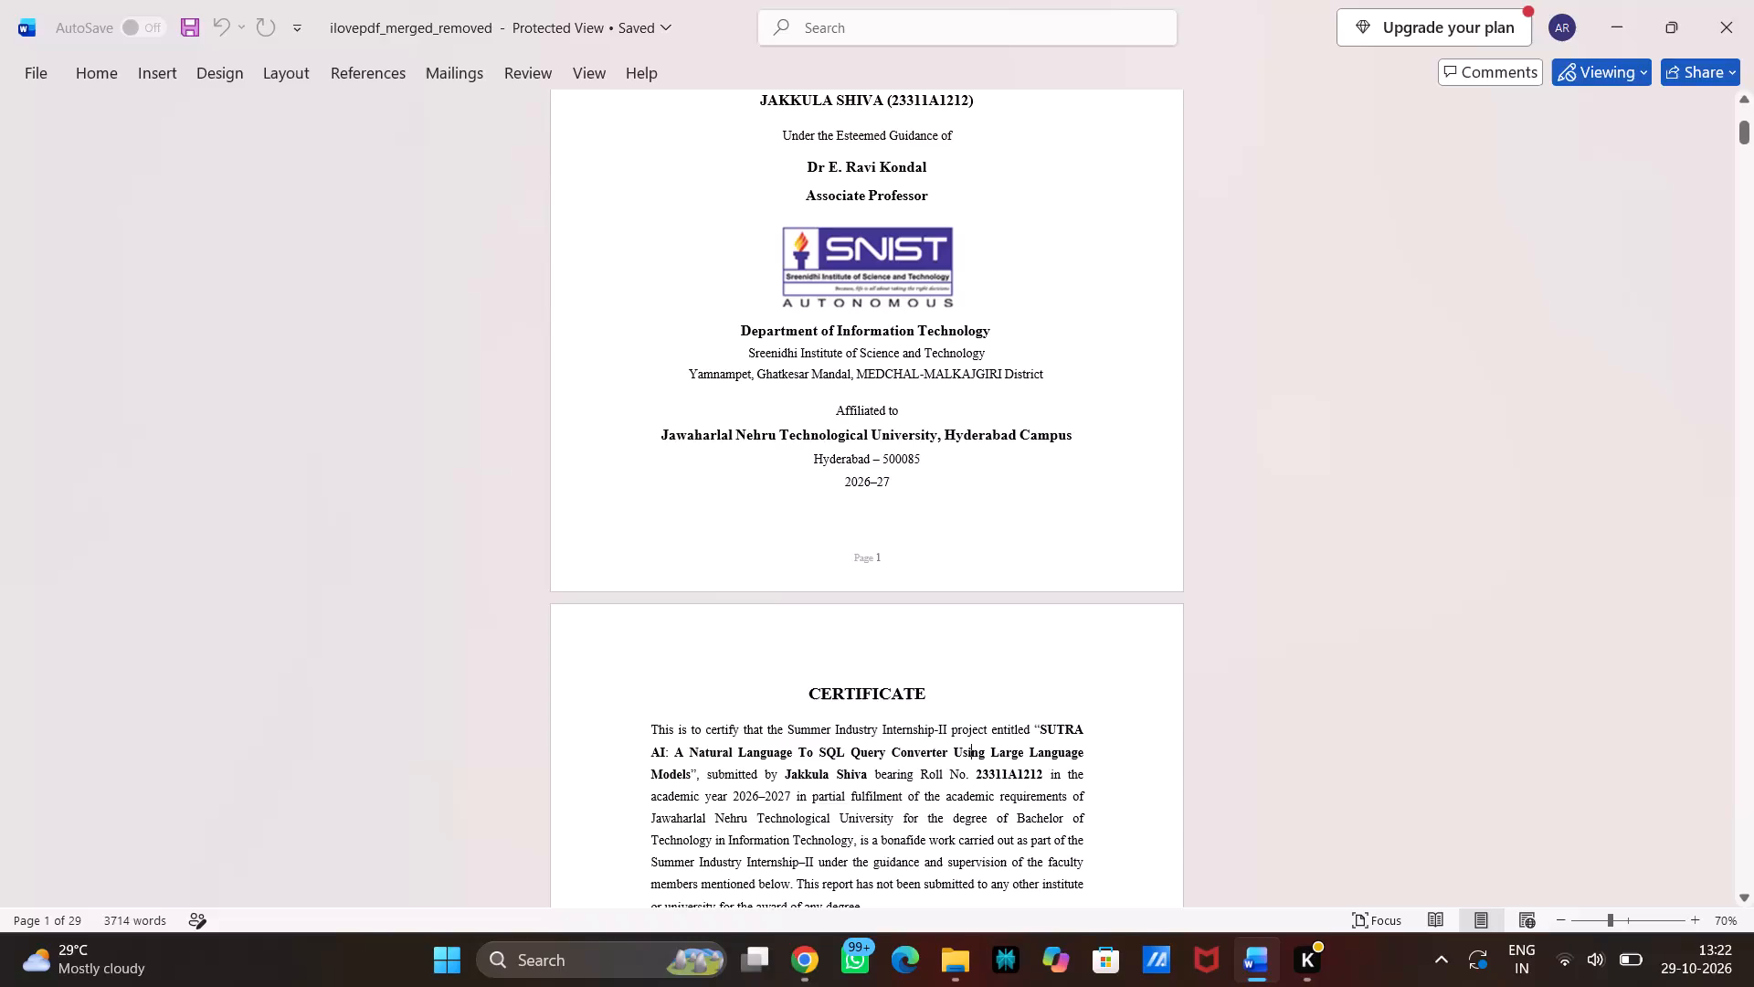
Look through the internship report's opening pages, from the cover through the certificate and declaration to the acknowledgement.
{"action": "scroll", "coordinate": [1028, 779], "scroll_direction": "up", "scroll_amount": 4}
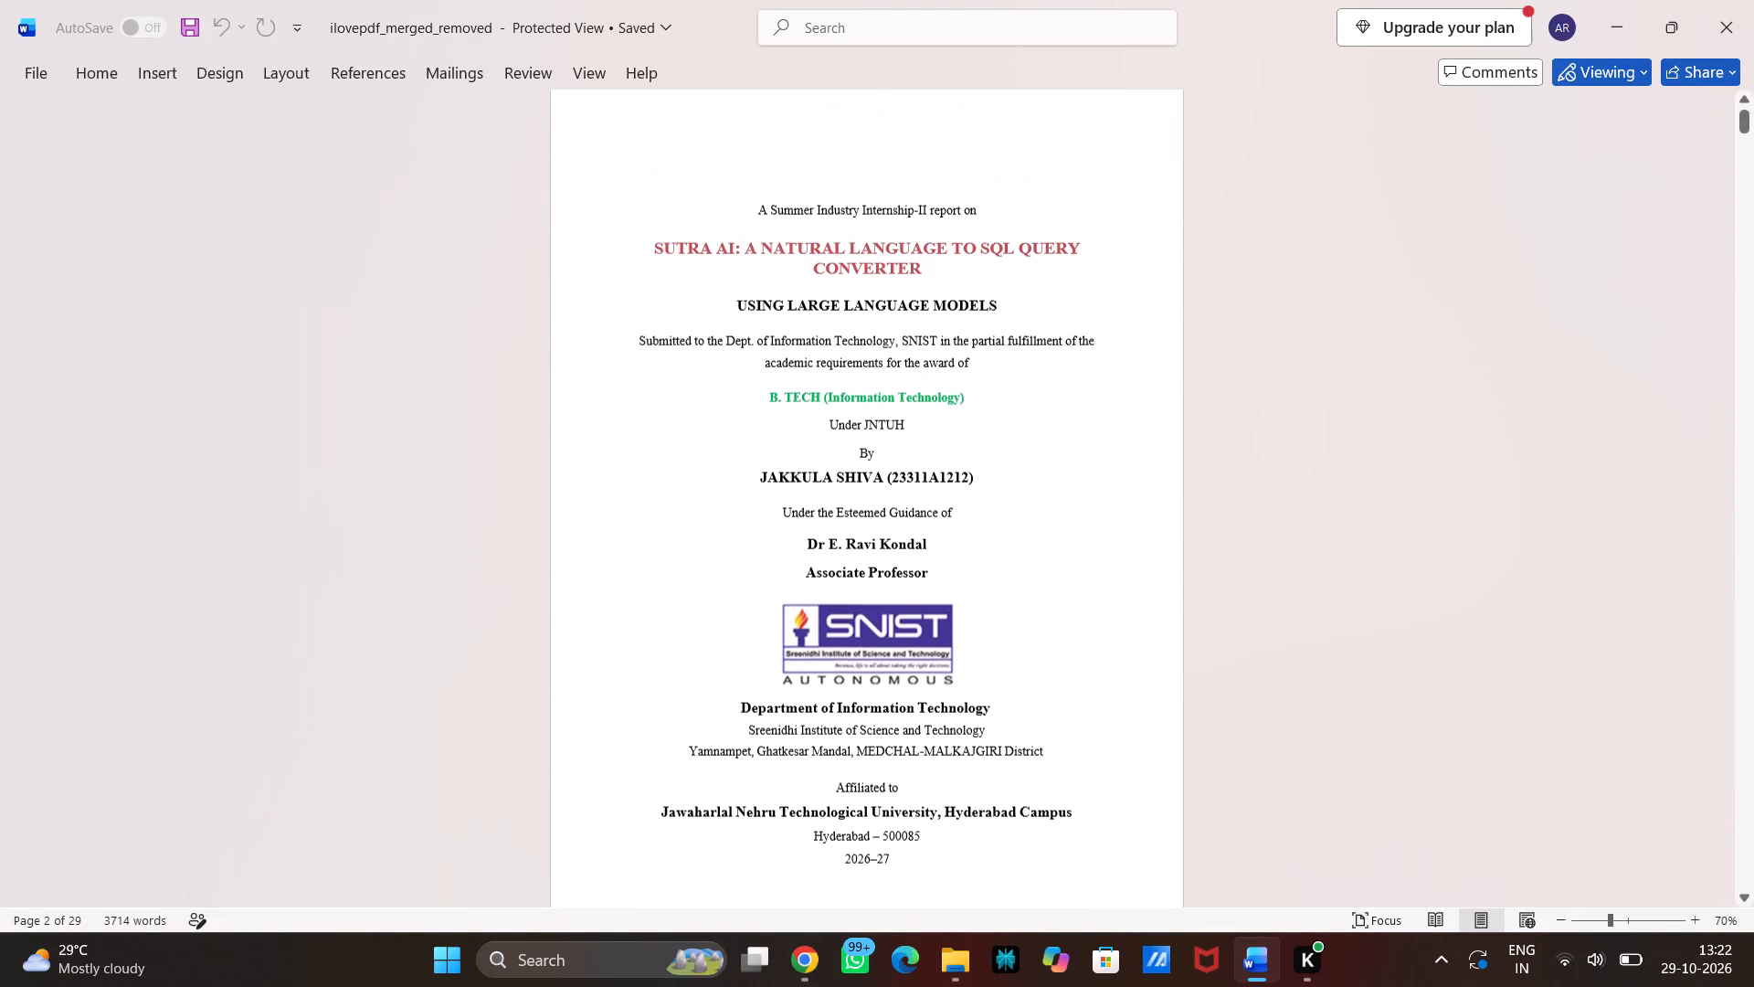
{"action": "scroll", "coordinate": [1028, 779], "scroll_direction": "up", "scroll_amount": 1}
{"action": "scroll", "coordinate": [1028, 779], "scroll_direction": "down", "scroll_amount": 11}
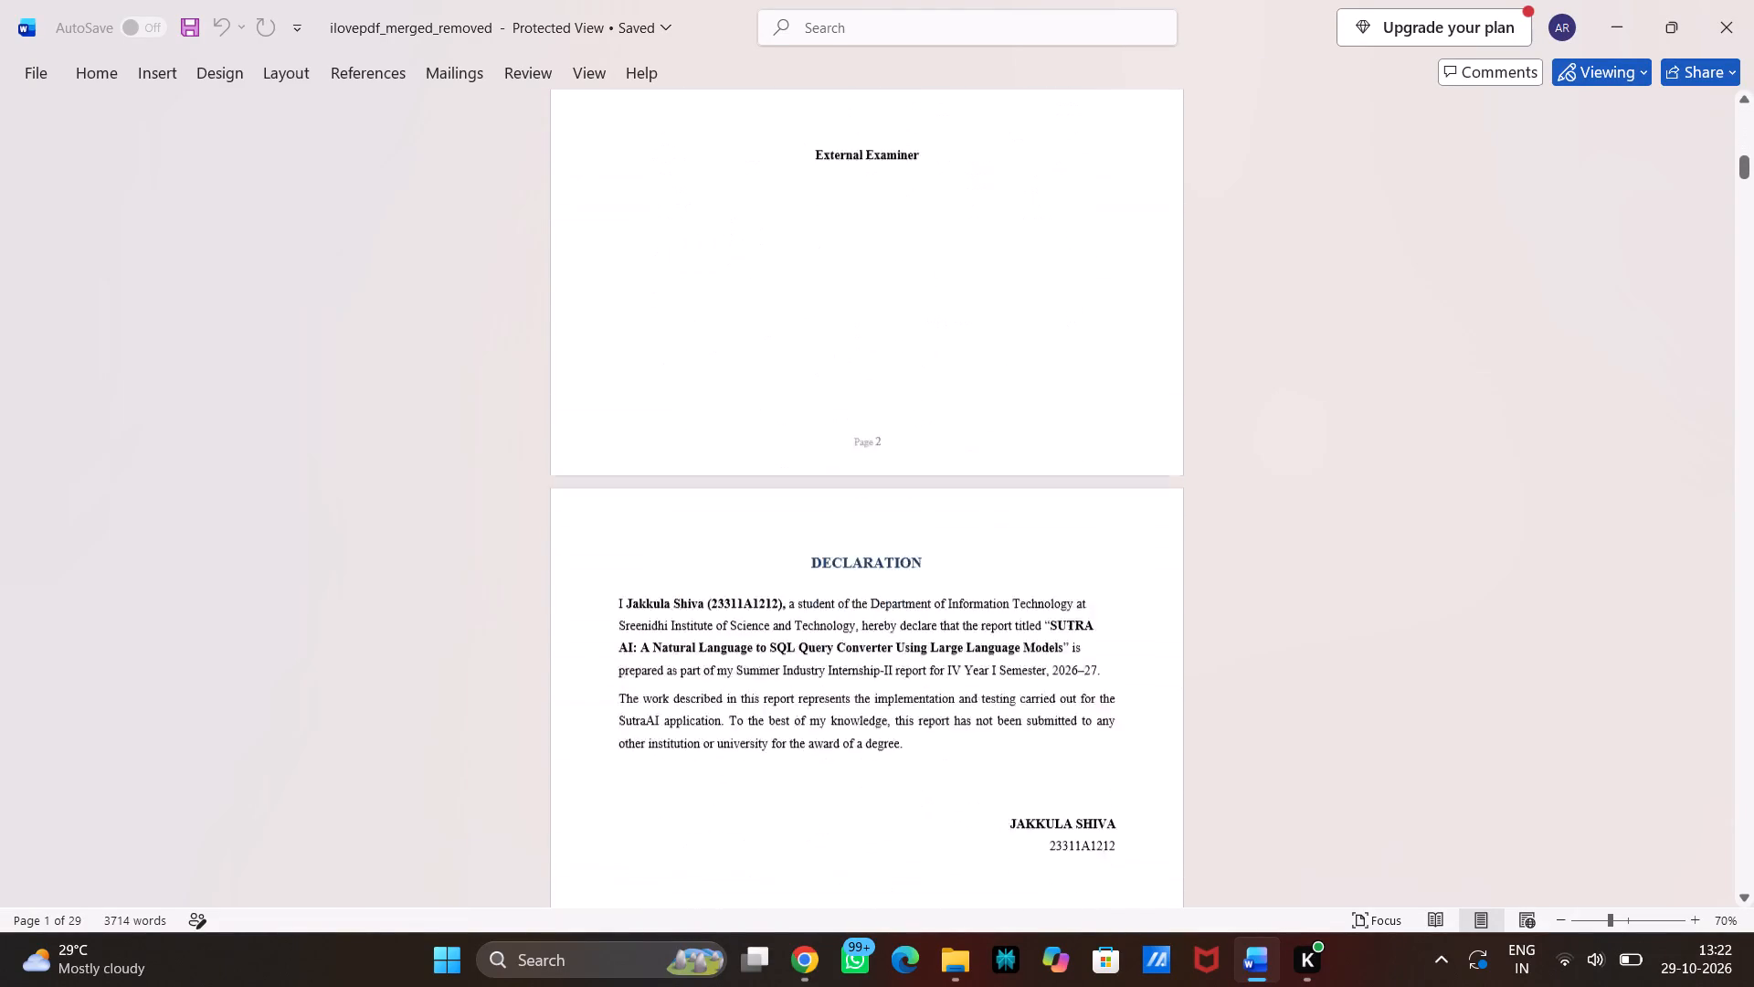
{"action": "scroll", "coordinate": [1028, 779], "scroll_direction": "down", "scroll_amount": 8}
{"action": "scroll", "coordinate": [1028, 779], "scroll_direction": "up", "scroll_amount": 1}
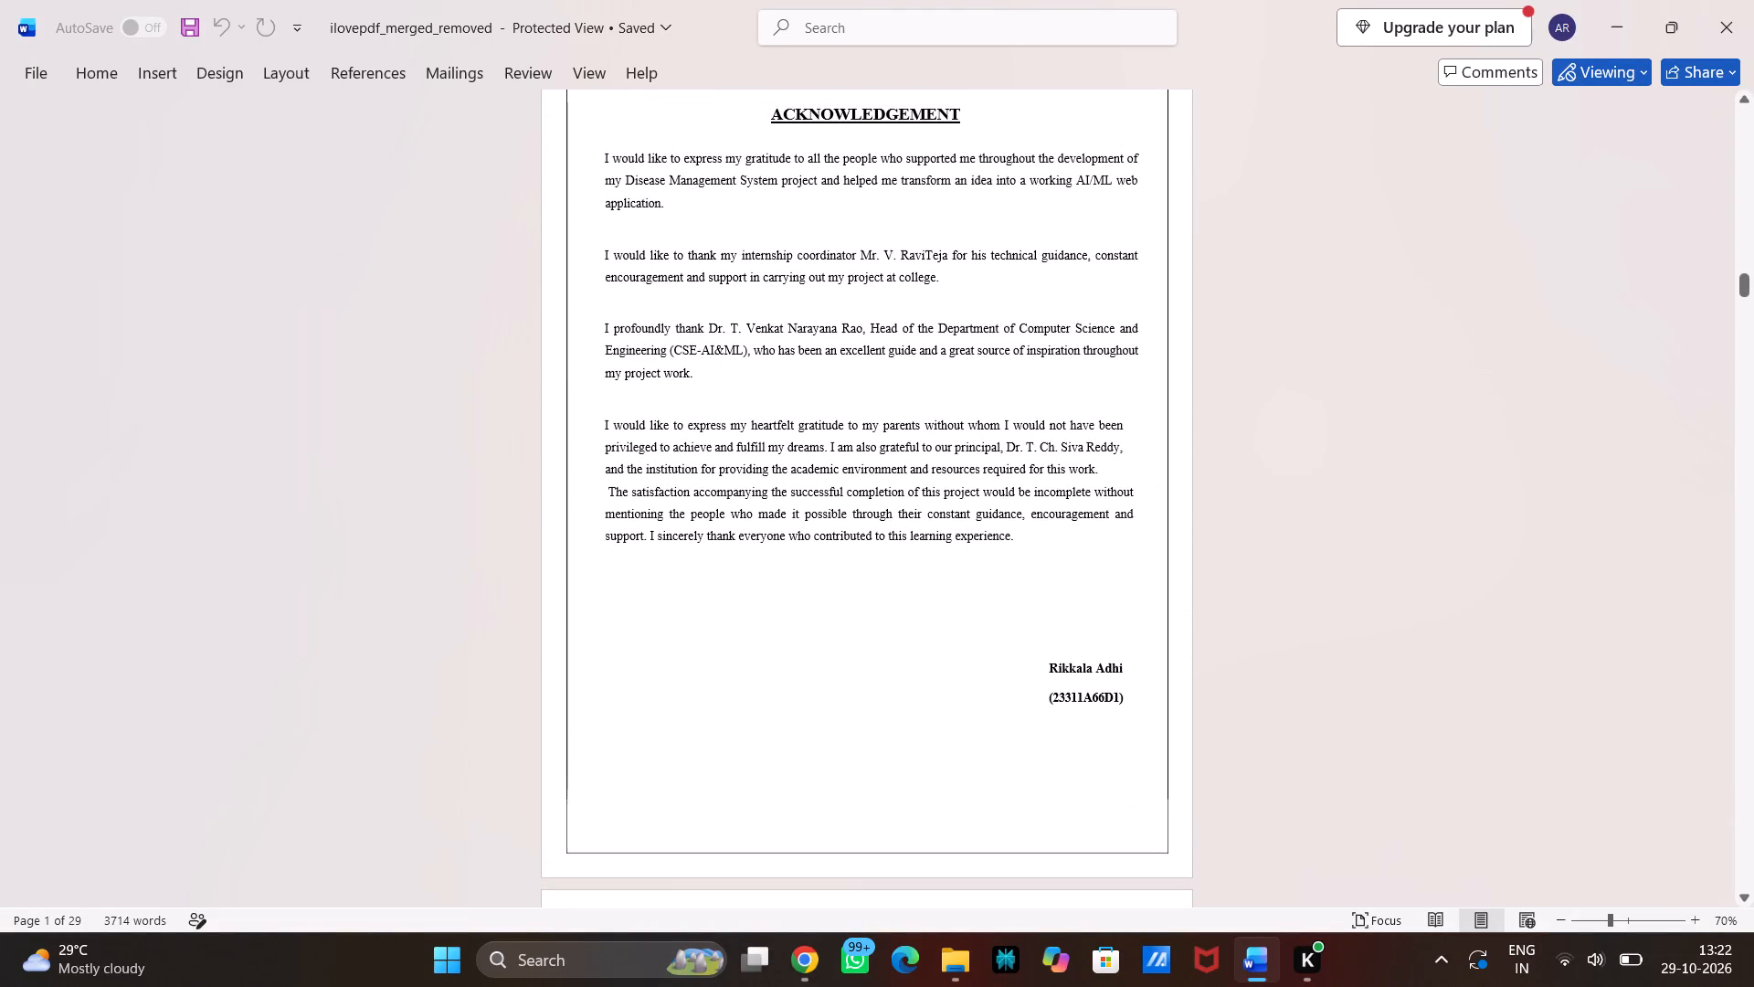
{"action": "scroll", "coordinate": [1028, 779], "scroll_direction": "up", "scroll_amount": 8}
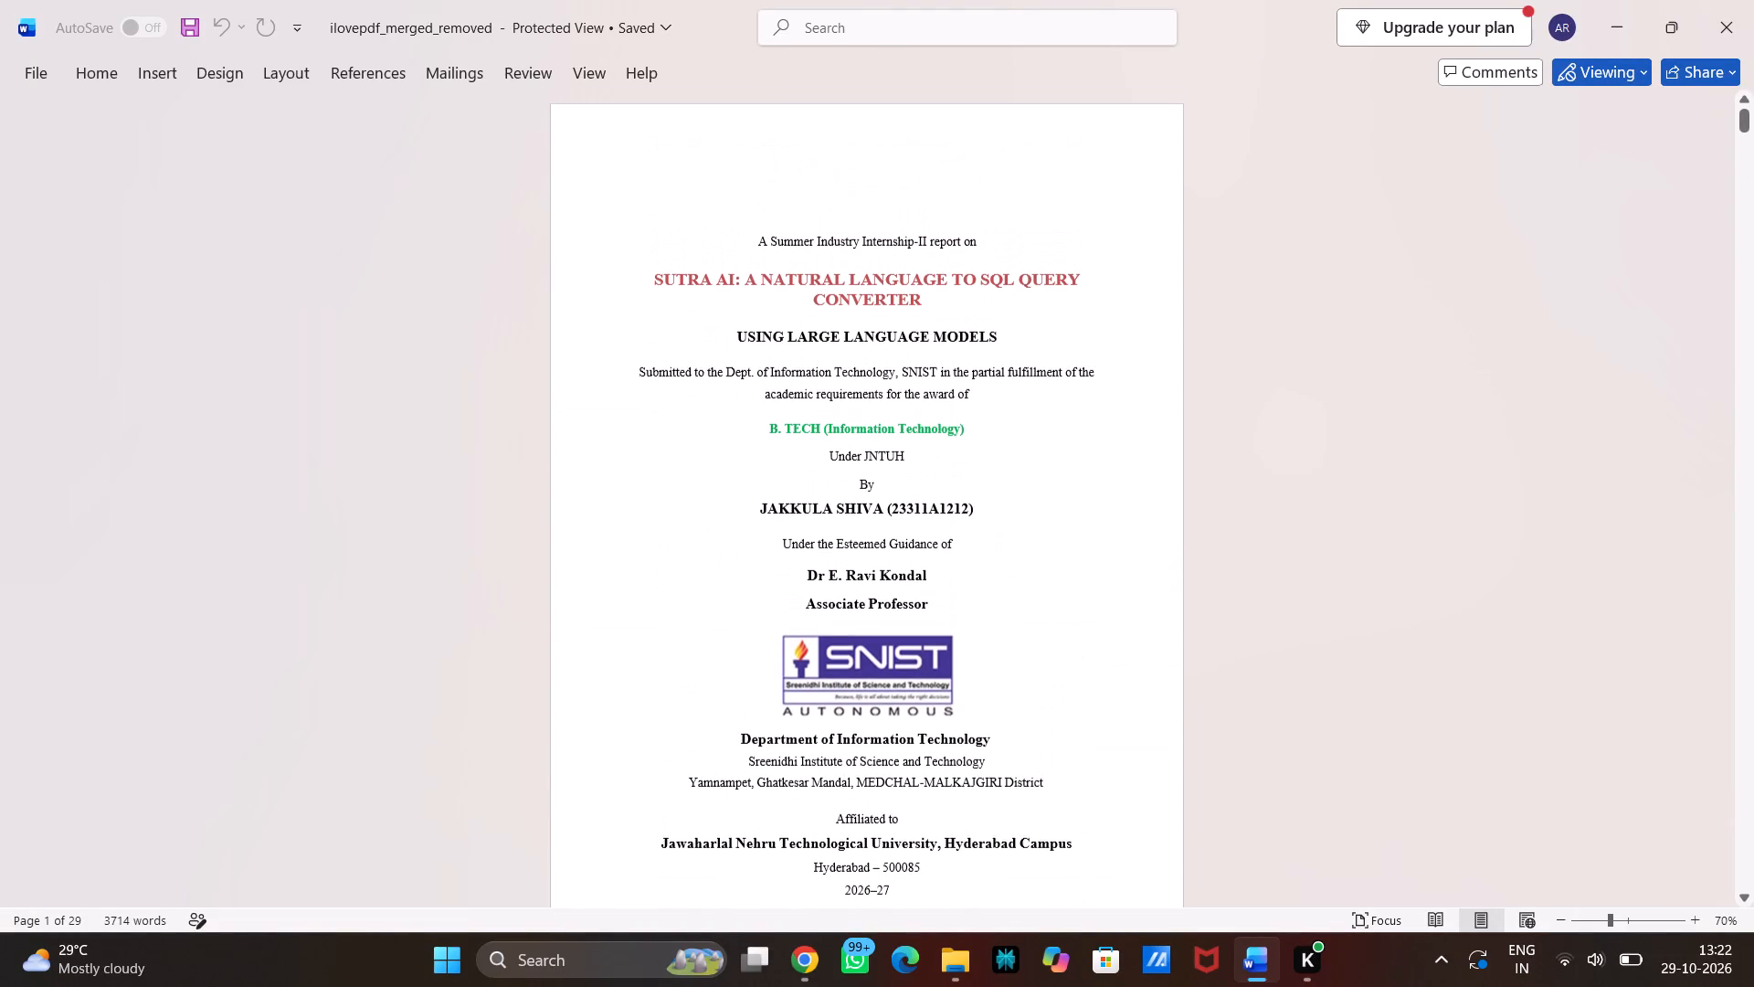
Go to the author line on the report's cover page and open the protected document's viewing mode options.
{"action": "left_click", "coordinate": [855, 514]}
{"action": "left_click", "coordinate": [1588, 68]}
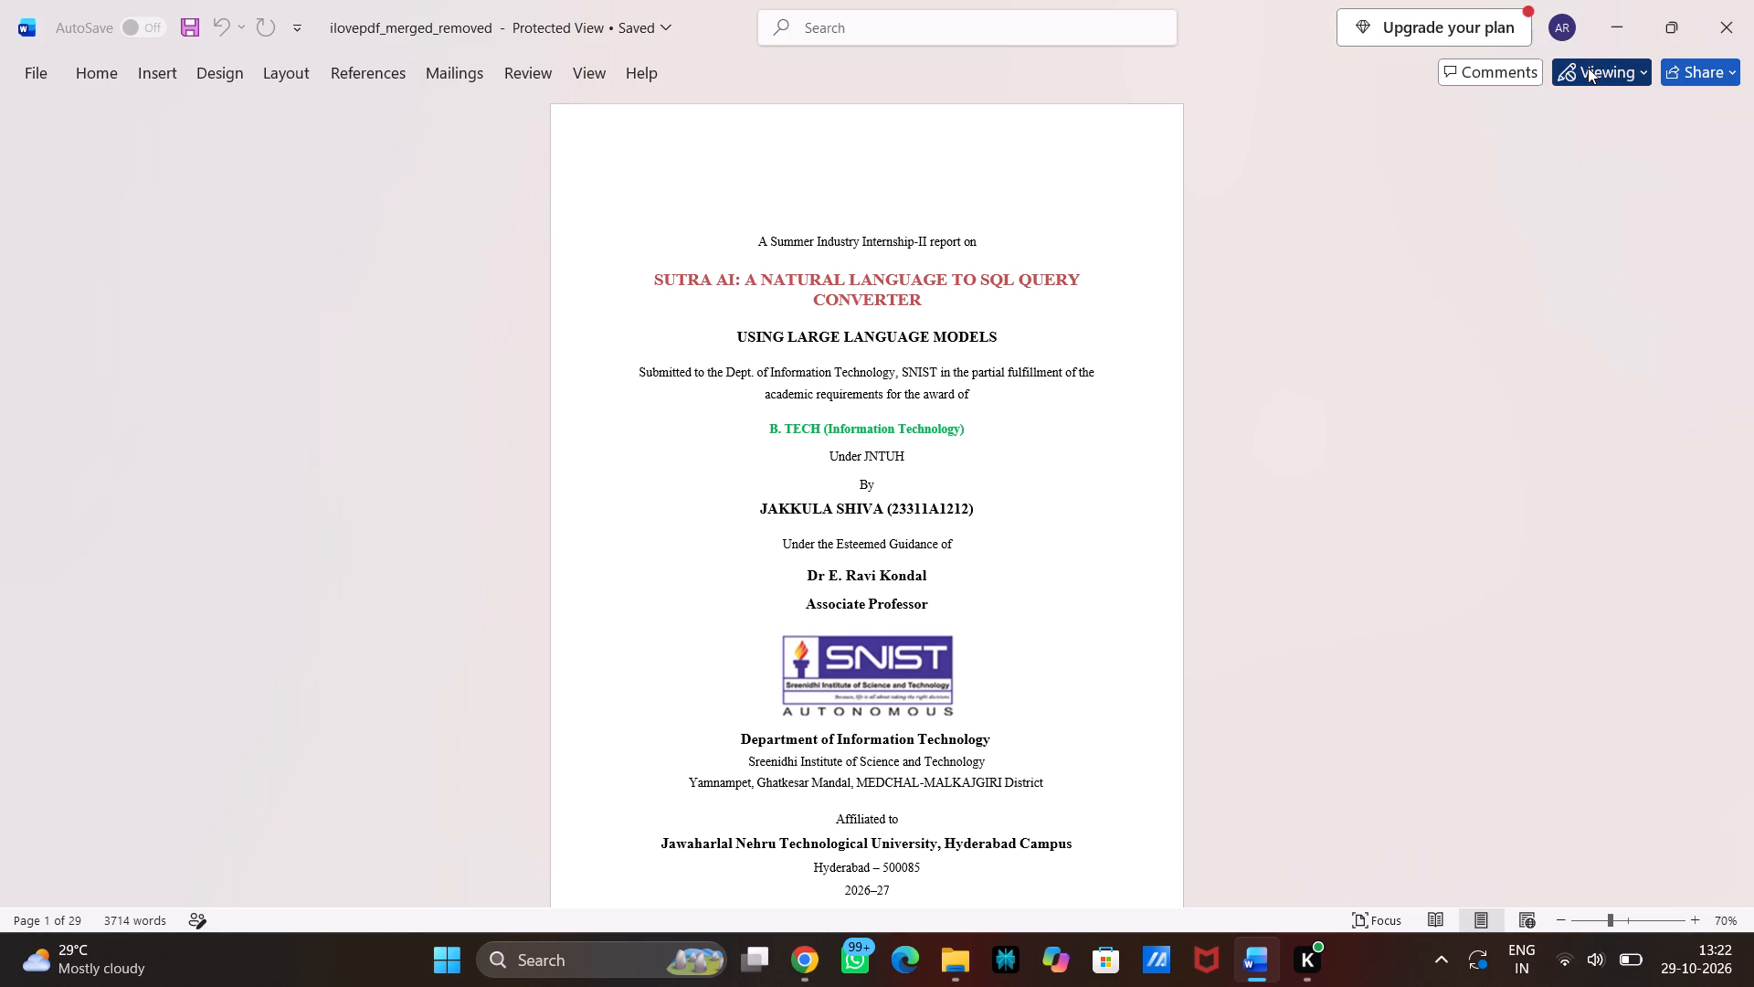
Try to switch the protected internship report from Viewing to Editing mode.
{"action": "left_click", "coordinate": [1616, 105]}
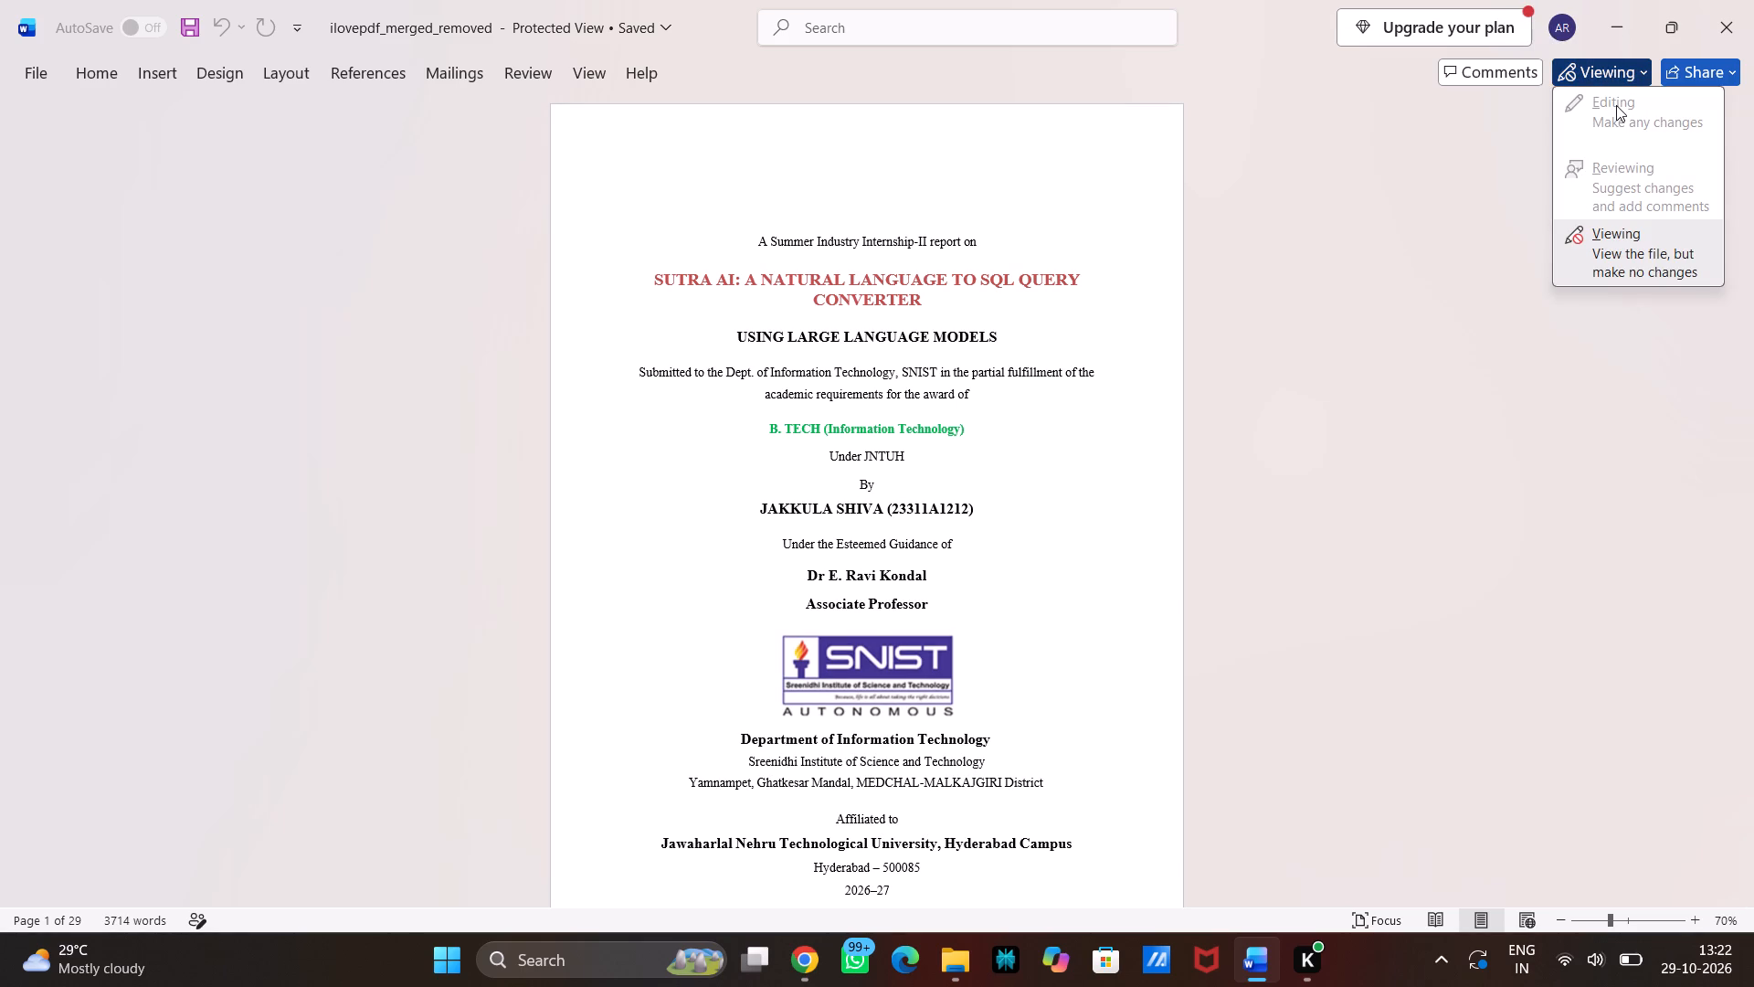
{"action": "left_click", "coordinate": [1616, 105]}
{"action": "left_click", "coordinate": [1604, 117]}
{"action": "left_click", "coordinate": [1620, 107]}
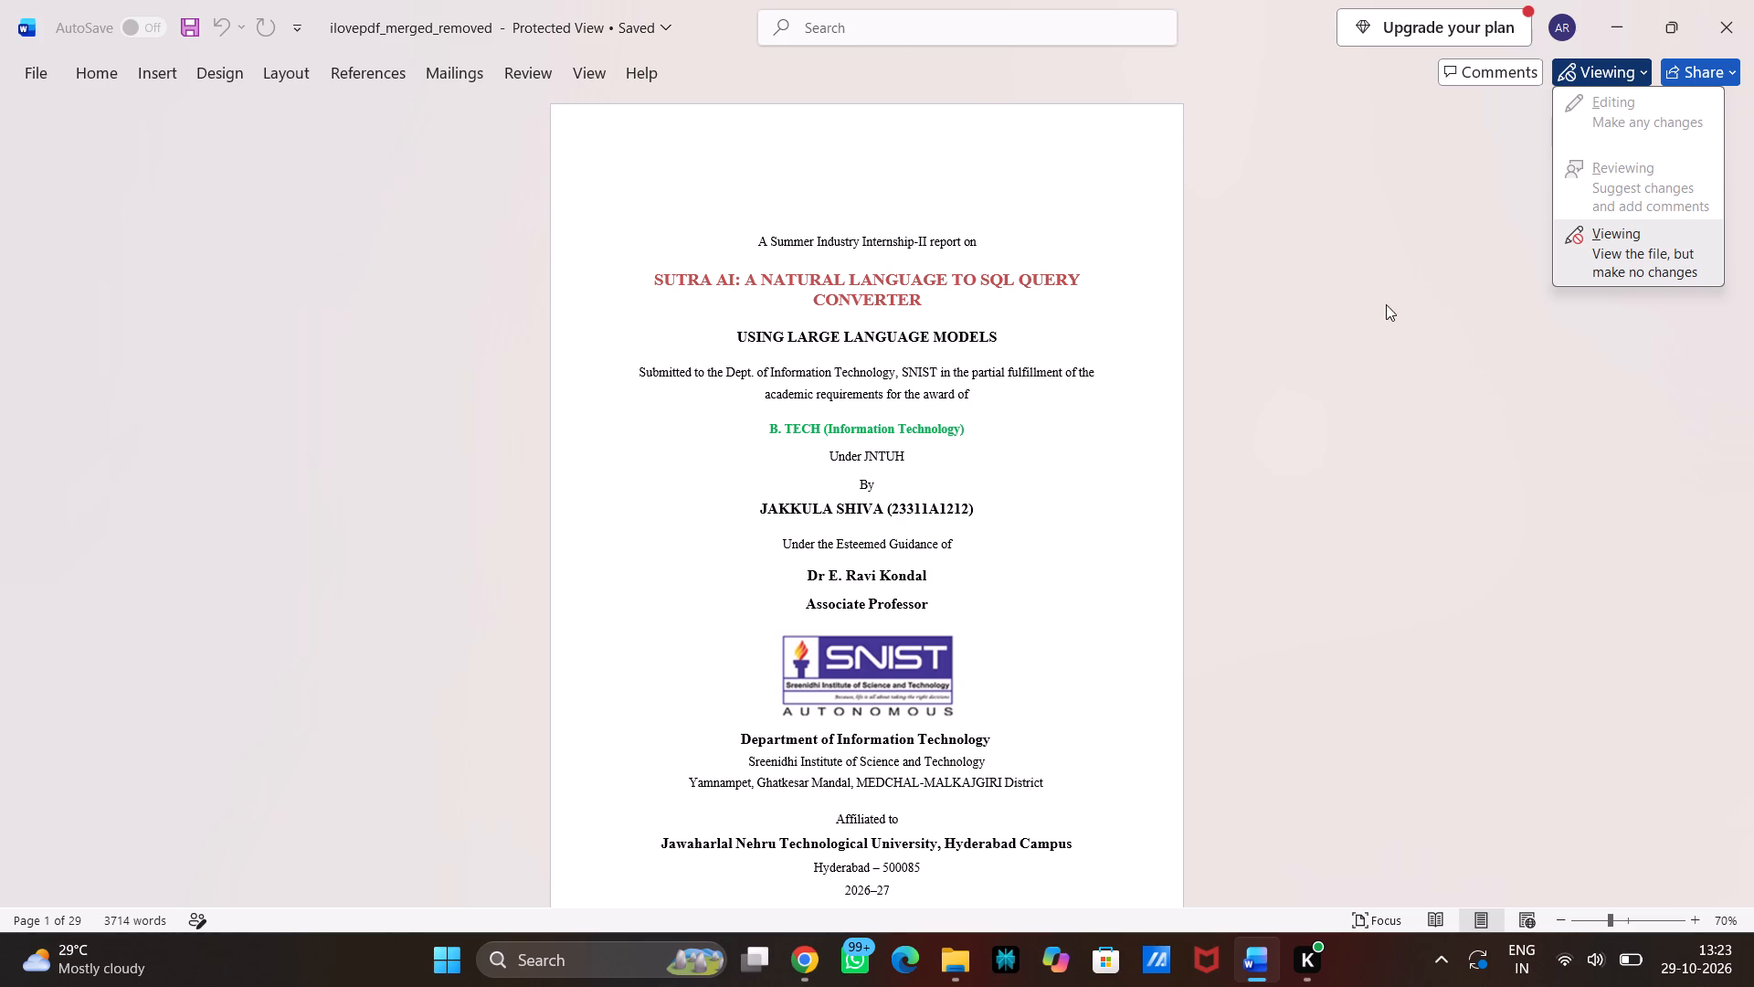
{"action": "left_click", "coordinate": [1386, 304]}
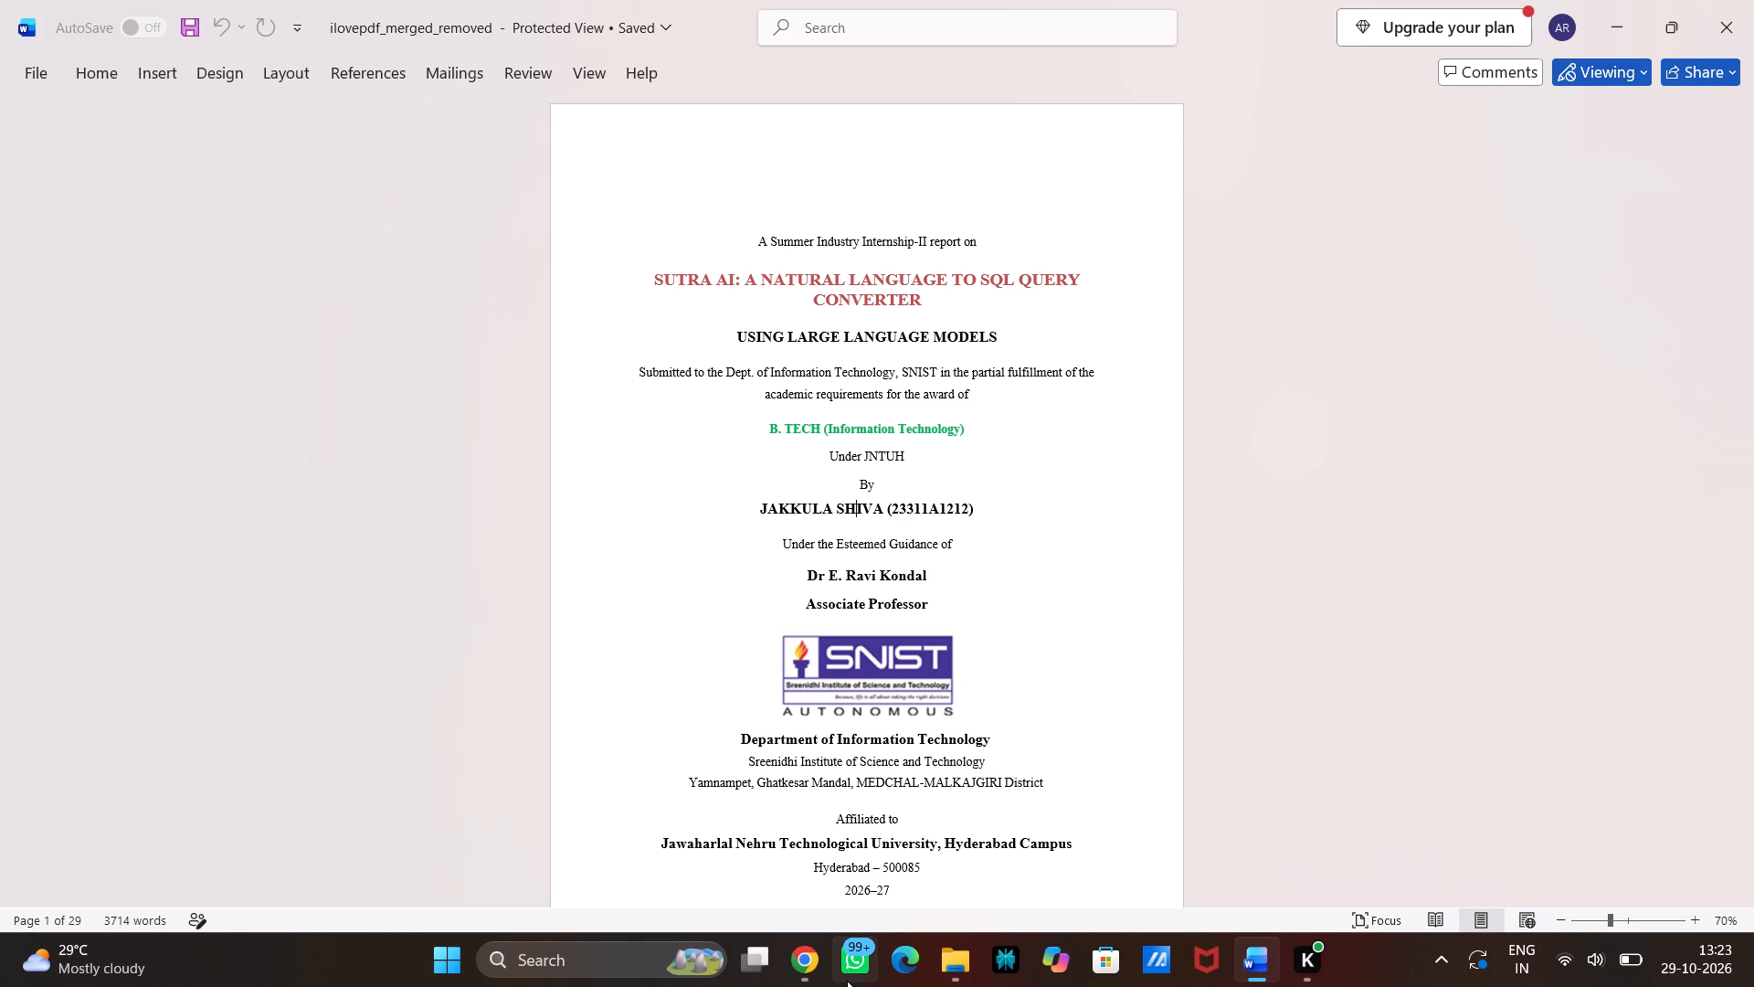
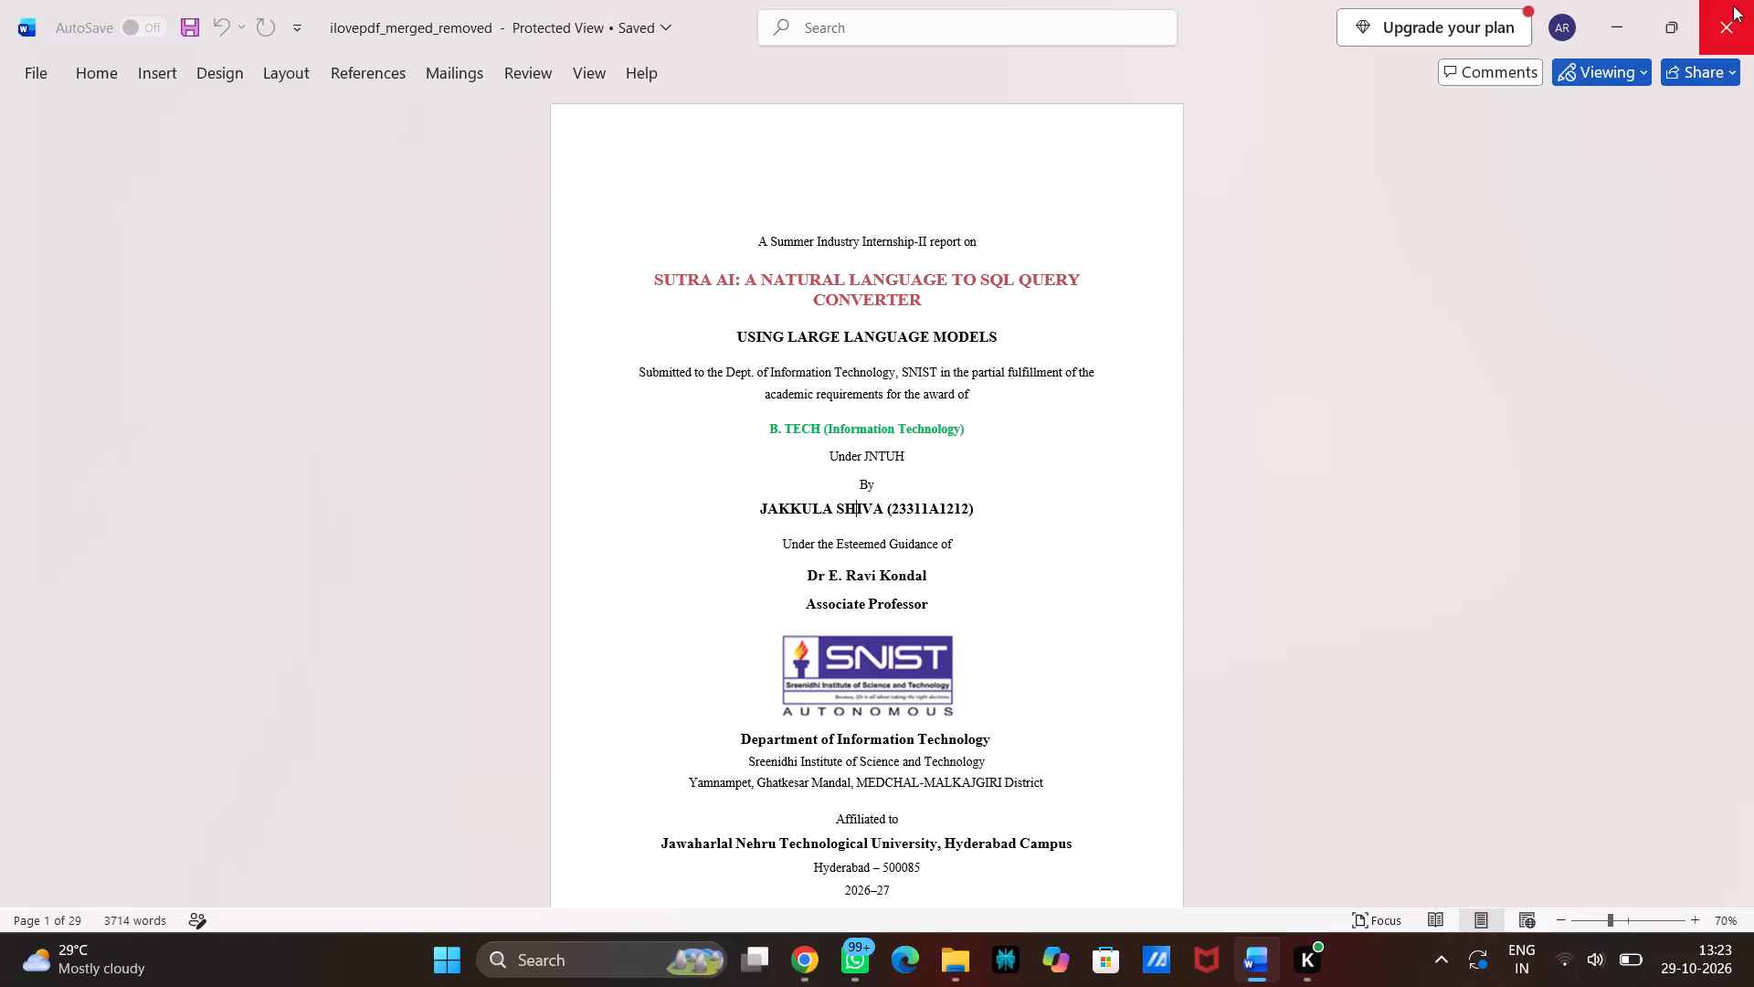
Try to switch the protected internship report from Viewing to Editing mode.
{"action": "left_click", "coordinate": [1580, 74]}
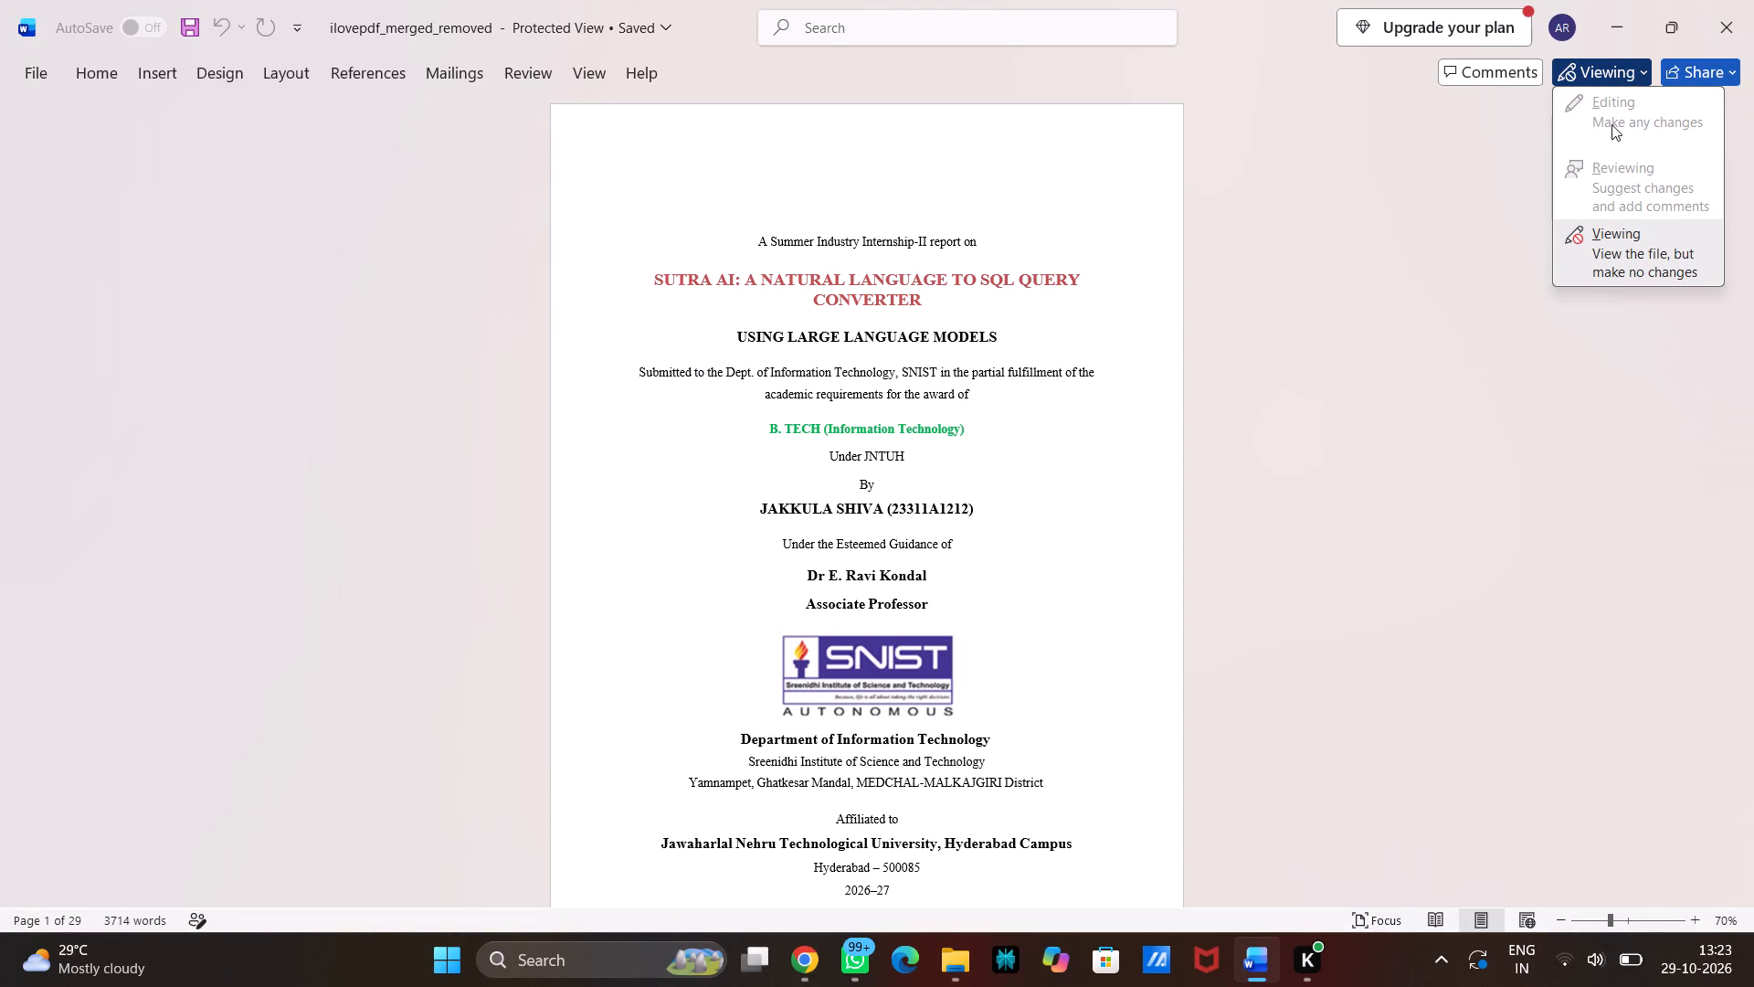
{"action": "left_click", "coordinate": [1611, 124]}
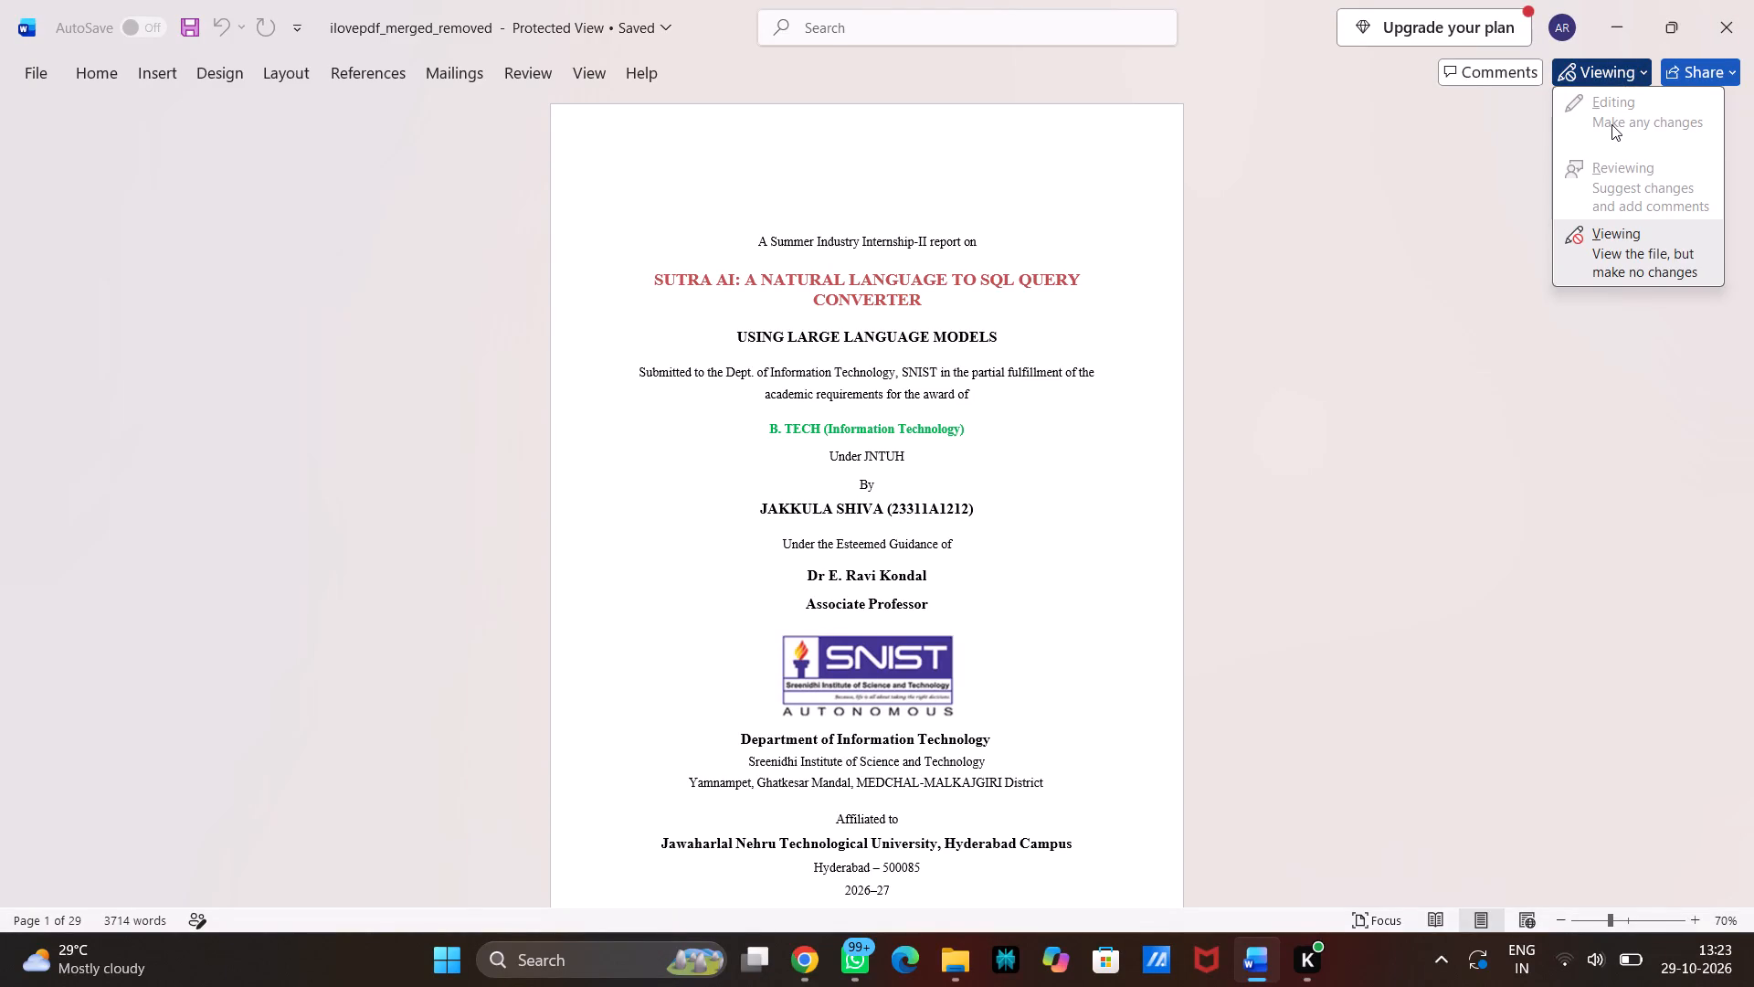
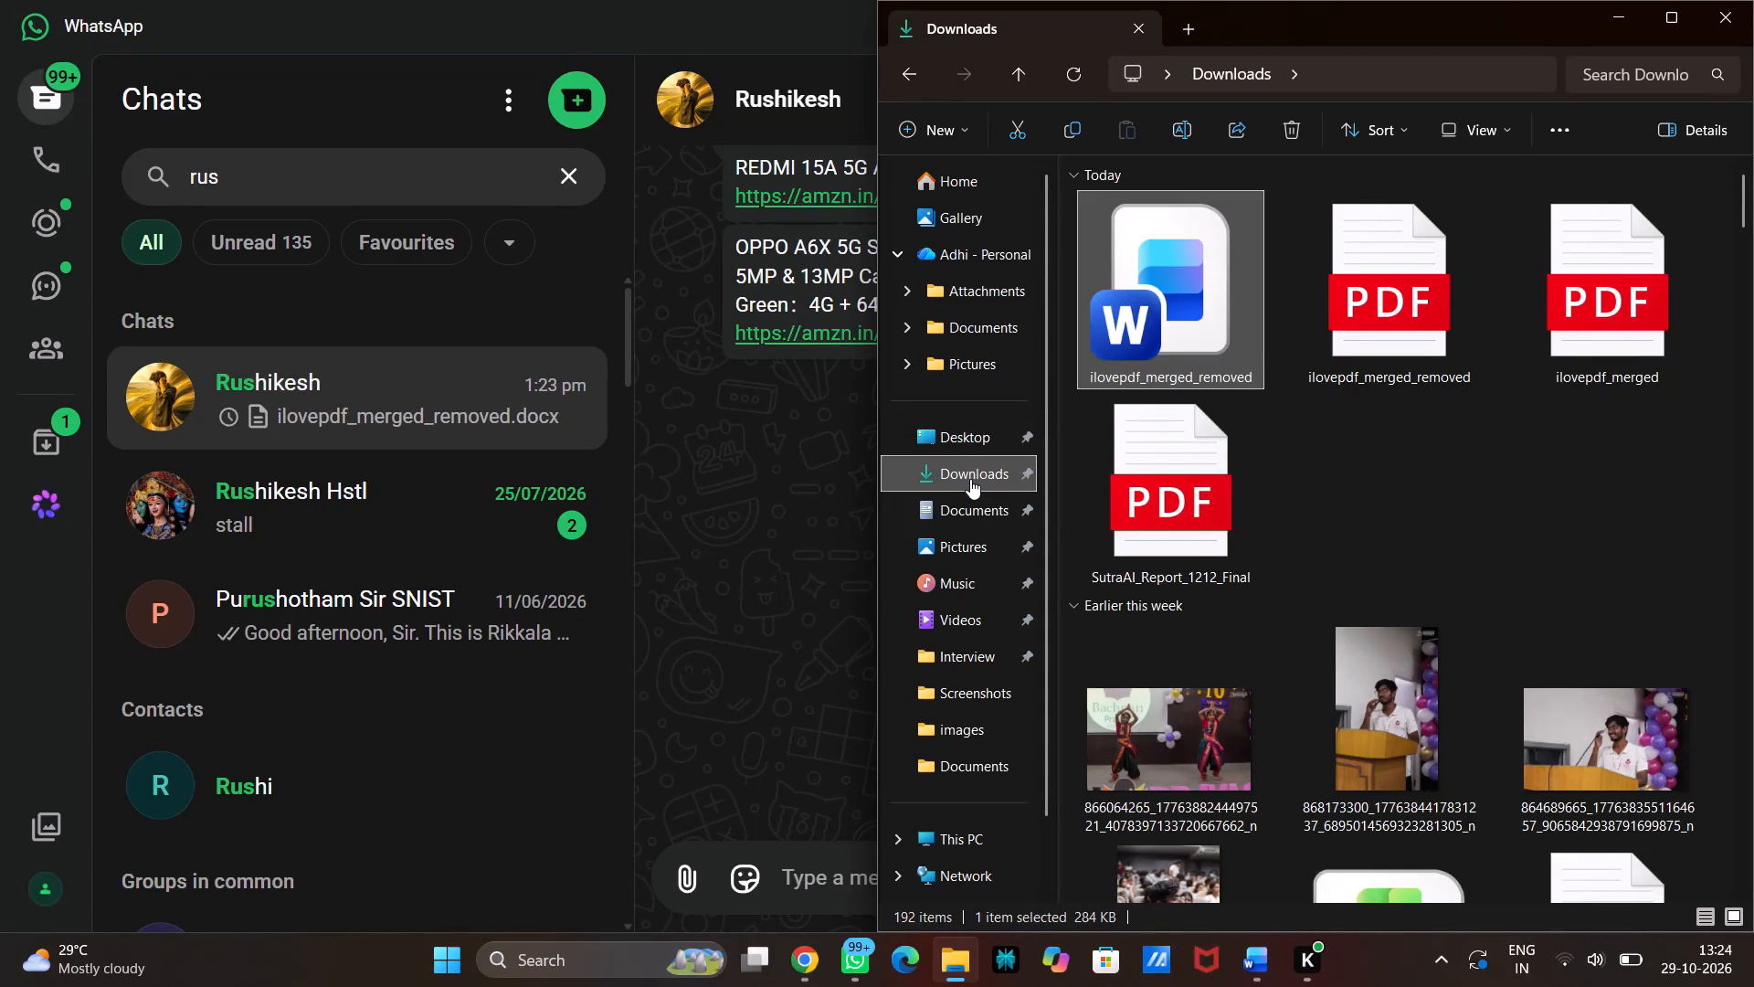
Switch to File Explorer and open the Disease_Management_System_Project_Report_Final Word document from the Downloads folder.
{"action": "left_click", "coordinate": [971, 519]}
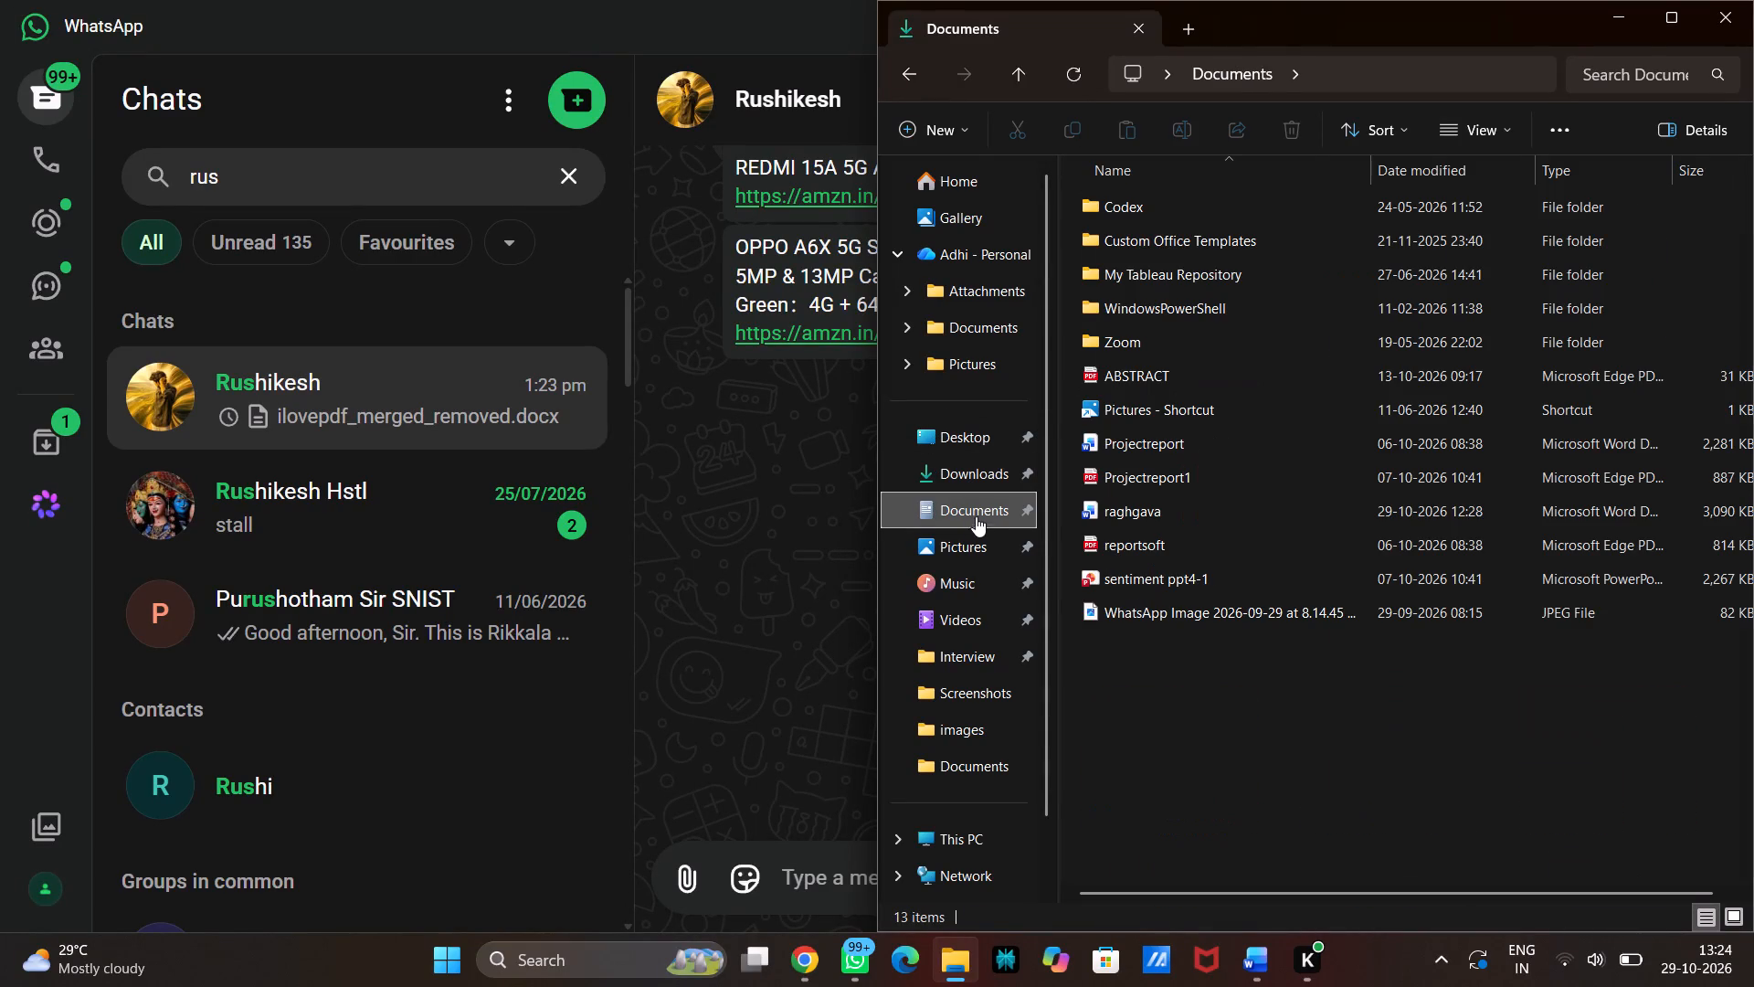
{"action": "left_click", "coordinate": [999, 472]}
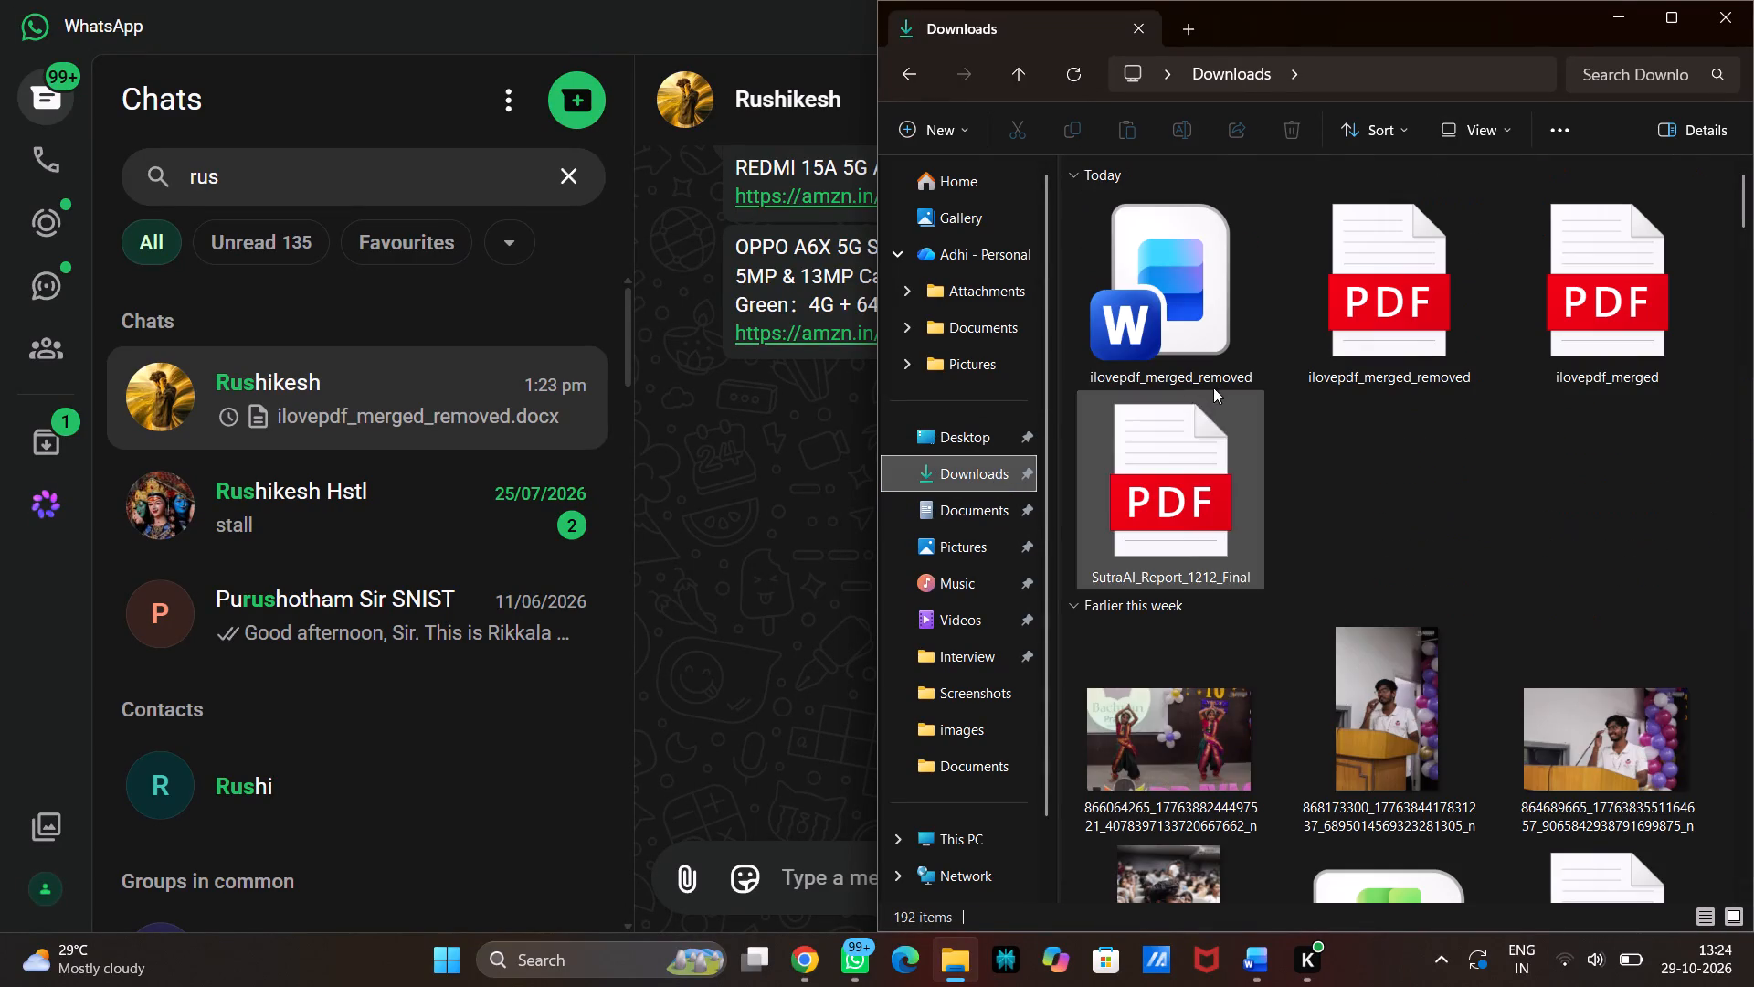
{"action": "scroll", "coordinate": [1292, 478], "scroll_direction": "down", "scroll_amount": 3}
{"action": "scroll", "coordinate": [1292, 478], "scroll_direction": "down", "scroll_amount": 1, "text": "ctrl"}
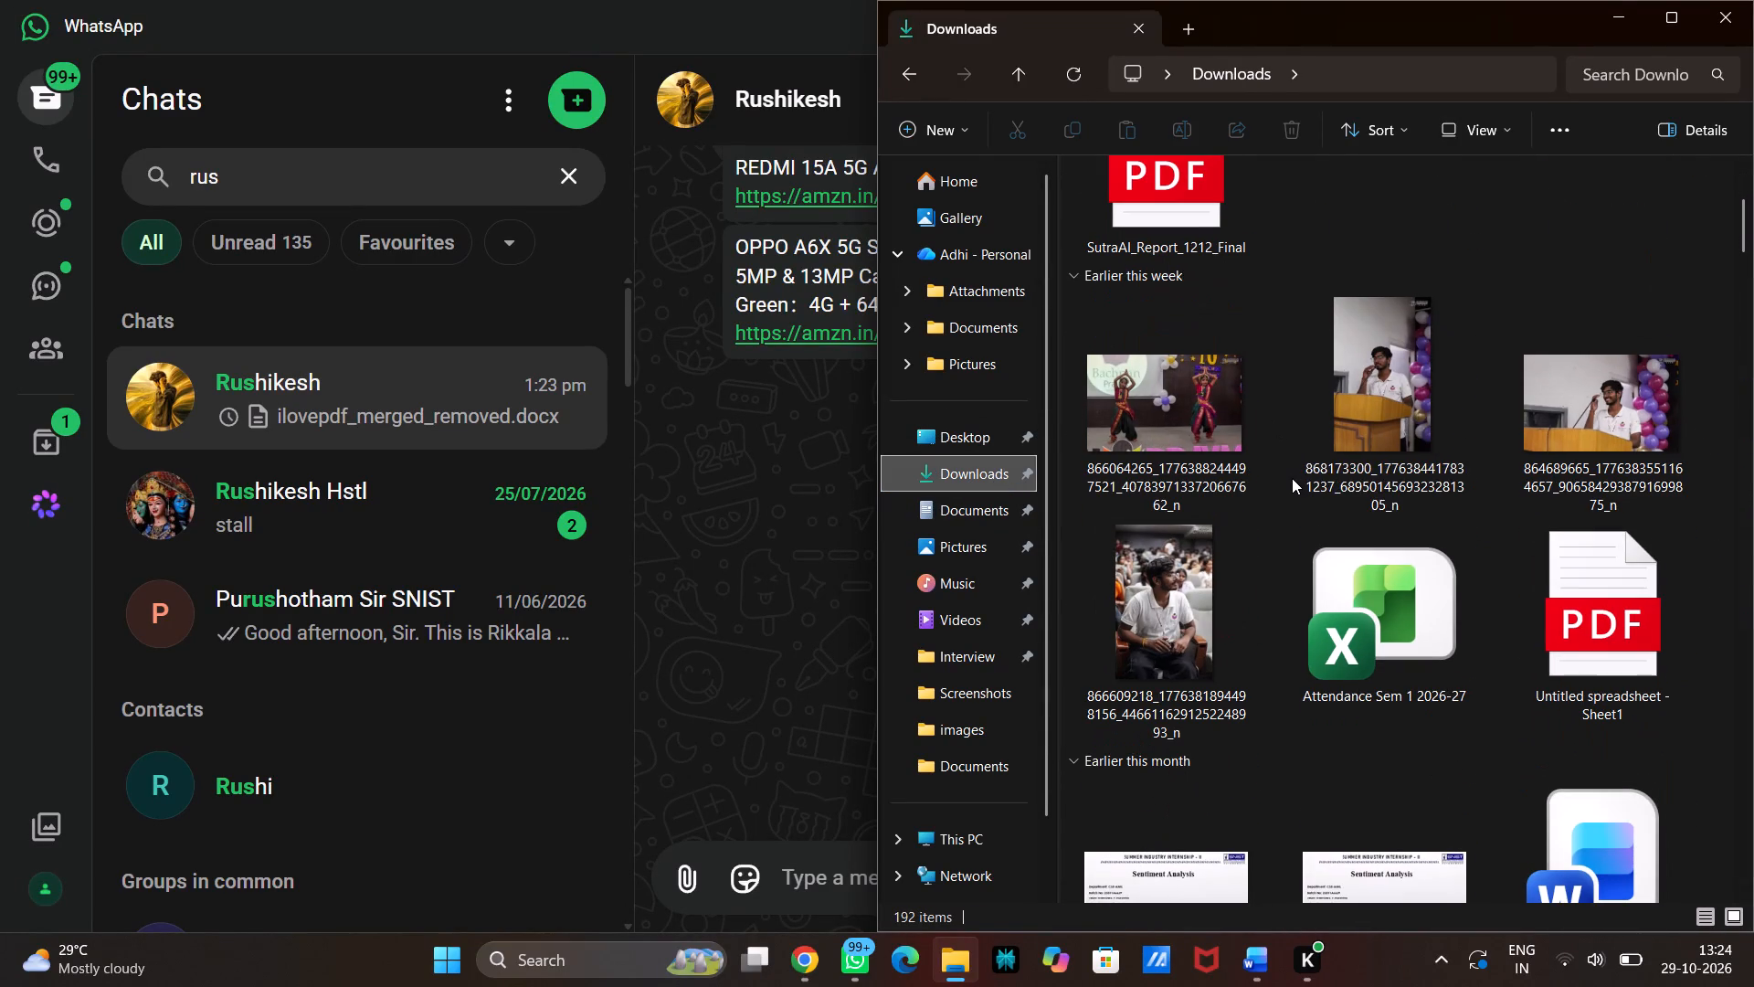
{"action": "scroll", "coordinate": [1435, 624], "scroll_direction": "down", "scroll_amount": 2}
{"action": "double_click", "coordinate": [1616, 726]}
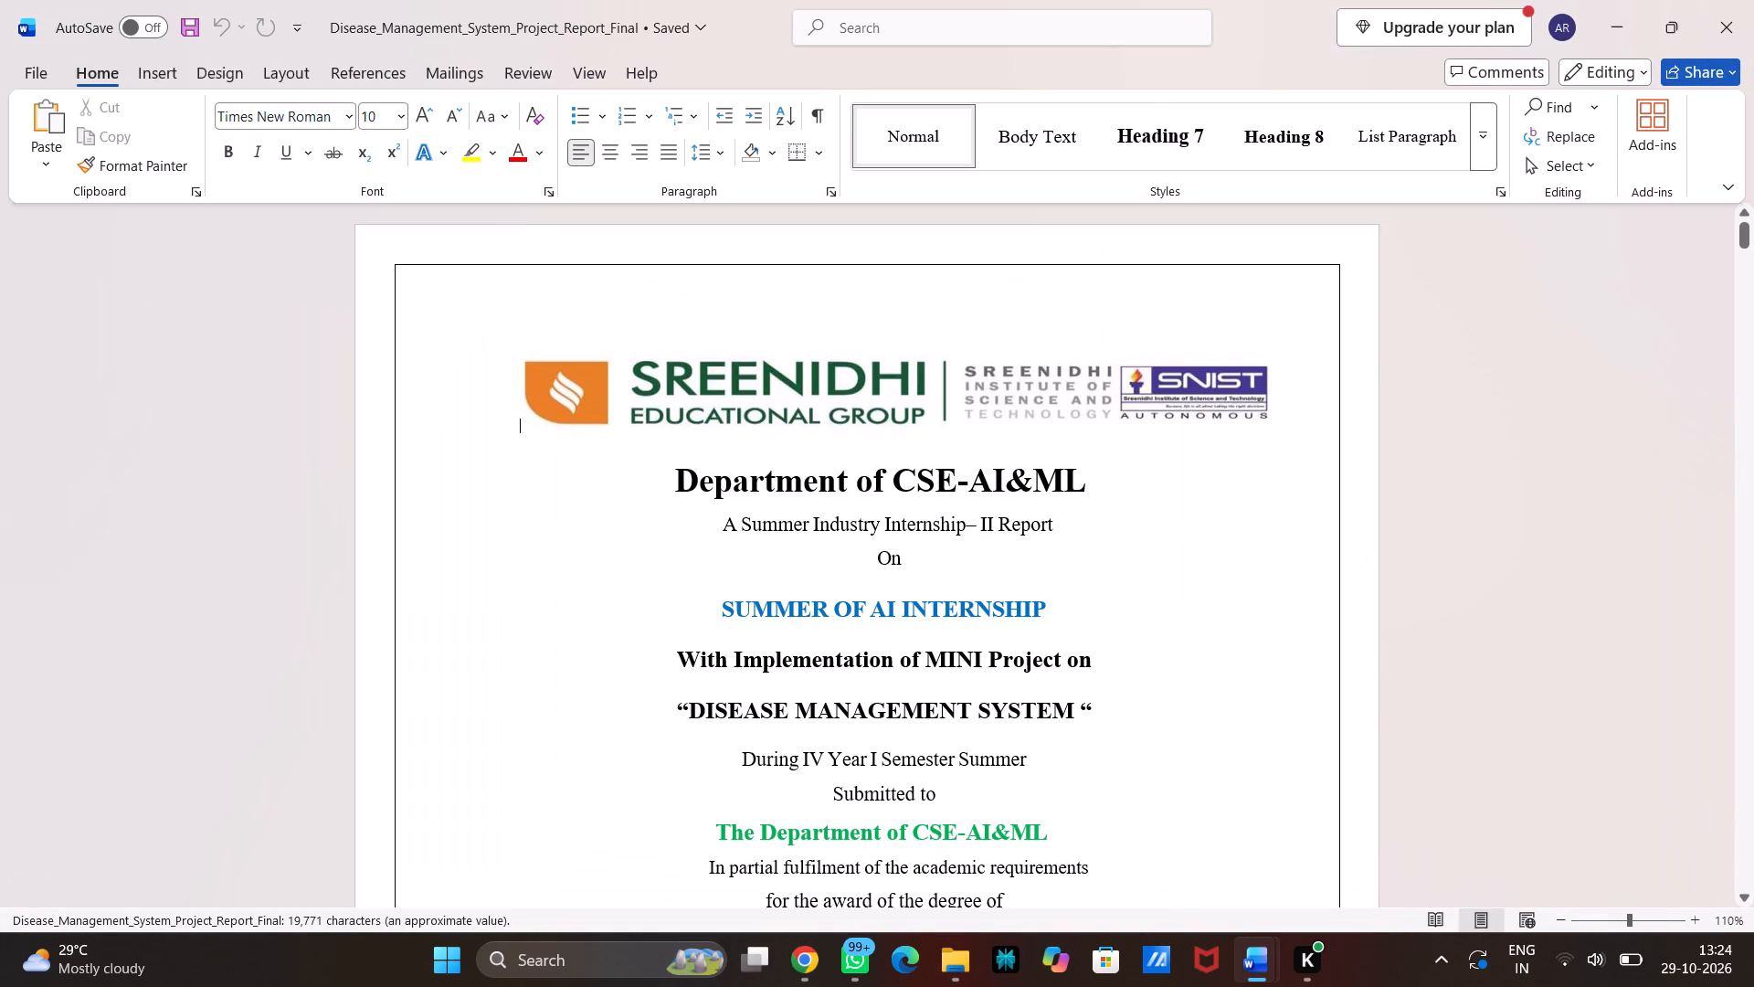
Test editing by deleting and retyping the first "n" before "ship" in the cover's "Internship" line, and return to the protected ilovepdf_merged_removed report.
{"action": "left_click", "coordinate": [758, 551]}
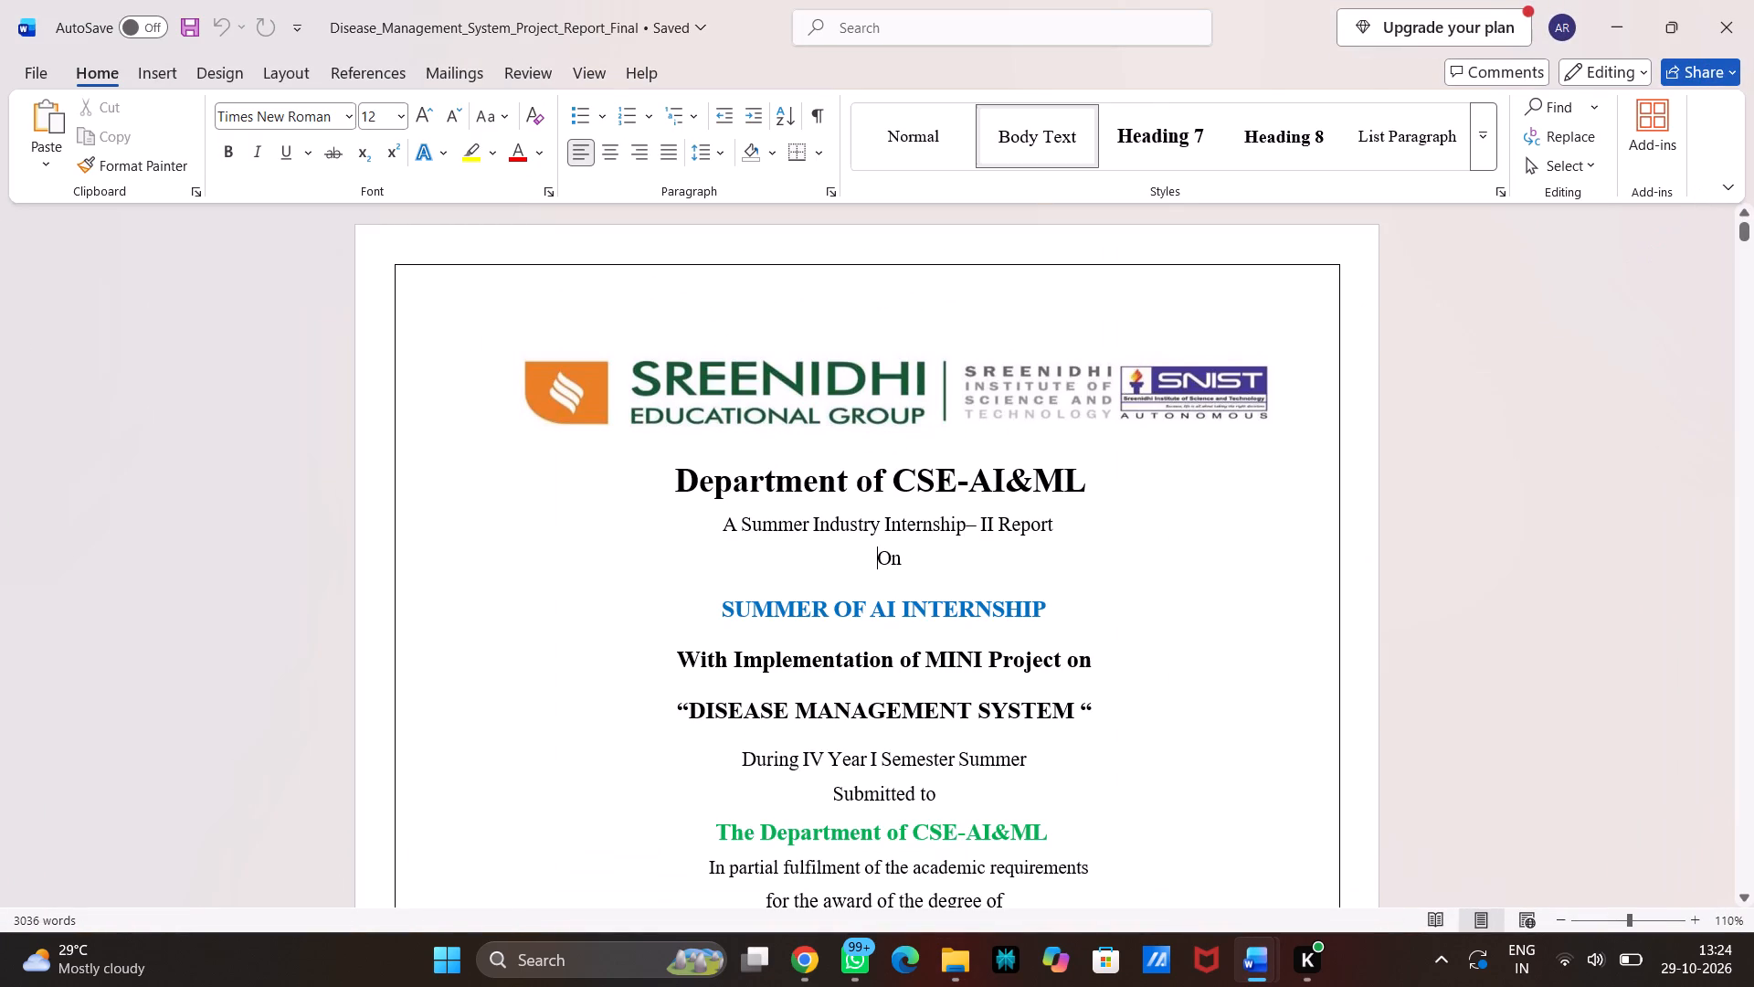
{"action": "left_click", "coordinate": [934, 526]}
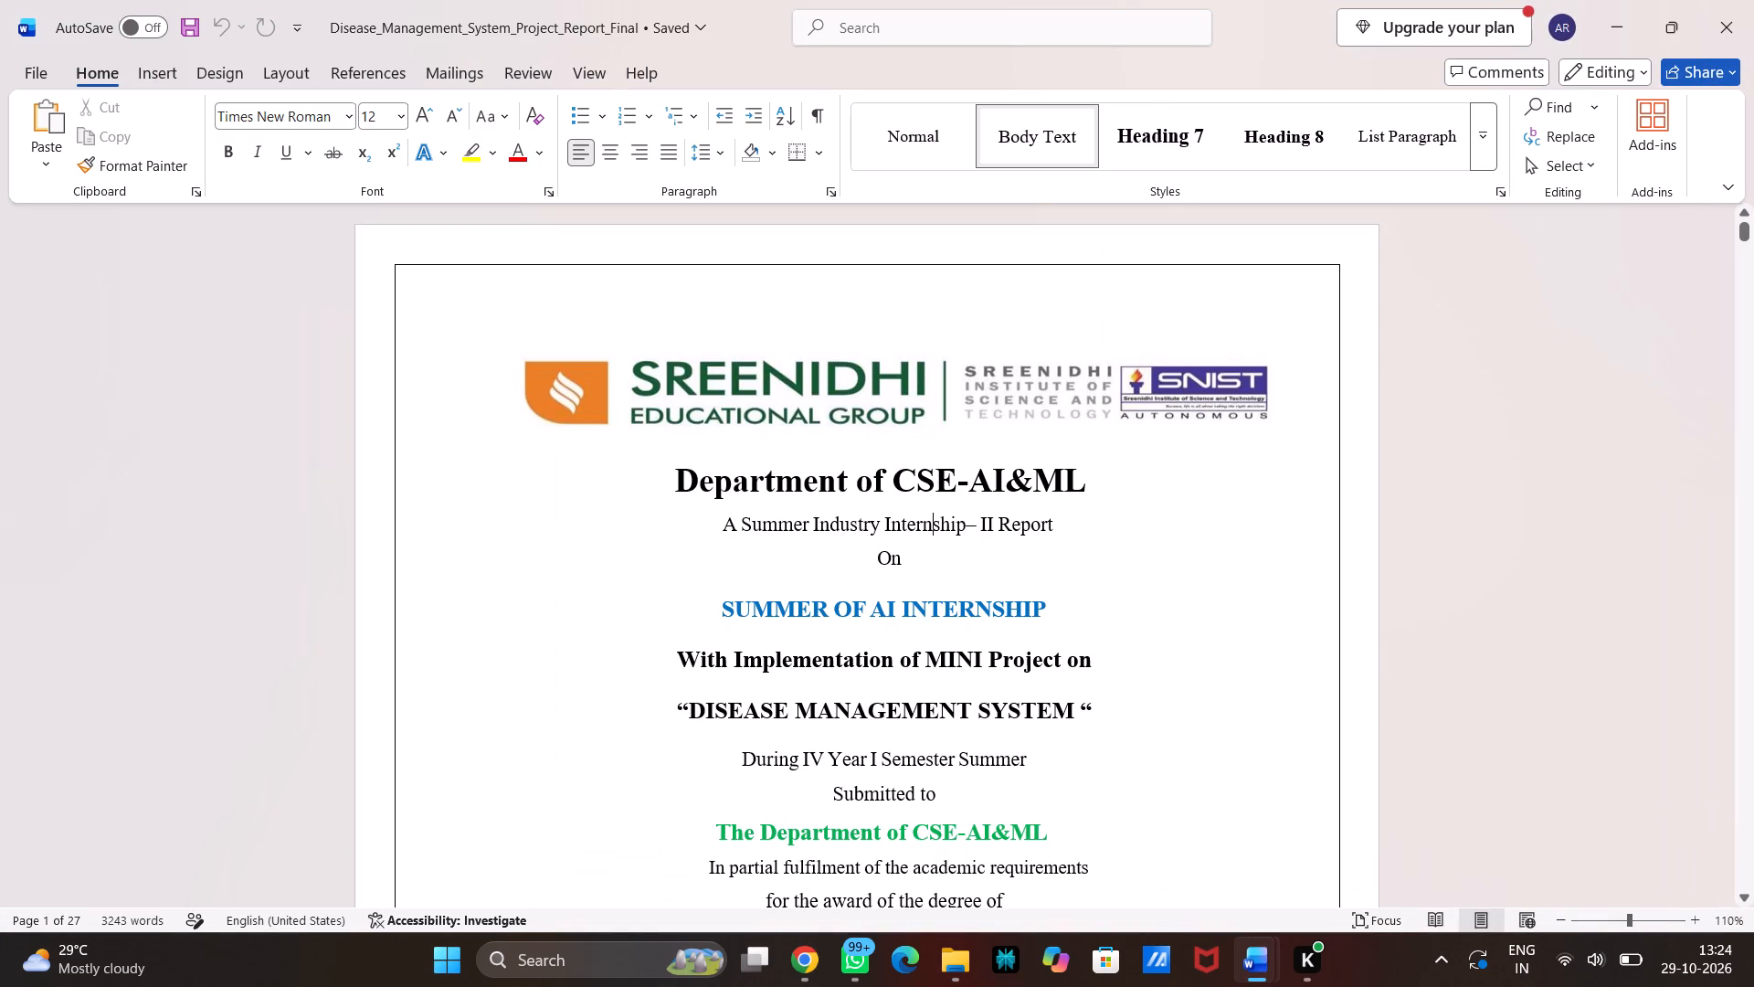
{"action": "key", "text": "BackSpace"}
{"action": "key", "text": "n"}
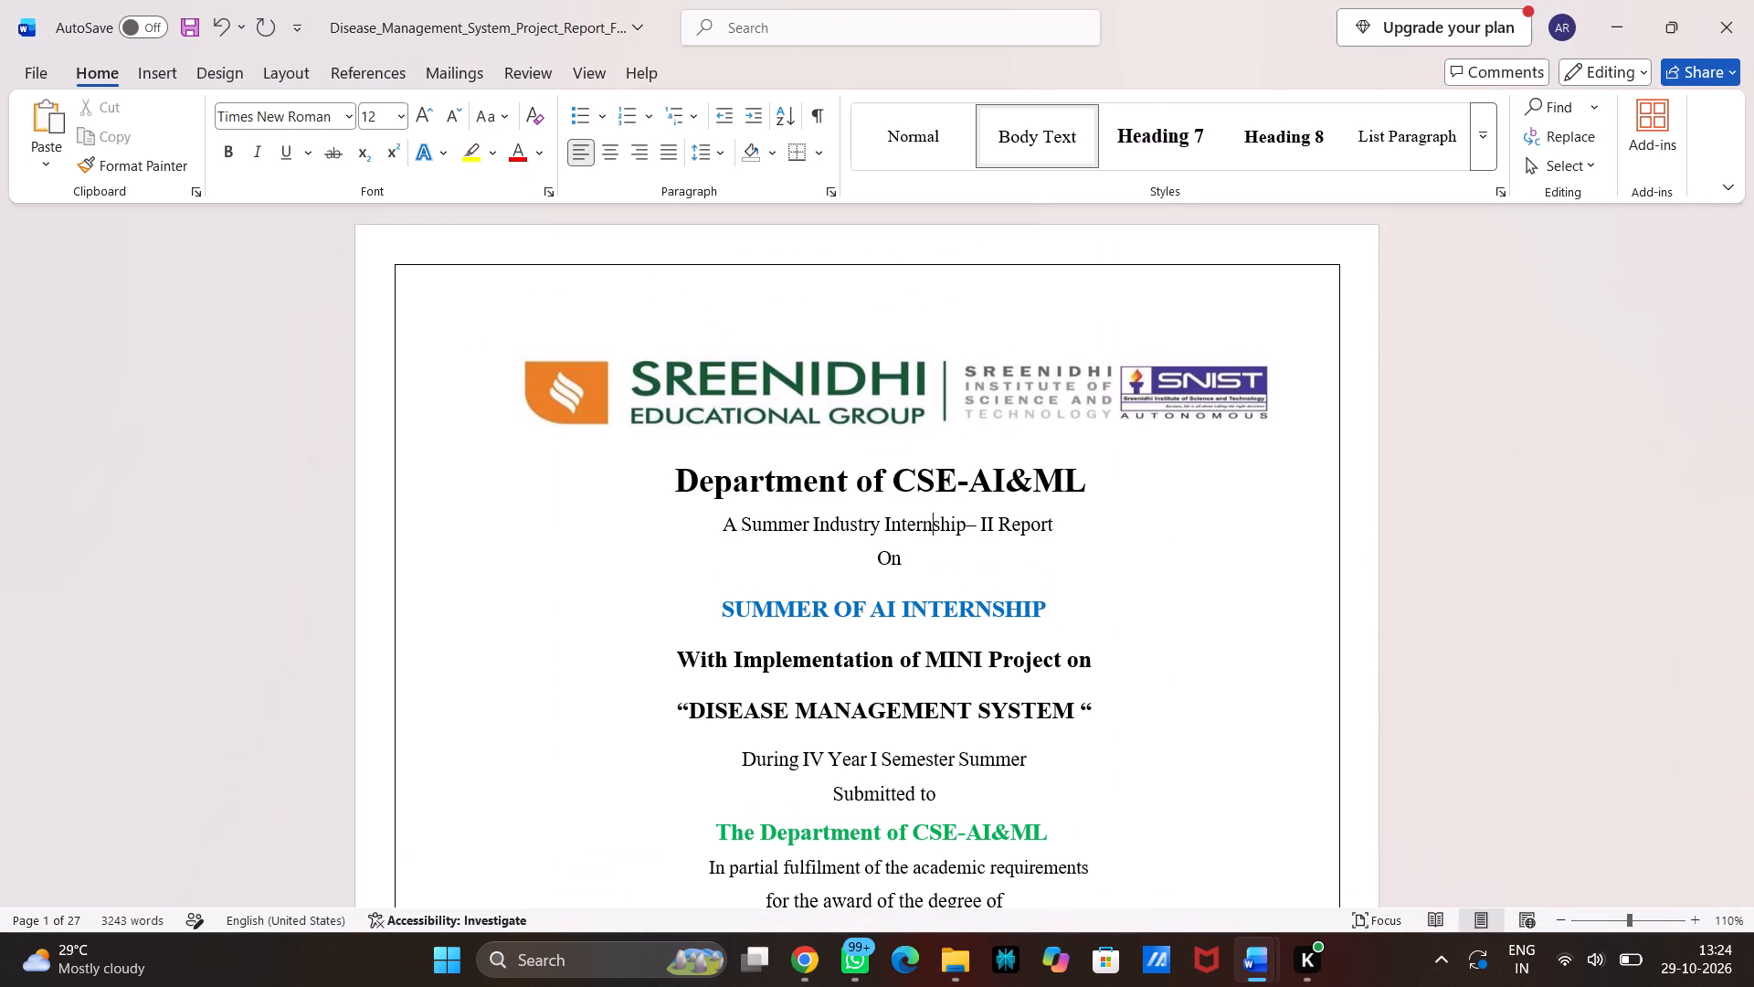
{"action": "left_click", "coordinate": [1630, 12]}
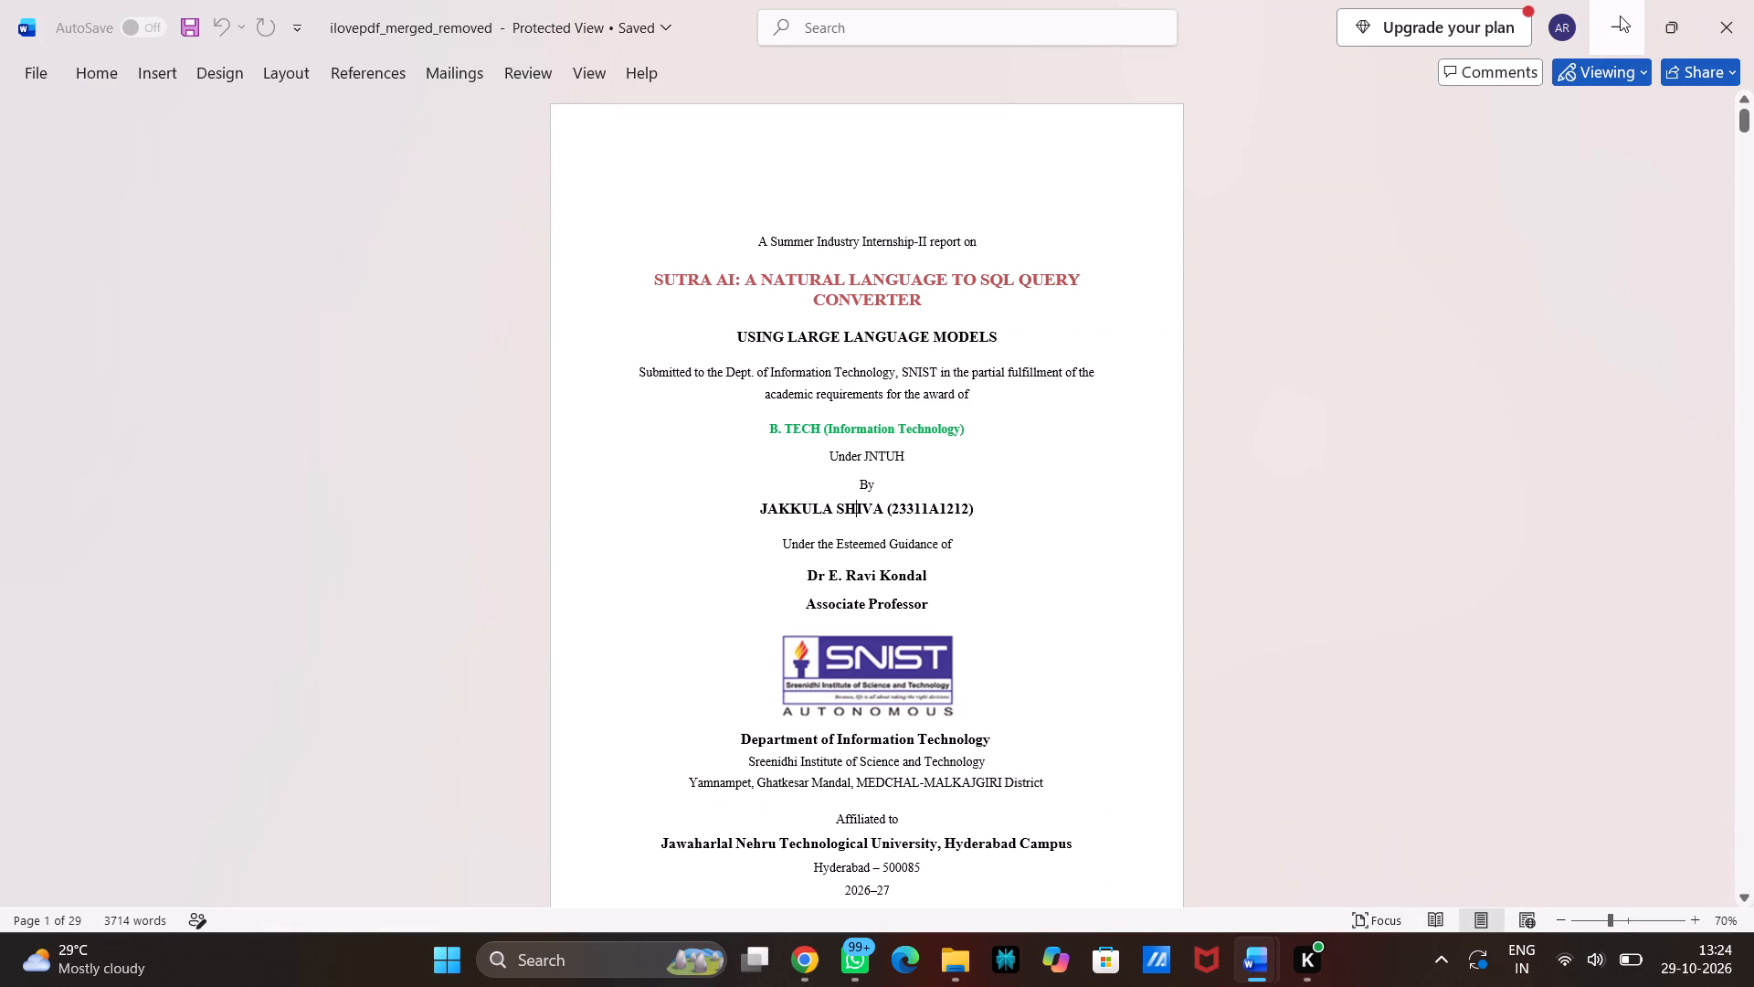
Close the protected report, reopen ilovepdf_merged_removed from the Downloads folder and enable editing.
{"action": "left_click", "coordinate": [1753, 21]}
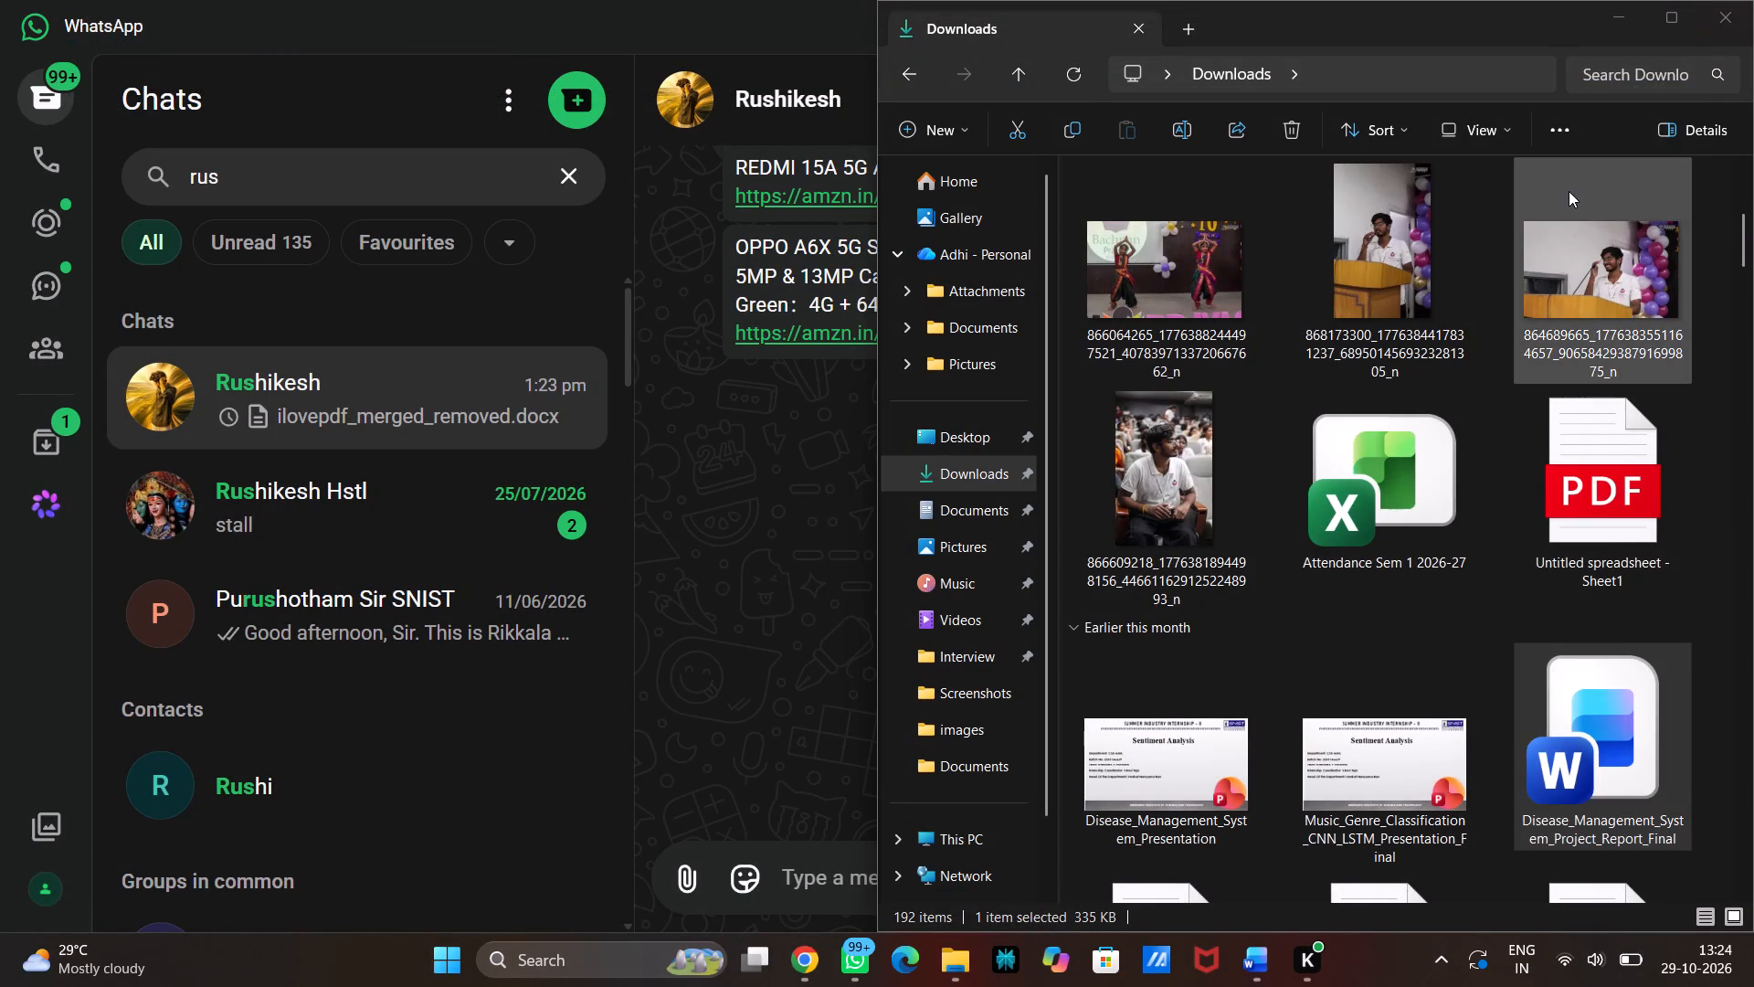
{"action": "scroll", "coordinate": [1569, 191], "scroll_direction": "up", "scroll_amount": 6}
{"action": "double_click", "coordinate": [1136, 347]}
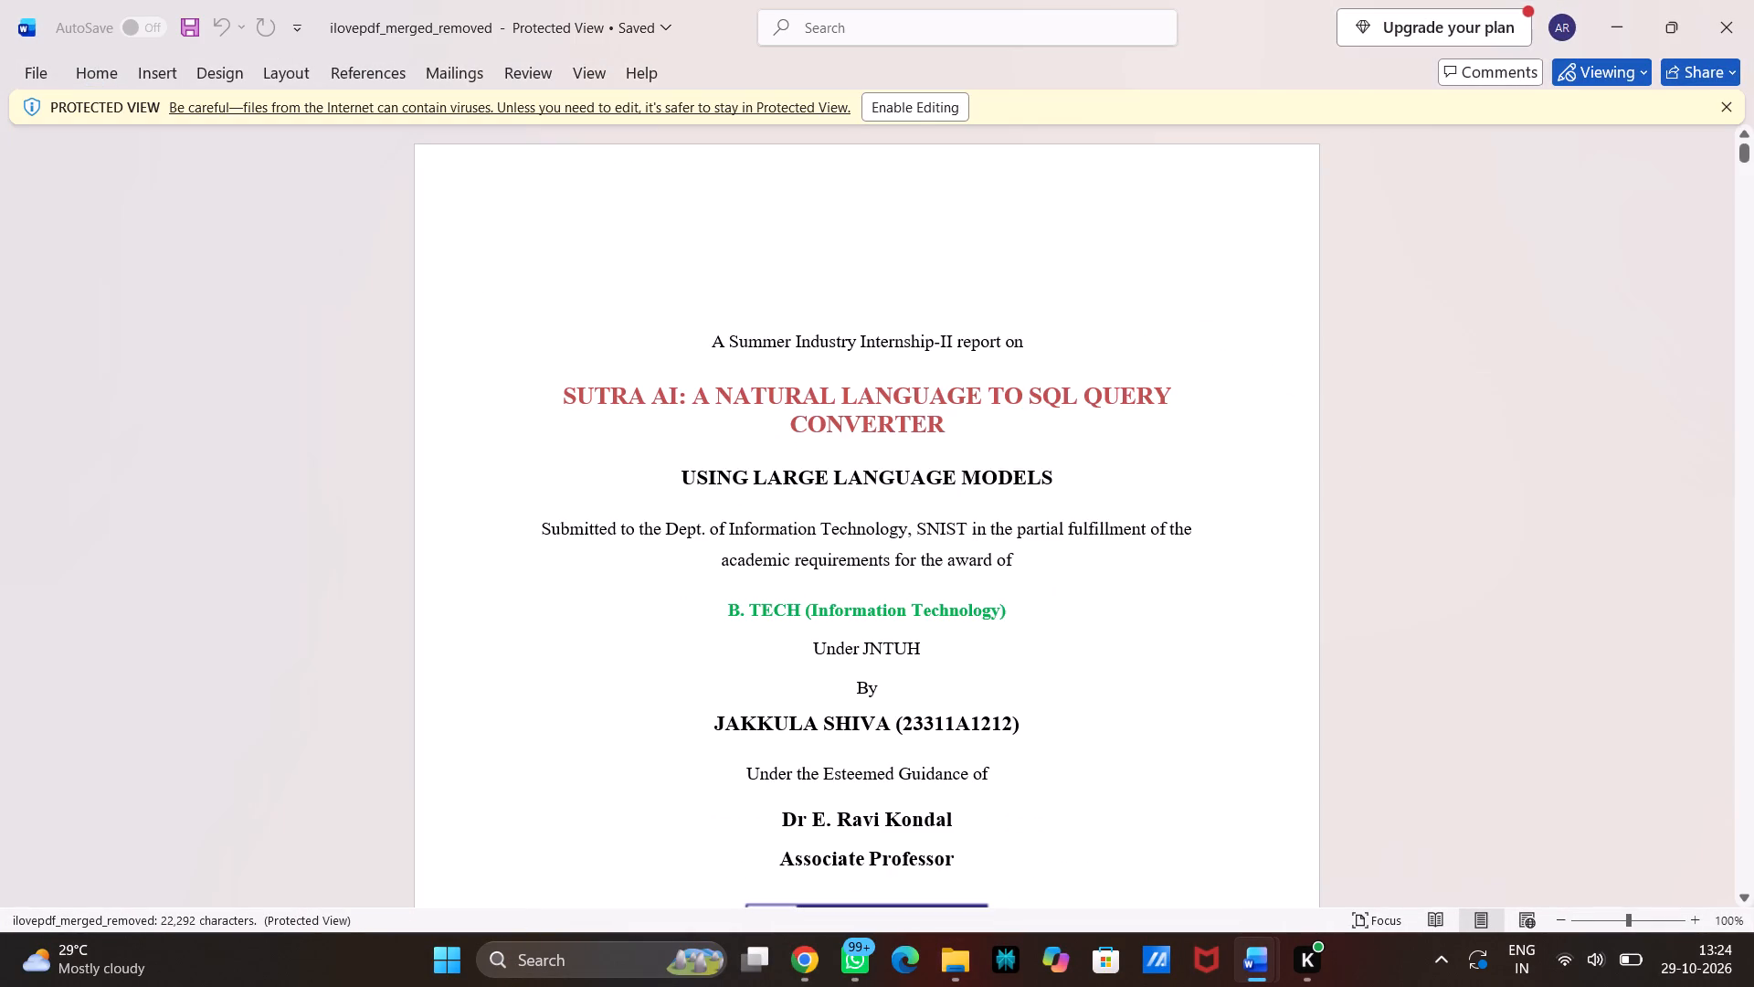
{"action": "left_click", "coordinate": [906, 114]}
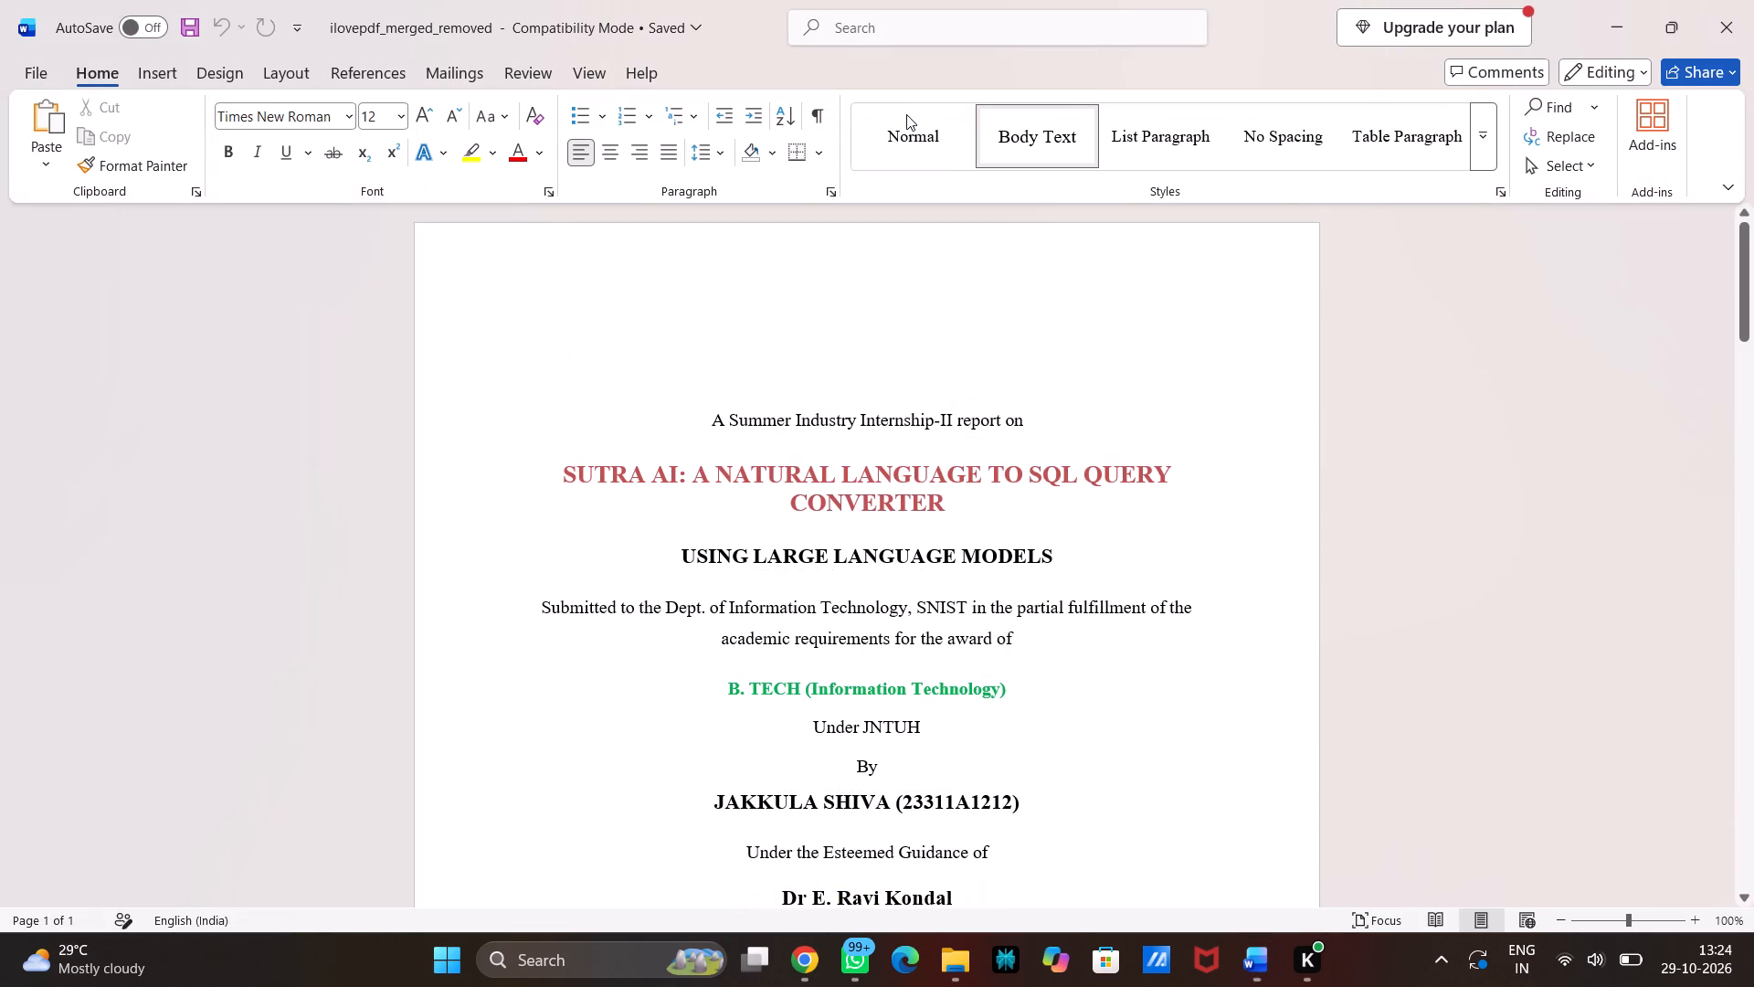
Insert the new author's surname in capitals directly after the existing name on the cover page's author line.
{"action": "left_click", "coordinate": [961, 501]}
{"action": "scroll", "coordinate": [961, 501], "scroll_direction": "down", "scroll_amount": 1}
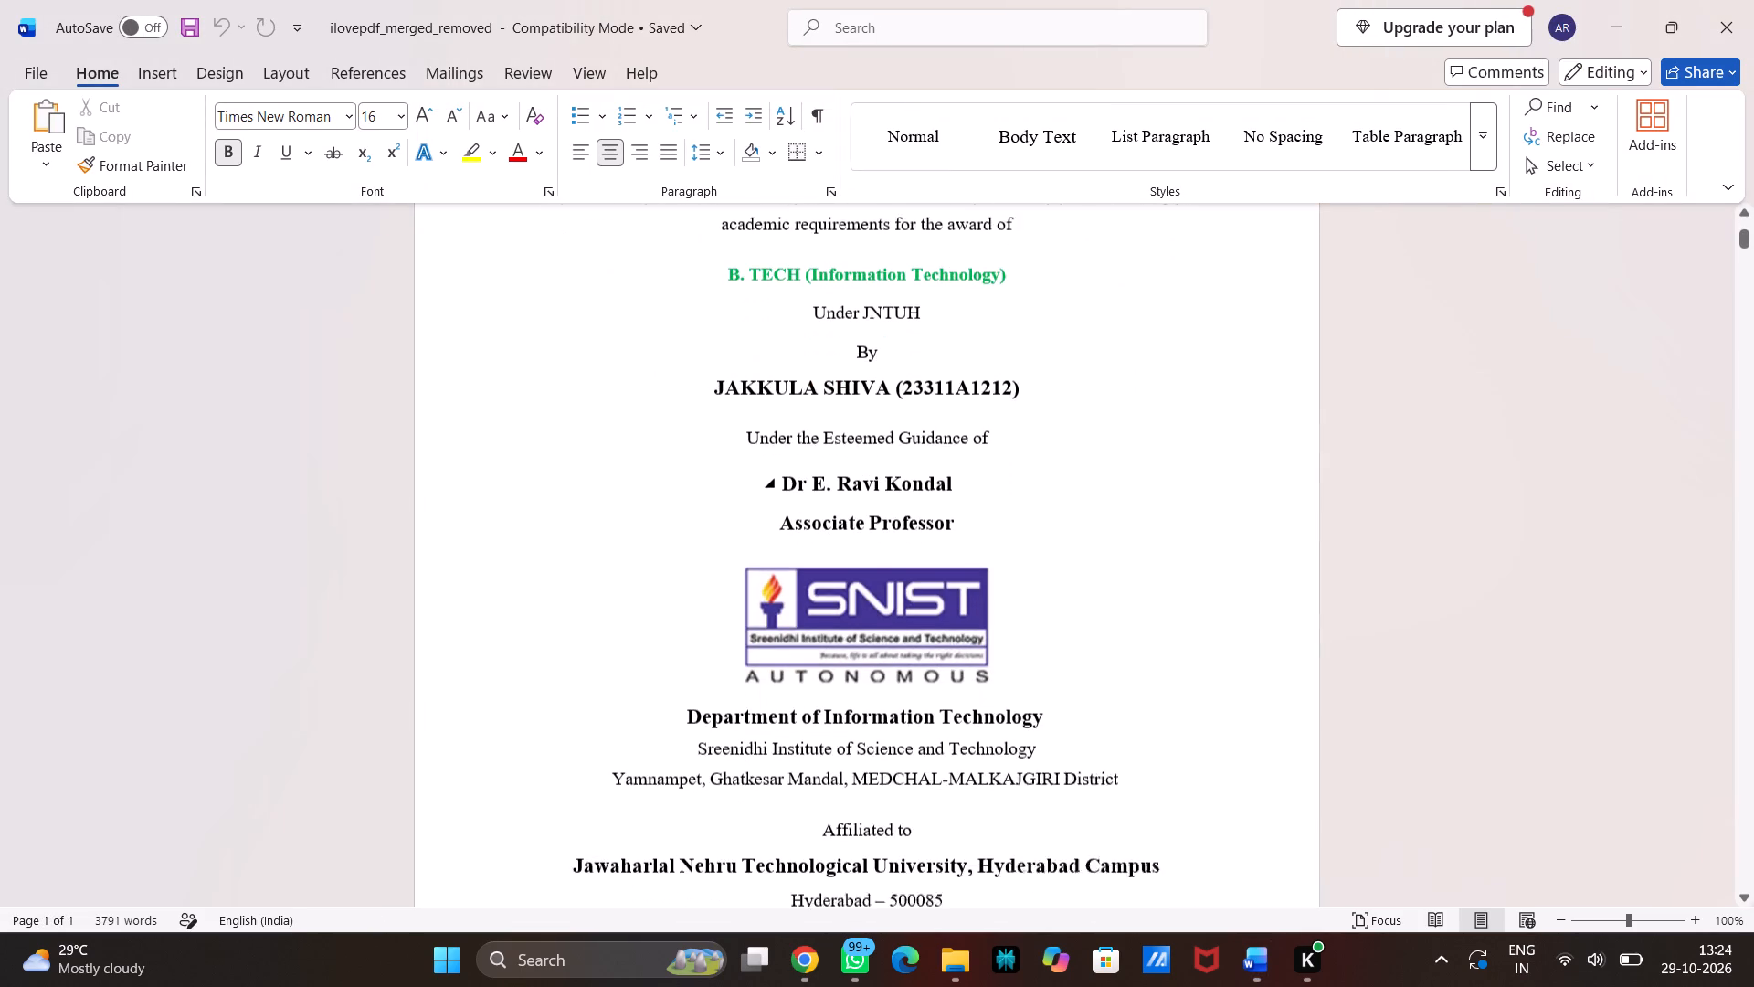
{"action": "scroll", "coordinate": [961, 501], "scroll_direction": "down", "scroll_amount": 1}
{"action": "left_click", "coordinate": [887, 357]}
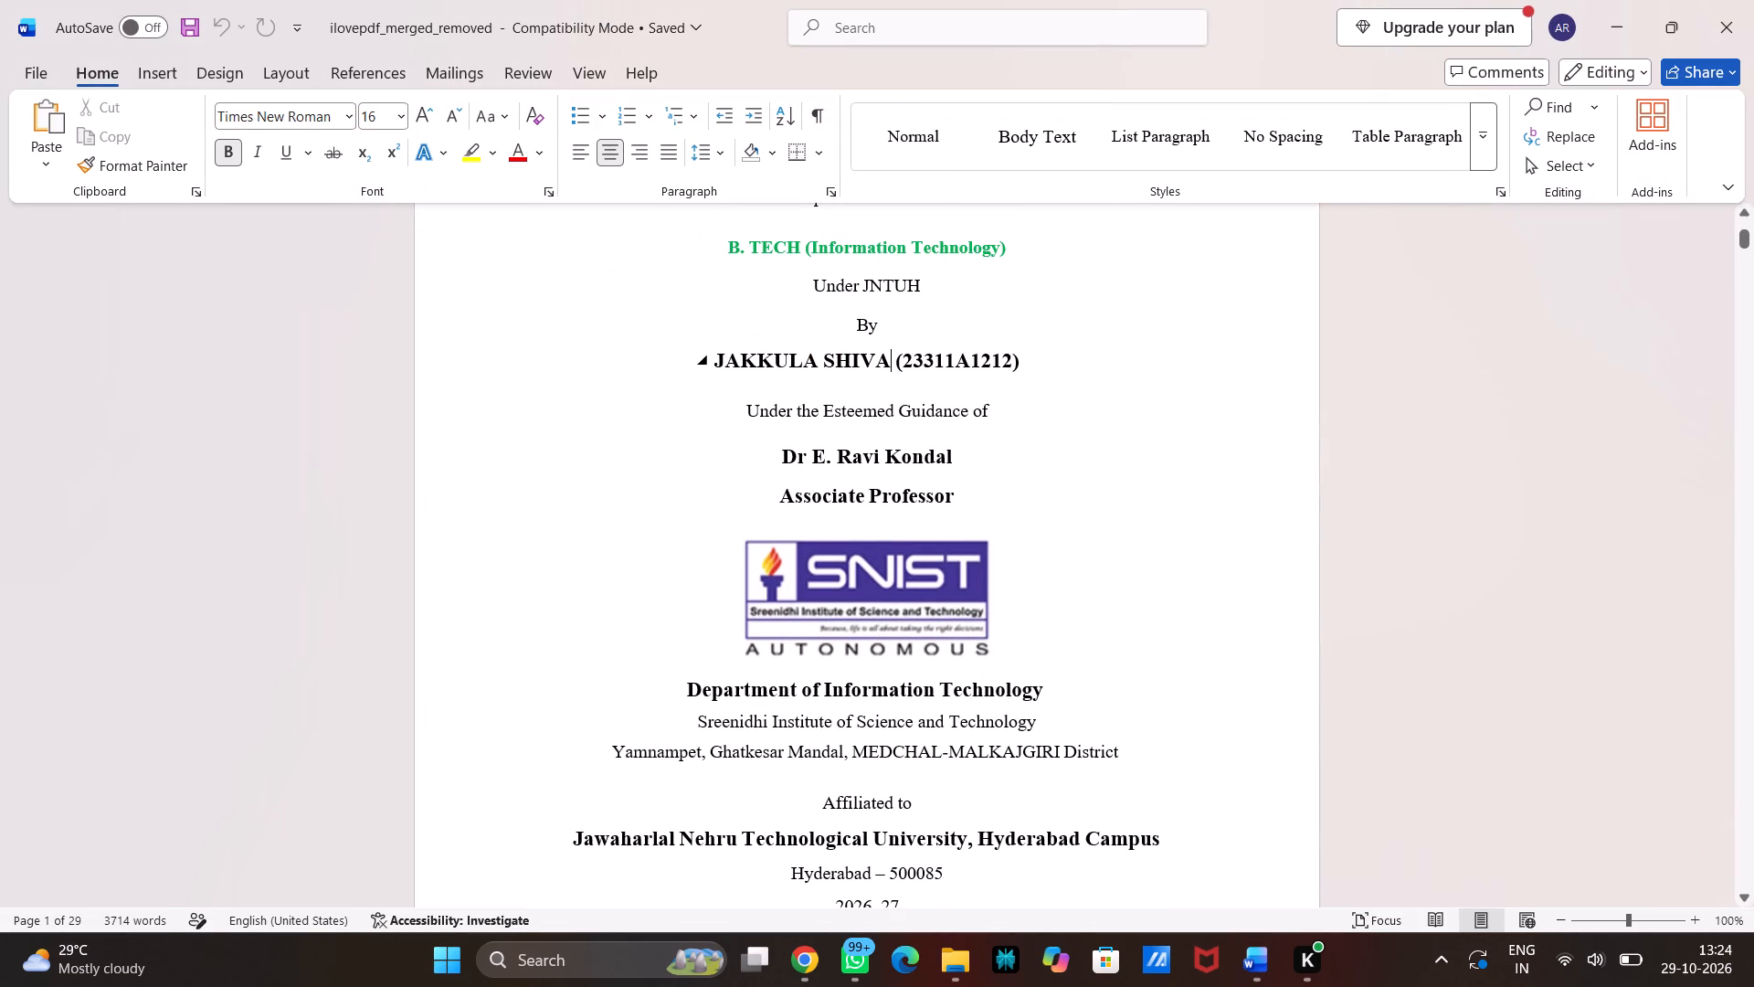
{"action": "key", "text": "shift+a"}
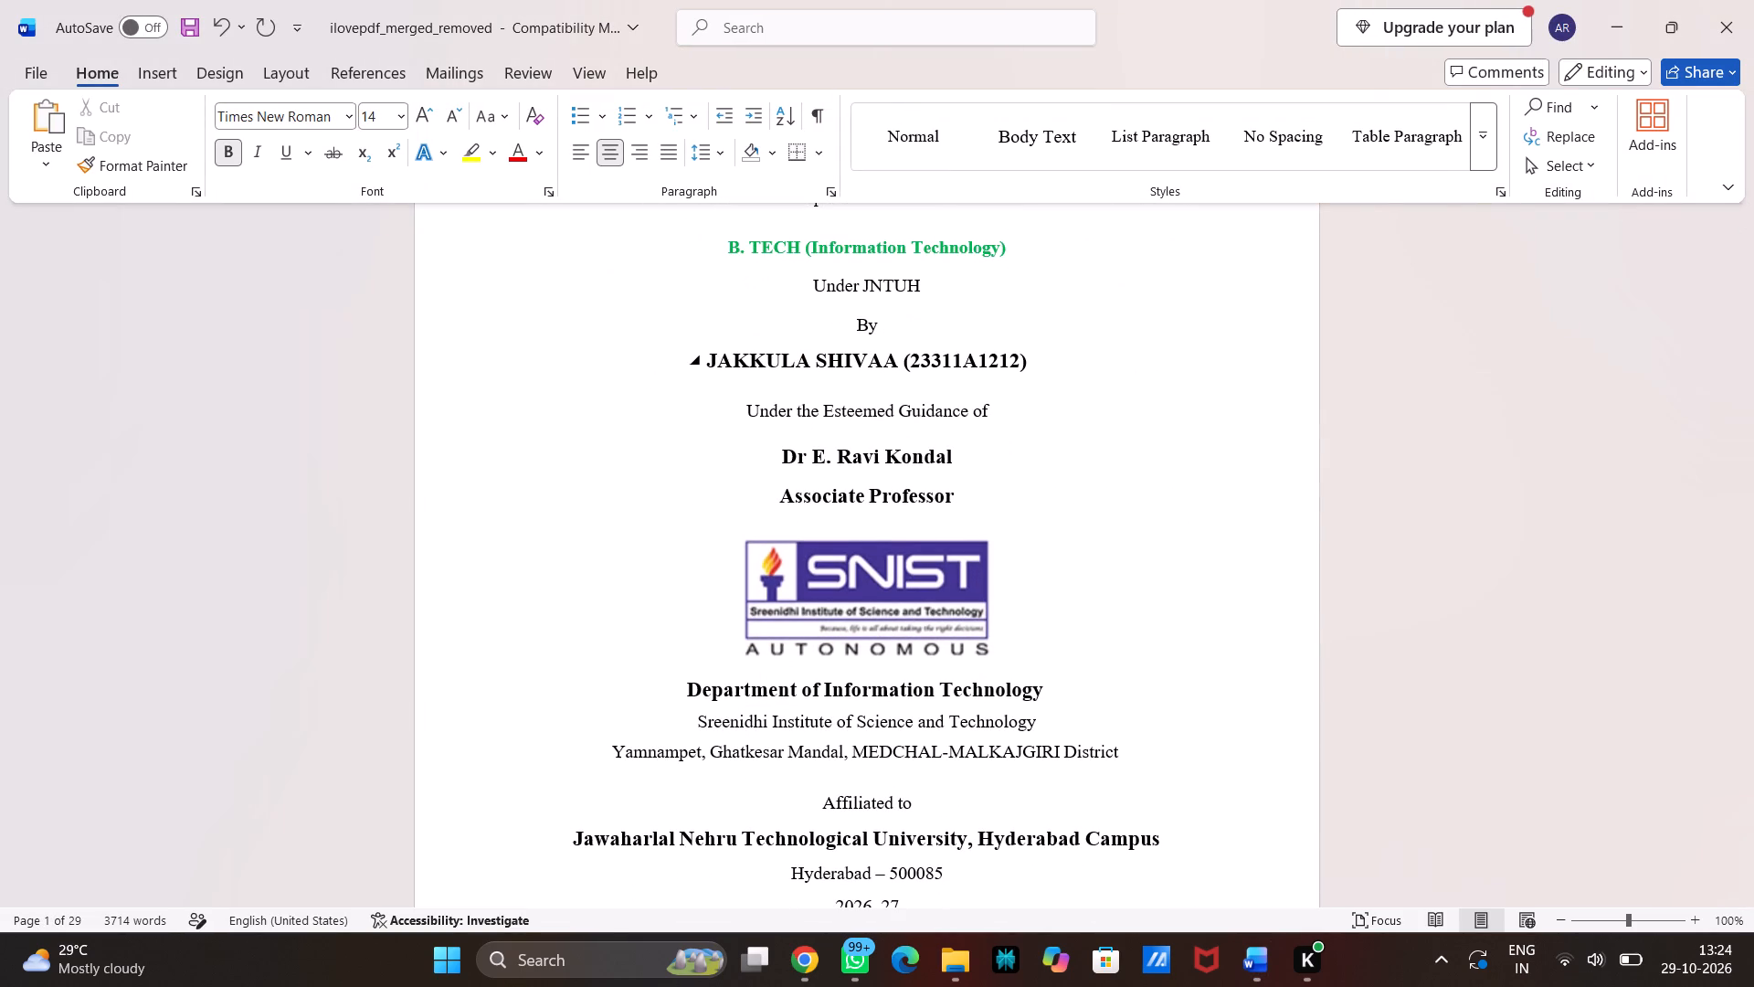
{"action": "key", "text": "BackSpace"}
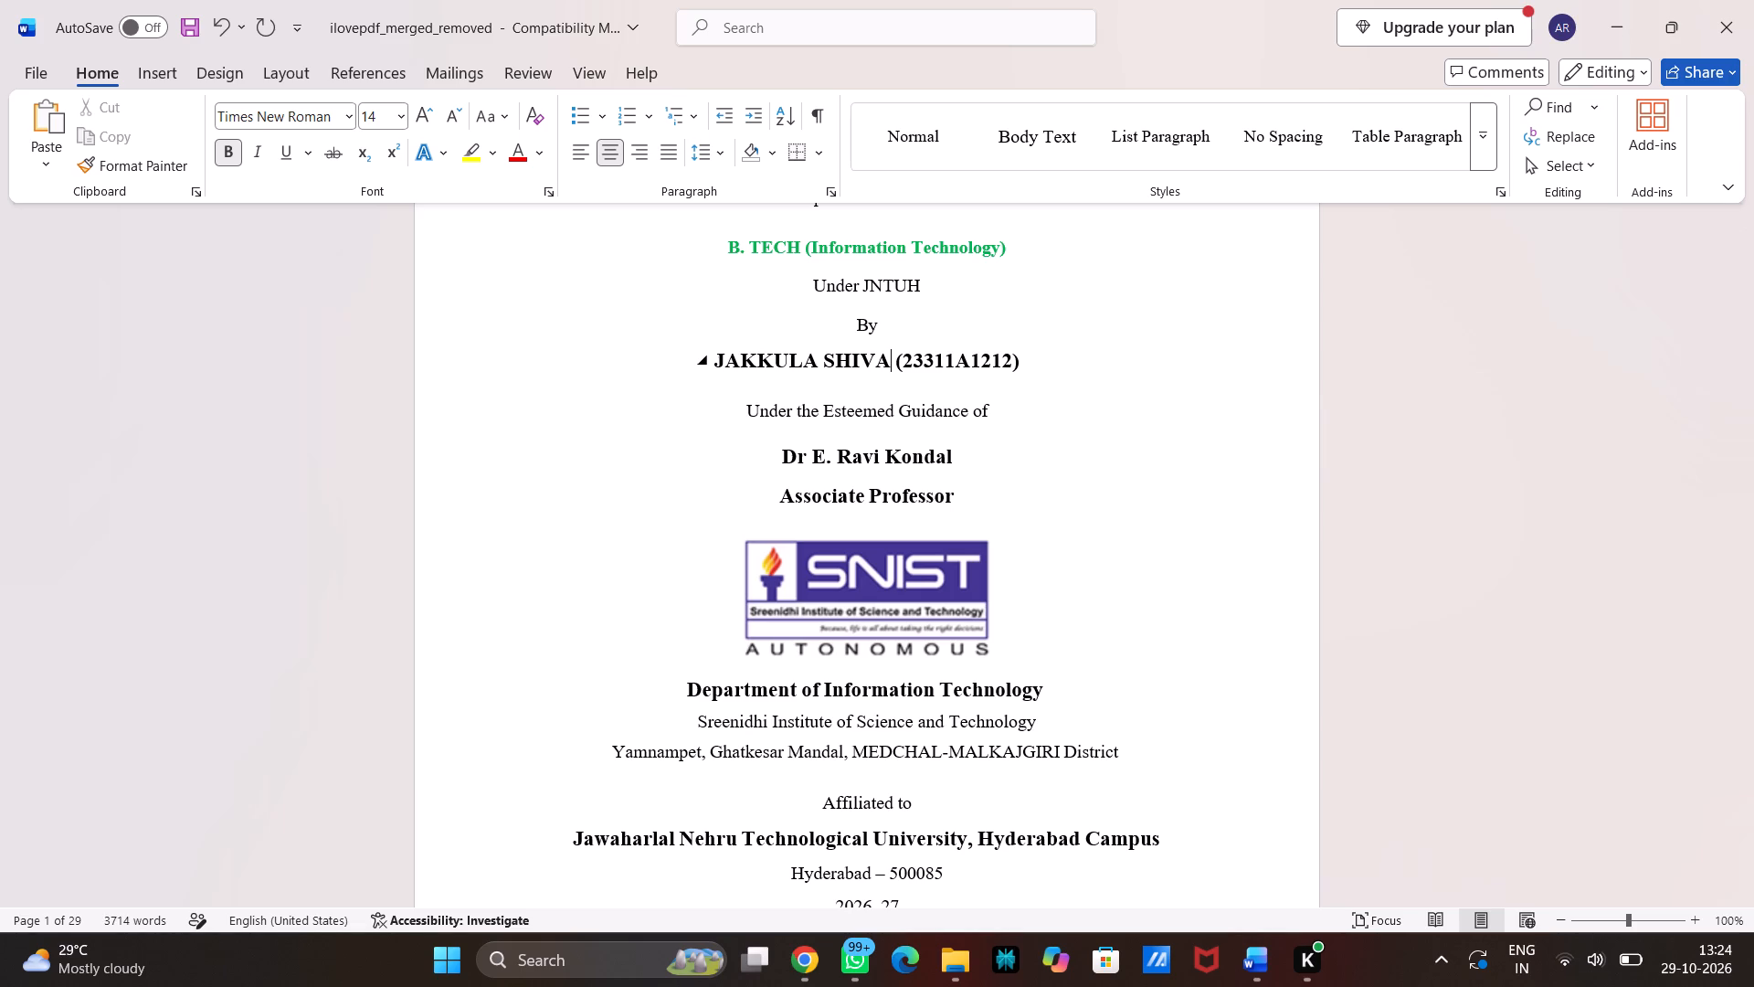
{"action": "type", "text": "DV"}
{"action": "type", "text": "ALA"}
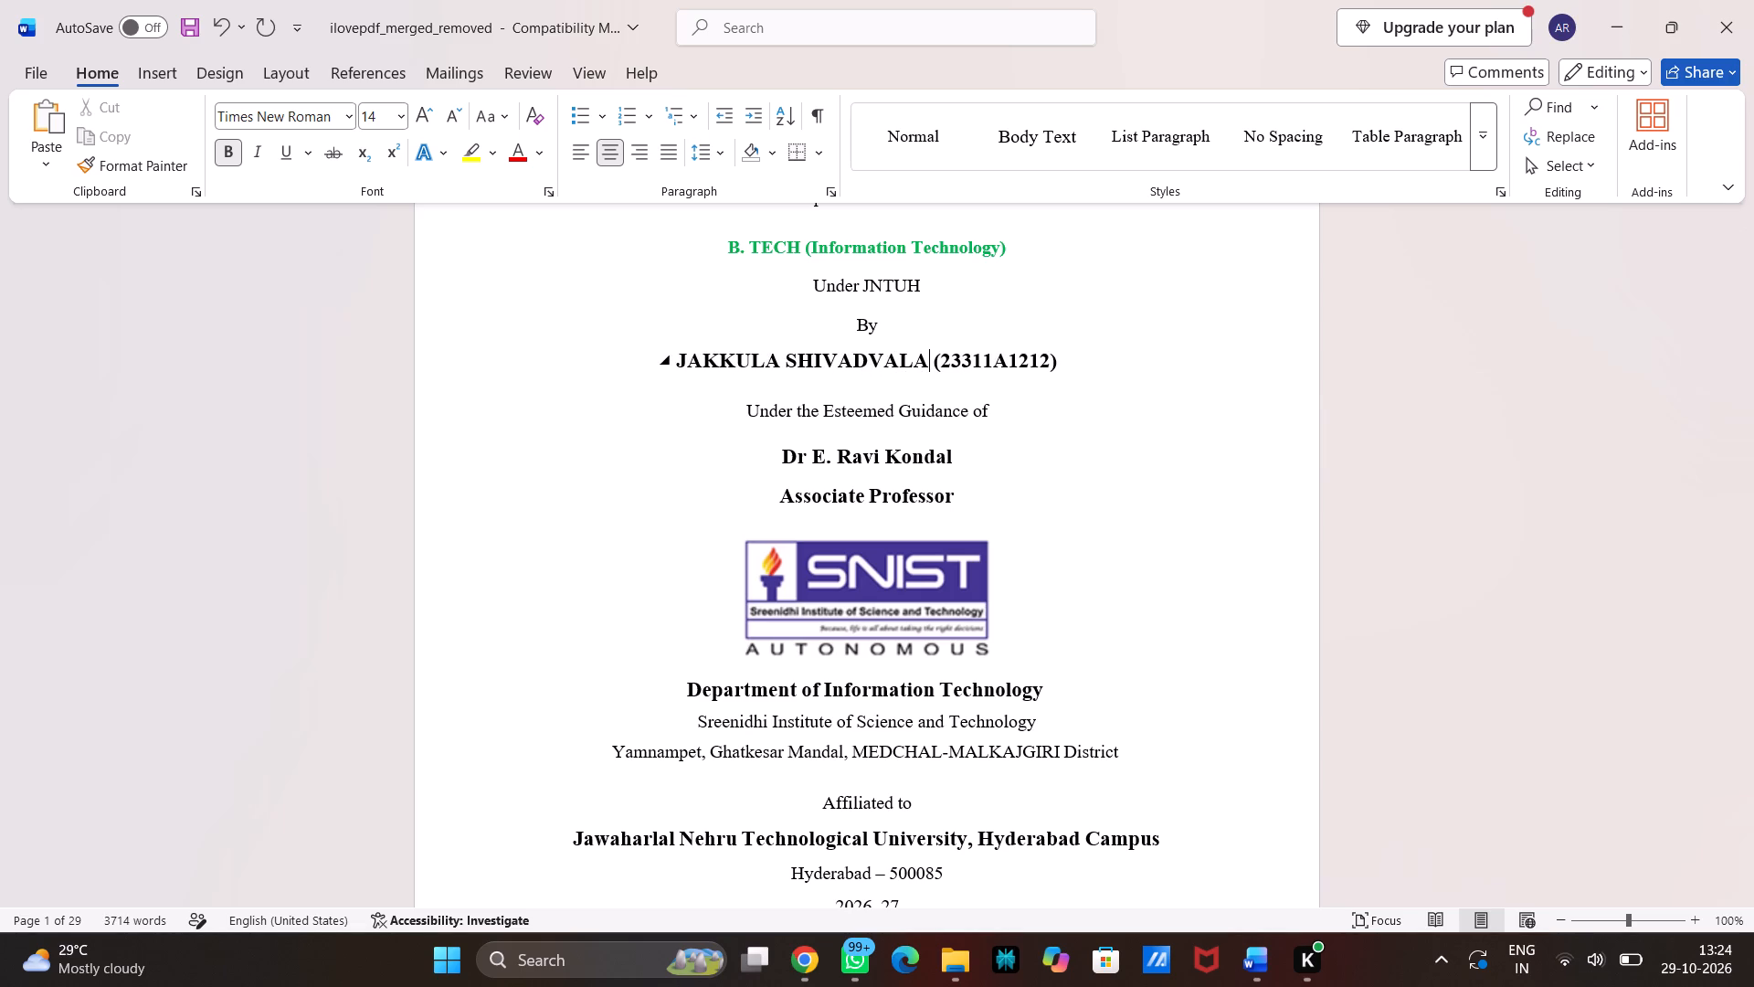
Delete the previous author's full name from the cover page's author line, keeping the new surname before the roll number.
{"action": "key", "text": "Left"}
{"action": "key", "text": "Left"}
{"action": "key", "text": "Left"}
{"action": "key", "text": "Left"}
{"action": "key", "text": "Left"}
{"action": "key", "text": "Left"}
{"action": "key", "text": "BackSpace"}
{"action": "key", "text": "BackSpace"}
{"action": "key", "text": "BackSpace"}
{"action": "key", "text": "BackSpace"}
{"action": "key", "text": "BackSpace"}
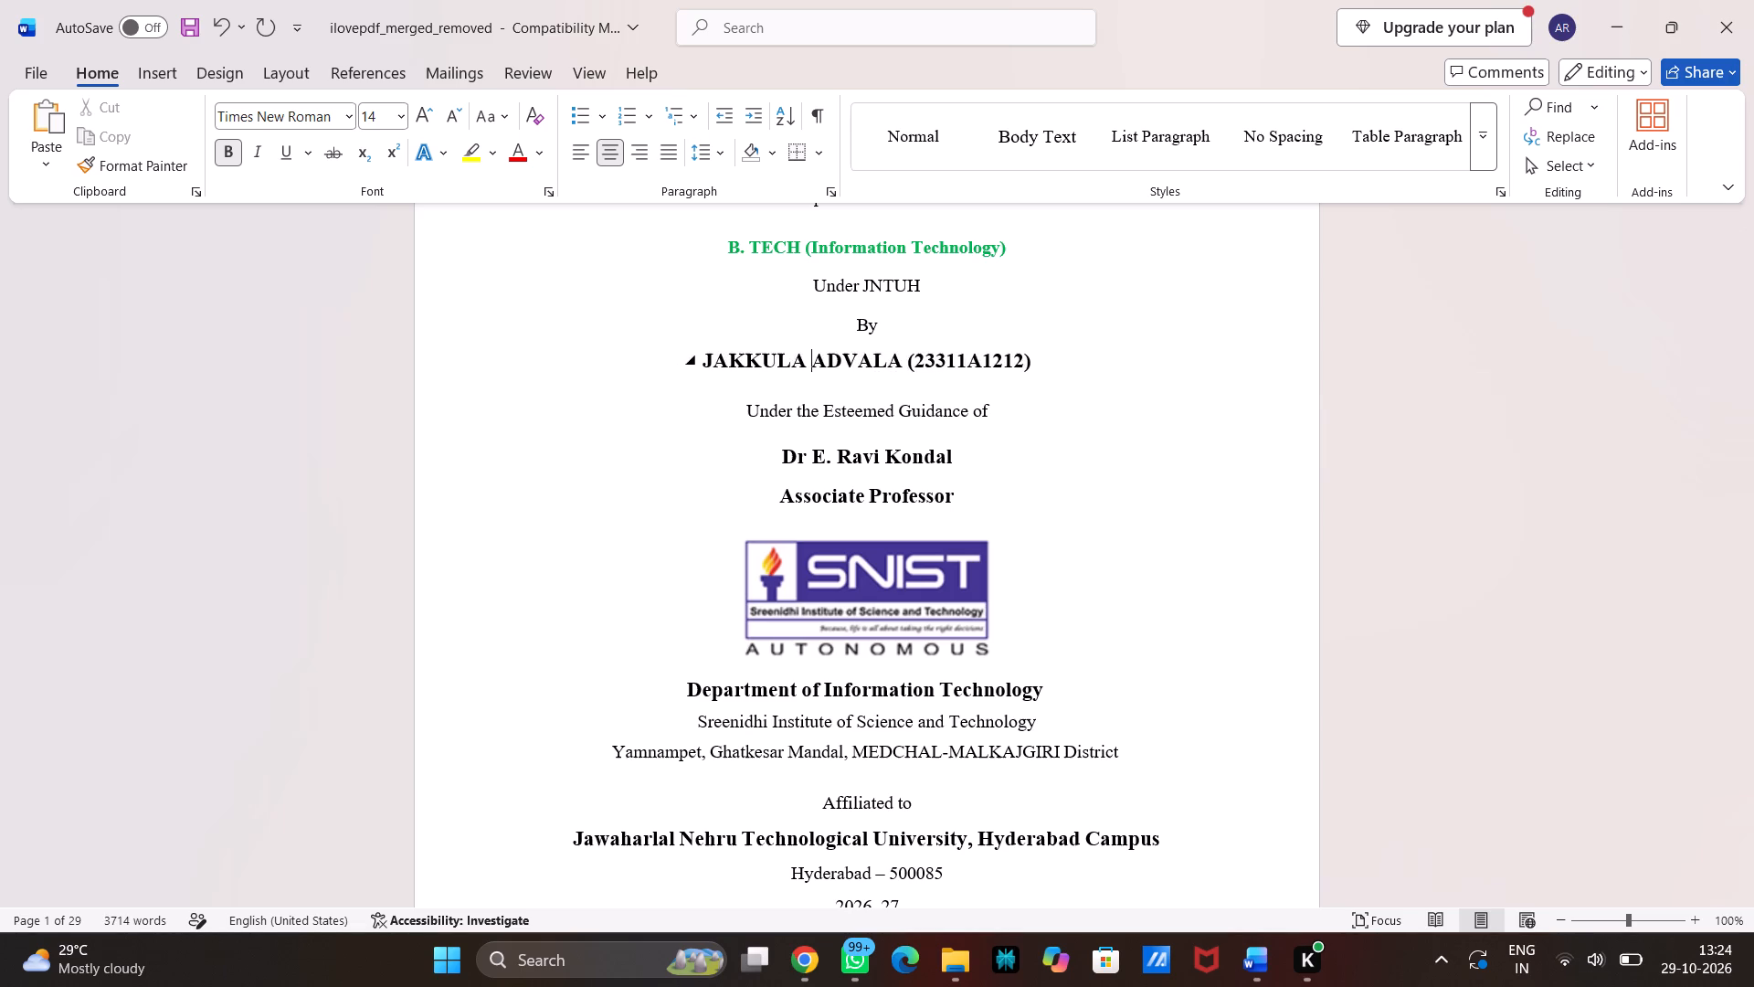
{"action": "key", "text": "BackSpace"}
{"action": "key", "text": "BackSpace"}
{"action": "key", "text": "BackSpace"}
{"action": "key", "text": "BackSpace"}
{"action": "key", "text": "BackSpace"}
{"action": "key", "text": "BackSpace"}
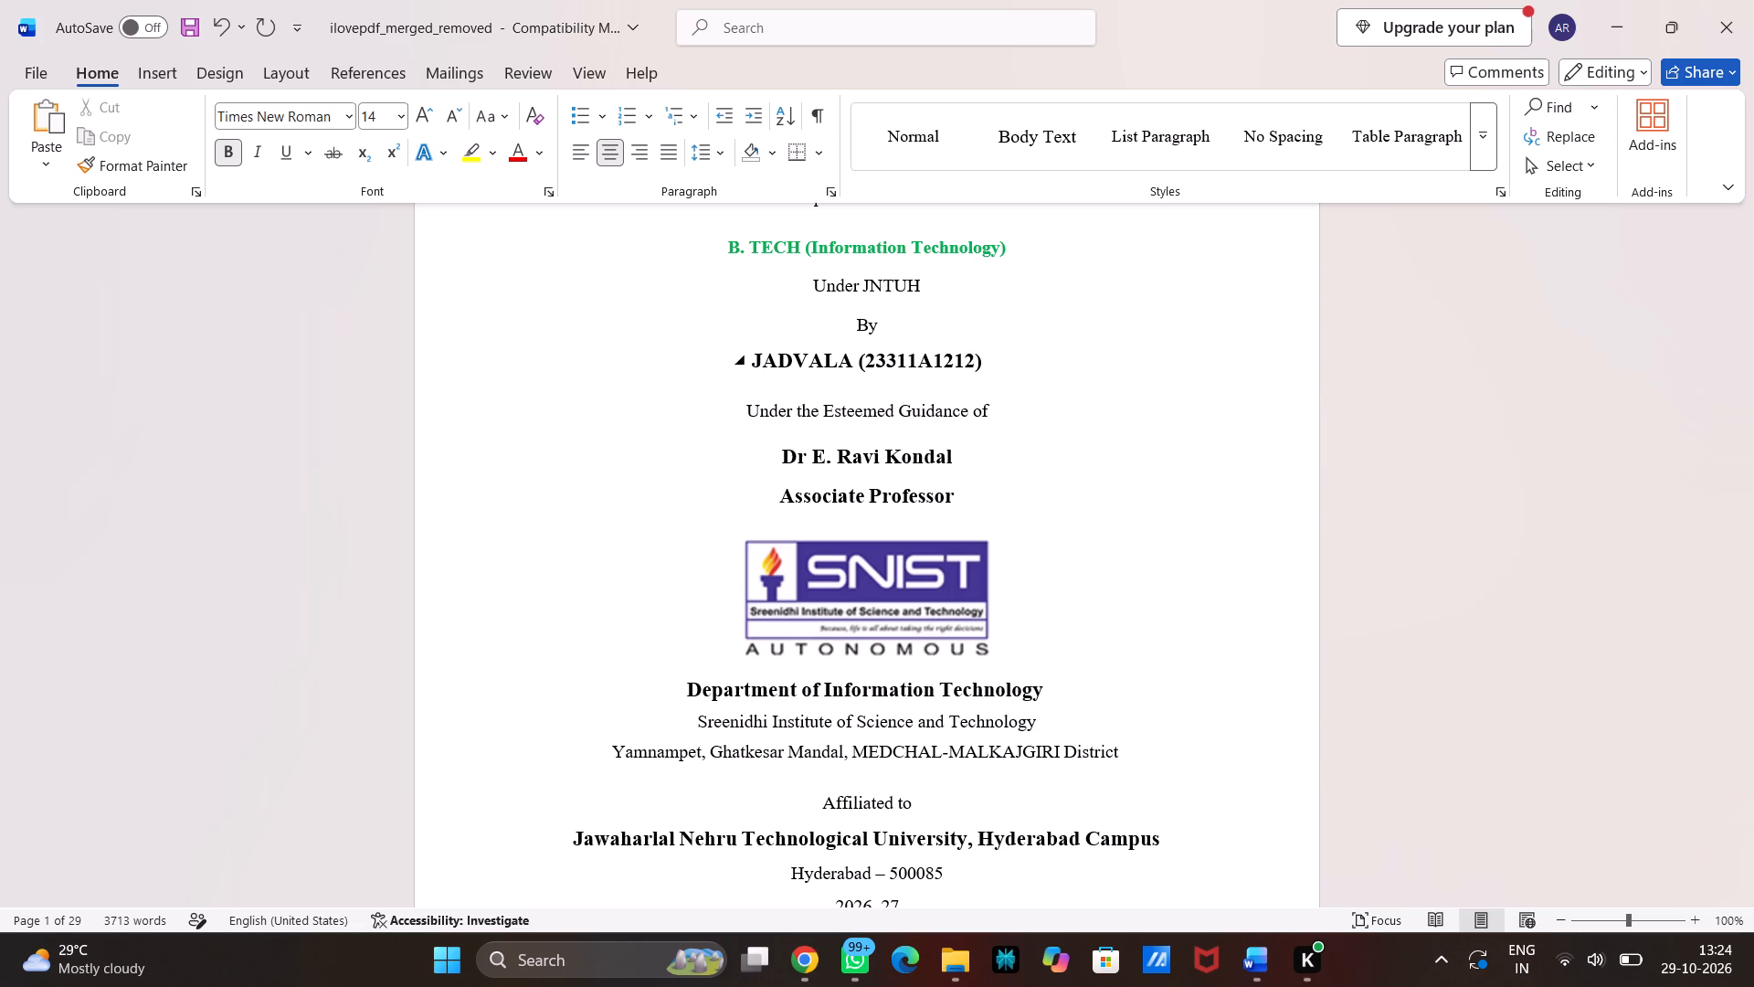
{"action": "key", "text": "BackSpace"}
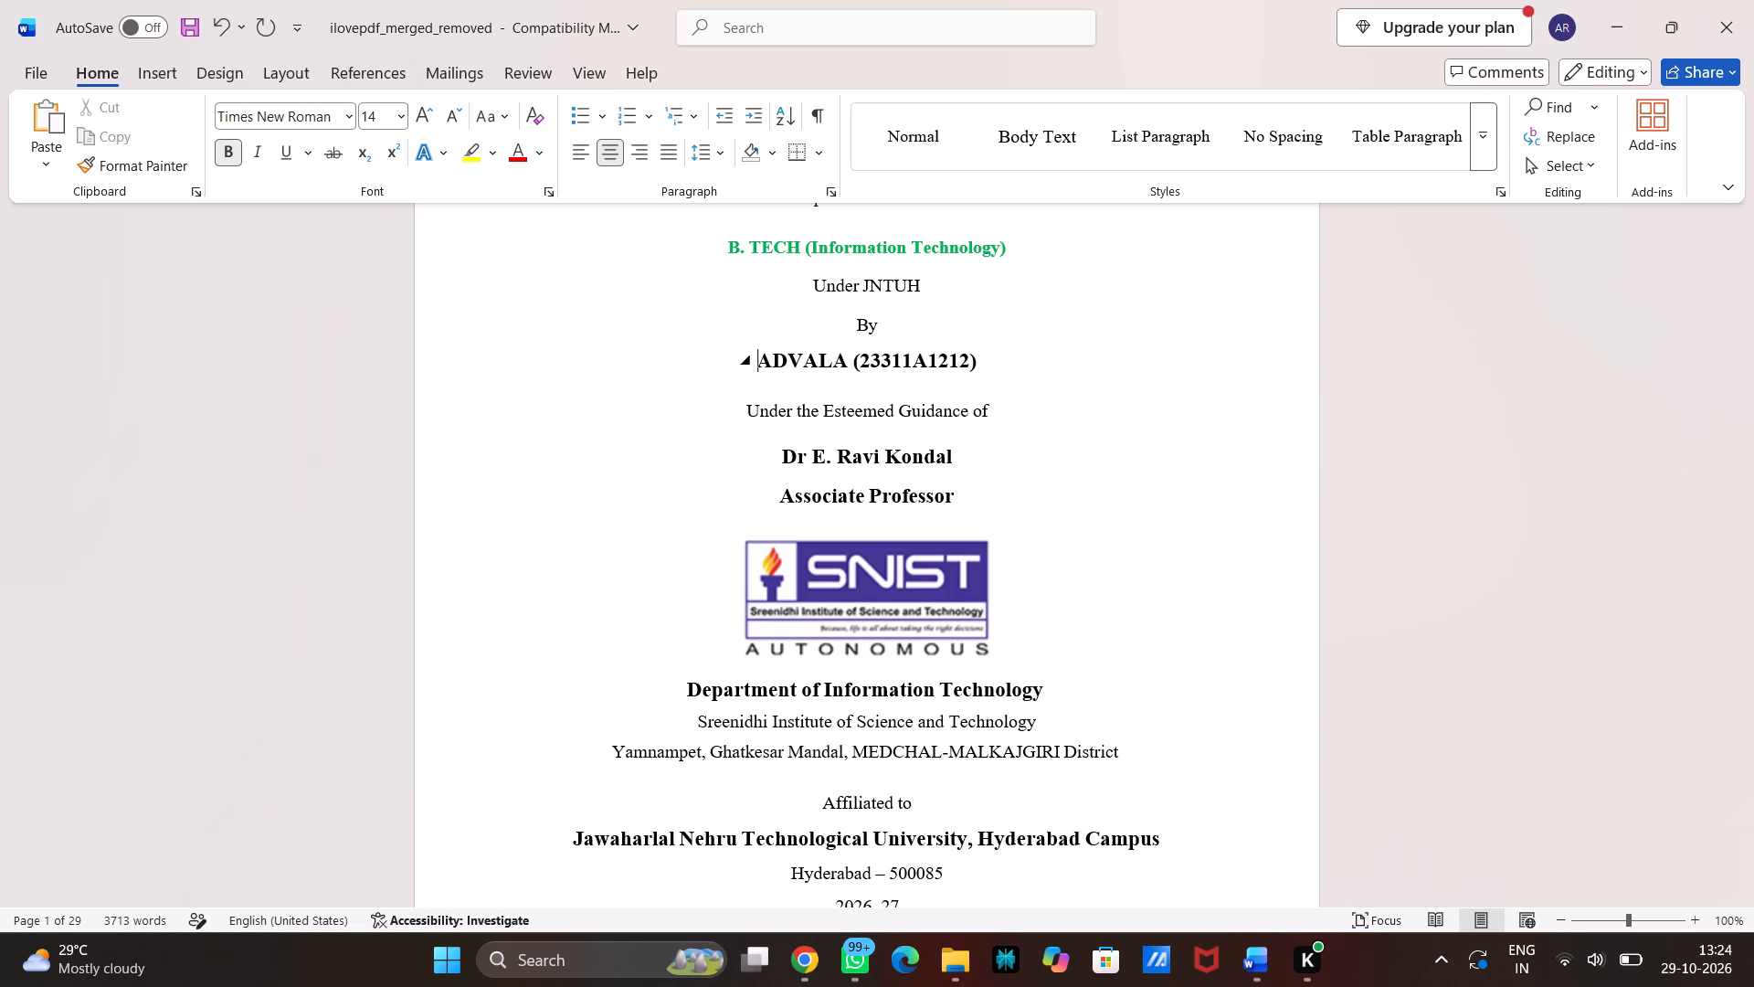
Add the new author's given name in capitals between the surname and the roll number on the cover page.
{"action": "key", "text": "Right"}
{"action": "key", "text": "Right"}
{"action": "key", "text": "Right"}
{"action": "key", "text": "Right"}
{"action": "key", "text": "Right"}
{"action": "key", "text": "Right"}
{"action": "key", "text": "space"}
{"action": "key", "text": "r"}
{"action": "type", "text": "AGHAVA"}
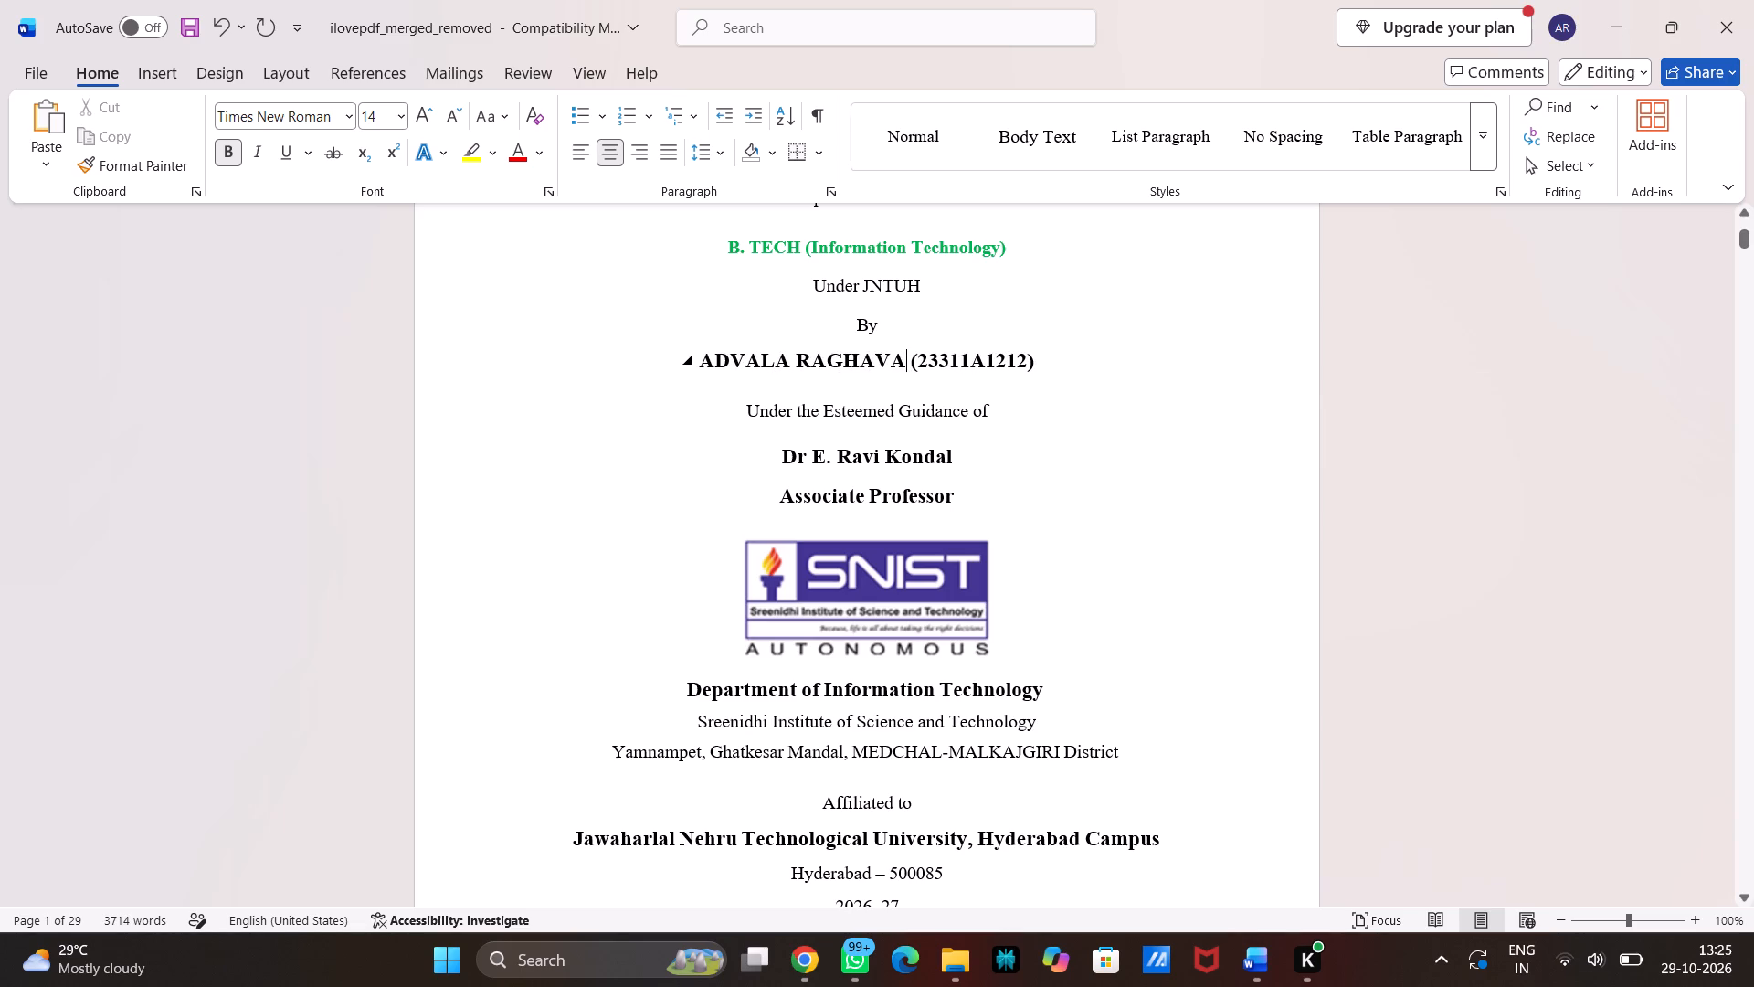
Change the last two digits of the roll number on the cover page to match the new author's roll number.
{"action": "left_click", "coordinate": [1021, 356]}
{"action": "key", "text": "BackSpace"}
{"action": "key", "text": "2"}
{"action": "key", "text": "Right"}
{"action": "key", "text": "BackSpace"}
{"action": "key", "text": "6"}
Look through the cover, certificate, declaration and acknowledgement pages up to the Department of CSE – AI&ML certificate for details needing replacement.
{"action": "scroll", "coordinate": [909, 463], "scroll_direction": "down", "scroll_amount": 1, "text": "ctrl"}
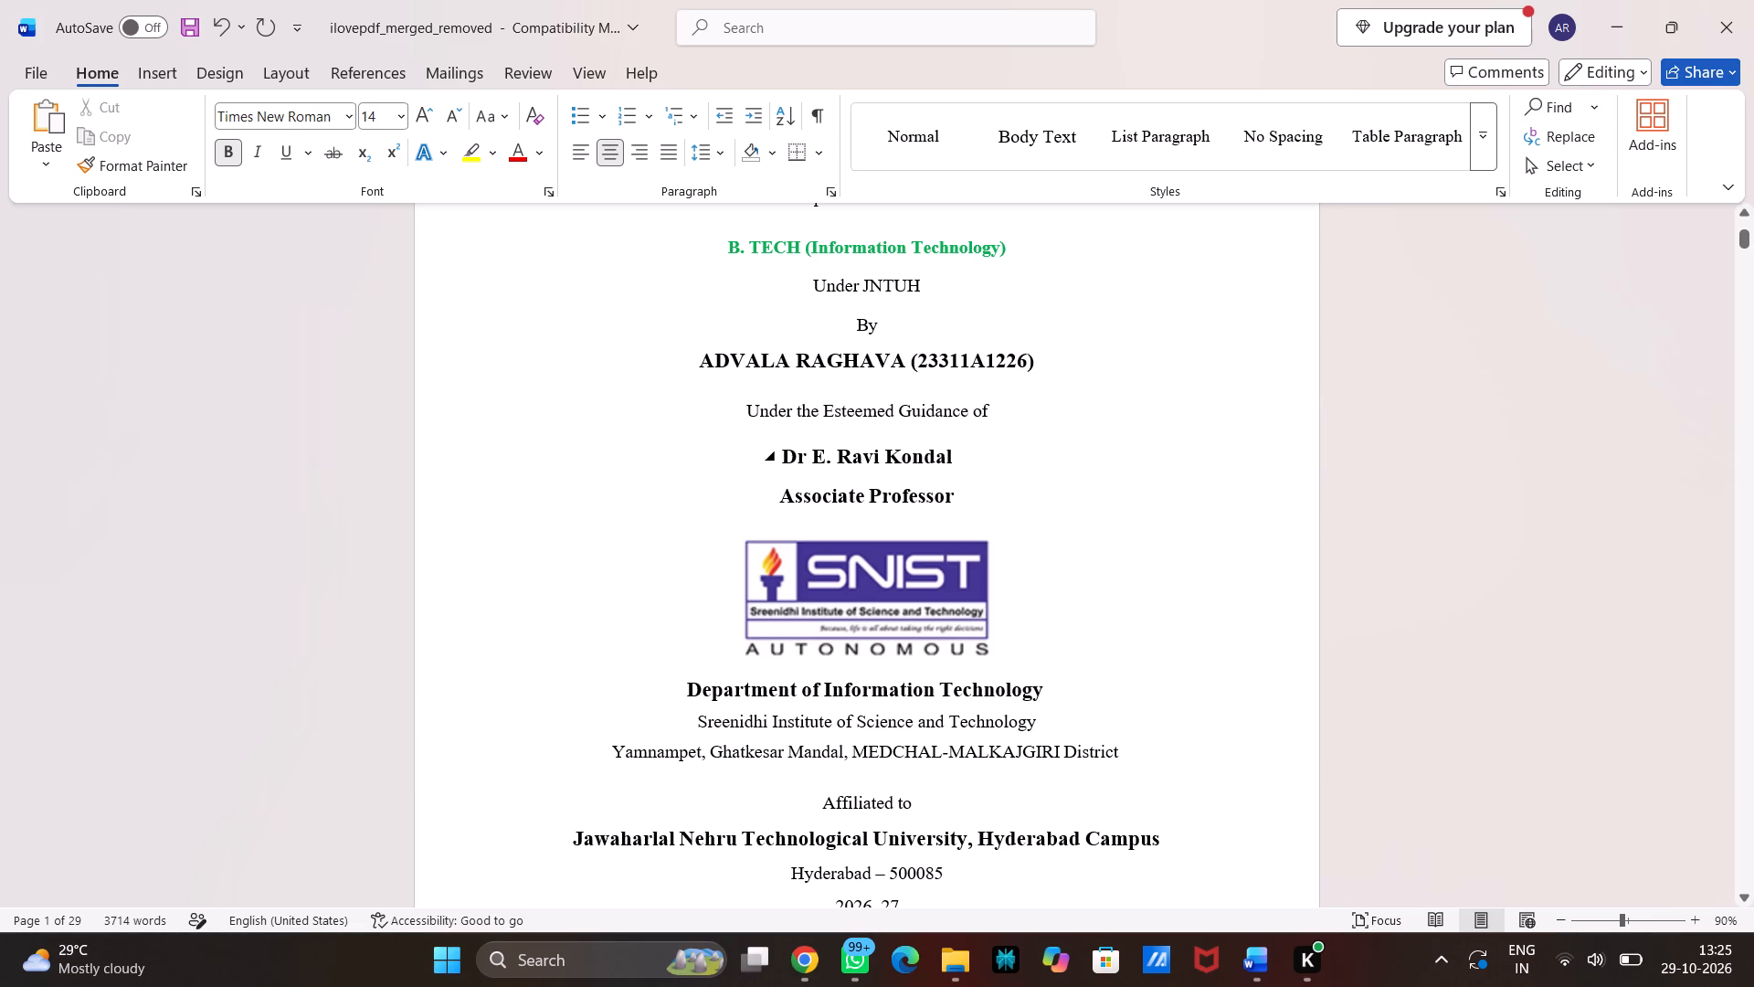
{"action": "scroll", "coordinate": [909, 463], "scroll_direction": "down", "scroll_amount": 1, "text": "ctrl"}
{"action": "scroll", "coordinate": [909, 463], "scroll_direction": "up", "scroll_amount": 1}
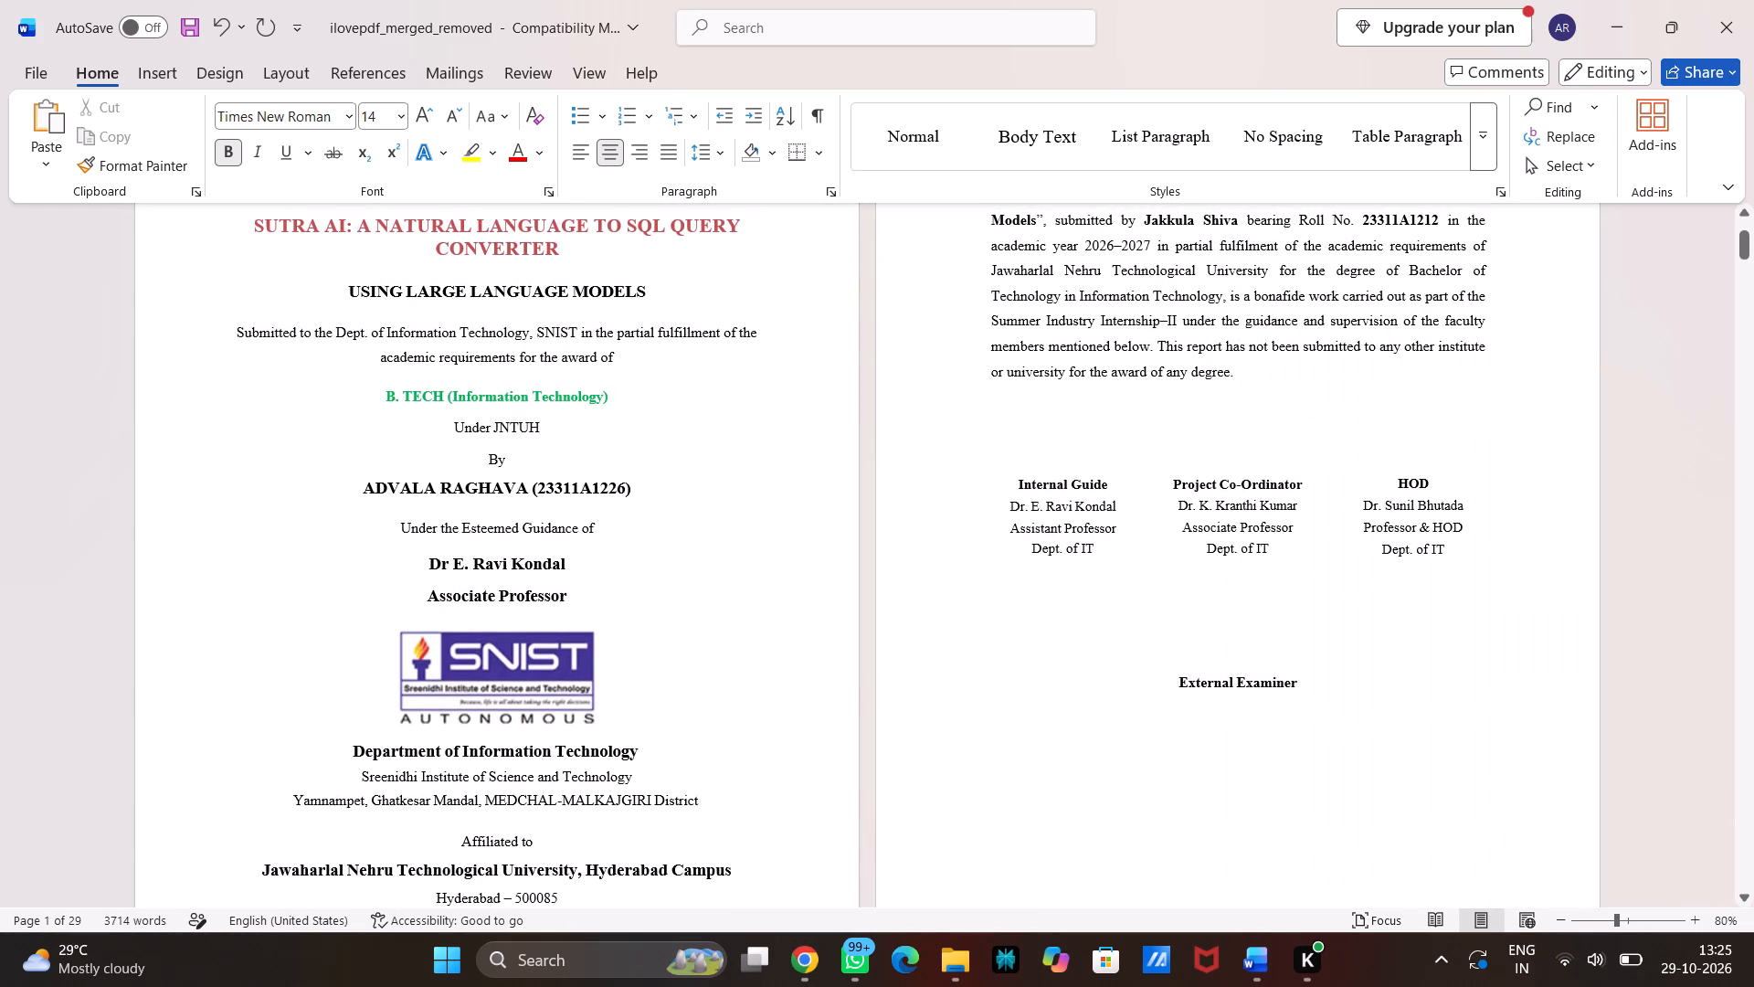
{"action": "scroll", "coordinate": [706, 506], "scroll_direction": "up", "scroll_amount": 3, "text": "ctrl"}
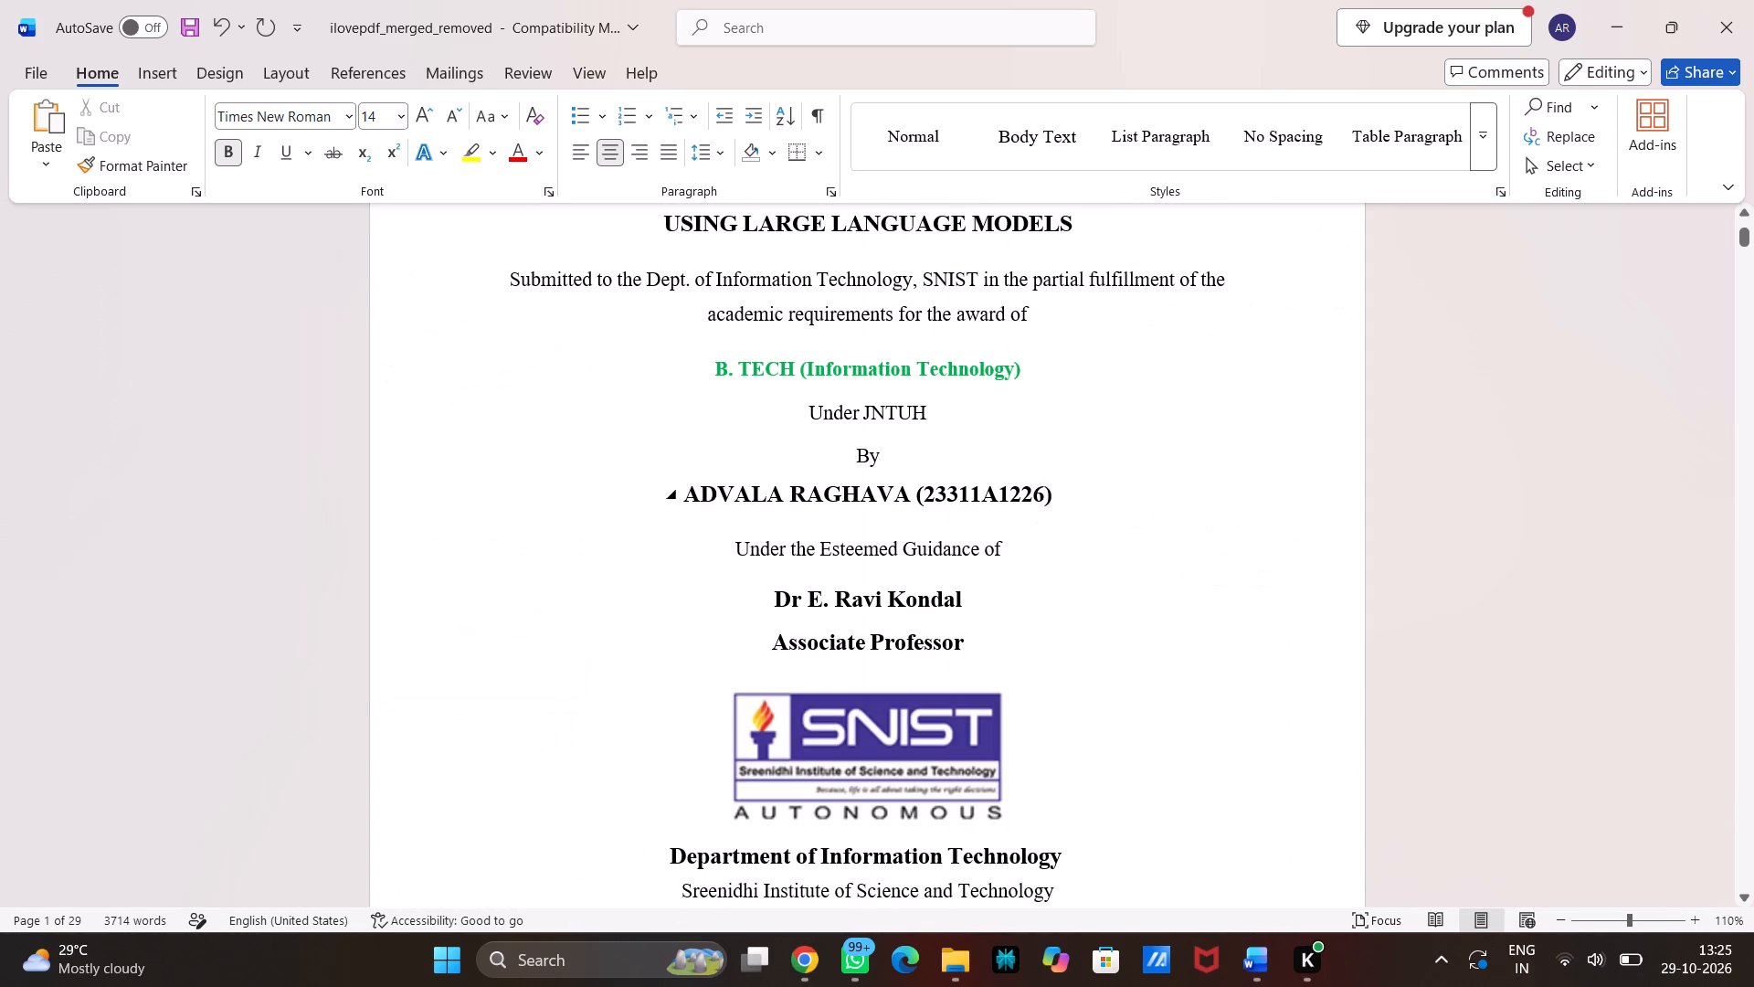
{"action": "scroll", "coordinate": [997, 487], "scroll_direction": "down", "scroll_amount": 2}
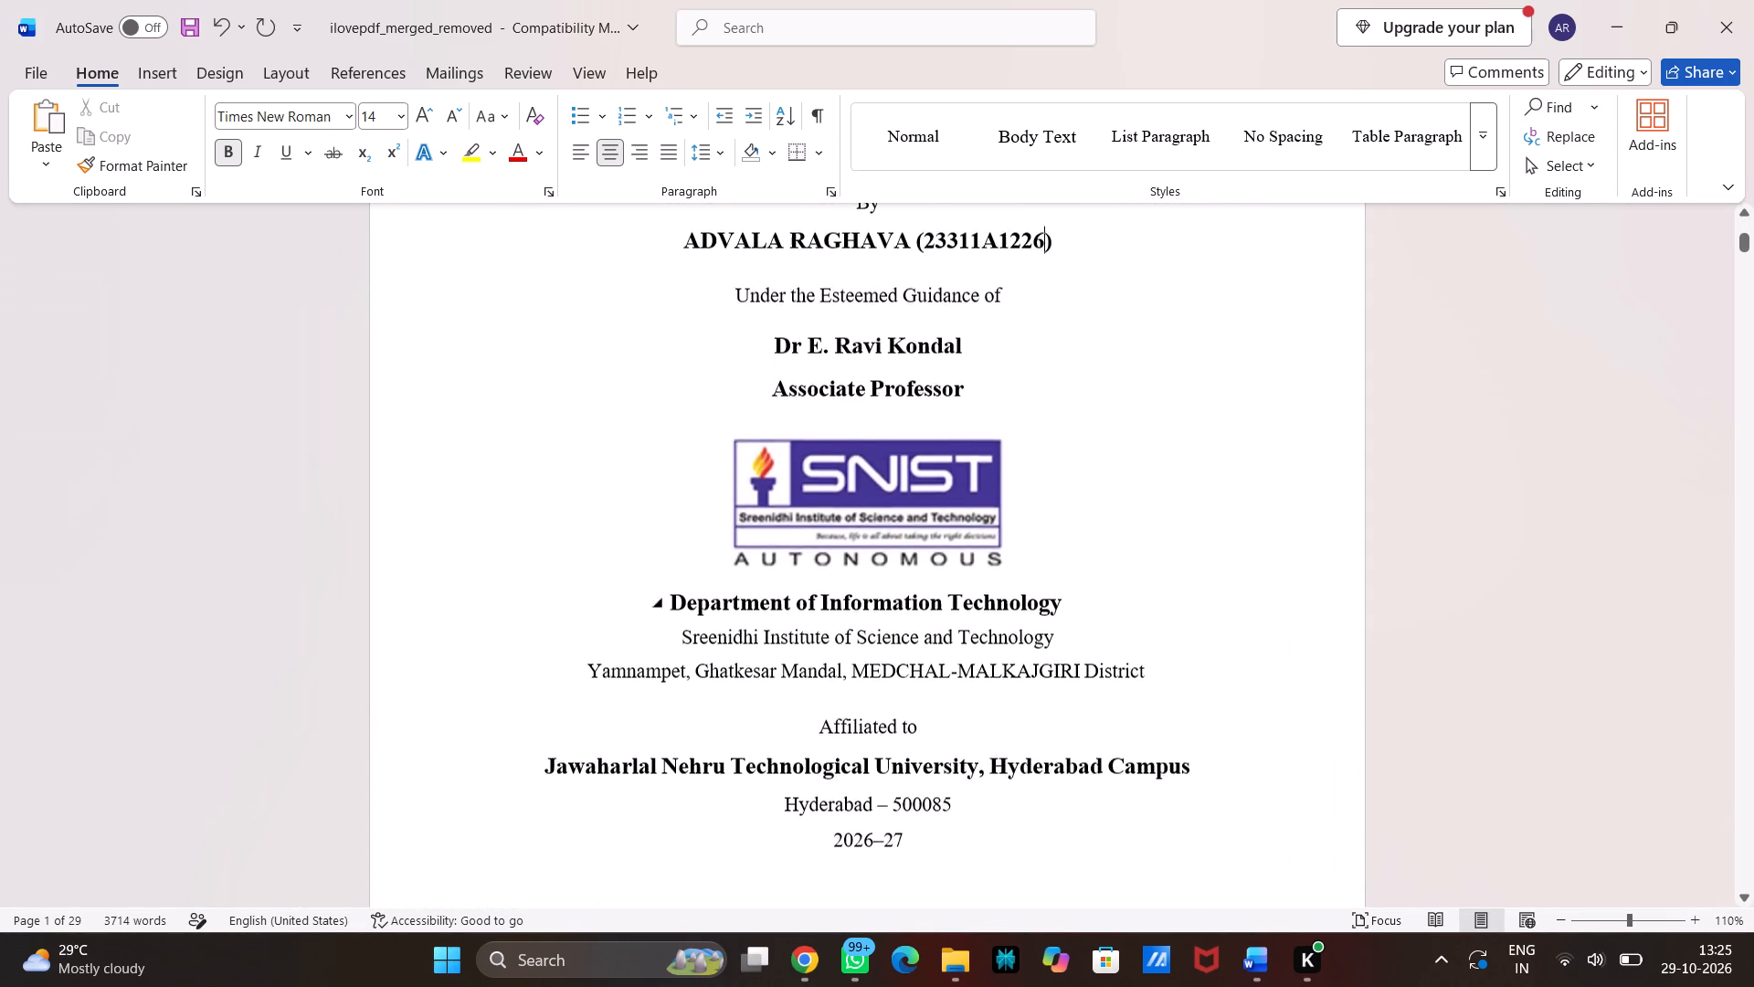
{"action": "scroll", "coordinate": [997, 487], "scroll_direction": "down", "scroll_amount": 1}
{"action": "scroll", "coordinate": [997, 487], "scroll_direction": "up", "scroll_amount": 5}
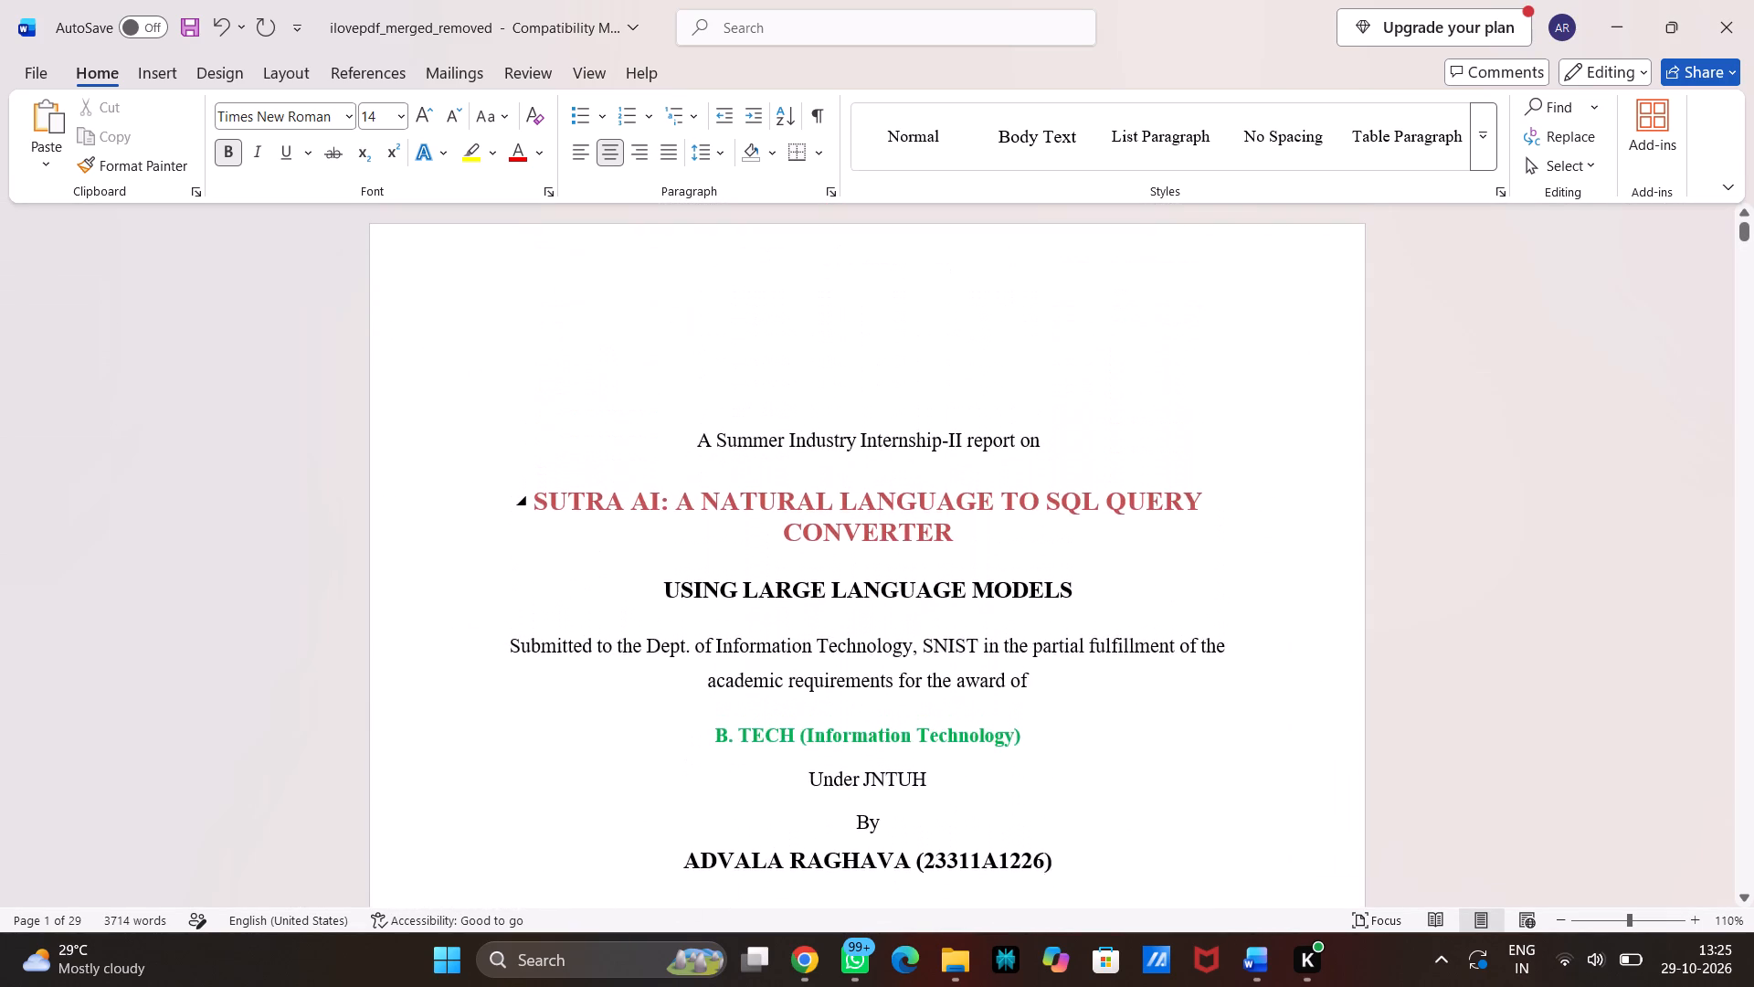
{"action": "scroll", "coordinate": [997, 487], "scroll_direction": "down", "scroll_amount": 1}
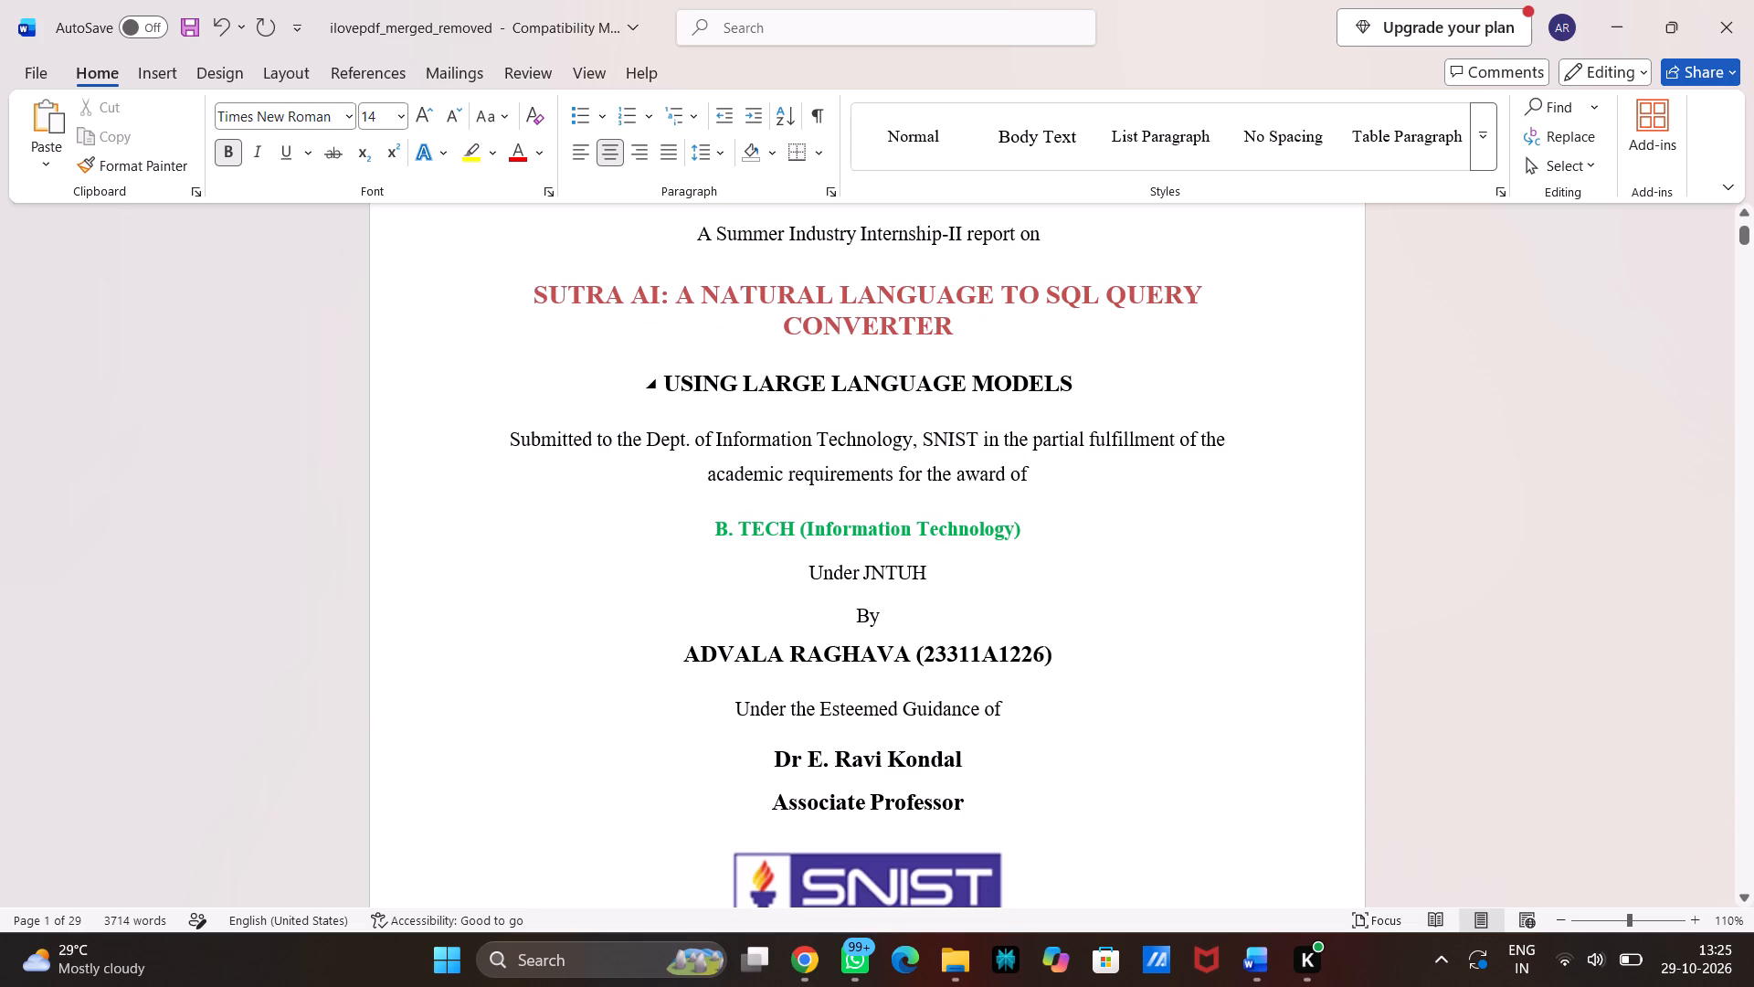
{"action": "scroll", "coordinate": [1039, 545], "scroll_direction": "down", "scroll_amount": 7}
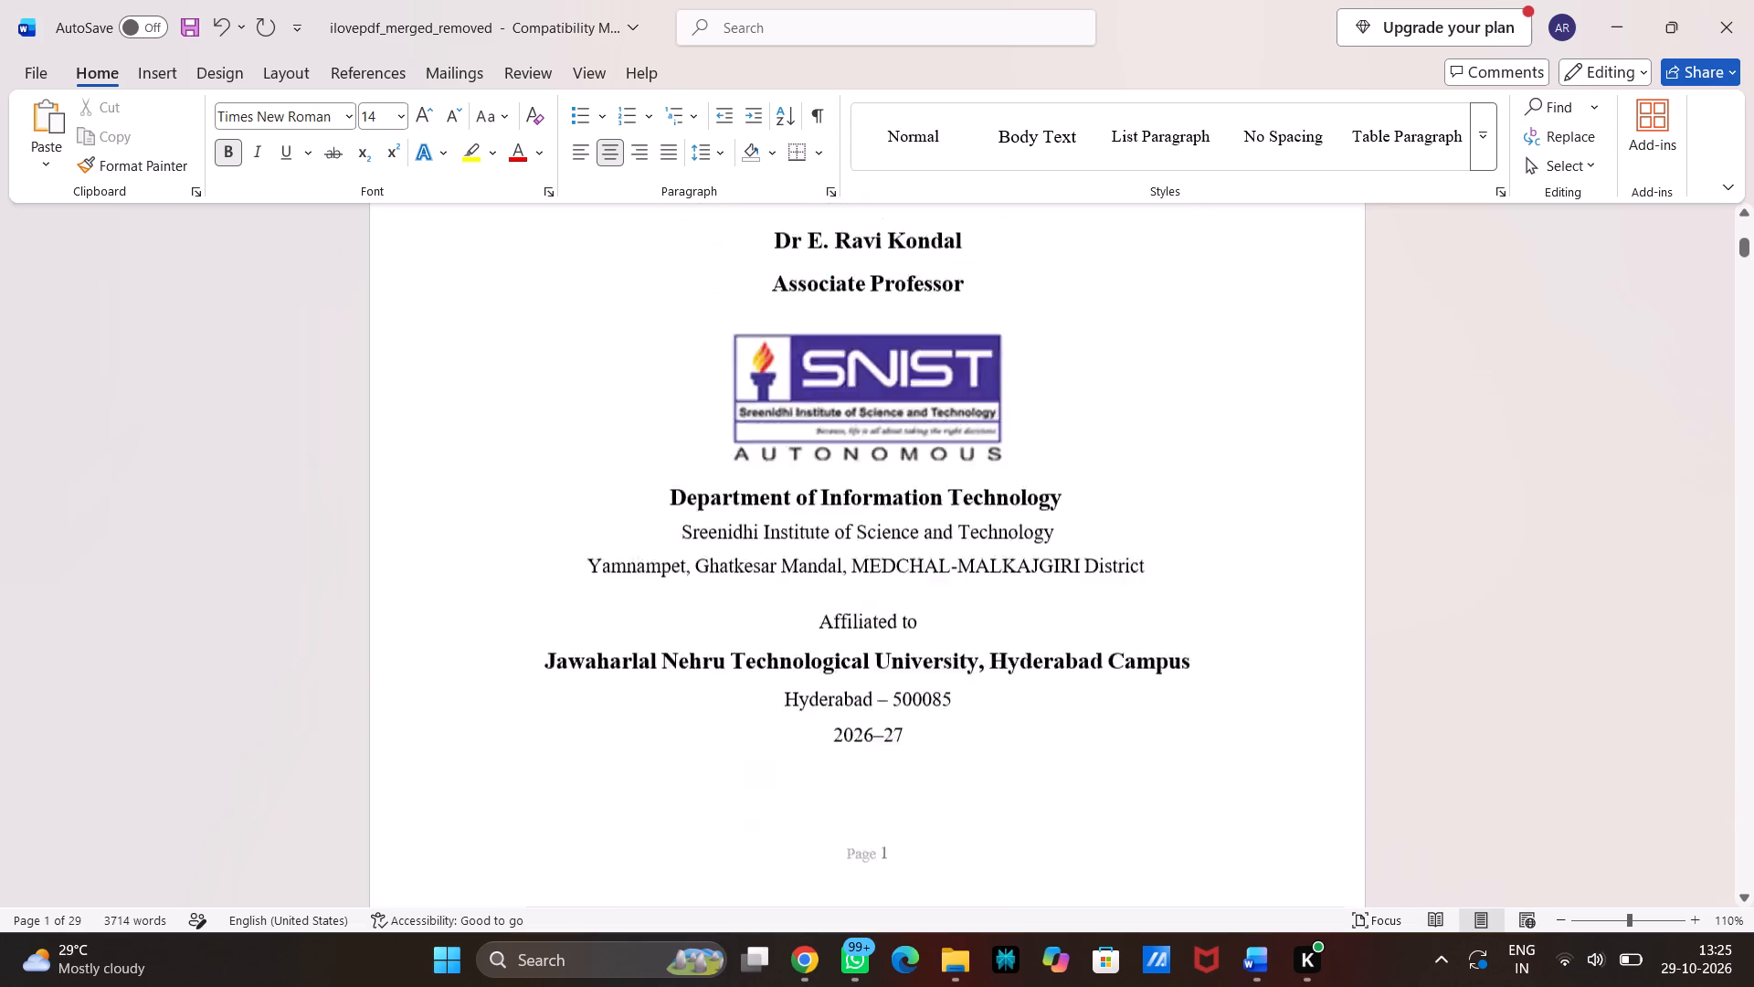
{"action": "scroll", "coordinate": [1039, 545], "scroll_direction": "up", "scroll_amount": 1}
{"action": "scroll", "coordinate": [1039, 545], "scroll_direction": "down", "scroll_amount": 2}
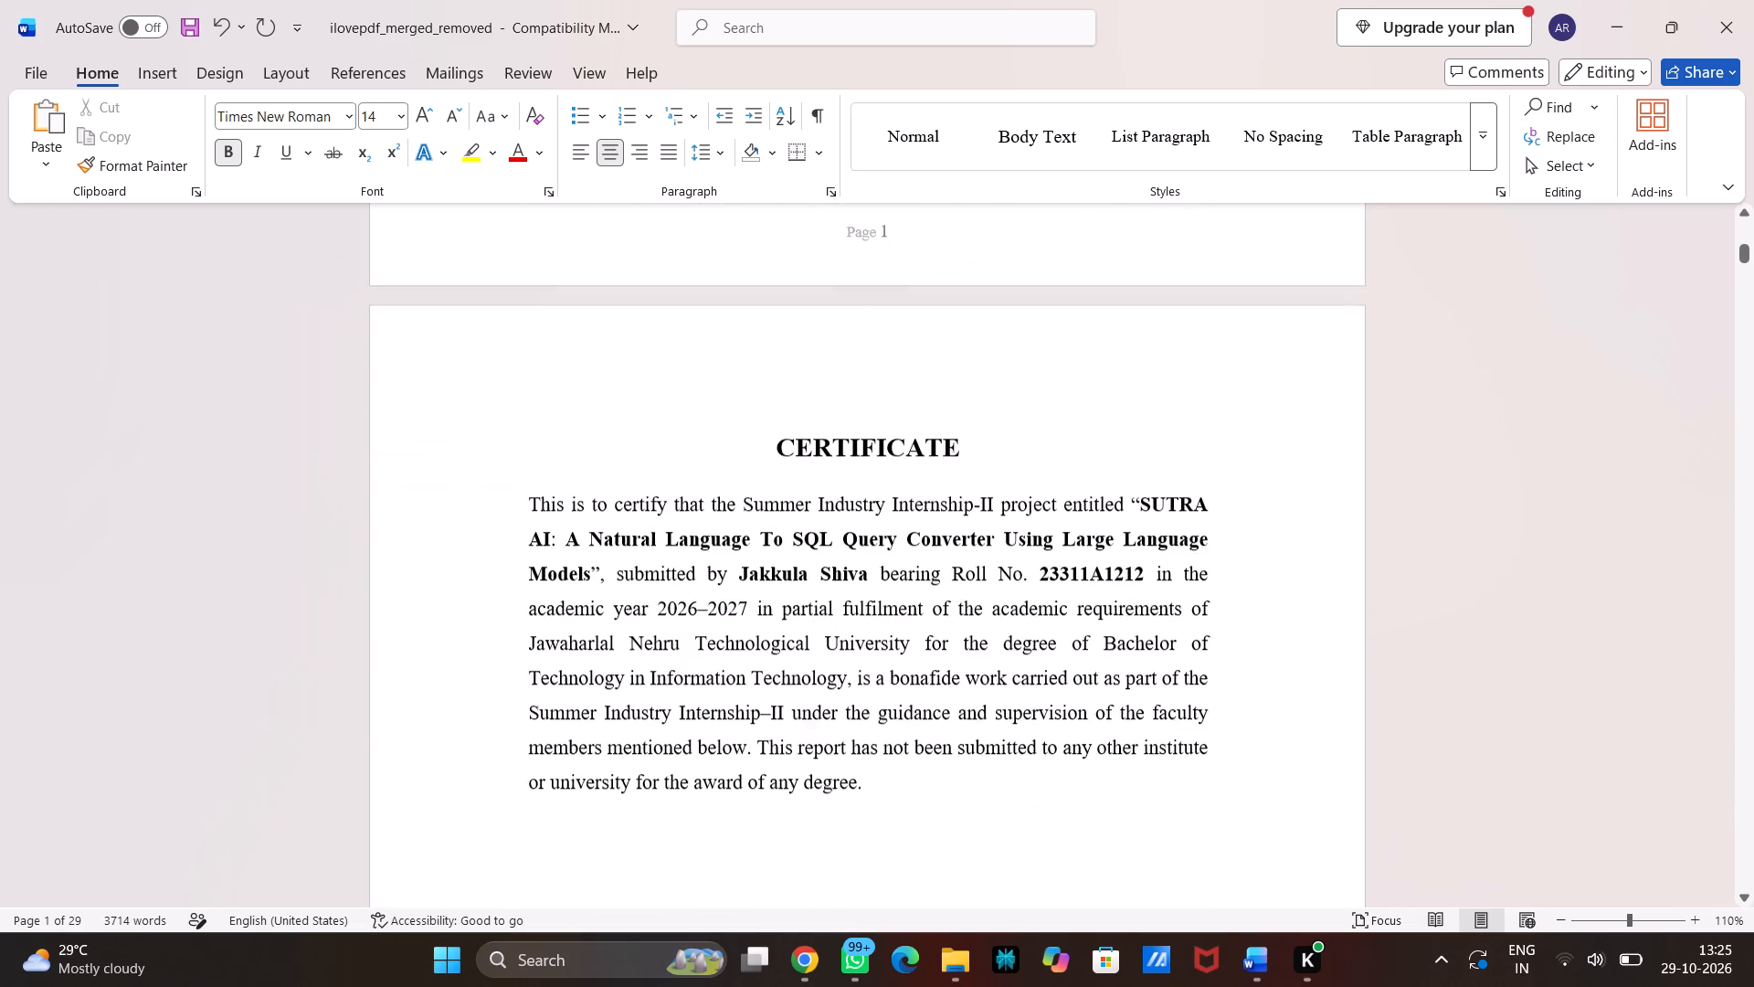
{"action": "scroll", "coordinate": [1039, 545], "scroll_direction": "down", "scroll_amount": 5}
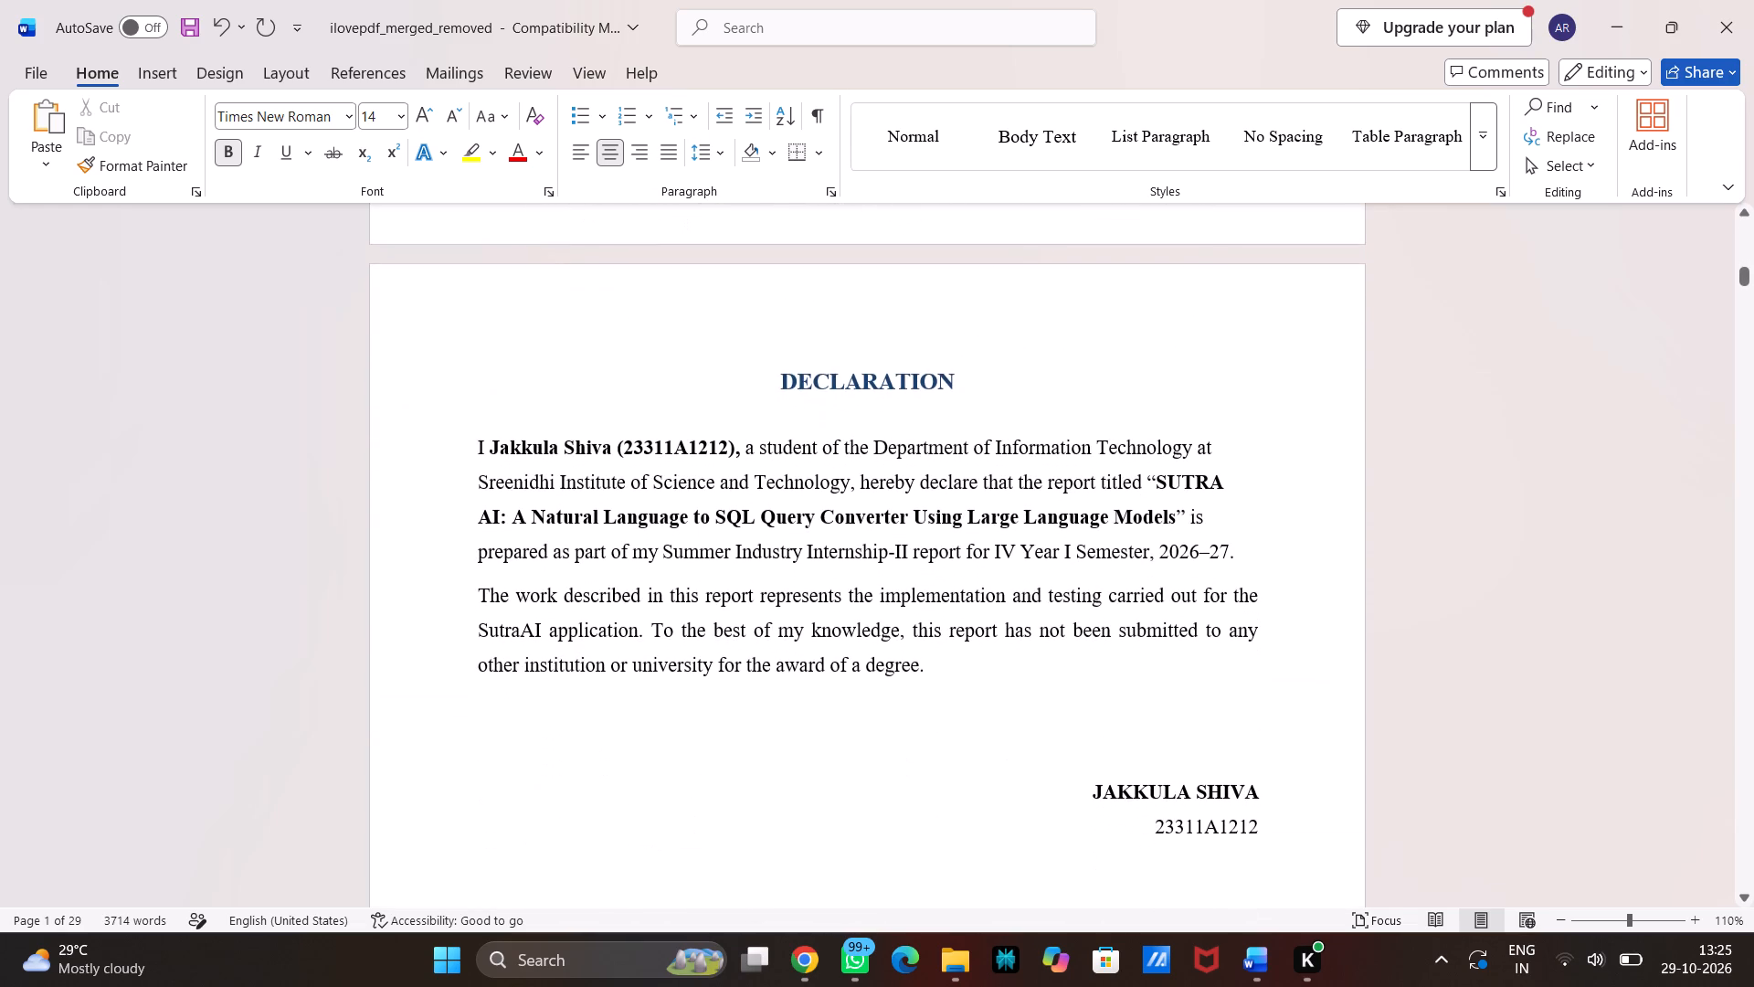
{"action": "scroll", "coordinate": [1039, 545], "scroll_direction": "down", "scroll_amount": 5}
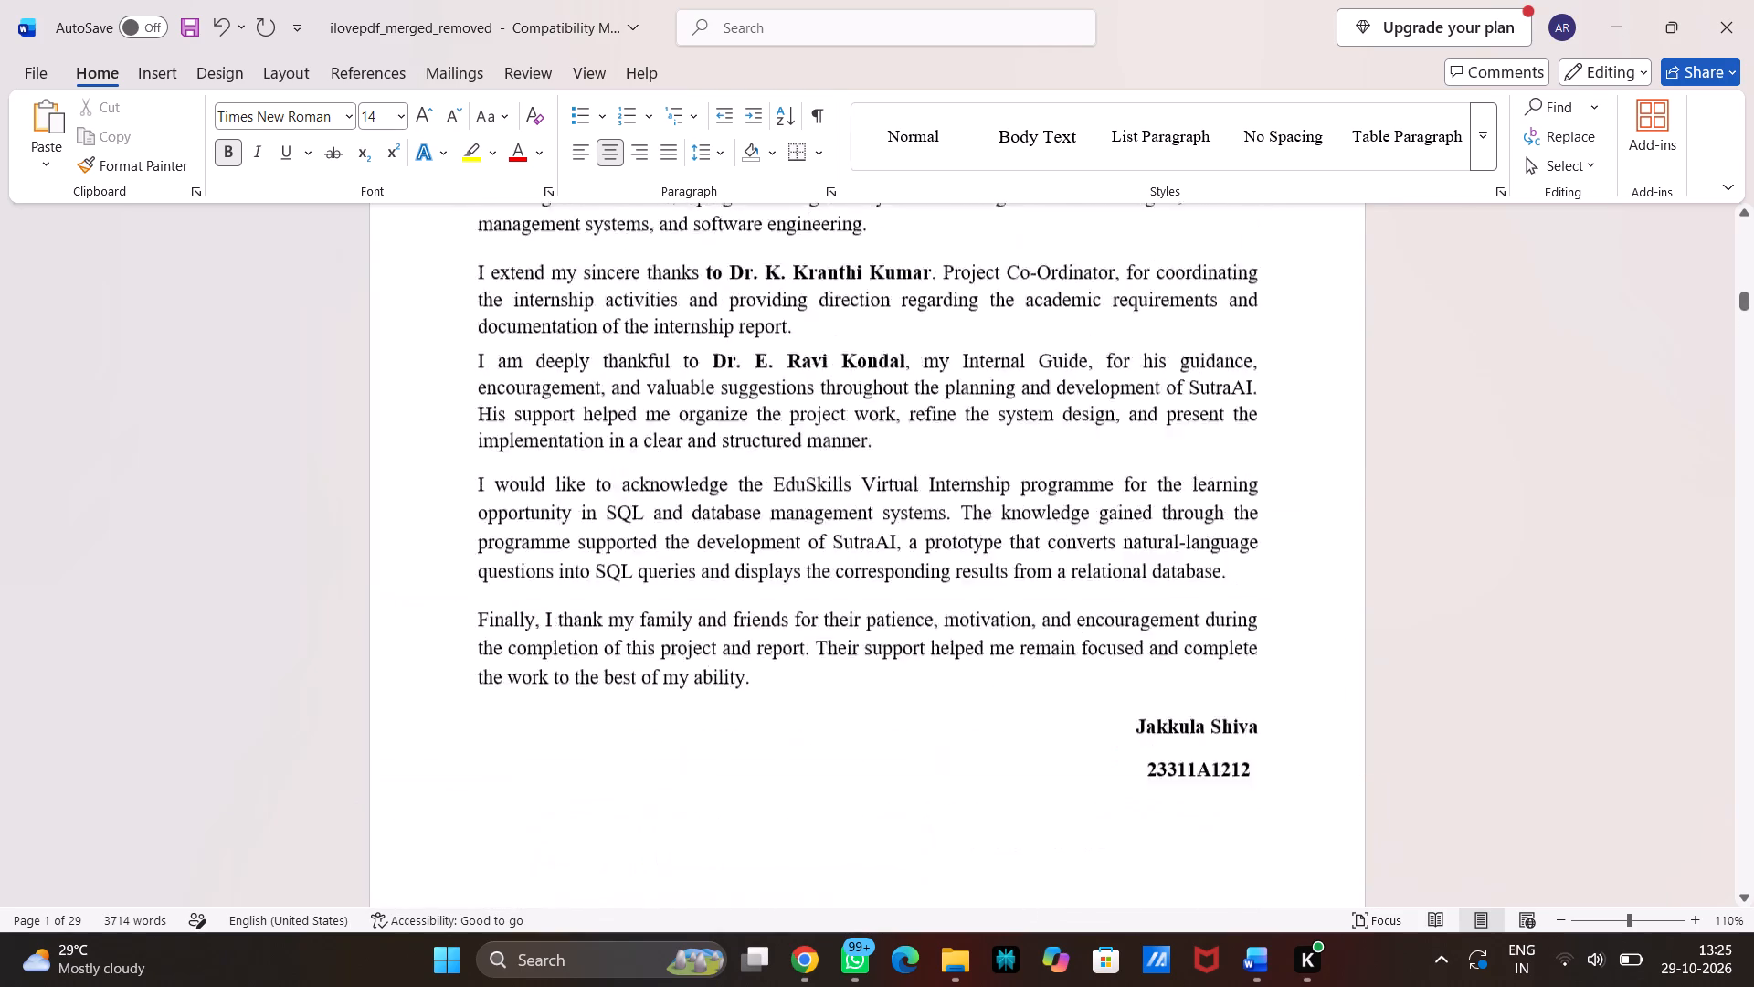
{"action": "scroll", "coordinate": [993, 589], "scroll_direction": "down", "scroll_amount": 3}
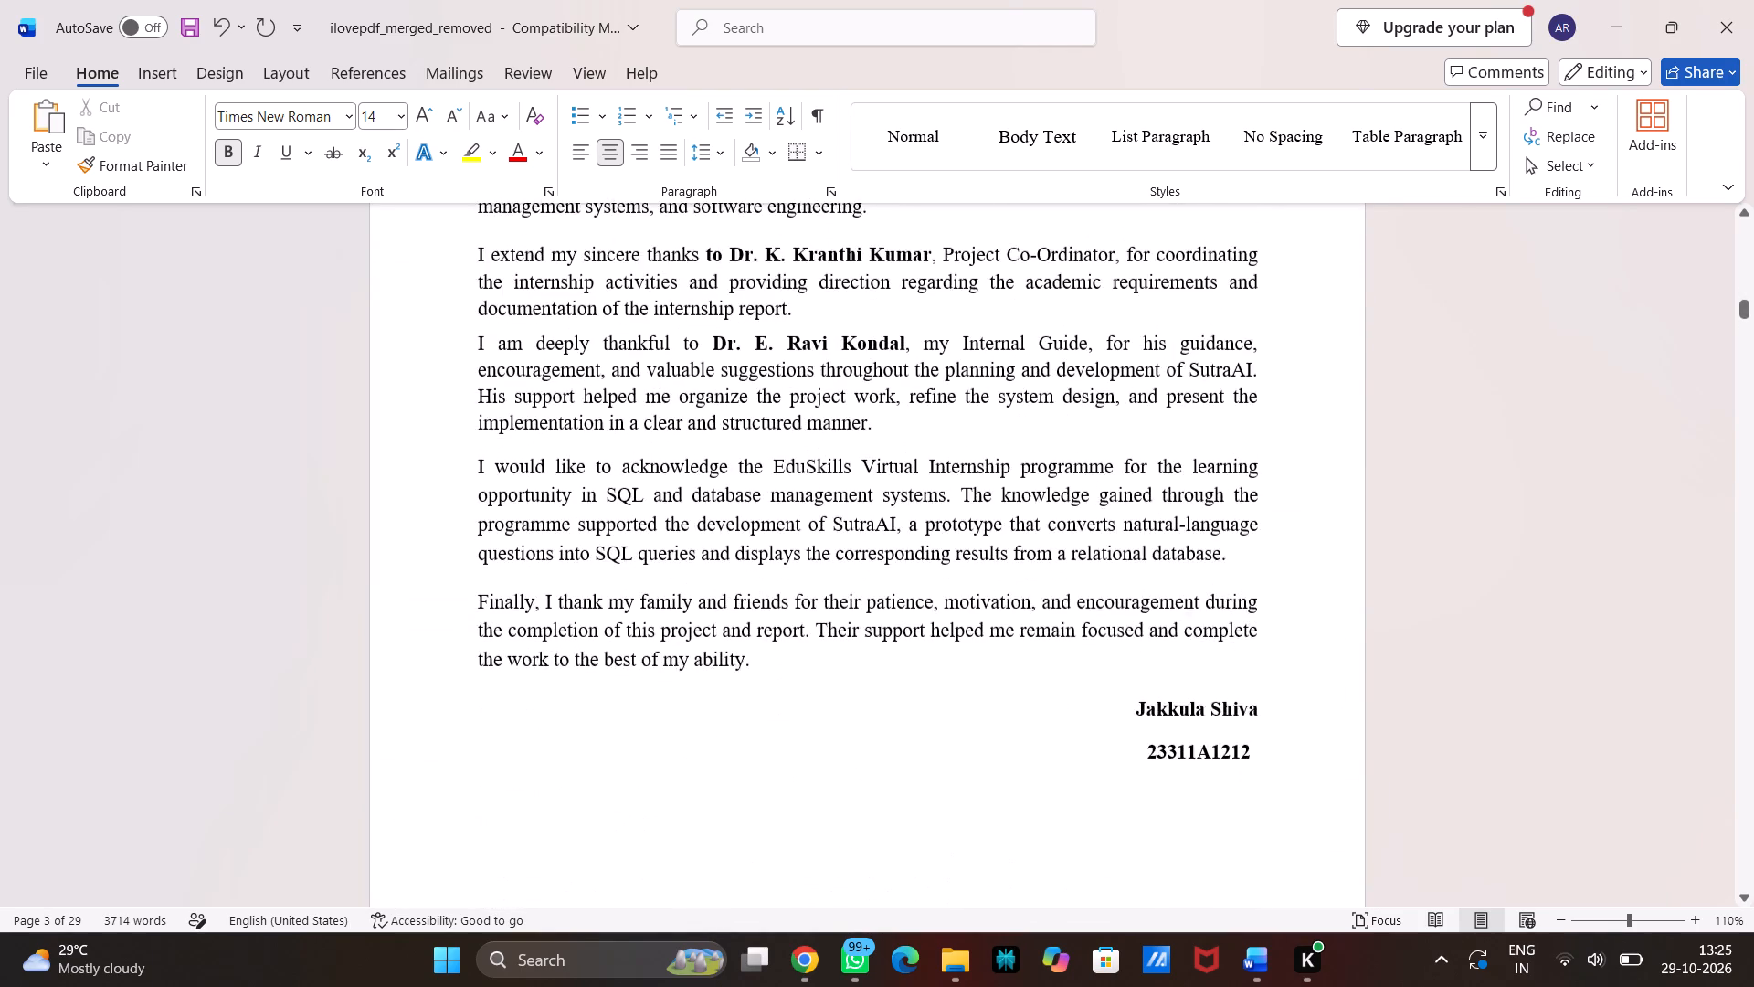
{"action": "scroll", "coordinate": [993, 589], "scroll_direction": "down", "scroll_amount": 4}
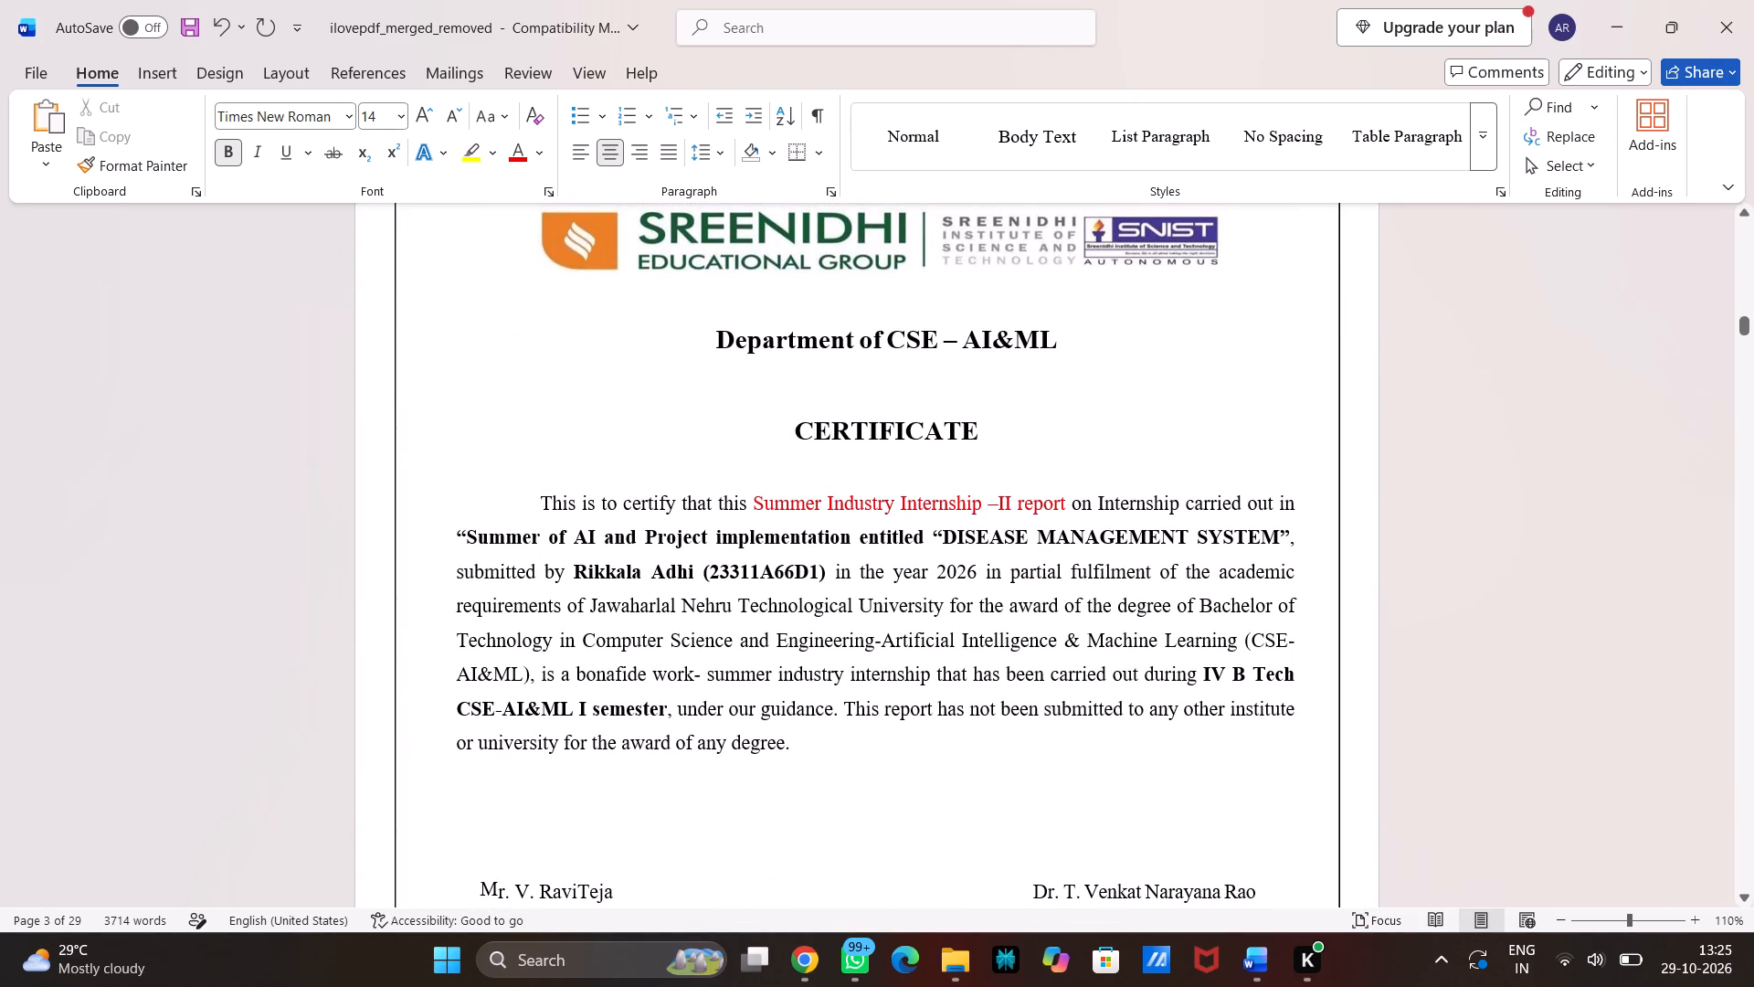
Copy the project title "DISEASE MANAGEMENT SYSTEM" from the Department of CSE – AI&ML certificate.
{"action": "left_click_drag", "start_coordinate": [941, 534], "coordinate": [1162, 535]}
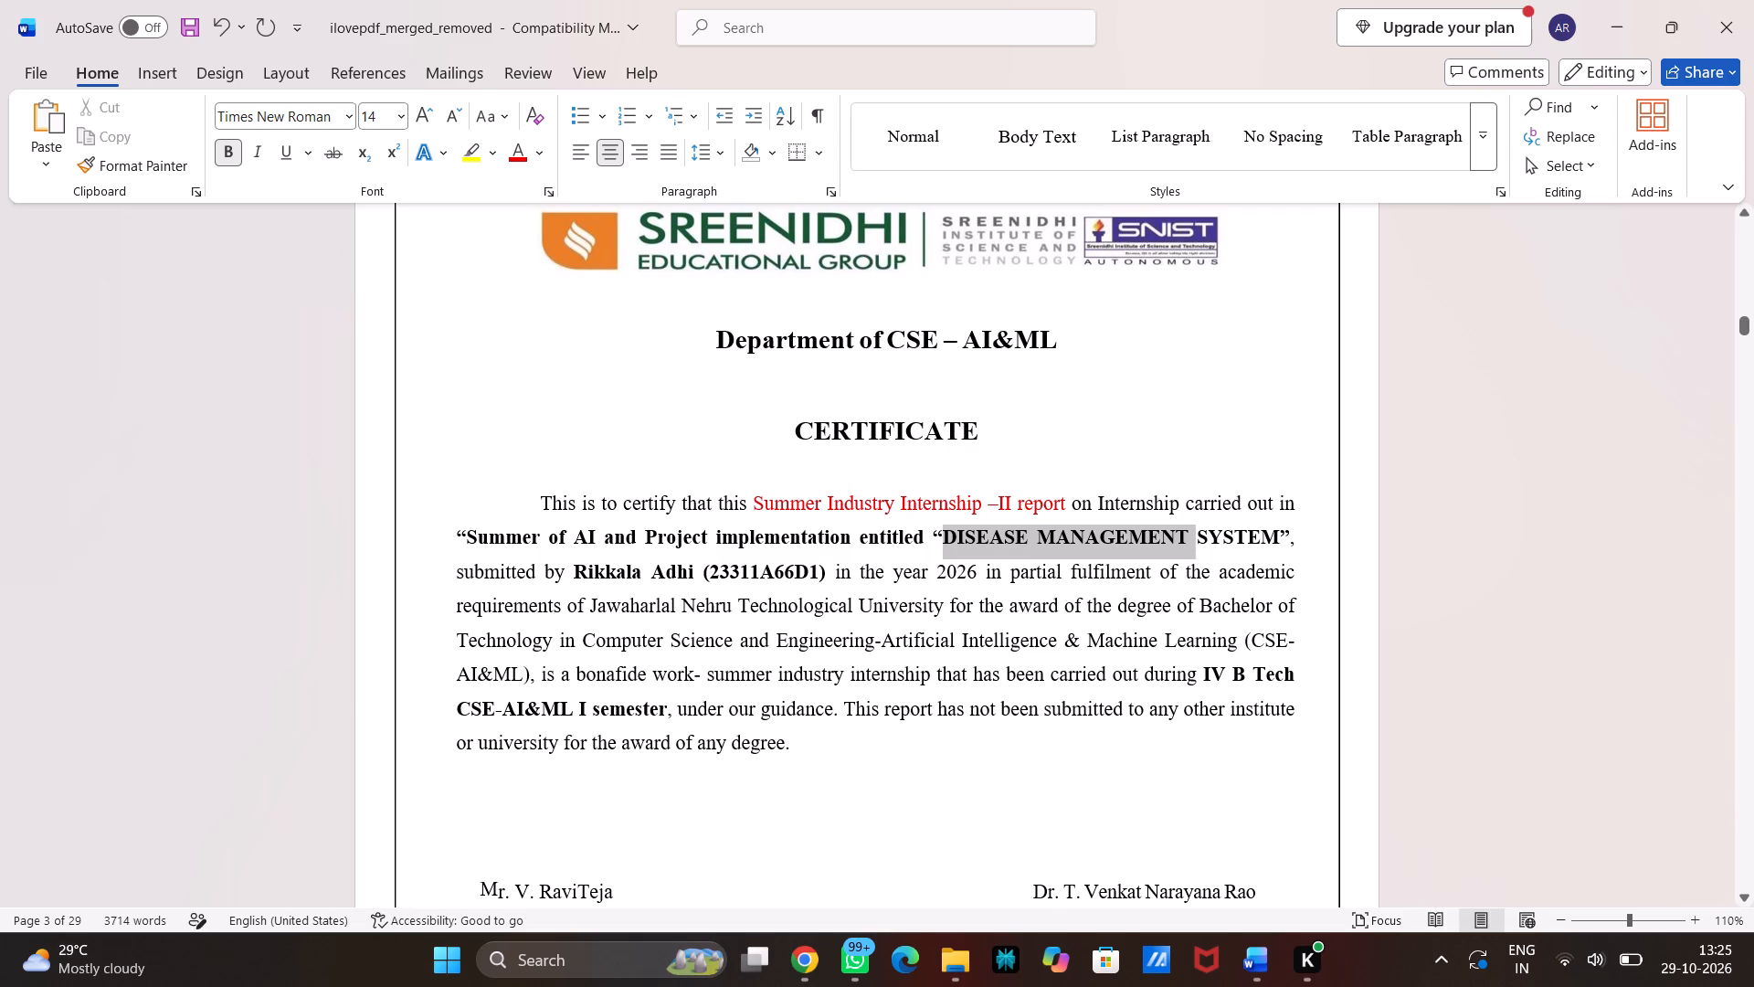
{"action": "left_click_drag", "start_coordinate": [1162, 535], "coordinate": [1213, 528]}
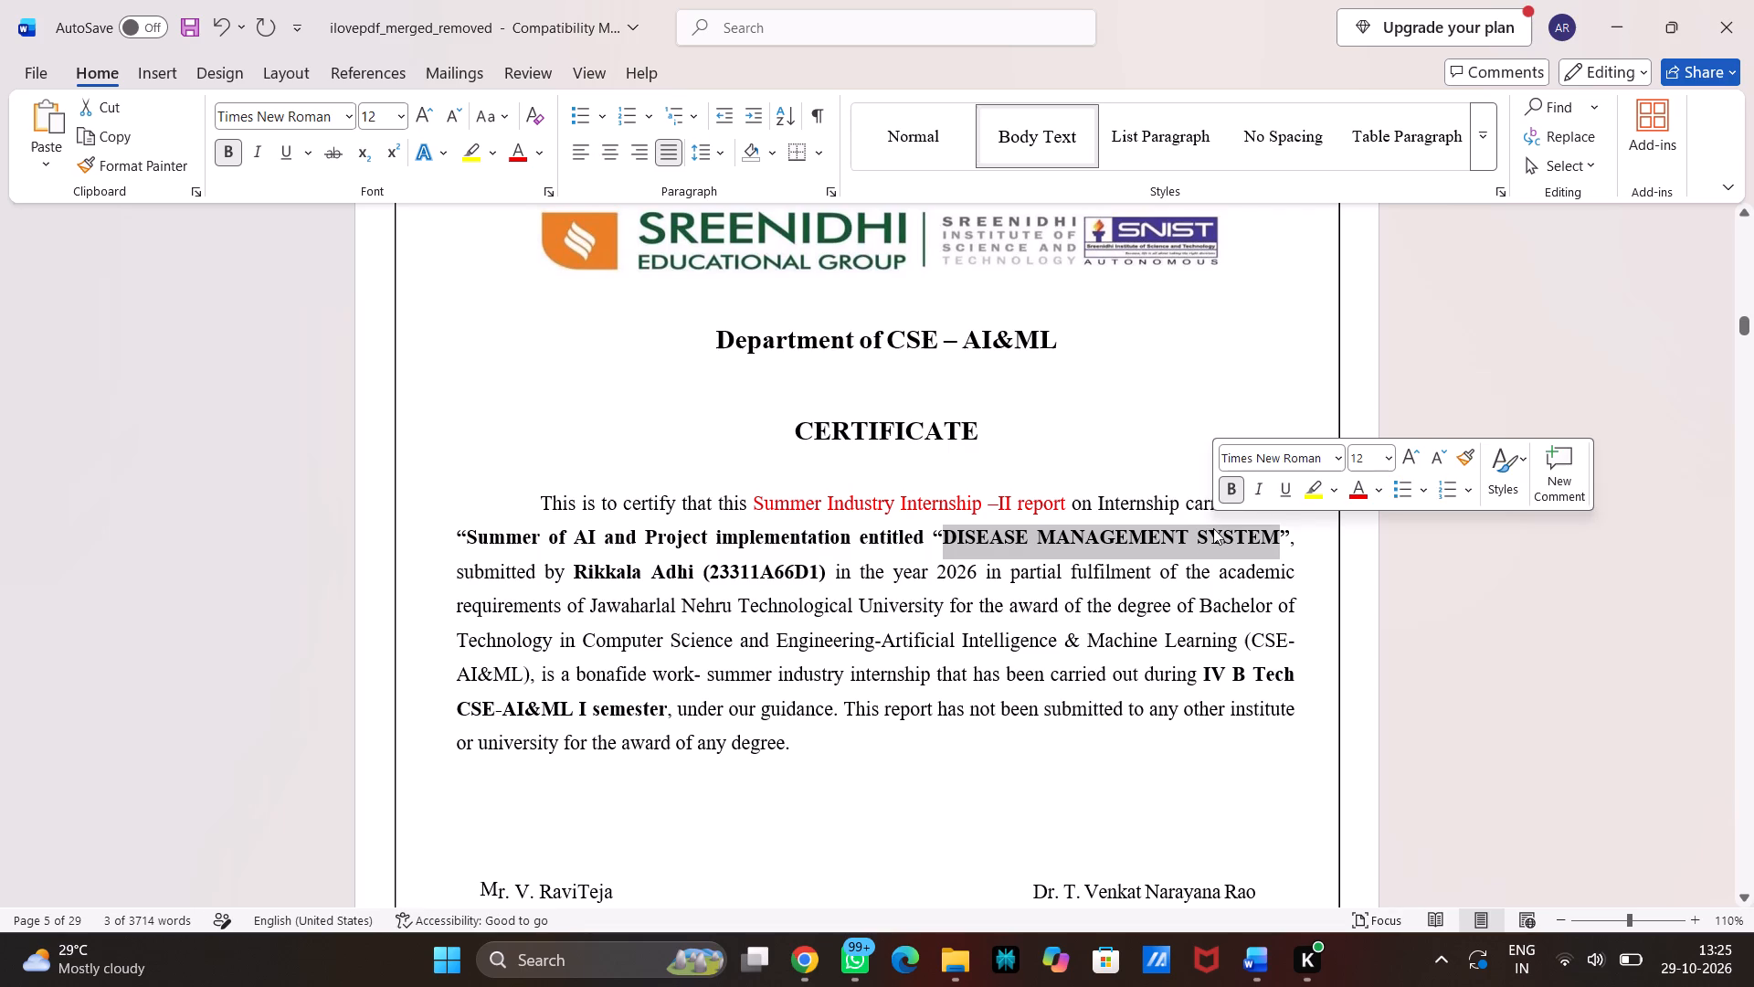
{"action": "key", "text": "ctrl+c"}
{"action": "left_click", "coordinate": [1052, 432]}
Replace the red project title on the cover page with the copied "DISEASE MANAGEMENT SYSTEM".
{"action": "scroll", "coordinate": [1052, 432], "scroll_direction": "up", "scroll_amount": 2}
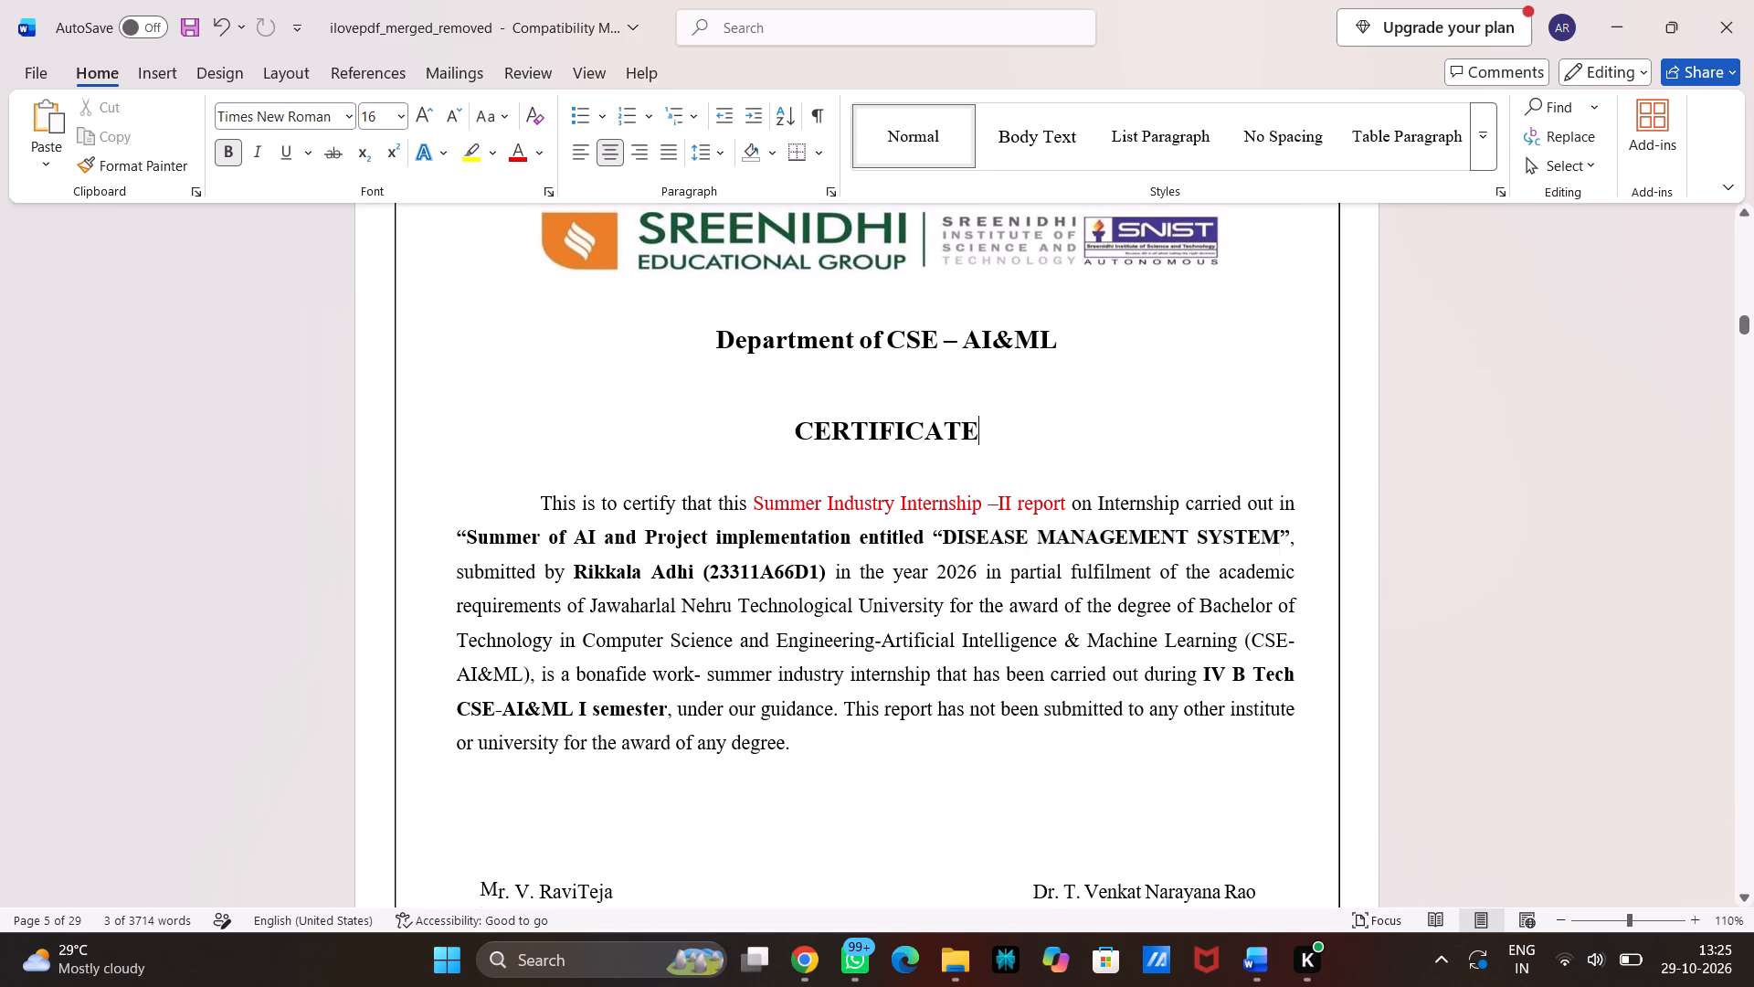
{"action": "scroll", "coordinate": [1052, 432], "scroll_direction": "up", "scroll_amount": 14}
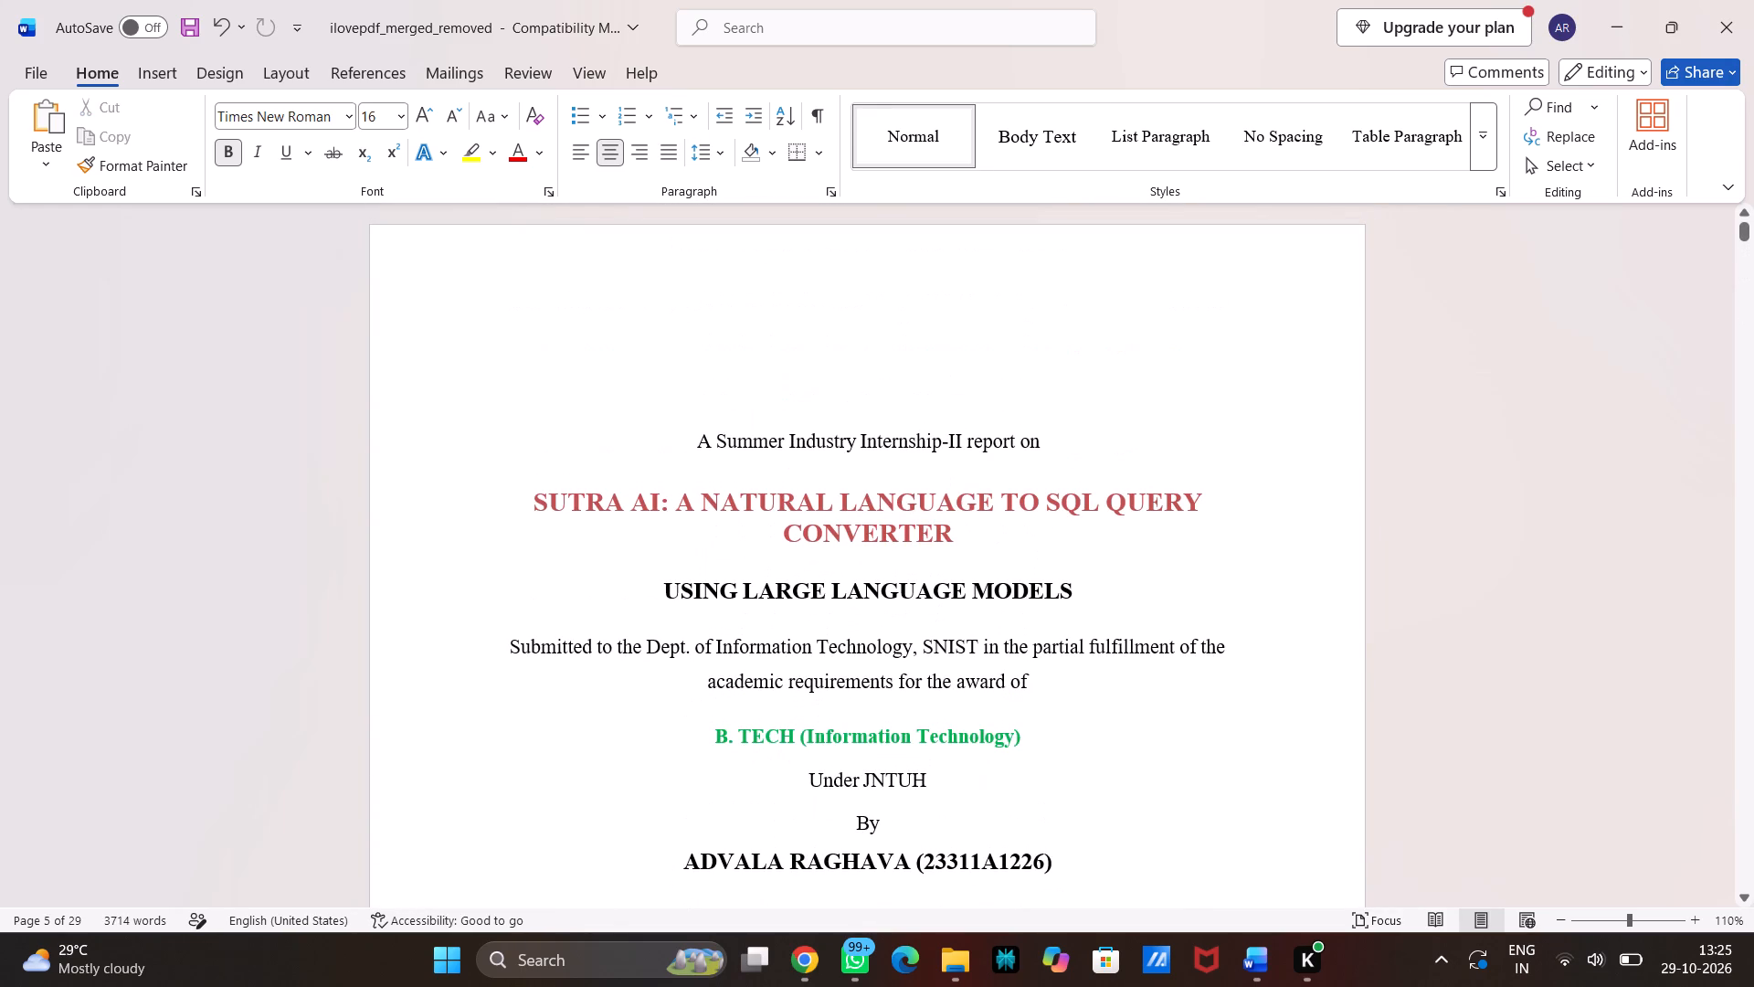
{"action": "left_click_drag", "start_coordinate": [664, 583], "coordinate": [1022, 588]}
{"action": "left_click", "coordinate": [983, 536]}
{"action": "left_click_drag", "start_coordinate": [983, 536], "coordinate": [549, 484]}
{"action": "left_click", "coordinate": [566, 504]}
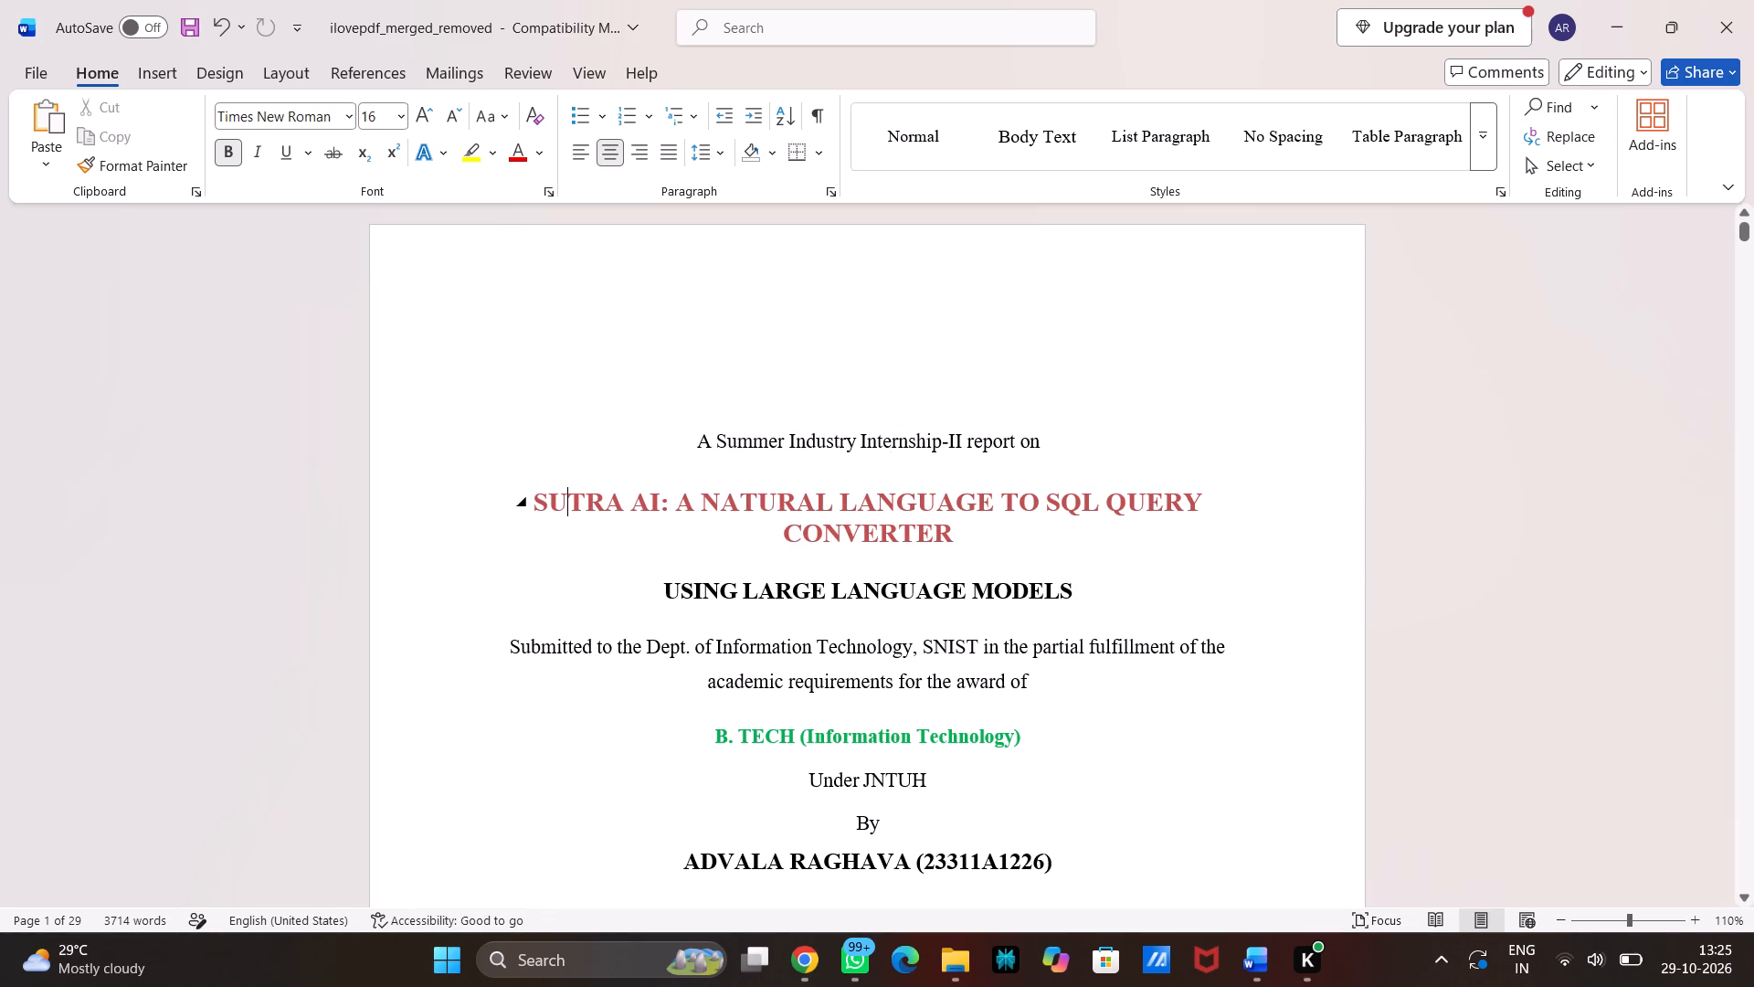
{"action": "left_click_drag", "start_coordinate": [966, 536], "coordinate": [539, 491]}
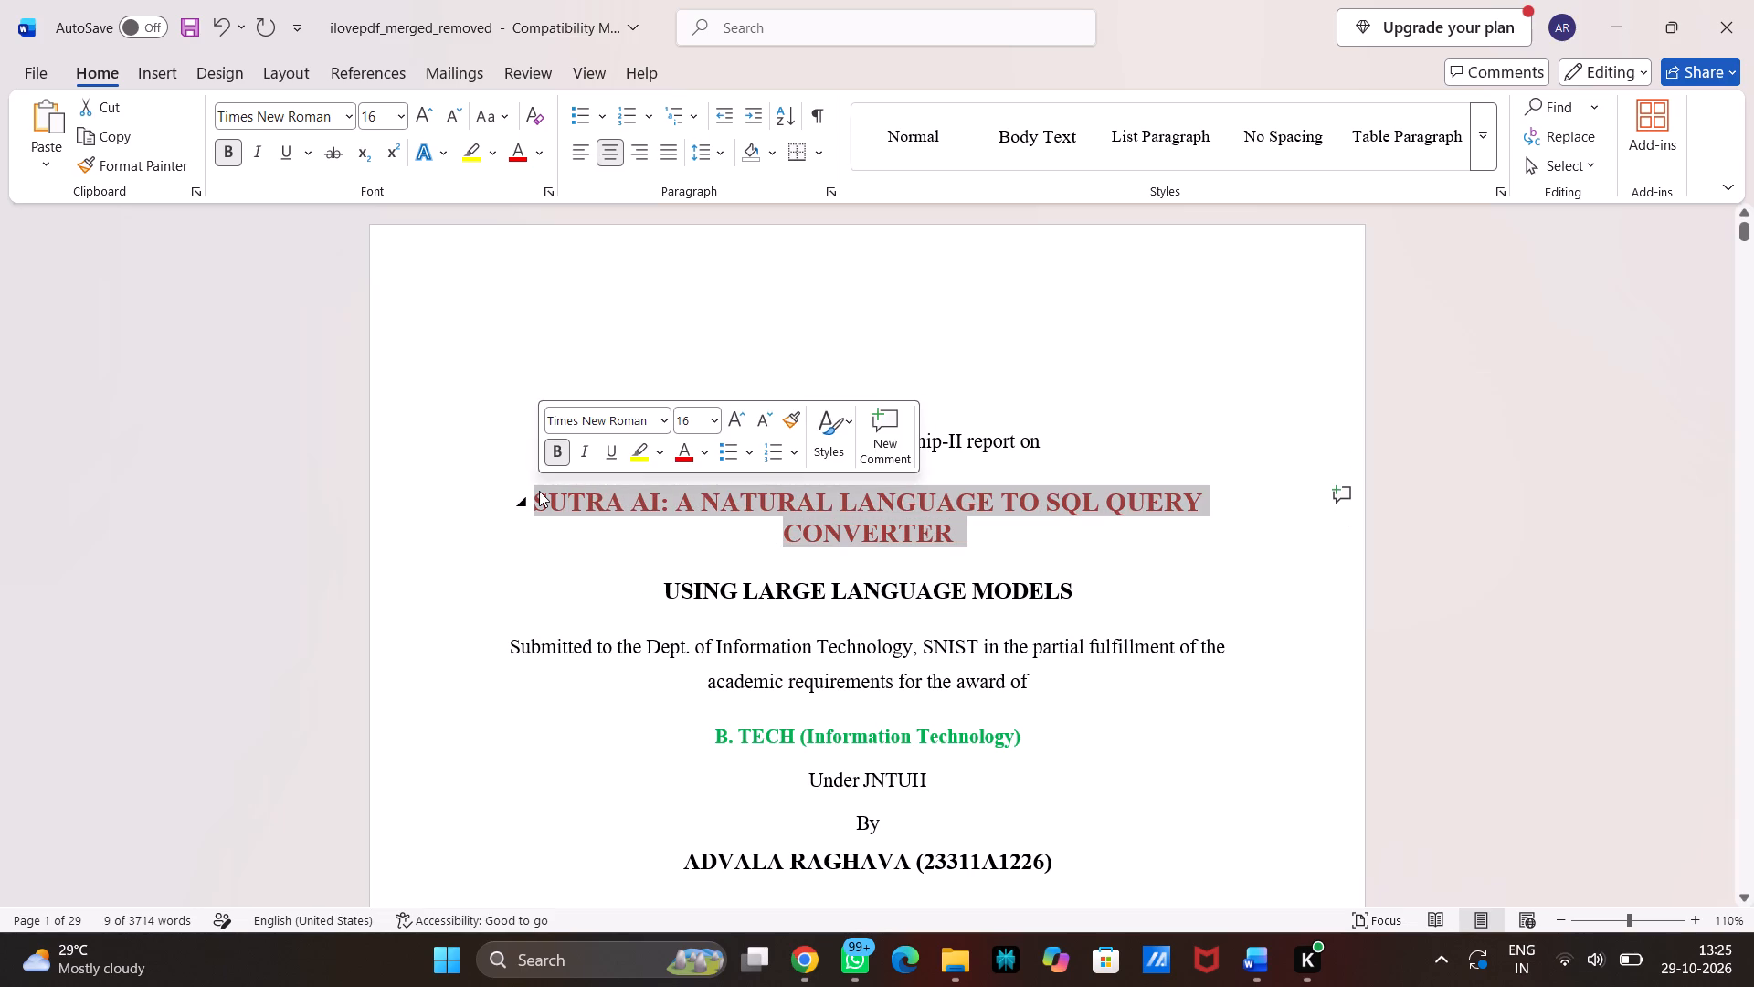
{"action": "key", "text": "ctrl+v"}
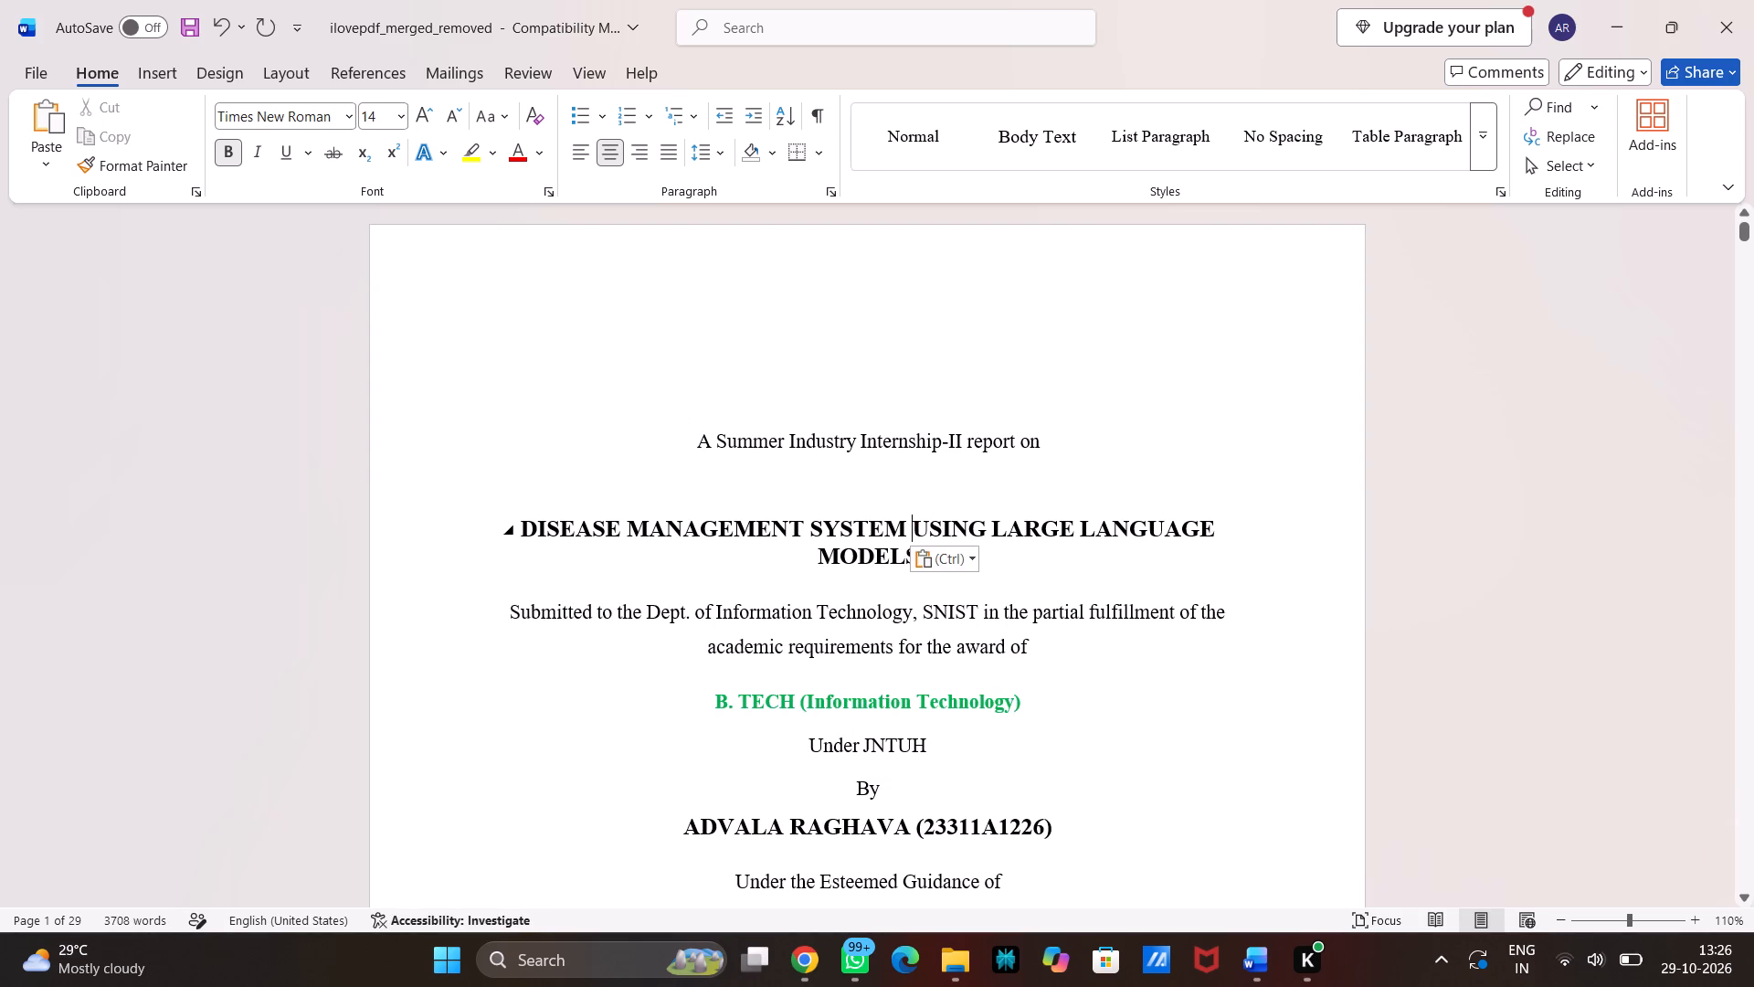
Delete the leftover "USING LARGE LANGUAGE MODELS" after the new title on the cover page.
{"action": "left_click_drag", "start_coordinate": [905, 525], "coordinate": [947, 546]}
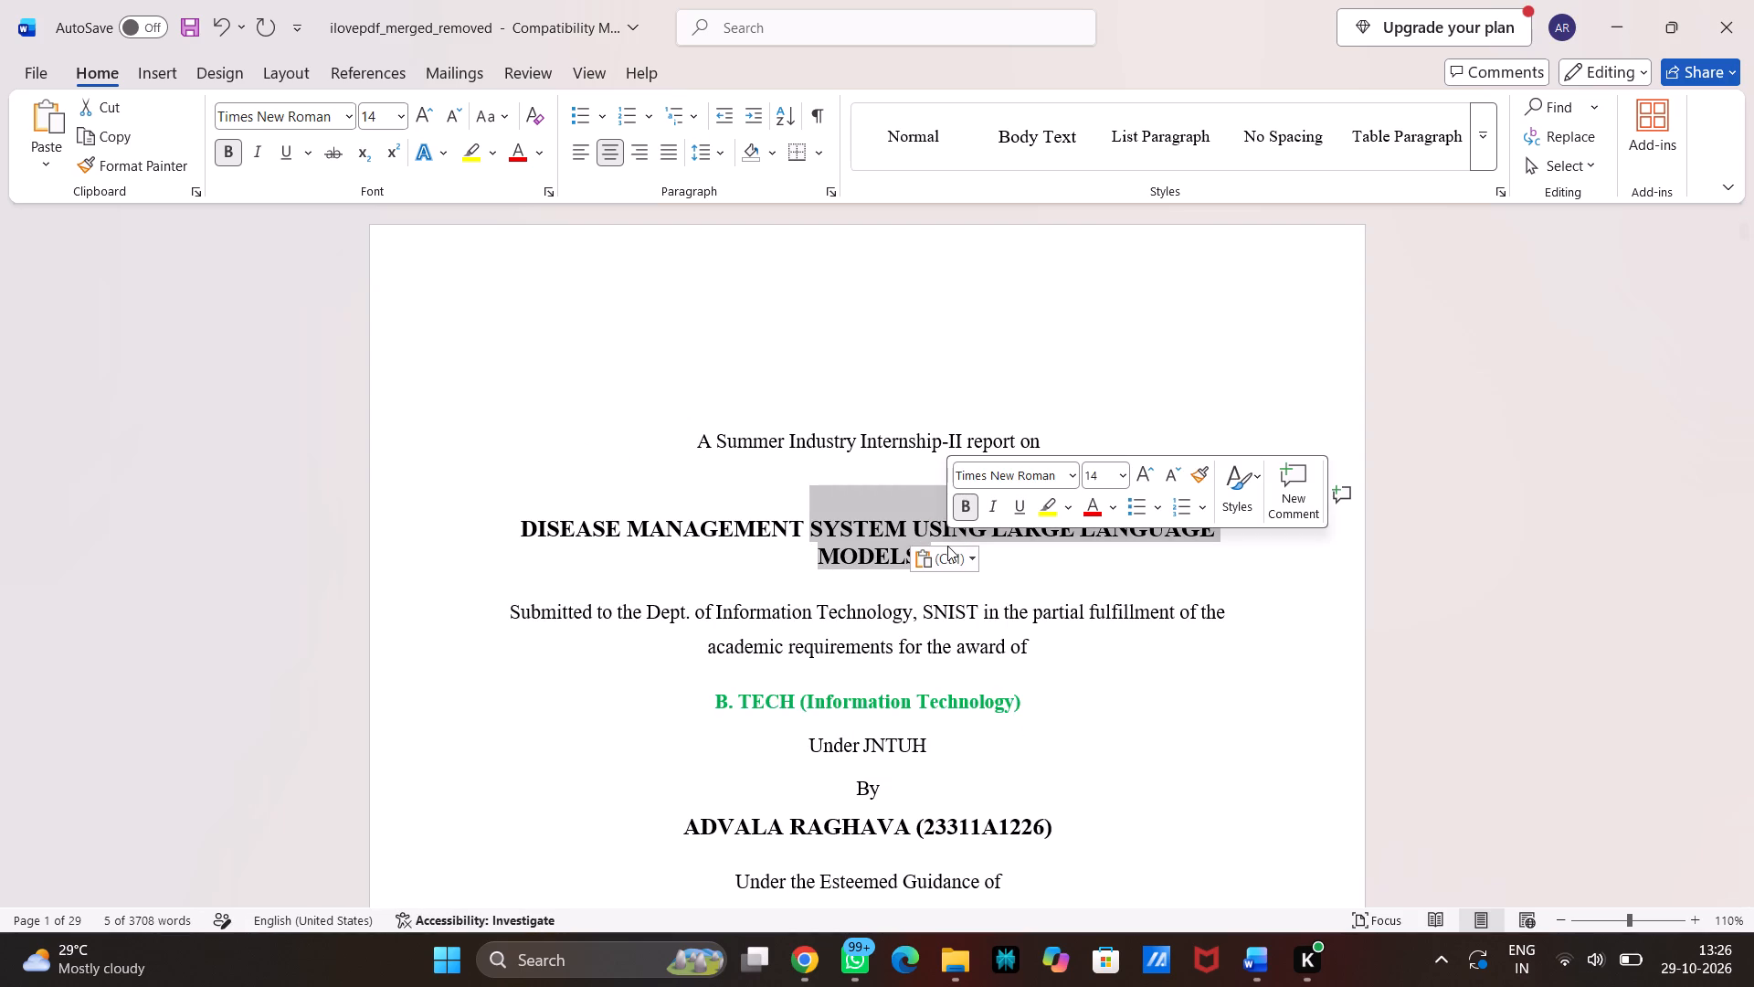
{"action": "left_click", "coordinate": [1019, 558]}
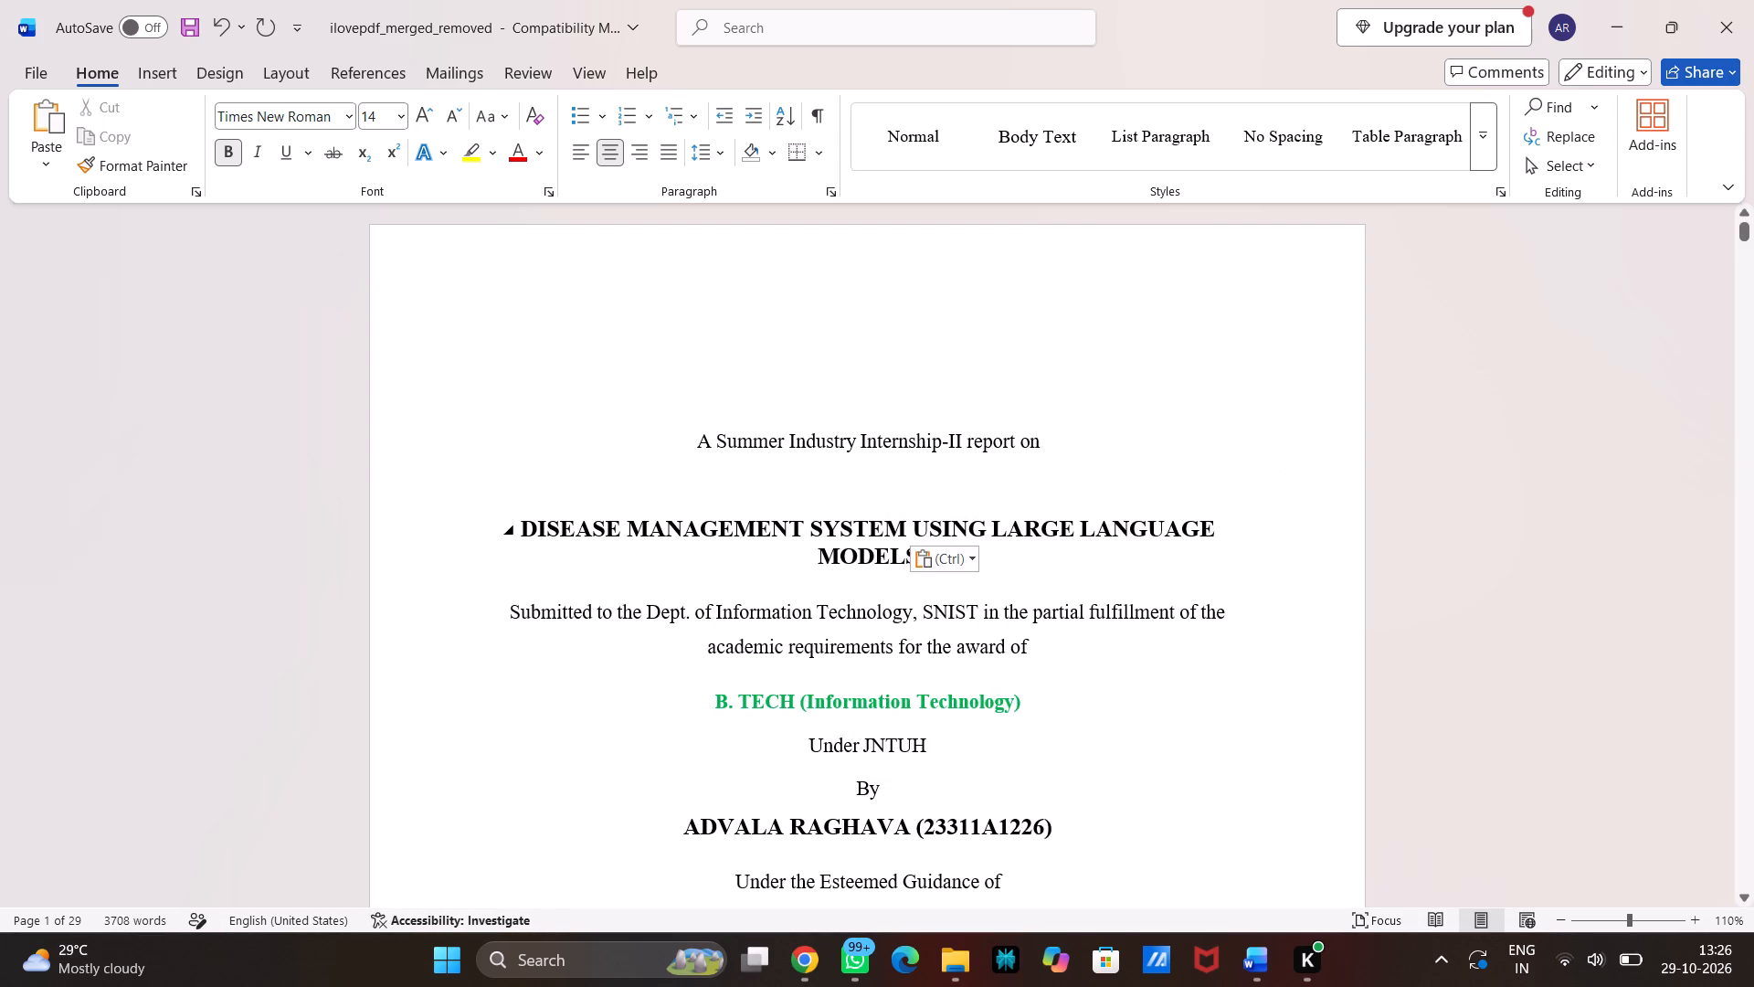
{"action": "left_click_drag", "start_coordinate": [920, 527], "coordinate": [960, 558]}
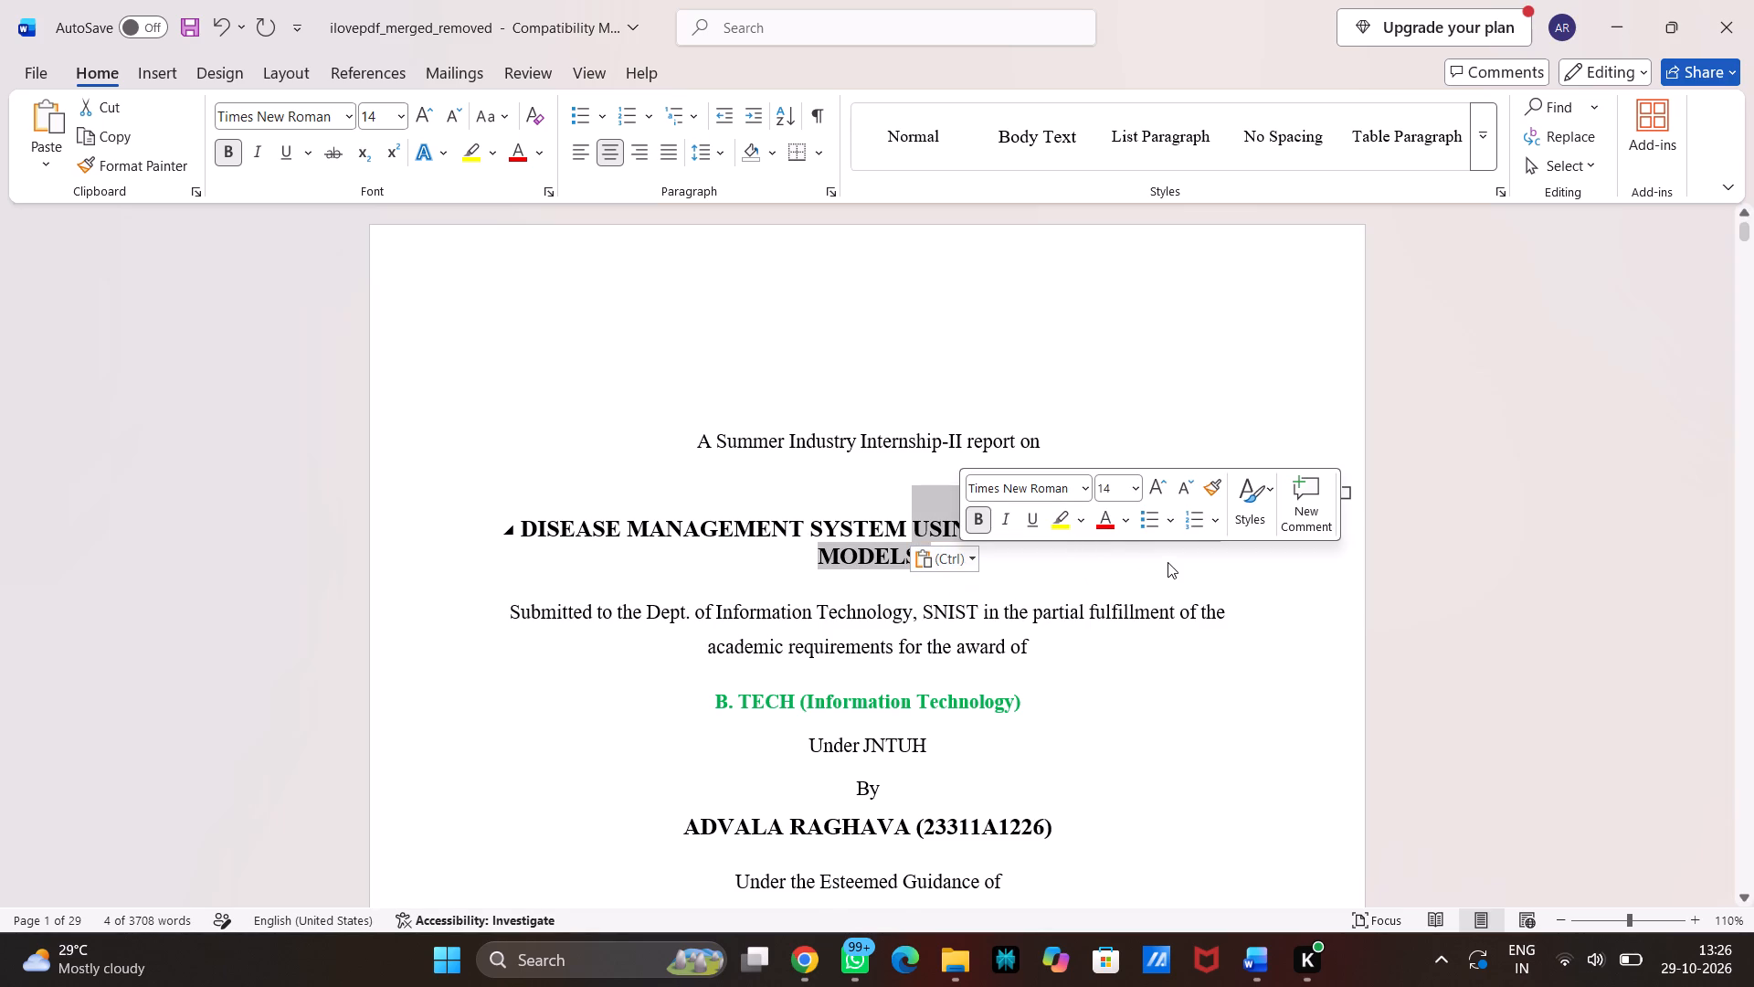
{"action": "key", "text": "BackSpace"}
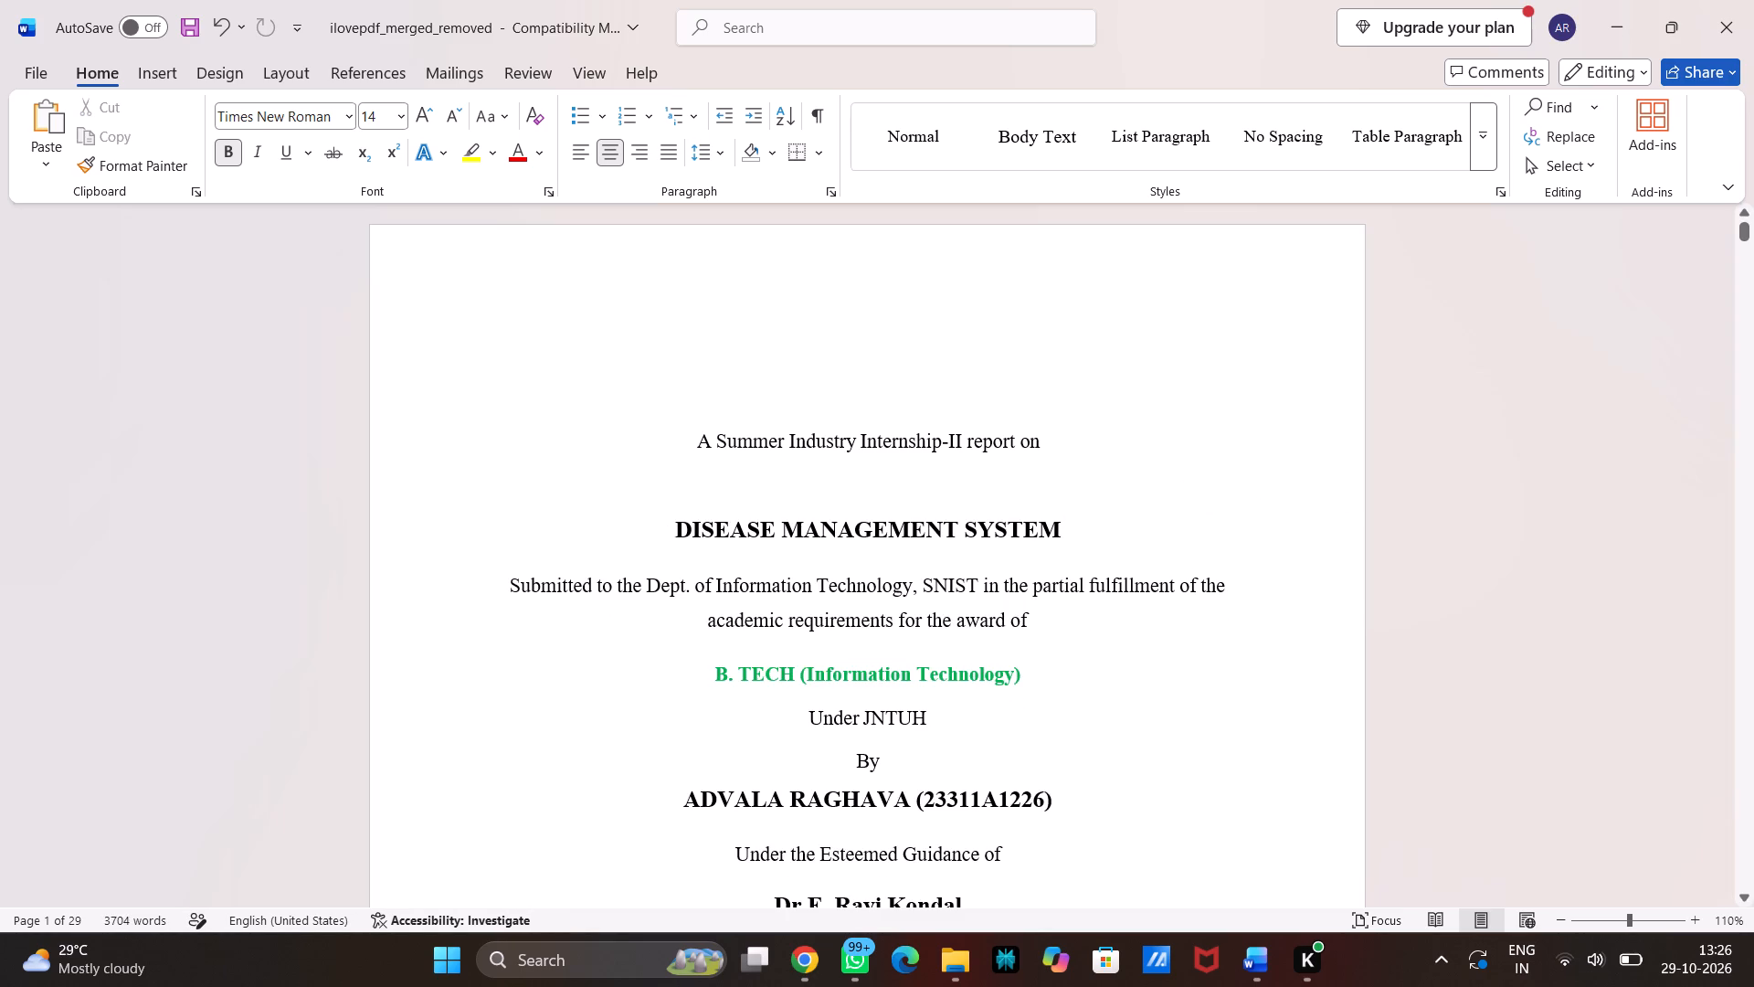
Remove the blank line above the cover title and insert a new one after "A Summer Industry Internship-II report on".
{"action": "left_click", "coordinate": [855, 474]}
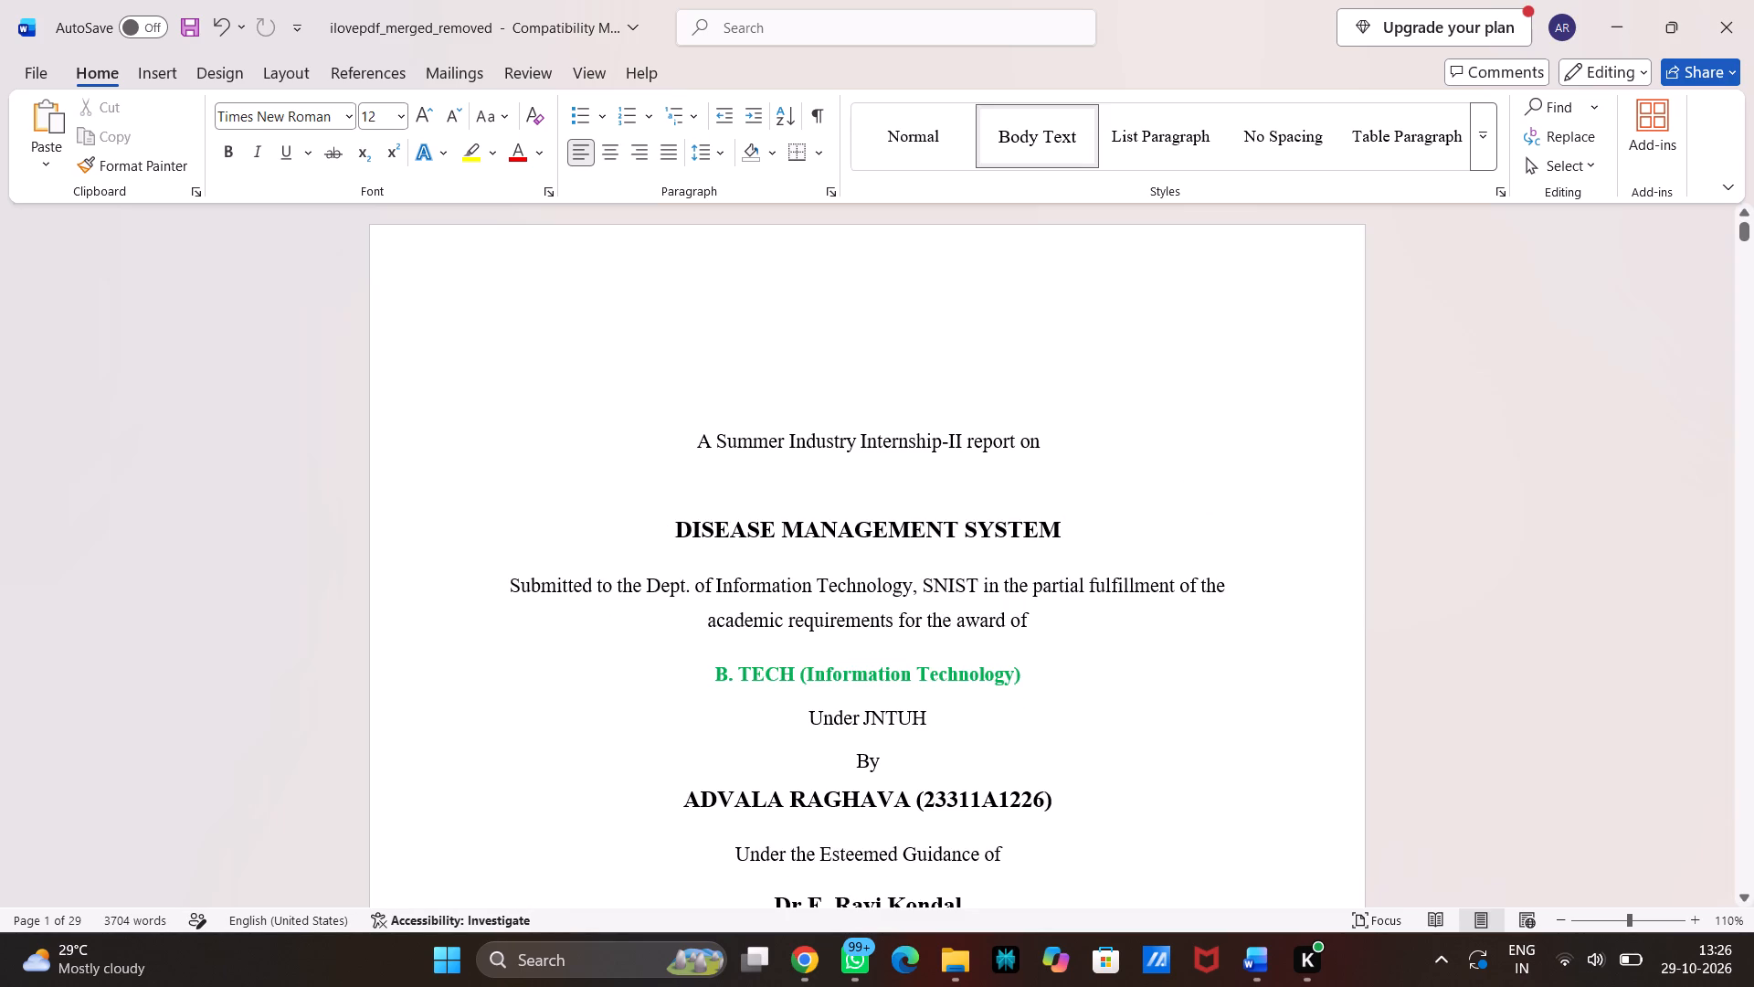
{"action": "key", "text": "BackSpace"}
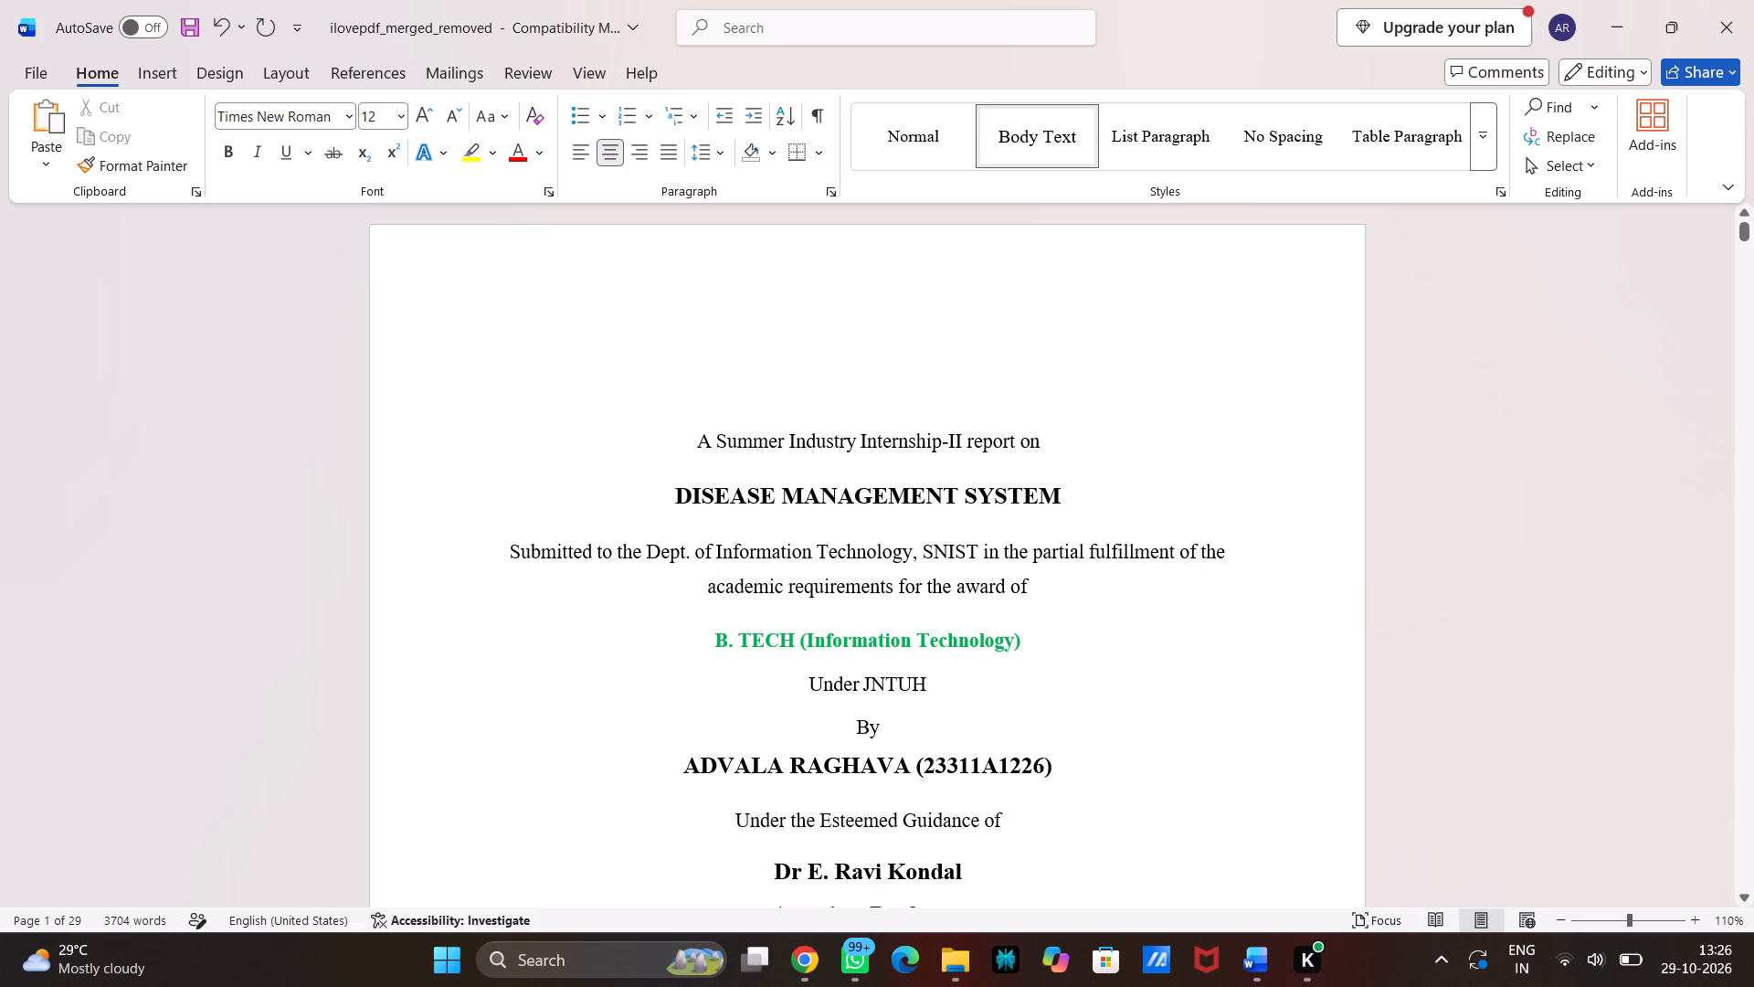
{"action": "left_click", "coordinate": [1106, 489]}
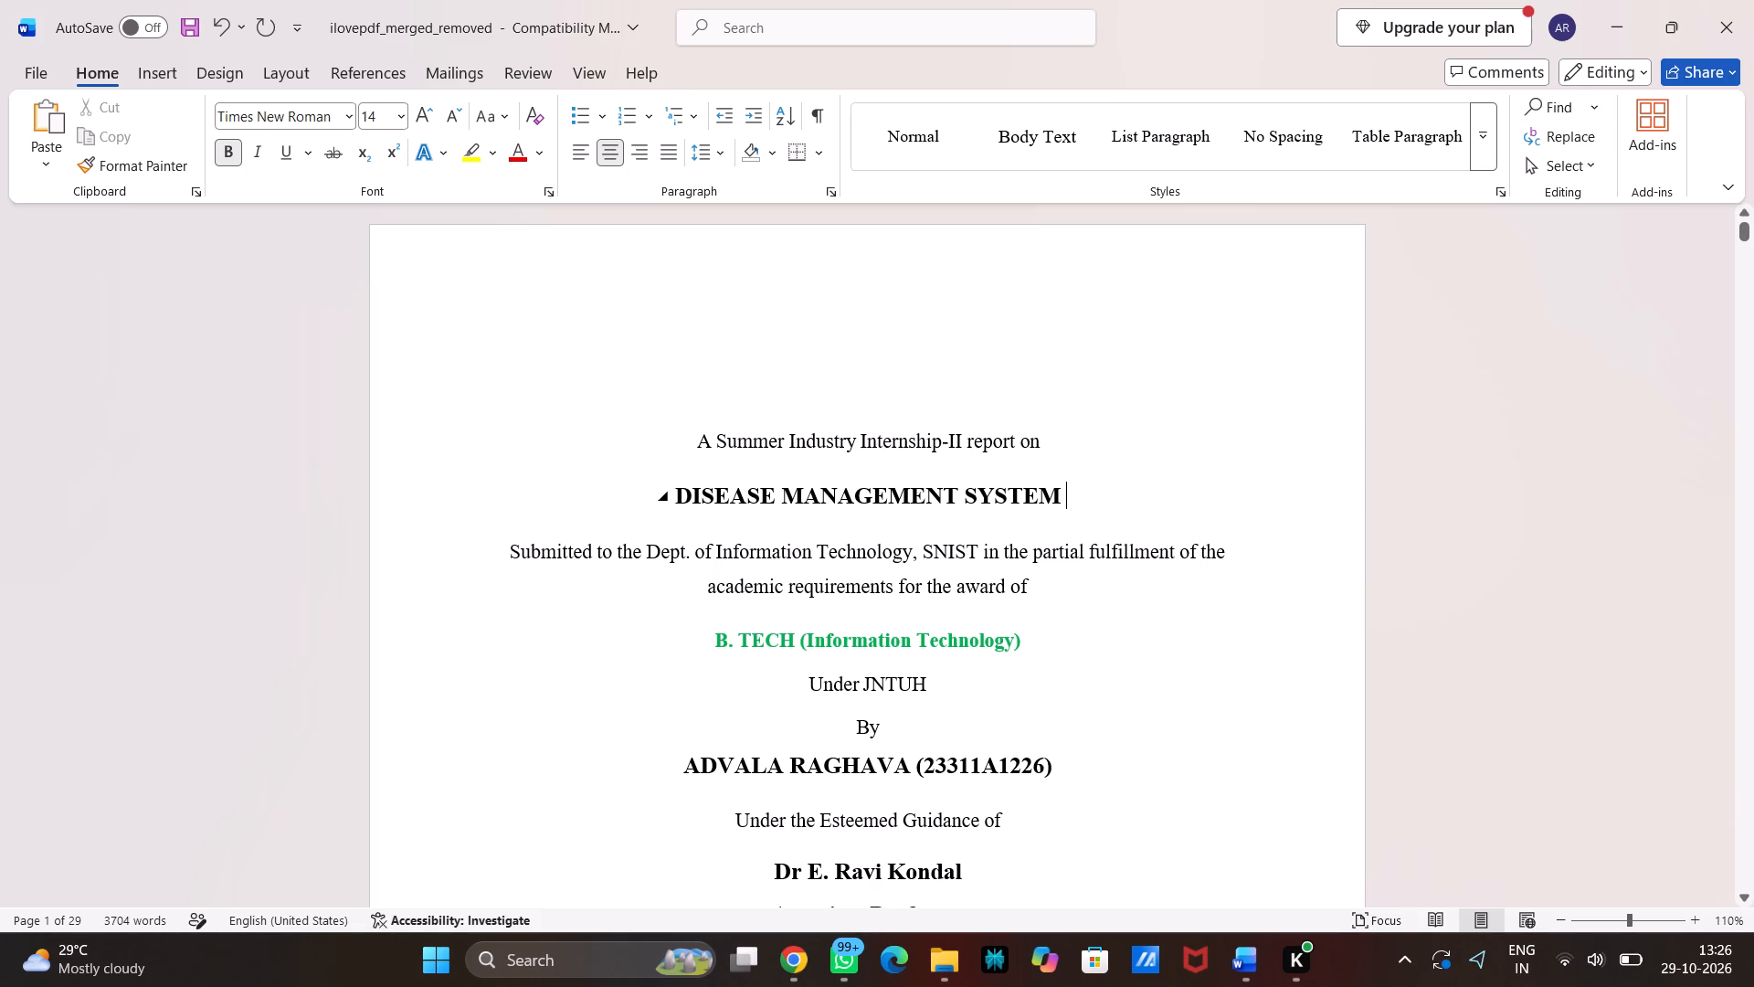
{"action": "left_click", "coordinate": [1075, 444]}
{"action": "key", "text": "Return"}
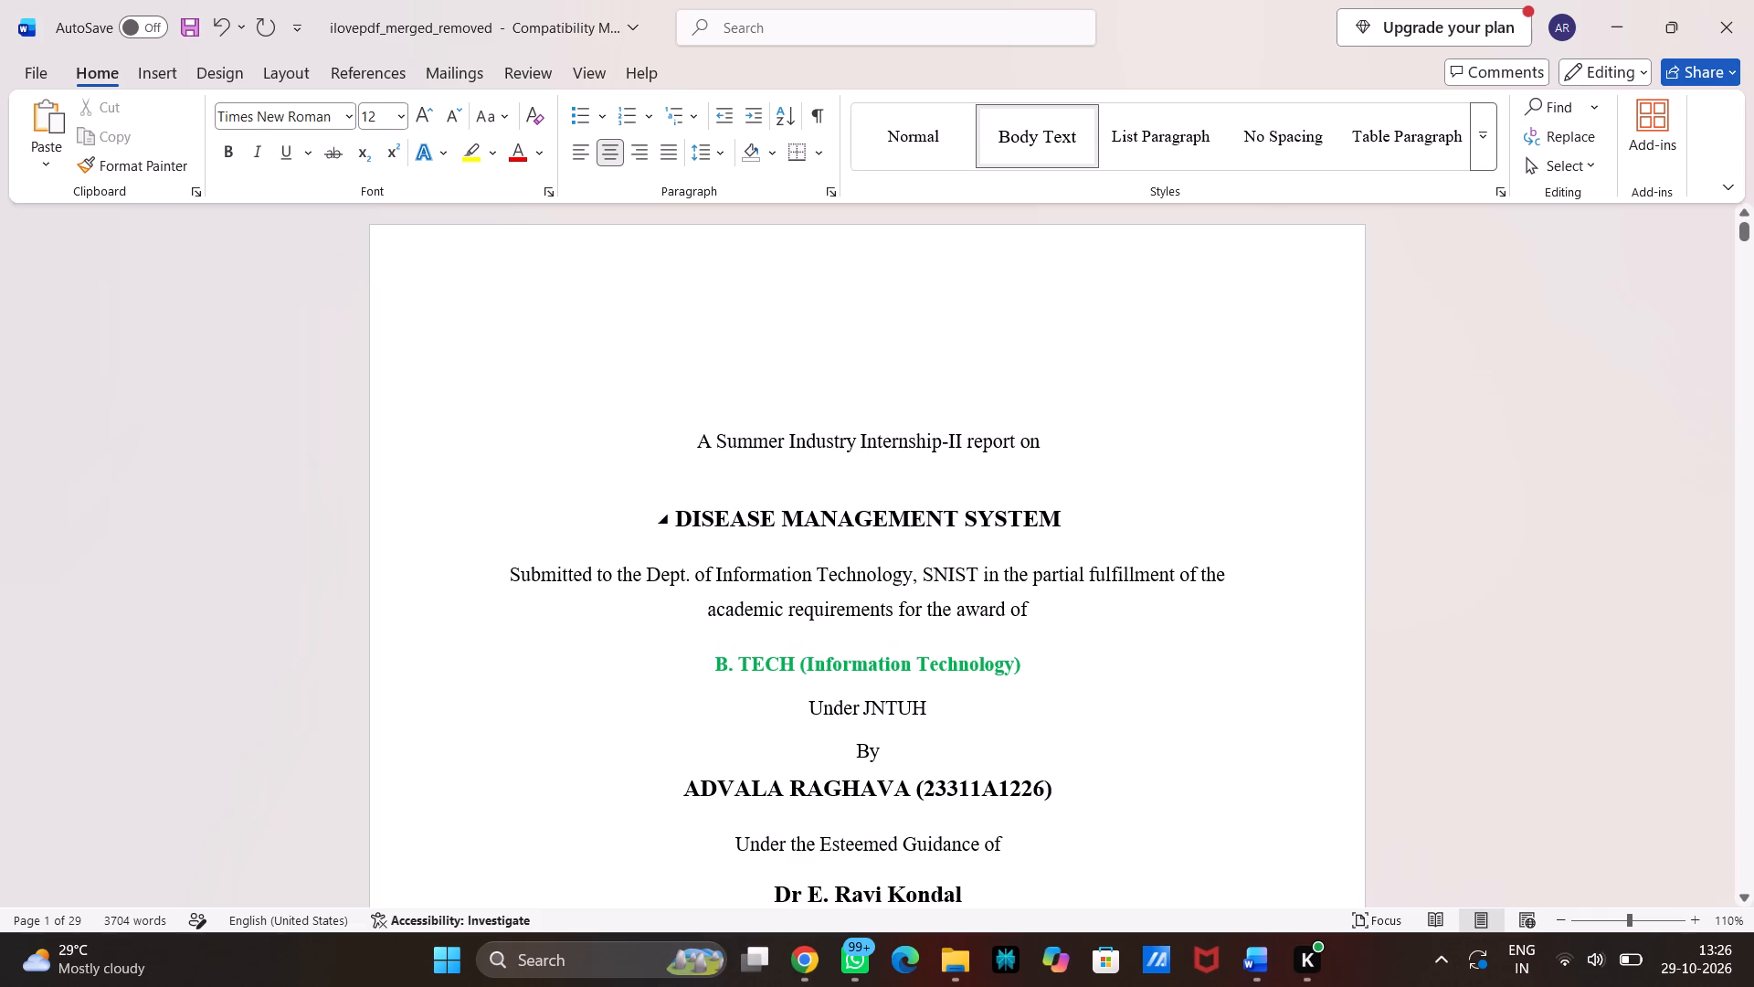
Set the font size of the cover title "DISEASE MANAGEMENT SYSTEM" to 18.
{"action": "left_click_drag", "start_coordinate": [1076, 503], "coordinate": [668, 508]}
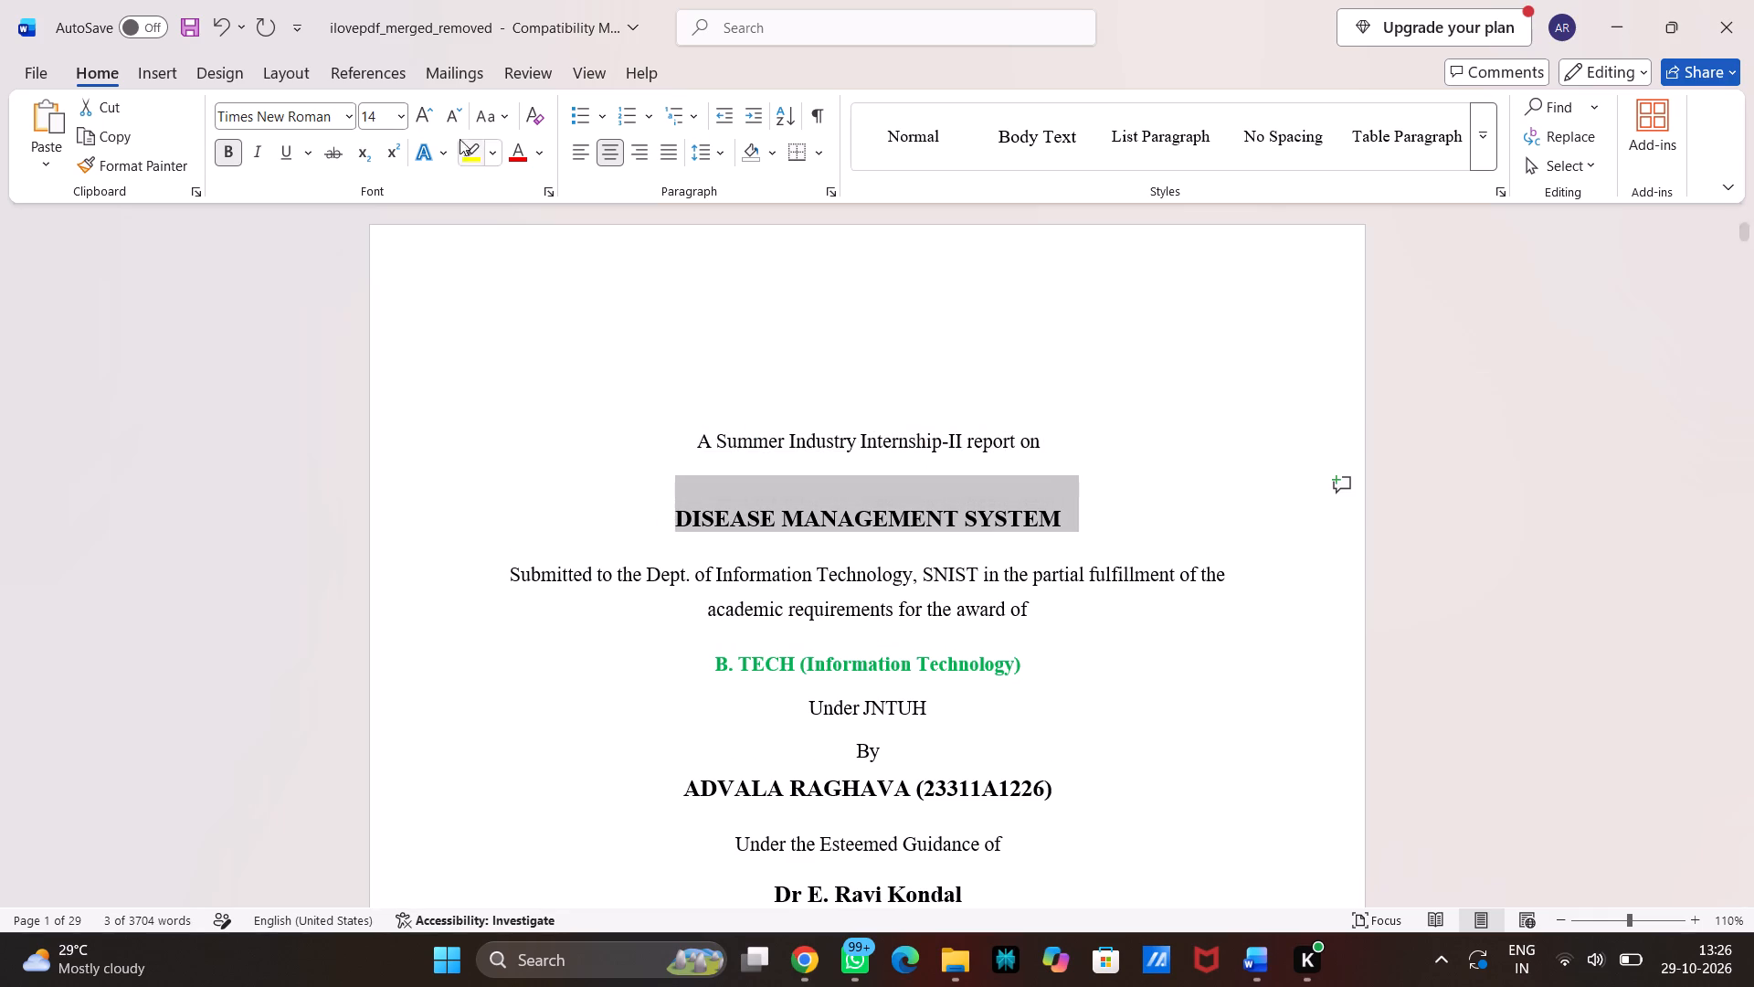
{"action": "left_click", "coordinate": [396, 121]}
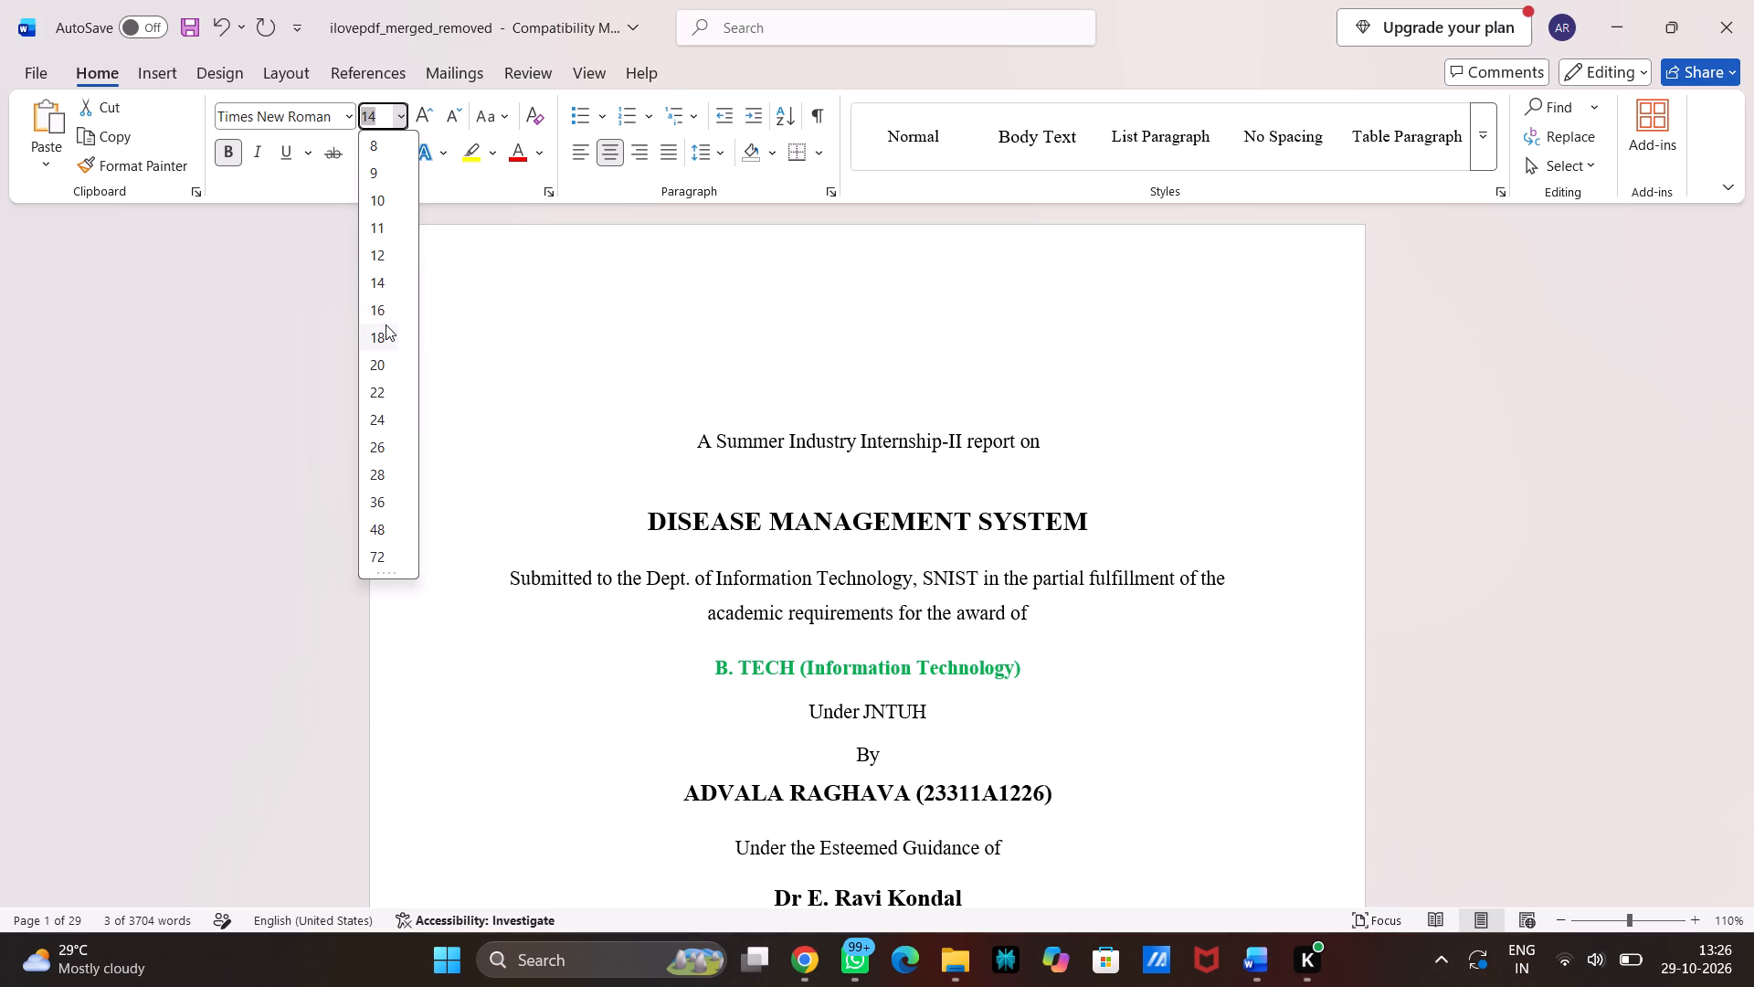
{"action": "left_click", "coordinate": [383, 326]}
{"action": "left_click", "coordinate": [544, 463]}
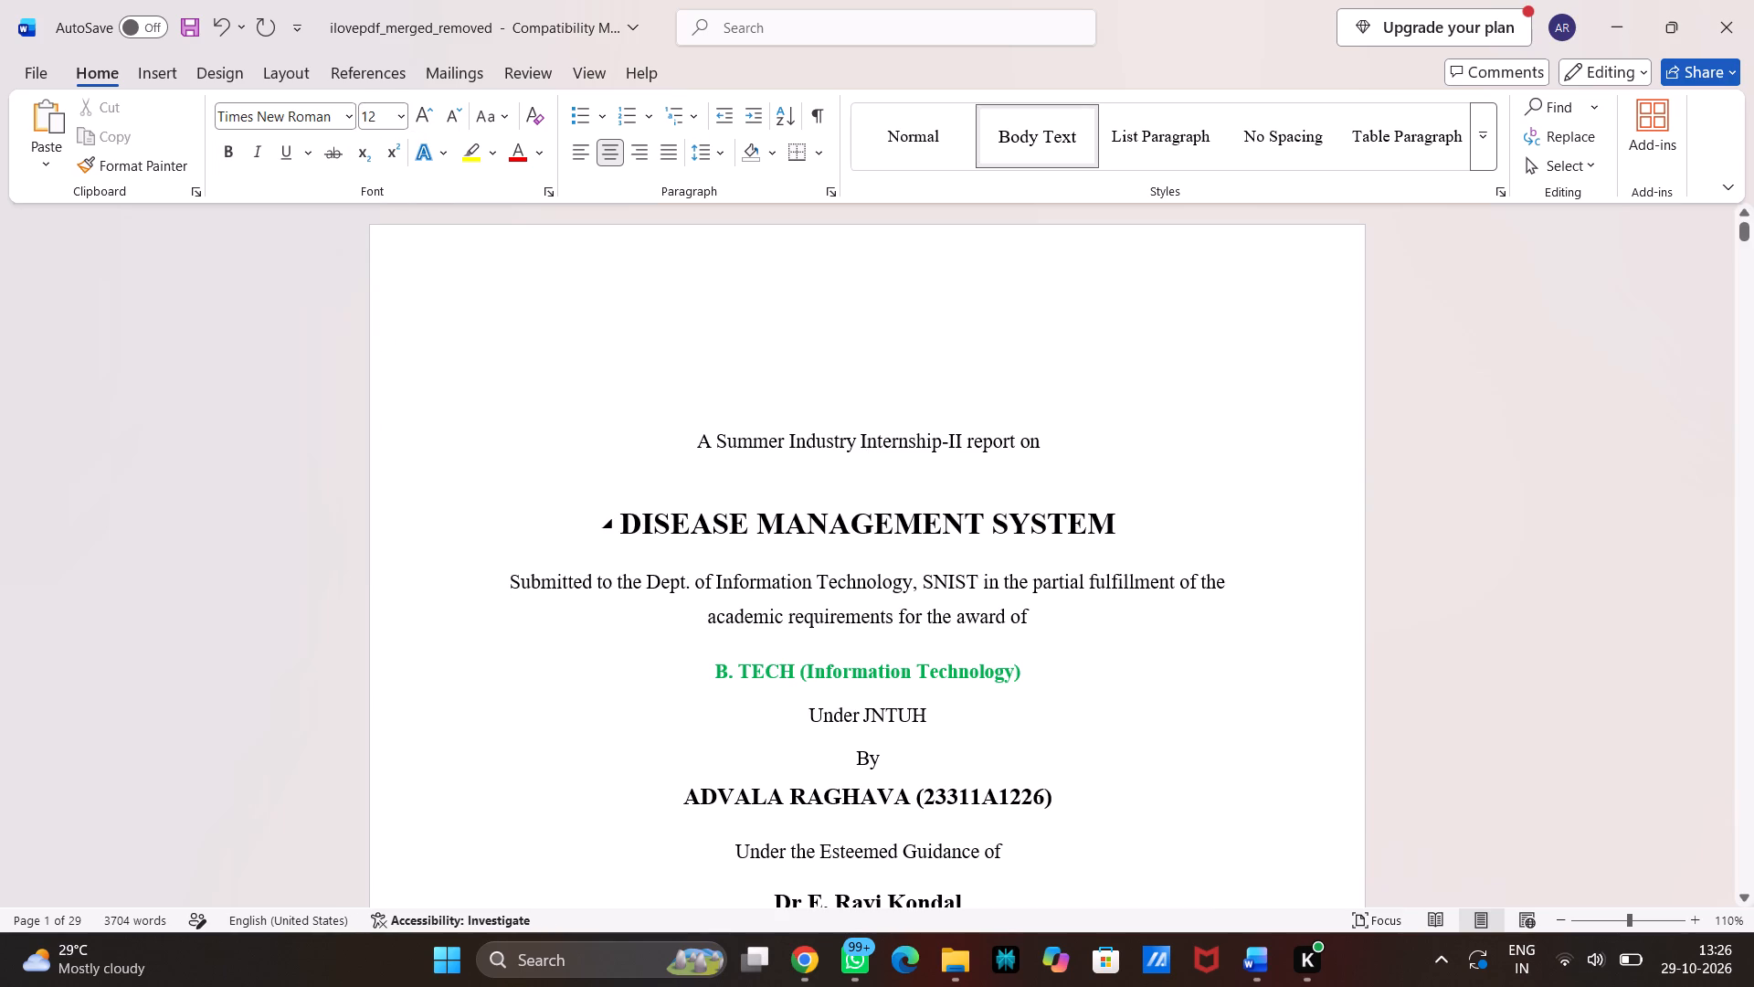
Replace the quoted SUTRA AI project title in the page 2 certificate paragraph with the copied "DISEASE MANAGEMENT SYSTEM".
{"action": "scroll", "coordinate": [1252, 499], "scroll_direction": "down", "scroll_amount": 2}
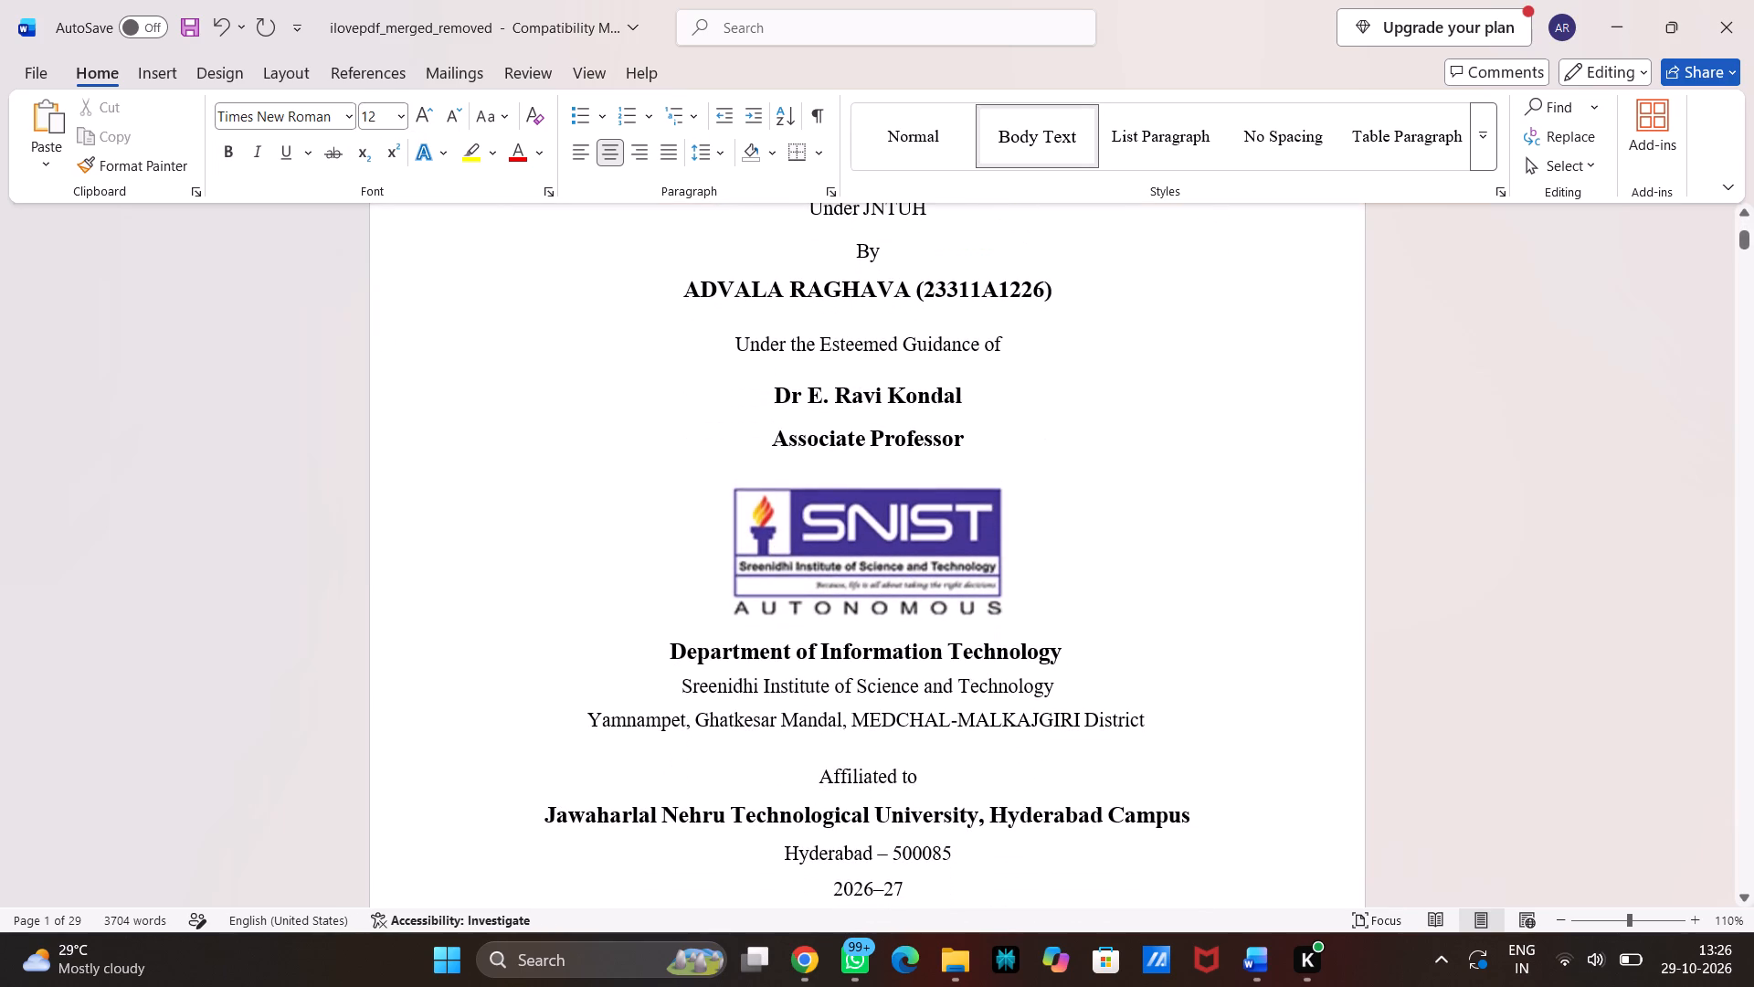
{"action": "left_click", "coordinate": [841, 282]}
{"action": "left_click", "coordinate": [886, 395]}
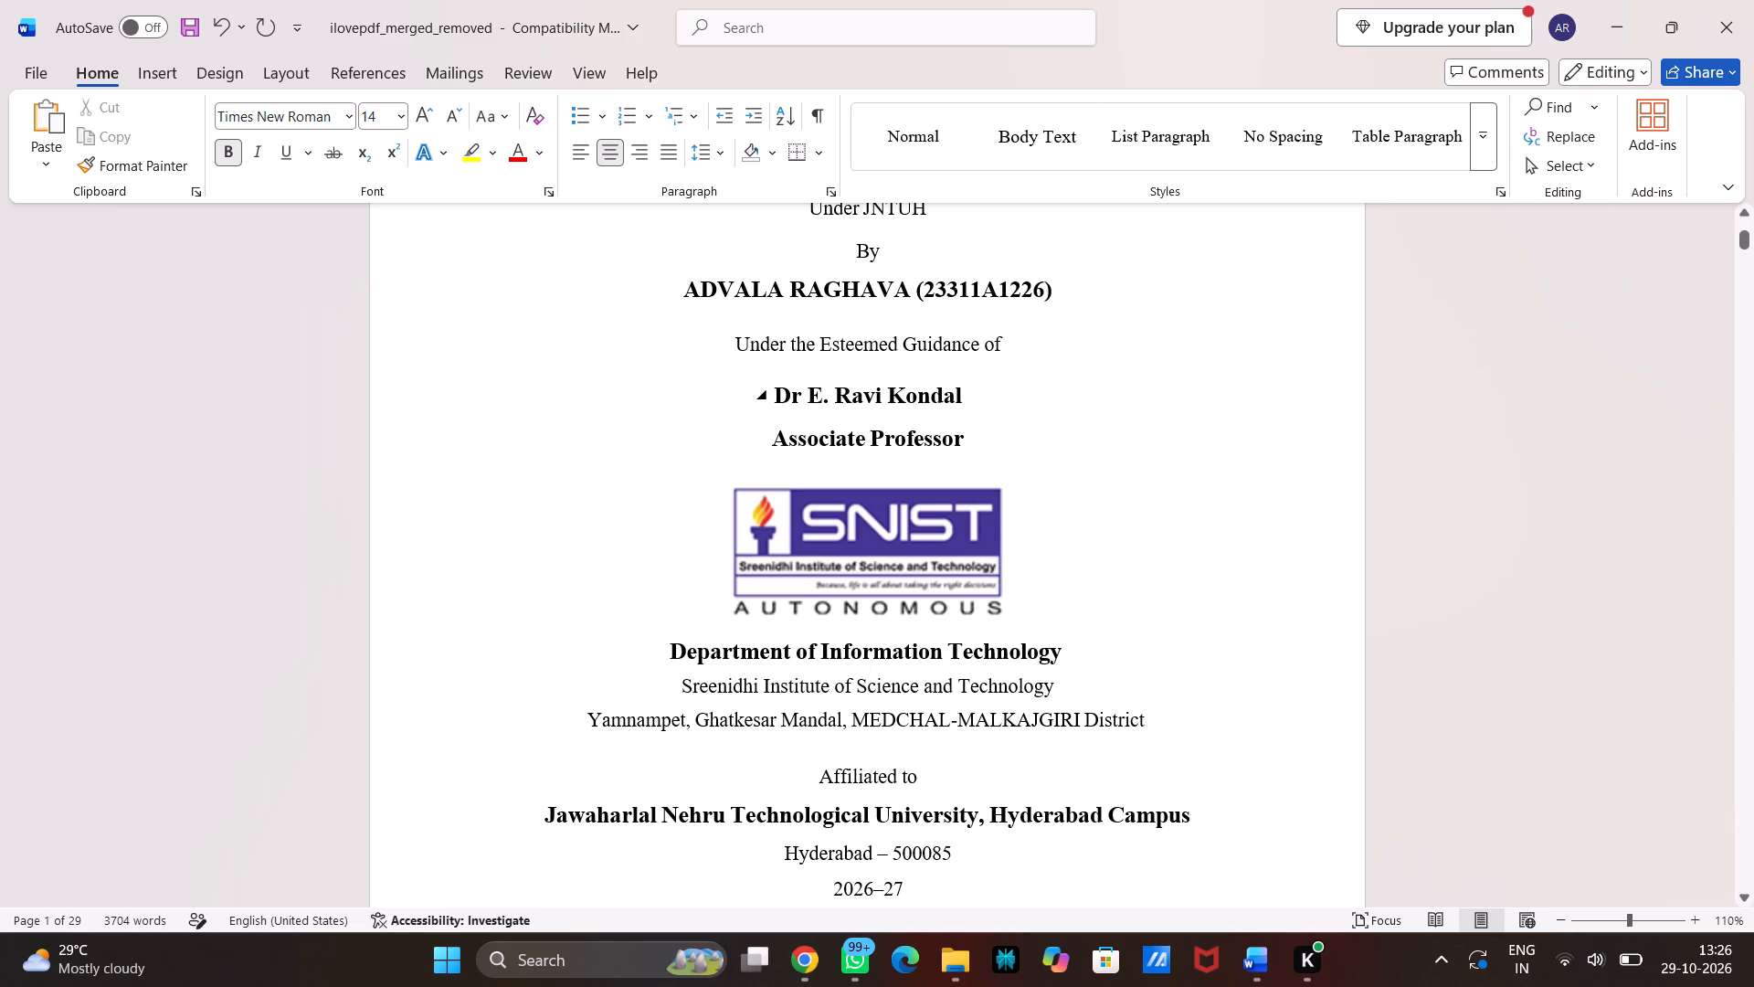
{"action": "left_click", "coordinate": [886, 395]}
{"action": "left_click", "coordinate": [951, 393]}
{"action": "scroll", "coordinate": [1308, 489], "scroll_direction": "down", "scroll_amount": 4}
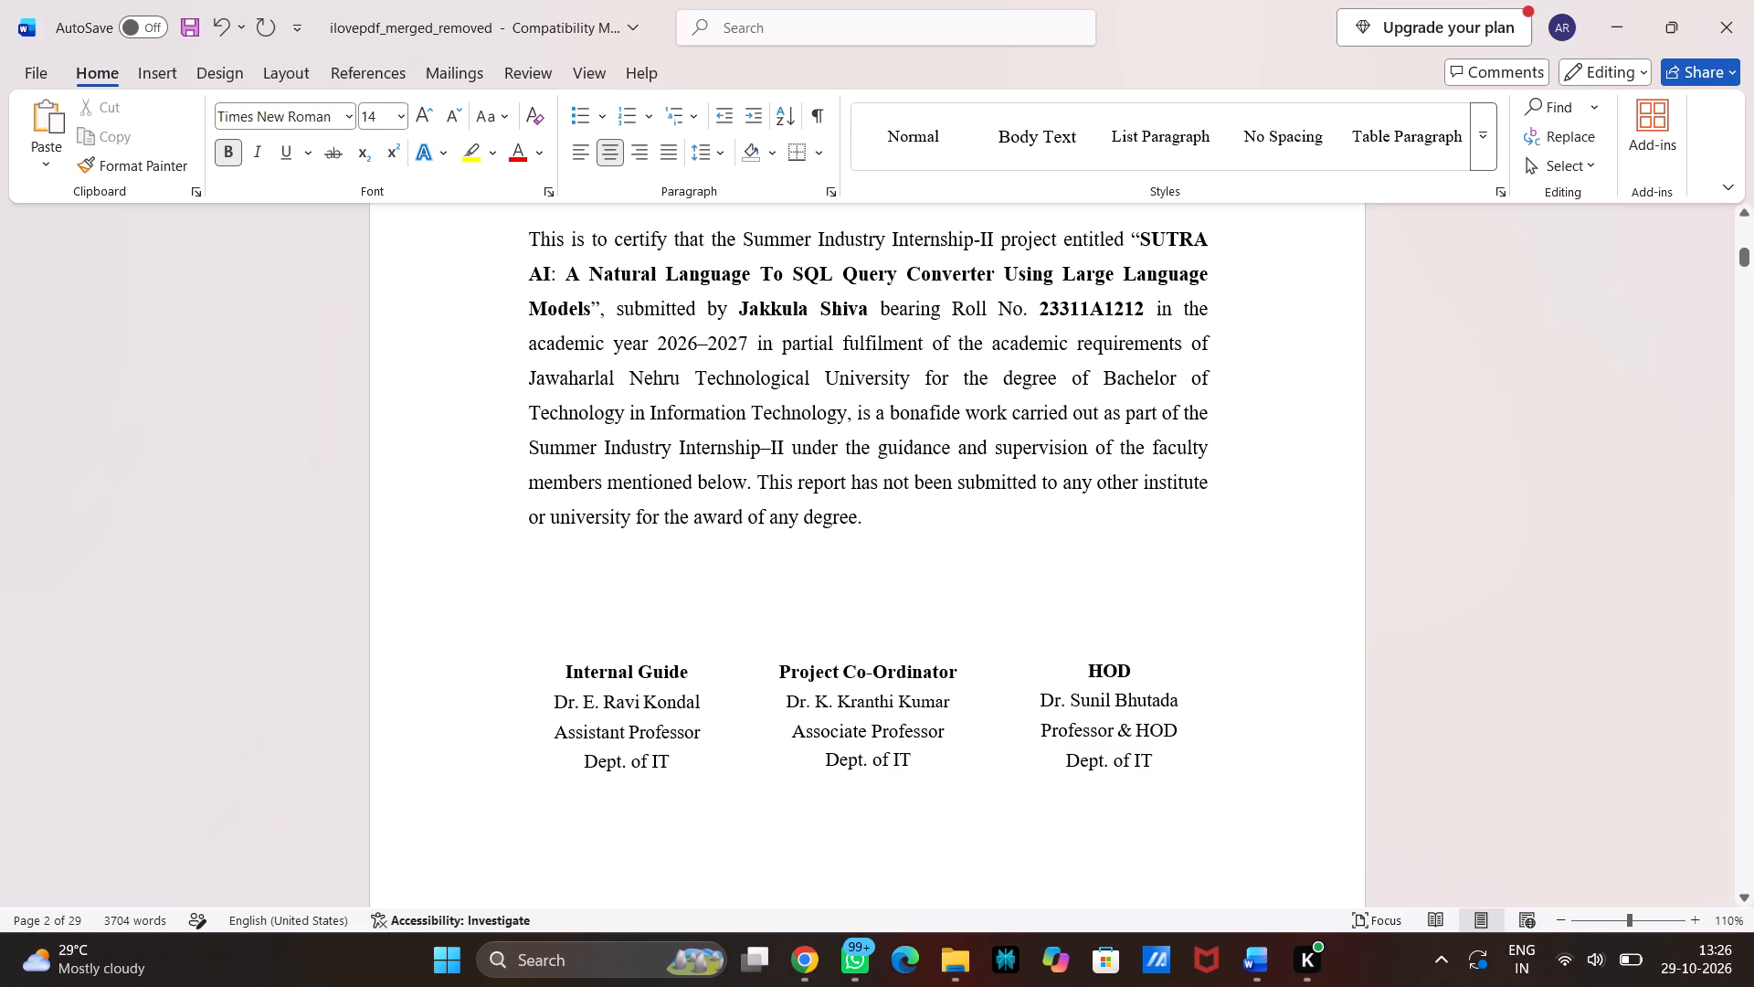
{"action": "left_click_drag", "start_coordinate": [1143, 237], "coordinate": [557, 296]}
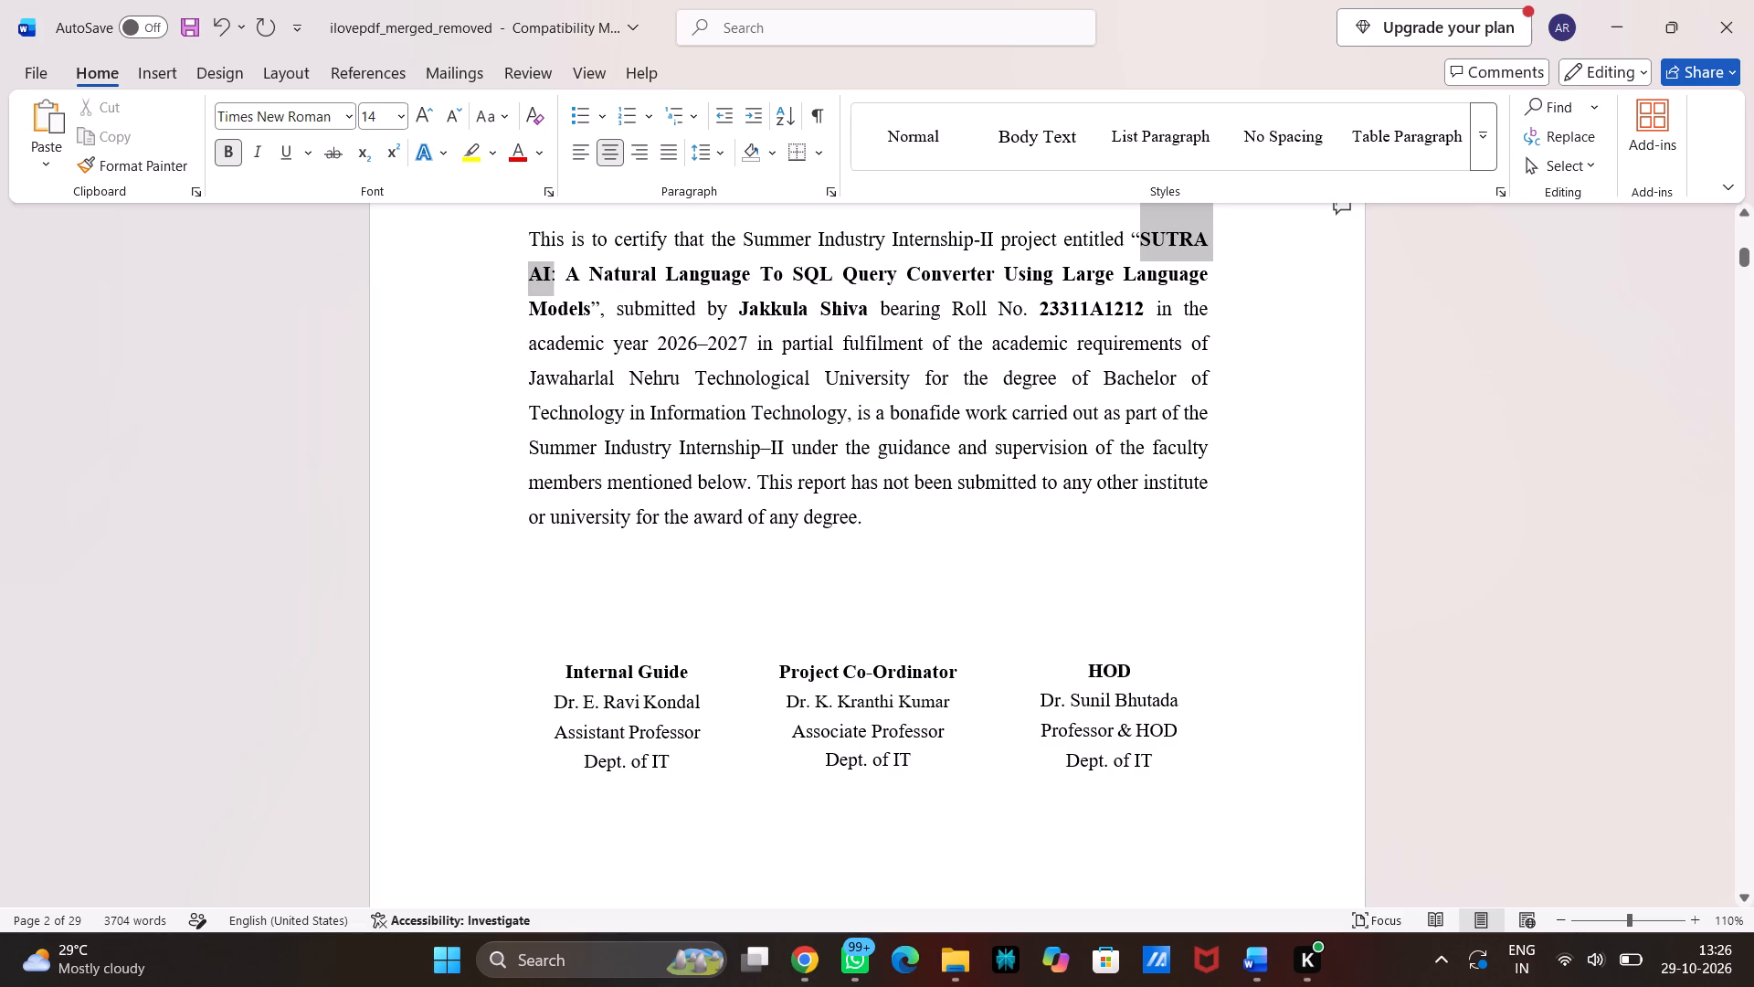
{"action": "left_click_drag", "start_coordinate": [557, 296], "coordinate": [580, 311]}
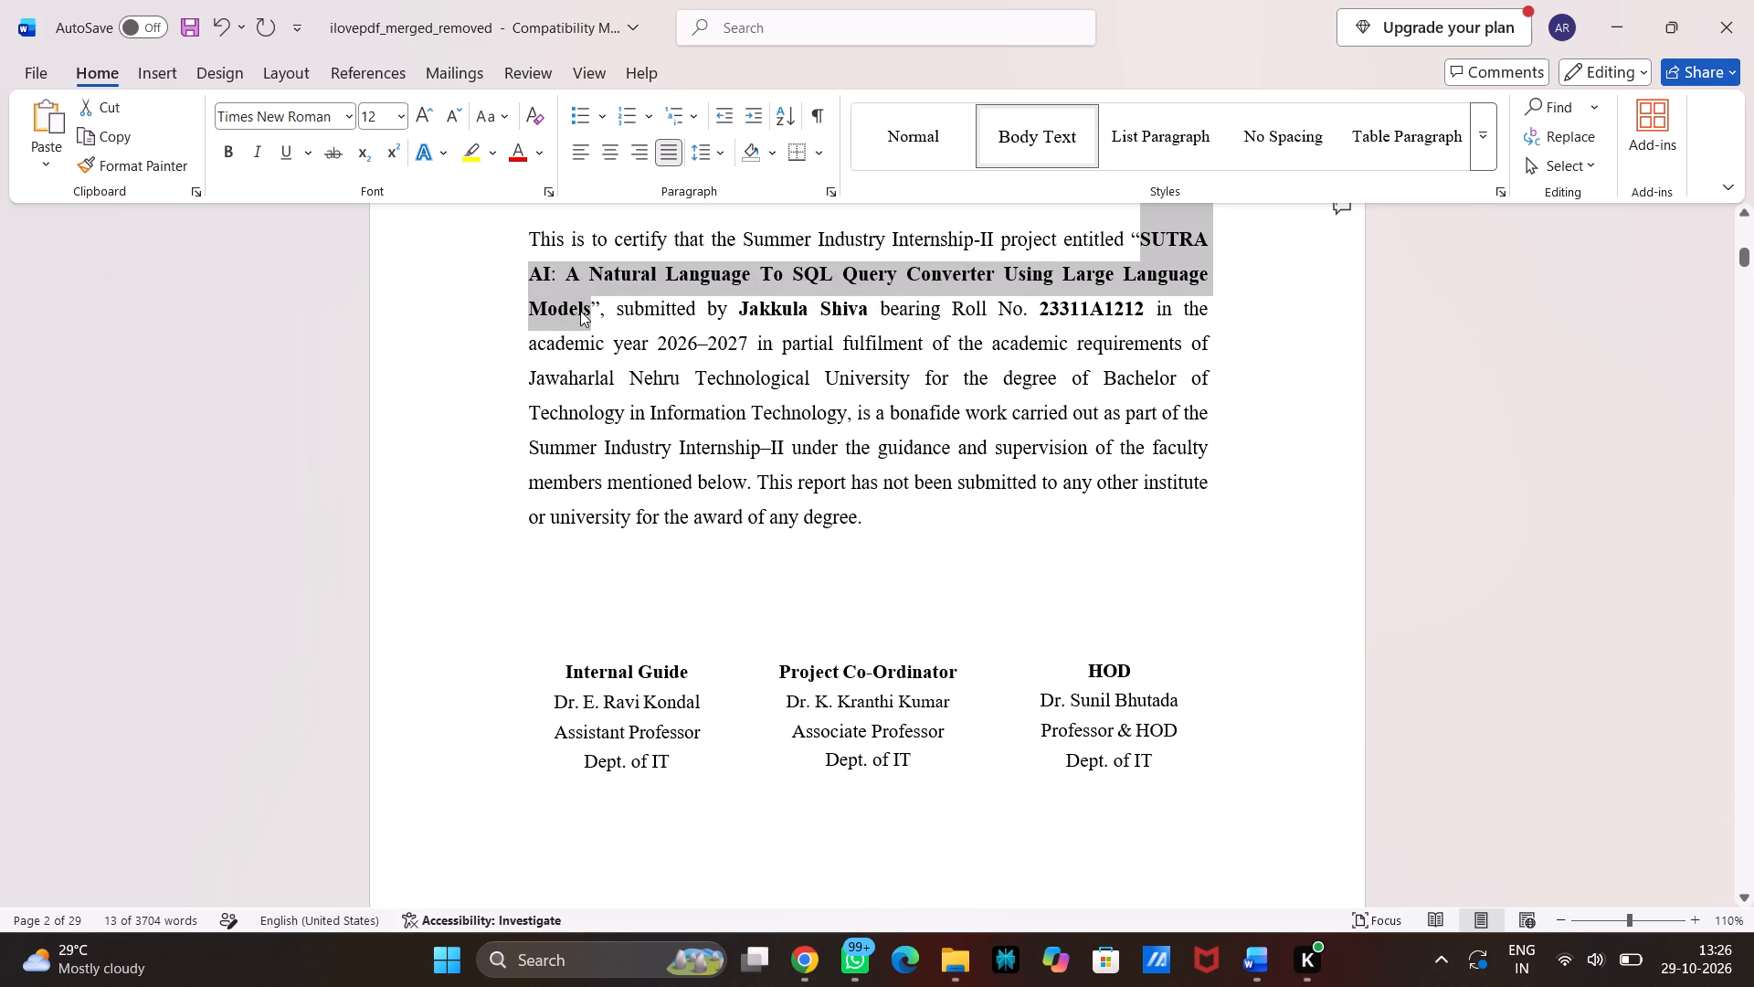
{"action": "key", "text": "ctrl+v"}
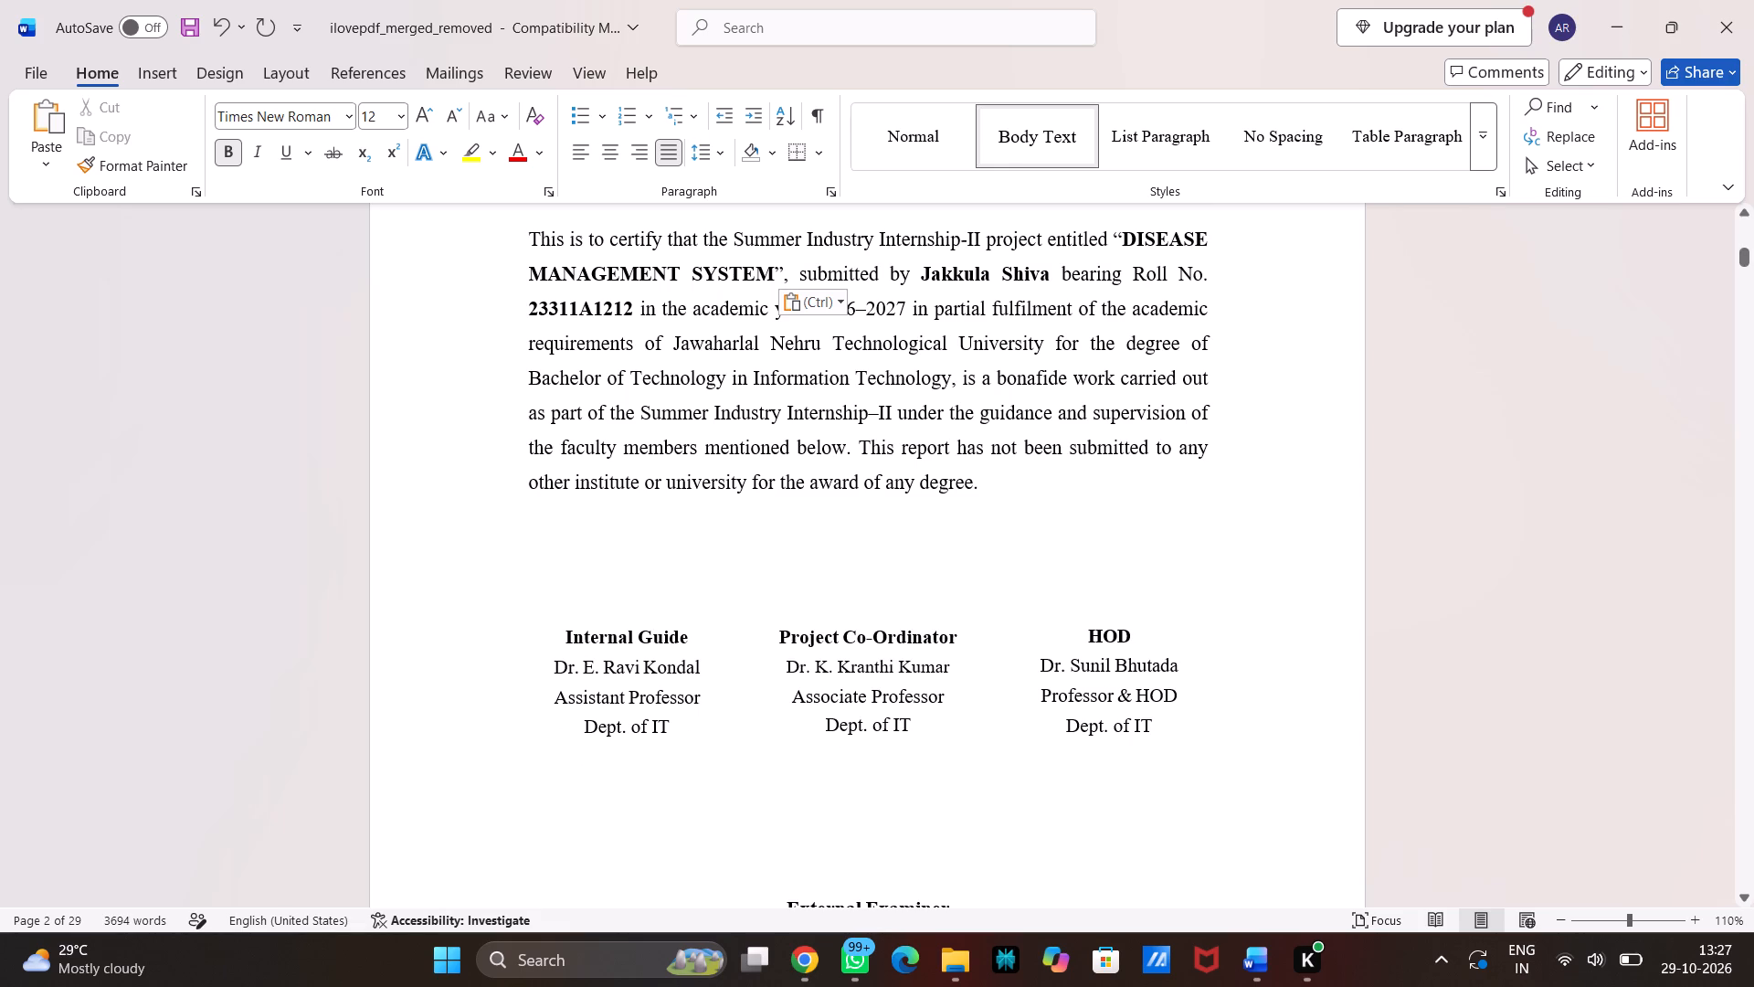
Select the author's full name before the roll number on the cover page.
{"action": "scroll", "coordinate": [930, 553], "scroll_direction": "up", "scroll_amount": 2}
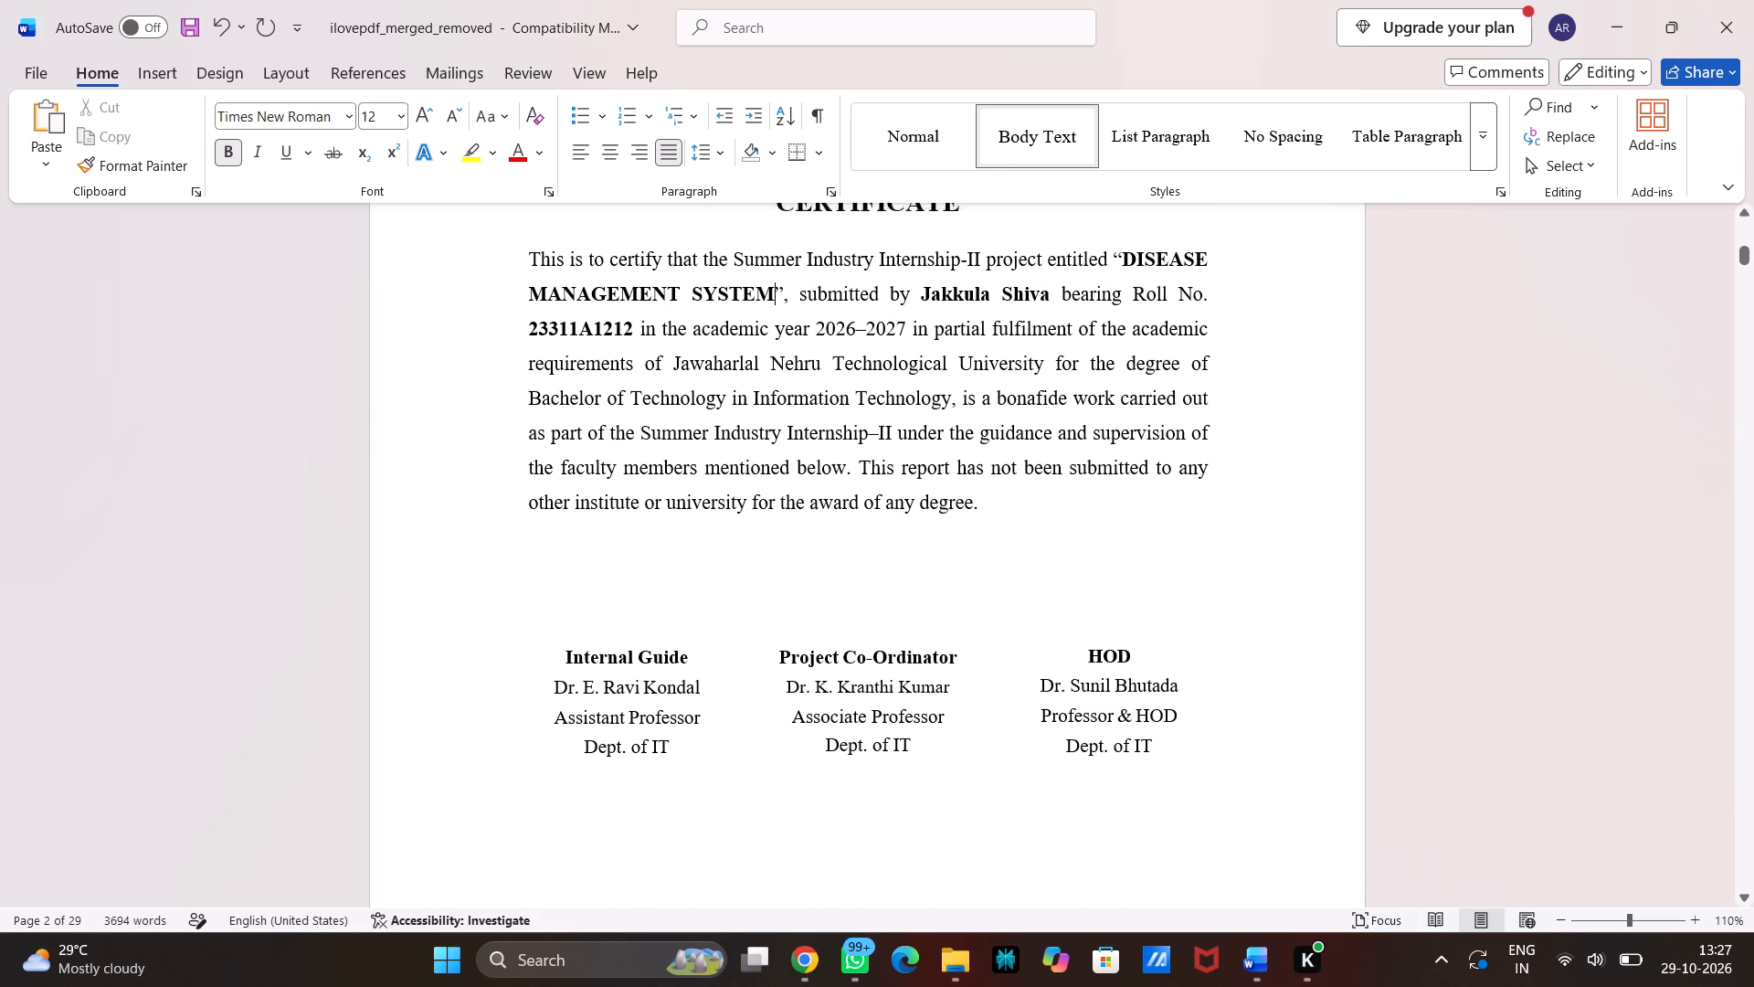
{"action": "scroll", "coordinate": [930, 553], "scroll_direction": "up", "scroll_amount": 4}
{"action": "scroll", "coordinate": [930, 553], "scroll_direction": "down", "scroll_amount": 1}
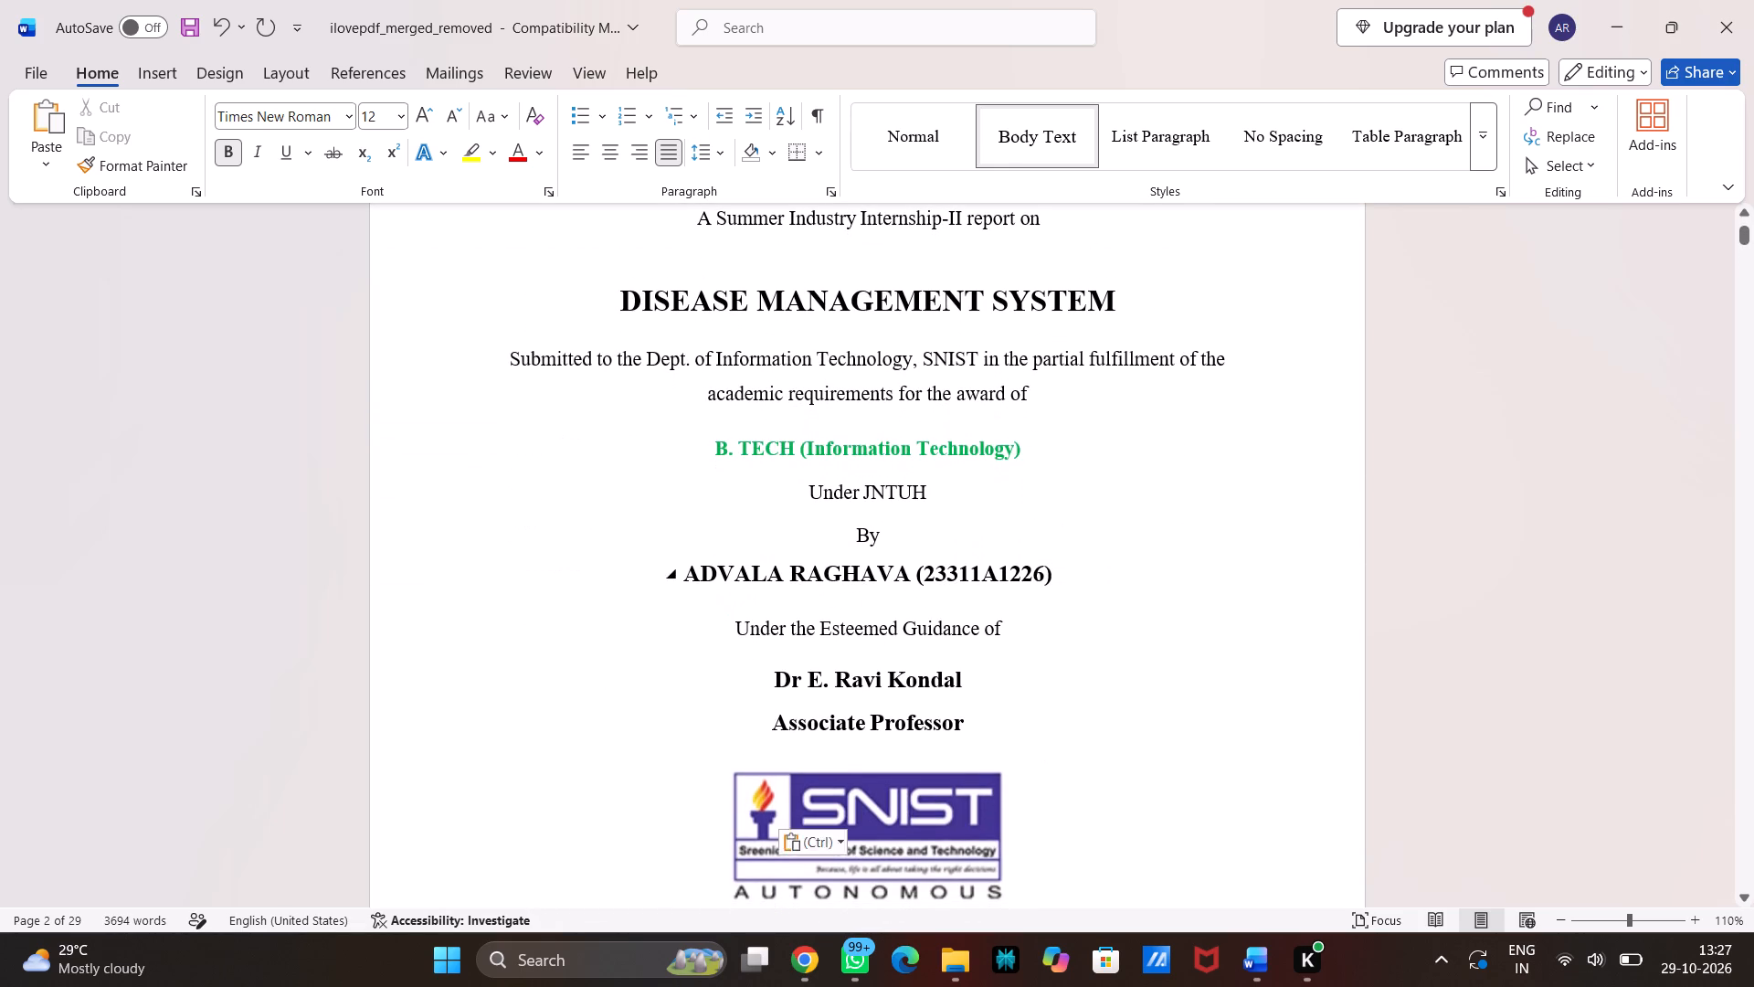
{"action": "left_click_drag", "start_coordinate": [687, 584], "coordinate": [886, 580]}
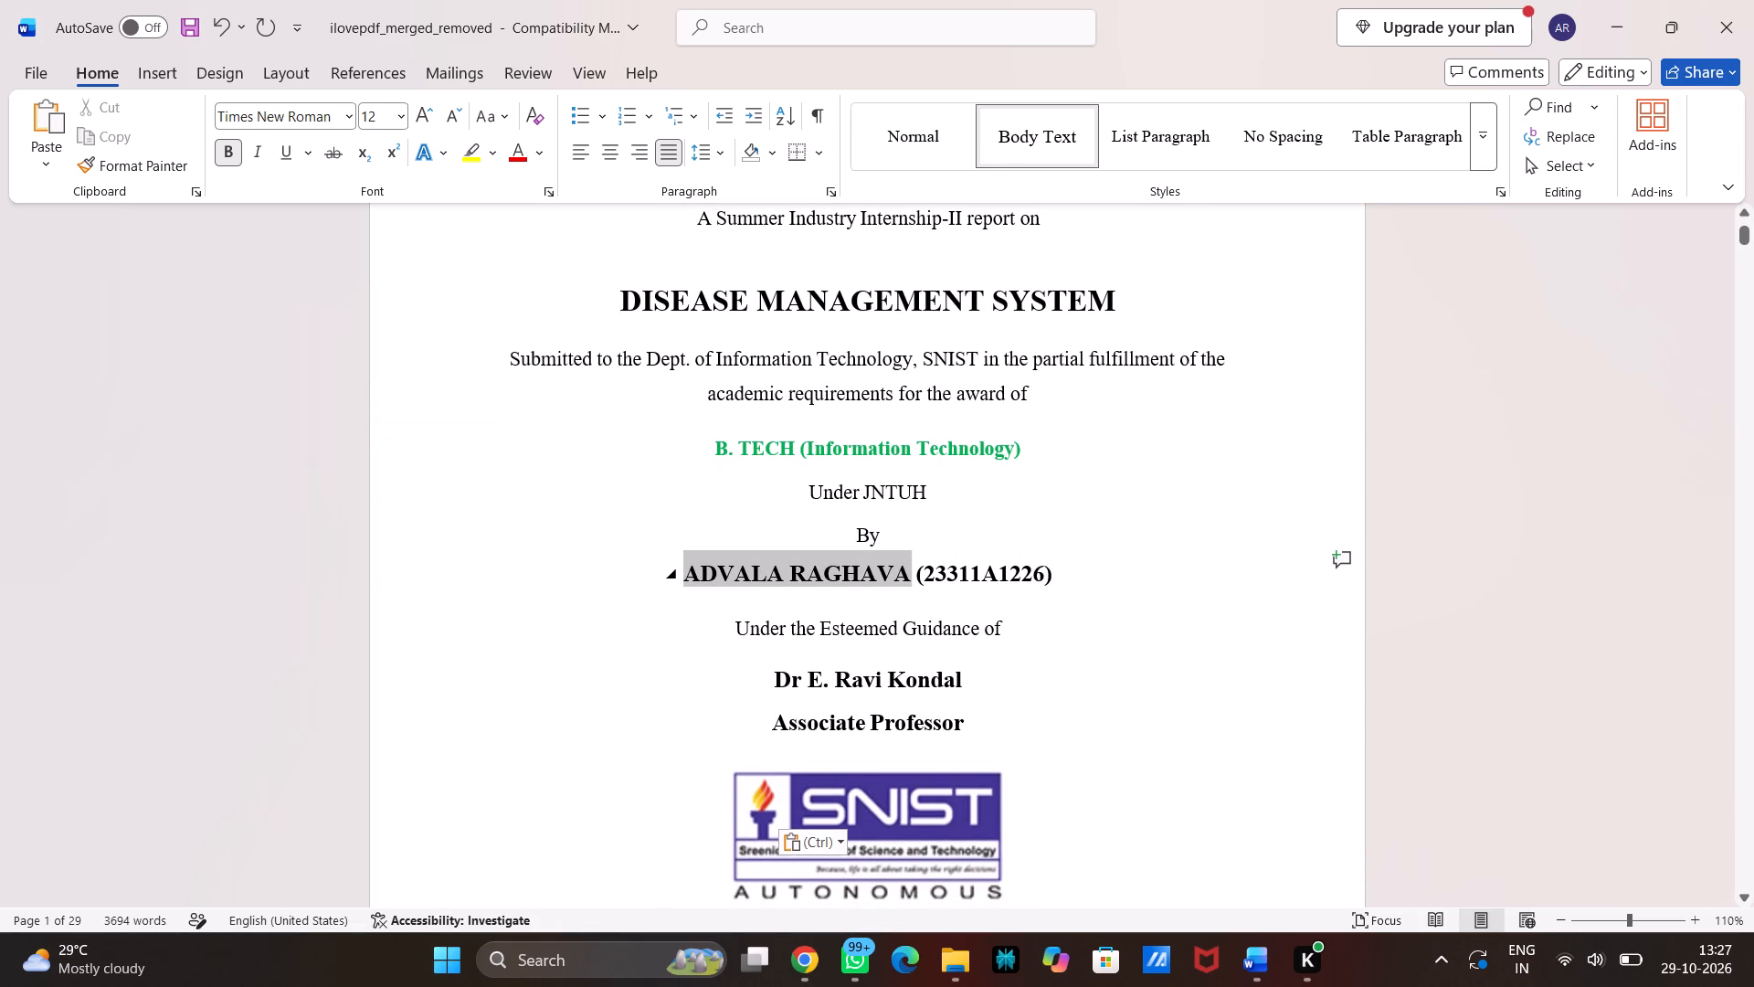
{"action": "left_click_drag", "start_coordinate": [886, 580], "coordinate": [900, 580]}
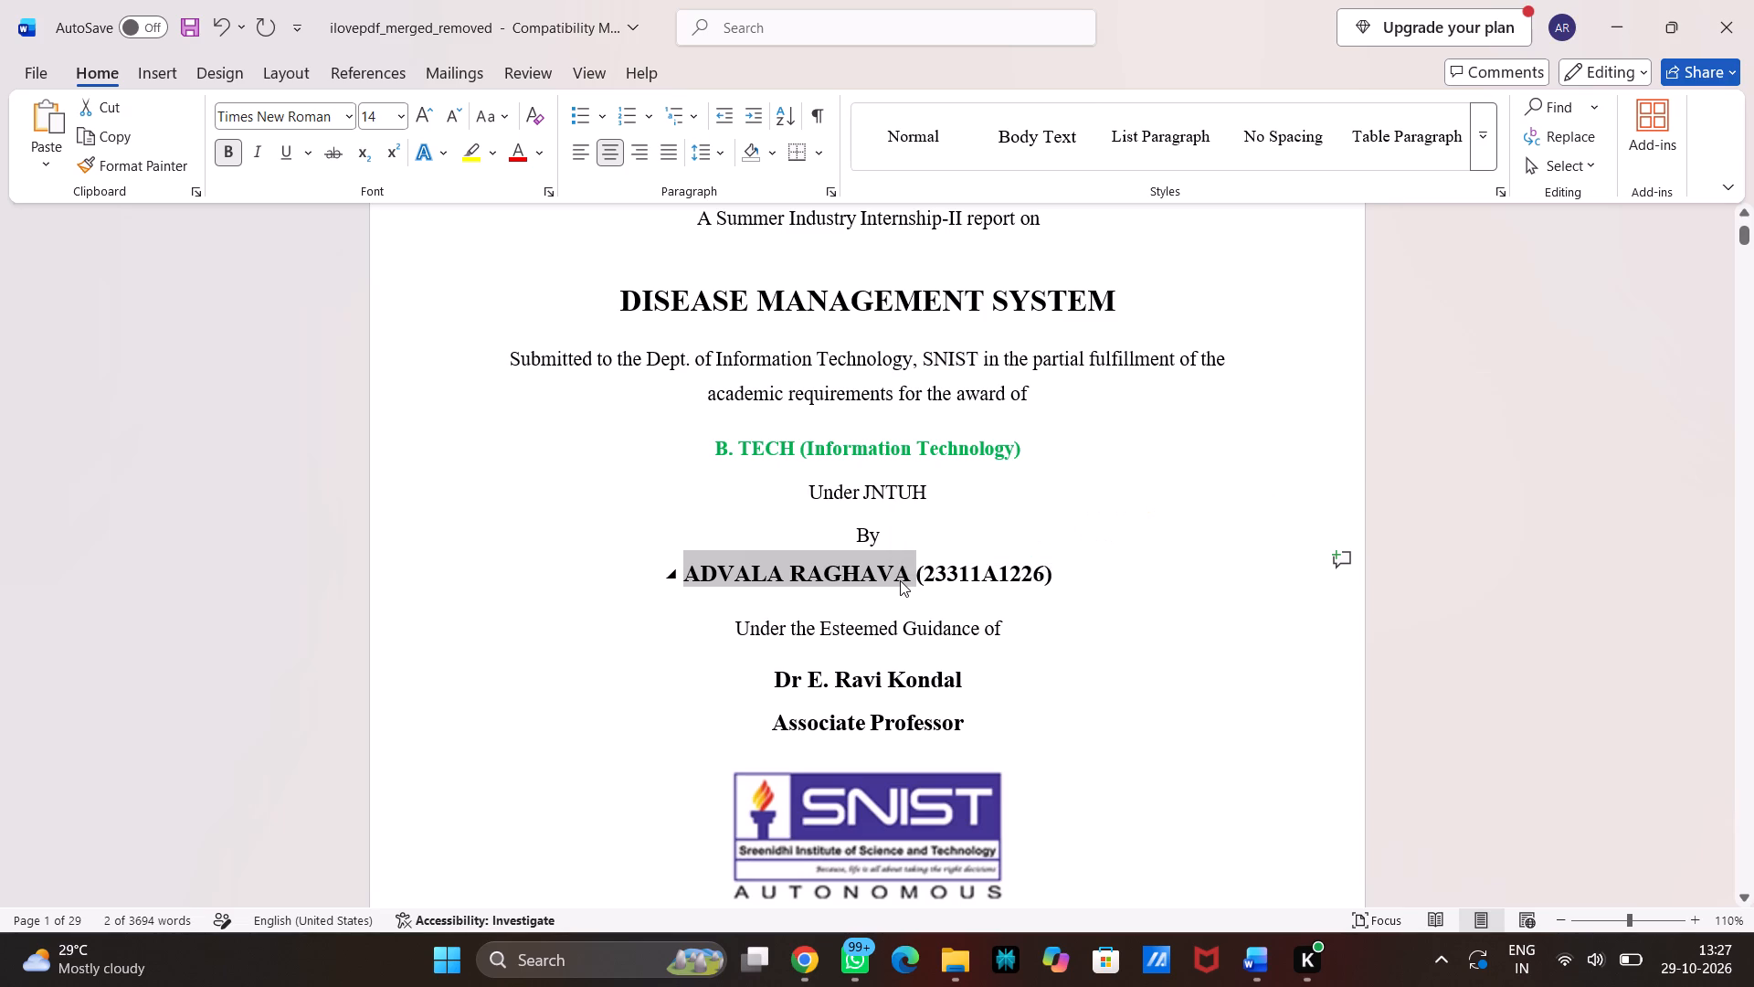
Copy the author's name selected on the cover page, leaving out the roll number.
{"action": "key", "text": "ctrl+c"}
{"action": "left_click", "coordinate": [1231, 624]}
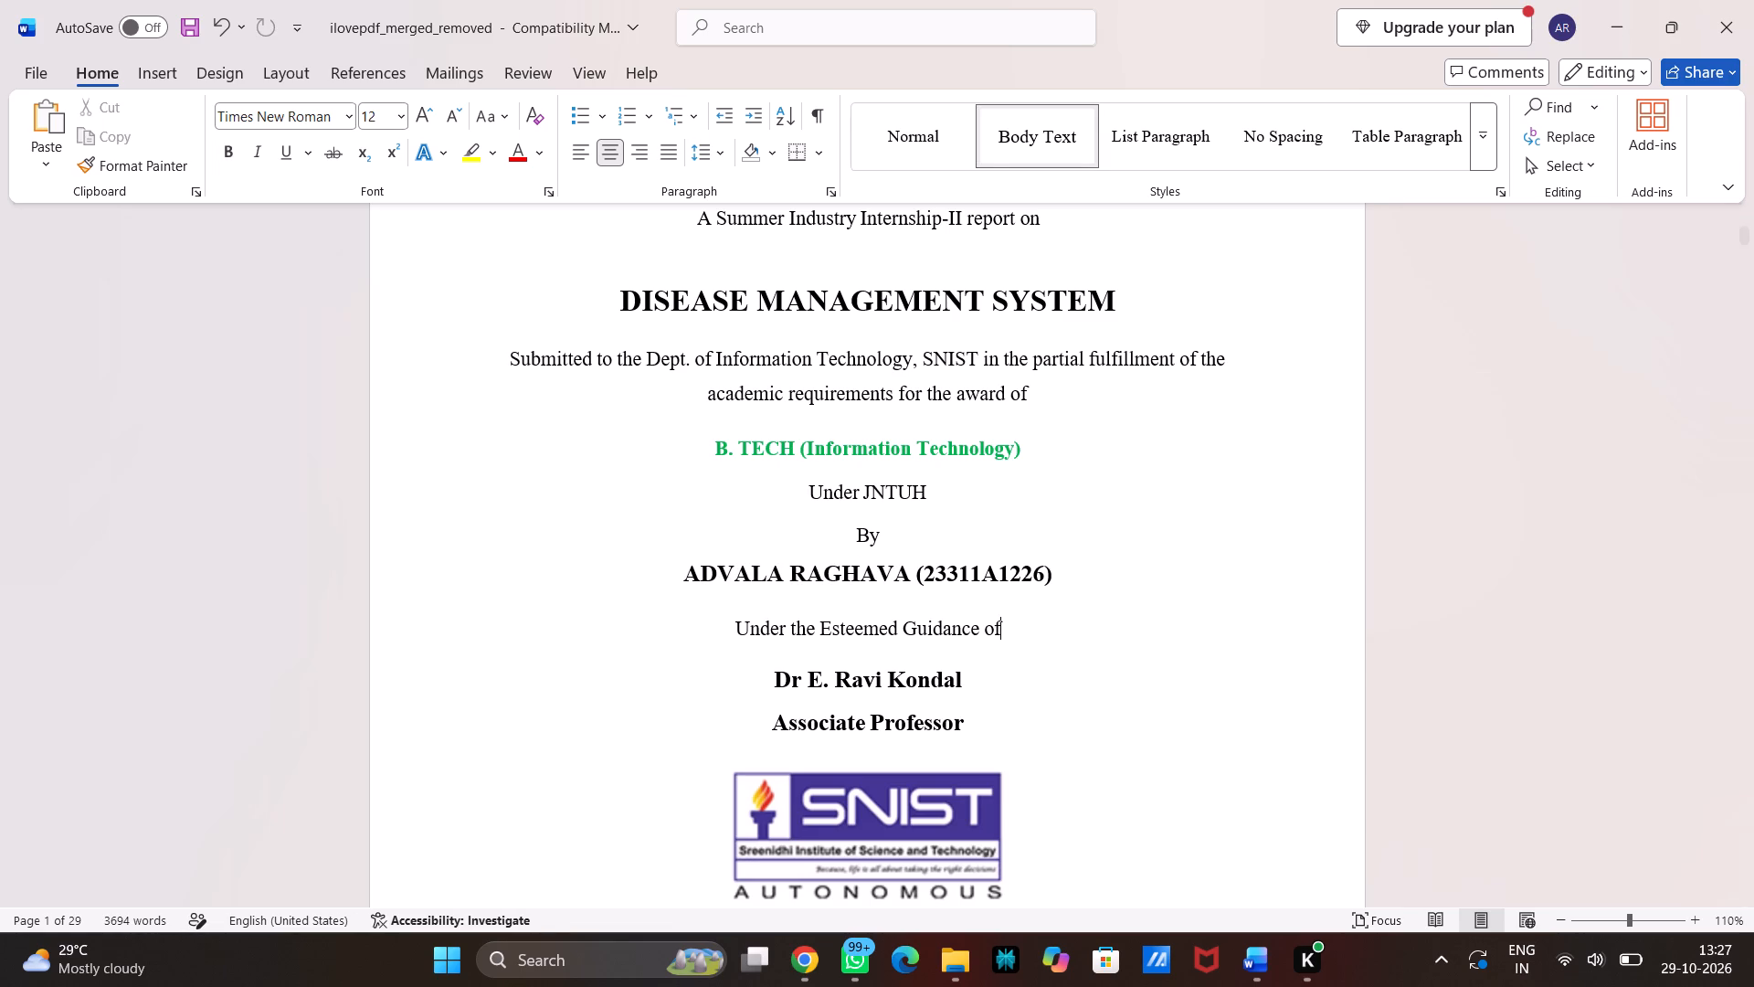
Change the first word of the student's name in the page 2 certificate paragraph to the first word of the cover-page author's name.
{"action": "scroll", "coordinate": [1231, 624], "scroll_direction": "down", "scroll_amount": 3}
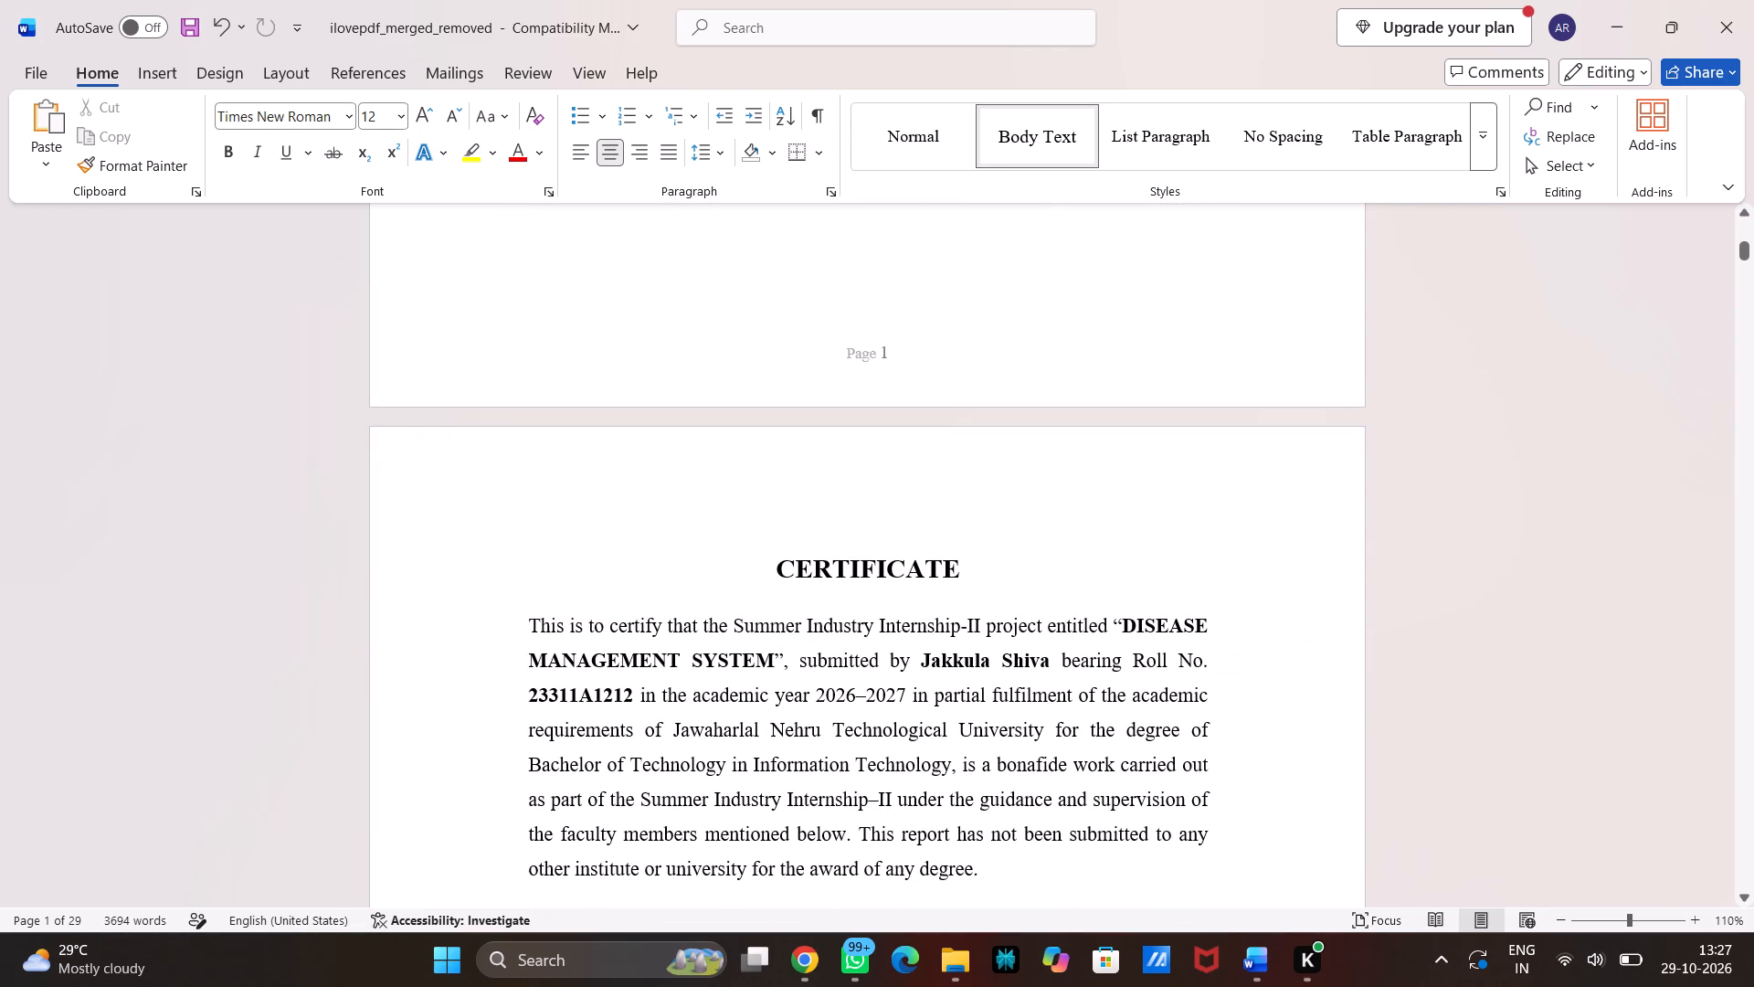
{"action": "left_click", "coordinate": [939, 650]}
{"action": "key", "text": "Left"}
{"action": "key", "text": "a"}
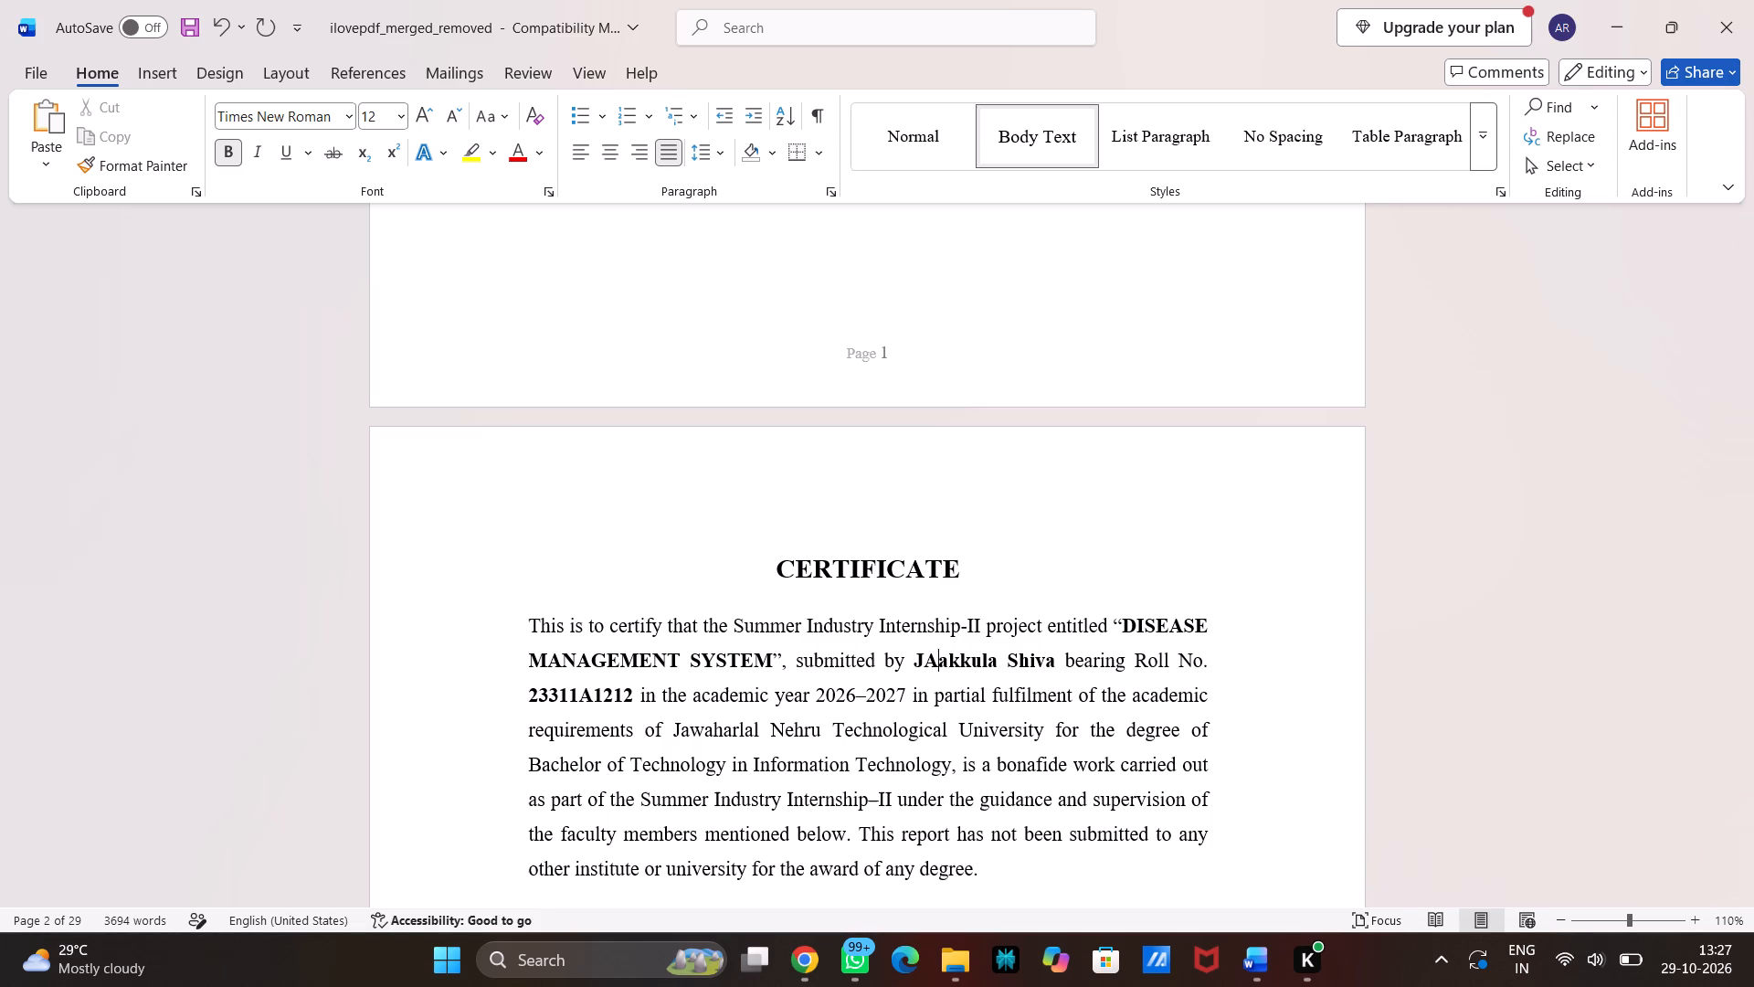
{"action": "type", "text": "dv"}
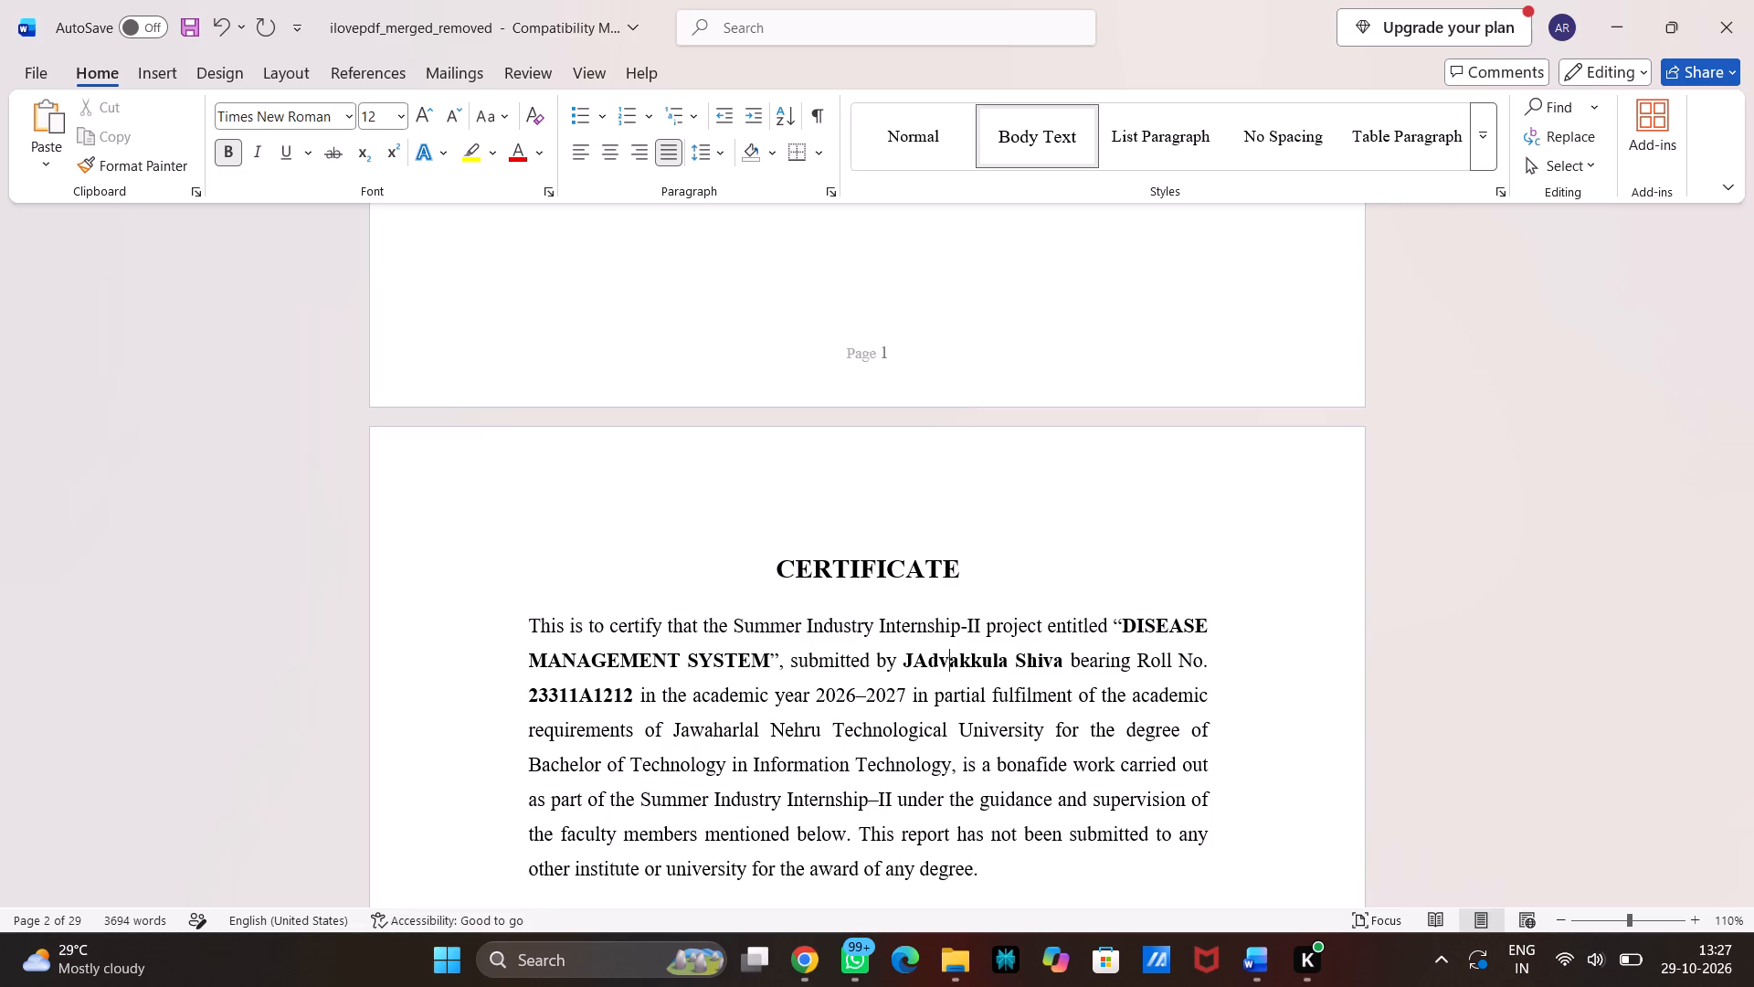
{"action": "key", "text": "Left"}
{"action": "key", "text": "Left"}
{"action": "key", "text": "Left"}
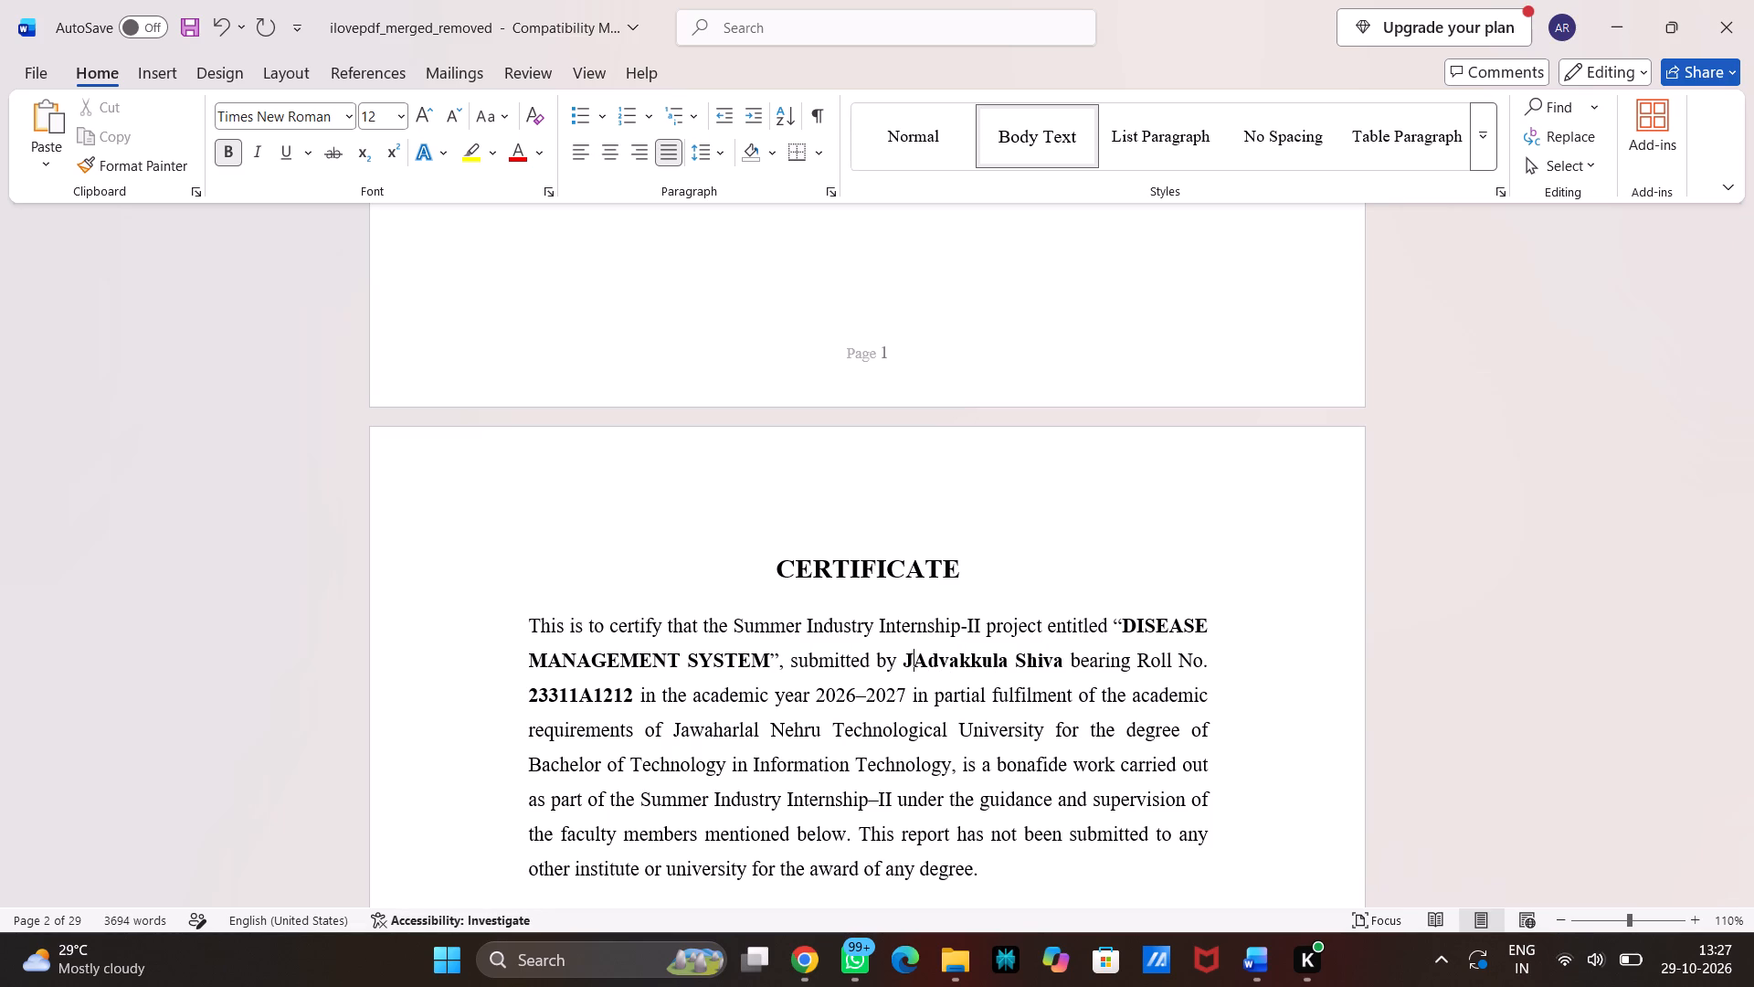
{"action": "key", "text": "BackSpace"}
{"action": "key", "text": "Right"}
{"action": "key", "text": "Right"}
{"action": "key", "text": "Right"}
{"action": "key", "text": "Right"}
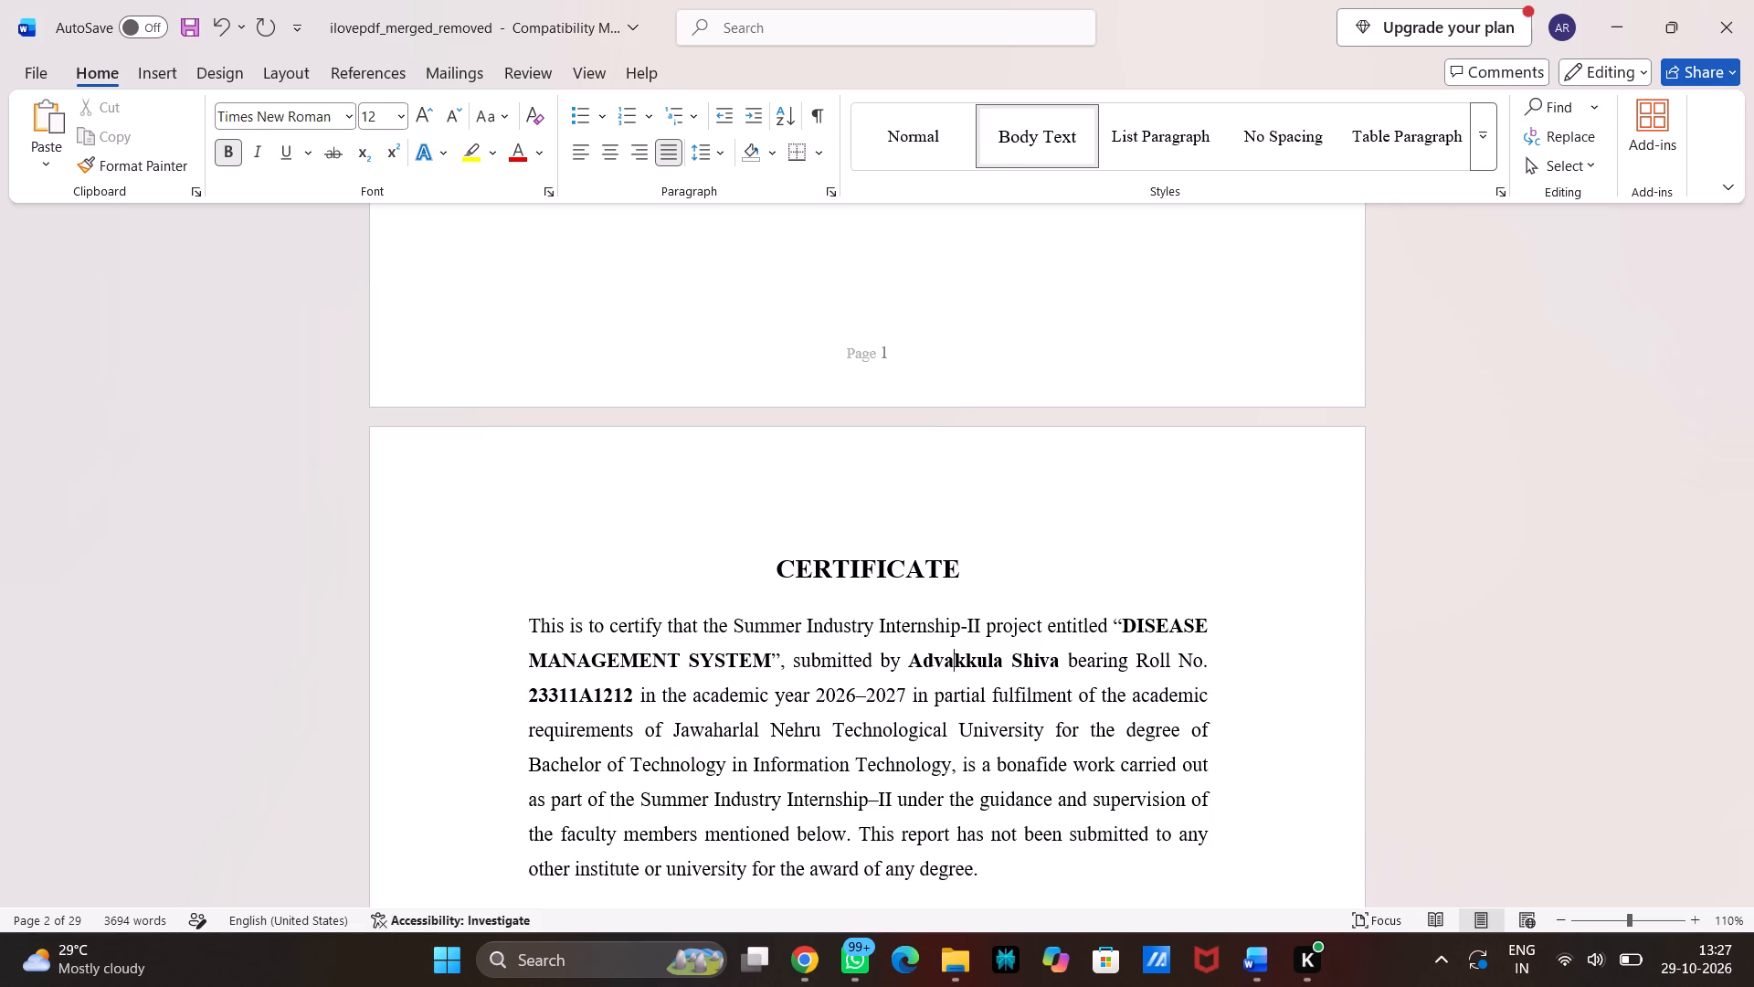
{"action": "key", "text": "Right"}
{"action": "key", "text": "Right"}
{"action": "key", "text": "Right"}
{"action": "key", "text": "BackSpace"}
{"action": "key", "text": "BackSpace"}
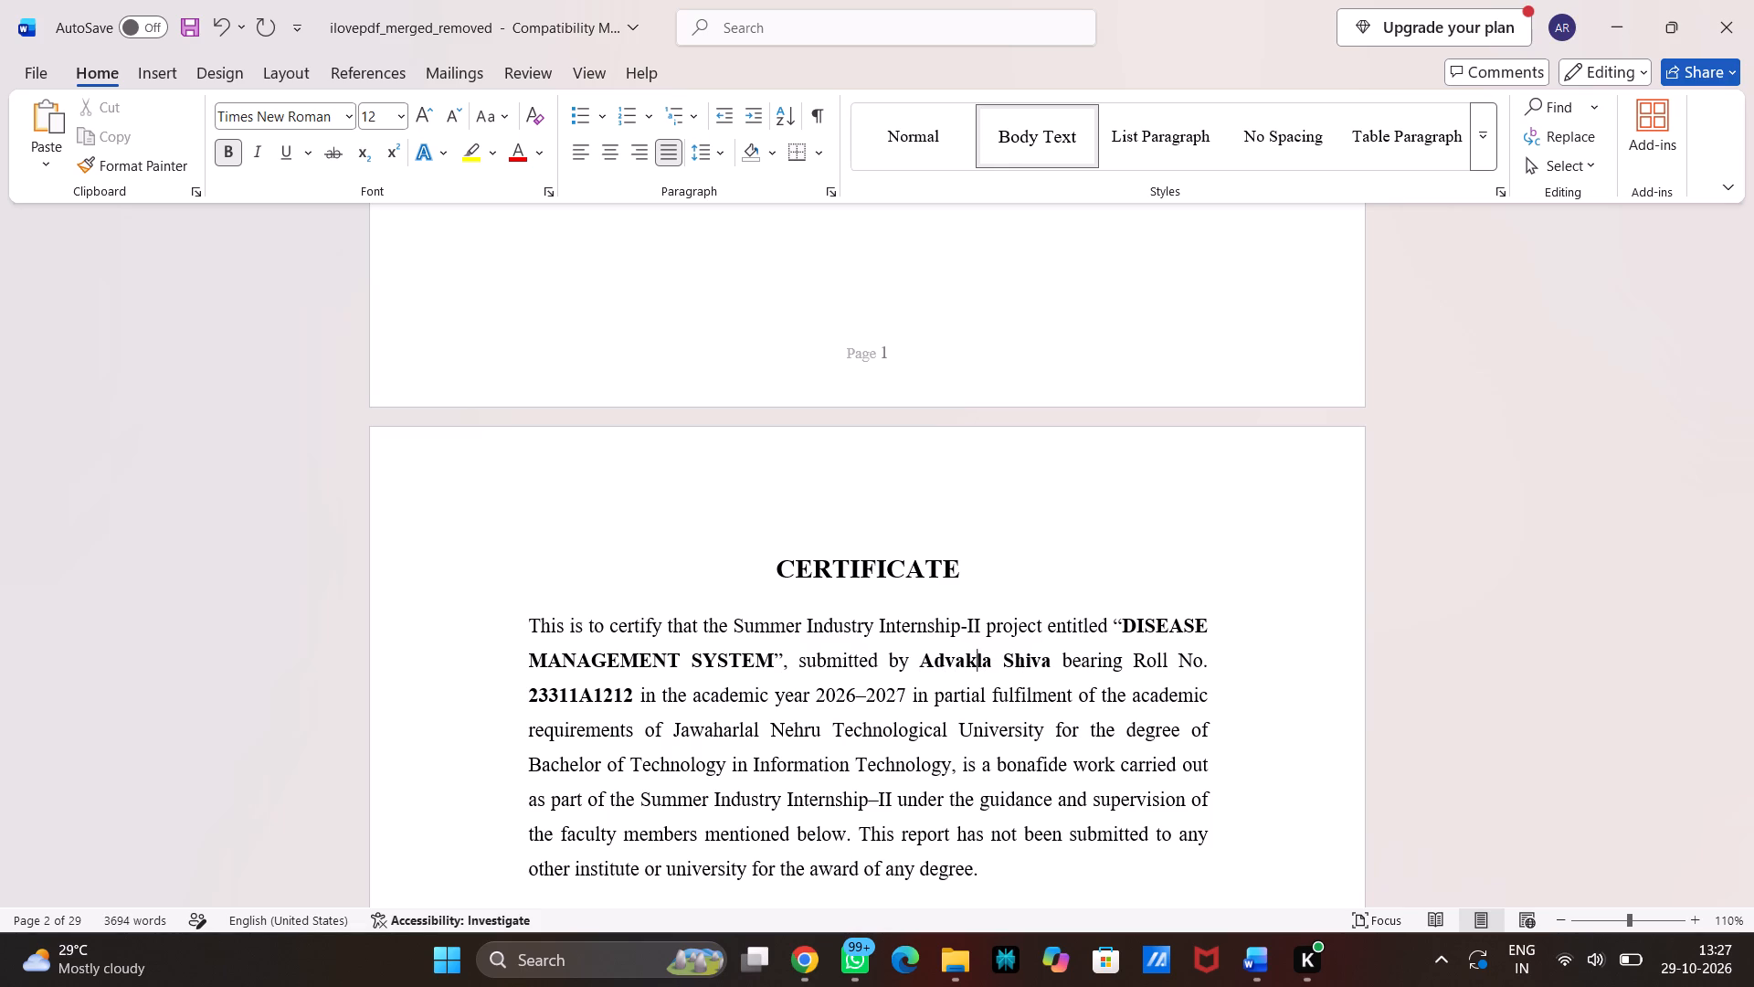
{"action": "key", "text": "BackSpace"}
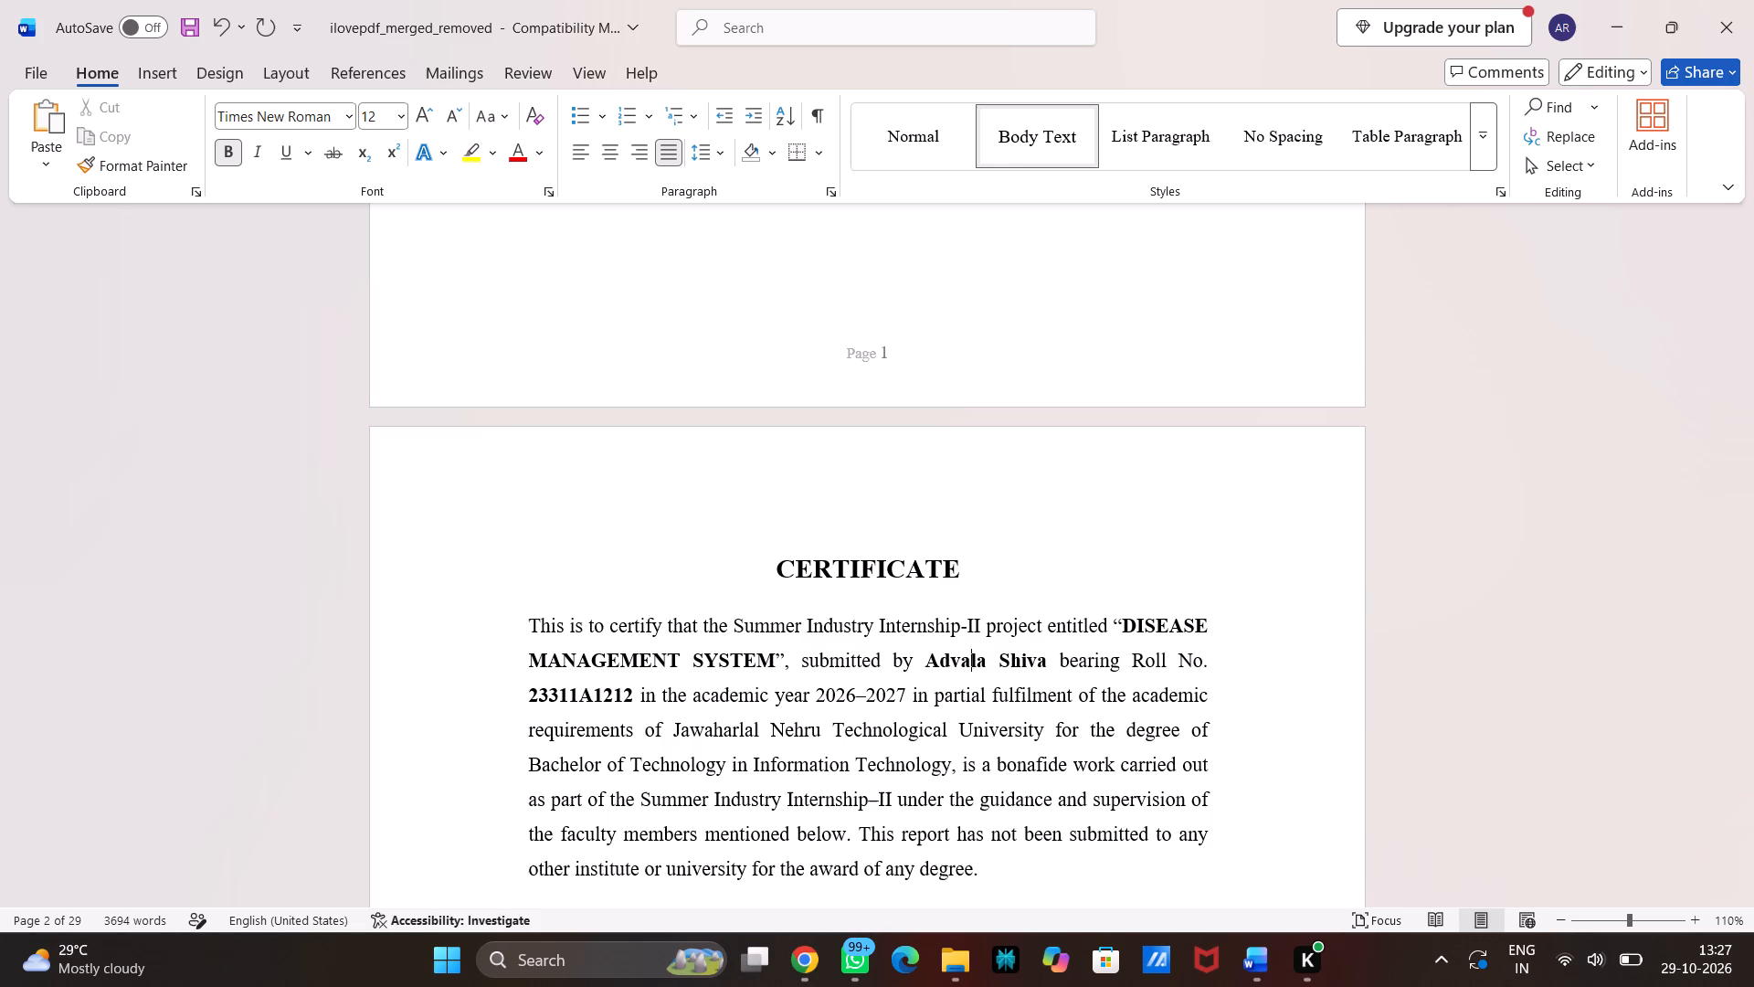
Edit the second word of the student's name in the certificate paragraph to match the author's name on the cover page.
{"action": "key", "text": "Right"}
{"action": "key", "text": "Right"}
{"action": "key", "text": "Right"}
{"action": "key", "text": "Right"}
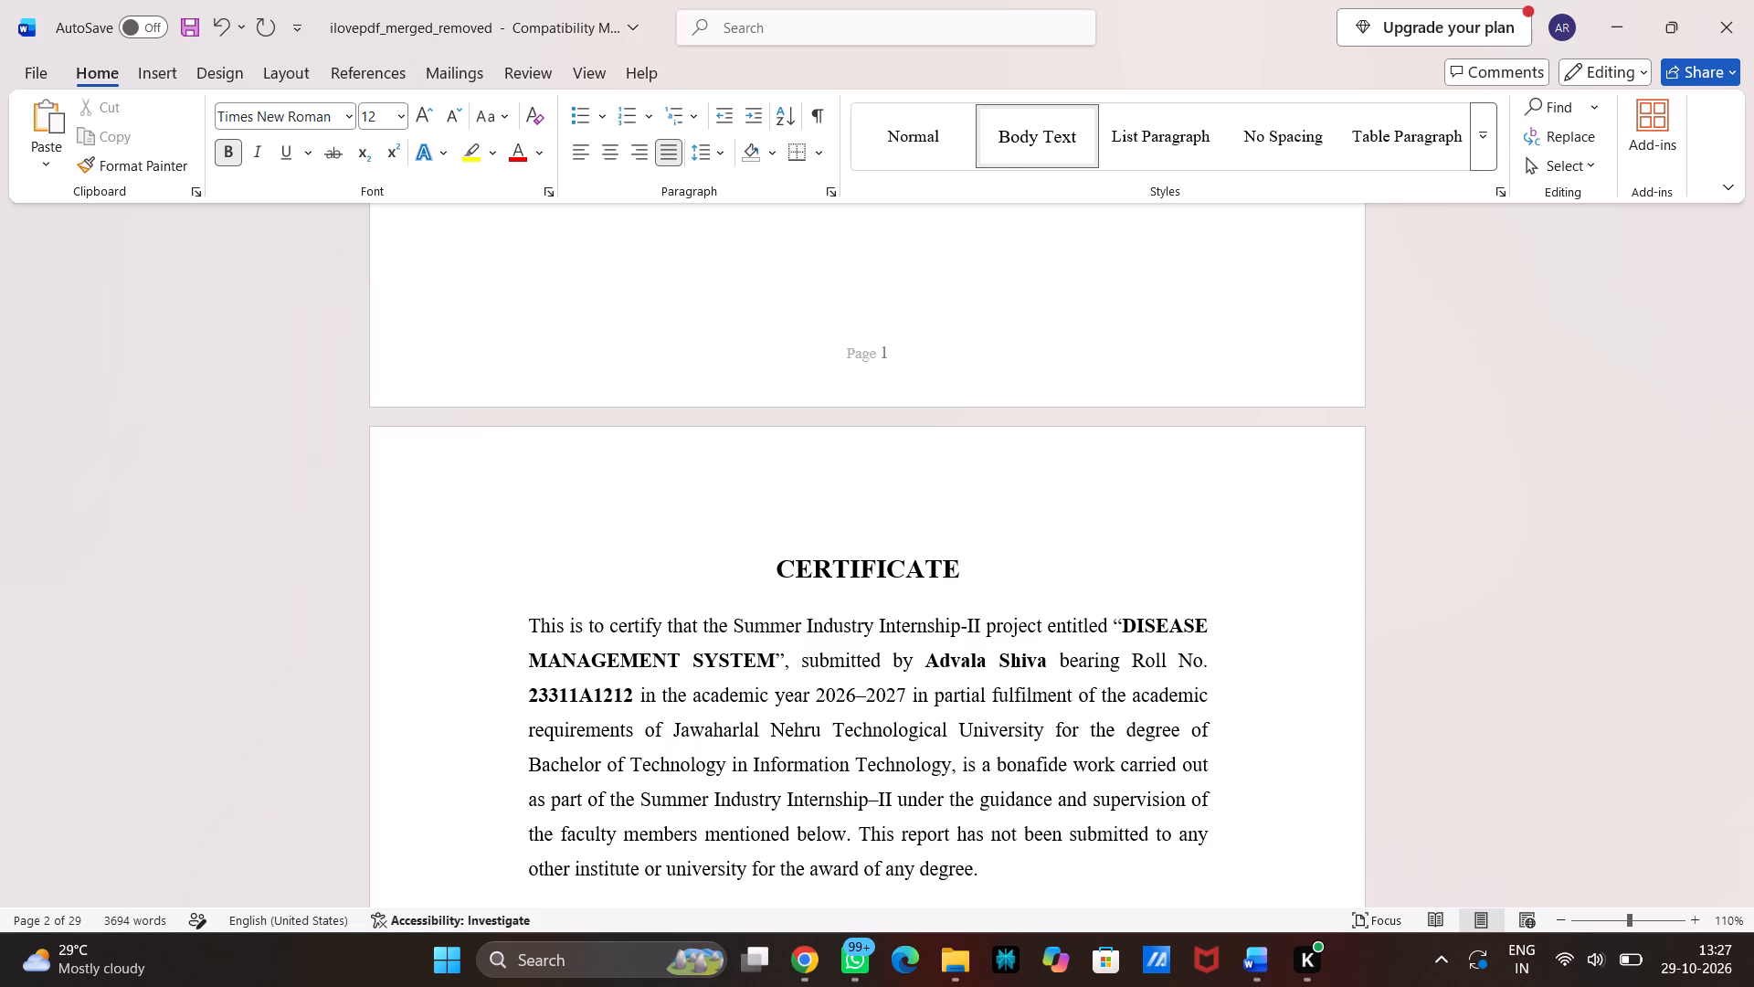
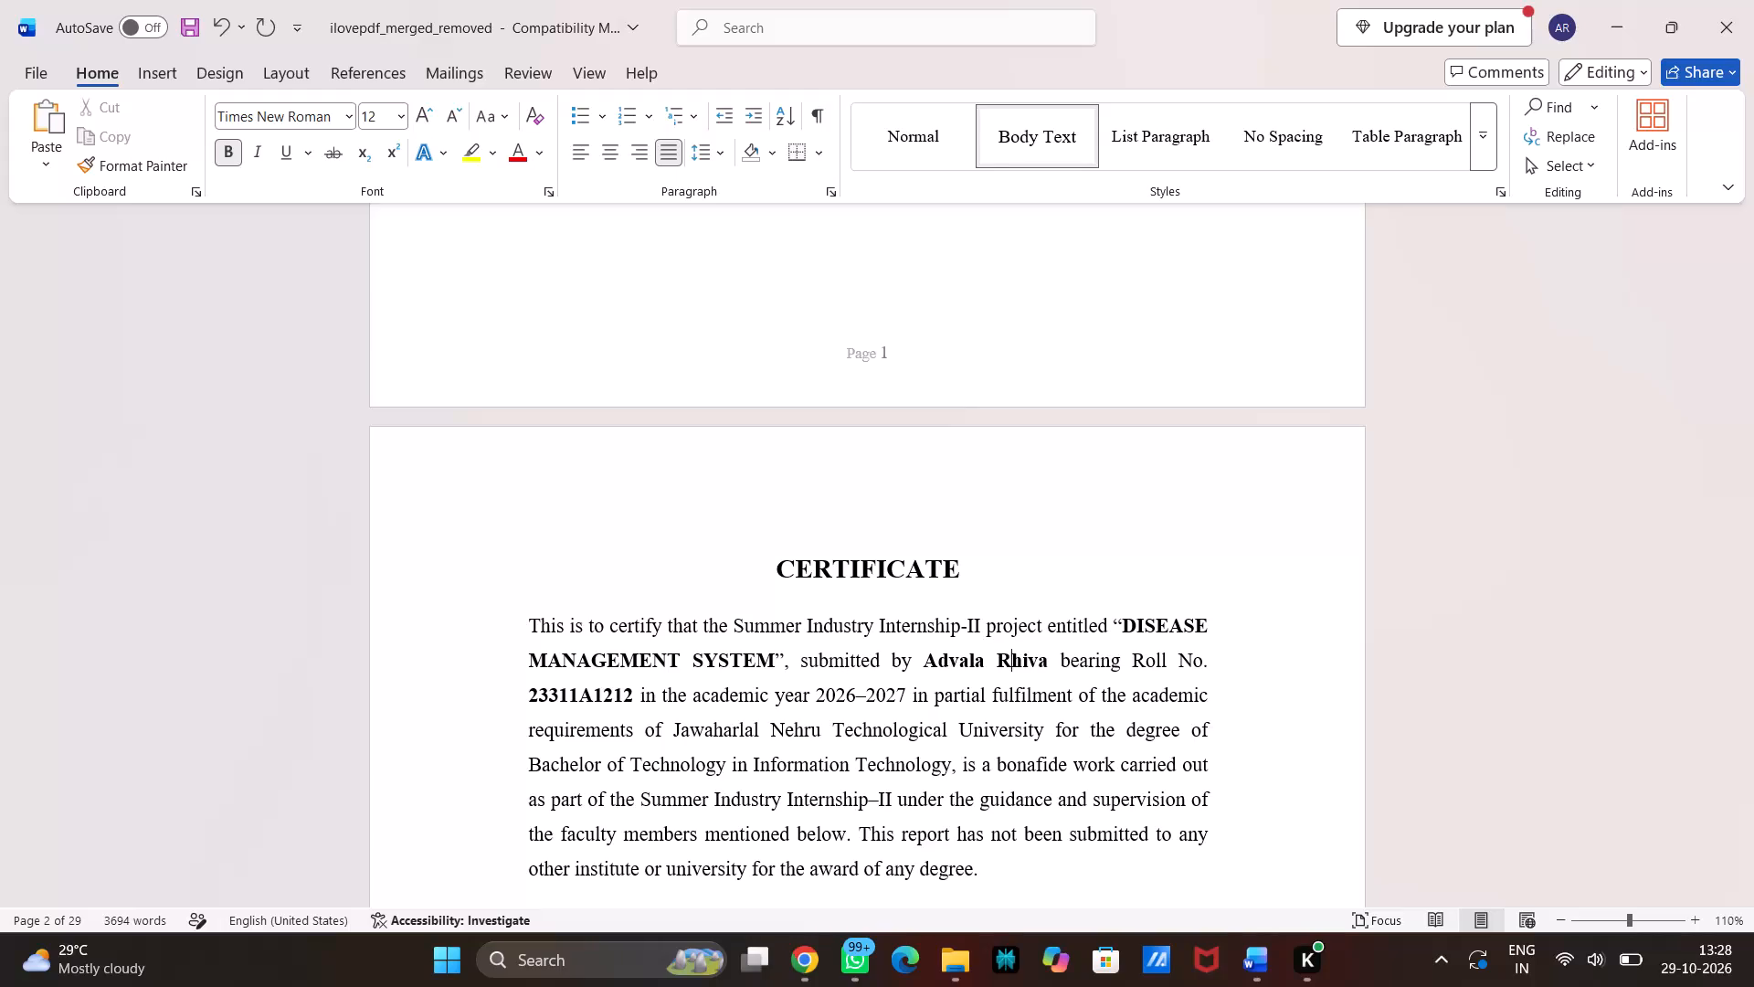
Complete the replacement of the student's name after "submitted by" in the certificate paragraph with the new student's name.
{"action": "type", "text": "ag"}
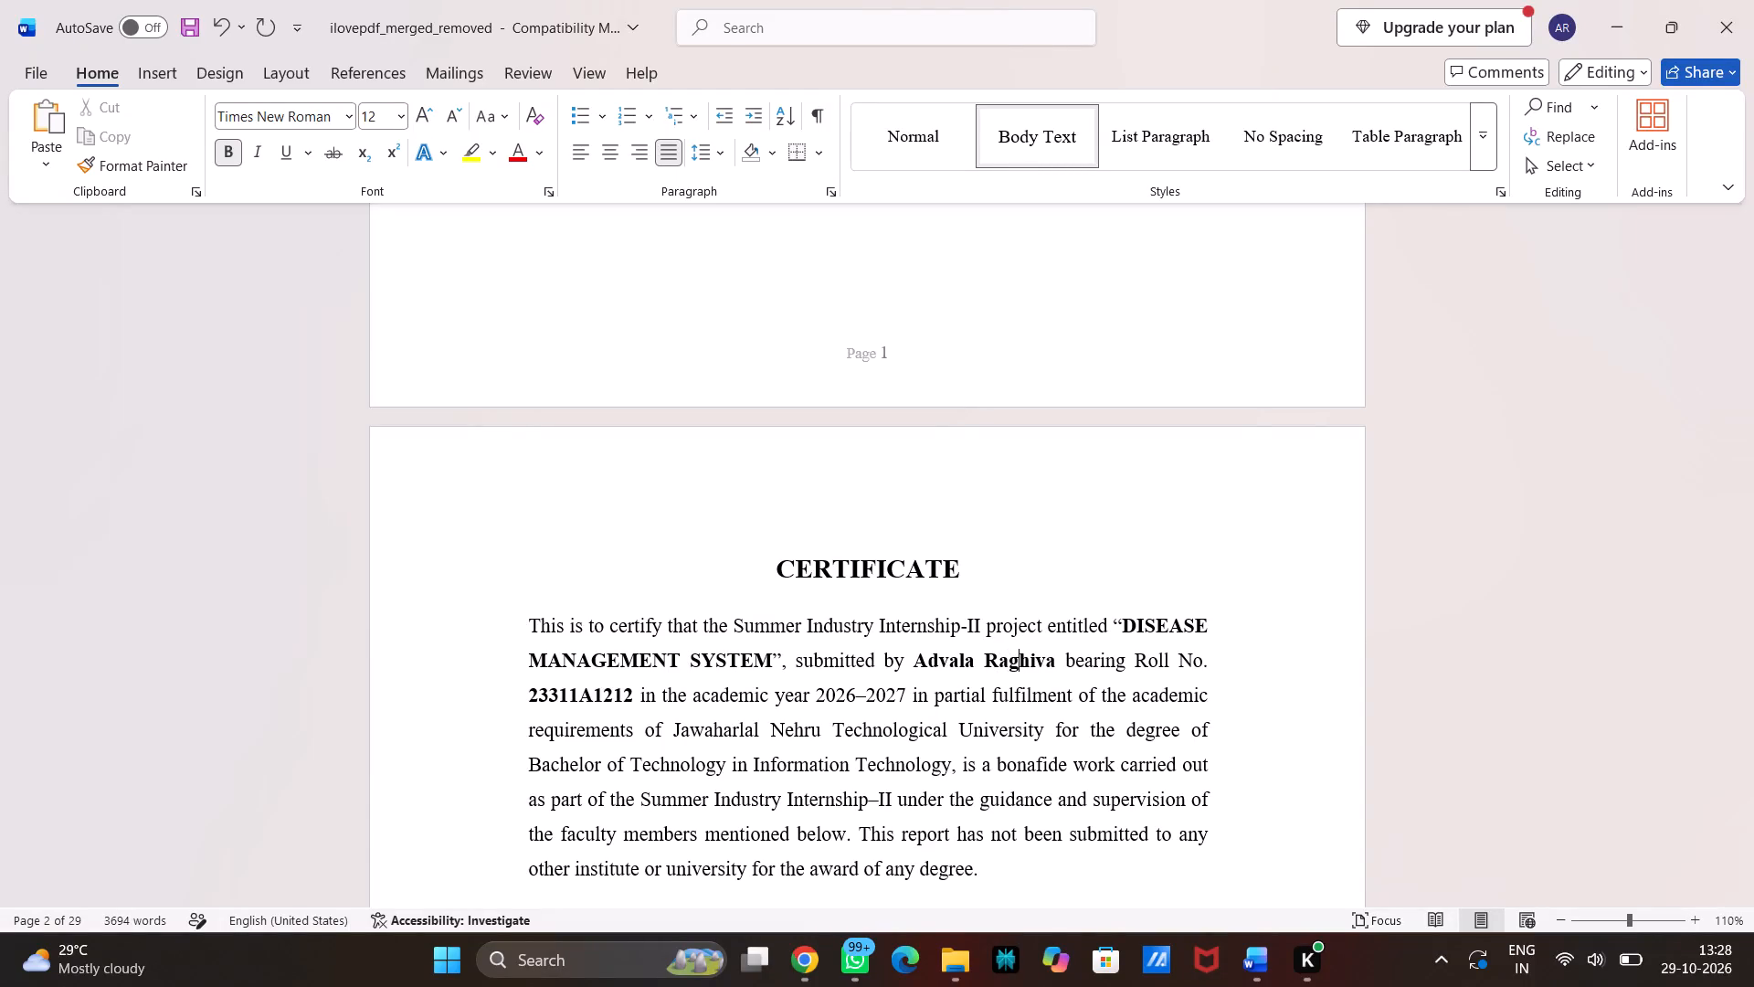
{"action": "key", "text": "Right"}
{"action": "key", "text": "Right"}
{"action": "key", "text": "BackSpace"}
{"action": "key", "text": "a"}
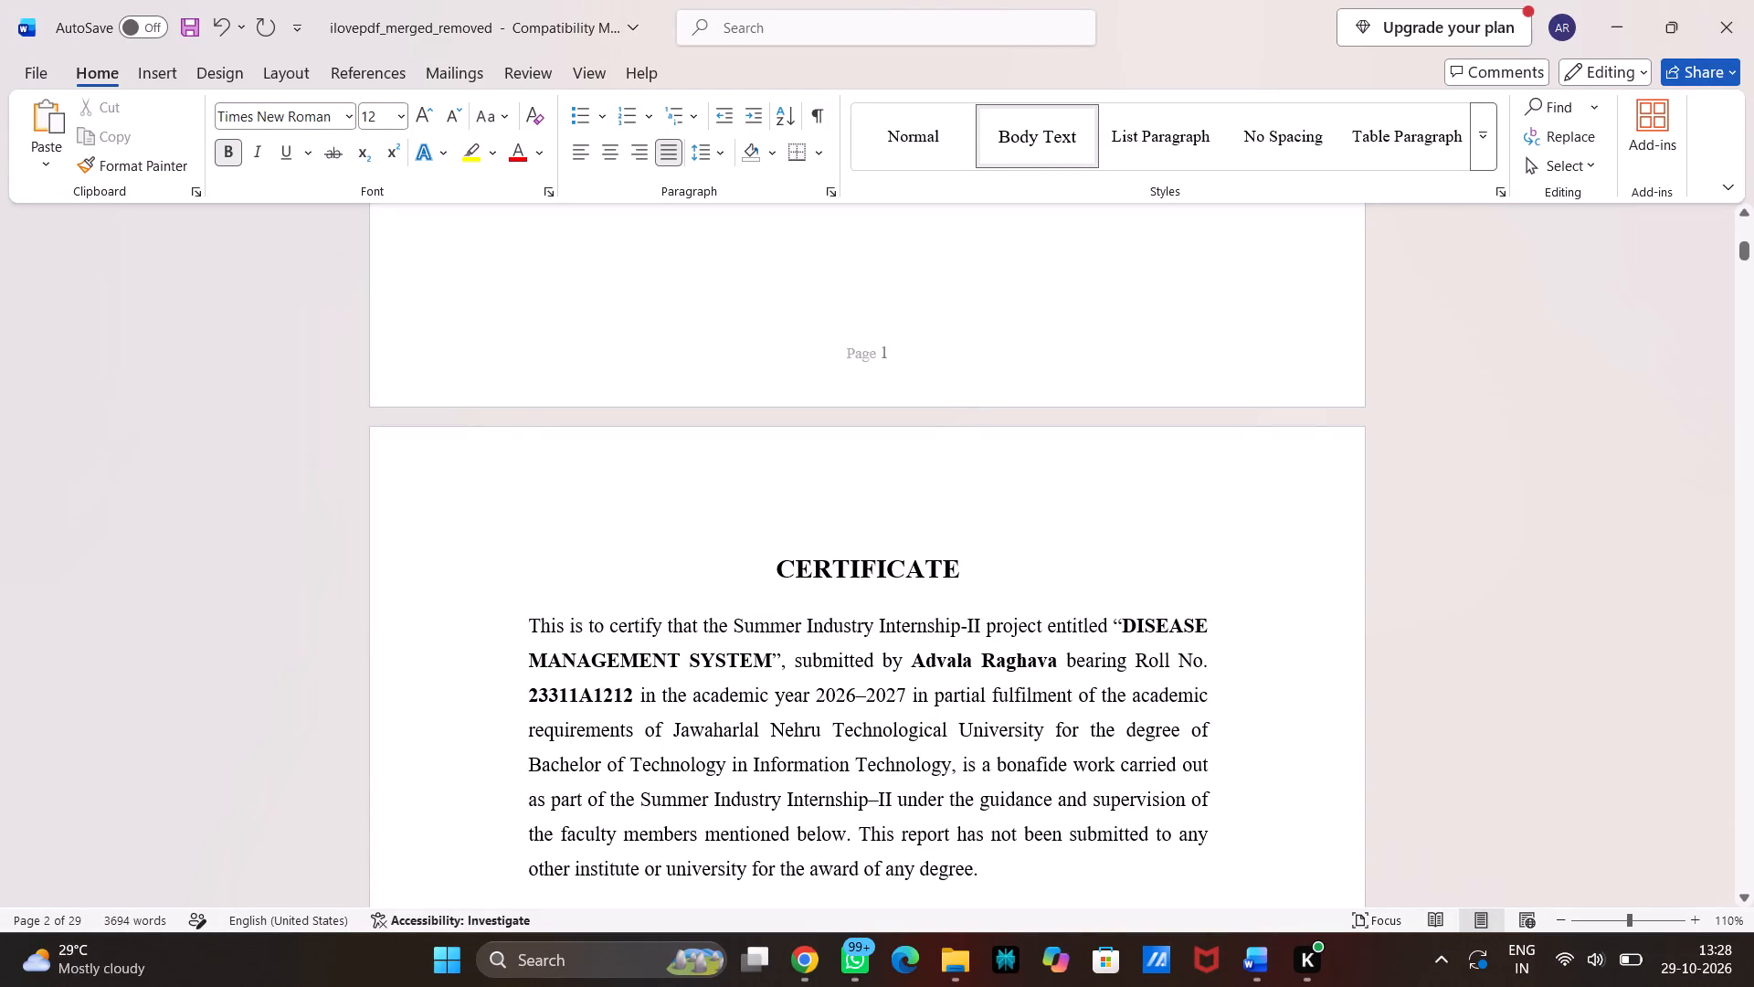
Change the ending of the bold roll number in the certificate paragraph to match the new student's roll number.
{"action": "left_click", "coordinate": [626, 696]}
{"action": "key", "text": "BackSpace"}
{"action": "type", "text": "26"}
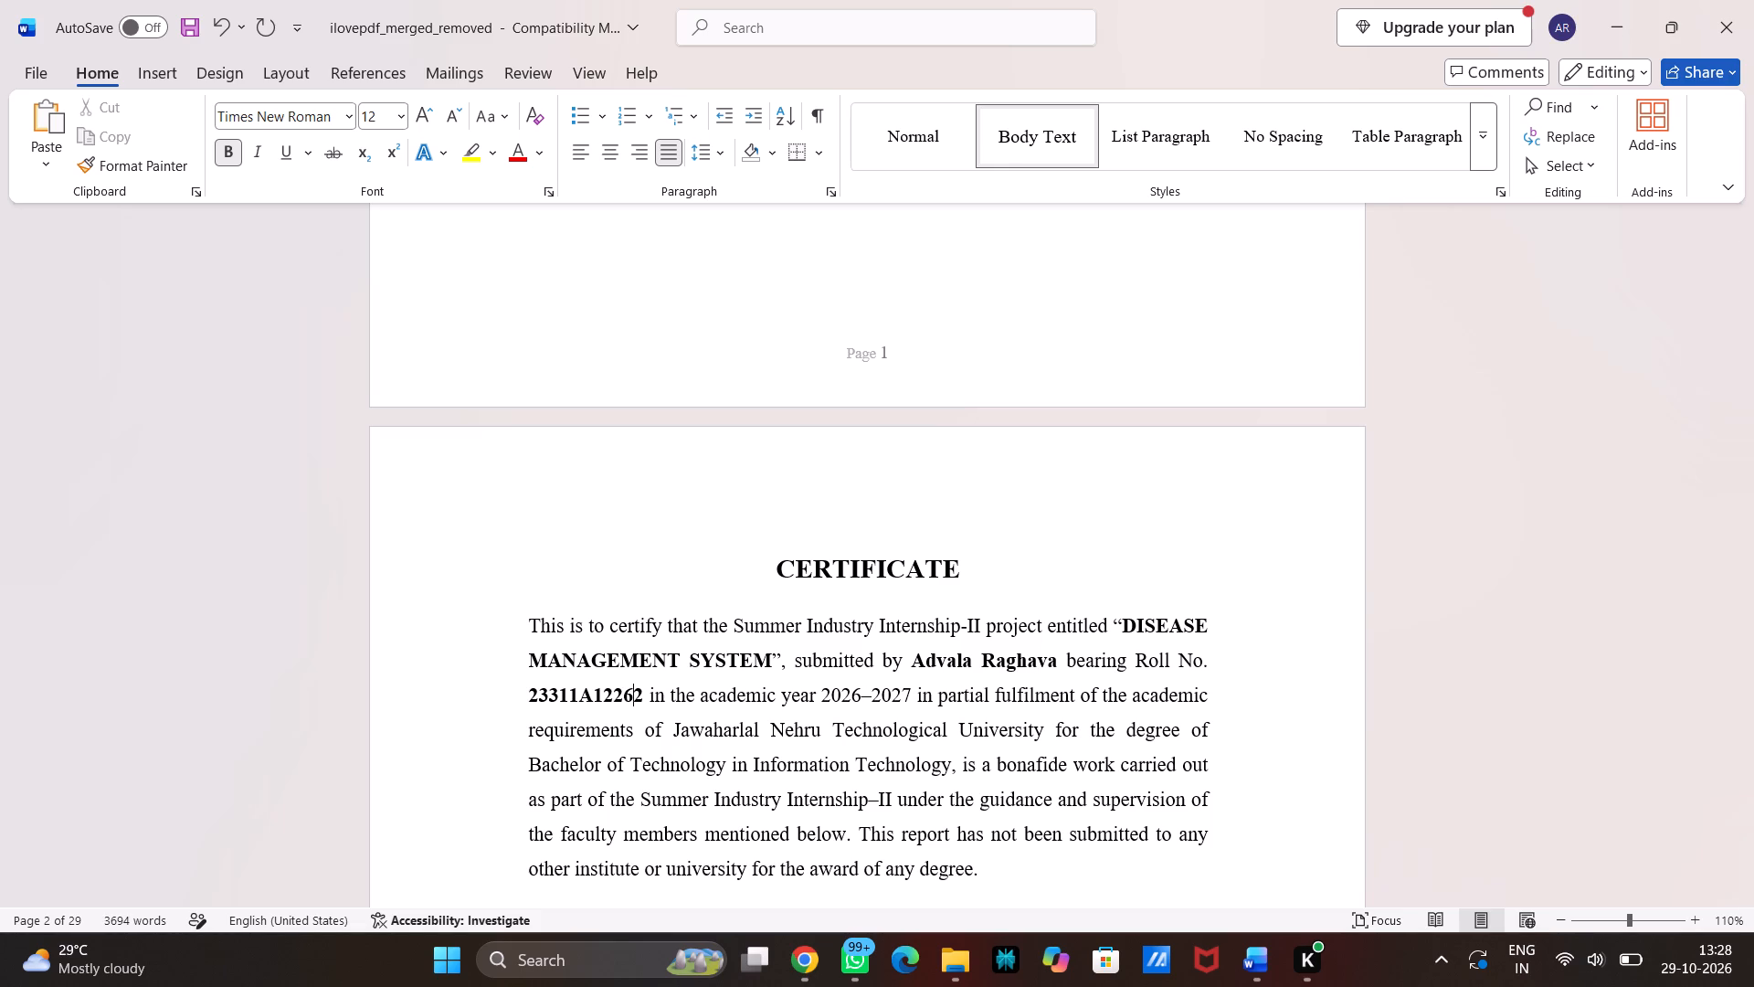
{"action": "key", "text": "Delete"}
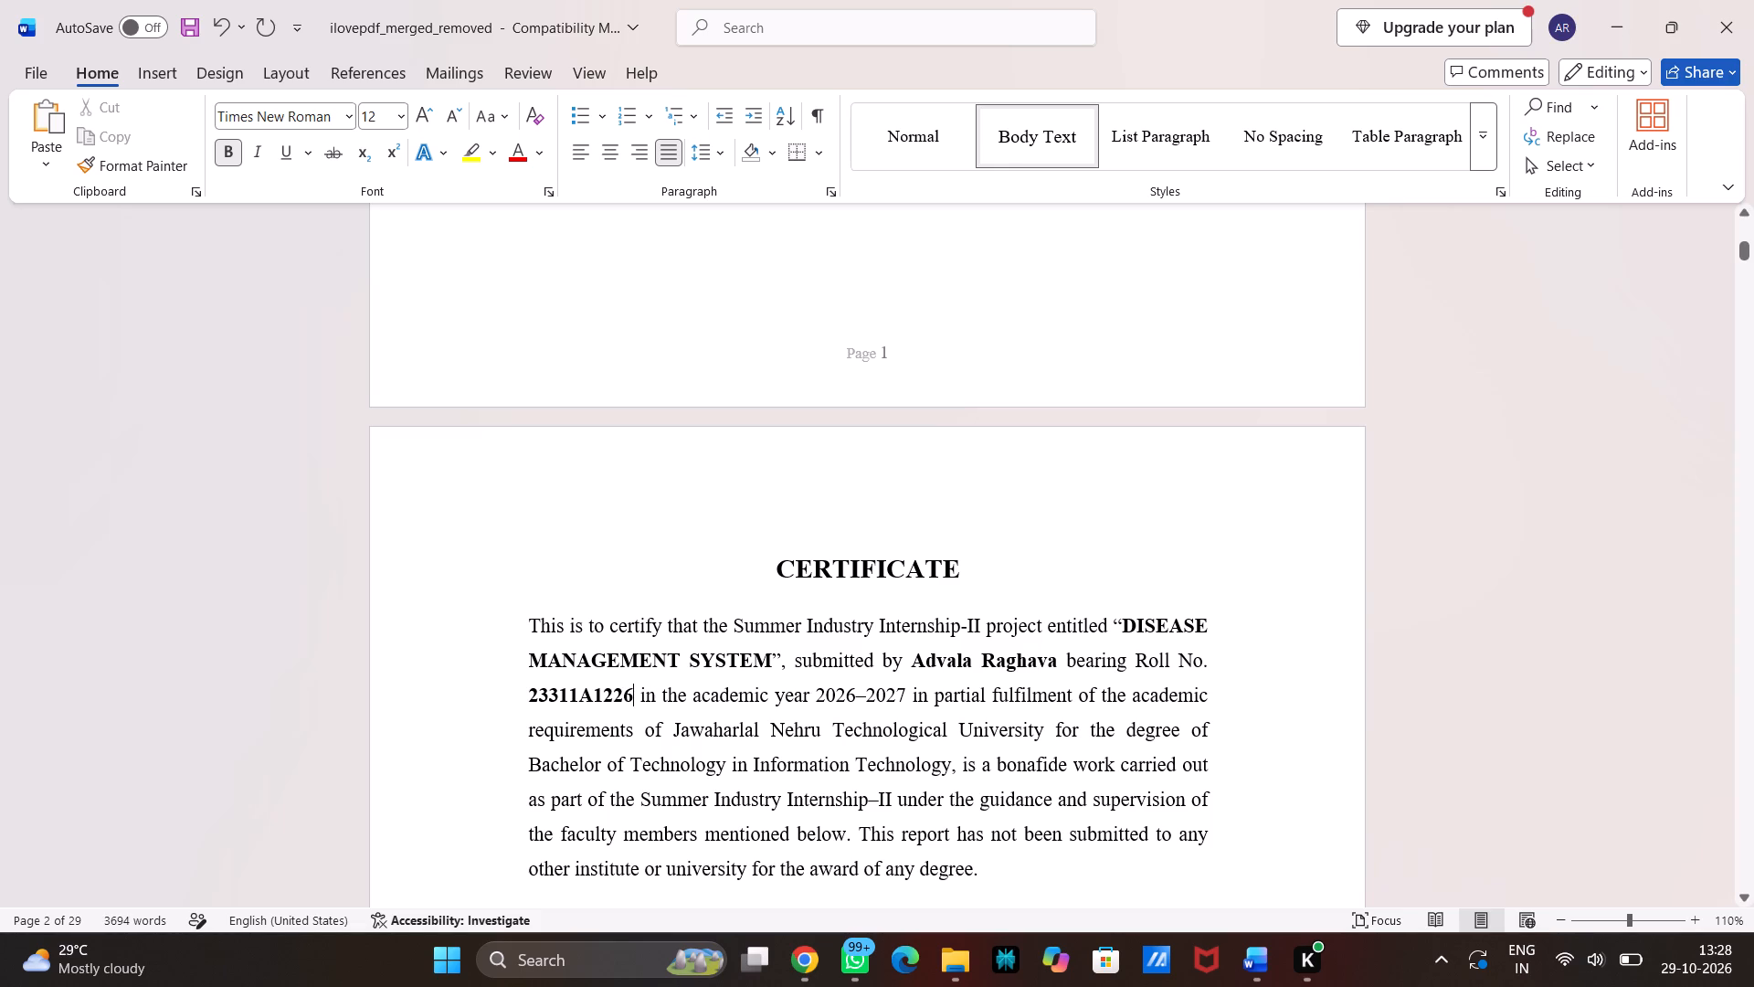
Review the certificate signatories, the Declaration page and the bottom of the cover page for details that still need adapting.
{"action": "scroll", "coordinate": [970, 727], "scroll_direction": "down", "scroll_amount": 2}
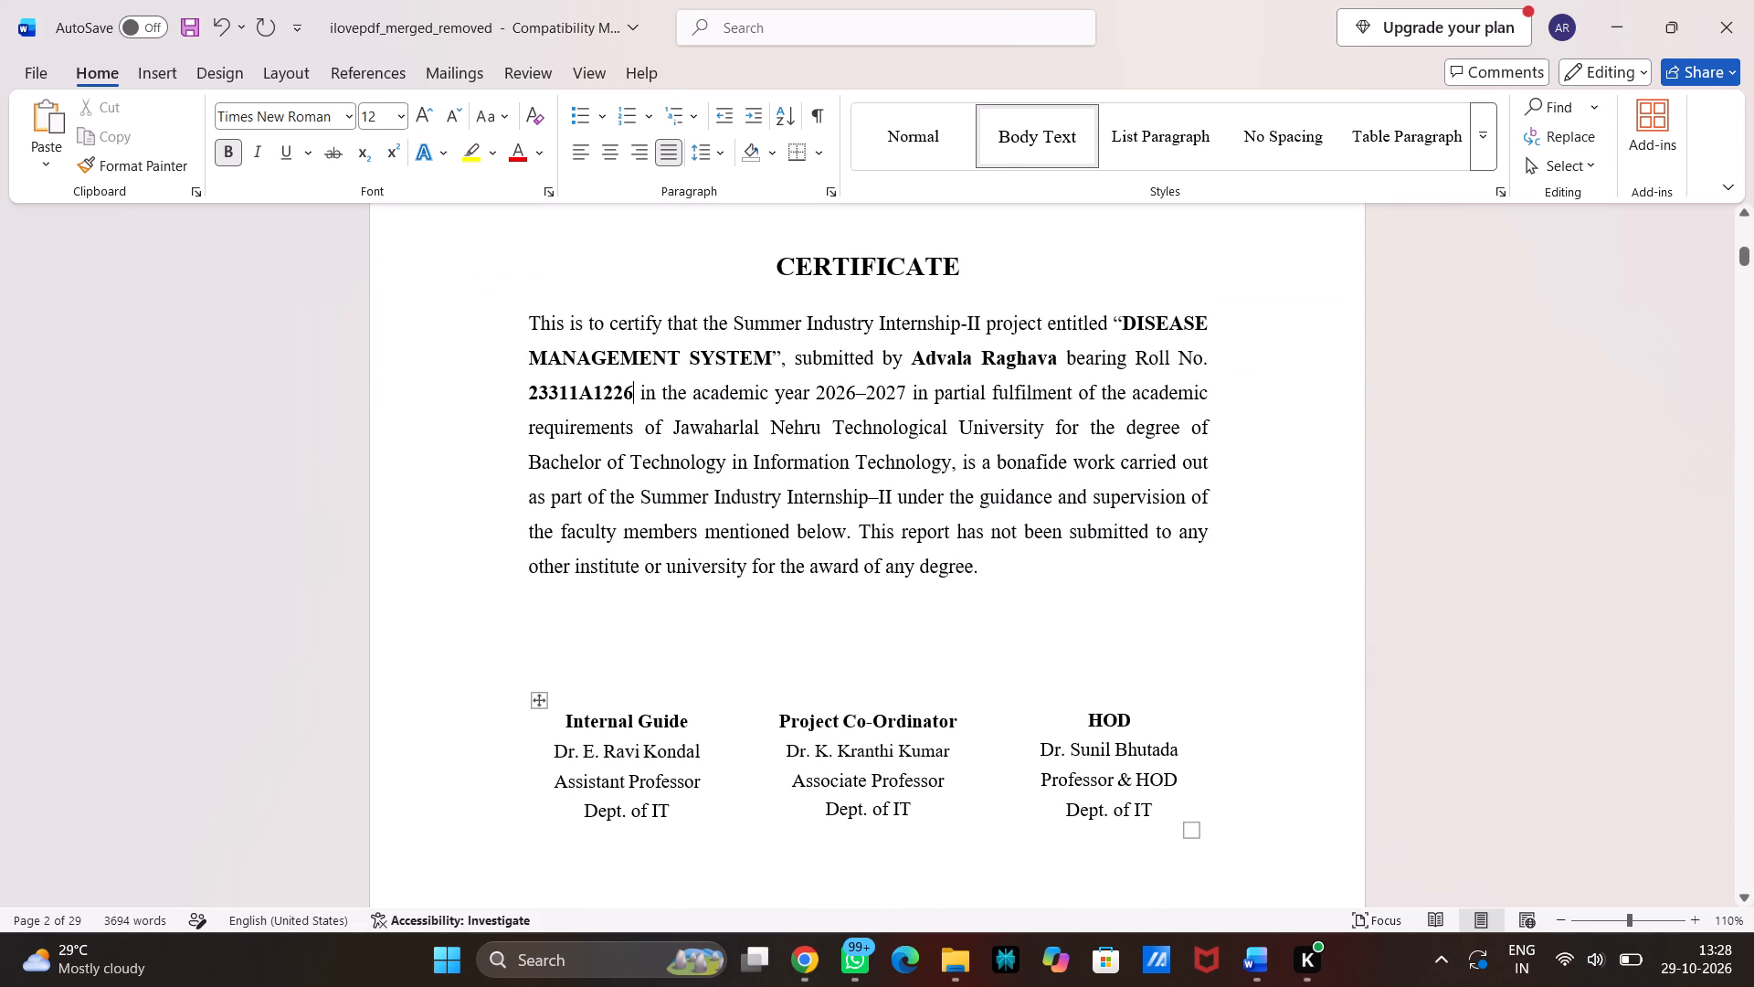
{"action": "scroll", "coordinate": [970, 727], "scroll_direction": "down", "scroll_amount": 2}
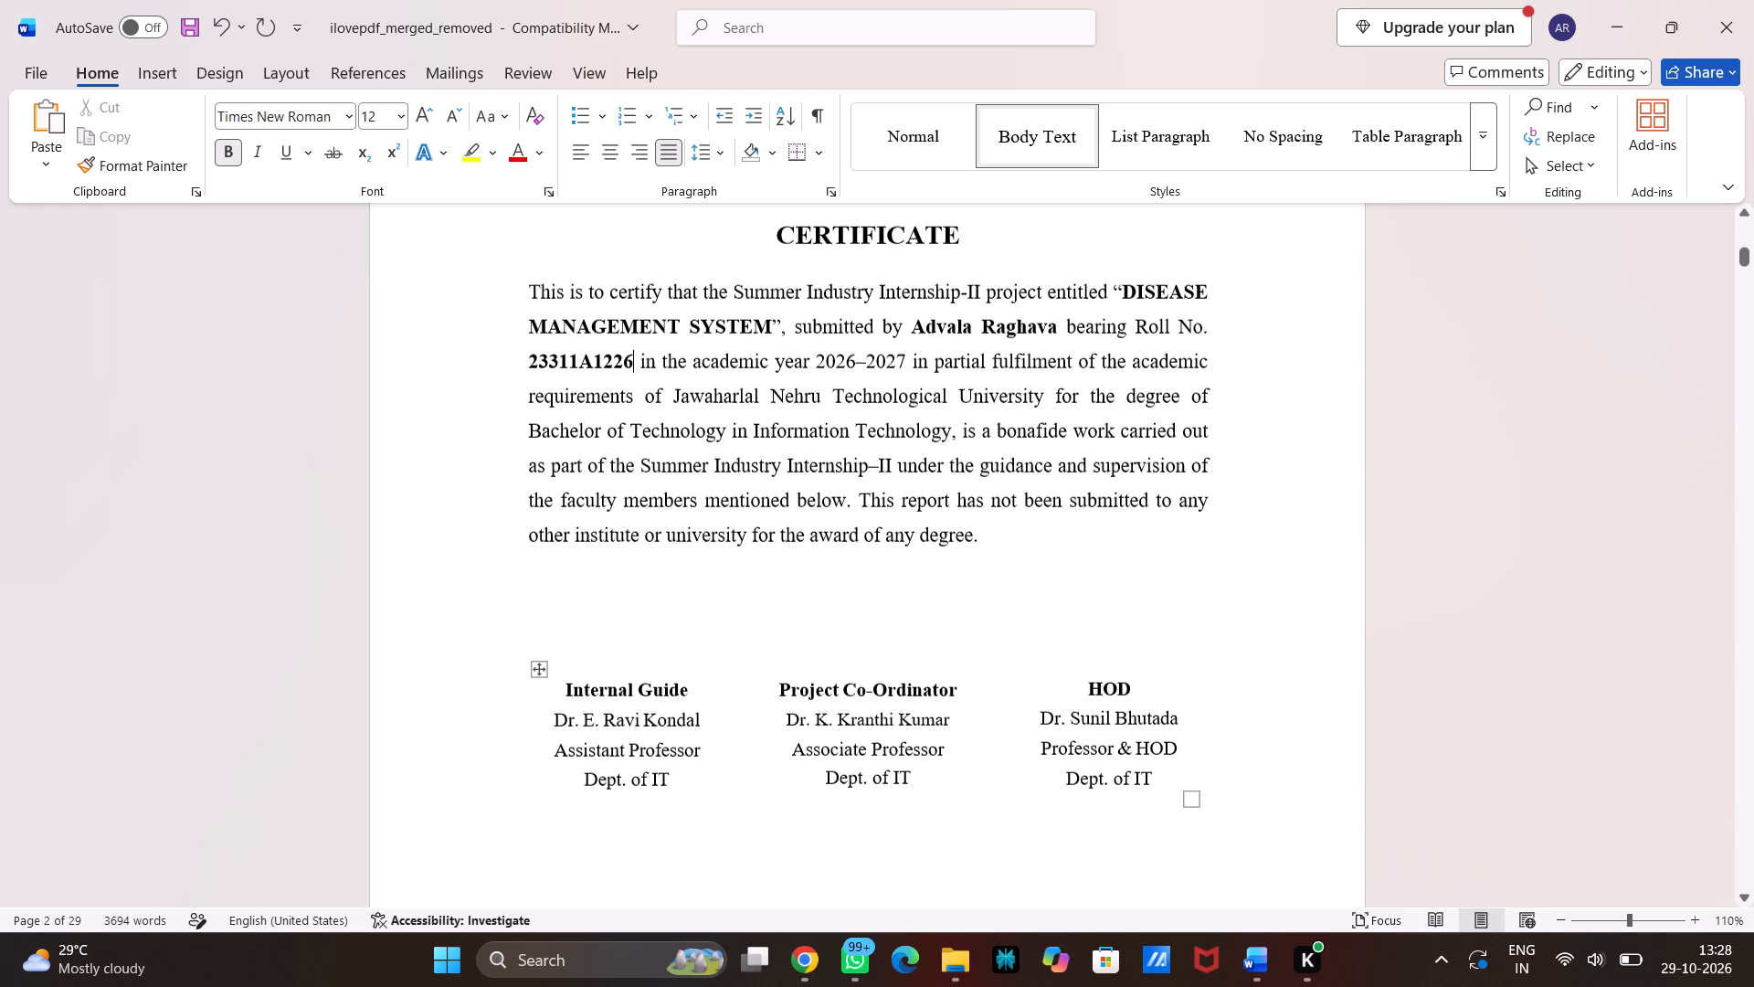
{"action": "scroll", "coordinate": [970, 727], "scroll_direction": "down", "scroll_amount": 3}
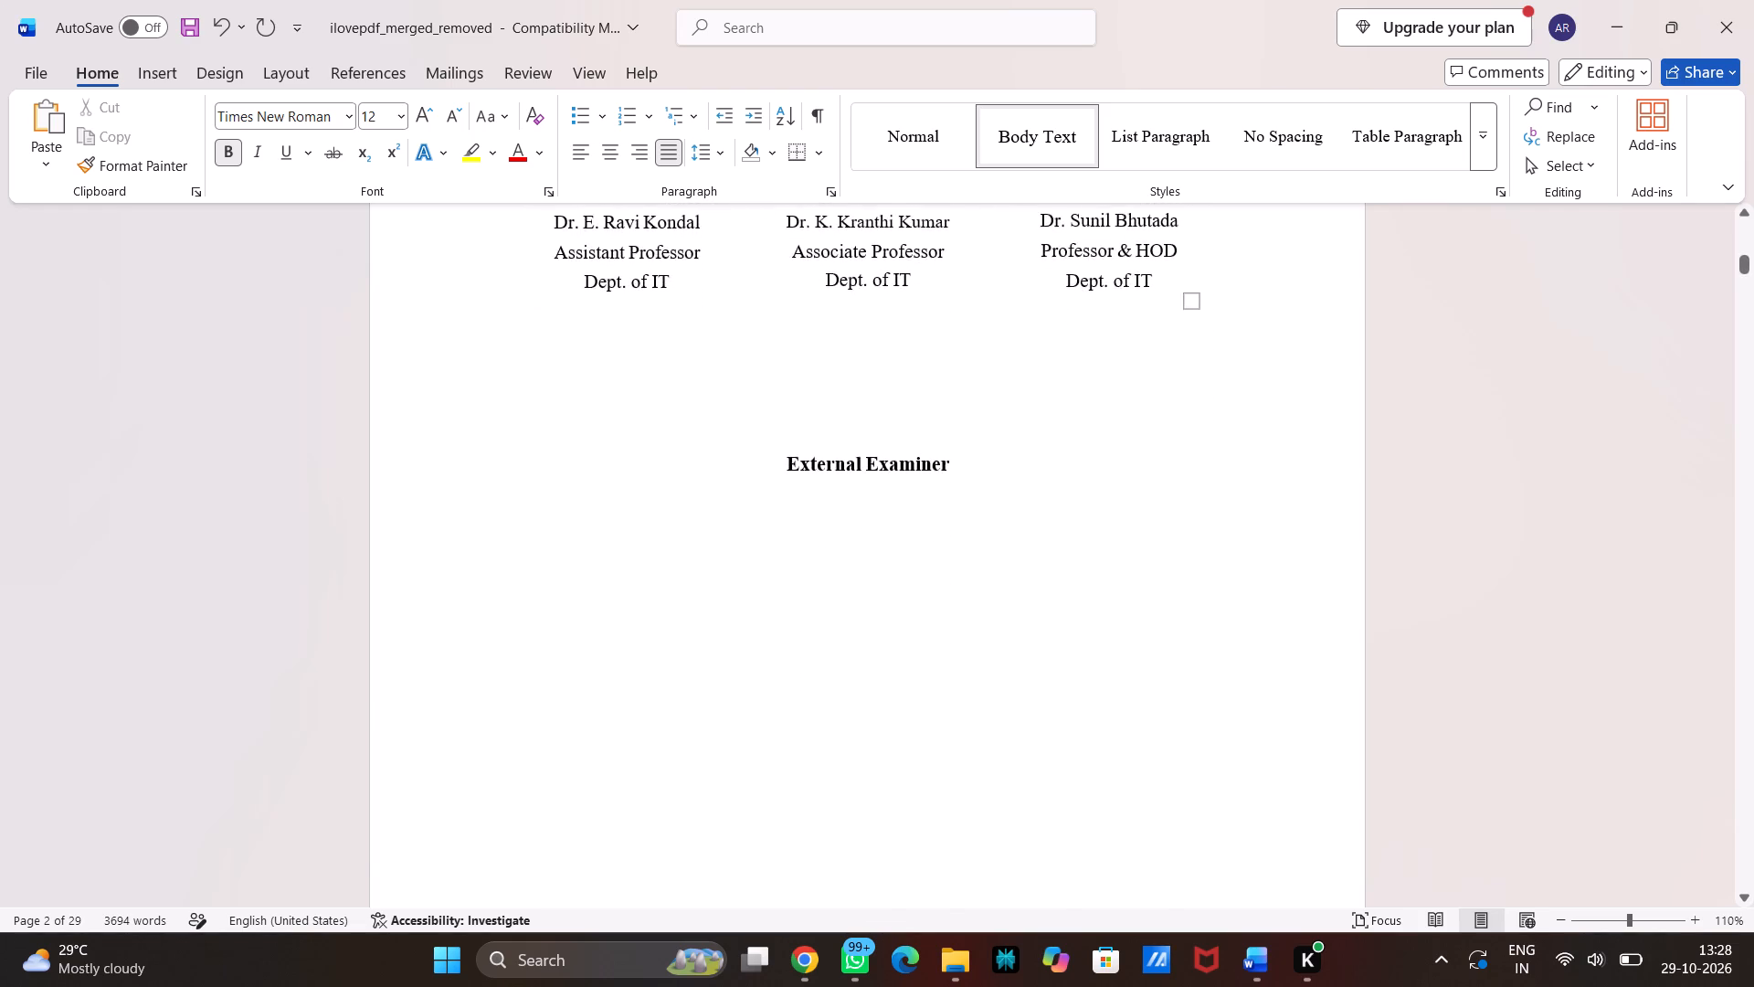
{"action": "scroll", "coordinate": [970, 727], "scroll_direction": "down", "scroll_amount": 4}
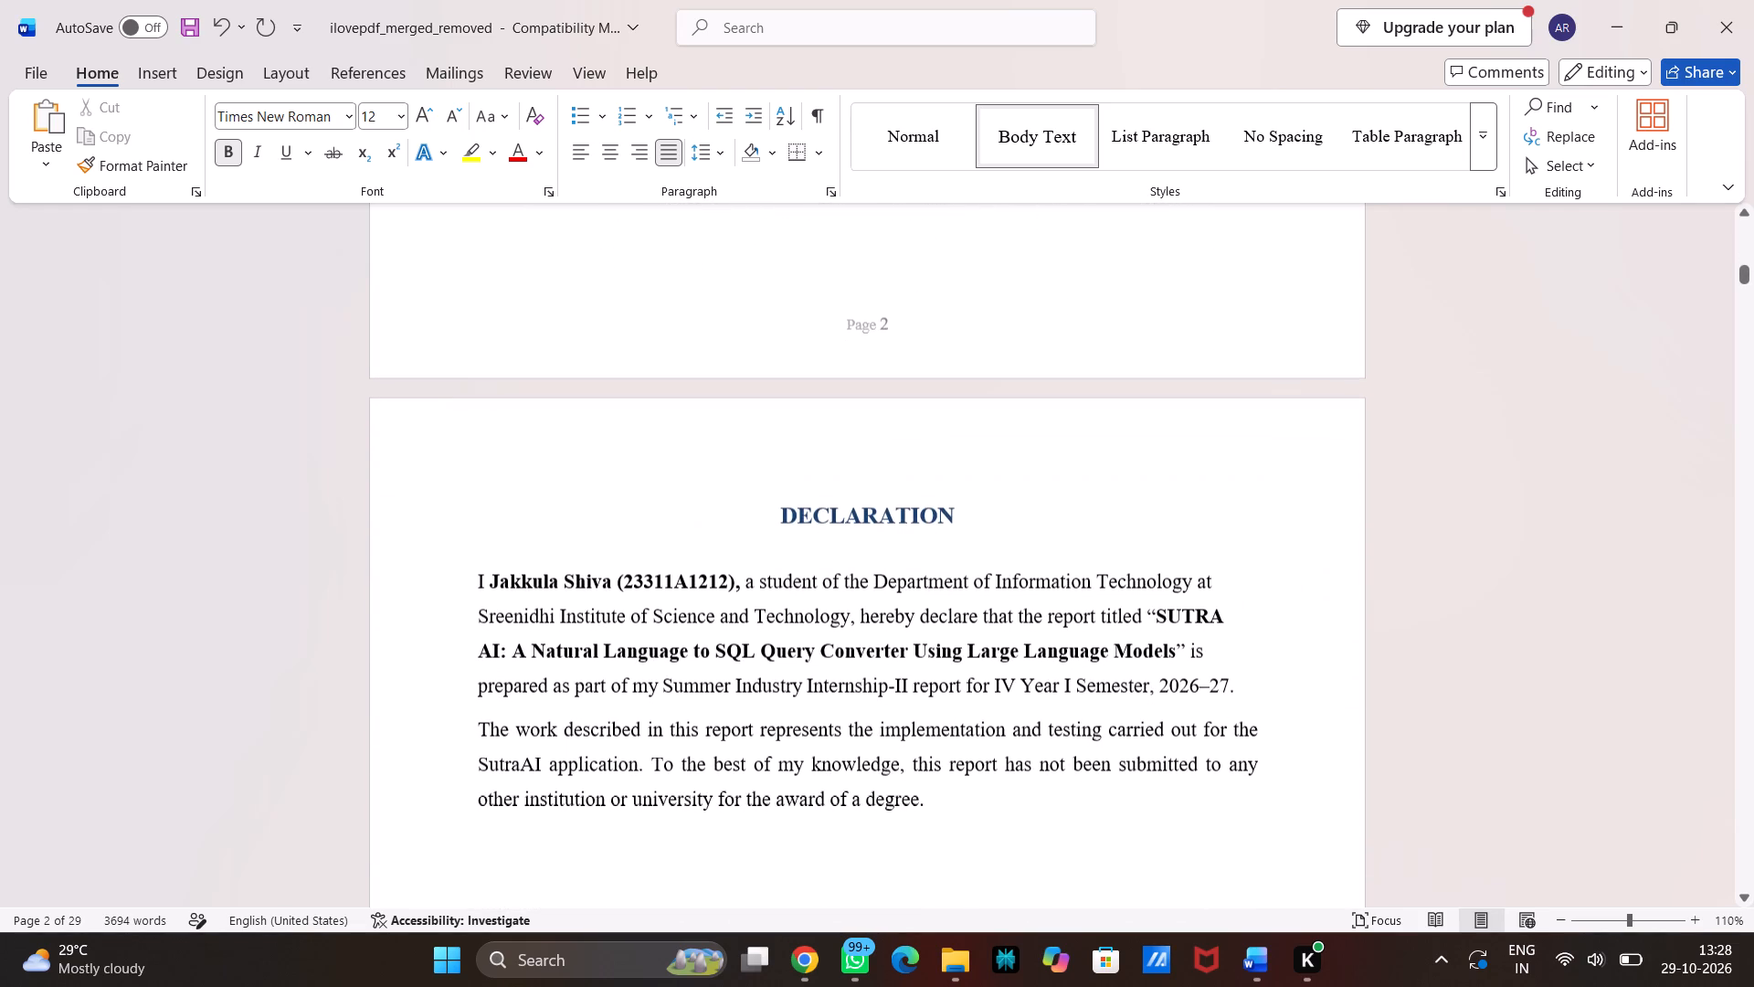
{"action": "scroll", "coordinate": [970, 727], "scroll_direction": "down", "scroll_amount": 1}
{"action": "scroll", "coordinate": [780, 567], "scroll_direction": "up", "scroll_amount": 2}
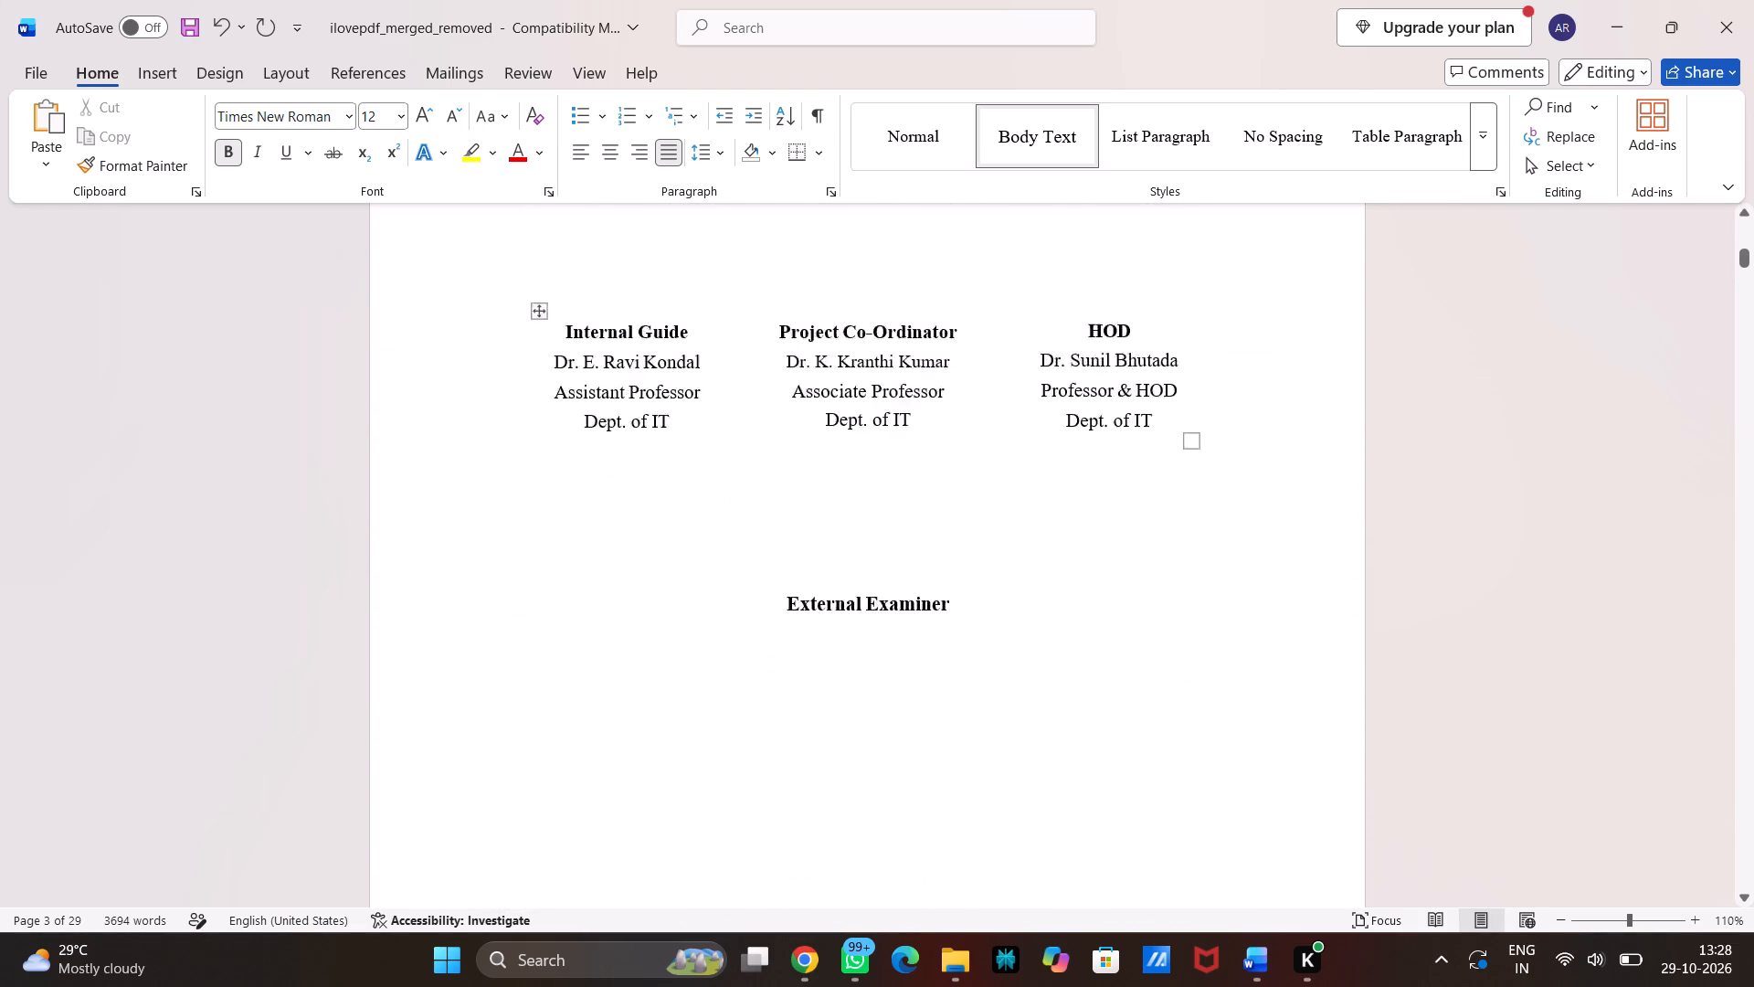
{"action": "scroll", "coordinate": [780, 567], "scroll_direction": "up", "scroll_amount": 4}
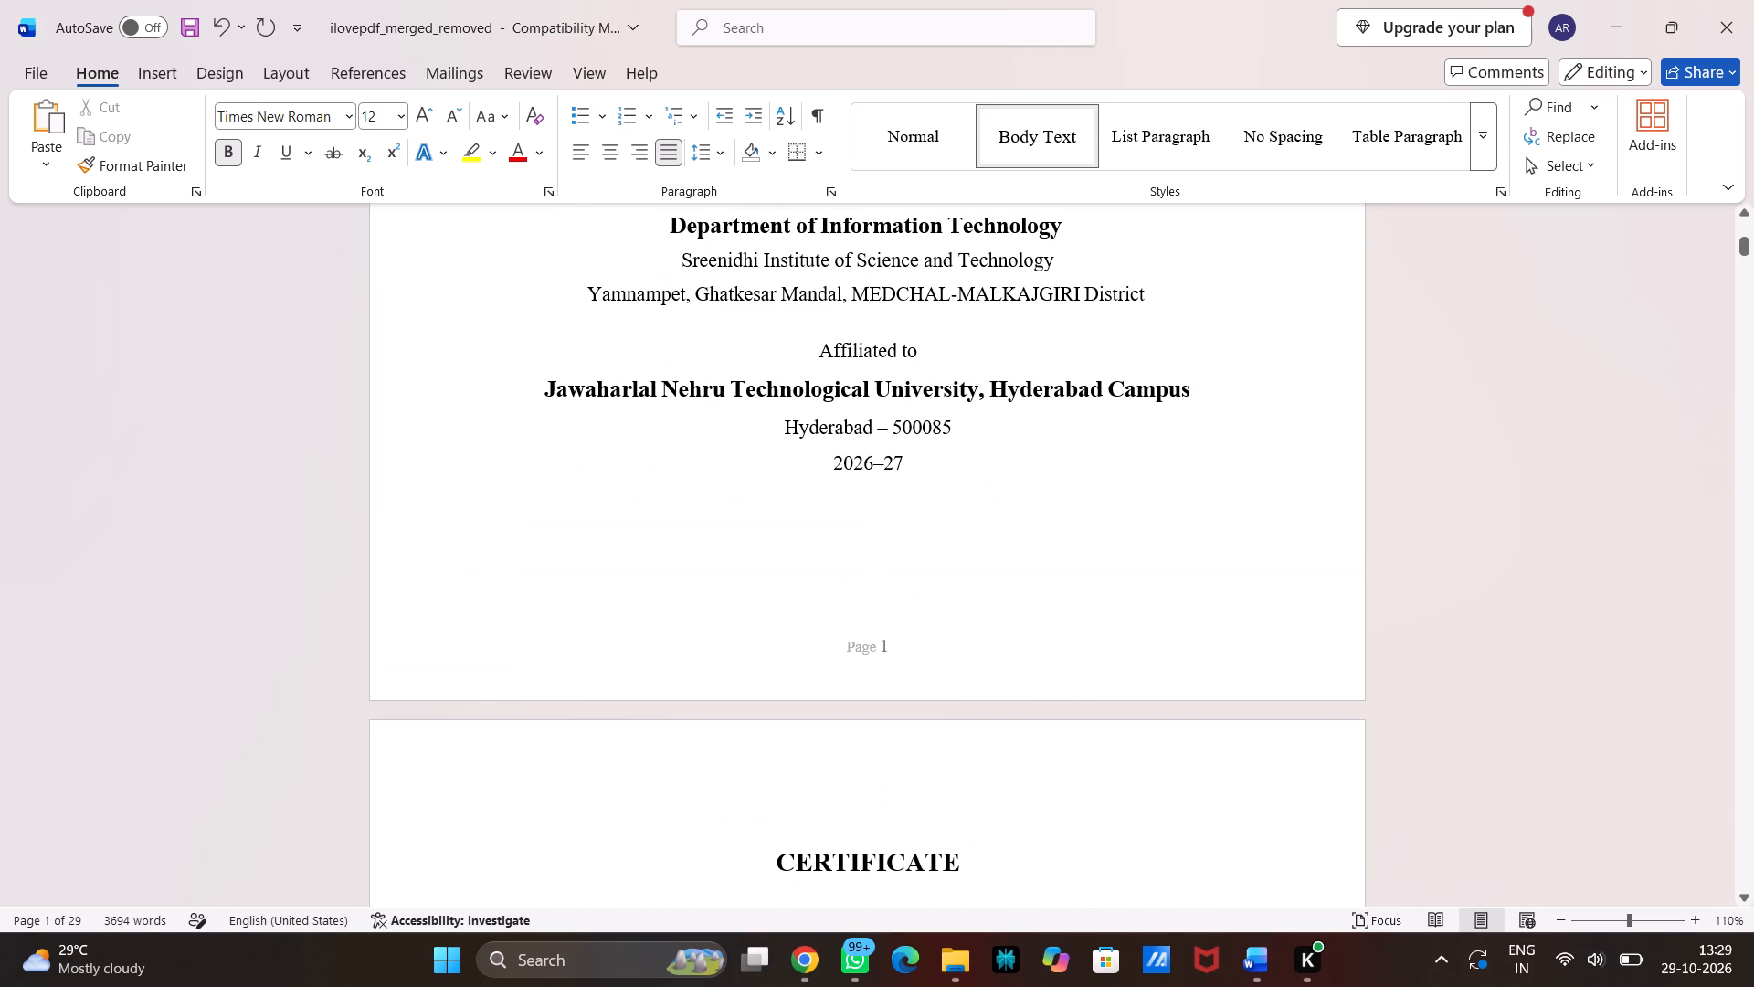
Review the cover page and the certificate page for the project title, author name and roll number.
{"action": "scroll", "coordinate": [780, 567], "scroll_direction": "up", "scroll_amount": 3}
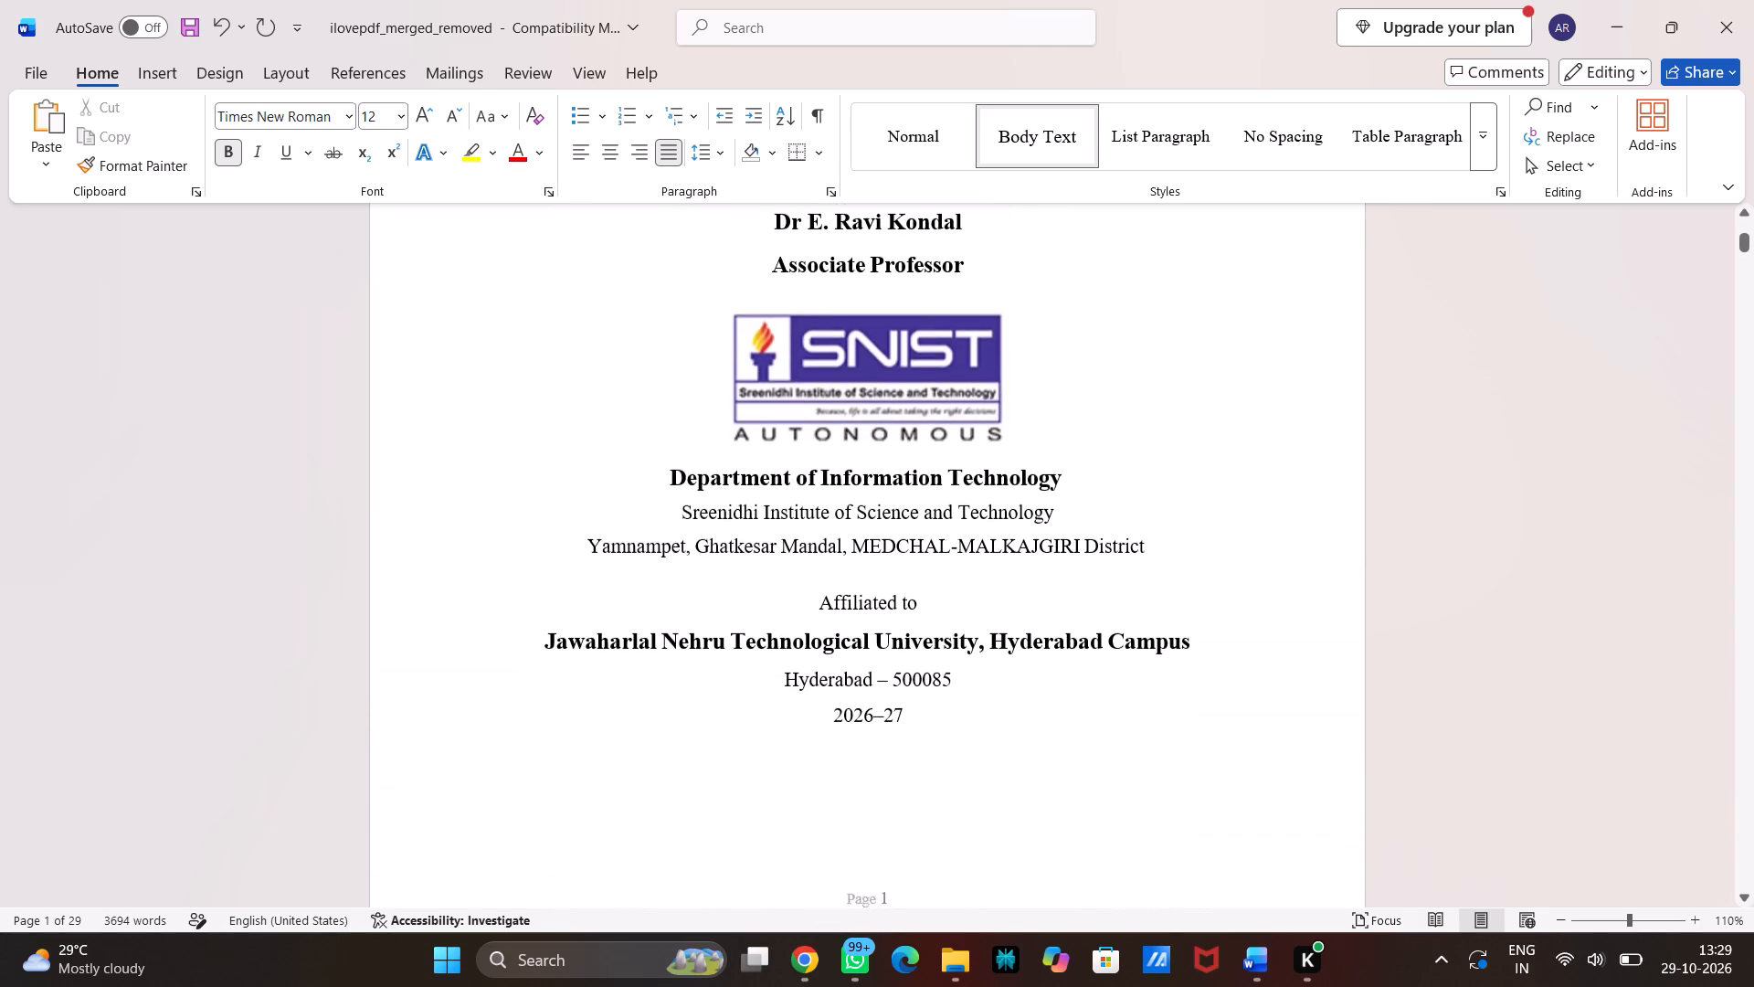
{"action": "scroll", "coordinate": [780, 567], "scroll_direction": "up", "scroll_amount": 4}
{"action": "scroll", "coordinate": [780, 567], "scroll_direction": "down", "scroll_amount": 2}
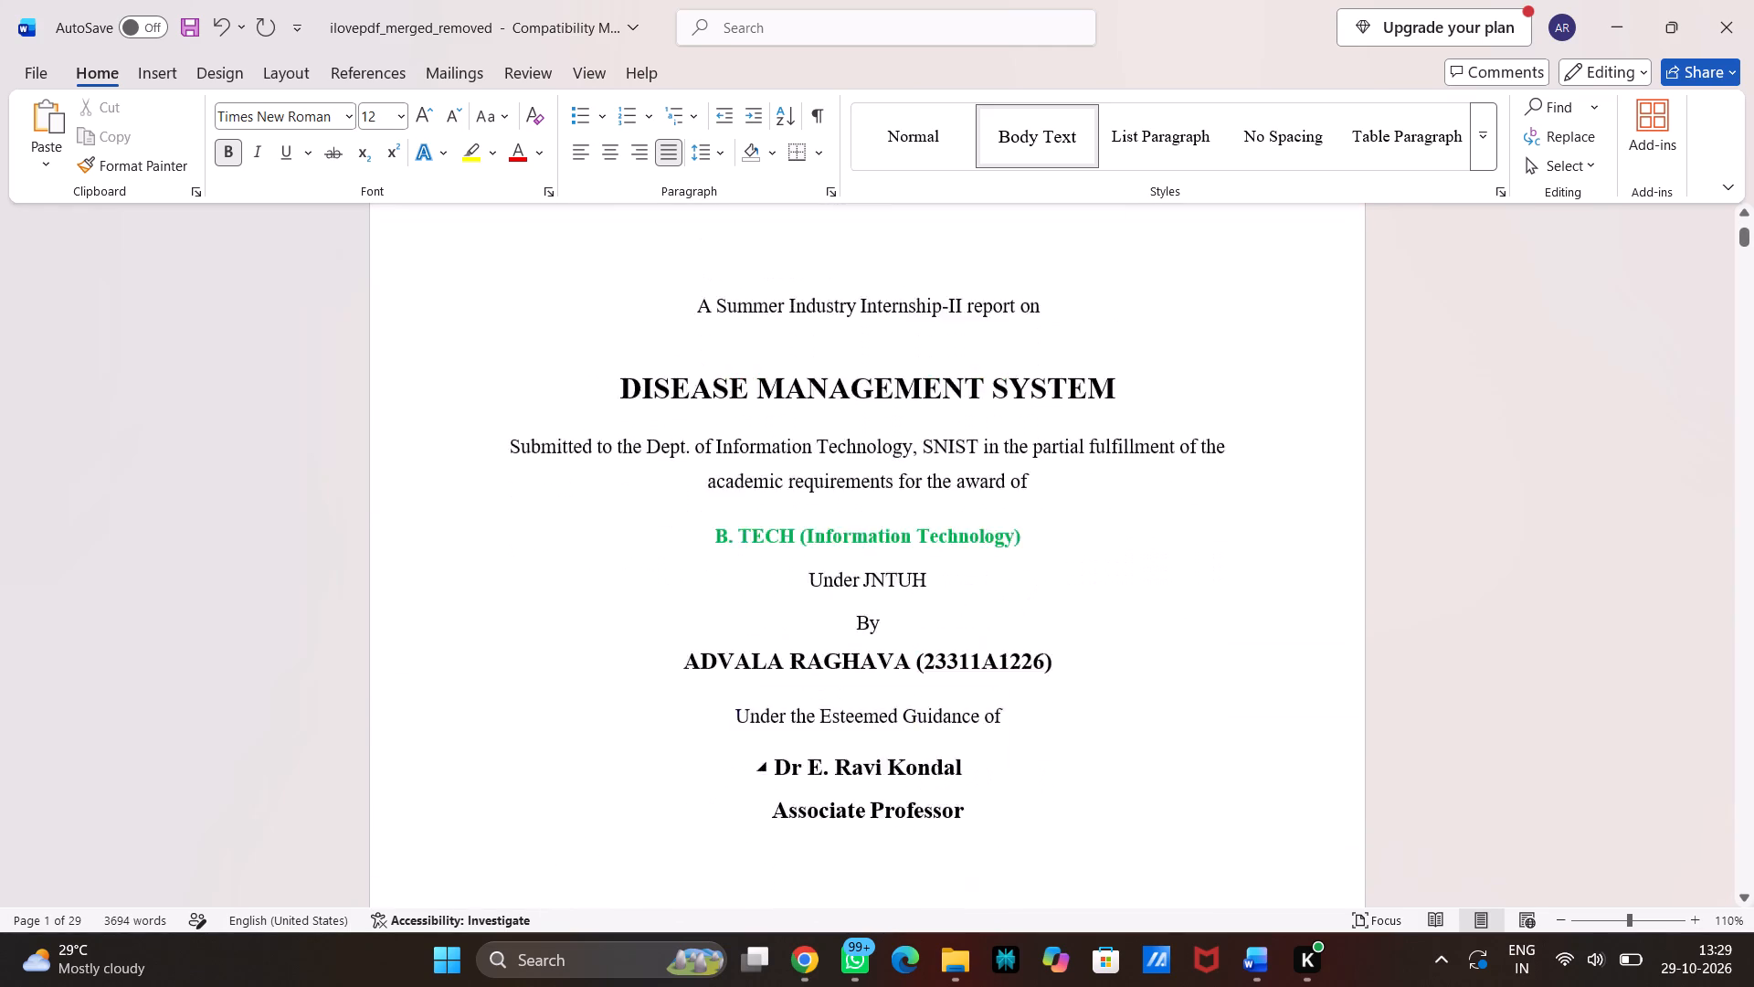
{"action": "scroll", "coordinate": [780, 567], "scroll_direction": "down", "scroll_amount": 5}
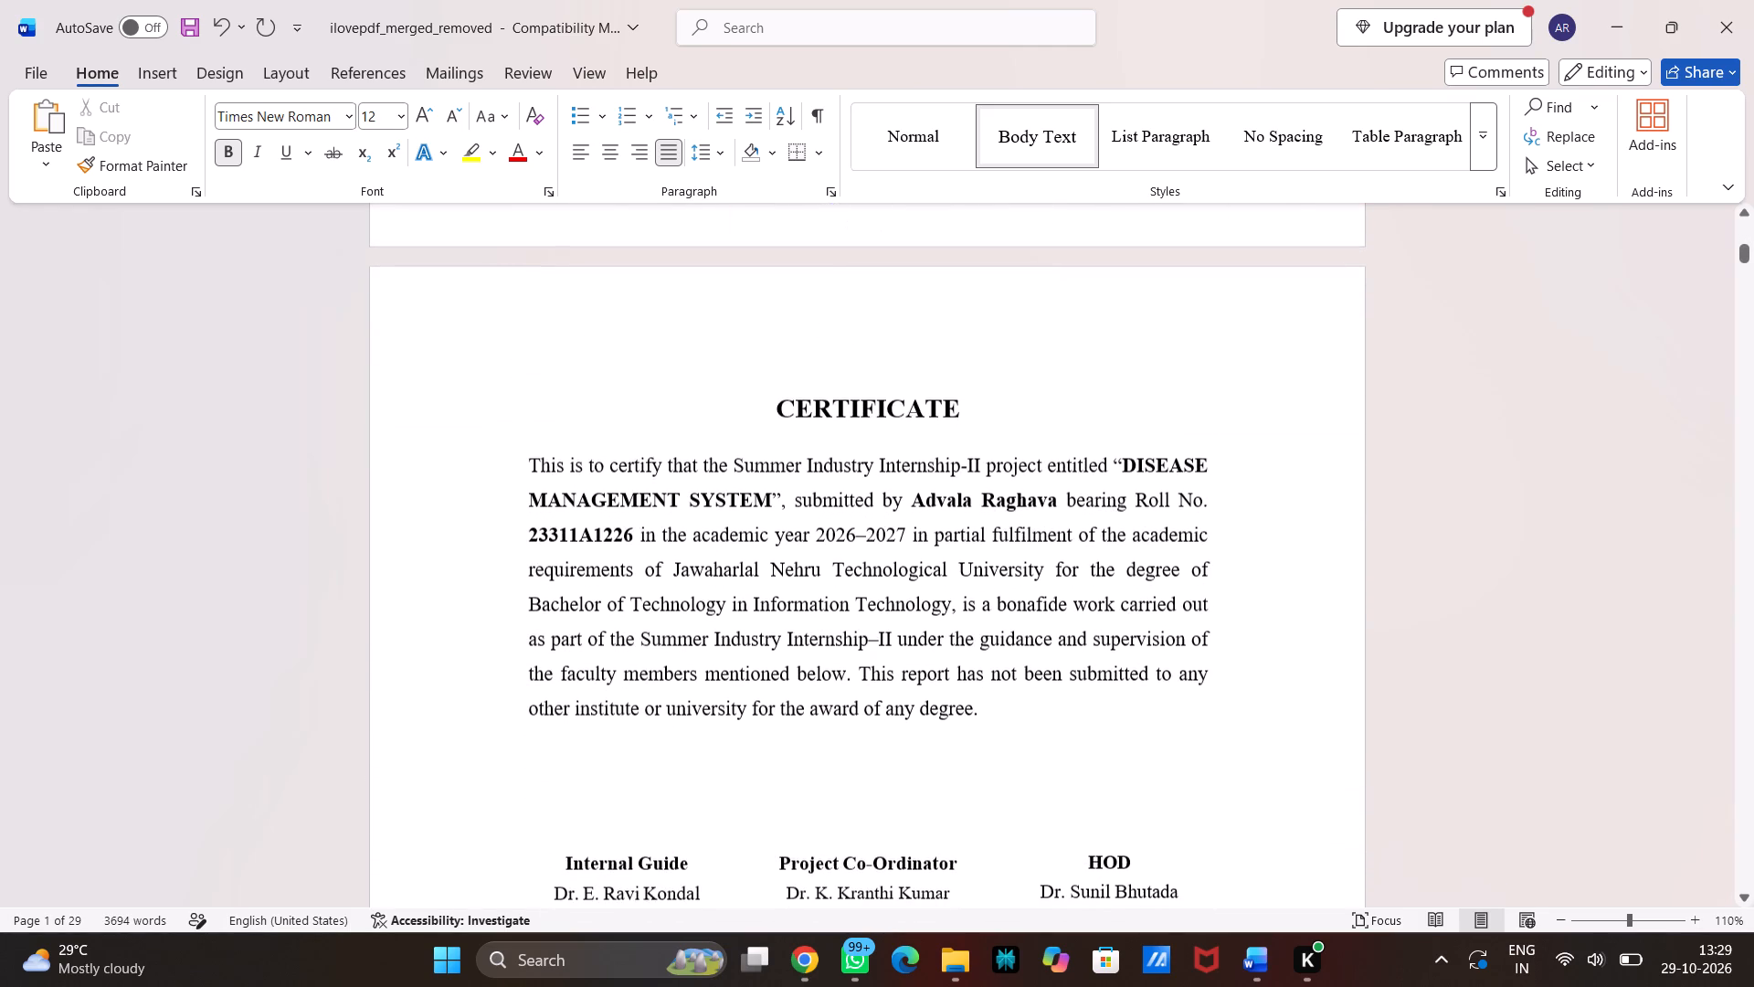
{"action": "scroll", "coordinate": [780, 567], "scroll_direction": "down", "scroll_amount": 2}
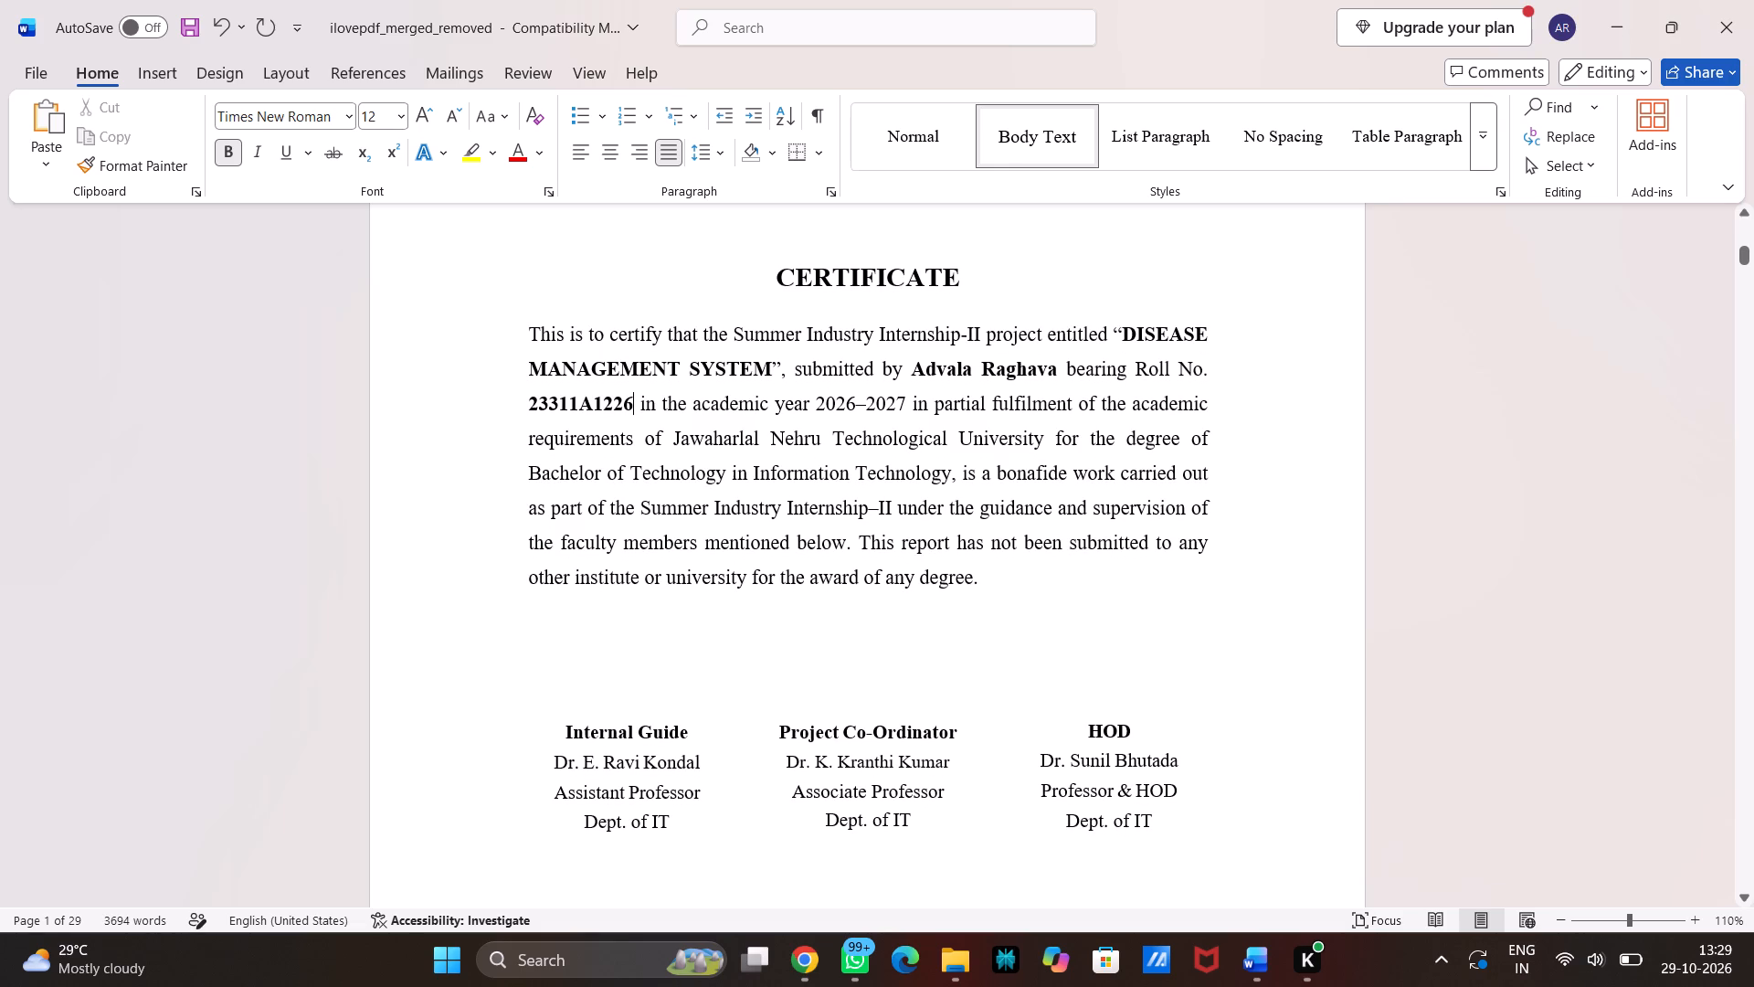
{"action": "scroll", "coordinate": [780, 567], "scroll_direction": "down", "scroll_amount": 2}
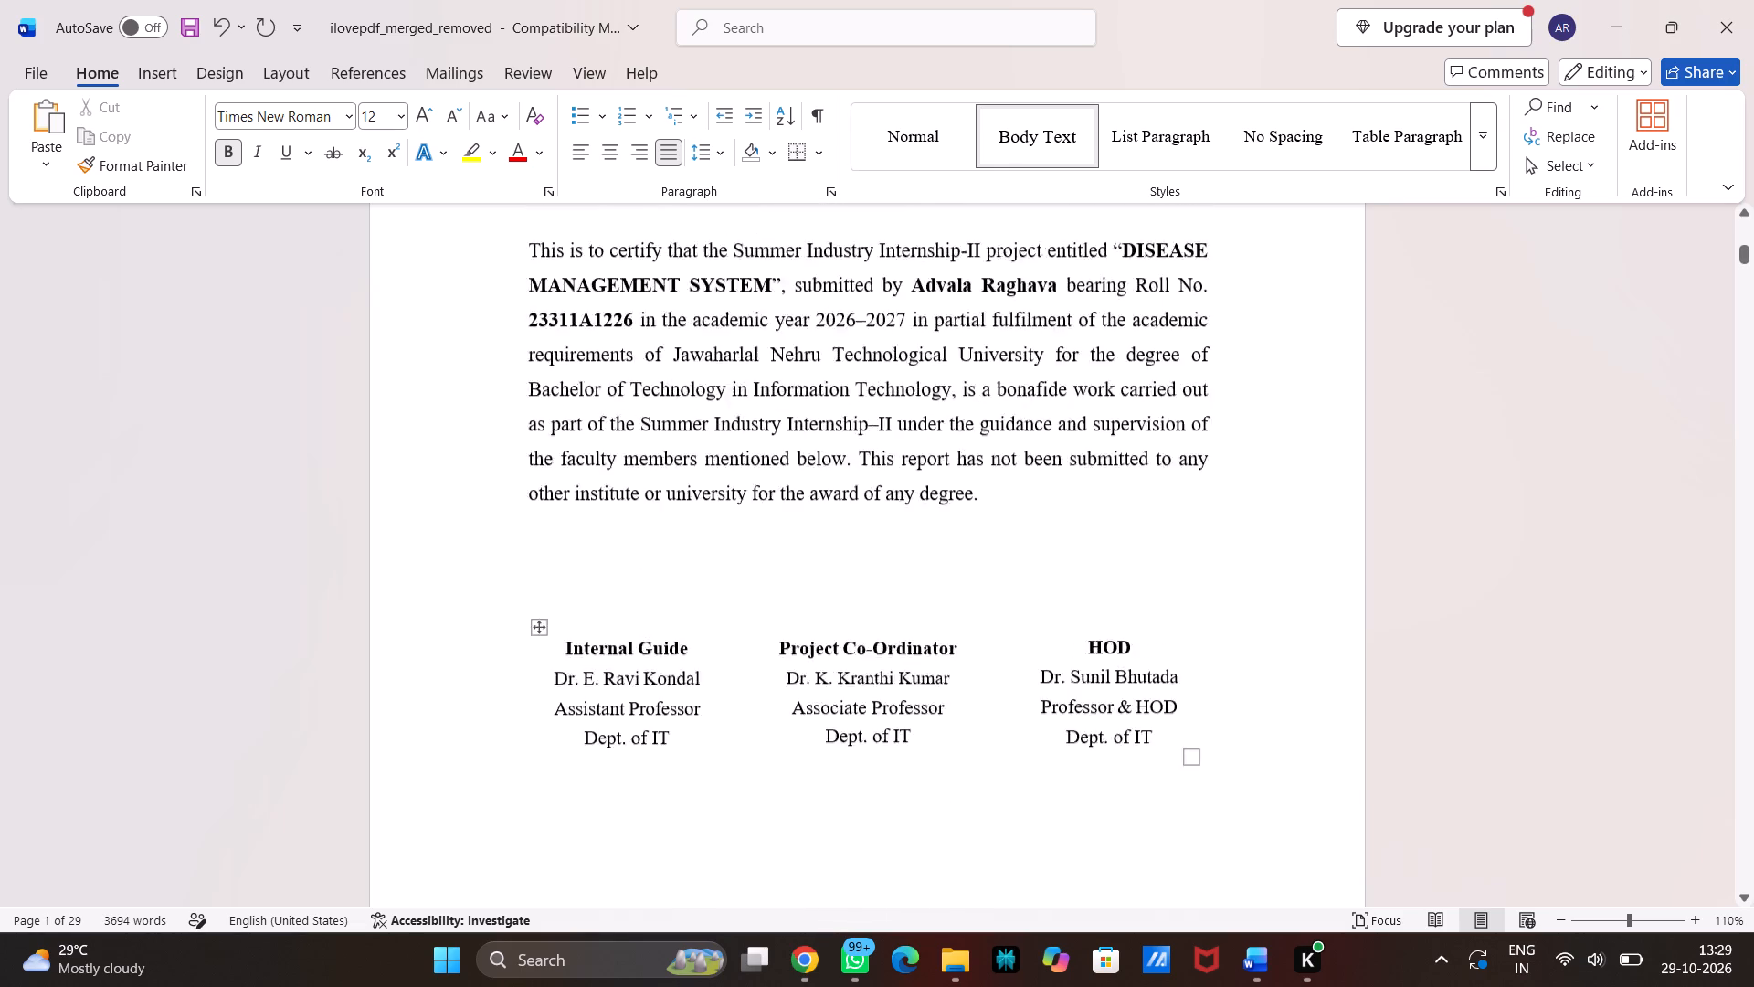
Replace the first word of the student's name in the Declaration's opening sentence with the new author's family name.
{"action": "scroll", "coordinate": [780, 567], "scroll_direction": "down", "scroll_amount": 3}
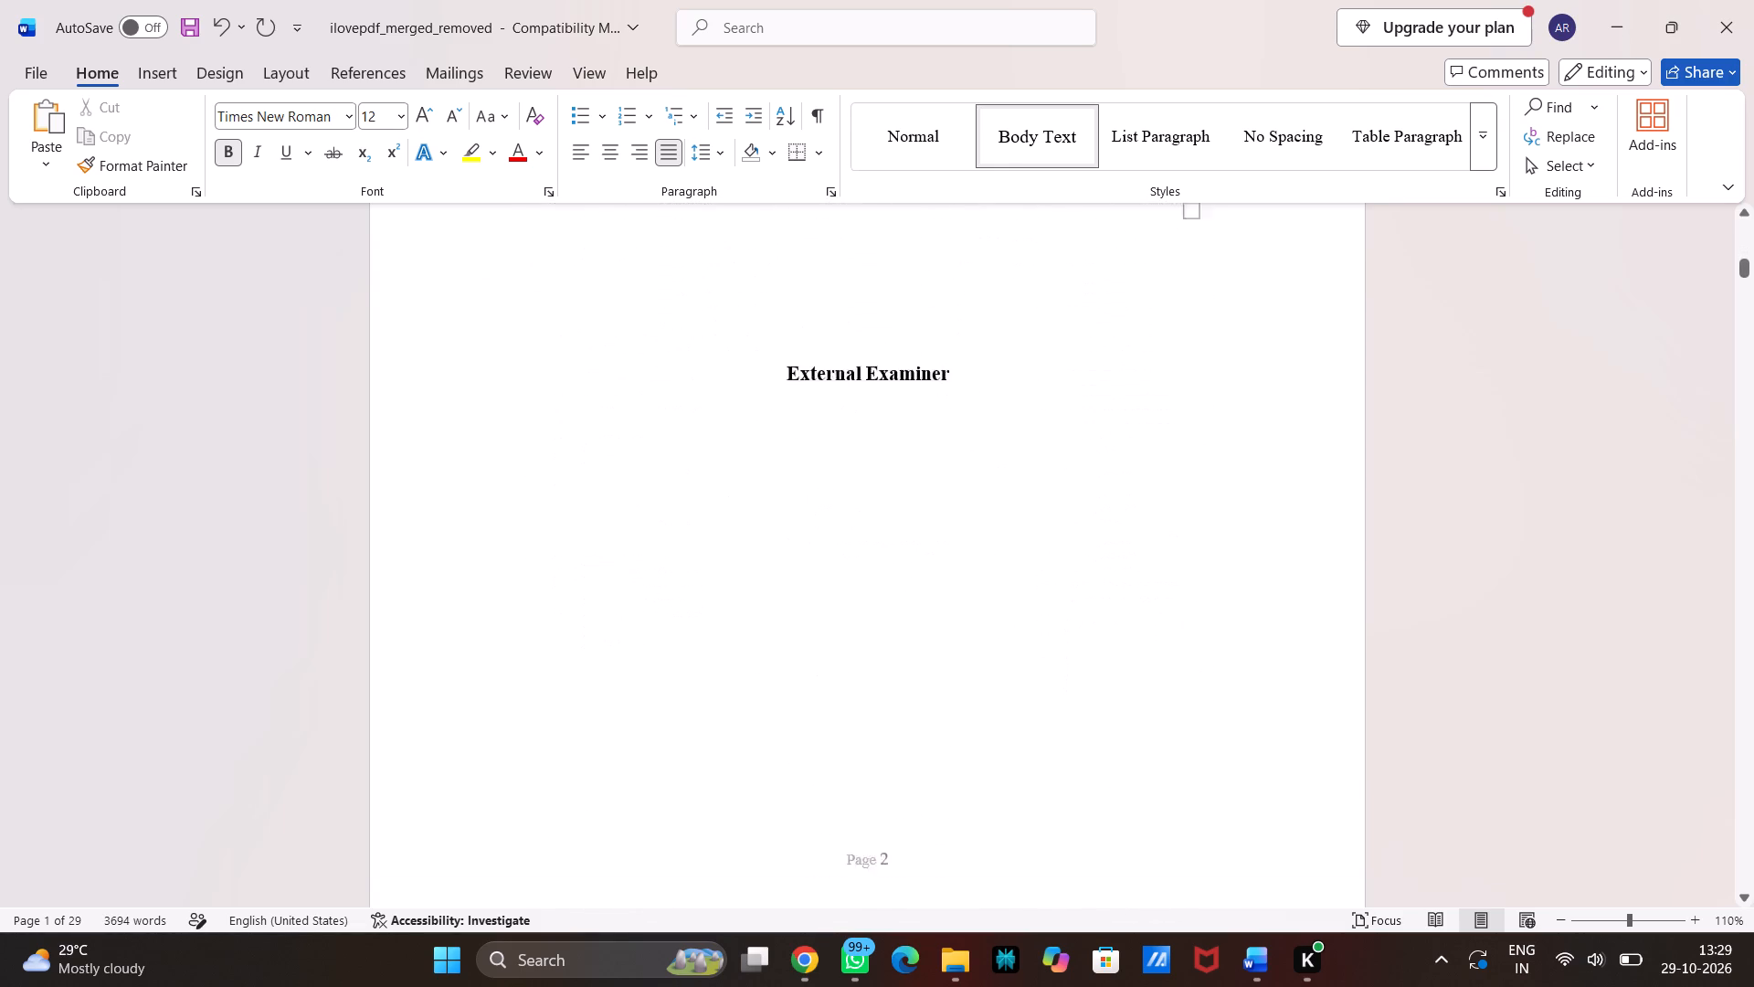
{"action": "scroll", "coordinate": [780, 567], "scroll_direction": "down", "scroll_amount": 1}
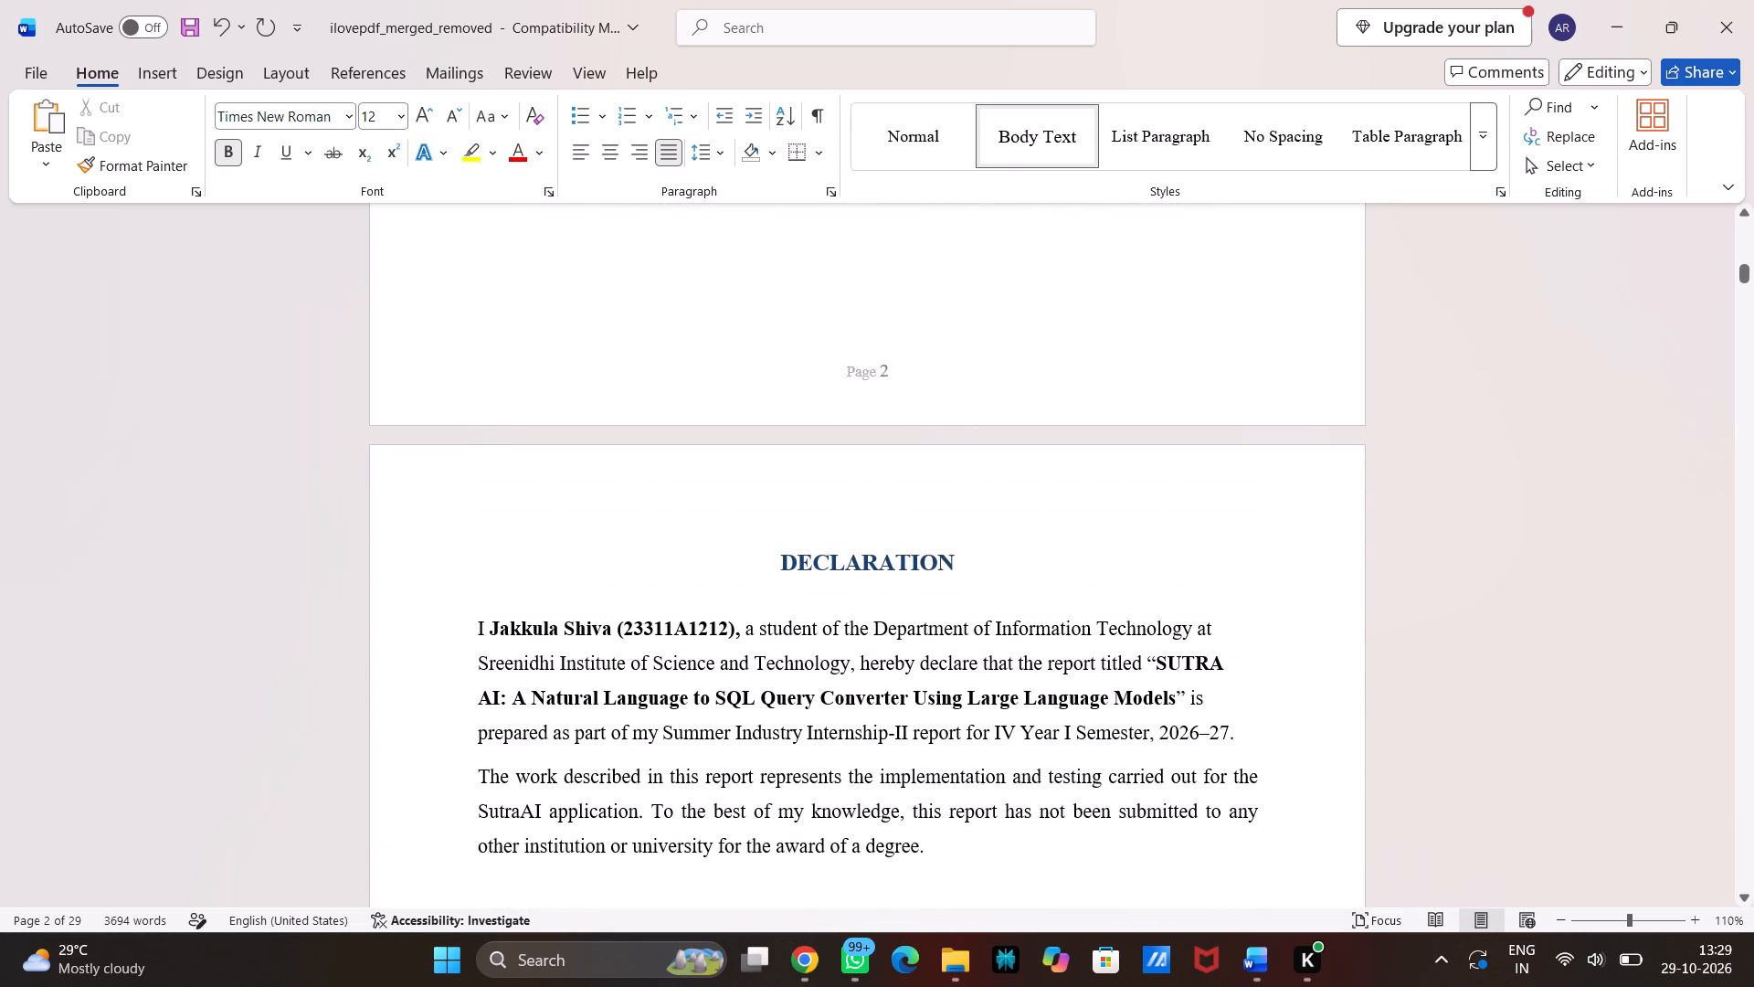
{"action": "left_click", "coordinate": [502, 632]}
{"action": "key", "text": "BackSpace"}
{"action": "key", "text": "a"}
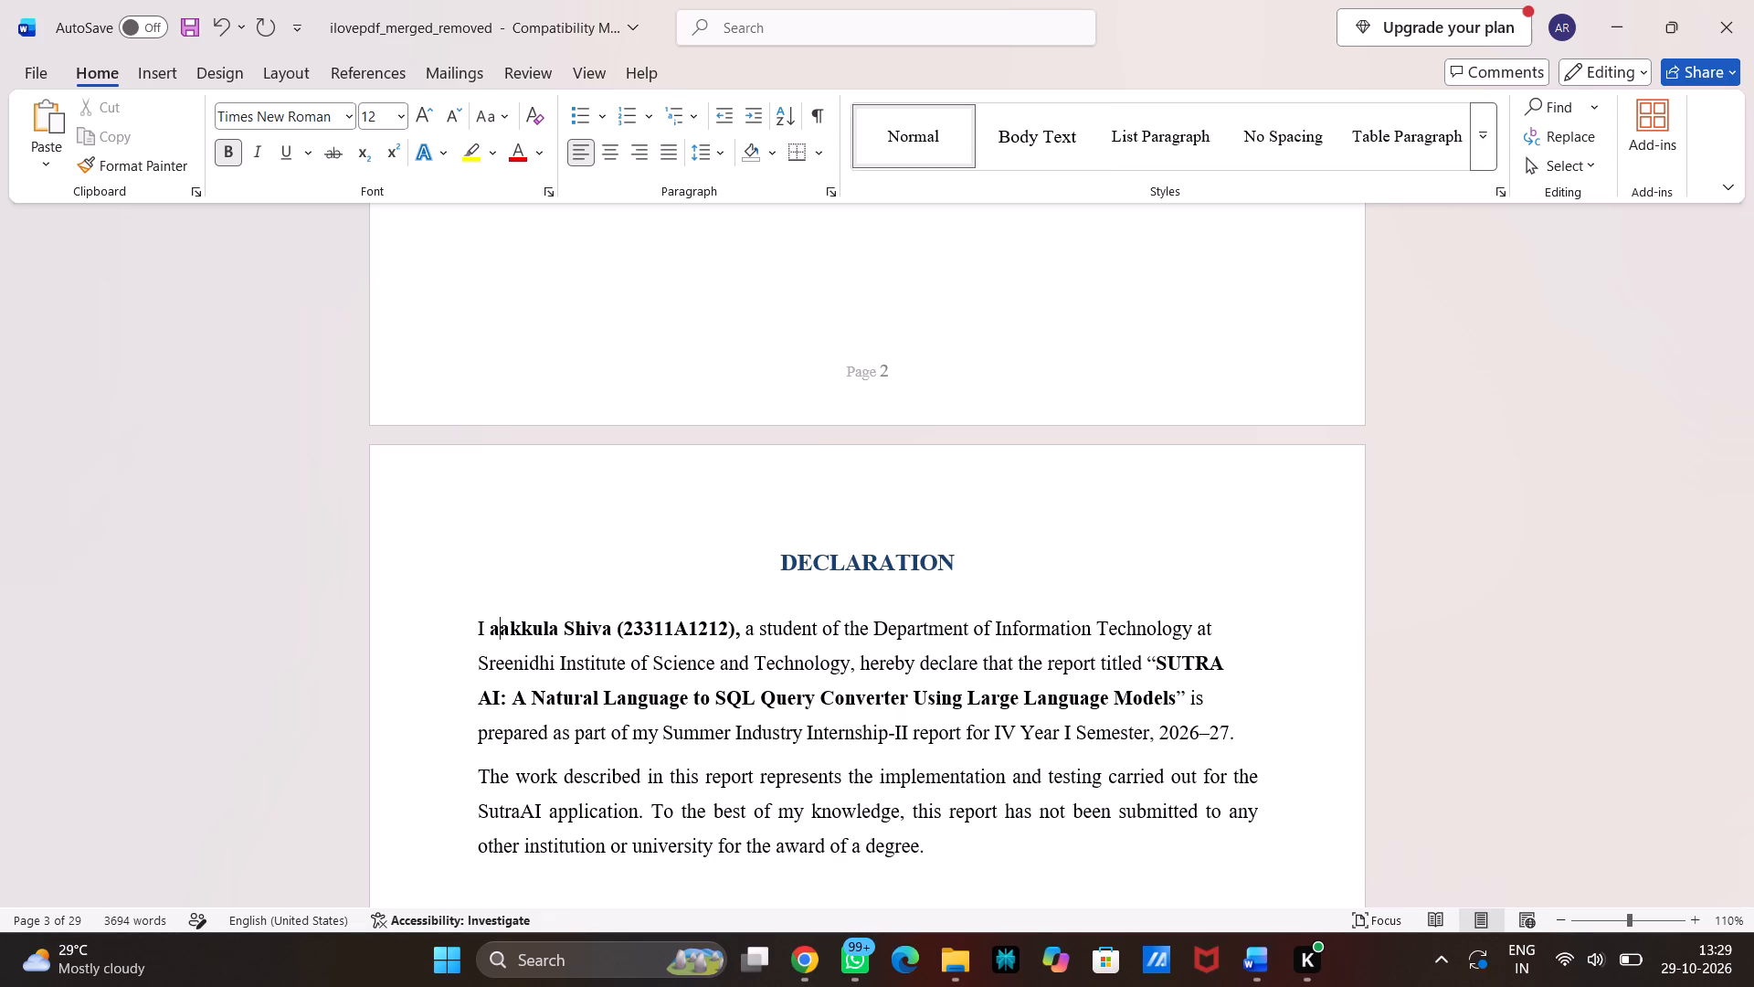
{"action": "key", "text": "BackSpace"}
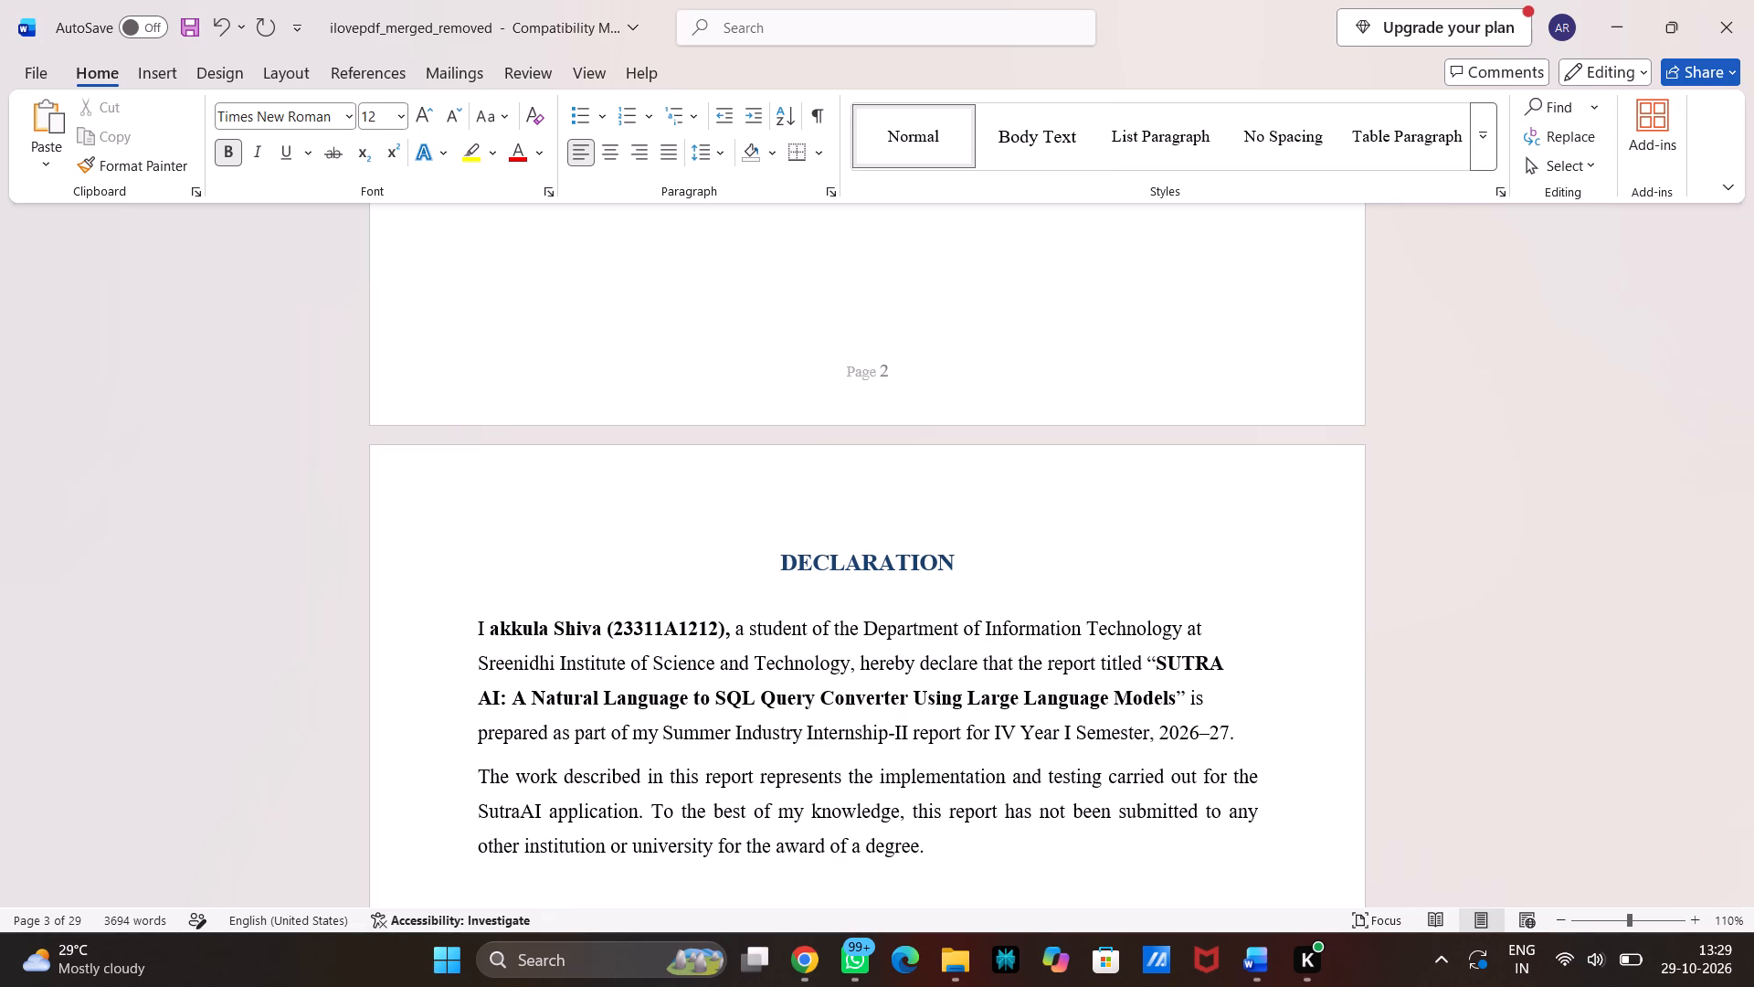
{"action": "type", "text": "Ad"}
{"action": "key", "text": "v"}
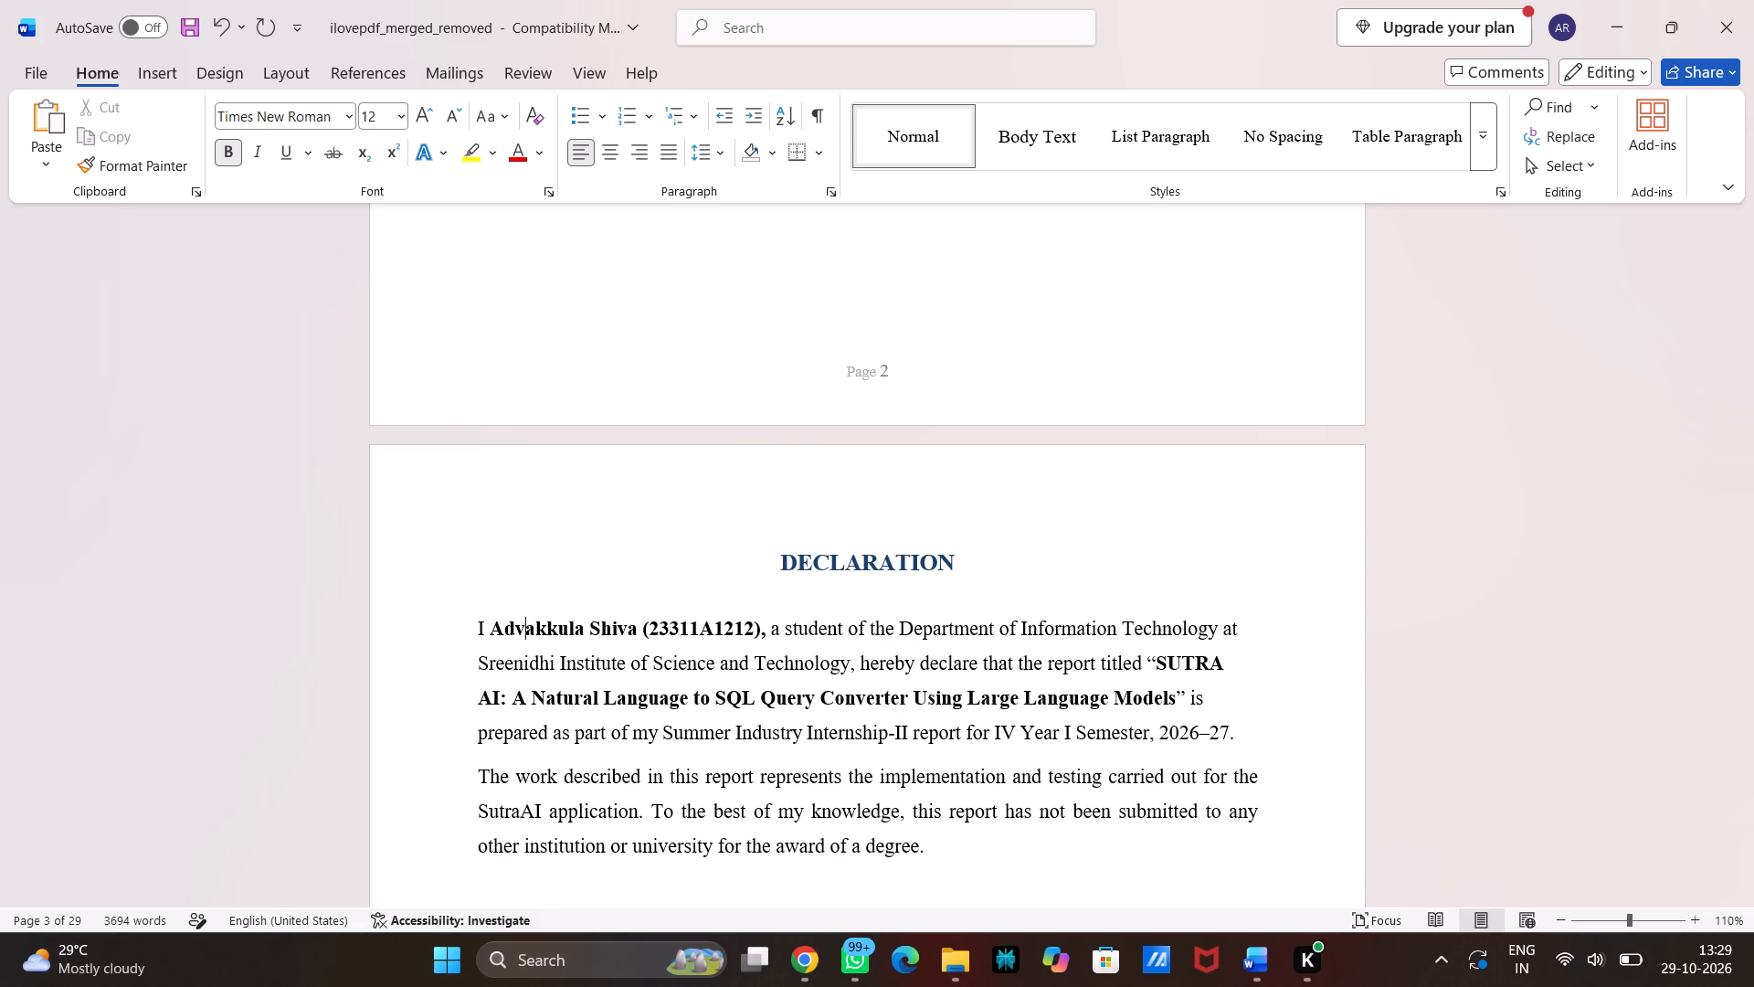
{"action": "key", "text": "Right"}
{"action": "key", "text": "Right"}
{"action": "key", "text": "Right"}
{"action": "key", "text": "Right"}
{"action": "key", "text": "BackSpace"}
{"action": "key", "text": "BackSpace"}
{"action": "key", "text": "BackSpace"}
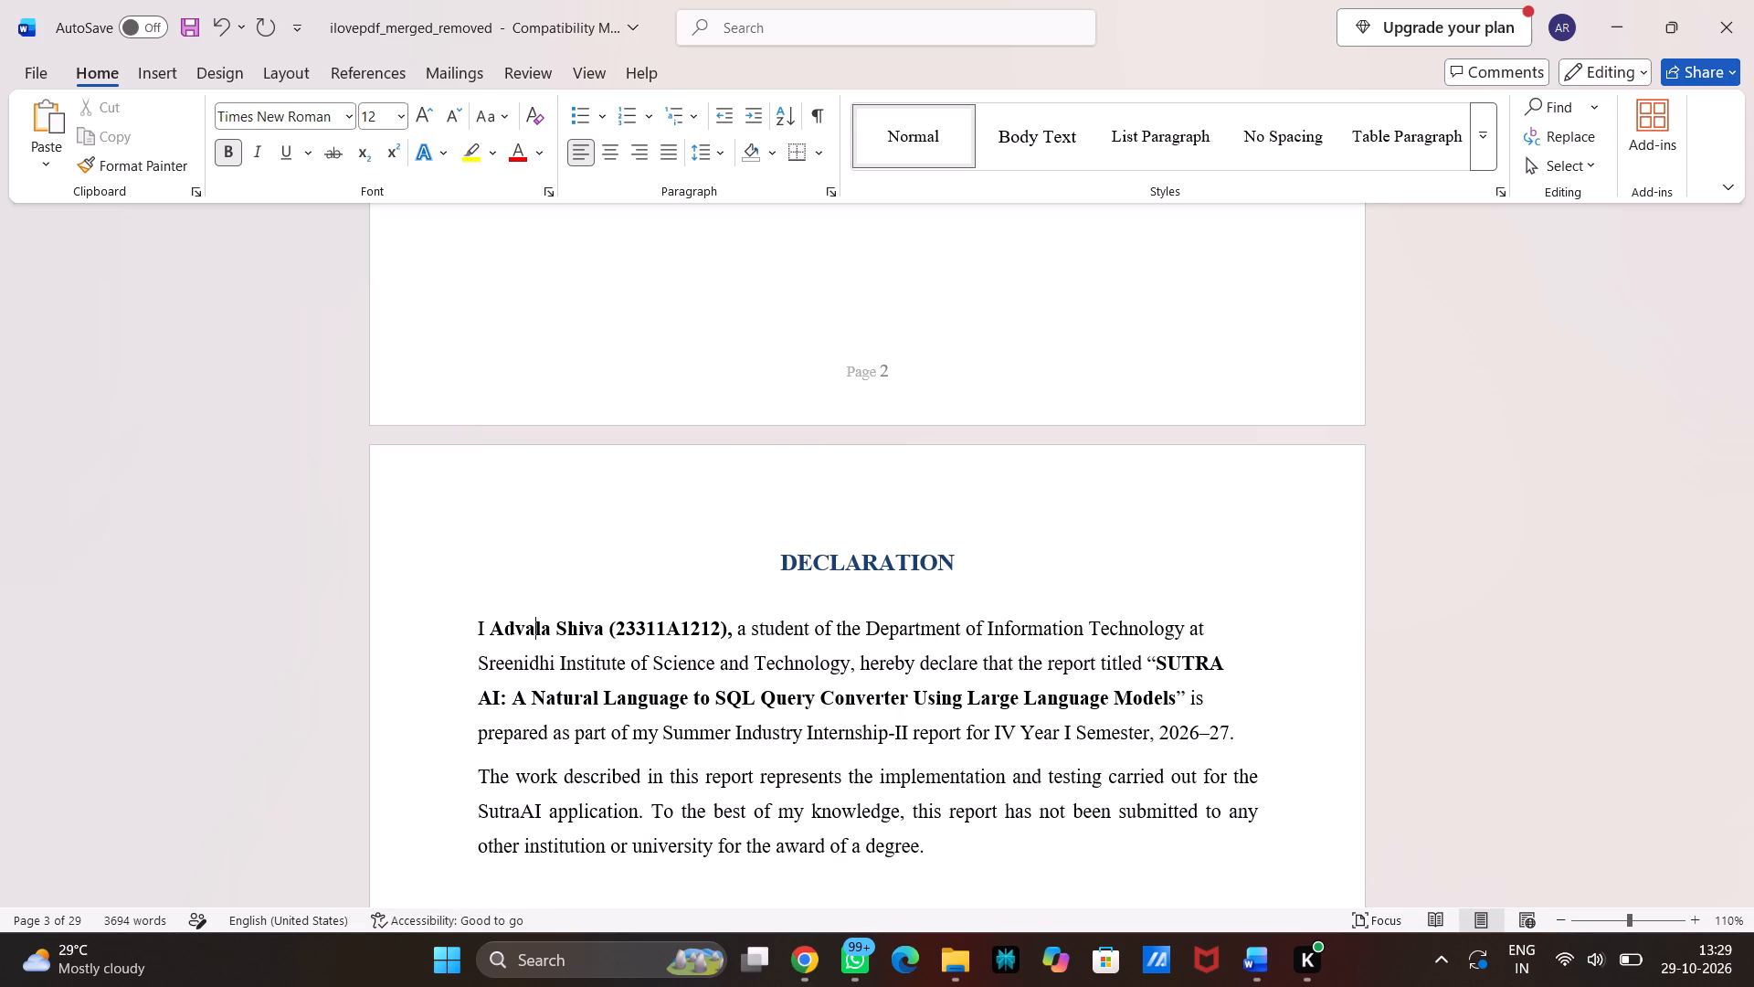
Replace the second word of the student's name in the Declaration's opening sentence with the new author's given name.
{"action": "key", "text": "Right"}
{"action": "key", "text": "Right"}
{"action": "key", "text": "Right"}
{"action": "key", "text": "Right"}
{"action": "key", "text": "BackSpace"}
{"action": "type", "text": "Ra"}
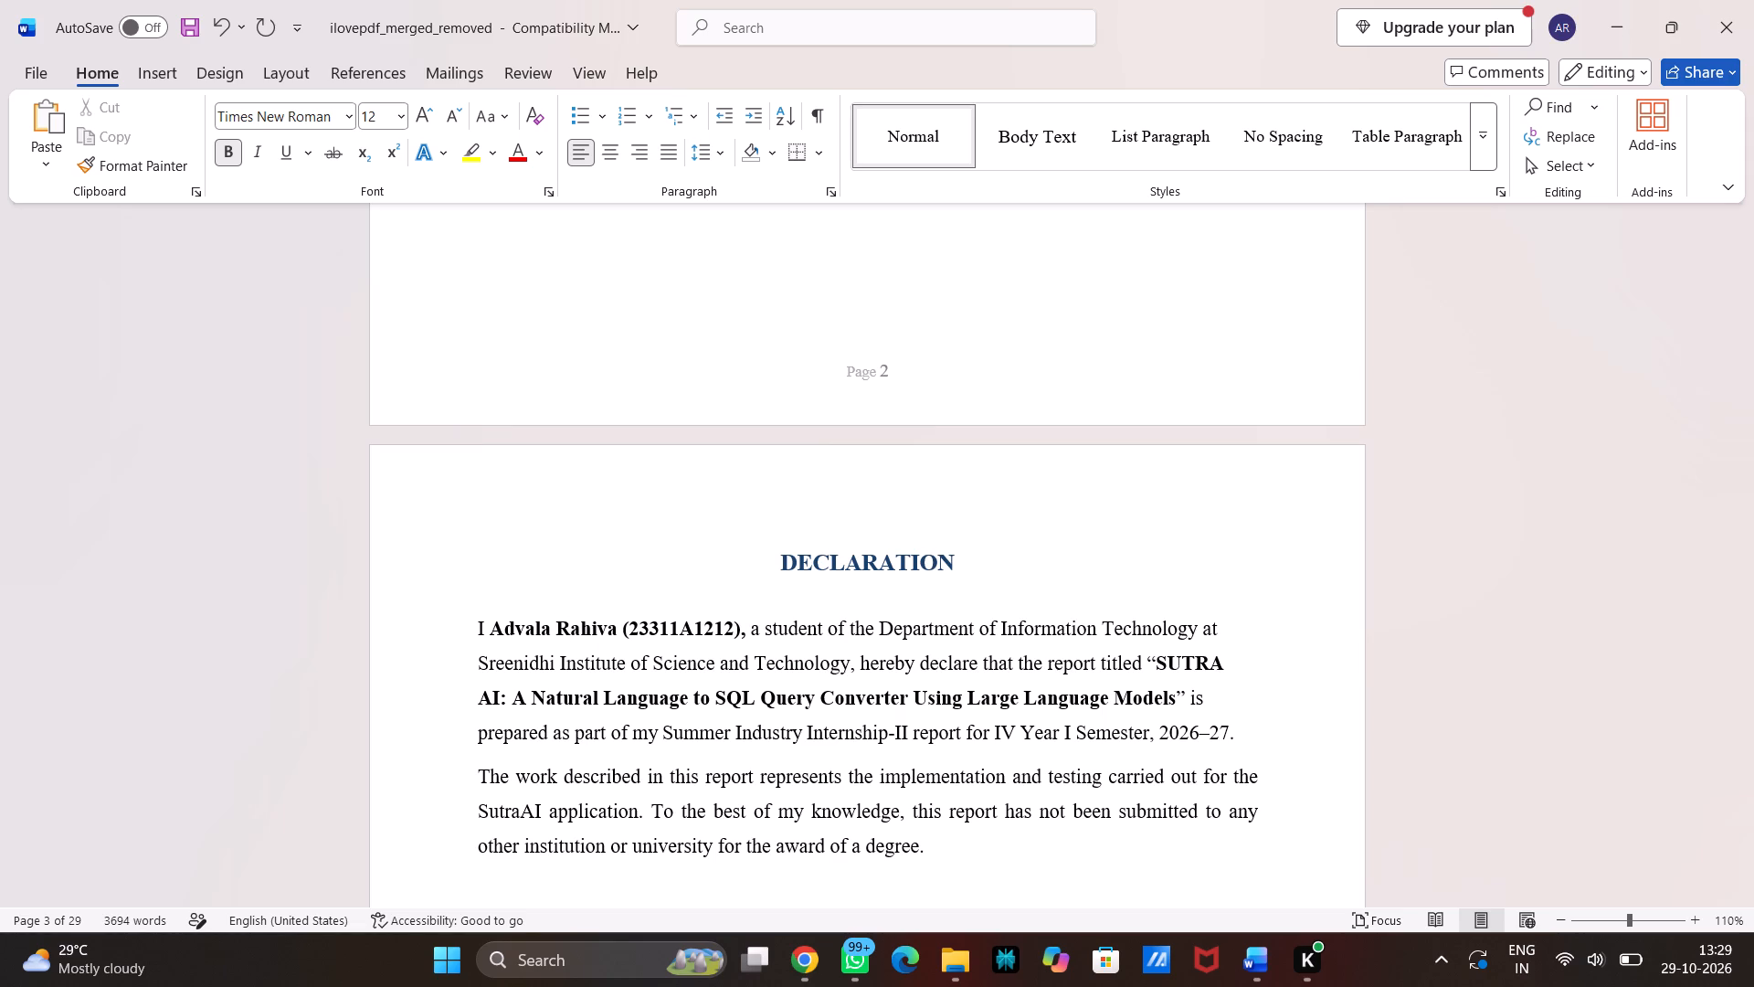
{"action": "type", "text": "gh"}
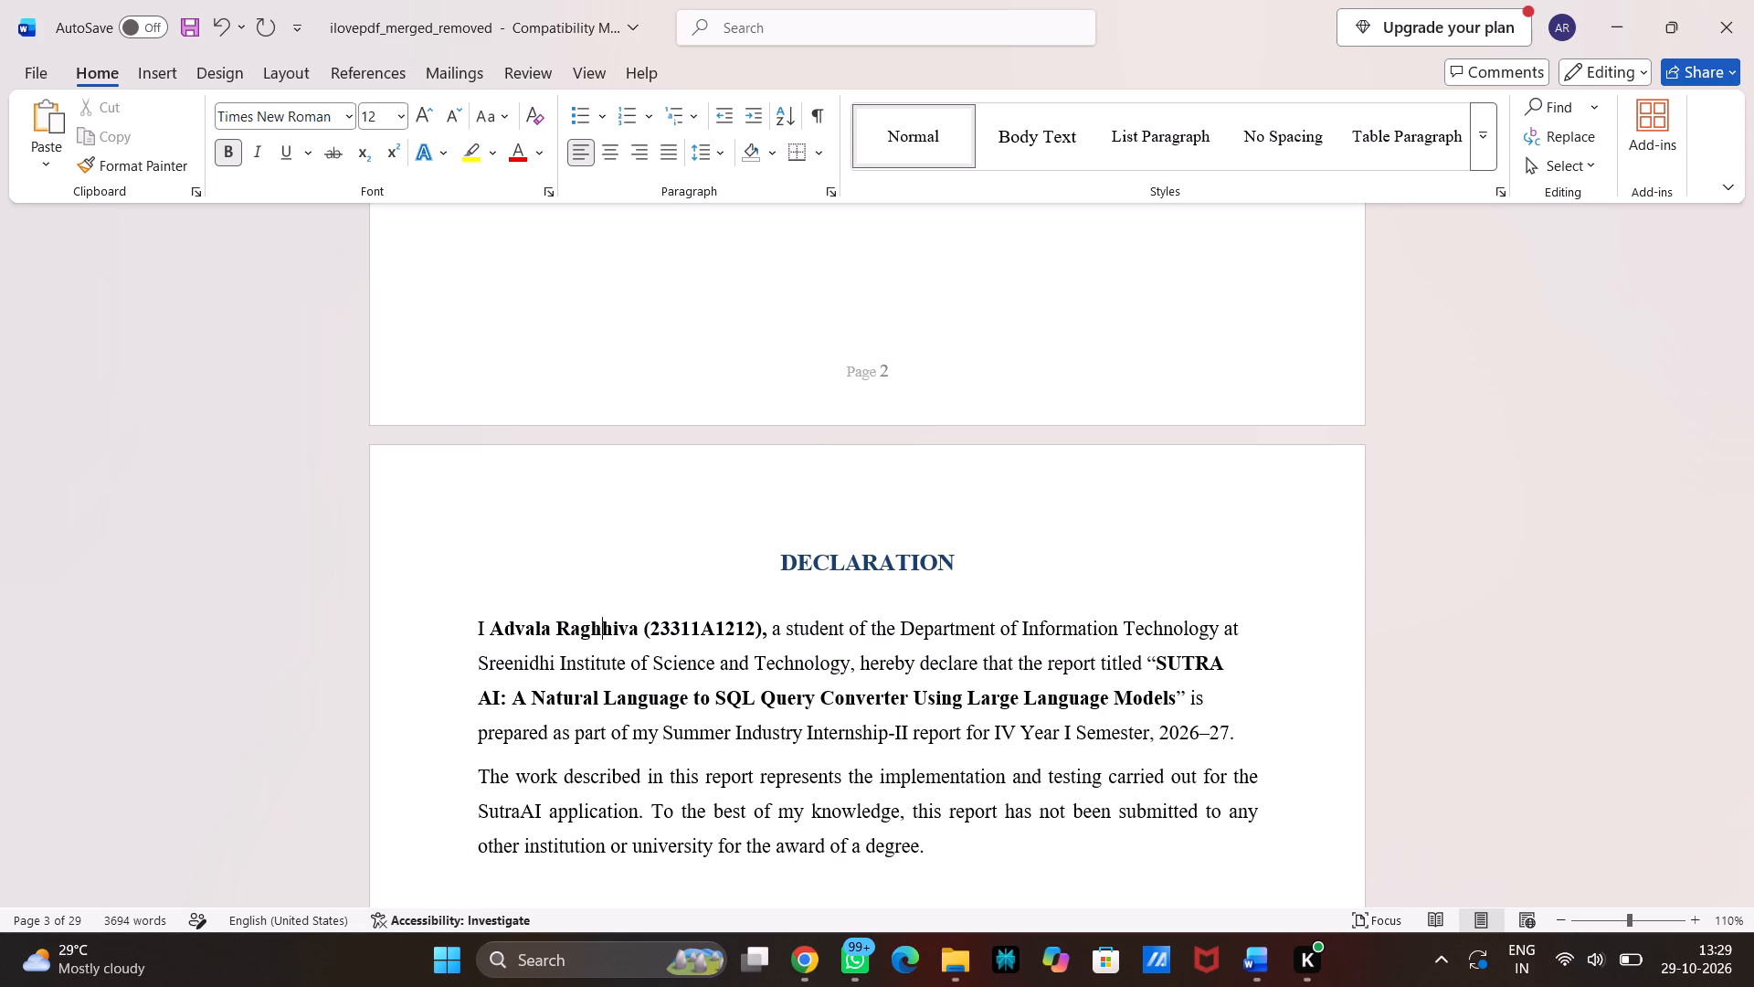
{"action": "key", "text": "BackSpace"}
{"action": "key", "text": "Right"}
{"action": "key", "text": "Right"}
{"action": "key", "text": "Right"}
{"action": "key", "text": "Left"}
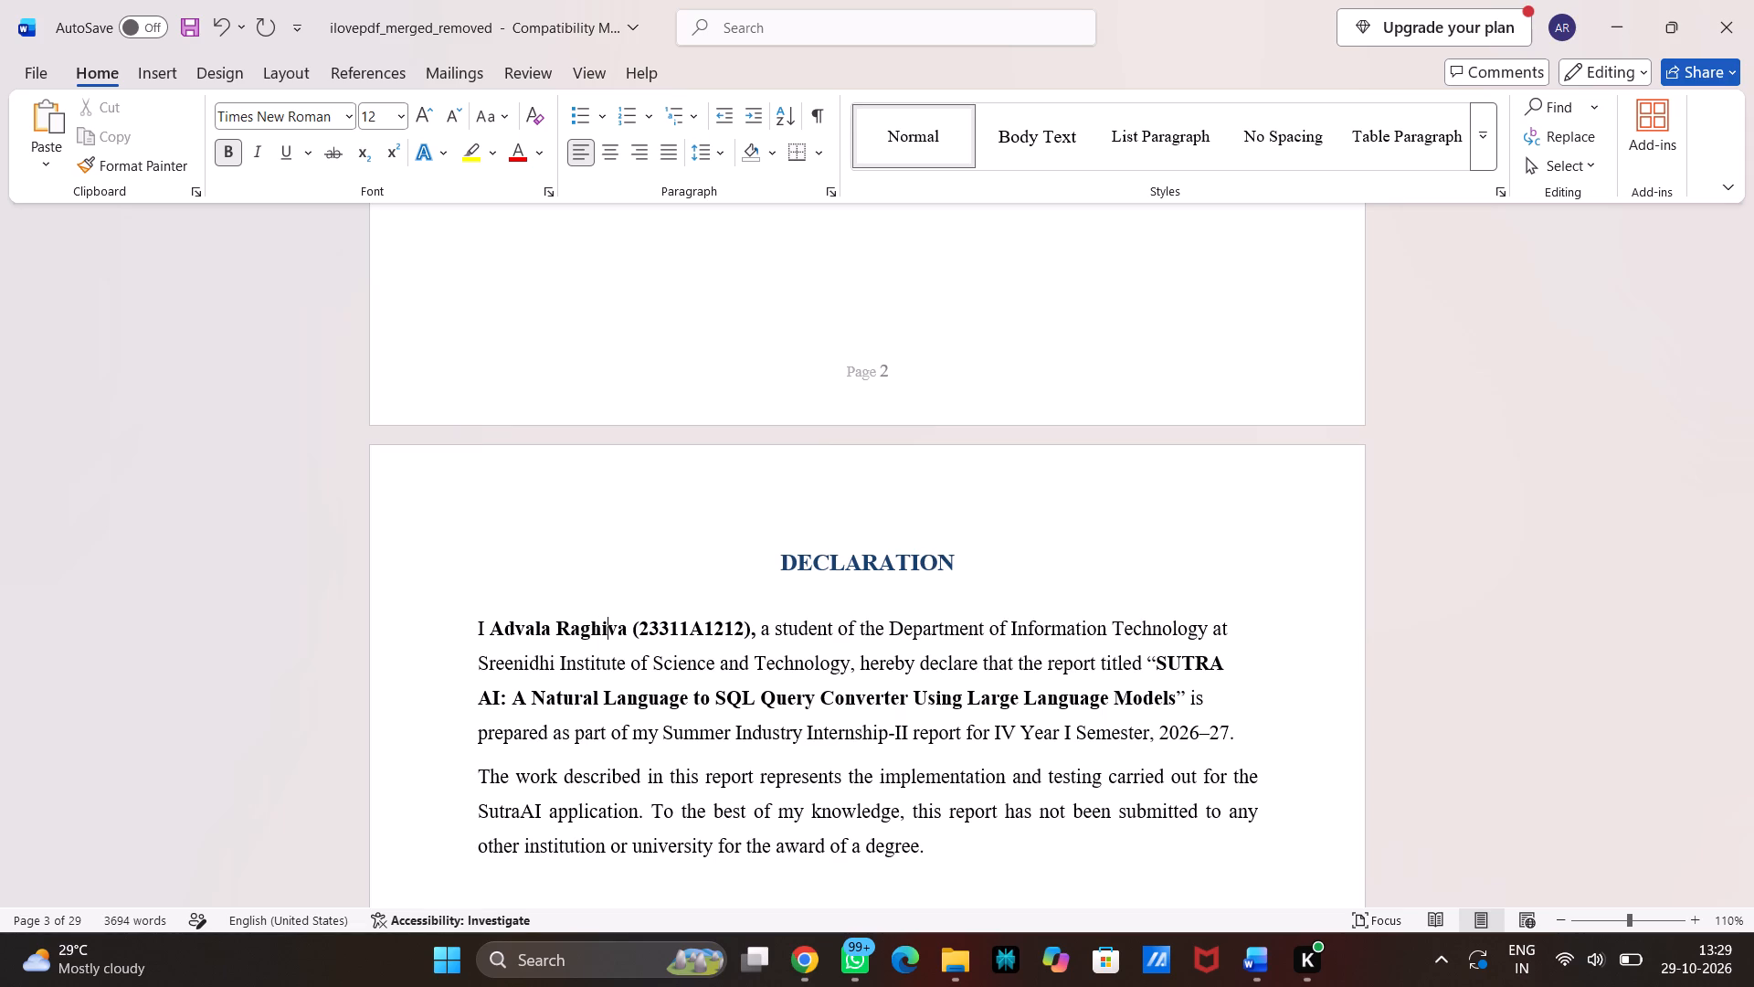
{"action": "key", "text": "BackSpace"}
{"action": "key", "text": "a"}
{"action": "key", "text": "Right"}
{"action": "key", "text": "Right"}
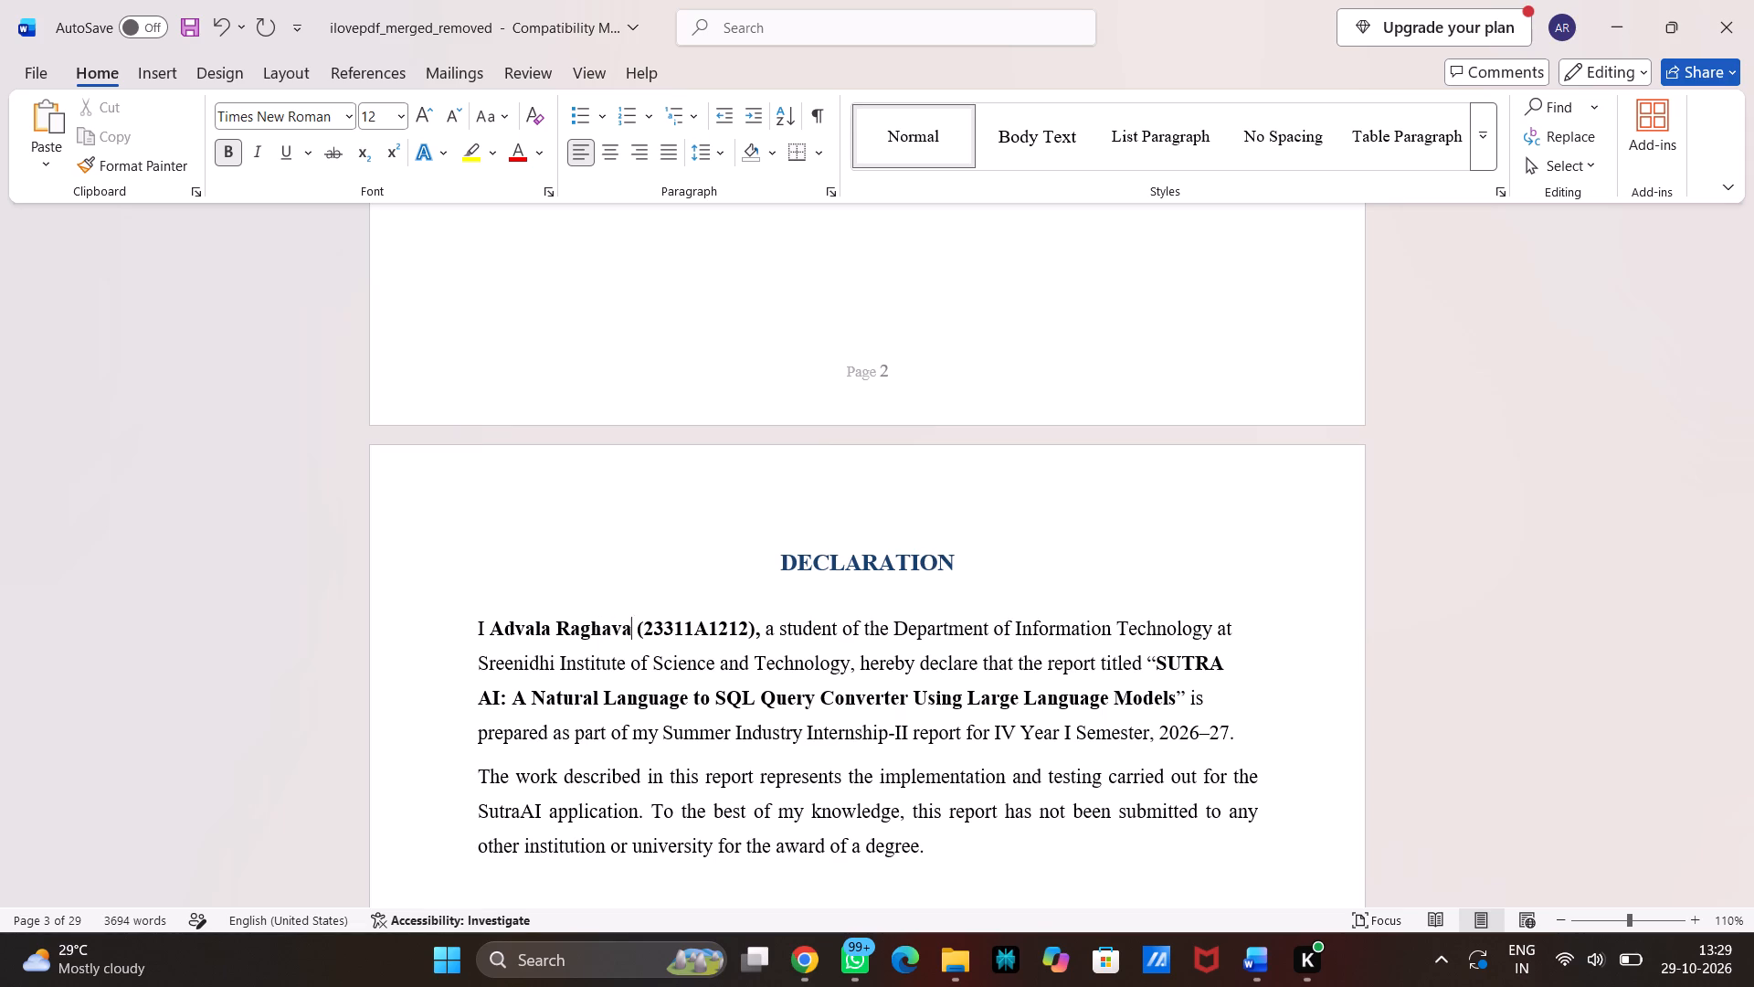
Change the last two digits of the roll number in the Declaration's opening sentence to 26.
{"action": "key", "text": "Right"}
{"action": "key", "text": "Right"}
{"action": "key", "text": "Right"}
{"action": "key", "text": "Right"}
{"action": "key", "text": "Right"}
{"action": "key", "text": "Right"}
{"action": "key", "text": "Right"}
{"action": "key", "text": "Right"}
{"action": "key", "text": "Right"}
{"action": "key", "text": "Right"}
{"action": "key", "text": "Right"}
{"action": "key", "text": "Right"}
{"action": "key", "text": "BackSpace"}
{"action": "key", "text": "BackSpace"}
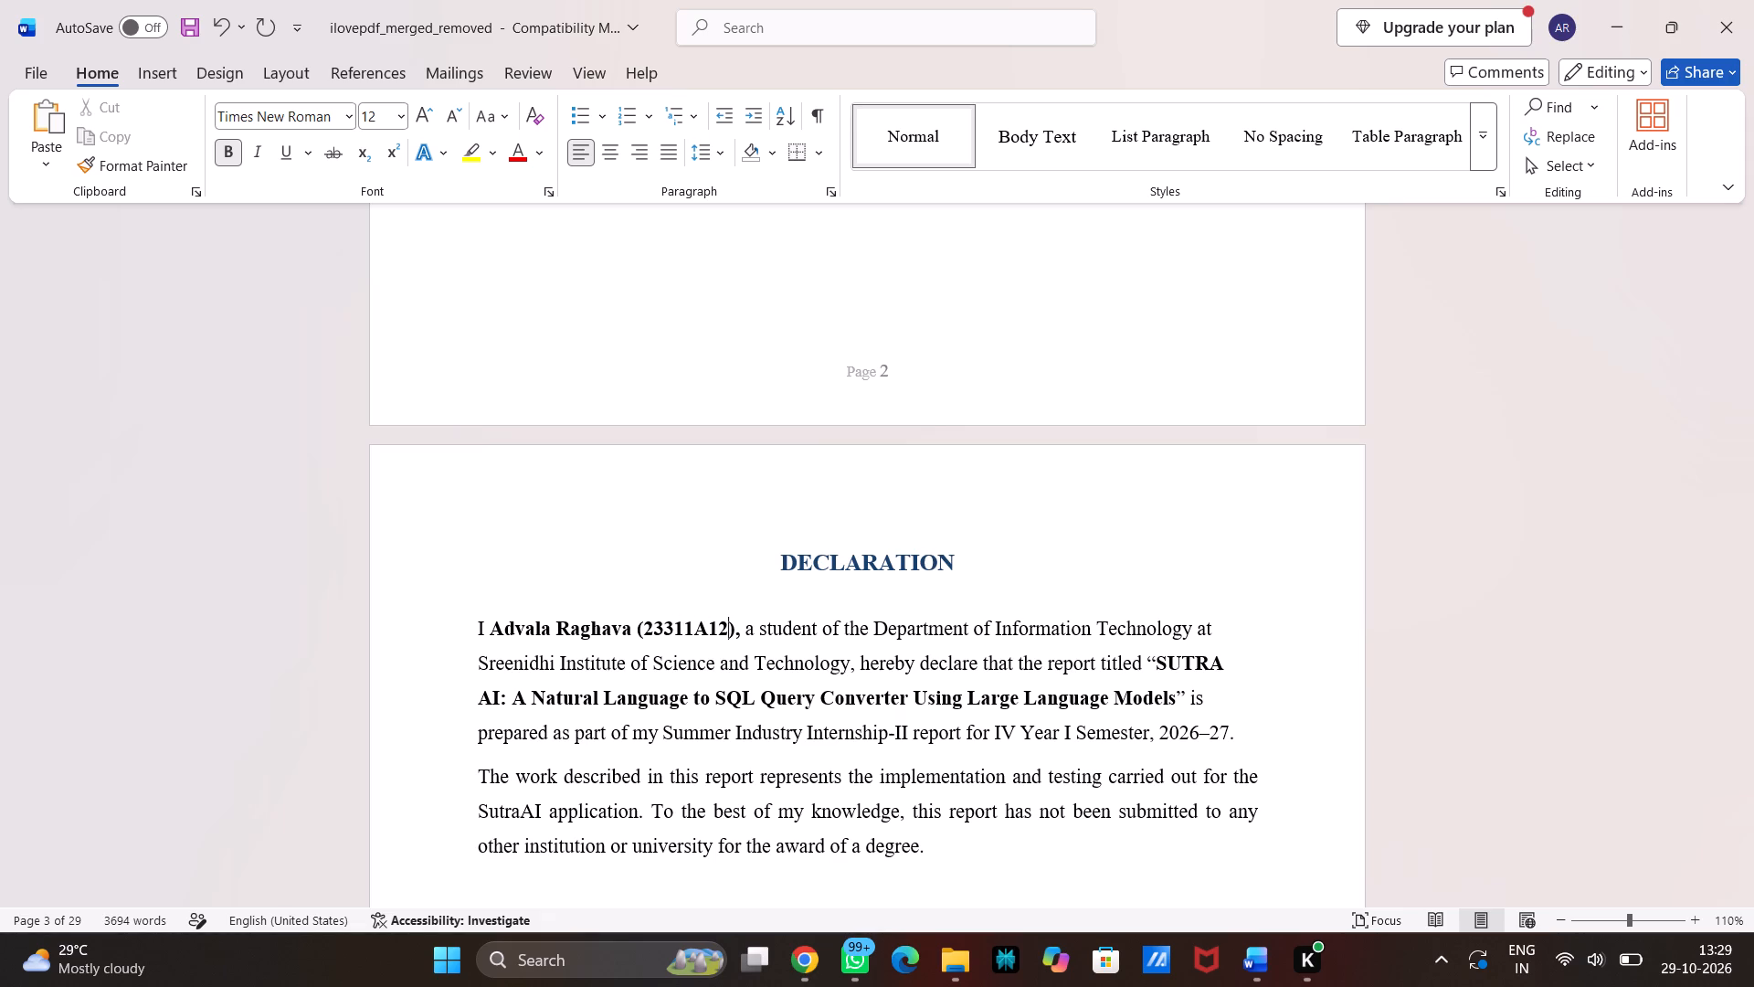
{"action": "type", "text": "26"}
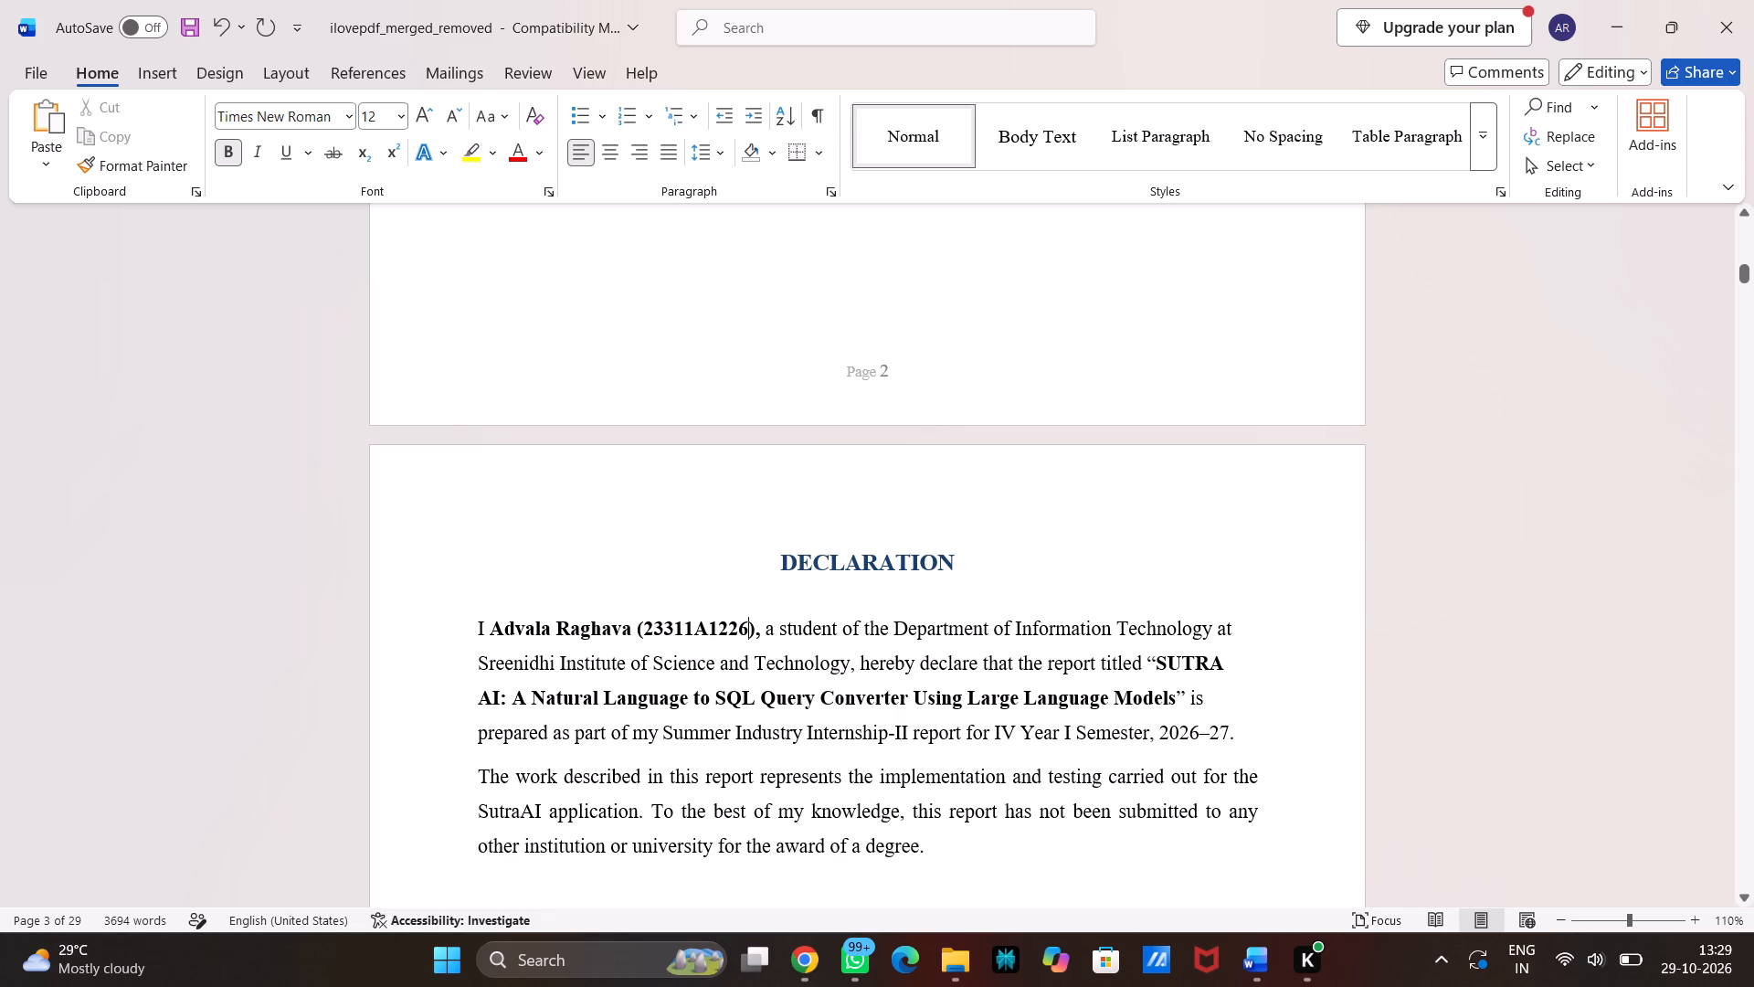
Copy "DISEASE MANAGEMENT SYSTEM" from the certificate paragraph and replace the quoted SUTRA AI report title in the Declaration with it.
{"action": "scroll", "coordinate": [1012, 621], "scroll_direction": "up", "scroll_amount": 4}
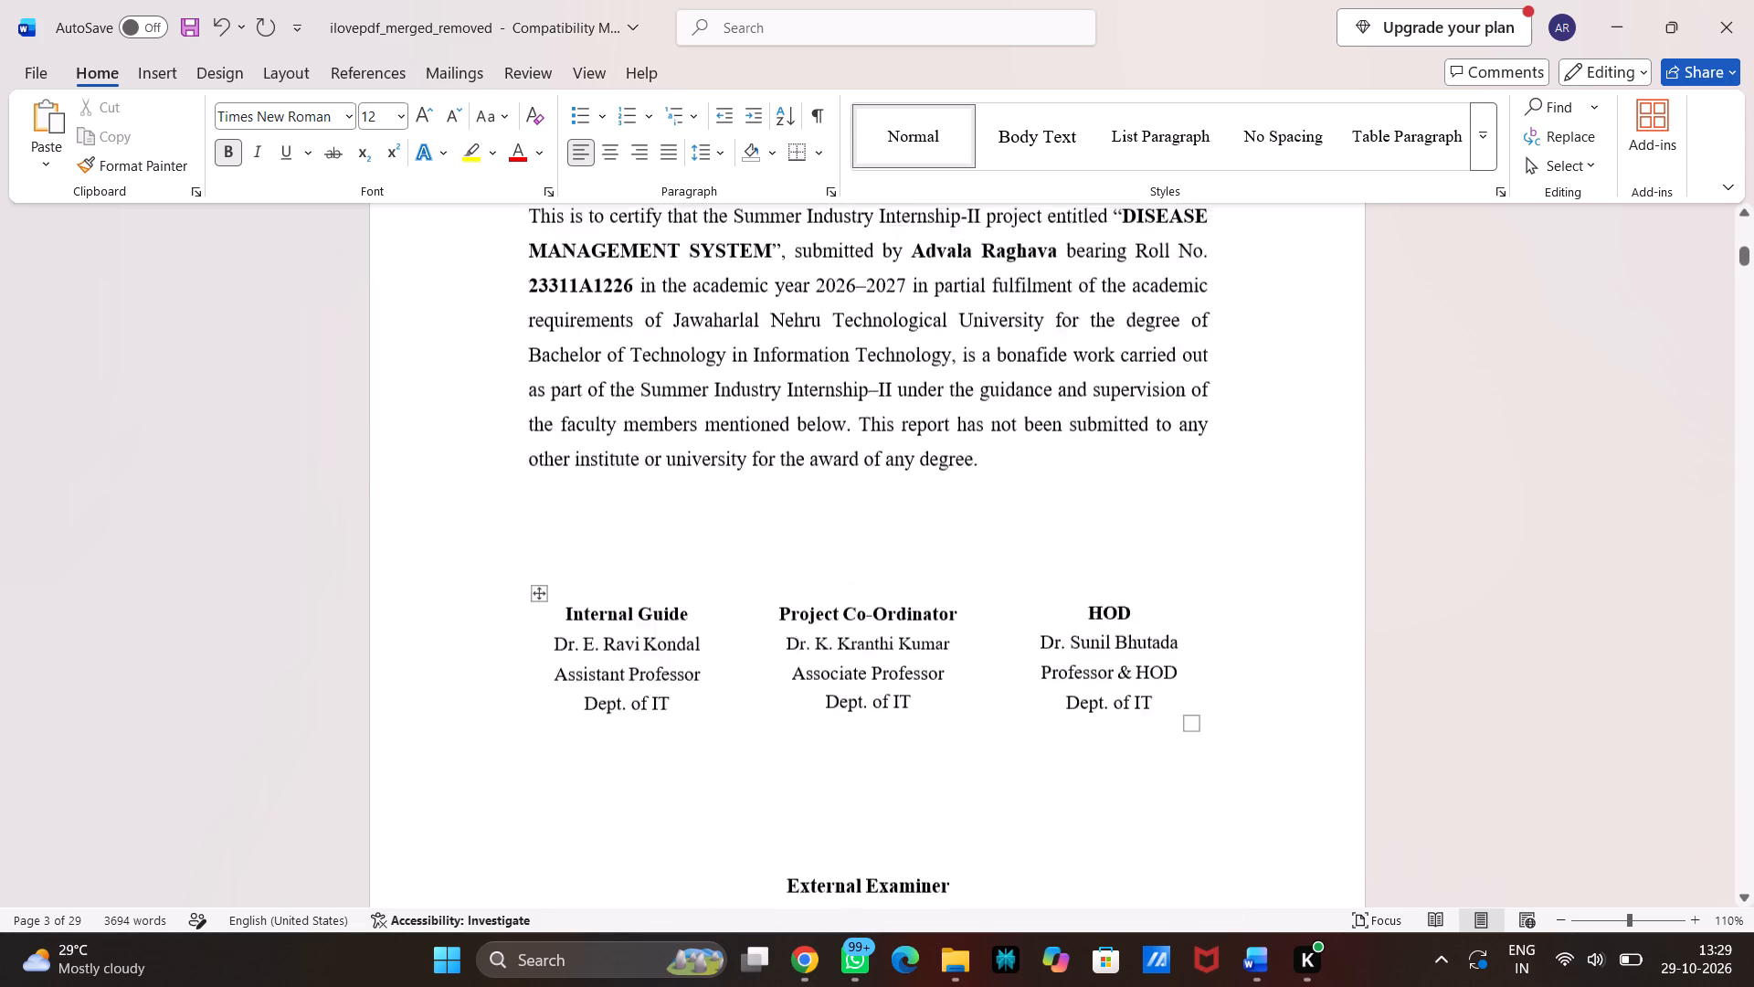
{"action": "scroll", "coordinate": [1012, 621], "scroll_direction": "up", "scroll_amount": 1}
{"action": "left_click_drag", "start_coordinate": [1127, 390], "coordinate": [757, 418]}
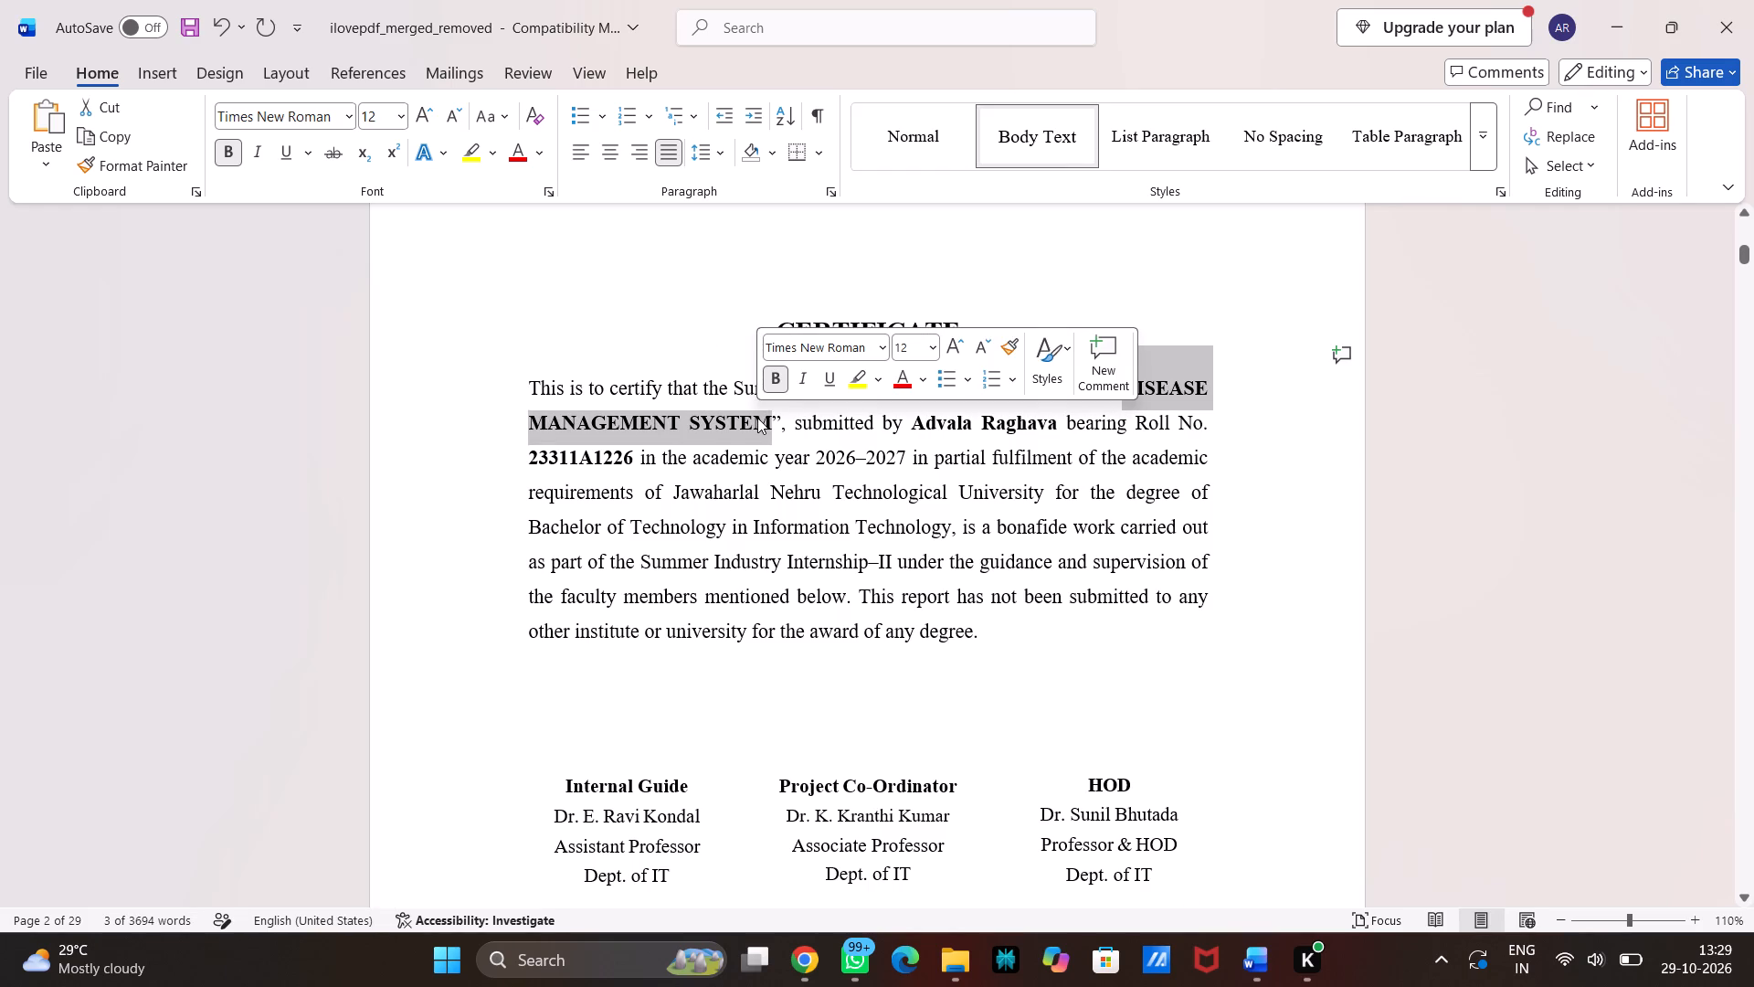
{"action": "key", "text": "ctrl+c"}
{"action": "left_click", "coordinate": [1124, 615]}
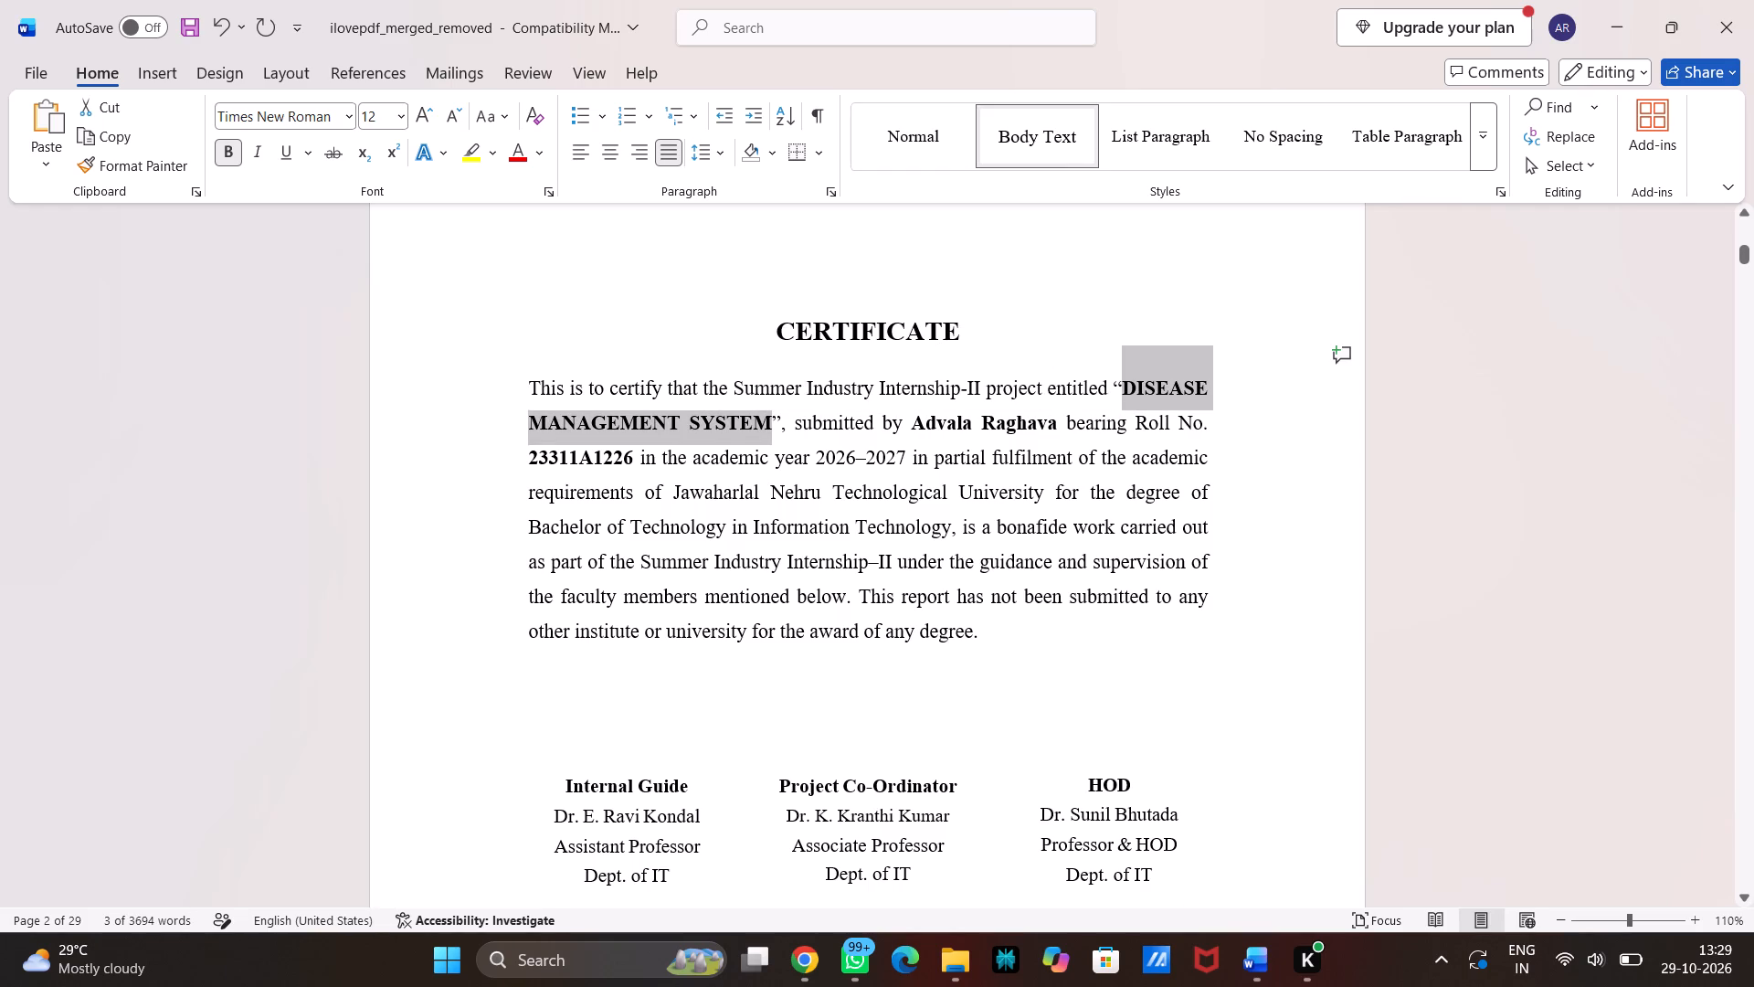
{"action": "scroll", "coordinate": [1124, 615], "scroll_direction": "down", "scroll_amount": 5}
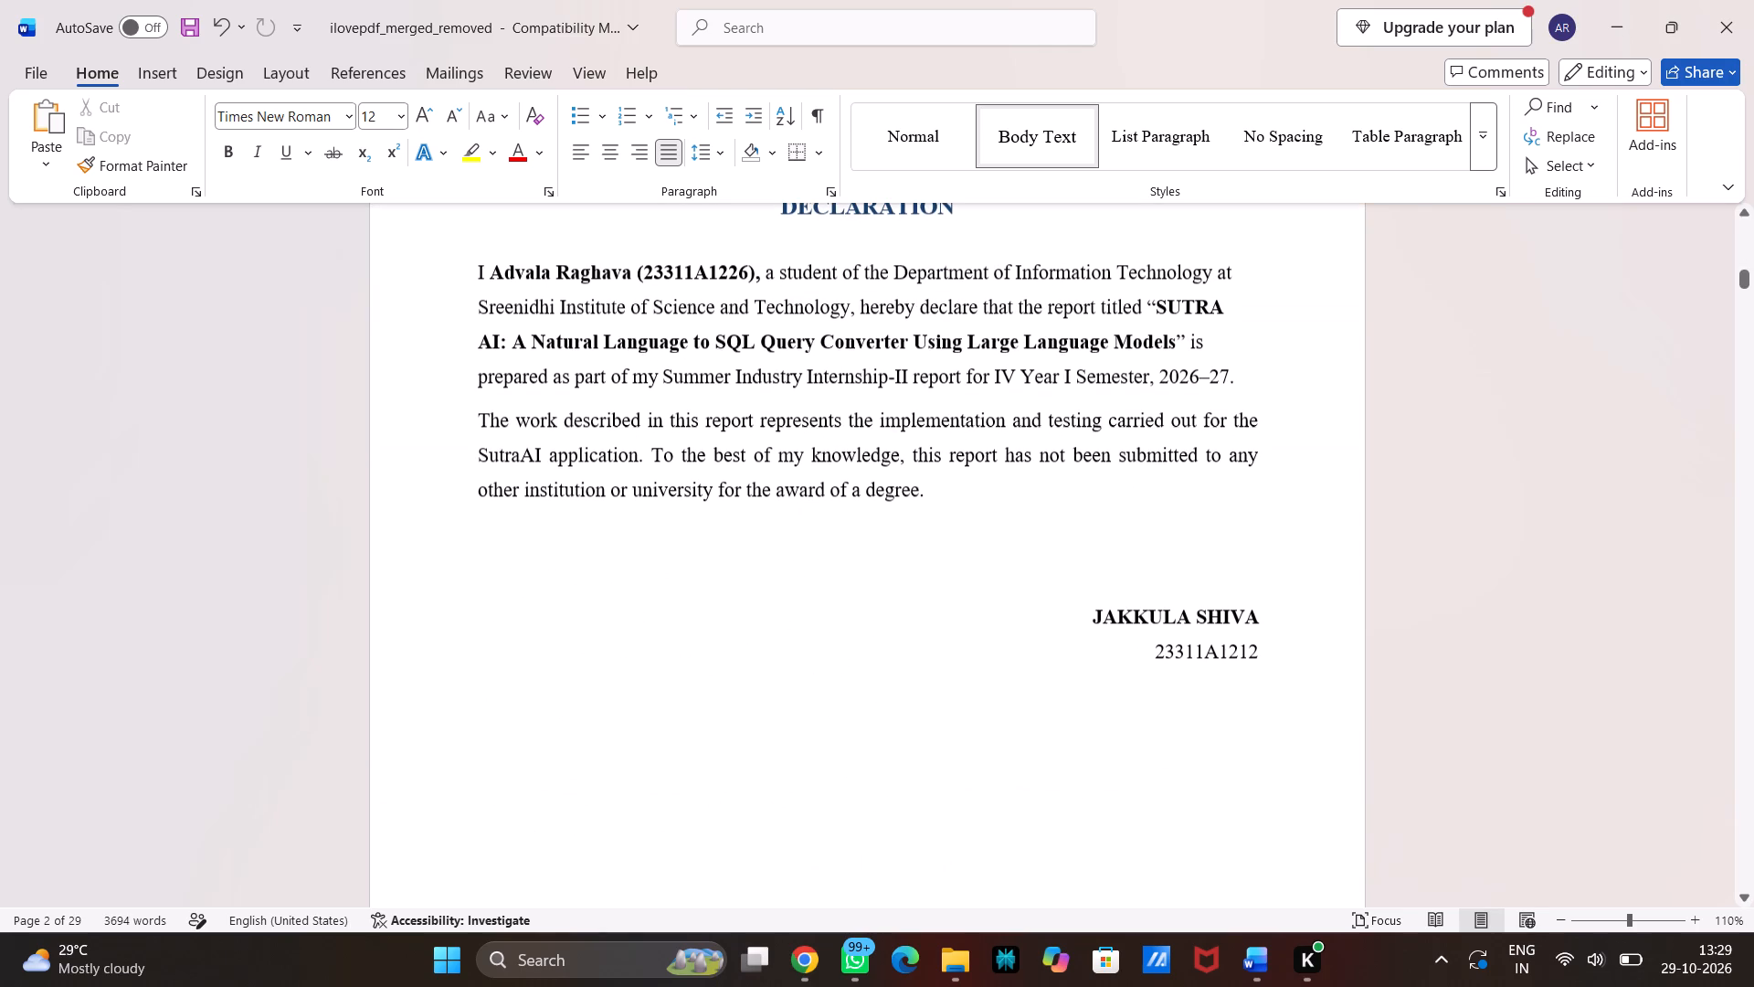
{"action": "left_click", "coordinate": [1158, 308]}
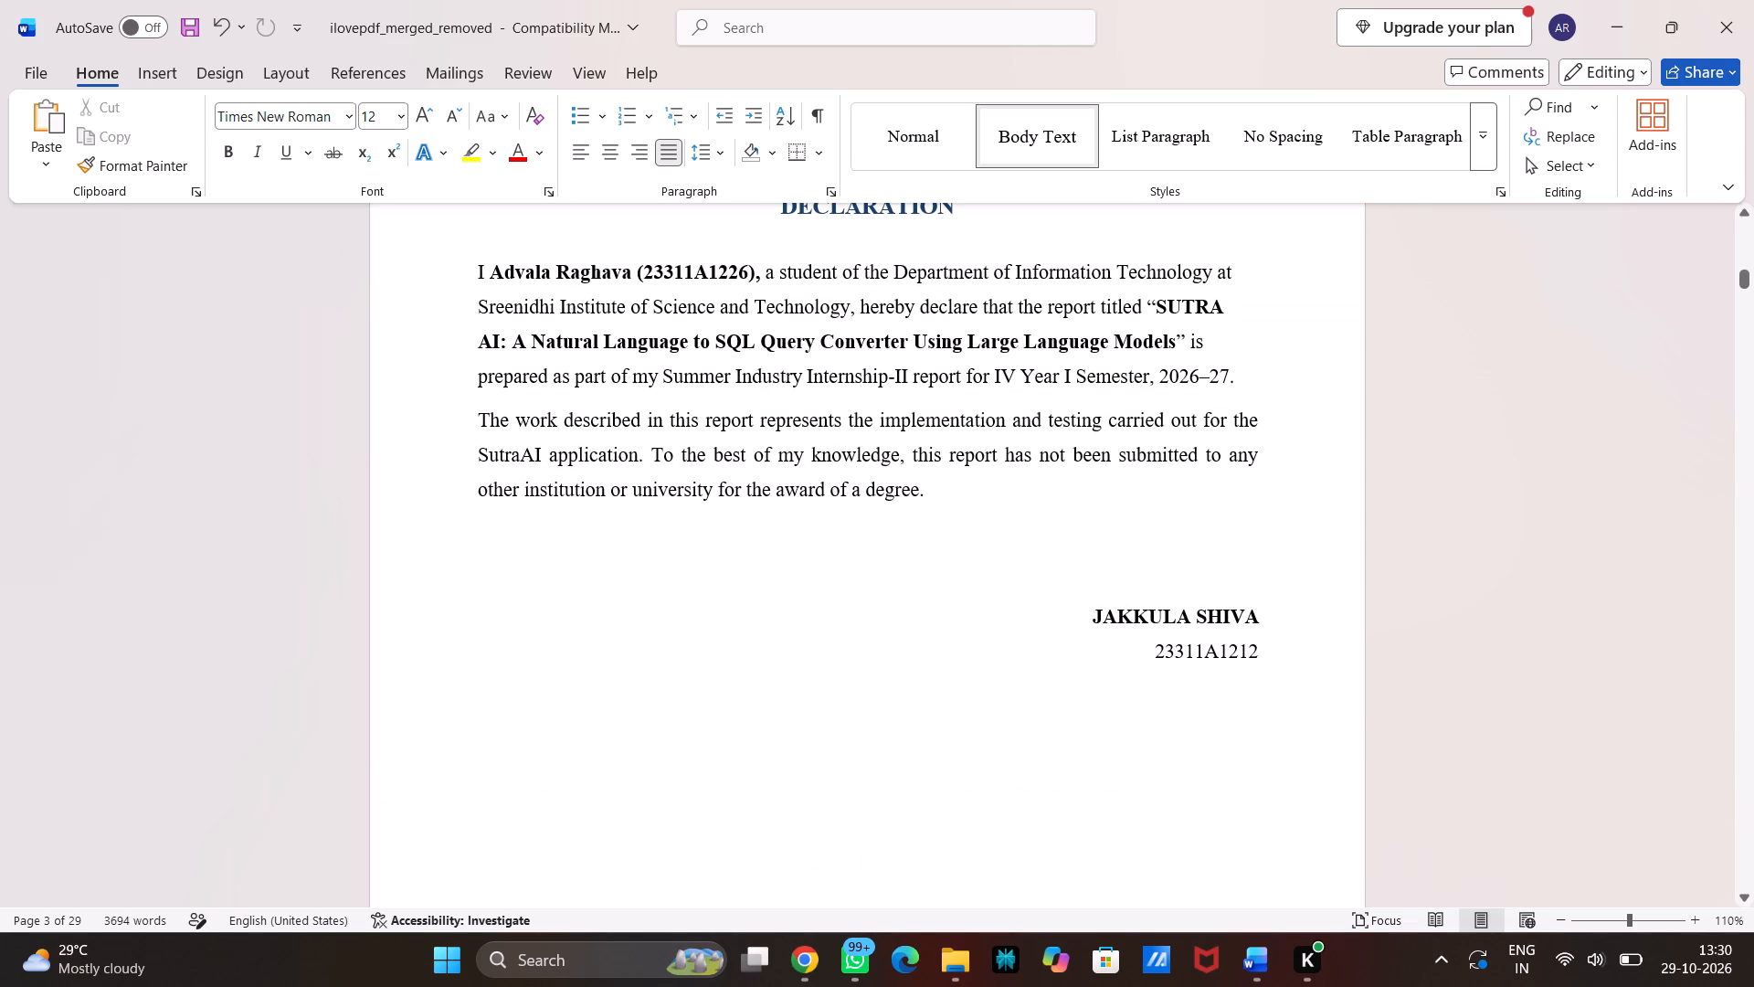
{"action": "left_click_drag", "start_coordinate": [1158, 308], "coordinate": [1178, 333]}
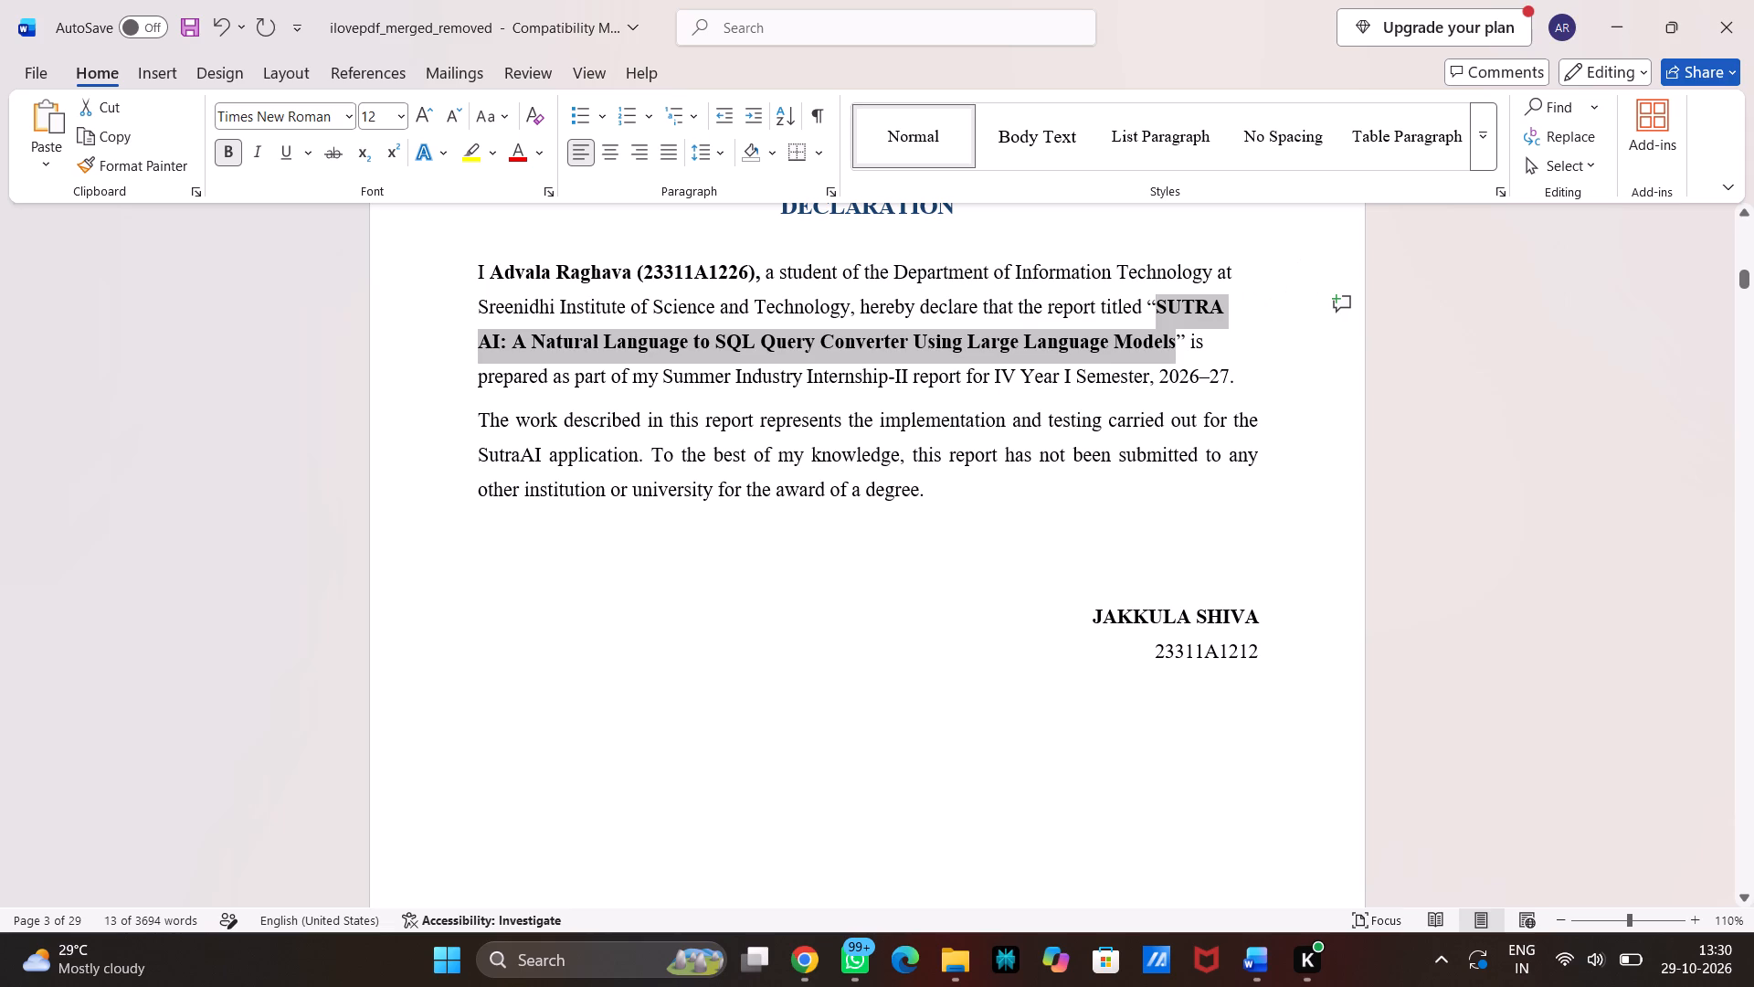
{"action": "key", "text": "ctrl+v"}
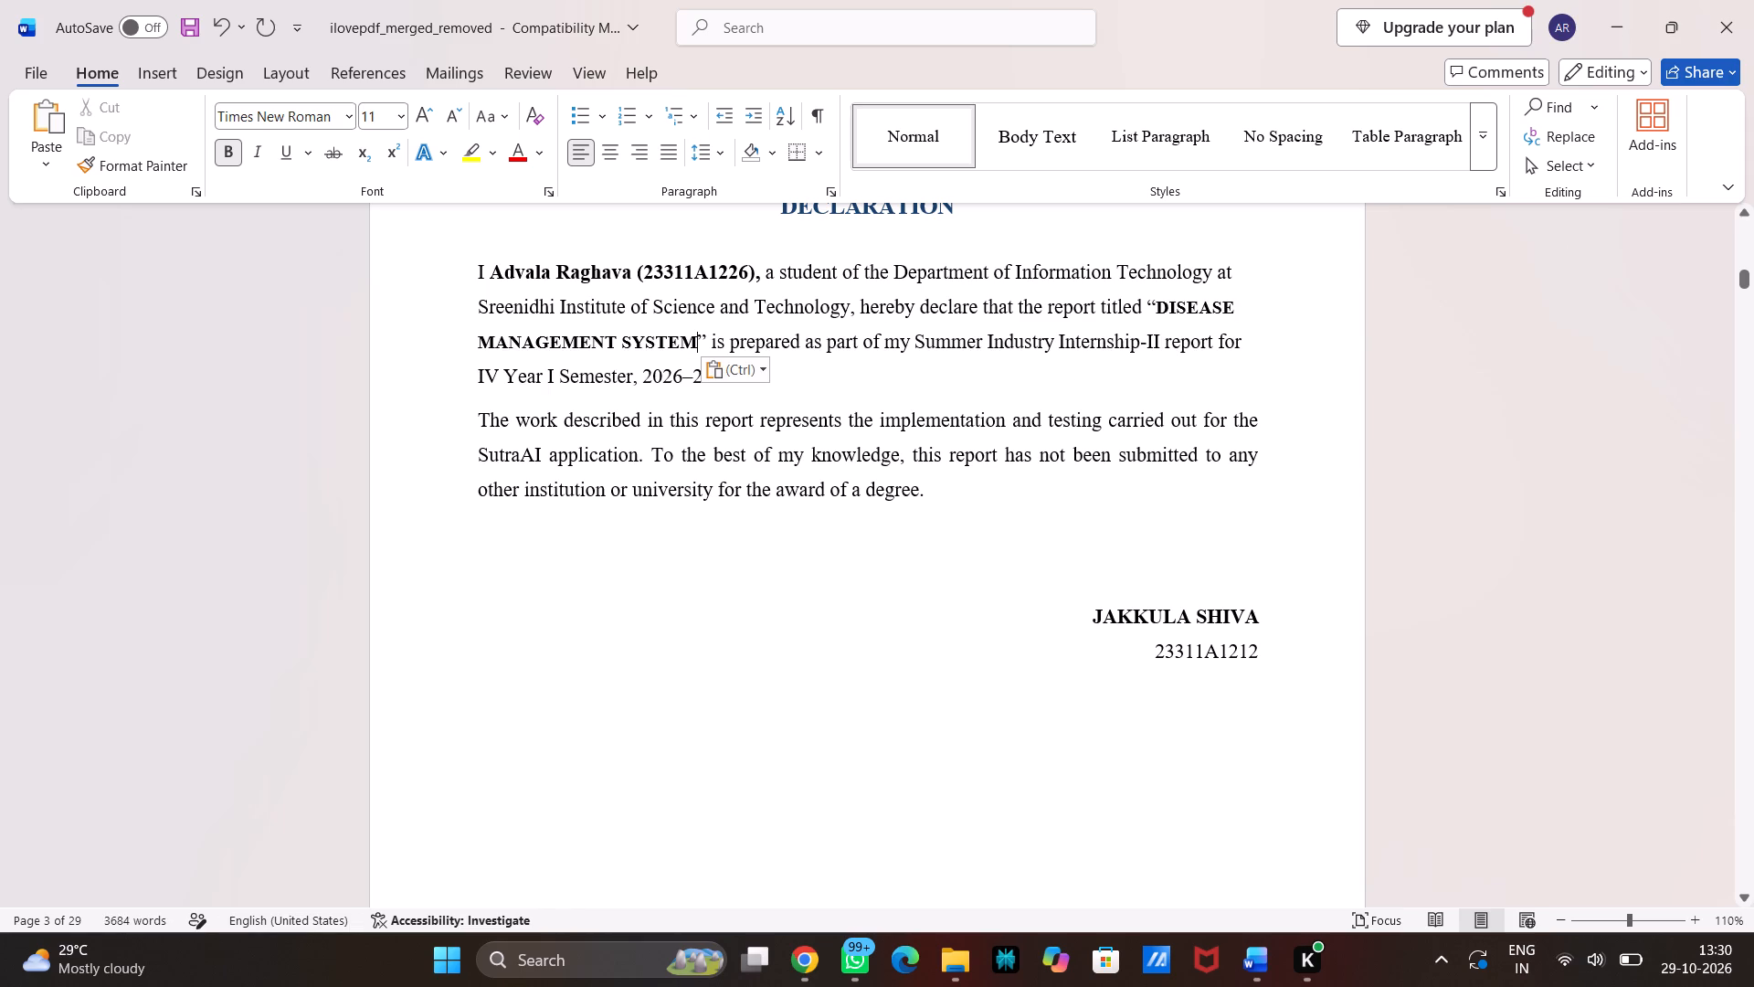
{"action": "left_click", "coordinate": [923, 384]}
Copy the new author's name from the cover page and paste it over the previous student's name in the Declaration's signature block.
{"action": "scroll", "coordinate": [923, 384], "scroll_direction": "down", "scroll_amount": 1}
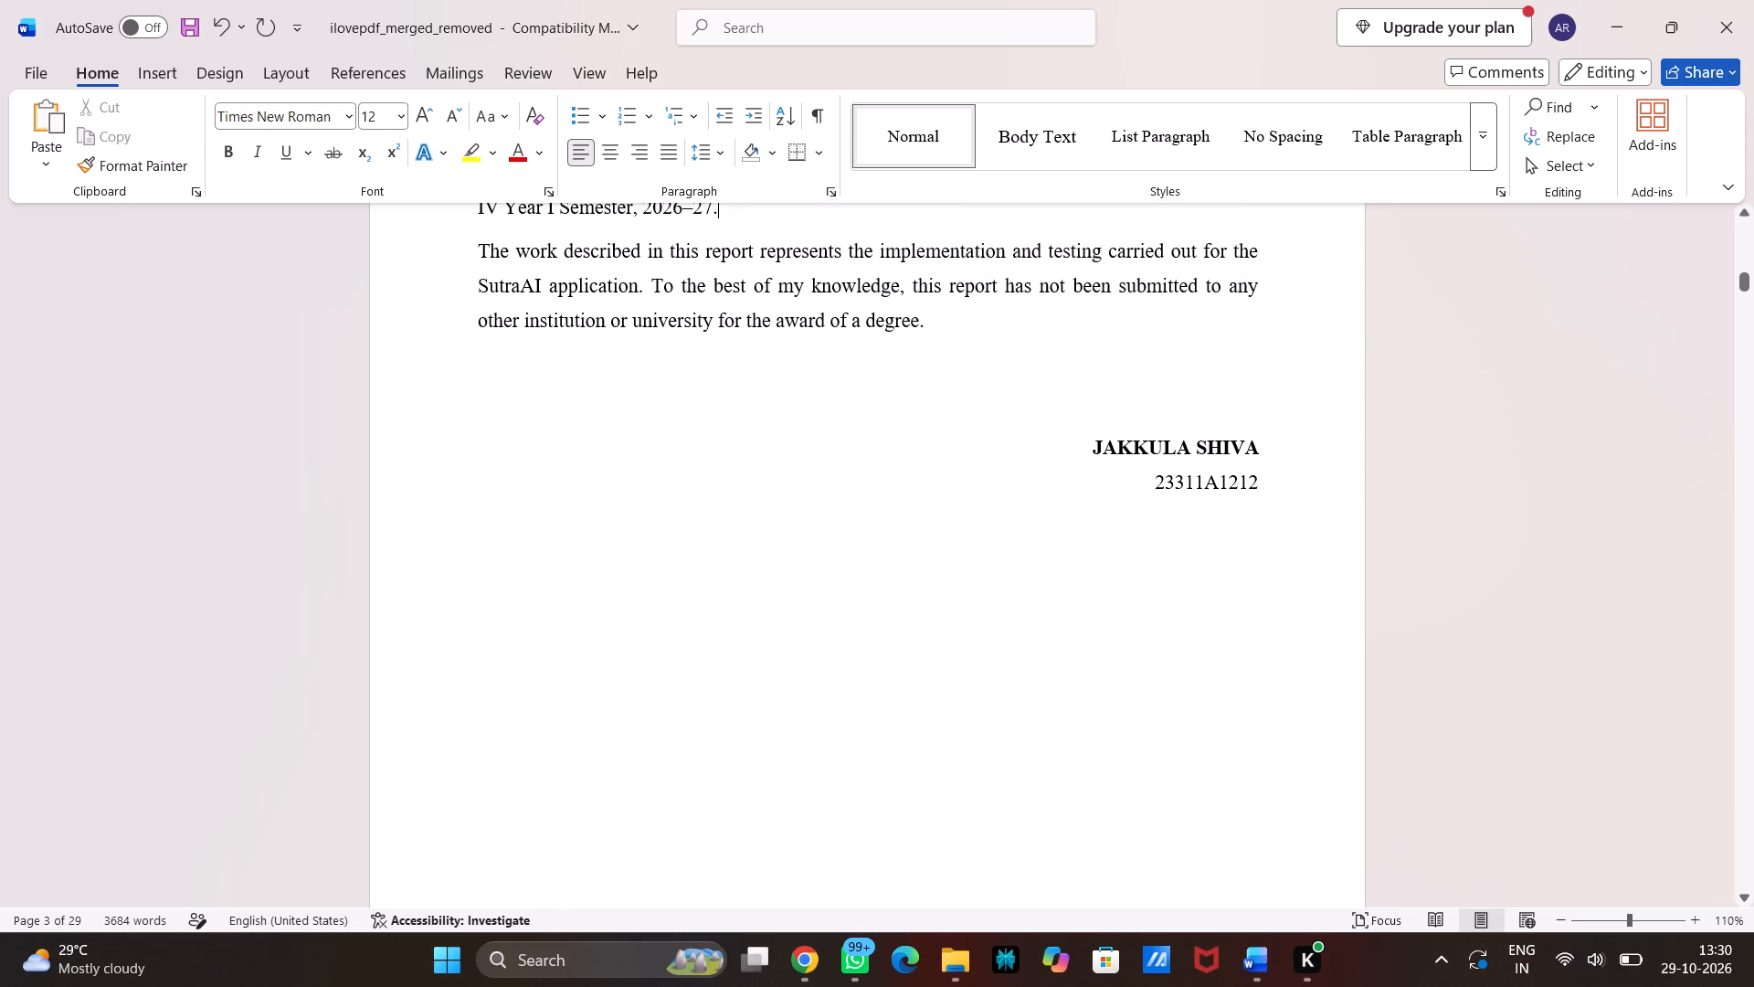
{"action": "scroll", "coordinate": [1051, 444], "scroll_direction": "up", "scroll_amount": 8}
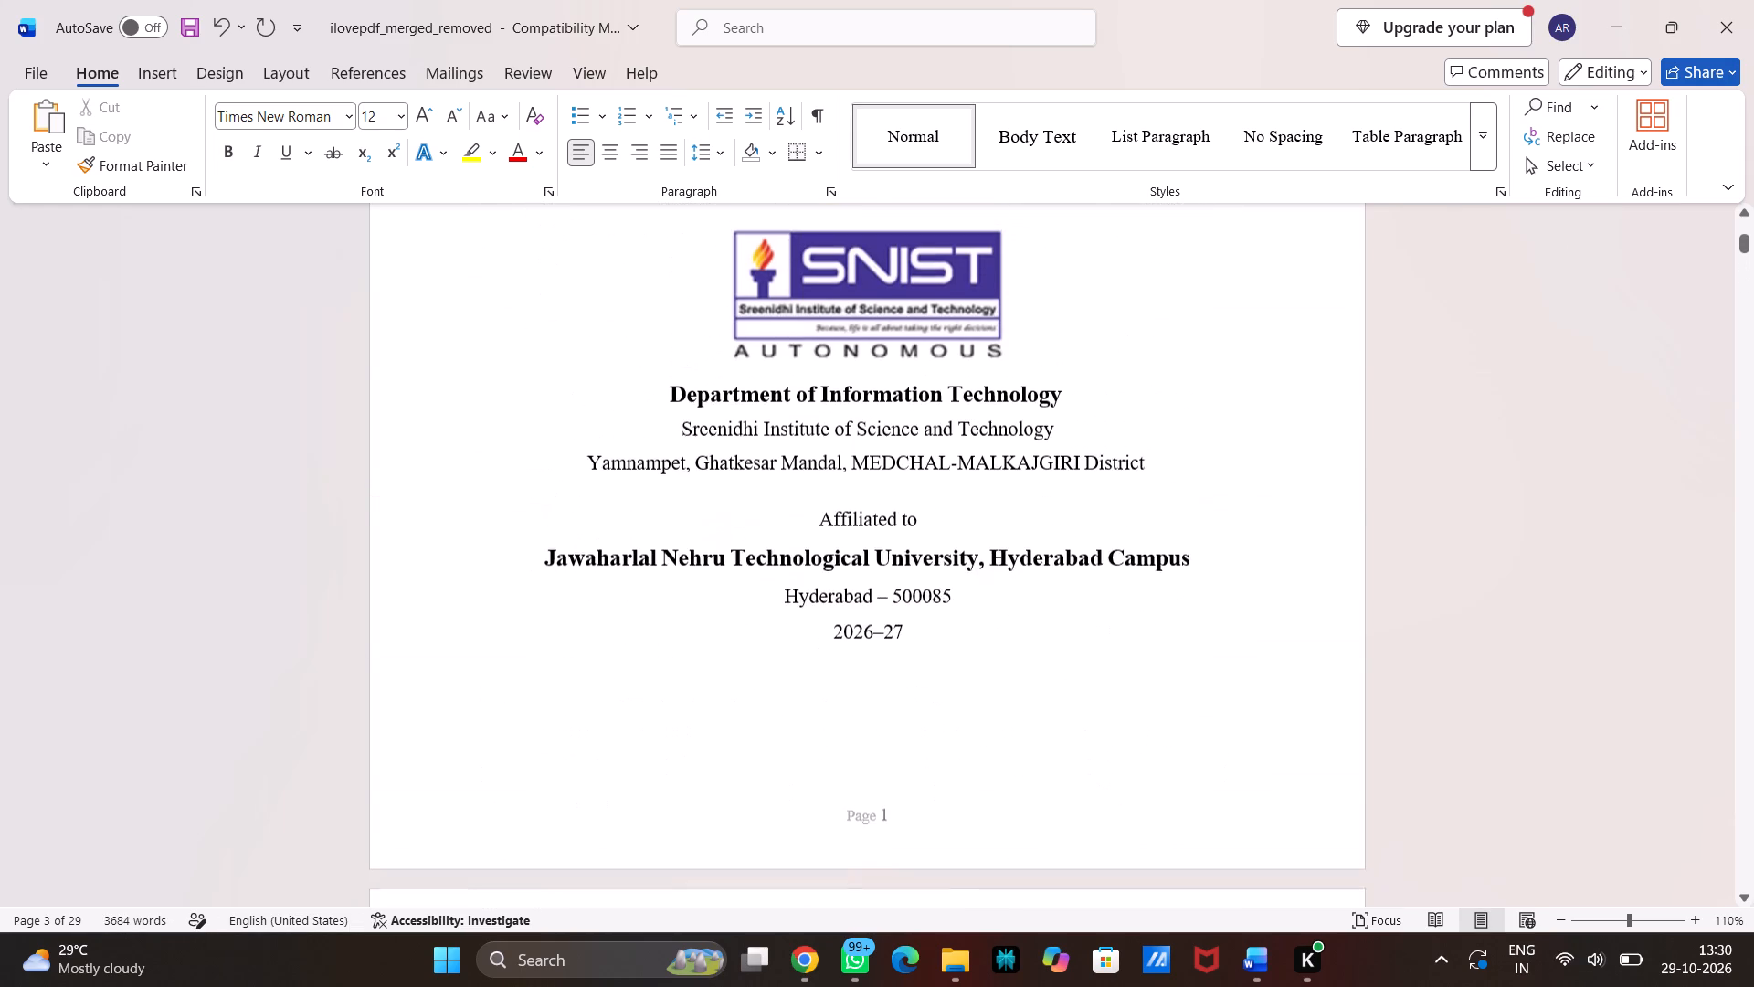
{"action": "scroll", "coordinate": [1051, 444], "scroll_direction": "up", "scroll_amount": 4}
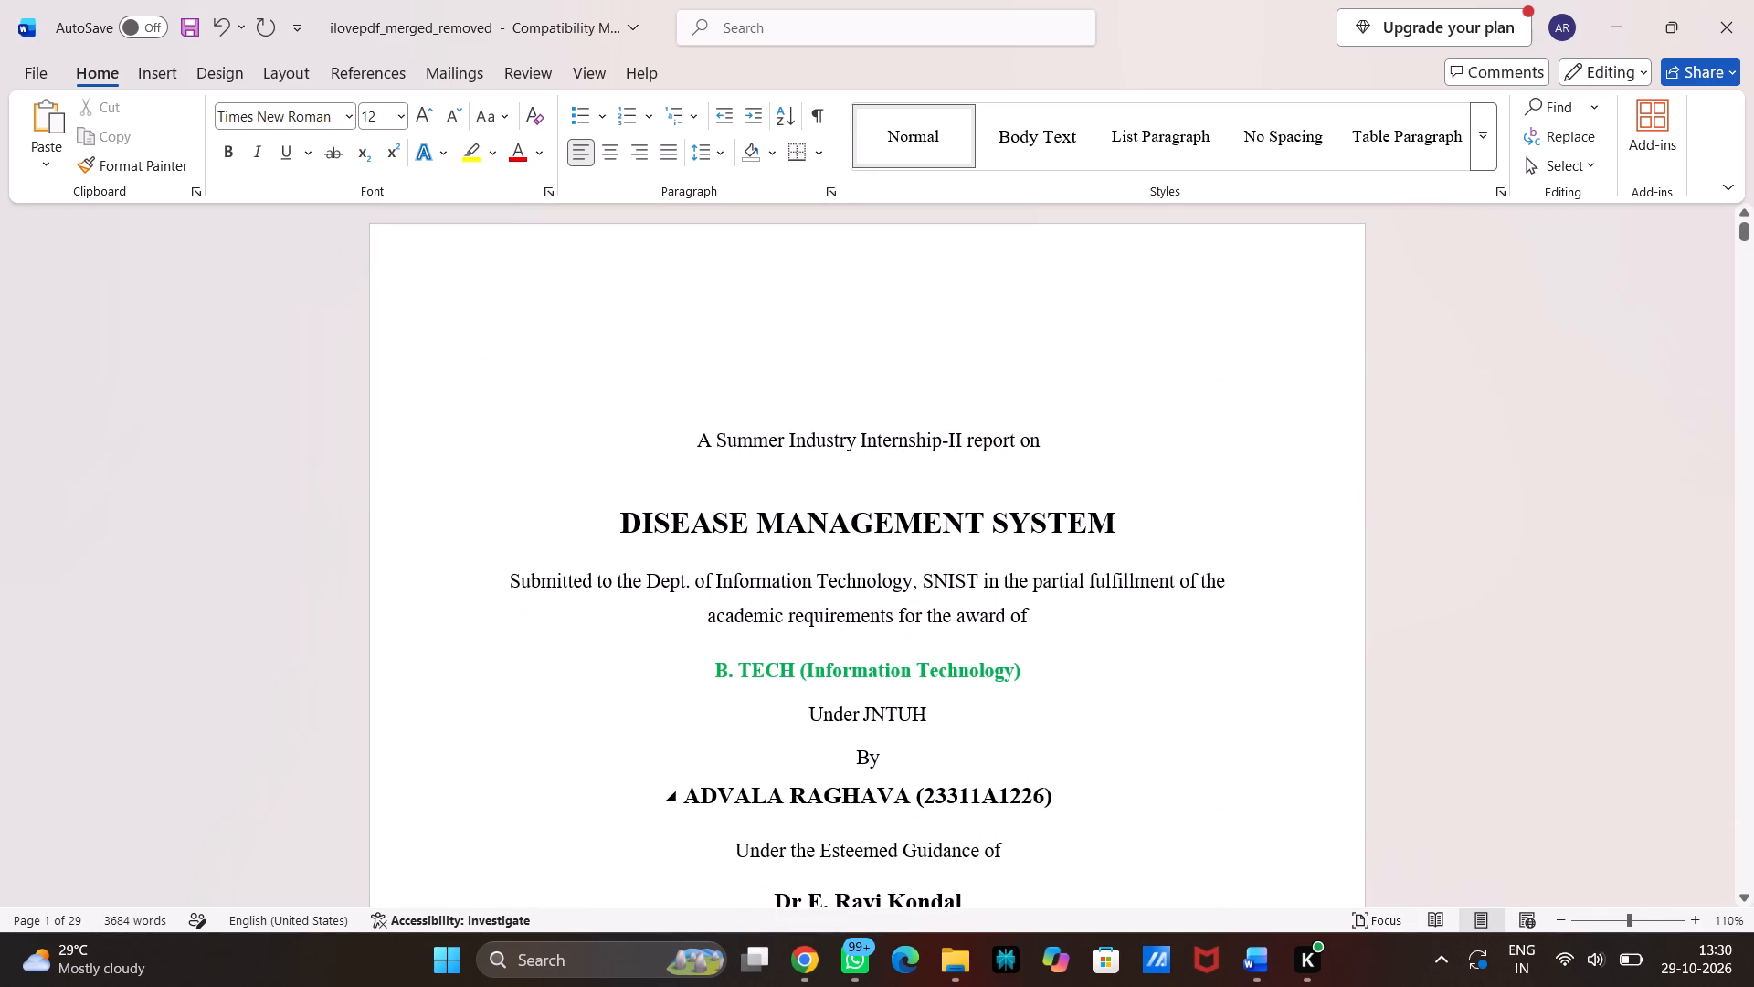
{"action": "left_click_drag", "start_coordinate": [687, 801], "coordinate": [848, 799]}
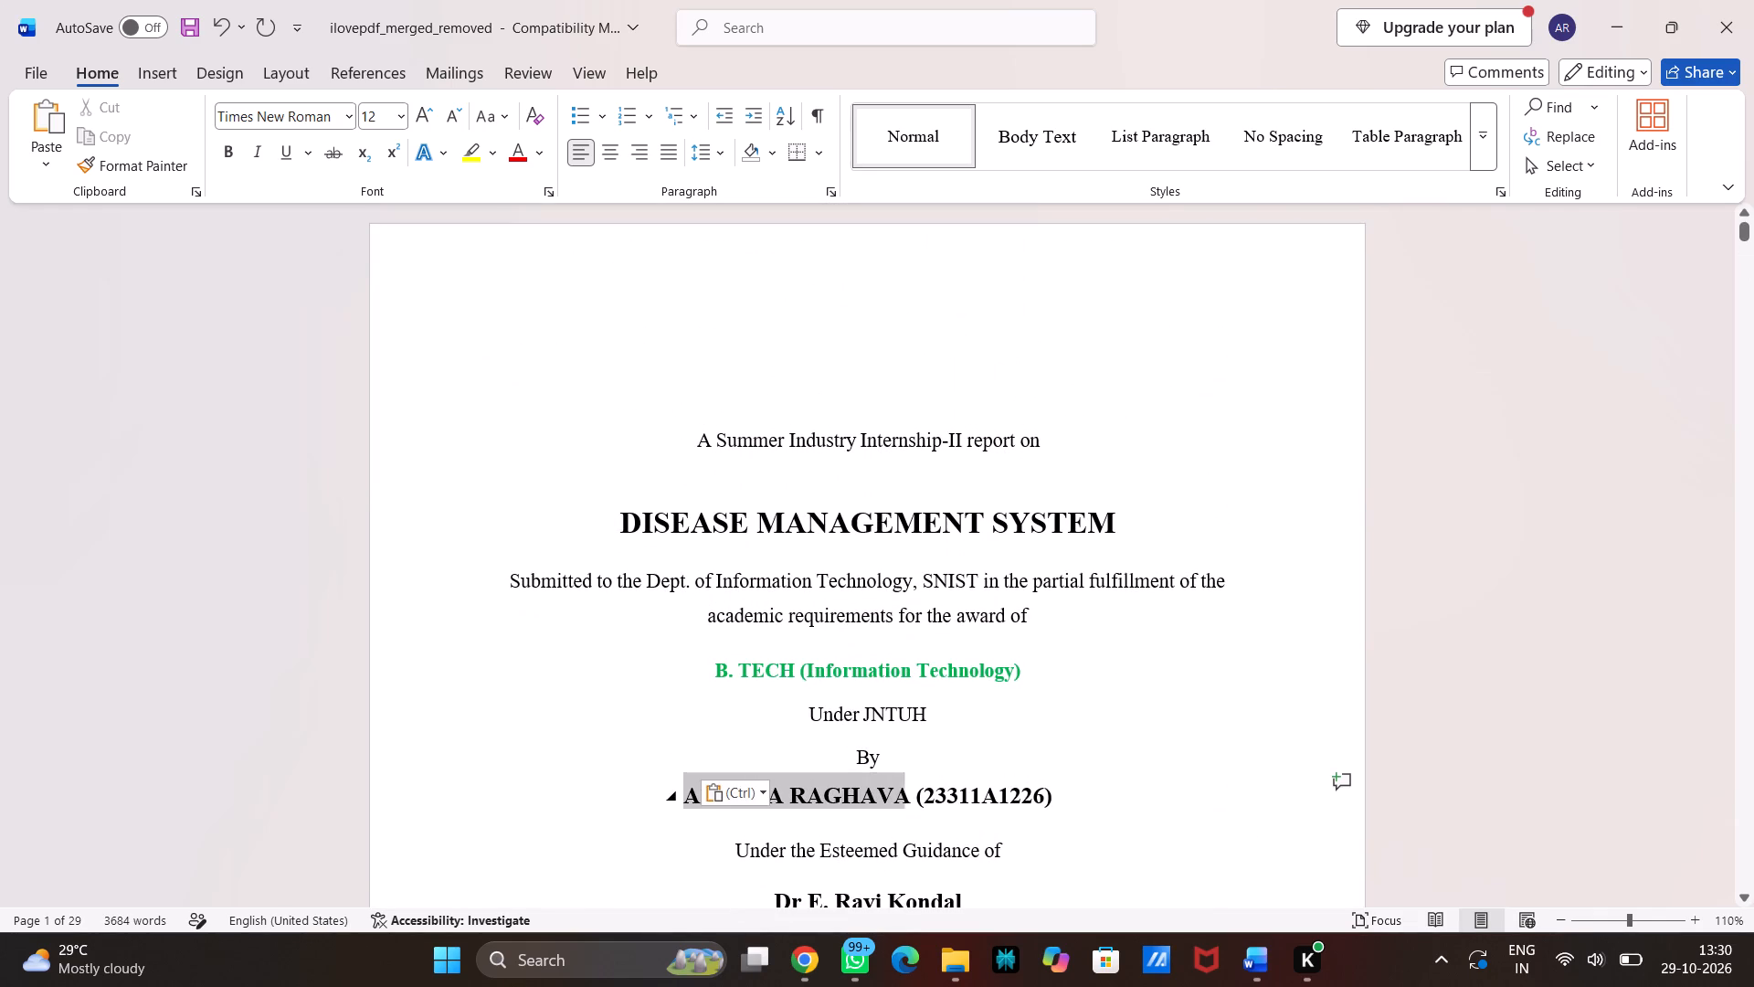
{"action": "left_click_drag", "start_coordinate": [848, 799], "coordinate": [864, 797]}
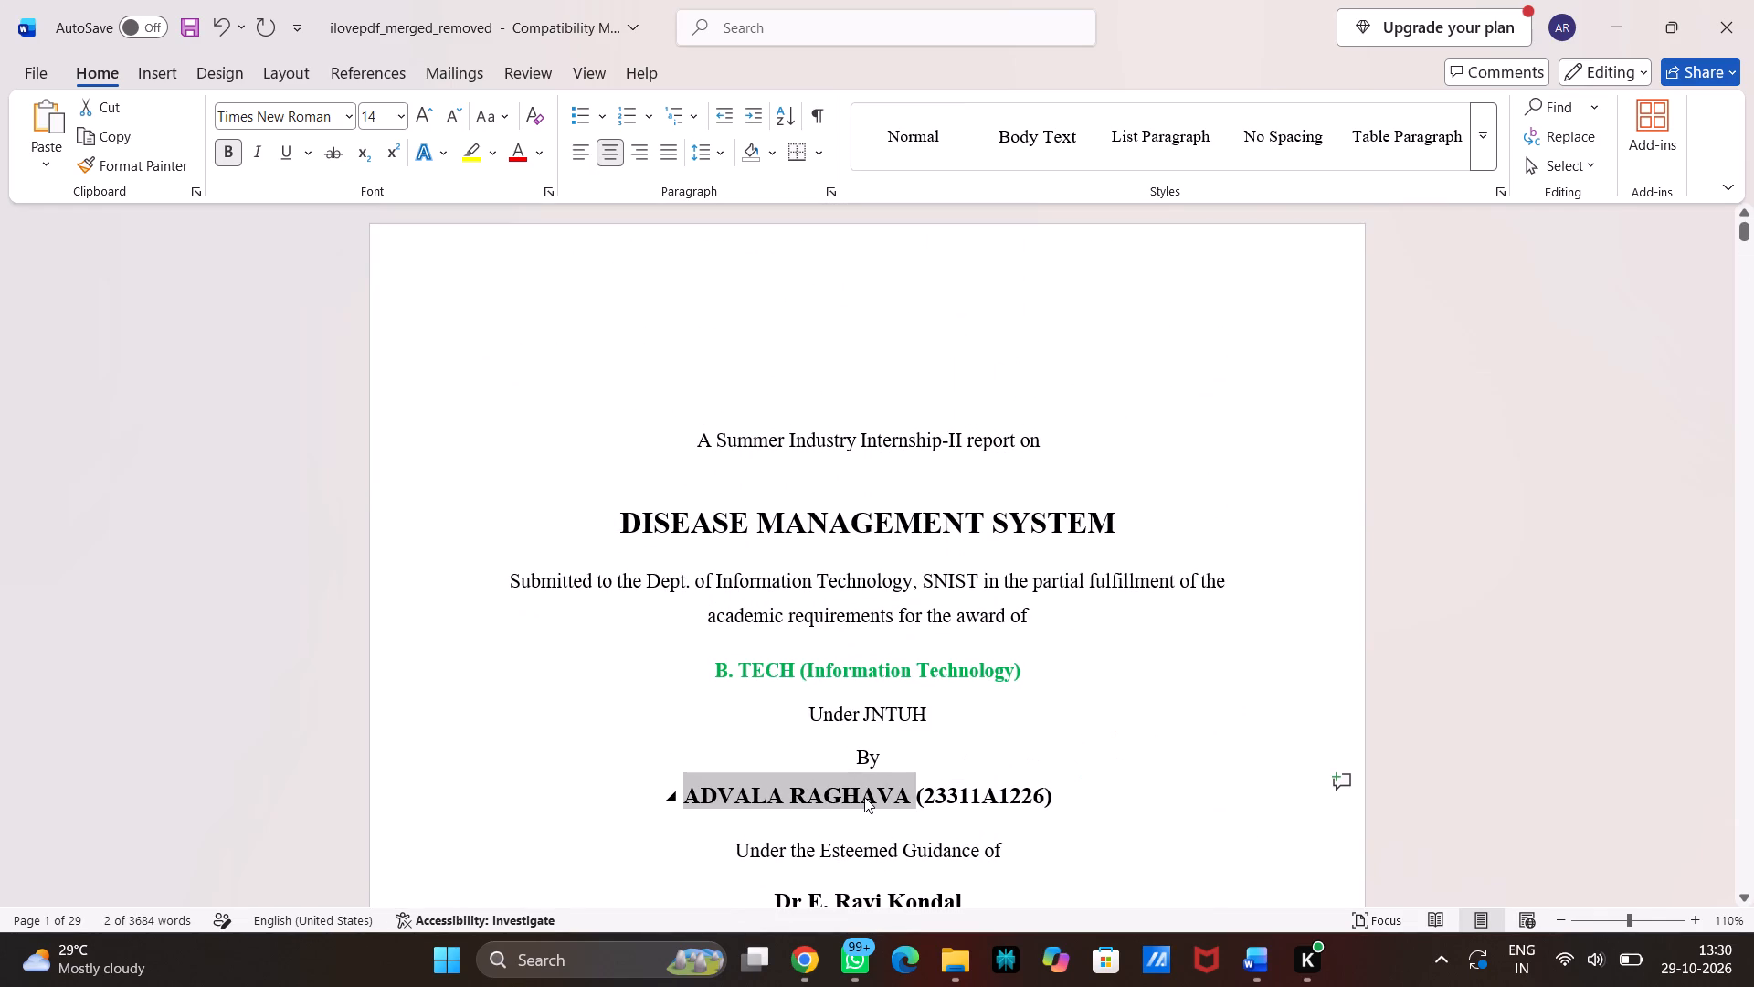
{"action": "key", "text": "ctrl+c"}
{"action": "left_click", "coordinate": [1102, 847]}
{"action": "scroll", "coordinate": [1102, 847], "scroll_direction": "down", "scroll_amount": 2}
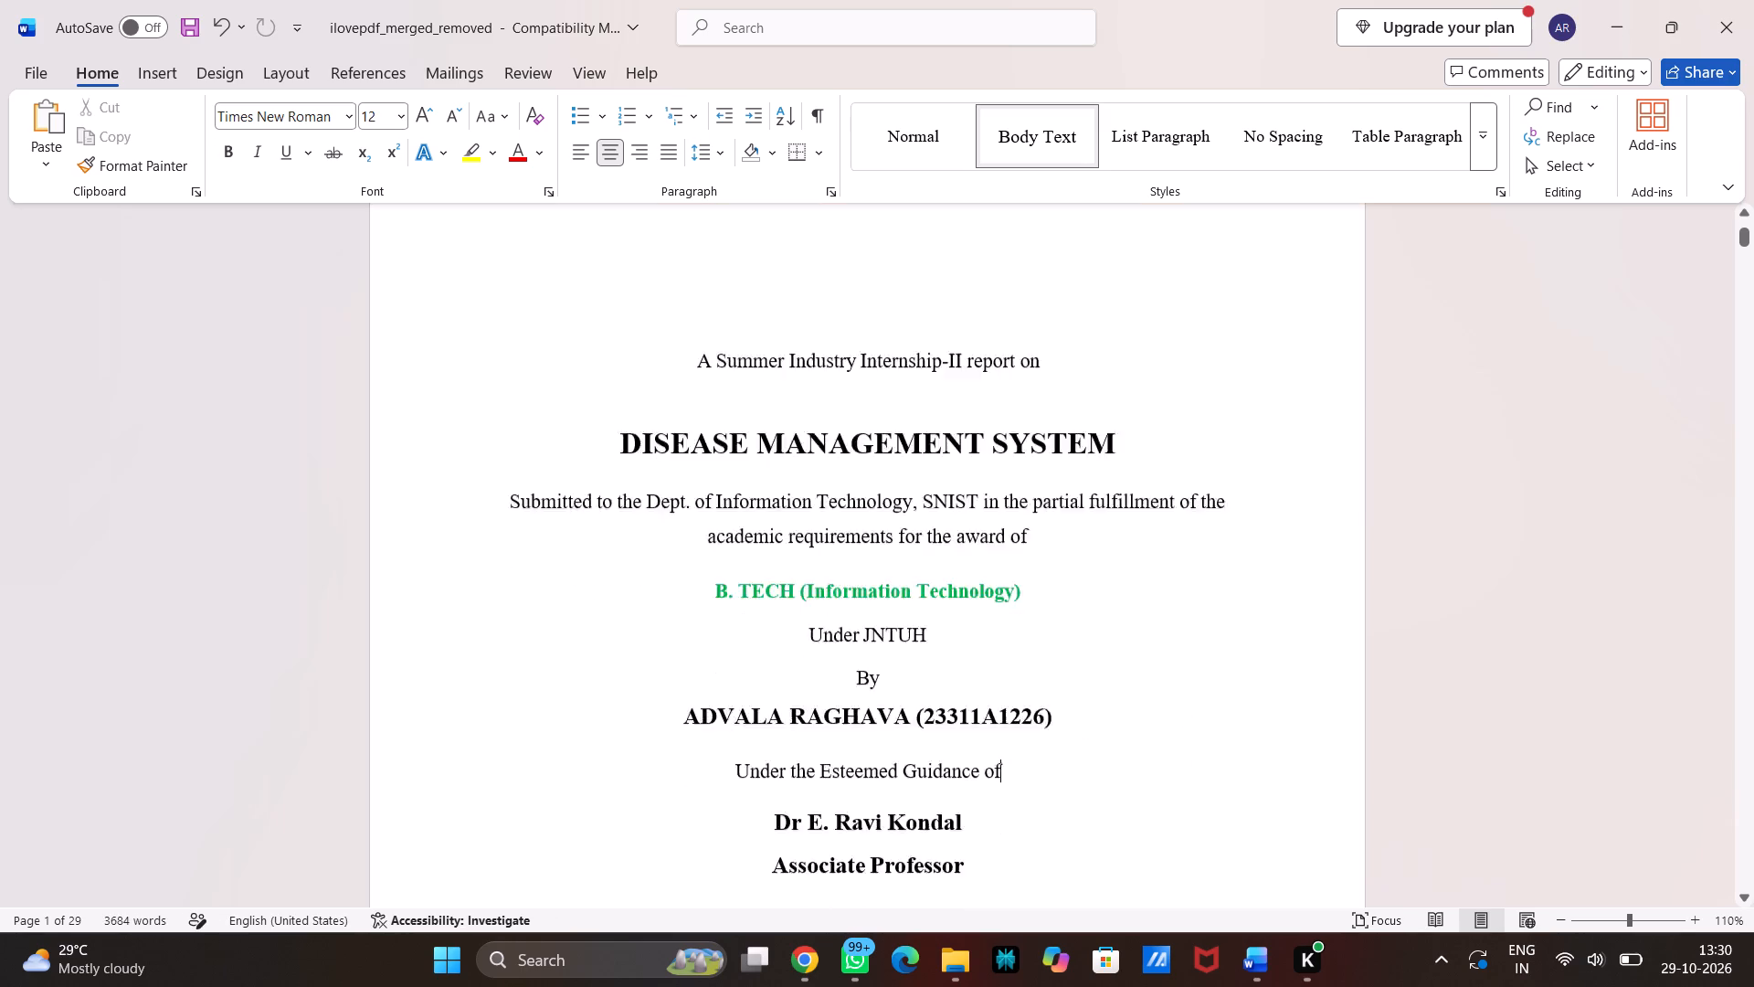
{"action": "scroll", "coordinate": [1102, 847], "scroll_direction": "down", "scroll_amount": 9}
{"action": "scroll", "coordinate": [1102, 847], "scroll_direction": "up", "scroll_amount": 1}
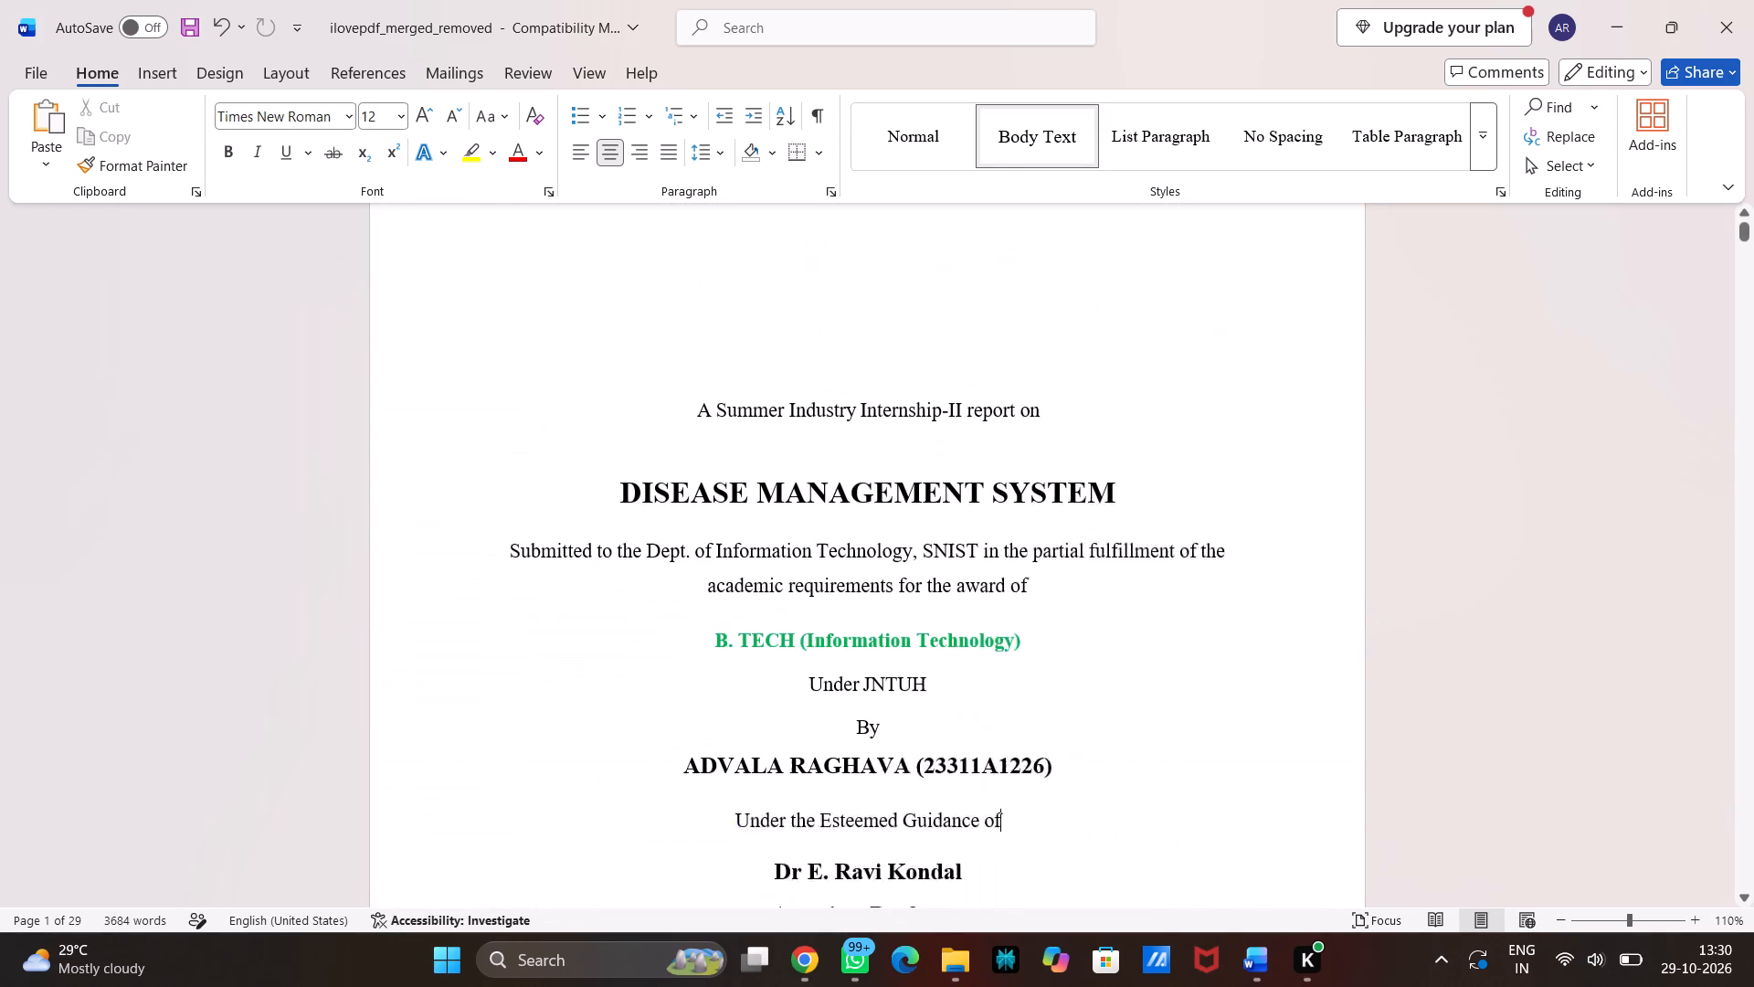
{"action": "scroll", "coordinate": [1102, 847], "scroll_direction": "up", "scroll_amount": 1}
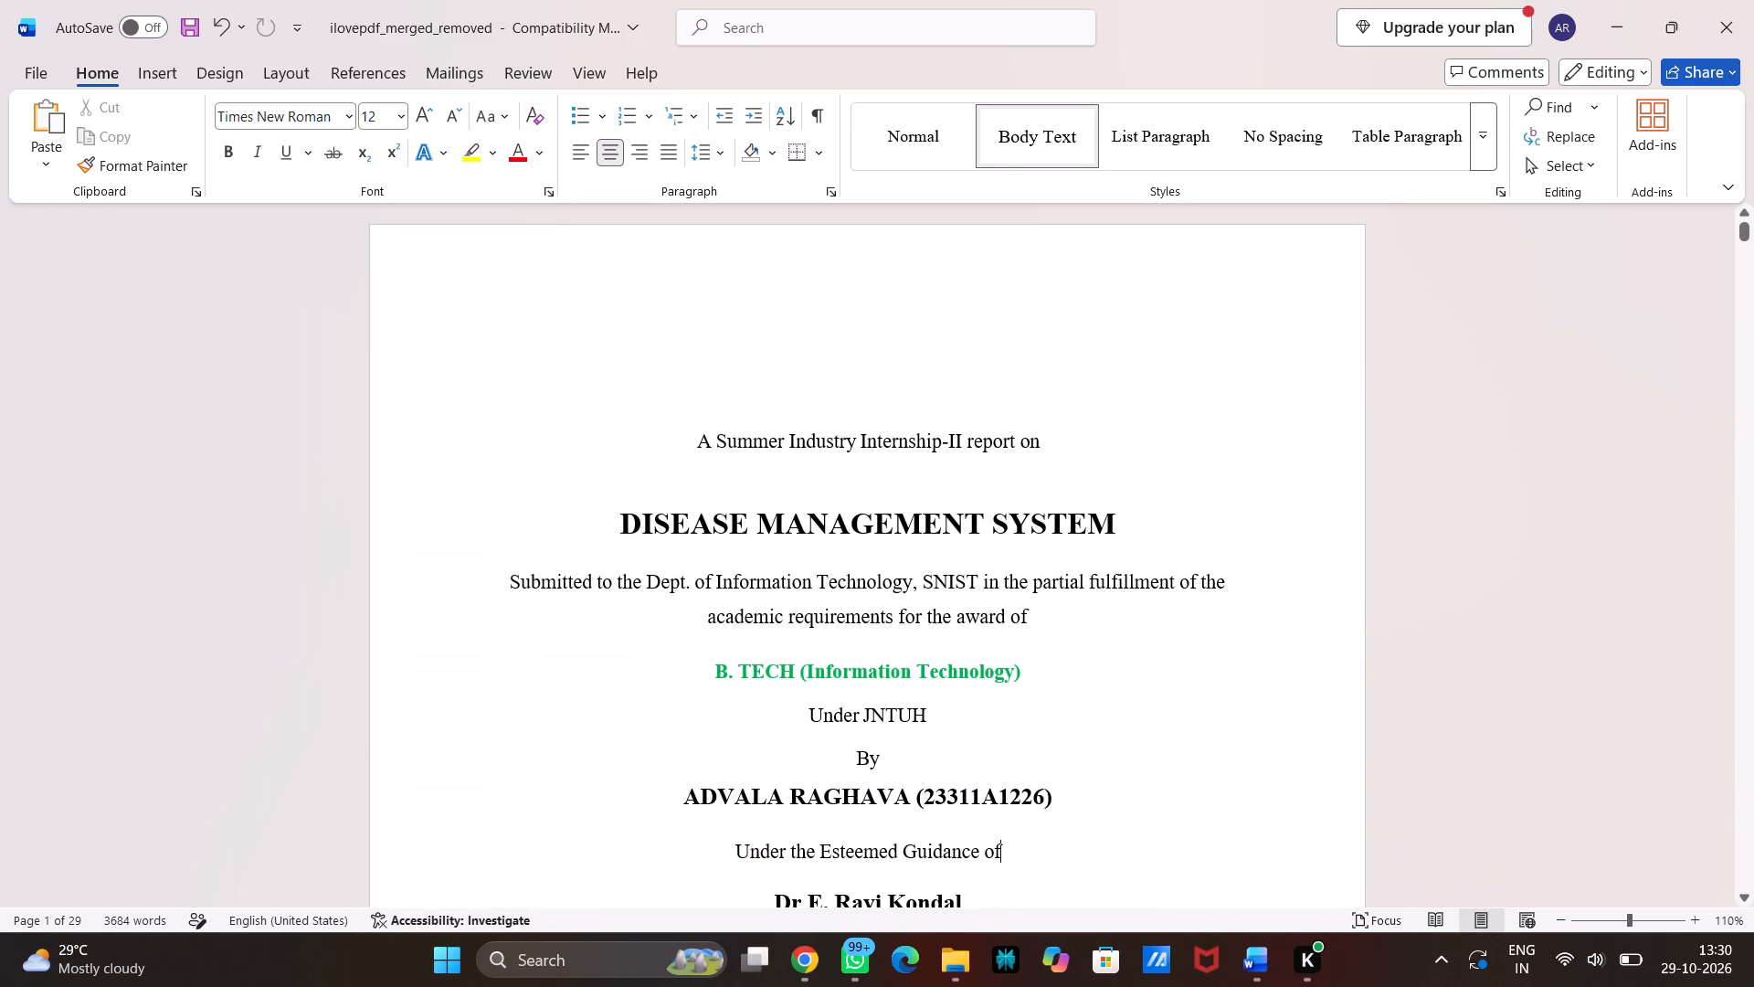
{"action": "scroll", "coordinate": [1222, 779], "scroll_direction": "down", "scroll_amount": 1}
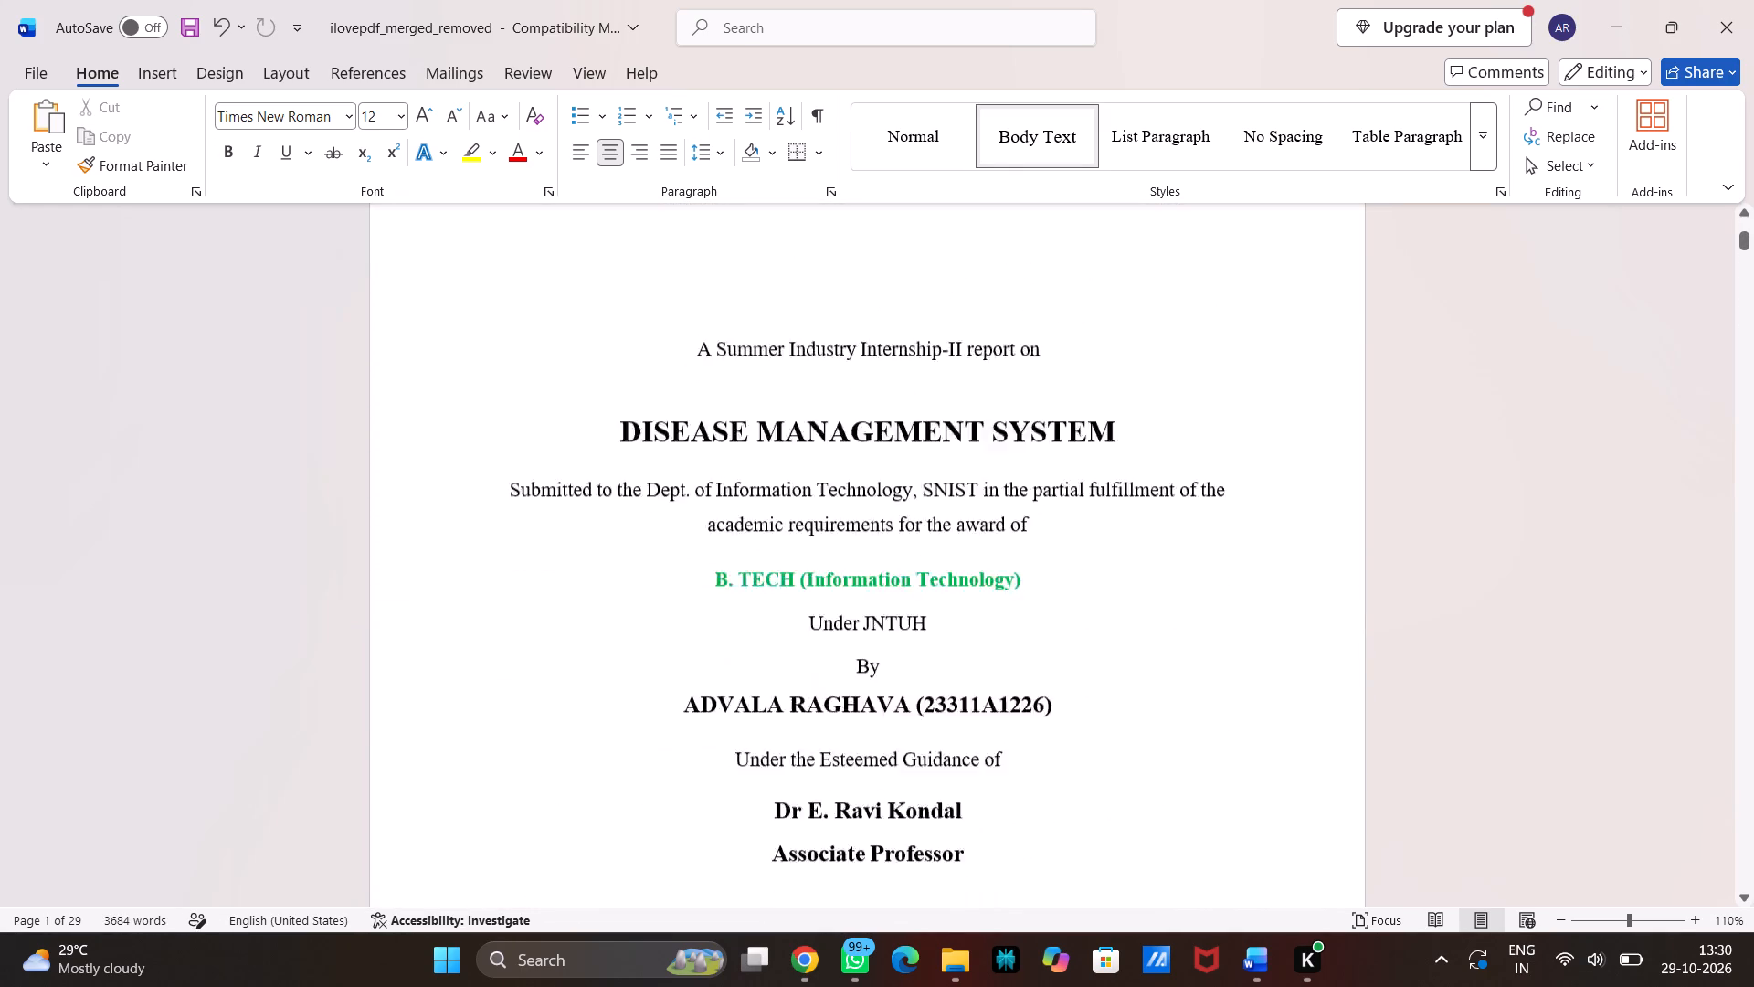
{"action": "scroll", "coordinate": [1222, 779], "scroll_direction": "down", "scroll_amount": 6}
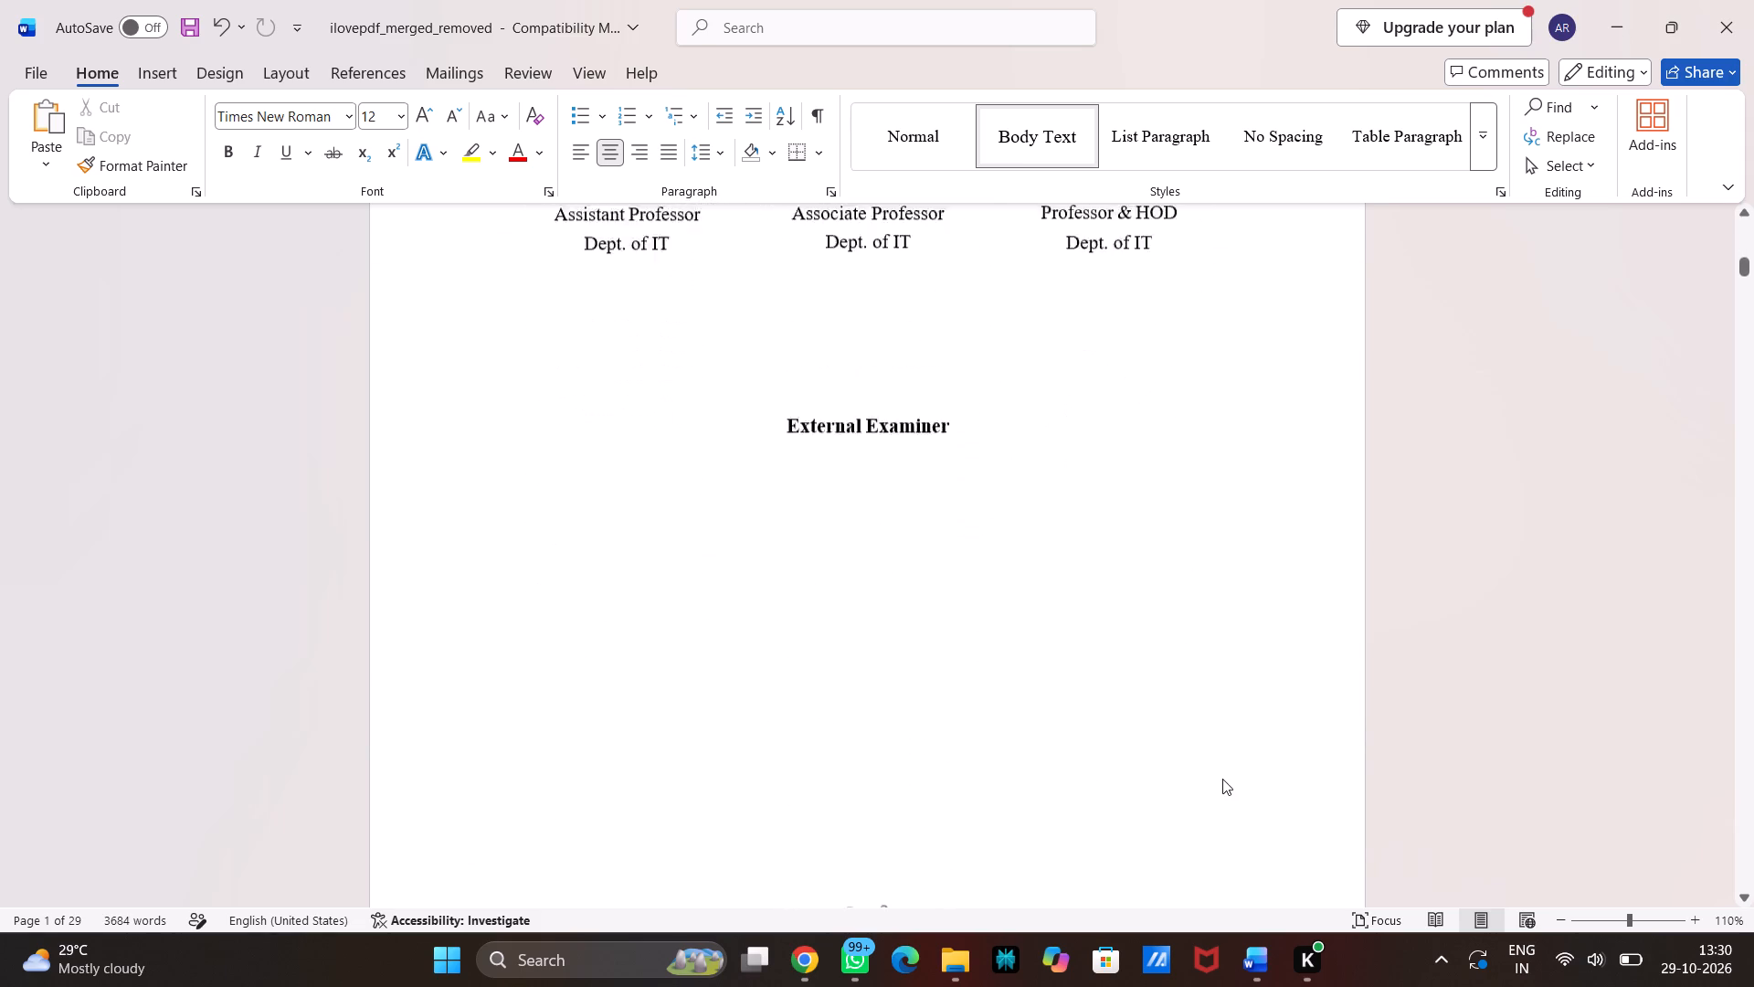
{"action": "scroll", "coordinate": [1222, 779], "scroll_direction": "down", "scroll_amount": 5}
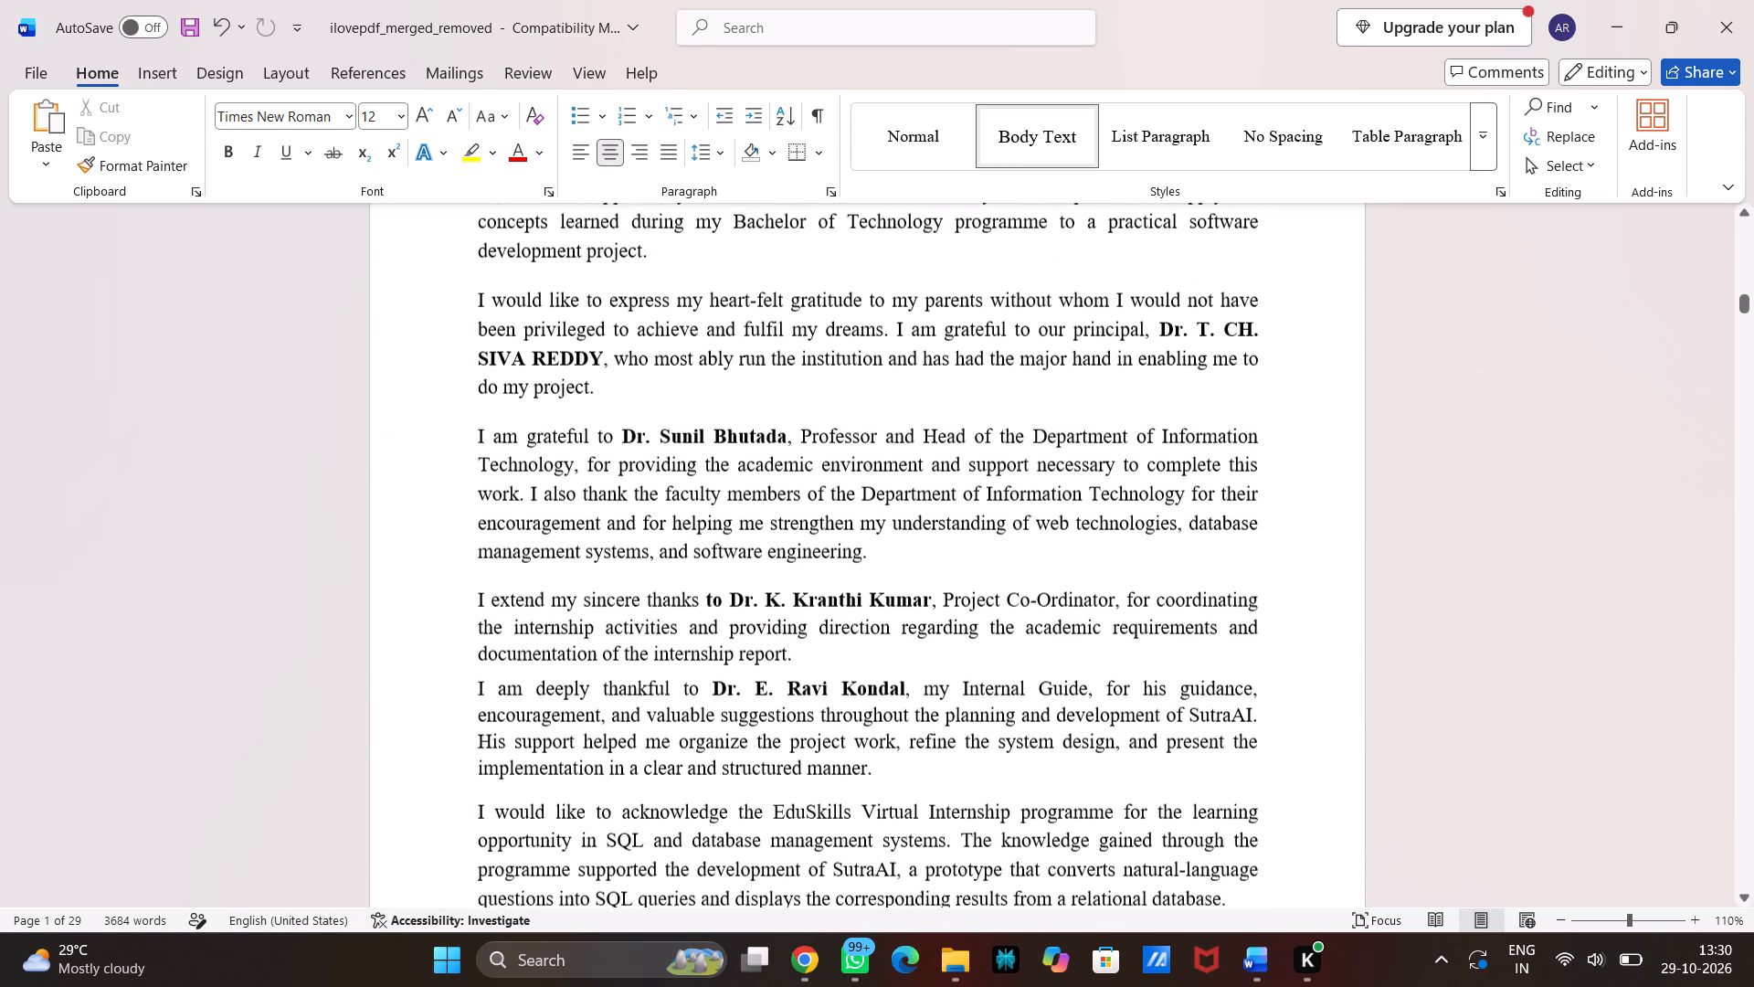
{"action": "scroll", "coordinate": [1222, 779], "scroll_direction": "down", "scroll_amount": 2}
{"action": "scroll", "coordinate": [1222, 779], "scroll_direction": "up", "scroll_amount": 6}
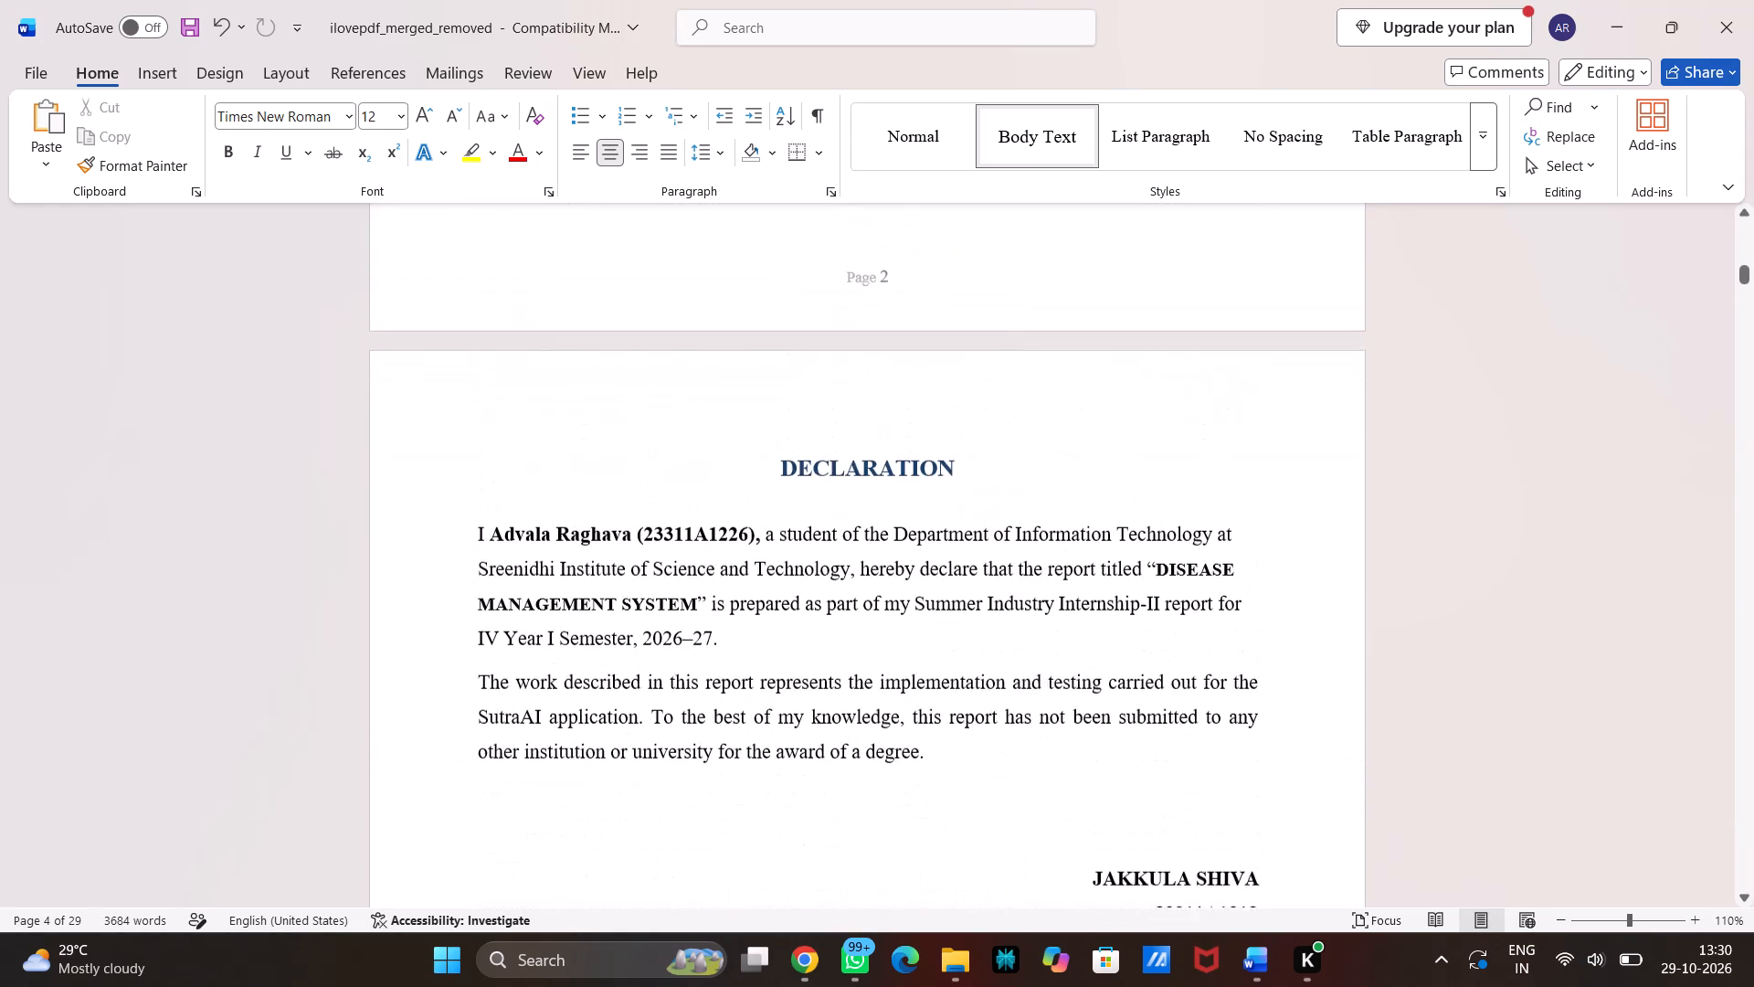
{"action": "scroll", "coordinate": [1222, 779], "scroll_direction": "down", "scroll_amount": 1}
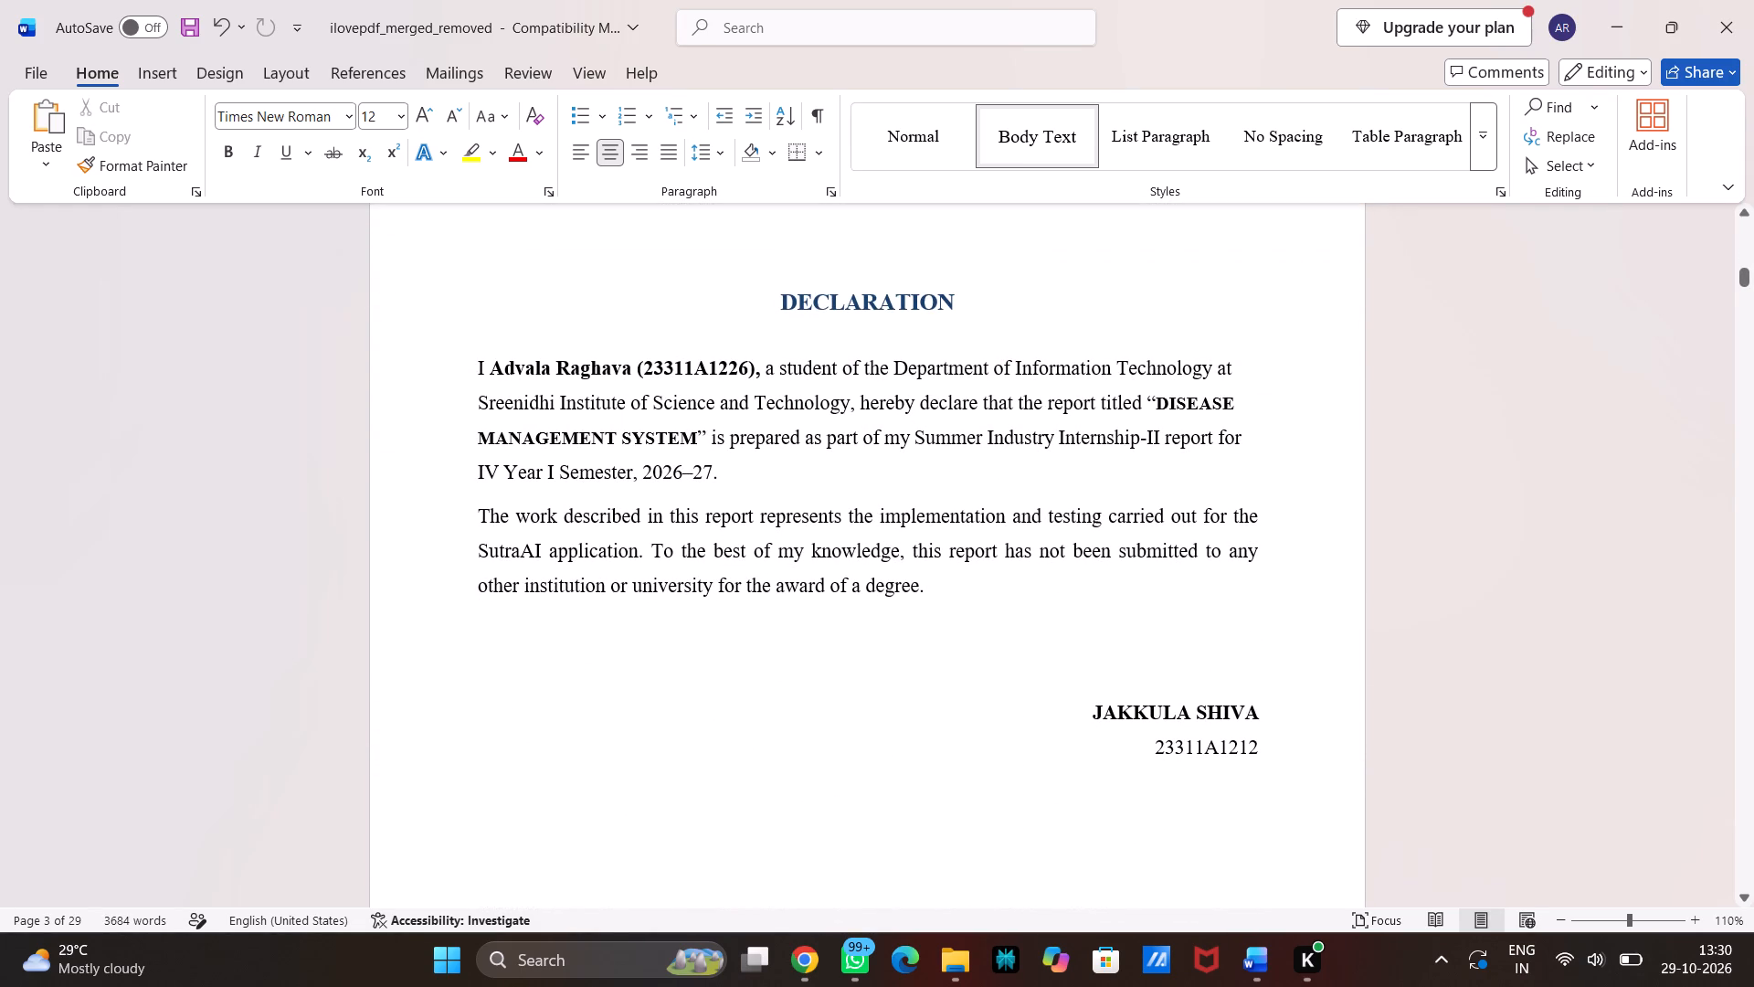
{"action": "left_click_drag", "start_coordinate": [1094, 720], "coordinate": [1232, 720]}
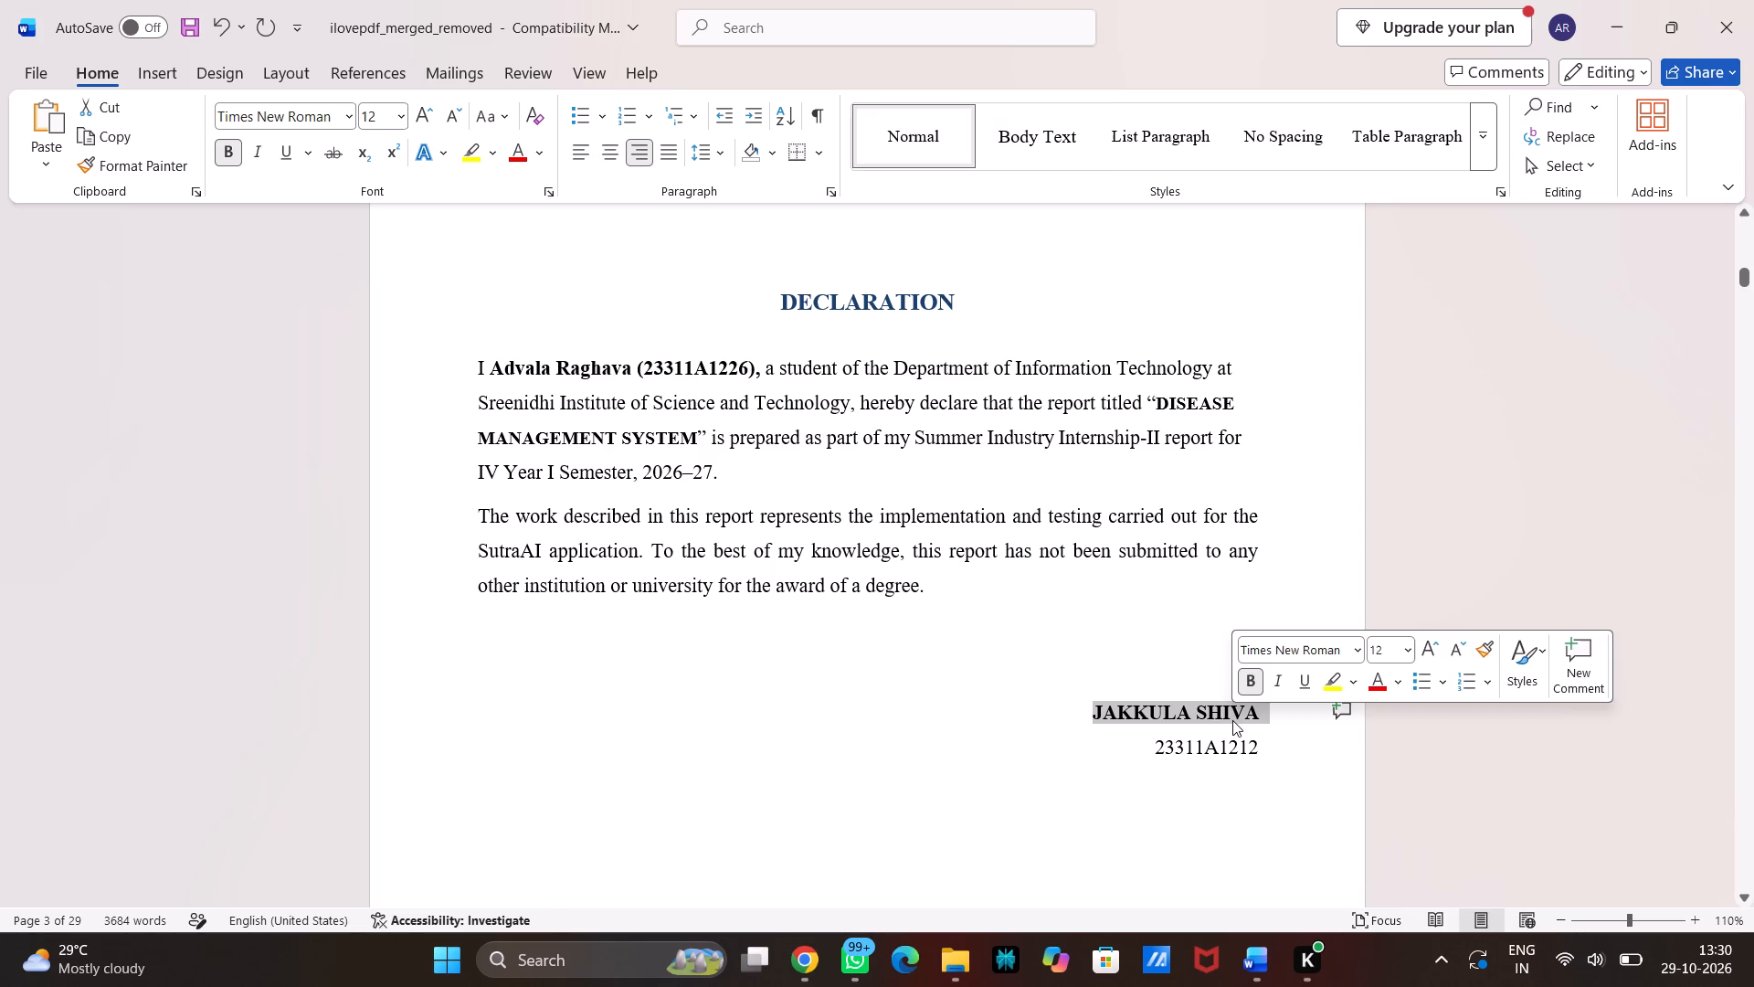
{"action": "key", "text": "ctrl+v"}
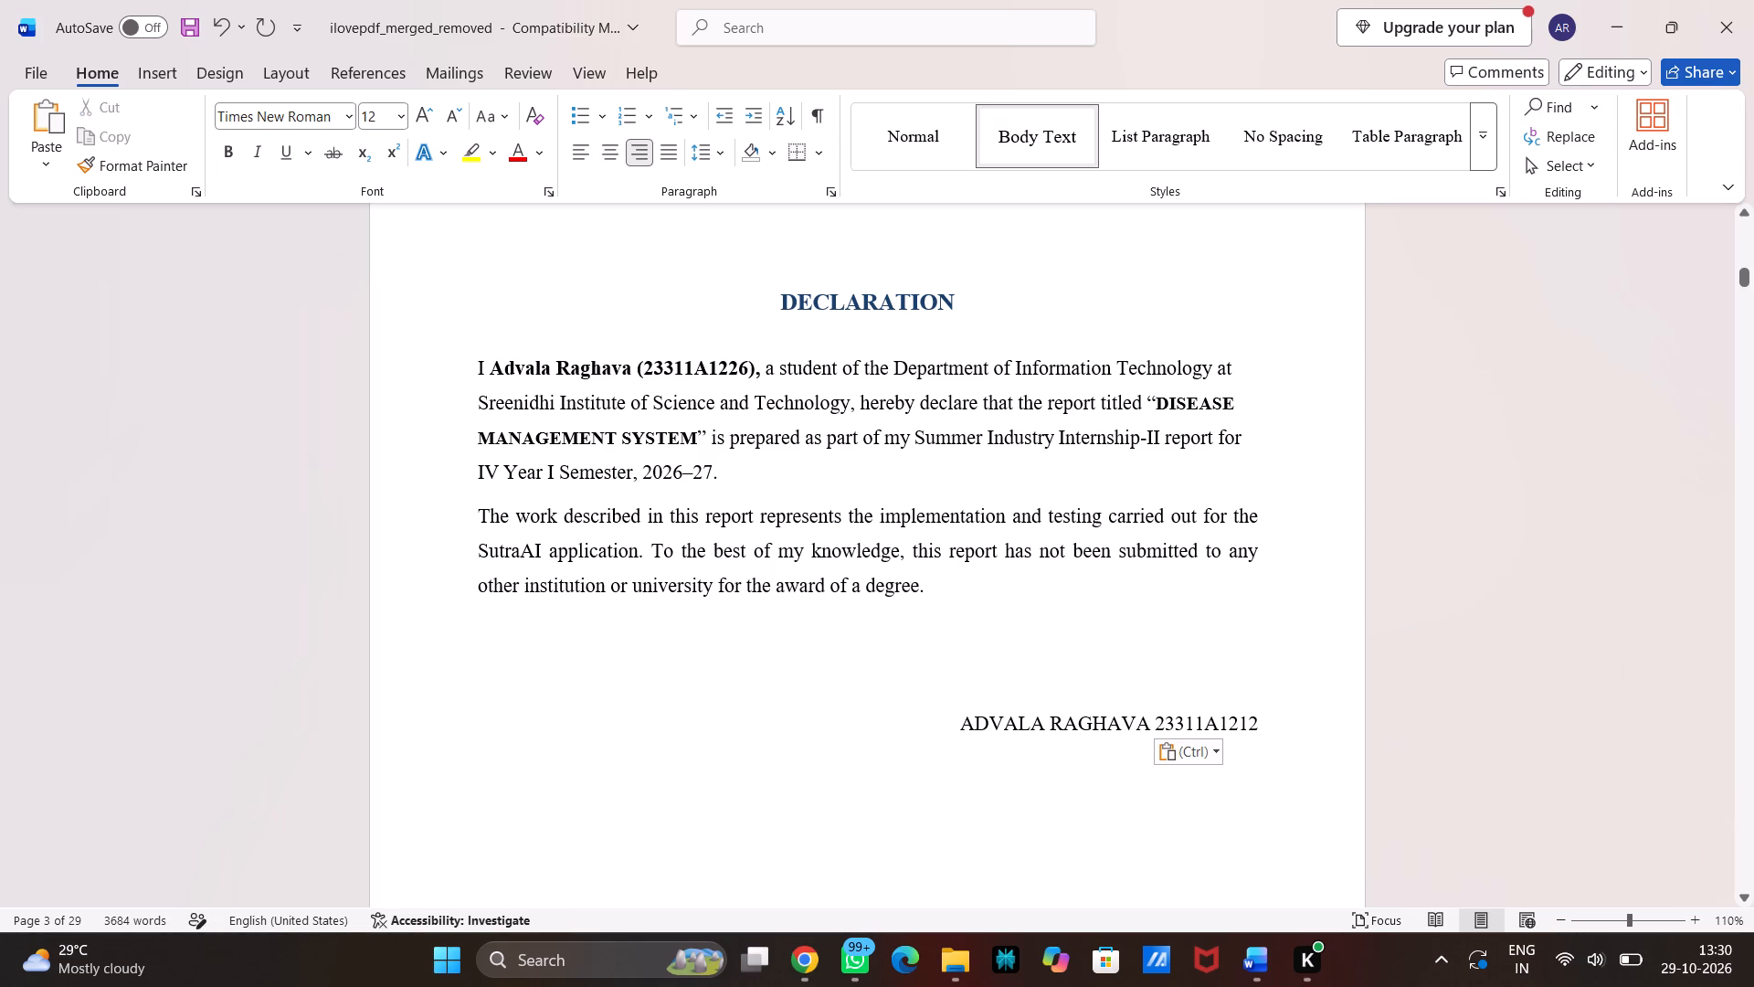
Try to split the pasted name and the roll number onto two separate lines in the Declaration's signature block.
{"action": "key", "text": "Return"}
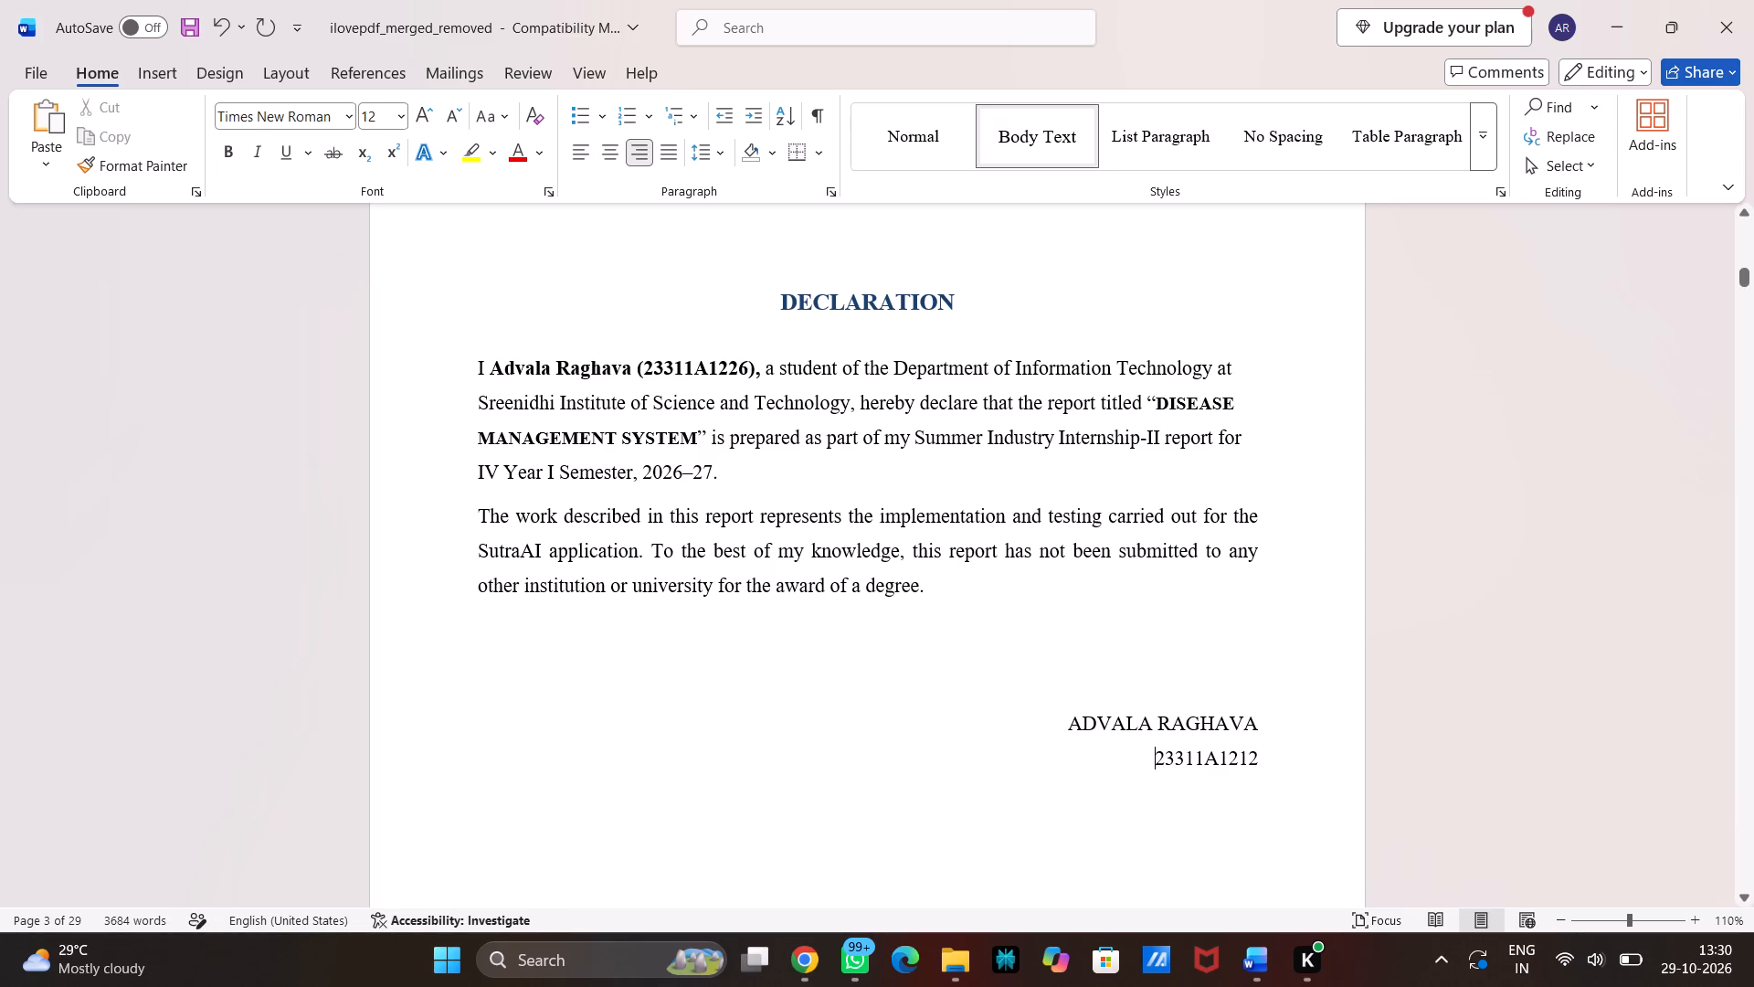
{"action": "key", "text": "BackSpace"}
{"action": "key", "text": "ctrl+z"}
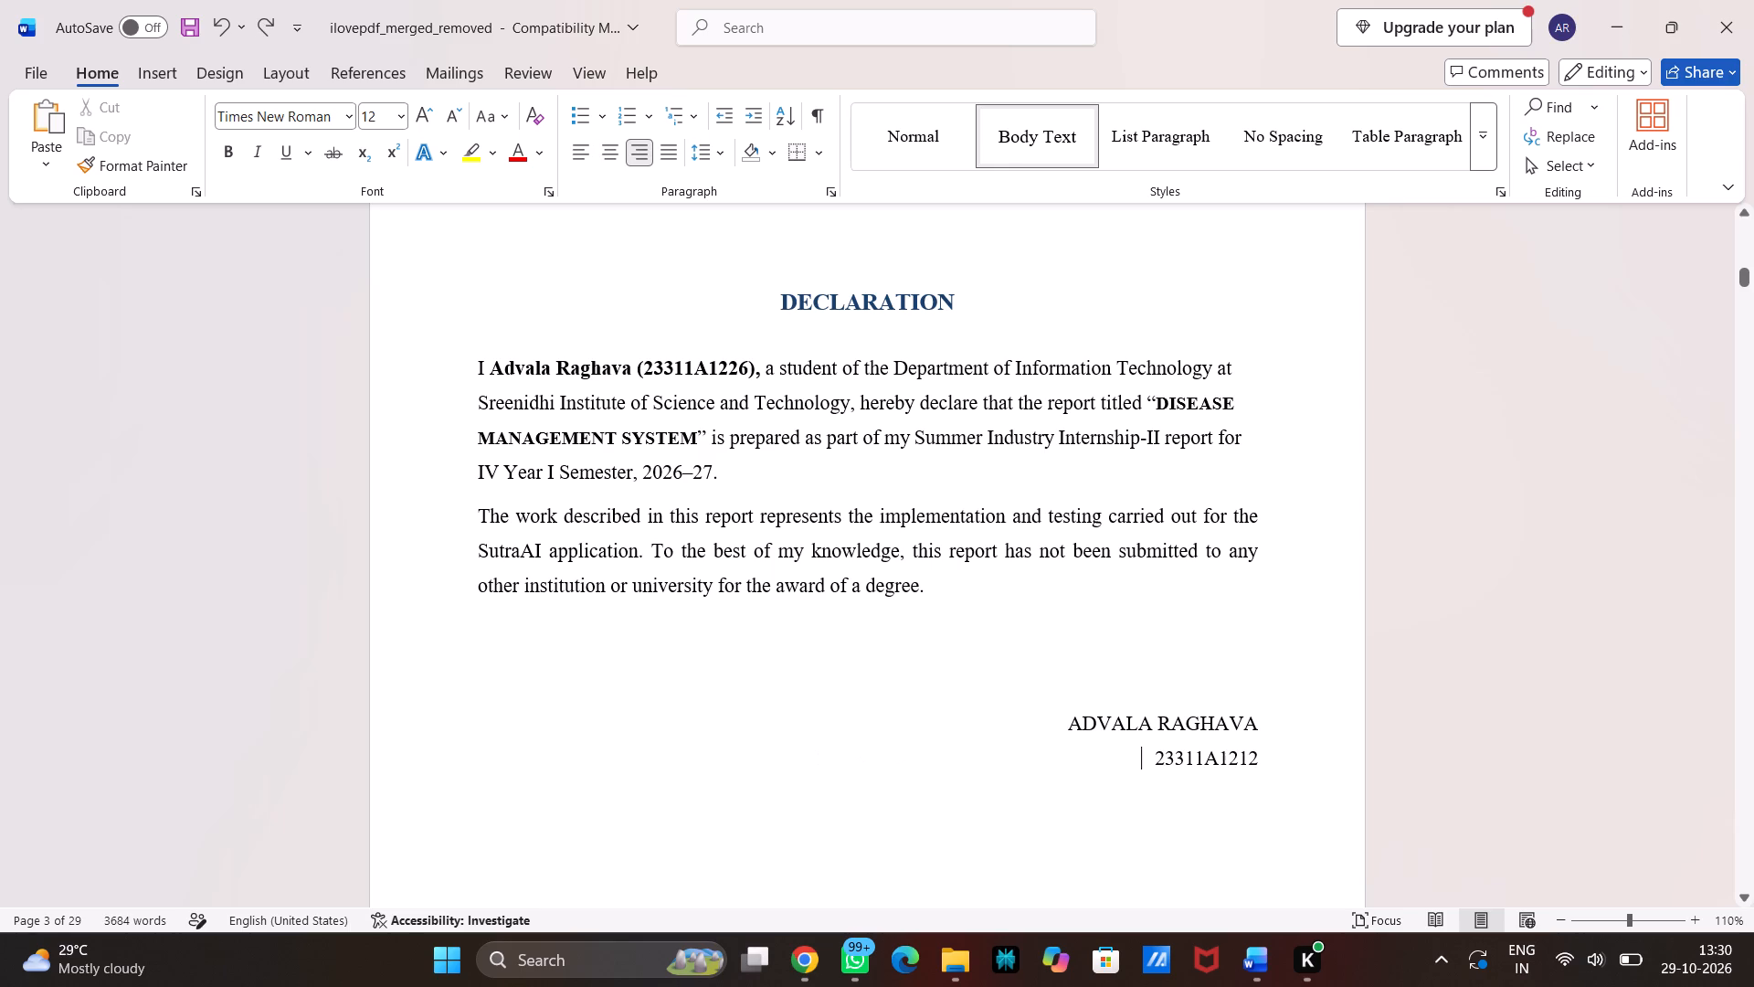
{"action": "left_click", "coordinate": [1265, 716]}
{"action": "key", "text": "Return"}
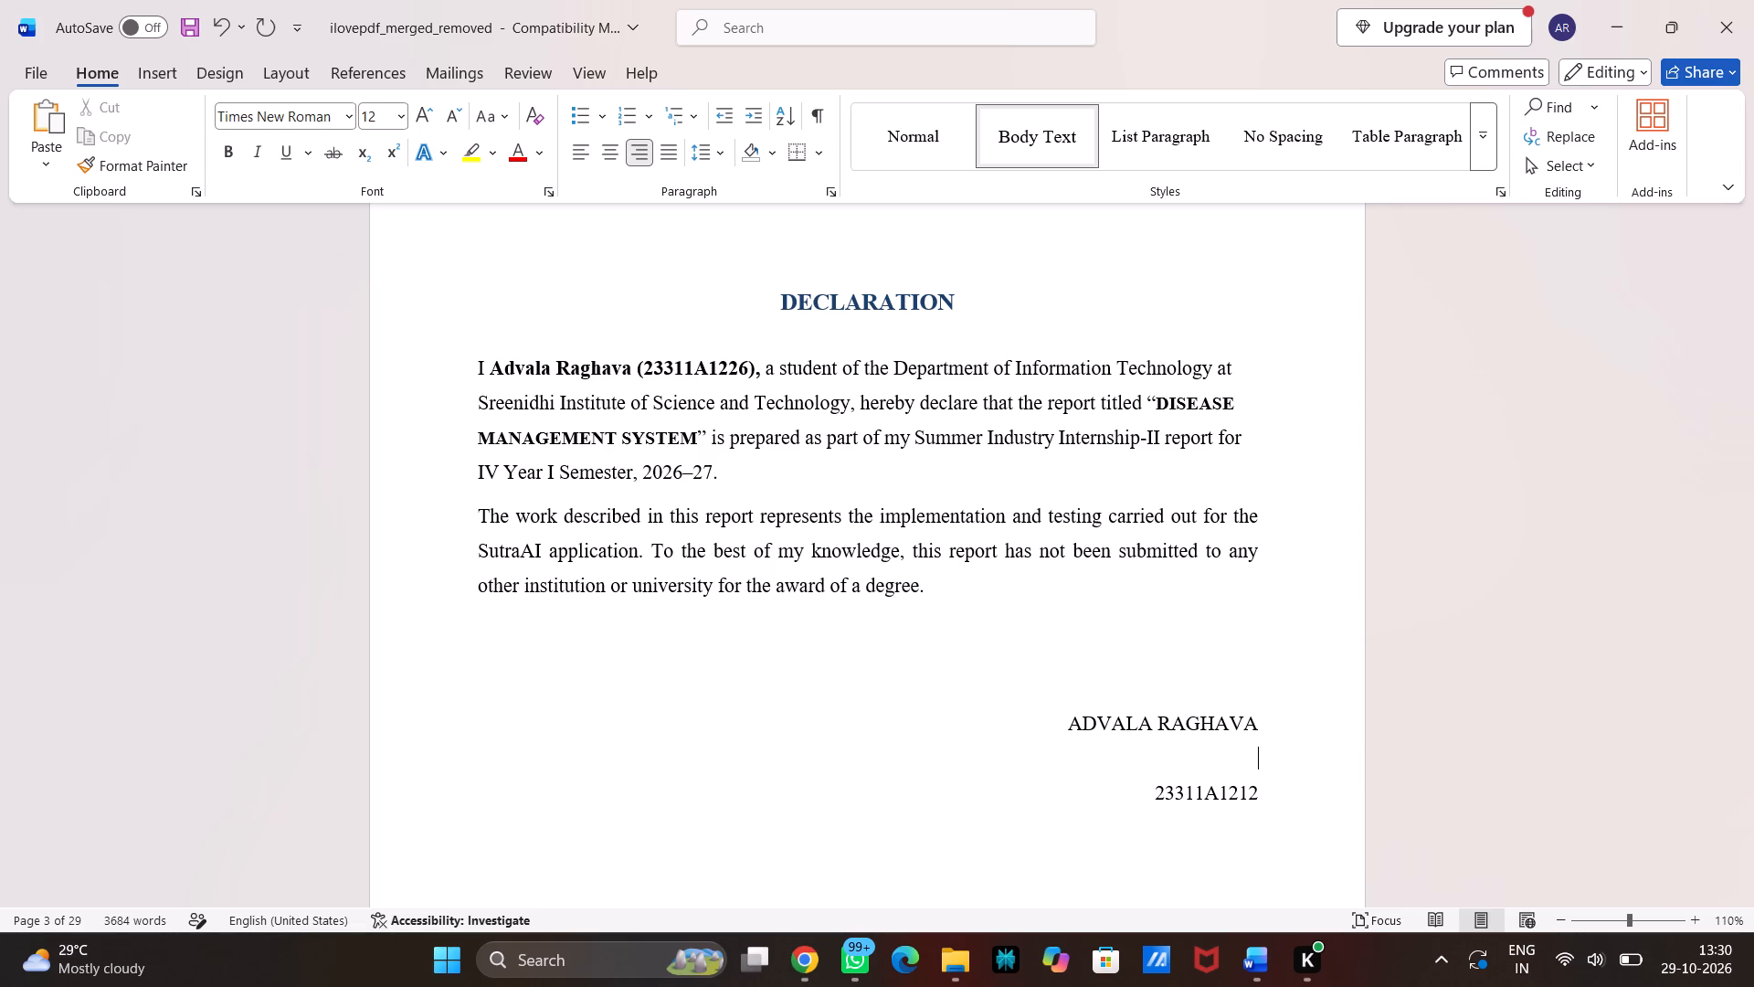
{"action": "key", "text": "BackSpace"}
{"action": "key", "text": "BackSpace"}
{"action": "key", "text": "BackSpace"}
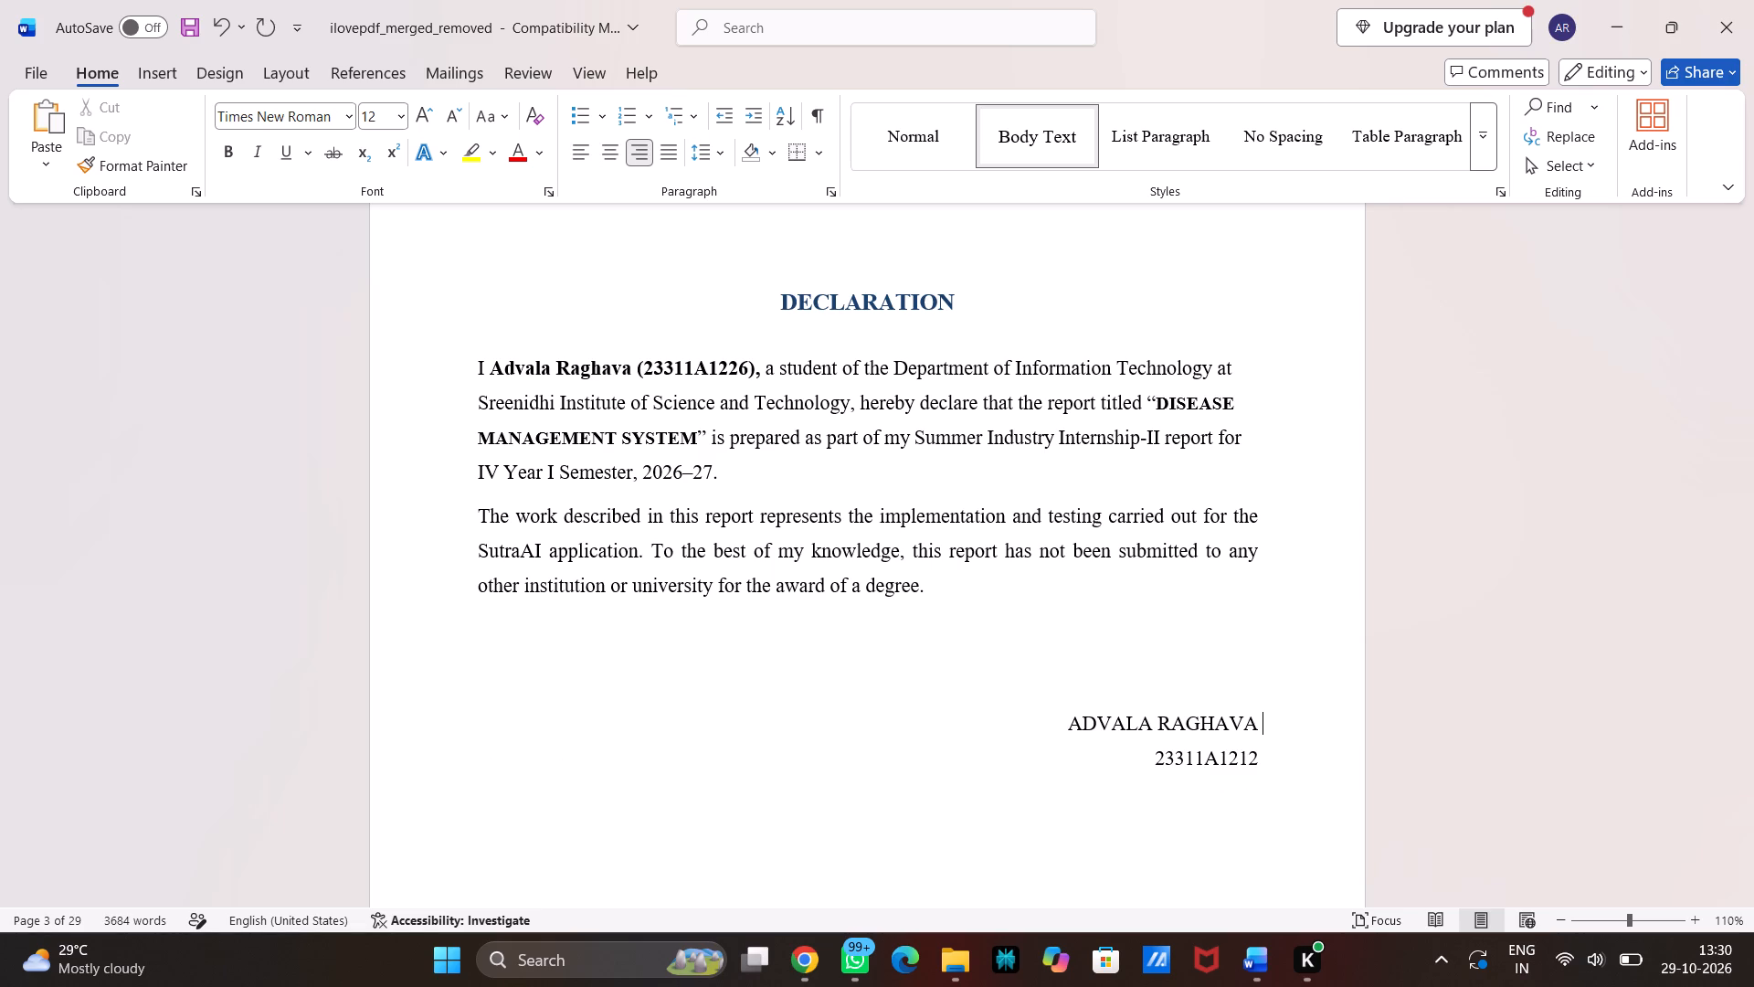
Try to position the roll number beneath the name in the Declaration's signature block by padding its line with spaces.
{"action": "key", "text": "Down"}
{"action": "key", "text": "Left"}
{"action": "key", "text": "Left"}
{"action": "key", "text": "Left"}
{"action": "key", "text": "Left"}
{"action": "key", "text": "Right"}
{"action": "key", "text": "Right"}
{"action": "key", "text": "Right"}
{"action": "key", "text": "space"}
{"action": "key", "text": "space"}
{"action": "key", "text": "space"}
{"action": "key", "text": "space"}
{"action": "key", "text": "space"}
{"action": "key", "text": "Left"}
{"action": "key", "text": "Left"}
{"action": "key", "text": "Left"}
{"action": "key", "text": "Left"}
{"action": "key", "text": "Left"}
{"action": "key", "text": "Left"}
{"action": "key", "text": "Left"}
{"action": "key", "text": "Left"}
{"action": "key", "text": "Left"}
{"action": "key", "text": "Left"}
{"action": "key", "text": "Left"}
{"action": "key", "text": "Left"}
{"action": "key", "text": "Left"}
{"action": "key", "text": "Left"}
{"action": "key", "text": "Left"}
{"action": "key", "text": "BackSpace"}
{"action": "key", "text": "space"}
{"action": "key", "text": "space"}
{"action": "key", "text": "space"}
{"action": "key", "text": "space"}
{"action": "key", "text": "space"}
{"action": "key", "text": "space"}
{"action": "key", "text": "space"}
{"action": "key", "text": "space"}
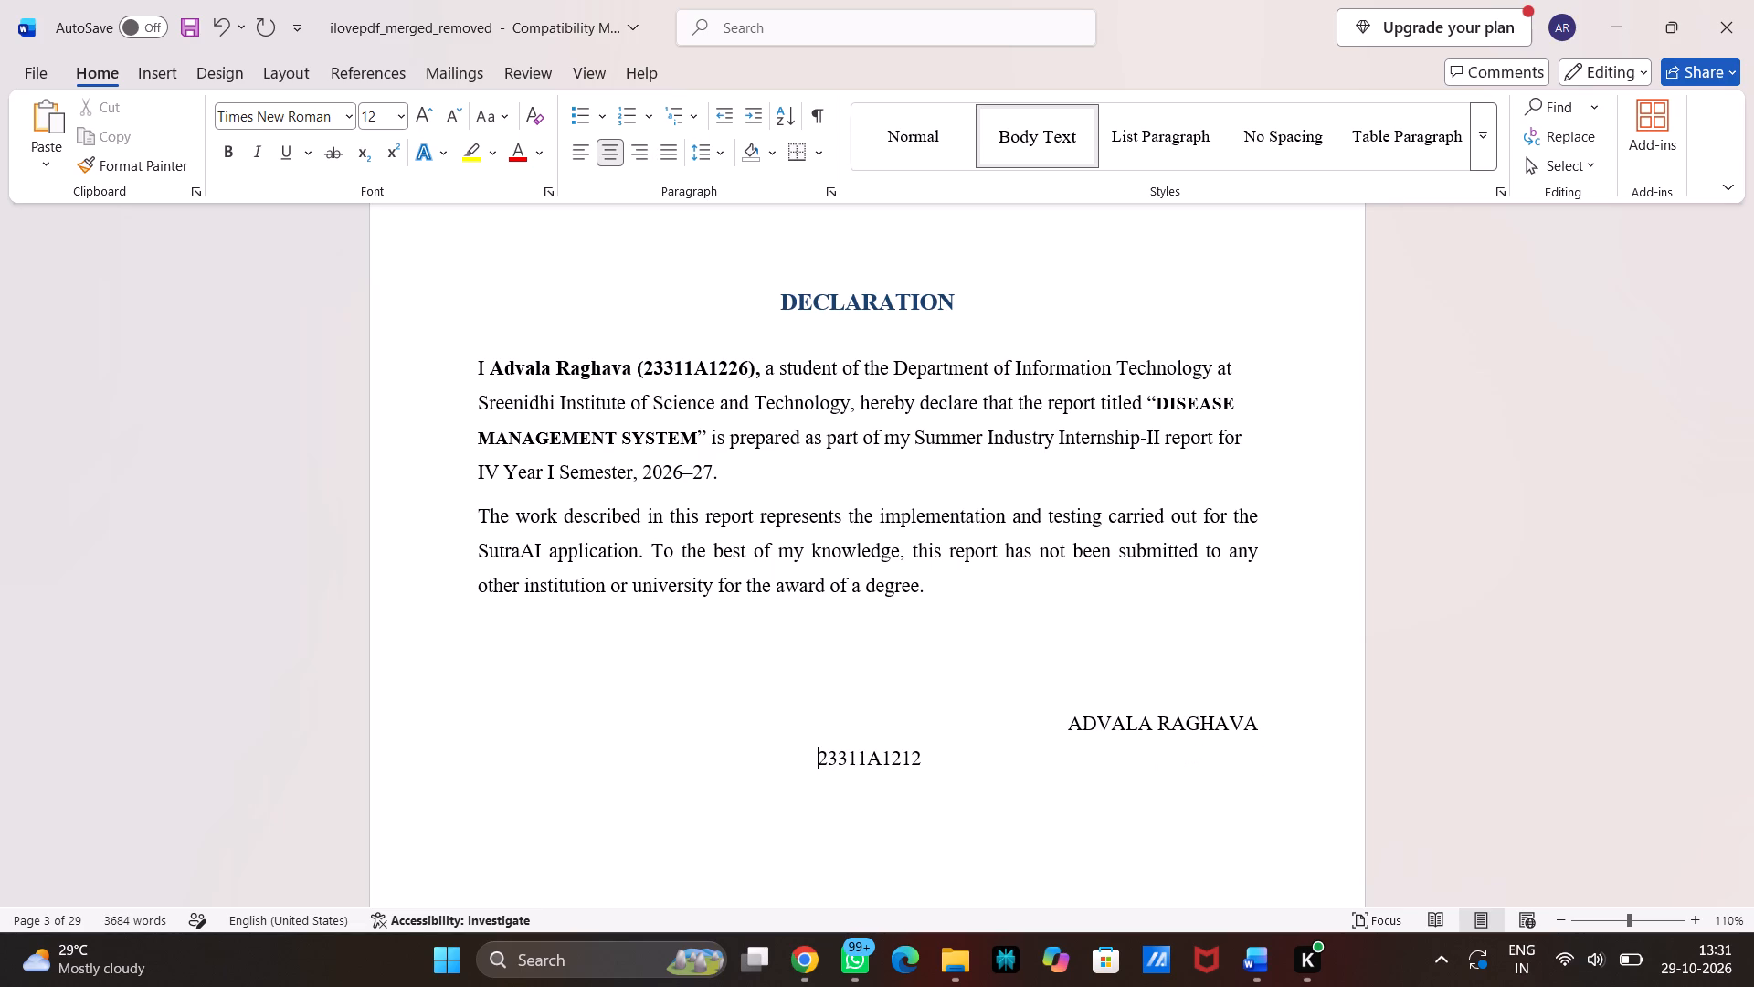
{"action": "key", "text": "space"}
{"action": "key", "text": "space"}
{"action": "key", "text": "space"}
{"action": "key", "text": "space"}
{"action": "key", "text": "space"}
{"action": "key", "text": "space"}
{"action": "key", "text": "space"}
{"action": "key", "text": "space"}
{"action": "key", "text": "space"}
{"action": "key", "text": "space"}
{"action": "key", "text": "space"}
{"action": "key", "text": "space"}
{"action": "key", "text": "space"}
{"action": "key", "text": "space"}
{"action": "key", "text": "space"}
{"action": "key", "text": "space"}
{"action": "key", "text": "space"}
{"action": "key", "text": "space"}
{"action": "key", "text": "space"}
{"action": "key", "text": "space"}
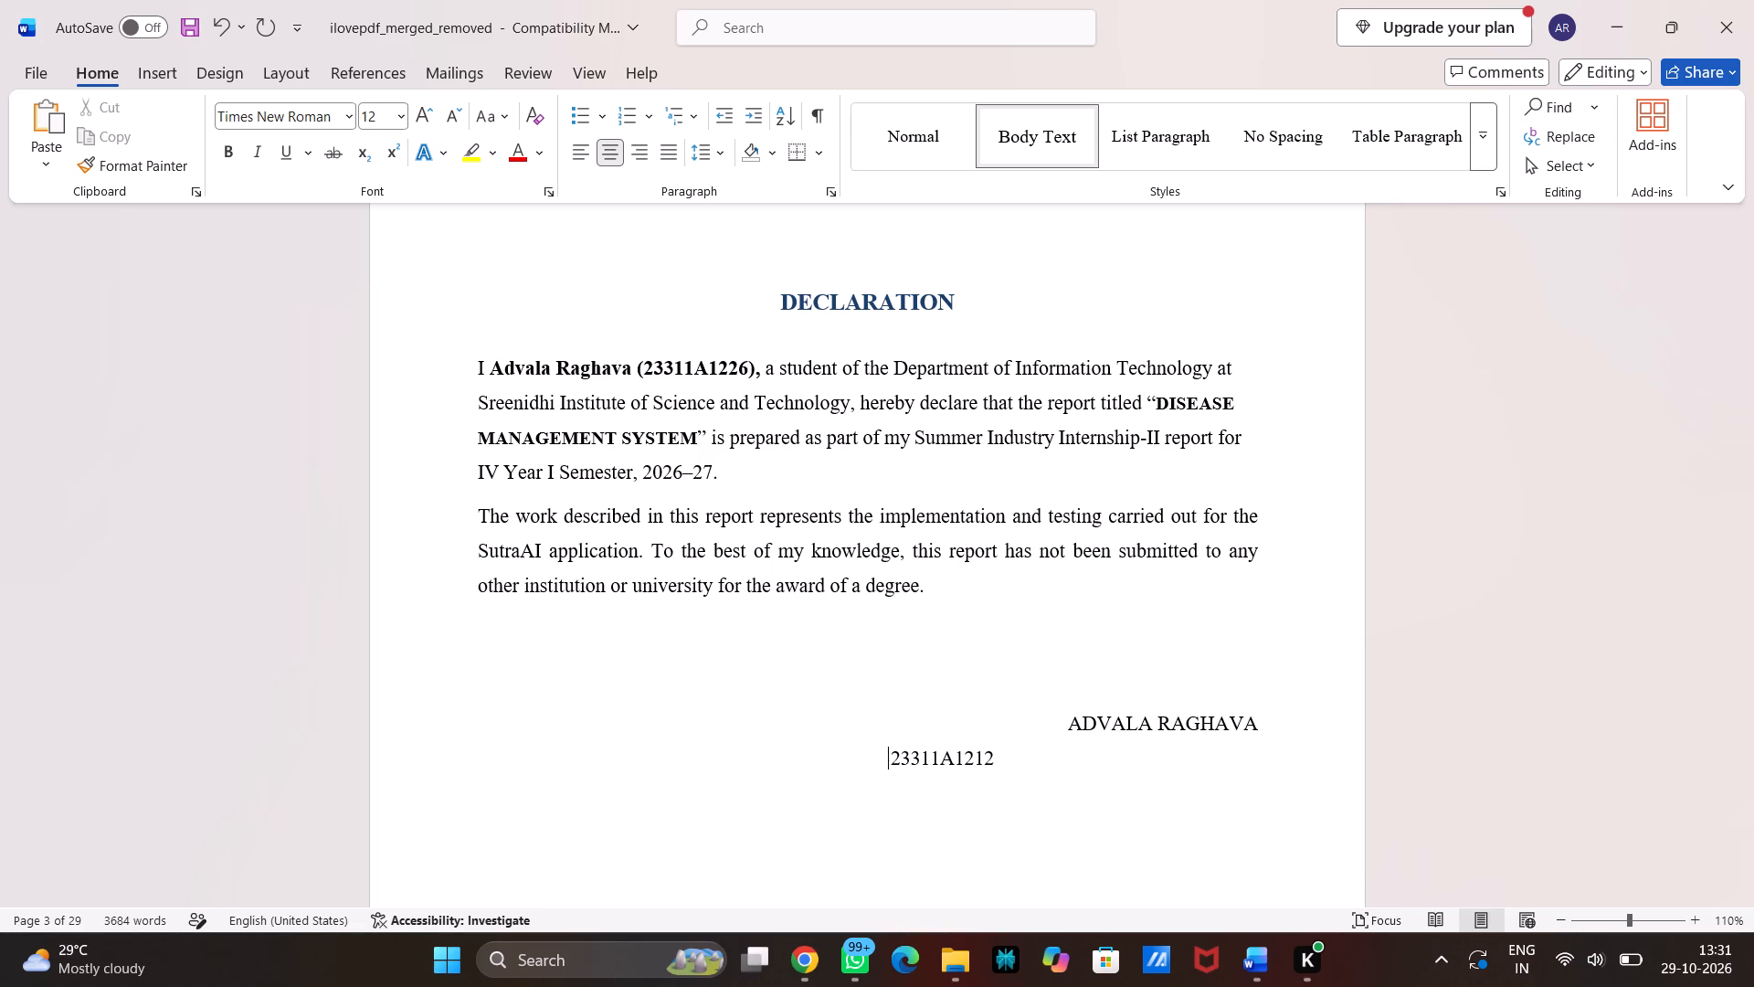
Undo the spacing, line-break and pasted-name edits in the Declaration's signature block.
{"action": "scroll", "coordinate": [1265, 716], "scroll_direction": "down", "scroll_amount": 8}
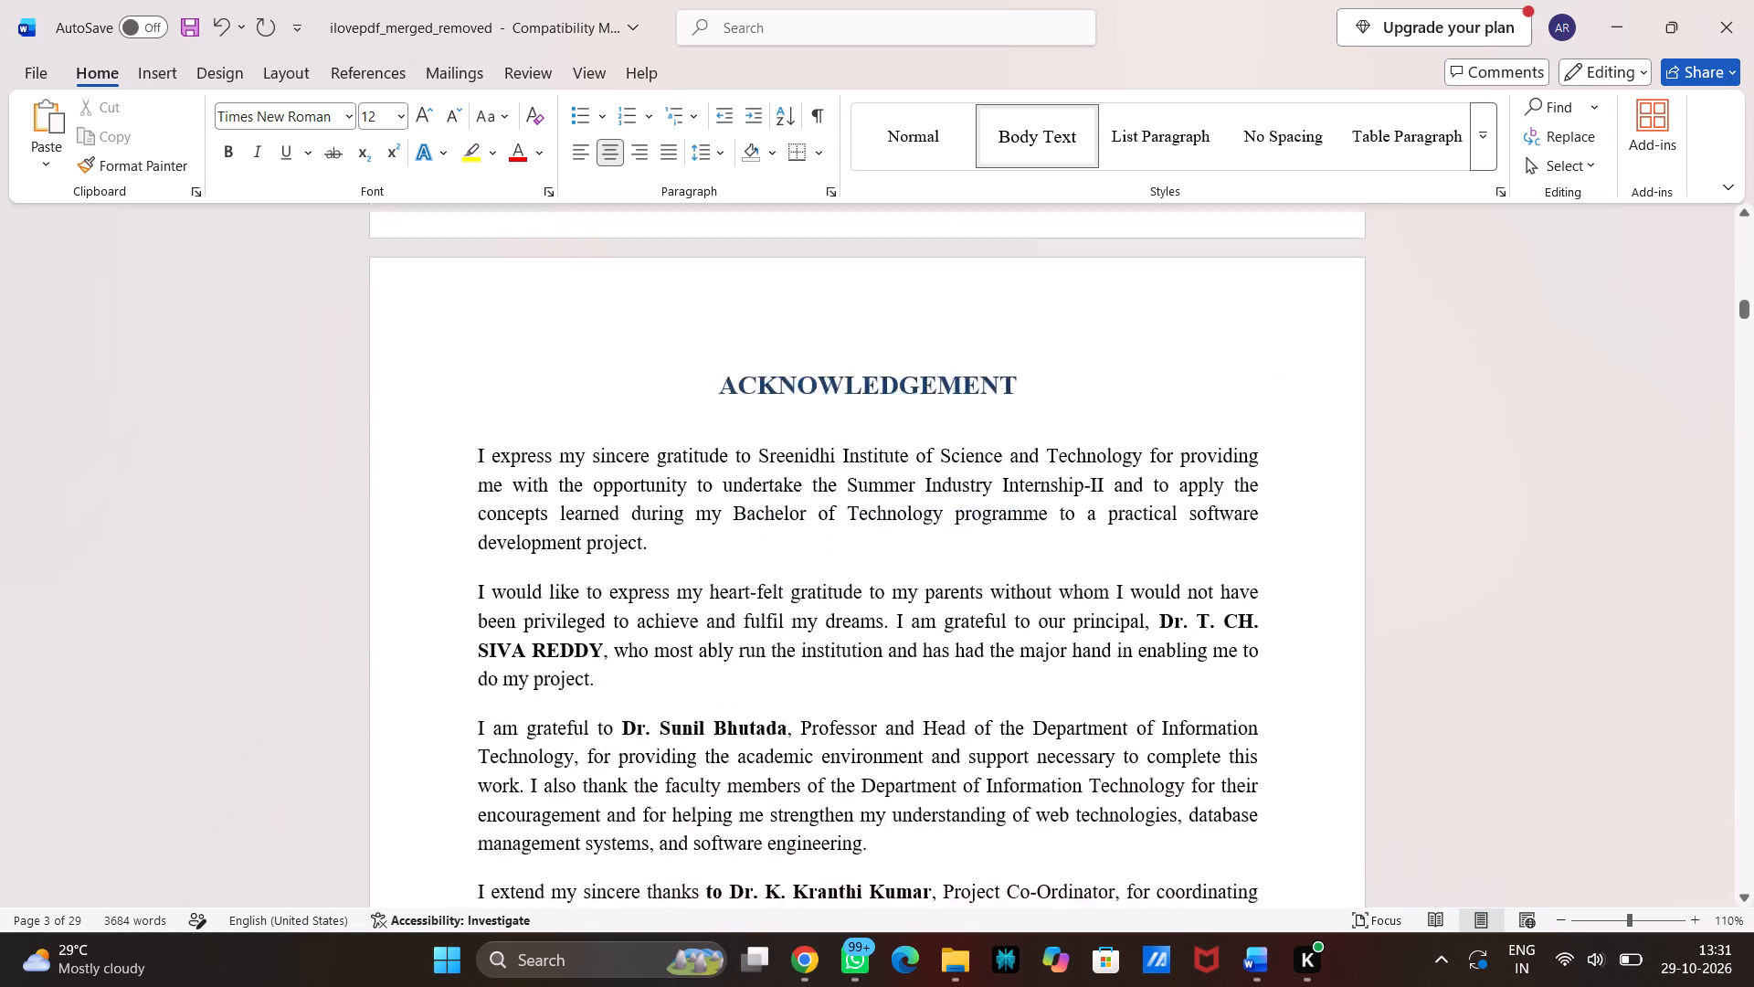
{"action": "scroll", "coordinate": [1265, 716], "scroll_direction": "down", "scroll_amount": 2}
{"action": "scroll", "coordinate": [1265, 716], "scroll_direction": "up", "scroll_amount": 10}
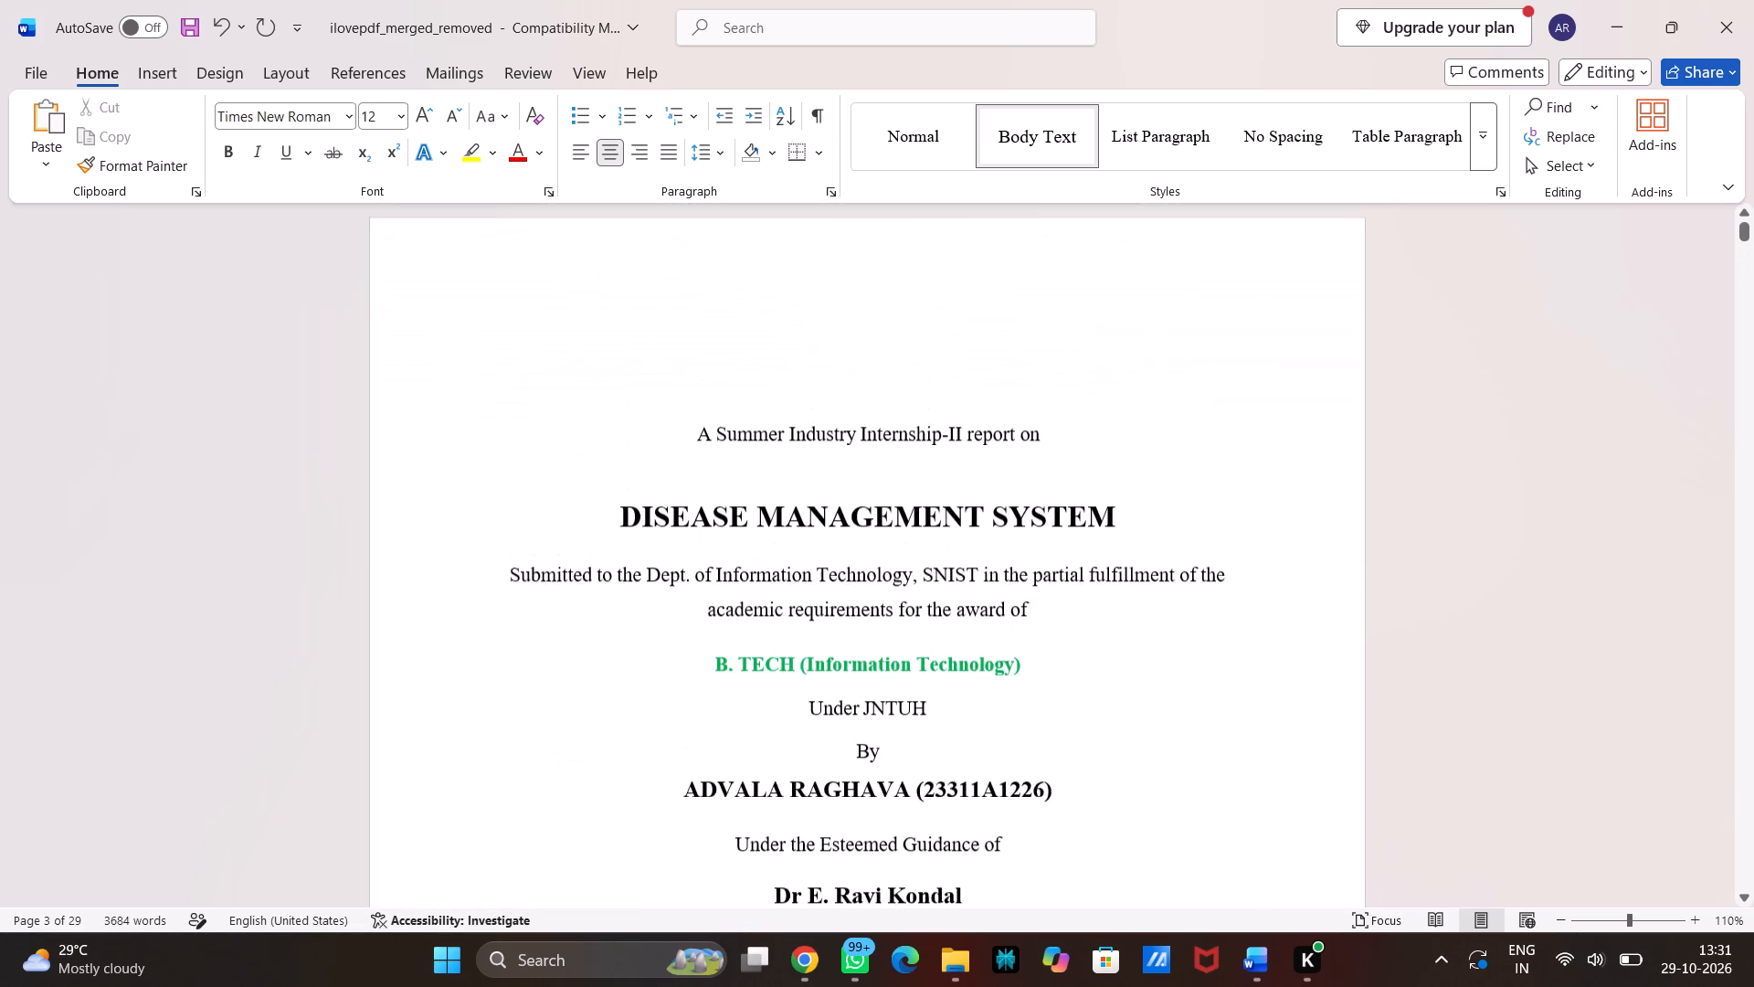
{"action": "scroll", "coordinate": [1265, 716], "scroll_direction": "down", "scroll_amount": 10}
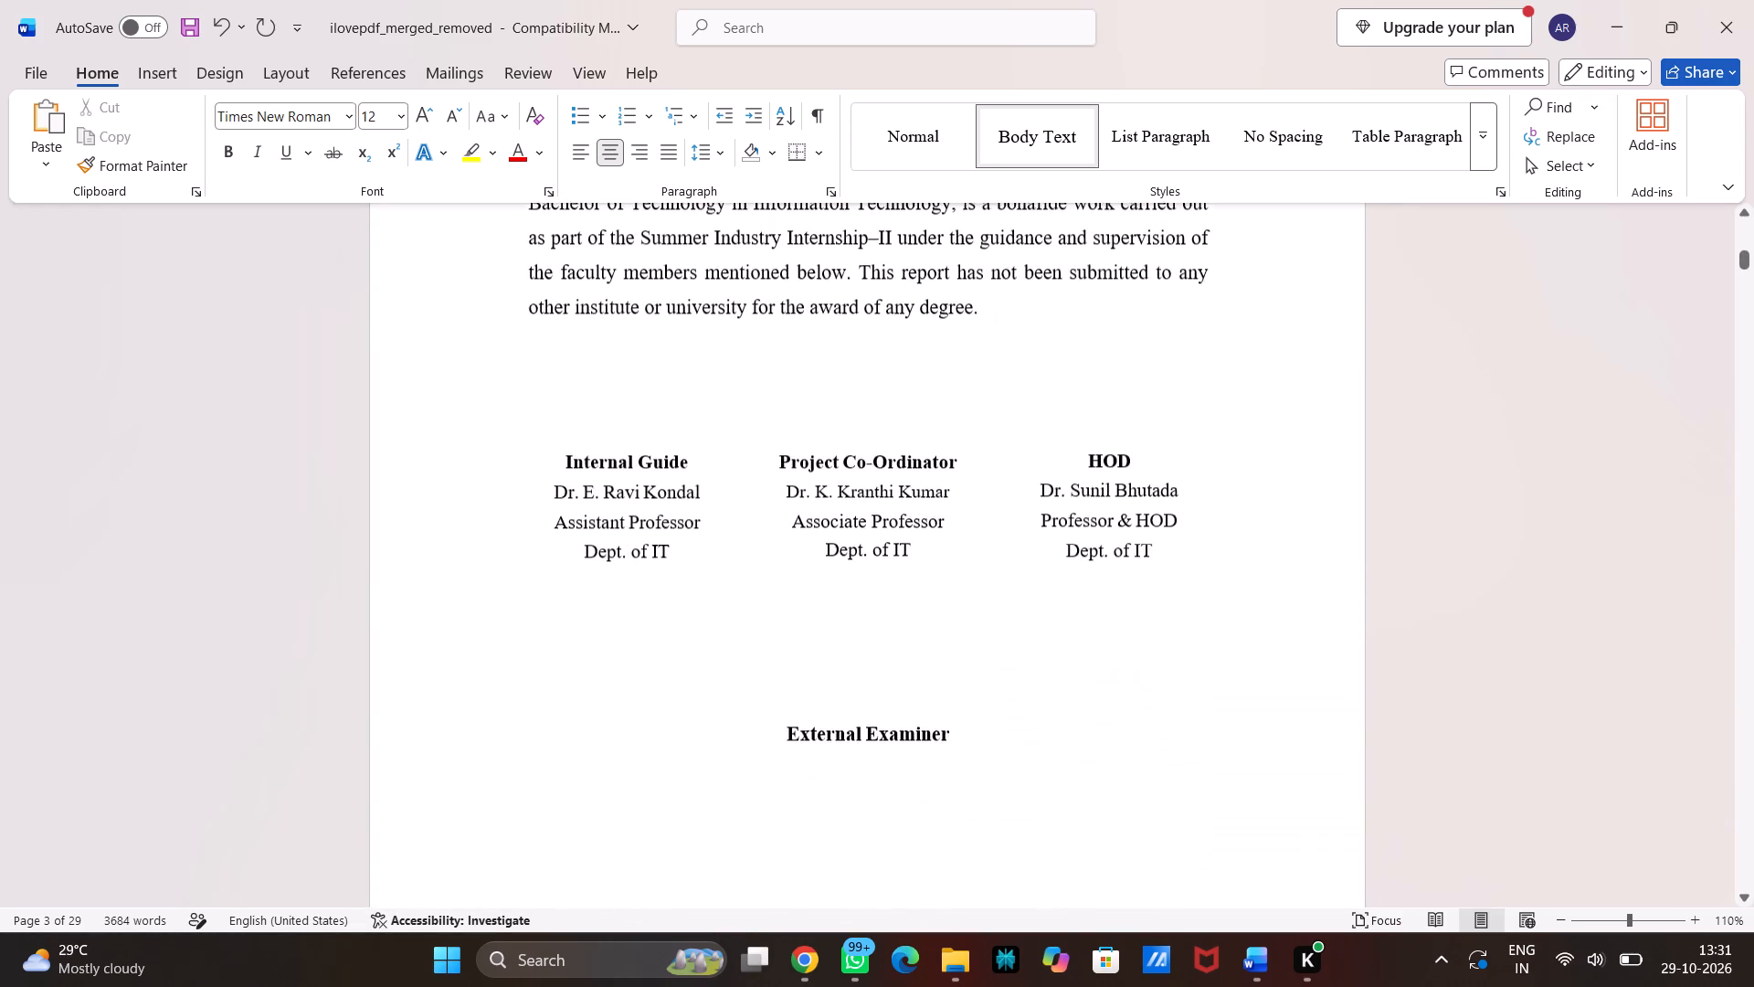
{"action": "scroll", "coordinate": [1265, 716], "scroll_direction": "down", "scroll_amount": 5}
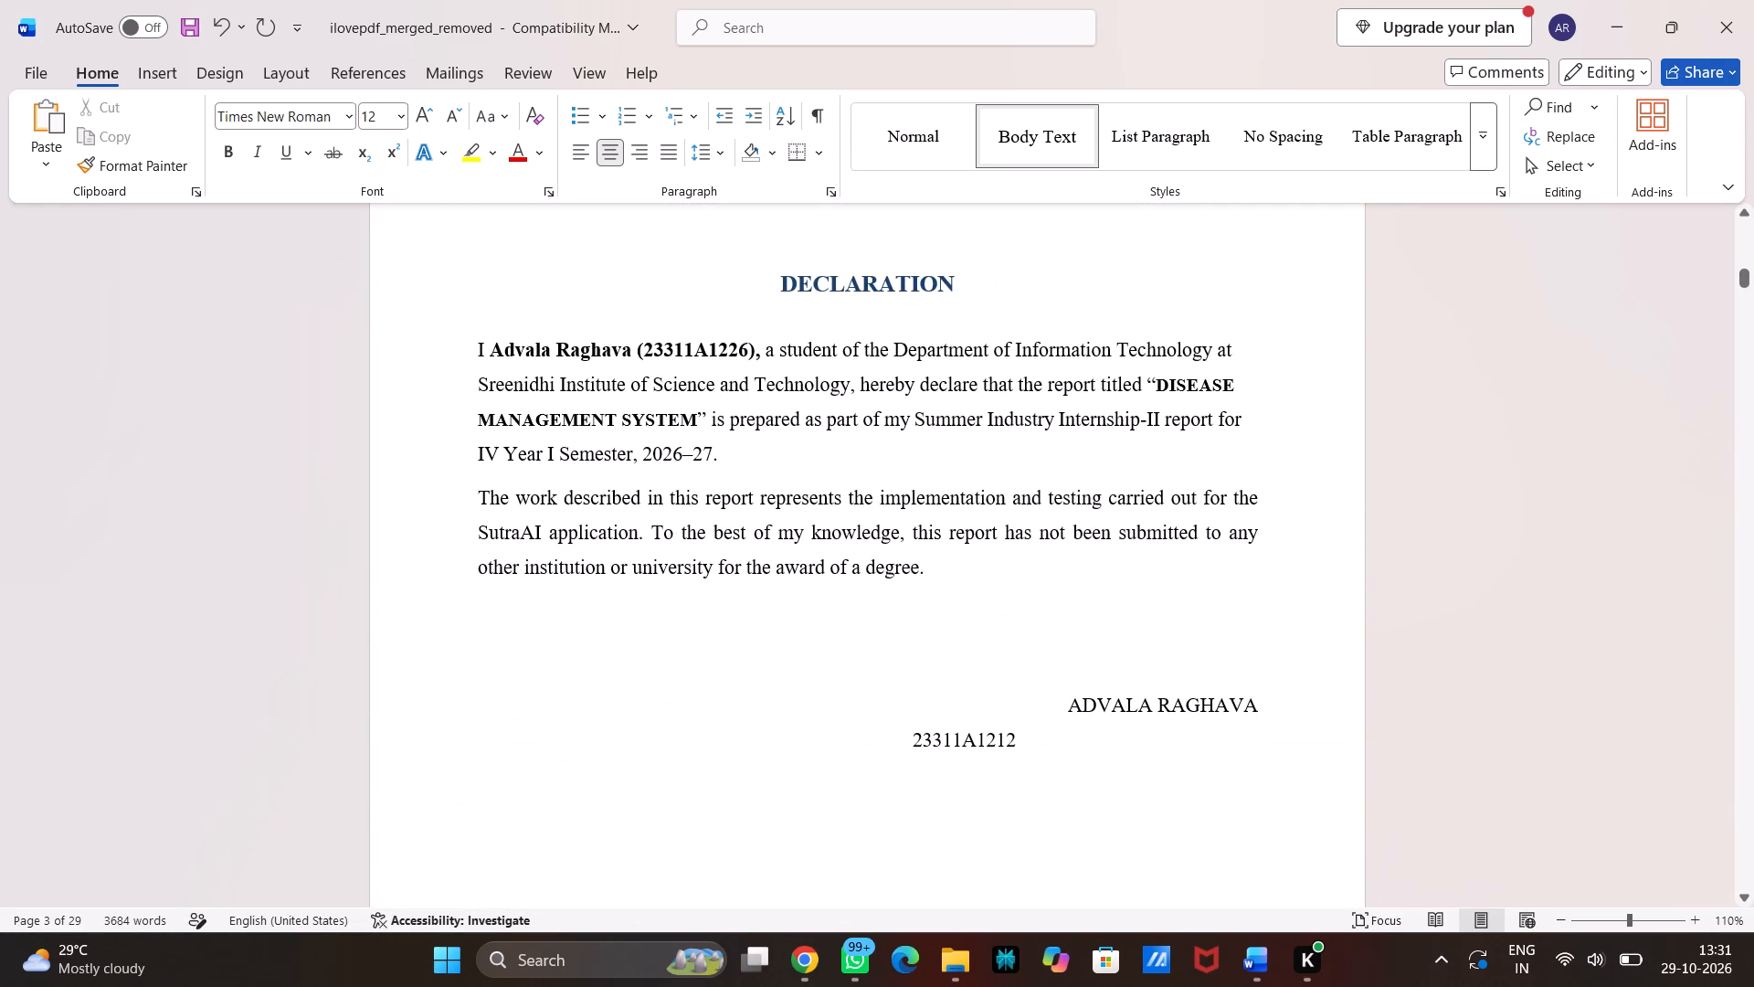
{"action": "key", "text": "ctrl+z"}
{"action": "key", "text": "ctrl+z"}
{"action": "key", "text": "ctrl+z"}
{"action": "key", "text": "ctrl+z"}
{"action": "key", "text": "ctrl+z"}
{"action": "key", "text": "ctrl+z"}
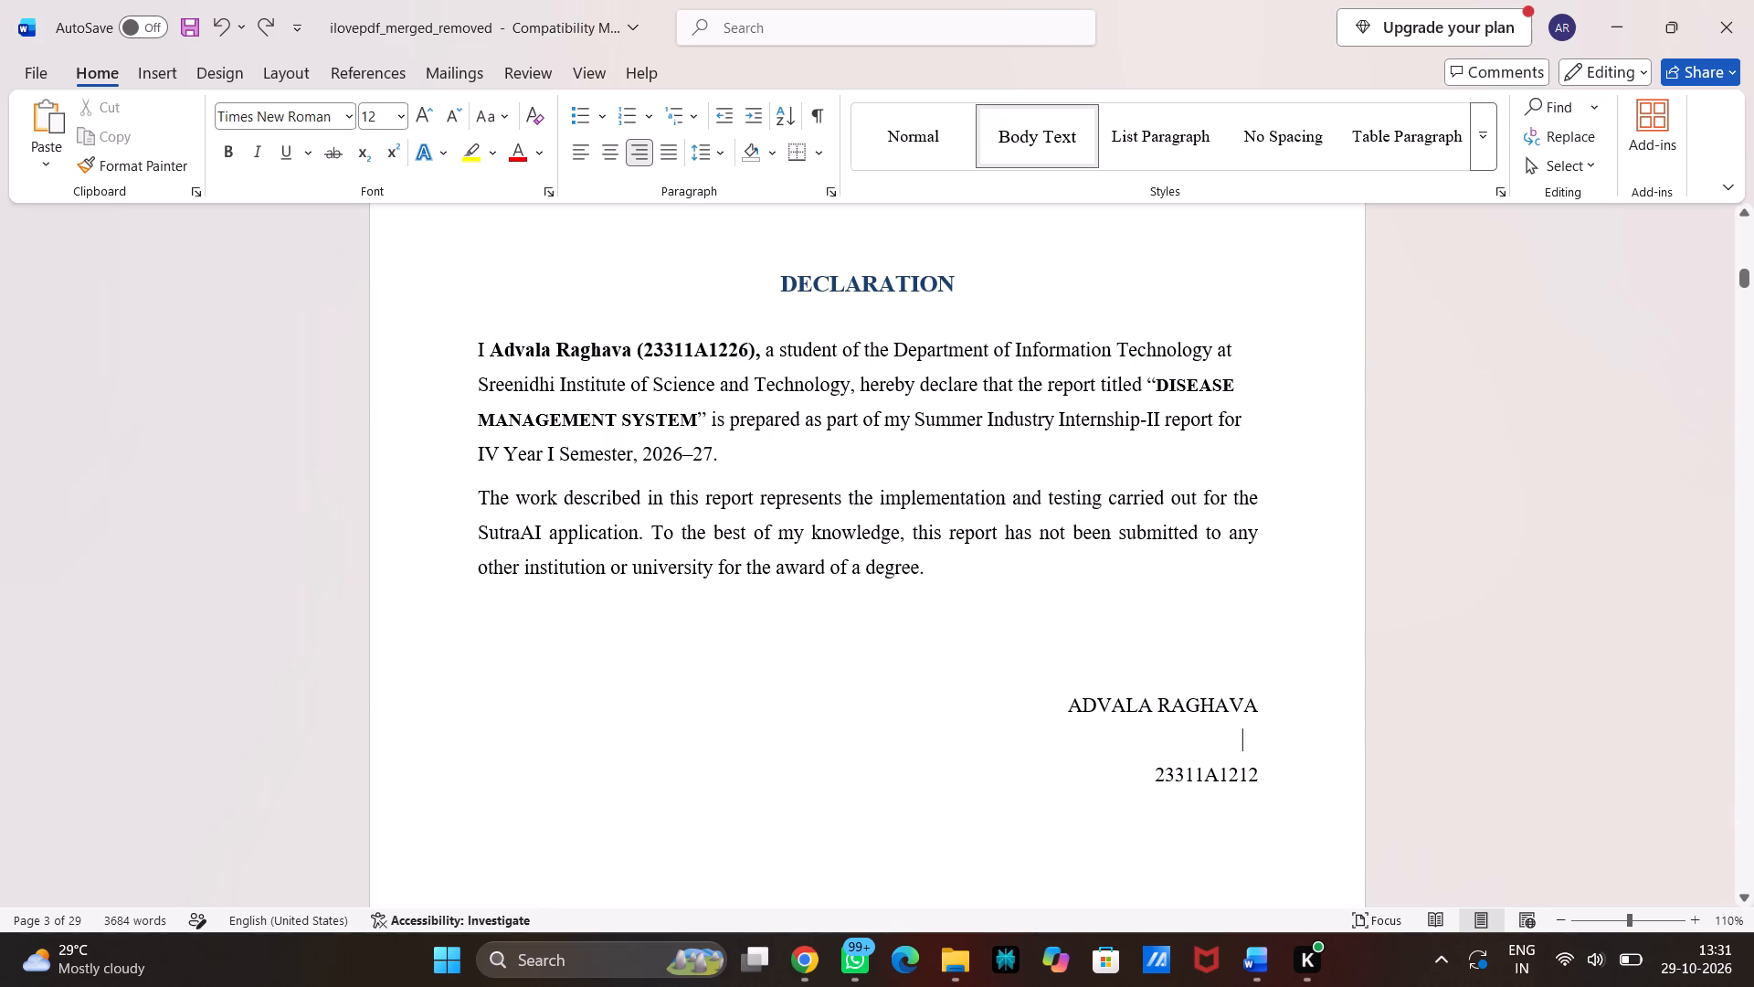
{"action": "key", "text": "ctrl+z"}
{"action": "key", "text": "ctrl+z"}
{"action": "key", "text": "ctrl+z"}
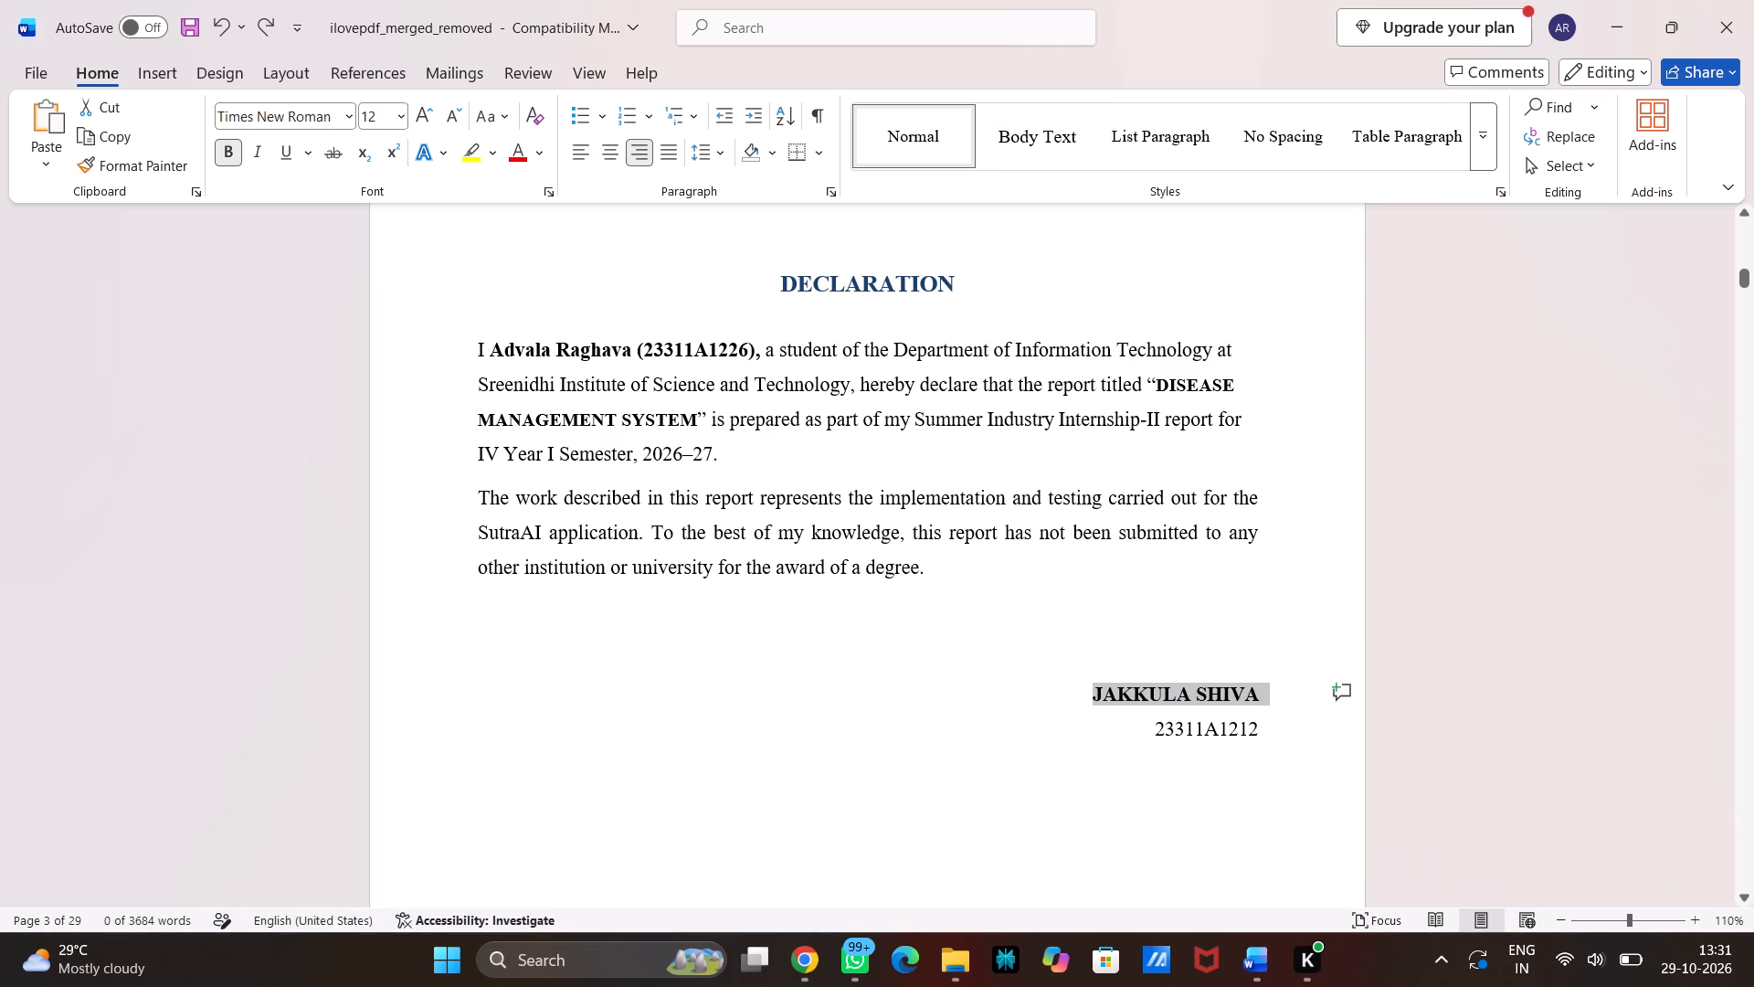
Change the first word of the name in the Declaration's signature block to the new author's, in capitals.
{"action": "left_click", "coordinate": [1115, 693]}
{"action": "key", "text": "shift+d"}
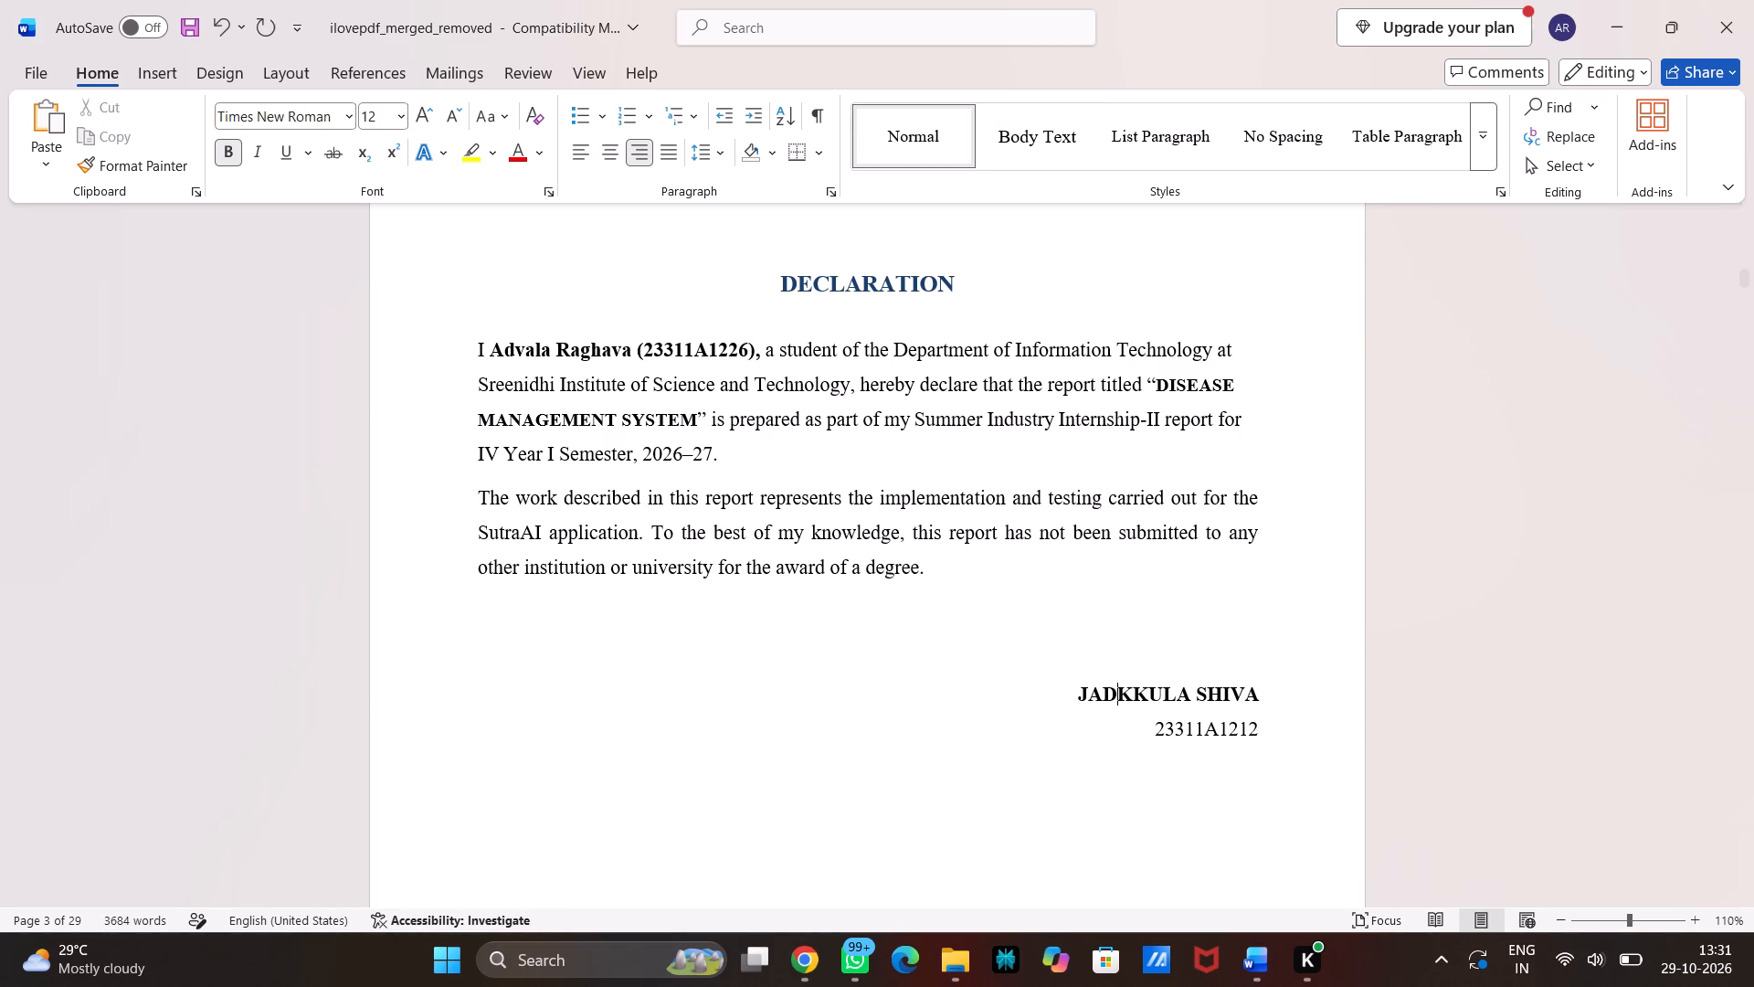
{"action": "key", "text": "Left"}
{"action": "key", "text": "Left"}
{"action": "key", "text": "BackSpace"}
{"action": "key", "text": "Right"}
{"action": "key", "text": "Right"}
{"action": "key", "text": "Right"}
{"action": "key", "text": "BackSpace"}
{"action": "key", "text": "a"}
{"action": "key", "text": "Right"}
{"action": "key", "text": "Right"}
{"action": "key", "text": "Right"}
{"action": "key", "text": "Left"}
{"action": "key", "text": "BackSpace"}
{"action": "key", "text": "BackSpace"}
Change the second word of the name in the Declaration's signature block to the new author's, in capitals.
{"action": "key", "text": "Right"}
{"action": "key", "text": "Right"}
{"action": "key", "text": "Right"}
{"action": "key", "text": "r"}
{"action": "key", "text": "a"}
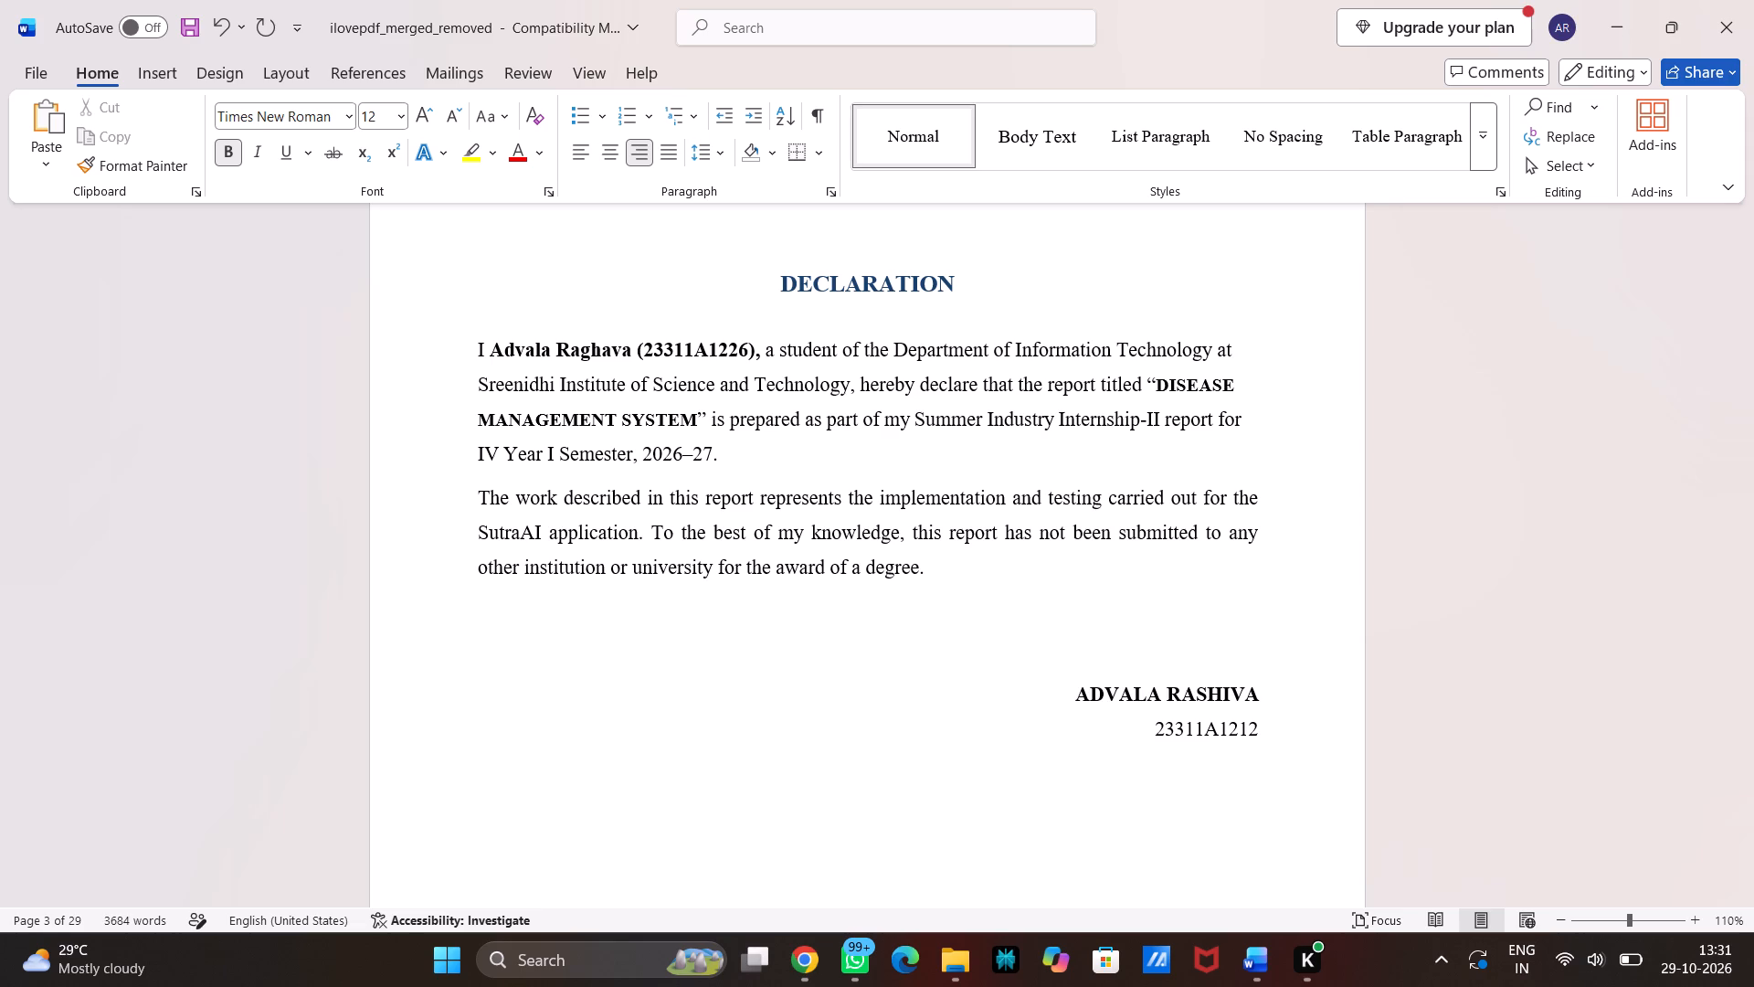
{"action": "key", "text": "g"}
{"action": "key", "text": "Delete"}
{"action": "key", "text": "Right"}
{"action": "key", "text": "Right"}
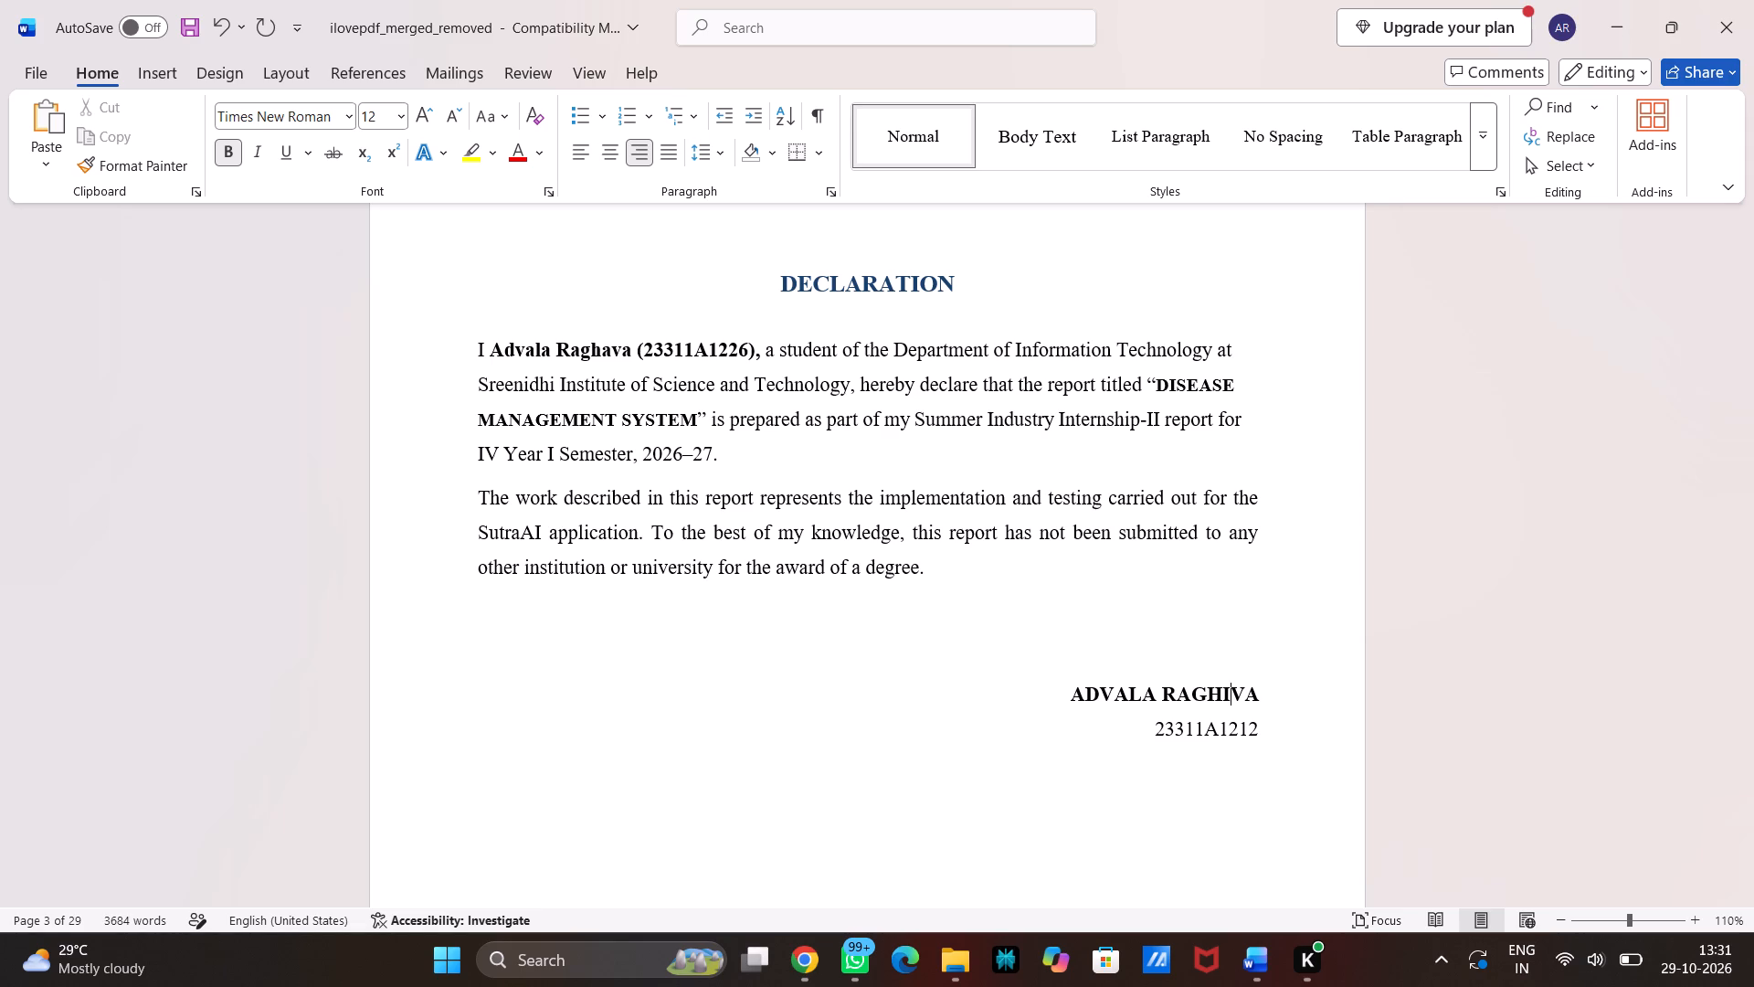
{"action": "key", "text": "BackSpace"}
{"action": "key", "text": "a"}
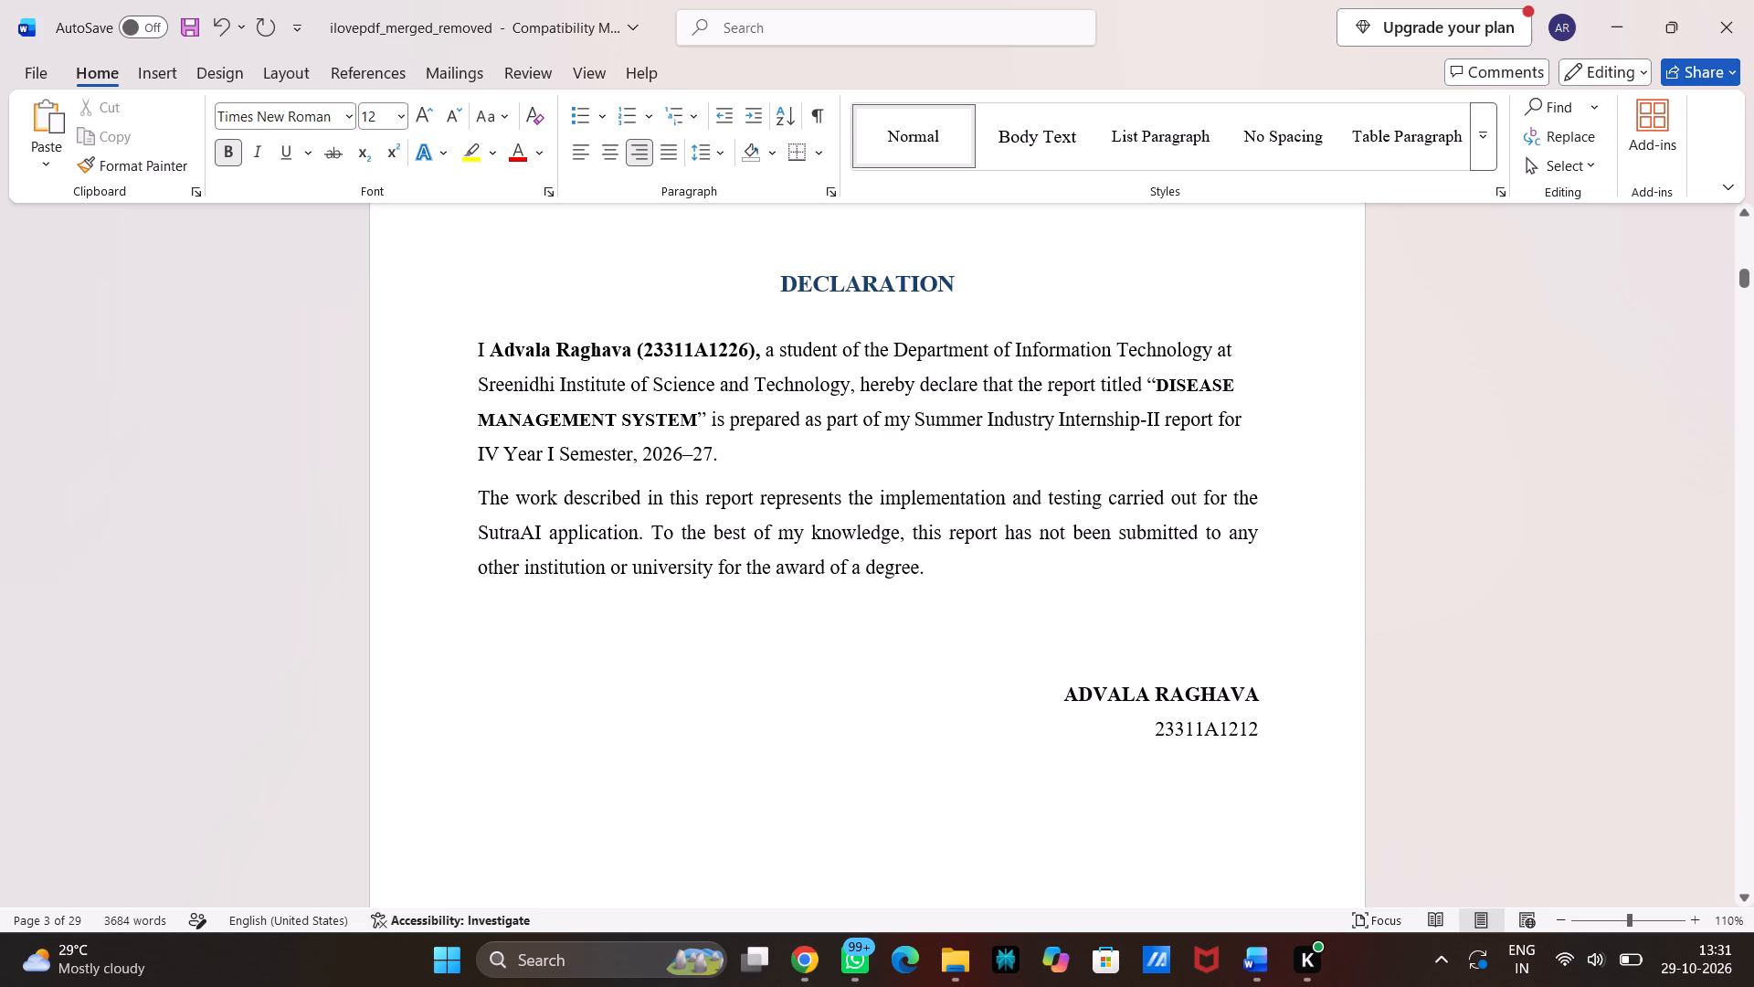
{"action": "left_click", "coordinate": [1073, 744]}
Change the first word of the name signed under the Acknowledgement to the new author's, followed by a single space.
{"action": "scroll", "coordinate": [1073, 744], "scroll_direction": "down", "scroll_amount": 3}
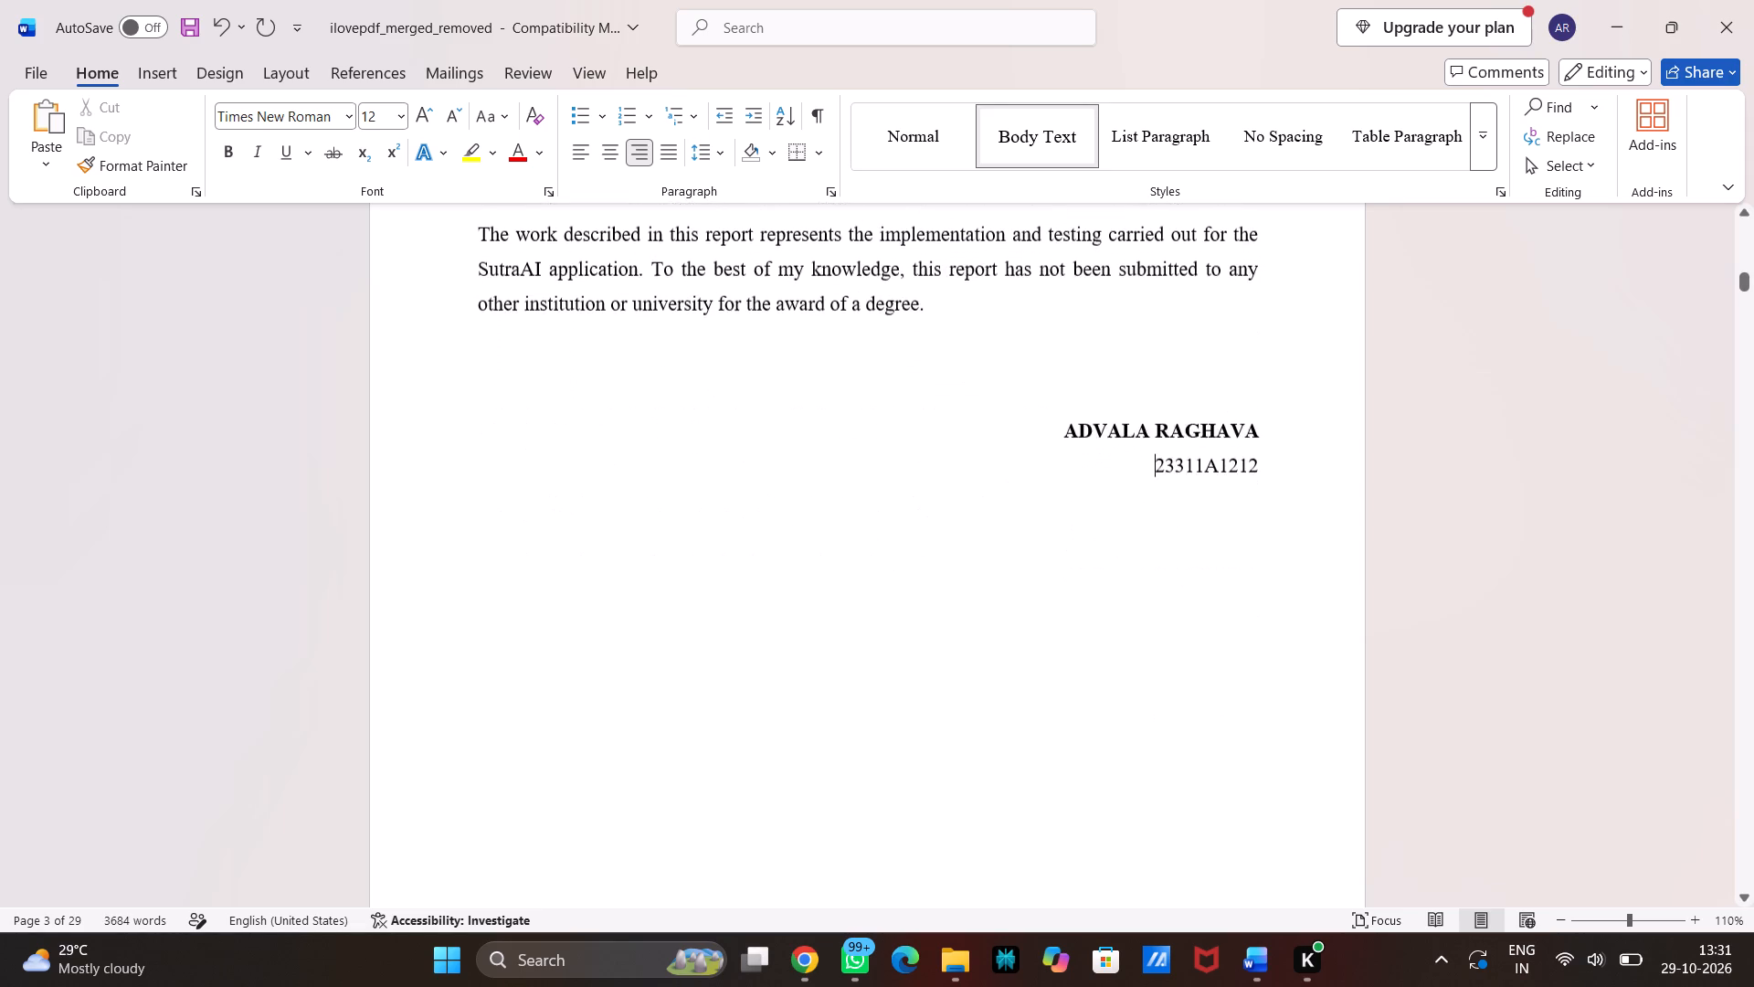
{"action": "scroll", "coordinate": [1073, 744], "scroll_direction": "down", "scroll_amount": 4}
{"action": "scroll", "coordinate": [1073, 744], "scroll_direction": "up", "scroll_amount": 3}
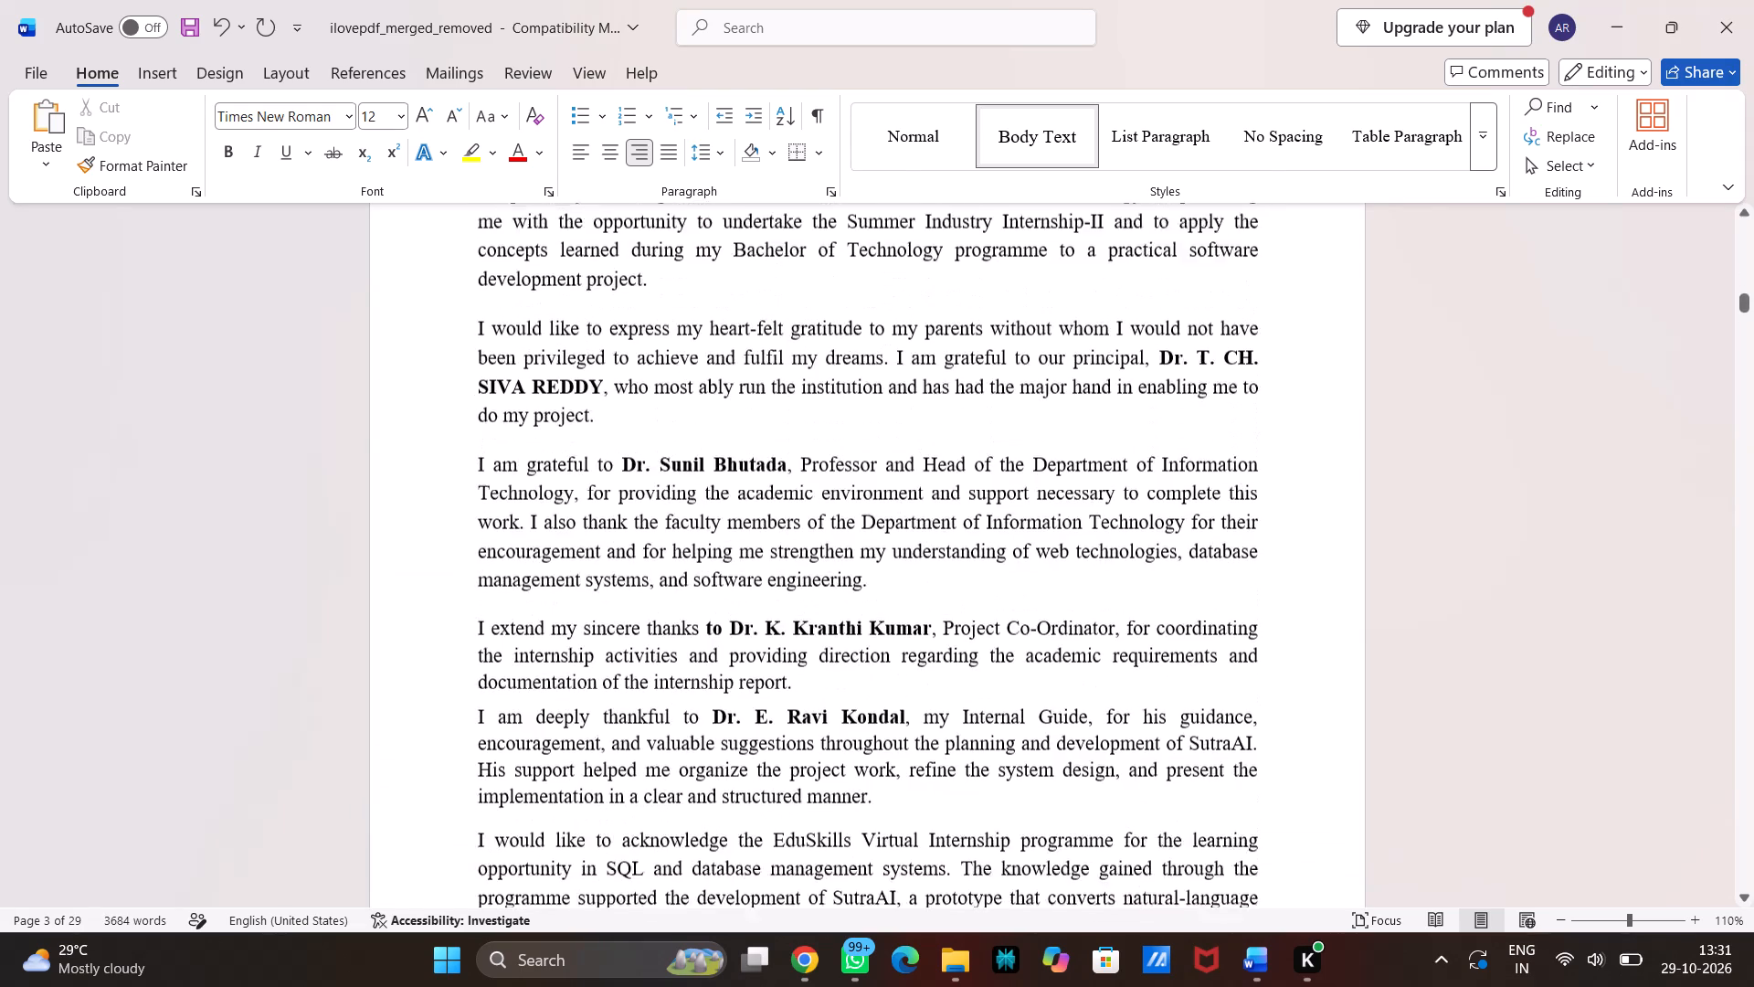
{"action": "scroll", "coordinate": [1073, 744], "scroll_direction": "up", "scroll_amount": 2}
{"action": "scroll", "coordinate": [1073, 744], "scroll_direction": "down", "scroll_amount": 2}
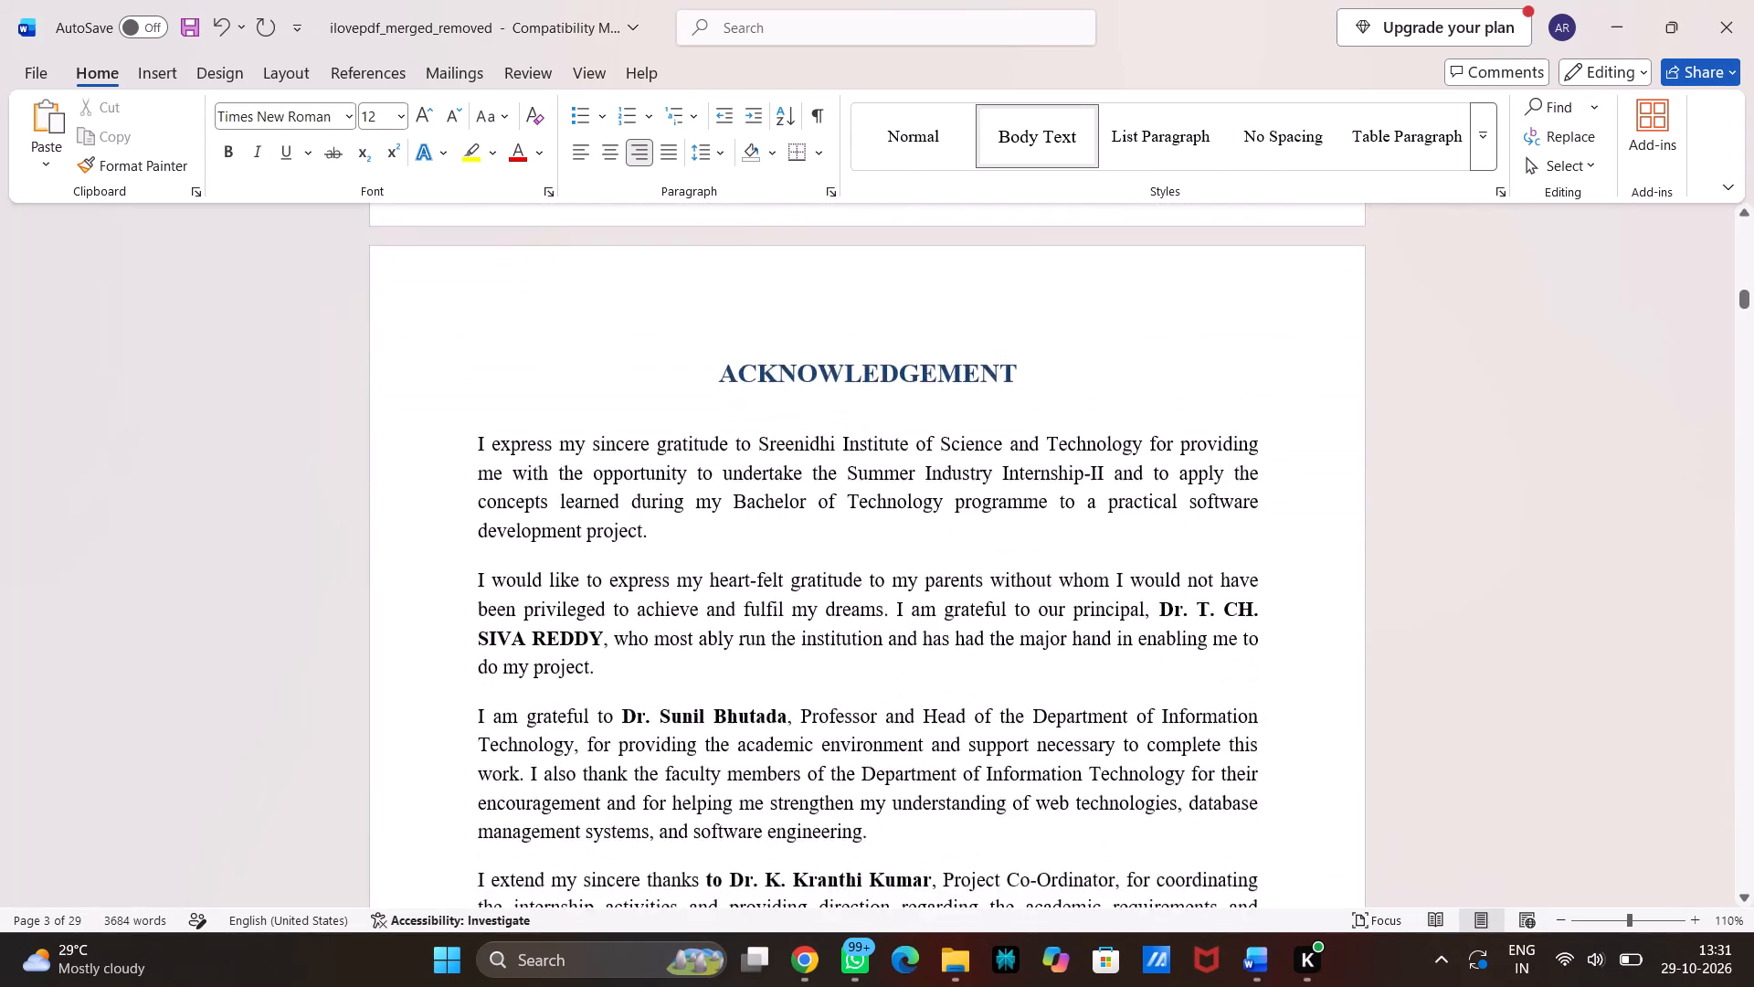
{"action": "scroll", "coordinate": [1073, 744], "scroll_direction": "down", "scroll_amount": 3}
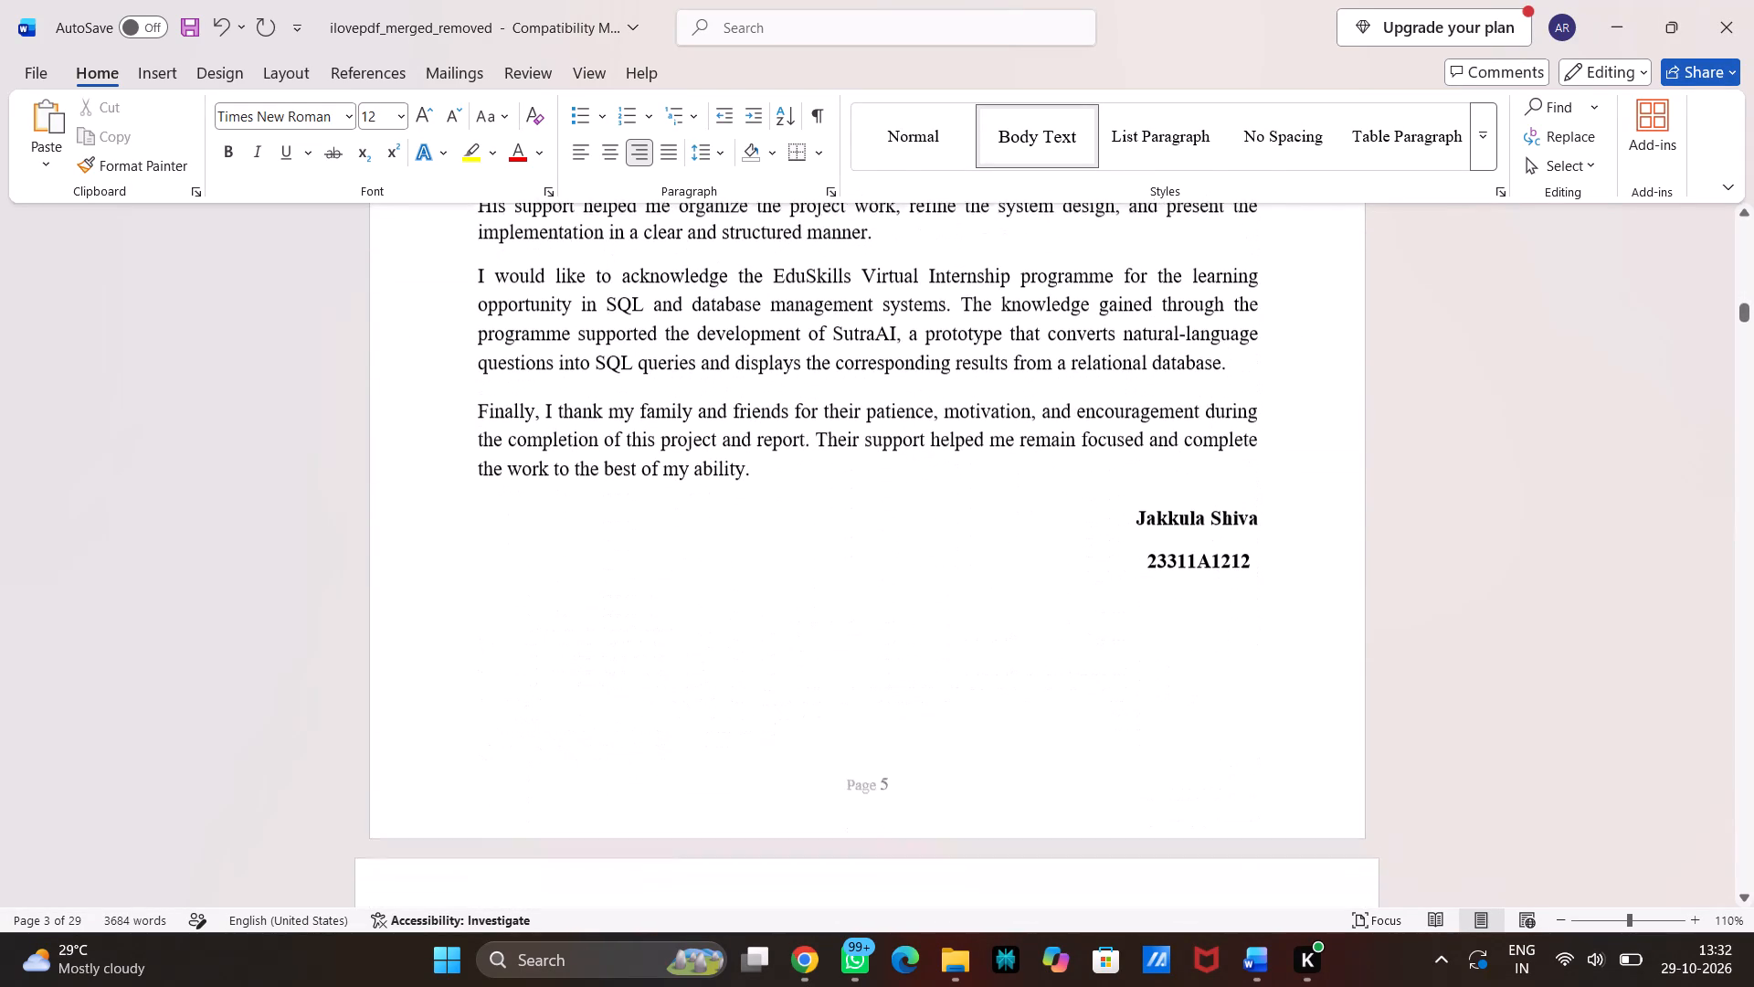
{"action": "left_click", "coordinate": [1143, 491]}
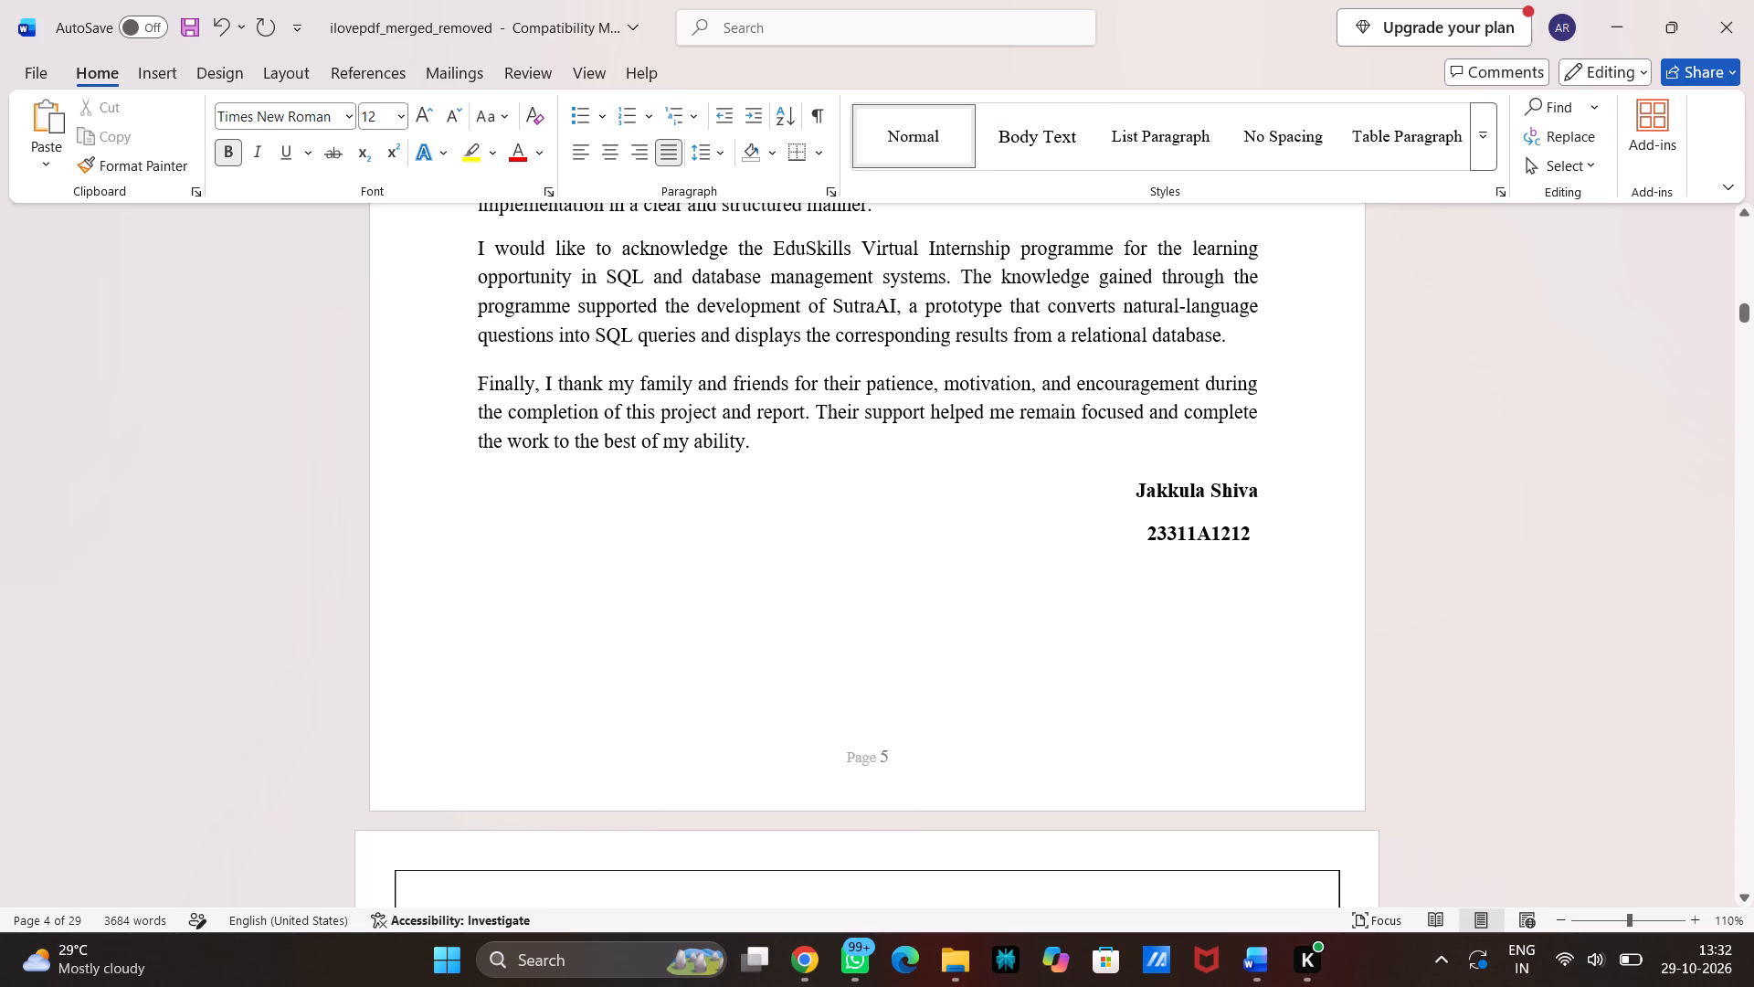
{"action": "key", "text": "a"}
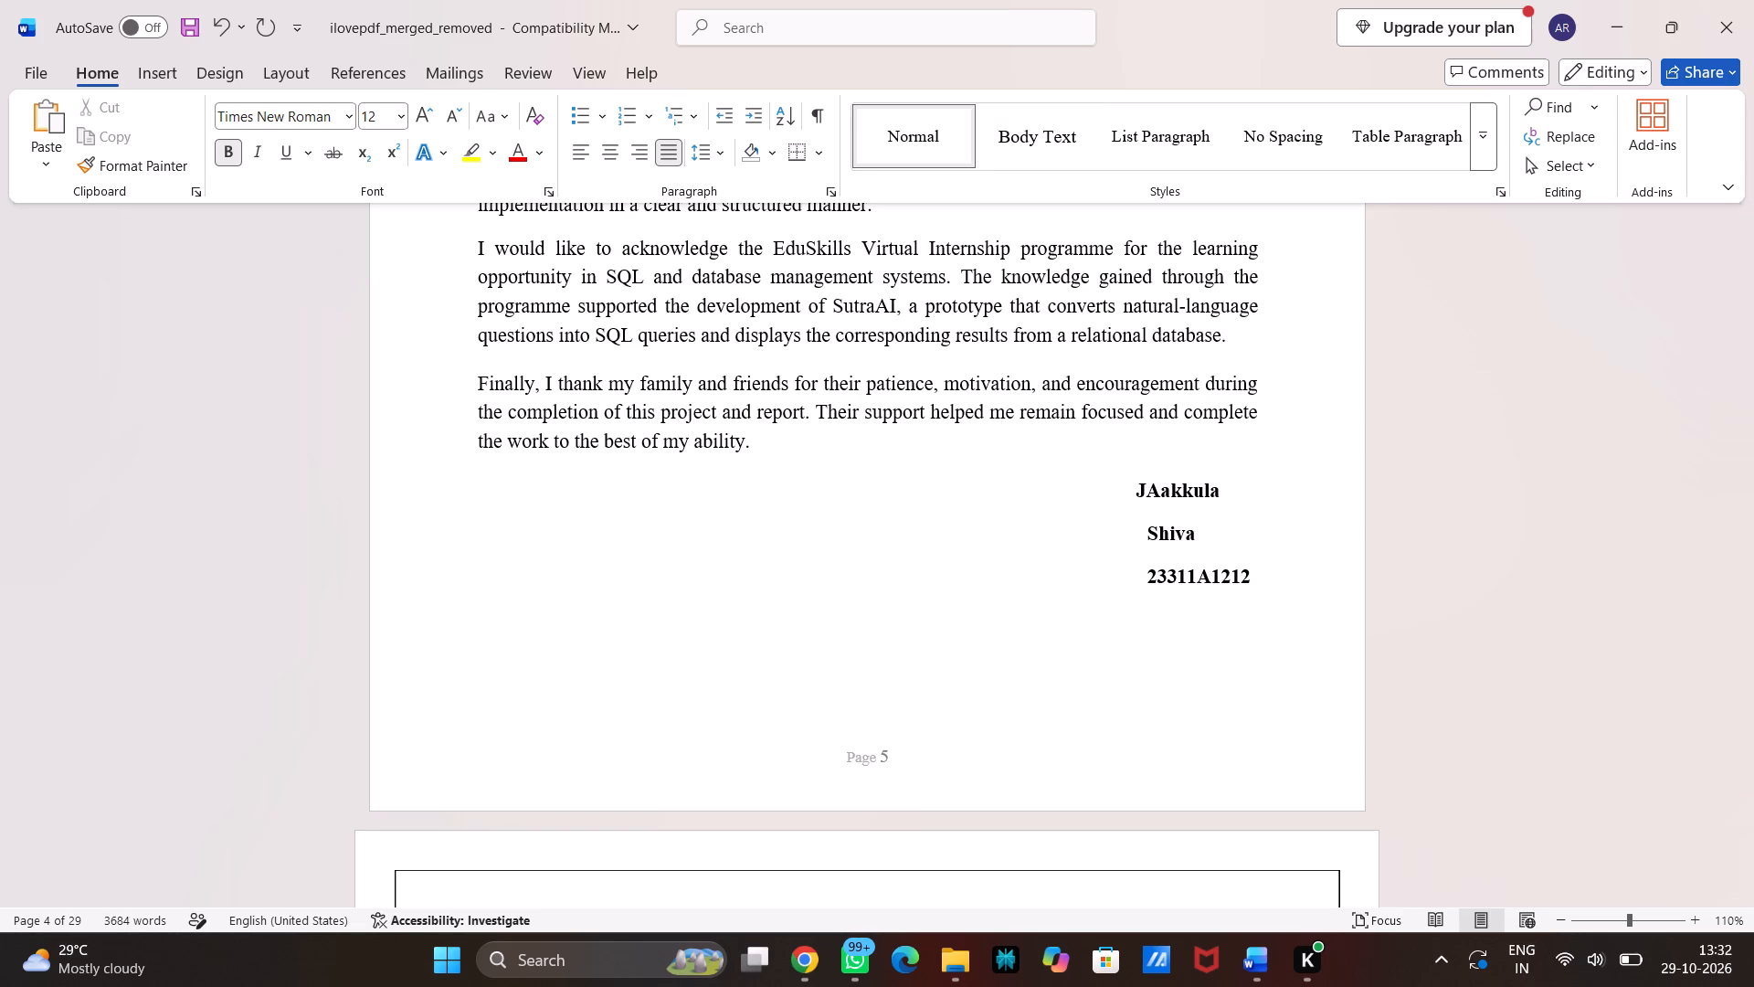
{"action": "key", "text": "Left"}
{"action": "key", "text": "BackSpace"}
{"action": "key", "text": "Right"}
{"action": "key", "text": "Right"}
{"action": "key", "text": "Left"}
{"action": "key", "text": "d"}
{"action": "key", "text": "v"}
{"action": "key", "text": "Right"}
{"action": "key", "text": "Right"}
{"action": "key", "text": "Left"}
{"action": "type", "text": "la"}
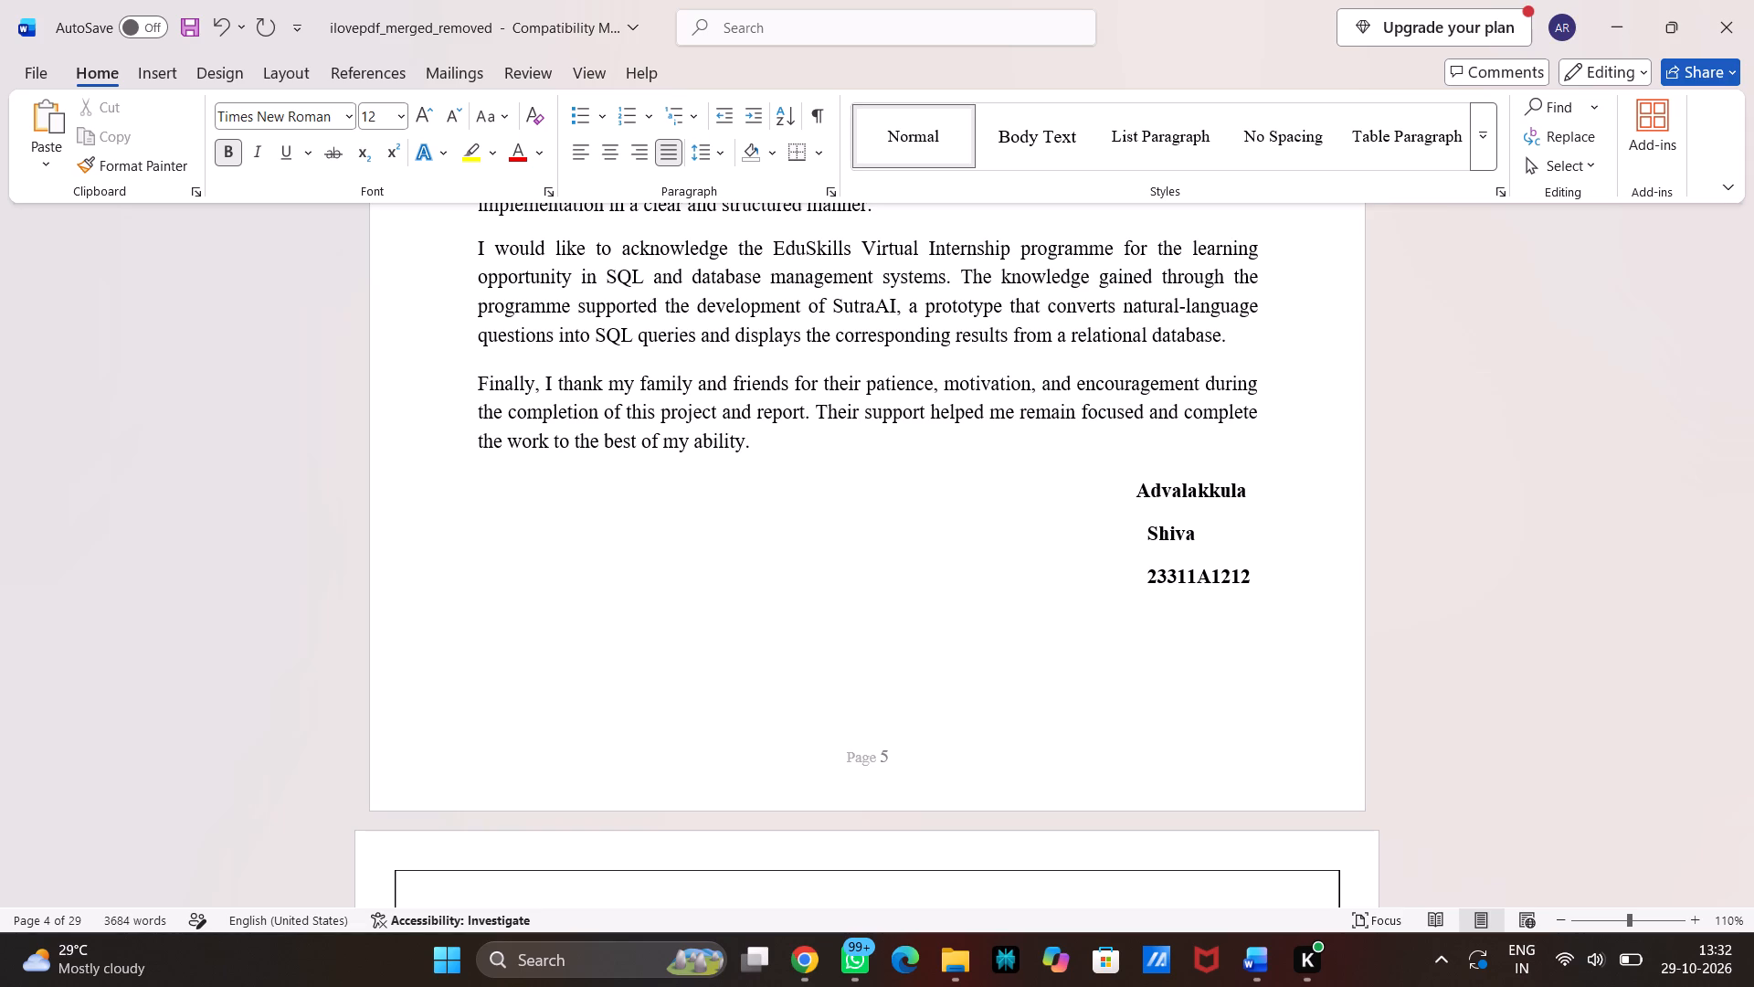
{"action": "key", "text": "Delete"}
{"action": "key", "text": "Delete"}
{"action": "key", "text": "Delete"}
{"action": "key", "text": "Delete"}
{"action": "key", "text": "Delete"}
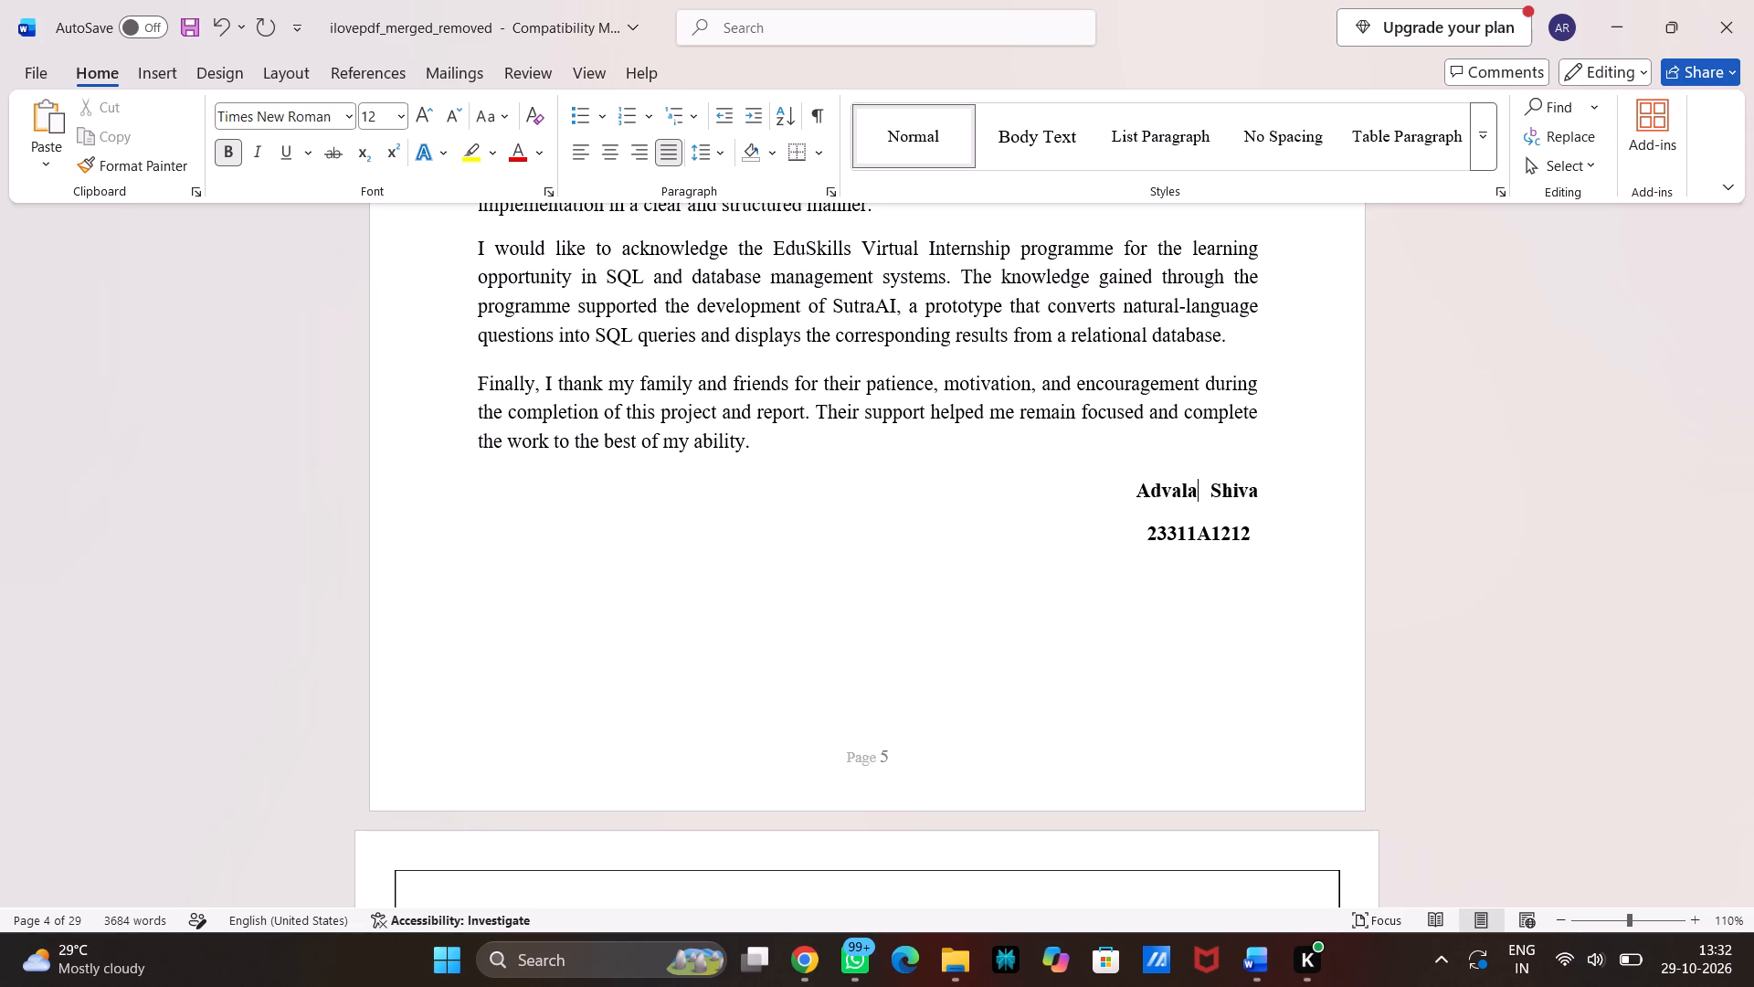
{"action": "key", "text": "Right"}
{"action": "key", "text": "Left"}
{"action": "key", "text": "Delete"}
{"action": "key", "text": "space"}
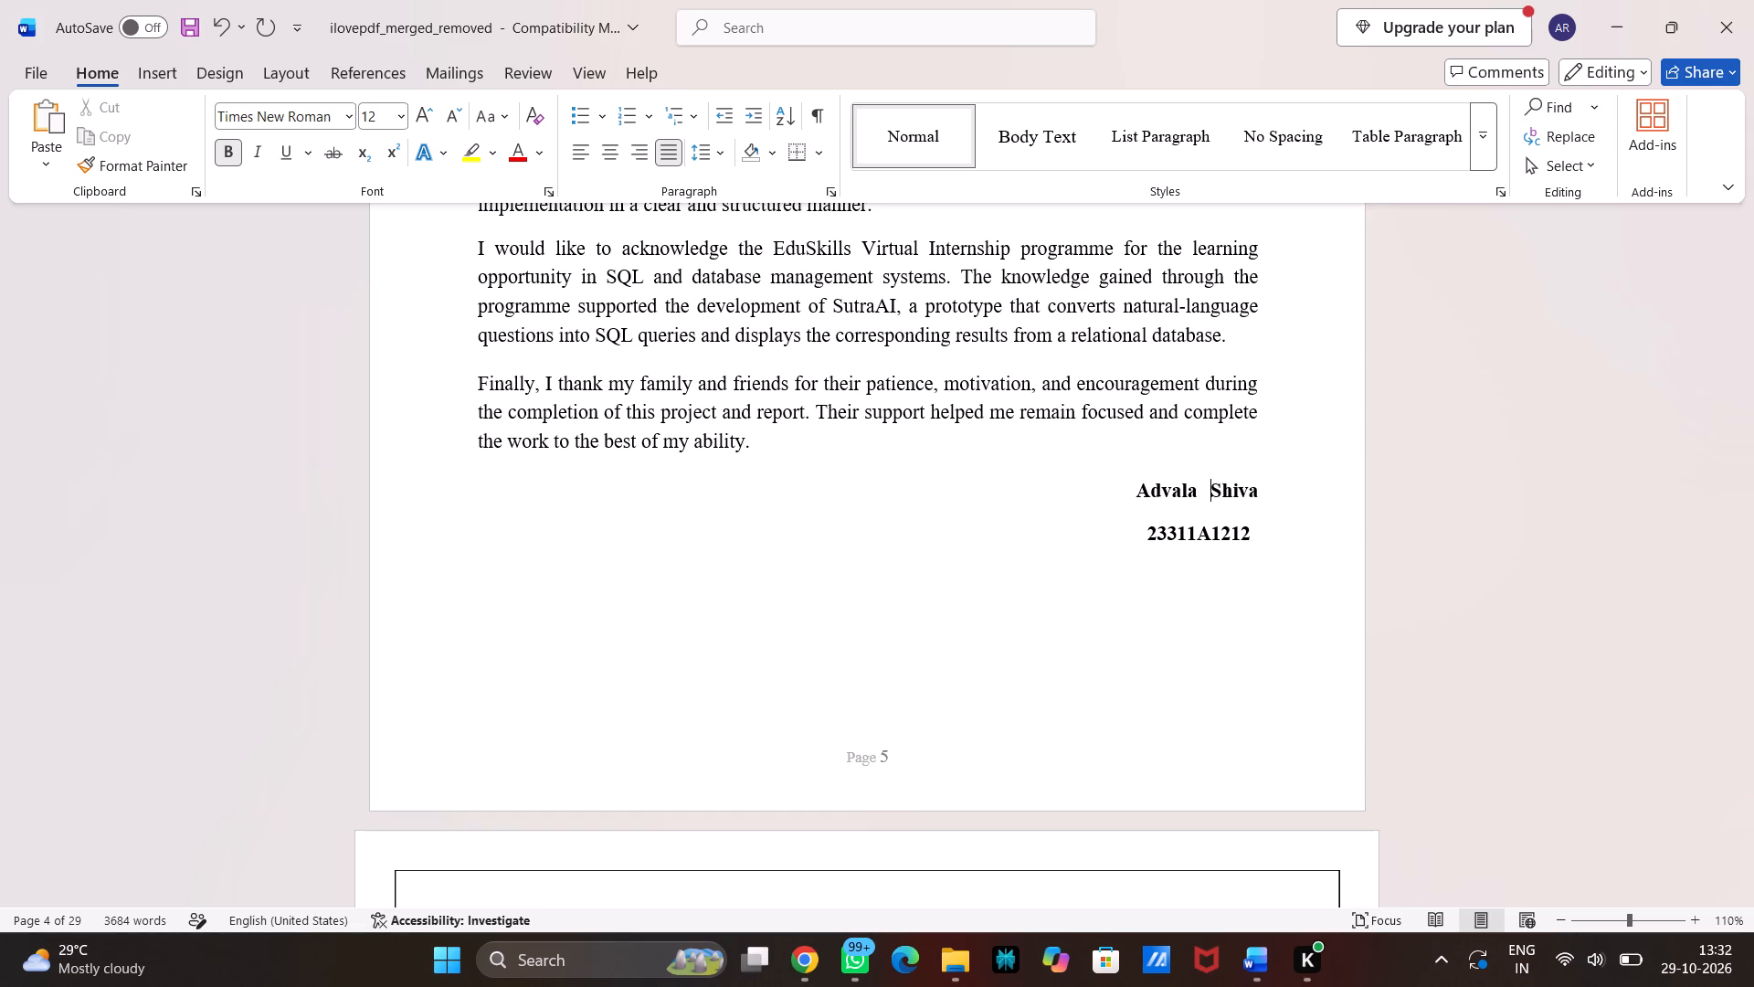
Change the second word of the name signed under the Acknowledgement to the new author's.
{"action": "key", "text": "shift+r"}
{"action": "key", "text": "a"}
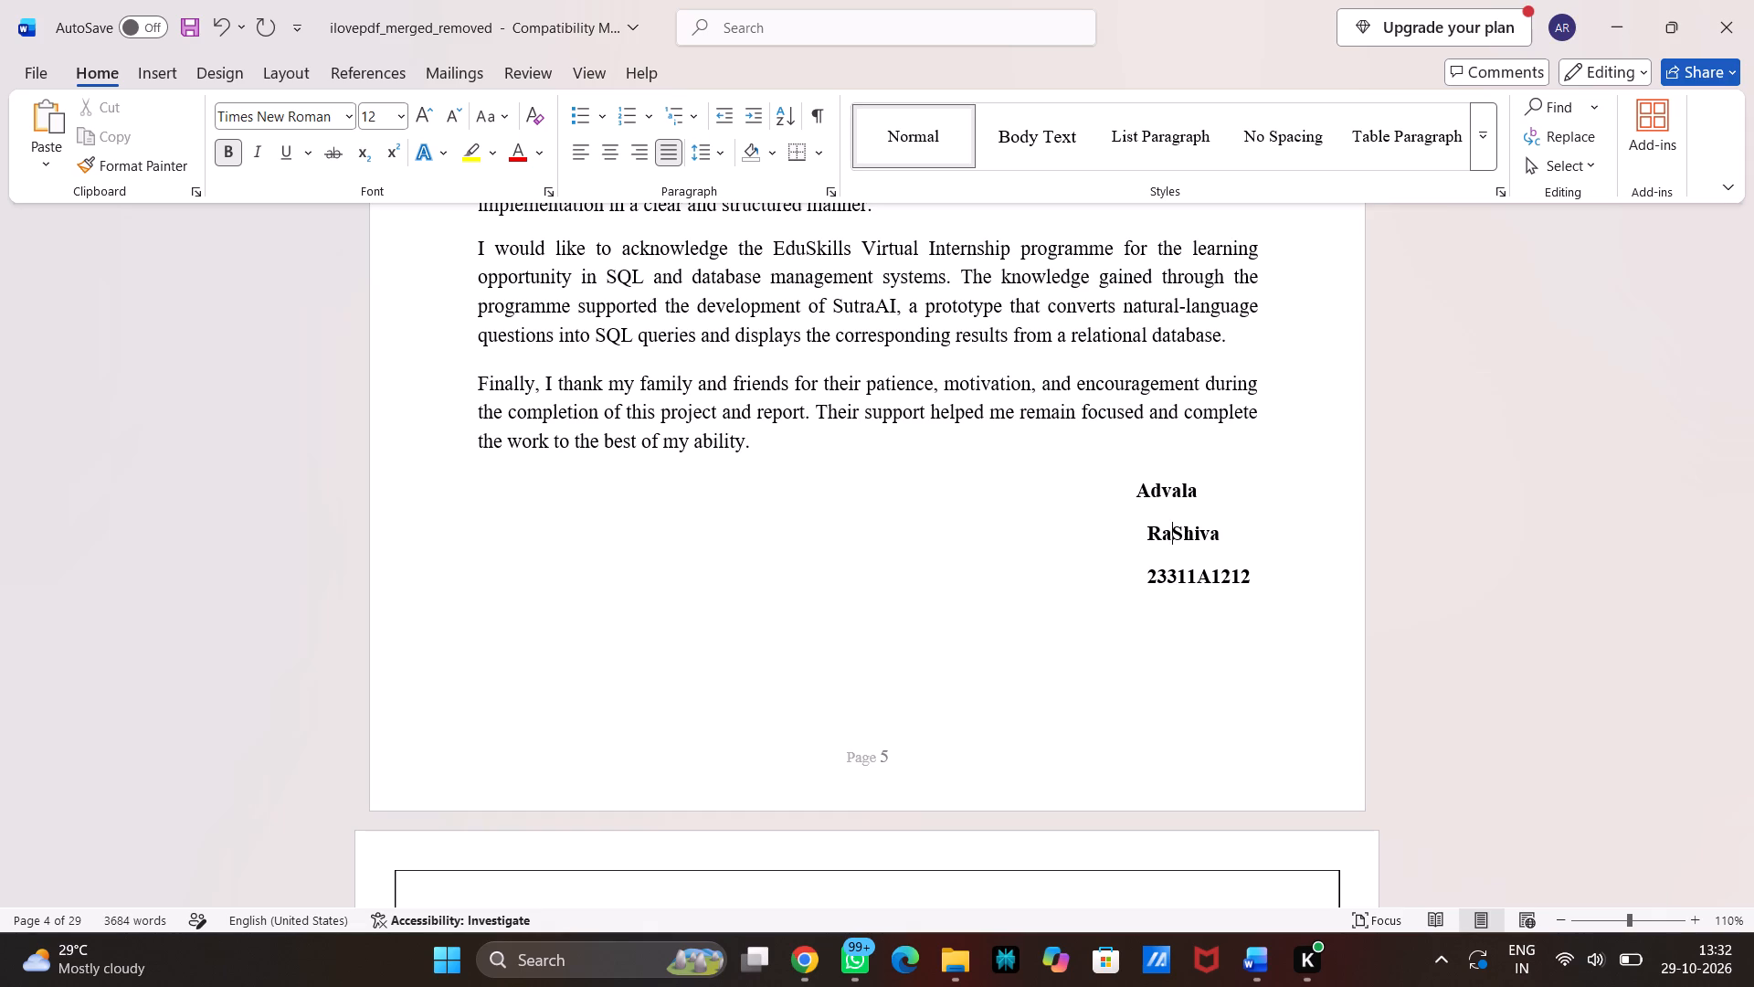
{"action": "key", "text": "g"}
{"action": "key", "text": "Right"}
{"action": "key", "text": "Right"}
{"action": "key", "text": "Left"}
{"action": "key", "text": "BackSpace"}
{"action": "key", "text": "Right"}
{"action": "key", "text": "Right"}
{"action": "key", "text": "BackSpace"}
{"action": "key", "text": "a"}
Remove the indentation before the name signed under the Acknowledgement, bringing both name words and the roll number onto one line.
{"action": "left_click", "coordinate": [1145, 535]}
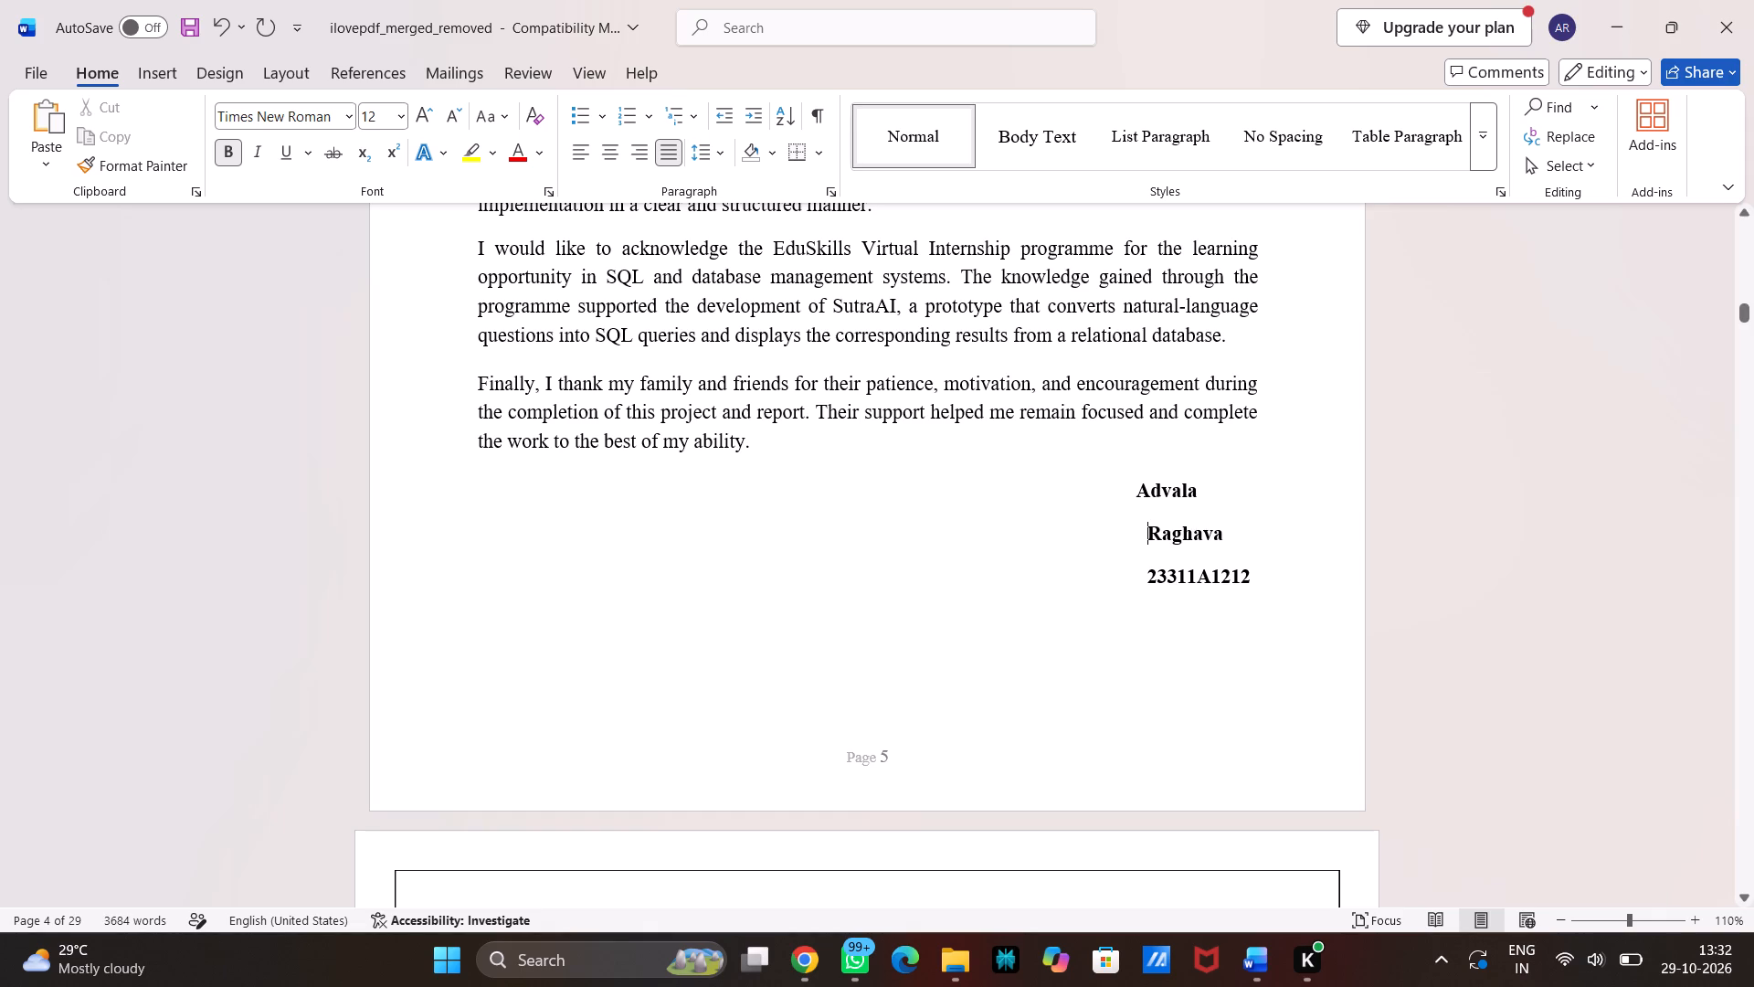
{"action": "key", "text": "BackSpace"}
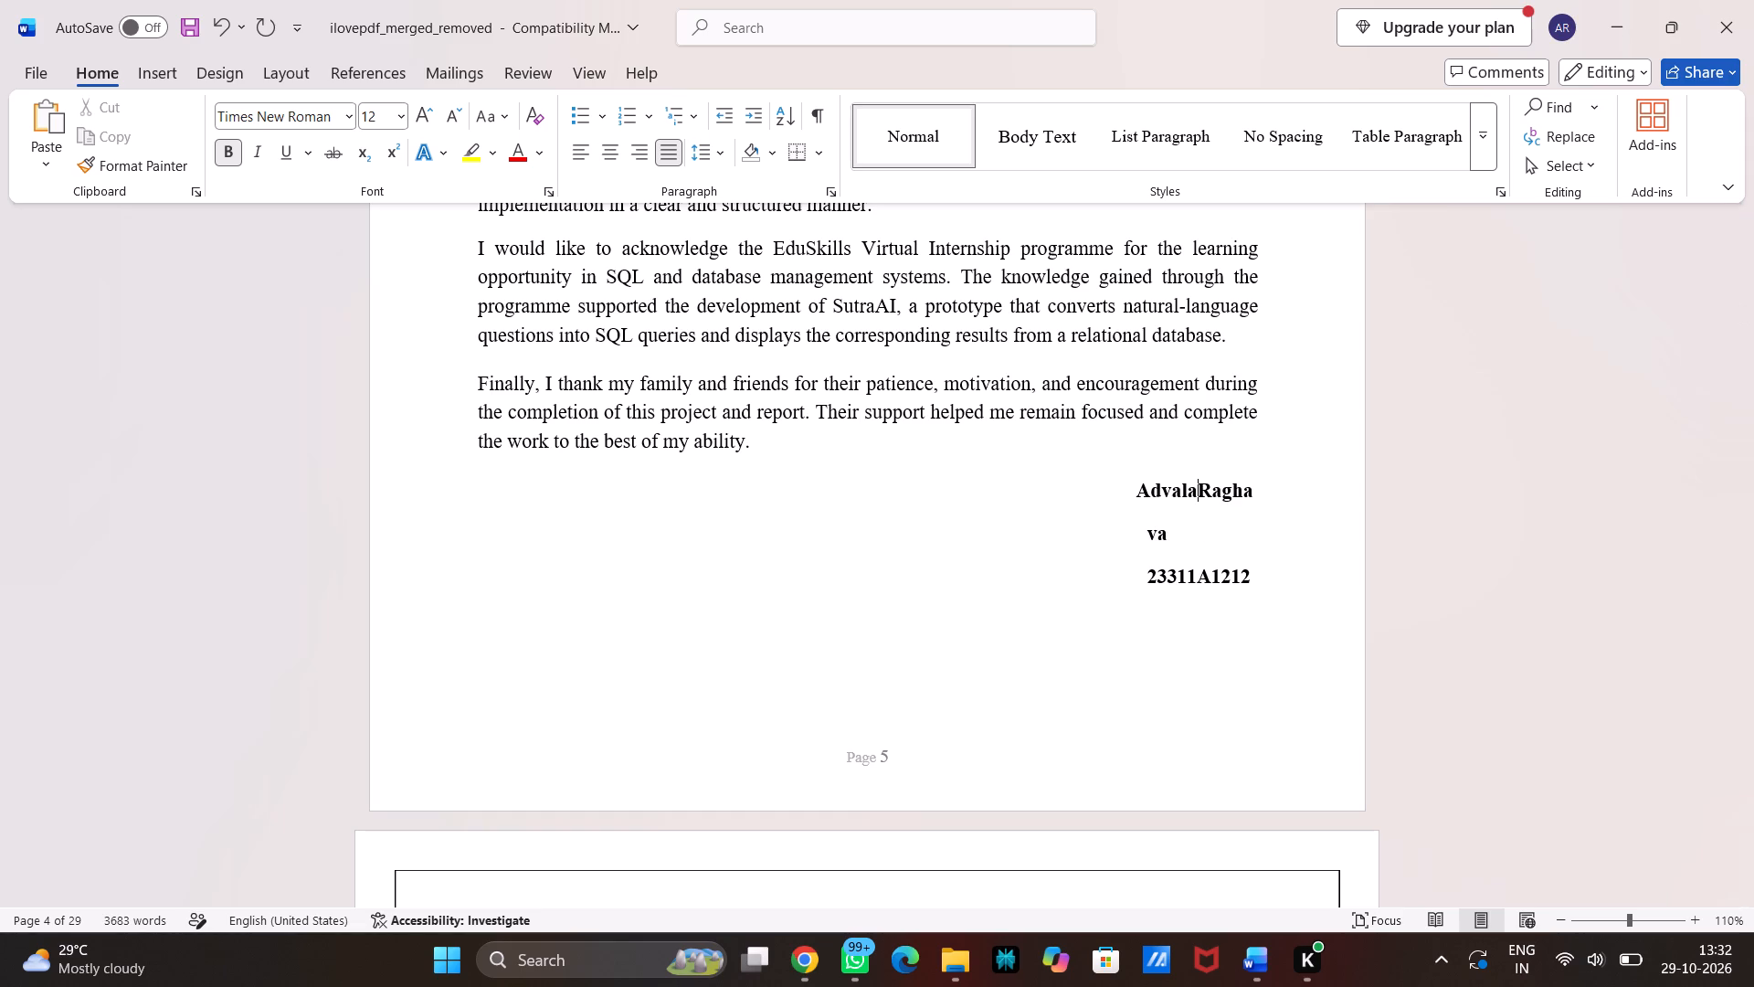
{"action": "key", "text": "space"}
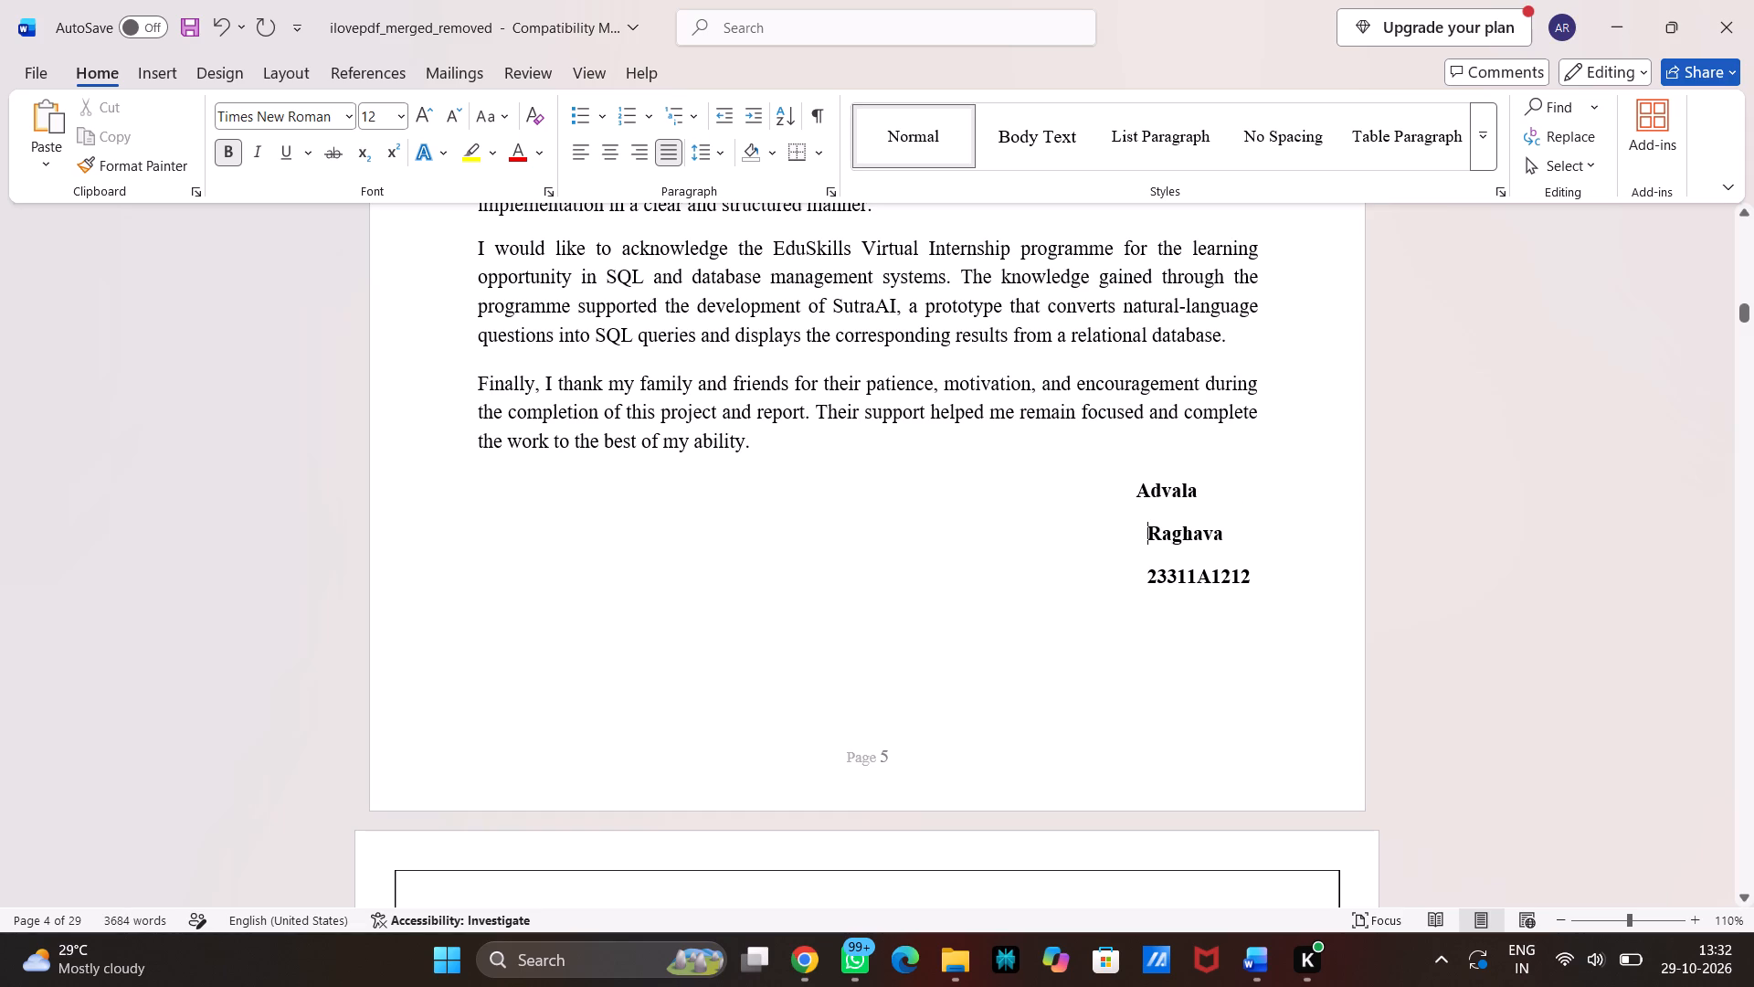
{"action": "left_click", "coordinate": [1136, 495]}
{"action": "key", "text": "BackSpace"}
{"action": "key", "text": "BackSpace"}
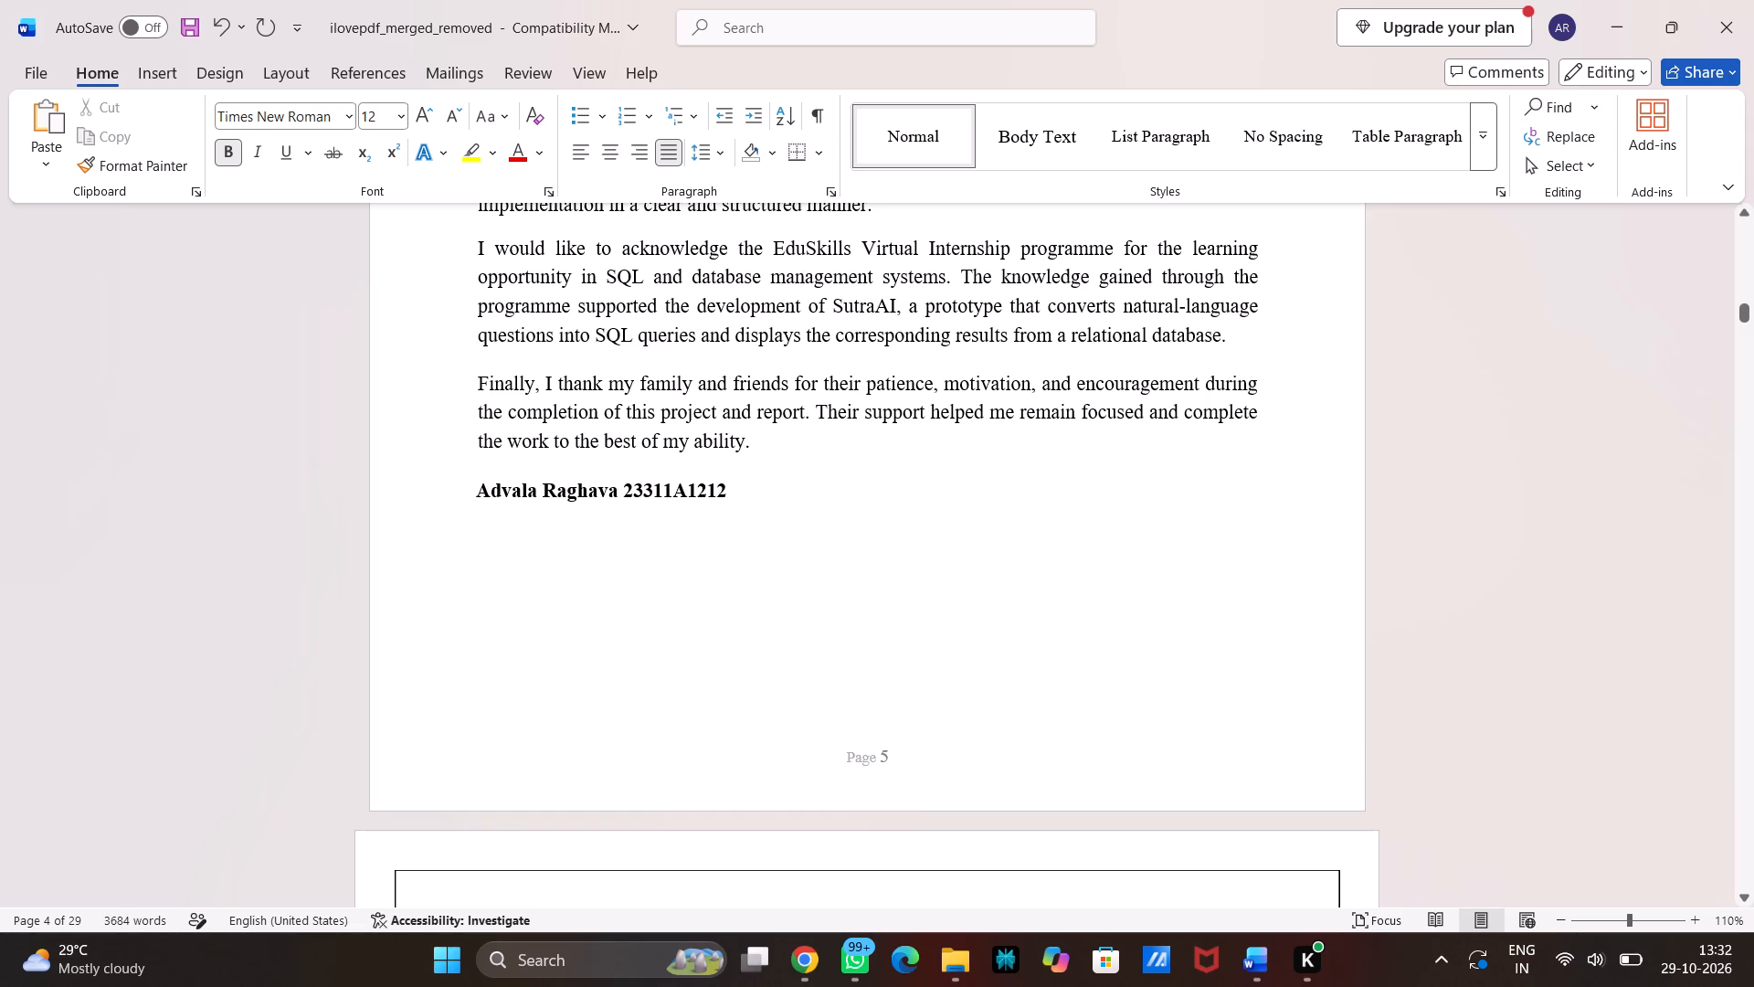
{"action": "key", "text": "space"}
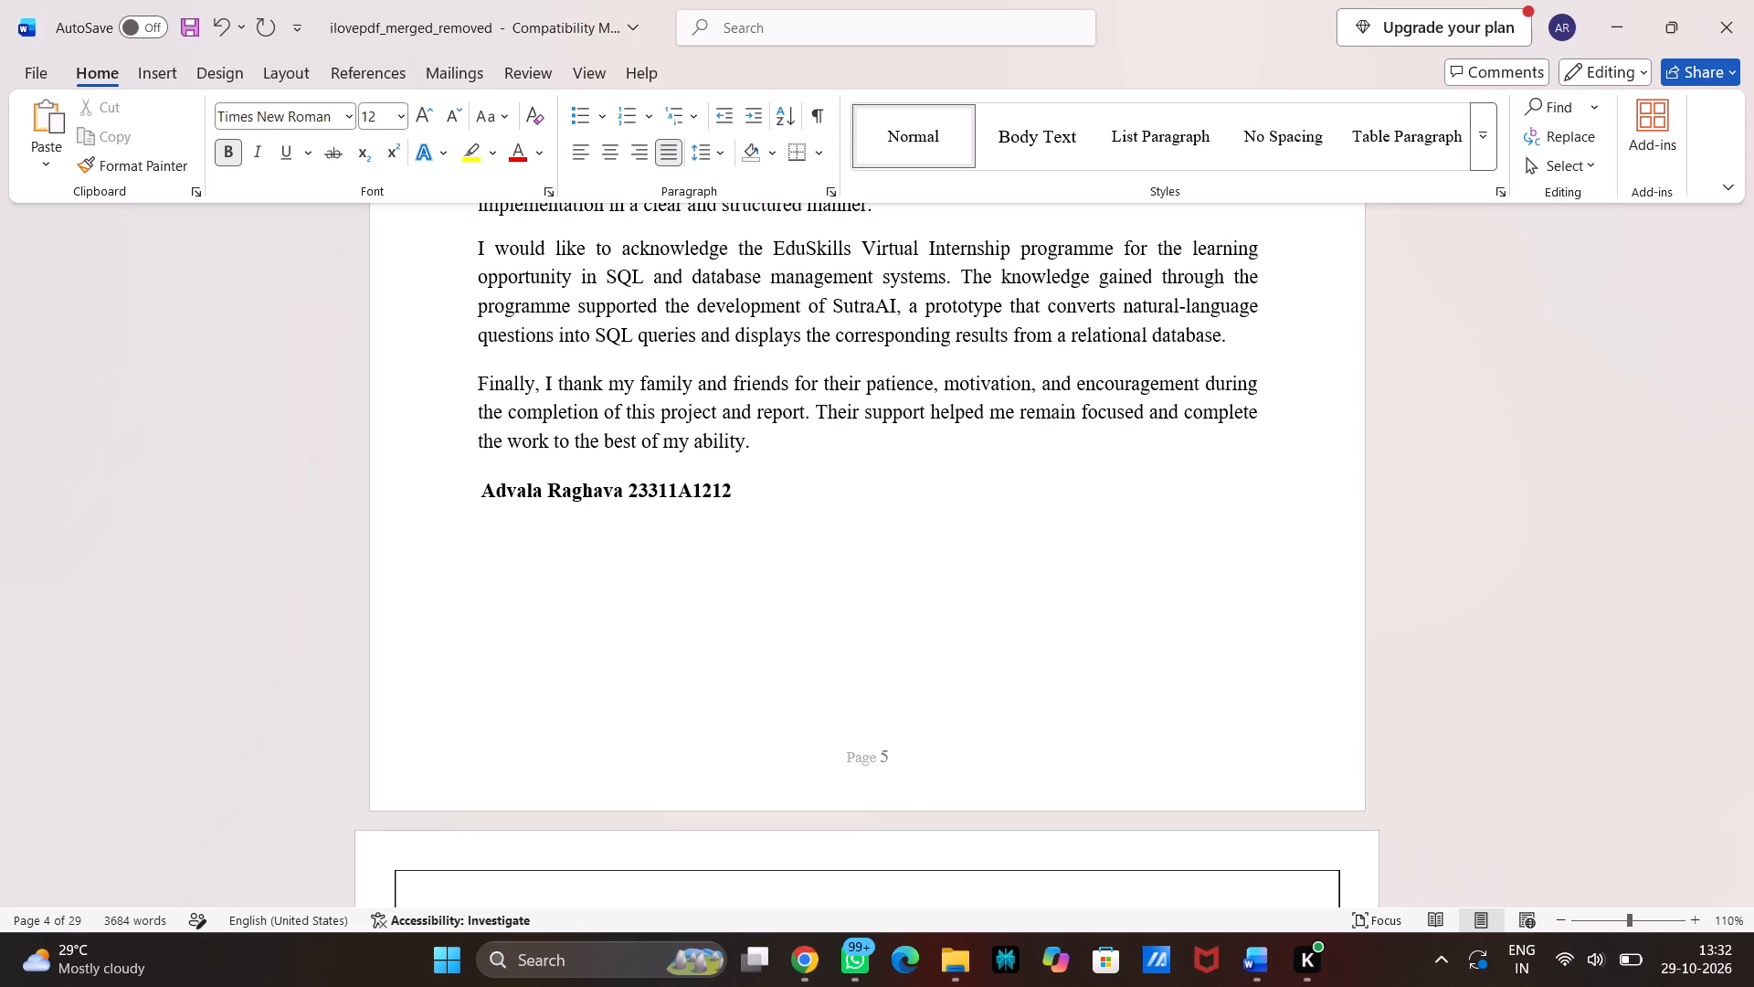
Move the Acknowledgement signature down to a new paragraph and indent it with tab spacing towards the right half of the page.
{"action": "key", "text": "Return"}
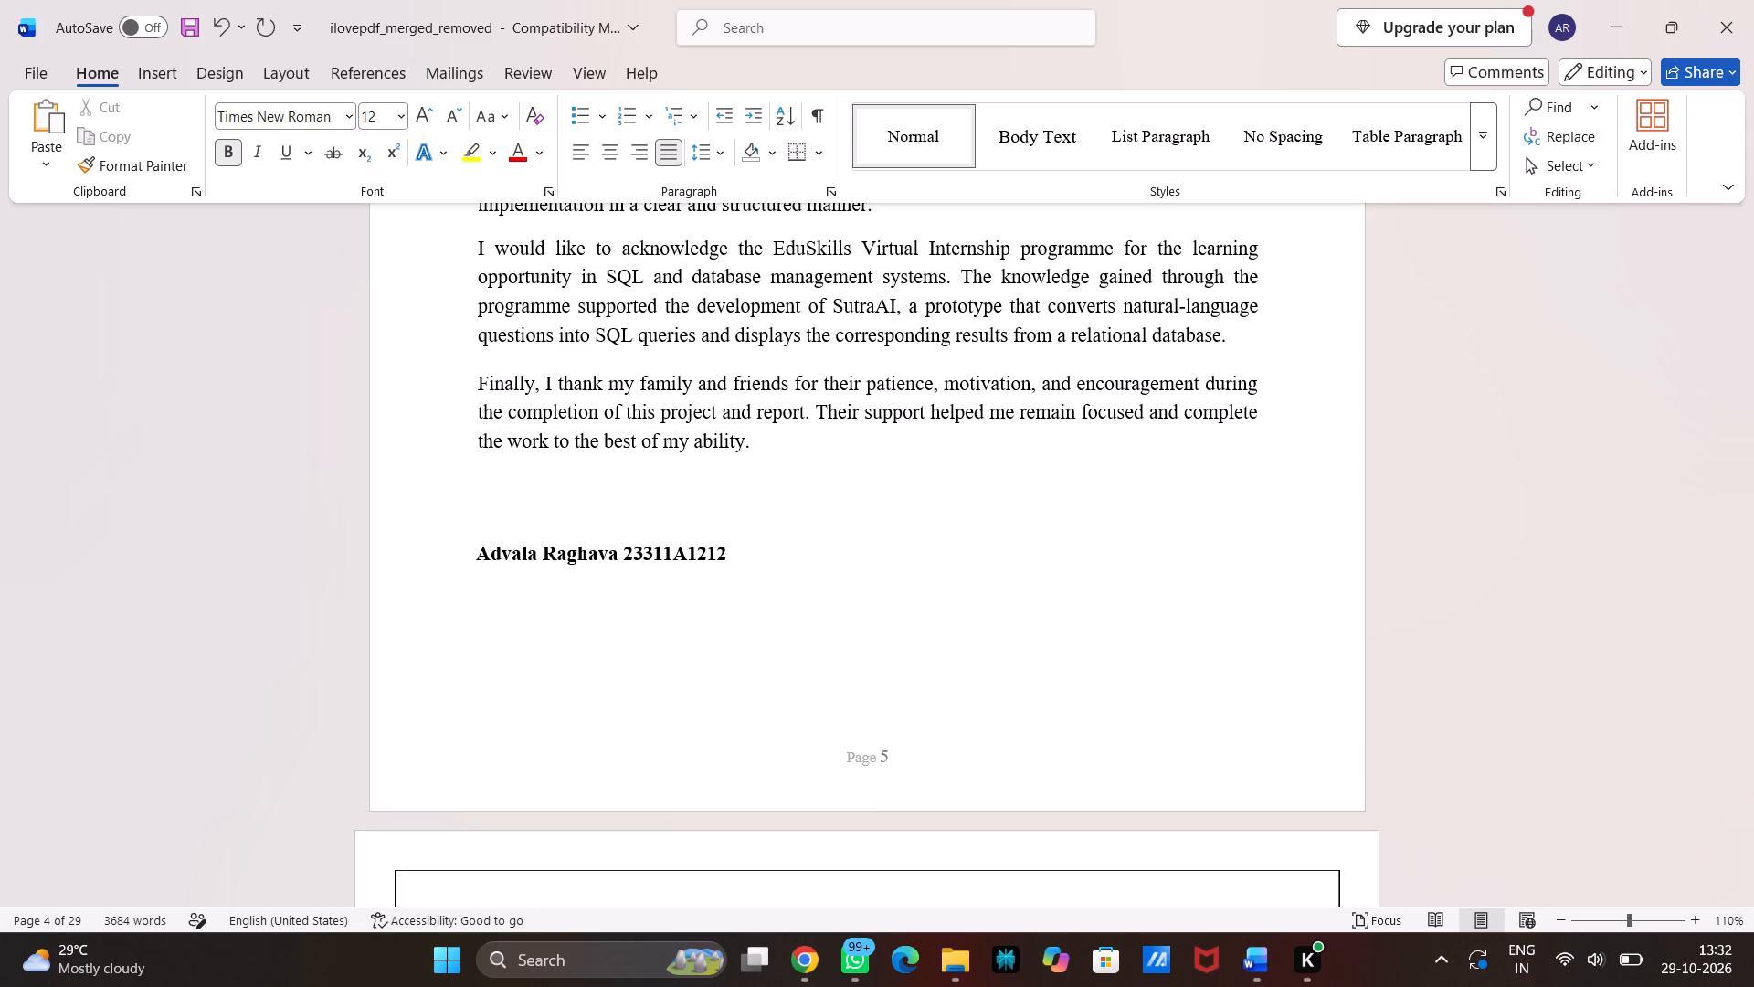
{"action": "key", "text": "Tab"}
{"action": "key", "text": "Tab"}
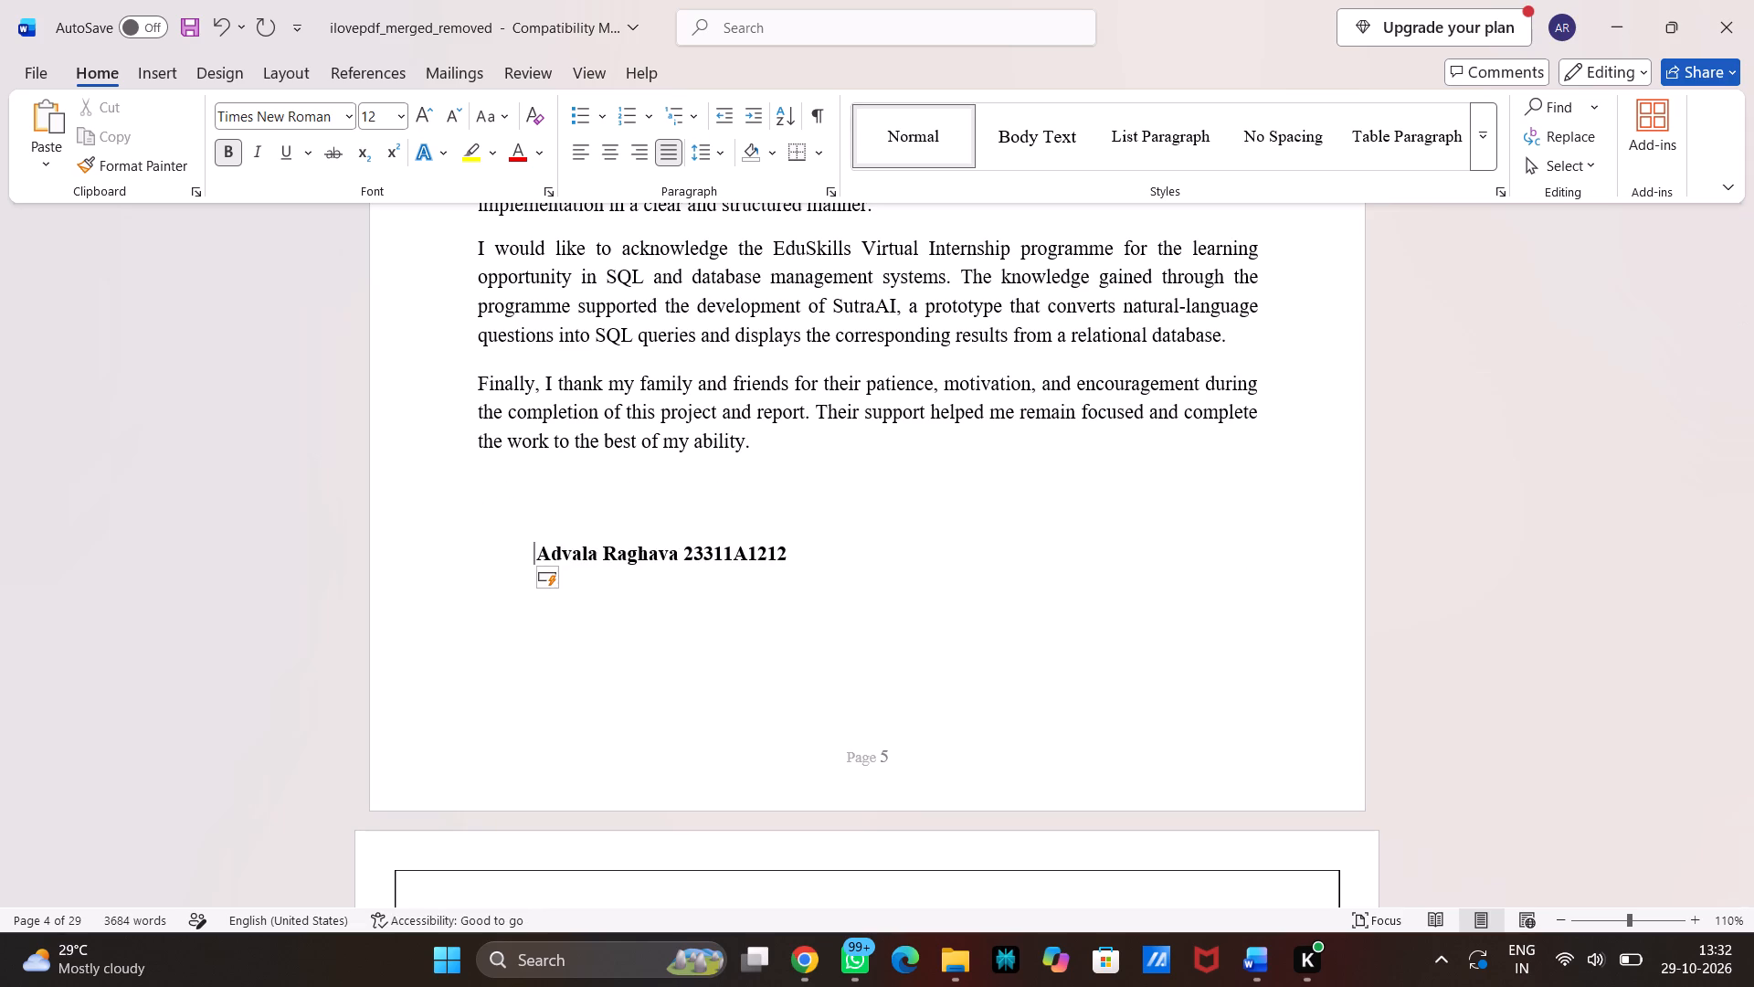
{"action": "key", "text": "Tab"}
{"action": "key", "text": "Tab"}
{"action": "key", "text": "Tab"}
{"action": "key", "text": "Tab"}
{"action": "key", "text": "Tab"}
{"action": "key", "text": "Tab"}
{"action": "key", "text": "Tab"}
{"action": "key", "text": "Tab"}
{"action": "key", "text": "Tab"}
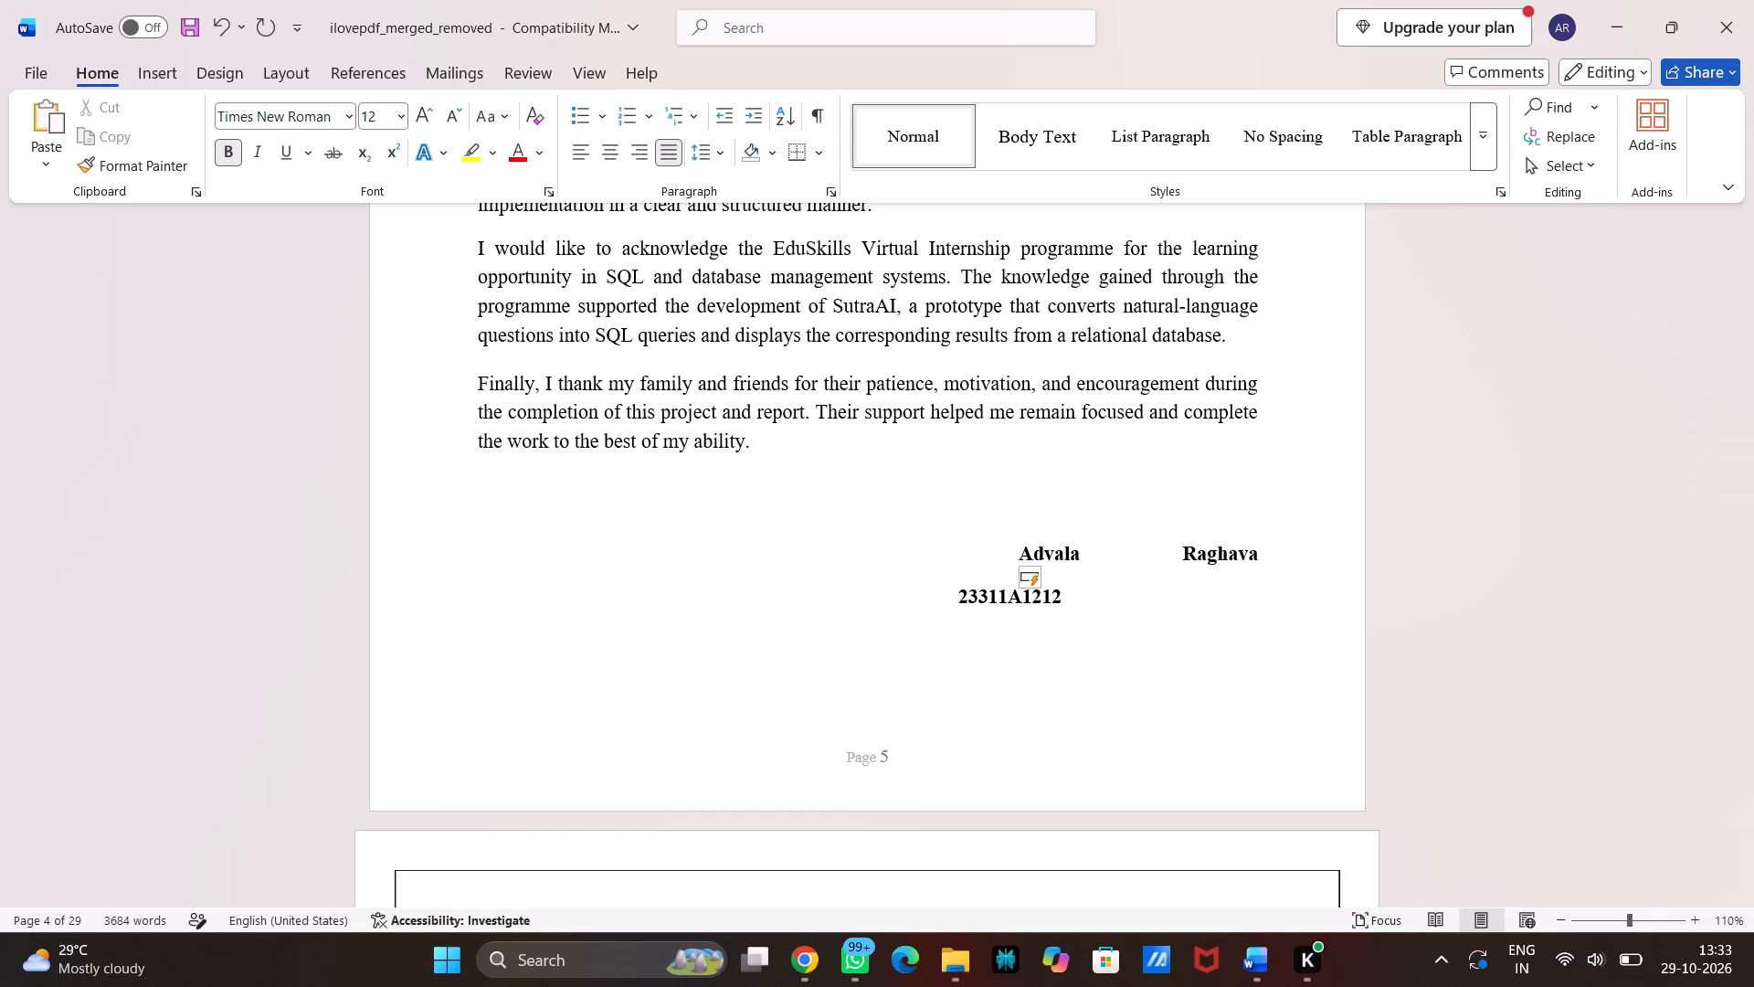
{"action": "key", "text": "ctrl+z"}
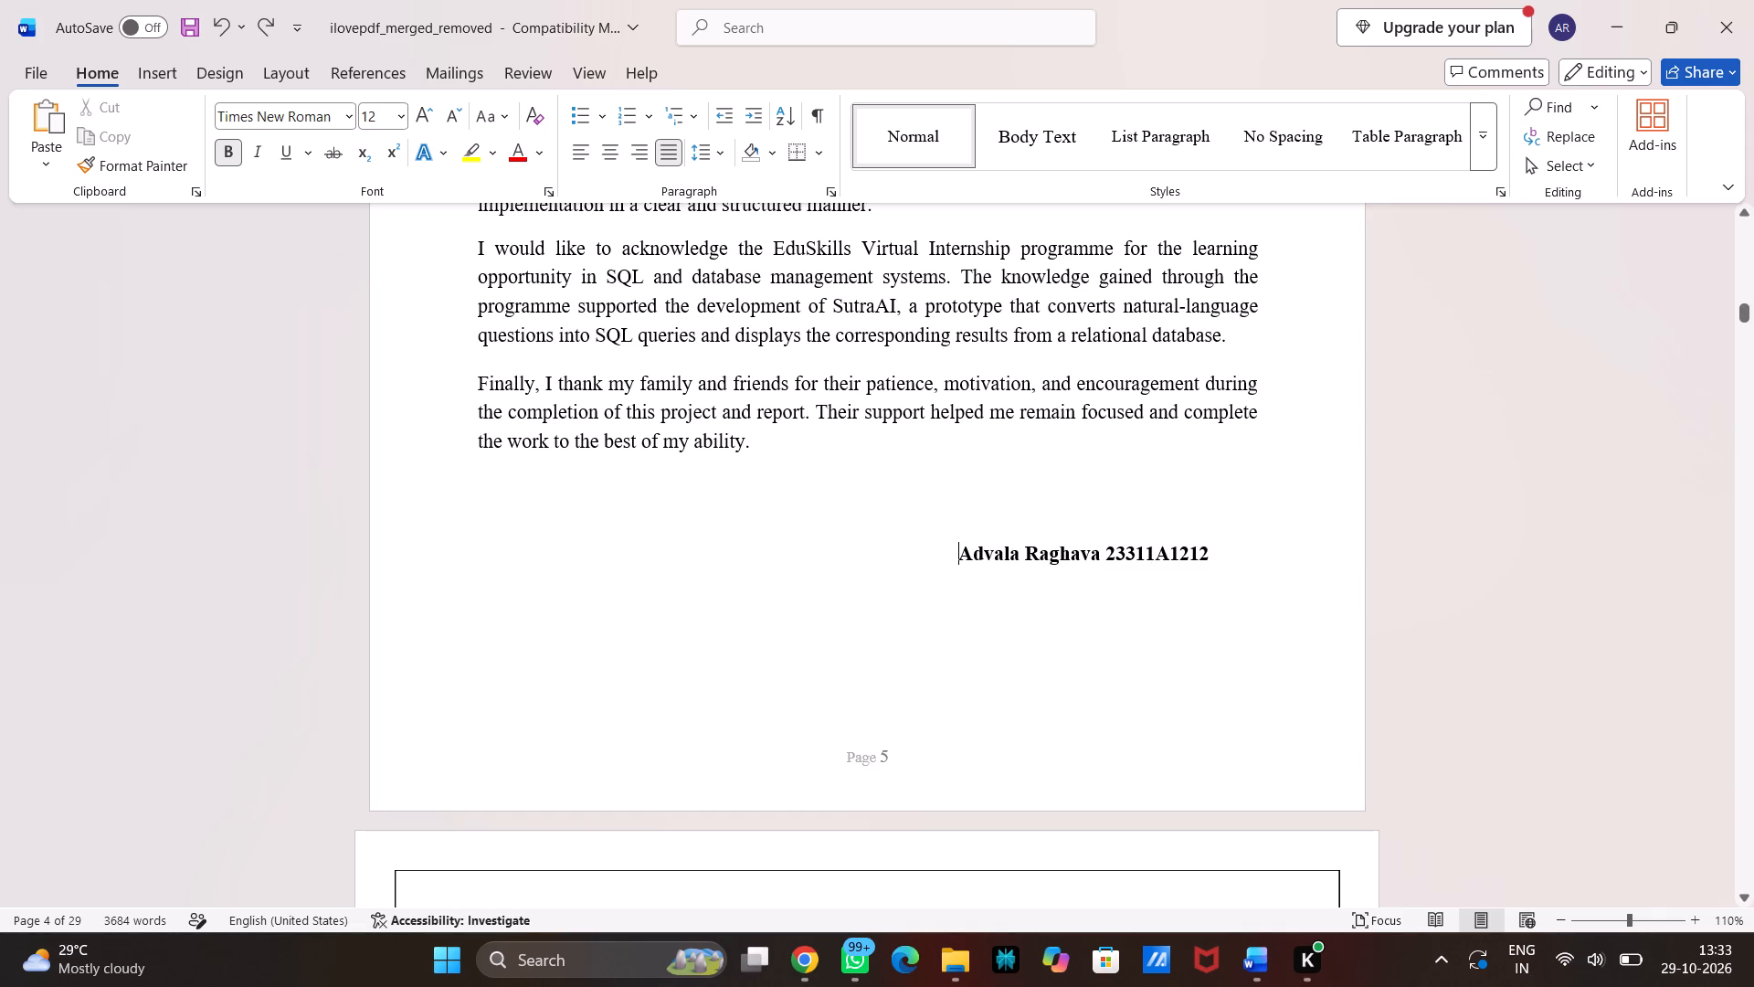
Place the roll number in its own paragraph below the name in the Acknowledgement signature.
{"action": "left_click", "coordinate": [1104, 559]}
{"action": "key", "text": "Return"}
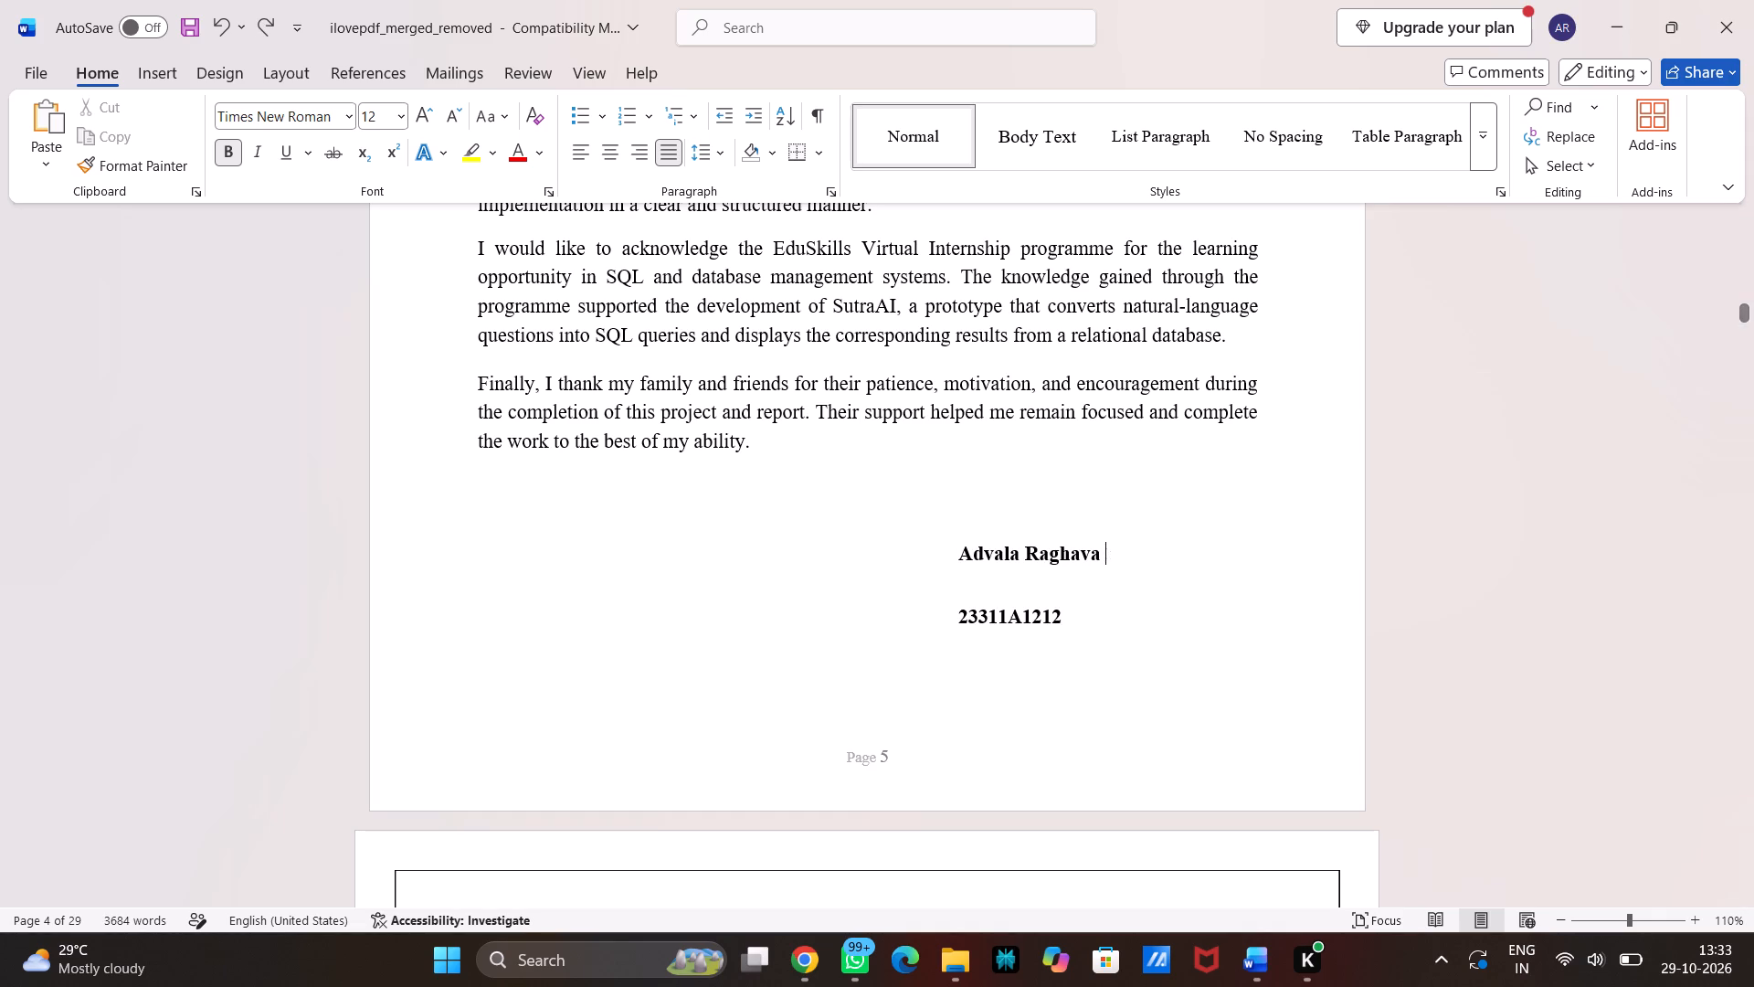
Indent the name under the Acknowledgement further with tabs and spaces, keeping it on one line near the right margin.
{"action": "left_click", "coordinate": [956, 556]}
{"action": "key", "text": "Tab"}
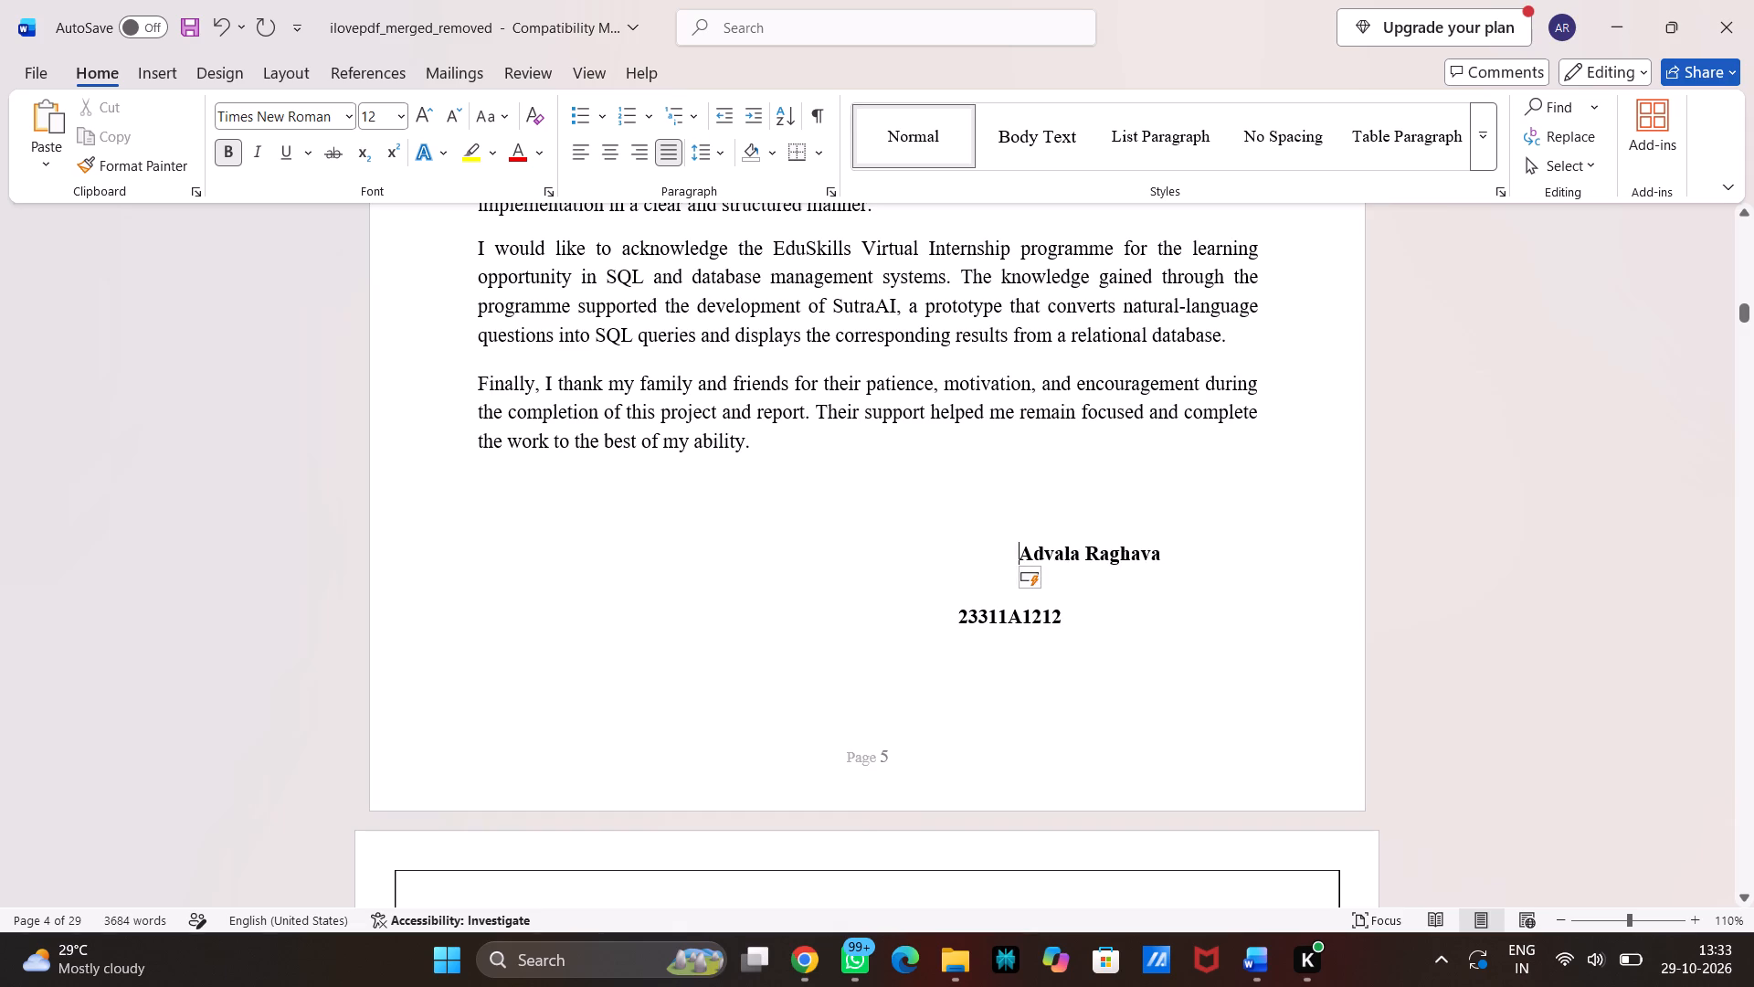
{"action": "key", "text": "Tab"}
{"action": "key", "text": "Tab"}
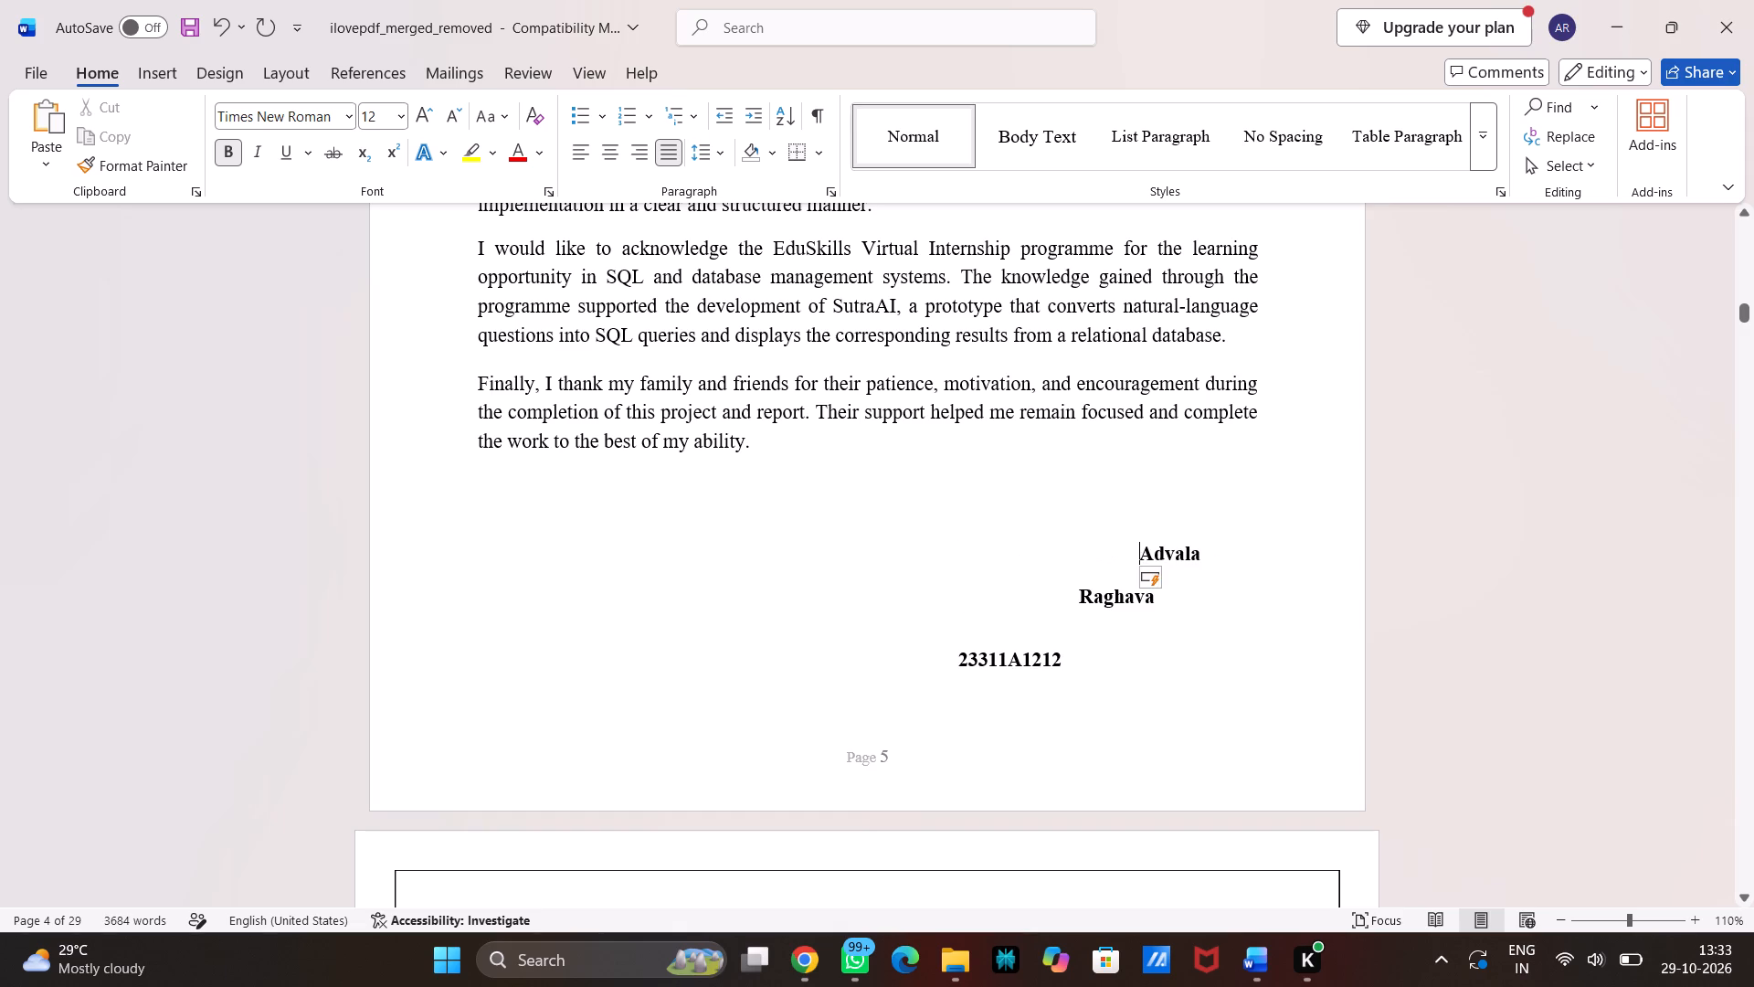
{"action": "key", "text": "ctrl+z"}
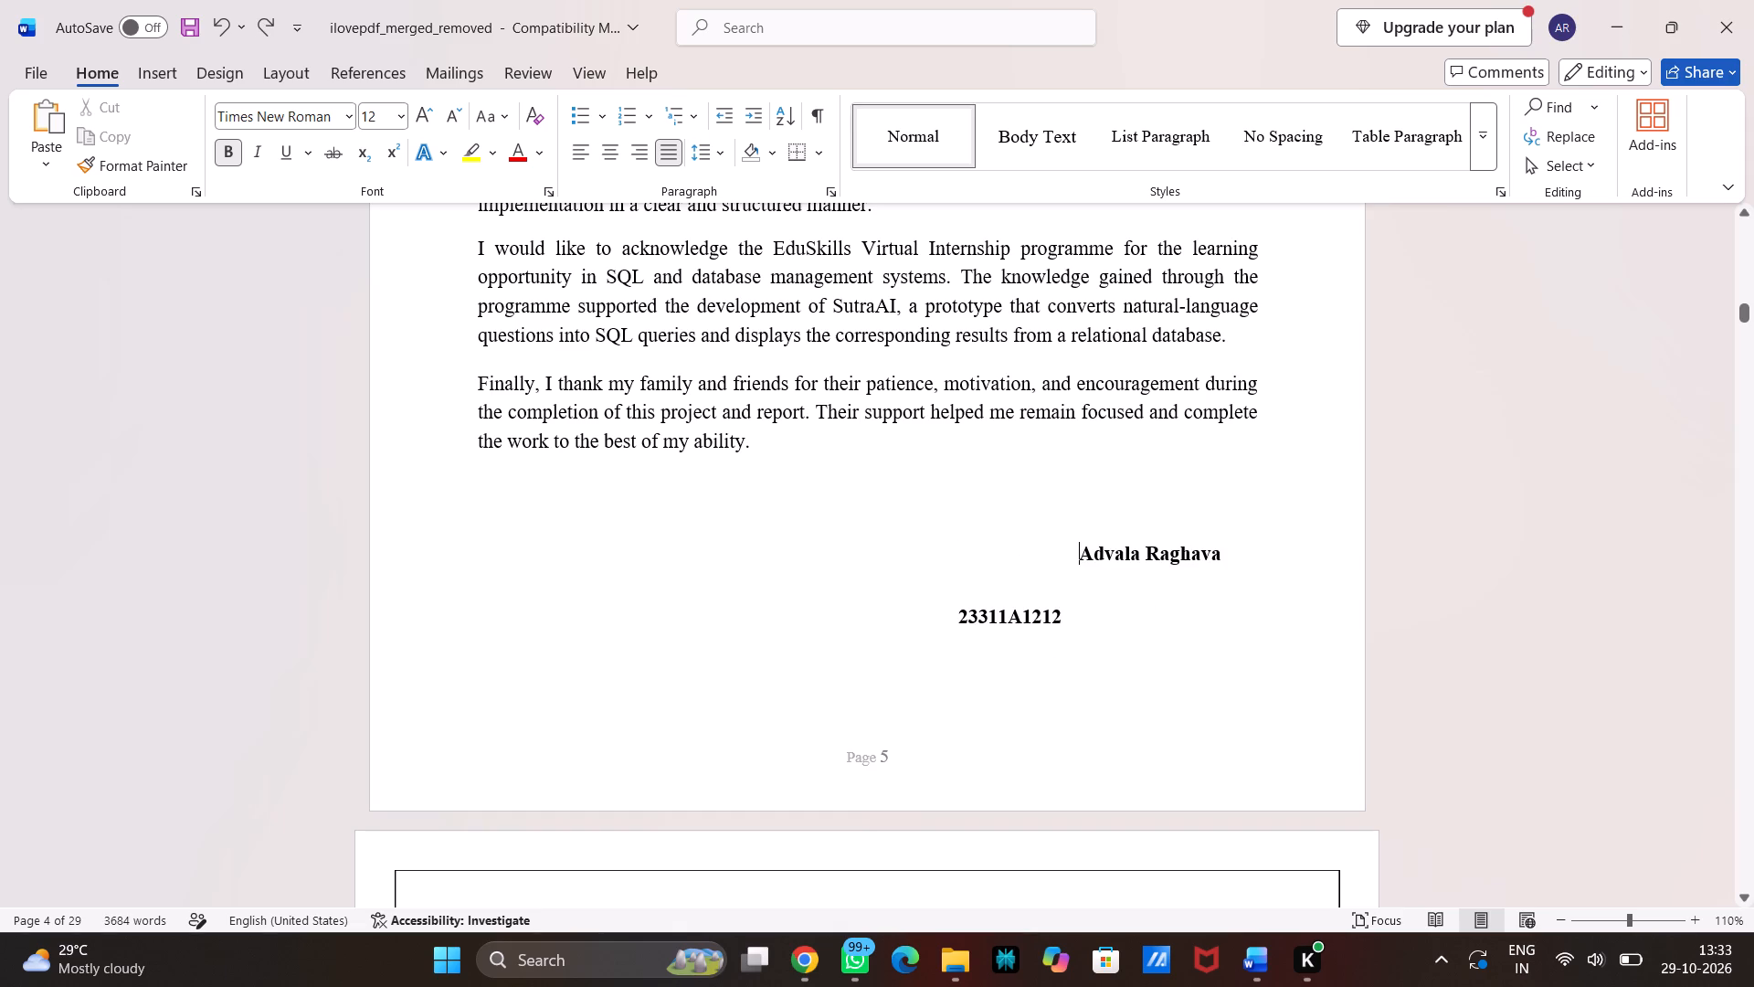
{"action": "key", "text": "space"}
{"action": "key", "text": "space"}
{"action": "key", "text": "space"}
{"action": "key", "text": "space"}
{"action": "key", "text": "space"}
{"action": "key", "text": "space"}
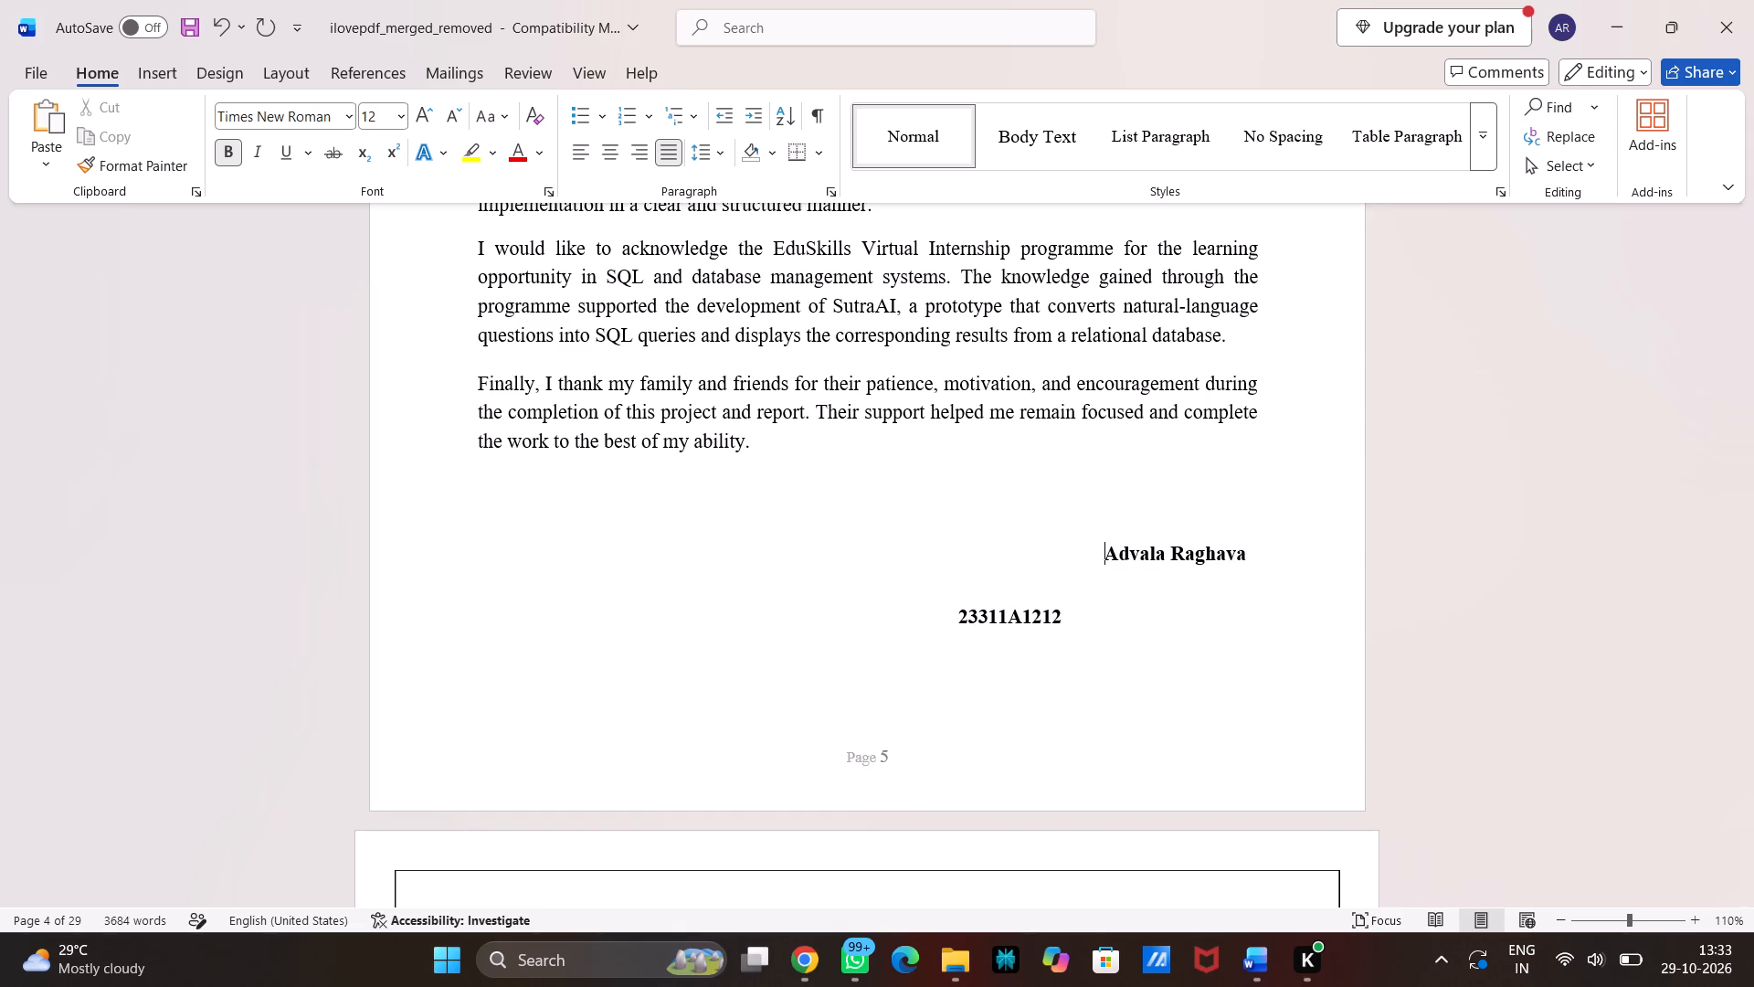
Indent the roll number under the Acknowledgement by three tabs to sit beneath the name.
{"action": "left_click", "coordinate": [957, 620]}
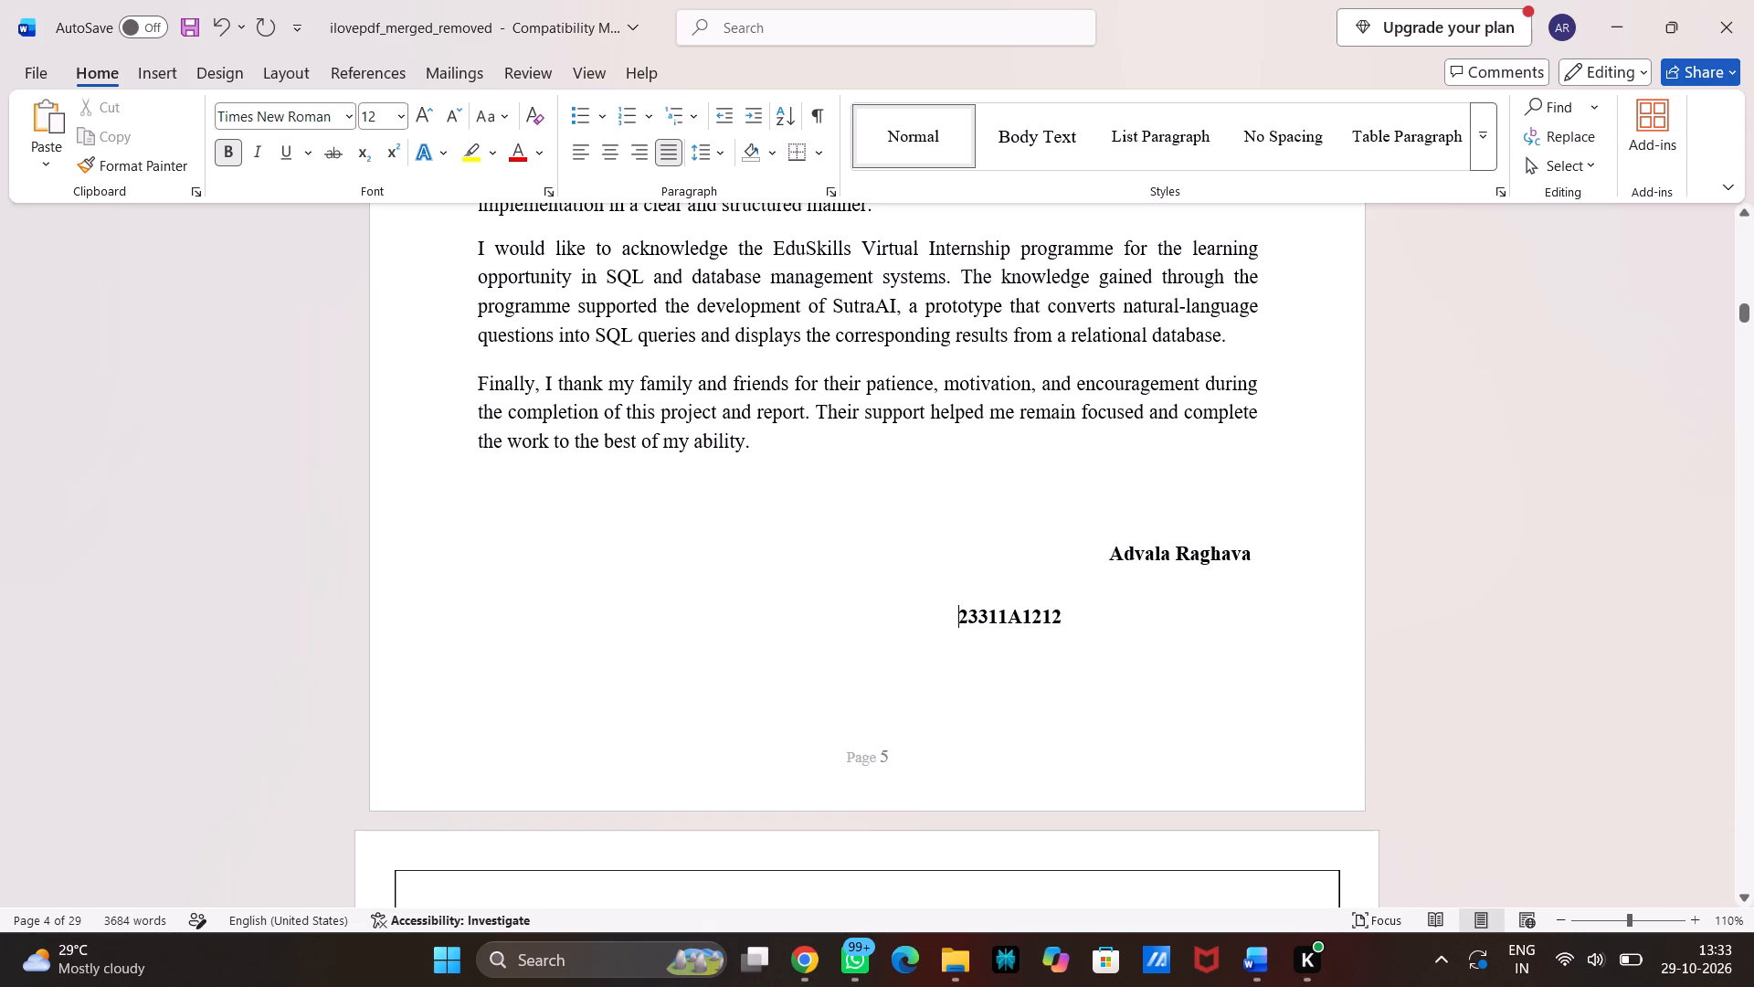
{"action": "key", "text": "Tab"}
{"action": "key", "text": "Tab"}
{"action": "key", "text": "Tab"}
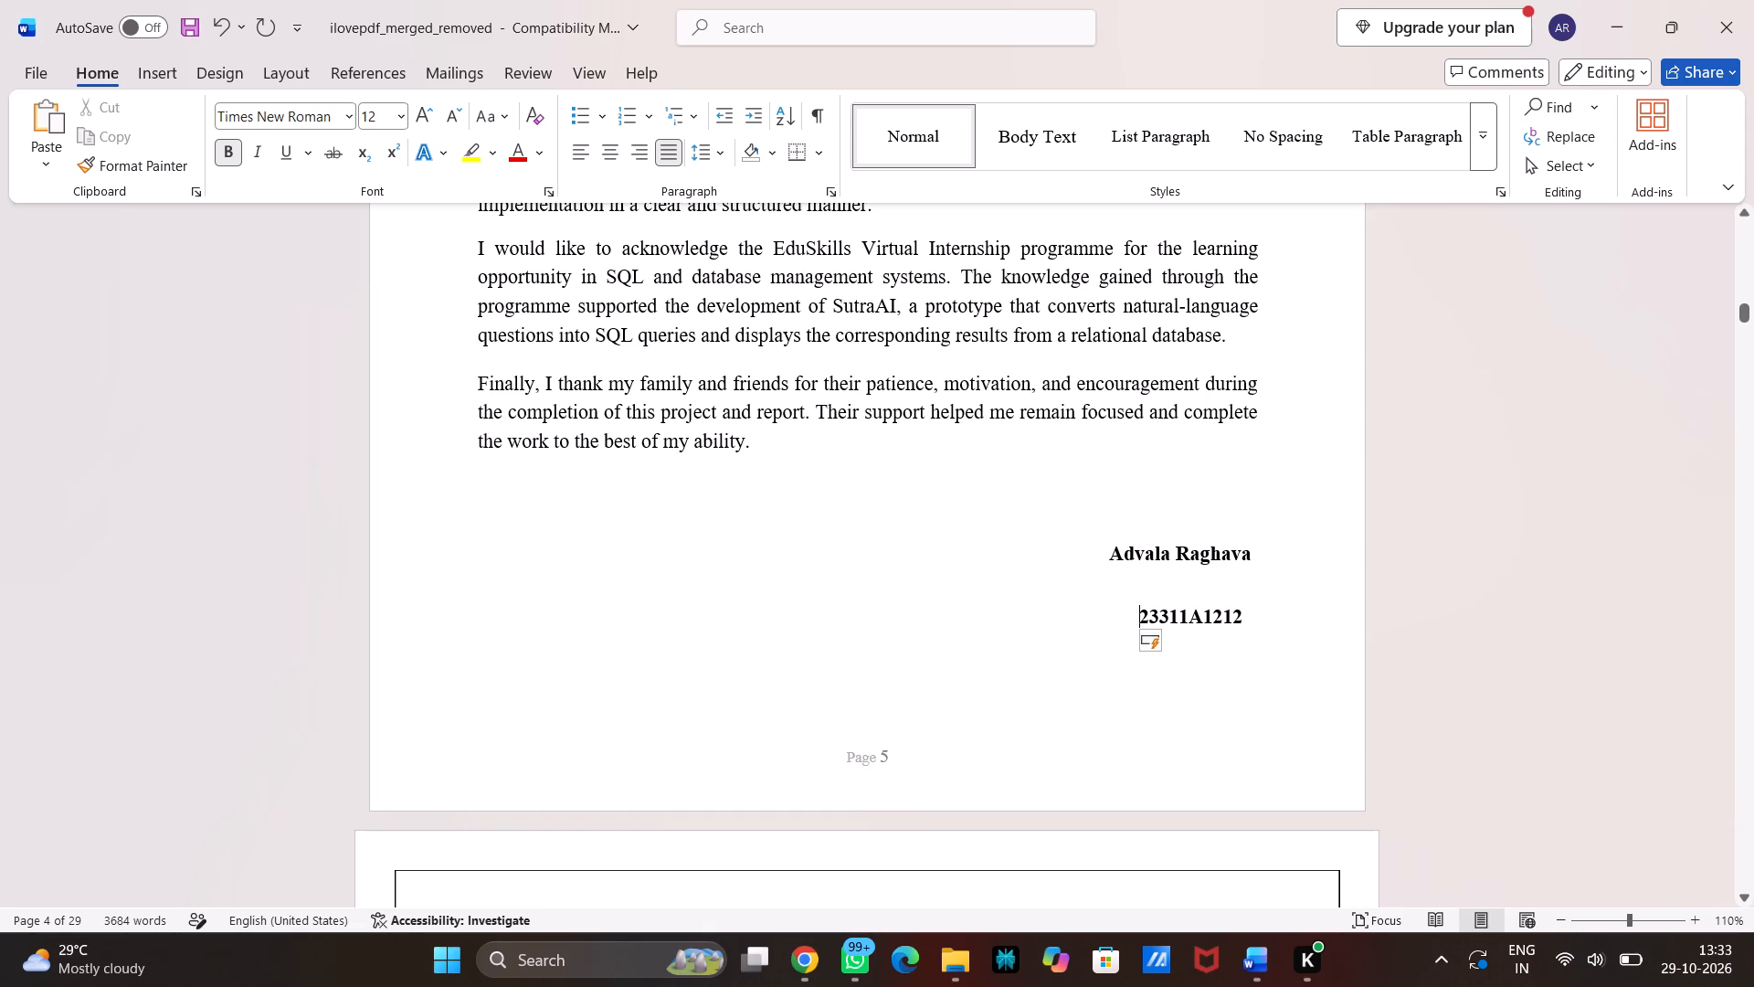
Nudge the name under the Acknowledgement one space further right, up to the text margin, keeping it on one line.
{"action": "left_click", "coordinate": [1108, 555]}
{"action": "key", "text": "Tab"}
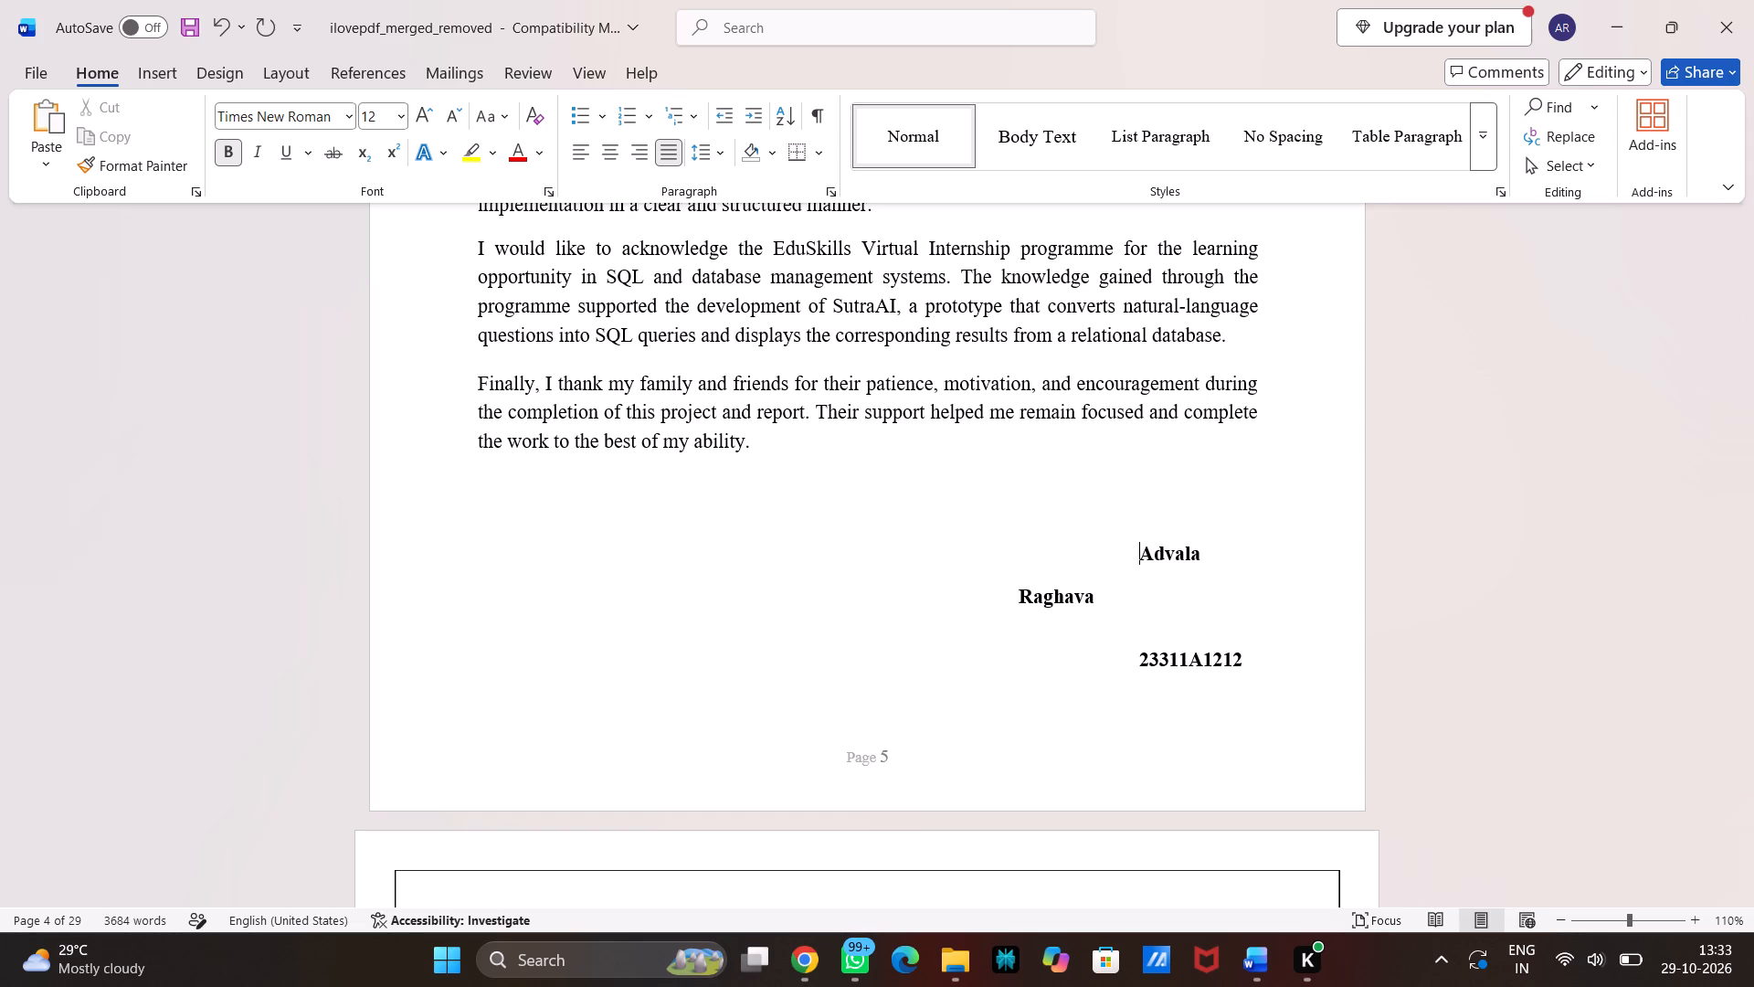
{"action": "key", "text": "ctrl+z"}
{"action": "key", "text": "space"}
{"action": "key", "text": "space"}
{"action": "key", "text": "BackSpace"}
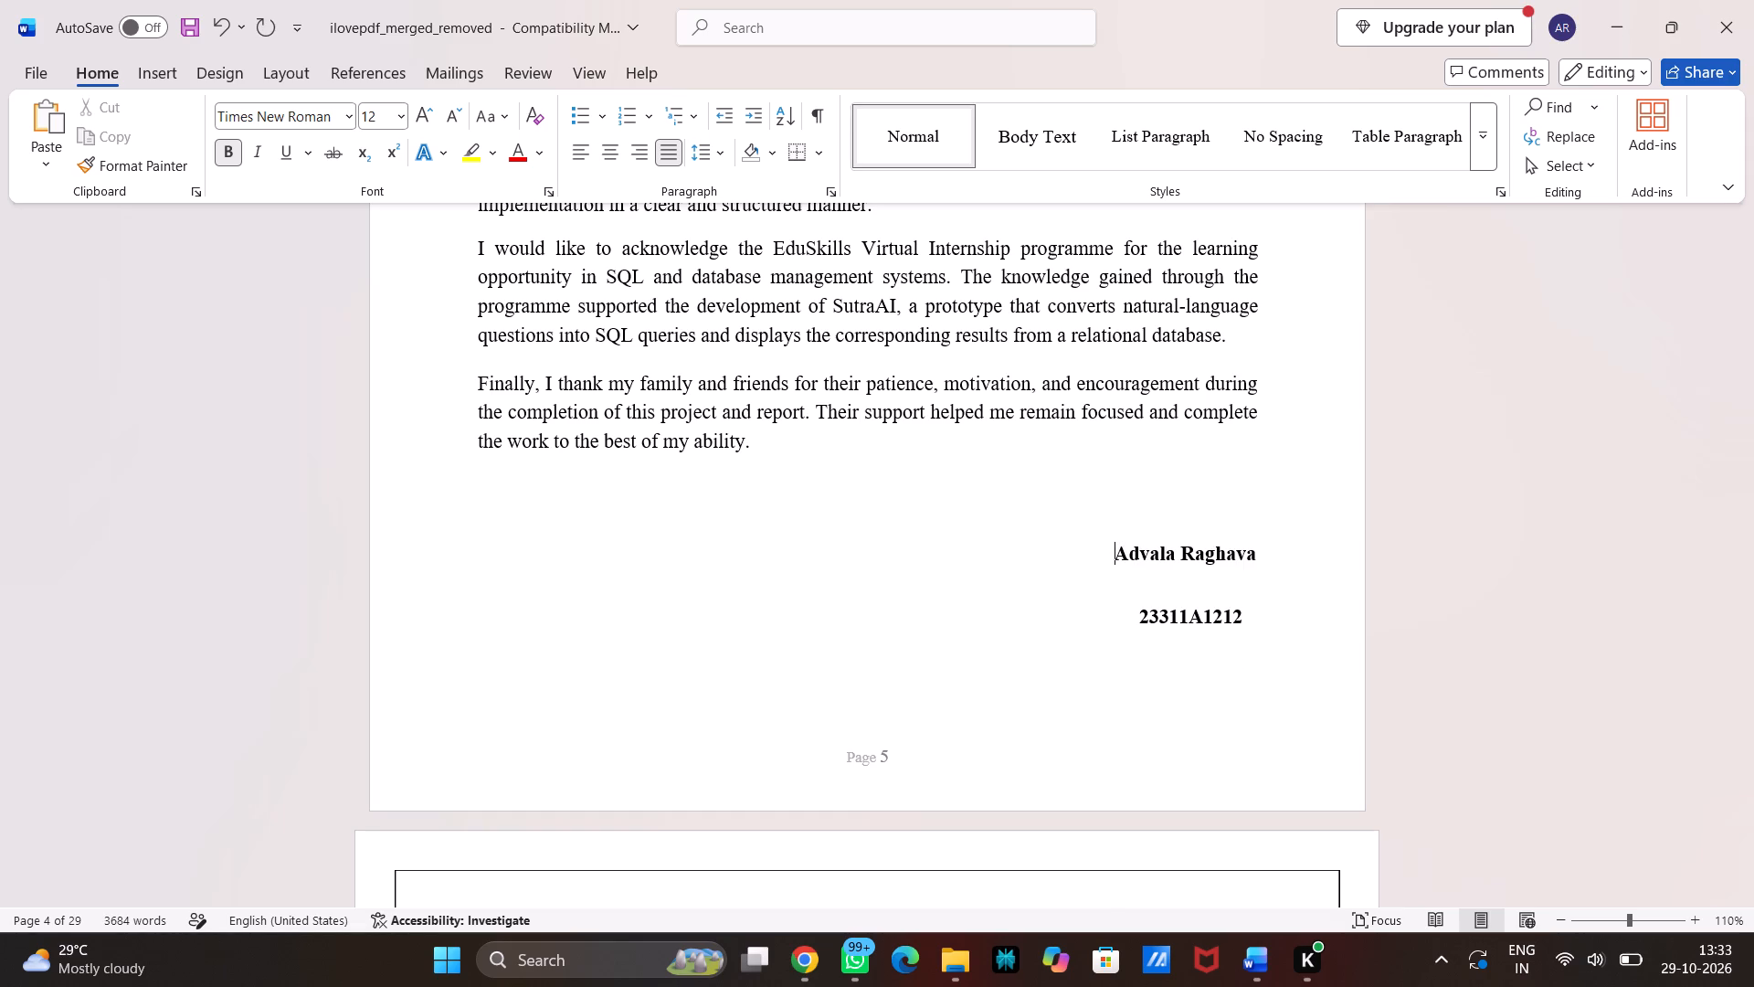
Remove the bold formatting from the roll number in the Acknowledgement signature.
{"action": "left_click", "coordinate": [1141, 611]}
{"action": "left_click_drag", "start_coordinate": [1141, 611], "coordinate": [1244, 616]}
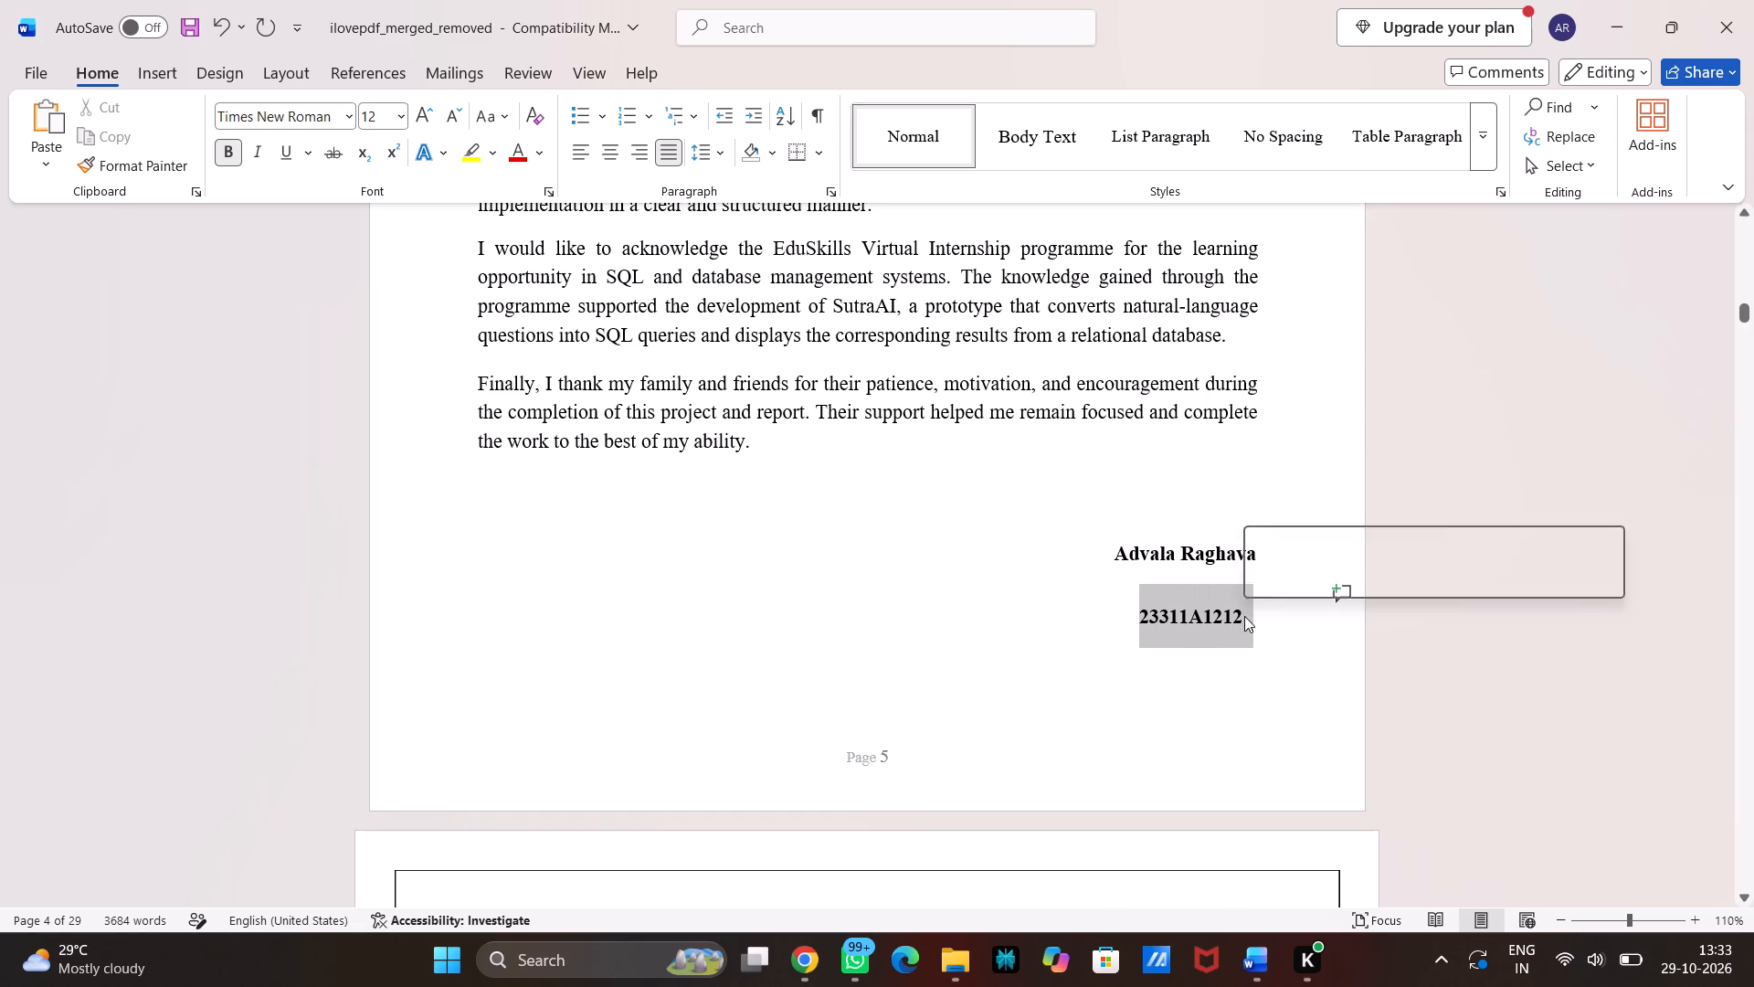
{"action": "left_click", "coordinate": [1262, 581]}
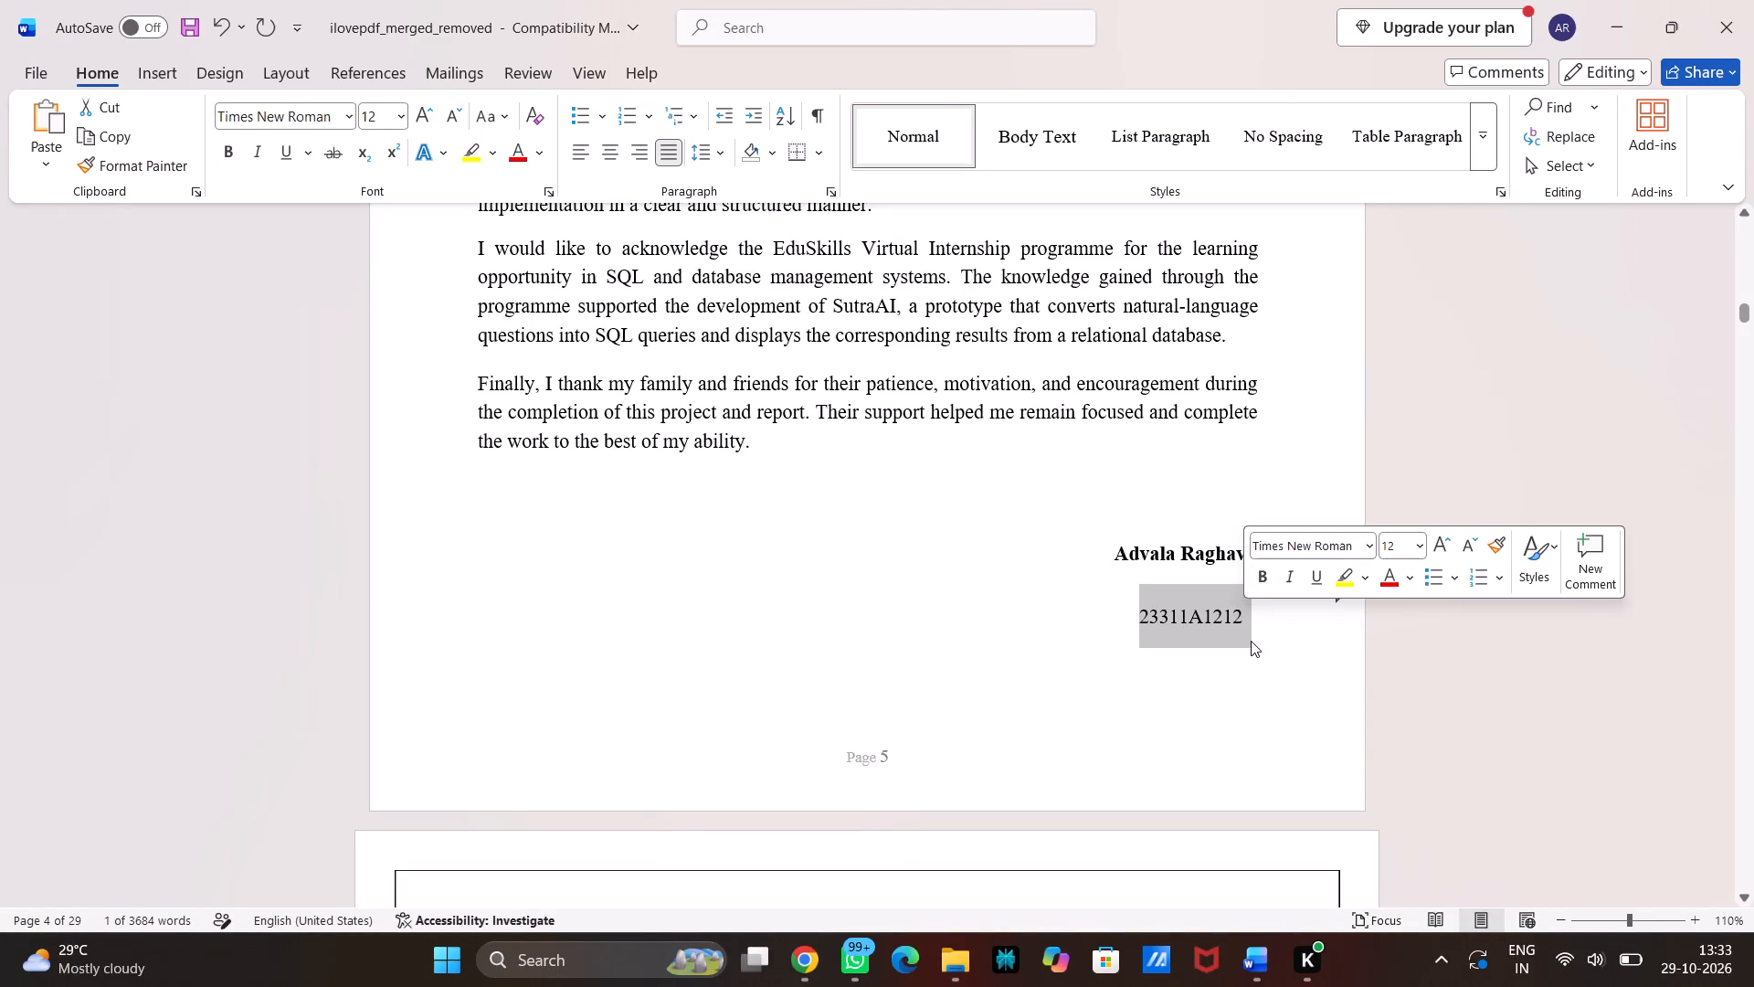
{"action": "left_click", "coordinate": [1251, 641]}
Review the Declaration, Acknowledgement and following Certificate pages for student details, comparing the roll numbers.
{"action": "scroll", "coordinate": [1251, 641], "scroll_direction": "down", "scroll_amount": 5}
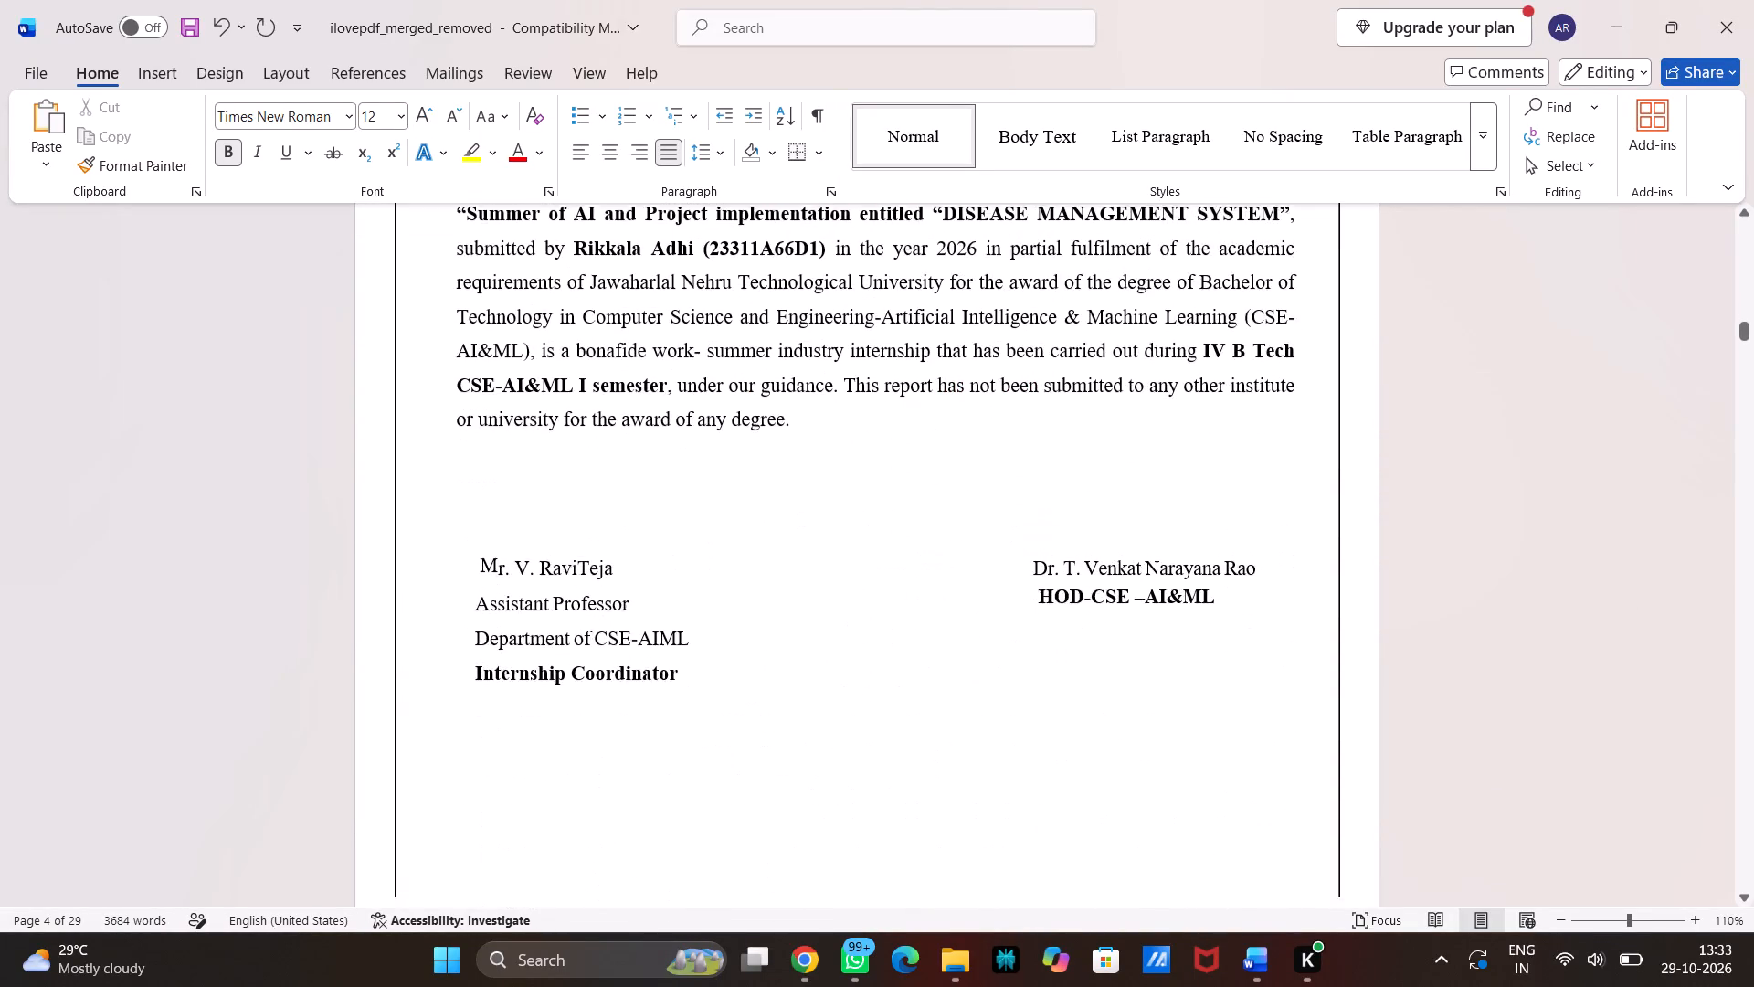
{"action": "scroll", "coordinate": [1251, 641], "scroll_direction": "up", "scroll_amount": 2}
{"action": "scroll", "coordinate": [1251, 641], "scroll_direction": "down", "scroll_amount": 3}
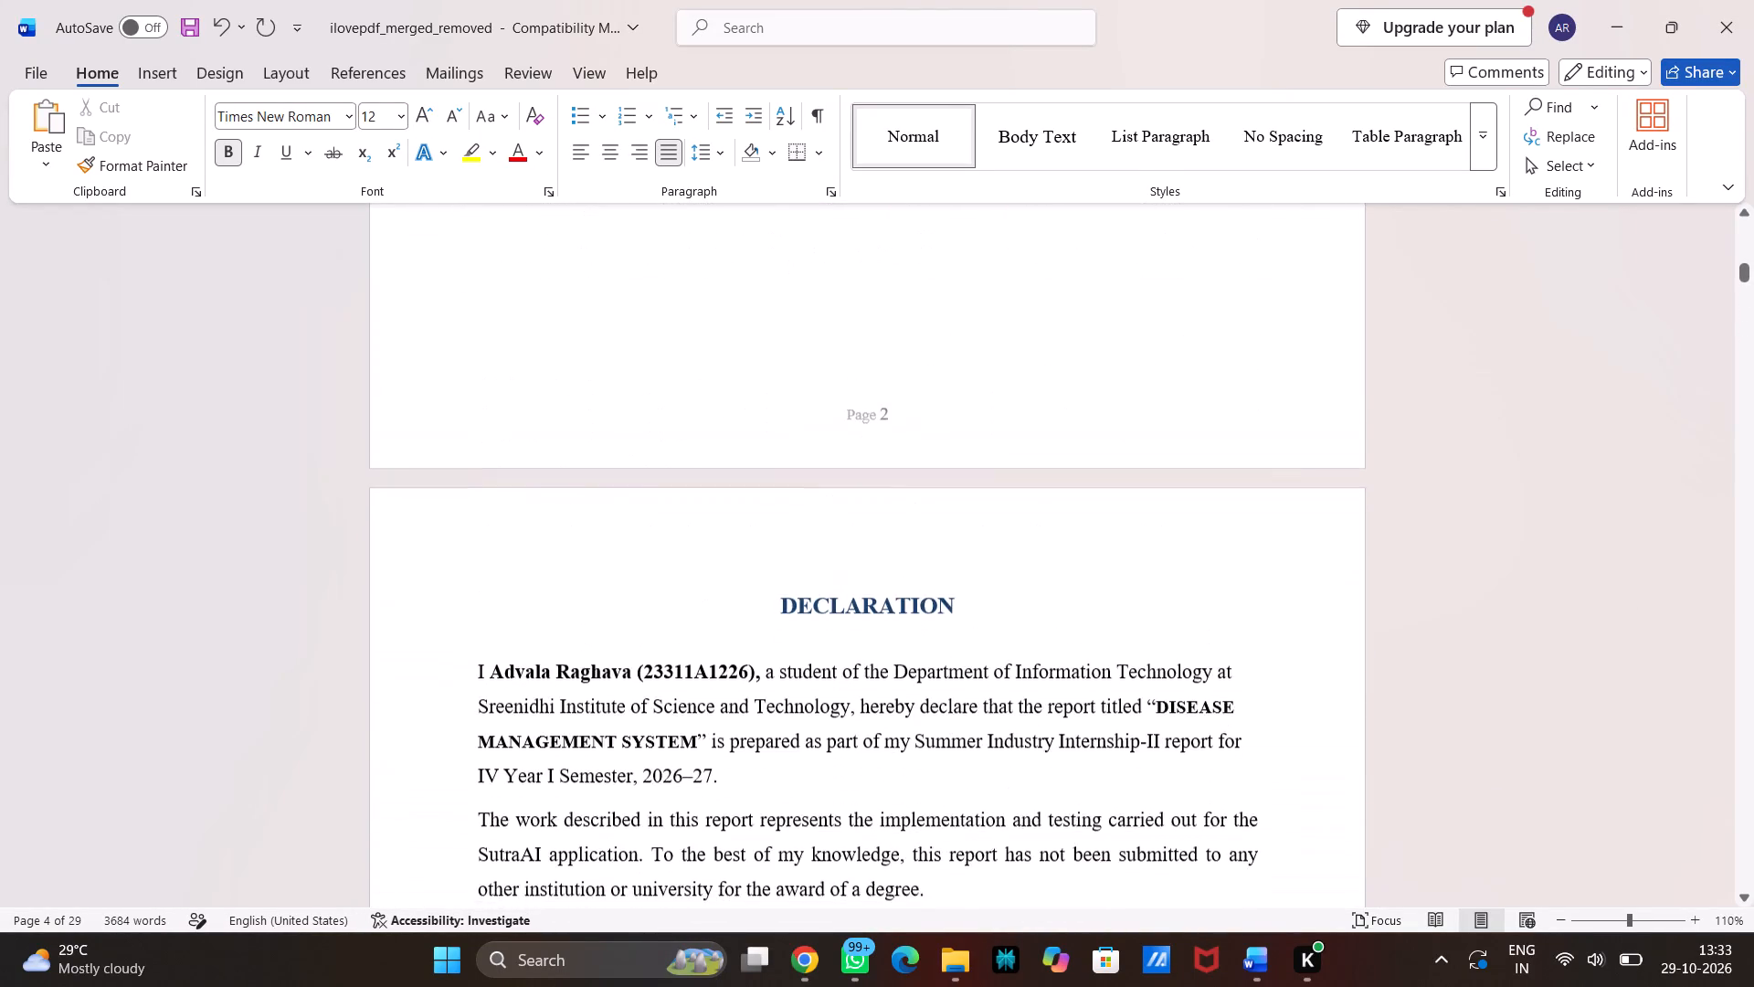
{"action": "scroll", "coordinate": [1251, 641], "scroll_direction": "down", "scroll_amount": 3}
{"action": "scroll", "coordinate": [1251, 641], "scroll_direction": "up", "scroll_amount": 1}
{"action": "scroll", "coordinate": [1251, 641], "scroll_direction": "down", "scroll_amount": 3}
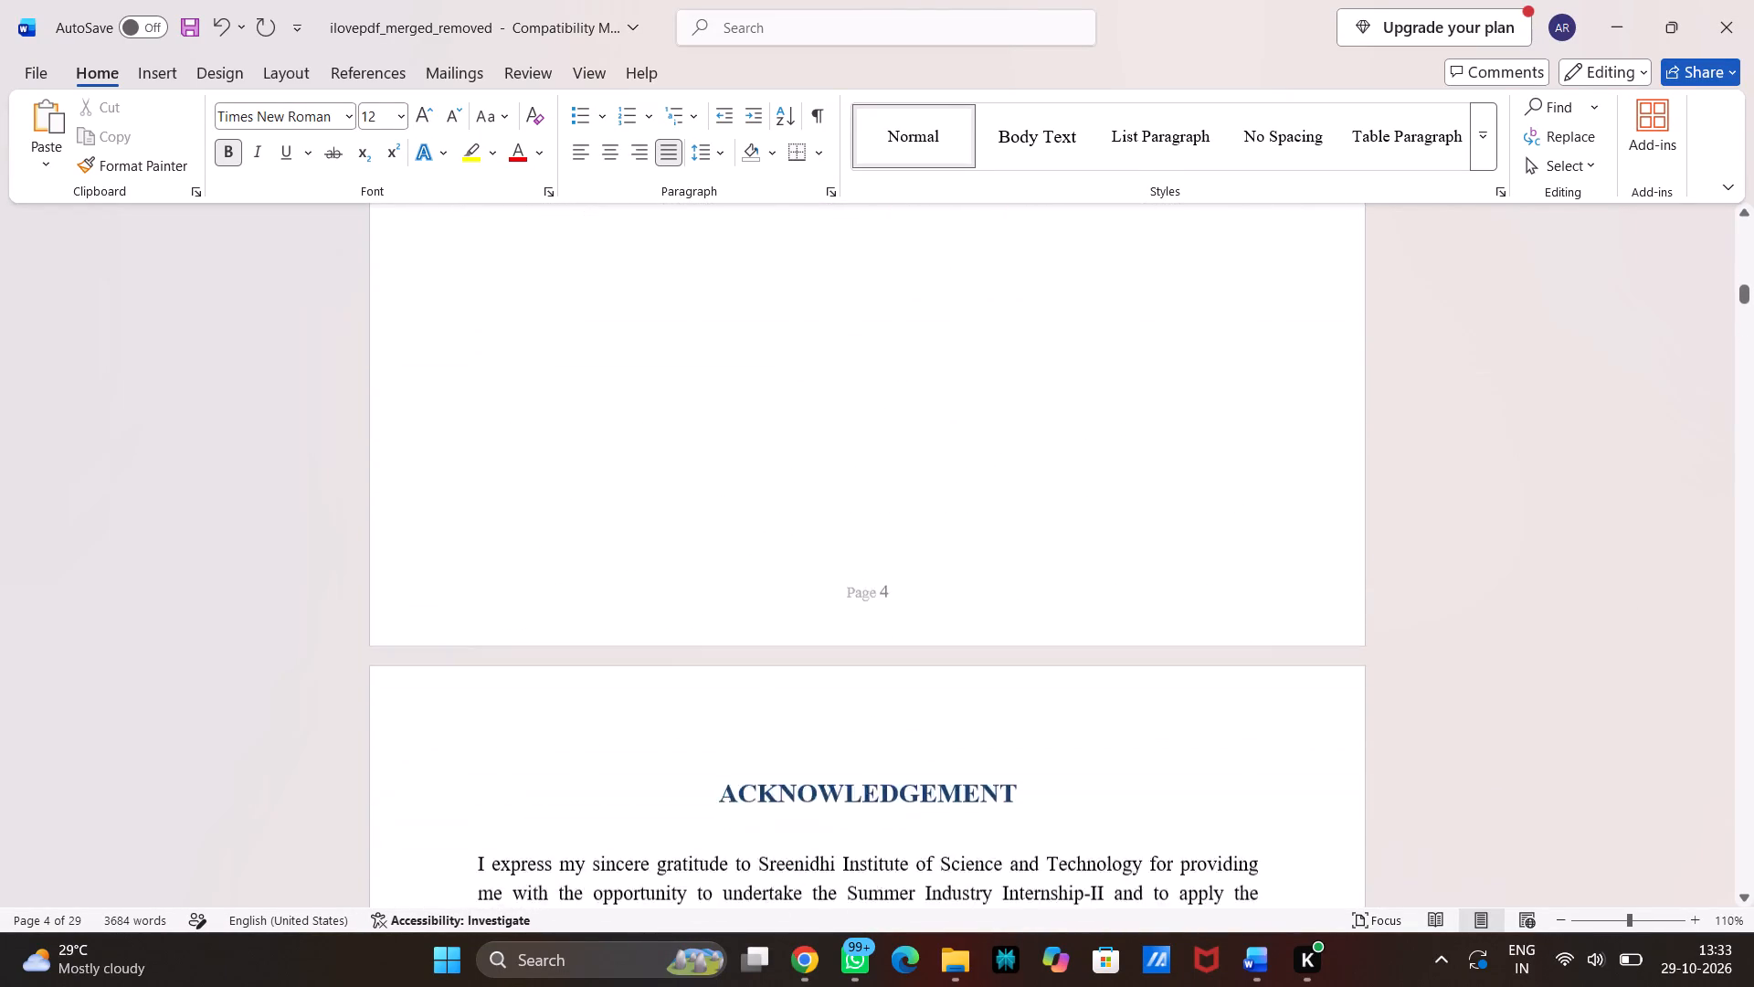
{"action": "scroll", "coordinate": [1251, 641], "scroll_direction": "down", "scroll_amount": 4}
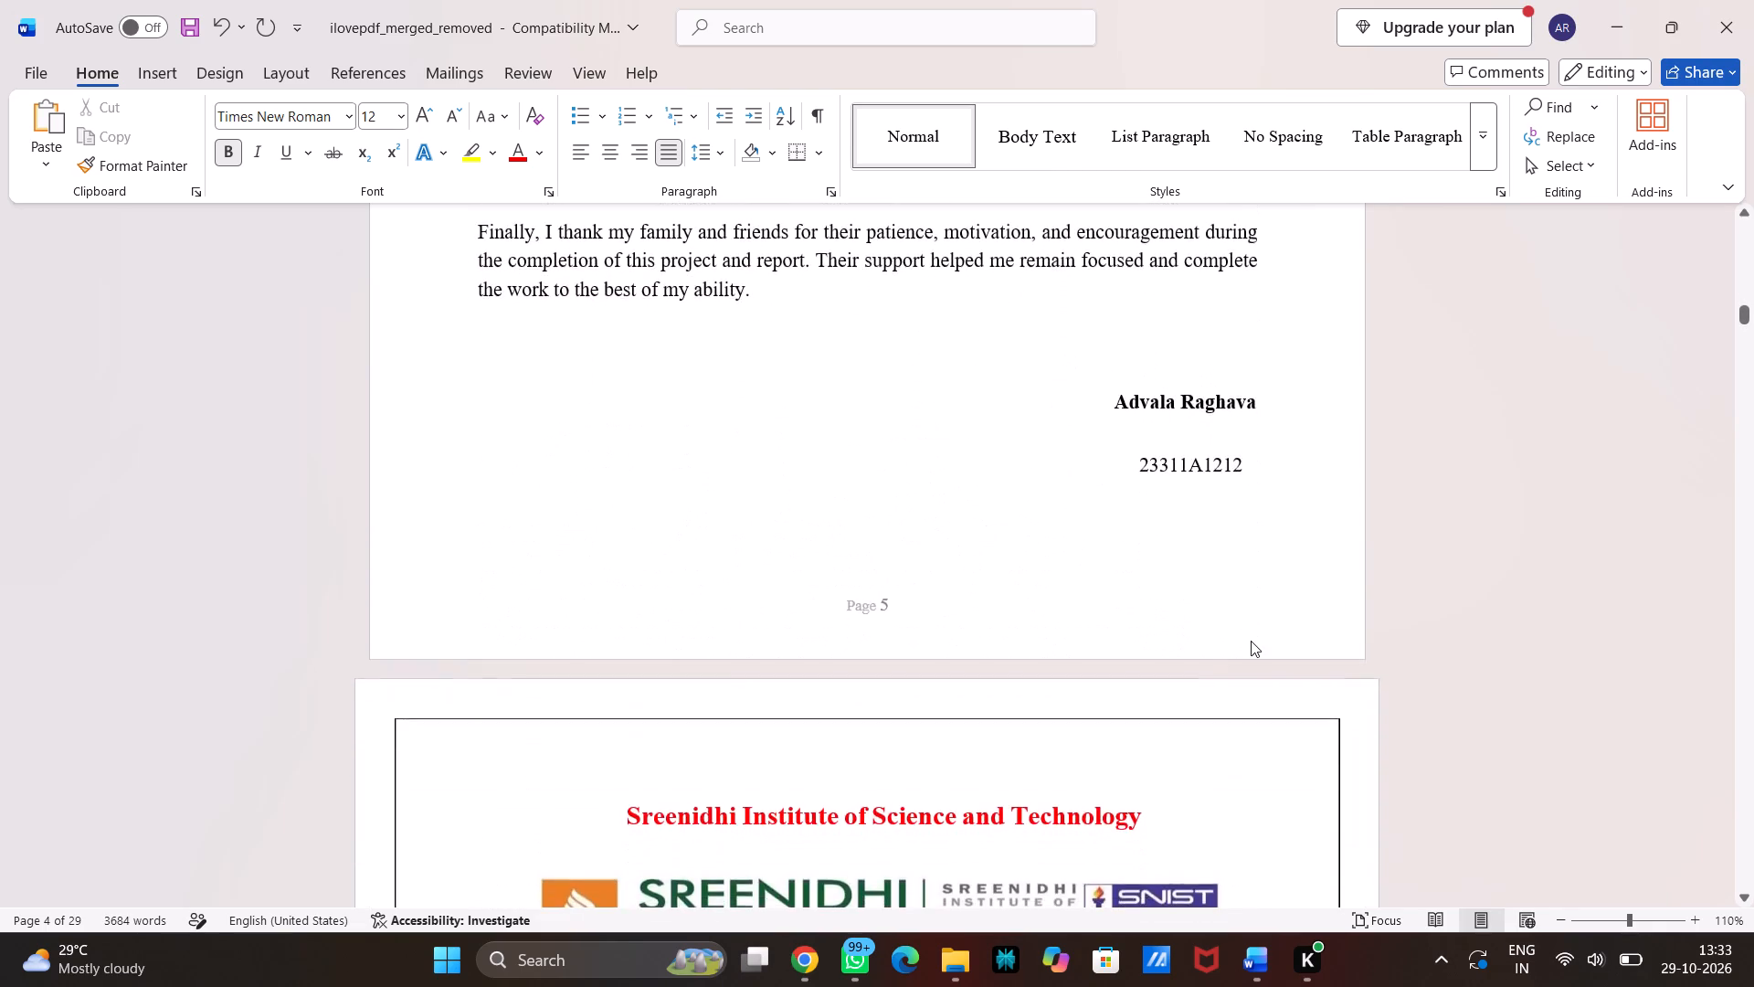
{"action": "scroll", "coordinate": [1251, 641], "scroll_direction": "down", "scroll_amount": 1}
{"action": "scroll", "coordinate": [1251, 641], "scroll_direction": "up", "scroll_amount": 1}
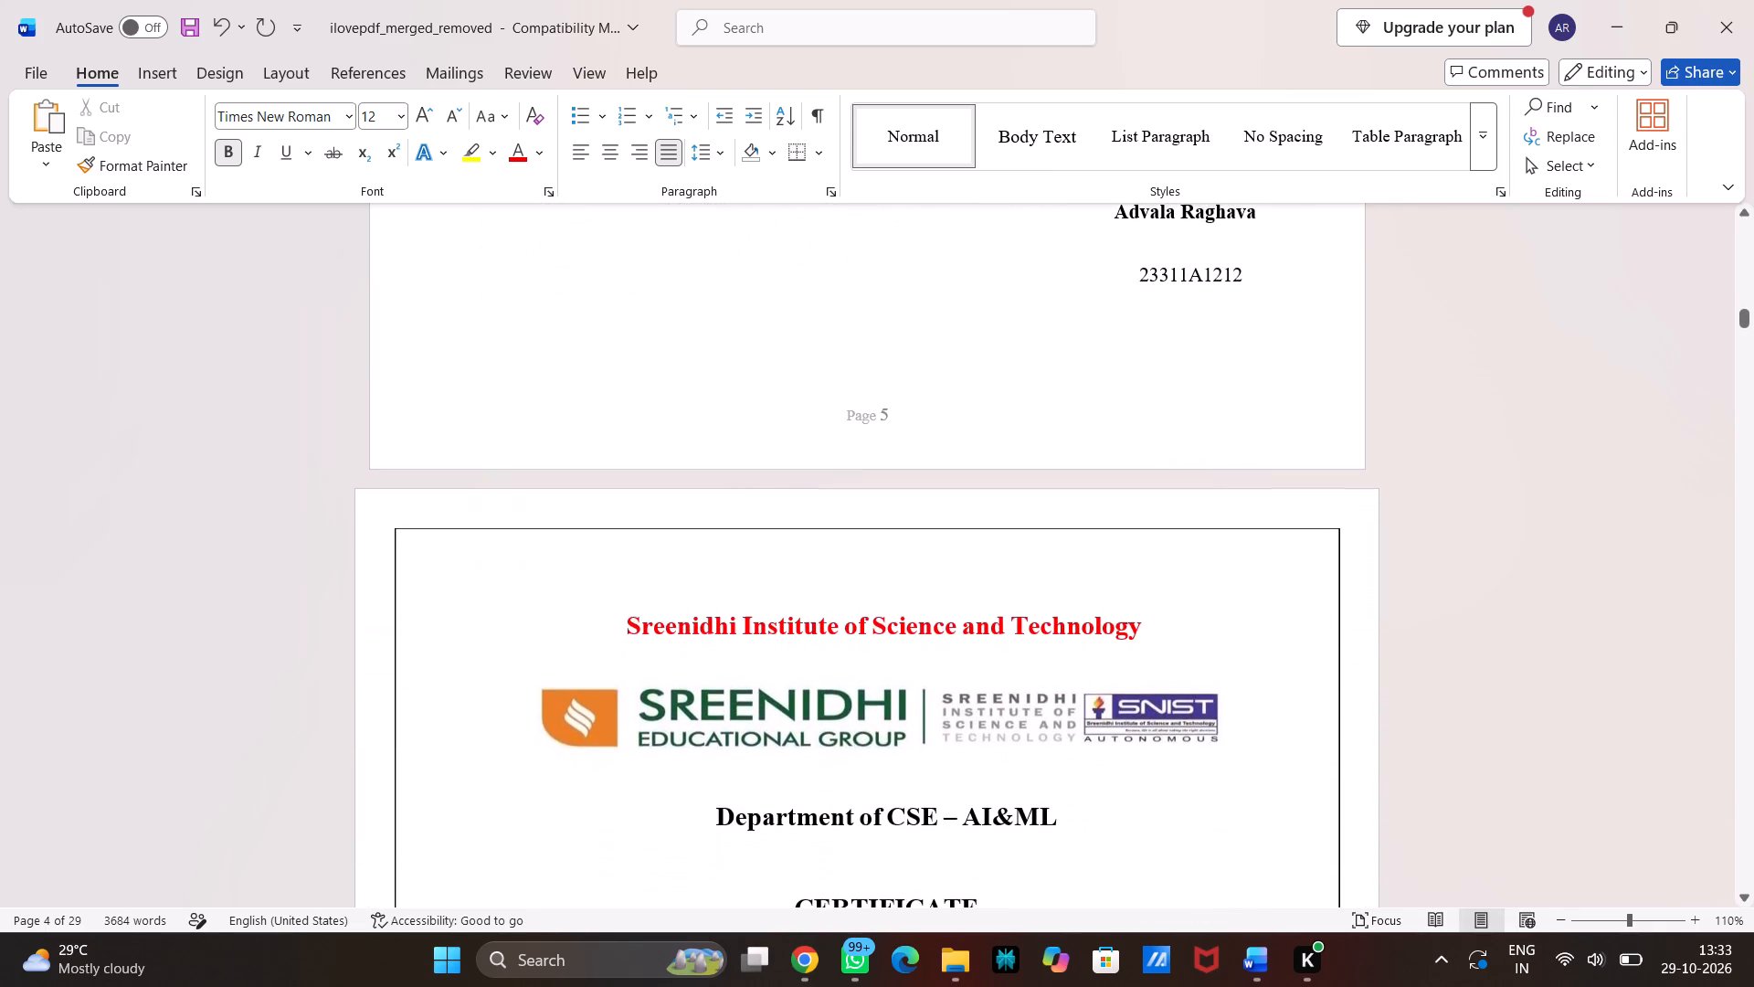
{"action": "scroll", "coordinate": [1251, 641], "scroll_direction": "up", "scroll_amount": 4}
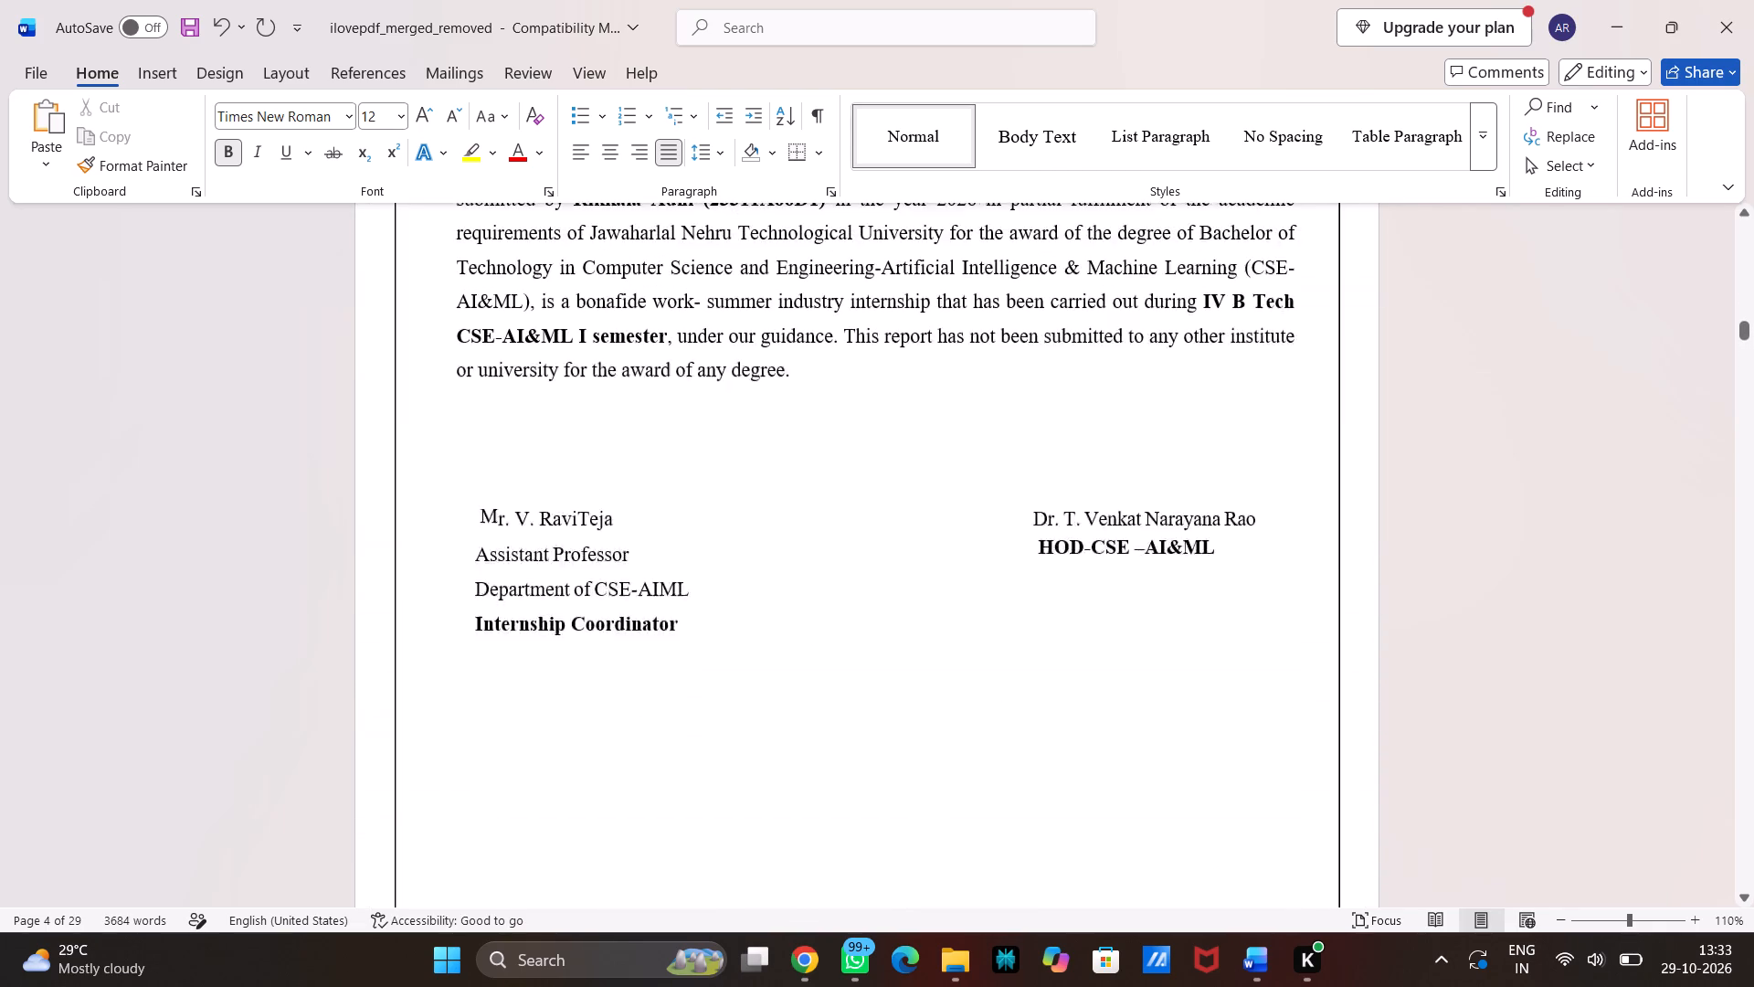
{"action": "scroll", "coordinate": [1251, 641], "scroll_direction": "up", "scroll_amount": 4}
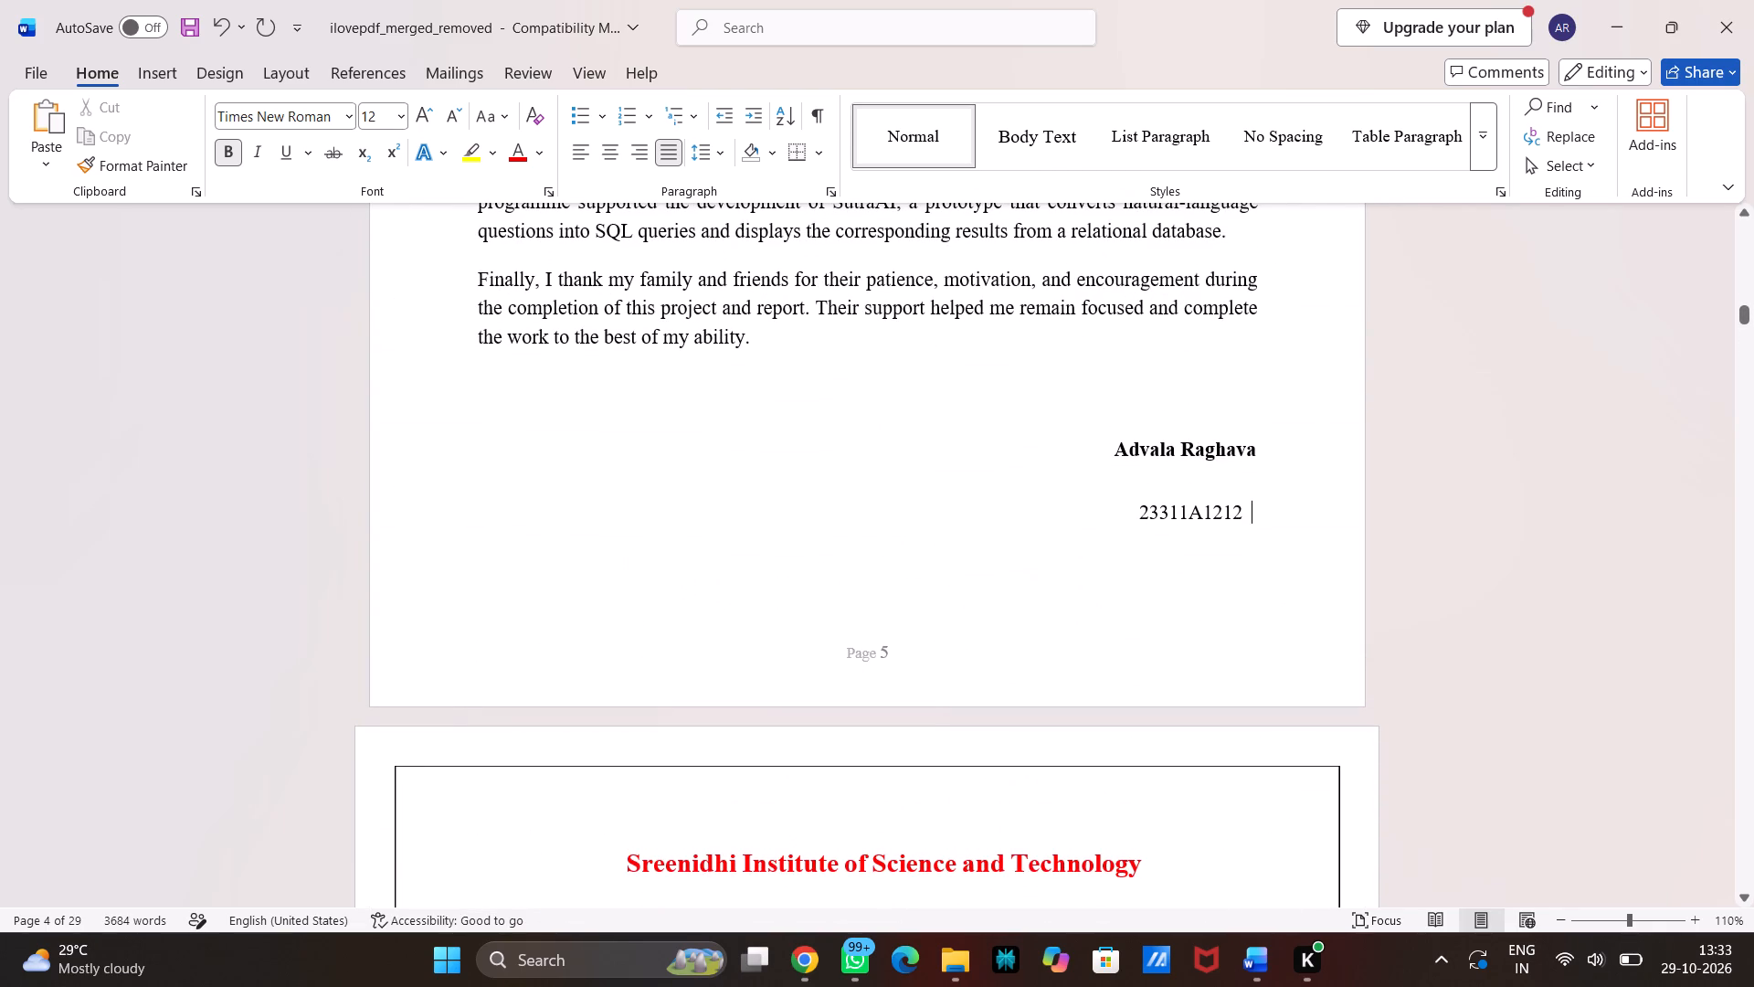
Correct the last two digits of the roll number under the Acknowledgement to match the one in the Declaration.
{"action": "left_click", "coordinate": [1237, 511]}
{"action": "key", "text": "BackSpace"}
{"action": "key", "text": "Right"}
{"action": "key", "text": "6"}
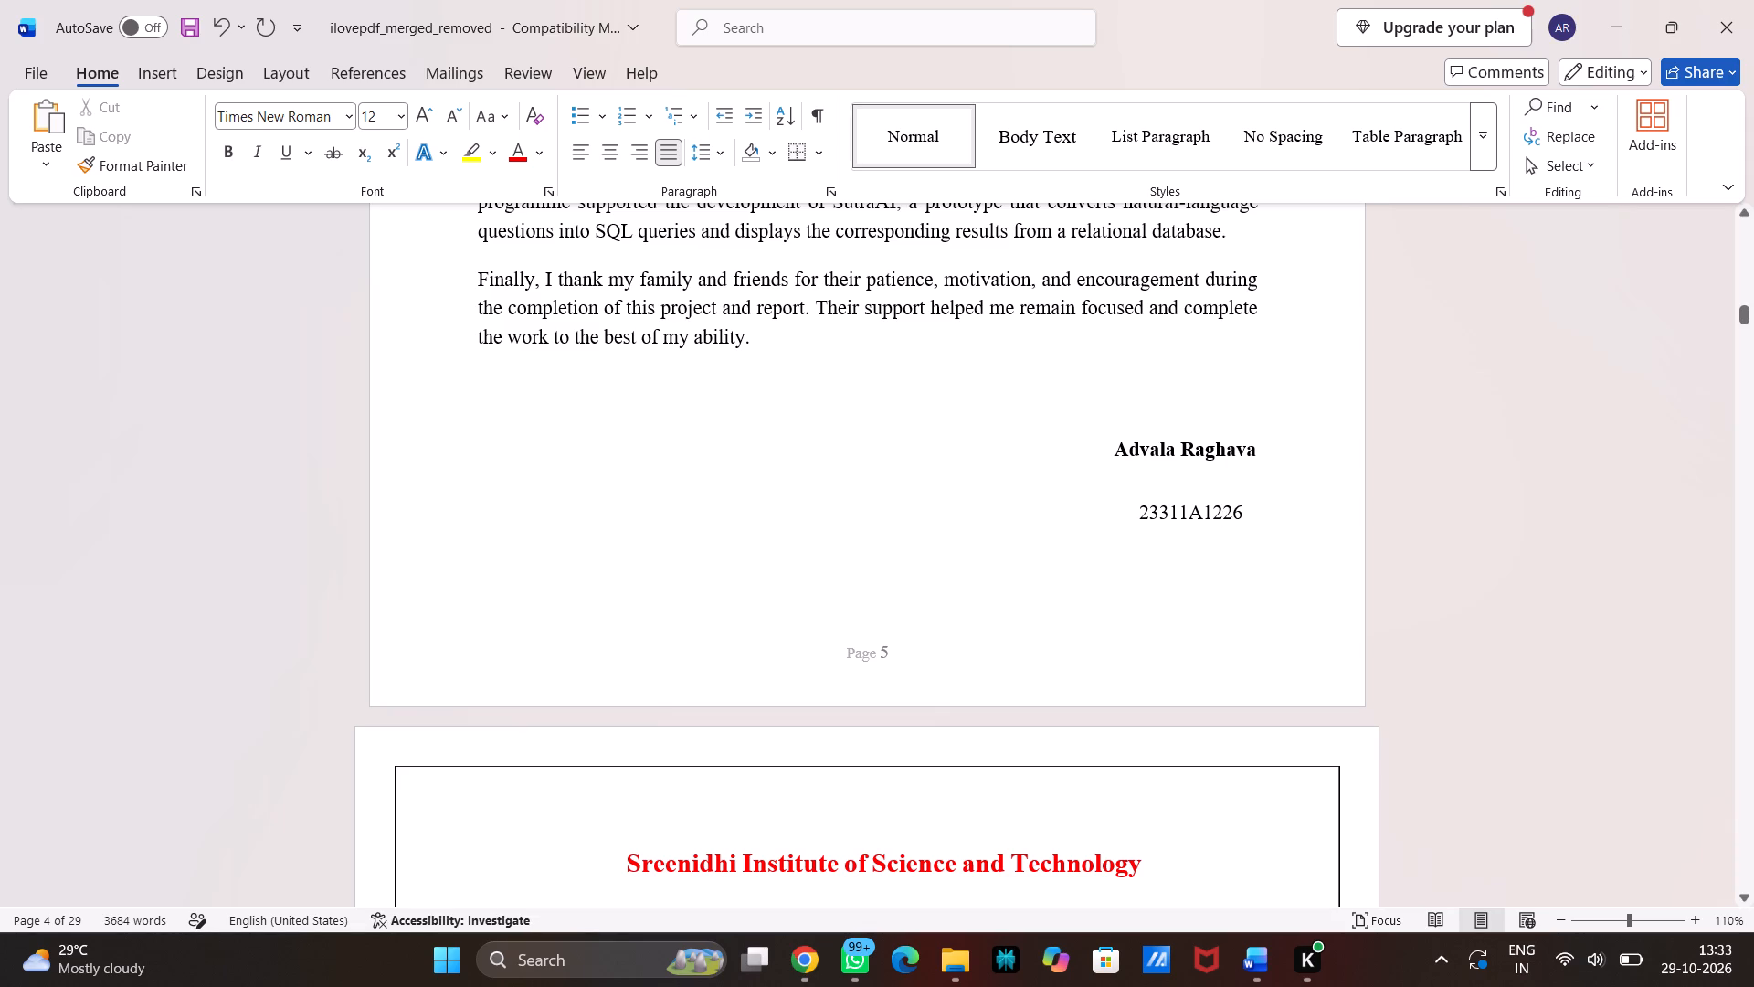
Open SutraAI_Report_1212_Final from the Downloads folder and place it side by side with the Word report at its CSE – AI&ML Certificate page.
{"action": "scroll", "coordinate": [1366, 607], "scroll_direction": "down", "scroll_amount": 6}
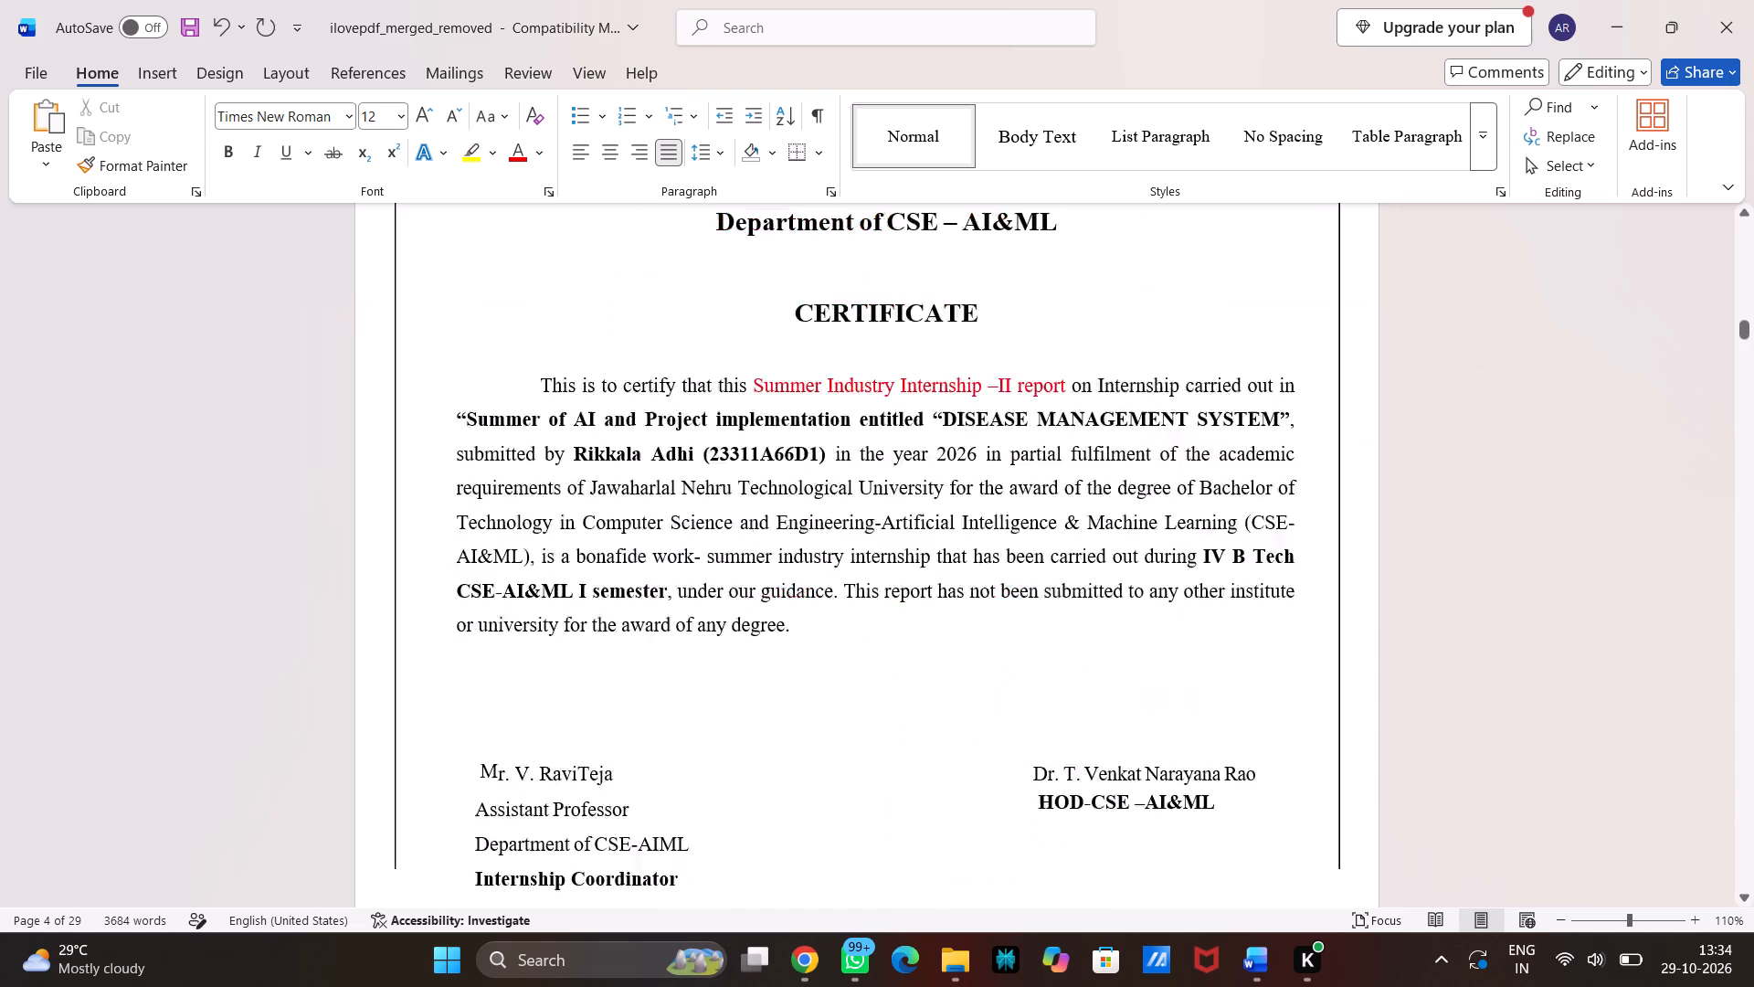
{"action": "scroll", "coordinate": [1366, 607], "scroll_direction": "up", "scroll_amount": 1}
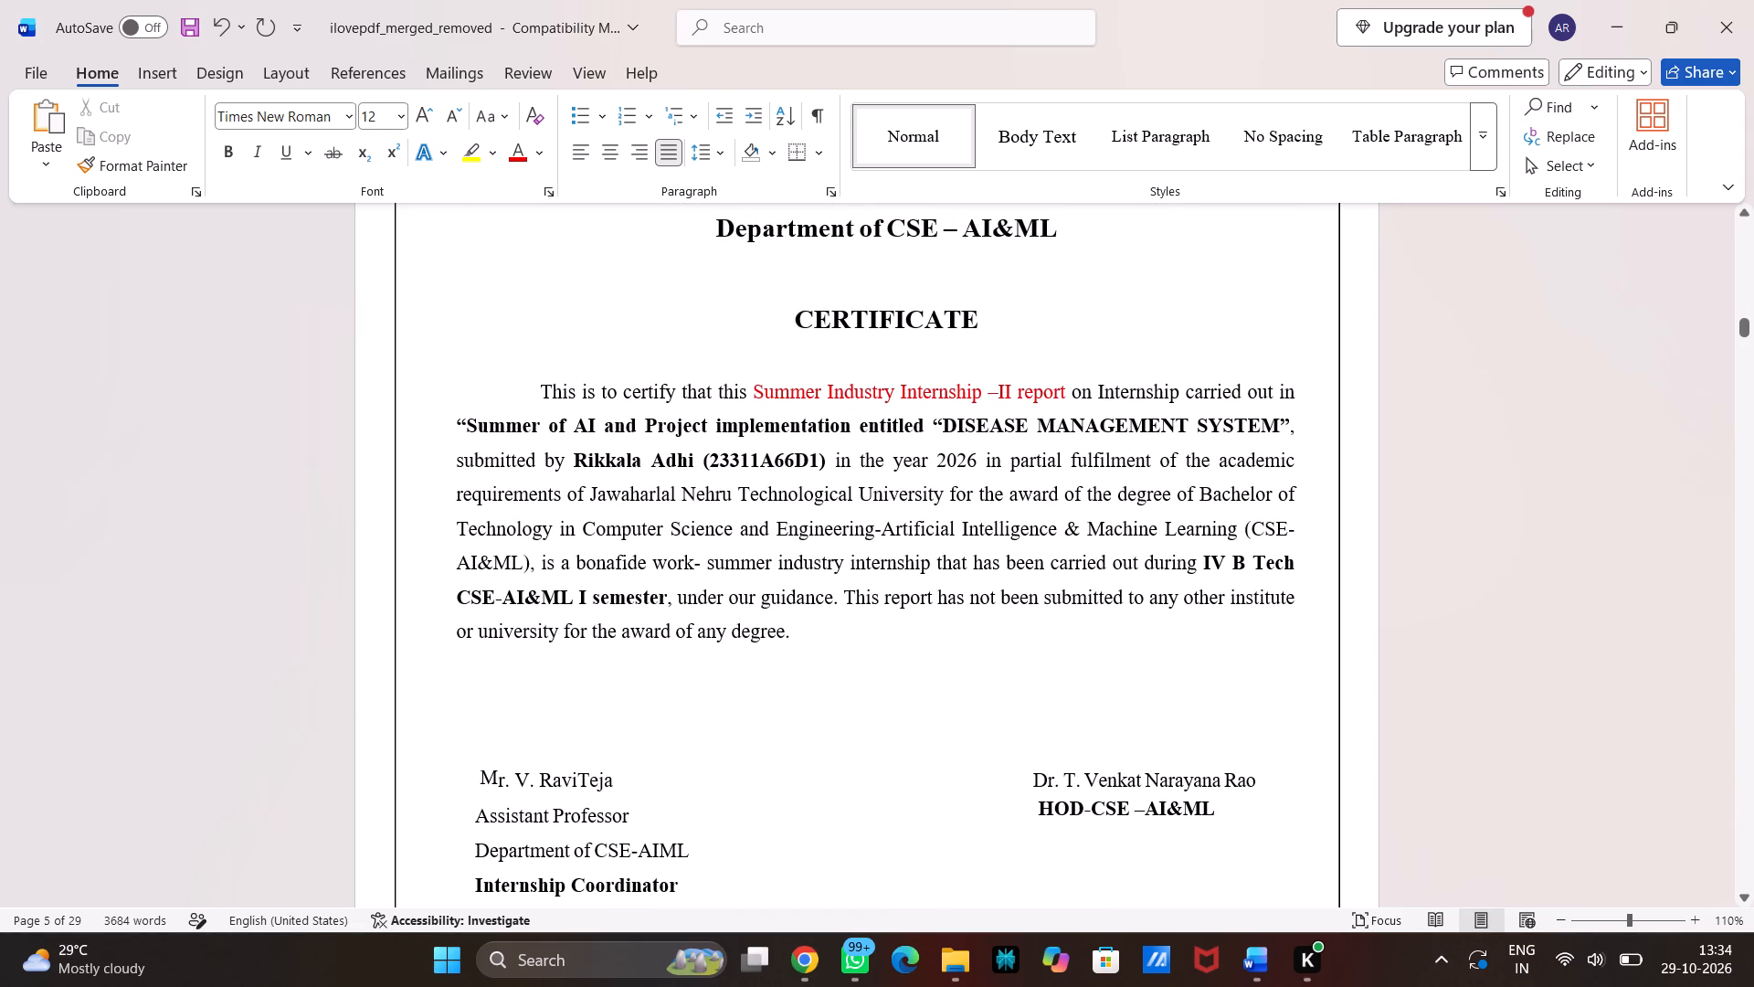
{"action": "key", "text": "alt+super+Left"}
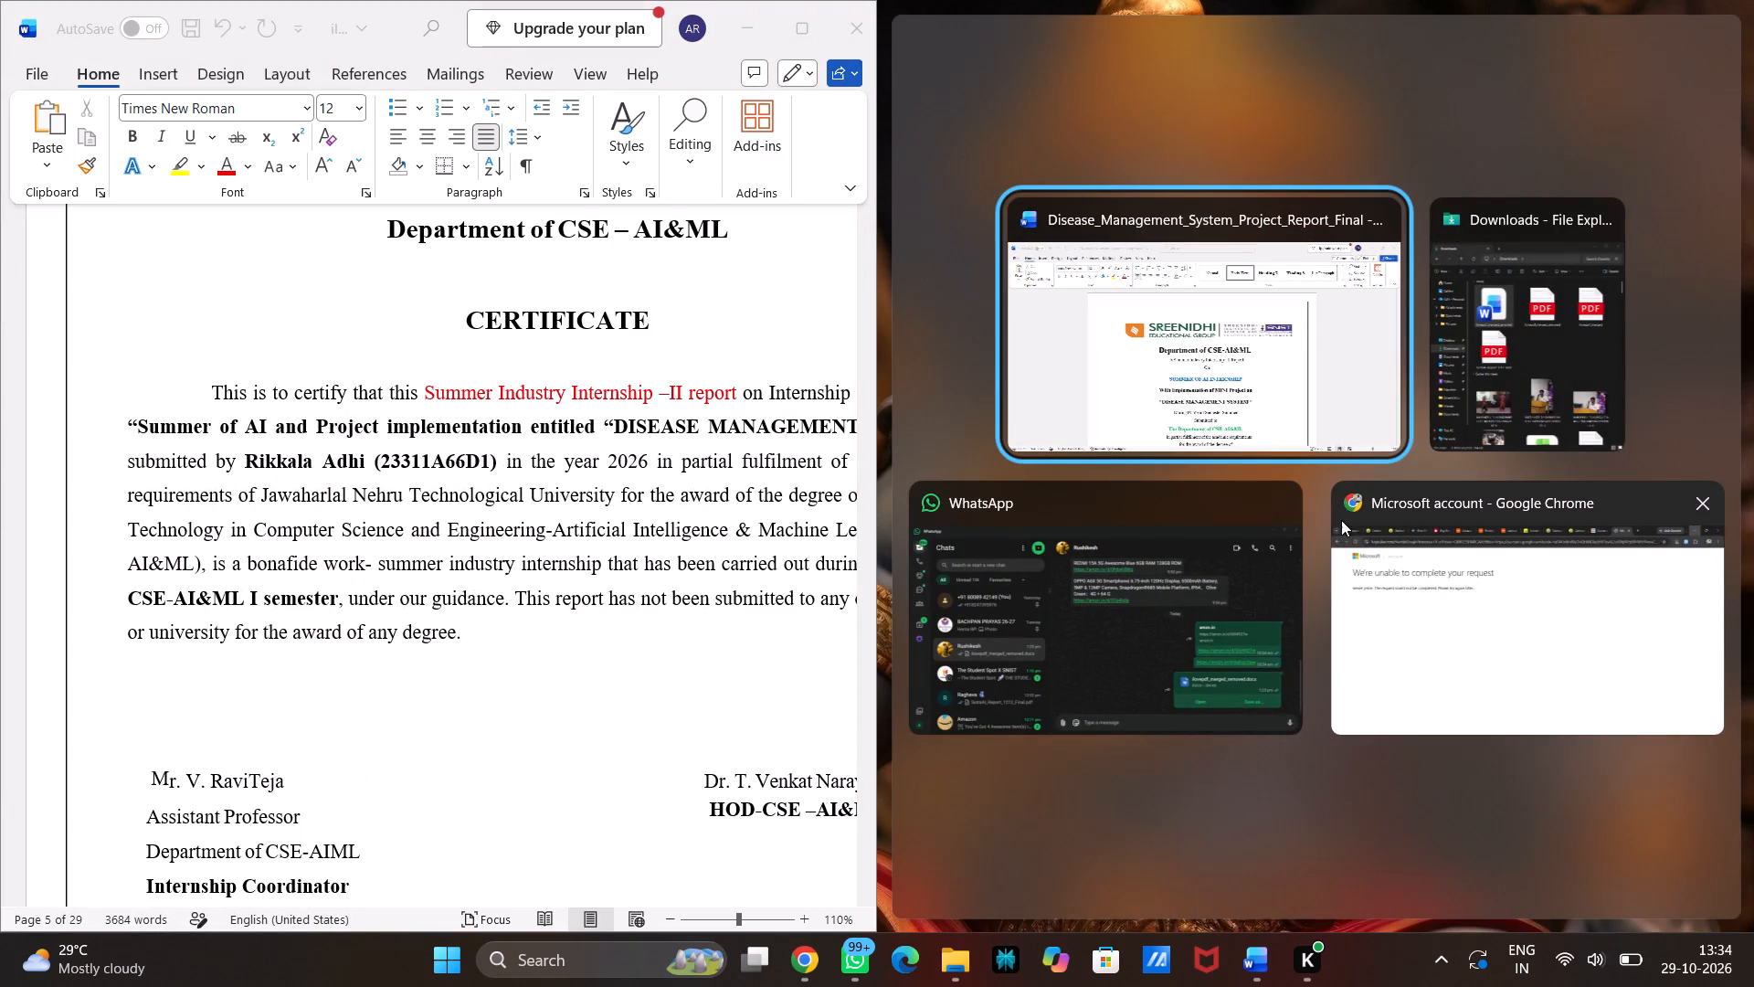
{"action": "left_click", "coordinate": [958, 968]}
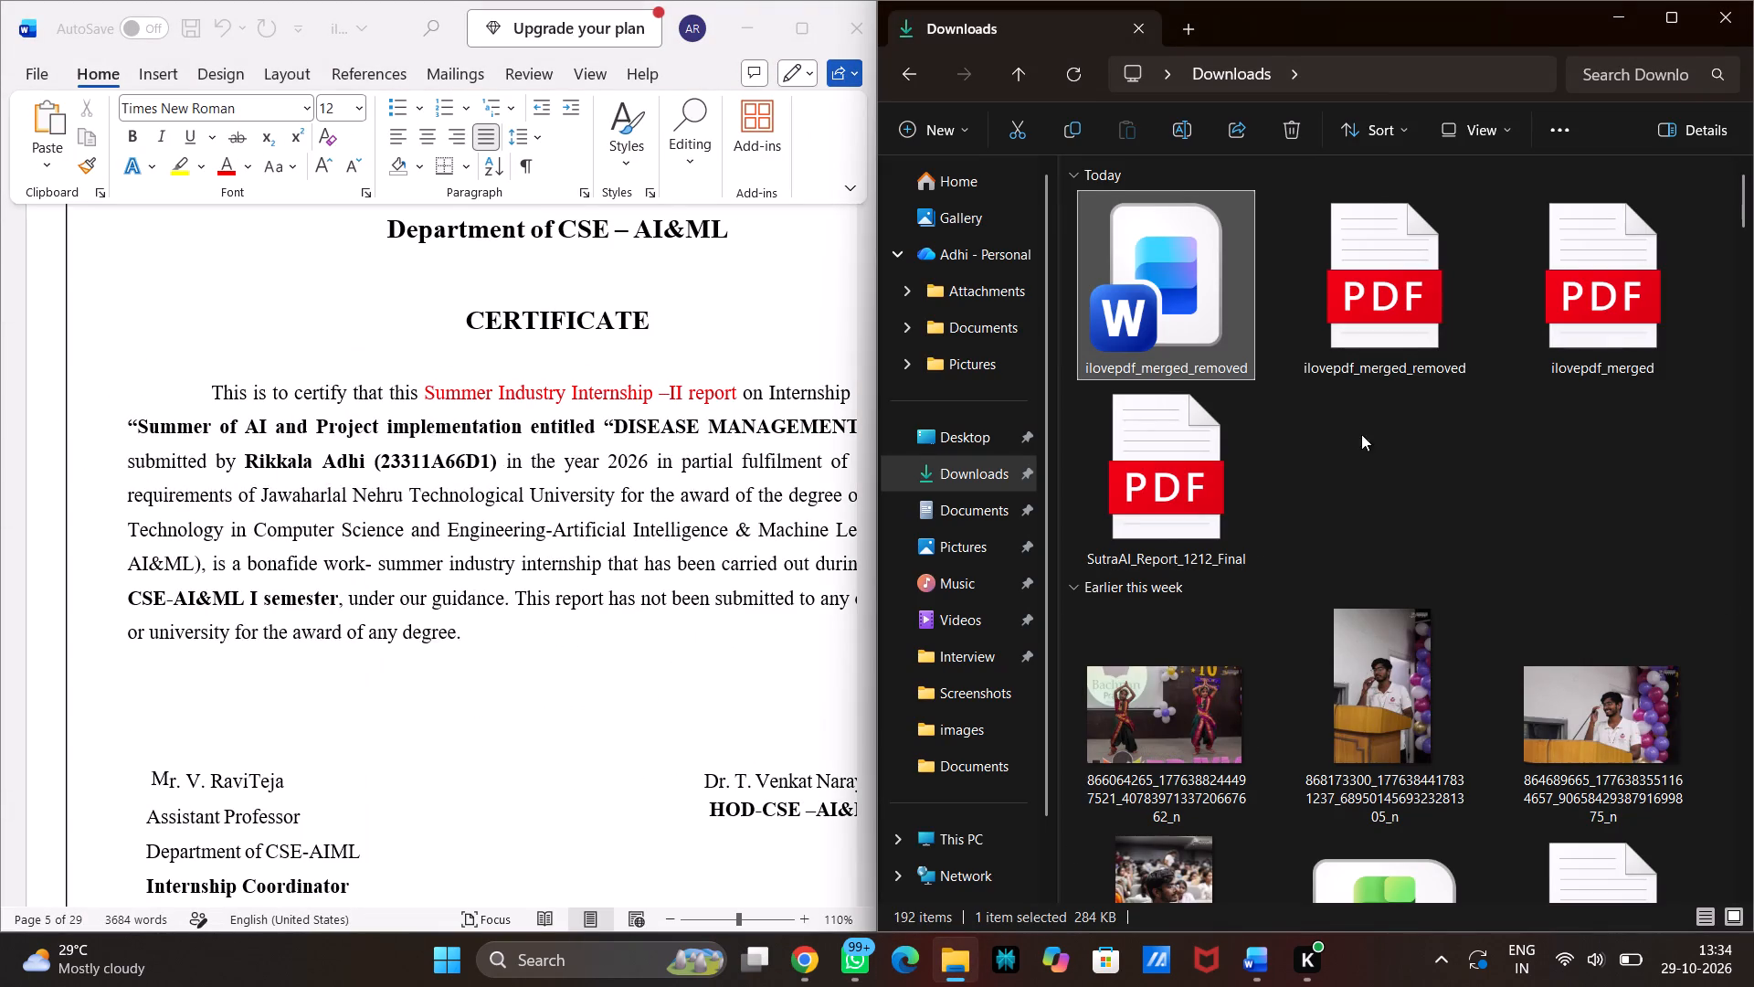
{"action": "double_click", "coordinate": [1188, 515]}
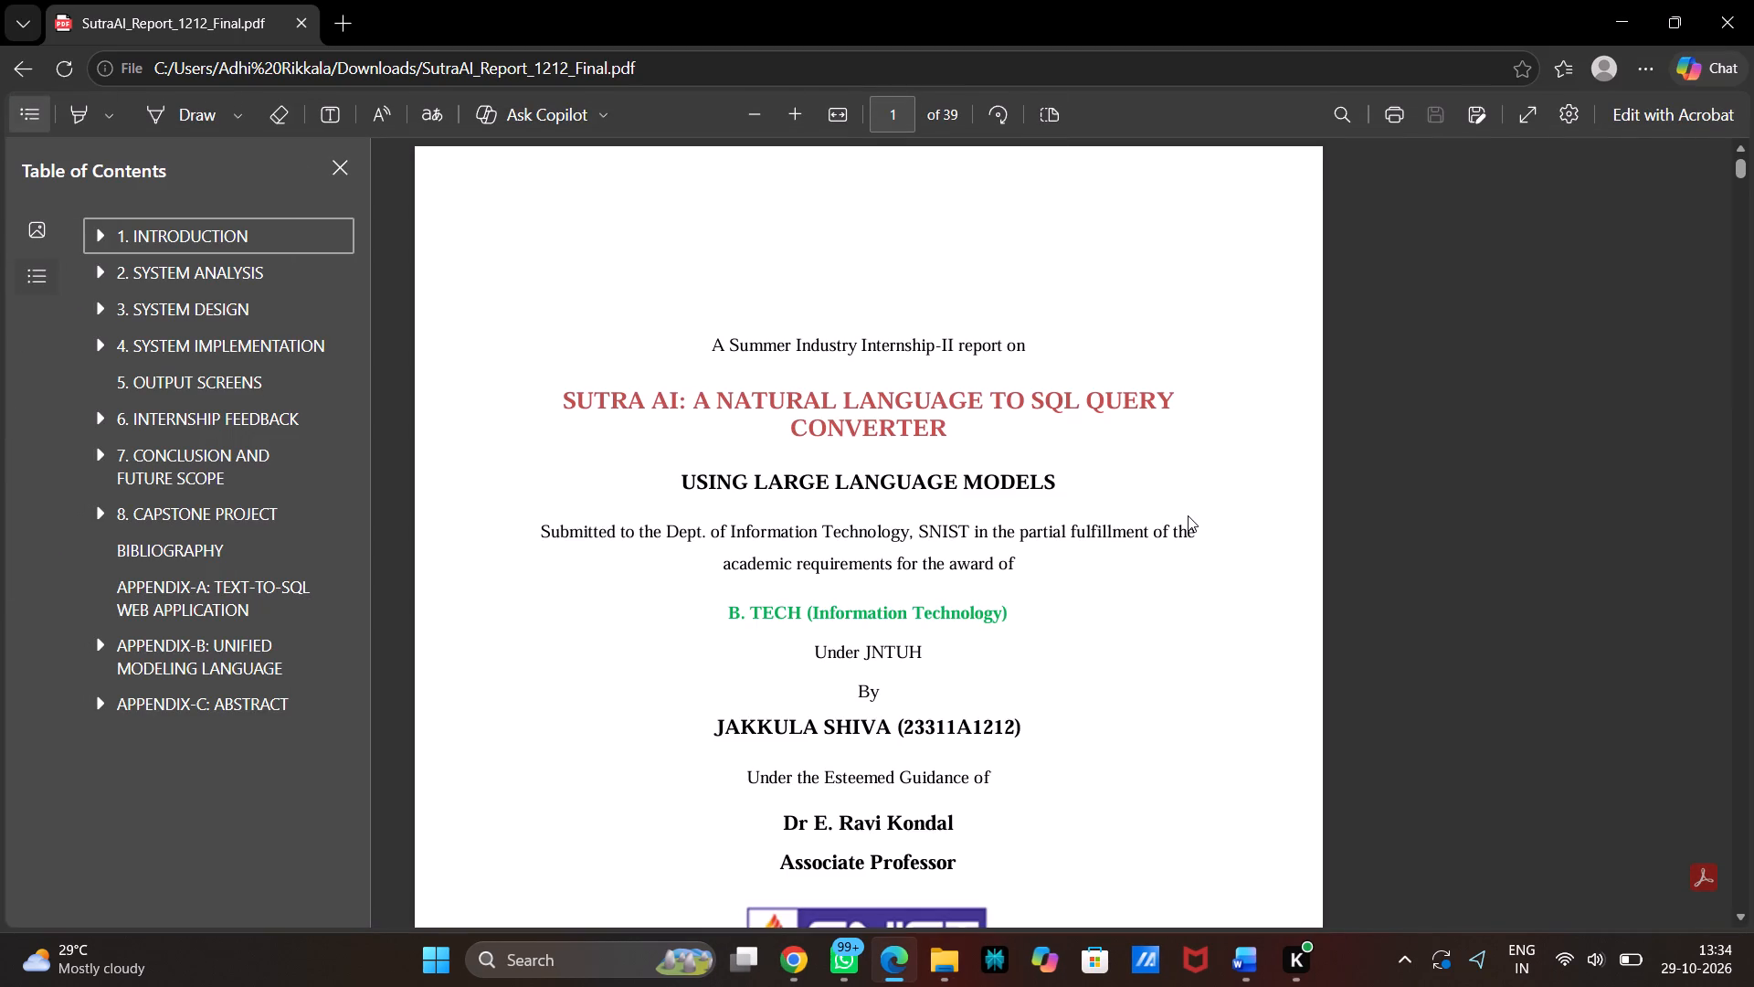
{"action": "key", "text": "alt+super+Right"}
Look through the reference PDF's cover, Certificate, Internship Certificate and Declaration pages for comparison with the Word report.
{"action": "scroll", "coordinate": [1532, 666], "scroll_direction": "down", "scroll_amount": 3}
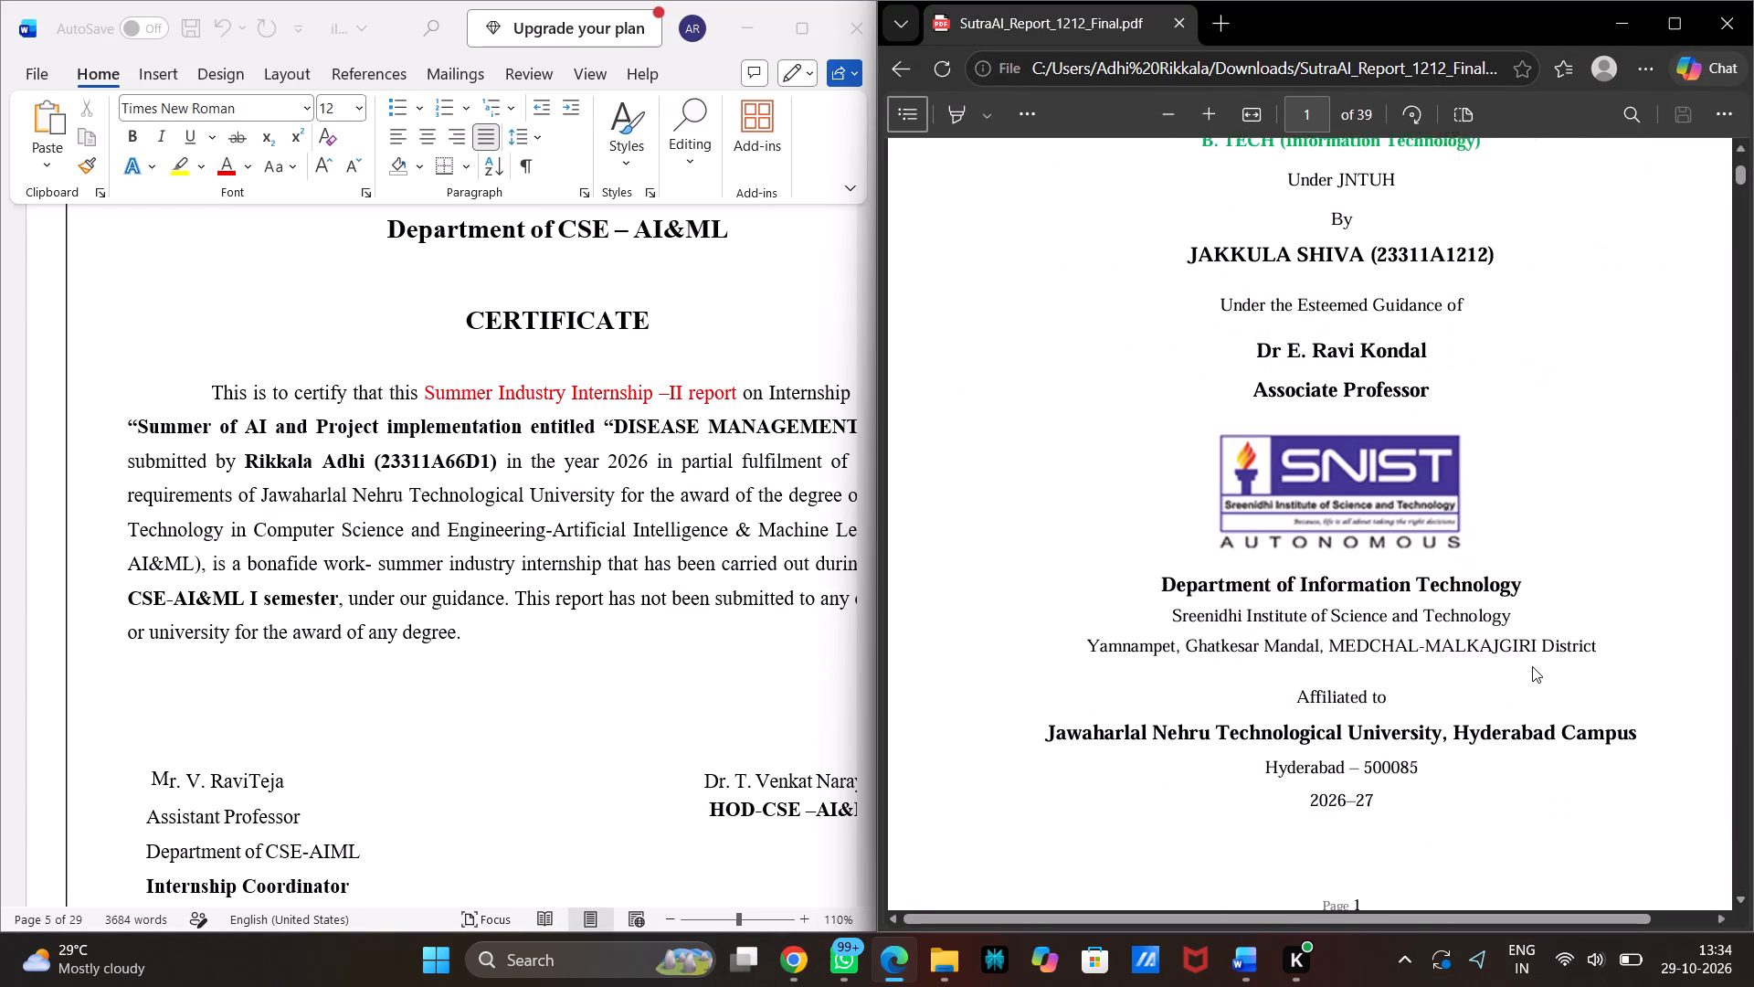
{"action": "scroll", "coordinate": [1532, 666], "scroll_direction": "down", "scroll_amount": 1}
{"action": "left_click", "coordinate": [663, 755]}
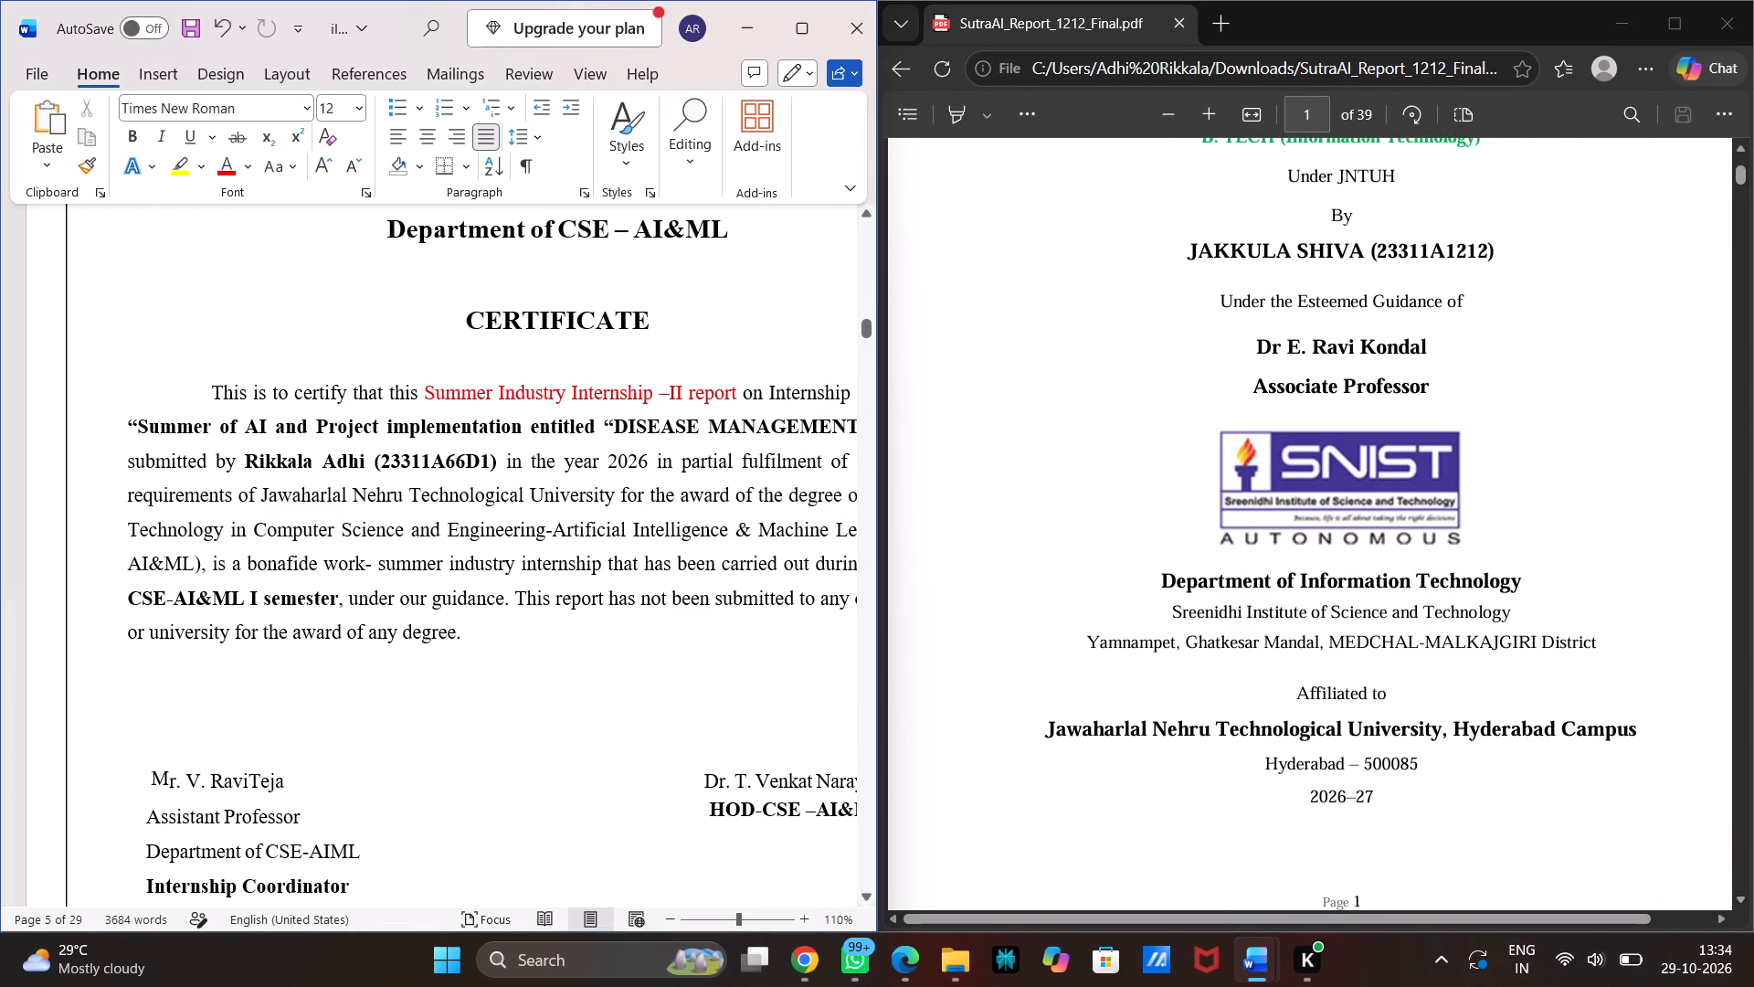
{"action": "scroll", "coordinate": [781, 724], "scroll_direction": "left", "scroll_amount": 1}
{"action": "scroll", "coordinate": [781, 724], "scroll_direction": "down", "scroll_amount": 4, "text": "ctrl"}
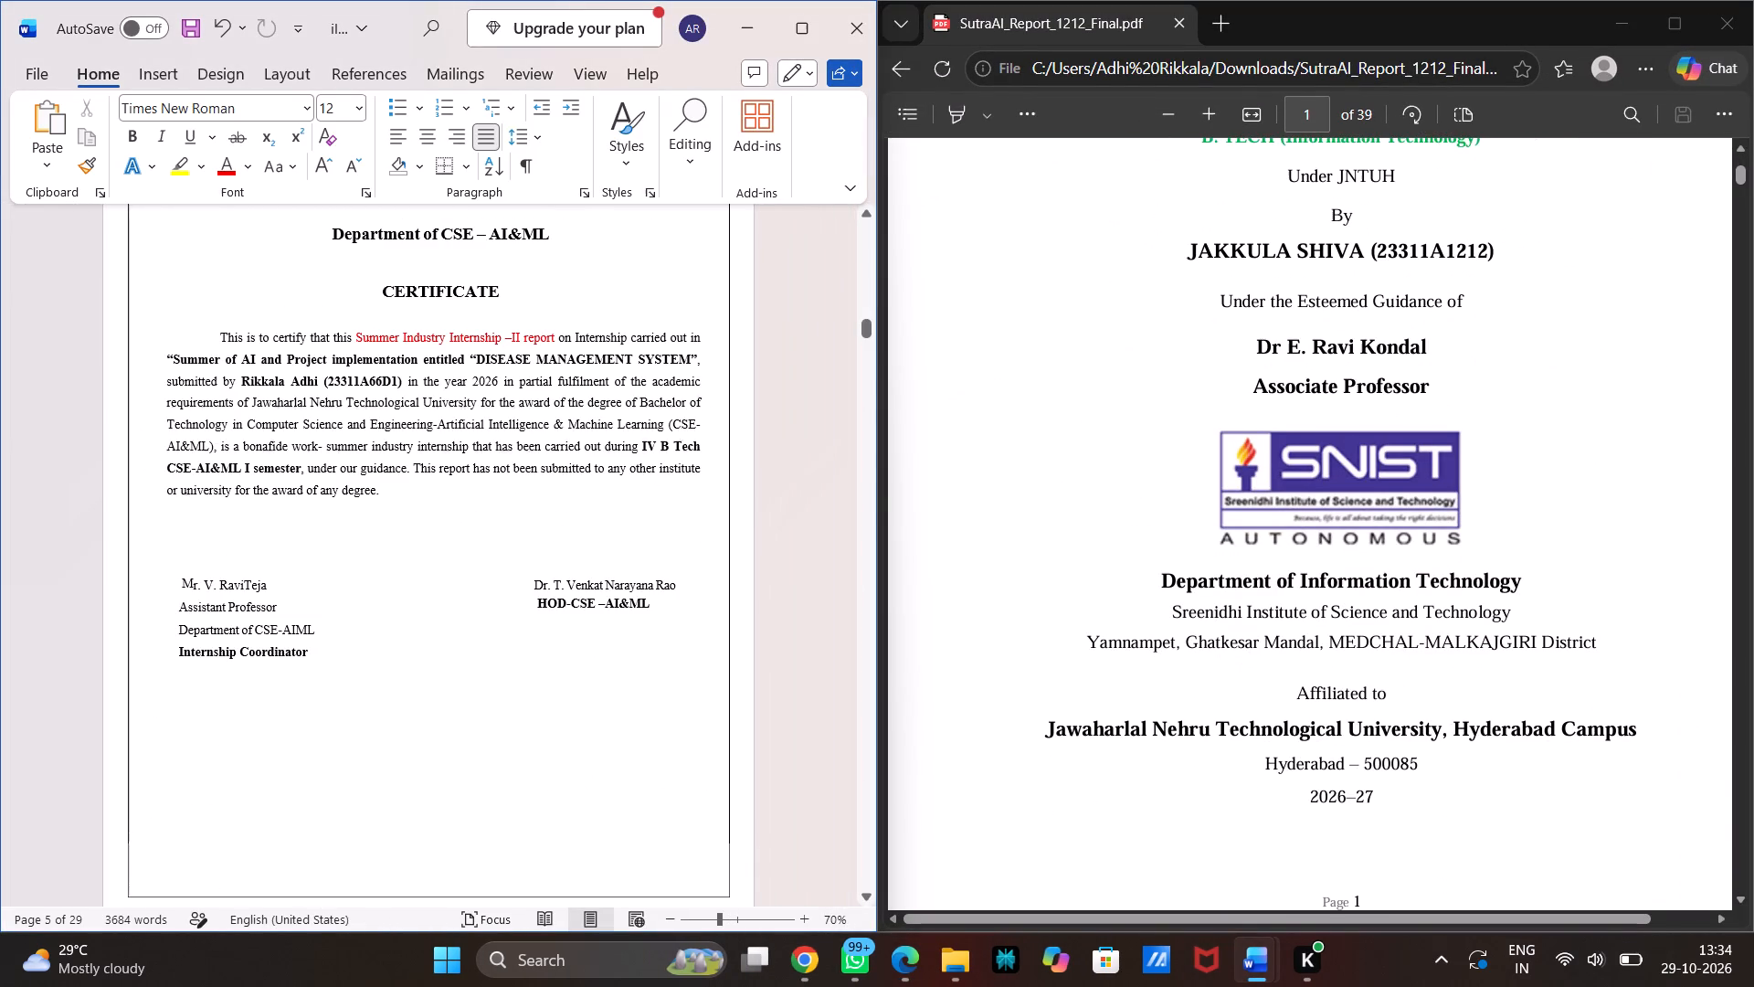
{"action": "scroll", "coordinate": [1060, 616], "scroll_direction": "down", "scroll_amount": 2}
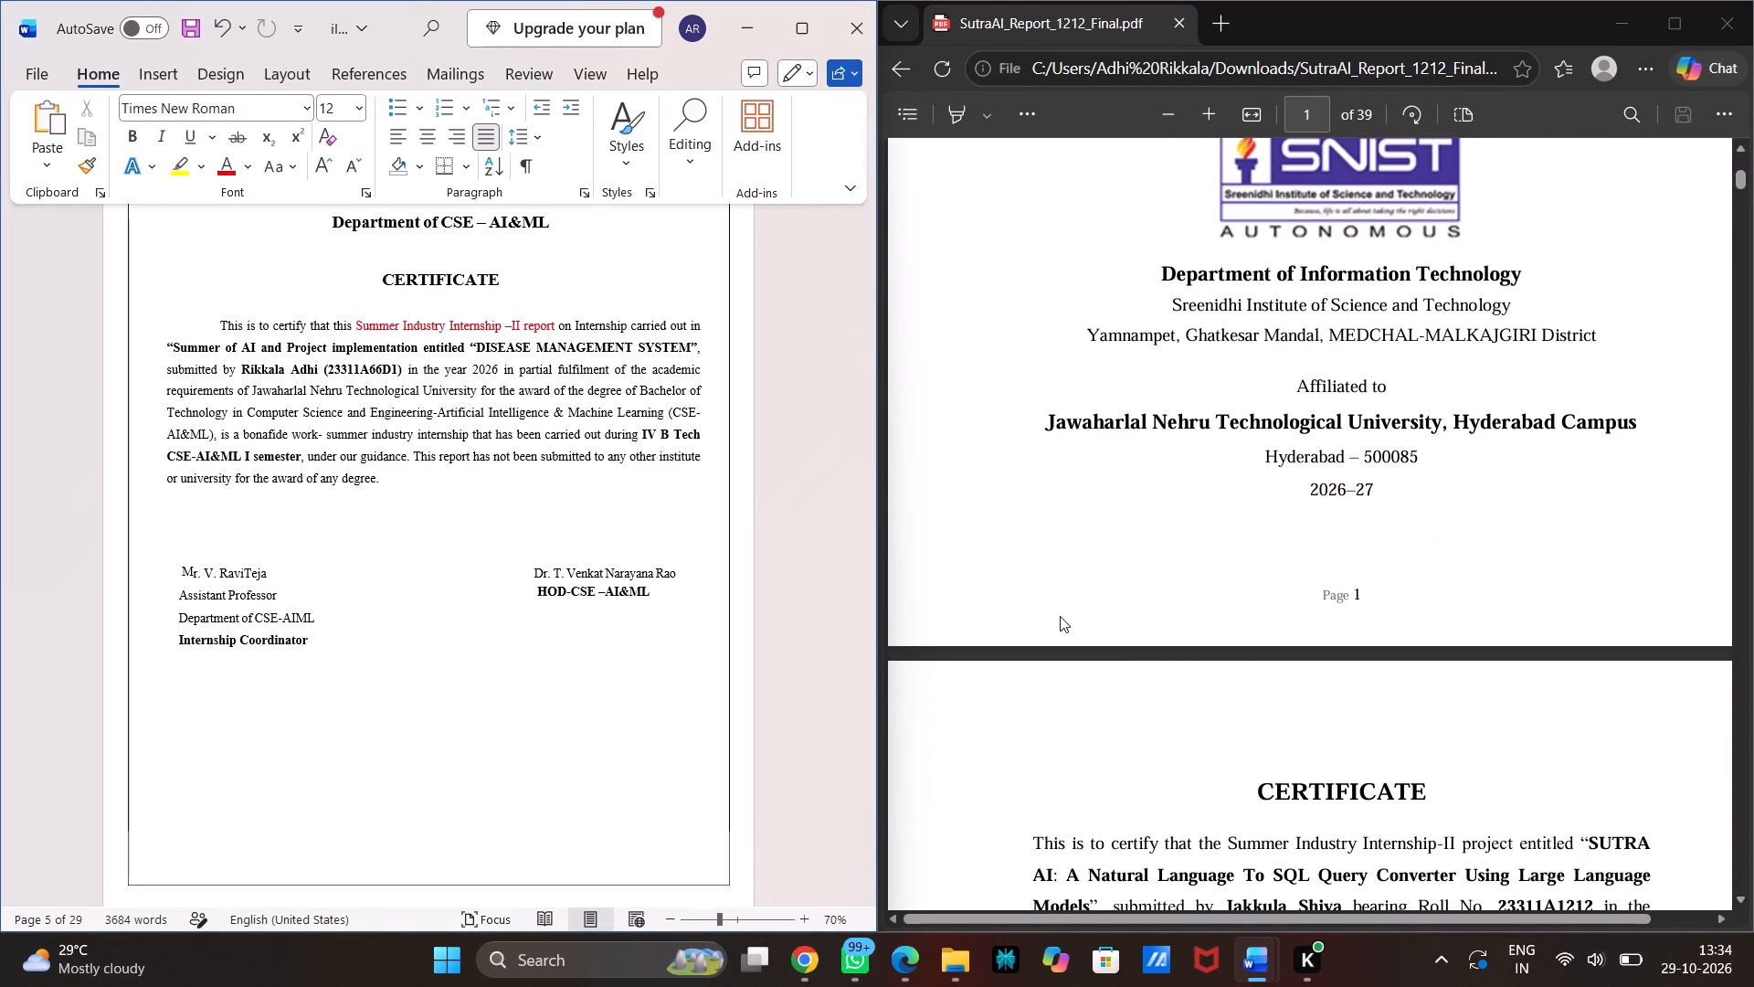
{"action": "scroll", "coordinate": [1060, 616], "scroll_direction": "up", "scroll_amount": 4}
{"action": "scroll", "coordinate": [1060, 616], "scroll_direction": "down", "scroll_amount": 1}
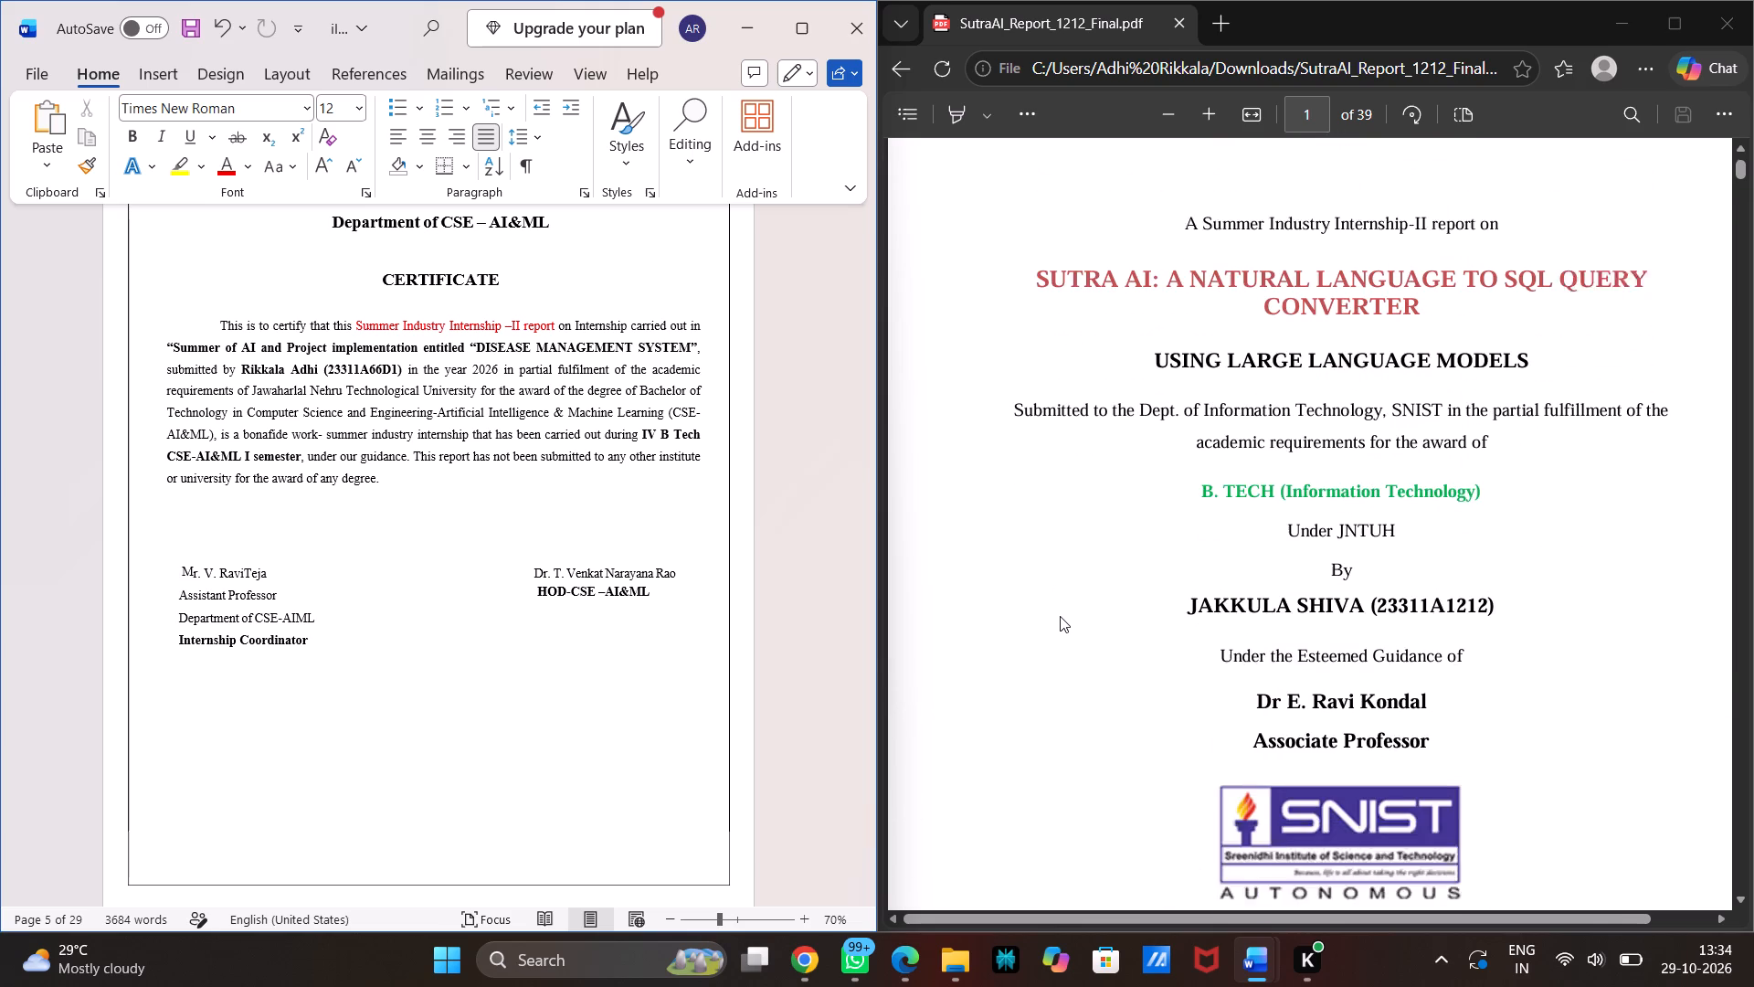
{"action": "scroll", "coordinate": [1060, 616], "scroll_direction": "down", "scroll_amount": 6}
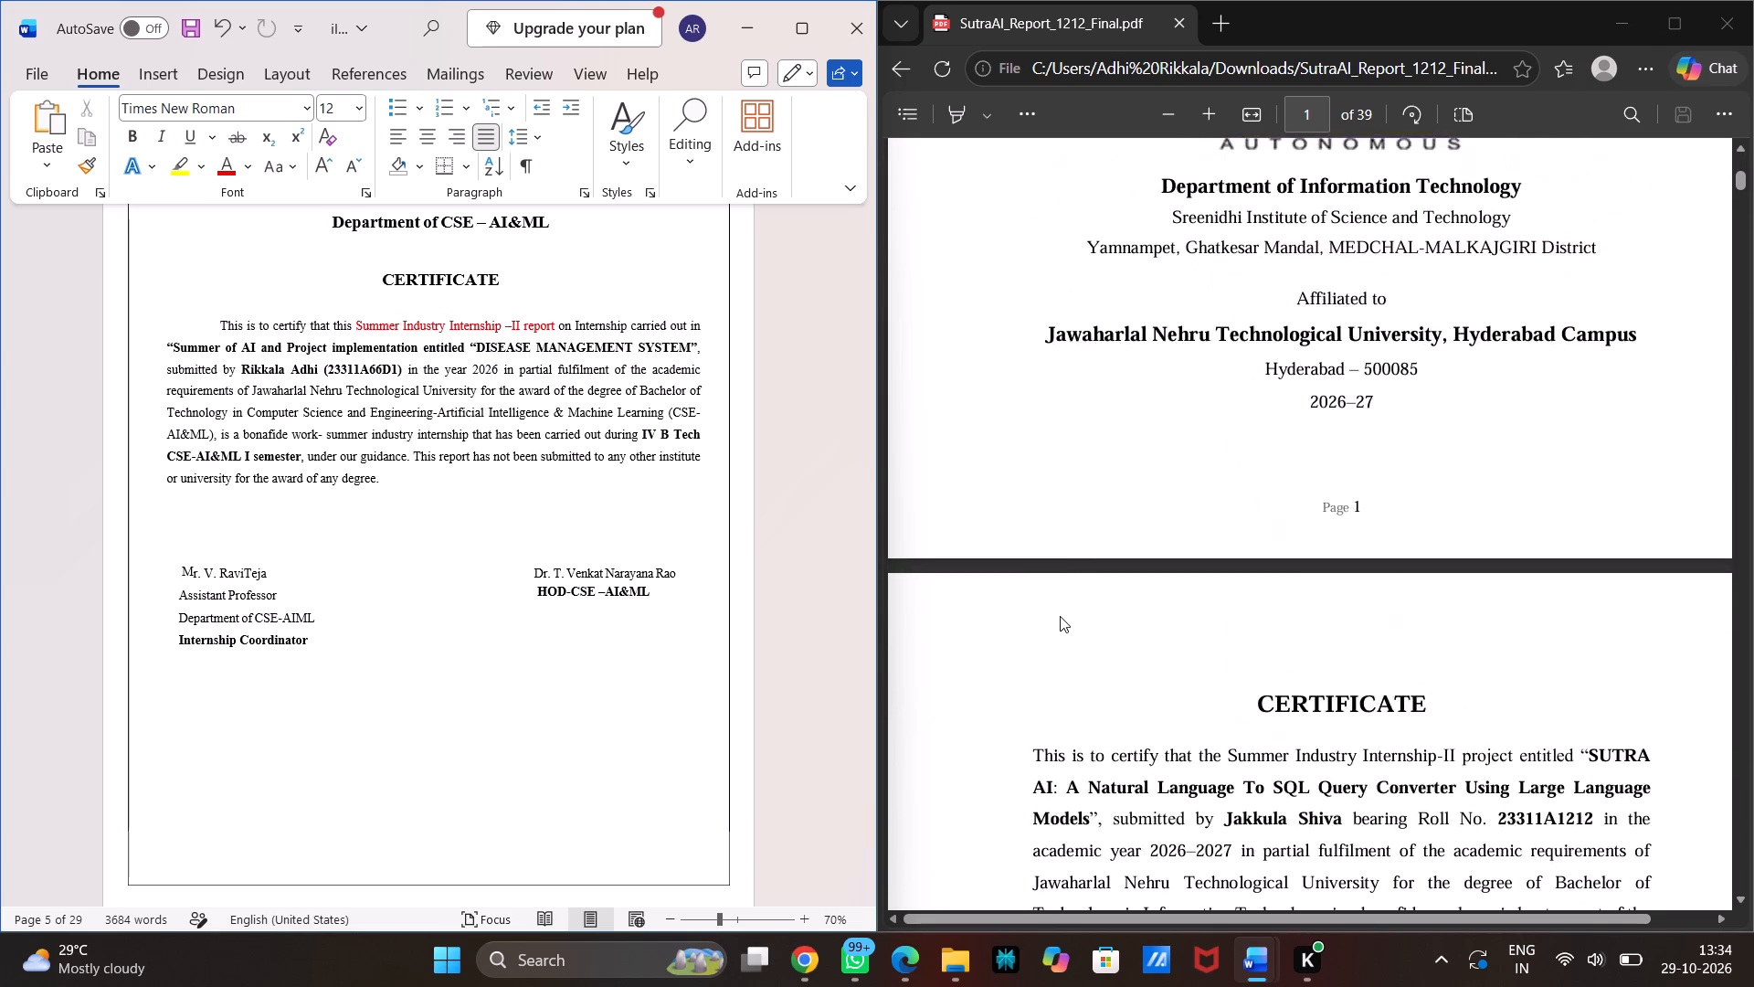
{"action": "scroll", "coordinate": [1060, 616], "scroll_direction": "down", "scroll_amount": 6}
{"action": "scroll", "coordinate": [1060, 616], "scroll_direction": "up", "scroll_amount": 3}
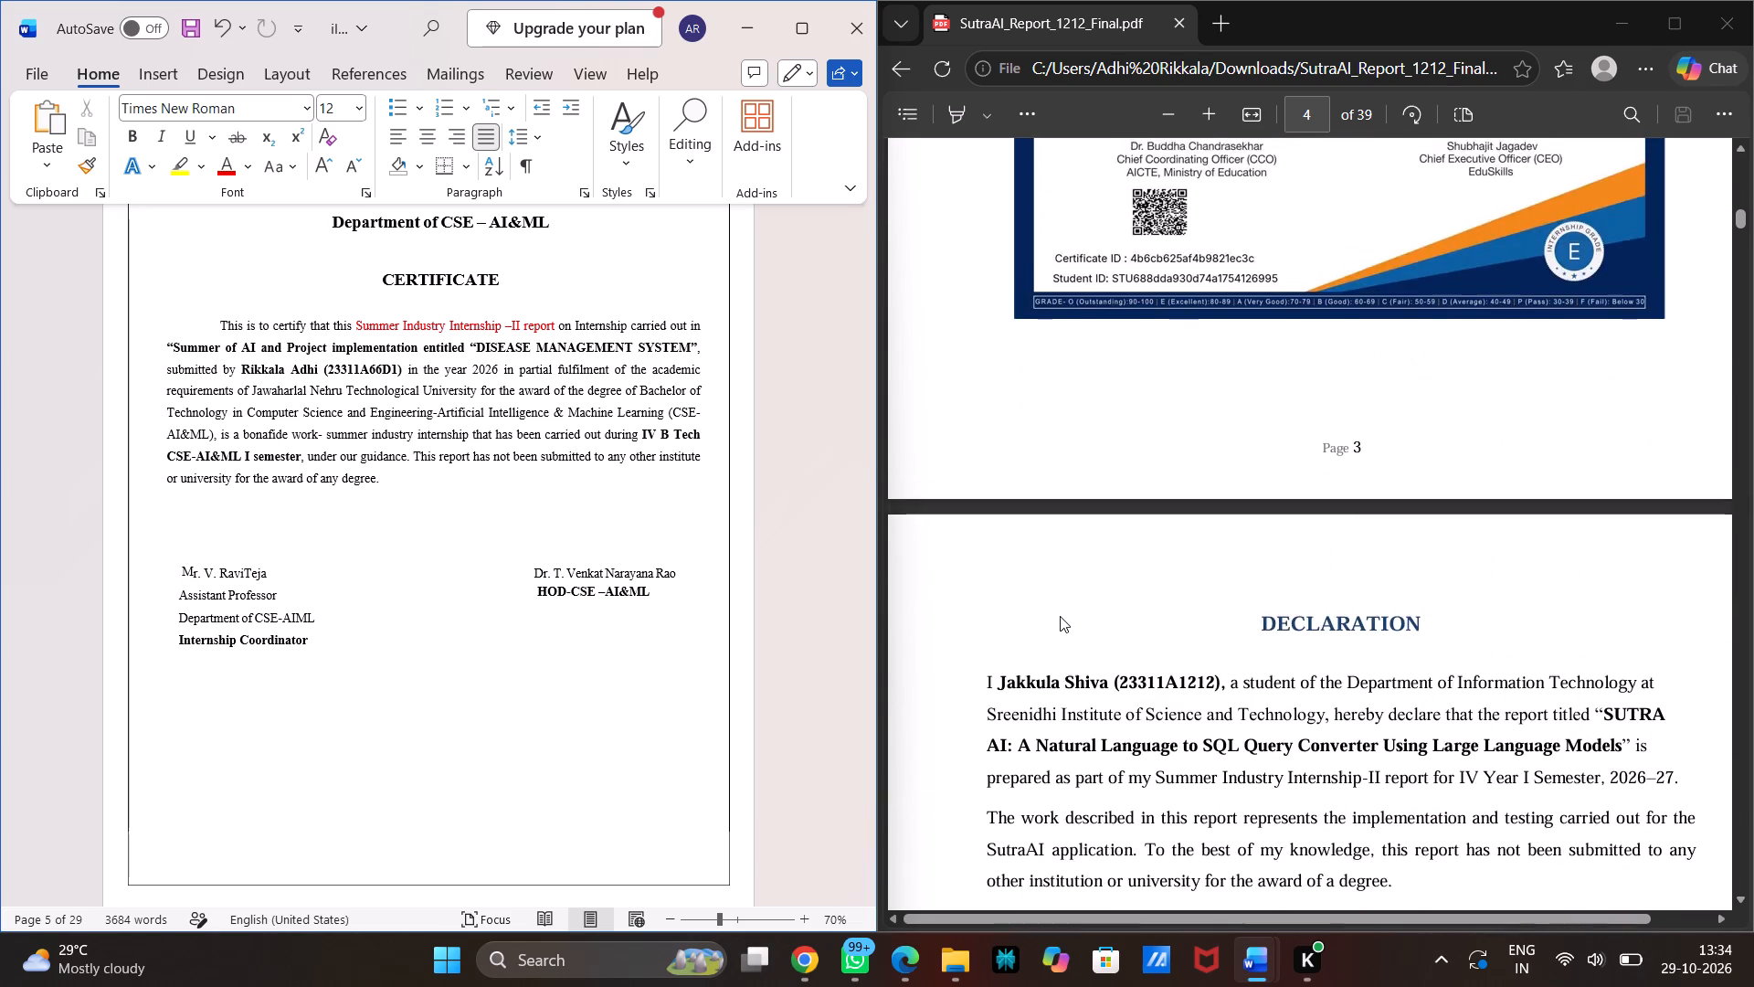
{"action": "scroll", "coordinate": [1060, 616], "scroll_direction": "up", "scroll_amount": 4}
{"action": "scroll", "coordinate": [1060, 616], "scroll_direction": "down", "scroll_amount": 1}
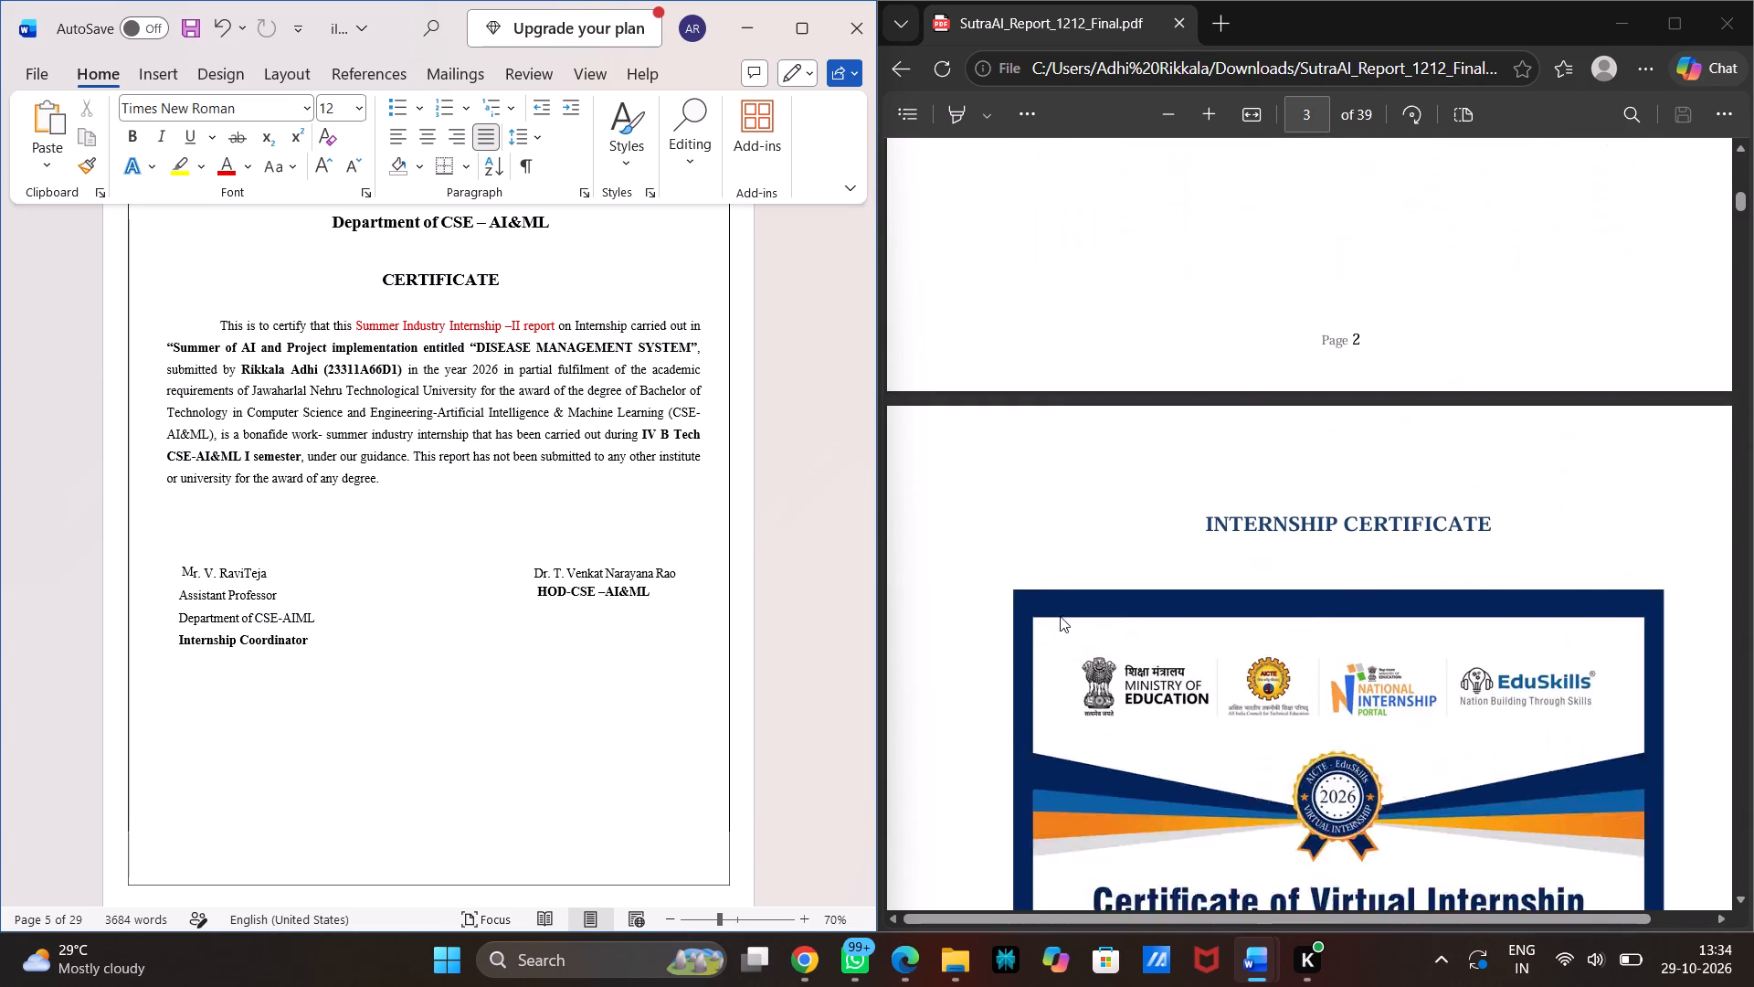
{"action": "scroll", "coordinate": [1060, 616], "scroll_direction": "down", "scroll_amount": 3}
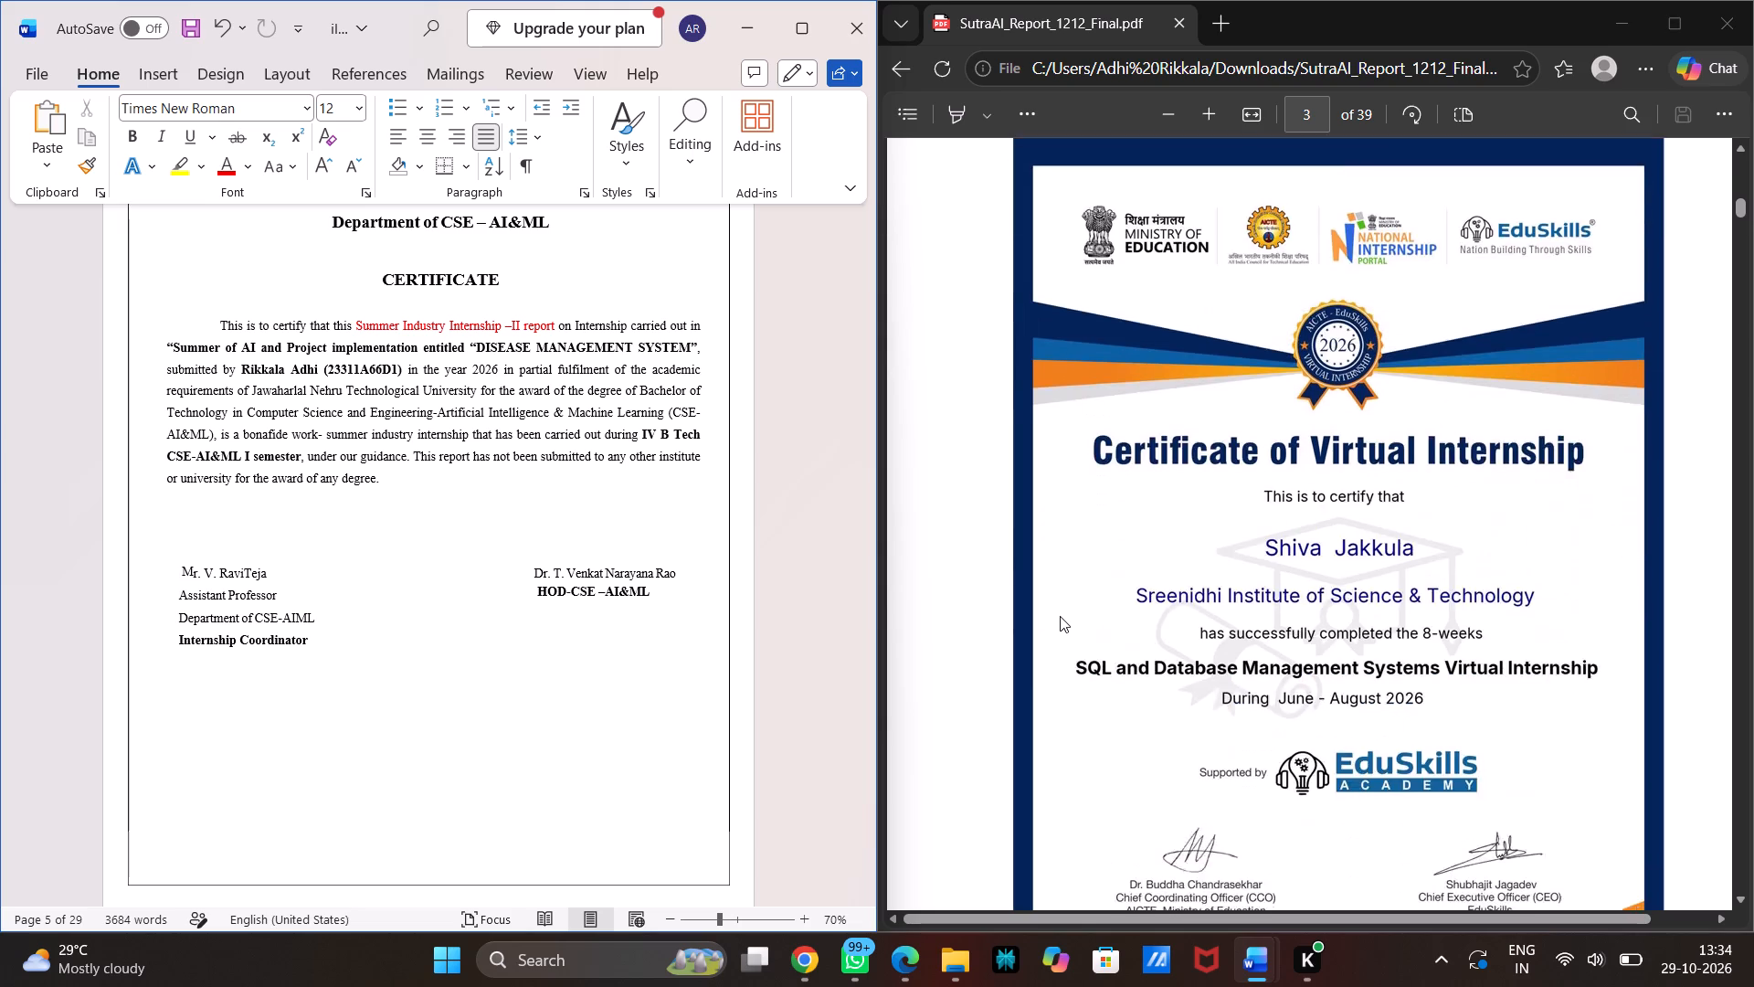
{"action": "scroll", "coordinate": [1060, 616], "scroll_direction": "down", "scroll_amount": 5}
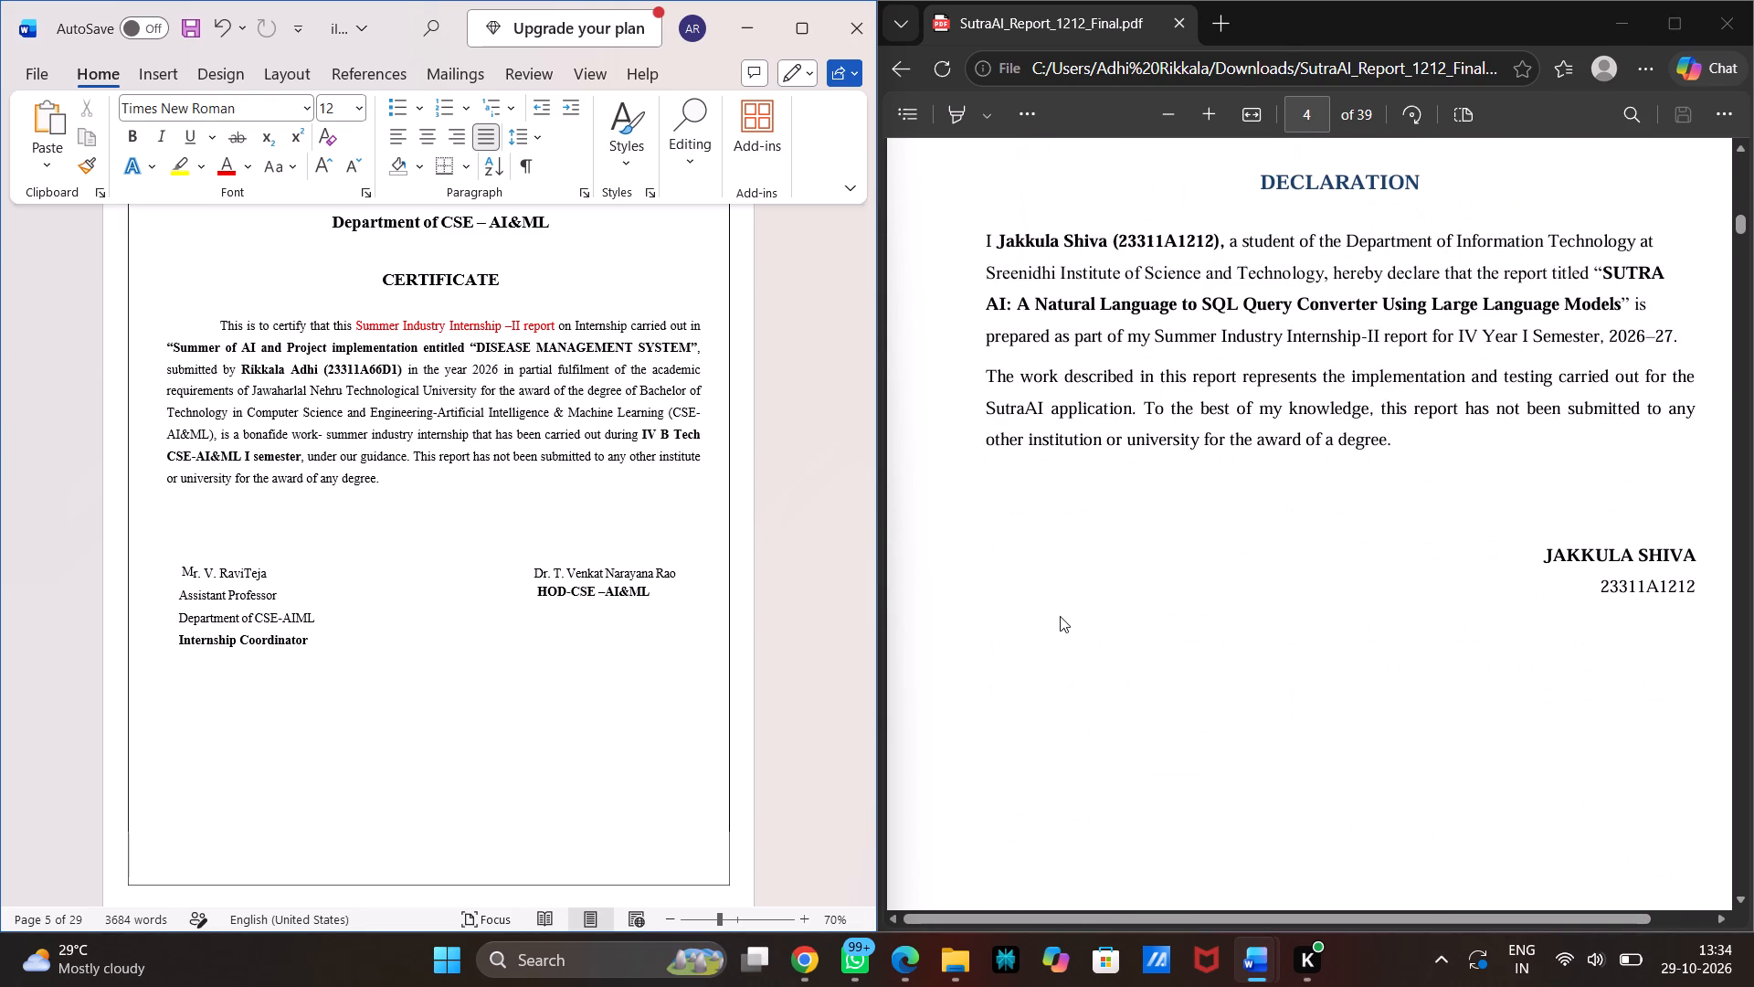
Examine the reference PDF's Acknowledgement and following pages, comparing their order with the pages after the Word report's Acknowledgement.
{"action": "scroll", "coordinate": [1060, 616], "scroll_direction": "down", "scroll_amount": 1}
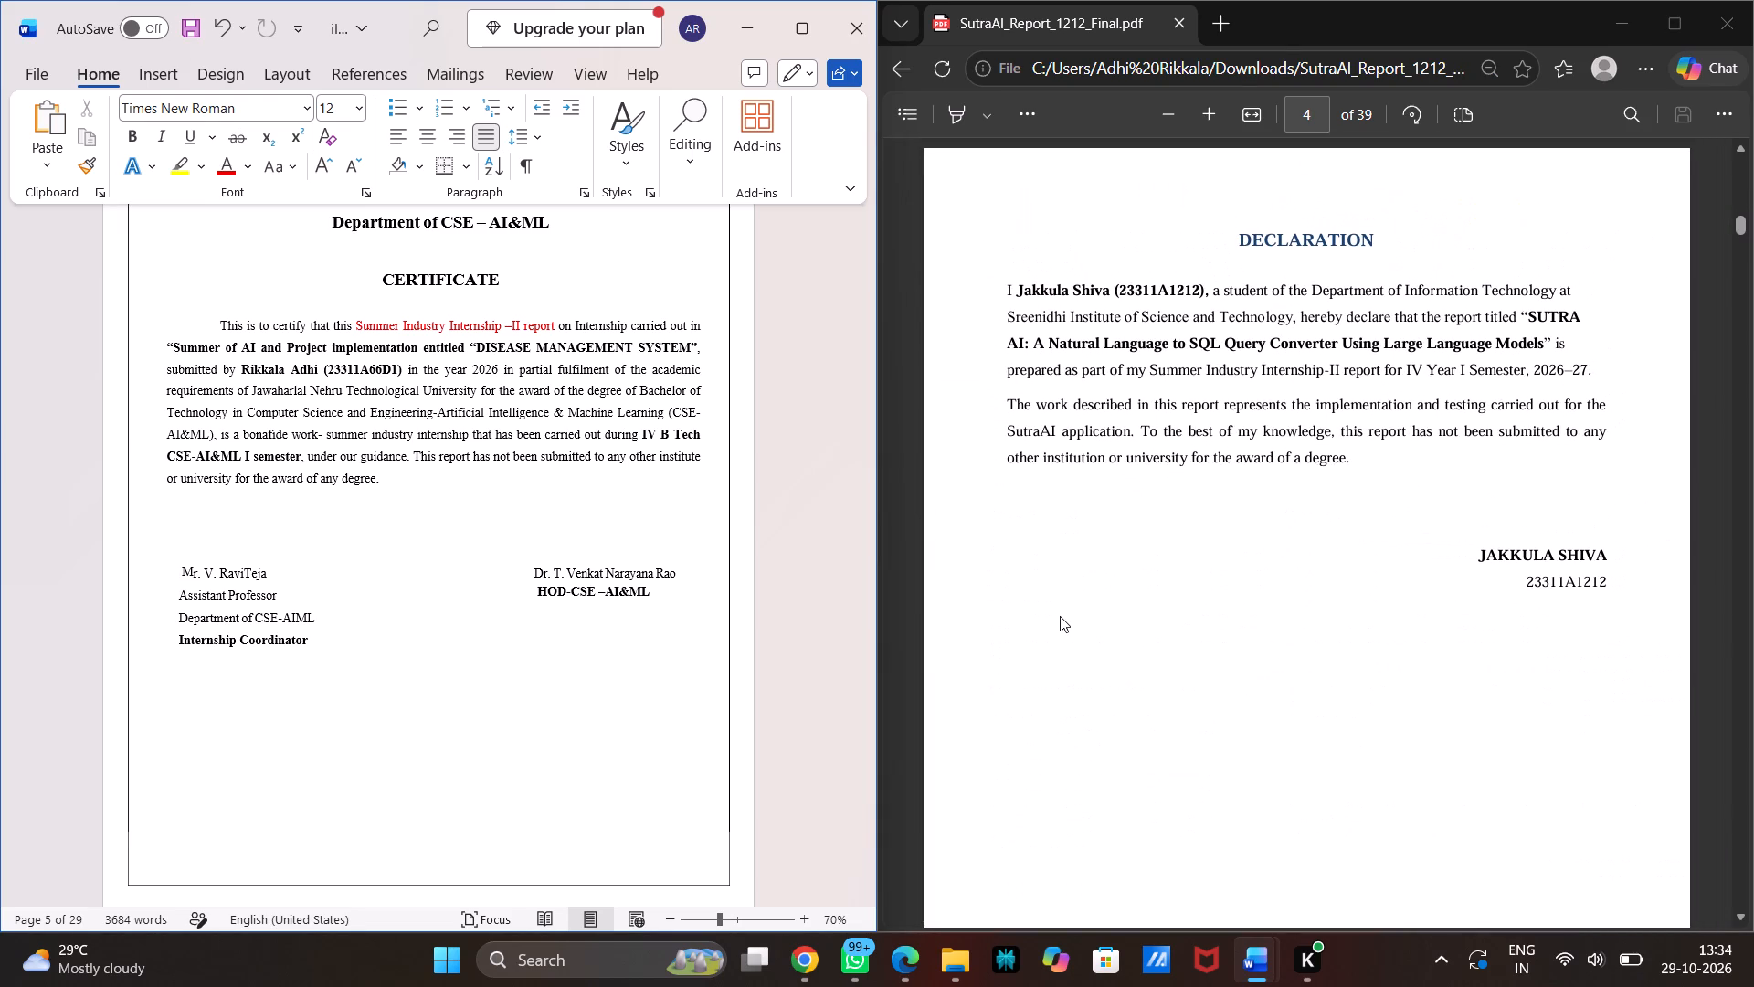
{"action": "scroll", "coordinate": [1060, 616], "scroll_direction": "down", "scroll_amount": 4}
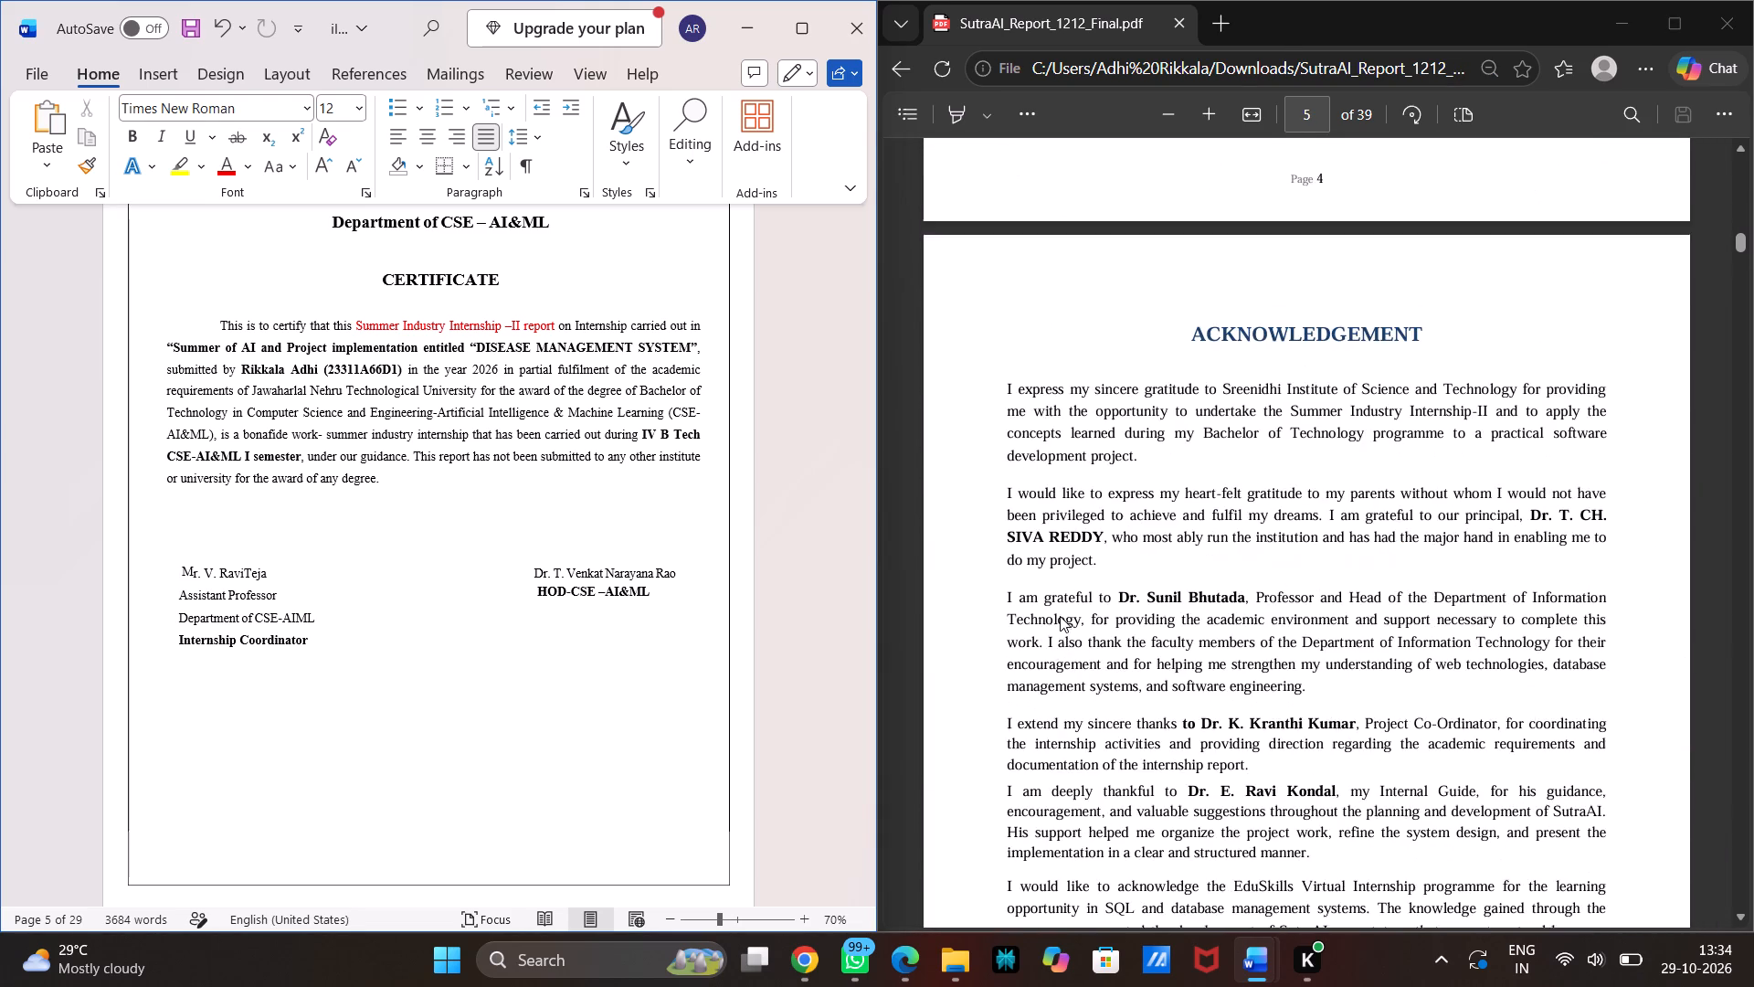
{"action": "scroll", "coordinate": [1060, 616], "scroll_direction": "down", "scroll_amount": 5}
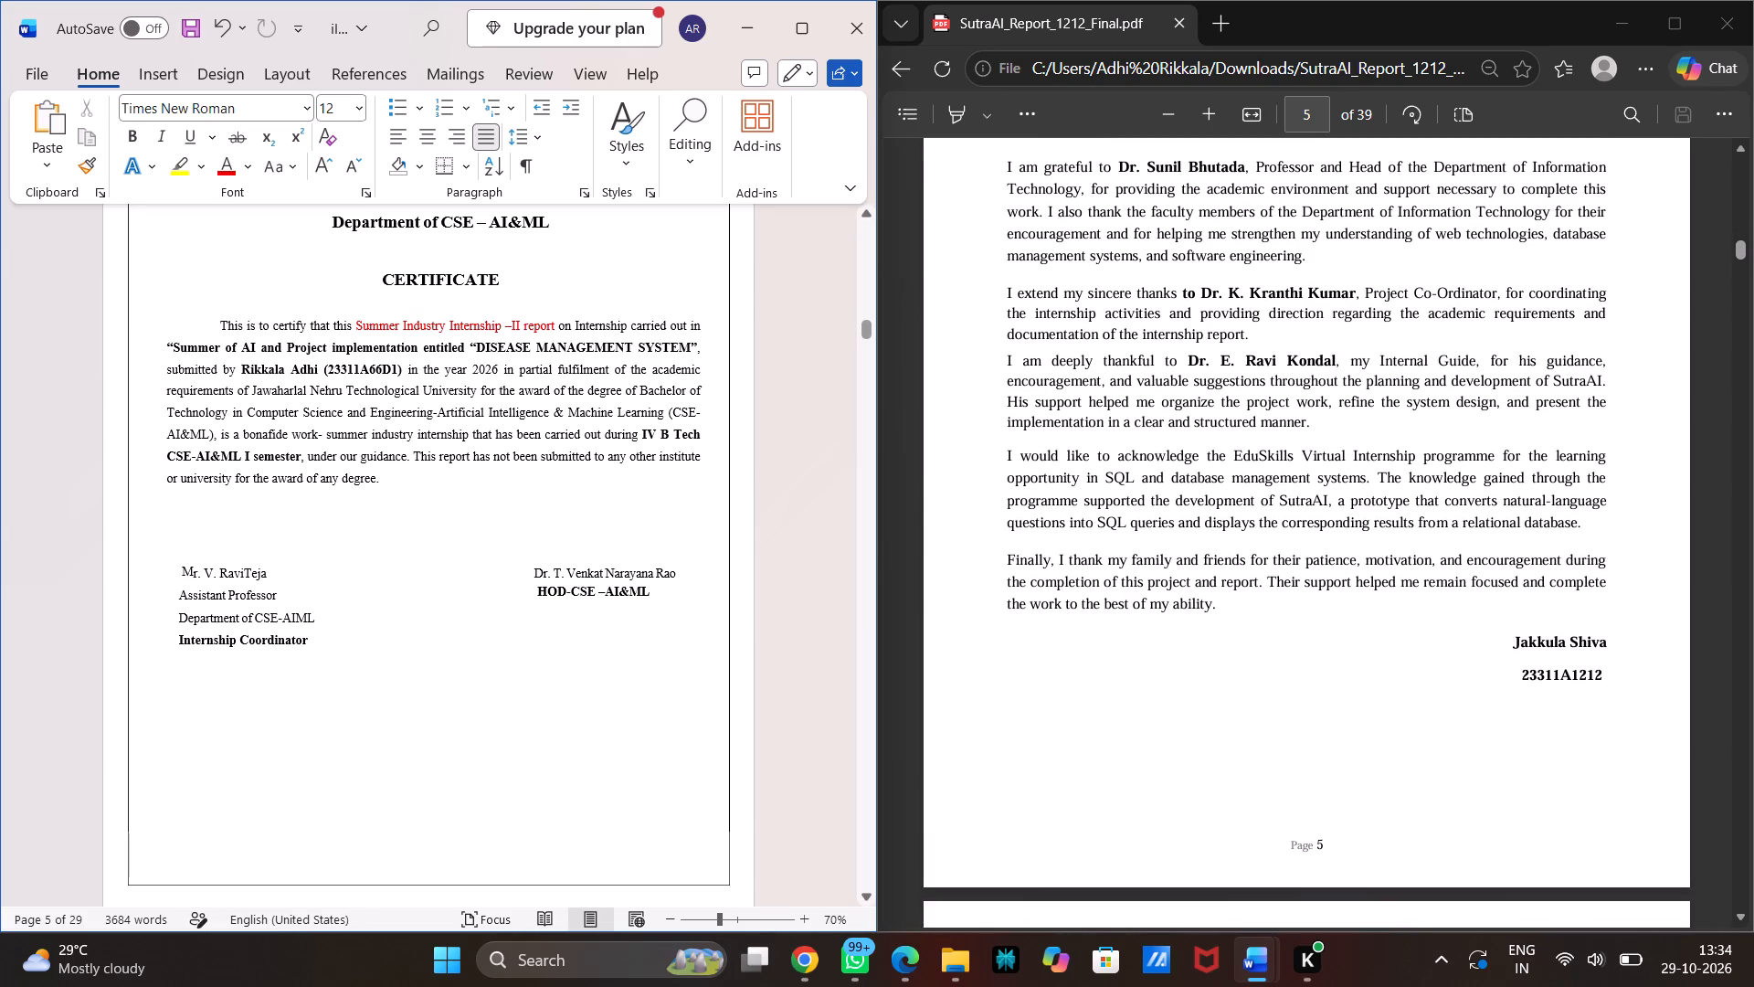
{"action": "scroll", "coordinate": [1078, 504], "scroll_direction": "down", "scroll_amount": 5}
{"action": "scroll", "coordinate": [406, 528], "scroll_direction": "up", "scroll_amount": 1}
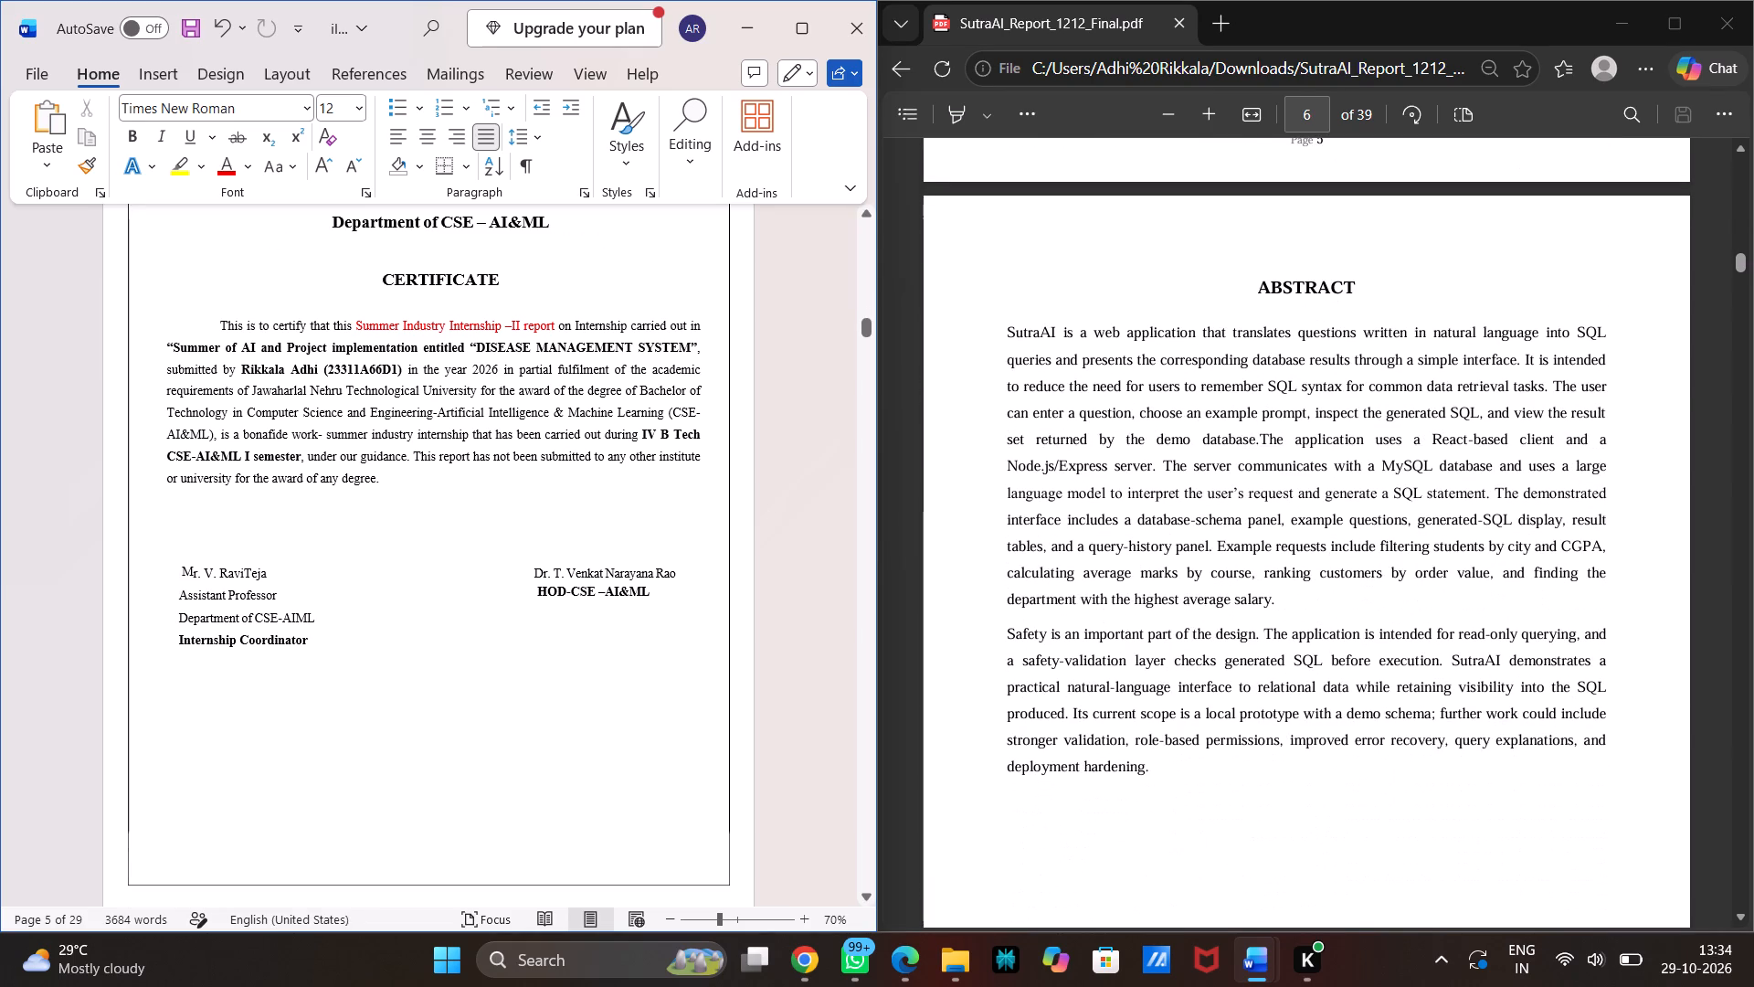
{"action": "scroll", "coordinate": [406, 528], "scroll_direction": "up", "scroll_amount": 5}
{"action": "scroll", "coordinate": [406, 528], "scroll_direction": "down", "scroll_amount": 2}
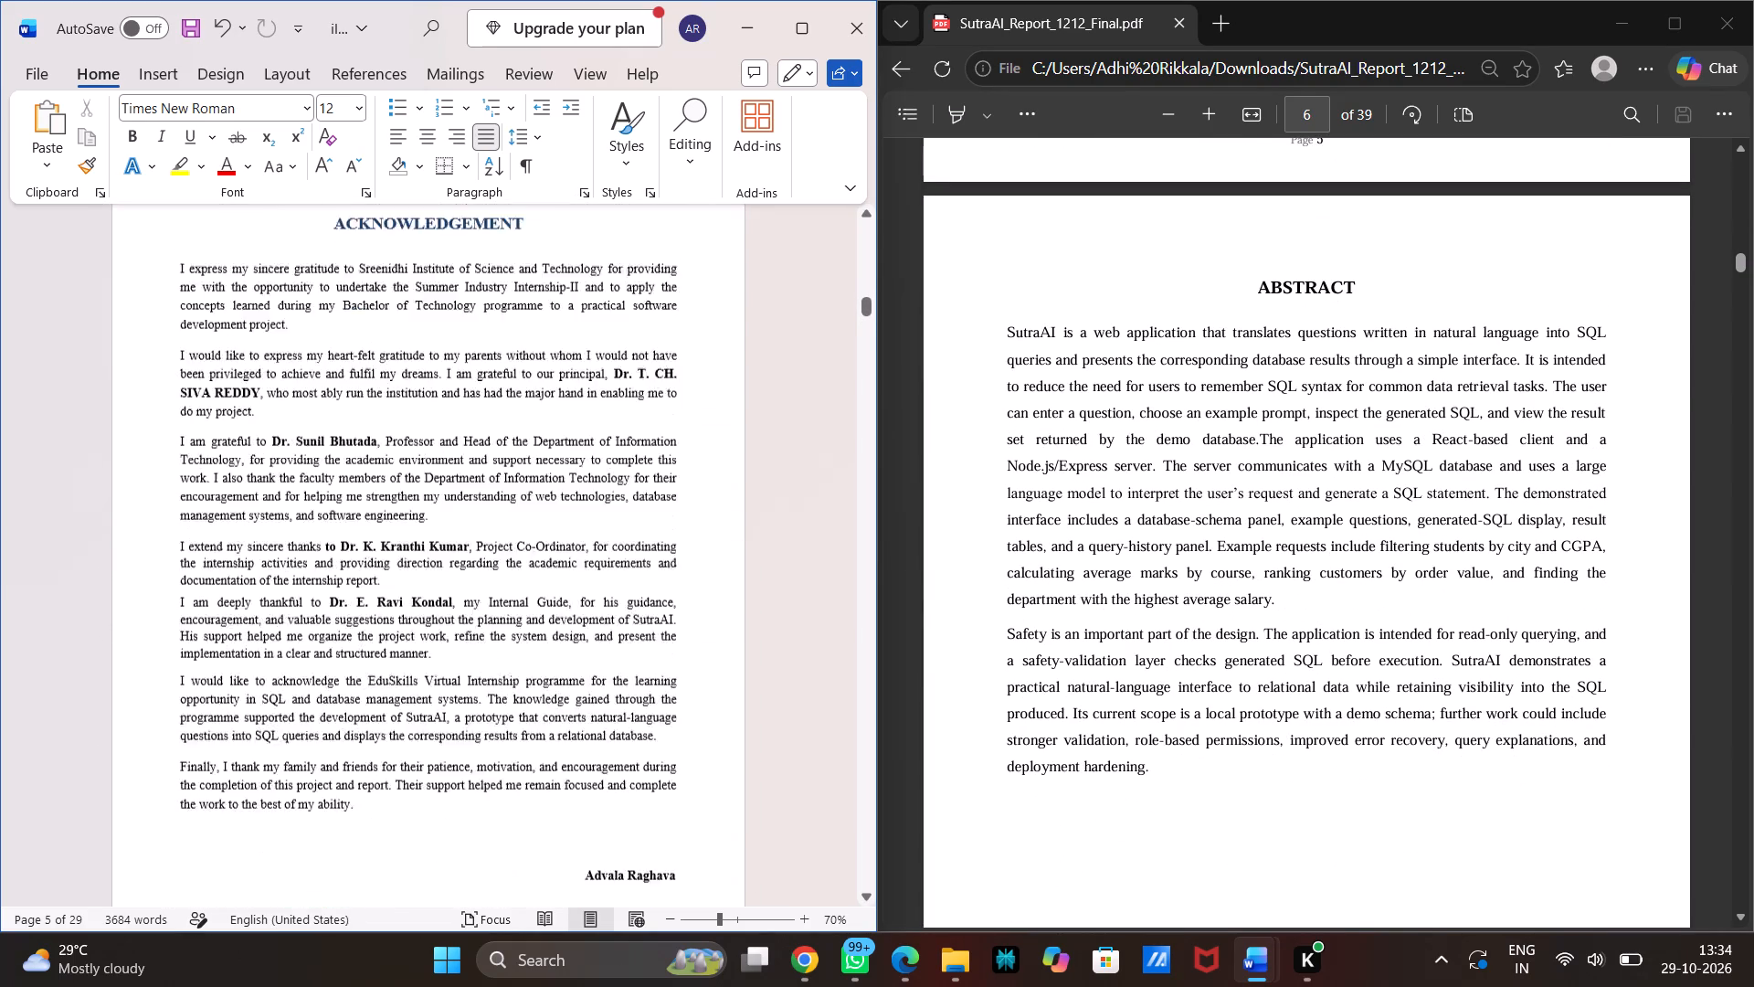
{"action": "scroll", "coordinate": [406, 528], "scroll_direction": "down", "scroll_amount": 3}
{"action": "scroll", "coordinate": [1157, 546], "scroll_direction": "down", "scroll_amount": 4}
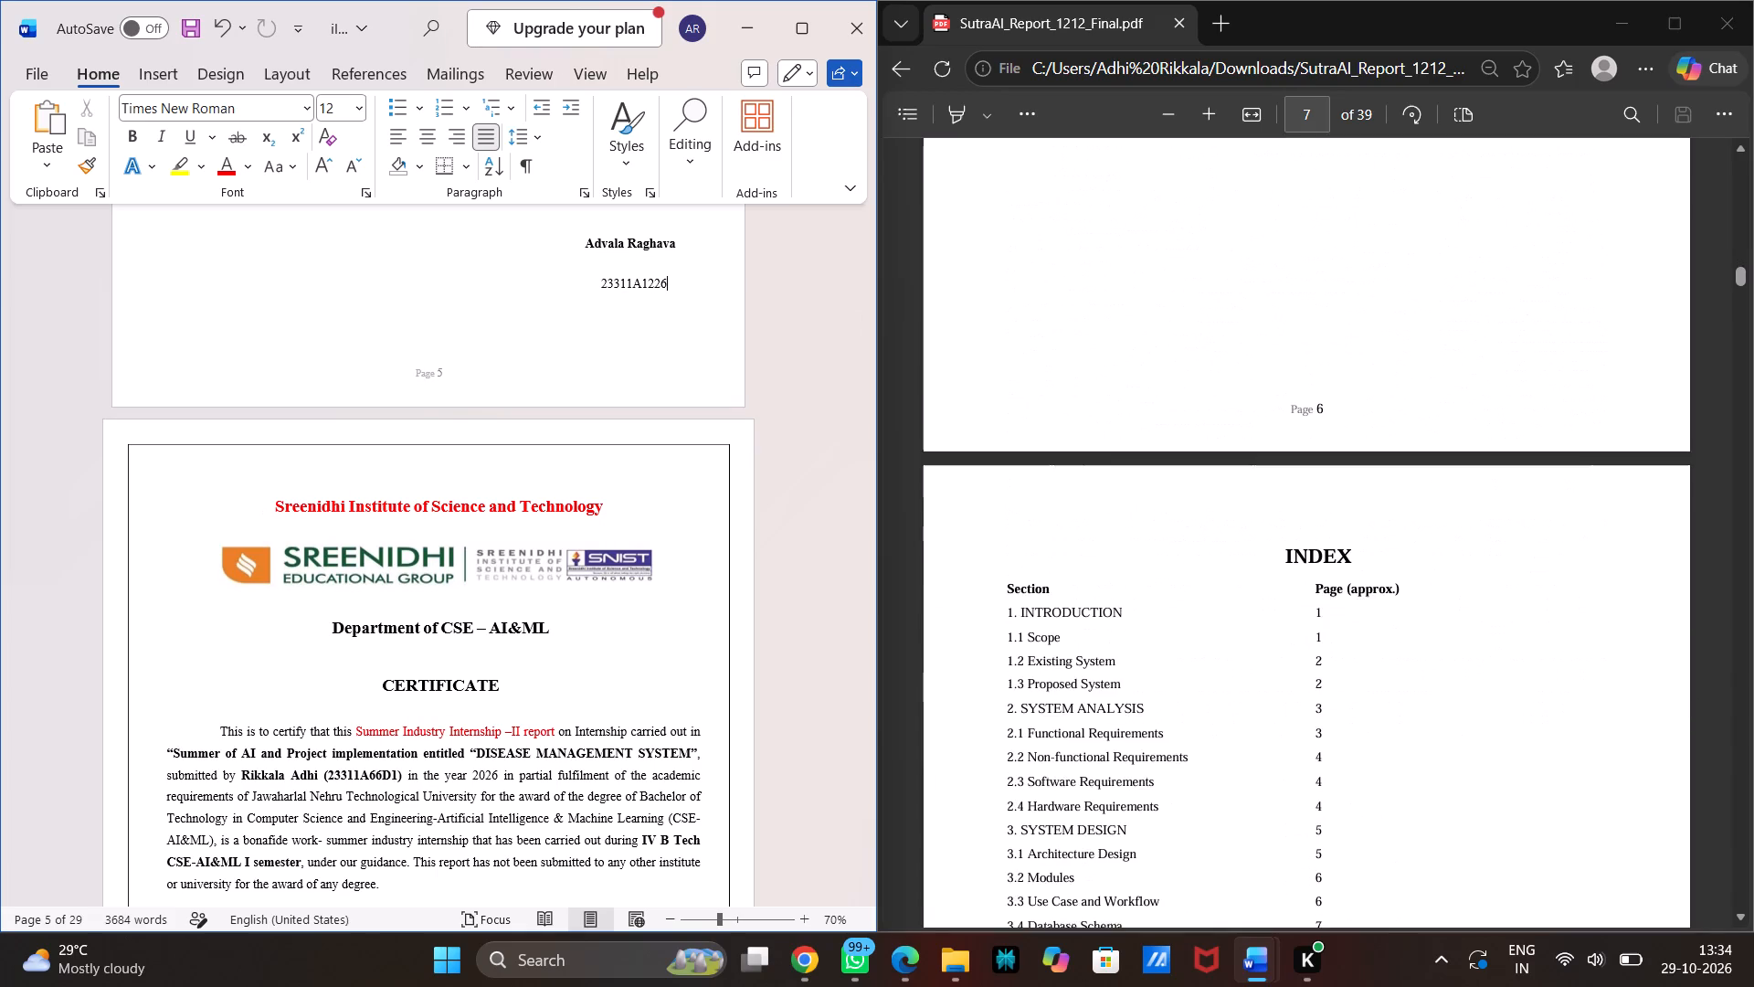
{"action": "scroll", "coordinate": [1157, 546], "scroll_direction": "down", "scroll_amount": 2}
Recheck the reference PDF's Internship Certificate and the wording and signatories on its departmental Certificate page.
{"action": "scroll", "coordinate": [1157, 546], "scroll_direction": "up", "scroll_amount": 10}
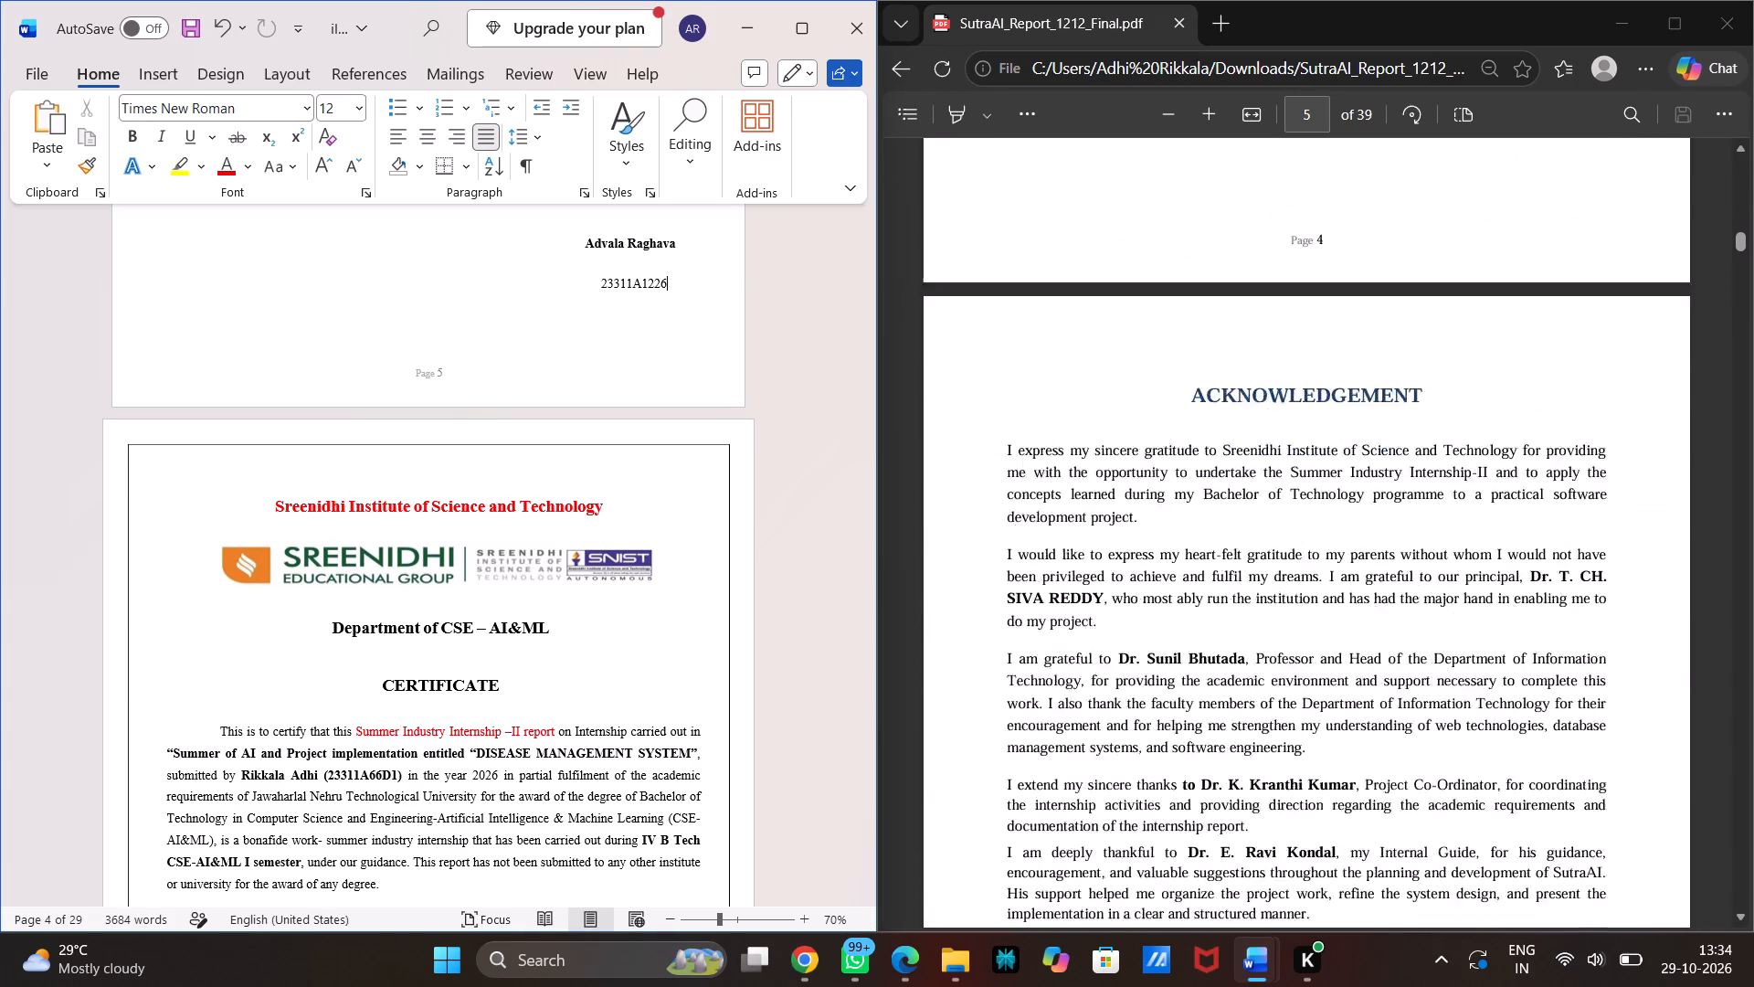
{"action": "scroll", "coordinate": [1157, 546], "scroll_direction": "up", "scroll_amount": 9}
{"action": "scroll", "coordinate": [1157, 546], "scroll_direction": "down", "scroll_amount": 1}
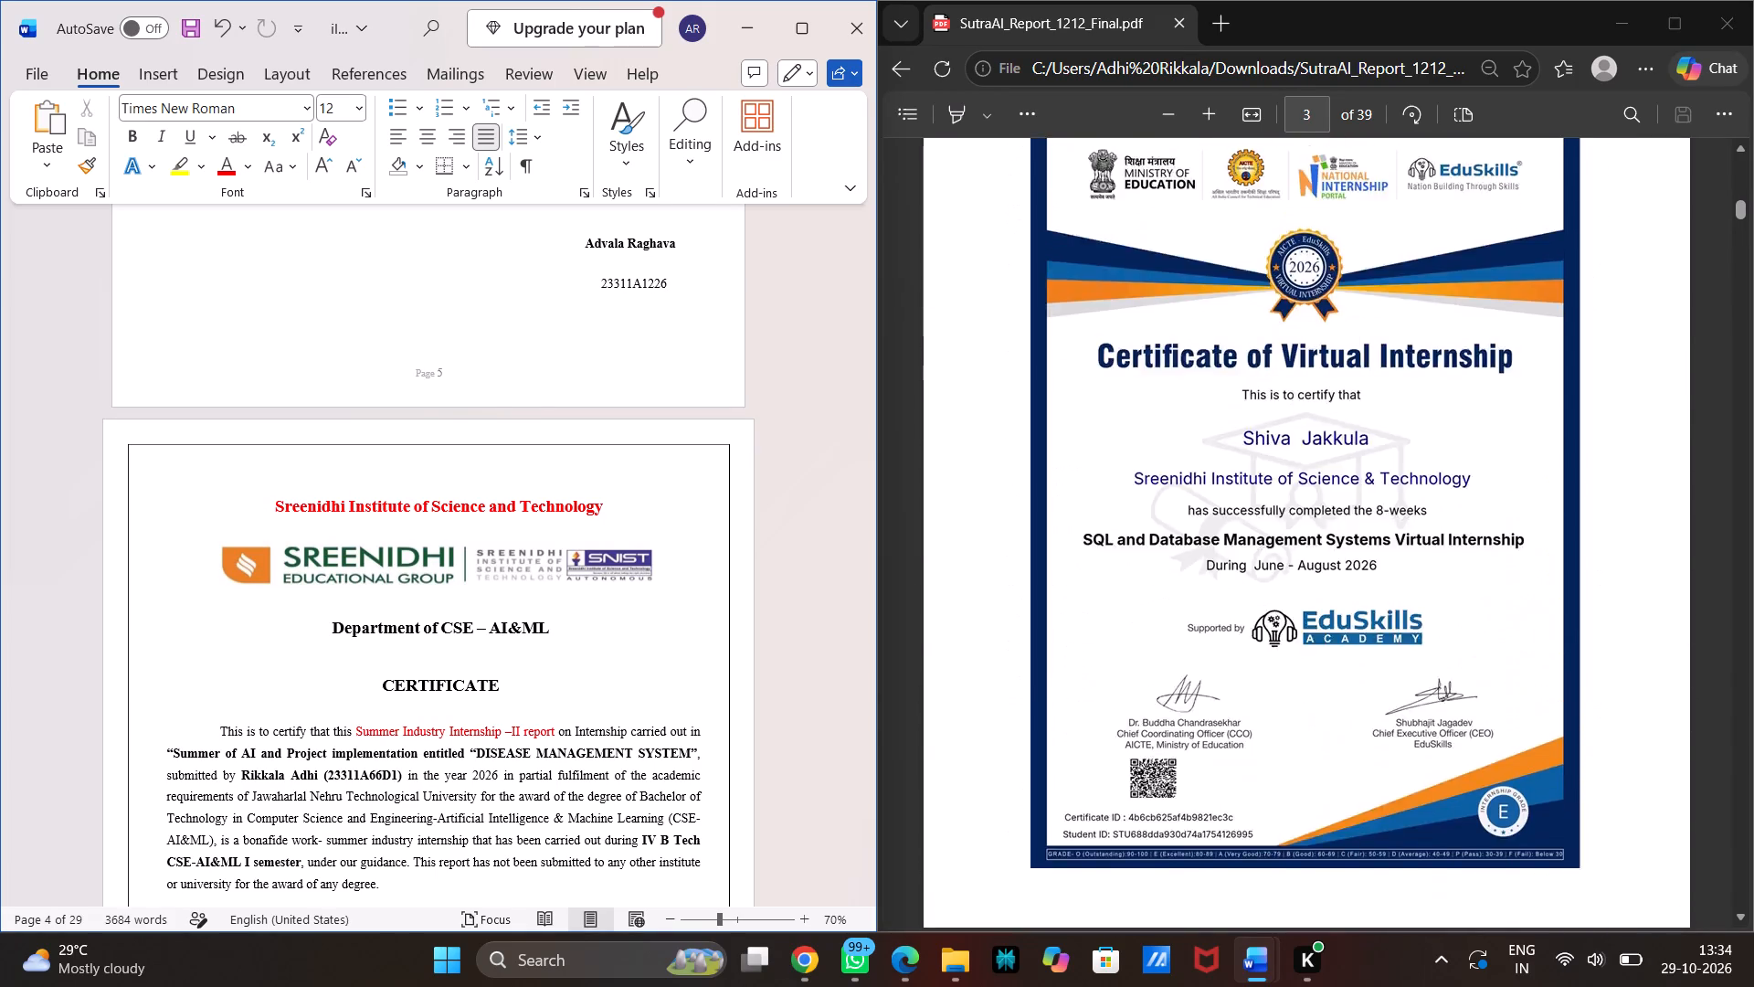
{"action": "scroll", "coordinate": [1157, 546], "scroll_direction": "down", "scroll_amount": 1}
{"action": "scroll", "coordinate": [1155, 577], "scroll_direction": "up", "scroll_amount": 4}
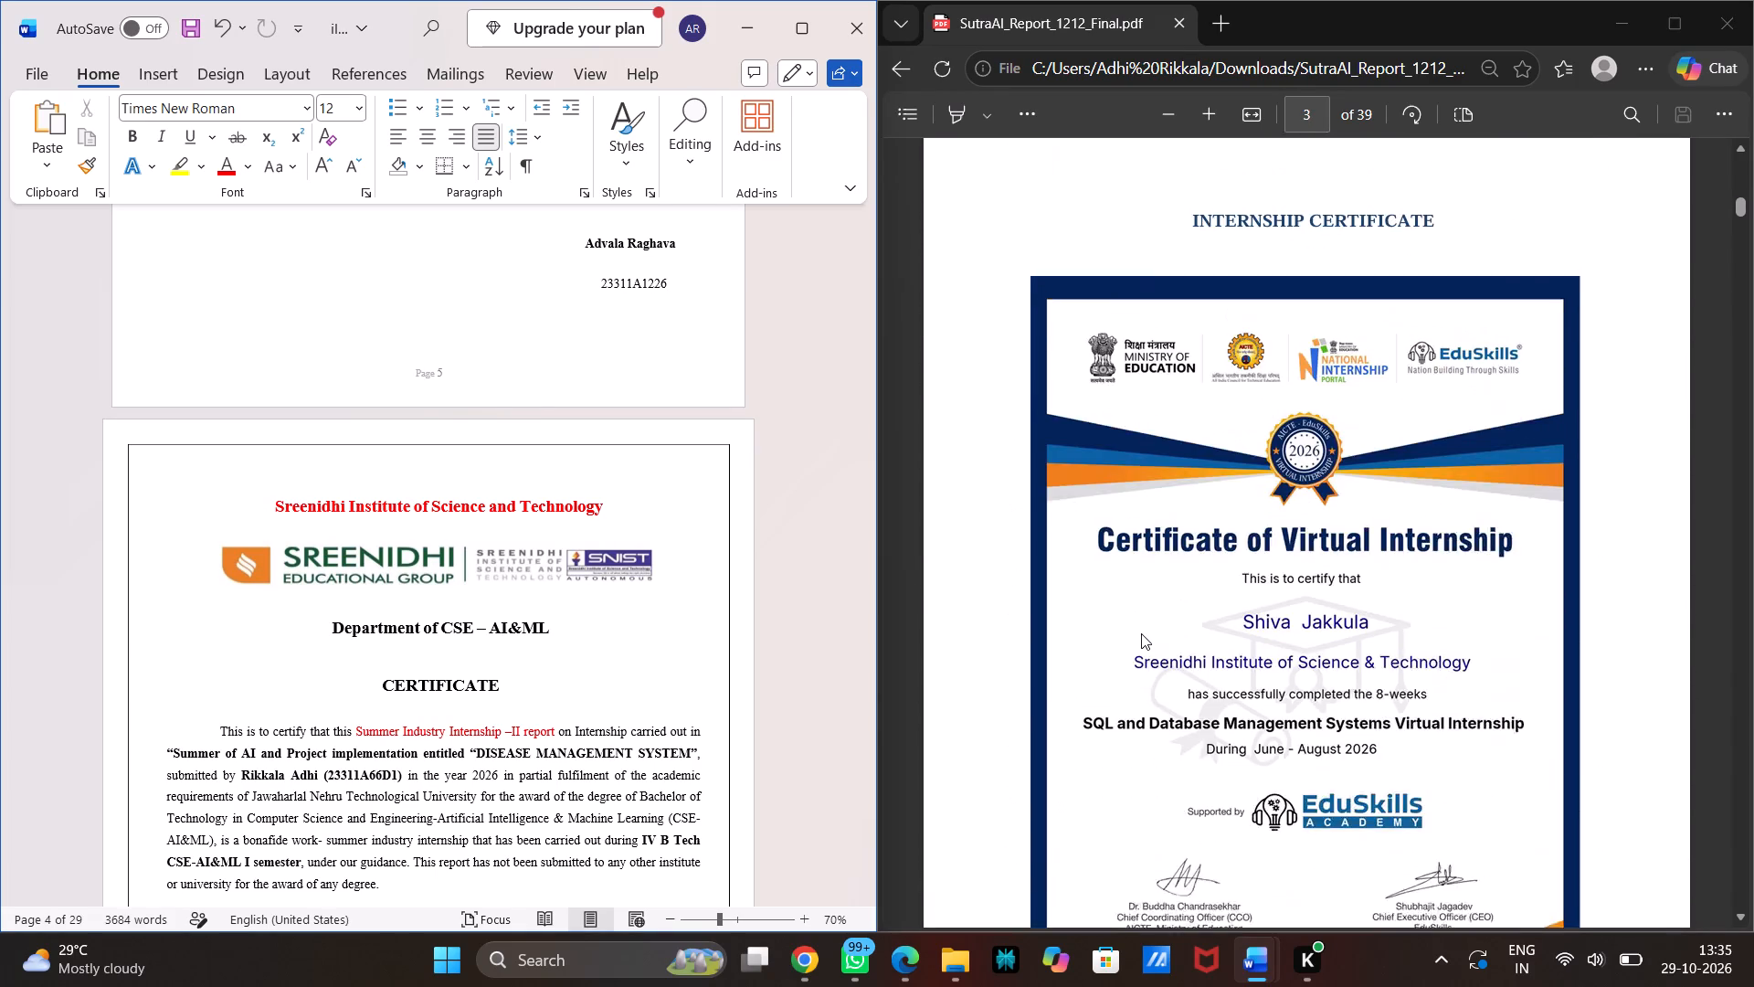
{"action": "scroll", "coordinate": [1141, 633], "scroll_direction": "up", "scroll_amount": 7}
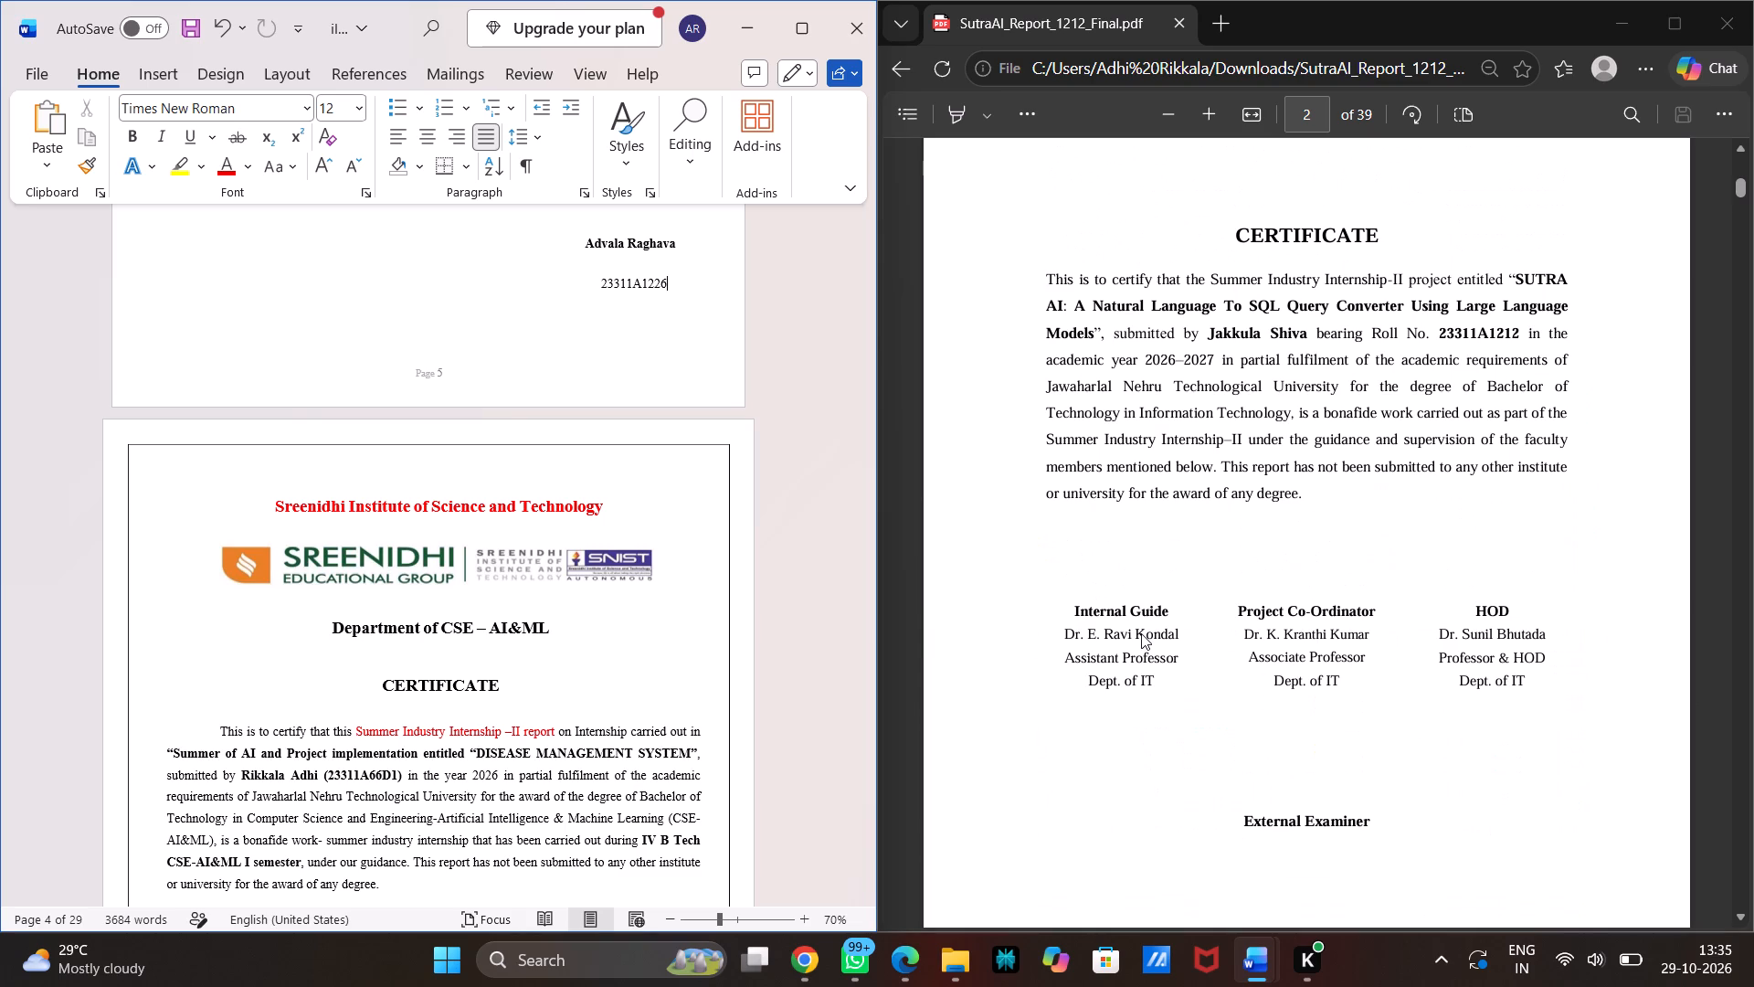
Try to select and delete the border frame around the CSE – AI&ML Certificate page.
{"action": "left_click", "coordinate": [741, 474]}
{"action": "left_click", "coordinate": [116, 435]}
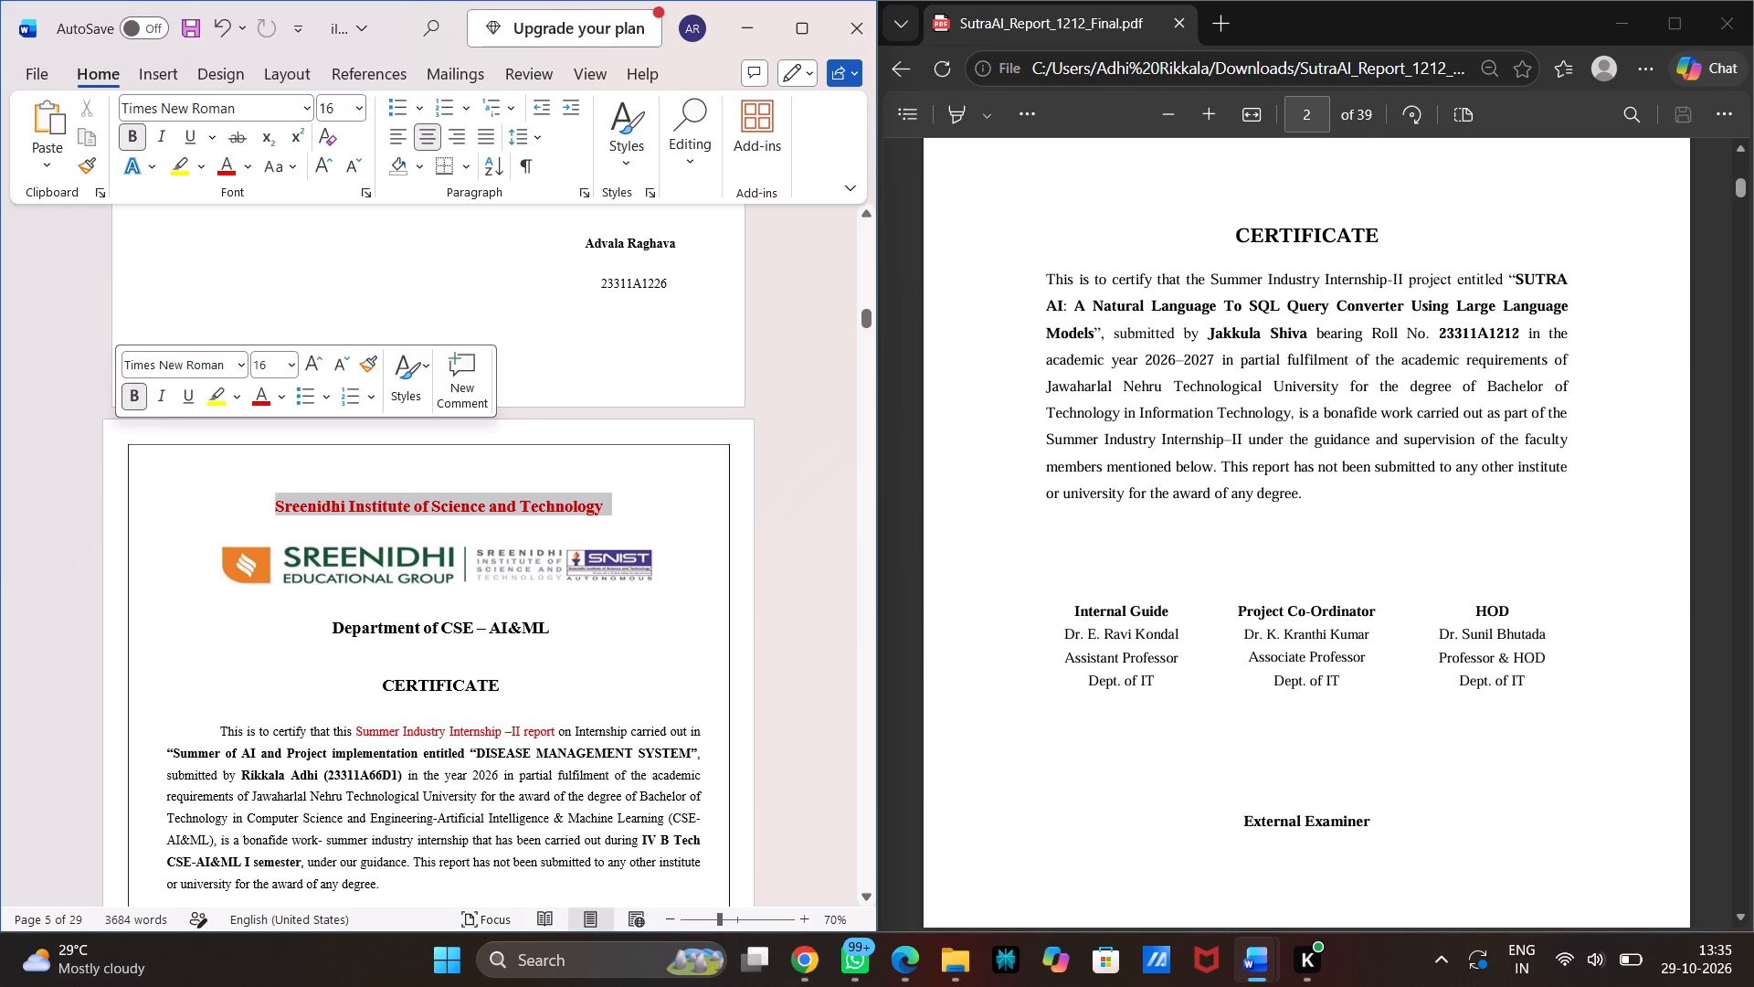
{"action": "left_click", "coordinate": [109, 480]}
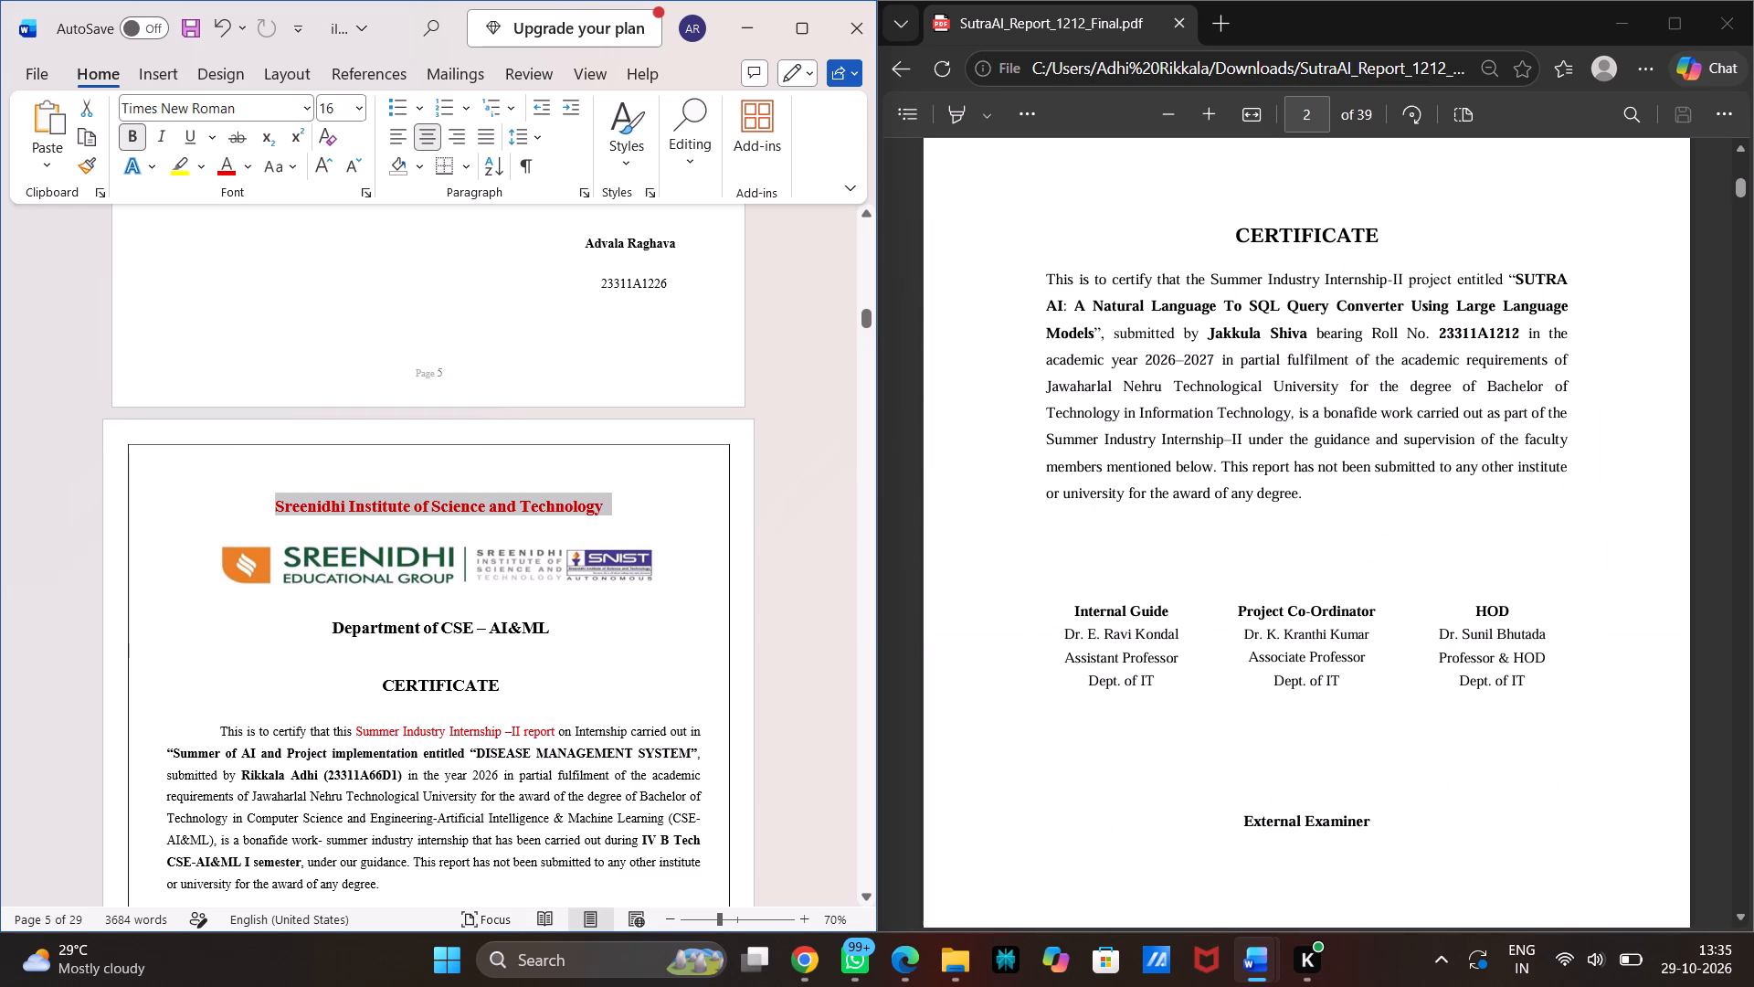
{"action": "scroll", "coordinate": [109, 480], "scroll_direction": "down", "scroll_amount": 3}
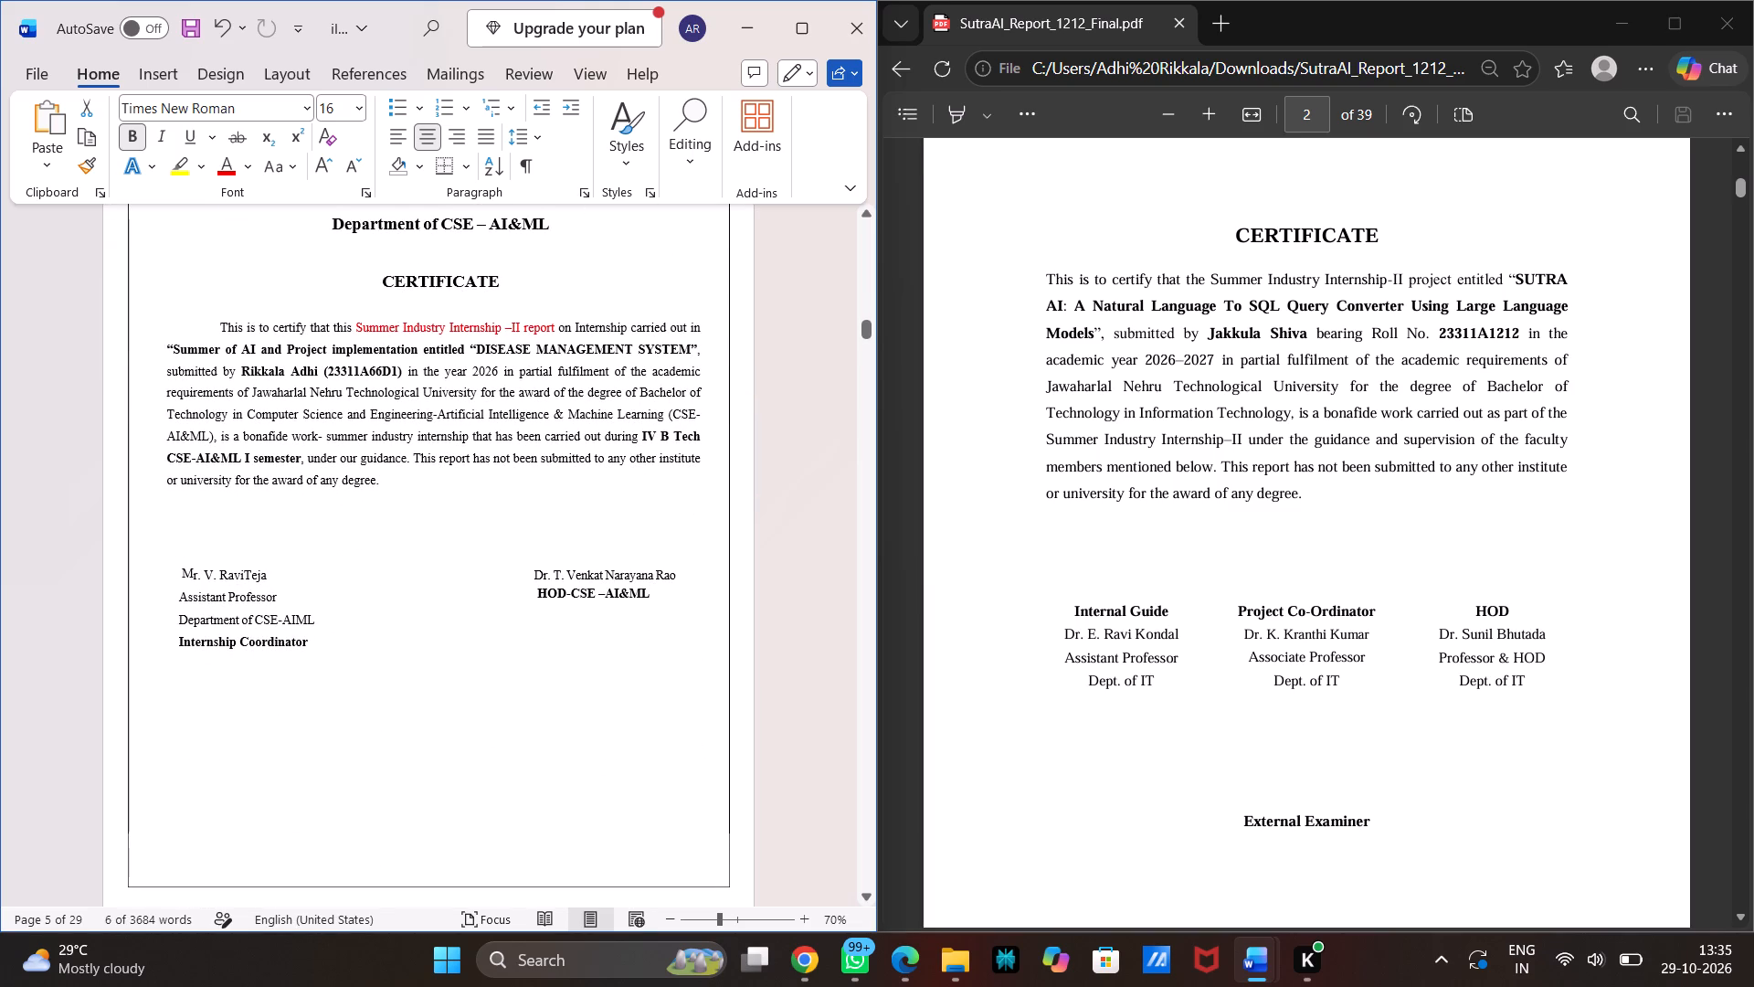
{"action": "right_click", "coordinate": [552, 487]}
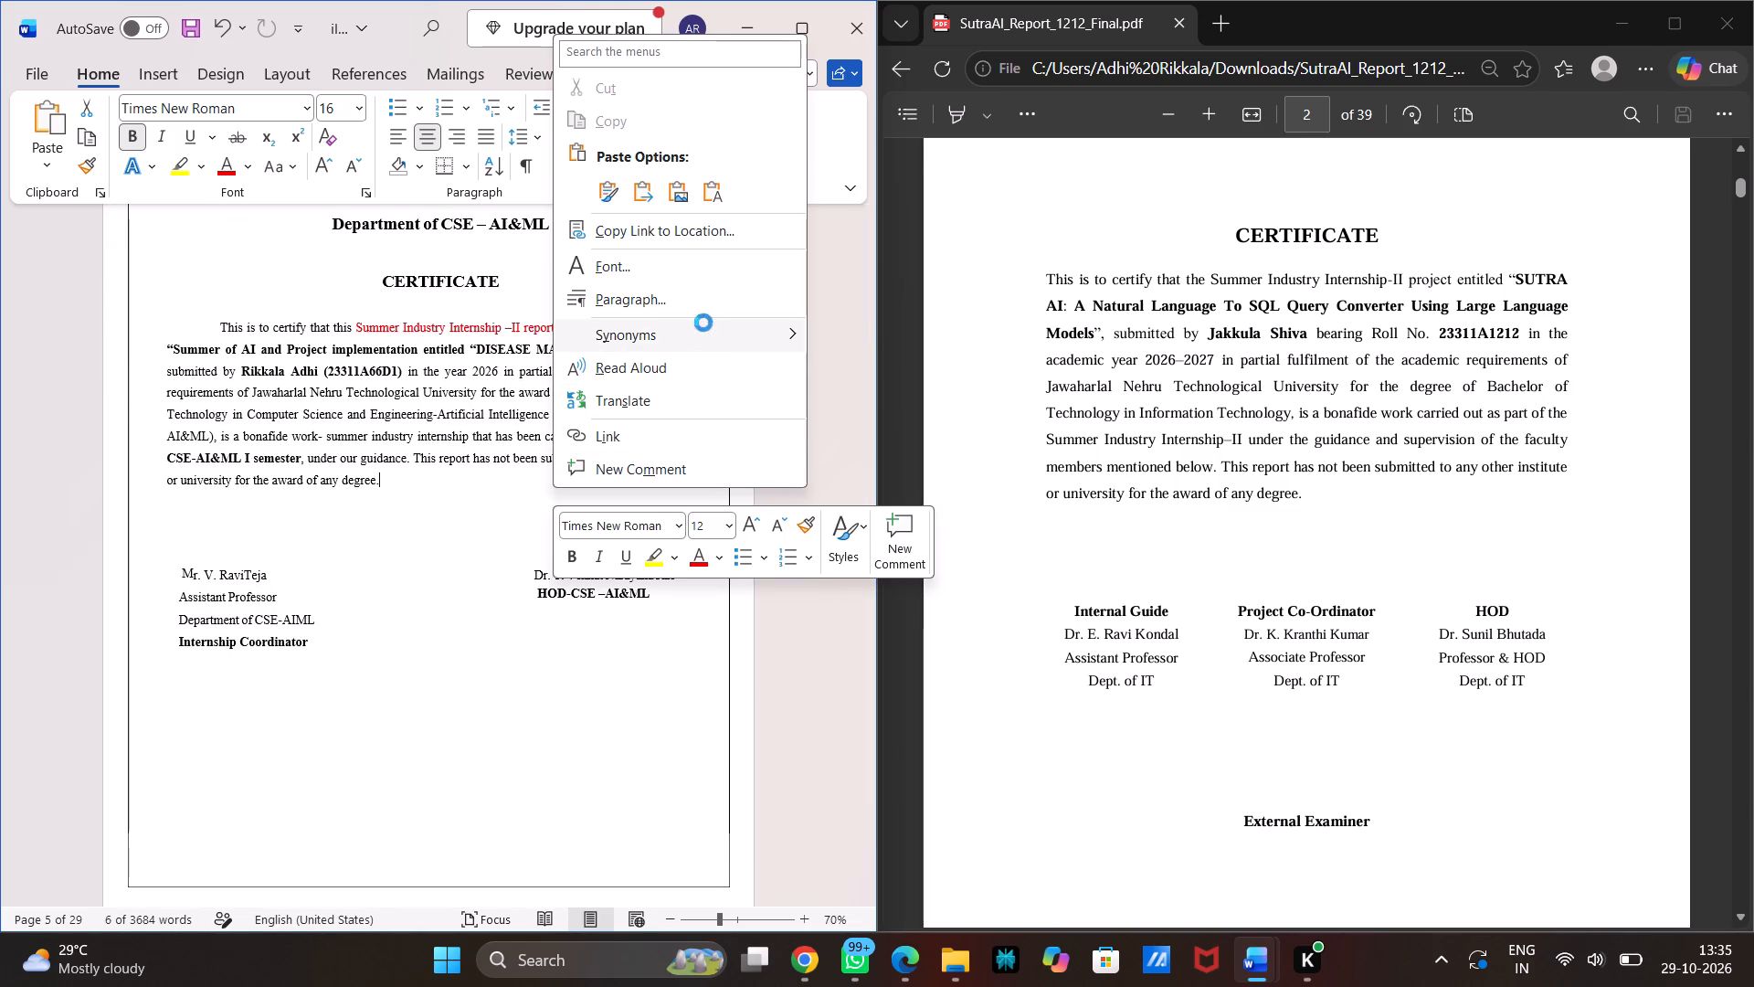
{"action": "left_click", "coordinate": [439, 548]}
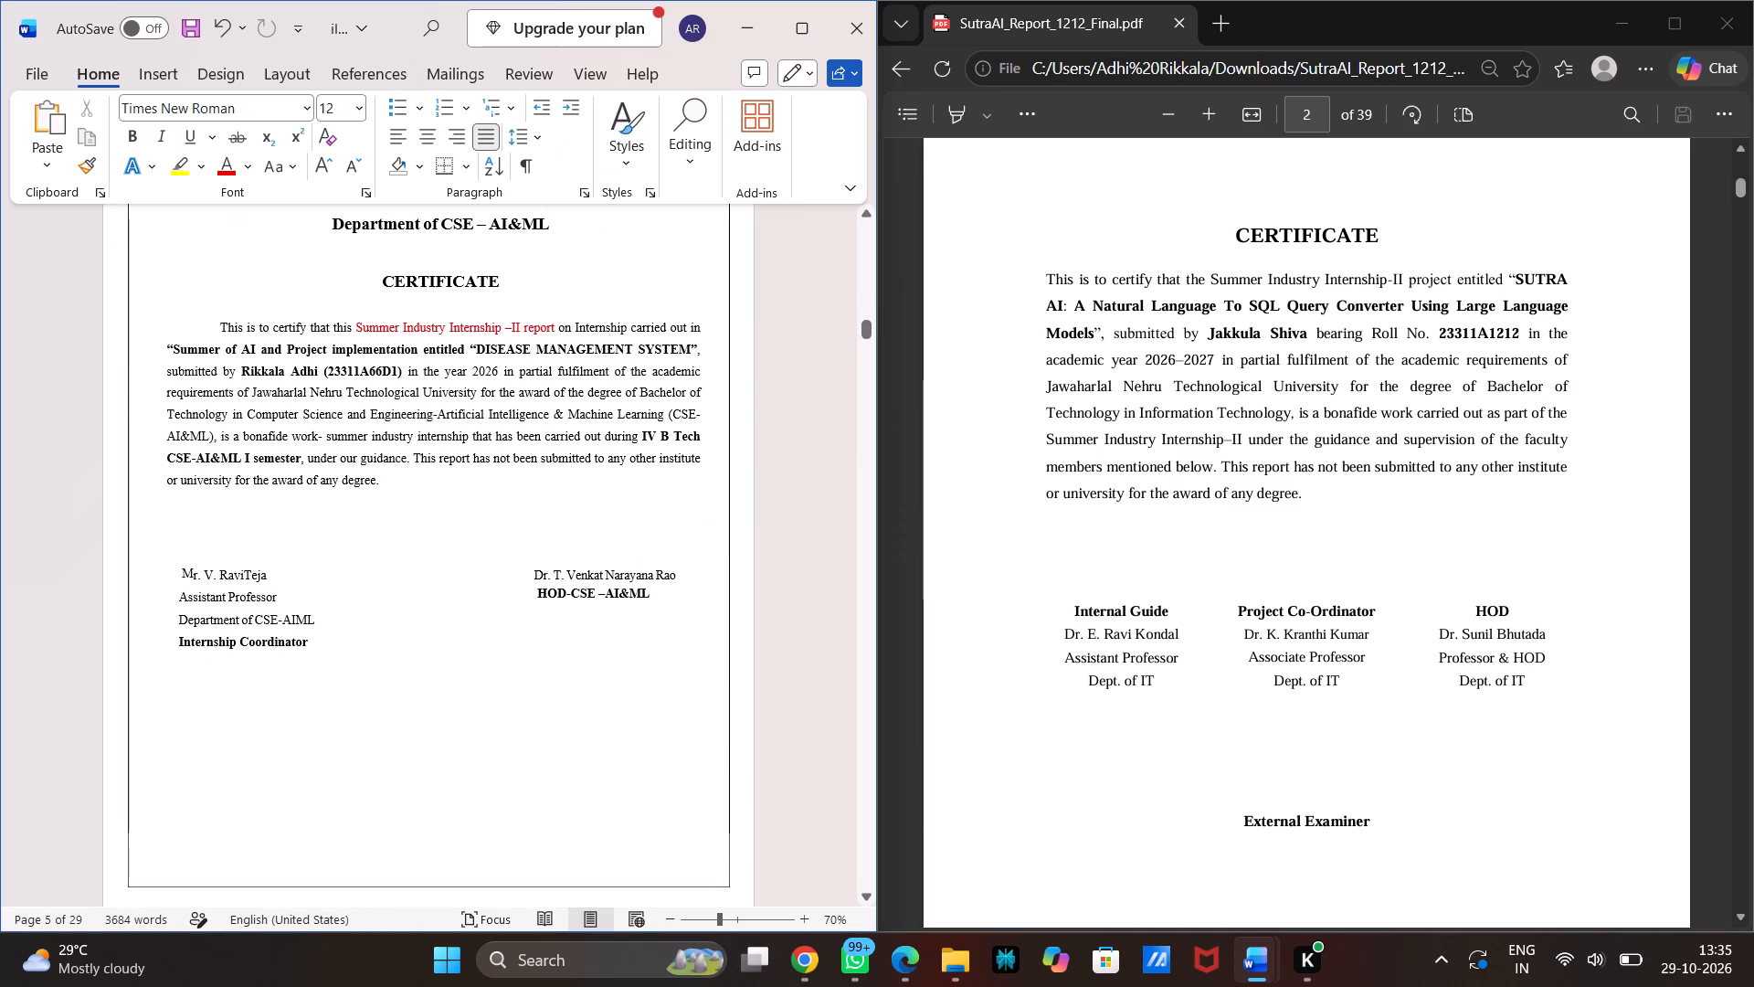
{"action": "left_click", "coordinate": [745, 494]}
{"action": "right_click", "coordinate": [758, 404]}
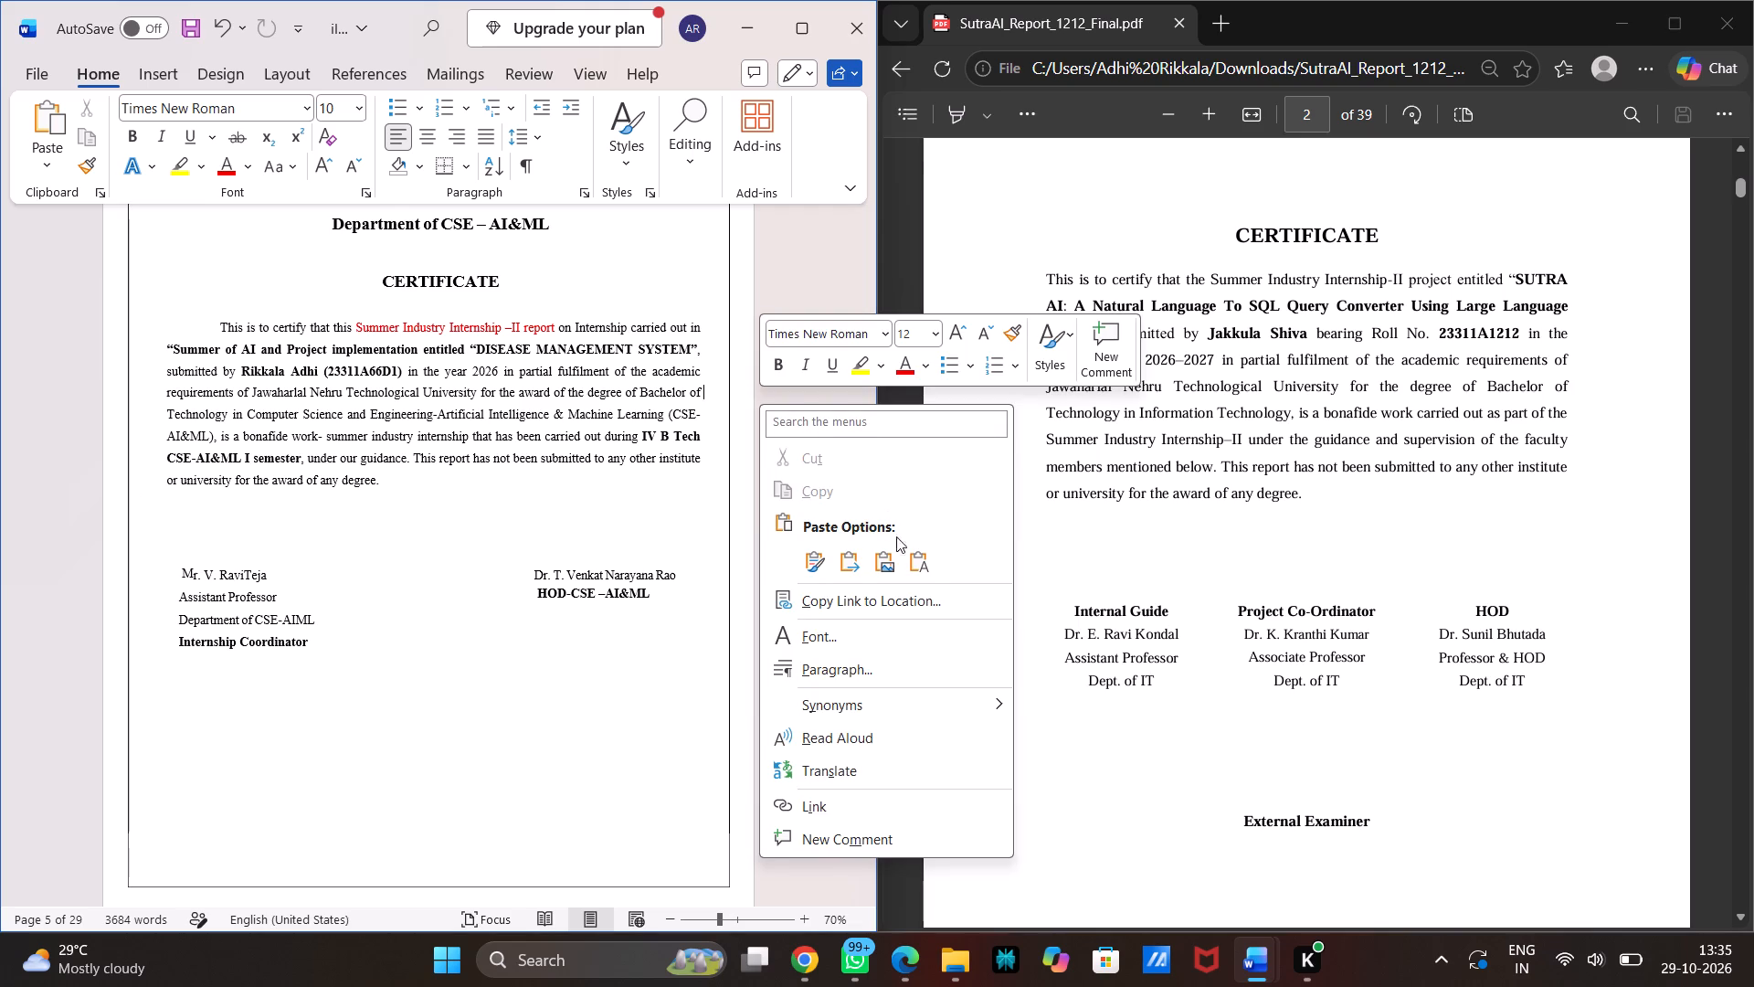
{"action": "left_click", "coordinate": [737, 654]}
{"action": "key", "text": "Delete"}
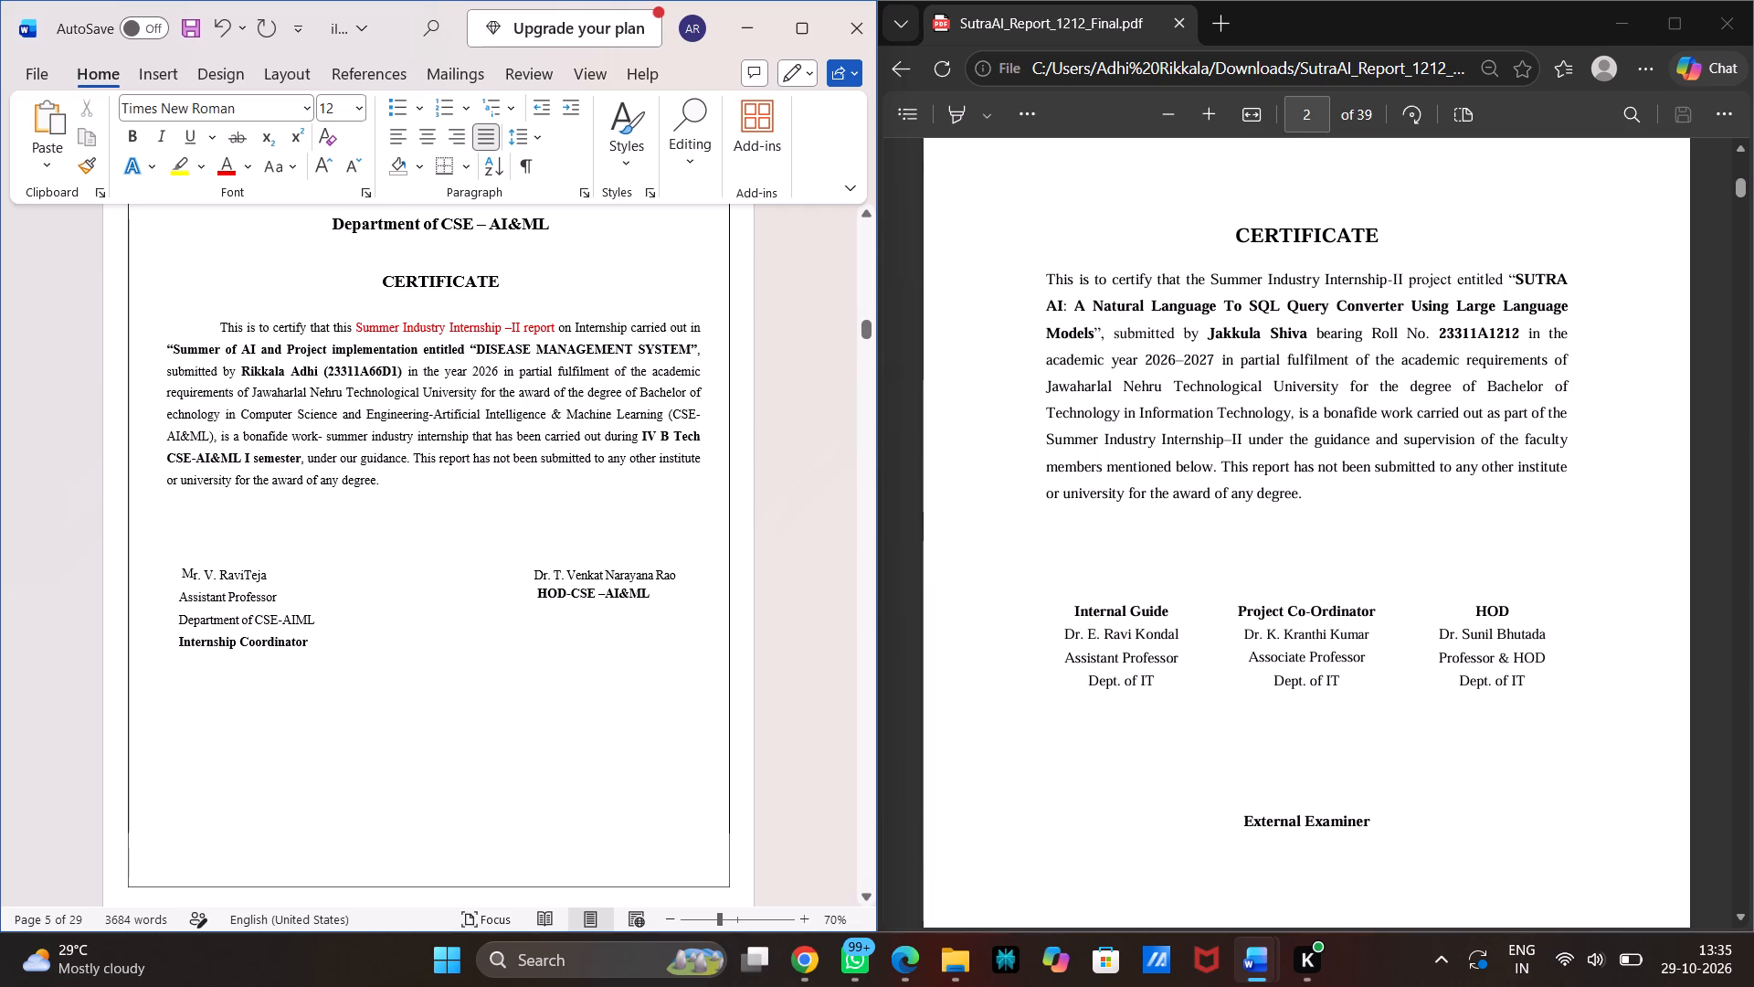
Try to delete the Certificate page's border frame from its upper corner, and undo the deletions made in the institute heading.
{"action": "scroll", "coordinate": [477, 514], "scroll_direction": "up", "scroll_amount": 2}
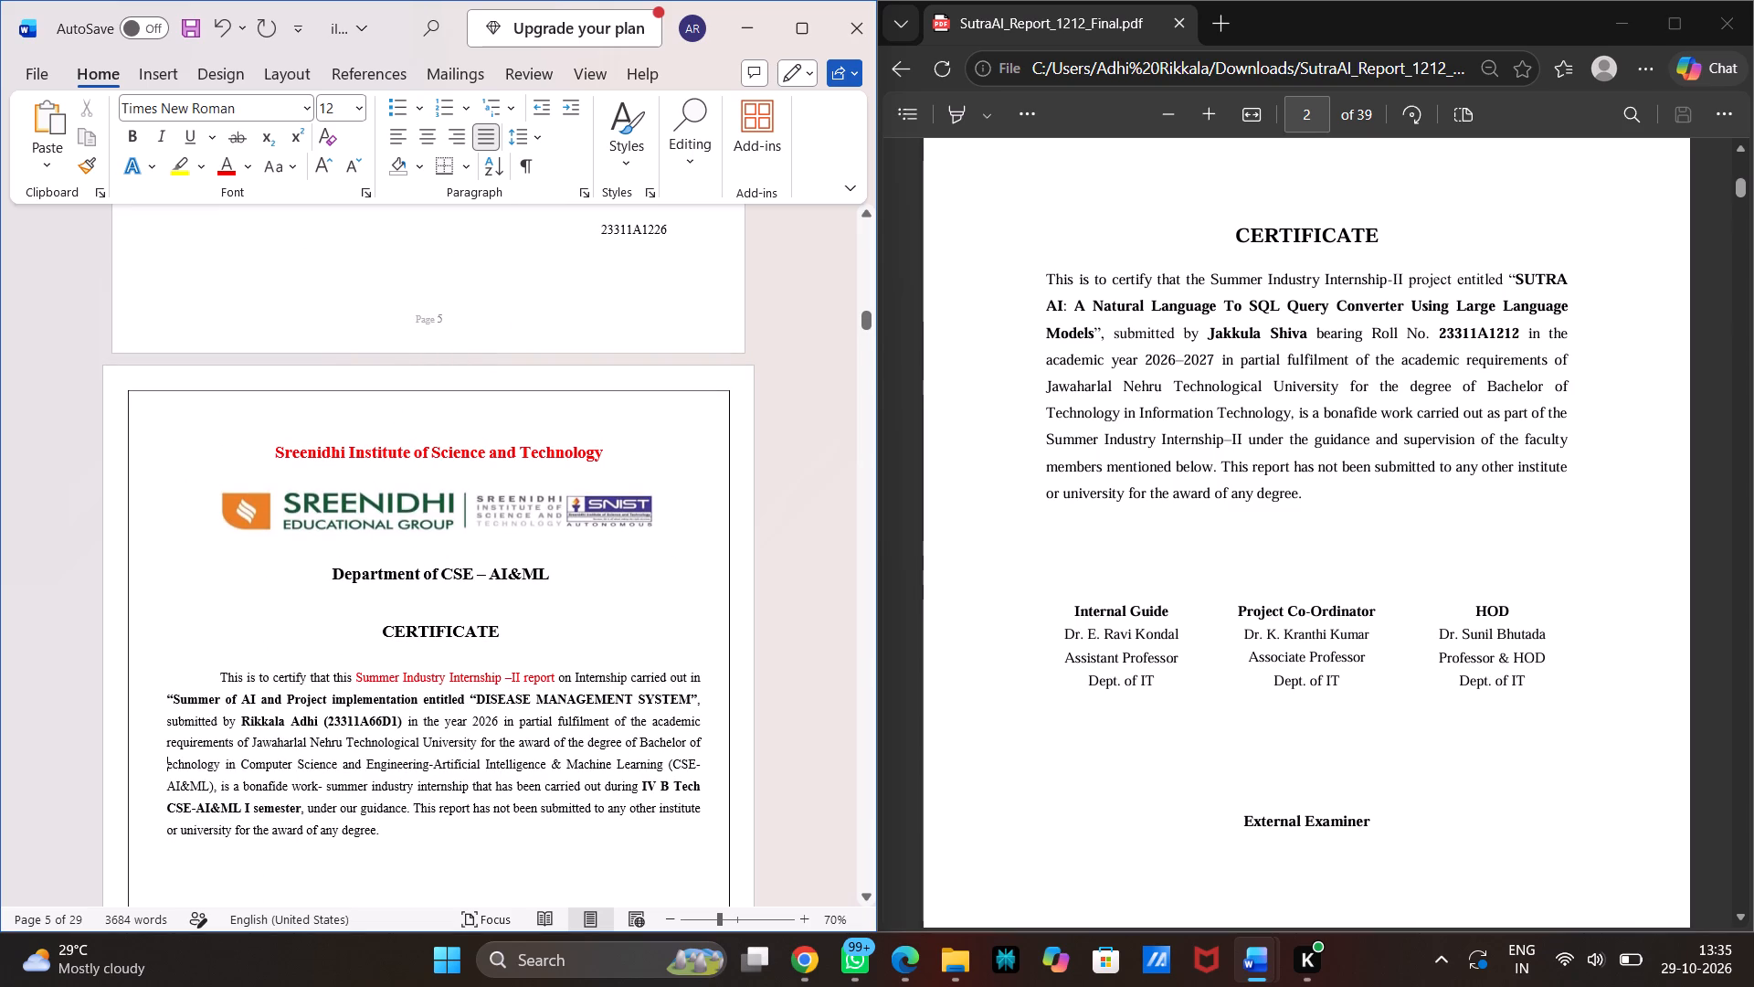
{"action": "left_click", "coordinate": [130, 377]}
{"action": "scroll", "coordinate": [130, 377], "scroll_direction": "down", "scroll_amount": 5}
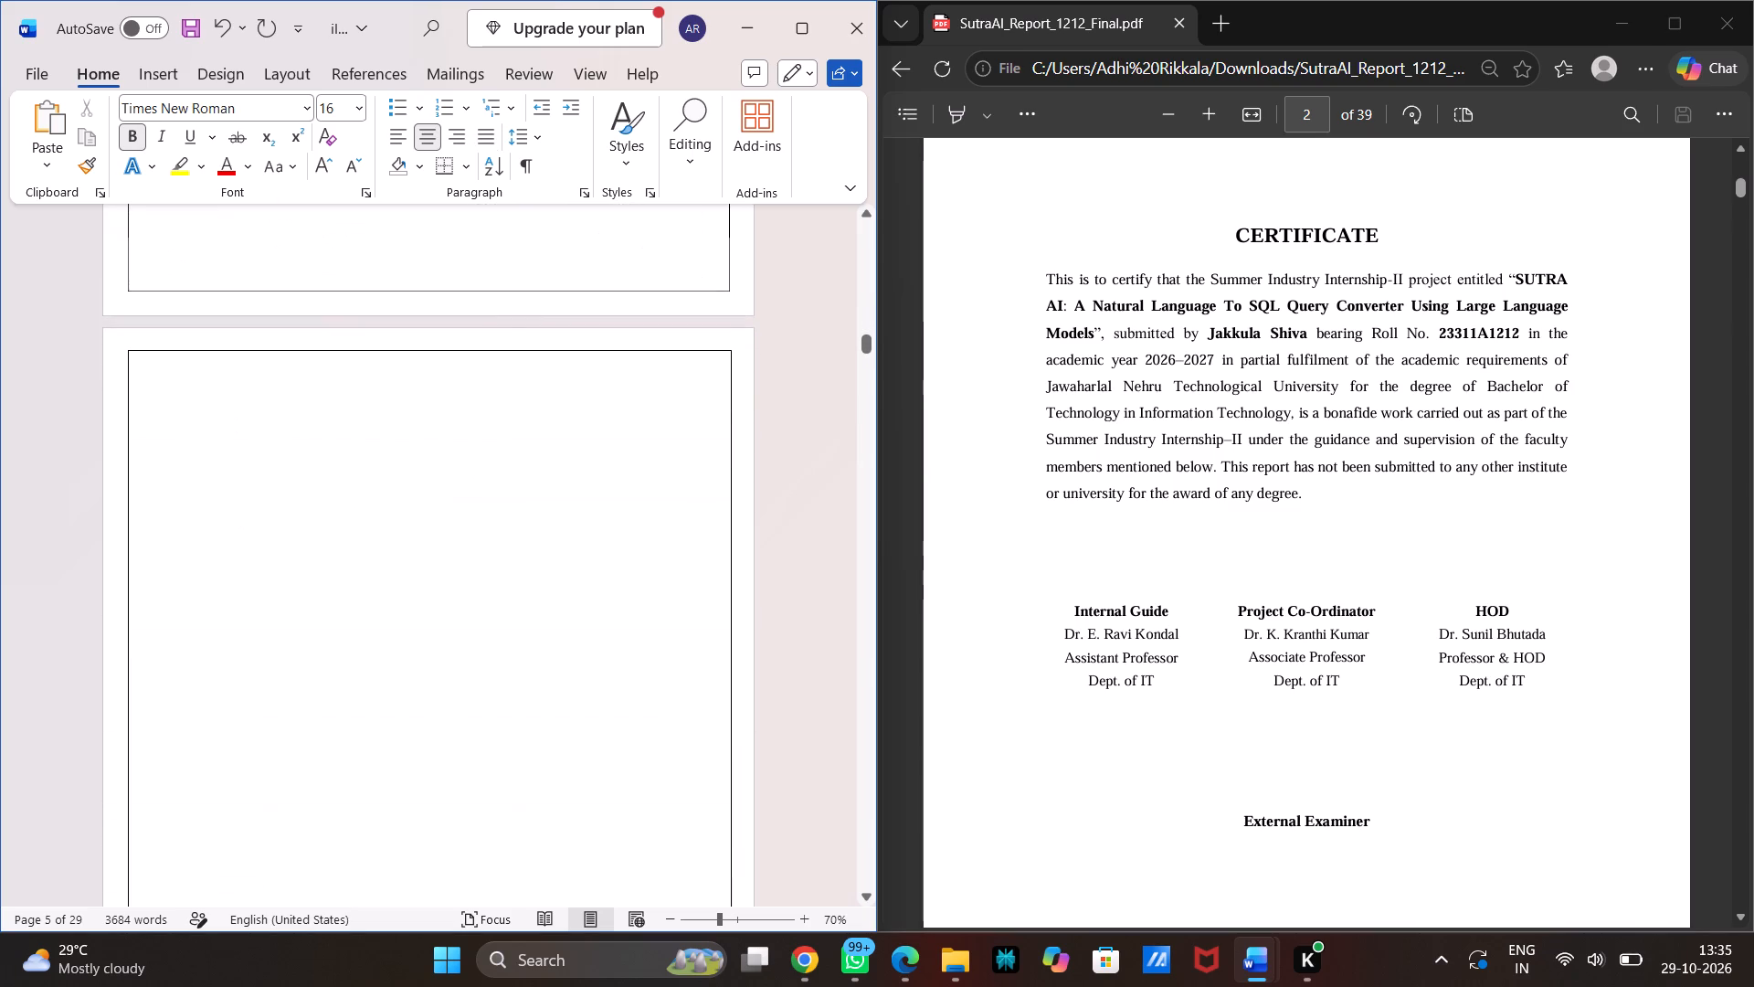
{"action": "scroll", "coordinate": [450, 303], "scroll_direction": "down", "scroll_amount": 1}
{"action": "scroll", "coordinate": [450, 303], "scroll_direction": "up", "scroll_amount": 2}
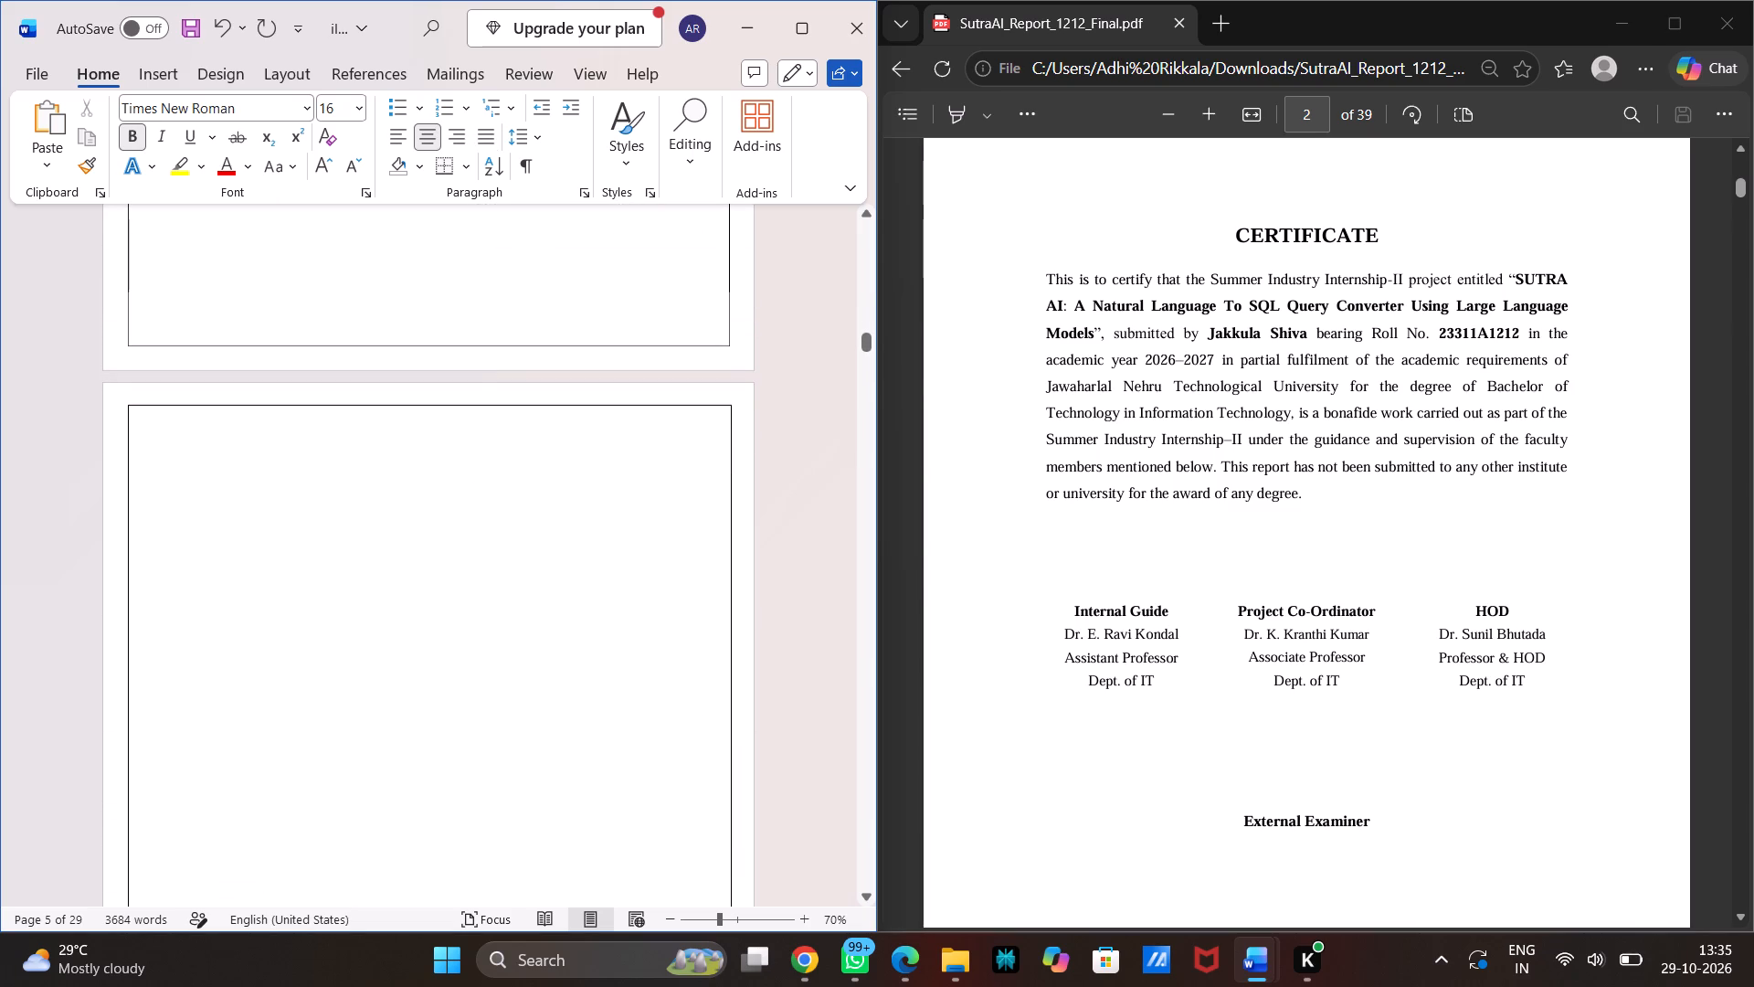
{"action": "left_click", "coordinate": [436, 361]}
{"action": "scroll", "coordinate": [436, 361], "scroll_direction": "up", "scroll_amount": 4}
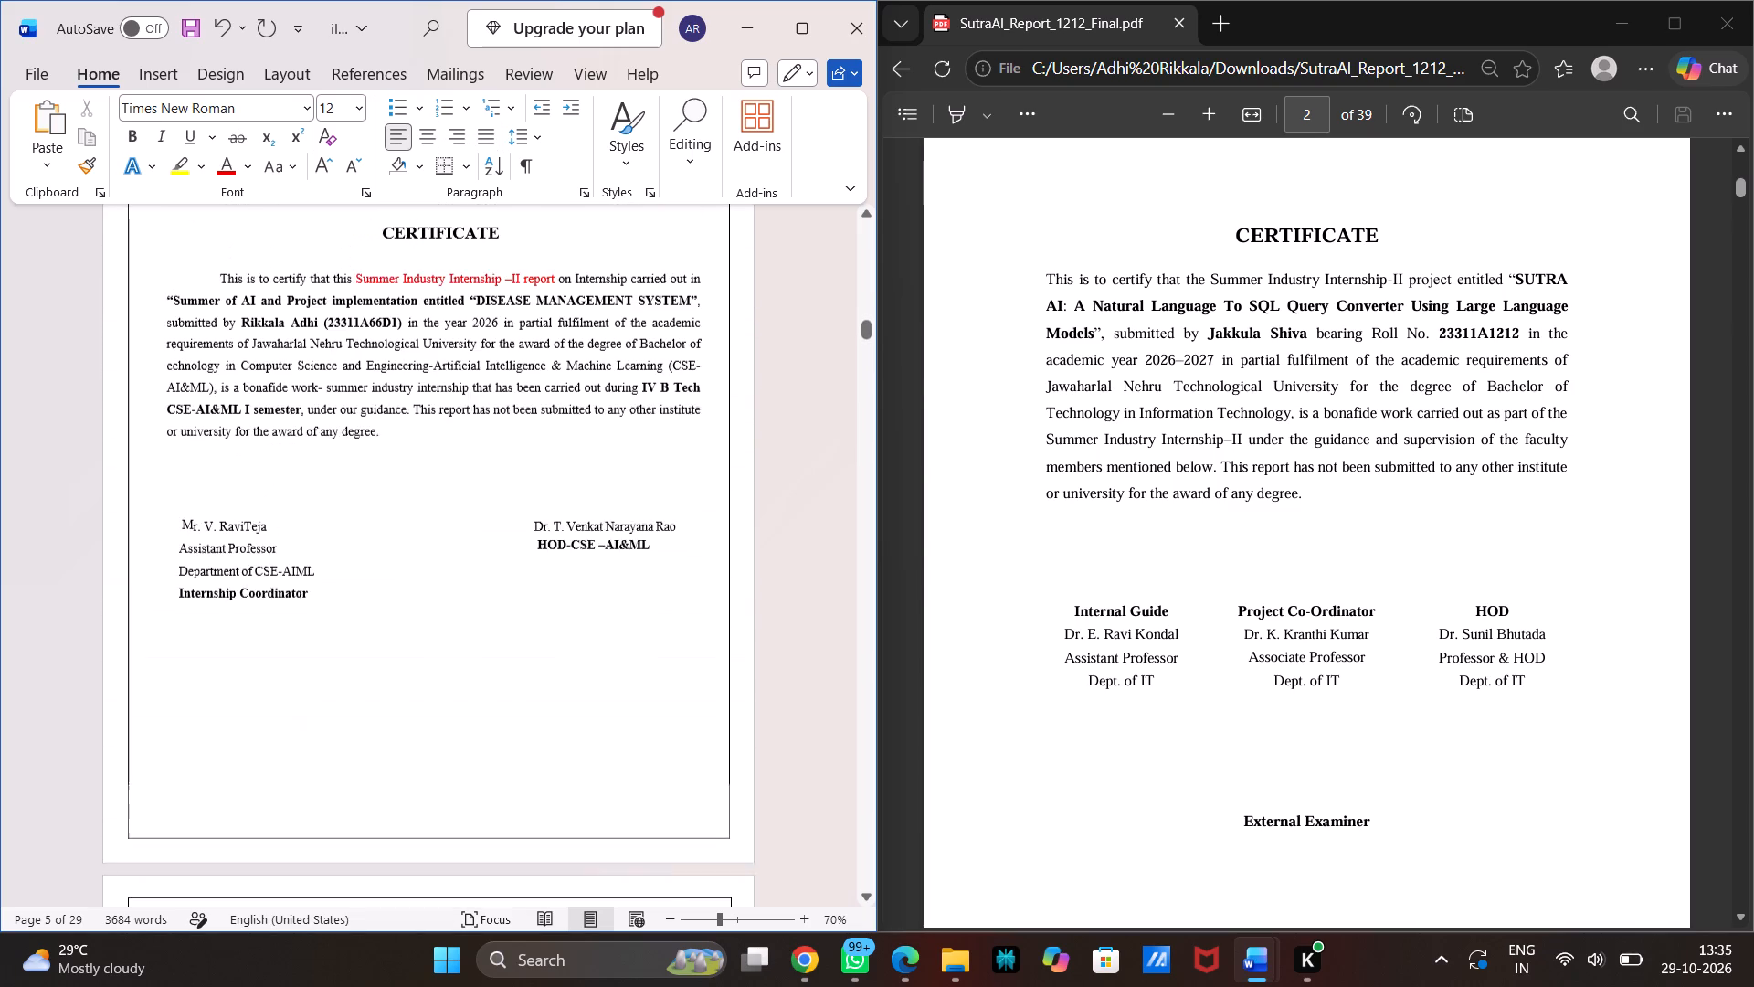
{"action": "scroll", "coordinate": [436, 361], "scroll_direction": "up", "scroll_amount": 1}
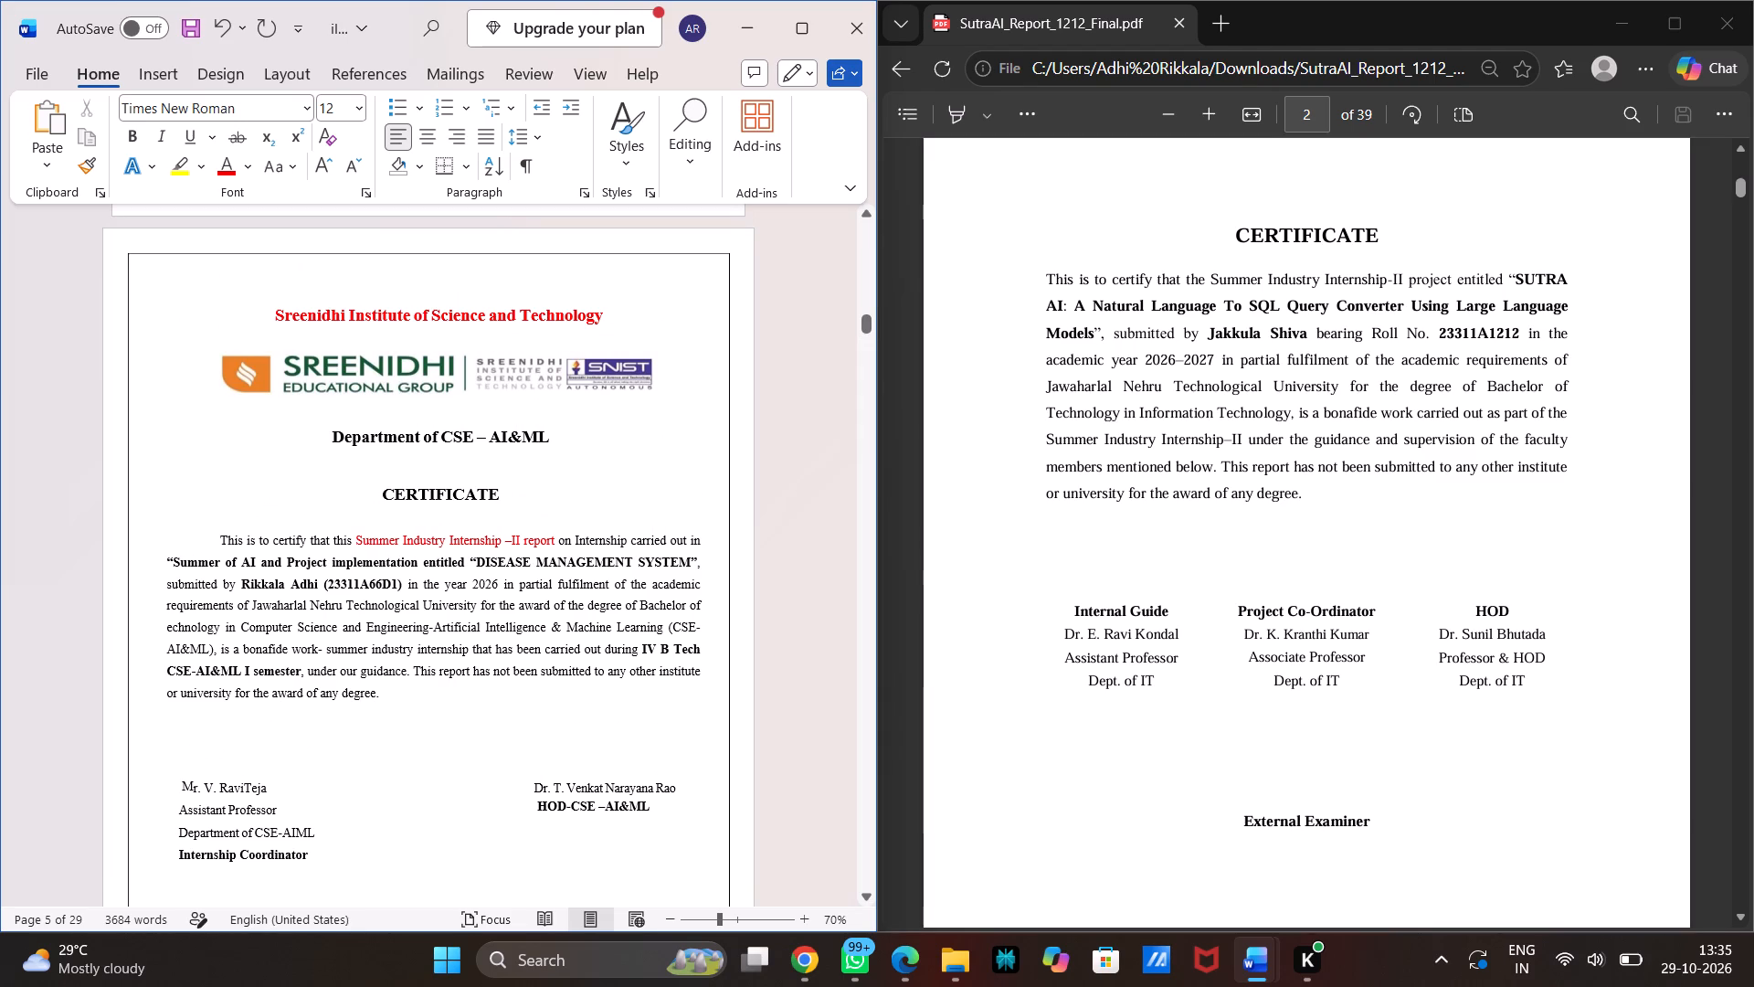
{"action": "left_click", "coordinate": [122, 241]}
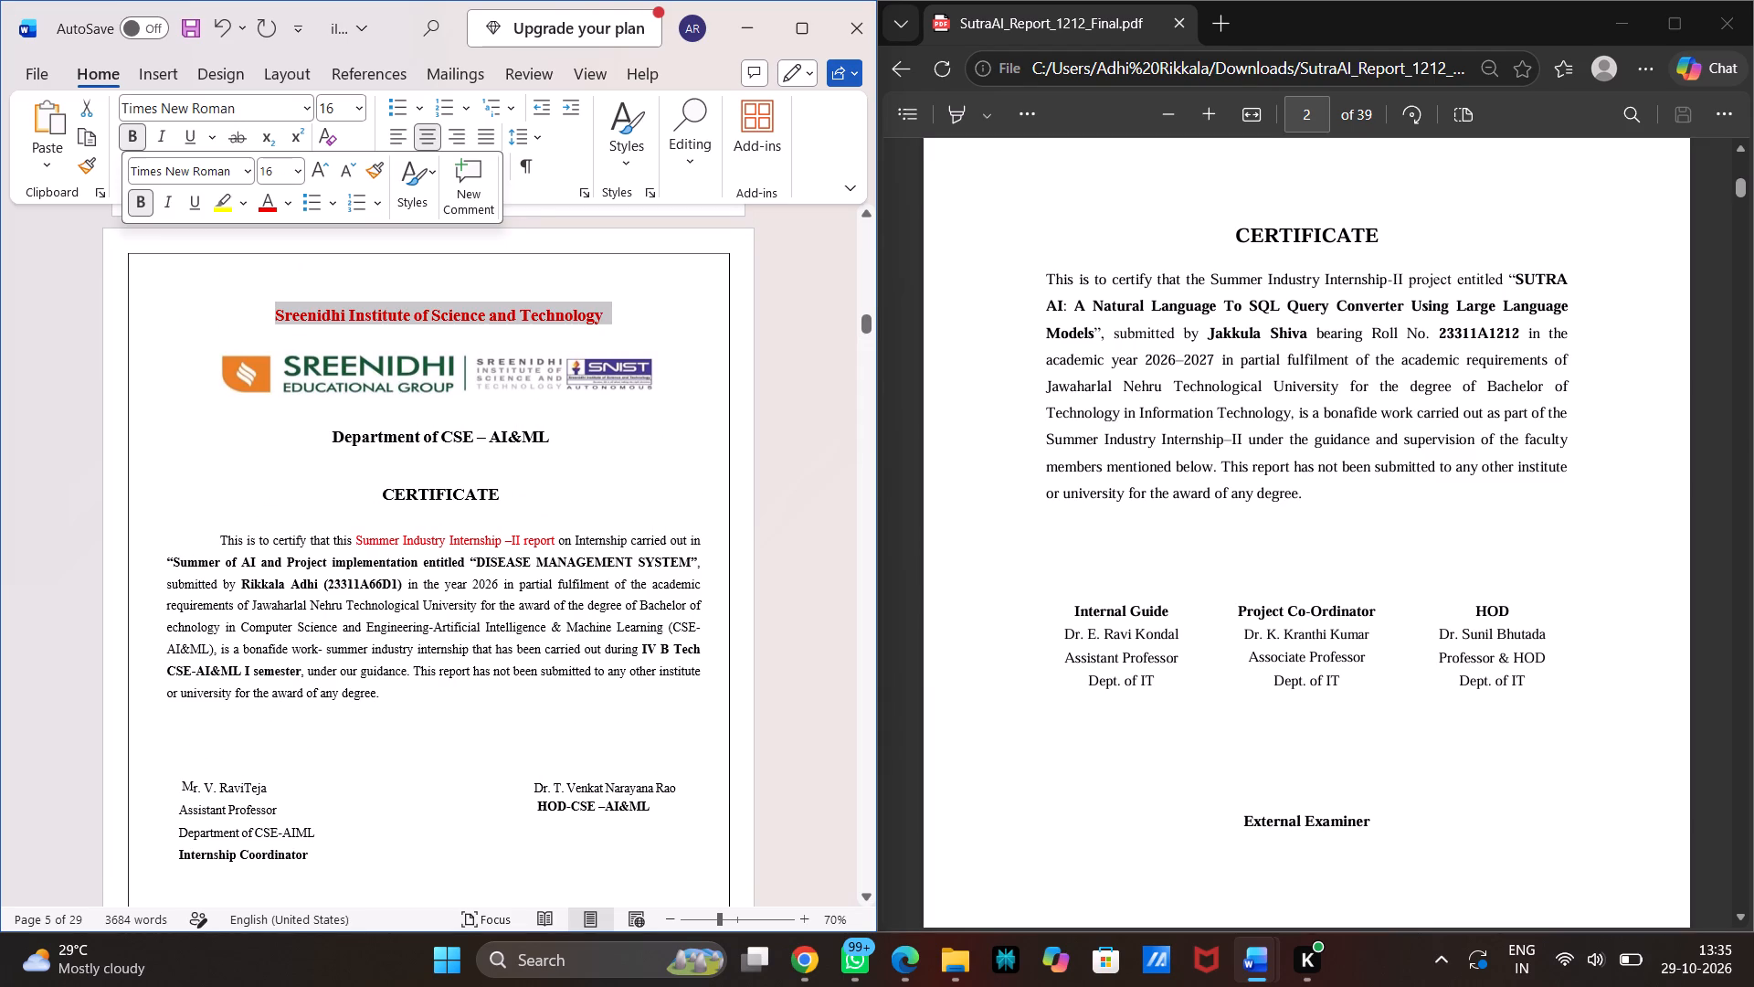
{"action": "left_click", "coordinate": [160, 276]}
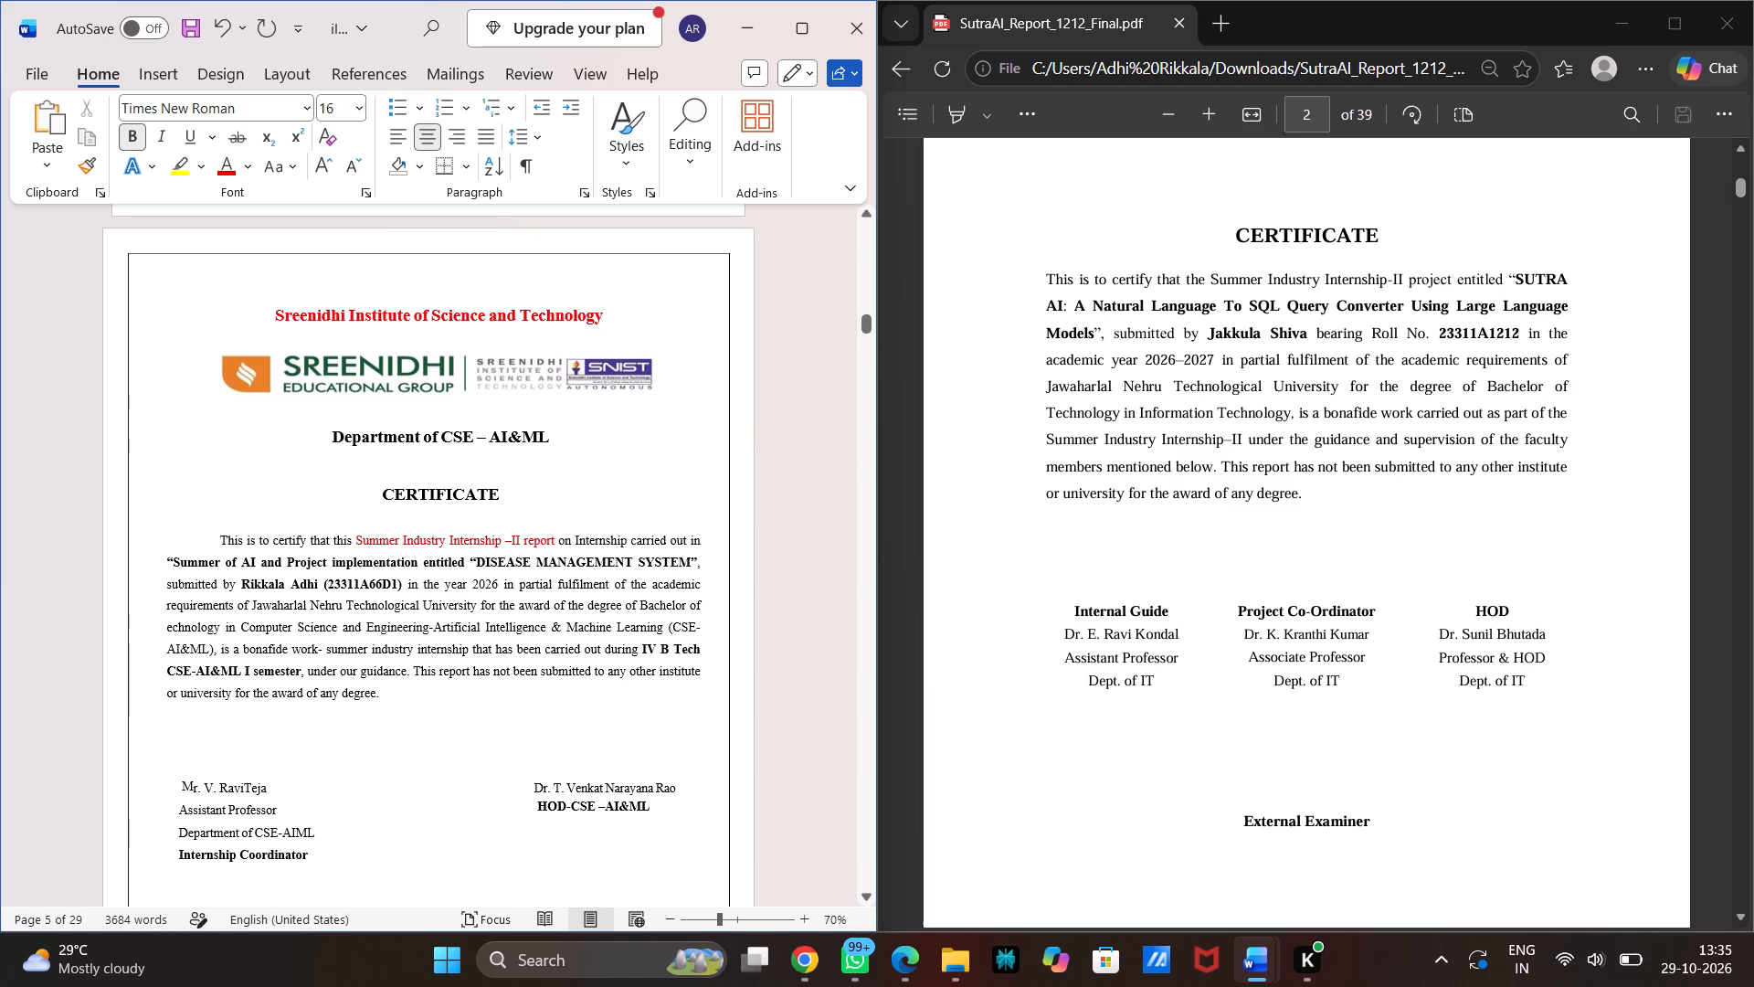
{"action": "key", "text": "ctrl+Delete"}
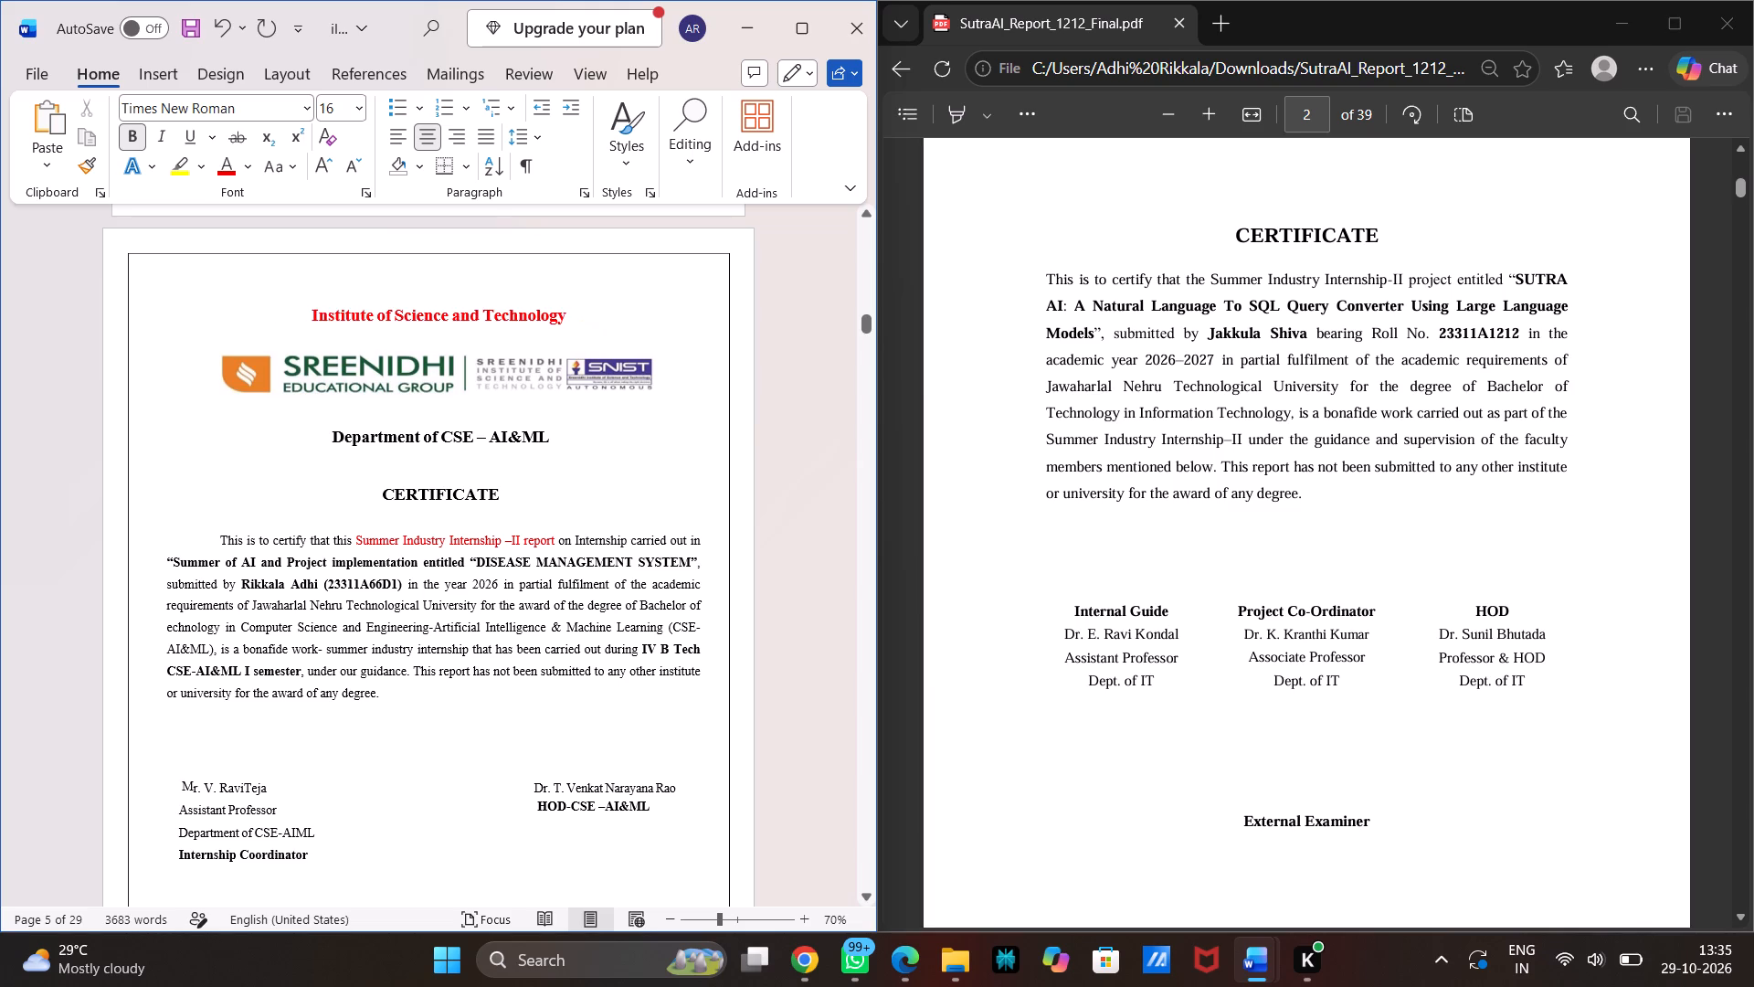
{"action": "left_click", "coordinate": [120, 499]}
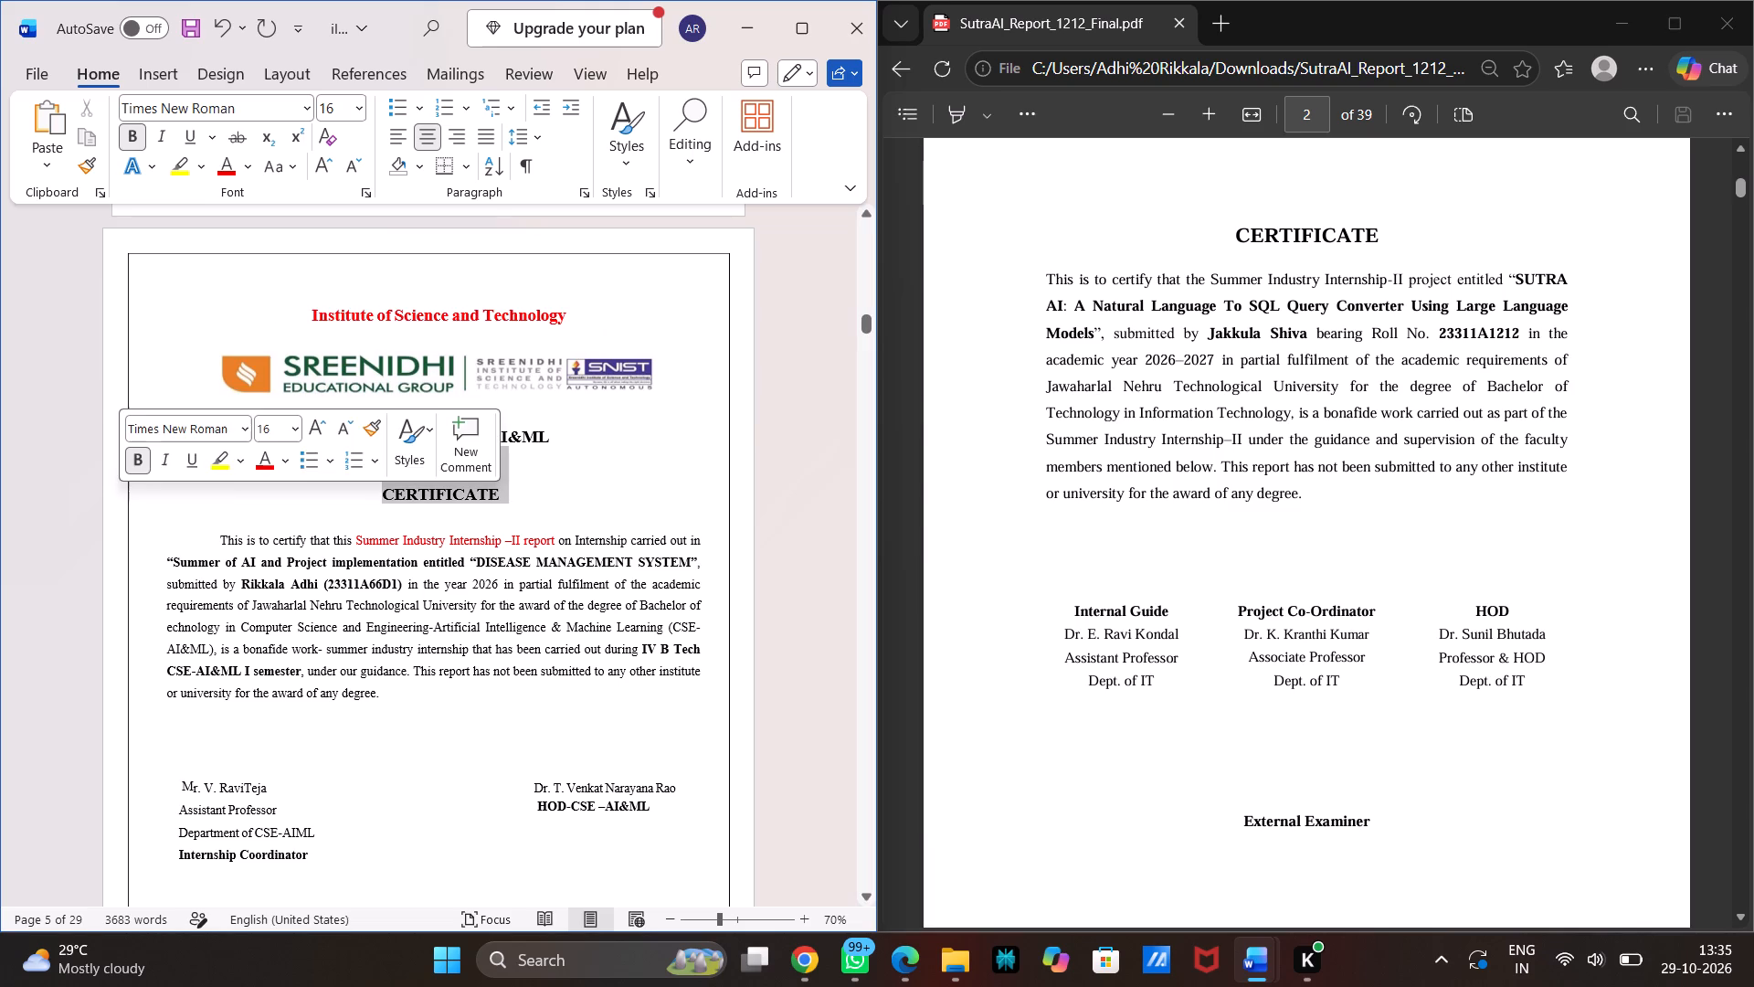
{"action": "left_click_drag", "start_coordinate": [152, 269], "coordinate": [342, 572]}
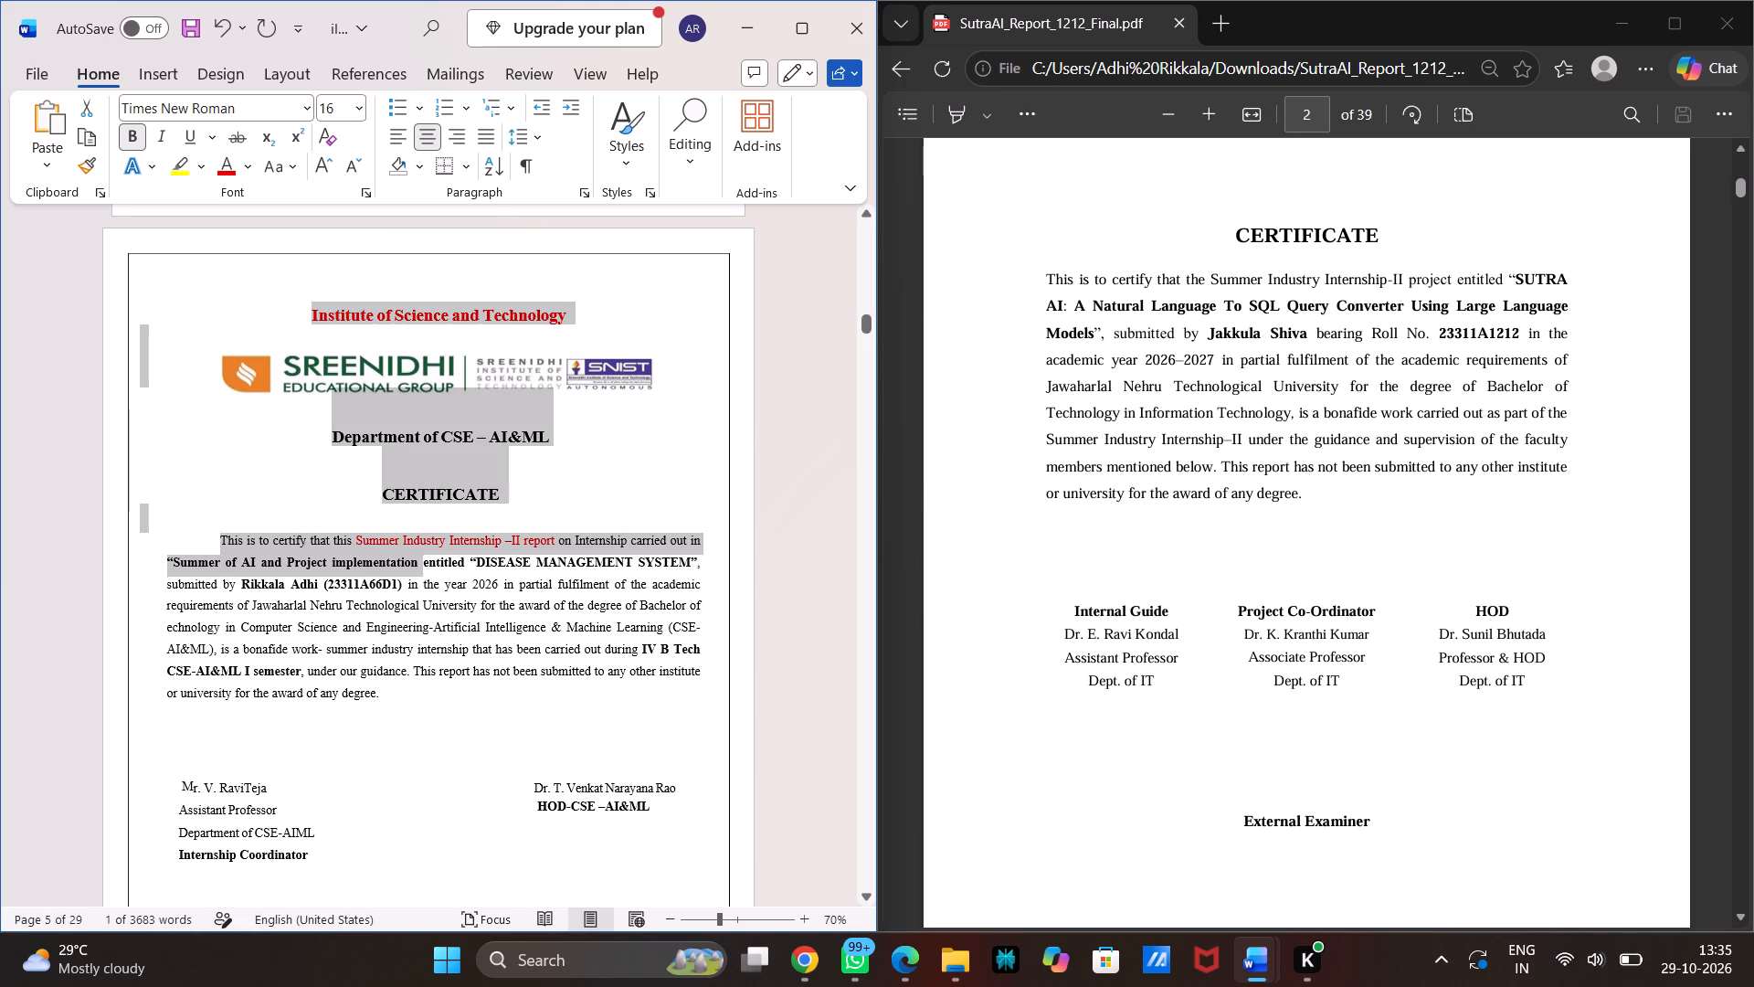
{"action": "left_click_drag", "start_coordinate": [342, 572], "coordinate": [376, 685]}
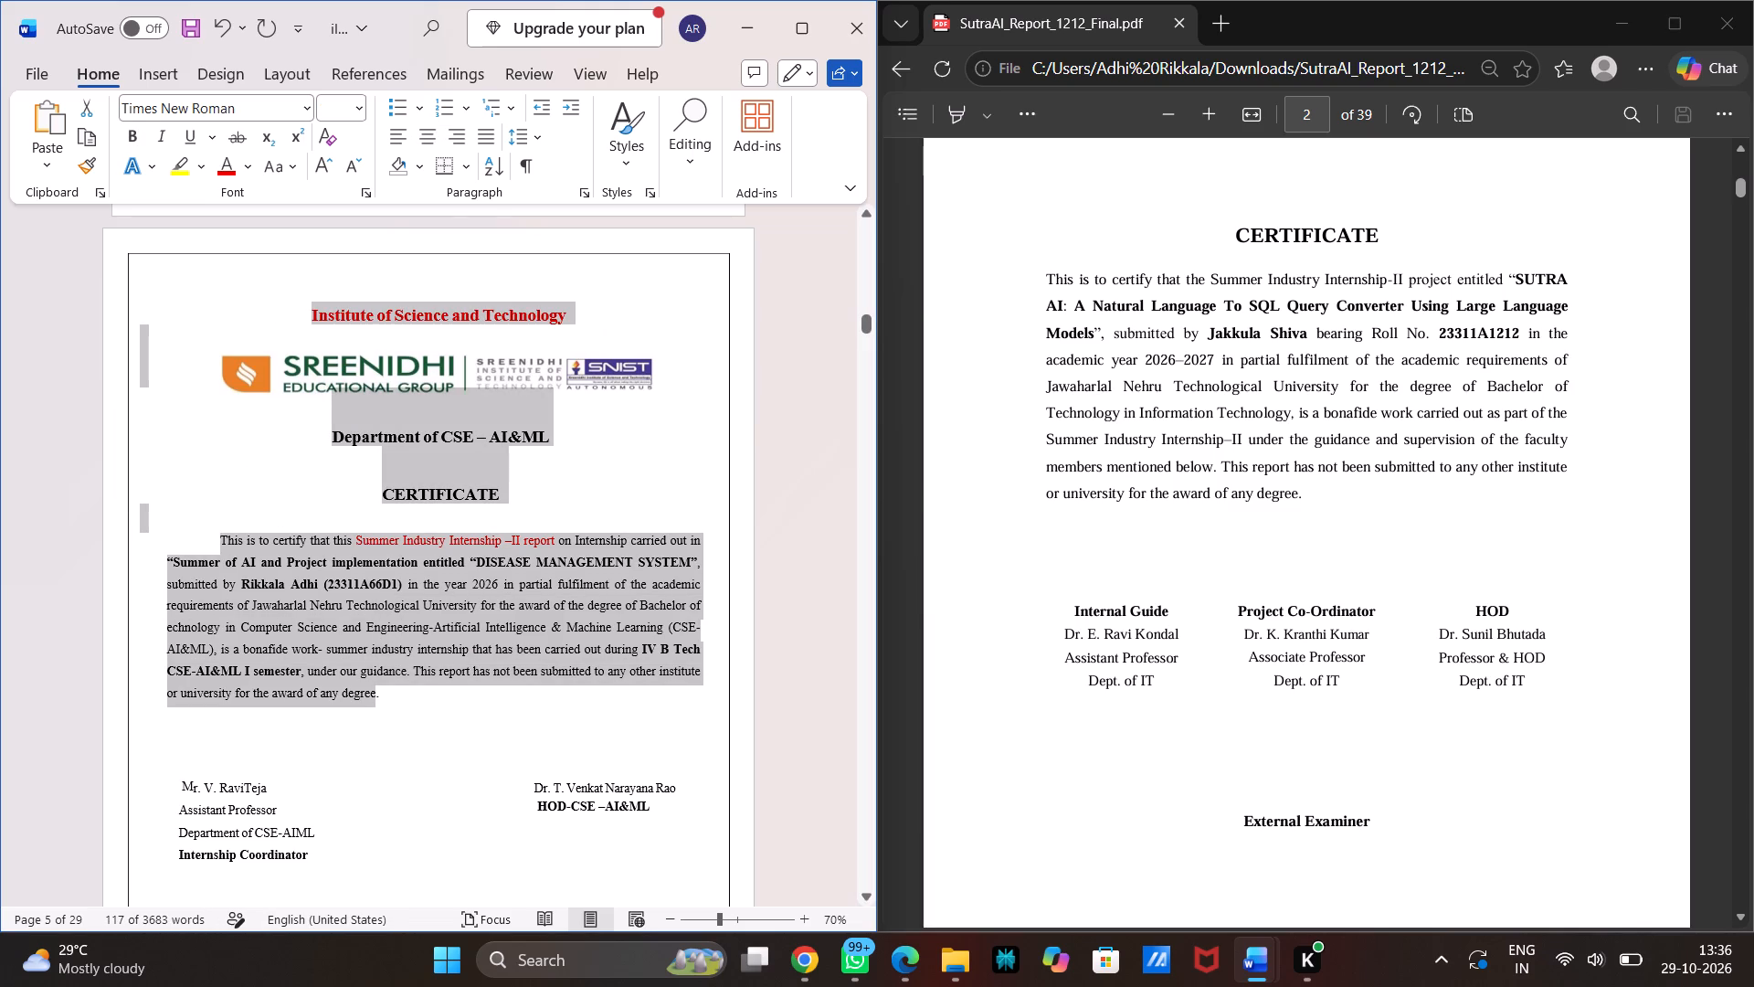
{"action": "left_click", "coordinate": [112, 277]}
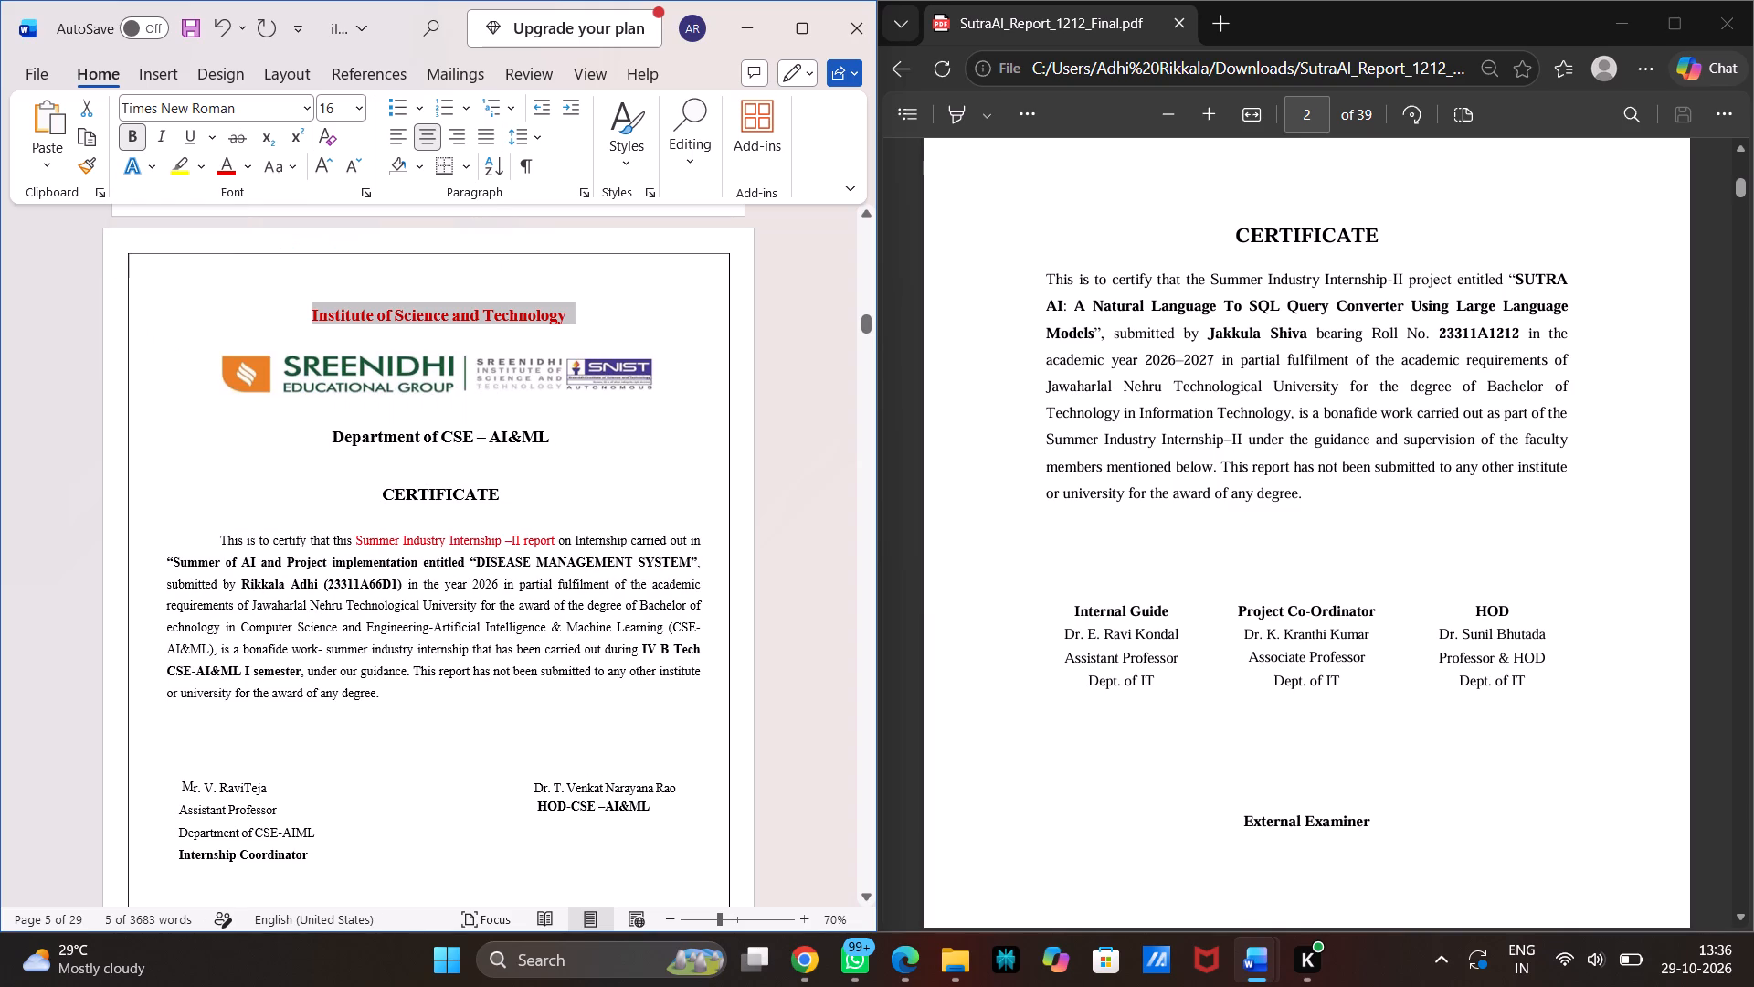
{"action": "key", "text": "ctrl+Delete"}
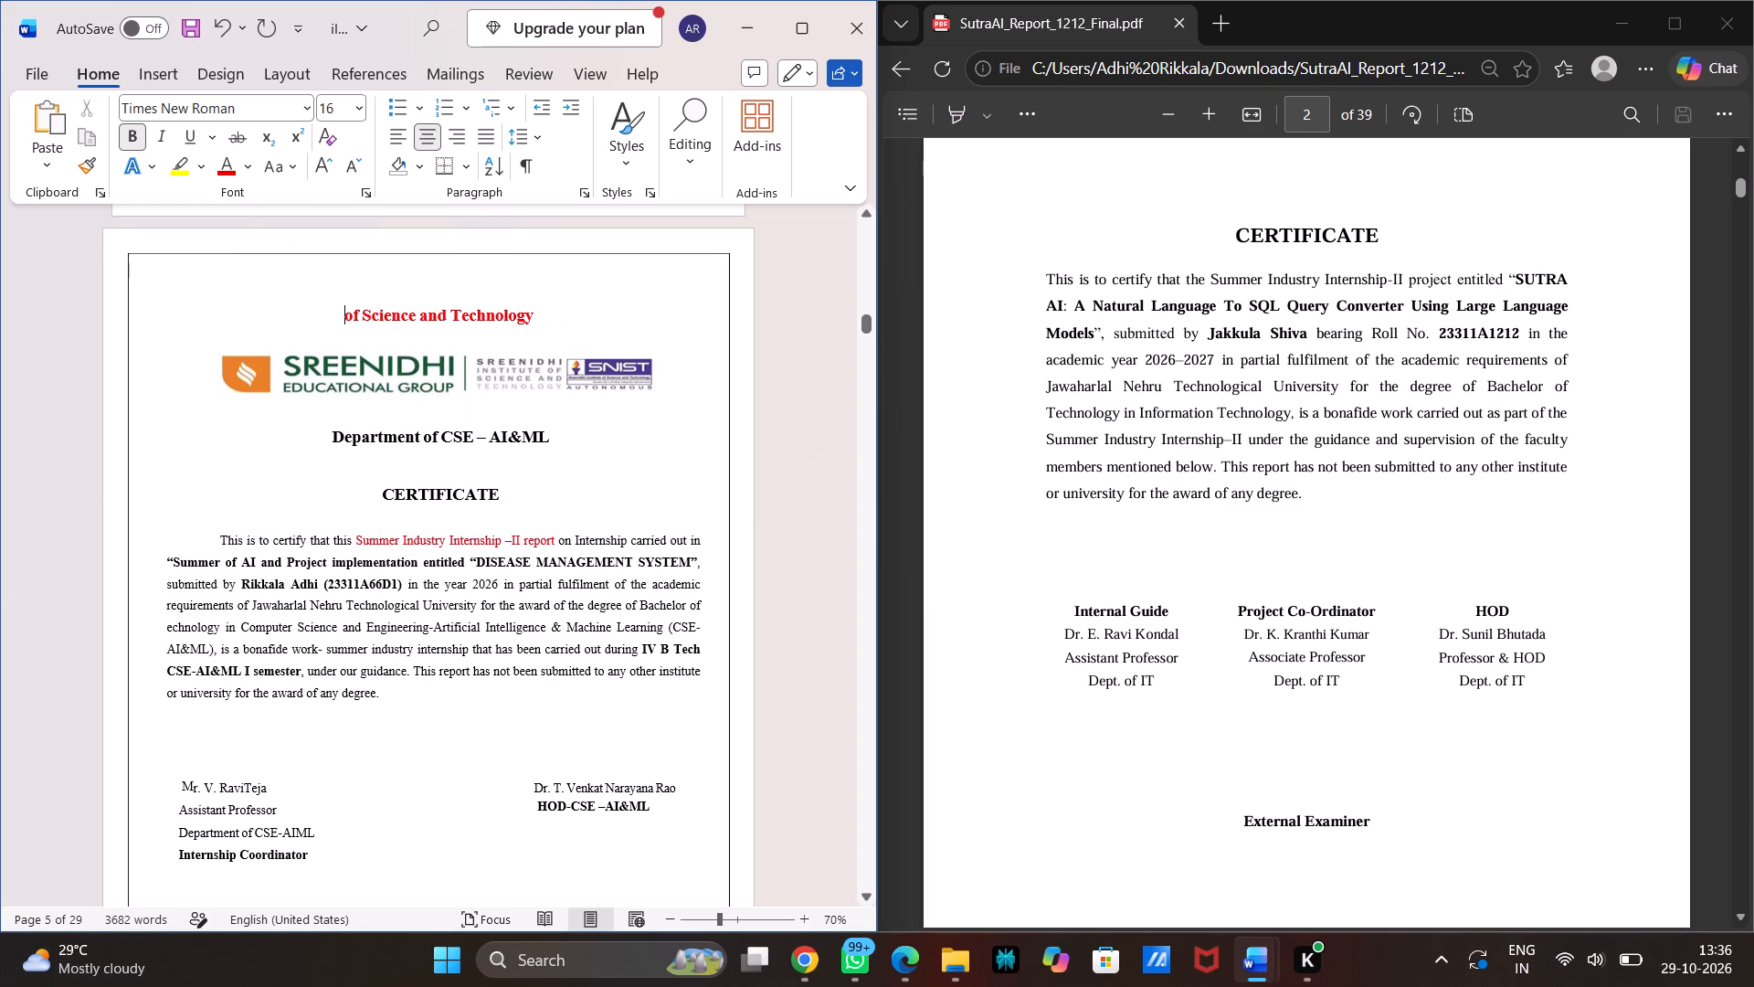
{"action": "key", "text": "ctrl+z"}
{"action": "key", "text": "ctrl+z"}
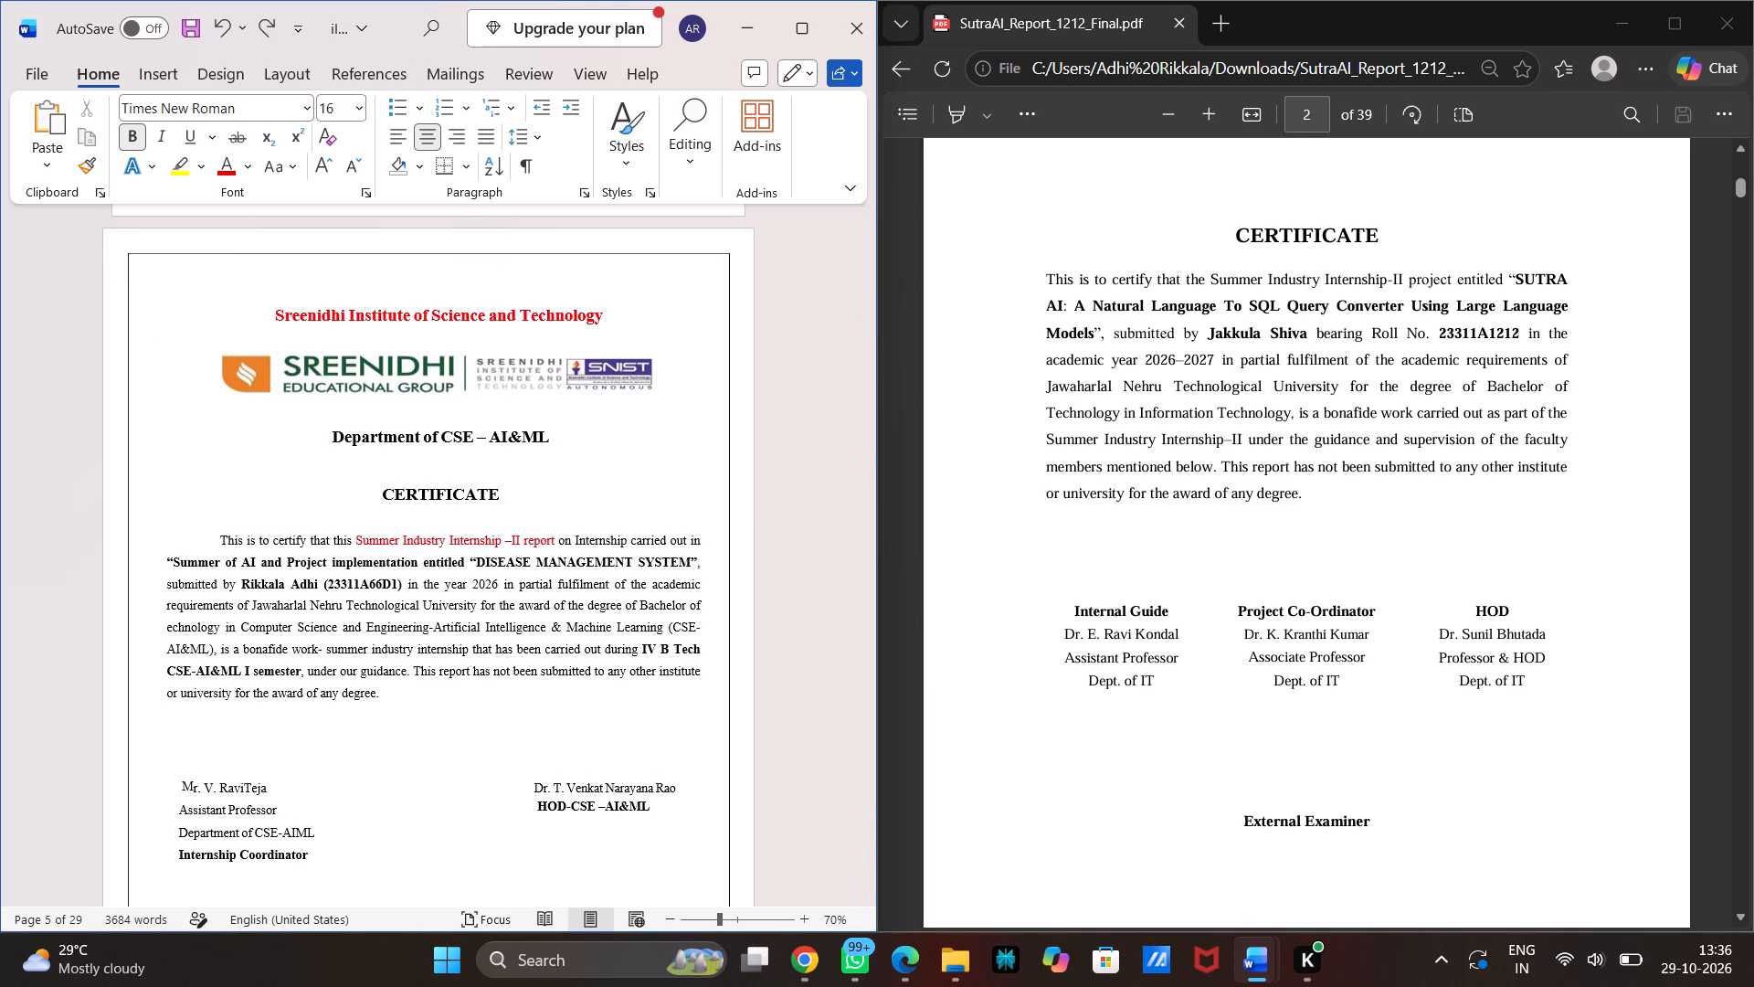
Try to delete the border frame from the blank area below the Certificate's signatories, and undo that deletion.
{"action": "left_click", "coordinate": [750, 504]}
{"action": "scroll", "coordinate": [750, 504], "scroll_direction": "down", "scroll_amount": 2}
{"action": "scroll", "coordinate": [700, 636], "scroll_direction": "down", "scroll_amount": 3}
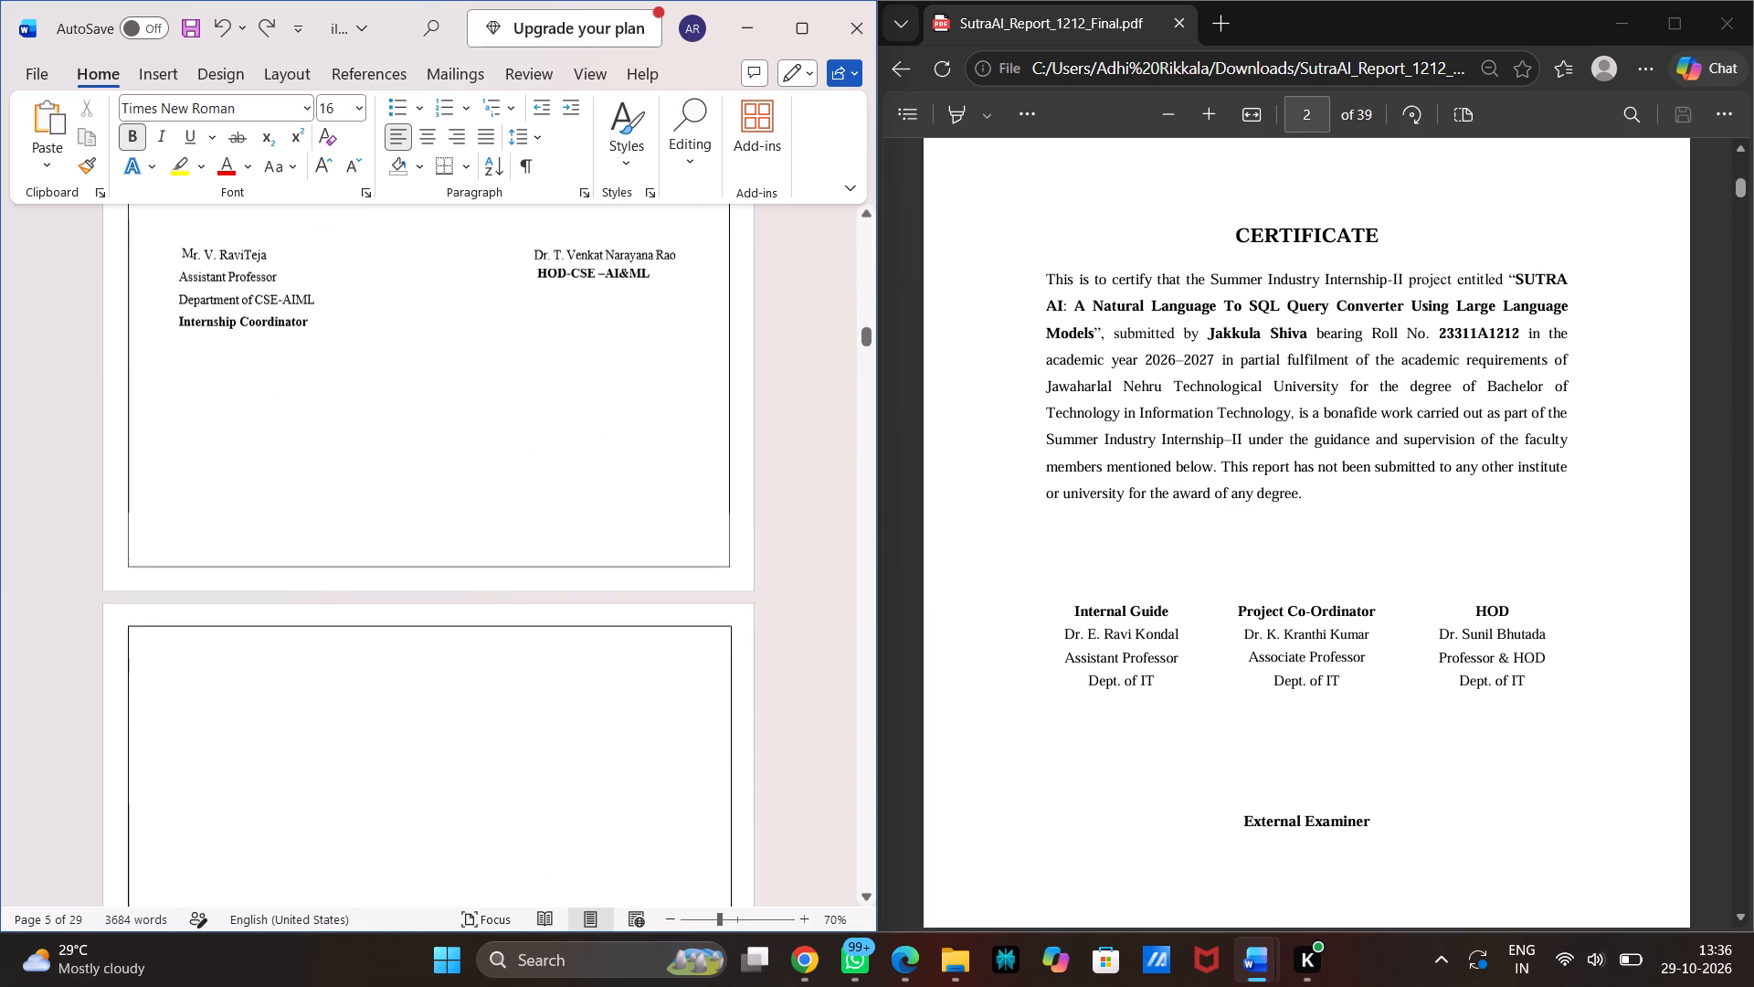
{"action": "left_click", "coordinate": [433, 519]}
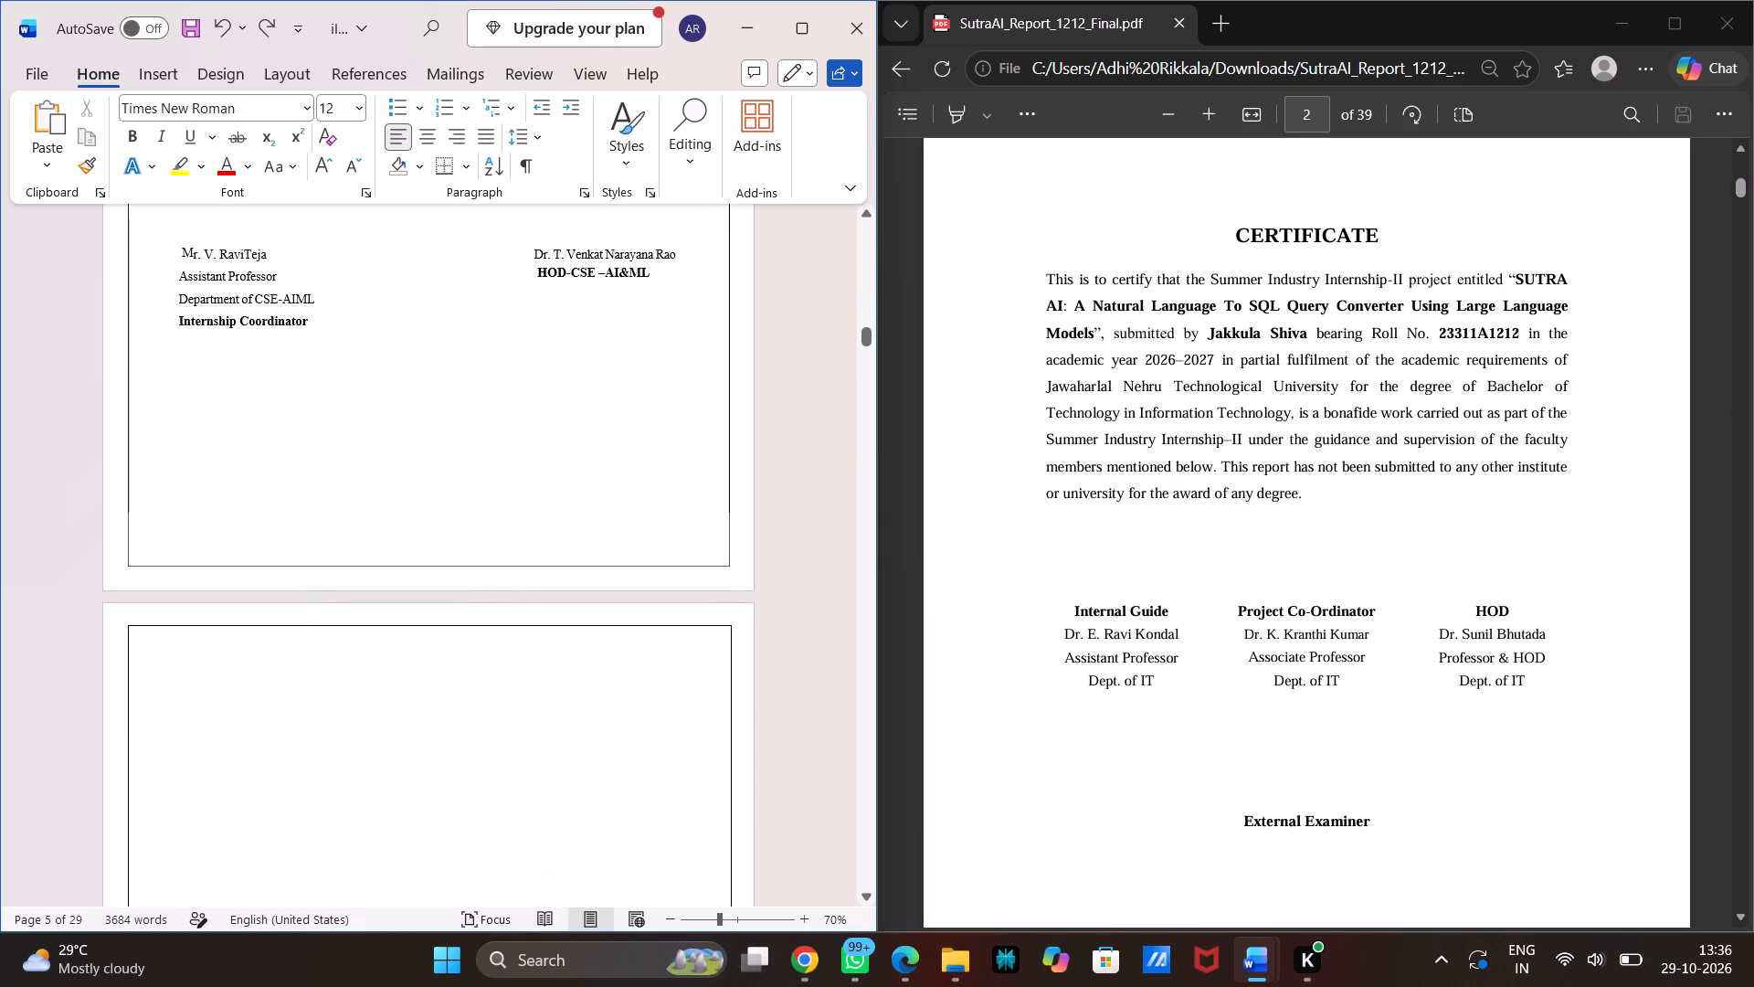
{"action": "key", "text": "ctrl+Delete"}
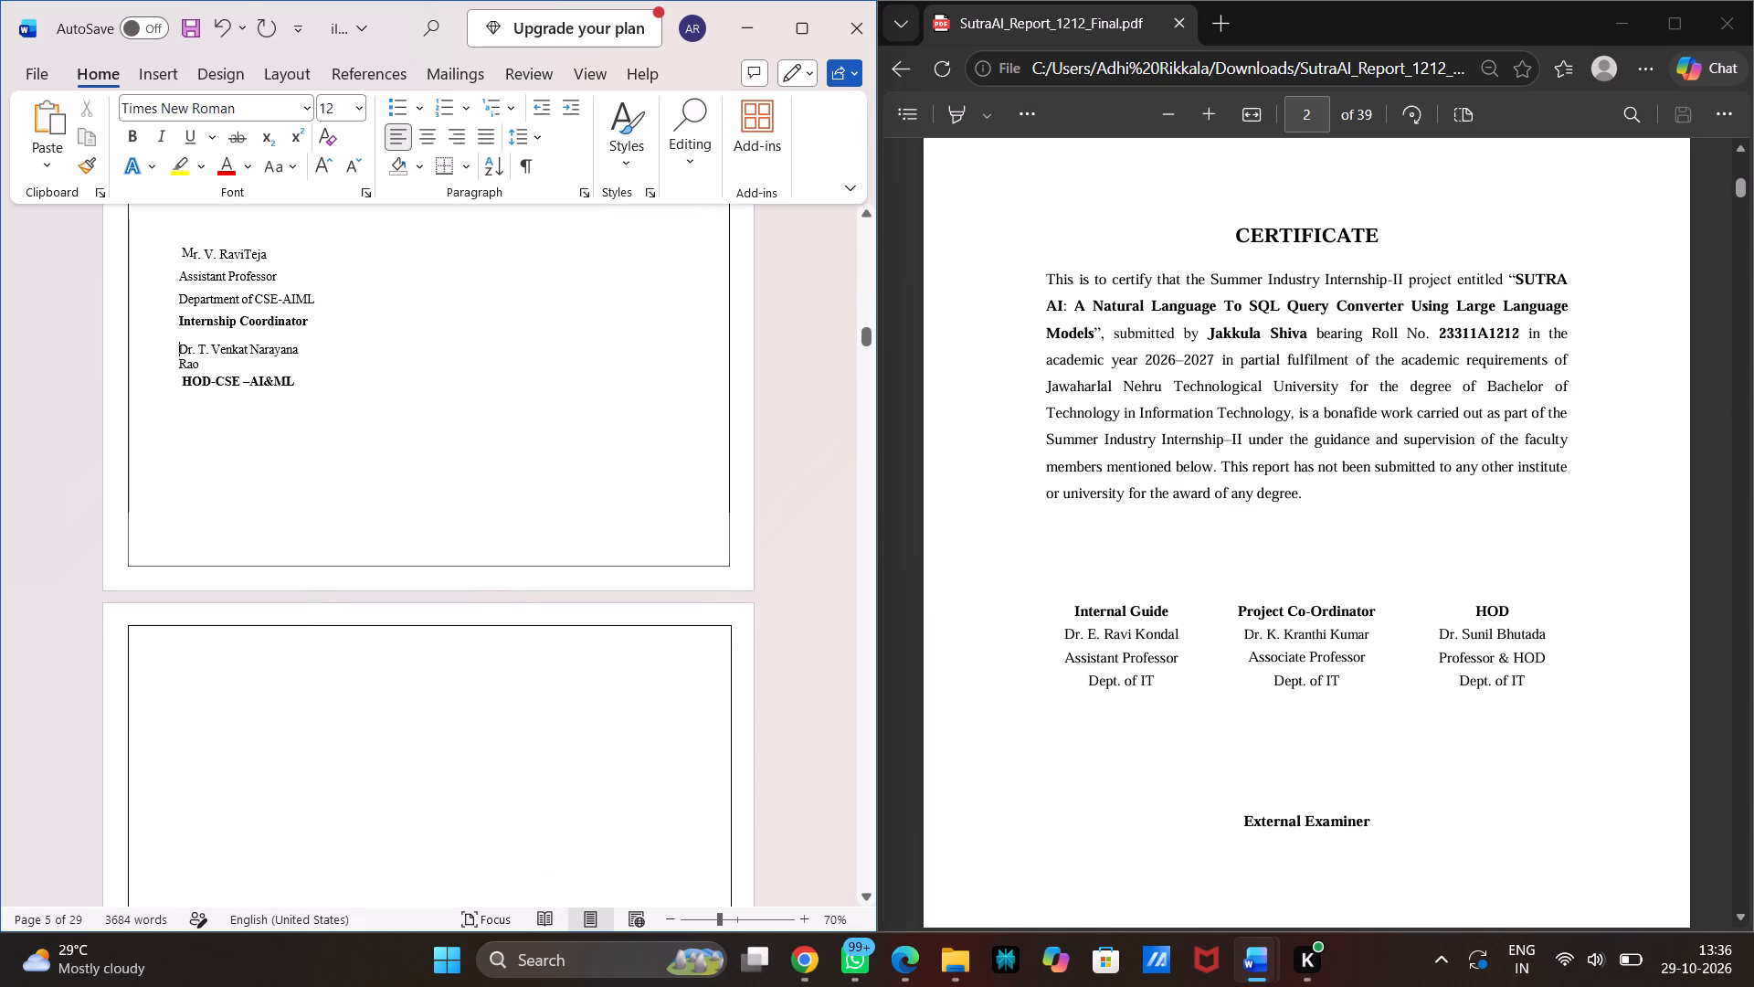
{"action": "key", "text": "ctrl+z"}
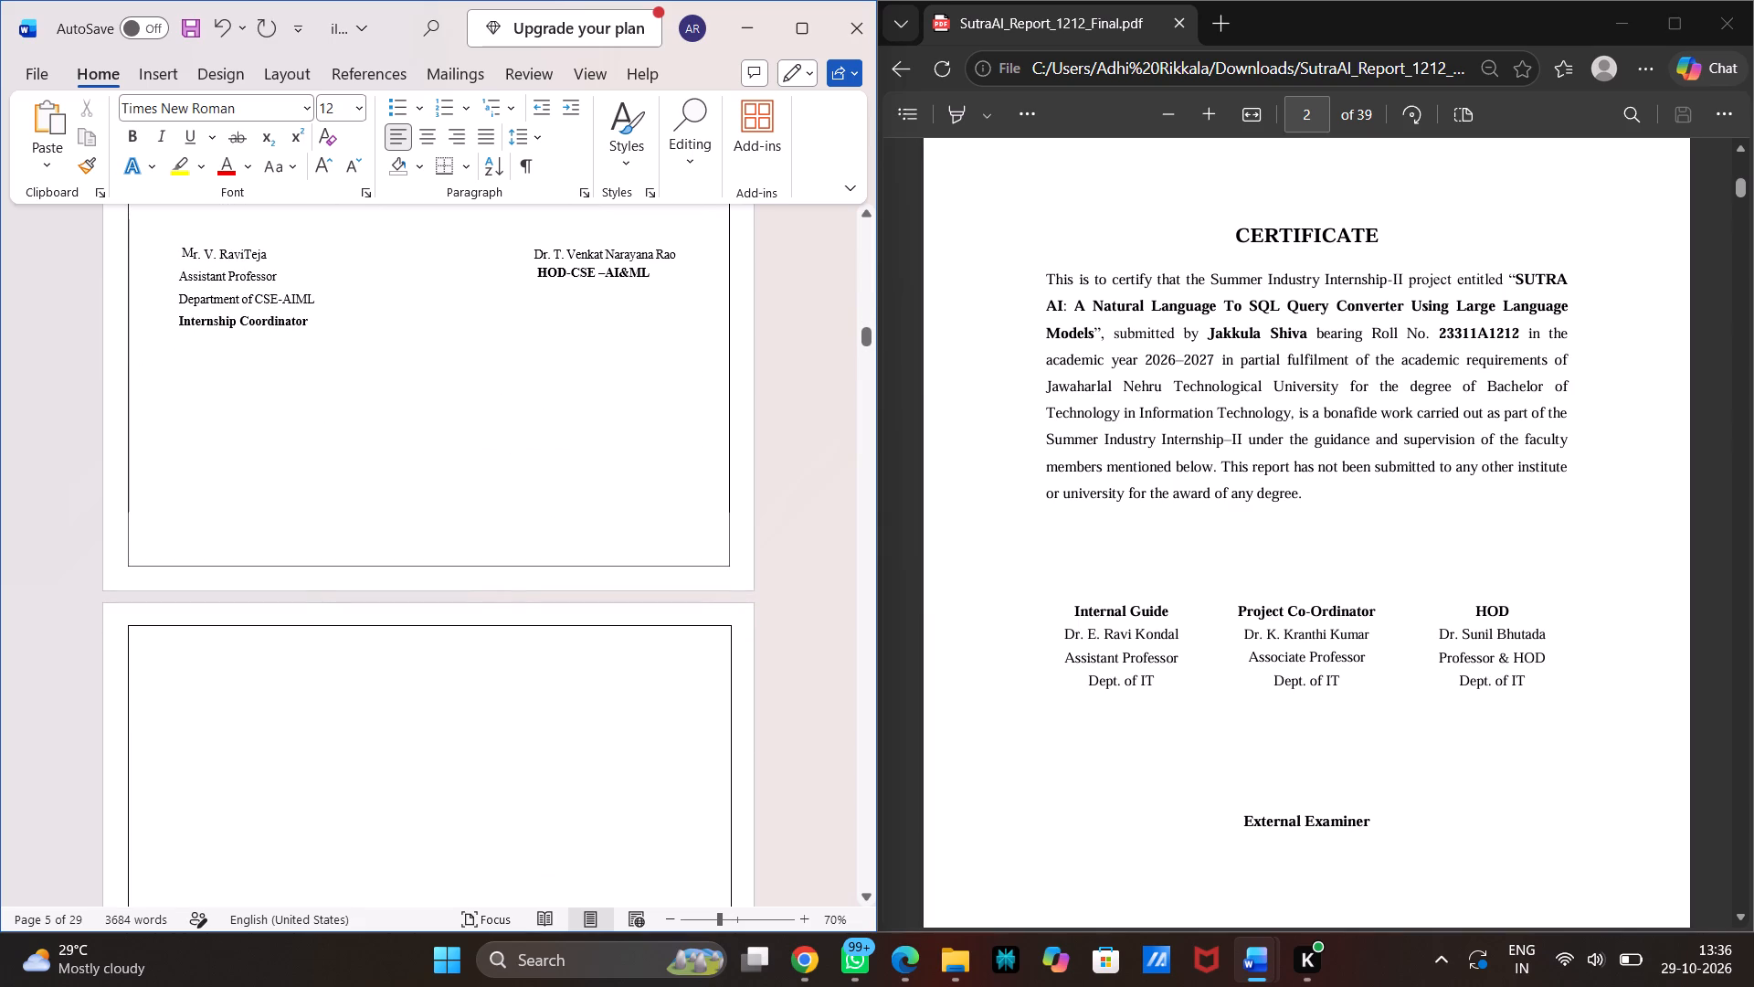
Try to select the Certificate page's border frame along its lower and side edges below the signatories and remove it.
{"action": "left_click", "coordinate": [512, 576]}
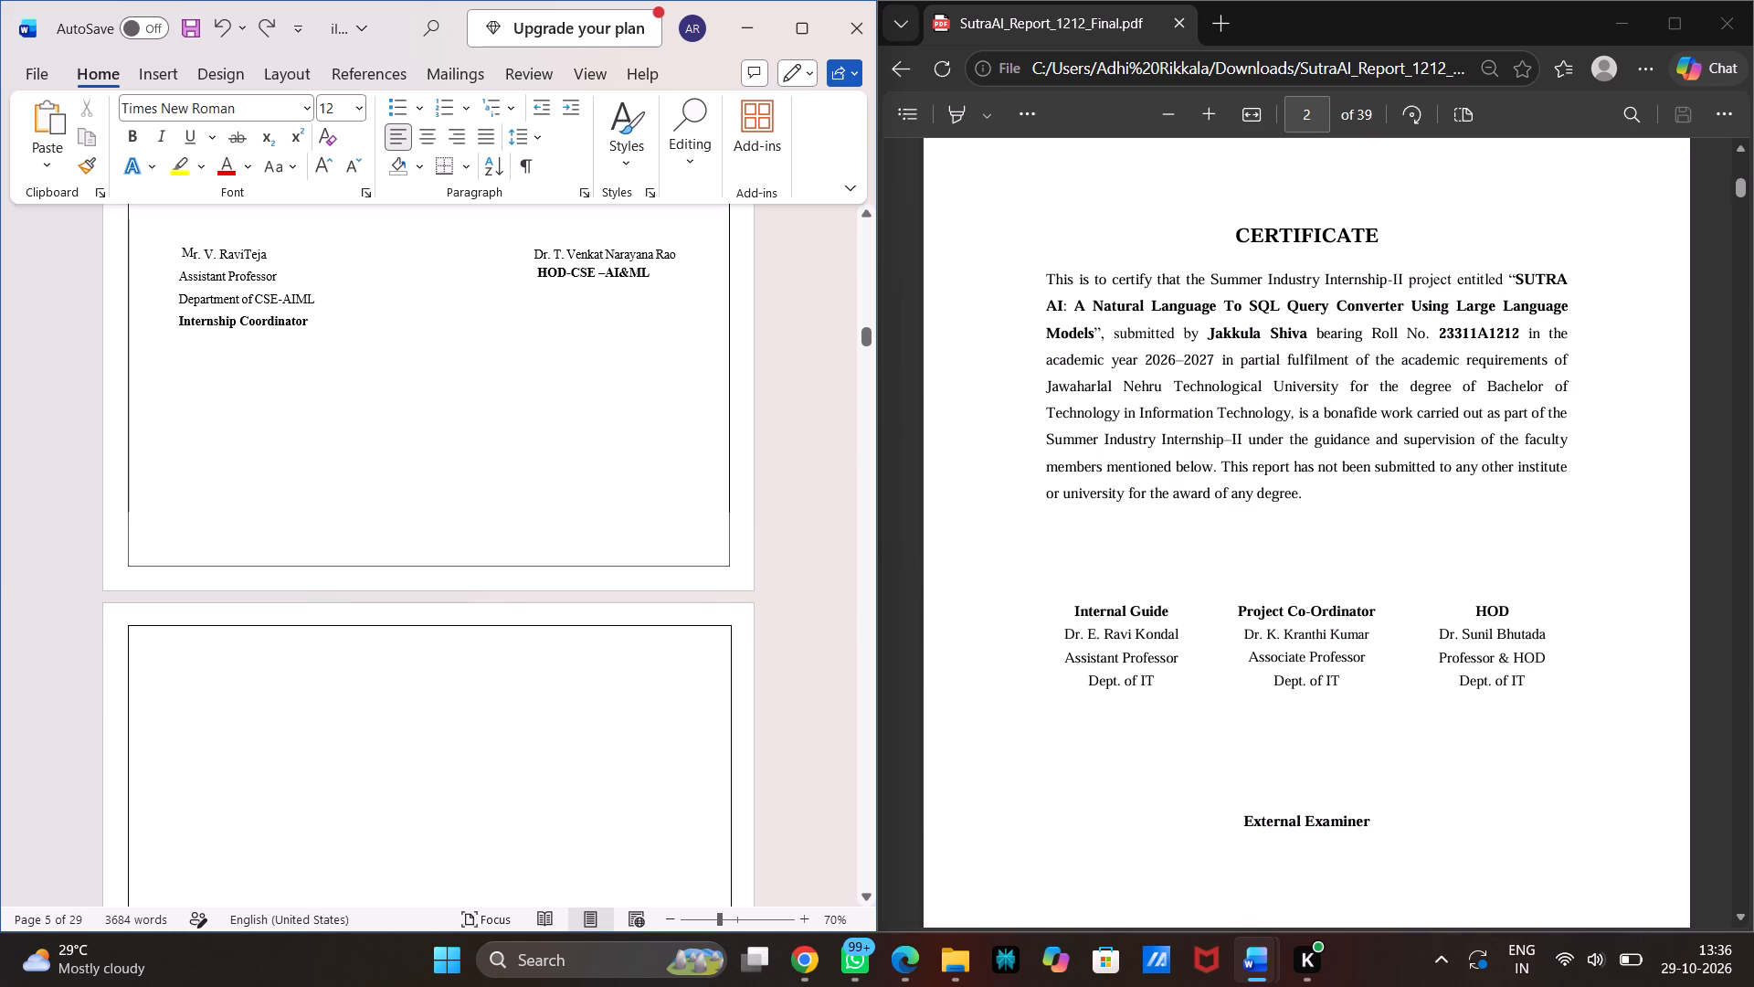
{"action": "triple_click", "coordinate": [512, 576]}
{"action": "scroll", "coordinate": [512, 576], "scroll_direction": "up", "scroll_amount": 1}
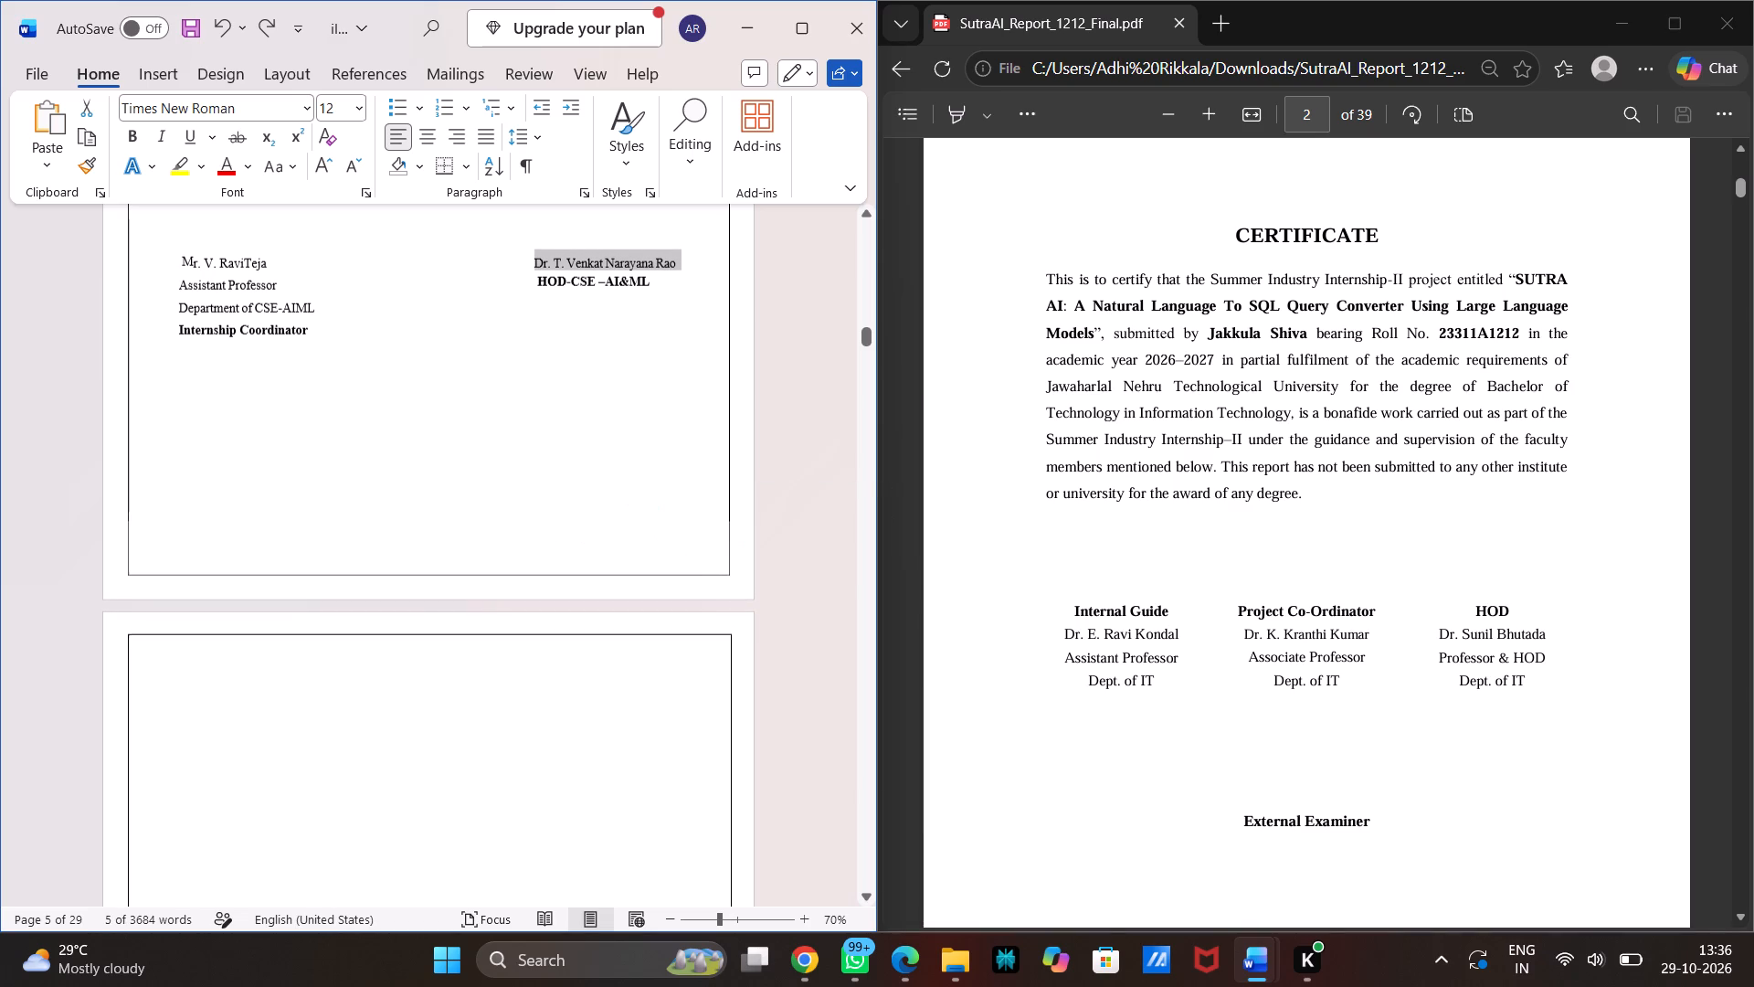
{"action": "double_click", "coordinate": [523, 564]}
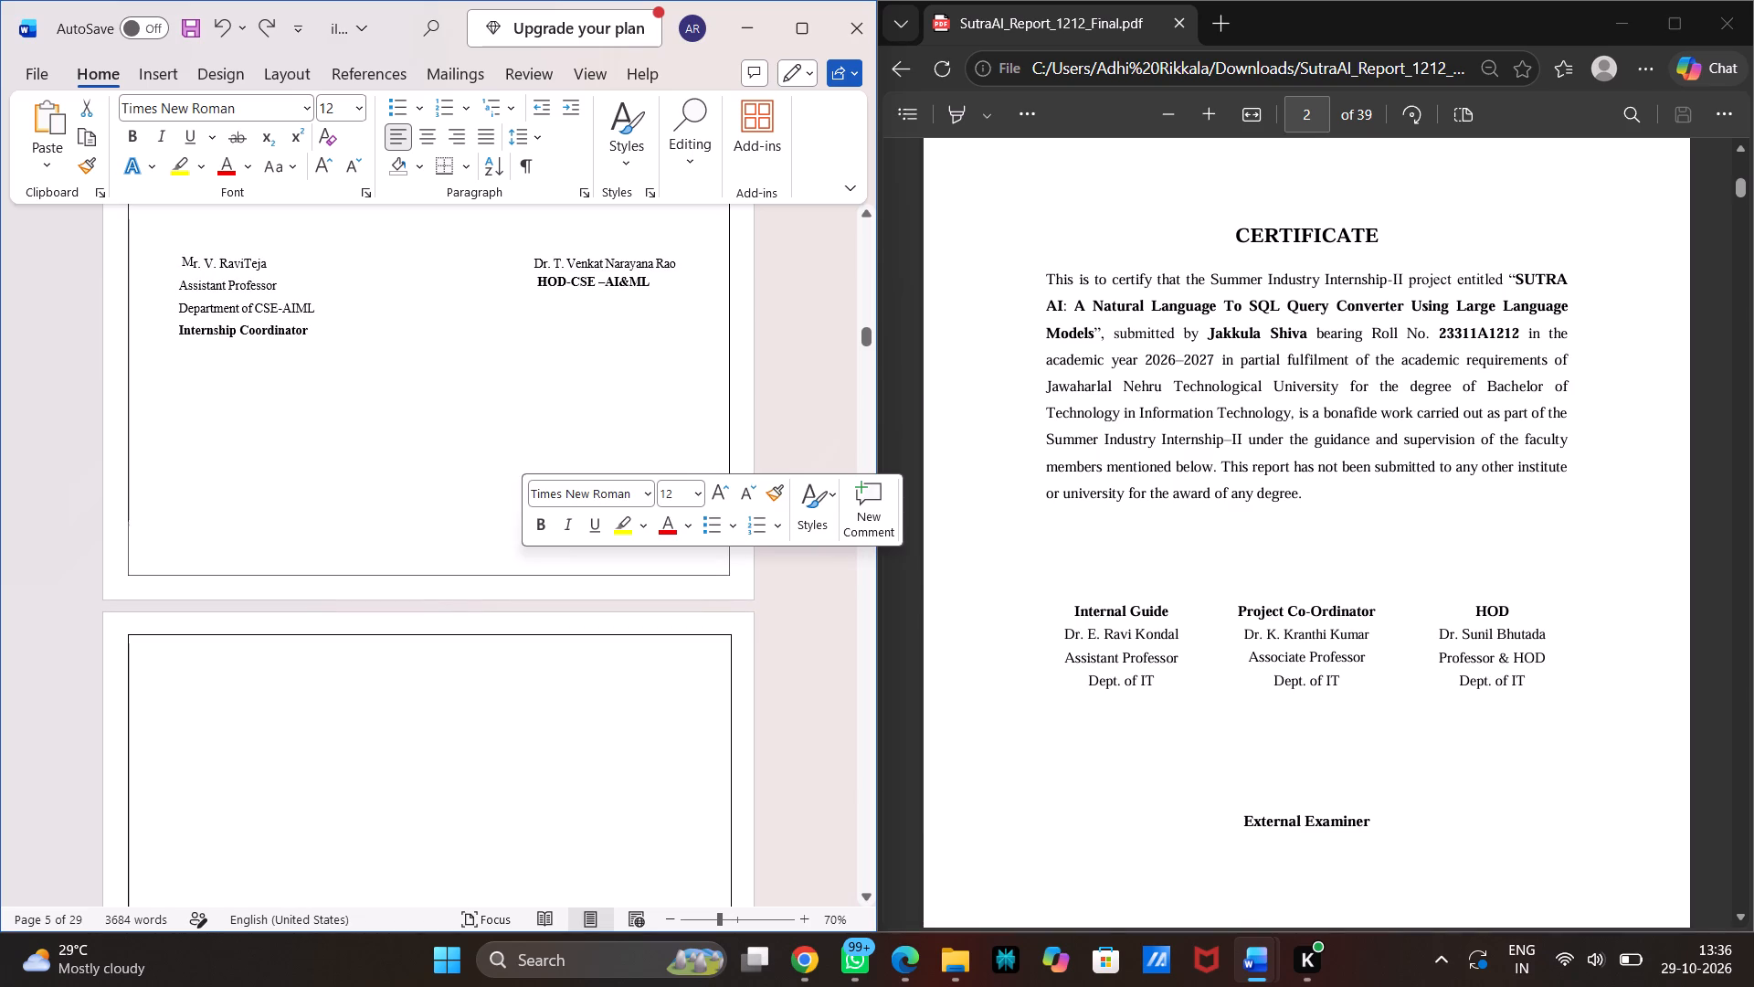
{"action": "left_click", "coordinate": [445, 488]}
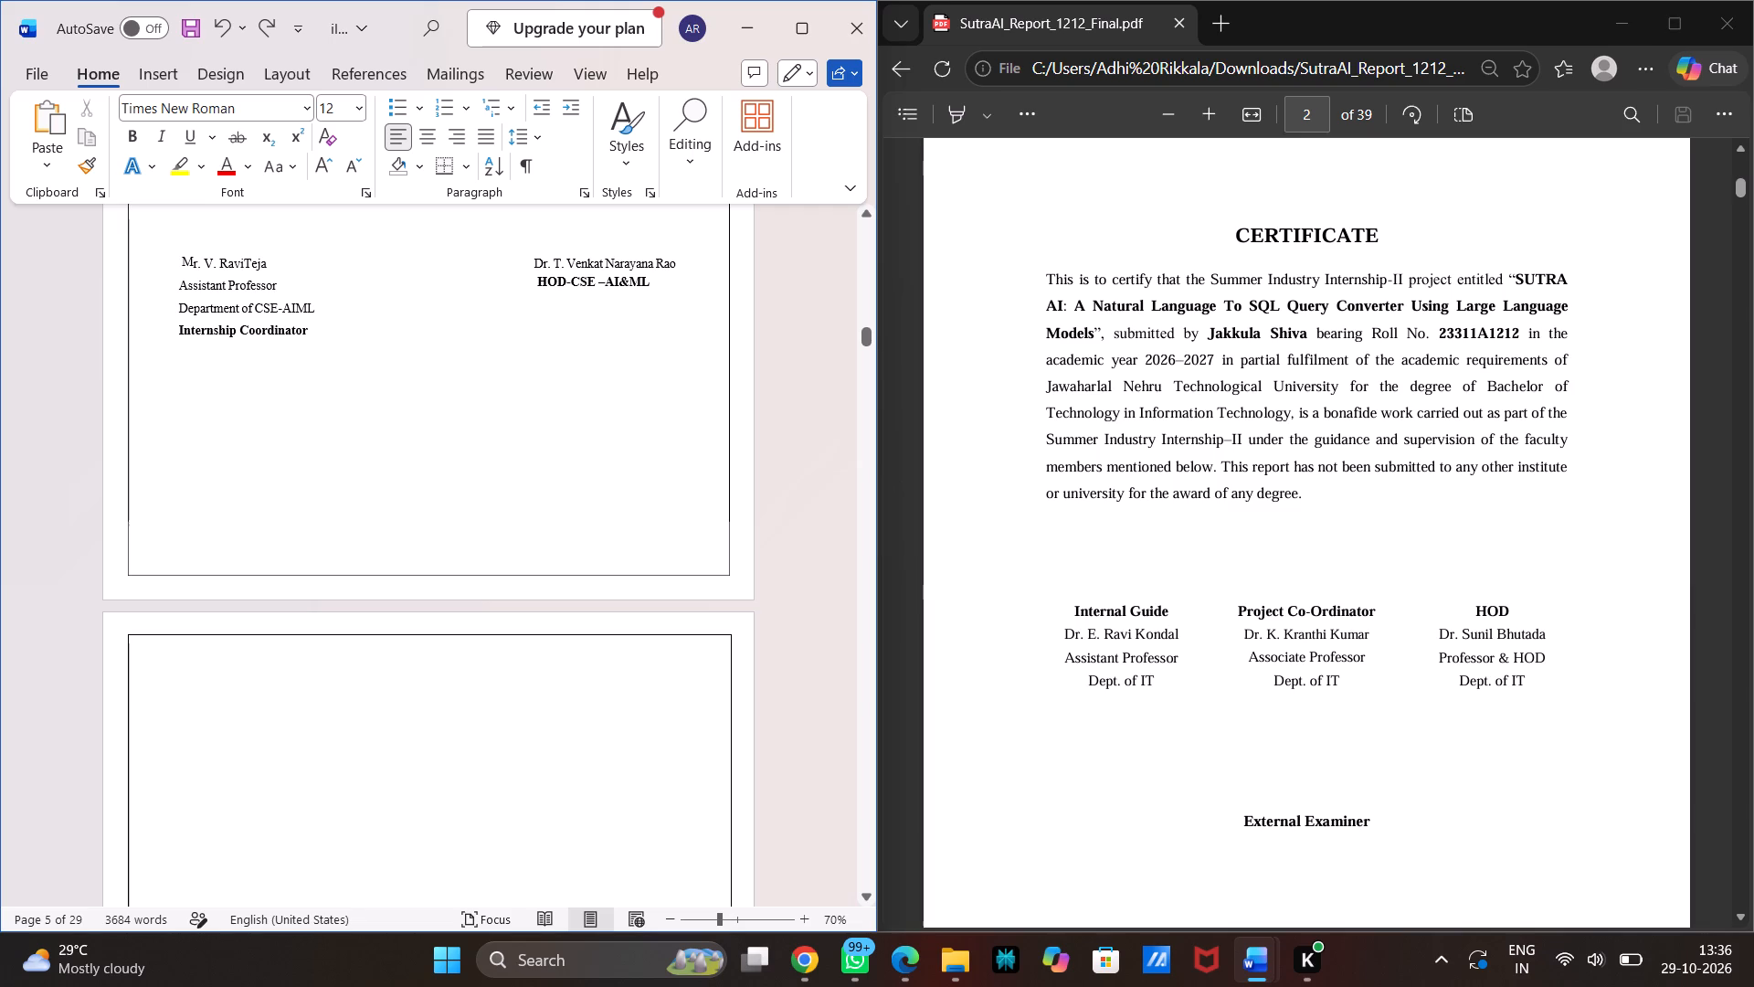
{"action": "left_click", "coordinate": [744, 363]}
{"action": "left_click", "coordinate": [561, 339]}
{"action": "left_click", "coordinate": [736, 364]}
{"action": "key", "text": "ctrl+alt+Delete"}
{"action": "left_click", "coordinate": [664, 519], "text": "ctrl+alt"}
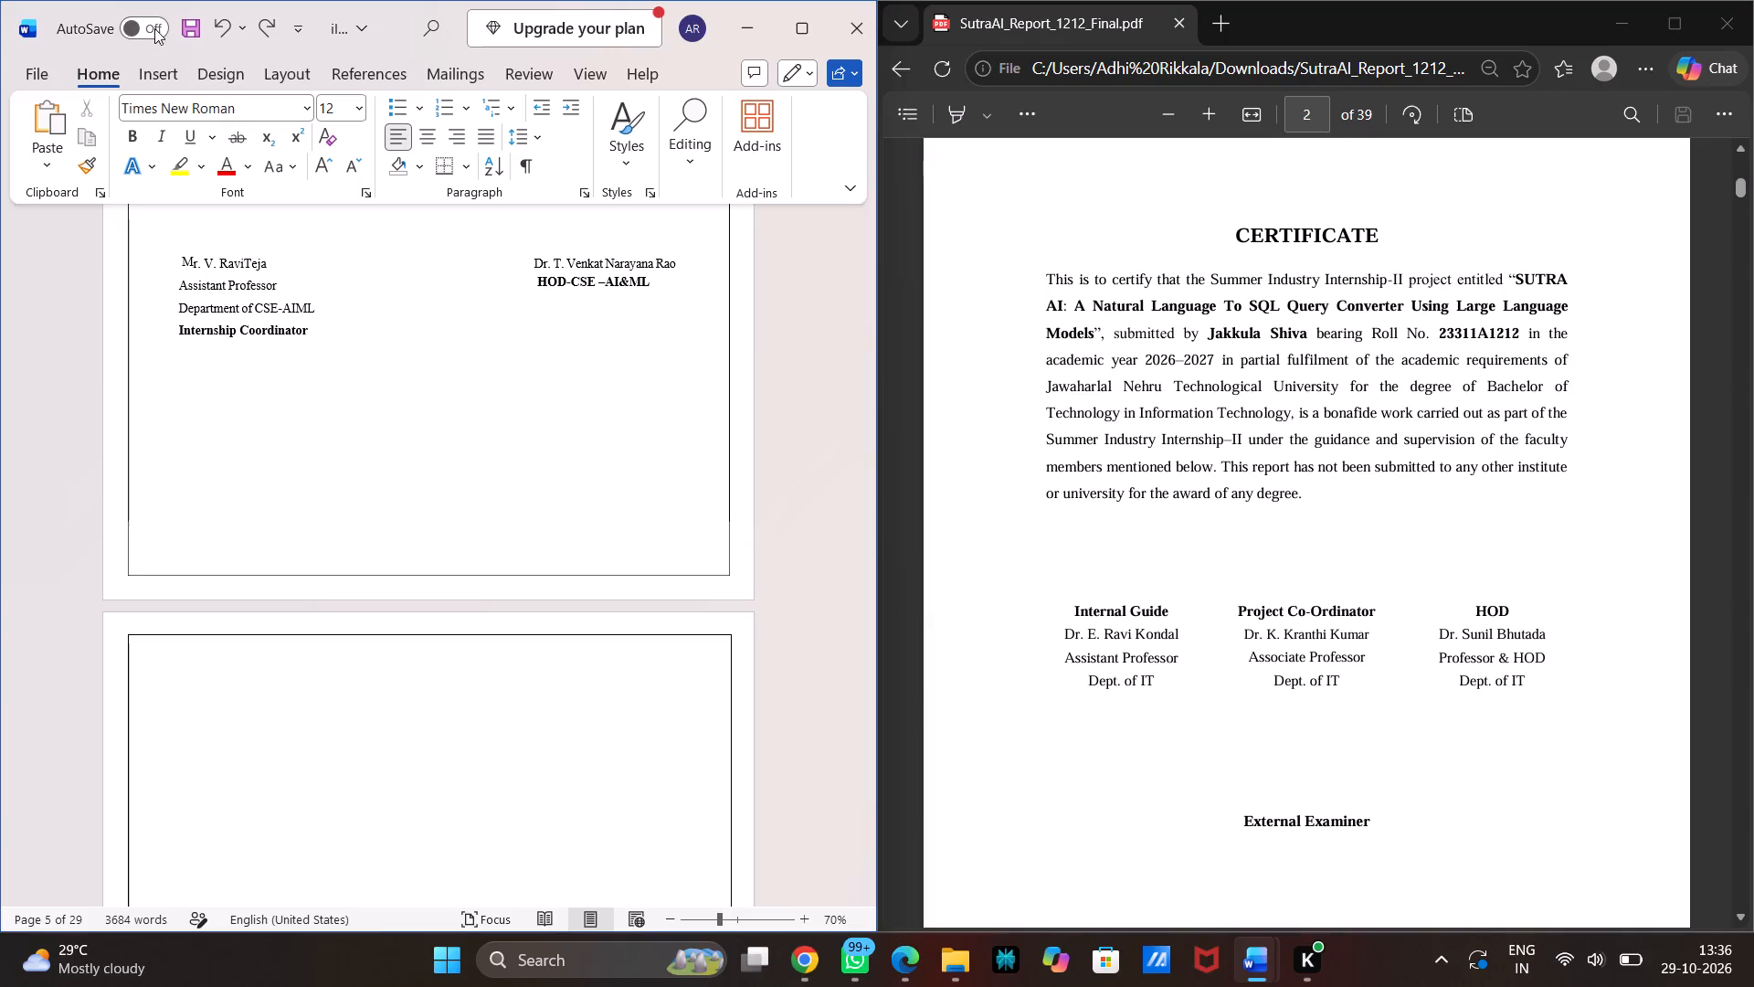
Turn on AutoSave for the report by uploading it to the personal OneDrive.
{"action": "left_click", "coordinate": [153, 27], "text": "ctrl+alt"}
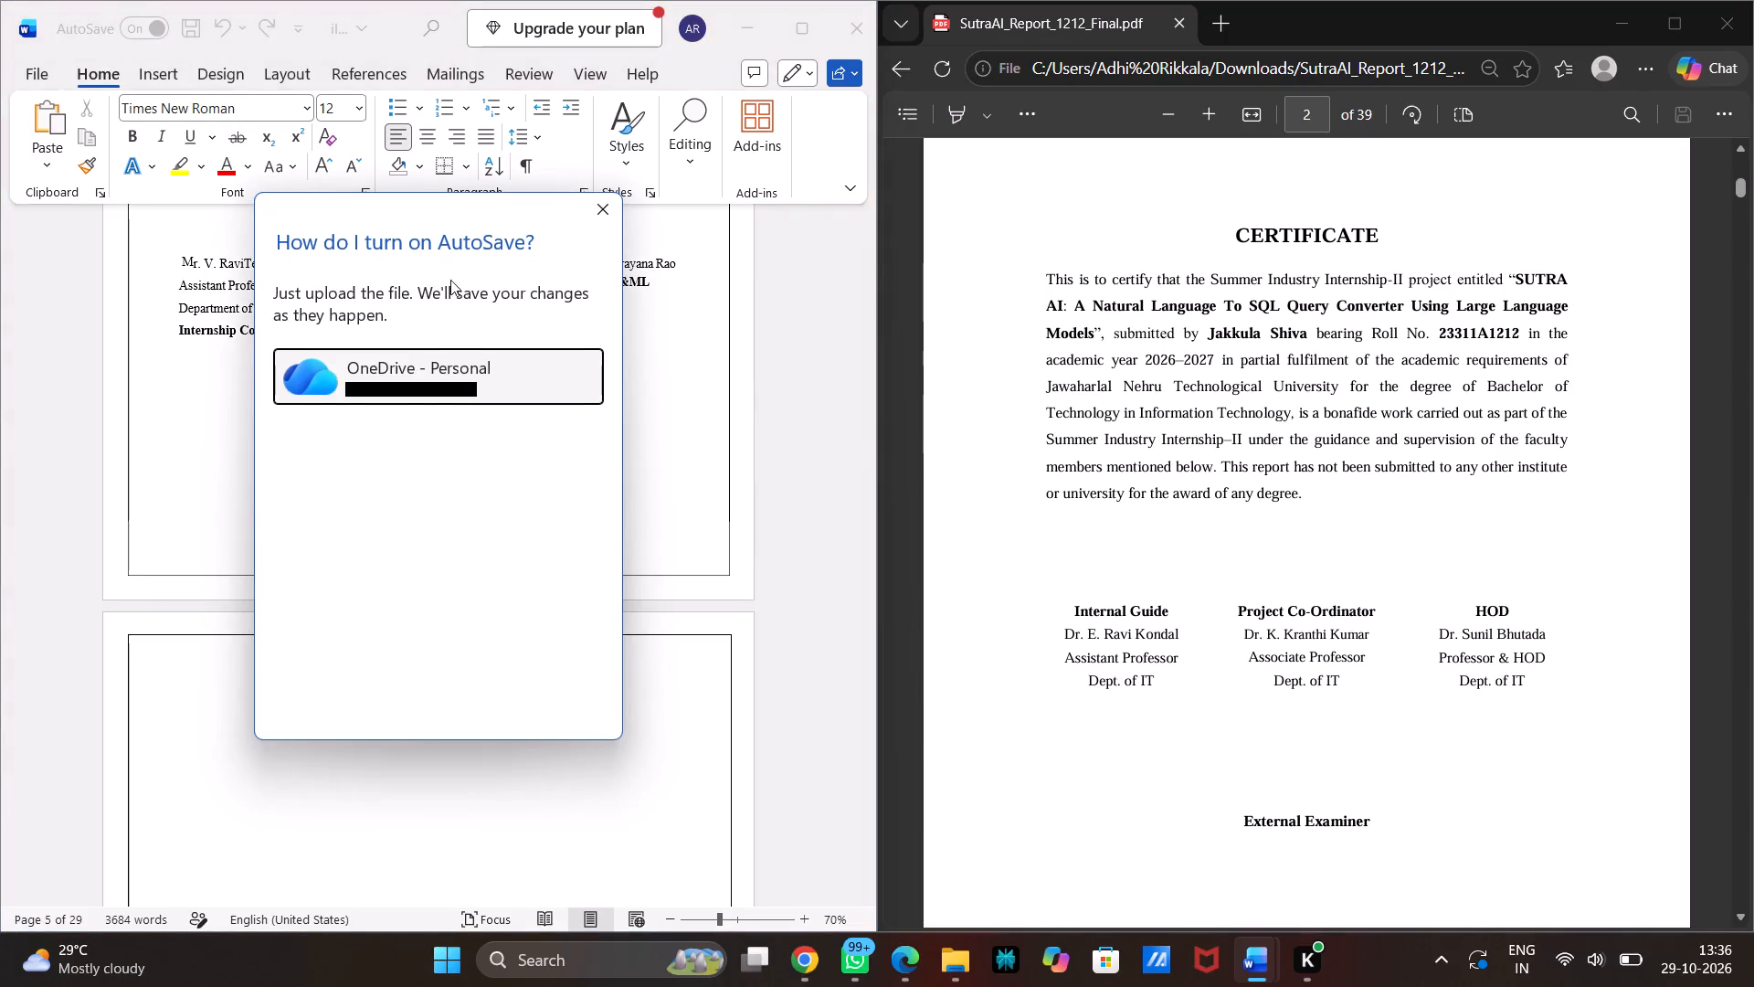
{"action": "left_click", "coordinate": [401, 366], "text": "ctrl+alt"}
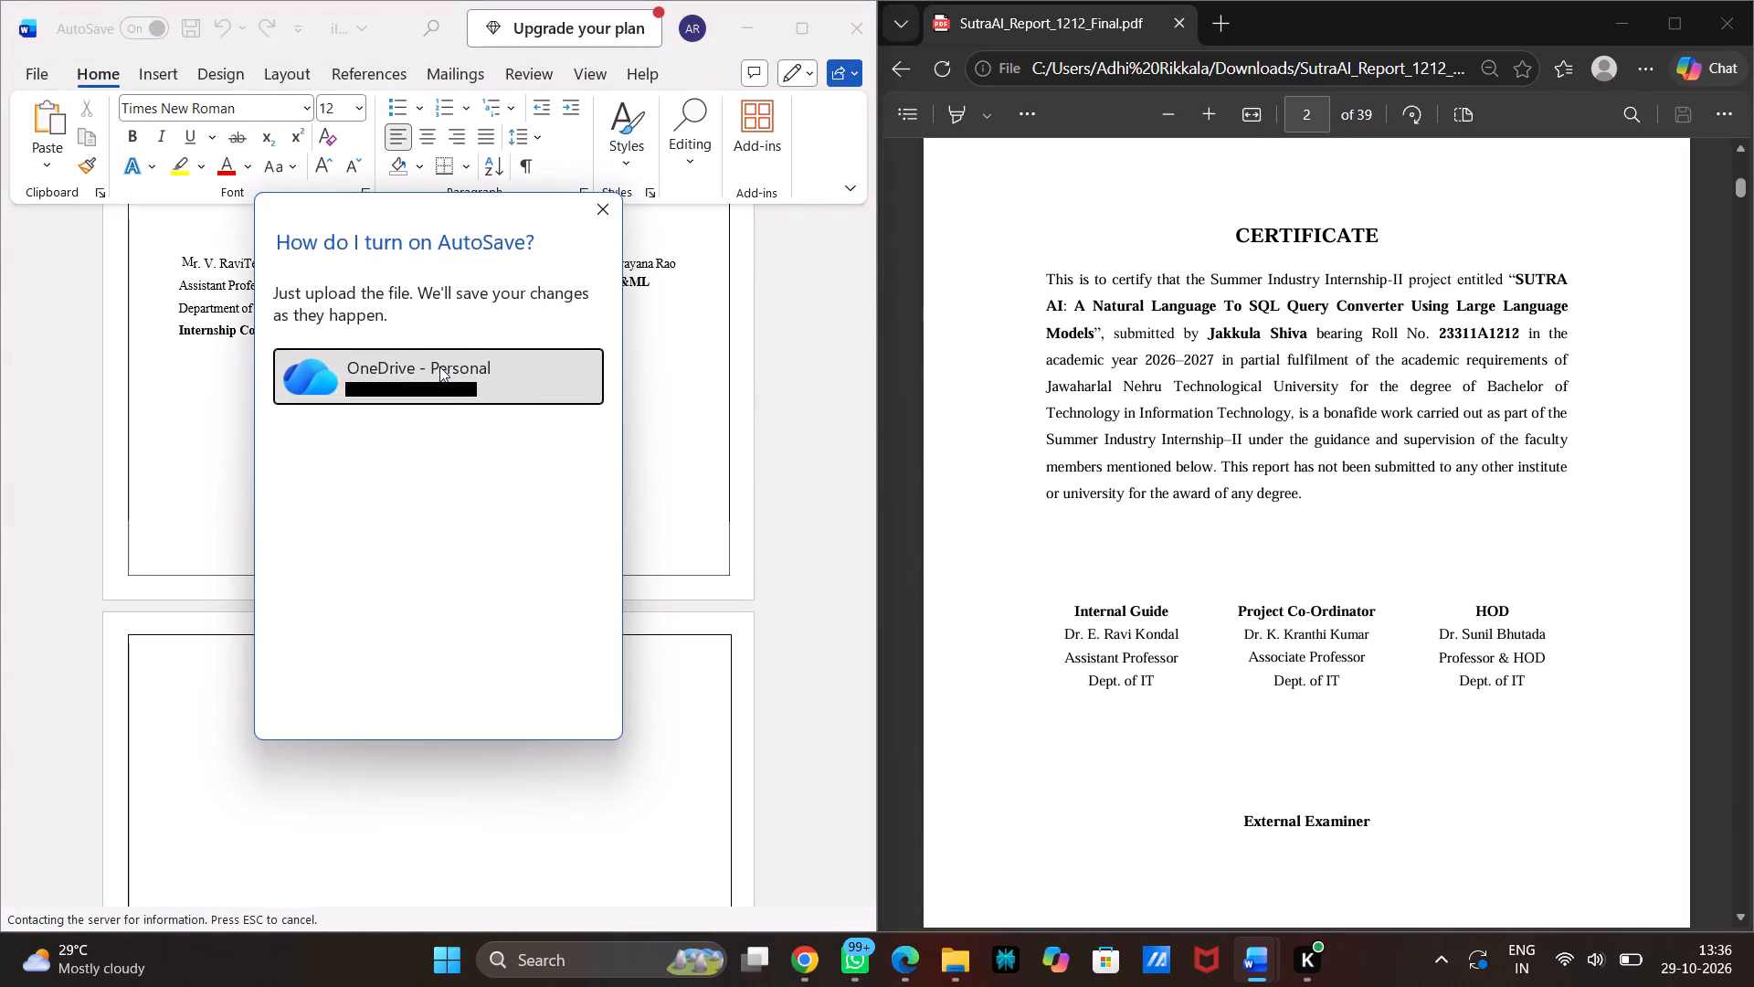
{"action": "left_click", "coordinate": [439, 366], "text": "ctrl+alt"}
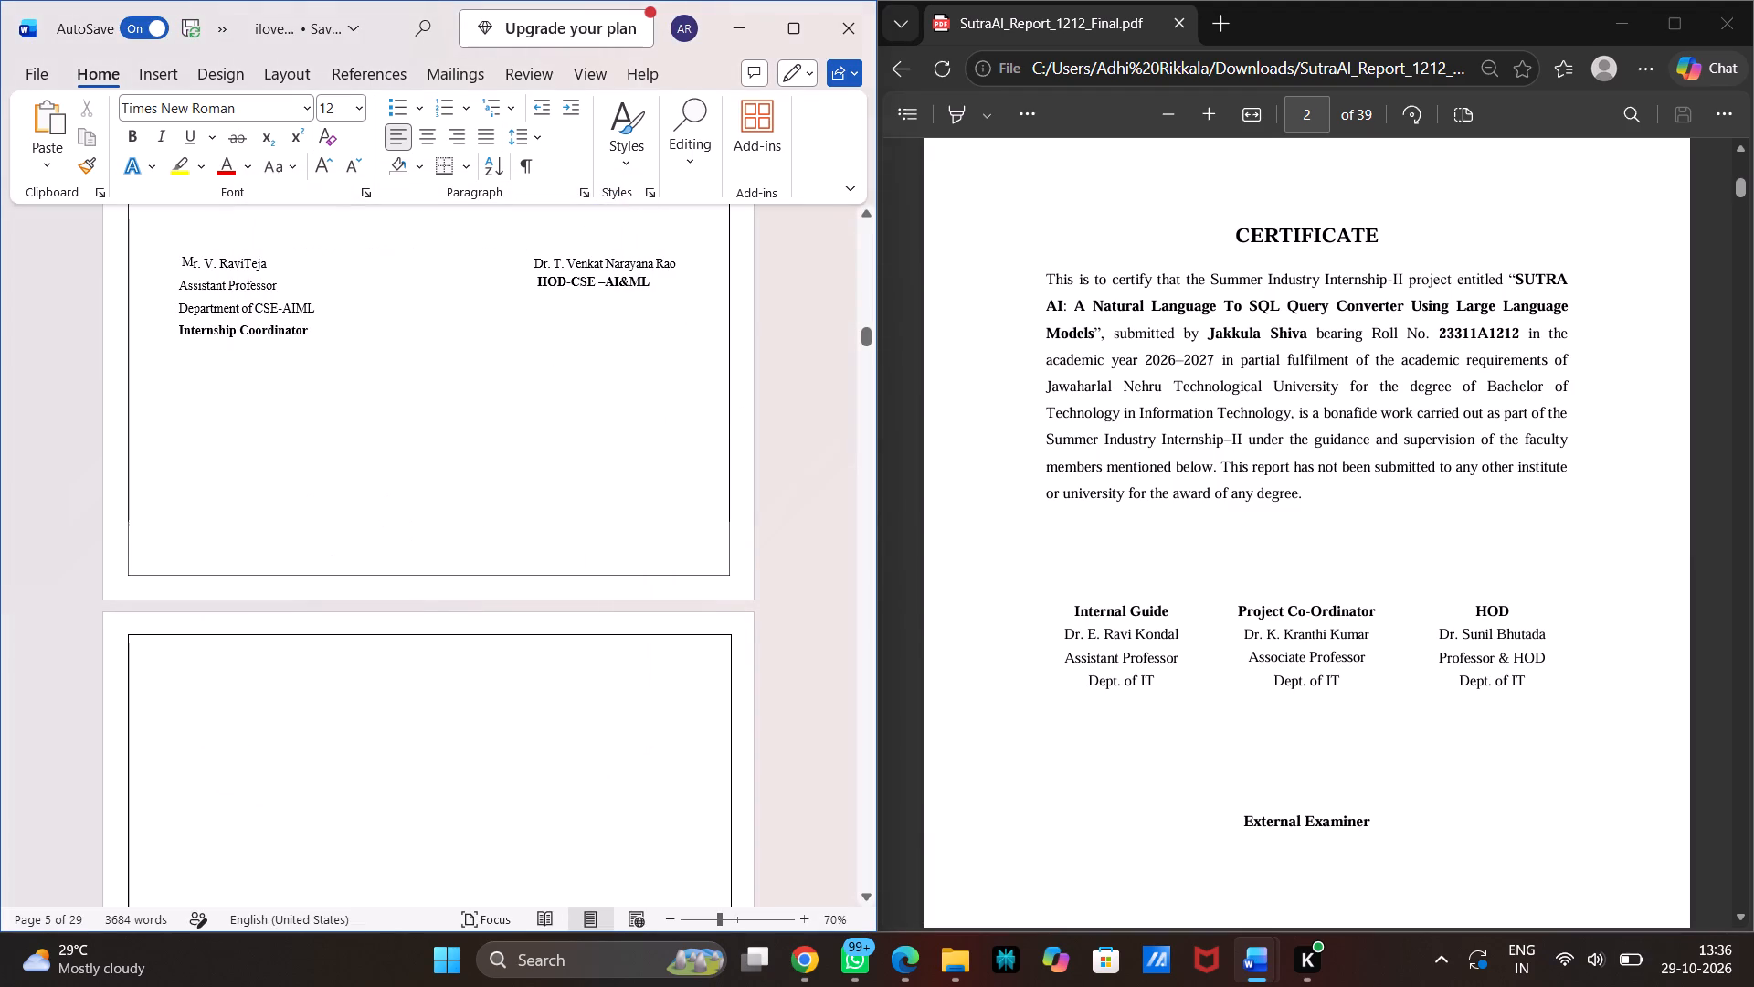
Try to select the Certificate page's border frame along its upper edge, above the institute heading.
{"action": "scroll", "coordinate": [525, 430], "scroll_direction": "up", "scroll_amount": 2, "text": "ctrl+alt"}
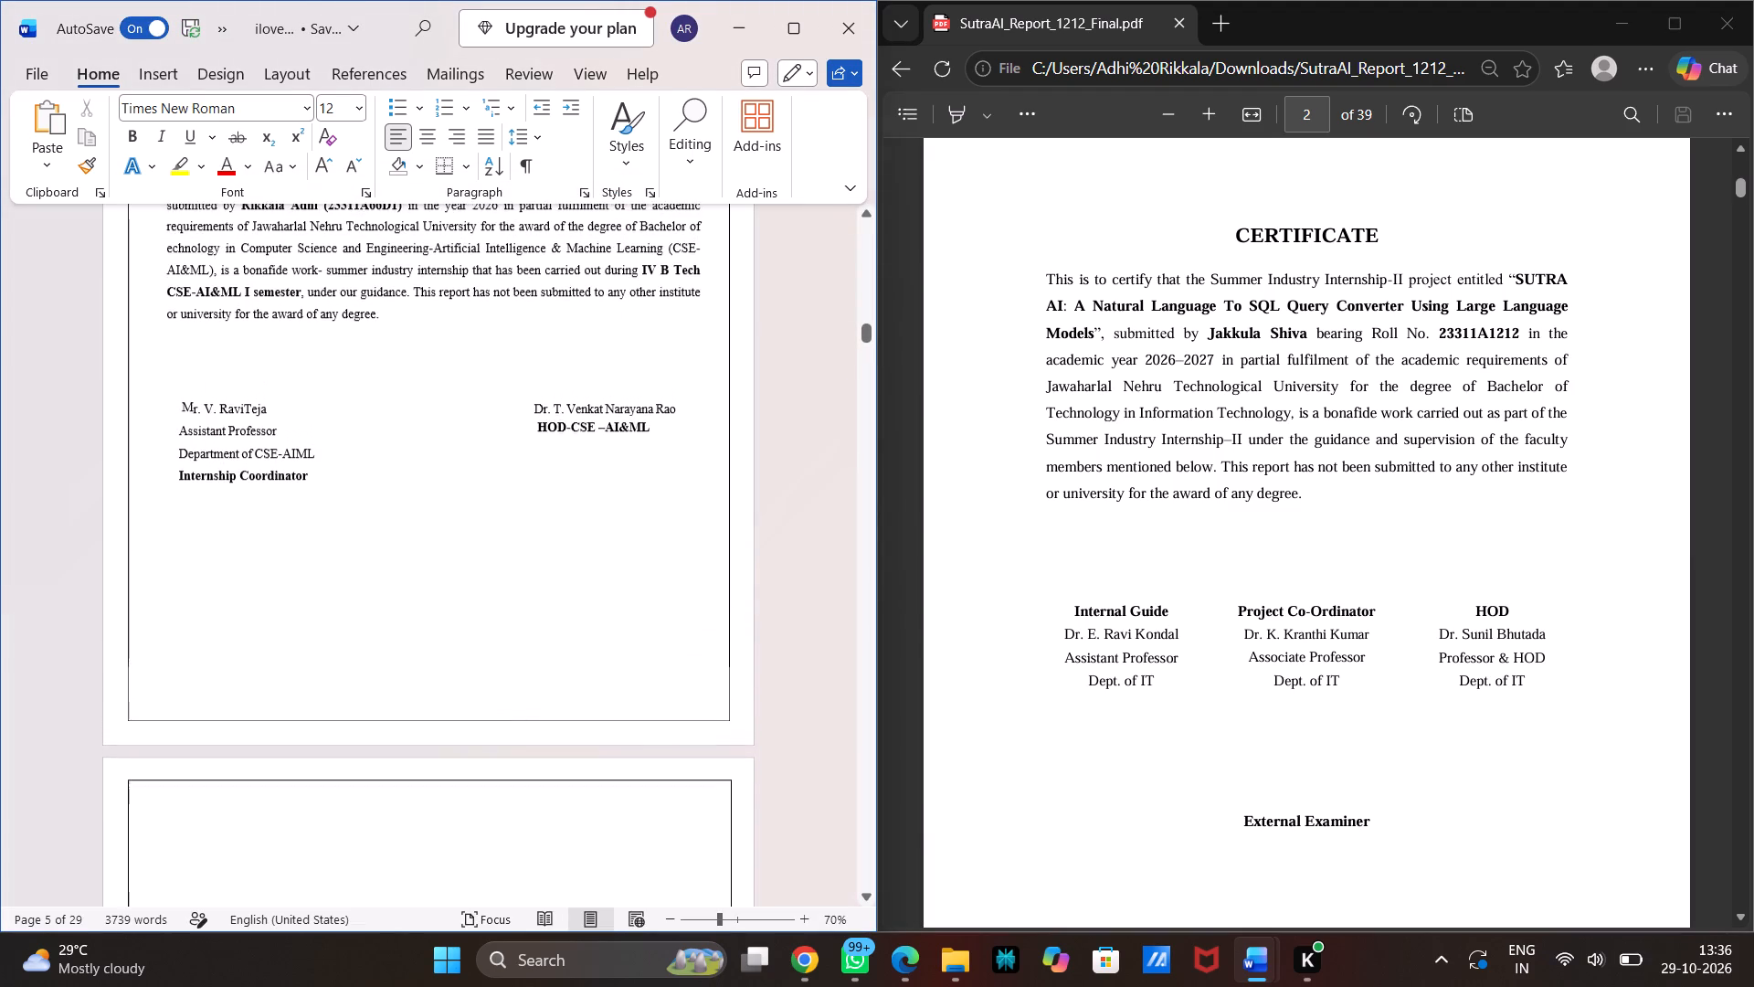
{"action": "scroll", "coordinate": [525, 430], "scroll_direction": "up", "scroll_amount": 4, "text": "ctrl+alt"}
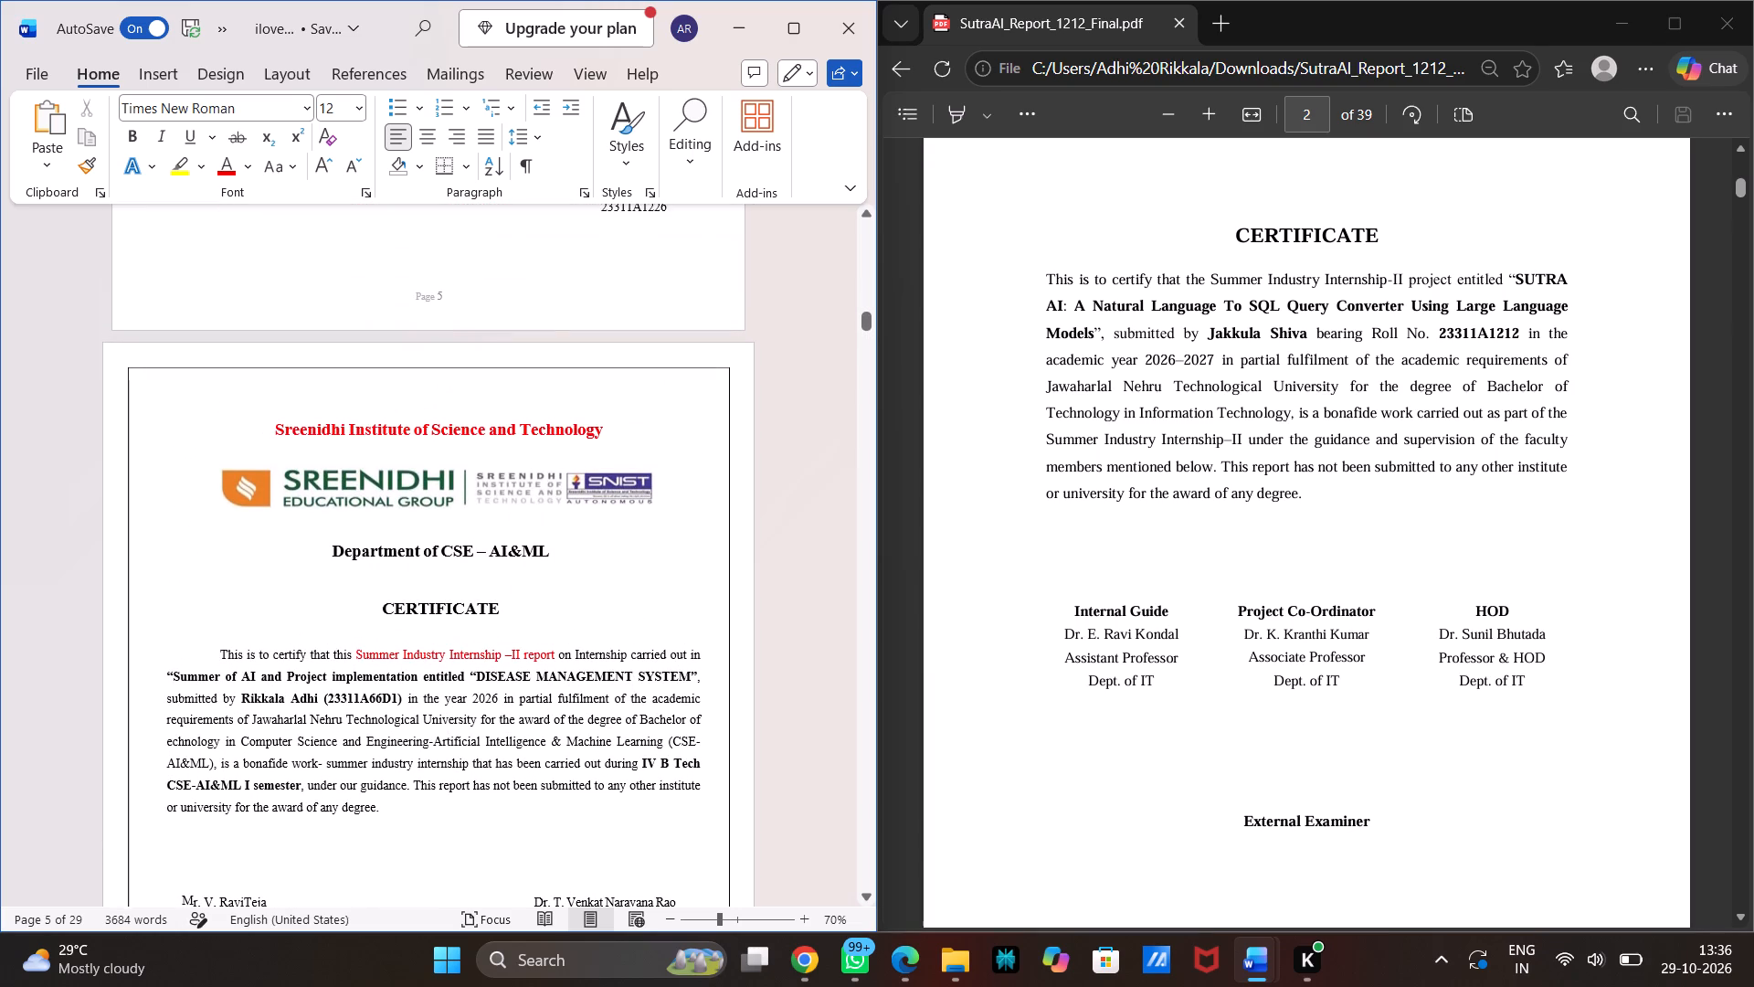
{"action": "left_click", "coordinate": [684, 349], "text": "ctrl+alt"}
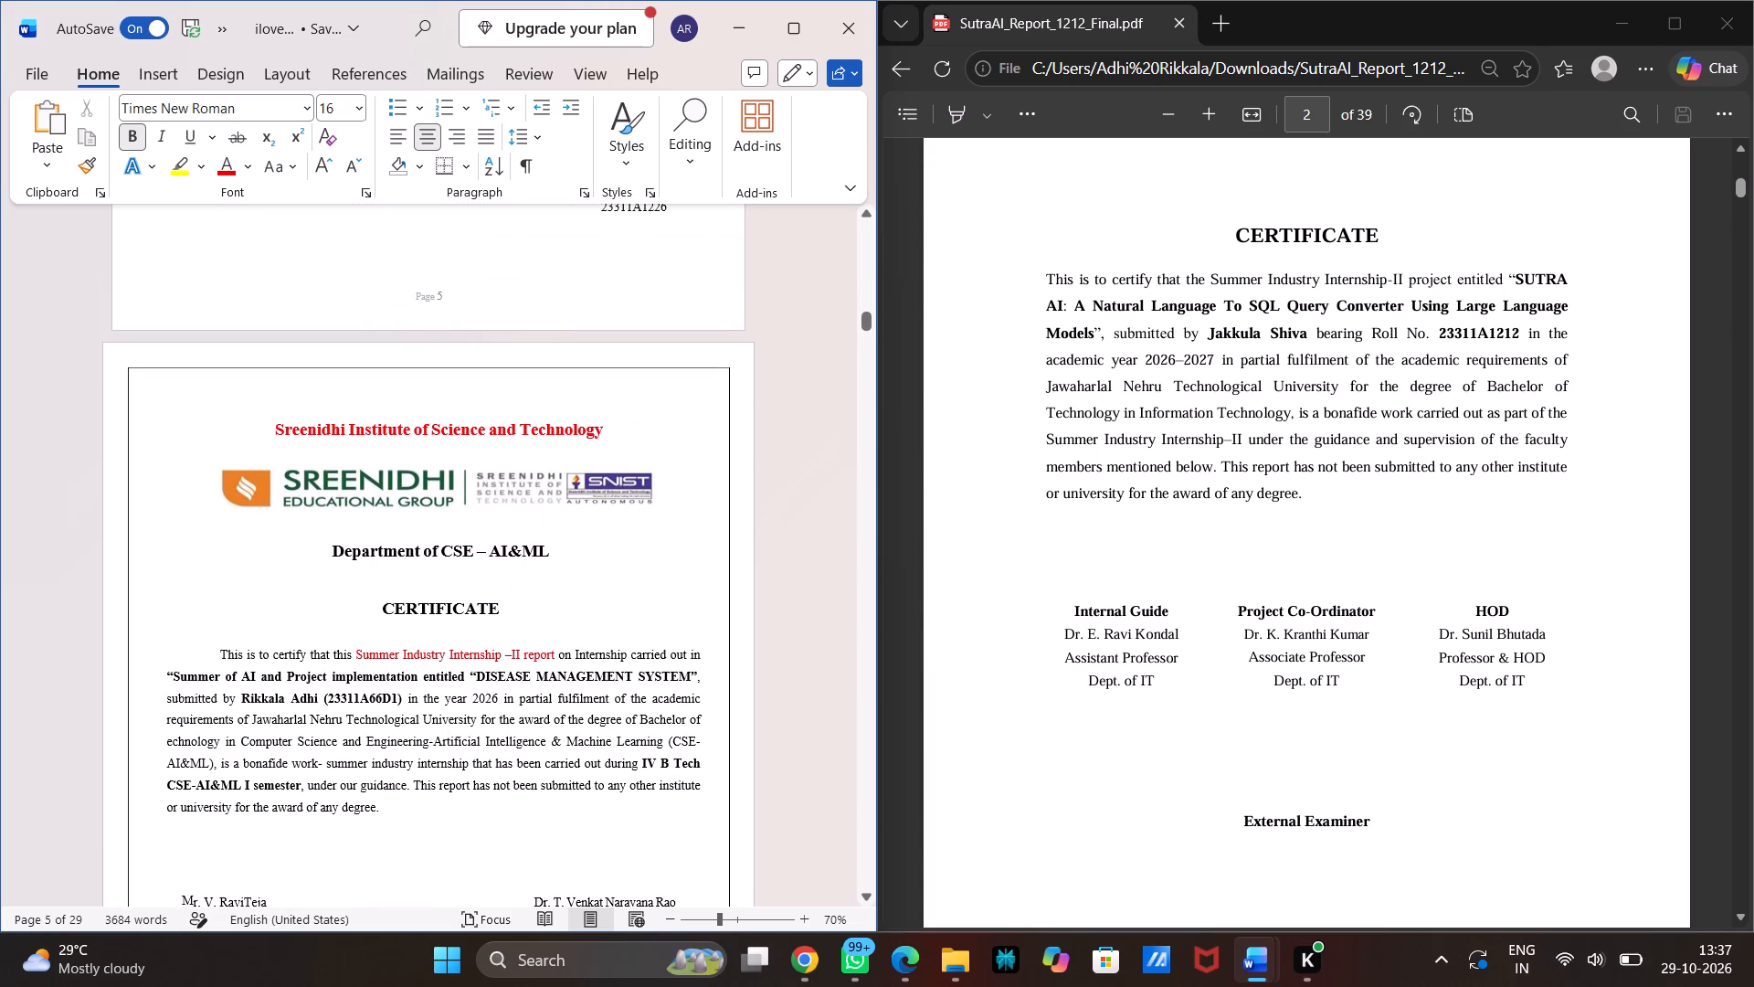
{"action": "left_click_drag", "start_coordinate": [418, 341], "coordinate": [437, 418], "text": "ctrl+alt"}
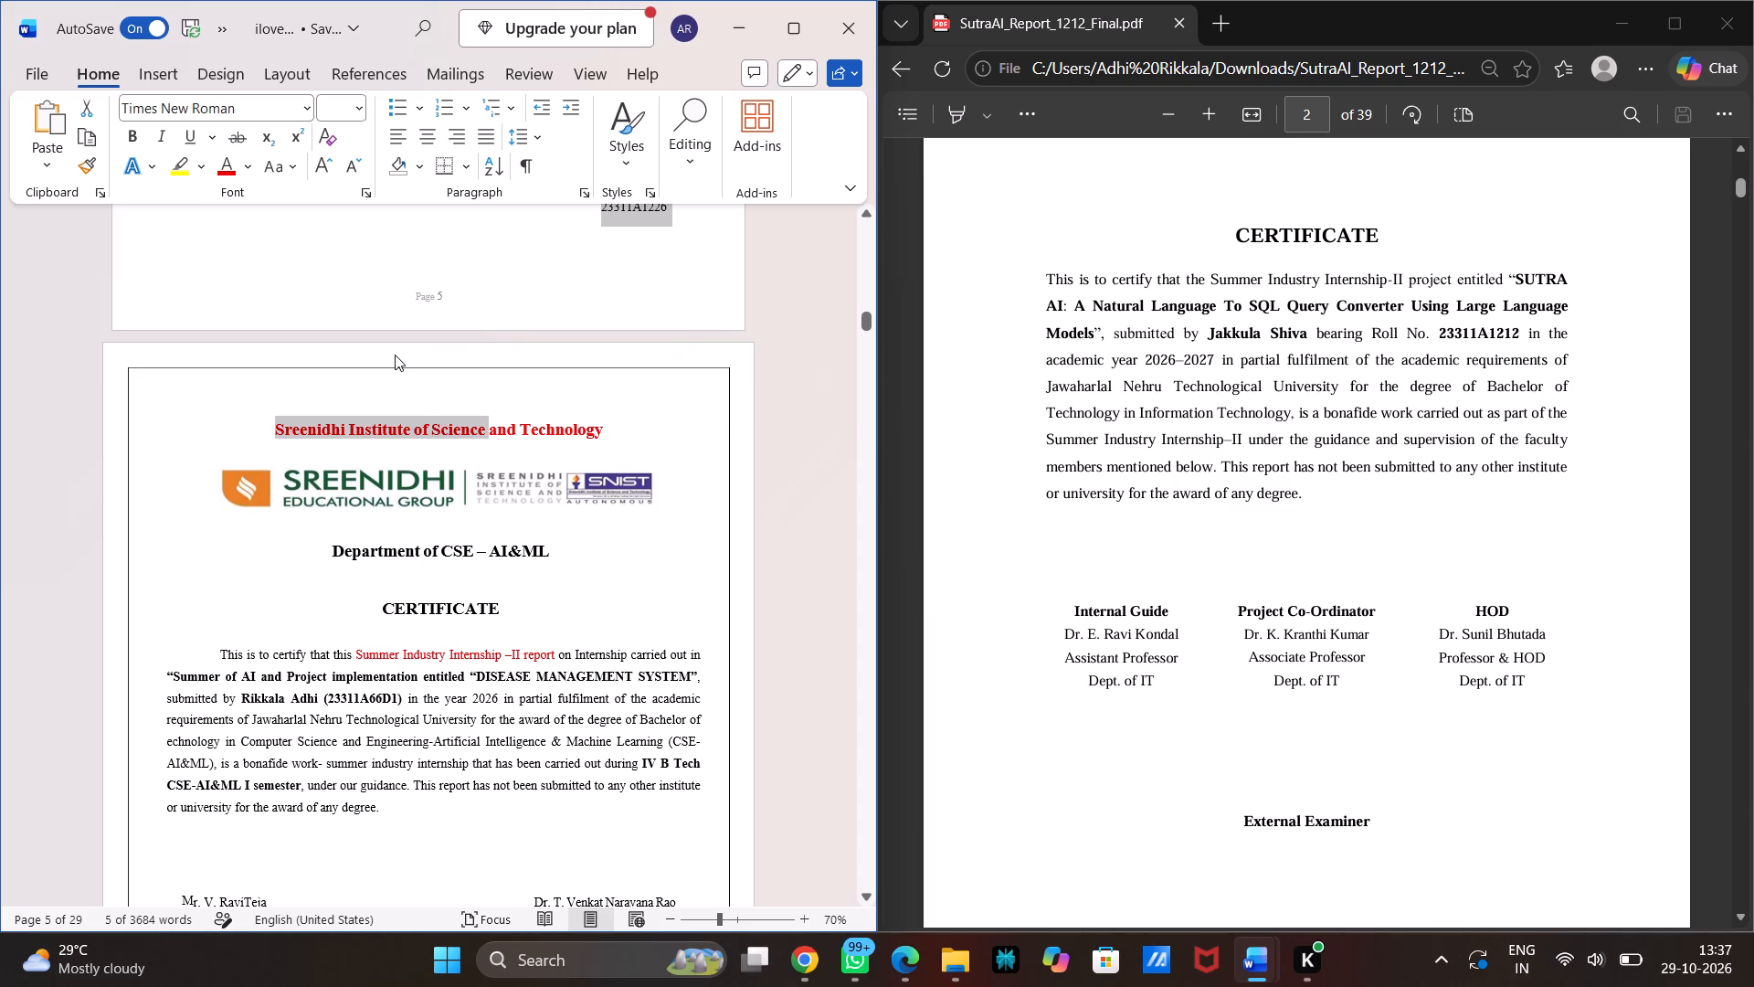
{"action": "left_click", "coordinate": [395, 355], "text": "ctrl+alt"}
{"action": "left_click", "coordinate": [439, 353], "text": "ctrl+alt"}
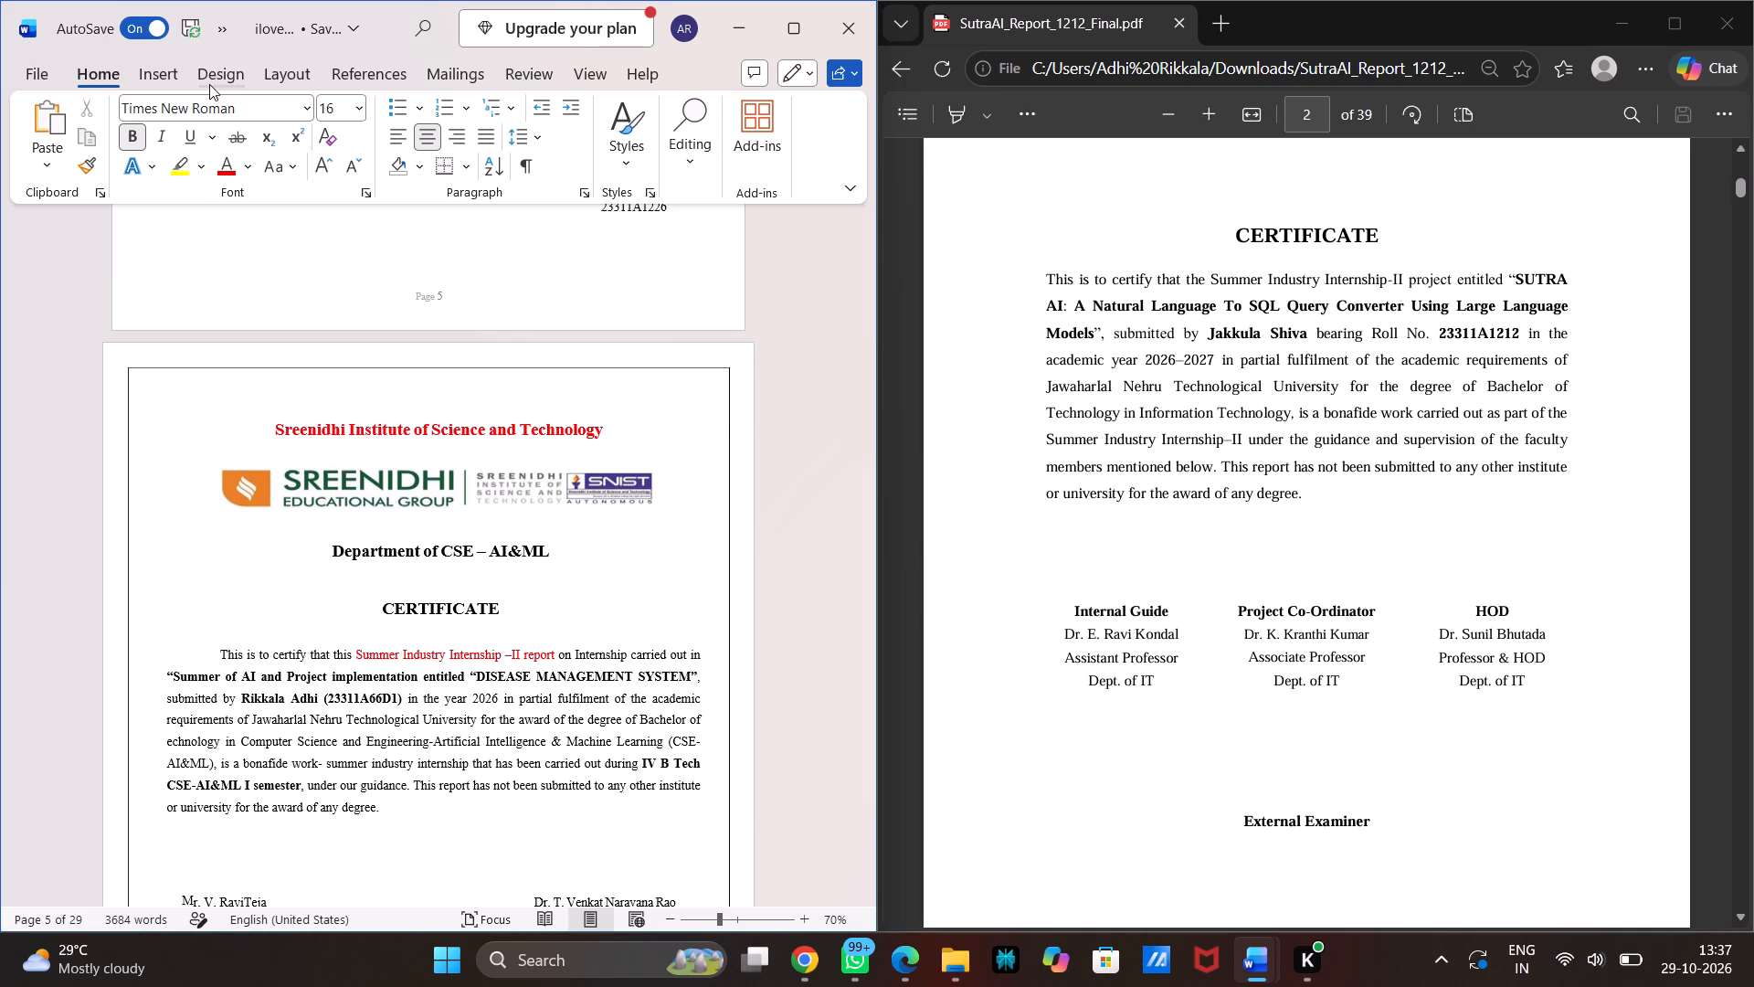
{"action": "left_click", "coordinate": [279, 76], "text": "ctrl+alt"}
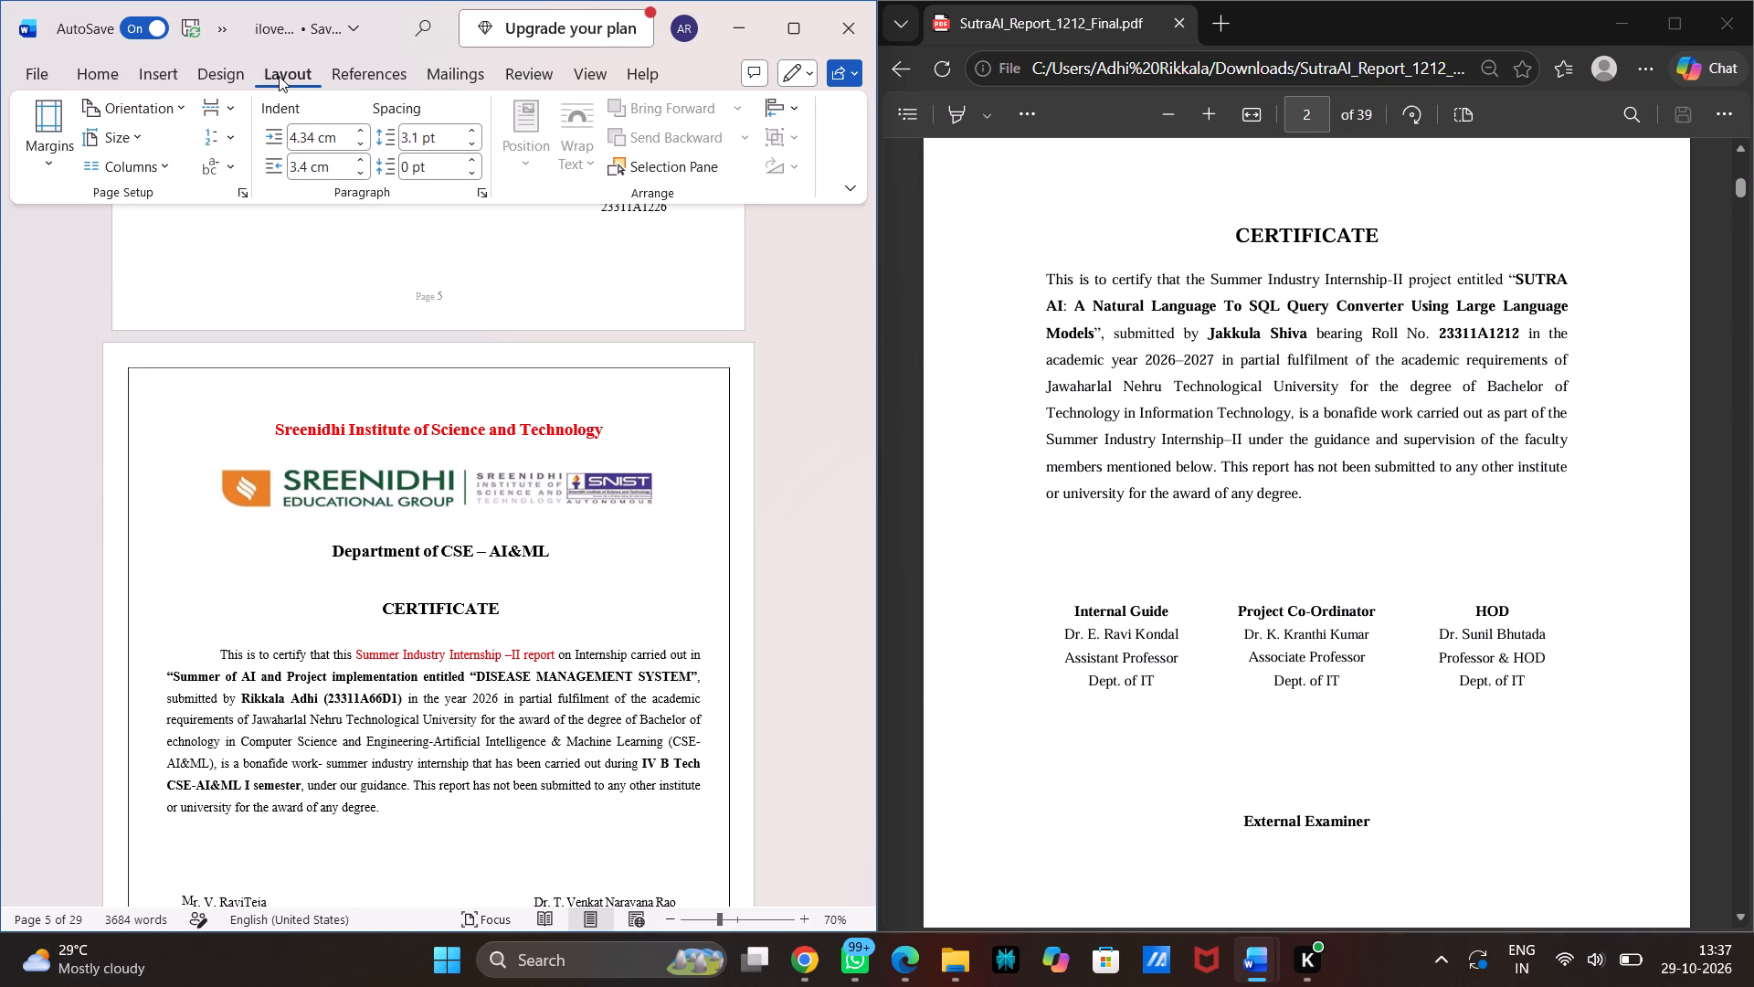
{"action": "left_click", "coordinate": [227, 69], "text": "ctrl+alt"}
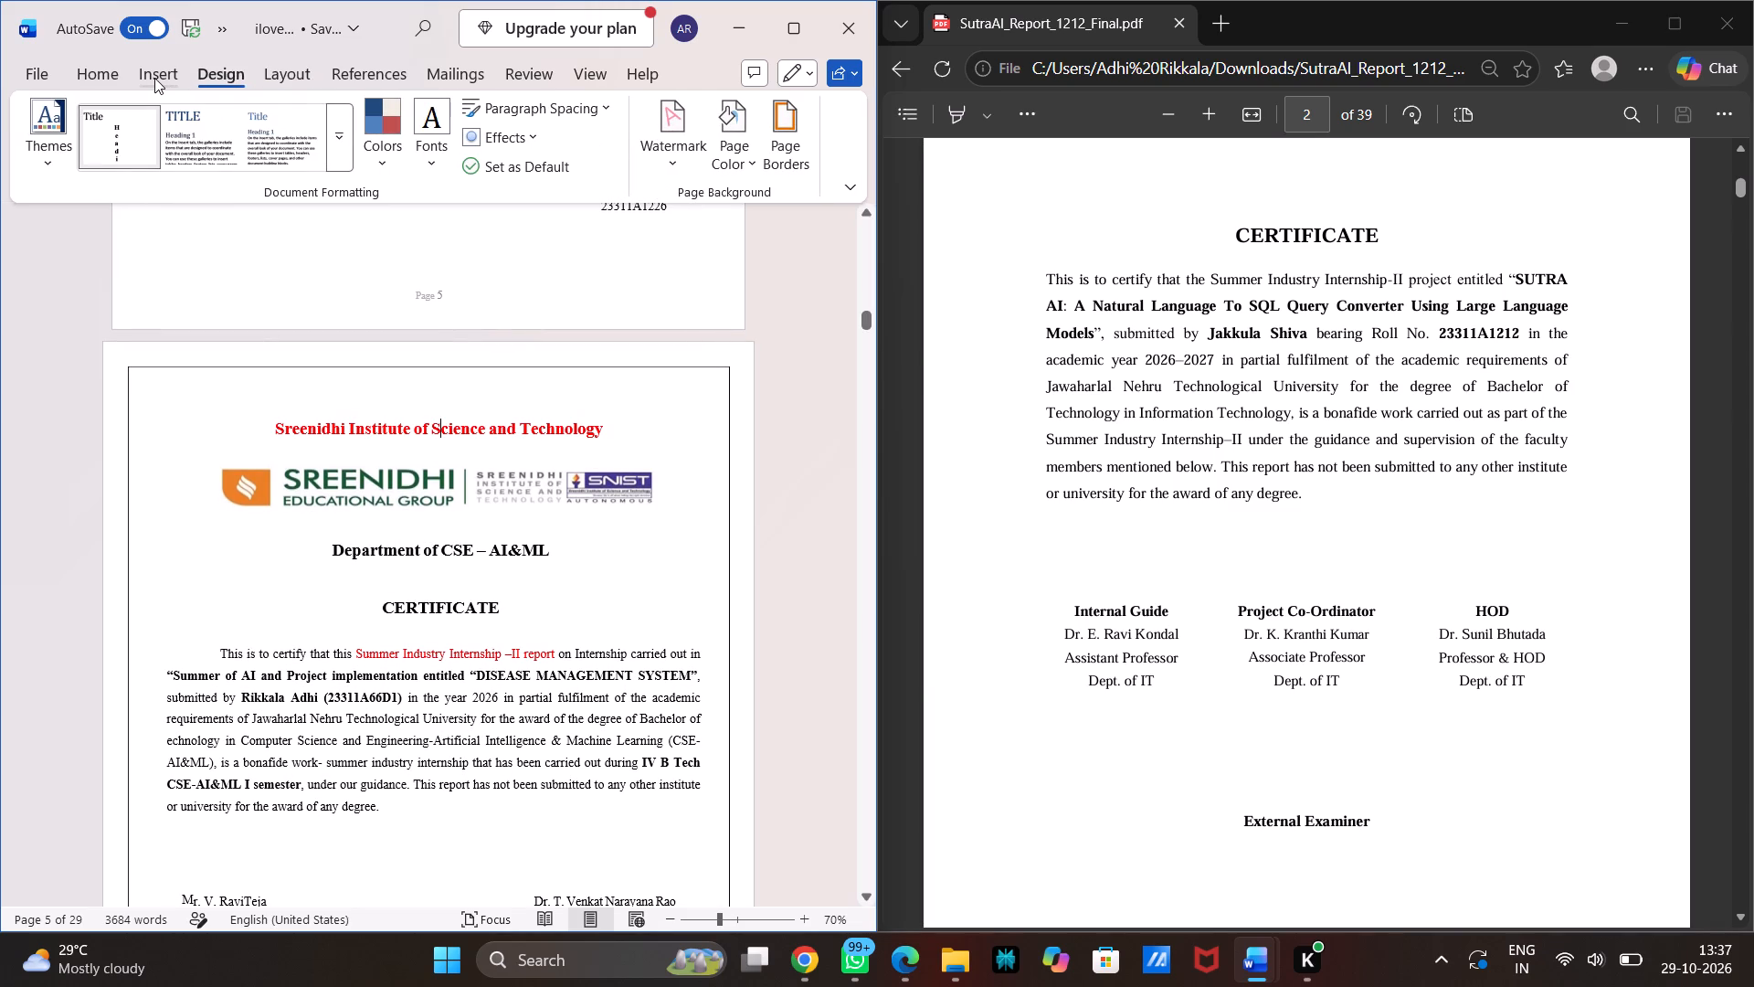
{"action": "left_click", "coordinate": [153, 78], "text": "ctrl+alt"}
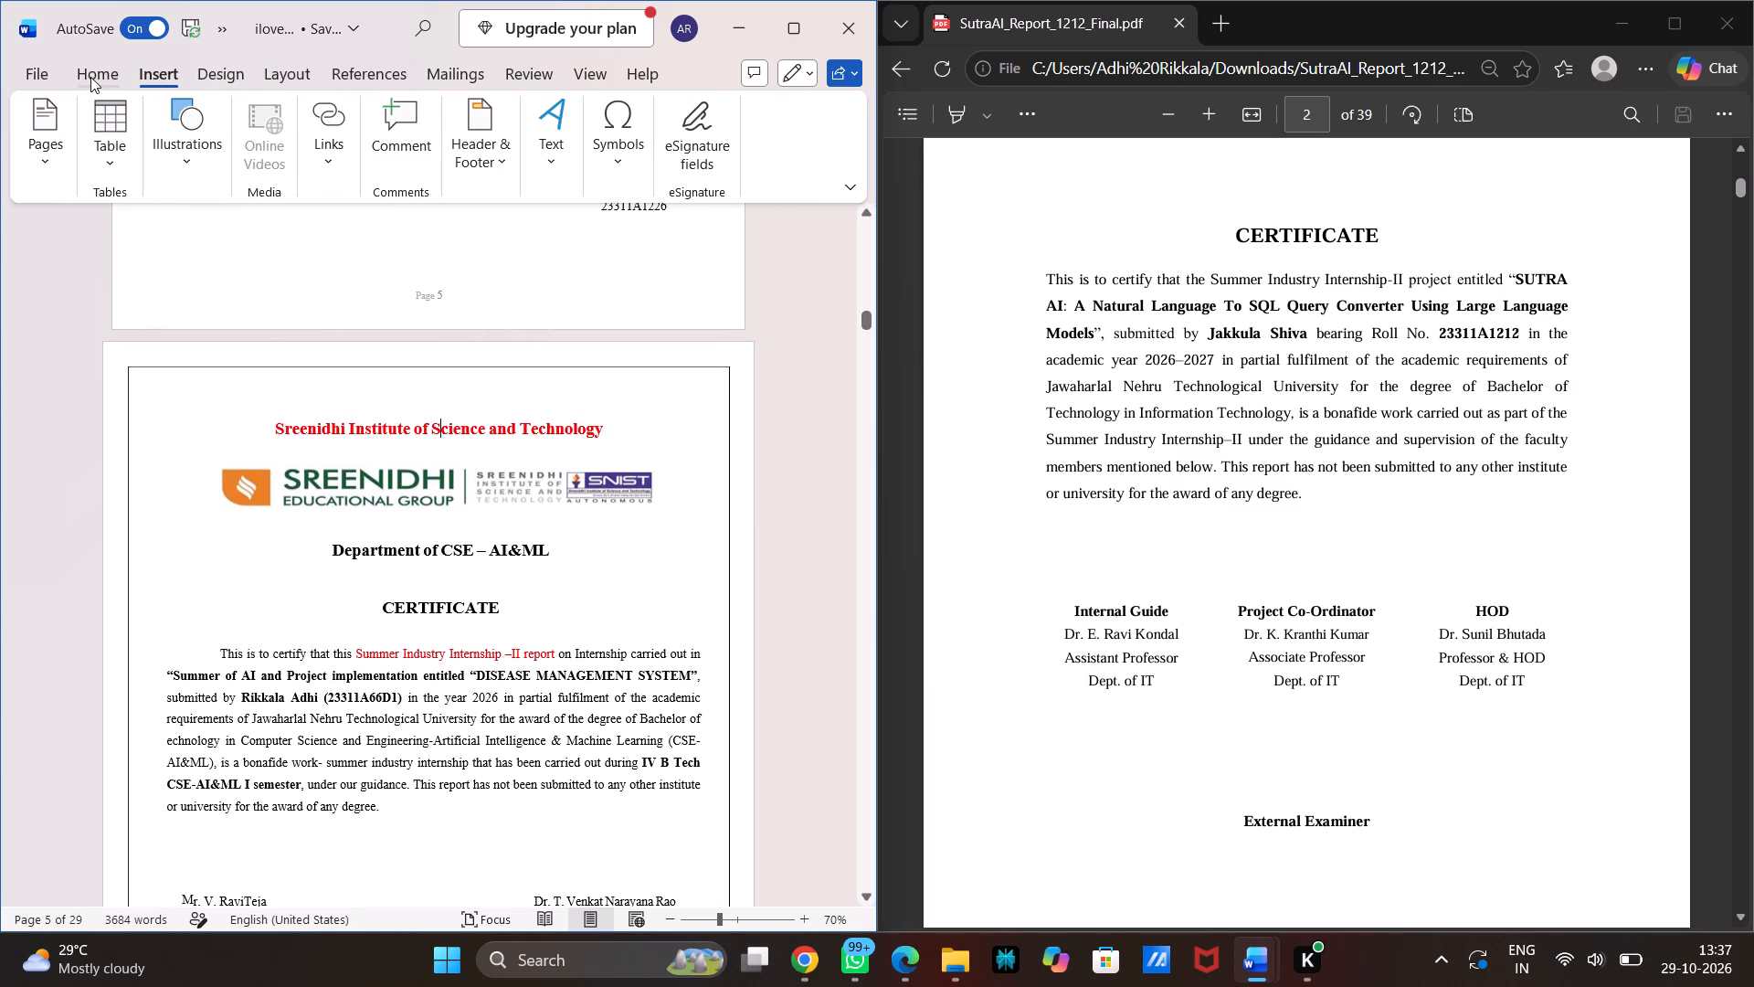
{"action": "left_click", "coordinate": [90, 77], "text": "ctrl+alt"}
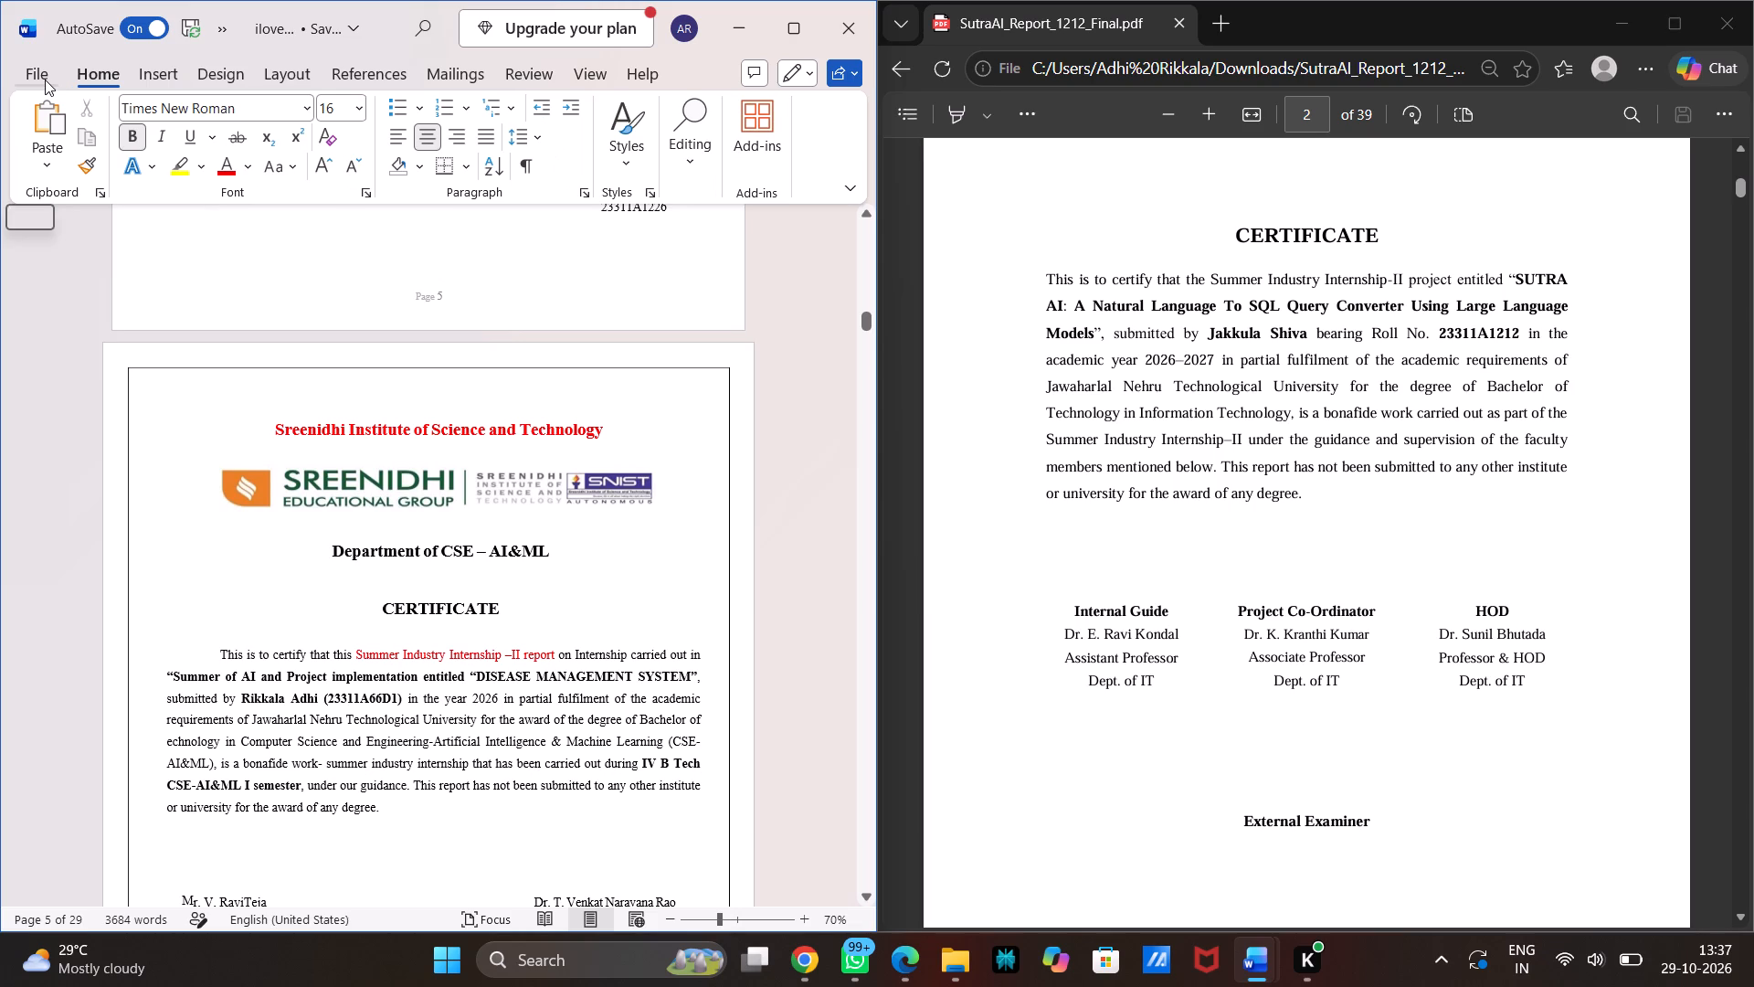
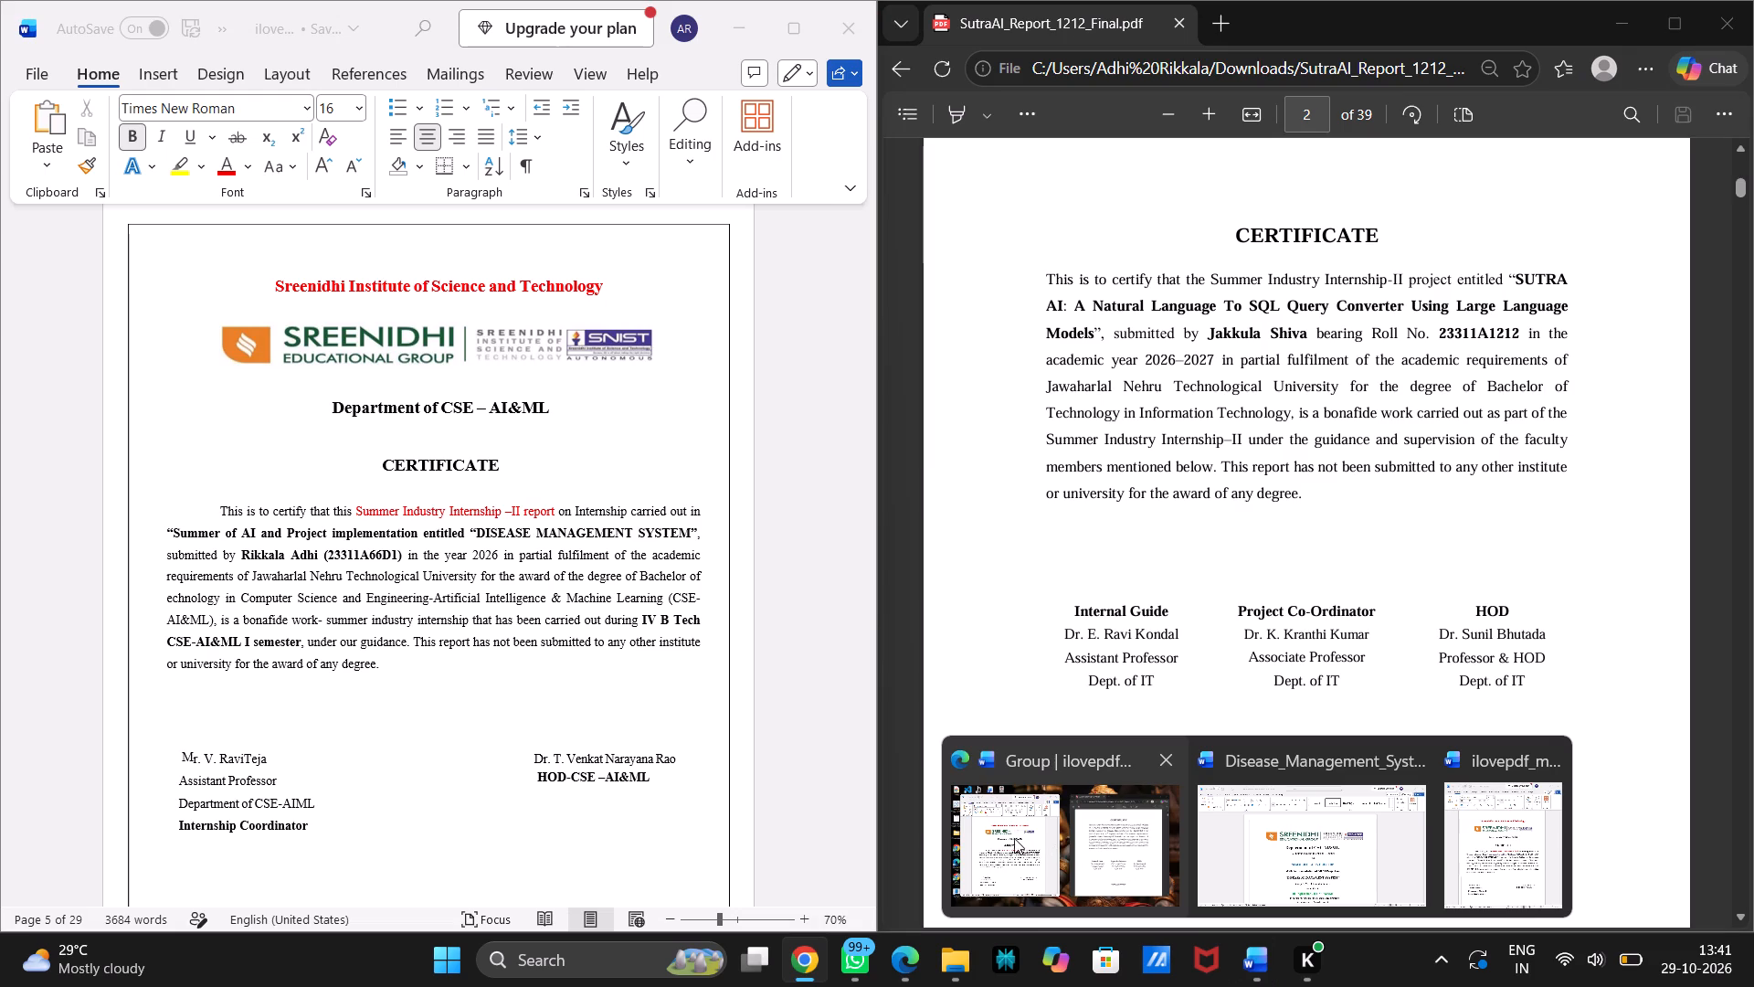
{"action": "left_click", "coordinate": [1013, 838]}
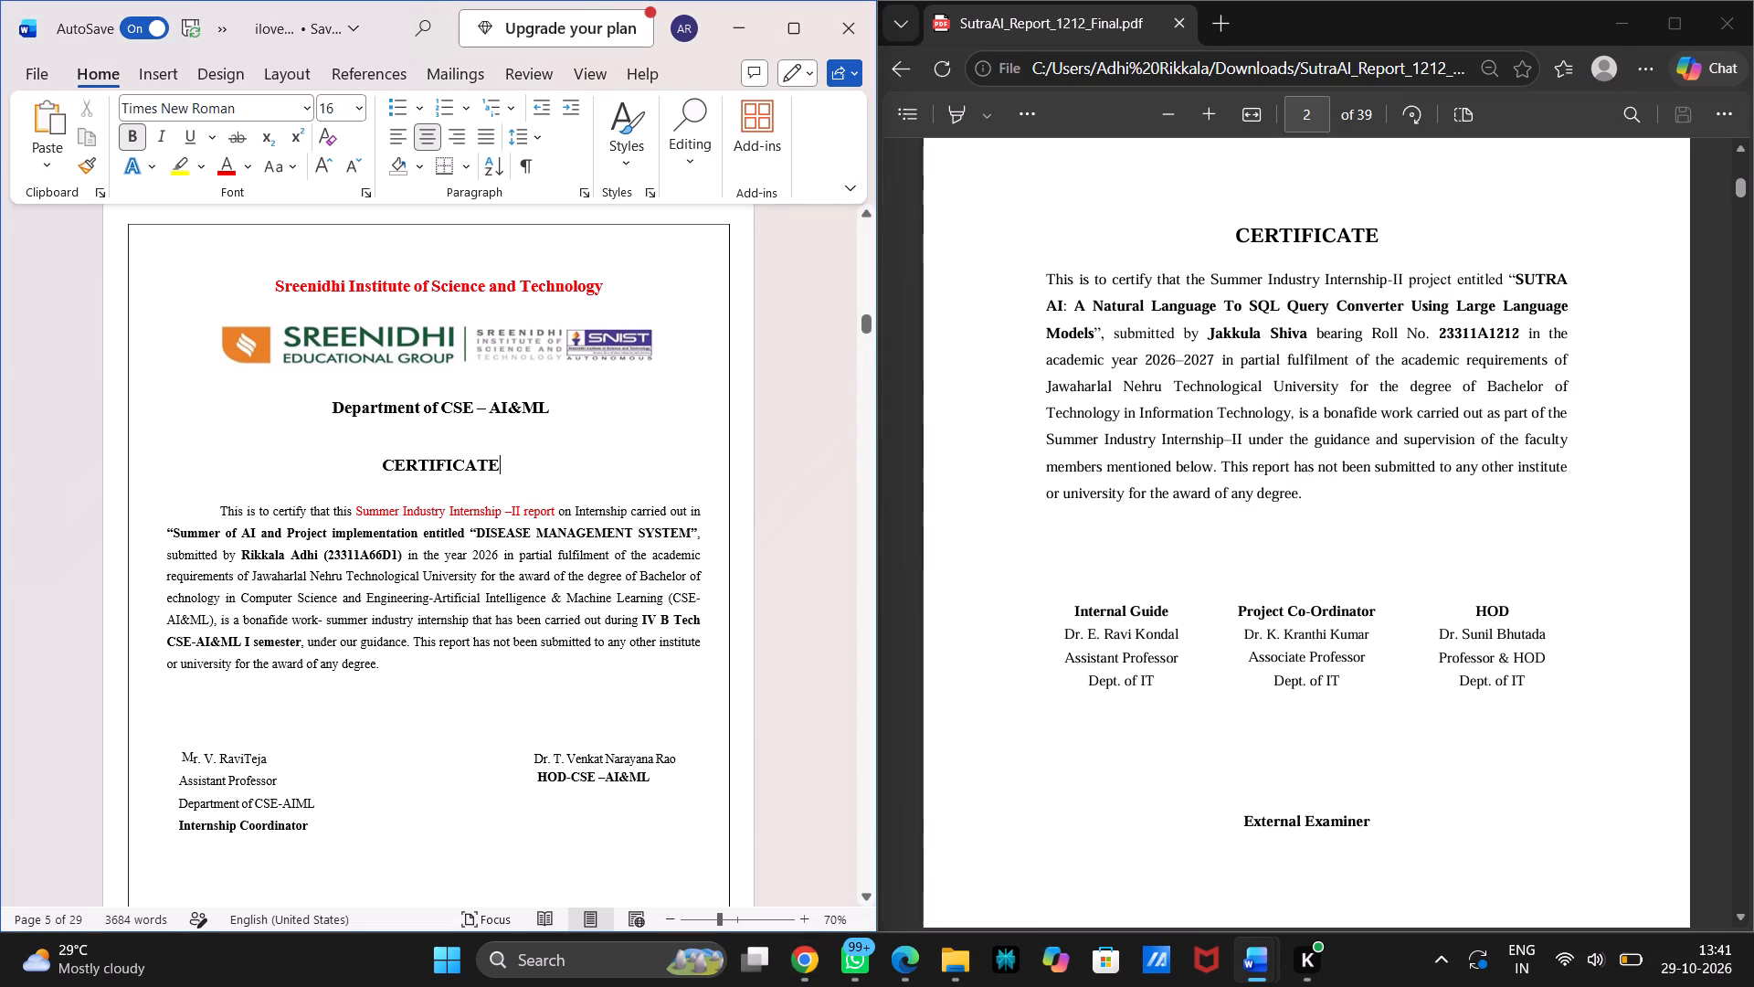
{"action": "left_click_drag", "start_coordinate": [205, 258], "coordinate": [622, 854]}
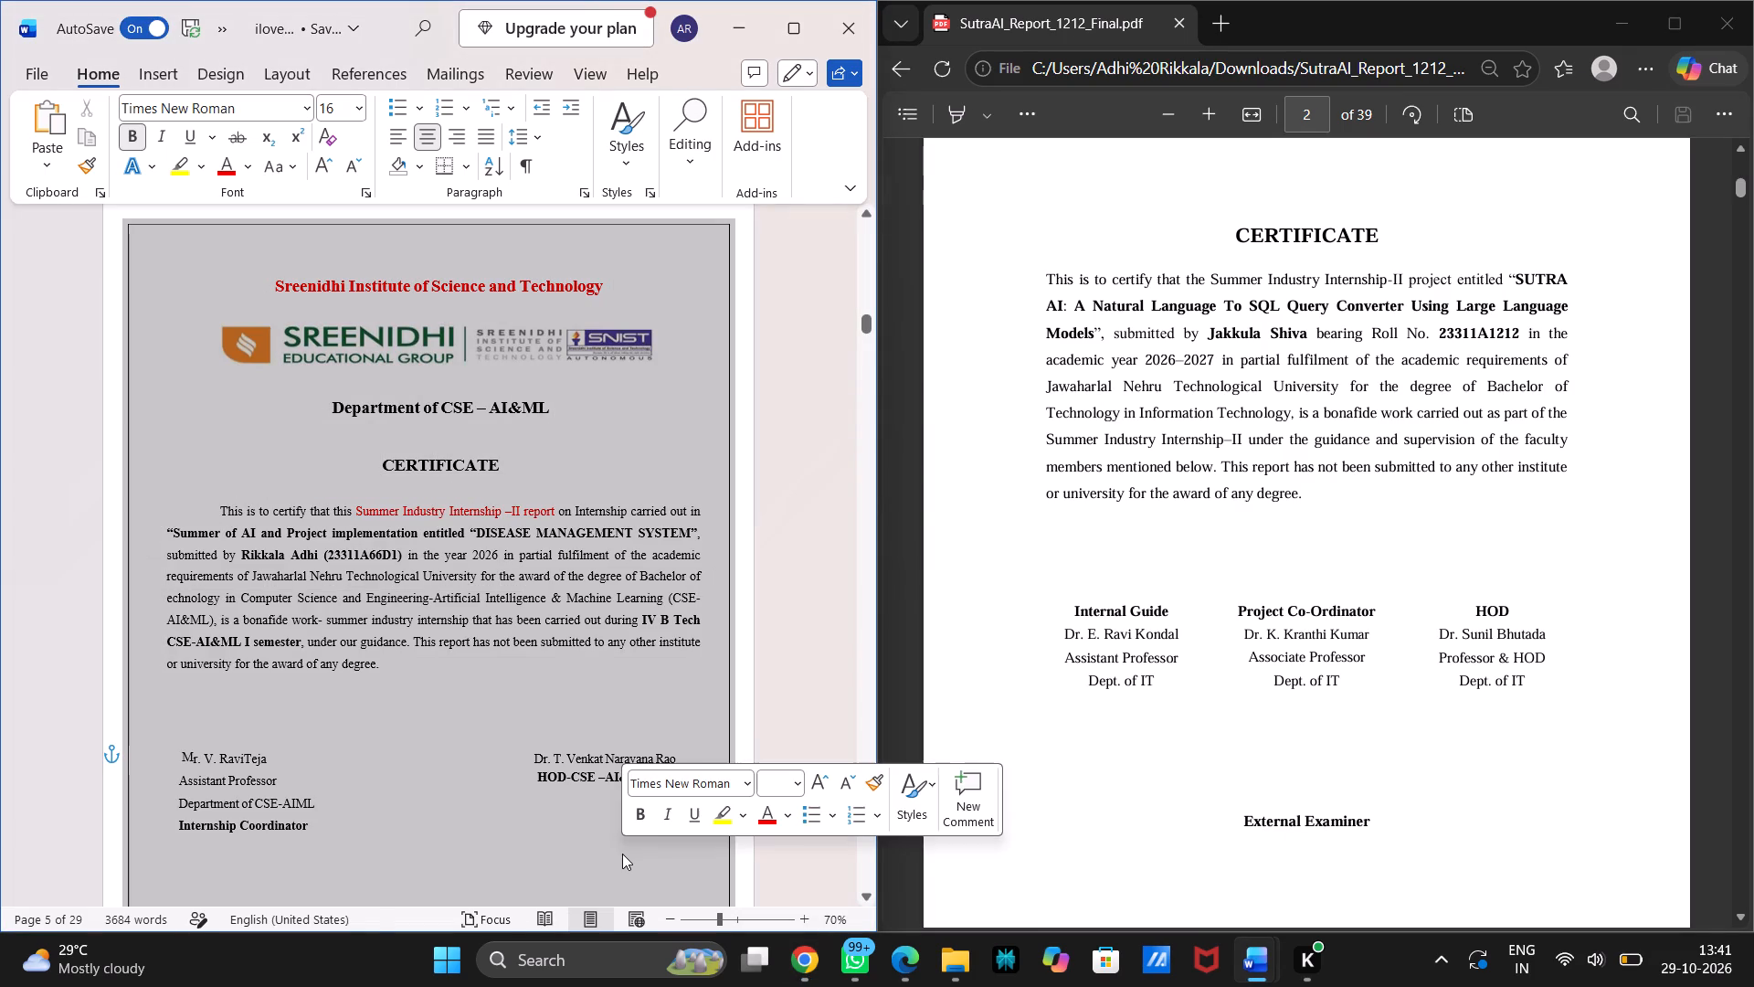
{"action": "key", "text": "Delete"}
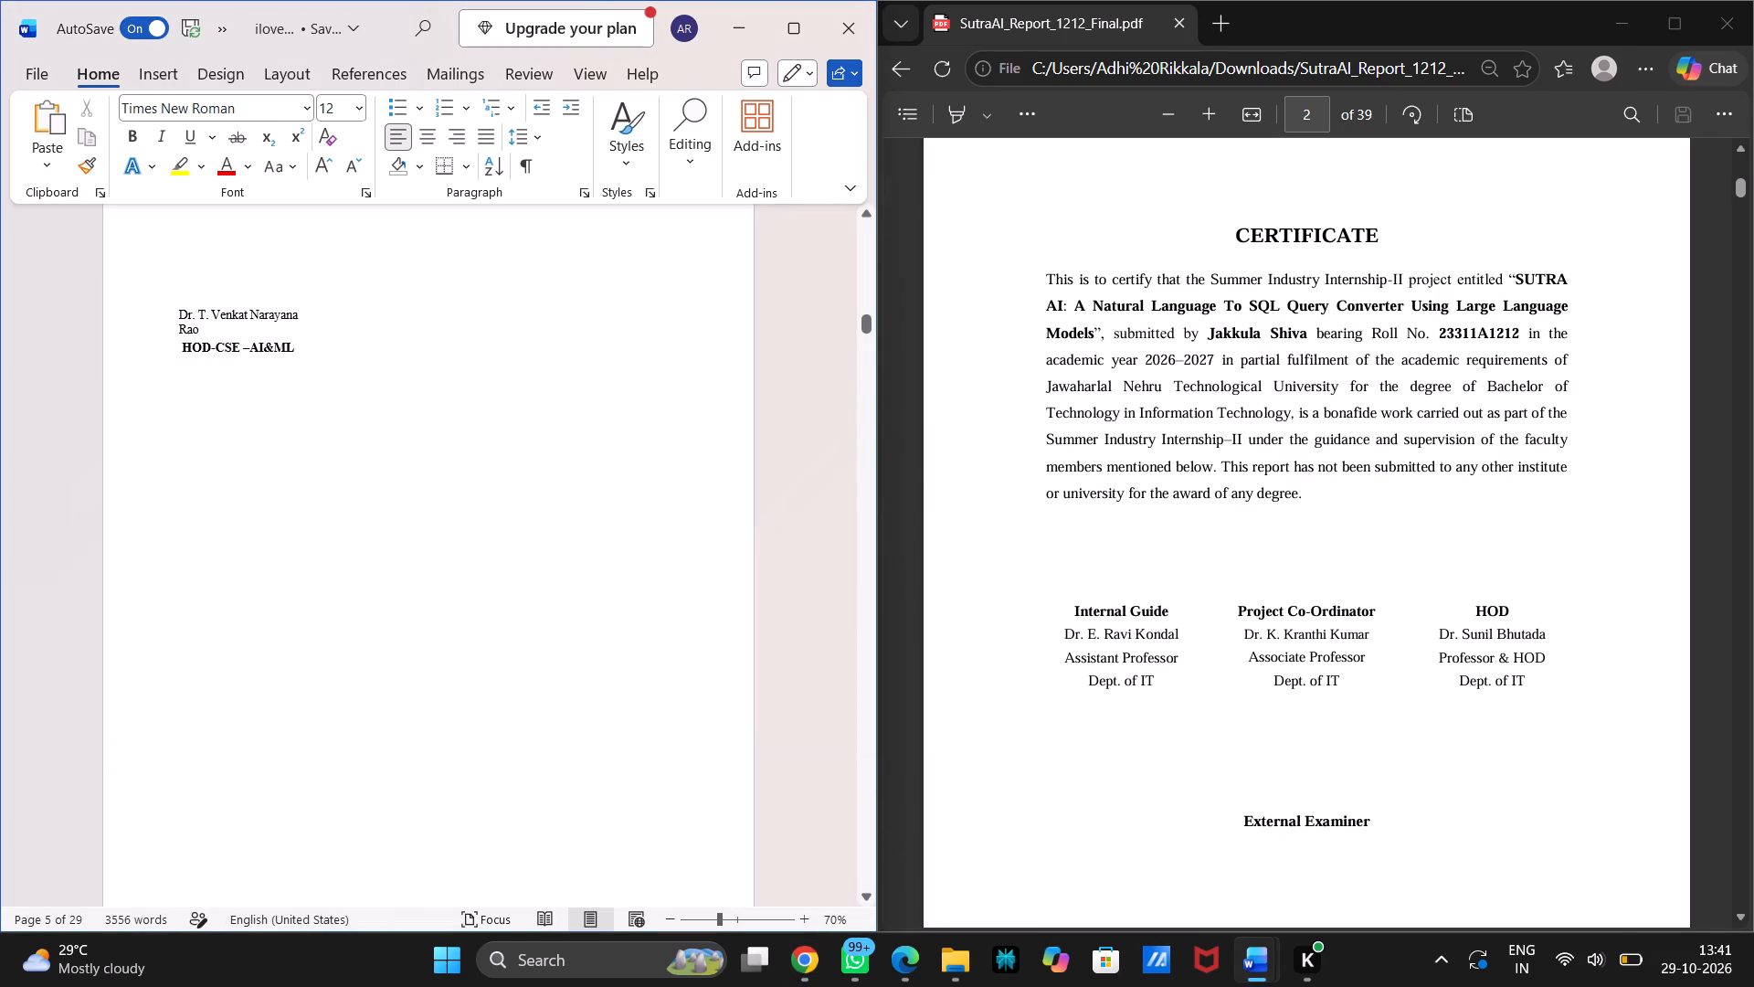
Delete the leftover HOD-CSE –AI&ML signature block from the former Certificate page.
{"action": "scroll", "coordinate": [338, 758], "scroll_direction": "up", "scroll_amount": 2}
{"action": "scroll", "coordinate": [338, 758], "scroll_direction": "down", "scroll_amount": 7}
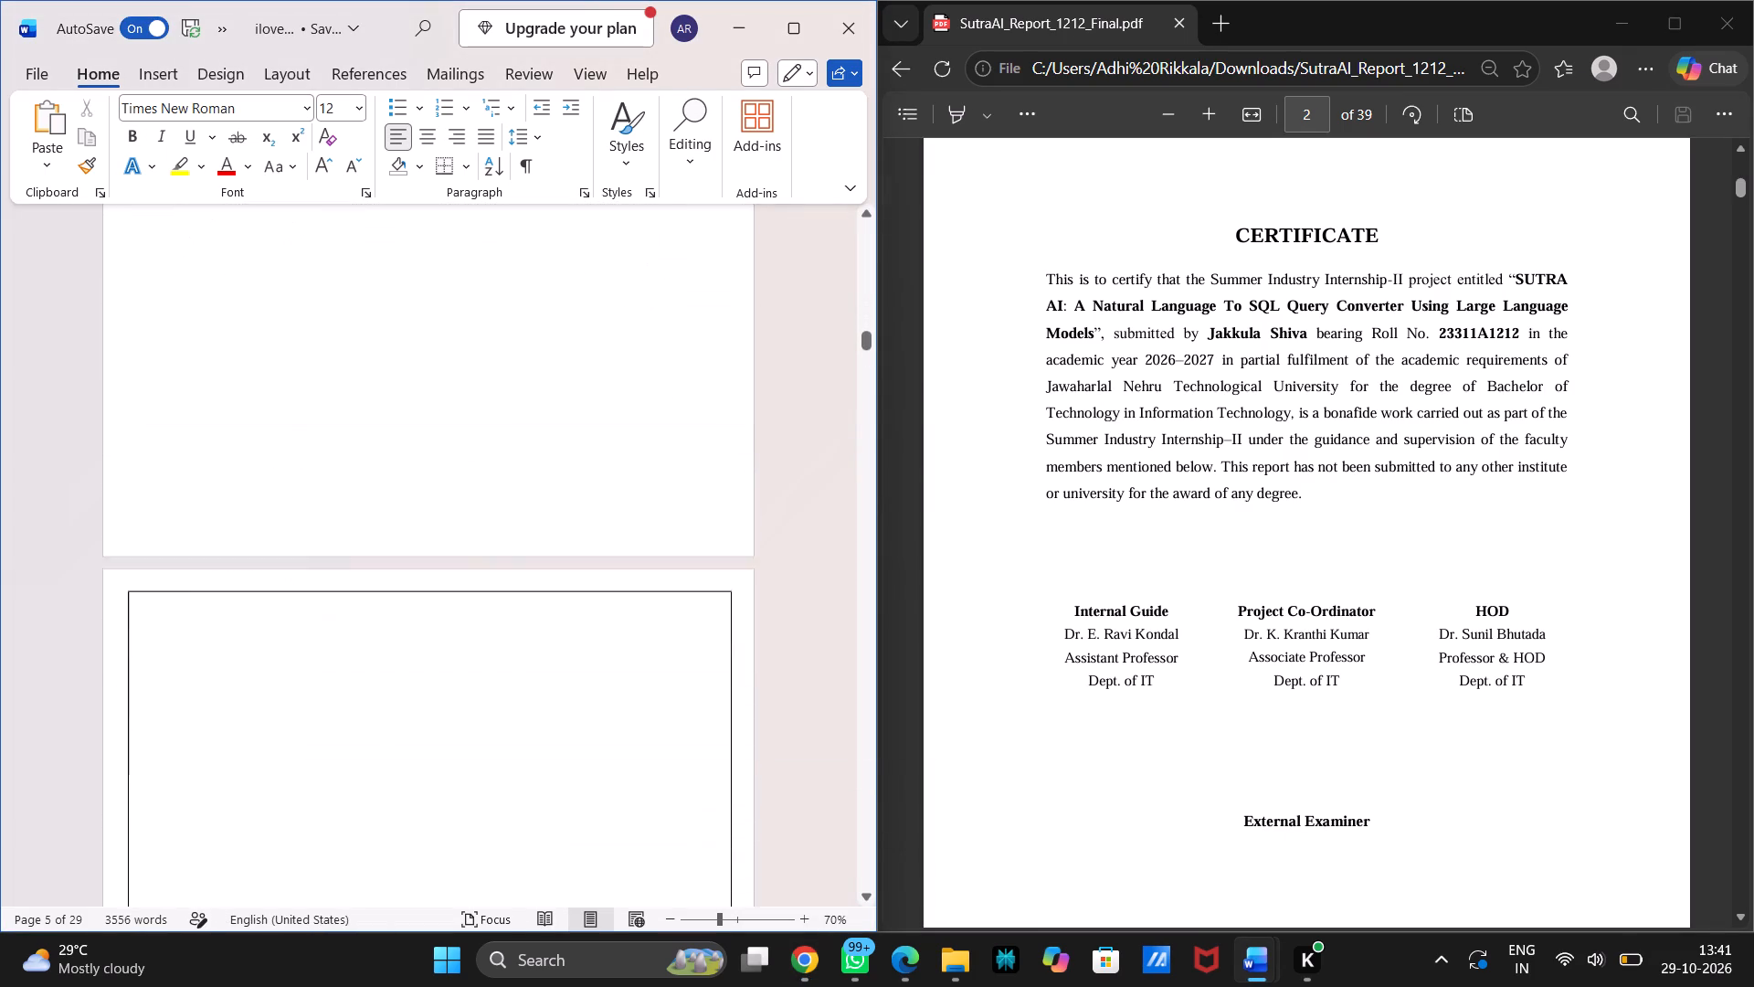
{"action": "scroll", "coordinate": [338, 758], "scroll_direction": "down", "scroll_amount": 1}
{"action": "scroll", "coordinate": [338, 758], "scroll_direction": "up", "scroll_amount": 4}
{"action": "scroll", "coordinate": [253, 589], "scroll_direction": "up", "scroll_amount": 1}
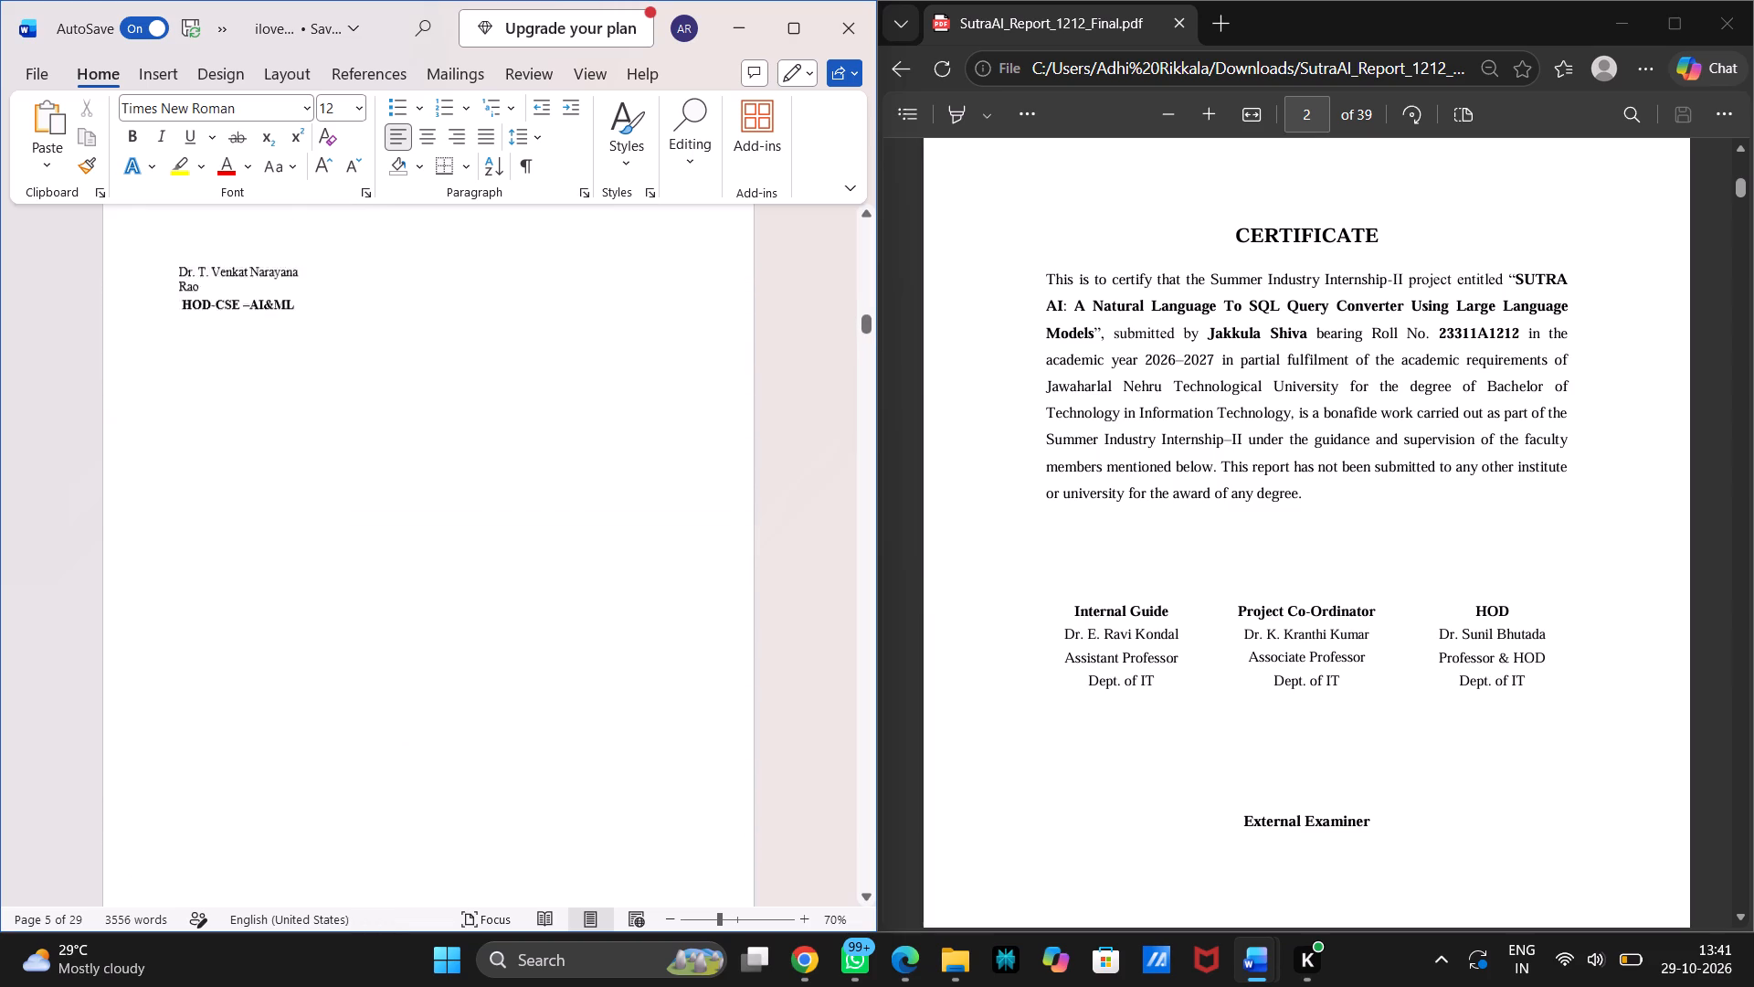
{"action": "scroll", "coordinate": [253, 589], "scroll_direction": "up", "scroll_amount": 1}
{"action": "left_click_drag", "start_coordinate": [151, 258], "coordinate": [319, 539]}
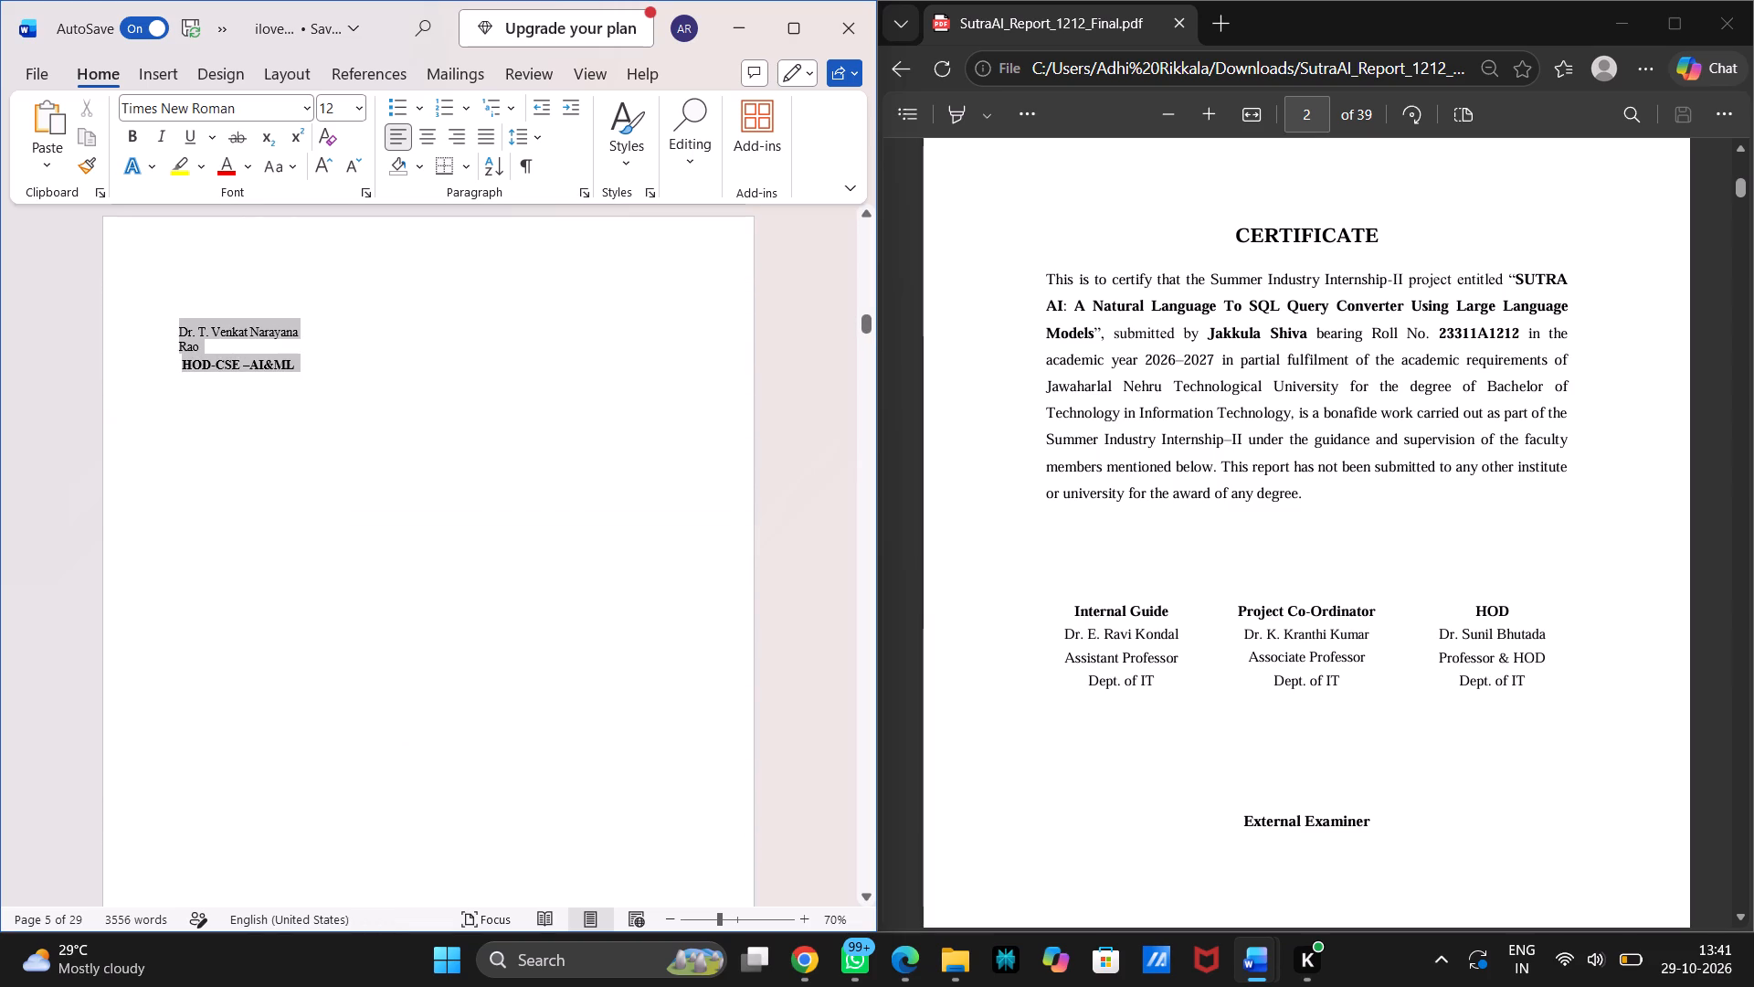
{"action": "left_click_drag", "start_coordinate": [319, 539], "coordinate": [405, 687]}
{"action": "key", "text": "Delete"}
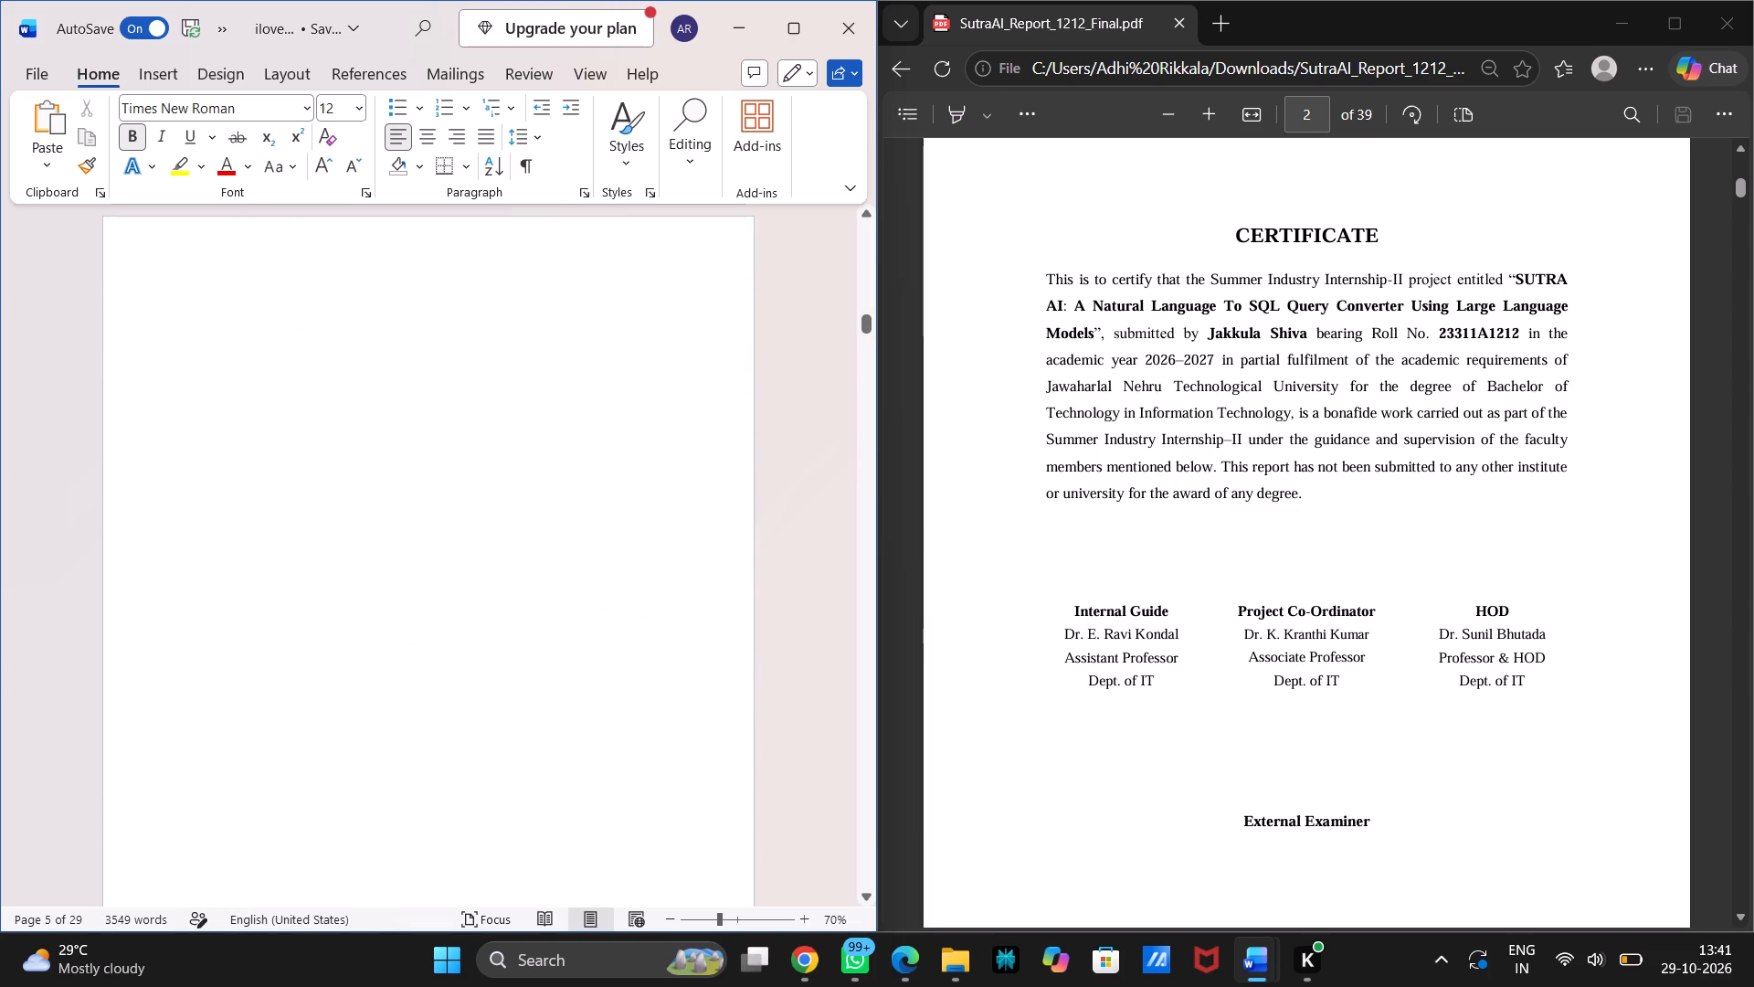
Remove the blank page left where the Certificate stood, before the next bordered page.
{"action": "scroll", "coordinate": [405, 687], "scroll_direction": "down", "scroll_amount": 4}
{"action": "scroll", "coordinate": [405, 687], "scroll_direction": "up", "scroll_amount": 3}
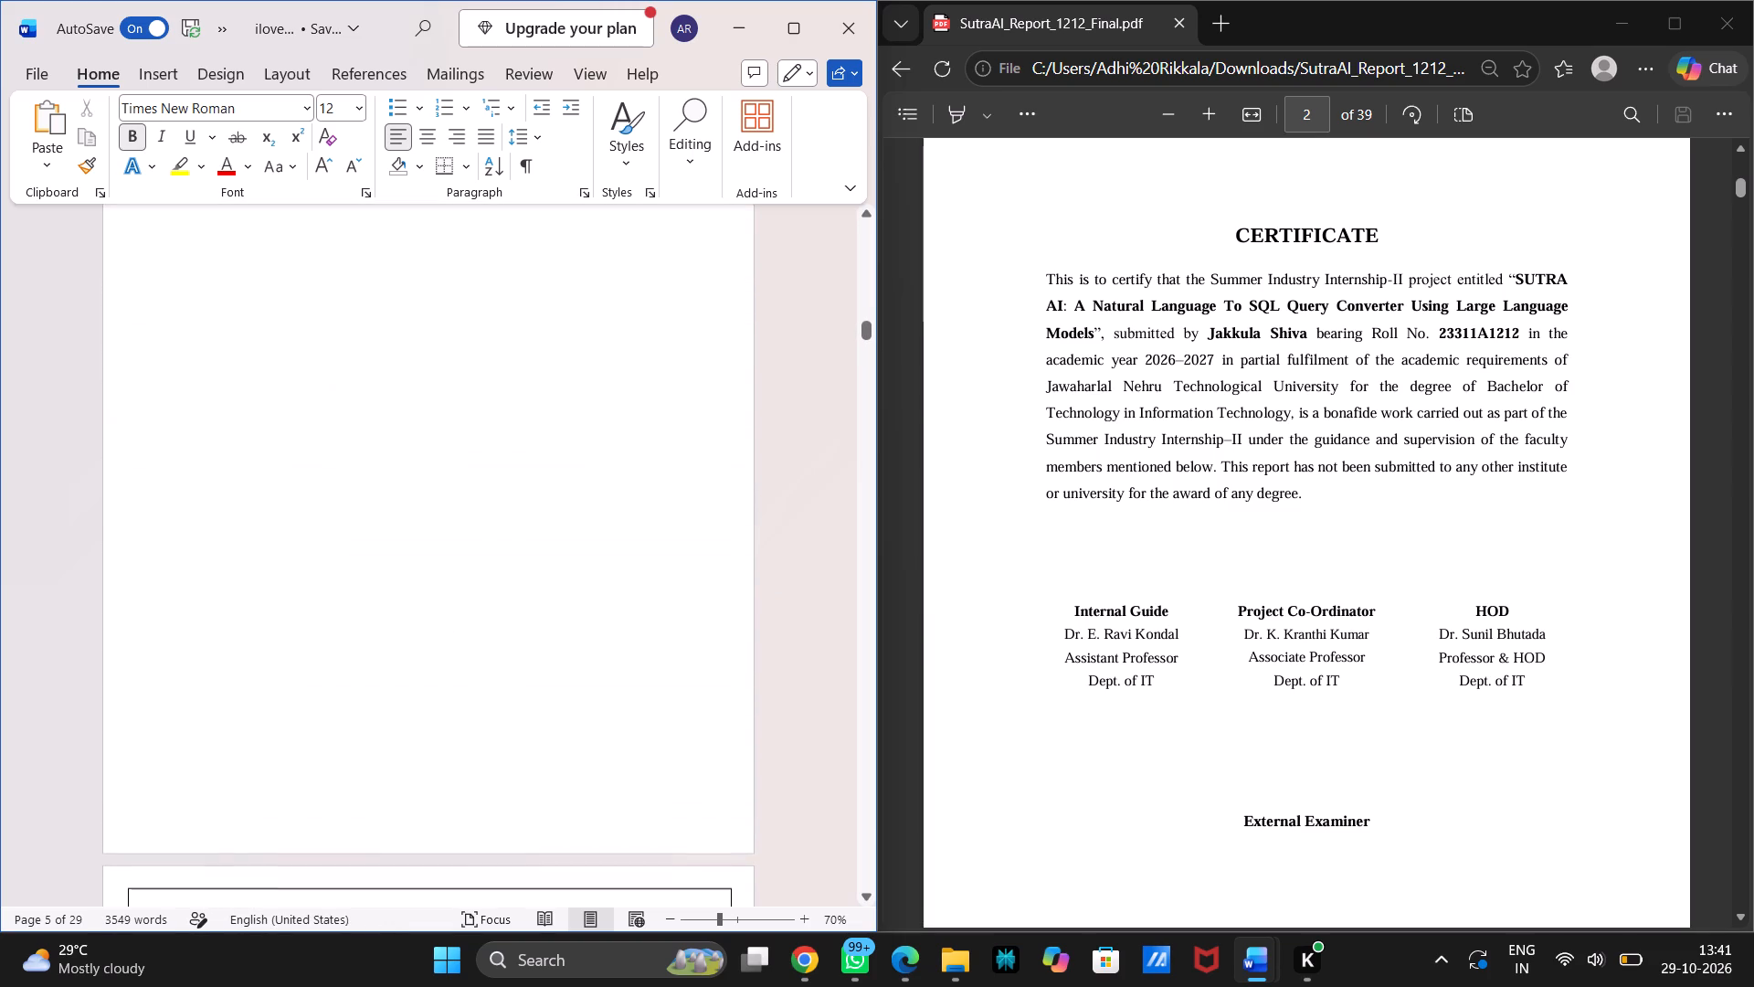
{"action": "left_click", "coordinate": [617, 670]}
{"action": "key", "text": "Delete"}
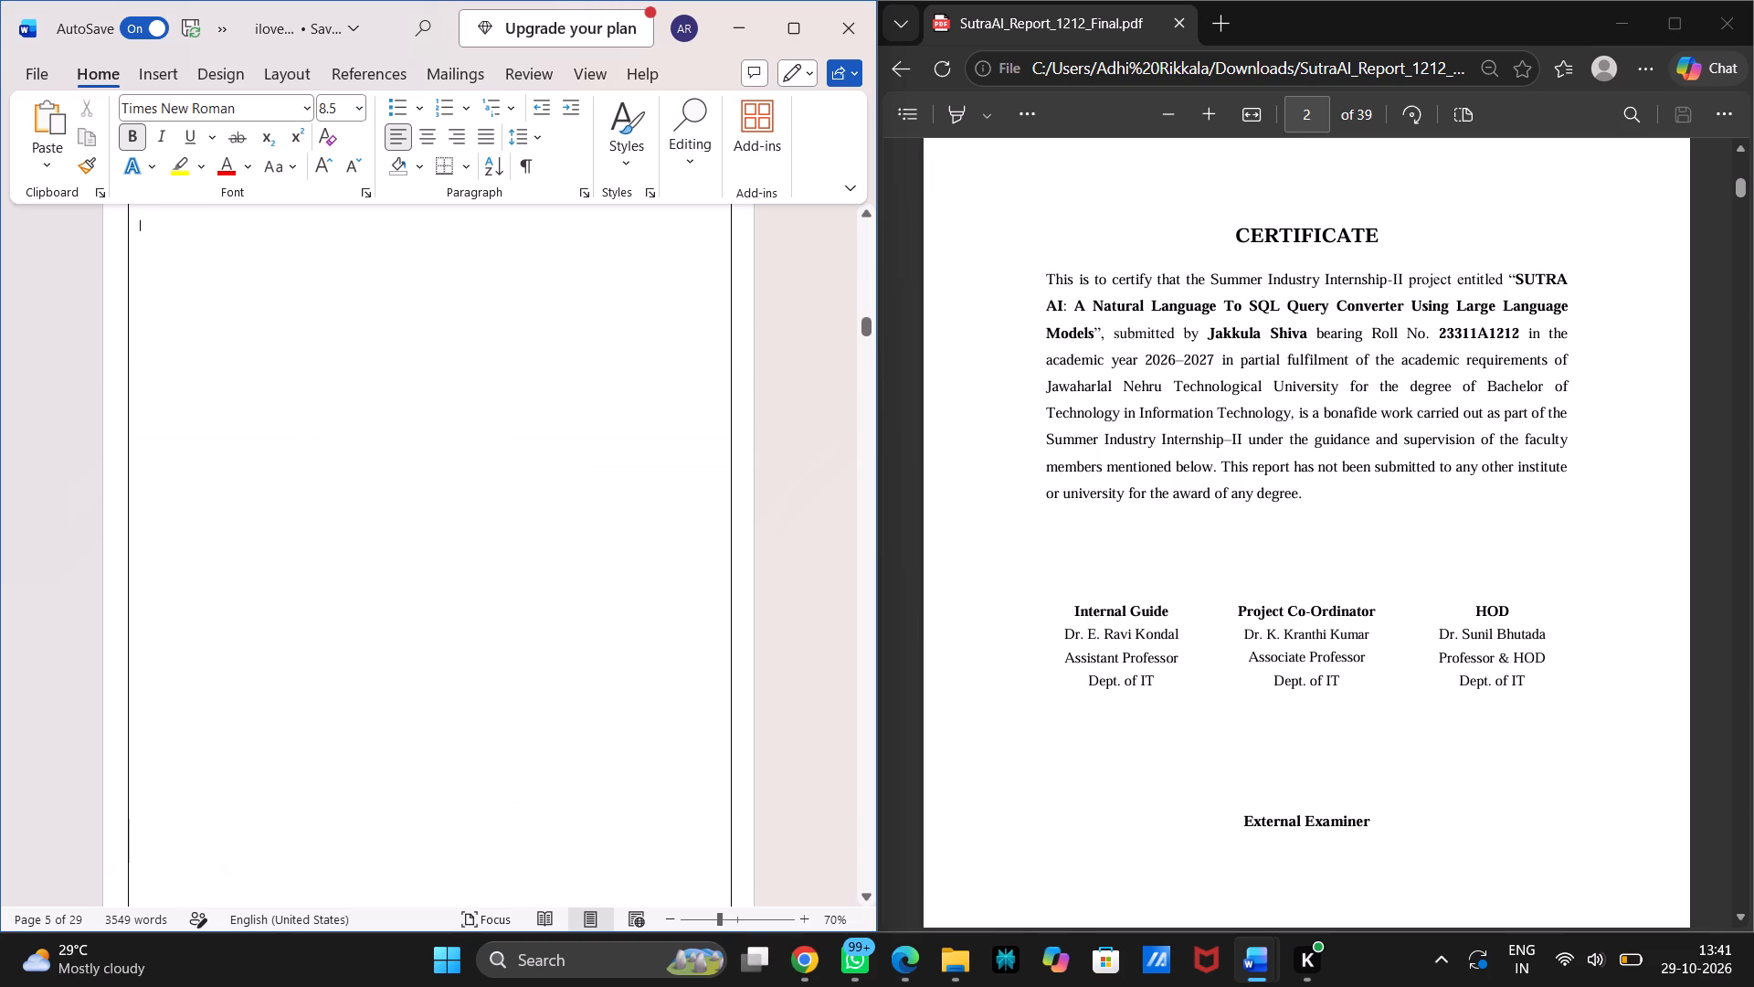
Compare the report's bordered blank, Acknowledgement and Abstract pages with the page order and Acknowledgement in the SutraAI PDF.
{"action": "scroll", "coordinate": [617, 670], "scroll_direction": "up", "scroll_amount": 3}
{"action": "scroll", "coordinate": [617, 670], "scroll_direction": "down", "scroll_amount": 7}
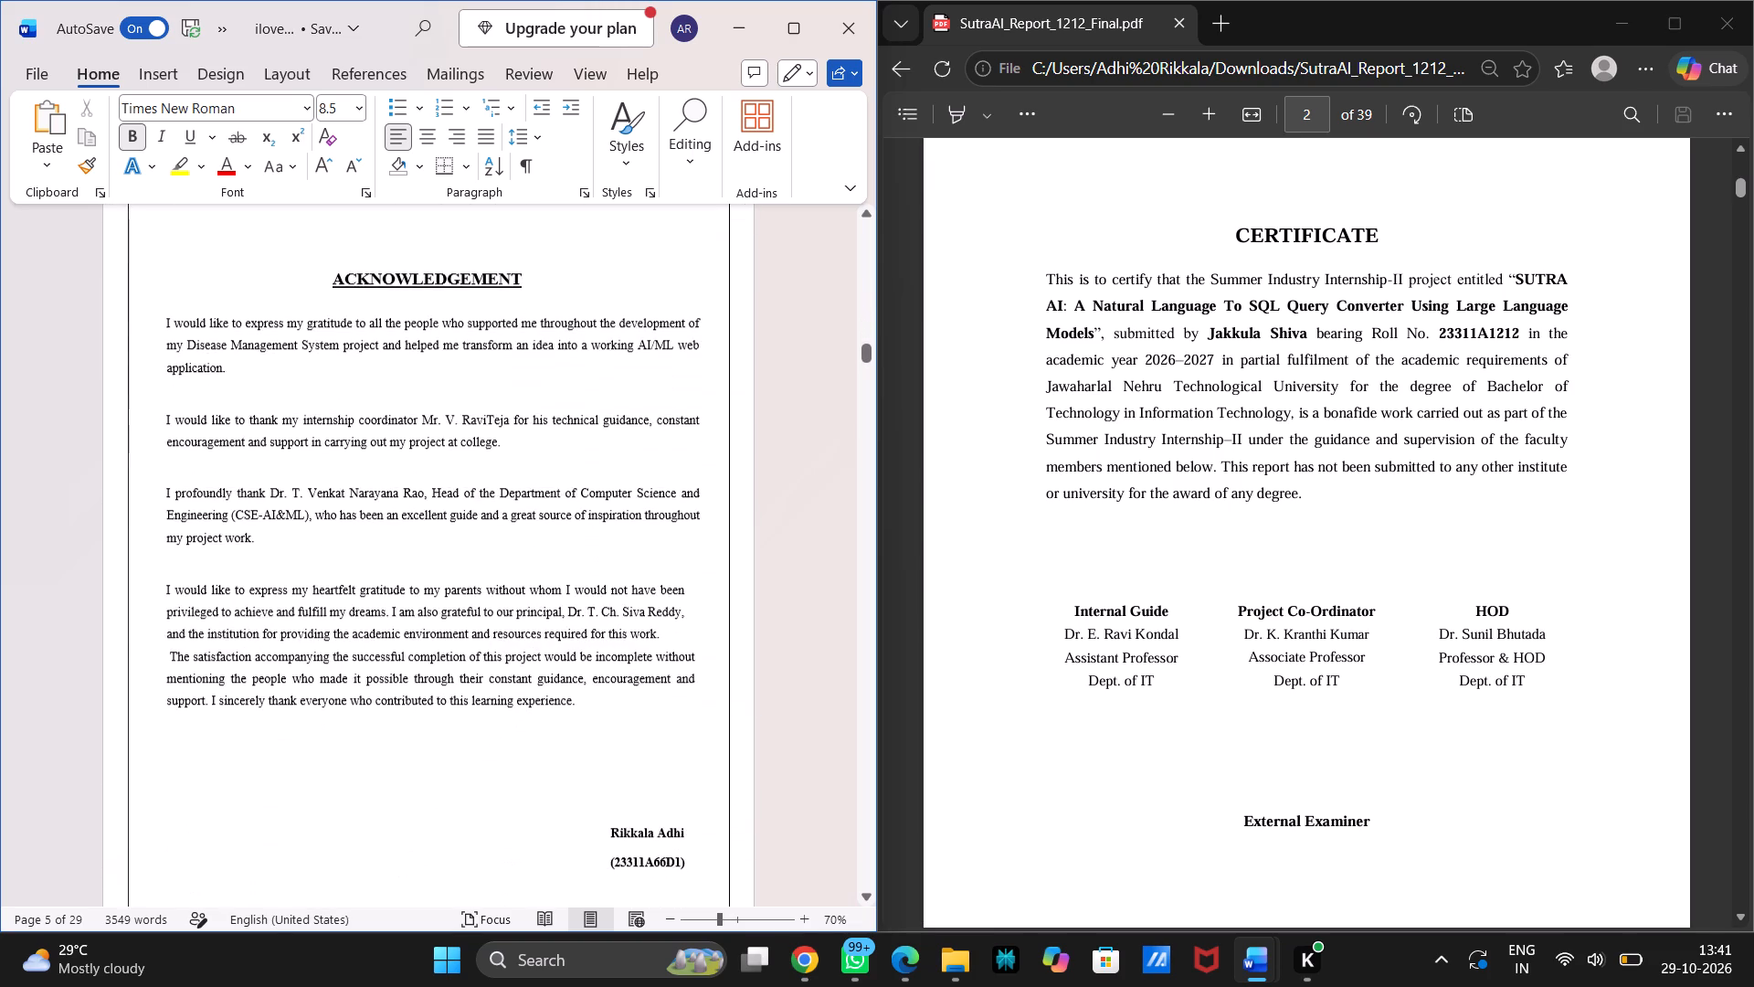
{"action": "scroll", "coordinate": [617, 670], "scroll_direction": "up", "scroll_amount": 9}
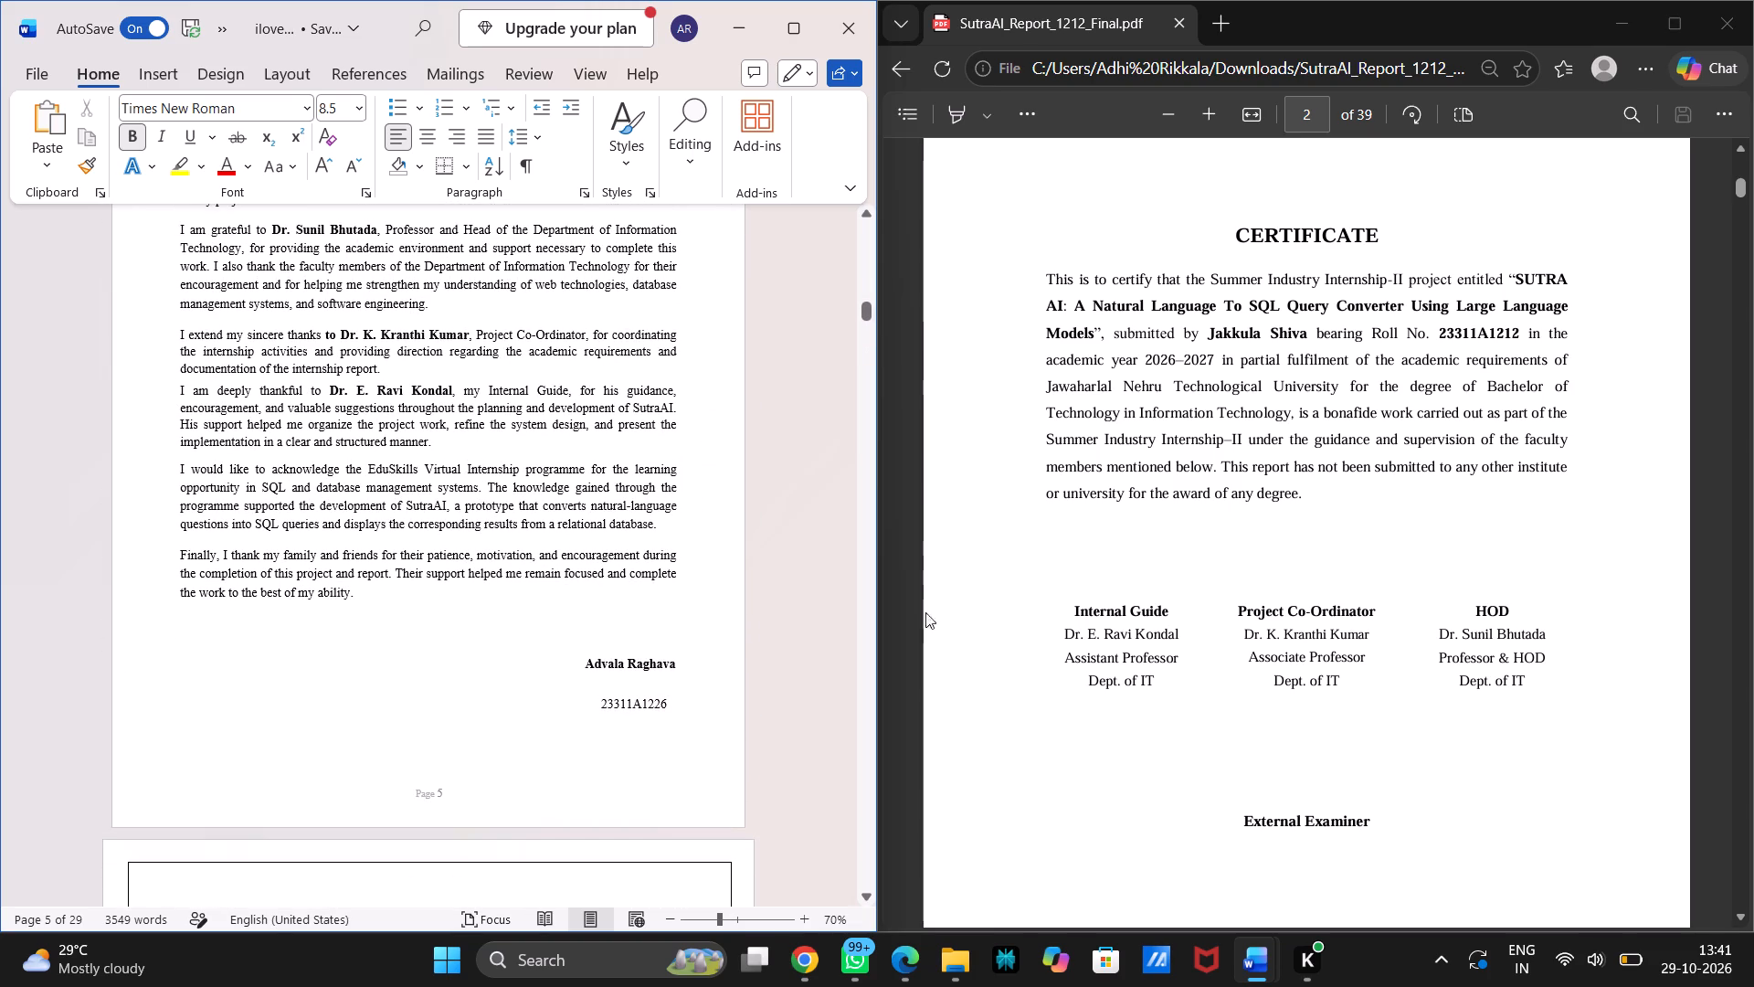
{"action": "scroll", "coordinate": [1212, 589], "scroll_direction": "down", "scroll_amount": 9}
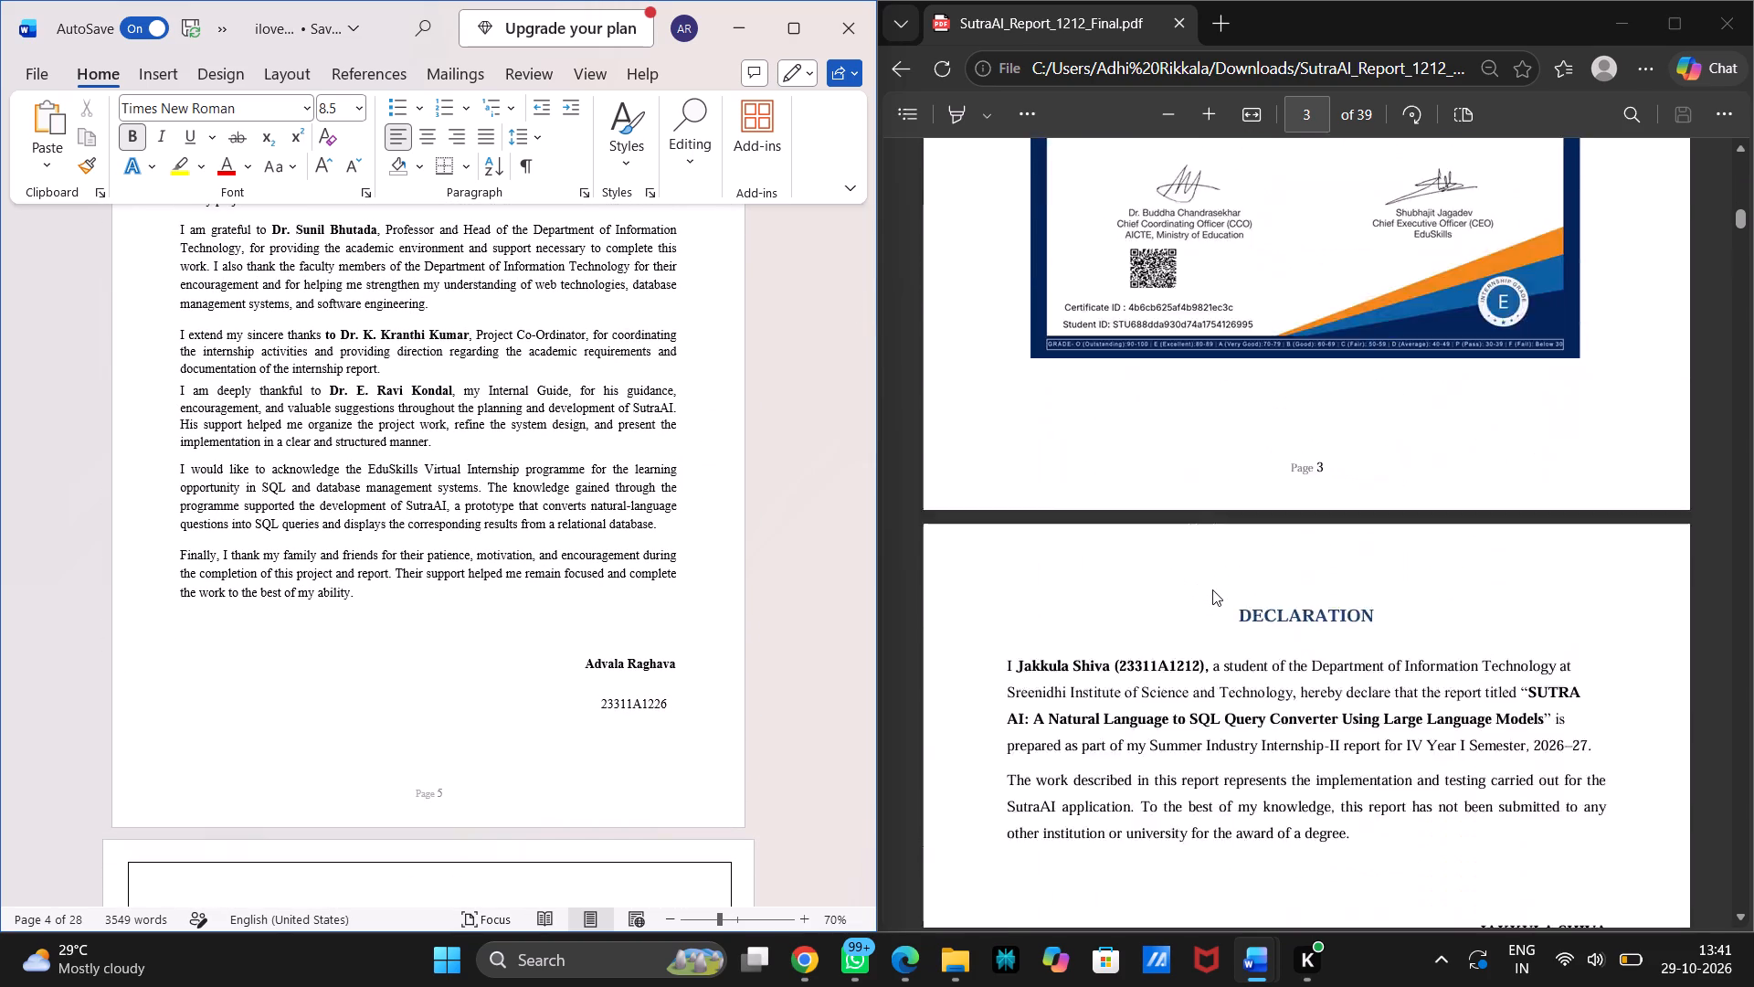
{"action": "scroll", "coordinate": [1212, 589], "scroll_direction": "down", "scroll_amount": 11}
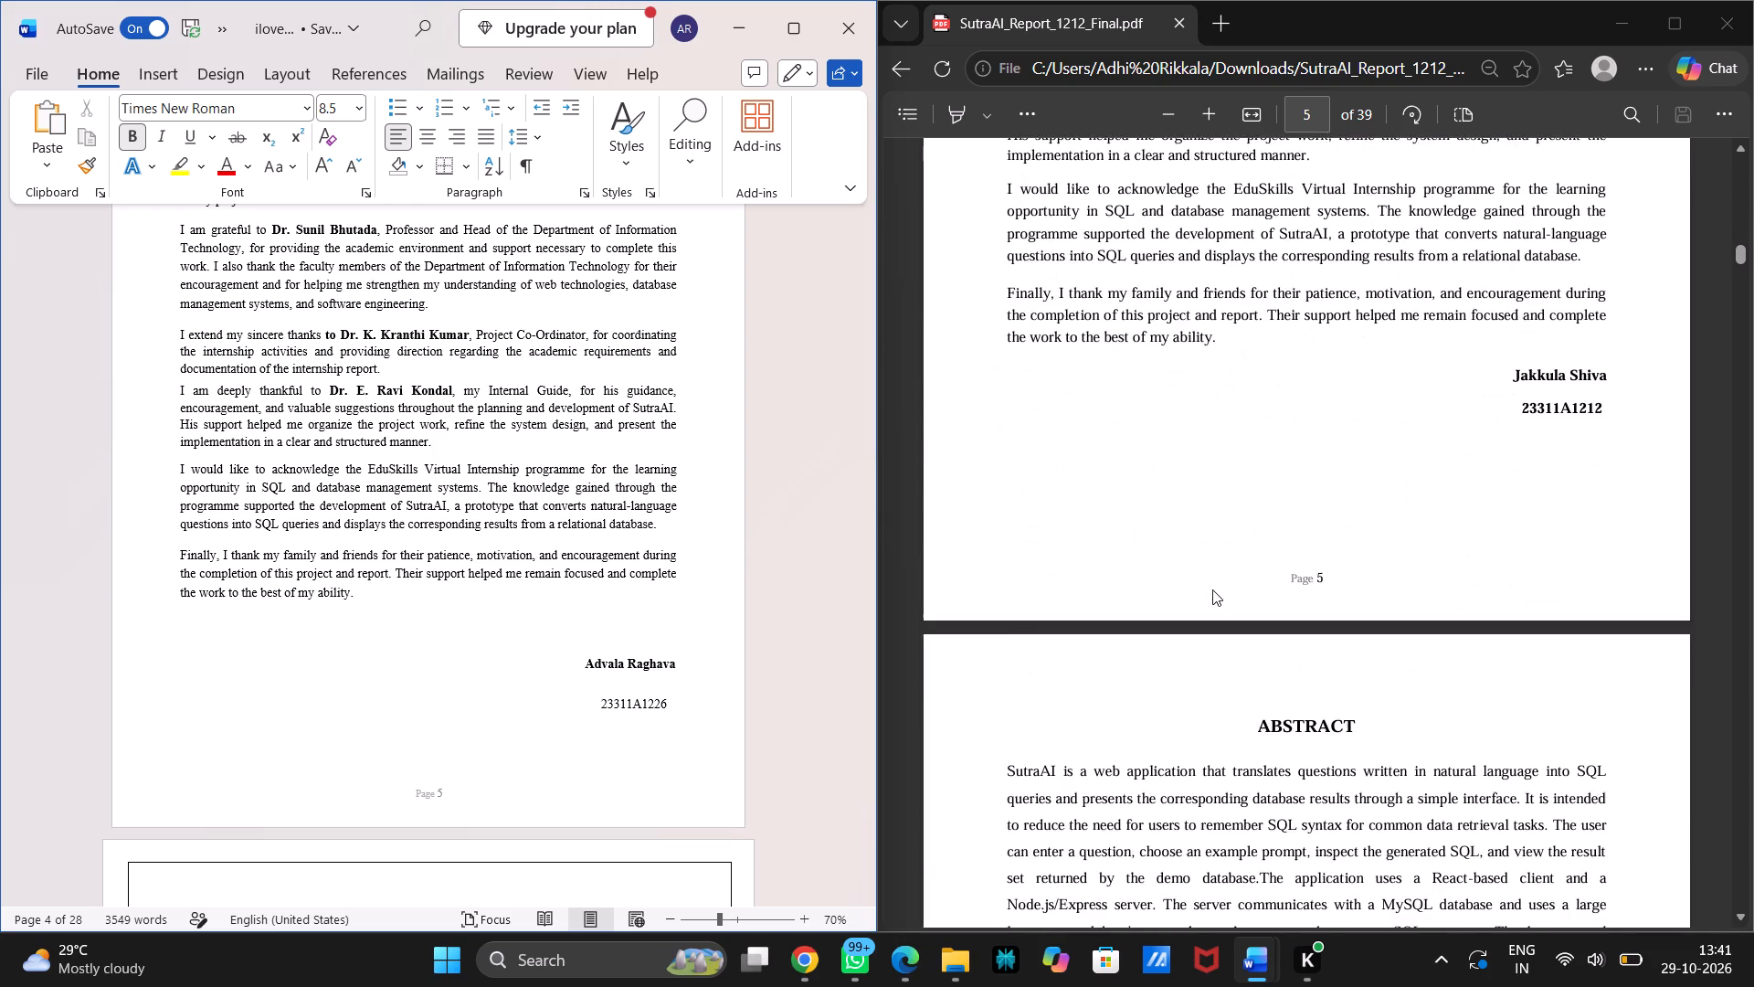
{"action": "scroll", "coordinate": [1212, 589], "scroll_direction": "down", "scroll_amount": 8}
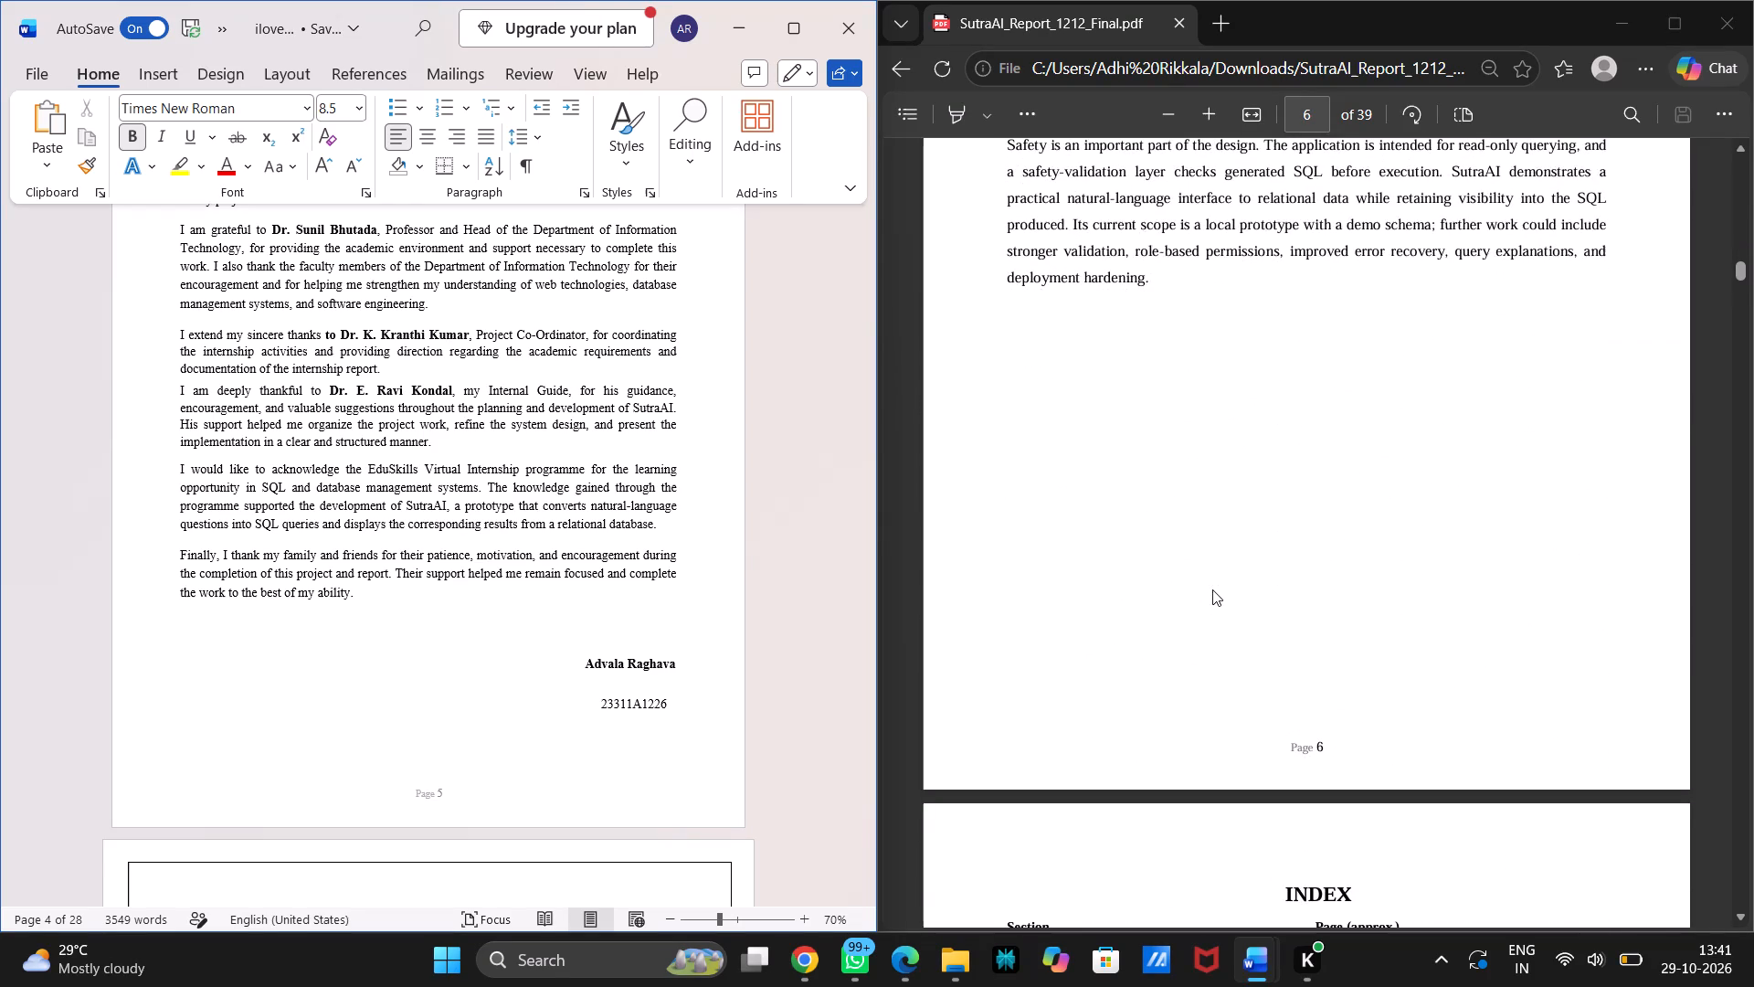
{"action": "scroll", "coordinate": [1212, 589], "scroll_direction": "up", "scroll_amount": 1}
{"action": "scroll", "coordinate": [543, 506], "scroll_direction": "down", "scroll_amount": 8}
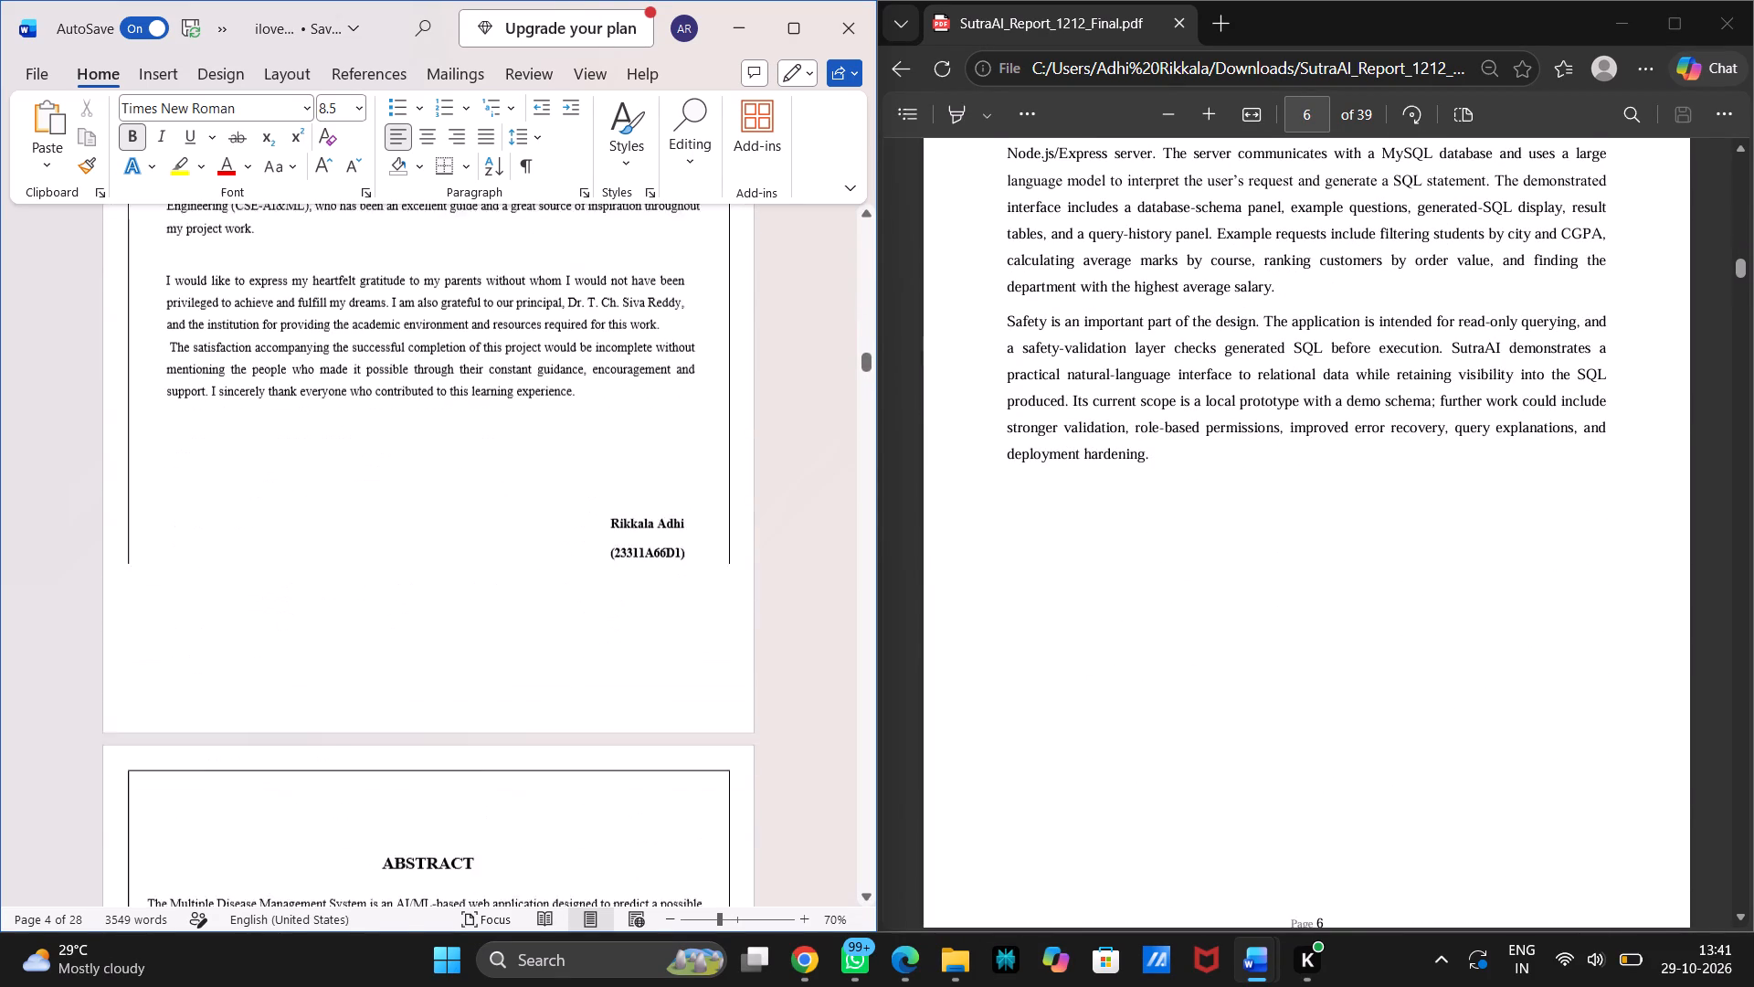
{"action": "scroll", "coordinate": [1062, 534], "scroll_direction": "up", "scroll_amount": 7}
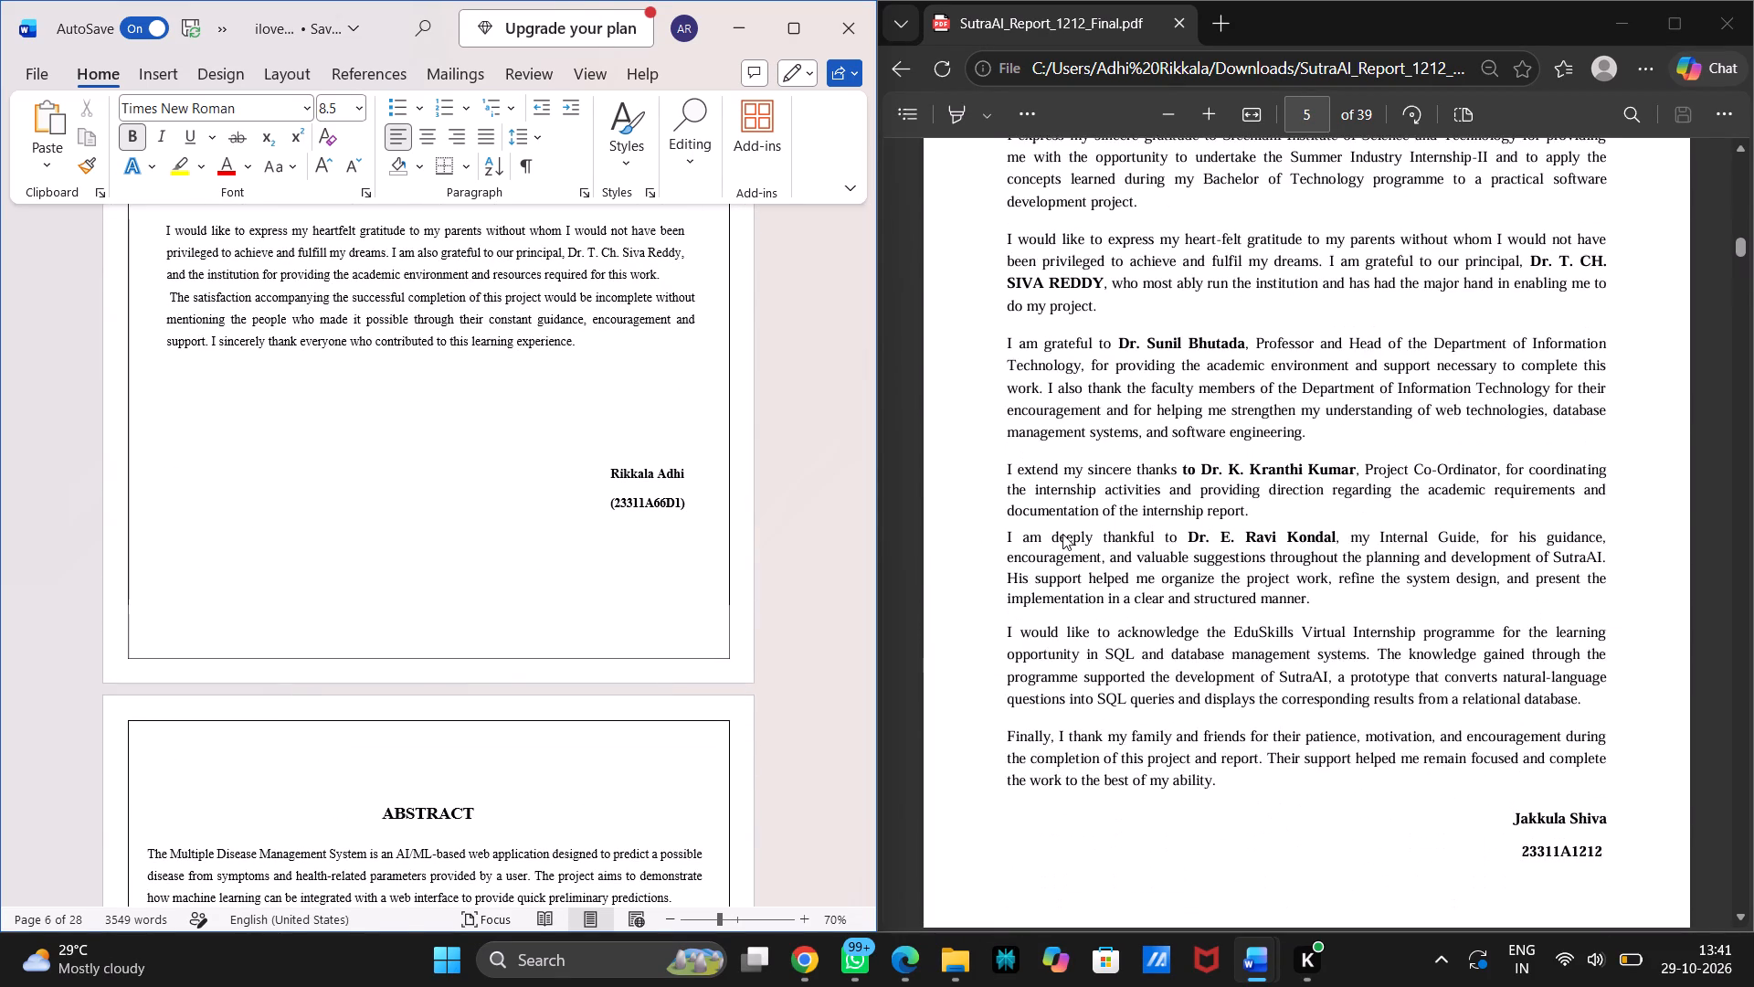
{"action": "scroll", "coordinate": [1062, 534], "scroll_direction": "up", "scroll_amount": 4}
{"action": "scroll", "coordinate": [1062, 534], "scroll_direction": "right", "scroll_amount": 1}
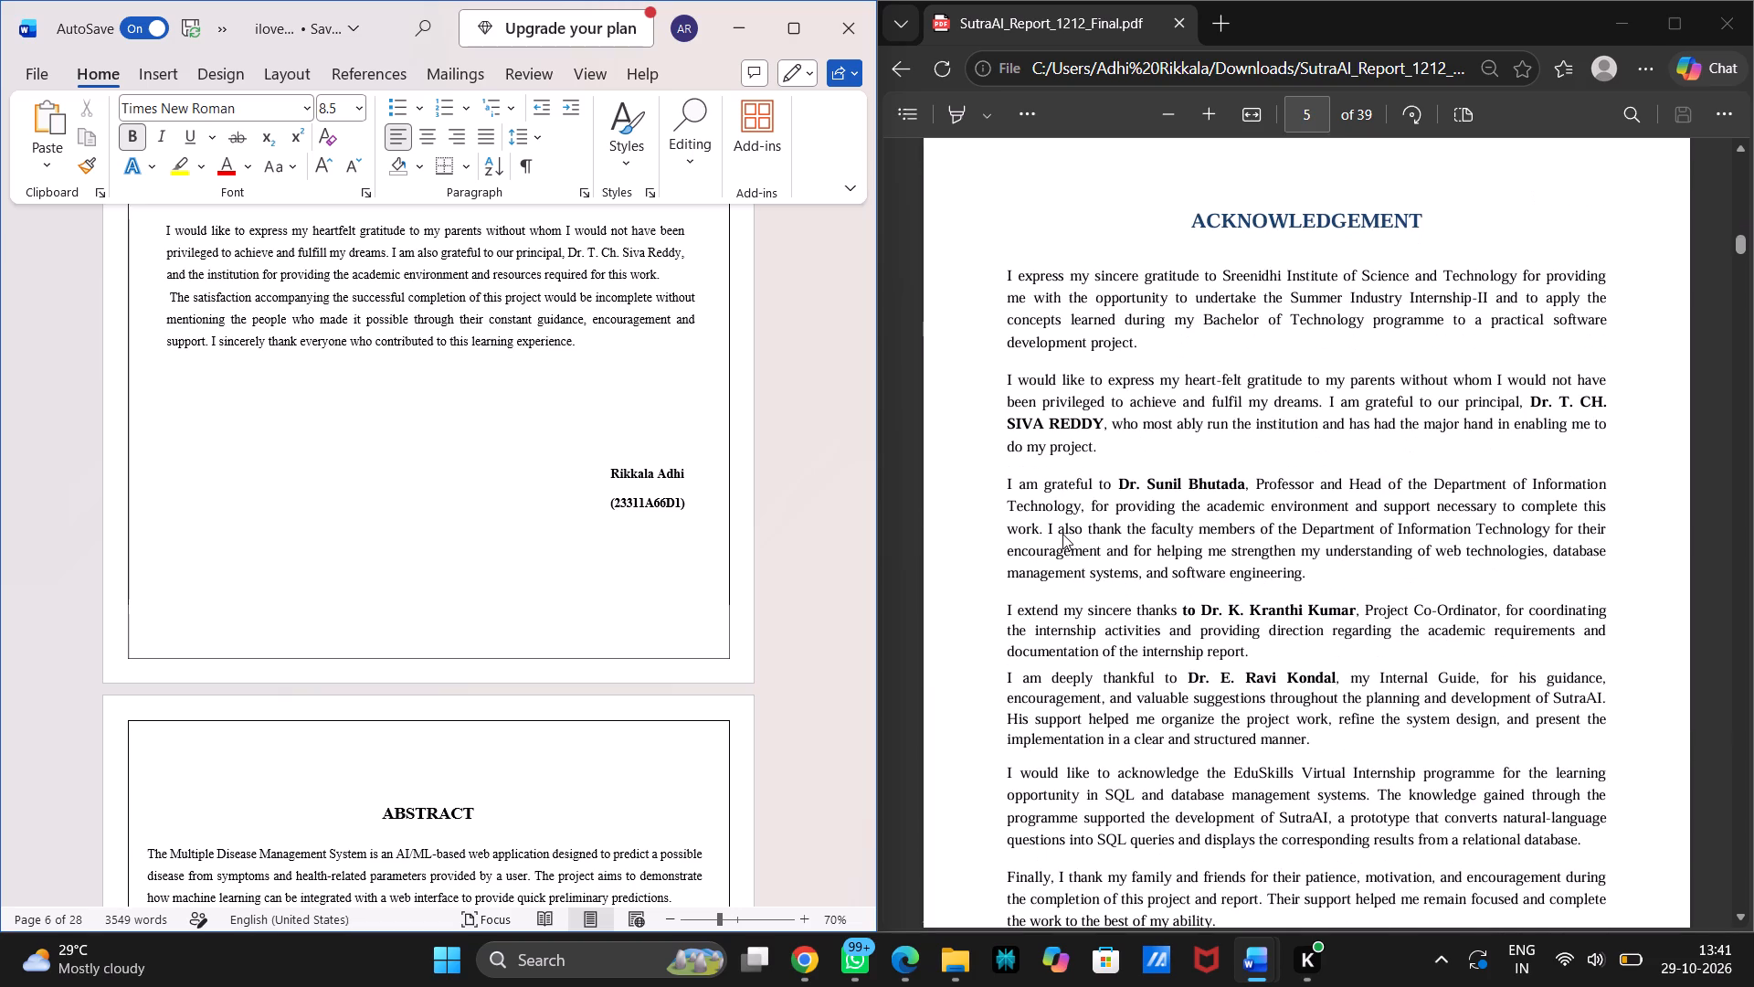
{"action": "scroll", "coordinate": [477, 569], "scroll_direction": "up", "scroll_amount": 7}
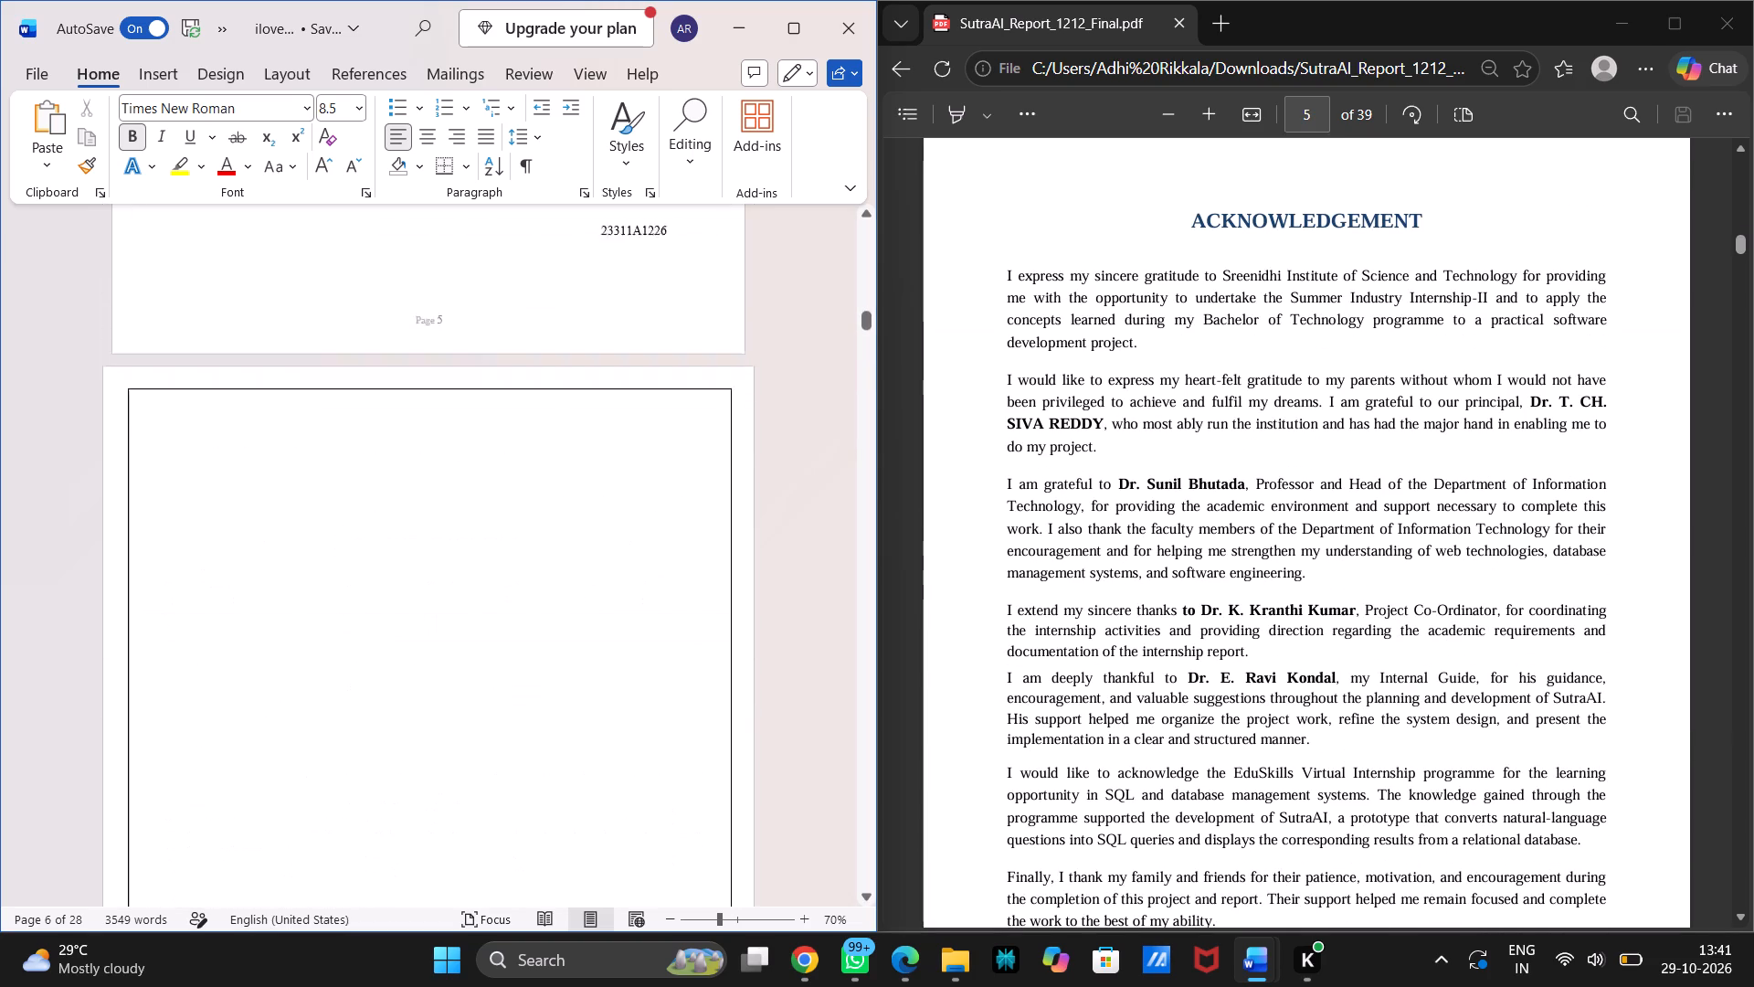
{"action": "scroll", "coordinate": [477, 569], "scroll_direction": "up", "scroll_amount": 4}
{"action": "scroll", "coordinate": [477, 569], "scroll_direction": "down", "scroll_amount": 8}
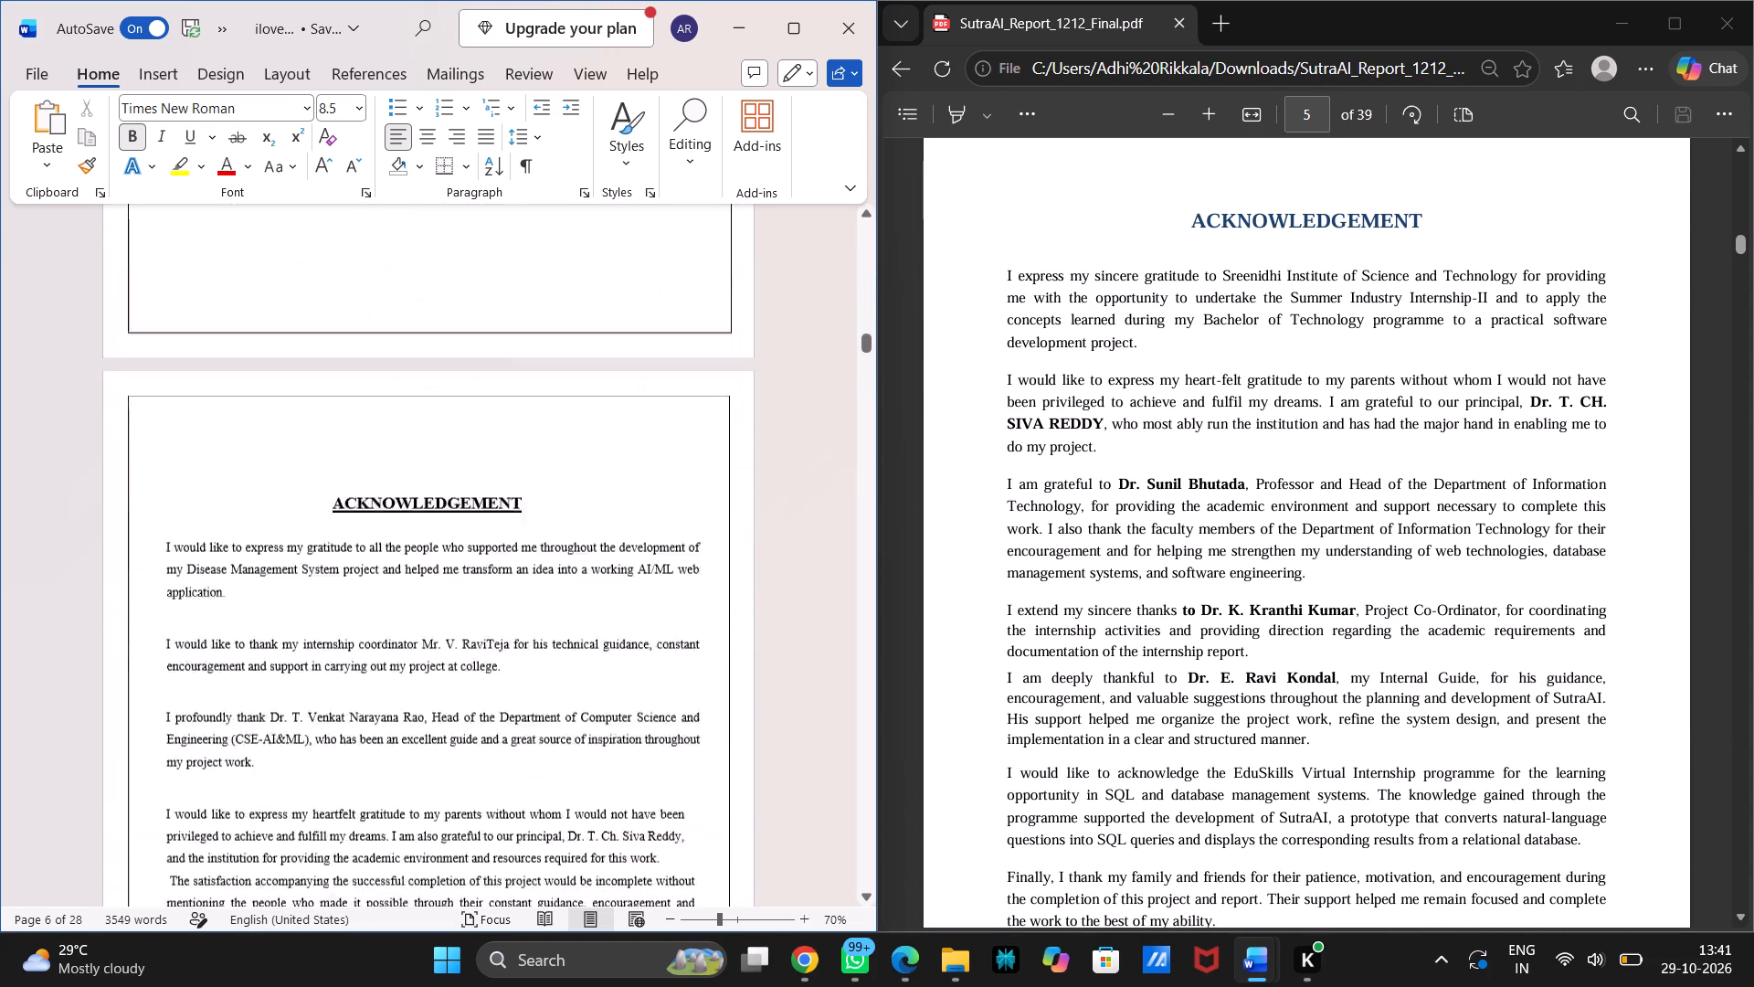
{"action": "scroll", "coordinate": [477, 569], "scroll_direction": "up", "scroll_amount": 6}
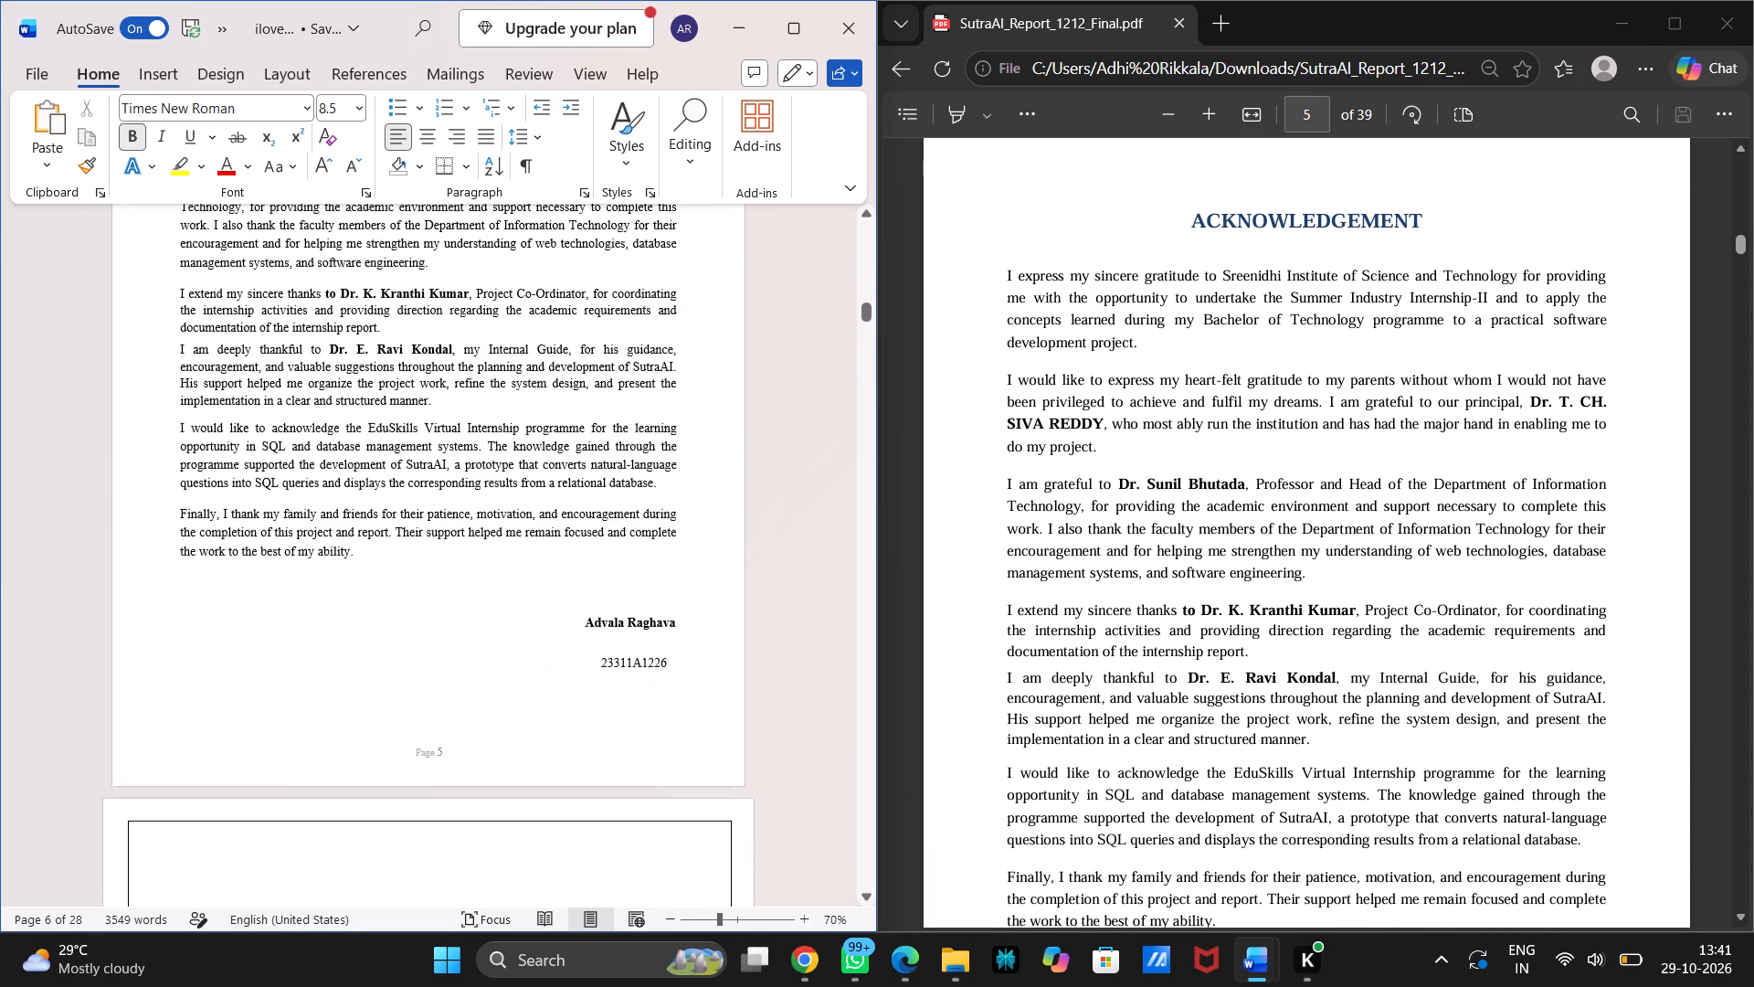
{"action": "scroll", "coordinate": [477, 569], "scroll_direction": "down", "scroll_amount": 6}
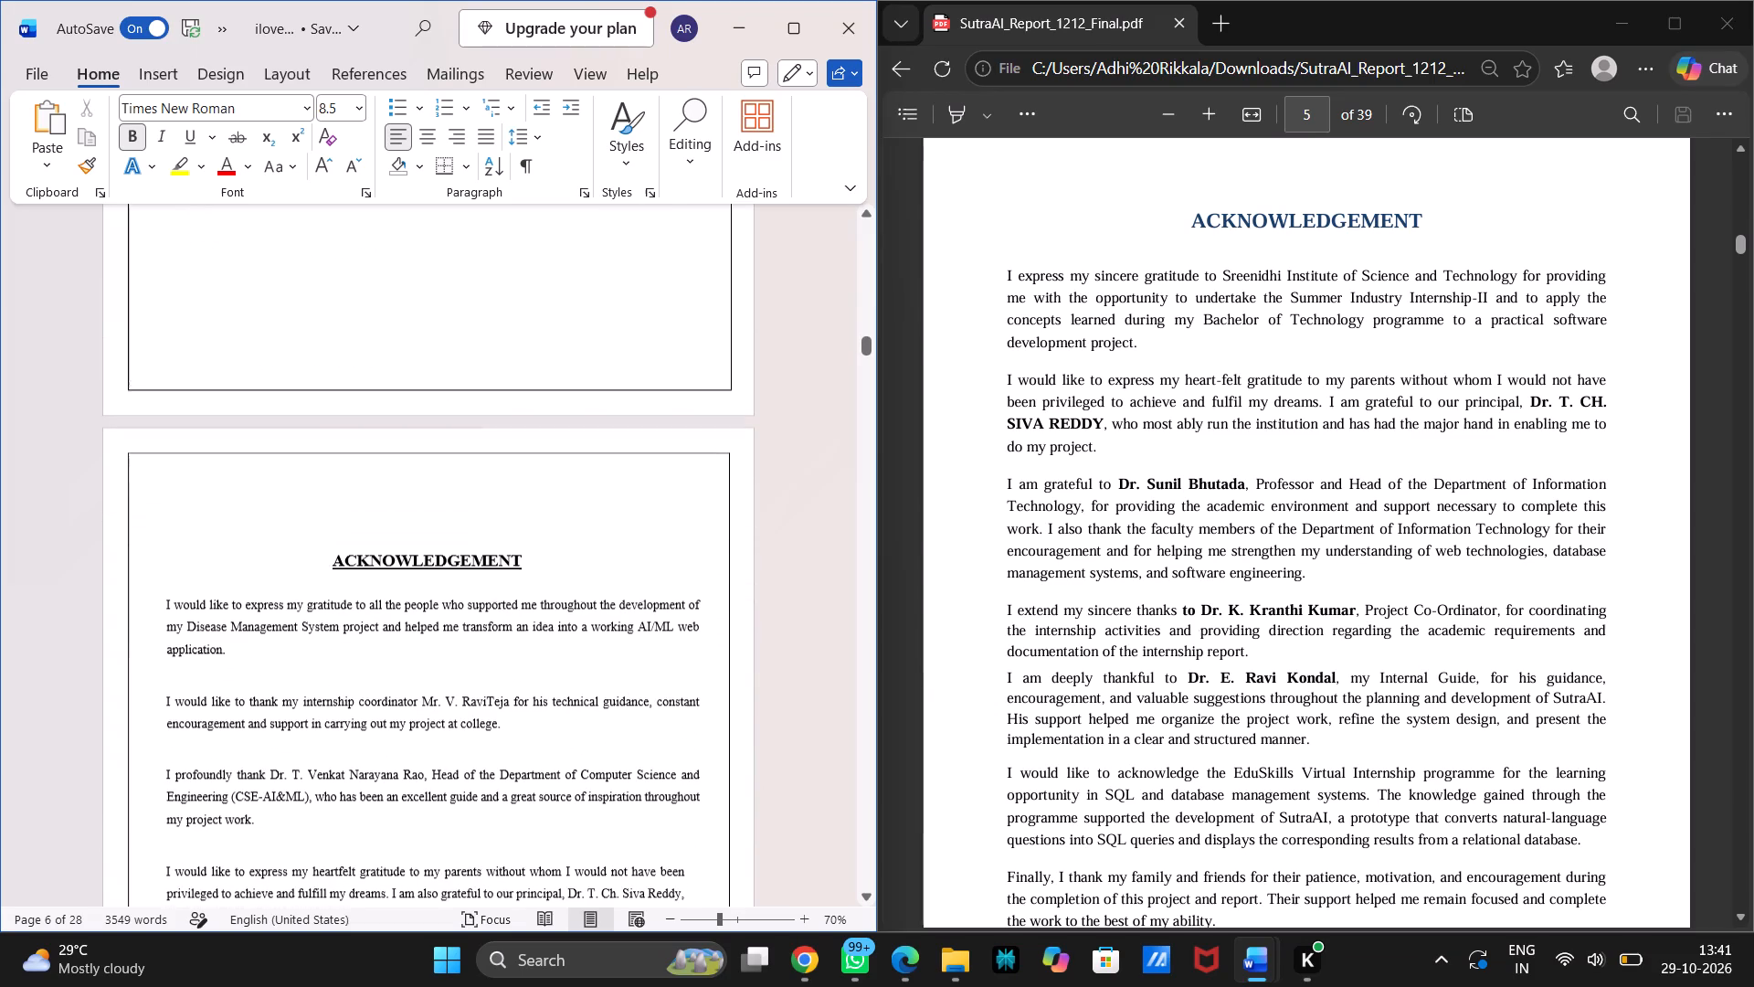
Delete the old bordered Acknowledgement page with its heading, Disease Management System text and student signature block from the Word report.
{"action": "left_click_drag", "start_coordinate": [138, 479], "coordinate": [163, 454]}
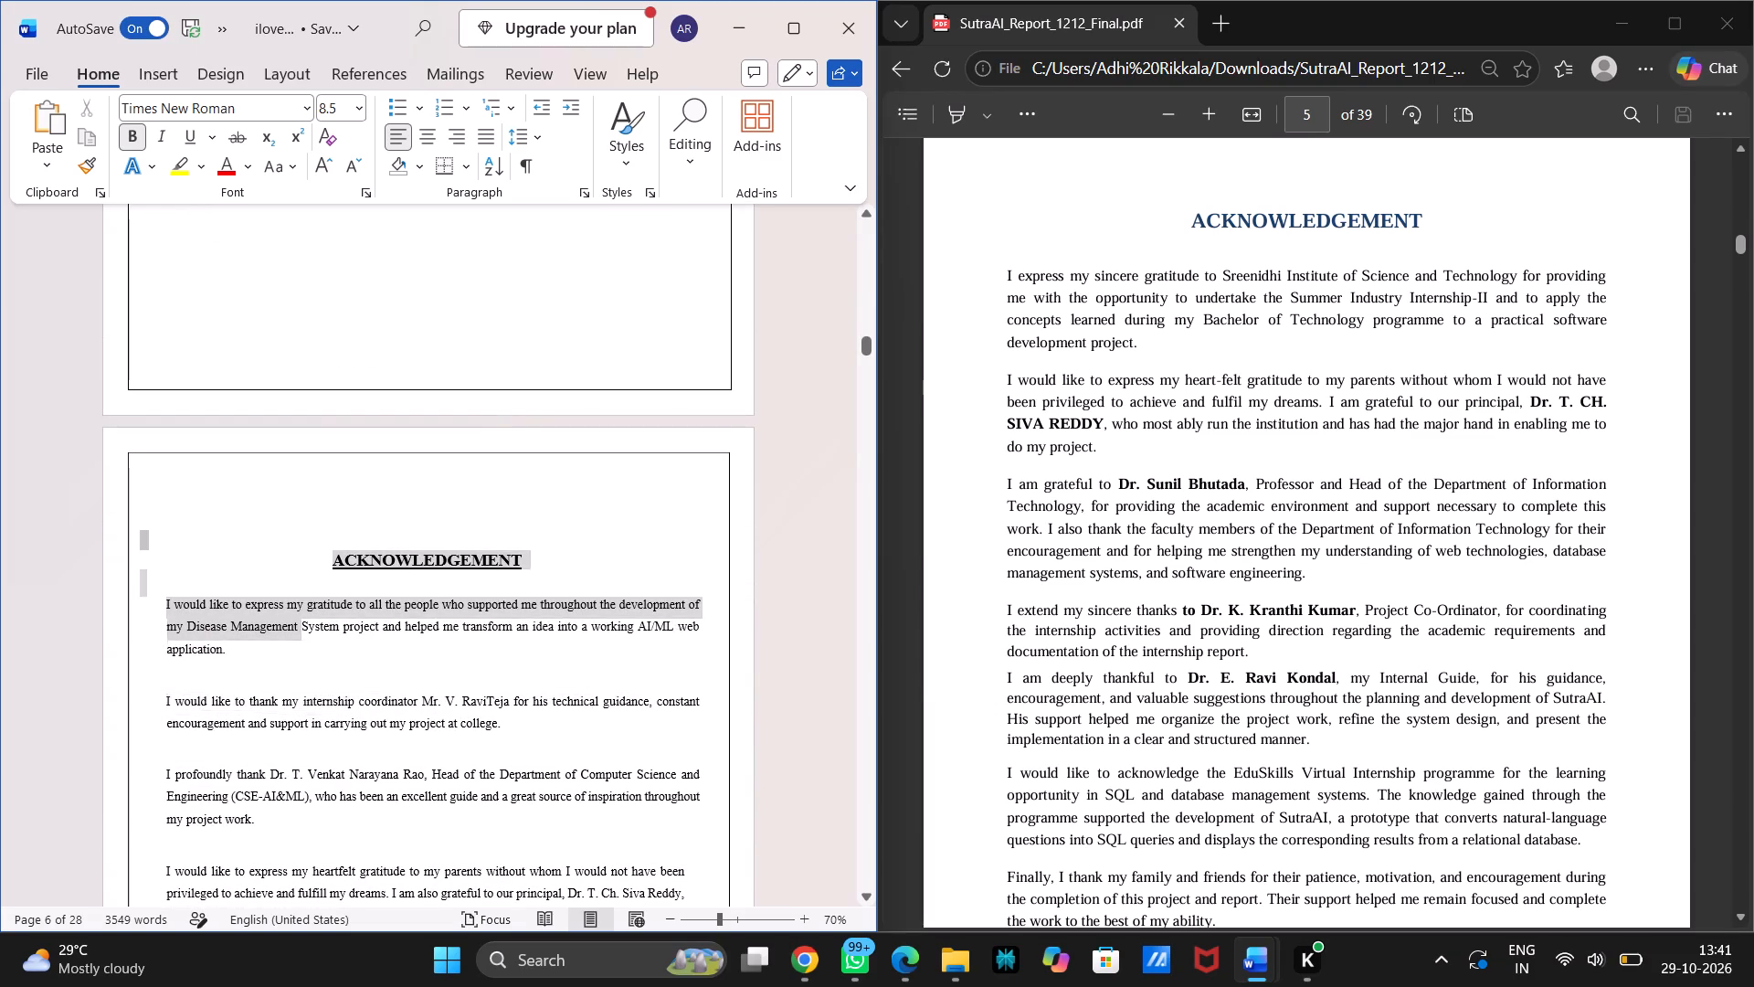
{"action": "left_click_drag", "start_coordinate": [163, 454], "coordinate": [133, 428]}
{"action": "scroll", "coordinate": [577, 586], "scroll_direction": "down", "scroll_amount": 1}
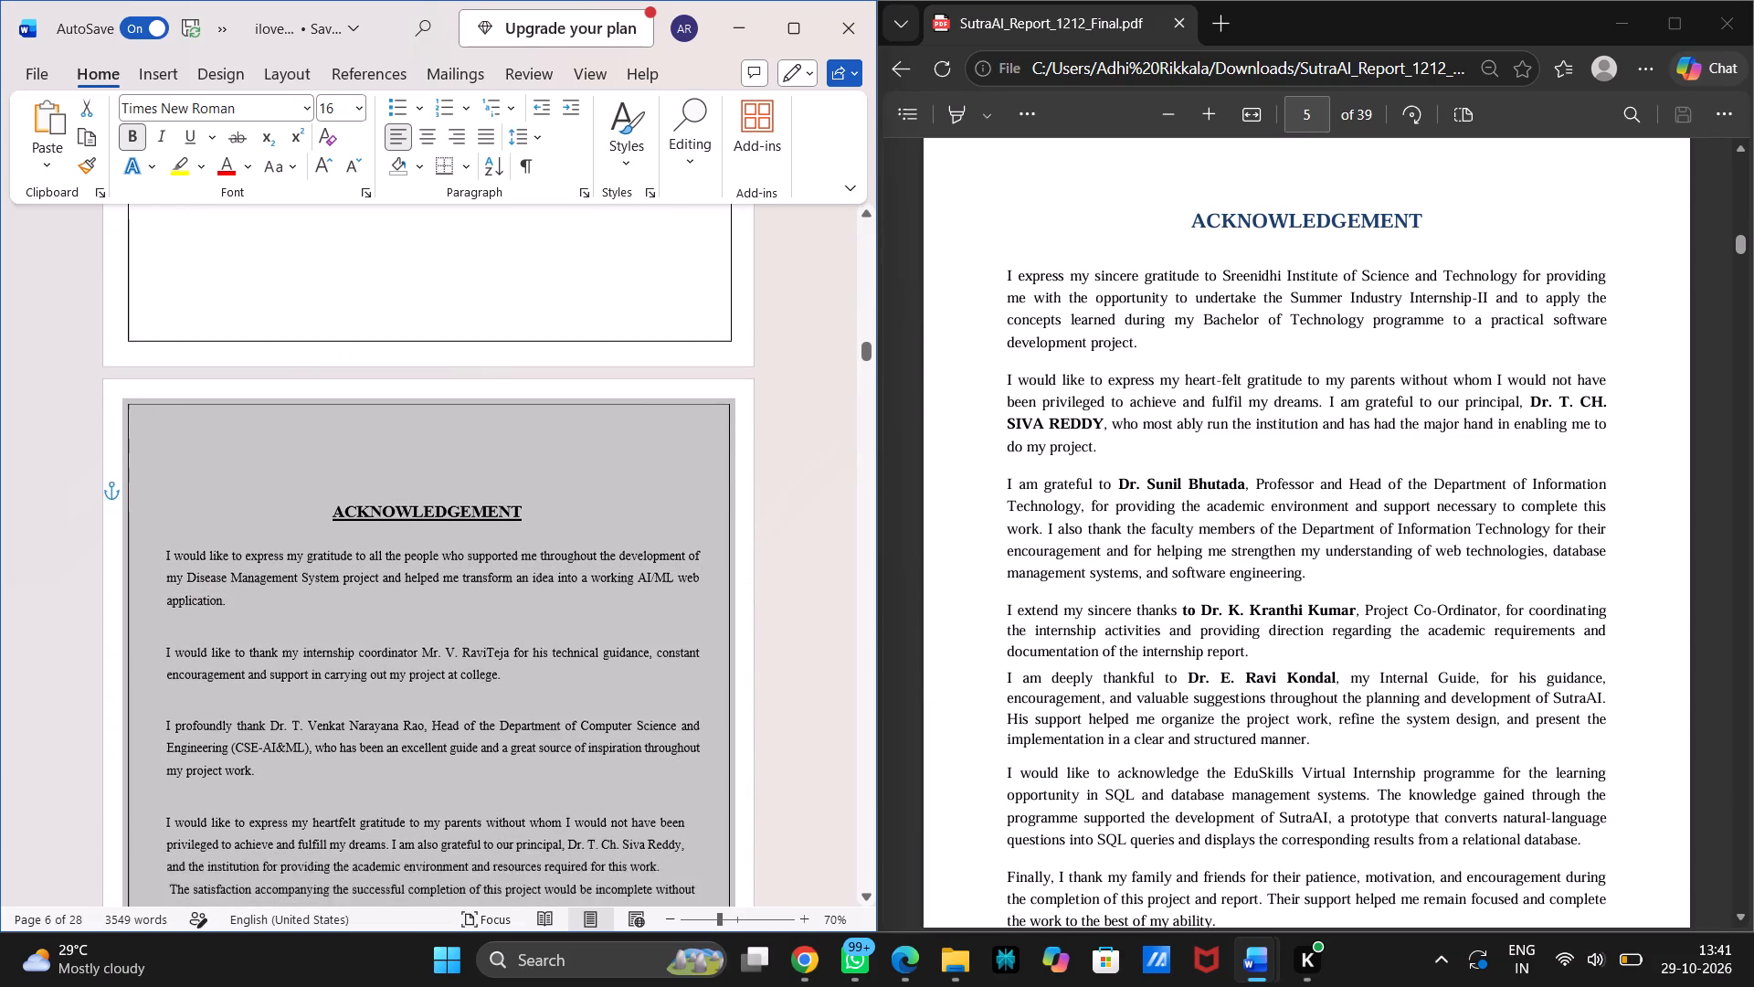
{"action": "scroll", "coordinate": [577, 586], "scroll_direction": "down", "scroll_amount": 2}
{"action": "key", "text": "Delete"}
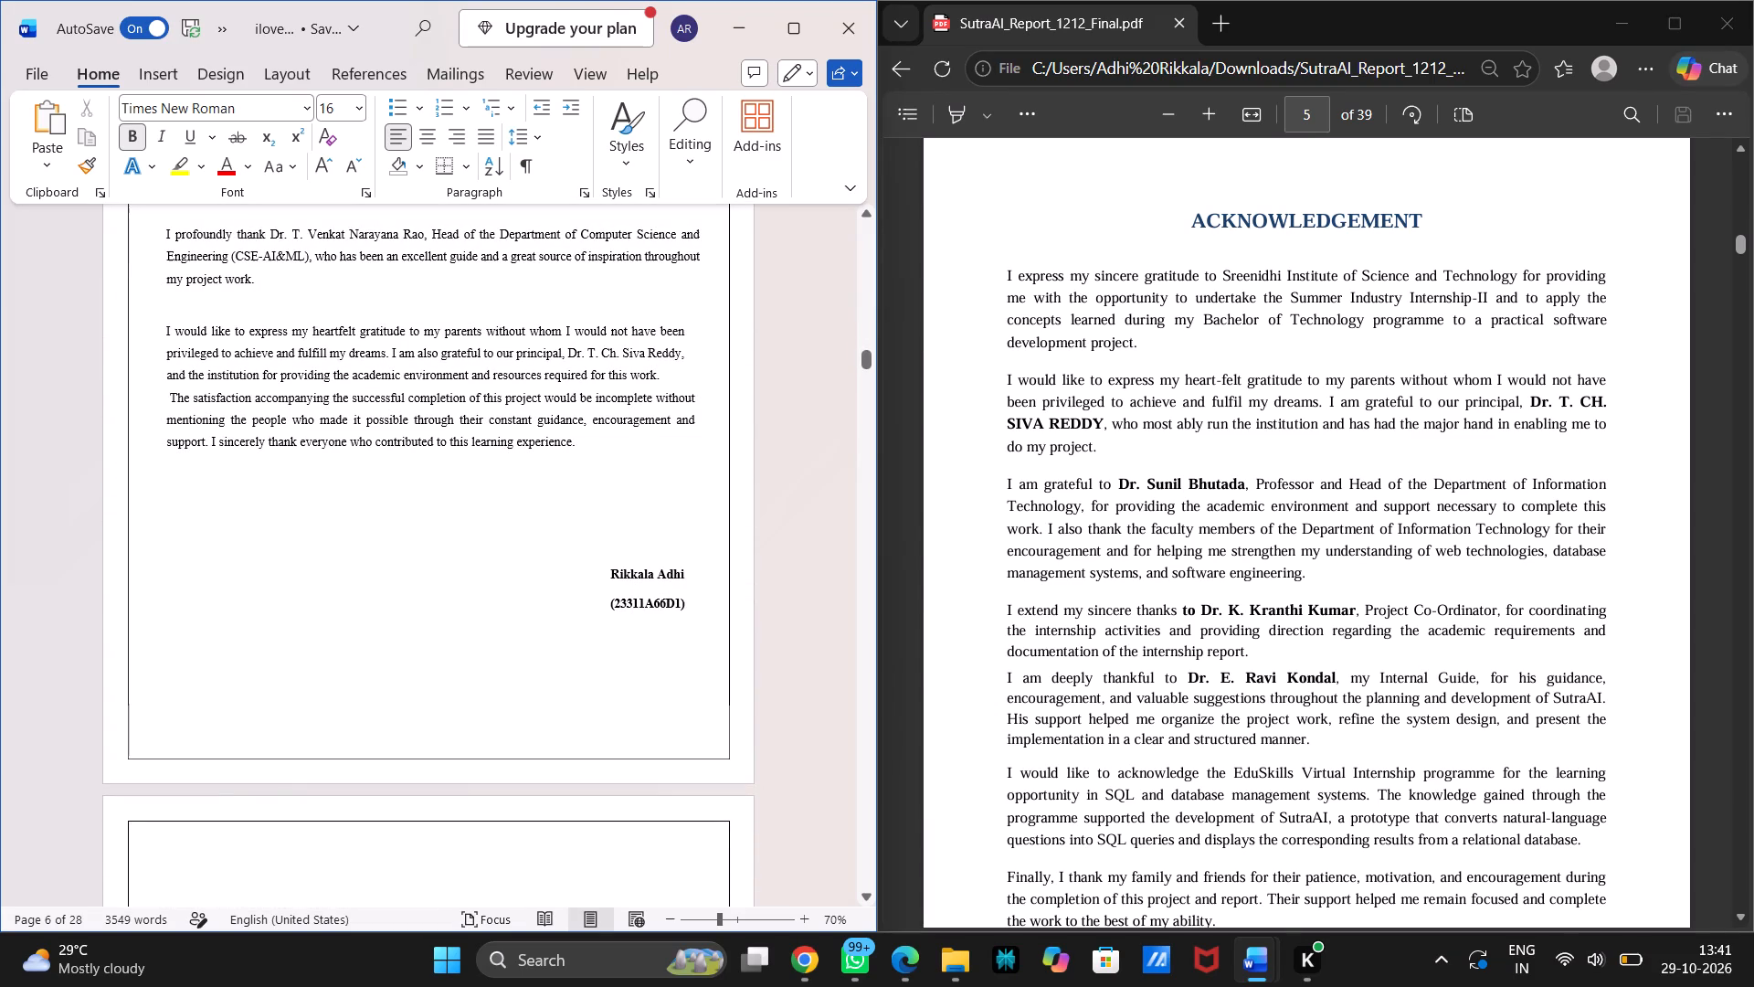
{"action": "left_click", "coordinate": [622, 674]}
{"action": "scroll", "coordinate": [622, 674], "scroll_direction": "up", "scroll_amount": 3}
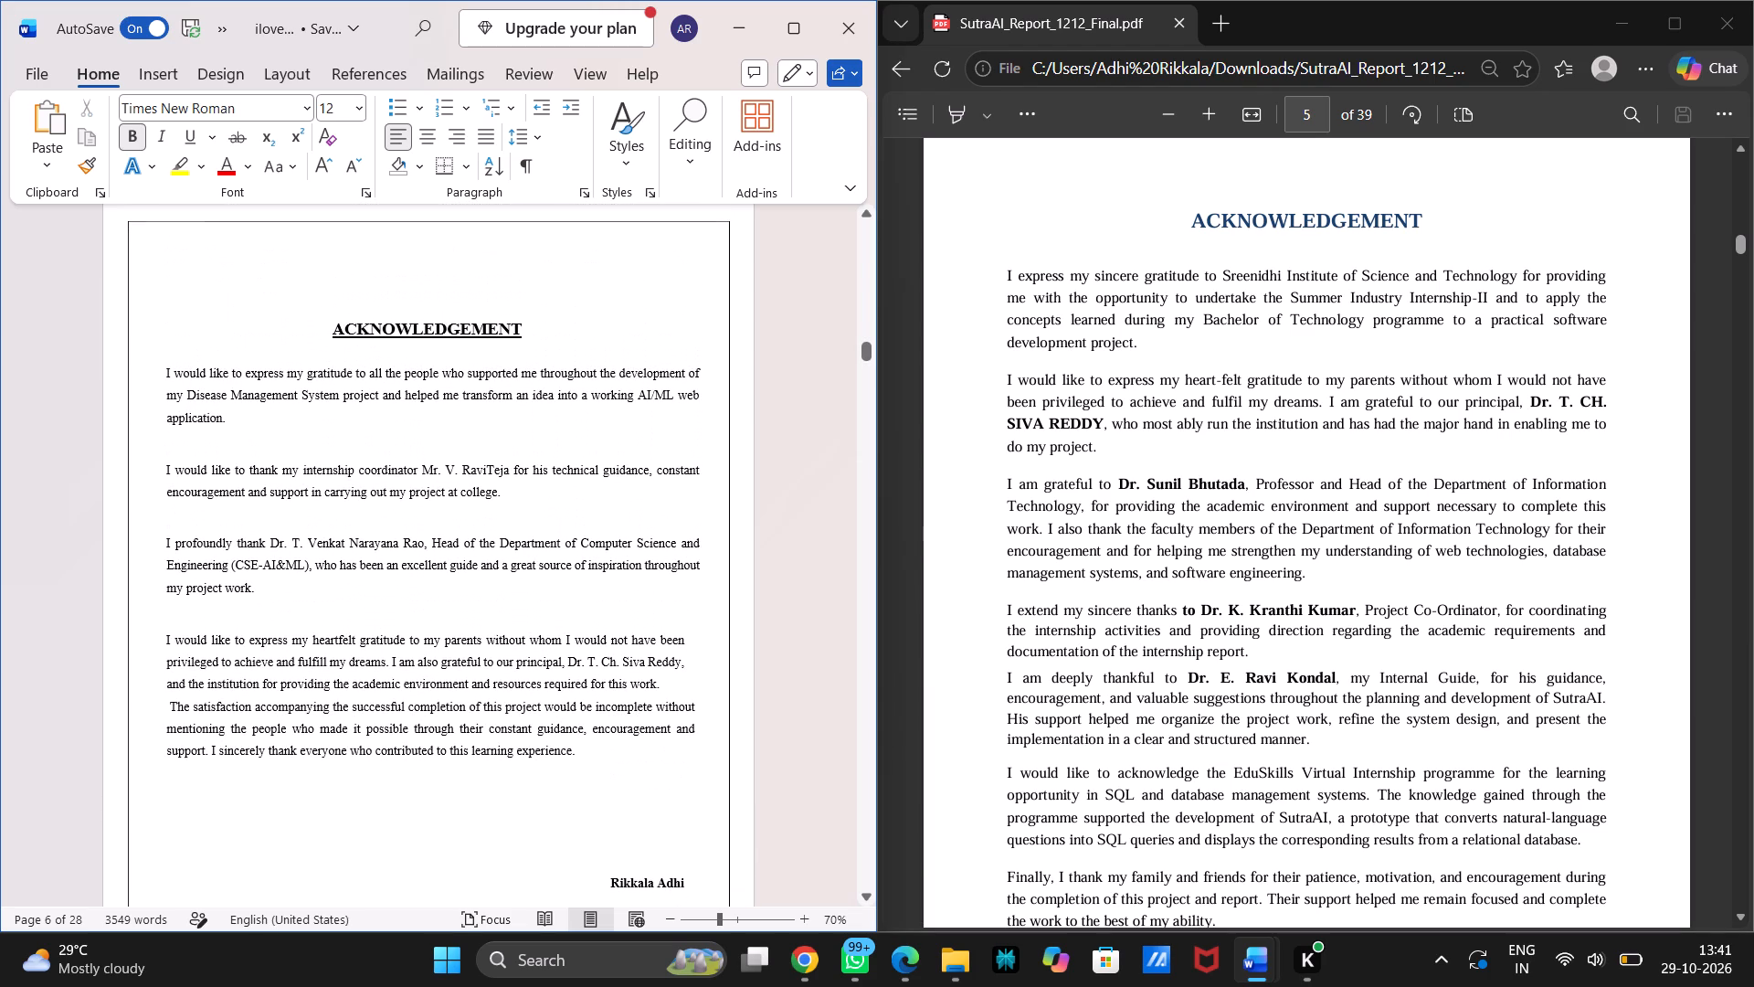
{"action": "left_click_drag", "start_coordinate": [132, 228], "coordinate": [136, 232]}
{"action": "left_click_drag", "start_coordinate": [136, 232], "coordinate": [183, 297]}
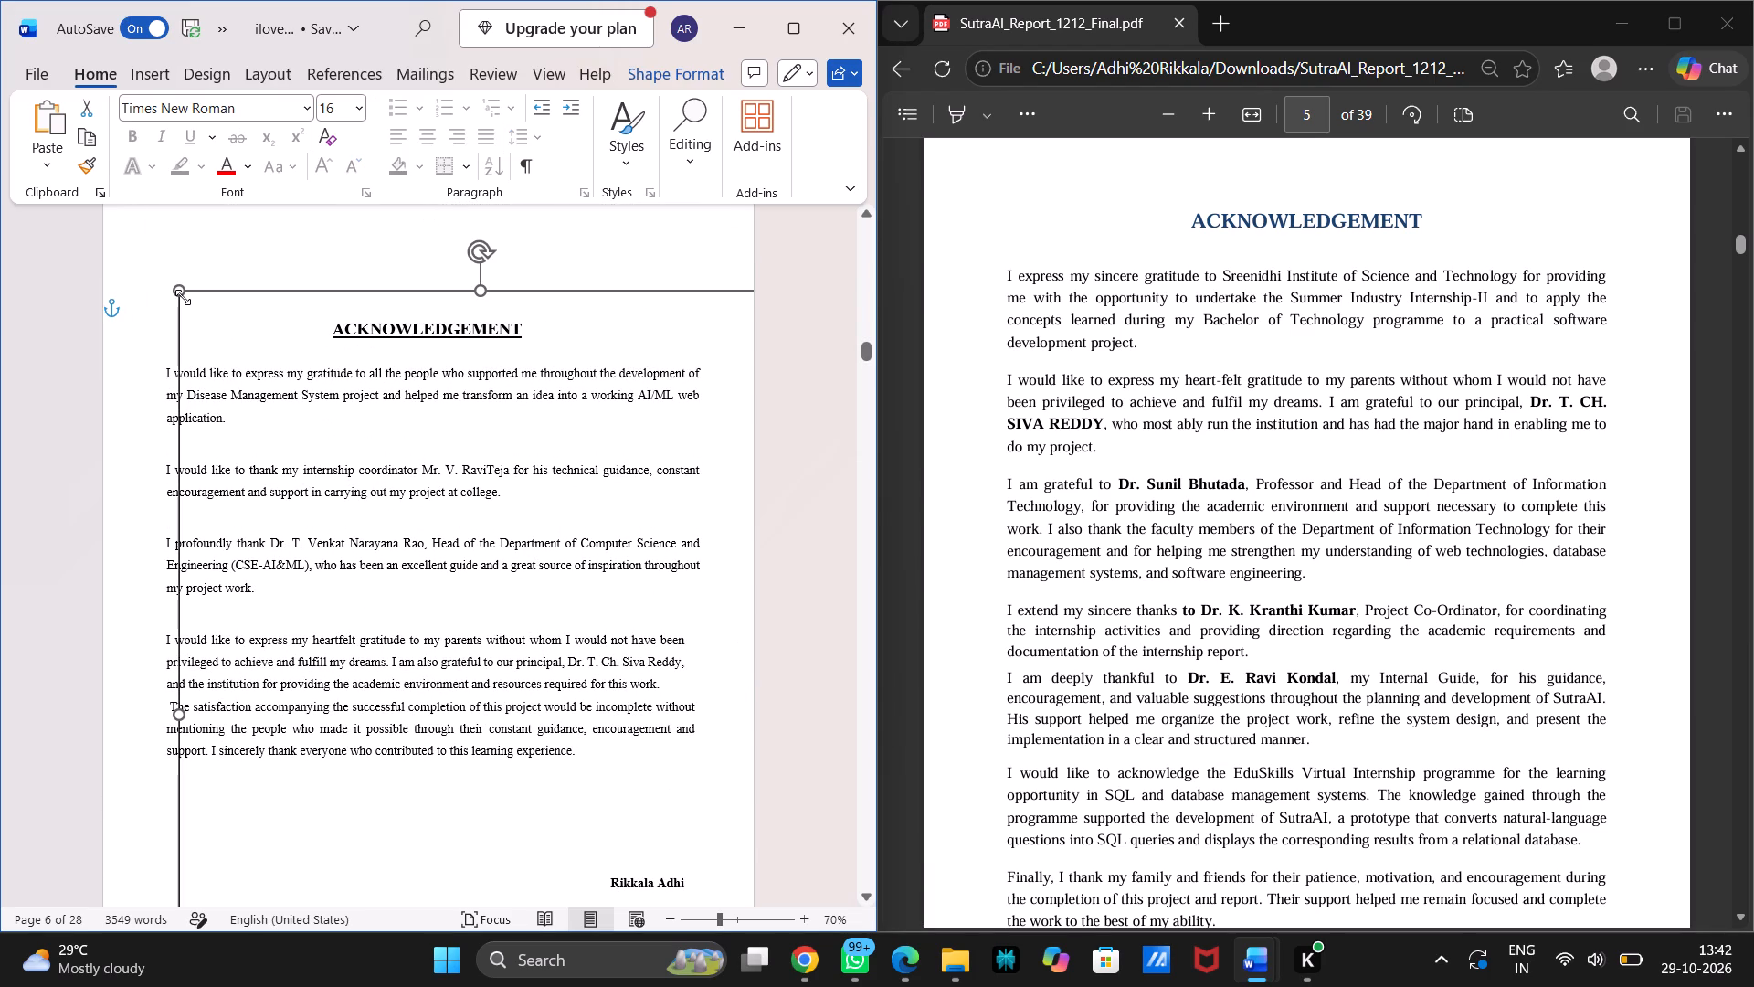
Undo the last deletion and delete only the Acknowledgement page's text, from the heading through the student signature block, leaving its border.
{"action": "key", "text": "ctrl+z"}
{"action": "left_click_drag", "start_coordinate": [145, 247], "coordinate": [195, 314]}
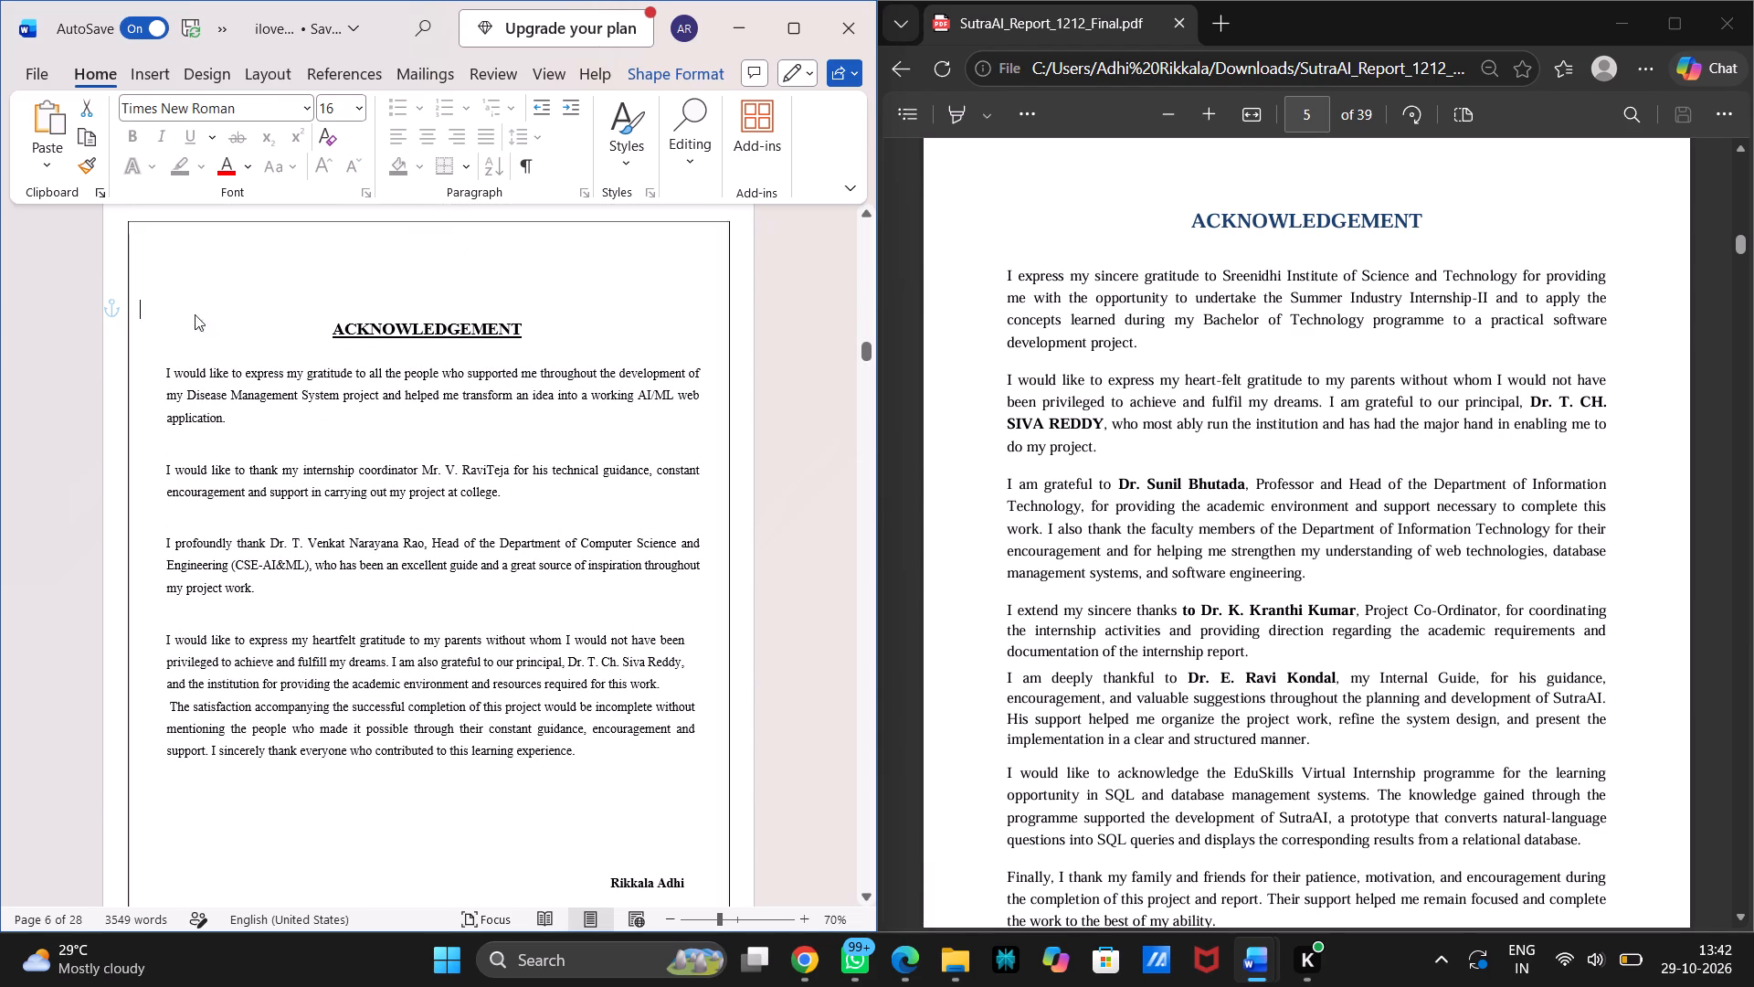
{"action": "left_click_drag", "start_coordinate": [195, 314], "coordinate": [561, 986]}
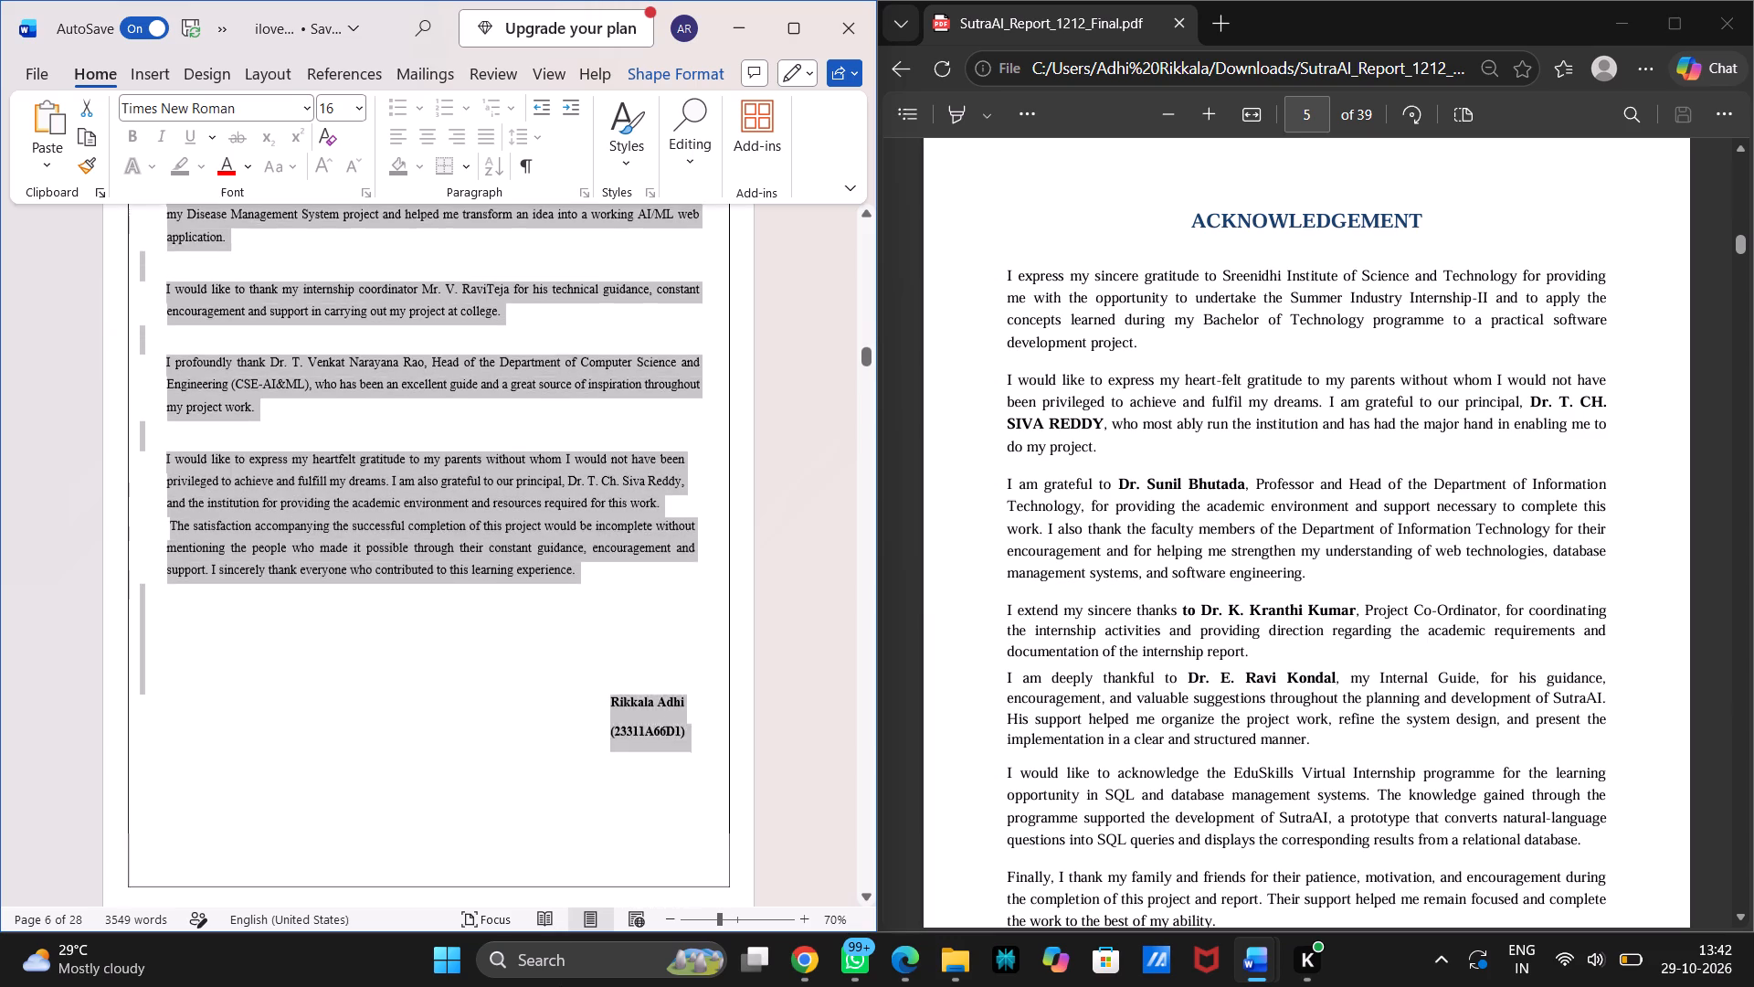
{"action": "left_click_drag", "start_coordinate": [561, 986], "coordinate": [624, 480]}
{"action": "key", "text": "Delete"}
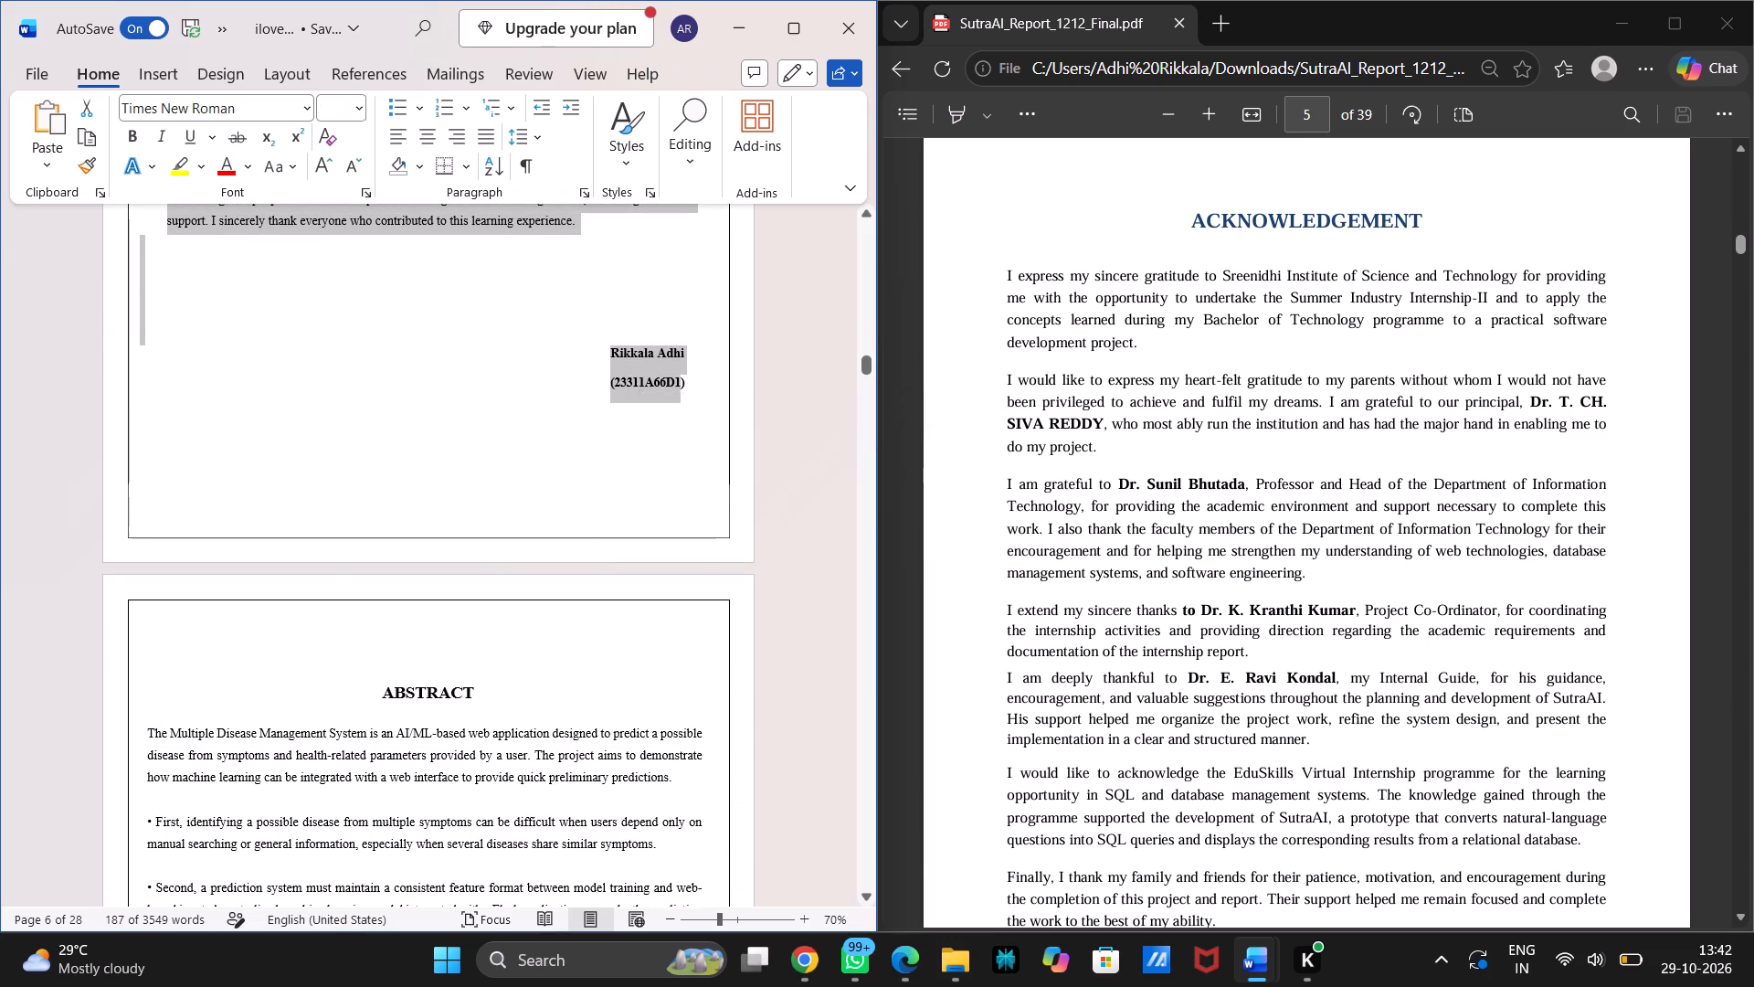
{"action": "key", "text": "Delete"}
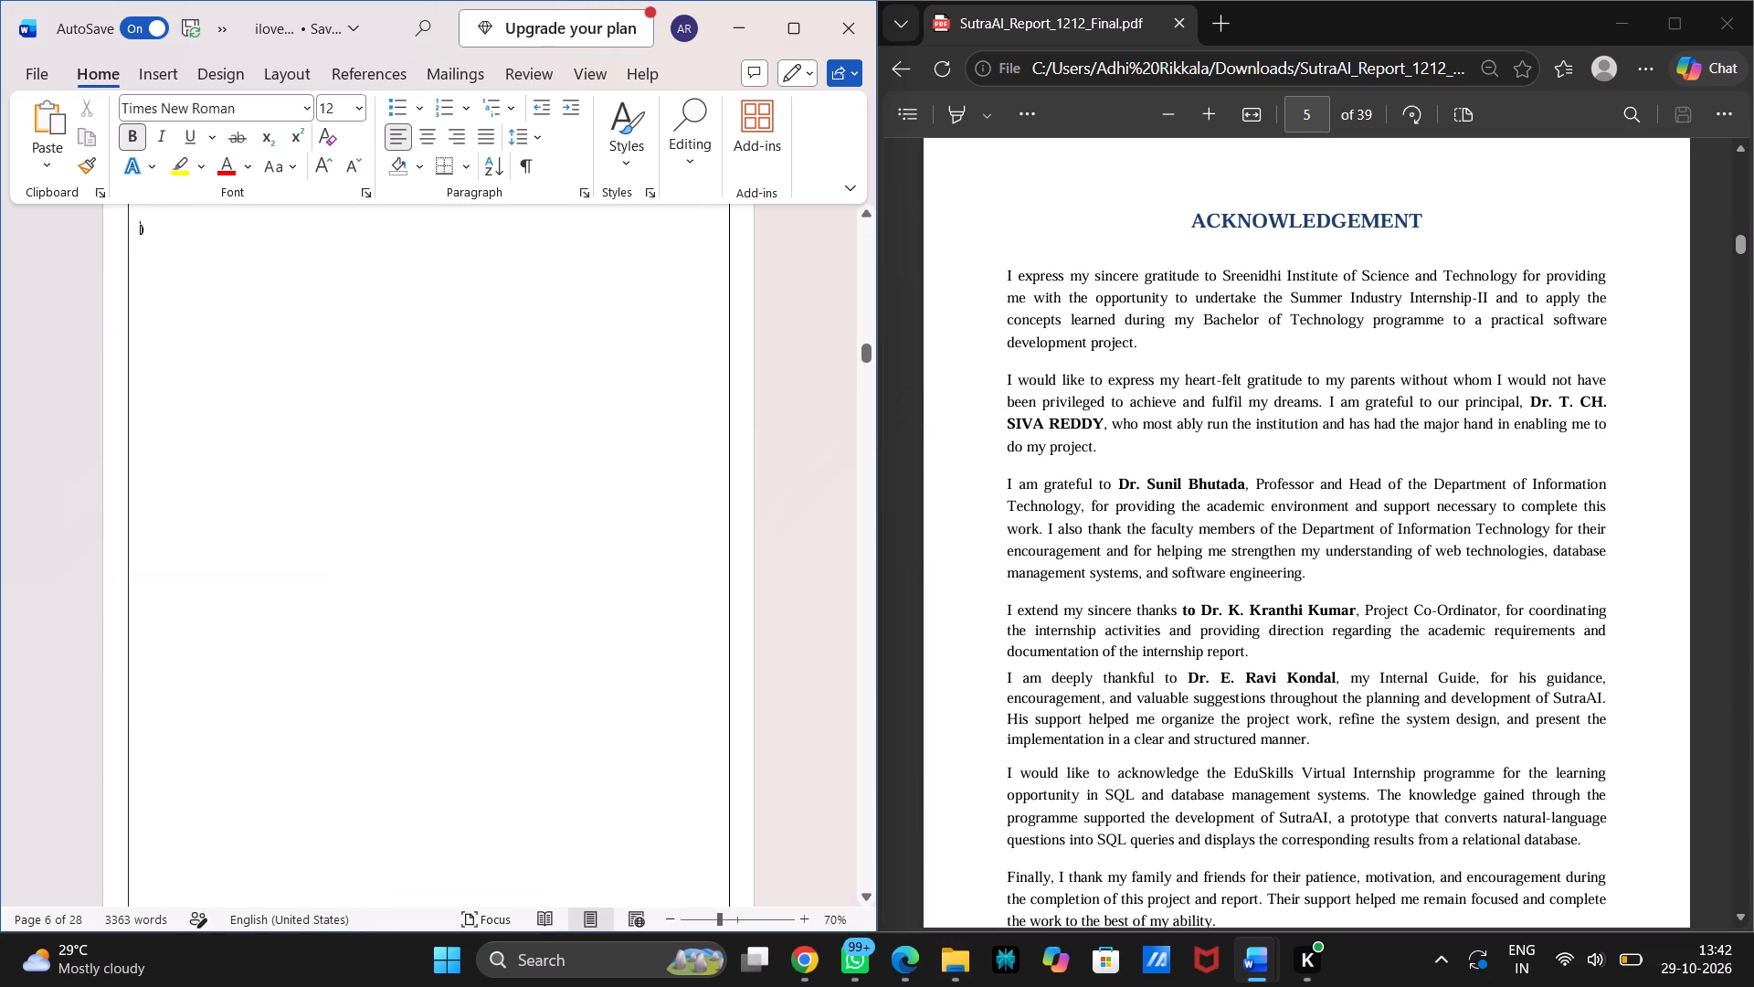
Remove the blank space left by the Acknowledgement so the Abstract moves up onto that bordered page.
{"action": "key", "text": "Delete"}
{"action": "key", "text": "Delete"}
{"action": "scroll", "coordinate": [624, 480], "scroll_direction": "up", "scroll_amount": 2}
{"action": "scroll", "coordinate": [624, 480], "scroll_direction": "down", "scroll_amount": 3}
{"action": "left_click", "coordinate": [478, 470]}
{"action": "key", "text": "Delete"}
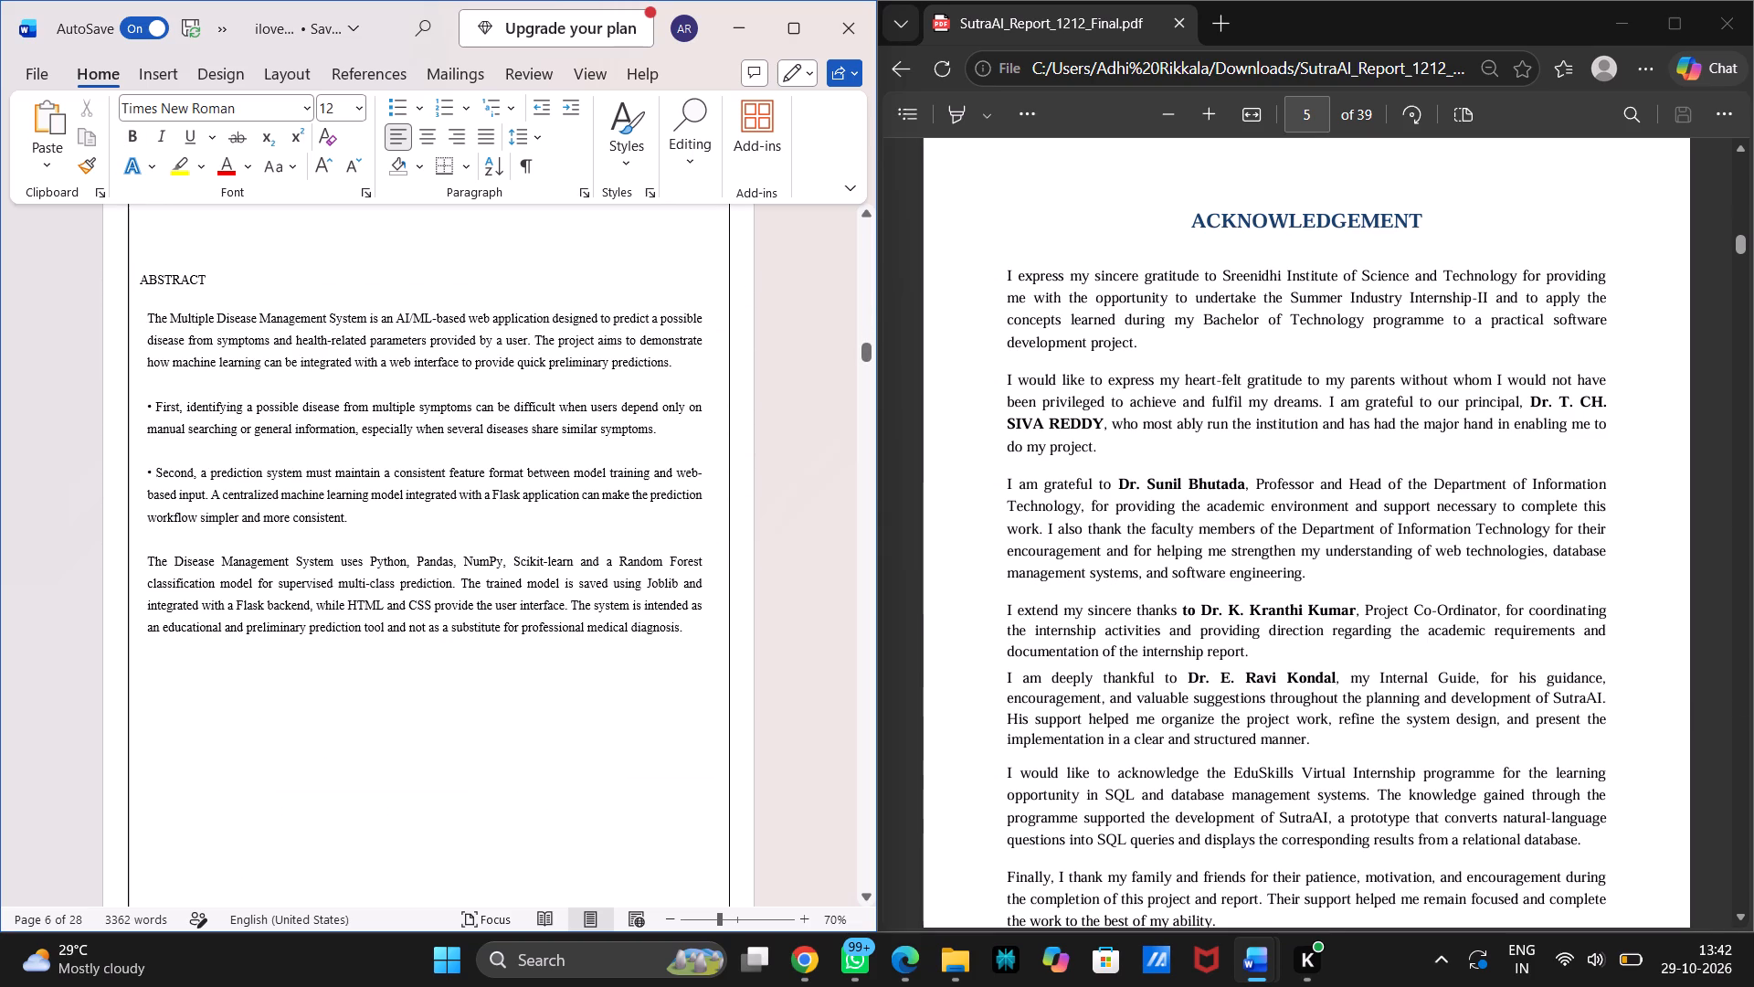
Compare the report's Abstract page and heading layout with the Abstract page in the SutraAI PDF.
{"action": "scroll", "coordinate": [460, 466], "scroll_direction": "up", "scroll_amount": 2}
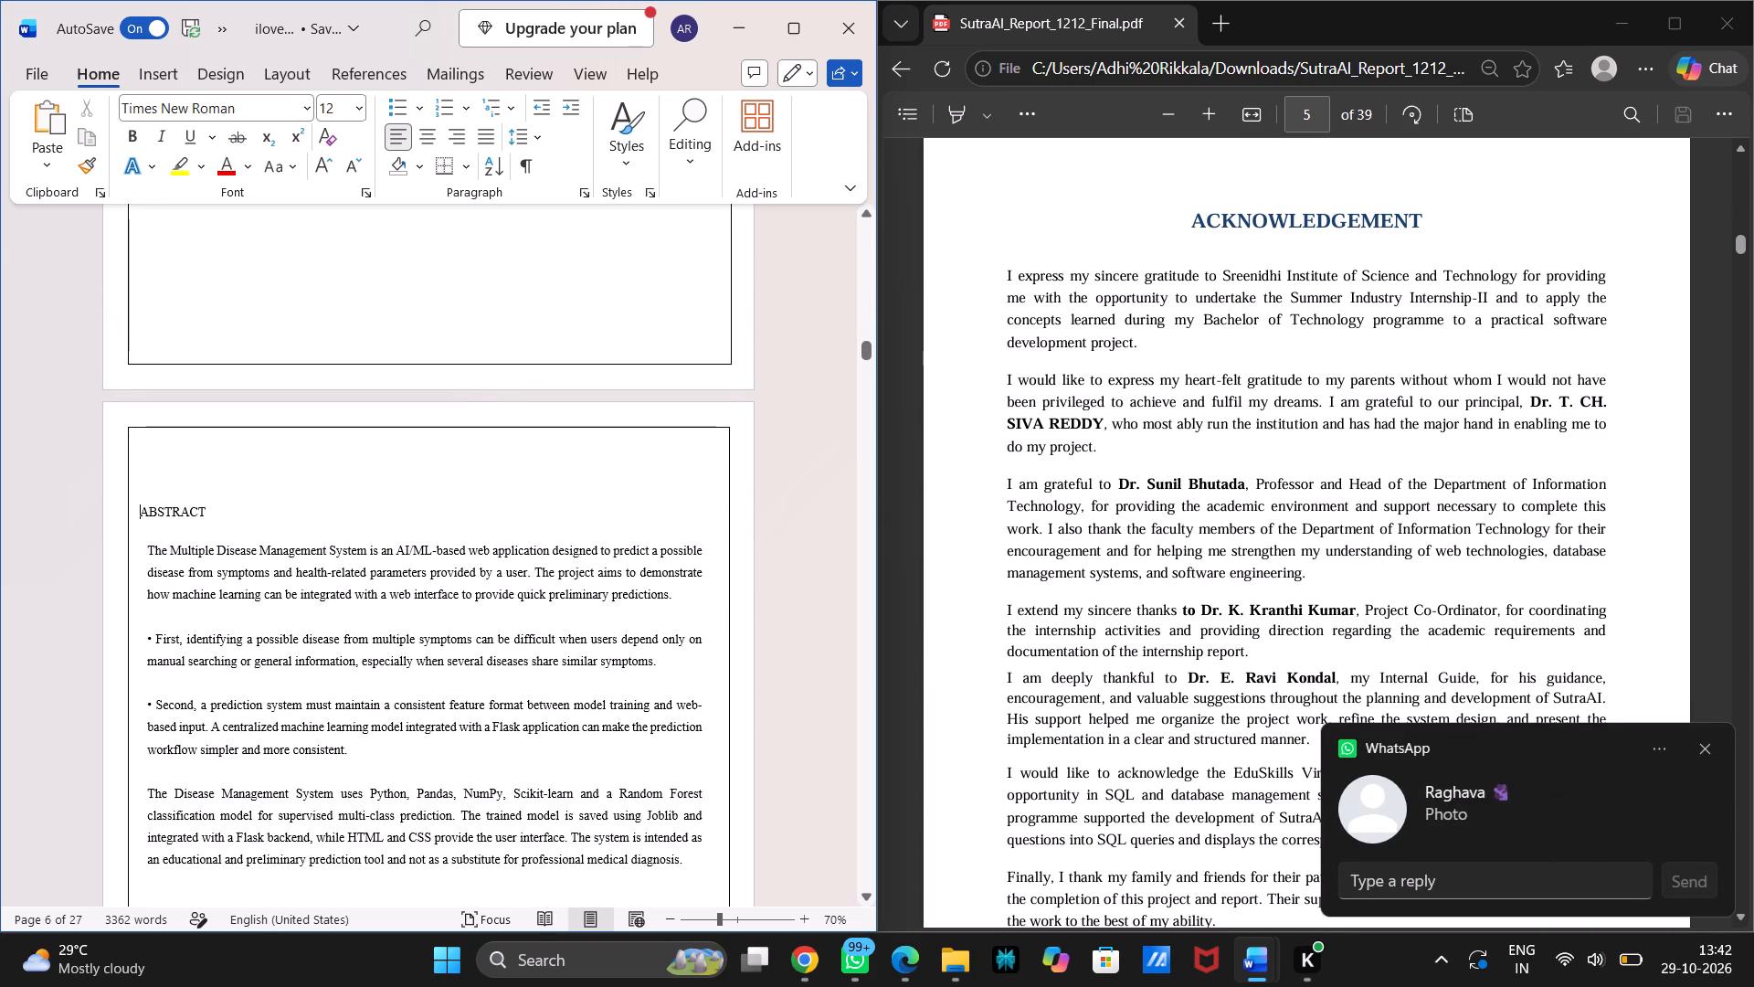
{"action": "scroll", "coordinate": [1299, 518], "scroll_direction": "down", "scroll_amount": 2}
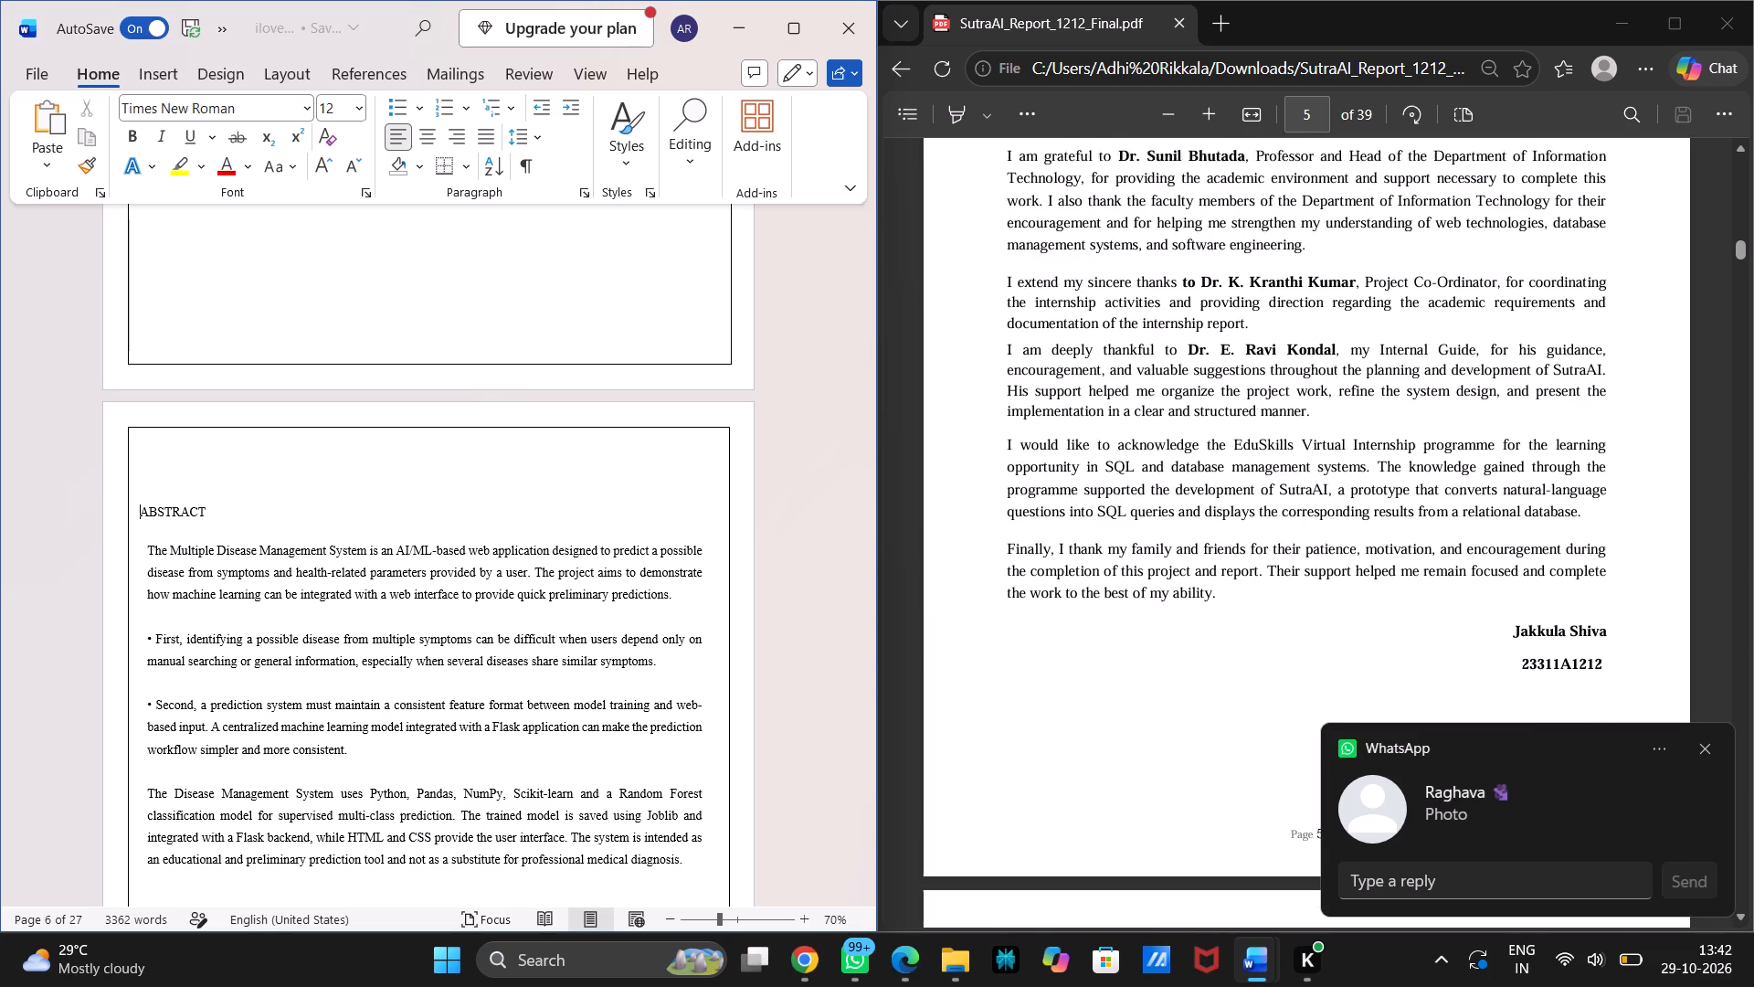
{"action": "scroll", "coordinate": [1299, 518], "scroll_direction": "down", "scroll_amount": 5}
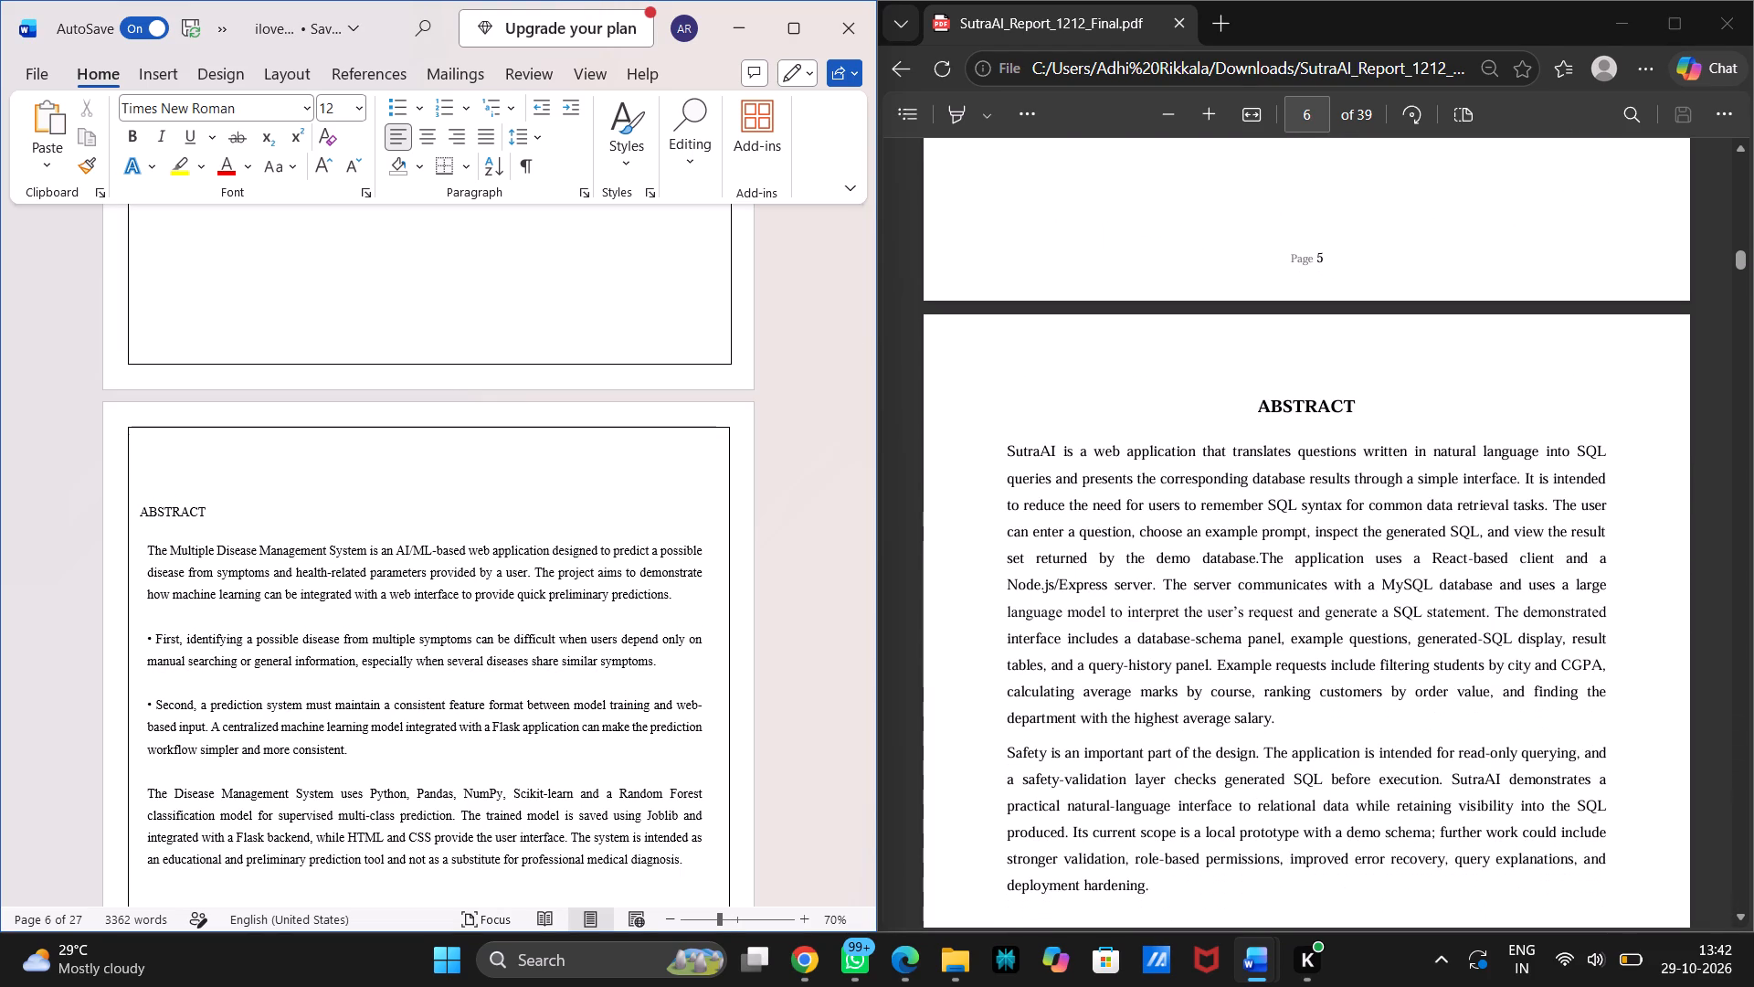
{"action": "scroll", "coordinate": [1299, 518], "scroll_direction": "down", "scroll_amount": 1}
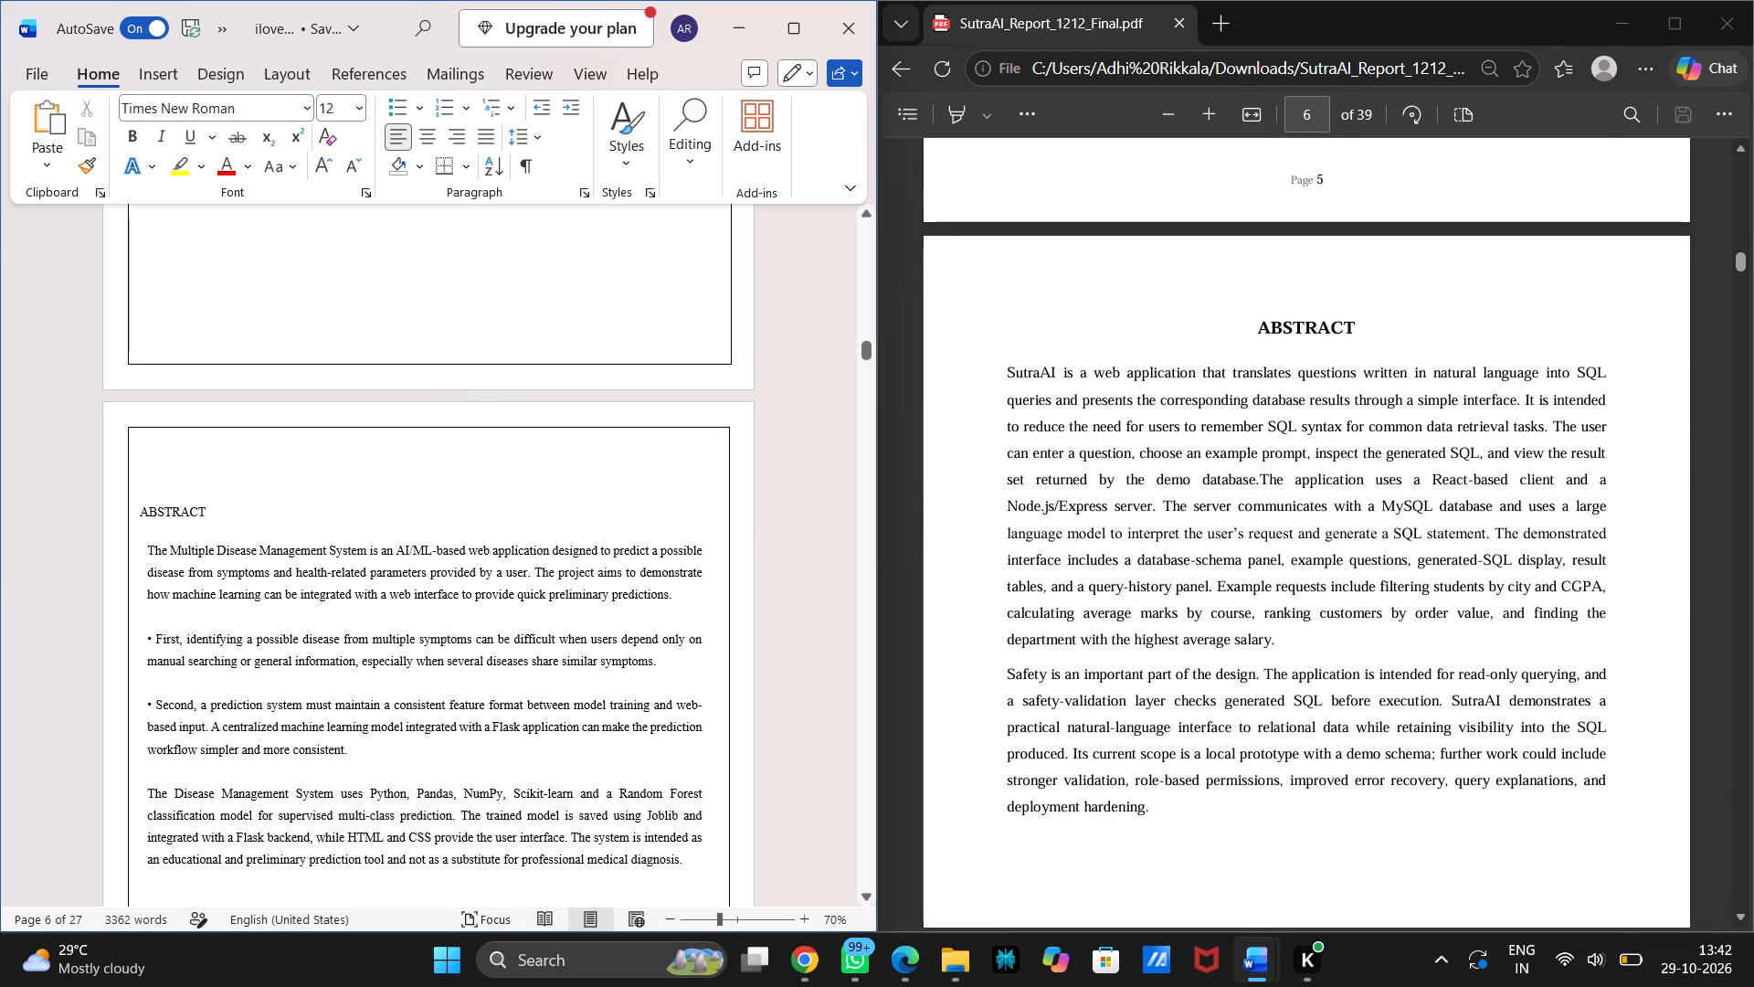
{"action": "left_click", "coordinate": [215, 509]}
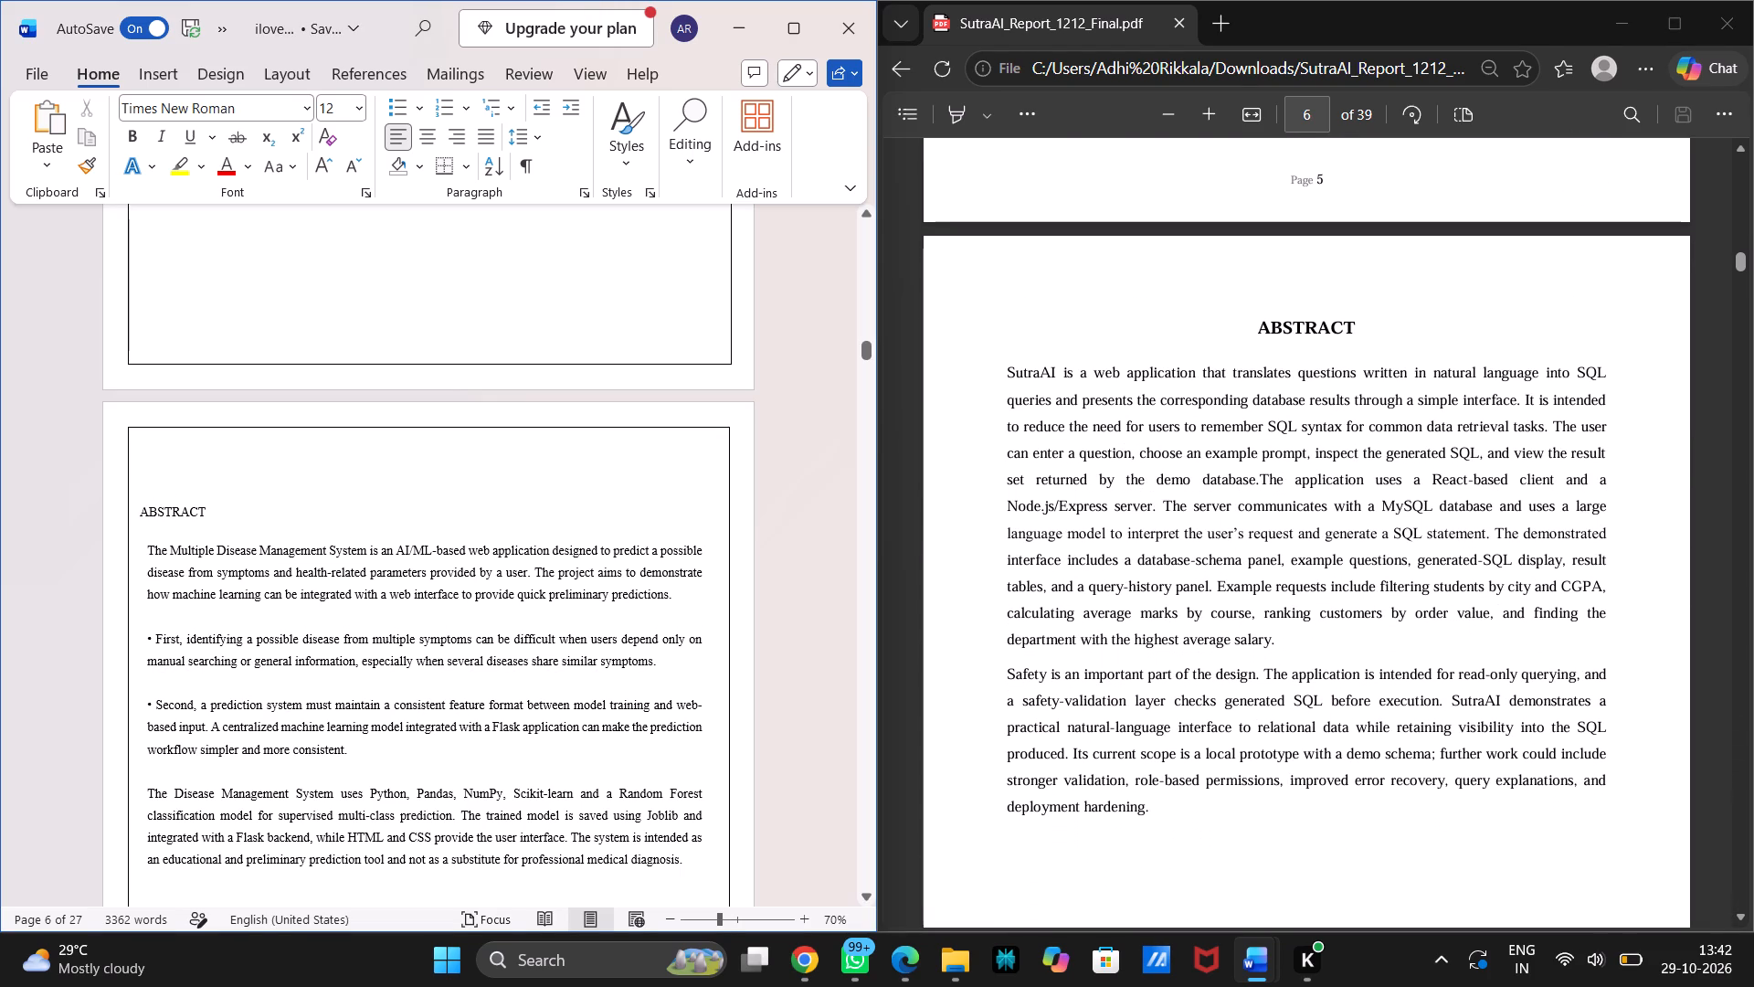
Make the whole ABSTRACT heading on the bordered page bold and centre it.
{"action": "left_click", "coordinate": [132, 513]}
{"action": "left_click_drag", "start_coordinate": [141, 515], "coordinate": [164, 515]}
{"action": "left_click_drag", "start_coordinate": [164, 515], "coordinate": [209, 514]}
{"action": "left_click", "coordinate": [209, 514]}
{"action": "left_click_drag", "start_coordinate": [209, 514], "coordinate": [148, 505]}
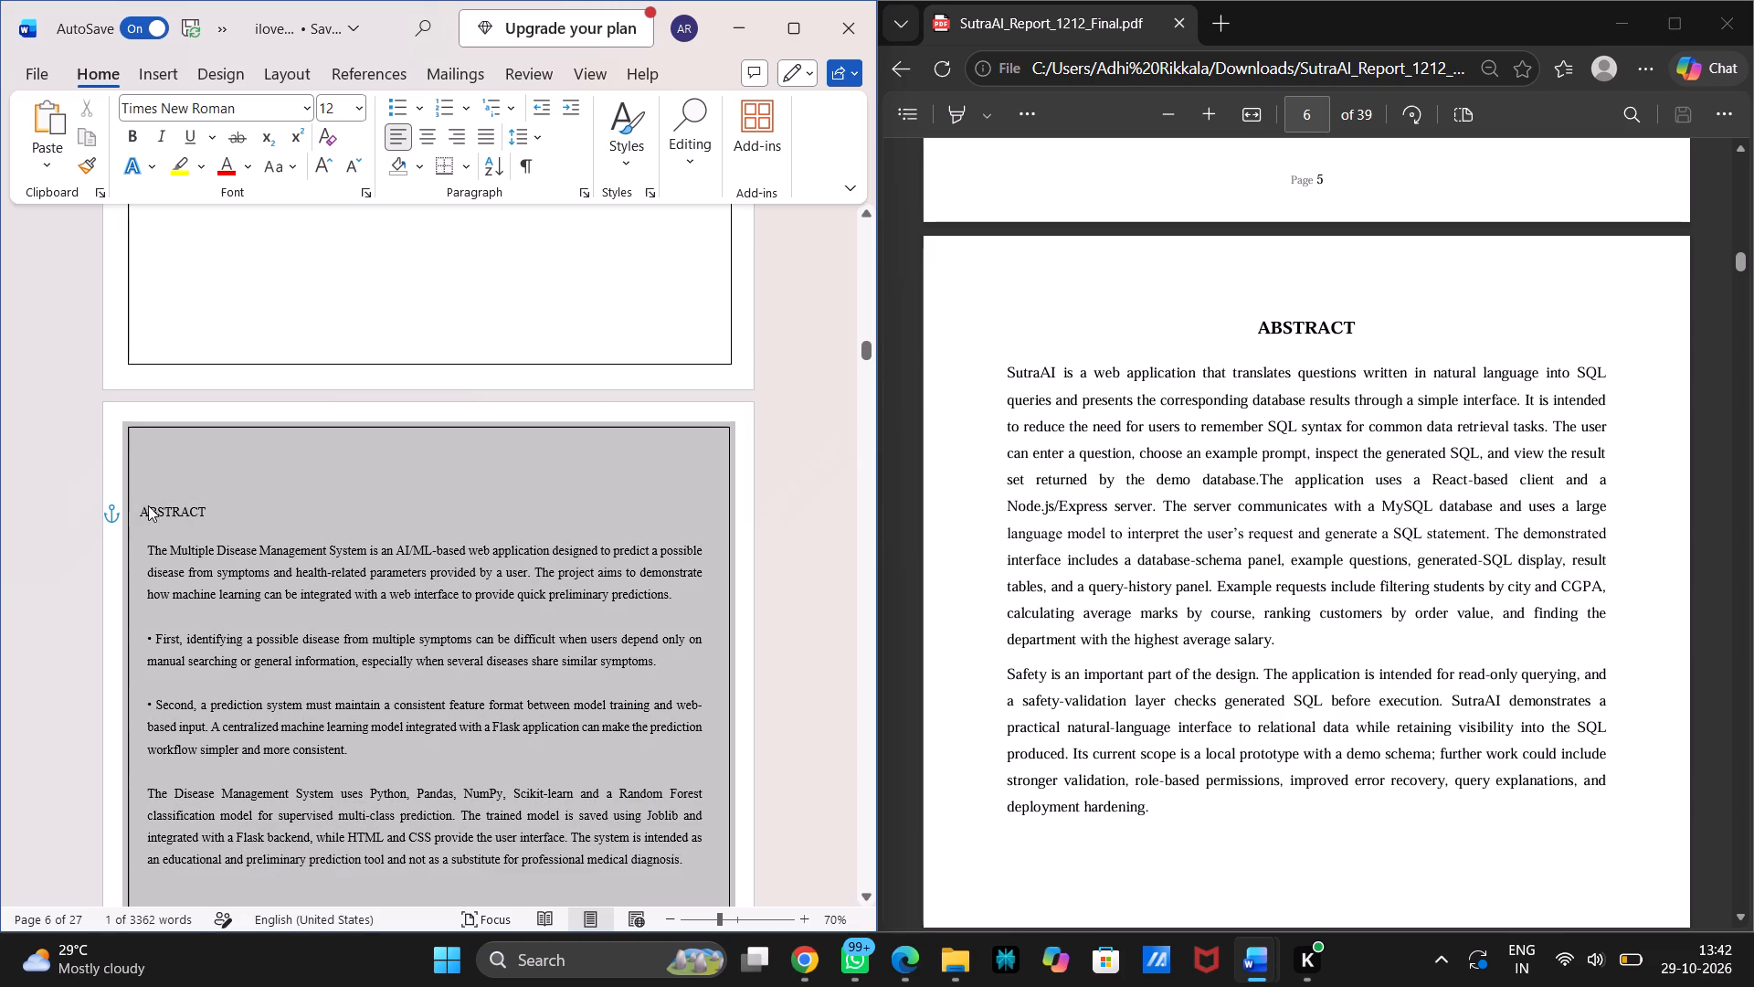
{"action": "left_click_drag", "start_coordinate": [148, 505], "coordinate": [155, 510]}
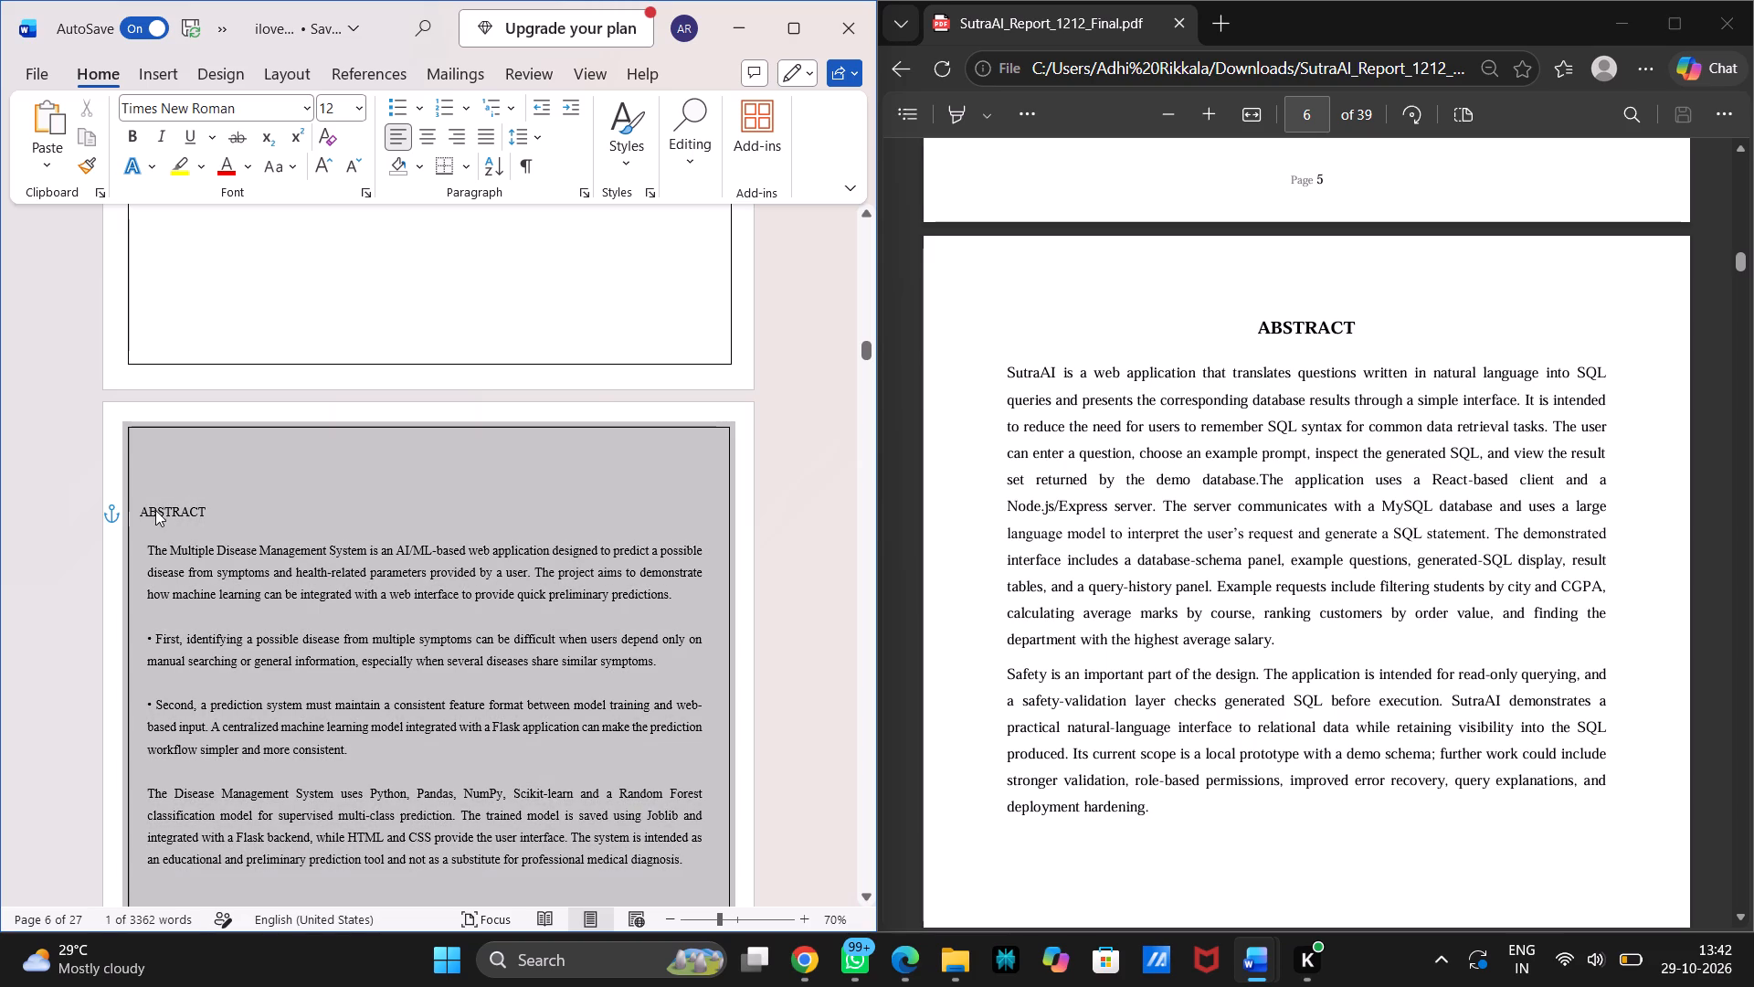
{"action": "left_click_drag", "start_coordinate": [155, 510], "coordinate": [150, 508]}
{"action": "left_click", "coordinate": [150, 508]}
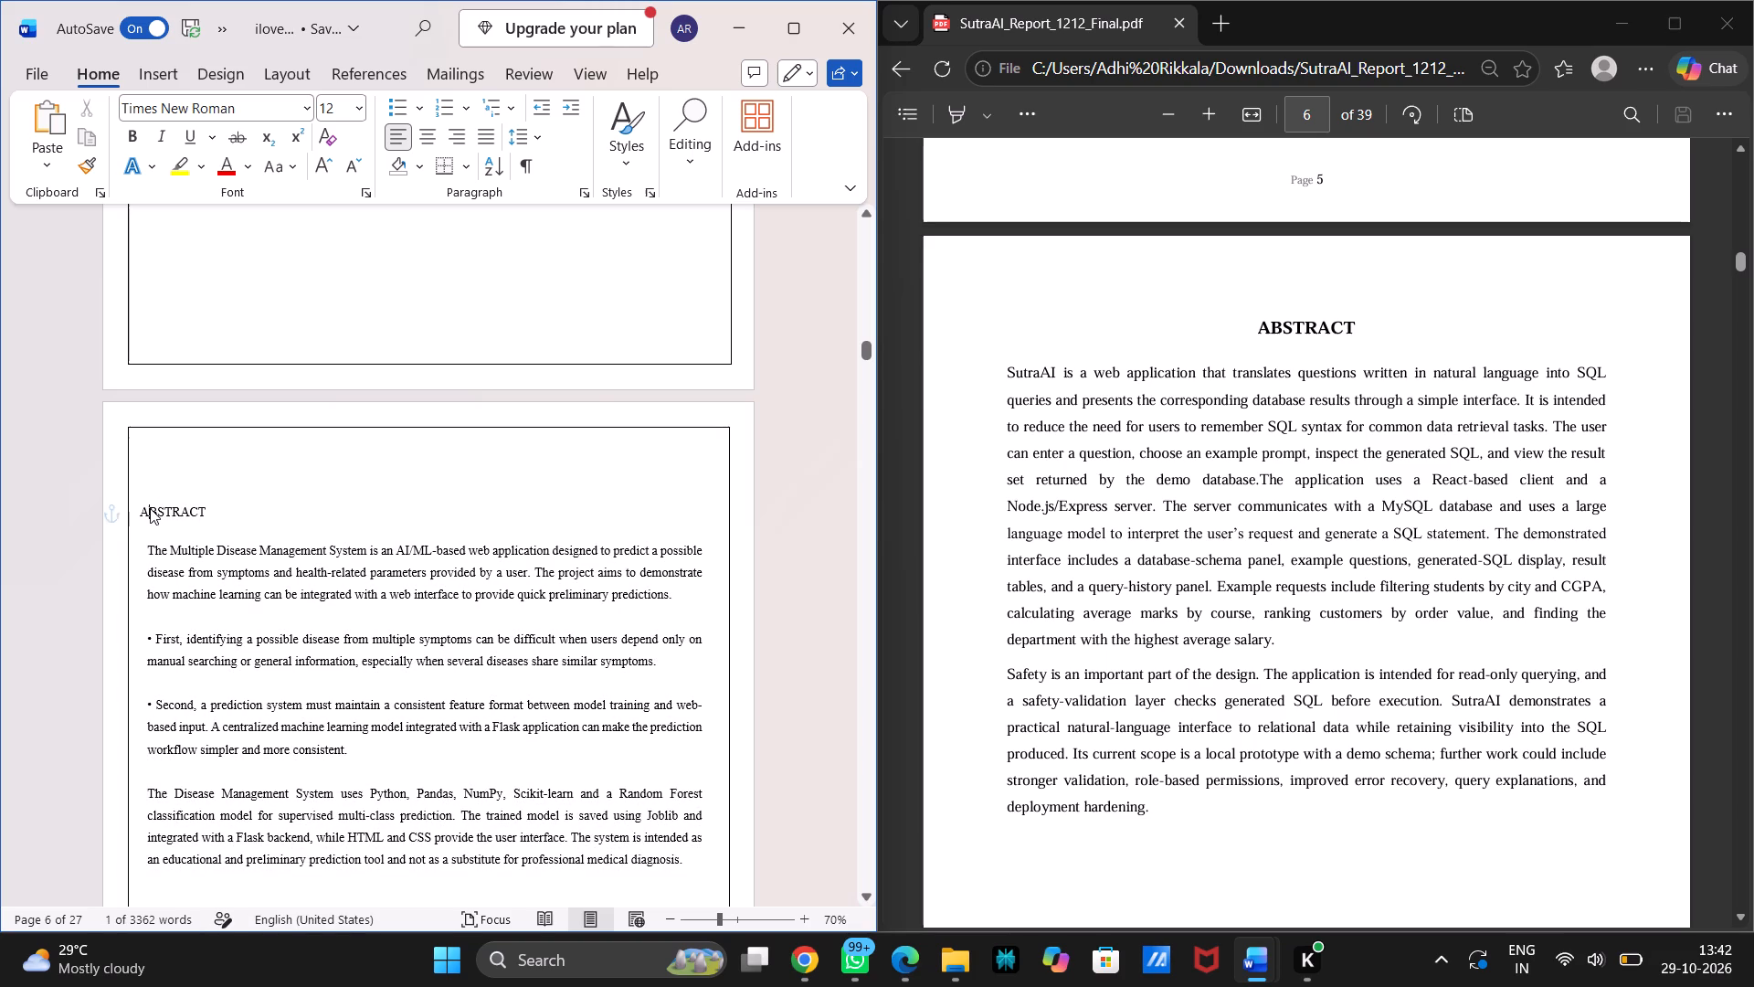
{"action": "left_click", "coordinate": [142, 512]}
{"action": "left_click_drag", "start_coordinate": [142, 512], "coordinate": [200, 514]}
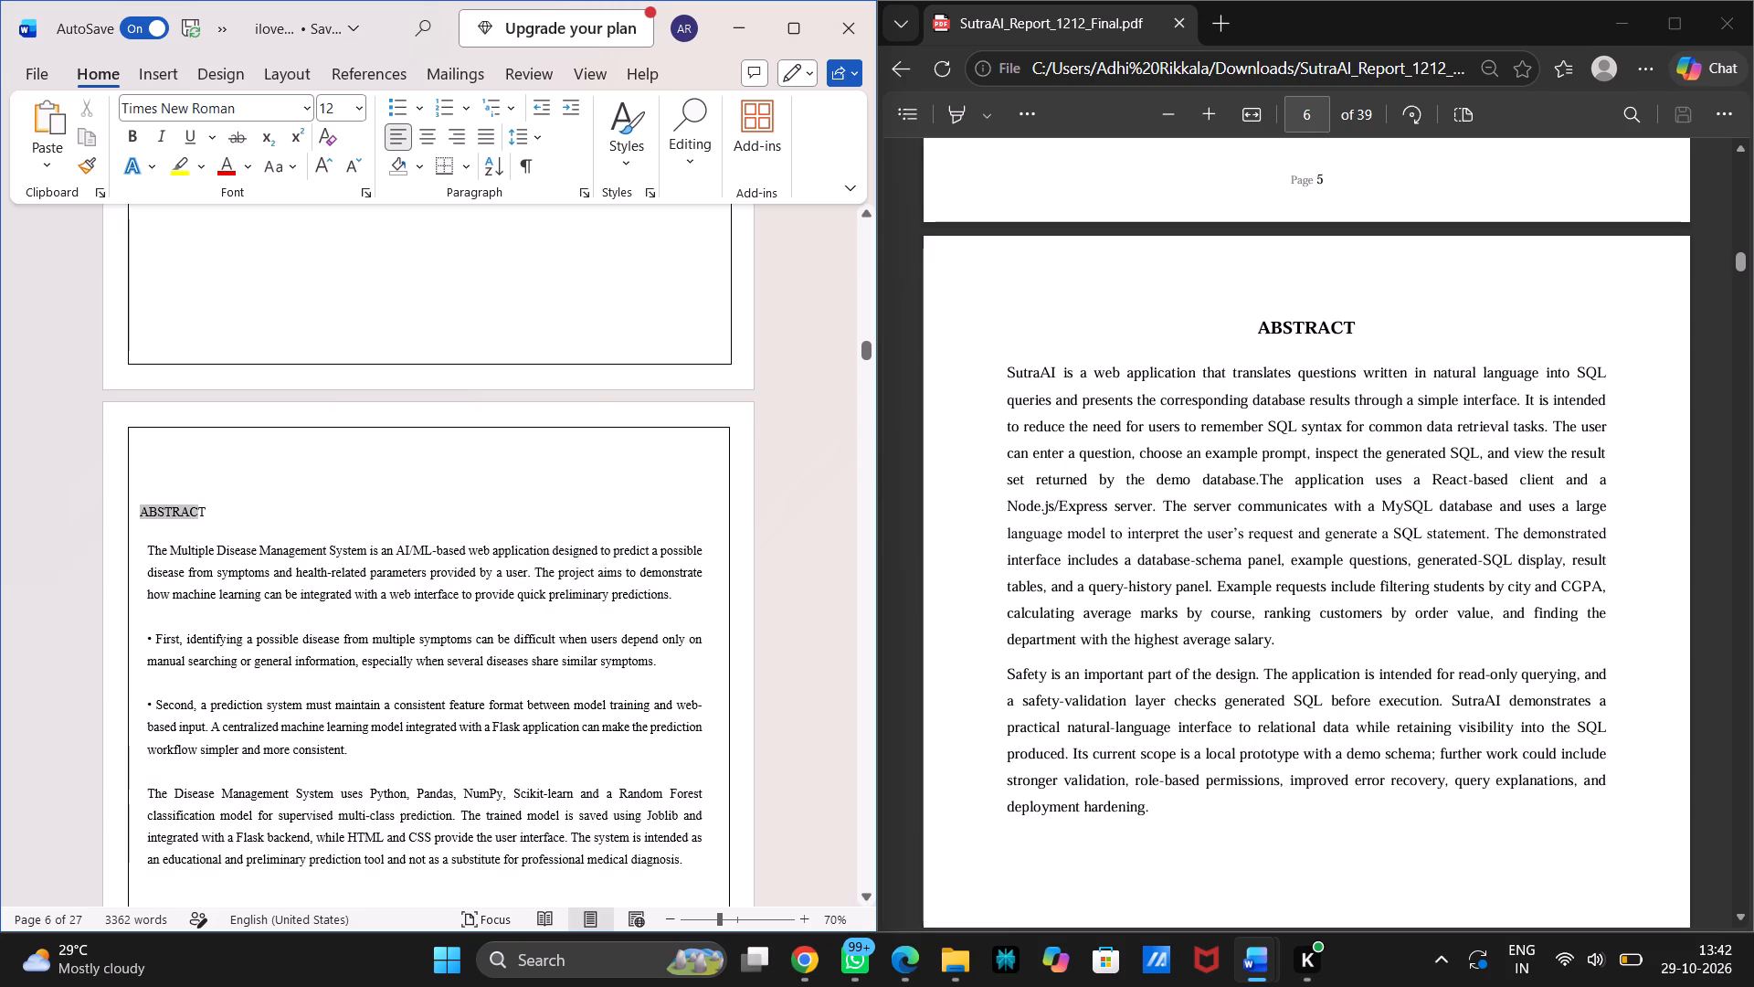
{"action": "left_click_drag", "start_coordinate": [200, 514], "coordinate": [204, 510]}
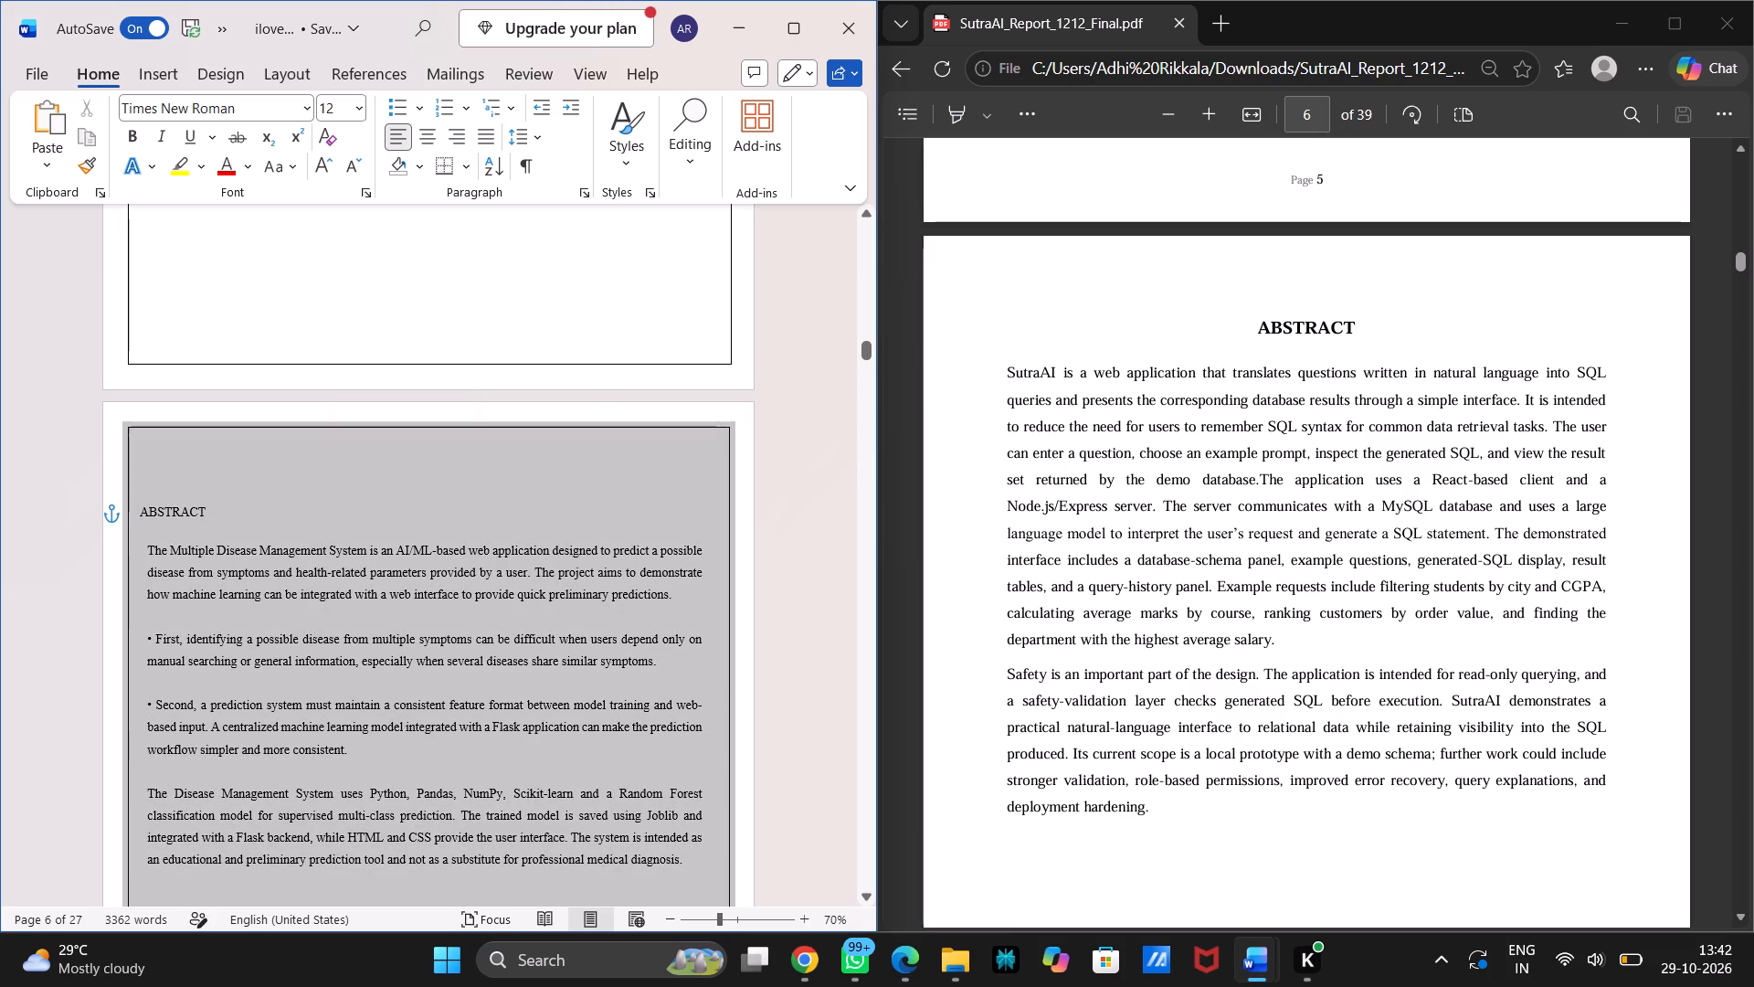
{"action": "left_click_drag", "start_coordinate": [204, 510], "coordinate": [201, 513]}
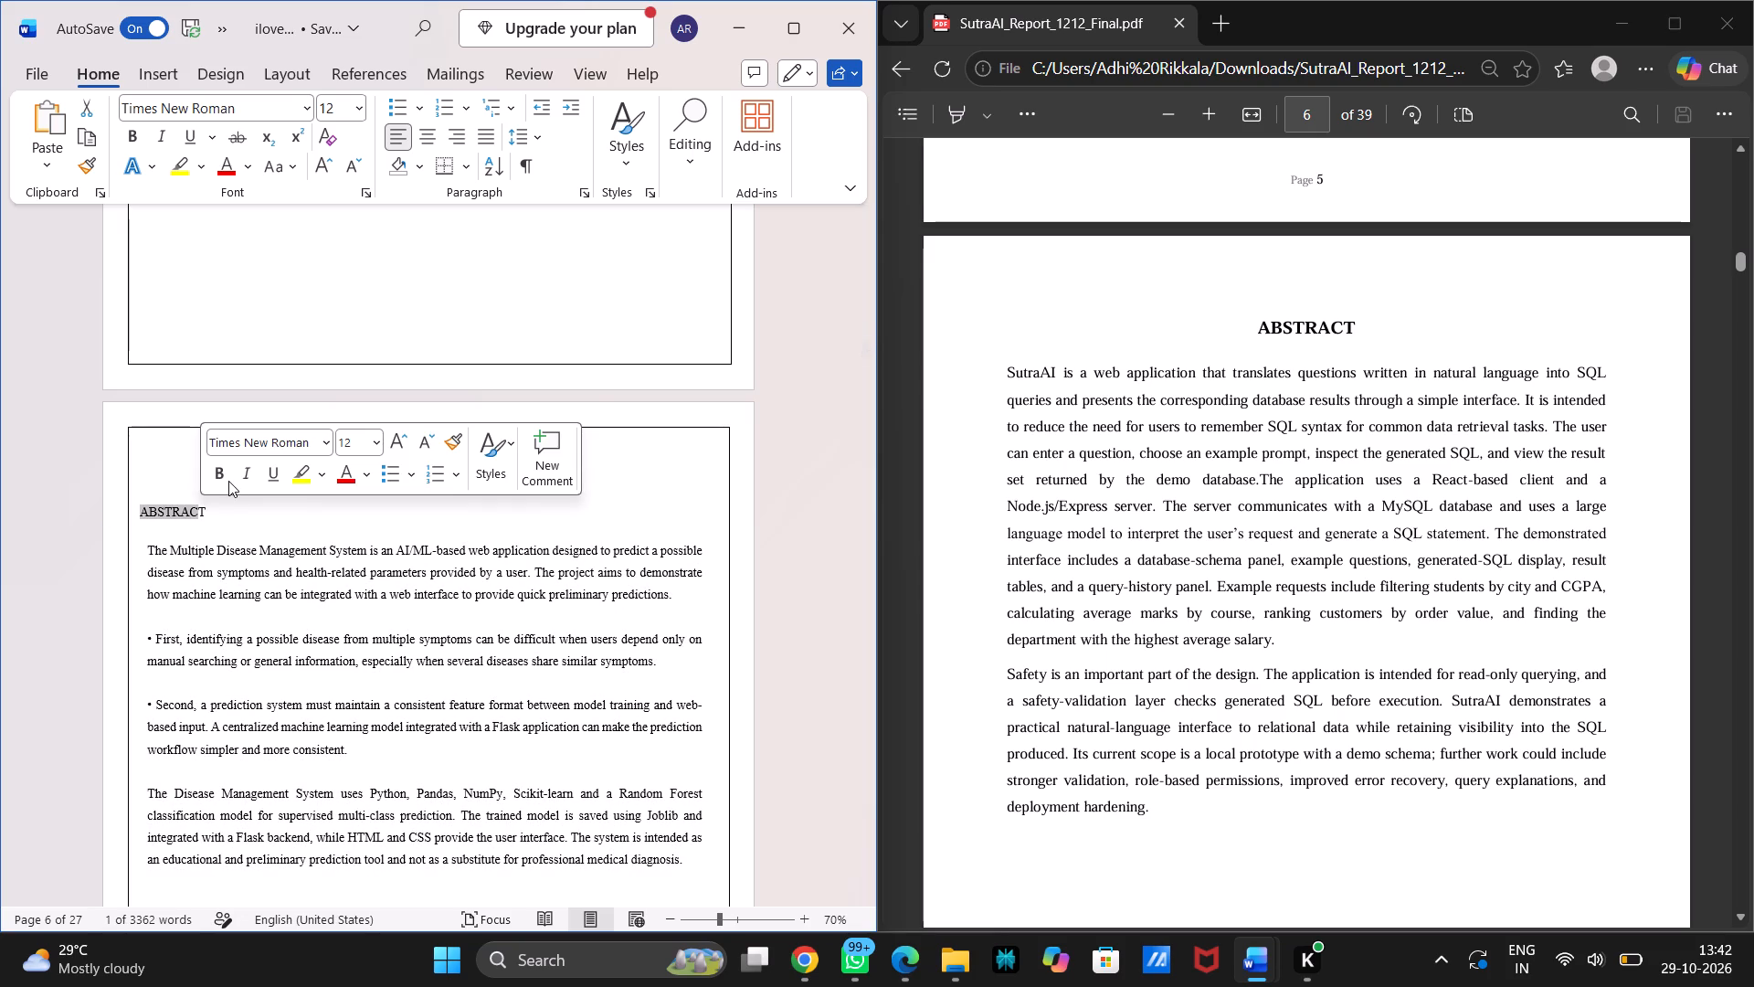
{"action": "left_click", "coordinate": [227, 480]}
{"action": "left_click", "coordinate": [431, 137]}
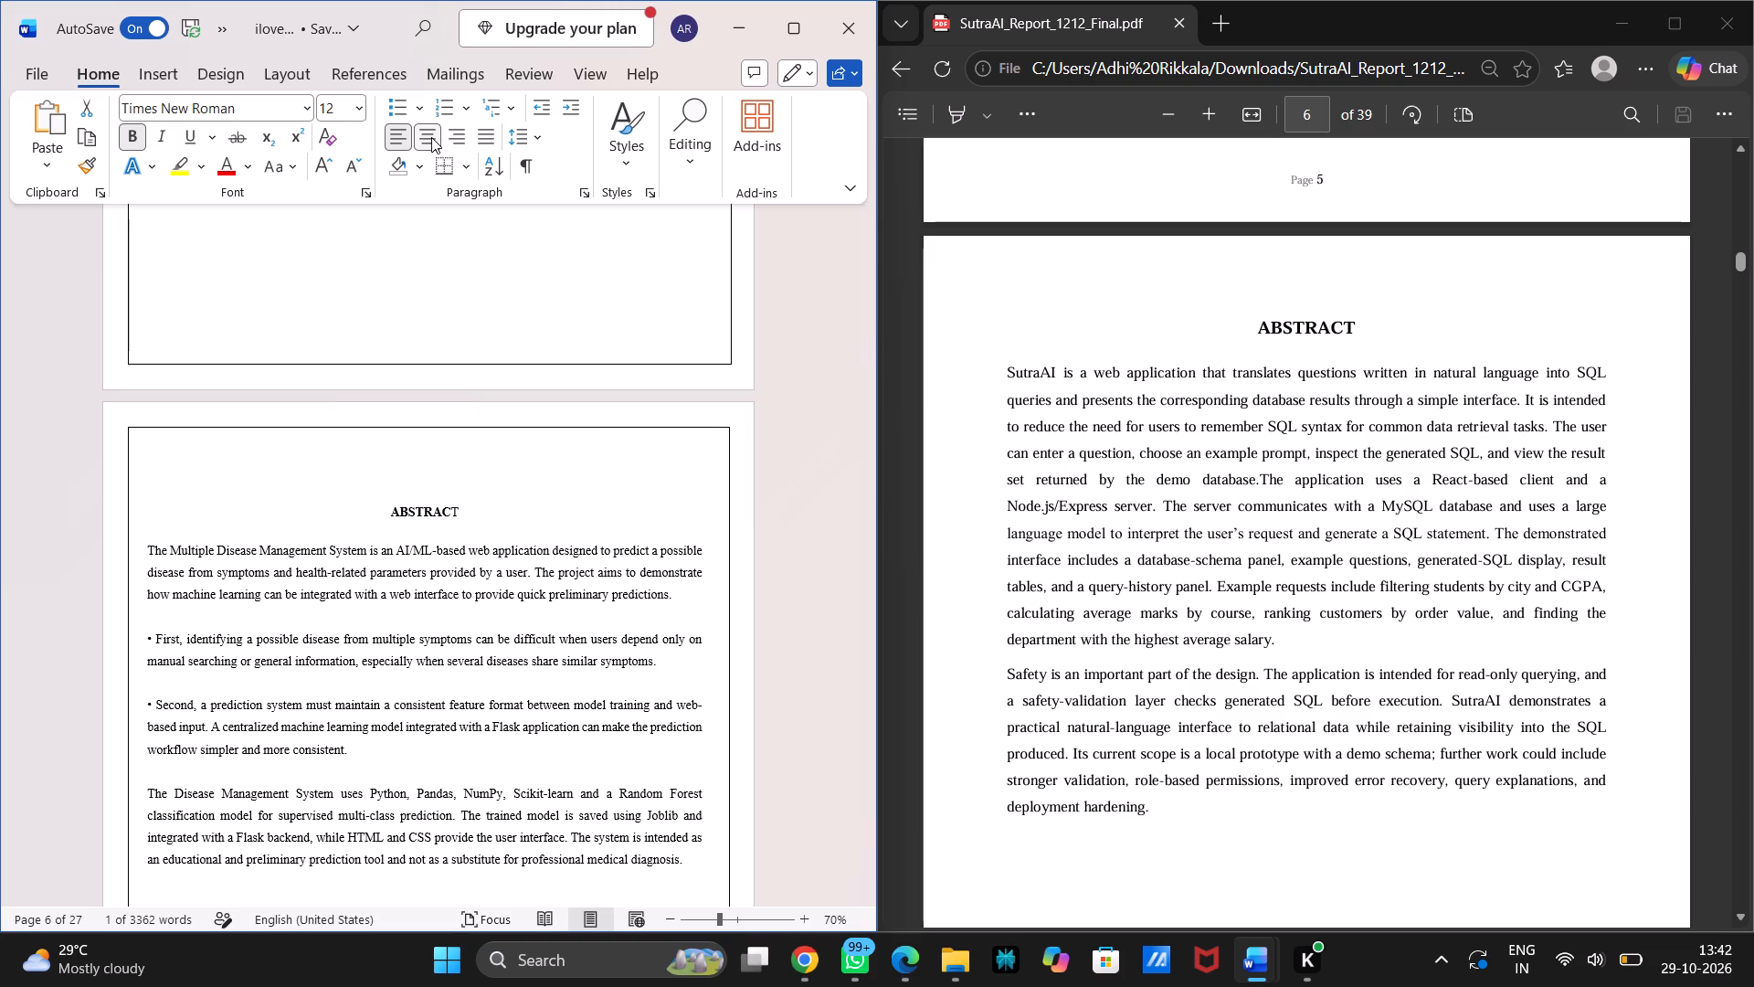
{"action": "left_click", "coordinate": [474, 507]}
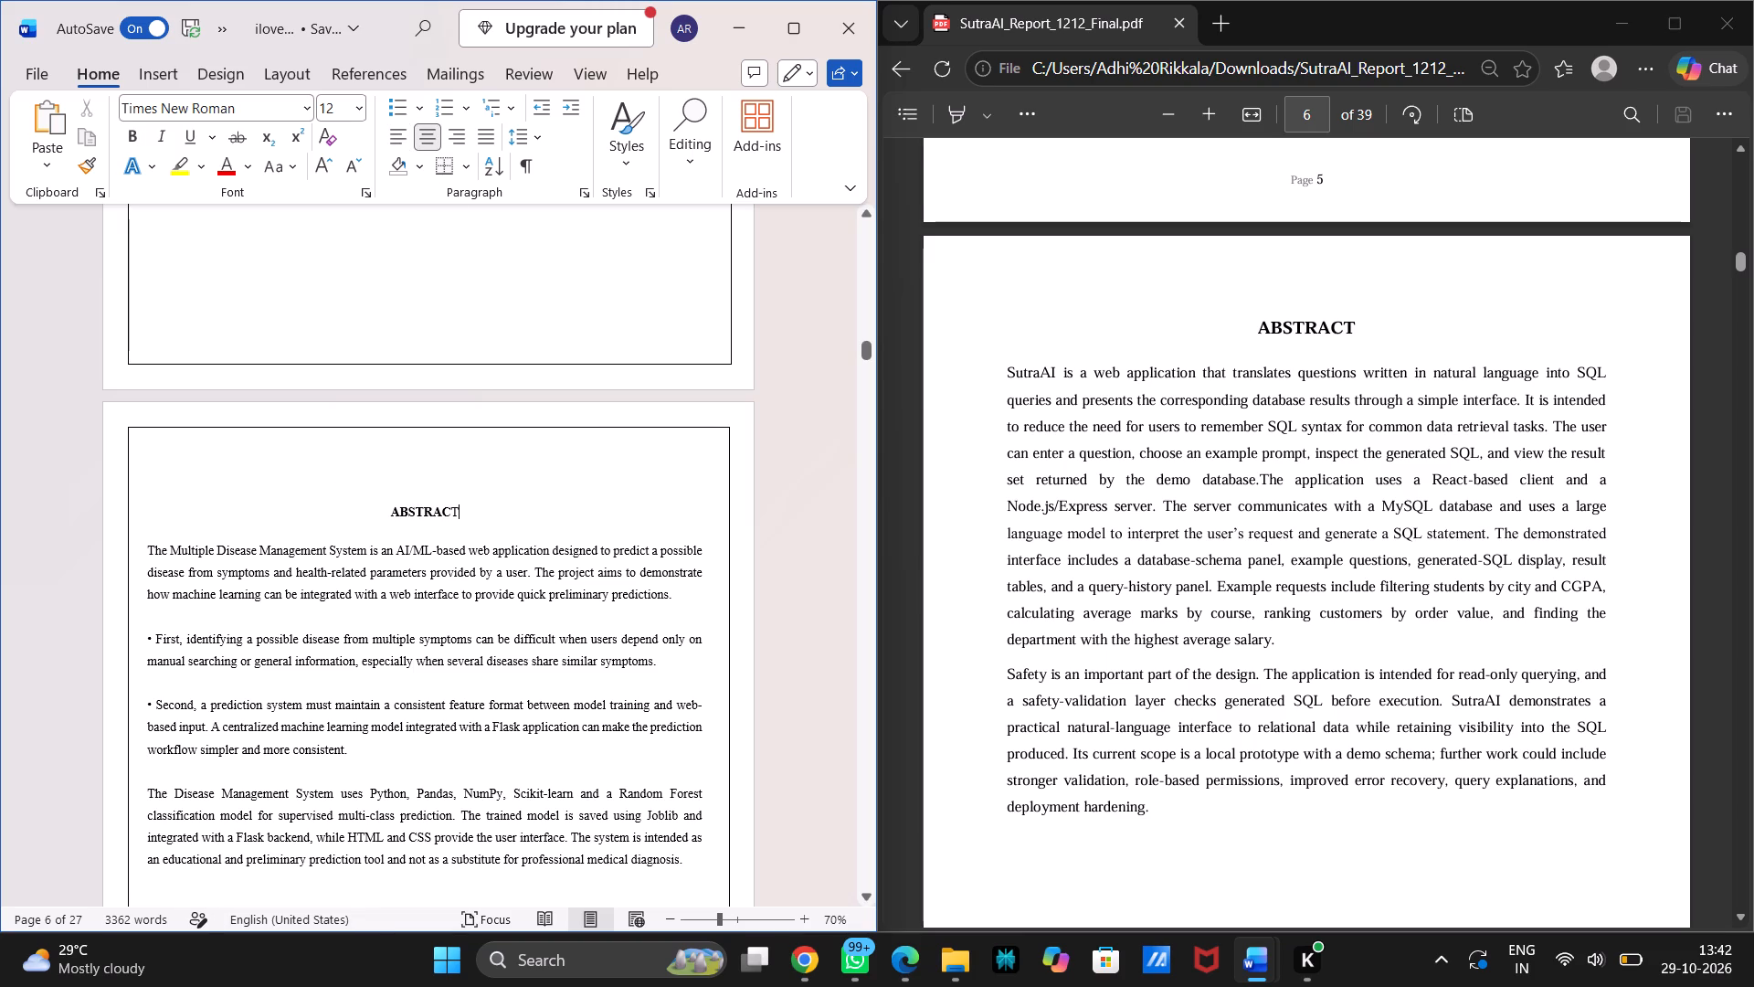
{"action": "left_click_drag", "start_coordinate": [474, 507], "coordinate": [449, 507]}
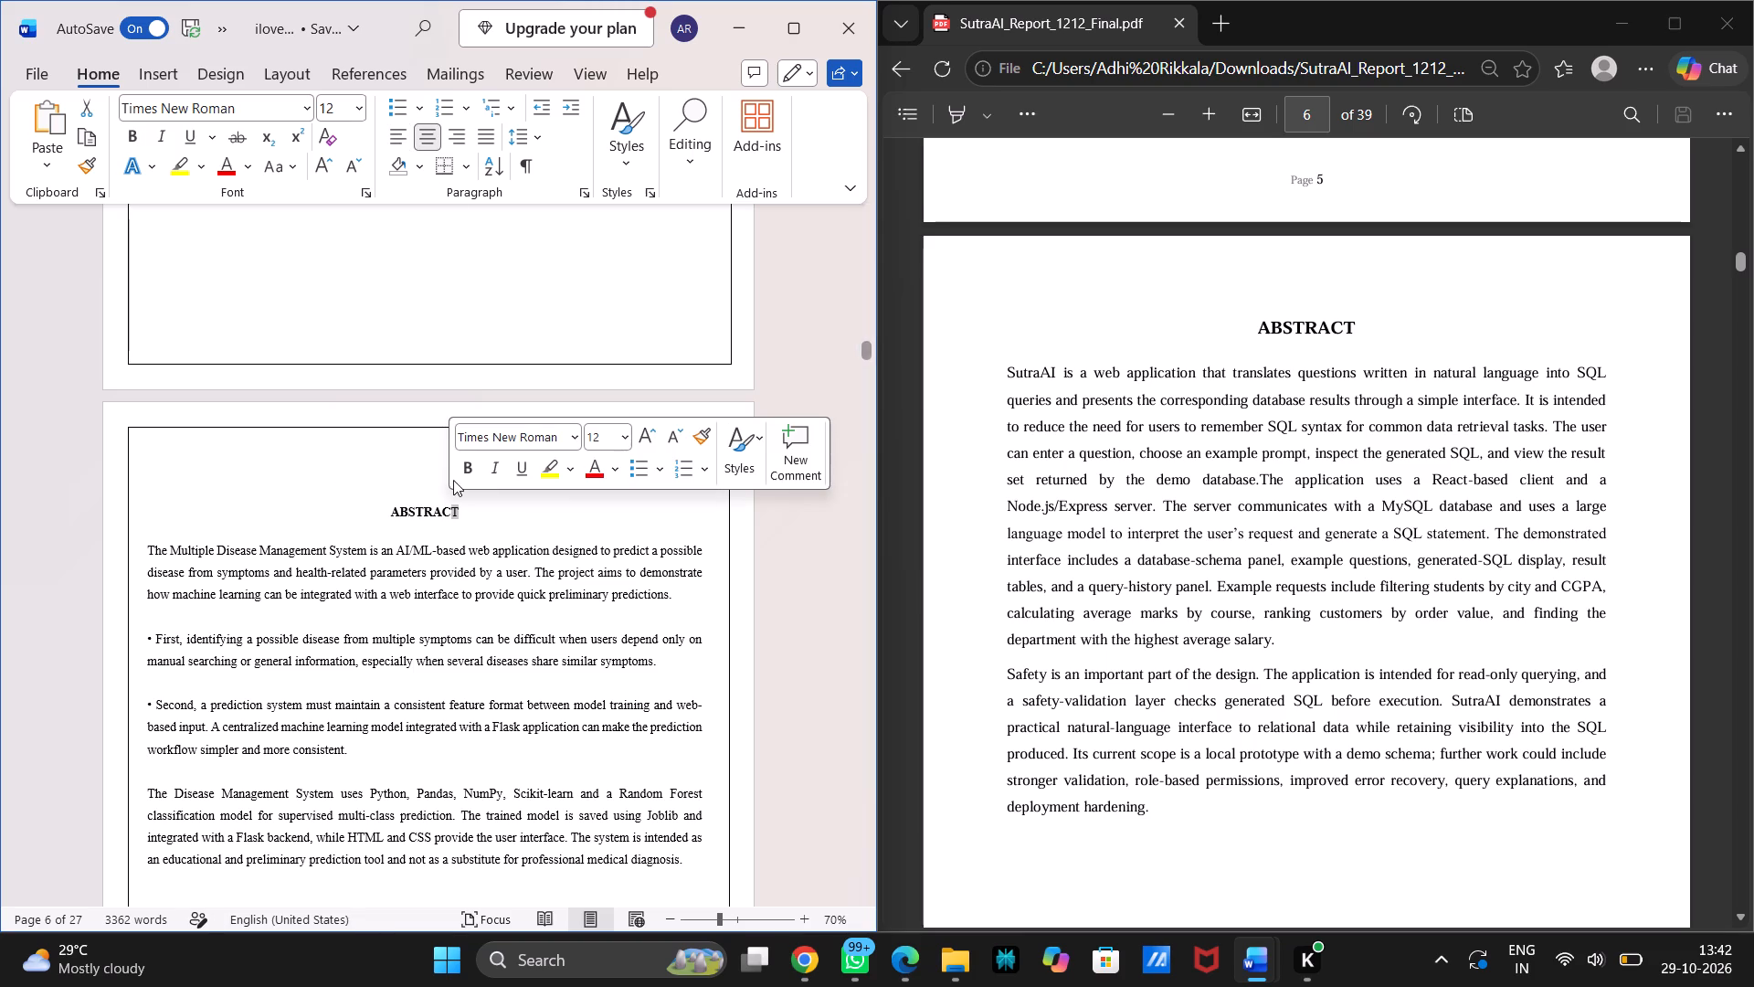
{"action": "left_click", "coordinate": [465, 473]}
{"action": "left_click", "coordinate": [468, 525]}
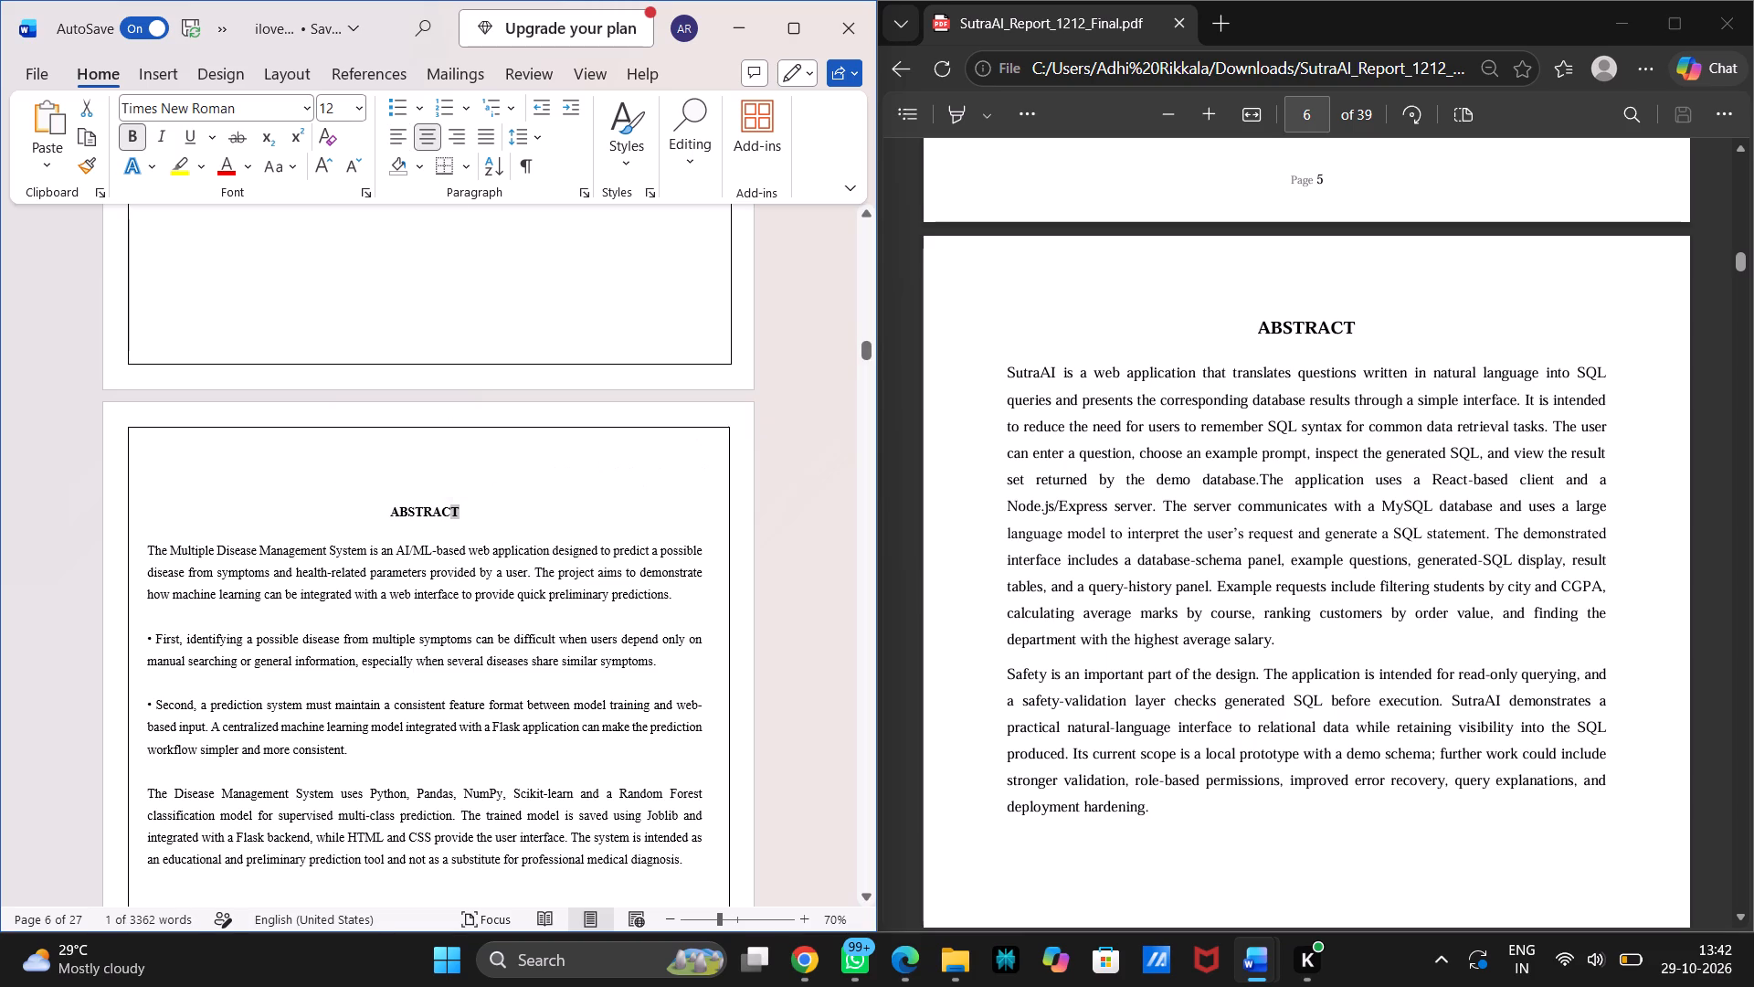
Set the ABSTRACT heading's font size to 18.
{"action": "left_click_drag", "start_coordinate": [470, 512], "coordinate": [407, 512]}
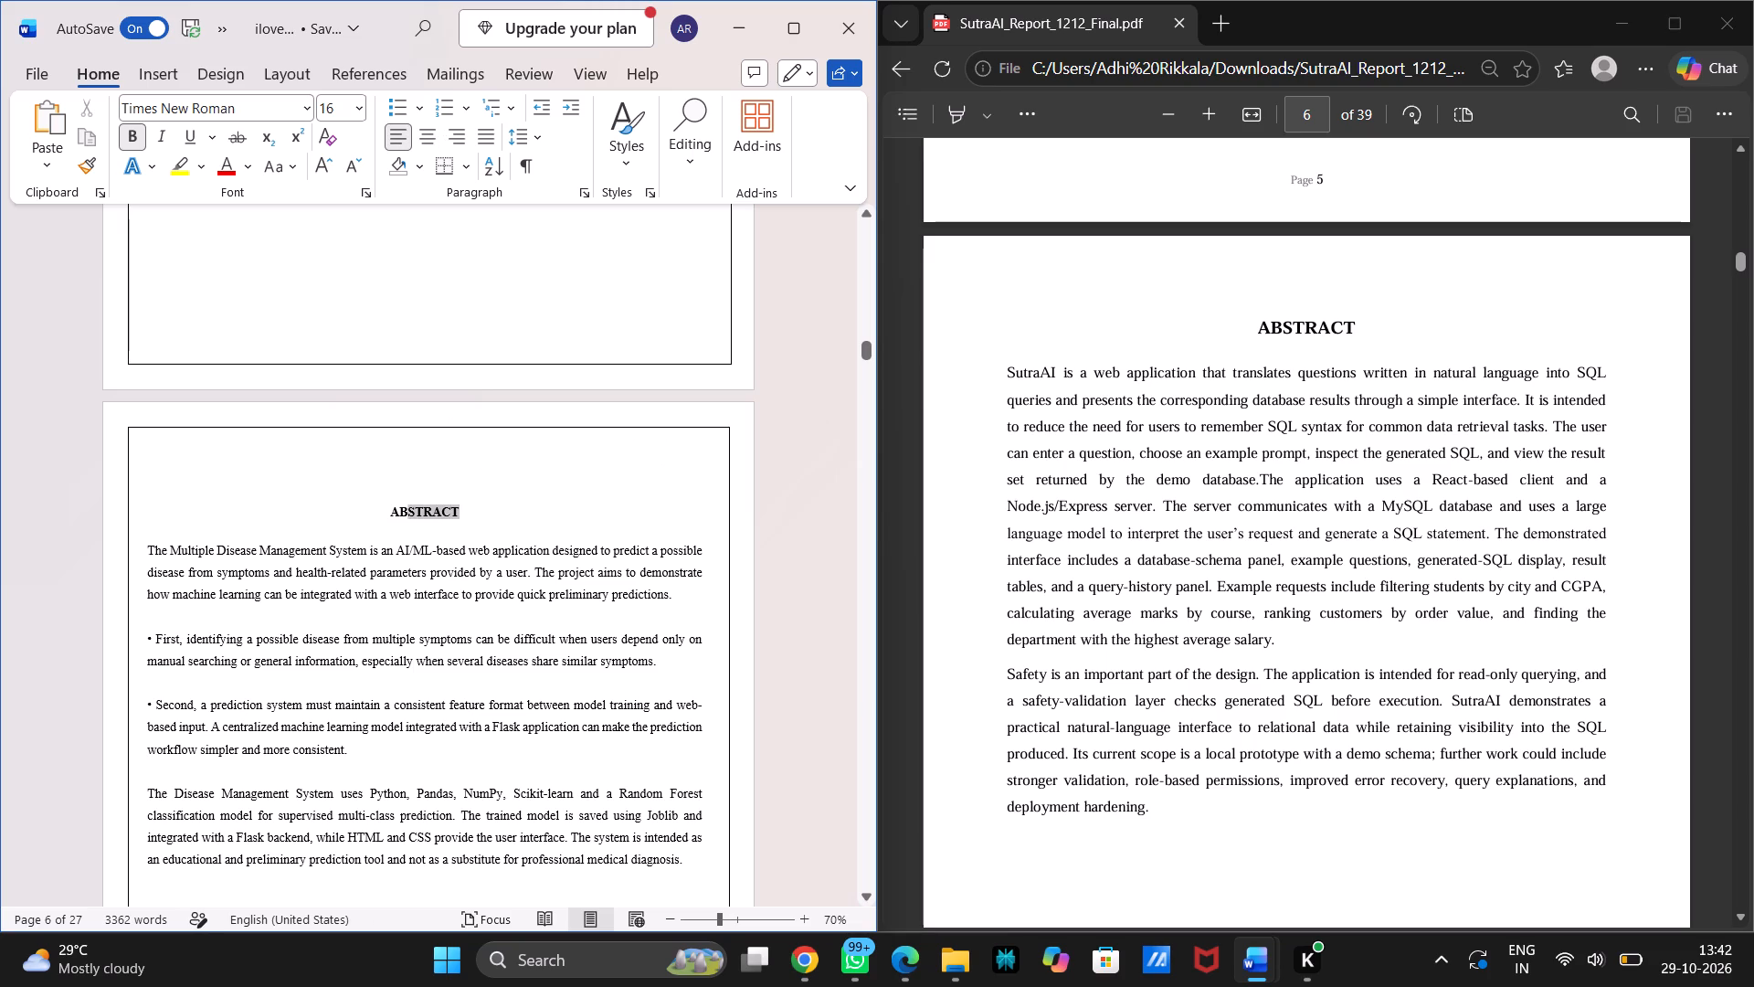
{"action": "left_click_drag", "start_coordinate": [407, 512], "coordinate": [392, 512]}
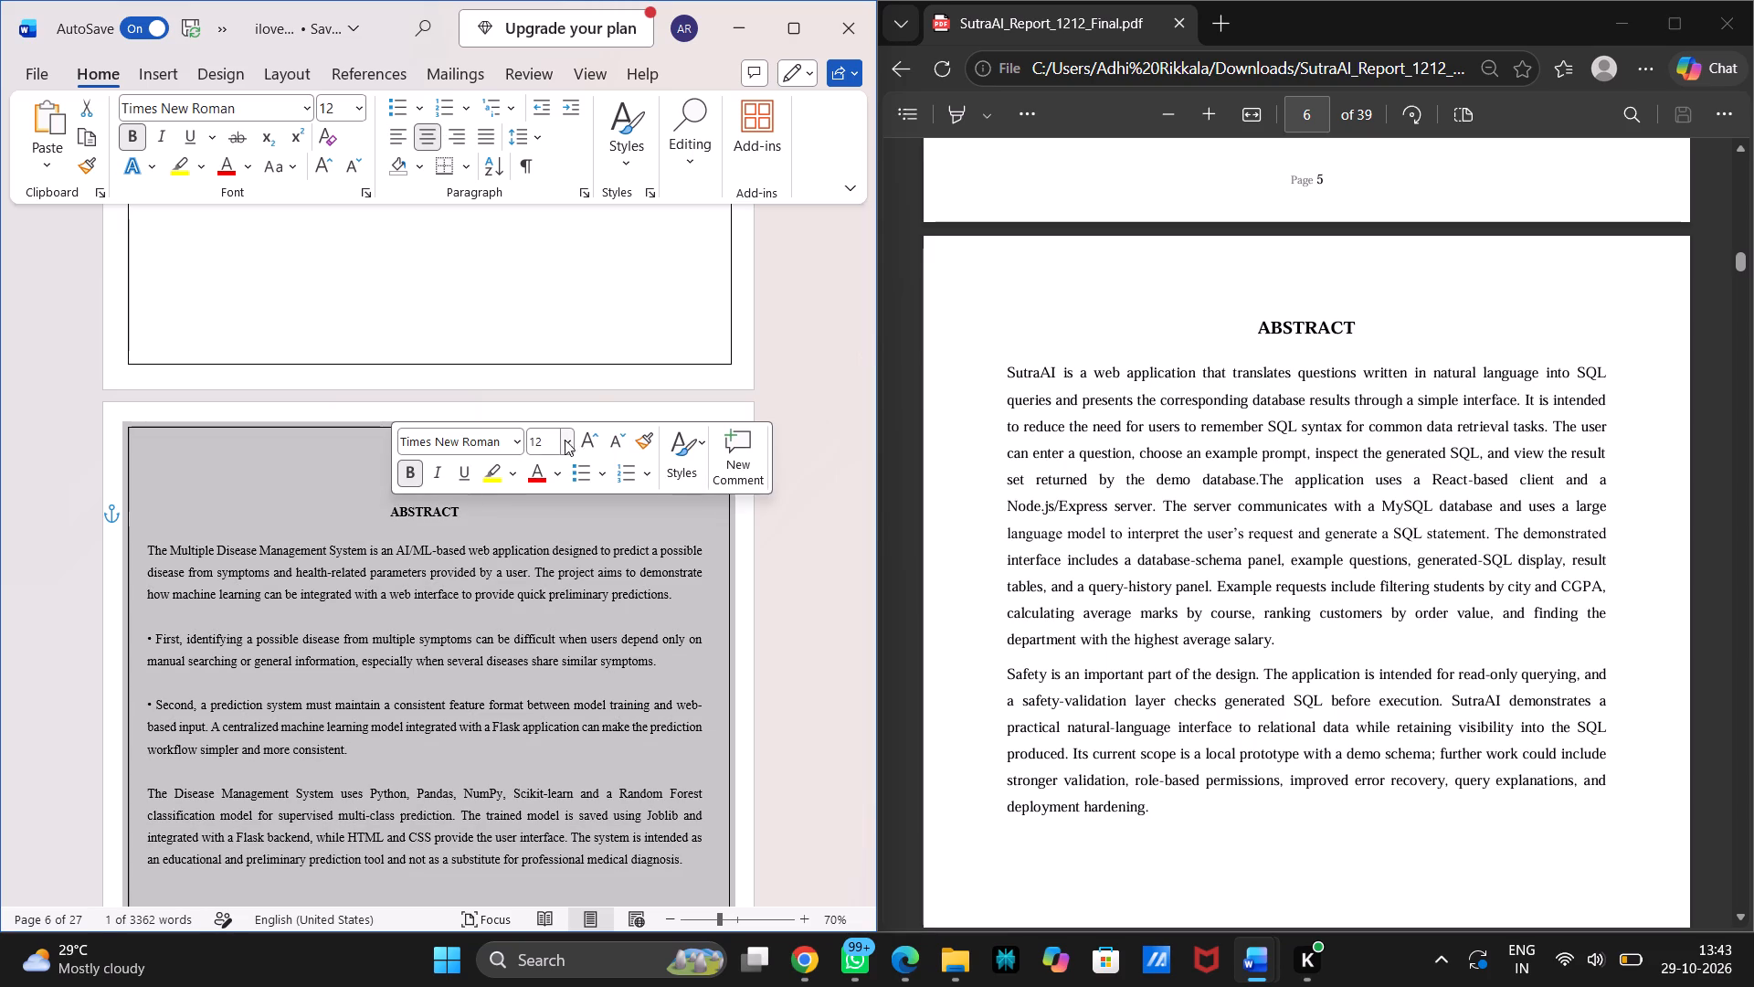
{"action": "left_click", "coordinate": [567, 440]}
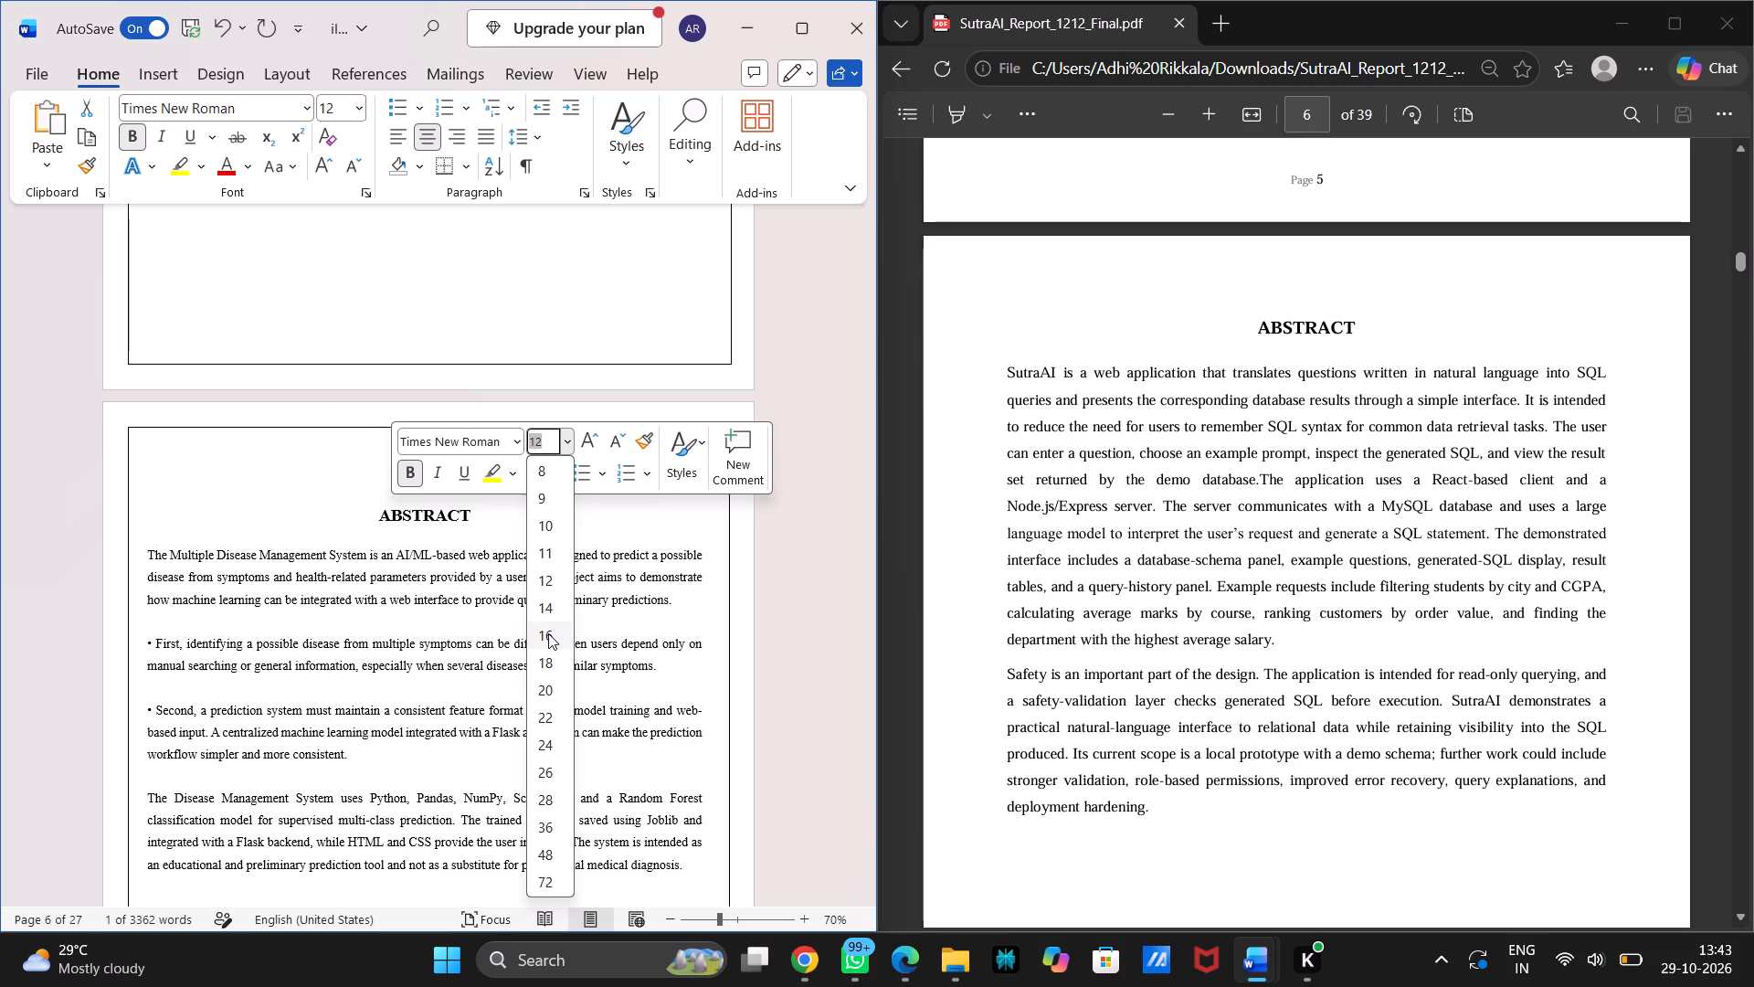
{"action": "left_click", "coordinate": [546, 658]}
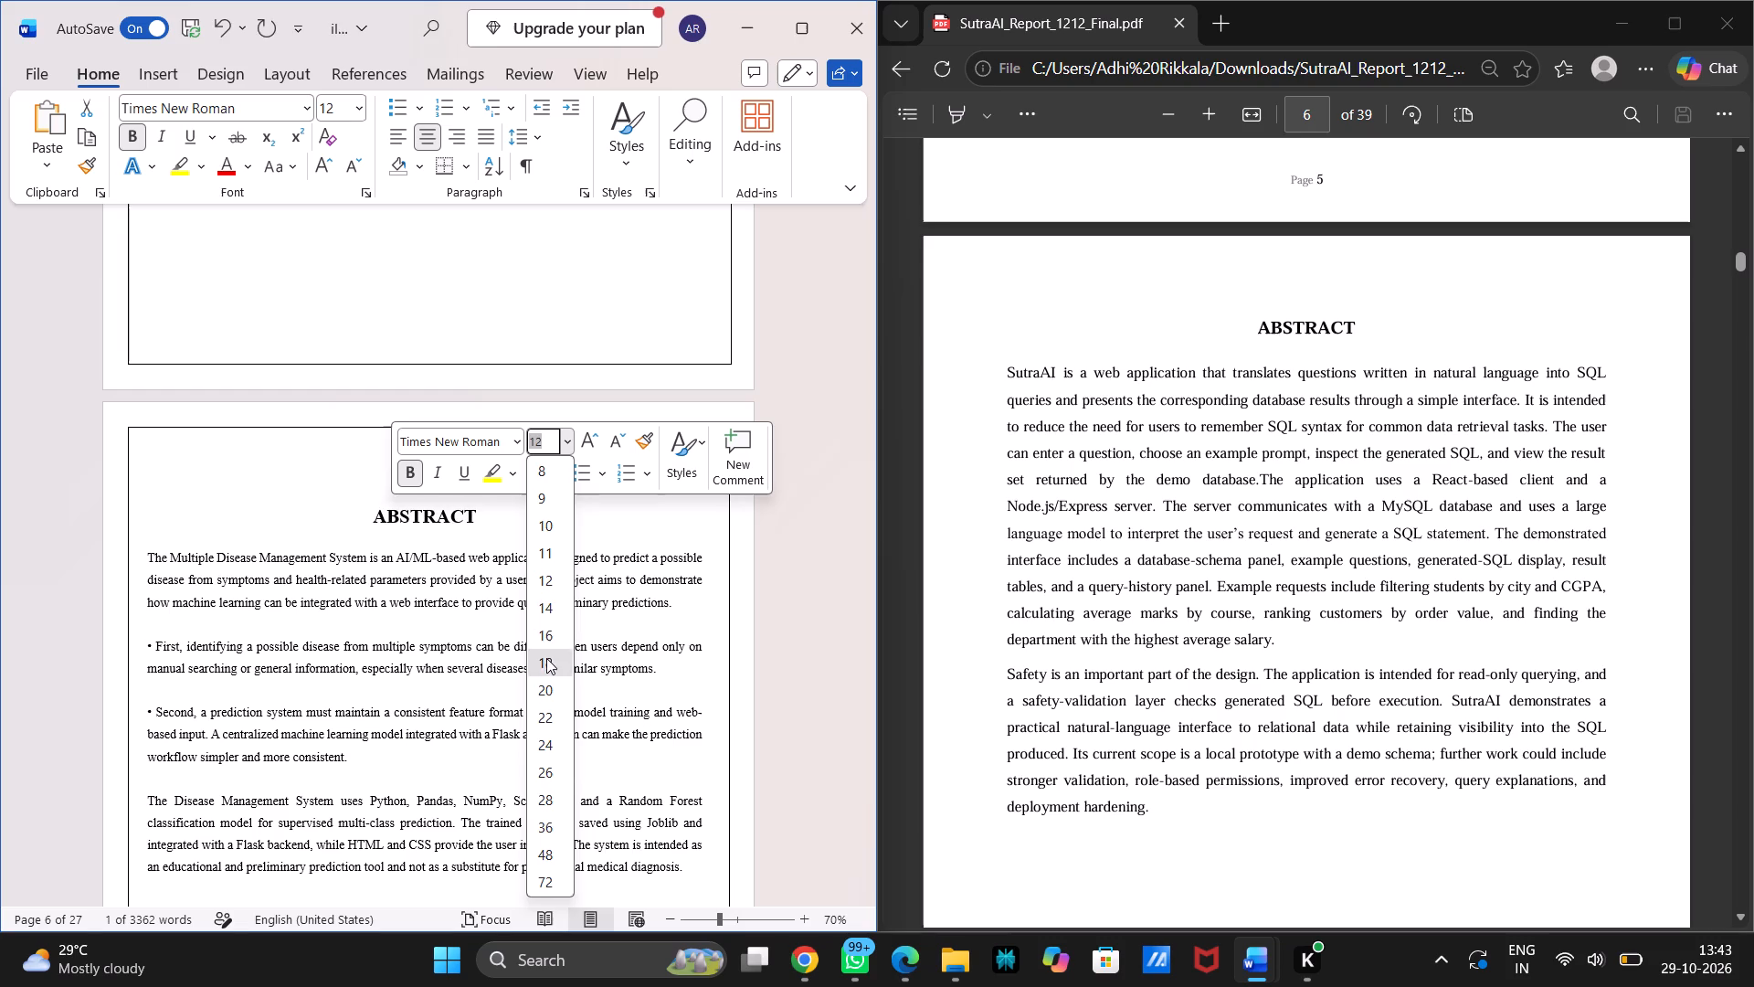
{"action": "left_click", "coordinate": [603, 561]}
Check the report's blue ACKNOWLEDGEMENT heading for its font size and compare the Acknowledgement and Abstract headings in the SutraAI PDF.
{"action": "scroll", "coordinate": [603, 561], "scroll_direction": "up", "scroll_amount": 2}
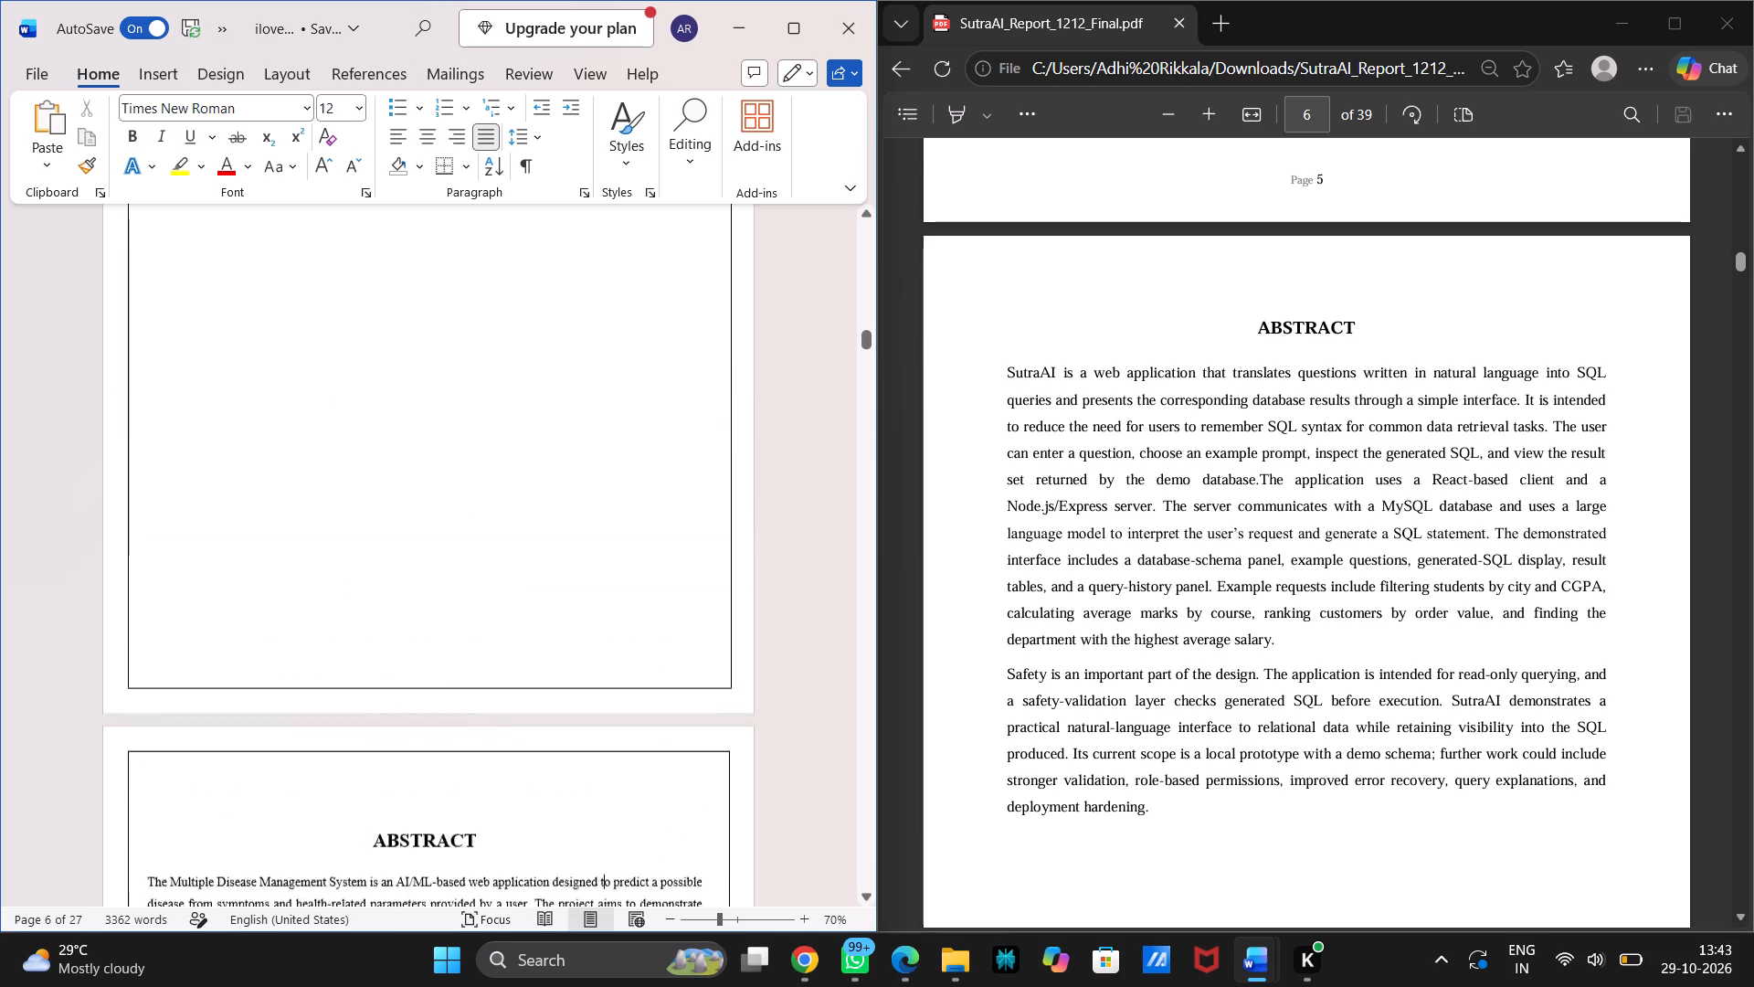
{"action": "scroll", "coordinate": [603, 561], "scroll_direction": "up", "scroll_amount": 6}
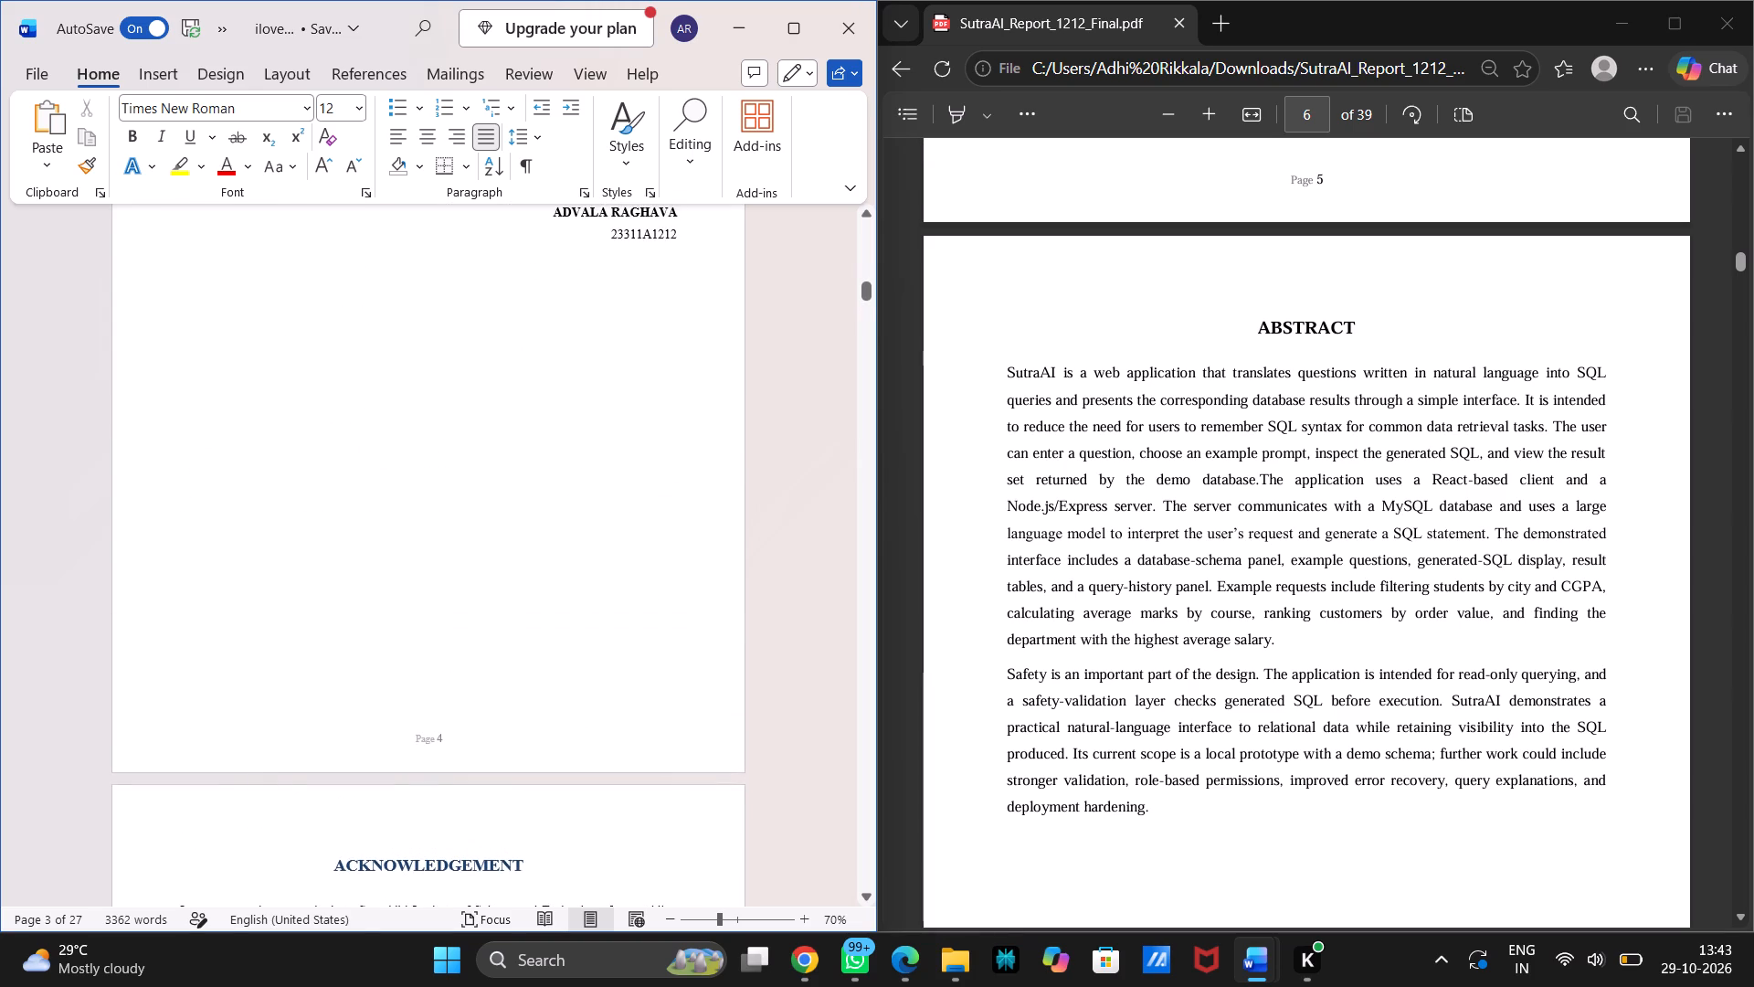
{"action": "scroll", "coordinate": [537, 582], "scroll_direction": "down", "scroll_amount": 3}
{"action": "left_click", "coordinate": [461, 518]}
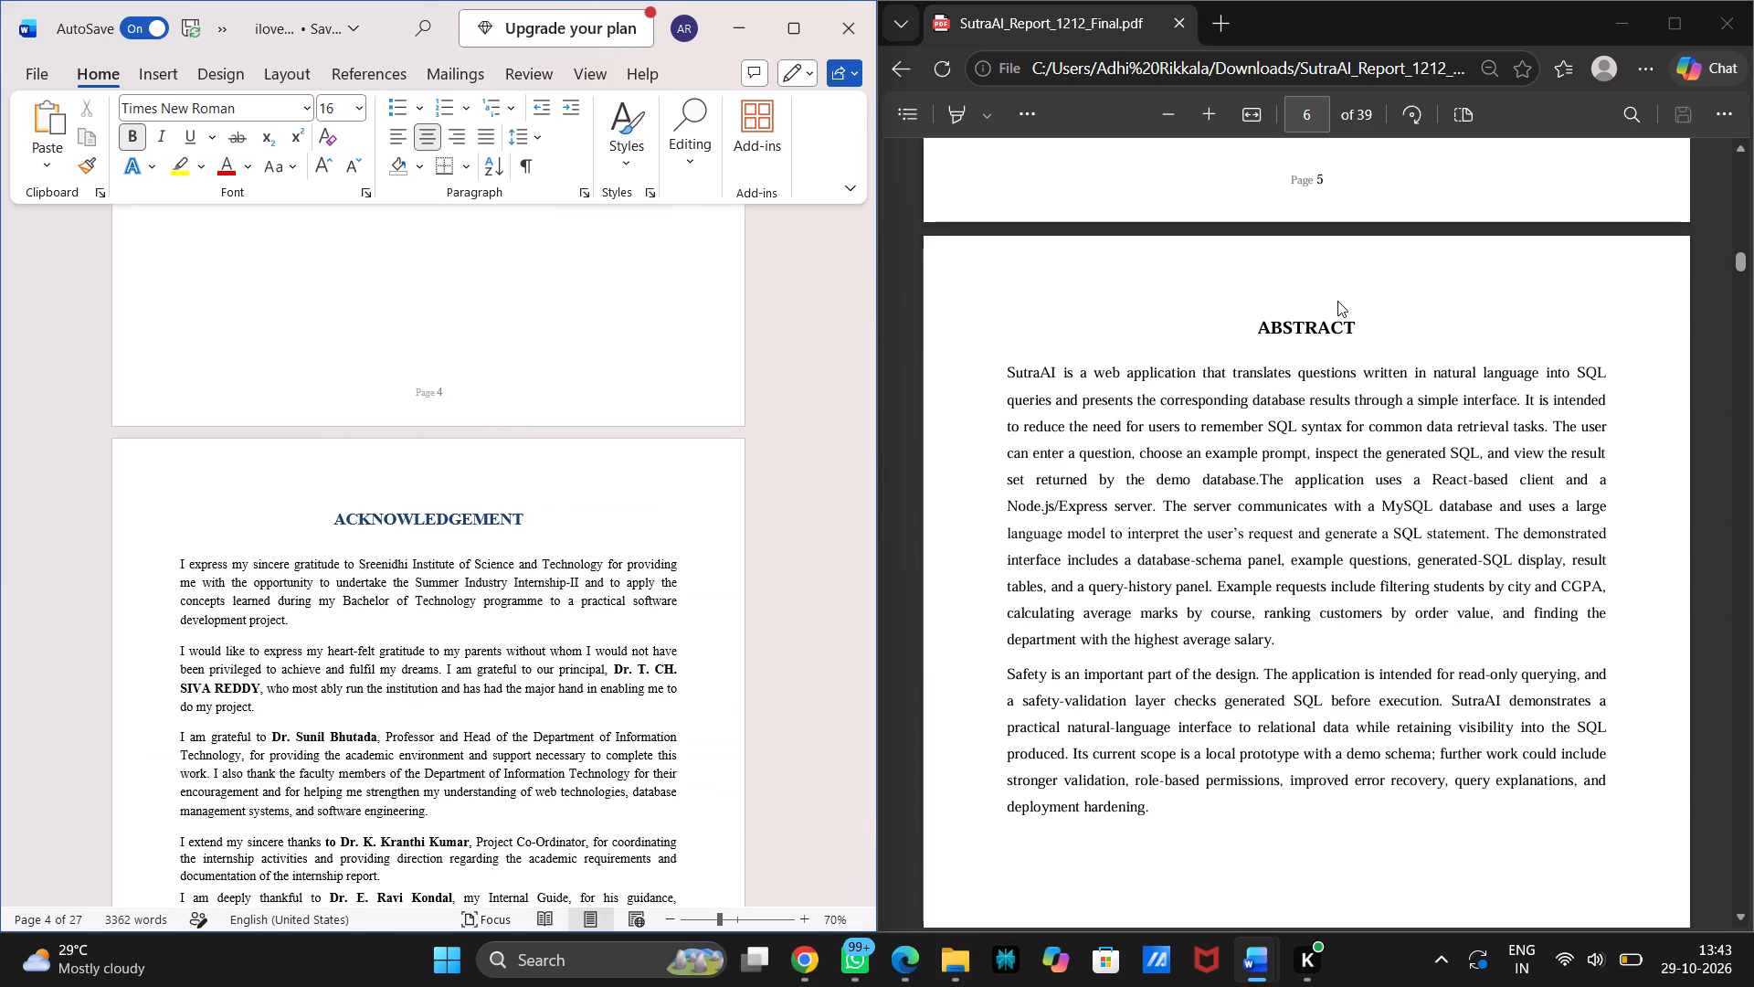
{"action": "scroll", "coordinate": [1337, 458], "scroll_direction": "up", "scroll_amount": 5}
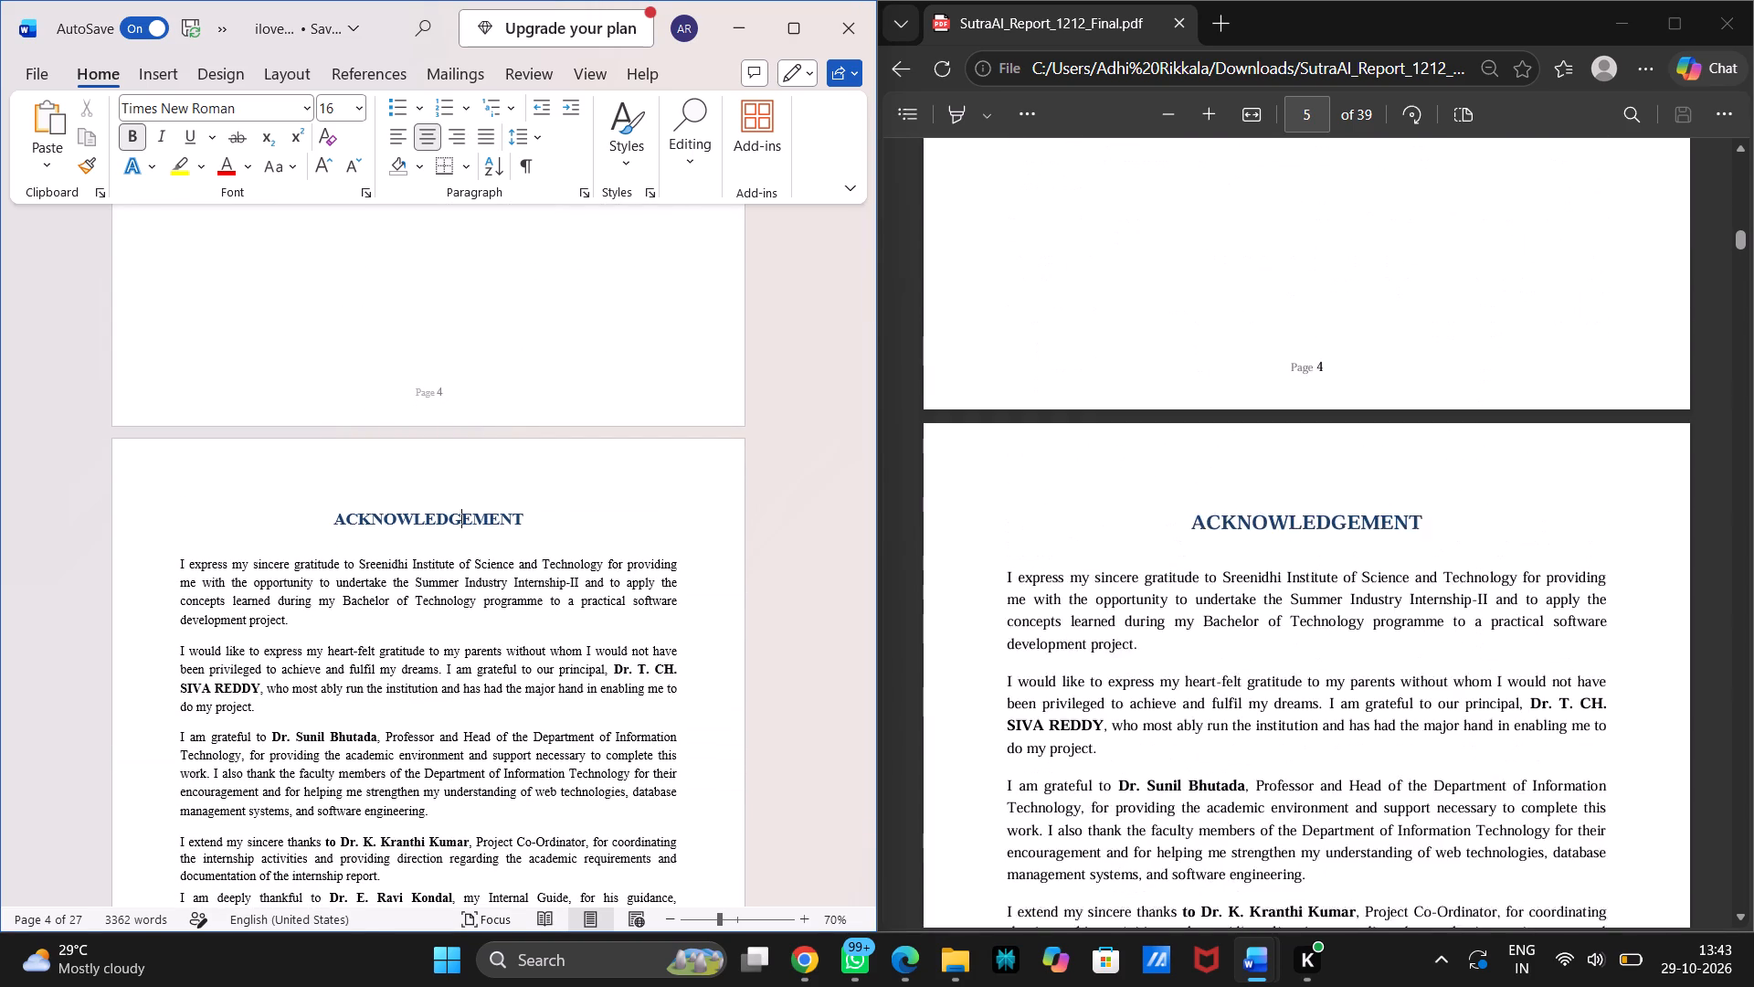
{"action": "scroll", "coordinate": [1337, 458], "scroll_direction": "up", "scroll_amount": 1}
{"action": "scroll", "coordinate": [1337, 458], "scroll_direction": "down", "scroll_amount": 3}
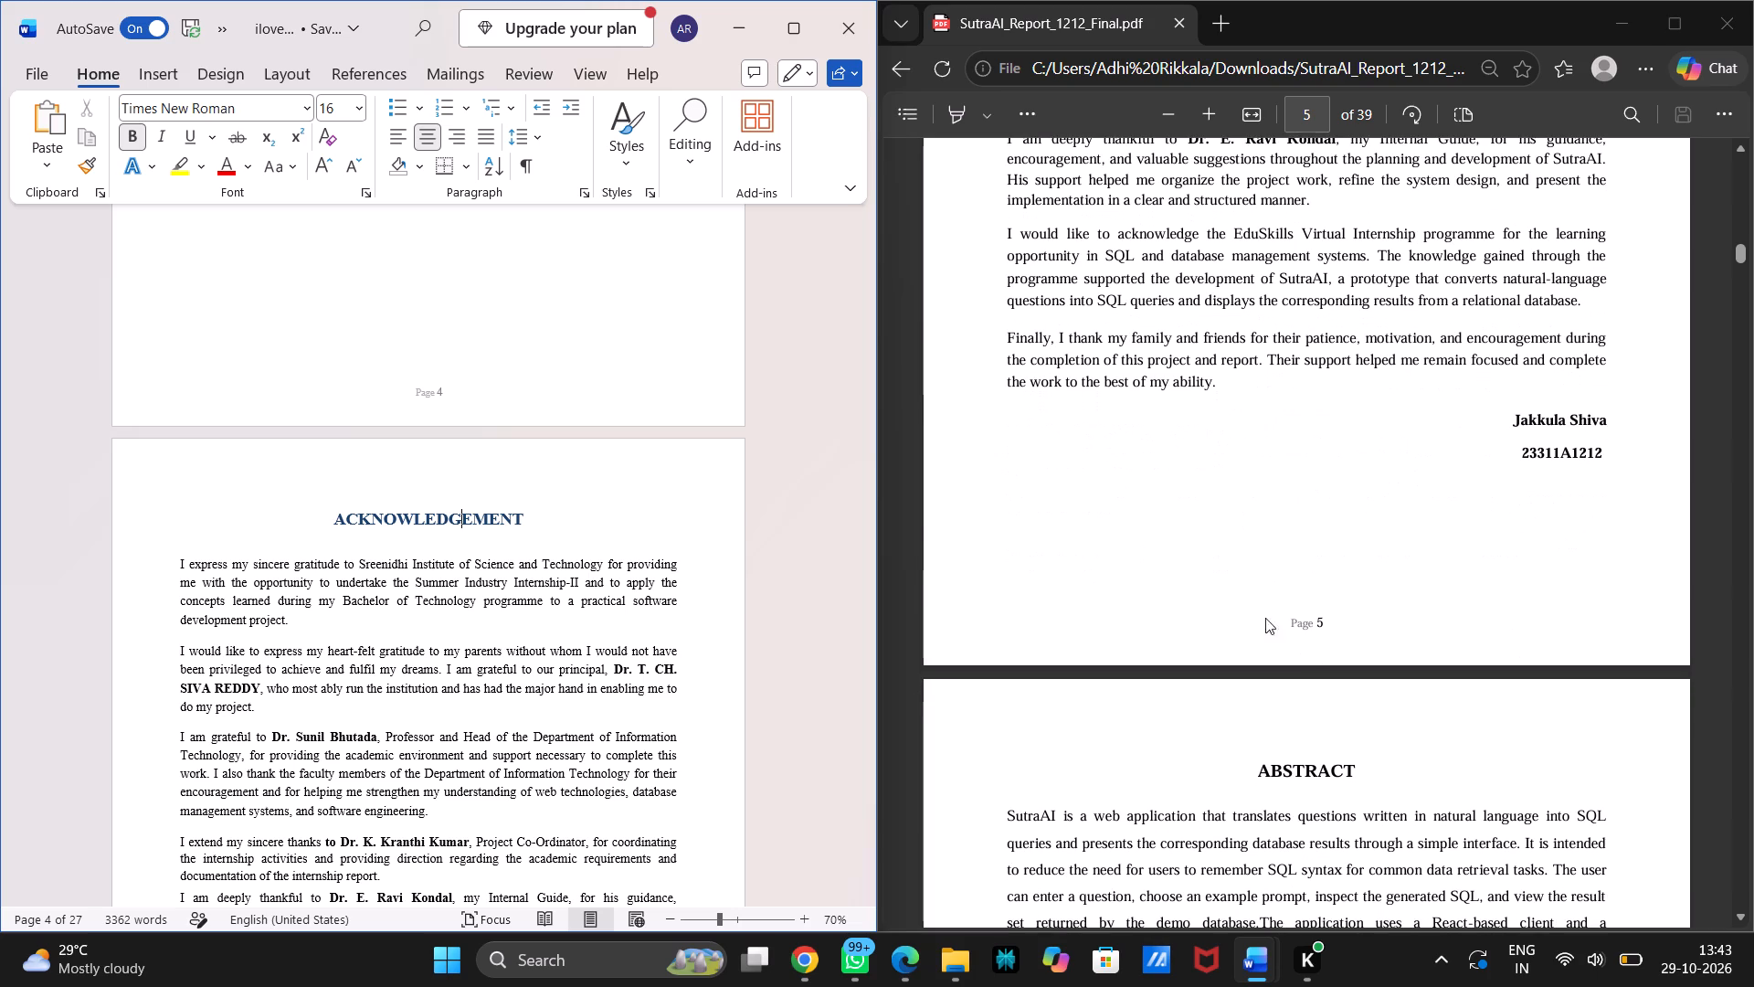
{"action": "scroll", "coordinate": [1260, 640], "scroll_direction": "down", "scroll_amount": 2}
Set the report's ABSTRACT heading to font size 16.
{"action": "scroll", "coordinate": [817, 631], "scroll_direction": "down", "scroll_amount": 6}
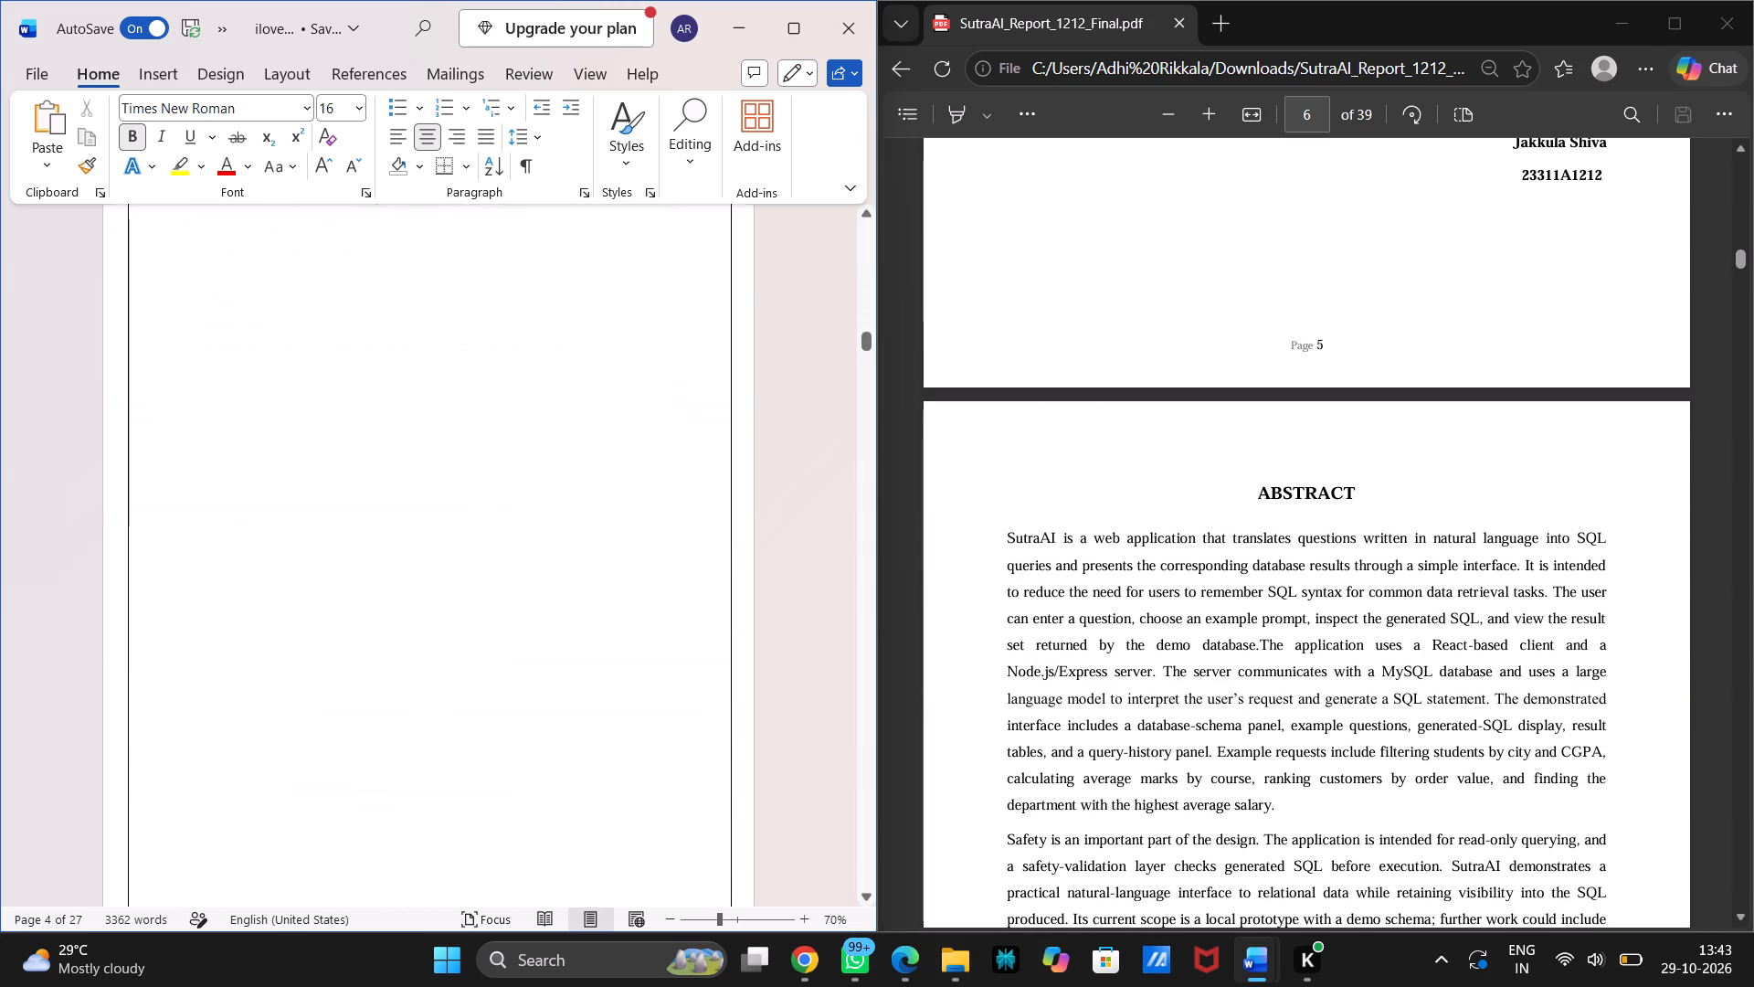
{"action": "scroll", "coordinate": [817, 631], "scroll_direction": "down", "scroll_amount": 1}
{"action": "left_click", "coordinate": [491, 738]}
{"action": "left_click_drag", "start_coordinate": [491, 738], "coordinate": [384, 746]}
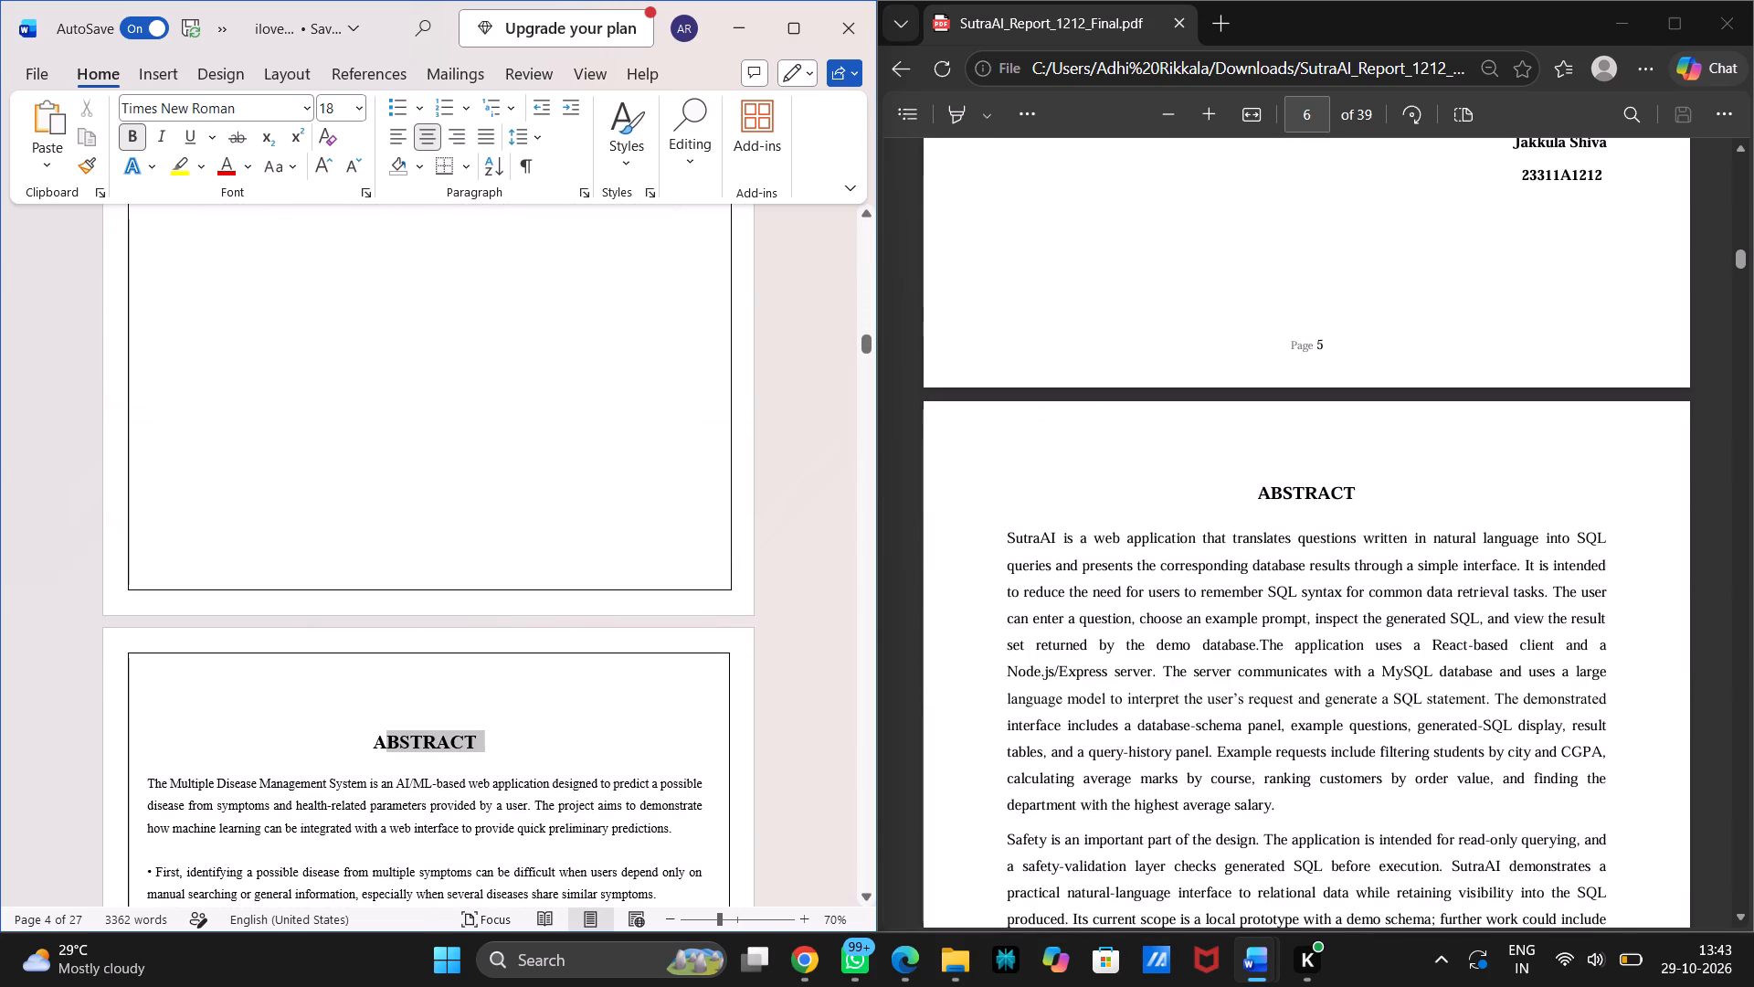
{"action": "left_click_drag", "start_coordinate": [384, 746], "coordinate": [374, 746]}
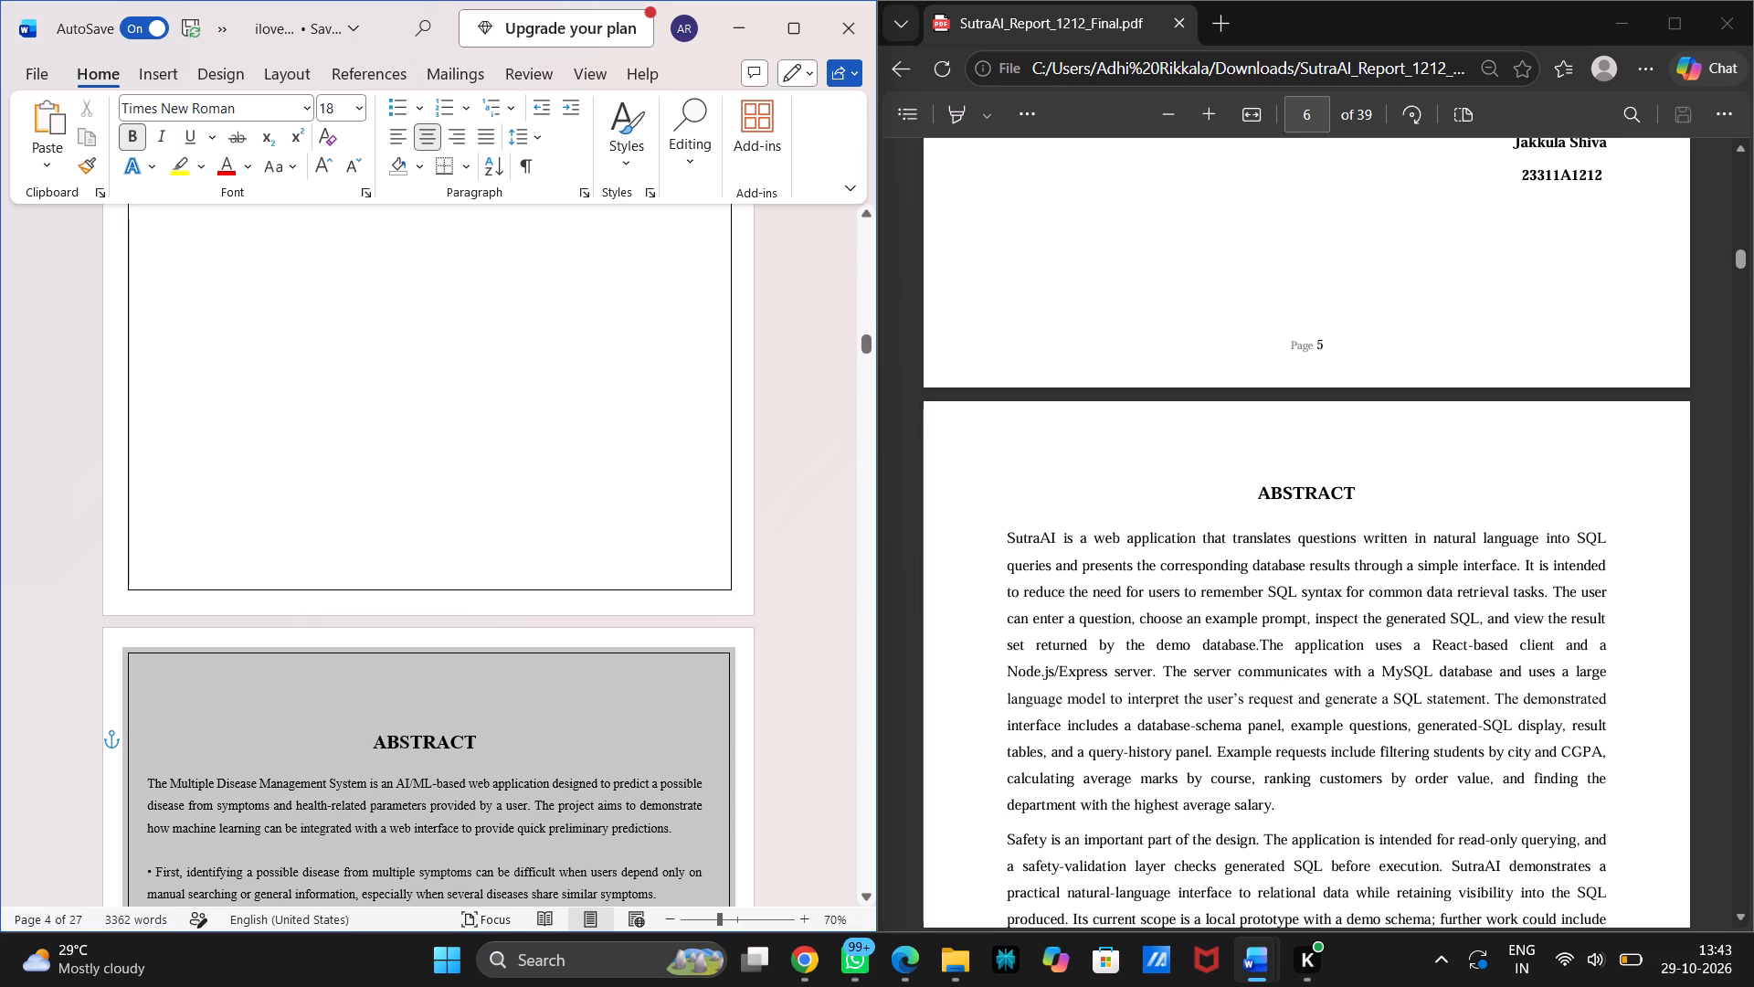
{"action": "left_click_drag", "start_coordinate": [374, 746], "coordinate": [375, 746]}
{"action": "left_click", "coordinate": [545, 675]}
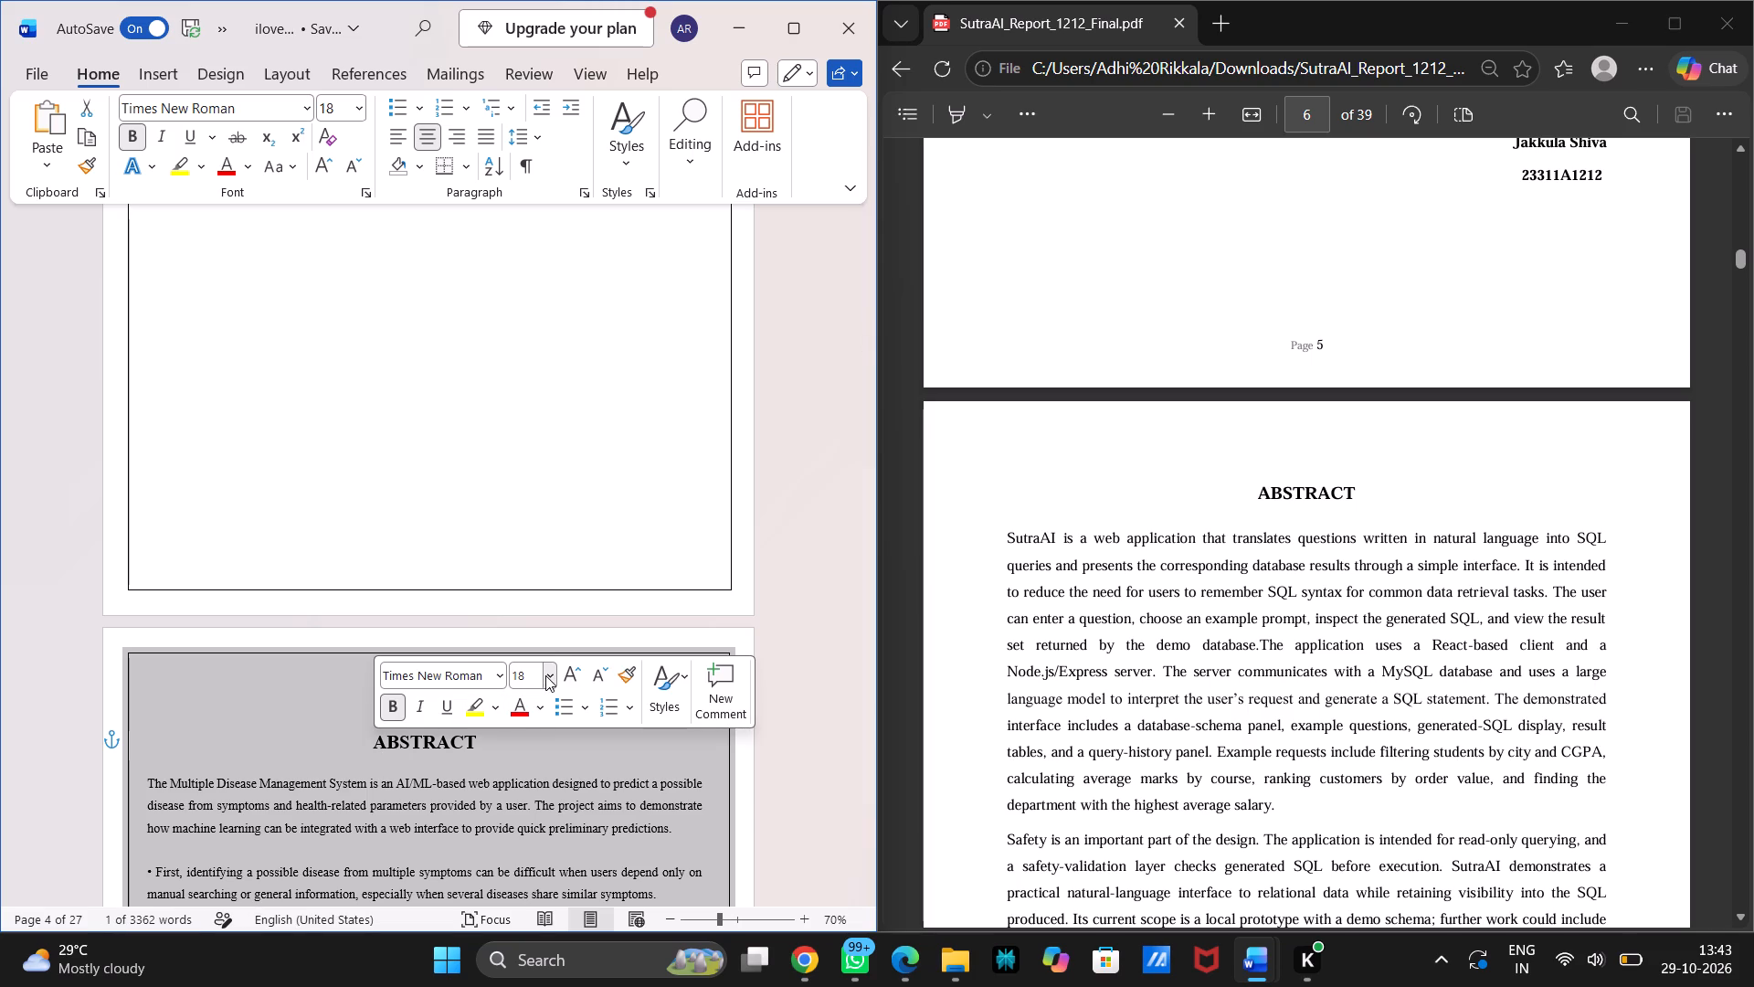
{"action": "left_click", "coordinate": [538, 399]}
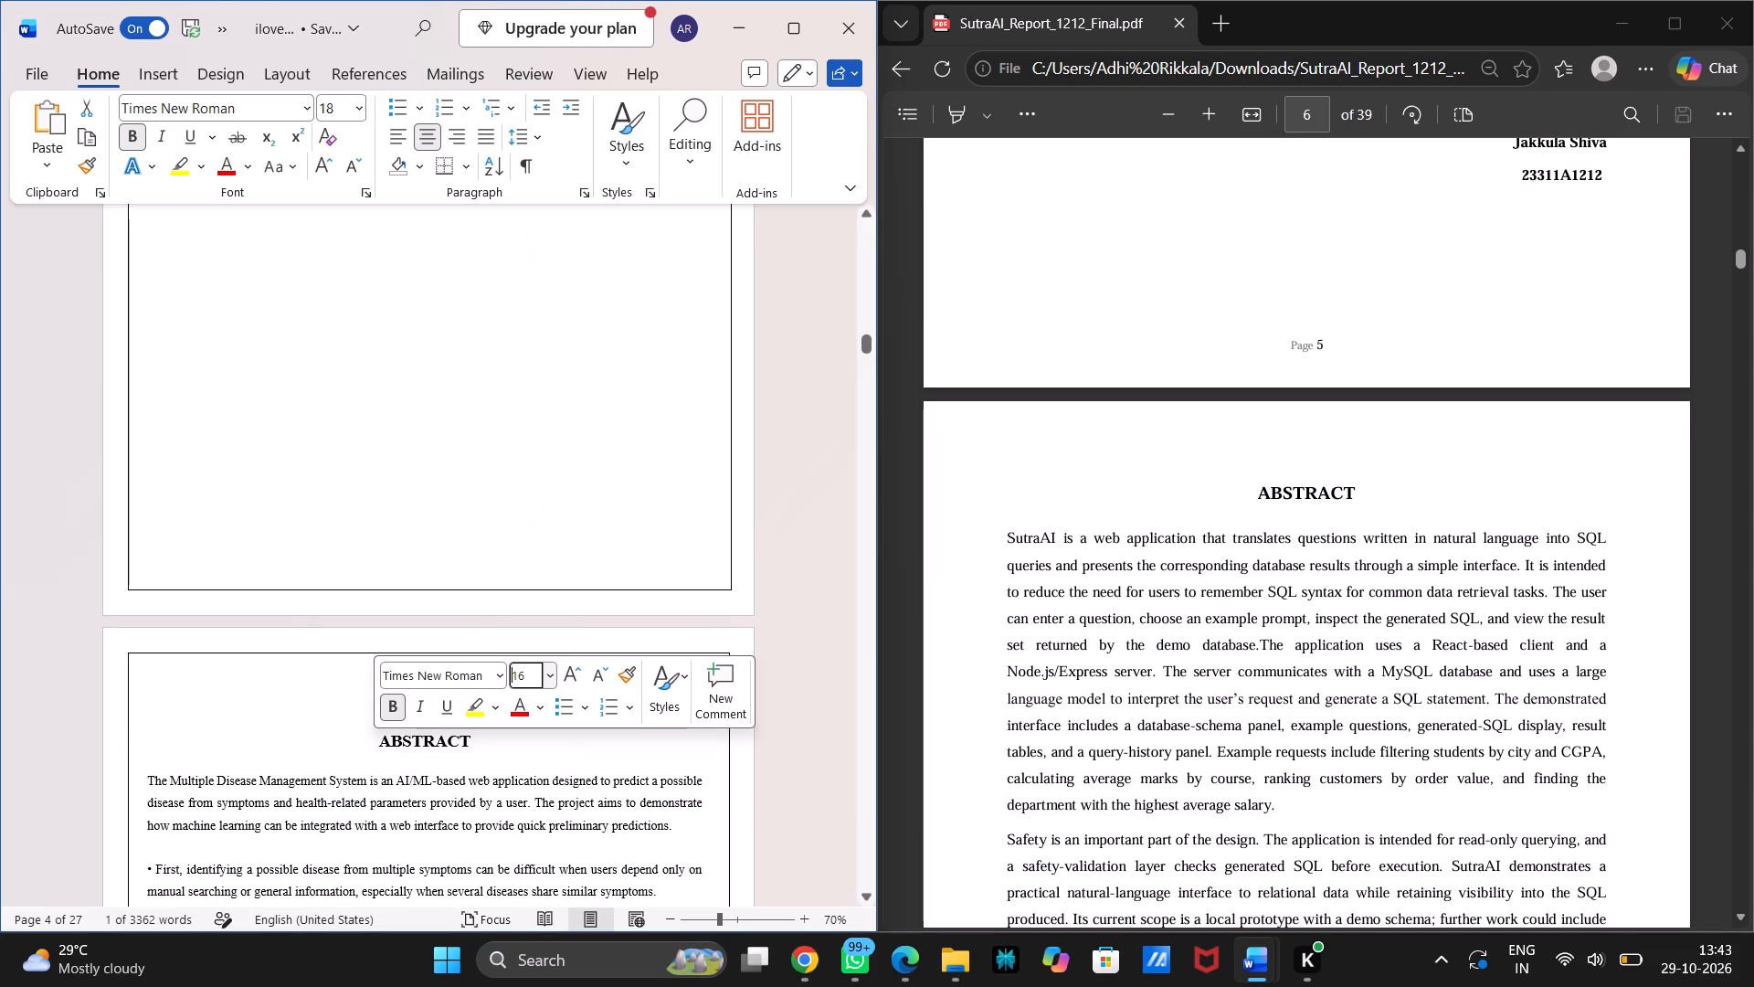
{"action": "left_click", "coordinate": [641, 763]}
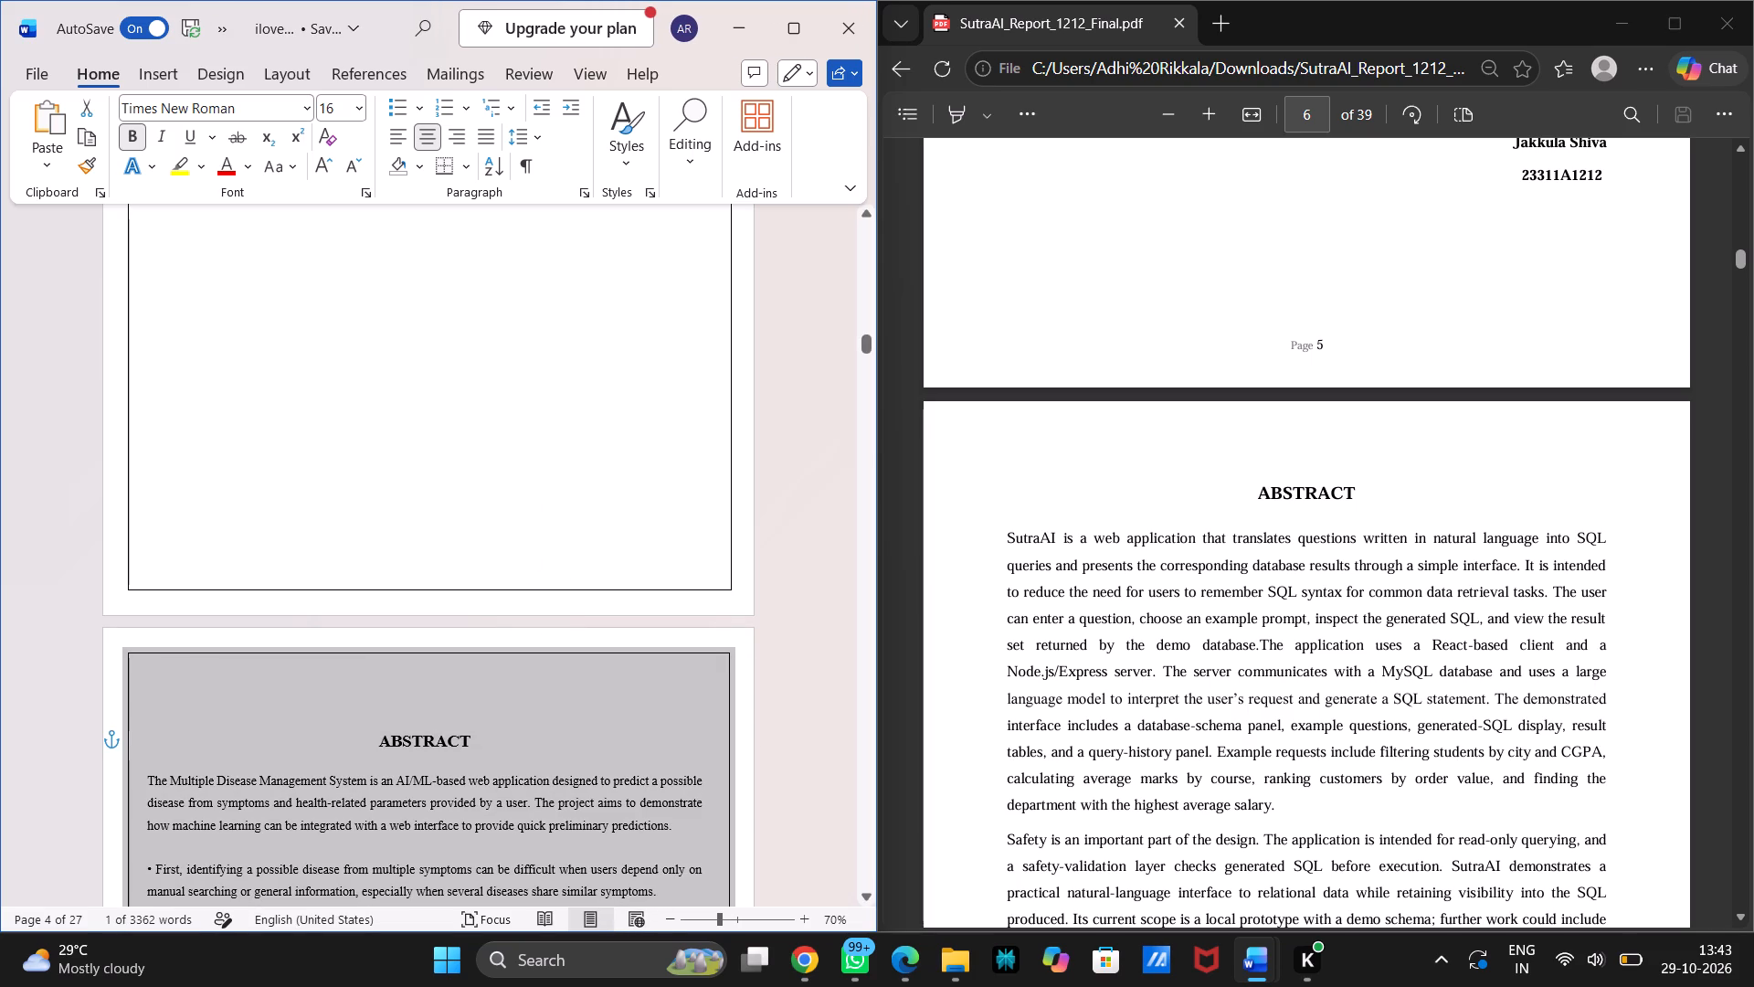
Compare the report's Abstract, Index and Introduction pages with the corresponding pages of the SutraAI PDF.
{"action": "scroll", "coordinate": [641, 763], "scroll_direction": "down", "scroll_amount": 4}
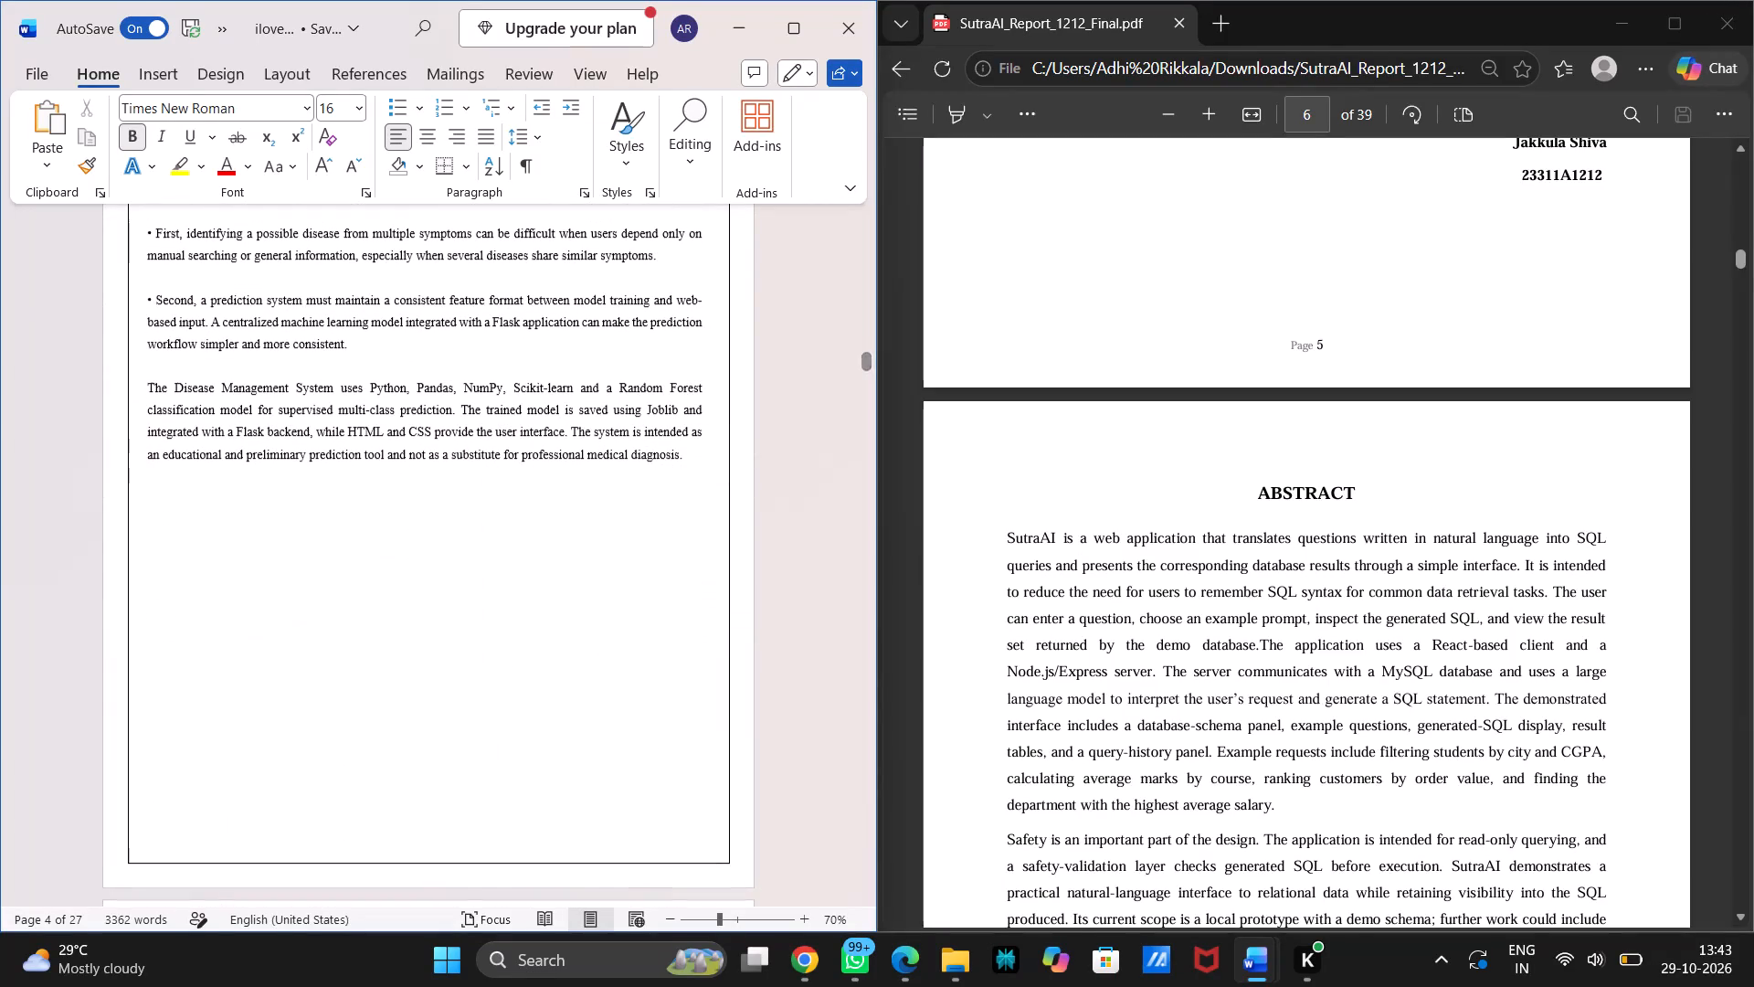
{"action": "scroll", "coordinate": [1197, 669], "scroll_direction": "down", "scroll_amount": 6}
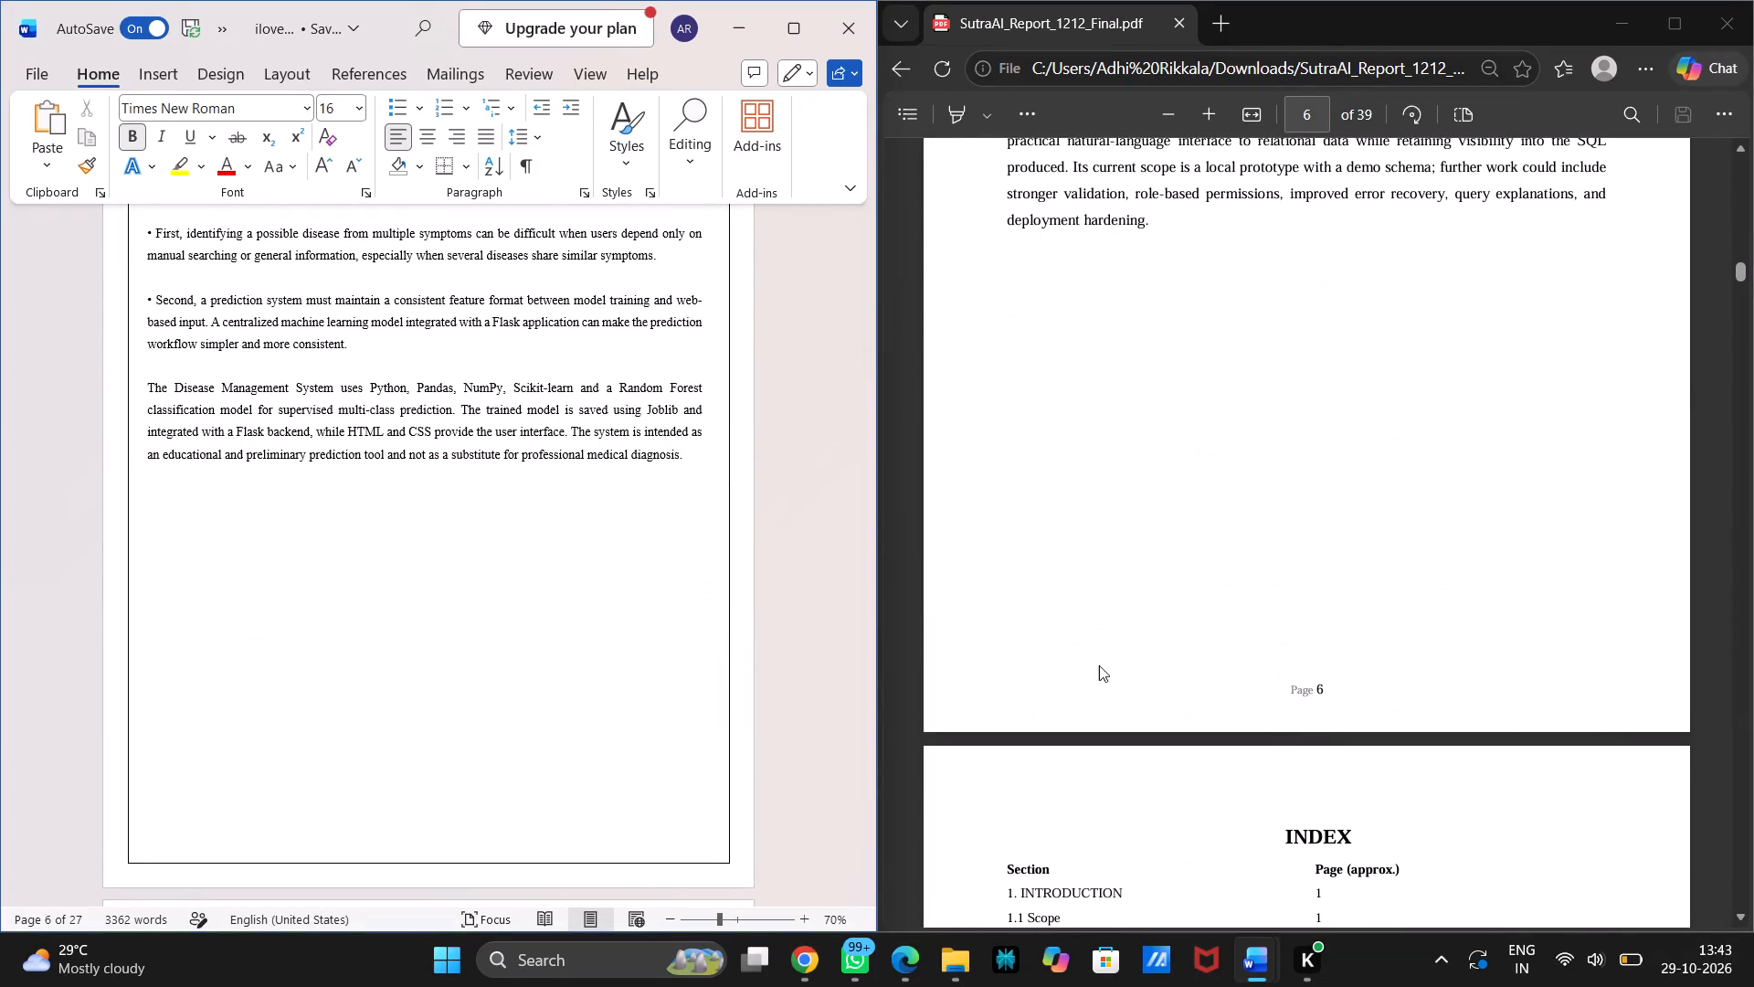
{"action": "scroll", "coordinate": [771, 653], "scroll_direction": "up", "scroll_amount": 1}
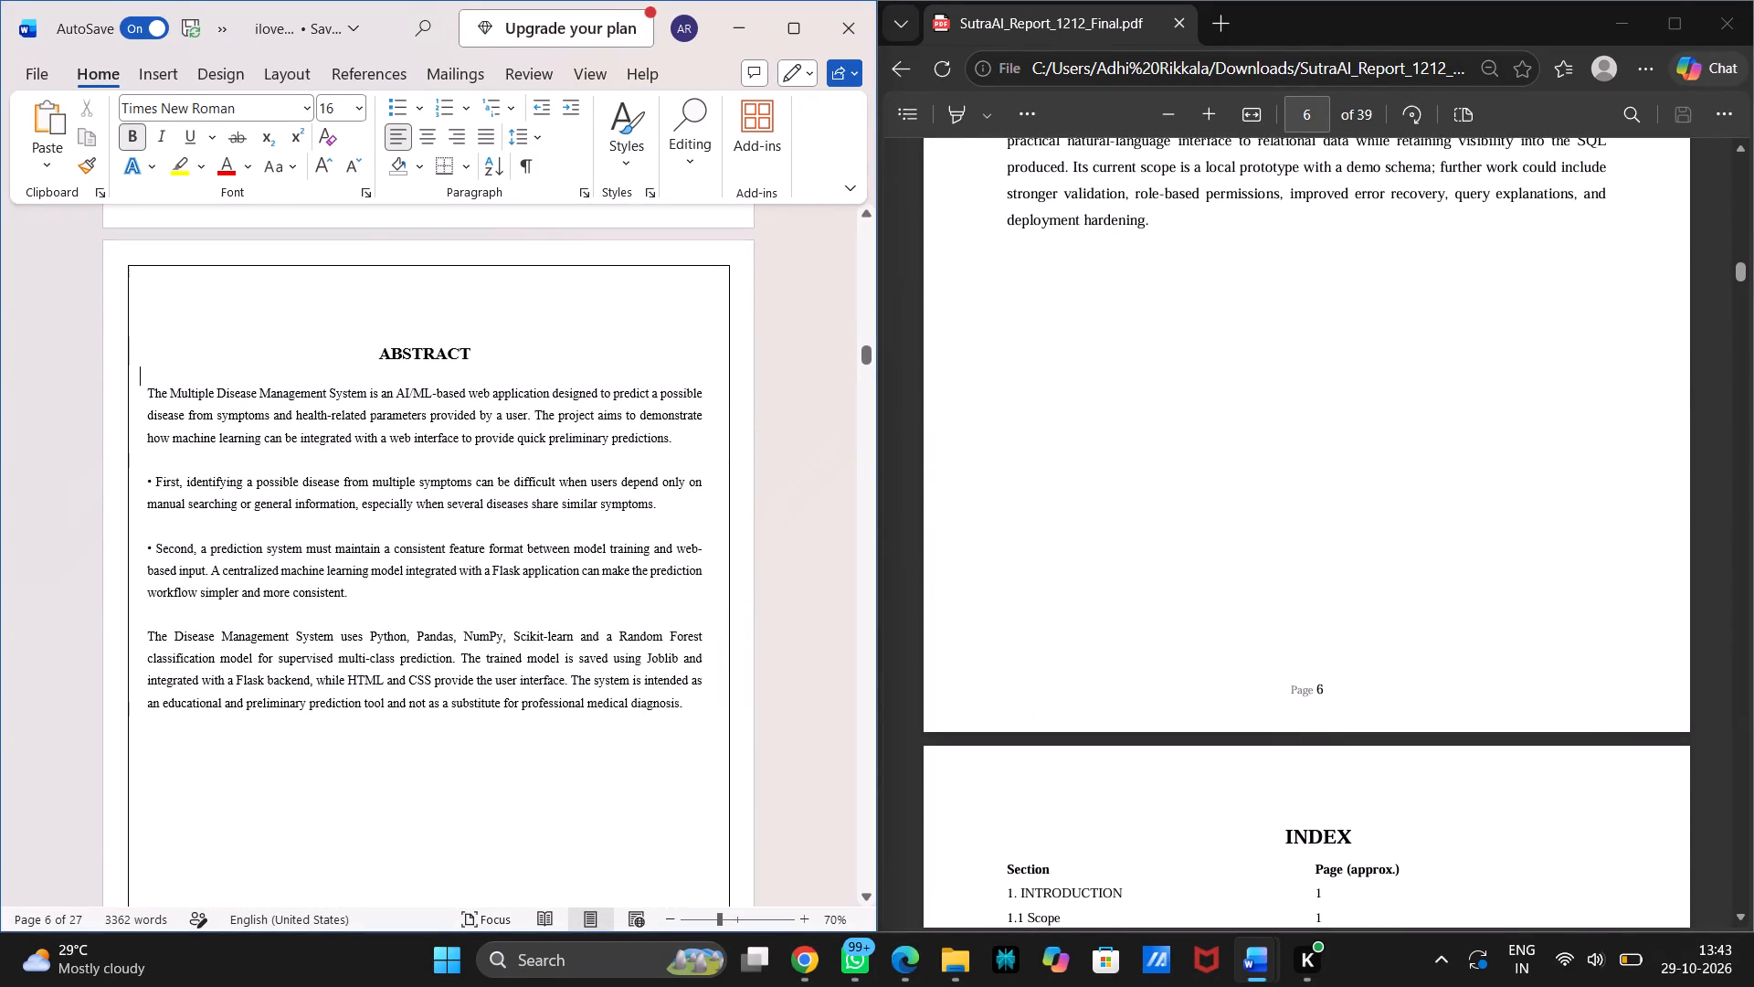
{"action": "scroll", "coordinate": [771, 653], "scroll_direction": "down", "scroll_amount": 5}
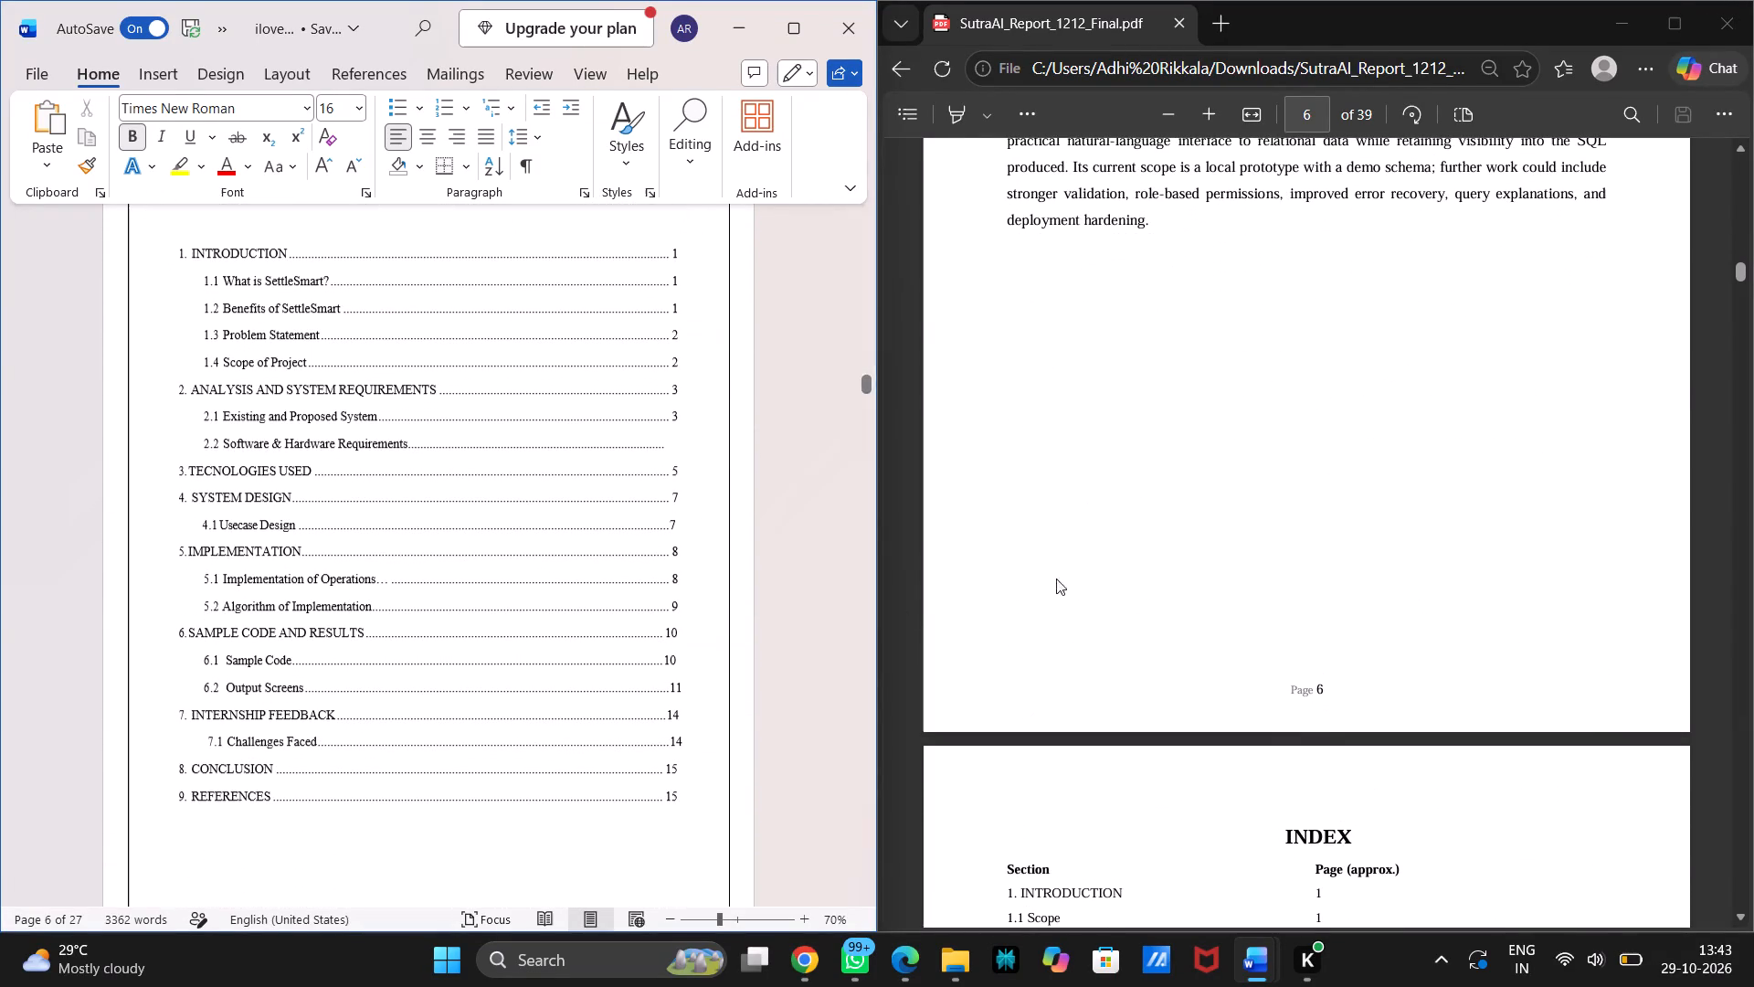
{"action": "scroll", "coordinate": [1324, 582], "scroll_direction": "down", "scroll_amount": 5}
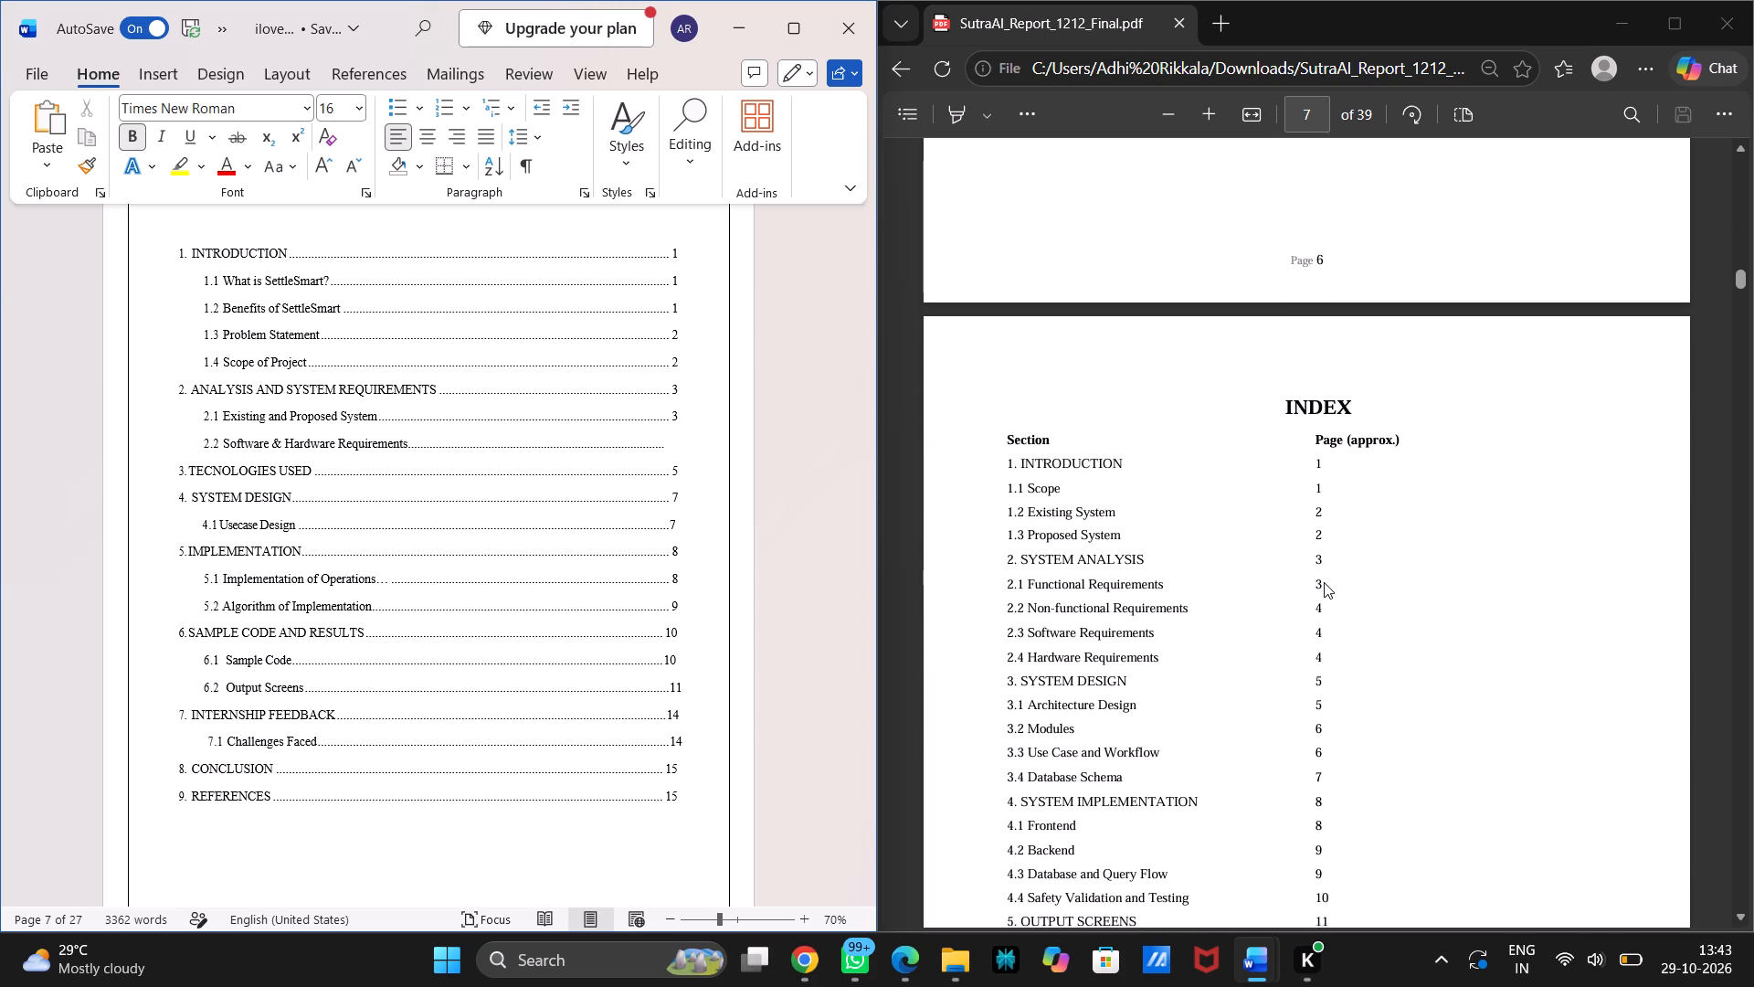
{"action": "scroll", "coordinate": [1324, 582], "scroll_direction": "down", "scroll_amount": 5}
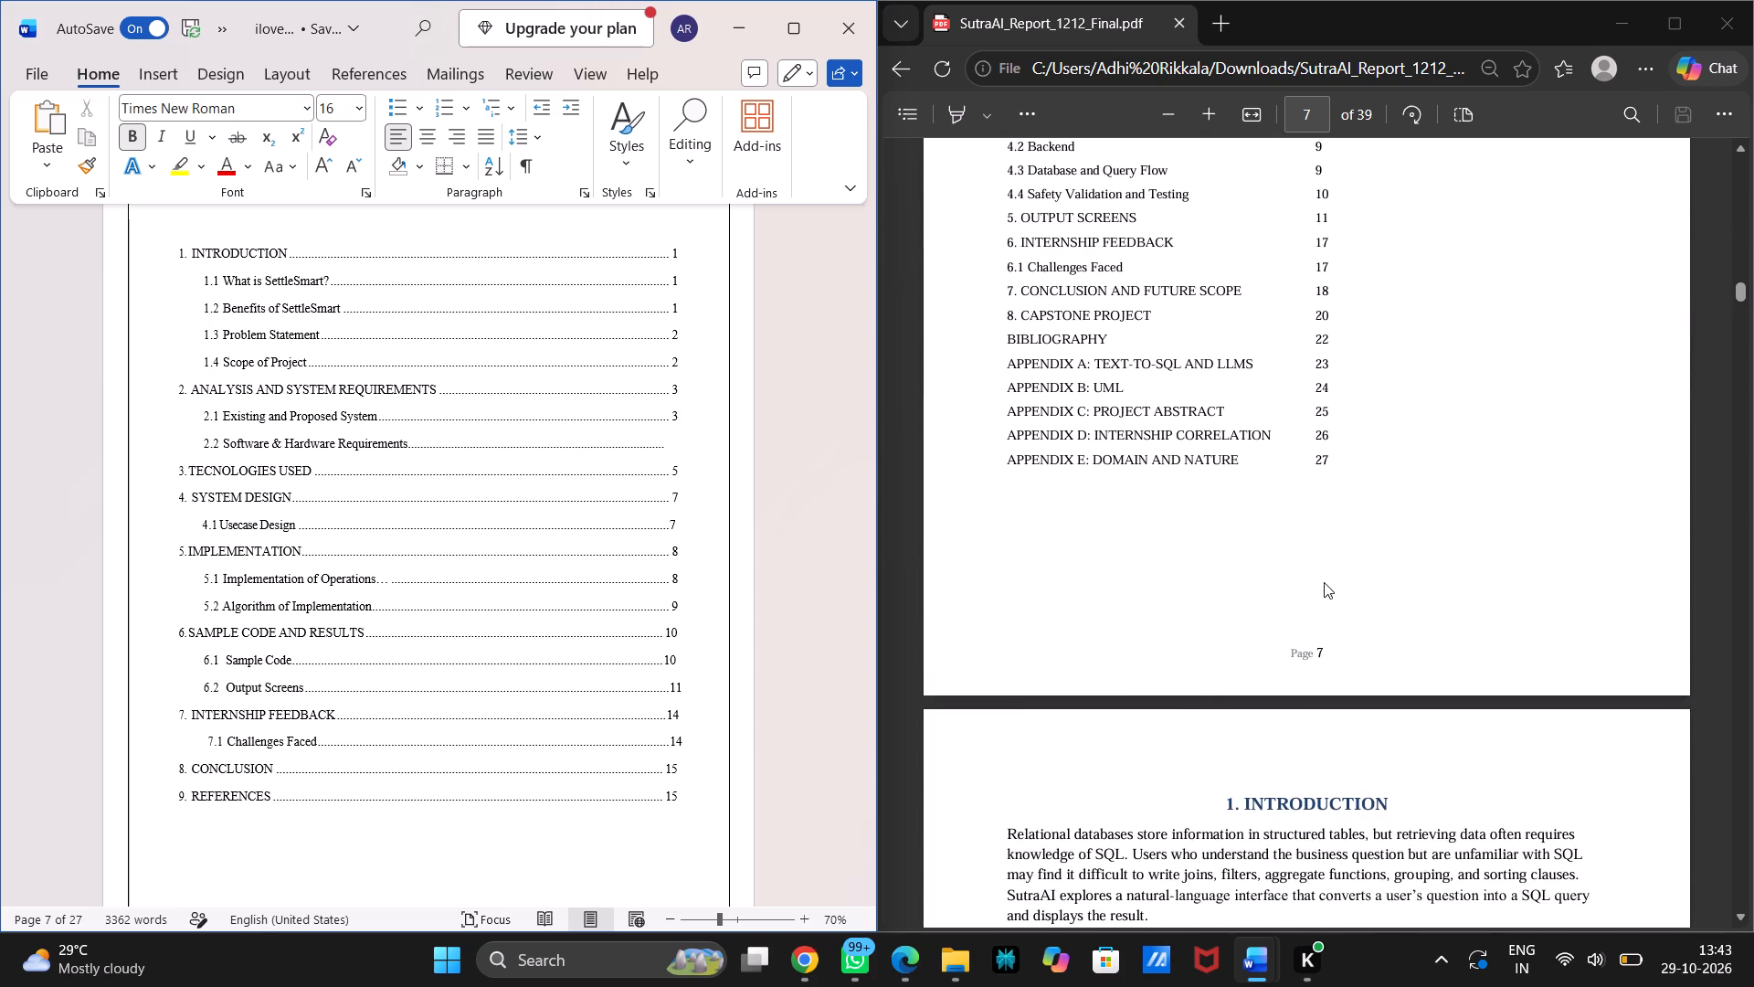
{"action": "scroll", "coordinate": [1324, 582], "scroll_direction": "down", "scroll_amount": 1}
{"action": "scroll", "coordinate": [534, 676], "scroll_direction": "down", "scroll_amount": 3}
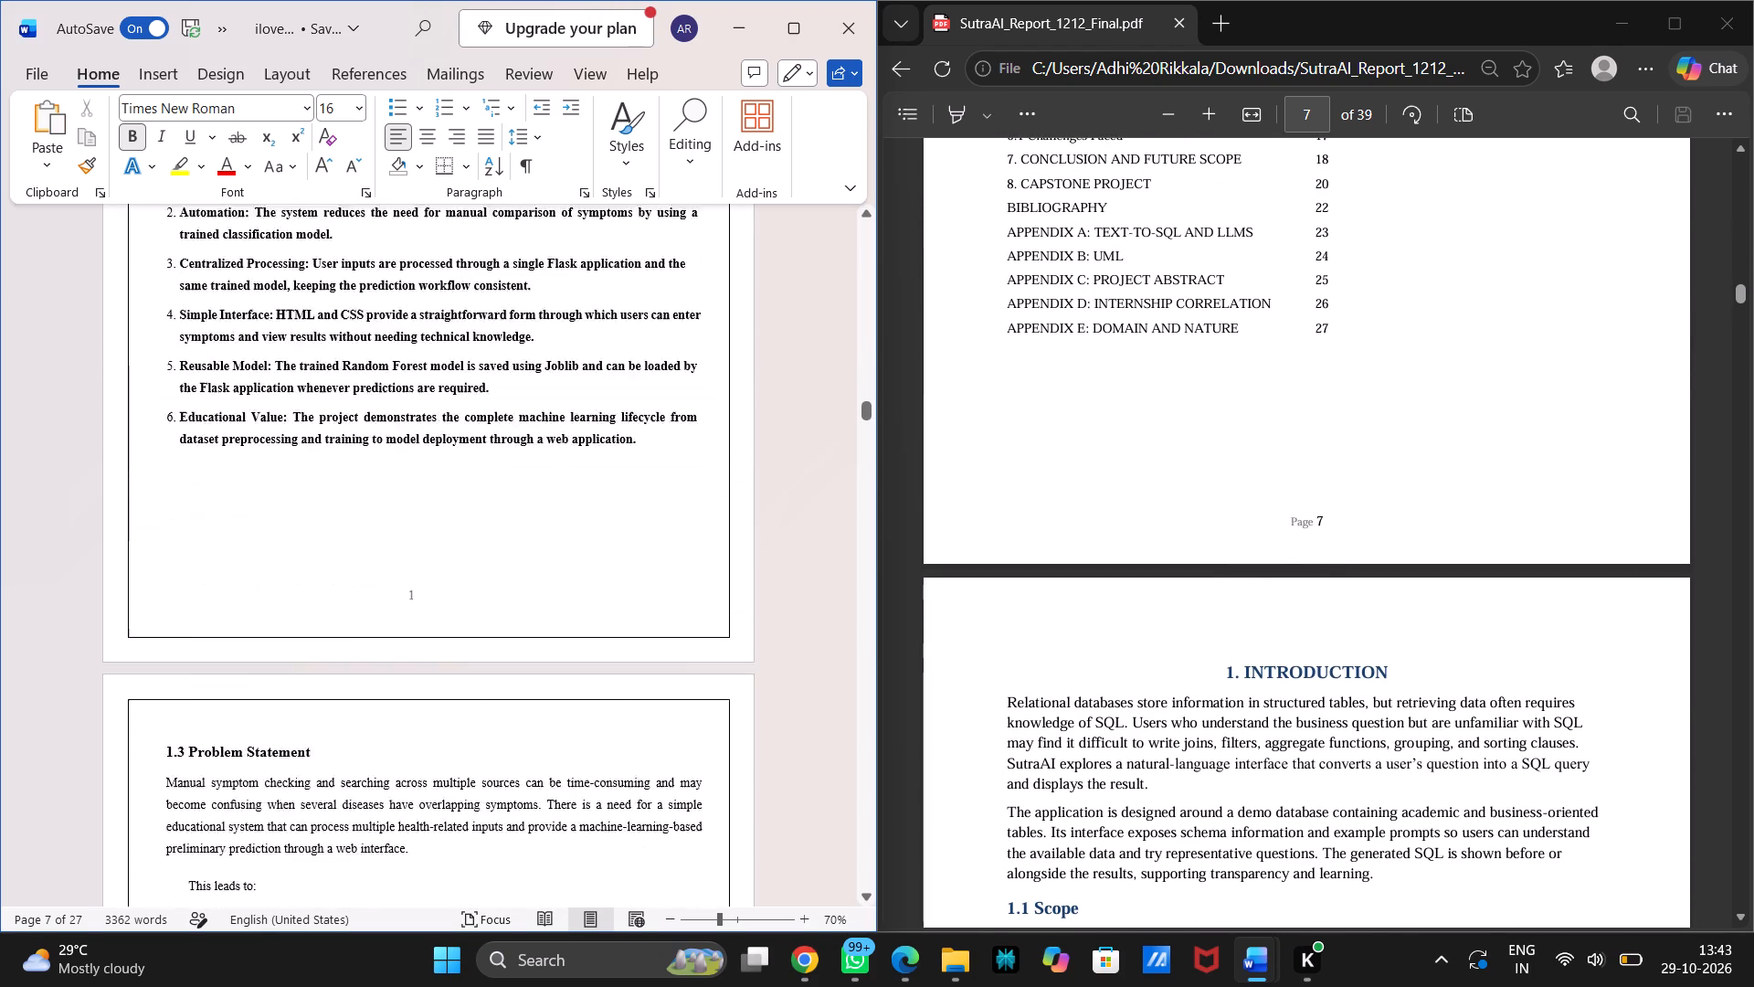
{"action": "scroll", "coordinate": [534, 676], "scroll_direction": "down", "scroll_amount": 2}
{"action": "scroll", "coordinate": [1081, 616], "scroll_direction": "down", "scroll_amount": 3}
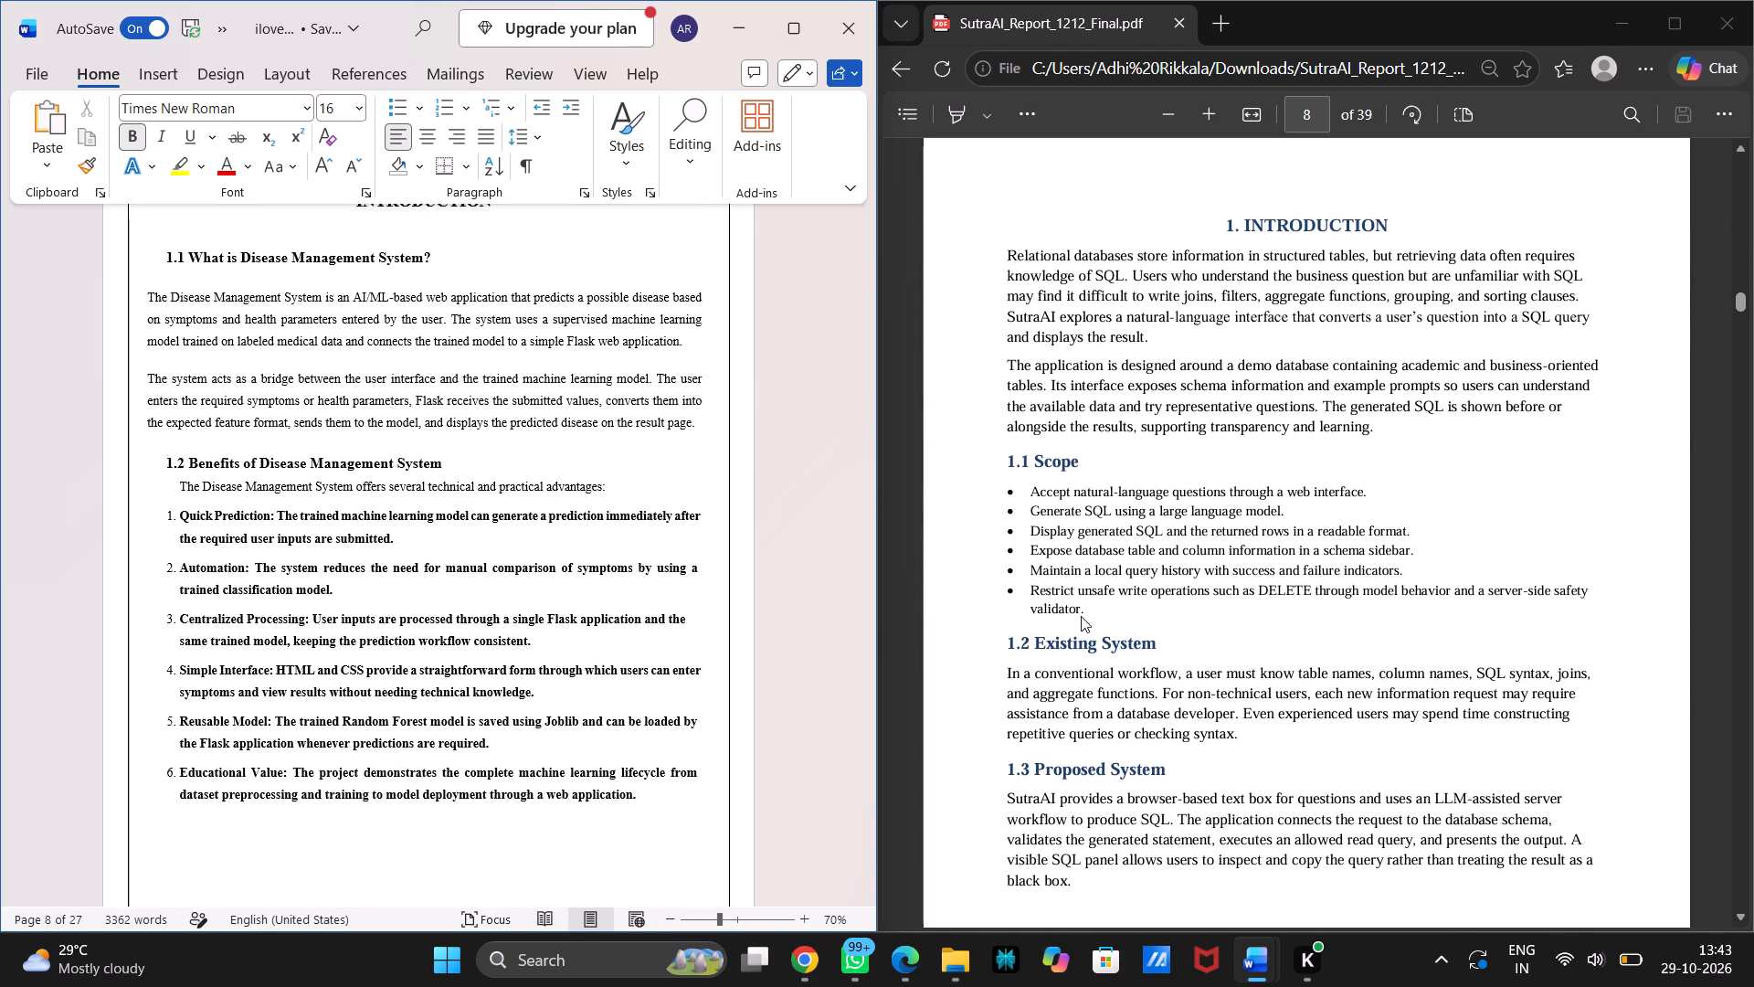
{"action": "scroll", "coordinate": [1081, 616], "scroll_direction": "down", "scroll_amount": 1}
{"action": "scroll", "coordinate": [545, 583], "scroll_direction": "up", "scroll_amount": 1}
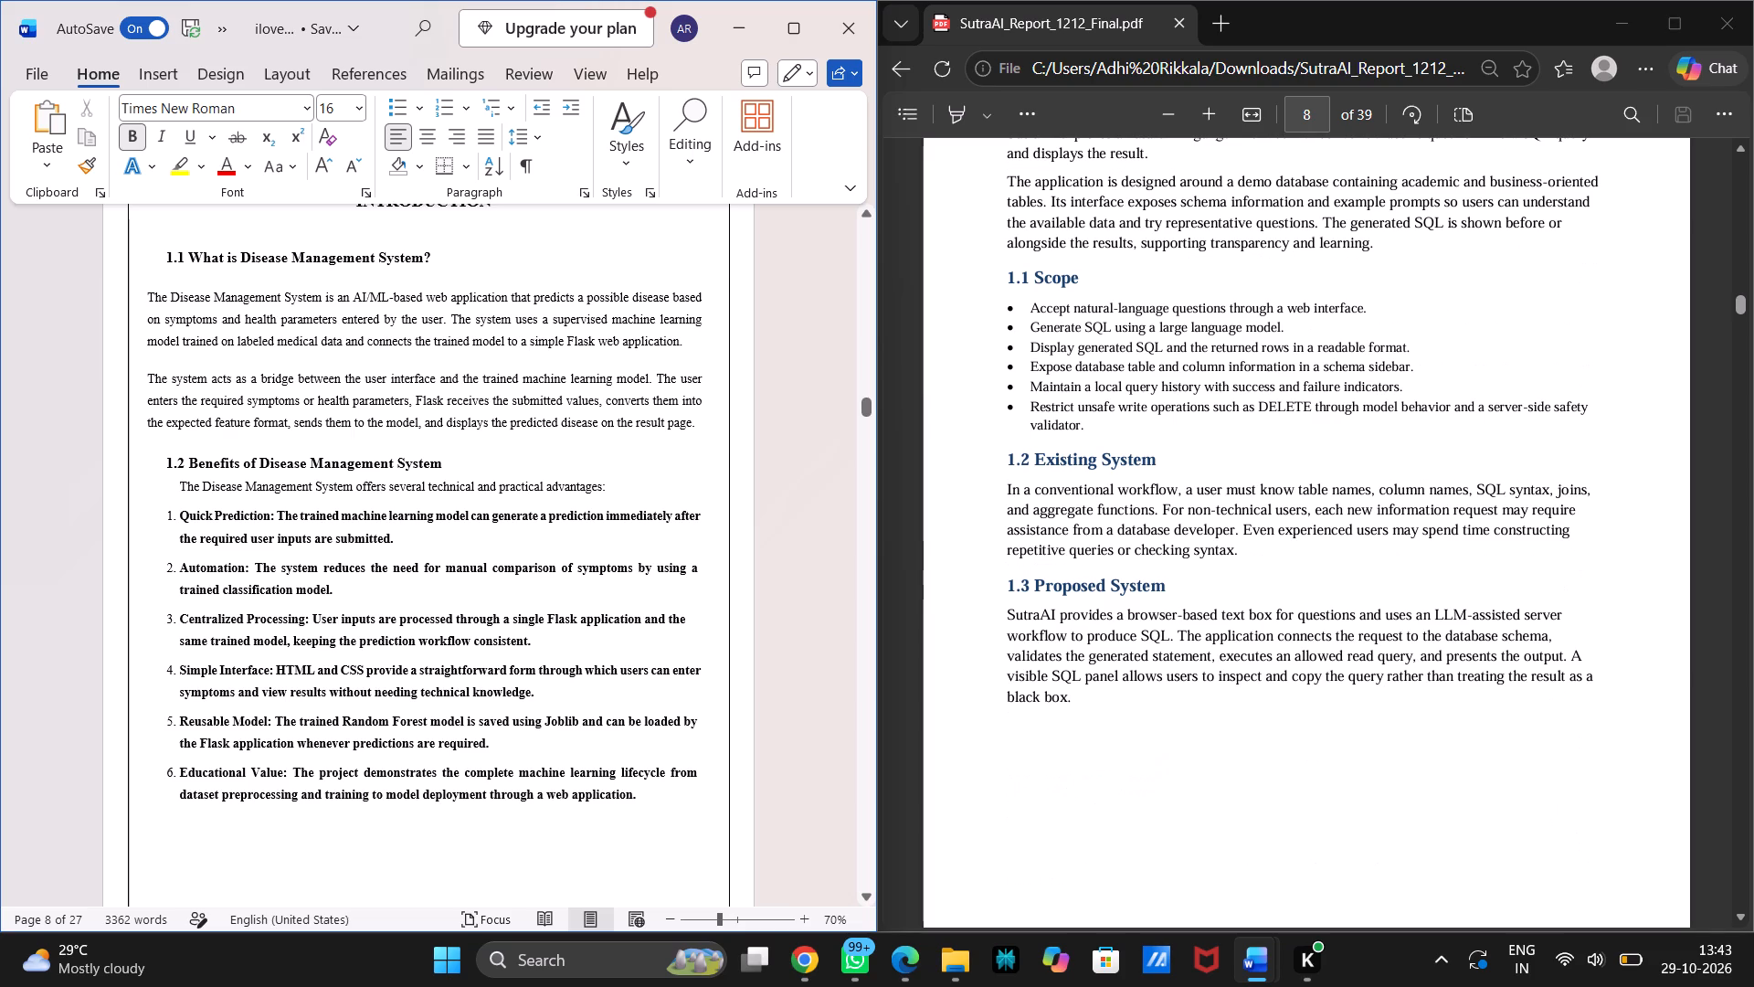
{"action": "scroll", "coordinate": [545, 583], "scroll_direction": "up", "scroll_amount": 1}
{"action": "scroll", "coordinate": [1113, 564], "scroll_direction": "up", "scroll_amount": 3}
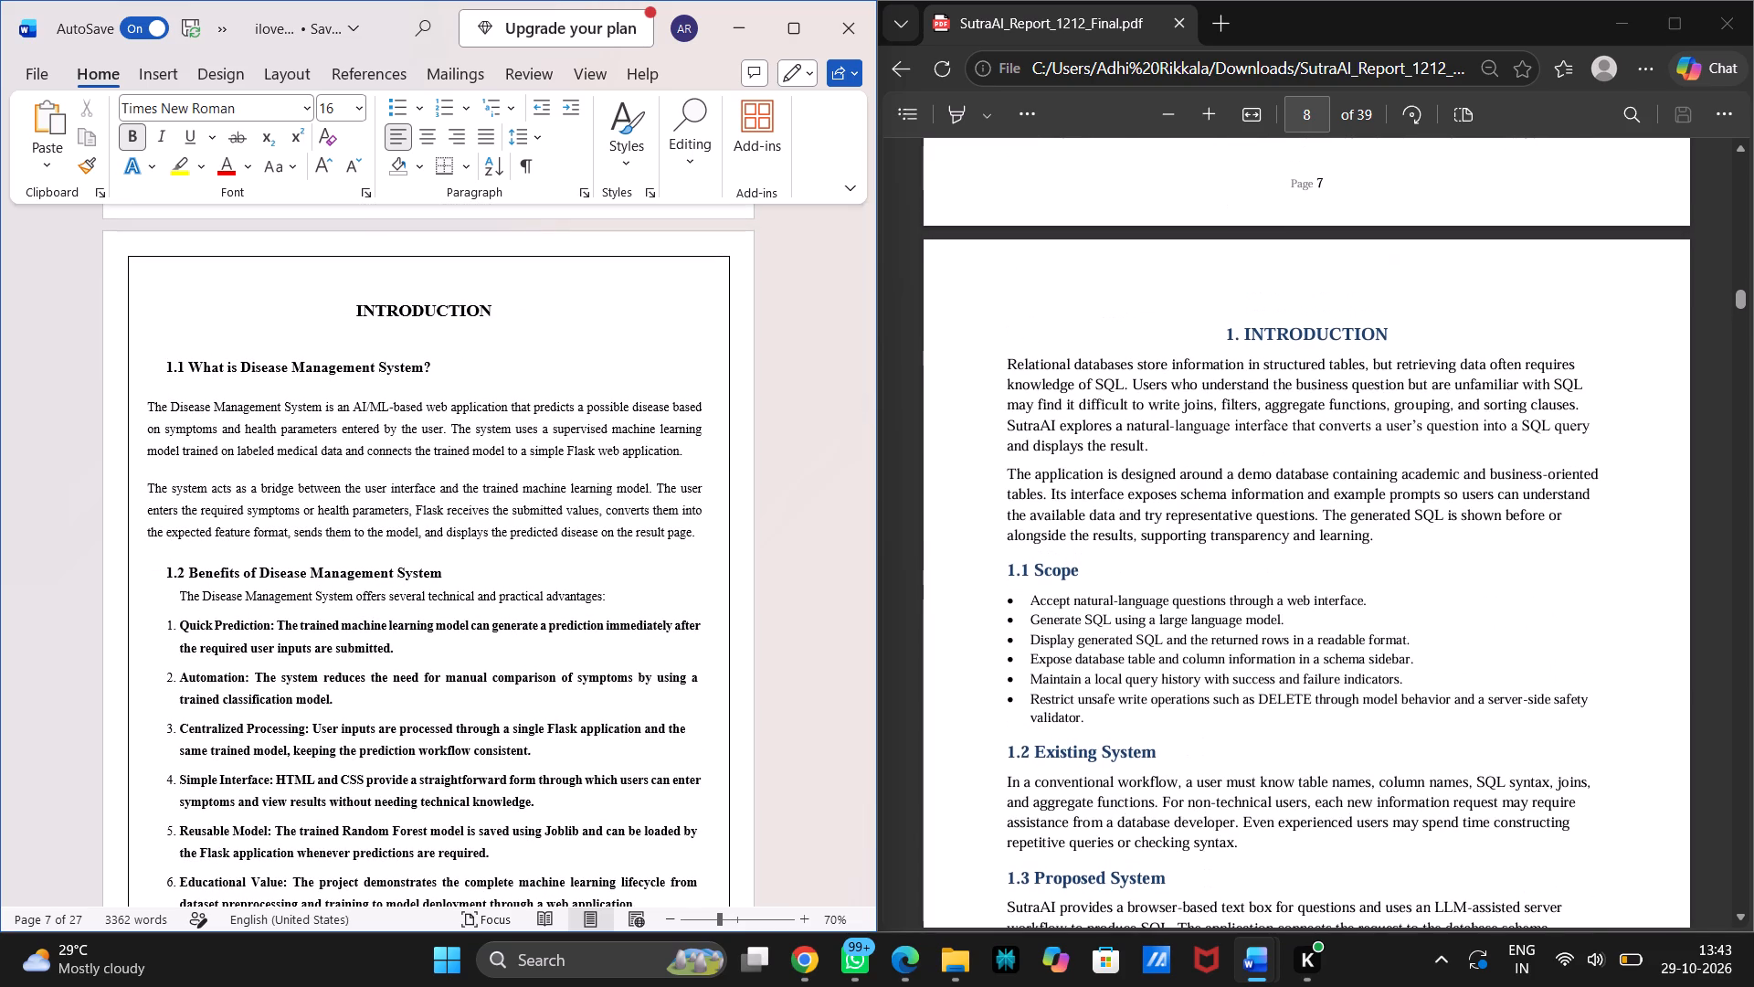
{"action": "scroll", "coordinate": [1113, 564], "scroll_direction": "up", "scroll_amount": 4}
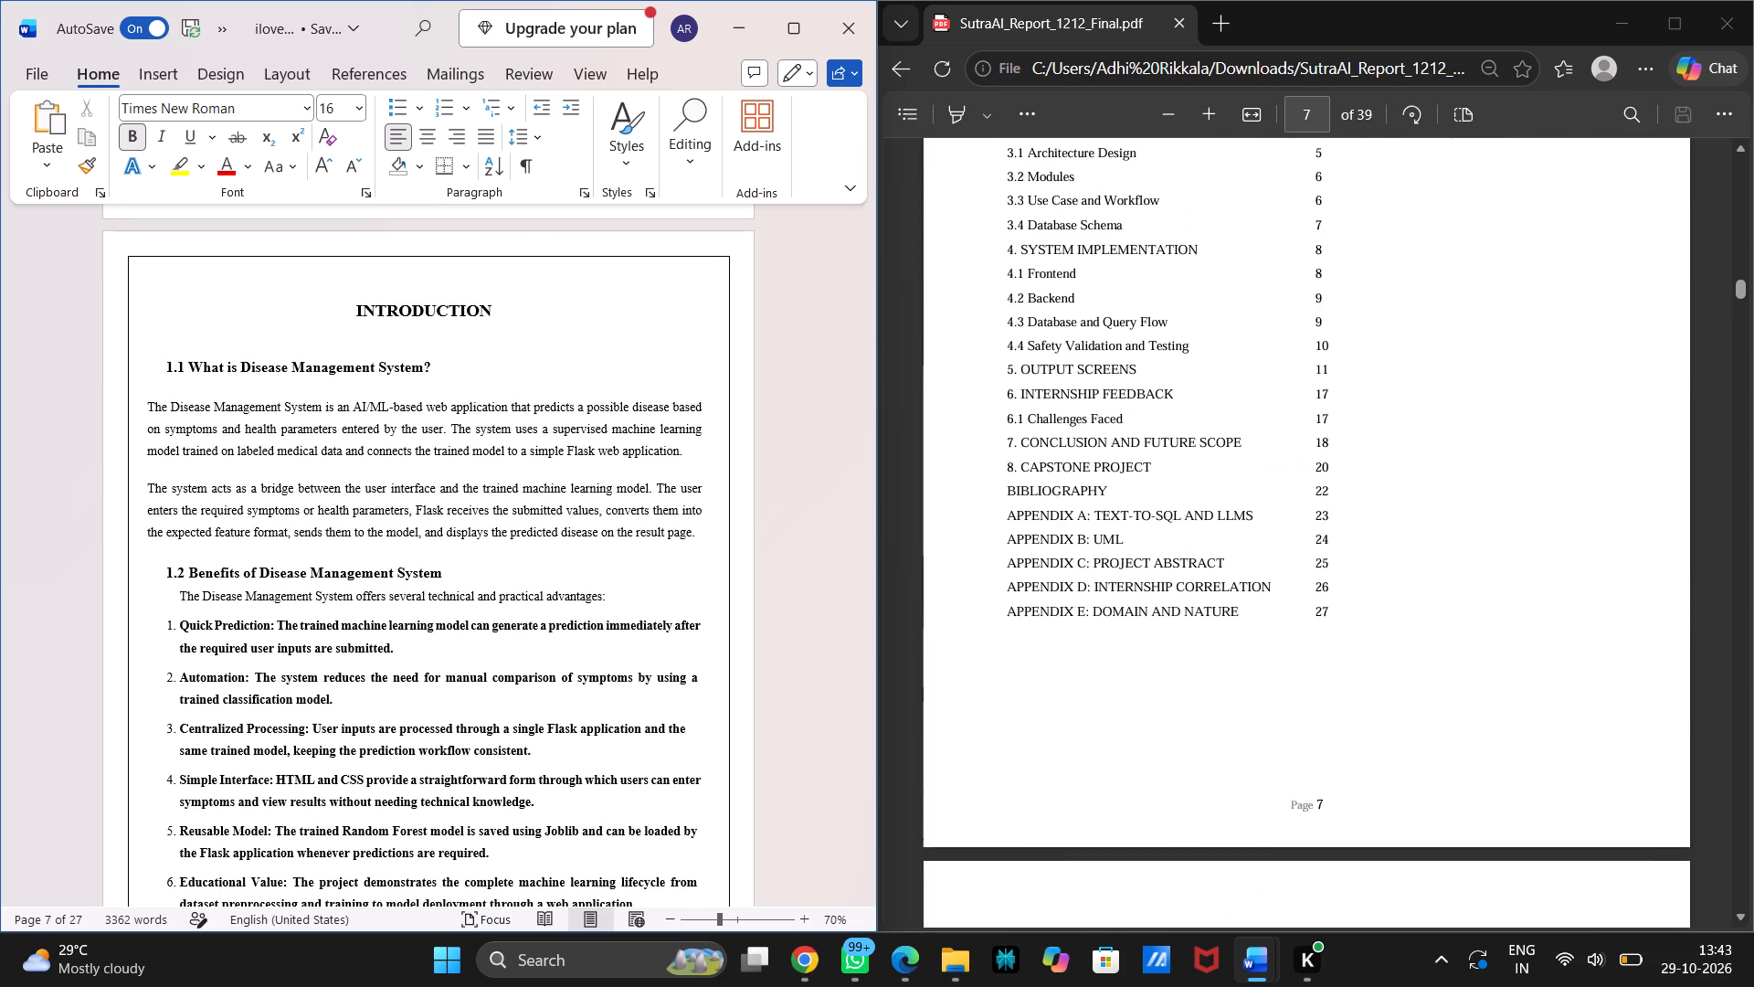
{"action": "scroll", "coordinate": [1113, 564], "scroll_direction": "up", "scroll_amount": 3}
{"action": "scroll", "coordinate": [545, 533], "scroll_direction": "up", "scroll_amount": 1}
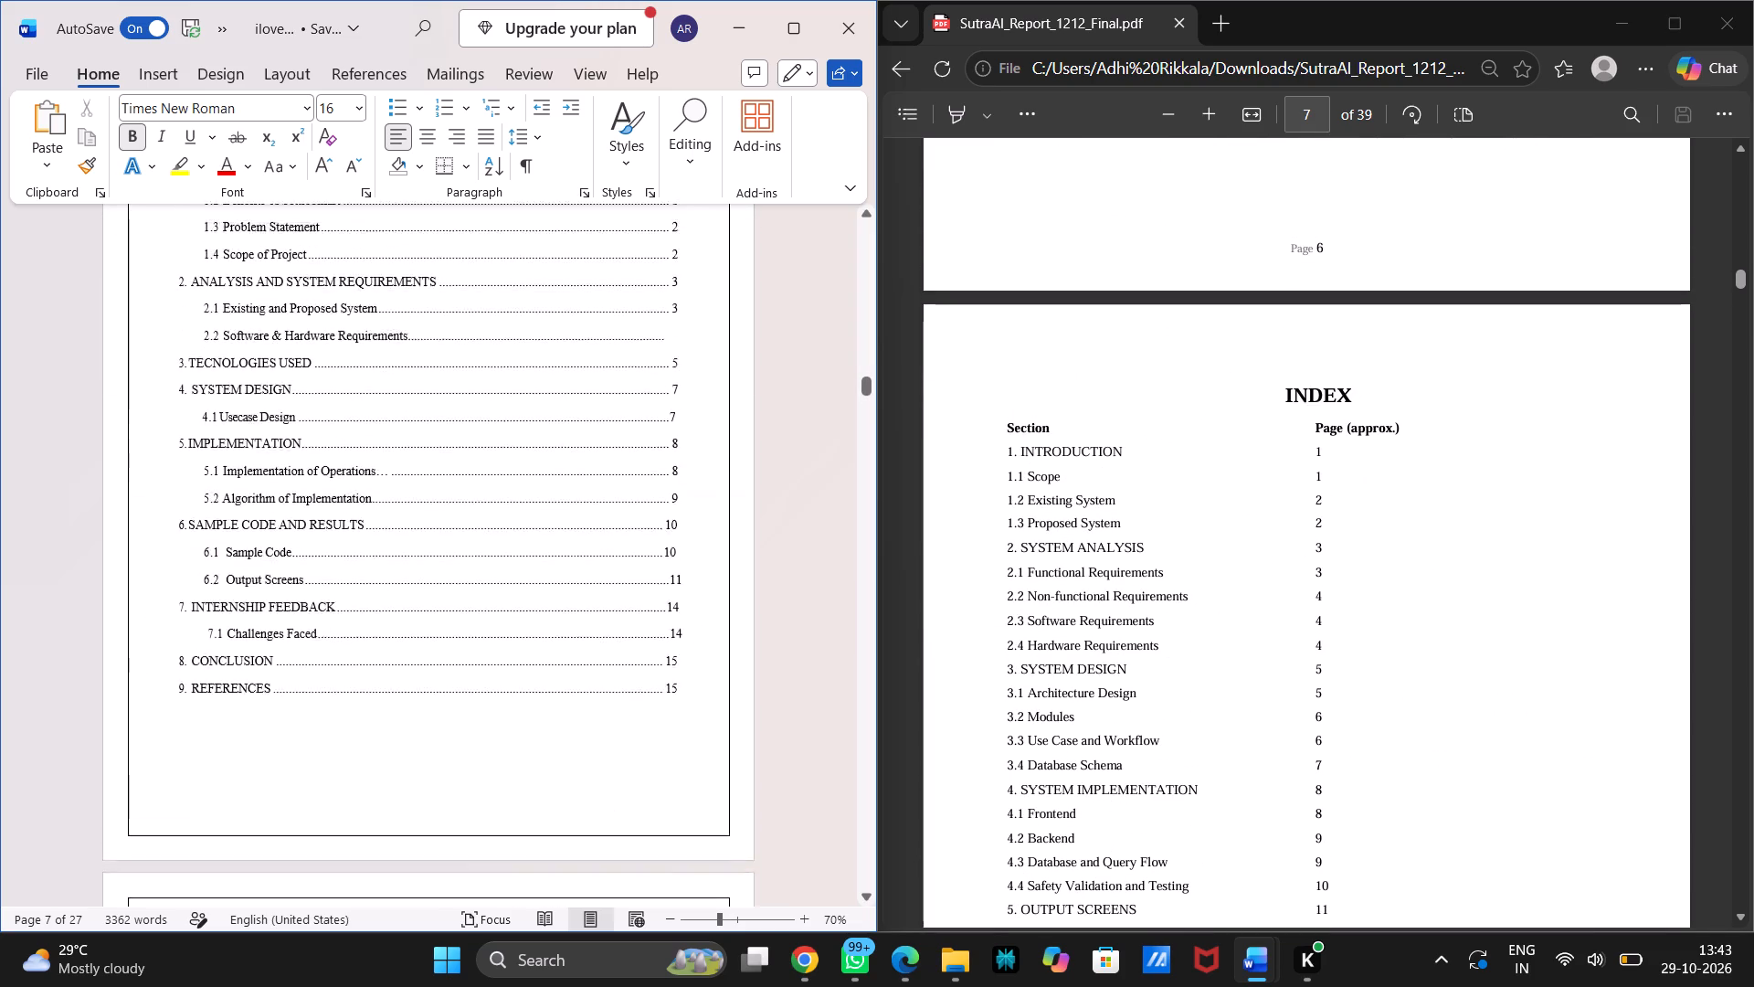
{"action": "scroll", "coordinate": [545, 533], "scroll_direction": "up", "scroll_amount": 3}
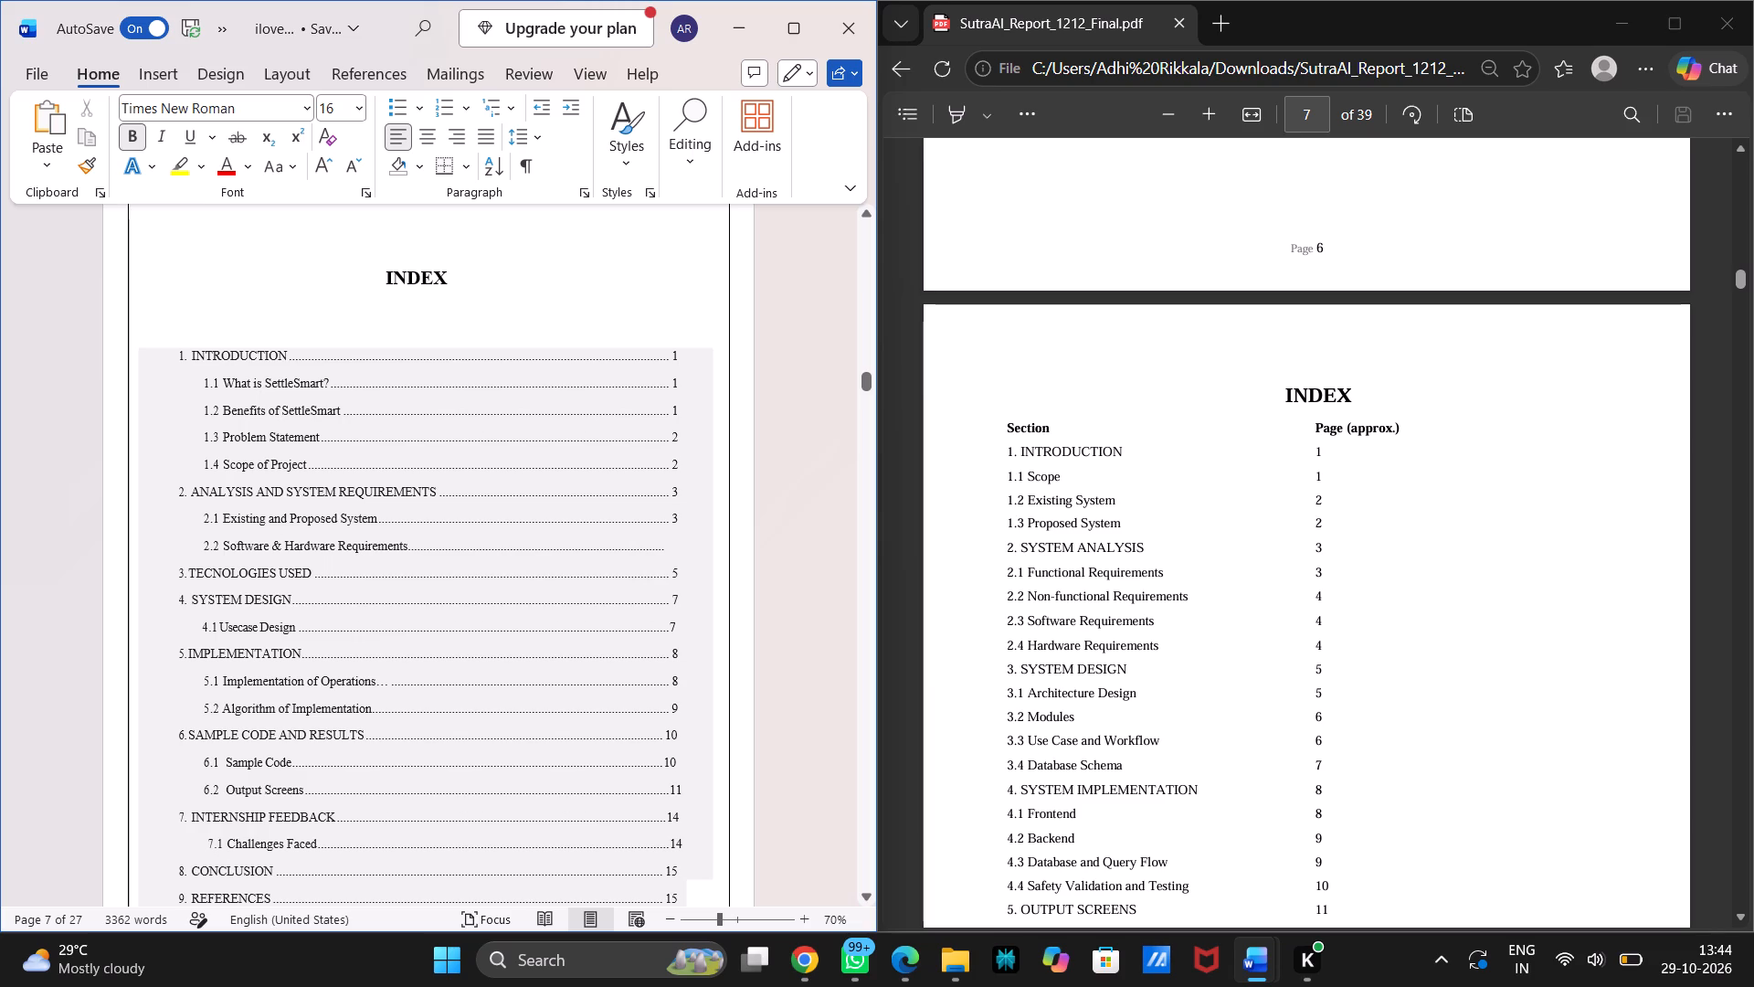
{"action": "scroll", "coordinate": [545, 533], "scroll_direction": "up", "scroll_amount": 1}
Review the report's INDEX entries against its section headings from Introduction through Analysis and System Requirements.
{"action": "left_click", "coordinate": [238, 297]}
{"action": "left_click", "coordinate": [653, 534]}
{"action": "scroll", "coordinate": [653, 534], "scroll_direction": "up", "scroll_amount": 2}
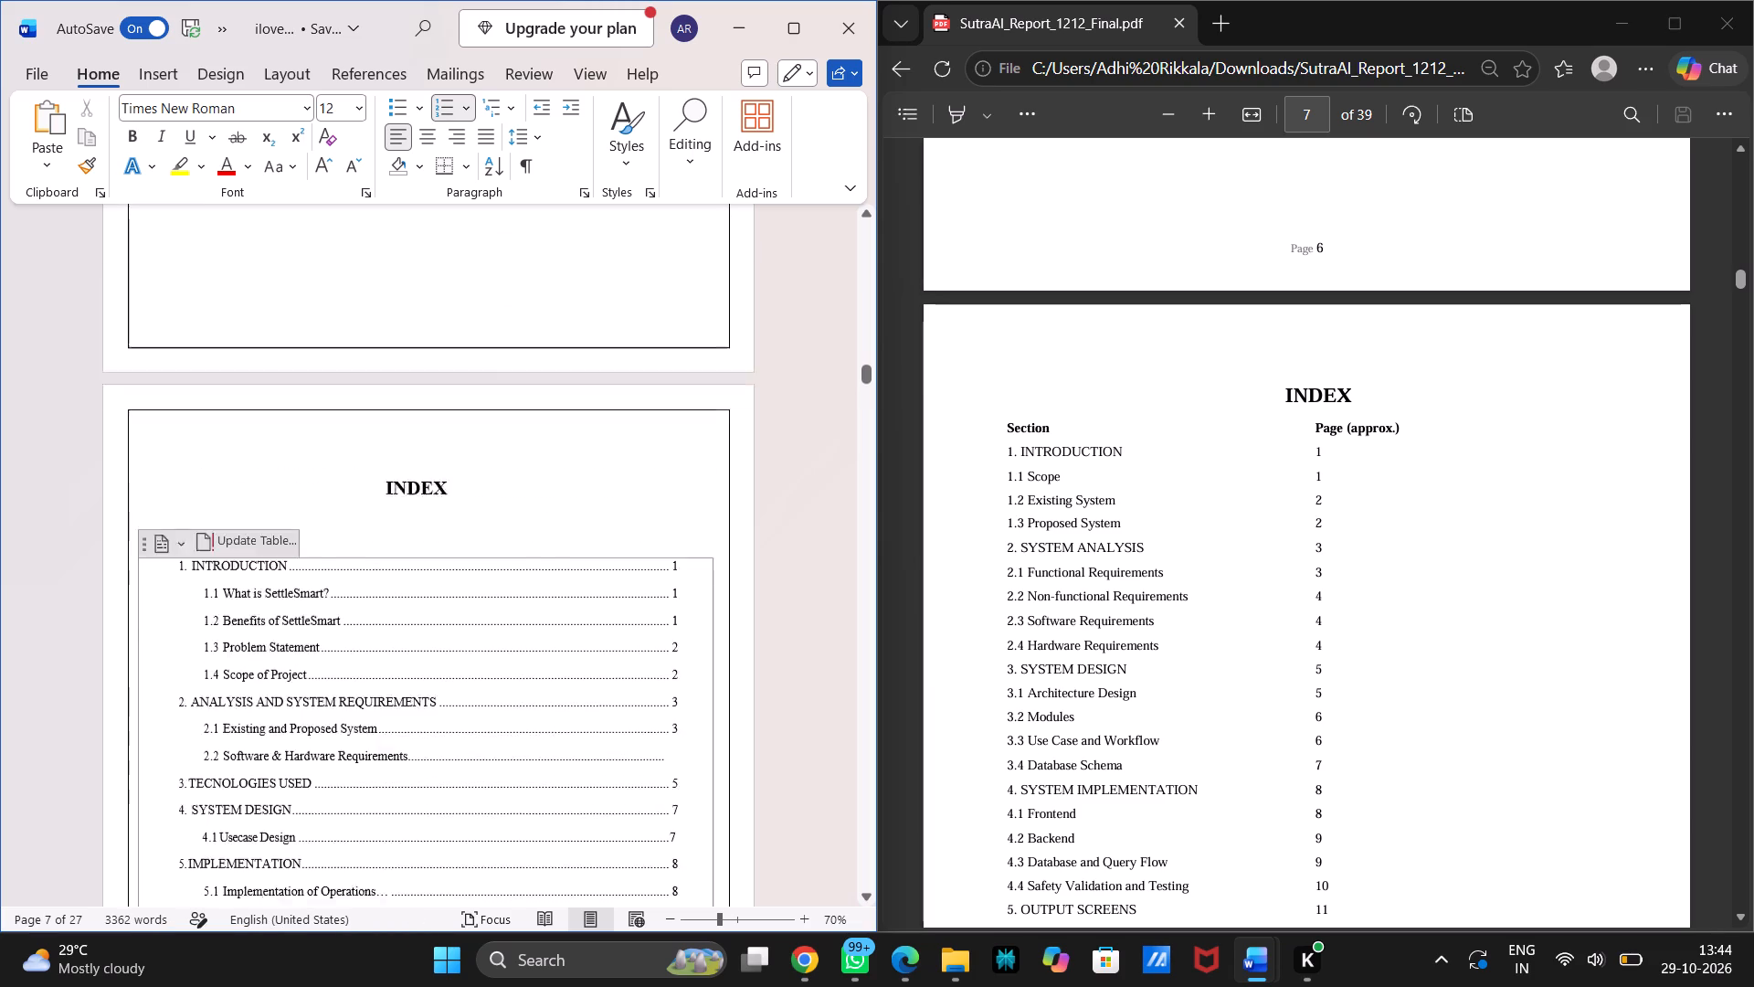
{"action": "scroll", "coordinate": [653, 534], "scroll_direction": "up", "scroll_amount": 3}
{"action": "scroll", "coordinate": [653, 534], "scroll_direction": "down", "scroll_amount": 3}
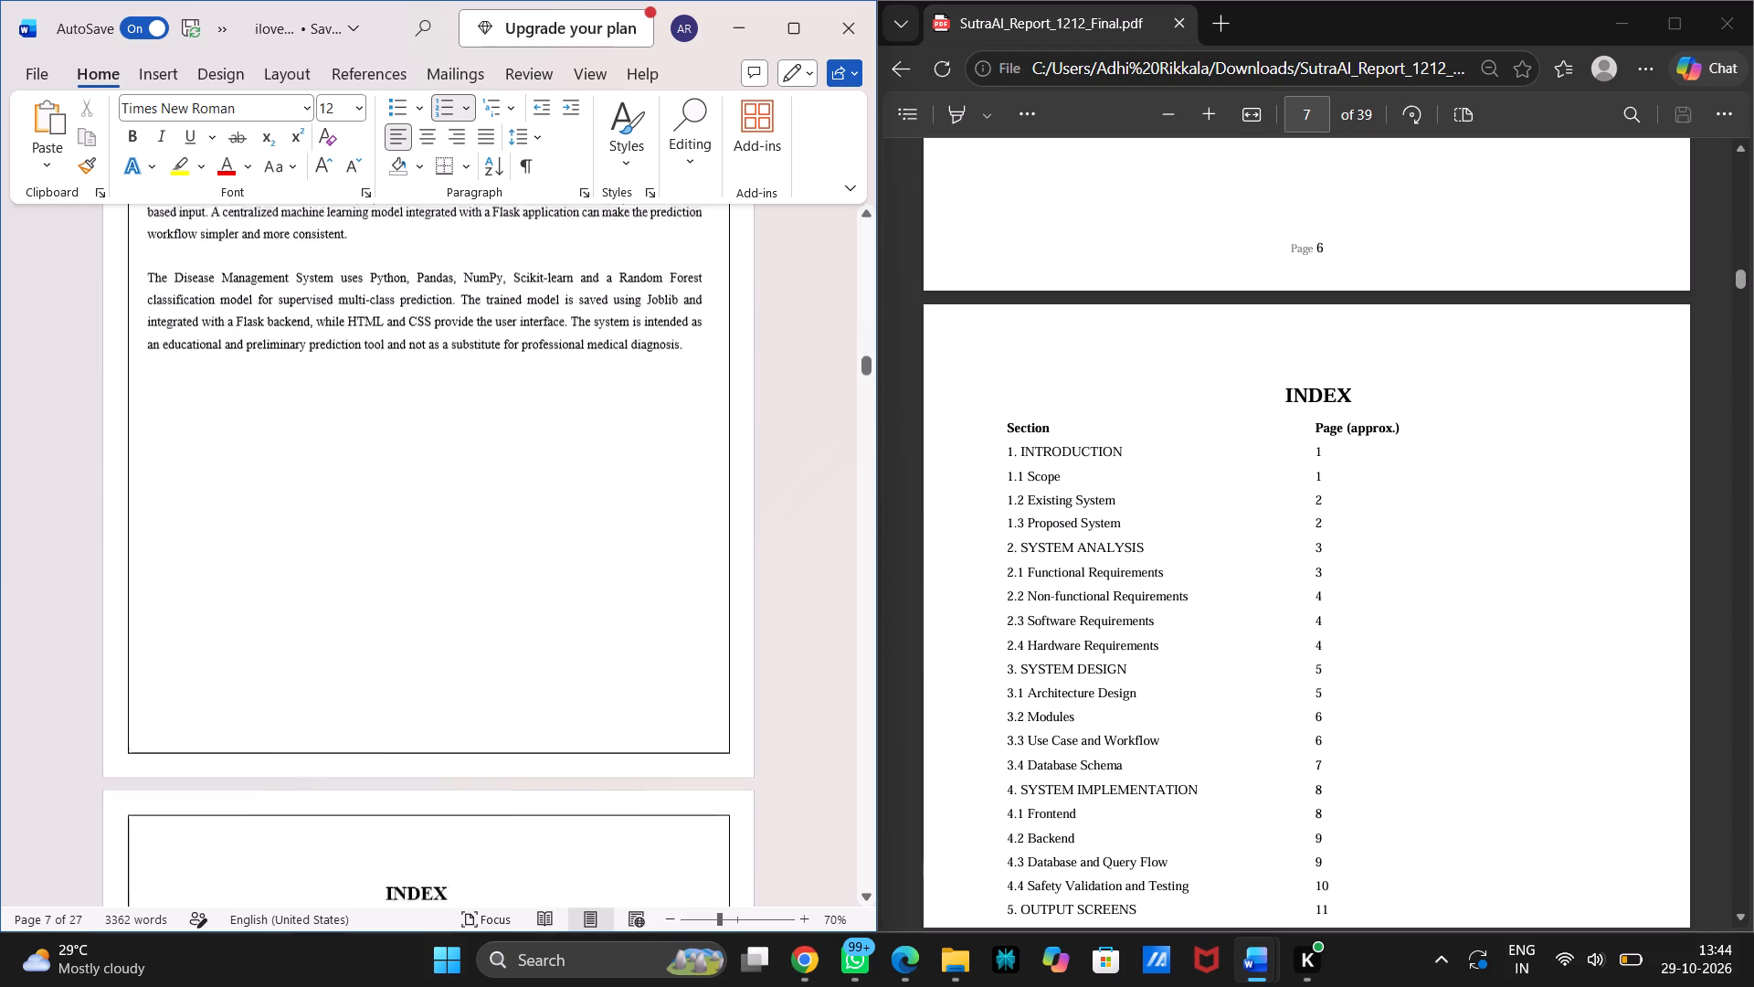
{"action": "scroll", "coordinate": [653, 534], "scroll_direction": "down", "scroll_amount": 4}
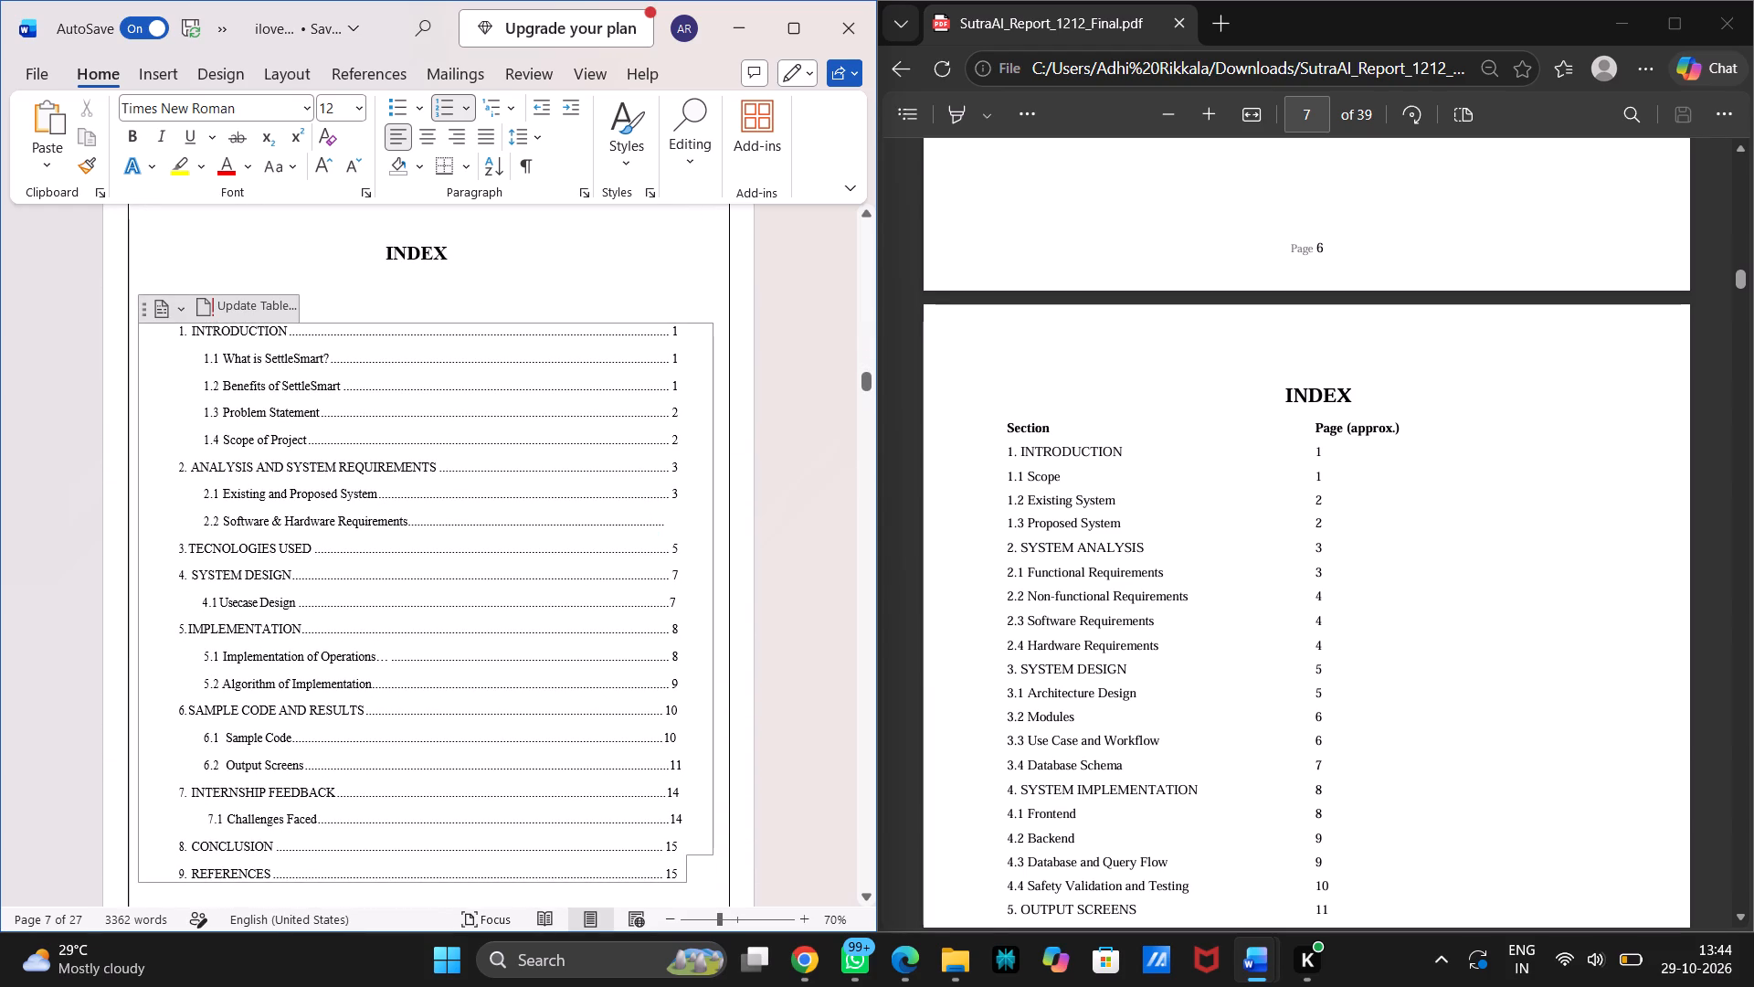
{"action": "scroll", "coordinate": [653, 534], "scroll_direction": "down", "scroll_amount": 3}
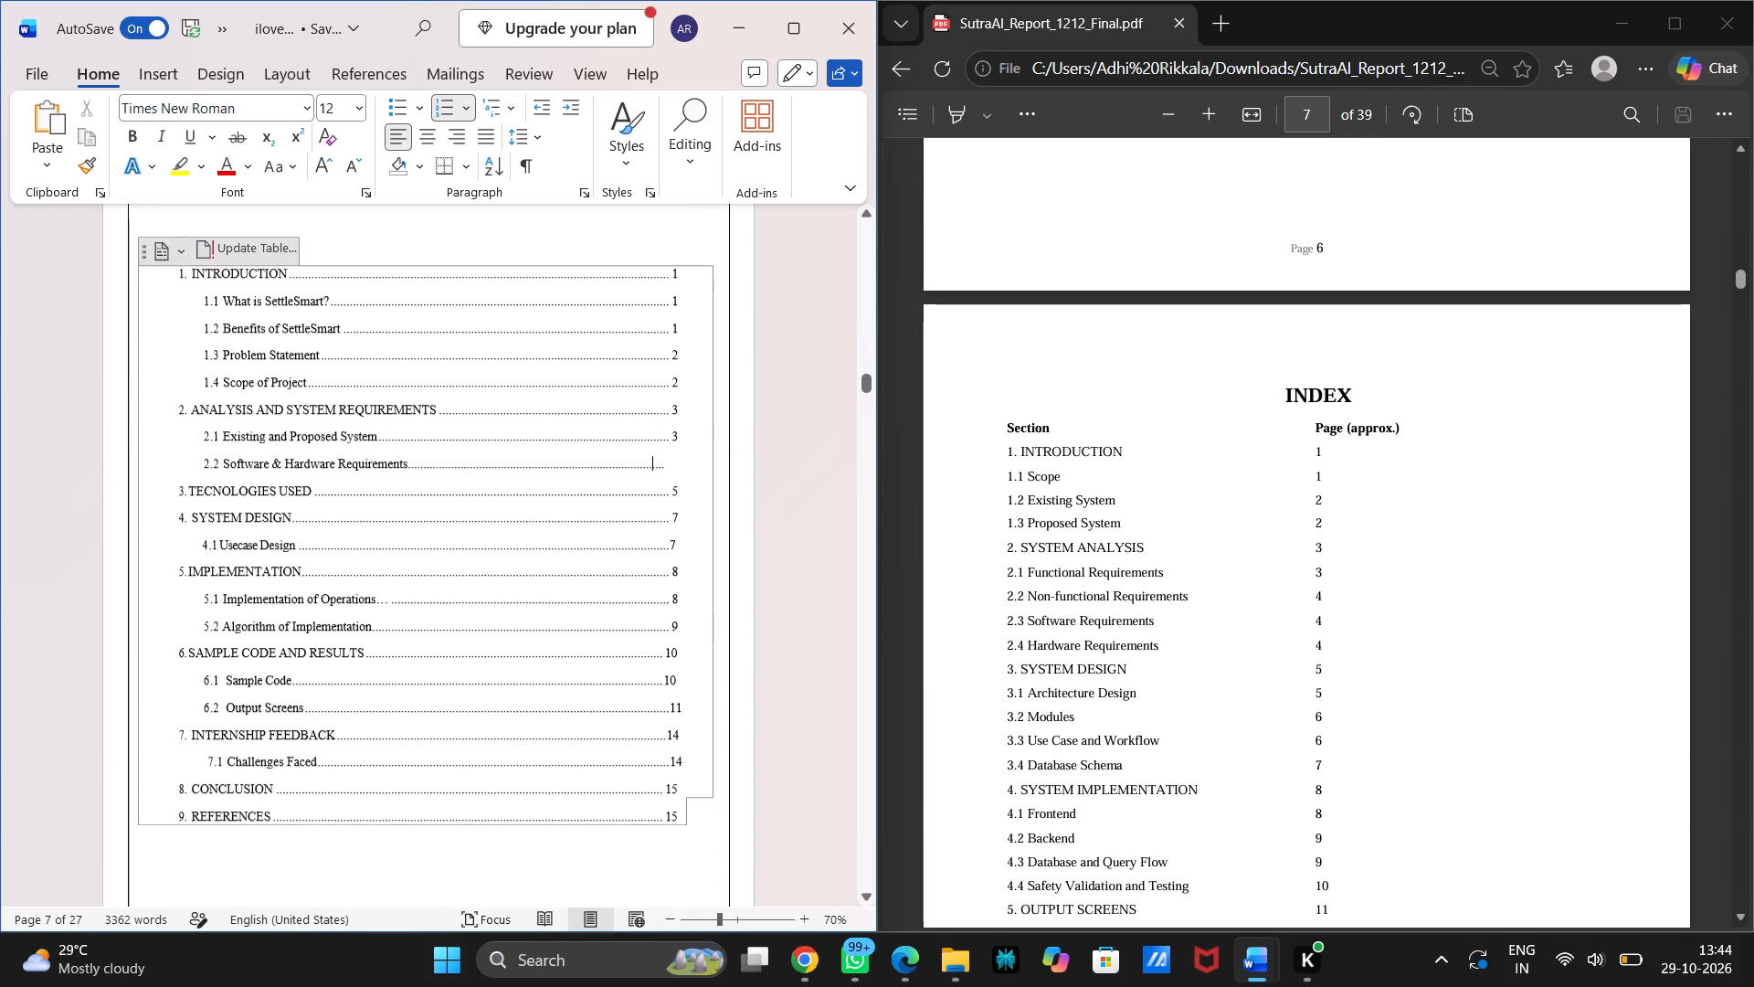
{"action": "scroll", "coordinate": [653, 534], "scroll_direction": "down", "scroll_amount": 6}
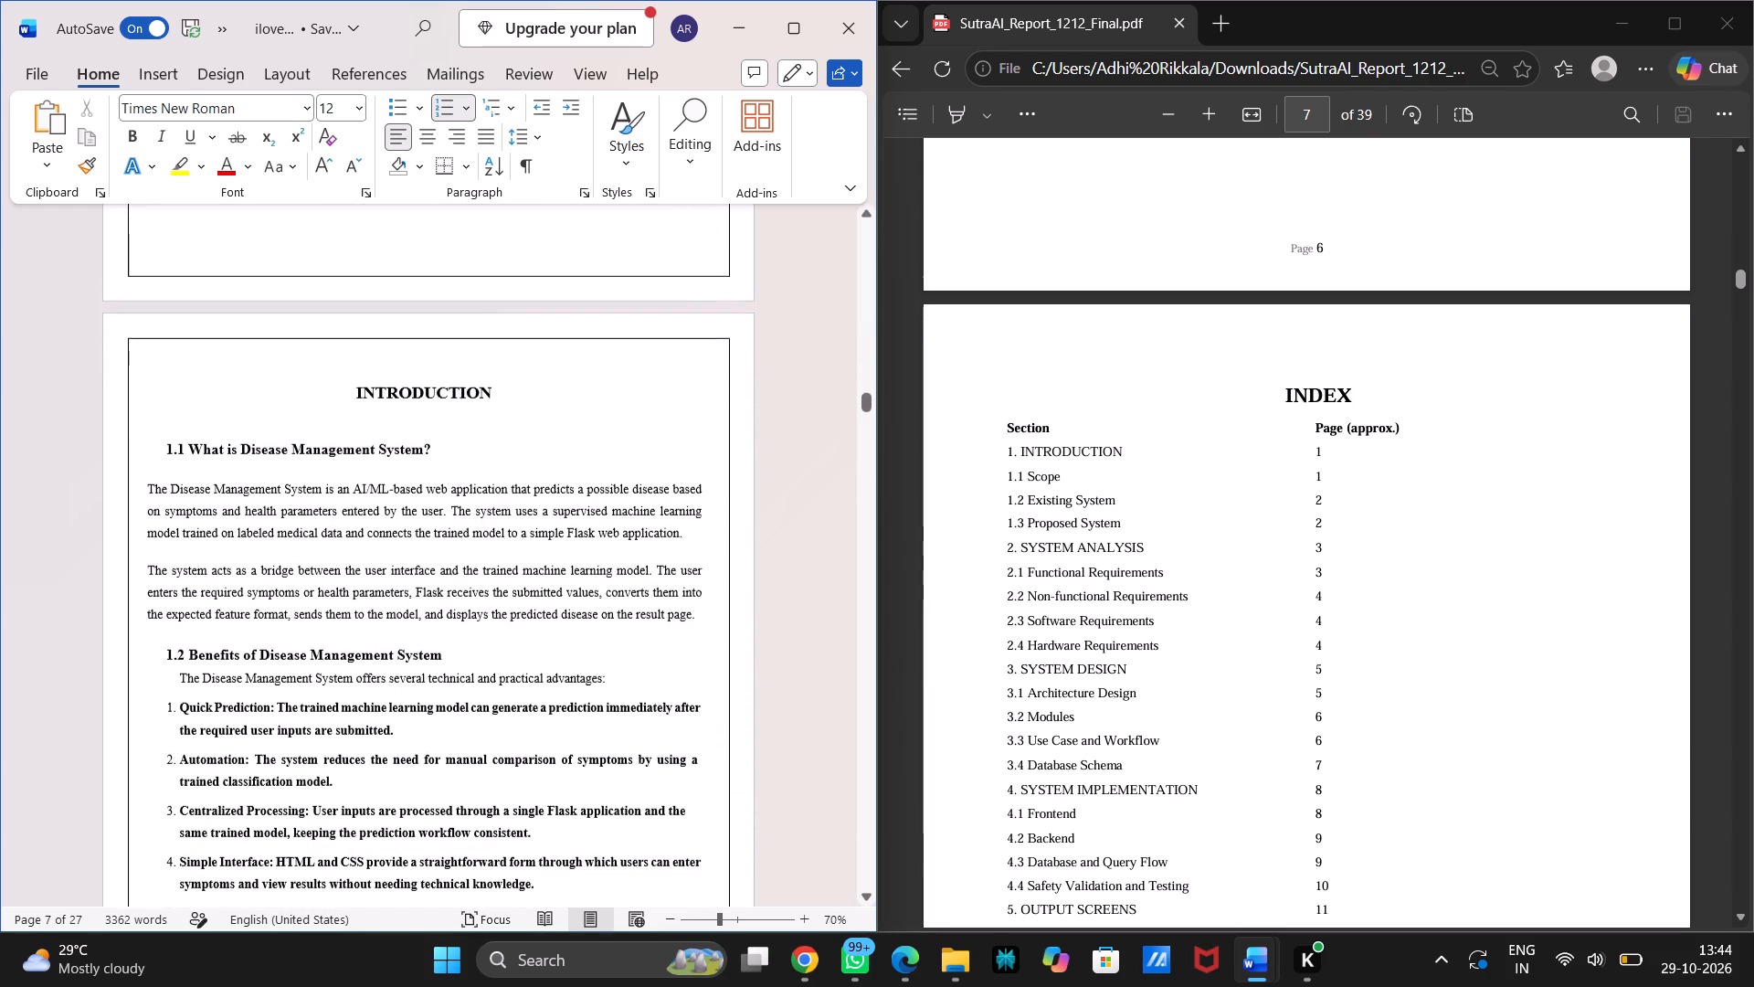
{"action": "scroll", "coordinate": [653, 534], "scroll_direction": "down", "scroll_amount": 4}
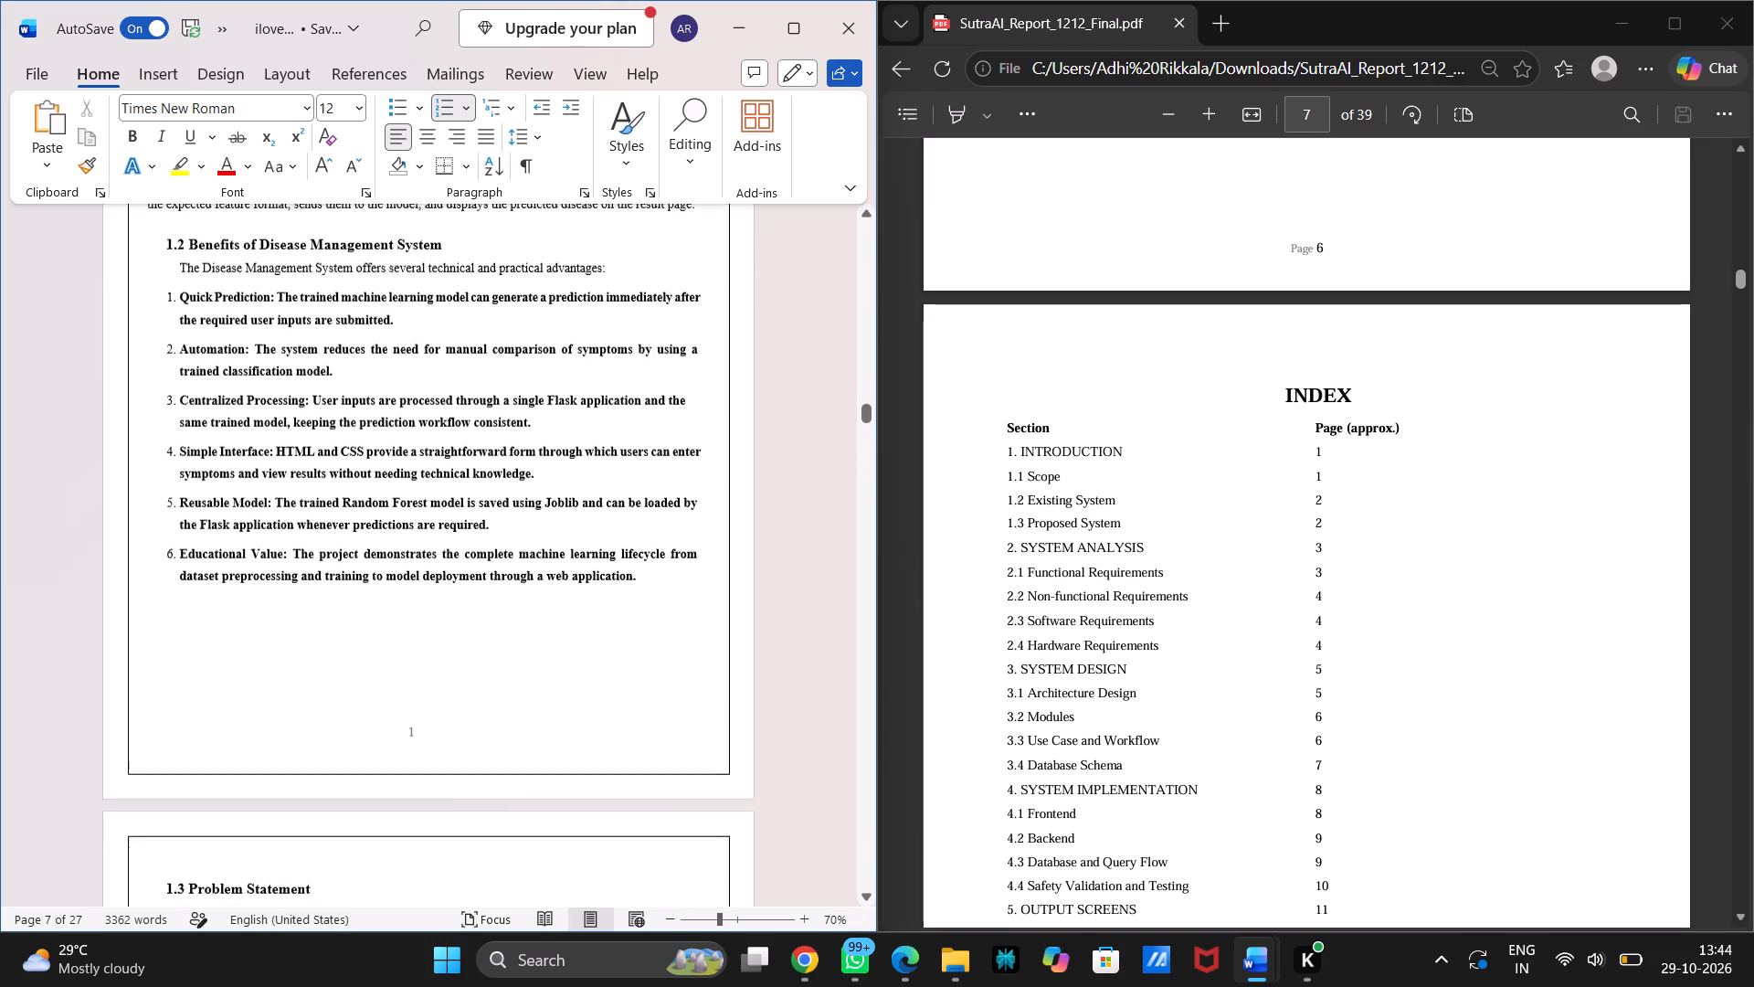
{"action": "scroll", "coordinate": [653, 534], "scroll_direction": "down", "scroll_amount": 4}
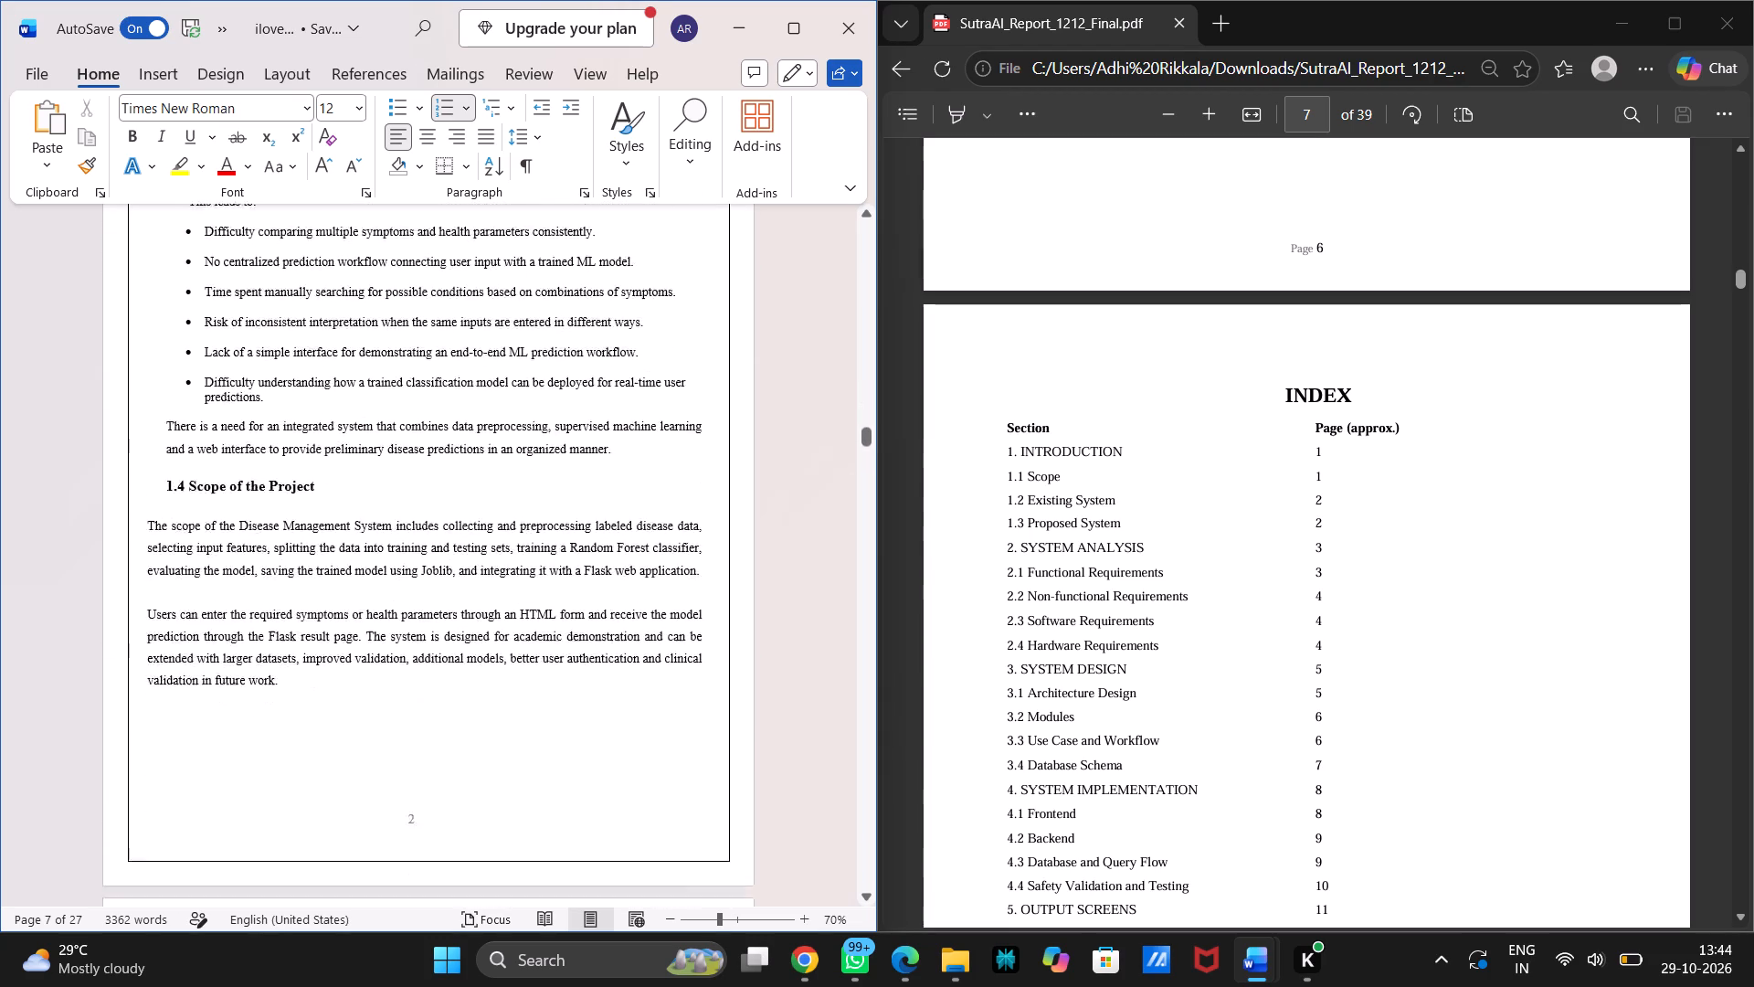
{"action": "scroll", "coordinate": [653, 534], "scroll_direction": "down", "scroll_amount": 5}
{"action": "scroll", "coordinate": [653, 534], "scroll_direction": "up", "scroll_amount": 1}
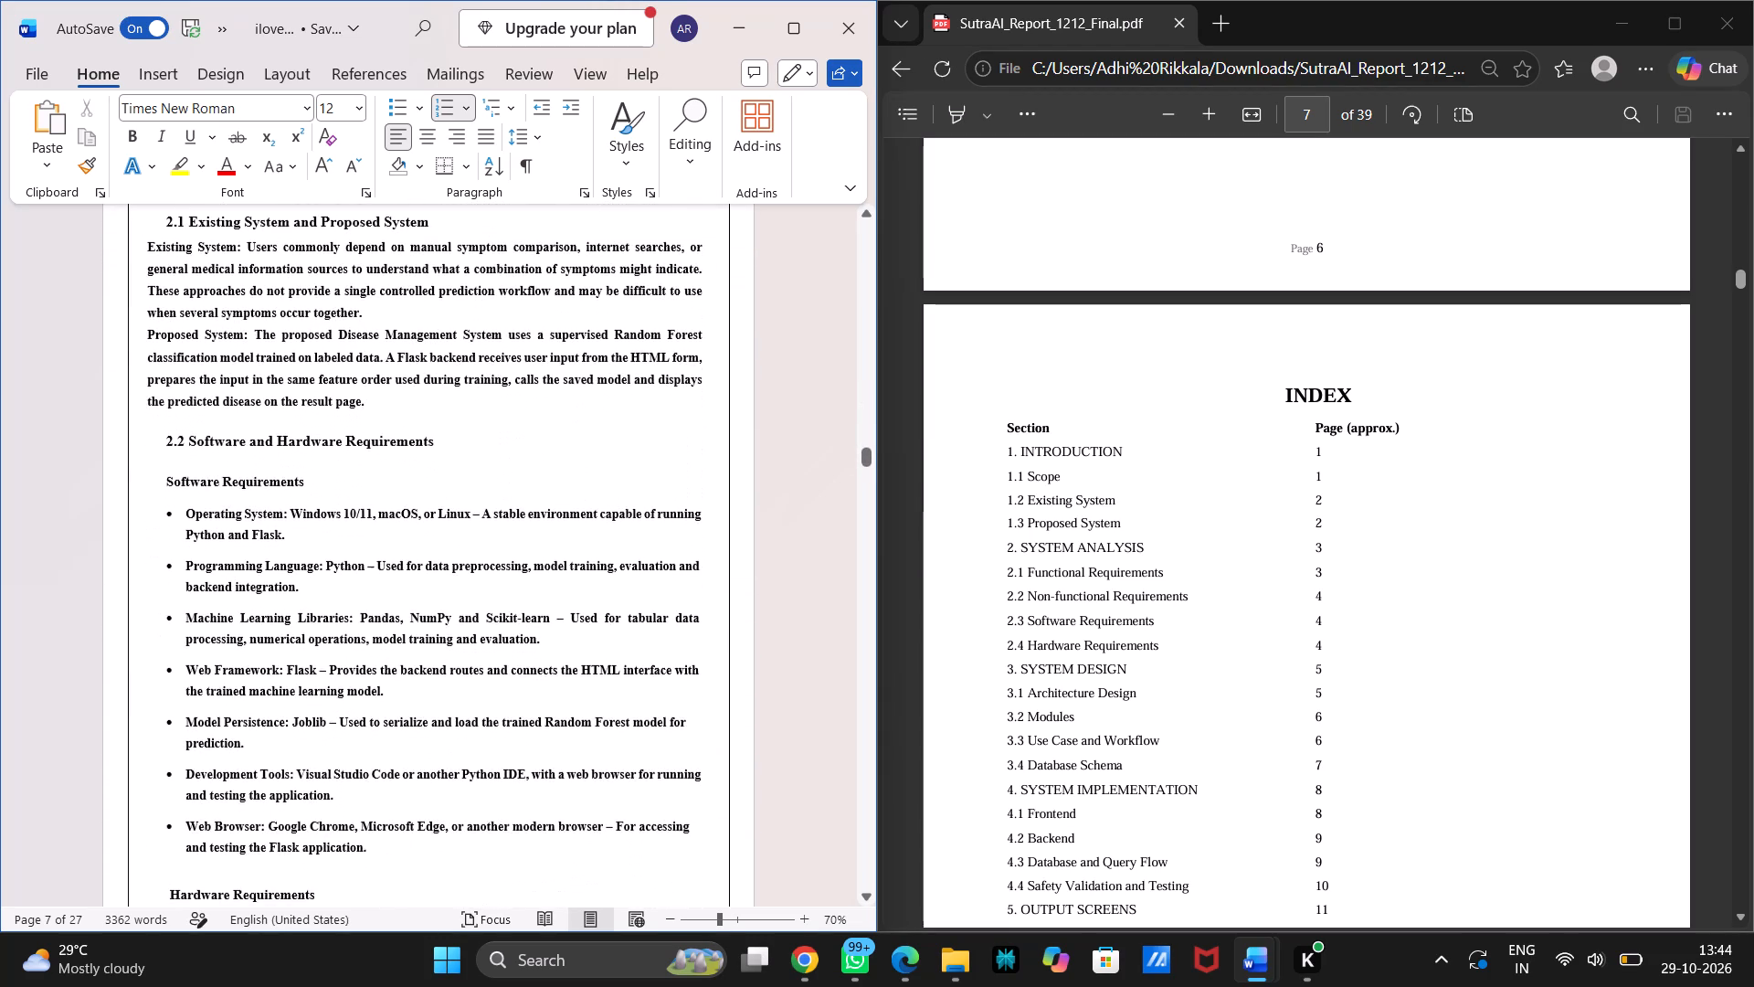
{"action": "scroll", "coordinate": [653, 534], "scroll_direction": "up", "scroll_amount": 1}
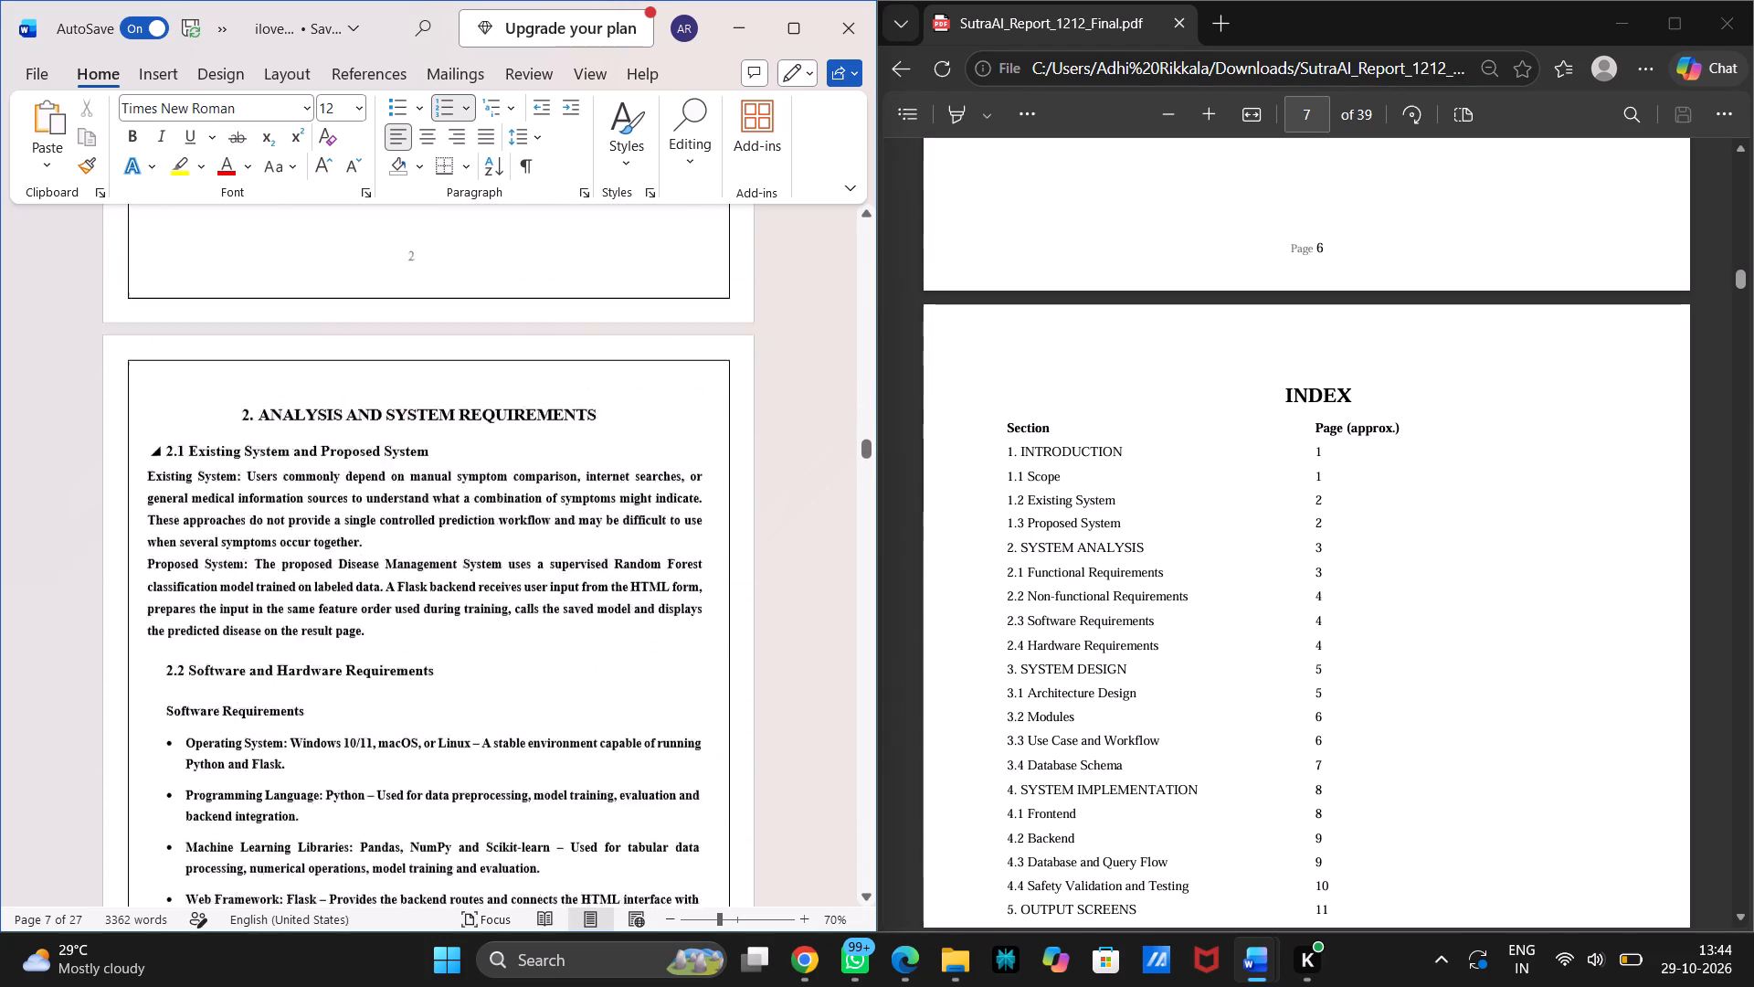
{"action": "scroll", "coordinate": [653, 534], "scroll_direction": "up", "scroll_amount": 10}
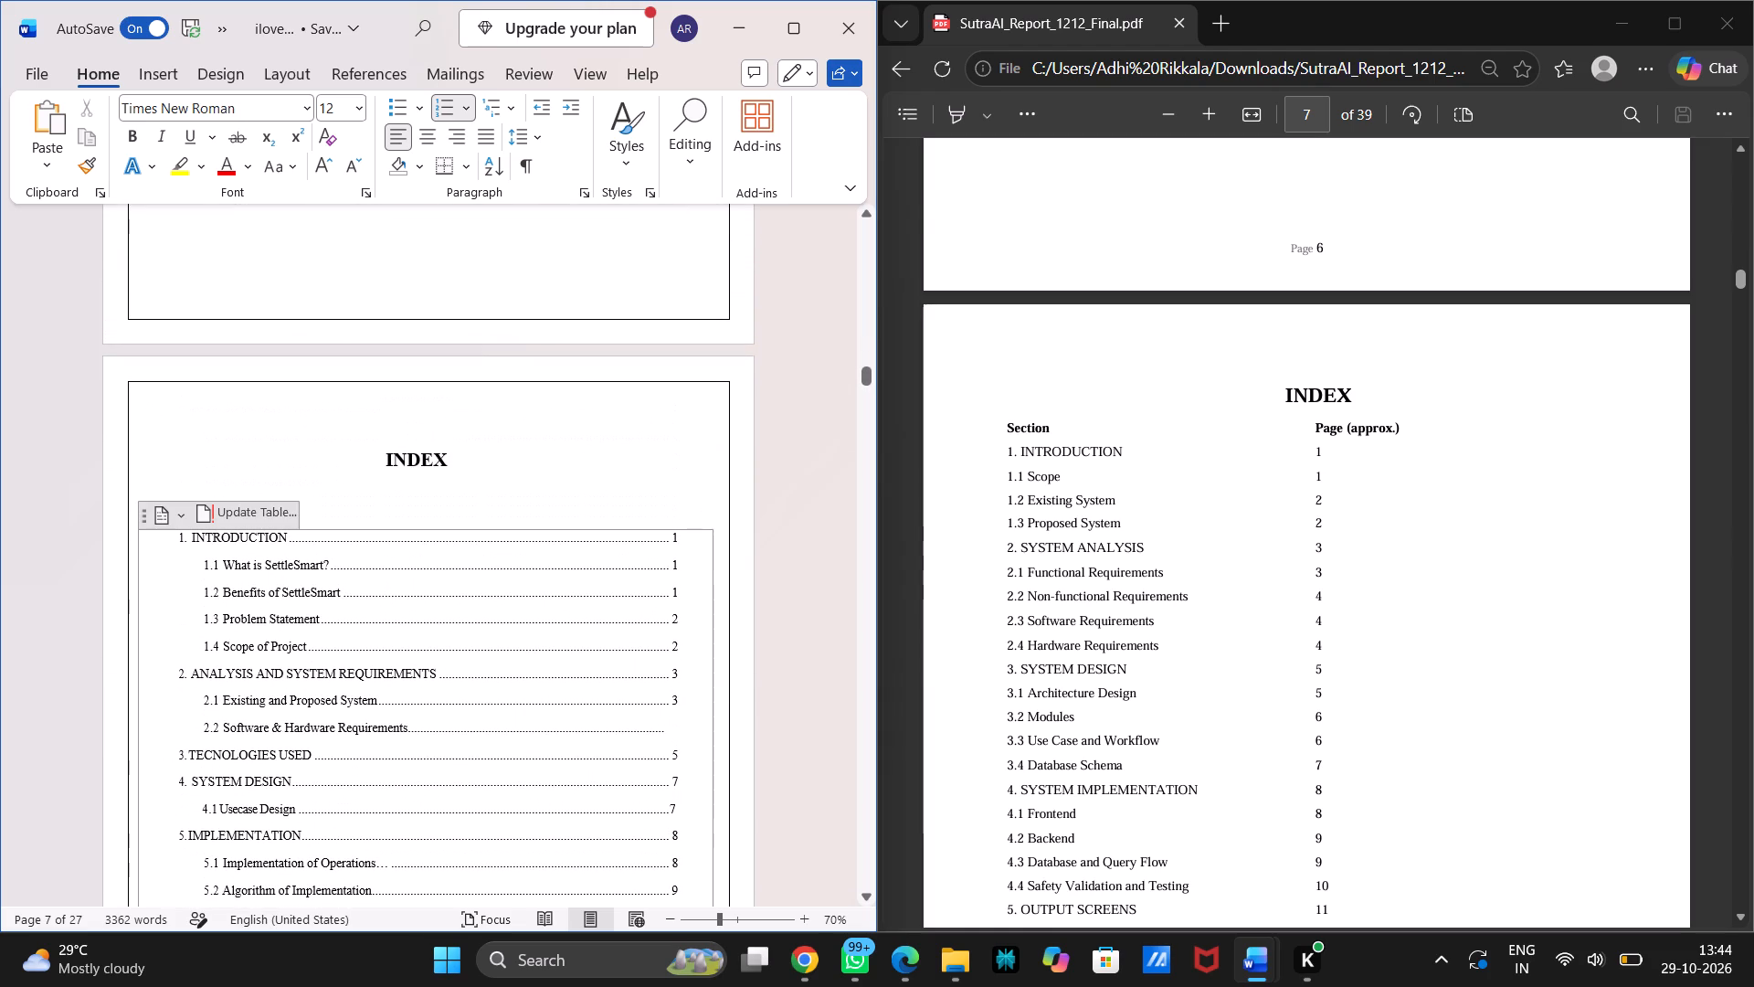
{"action": "left_click", "coordinate": [671, 461]}
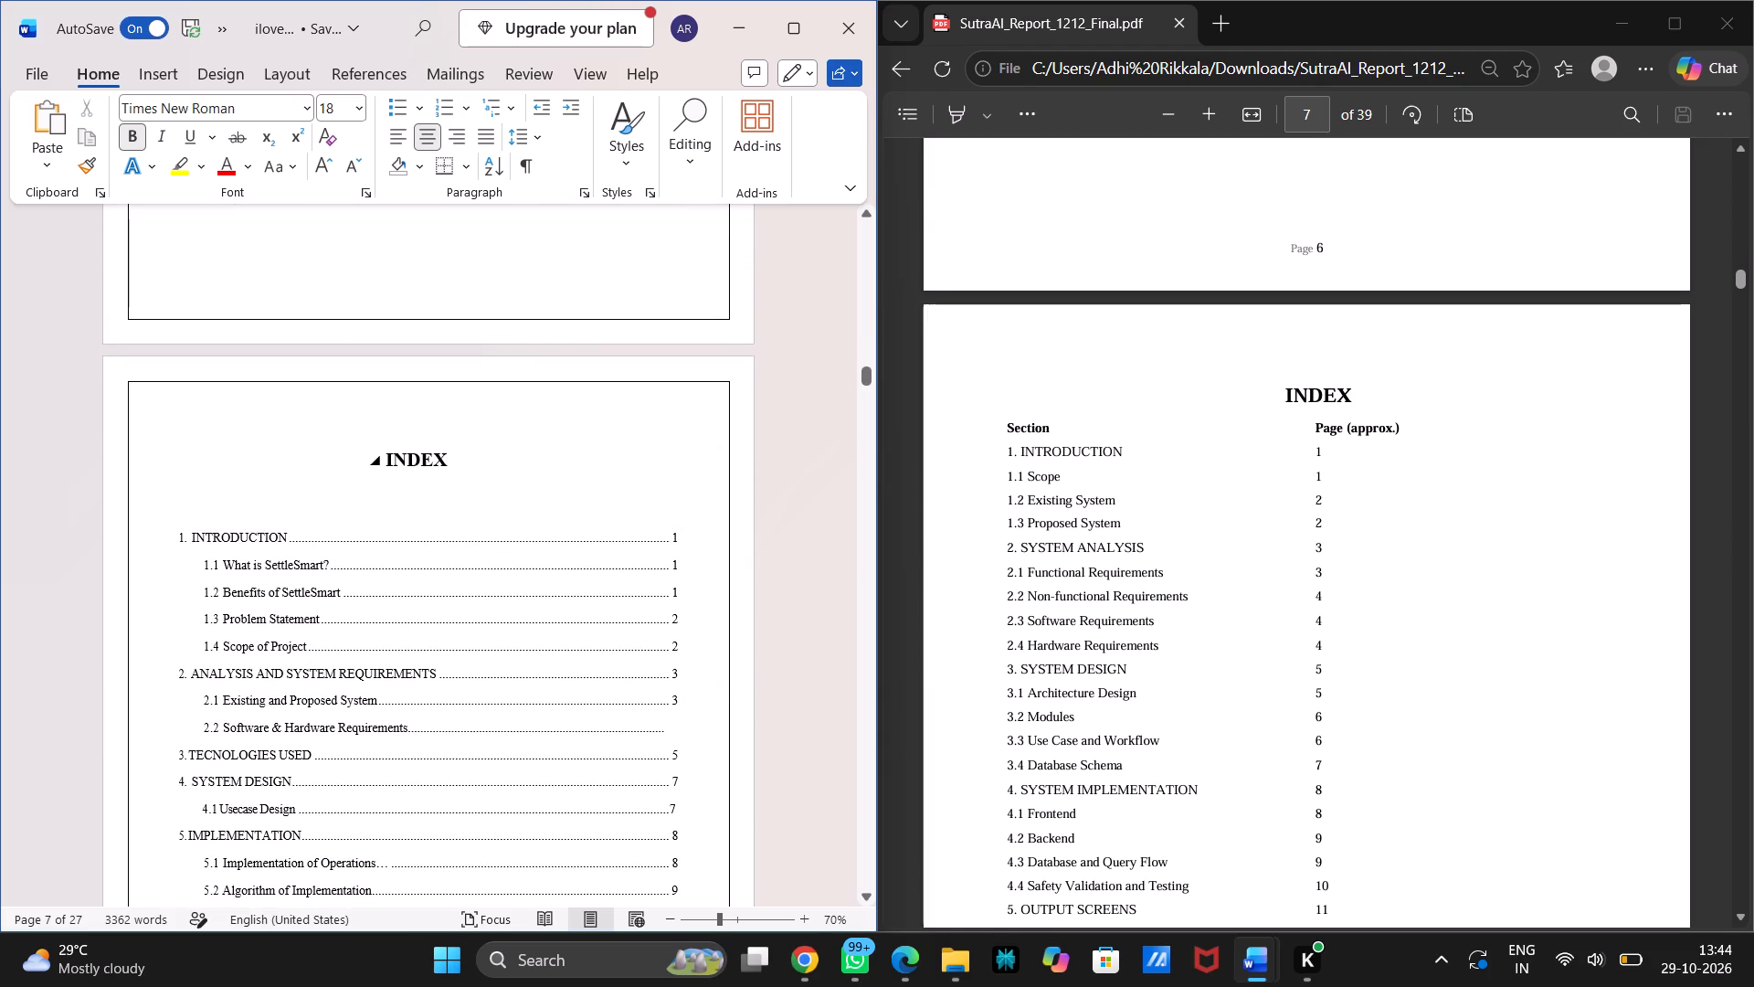
{"action": "scroll", "coordinate": [671, 461], "scroll_direction": "down", "scroll_amount": 1}
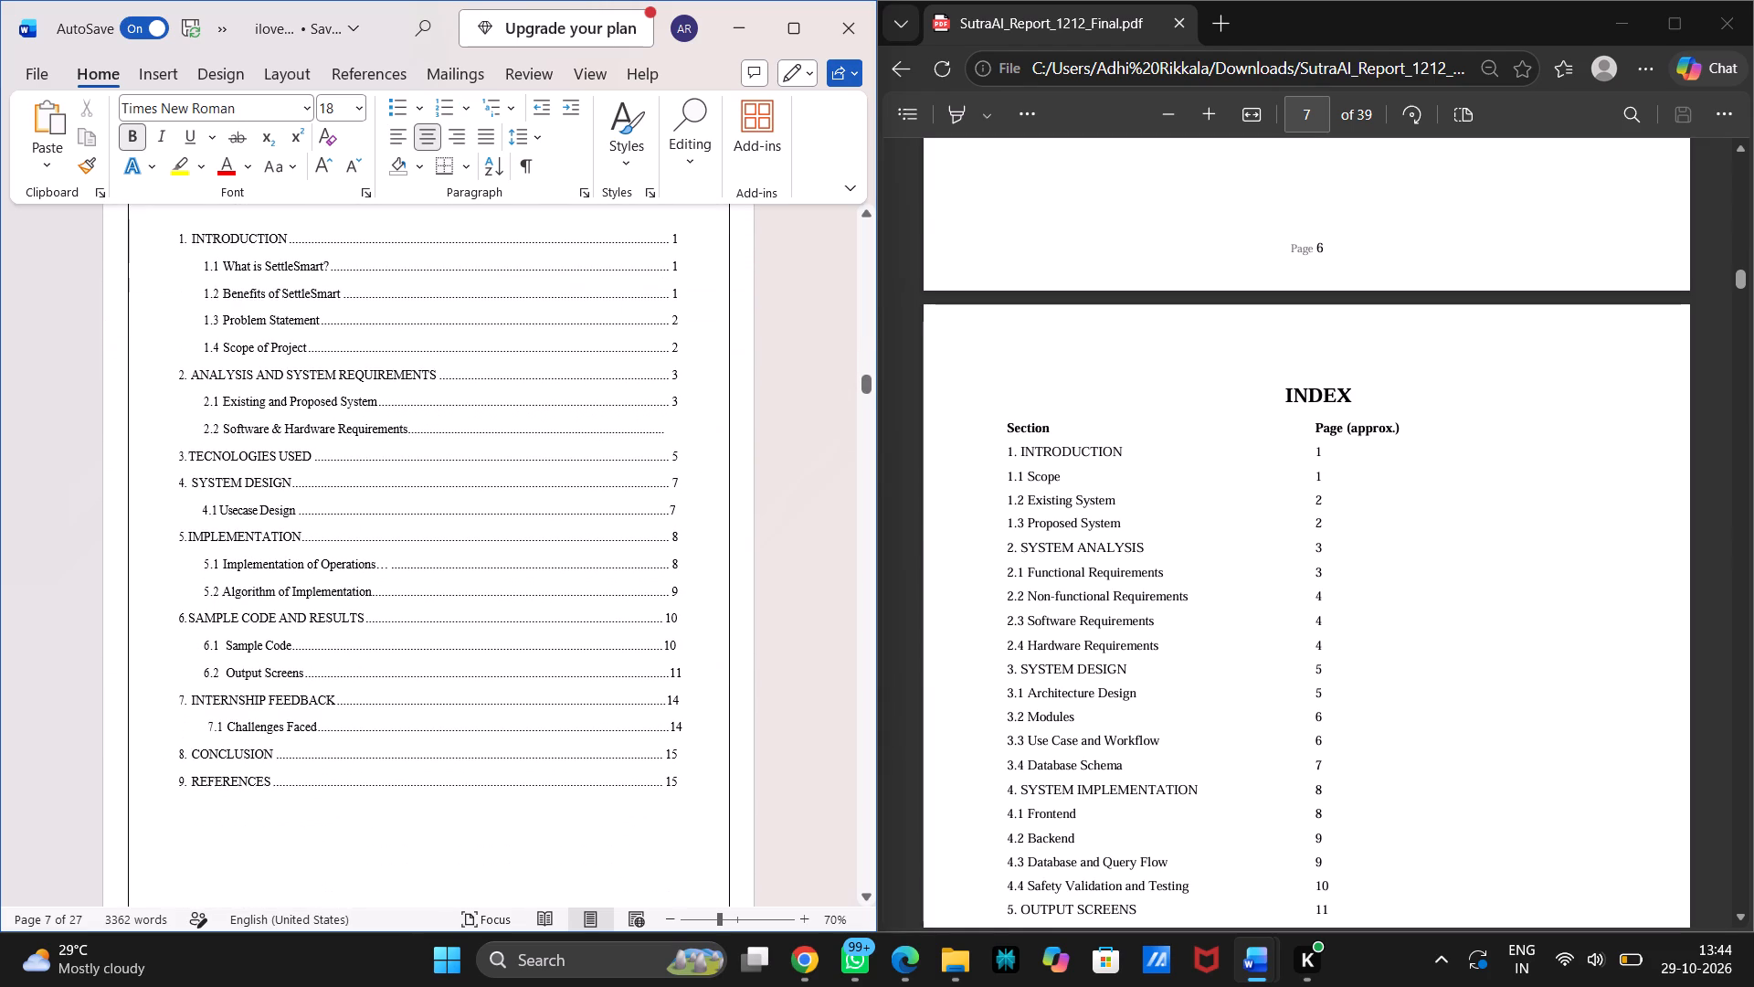
{"action": "scroll", "coordinate": [671, 461], "scroll_direction": "down", "scroll_amount": 1}
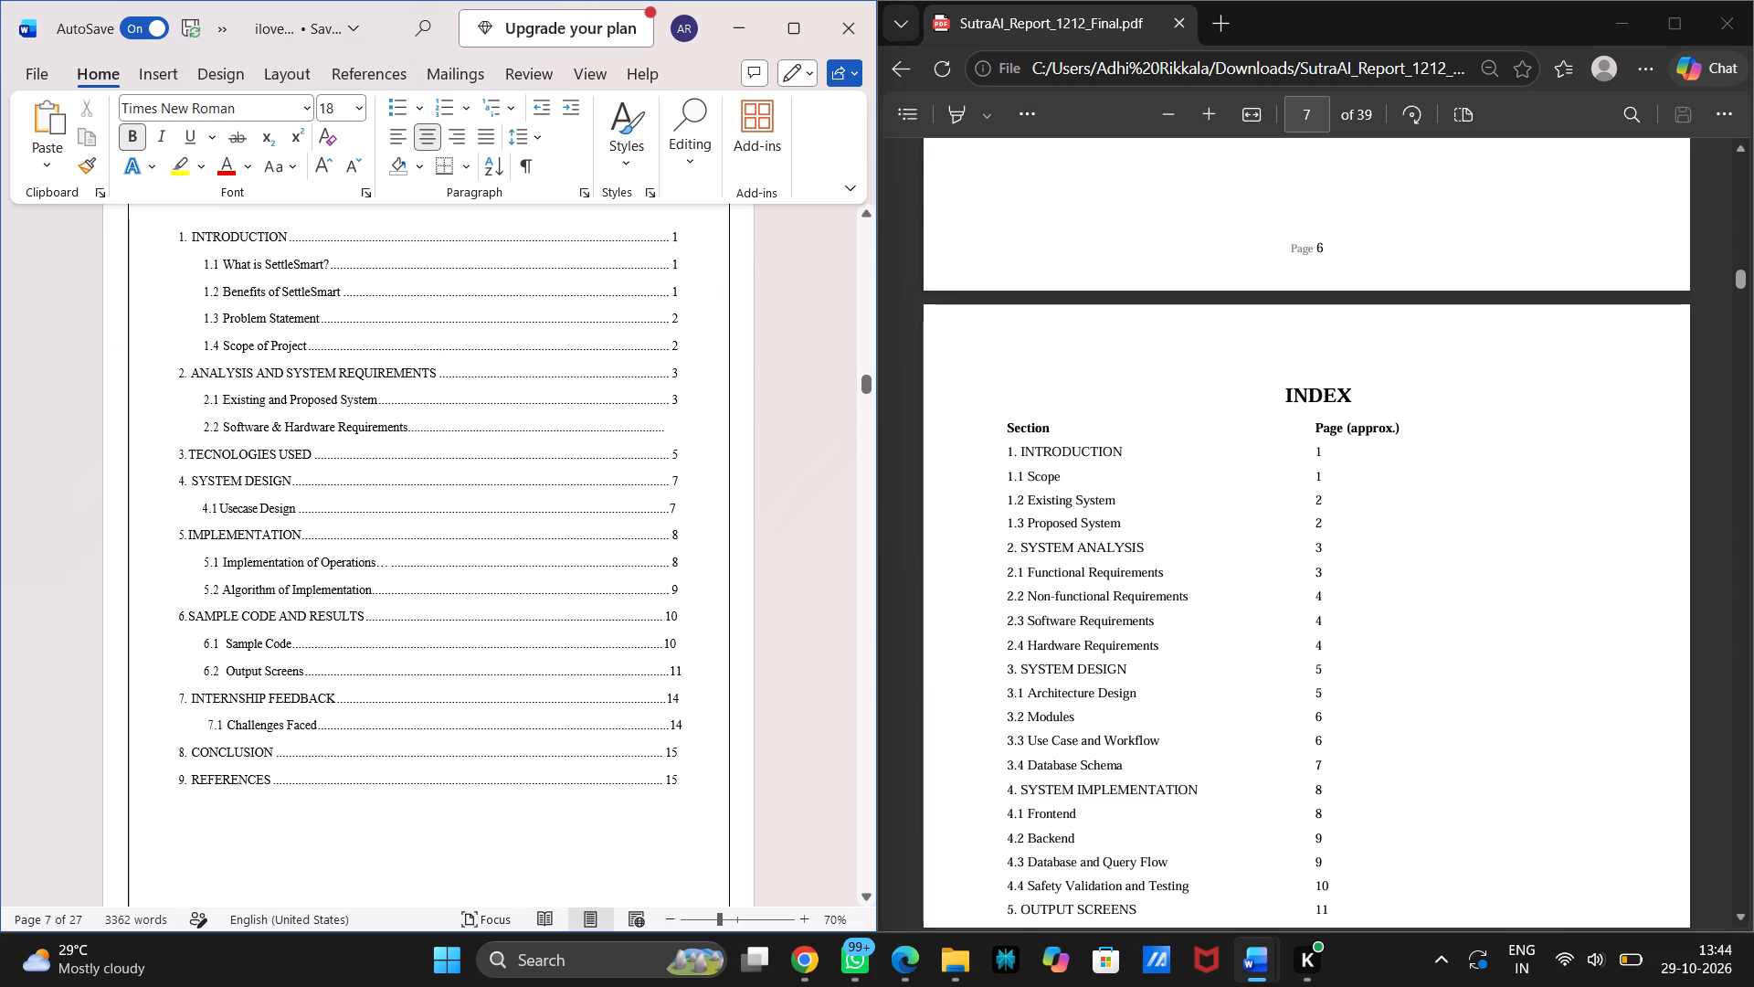
{"action": "scroll", "coordinate": [671, 461], "scroll_direction": "down", "scroll_amount": 1}
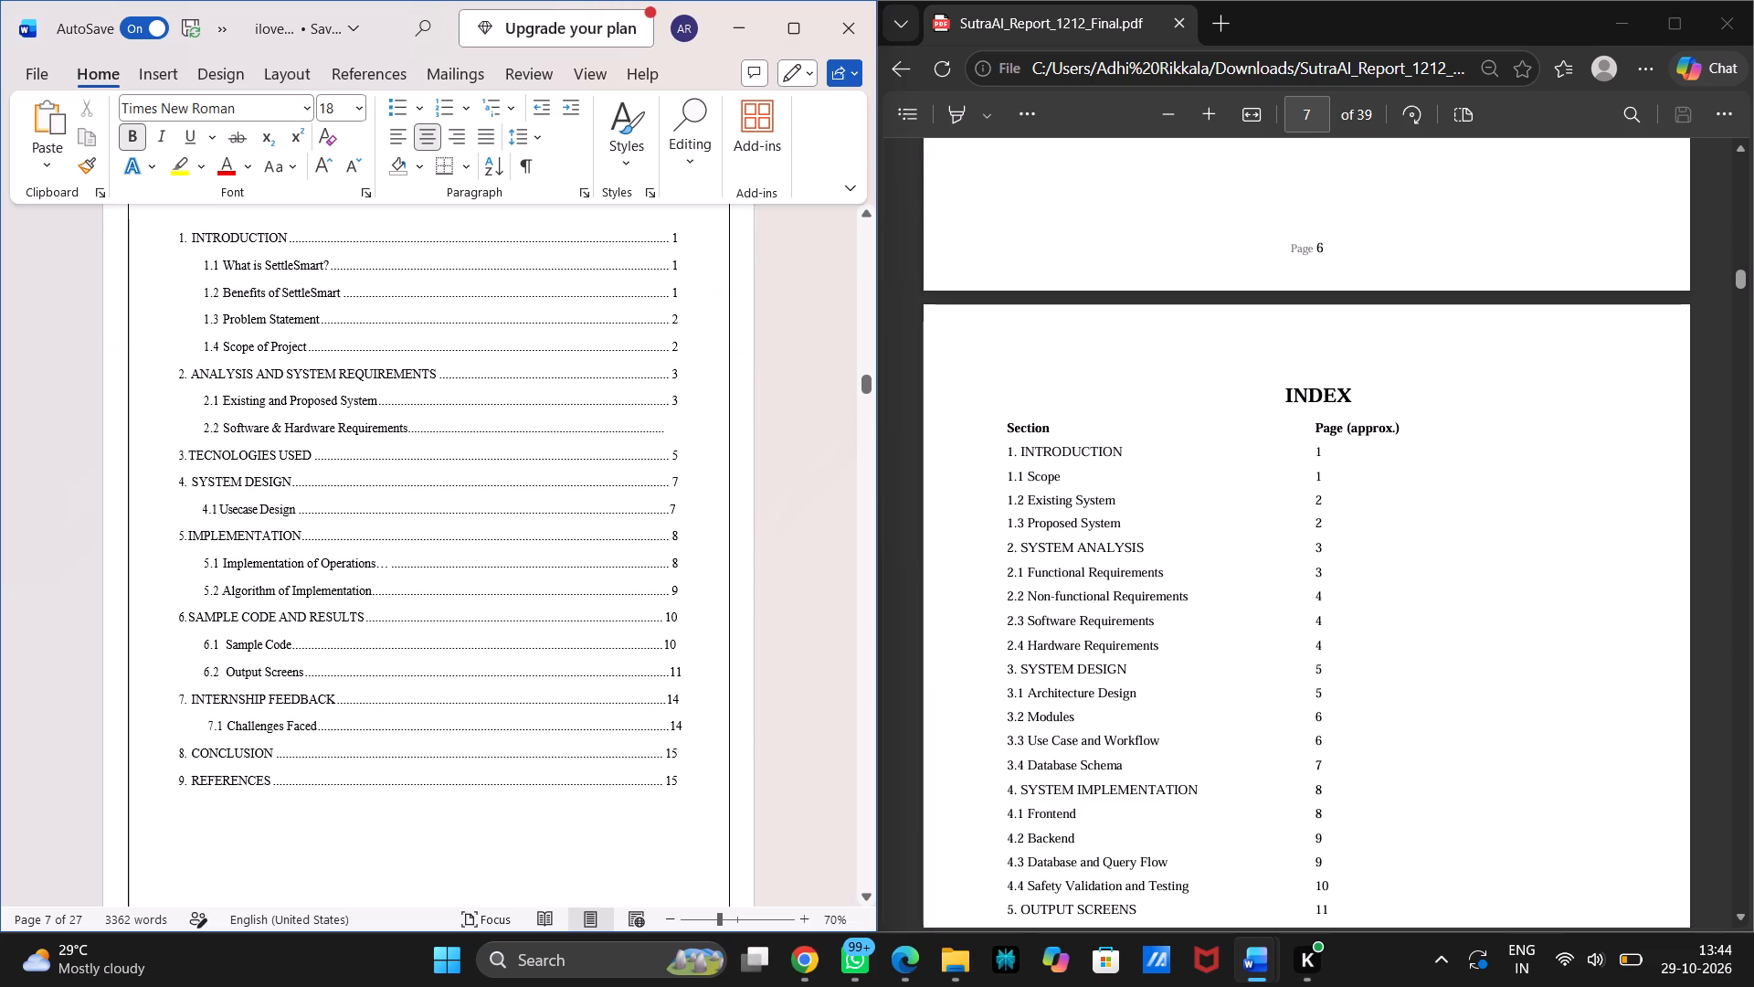
{"action": "scroll", "coordinate": [671, 461], "scroll_direction": "down", "scroll_amount": 2}
Open the Disease_Management_System_Project_Report_Final Word document from the Downloads folder and go to its INDEX page.
{"action": "left_click", "coordinate": [938, 972]}
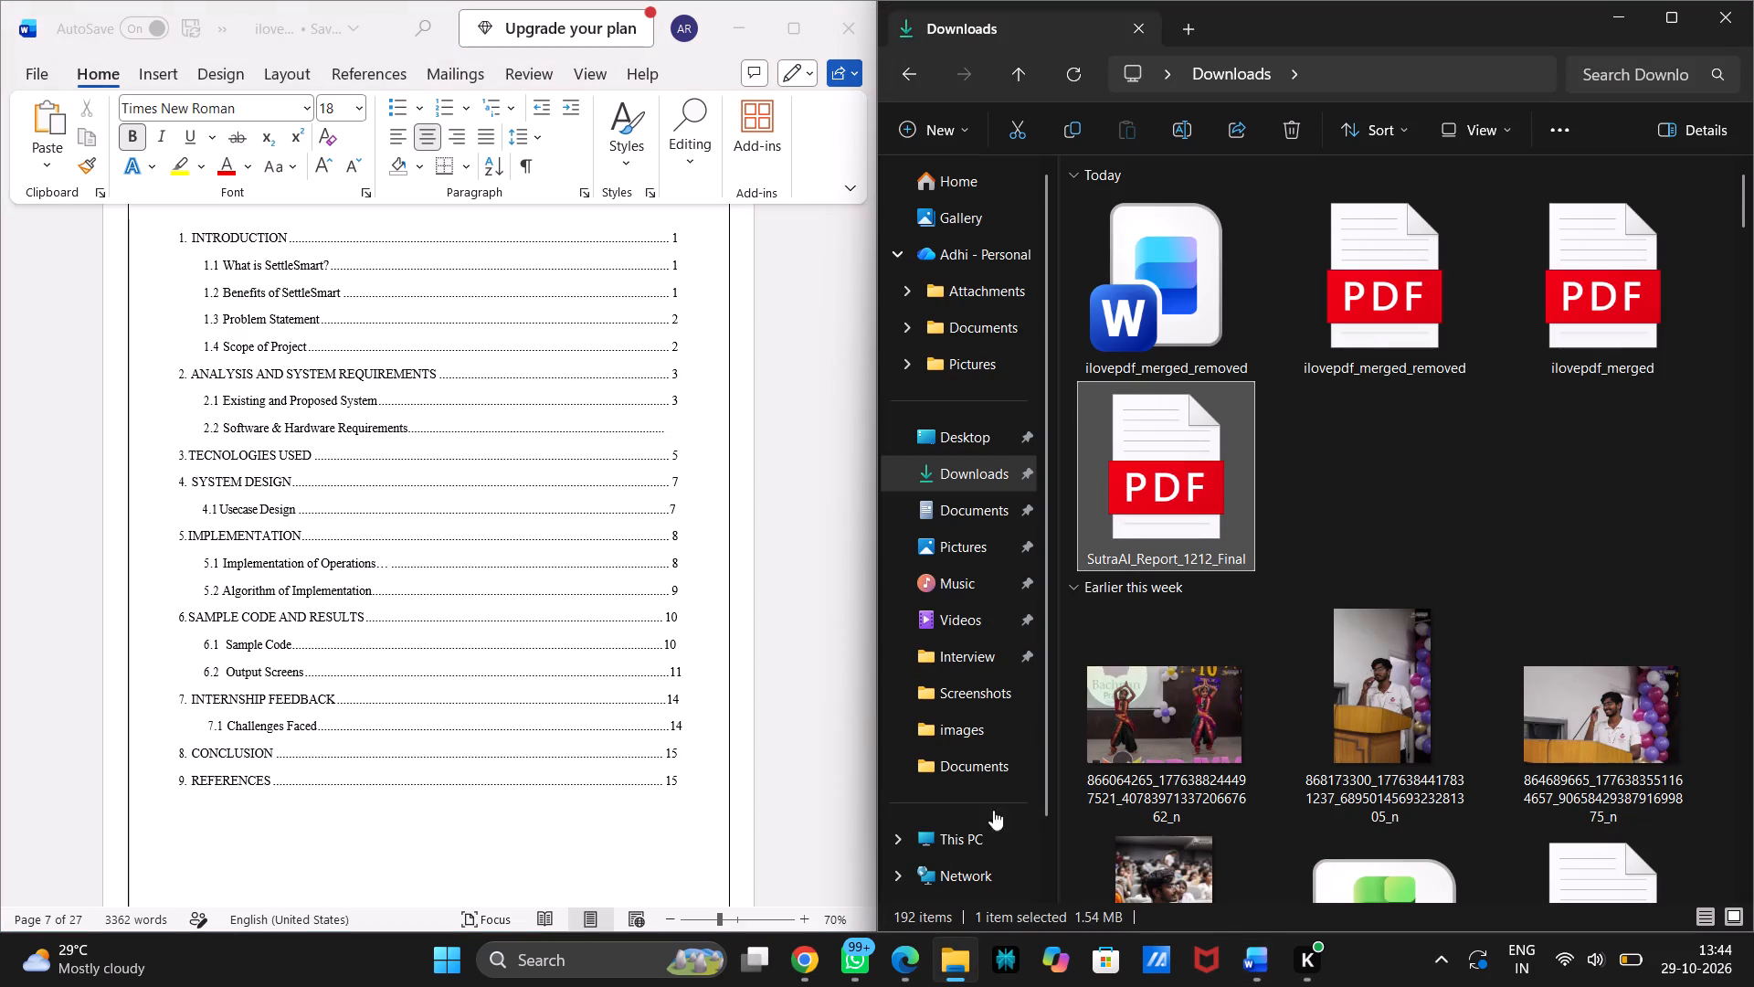
{"action": "scroll", "coordinate": [1198, 475], "scroll_direction": "down", "scroll_amount": 3}
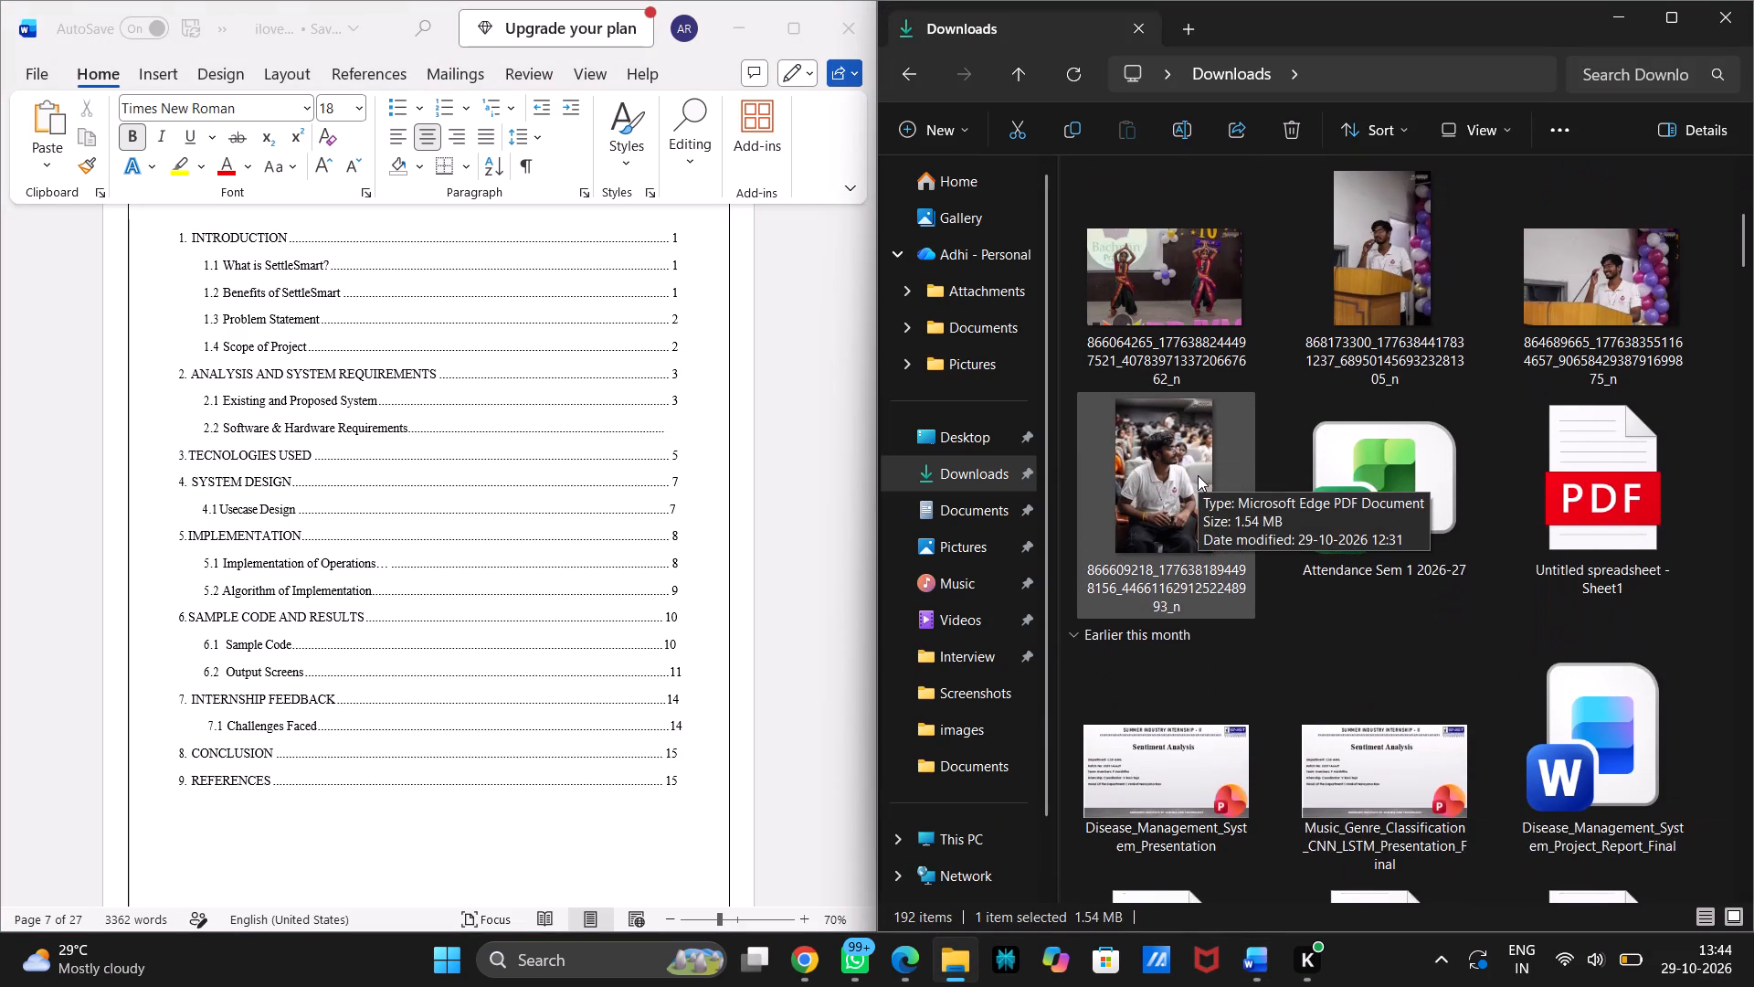
{"action": "scroll", "coordinate": [1198, 475], "scroll_direction": "down", "scroll_amount": 1}
{"action": "double_click", "coordinate": [1590, 587]}
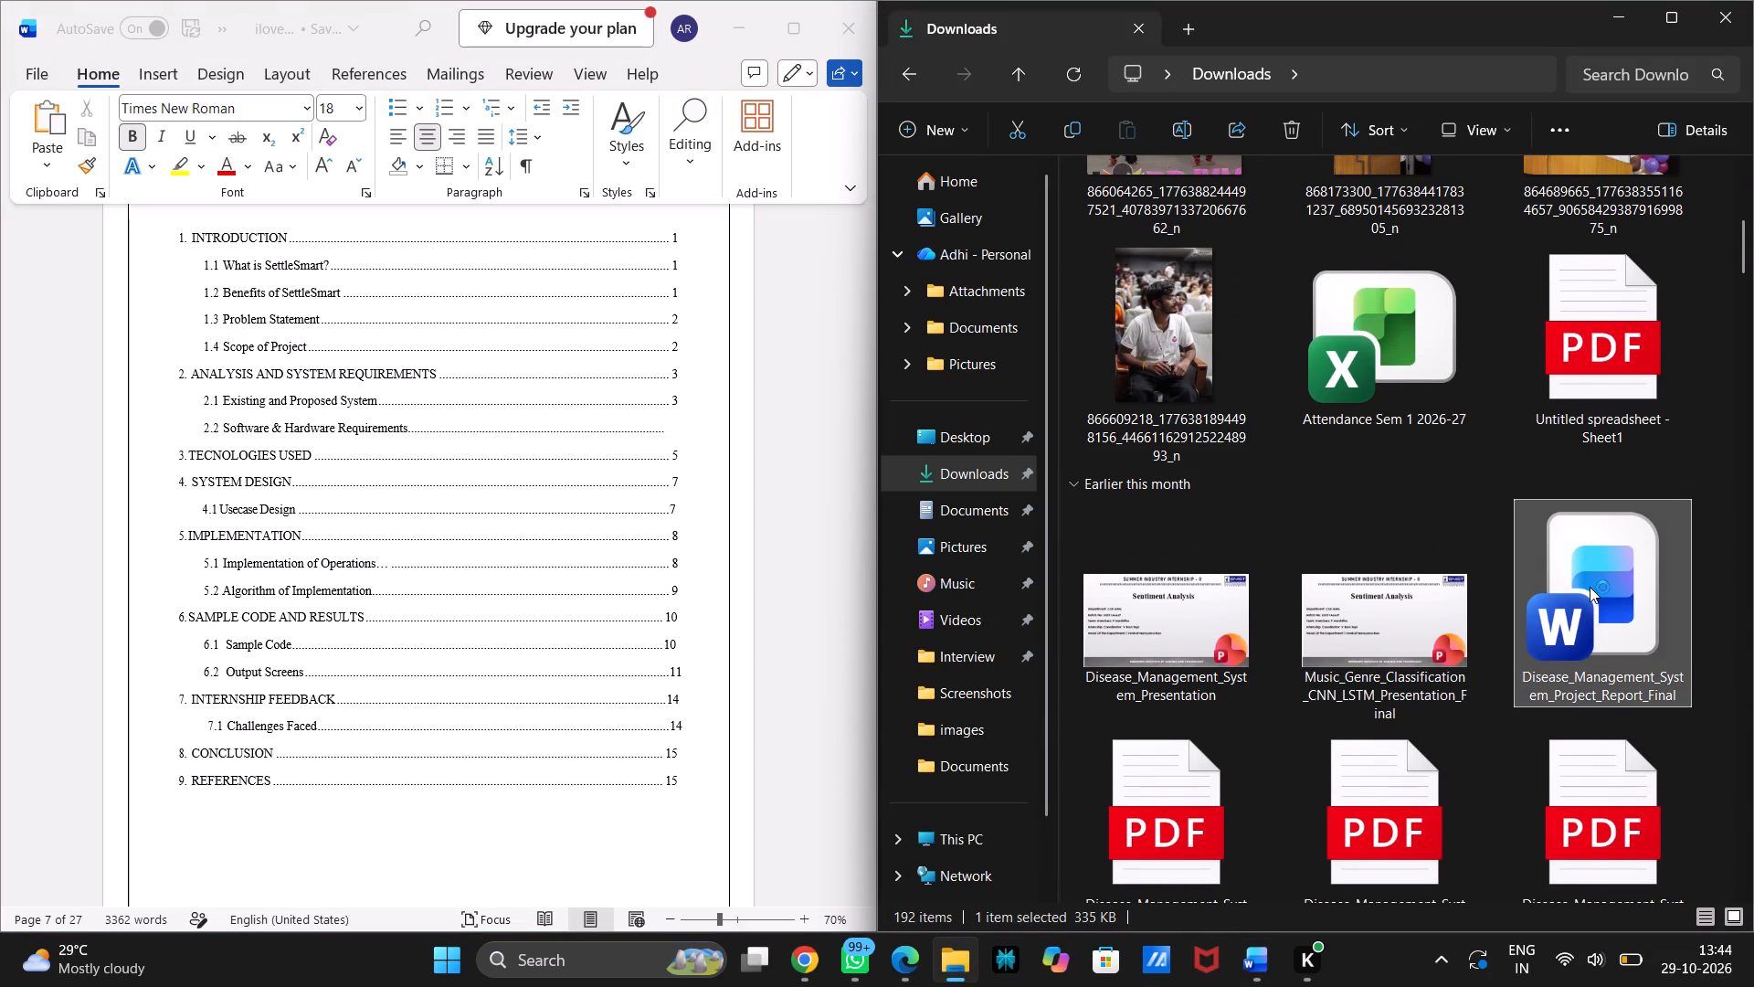
{"action": "scroll", "coordinate": [1101, 625], "scroll_direction": "down", "scroll_amount": 4}
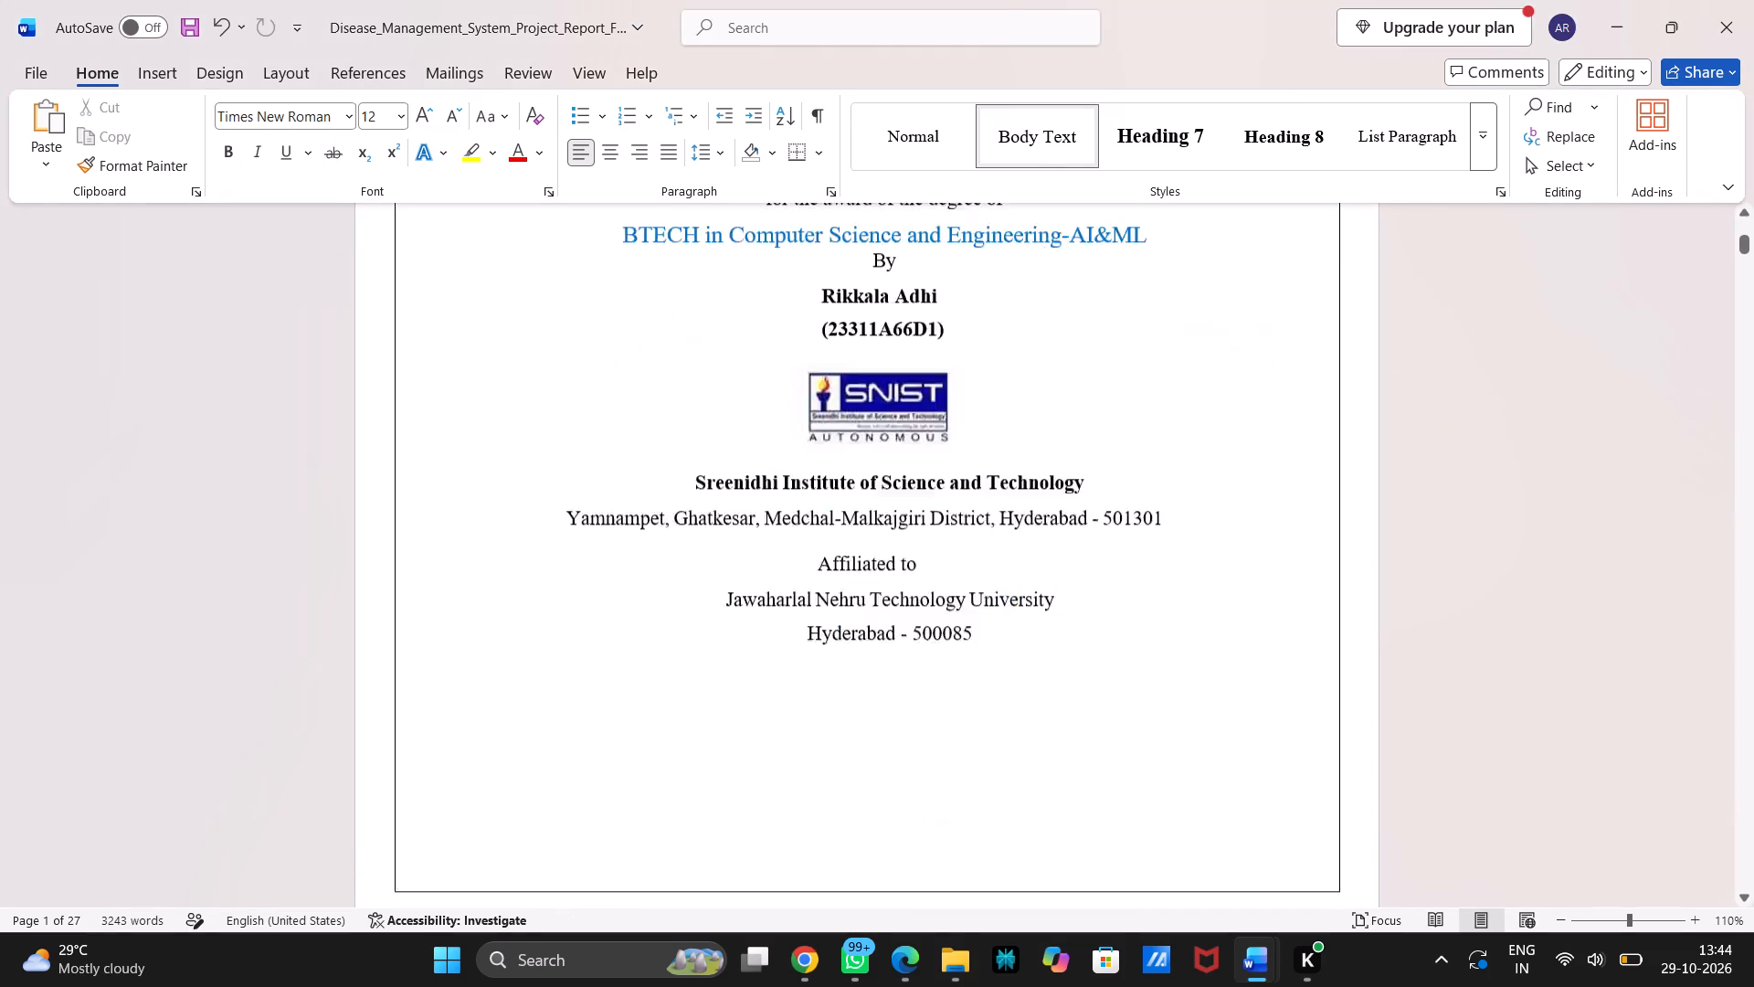
{"action": "scroll", "coordinate": [1101, 625], "scroll_direction": "down", "scroll_amount": 10}
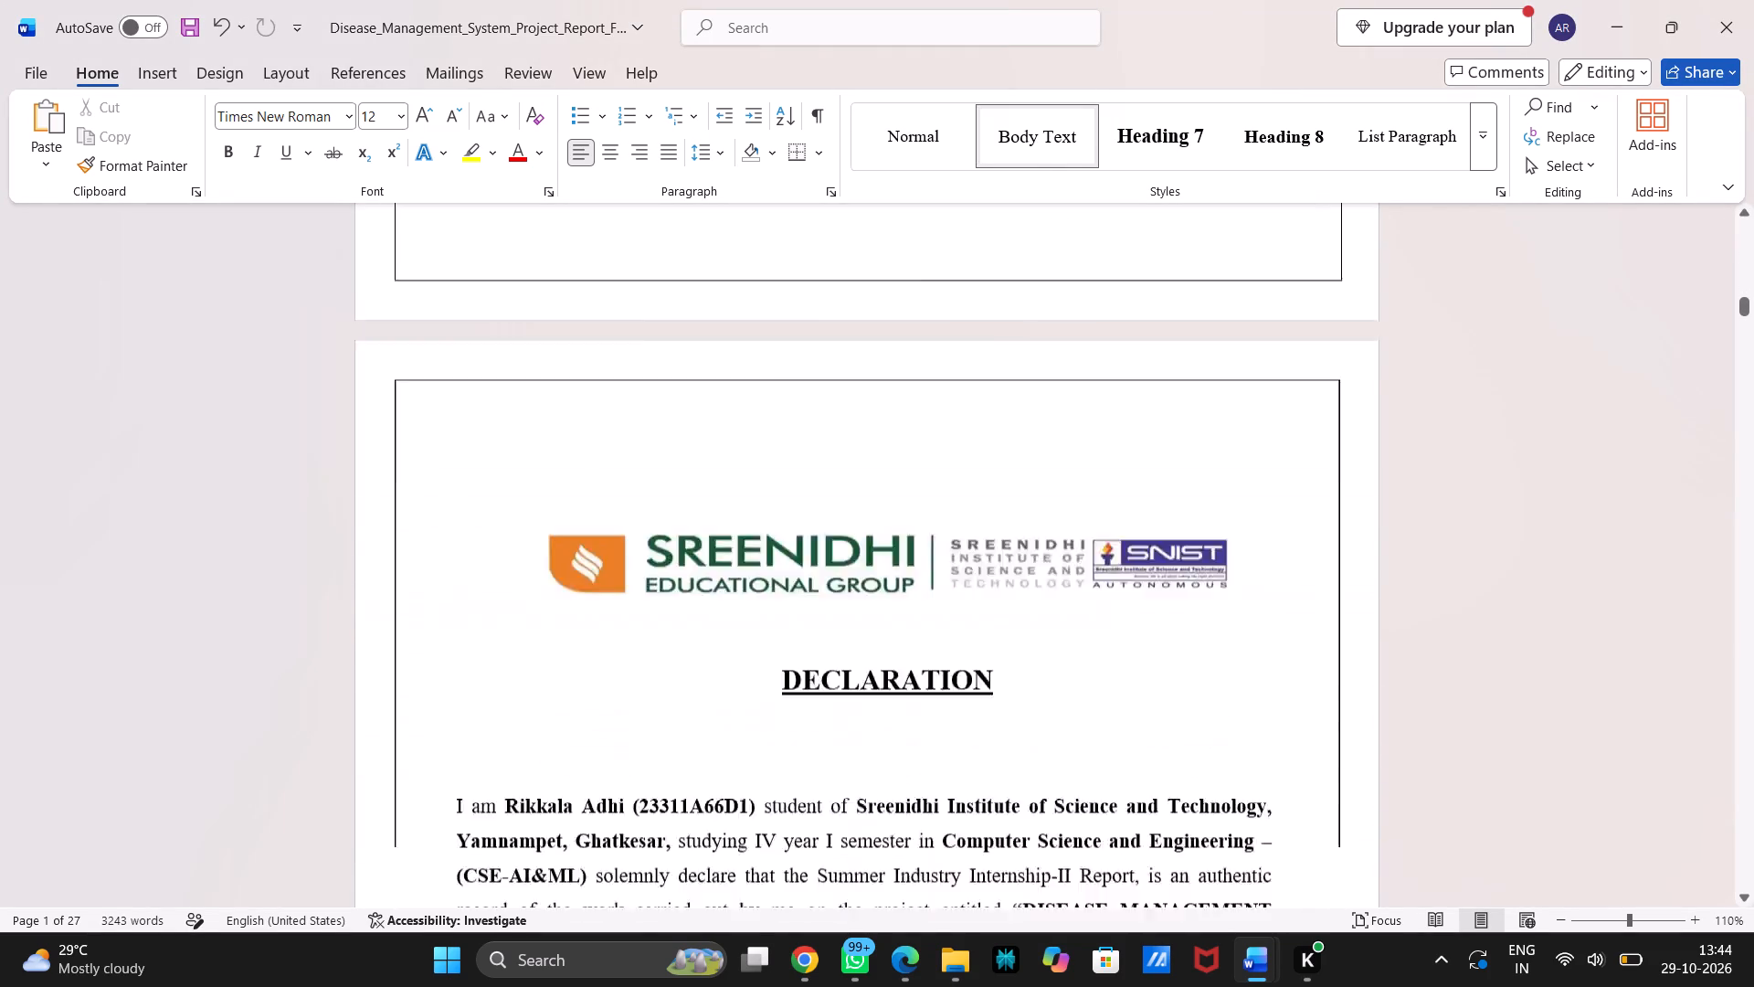
{"action": "scroll", "coordinate": [1101, 625], "scroll_direction": "down", "scroll_amount": 8}
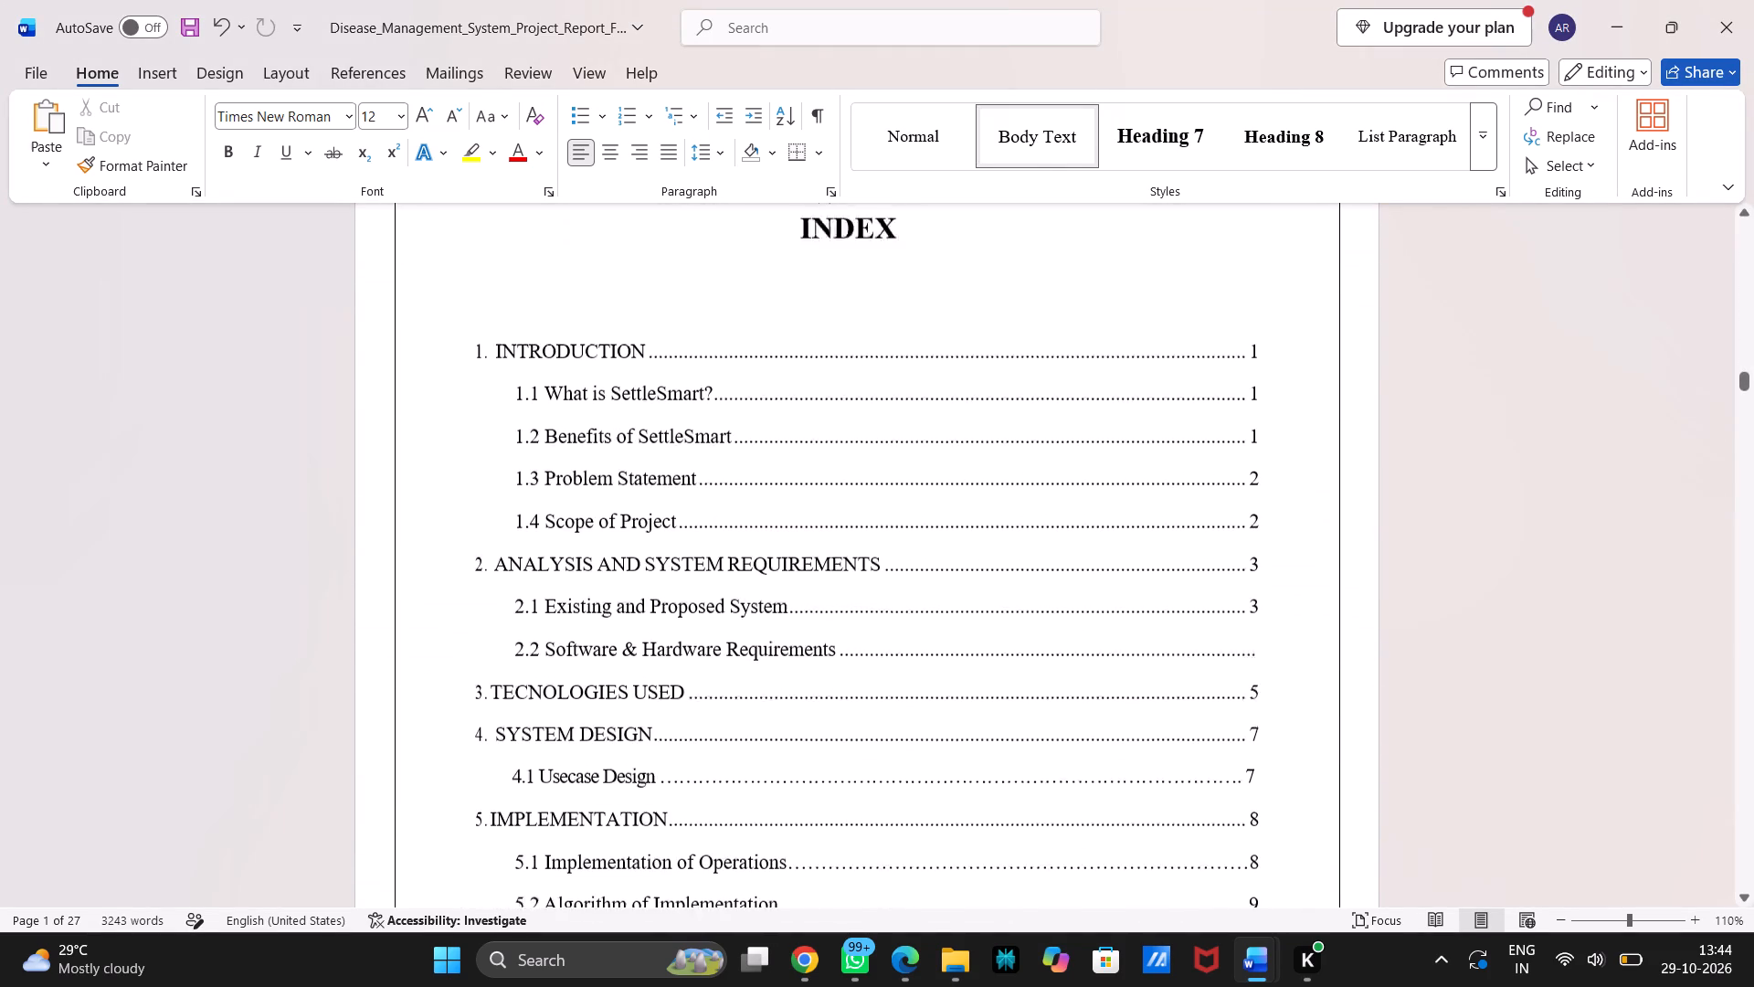
Check the INDEX entries down to REFERENCES and close the Disease_Management_System_Project_Report_Final document.
{"action": "scroll", "coordinate": [1101, 625], "scroll_direction": "down", "scroll_amount": 4}
{"action": "scroll", "coordinate": [1101, 625], "scroll_direction": "up", "scroll_amount": 1}
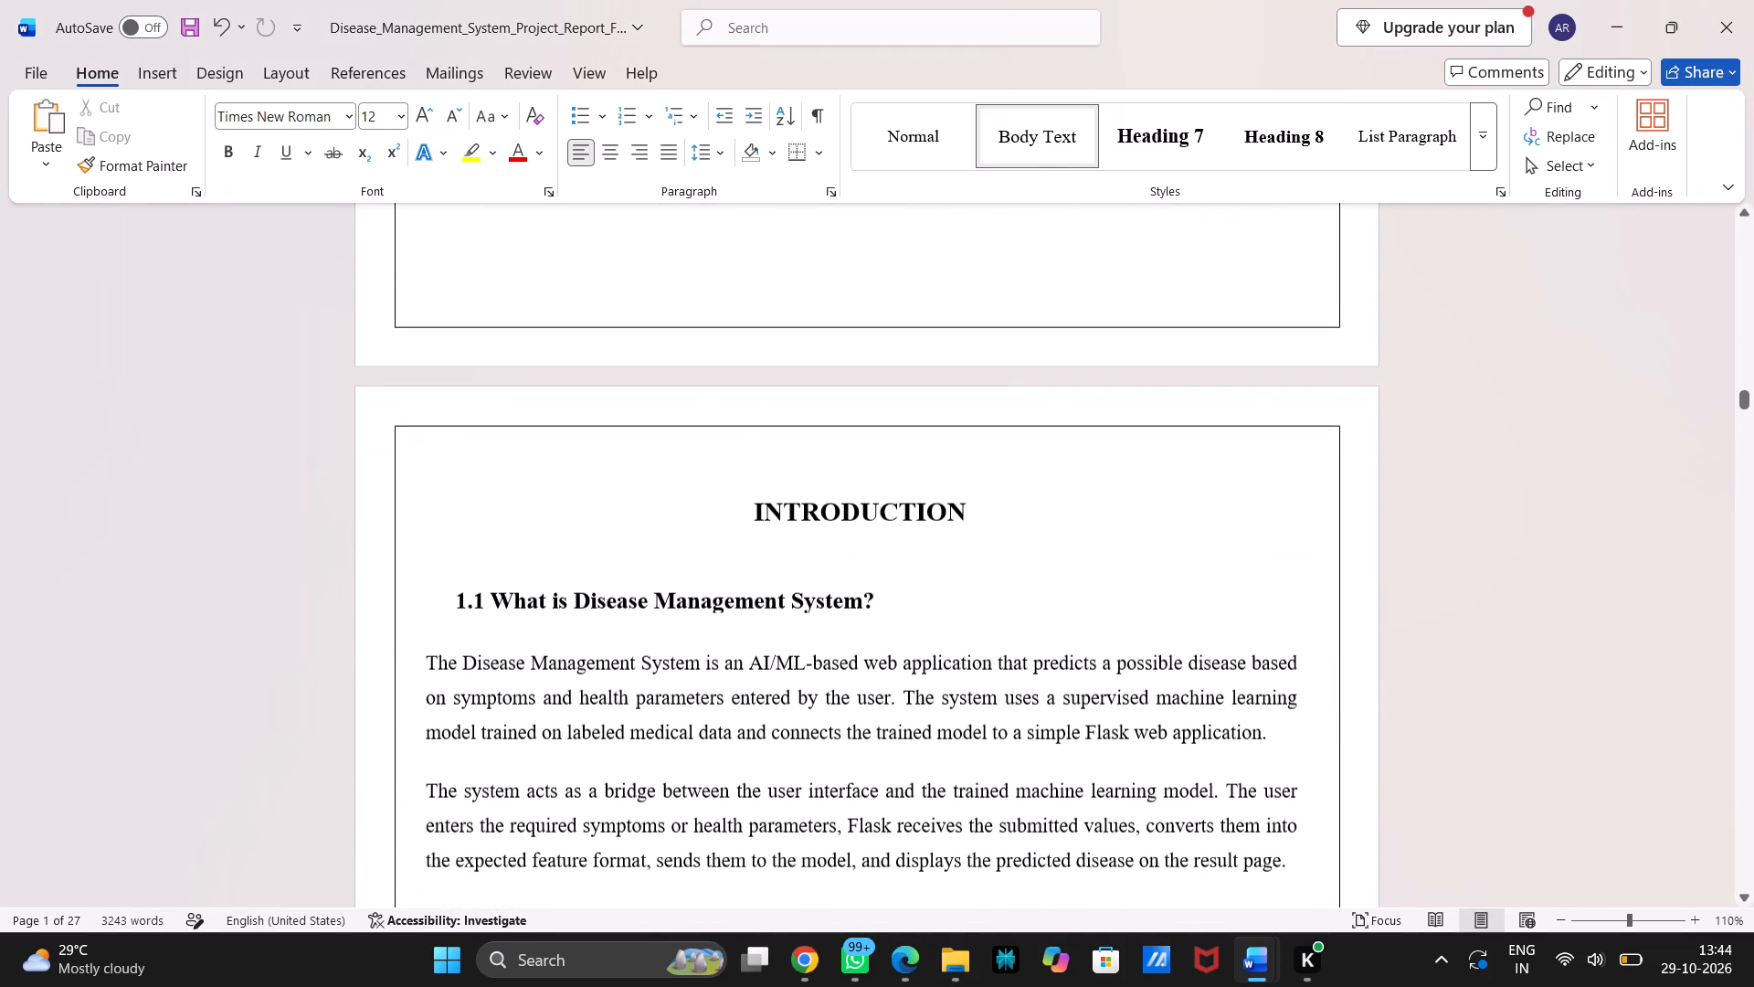
{"action": "scroll", "coordinate": [1101, 625], "scroll_direction": "up", "scroll_amount": 1}
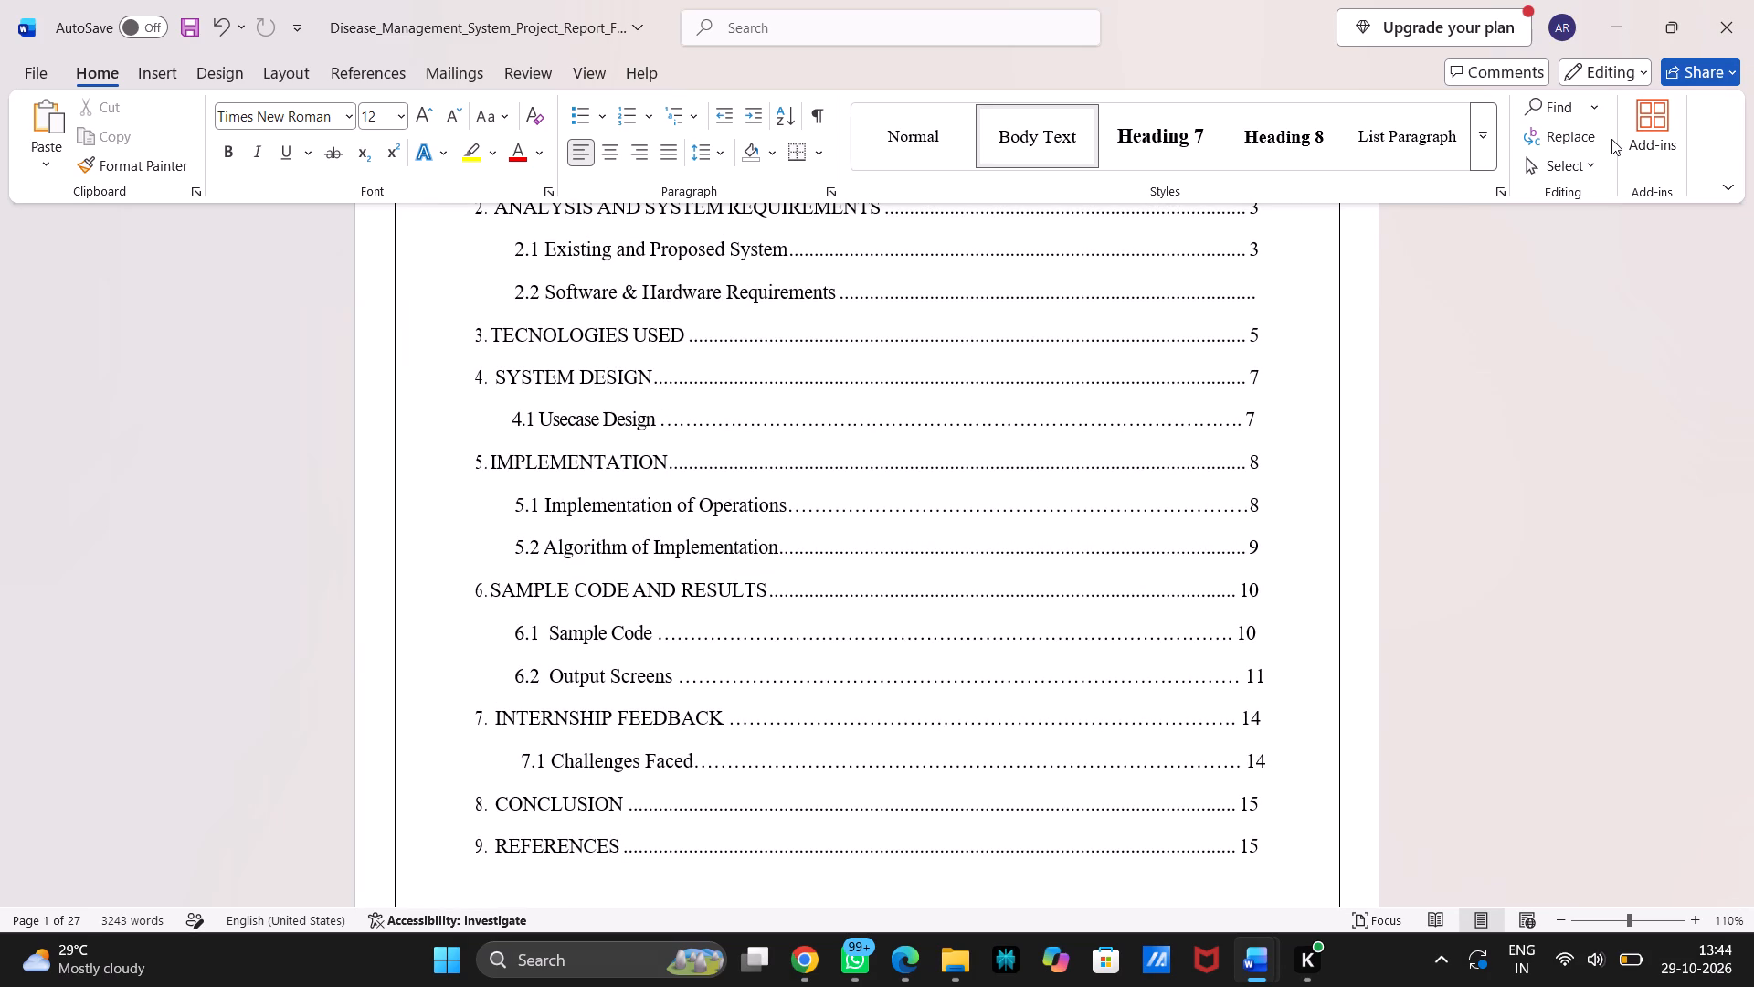
{"action": "left_click", "coordinate": [1753, 4]}
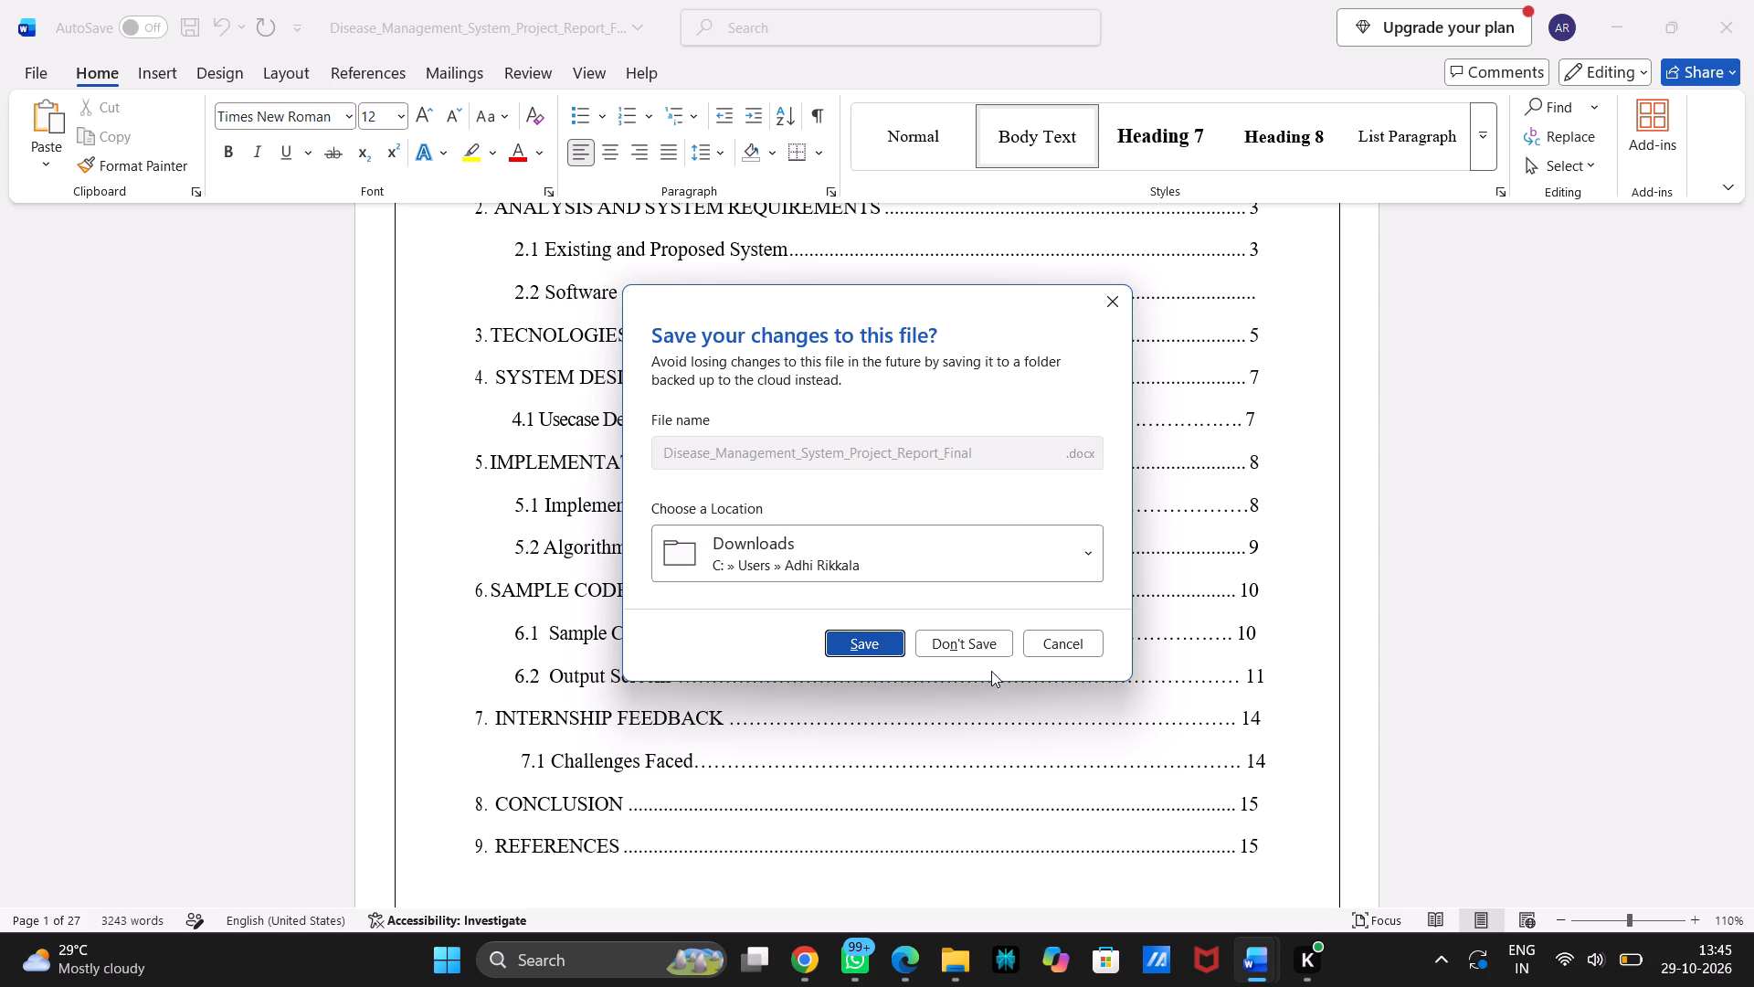
Close the Disease_Management_System_Project_Report_Final document without saving its changes.
{"action": "left_click", "coordinate": [973, 646]}
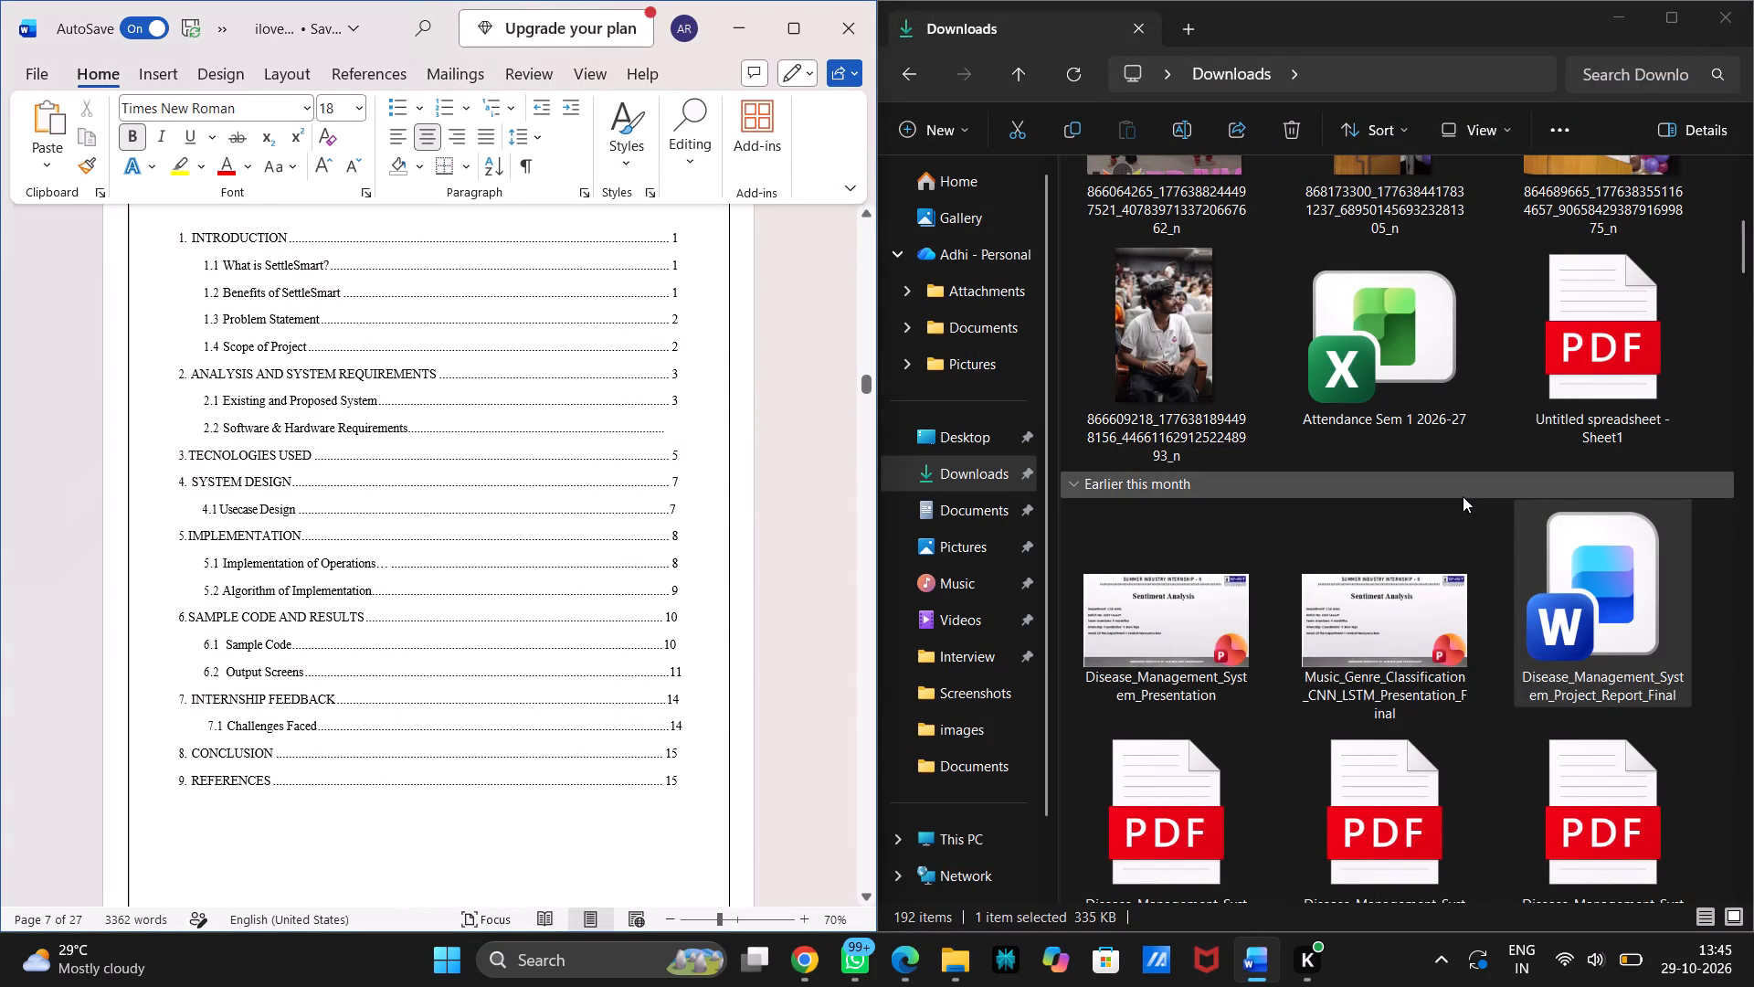
Find the Disease_Management_System_Project_Report PDF in the Downloads folder and open it.
{"action": "scroll", "coordinate": [1463, 496], "scroll_direction": "down", "scroll_amount": 1}
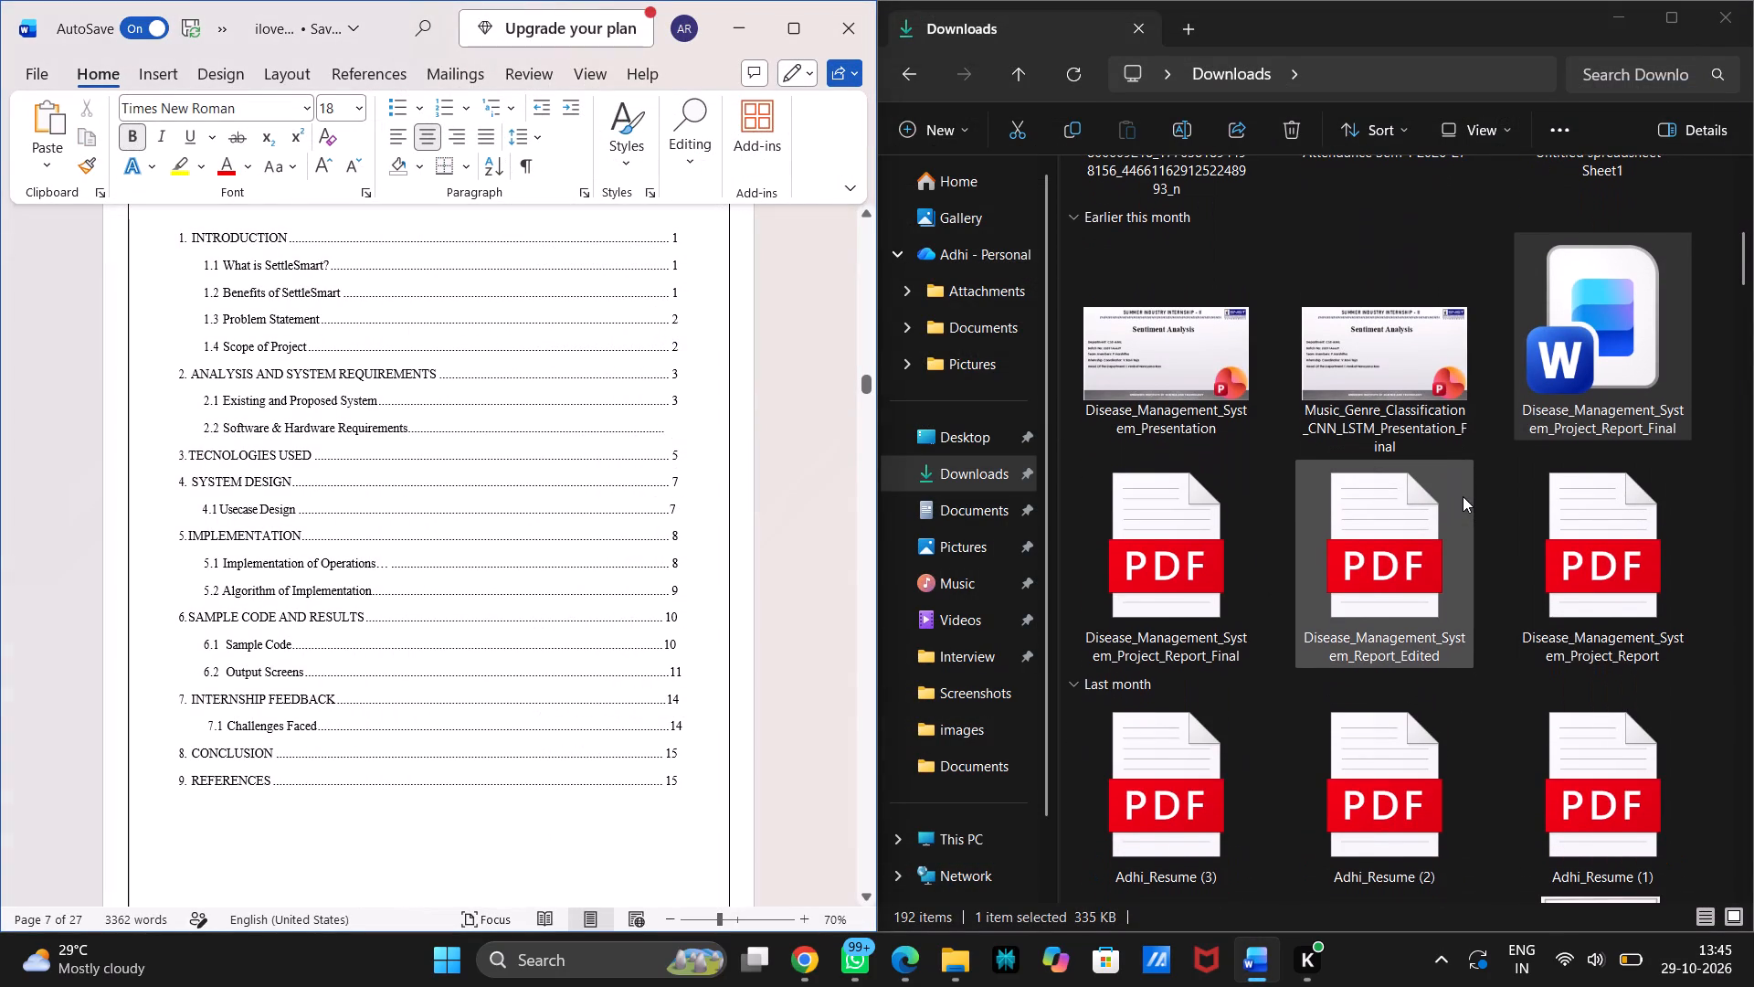
{"action": "scroll", "coordinate": [1463, 496], "scroll_direction": "down", "scroll_amount": 1}
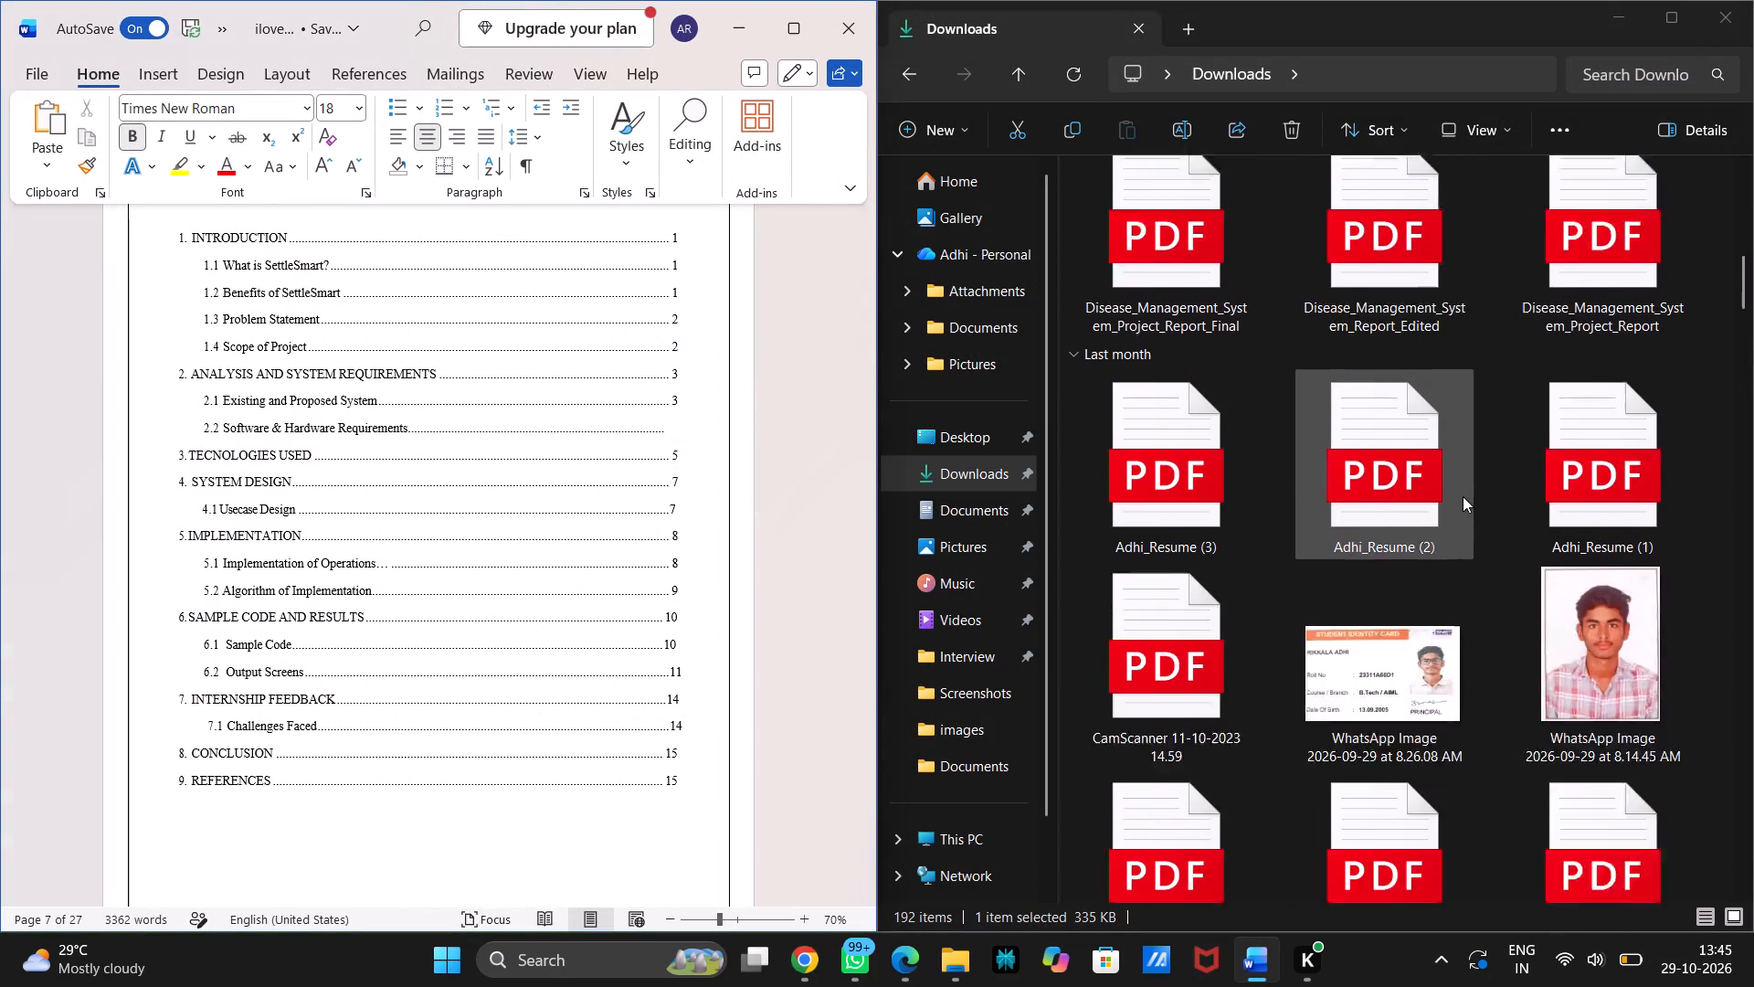
{"action": "scroll", "coordinate": [1463, 496], "scroll_direction": "up", "scroll_amount": 1}
{"action": "scroll", "coordinate": [1611, 419], "scroll_direction": "up", "scroll_amount": 1}
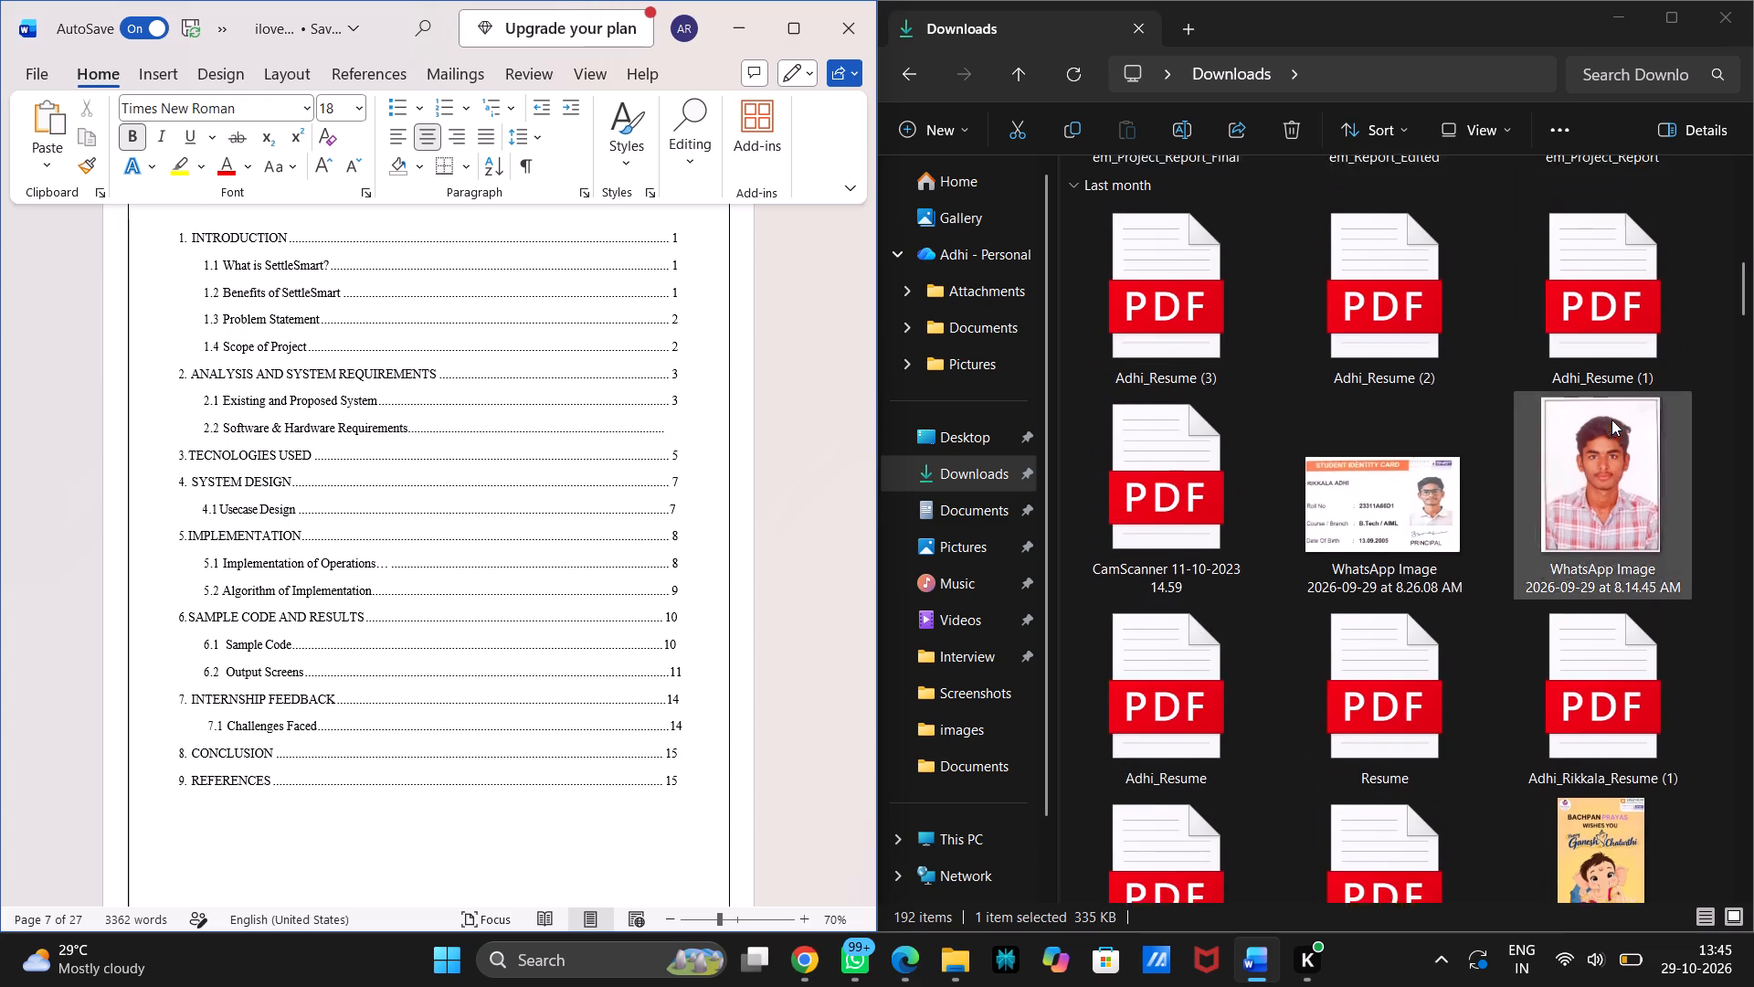
{"action": "scroll", "coordinate": [1611, 419], "scroll_direction": "up", "scroll_amount": 3}
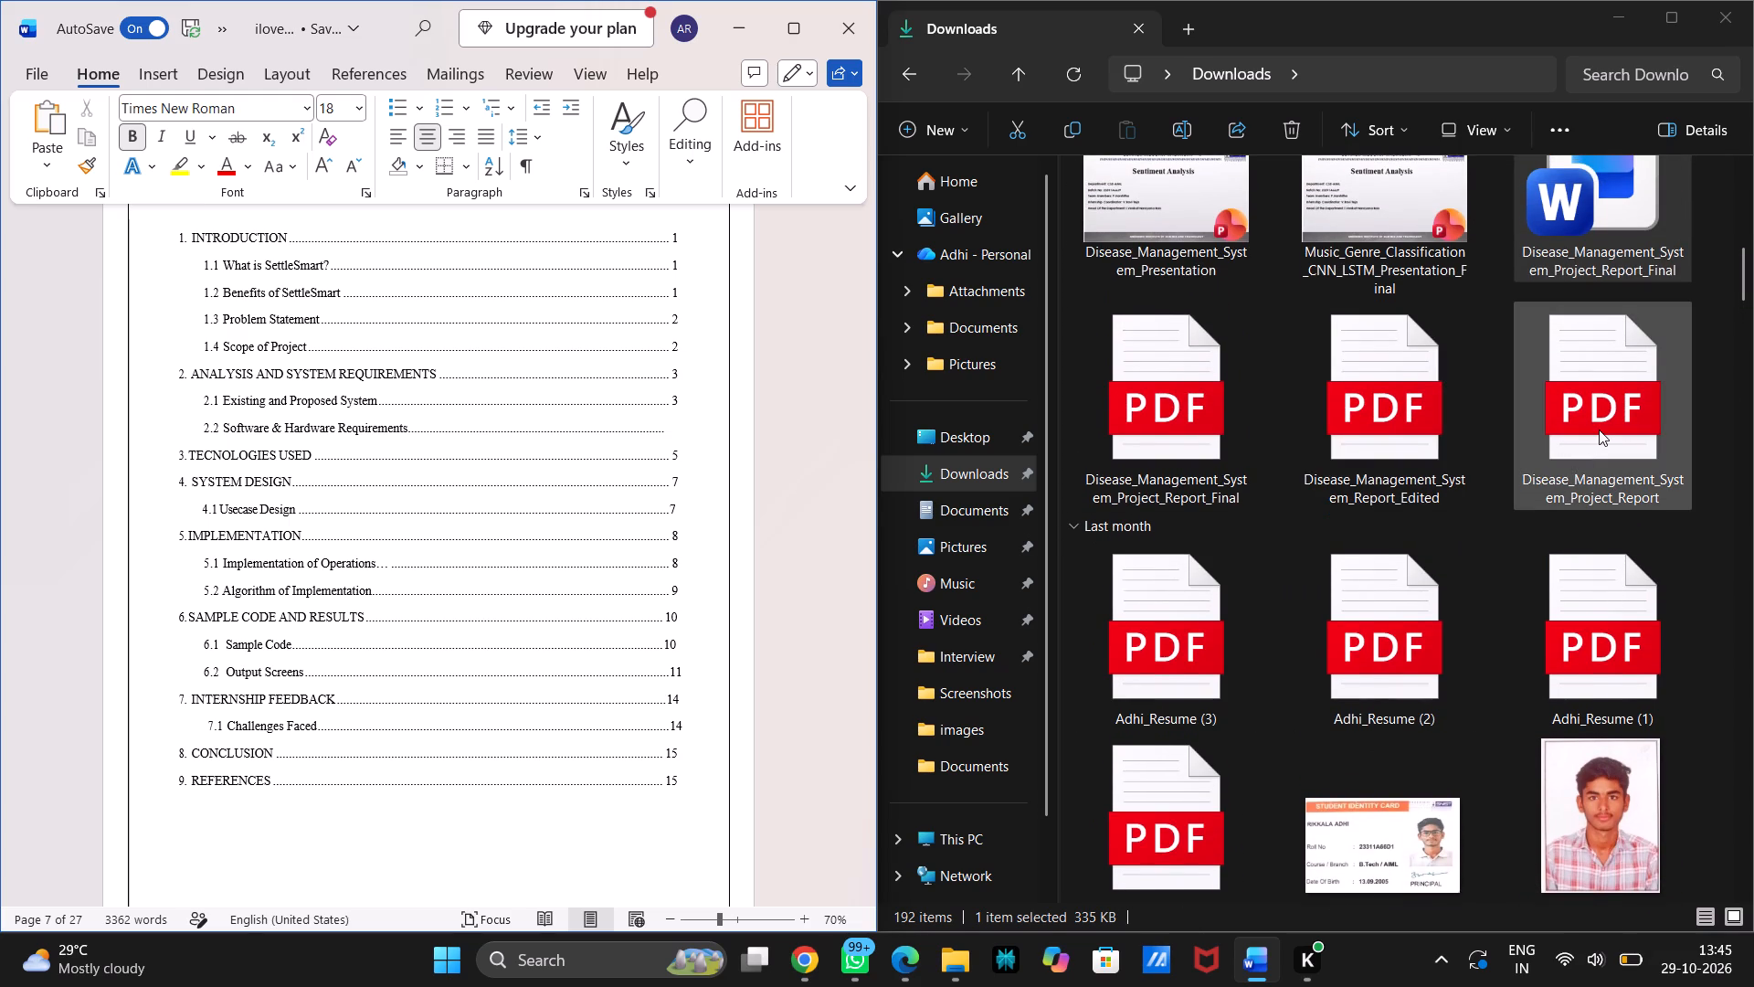
{"action": "double_click", "coordinate": [1599, 430]}
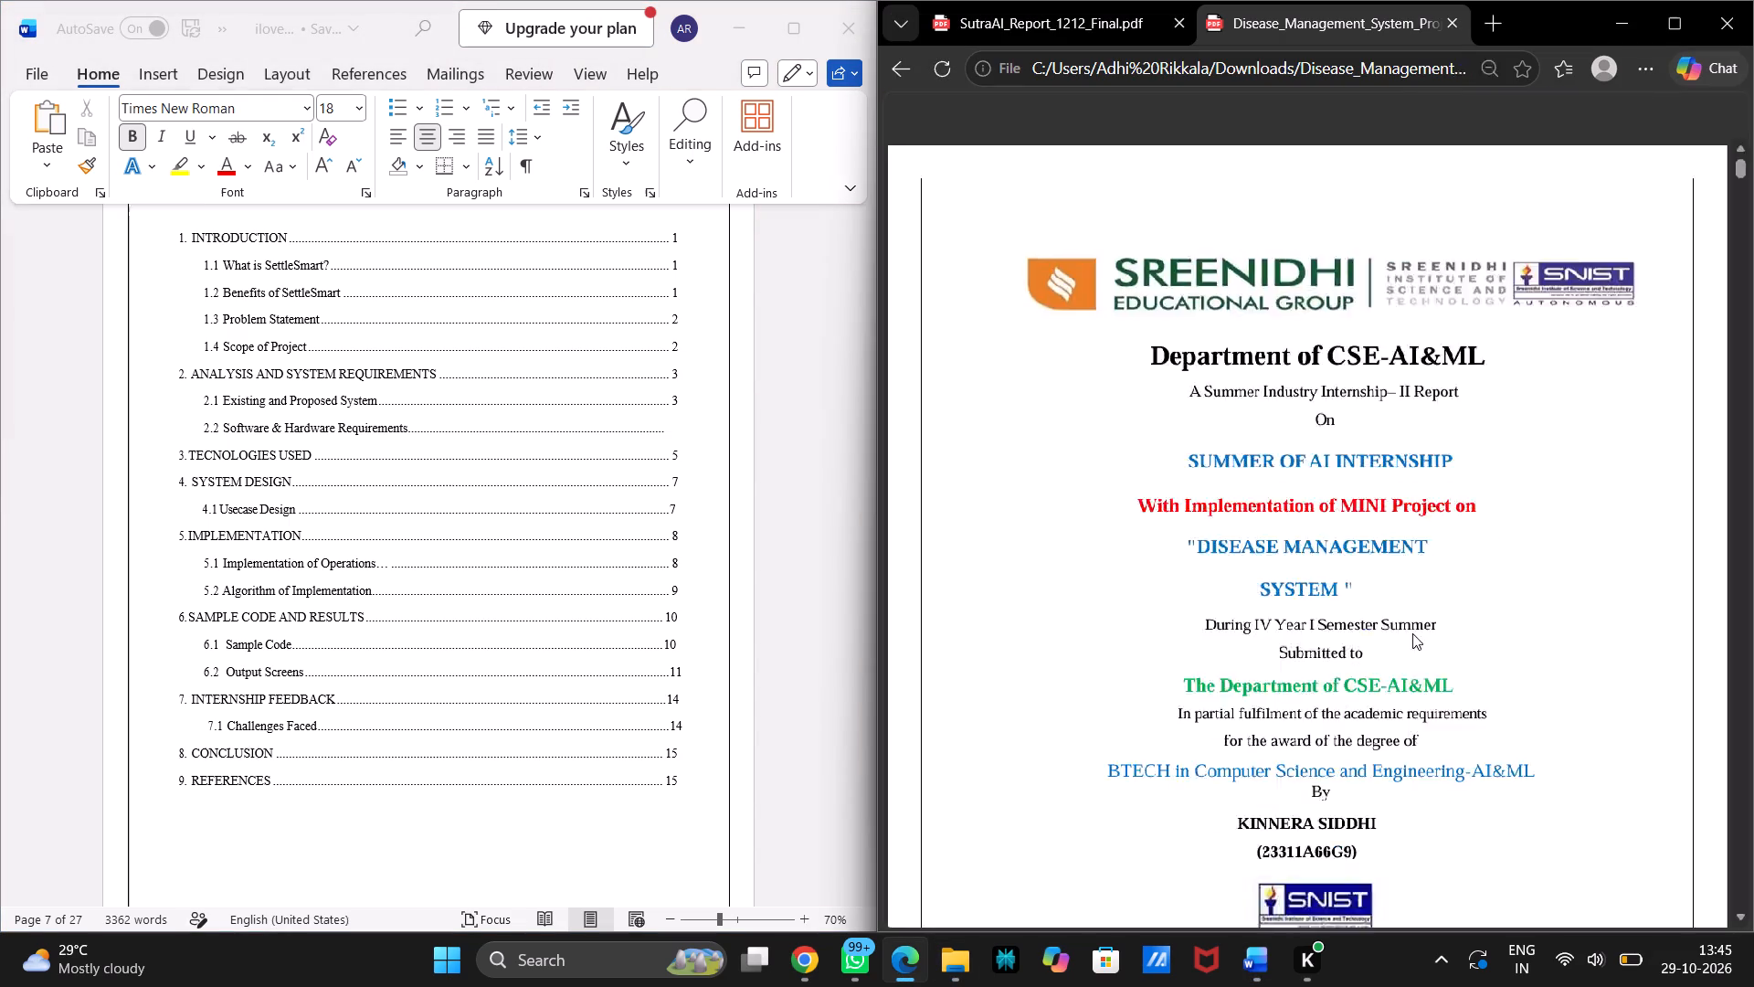
Look through the front pages of the Disease_Management_System_Project_Report PDF and find its INDEX page for comparison with the Word report's.
{"action": "scroll", "coordinate": [1412, 633], "scroll_direction": "down", "scroll_amount": 6}
{"action": "scroll", "coordinate": [1412, 633], "scroll_direction": "up", "scroll_amount": 10}
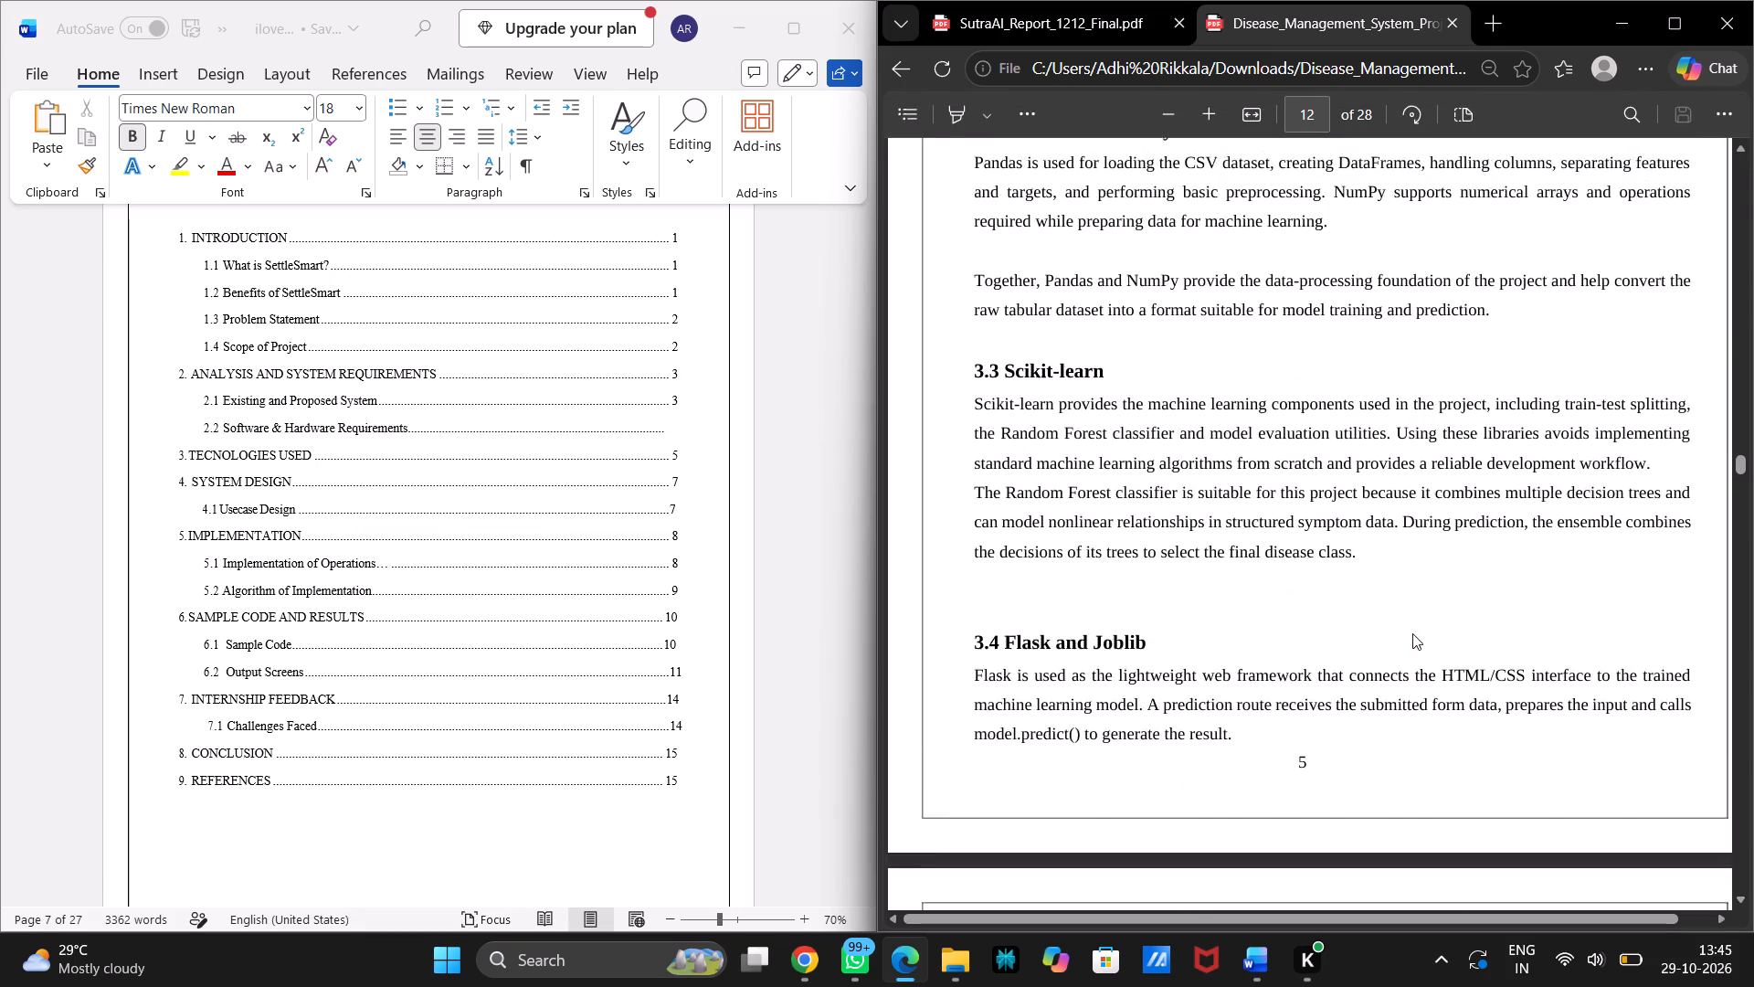
{"action": "scroll", "coordinate": [1412, 633], "scroll_direction": "up", "scroll_amount": 15}
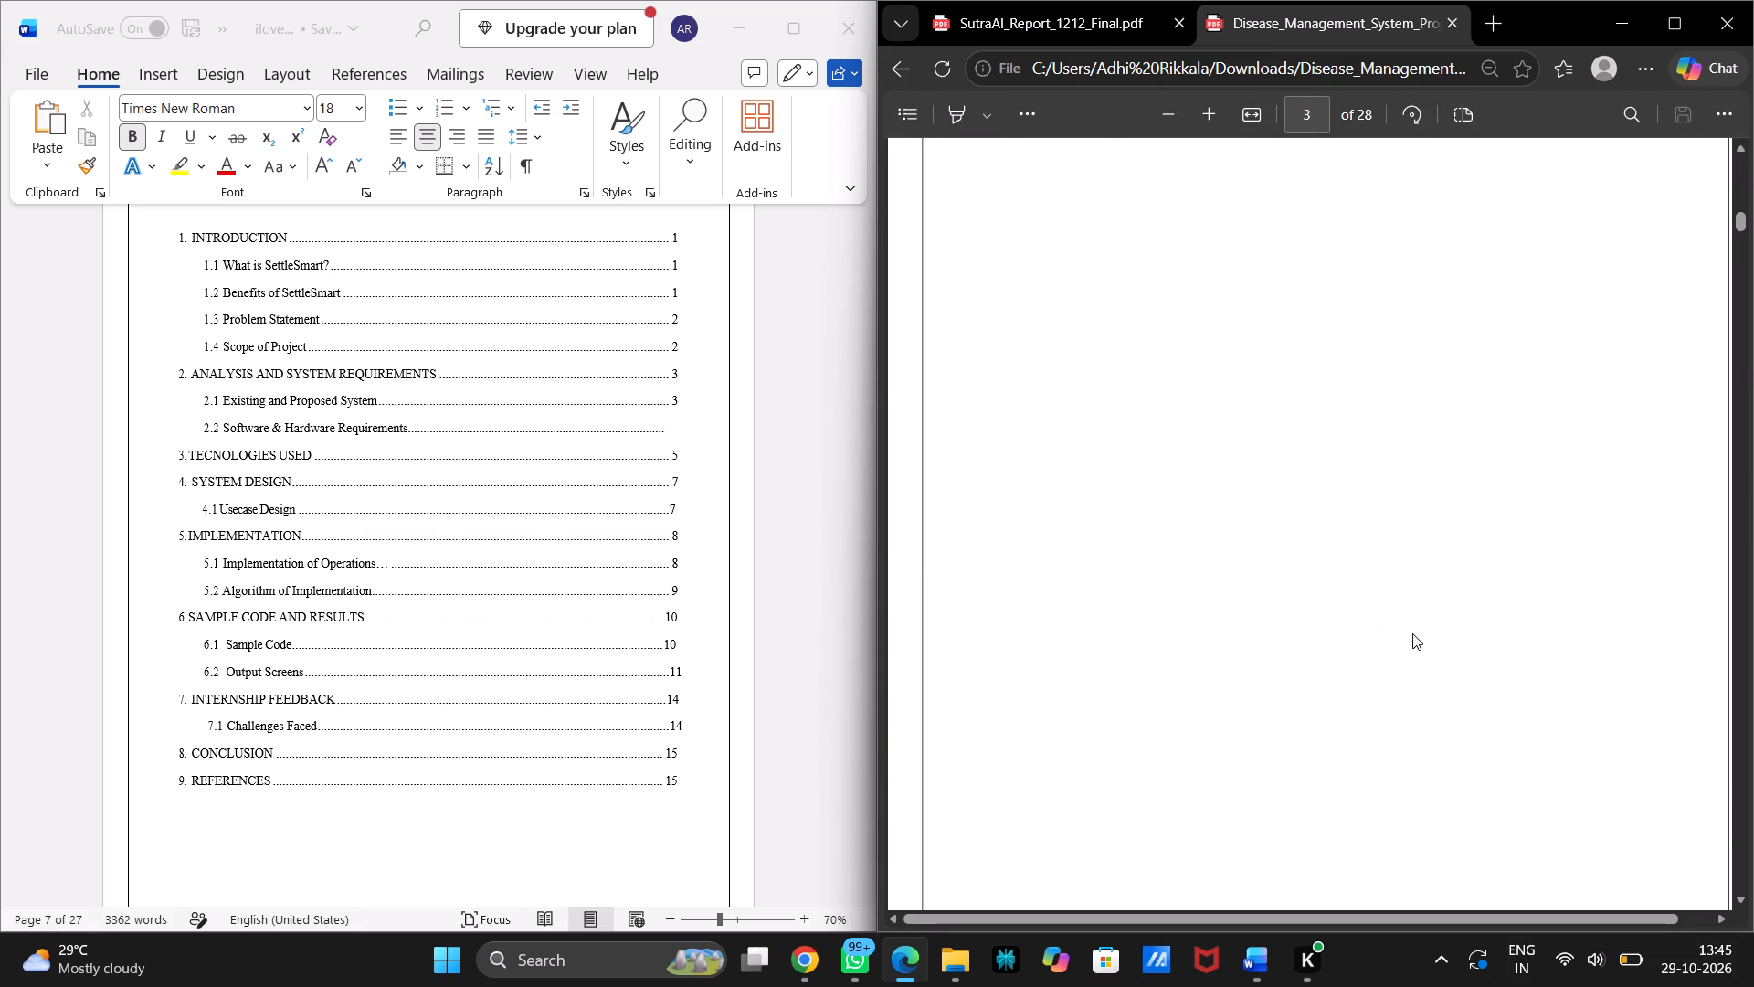
{"action": "scroll", "coordinate": [1412, 633], "scroll_direction": "down", "scroll_amount": 11}
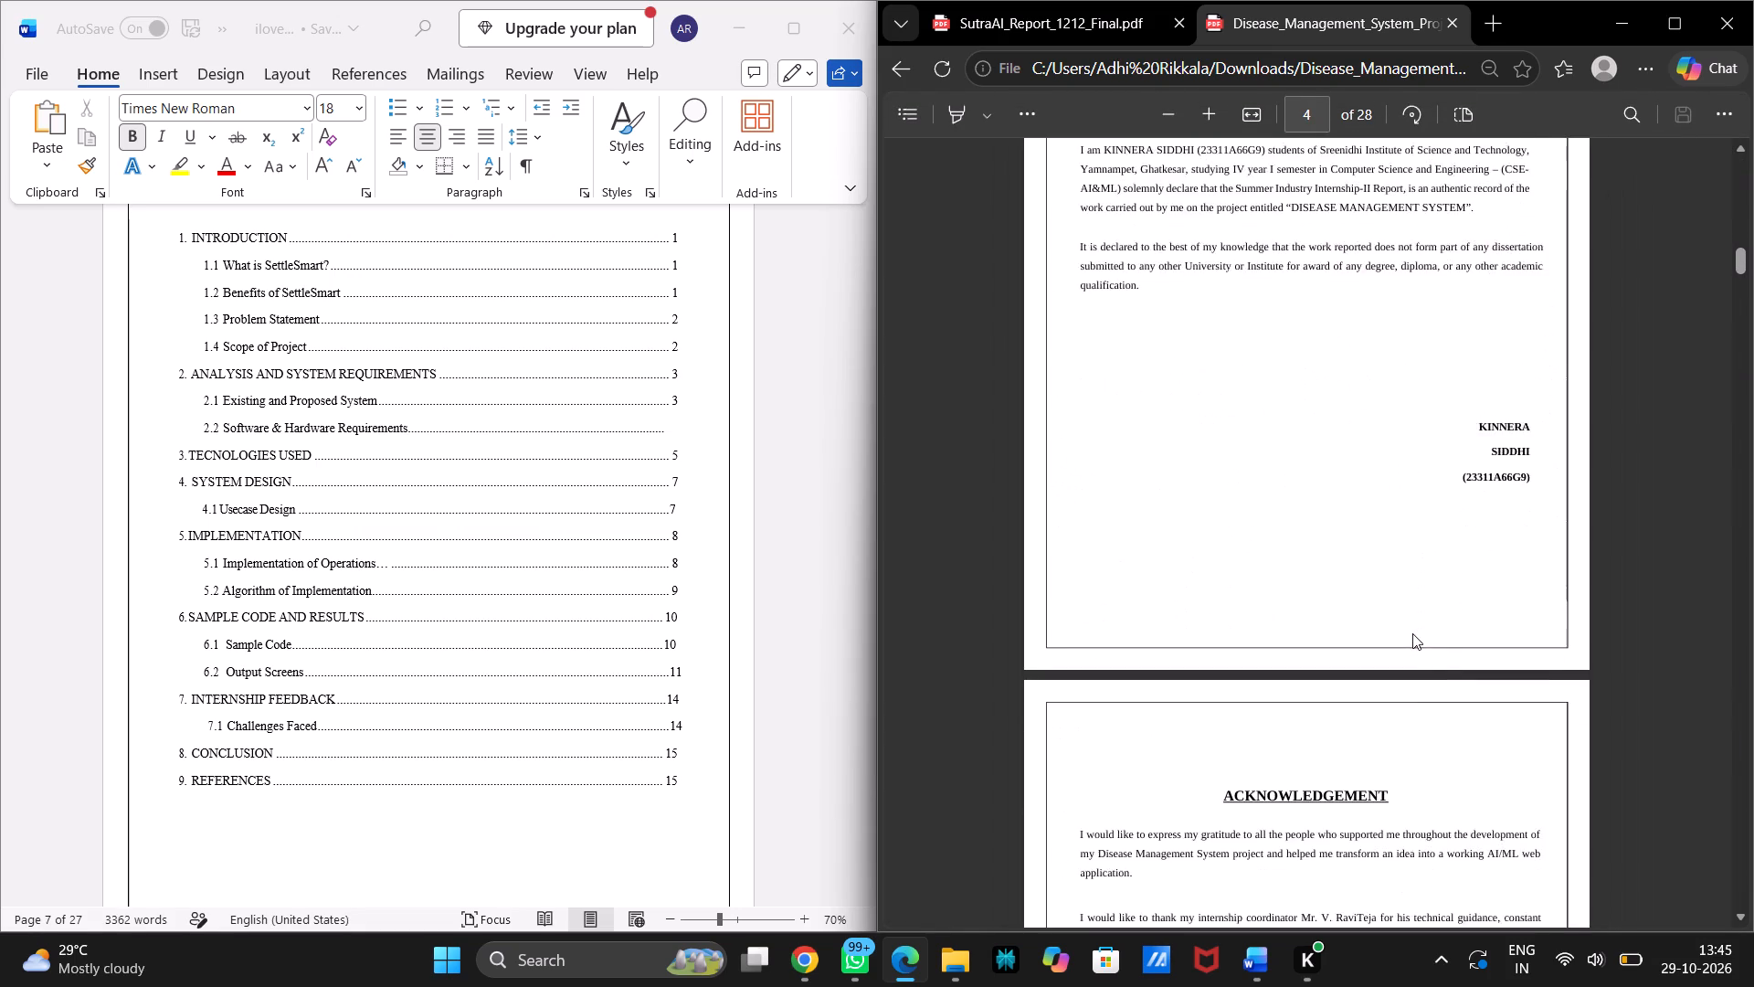
{"action": "scroll", "coordinate": [1412, 633], "scroll_direction": "down", "scroll_amount": 10}
{"action": "scroll", "coordinate": [1412, 633], "scroll_direction": "up", "scroll_amount": 2}
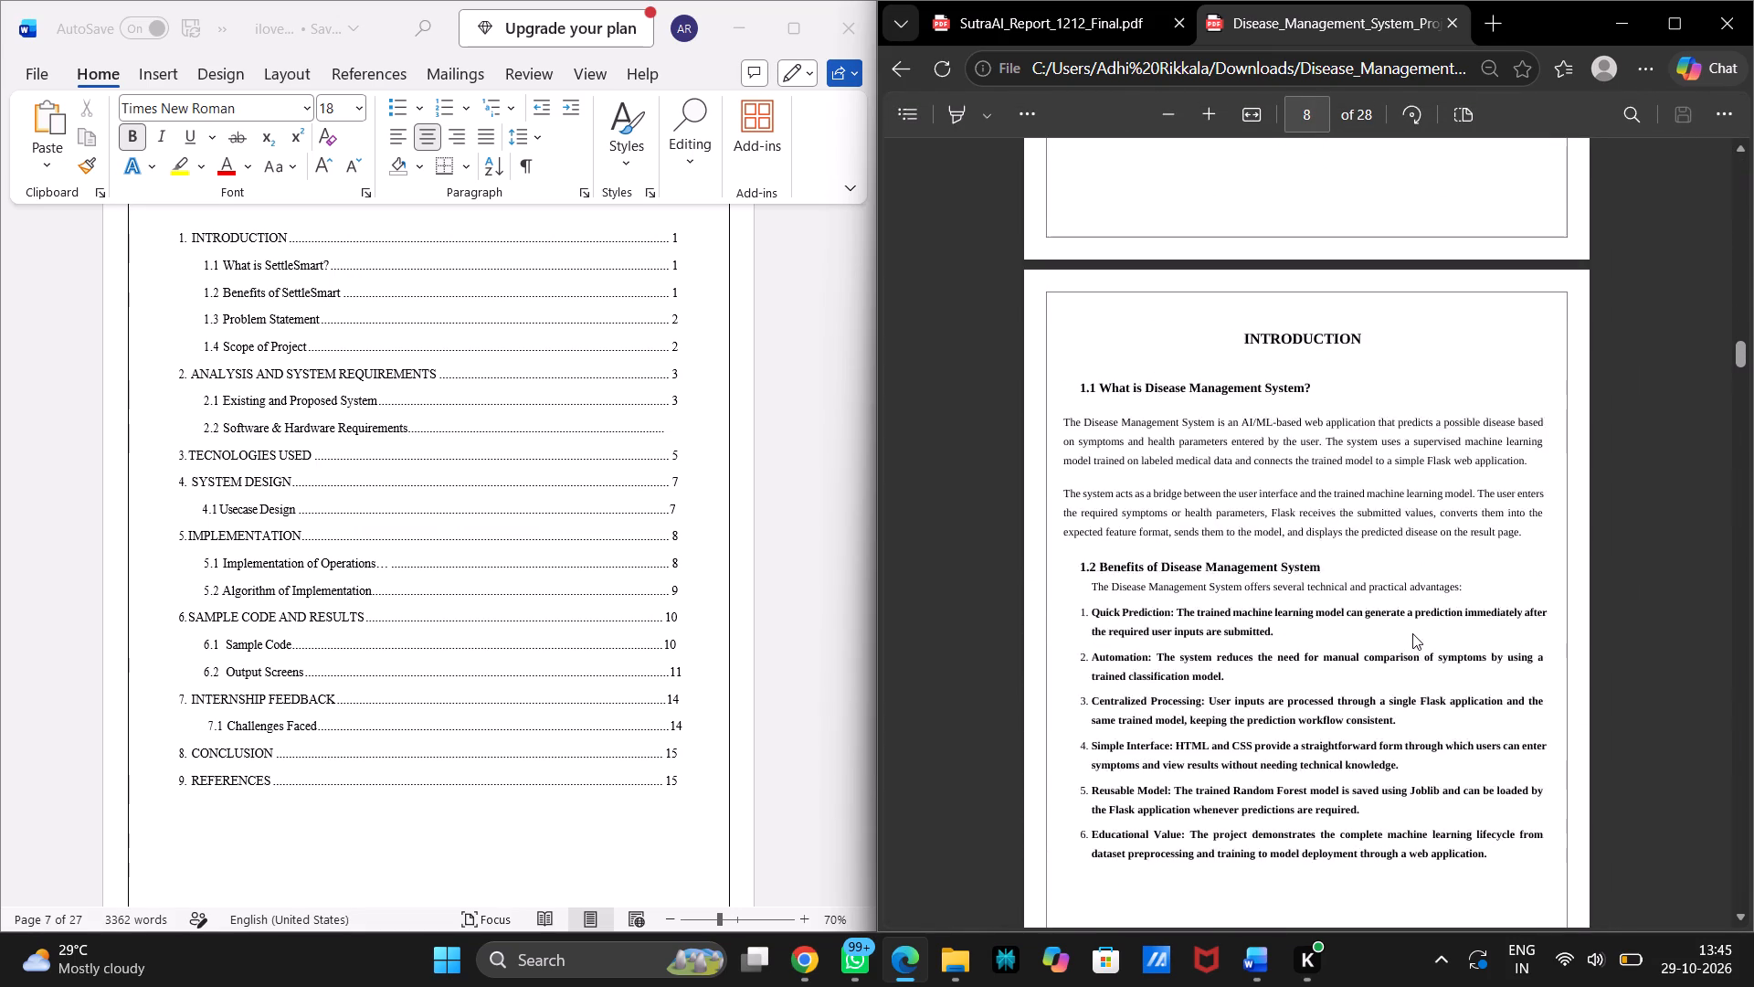
{"action": "scroll", "coordinate": [1412, 633], "scroll_direction": "up", "scroll_amount": 2}
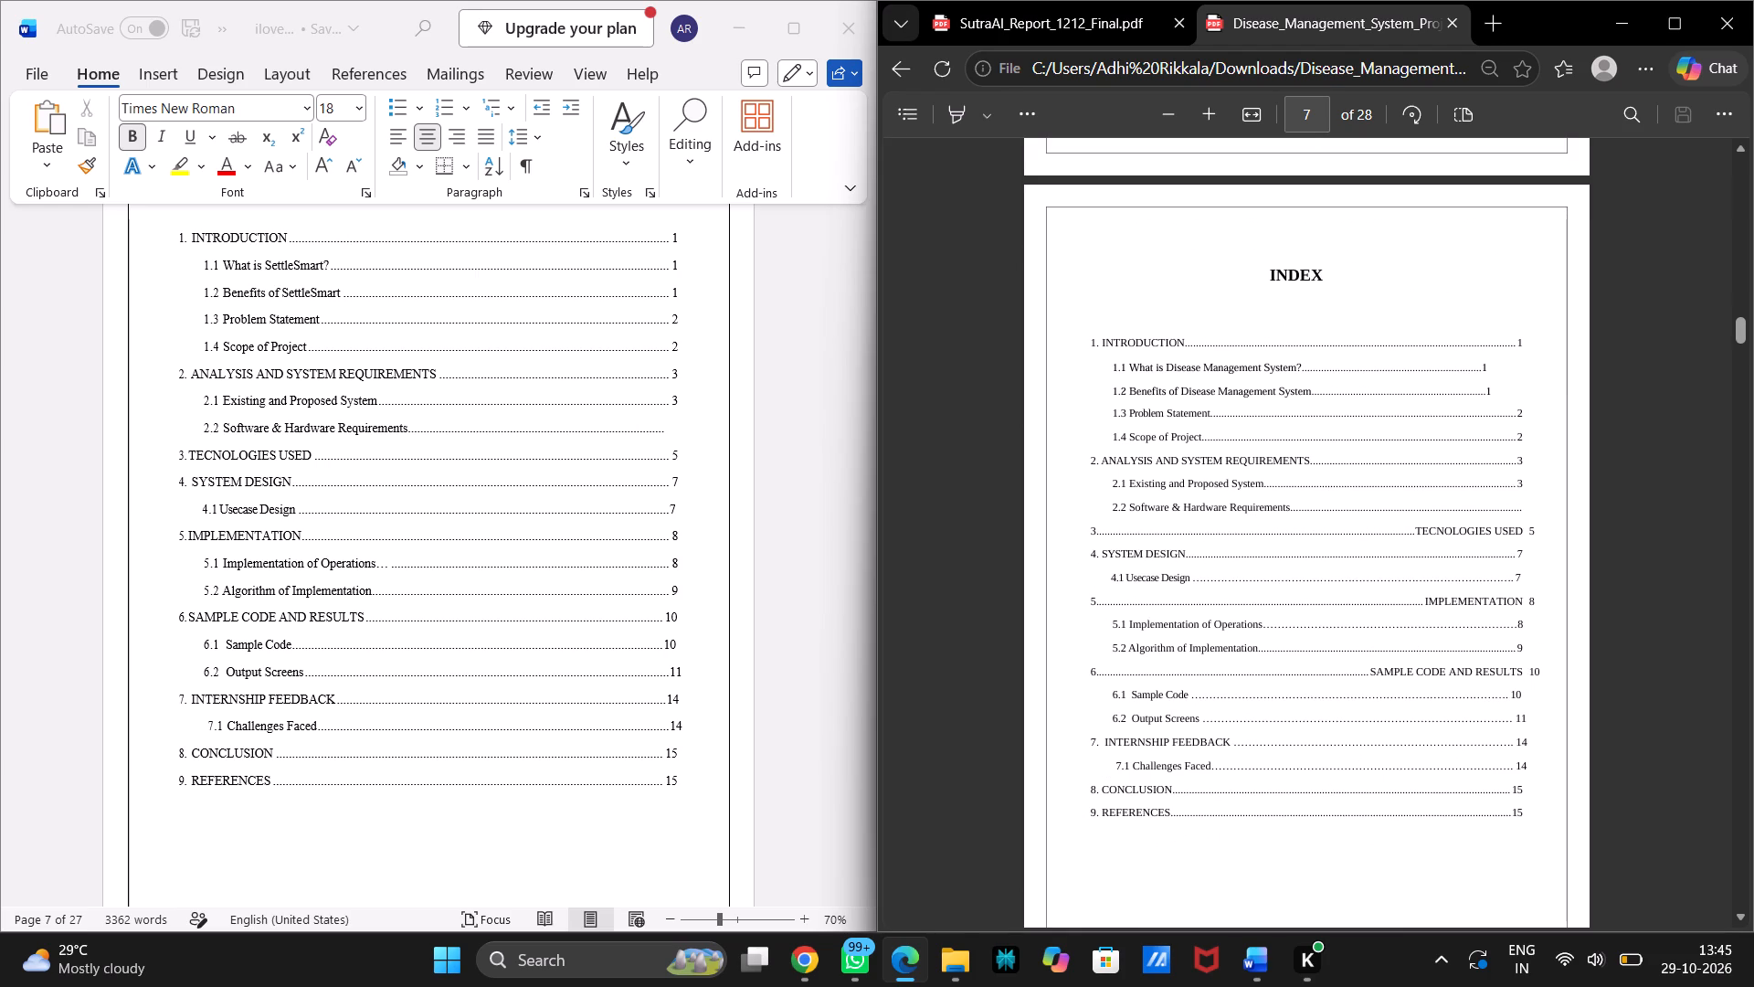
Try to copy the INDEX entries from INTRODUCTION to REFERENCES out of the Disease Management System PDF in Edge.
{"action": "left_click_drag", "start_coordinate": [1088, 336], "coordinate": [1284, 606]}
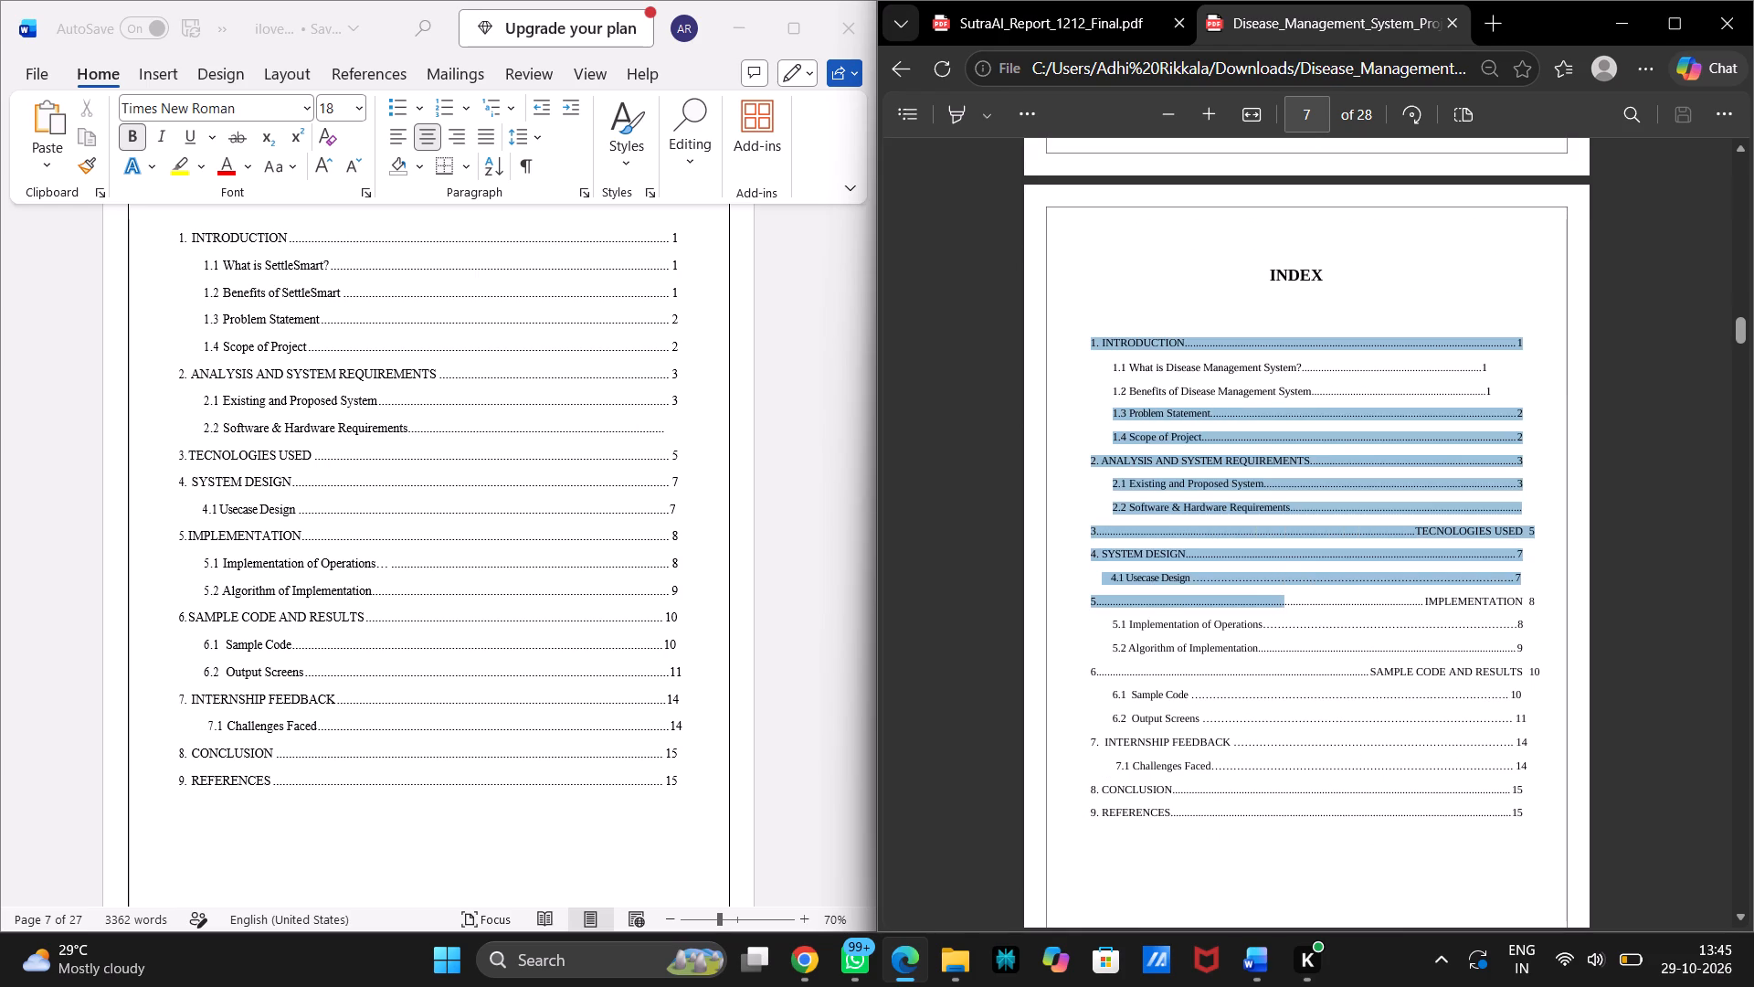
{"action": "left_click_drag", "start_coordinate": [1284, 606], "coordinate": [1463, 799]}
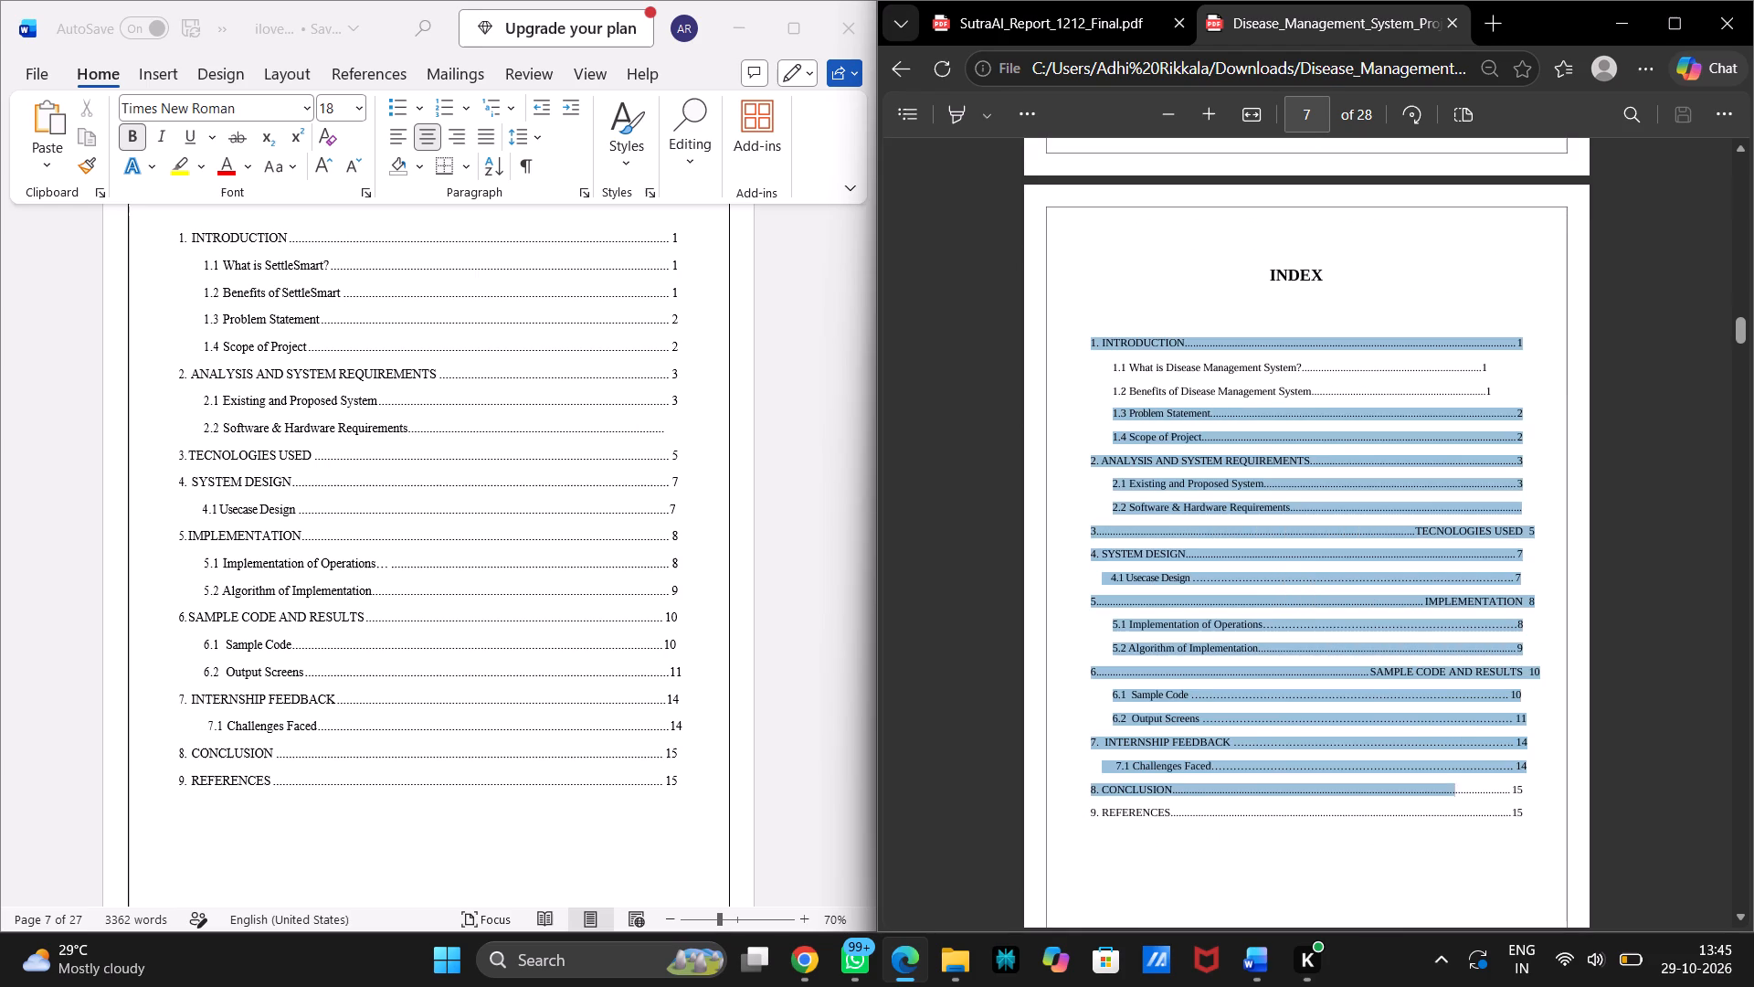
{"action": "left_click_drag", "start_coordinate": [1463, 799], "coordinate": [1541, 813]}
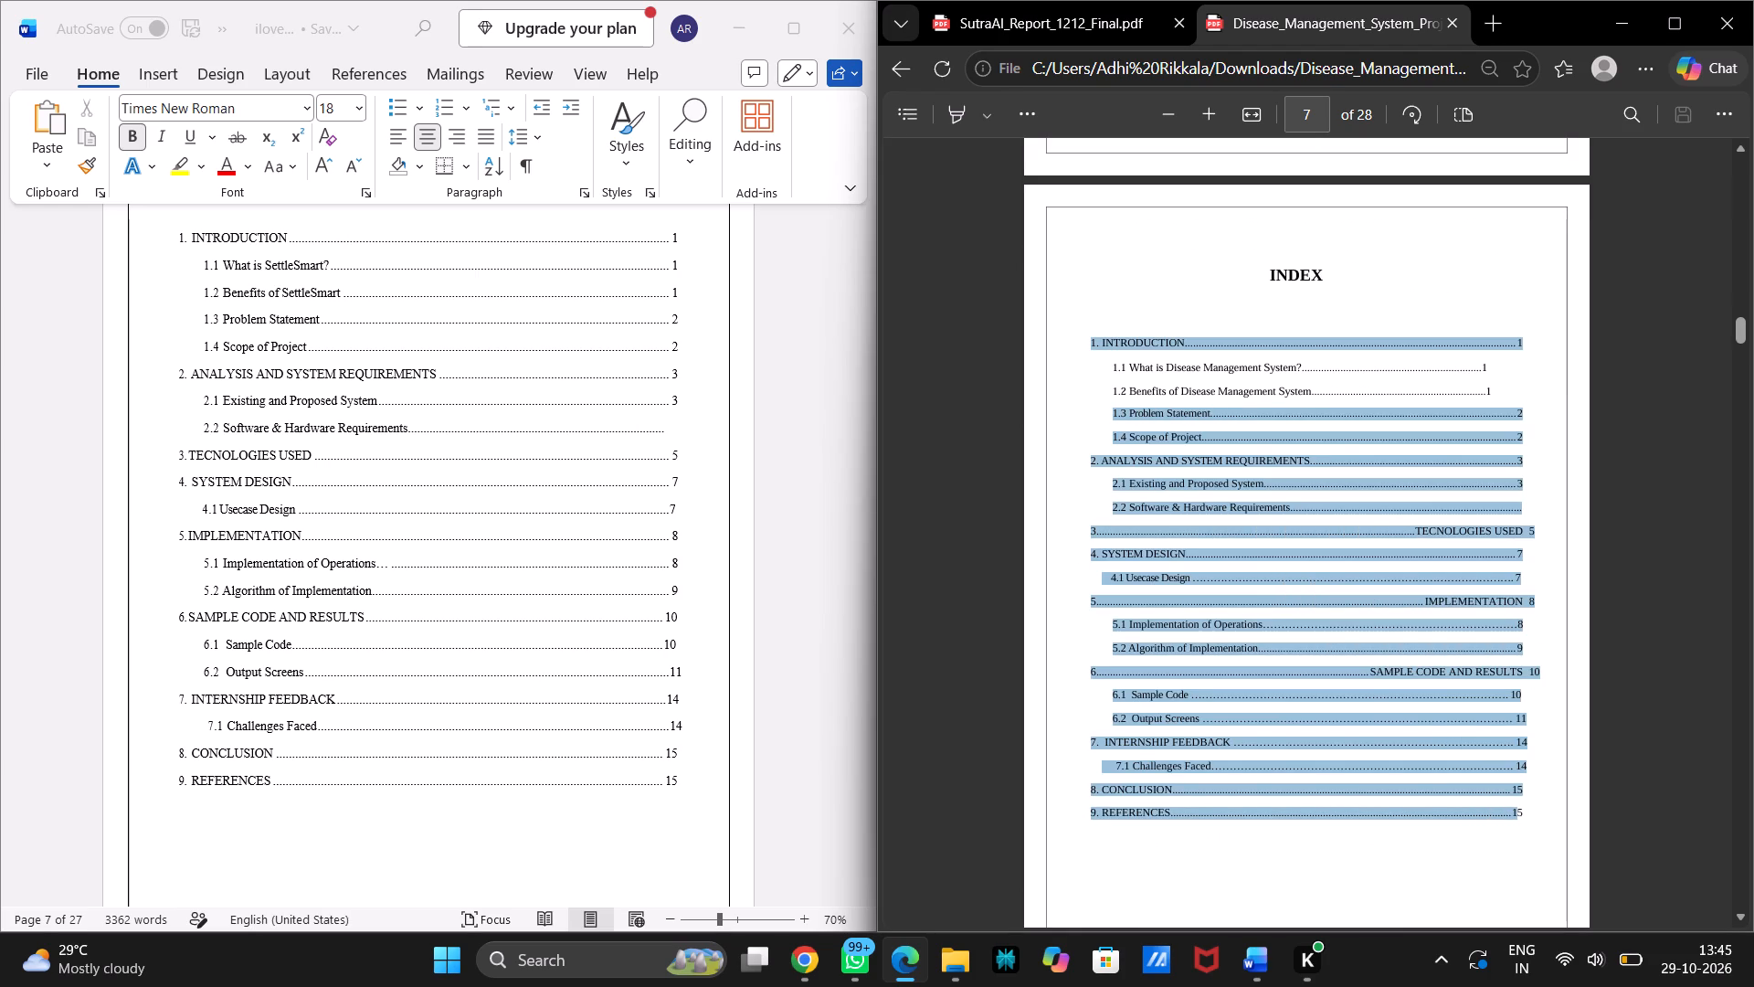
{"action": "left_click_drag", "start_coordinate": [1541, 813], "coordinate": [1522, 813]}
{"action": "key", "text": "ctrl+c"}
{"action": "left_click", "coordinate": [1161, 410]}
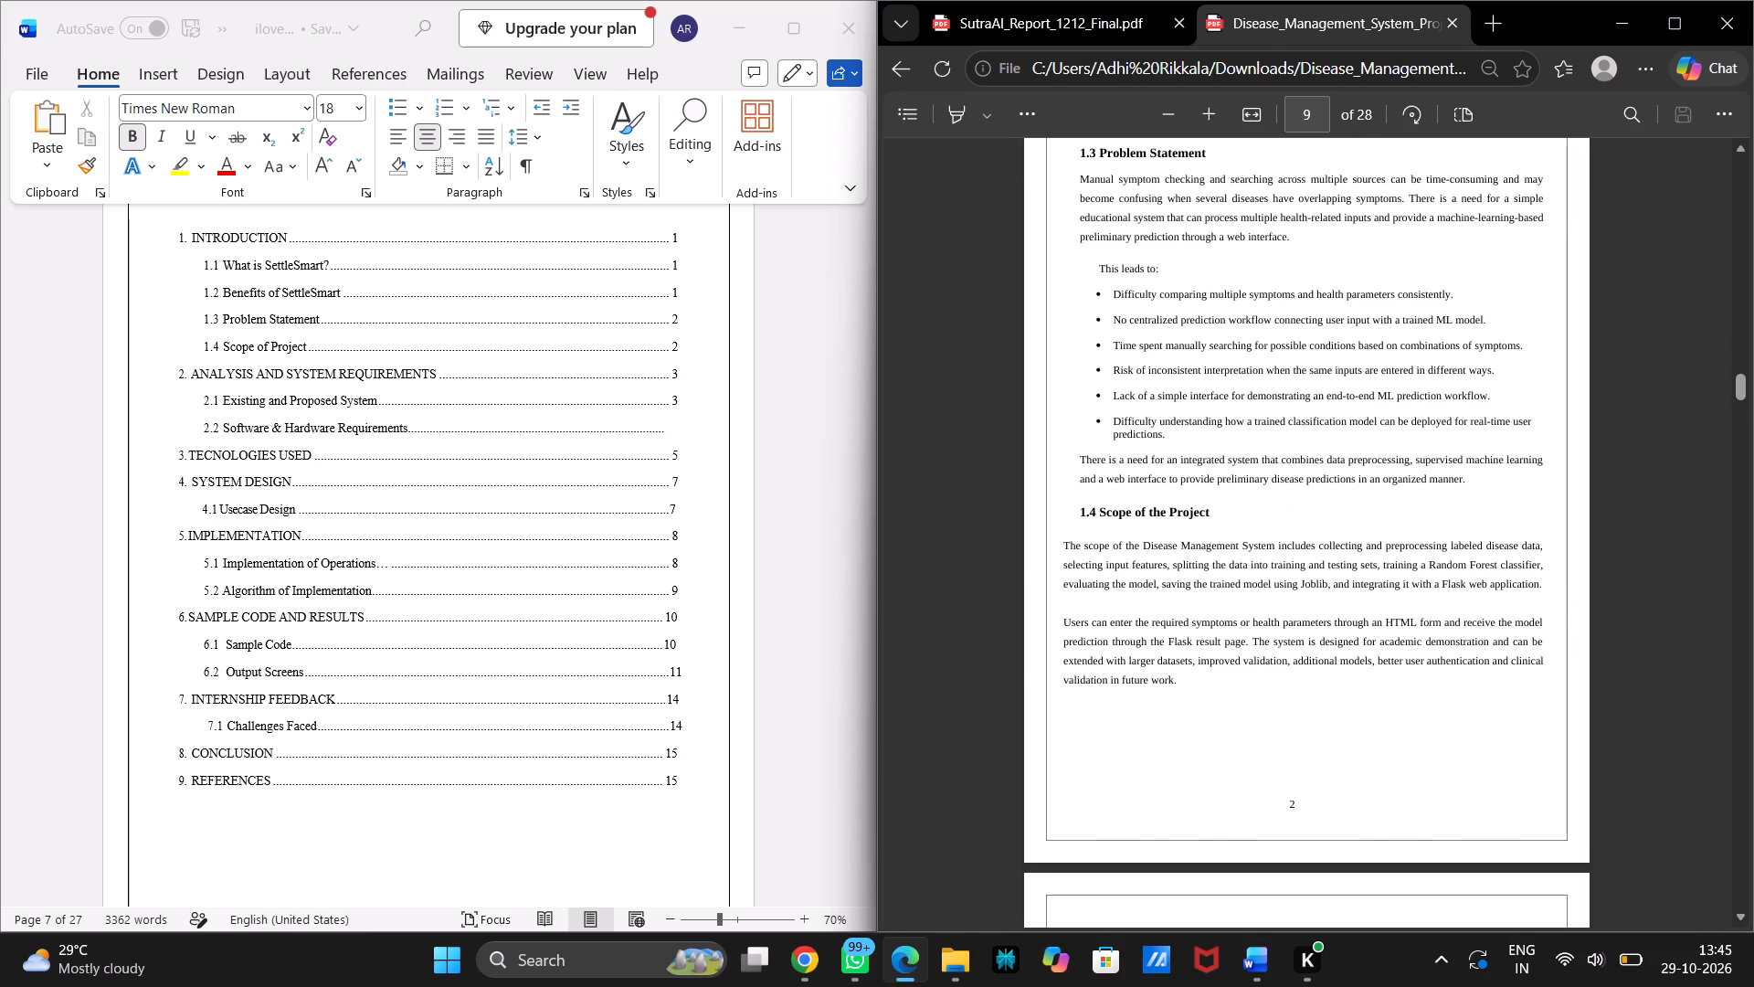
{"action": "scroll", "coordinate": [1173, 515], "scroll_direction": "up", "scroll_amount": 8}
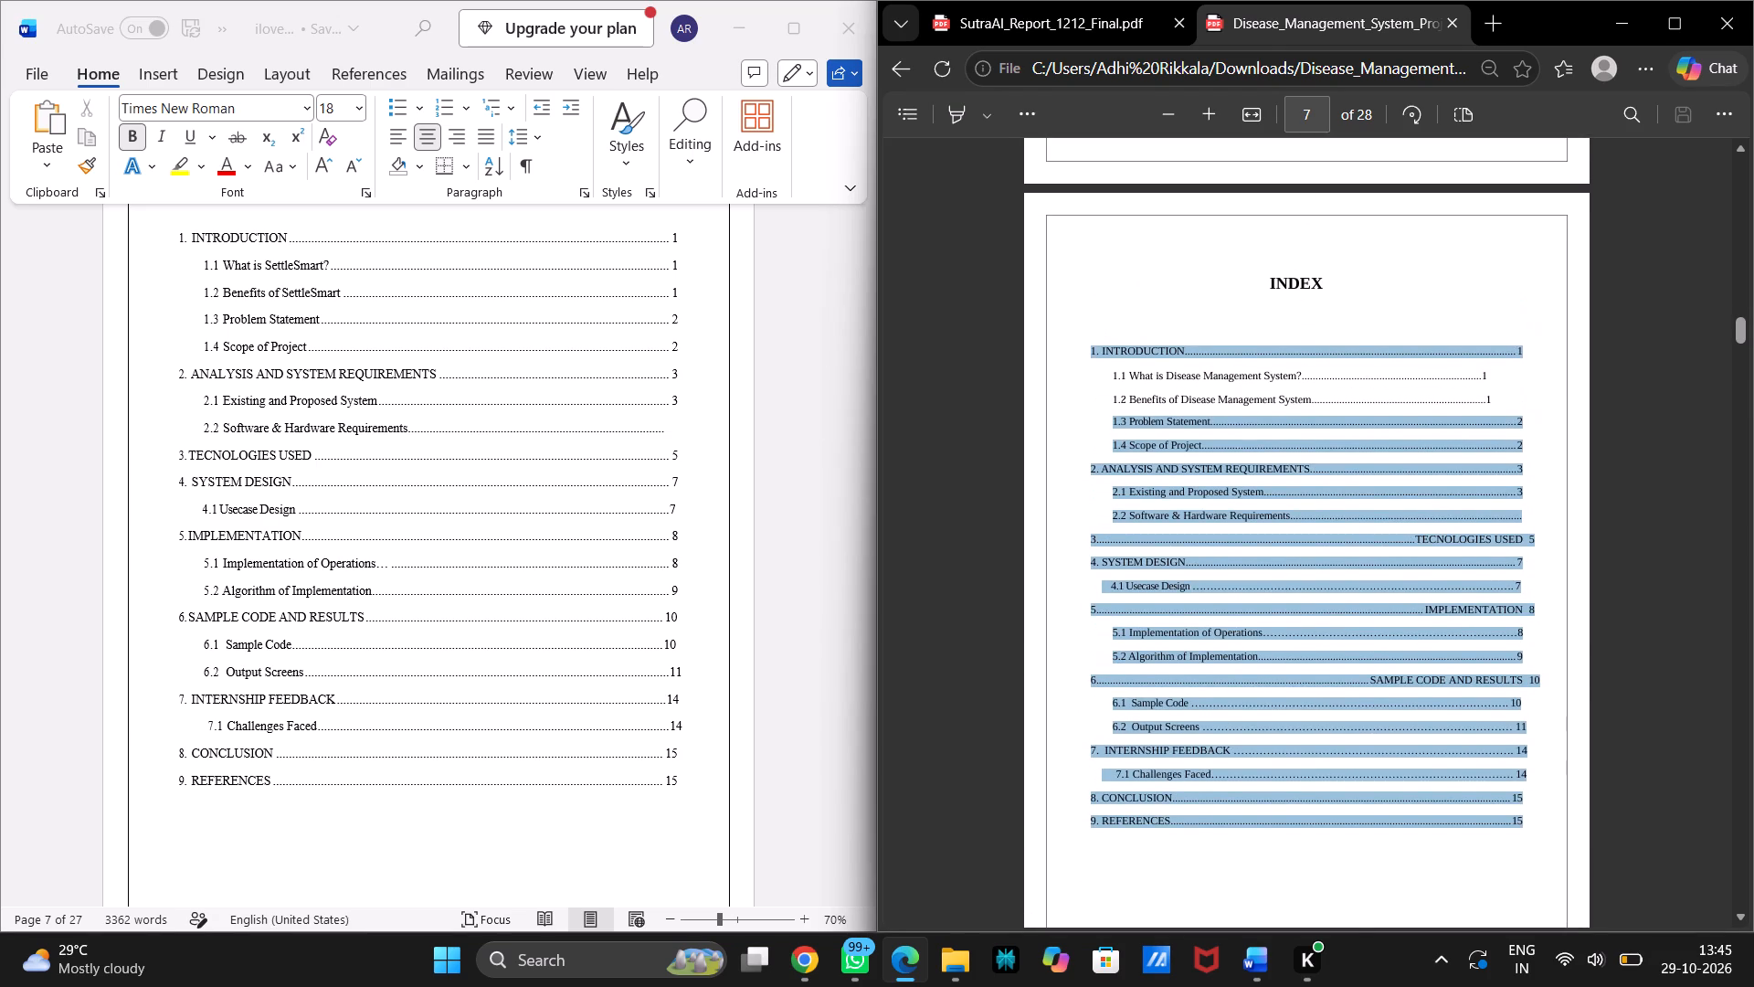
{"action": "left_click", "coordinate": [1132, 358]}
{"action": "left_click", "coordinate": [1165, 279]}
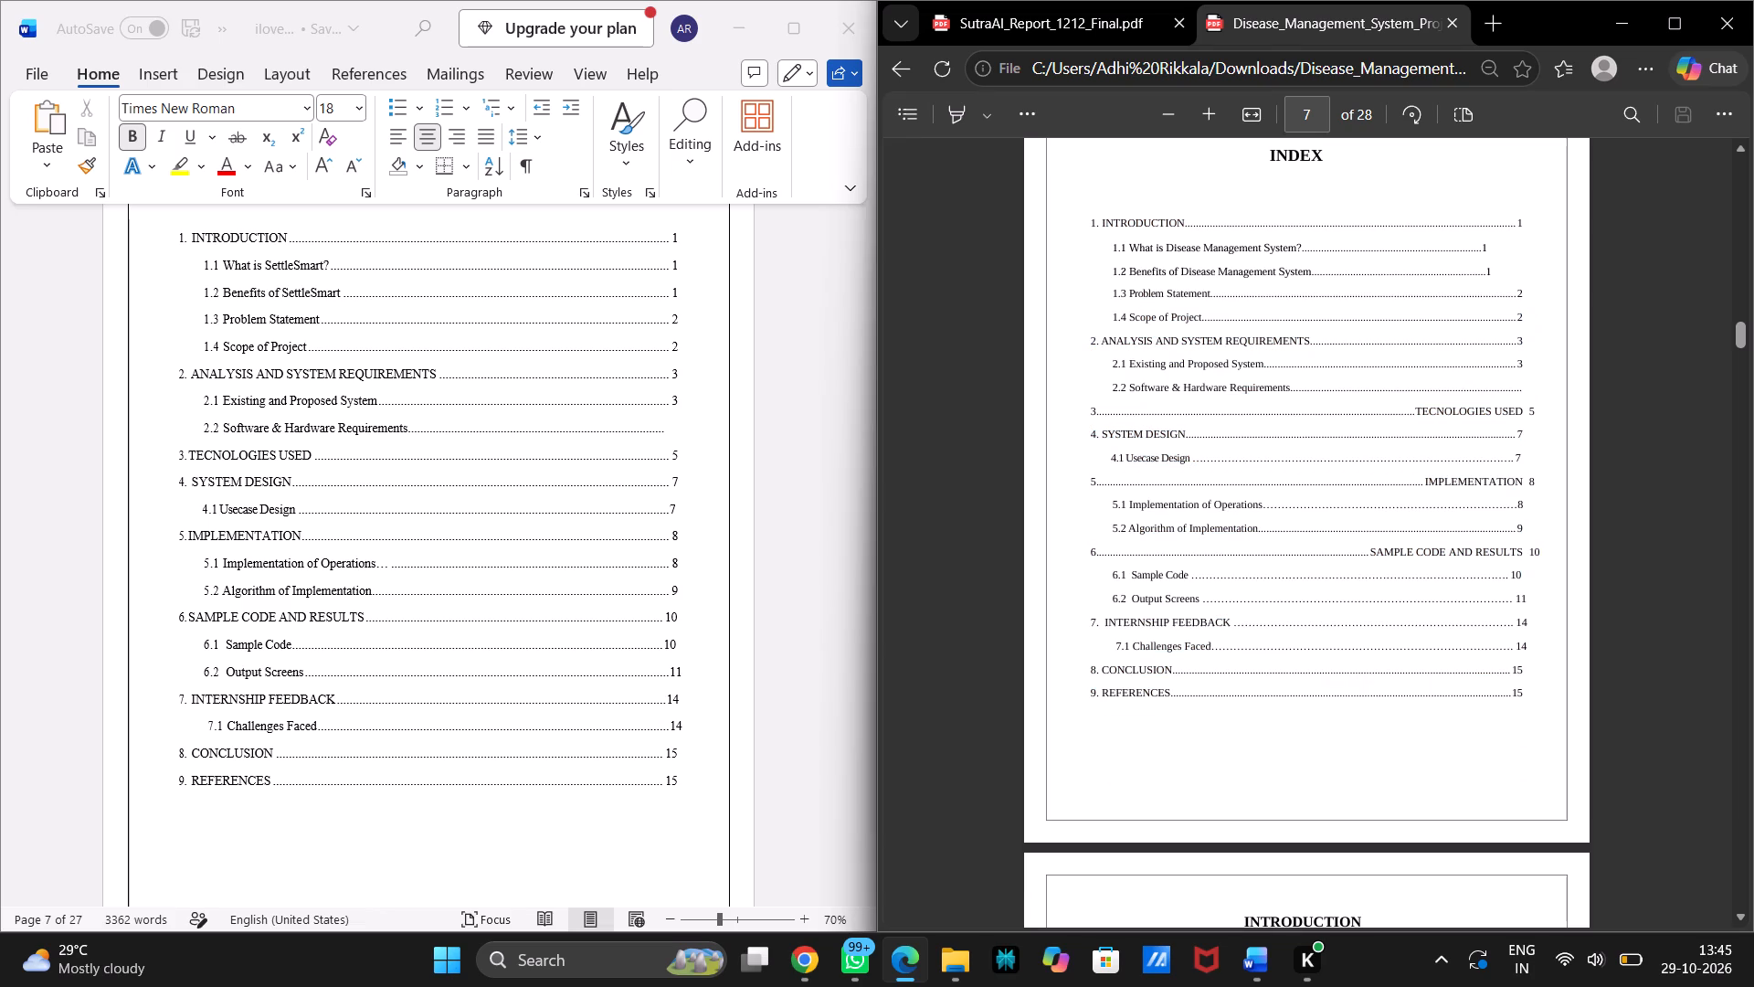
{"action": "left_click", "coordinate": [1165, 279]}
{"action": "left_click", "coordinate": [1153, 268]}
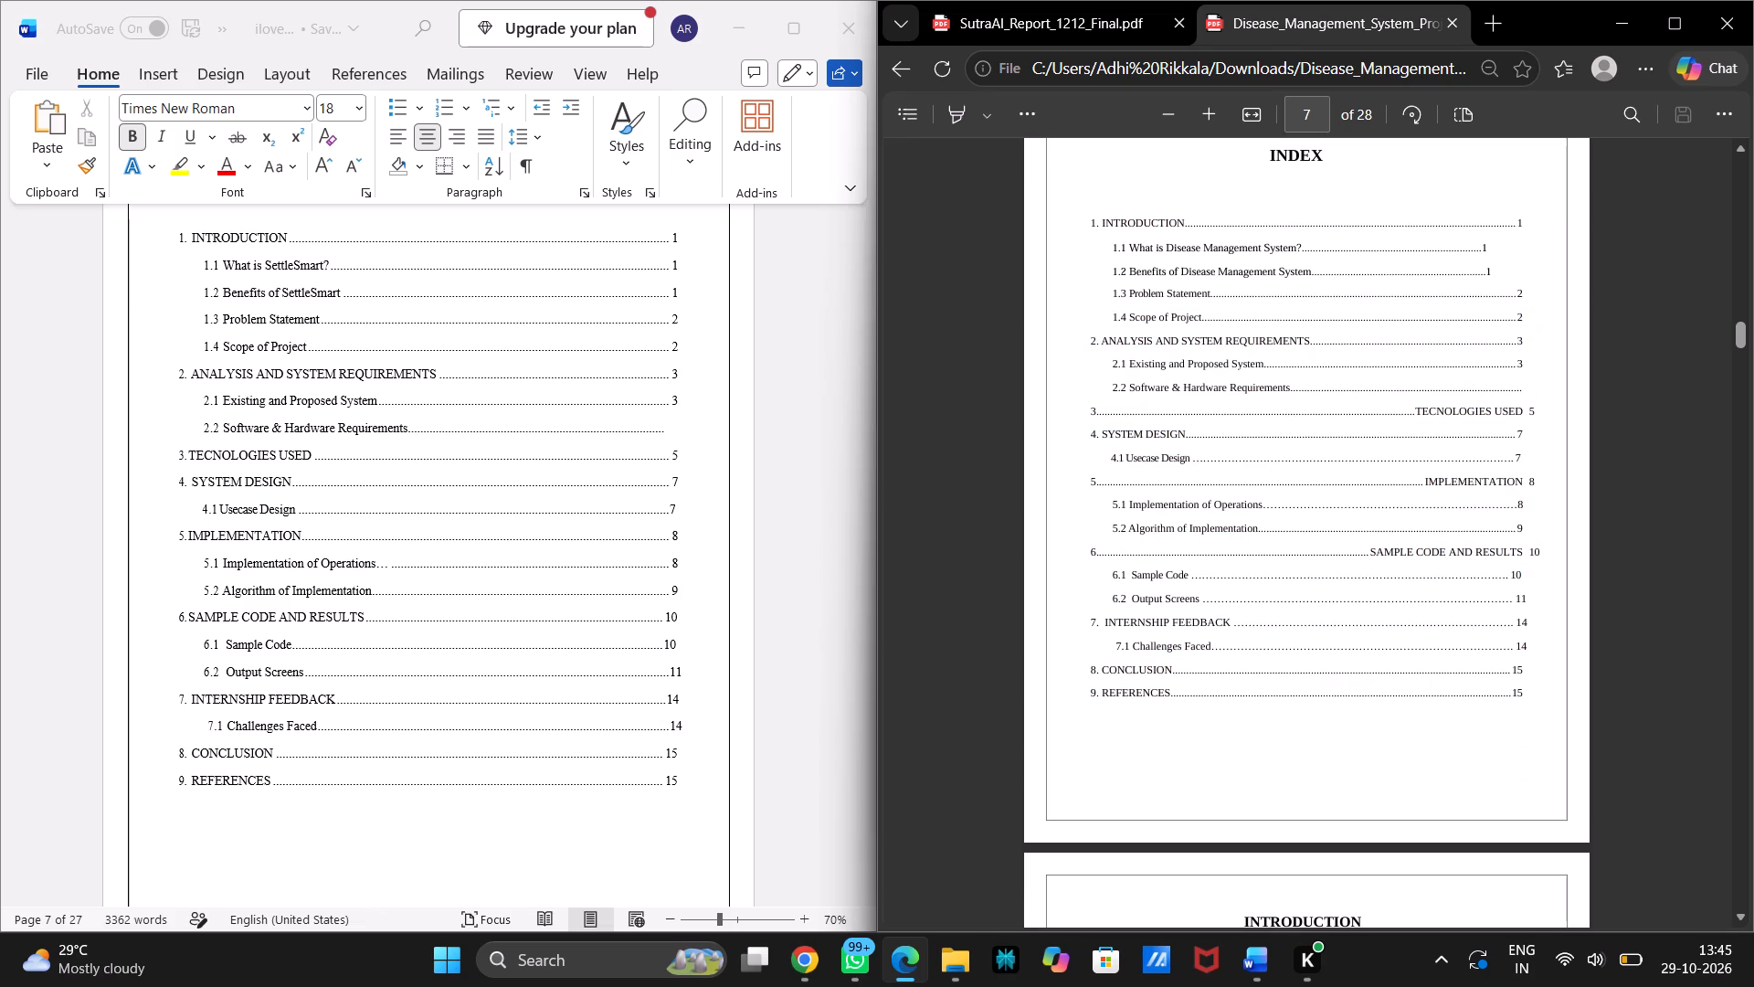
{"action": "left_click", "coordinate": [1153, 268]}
Copy all INDEX entries from the Disease Management System PDF, including 1.1 What is Disease Management System? and 1.2 Benefits of Disease Management System.
{"action": "left_click_drag", "start_coordinate": [1089, 220], "coordinate": [1263, 553]}
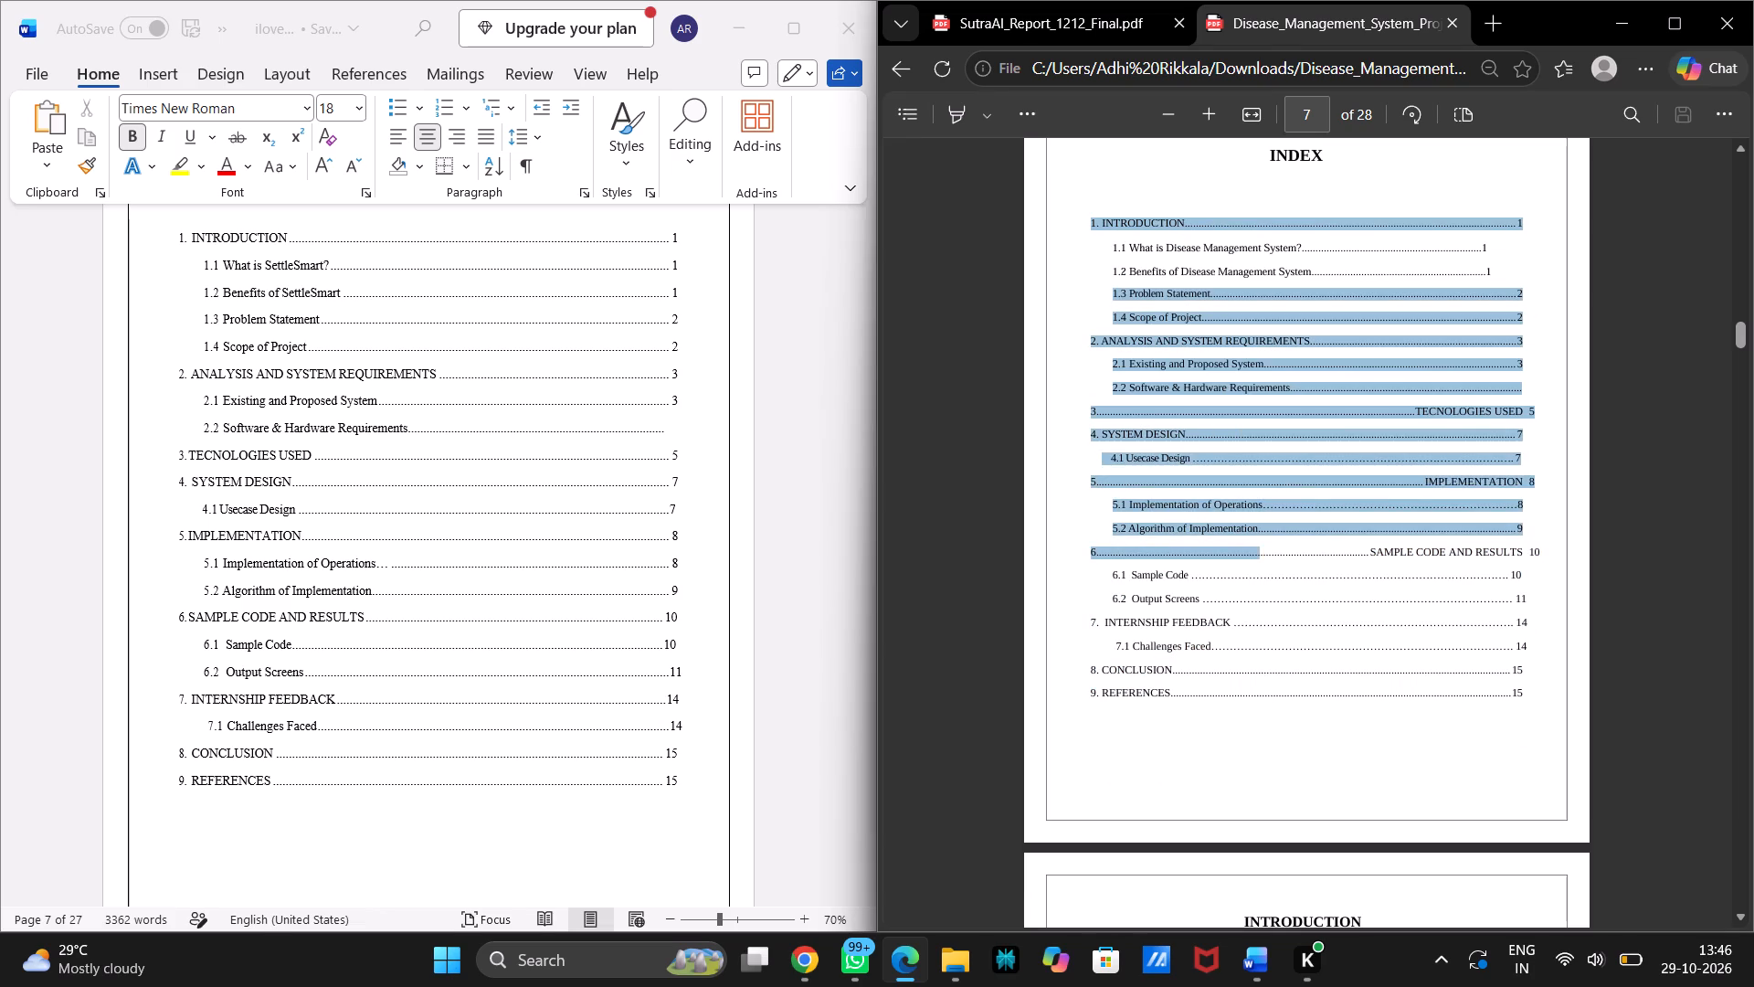
{"action": "left_click_drag", "start_coordinate": [1263, 553], "coordinate": [1149, 301]}
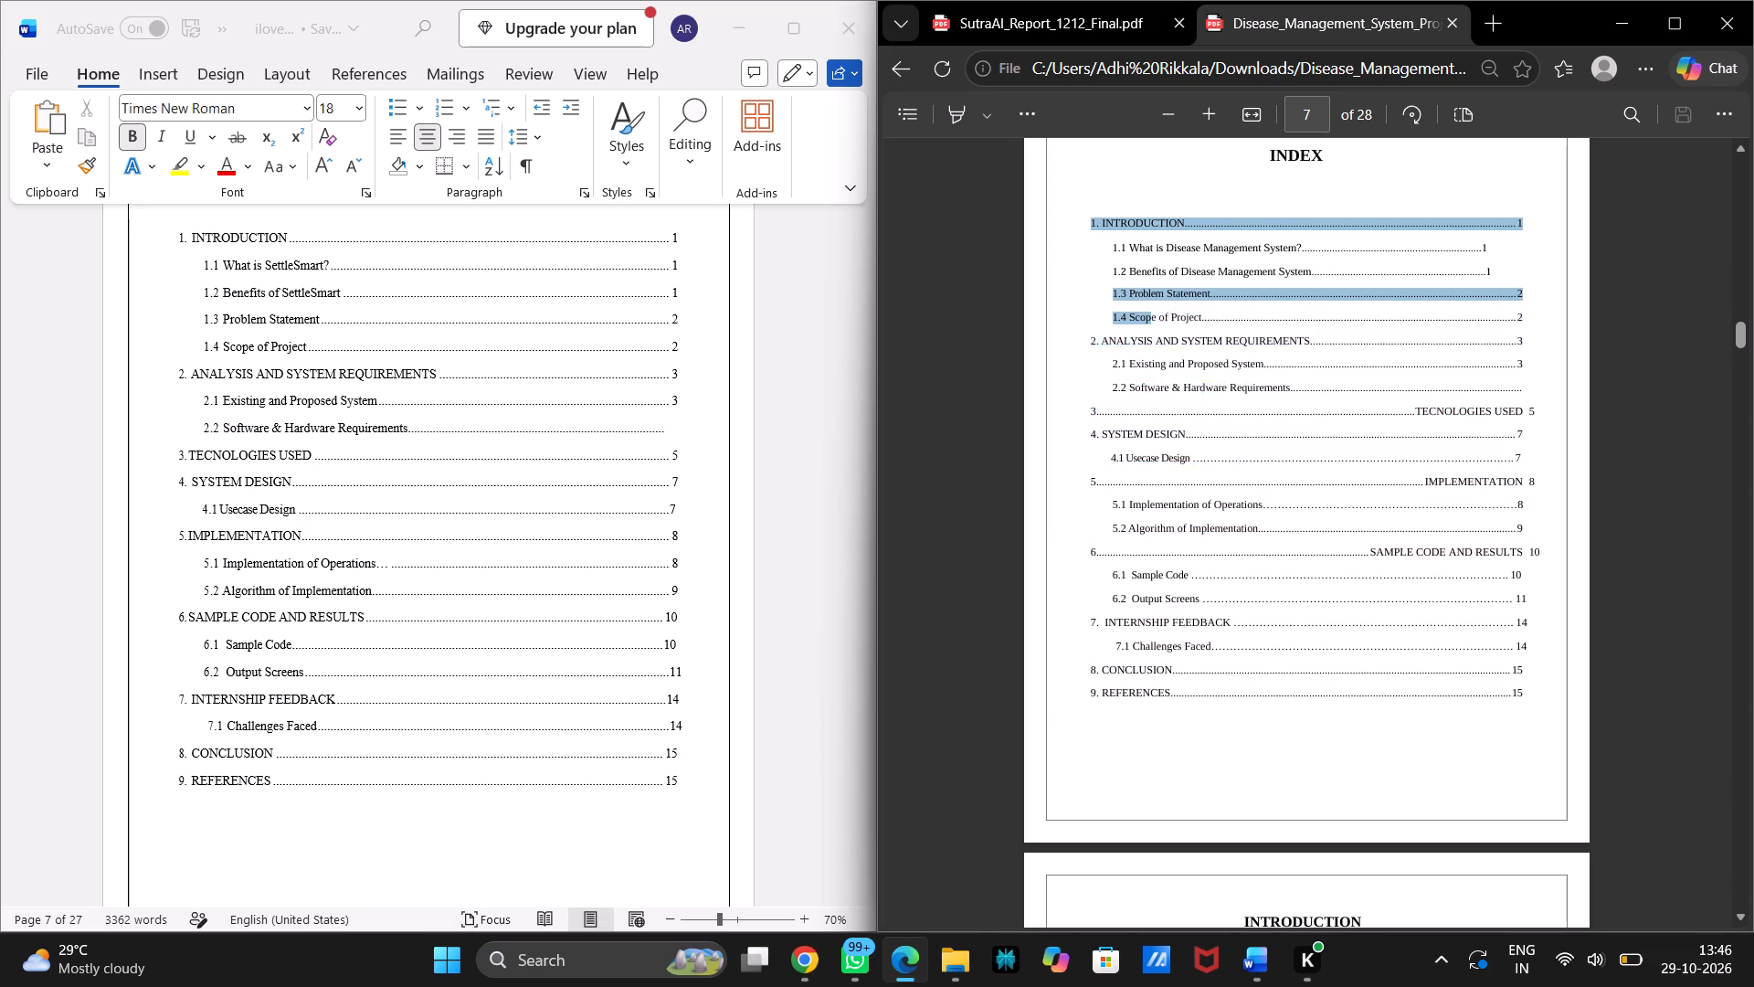
{"action": "left_click_drag", "start_coordinate": [1149, 301], "coordinate": [1412, 267]}
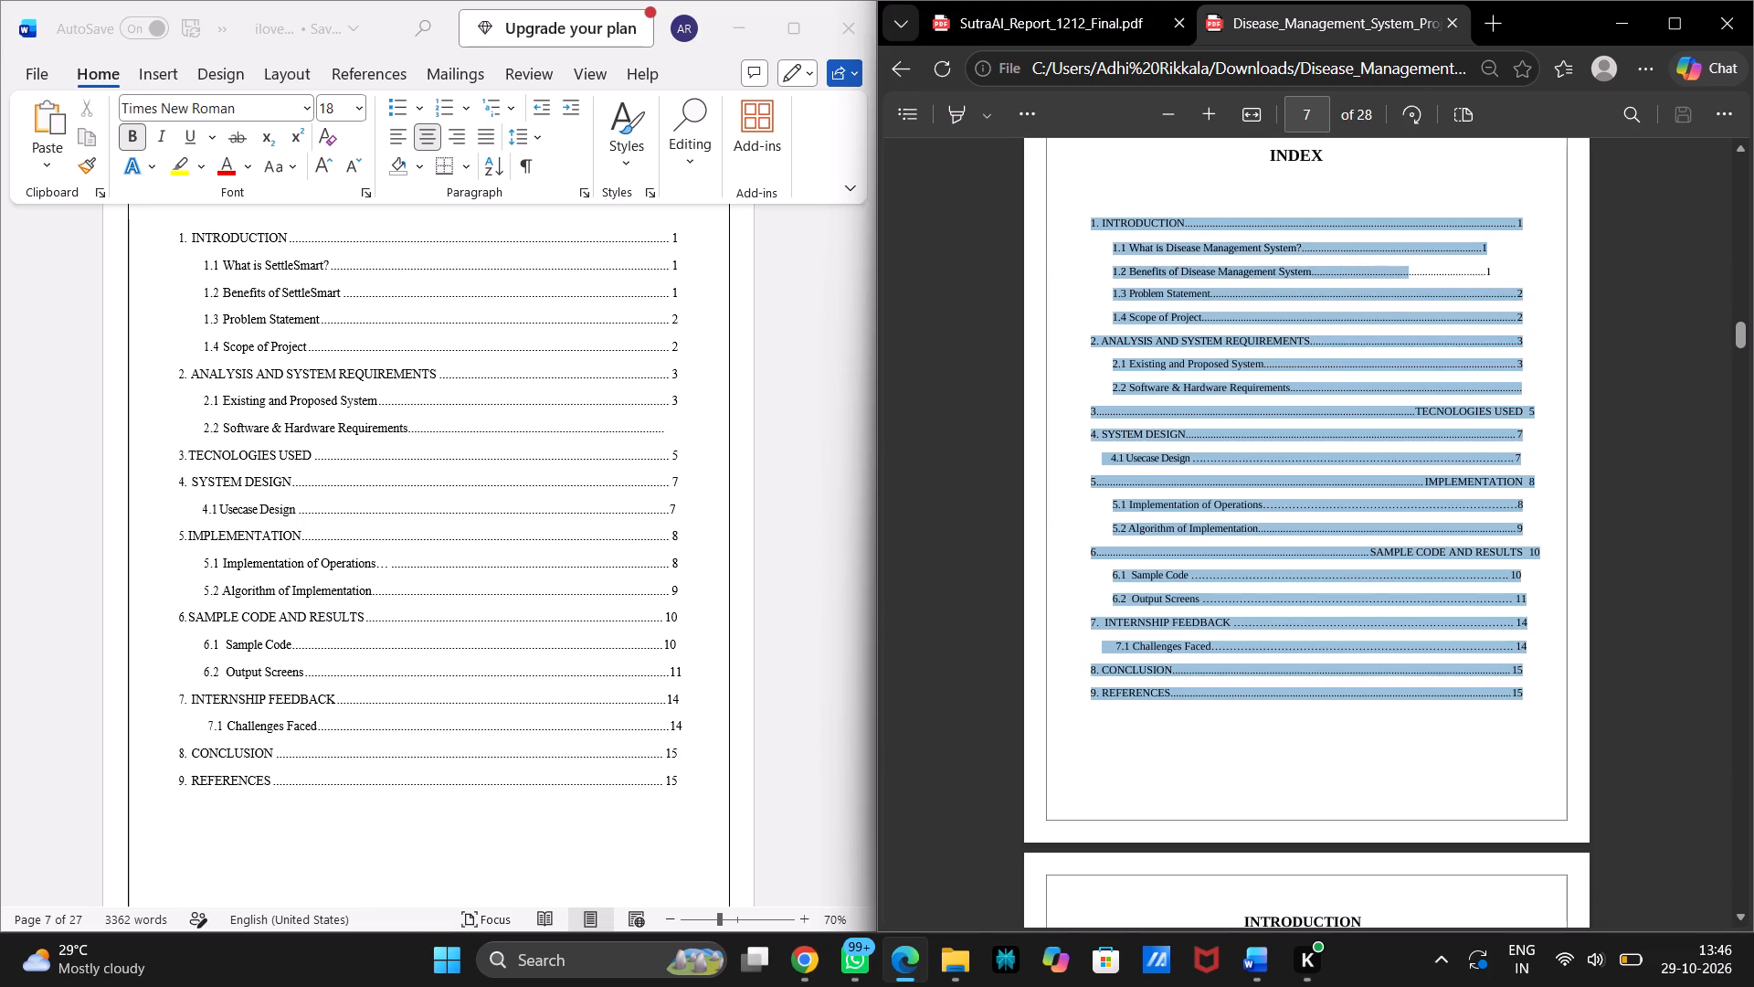
{"action": "left_click_drag", "start_coordinate": [1412, 267], "coordinate": [1503, 273]}
{"action": "left_click_drag", "start_coordinate": [1503, 273], "coordinate": [1496, 272]}
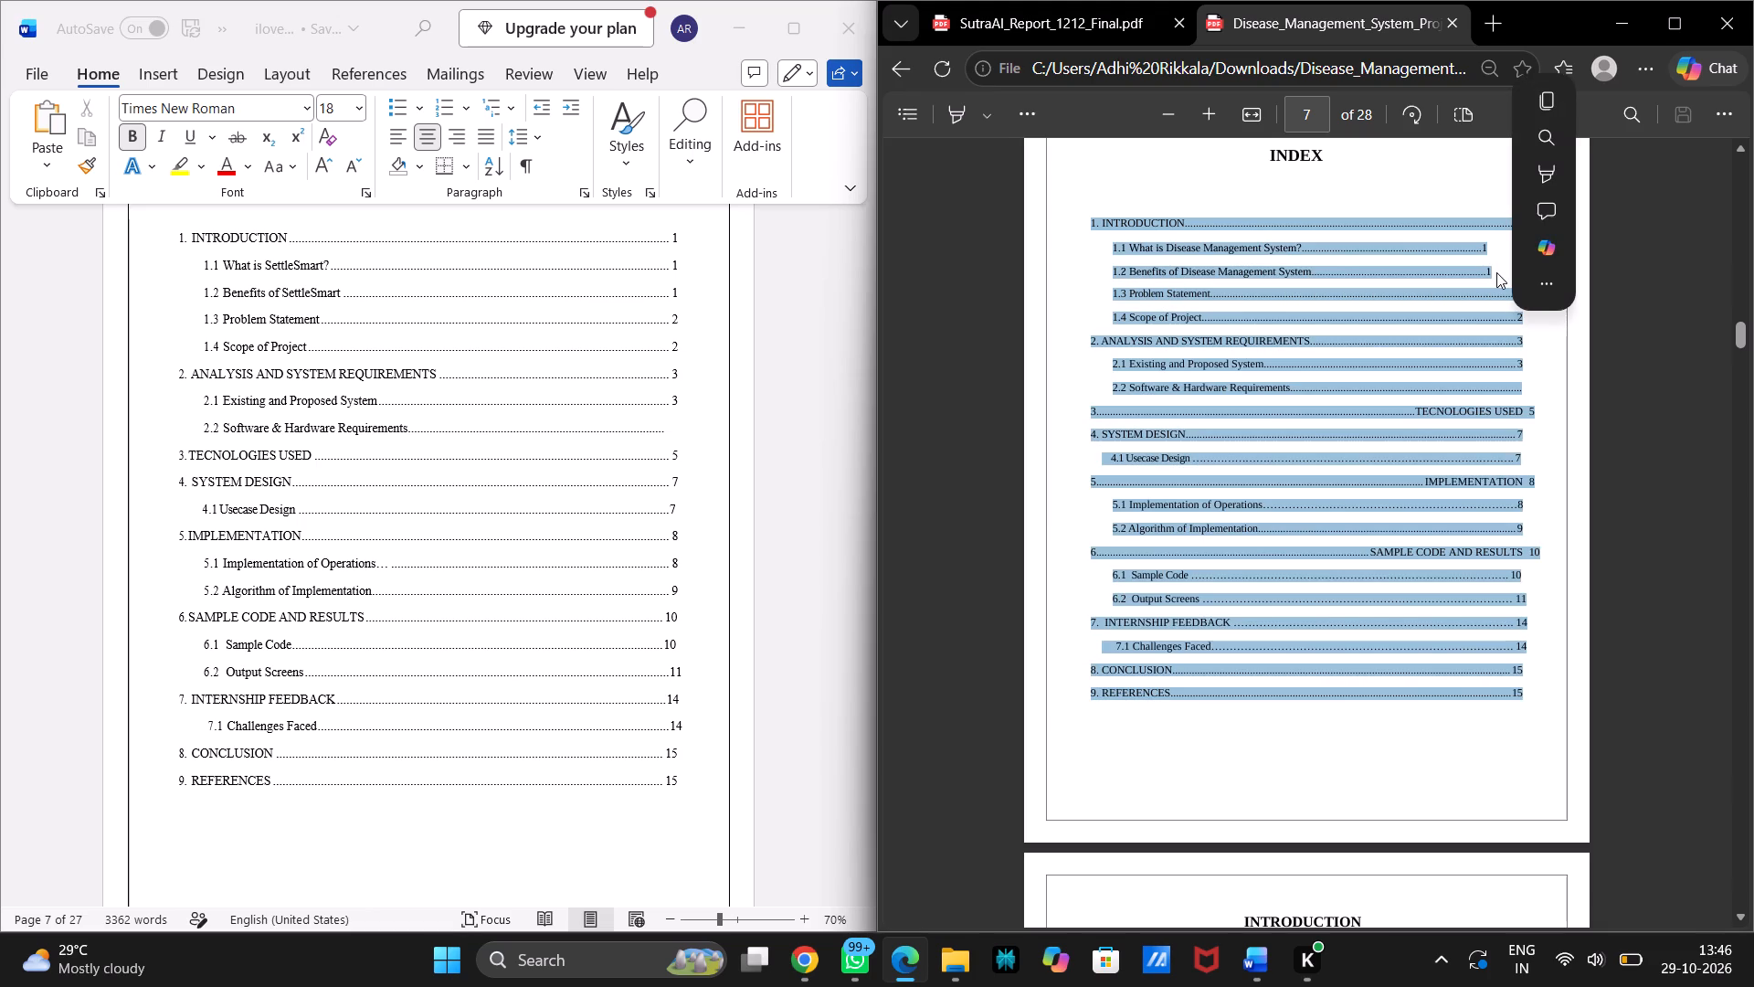
{"action": "left_click", "coordinate": [1550, 107]}
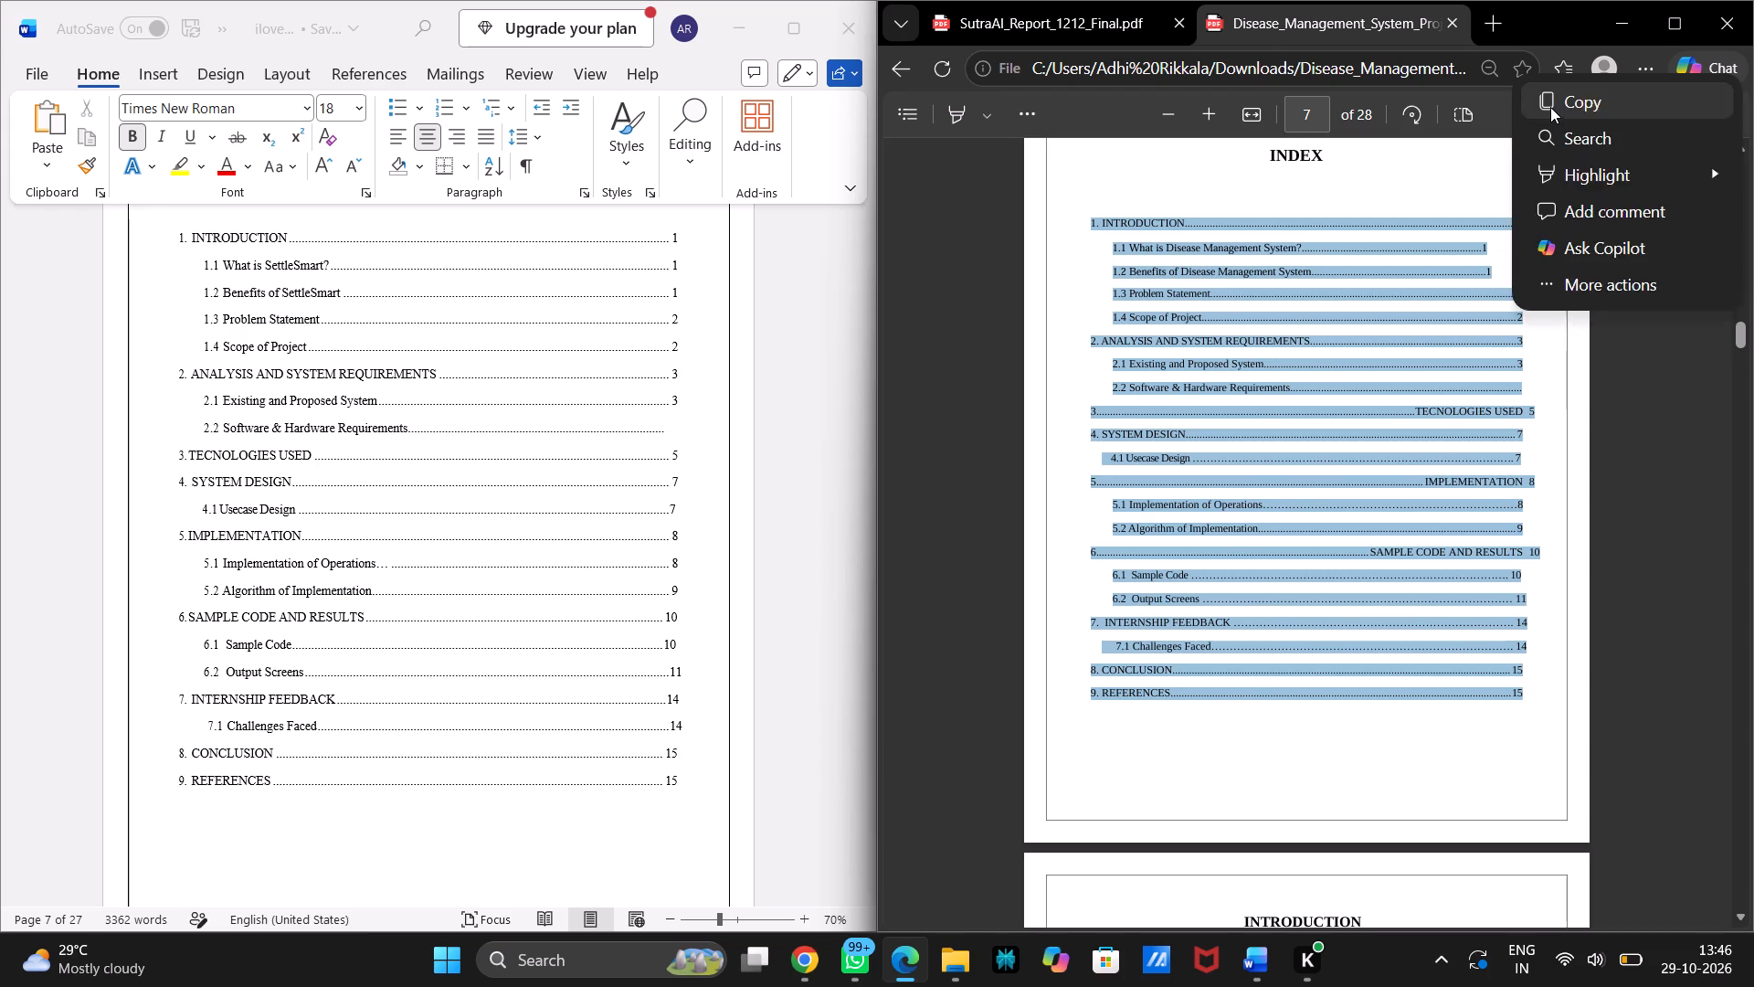
Replace all the entries of the Word report's INDEX, from INTRODUCTION through REFERENCES, with the entries copied from the PDF.
{"action": "left_click", "coordinate": [180, 242]}
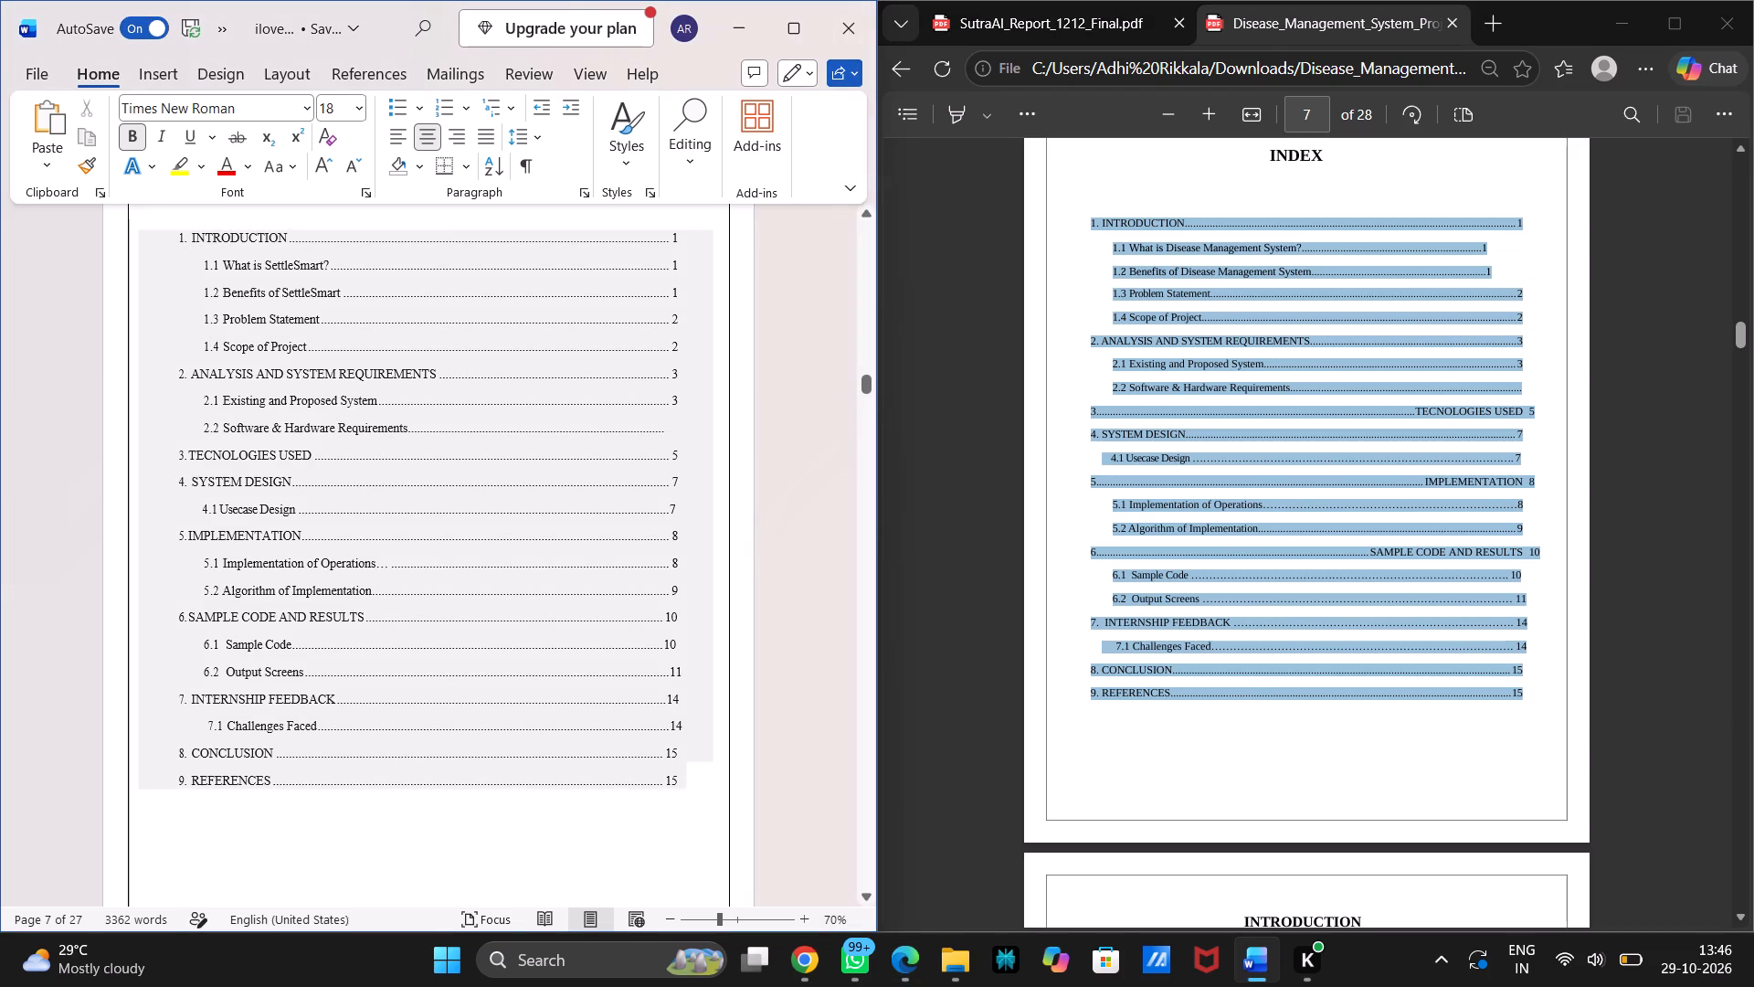
{"action": "left_click", "coordinate": [183, 244]}
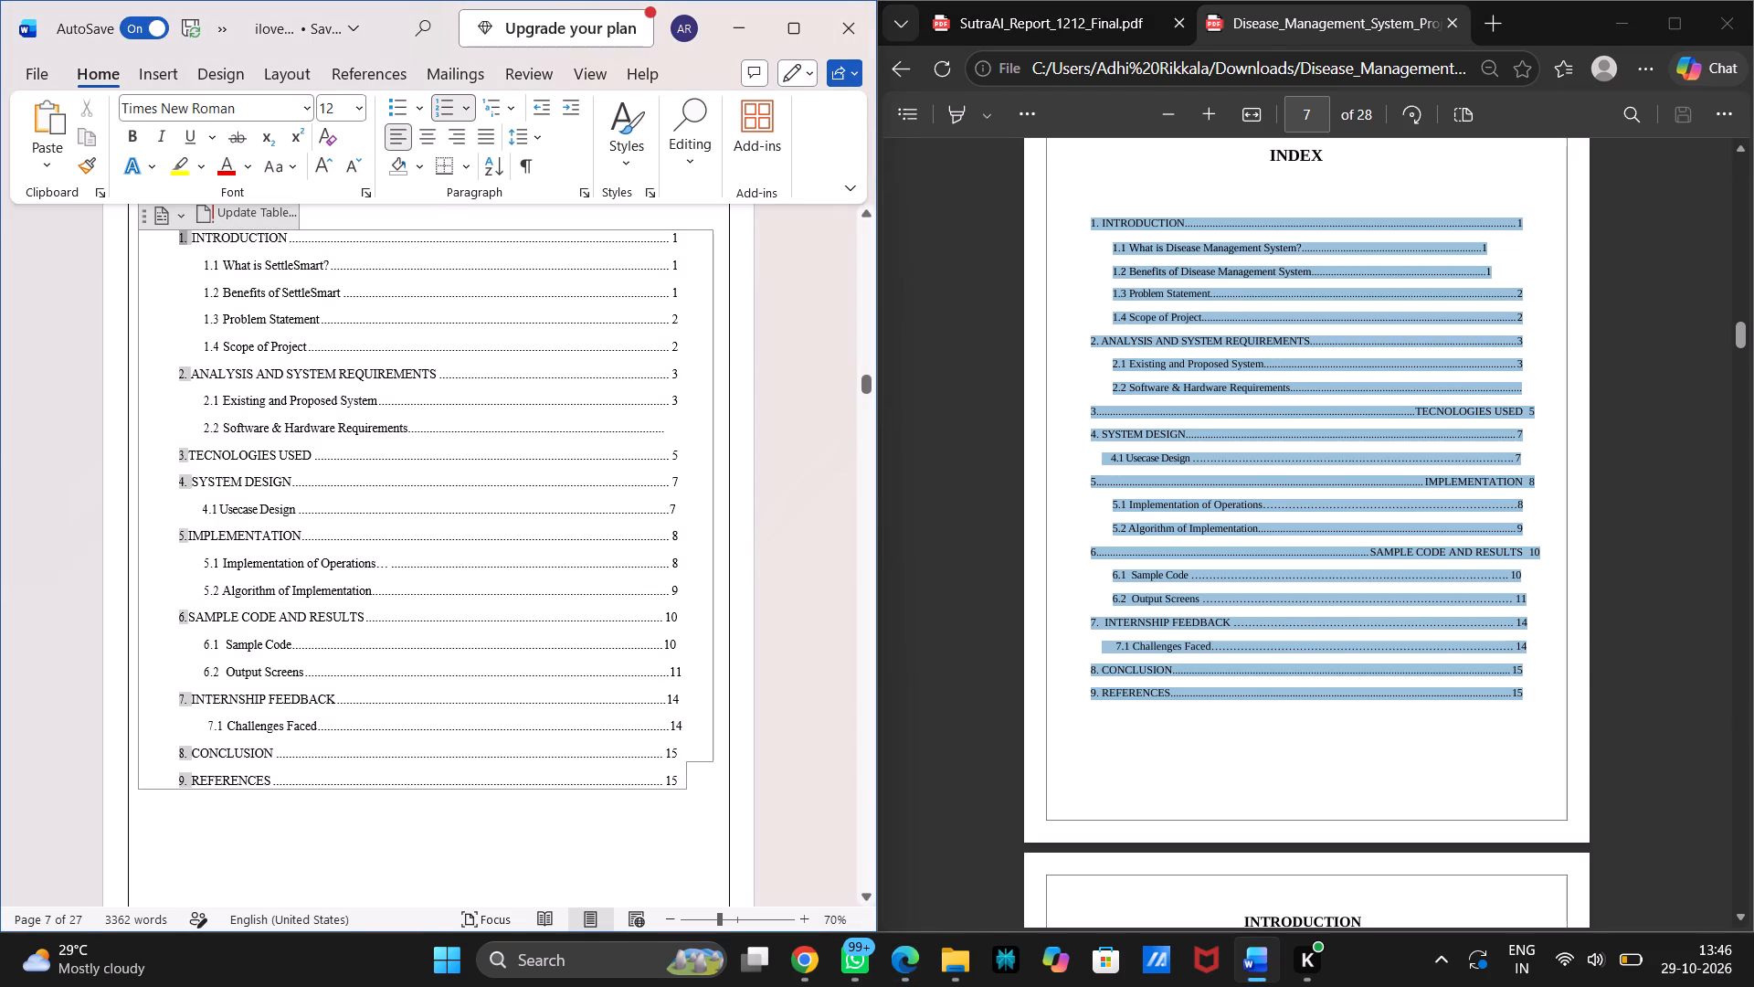
{"action": "left_click", "coordinate": [179, 243]}
{"action": "left_click", "coordinate": [174, 243]}
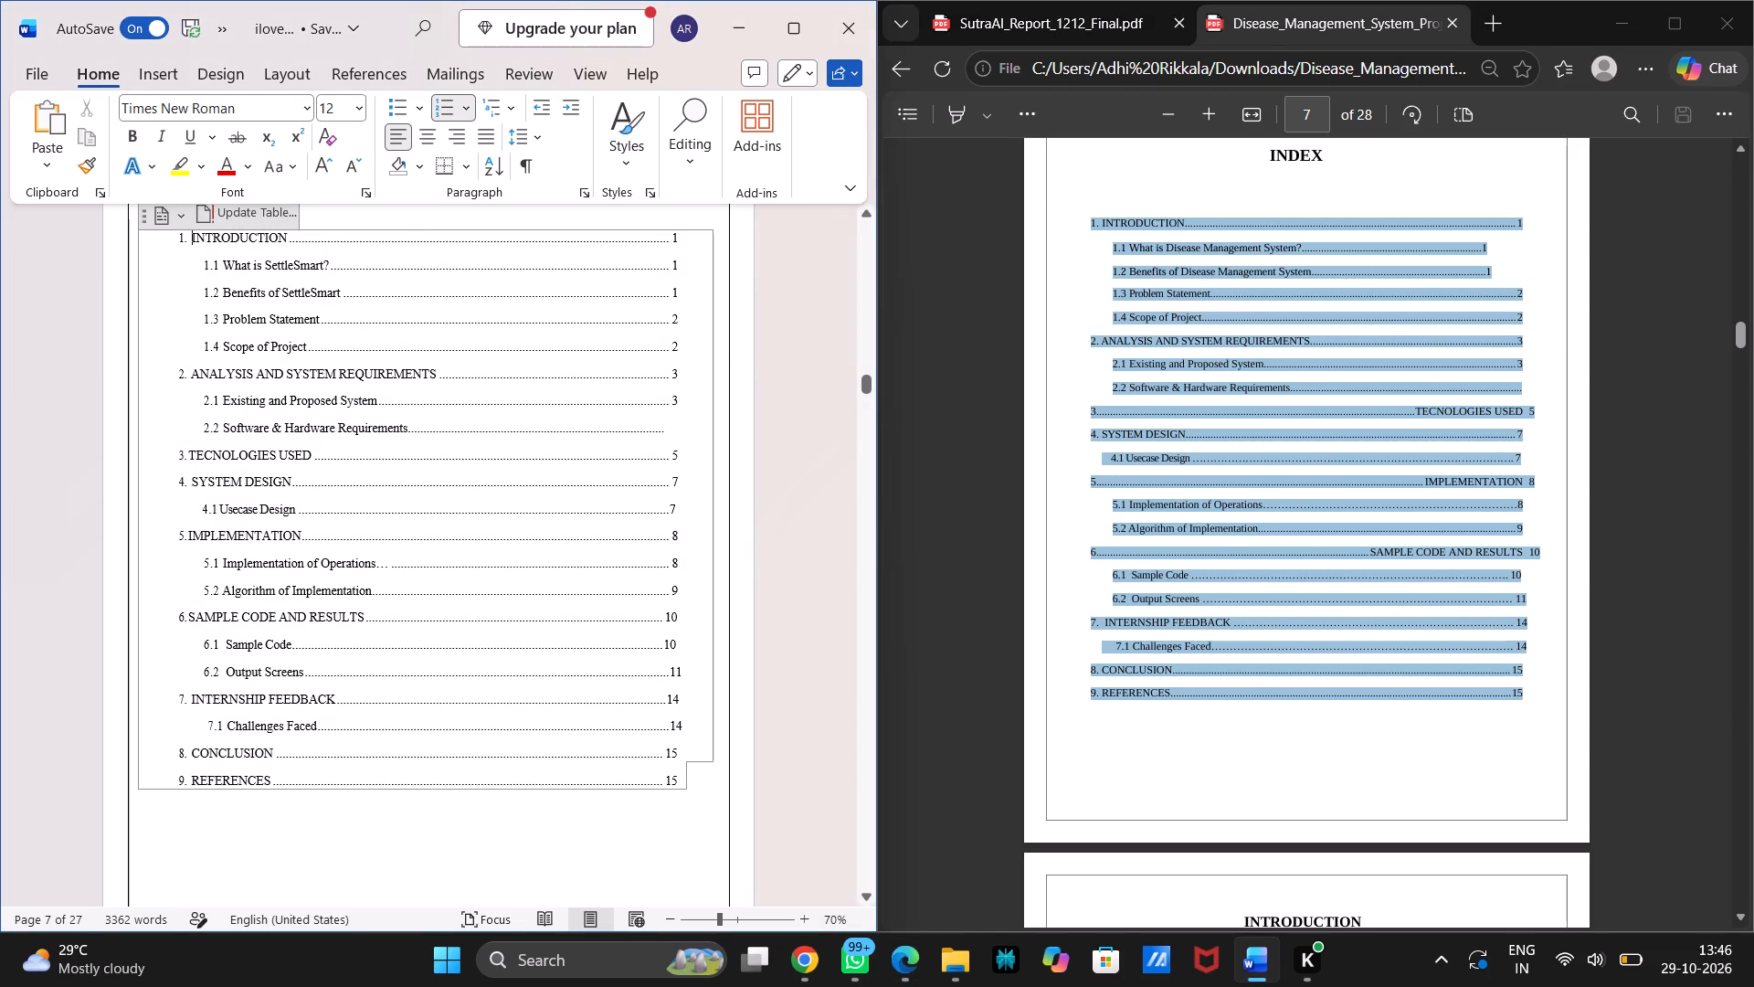
{"action": "left_click", "coordinate": [174, 243]}
{"action": "left_click_drag", "start_coordinate": [174, 243], "coordinate": [333, 736]}
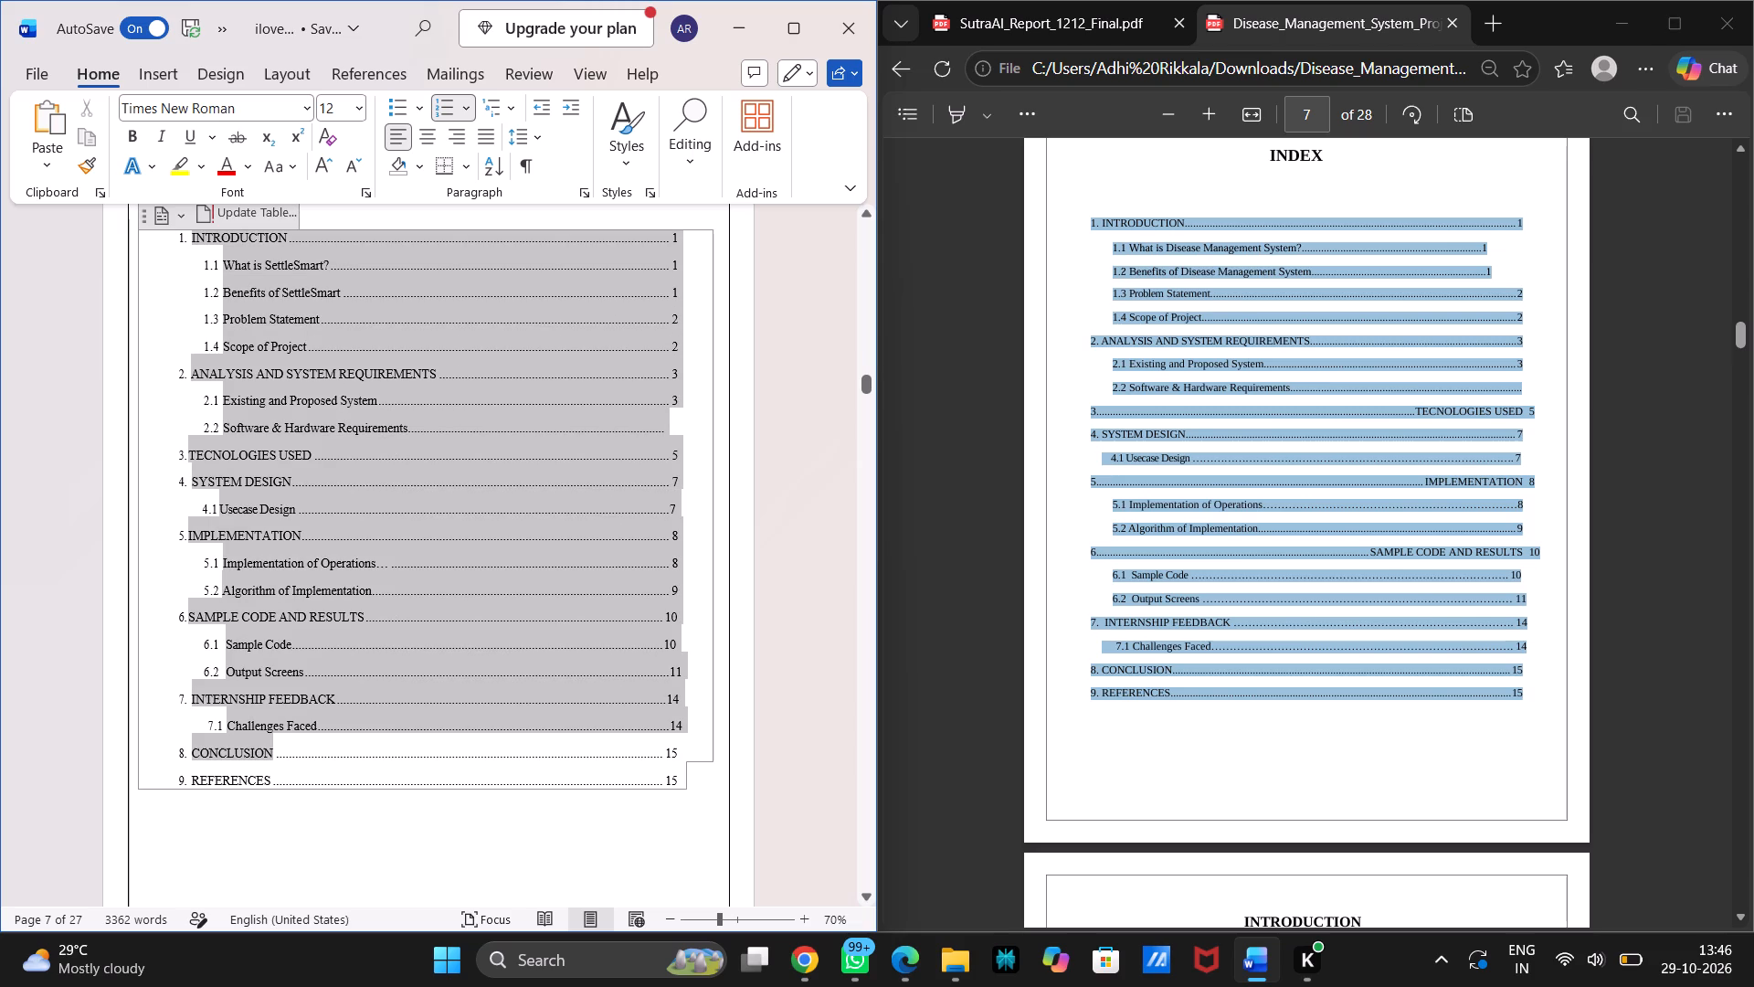
{"action": "left_click_drag", "start_coordinate": [333, 736], "coordinate": [592, 750]}
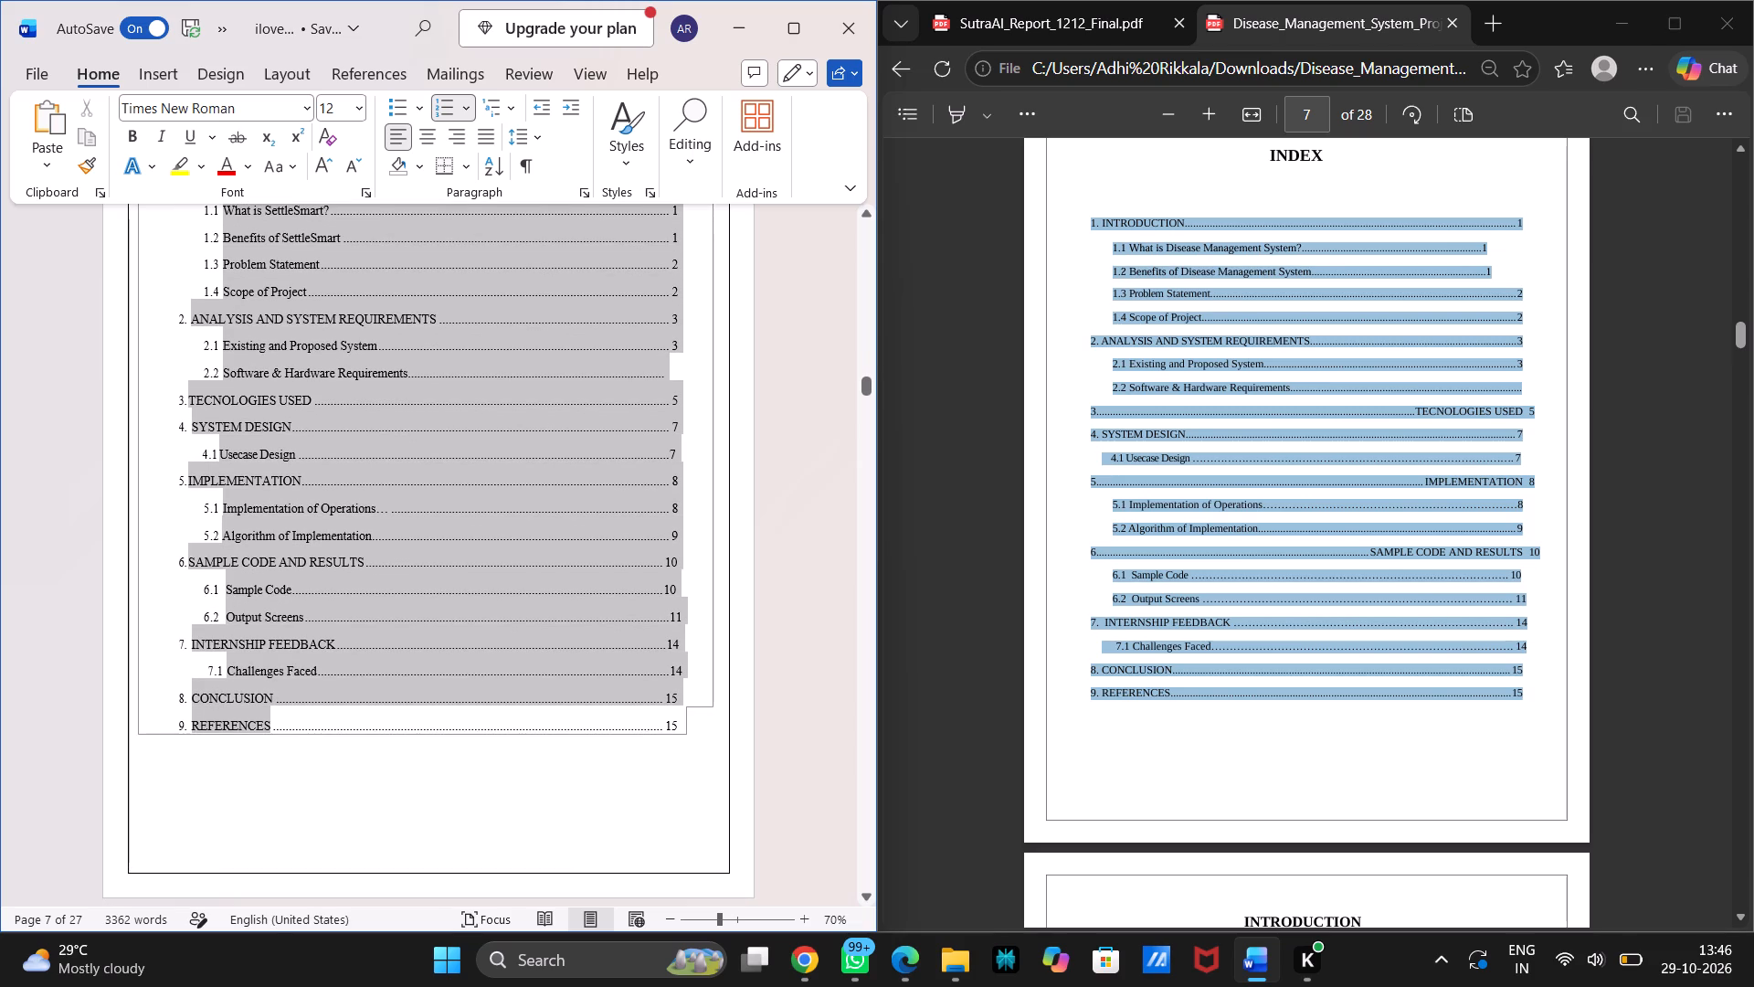
{"action": "left_click_drag", "start_coordinate": [592, 750], "coordinate": [763, 730]}
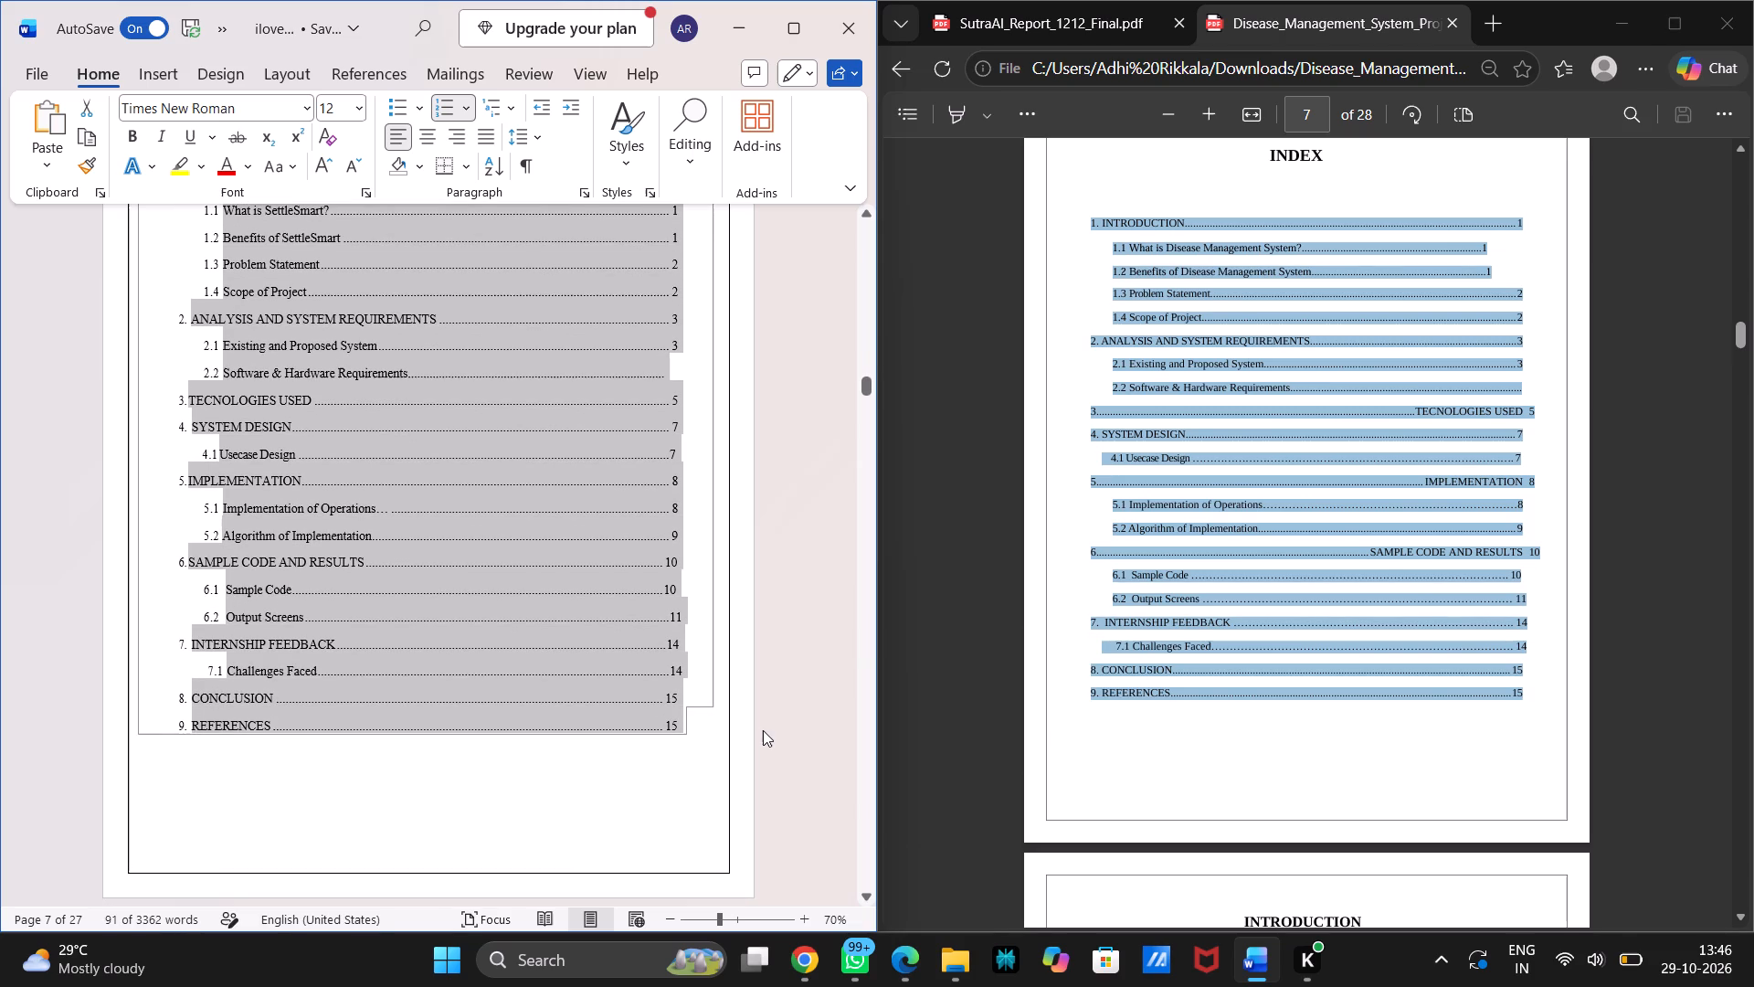
{"action": "key", "text": "ctrl+v"}
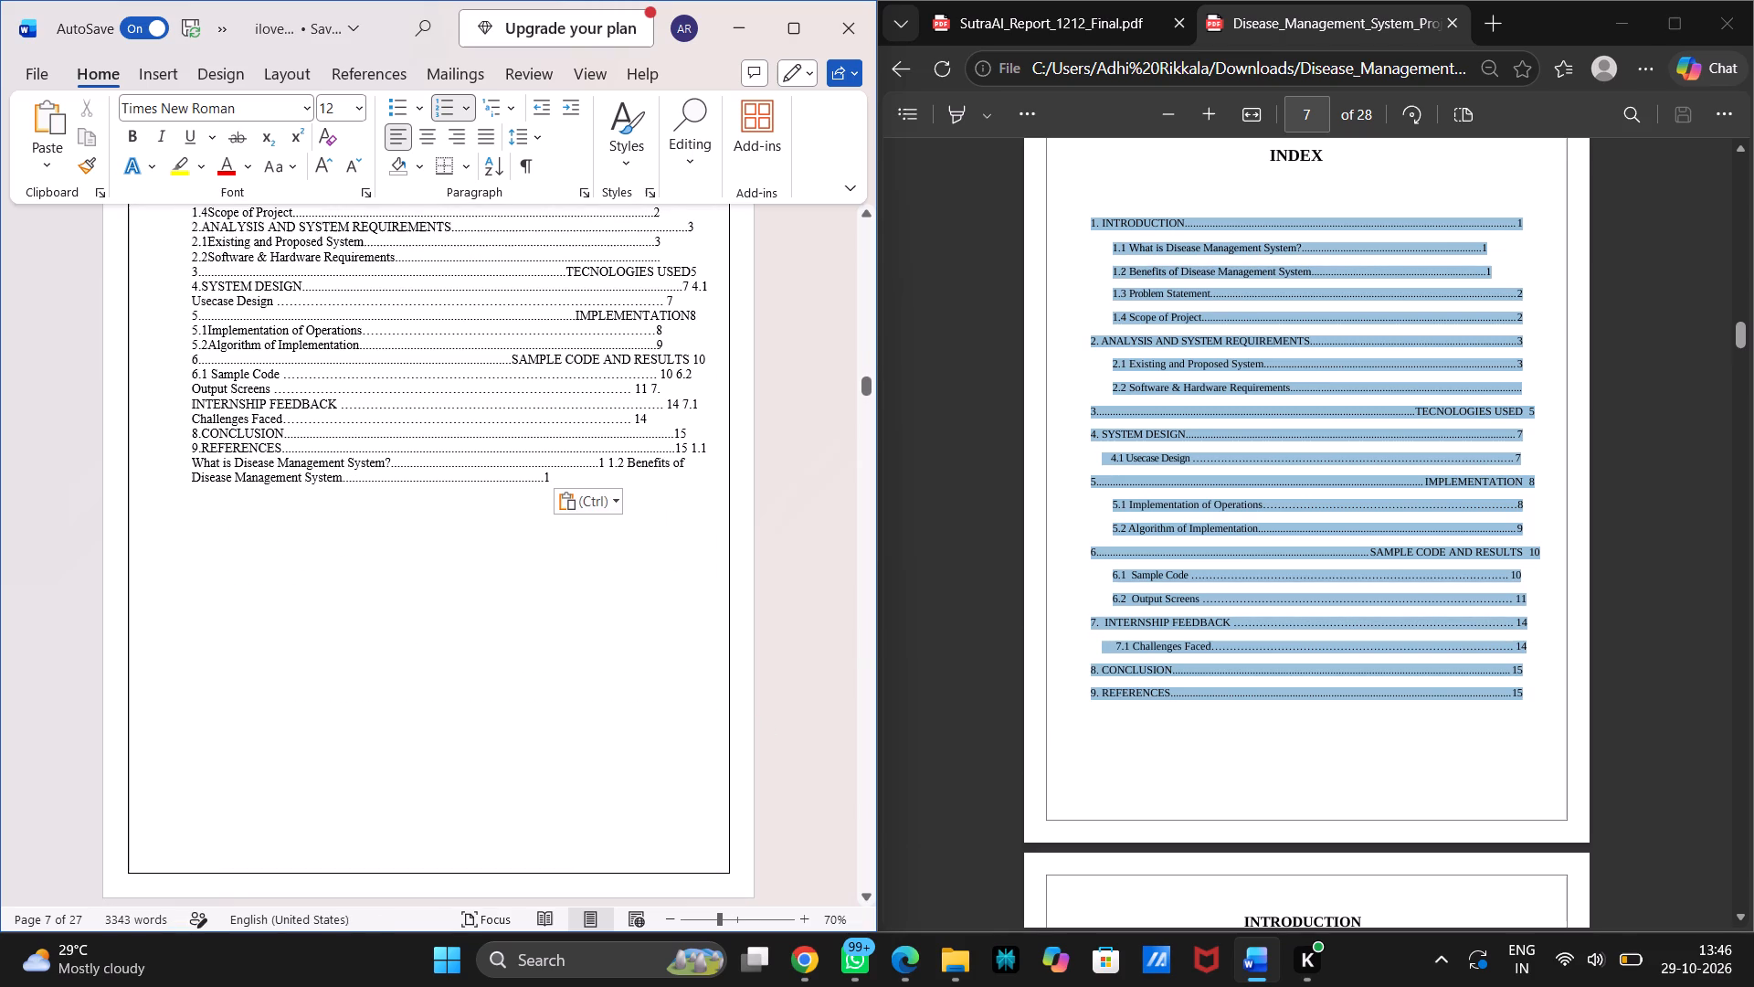
{"action": "scroll", "coordinate": [412, 562], "scroll_direction": "up", "scroll_amount": 2}
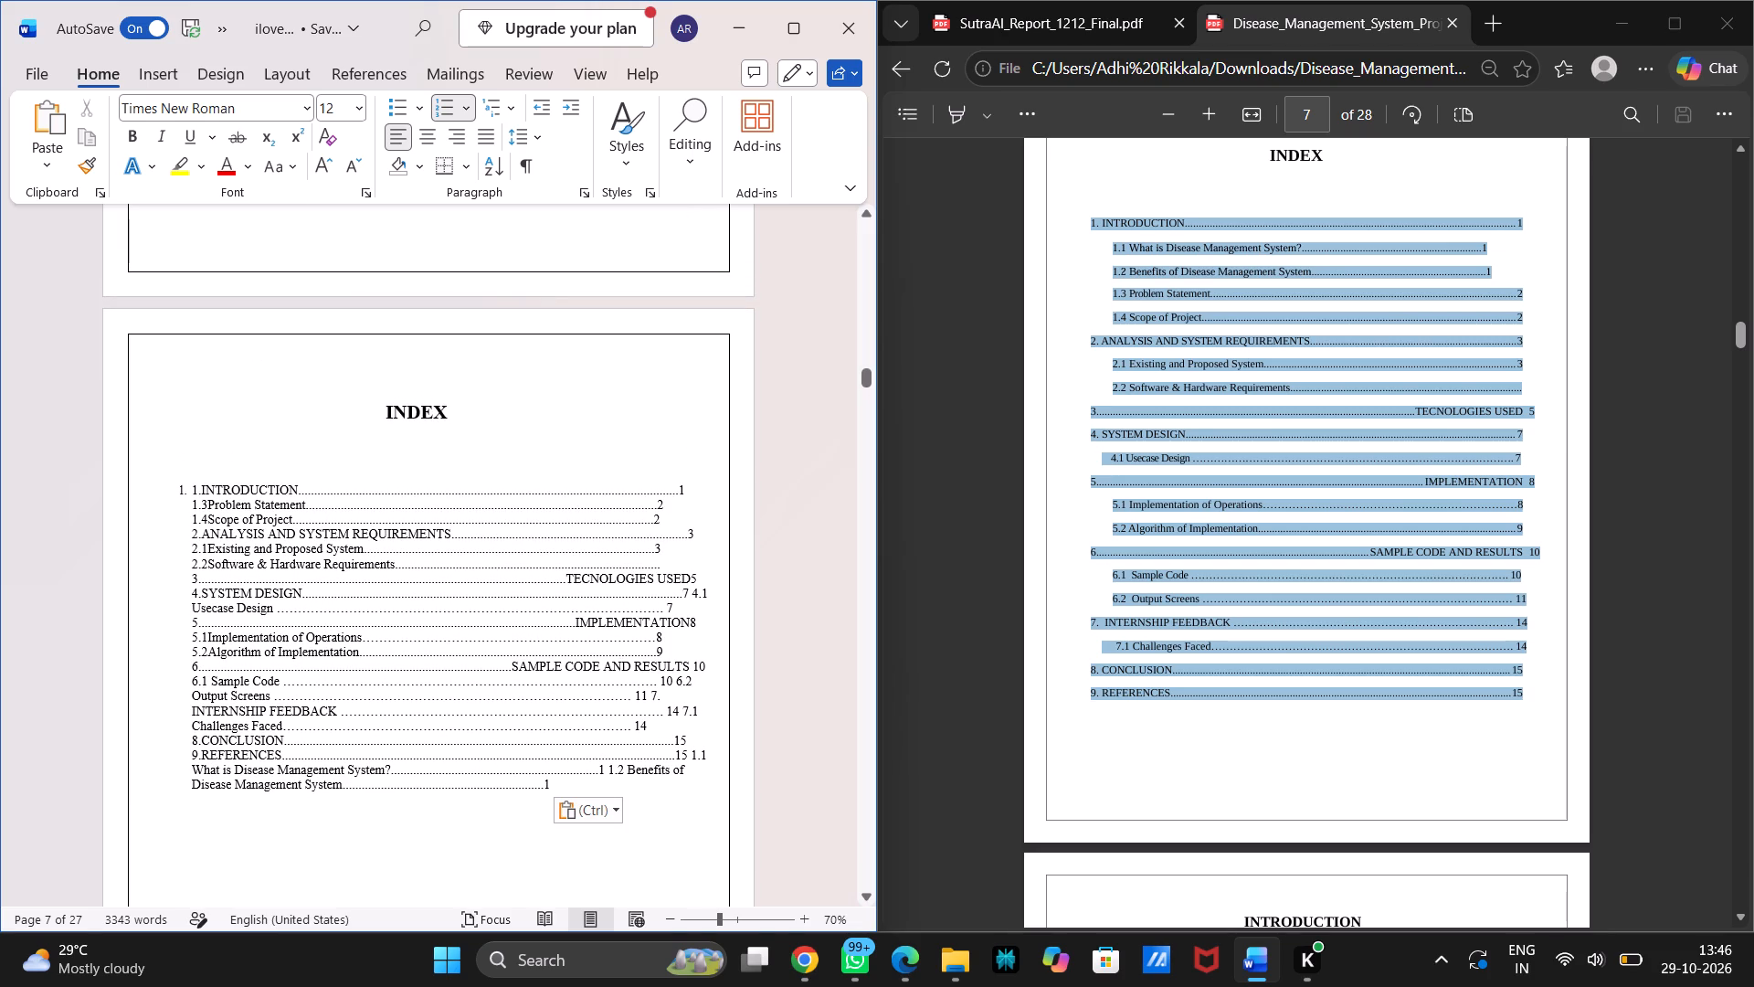
Remove the duplicate automatic list number in front of the pasted 1.INTRODUCTION entry in the Word report.
{"action": "left_click", "coordinate": [995, 465]}
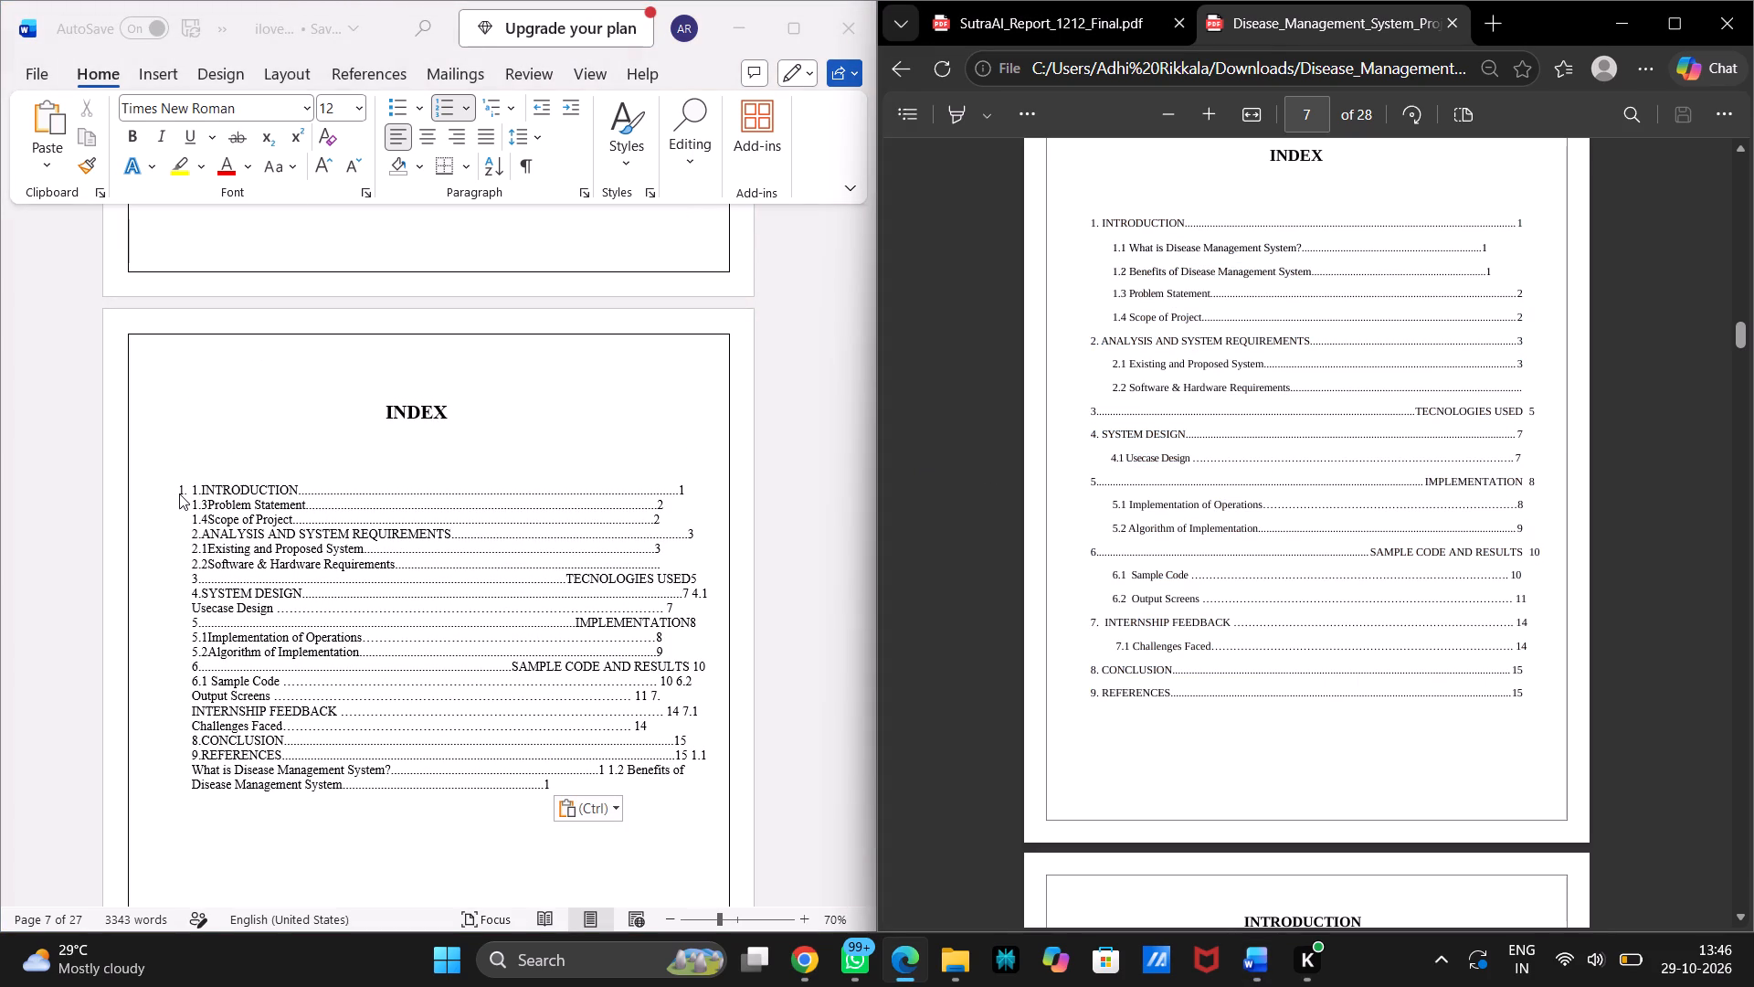
{"action": "left_click", "coordinate": [186, 495]}
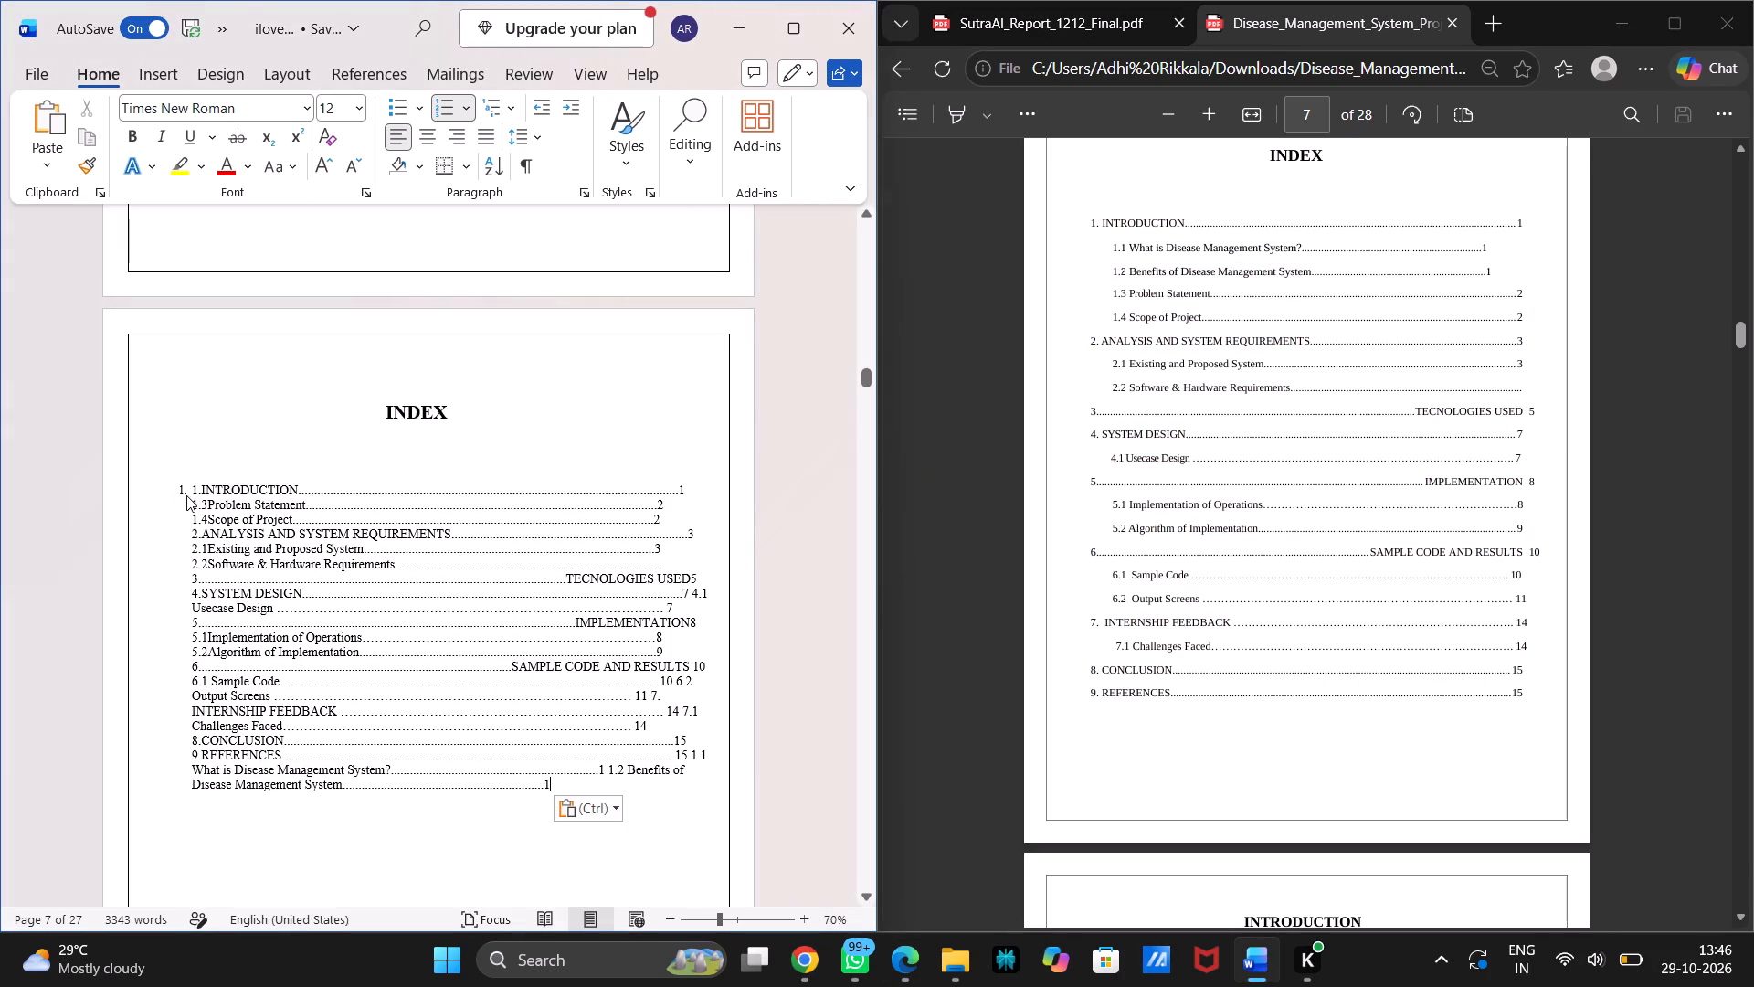
{"action": "left_click", "coordinate": [189, 491]}
{"action": "key", "text": "BackSpace"}
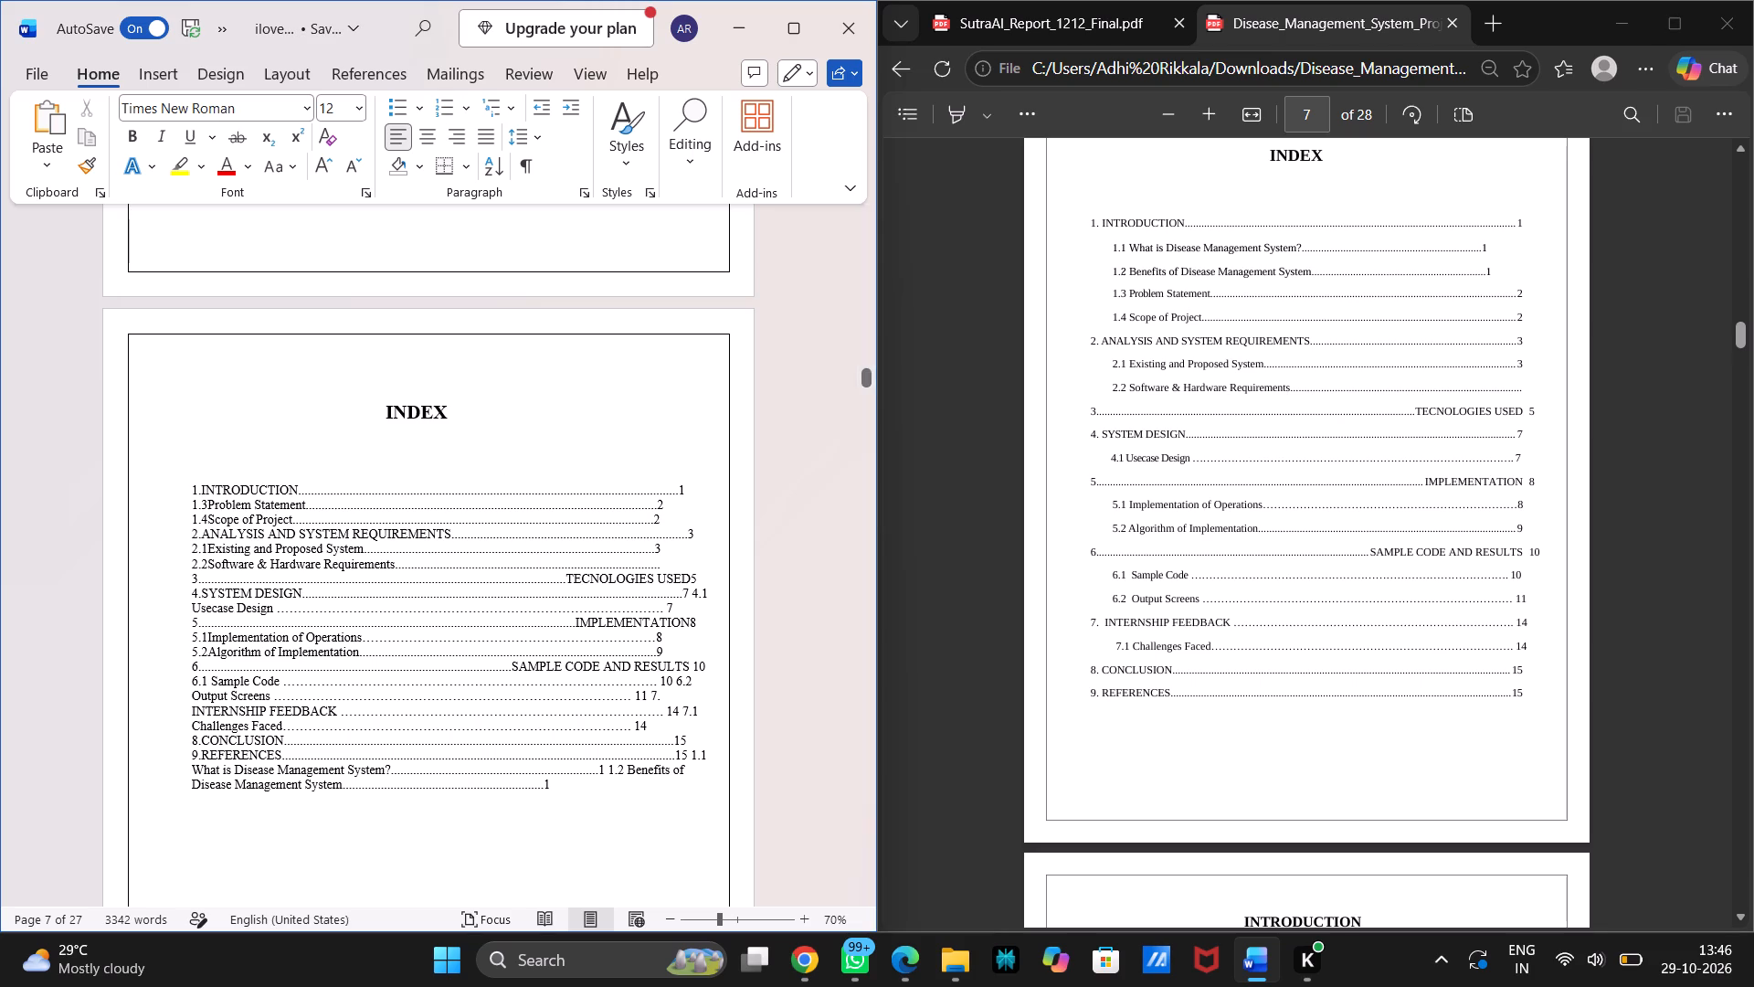
Insert four blank lines between the 1.INTRODUCTION and 1.3 Problem Statement entries.
{"action": "left_click", "coordinate": [703, 491]}
{"action": "key", "text": "Return"}
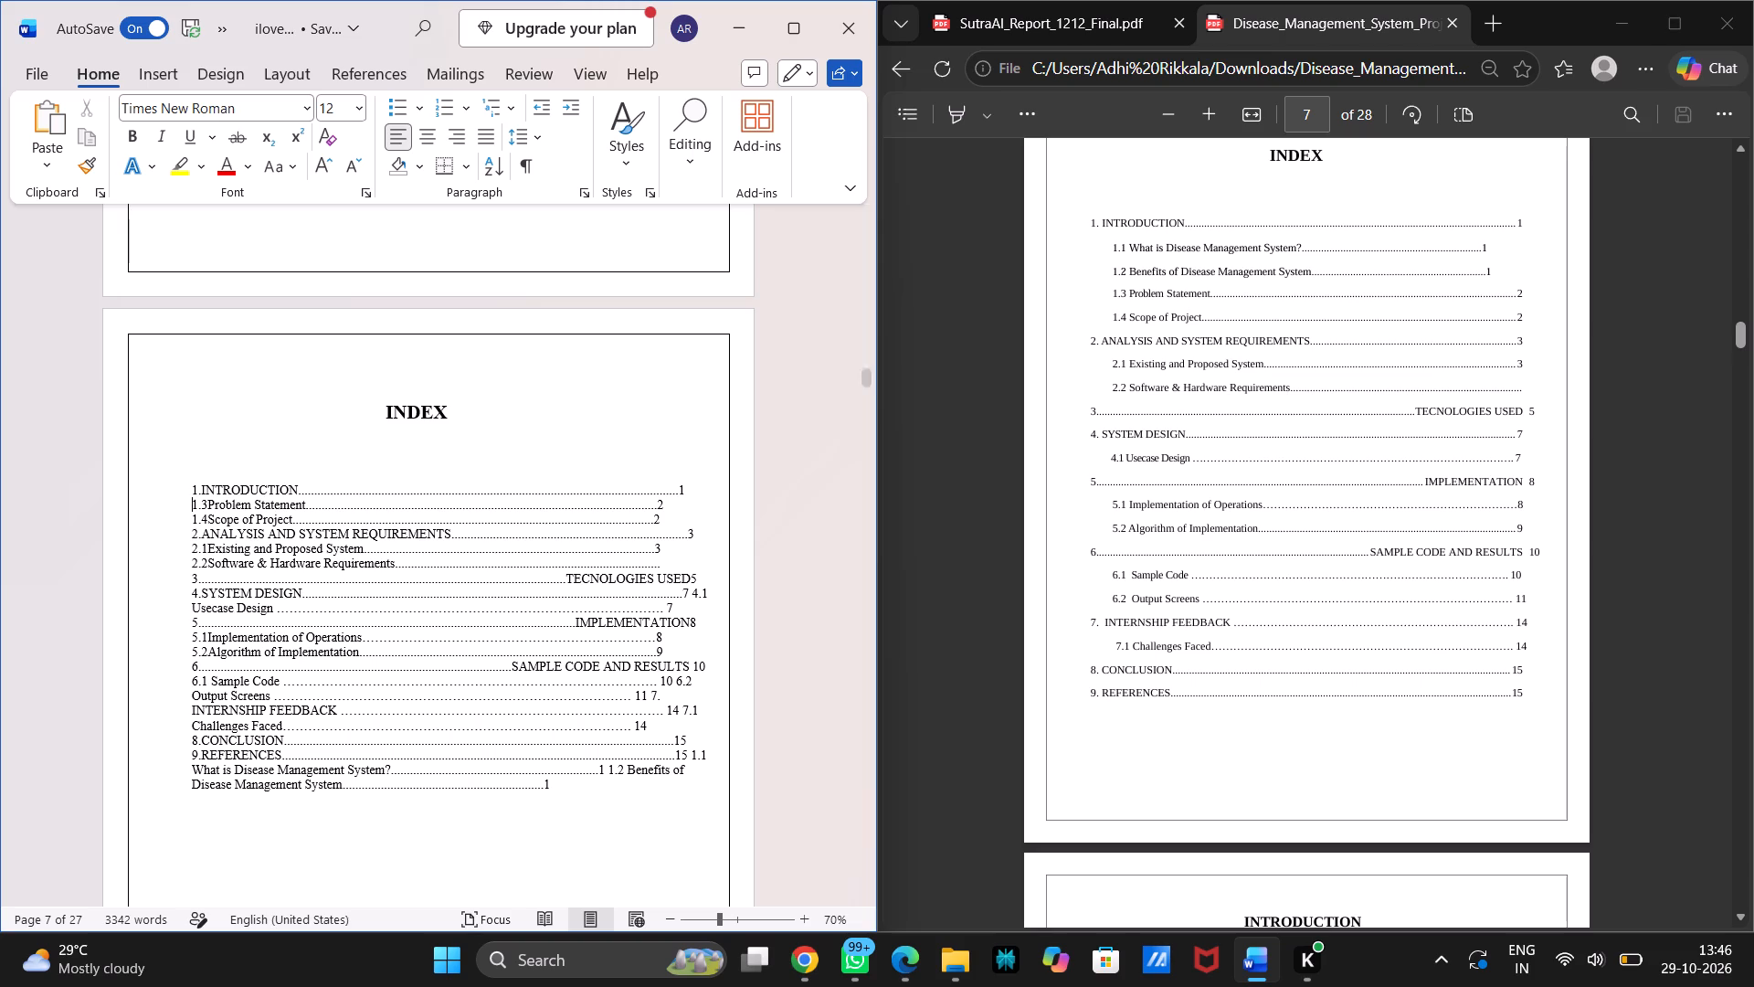
{"action": "key", "text": "Return"}
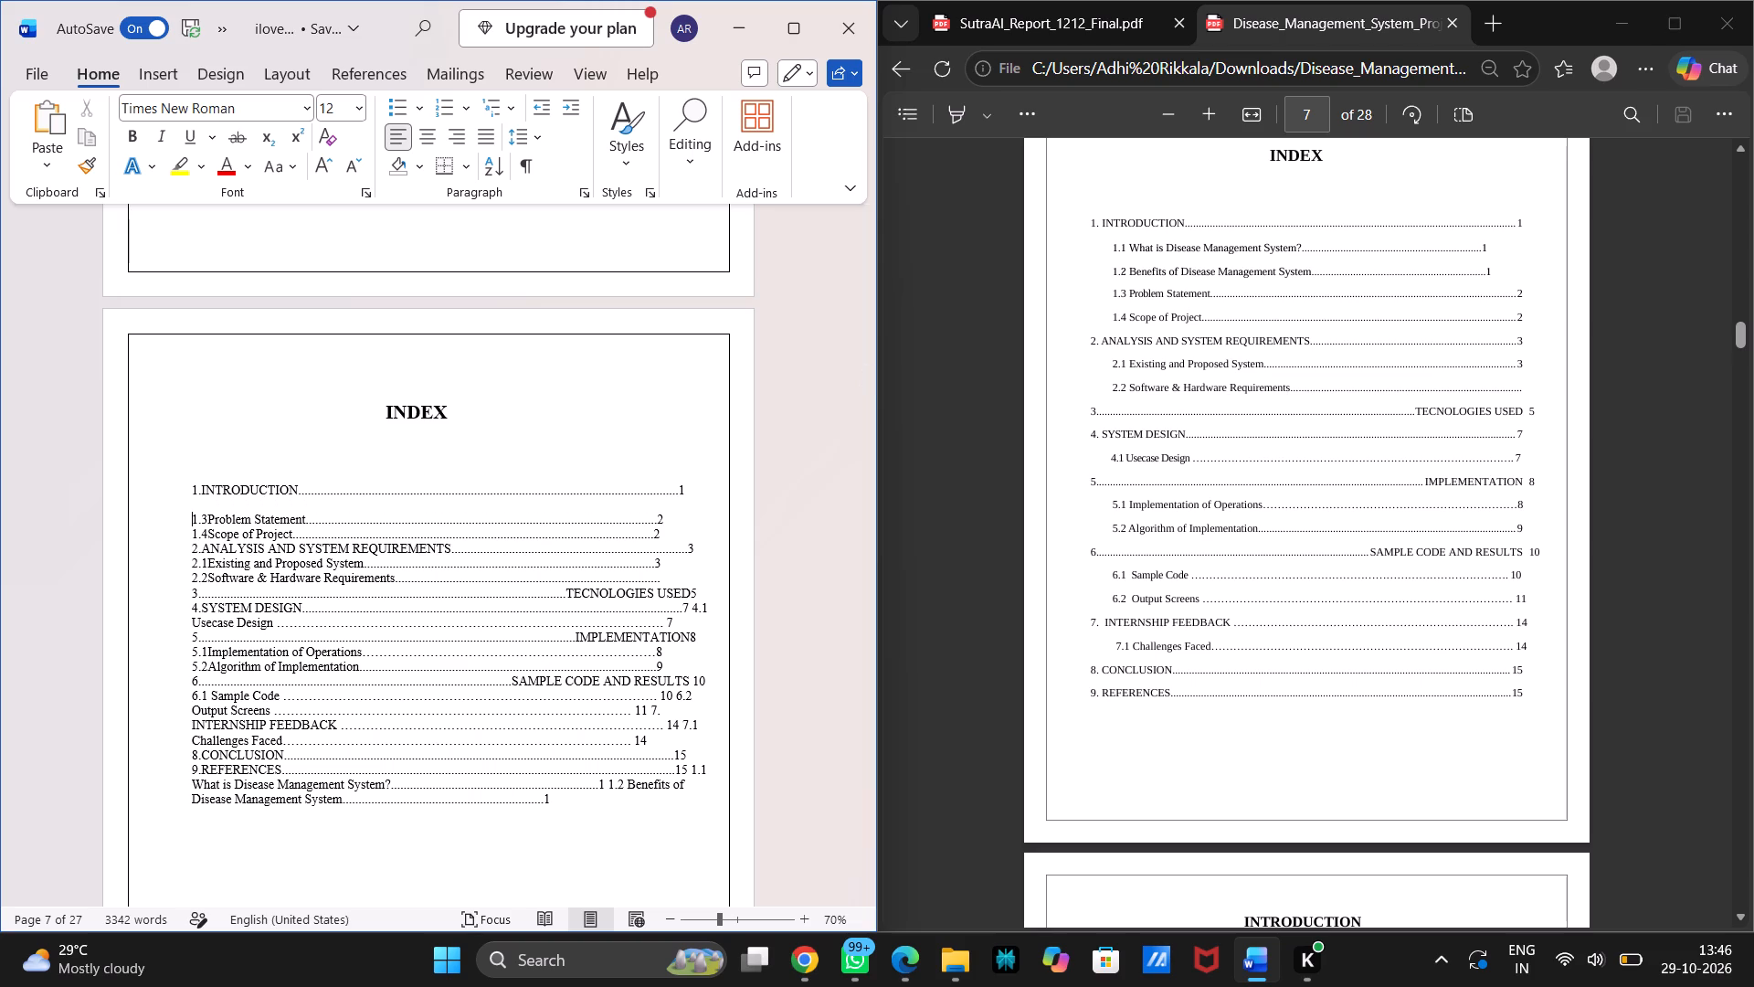
{"action": "key", "text": "Return"}
{"action": "key", "text": "Return"}
{"action": "key", "text": "Return"}
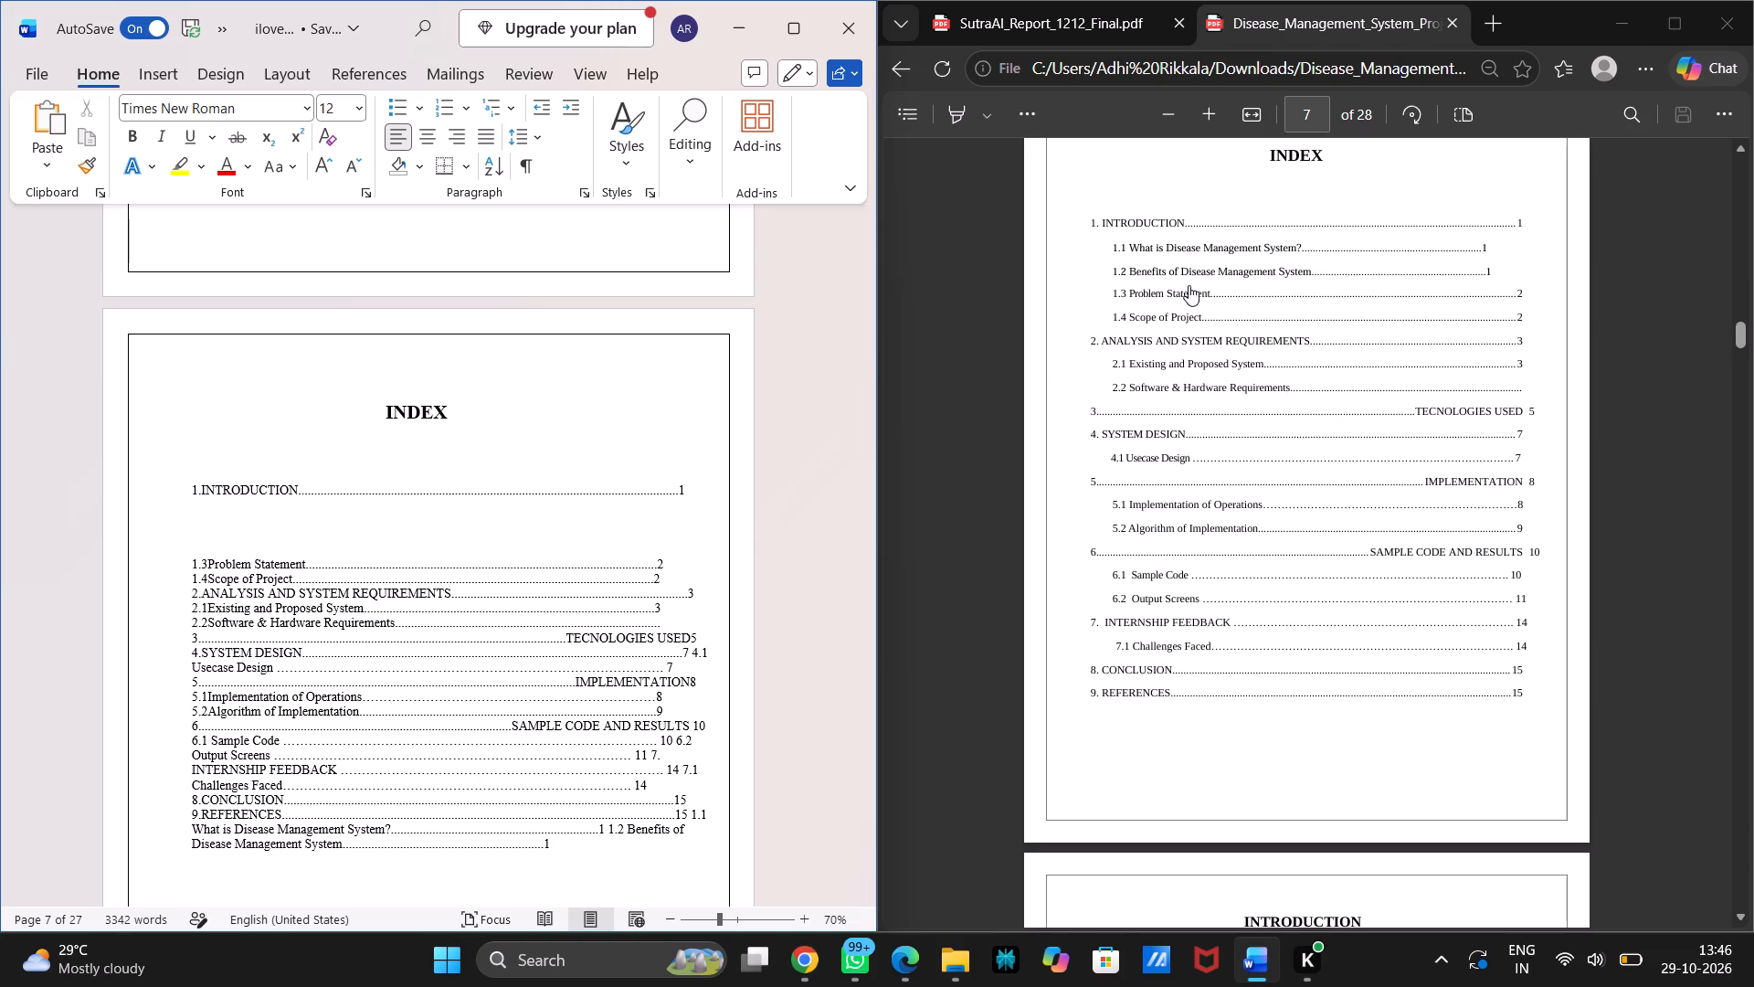
Copy the 1.1 and 1.2 entries from the Disease Management System PDF's index and paste them below 1.INTRODUCTION in the Word INDEX.
{"action": "left_click_drag", "start_coordinate": [1108, 246], "coordinate": [1294, 260]}
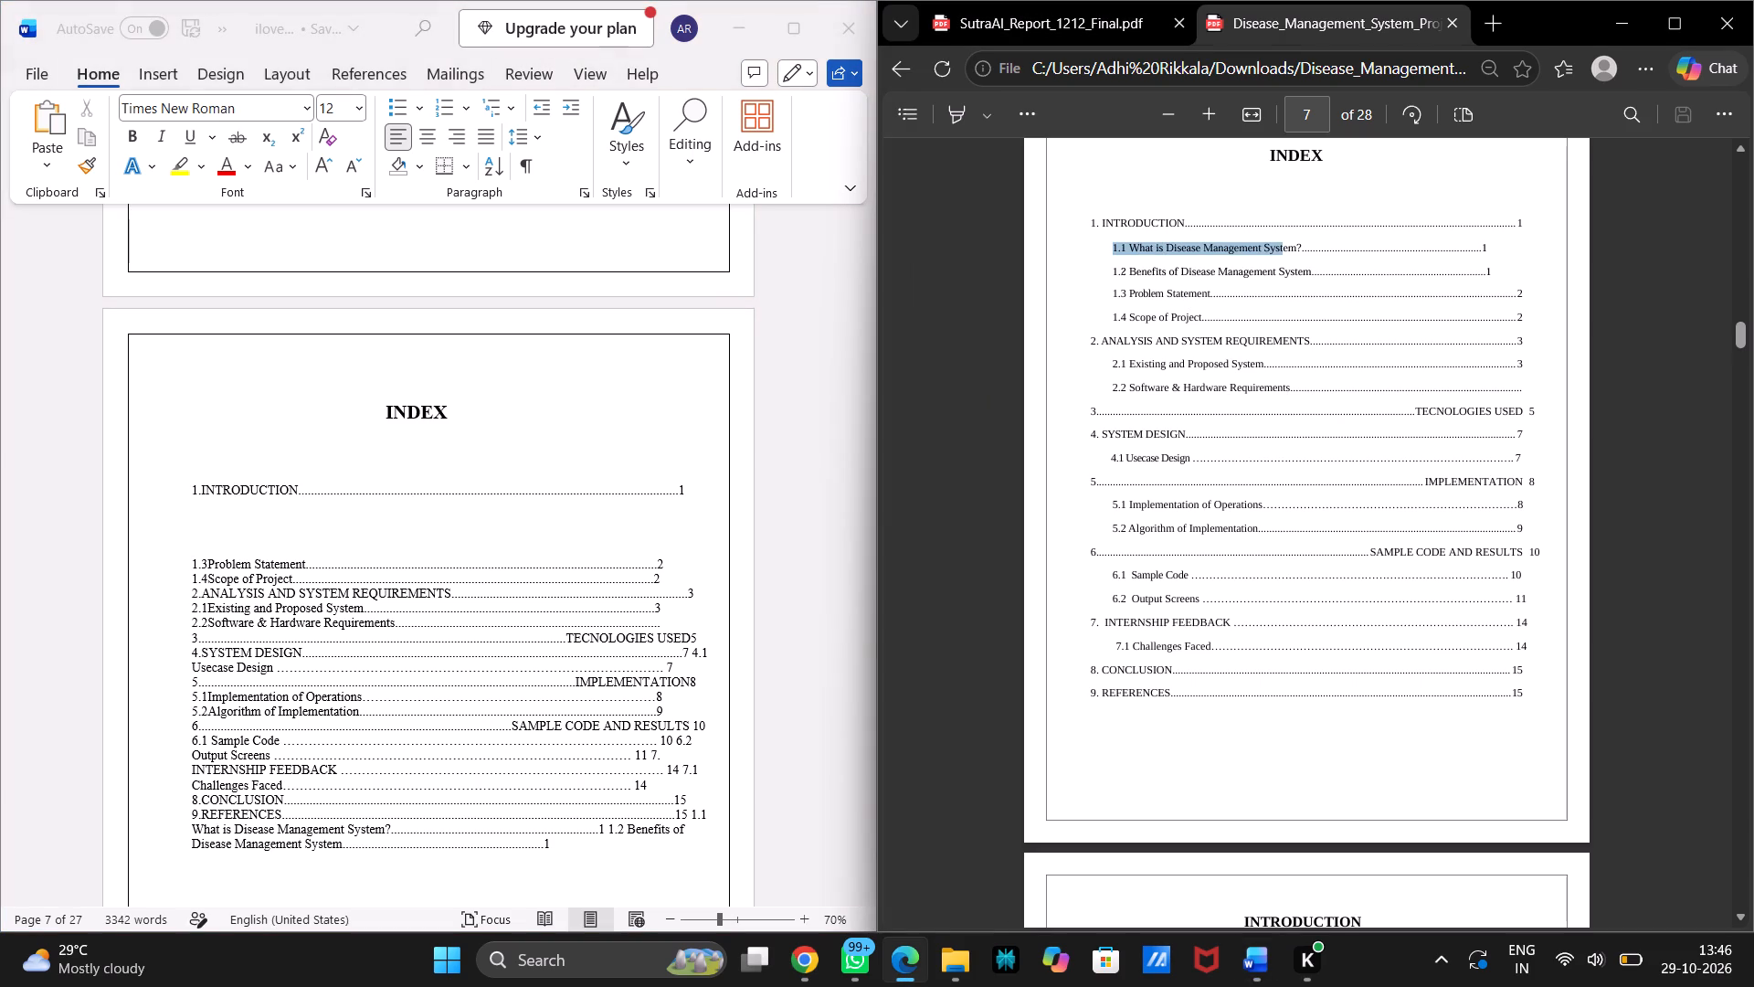
{"action": "left_click_drag", "start_coordinate": [1294, 260], "coordinate": [1497, 271]}
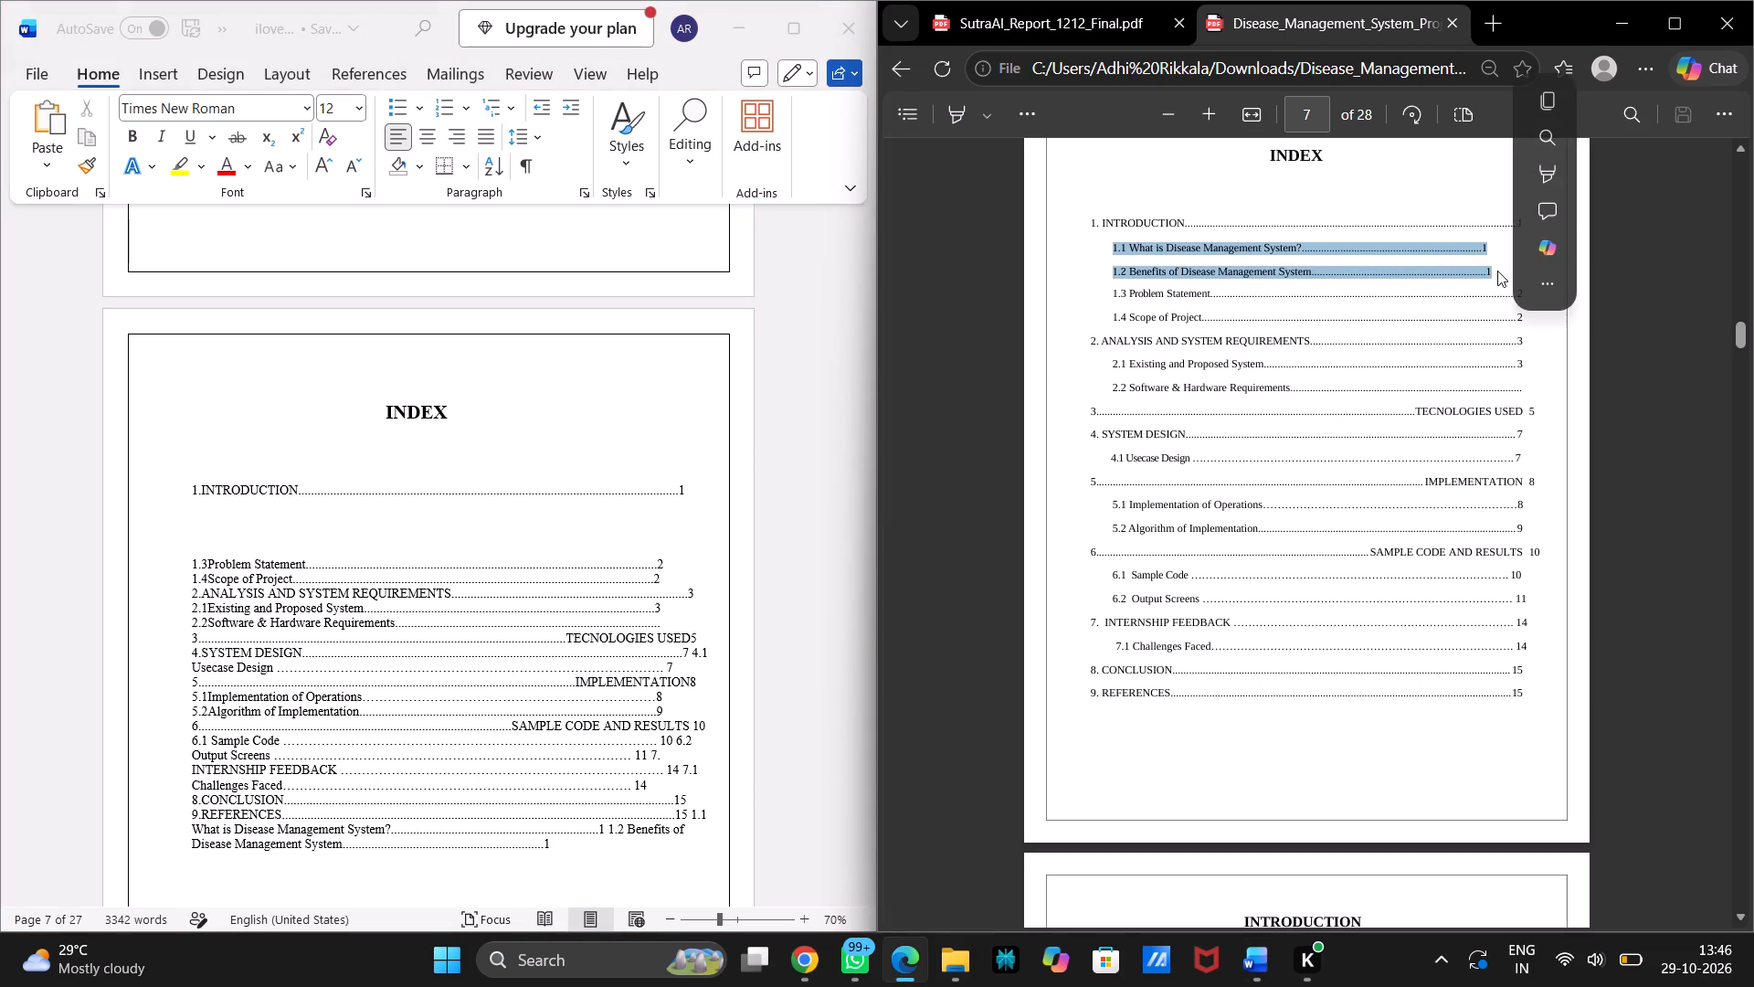
{"action": "key", "text": "ctrl+c"}
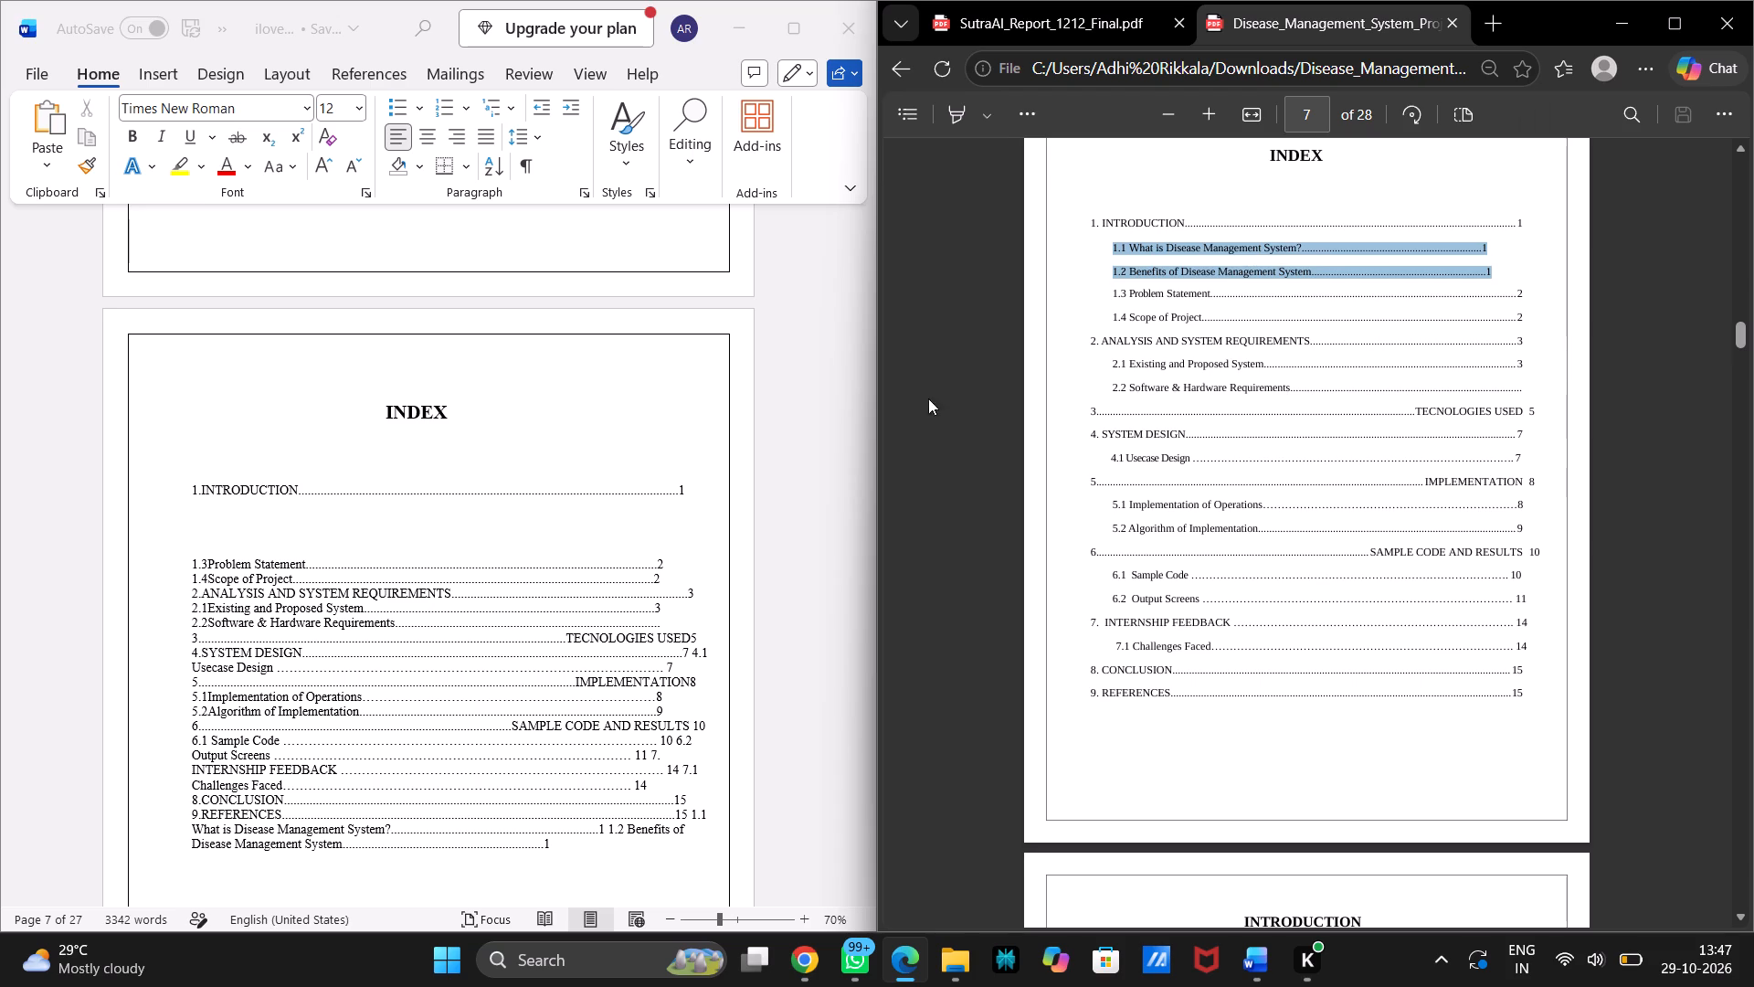
{"action": "left_click", "coordinate": [225, 513]}
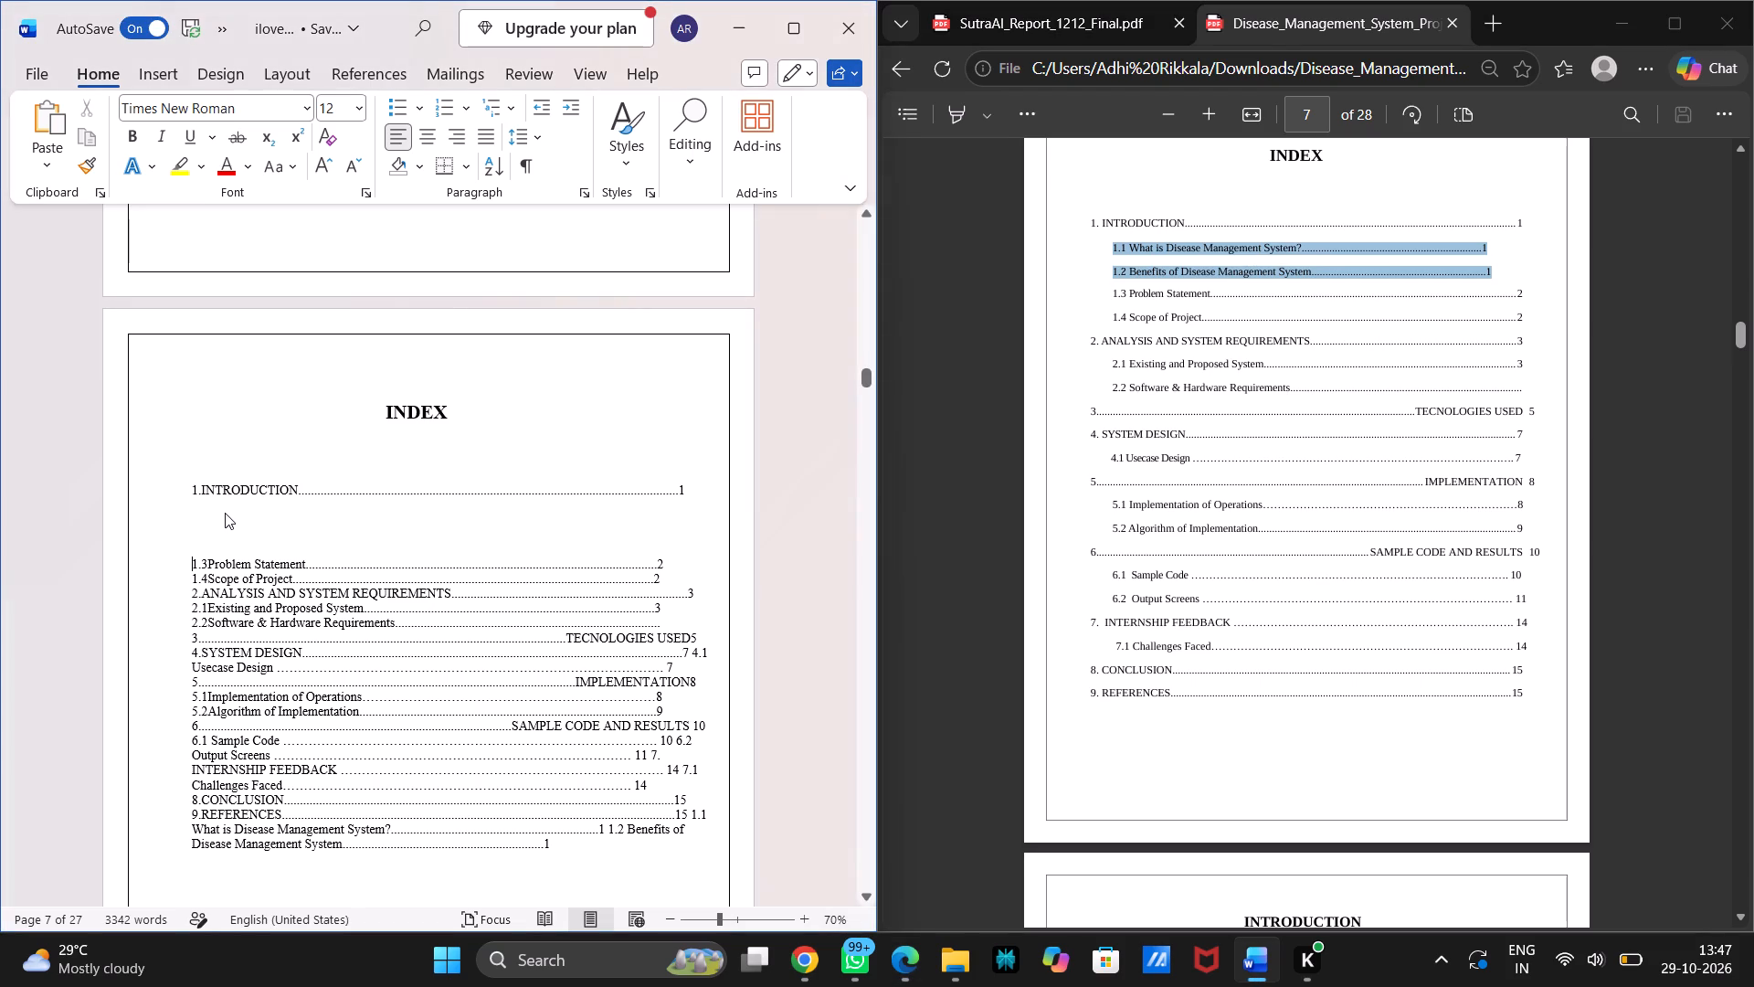
{"action": "left_click", "coordinate": [206, 513]}
{"action": "key", "text": "ctrl+v"}
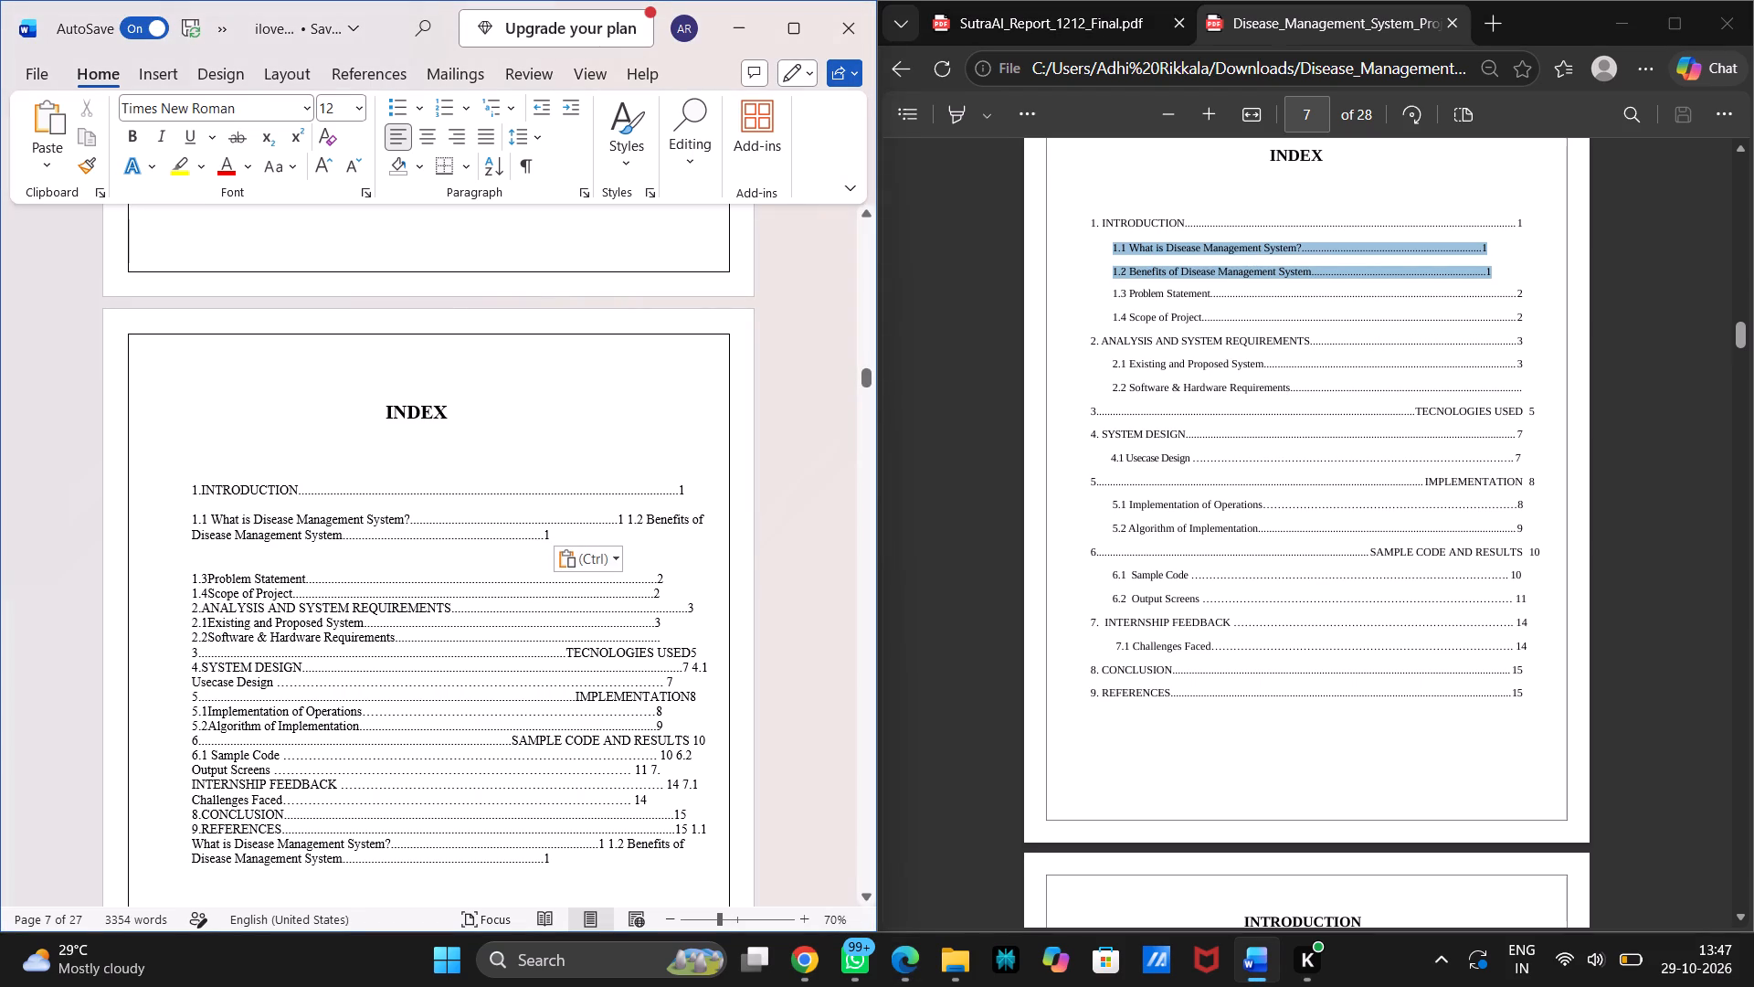
Split the pasted 1.1 and 1.2 entries onto separate lines, leaving one unnumbered blank line between them and one before 1.3Problem Statement.
{"action": "left_click", "coordinate": [628, 523]}
{"action": "key", "text": "Return"}
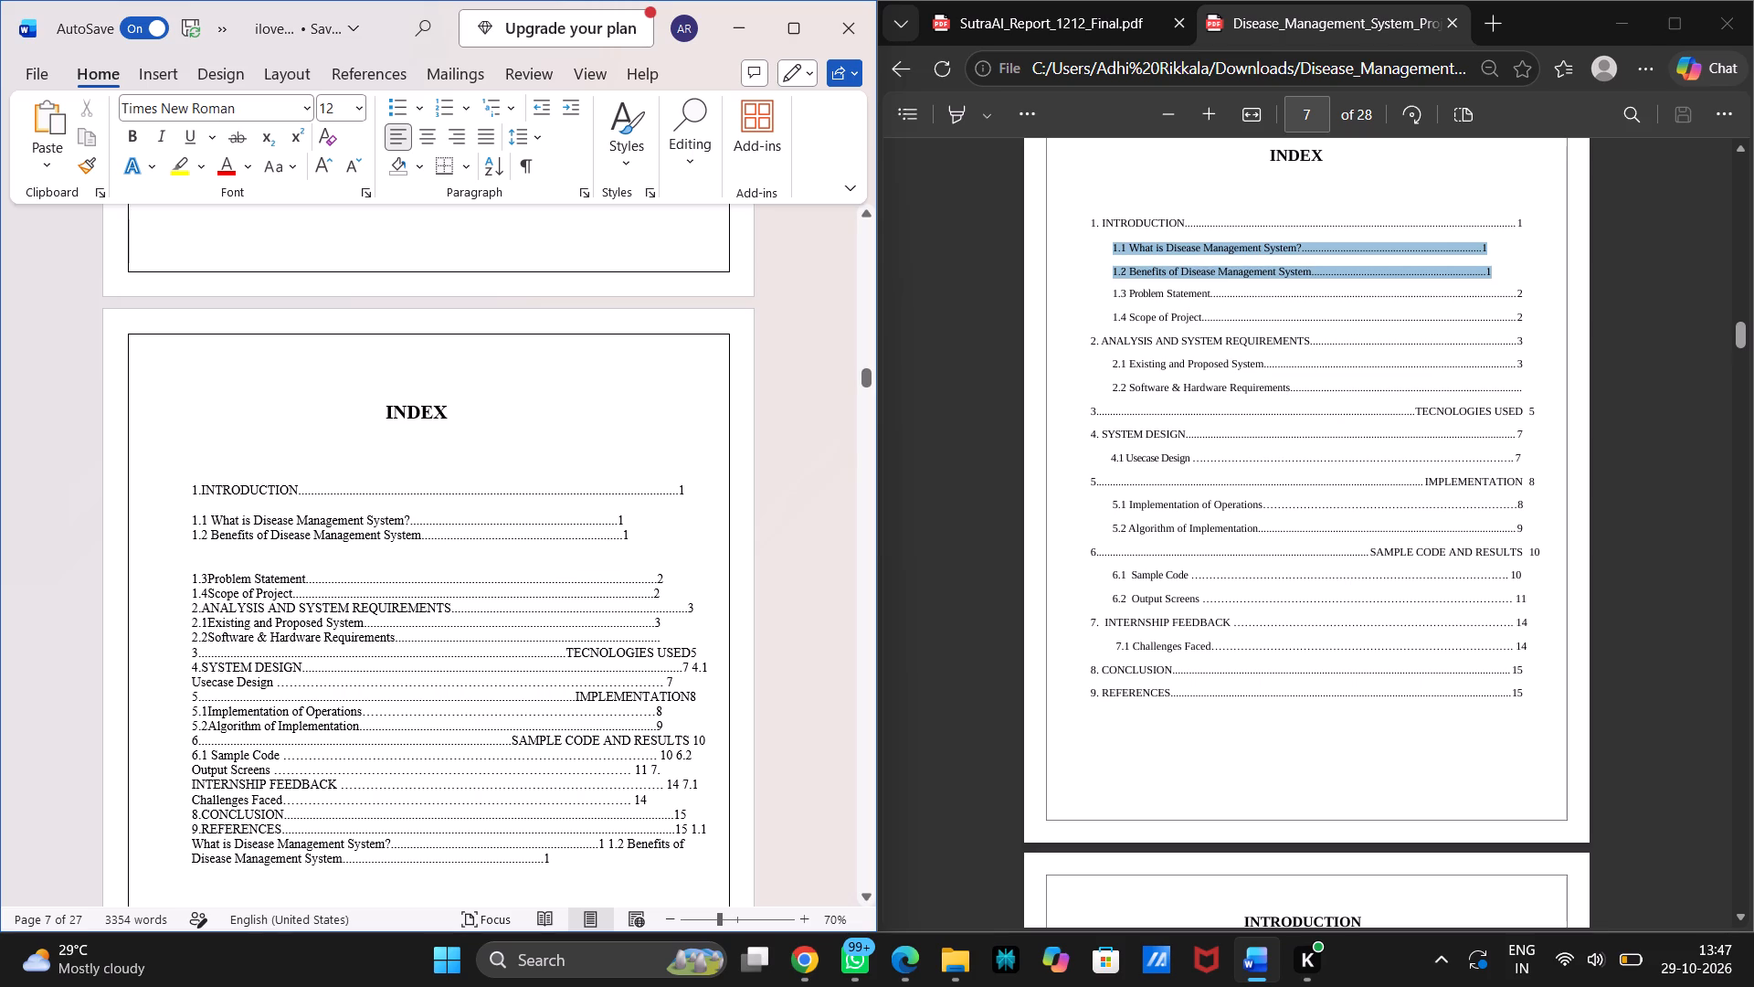
{"action": "left_click", "coordinate": [265, 554]}
{"action": "key", "text": "BackSpace"}
{"action": "key", "text": "BackSpace"}
{"action": "key", "text": "BackSpace"}
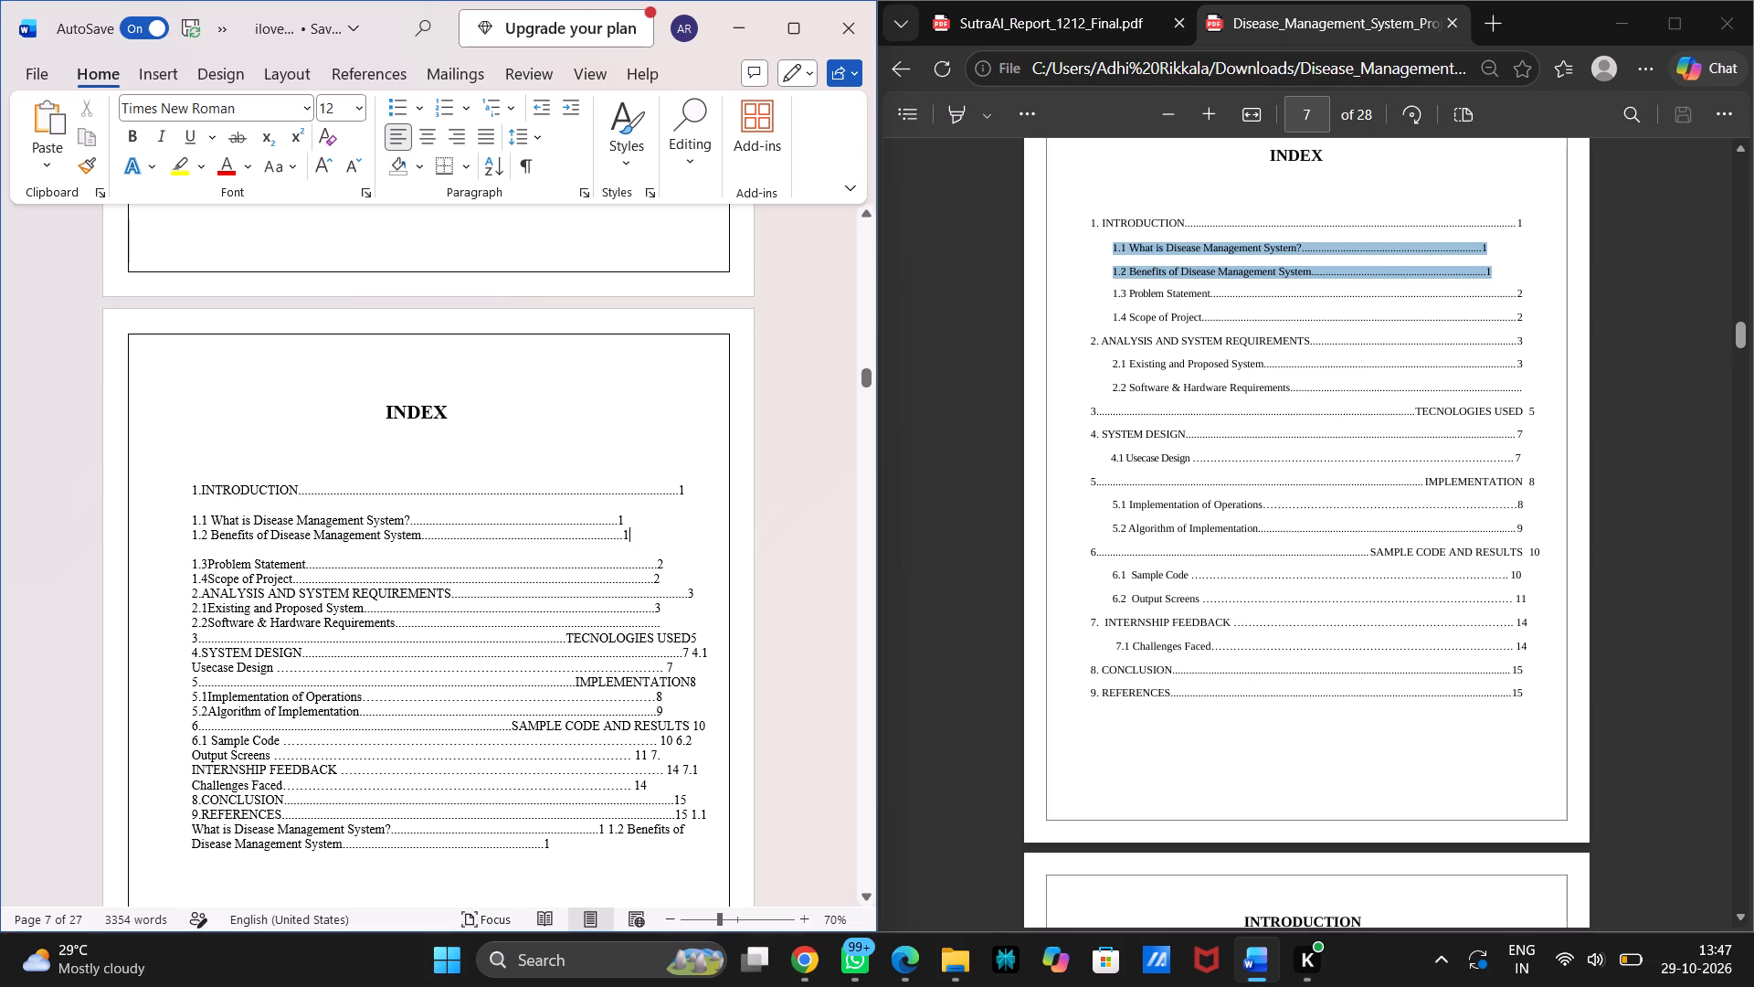
{"action": "left_click", "coordinate": [634, 518]}
{"action": "key", "text": "Return"}
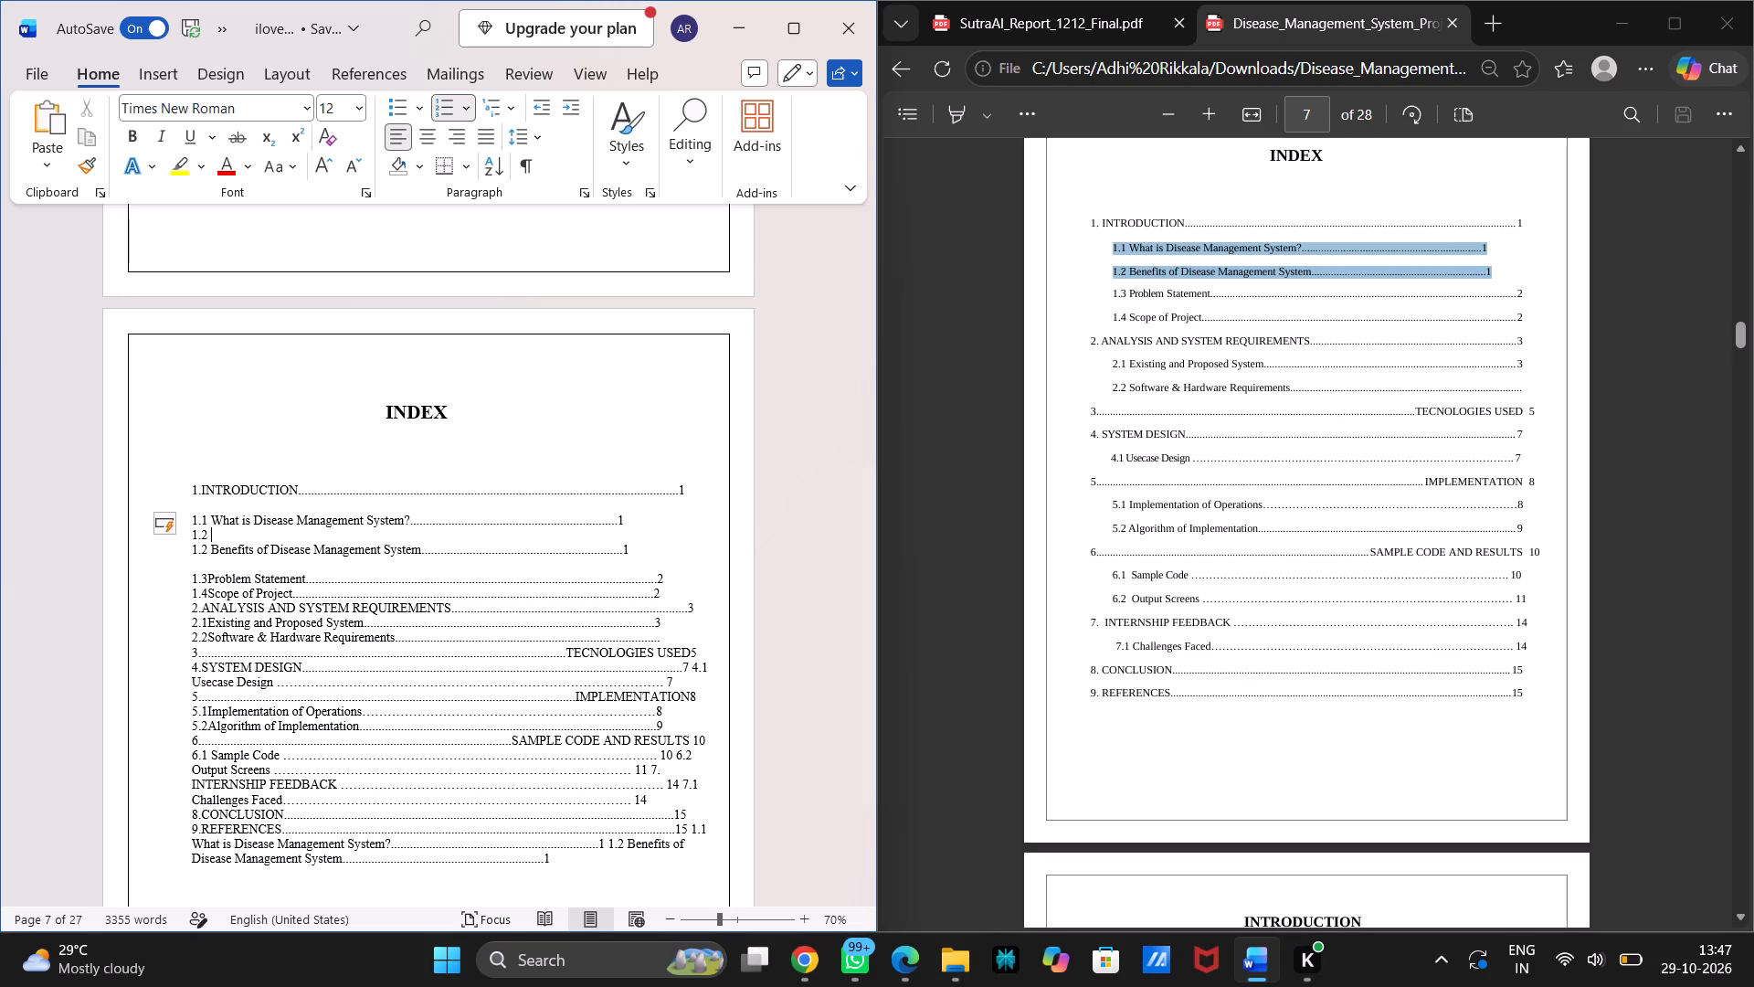
{"action": "key", "text": "BackSpace"}
{"action": "key", "text": "BackSpace"}
{"action": "key", "text": "BackSpace"}
Insert one blank line between each pair of consecutive INDEX entries from 1.3Problem Statement through 2.2Software & Hardware Requirements.
{"action": "left_click", "coordinate": [674, 574]}
{"action": "key", "text": "Return"}
{"action": "key", "text": "Return"}
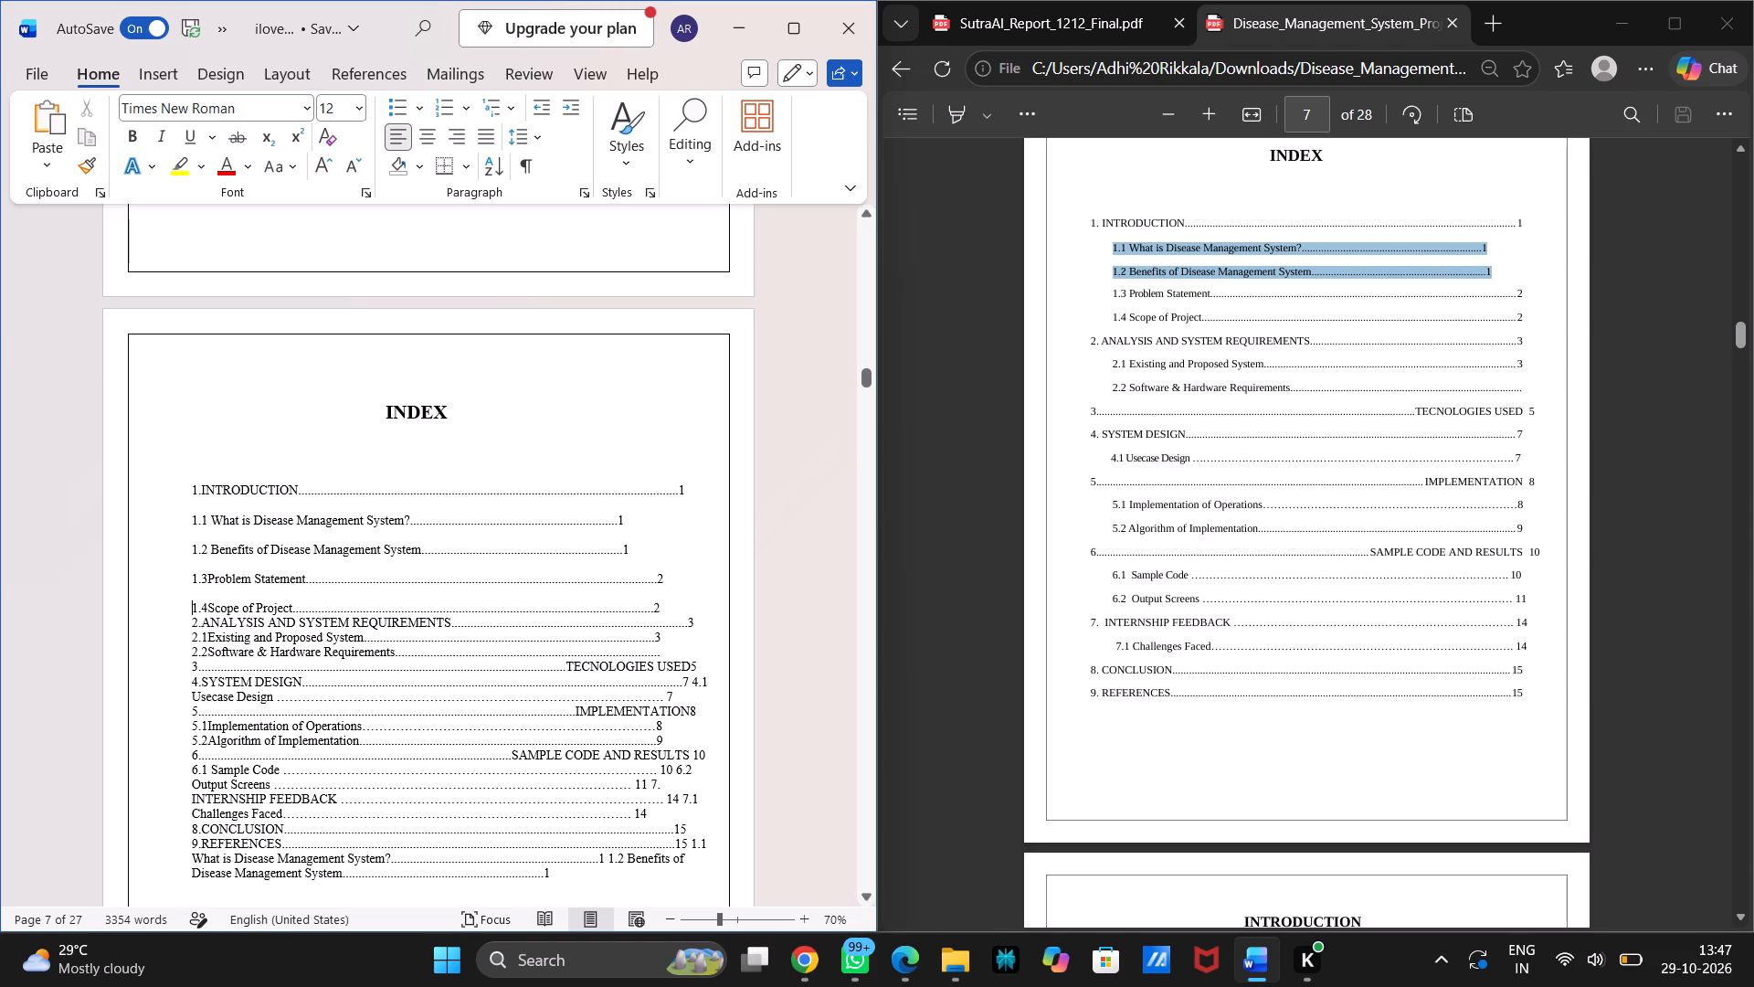
{"action": "left_click", "coordinate": [671, 609]}
{"action": "key", "text": "Return"}
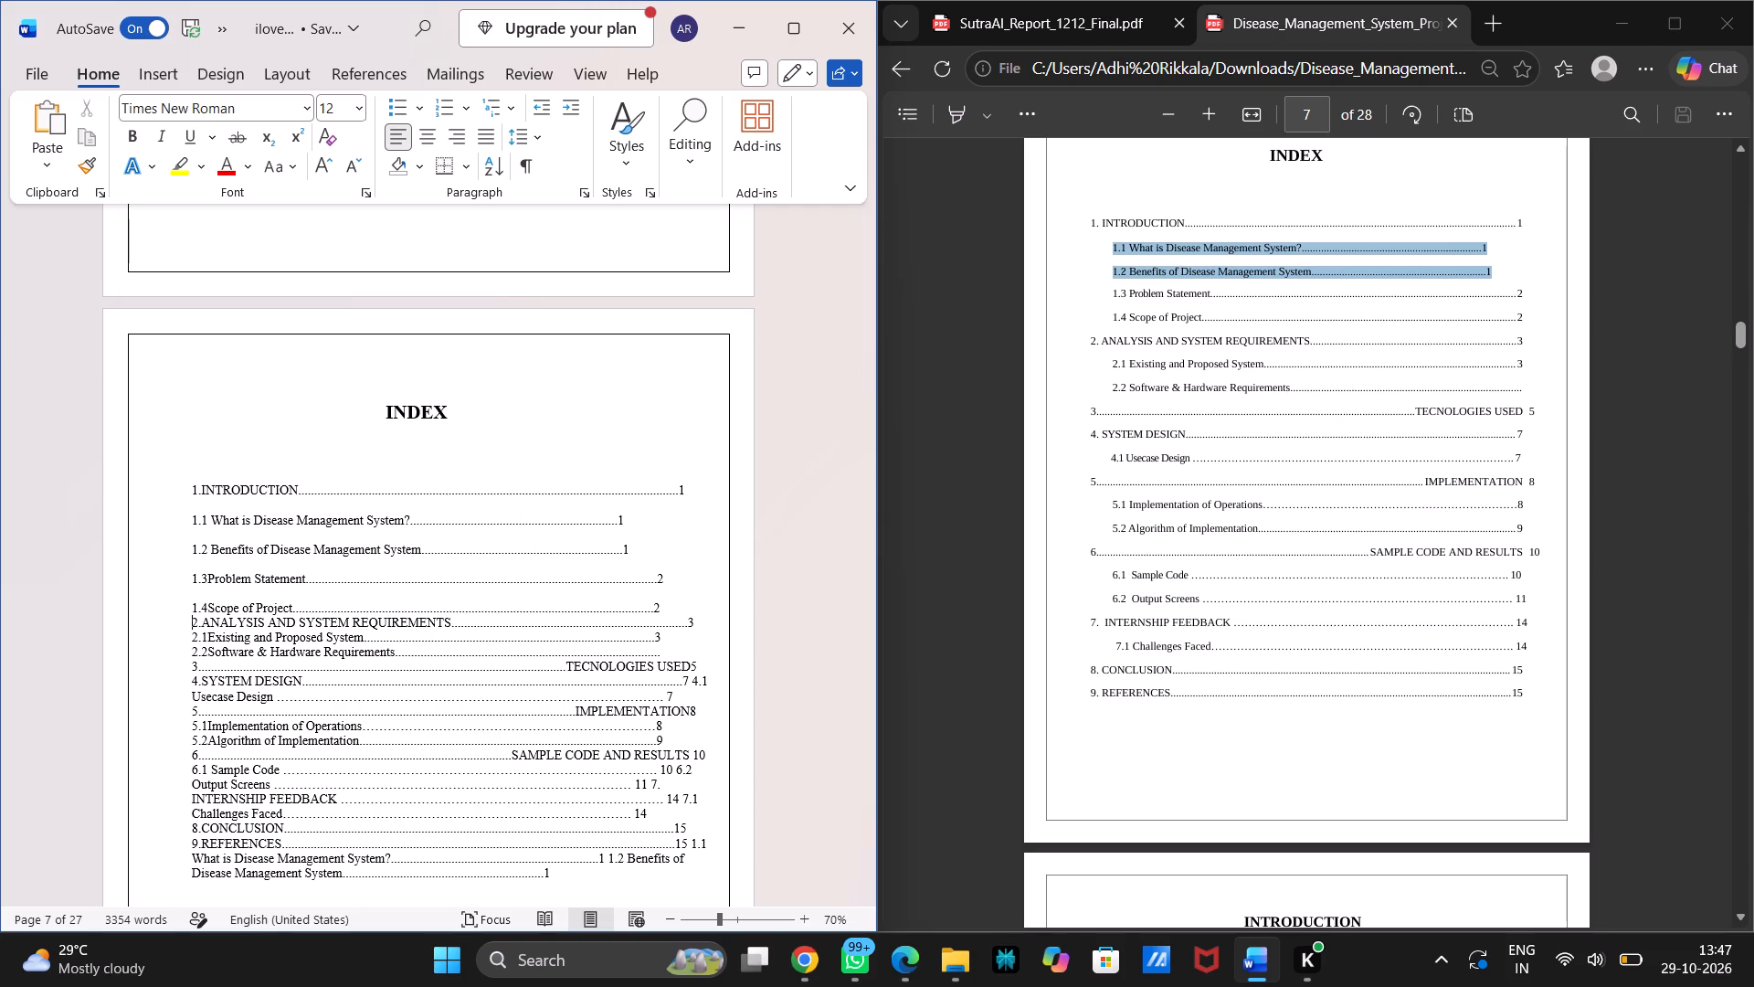
{"action": "key", "text": "Return"}
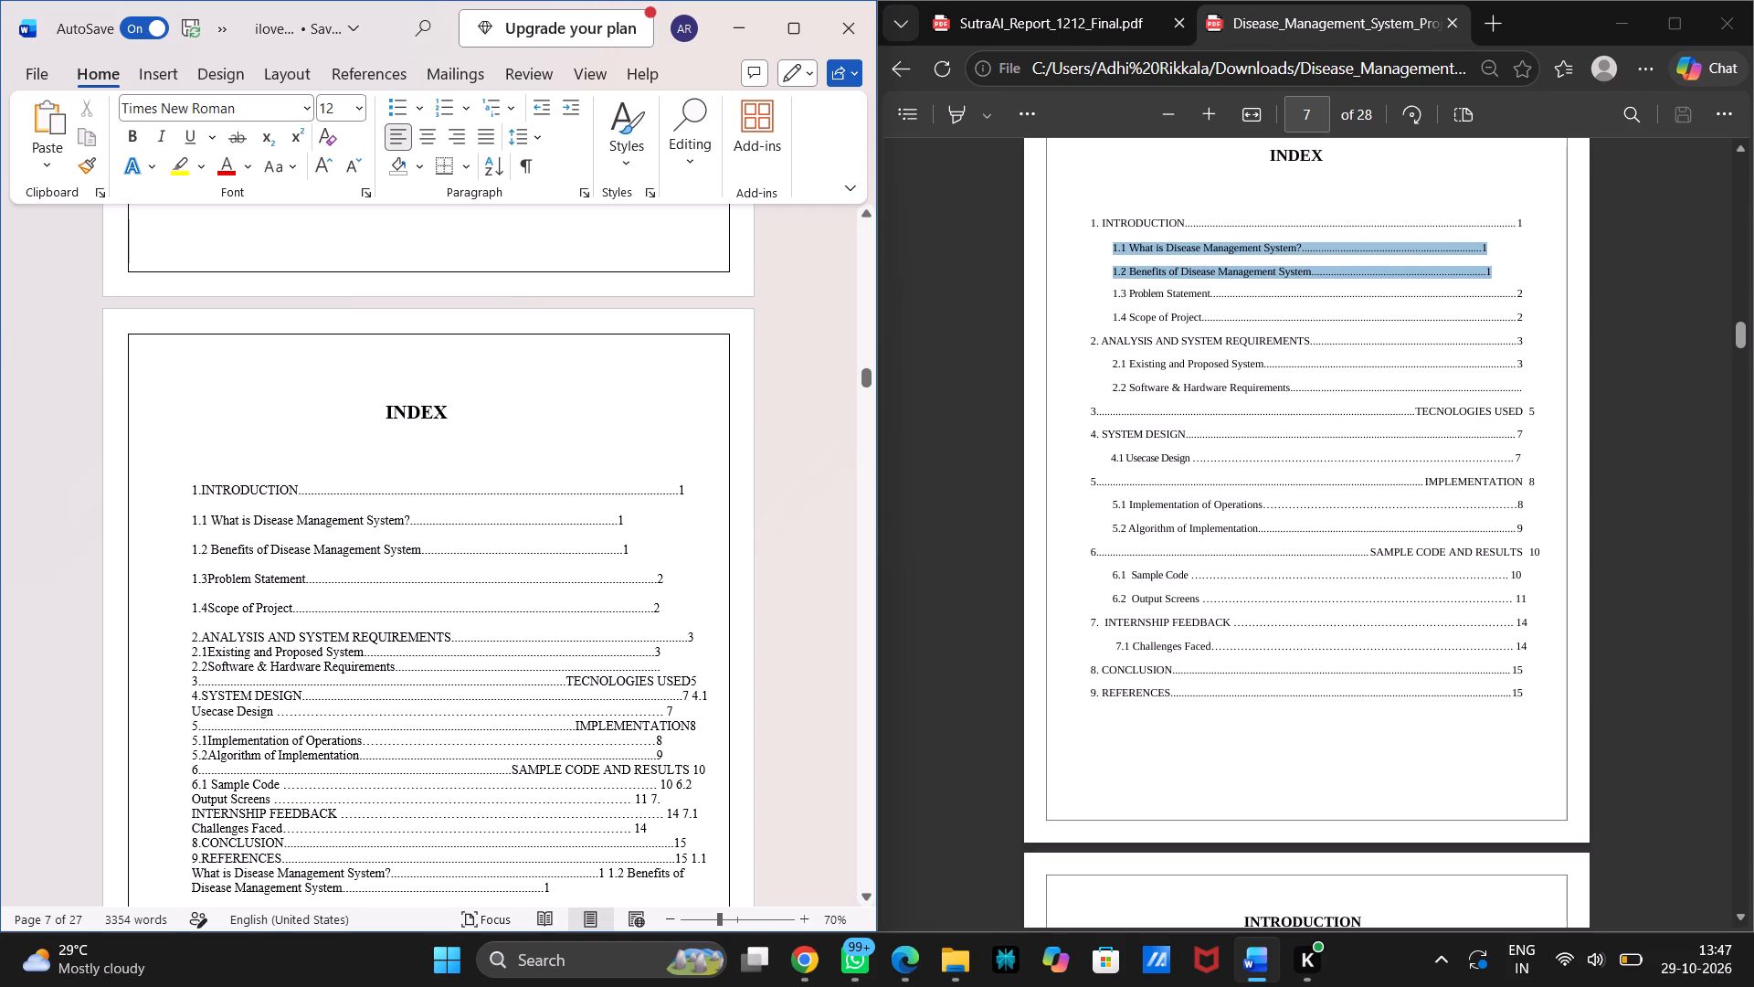
{"action": "left_click", "coordinate": [710, 640]}
{"action": "key", "text": "Return"}
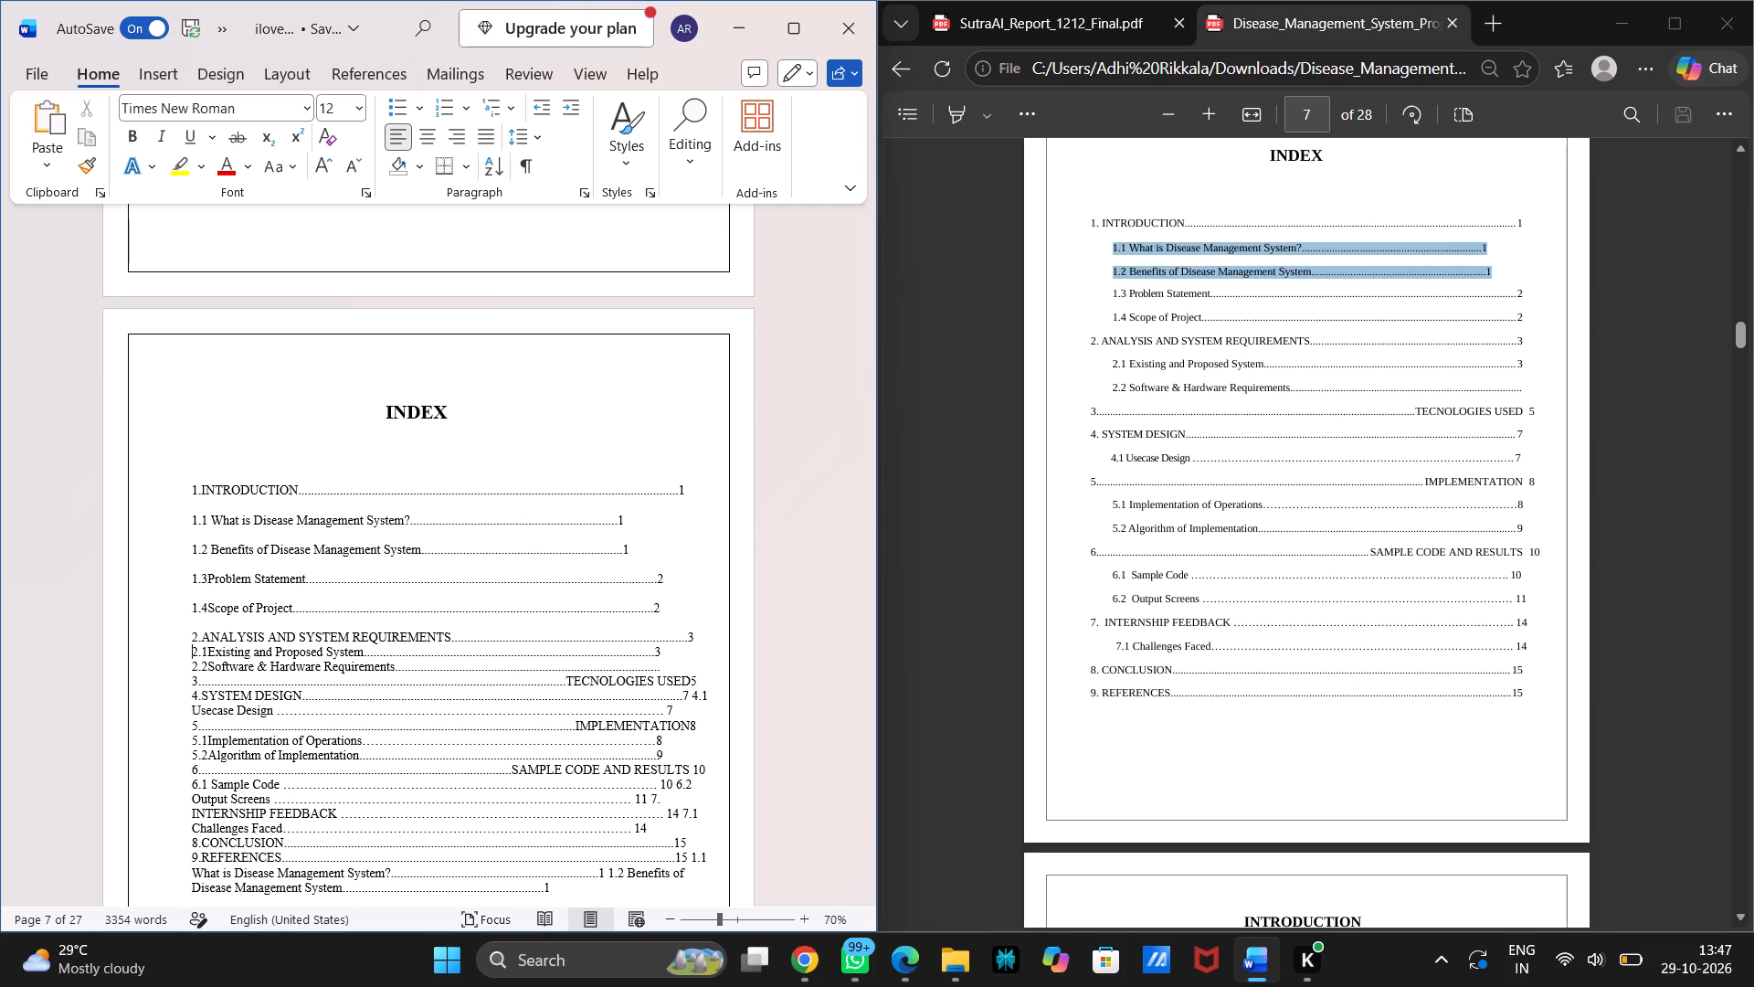
{"action": "key", "text": "Return"}
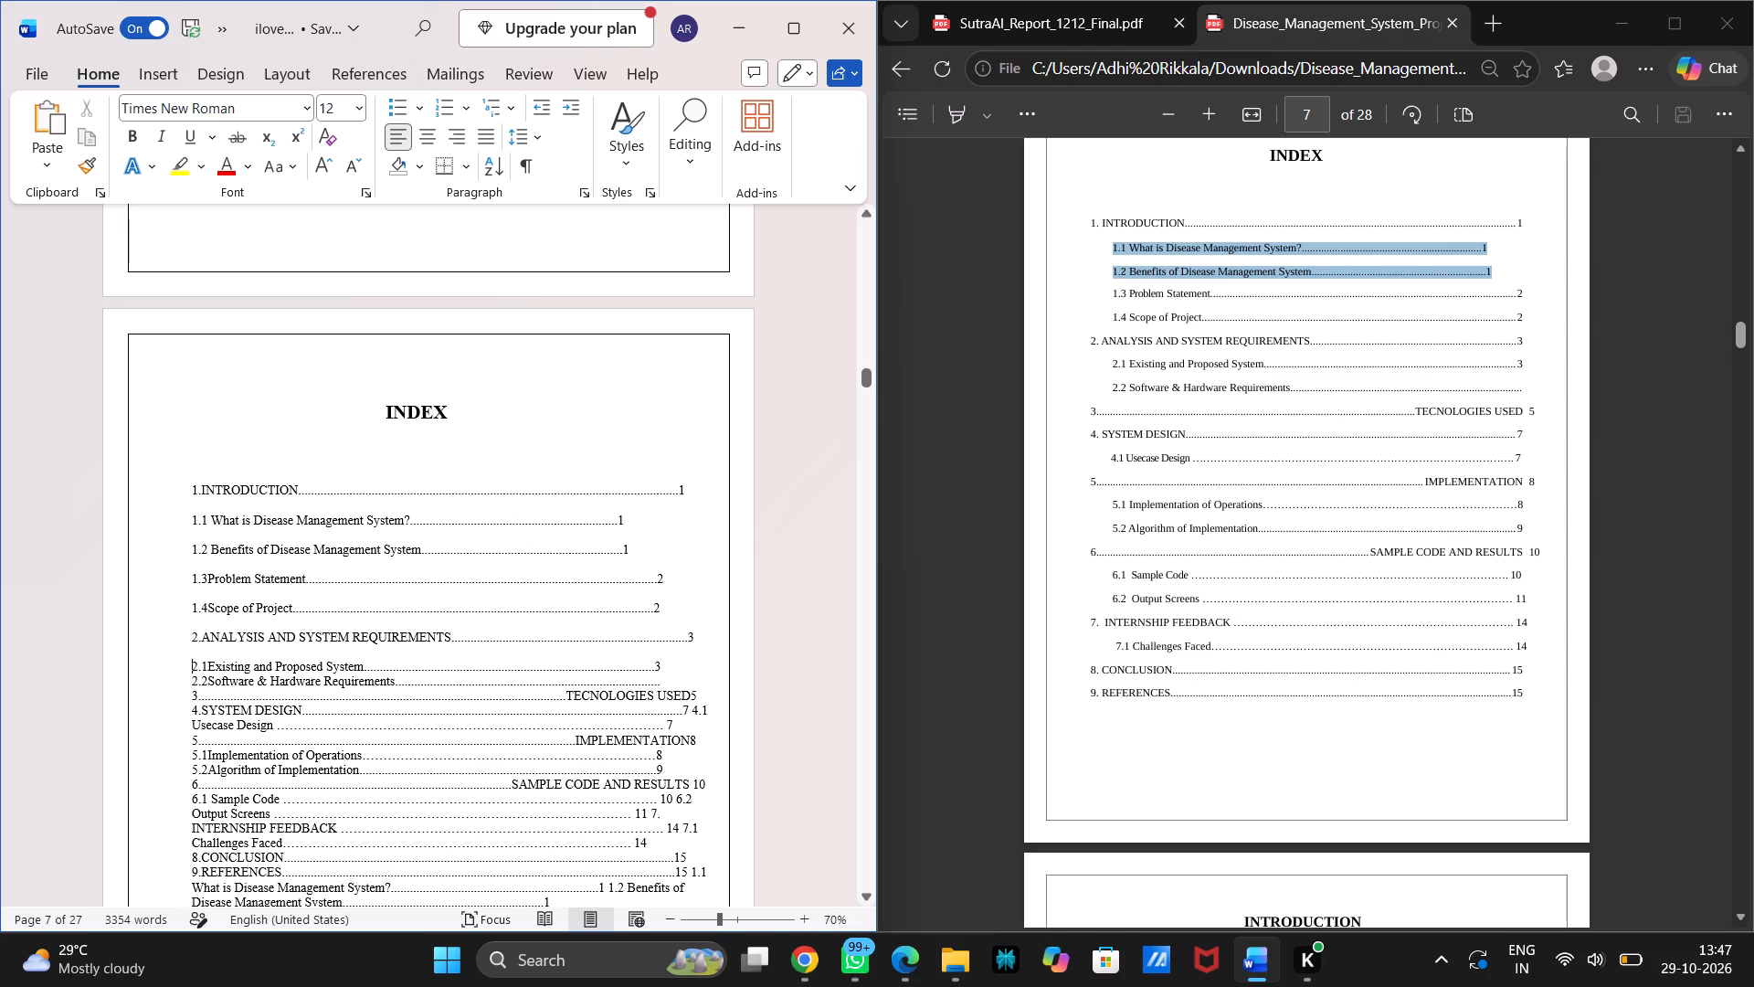
{"action": "left_click", "coordinate": [657, 668]}
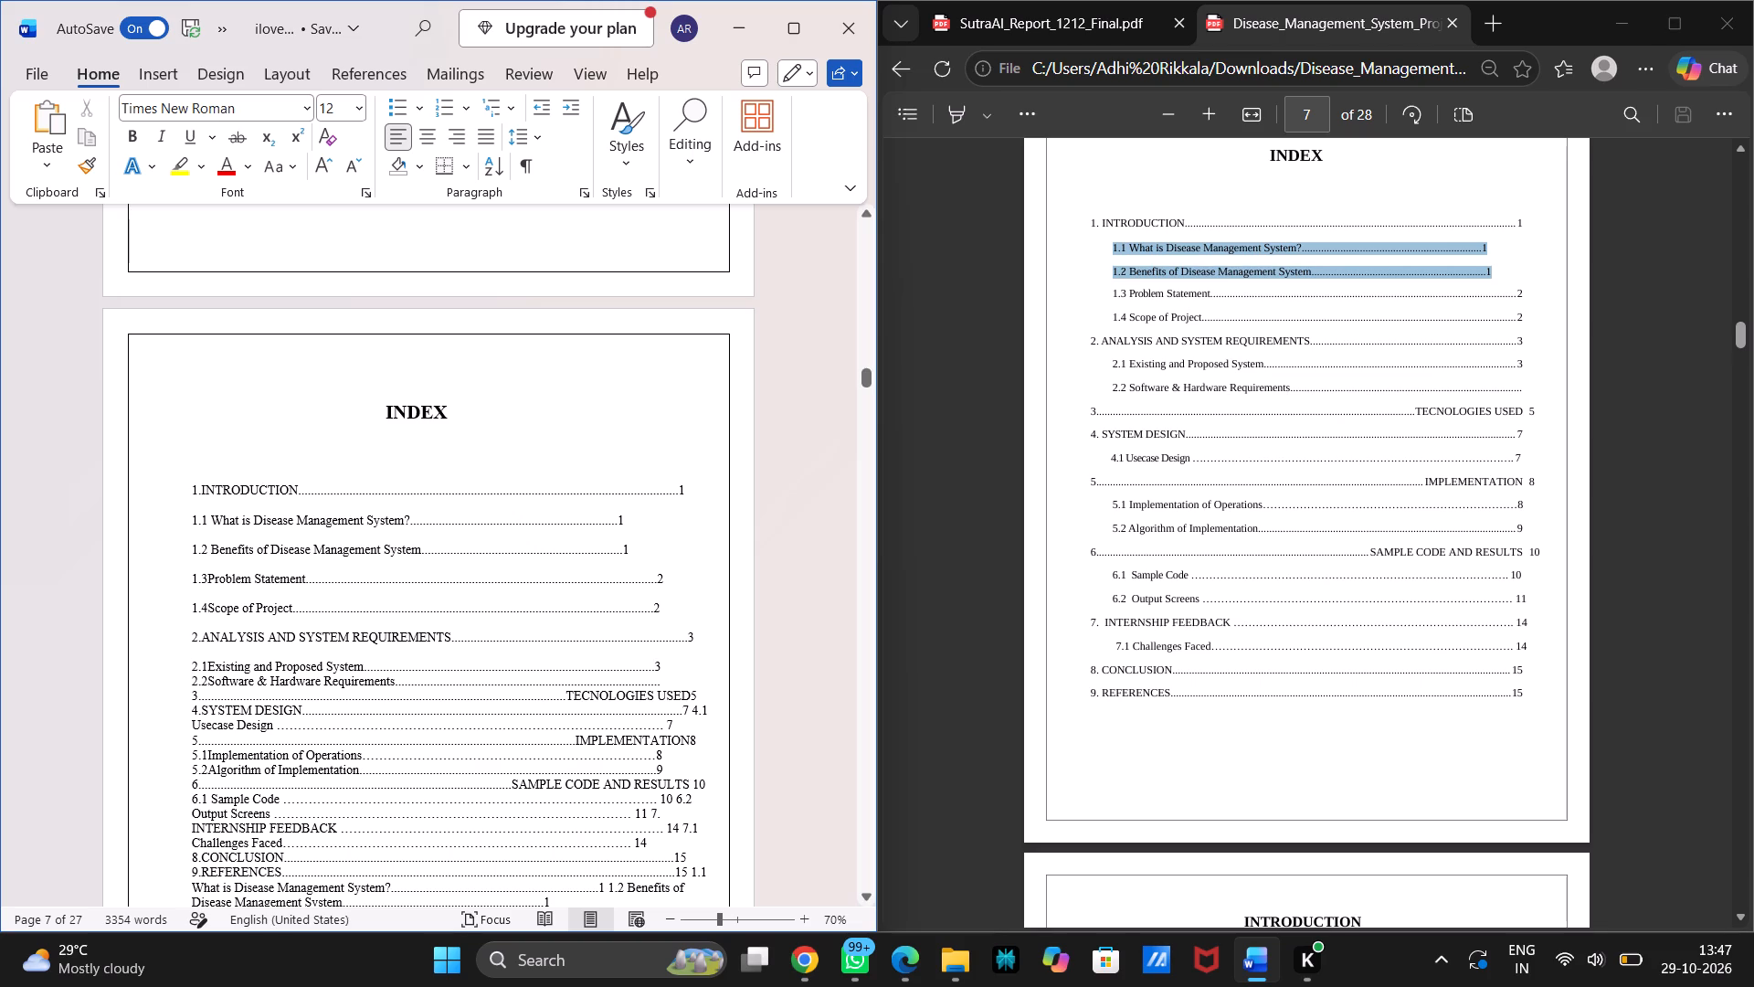
{"action": "left_click", "coordinate": [660, 663]}
{"action": "left_click", "coordinate": [674, 665]}
{"action": "key", "text": "Return"}
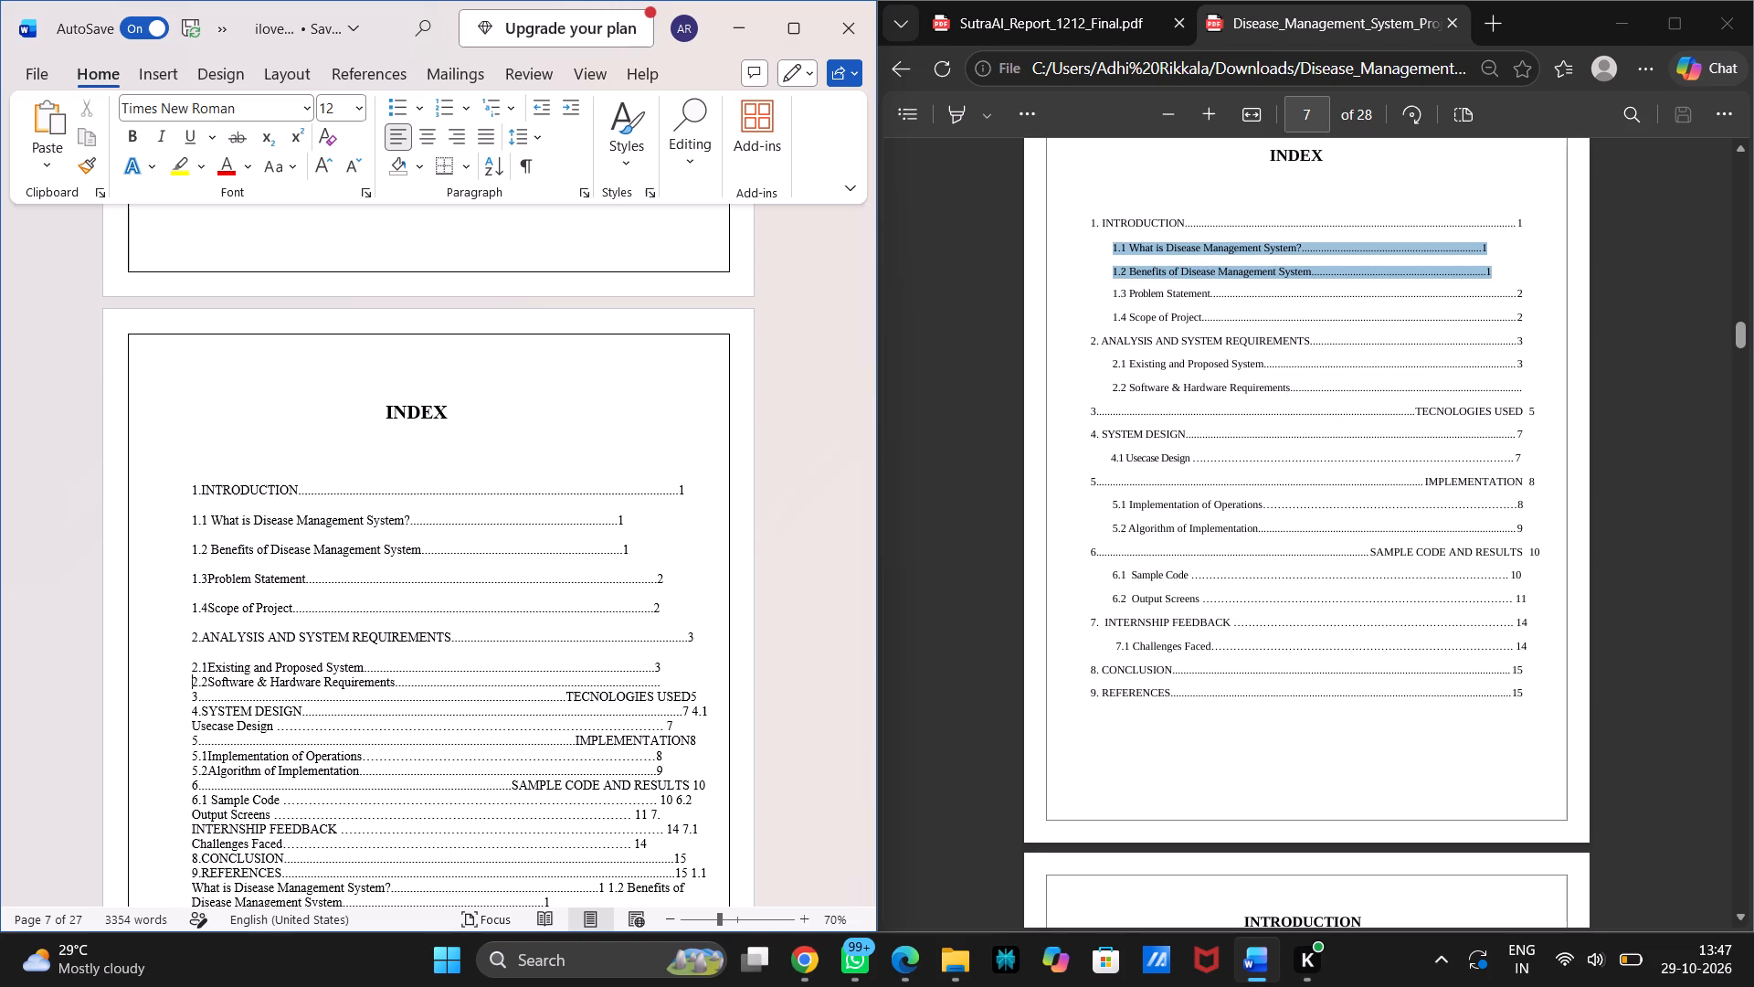
{"action": "key", "text": "Return"}
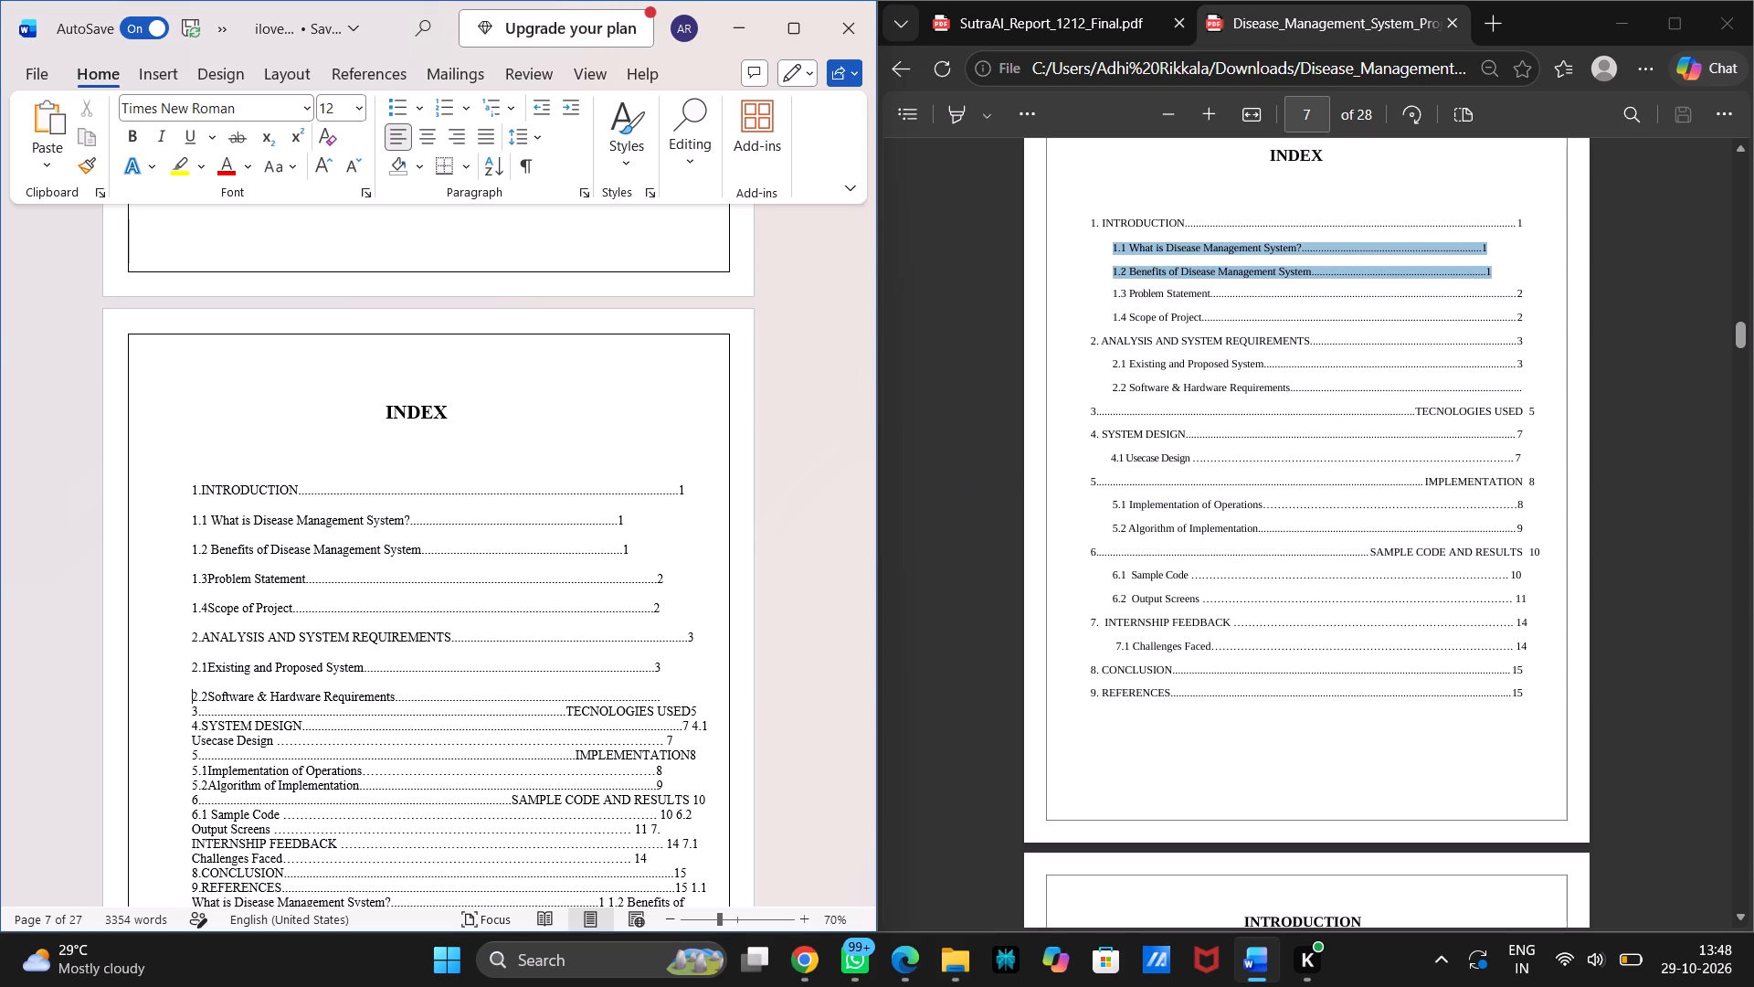
Add a space after the numbers 1.3, 1.4, 2.1 and 2.2 in the Word INDEX entries.
{"action": "scroll", "coordinate": [1273, 530], "scroll_direction": "down", "scroll_amount": 1}
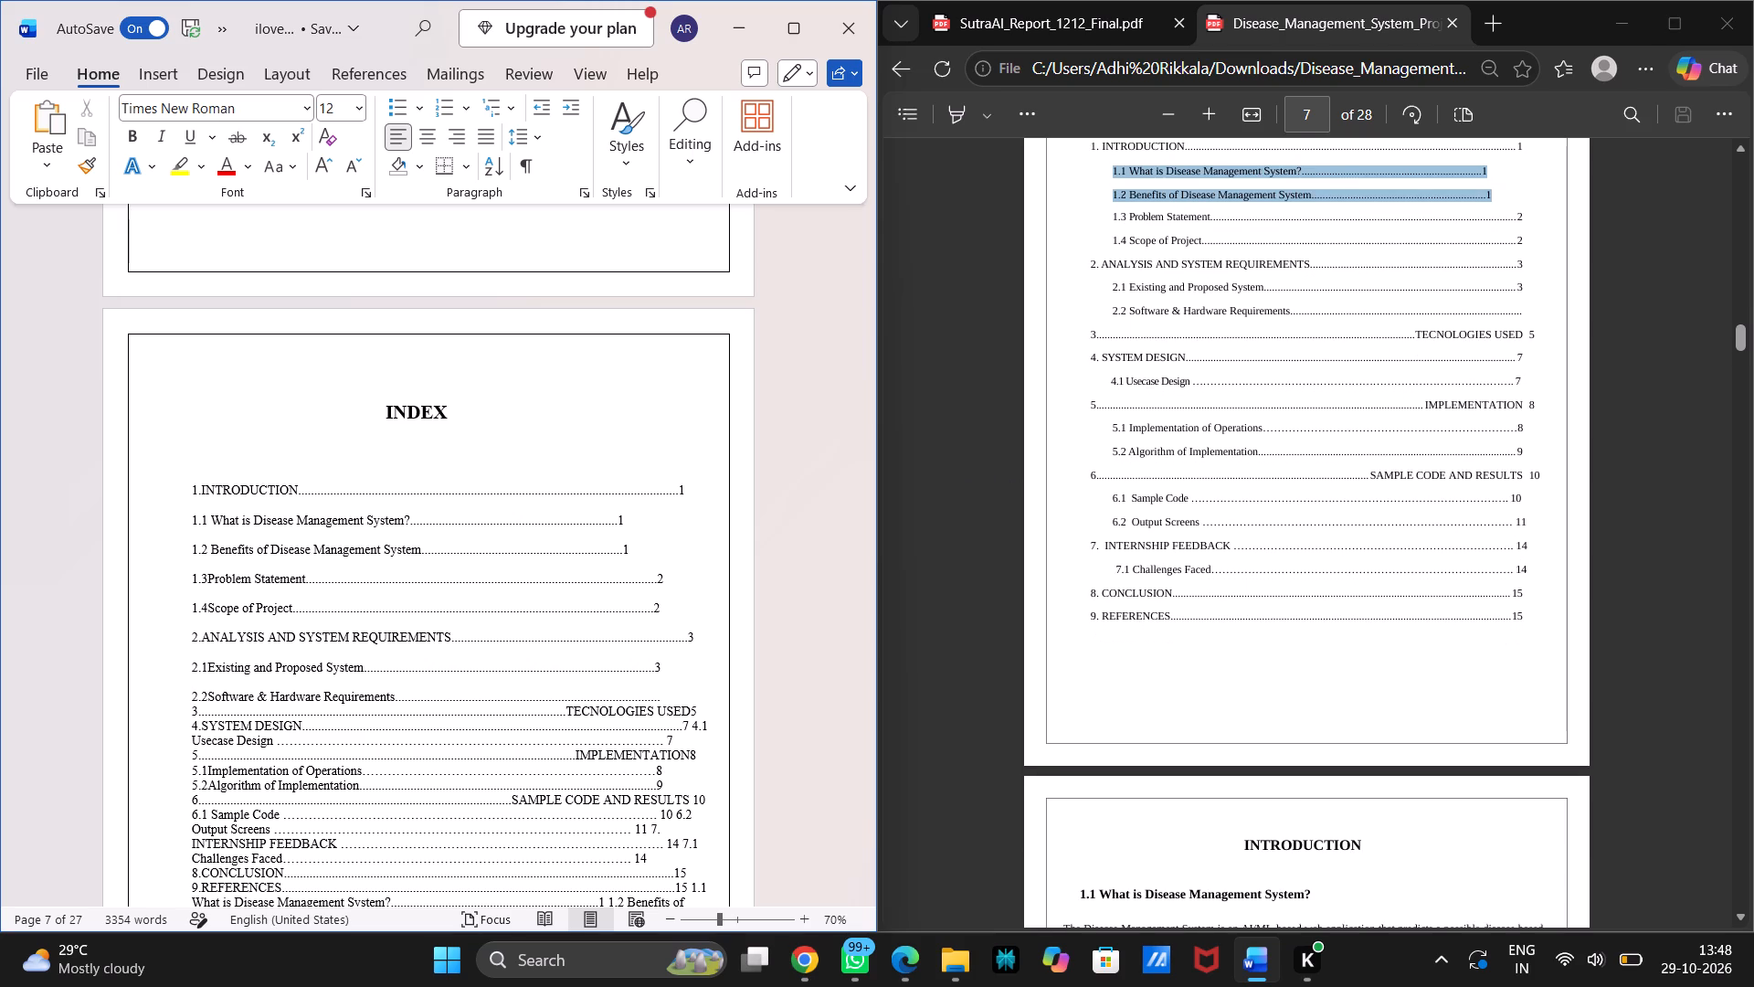
{"action": "scroll", "coordinate": [1273, 530], "scroll_direction": "down", "scroll_amount": 1}
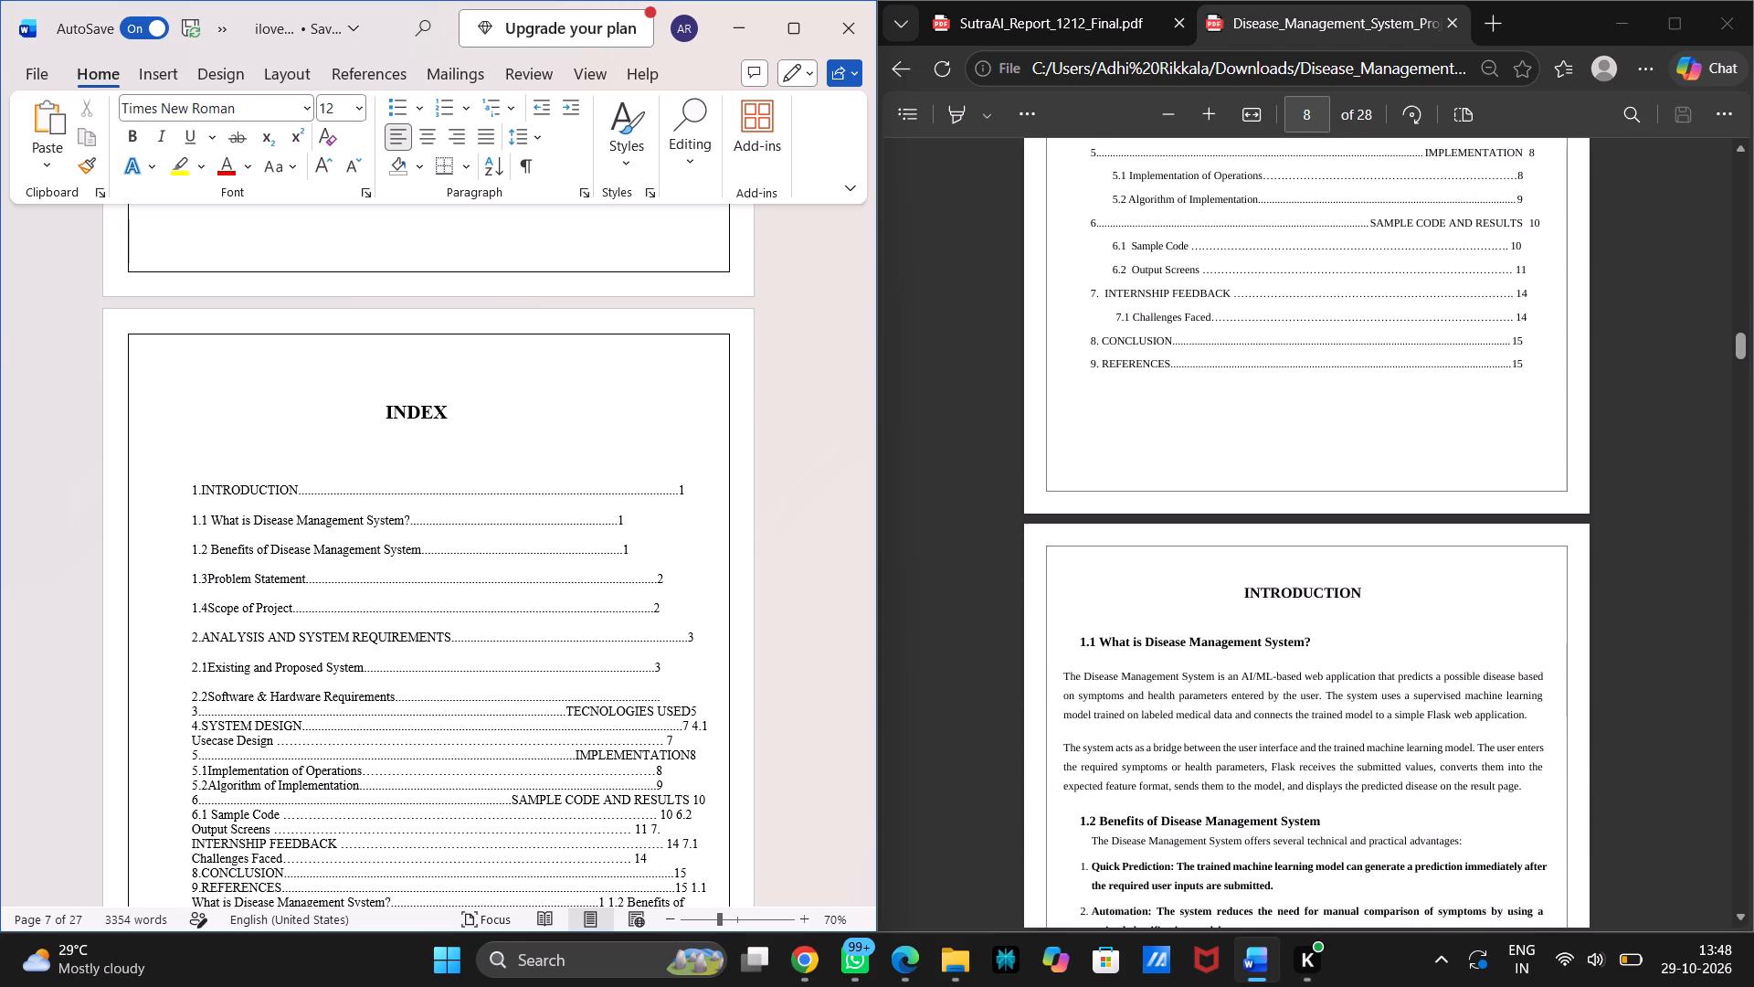
{"action": "scroll", "coordinate": [1273, 530], "scroll_direction": "down", "scroll_amount": 1}
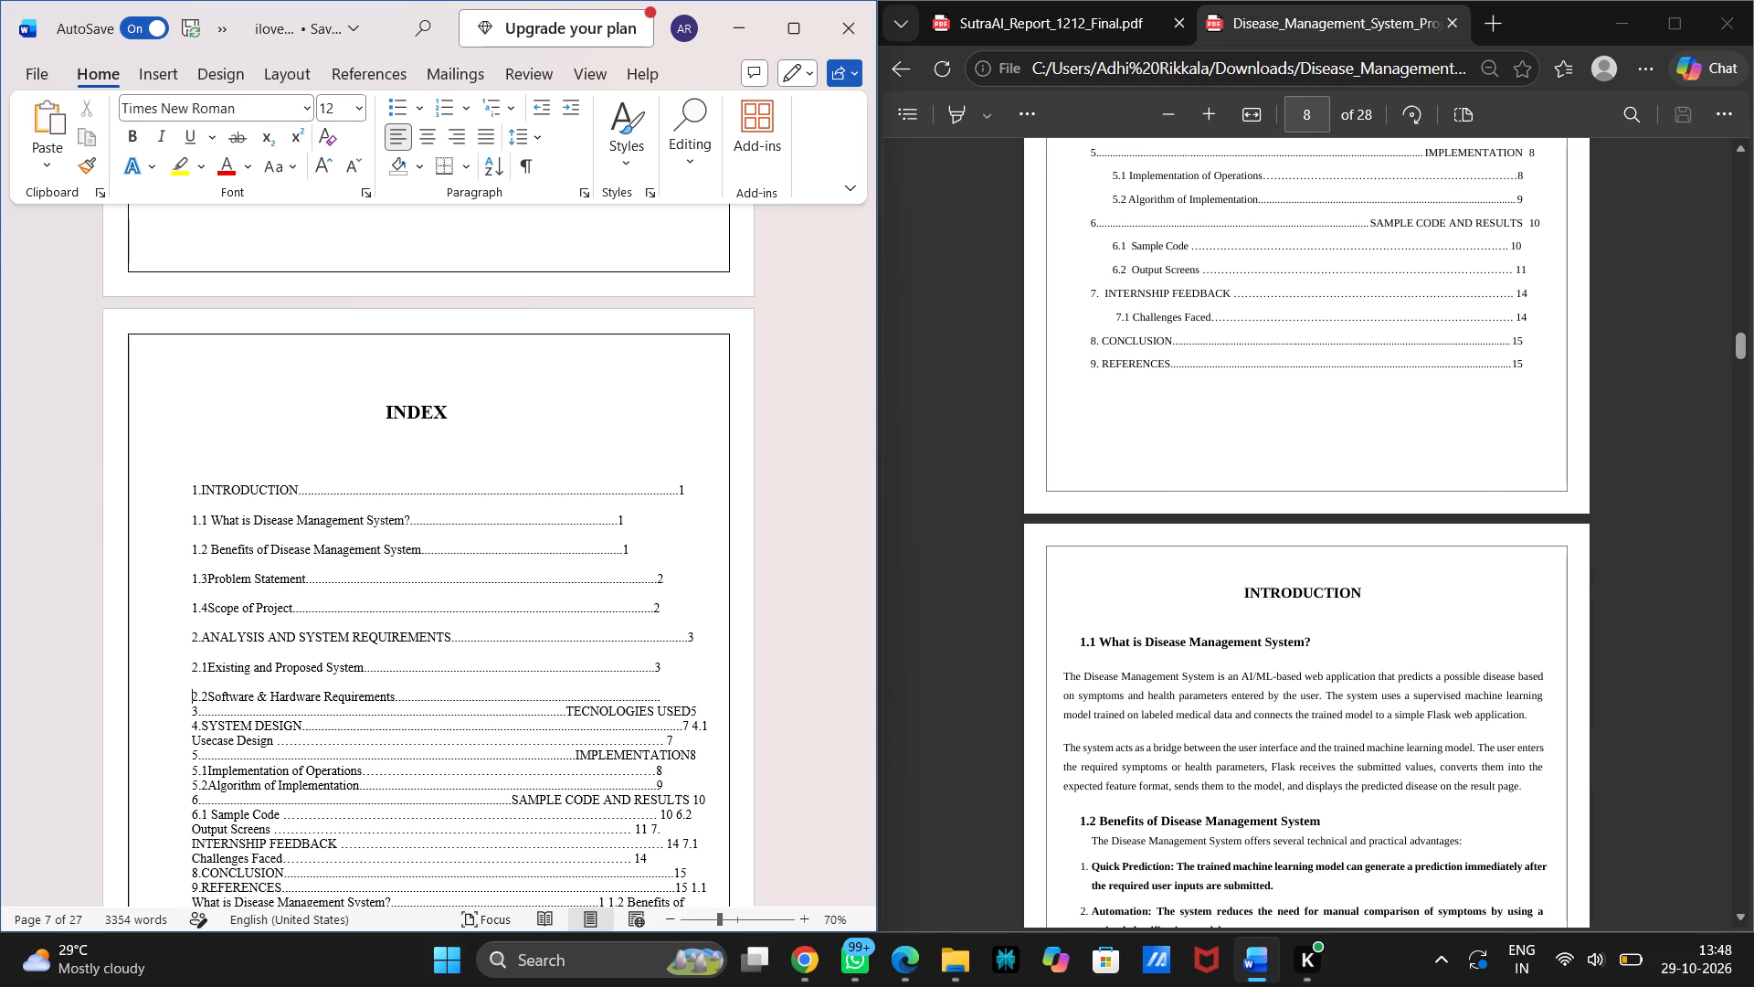
{"action": "scroll", "coordinate": [1317, 635], "scroll_direction": "up", "scroll_amount": 1}
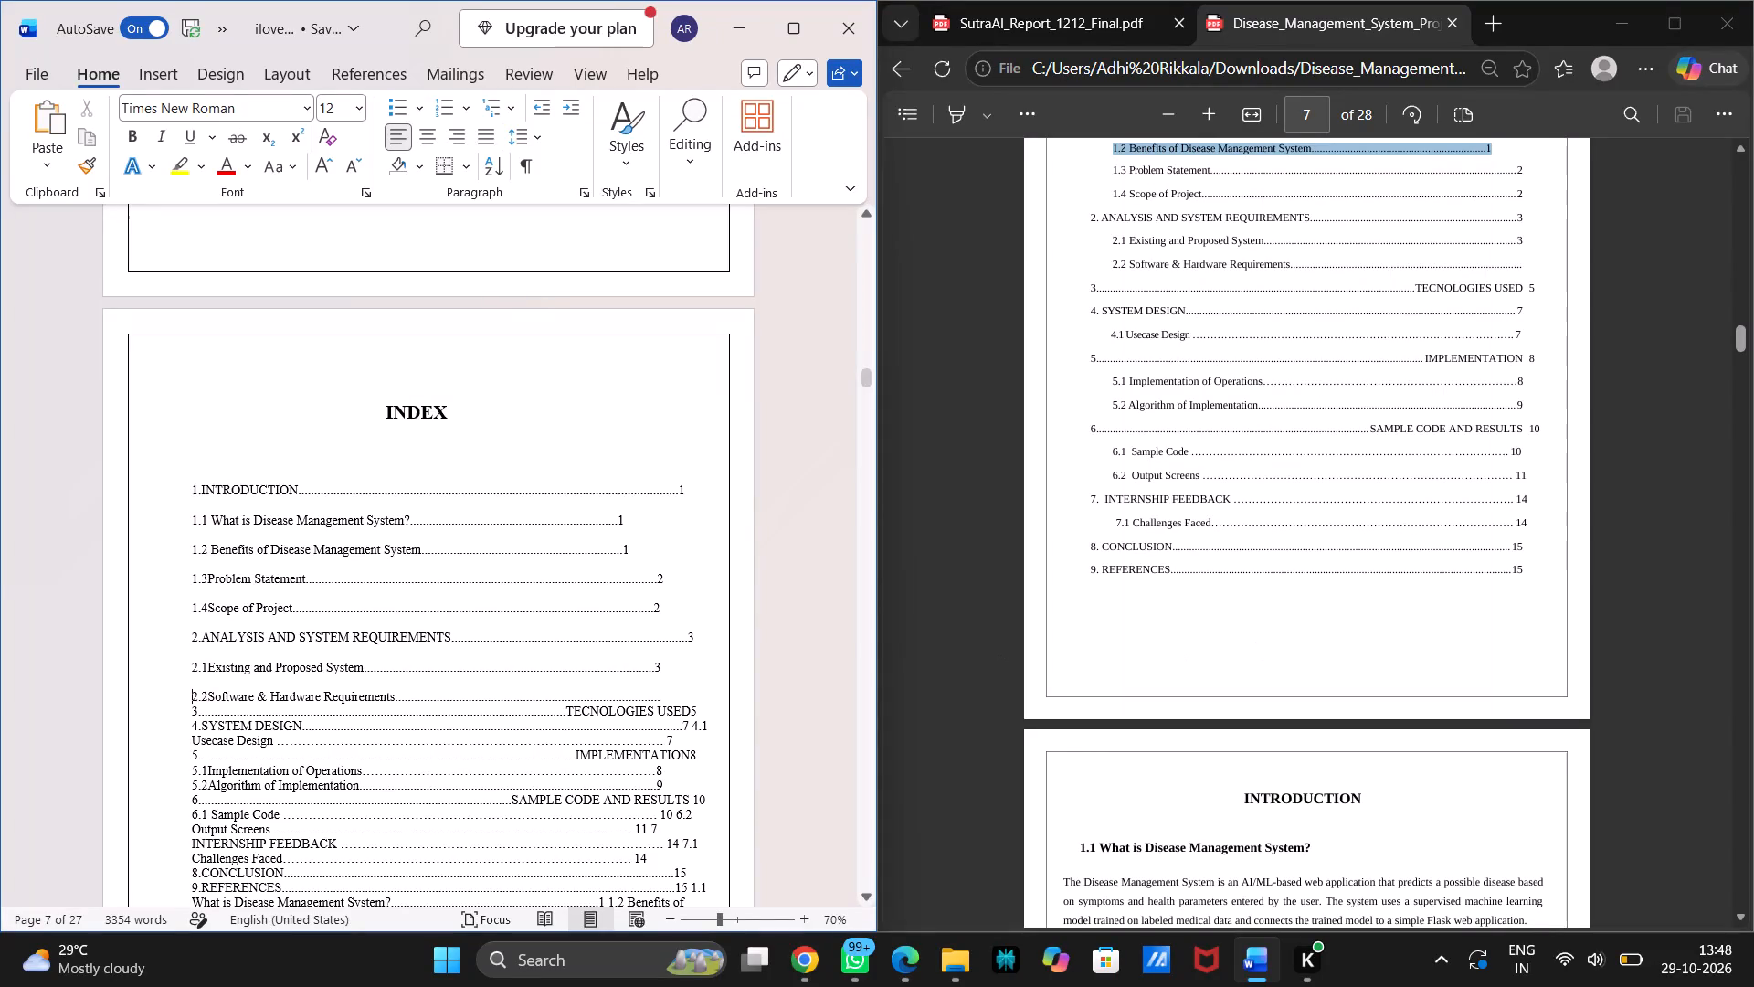
{"action": "left_click", "coordinate": [208, 586]}
{"action": "left_click", "coordinate": [208, 586]}
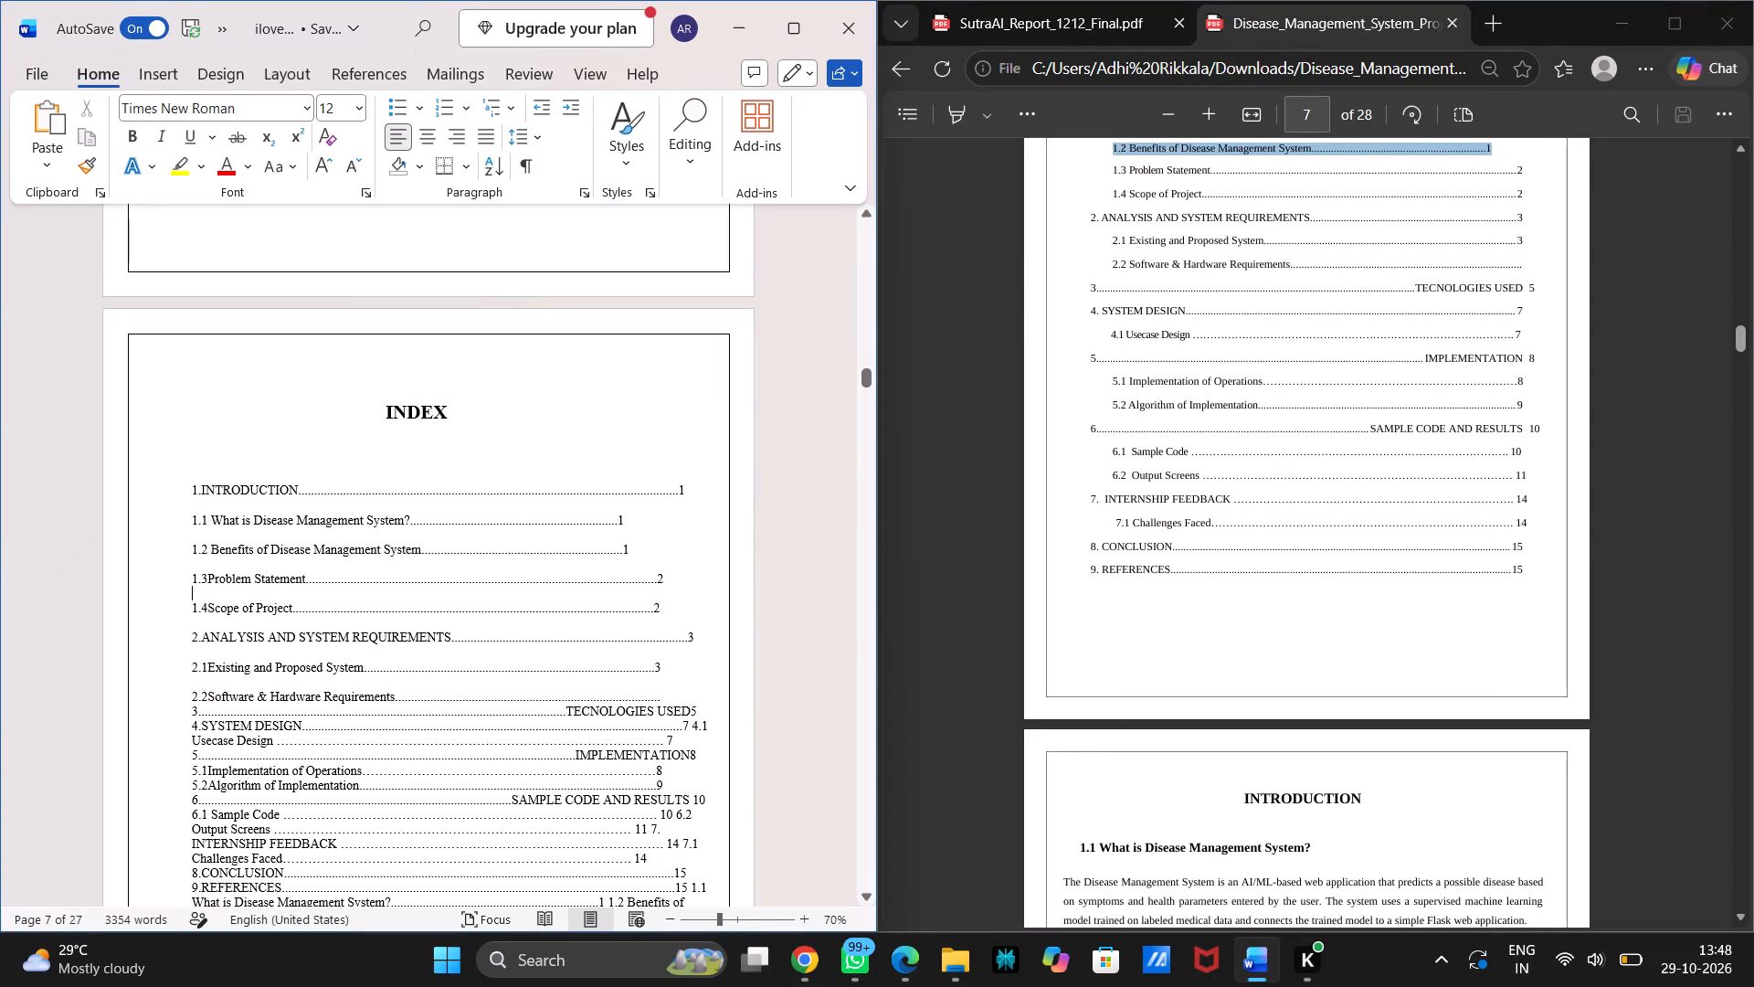
{"action": "left_click", "coordinate": [208, 585]}
{"action": "key", "text": "space"}
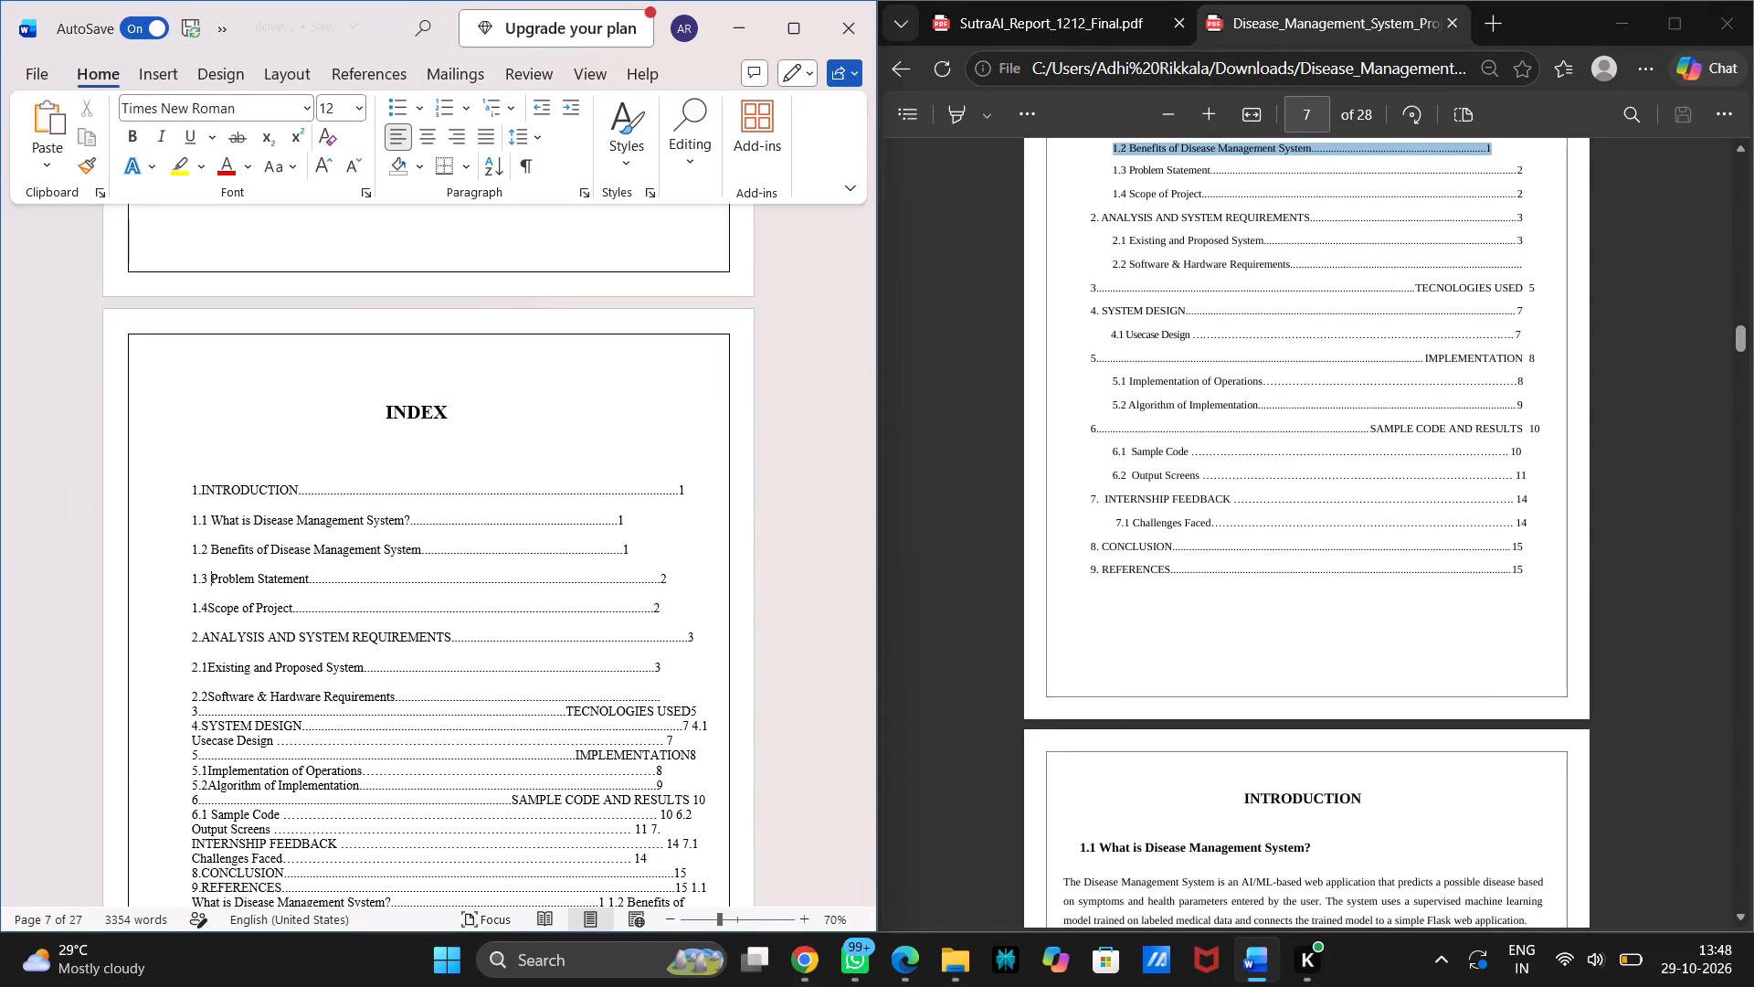
{"action": "left_click", "coordinate": [206, 607]}
{"action": "key", "text": "space"}
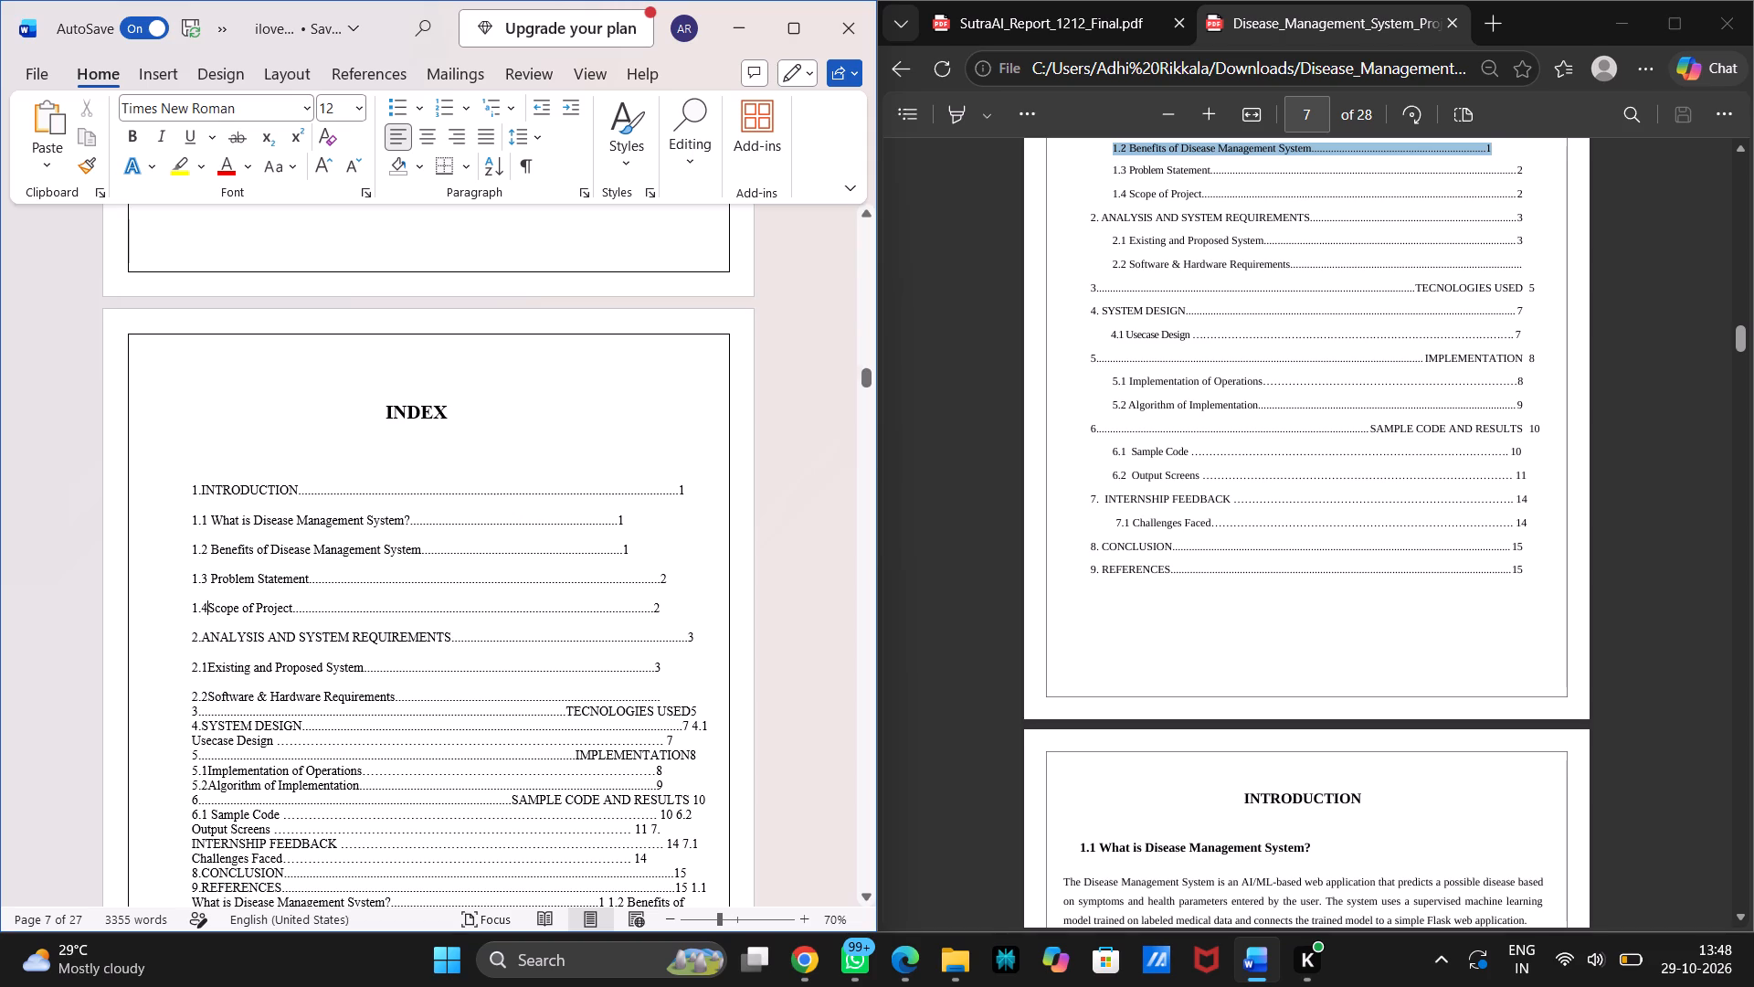
{"action": "left_click", "coordinate": [206, 666]}
{"action": "key", "text": "space"}
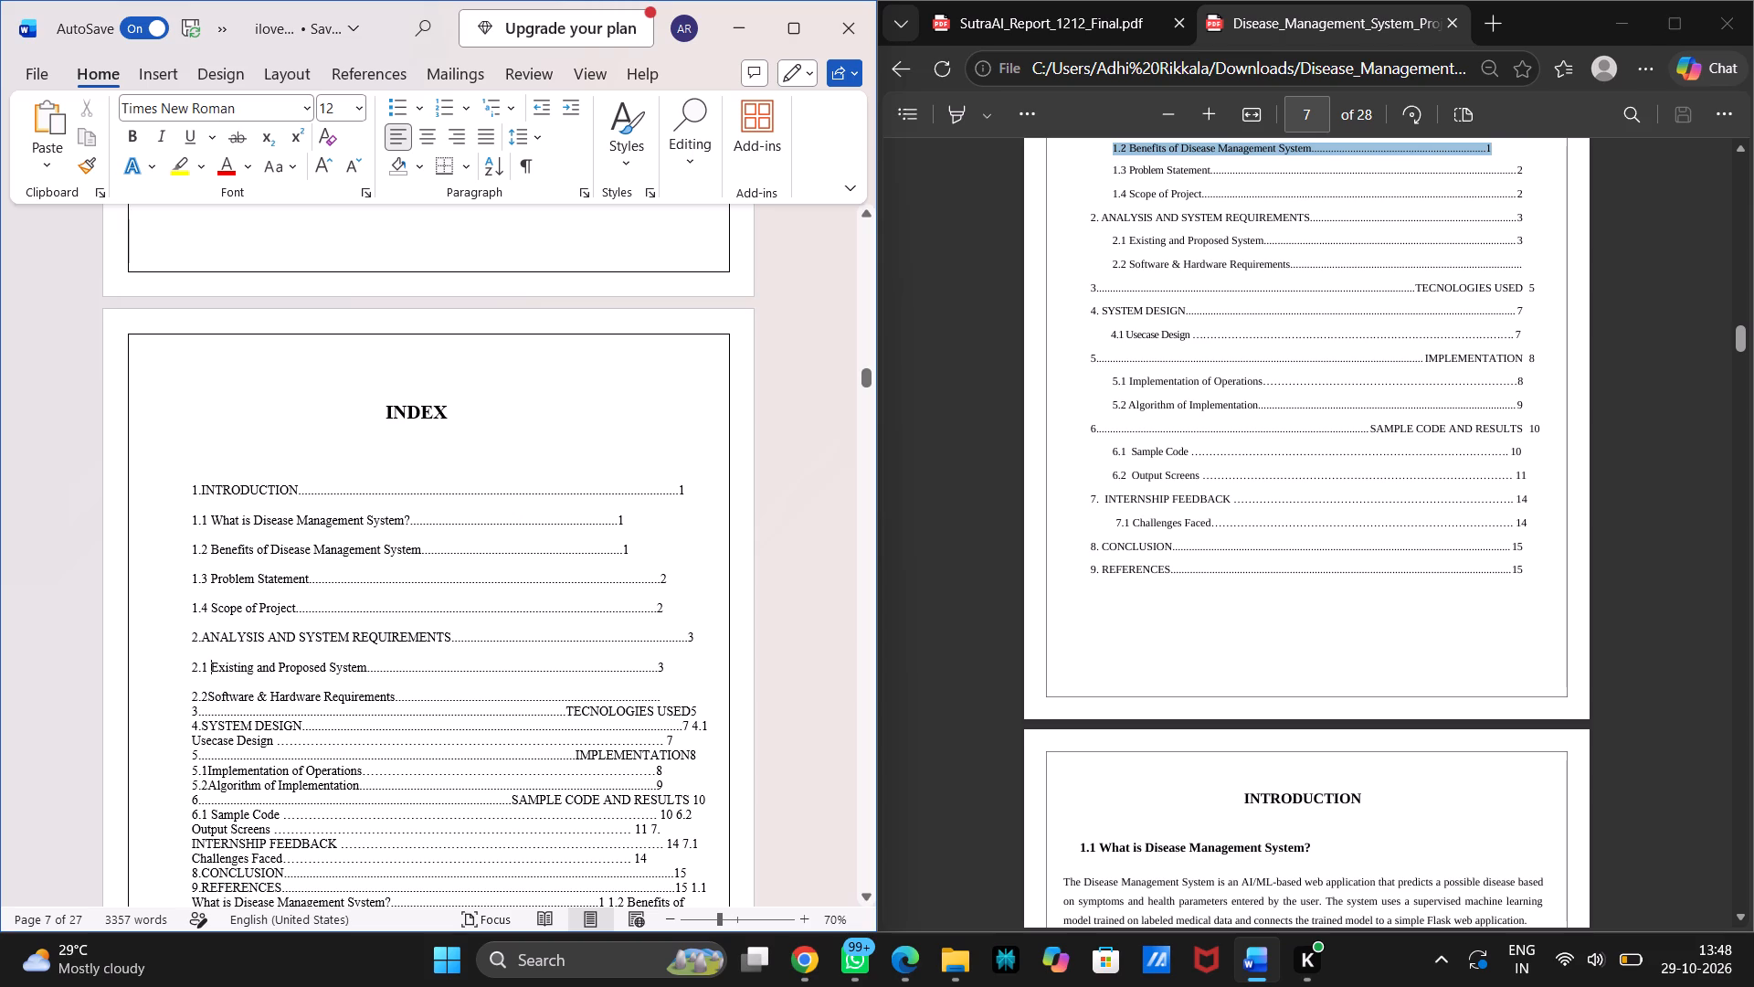
{"action": "left_click", "coordinate": [206, 695]}
{"action": "key", "text": "space"}
Review the Disease Management System PDF from the index through the start of 4.SYSTEM DESIGN, checking section headings and page numbers.
{"action": "scroll", "coordinate": [1194, 590], "scroll_direction": "down", "scroll_amount": 8}
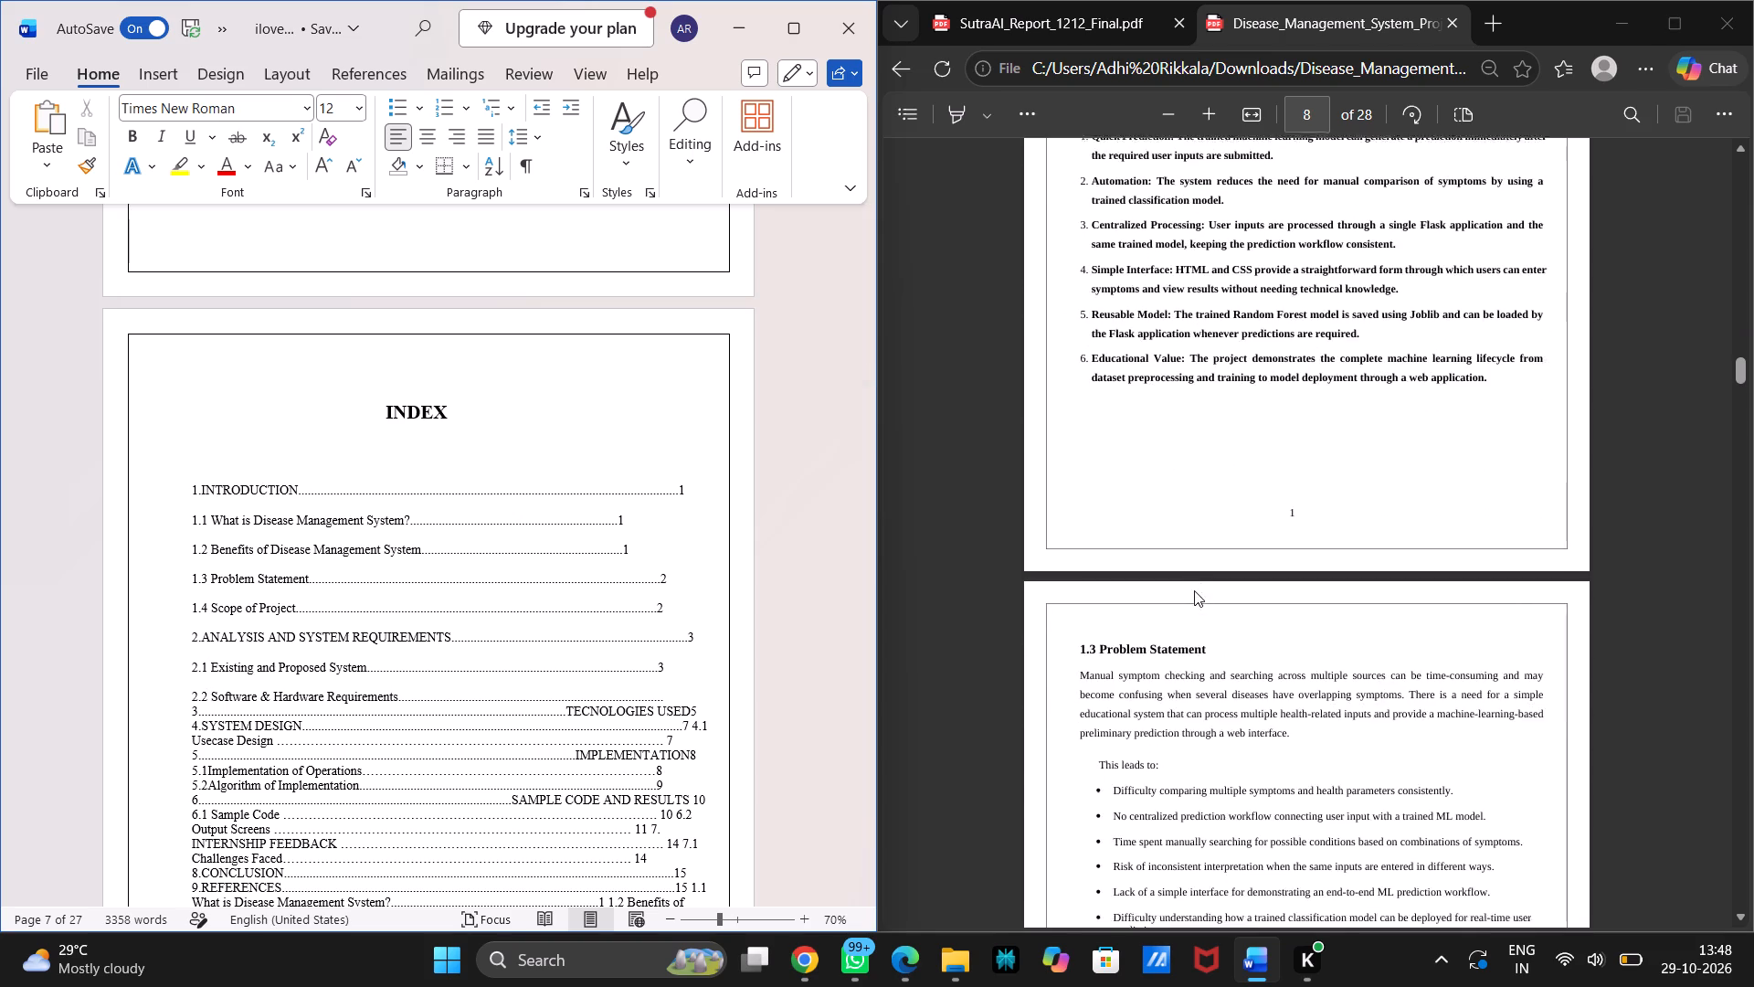
{"action": "scroll", "coordinate": [1194, 590], "scroll_direction": "down", "scroll_amount": 6}
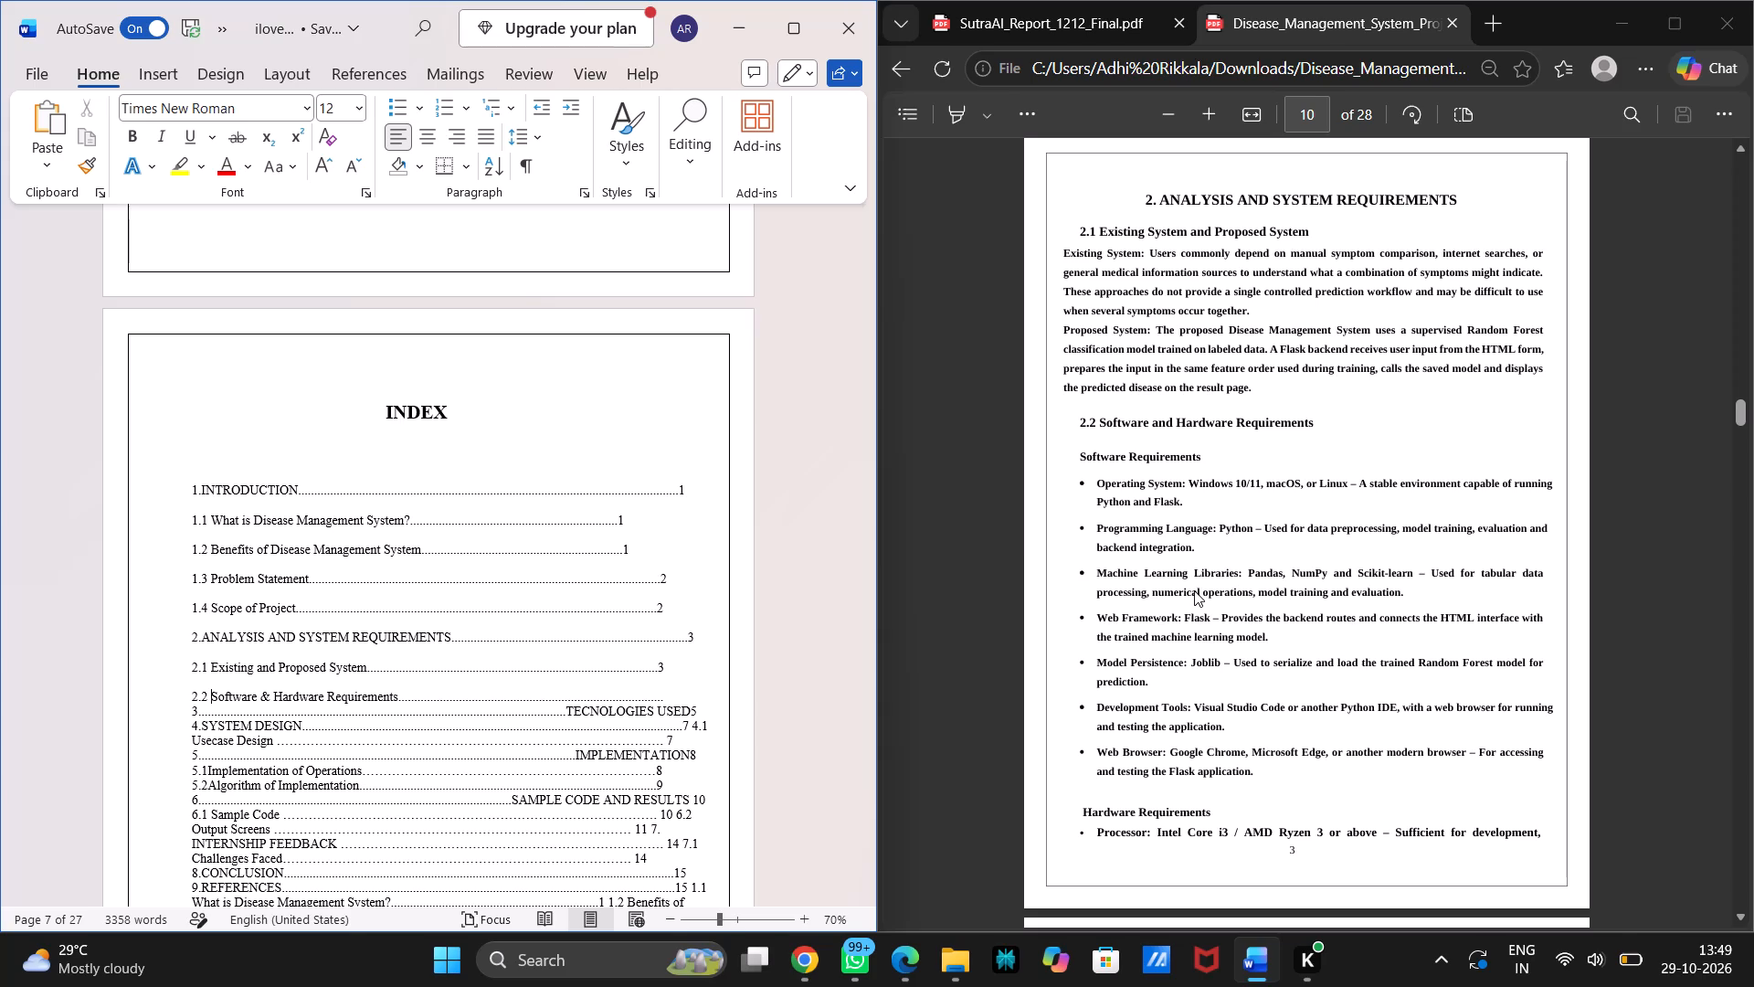
{"action": "scroll", "coordinate": [1194, 590], "scroll_direction": "down", "scroll_amount": 1}
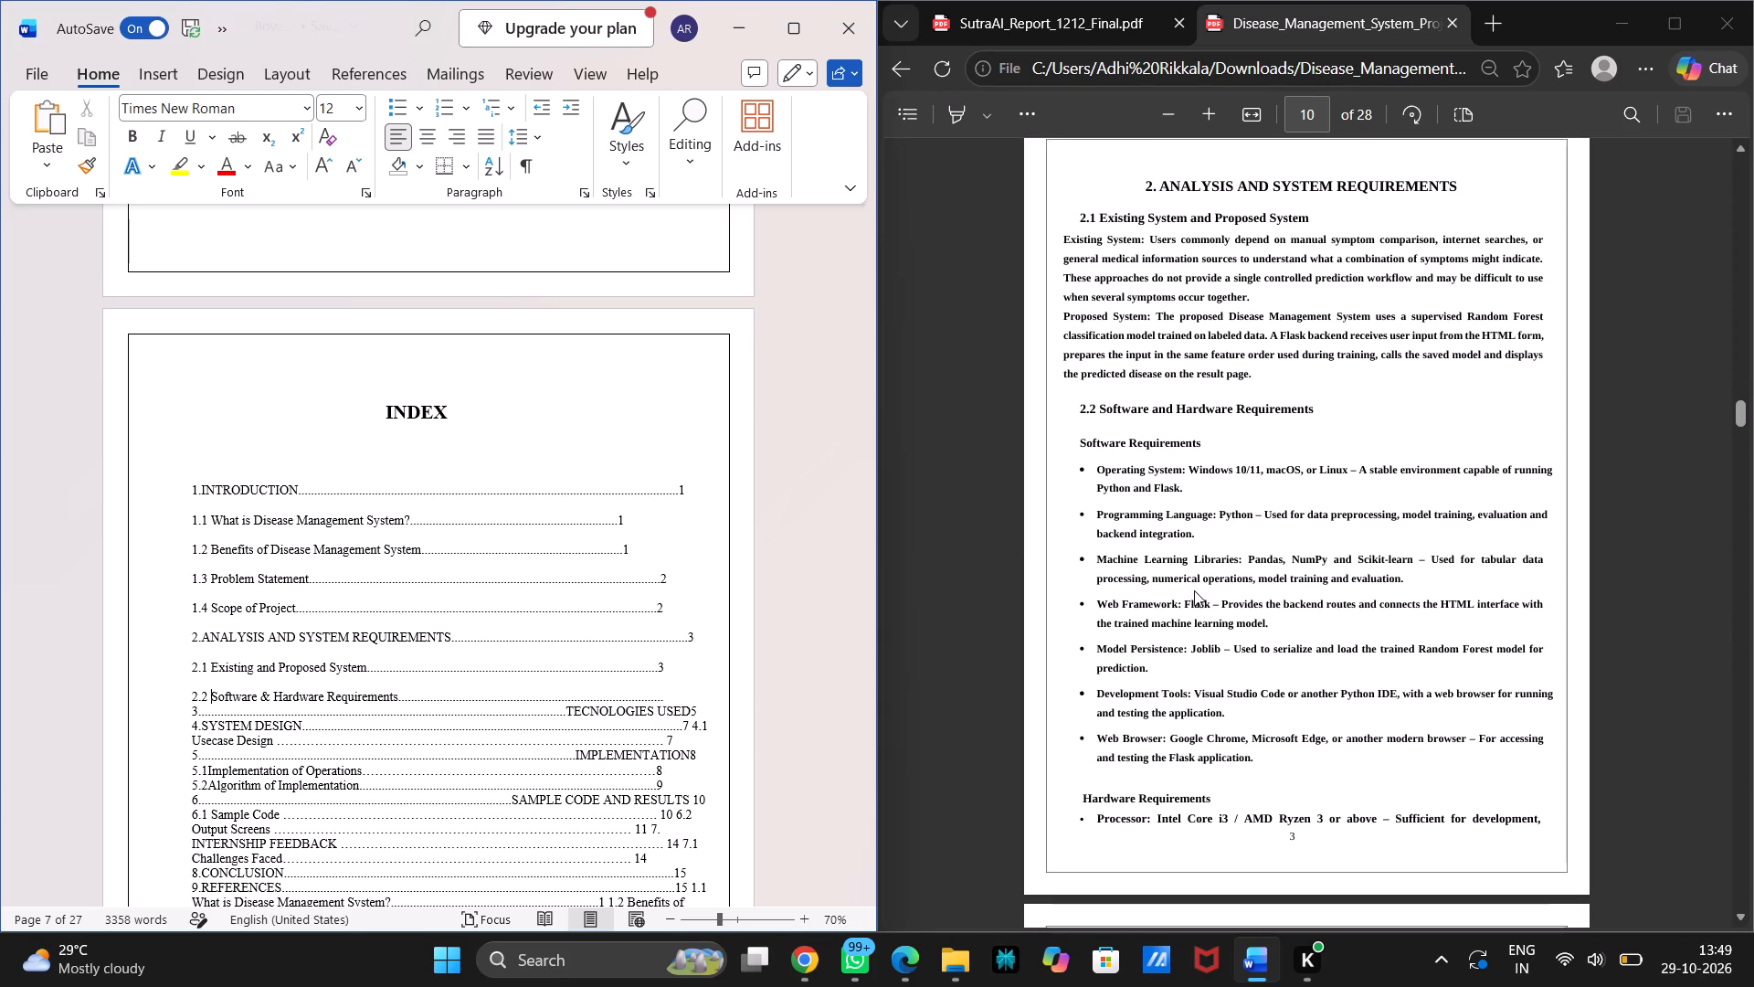
{"action": "scroll", "coordinate": [1194, 590], "scroll_direction": "down", "scroll_amount": 6}
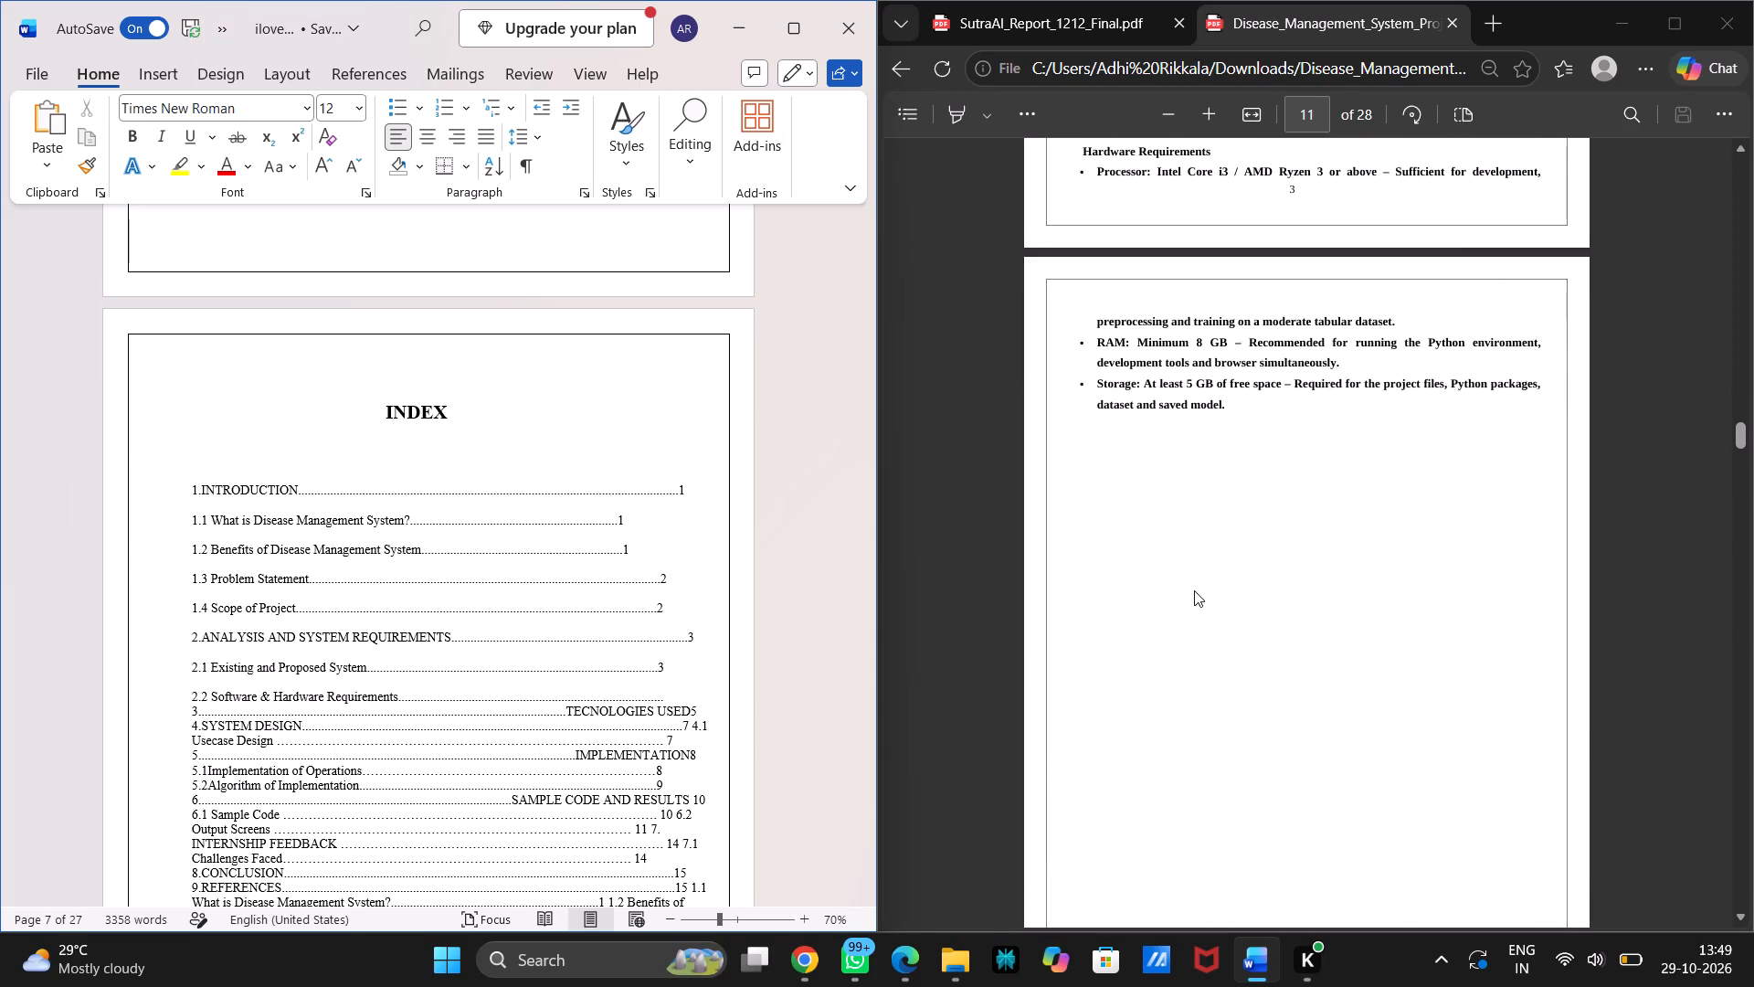
{"action": "scroll", "coordinate": [1194, 590], "scroll_direction": "down", "scroll_amount": 3}
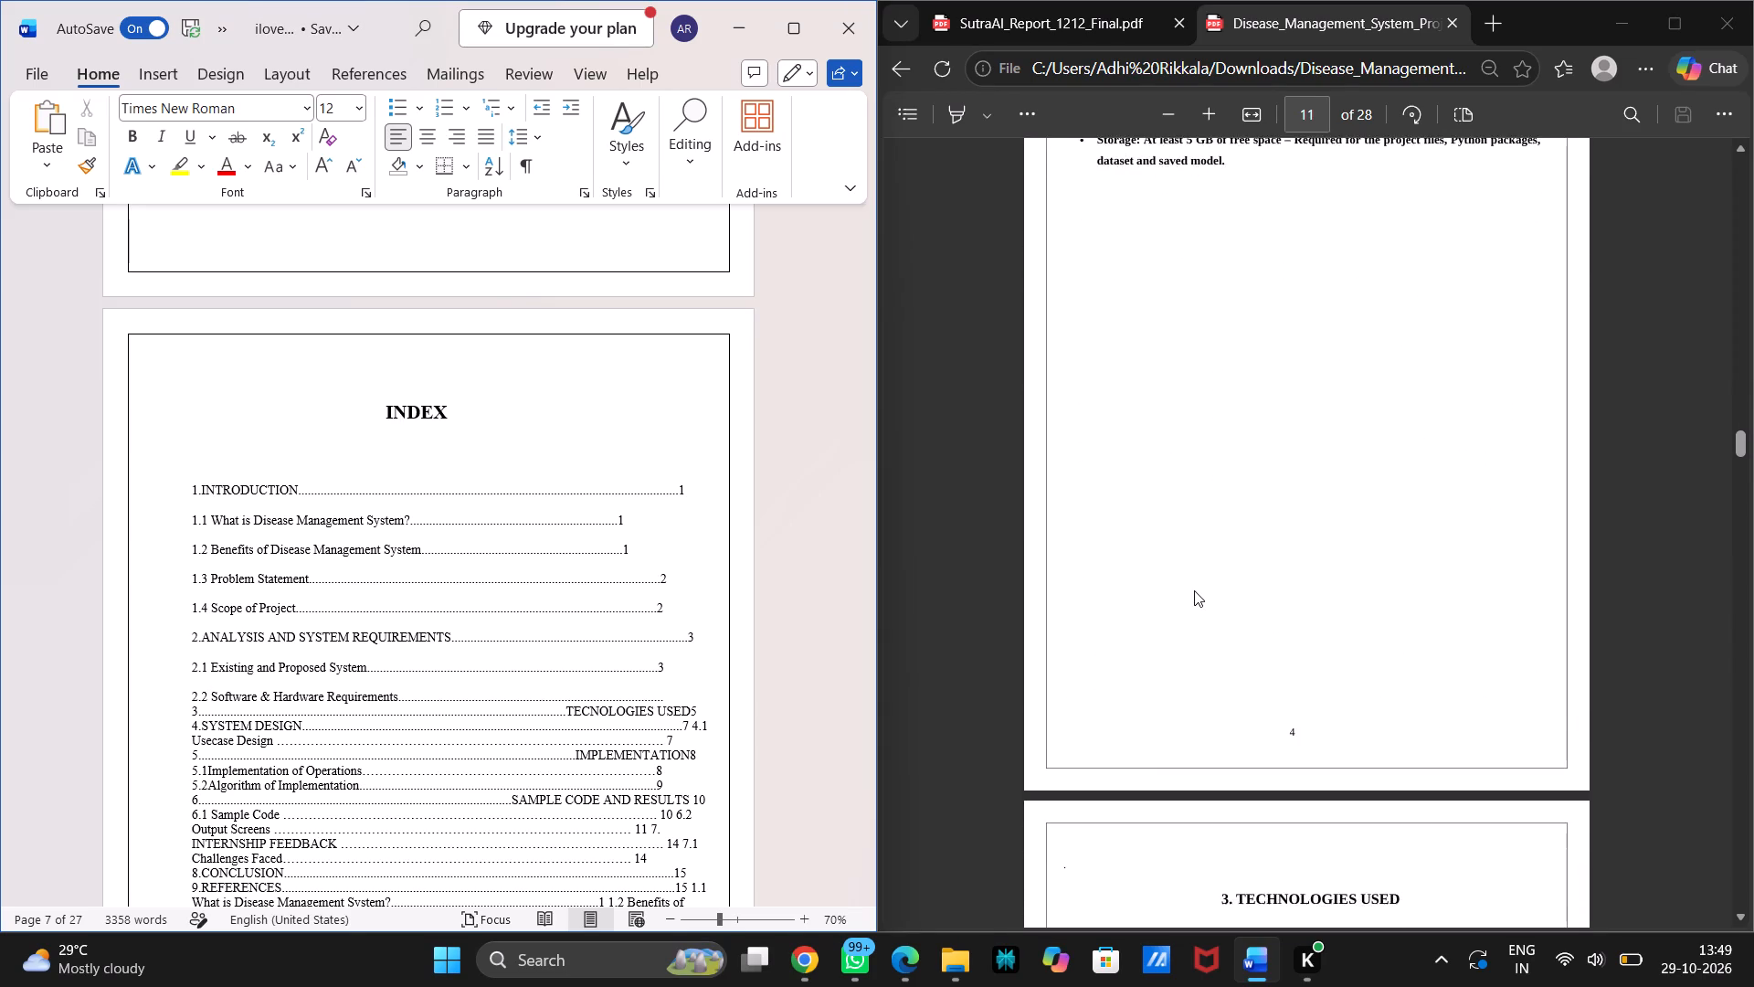
{"action": "scroll", "coordinate": [1194, 590], "scroll_direction": "down", "scroll_amount": 2}
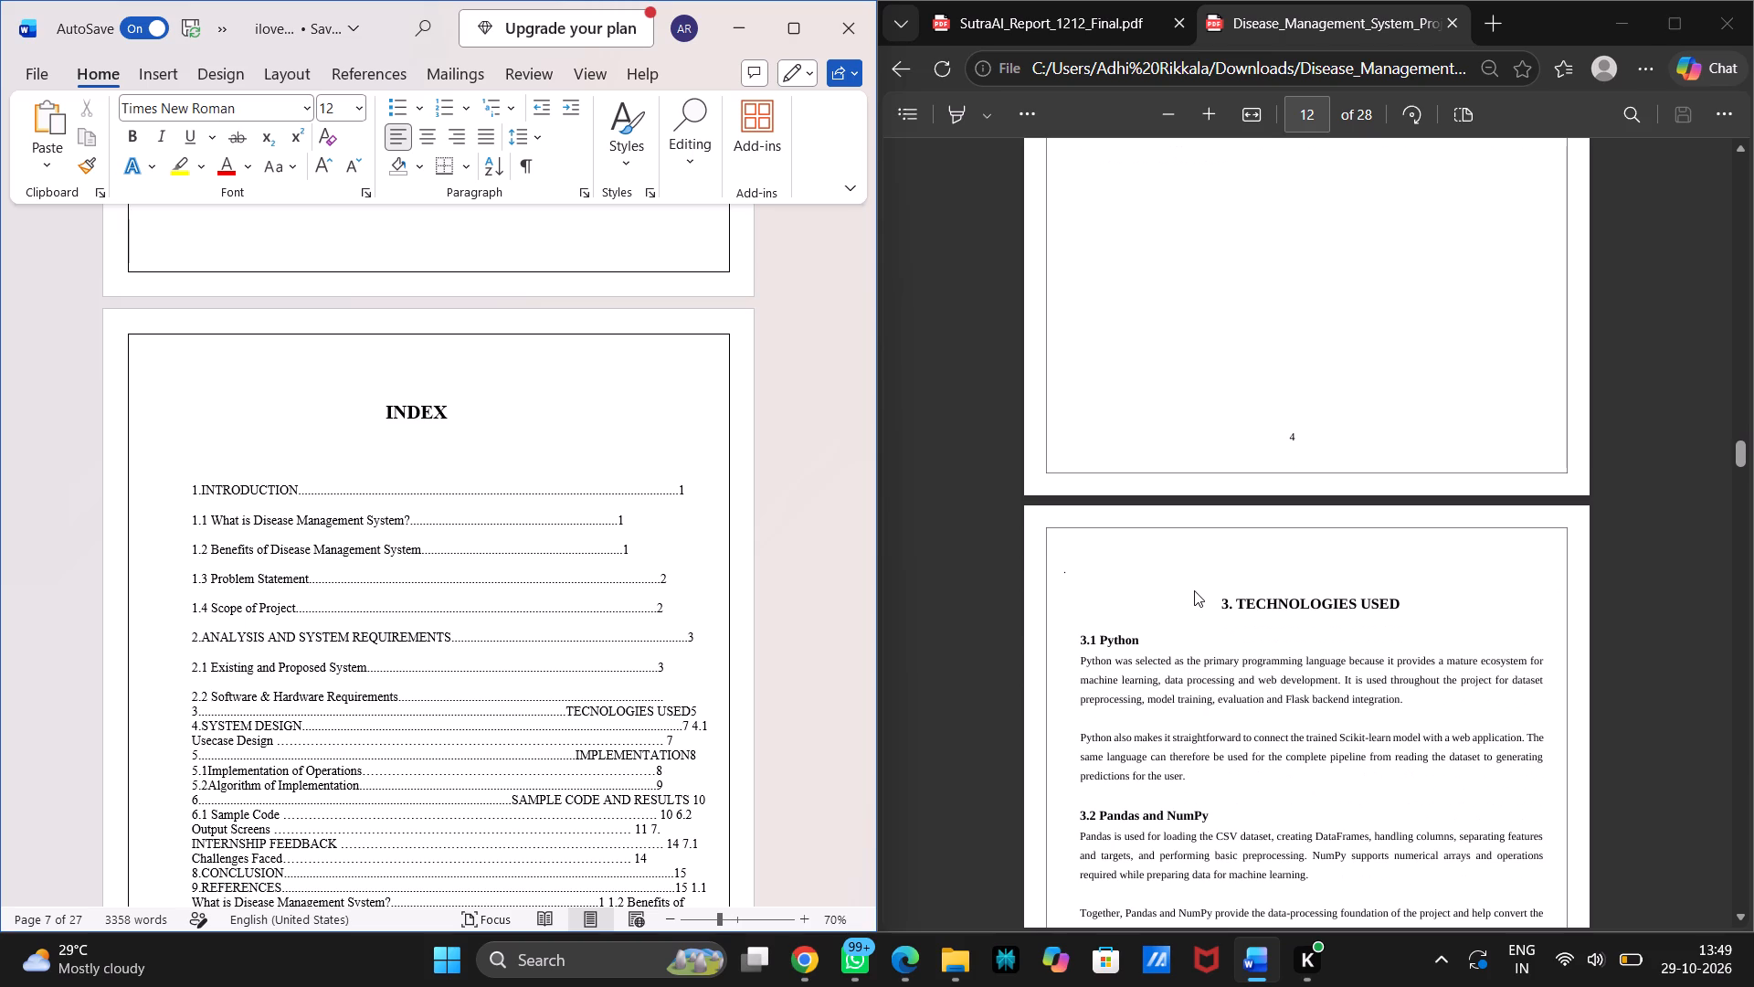
{"action": "scroll", "coordinate": [1256, 719], "scroll_direction": "down", "scroll_amount": 1}
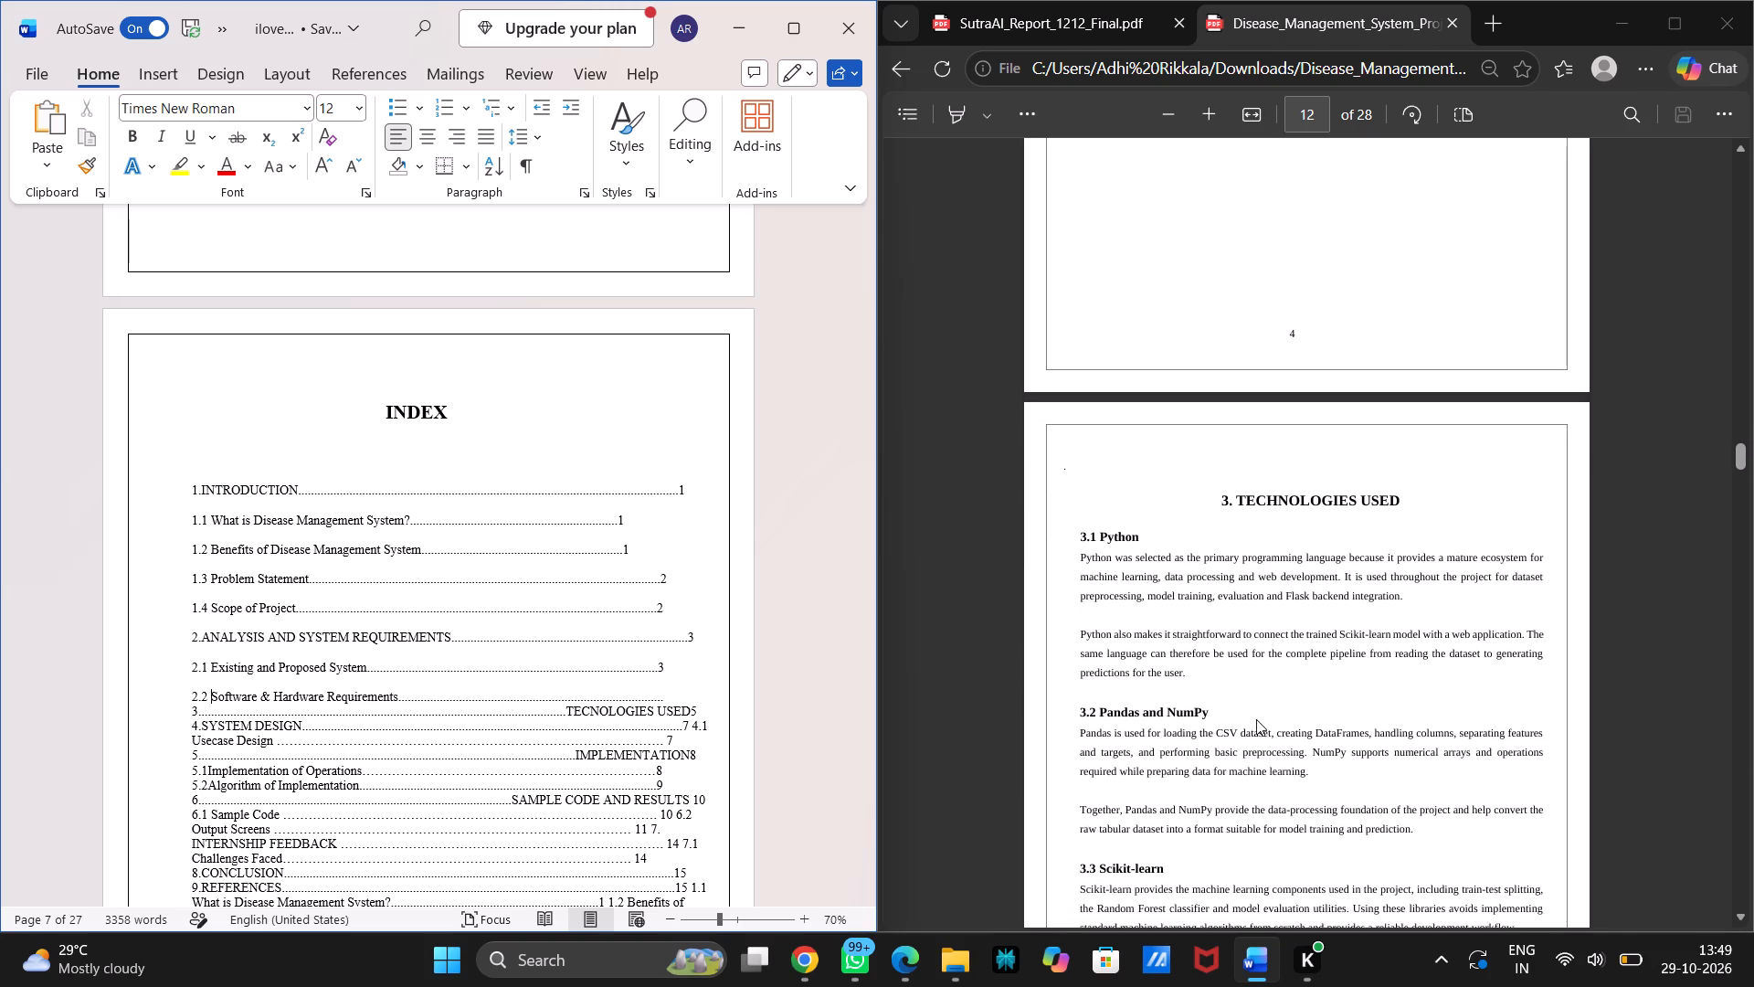
{"action": "scroll", "coordinate": [1256, 719], "scroll_direction": "down", "scroll_amount": 2}
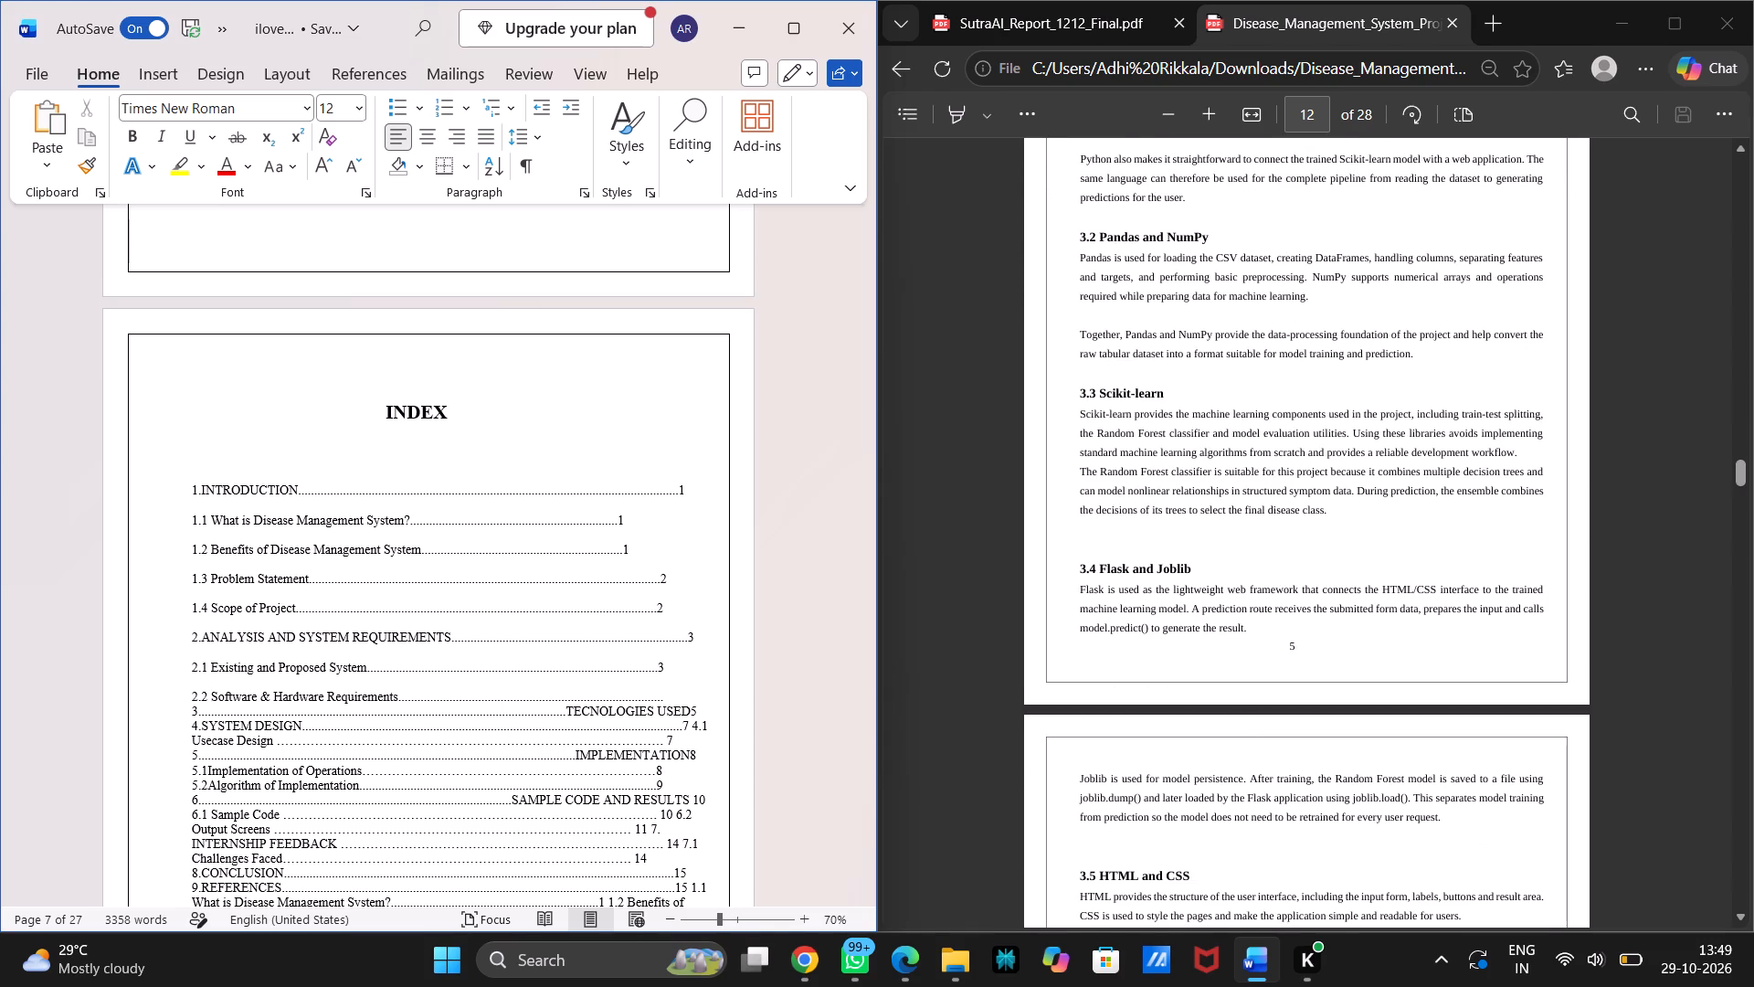
{"action": "scroll", "coordinate": [1214, 579], "scroll_direction": "down", "scroll_amount": 2}
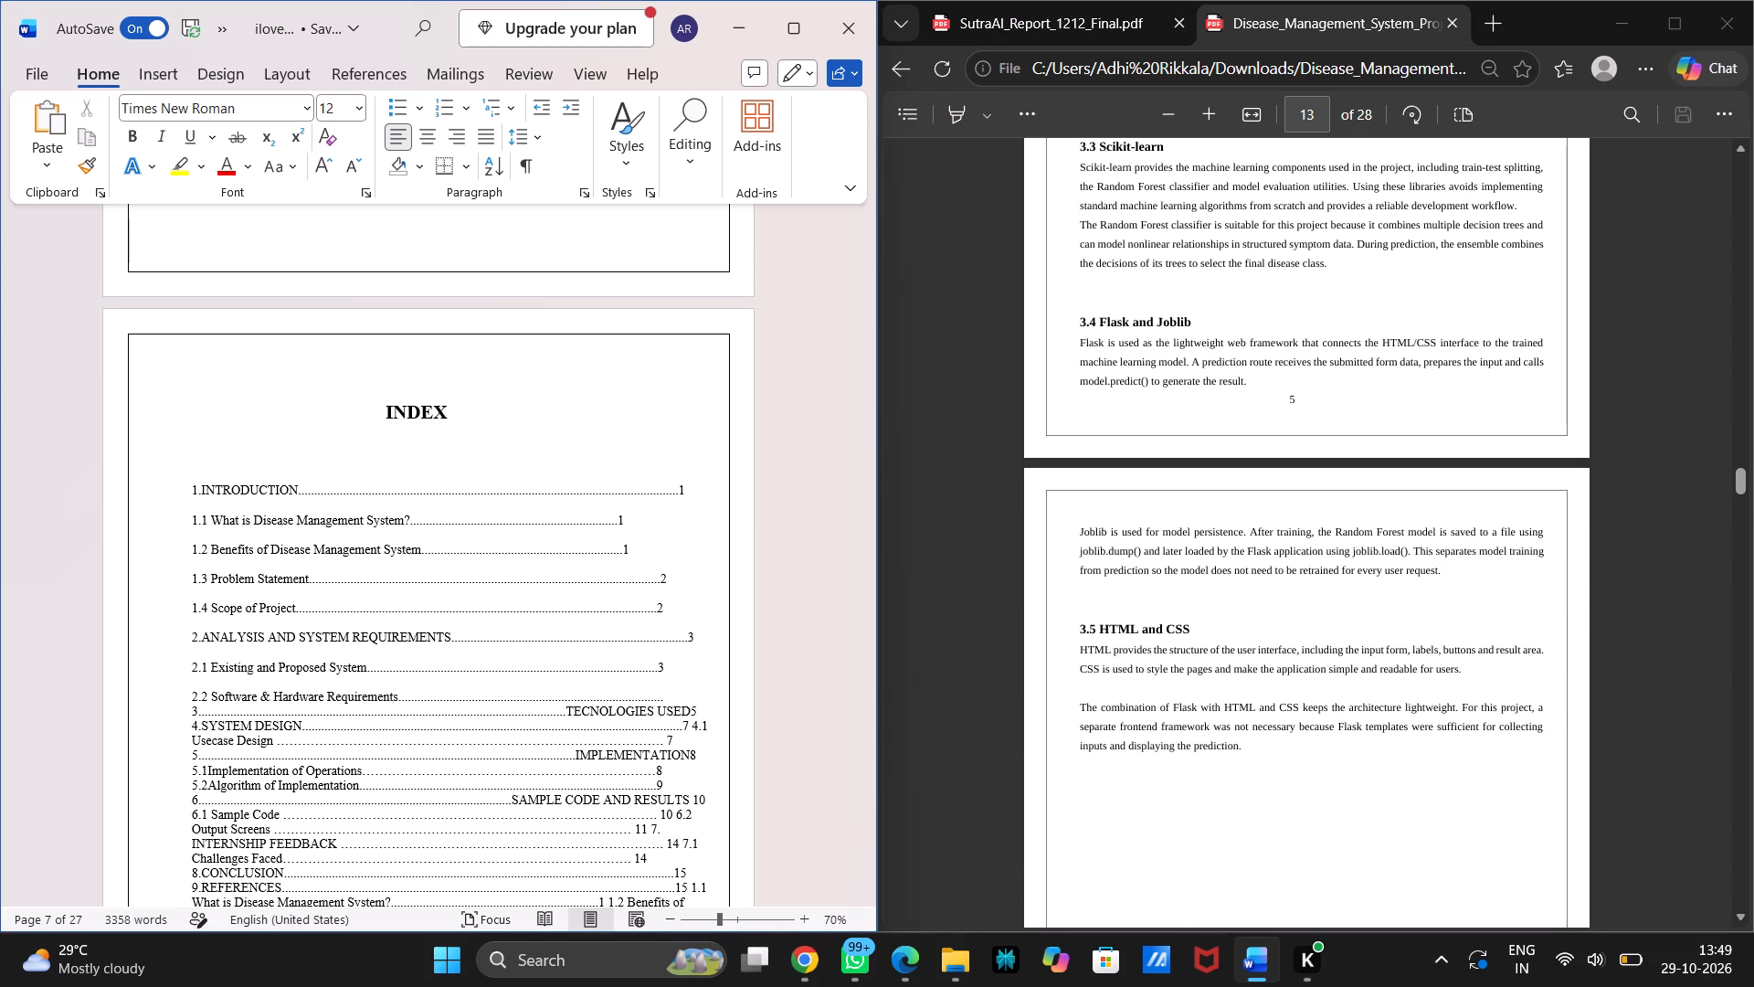
{"action": "scroll", "coordinate": [1214, 579], "scroll_direction": "down", "scroll_amount": 2}
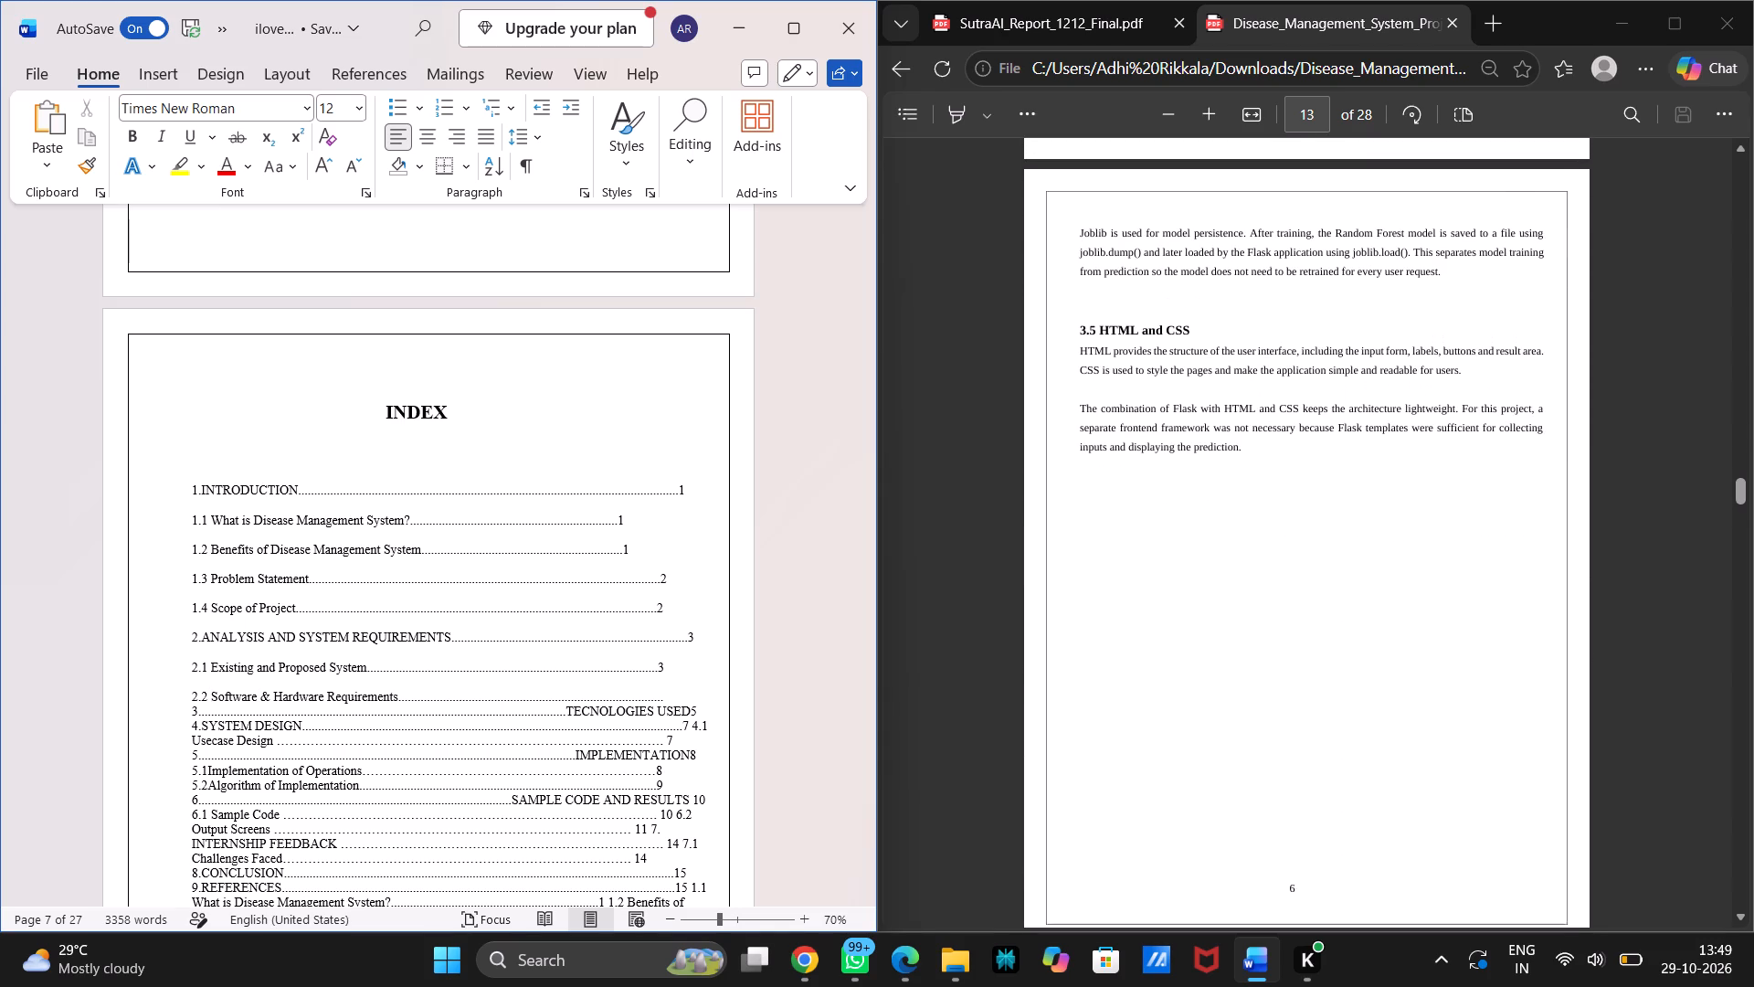
{"action": "scroll", "coordinate": [1214, 579], "scroll_direction": "down", "scroll_amount": 1}
{"action": "scroll", "coordinate": [1214, 579], "scroll_direction": "up", "scroll_amount": 1}
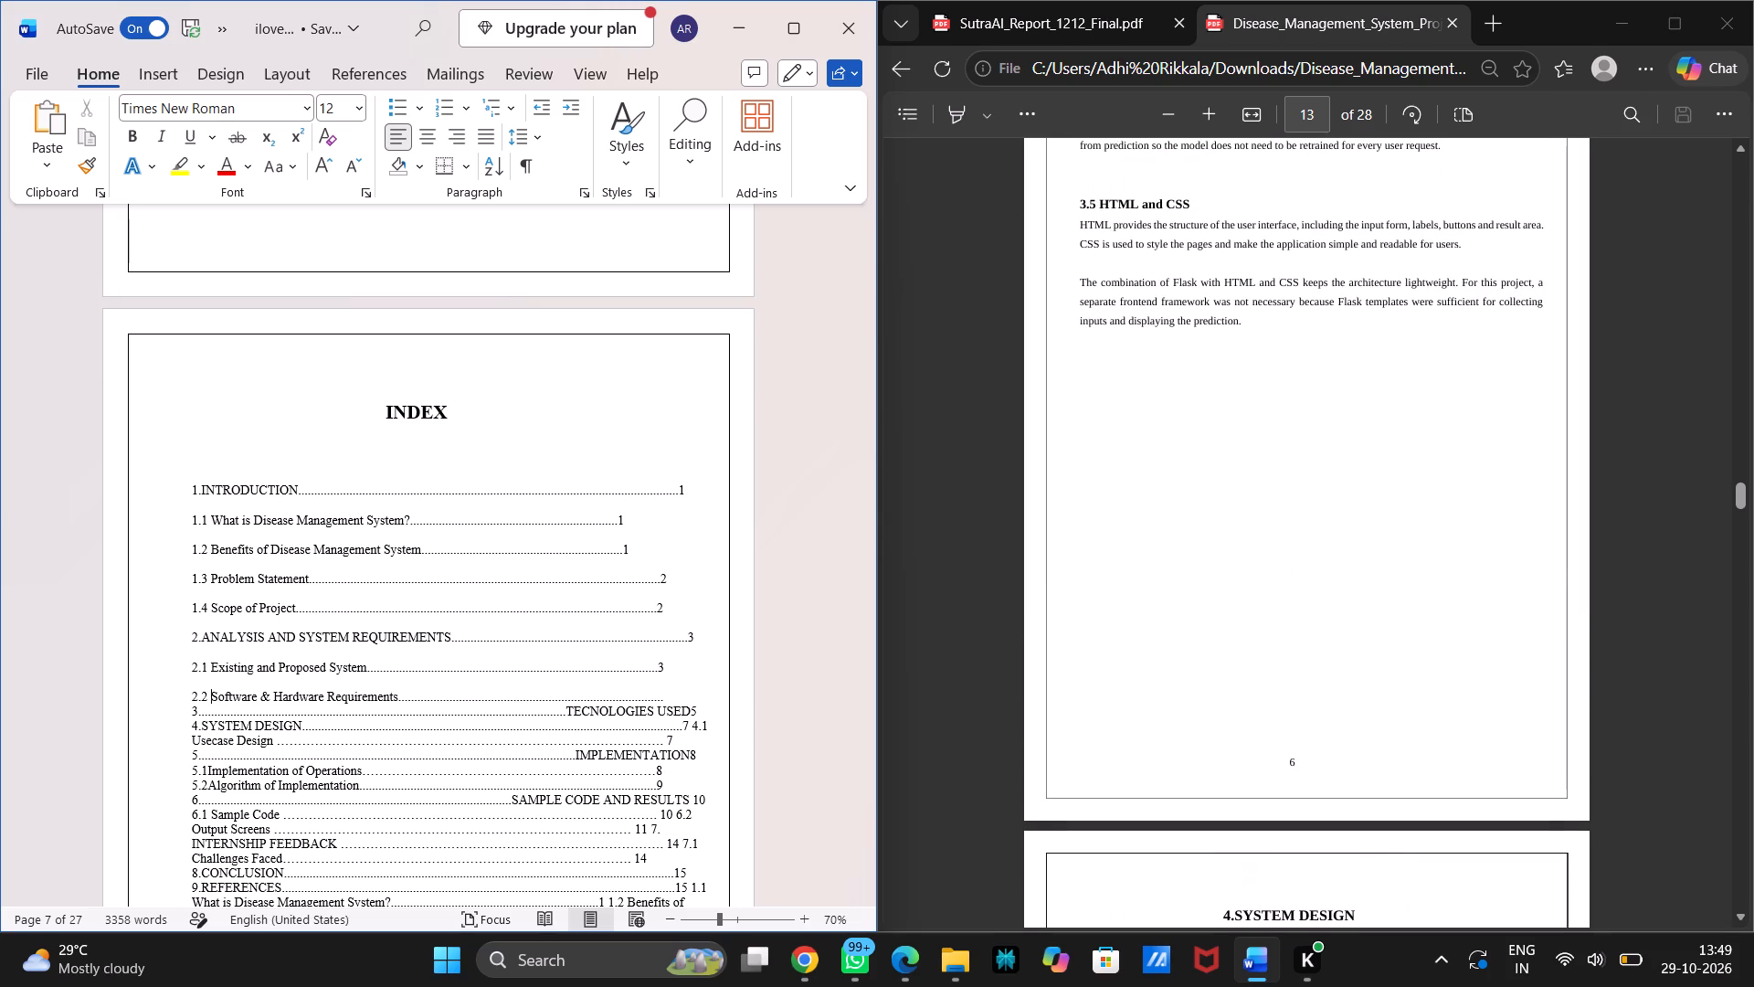
{"action": "scroll", "coordinate": [1214, 579], "scroll_direction": "down", "scroll_amount": 1}
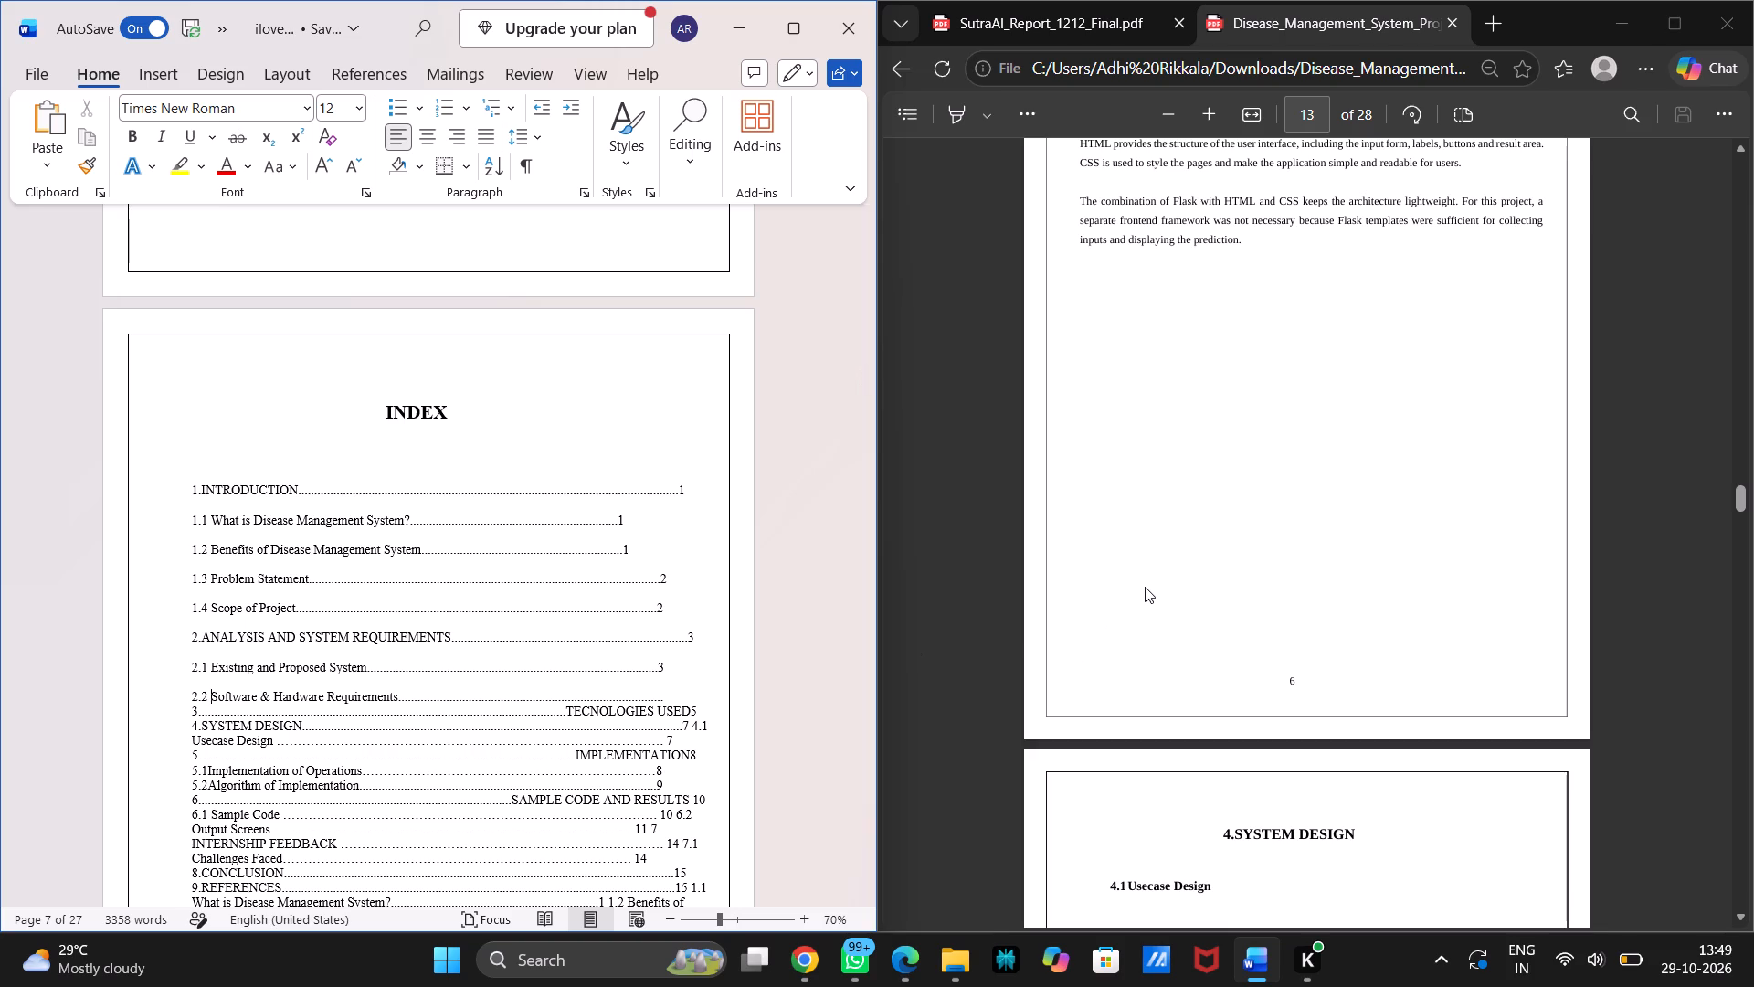
{"action": "scroll", "coordinate": [1127, 669], "scroll_direction": "up", "scroll_amount": 1}
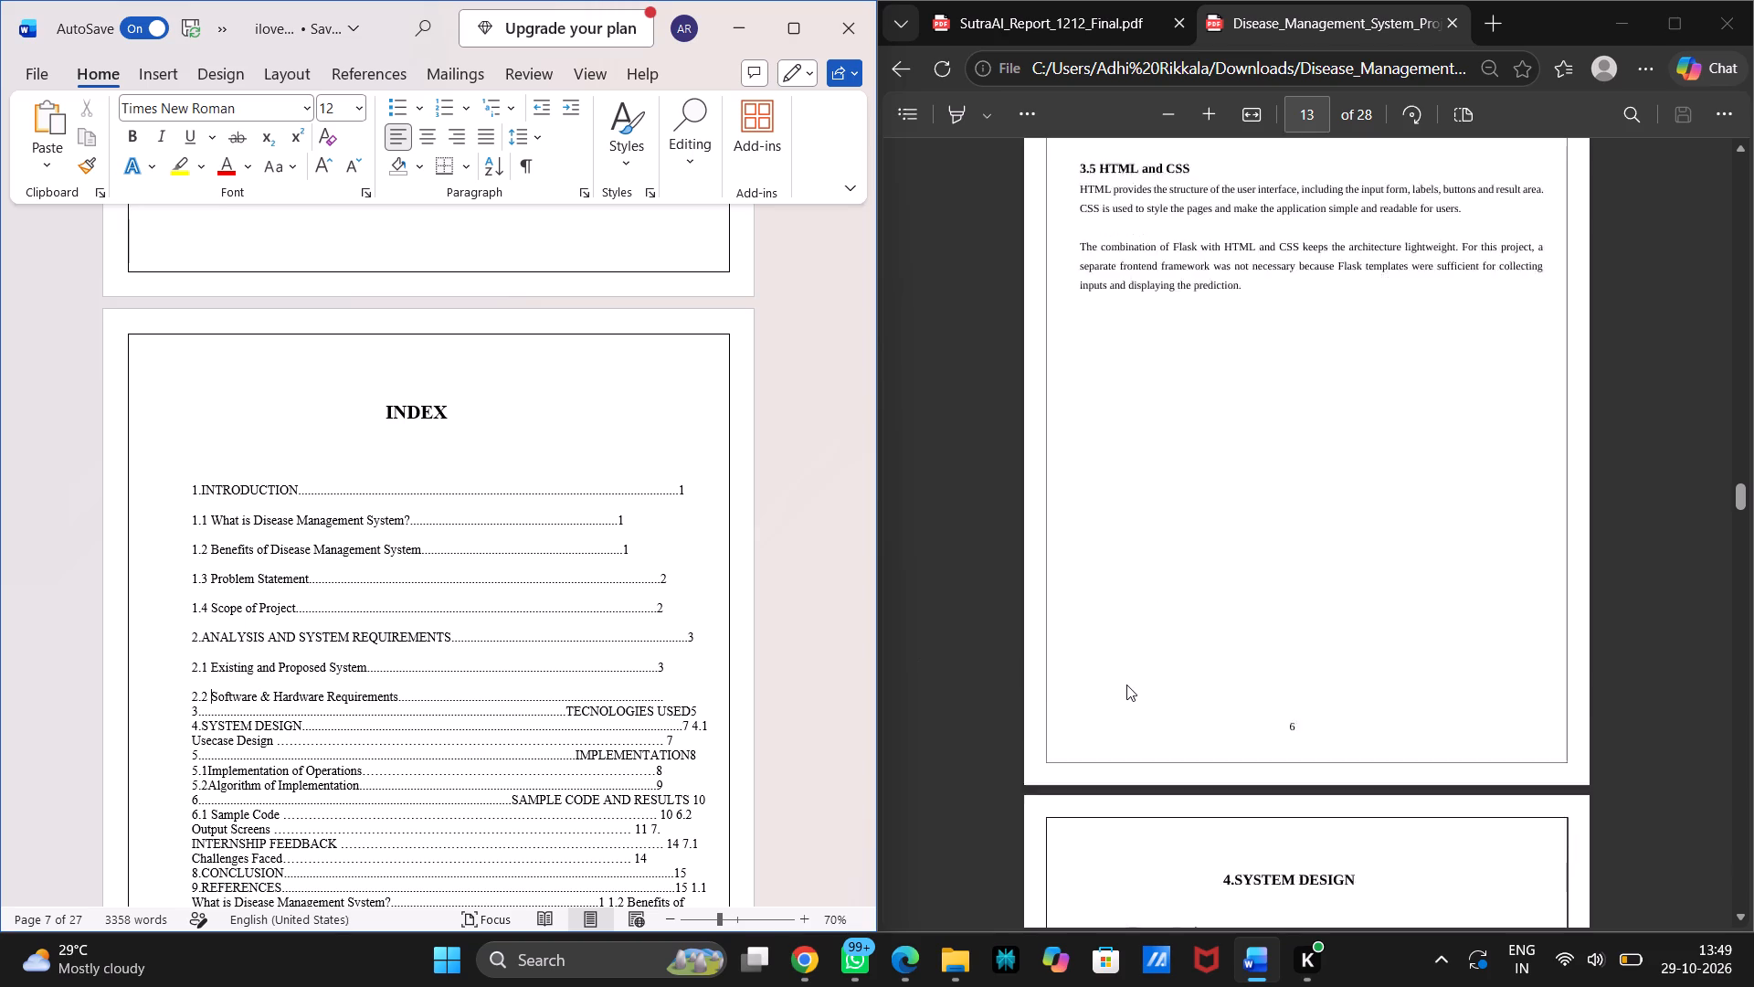
{"action": "scroll", "coordinate": [1126, 685], "scroll_direction": "up", "scroll_amount": 4}
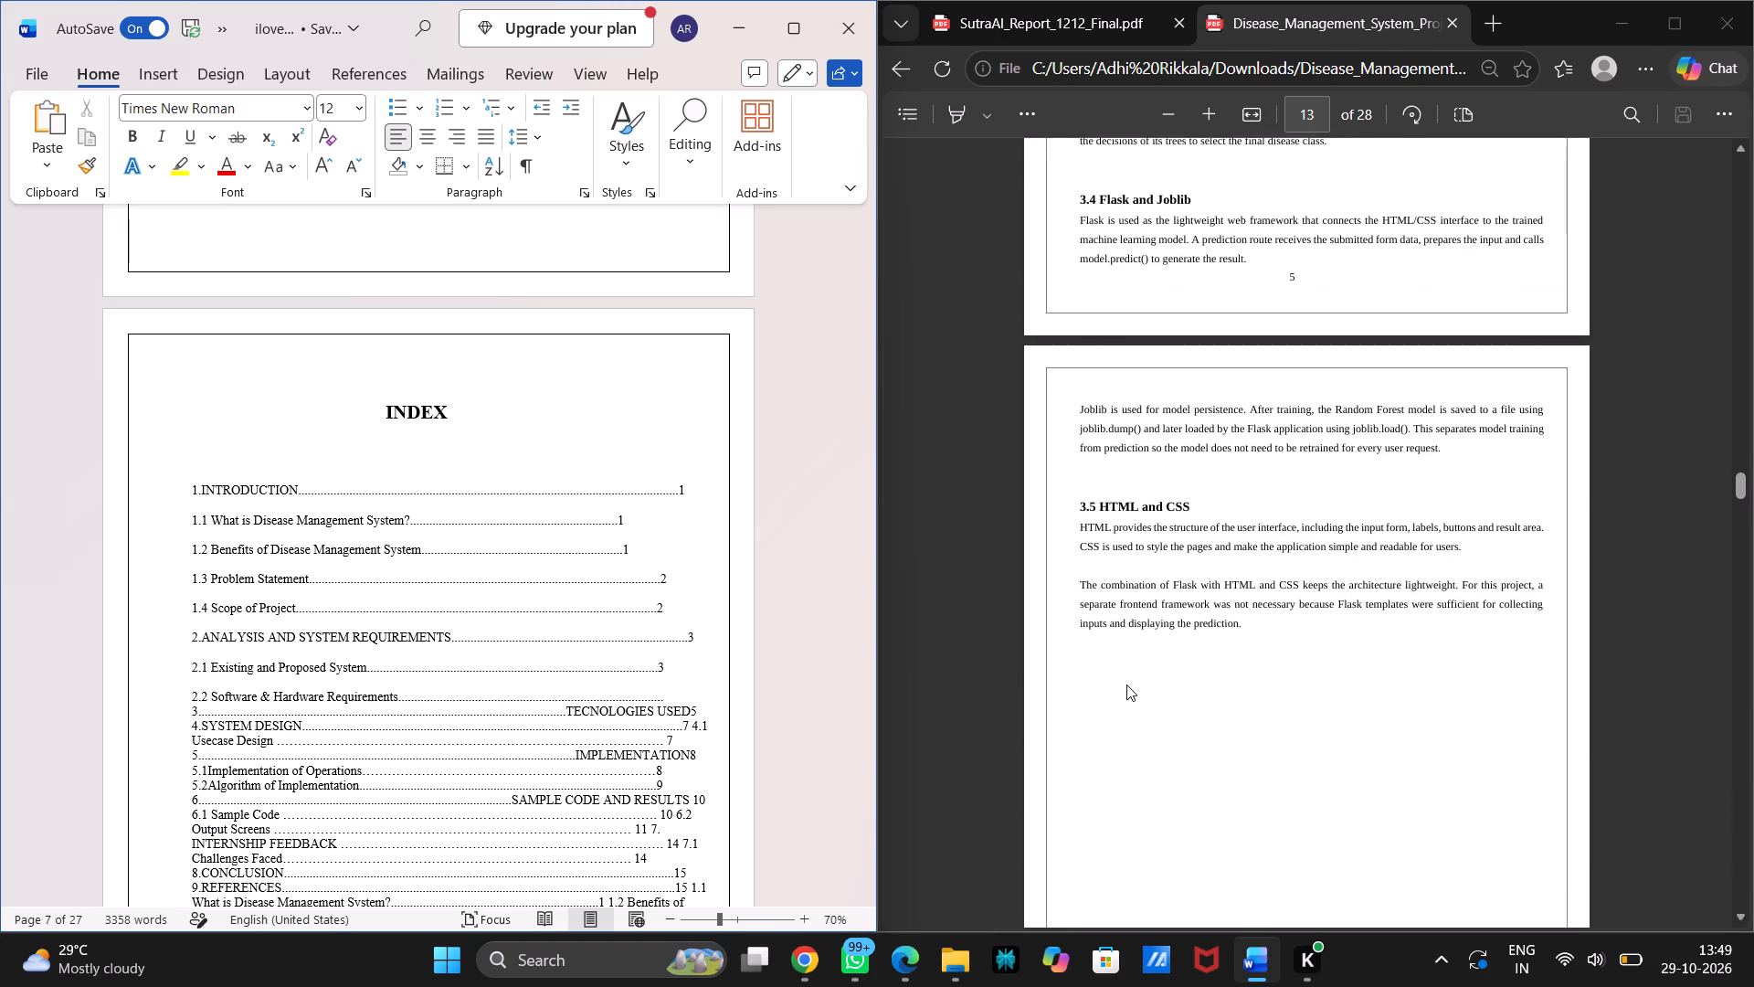
{"action": "scroll", "coordinate": [1126, 685], "scroll_direction": "up", "scroll_amount": 7}
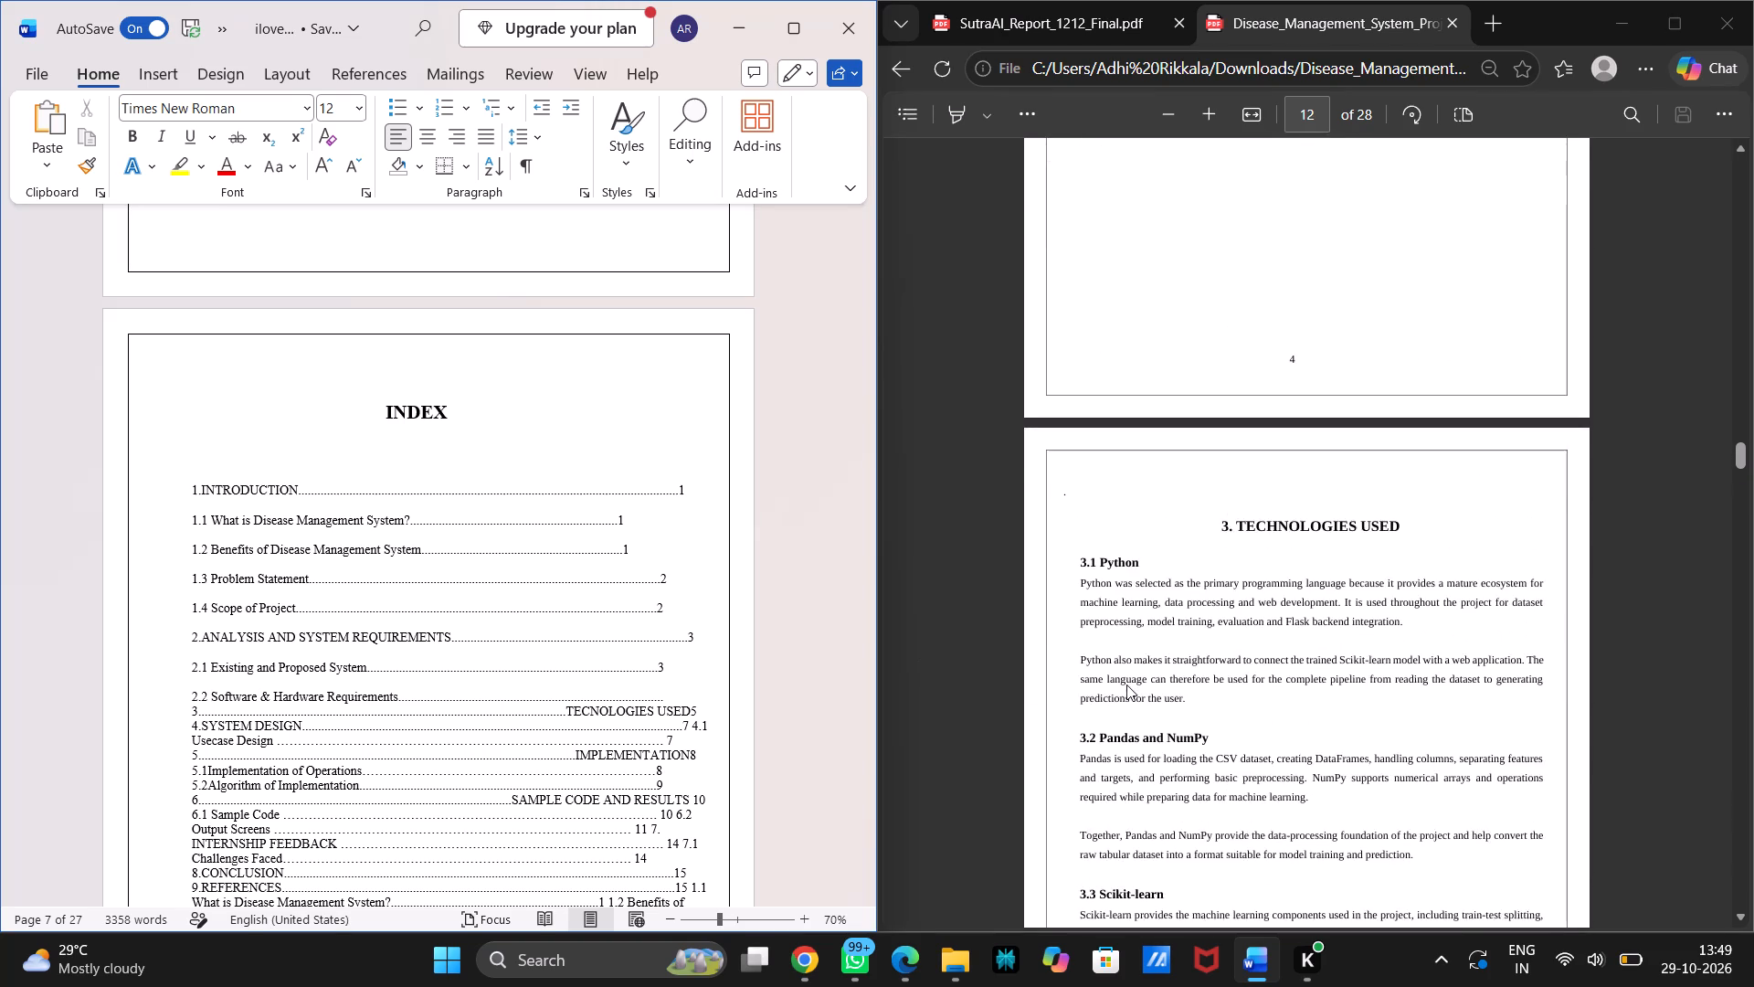
{"action": "scroll", "coordinate": [1126, 685], "scroll_direction": "up", "scroll_amount": 4}
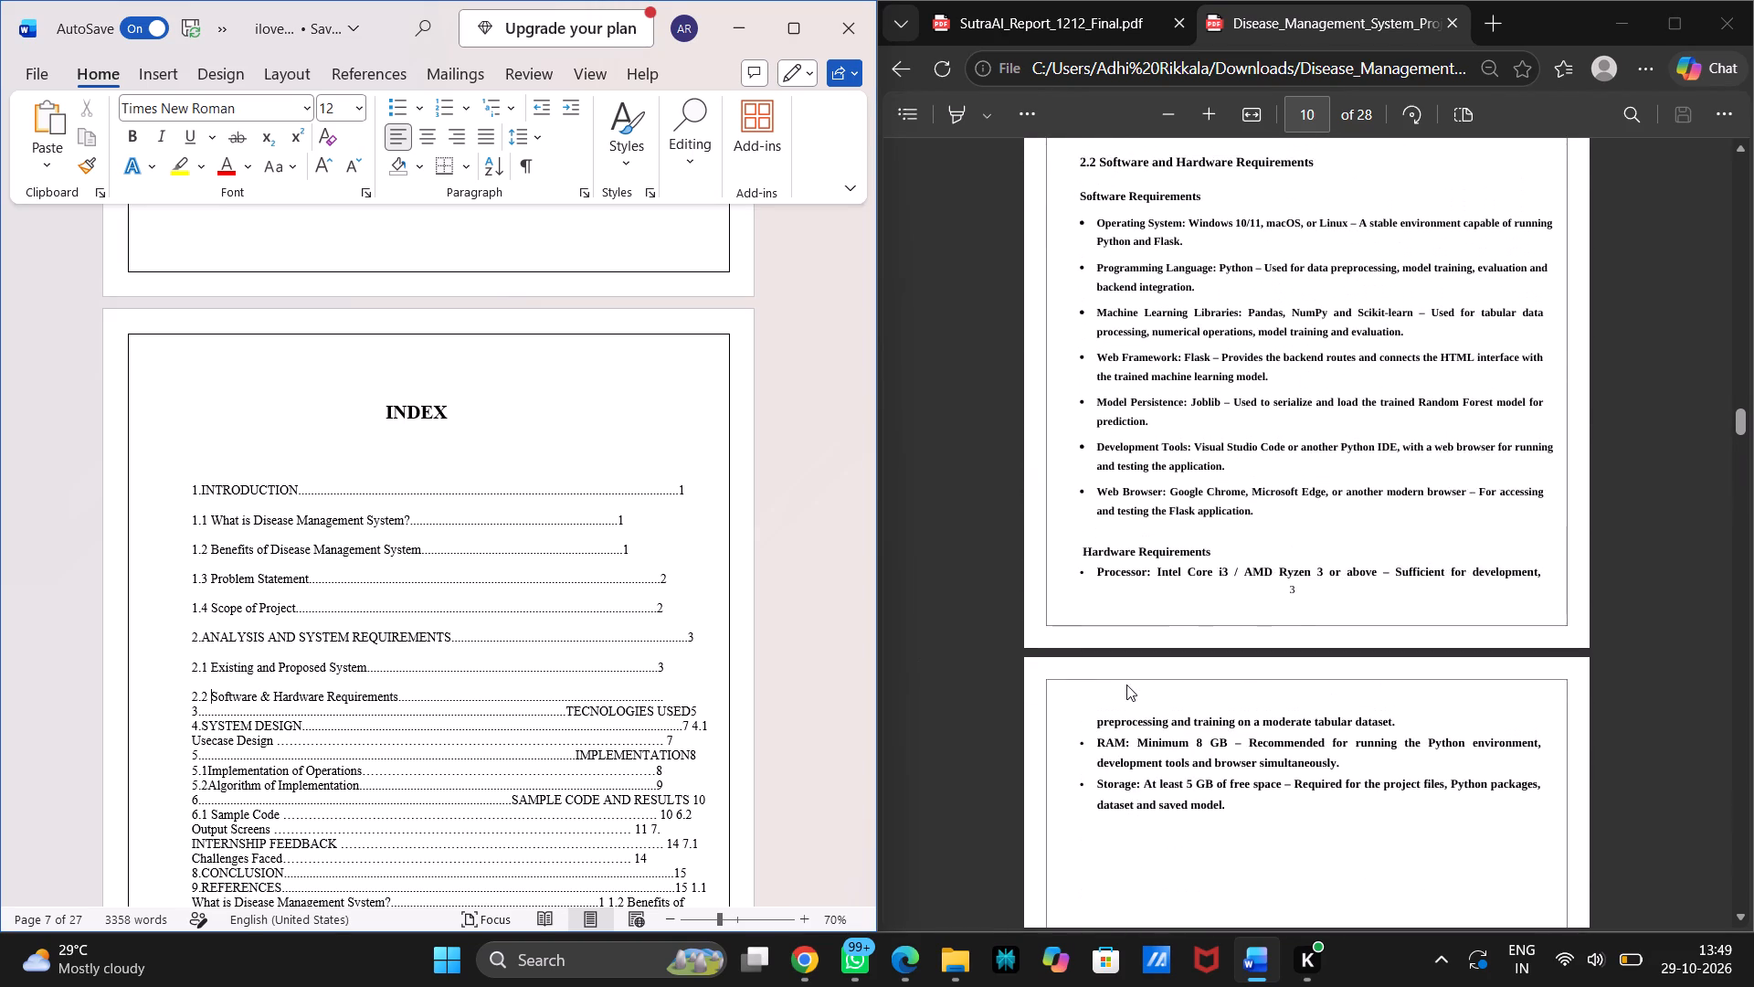
{"action": "scroll", "coordinate": [1126, 685], "scroll_direction": "up", "scroll_amount": 1}
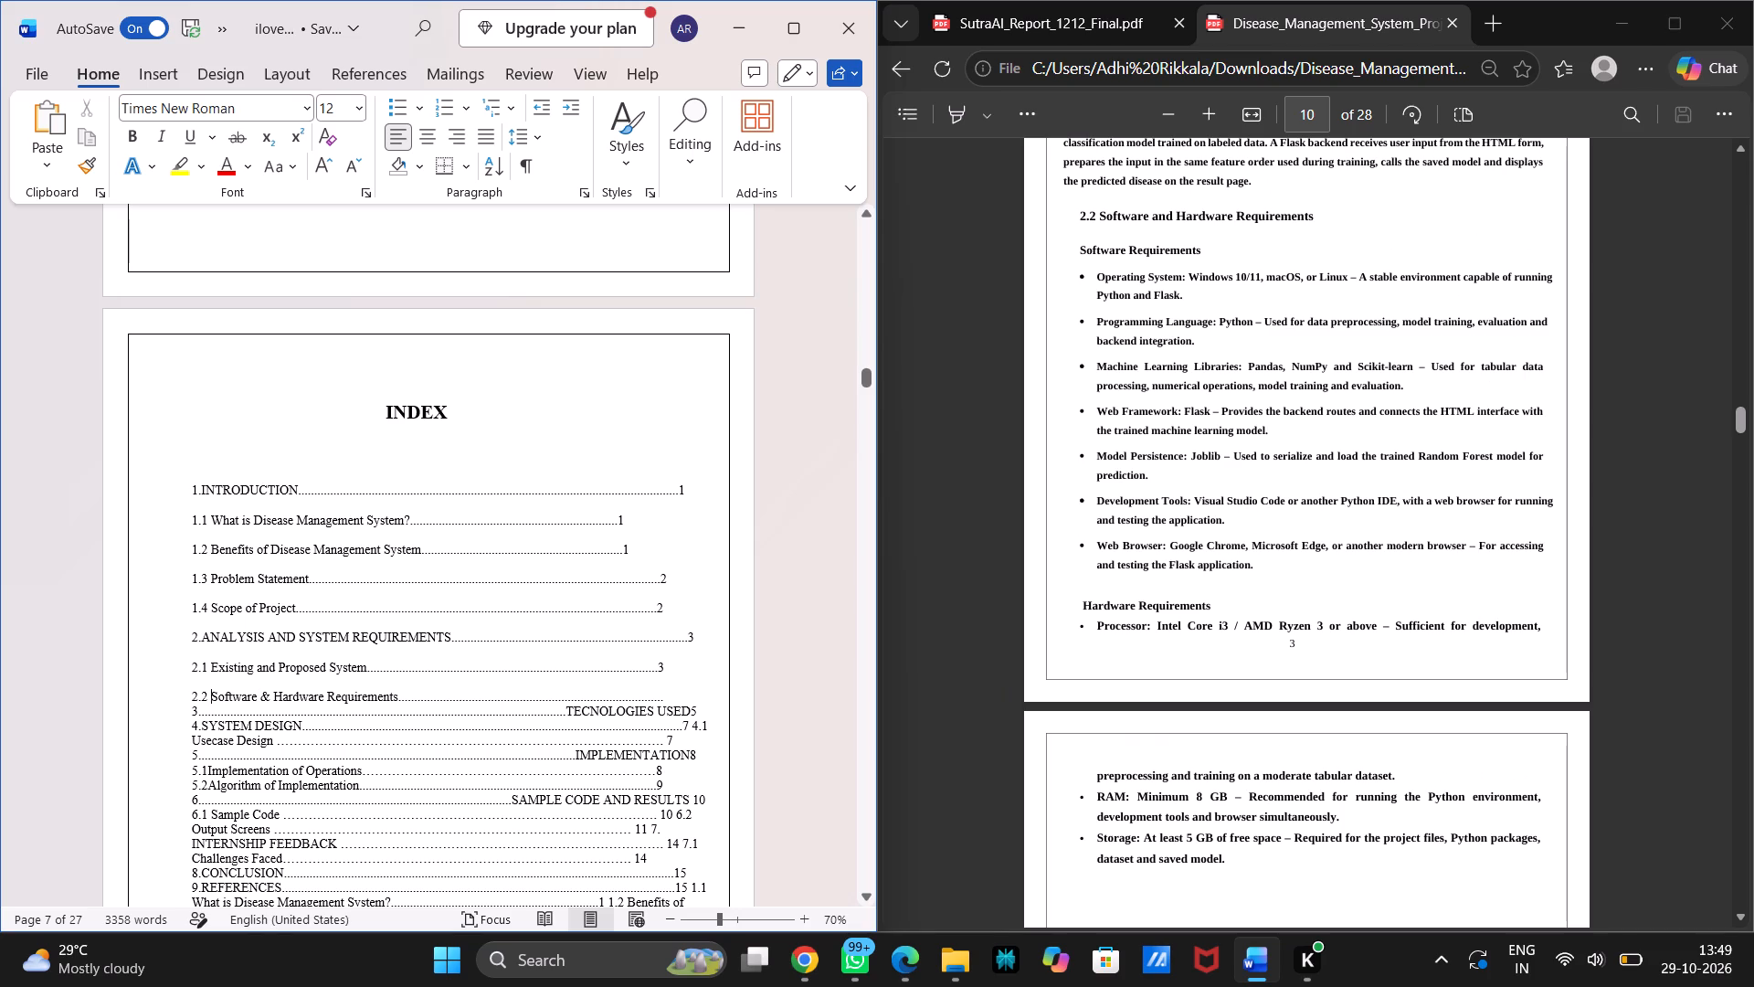
Delete the two blank lines between the INDEX heading and the 1.INTRODUCTION entry in the Word document.
{"action": "scroll", "coordinate": [412, 707], "scroll_direction": "down", "scroll_amount": 2}
{"action": "scroll", "coordinate": [412, 707], "scroll_direction": "up", "scroll_amount": 1}
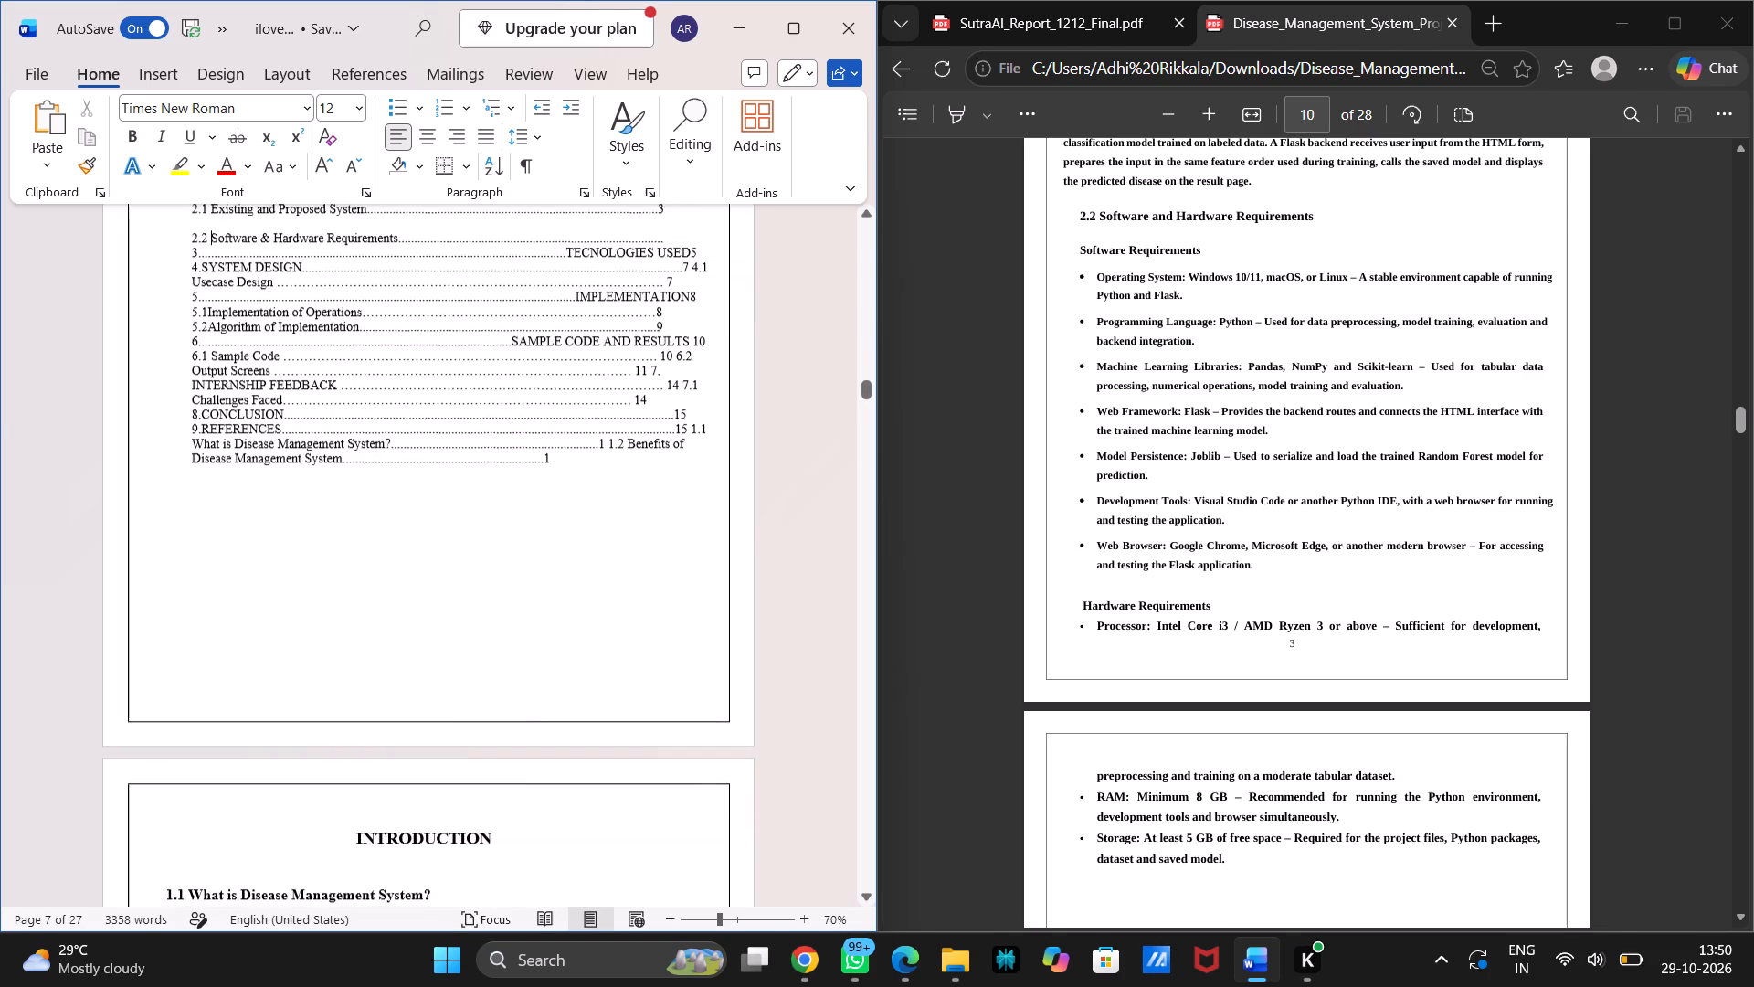
{"action": "scroll", "coordinate": [412, 707], "scroll_direction": "up", "scroll_amount": 1}
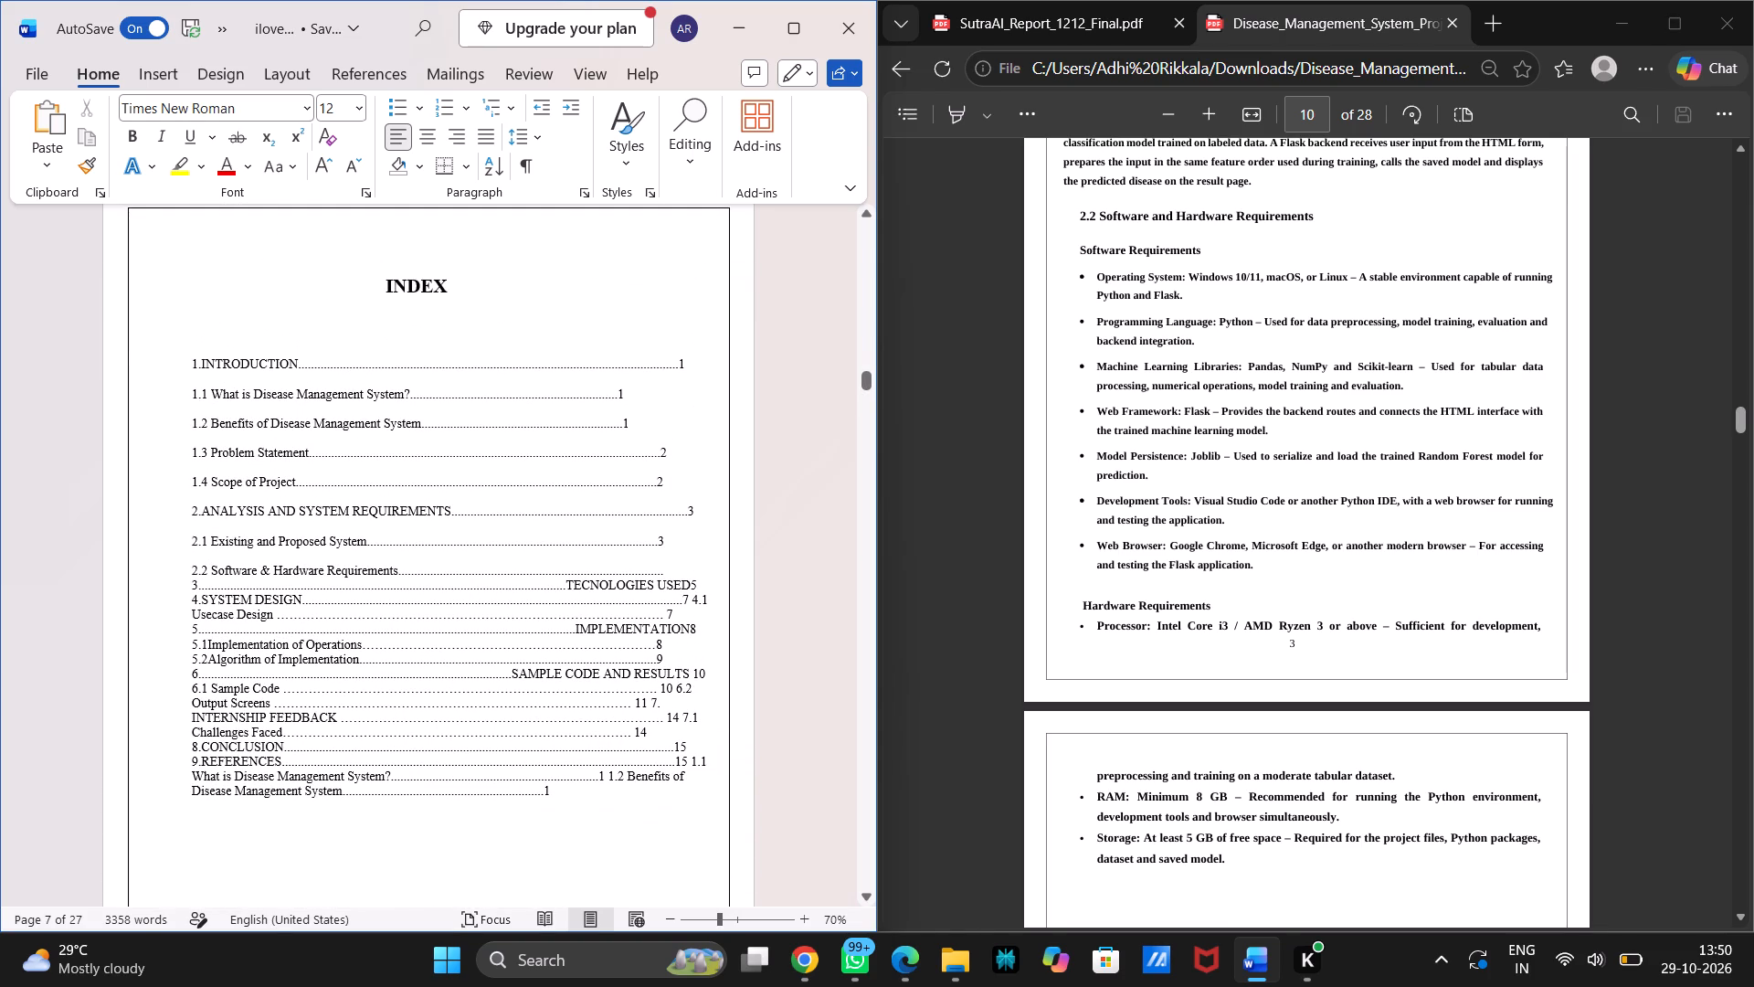
{"action": "left_click", "coordinate": [226, 321]}
{"action": "key", "text": "BackSpace"}
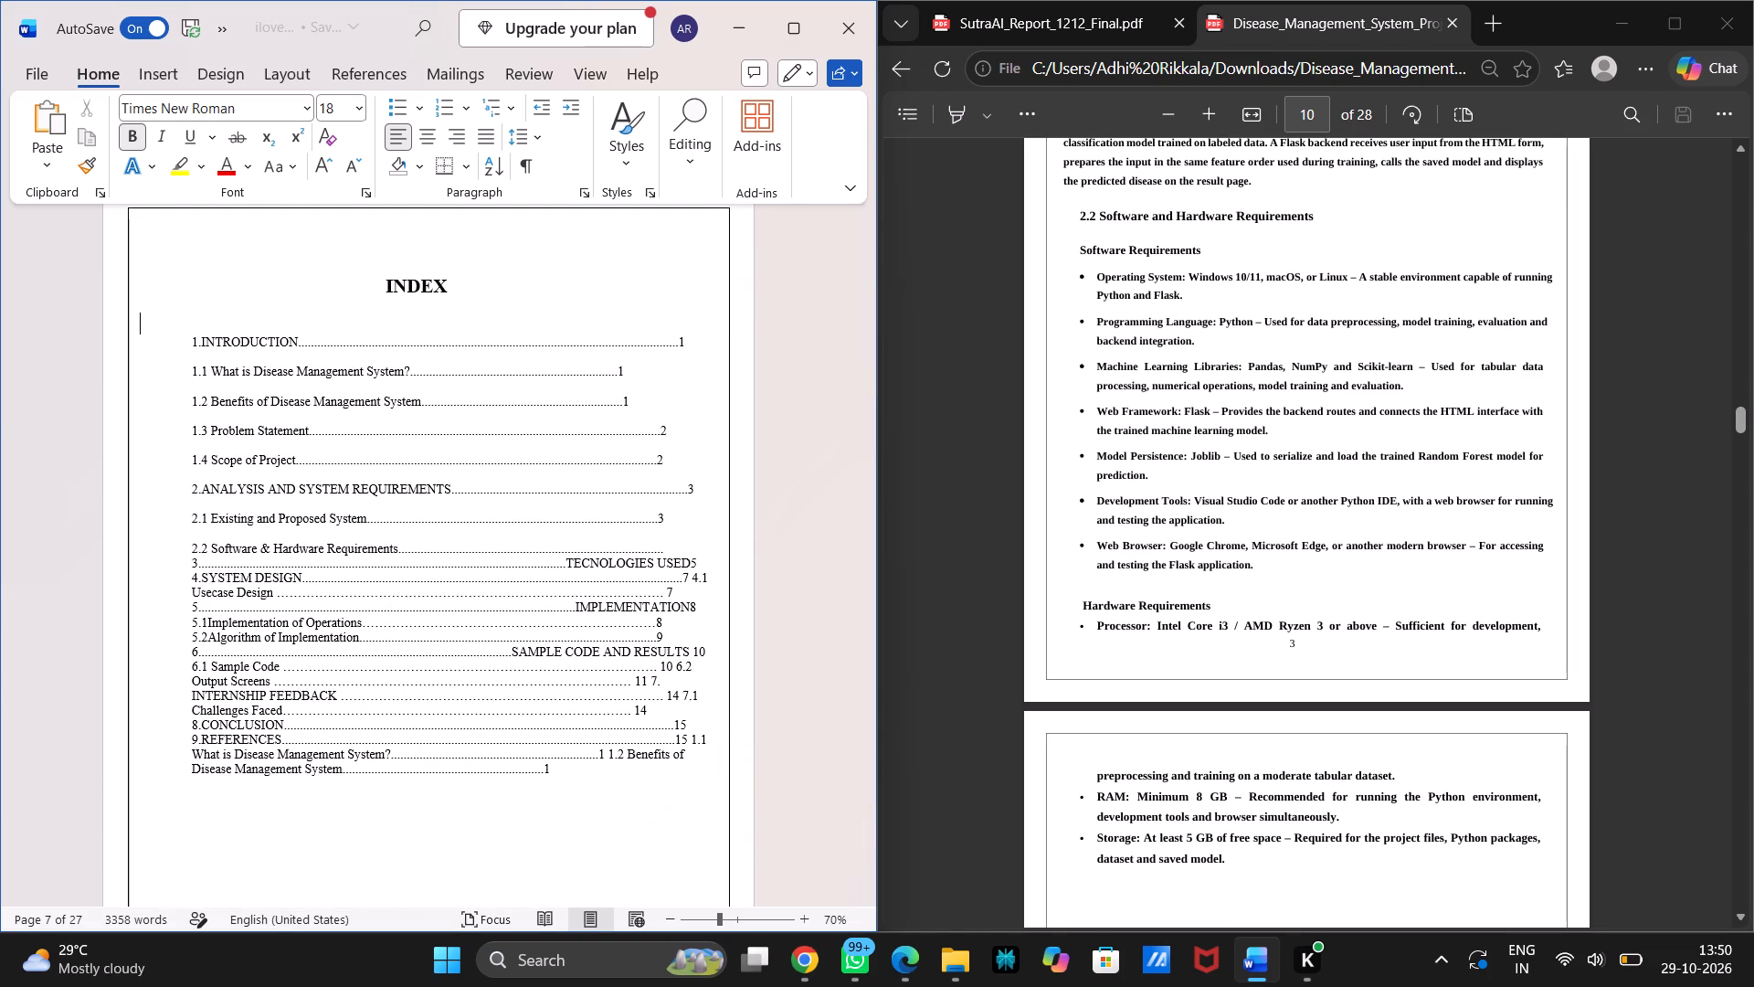
{"action": "key", "text": "BackSpace"}
{"action": "scroll", "coordinate": [396, 350], "scroll_direction": "up", "scroll_amount": 1}
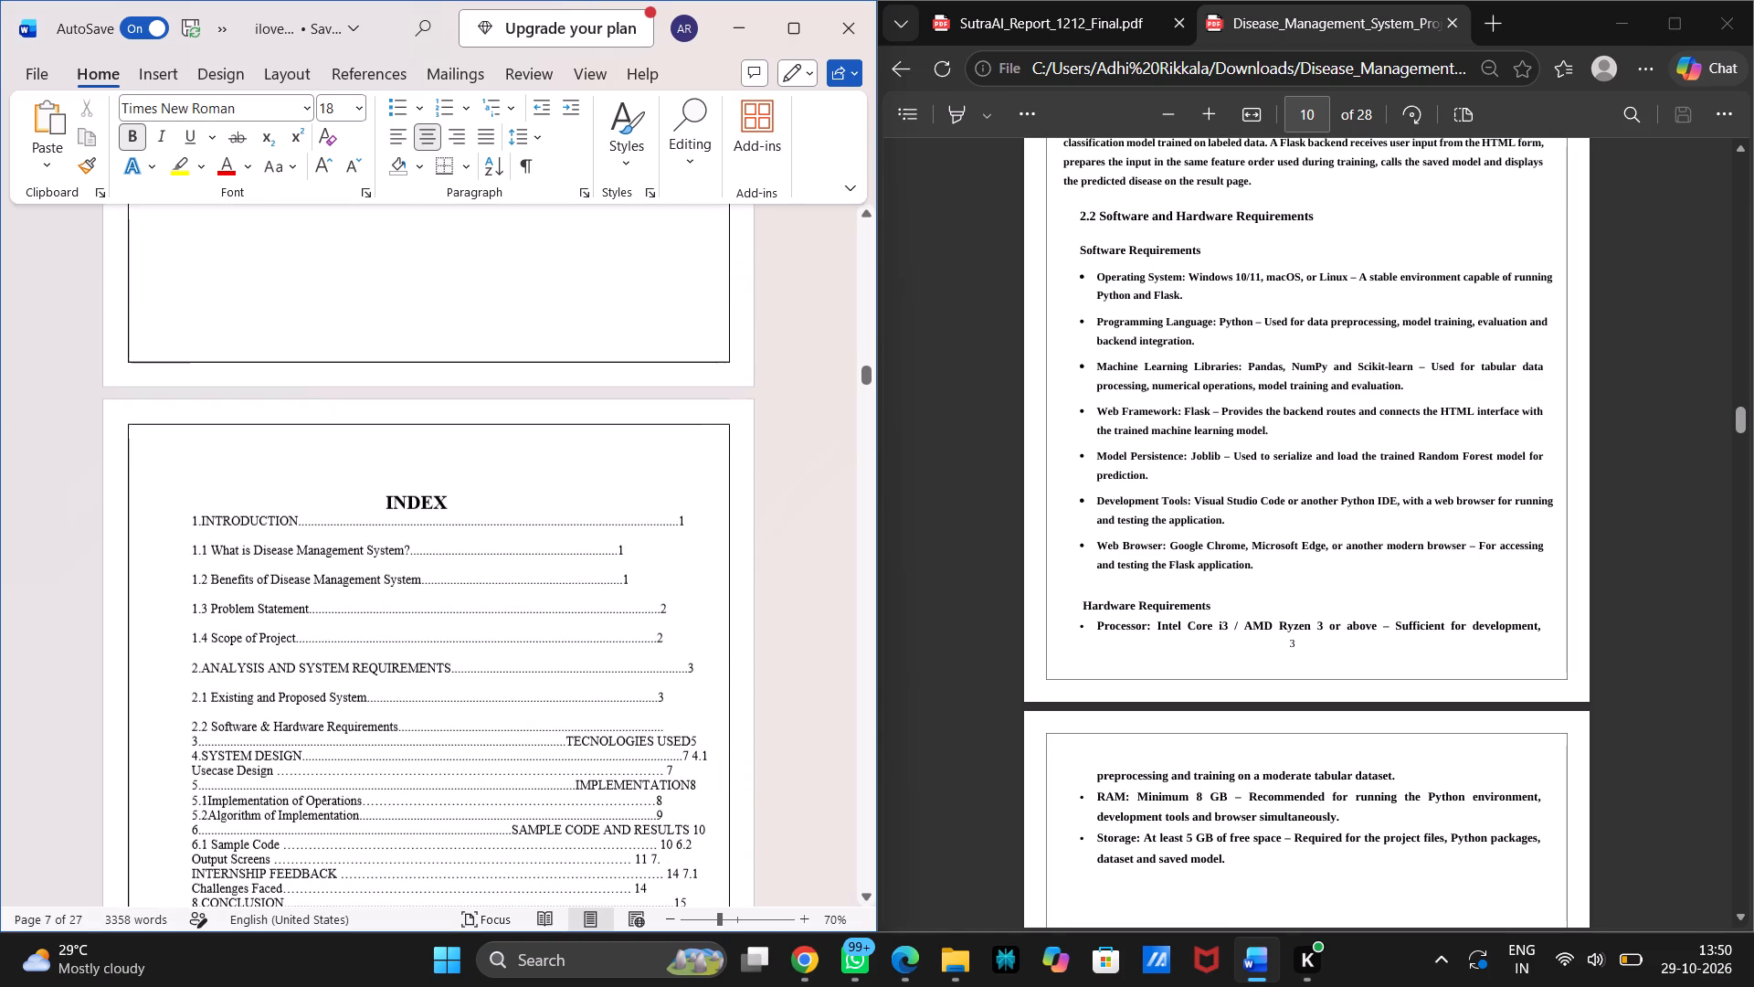
{"action": "left_click", "coordinate": [376, 482]}
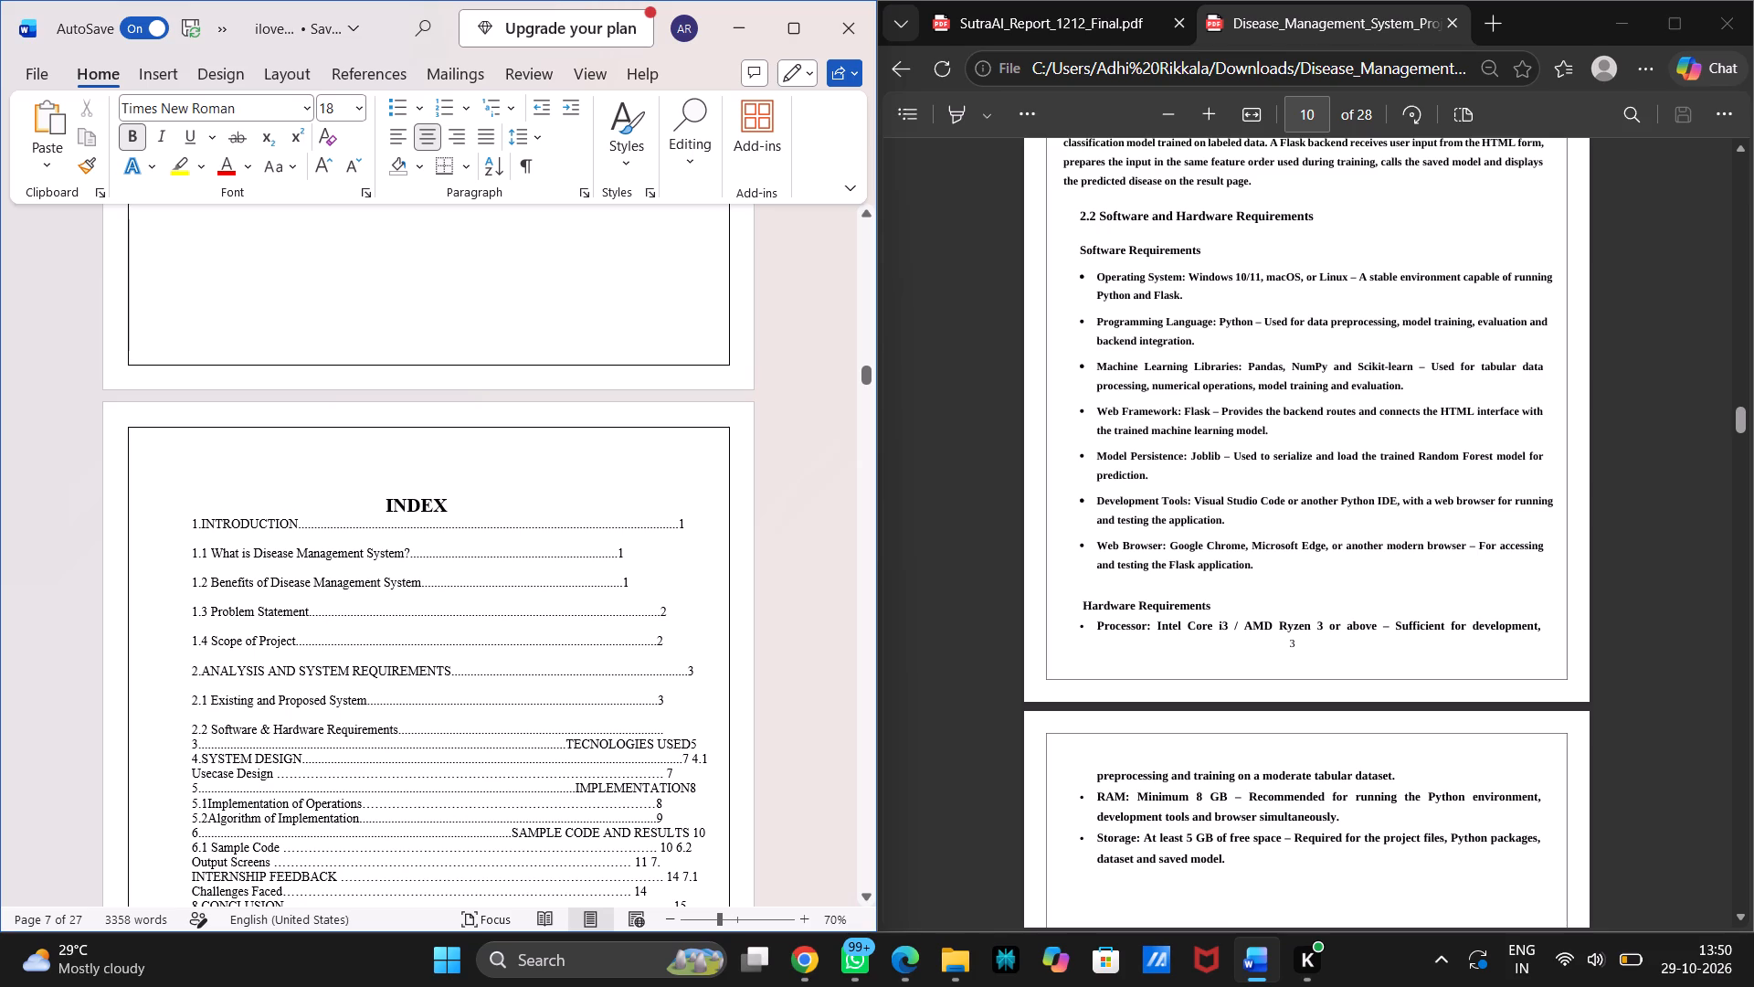
{"action": "left_click", "coordinate": [416, 469]}
{"action": "scroll", "coordinate": [416, 469], "scroll_direction": "up", "scroll_amount": 3}
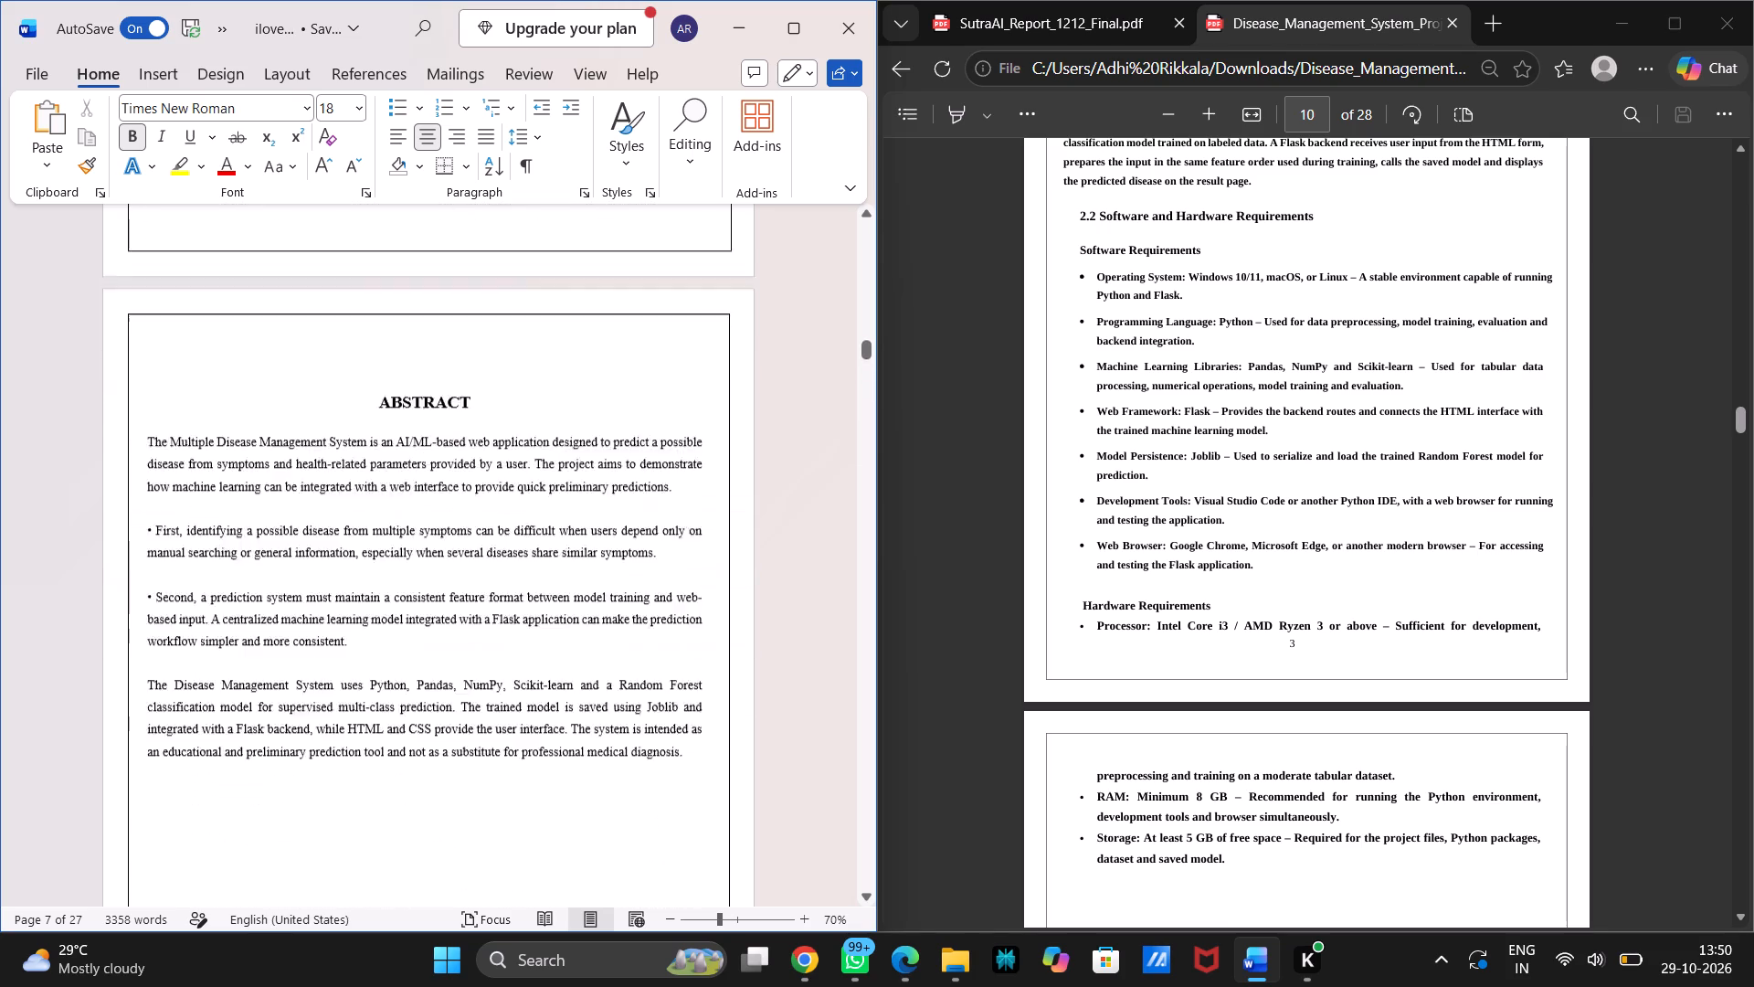
{"action": "scroll", "coordinate": [416, 469], "scroll_direction": "down", "scroll_amount": 6}
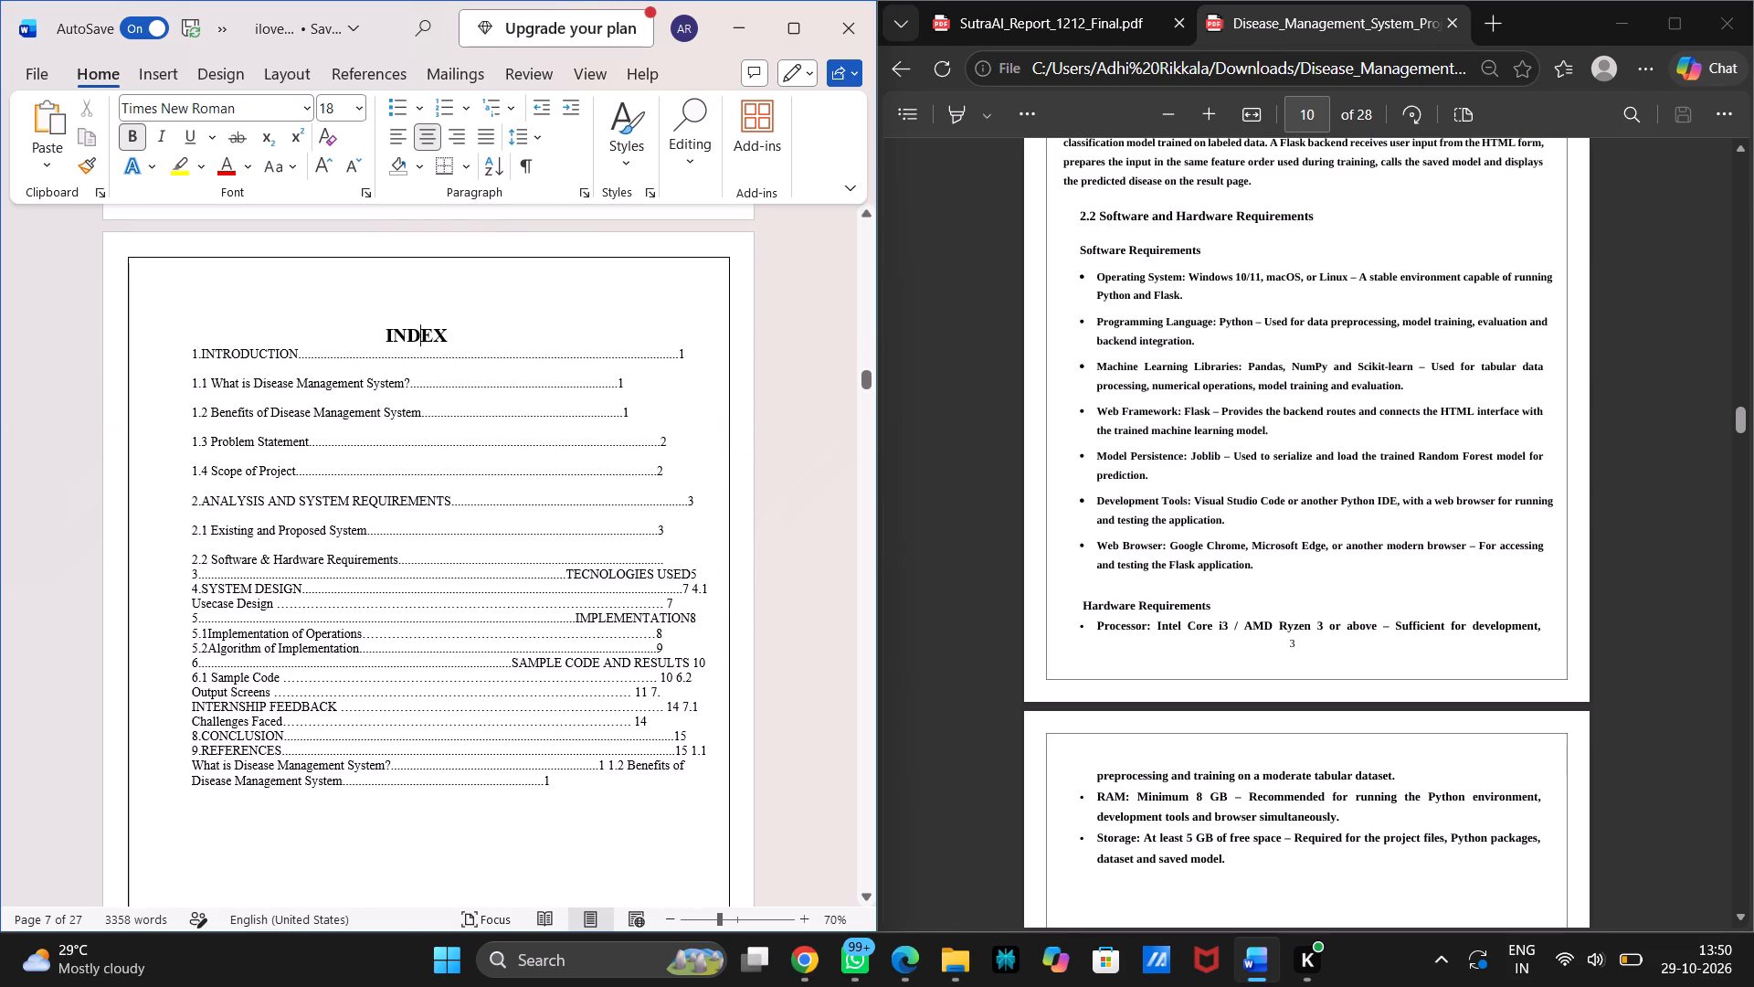
Extend the dot leader of the 1.1 What is Disease Management System? entry so its page number aligns with that of 1.INTRODUCTION.
{"action": "left_click", "coordinate": [621, 386]}
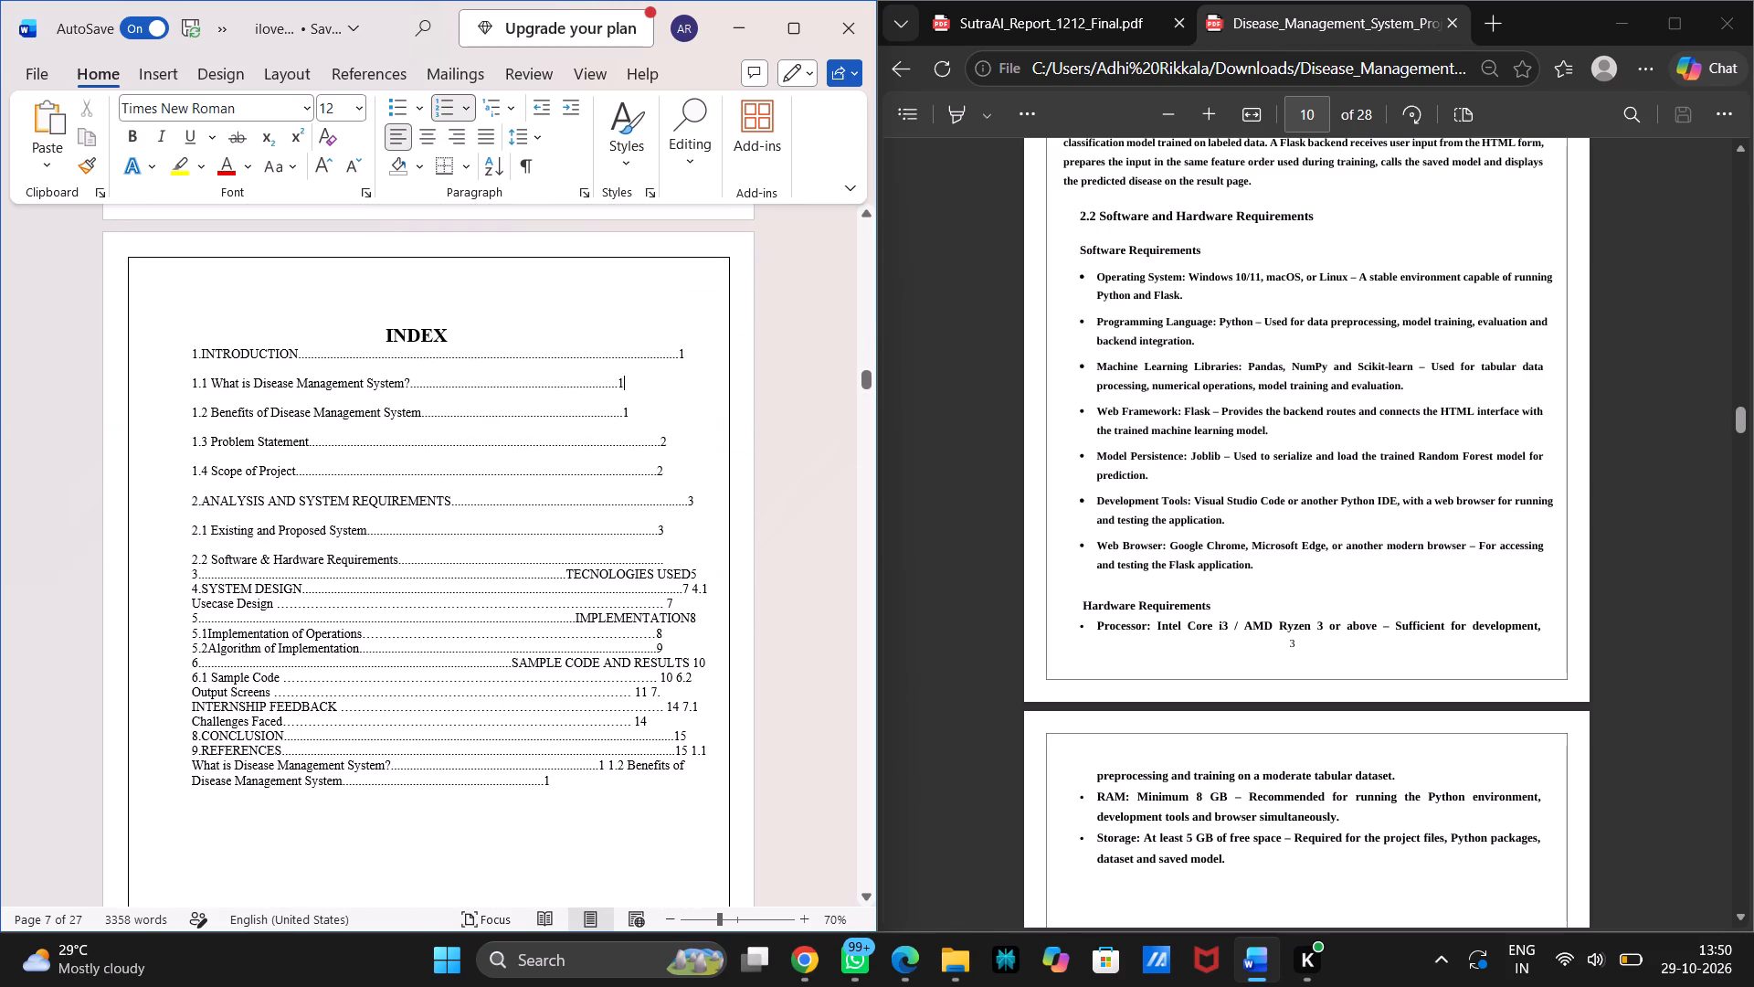
{"action": "left_click", "coordinate": [614, 387]}
{"action": "key", "text": "period"}
{"action": "key", "text": "period"}
{"action": "key", "text": "period"}
{"action": "key", "text": "period"}
{"action": "type", "text": "..."}
{"action": "key", "text": "period"}
{"action": "key", "text": "period"}
{"action": "key", "text": "period"}
{"action": "key", "text": "period"}
{"action": "type", "text": "..."}
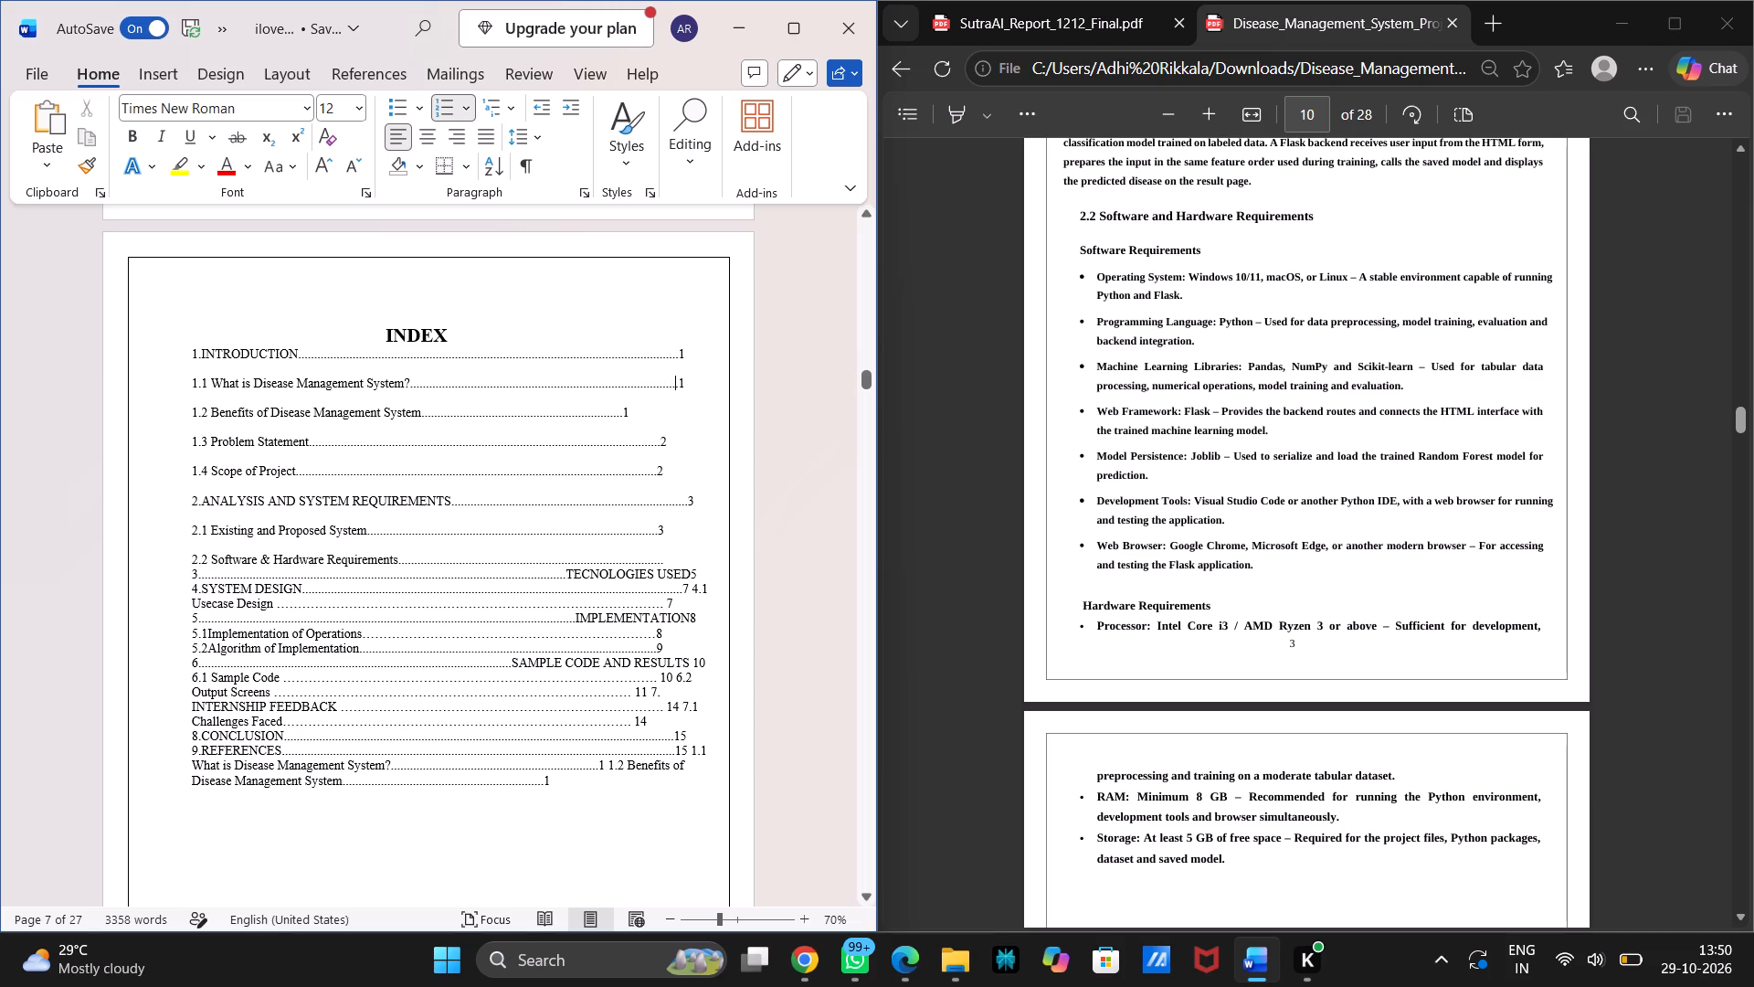
Extend the dot leader of the 1.2 Benefits of Disease Management System entry so its page number aligns with the entries above.
{"action": "left_click", "coordinate": [618, 407]}
{"action": "key", "text": "period"}
{"action": "key", "text": "period"}
{"action": "key", "text": "period"}
{"action": "key", "text": "period"}
{"action": "key", "text": "period"}
{"action": "key", "text": "period"}
{"action": "key", "text": "period"}
{"action": "key", "text": "period"}
{"action": "key", "text": "period"}
{"action": "key", "text": "period"}
{"action": "key", "text": "period"}
{"action": "key", "text": "period"}
{"action": "key", "text": "period"}
{"action": "type", "text": "...."}
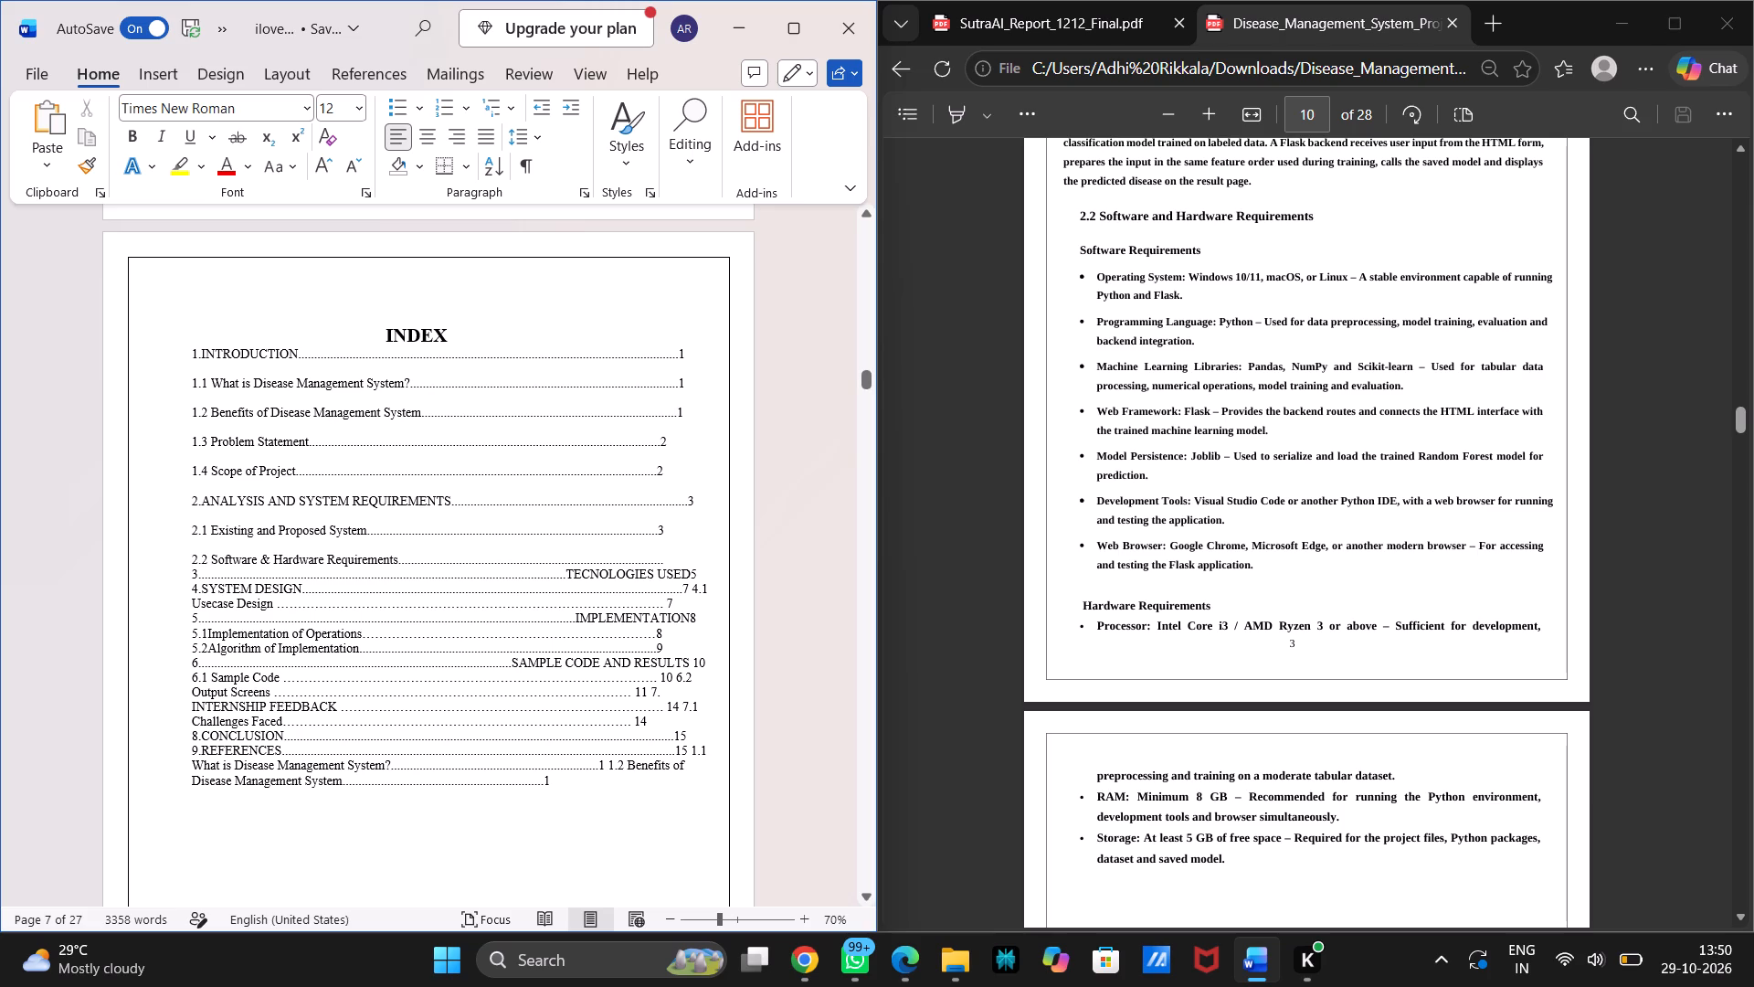
Extend the dot leaders of 1.3 Problem Statement and 1.4 Scope of Project so their page numbers align with the entries above.
{"action": "left_click", "coordinate": [646, 443]}
{"action": "key", "text": "period"}
{"action": "key", "text": "period"}
{"action": "key", "text": "period"}
{"action": "type", "text": ".."}
{"action": "key", "text": "BackSpace"}
{"action": "key", "text": "period"}
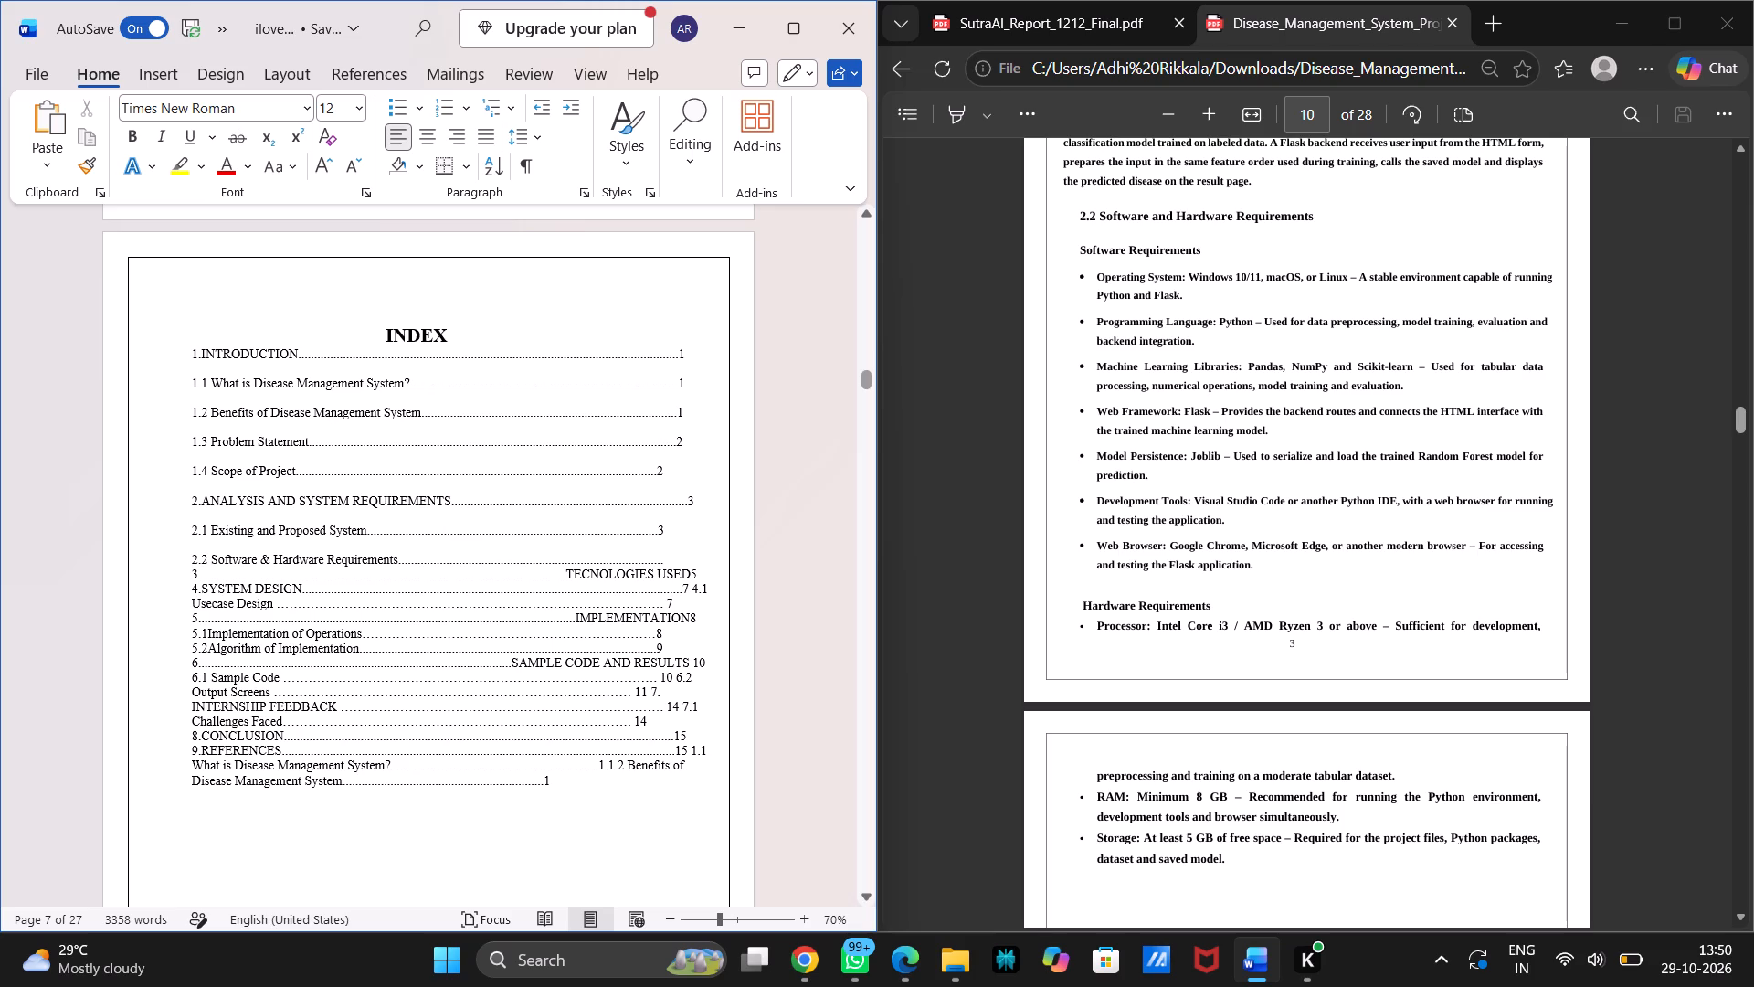
{"action": "left_click", "coordinate": [654, 469]}
{"action": "type", "text": "......"}
Shorten the dot leader of the 2.ANALYSIS AND SYSTEM REQUIREMENTS entry so its page number aligns with the entries above.
{"action": "left_click", "coordinate": [661, 505]}
{"action": "key", "text": "BackSpace"}
{"action": "key", "text": "BackSpace"}
{"action": "key", "text": "BackSpace"}
{"action": "key", "text": "BackSpace"}
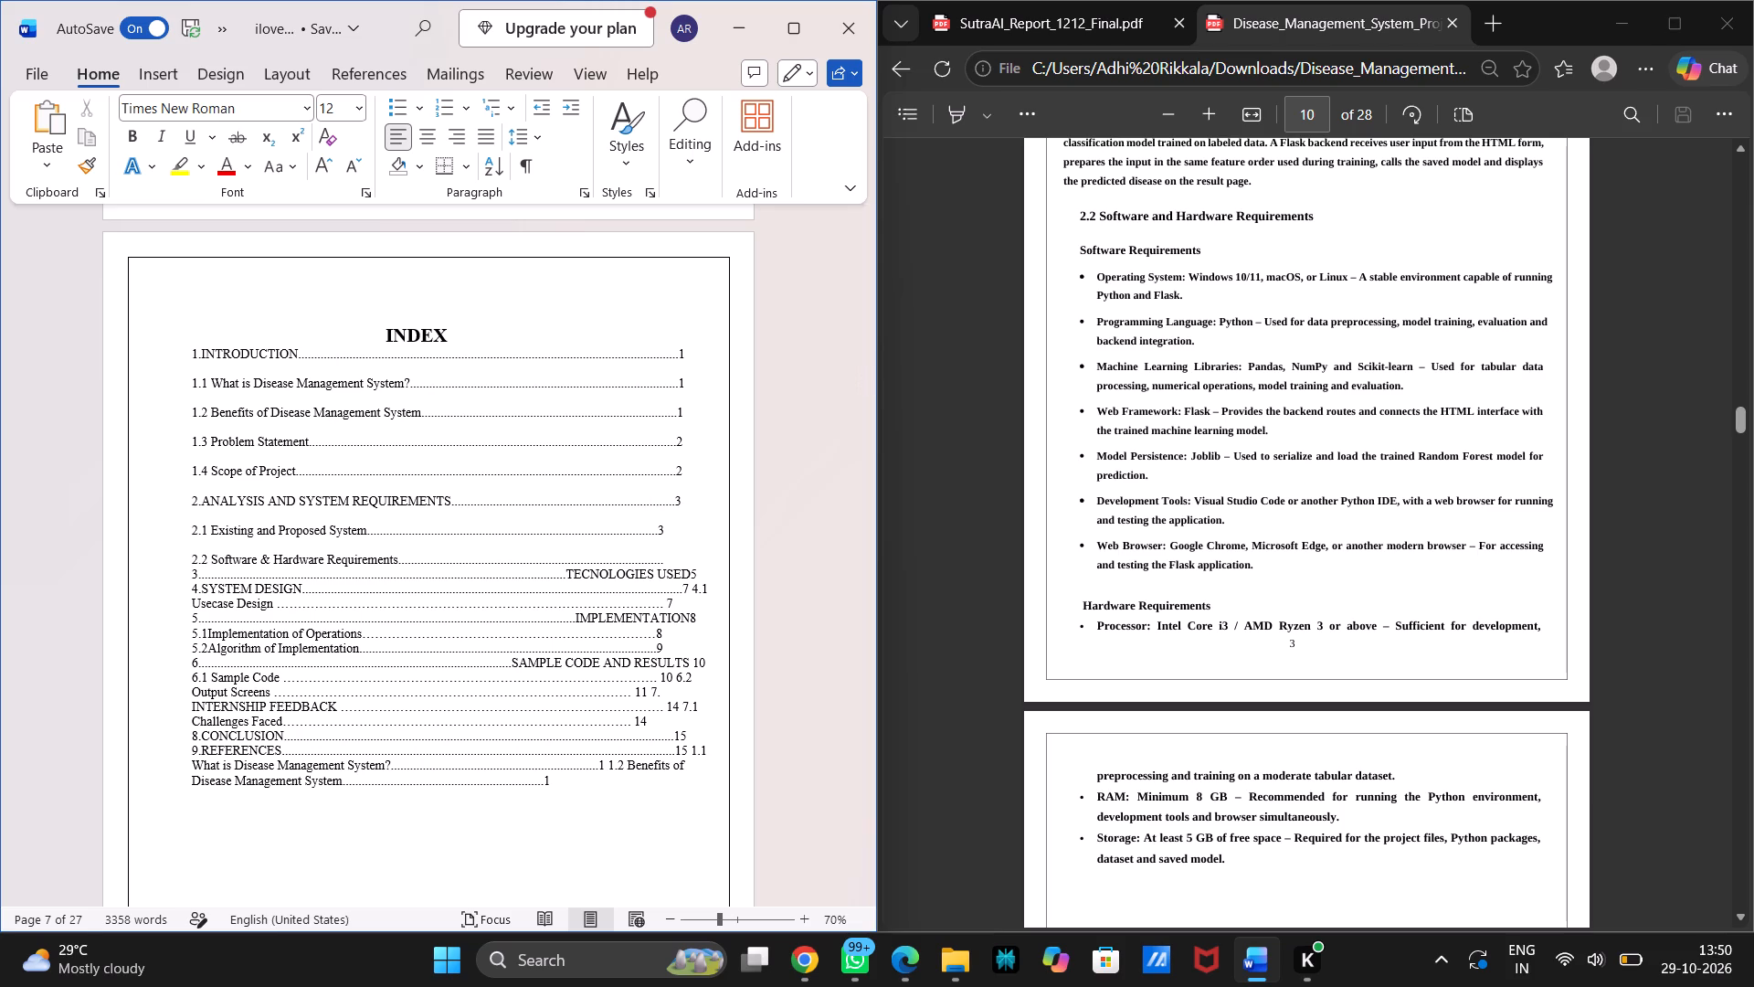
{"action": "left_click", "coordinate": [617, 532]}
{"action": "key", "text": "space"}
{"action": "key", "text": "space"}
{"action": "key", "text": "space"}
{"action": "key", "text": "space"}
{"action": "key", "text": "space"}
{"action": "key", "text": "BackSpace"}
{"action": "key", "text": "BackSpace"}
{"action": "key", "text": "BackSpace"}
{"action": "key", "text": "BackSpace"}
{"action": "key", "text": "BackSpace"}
Extend the dot leader of the 2.1 Existing and Proposed System entry with five dots so its page number aligns with the entries above.
{"action": "type", "text": "...."}
{"action": "key", "text": "period"}
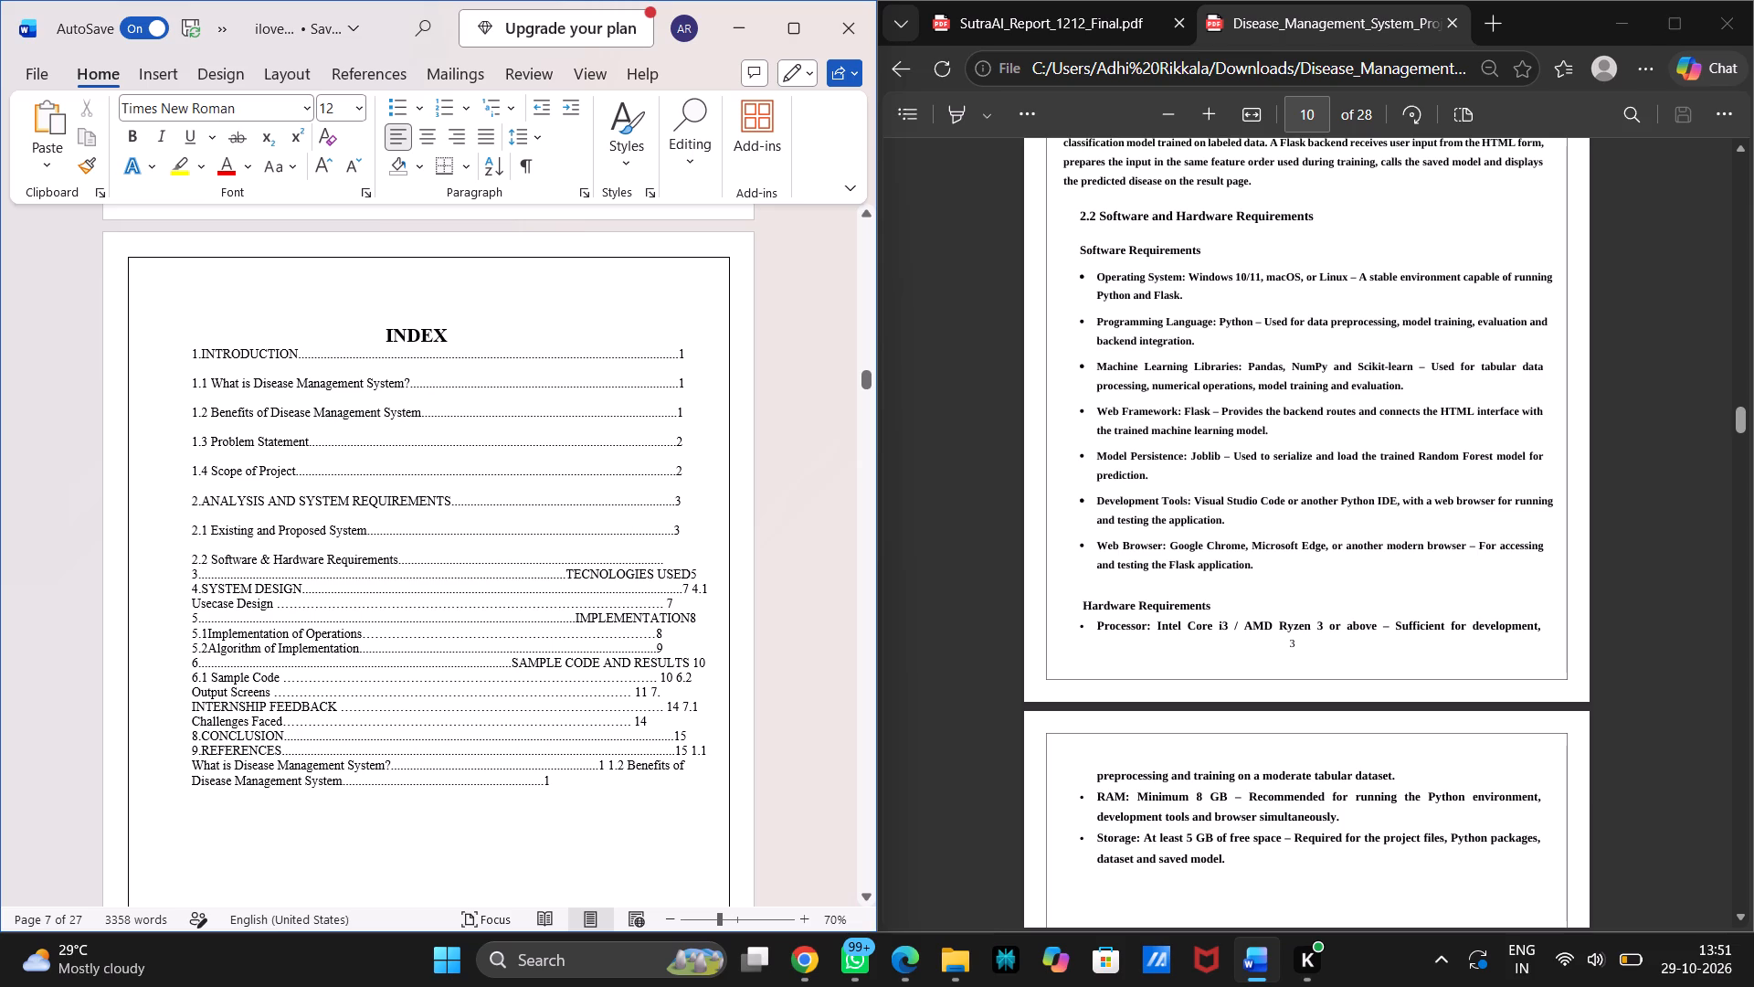
Move the 3 that starts the TECNOLOGIES USED line up to end the 2.2 Software & Hardware Requirements line, keeping the remaining text on its own line.
{"action": "left_click", "coordinate": [190, 573]}
{"action": "key", "text": "BackSpace"}
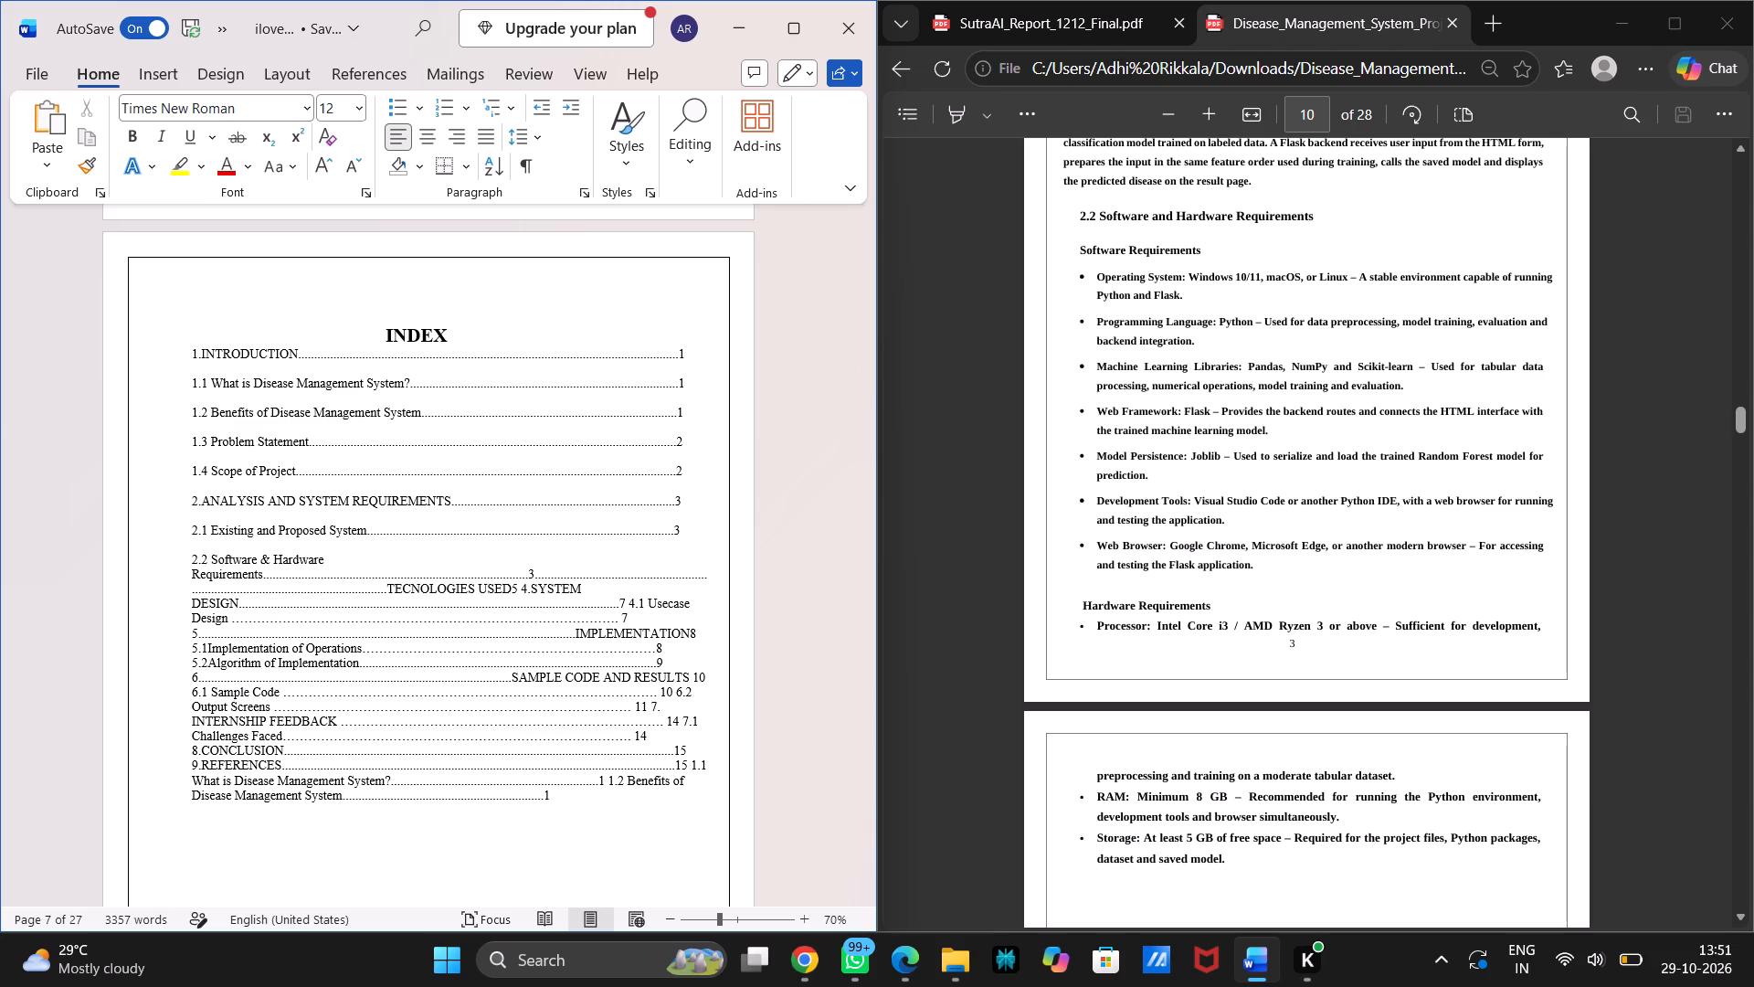
{"action": "key", "text": "BackSpace"}
{"action": "key", "text": "BackSpace"}
{"action": "key", "text": "BackSpace"}
{"action": "key", "text": "BackSpace"}
{"action": "key", "text": "BackSpace"}
{"action": "key", "text": "BackSpace"}
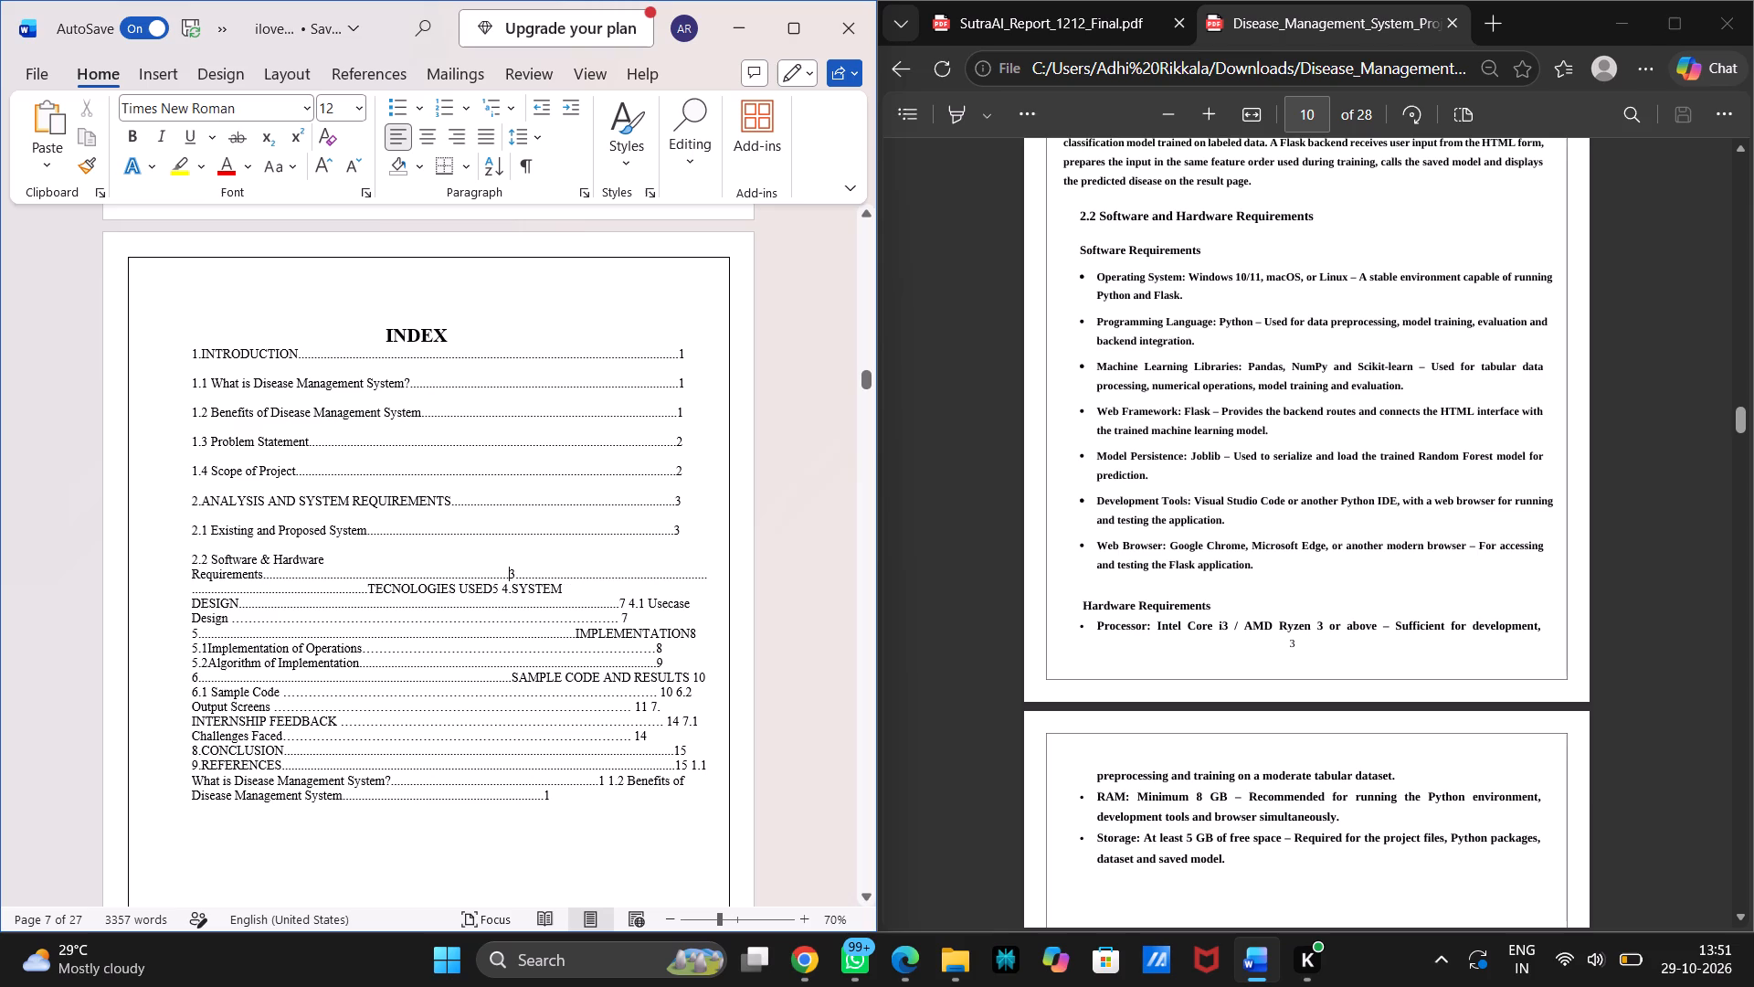
{"action": "left_click", "coordinate": [515, 573]}
{"action": "key", "text": "Return"}
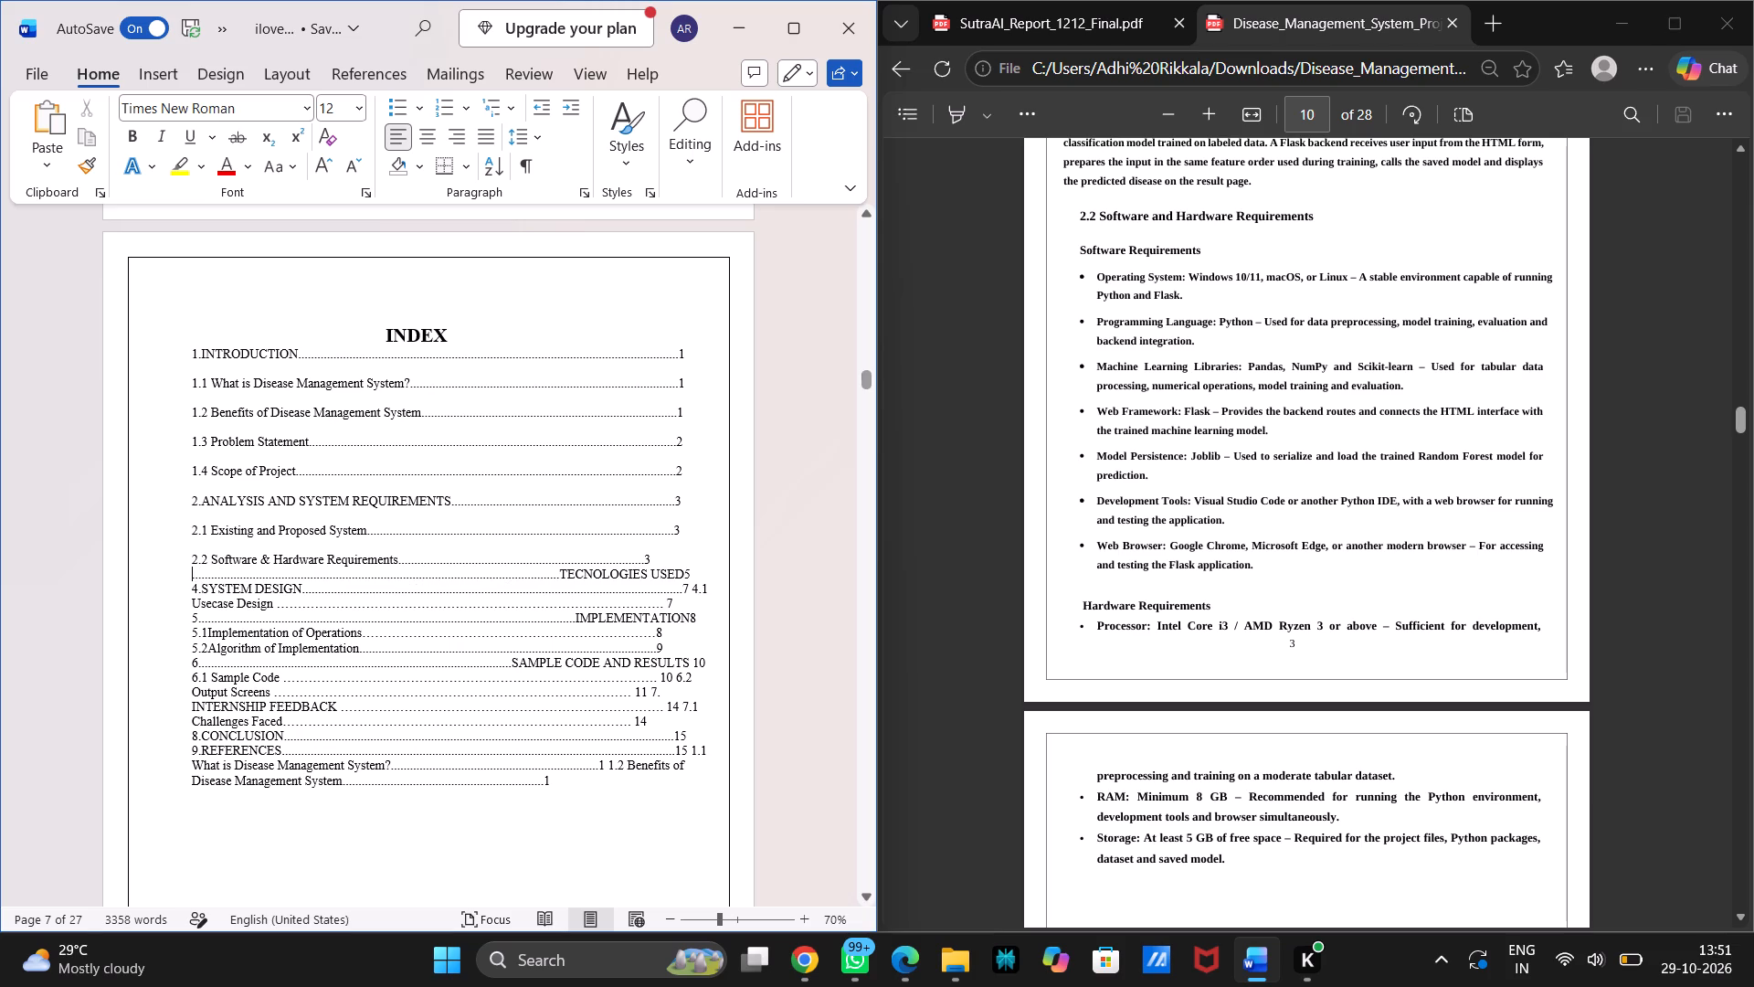
Extend the dot leader of the 2.2 Software & Hardware Requirements entry so its page number aligns with the entries above.
{"action": "left_click", "coordinate": [609, 556]}
{"action": "type", "text": "........."}
Change the page number of the 2.2 Software & Hardware Requirements entry to the range 3-4.
{"action": "scroll", "coordinate": [1130, 568], "scroll_direction": "down", "scroll_amount": 4}
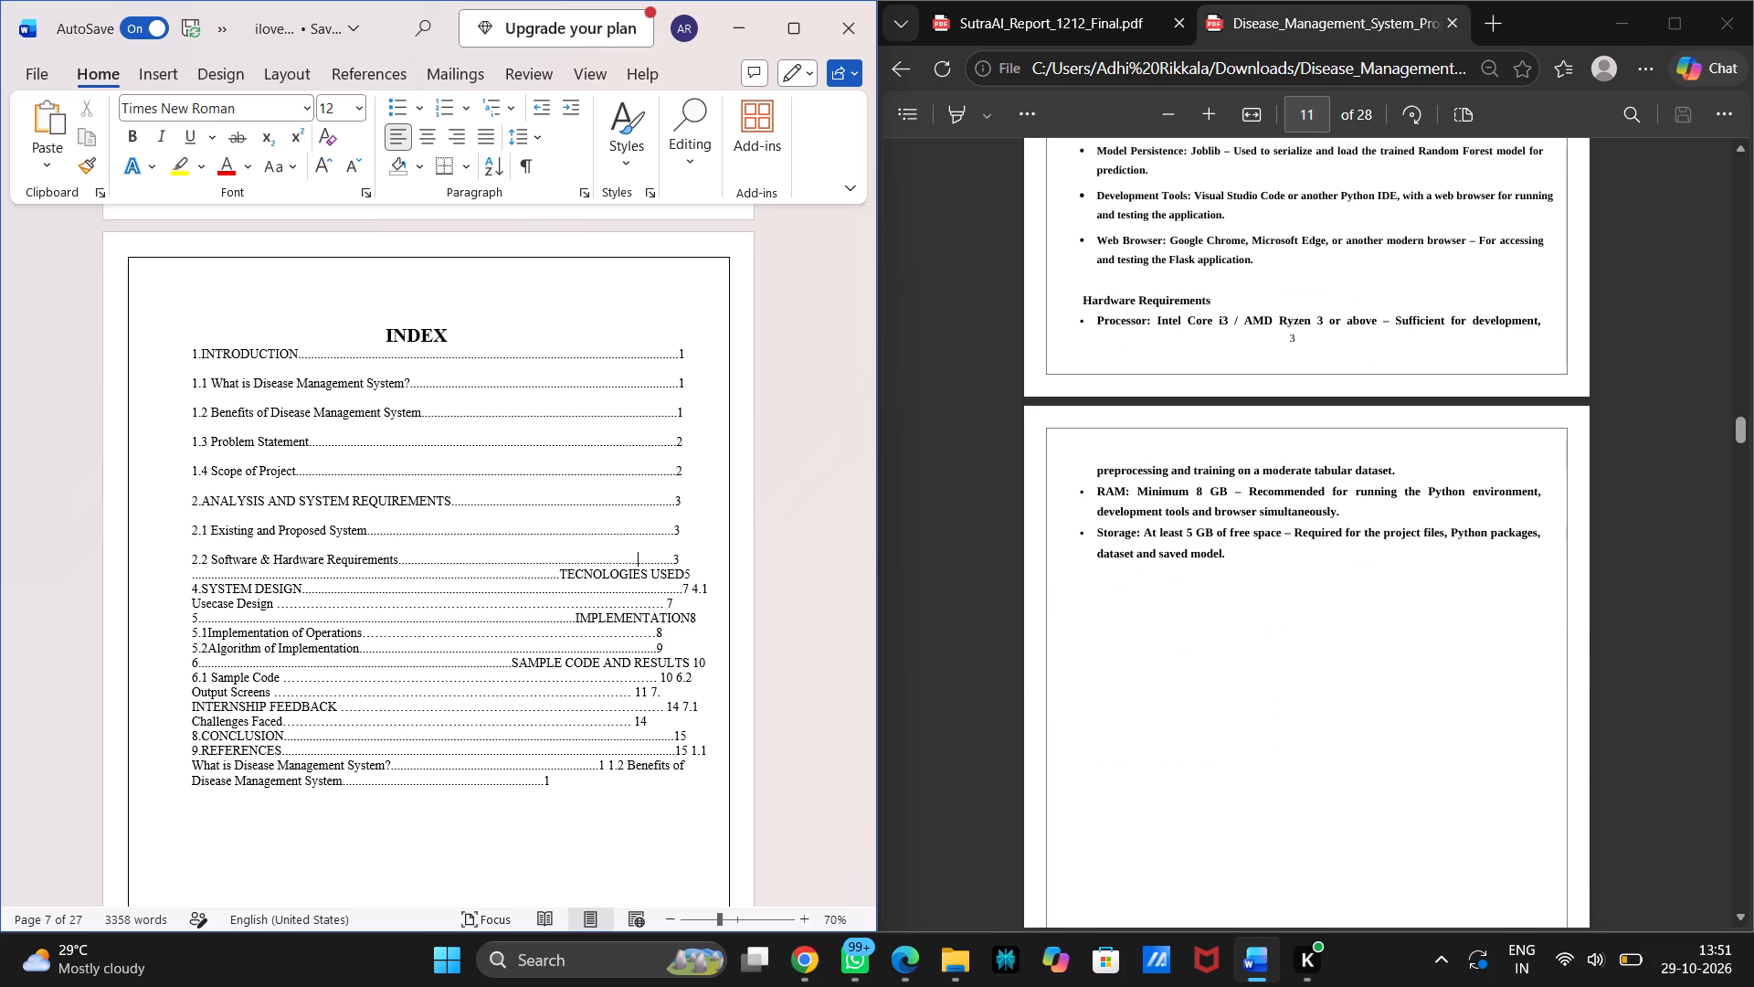
{"action": "left_click", "coordinate": [692, 554]}
{"action": "type", "text": "-4"}
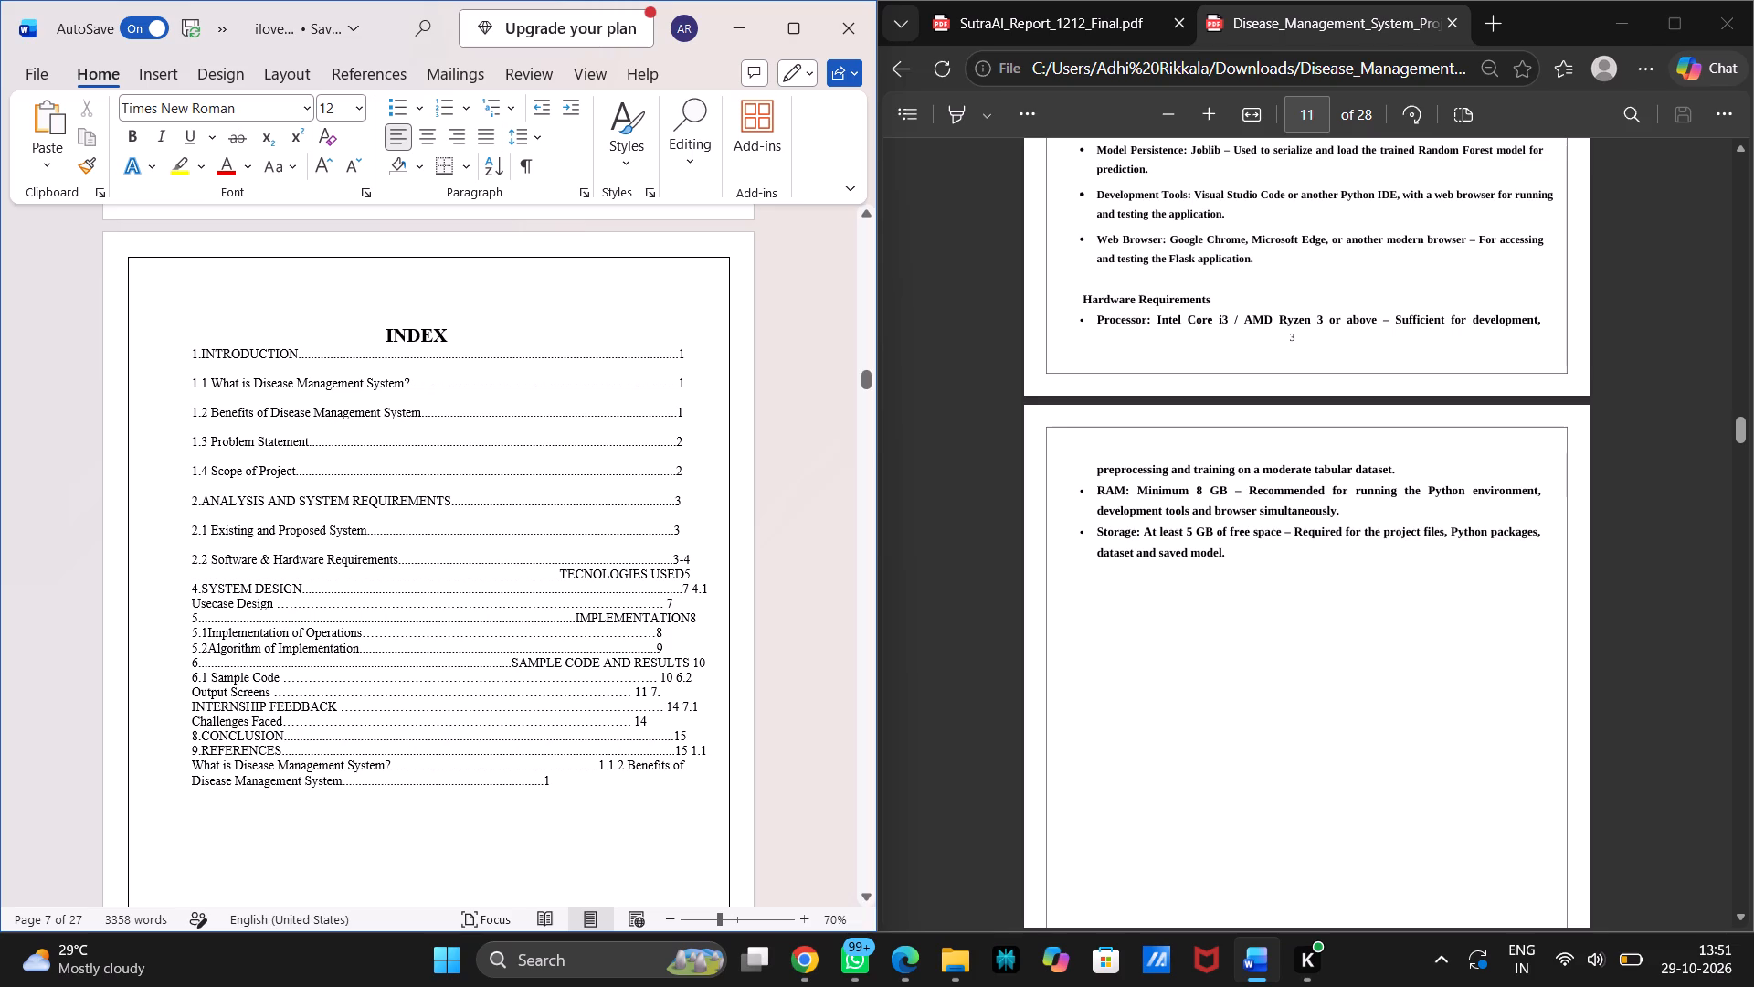
Delete the dots preceding TECNOLOGIES USED and number the entry "3." so it reads 3.TECNOLOGIES USED.
{"action": "left_click", "coordinate": [558, 578]}
{"action": "key", "text": "BackSpace"}
{"action": "key", "text": "BackSpace"}
{"action": "key", "text": "BackSpace"}
{"action": "key", "text": "BackSpace"}
{"action": "key", "text": "BackSpace"}
{"action": "key", "text": "BackSpace"}
{"action": "key", "text": "BackSpace"}
{"action": "key", "text": "BackSpace"}
{"action": "key", "text": "BackSpace"}
{"action": "key", "text": "BackSpace"}
{"action": "key", "text": "BackSpace"}
{"action": "key", "text": "BackSpace"}
{"action": "key", "text": "BackSpace"}
{"action": "key", "text": "BackSpace"}
{"action": "key", "text": "BackSpace"}
{"action": "key", "text": "BackSpace"}
{"action": "key", "text": "BackSpace"}
{"action": "key", "text": "BackSpace"}
{"action": "key", "text": "BackSpace"}
{"action": "key", "text": "BackSpace"}
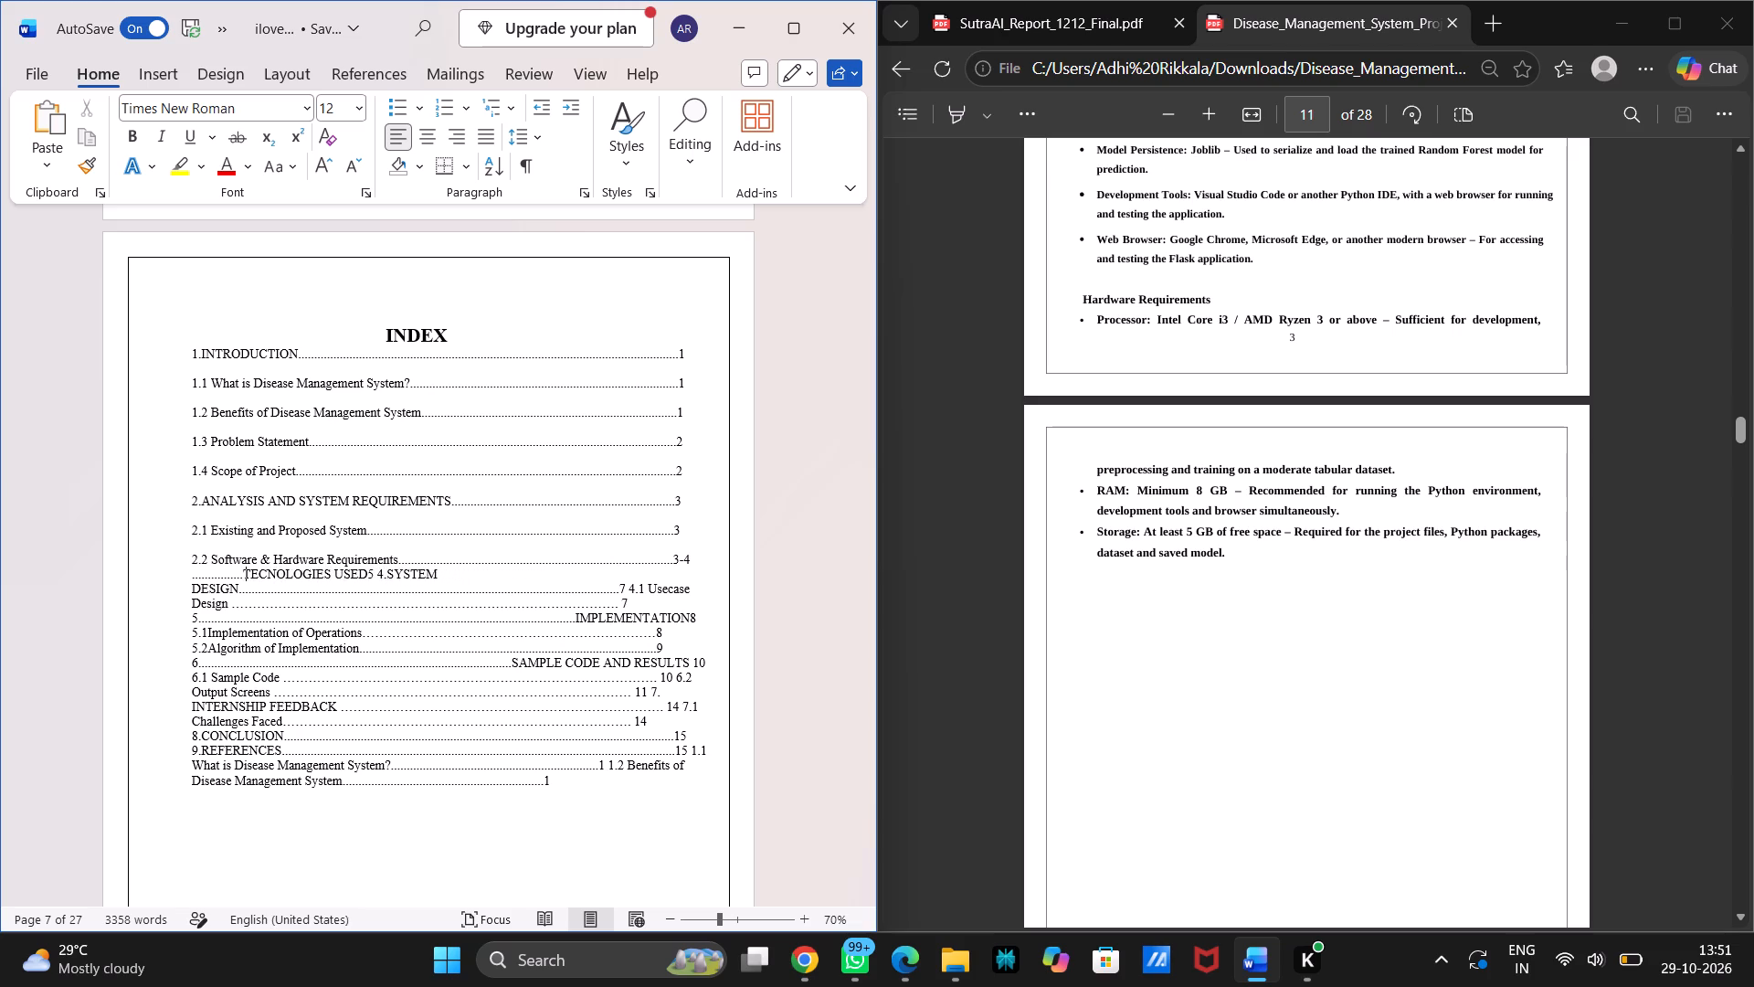
{"action": "key", "text": "BackSpace"}
{"action": "key", "text": "BackSpace"}
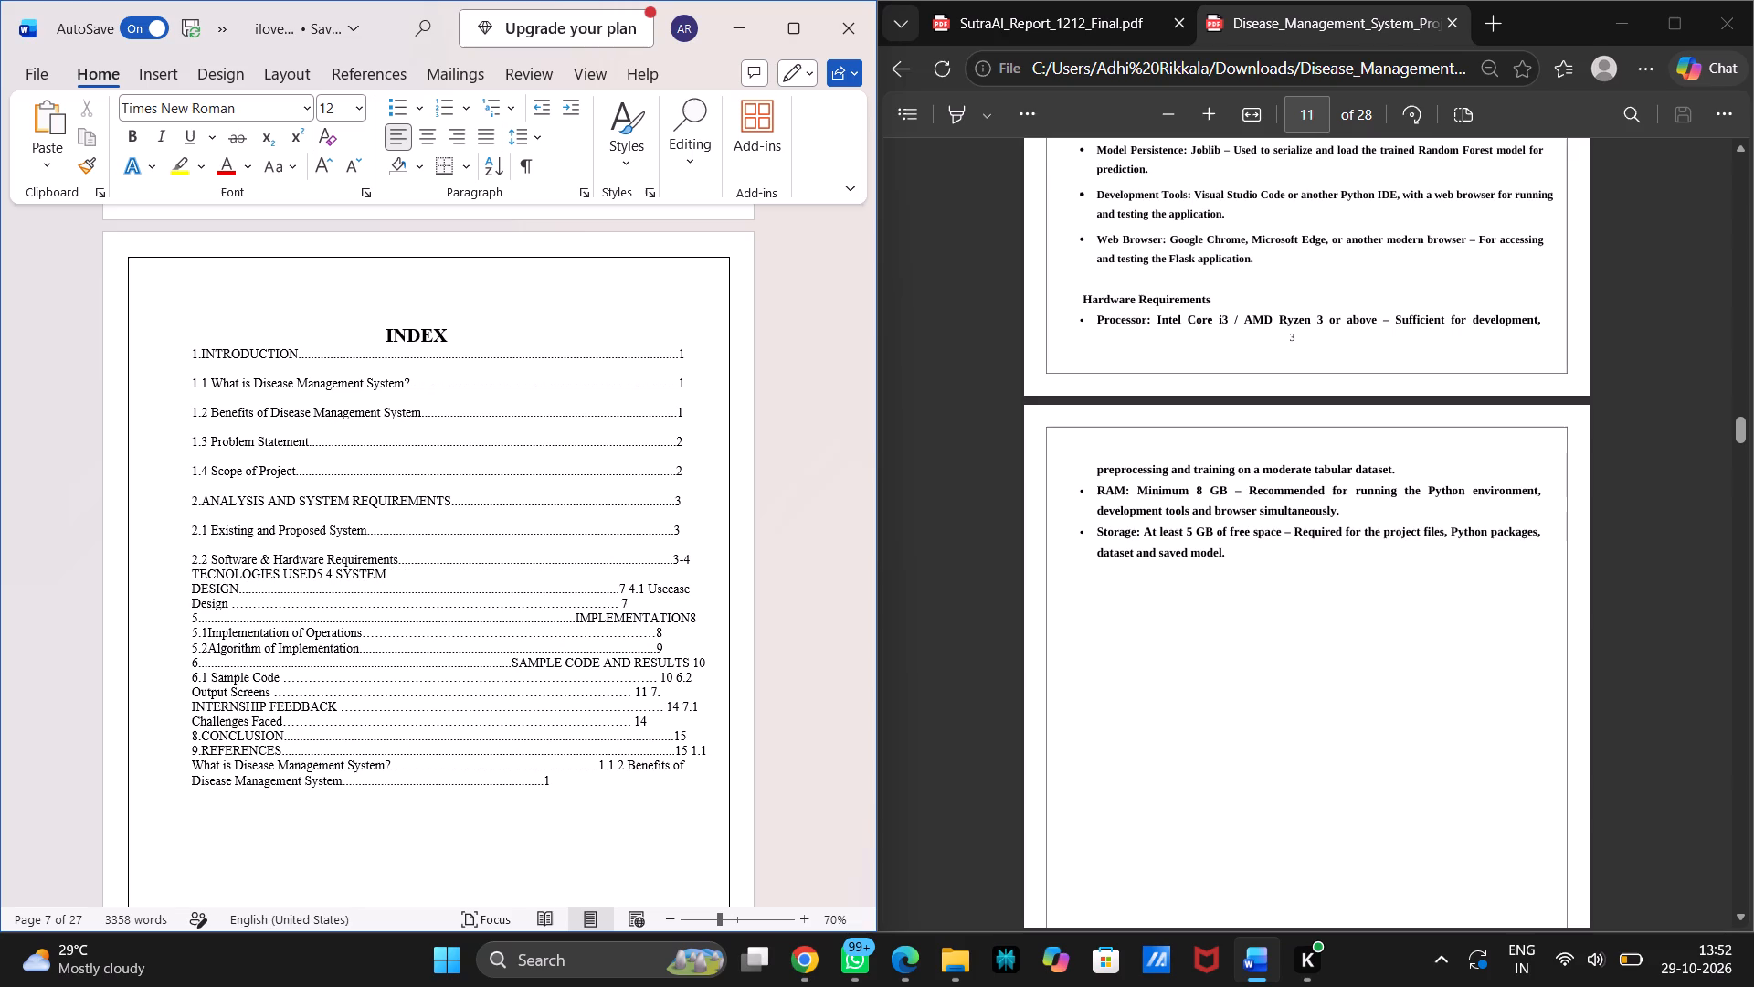
{"action": "key", "text": "3"}
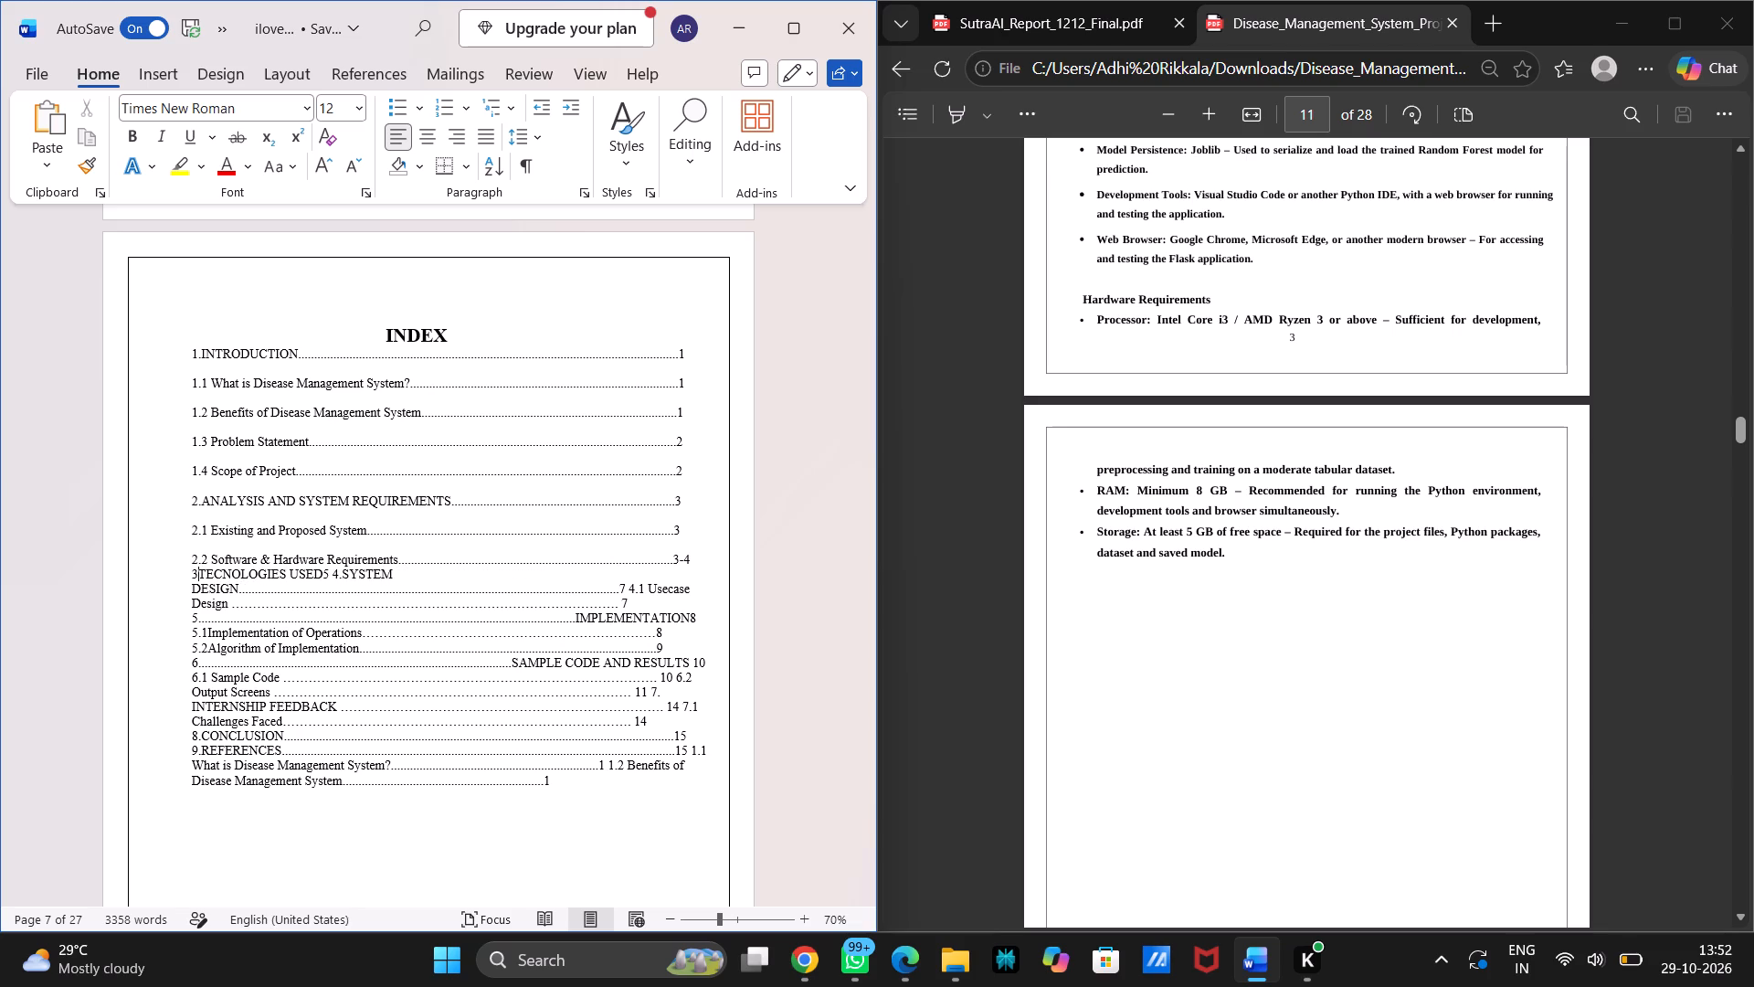
{"action": "key", "text": "period"}
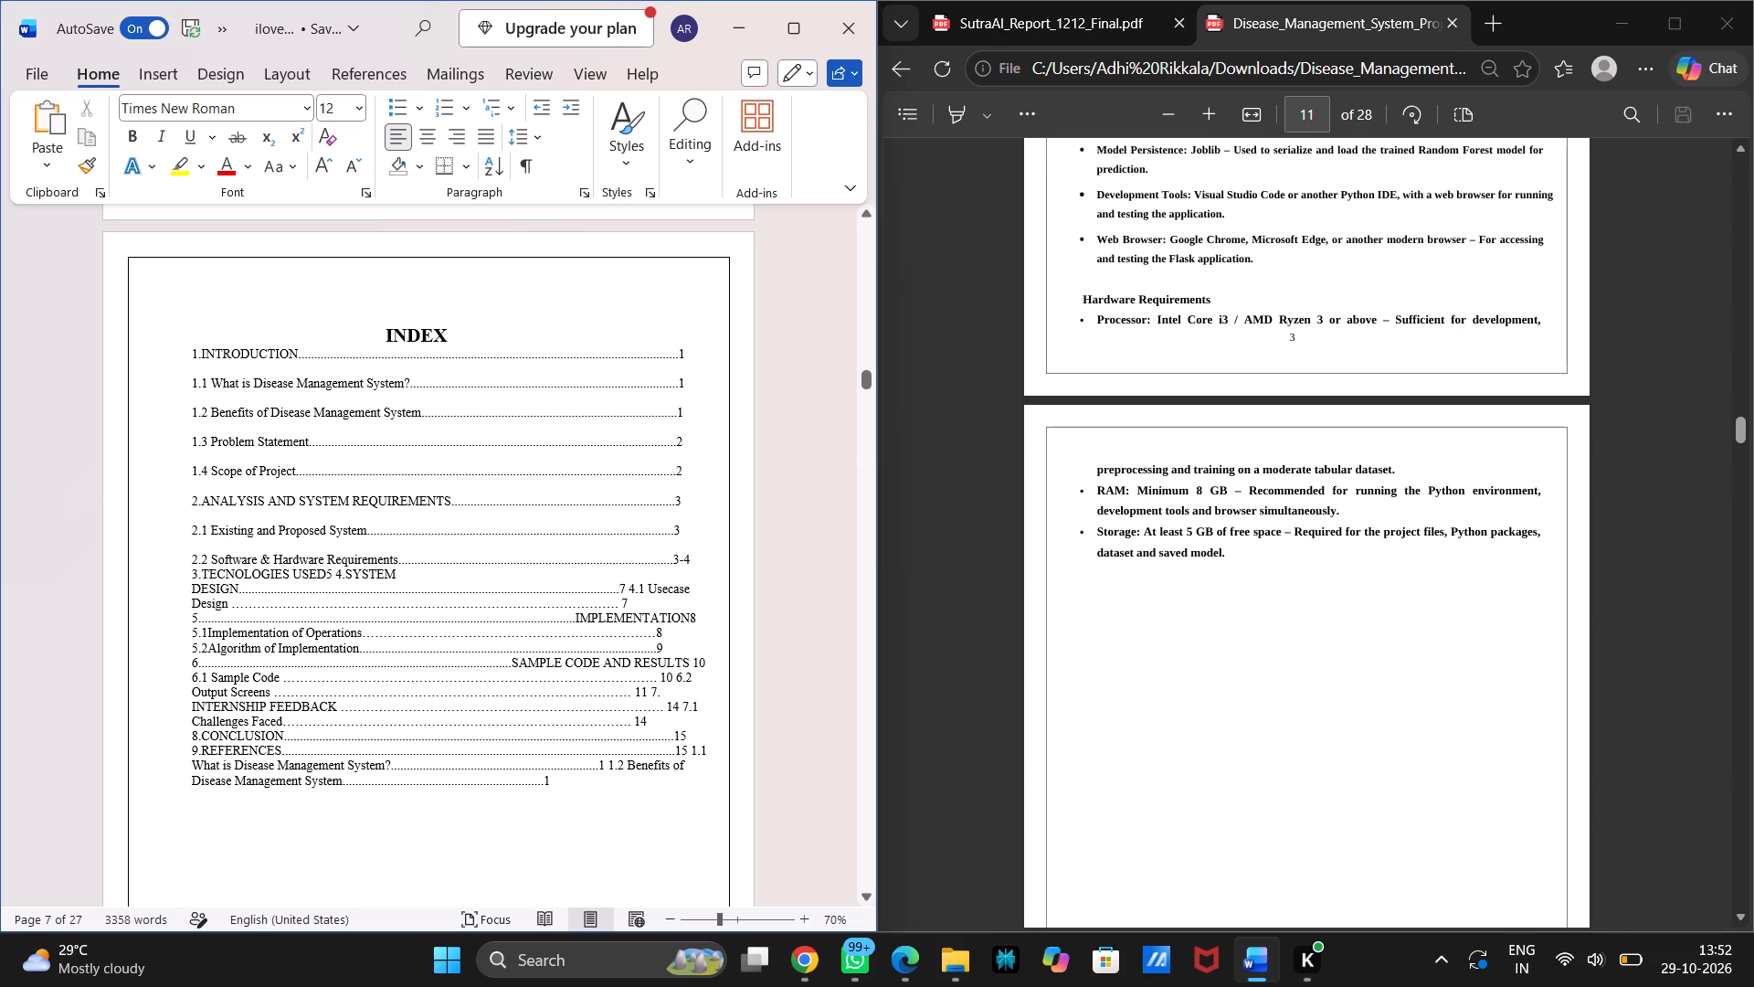
Put 4.SYSTEM DESIGN on its own line and leave one blank line above and one below the 3.TECNOLOGIES USED entry.
{"action": "left_click", "coordinate": [702, 557]}
{"action": "key", "text": "Return"}
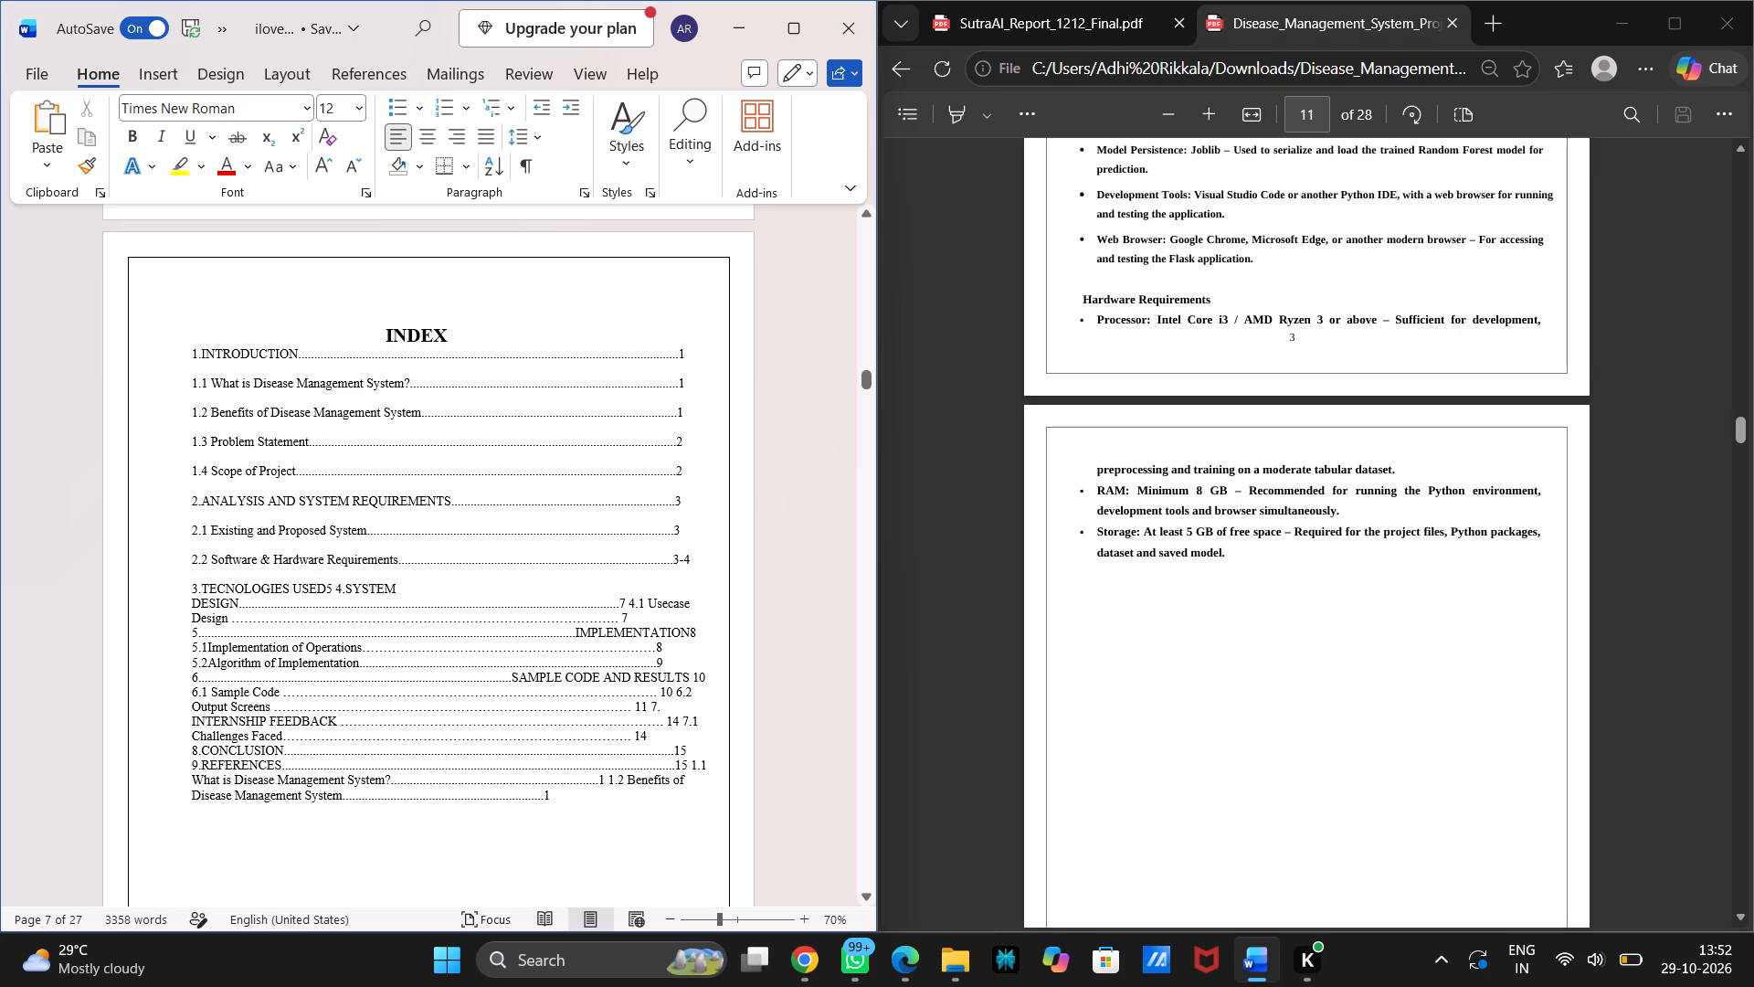
{"action": "left_click", "coordinate": [334, 589]}
{"action": "key", "text": "Return"}
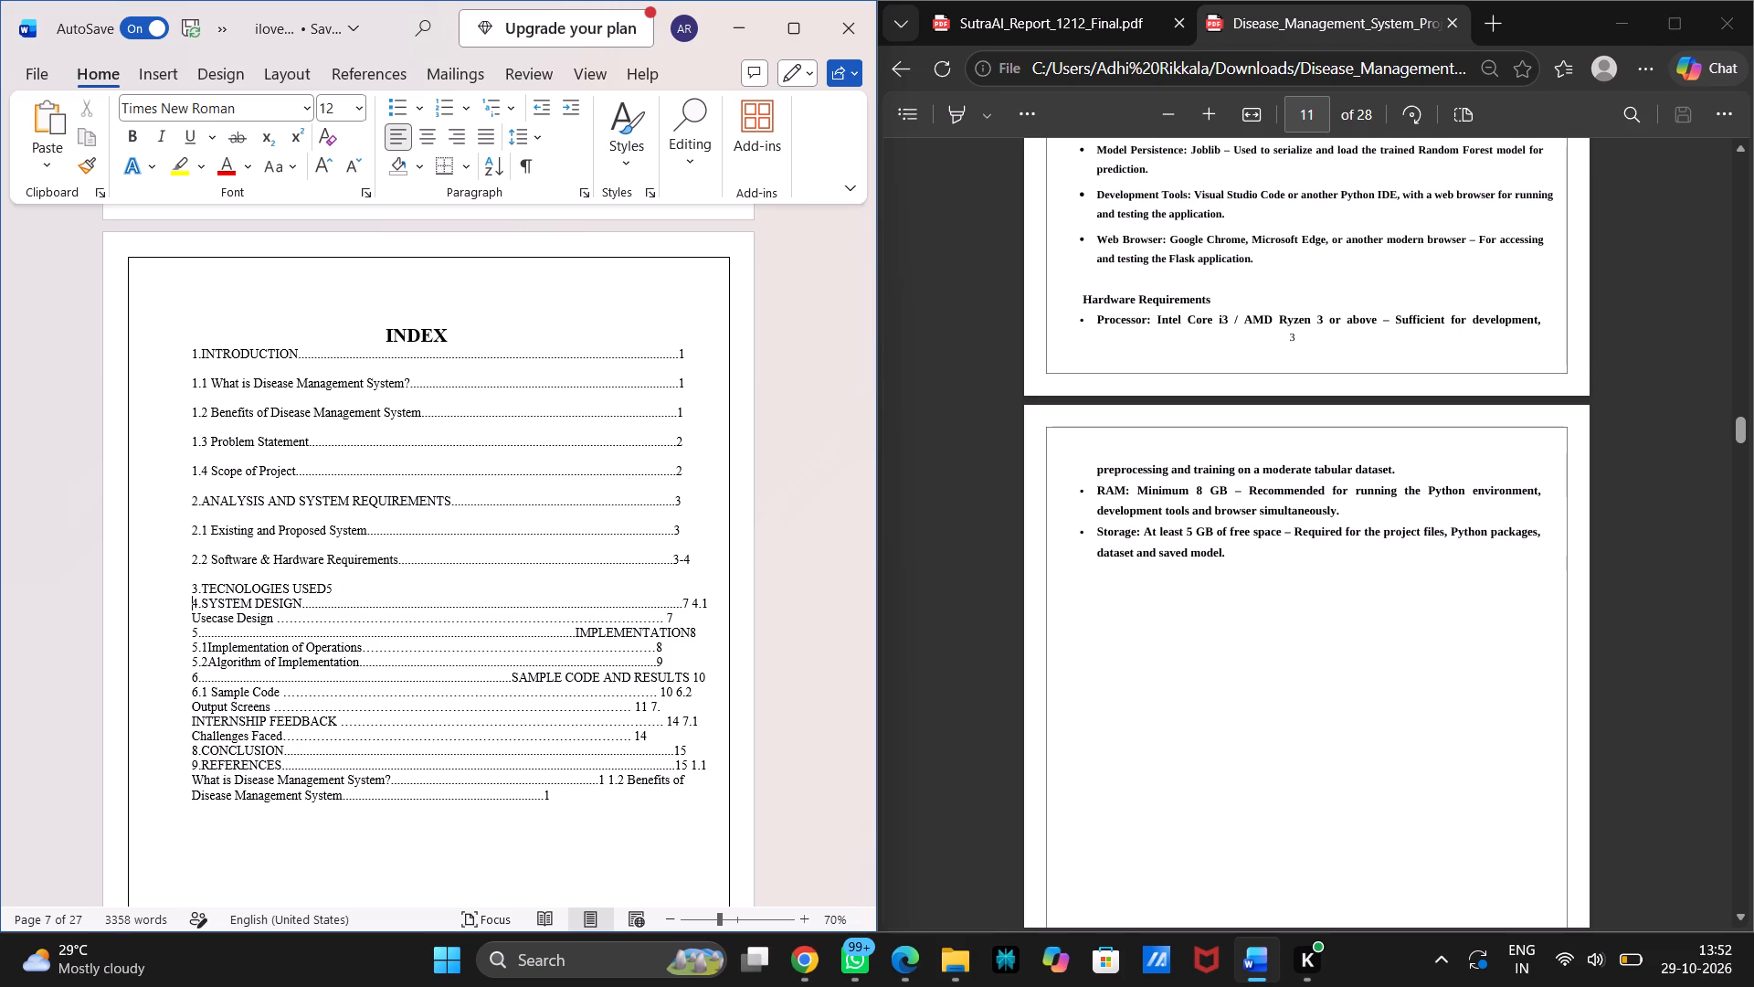
{"action": "key", "text": "Return"}
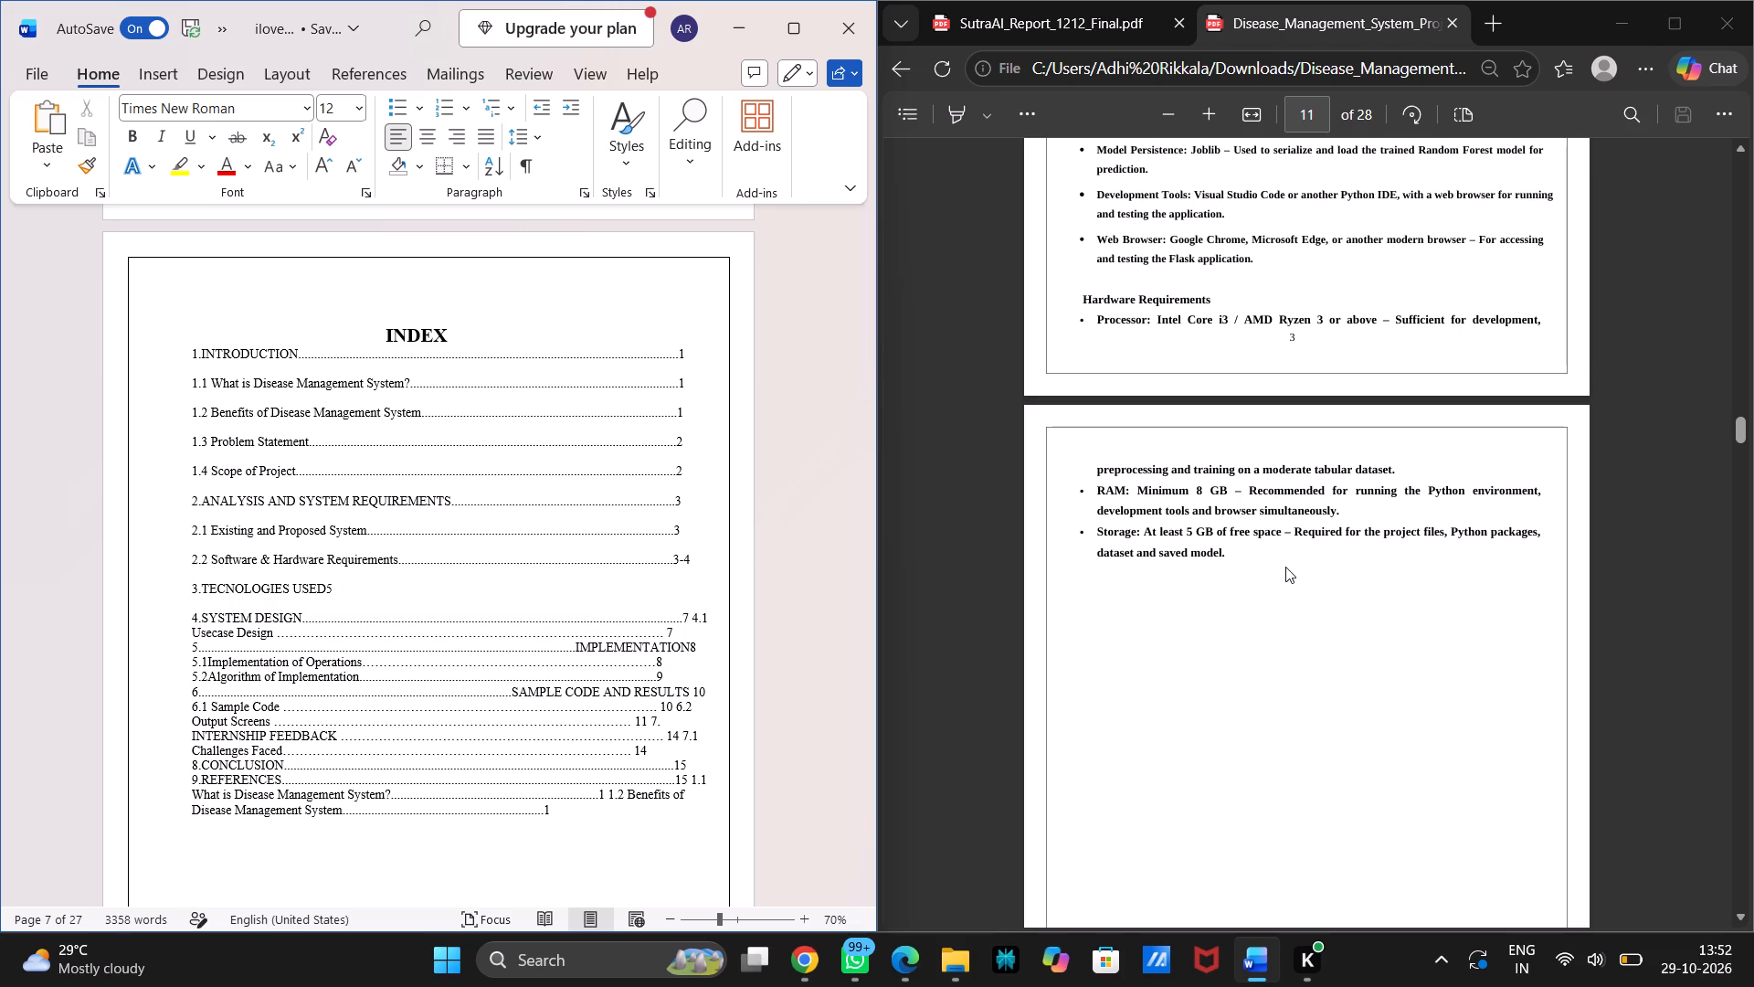
Examine the Disease Management System PDF from its index page through section 3.5 to check which pages the sections fall on.
{"action": "scroll", "coordinate": [1279, 590], "scroll_direction": "down", "scroll_amount": 2}
{"action": "scroll", "coordinate": [1279, 590], "scroll_direction": "up", "scroll_amount": 1}
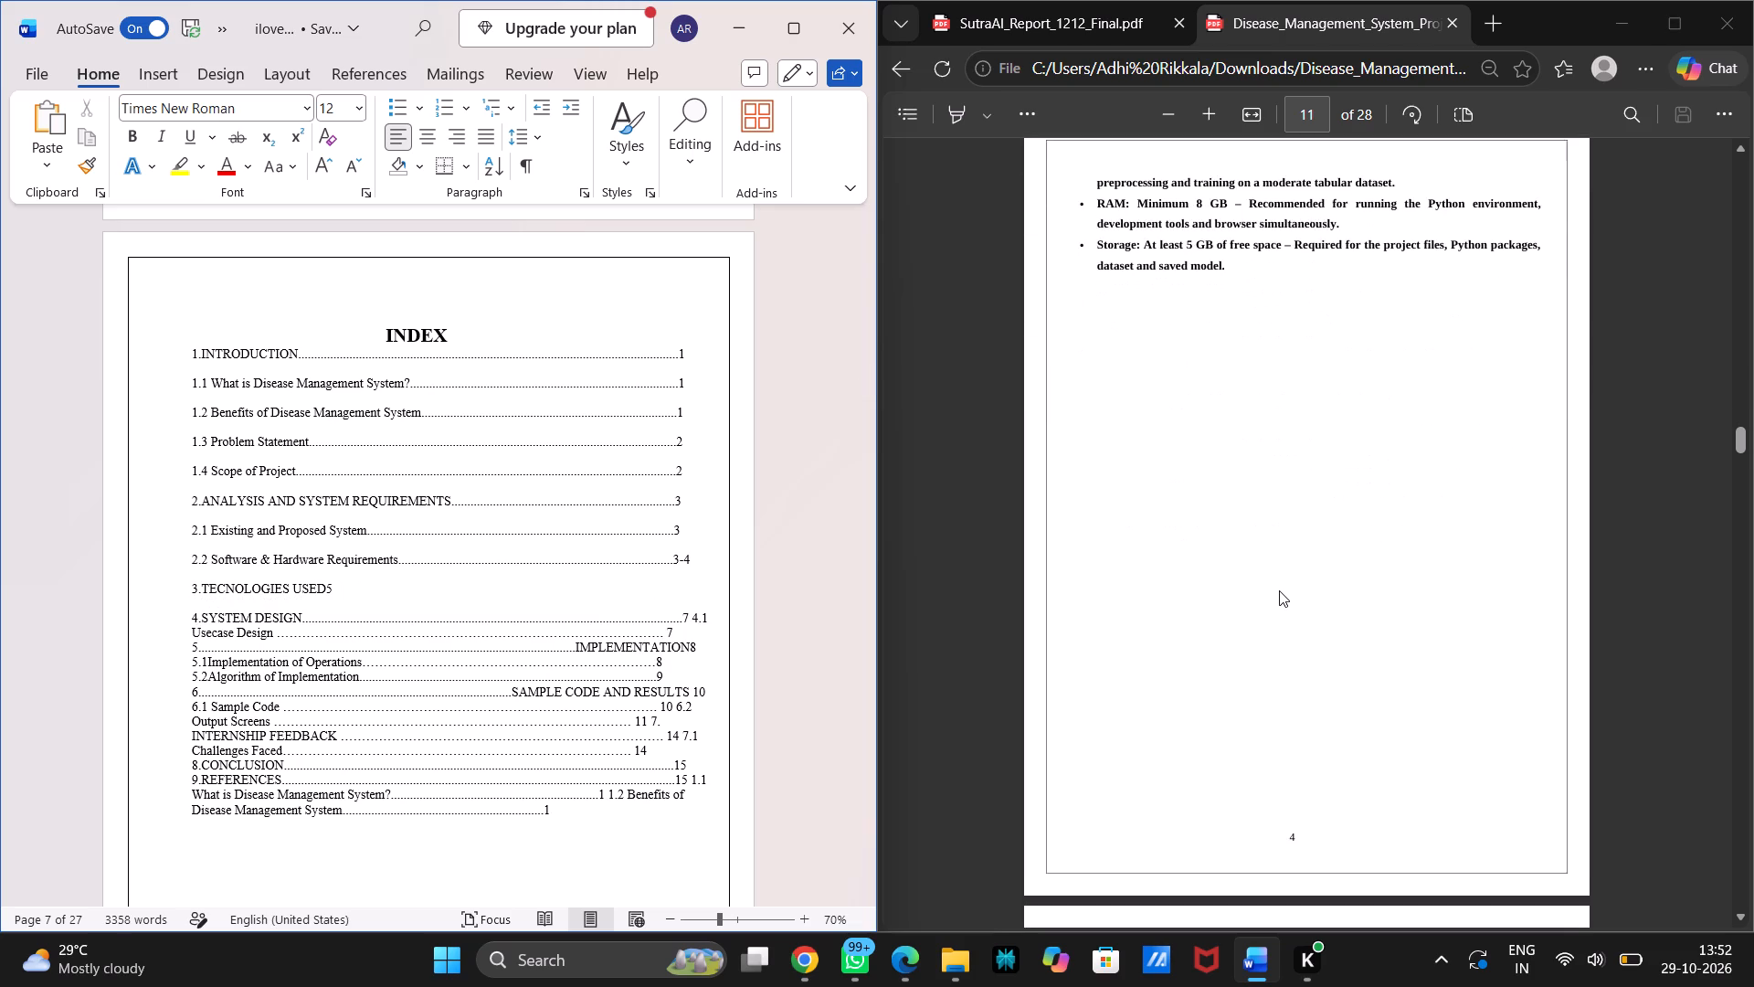
{"action": "scroll", "coordinate": [1279, 590], "scroll_direction": "up", "scroll_amount": 5}
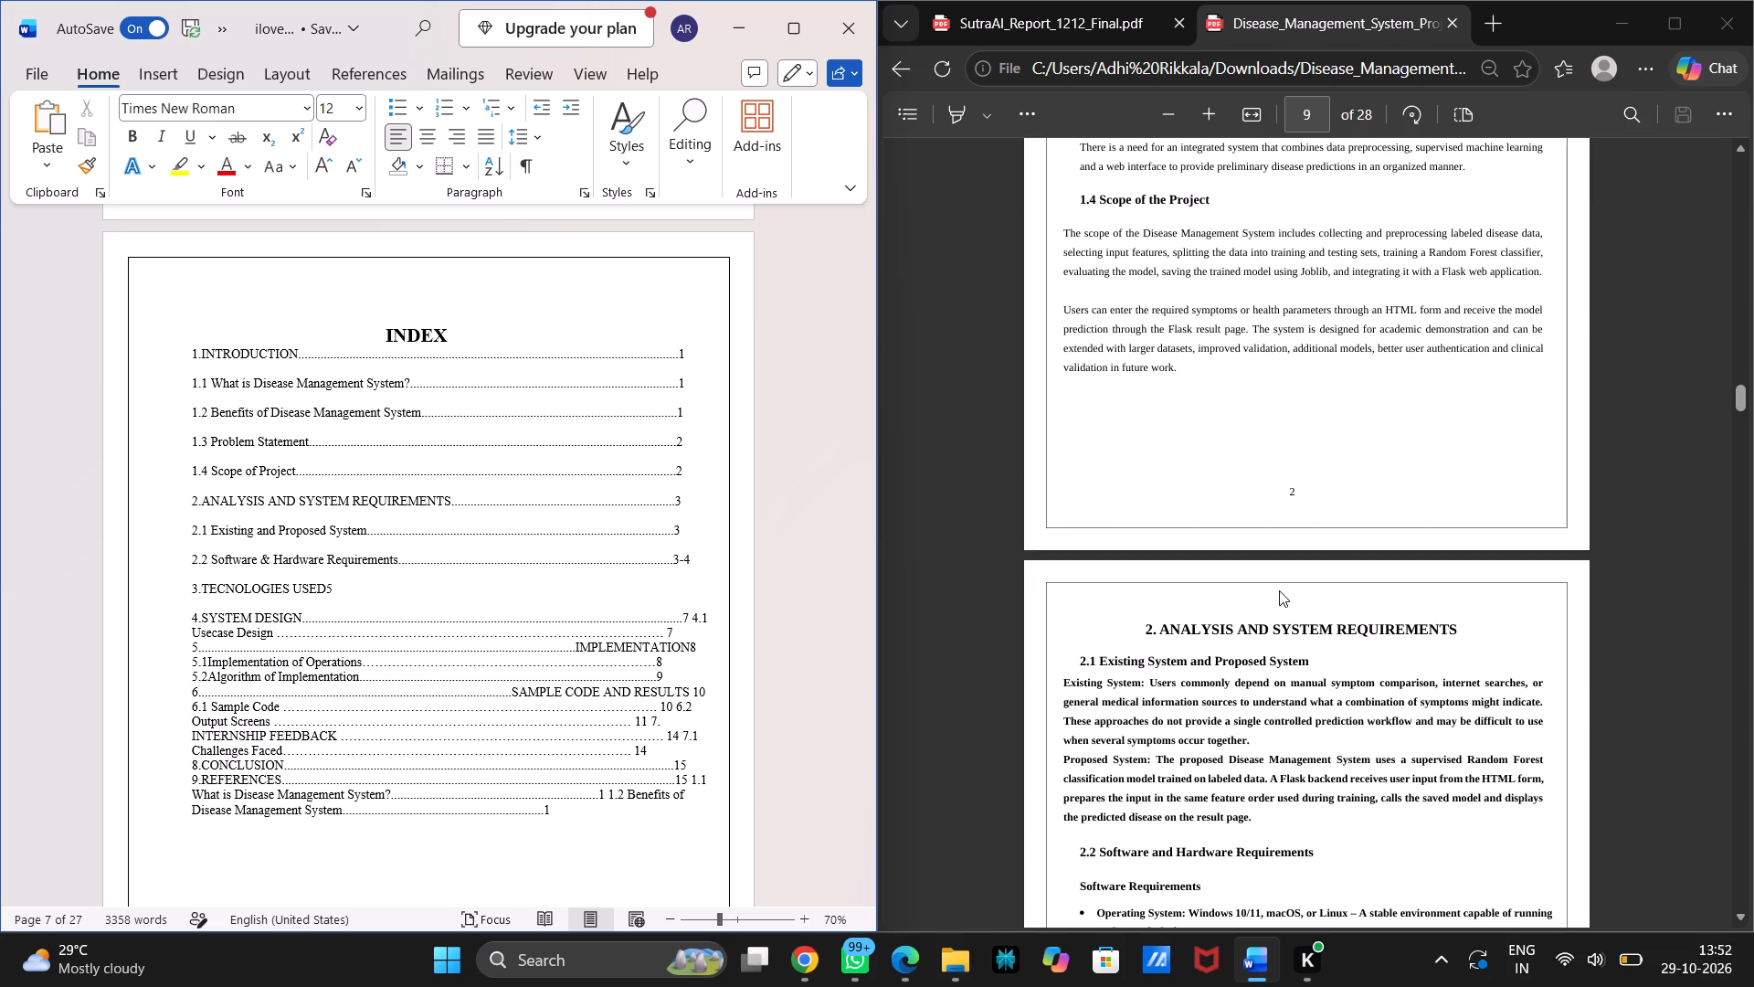
{"action": "scroll", "coordinate": [1279, 590], "scroll_direction": "up", "scroll_amount": 8}
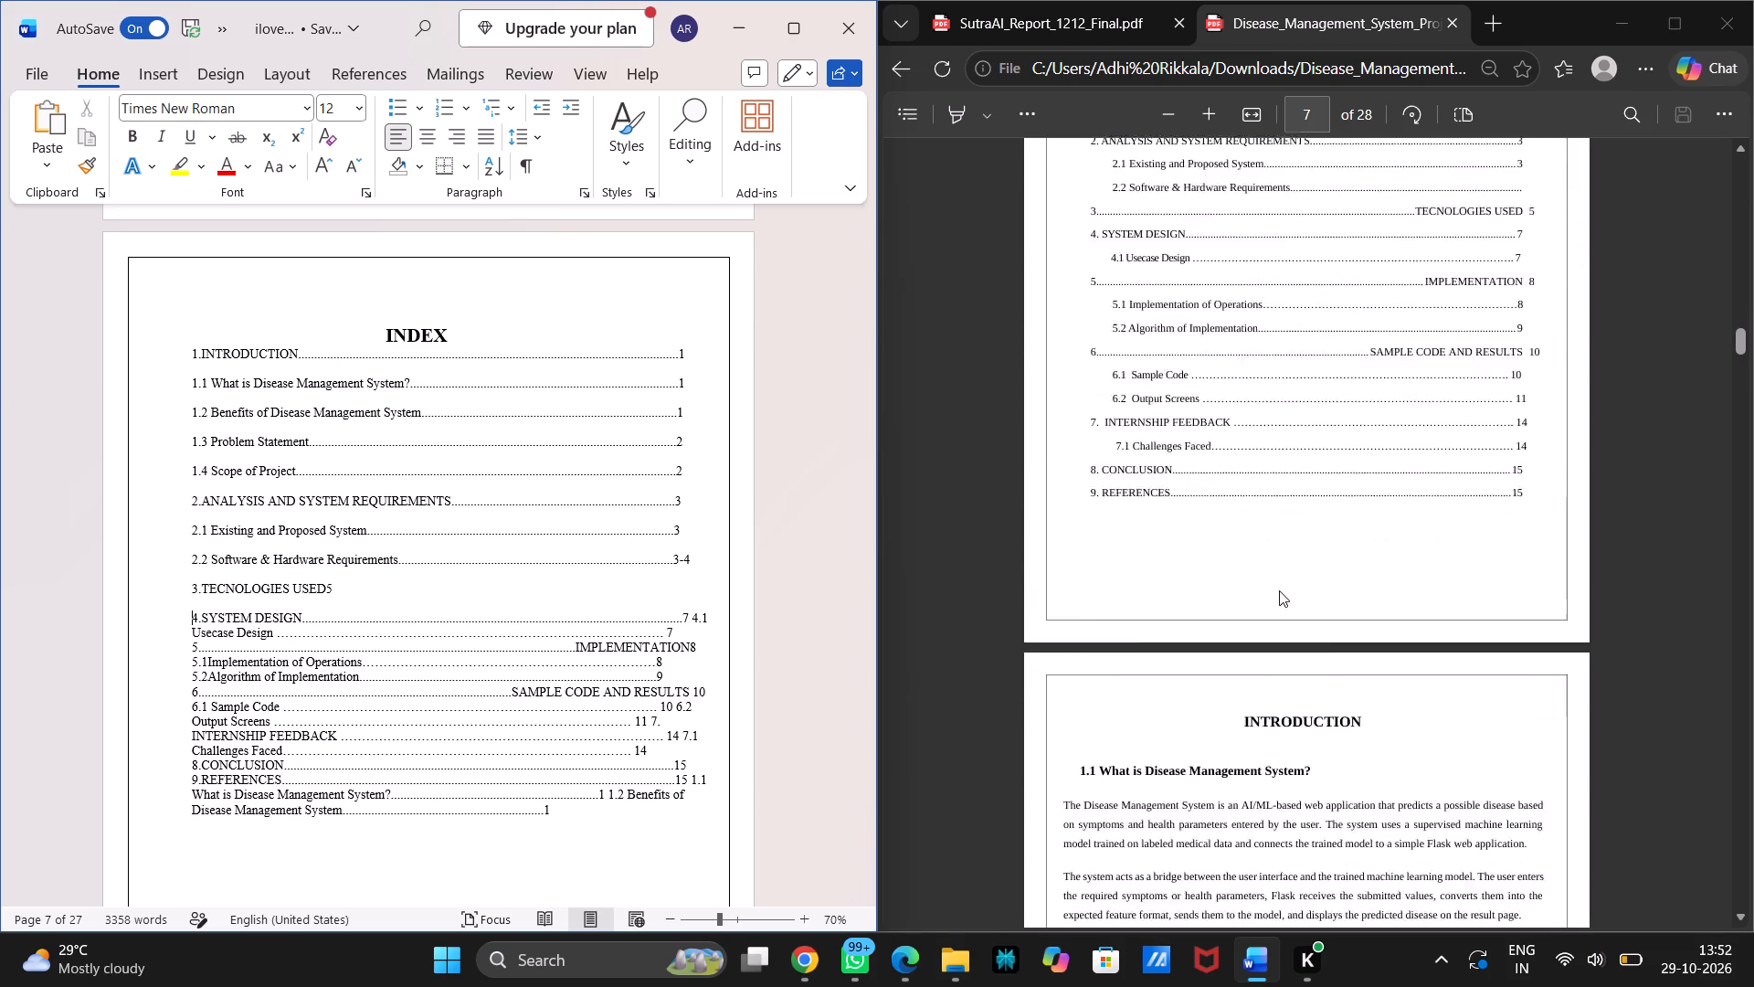
{"action": "scroll", "coordinate": [1279, 590], "scroll_direction": "up", "scroll_amount": 1}
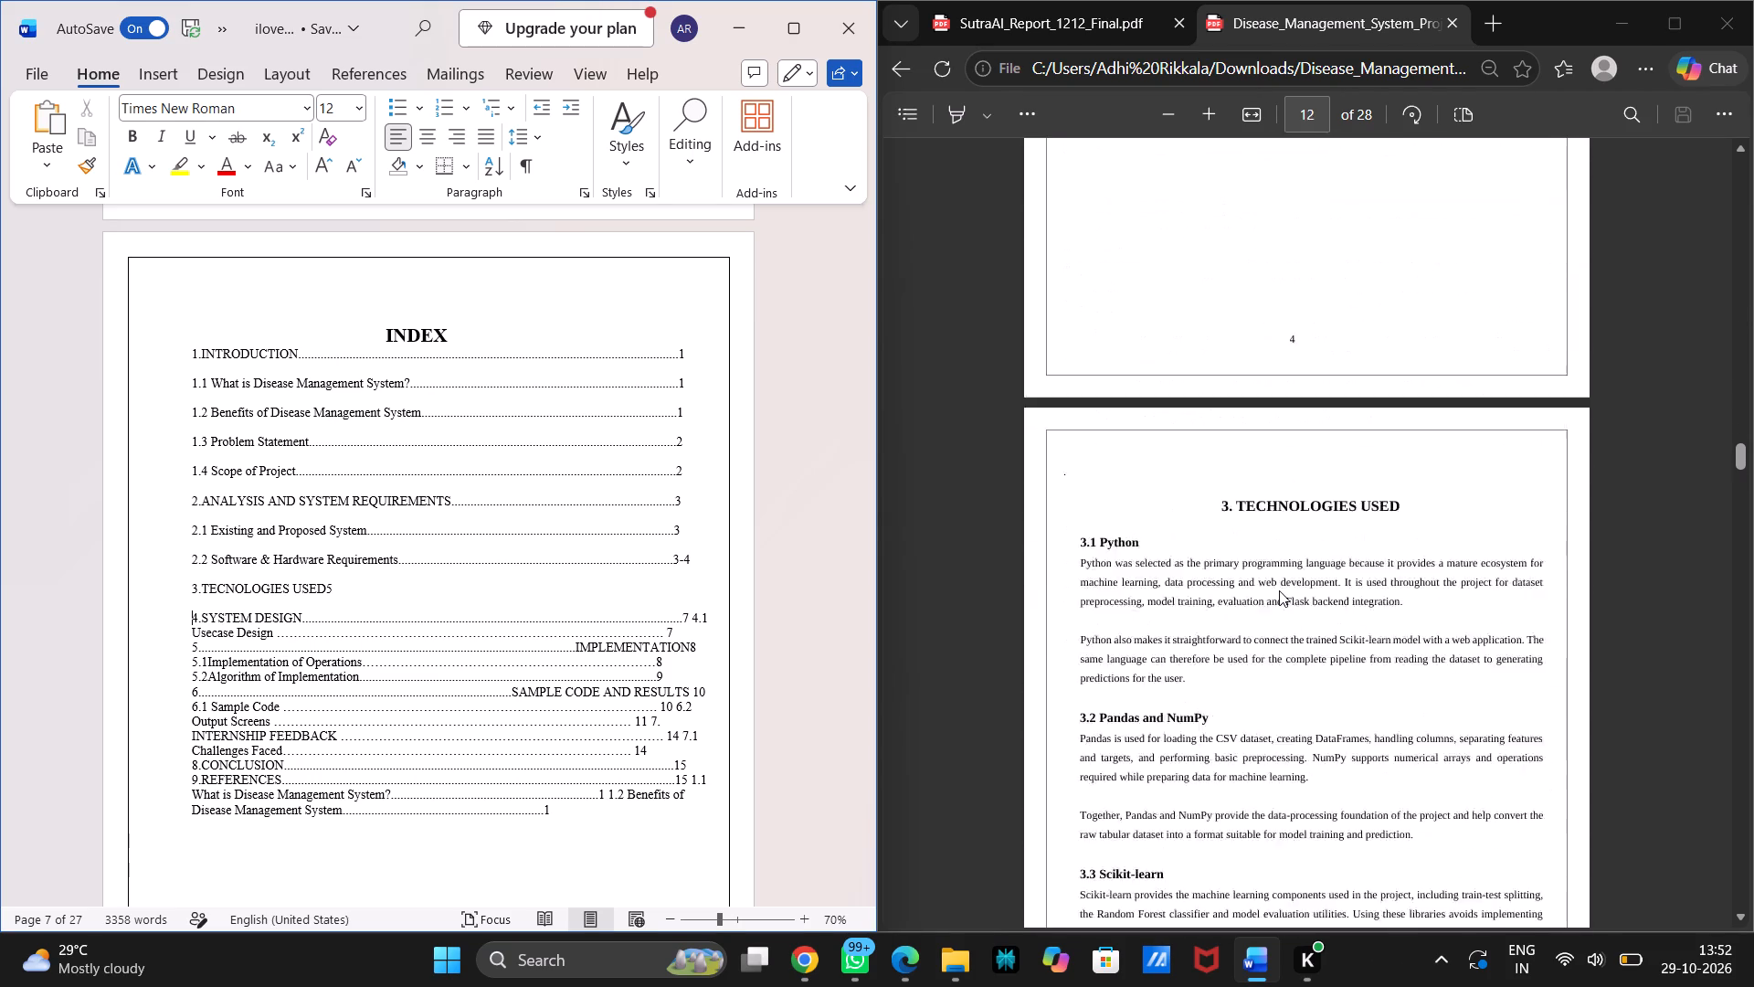
{"action": "scroll", "coordinate": [1279, 590], "scroll_direction": "up", "scroll_amount": 1}
{"action": "scroll", "coordinate": [1336, 508], "scroll_direction": "up", "scroll_amount": 2}
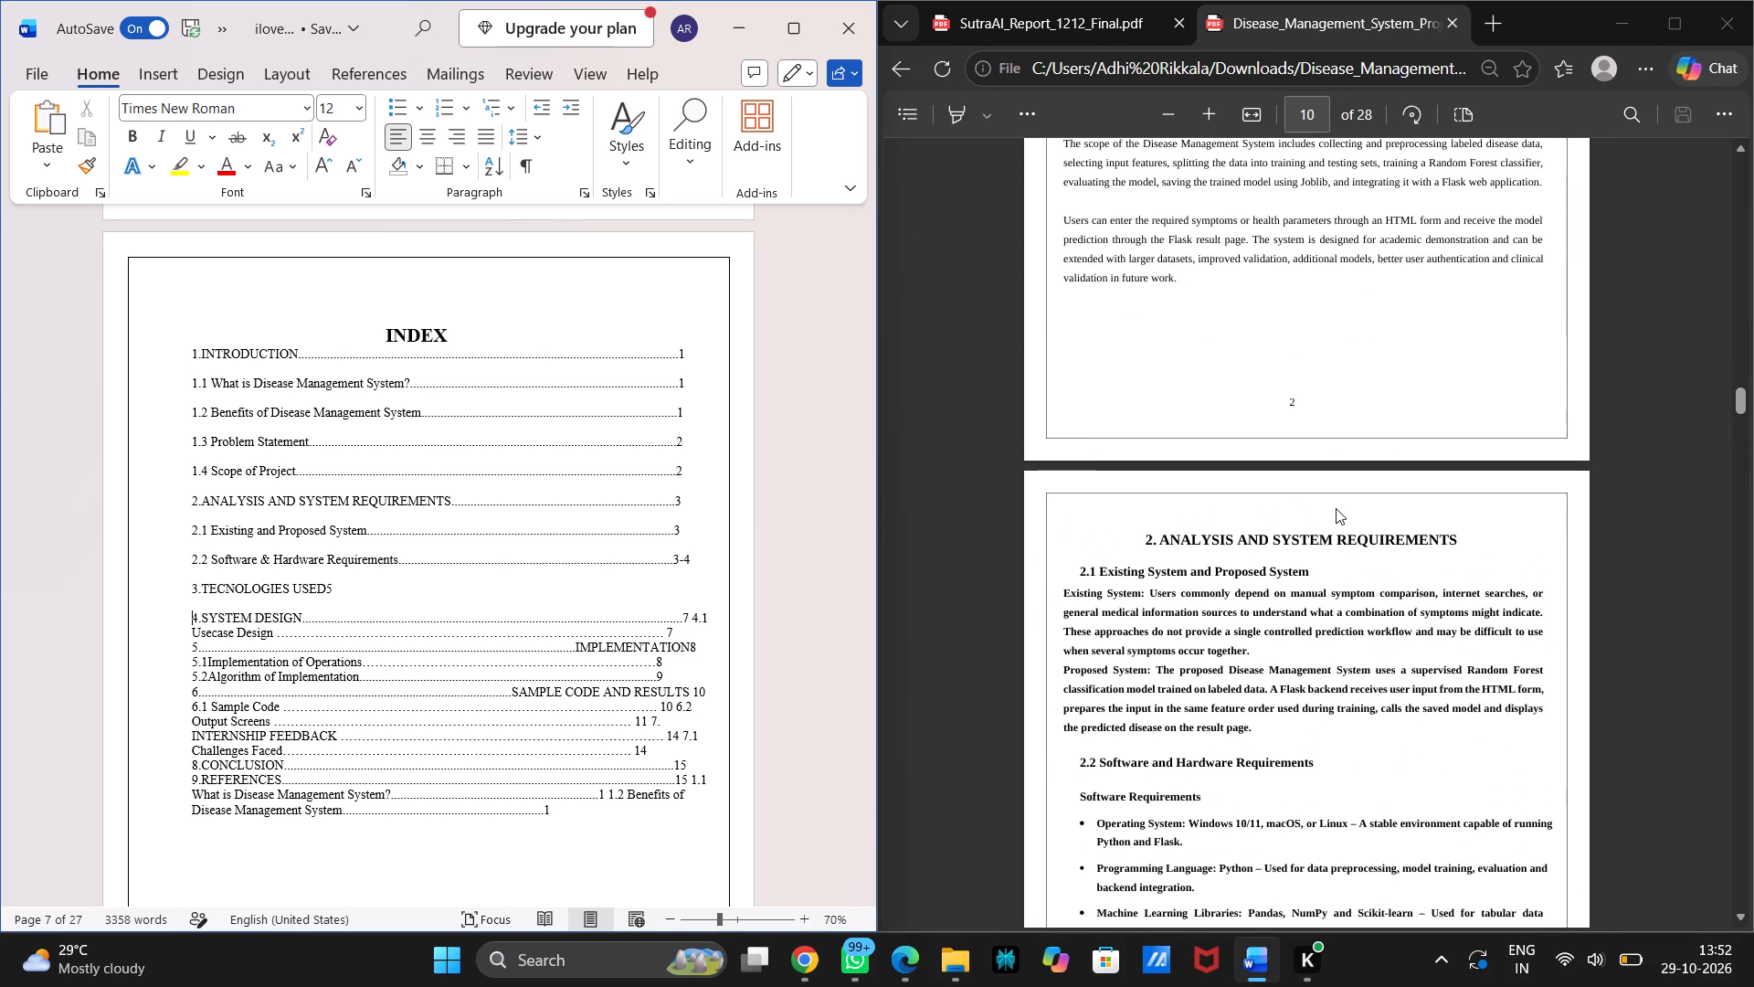
{"action": "scroll", "coordinate": [1336, 508], "scroll_direction": "up", "scroll_amount": 4}
{"action": "scroll", "coordinate": [1336, 508], "scroll_direction": "right", "scroll_amount": 1}
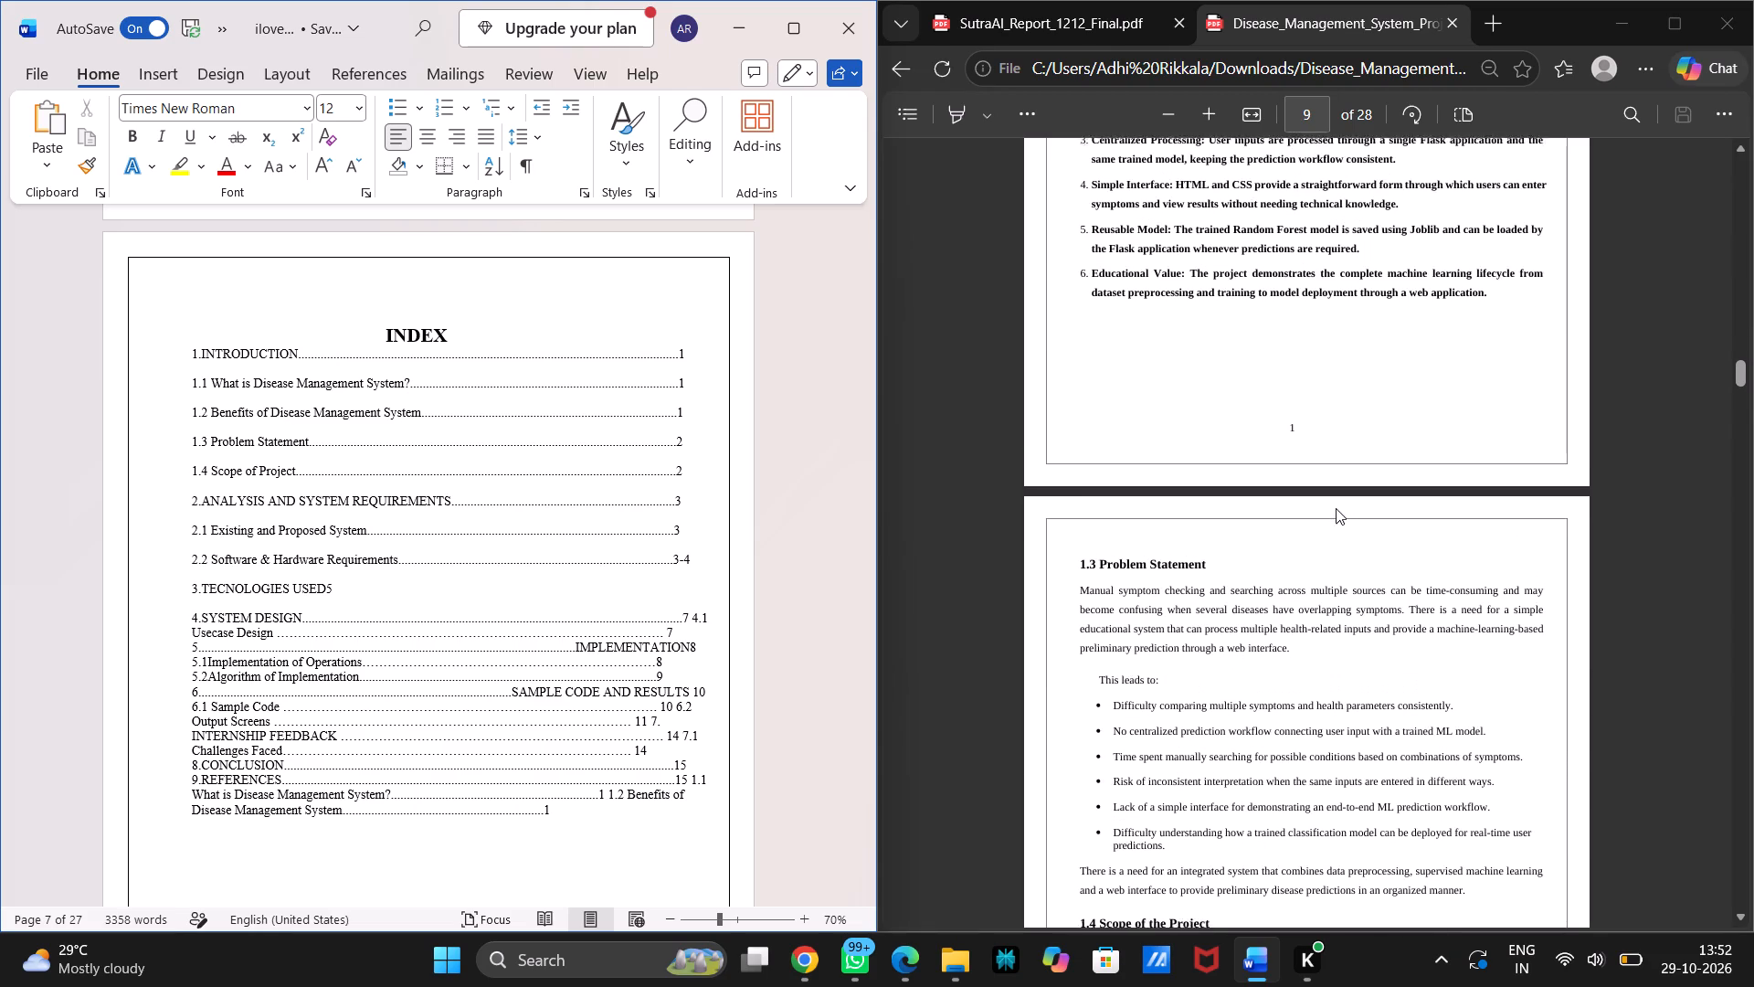
{"action": "scroll", "coordinate": [1336, 508], "scroll_direction": "right", "scroll_amount": 1}
{"action": "scroll", "coordinate": [1336, 508], "scroll_direction": "down", "scroll_amount": 1}
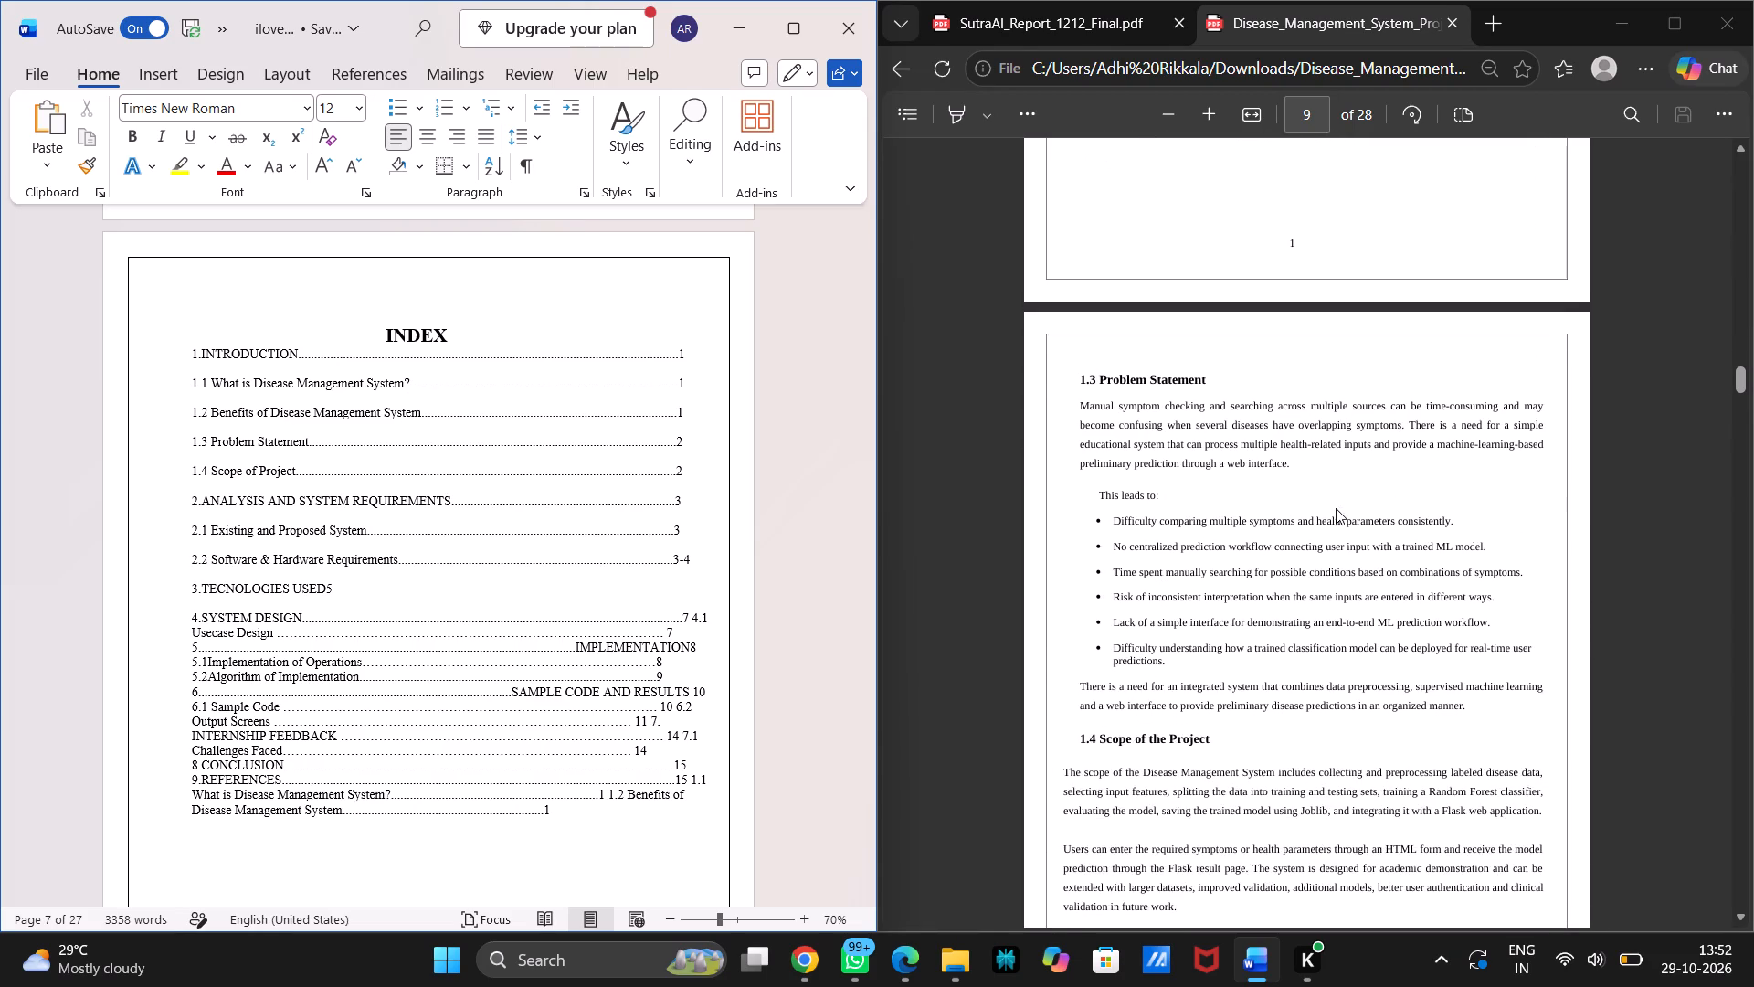
{"action": "scroll", "coordinate": [1336, 508], "scroll_direction": "down", "scroll_amount": 5}
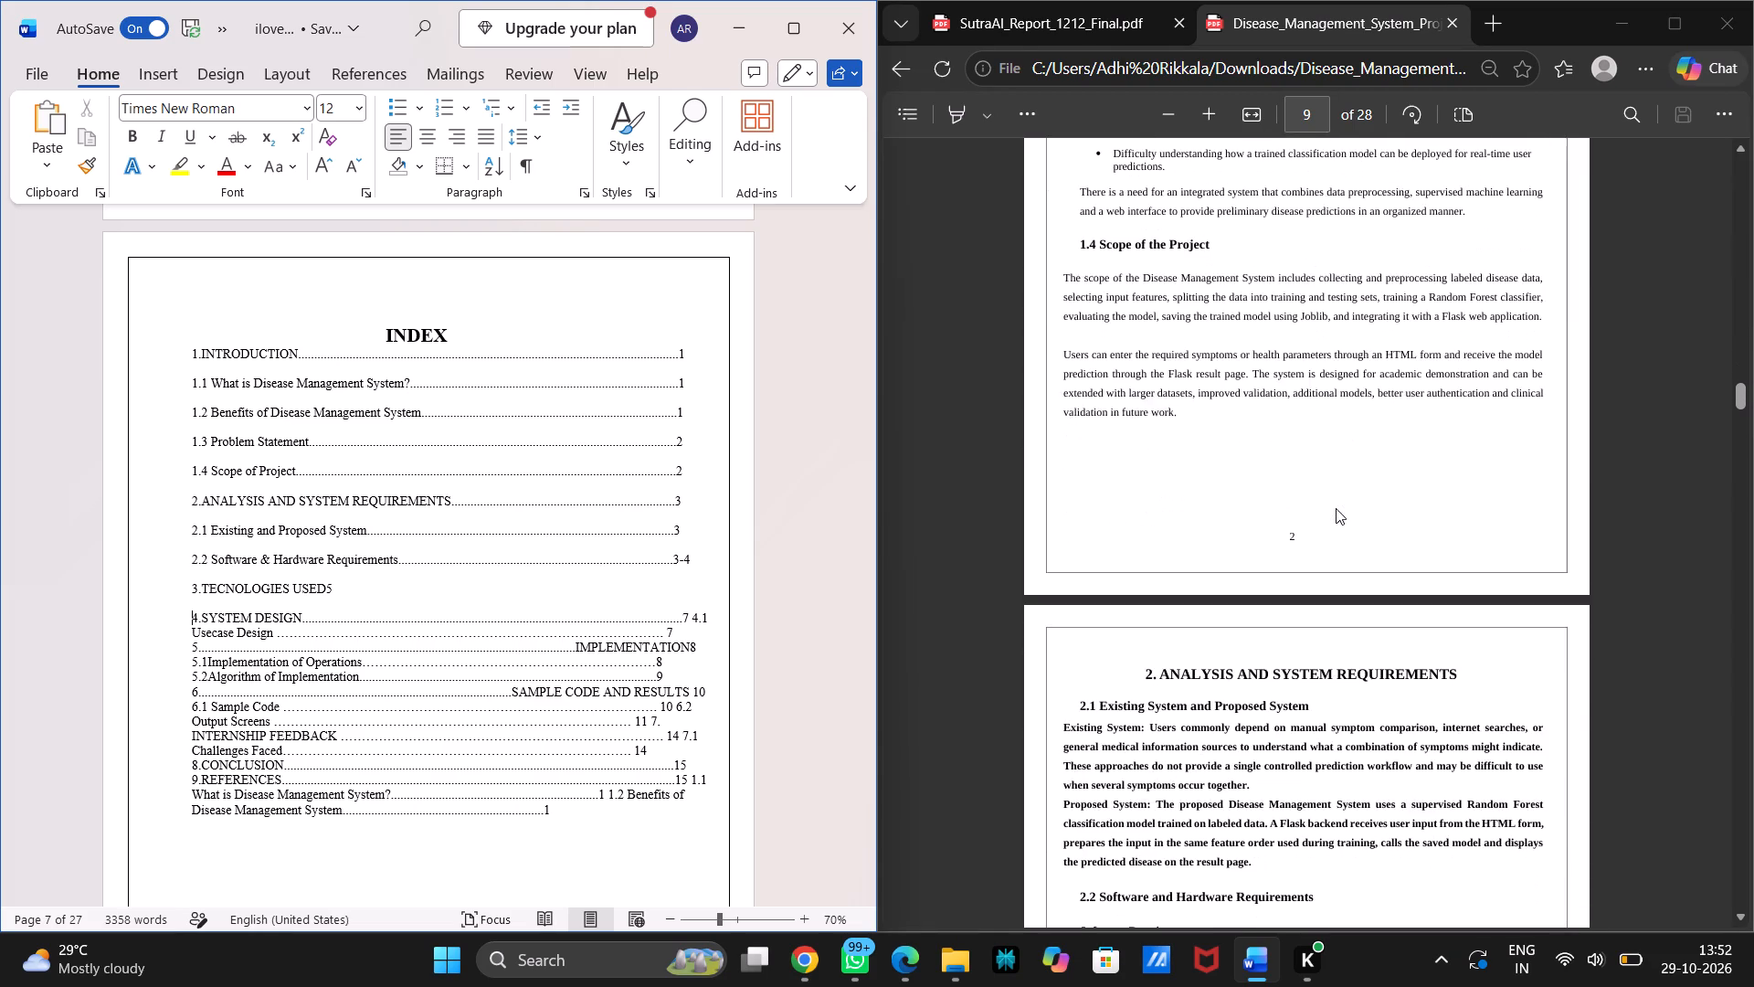
{"action": "scroll", "coordinate": [1336, 508], "scroll_direction": "down", "scroll_amount": 5}
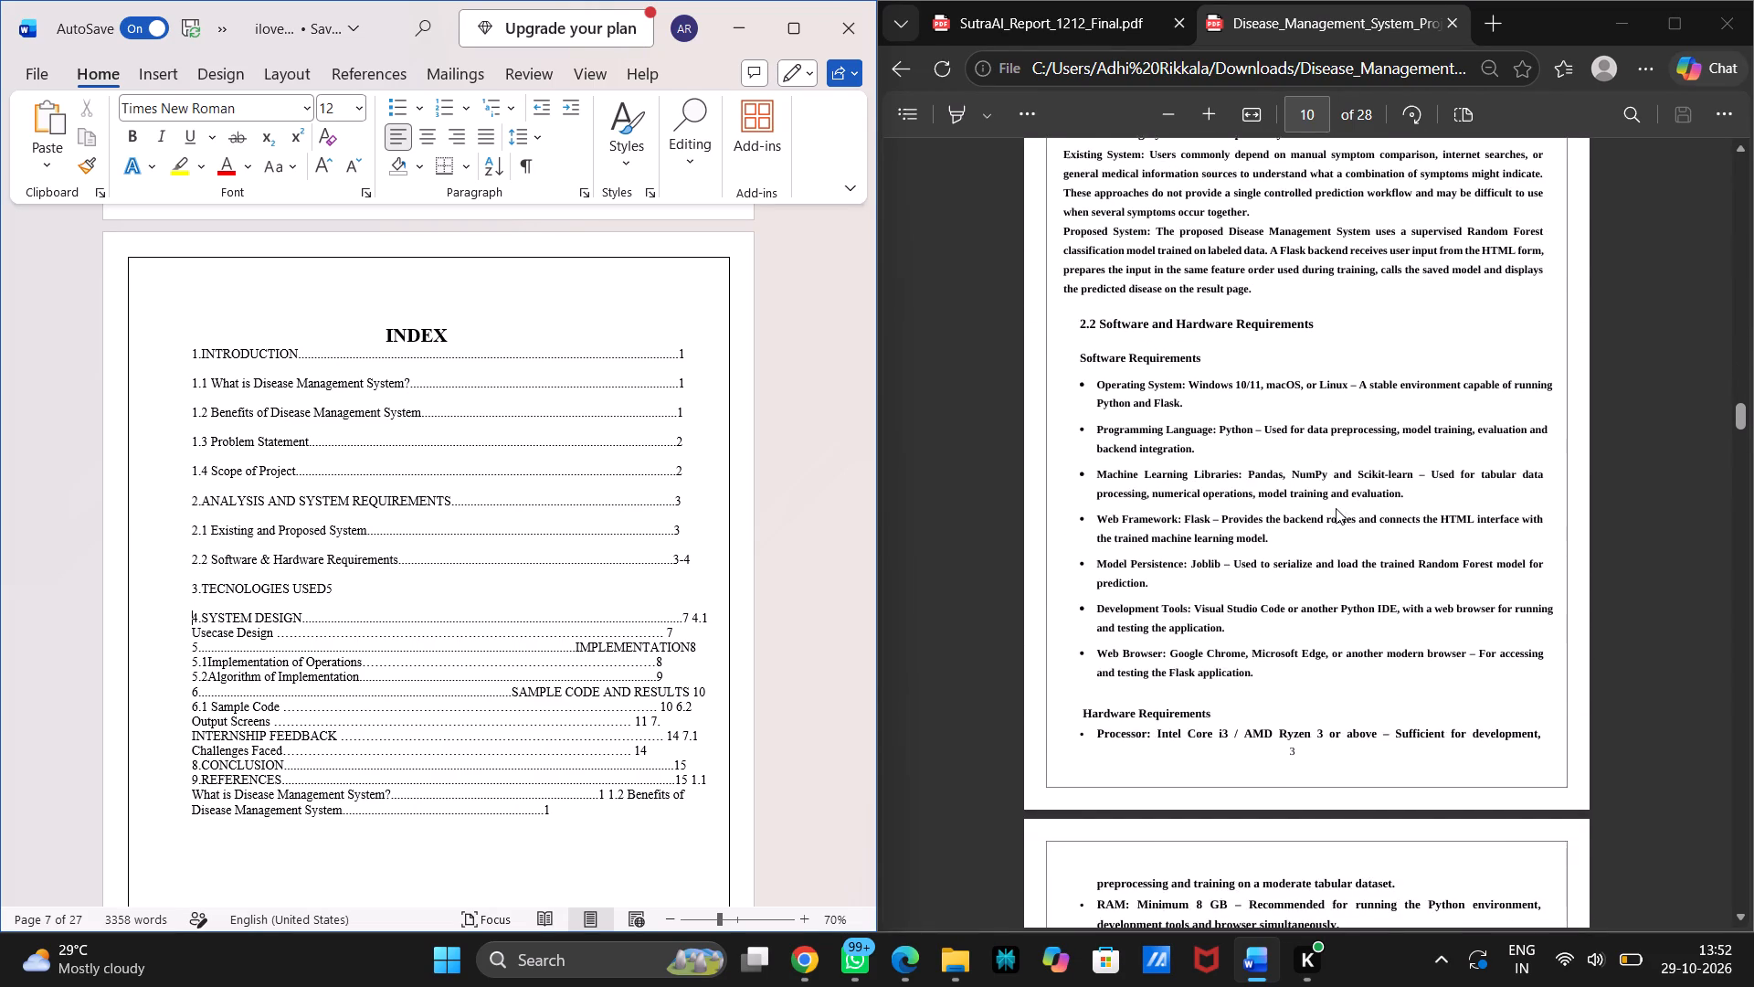
{"action": "scroll", "coordinate": [1336, 508], "scroll_direction": "down", "scroll_amount": 5}
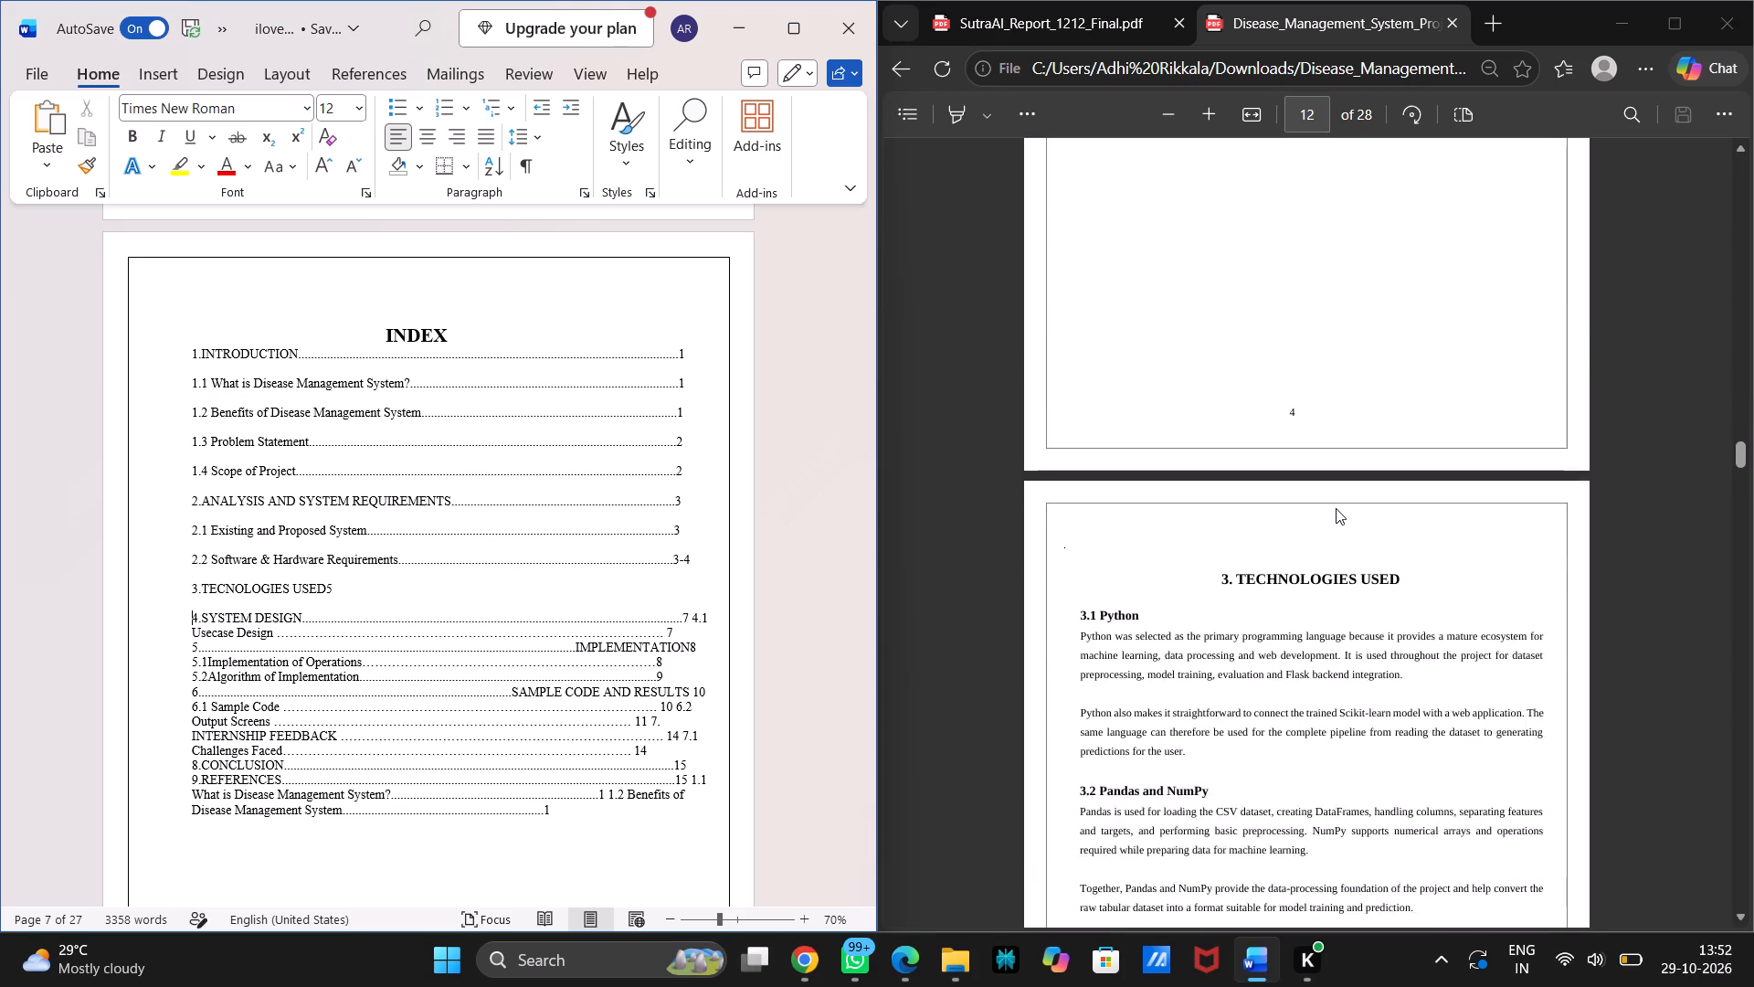
{"action": "scroll", "coordinate": [1336, 508], "scroll_direction": "down", "scroll_amount": 2}
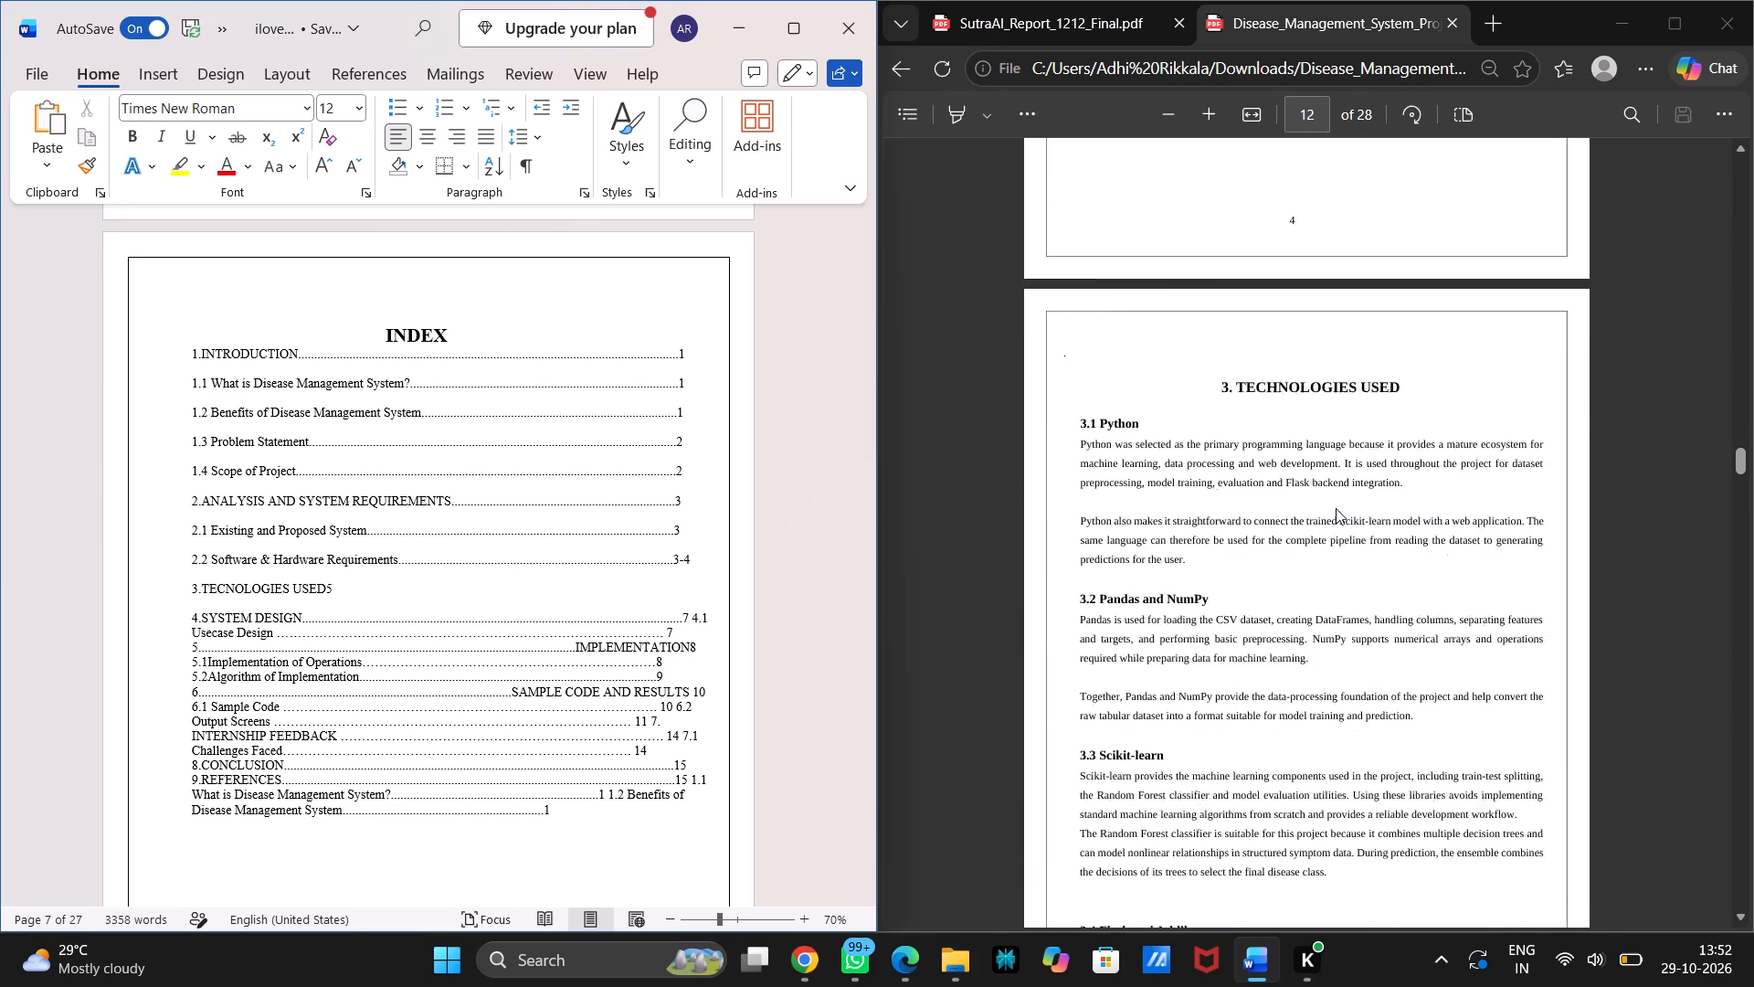
{"action": "scroll", "coordinate": [1336, 508], "scroll_direction": "down", "scroll_amount": 1}
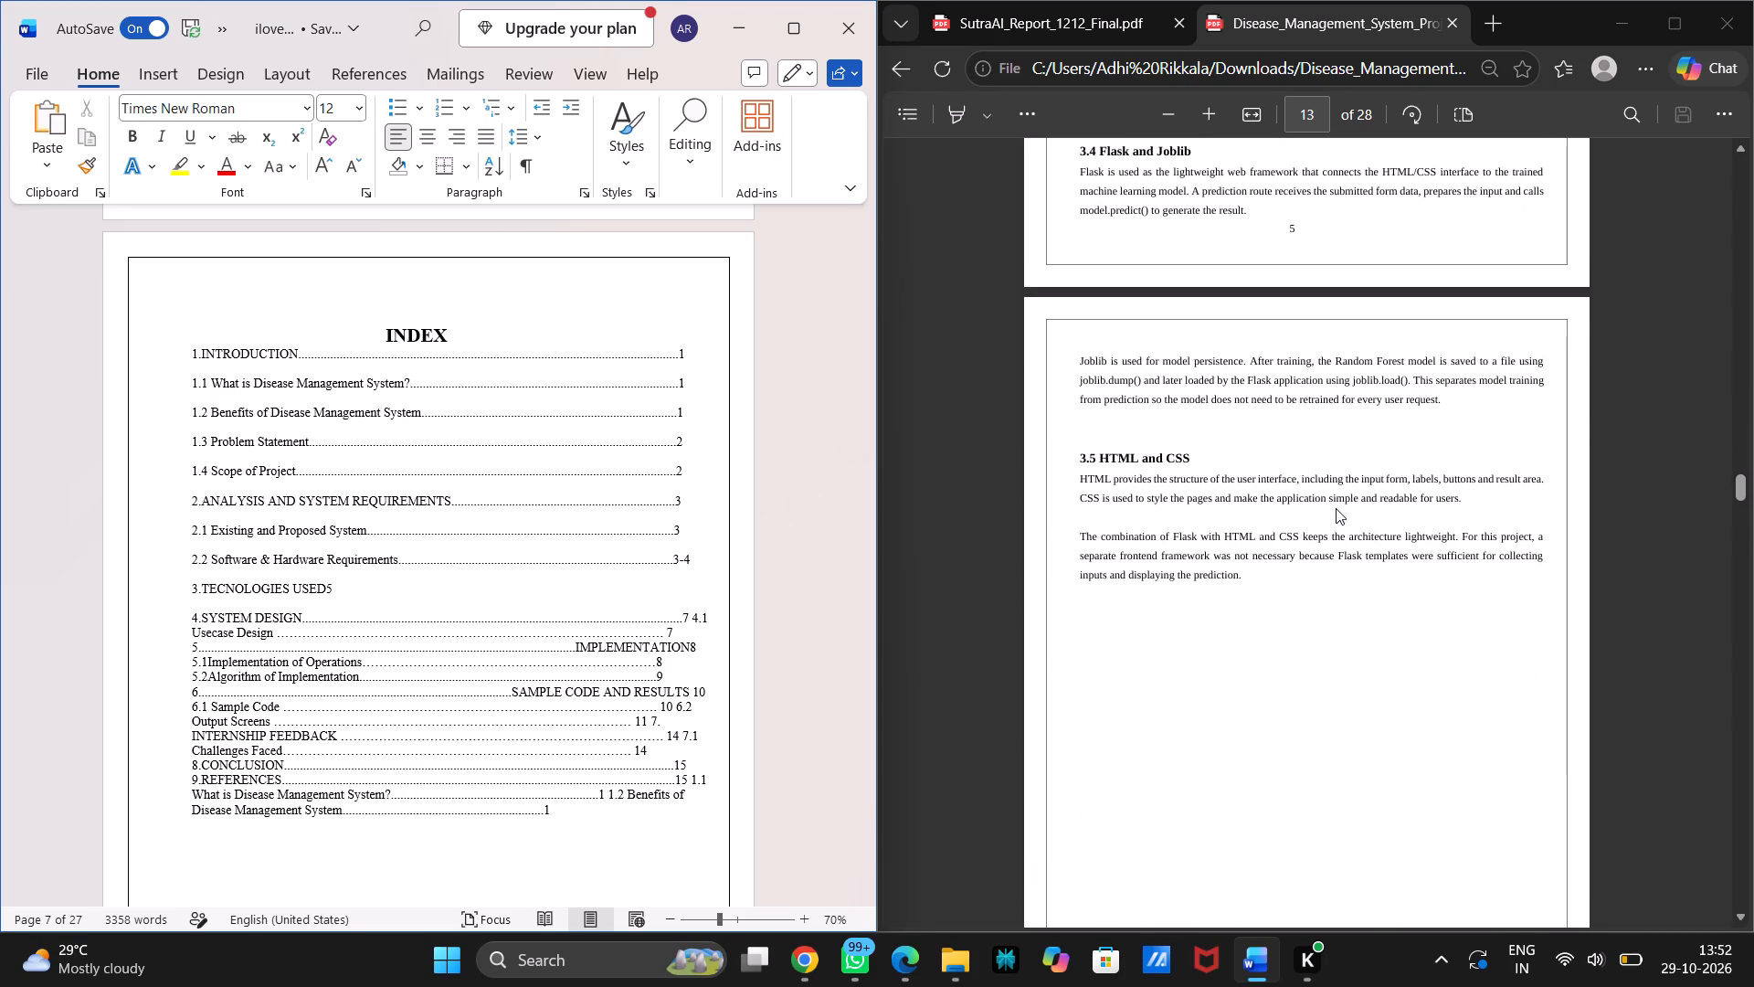
{"action": "scroll", "coordinate": [1336, 508], "scroll_direction": "up", "scroll_amount": 1}
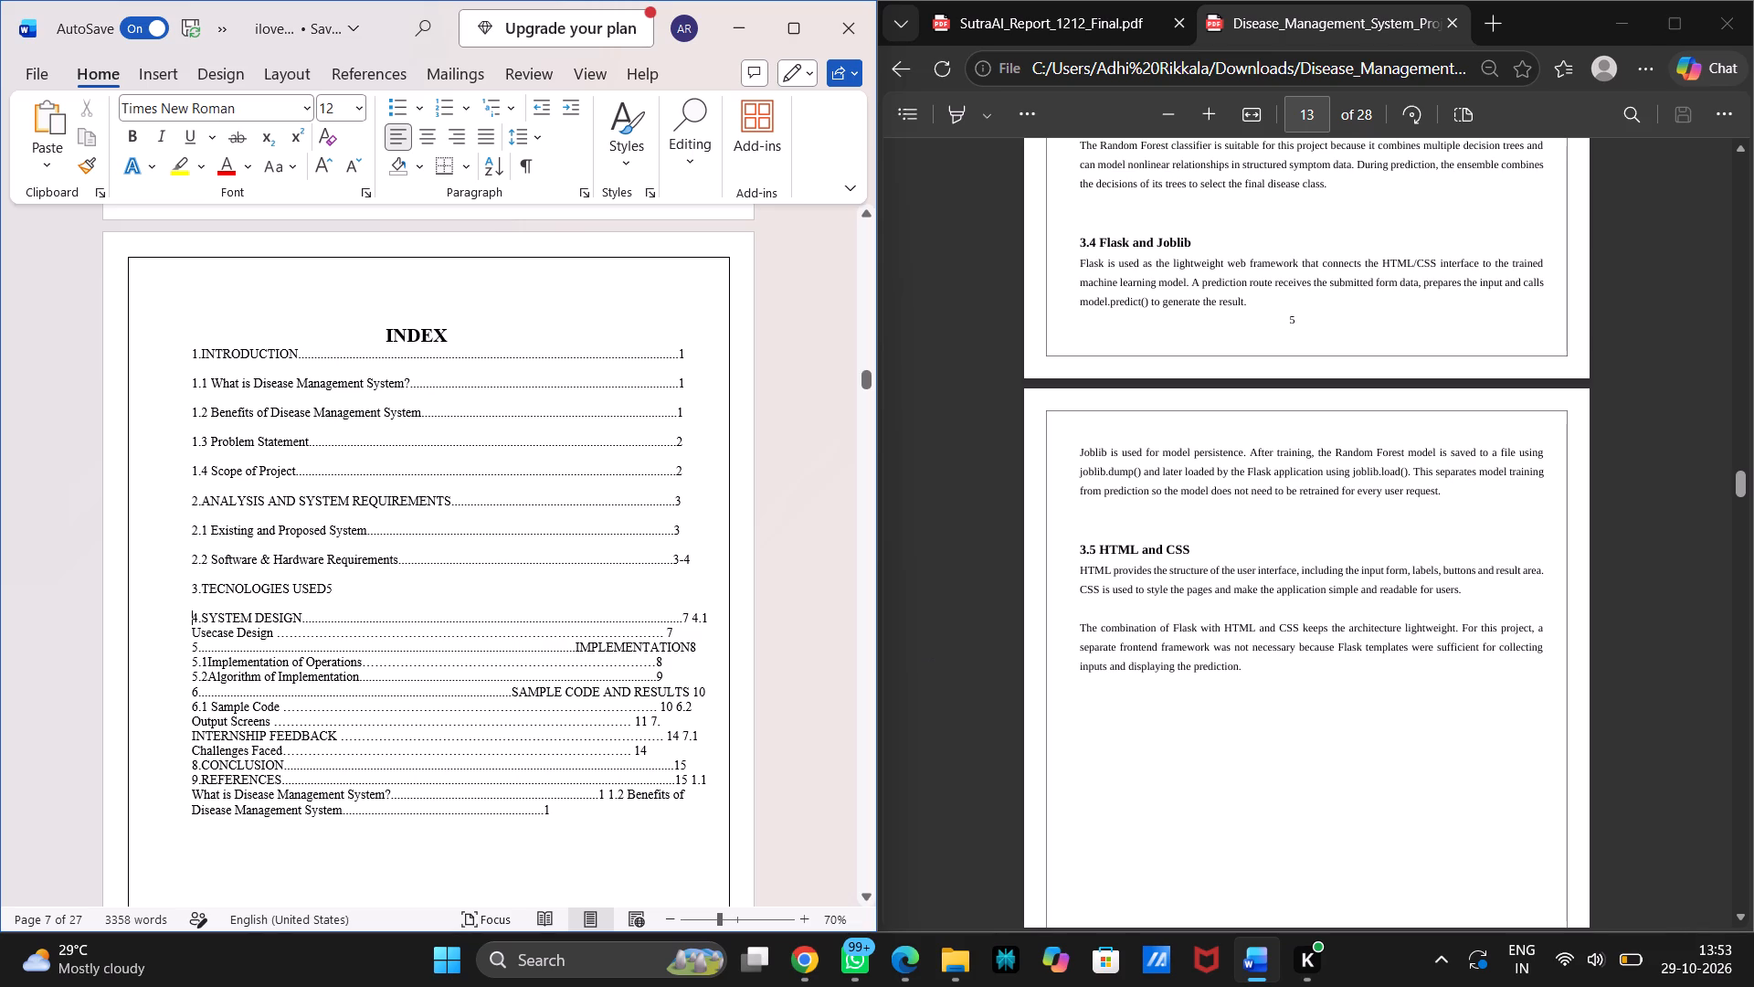
Put the 4.1 Usecase Design entry of the INDEX on its own line without a leading space.
{"action": "left_click", "coordinate": [690, 622]}
{"action": "key", "text": "Return"}
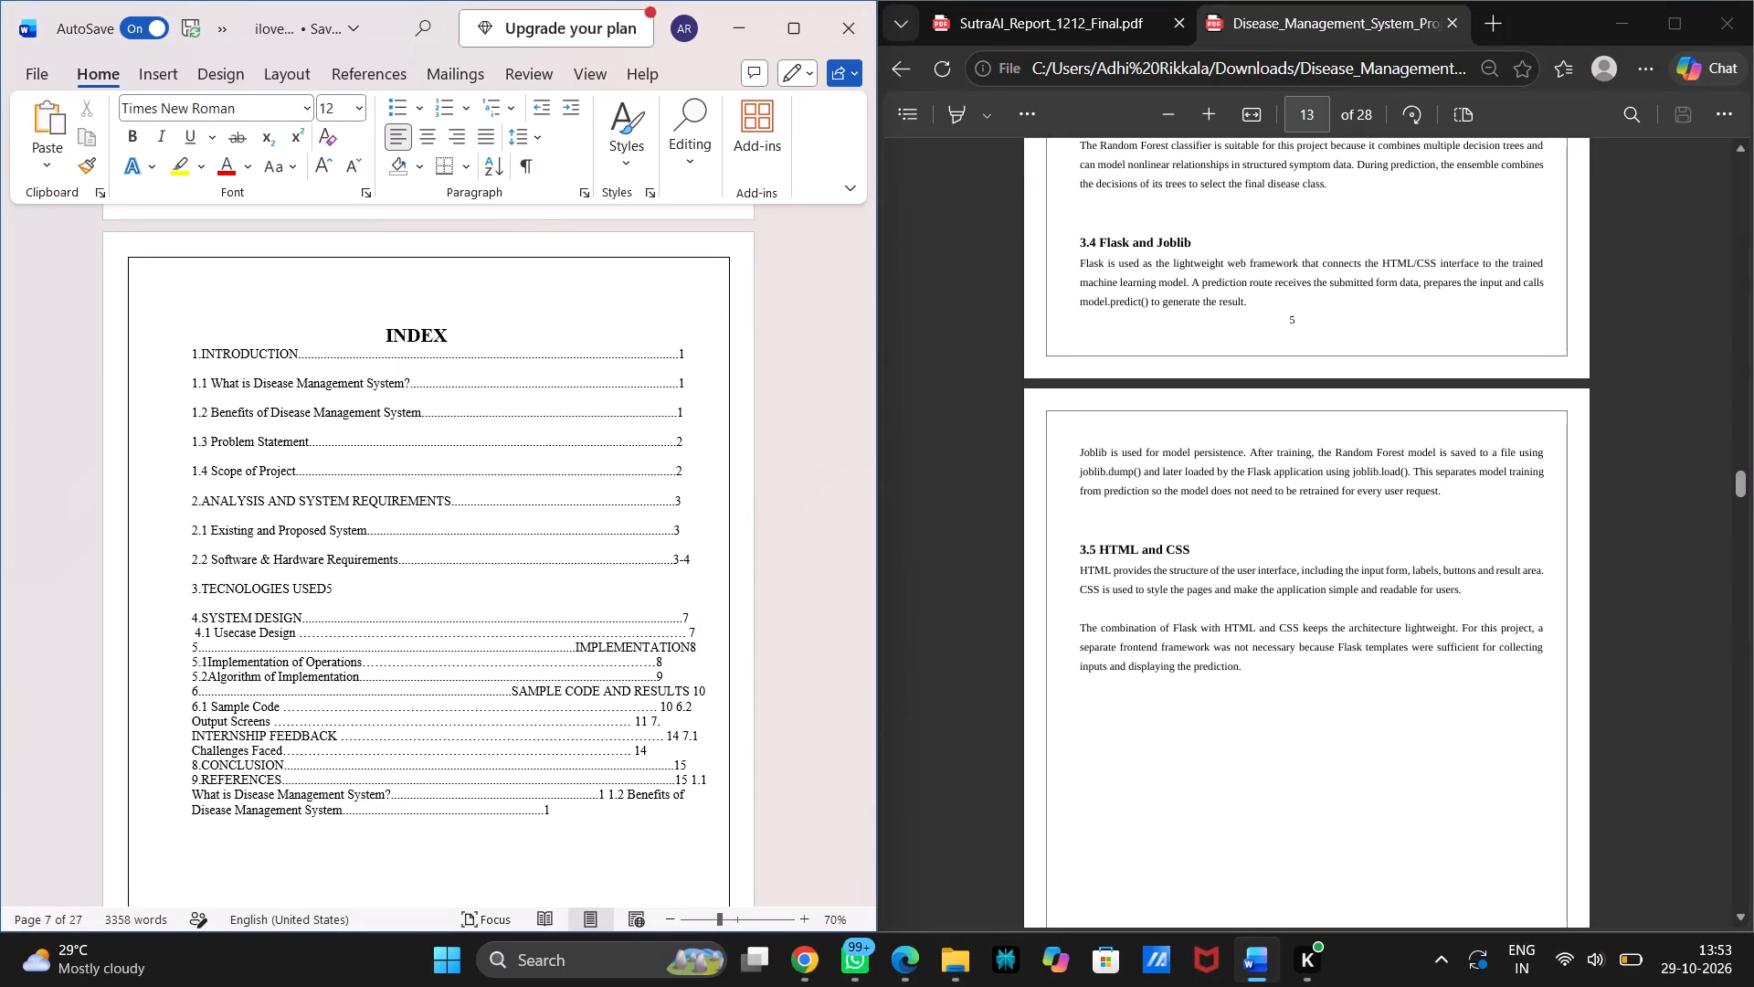
{"action": "key", "text": "Right"}
{"action": "key", "text": "BackSpace"}
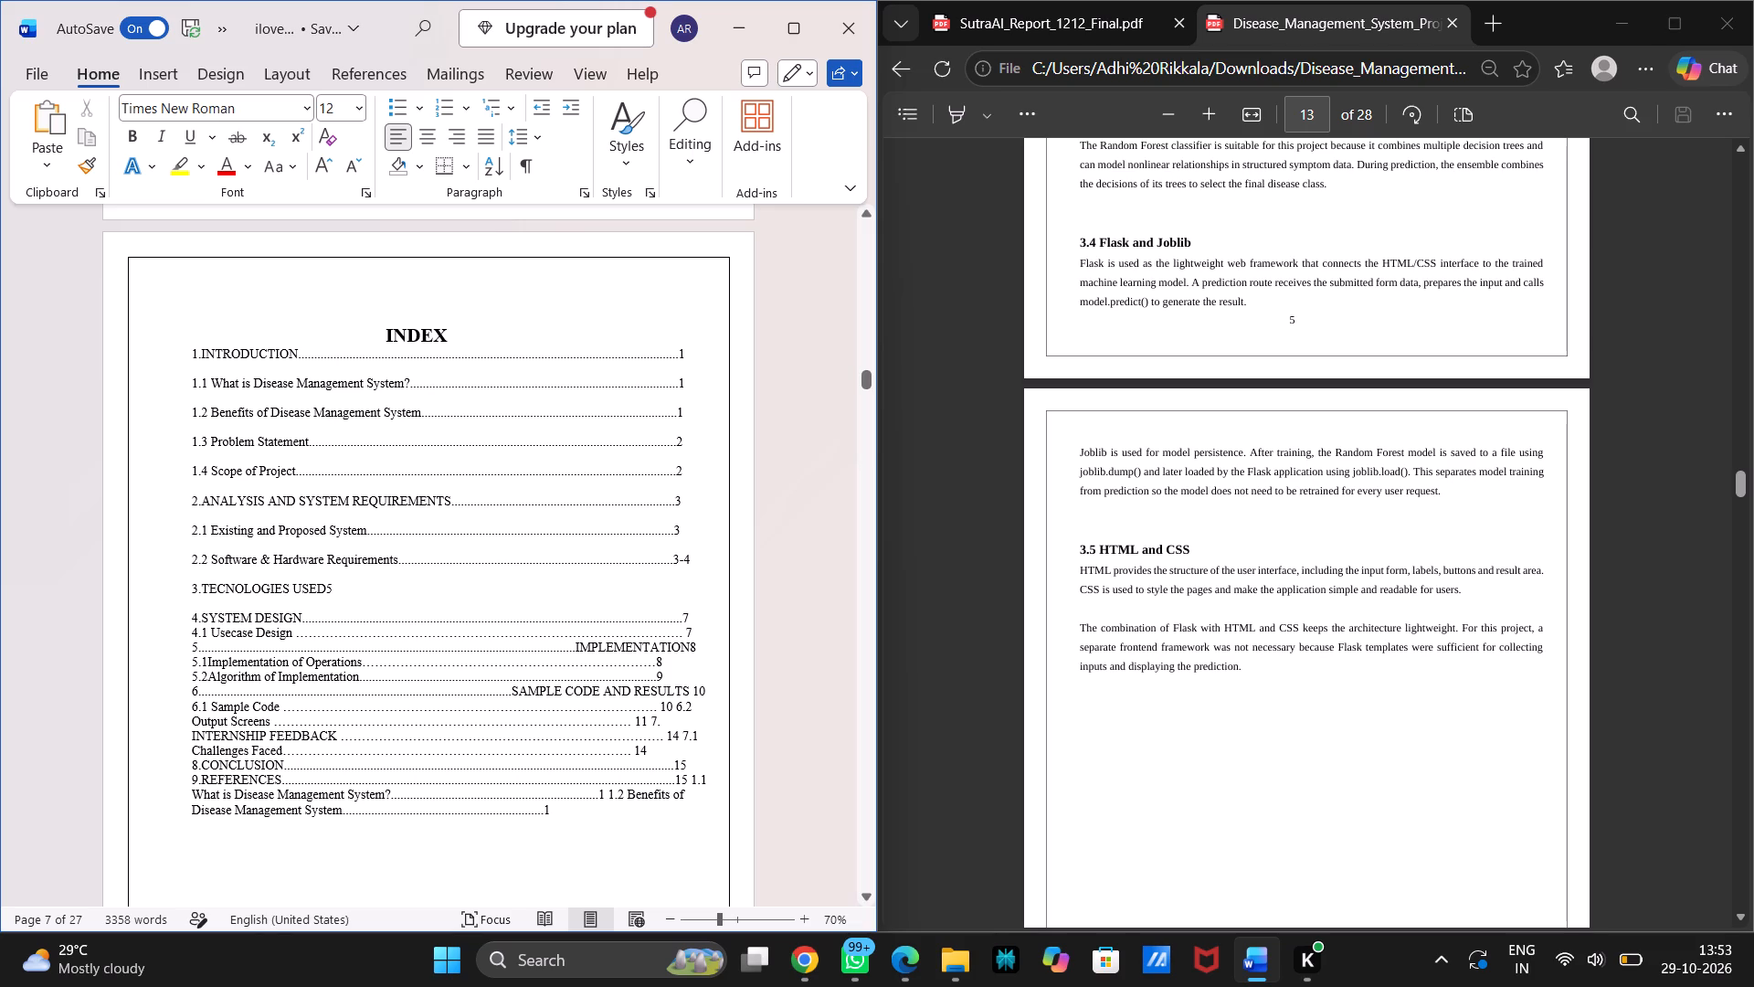
Delete the dots between 5. and IMPLEMENTATION, and put the 5.1Implementation of Operations entry on its own line.
{"action": "left_click", "coordinate": [572, 647]}
{"action": "key", "text": "Right"}
{"action": "key", "text": "BackSpace"}
{"action": "key", "text": "BackSpace"}
{"action": "key", "text": "BackSpace"}
{"action": "key", "text": "BackSpace"}
{"action": "key", "text": "BackSpace"}
{"action": "key", "text": "BackSpace"}
{"action": "key", "text": "BackSpace"}
{"action": "key", "text": "BackSpace"}
{"action": "key", "text": "BackSpace"}
{"action": "key", "text": "BackSpace"}
{"action": "key", "text": "BackSpace"}
{"action": "key", "text": "BackSpace"}
{"action": "key", "text": "BackSpace"}
{"action": "key", "text": "BackSpace"}
{"action": "key", "text": "BackSpace"}
{"action": "key", "text": "BackSpace"}
{"action": "key", "text": "BackSpace"}
{"action": "key", "text": "BackSpace"}
{"action": "key", "text": "BackSpace"}
{"action": "key", "text": "BackSpace"}
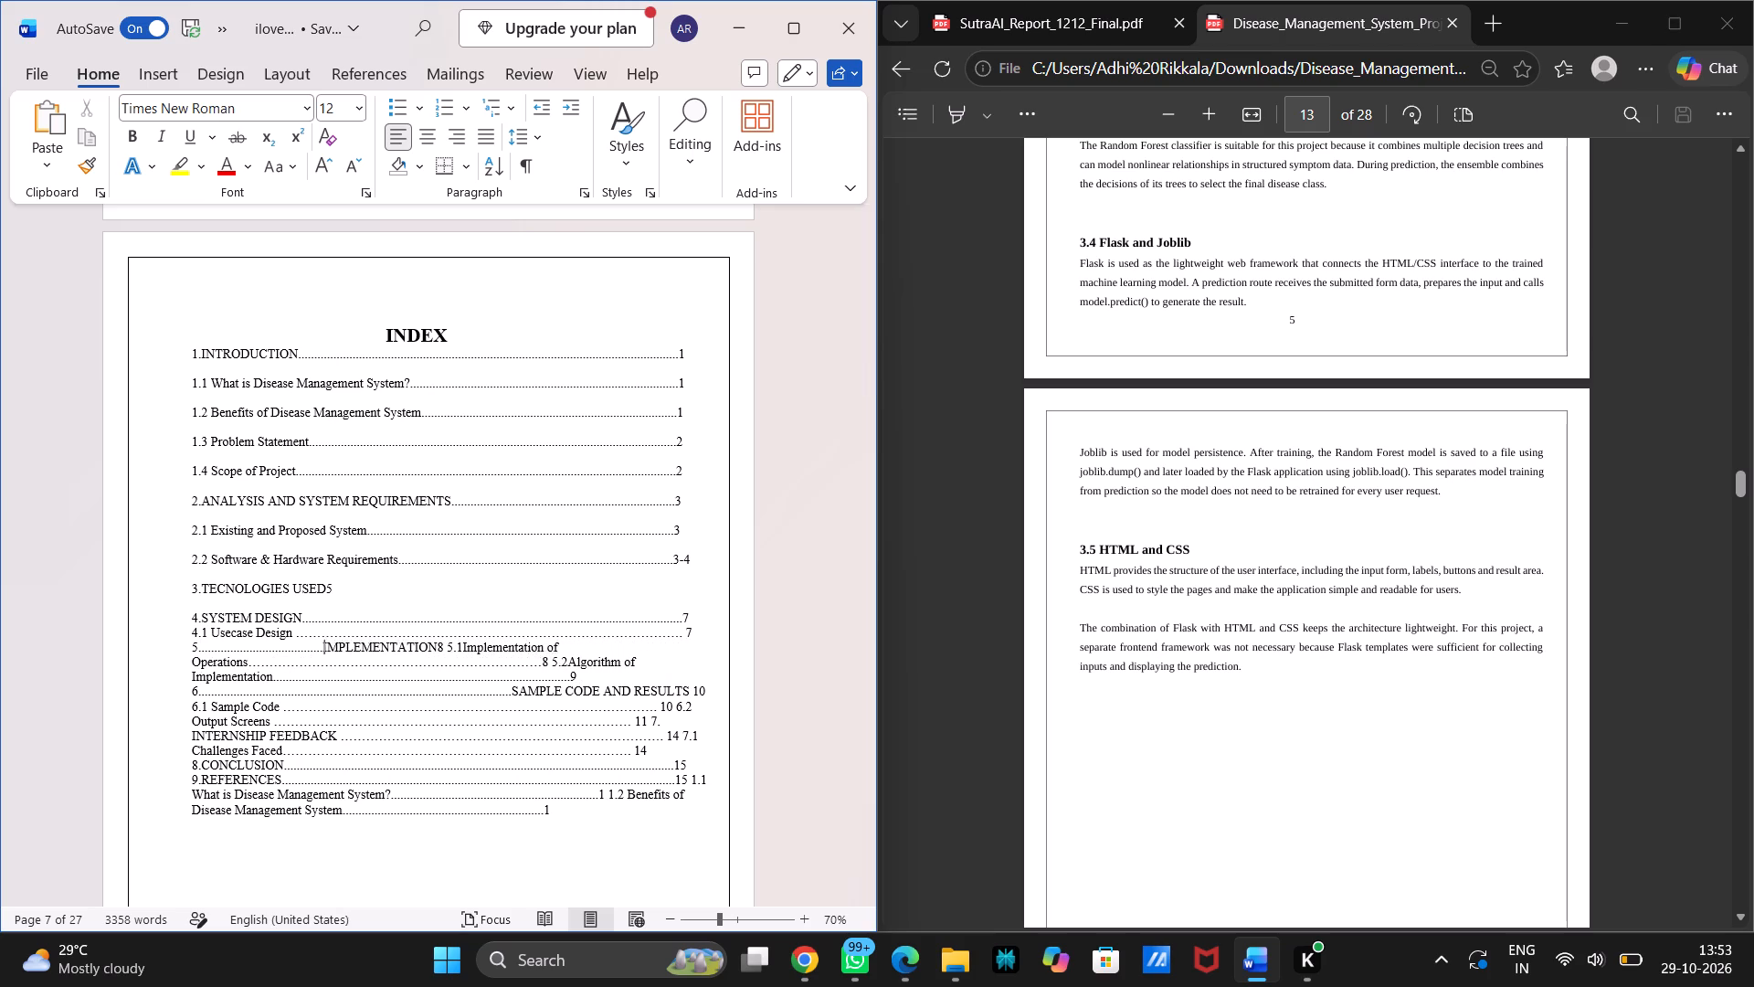
{"action": "key", "text": "BackSpace"}
{"action": "key", "text": "BackSpace"}
{"action": "key", "text": "BackSpace"}
{"action": "key", "text": "BackSpace"}
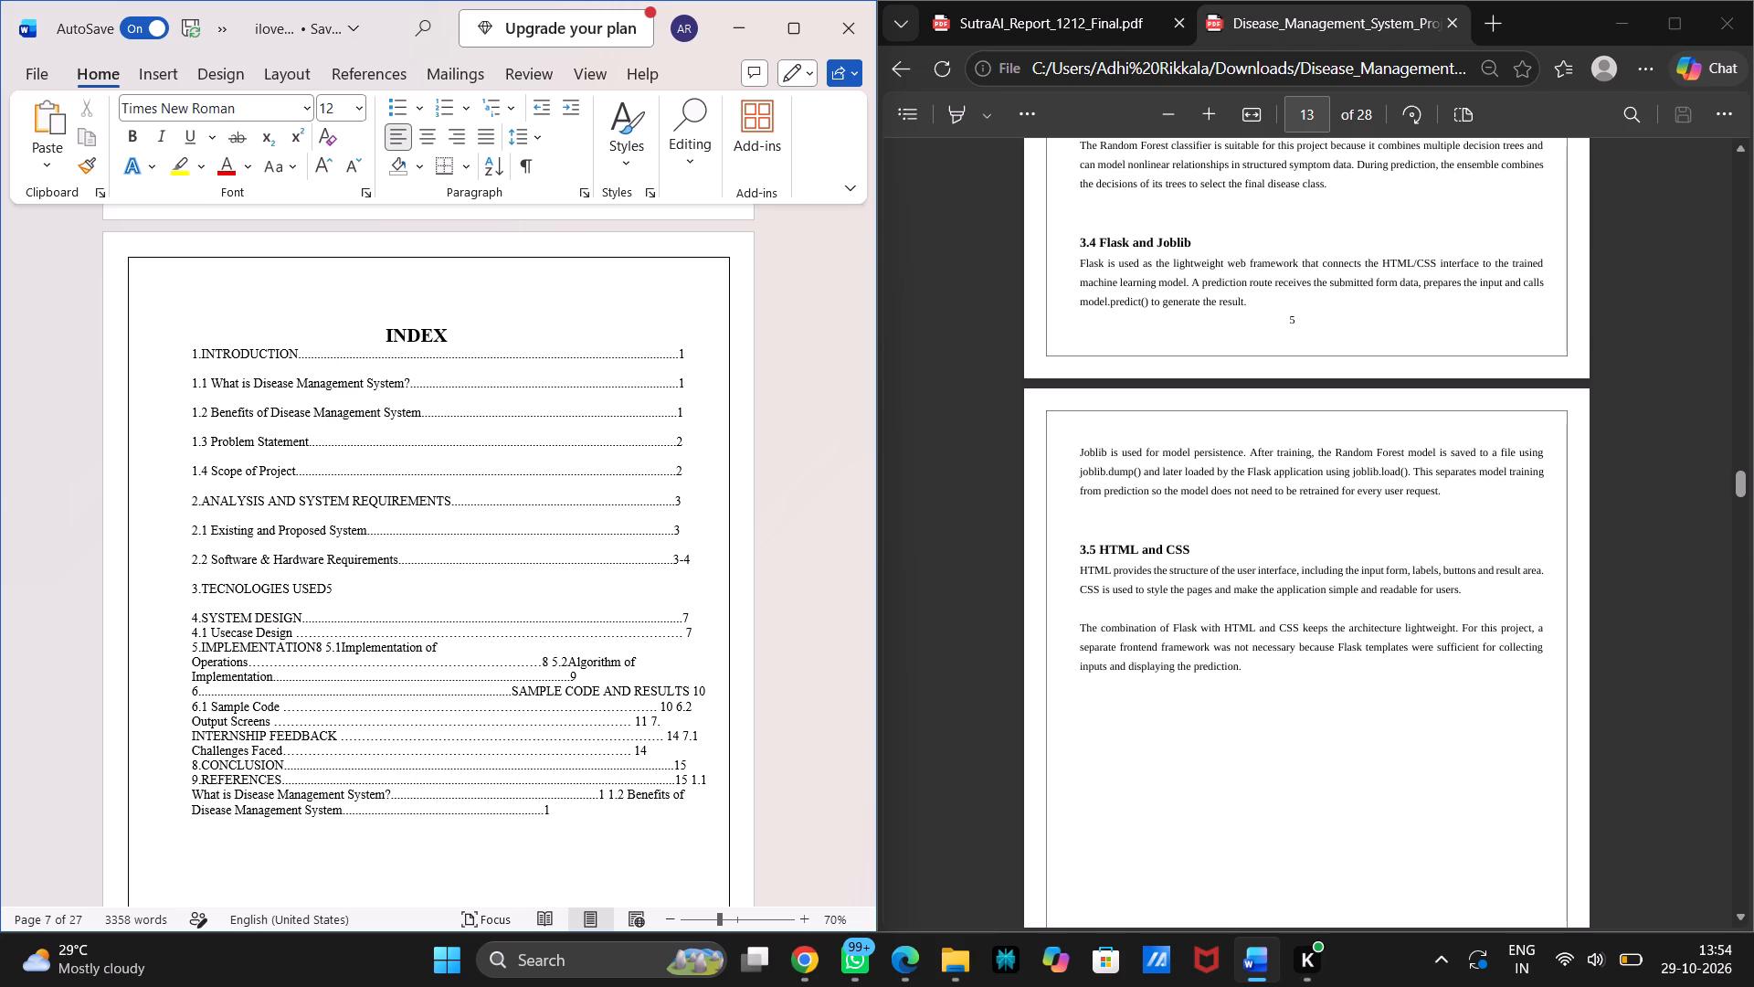
{"action": "left_click", "coordinate": [325, 641]}
{"action": "key", "text": "Return"}
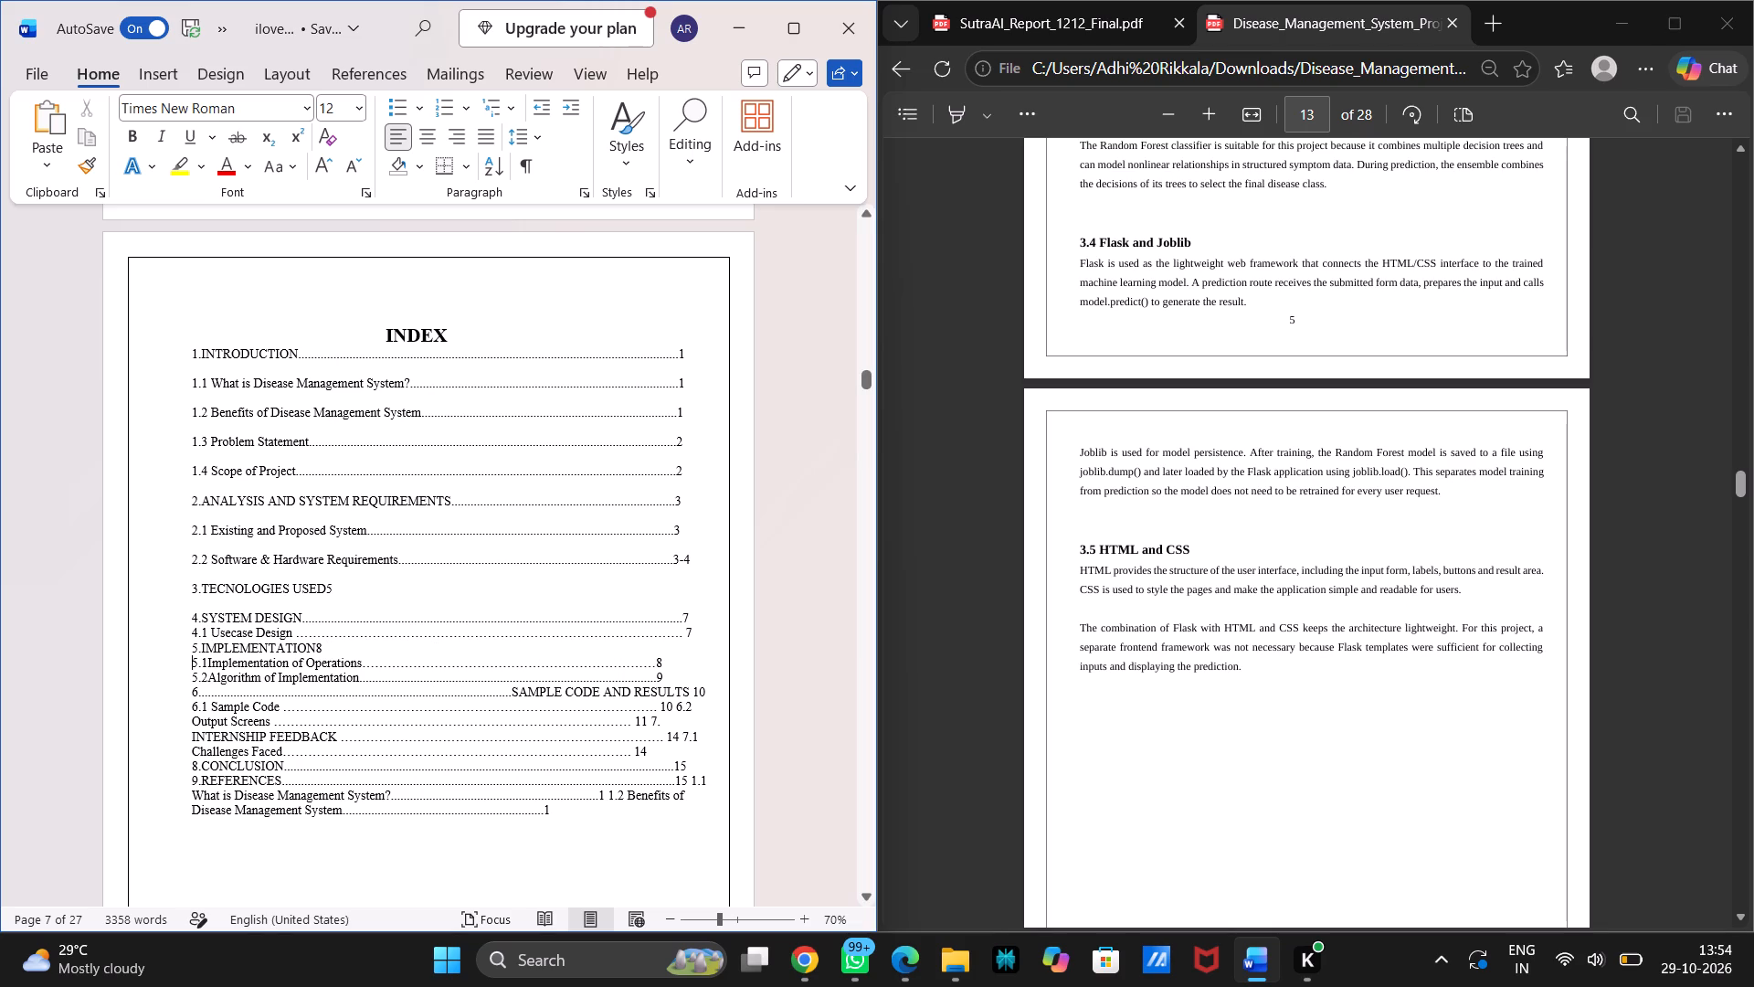
Add a dot leader between 5.IMPLEMENTATION and its page number 8, sized to line up with the page numbers of the upper entries.
{"action": "left_click", "coordinate": [312, 648]}
{"action": "key", "text": "period"}
{"action": "key", "text": "period"}
{"action": "key", "text": "period"}
{"action": "key", "text": "period"}
{"action": "key", "text": "period"}
{"action": "key", "text": "period"}
{"action": "key", "text": "period"}
{"action": "key", "text": "period"}
{"action": "key", "text": "period"}
{"action": "key", "text": "period"}
{"action": "key", "text": "period"}
{"action": "key", "text": "period"}
{"action": "key", "text": "period"}
{"action": "key", "text": "period"}
{"action": "key", "text": "period"}
{"action": "key", "text": "period"}
{"action": "key", "text": "period"}
{"action": "key", "text": "period"}
{"action": "key", "text": "period"}
{"action": "key", "text": "period"}
{"action": "key", "text": "BackSpace"}
{"action": "key", "text": "BackSpace"}
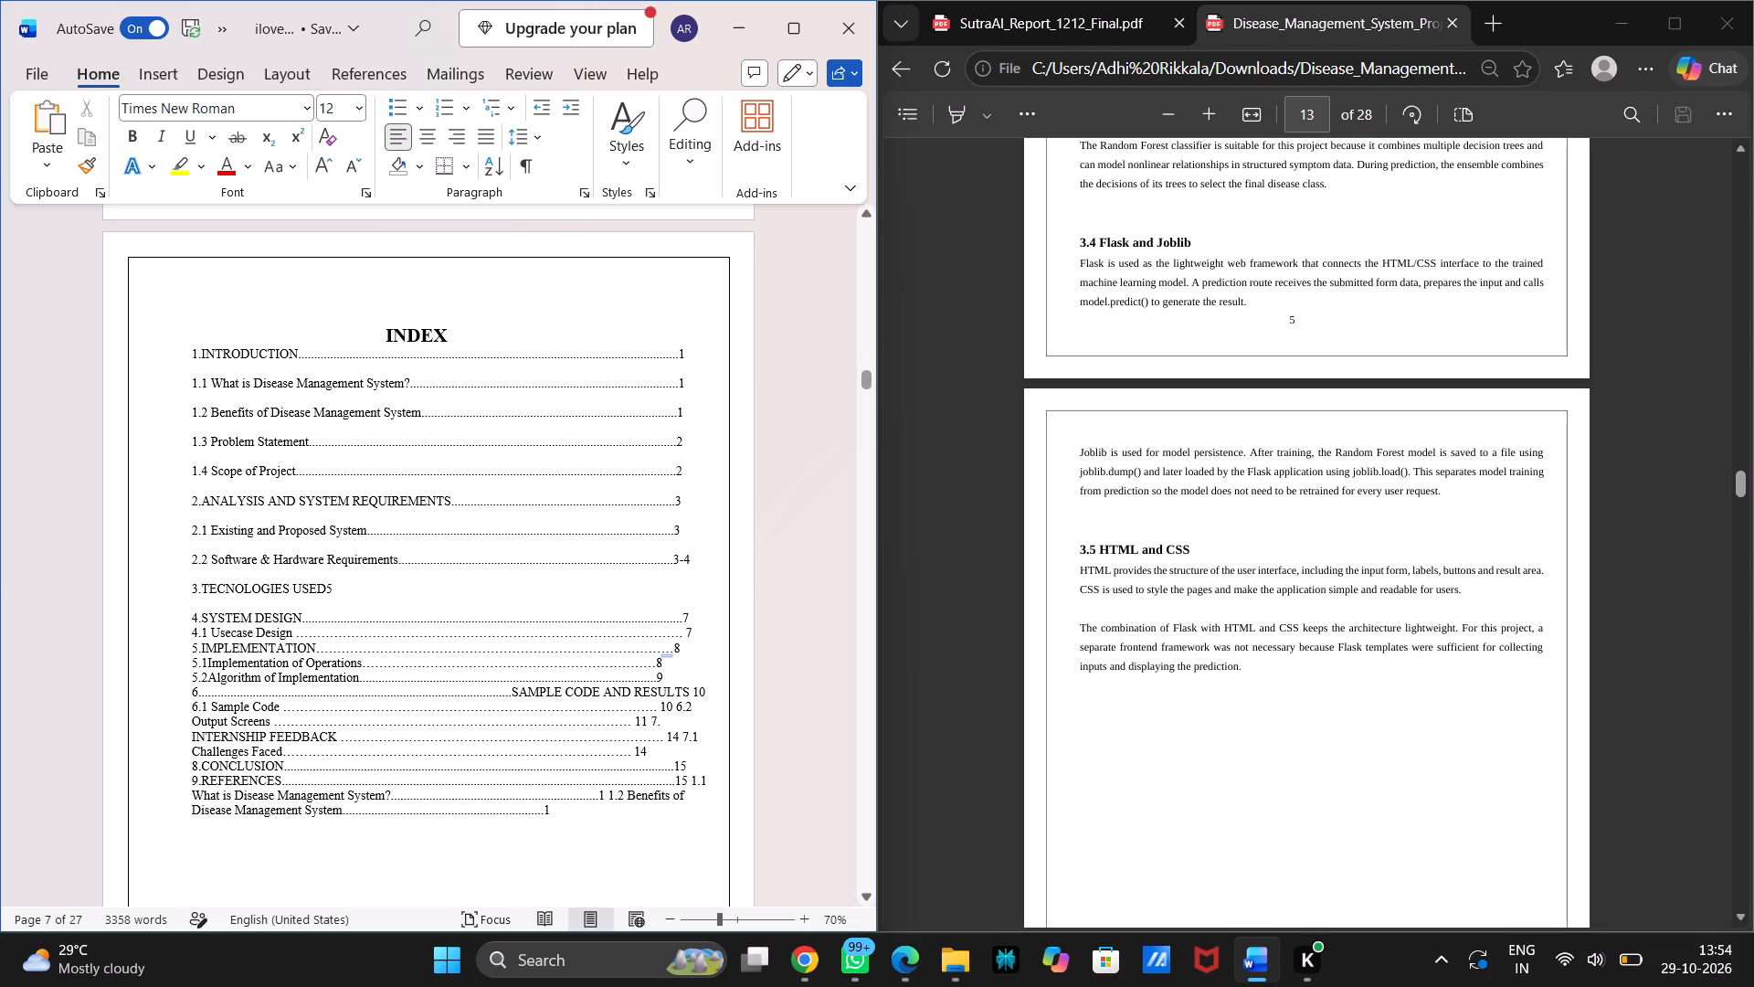
Shorten the dot leaders of the 4.1 Usecase Design and 4.SYSTEM DESIGN entries so their page numbers align with the other entries.
{"action": "left_click", "coordinate": [665, 631]}
{"action": "key", "text": "BackSpace"}
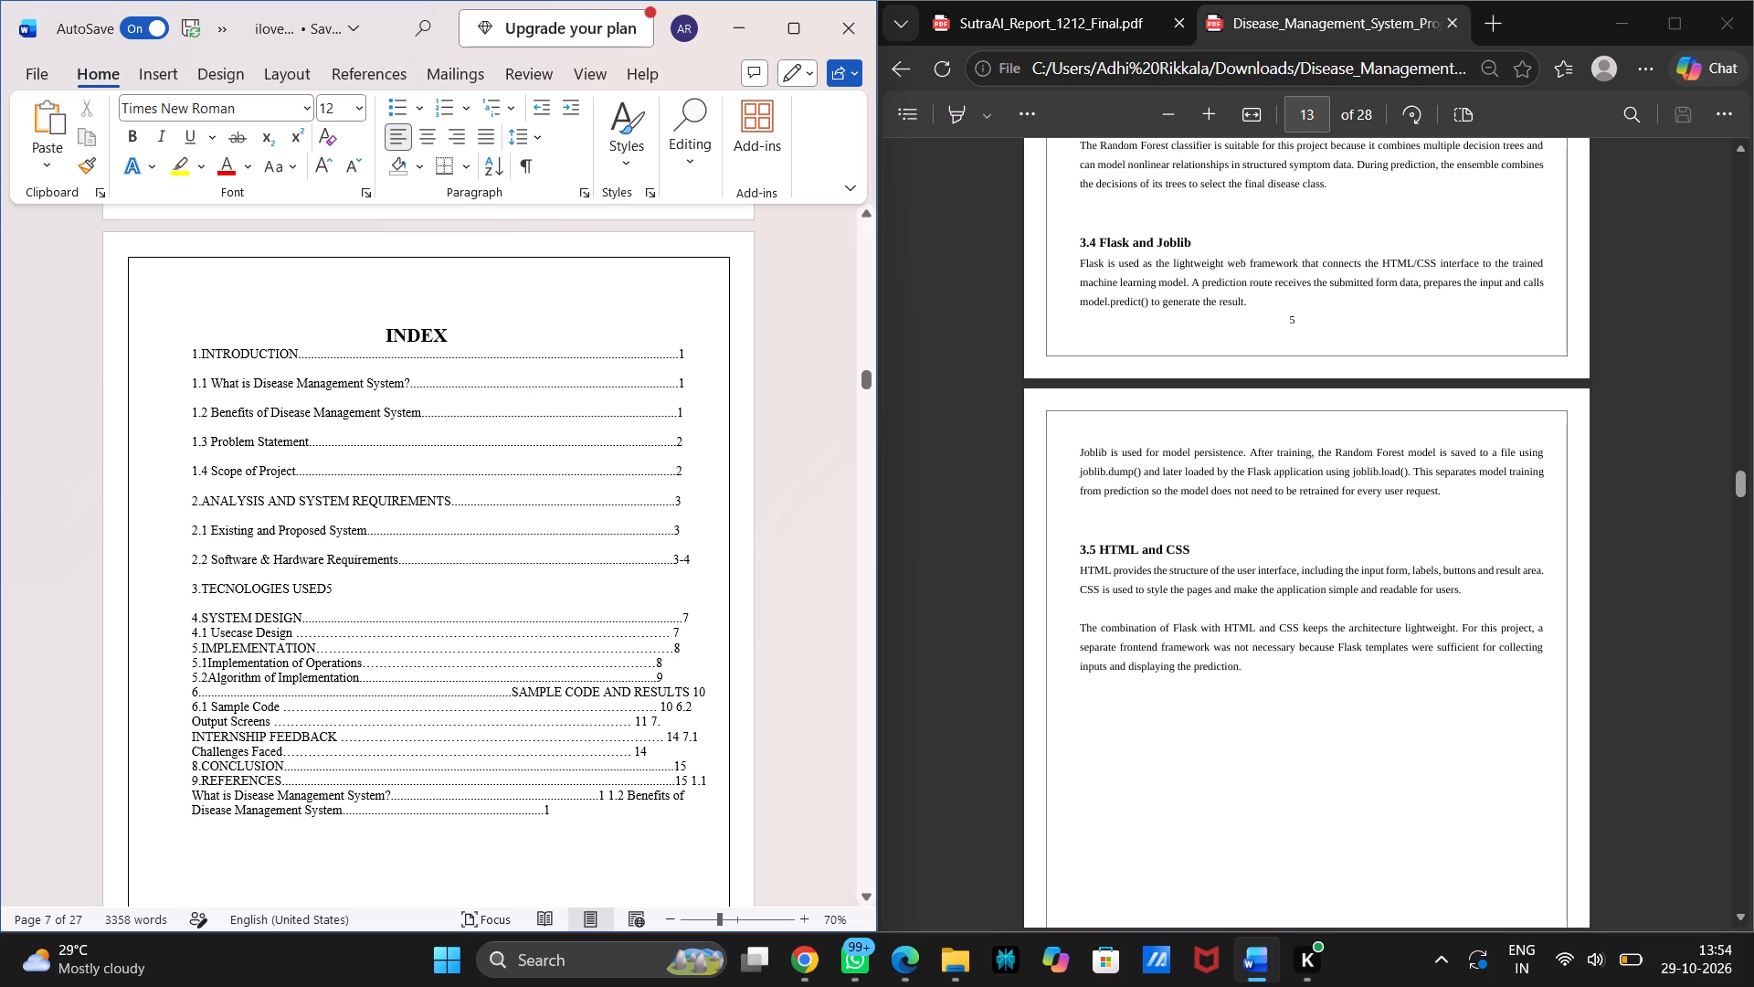
{"action": "left_click", "coordinate": [668, 613]}
{"action": "key", "text": "BackSpace"}
{"action": "key", "text": "BackSpace"}
{"action": "key", "text": "BackSpace"}
Insert a blank line after each of the 4.SYSTEM DESIGN, 4.1 Usecase Design and 5.IMPLEMENTATION entries.
{"action": "left_click", "coordinate": [700, 617]}
{"action": "key", "text": "Return"}
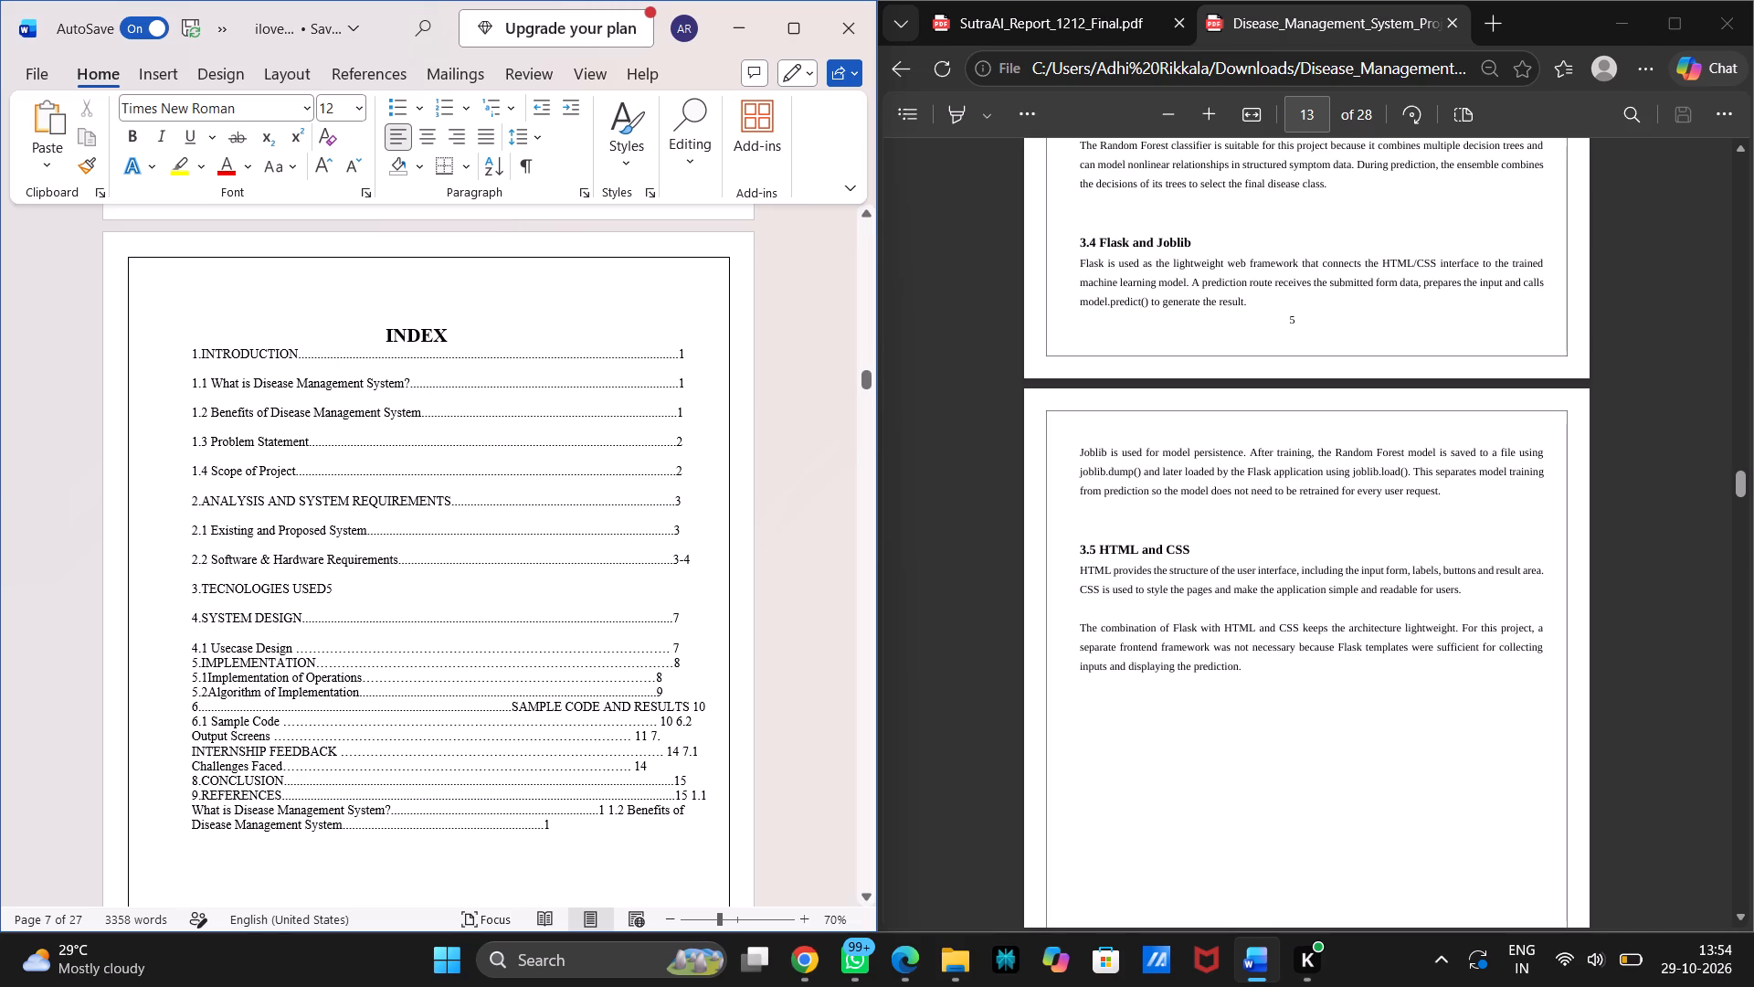
{"action": "left_click", "coordinate": [694, 650]}
{"action": "key", "text": "BackSpace"}
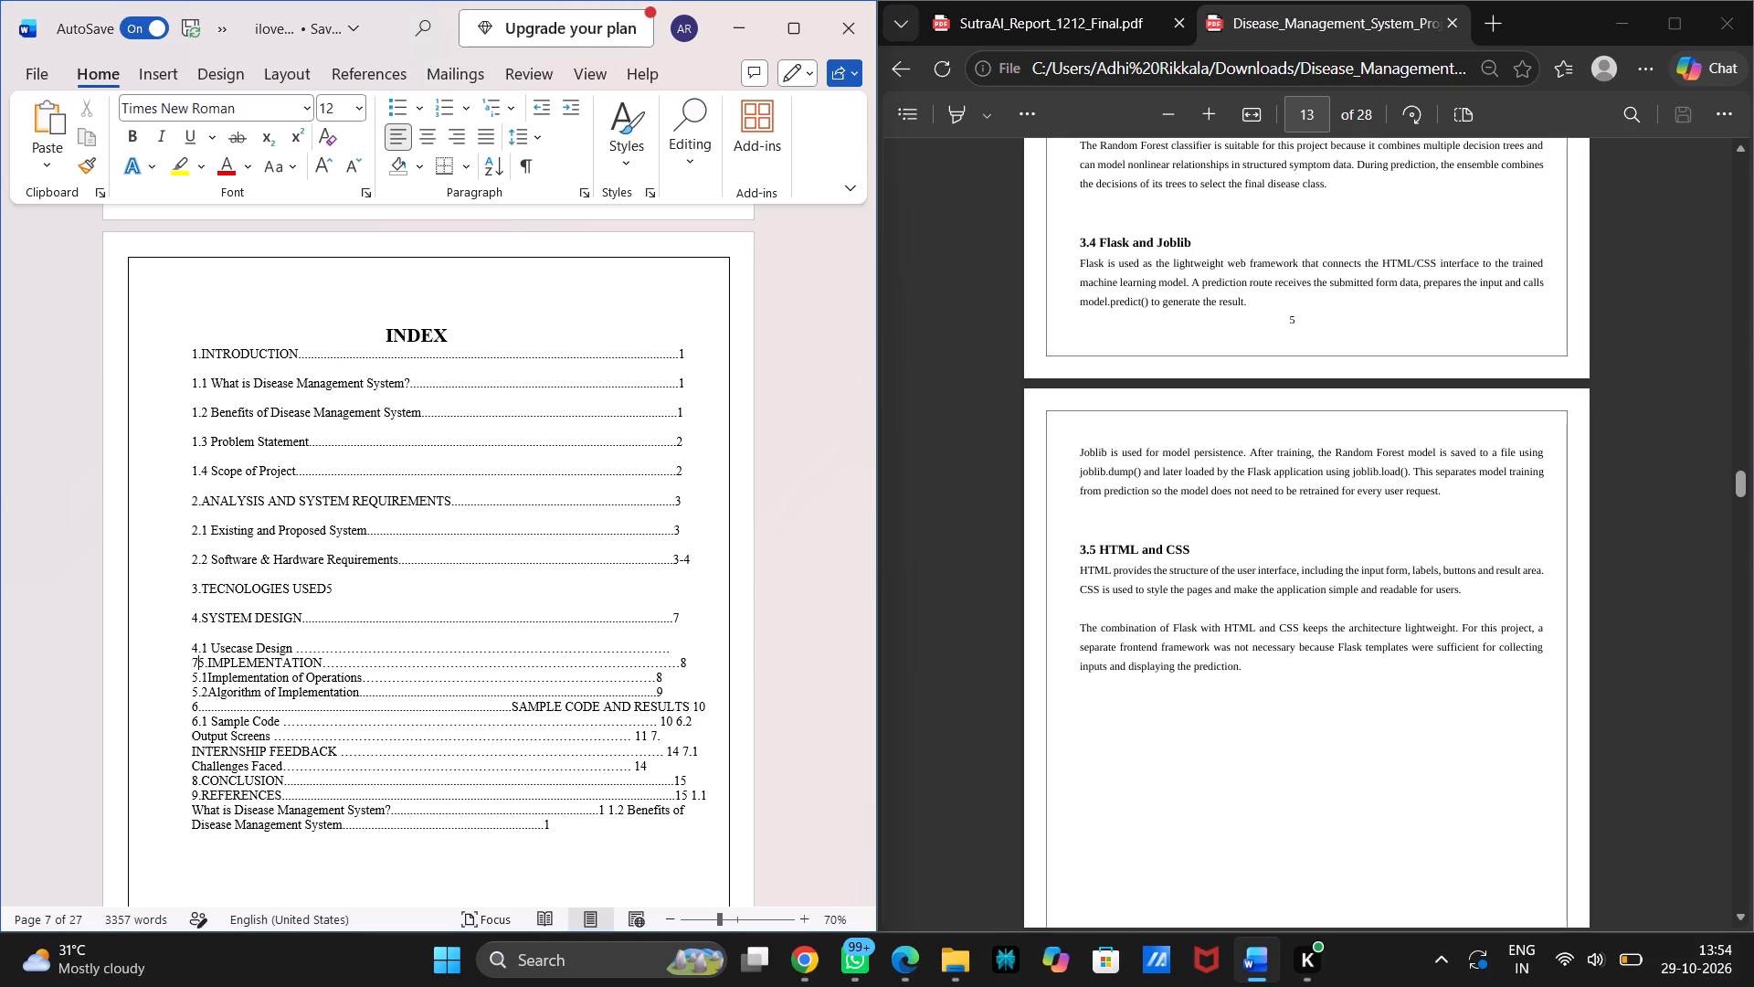
{"action": "key", "text": "ctrl+z"}
{"action": "key", "text": "Return"}
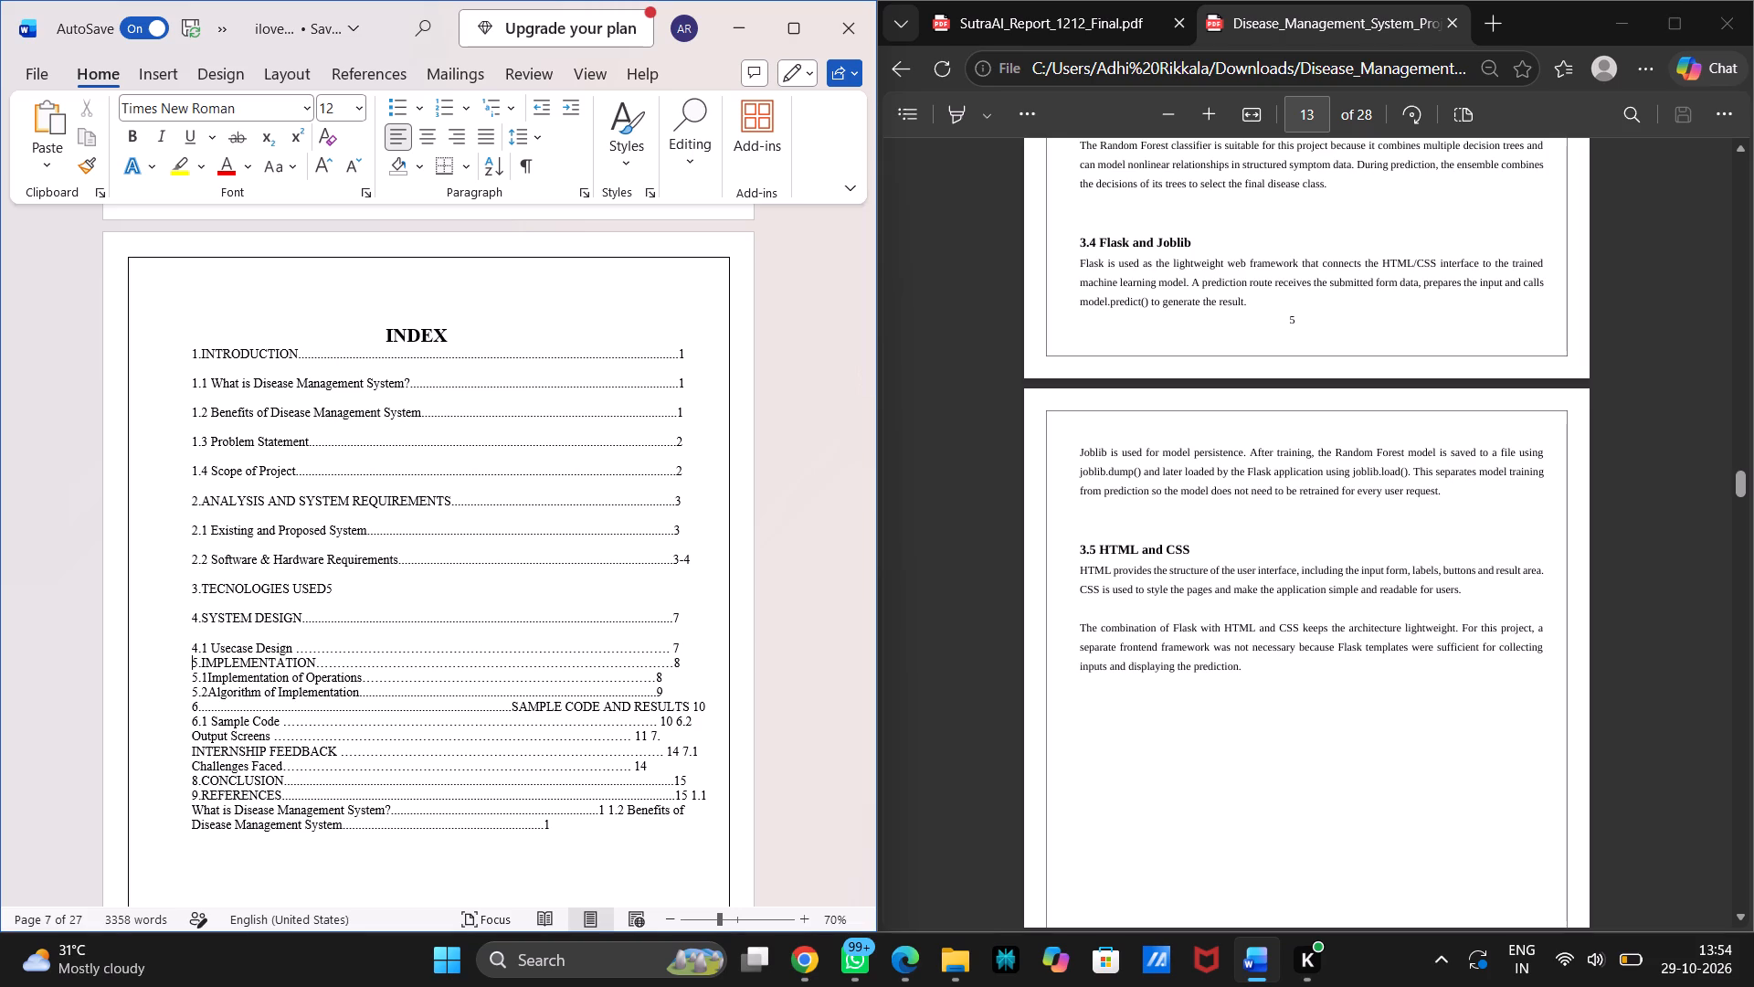
{"action": "key", "text": "Return"}
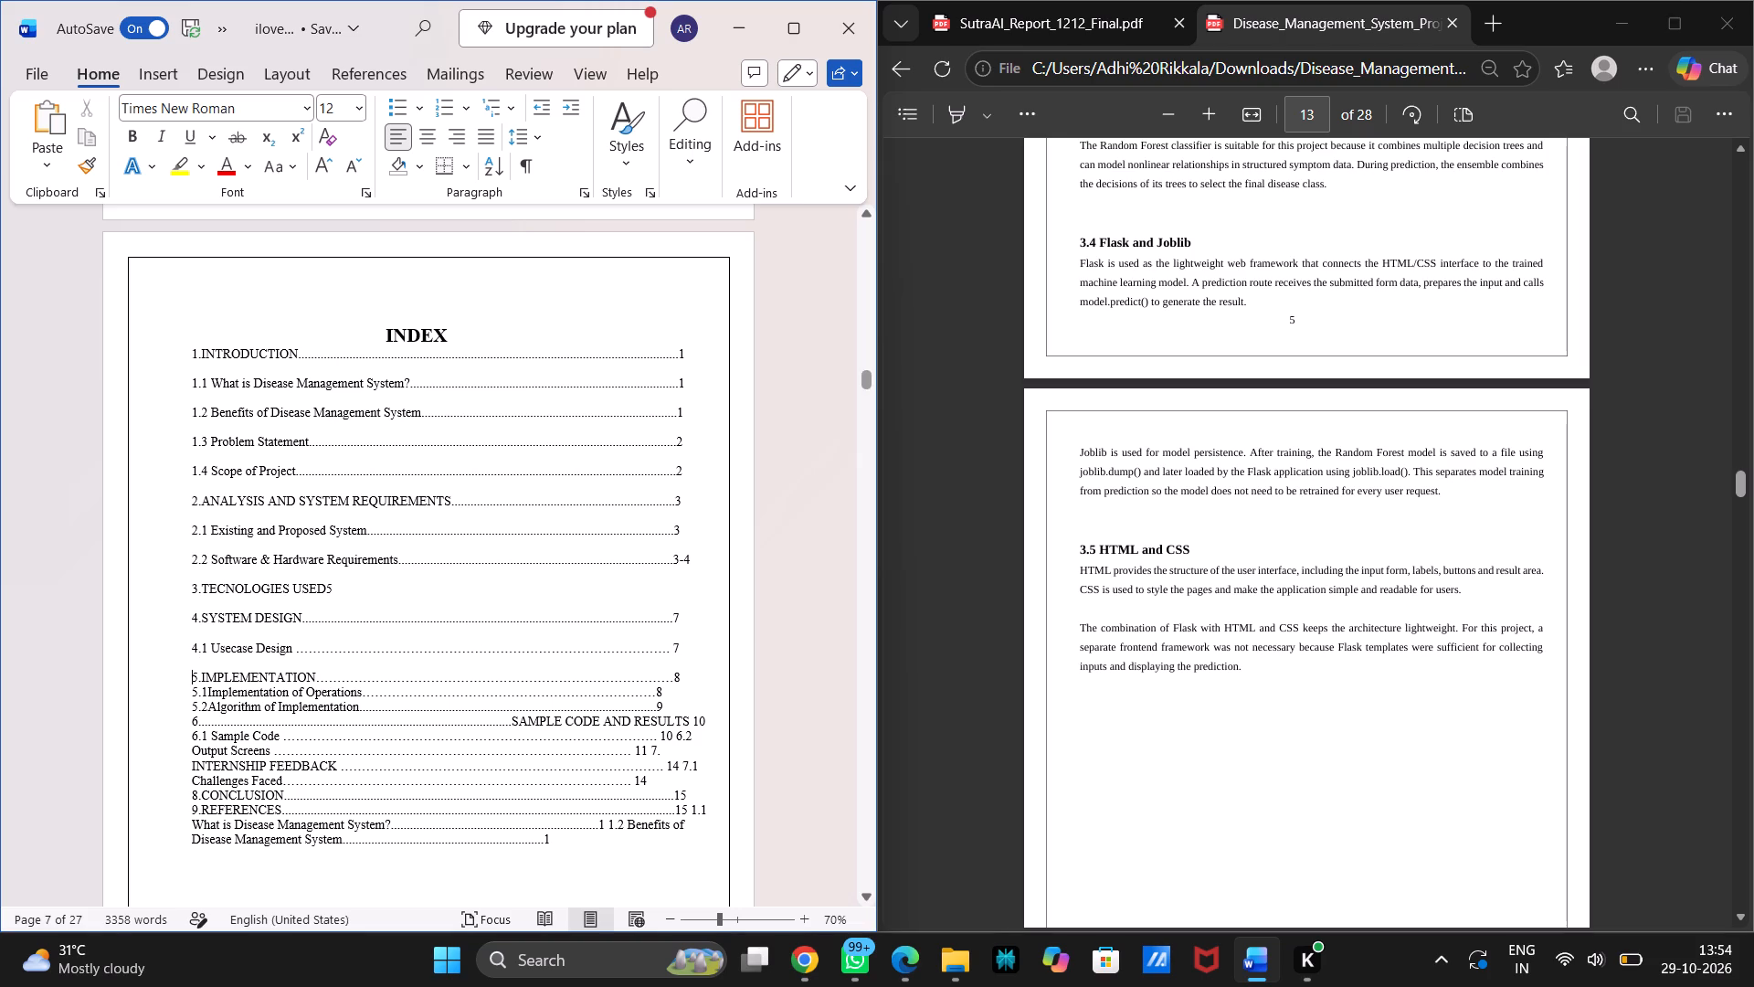
{"action": "left_click", "coordinate": [692, 676]}
{"action": "key", "text": "Return"}
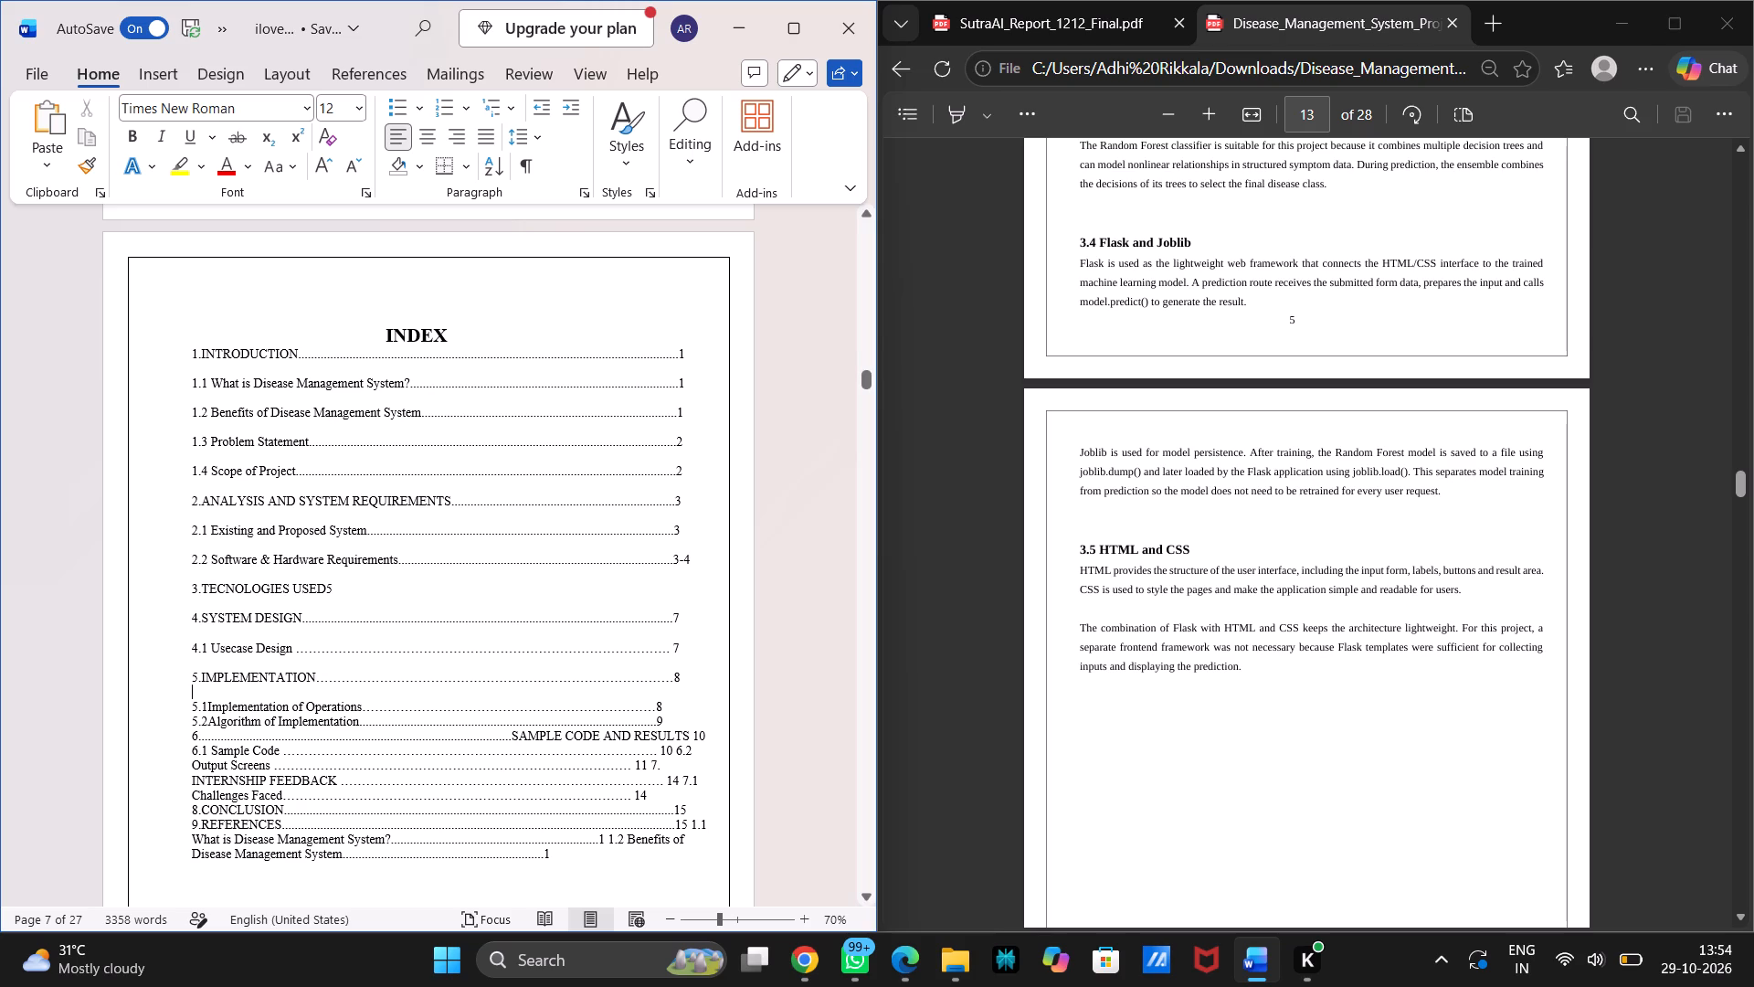
Insert a blank line after the 5.1Implementation of Operations entry in the INDEX.
{"action": "left_click", "coordinate": [678, 704]}
{"action": "key", "text": "Return"}
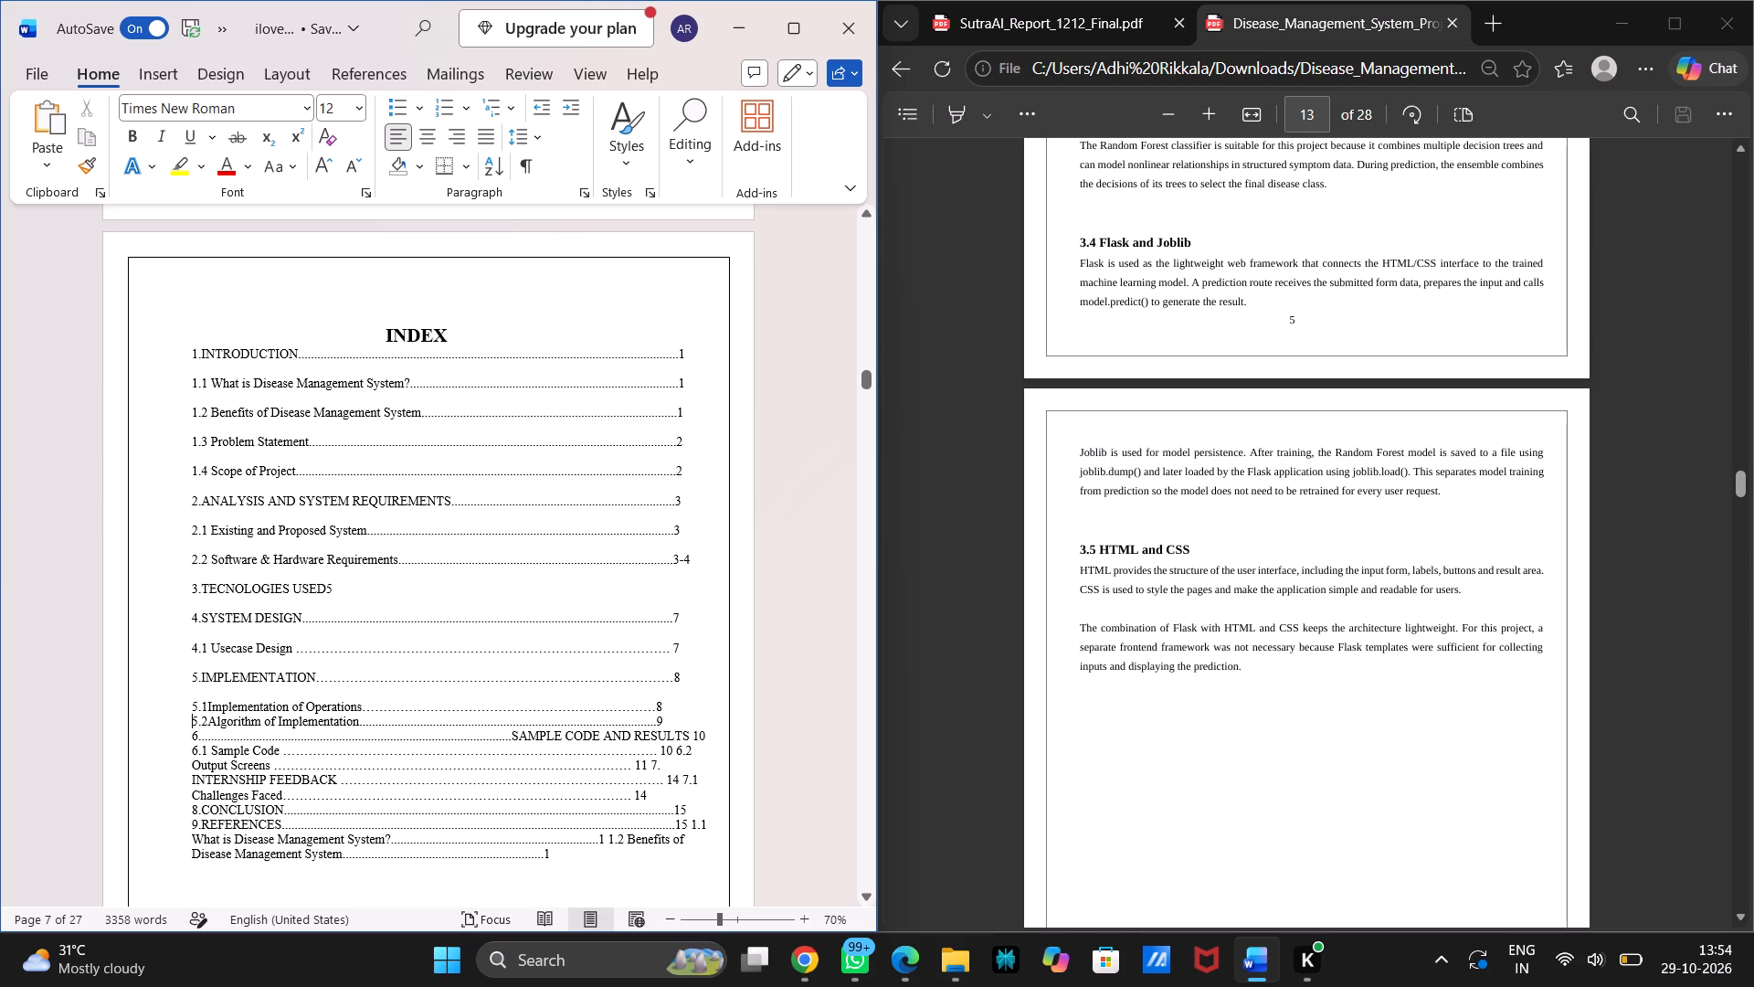
{"action": "key", "text": "Return"}
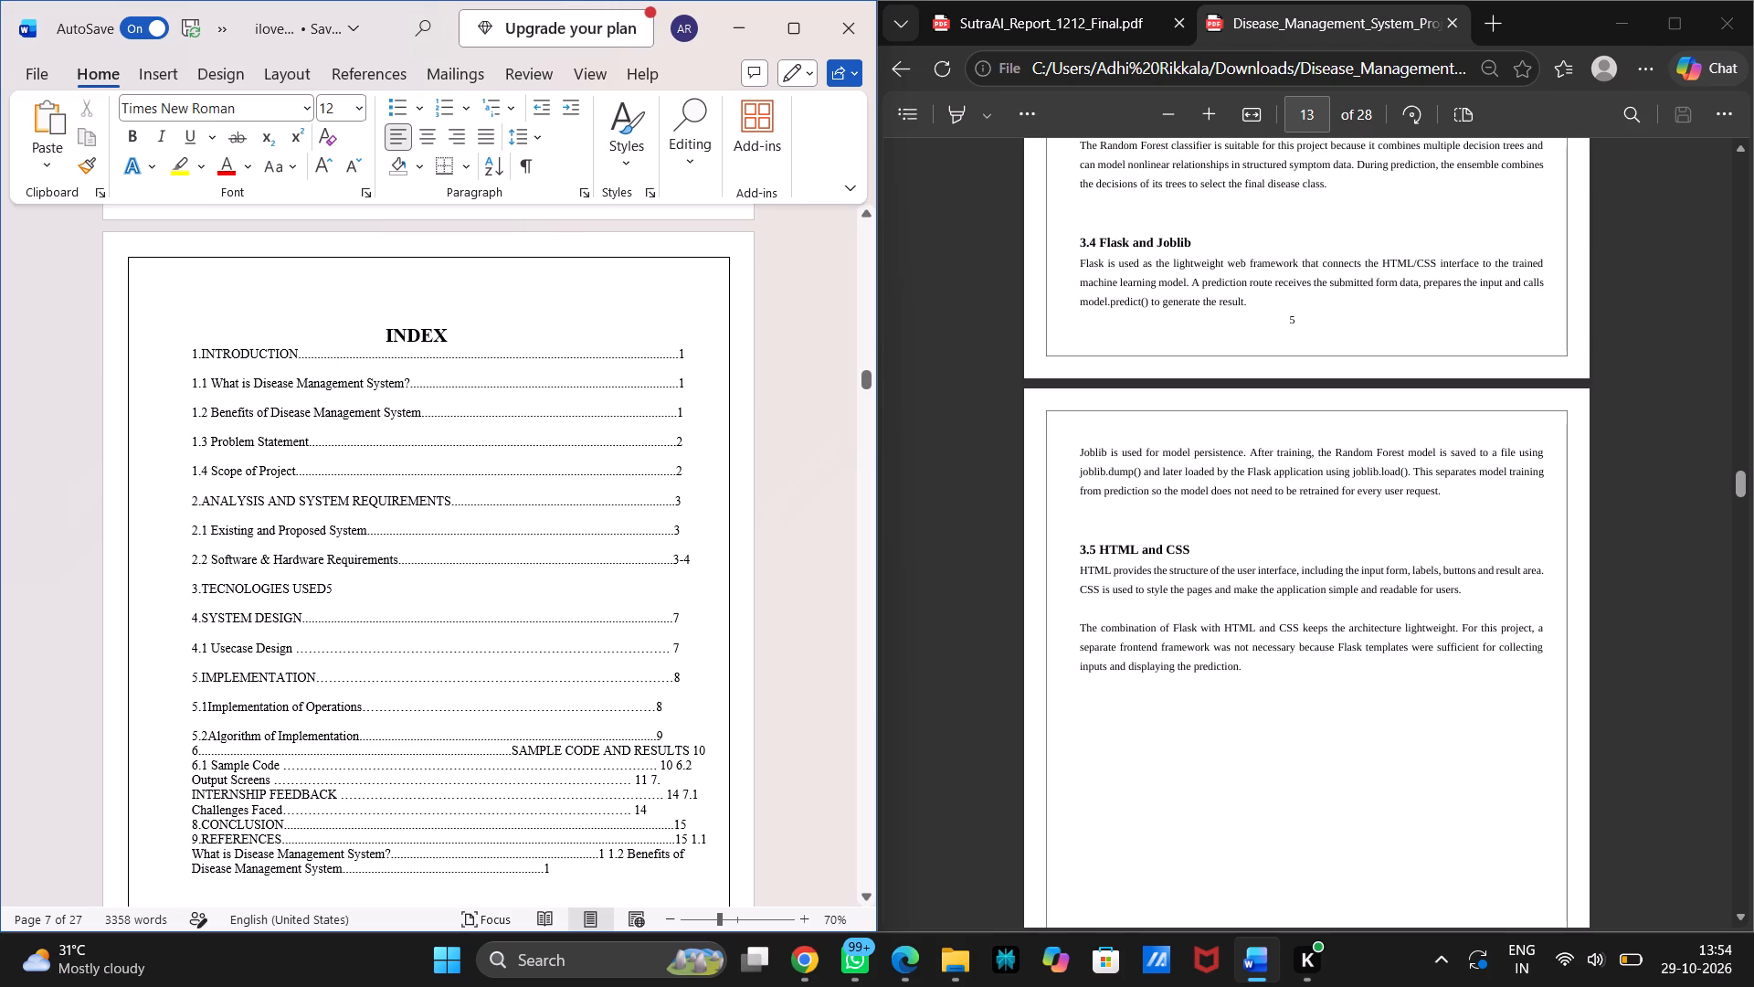
Break entry 6 off from the 5.2 entry and delete the dots between 6. and SAMPLE CODE AND RESULTS.
{"action": "left_click", "coordinate": [674, 733]}
{"action": "key", "text": "Return"}
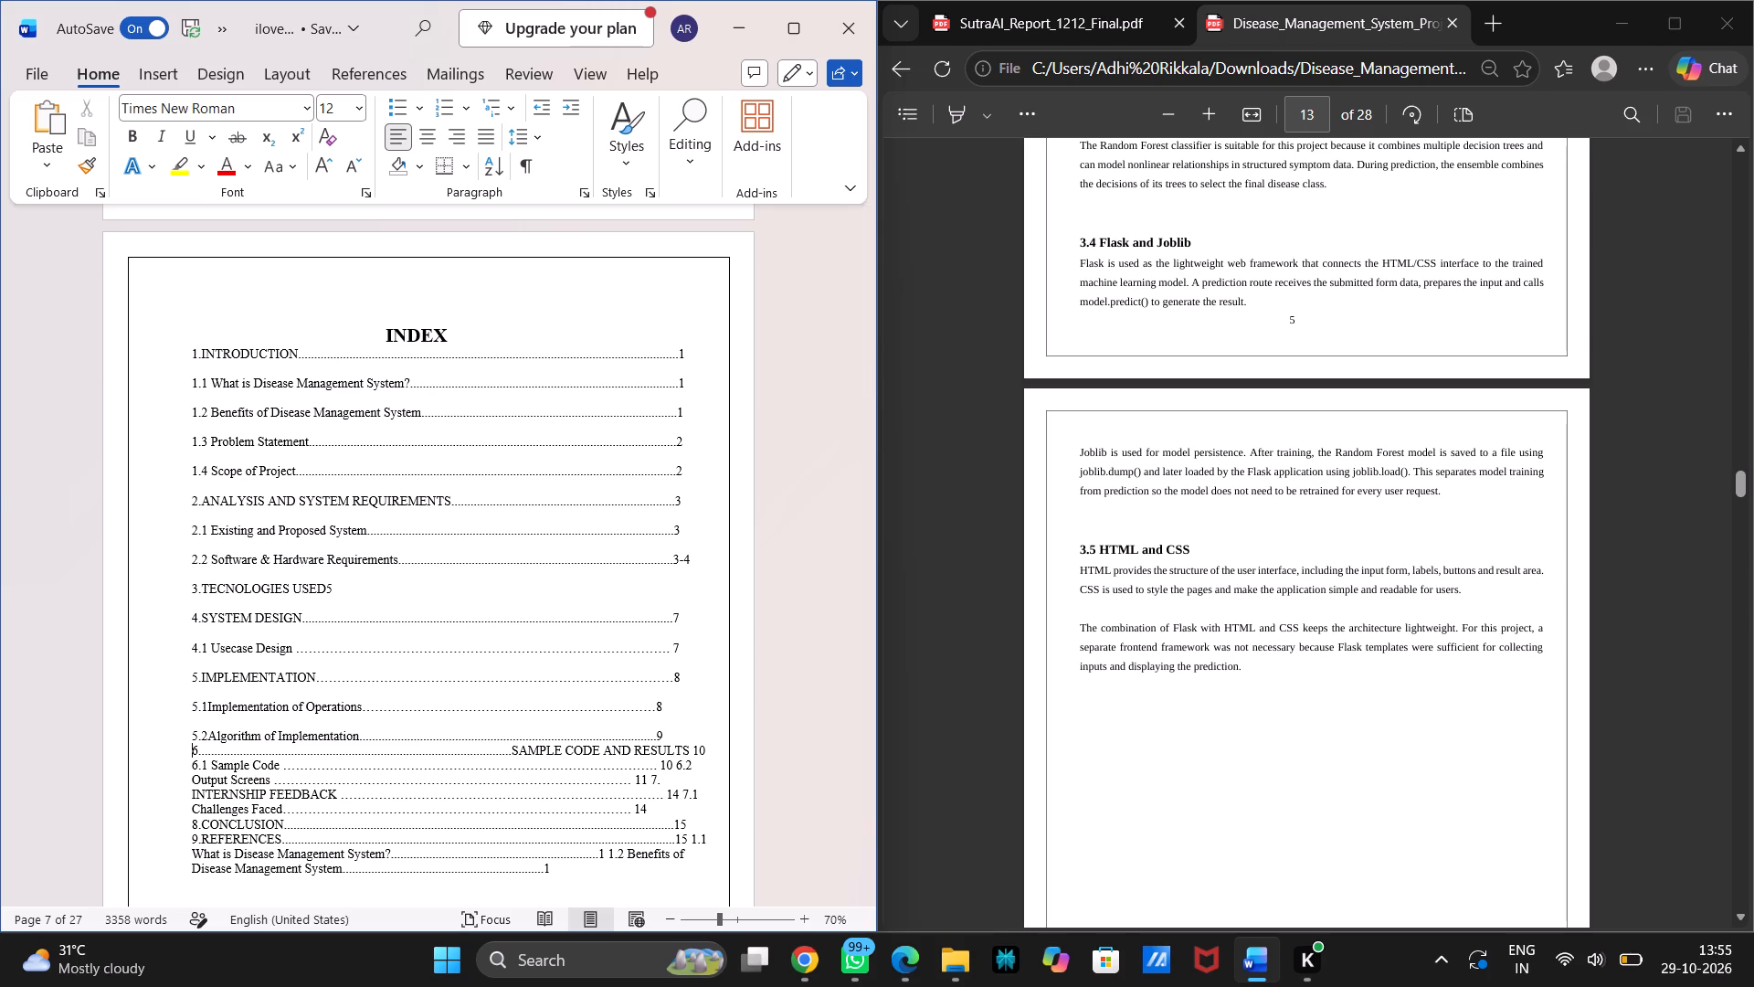
{"action": "key", "text": "Right"}
{"action": "key", "text": "Right"}
{"action": "key", "text": "Right"}
{"action": "key", "text": "Right"}
{"action": "key", "text": "Right"}
{"action": "key", "text": "Right"}
{"action": "key", "text": "Right"}
{"action": "key", "text": "Right"}
{"action": "key", "text": "Right"}
{"action": "key", "text": "Right"}
{"action": "key", "text": "Right"}
{"action": "key", "text": "Right"}
{"action": "key", "text": "Right"}
{"action": "key", "text": "Right"}
{"action": "key", "text": "Right"}
{"action": "key", "text": "Right"}
{"action": "key", "text": "Right"}
{"action": "key", "text": "Right"}
{"action": "key", "text": "Right"}
{"action": "key", "text": "Right"}
{"action": "key", "text": "Left"}
{"action": "key", "text": "Left"}
{"action": "key", "text": "Left"}
{"action": "key", "text": "Left"}
{"action": "key", "text": "Left"}
{"action": "key", "text": "Left"}
{"action": "key", "text": "Right"}
{"action": "key", "text": "BackSpace"}
{"action": "key", "text": "BackSpace"}
{"action": "key", "text": "BackSpace"}
{"action": "key", "text": "BackSpace"}
{"action": "key", "text": "BackSpace"}
{"action": "key", "text": "BackSpace"}
{"action": "key", "text": "BackSpace"}
{"action": "key", "text": "BackSpace"}
{"action": "key", "text": "BackSpace"}
{"action": "key", "text": "BackSpace"}
{"action": "key", "text": "BackSpace"}
{"action": "key", "text": "BackSpace"}
{"action": "key", "text": "BackSpace"}
{"action": "key", "text": "BackSpace"}
{"action": "key", "text": "BackSpace"}
{"action": "key", "text": "BackSpace"}
{"action": "key", "text": "BackSpace"}
{"action": "key", "text": "BackSpace"}
{"action": "key", "text": "BackSpace"}
{"action": "key", "text": "BackSpace"}
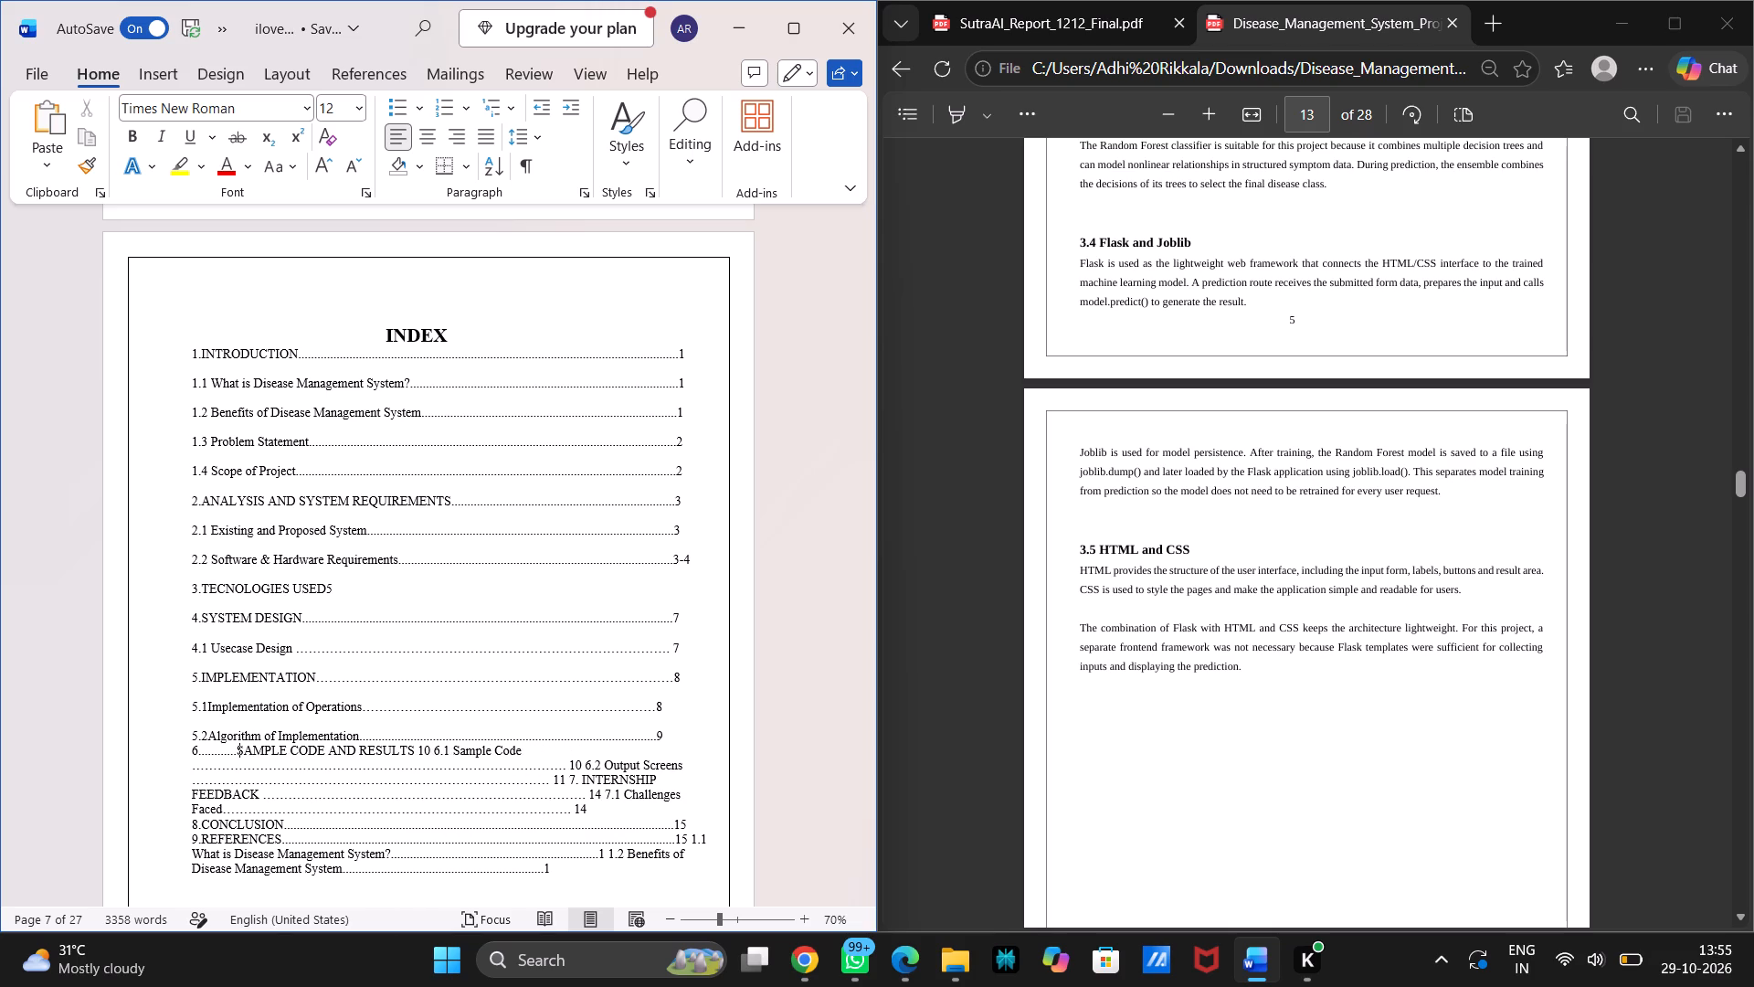
{"action": "key", "text": "BackSpace"}
{"action": "key", "text": "BackSpace"}
{"action": "key", "text": "BackSpace"}
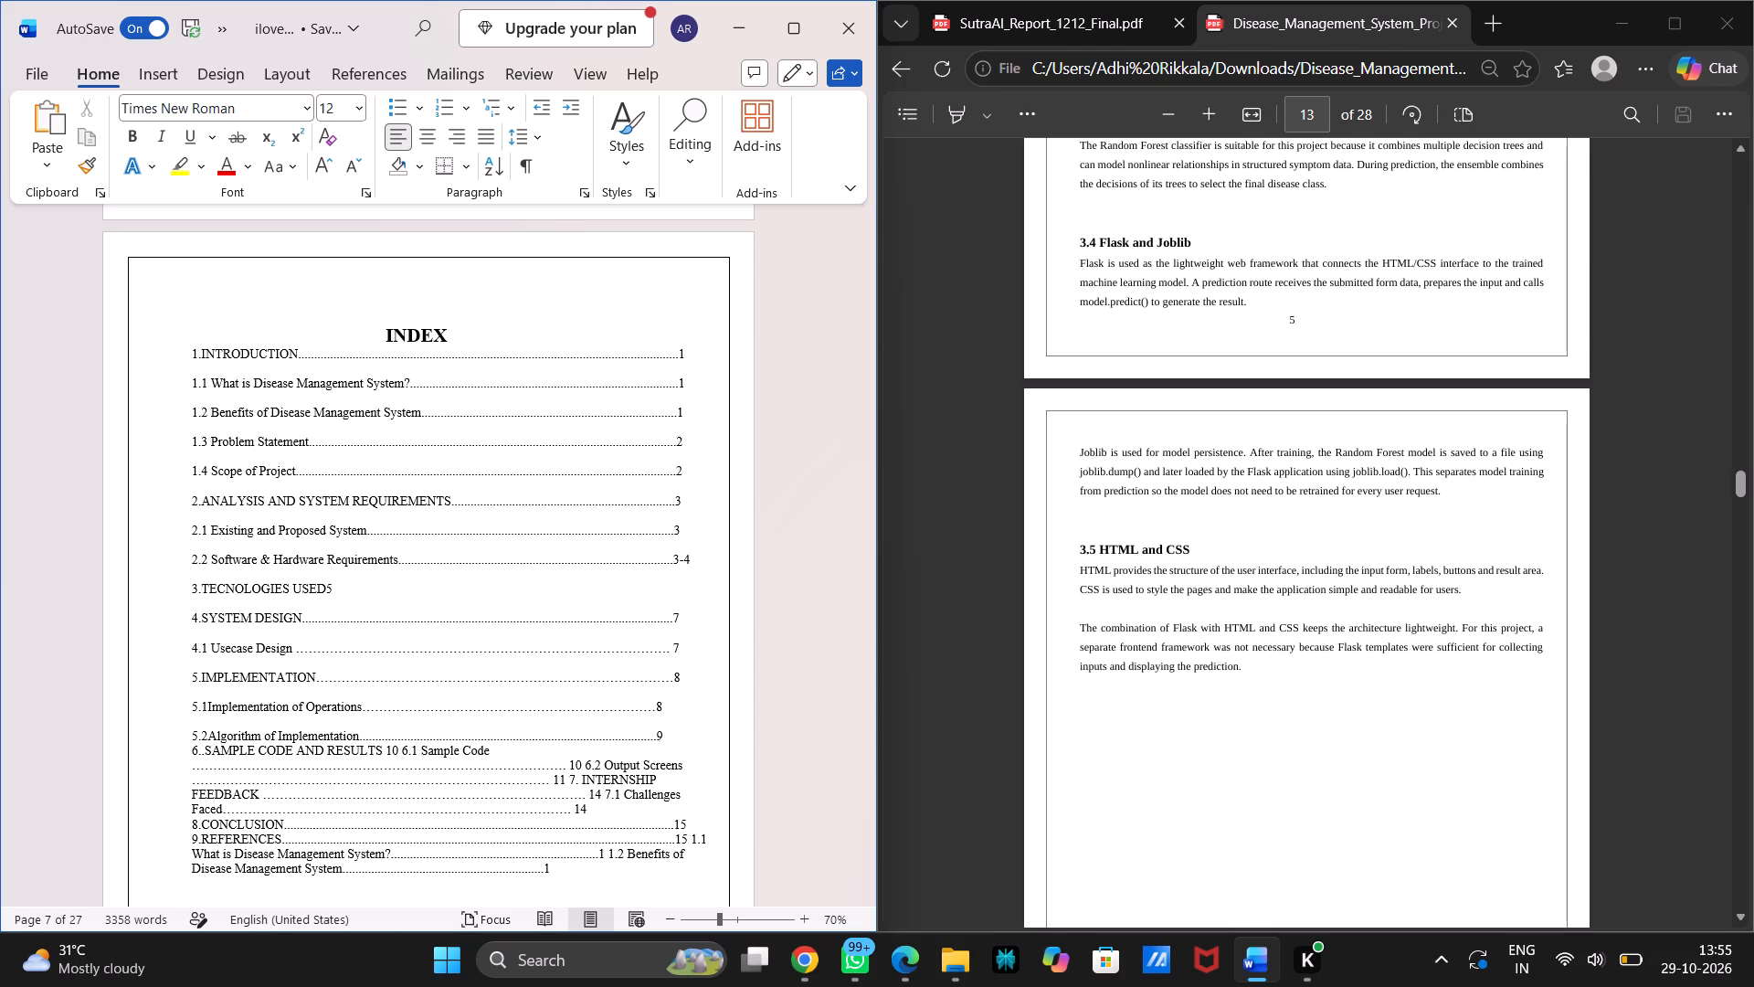
{"action": "key", "text": "BackSpace"}
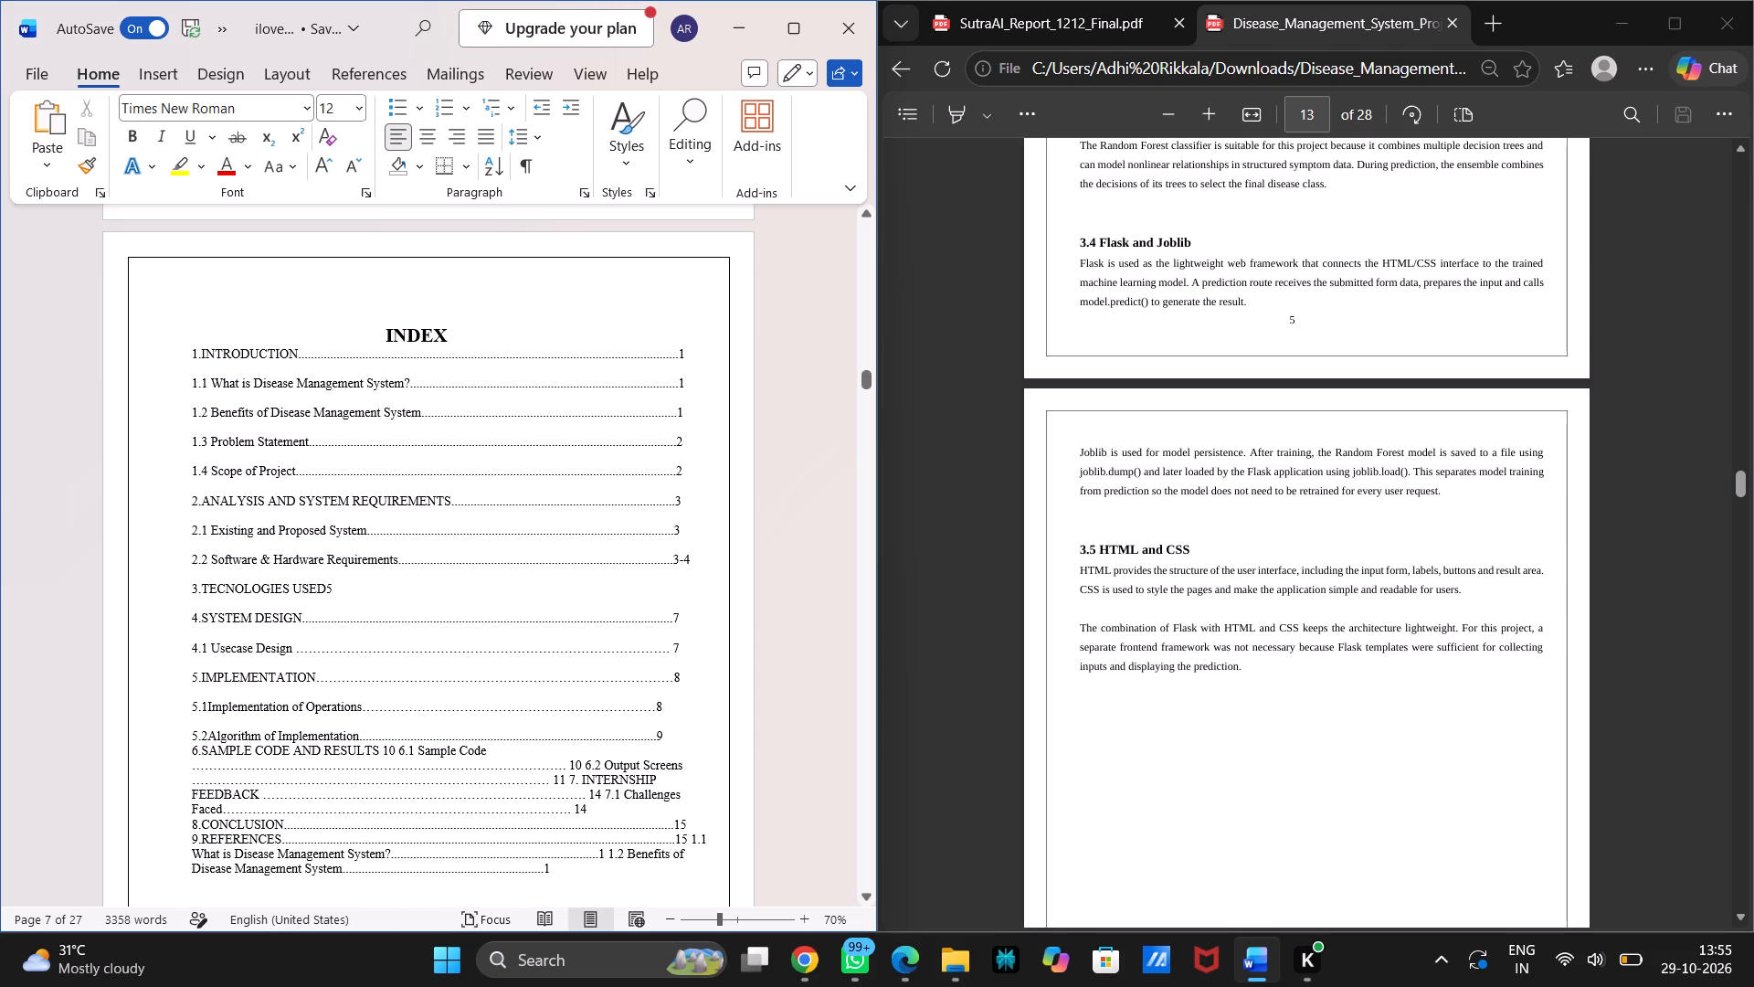
Insert a blank line after the 5.2Algorithm of Implementation entry.
{"action": "left_click", "coordinate": [686, 734]}
{"action": "key", "text": "Return"}
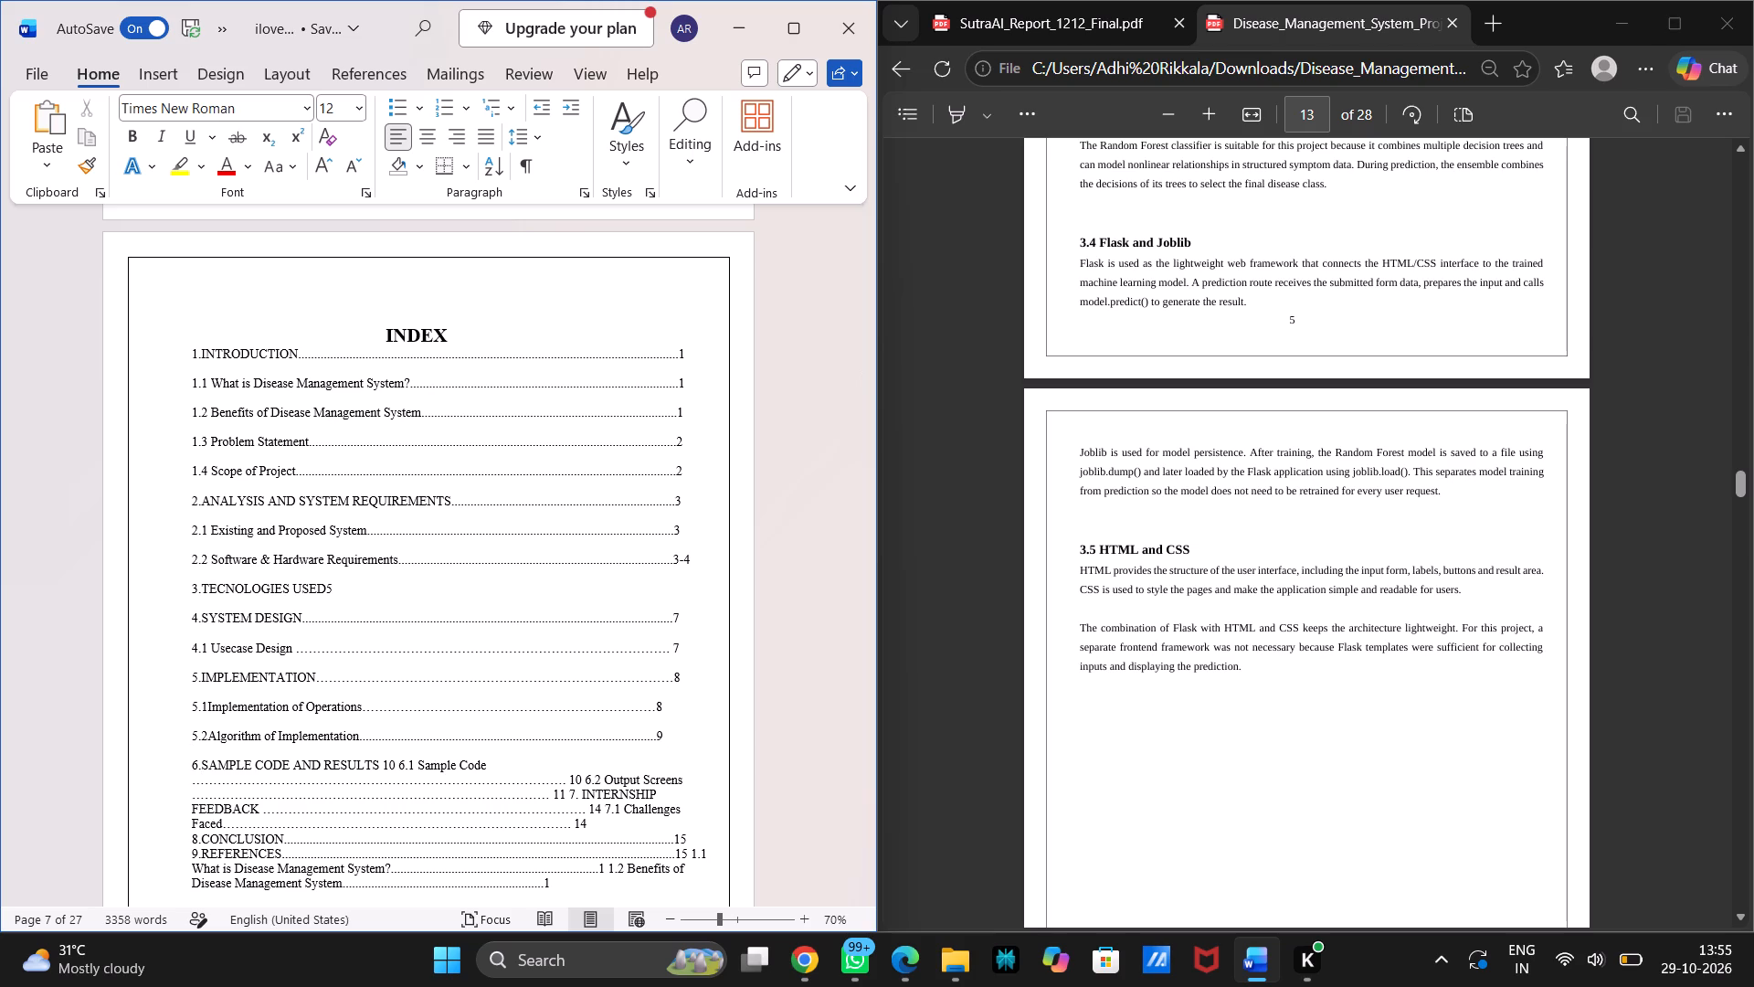
Put the 6.1 Sample Code, 6.2 Output Screens and 7. INTERNSHIP FEEDBACK entries each on their own line.
{"action": "left_click", "coordinate": [396, 763]}
{"action": "key", "text": "Right"}
{"action": "key", "text": "Return"}
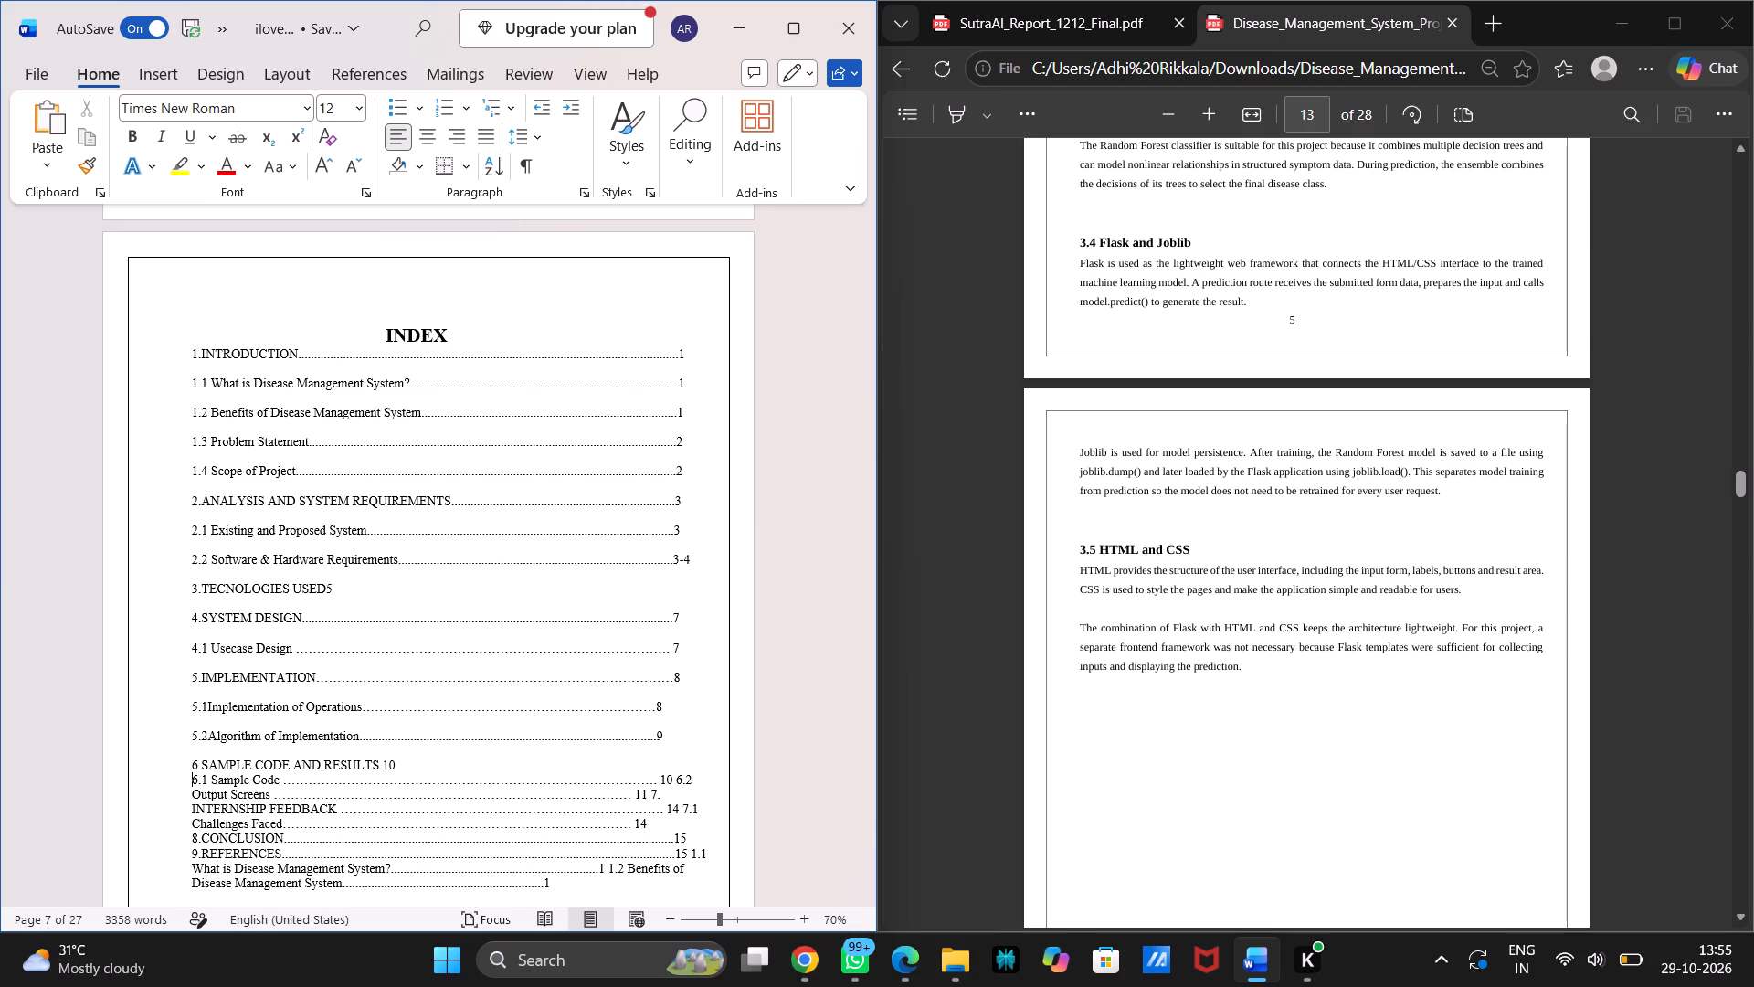
{"action": "left_click", "coordinate": [678, 781]}
{"action": "key", "text": "Return"}
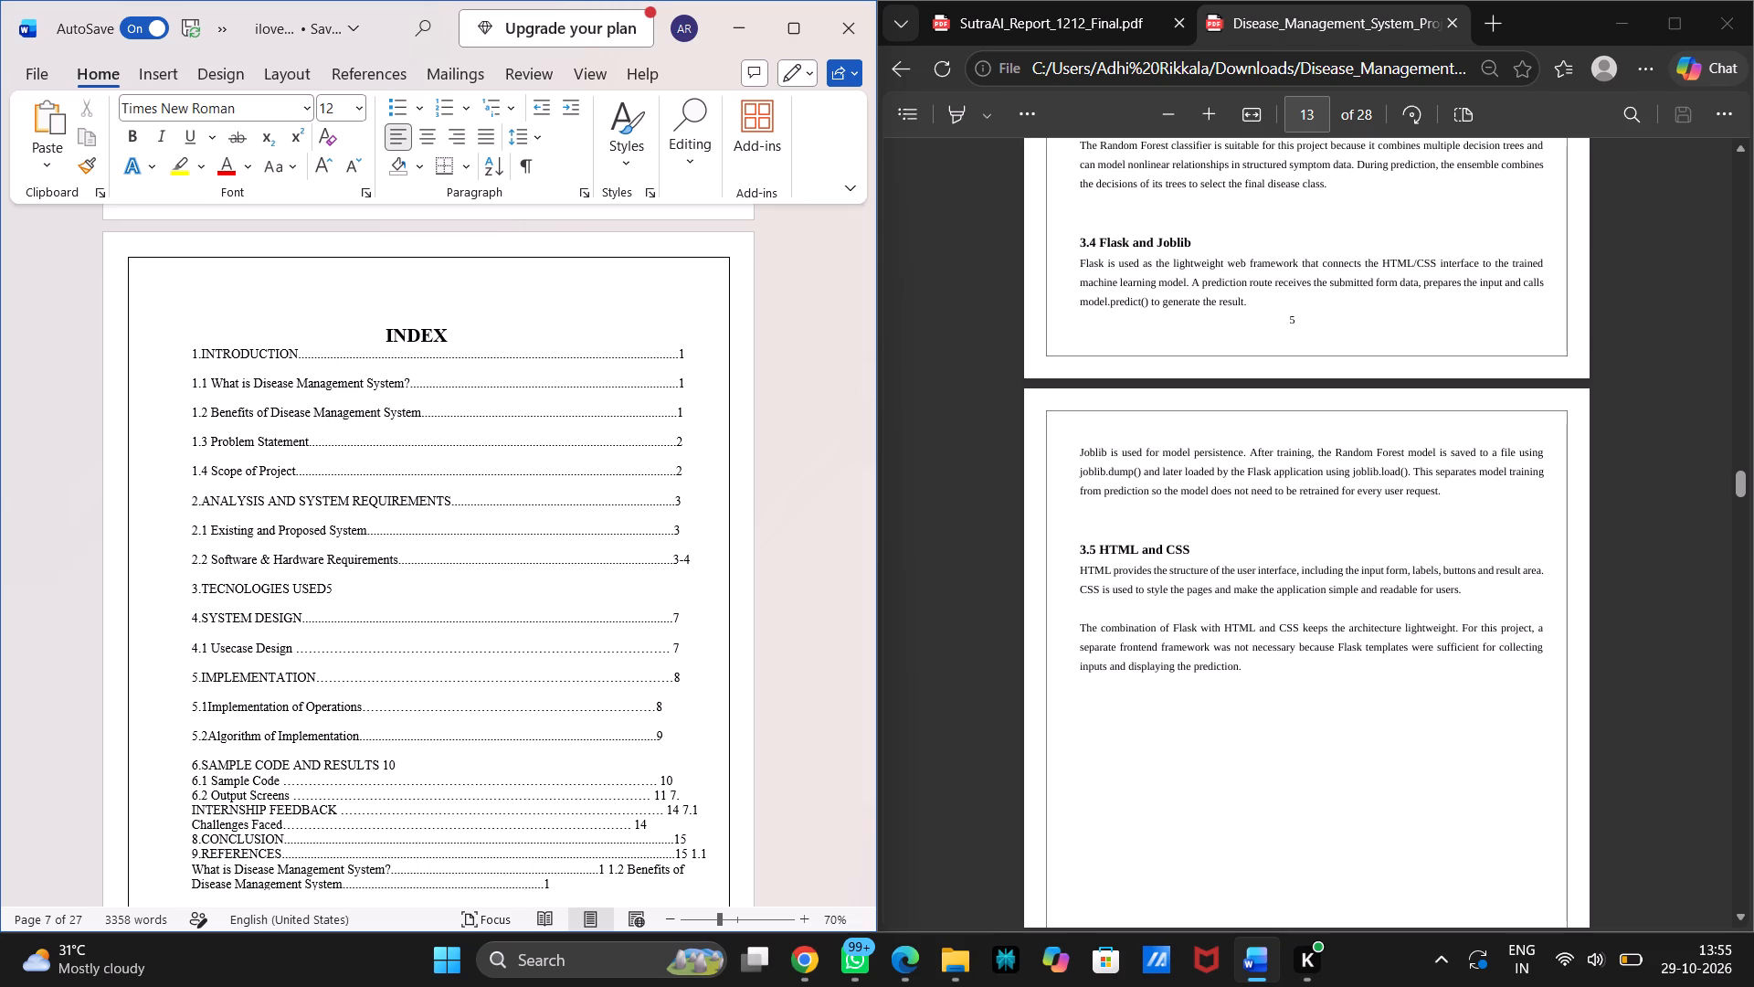
{"action": "scroll", "coordinate": [731, 812], "scroll_direction": "down", "scroll_amount": 1}
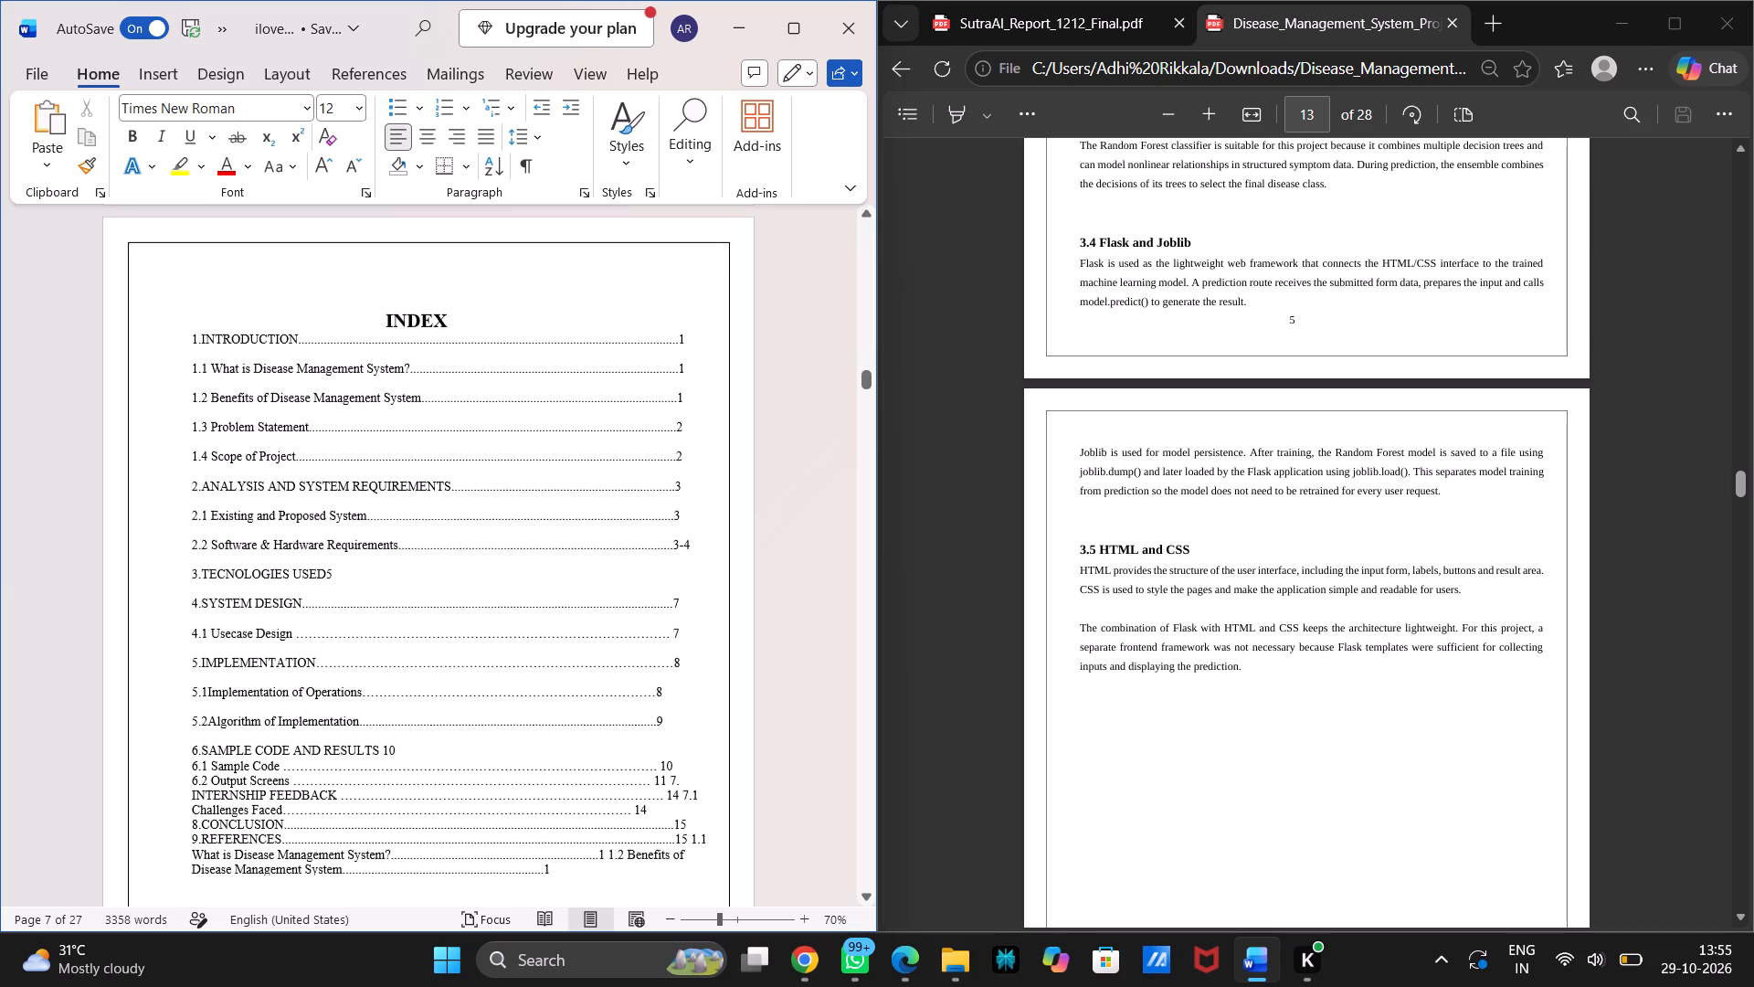
{"action": "scroll", "coordinate": [731, 812], "scroll_direction": "down", "scroll_amount": 1}
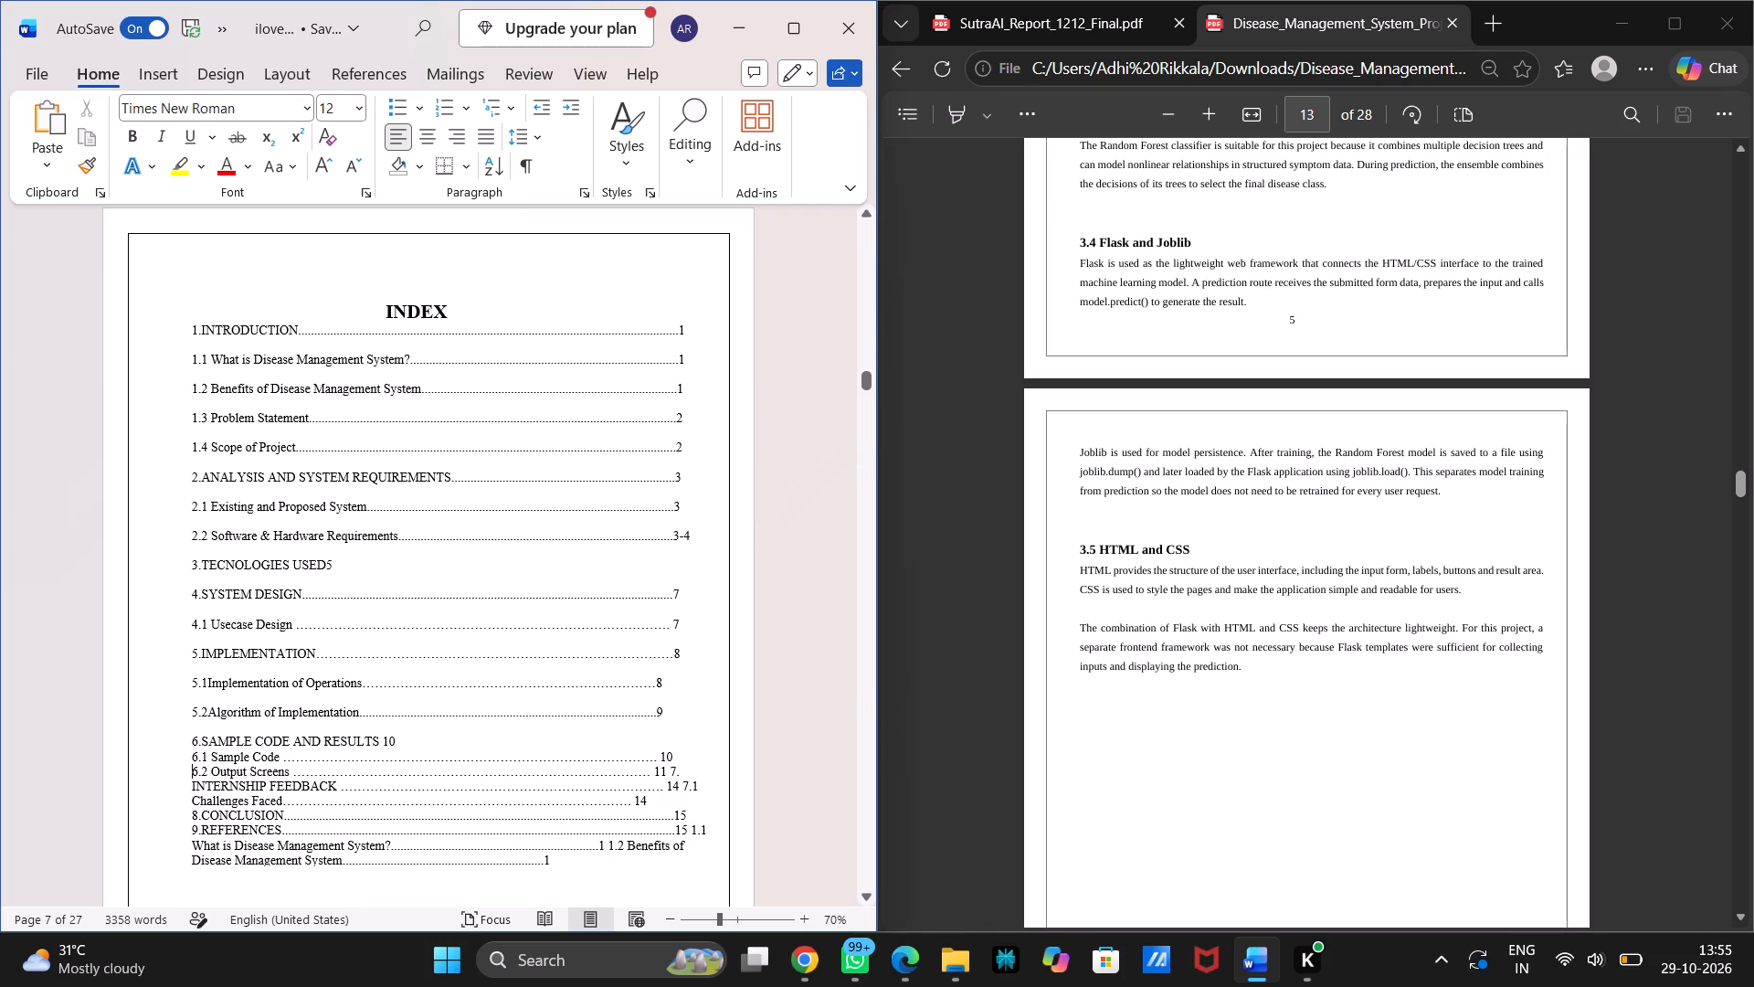
{"action": "left_click", "coordinate": [673, 776]}
{"action": "left_click", "coordinate": [667, 776]}
{"action": "key", "text": "Right"}
{"action": "key", "text": "Return"}
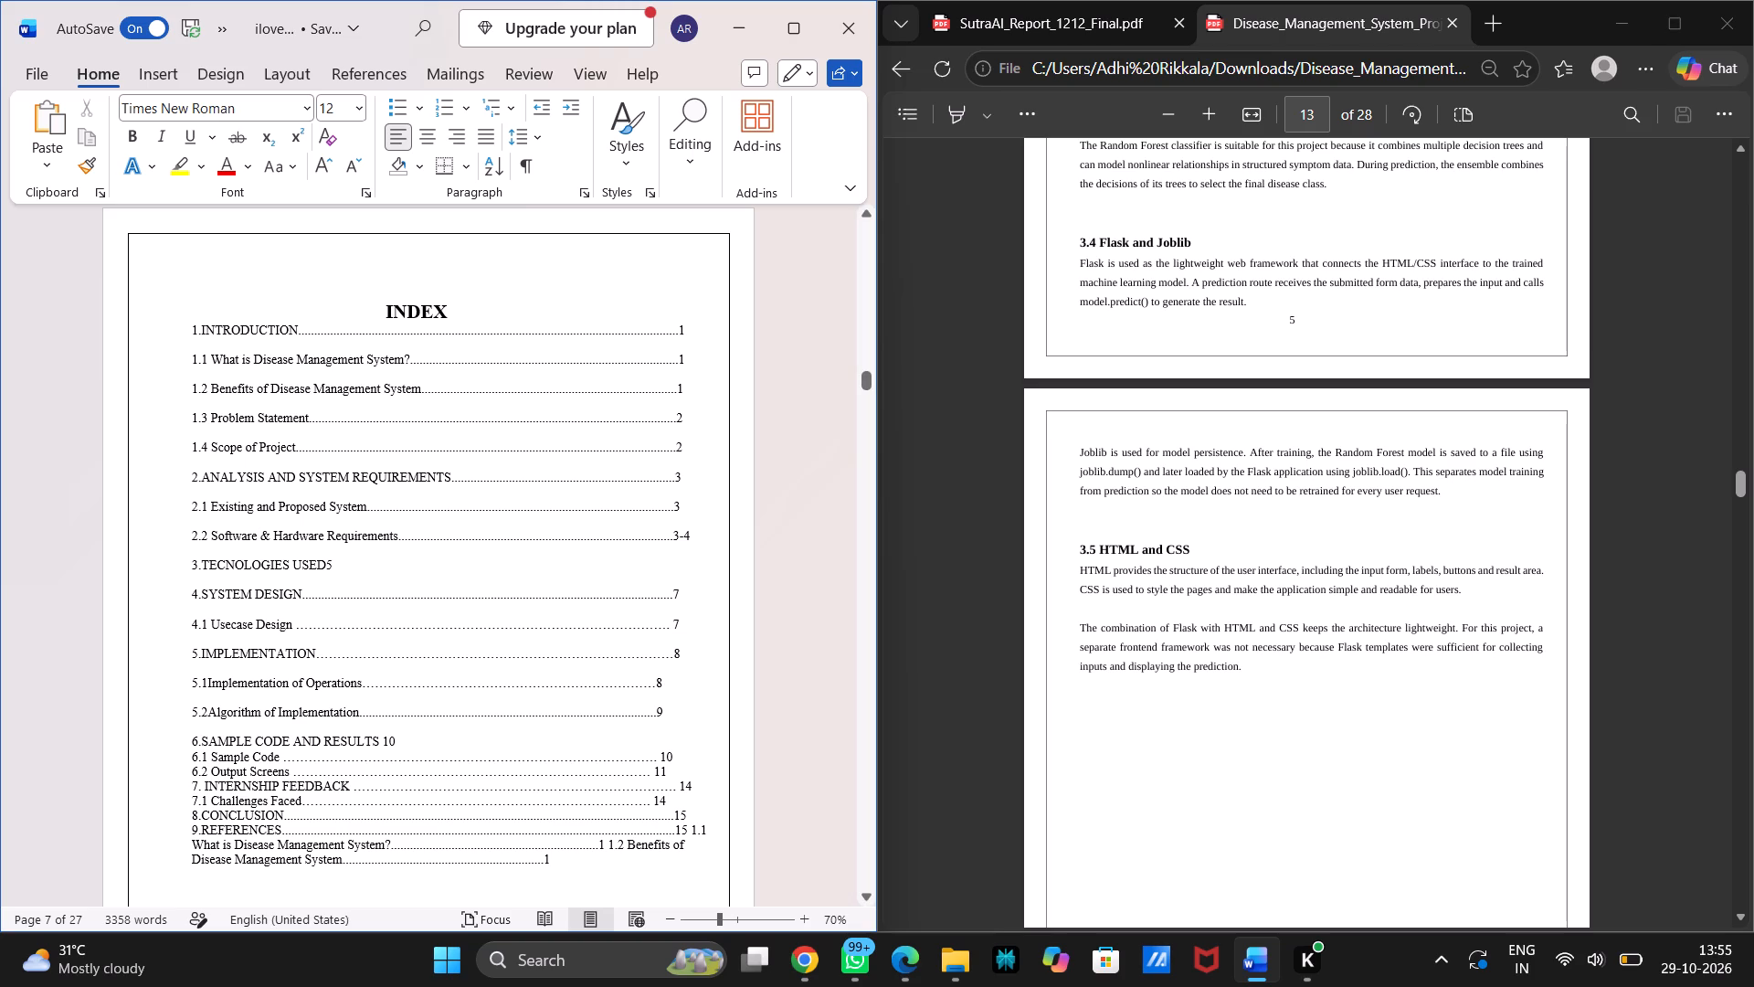
Delete the duplicate 1.1 What is Disease Management System? and 1.2 Benefits of Disease Management System entries after 9.REFERENCES.
{"action": "scroll", "coordinate": [681, 796], "scroll_direction": "down", "scroll_amount": 1}
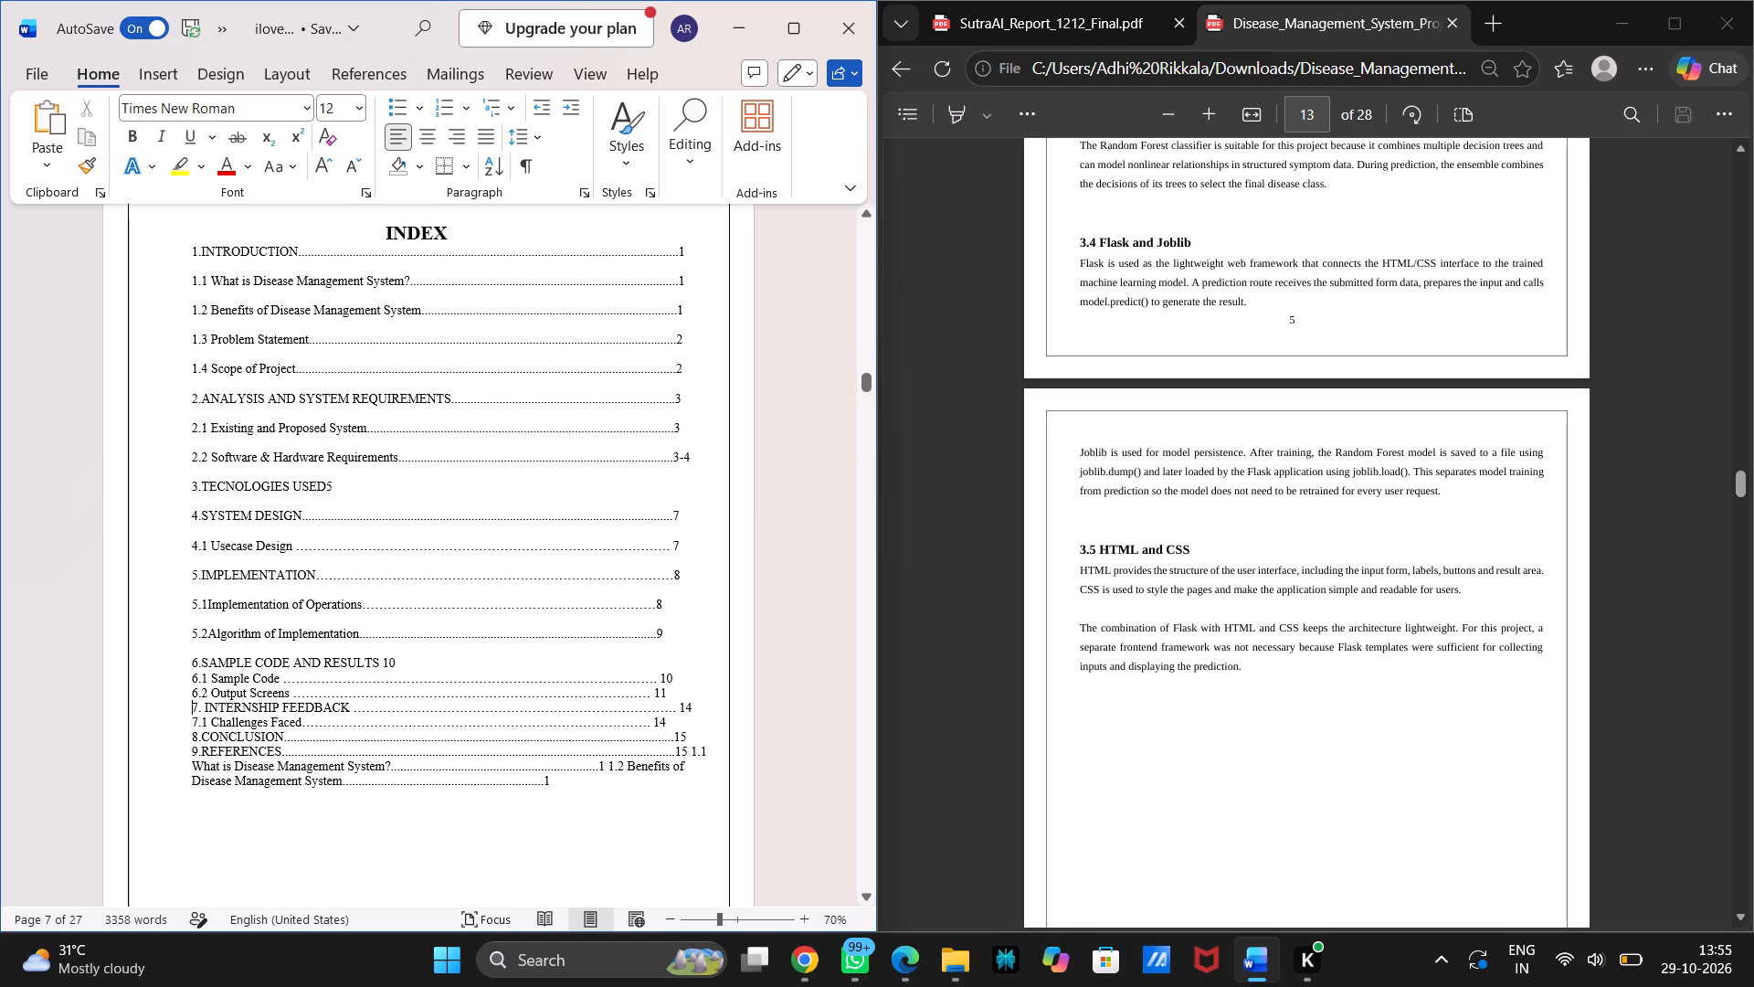
{"action": "left_click", "coordinate": [688, 753]}
{"action": "left_click", "coordinate": [686, 755]}
{"action": "left_click_drag", "start_coordinate": [688, 755], "coordinate": [705, 759]}
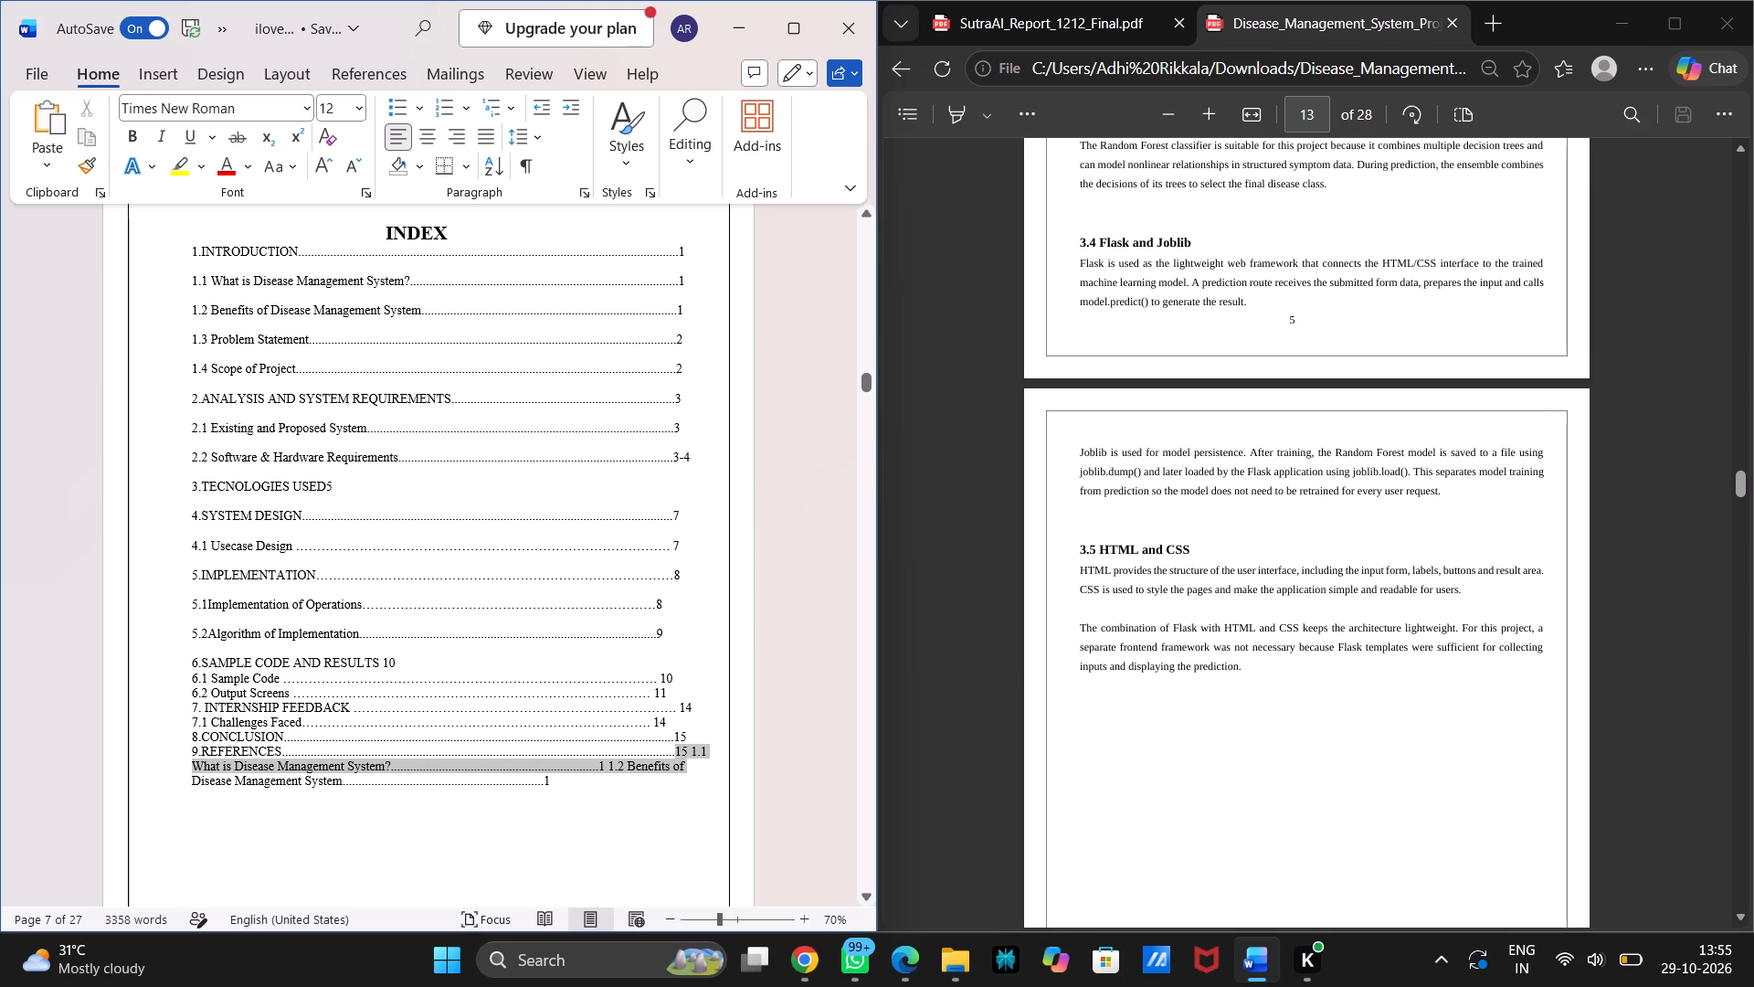
{"action": "left_click_drag", "start_coordinate": [705, 759], "coordinate": [706, 761]}
{"action": "left_click", "coordinate": [698, 747]}
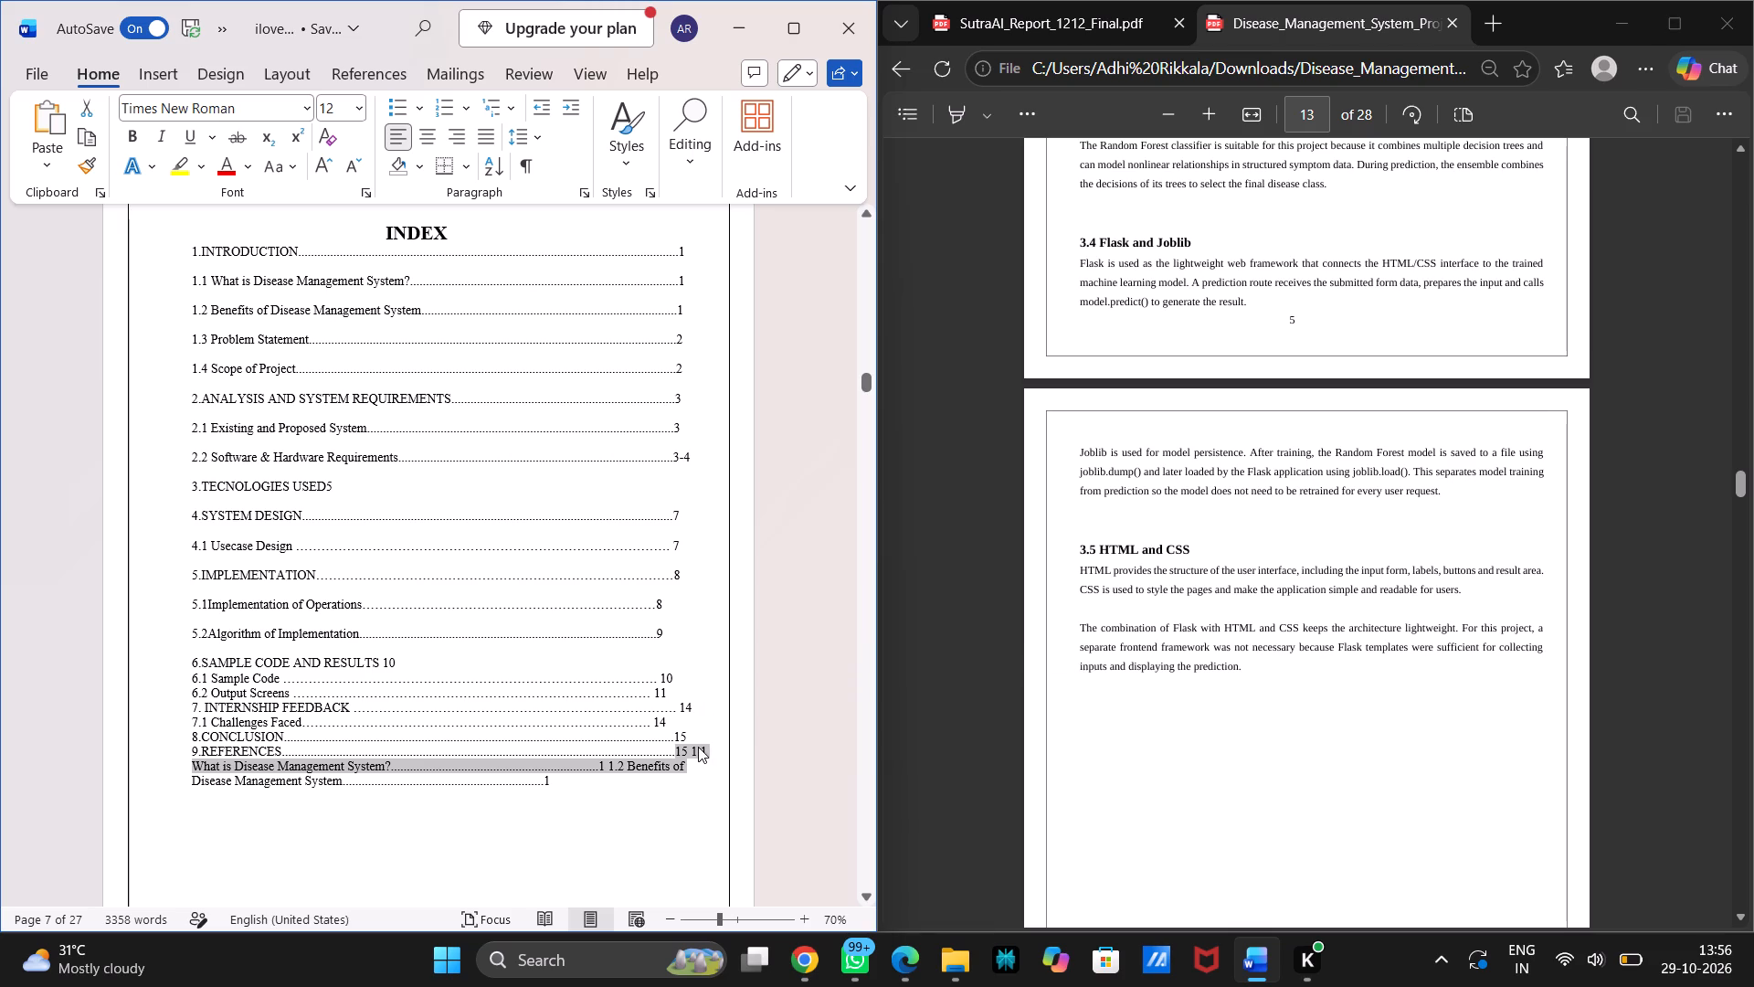
{"action": "left_click", "coordinate": [690, 748]}
{"action": "key", "text": "Delete"}
{"action": "key", "text": "Delete"}
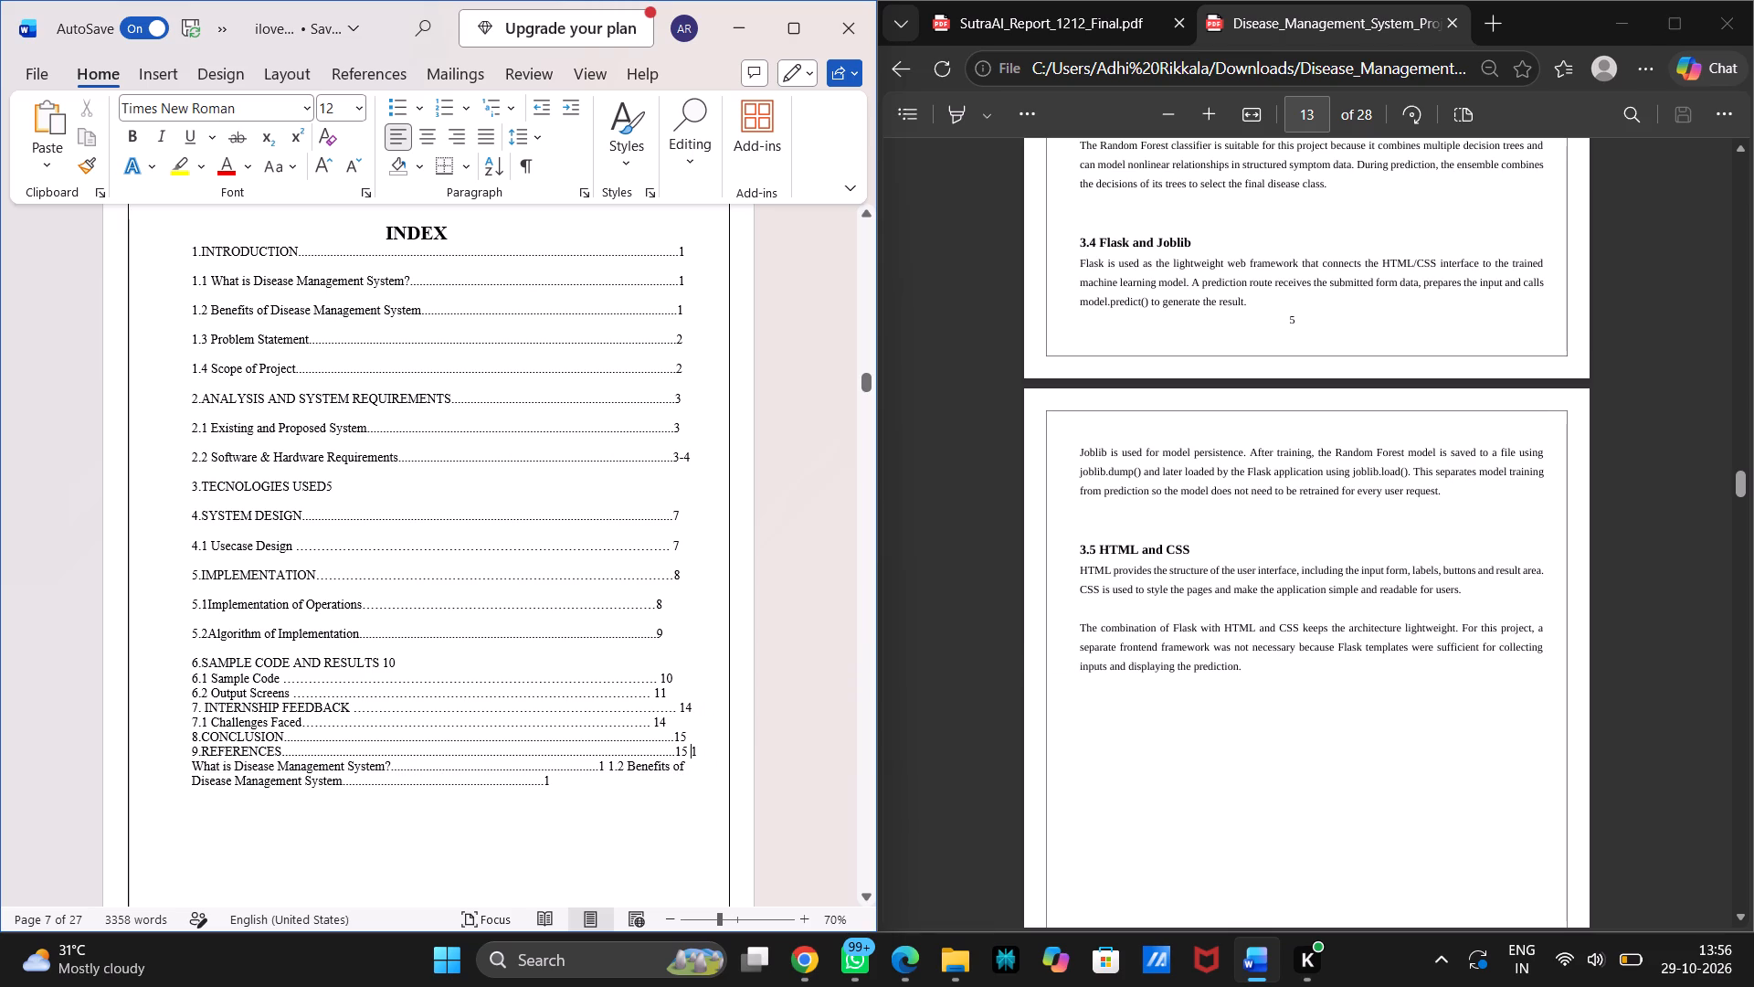
{"action": "key", "text": "Delete"}
{"action": "key", "text": "Delete"}
{"action": "left_click_drag", "start_coordinate": [190, 768], "coordinate": [566, 787]}
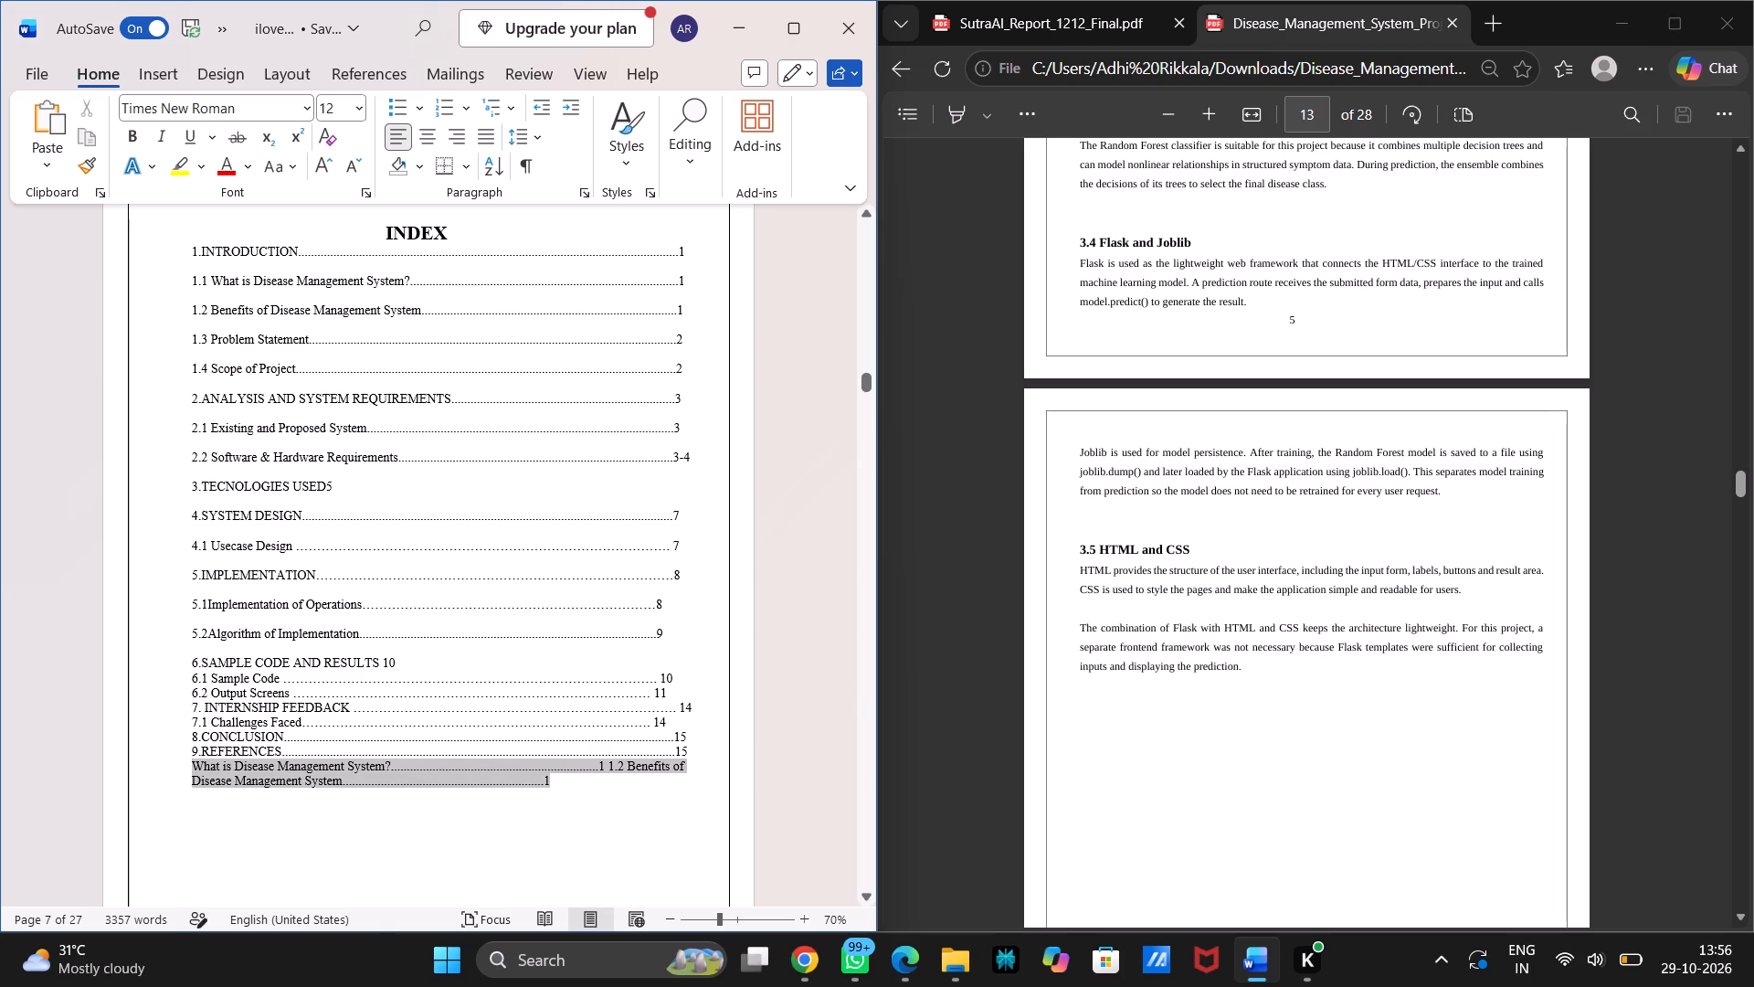
{"action": "key", "text": "BackSpace"}
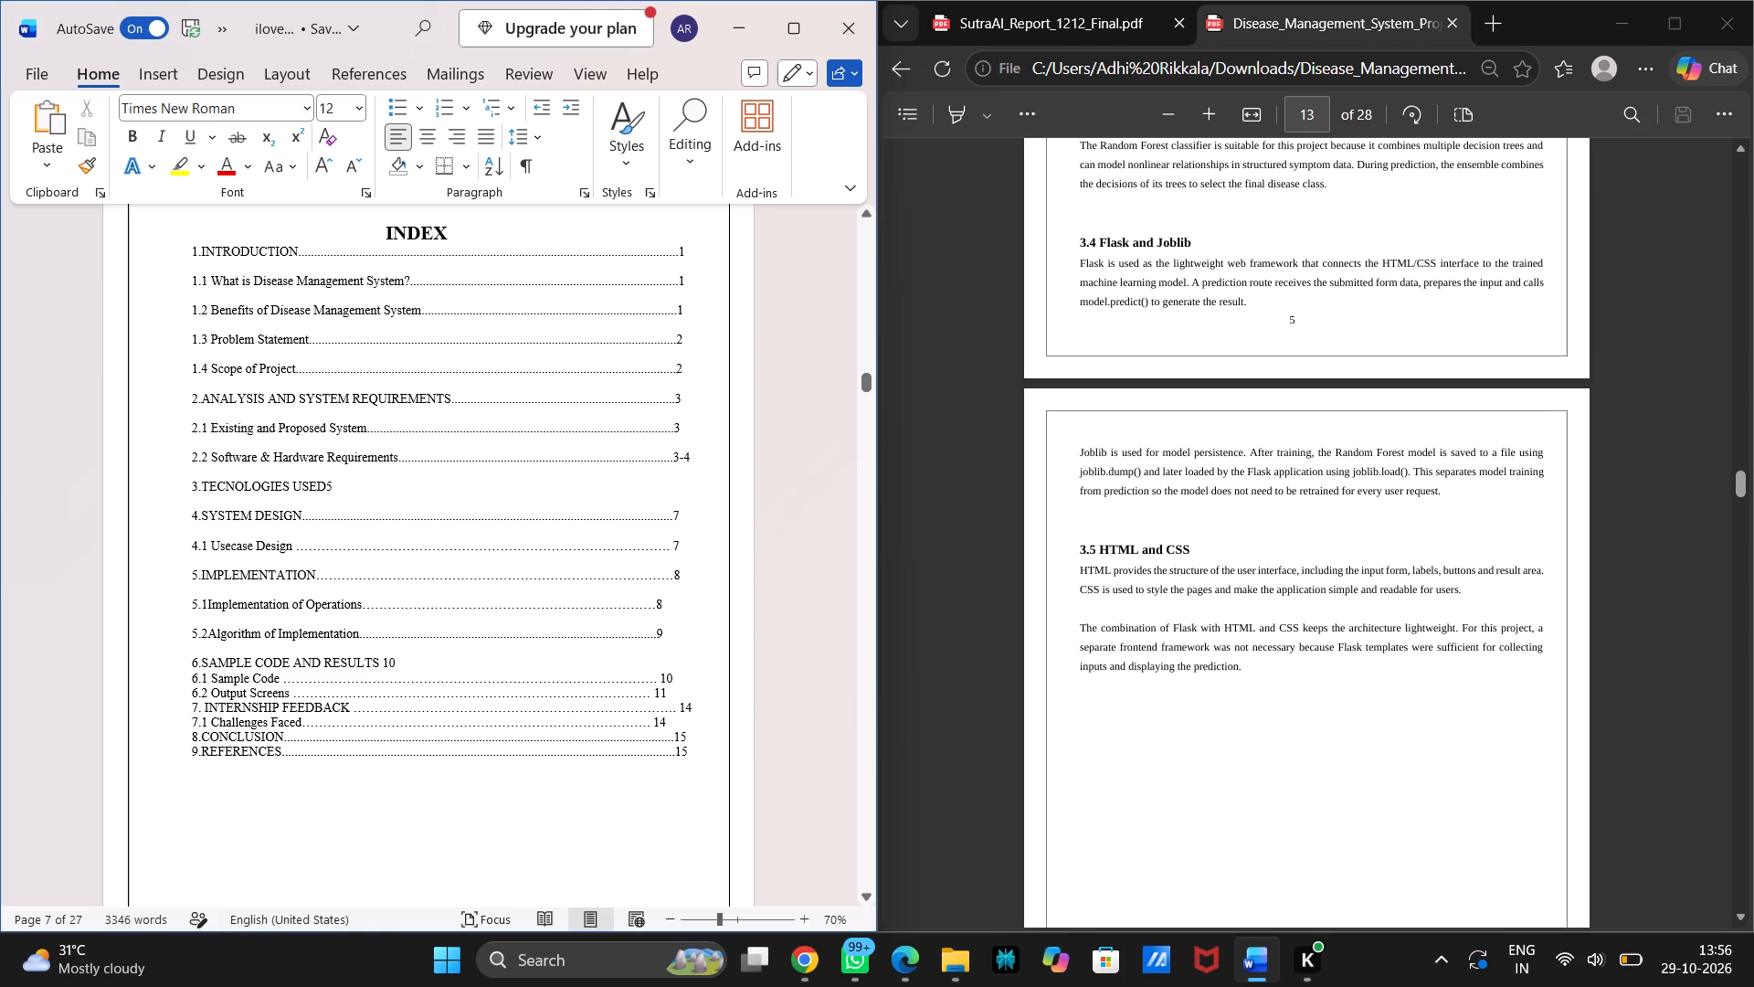
Add a dot leader between 6.SAMPLE CODE AND RESULTS and its page number 10, reaching about as far as the neighbouring entries.
{"action": "left_click", "coordinate": [381, 659]}
{"action": "key", "text": "BackSpace"}
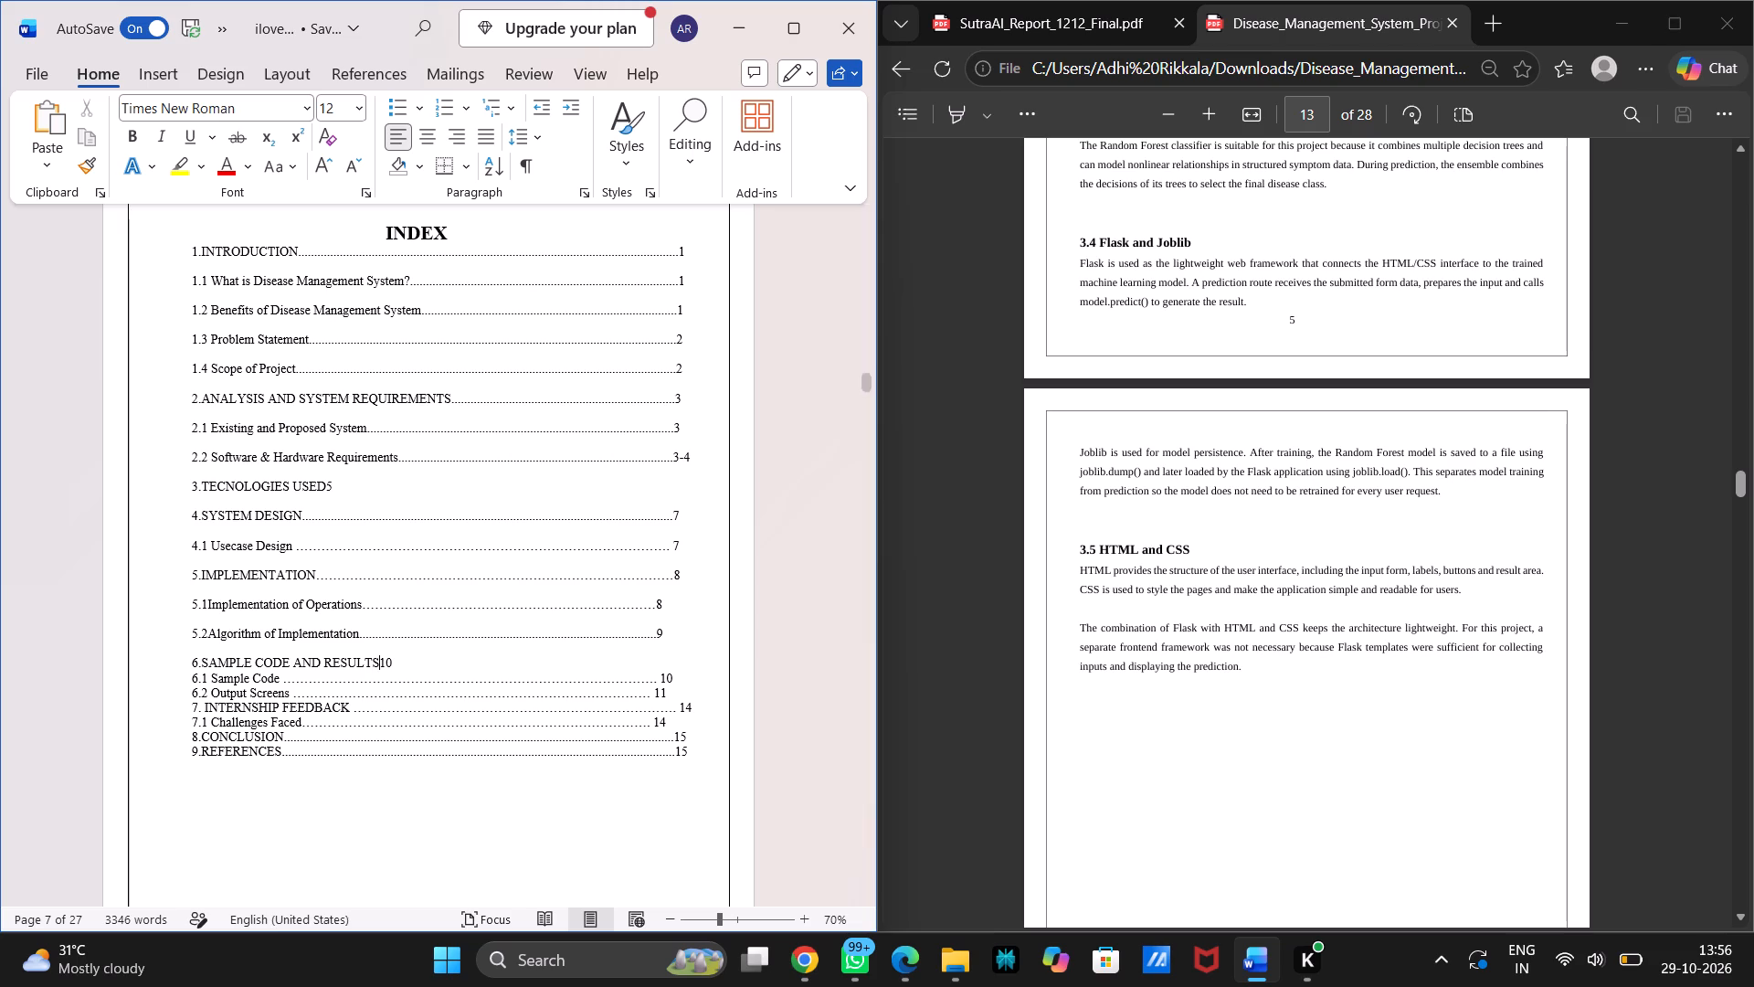
{"action": "key", "text": "period"}
{"action": "key", "text": "period"}
{"action": "key", "text": "period"}
{"action": "key", "text": "period"}
{"action": "key", "text": "period"}
{"action": "key", "text": "period"}
{"action": "key", "text": "period"}
{"action": "key", "text": "period"}
{"action": "key", "text": "period"}
{"action": "key", "text": "period"}
{"action": "key", "text": "period"}
{"action": "key", "text": "period"}
{"action": "key", "text": "period"}
{"action": "key", "text": "period"}
{"action": "key", "text": "period"}
{"action": "key", "text": "period"}
{"action": "key", "text": "period"}
{"action": "key", "text": "period"}
{"action": "key", "text": "period"}
{"action": "key", "text": "period"}
{"action": "type", "text": "....."}
{"action": "key", "text": "period"}
Extend the dot leaders of the 5.2Algorithm of Implementation, 5.1Implementation of Operations and 6.SAMPLE CODE AND RESULTS entries to line up their page numbers.
{"action": "left_click", "coordinate": [562, 630]}
{"action": "type", "text": "....."}
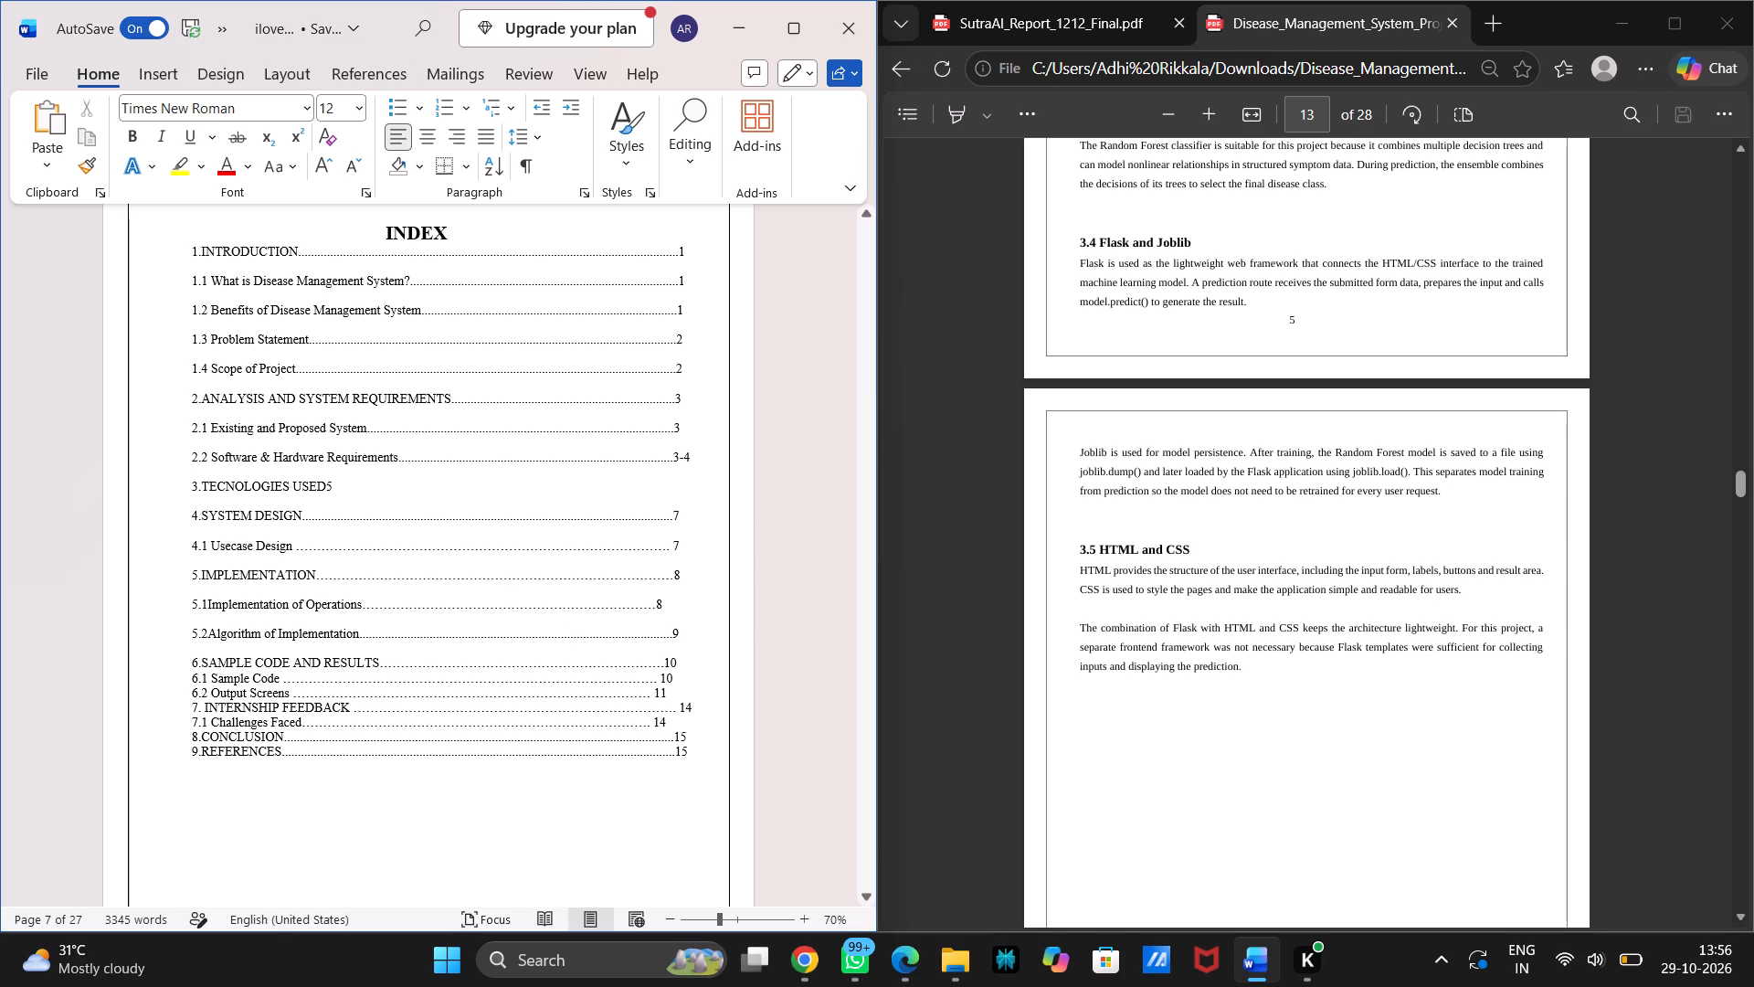
{"action": "left_click", "coordinate": [599, 603]}
{"action": "type", "text": "...."}
{"action": "left_click", "coordinate": [635, 663]}
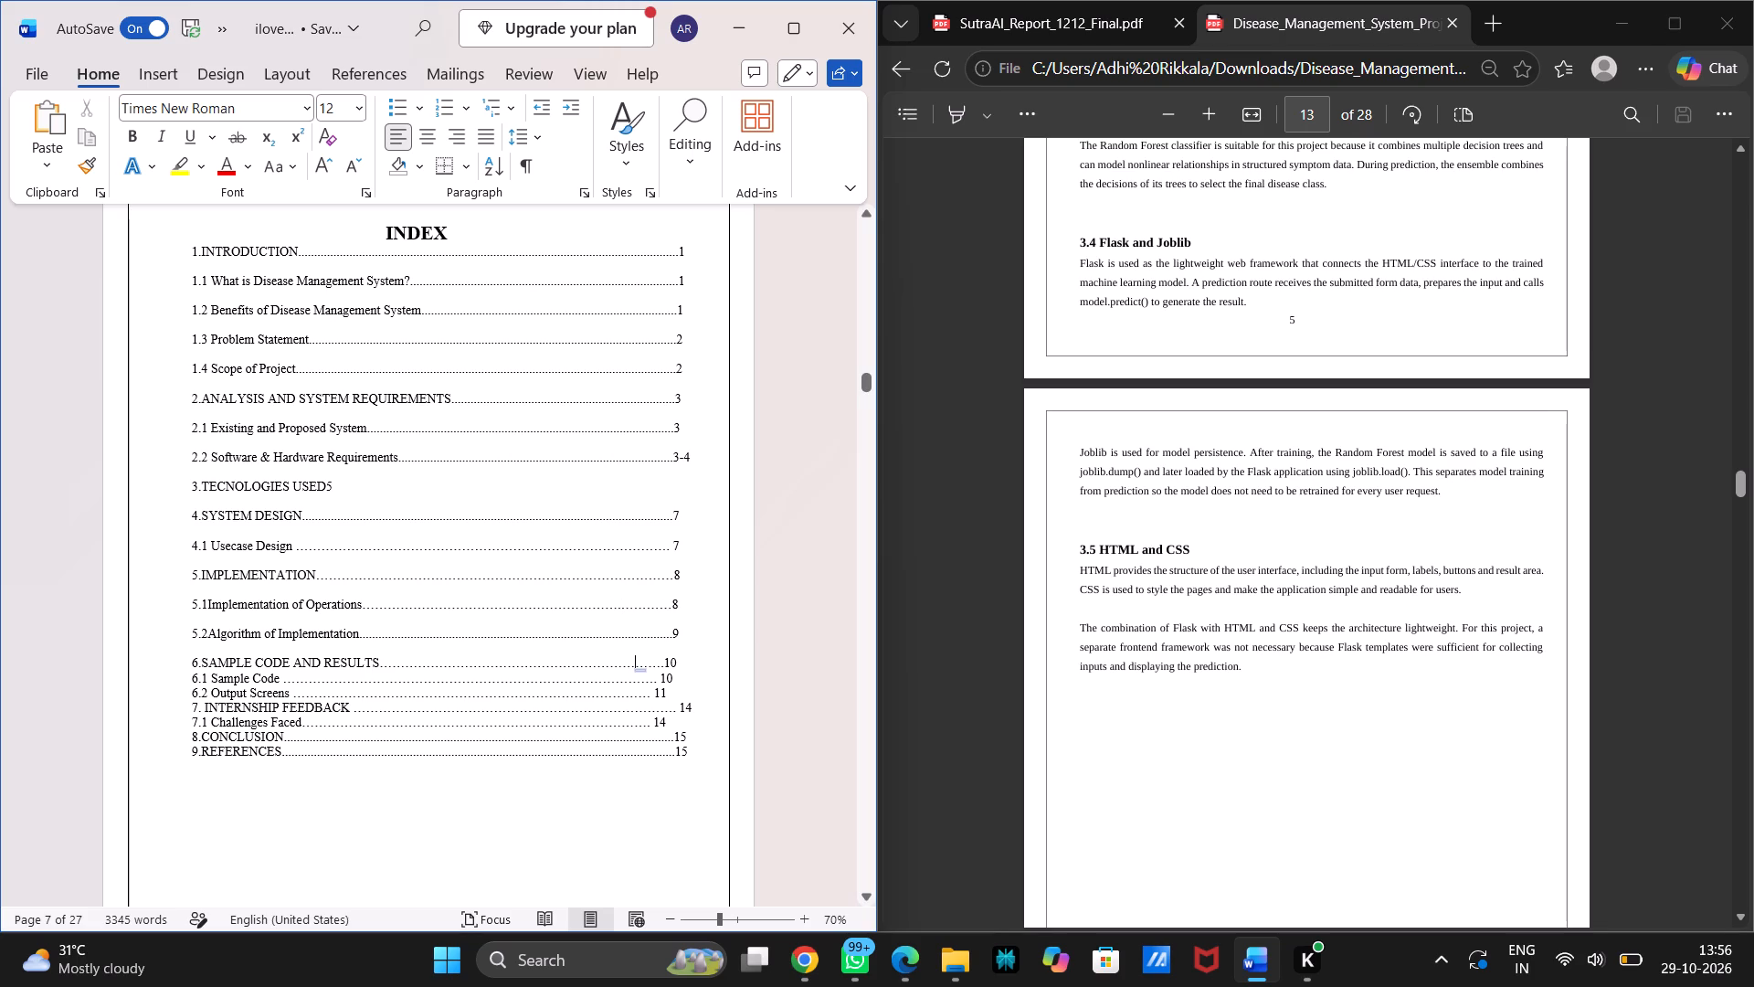
{"action": "type", "text": ".."}
{"action": "key", "text": "BackSpace"}
{"action": "left_click", "coordinate": [625, 674]}
Insert a space after the numbers 5.1 and 5.2 in the Implementation of Operations and Algorithm of Implementation entries.
{"action": "left_click", "coordinate": [204, 598]}
{"action": "key", "text": "Right"}
{"action": "key", "text": "space"}
{"action": "left_click", "coordinate": [206, 630]}
{"action": "key", "text": "space"}
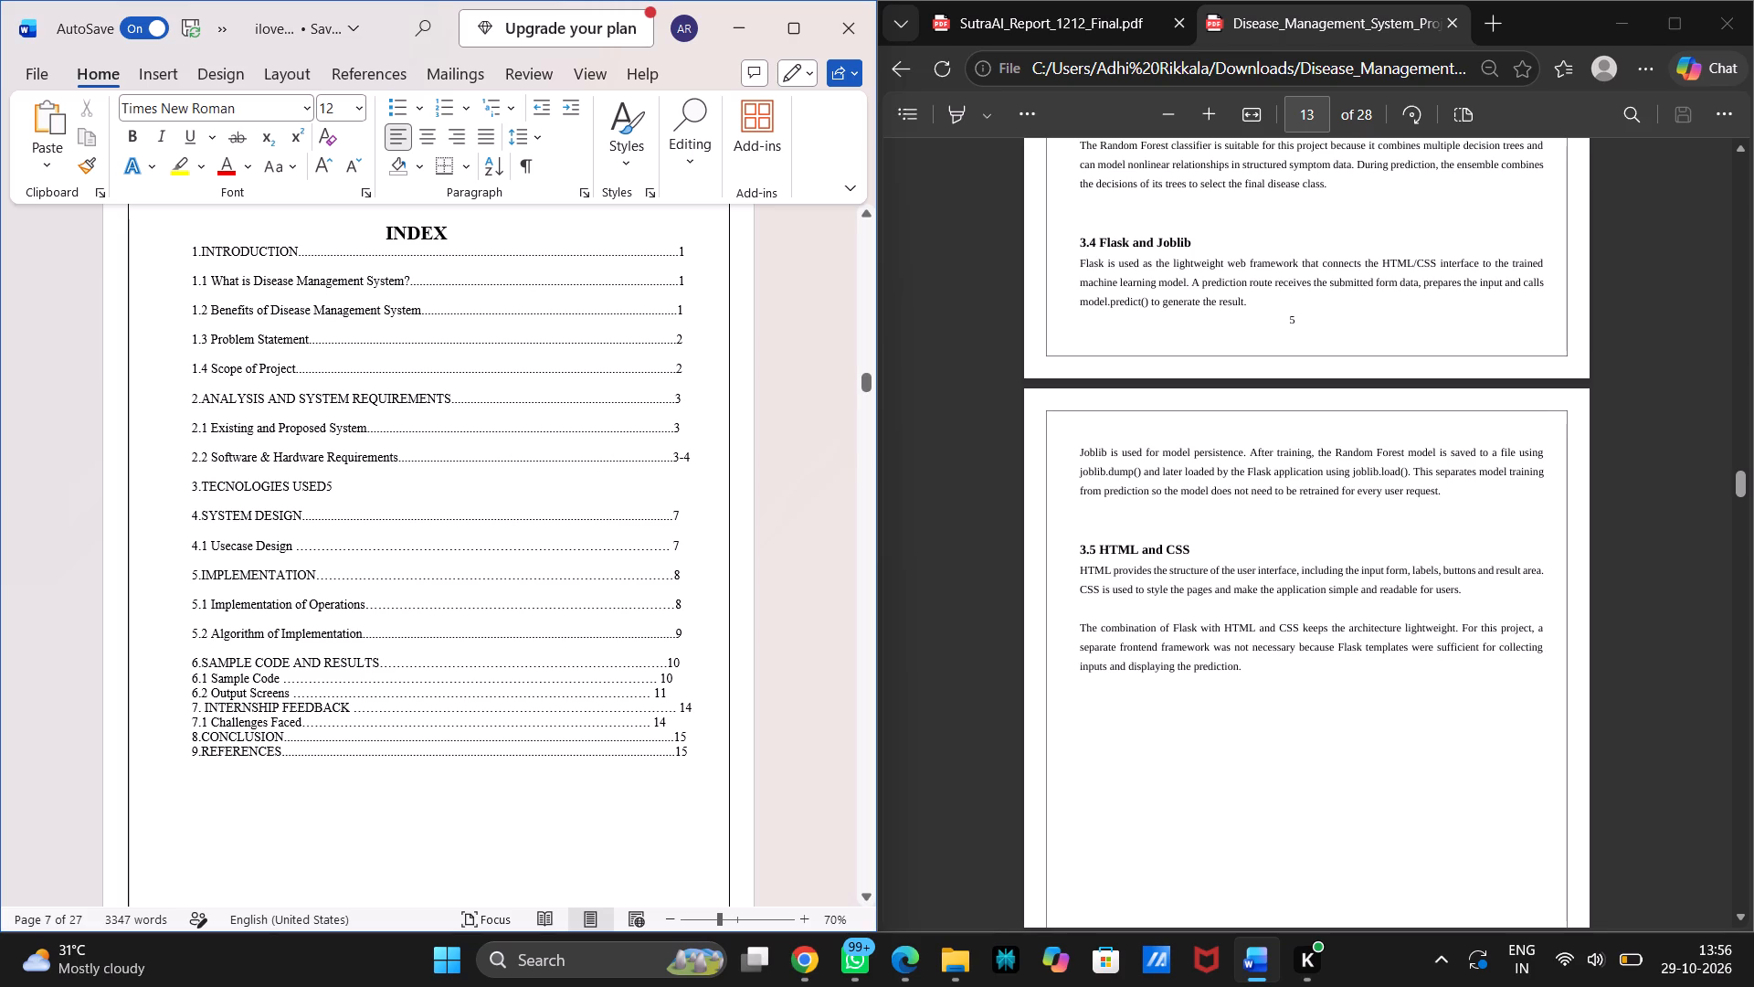
Lengthen the dot leaders of the 6.1 Sample Code, 6.SAMPLE CODE AND RESULTS and 6.2 Output Screens entries so their page numbers align.
{"action": "left_click", "coordinate": [629, 684]}
{"action": "type", "text": "..."}
{"action": "left_click", "coordinate": [640, 667]}
{"action": "key", "text": "period"}
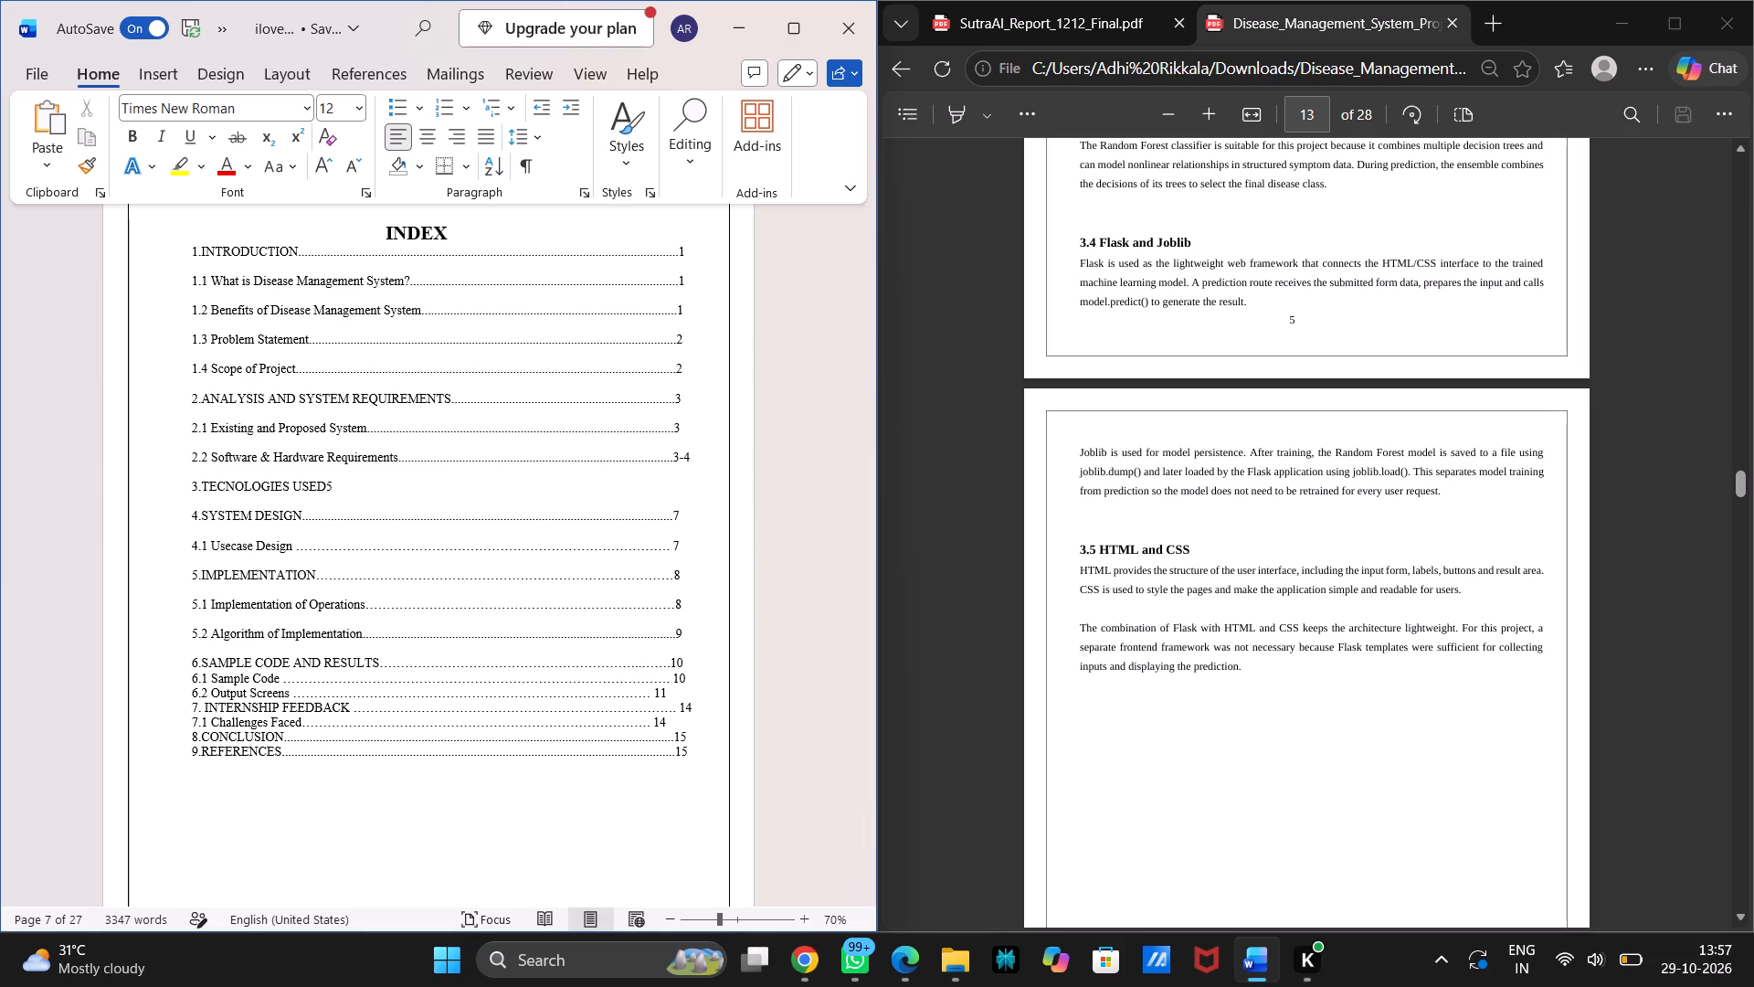
{"action": "key", "text": "period"}
{"action": "key", "text": "BackSpace"}
{"action": "left_click", "coordinate": [632, 700]}
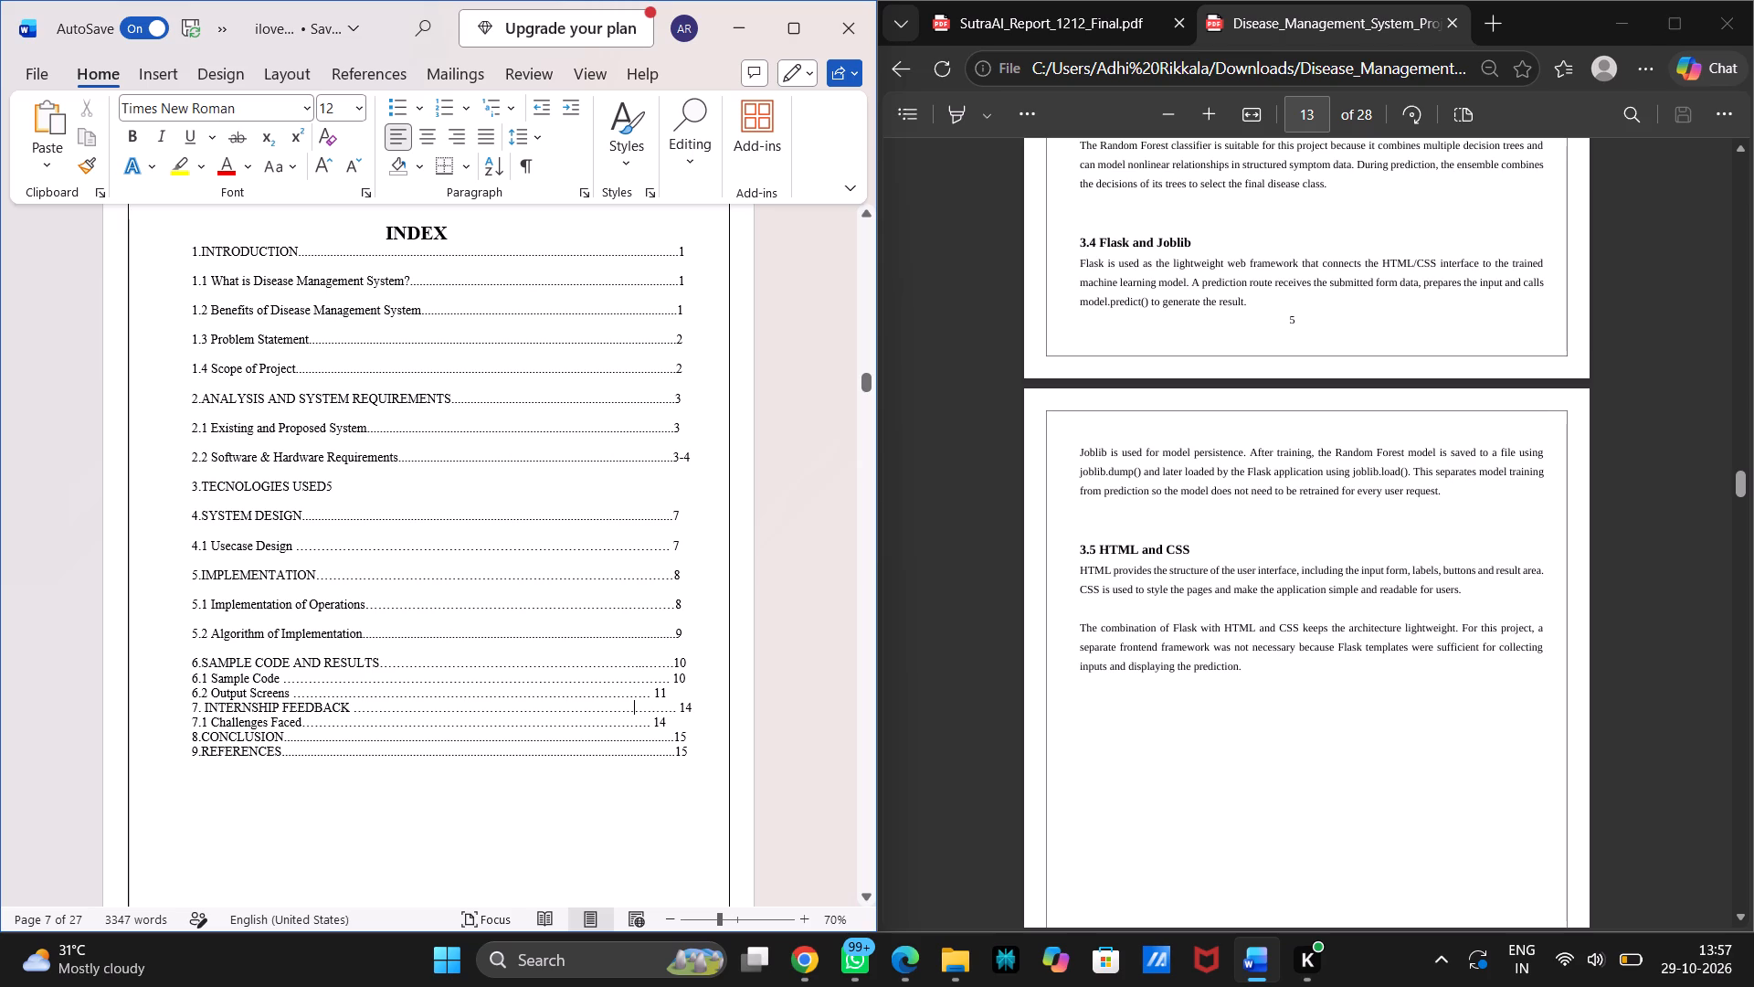
{"action": "left_click", "coordinate": [643, 695]}
{"action": "type", "text": "....."}
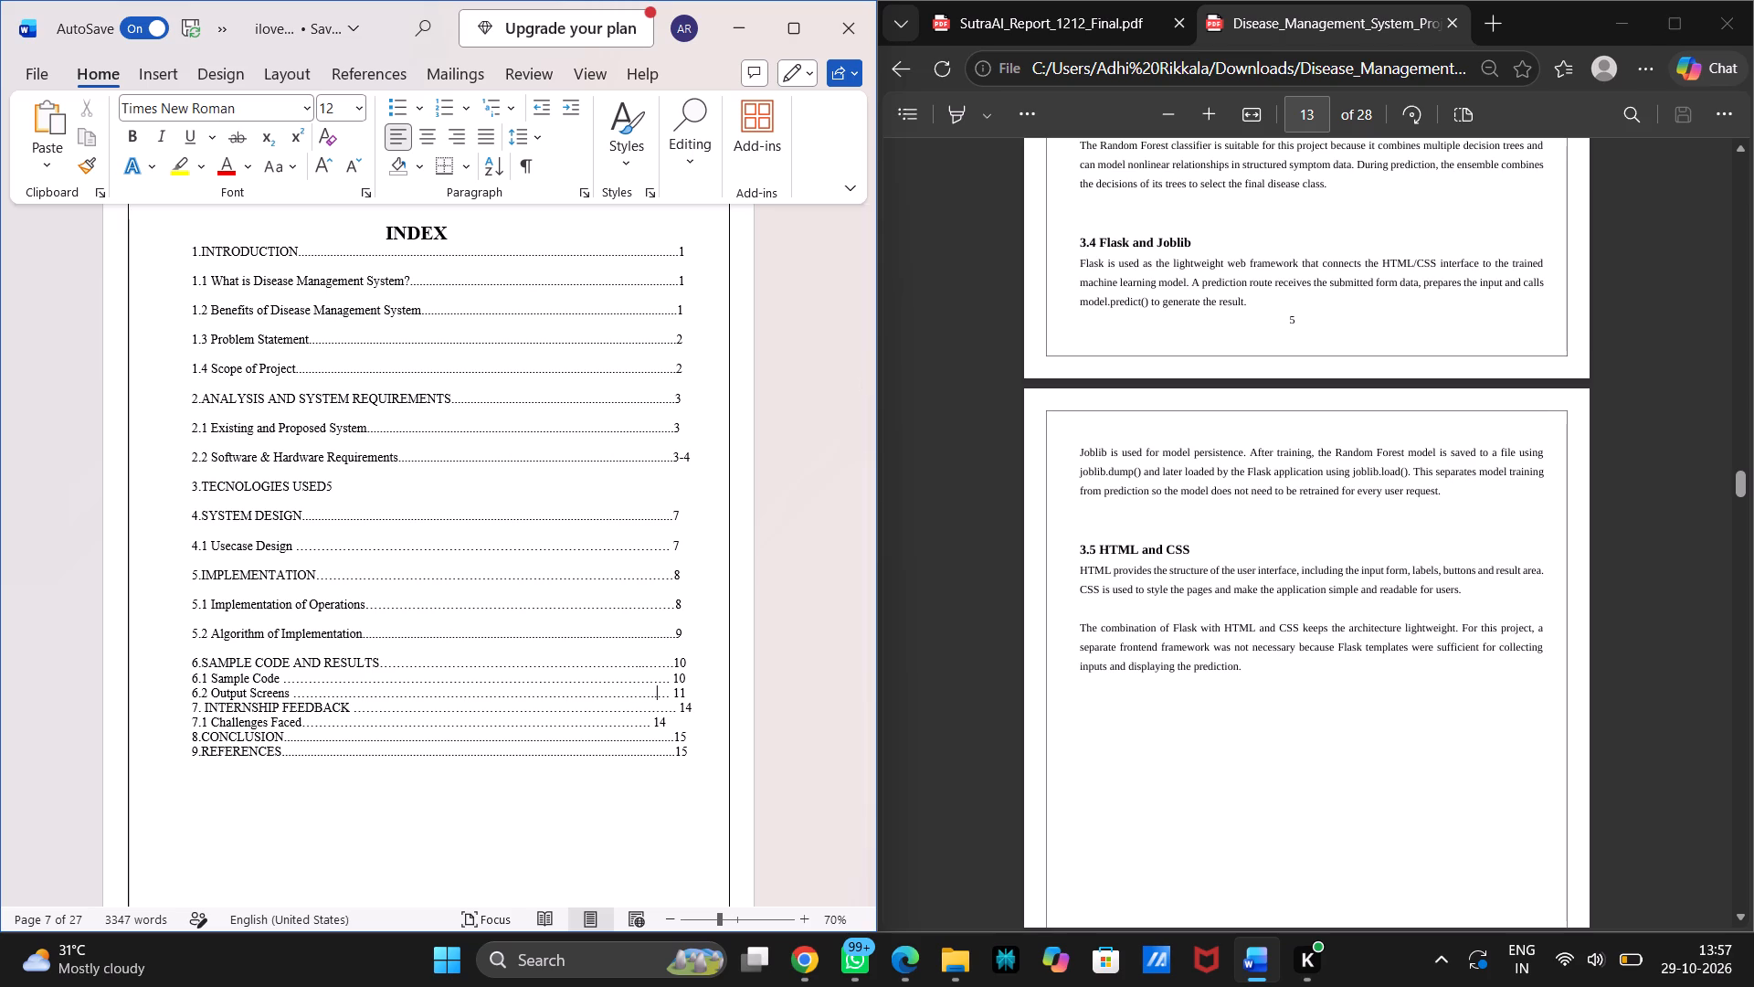
Shorten the 7. INTERNSHIP FEEDBACK dot leader to align its page number 14, keeping 7.1 Challenges Faced on its own line.
{"action": "left_click", "coordinate": [650, 710]}
{"action": "key", "text": "BackSpace"}
{"action": "key", "text": "BackSpace"}
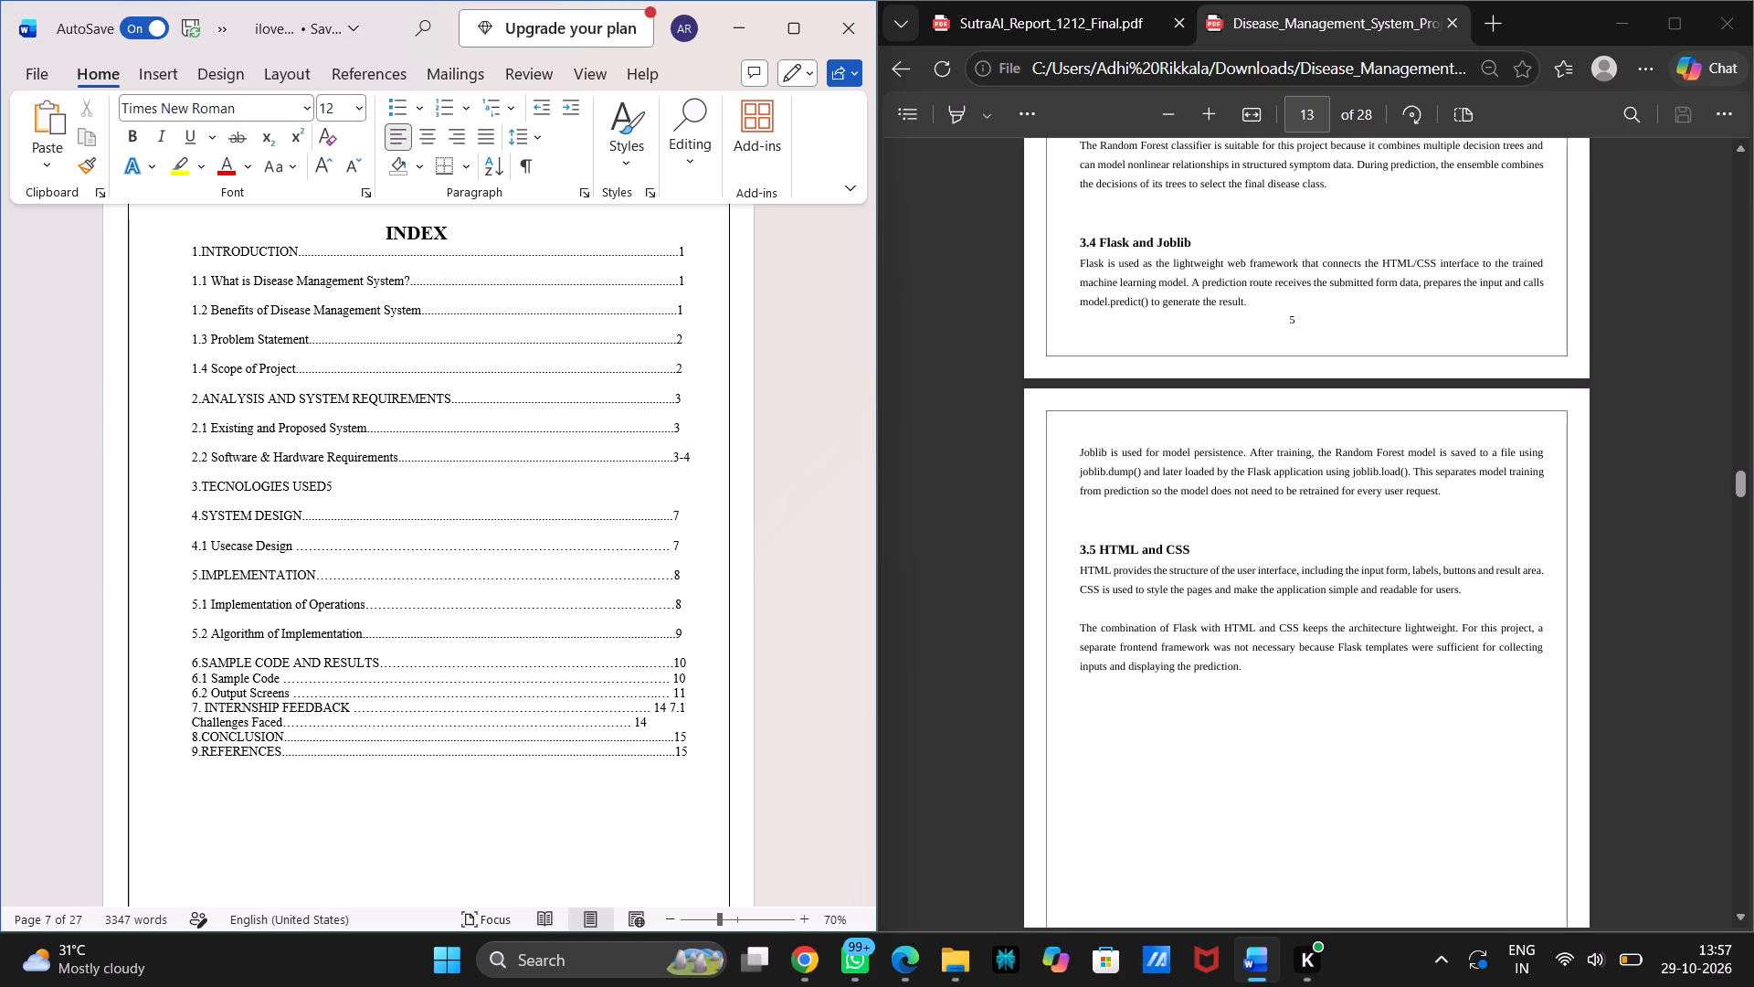
{"action": "key", "text": "space"}
{"action": "key", "text": "space"}
{"action": "key", "text": "BackSpace"}
{"action": "key", "text": "BackSpace"}
{"action": "type", "text": "....."}
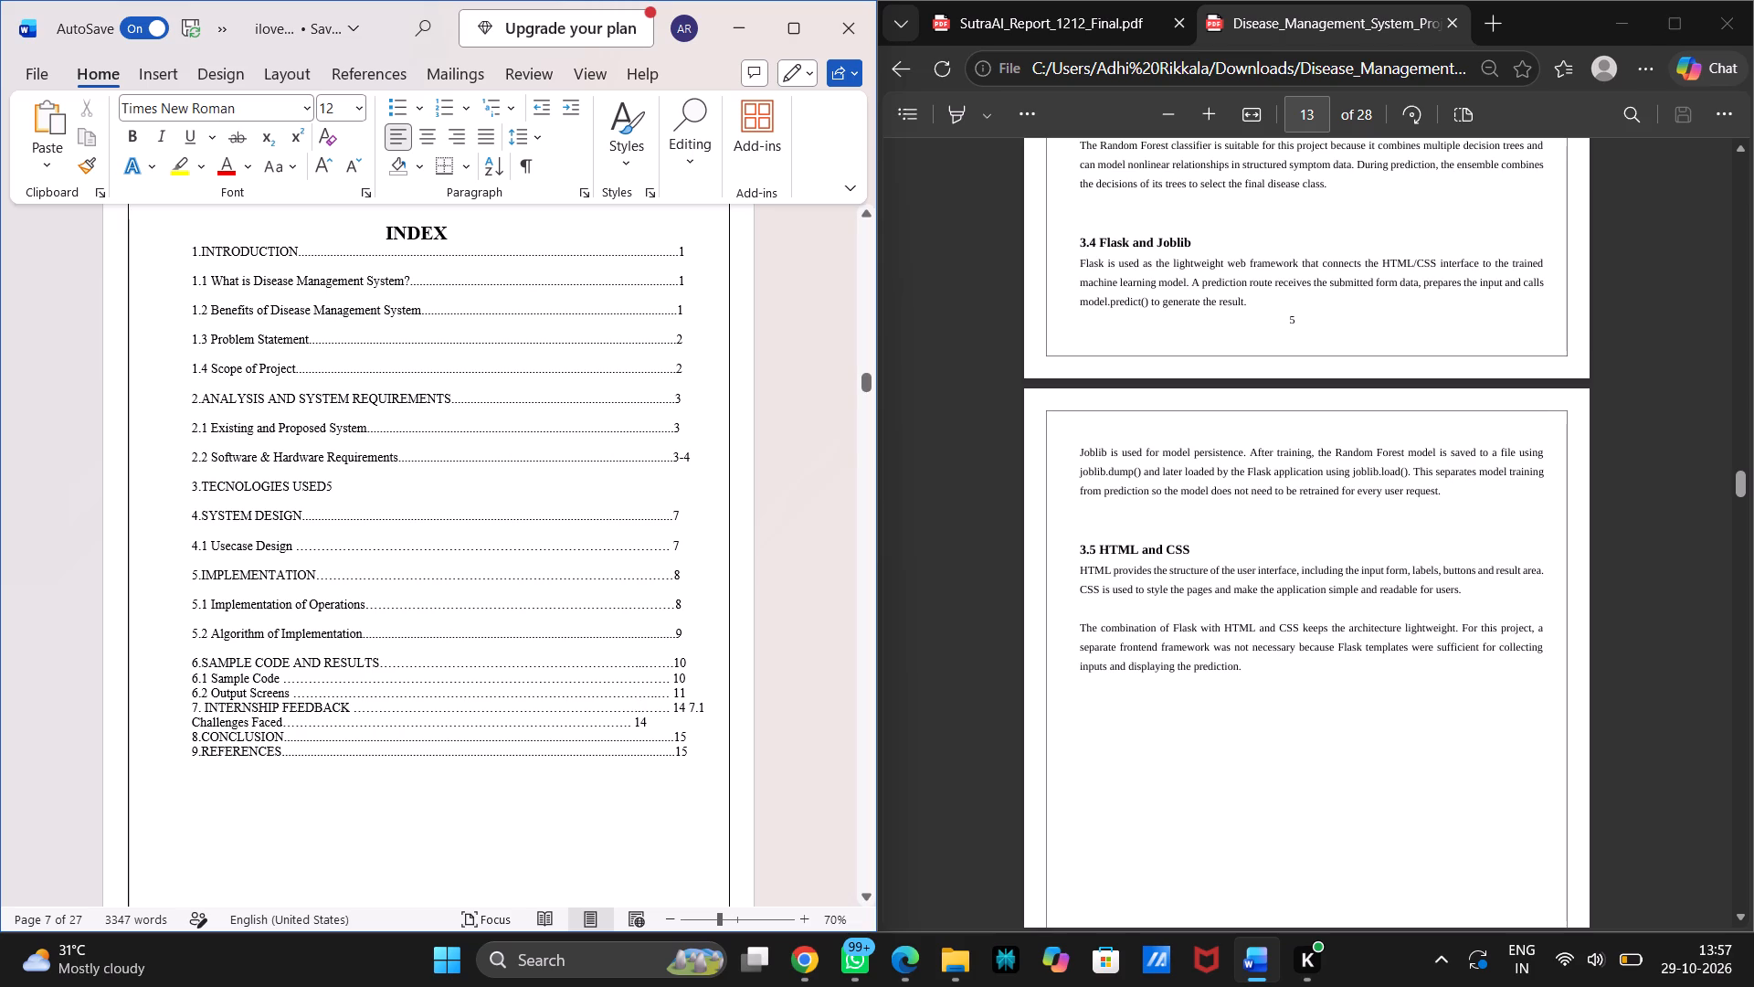
{"action": "left_click", "coordinate": [690, 707]}
{"action": "key", "text": "Return"}
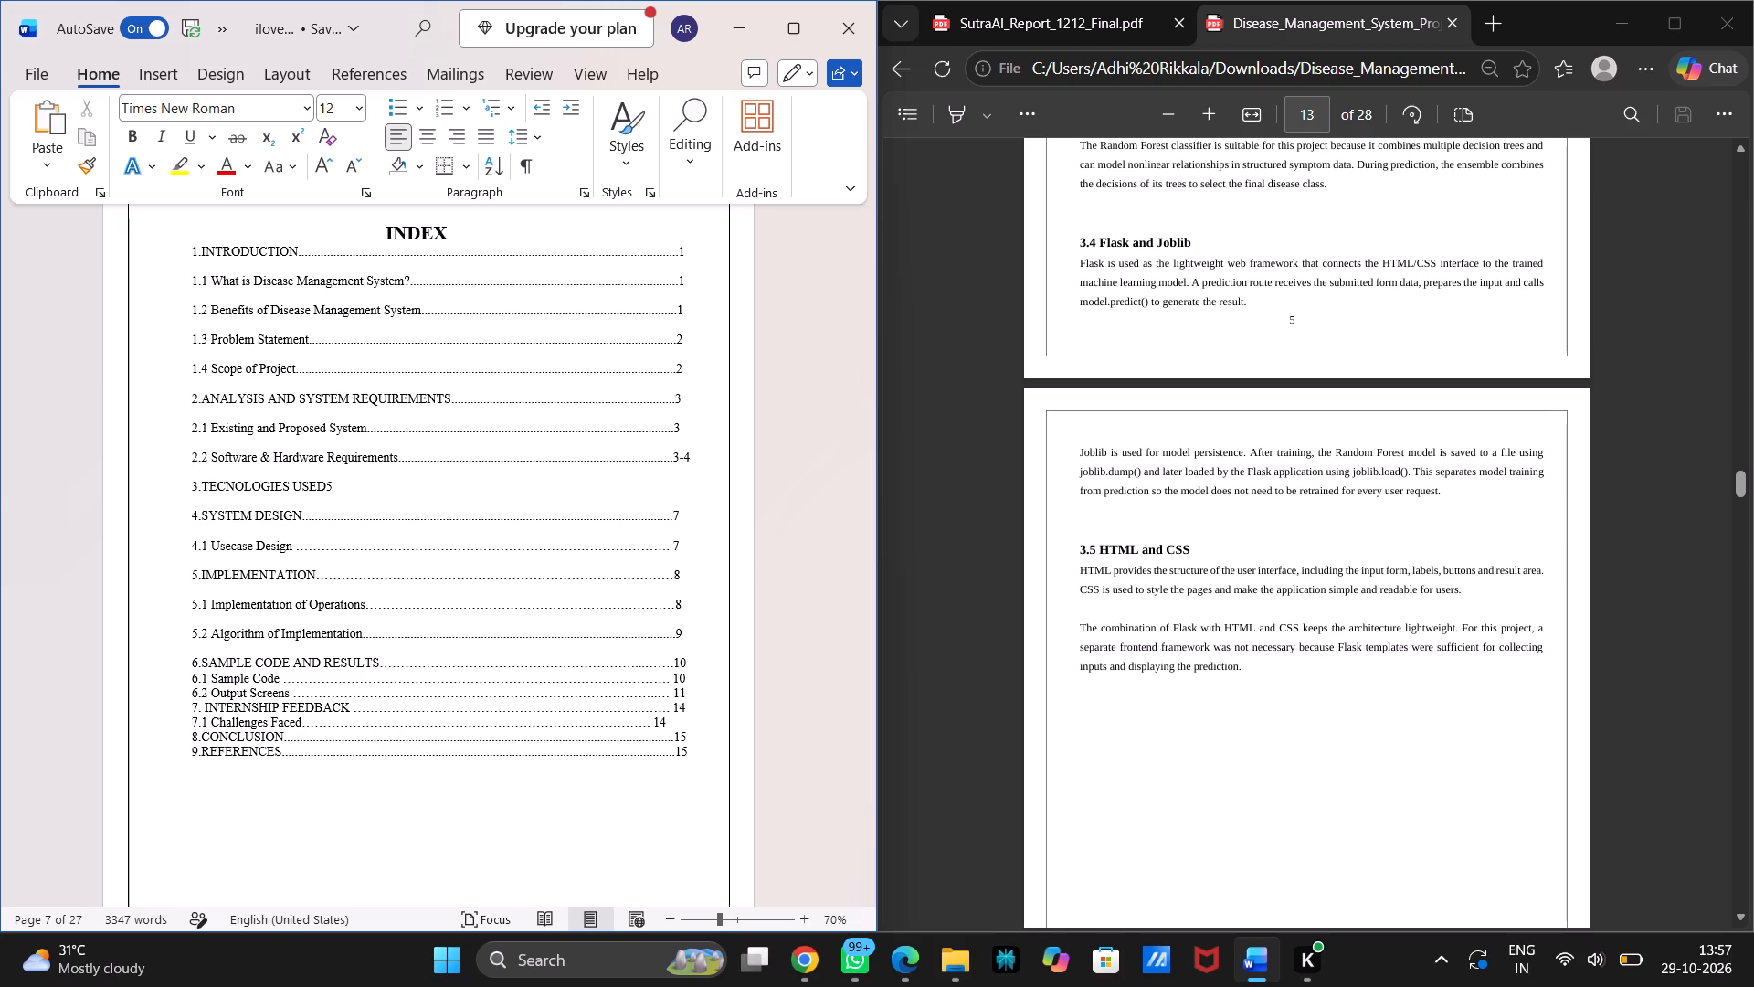
Lengthen the 7.1 Challenges Faced dot leader and trim one dot each from 8.CONCLUSION and 9.REFERENCES to align the page numbers.
{"action": "left_click", "coordinate": [642, 726]}
{"action": "type", "text": "....."}
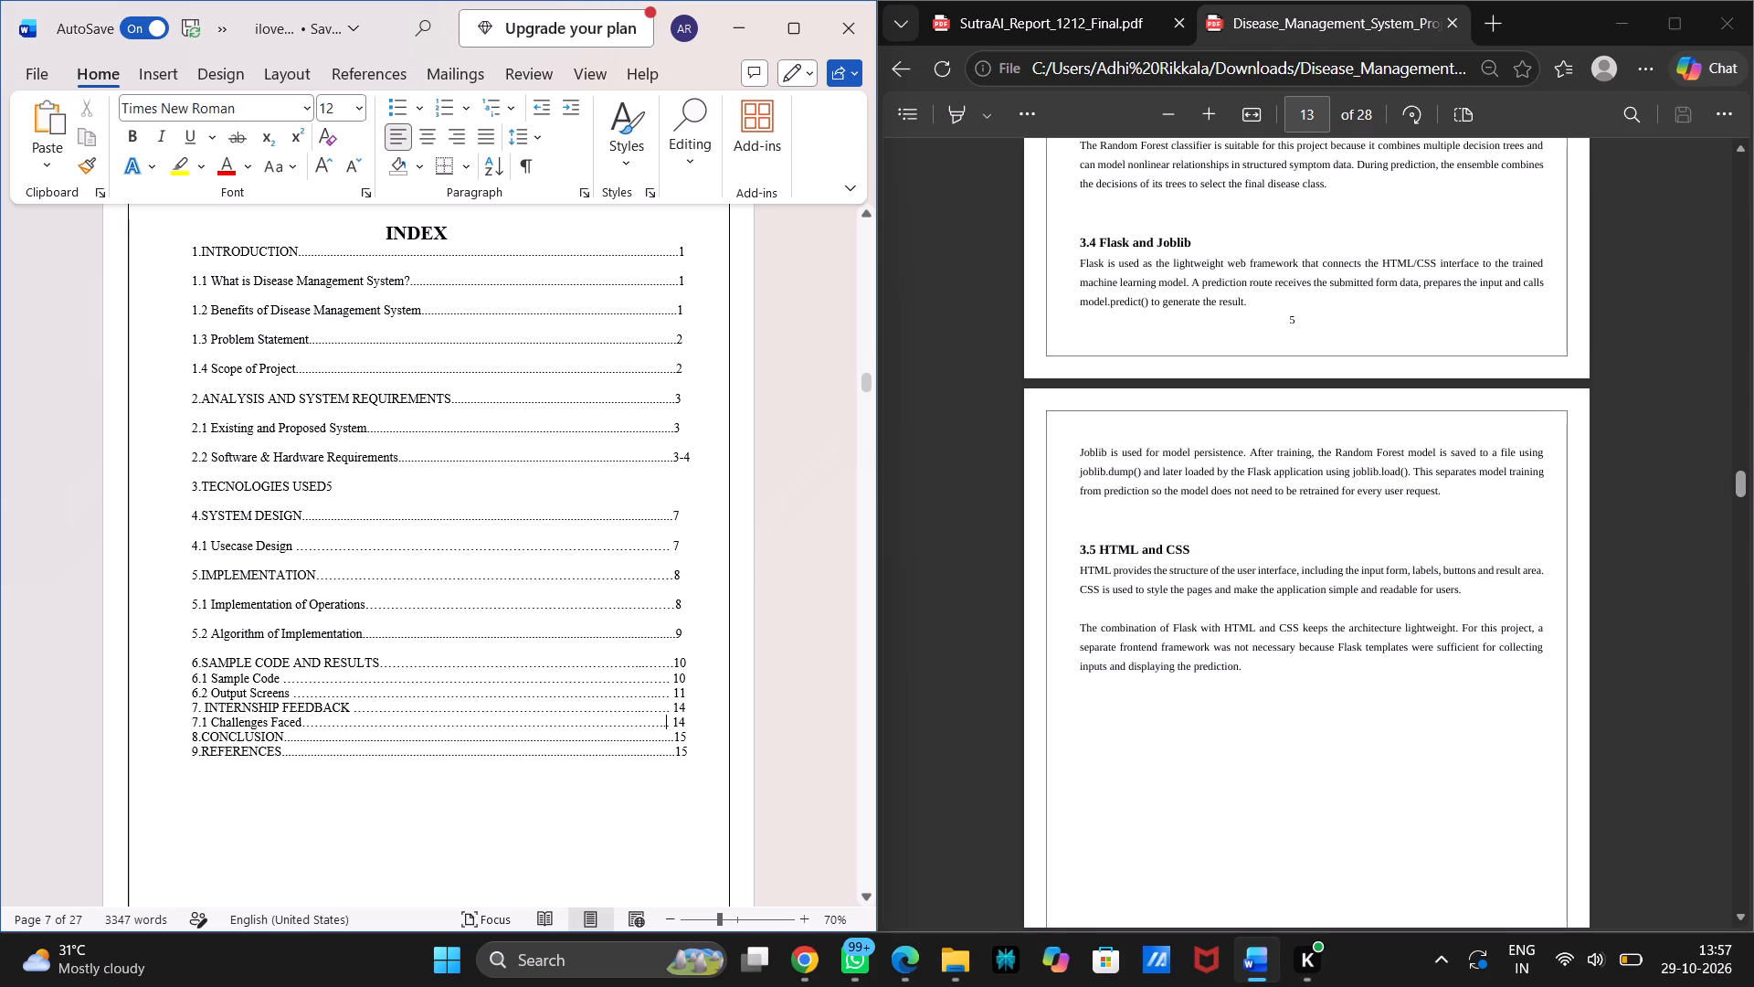
{"action": "left_click", "coordinate": [647, 743]}
{"action": "key", "text": "BackSpace"}
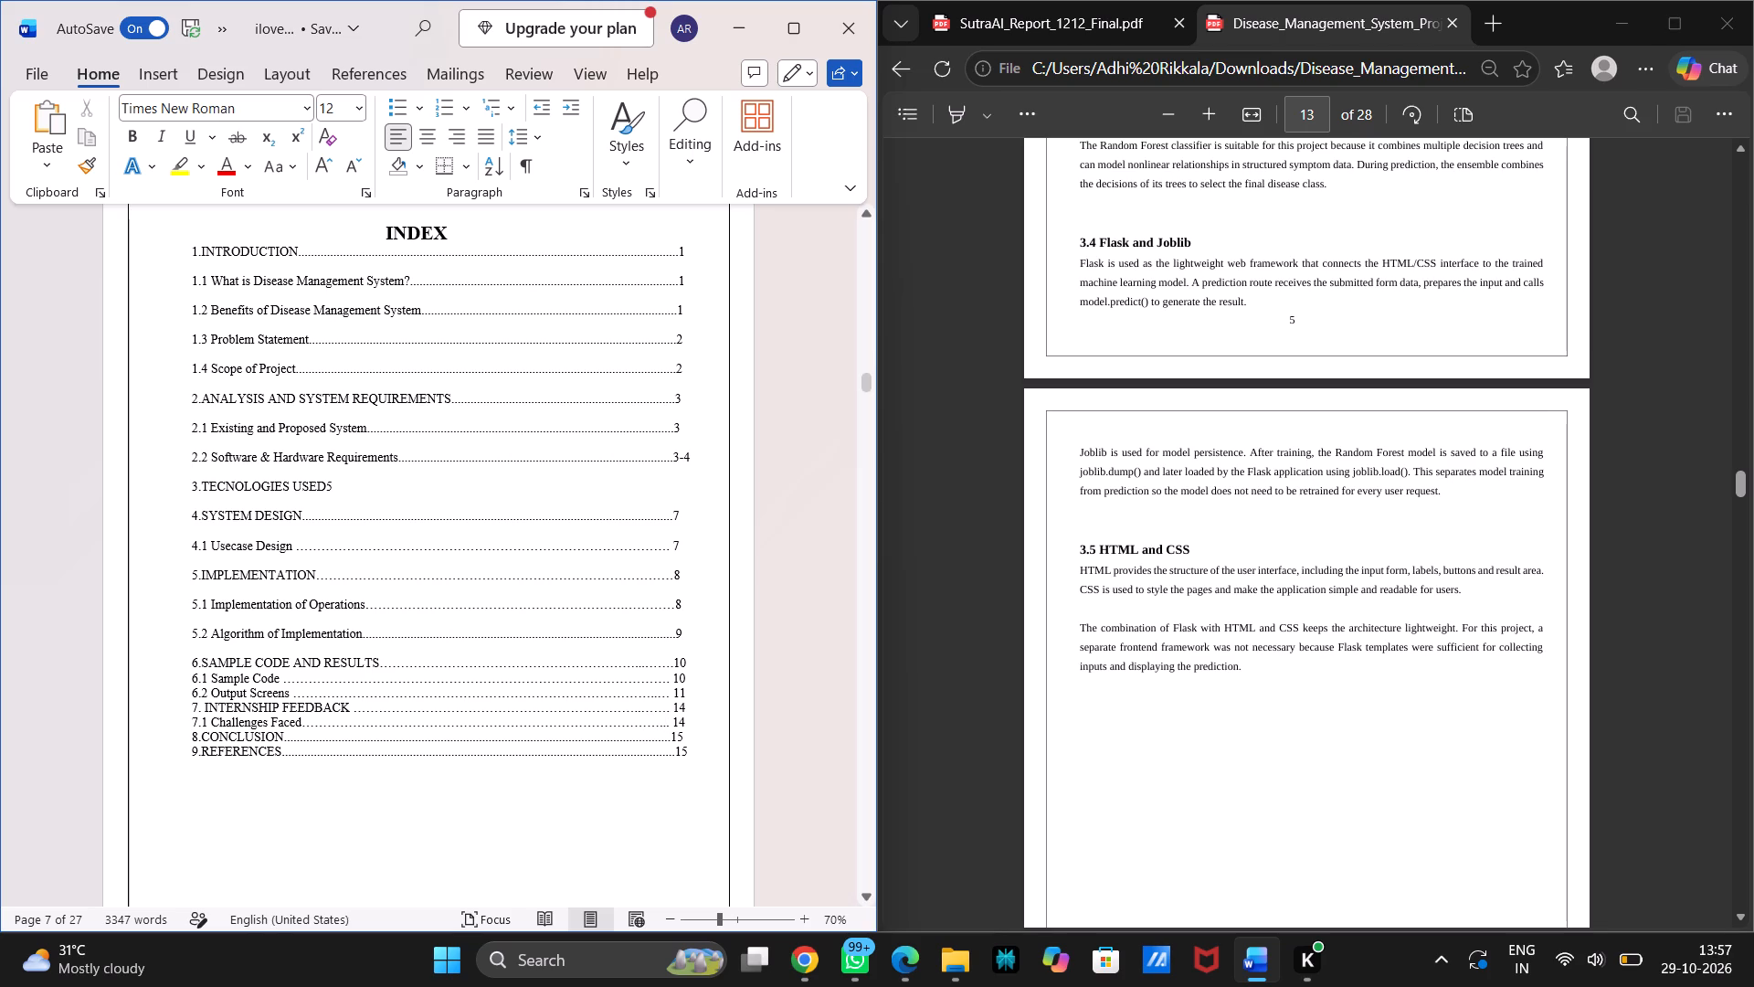
{"action": "left_click", "coordinate": [660, 764]}
{"action": "key", "text": "BackSpace"}
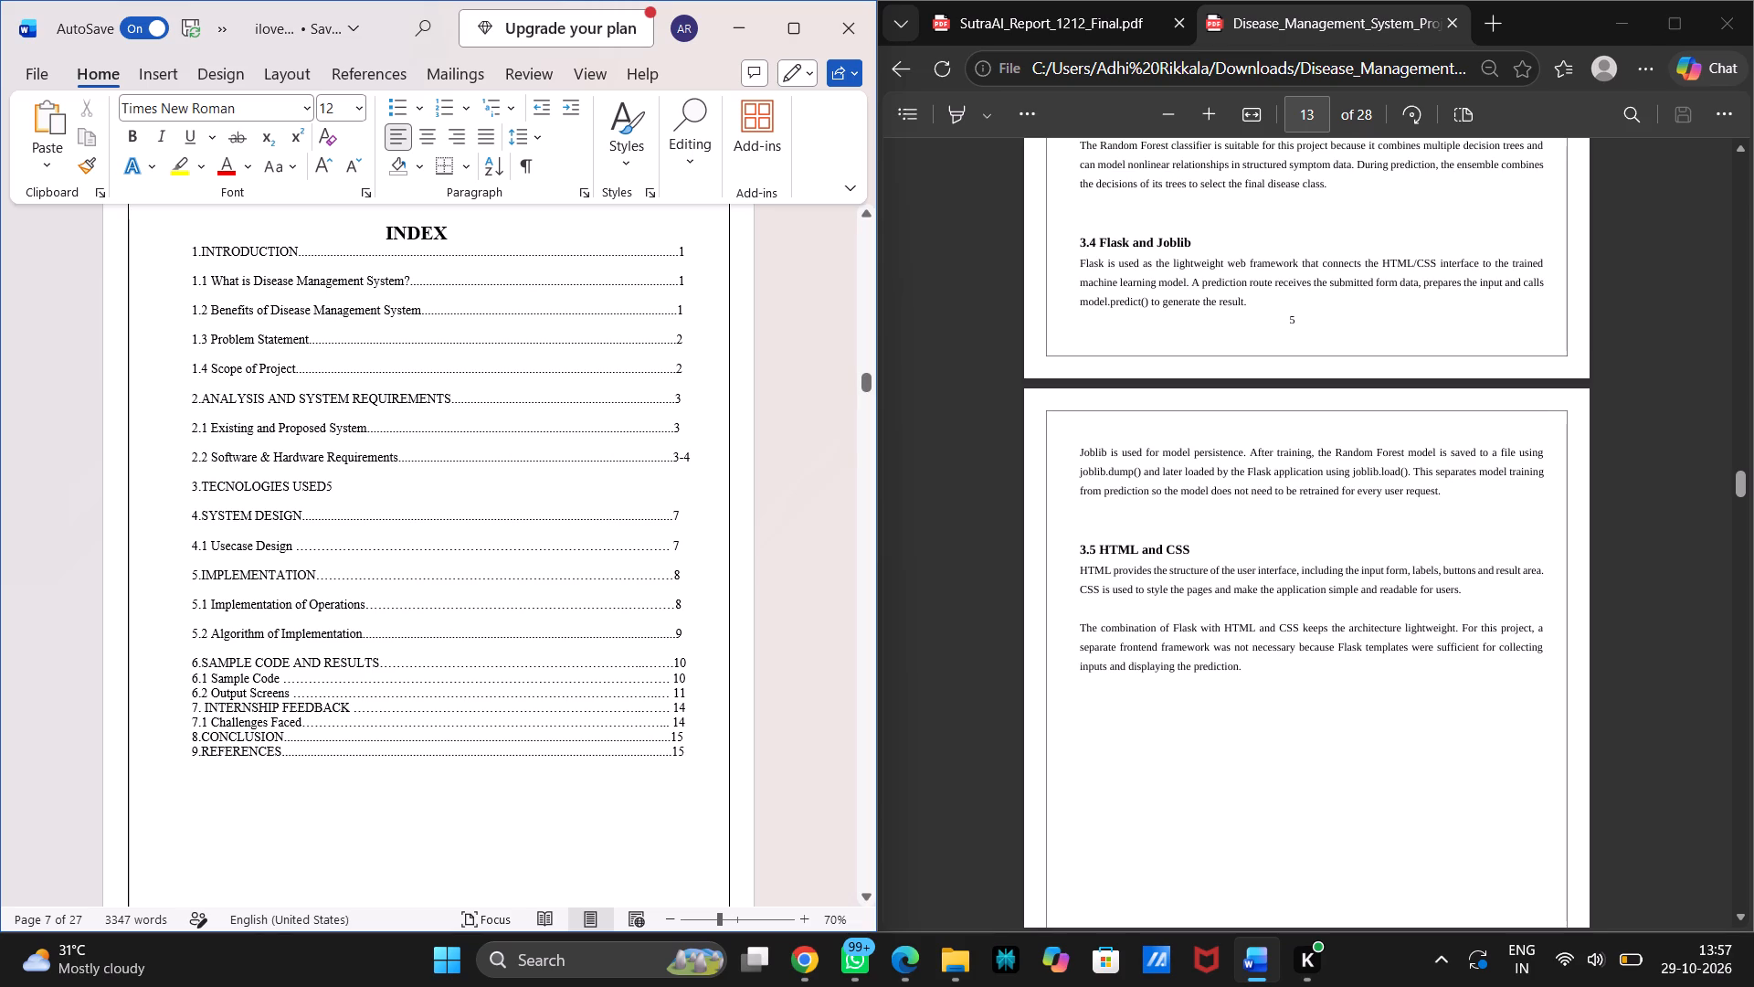
Insert a blank line after each of the 6.SAMPLE CODE AND RESULTS, 6.2, 7., 7.1 and 8.CONCLUSION entries.
{"action": "left_click", "coordinate": [710, 658]}
{"action": "key", "text": "Return"}
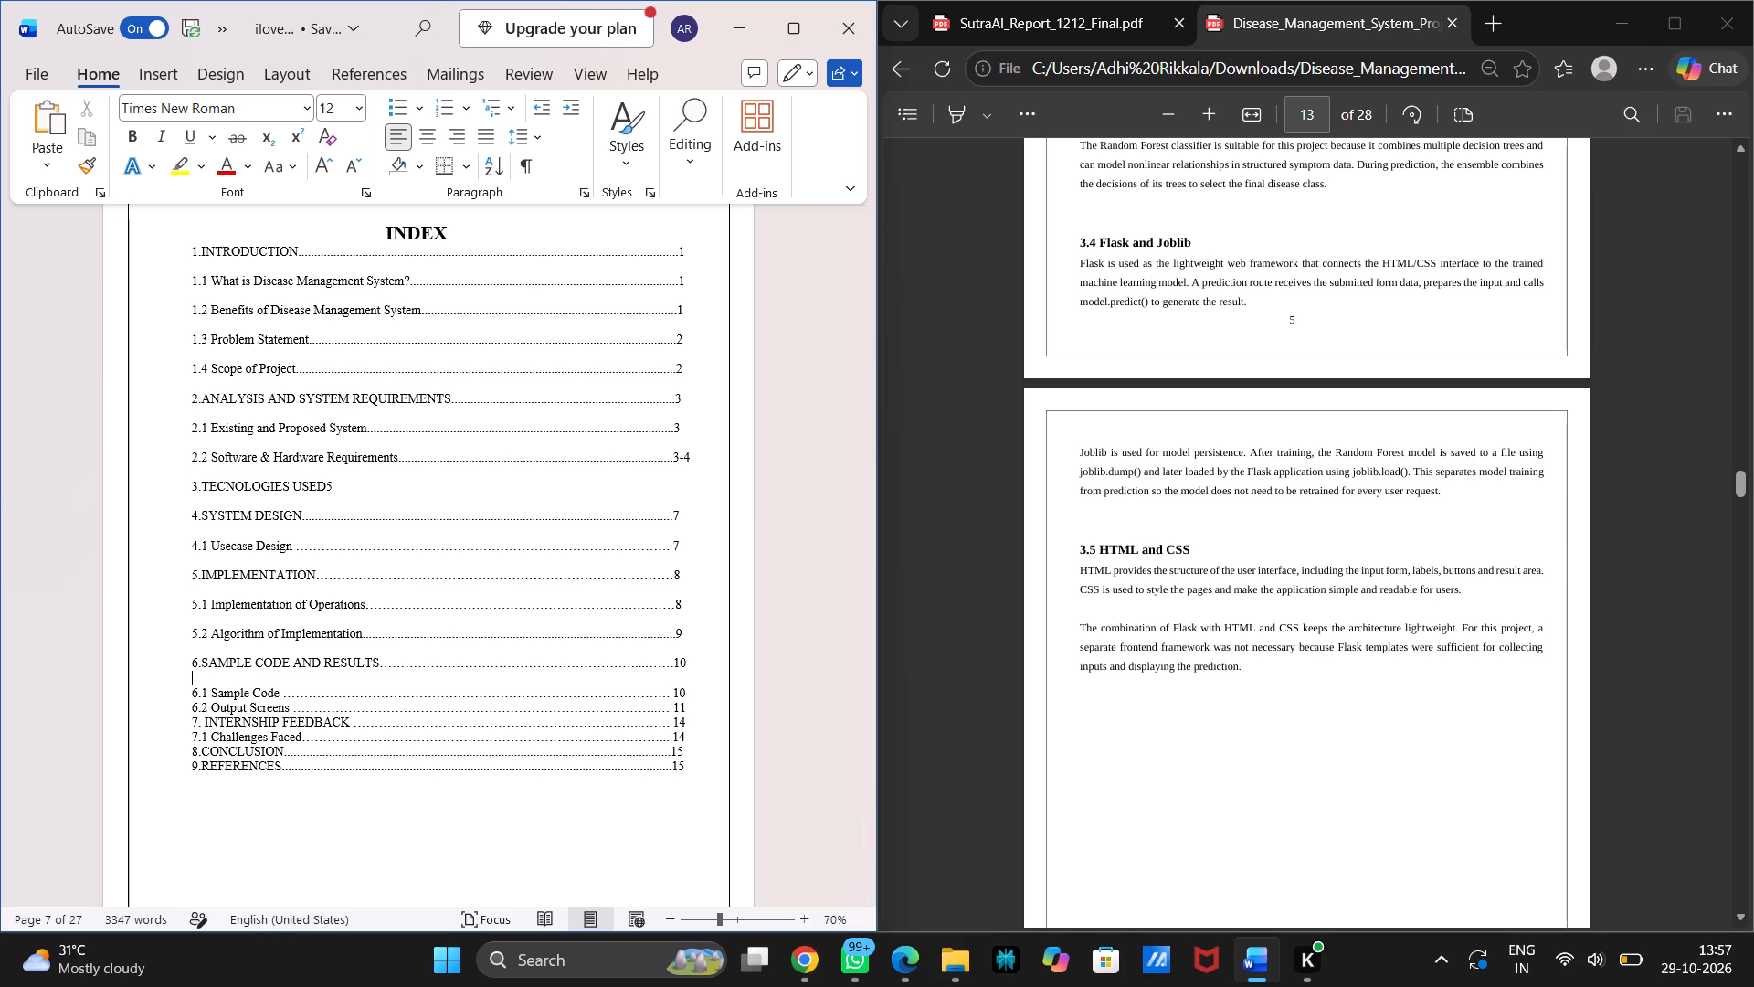
{"action": "left_click", "coordinate": [707, 683]}
{"action": "left_click", "coordinate": [709, 710]}
{"action": "key", "text": "Return"}
{"action": "left_click", "coordinate": [699, 739]}
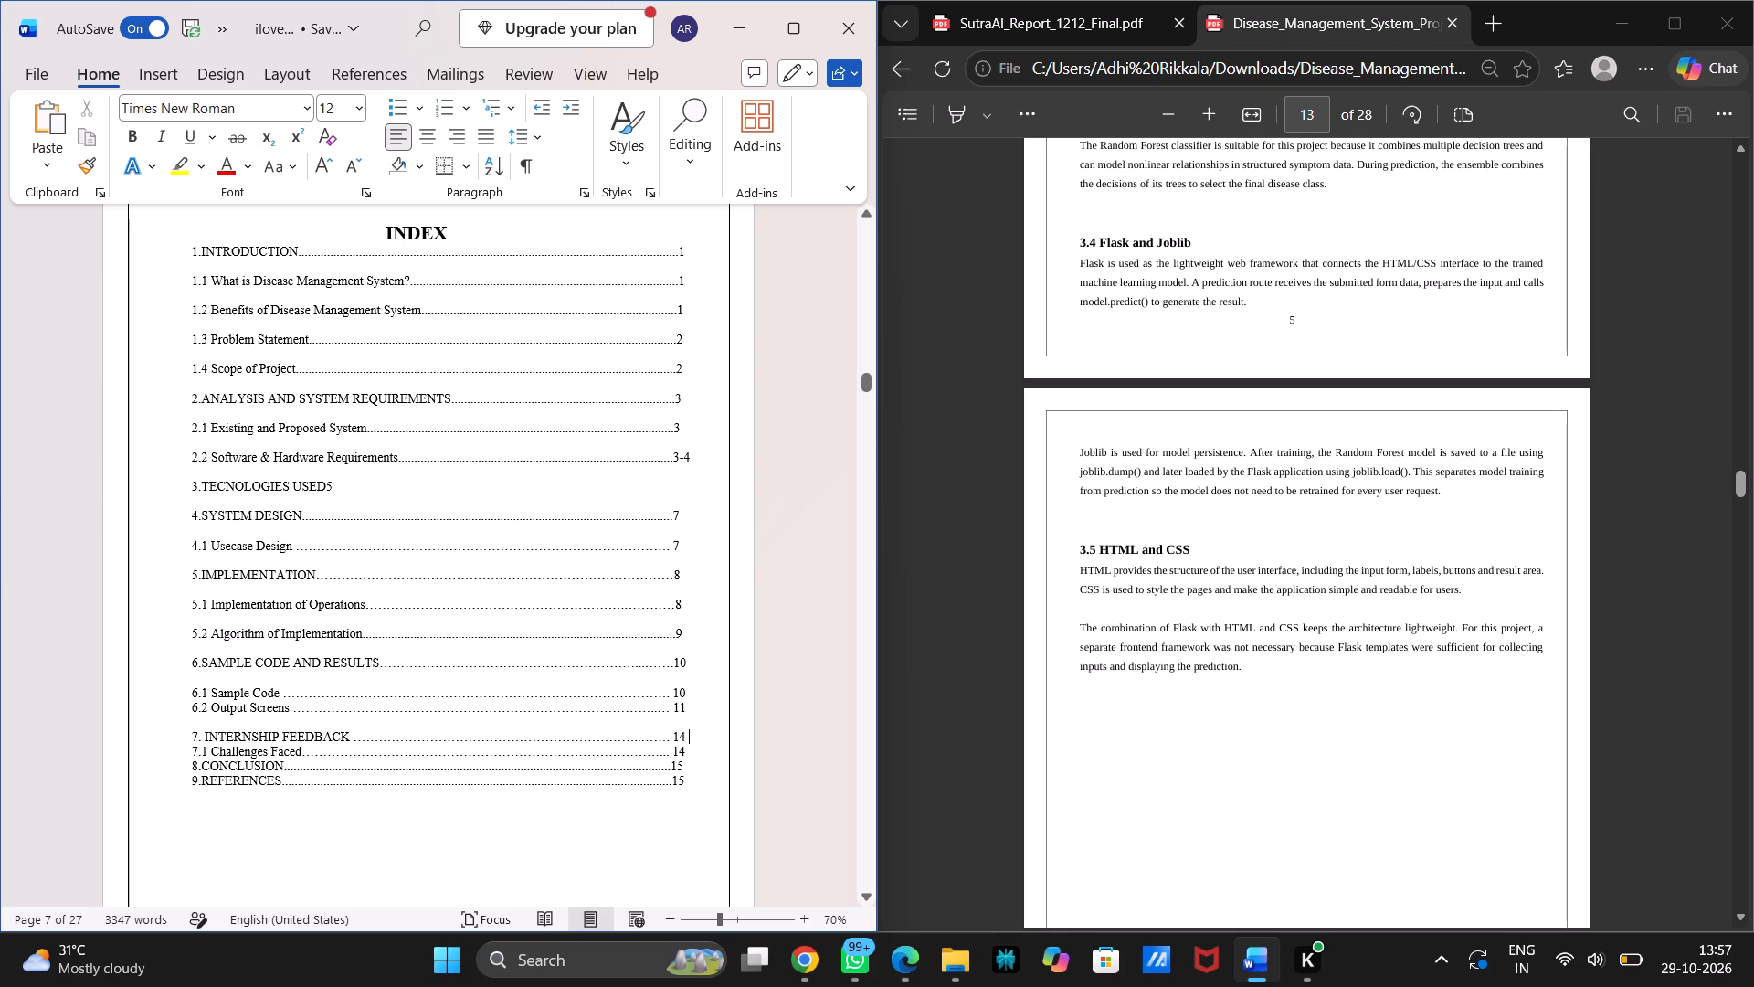
{"action": "key", "text": "Return"}
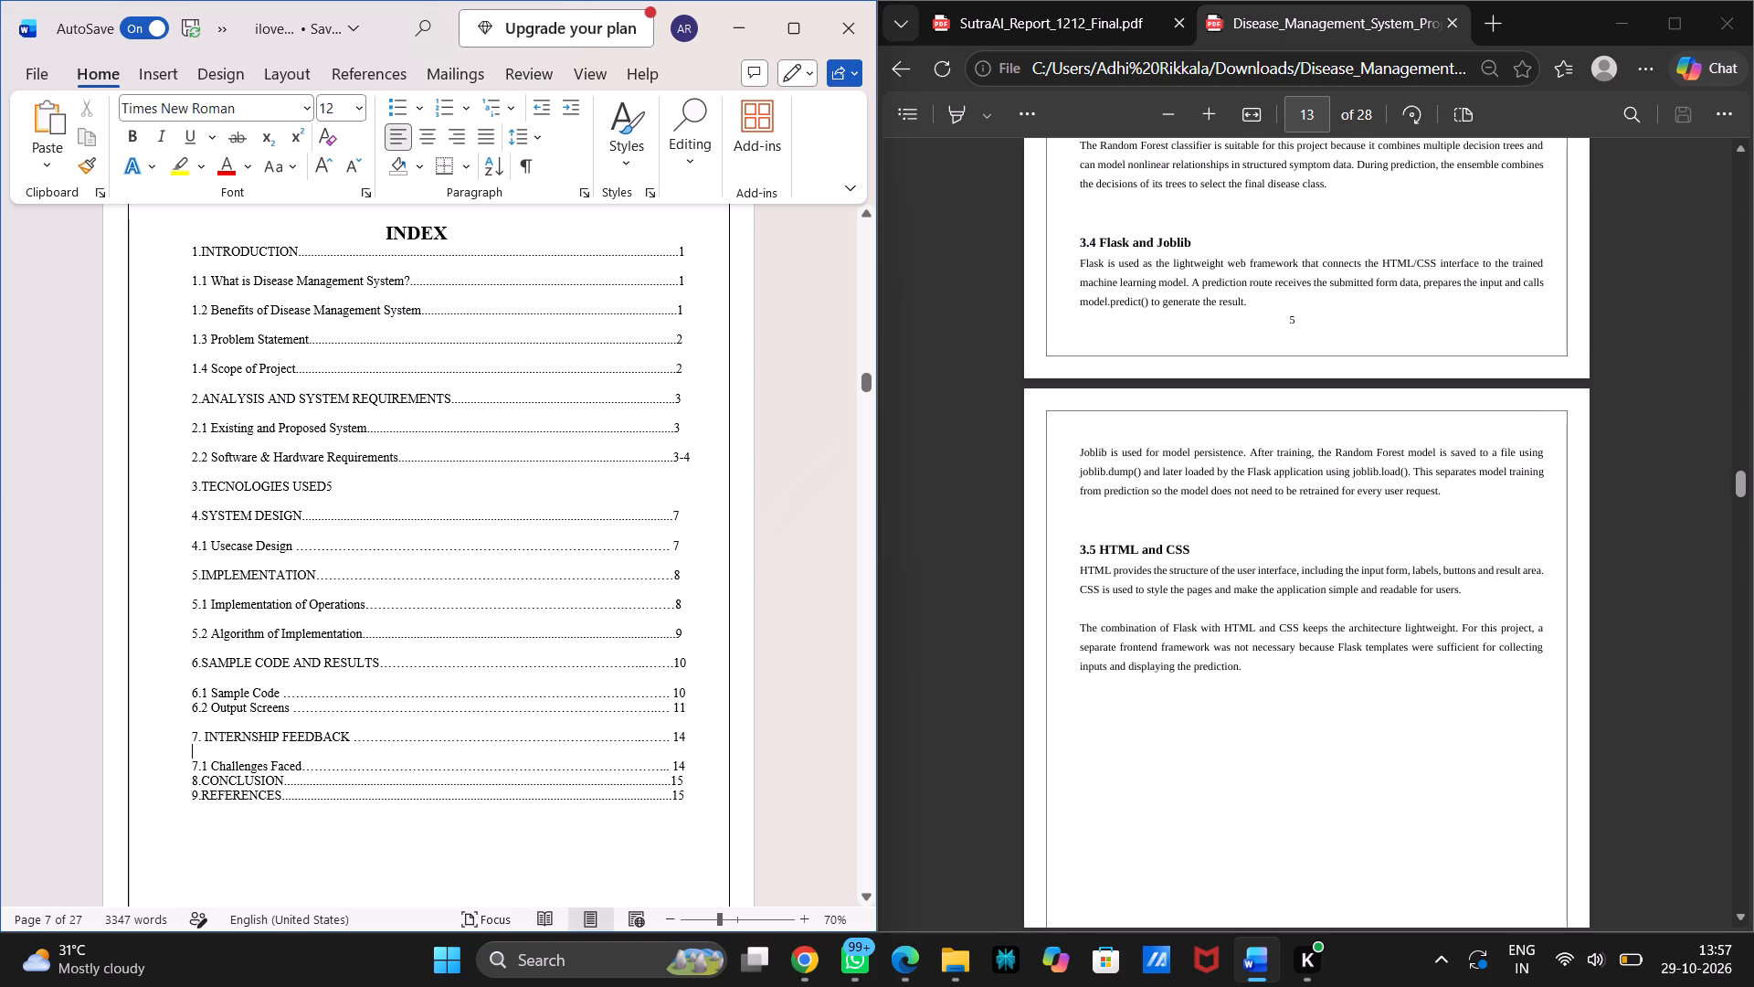
{"action": "left_click", "coordinate": [692, 764]}
{"action": "key", "text": "Return"}
{"action": "key", "text": "Return"}
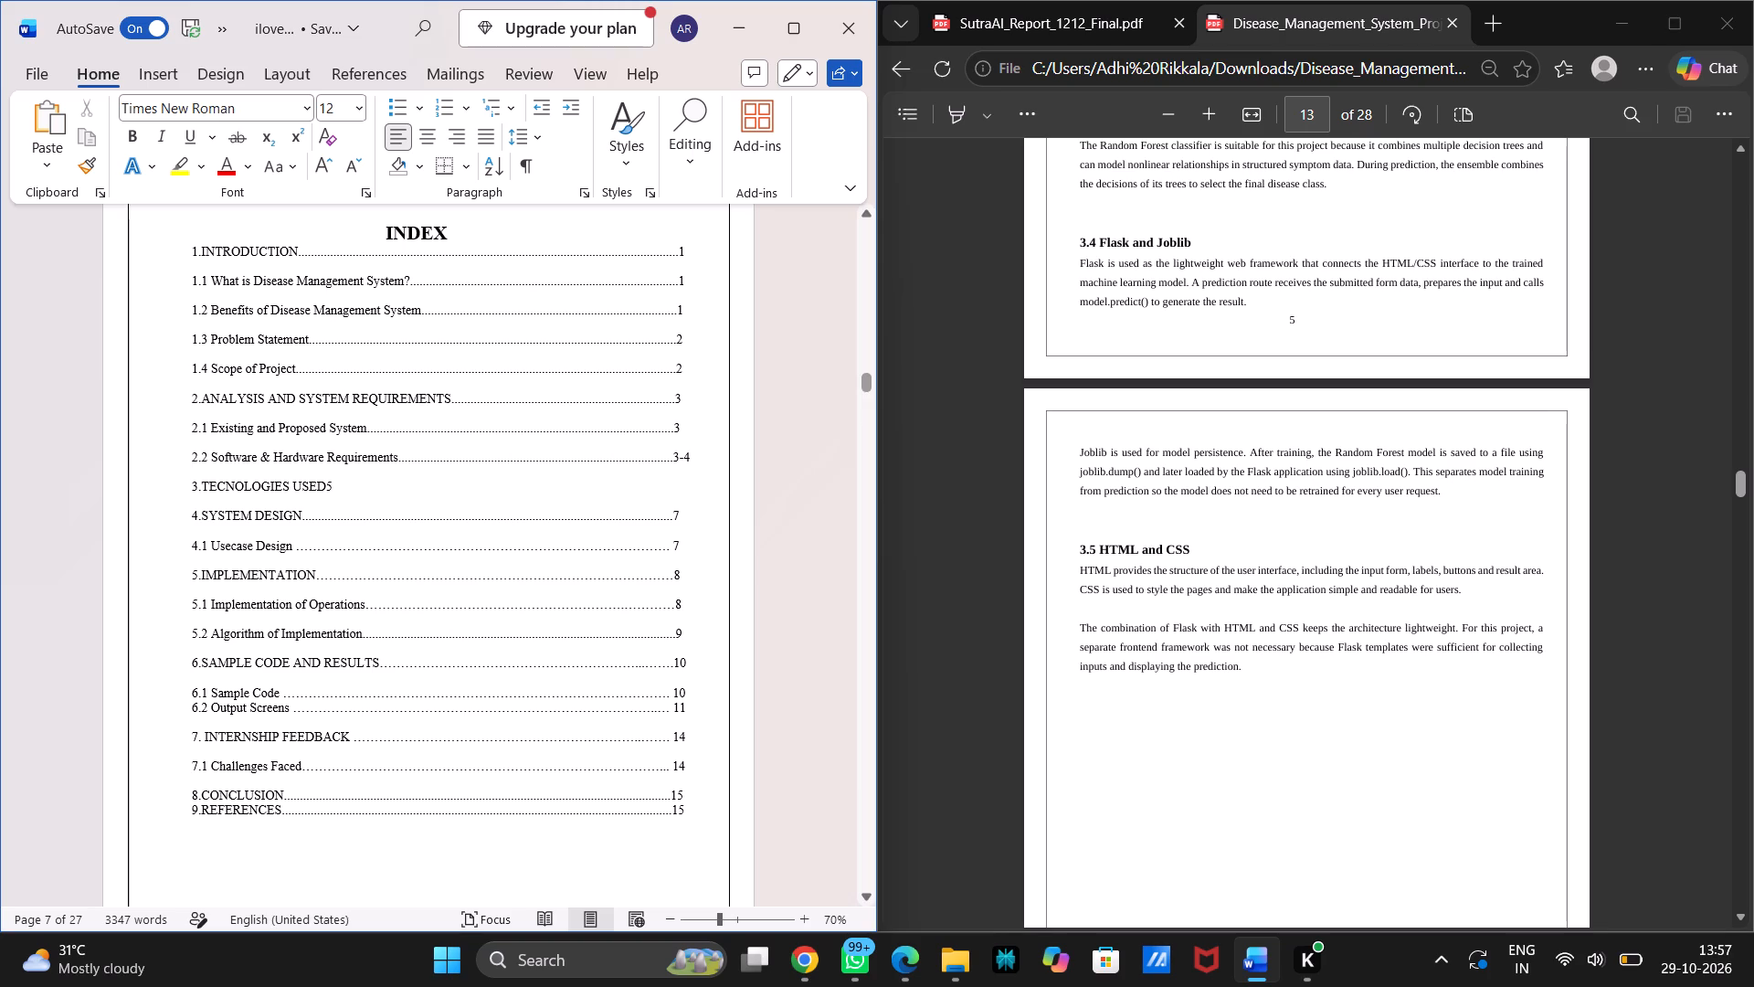
{"action": "left_click", "coordinate": [697, 789]}
{"action": "key", "text": "Return"}
{"action": "key", "text": "Return"}
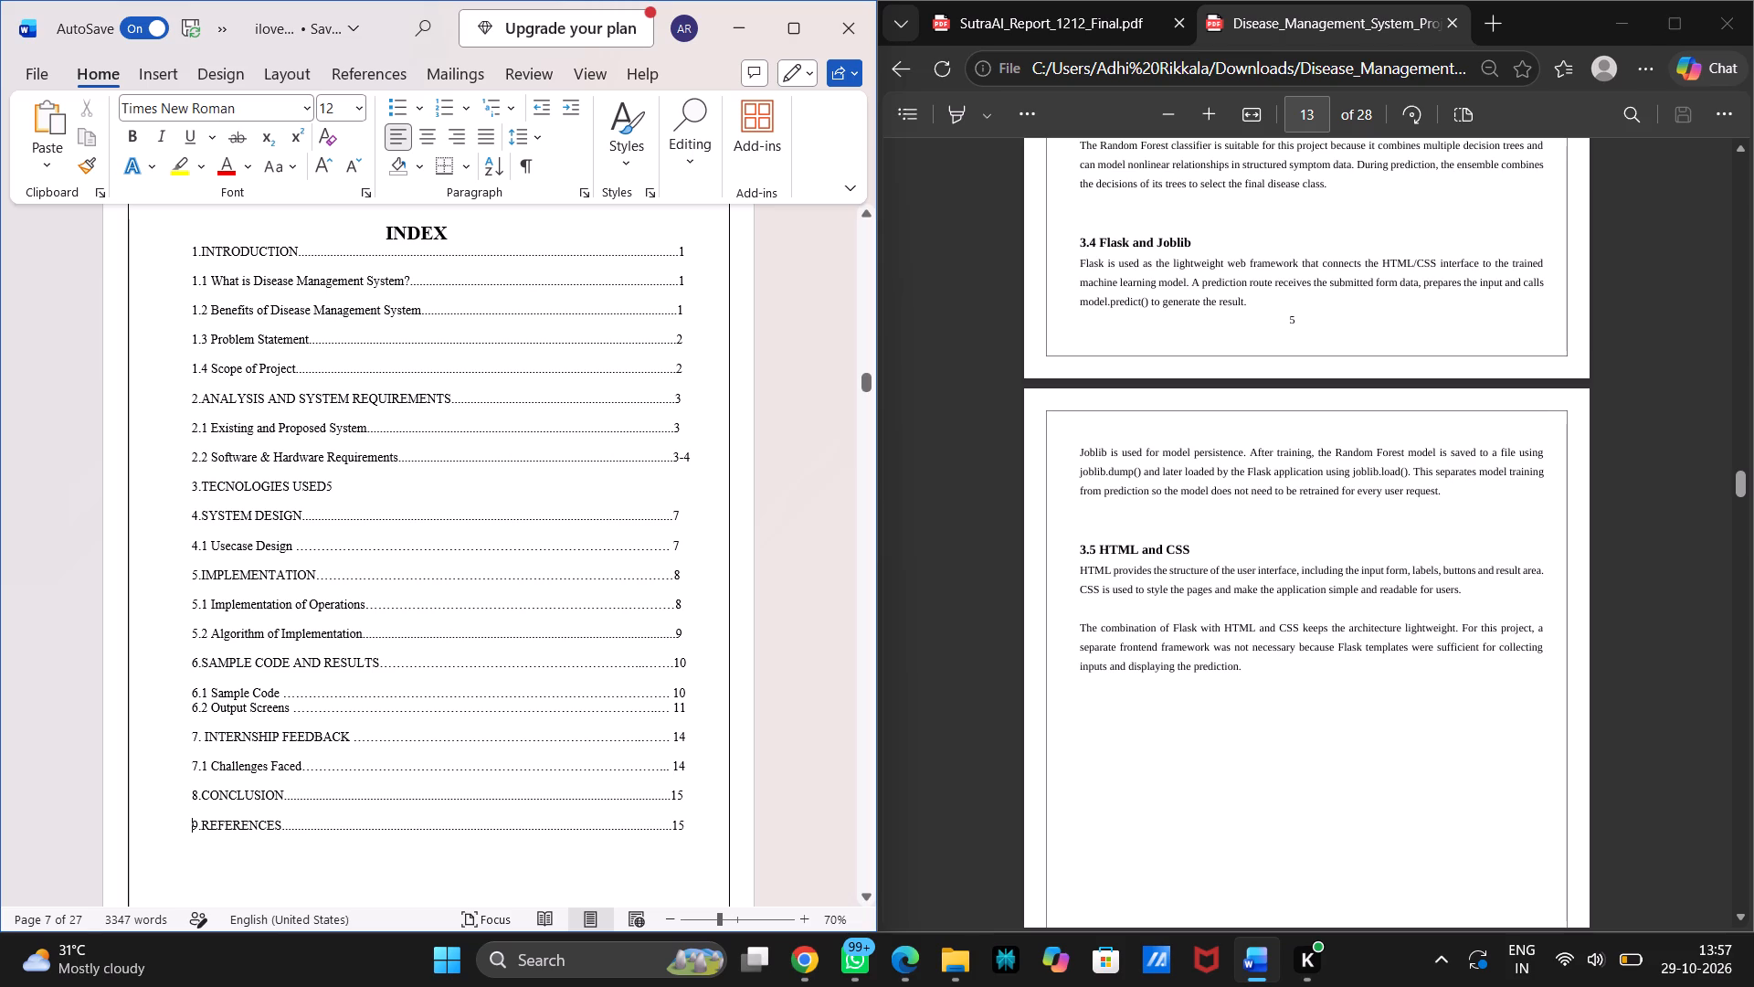
Add one dot to the 8.CONCLUSION entry's dot leader.
{"action": "left_click", "coordinate": [656, 790]}
{"action": "key", "text": "period"}
Add one dot to the 9.REFERENCES entry's dot leader in the INDEX.
{"action": "left_click", "coordinate": [650, 833]}
{"action": "key", "text": "period"}
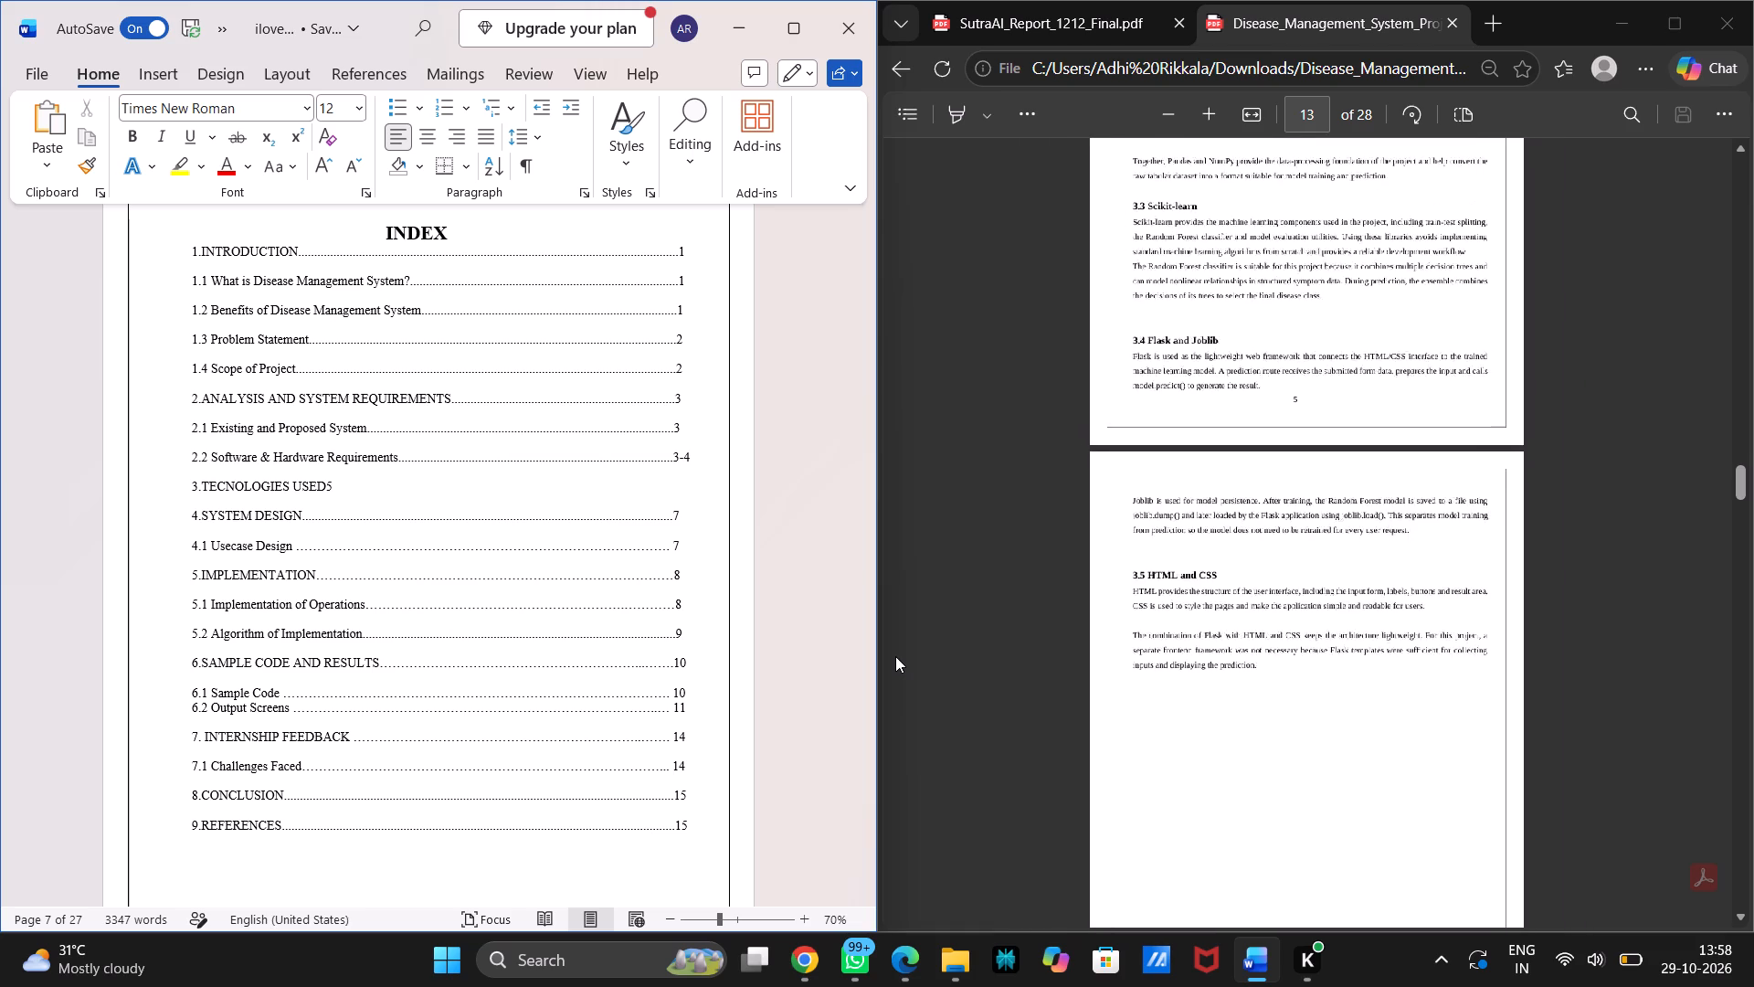
Insert a blank line after the 6.1 Sample Code entry in the INDEX.
{"action": "left_click", "coordinate": [692, 689]}
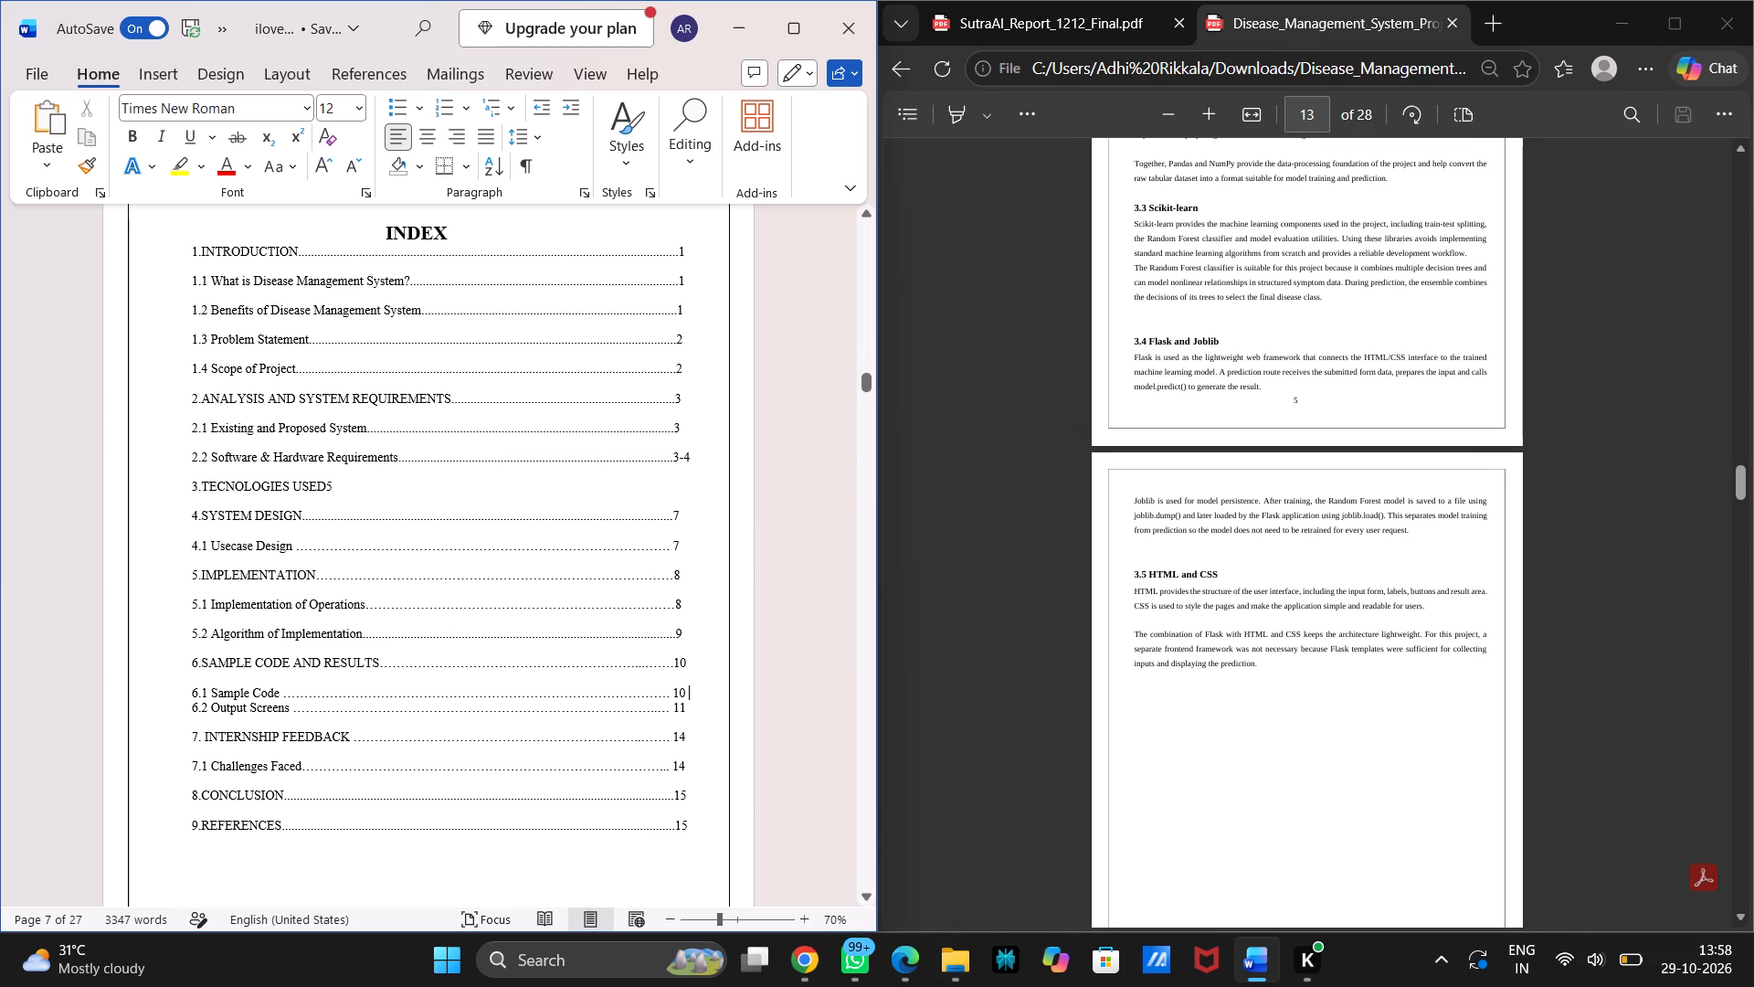
{"action": "key", "text": "Return"}
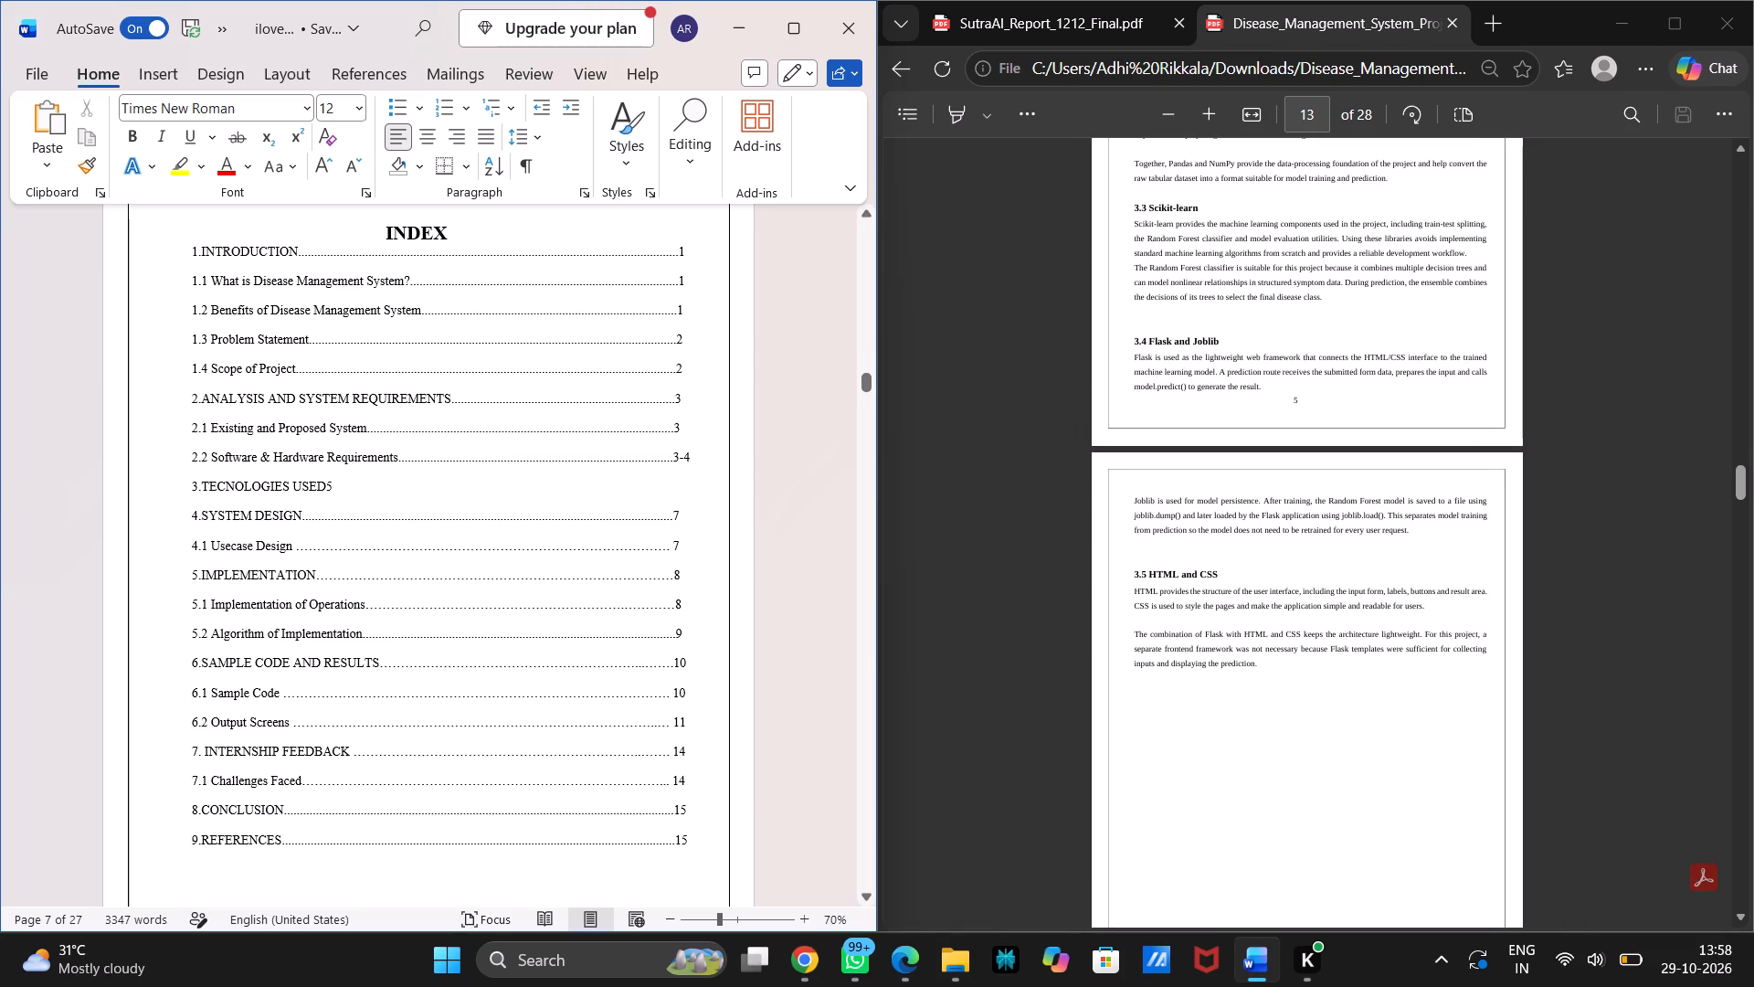
Fill the gap between 3.TECNOLOGIES USED and its page number 5 with a dot leader, aligning the number with the other entries.
{"action": "scroll", "coordinate": [544, 614], "scroll_direction": "down", "scroll_amount": 3}
{"action": "scroll", "coordinate": [544, 614], "scroll_direction": "up", "scroll_amount": 1}
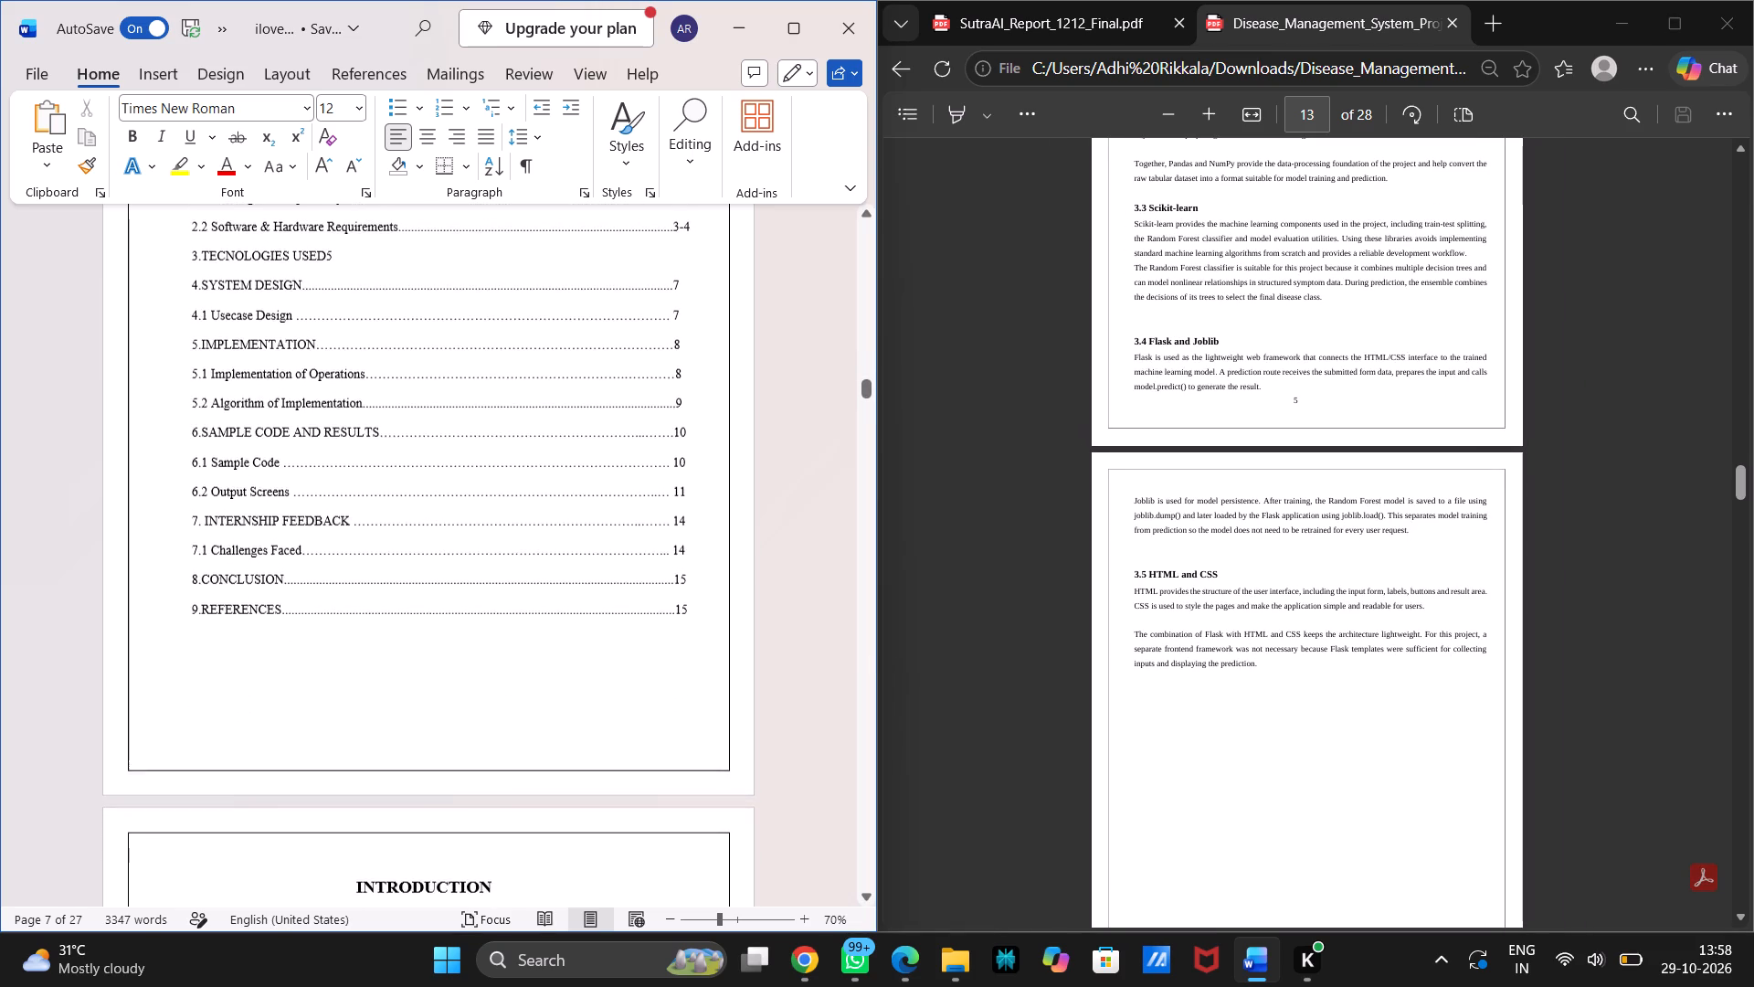
{"action": "scroll", "coordinate": [544, 614], "scroll_direction": "up", "scroll_amount": 2}
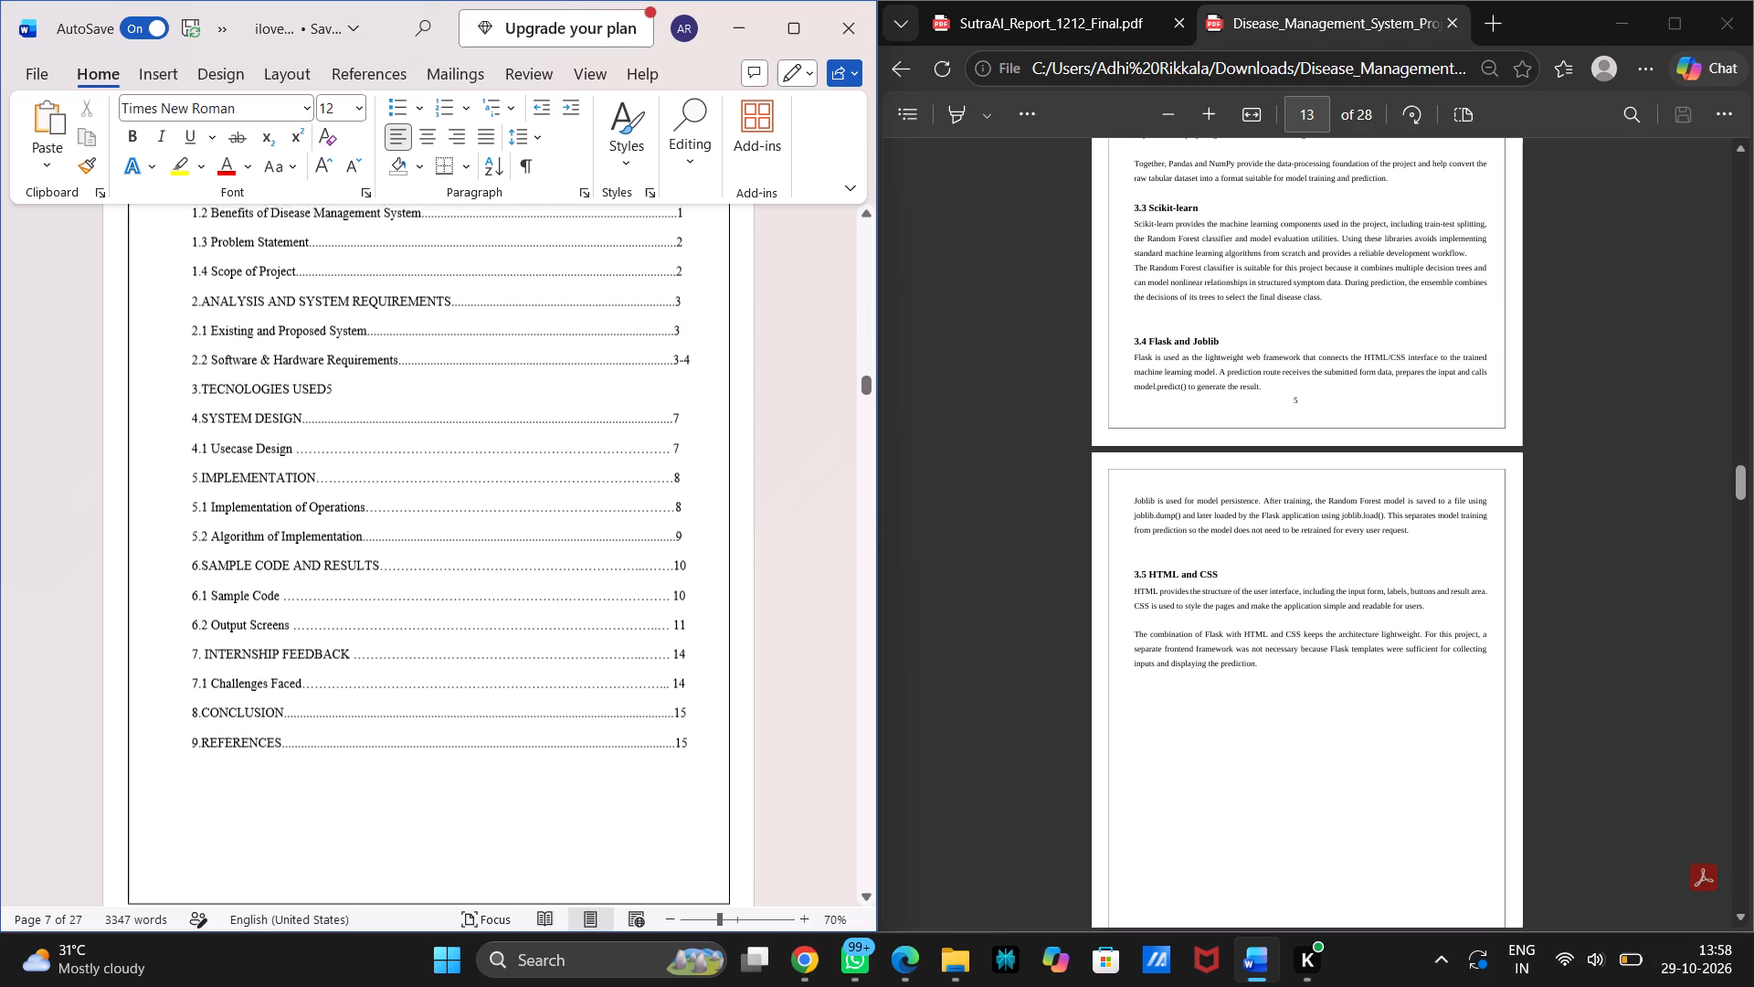
{"action": "scroll", "coordinate": [544, 614], "scroll_direction": "up", "scroll_amount": 1}
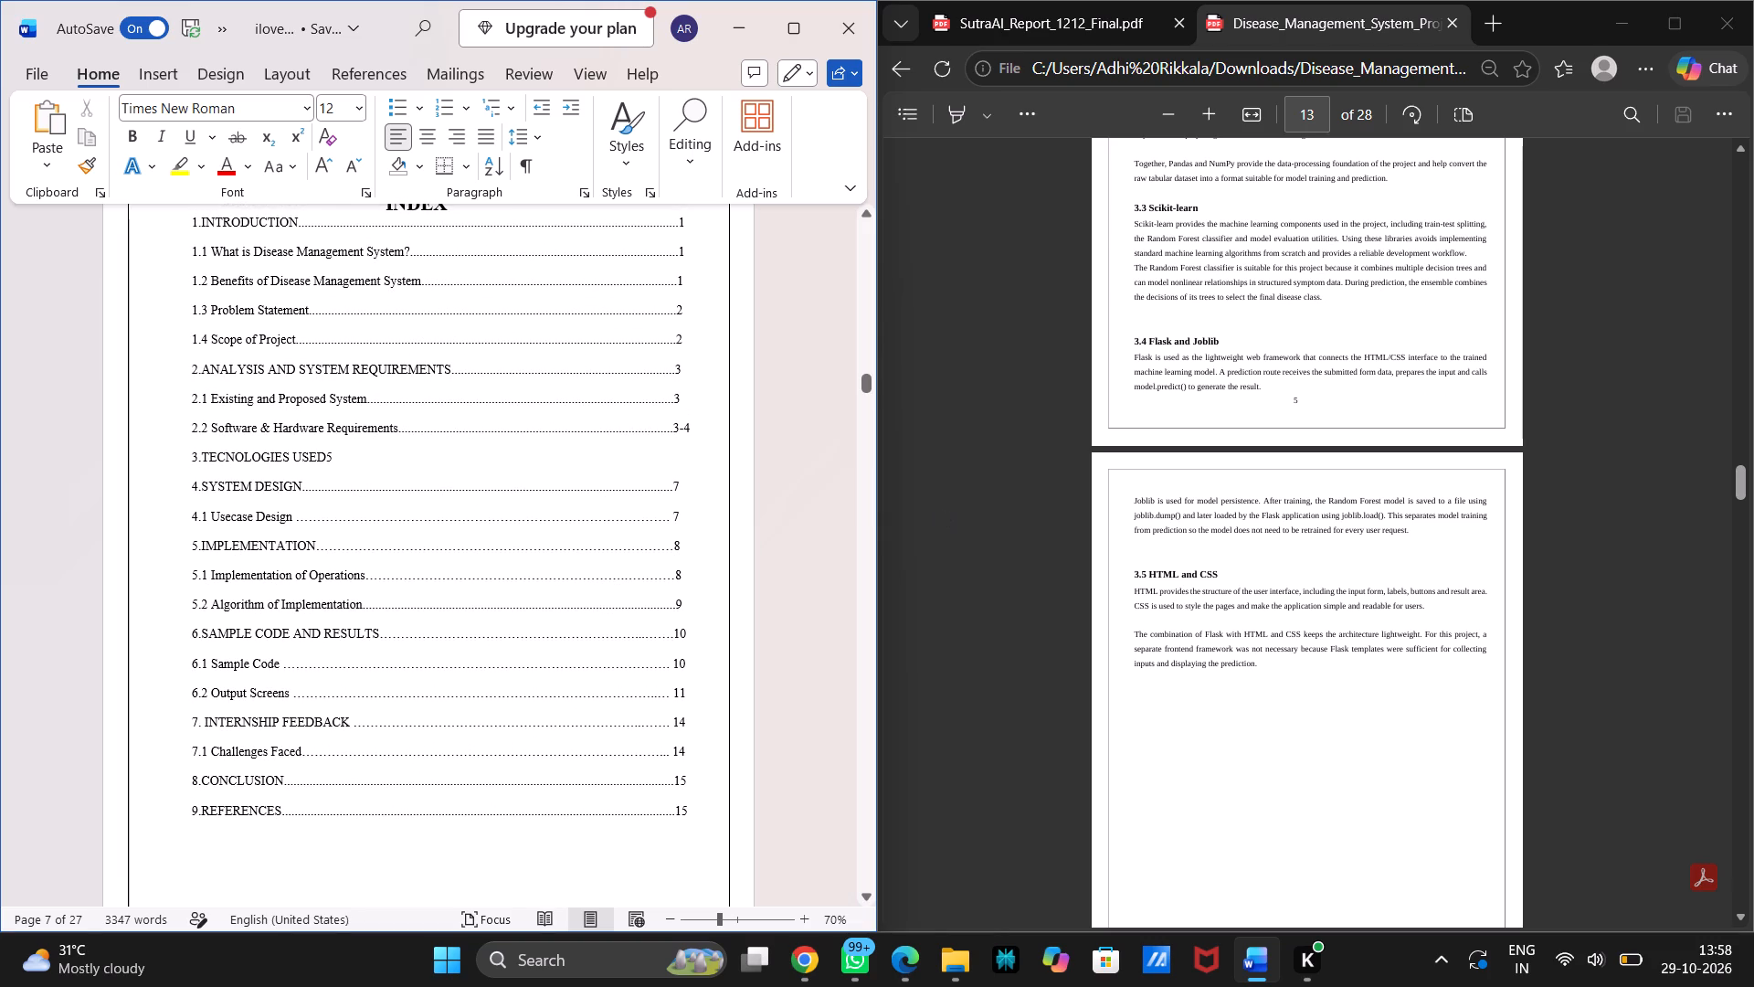
{"action": "left_click", "coordinate": [328, 451]}
{"action": "key", "text": "period"}
{"action": "key", "text": "period"}
{"action": "key", "text": "period"}
{"action": "key", "text": "period"}
{"action": "key", "text": "period"}
{"action": "key", "text": "period"}
{"action": "key", "text": "period"}
{"action": "key", "text": "period"}
{"action": "key", "text": "period"}
{"action": "key", "text": "period"}
{"action": "key", "text": "period"}
{"action": "key", "text": "period"}
{"action": "key", "text": "period"}
{"action": "key", "text": "period"}
{"action": "key", "text": "period"}
{"action": "key", "text": "period"}
{"action": "key", "text": "period"}
{"action": "key", "text": "period"}
{"action": "key", "text": "period"}
{"action": "key", "text": "period"}
{"action": "type", "text": "...."}
{"action": "key", "text": "BackSpace"}
Compare the report's INDEX page with the INDEX page of the Disease Management System PDF, checking entries, indentation and page numbers.
{"action": "left_click", "coordinate": [858, 448]}
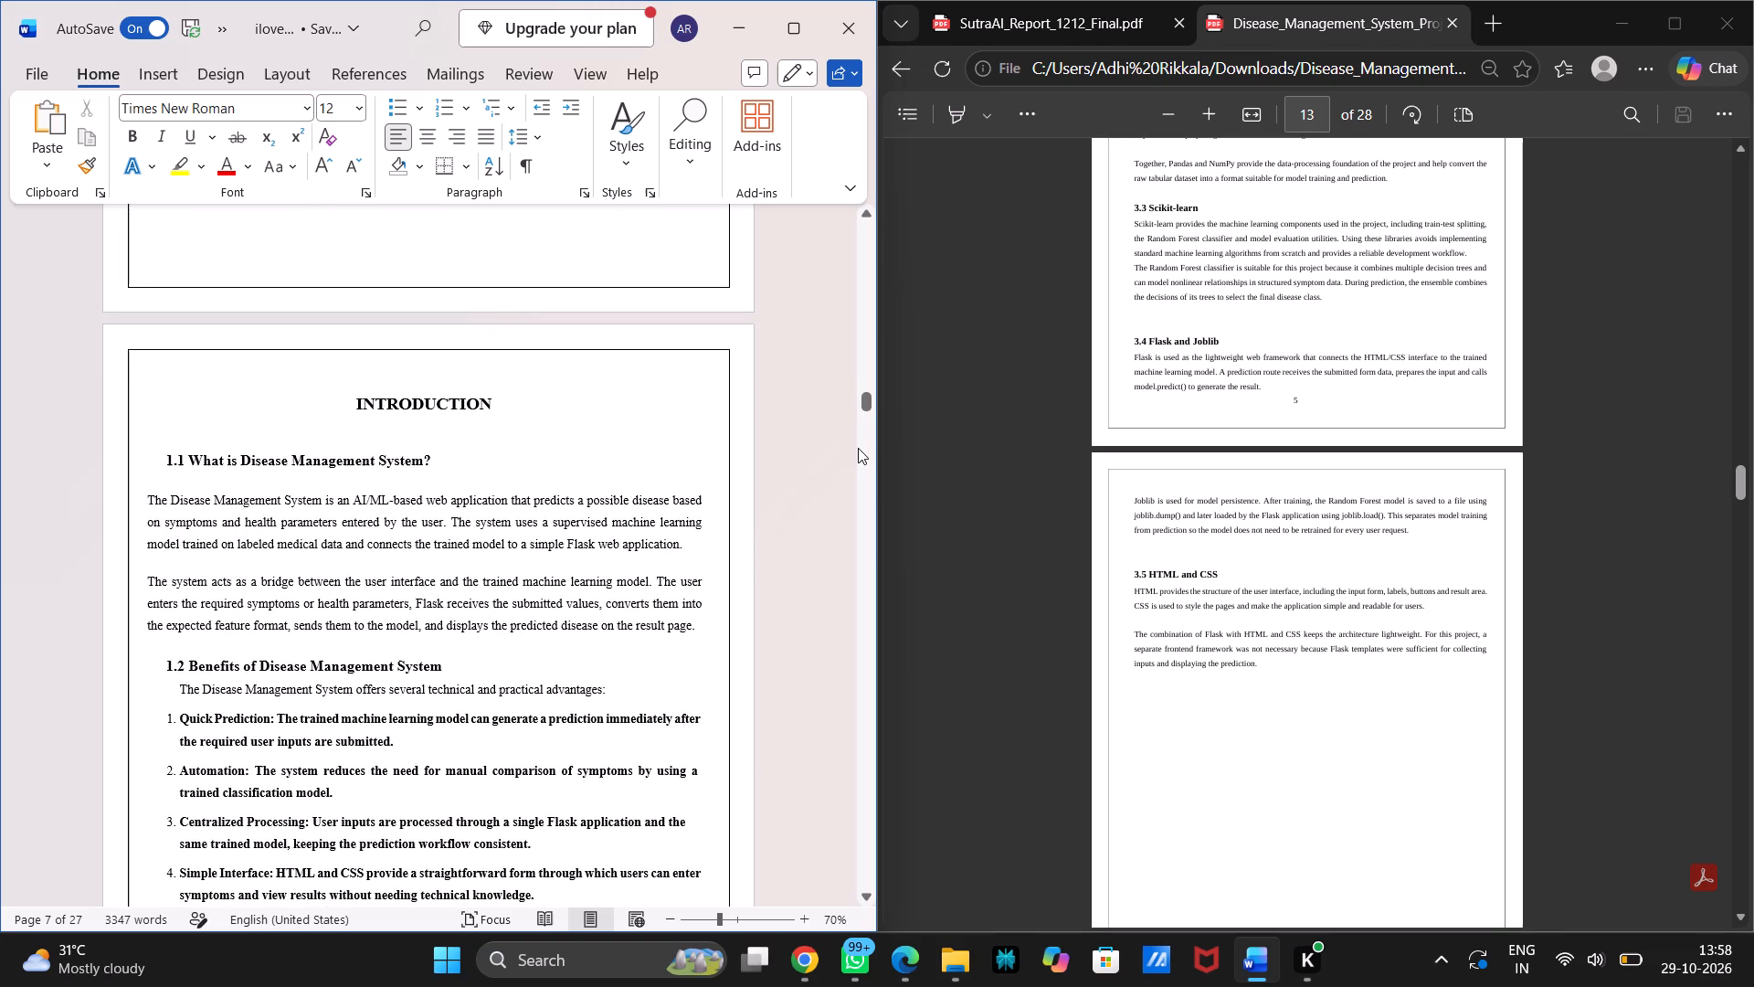
{"action": "scroll", "coordinate": [635, 434], "scroll_direction": "up", "scroll_amount": 2}
{"action": "left_click", "coordinate": [671, 581]}
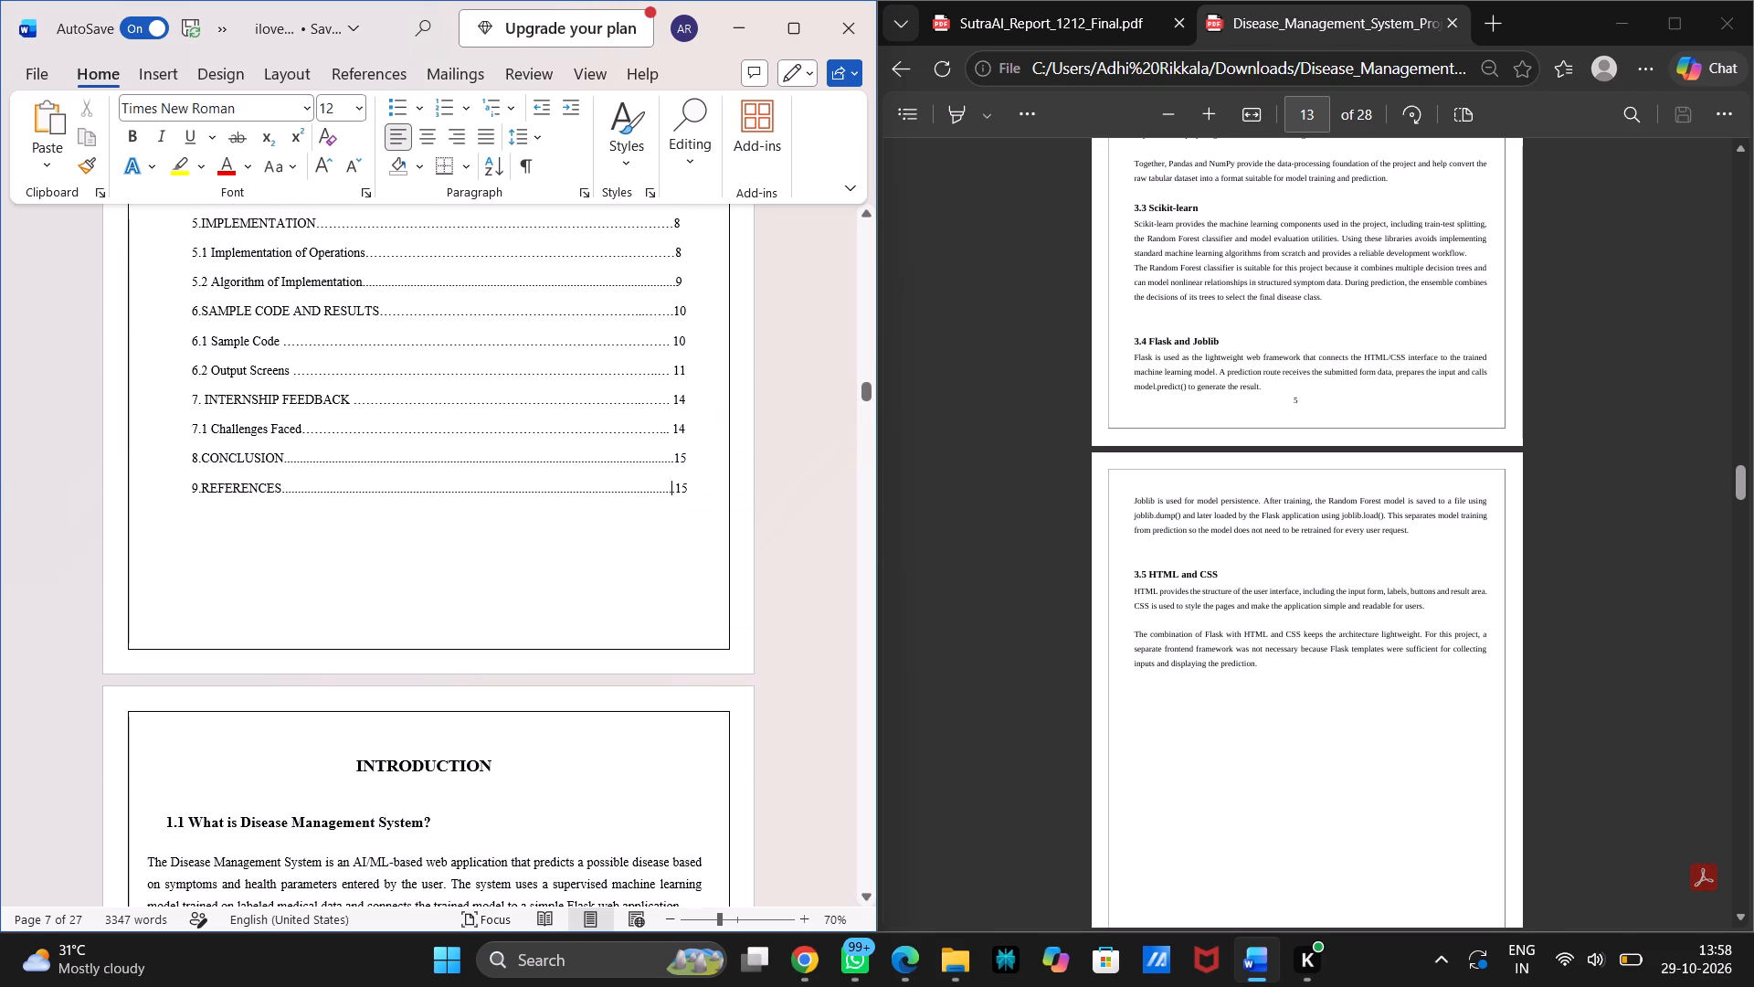
{"action": "scroll", "coordinate": [671, 581], "scroll_direction": "up", "scroll_amount": 2}
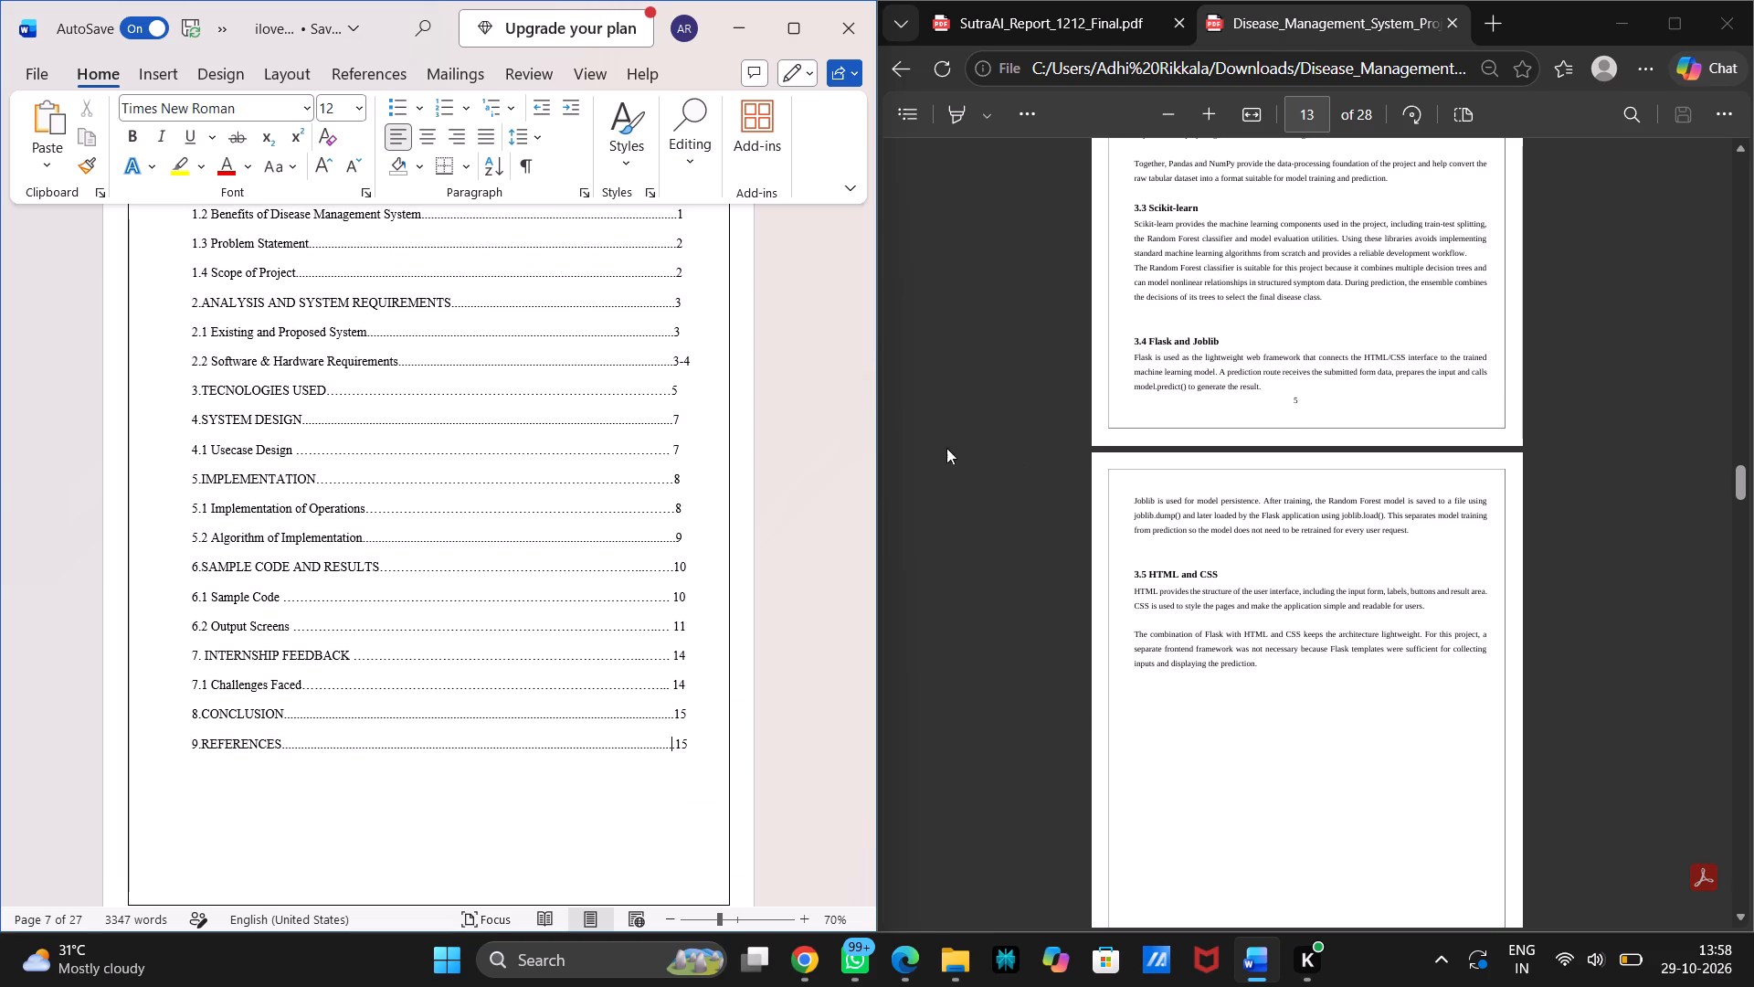
{"action": "scroll", "coordinate": [1280, 410], "scroll_direction": "down", "scroll_amount": 1}
{"action": "scroll", "coordinate": [1280, 410], "scroll_direction": "up", "scroll_amount": 3}
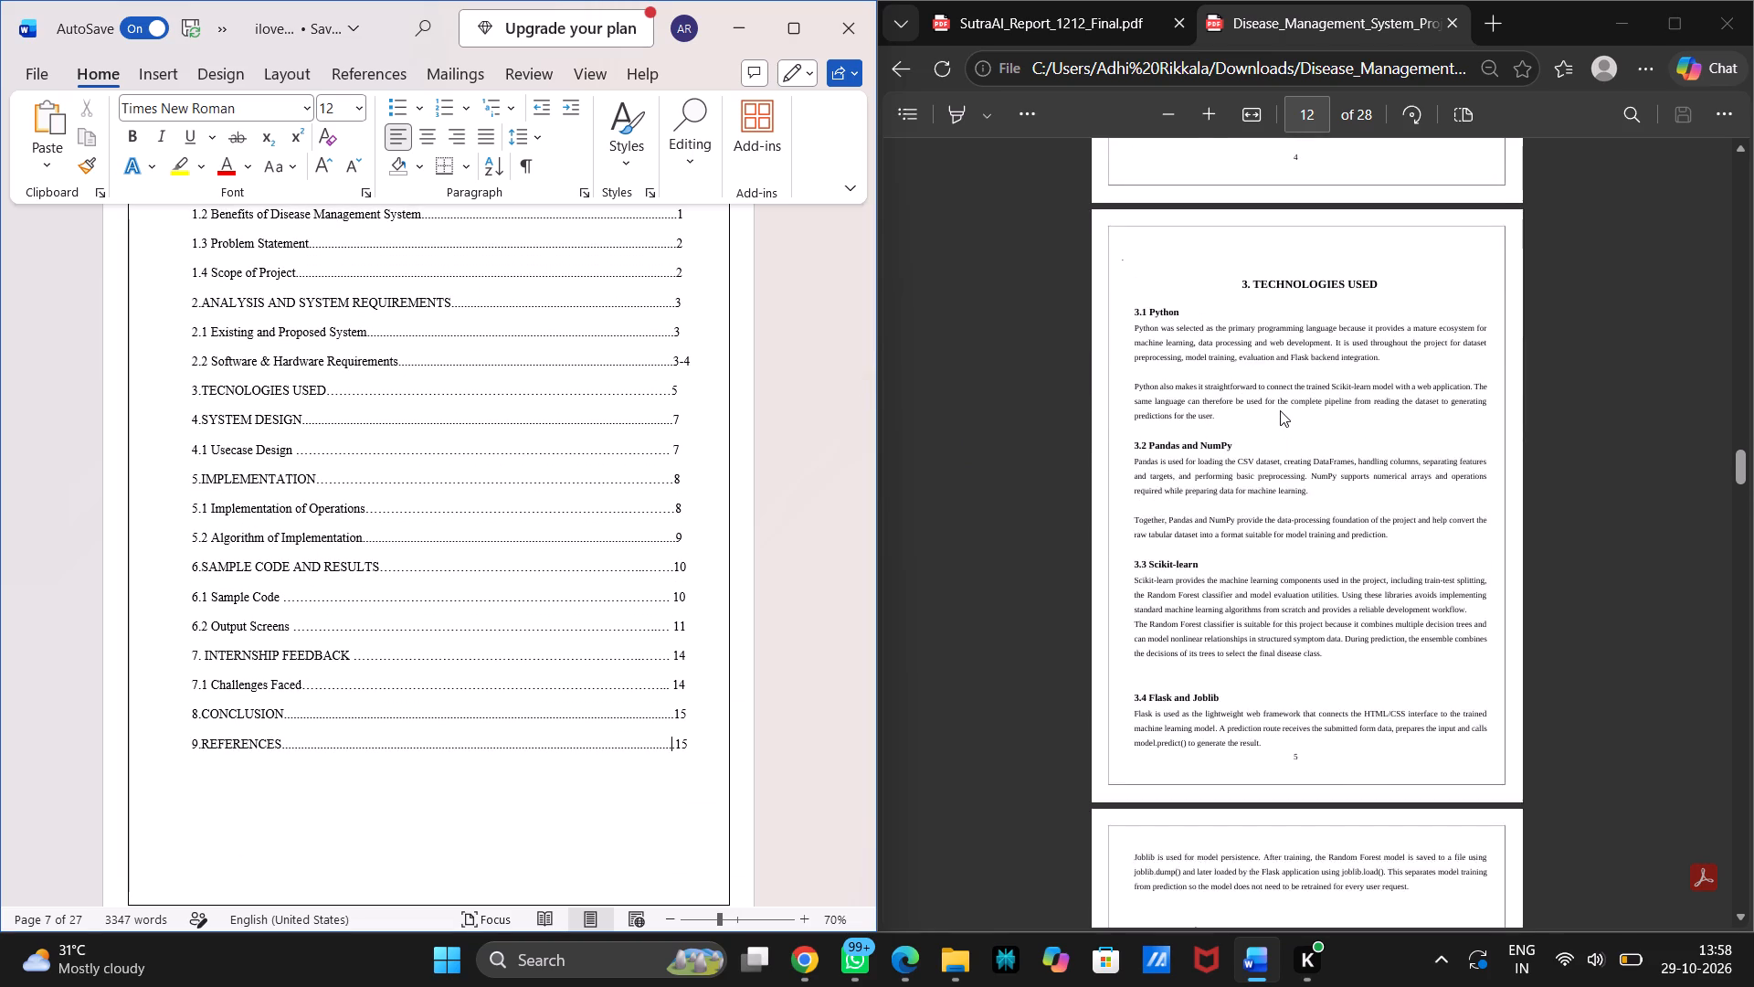
{"action": "scroll", "coordinate": [1280, 410], "scroll_direction": "up", "scroll_amount": 12}
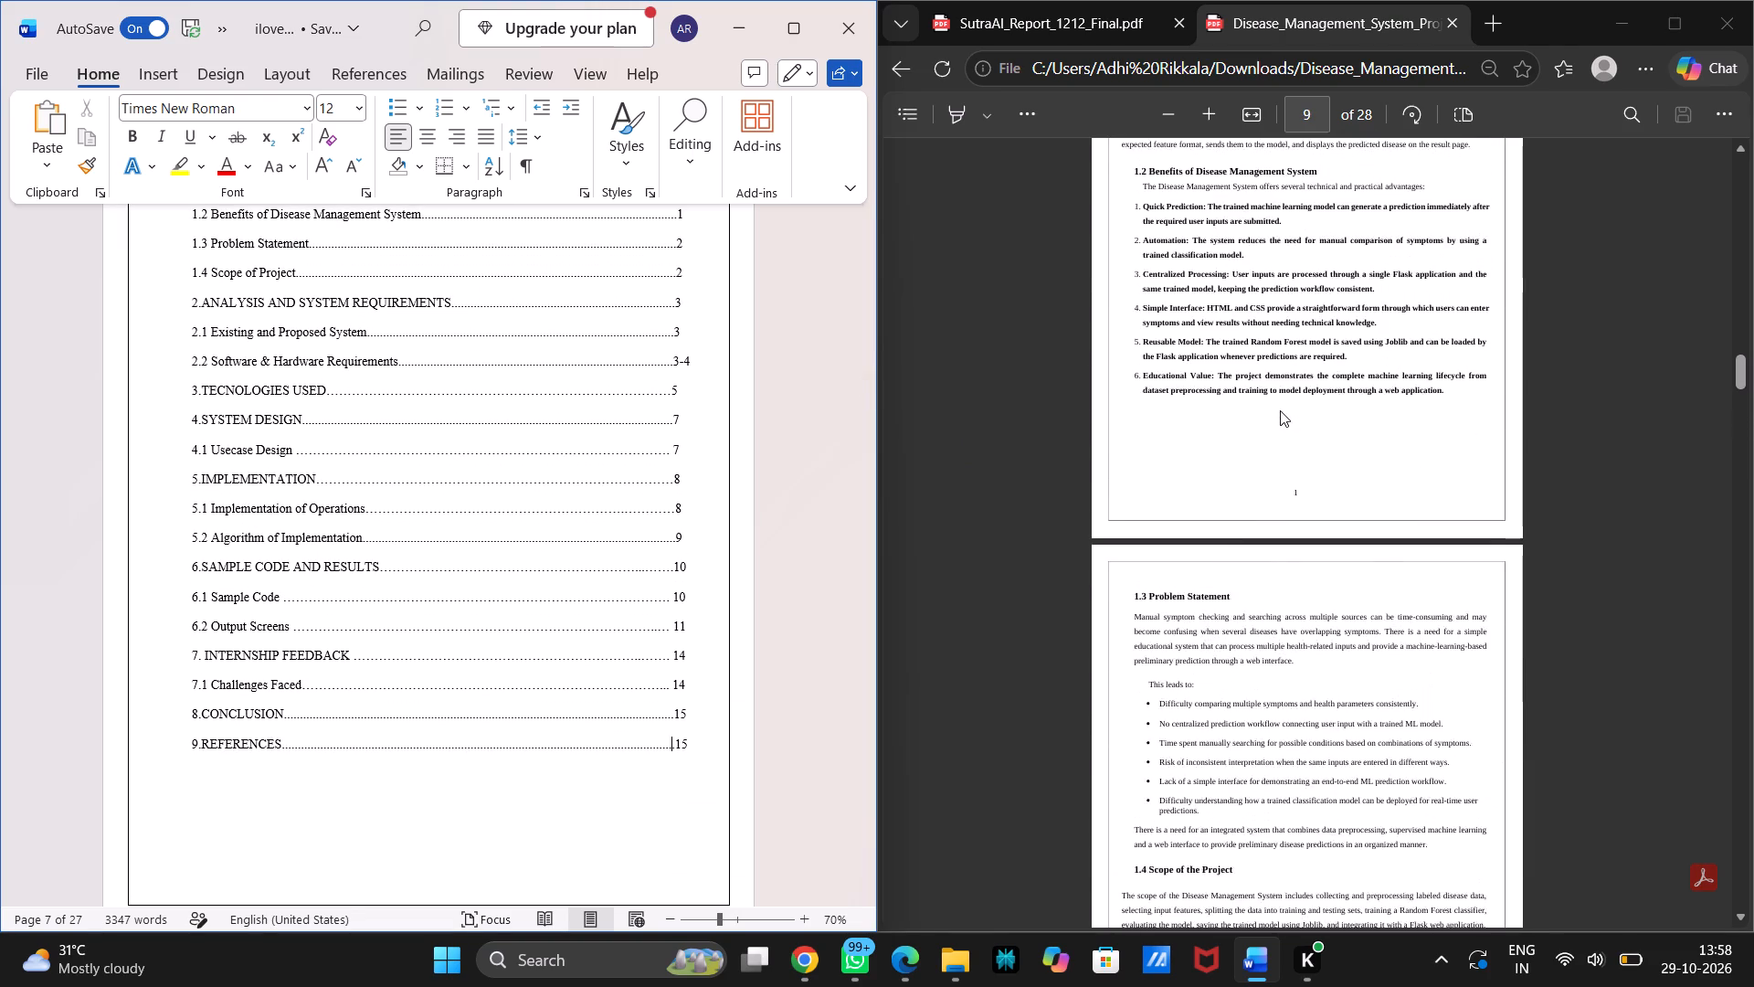
{"action": "scroll", "coordinate": [1280, 410], "scroll_direction": "up", "scroll_amount": 2}
{"action": "left_click", "coordinate": [1259, 539]}
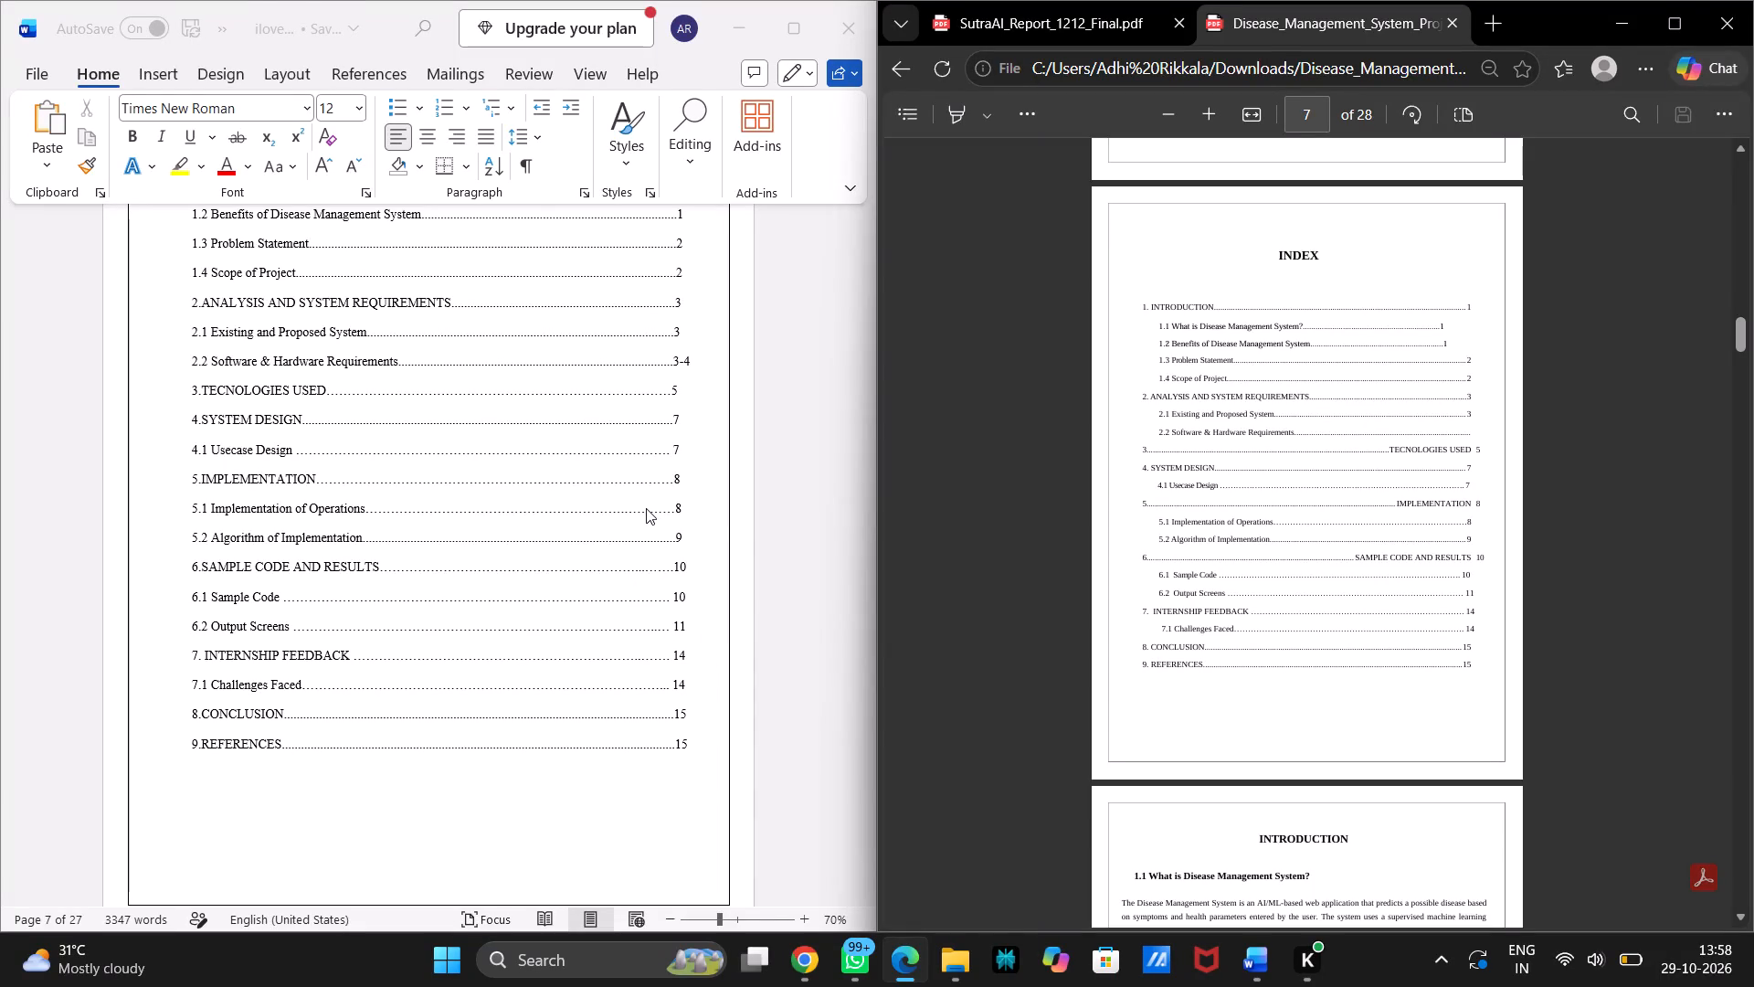
{"action": "left_click", "coordinate": [830, 578]}
{"action": "scroll", "coordinate": [830, 578], "scroll_direction": "down", "scroll_amount": 1, "text": "ctrl"}
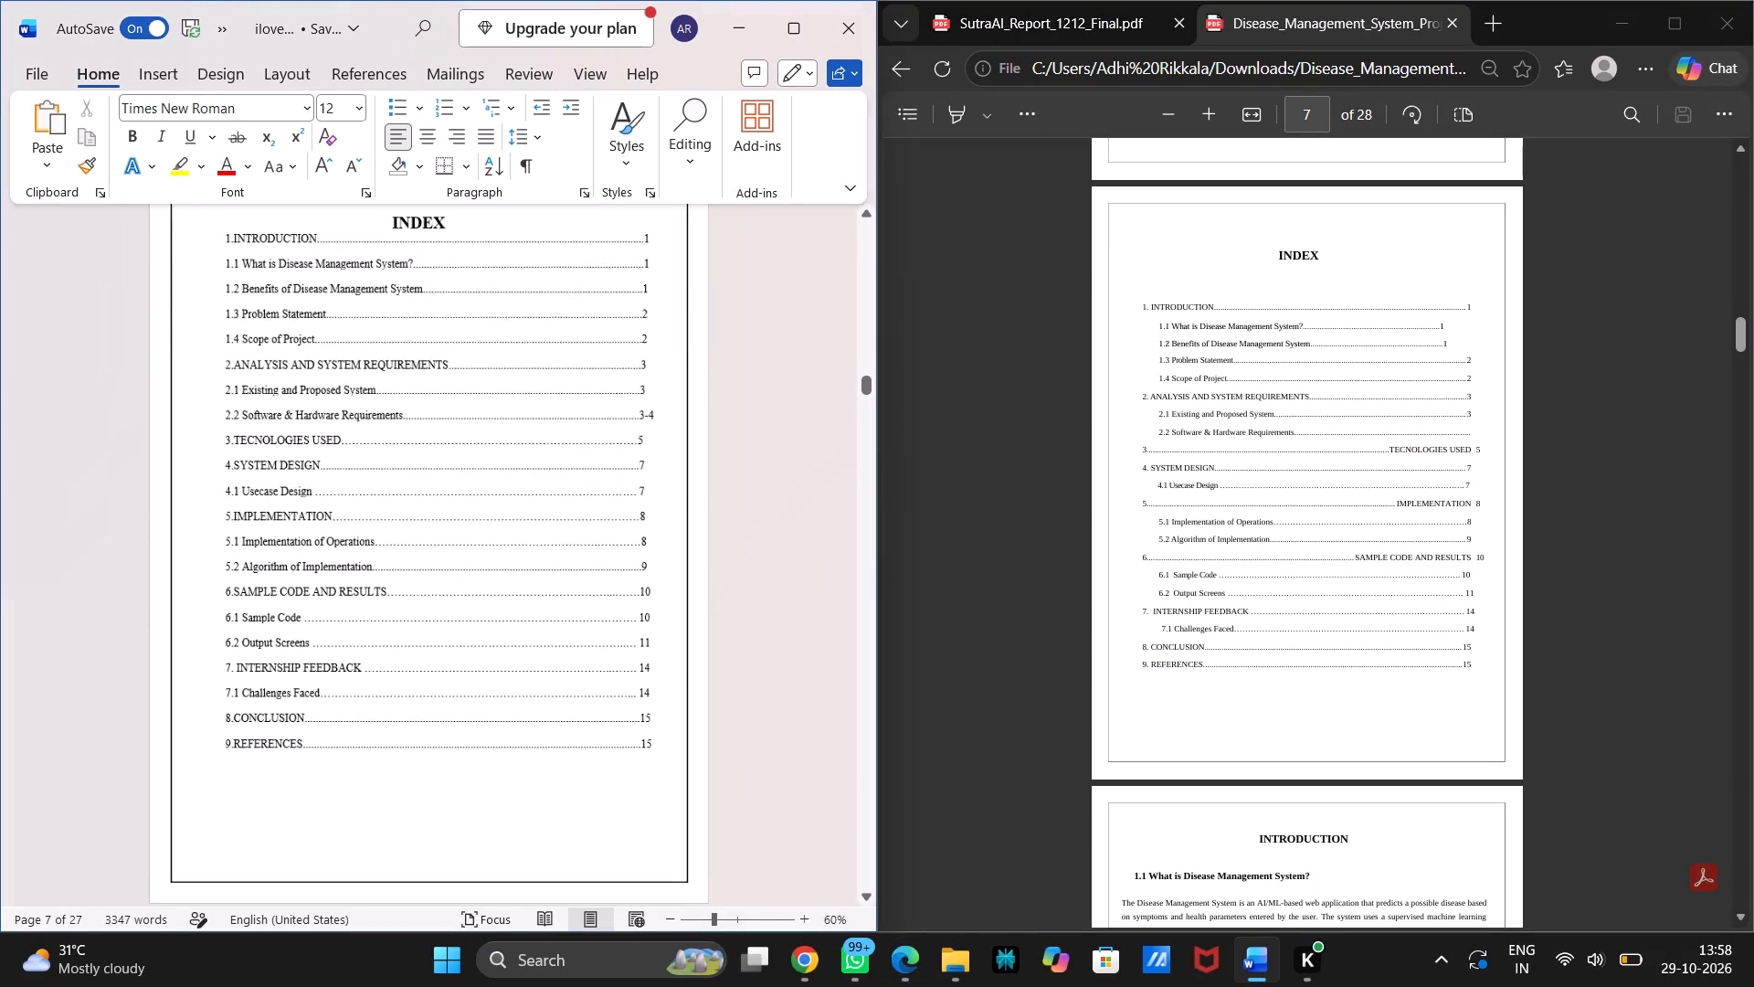
{"action": "scroll", "coordinate": [832, 578], "scroll_direction": "up", "scroll_amount": 1}
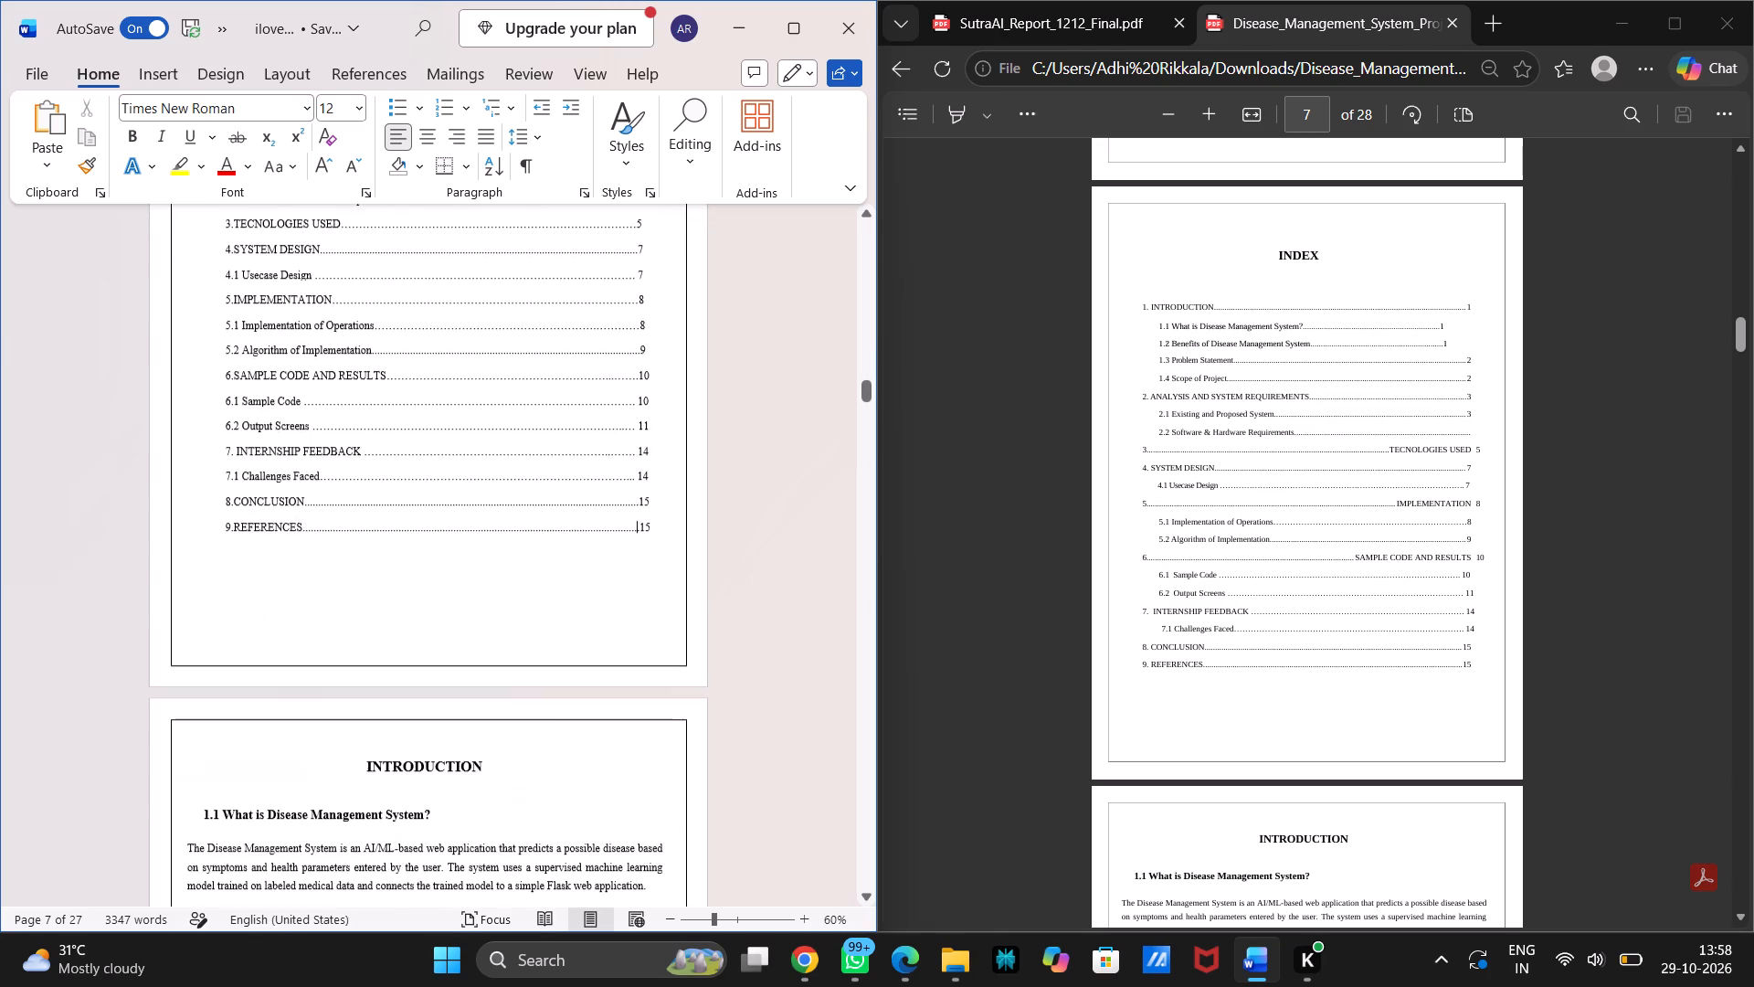
{"action": "scroll", "coordinate": [504, 592], "scroll_direction": "up", "scroll_amount": 1}
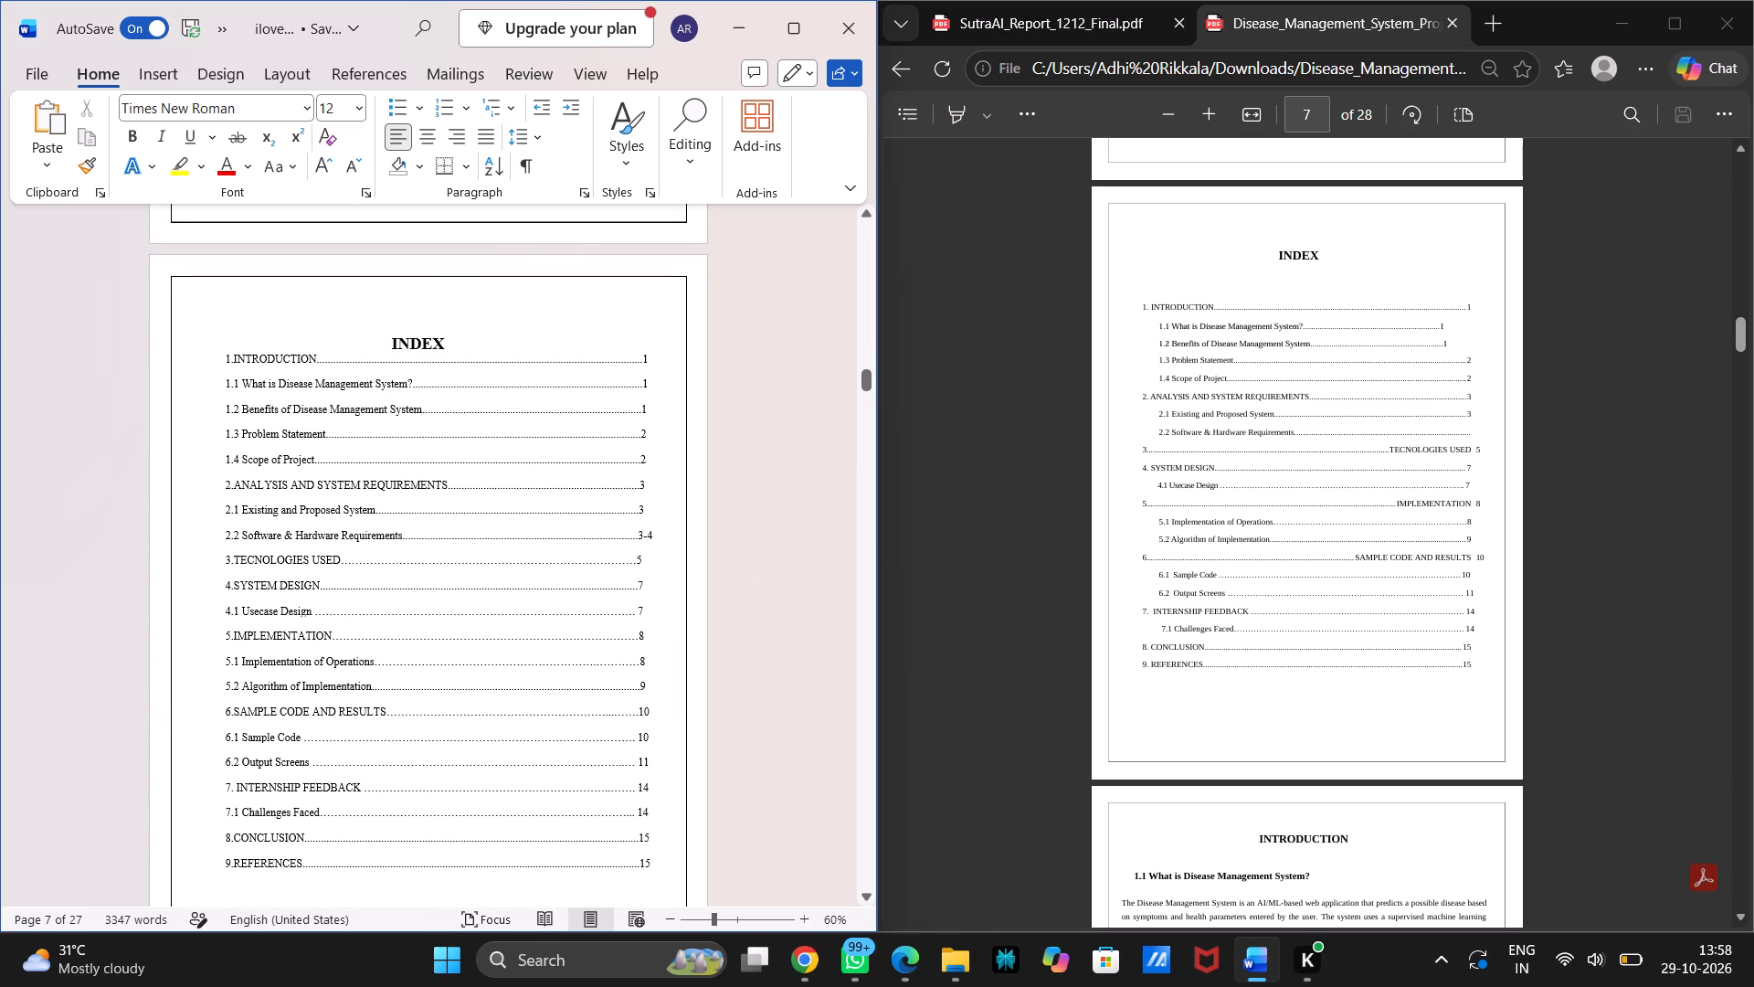
{"action": "left_click", "coordinate": [225, 388]}
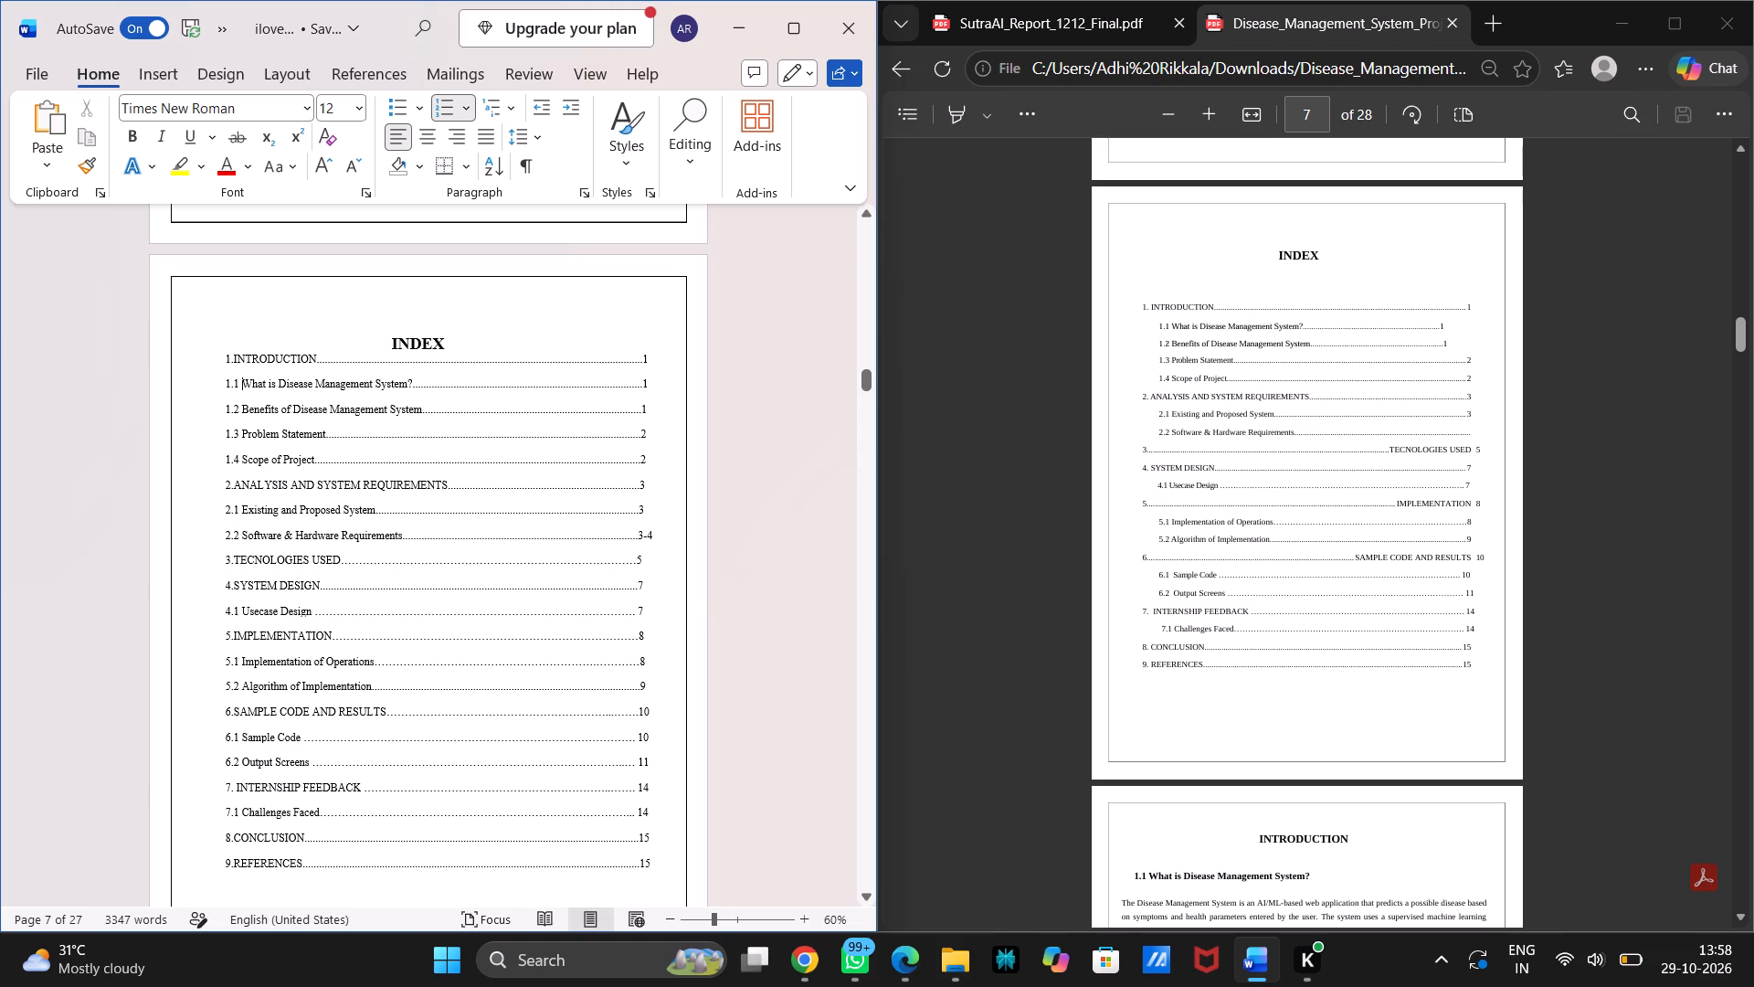
{"action": "left_click", "coordinate": [222, 381]}
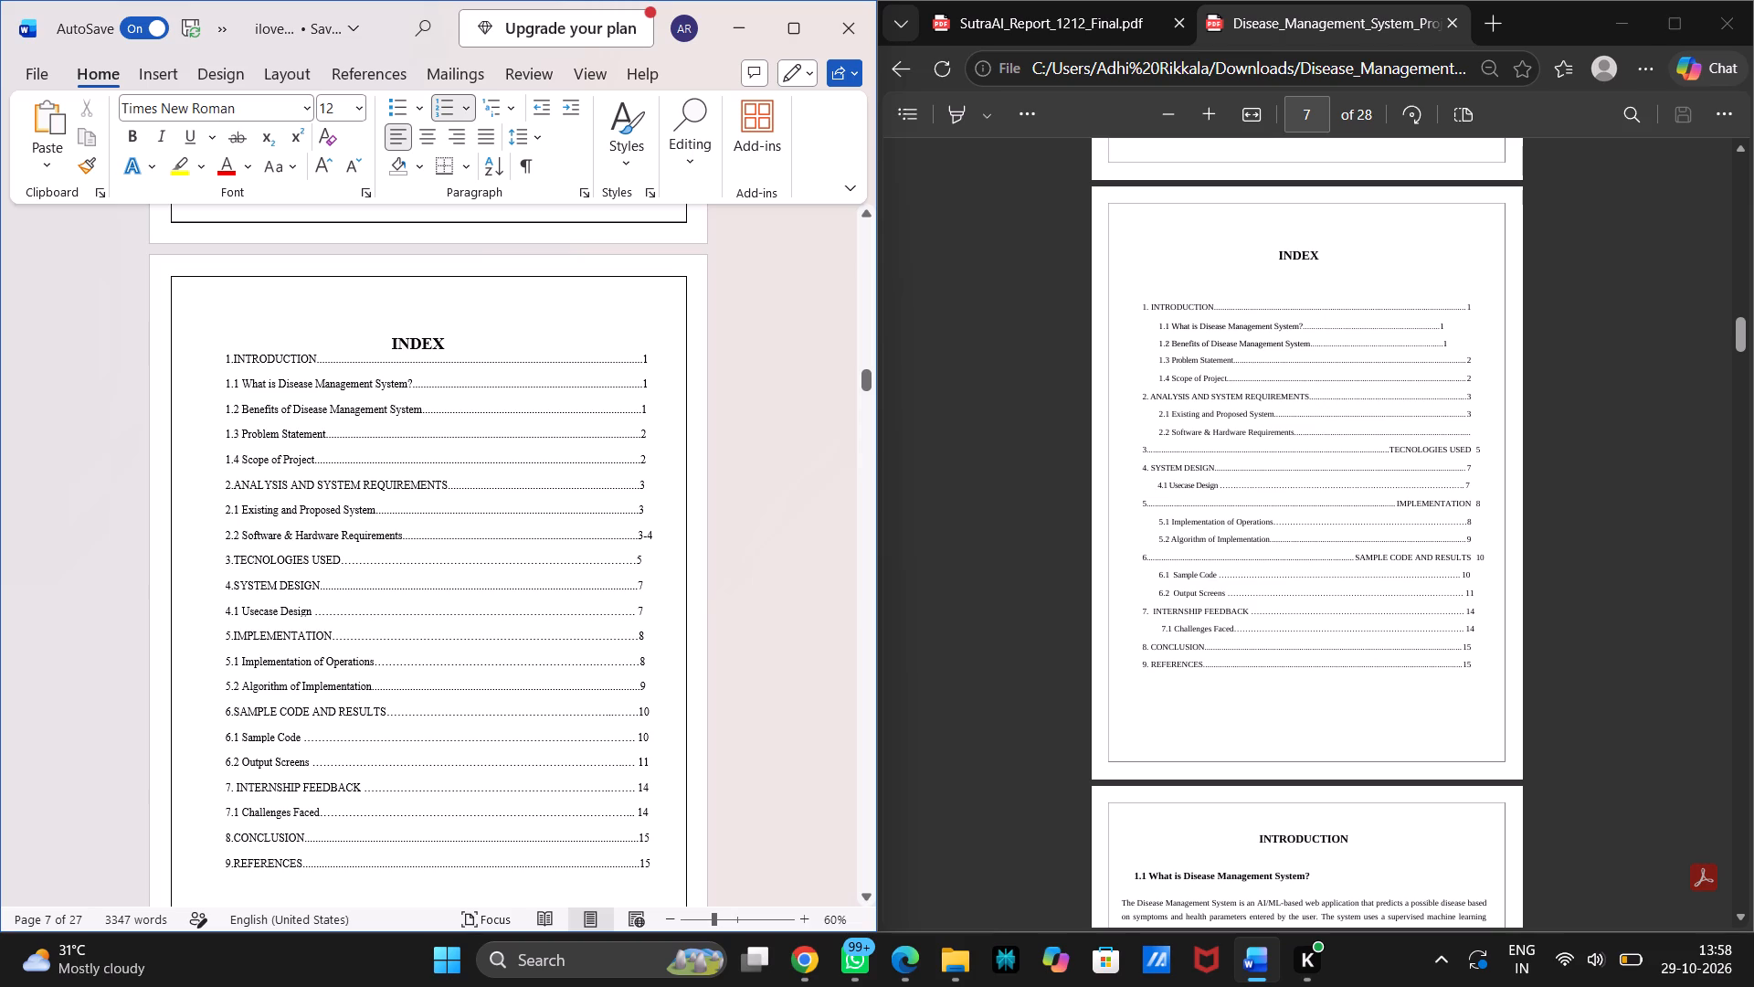
{"action": "left_click", "coordinate": [226, 387]}
Check the report's body pages from INTRODUCTION through CHALLENGES FACED against the page numbers listed in the INDEX.
{"action": "scroll", "coordinate": [446, 532], "scroll_direction": "down", "scroll_amount": 1}
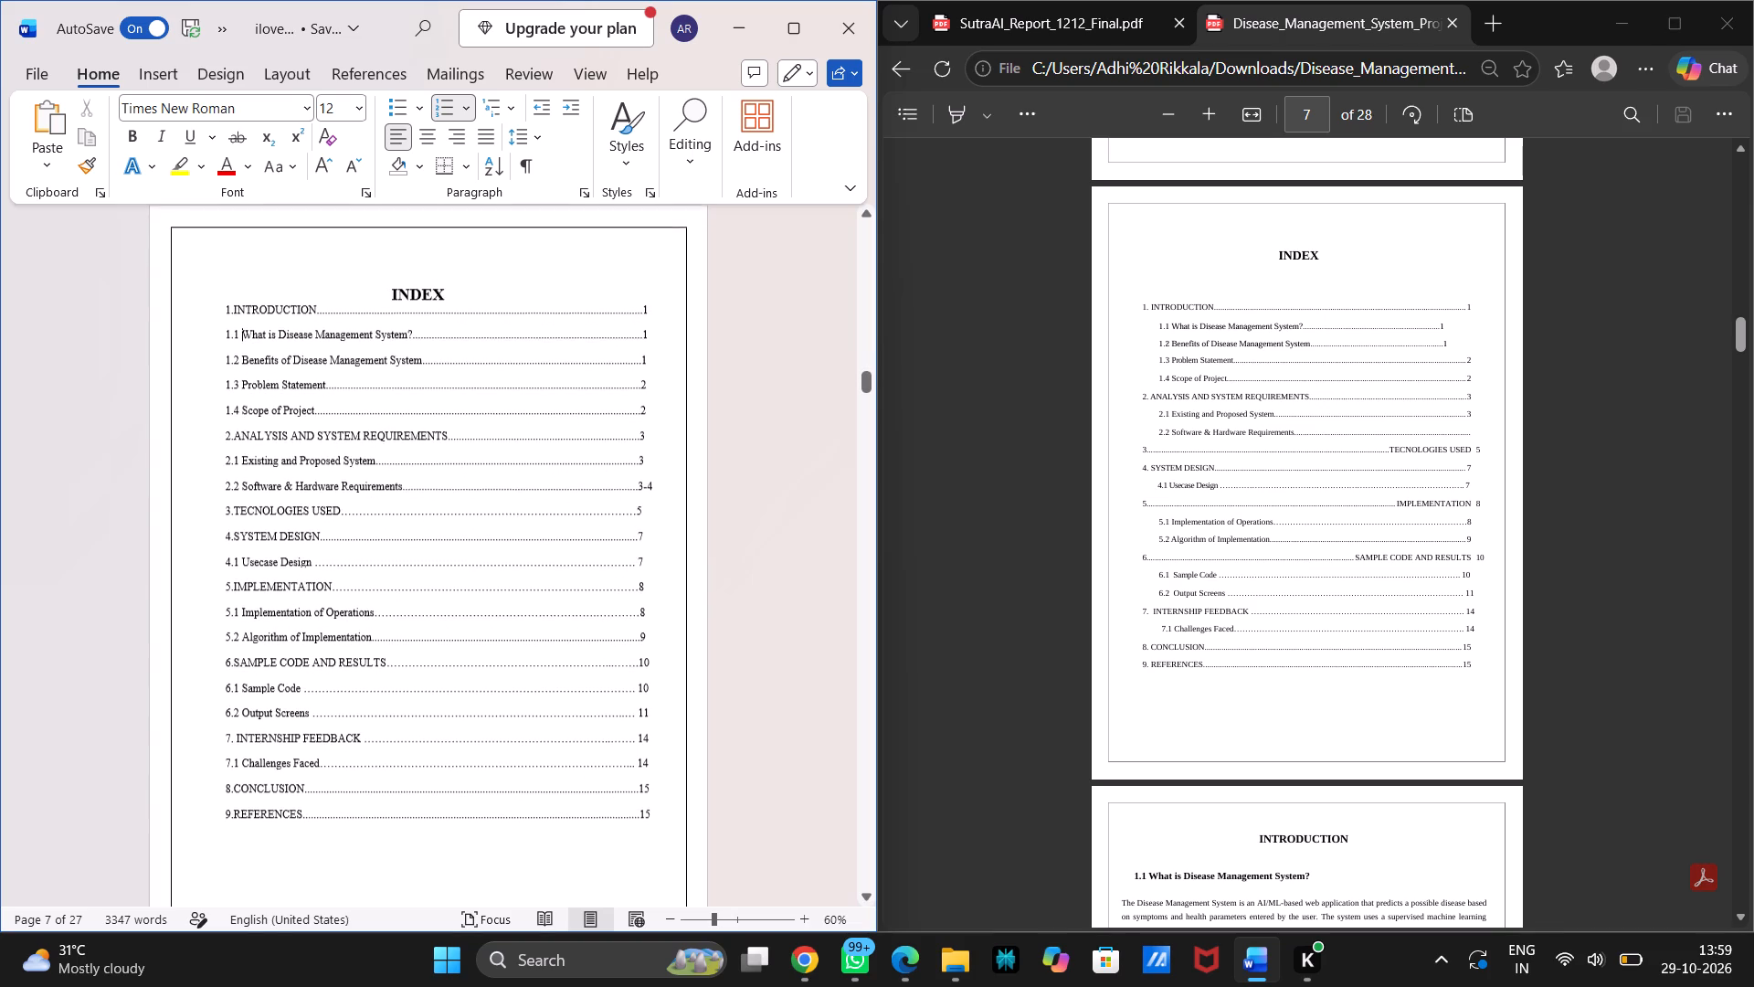
{"action": "scroll", "coordinate": [446, 532], "scroll_direction": "down", "scroll_amount": 1}
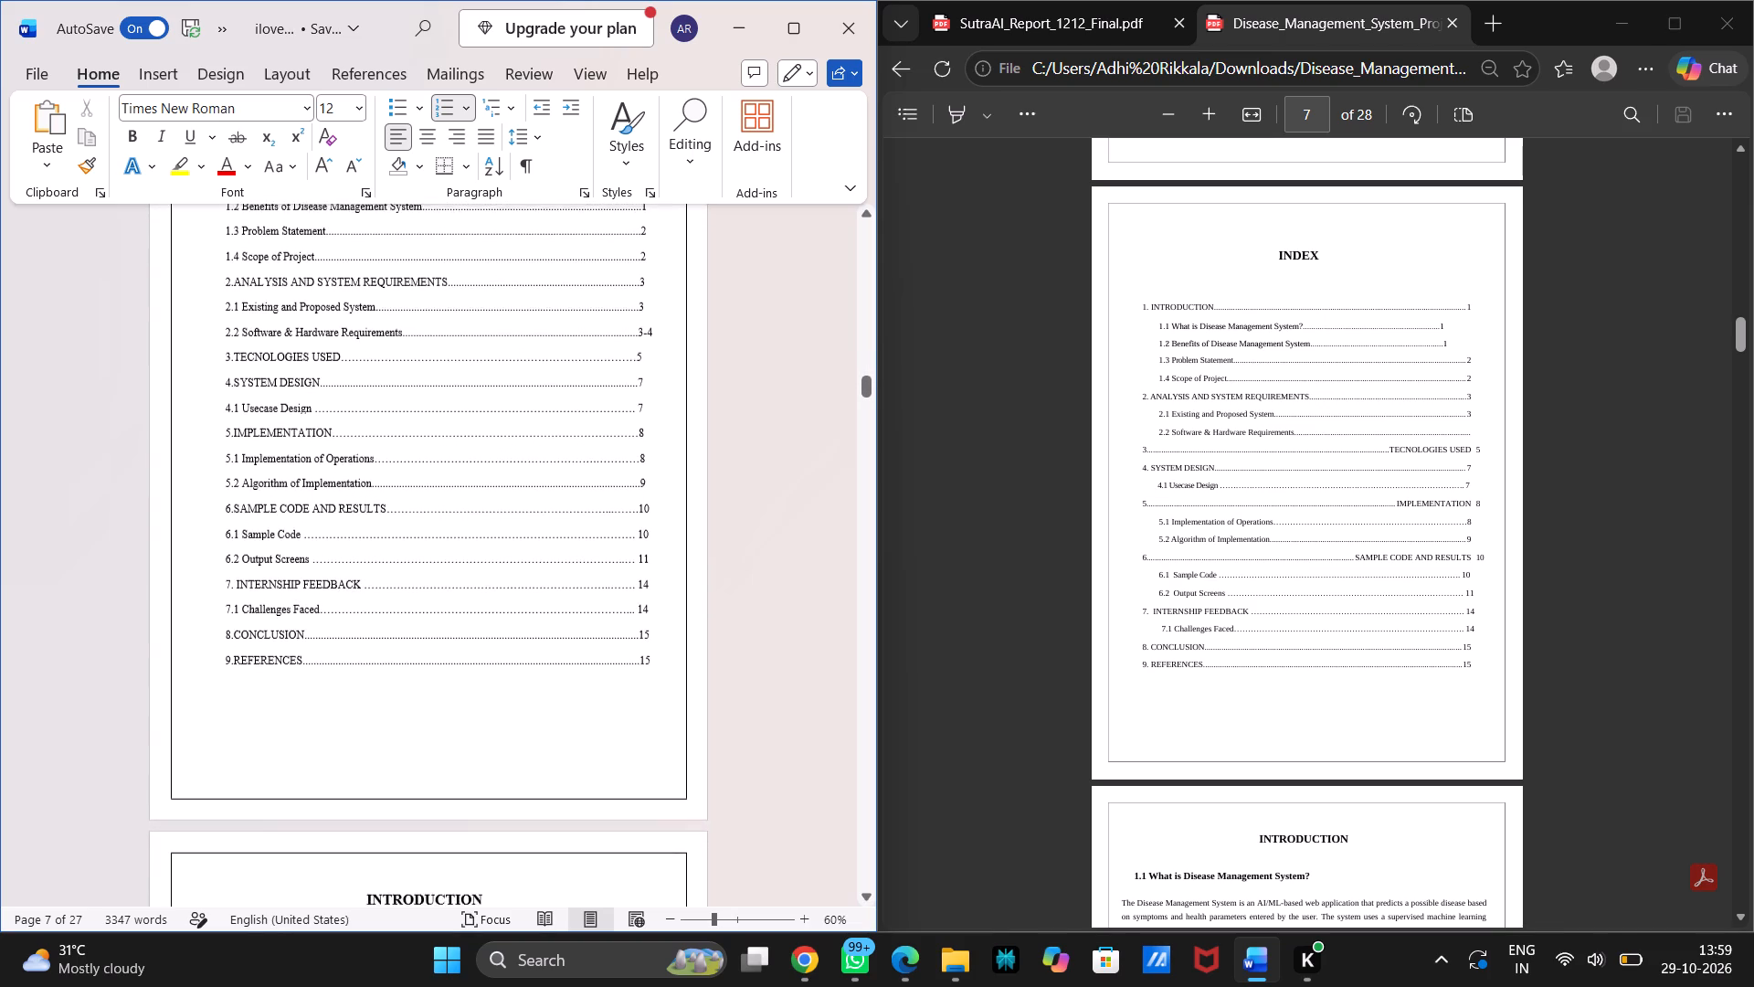
{"action": "scroll", "coordinate": [446, 532], "scroll_direction": "down", "scroll_amount": 1}
{"action": "scroll", "coordinate": [1115, 654], "scroll_direction": "down", "scroll_amount": 3}
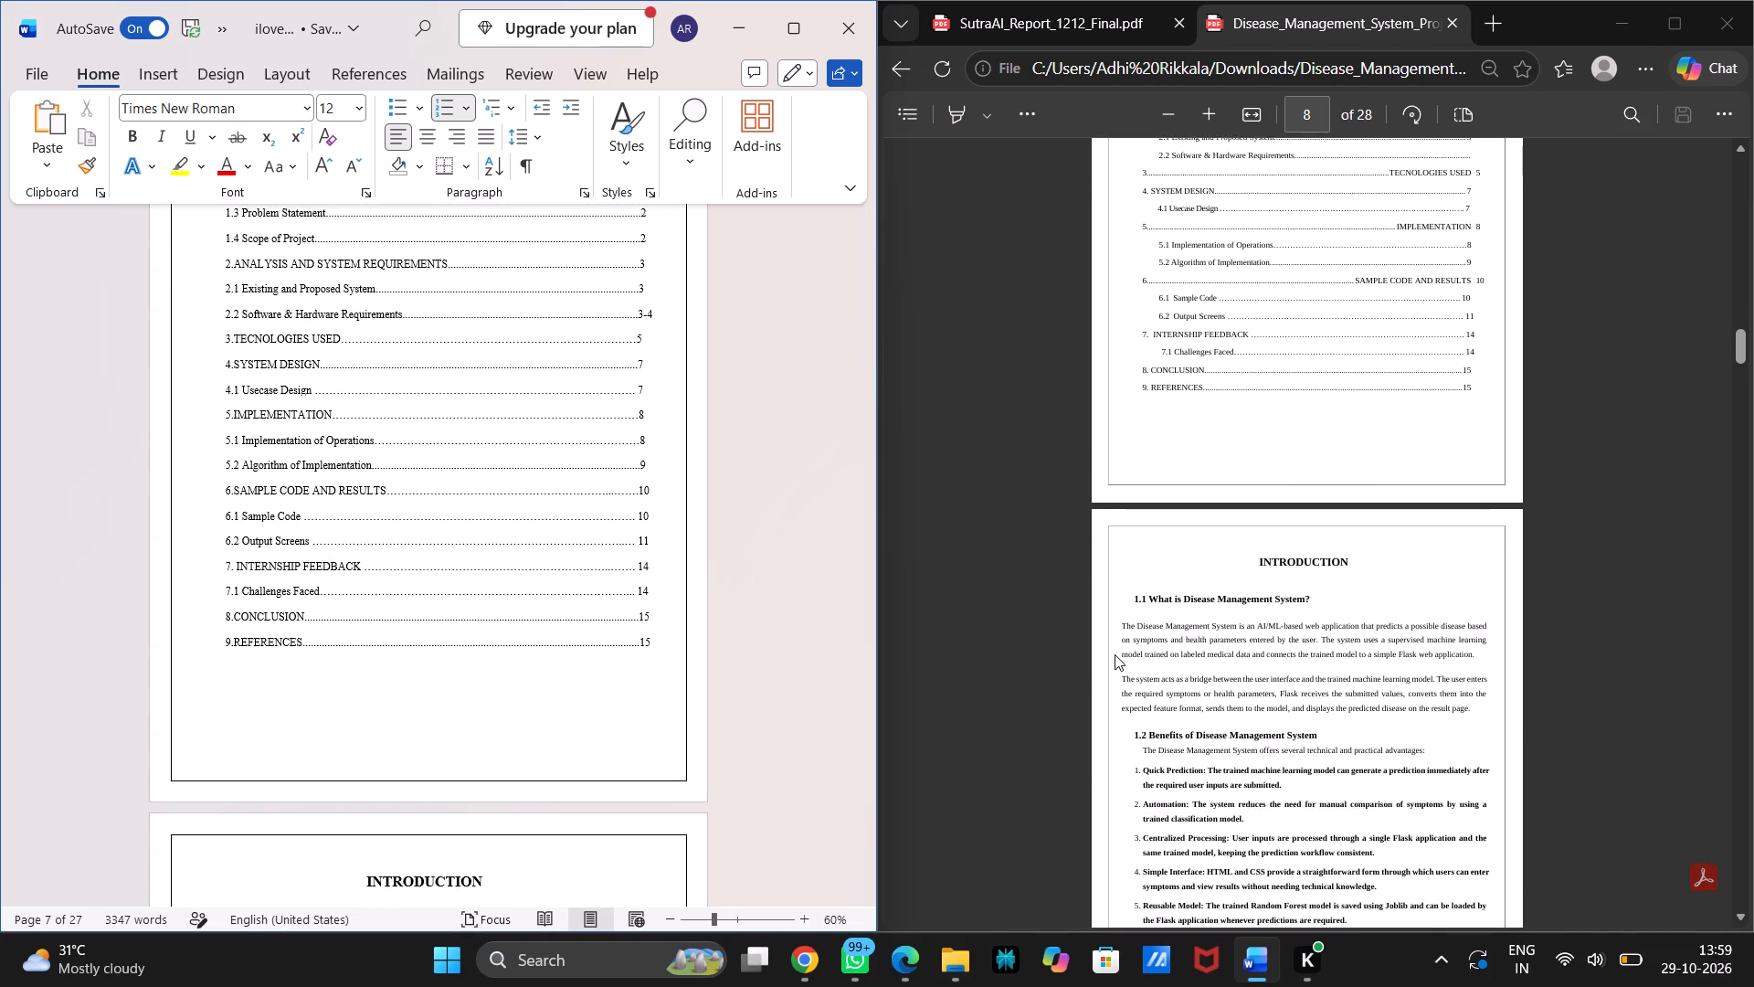
{"action": "scroll", "coordinate": [1115, 654], "scroll_direction": "down", "scroll_amount": 1}
{"action": "scroll", "coordinate": [626, 723], "scroll_direction": "down", "scroll_amount": 5}
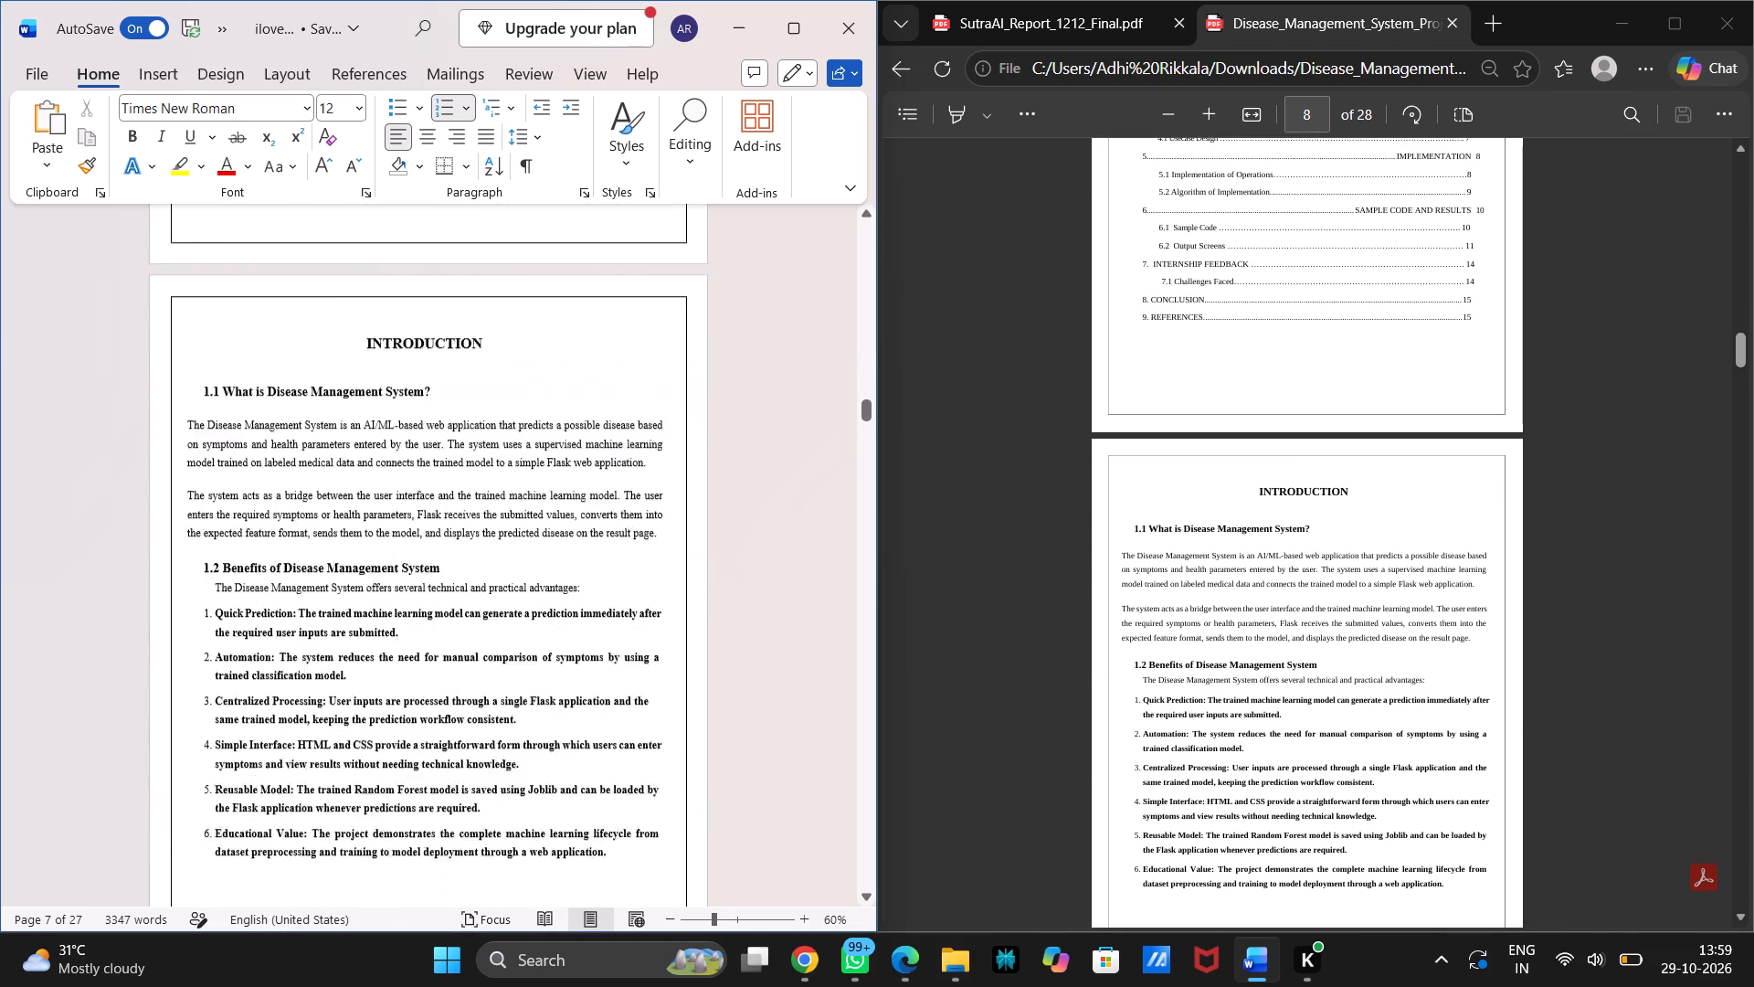
{"action": "scroll", "coordinate": [626, 723], "scroll_direction": "down", "scroll_amount": 2}
{"action": "scroll", "coordinate": [626, 723], "scroll_direction": "up", "scroll_amount": 4}
{"action": "scroll", "coordinate": [626, 723], "scroll_direction": "down", "scroll_amount": 6}
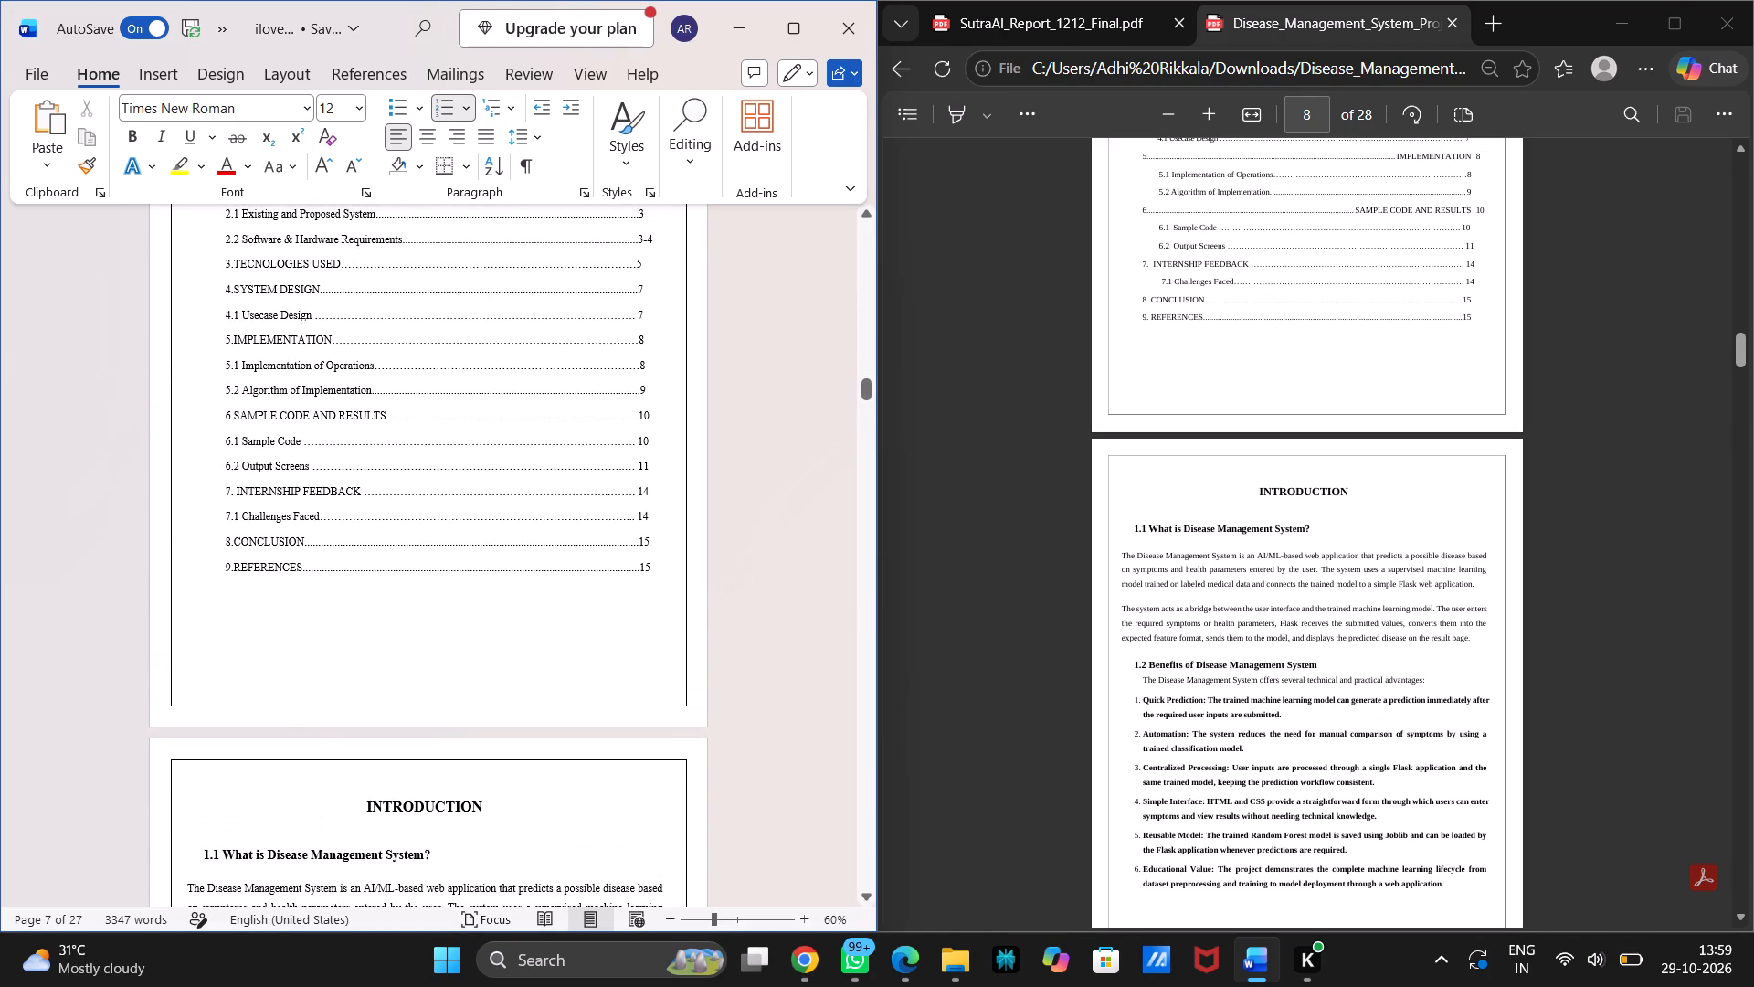
{"action": "scroll", "coordinate": [626, 723], "scroll_direction": "down", "scroll_amount": 6}
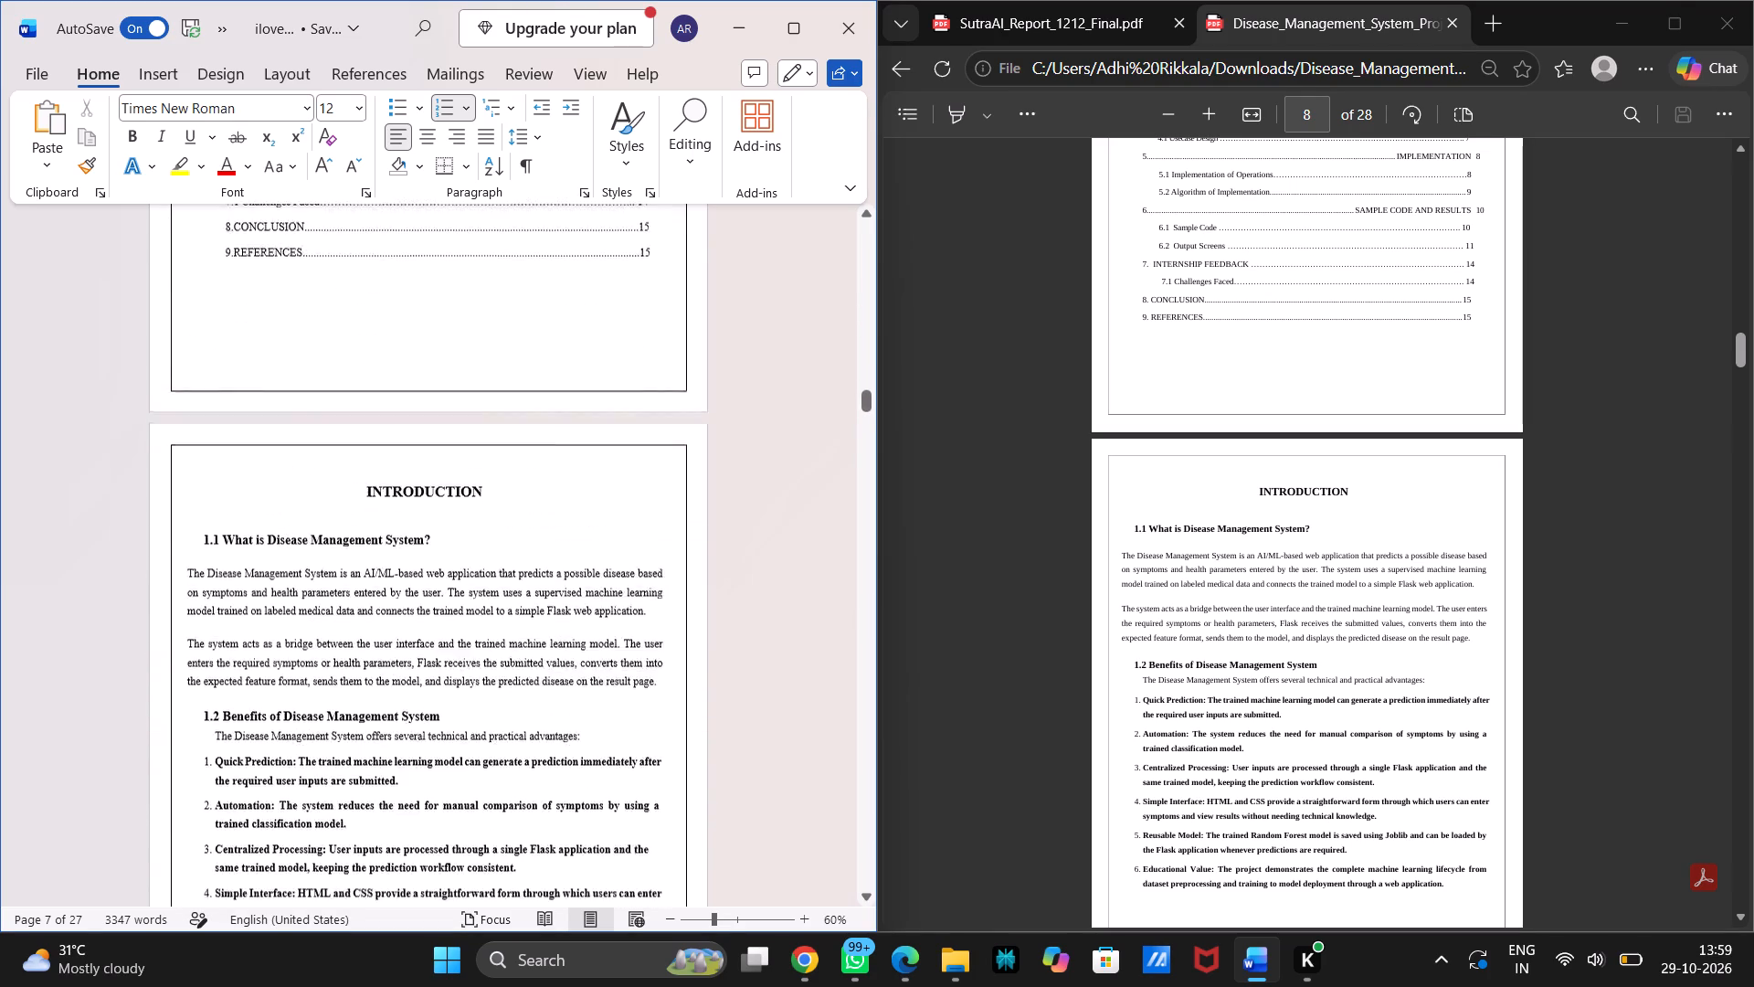
{"action": "scroll", "coordinate": [626, 723], "scroll_direction": "down", "scroll_amount": 5}
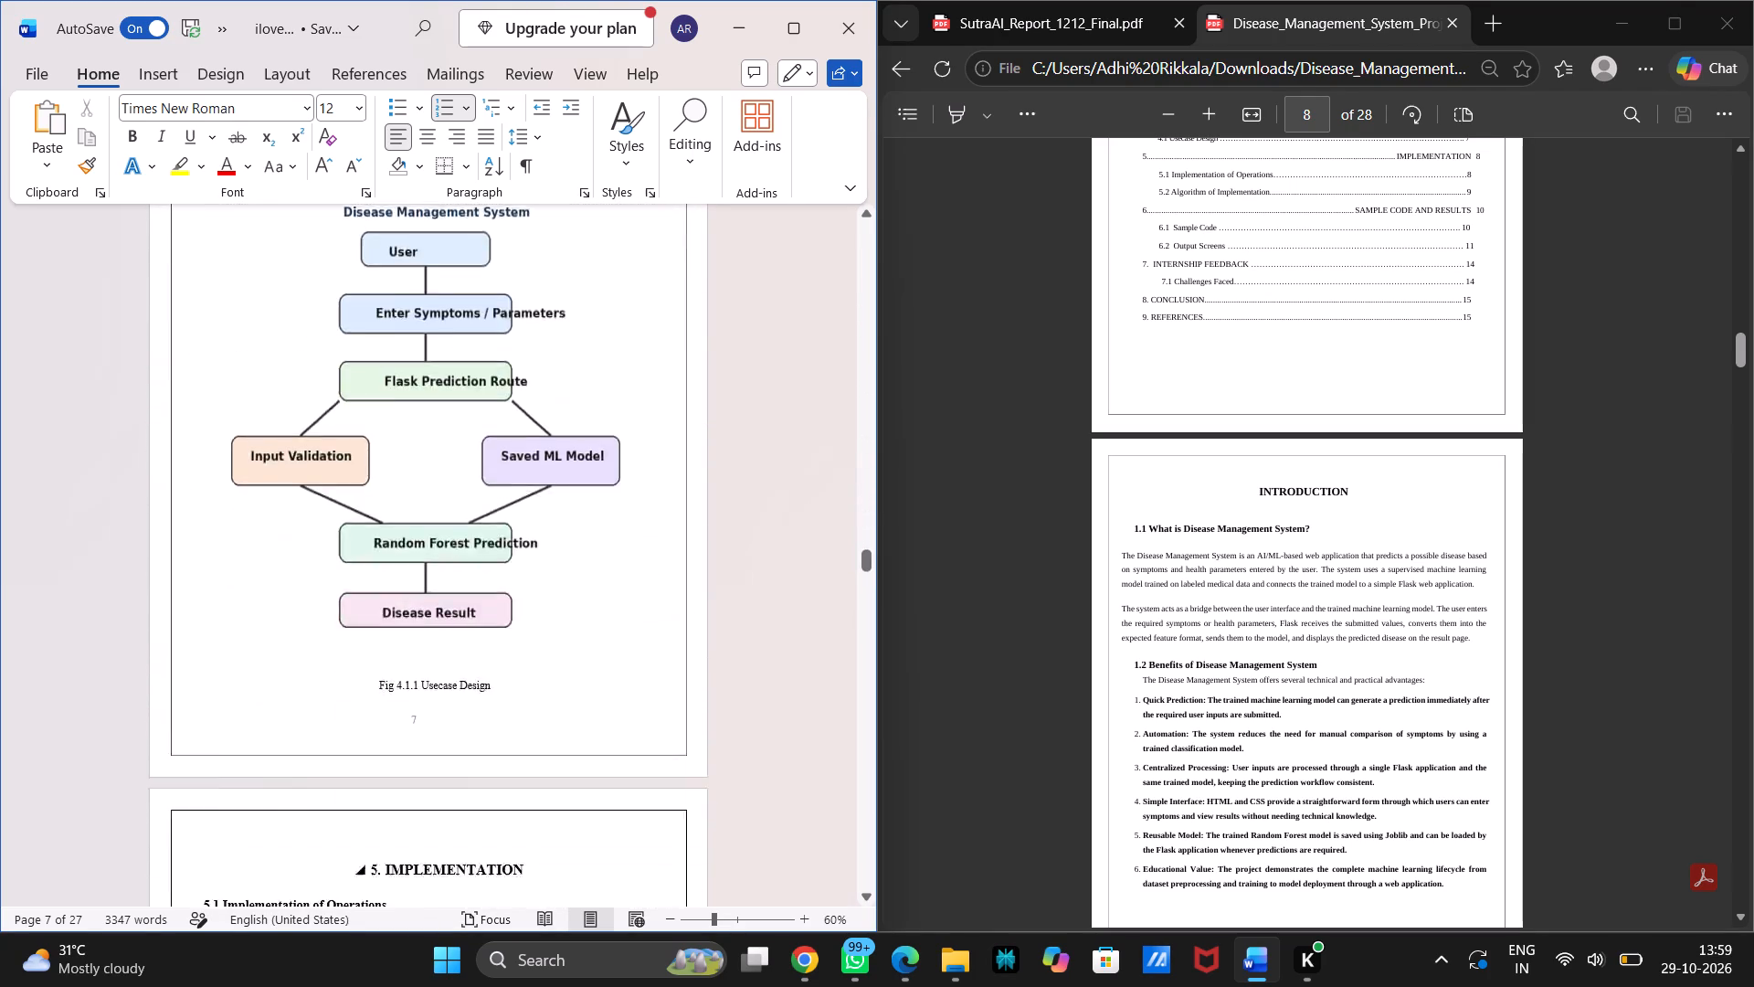
{"action": "scroll", "coordinate": [626, 723], "scroll_direction": "down", "scroll_amount": 6}
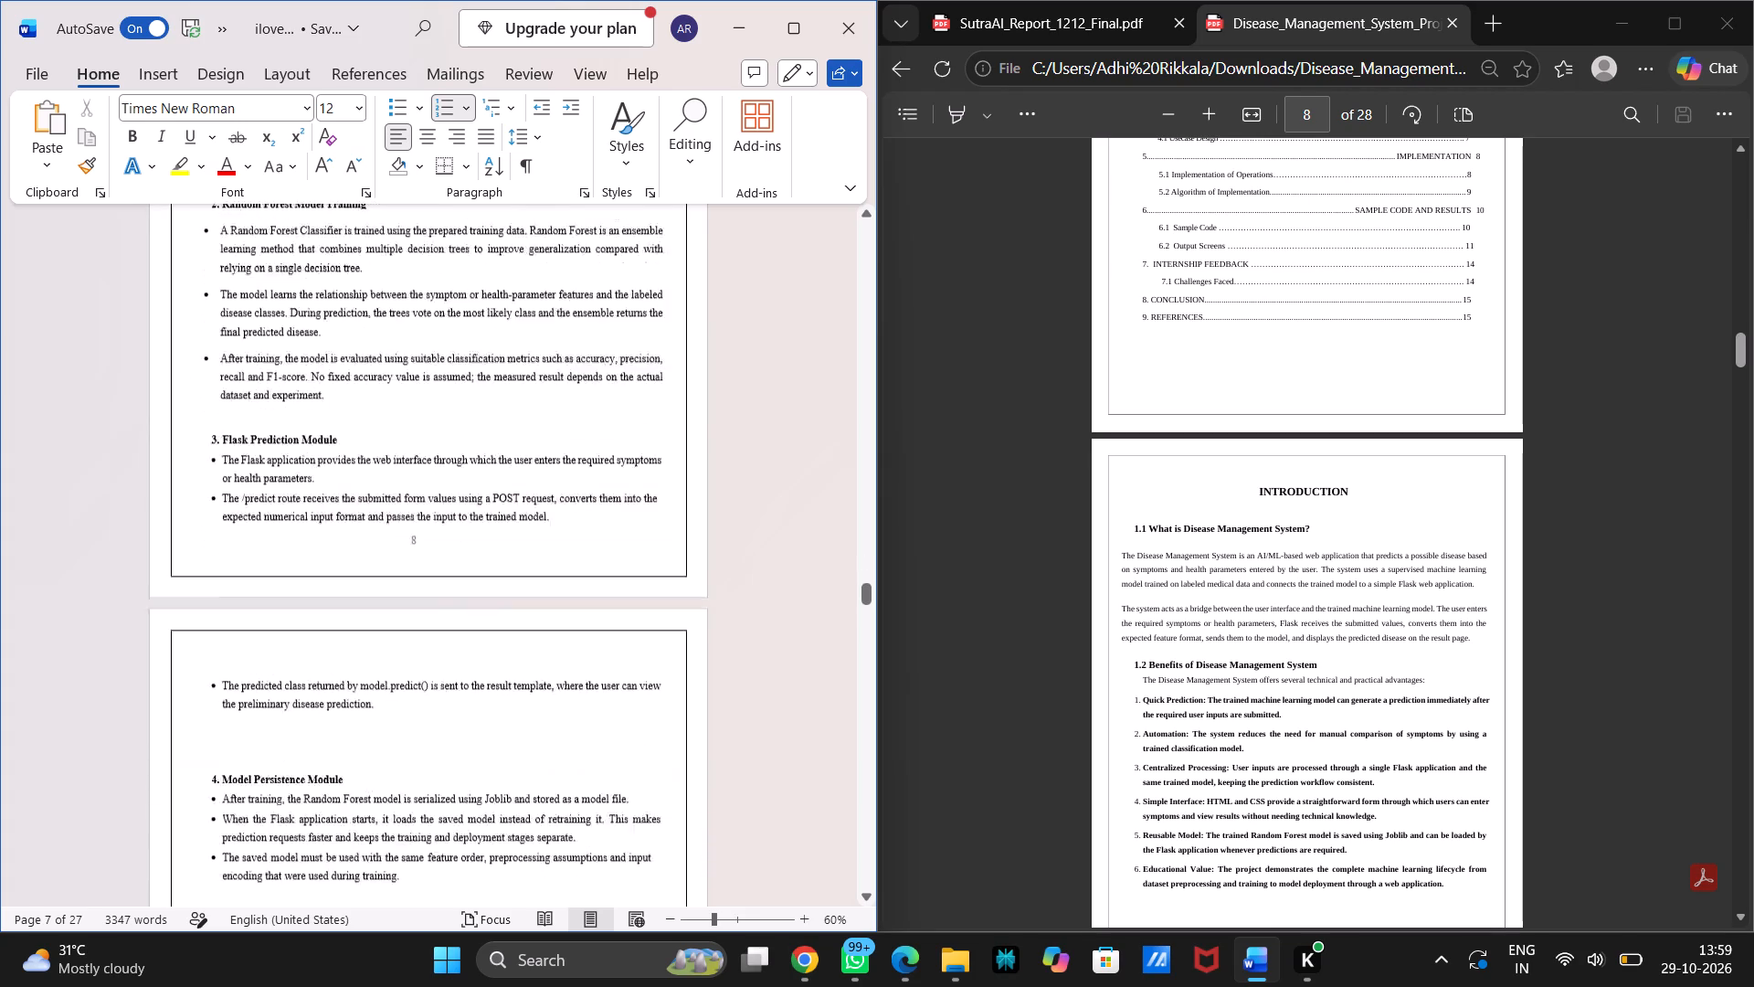
{"action": "scroll", "coordinate": [626, 723], "scroll_direction": "down", "scroll_amount": 7}
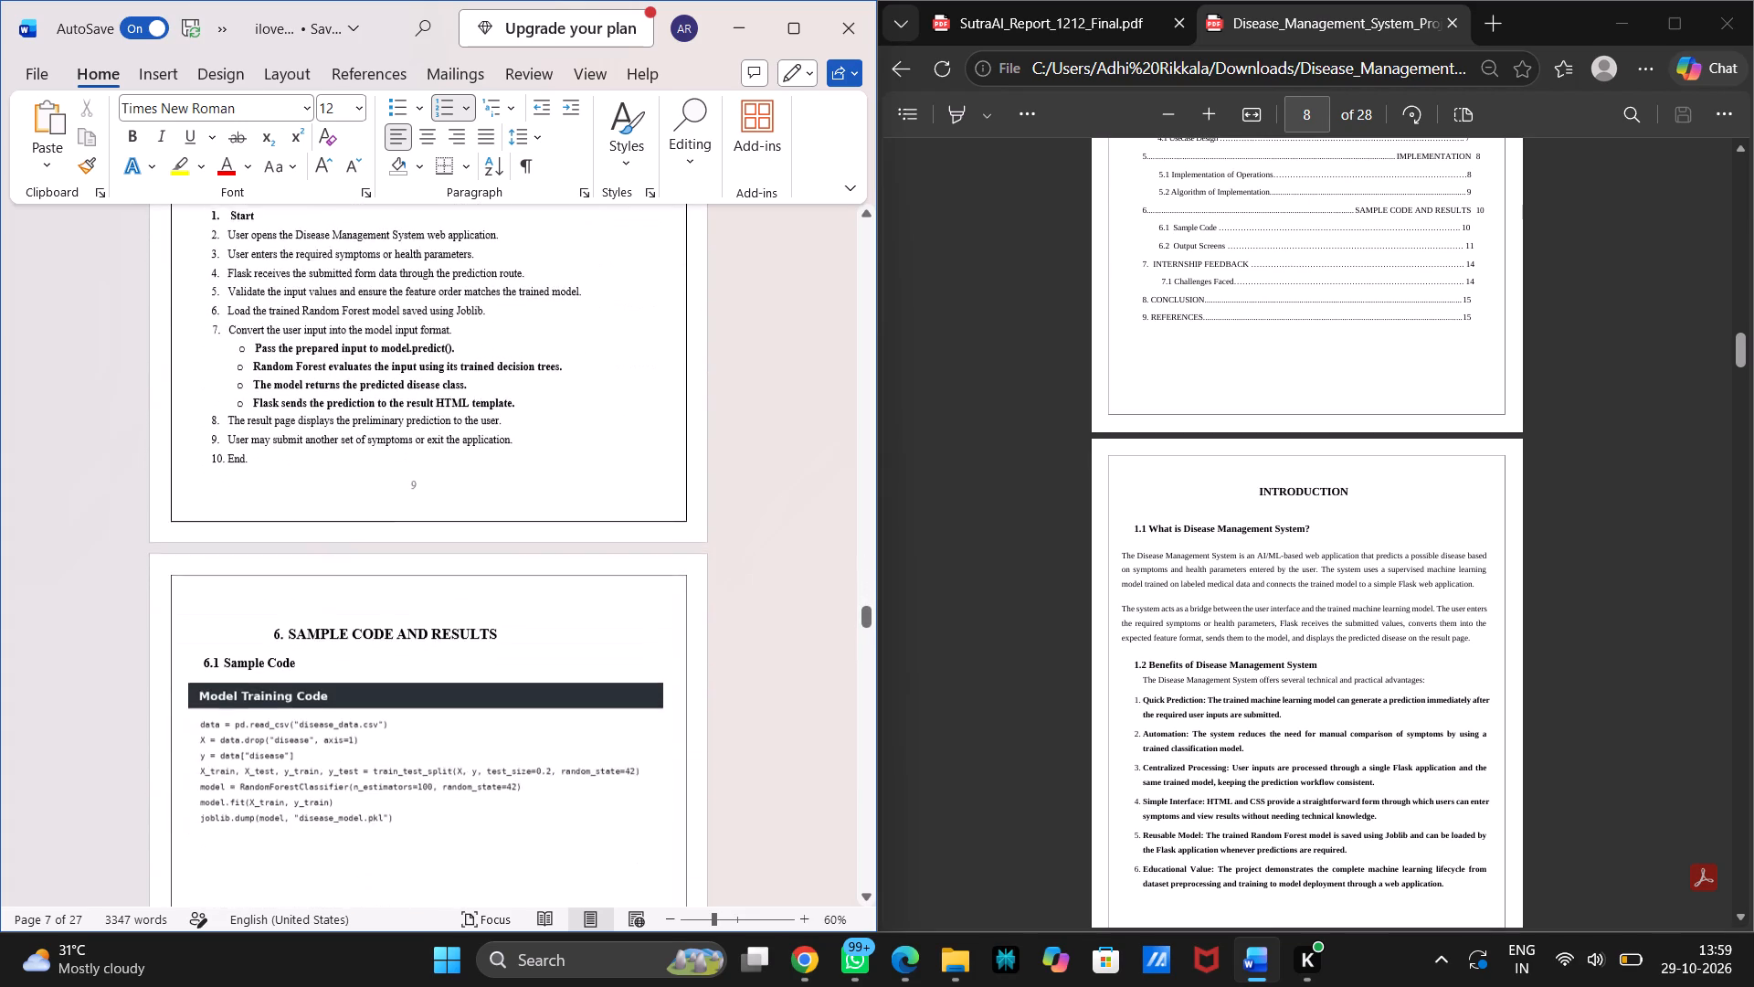
{"action": "scroll", "coordinate": [626, 723], "scroll_direction": "down", "scroll_amount": 7}
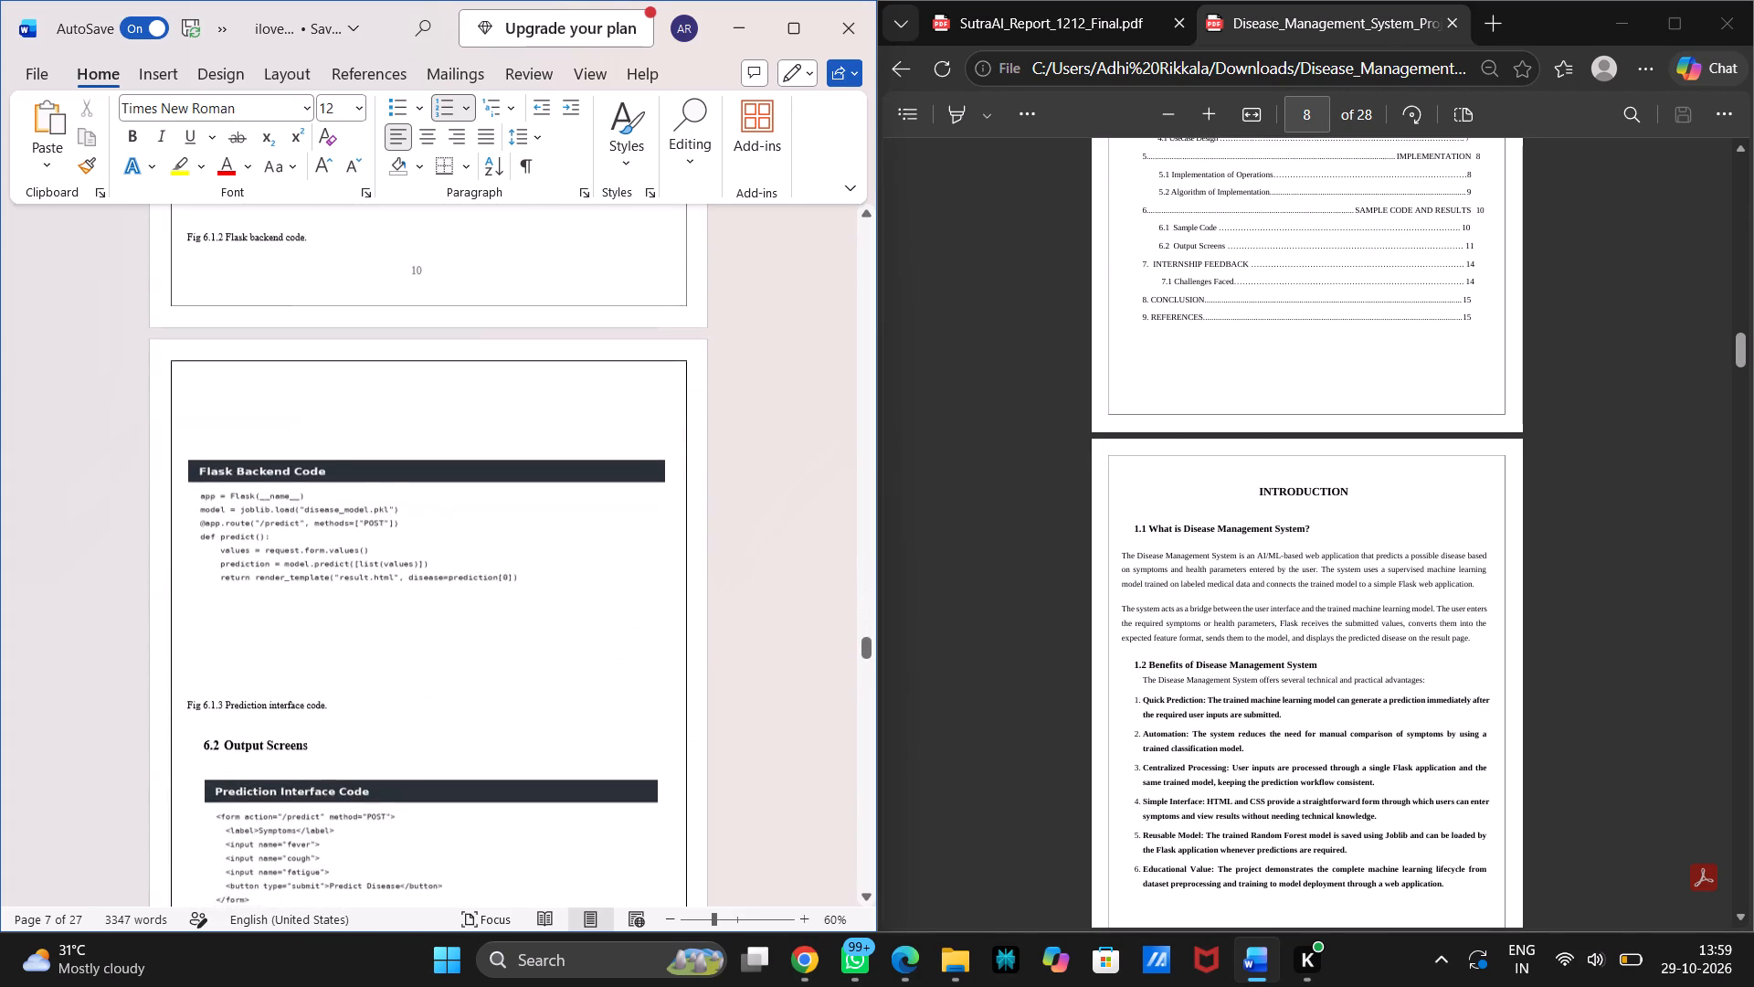
{"action": "scroll", "coordinate": [626, 723], "scroll_direction": "down", "scroll_amount": 5}
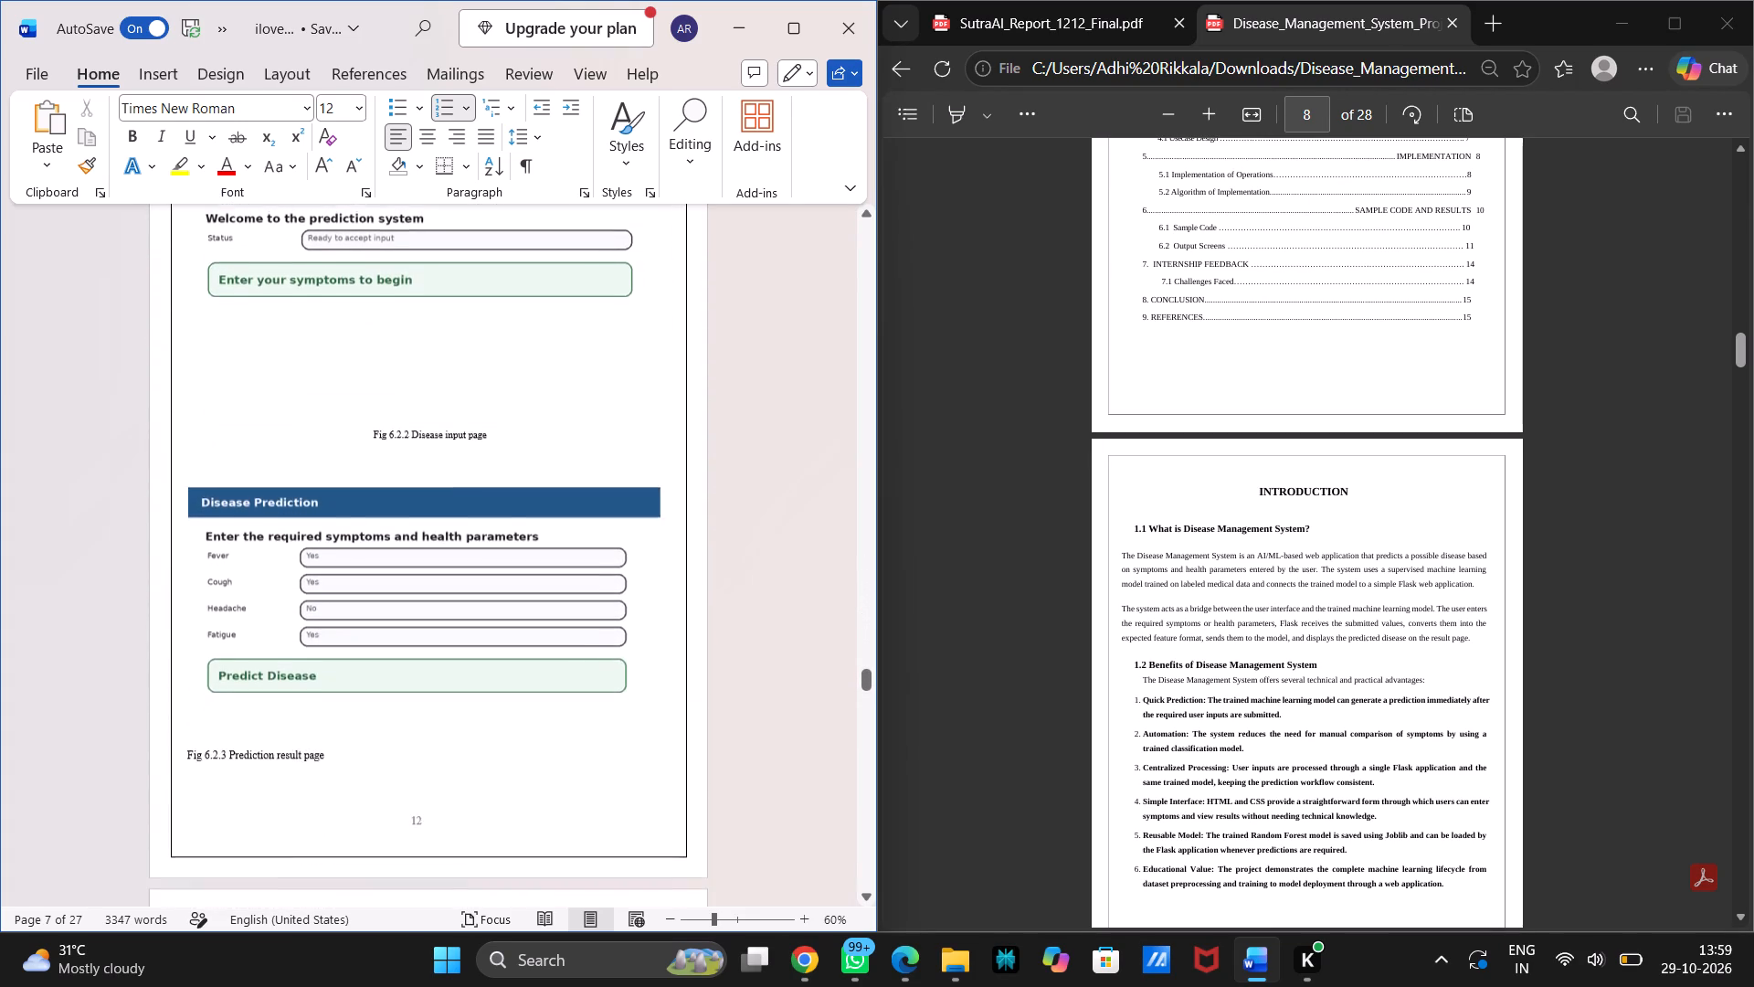
{"action": "scroll", "coordinate": [626, 723], "scroll_direction": "down", "scroll_amount": 6}
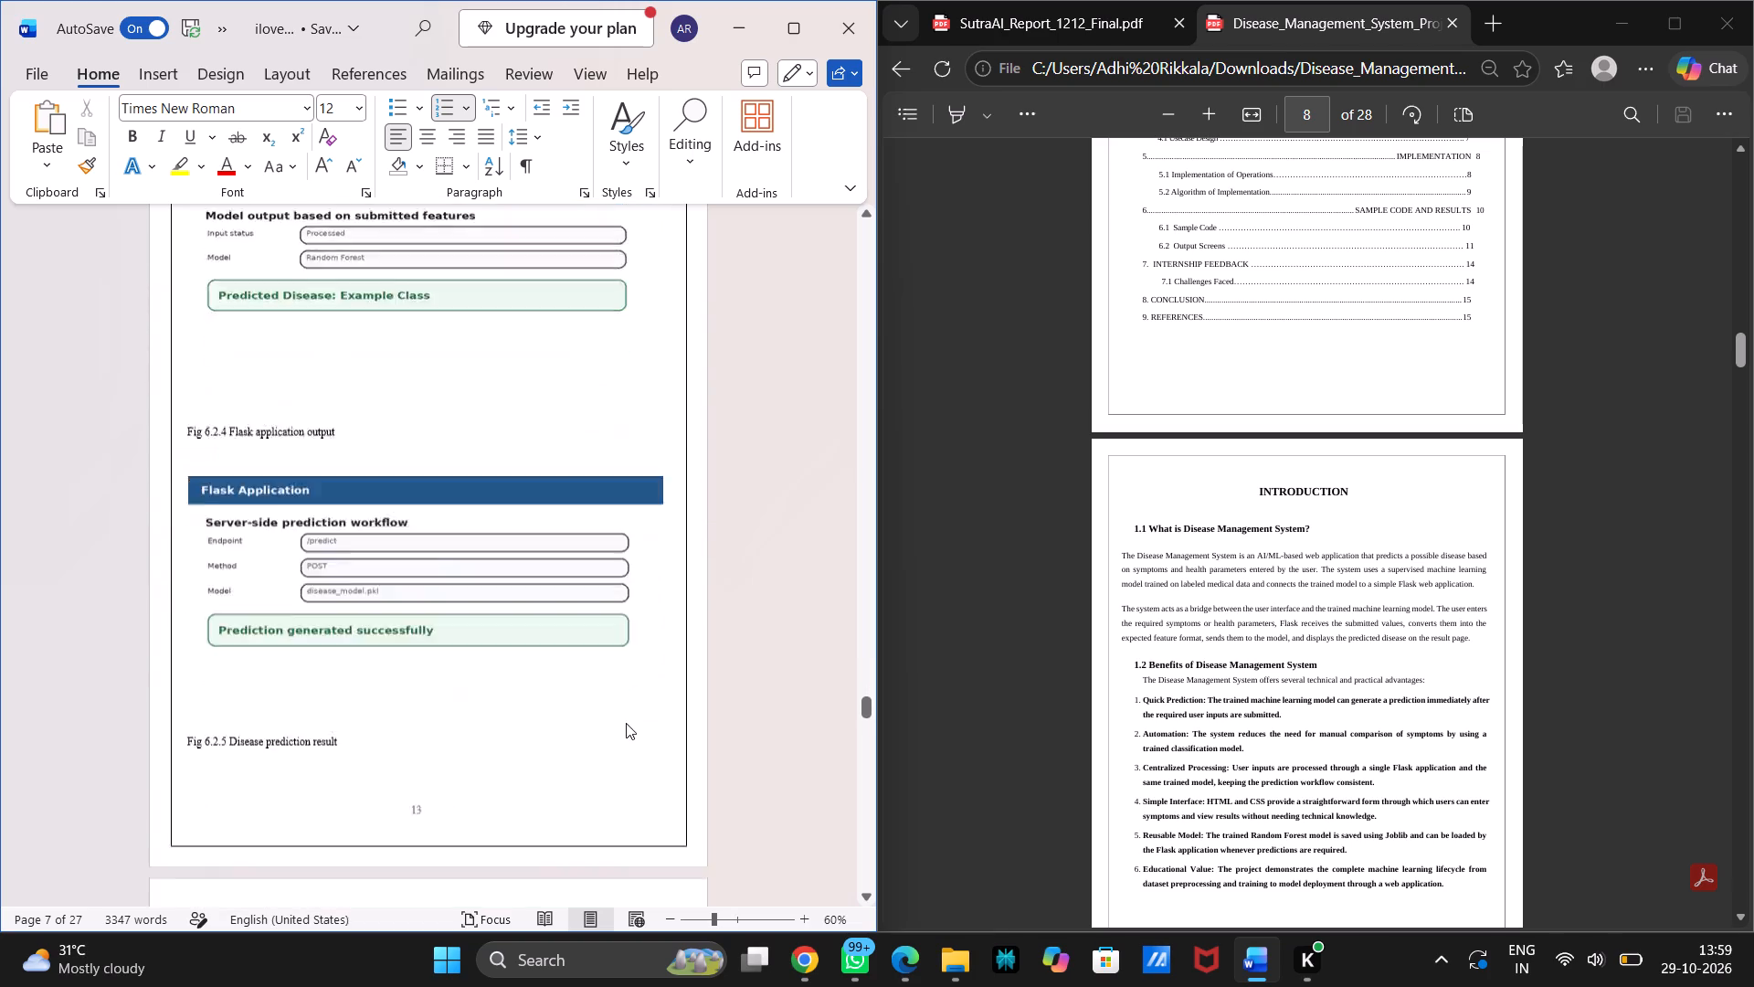
{"action": "scroll", "coordinate": [626, 723], "scroll_direction": "down", "scroll_amount": 5}
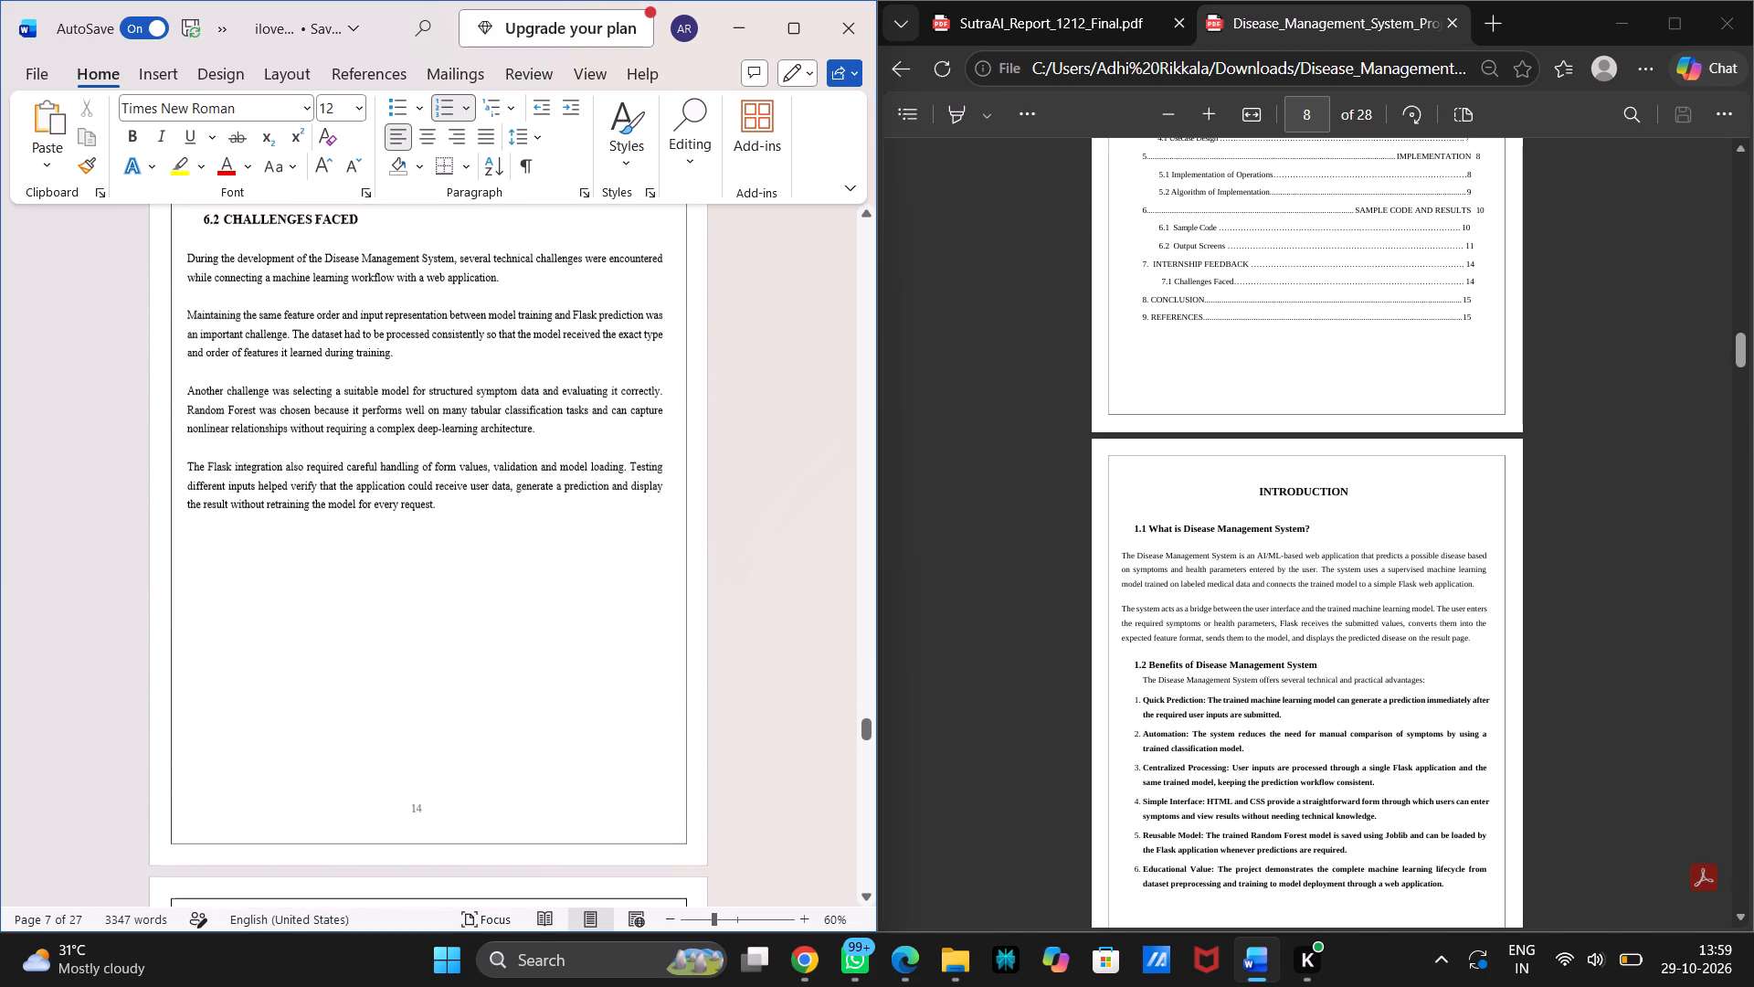
Examine the 6.1 Sample Code and 6.2 Output Screens pages to see which page numbers each section spans.
{"action": "scroll", "coordinate": [626, 723], "scroll_direction": "up", "scroll_amount": 19}
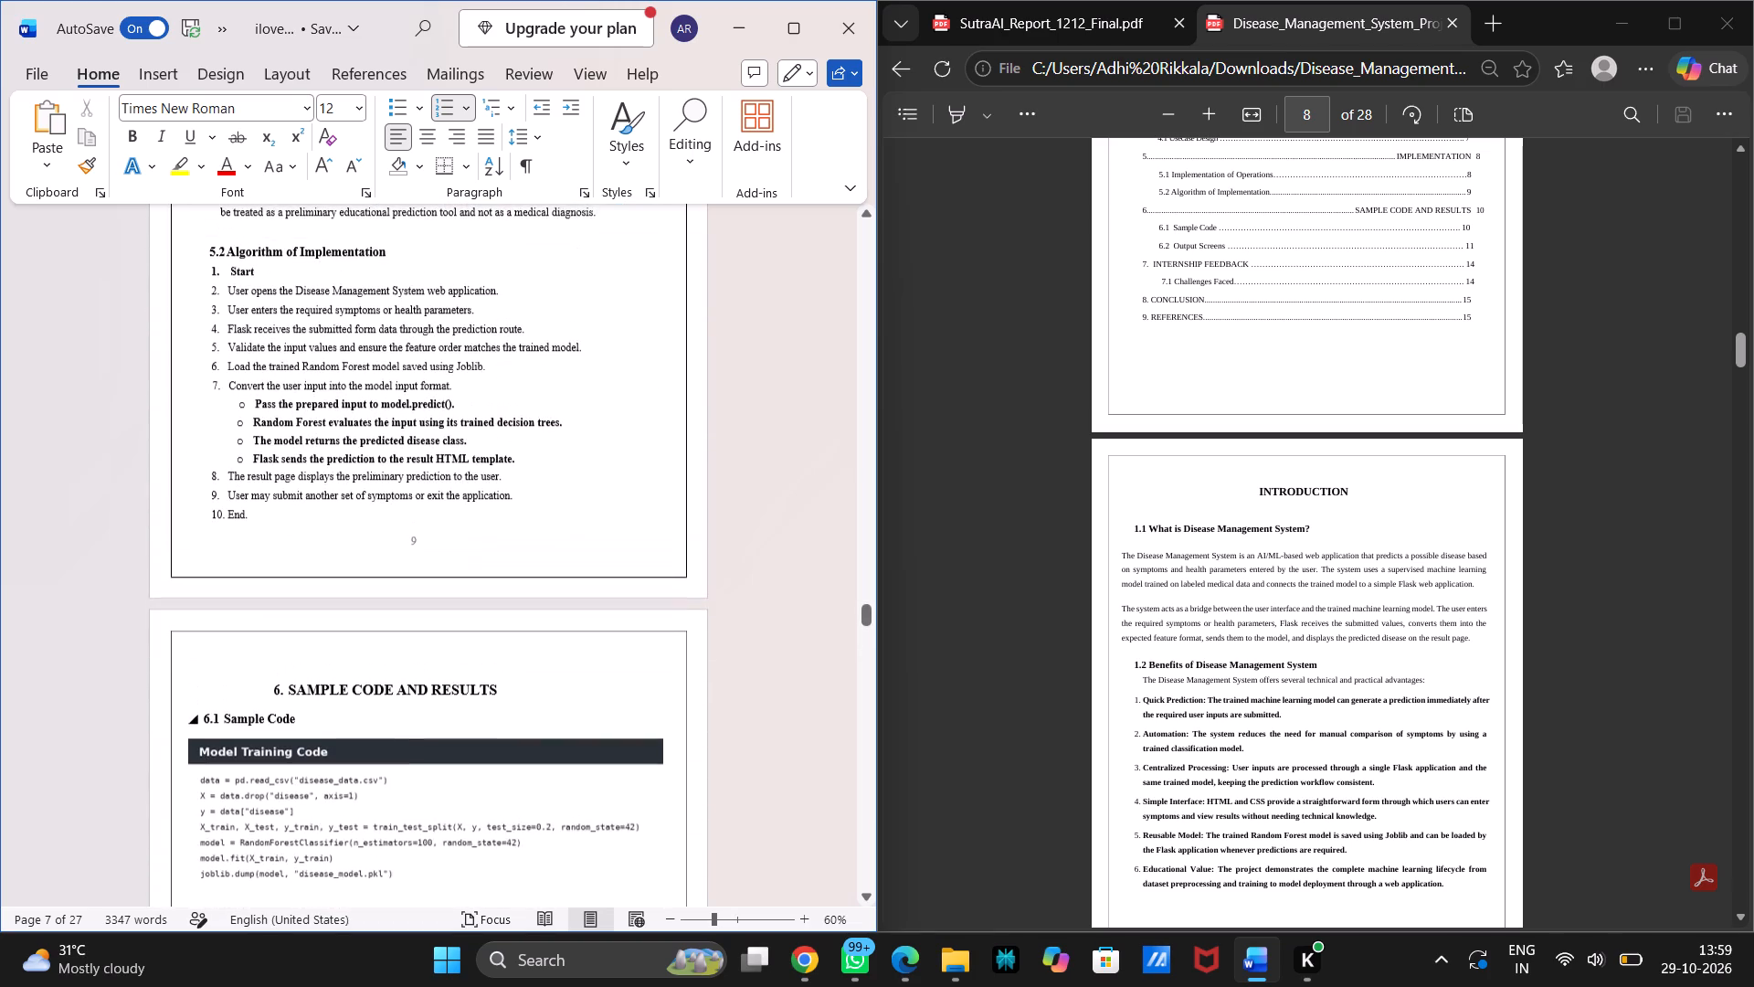
{"action": "scroll", "coordinate": [626, 723], "scroll_direction": "down", "scroll_amount": 6}
{"action": "scroll", "coordinate": [626, 723], "scroll_direction": "up", "scroll_amount": 2}
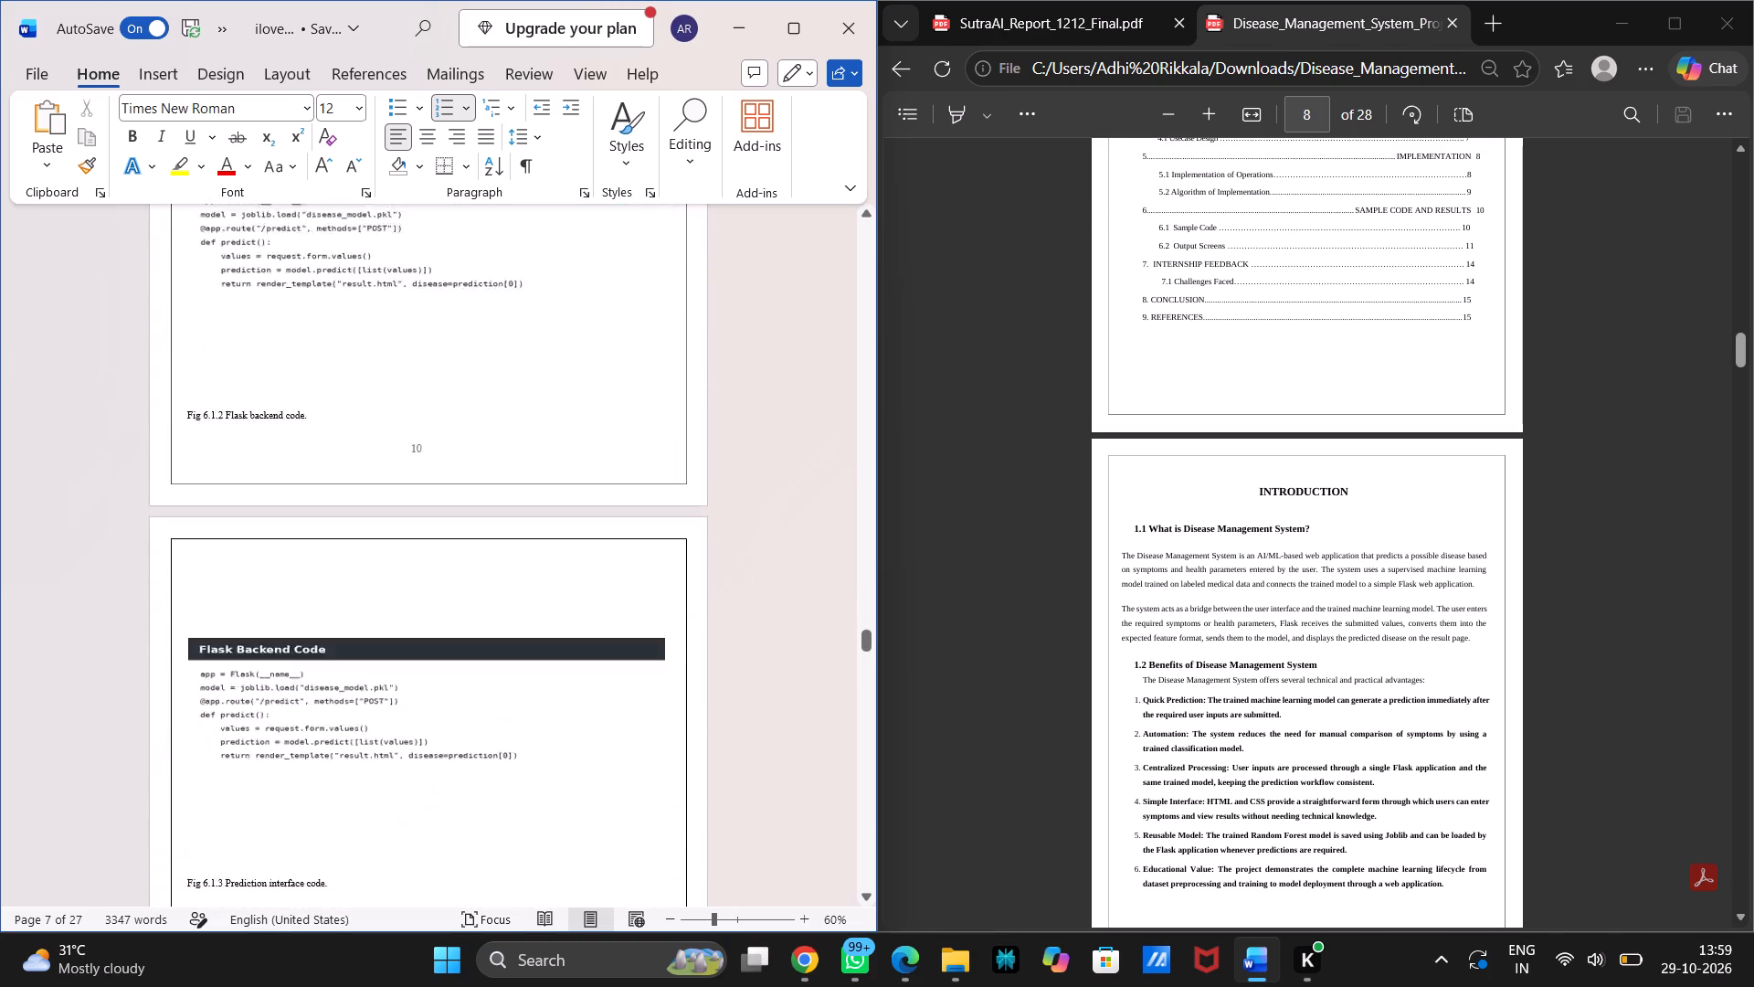
{"action": "scroll", "coordinate": [626, 723], "scroll_direction": "up", "scroll_amount": 3}
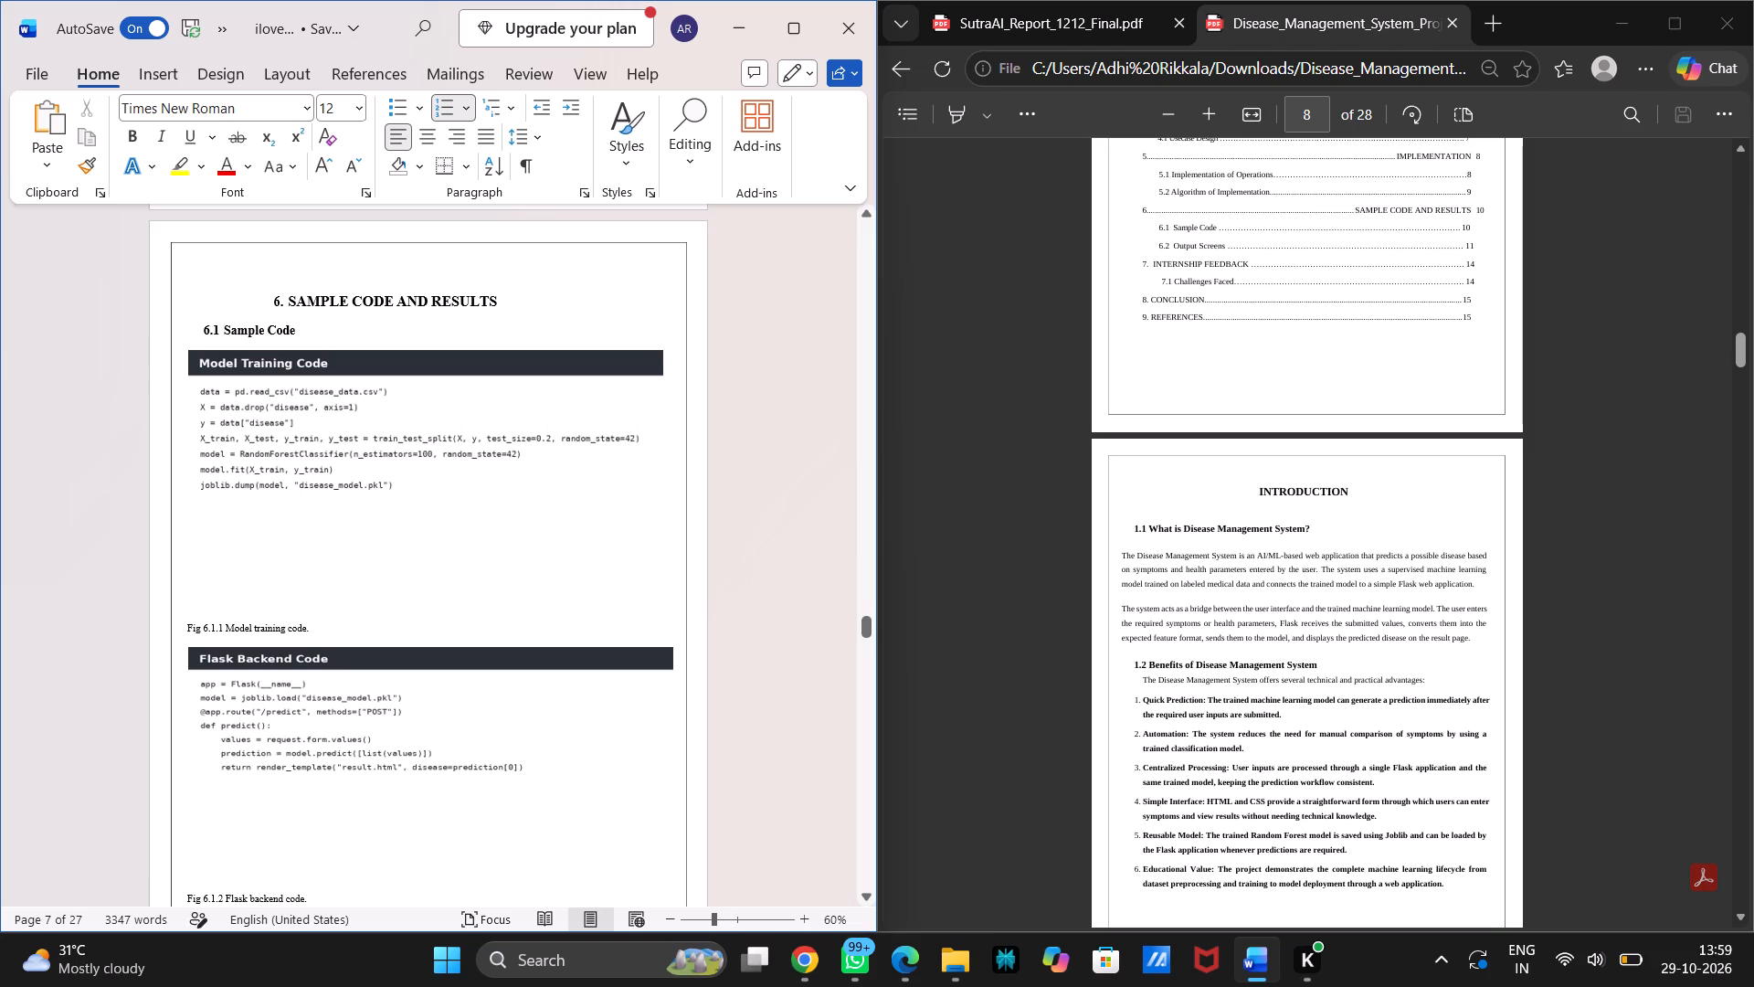
{"action": "scroll", "coordinate": [626, 723], "scroll_direction": "down", "scroll_amount": 5}
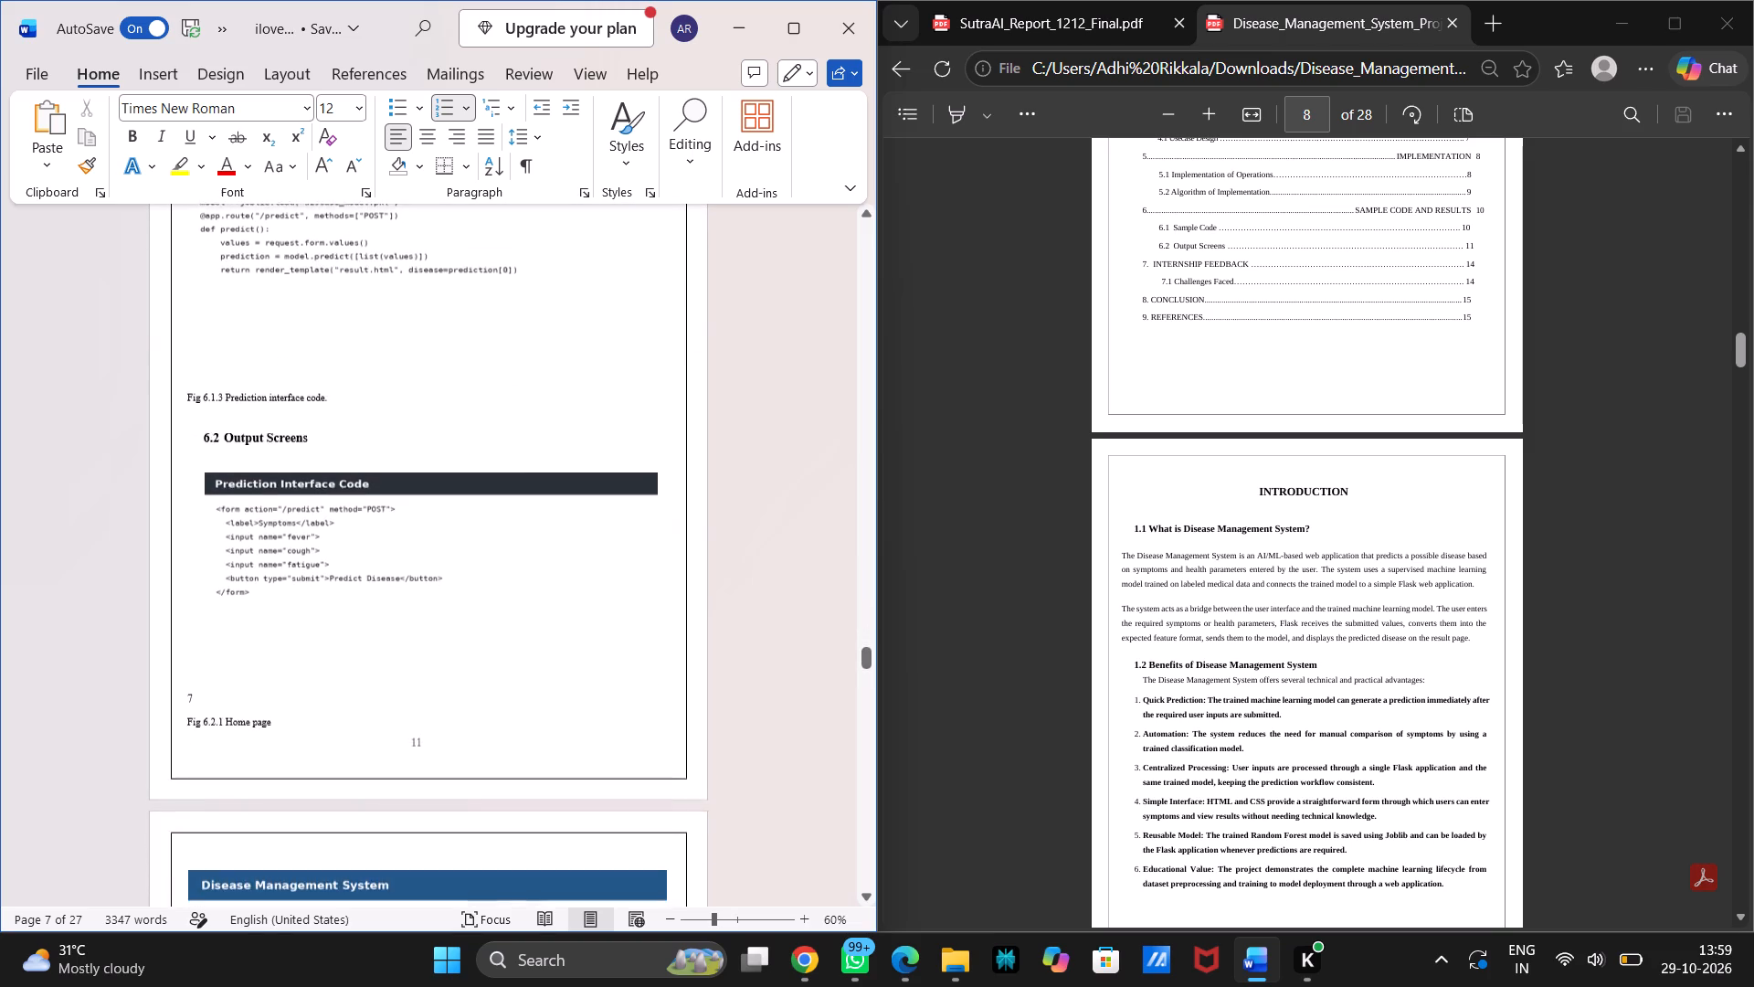
{"action": "scroll", "coordinate": [626, 723], "scroll_direction": "down", "scroll_amount": 5}
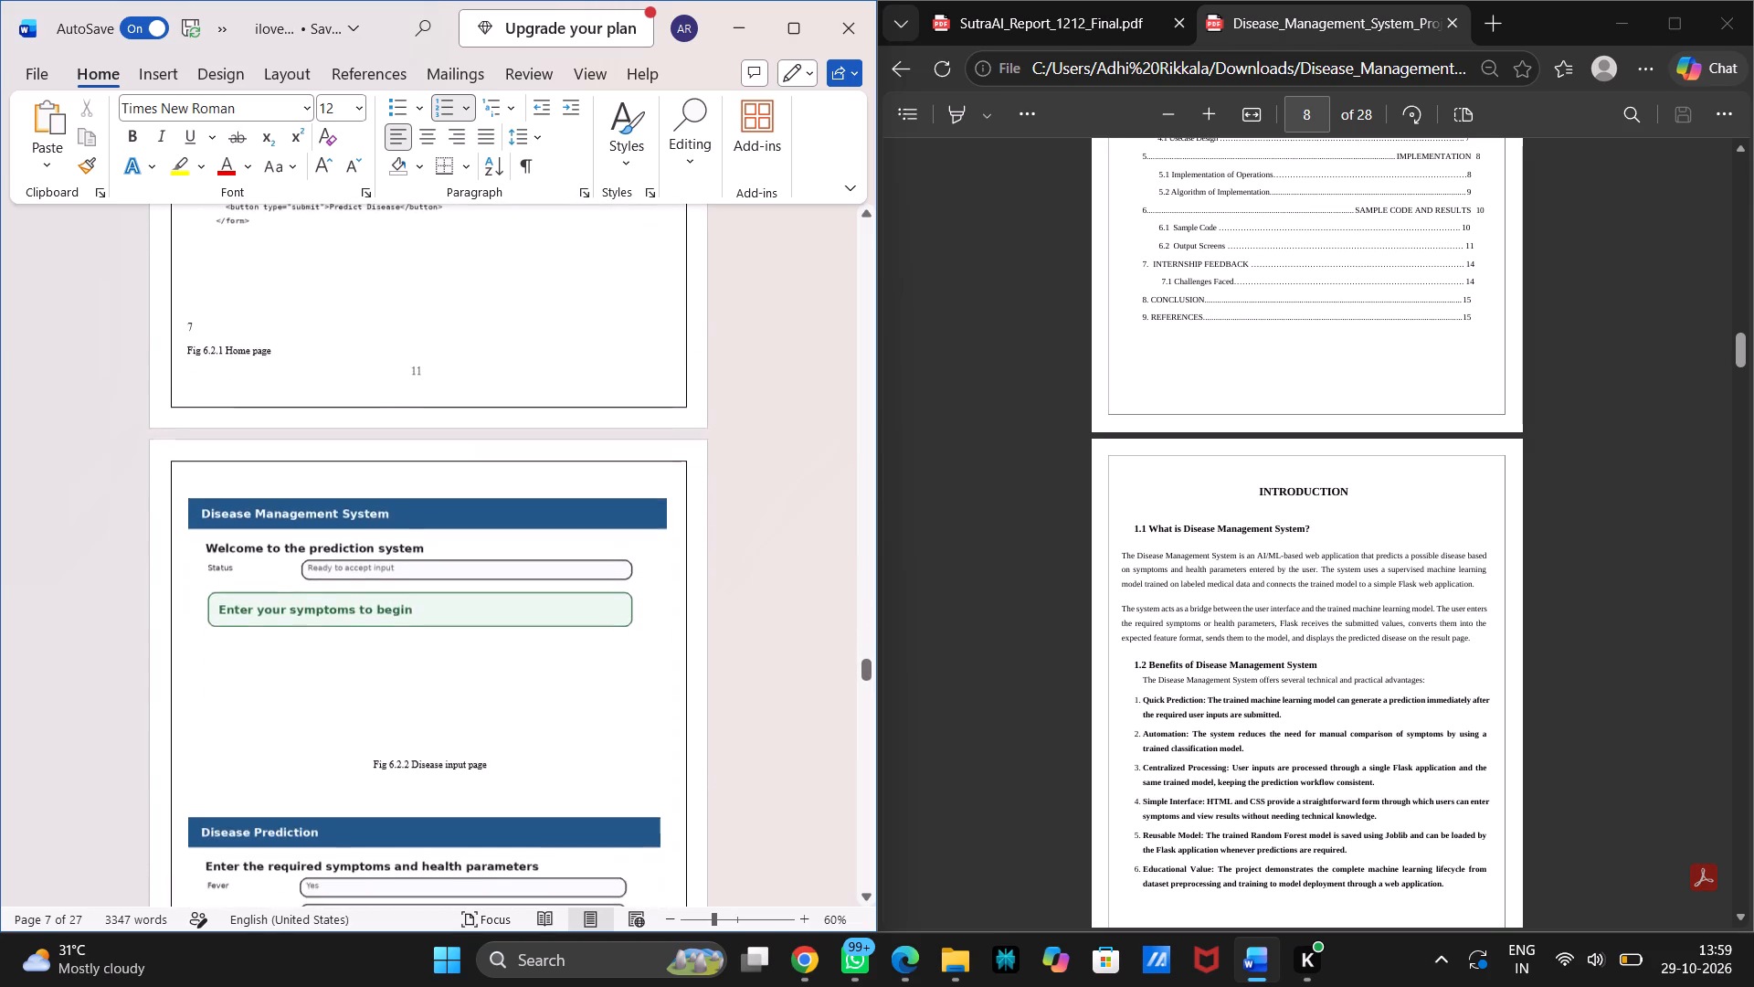
{"action": "scroll", "coordinate": [626, 723], "scroll_direction": "down", "scroll_amount": 6}
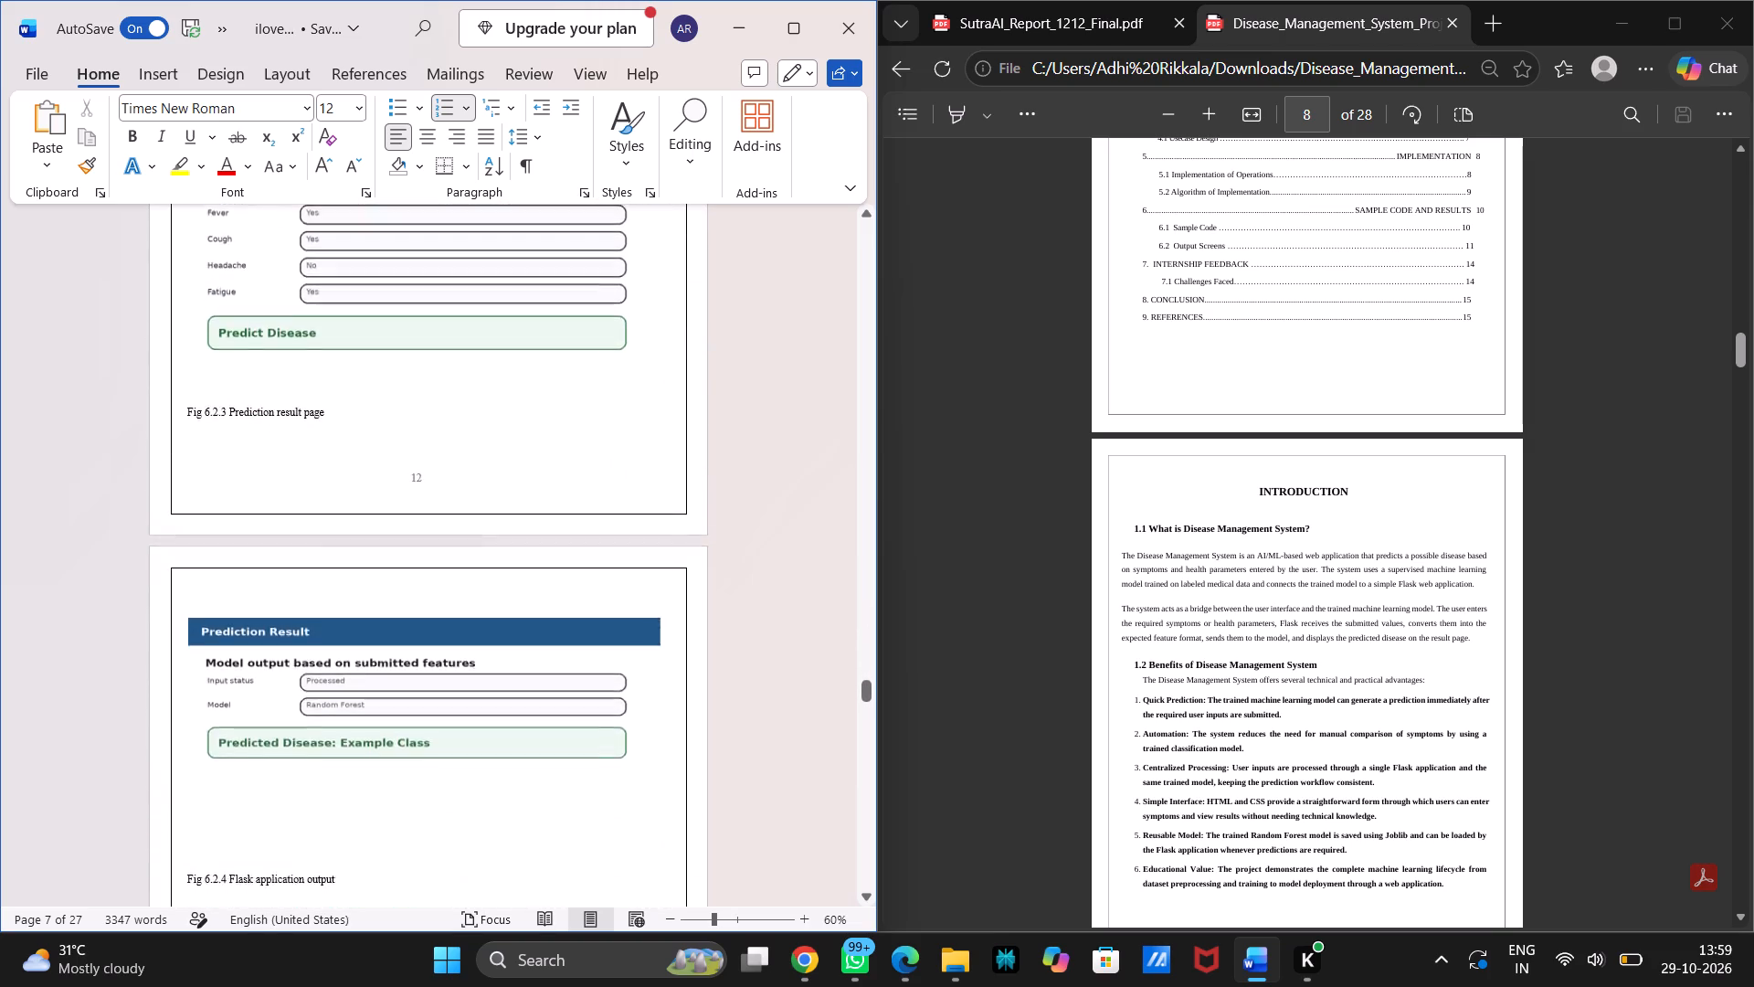
{"action": "scroll", "coordinate": [626, 723], "scroll_direction": "down", "scroll_amount": 6}
{"action": "scroll", "coordinate": [626, 723], "scroll_direction": "up", "scroll_amount": 6}
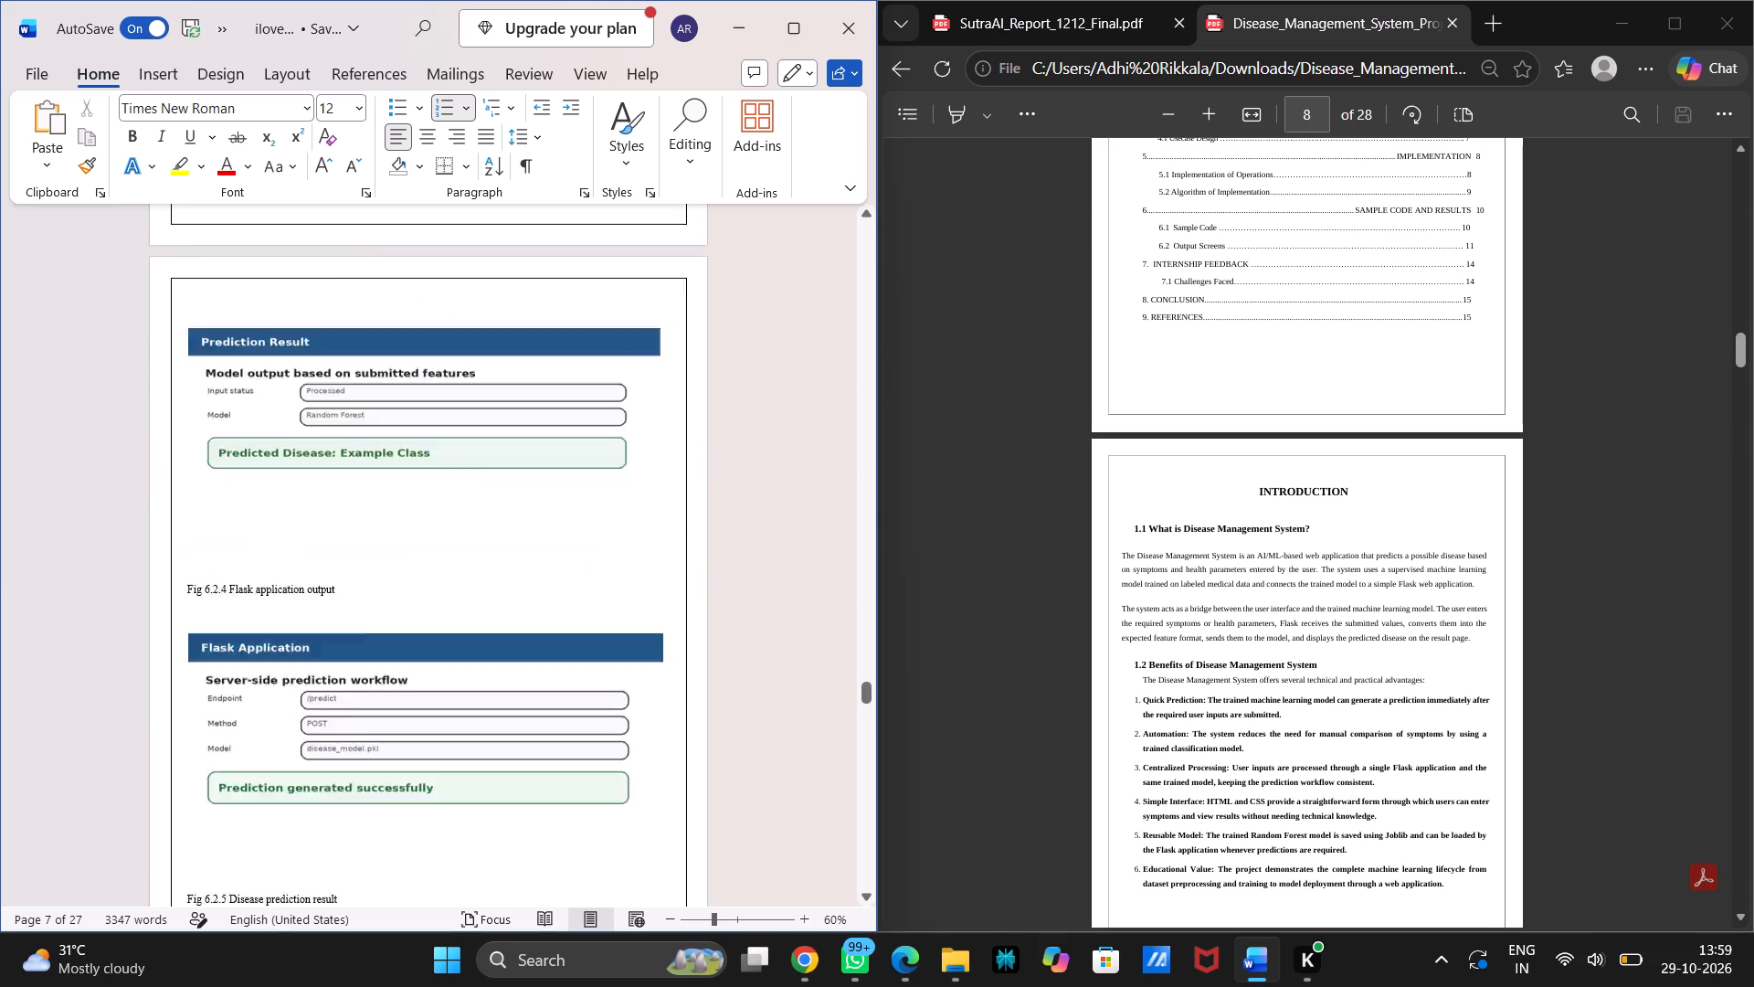
Set the page number of the 6.2 Output Screens entry in the INDEX to the range 11-13.
{"action": "scroll", "coordinate": [626, 723], "scroll_direction": "up", "scroll_amount": 20}
{"action": "scroll", "coordinate": [626, 723], "scroll_direction": "up", "scroll_amount": 12}
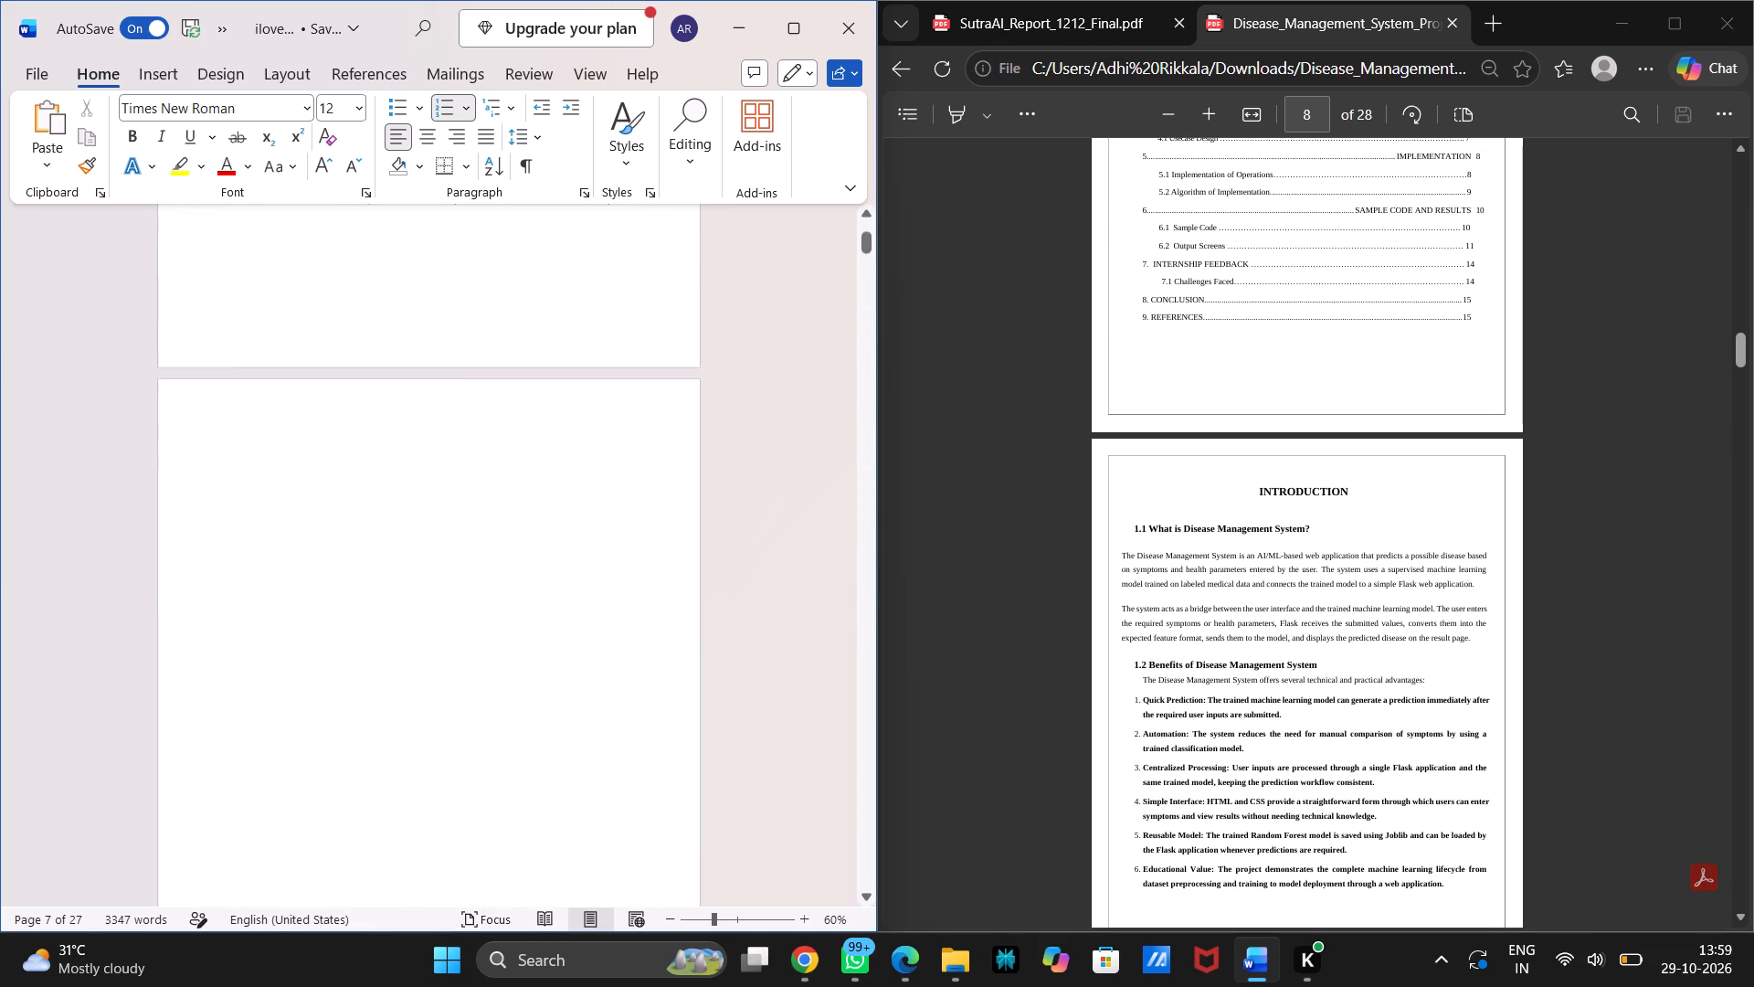
{"action": "scroll", "coordinate": [626, 723], "scroll_direction": "down", "scroll_amount": 10}
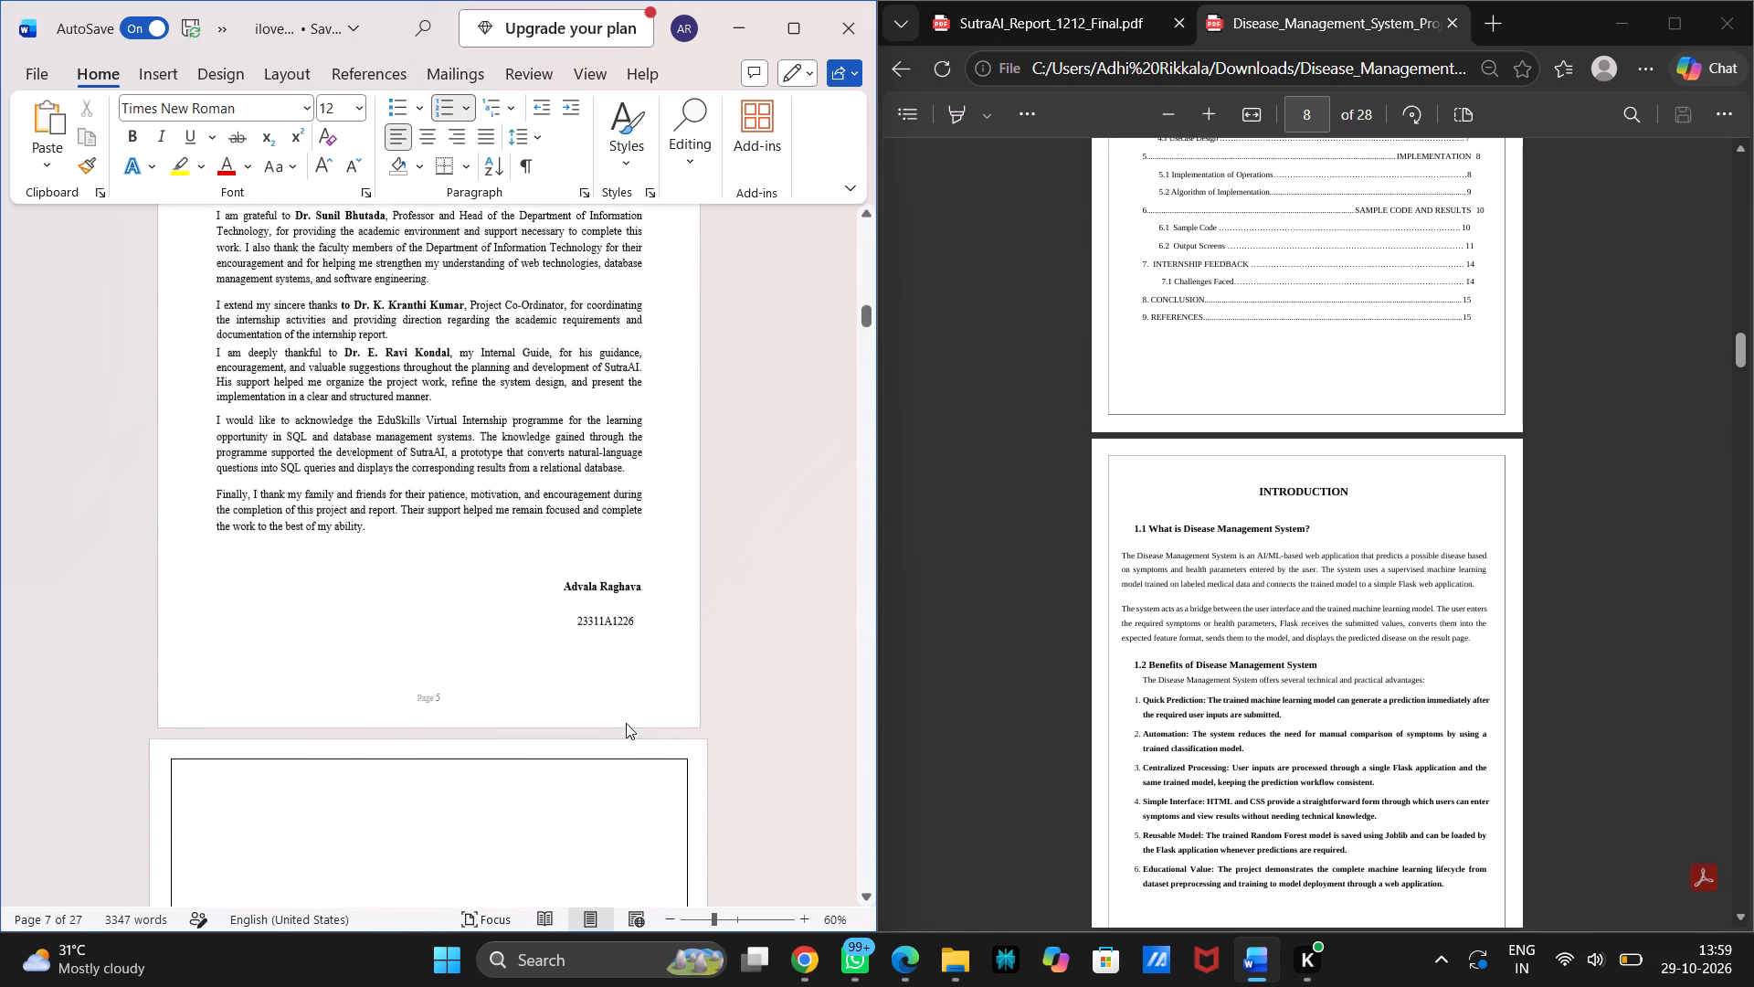
{"action": "scroll", "coordinate": [626, 723], "scroll_direction": "down", "scroll_amount": 8}
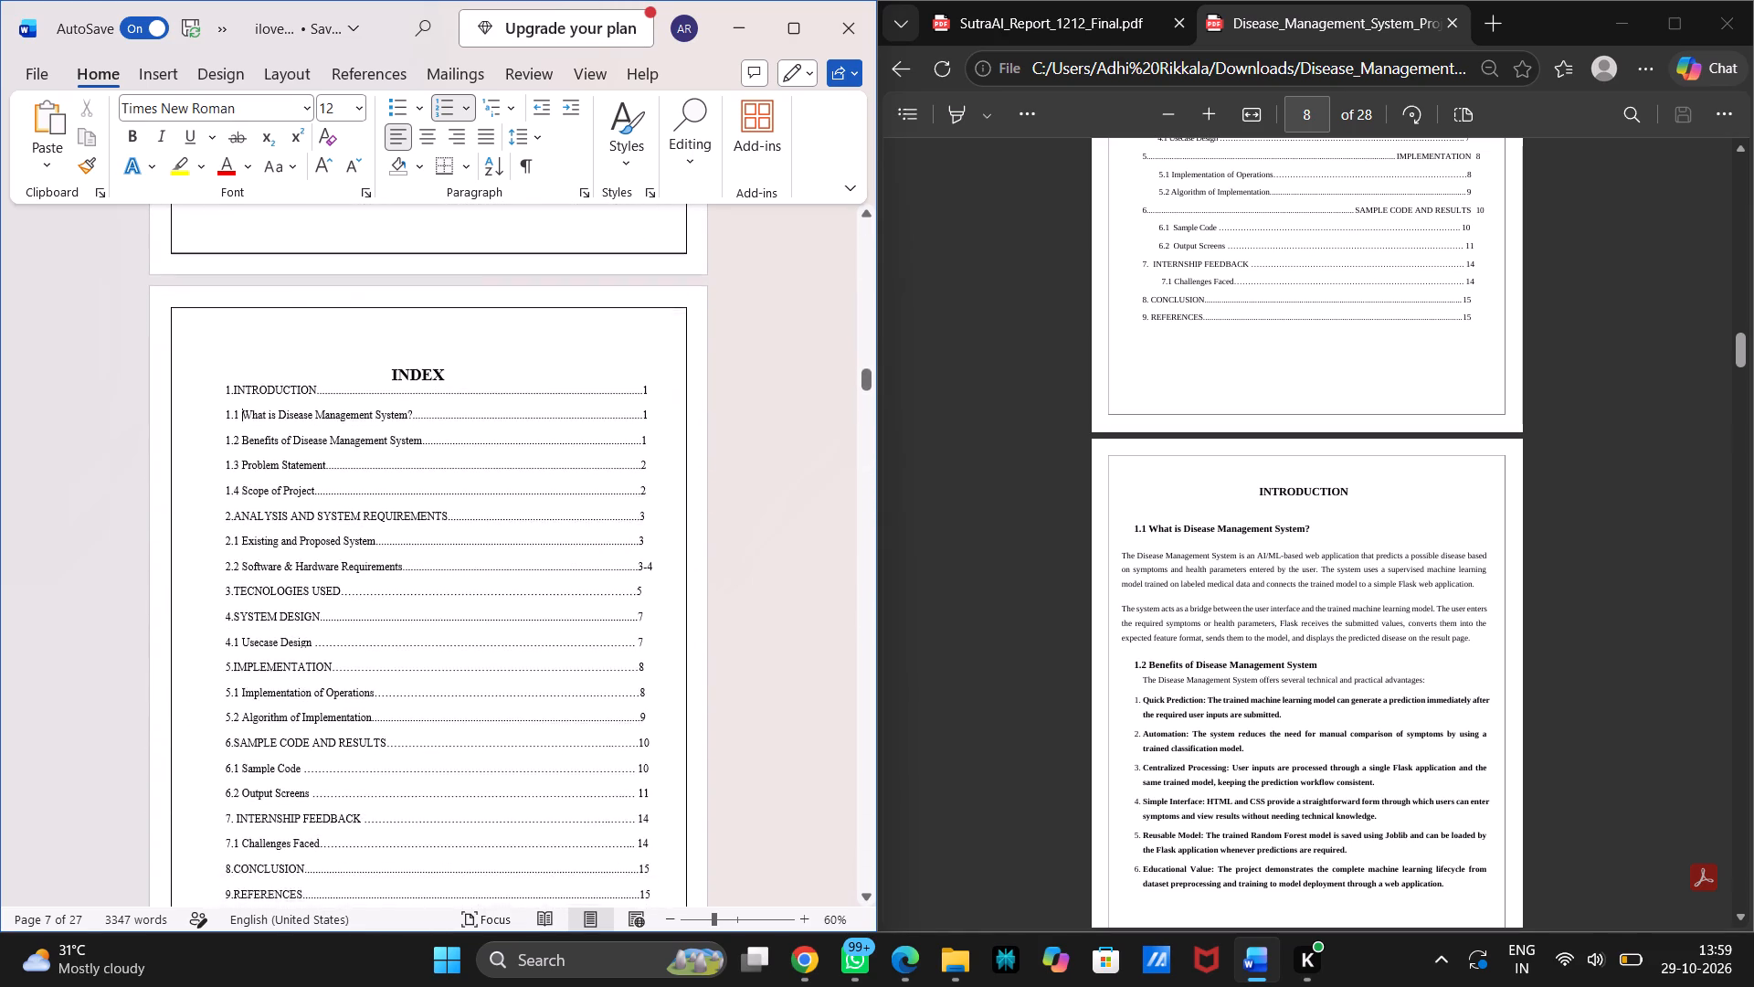
{"action": "scroll", "coordinate": [626, 723], "scroll_direction": "down", "scroll_amount": 1}
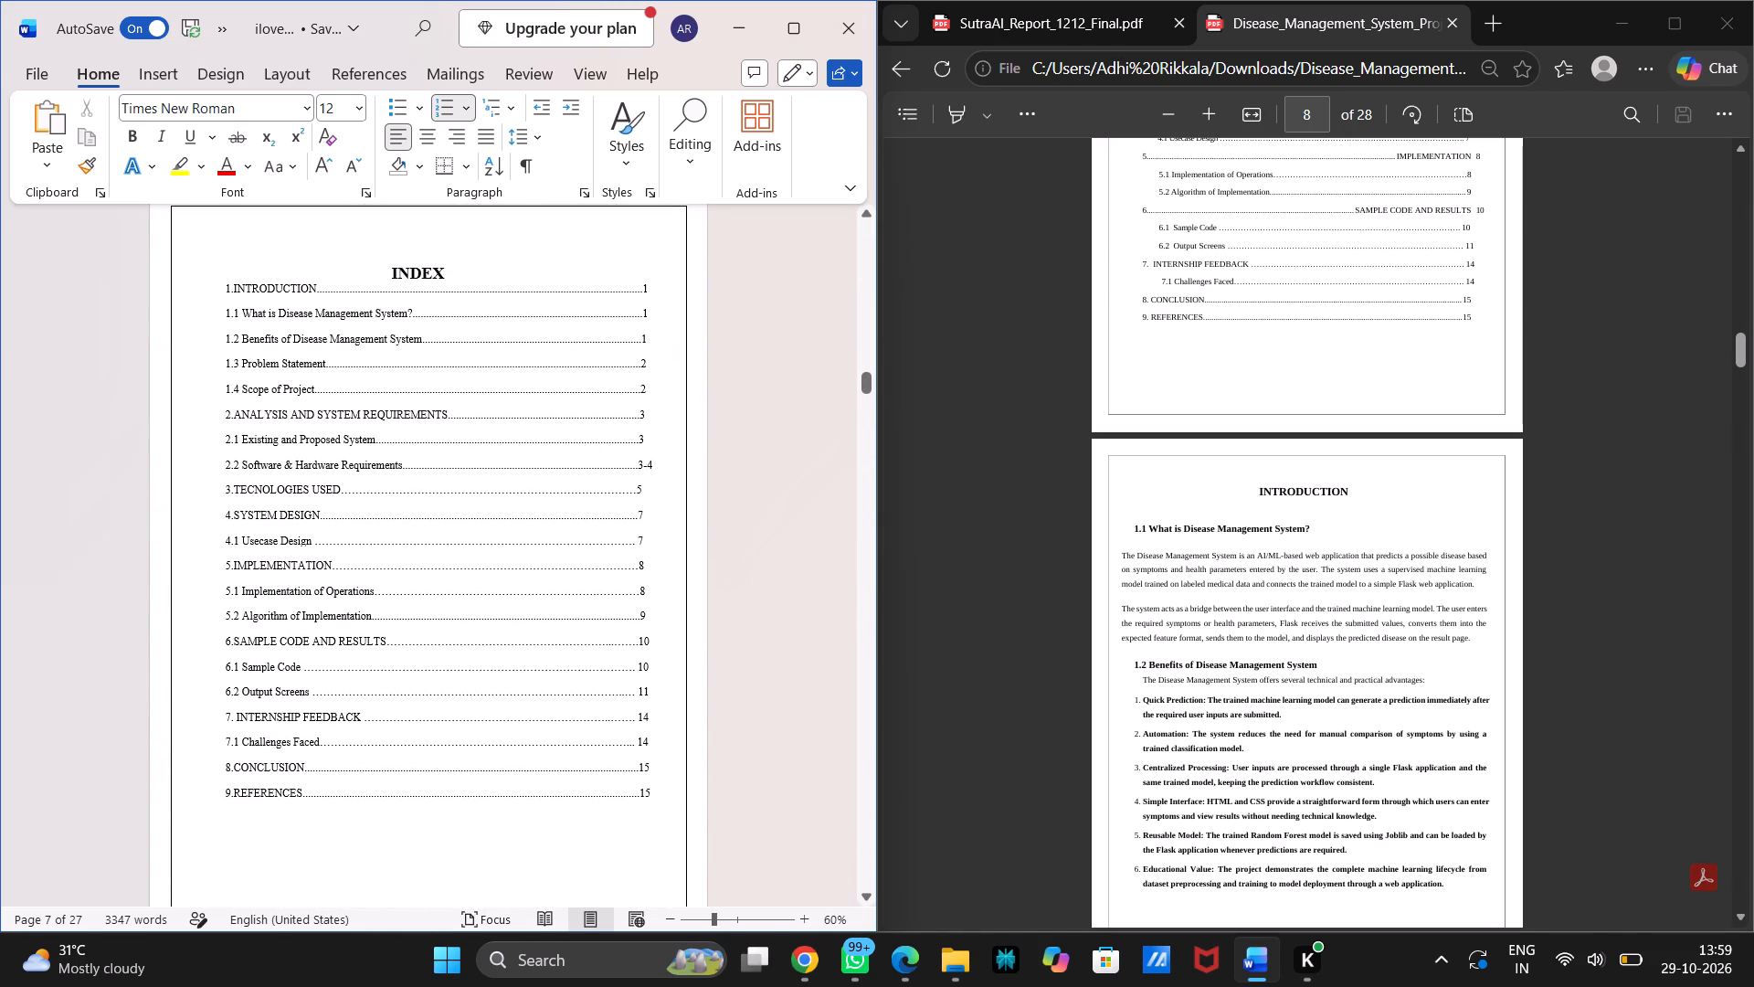
{"action": "left_click", "coordinate": [661, 693]}
{"action": "key", "text": "BackSpace"}
{"action": "key", "text": "minus"}
{"action": "key", "text": "1"}
{"action": "key", "text": "3"}
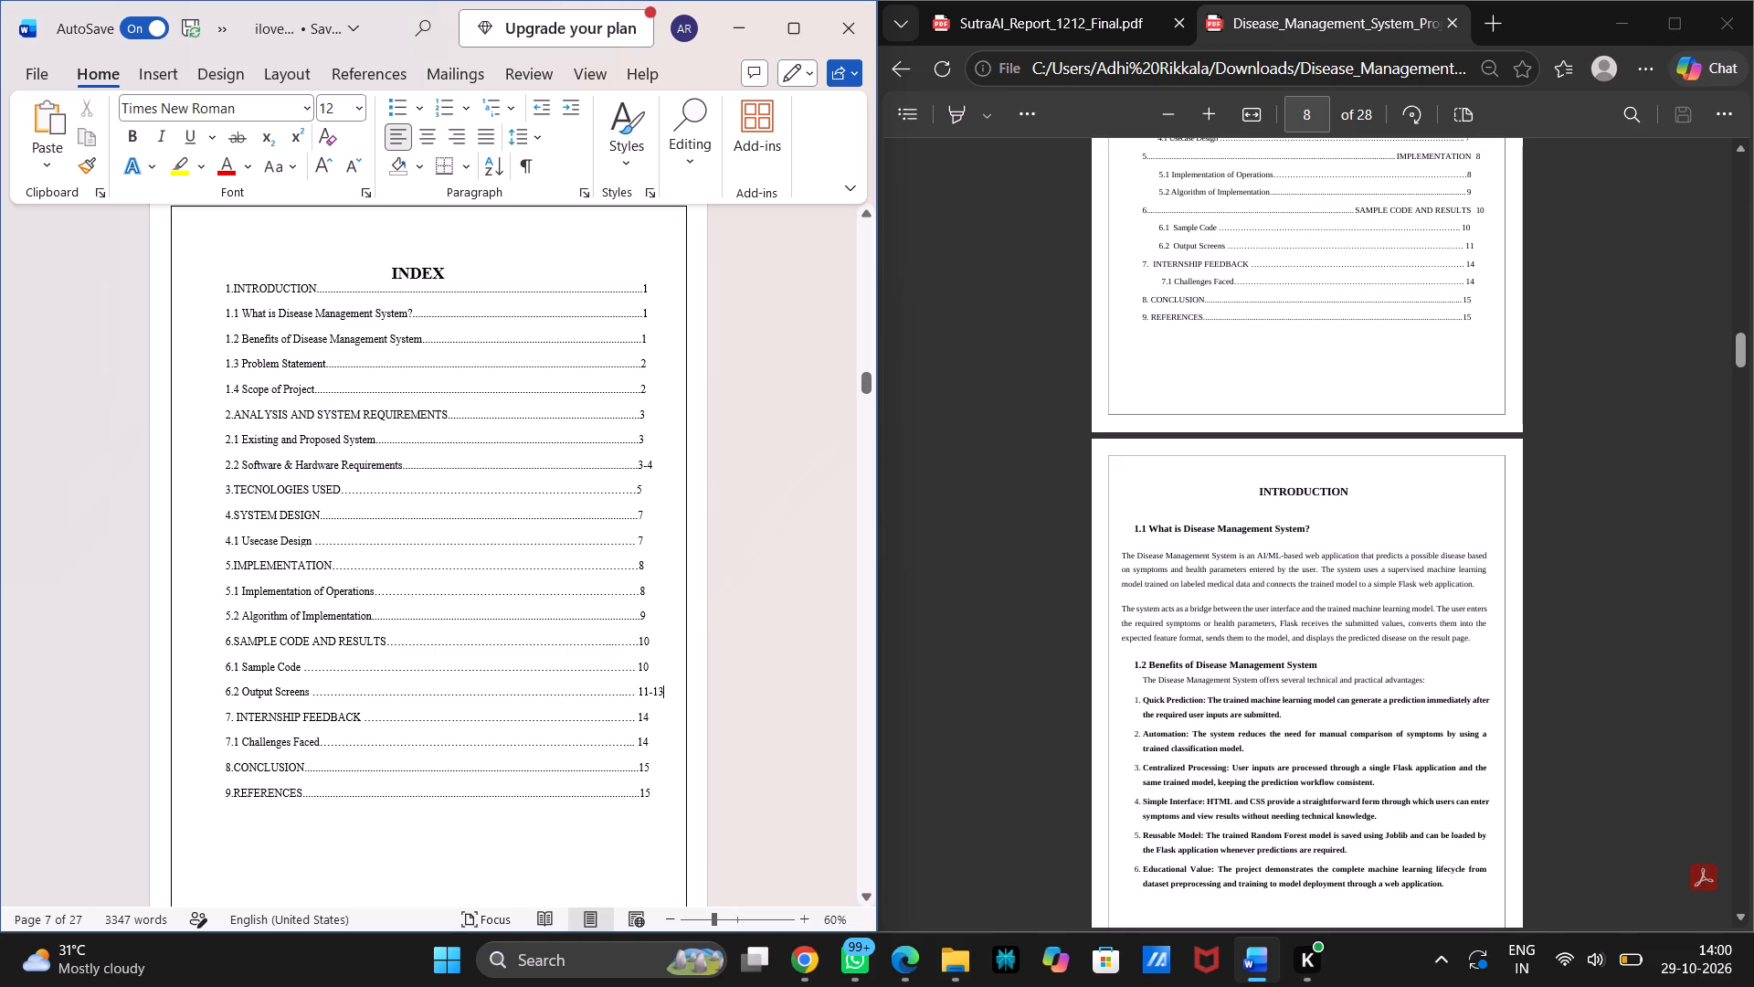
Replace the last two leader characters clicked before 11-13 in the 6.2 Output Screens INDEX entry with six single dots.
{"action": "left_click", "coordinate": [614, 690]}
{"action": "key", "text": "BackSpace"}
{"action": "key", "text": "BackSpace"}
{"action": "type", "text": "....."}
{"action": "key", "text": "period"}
Examine the Disease Management System PDF's body pages from INTRODUCTION through 6.1 Sample Code and their page numbers.
{"action": "scroll", "coordinate": [1356, 686], "scroll_direction": "down", "scroll_amount": 2}
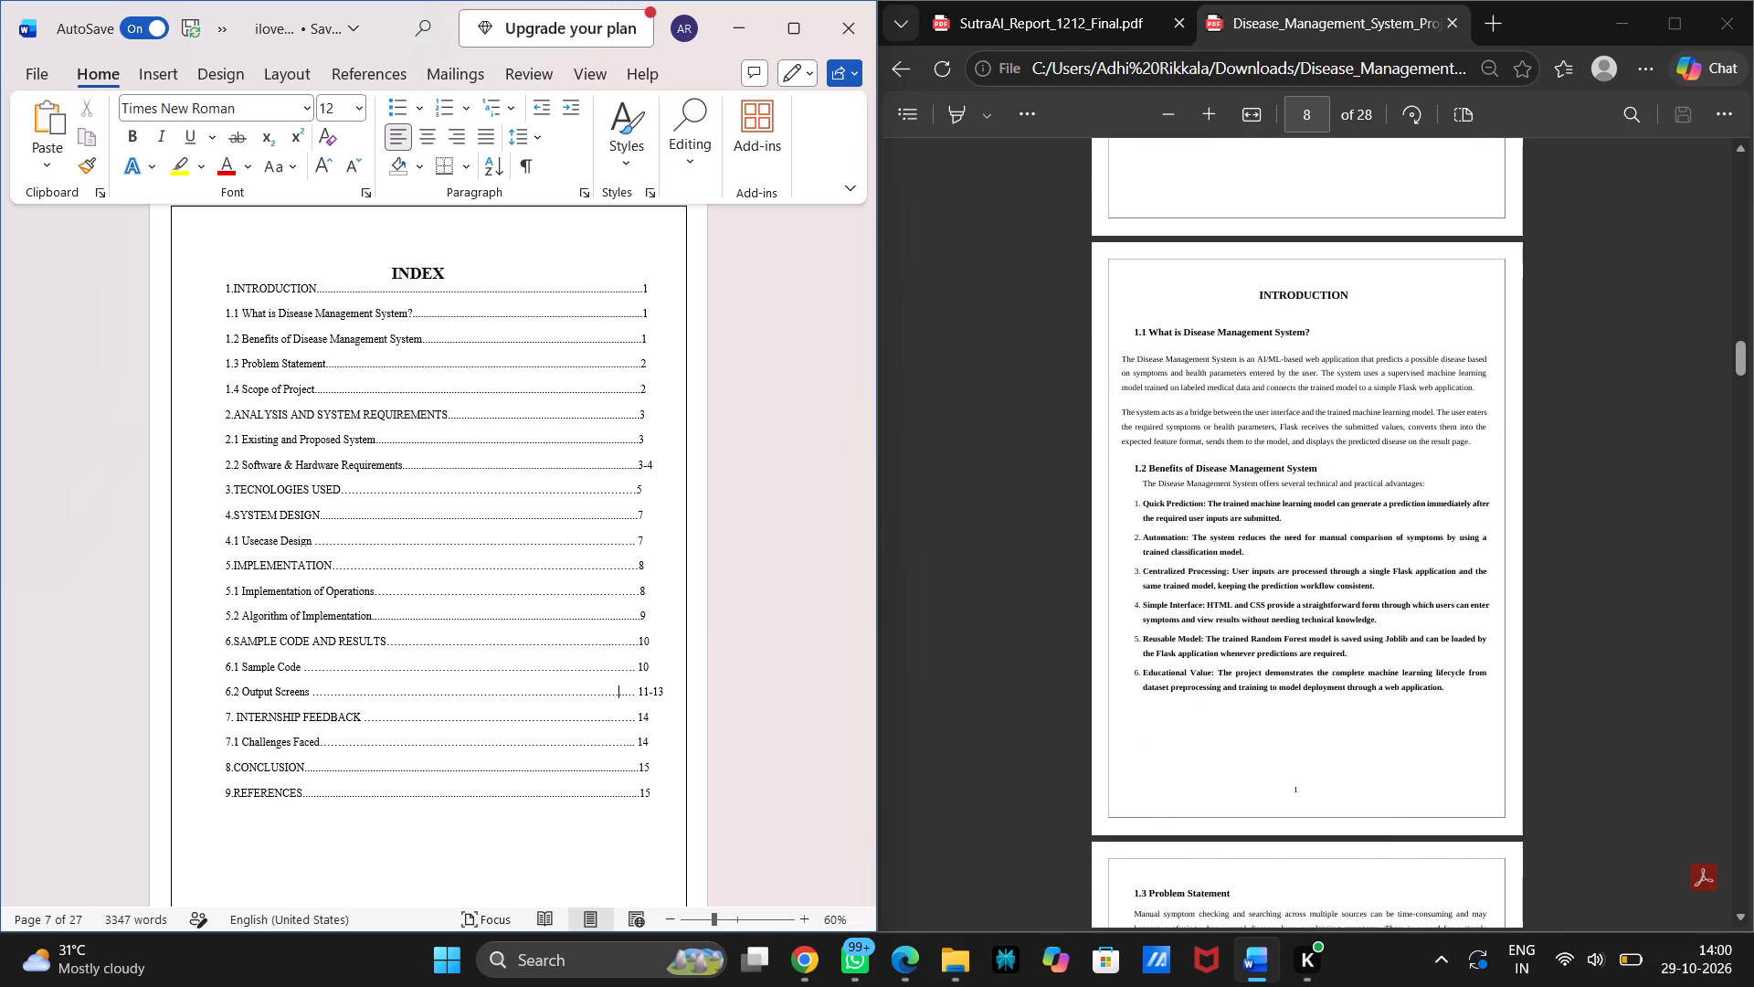
{"action": "scroll", "coordinate": [1356, 686], "scroll_direction": "down", "scroll_amount": 13}
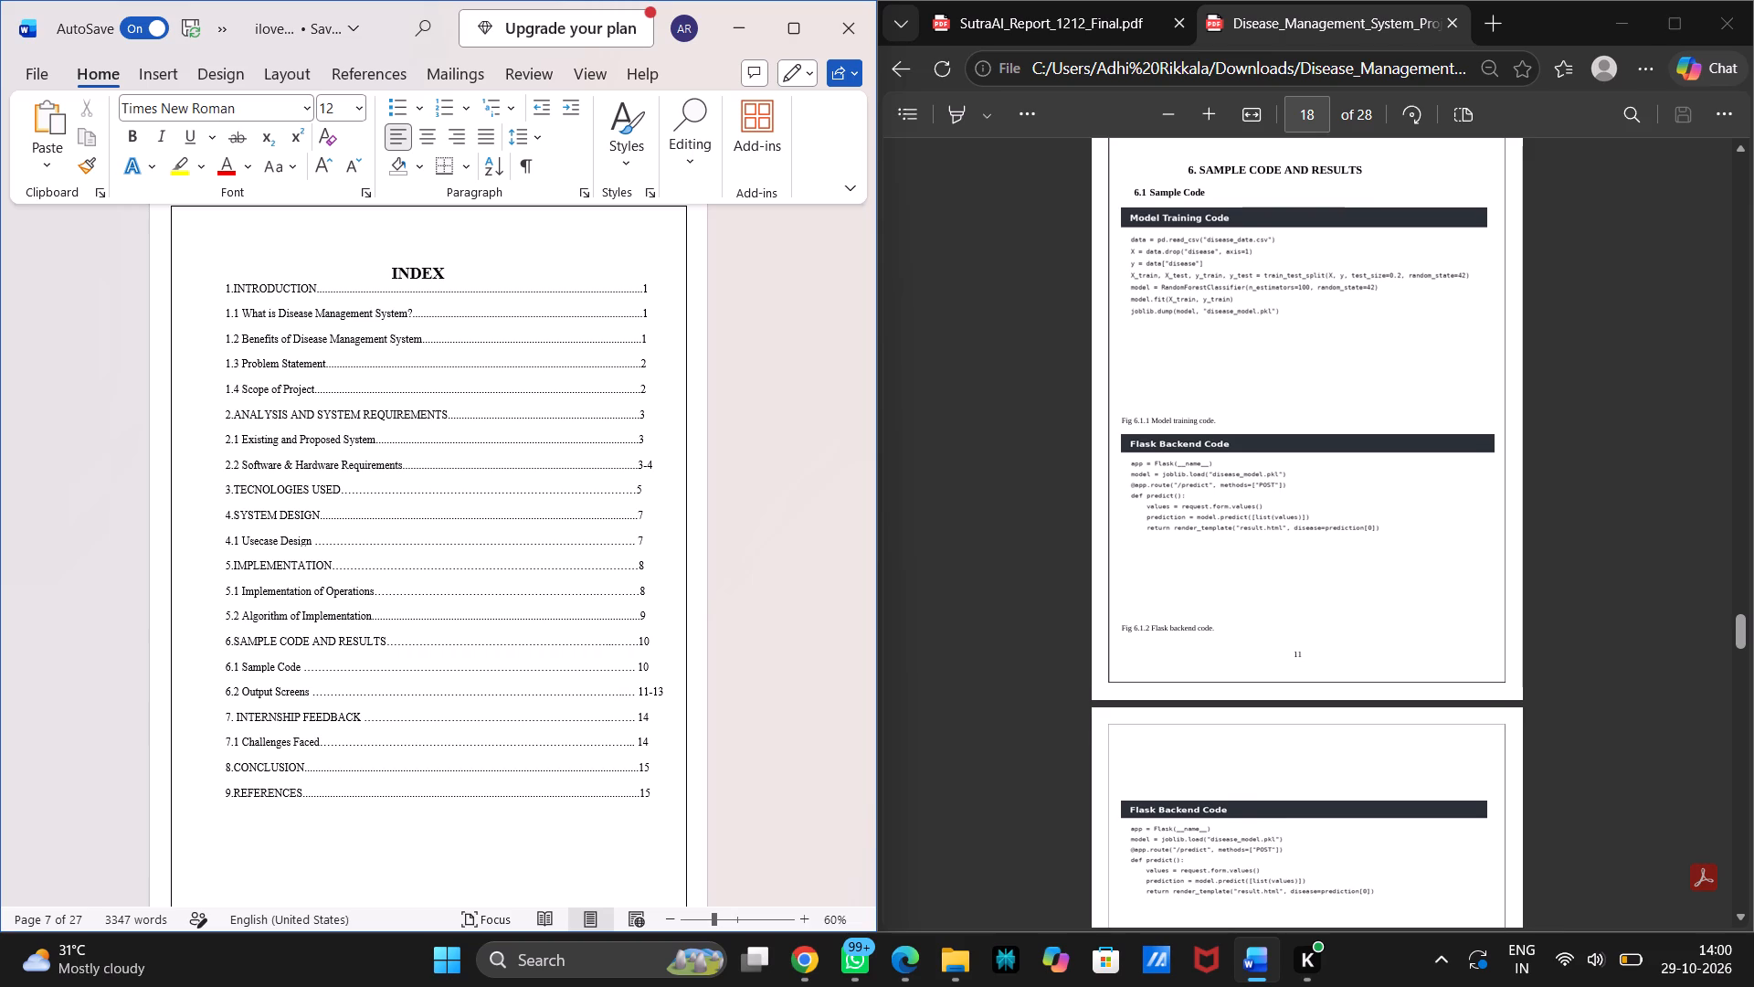
{"action": "scroll", "coordinate": [1356, 686], "scroll_direction": "up", "scroll_amount": 2}
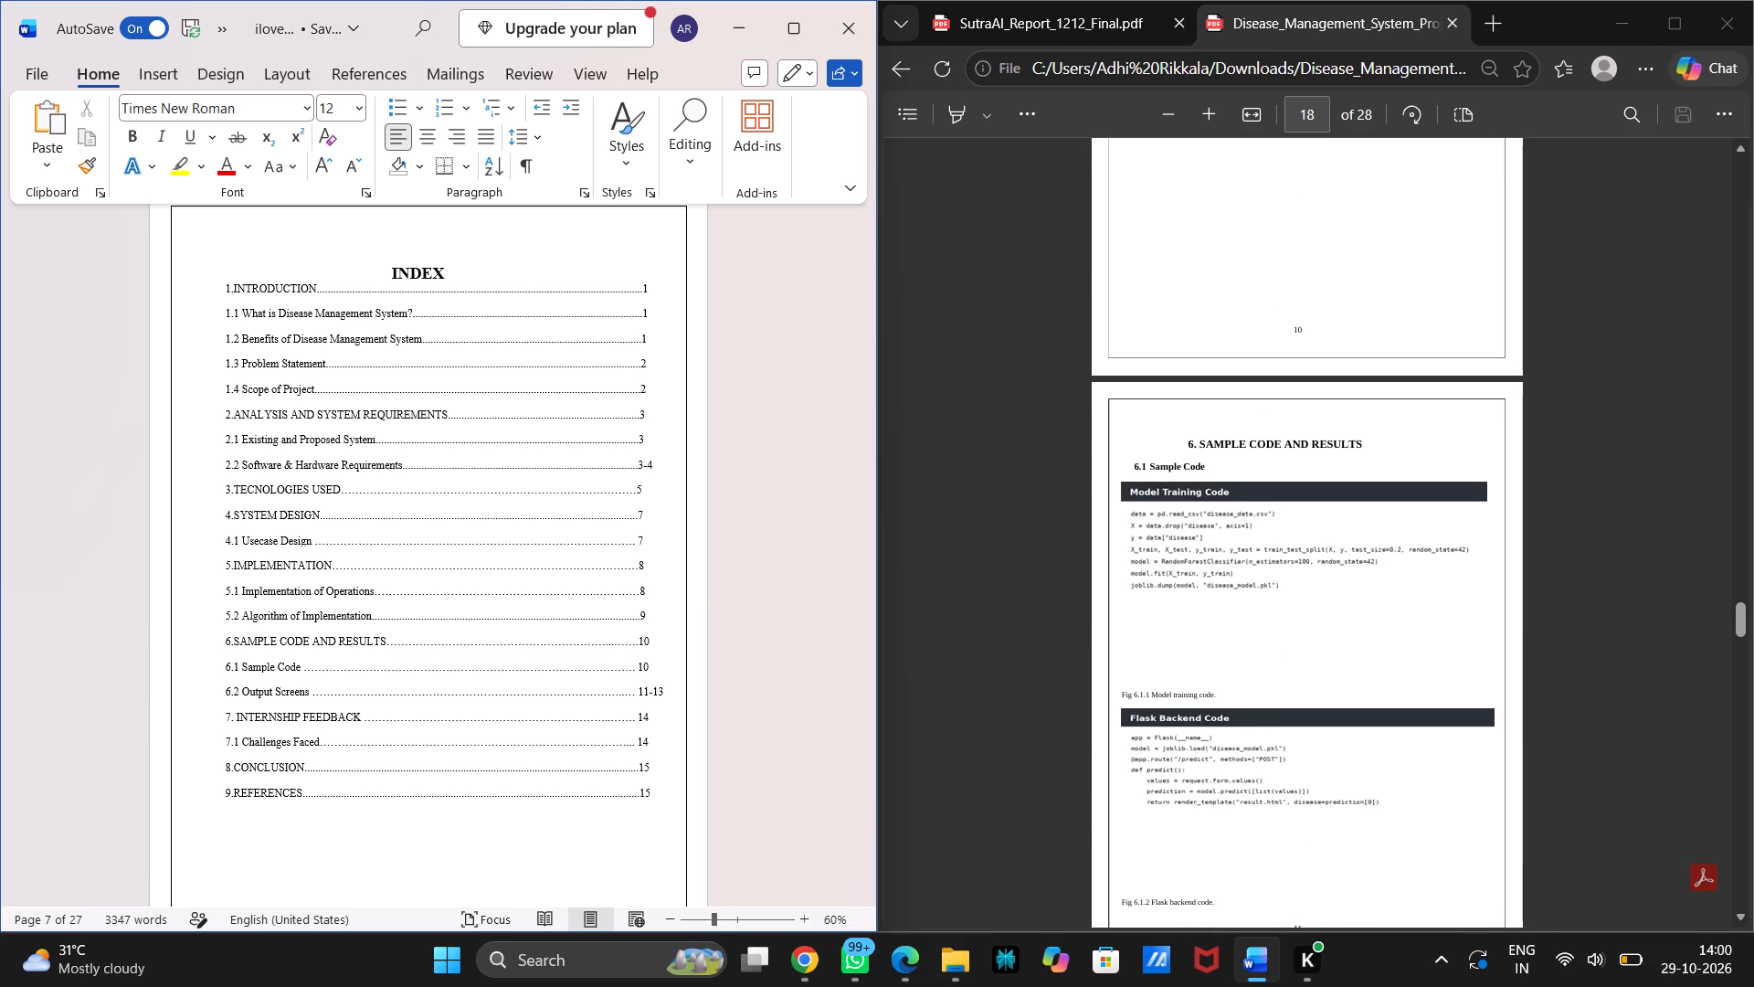
{"action": "scroll", "coordinate": [1356, 686], "scroll_direction": "up", "scroll_amount": 5}
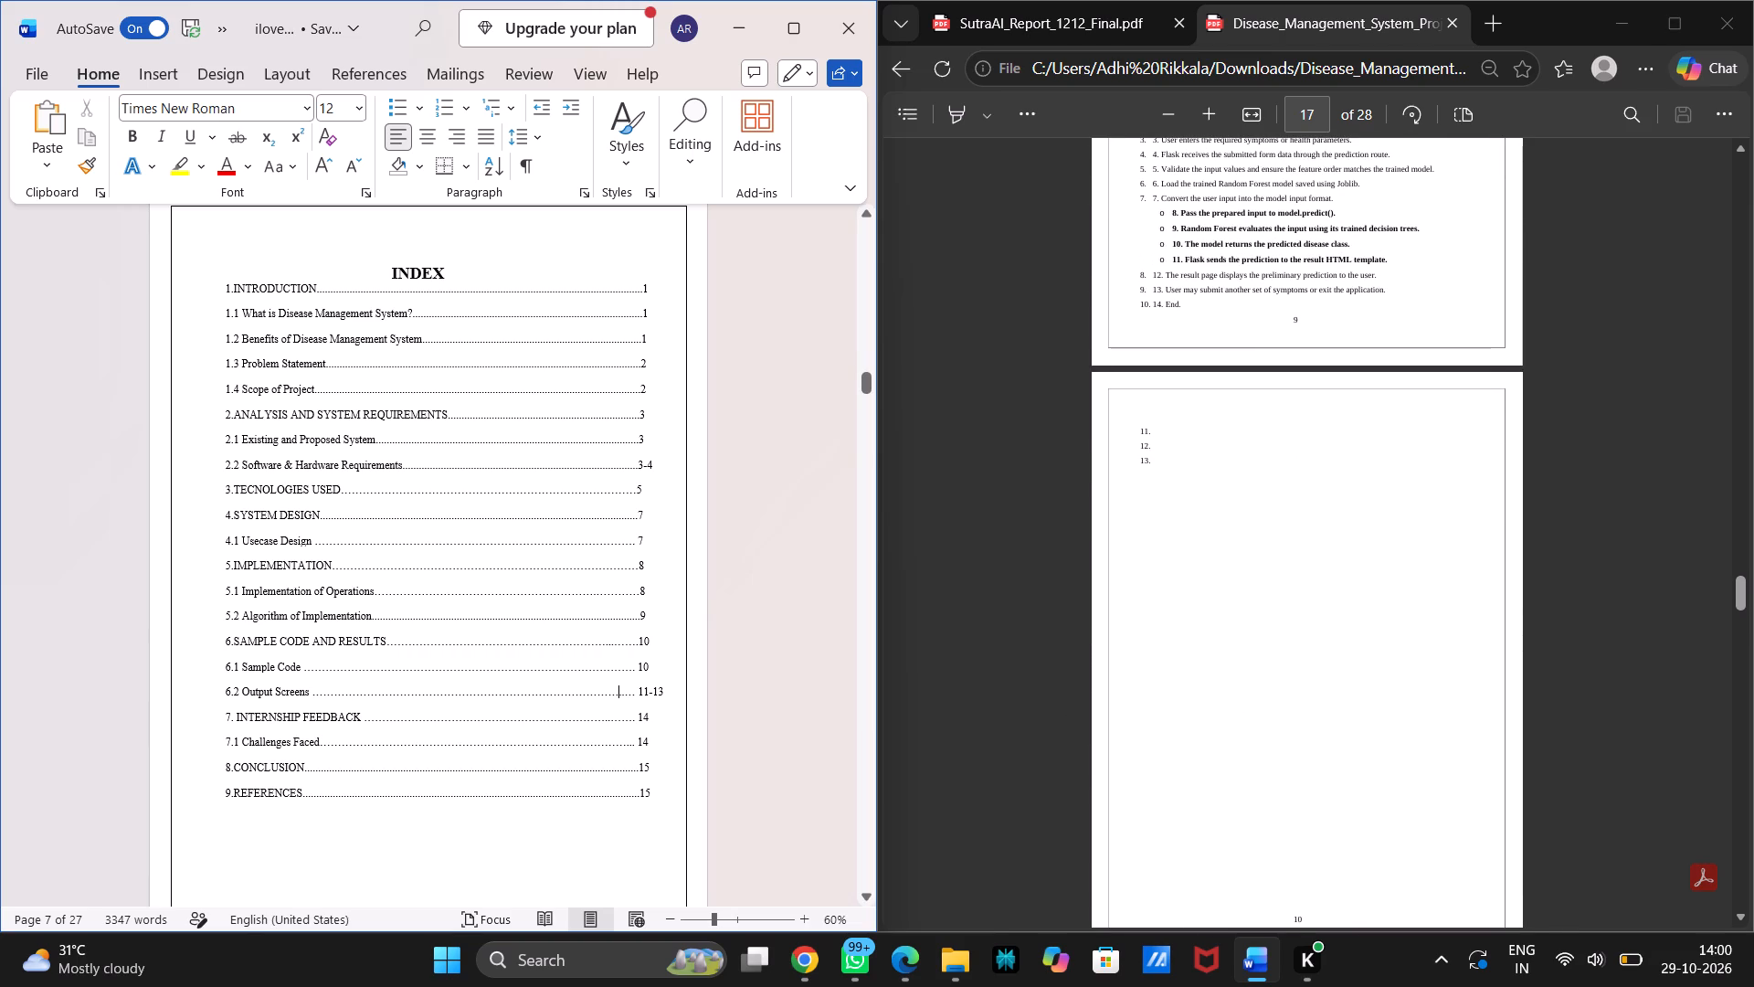
{"action": "scroll", "coordinate": [520, 695], "scroll_direction": "down", "scroll_amount": 1}
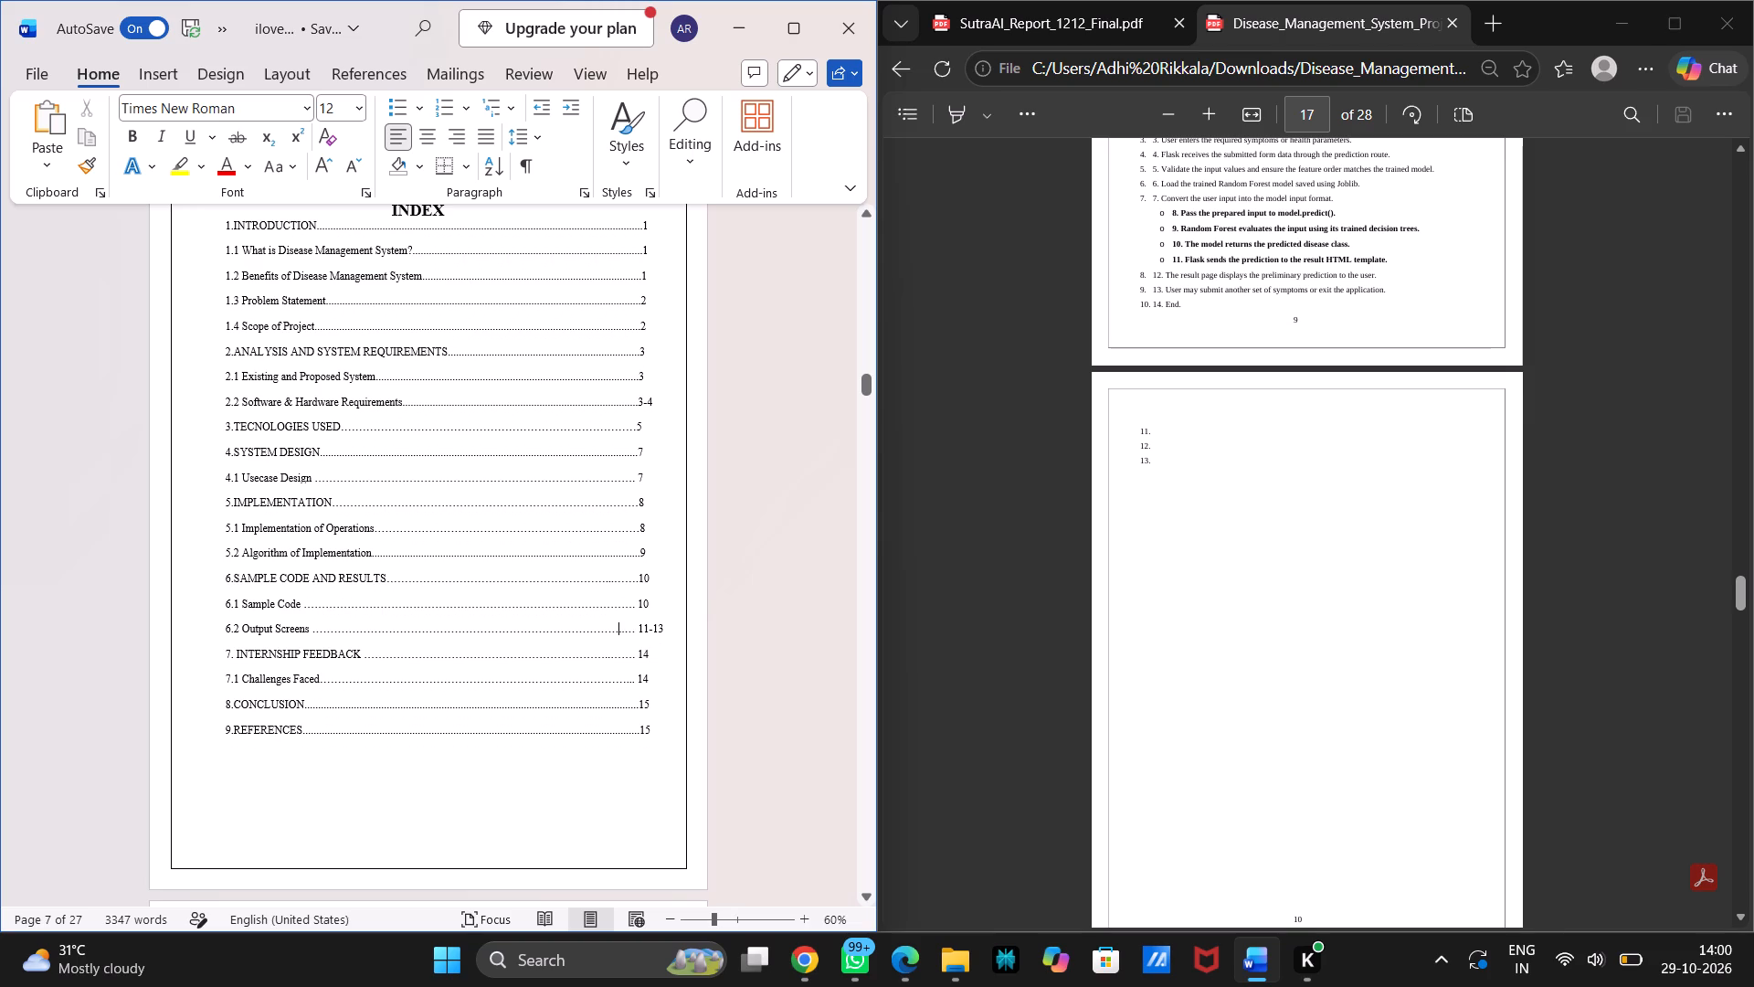
{"action": "right_click", "coordinate": [520, 695]}
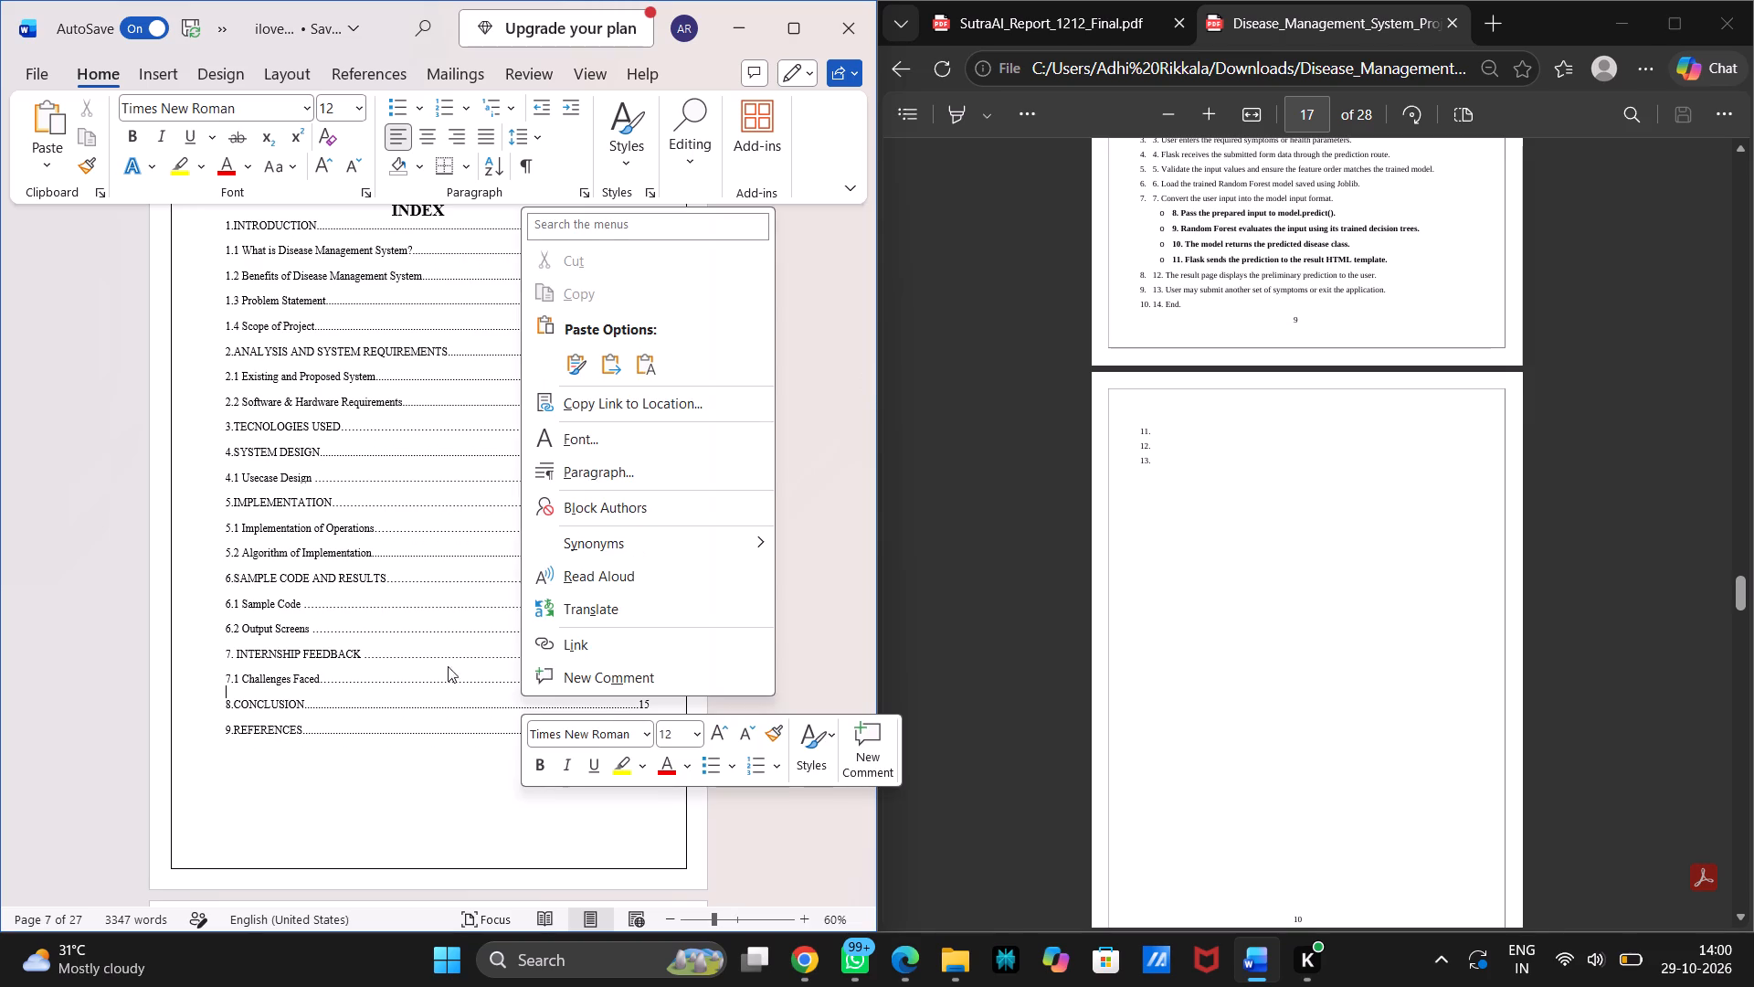
{"action": "left_click", "coordinate": [435, 660]}
In the Word report, examine which pages the 6.1 Sample Code and 6.2 Output Screens sections span.
{"action": "scroll", "coordinate": [435, 660], "scroll_direction": "down", "scroll_amount": 19}
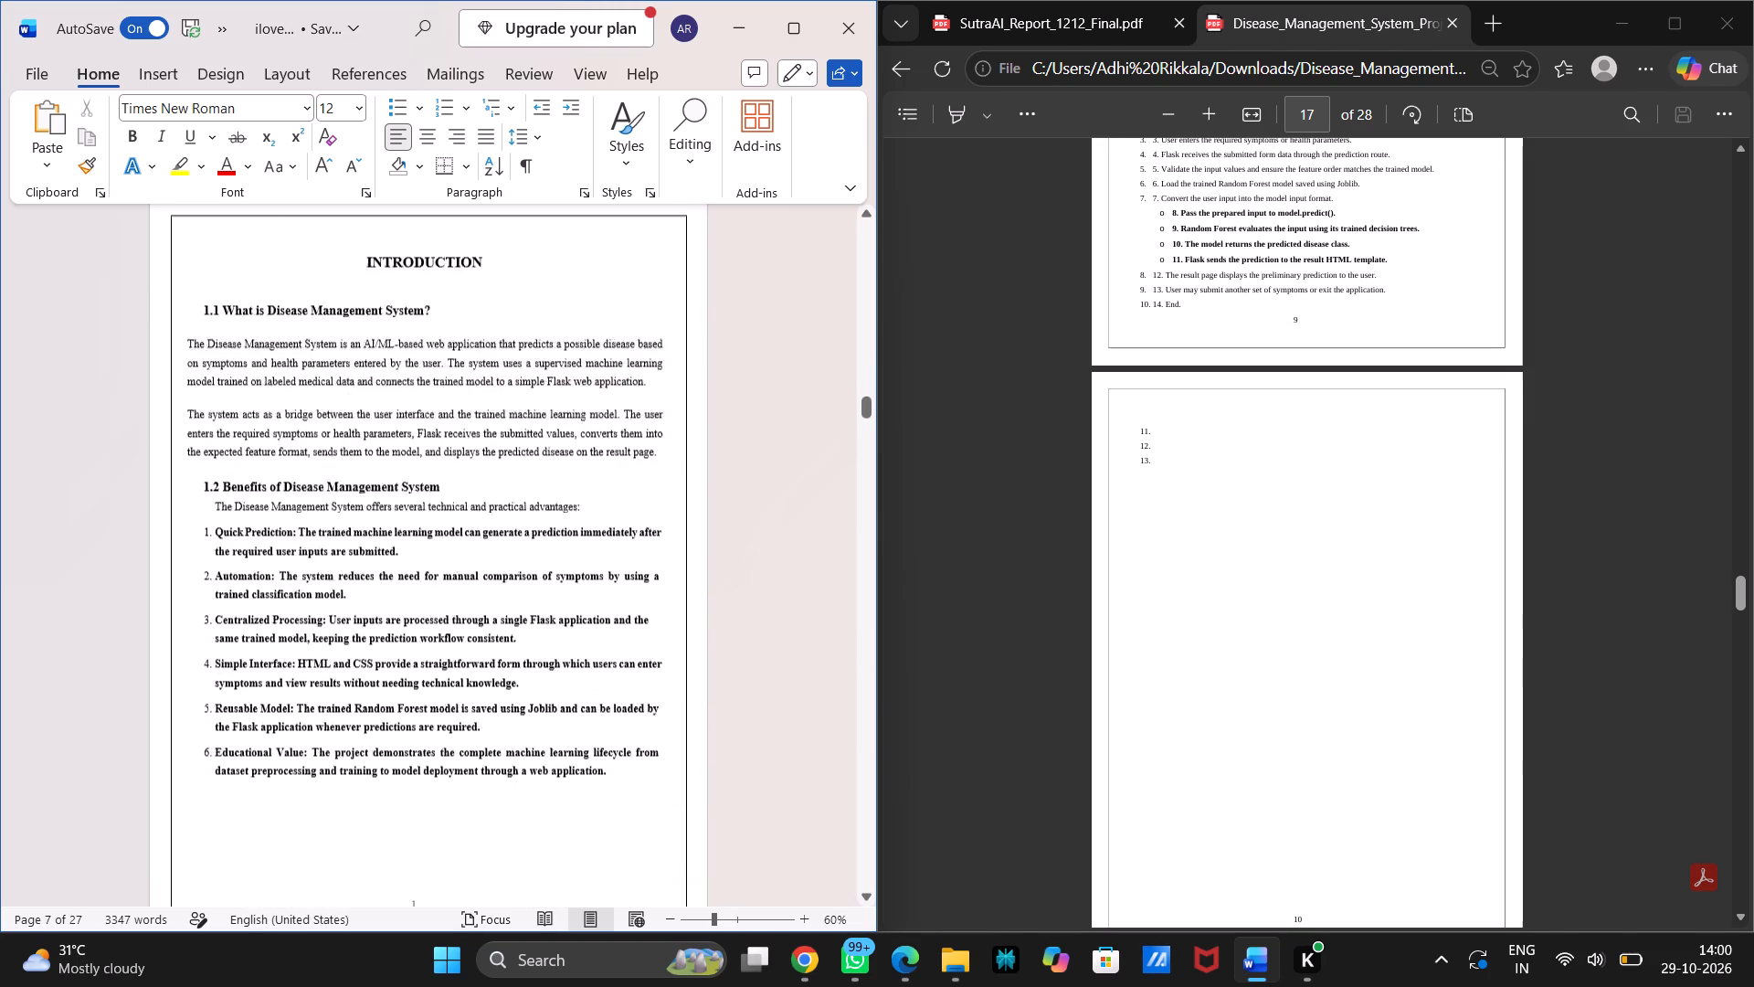
{"action": "scroll", "coordinate": [435, 660], "scroll_direction": "down", "scroll_amount": 20}
{"action": "scroll", "coordinate": [435, 660], "scroll_direction": "down", "scroll_amount": 20}
{"action": "scroll", "coordinate": [435, 660], "scroll_direction": "down", "scroll_amount": 1}
{"action": "scroll", "coordinate": [435, 660], "scroll_direction": "up", "scroll_amount": 3}
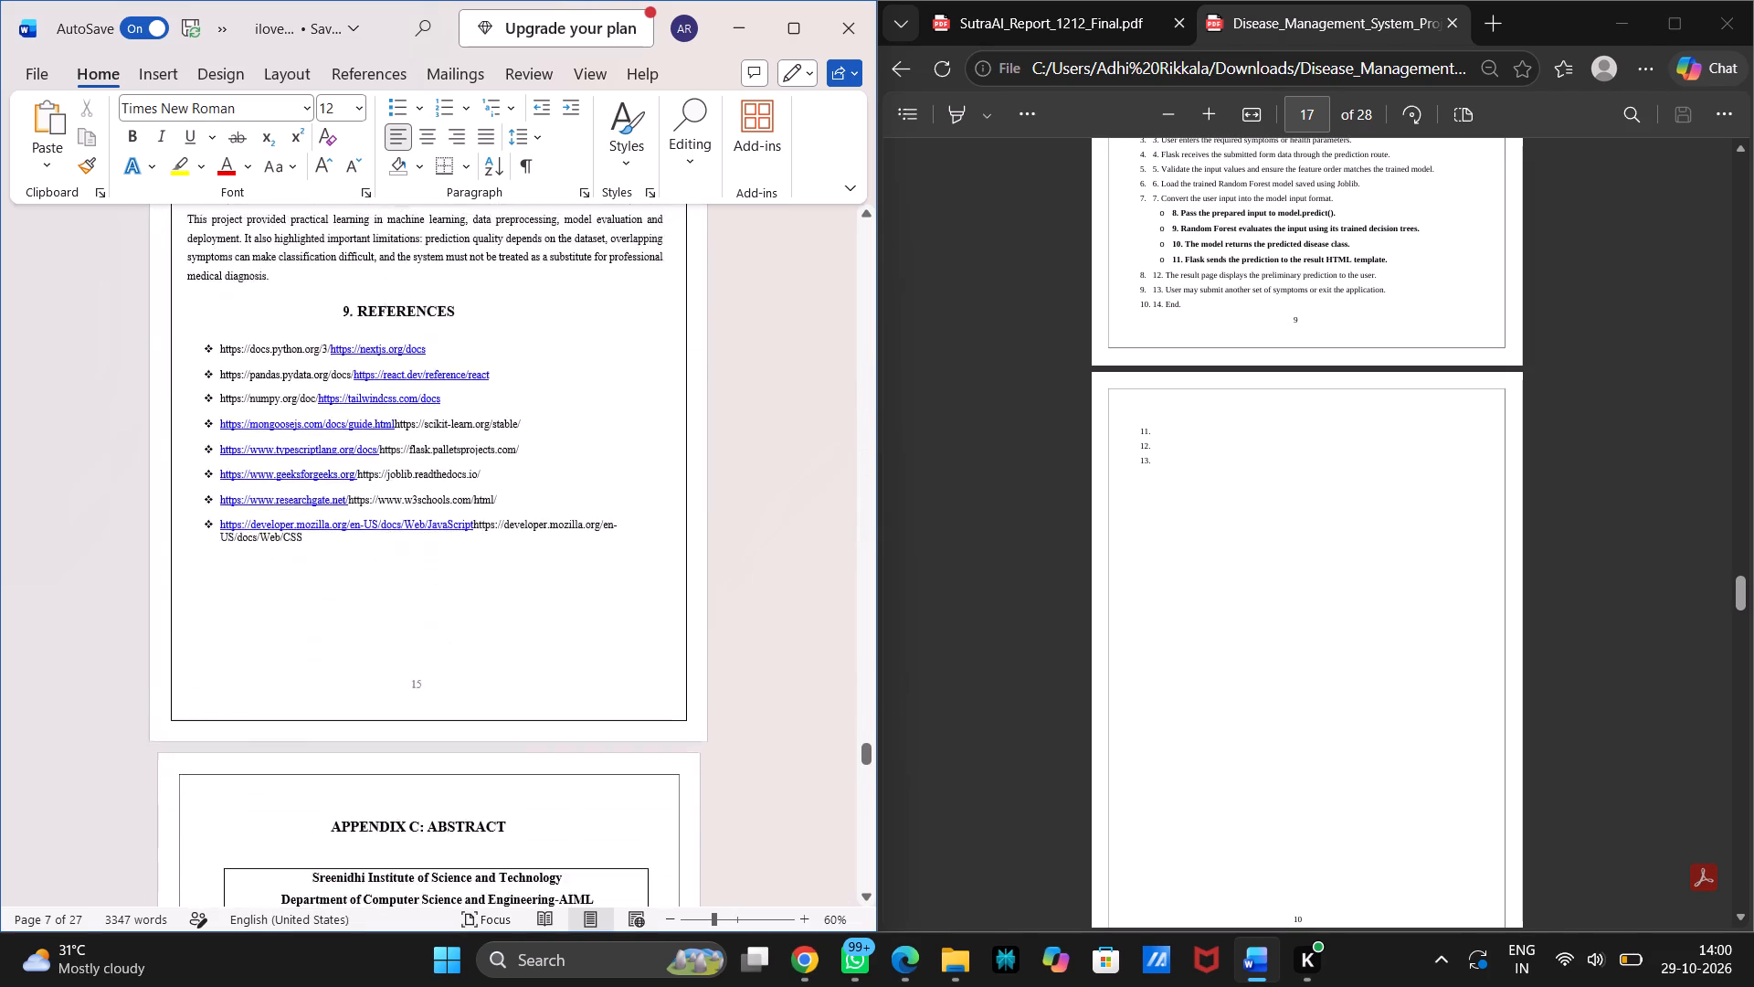
{"action": "scroll", "coordinate": [435, 660], "scroll_direction": "up", "scroll_amount": 10}
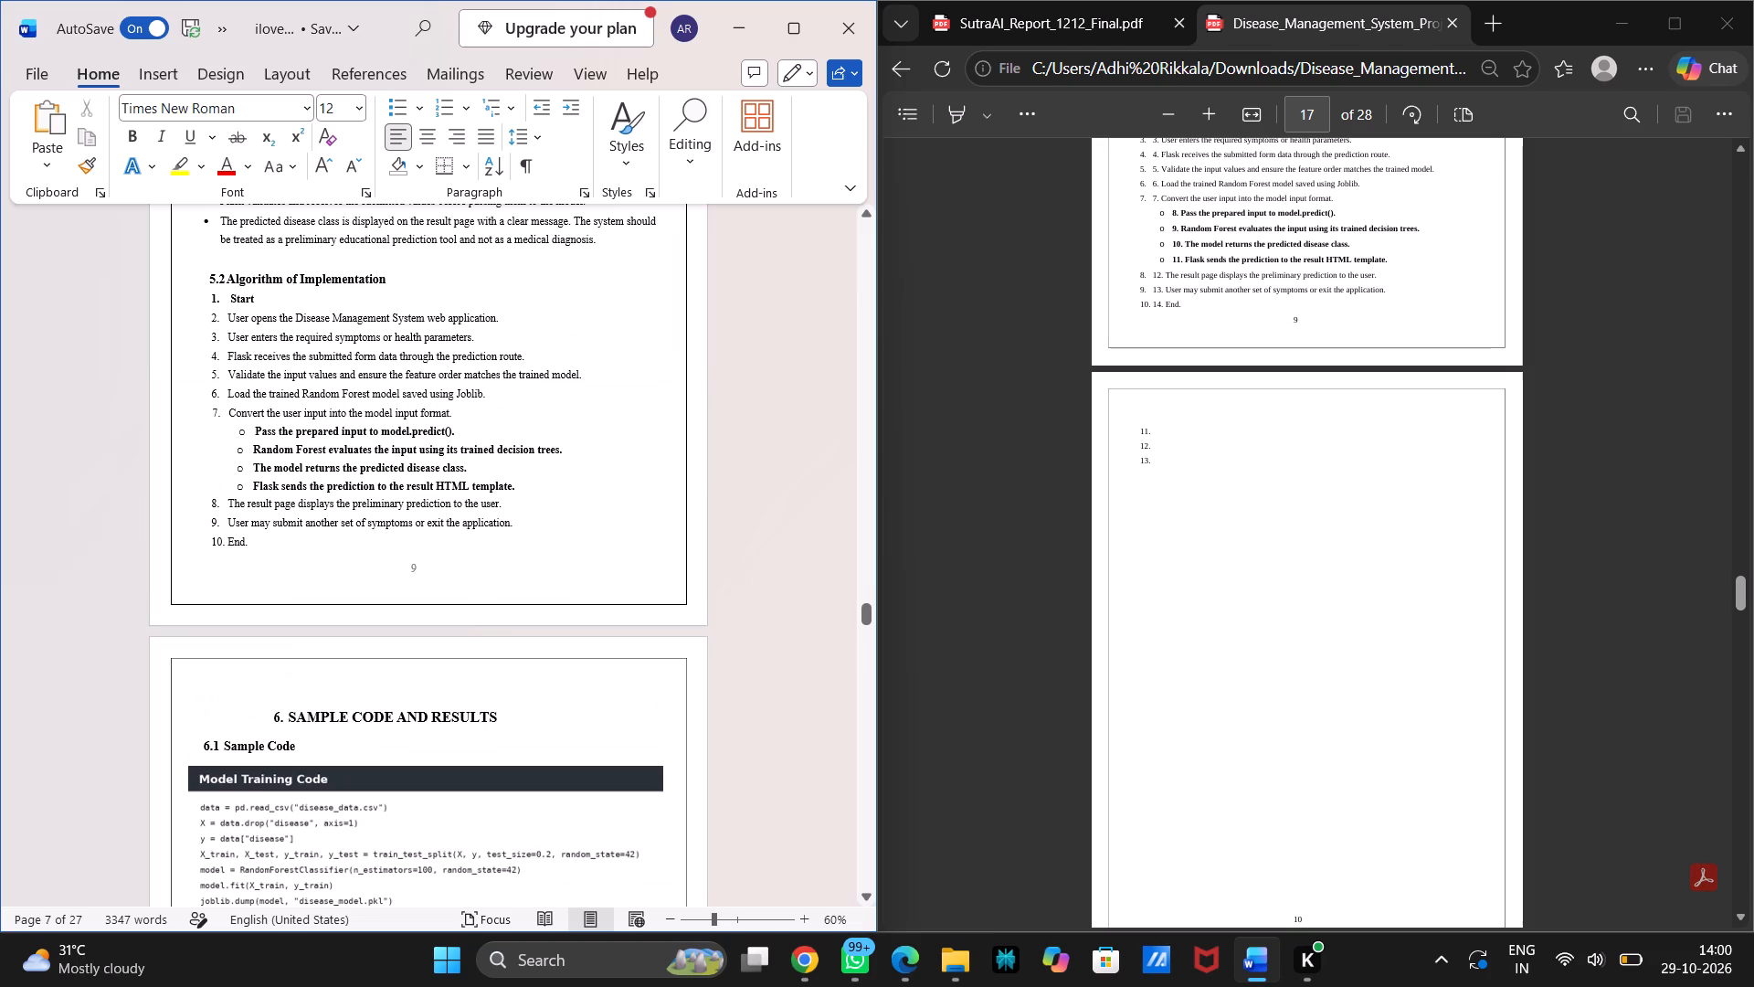
{"action": "scroll", "coordinate": [435, 660], "scroll_direction": "down", "scroll_amount": 2}
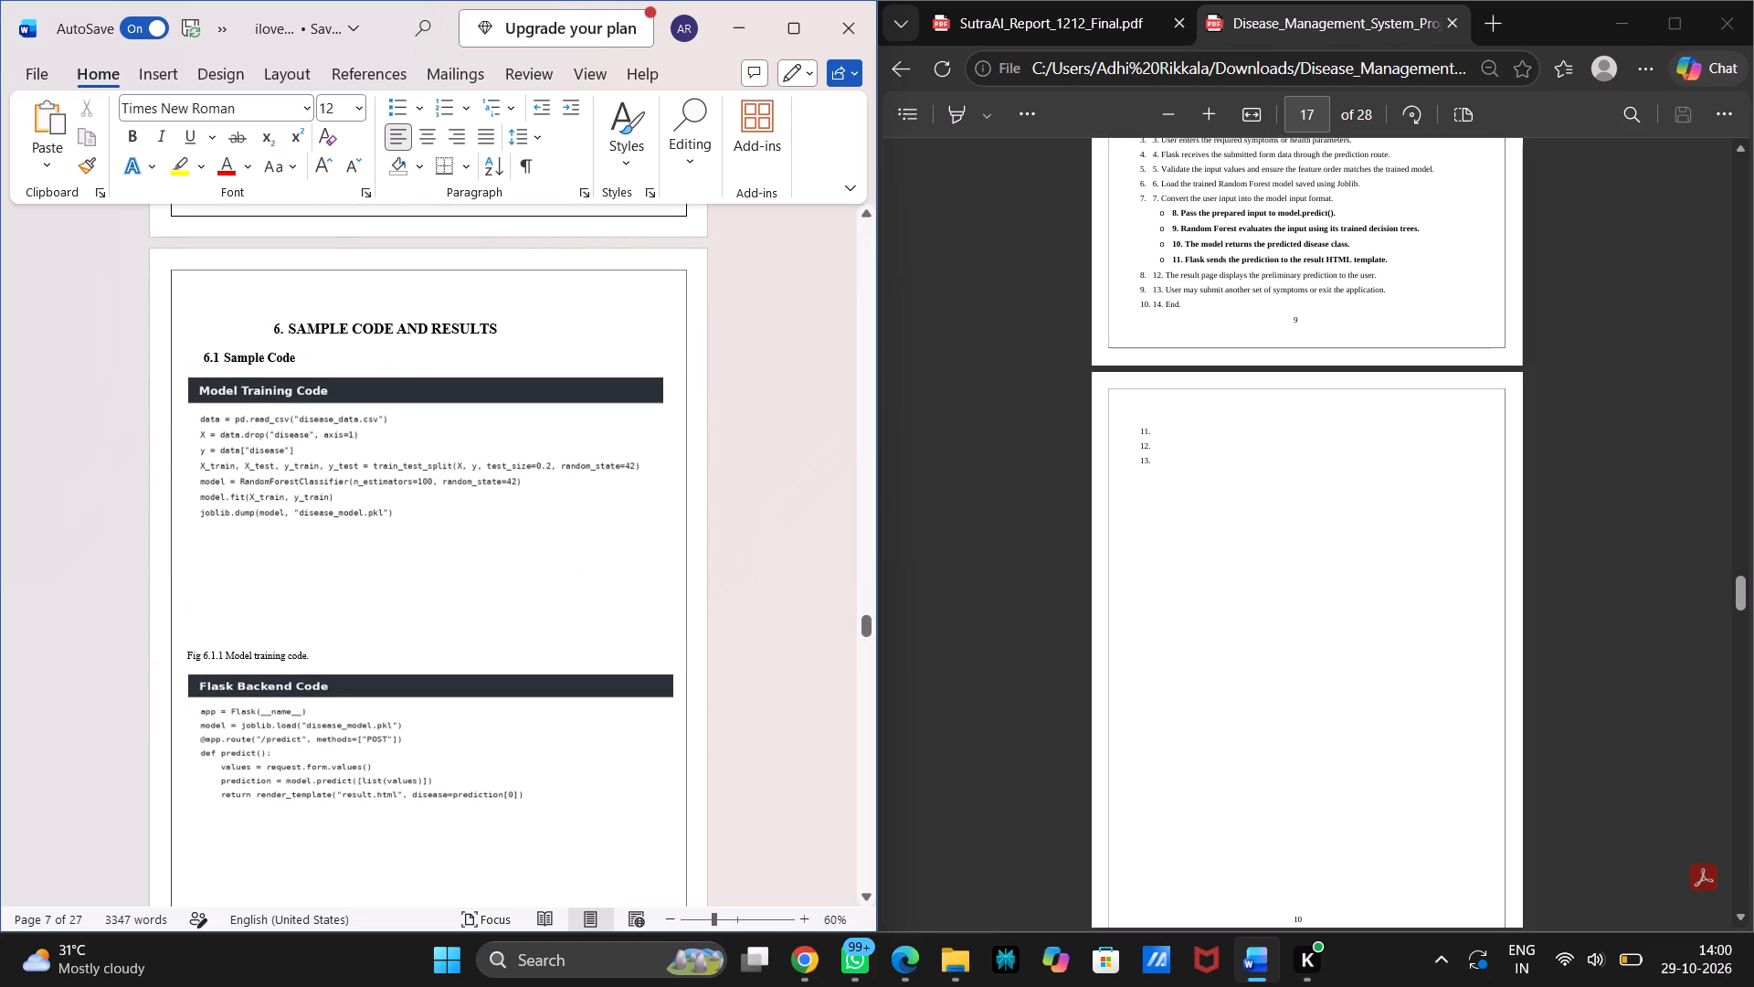
{"action": "scroll", "coordinate": [491, 646], "scroll_direction": "down", "scroll_amount": 7}
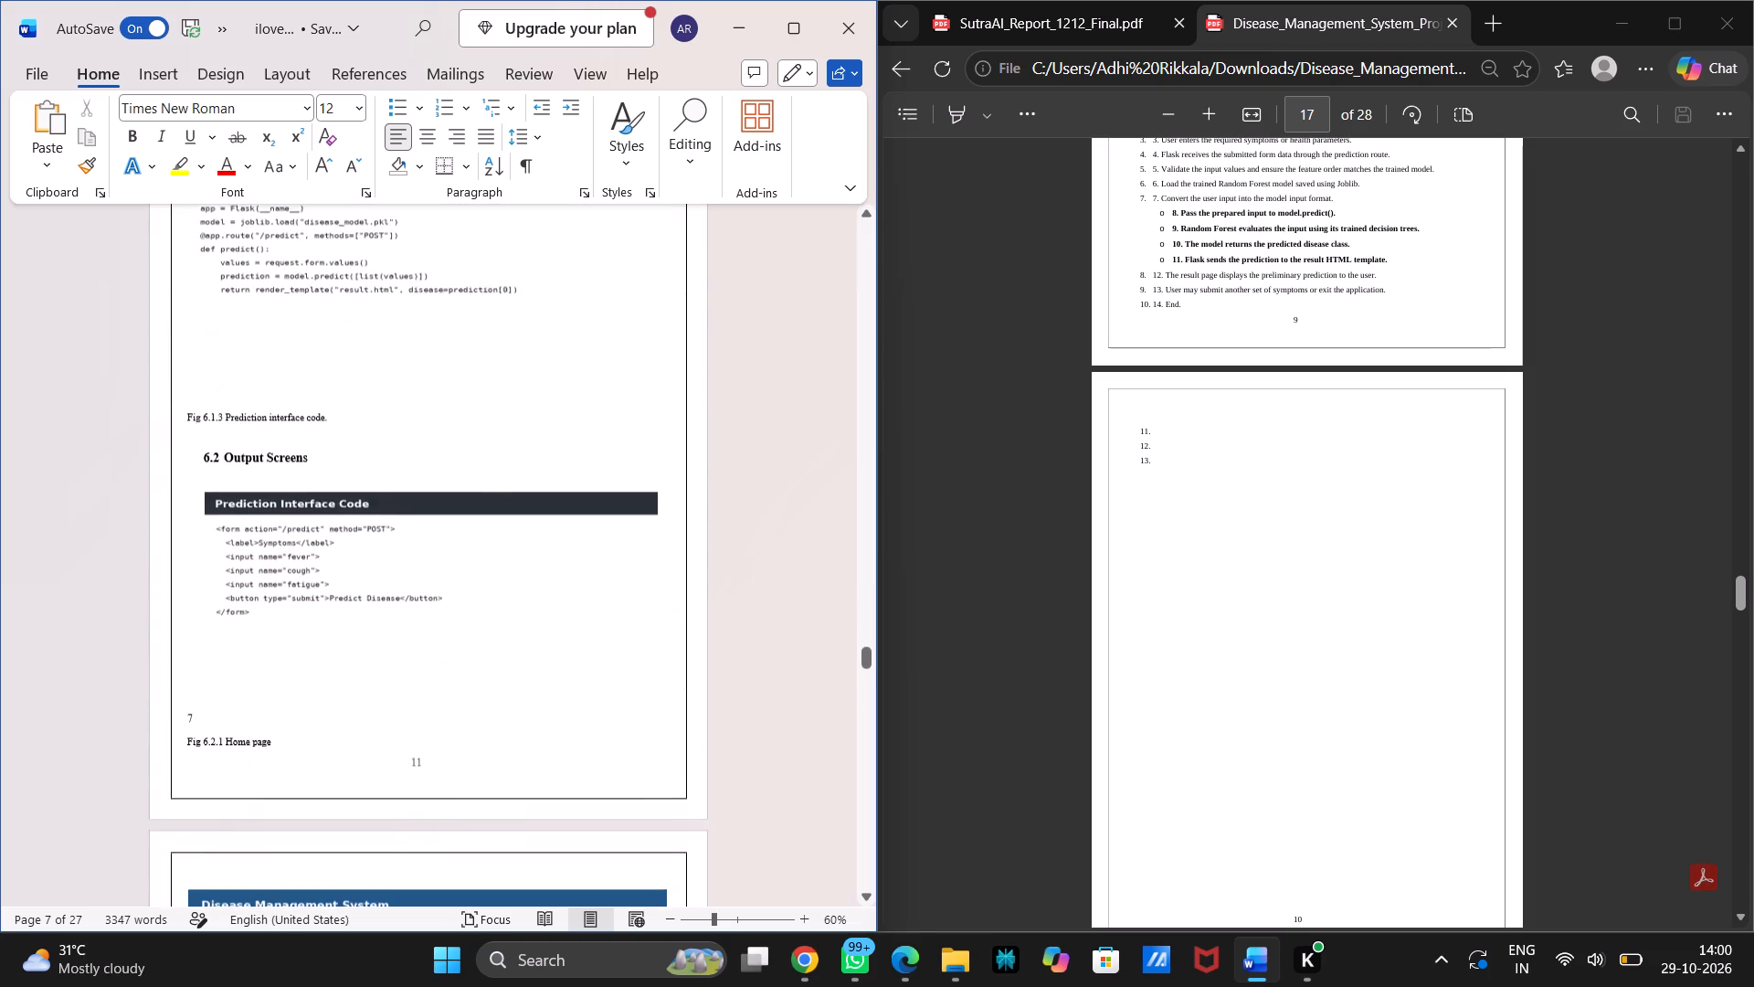
{"action": "scroll", "coordinate": [491, 646], "scroll_direction": "down", "scroll_amount": 2}
{"action": "scroll", "coordinate": [491, 646], "scroll_direction": "up", "scroll_amount": 3}
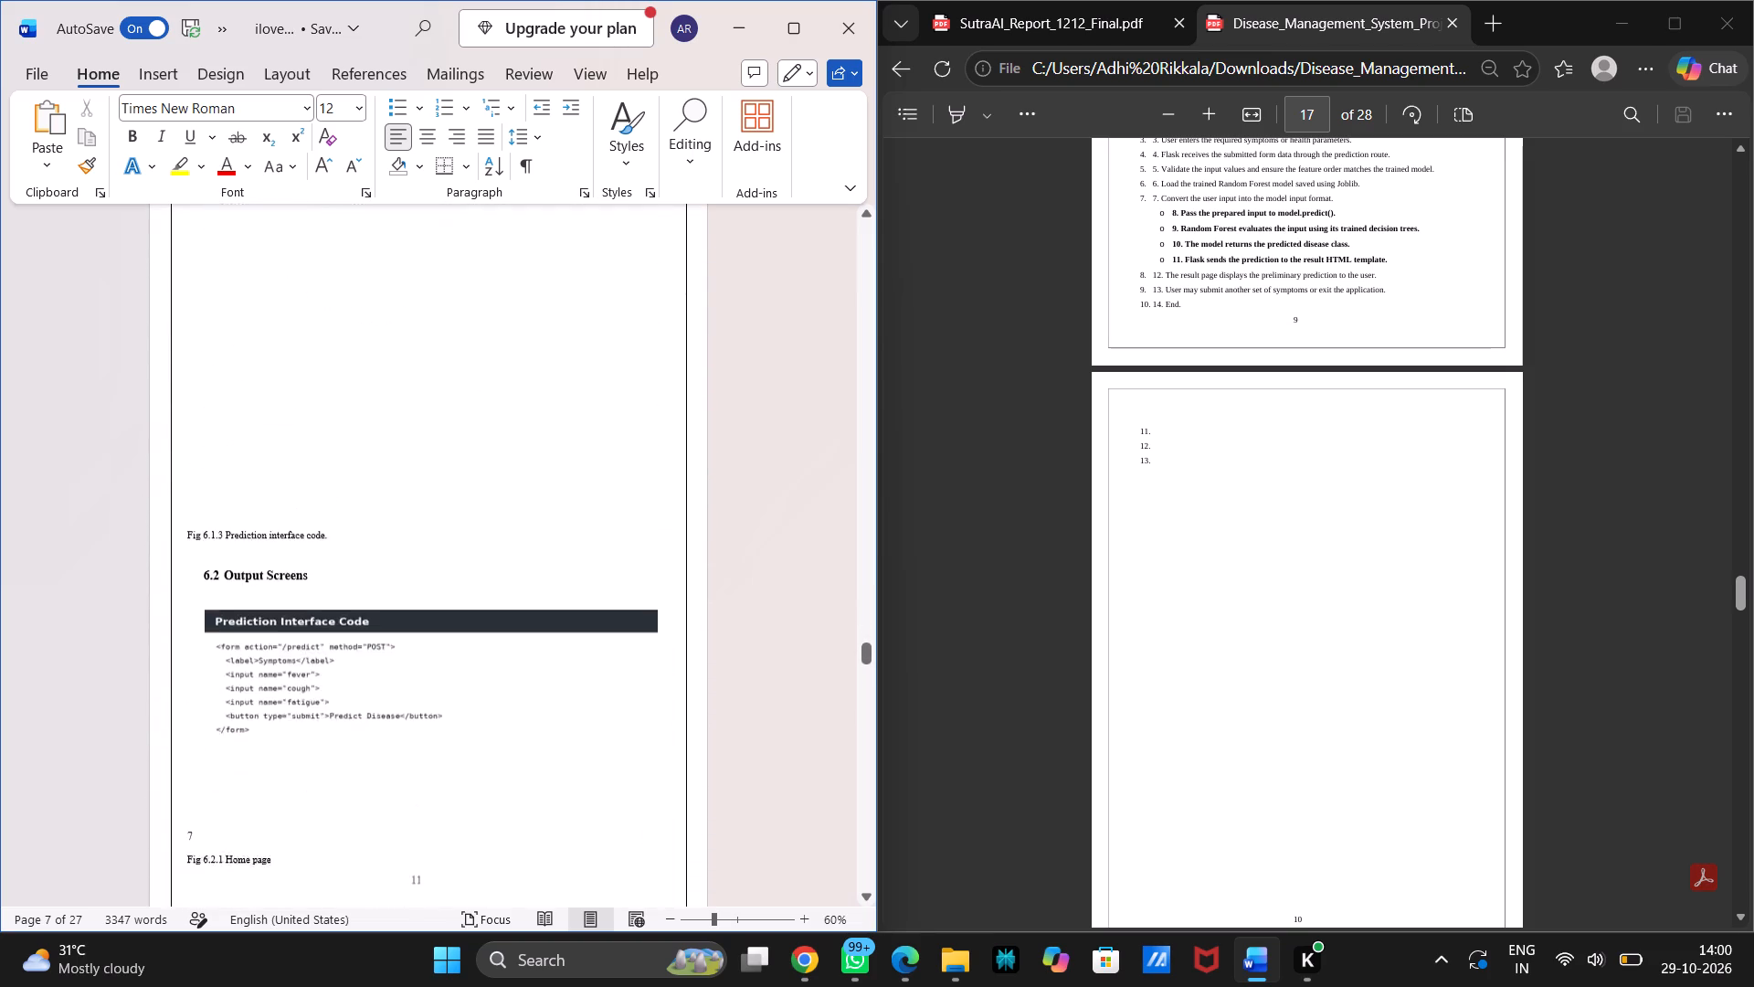
{"action": "scroll", "coordinate": [491, 646], "scroll_direction": "up", "scroll_amount": 4}
{"action": "scroll", "coordinate": [491, 646], "scroll_direction": "down", "scroll_amount": 2}
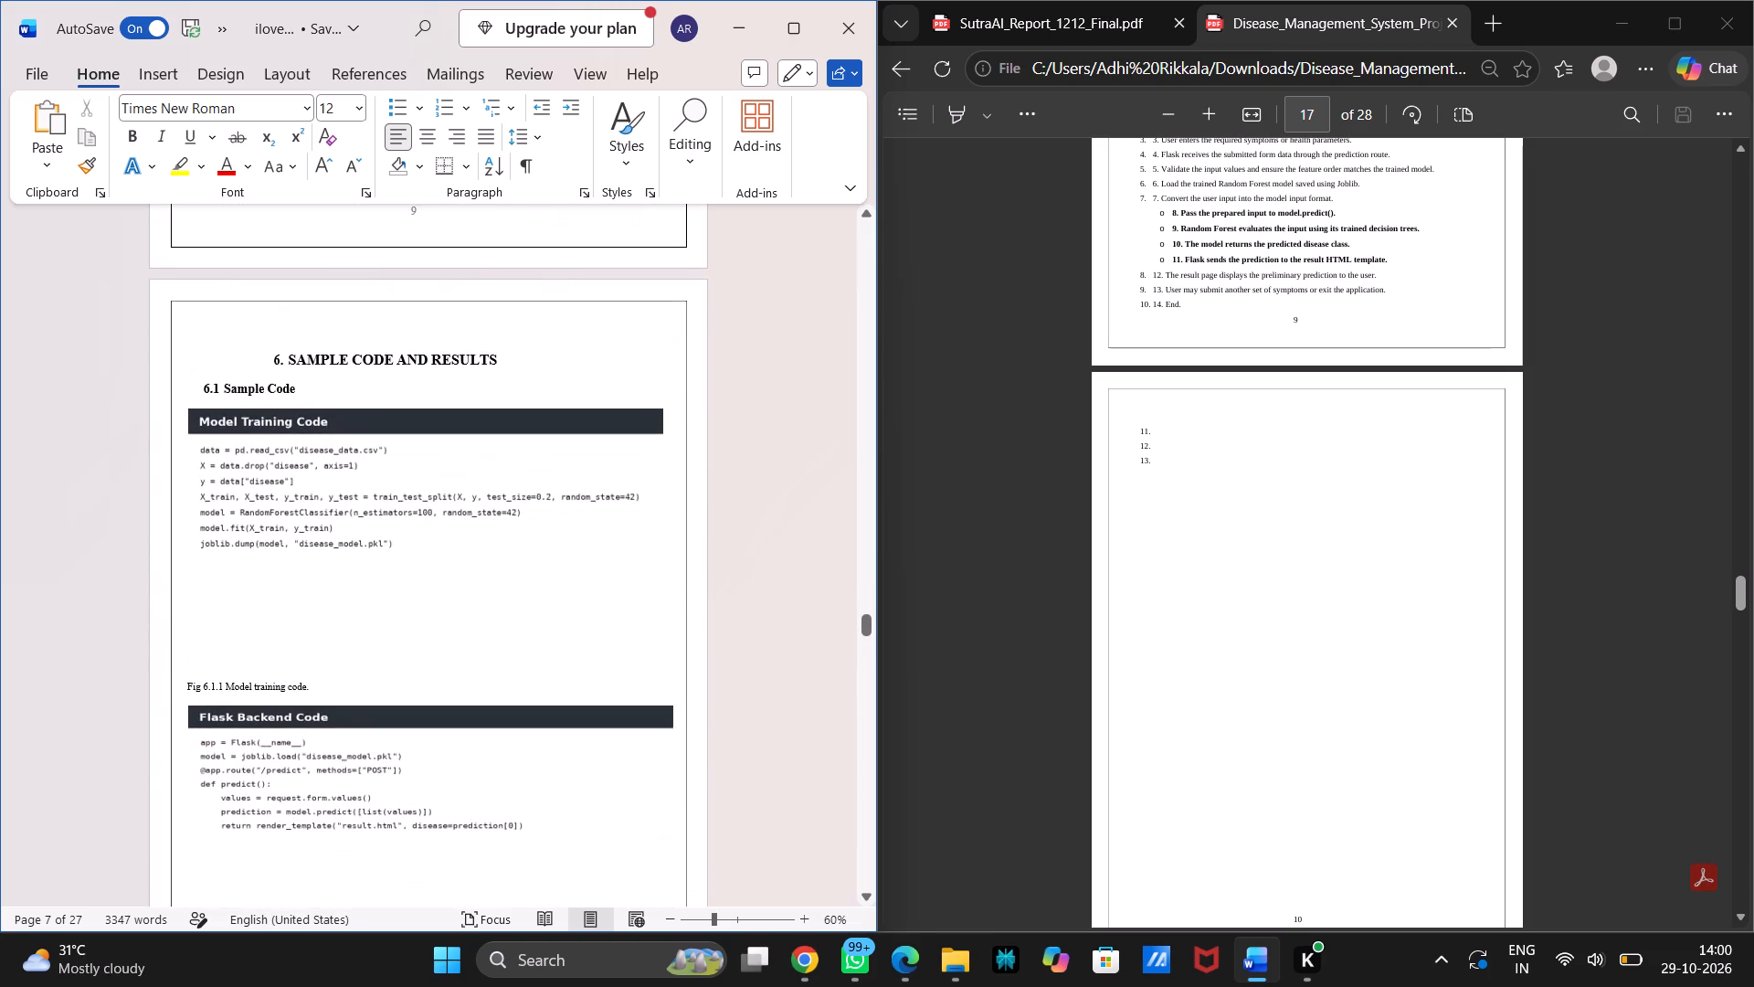
{"action": "scroll", "coordinate": [491, 646], "scroll_direction": "down", "scroll_amount": 8}
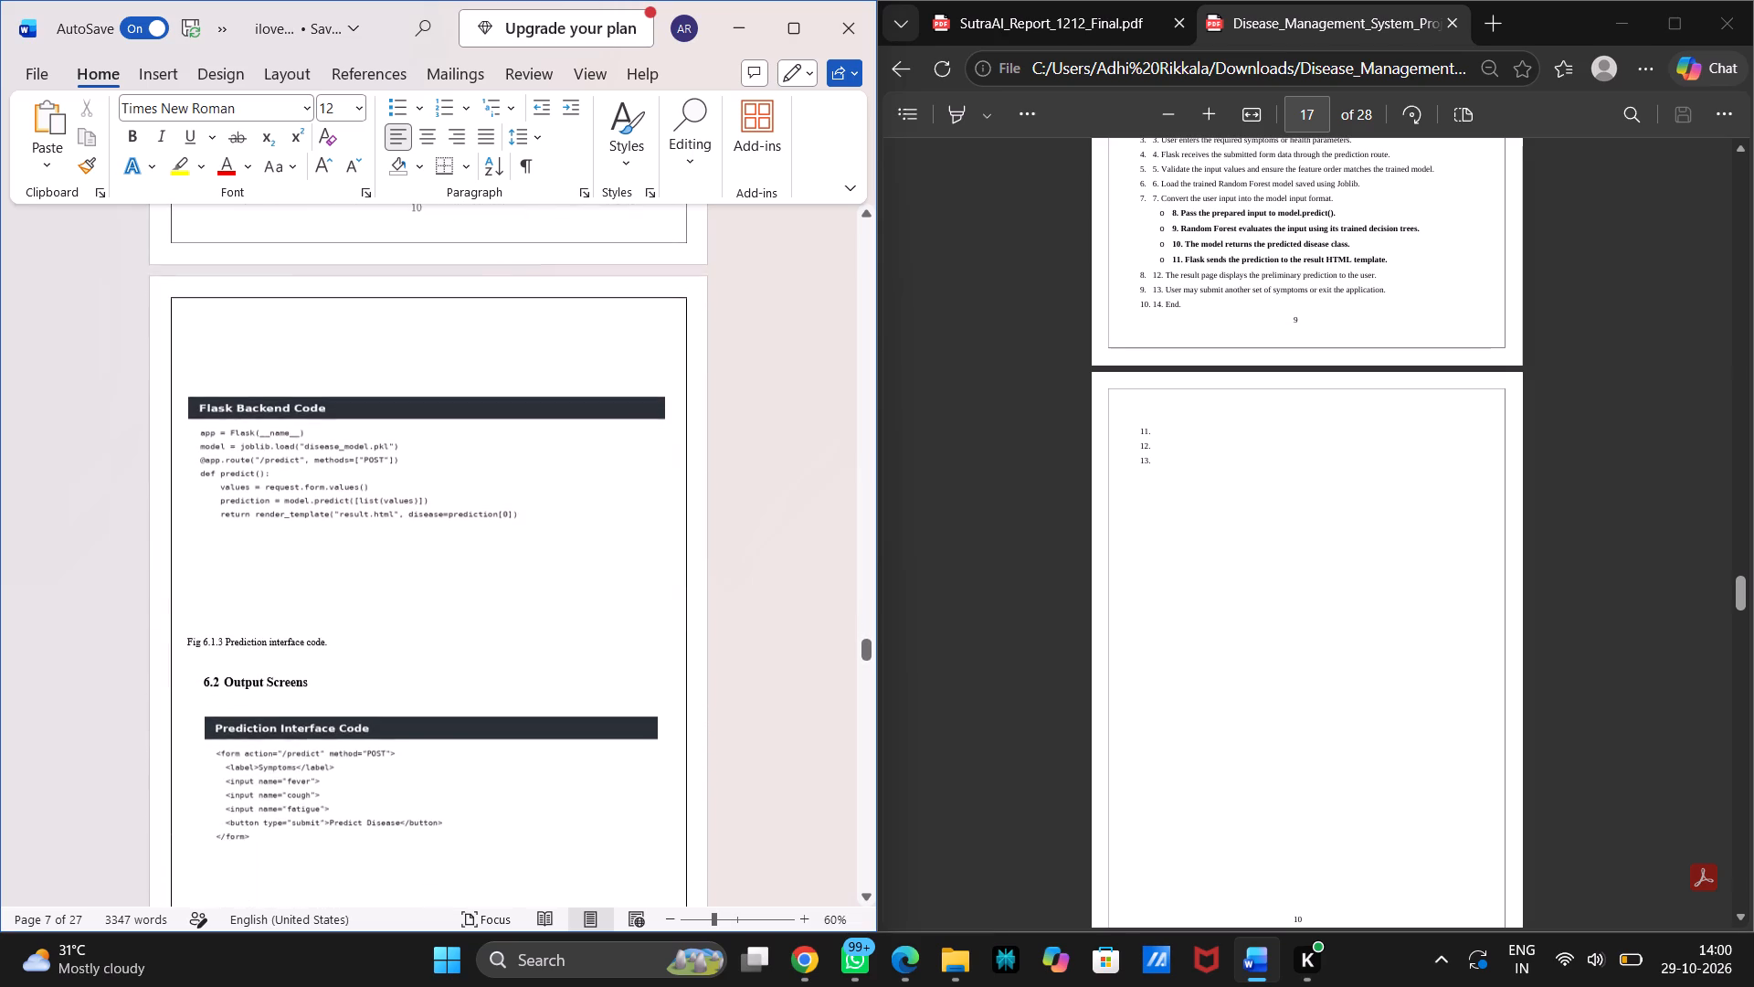
{"action": "scroll", "coordinate": [491, 646], "scroll_direction": "down", "scroll_amount": 9}
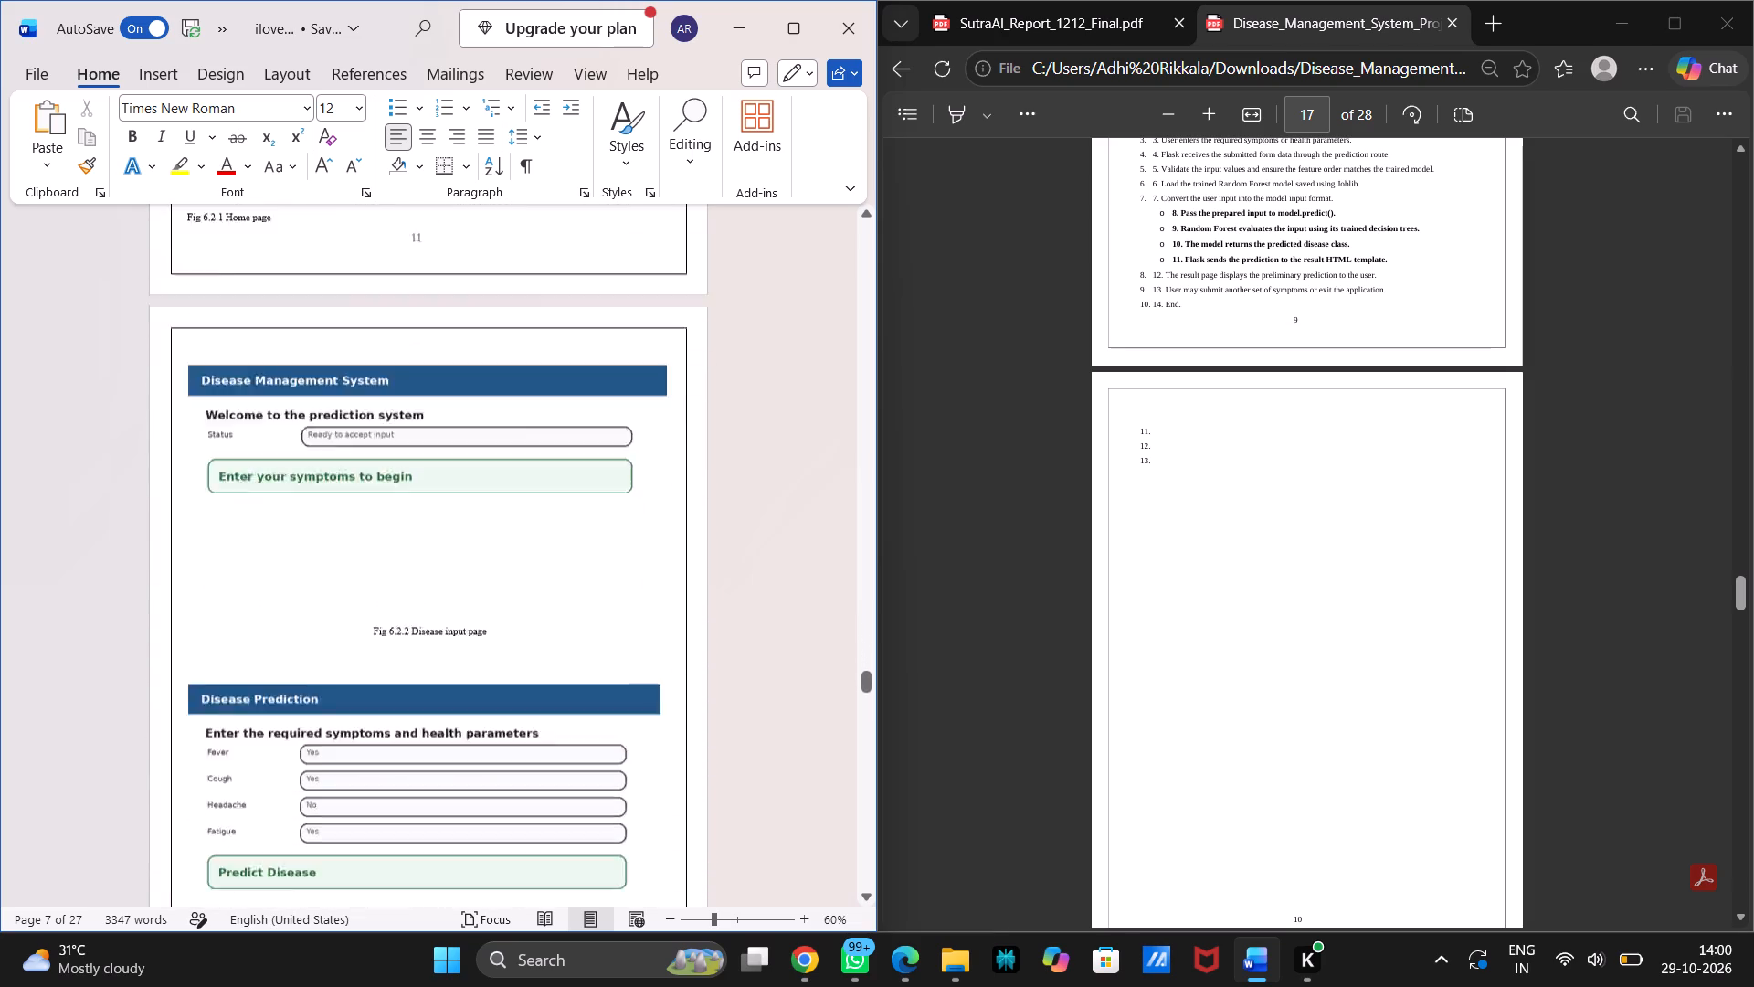
Check the Word report's page numbers from INTERNSHIP FEEDBACK and REFERENCES through the closing appendices.
{"action": "scroll", "coordinate": [491, 646], "scroll_direction": "down", "scroll_amount": 2}
{"action": "scroll", "coordinate": [491, 646], "scroll_direction": "up", "scroll_amount": 5}
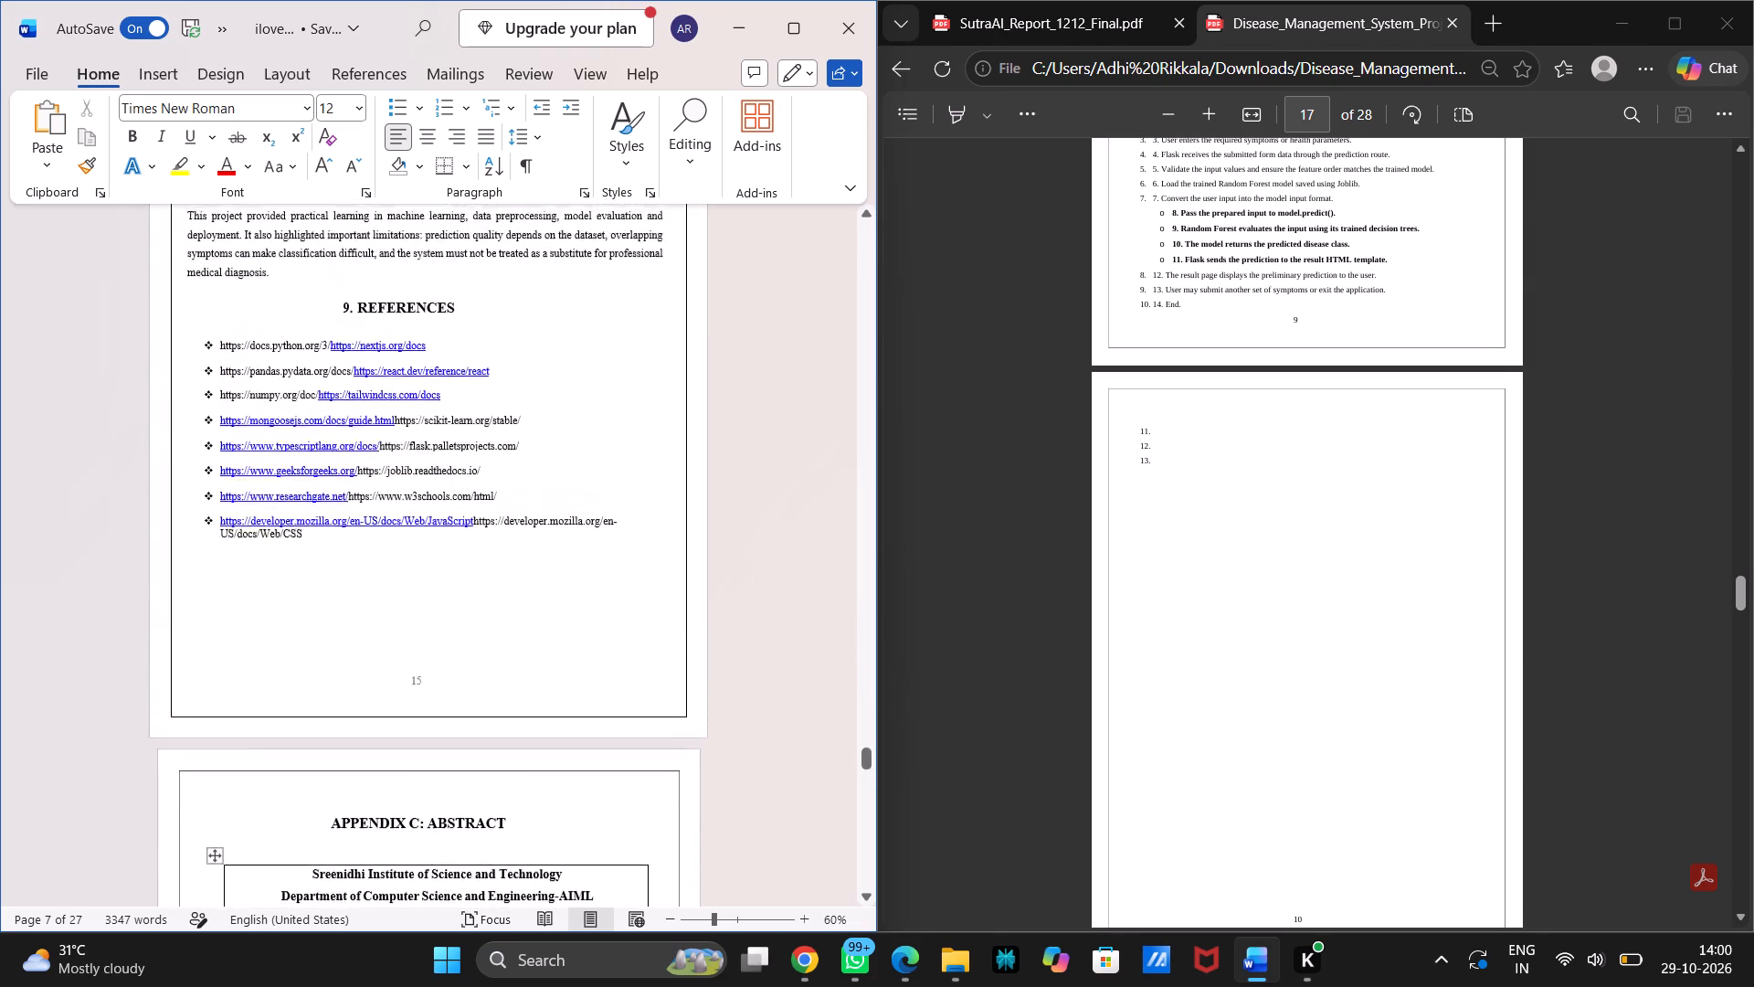
{"action": "scroll", "coordinate": [491, 646], "scroll_direction": "up", "scroll_amount": 5}
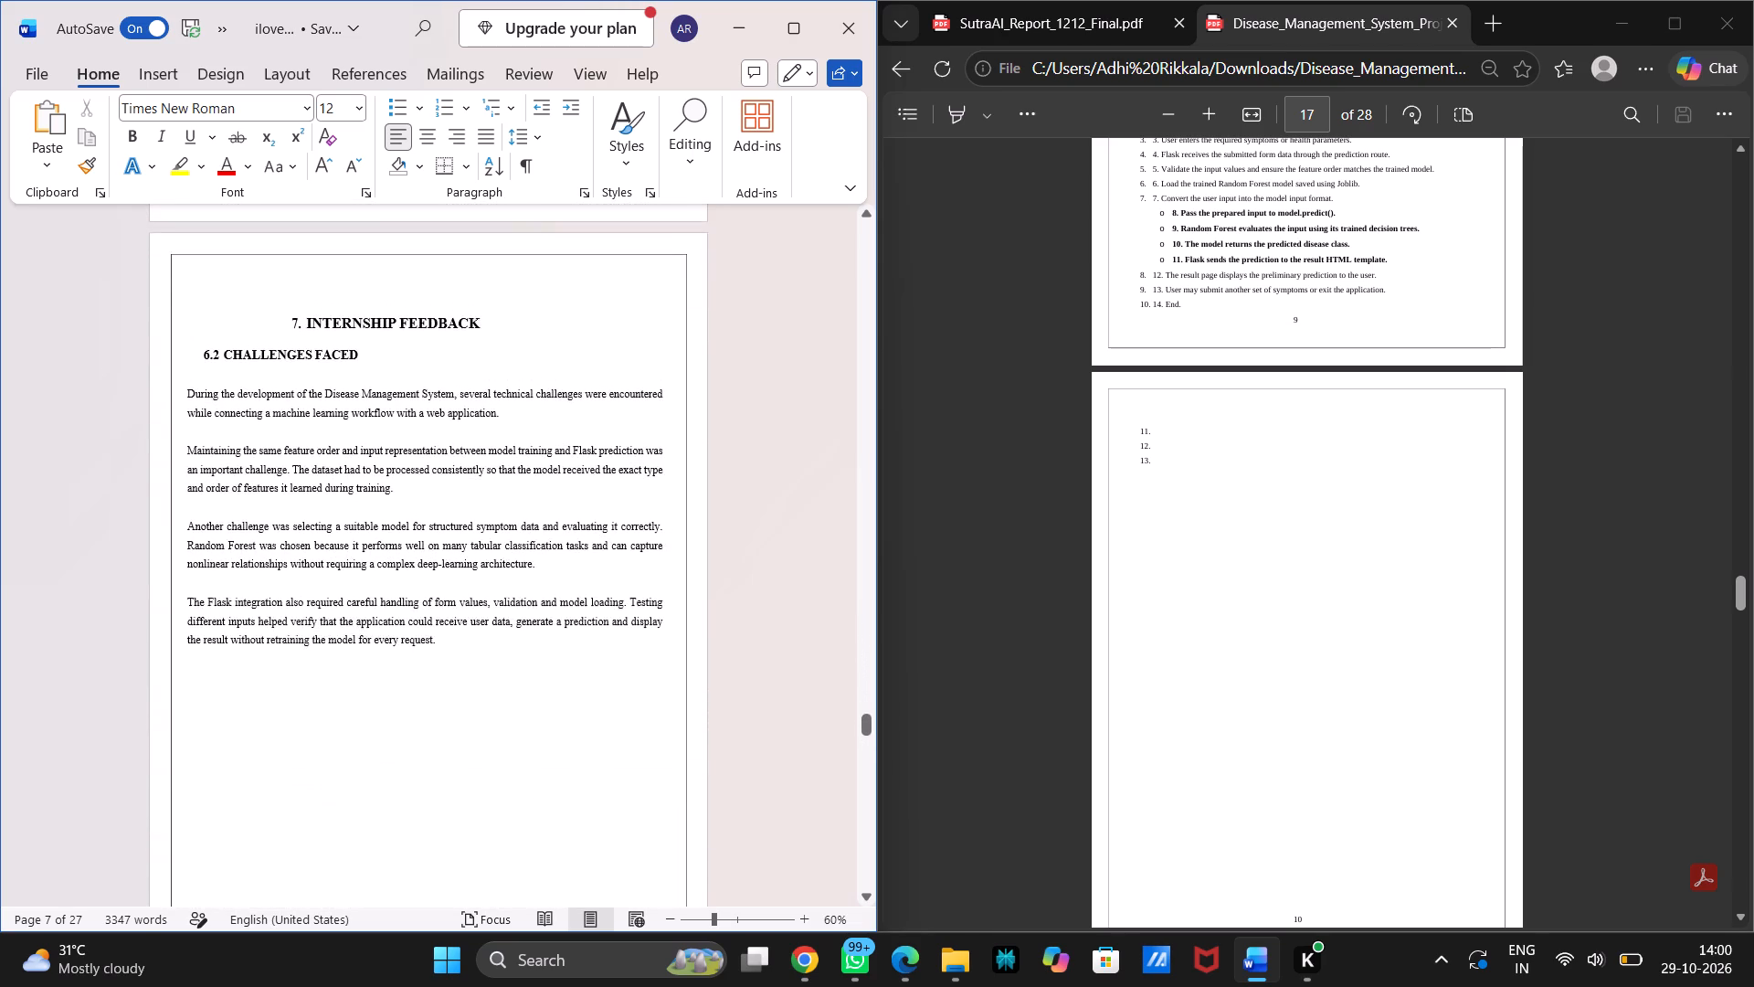
{"action": "scroll", "coordinate": [491, 646], "scroll_direction": "up", "scroll_amount": 3}
{"action": "scroll", "coordinate": [491, 646], "scroll_direction": "down", "scroll_amount": 3}
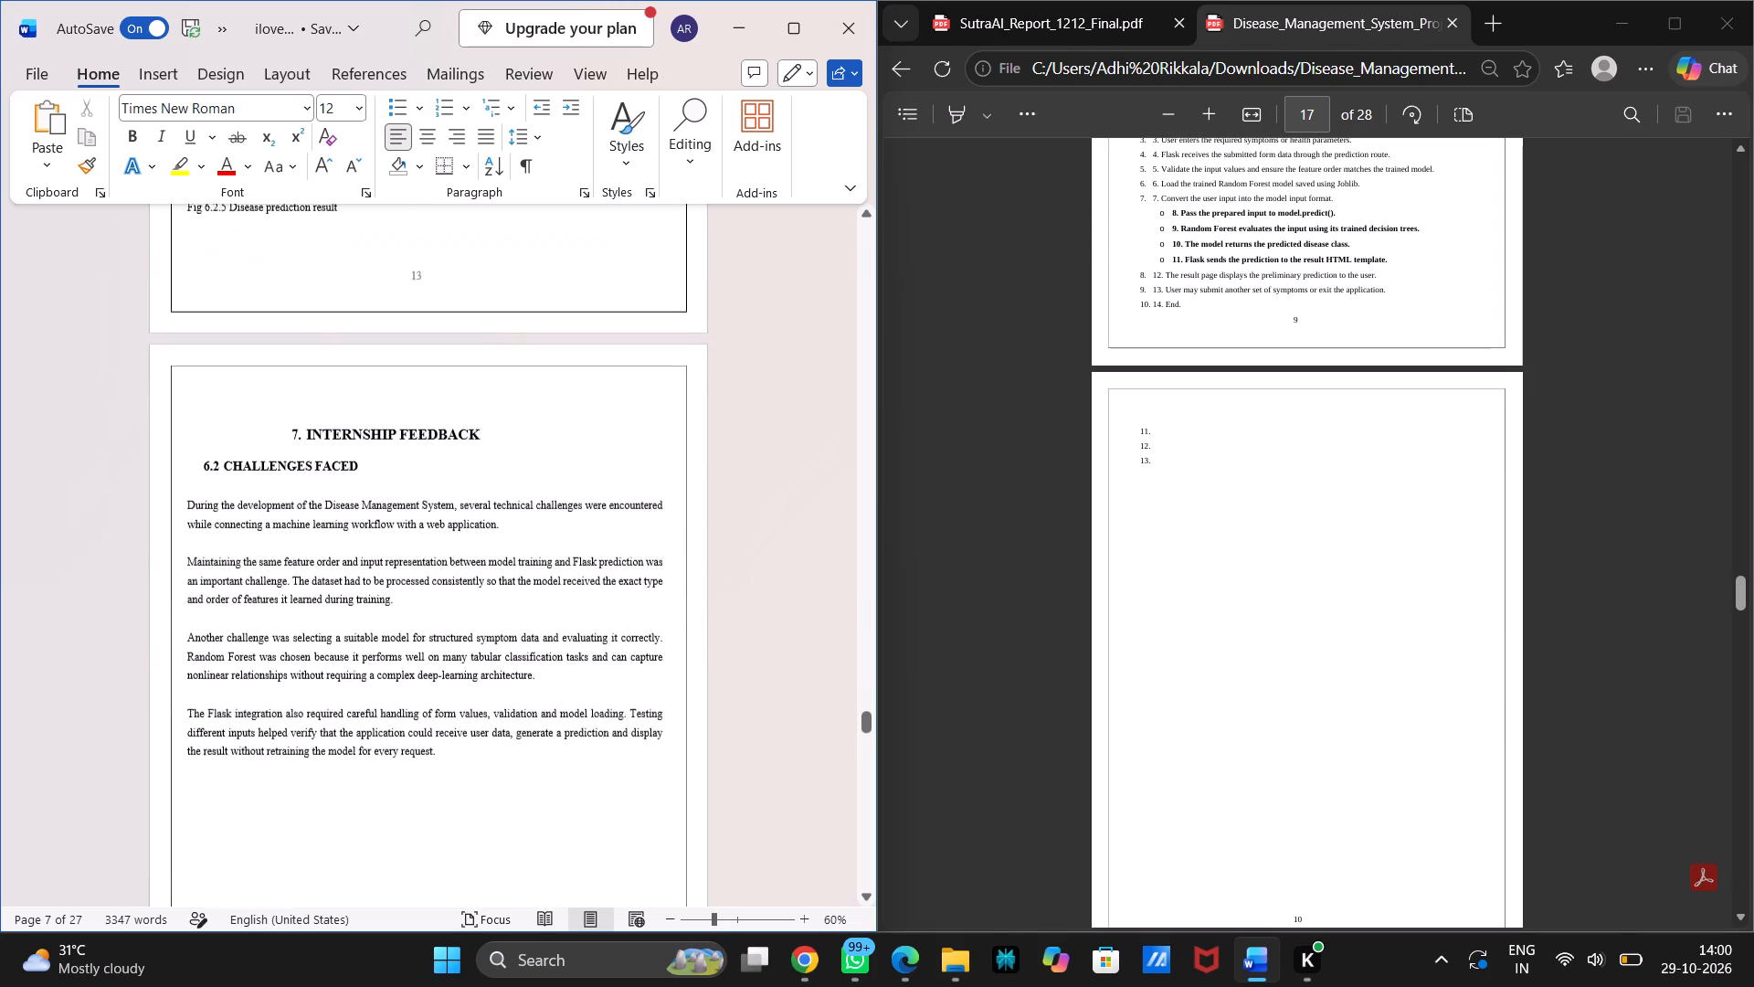
{"action": "scroll", "coordinate": [491, 646], "scroll_direction": "down", "scroll_amount": 15}
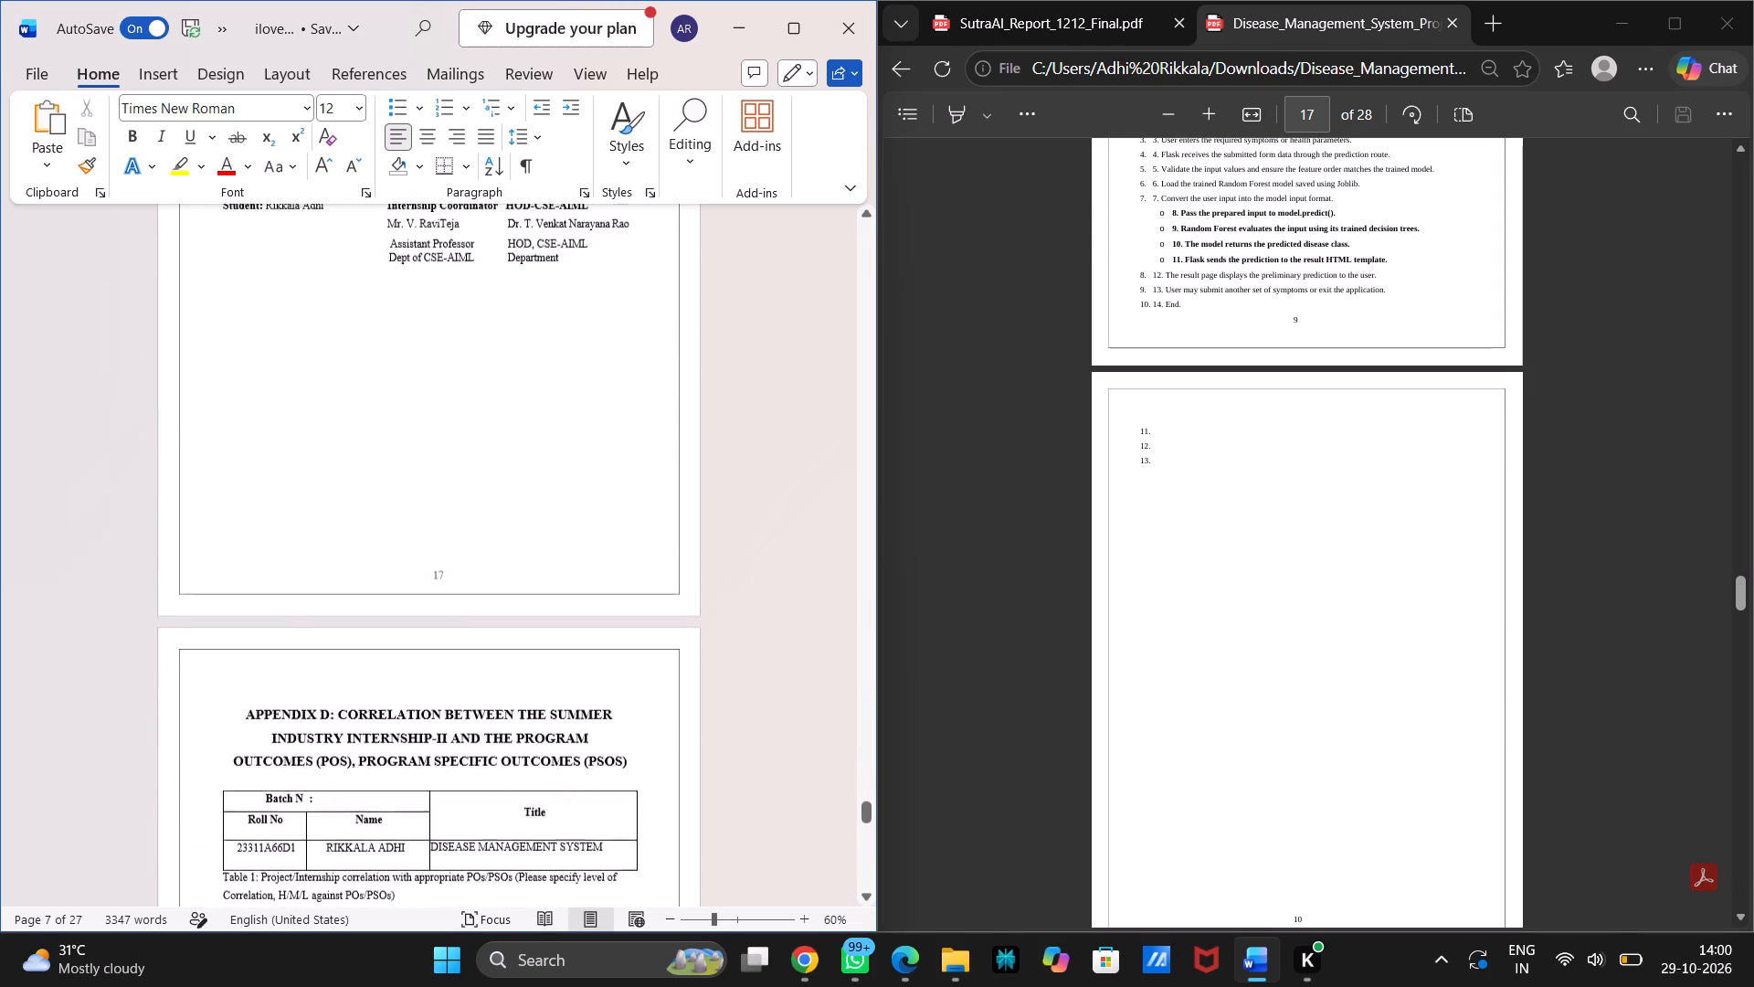
{"action": "scroll", "coordinate": [491, 646], "scroll_direction": "down", "scroll_amount": 16}
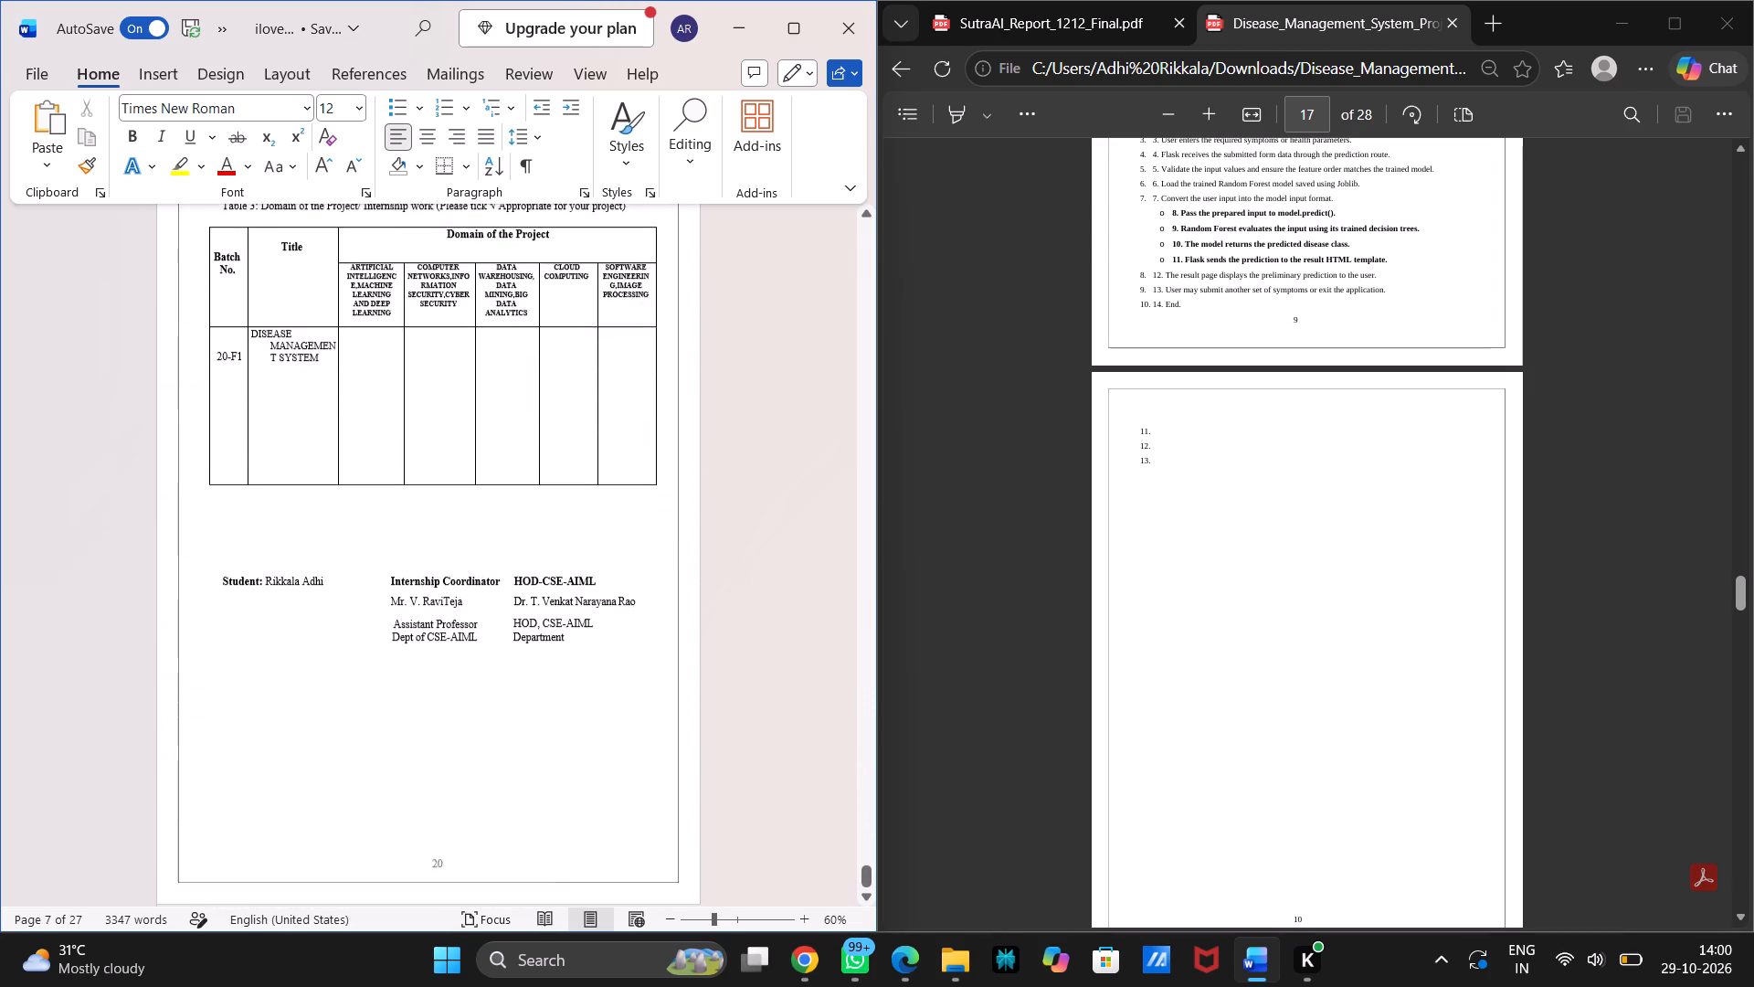
{"action": "scroll", "coordinate": [491, 646], "scroll_direction": "down", "scroll_amount": 2}
Set the page number of the 6.1 Sample Code entry in the INDEX to the range 10-11.
{"action": "scroll", "coordinate": [491, 646], "scroll_direction": "up", "scroll_amount": 20}
{"action": "scroll", "coordinate": [491, 646], "scroll_direction": "up", "scroll_amount": 20}
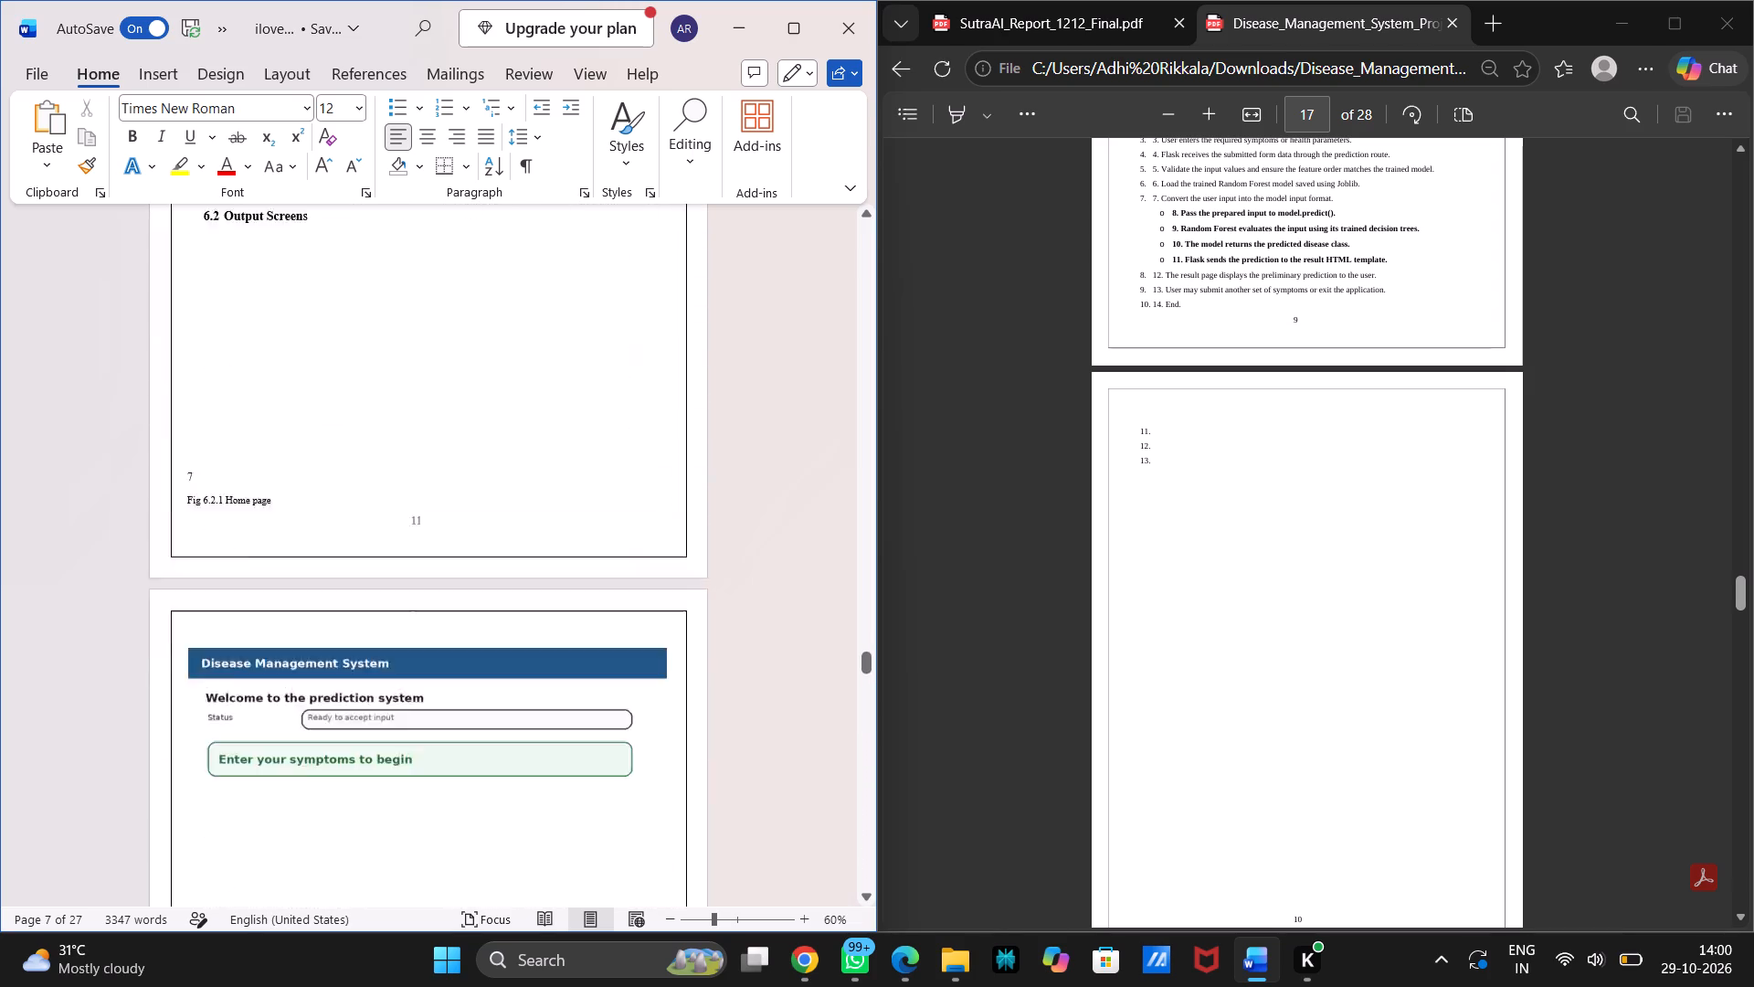
{"action": "scroll", "coordinate": [491, 646], "scroll_direction": "up", "scroll_amount": 15}
{"action": "scroll", "coordinate": [491, 646], "scroll_direction": "down", "scroll_amount": 3}
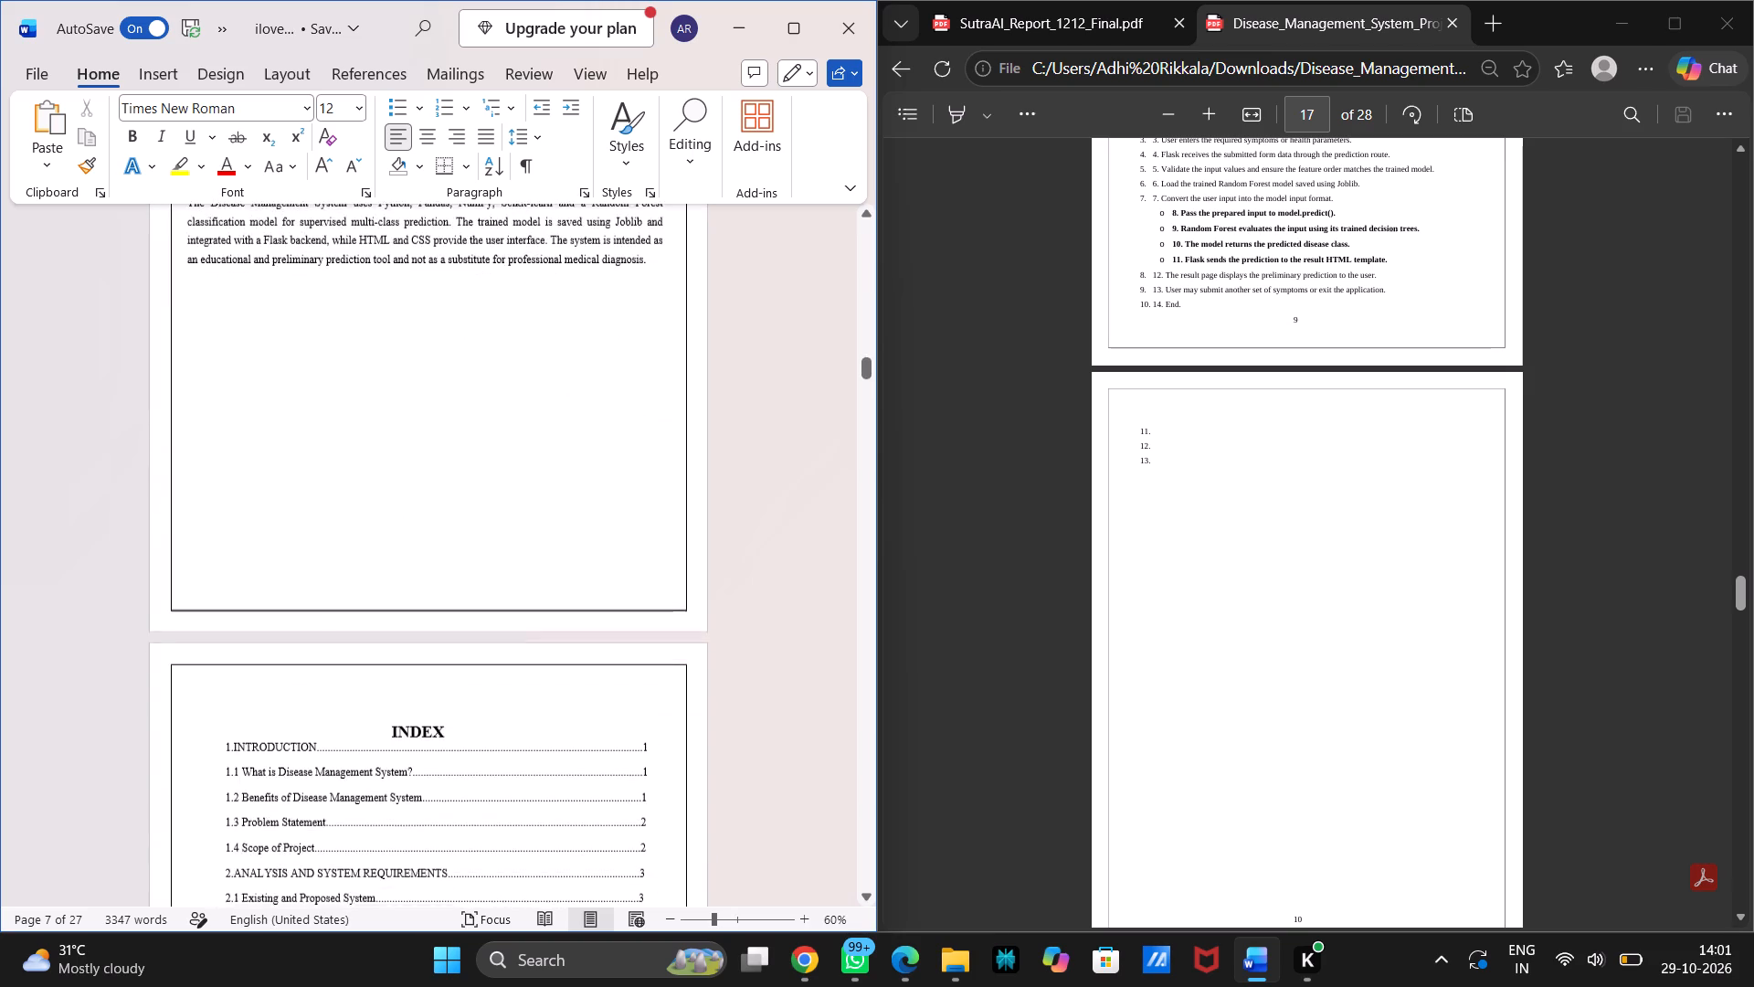
{"action": "scroll", "coordinate": [491, 646], "scroll_direction": "down", "scroll_amount": 1}
{"action": "scroll", "coordinate": [491, 646], "scroll_direction": "up", "scroll_amount": 2}
{"action": "scroll", "coordinate": [491, 646], "scroll_direction": "down", "scroll_amount": 2}
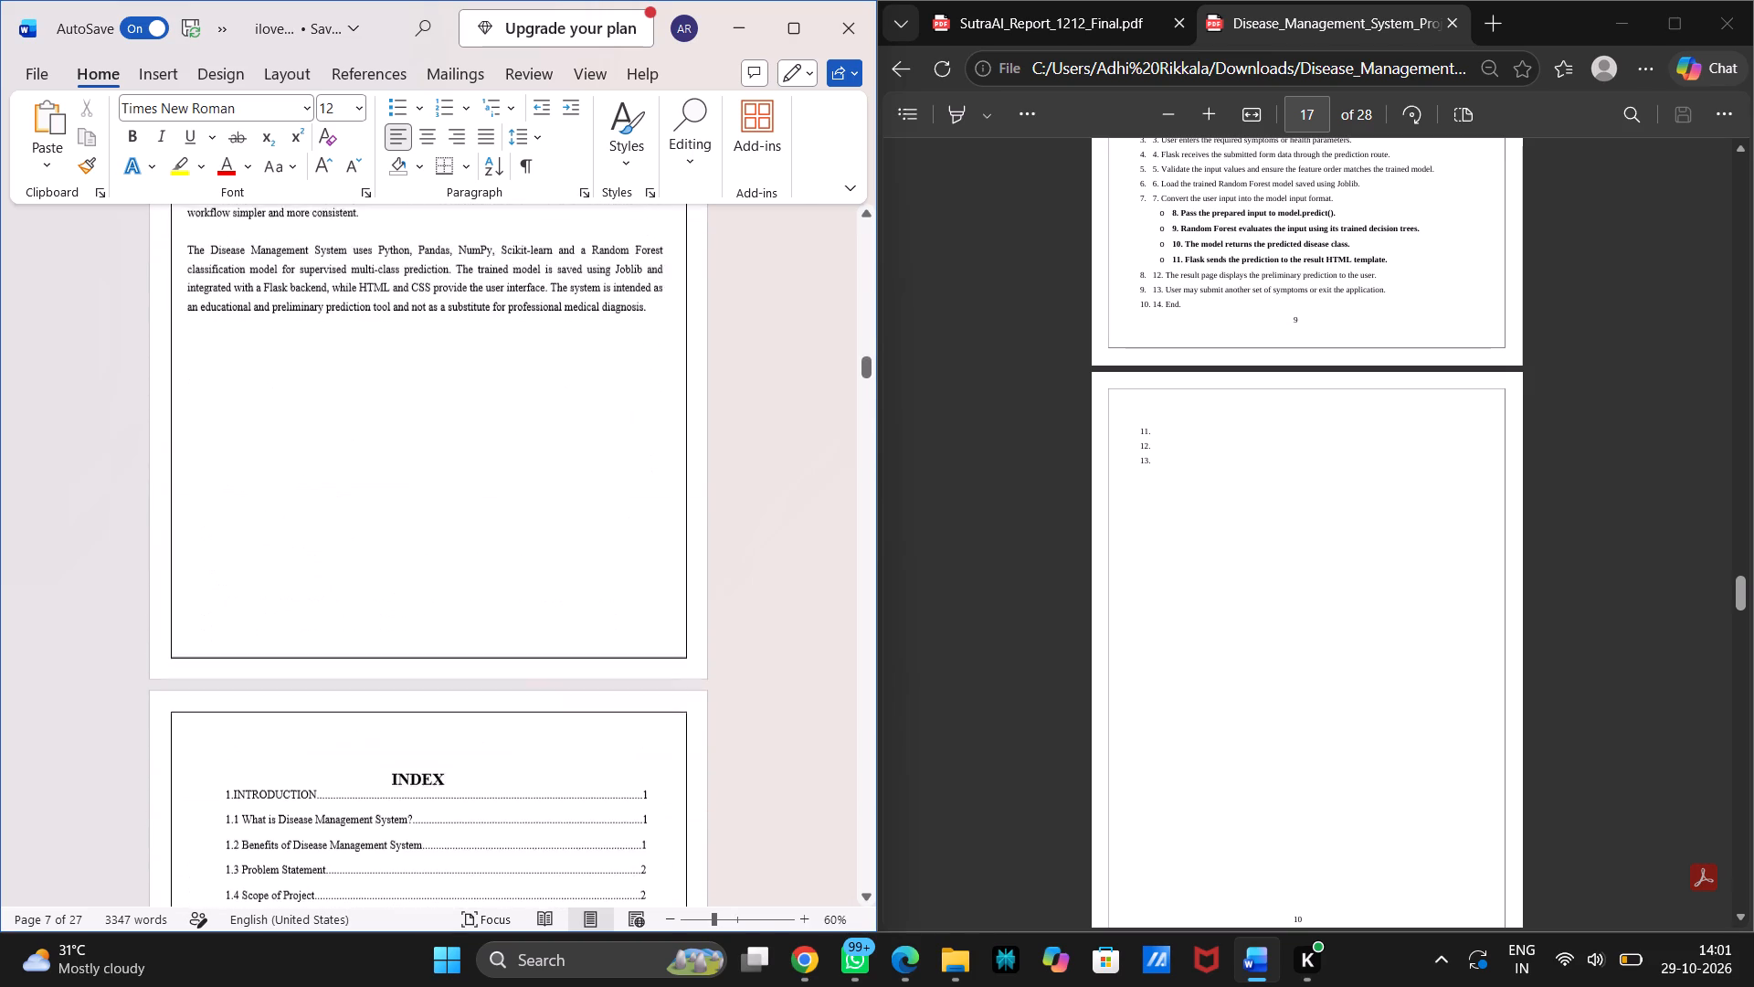
{"action": "scroll", "coordinate": [491, 646], "scroll_direction": "down", "scroll_amount": 5}
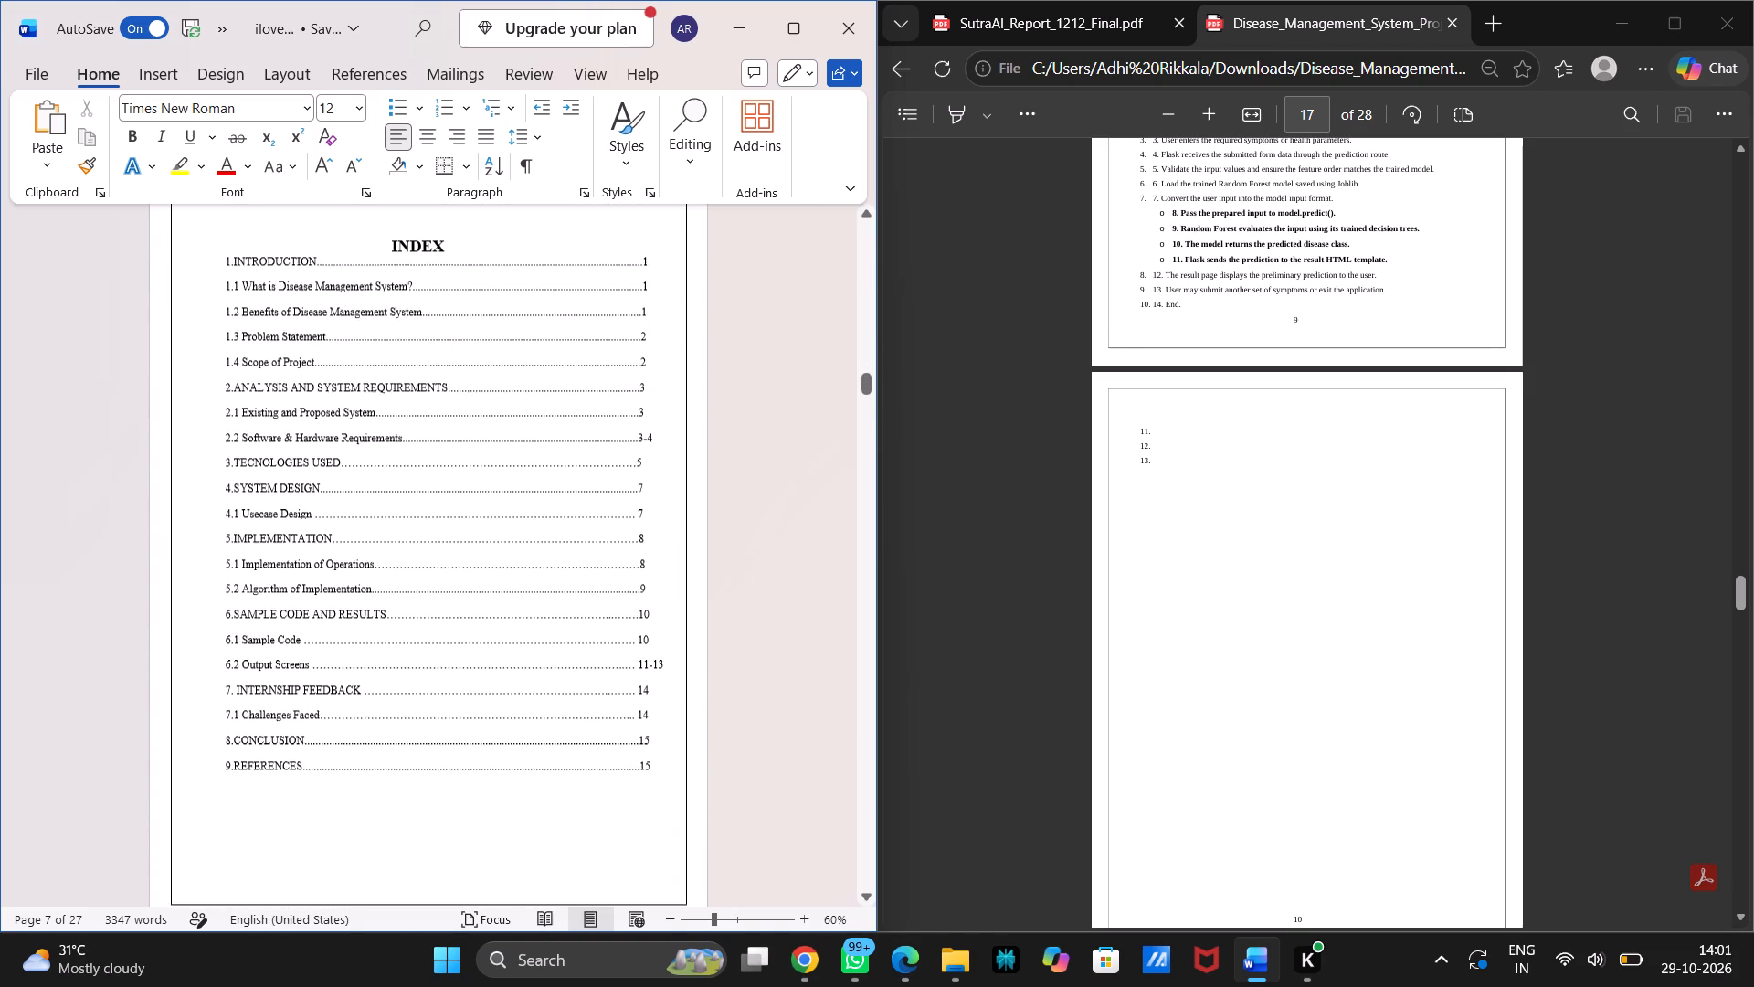
{"action": "scroll", "coordinate": [491, 646], "scroll_direction": "down", "scroll_amount": 1}
{"action": "left_click", "coordinate": [657, 637]}
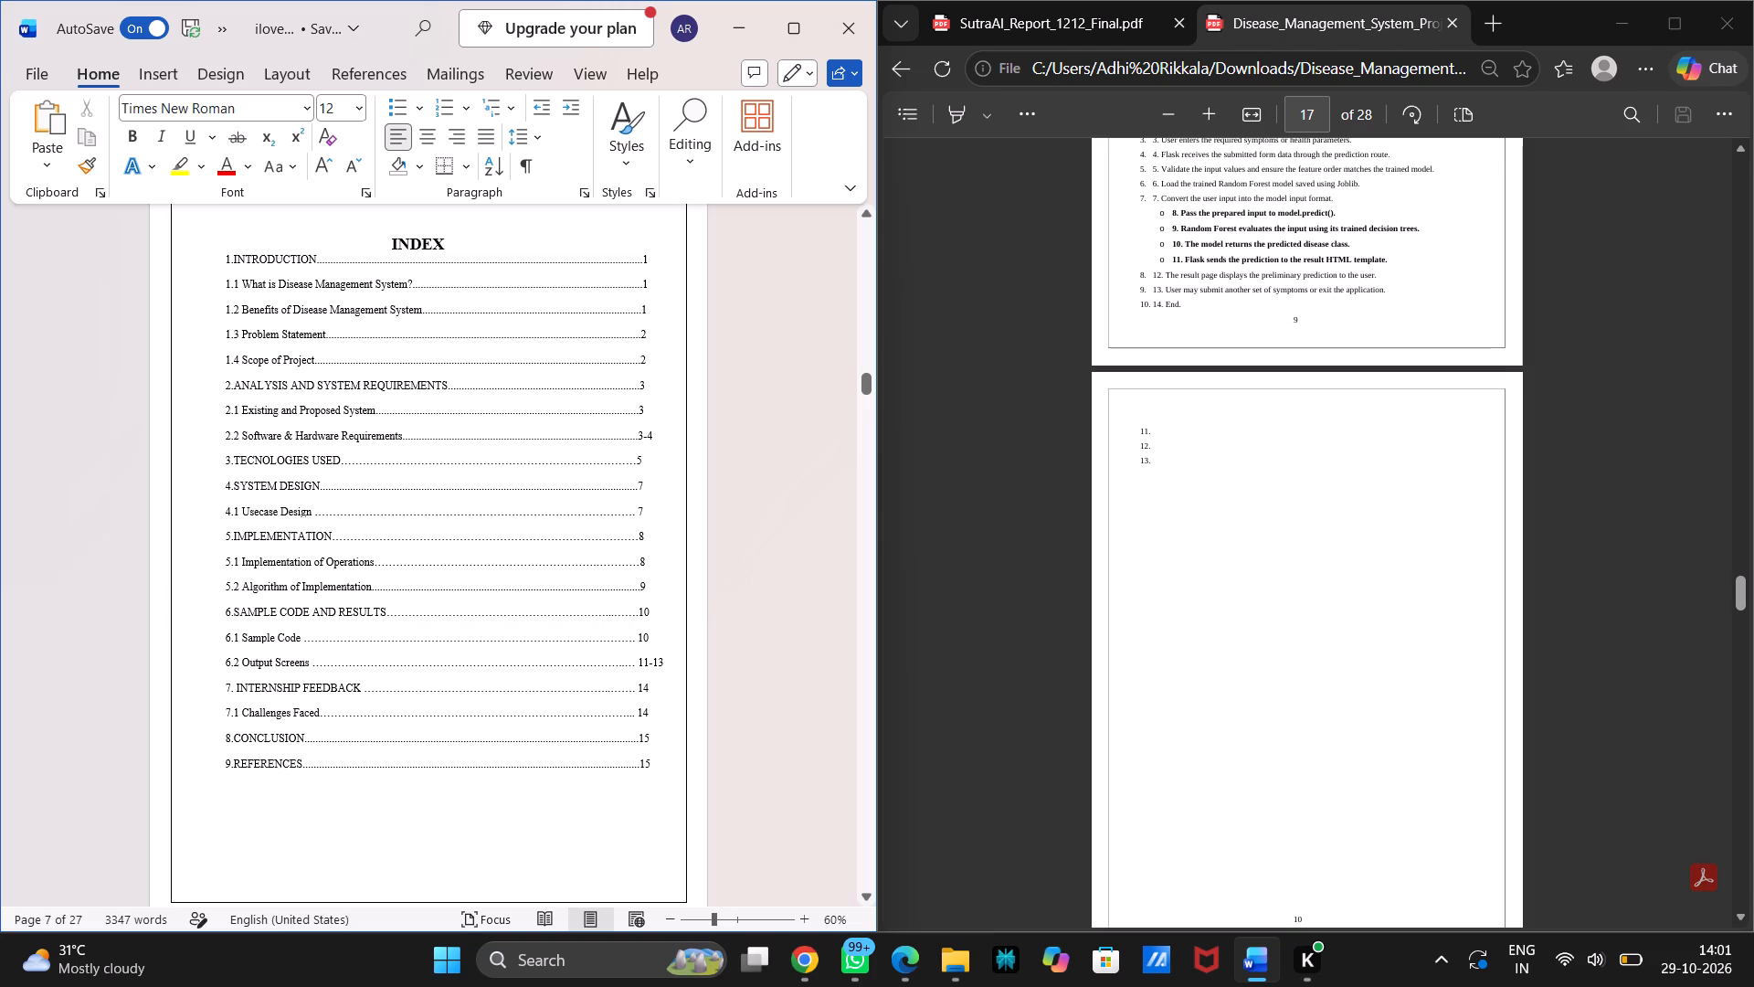
{"action": "key", "text": "BackSpace"}
{"action": "key", "text": "minus"}
{"action": "type", "text": "11"}
Compare the Word report's INDEX with the contents list in the SutraAI_Report_1212_Final PDF, including its appendix entries.
{"action": "scroll", "coordinate": [617, 789], "scroll_direction": "down", "scroll_amount": 1}
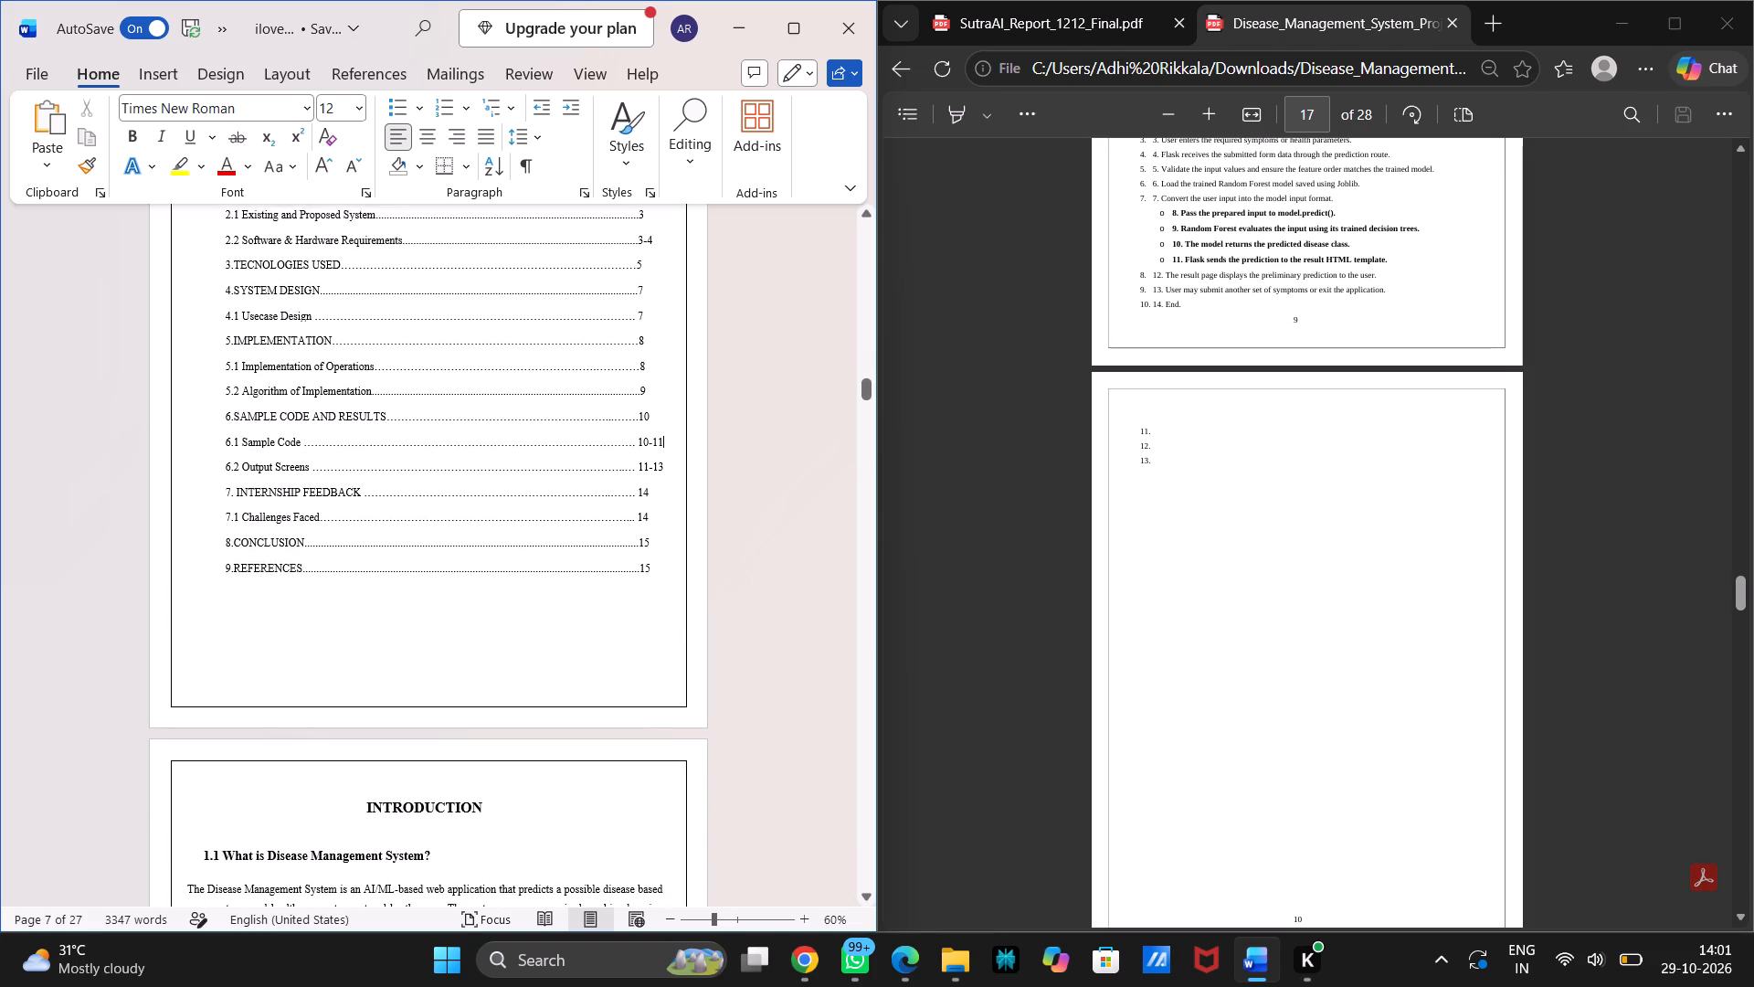
{"action": "scroll", "coordinate": [1214, 476], "scroll_direction": "up", "scroll_amount": 2}
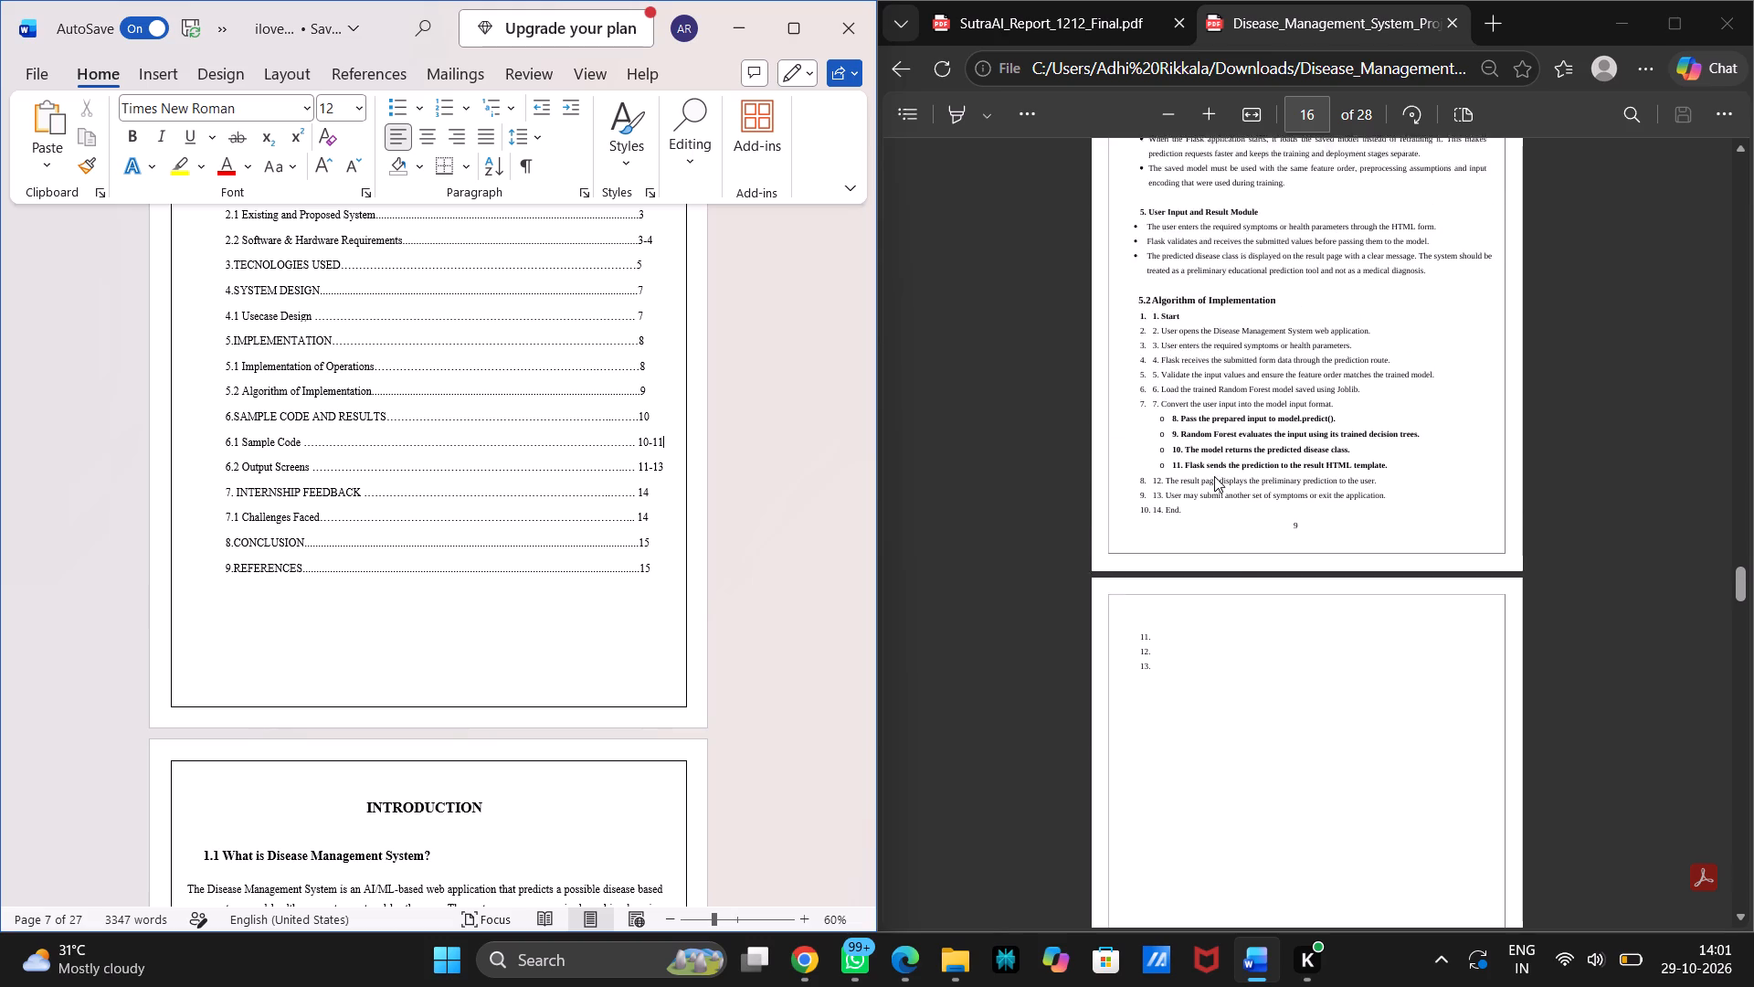
{"action": "scroll", "coordinate": [1214, 476], "scroll_direction": "up", "scroll_amount": 4}
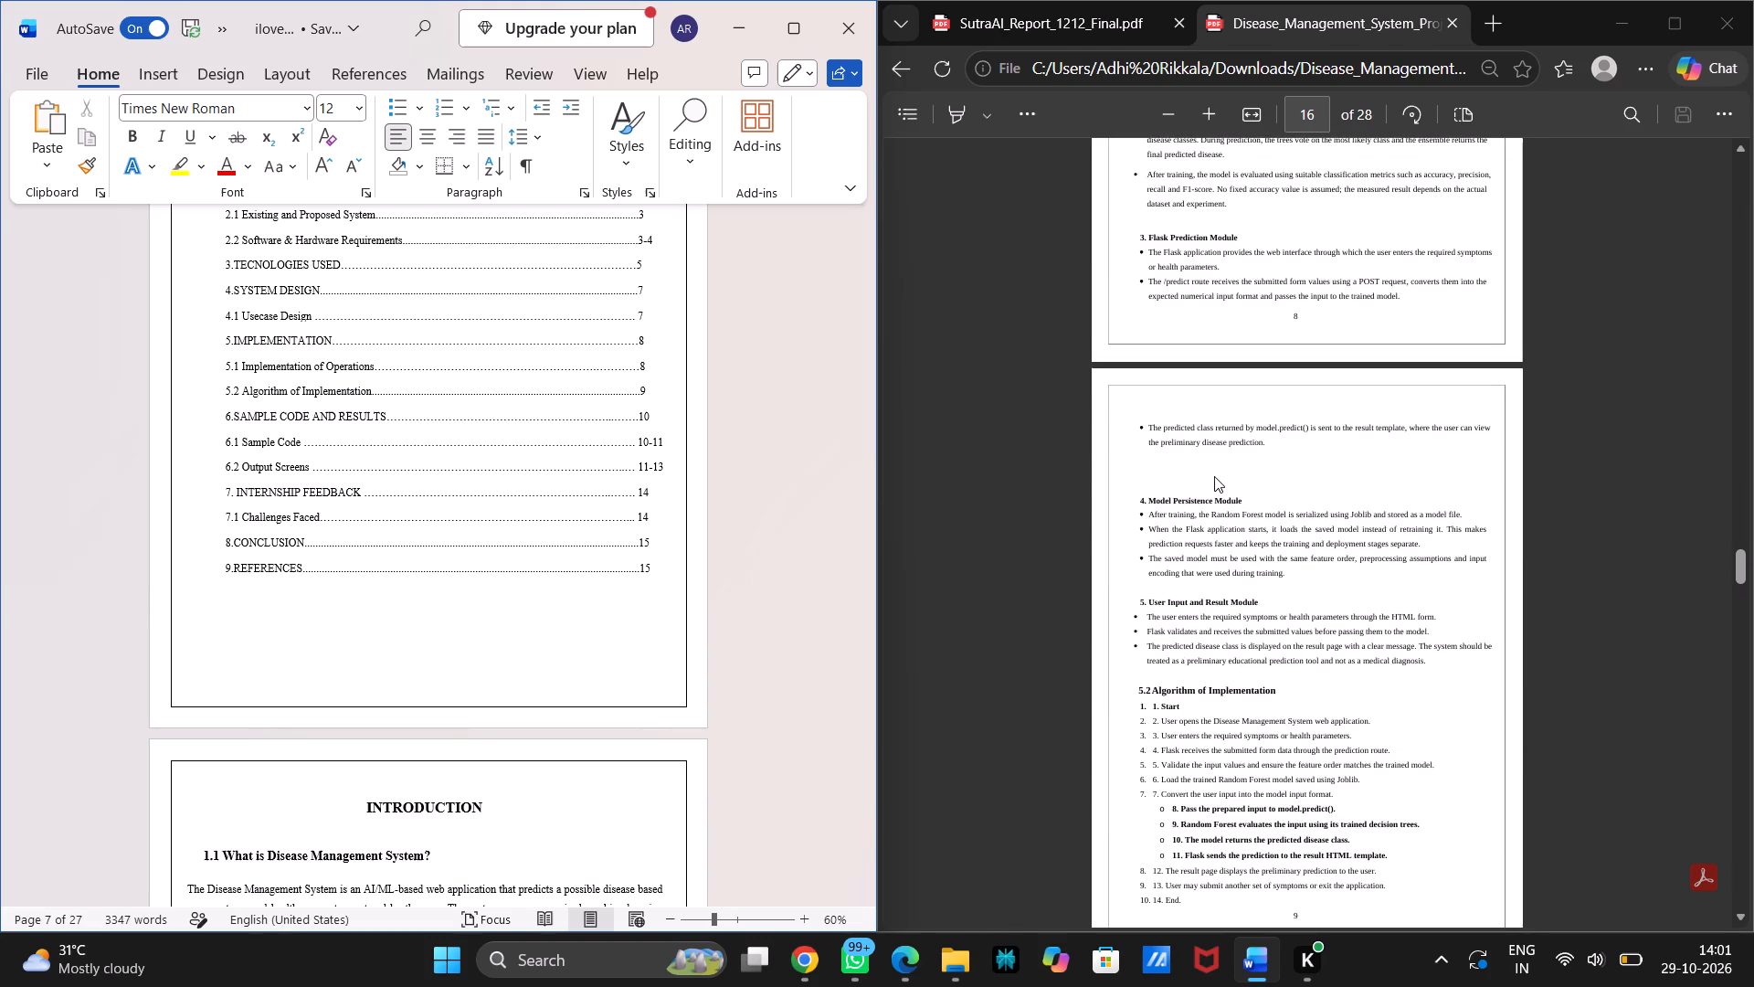
{"action": "left_click", "coordinate": [1020, 21]}
{"action": "scroll", "coordinate": [1215, 485], "scroll_direction": "down", "scroll_amount": 5}
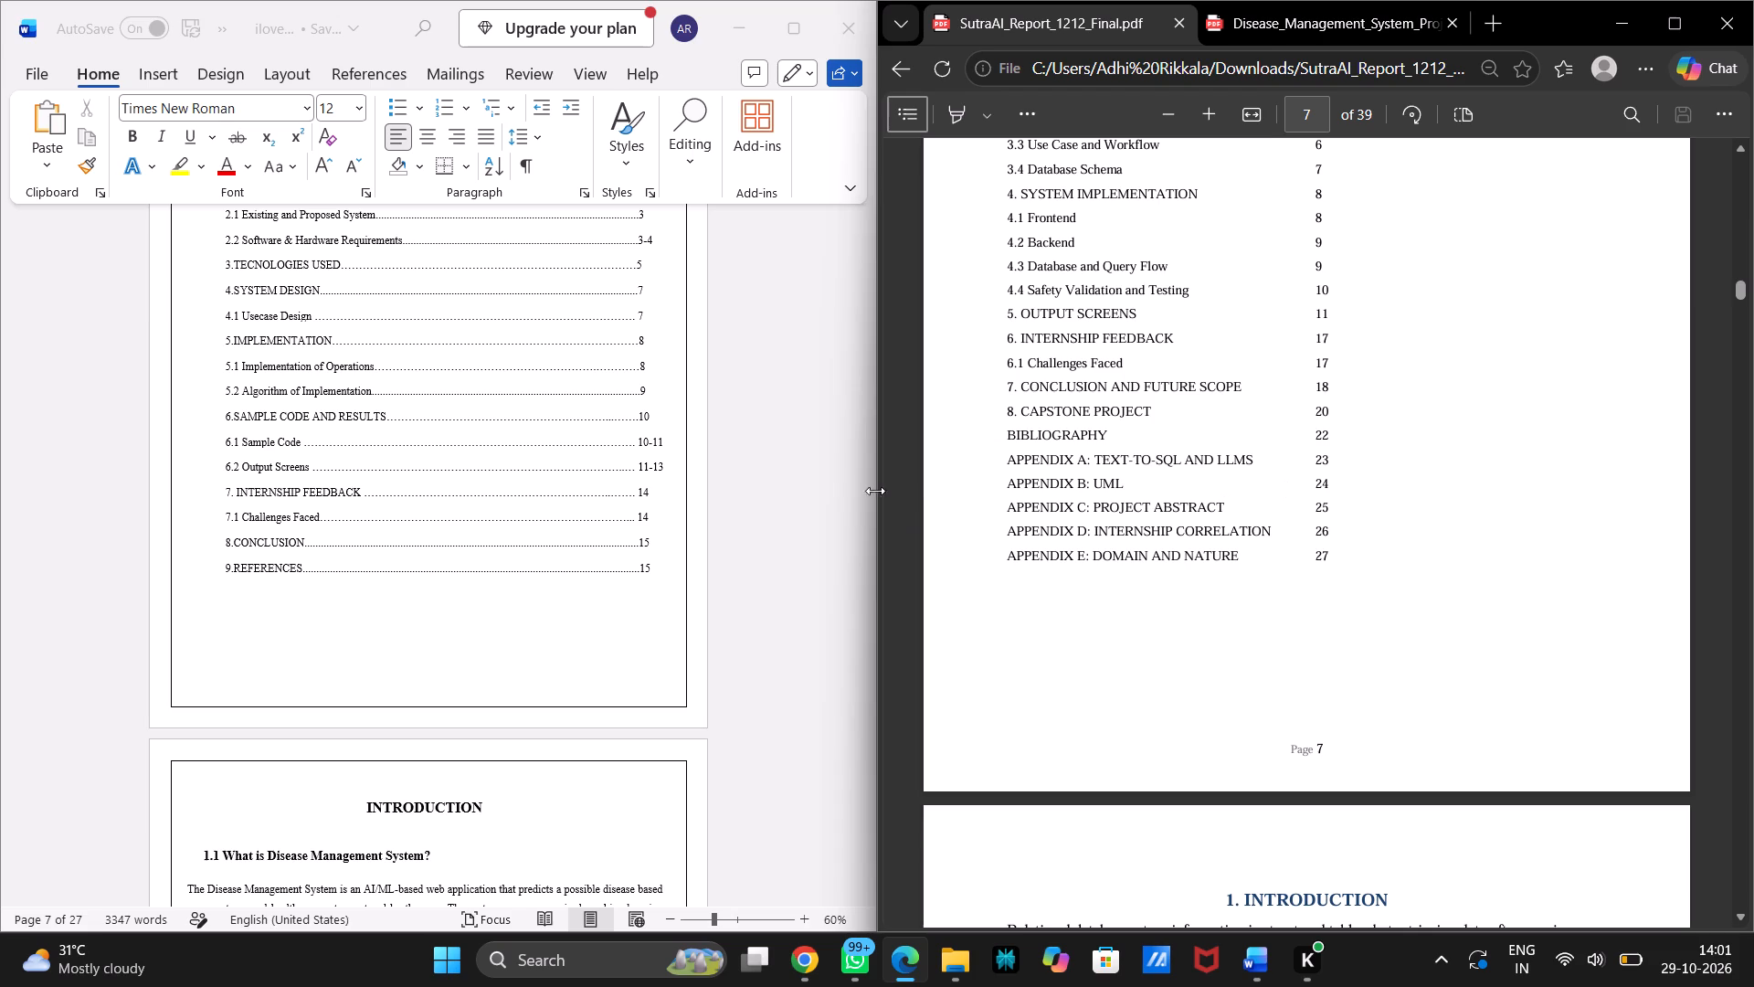
{"action": "scroll", "coordinate": [1067, 526], "scroll_direction": "up", "scroll_amount": 2}
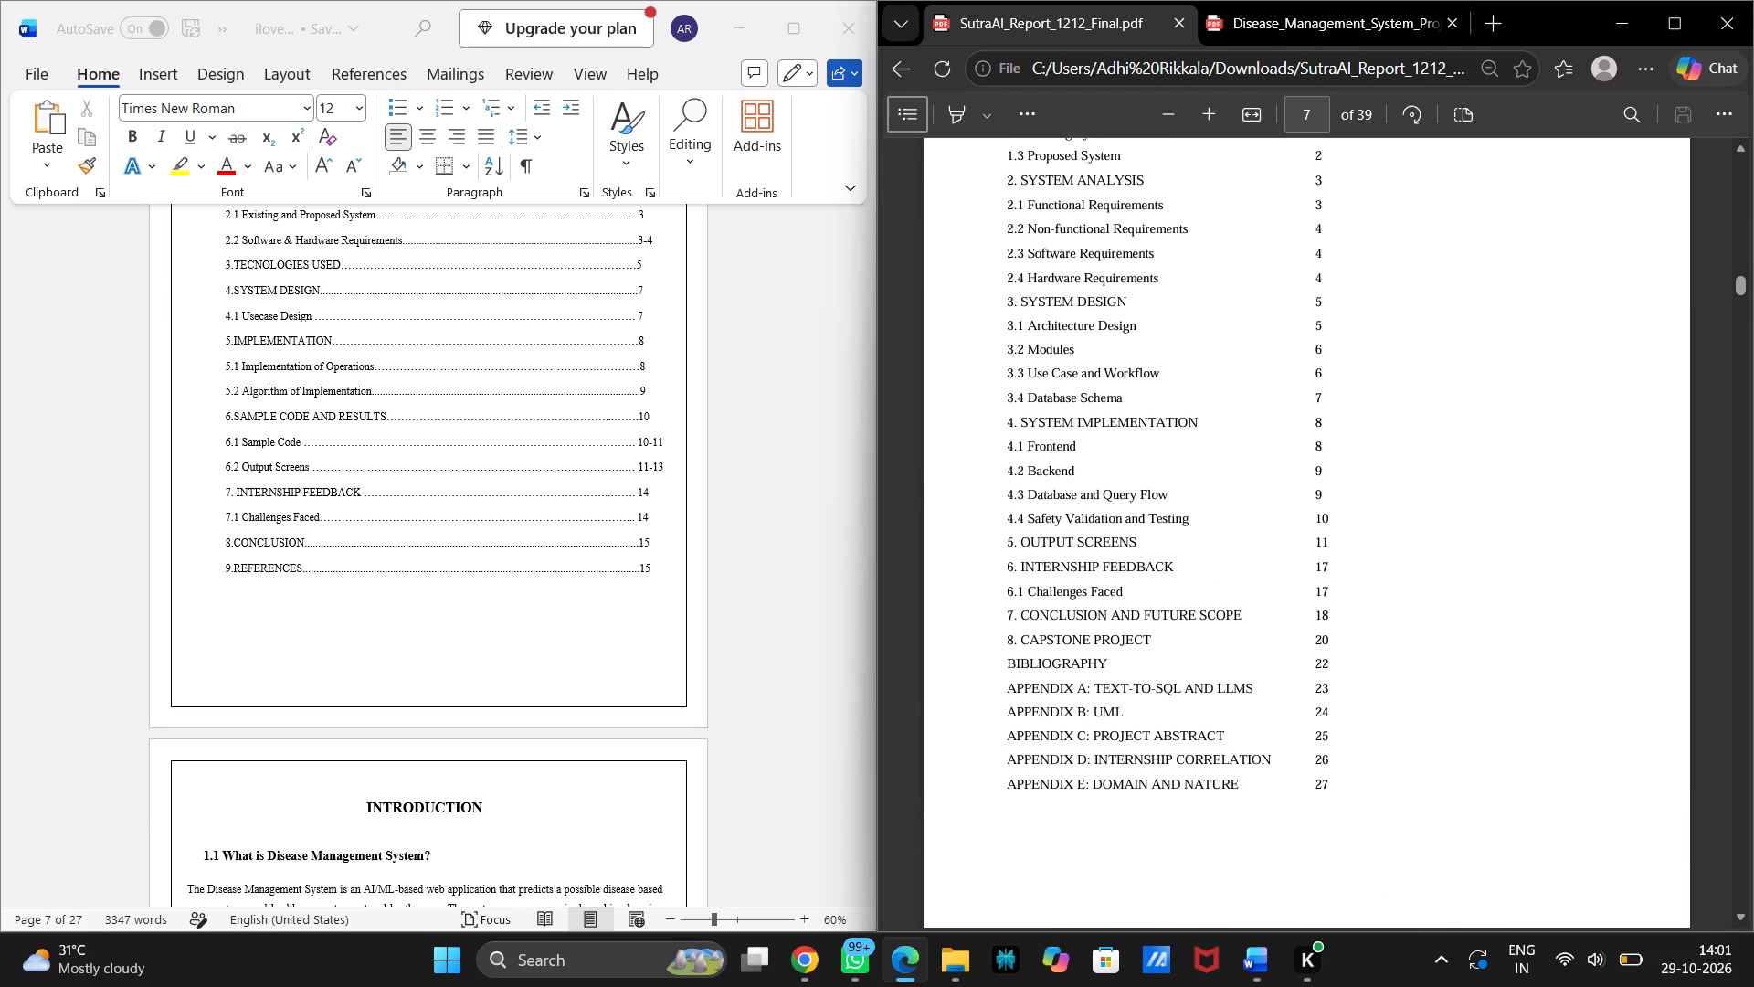
{"action": "scroll", "coordinate": [1067, 526], "scroll_direction": "up", "scroll_amount": 1}
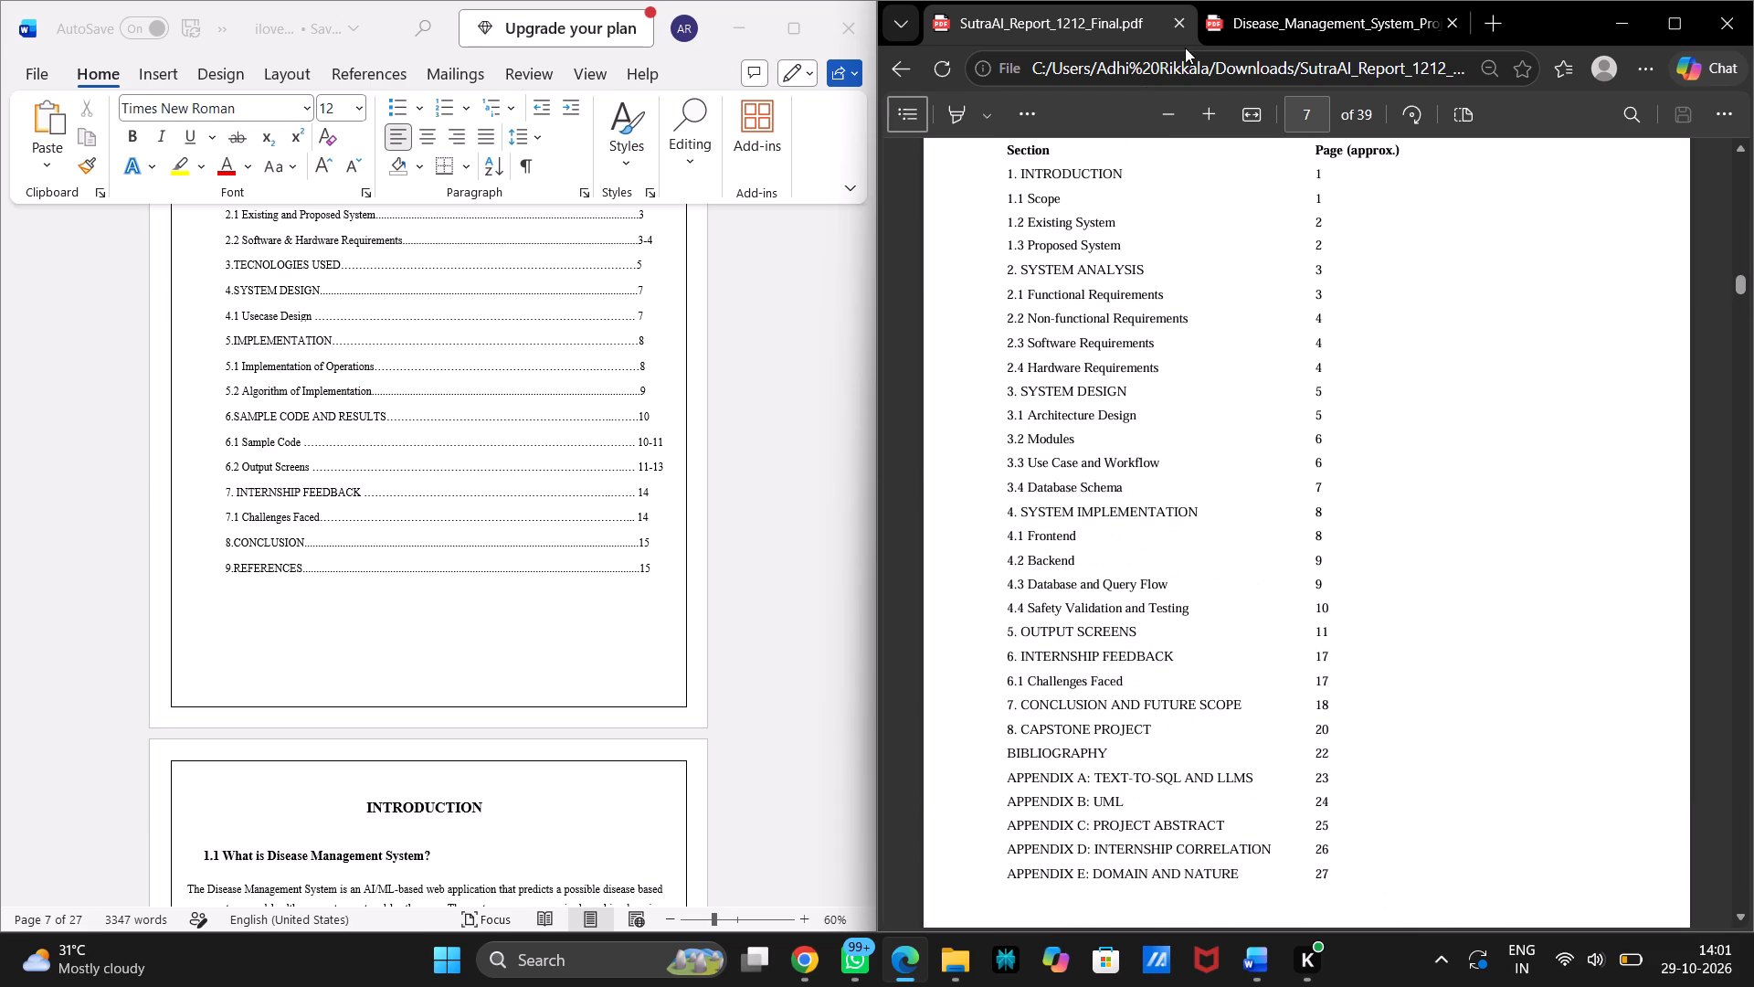
With the Disease_Management_System PDF open alongside, review the Word report's body from the Introduction through References to the start of Appendix C.
{"action": "left_click", "coordinate": [1303, 0]}
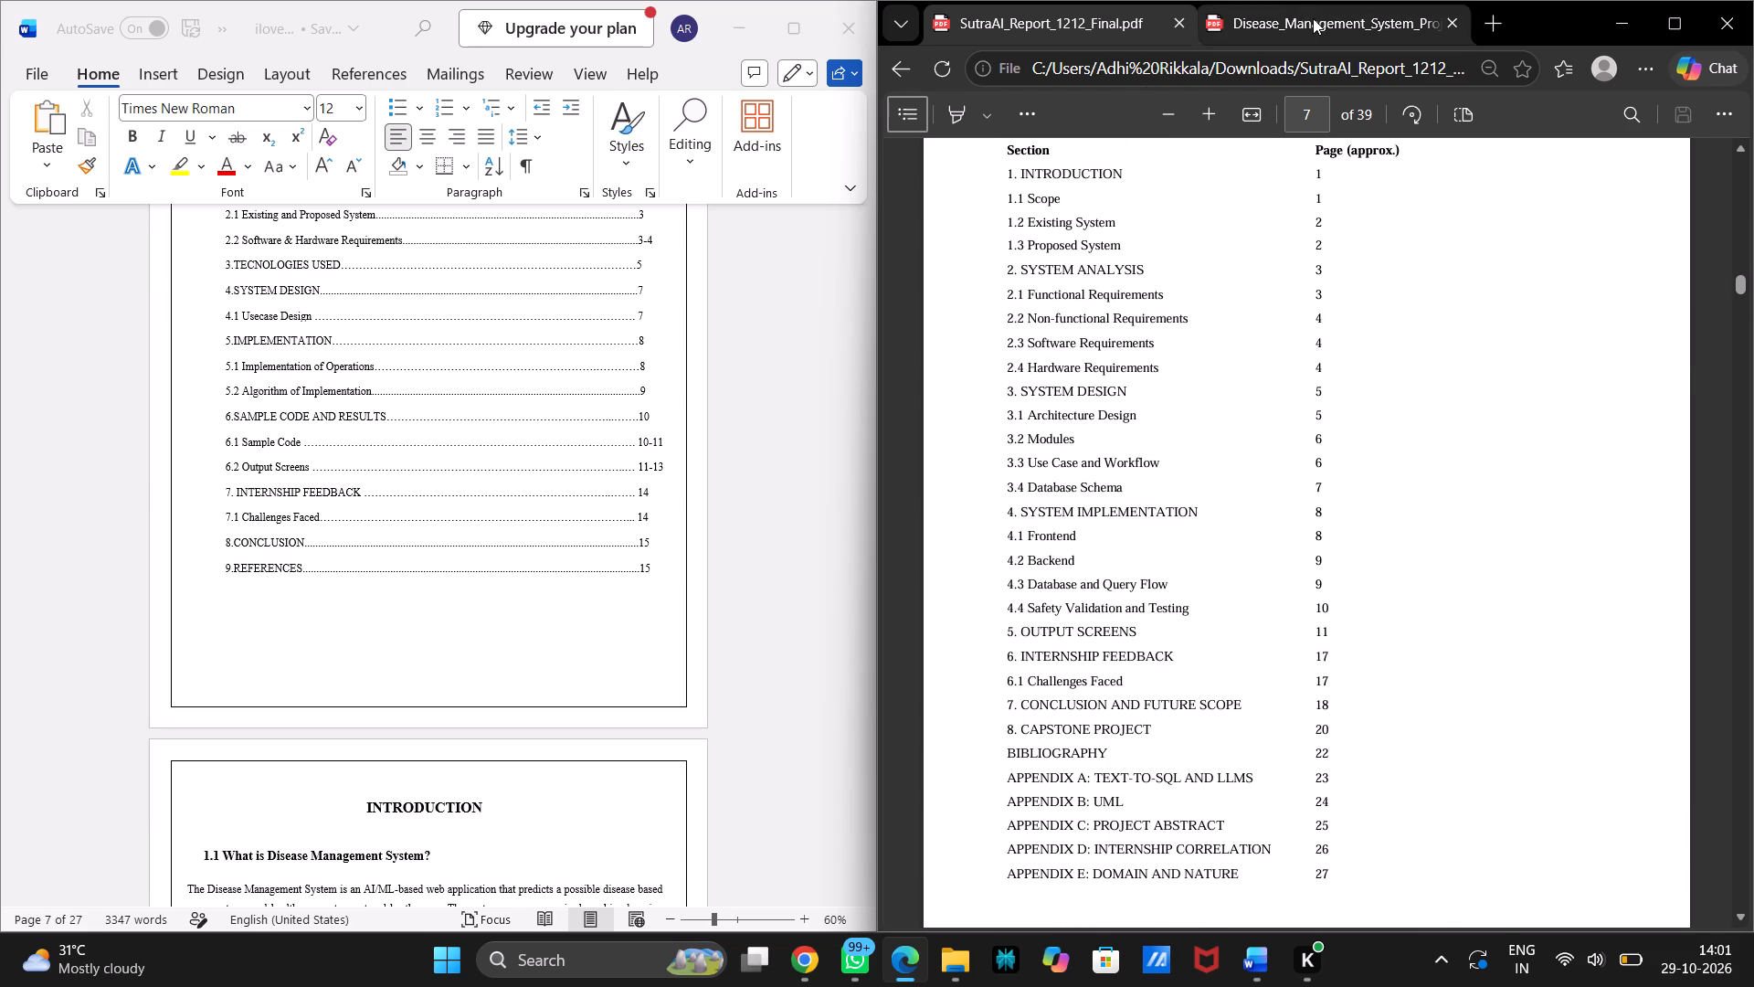
{"action": "left_click", "coordinate": [1313, 18]}
{"action": "scroll", "coordinate": [710, 438], "scroll_direction": "down", "scroll_amount": 7}
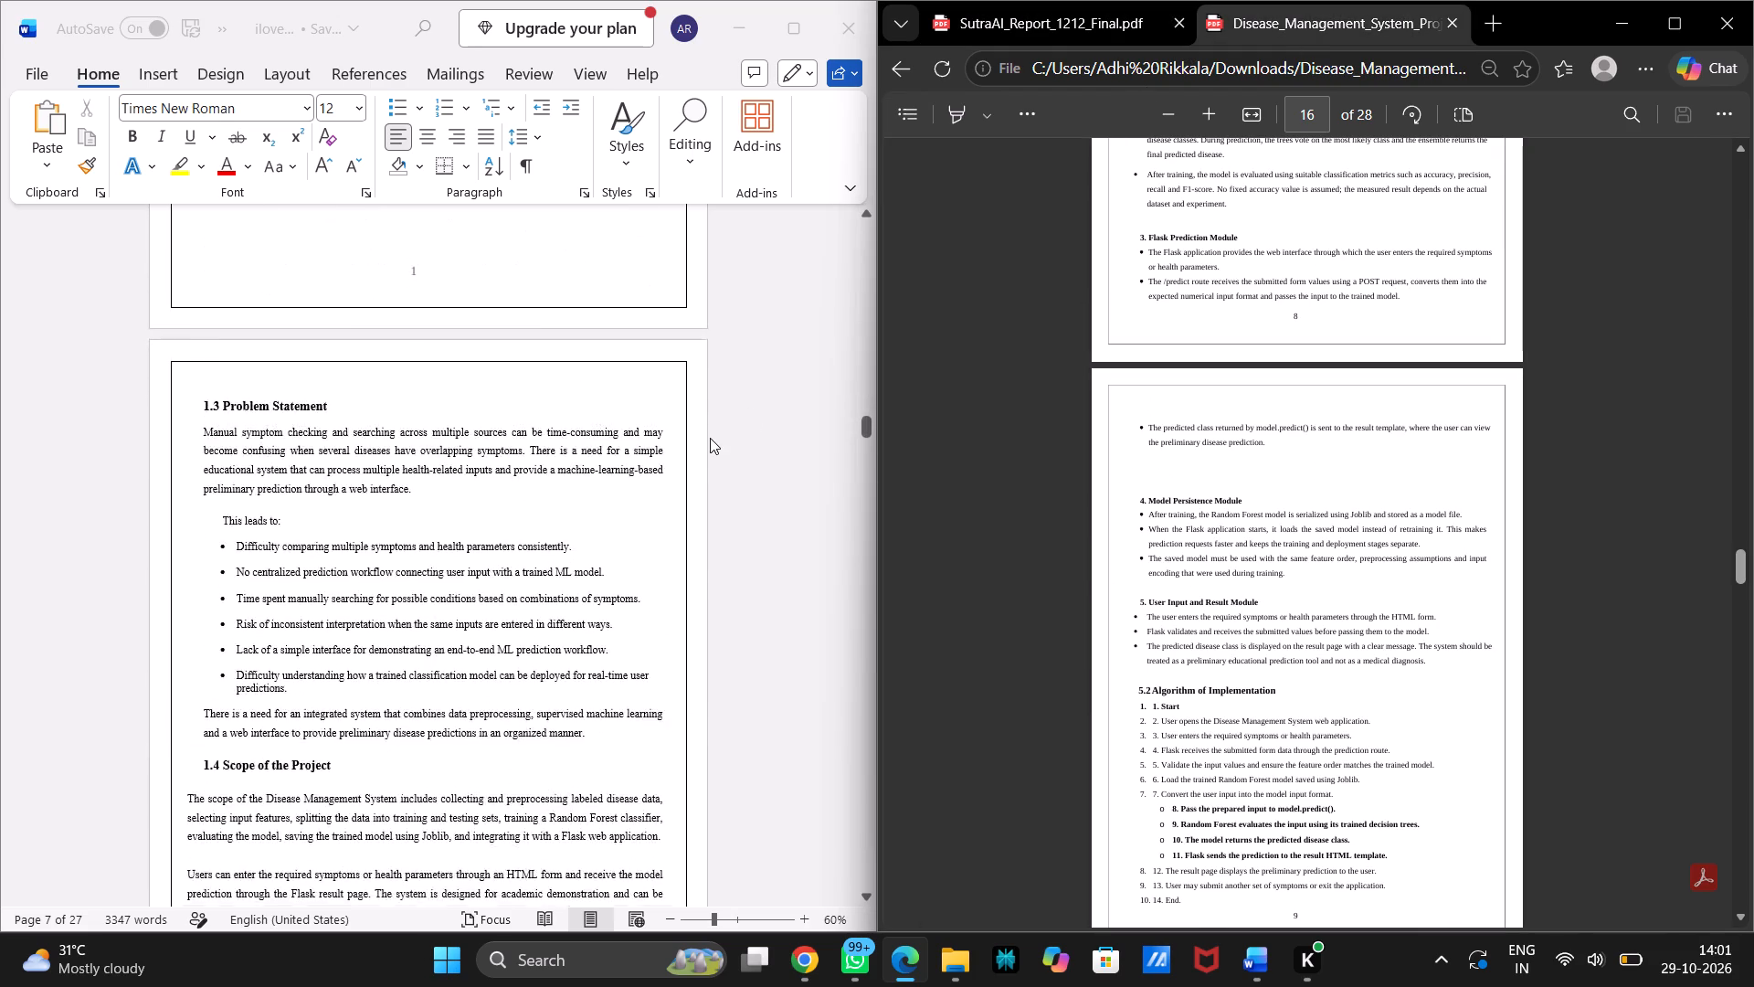
{"action": "scroll", "coordinate": [710, 438], "scroll_direction": "down", "scroll_amount": 14}
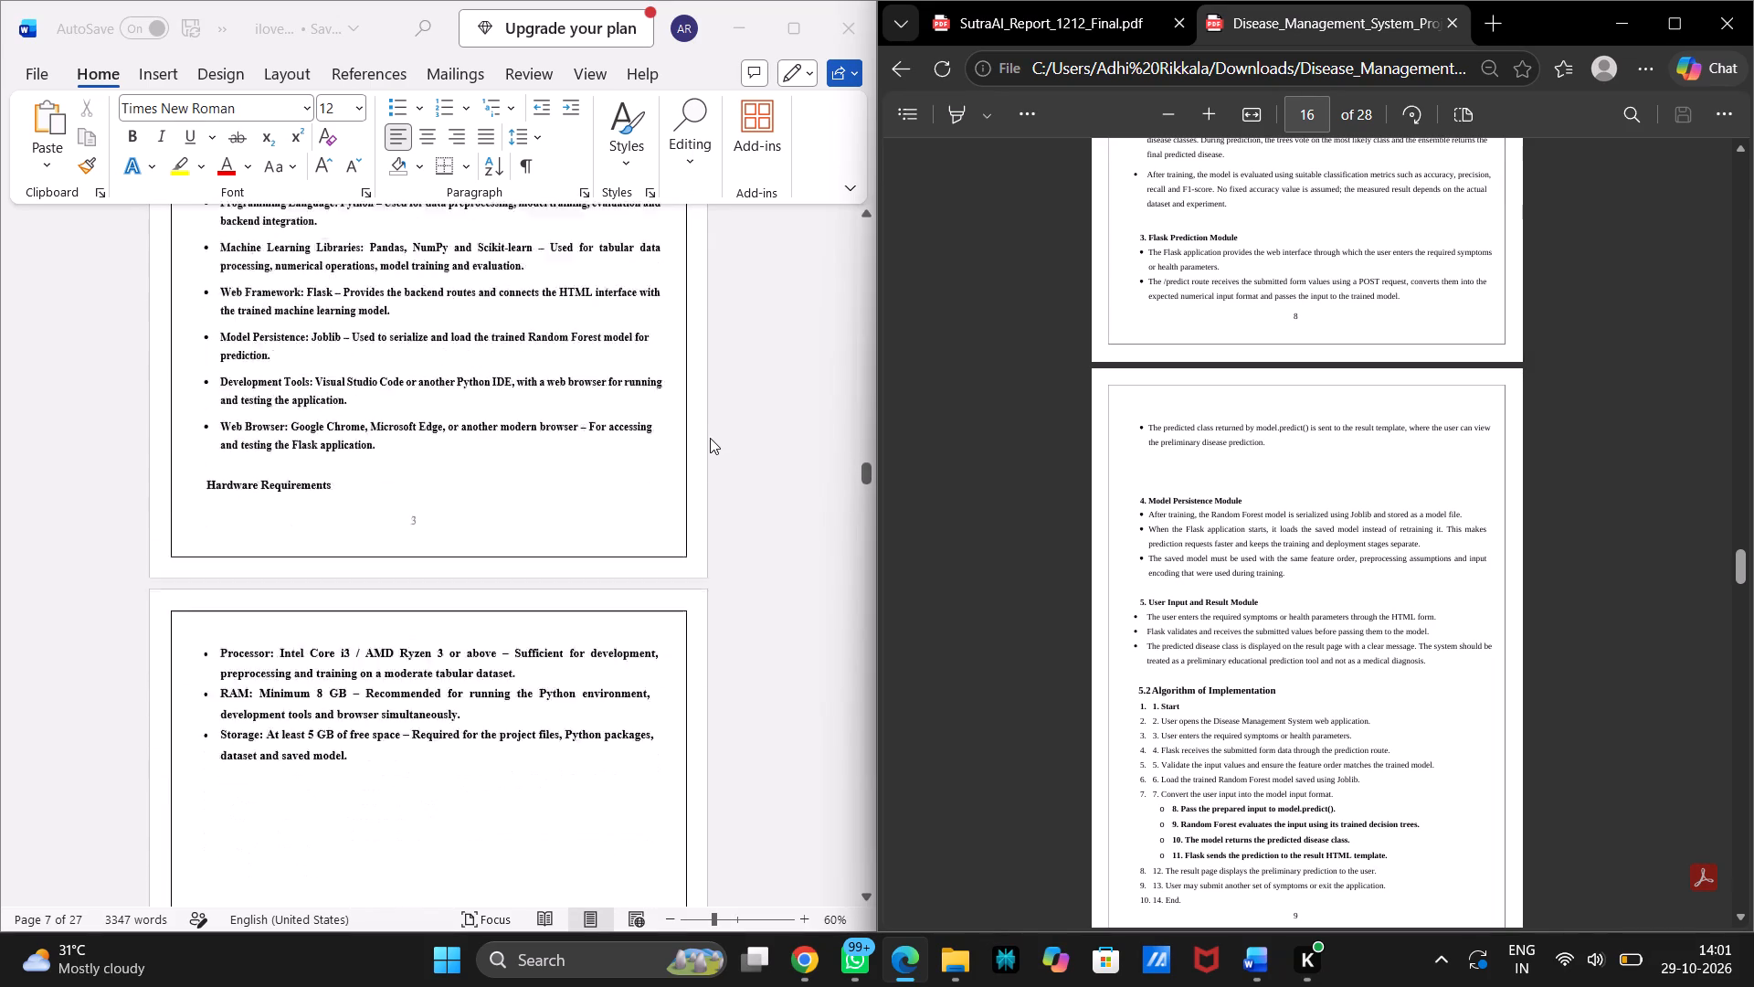
{"action": "scroll", "coordinate": [710, 438], "scroll_direction": "down", "scroll_amount": 13}
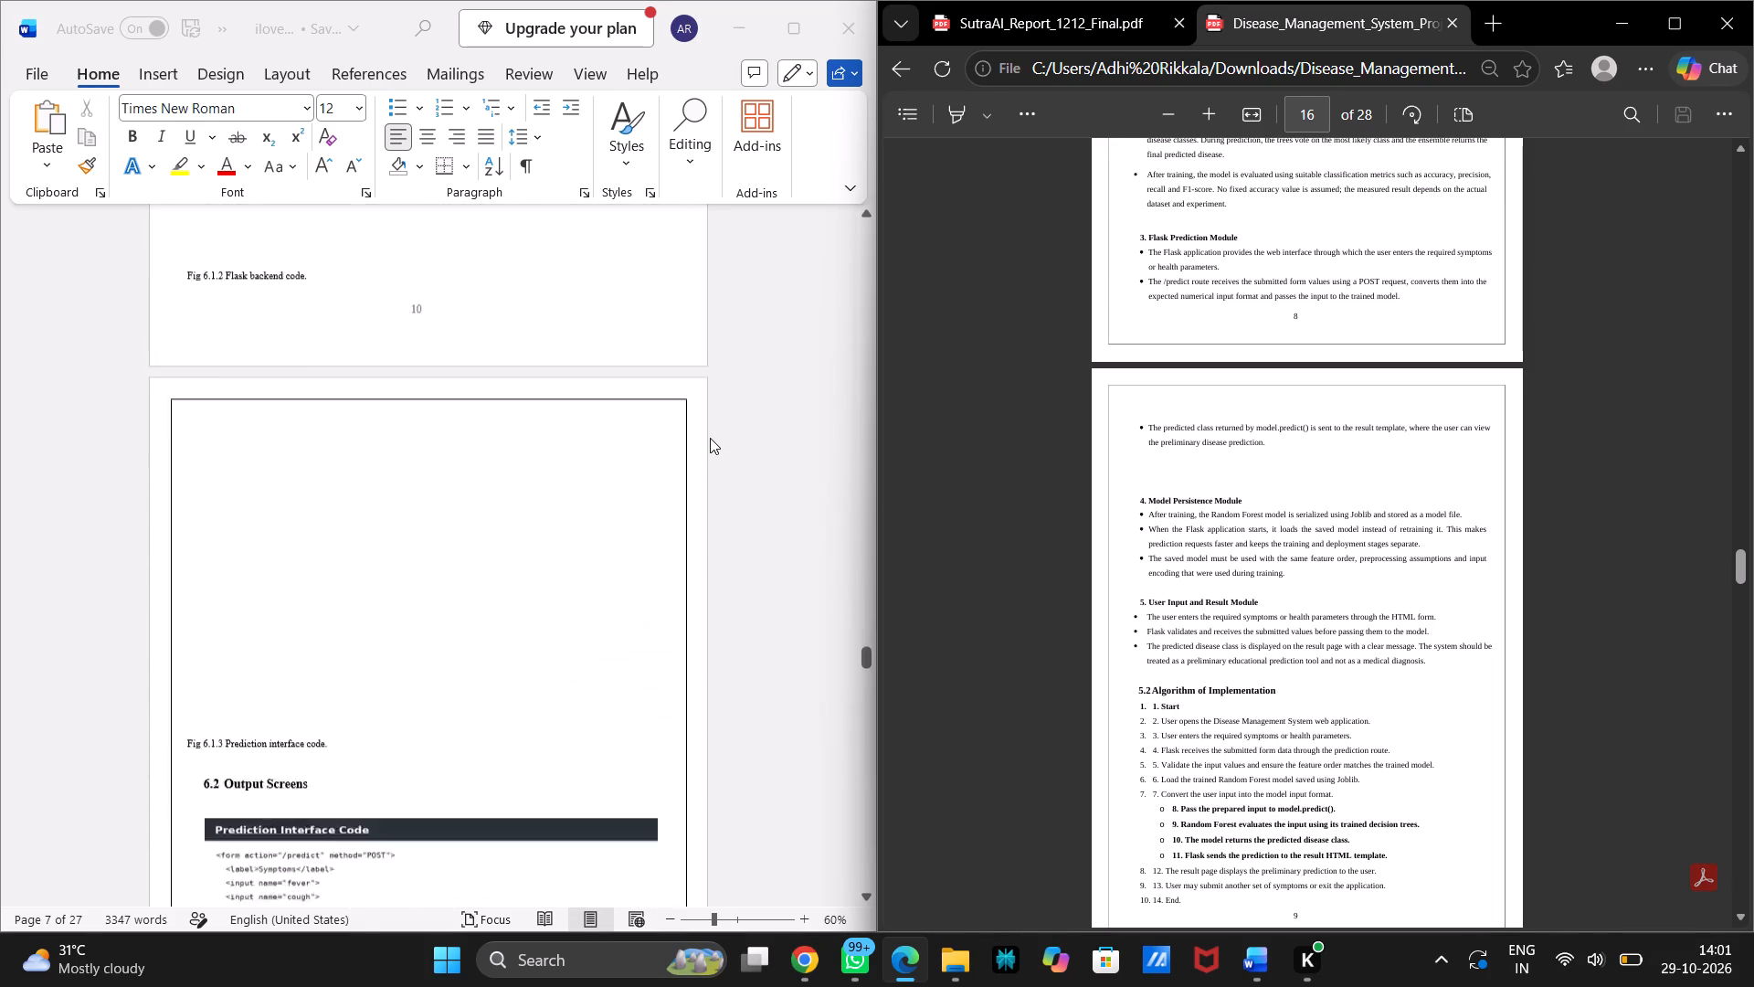
{"action": "scroll", "coordinate": [710, 438], "scroll_direction": "up", "scroll_amount": 13}
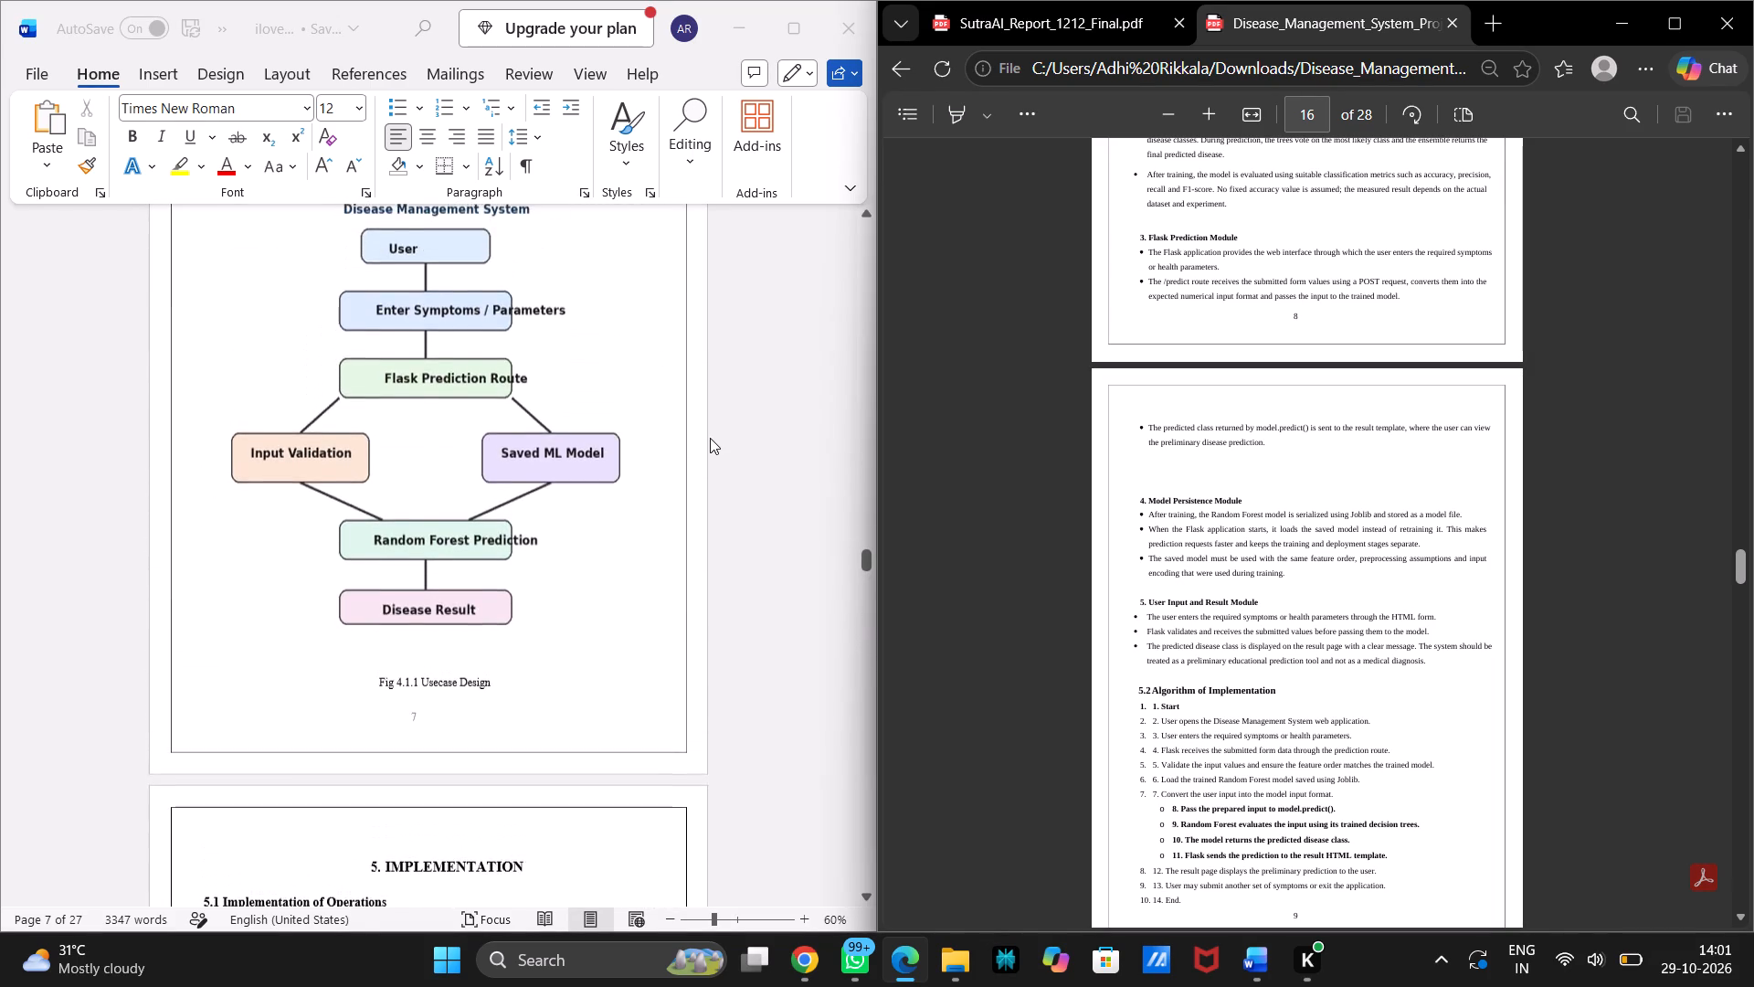
{"action": "scroll", "coordinate": [710, 438], "scroll_direction": "up", "scroll_amount": 6}
{"action": "scroll", "coordinate": [710, 438], "scroll_direction": "down", "scroll_amount": 2}
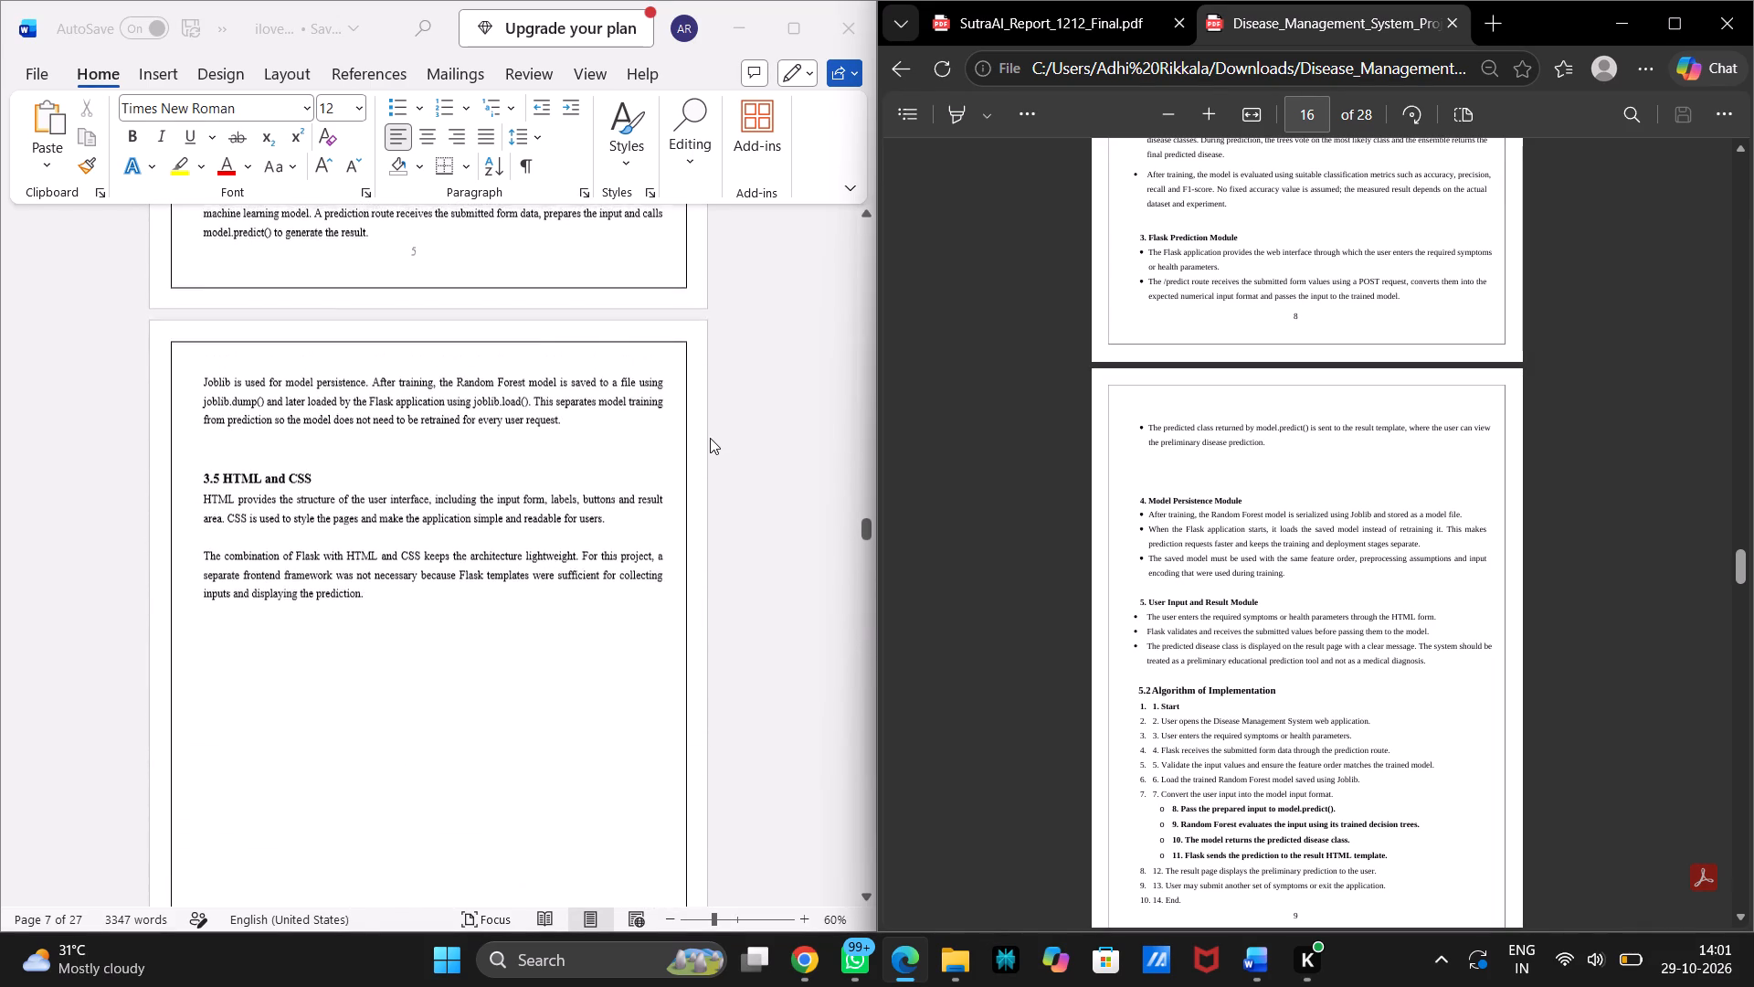
{"action": "scroll", "coordinate": [710, 438], "scroll_direction": "down", "scroll_amount": 16}
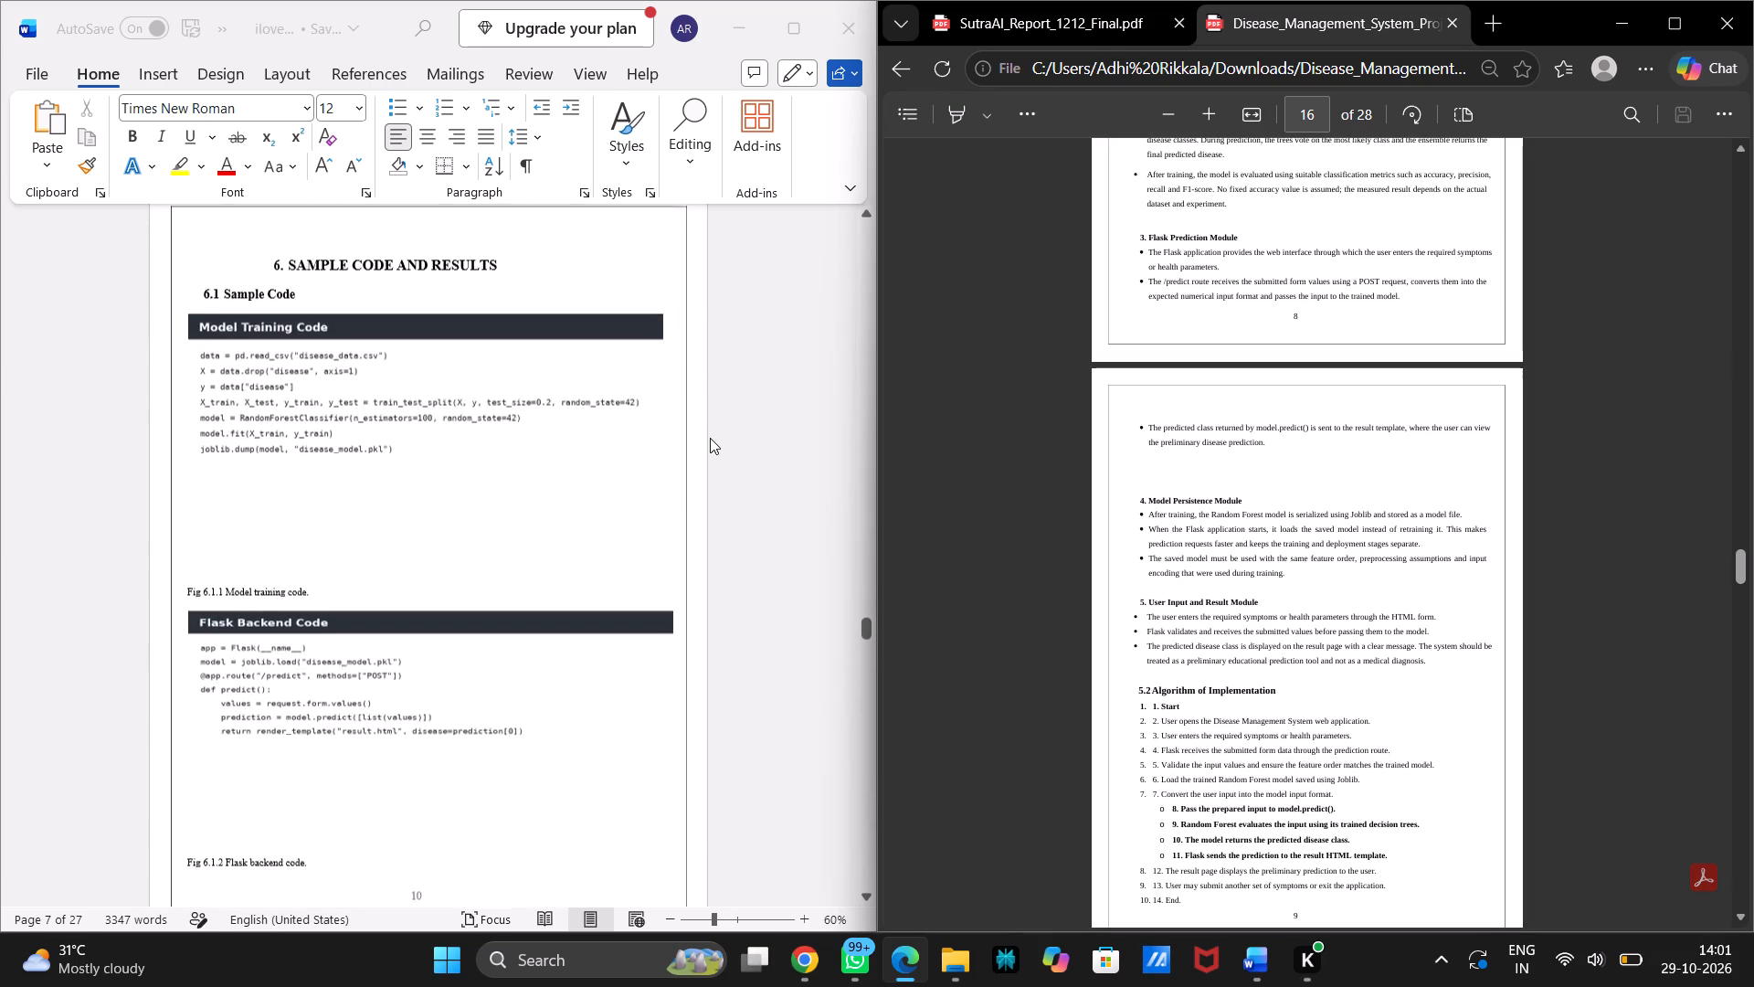
{"action": "scroll", "coordinate": [710, 438], "scroll_direction": "down", "scroll_amount": 13}
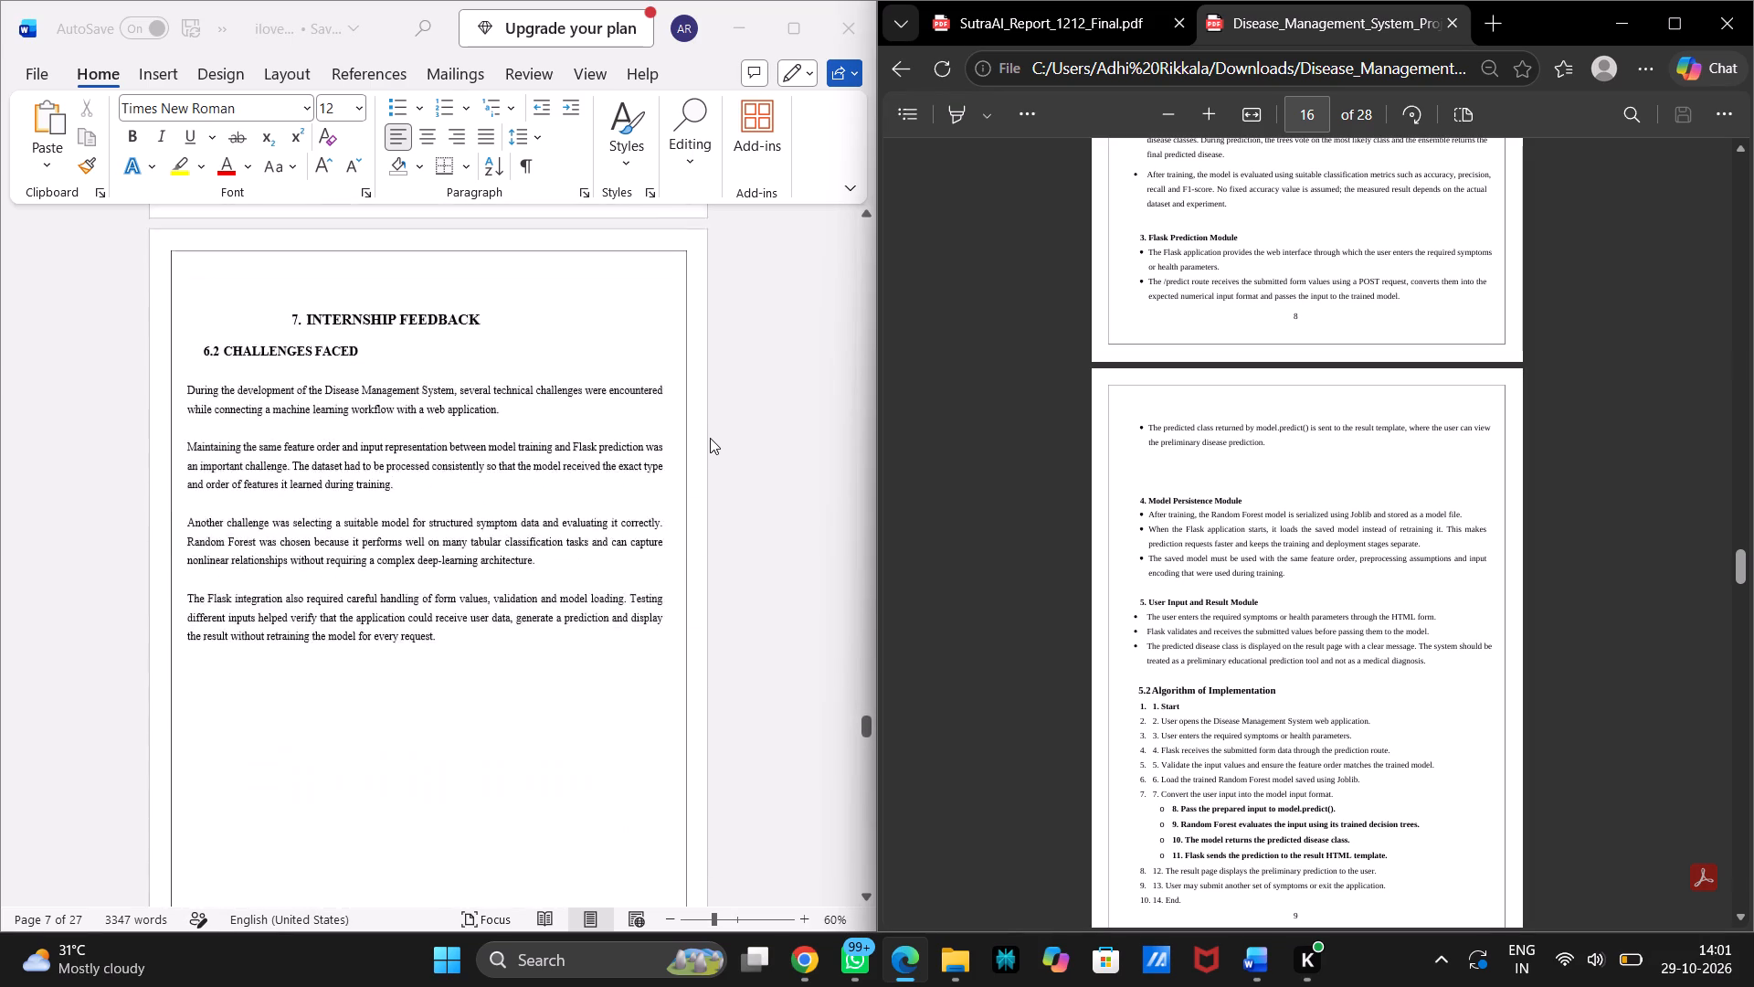
{"action": "scroll", "coordinate": [710, 438], "scroll_direction": "down", "scroll_amount": 2}
{"action": "scroll", "coordinate": [710, 438], "scroll_direction": "up", "scroll_amount": 5}
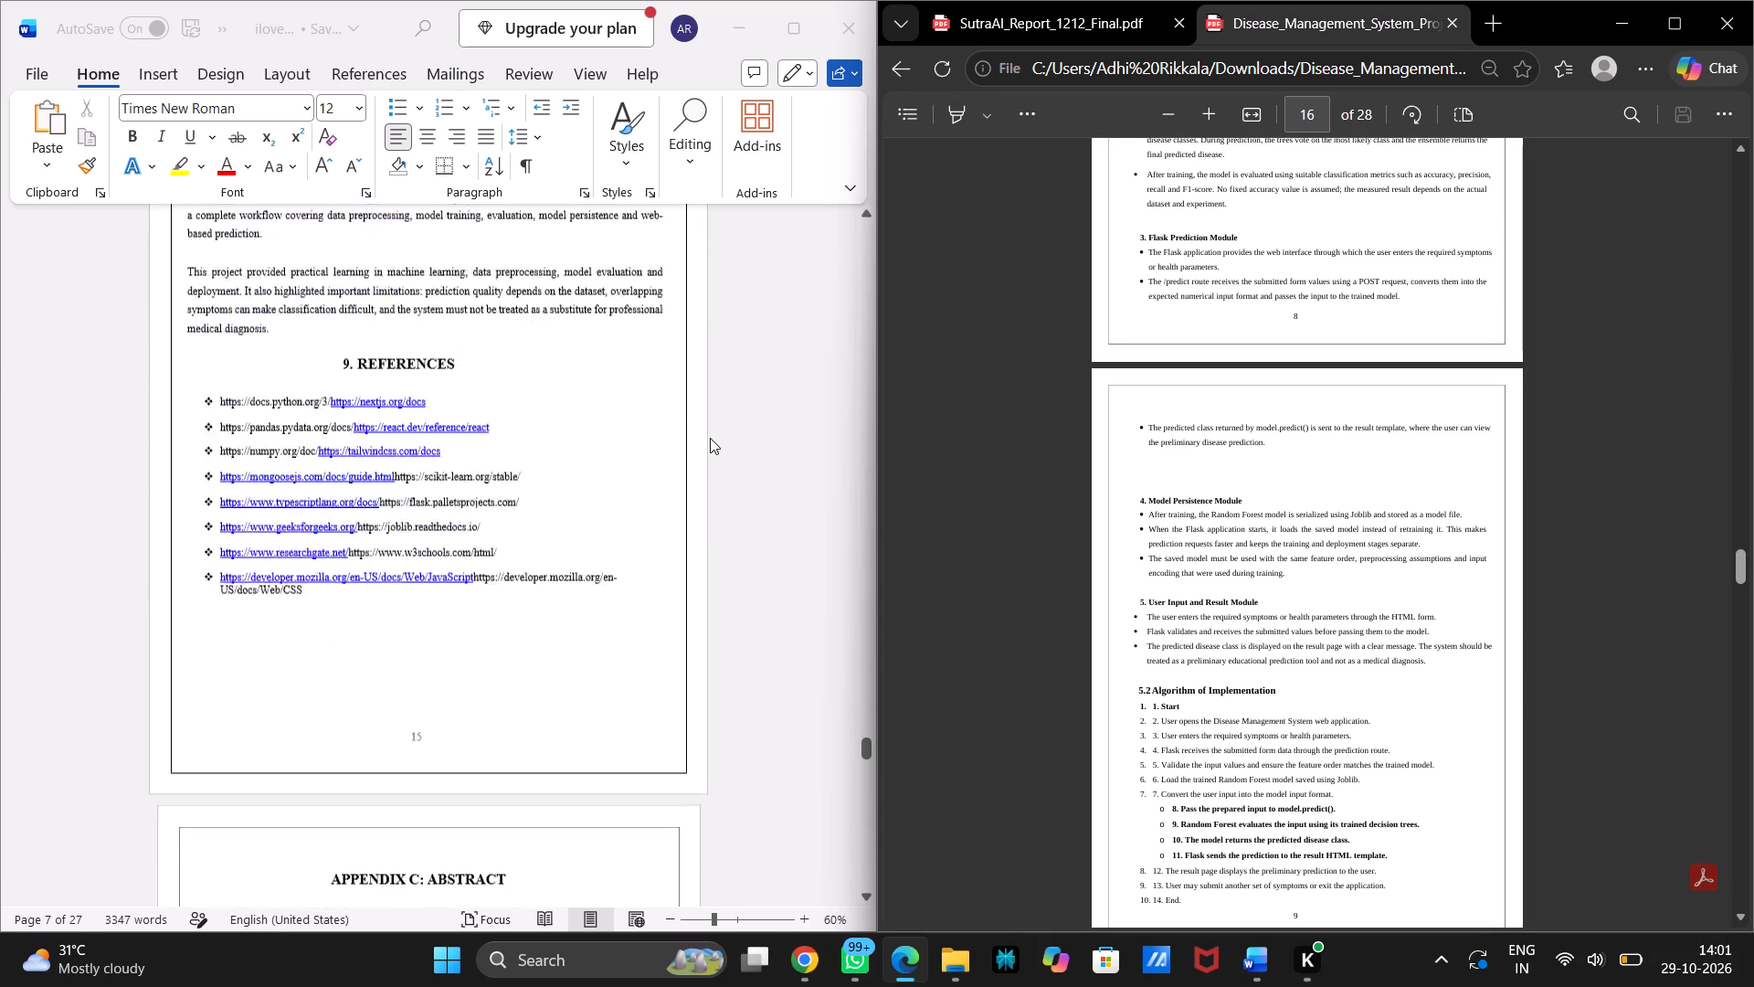
{"action": "scroll", "coordinate": [710, 438], "scroll_direction": "up", "scroll_amount": 1}
{"action": "scroll", "coordinate": [710, 438], "scroll_direction": "down", "scroll_amount": 3}
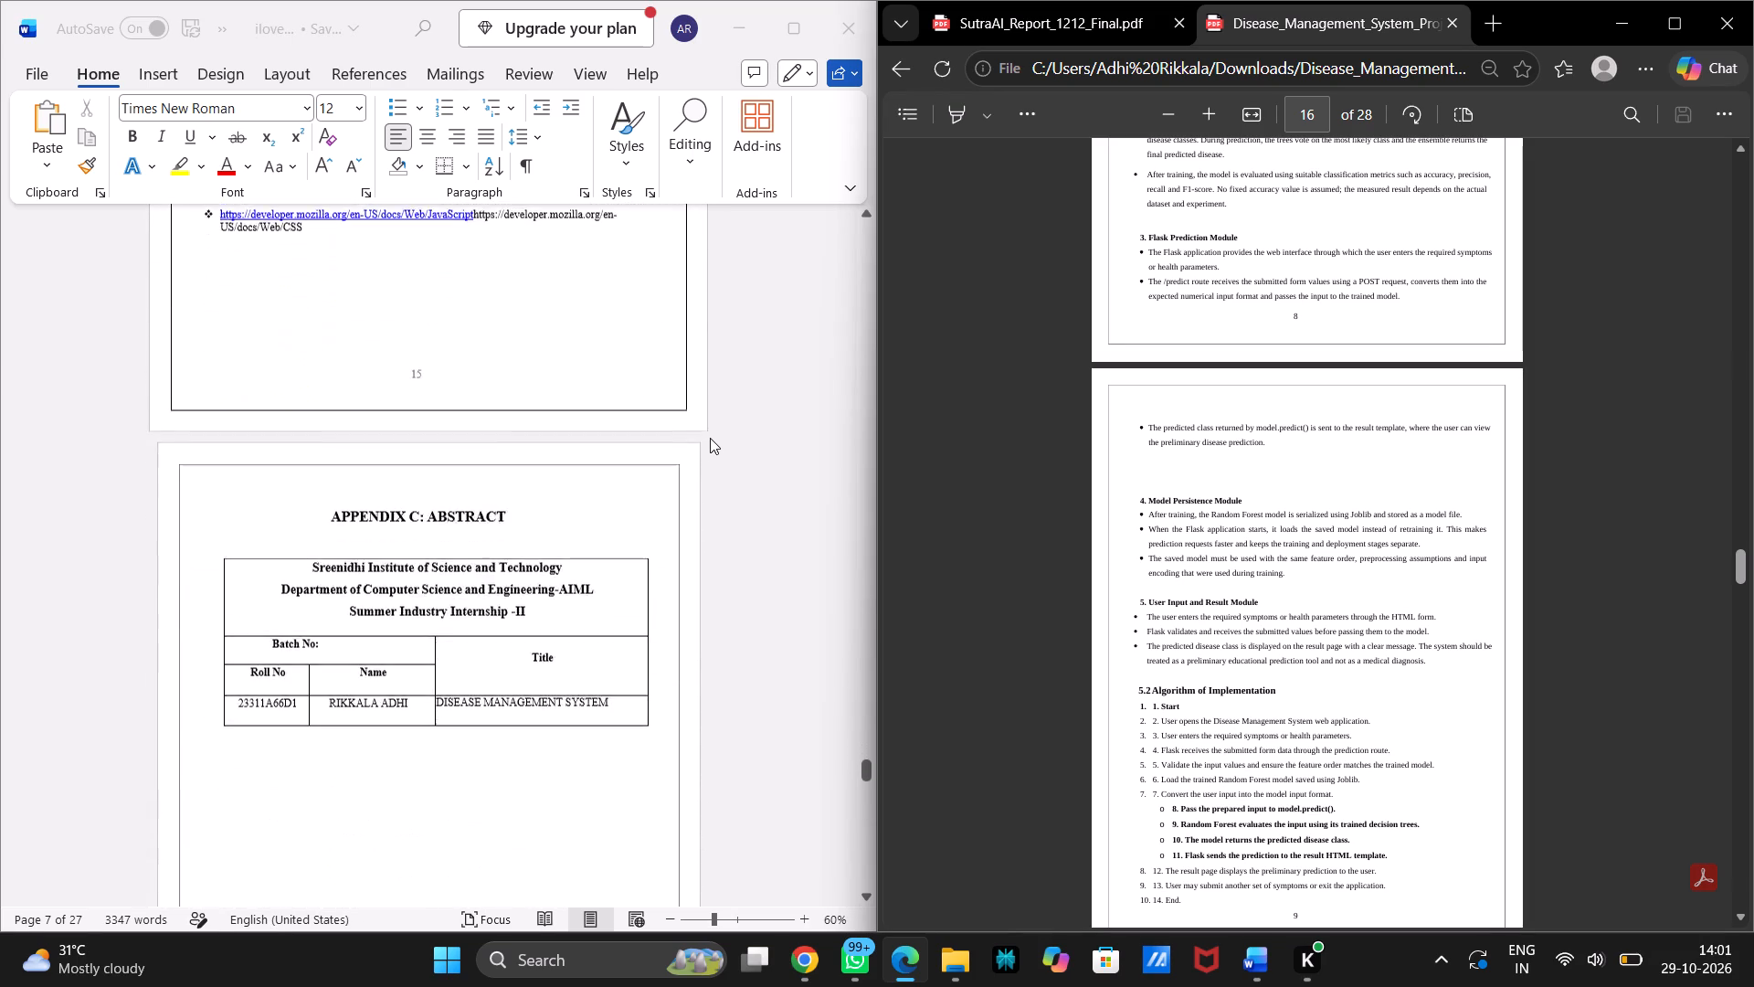
Replace the last four characters of the student's roll number in the Appendix C: Abstract table of the Word report.
{"action": "scroll", "coordinate": [710, 438], "scroll_direction": "down", "scroll_amount": 1}
{"action": "left_click", "coordinate": [288, 377]}
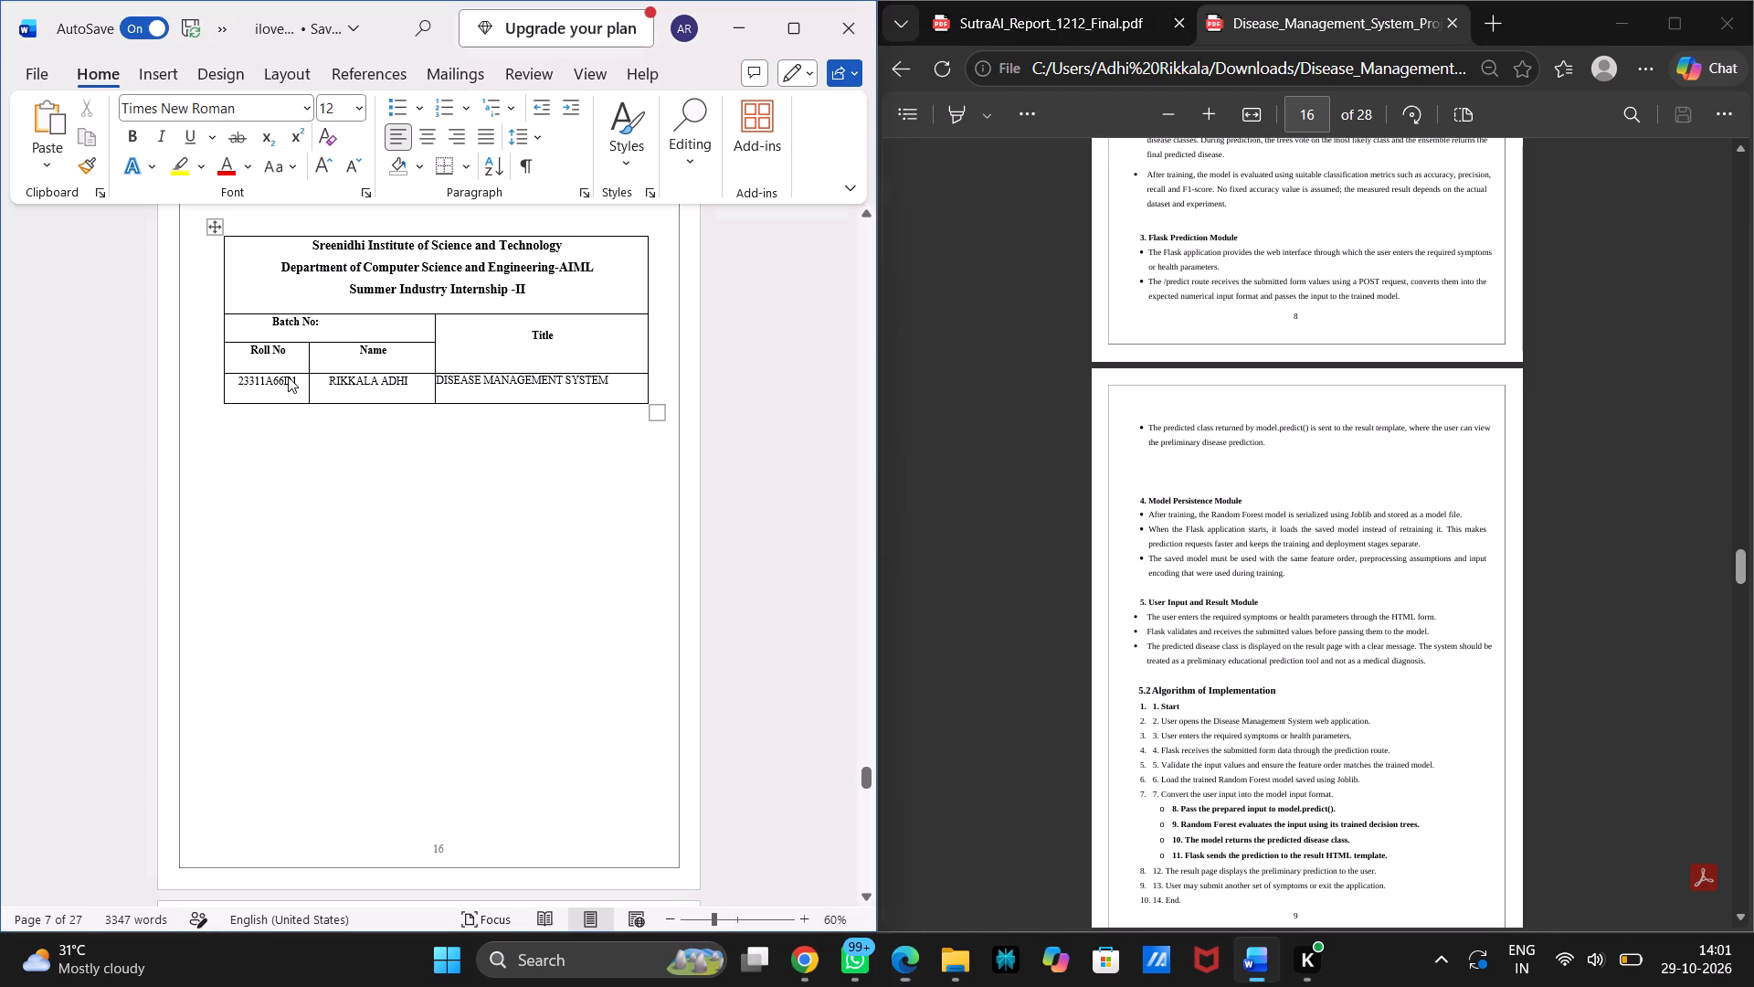
{"action": "left_click", "coordinate": [294, 380]}
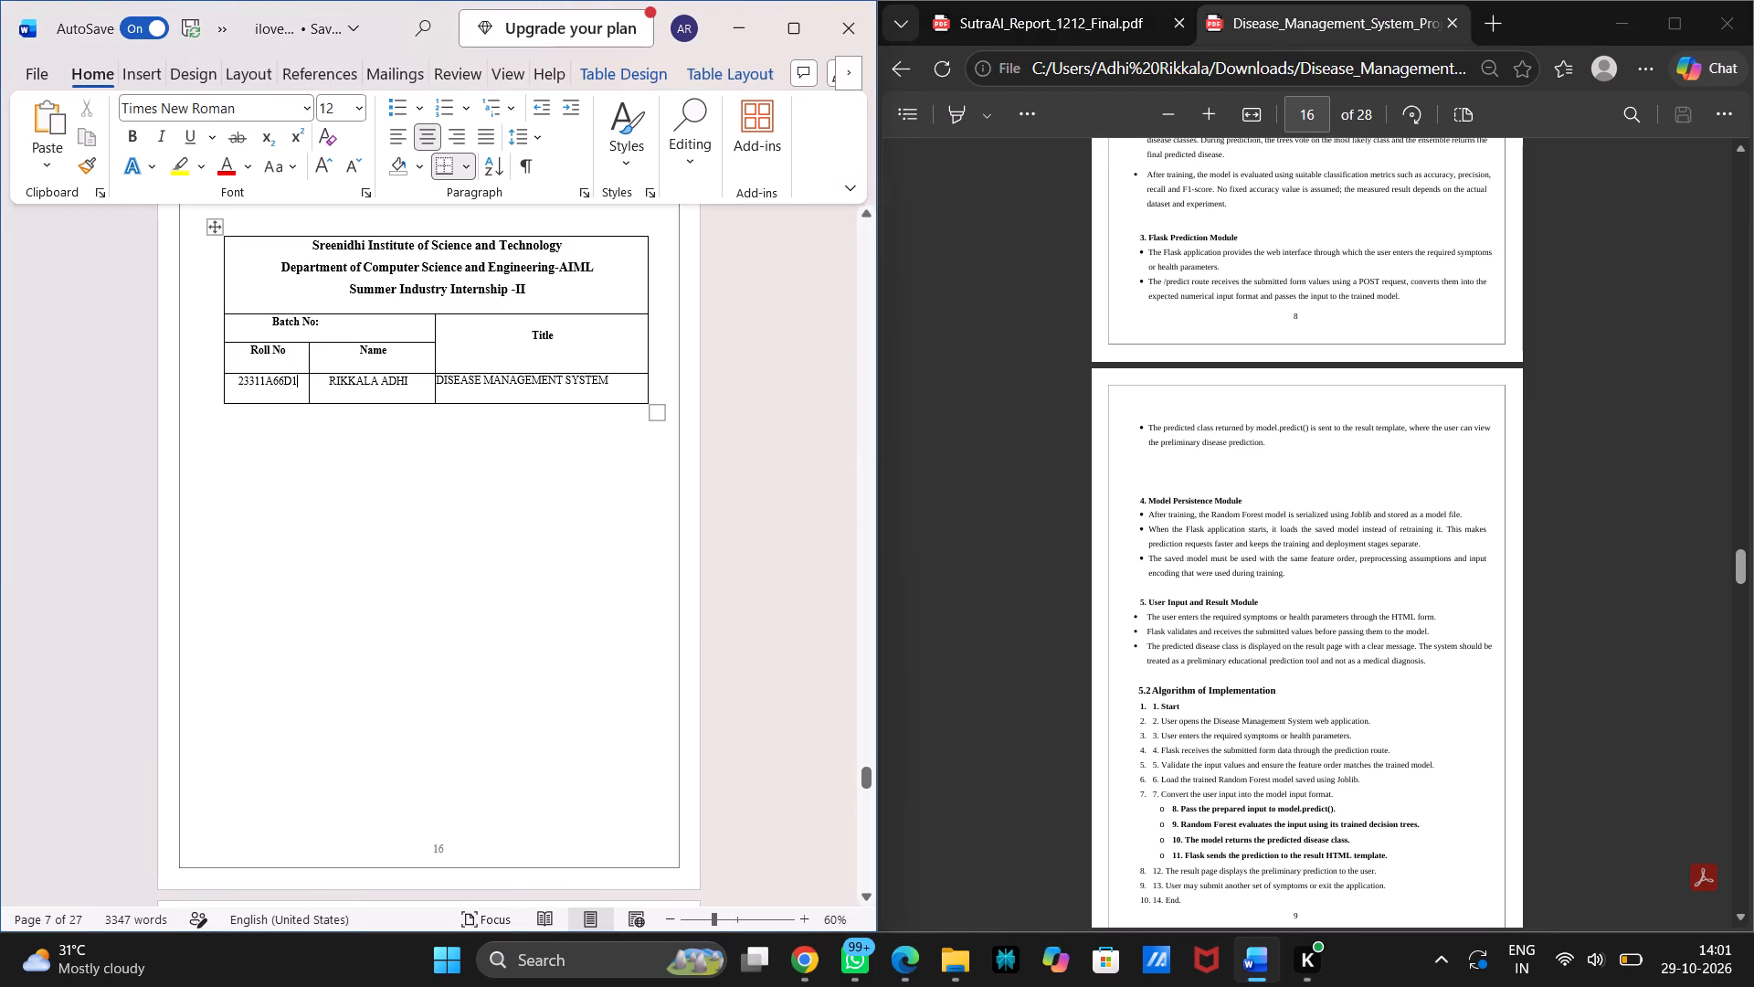
{"action": "key", "text": "BackSpace"}
{"action": "key", "text": "BackSpace"}
{"action": "key", "text": "BackSpace"}
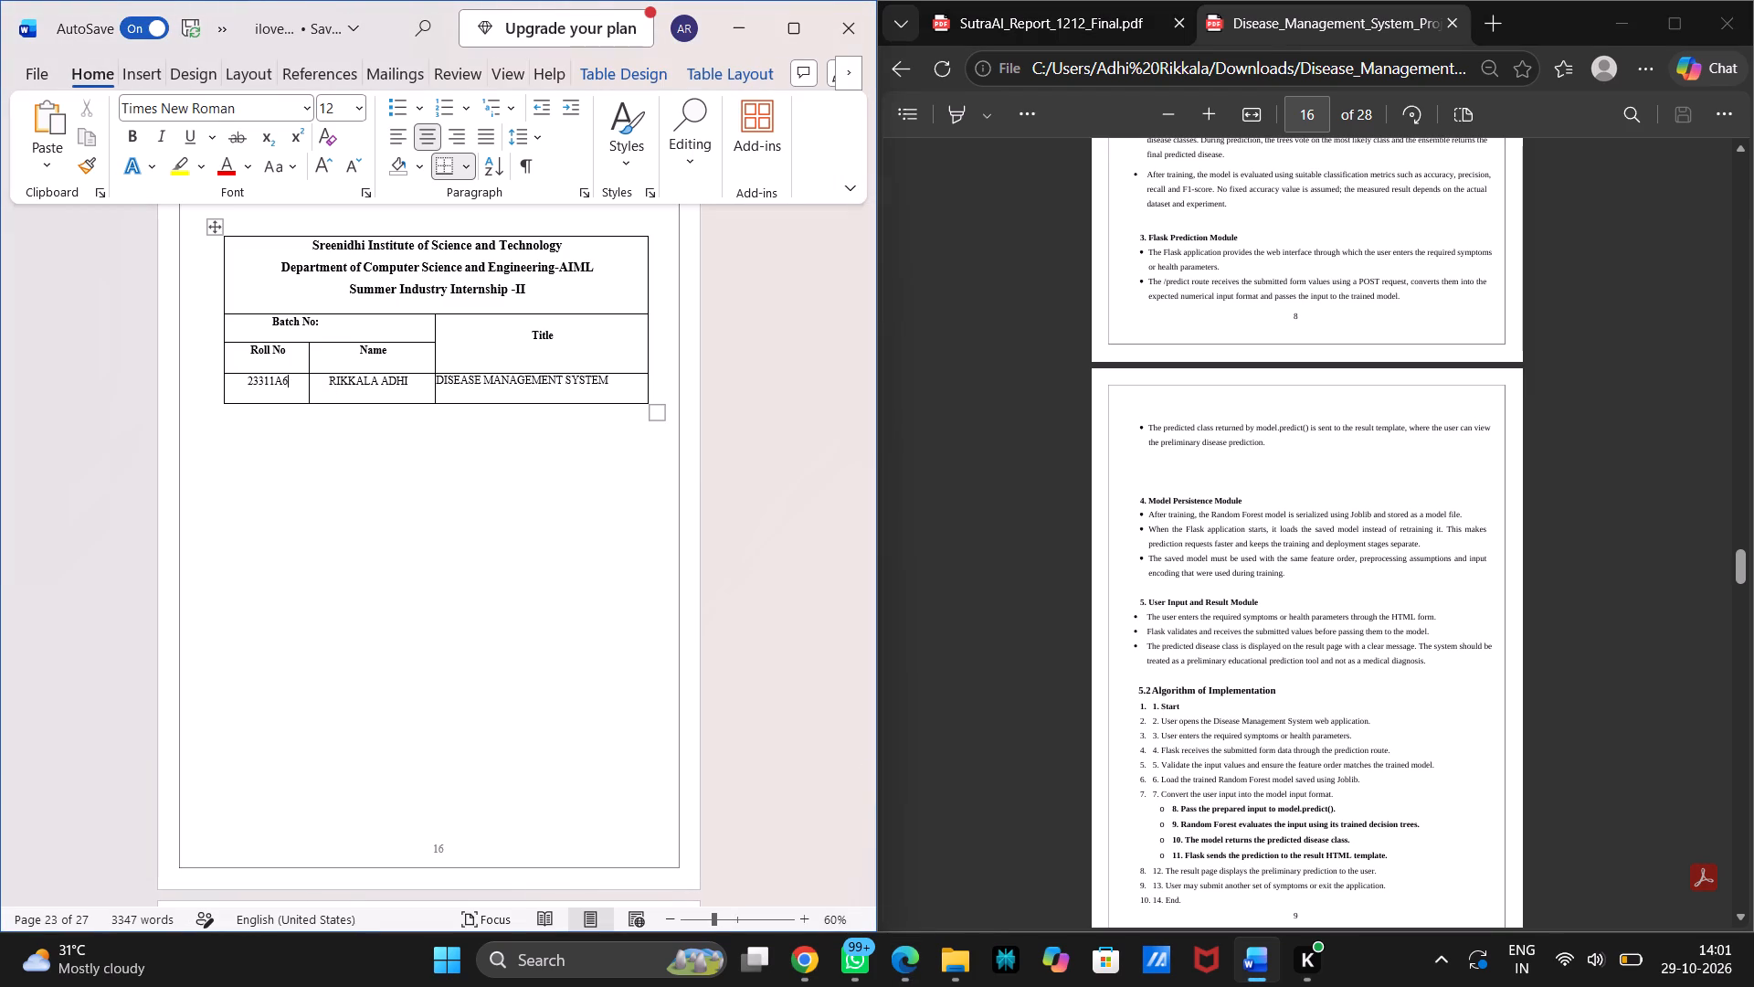
{"action": "key", "text": "BackSpace"}
{"action": "type", "text": "122"}
{"action": "key", "text": "6"}
Switch to the SutraAI_Report_1212_Final PDF.
{"action": "scroll", "coordinate": [1369, 354], "scroll_direction": "down", "scroll_amount": 5}
{"action": "left_click_drag", "start_coordinate": [1046, 5], "coordinate": [1070, 21]}
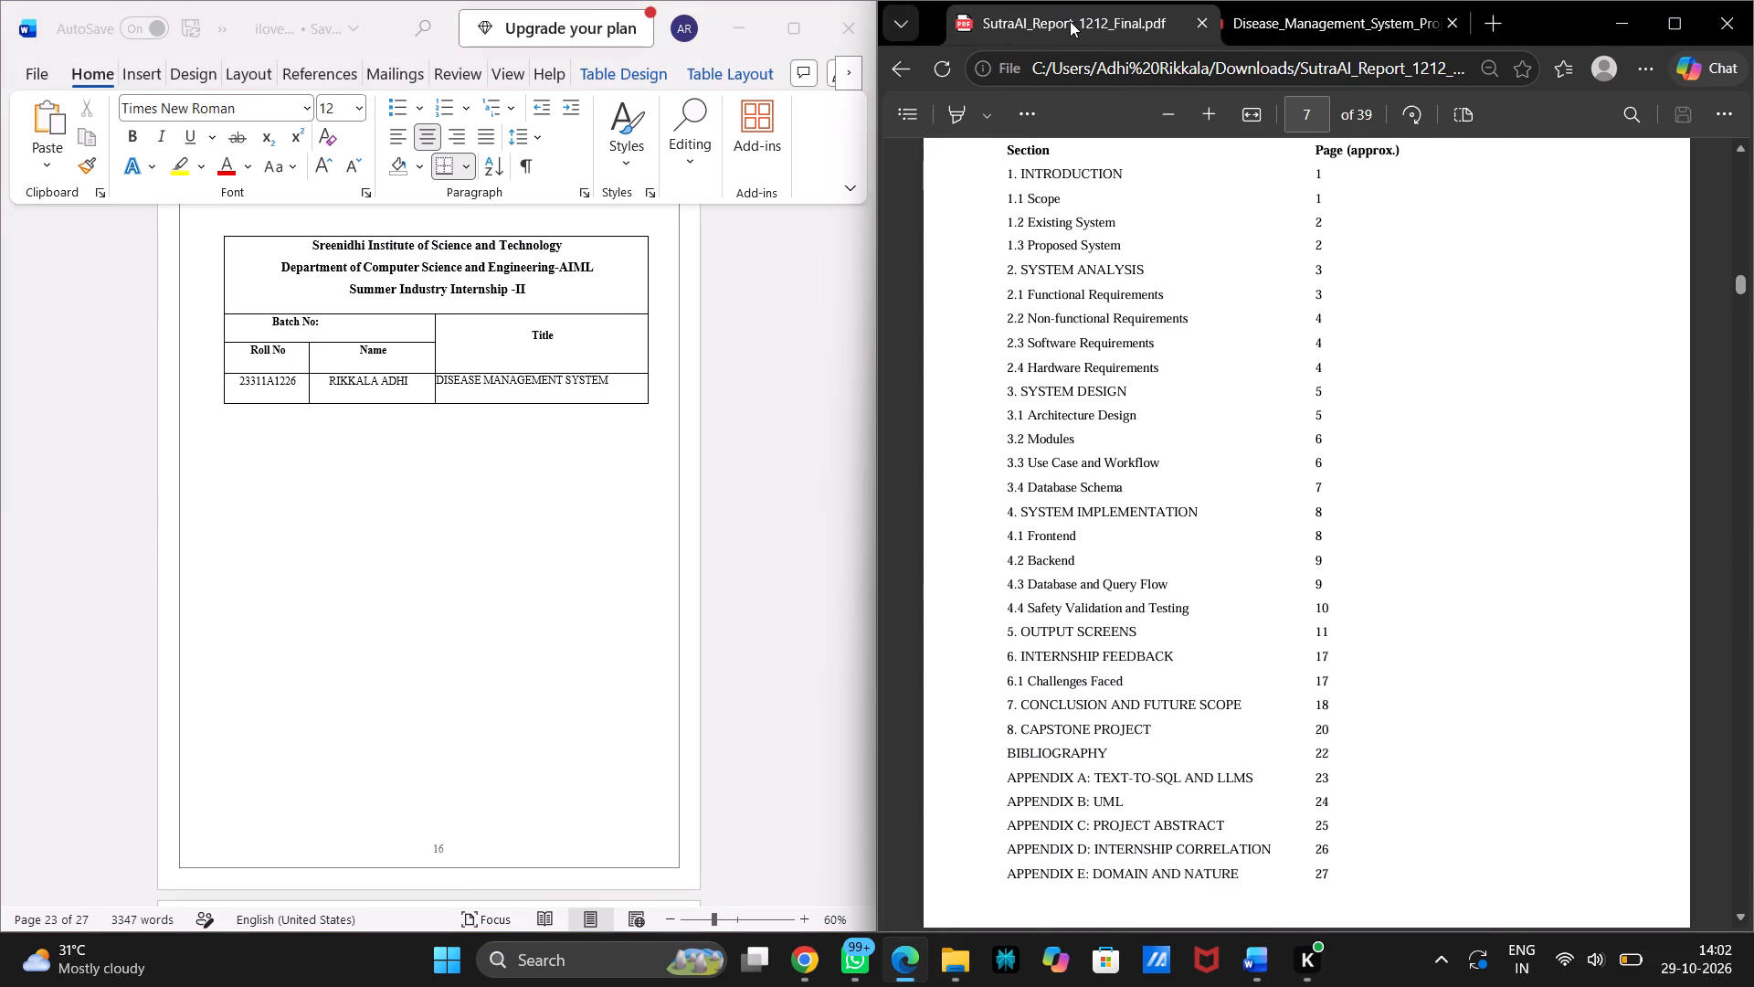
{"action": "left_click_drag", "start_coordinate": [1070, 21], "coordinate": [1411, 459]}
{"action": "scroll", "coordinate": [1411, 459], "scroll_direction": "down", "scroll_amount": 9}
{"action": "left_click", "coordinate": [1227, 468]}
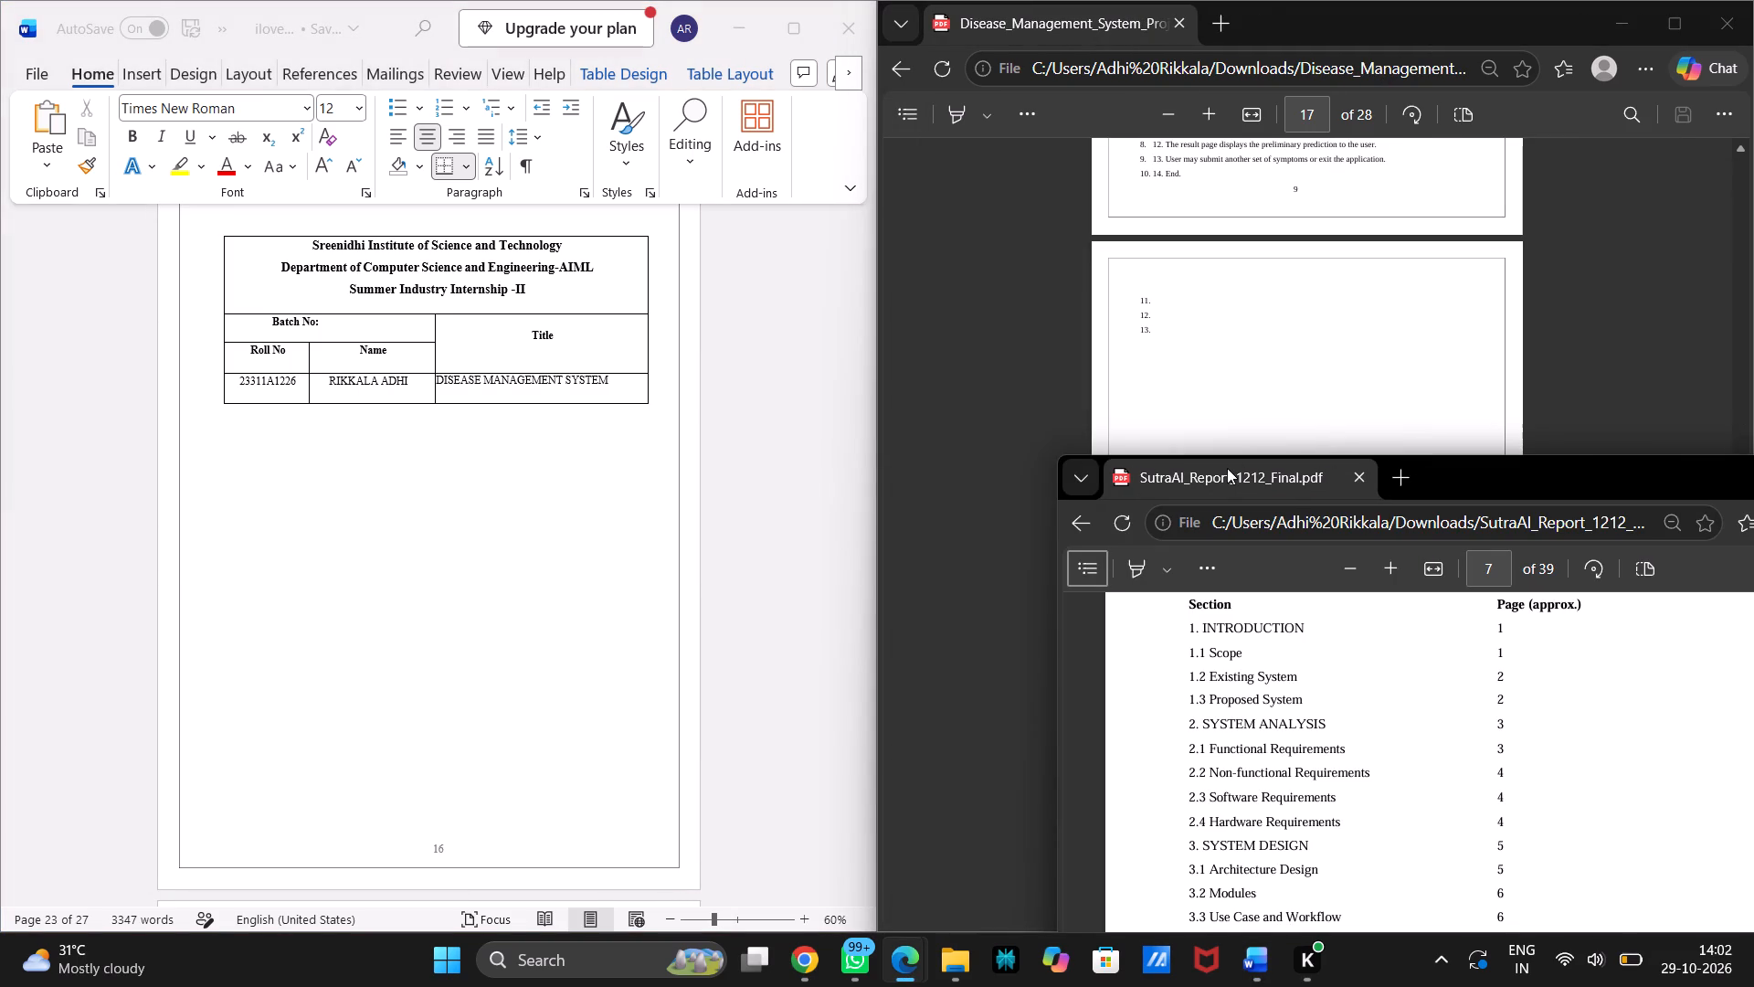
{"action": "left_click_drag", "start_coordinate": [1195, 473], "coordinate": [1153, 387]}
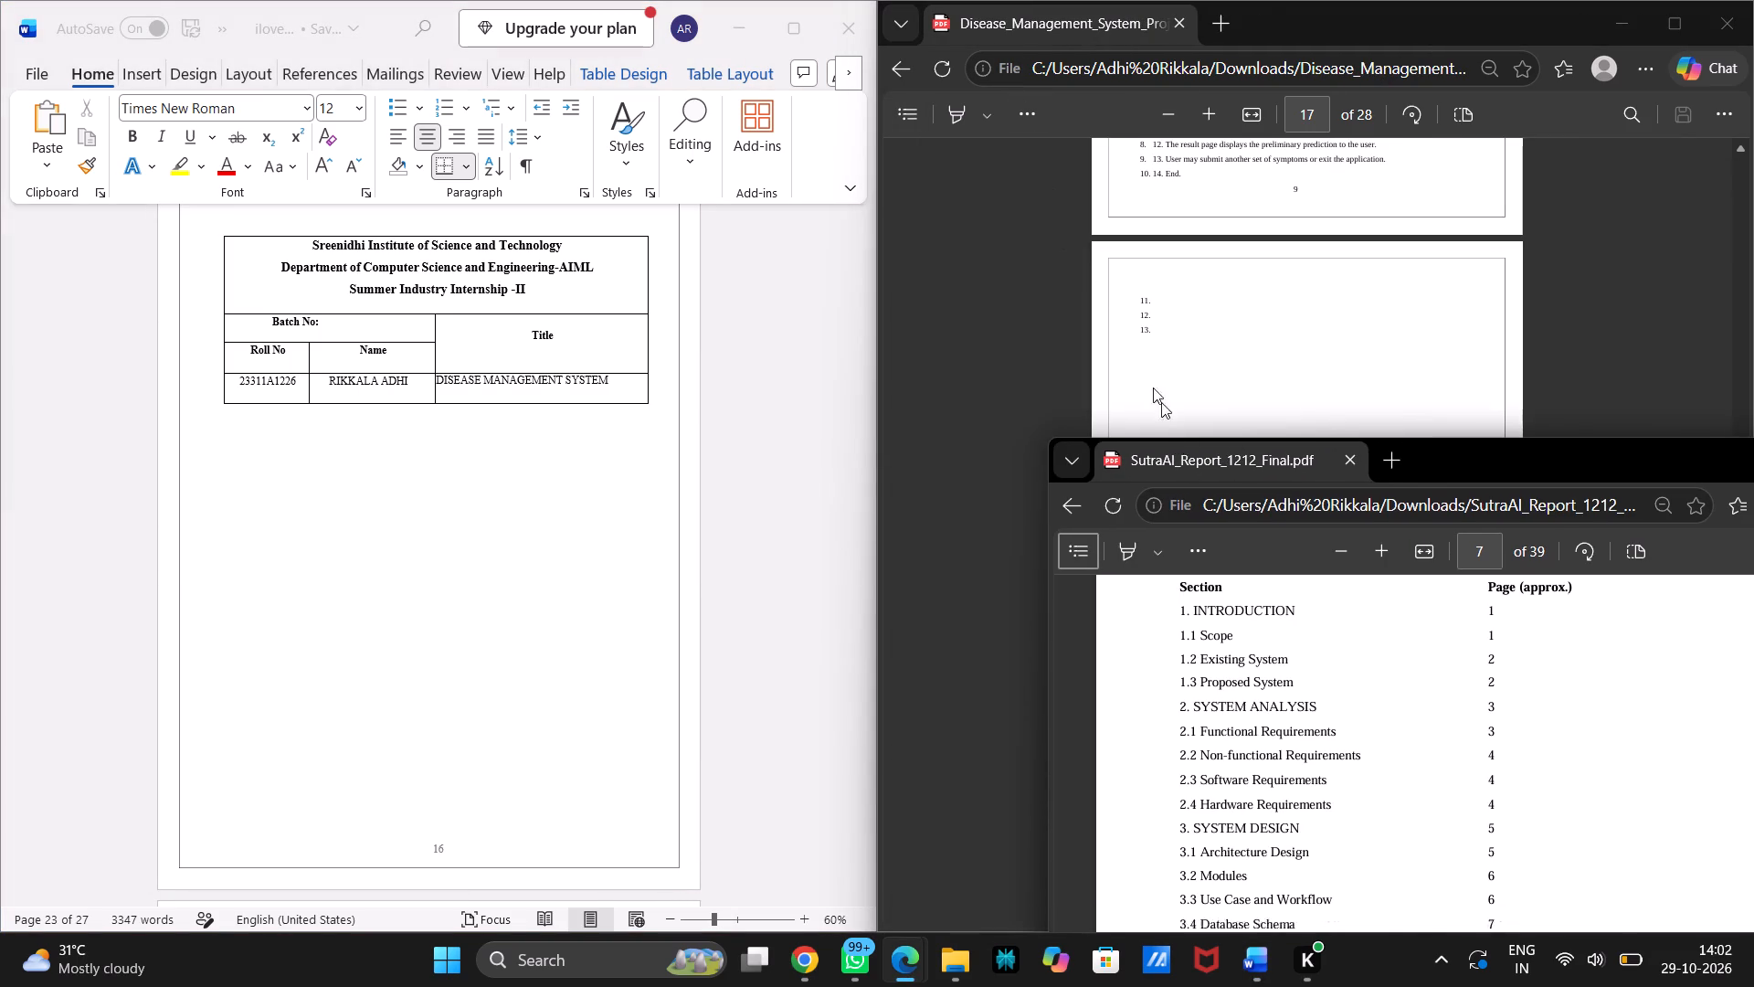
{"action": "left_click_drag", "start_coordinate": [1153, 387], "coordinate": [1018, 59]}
Look through the SutraAI report PDF from its introduction chapter to the Appendix-C abstract page.
{"action": "scroll", "coordinate": [1265, 598], "scroll_direction": "down", "scroll_amount": 6}
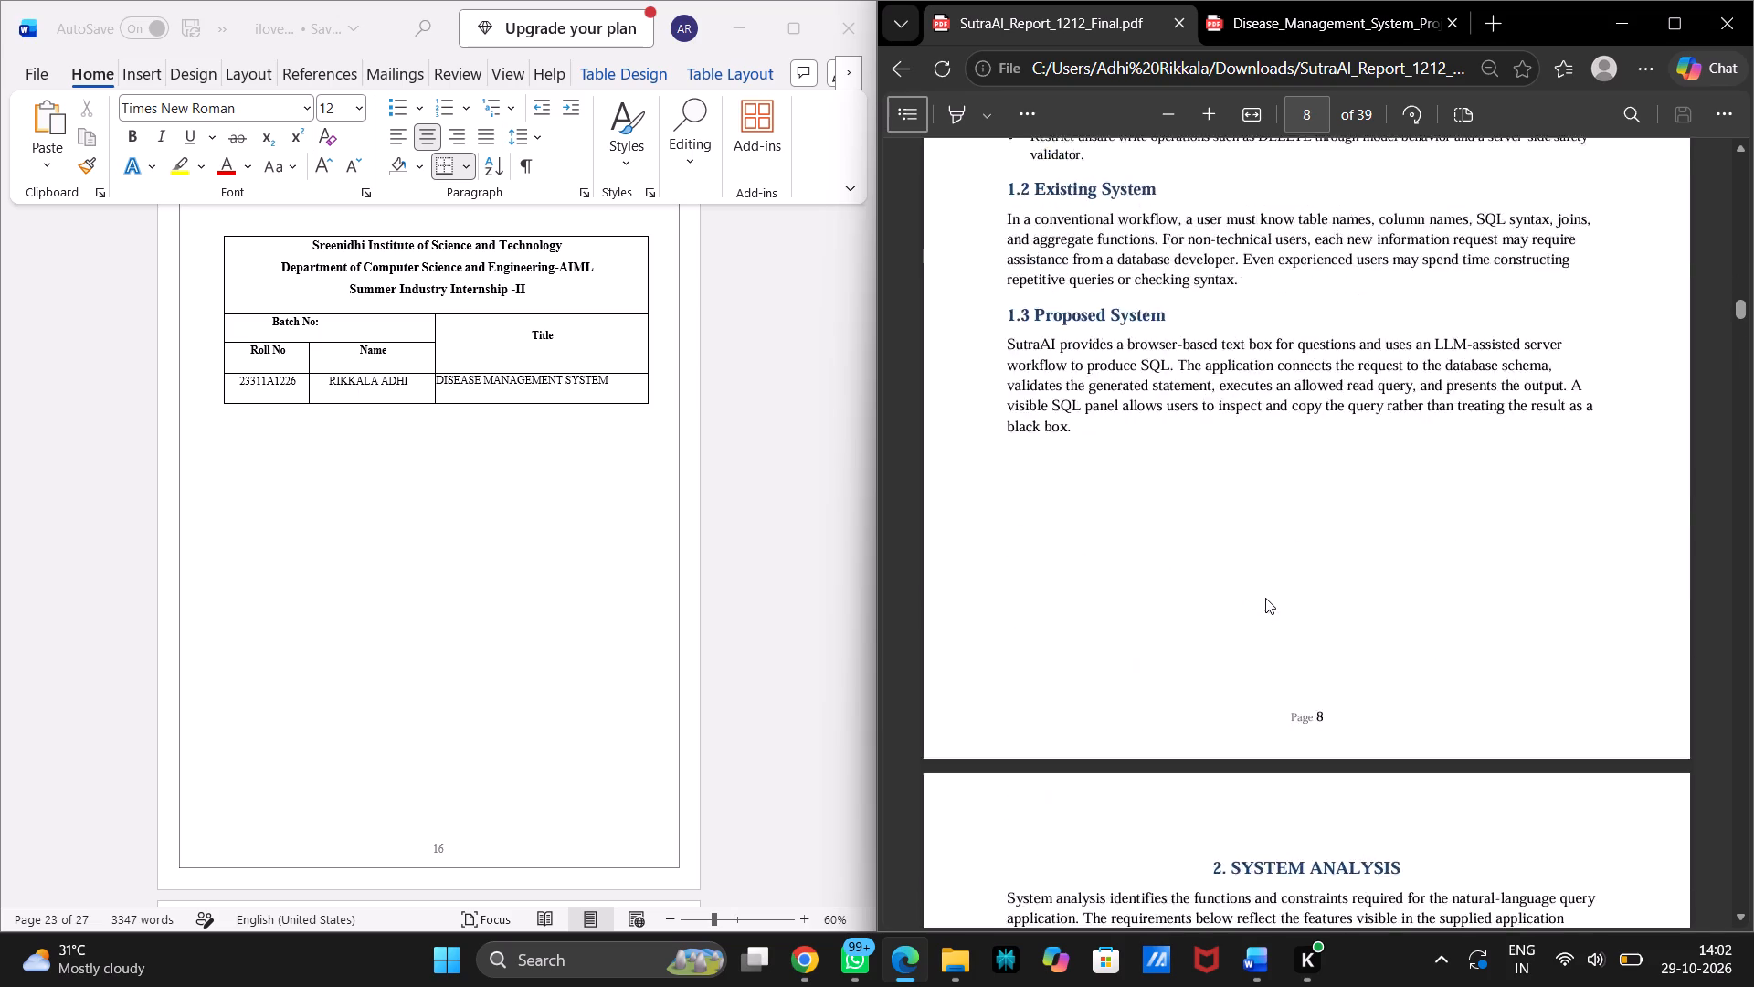
{"action": "scroll", "coordinate": [1265, 598], "scroll_direction": "down", "scroll_amount": 15}
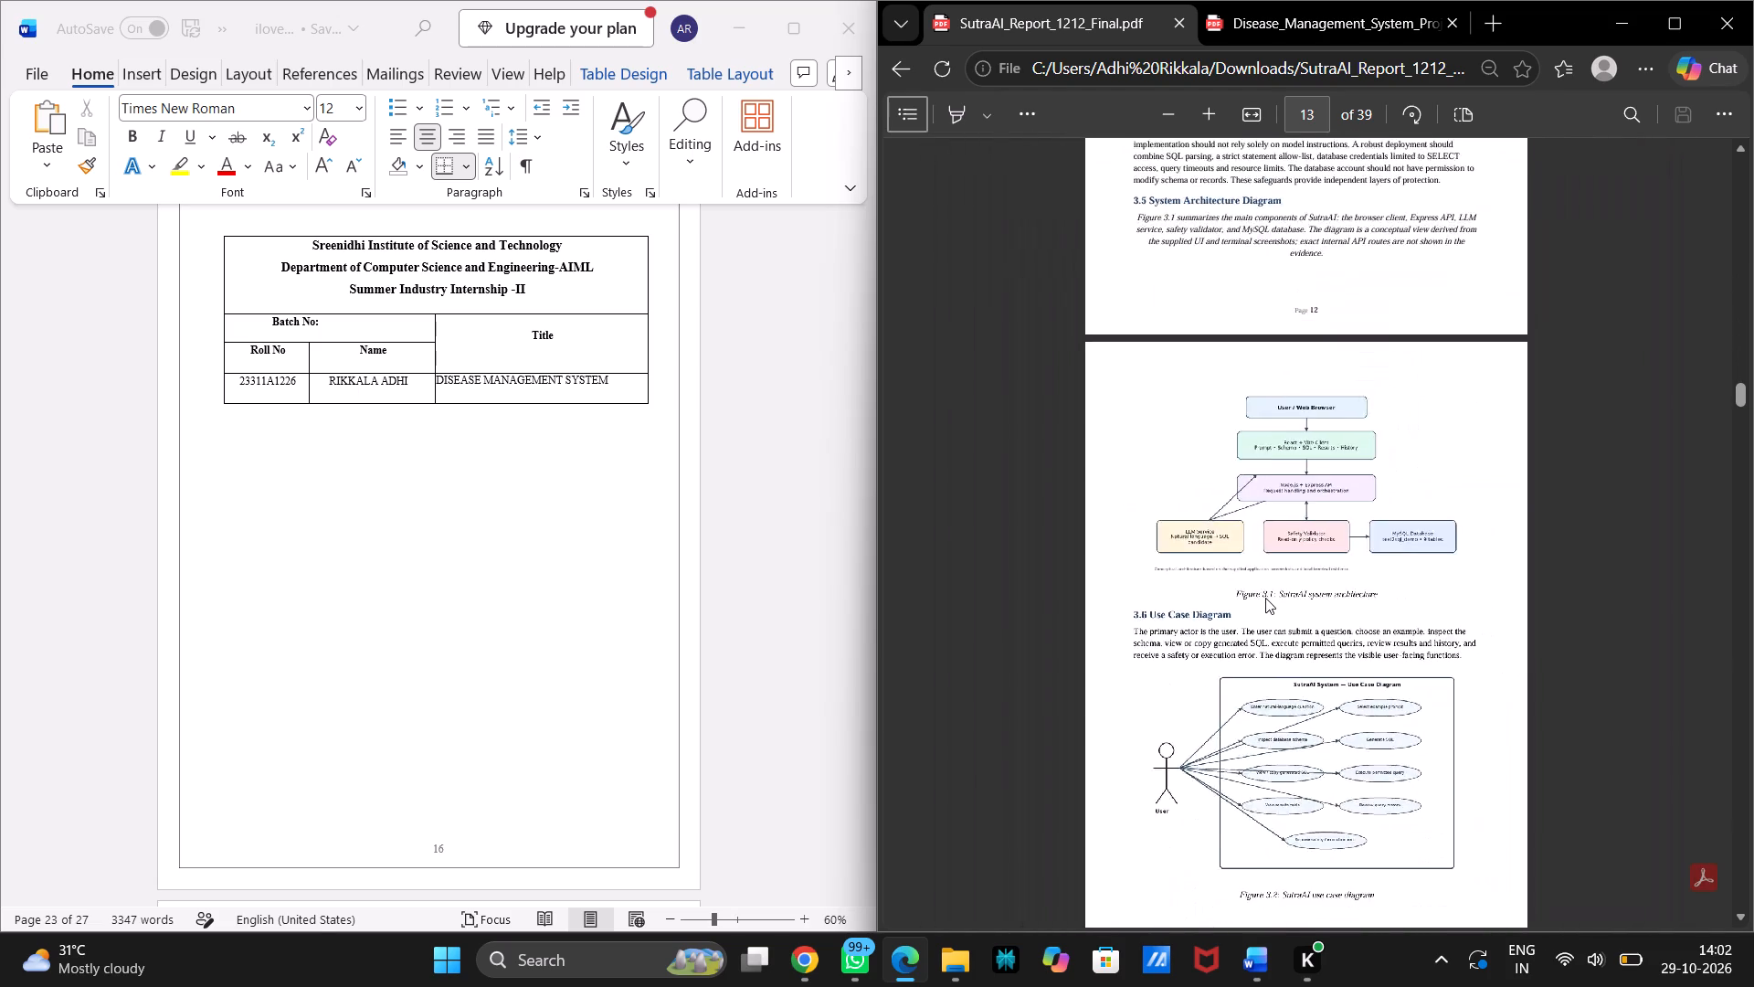
{"action": "scroll", "coordinate": [1265, 598], "scroll_direction": "down", "scroll_amount": 13}
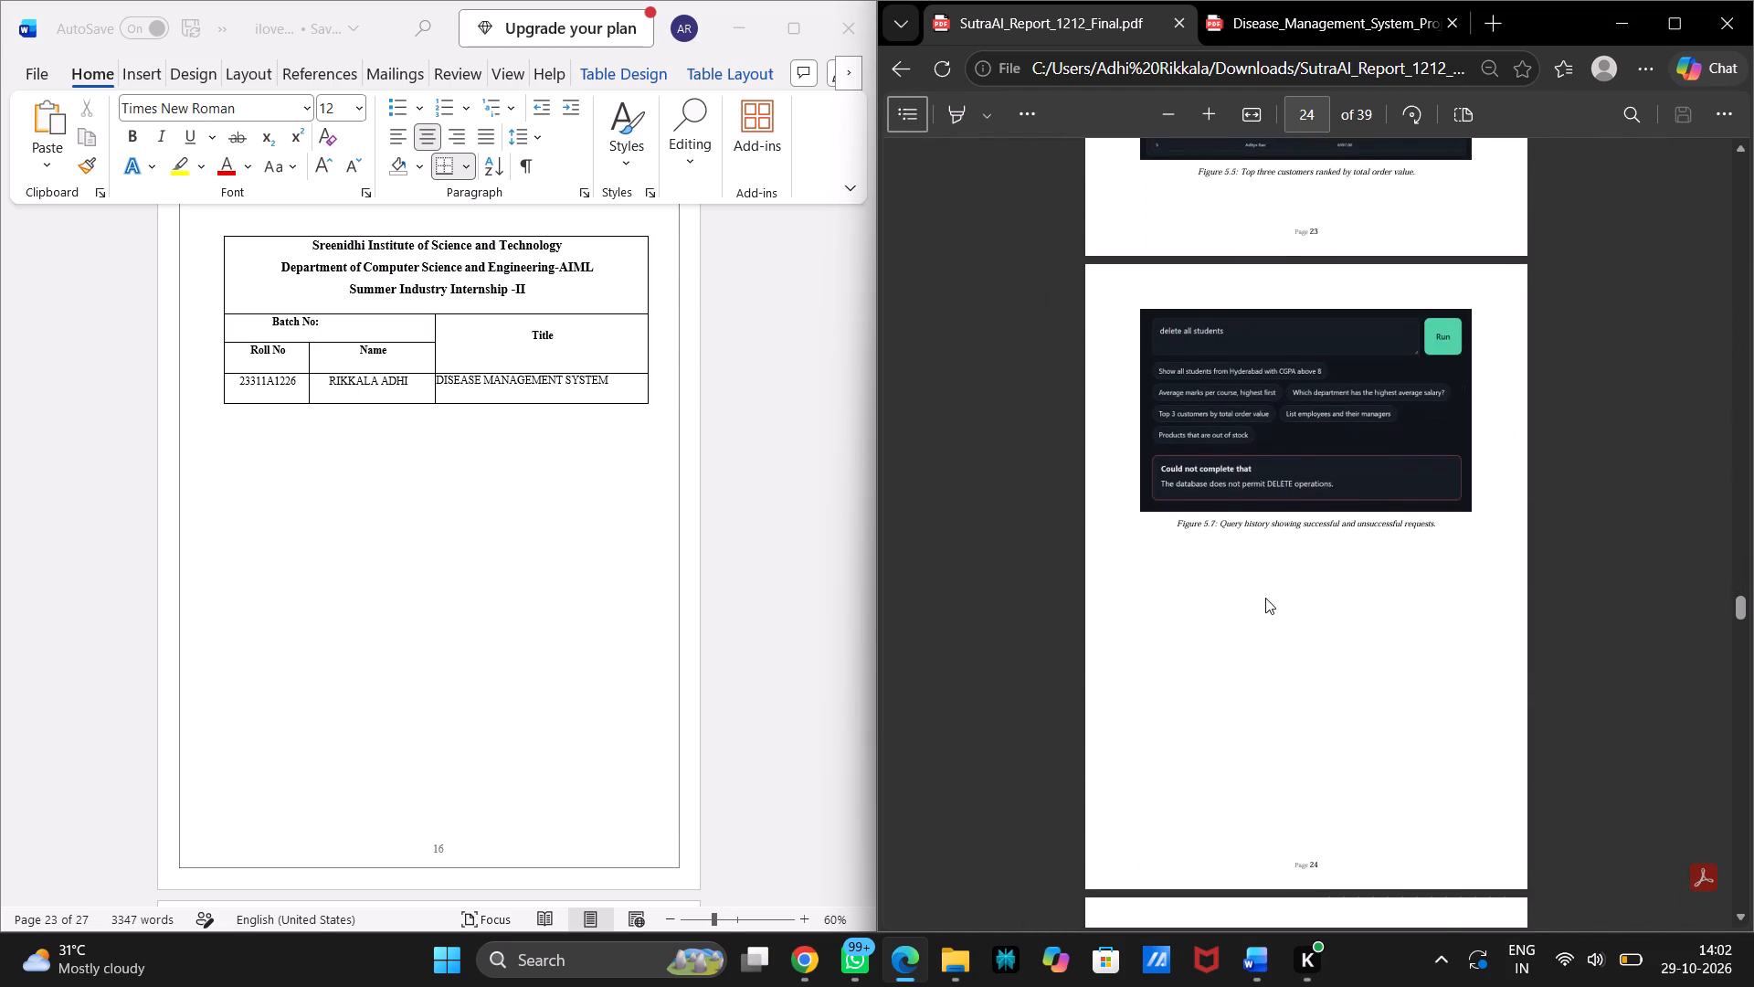
{"action": "scroll", "coordinate": [1265, 598], "scroll_direction": "down", "scroll_amount": 10}
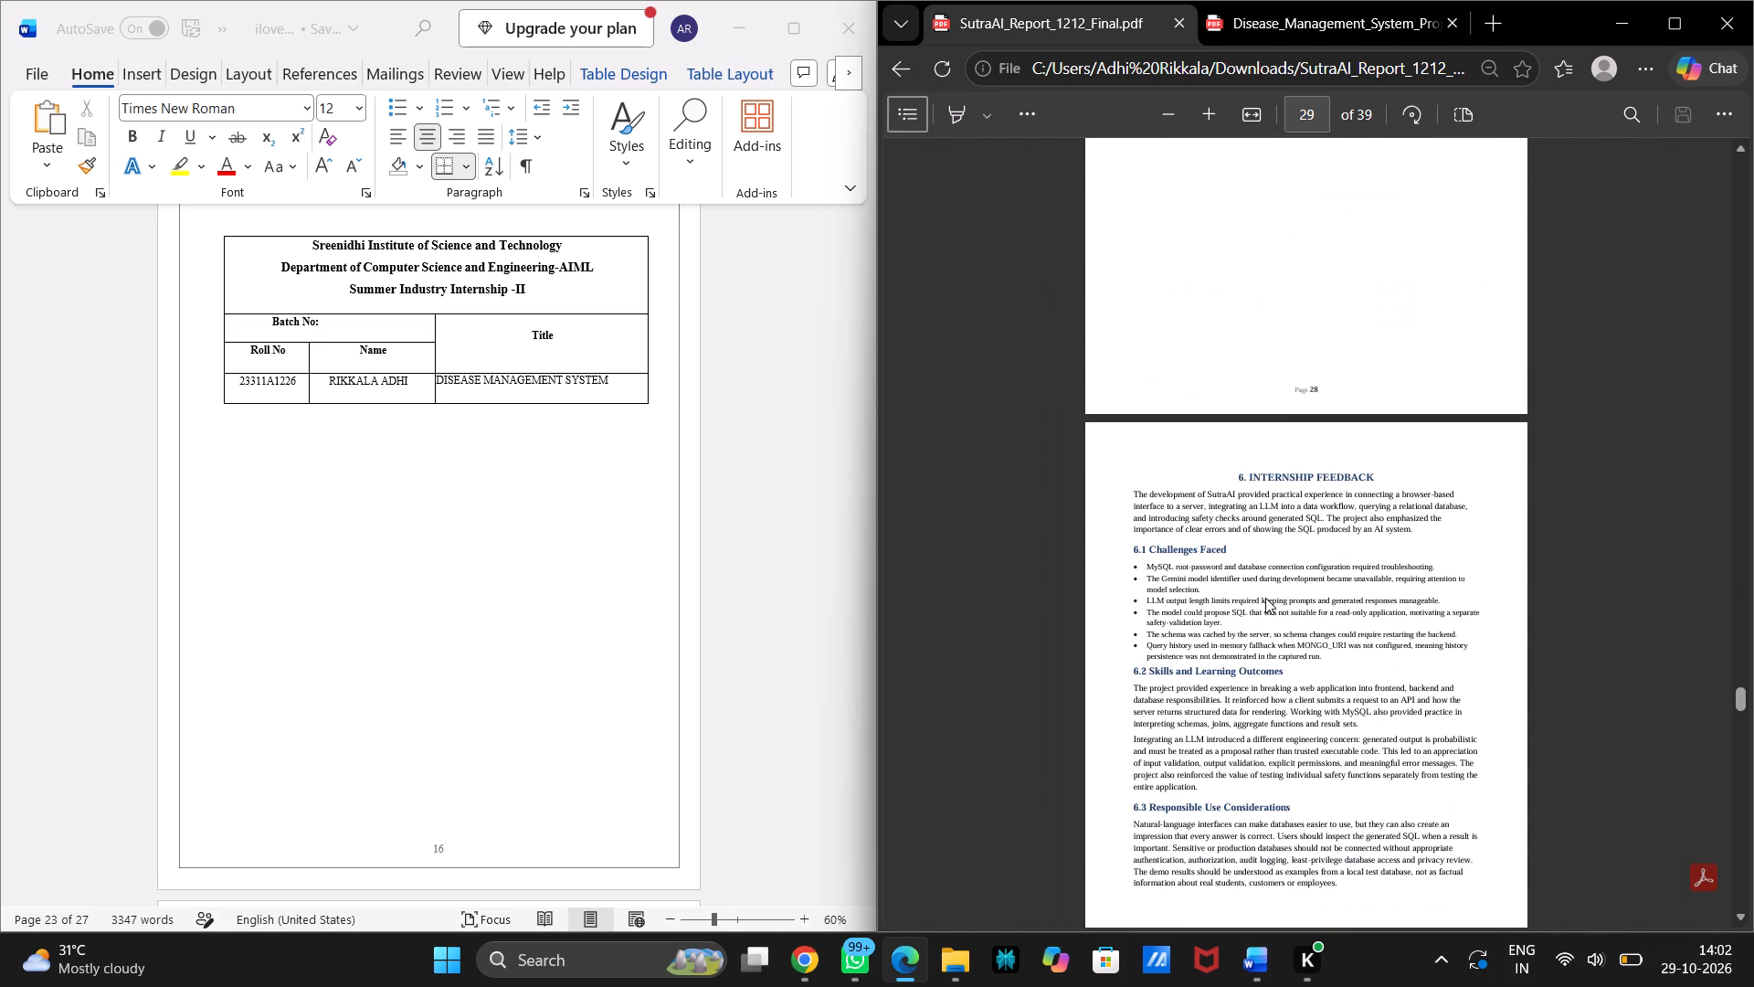
{"action": "scroll", "coordinate": [1265, 598], "scroll_direction": "down", "scroll_amount": 10}
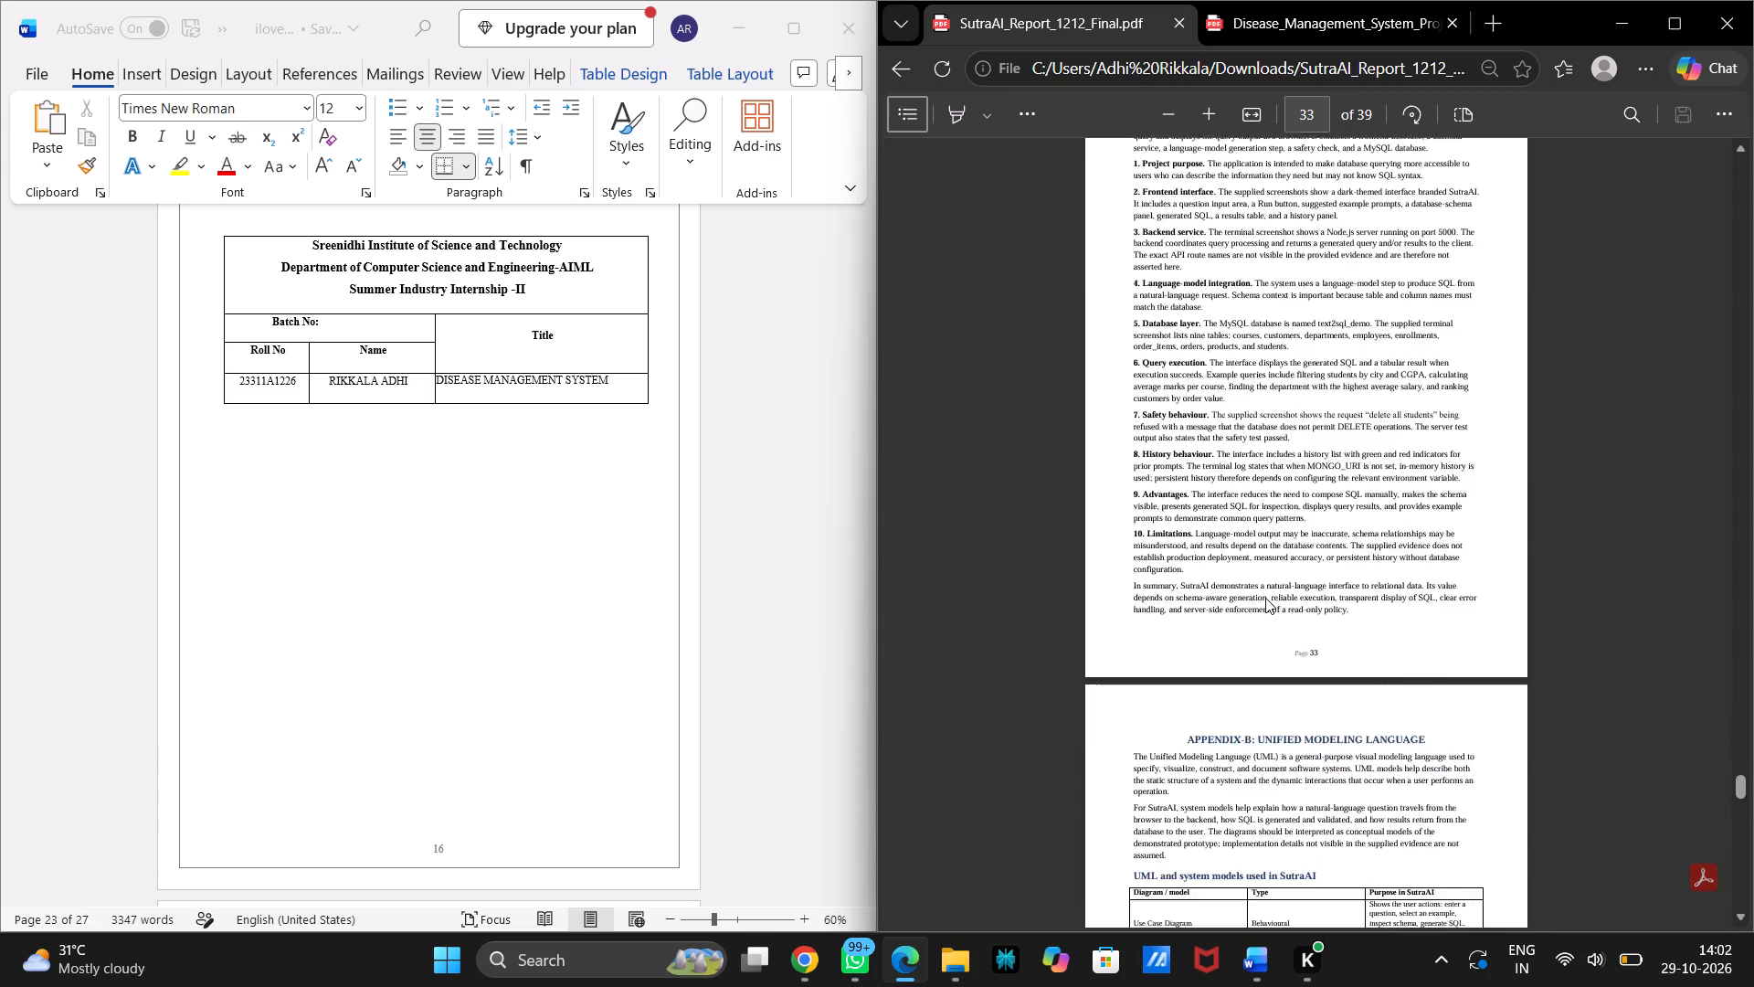
{"action": "scroll", "coordinate": [1265, 598], "scroll_direction": "down", "scroll_amount": 2}
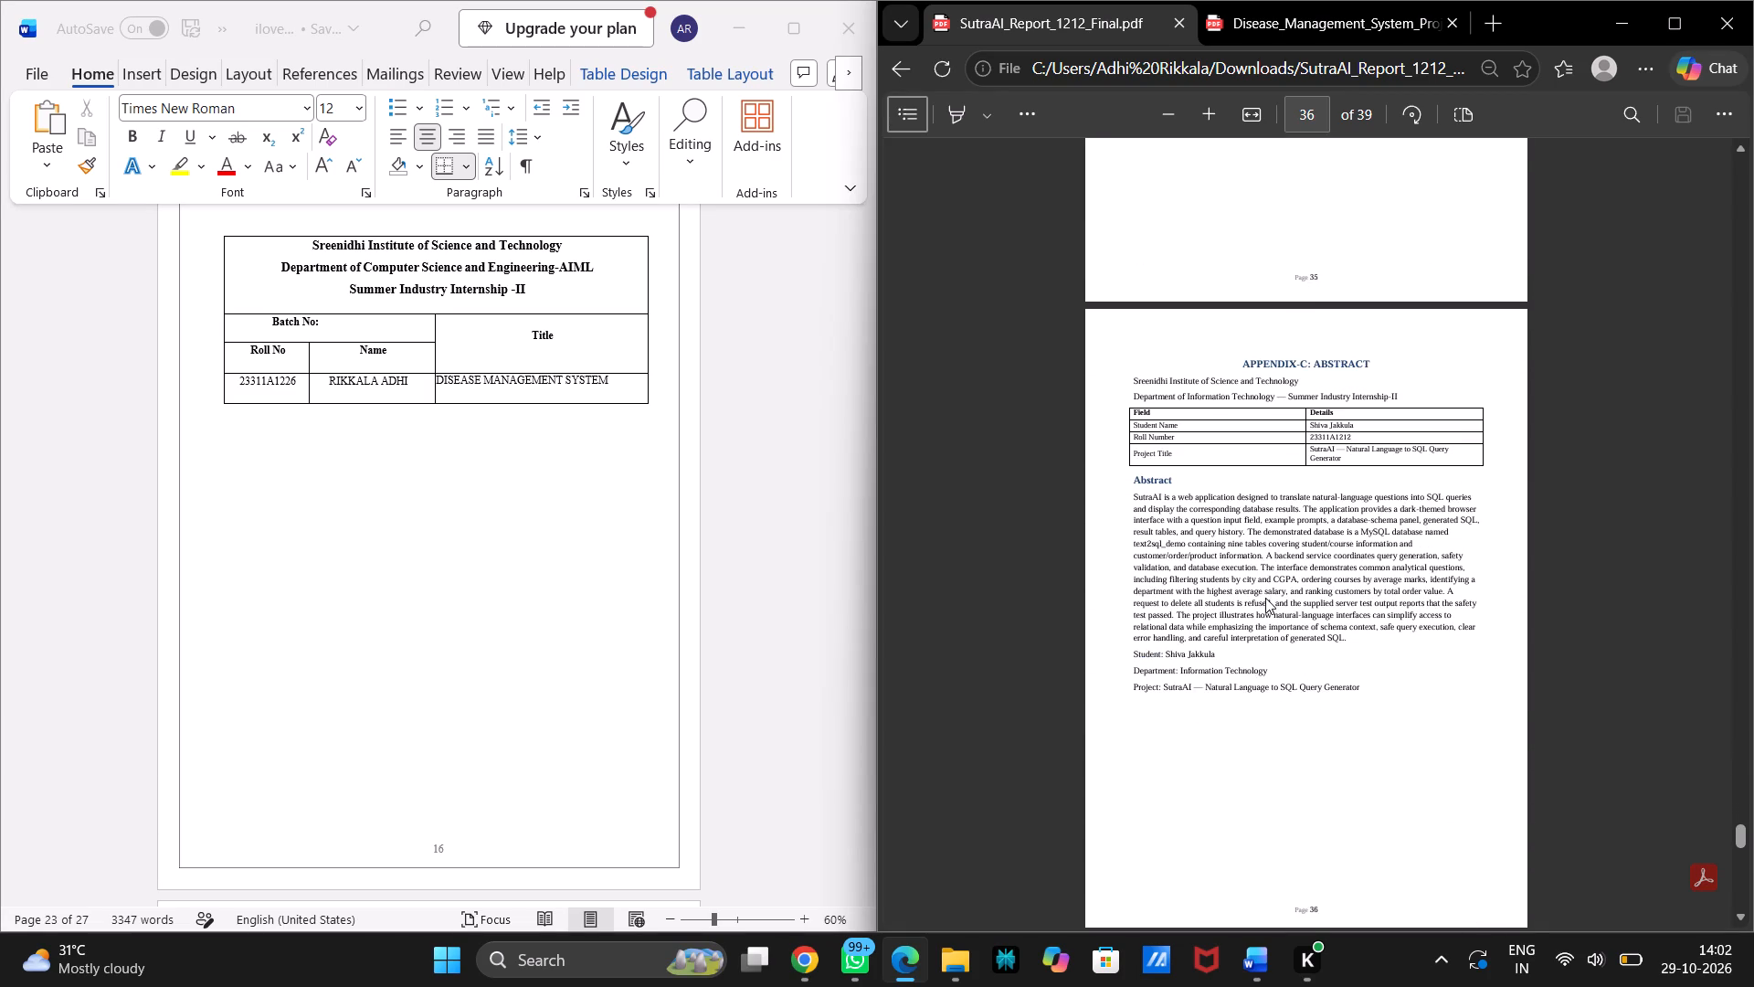
Examine the SutraAI PDF's Appendix-B, Appendix-A and Bibliography pages that come before the Appendix-C abstract.
{"action": "scroll", "coordinate": [1265, 598], "scroll_direction": "up", "scroll_amount": 8}
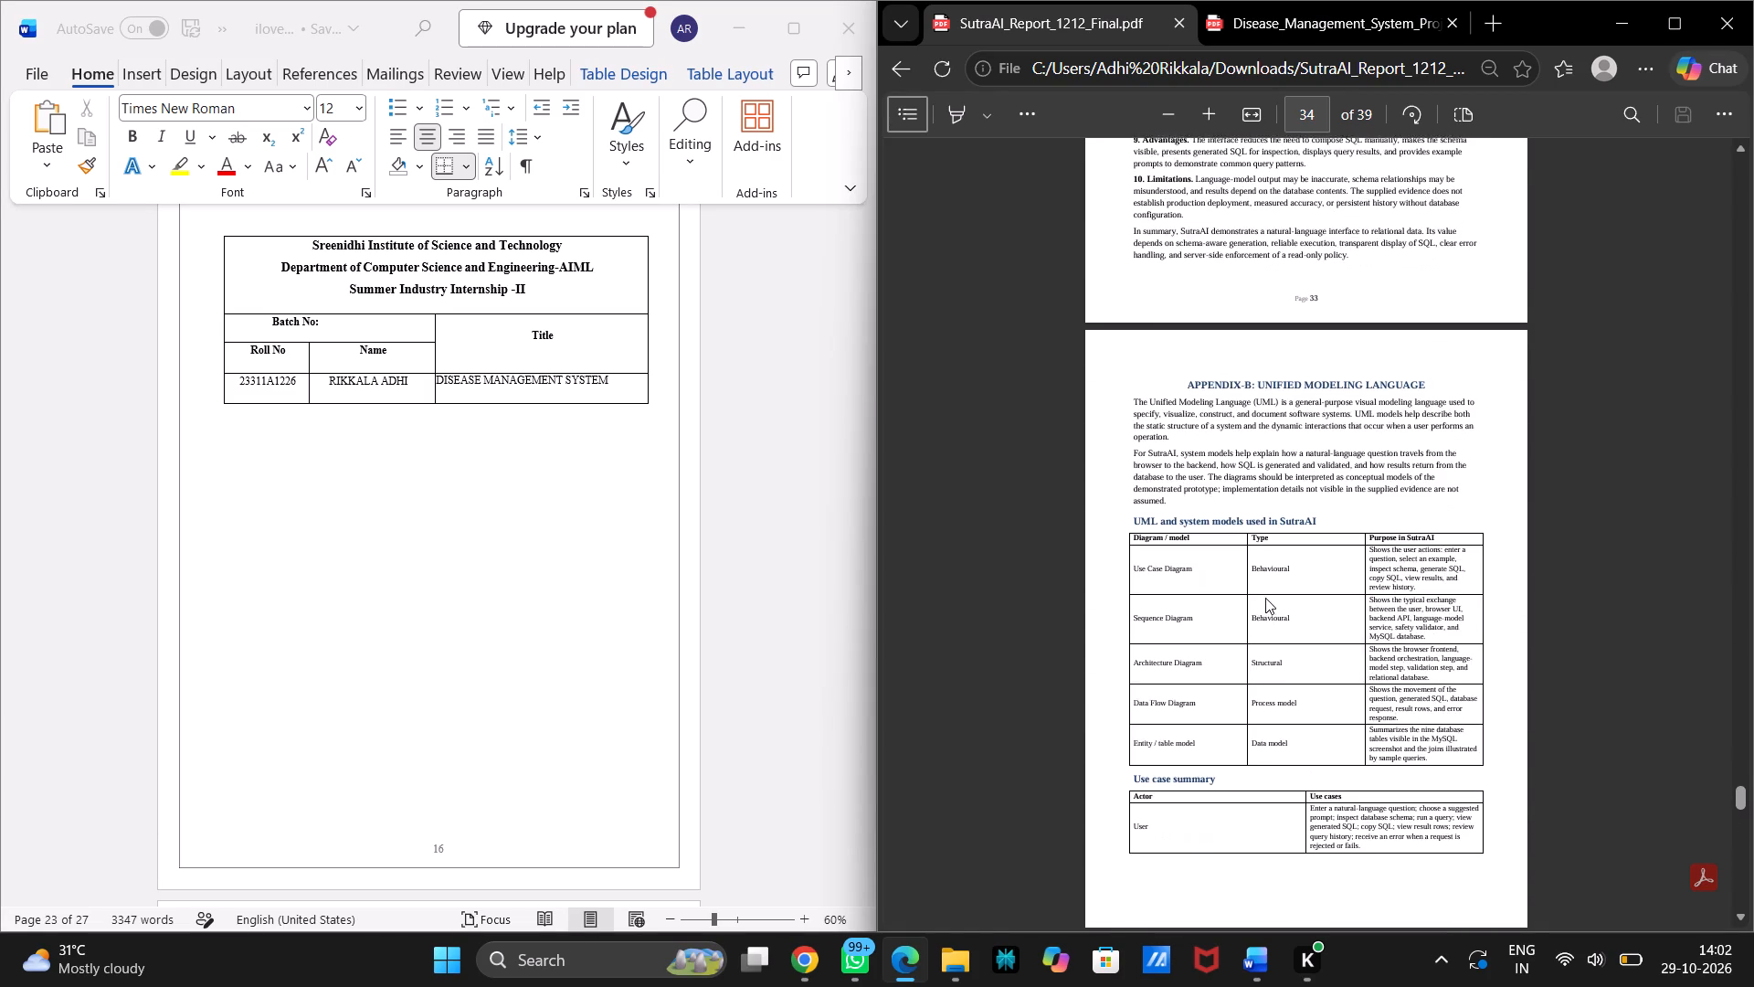
{"action": "scroll", "coordinate": [1265, 598], "scroll_direction": "up", "scroll_amount": 4}
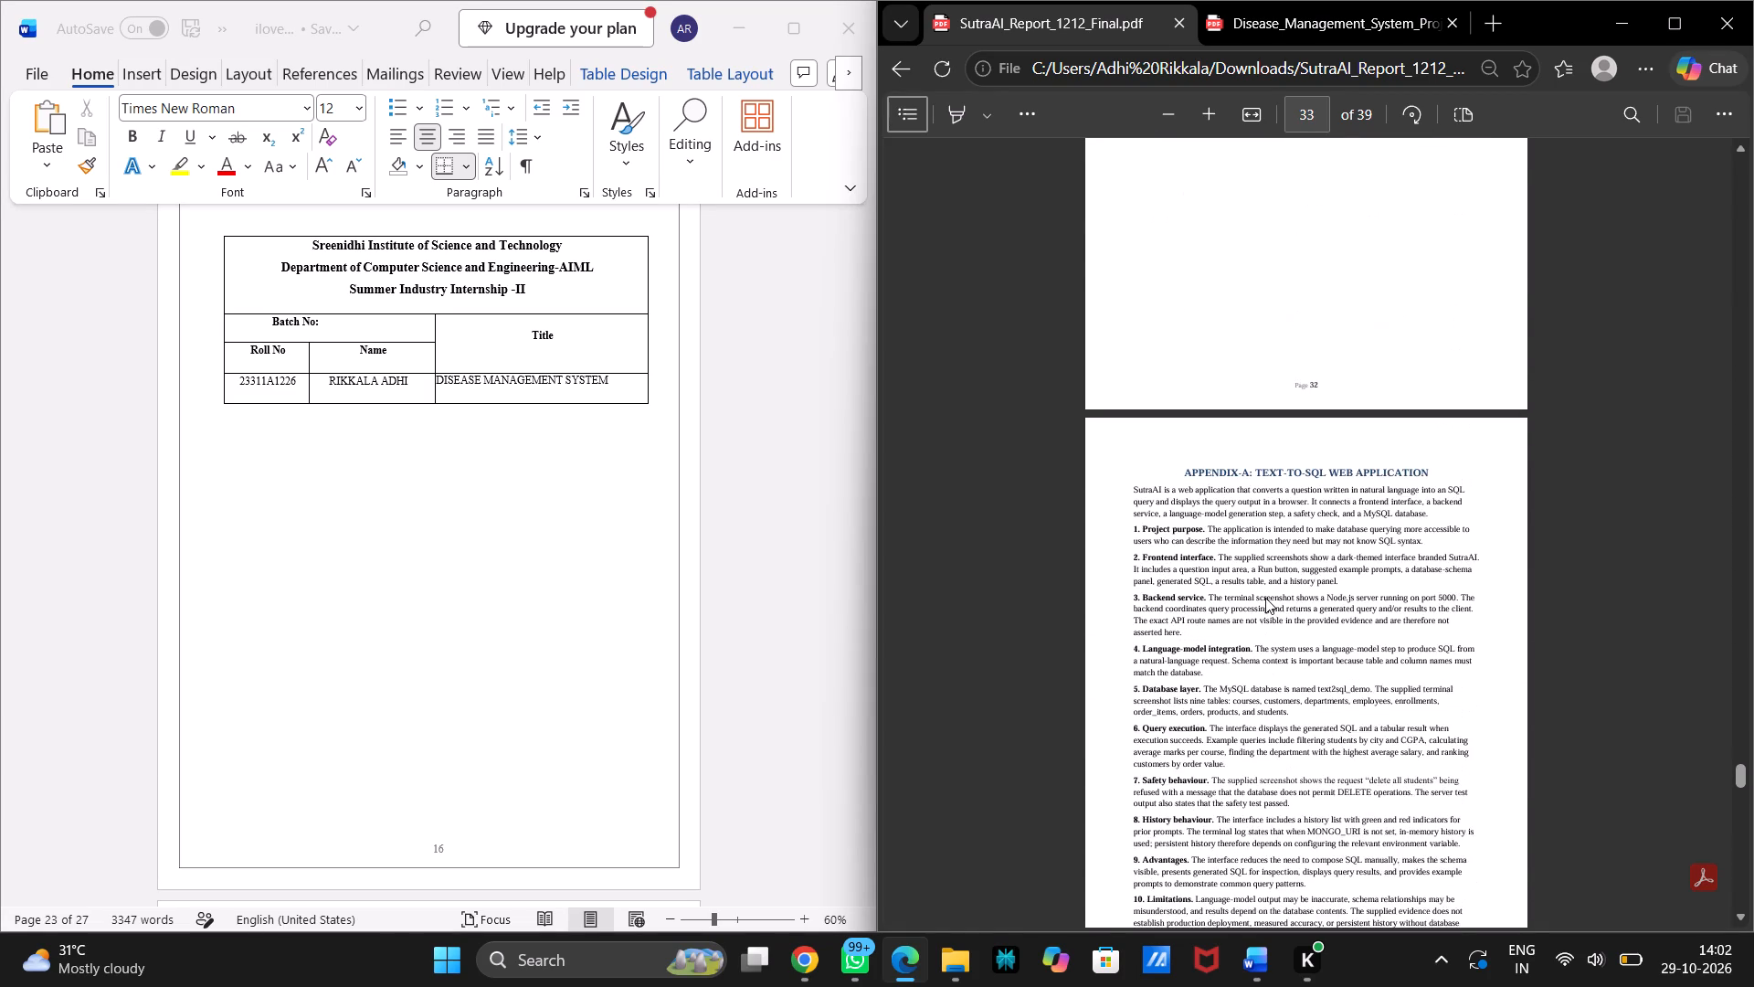
{"action": "scroll", "coordinate": [1265, 598], "scroll_direction": "up", "scroll_amount": 2}
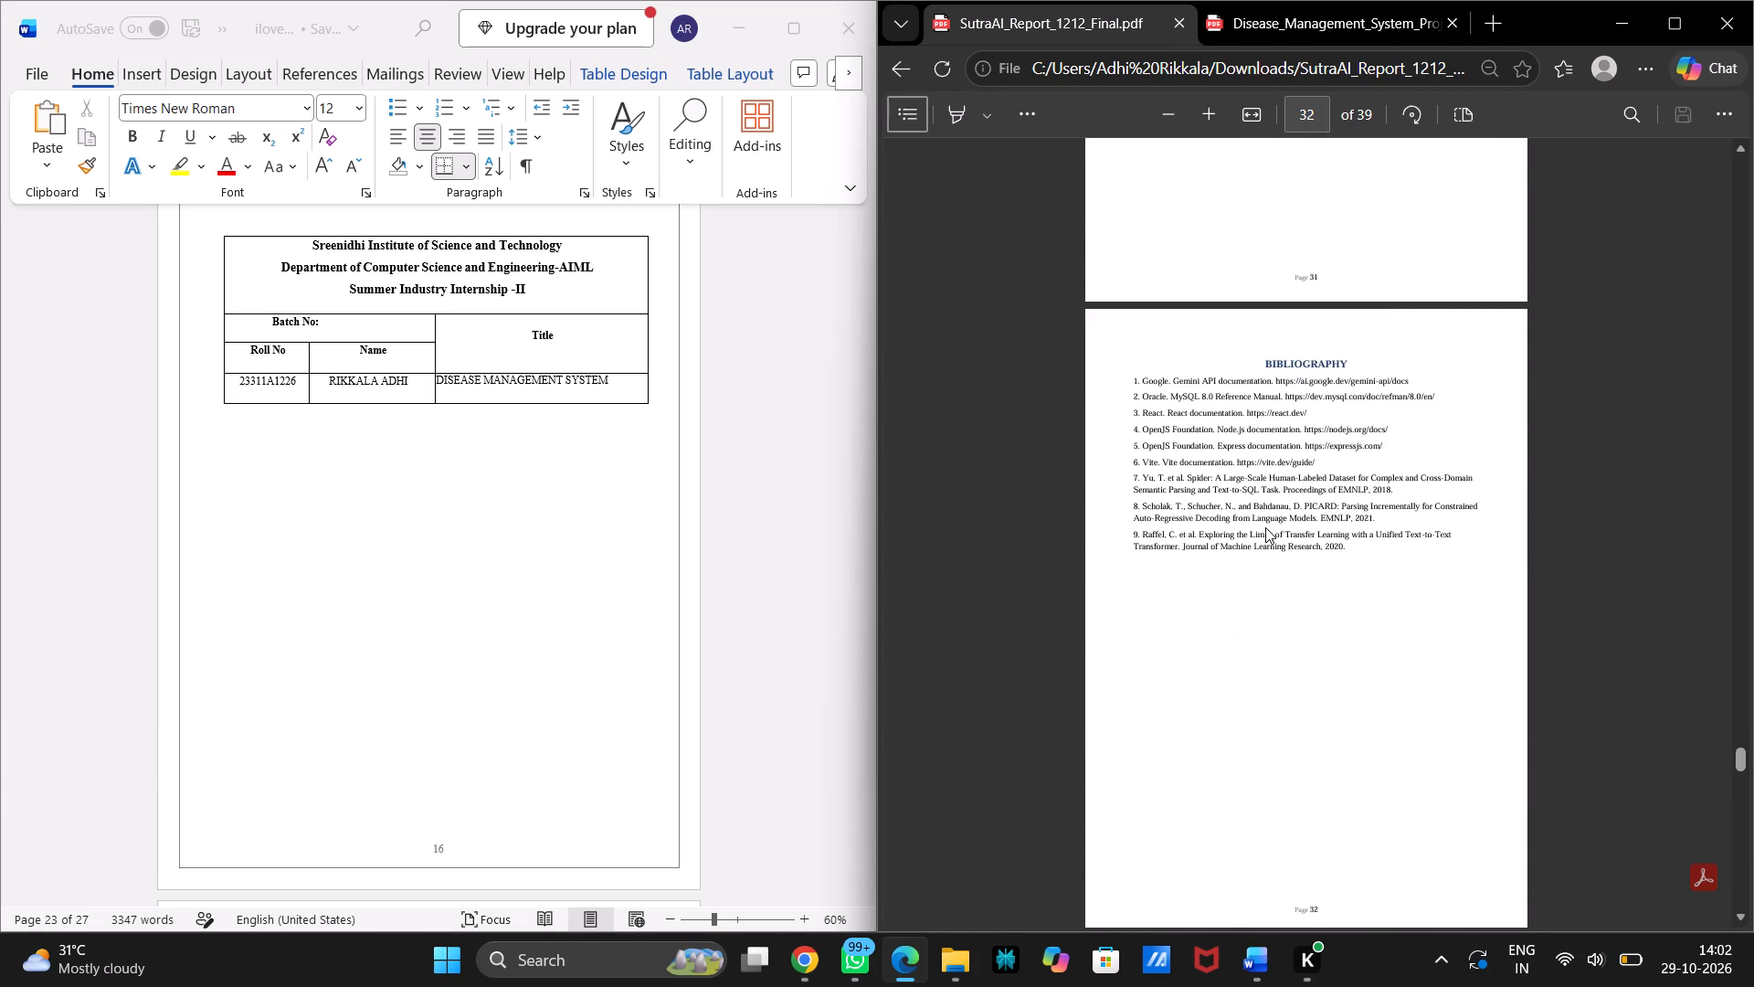
{"action": "scroll", "coordinate": [1265, 527], "scroll_direction": "up", "scroll_amount": 2}
Compare the Word report's sections from Internship Feedback to Appendix C with the SutraAI PDF's Capstone Project, Bibliography and Appendix-A pages.
{"action": "scroll", "coordinate": [671, 578], "scroll_direction": "up", "scroll_amount": 7}
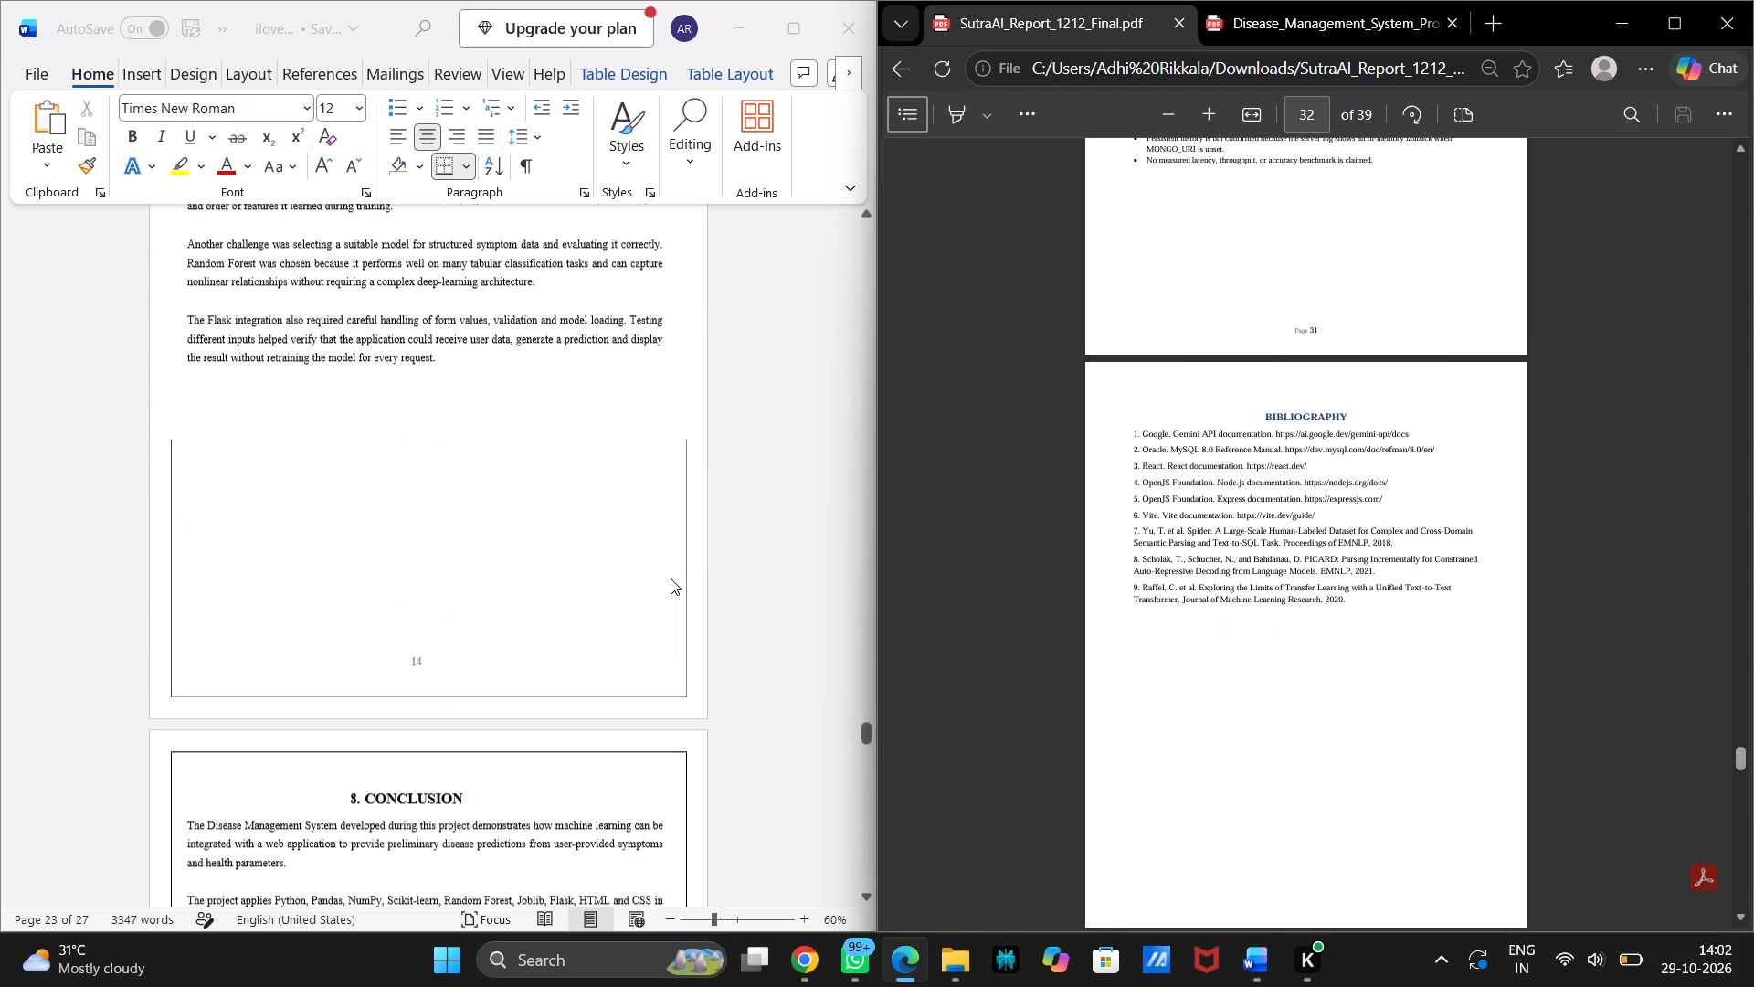
{"action": "scroll", "coordinate": [671, 578], "scroll_direction": "down", "scroll_amount": 4}
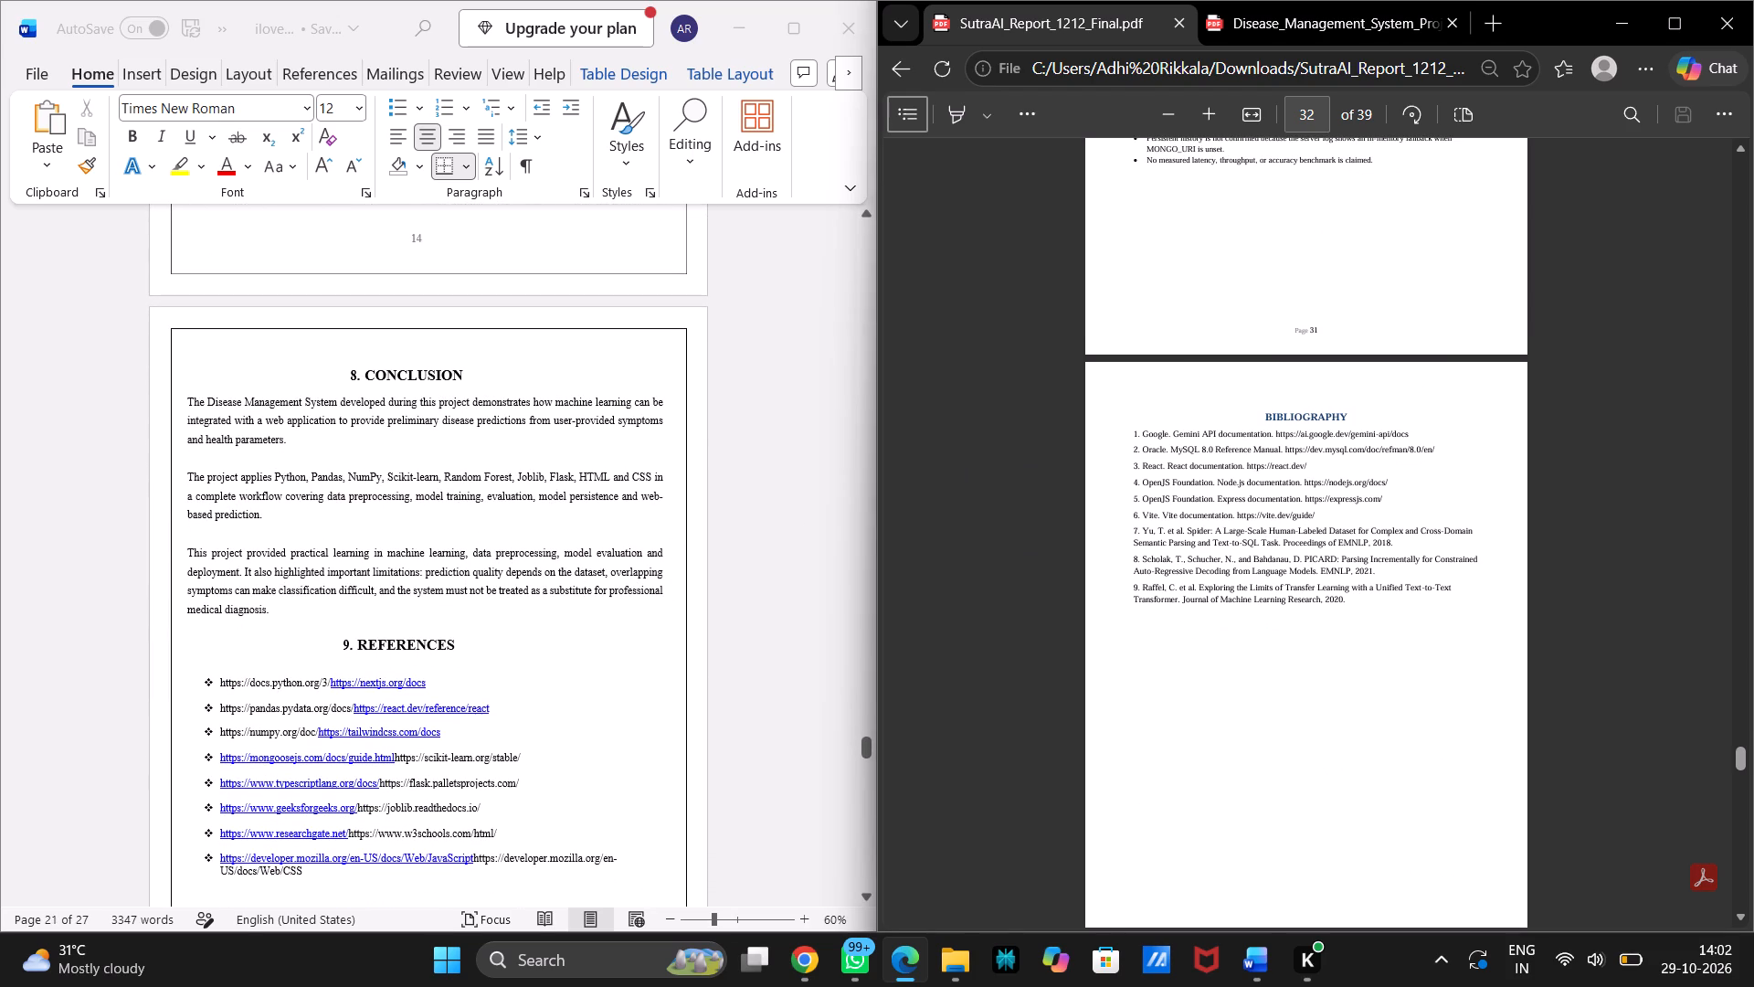
{"action": "scroll", "coordinate": [1282, 481], "scroll_direction": "up", "scroll_amount": 2}
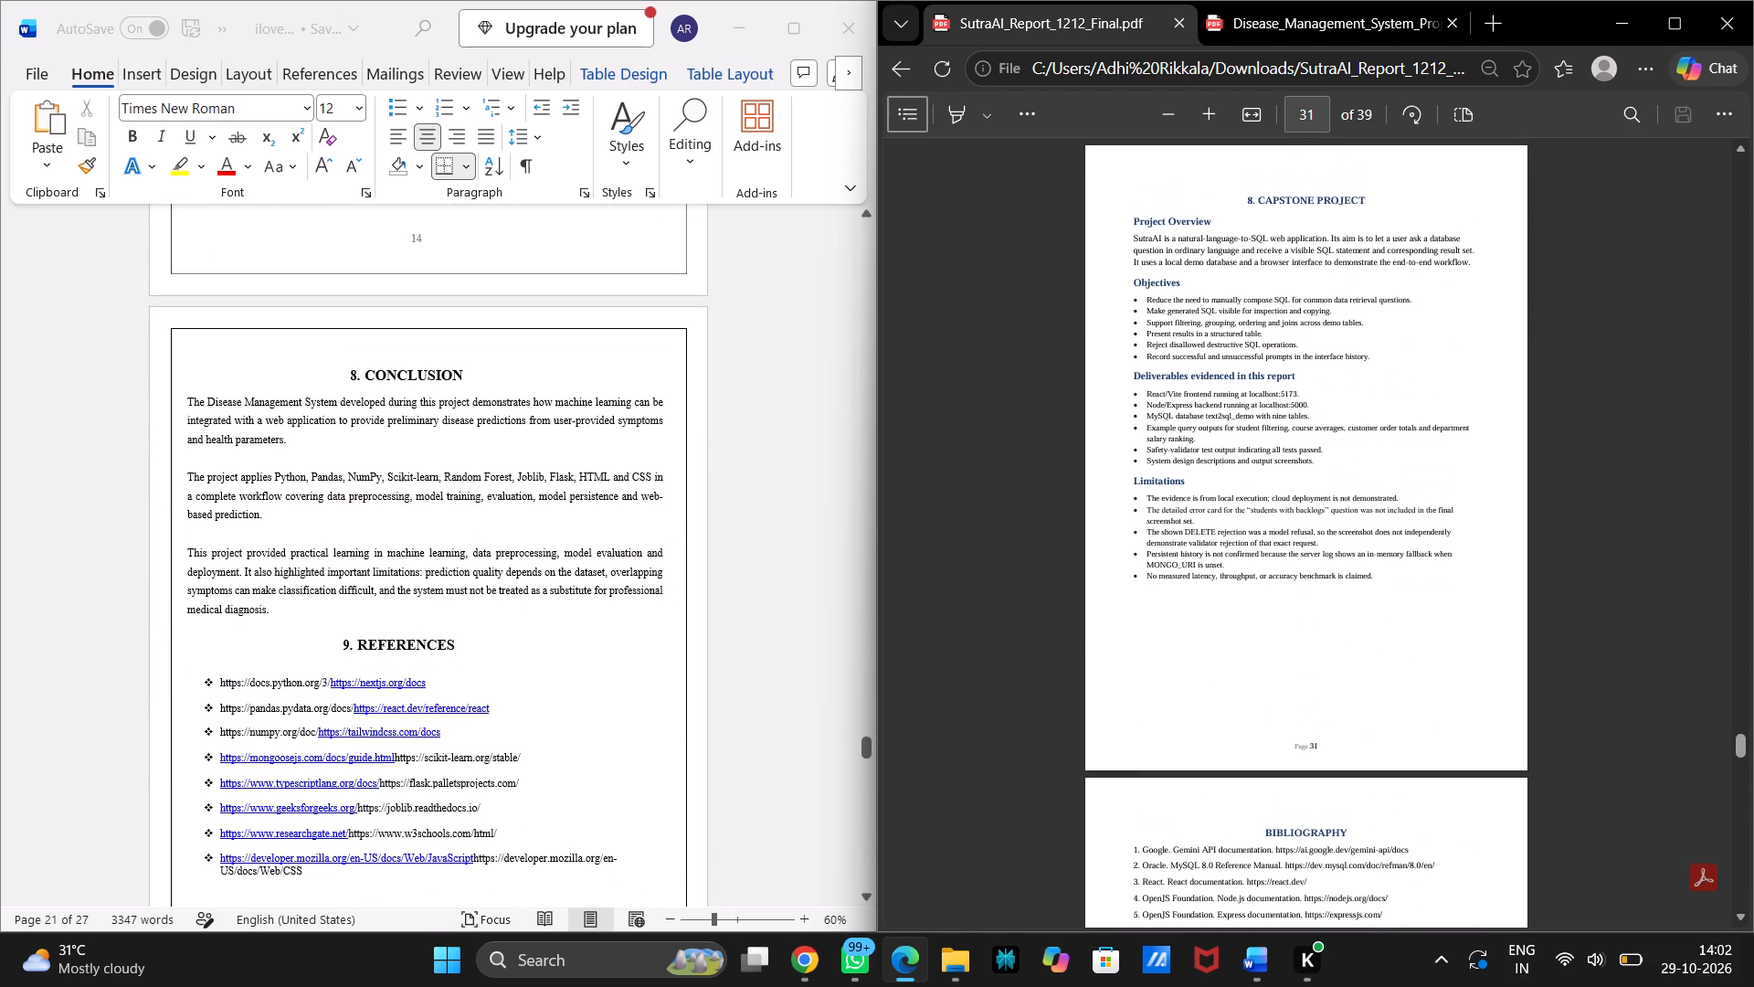
{"action": "scroll", "coordinate": [1282, 481], "scroll_direction": "up", "scroll_amount": 1}
{"action": "scroll", "coordinate": [603, 504], "scroll_direction": "up", "scroll_amount": 6}
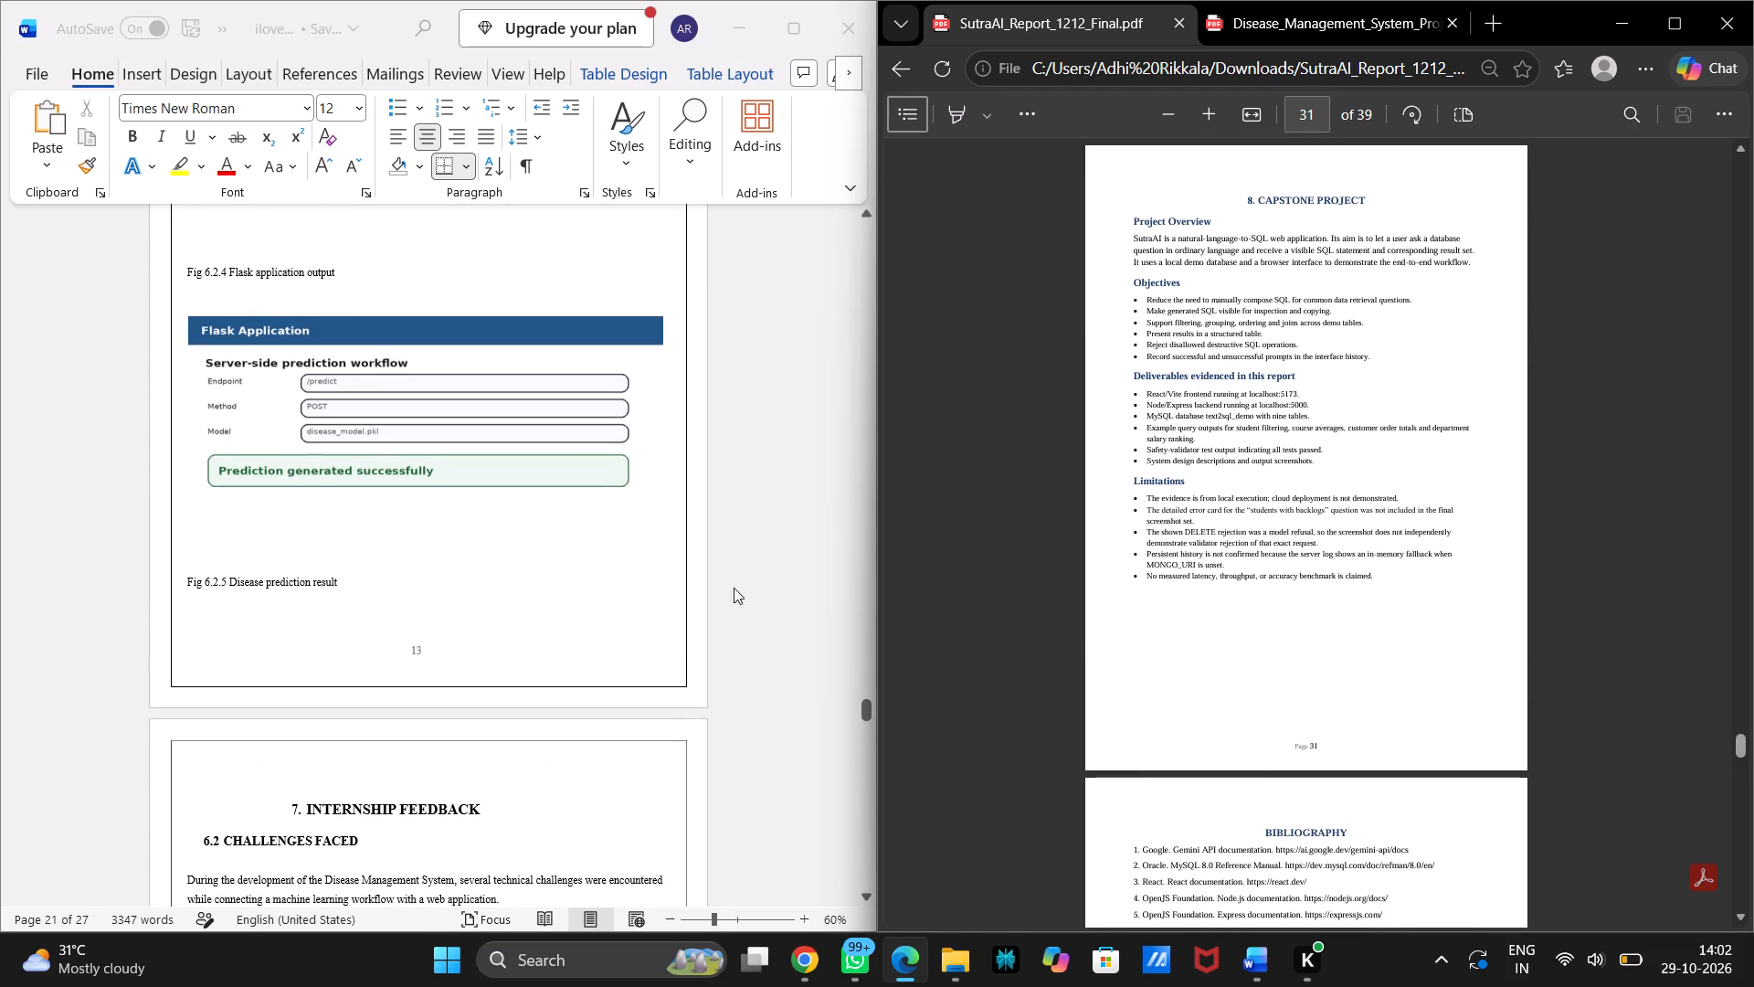
{"action": "scroll", "coordinate": [712, 517], "scroll_direction": "down", "scroll_amount": 3}
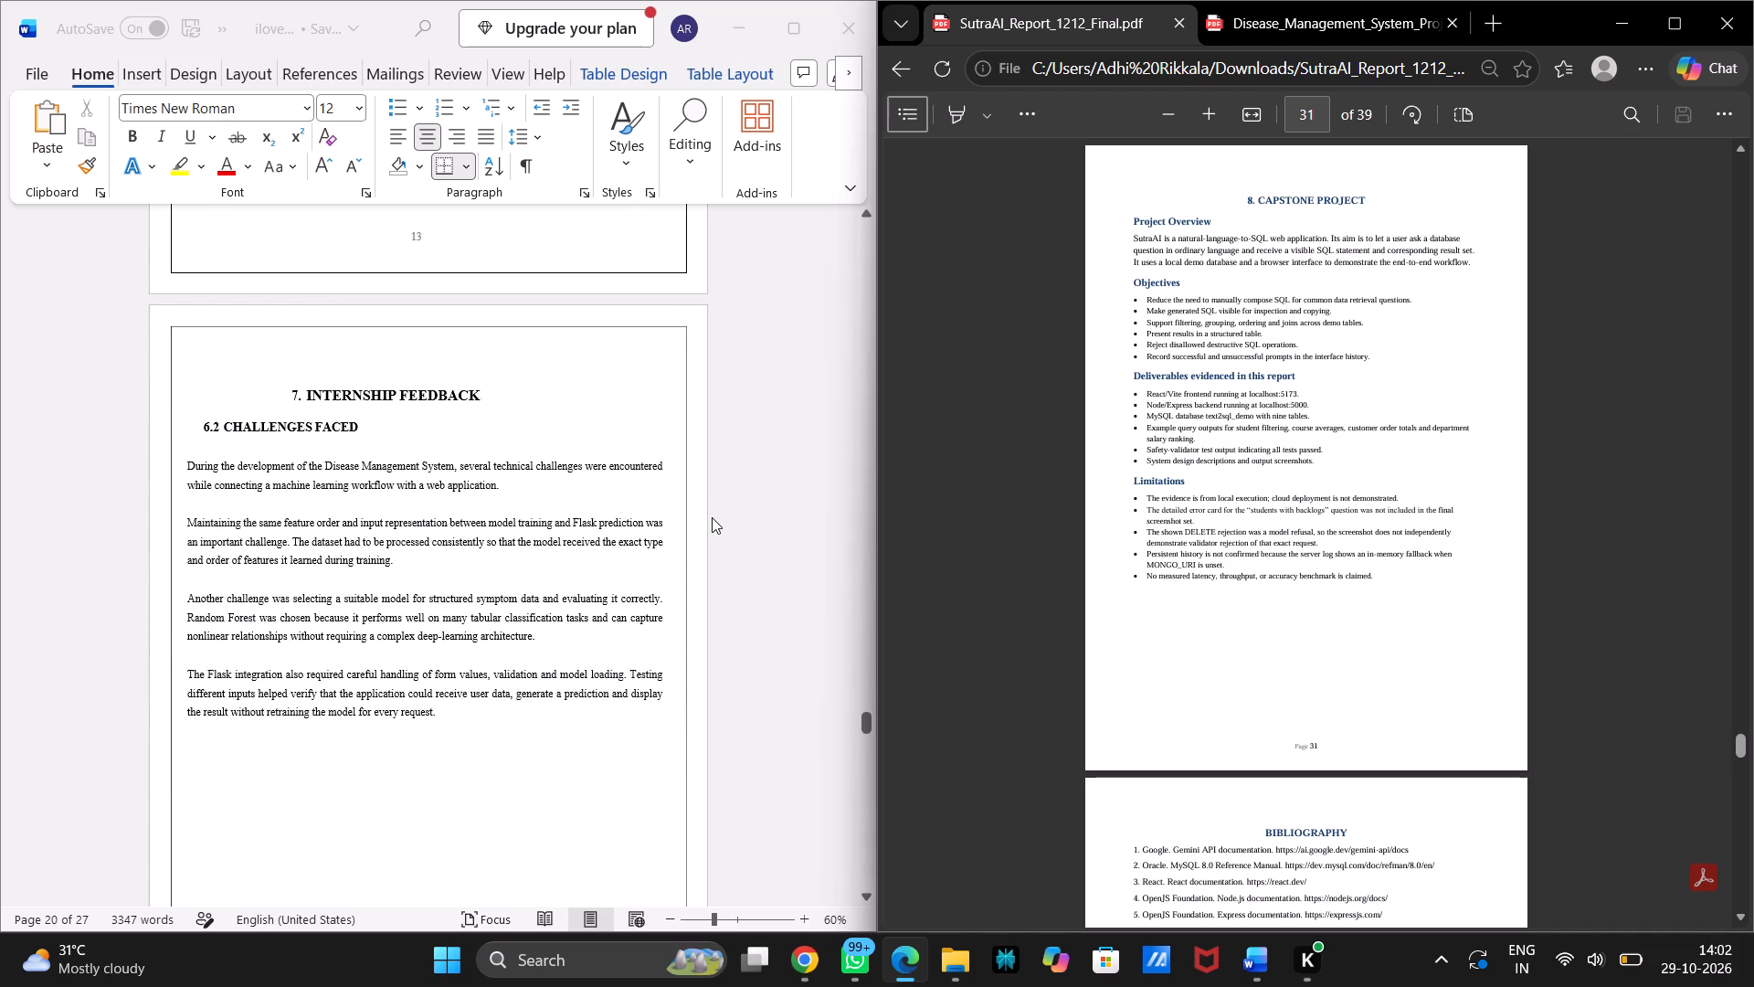
{"action": "scroll", "coordinate": [712, 517], "scroll_direction": "down", "scroll_amount": 7}
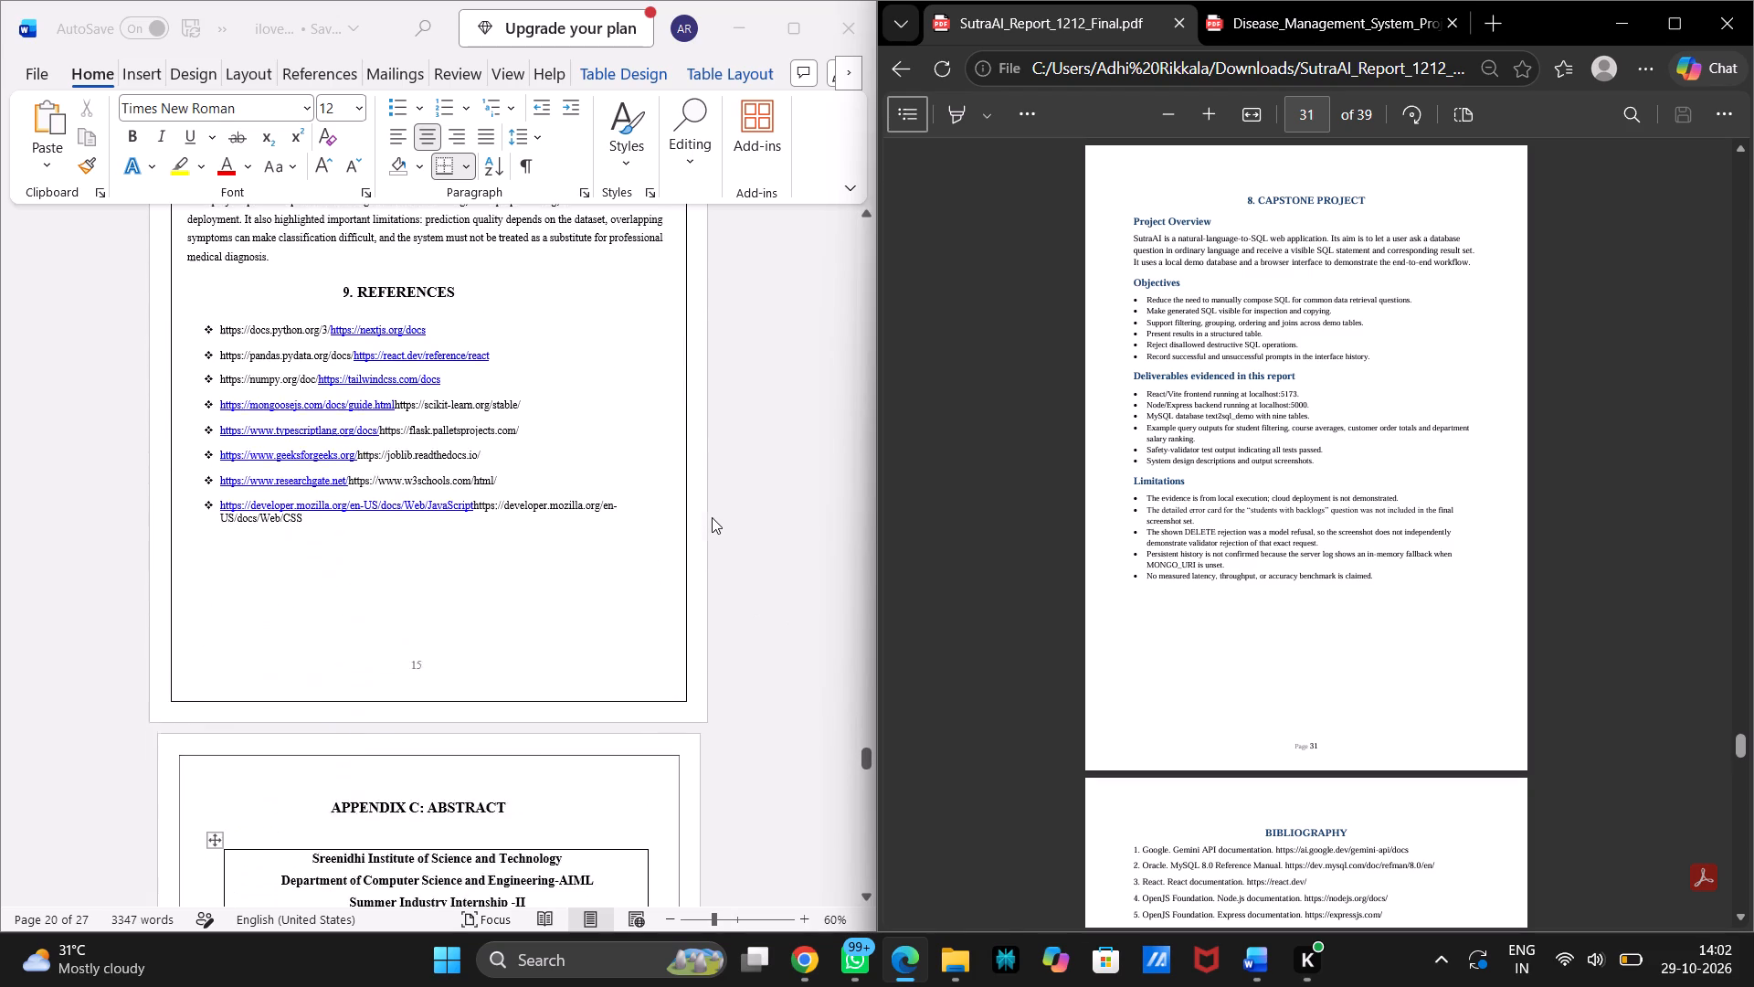
{"action": "scroll", "coordinate": [712, 517], "scroll_direction": "down", "scroll_amount": 2}
{"action": "scroll", "coordinate": [1116, 524], "scroll_direction": "down", "scroll_amount": 5}
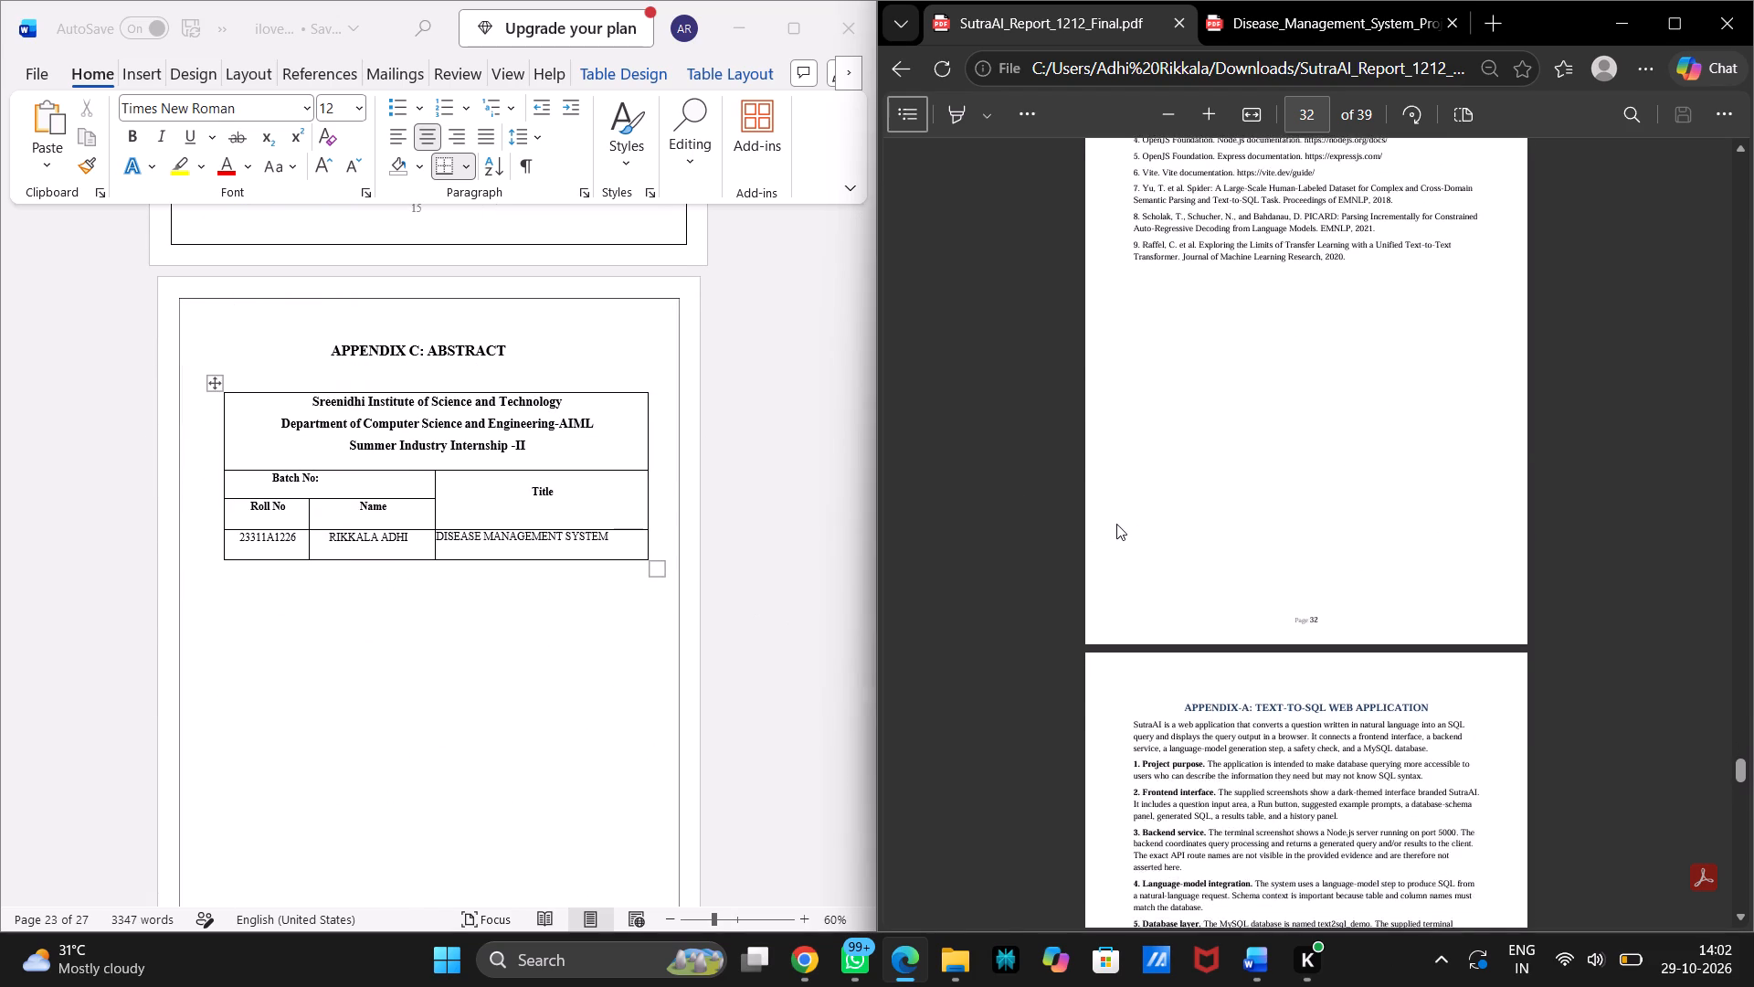
{"action": "scroll", "coordinate": [1116, 524], "scroll_direction": "down", "scroll_amount": 1}
{"action": "scroll", "coordinate": [1116, 524], "scroll_direction": "up", "scroll_amount": 2}
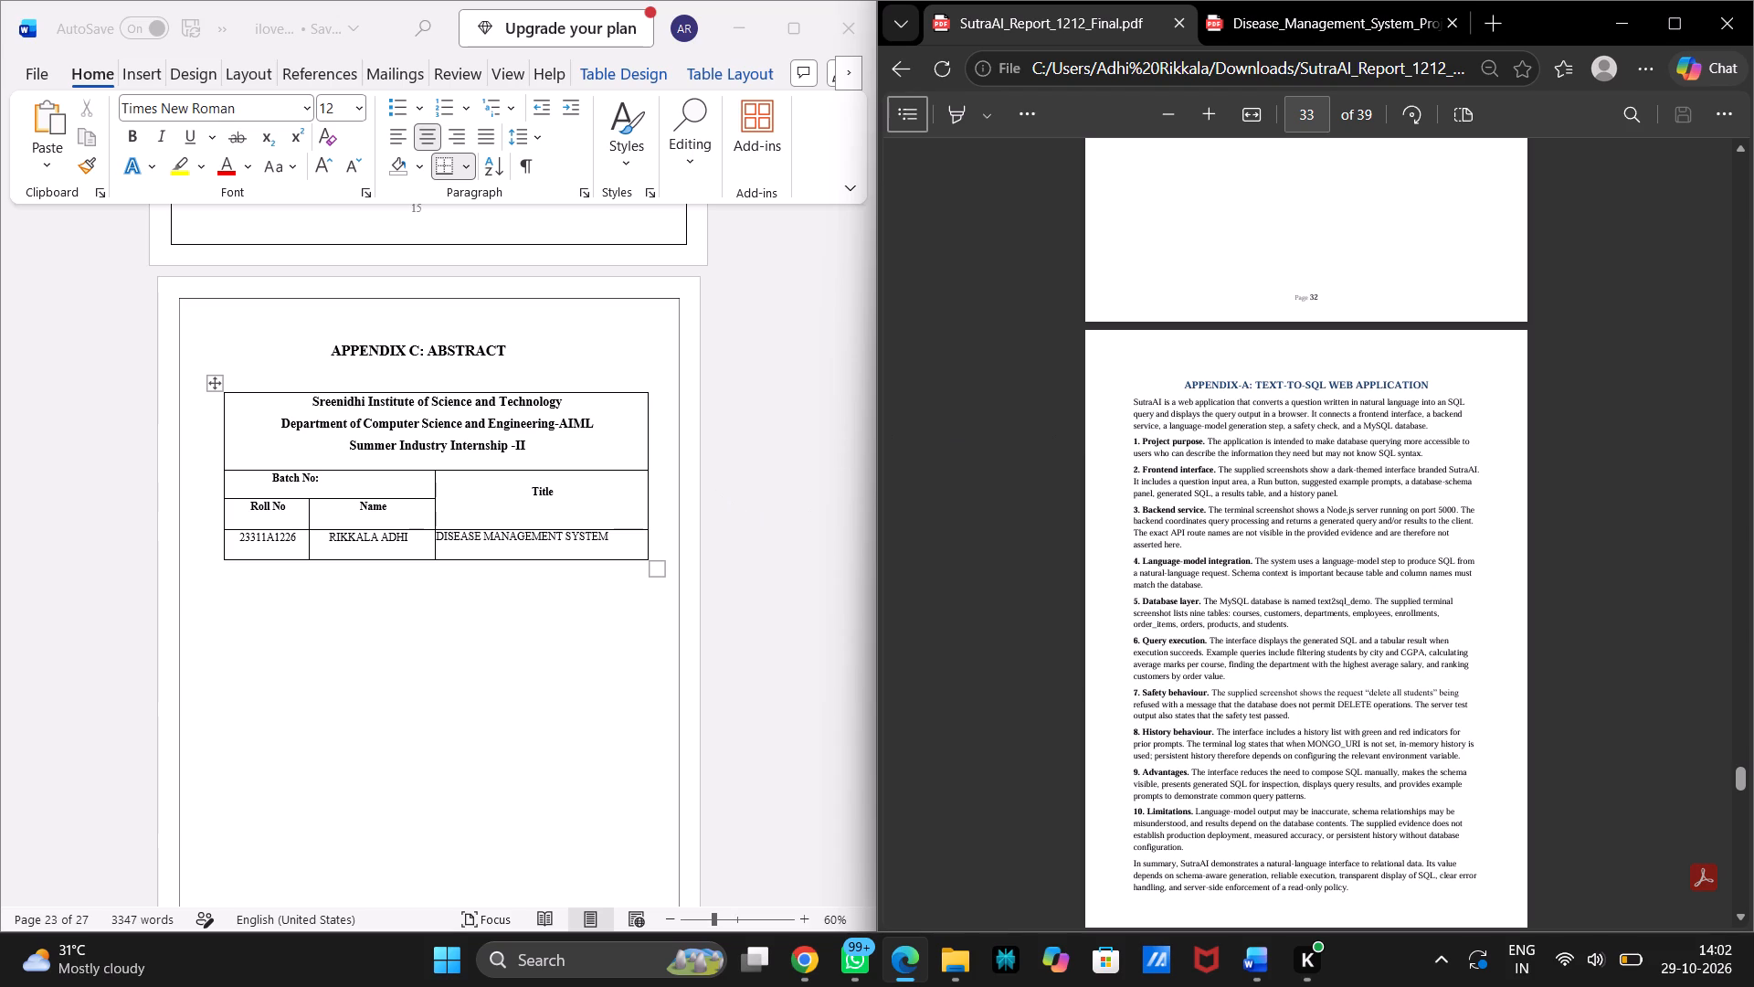
Look through the SutraAI PDF's appendices from Appendix-A through Appendix-B and Appendix-C to the start of Appendix-D.
{"action": "scroll", "coordinate": [1230, 473], "scroll_direction": "up", "scroll_amount": 2}
{"action": "scroll", "coordinate": [1238, 526], "scroll_direction": "down", "scroll_amount": 2}
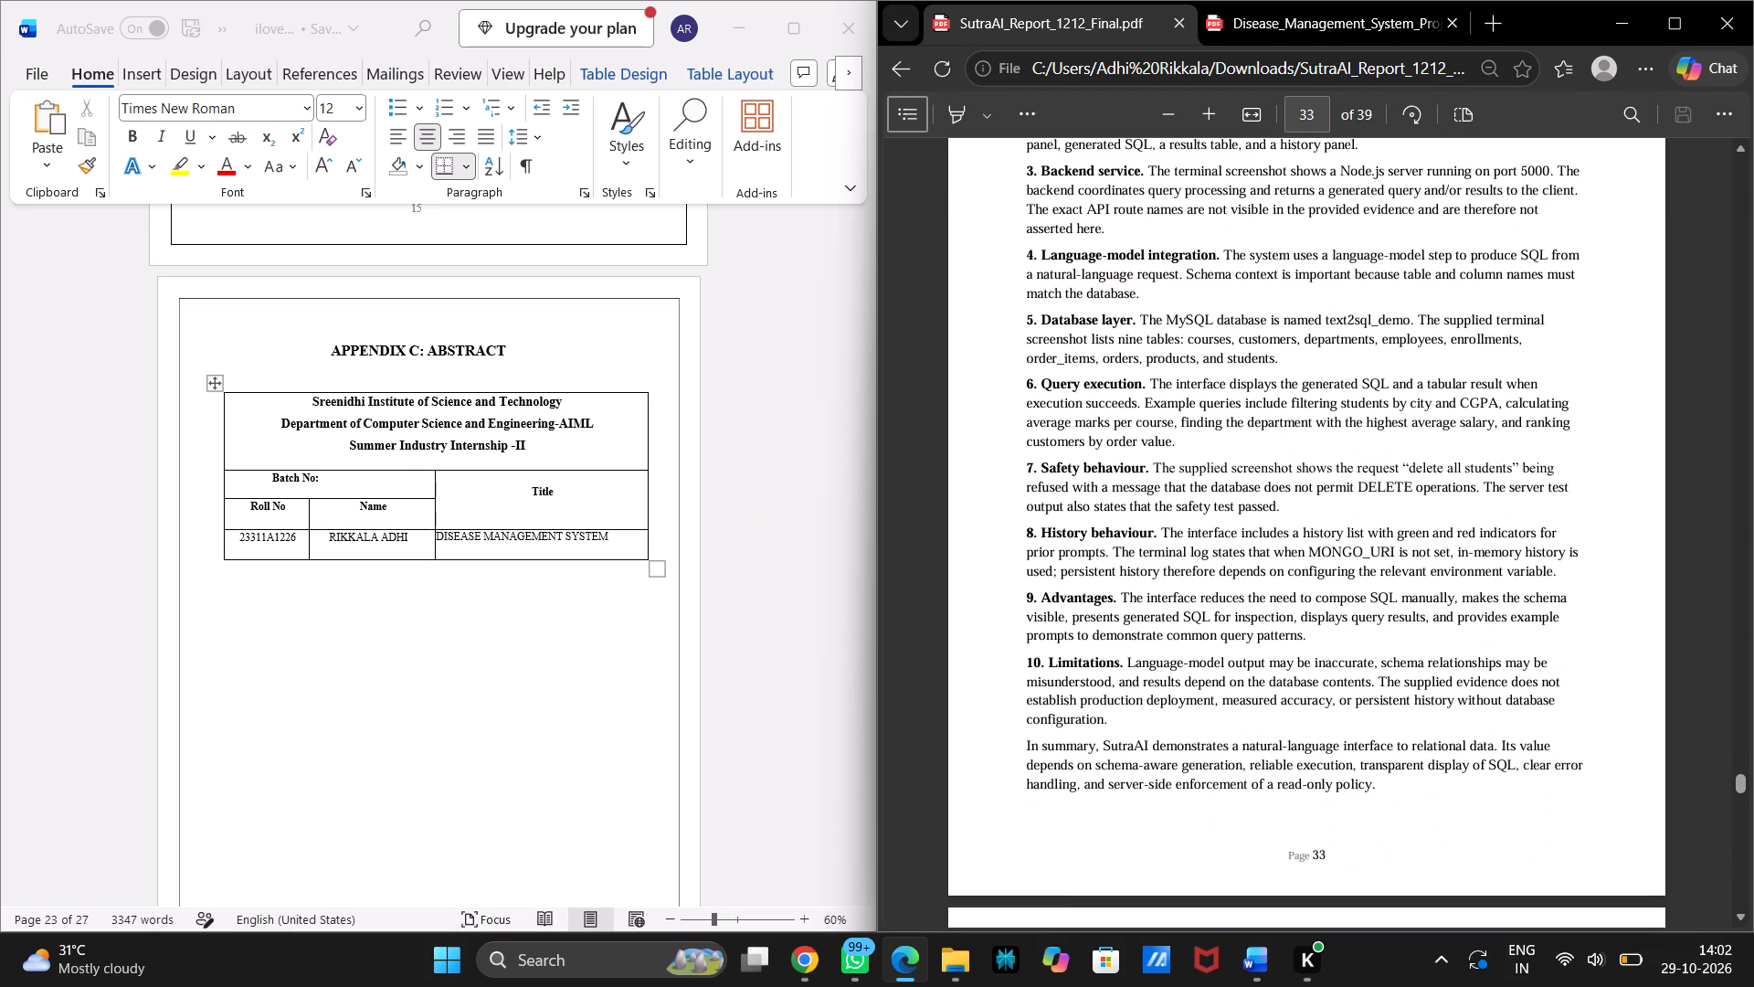
{"action": "scroll", "coordinate": [1238, 526], "scroll_direction": "down", "scroll_amount": 5}
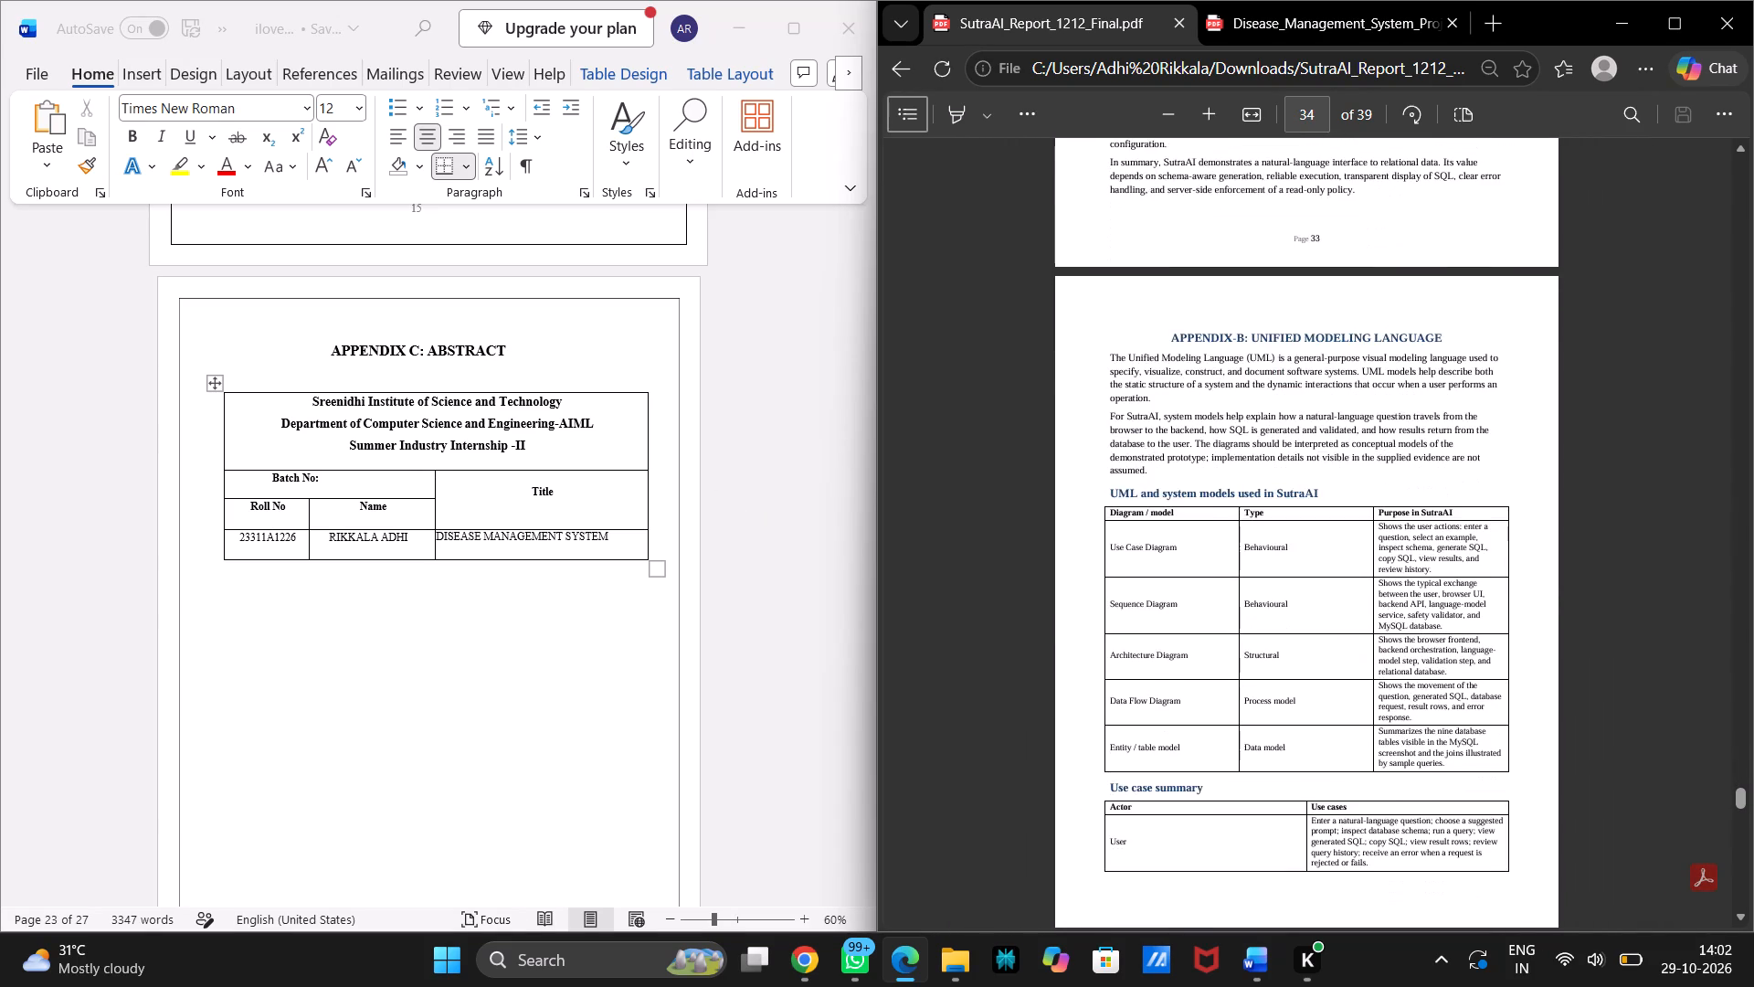
{"action": "scroll", "coordinate": [1238, 526], "scroll_direction": "down", "scroll_amount": 1}
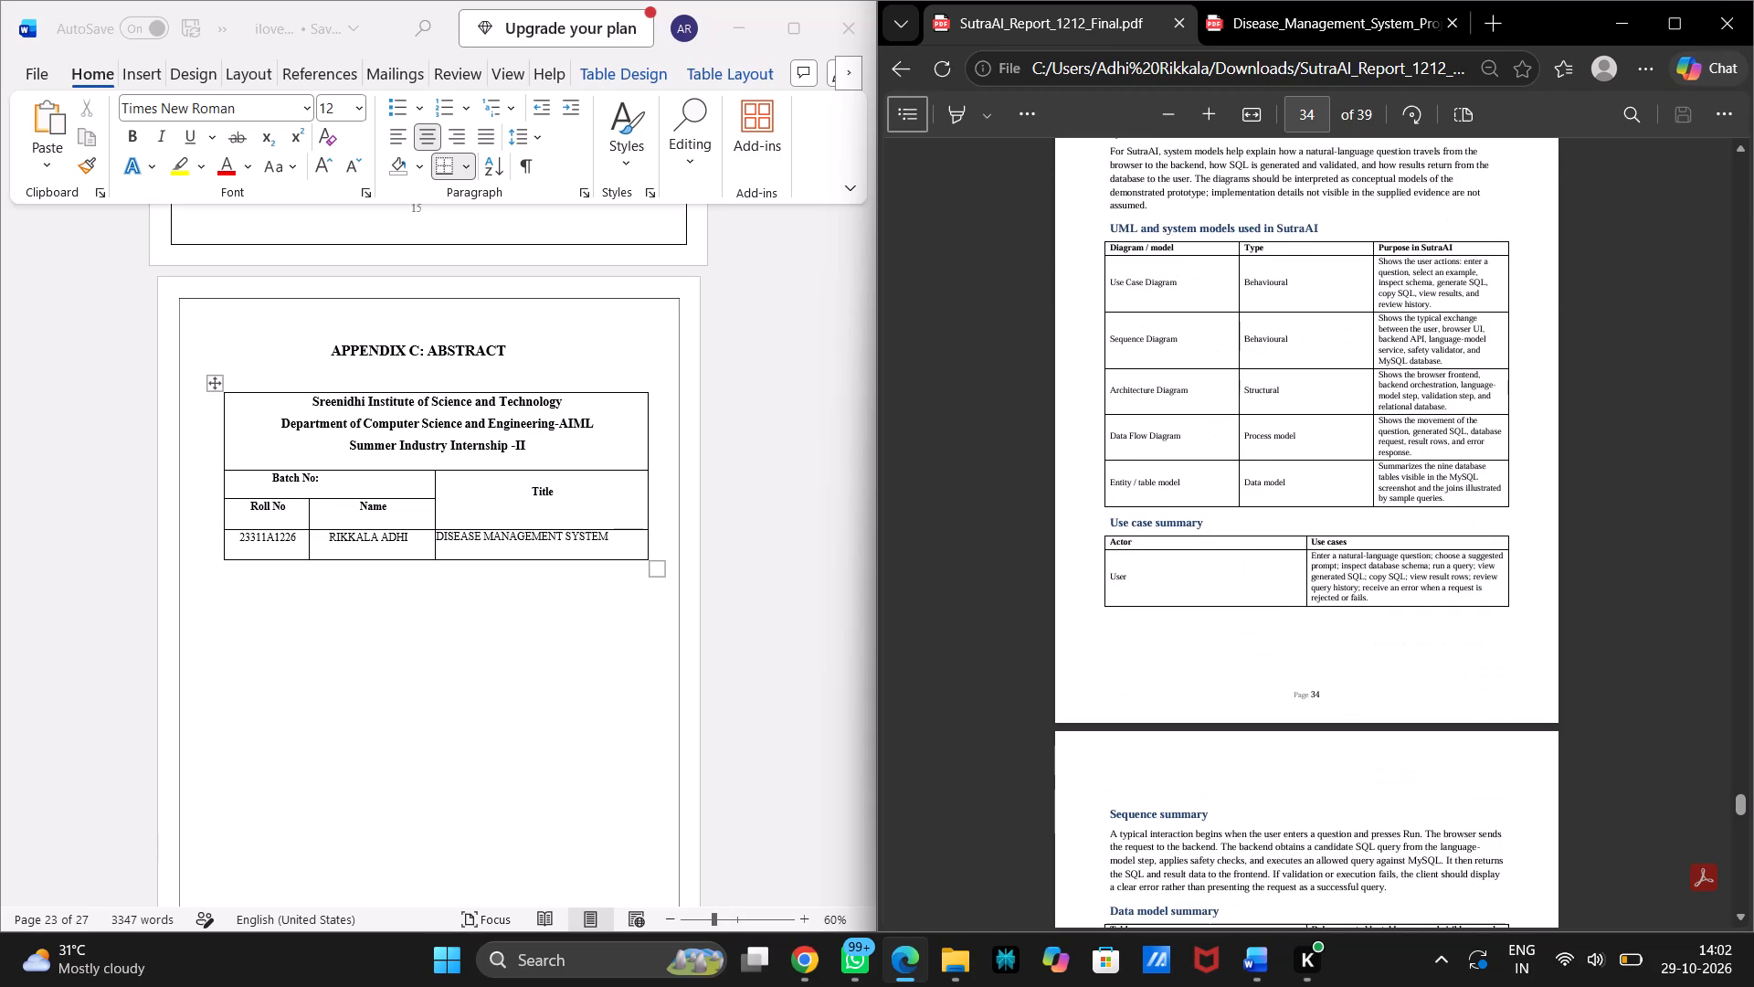
{"action": "scroll", "coordinate": [1238, 526], "scroll_direction": "down", "scroll_amount": 6}
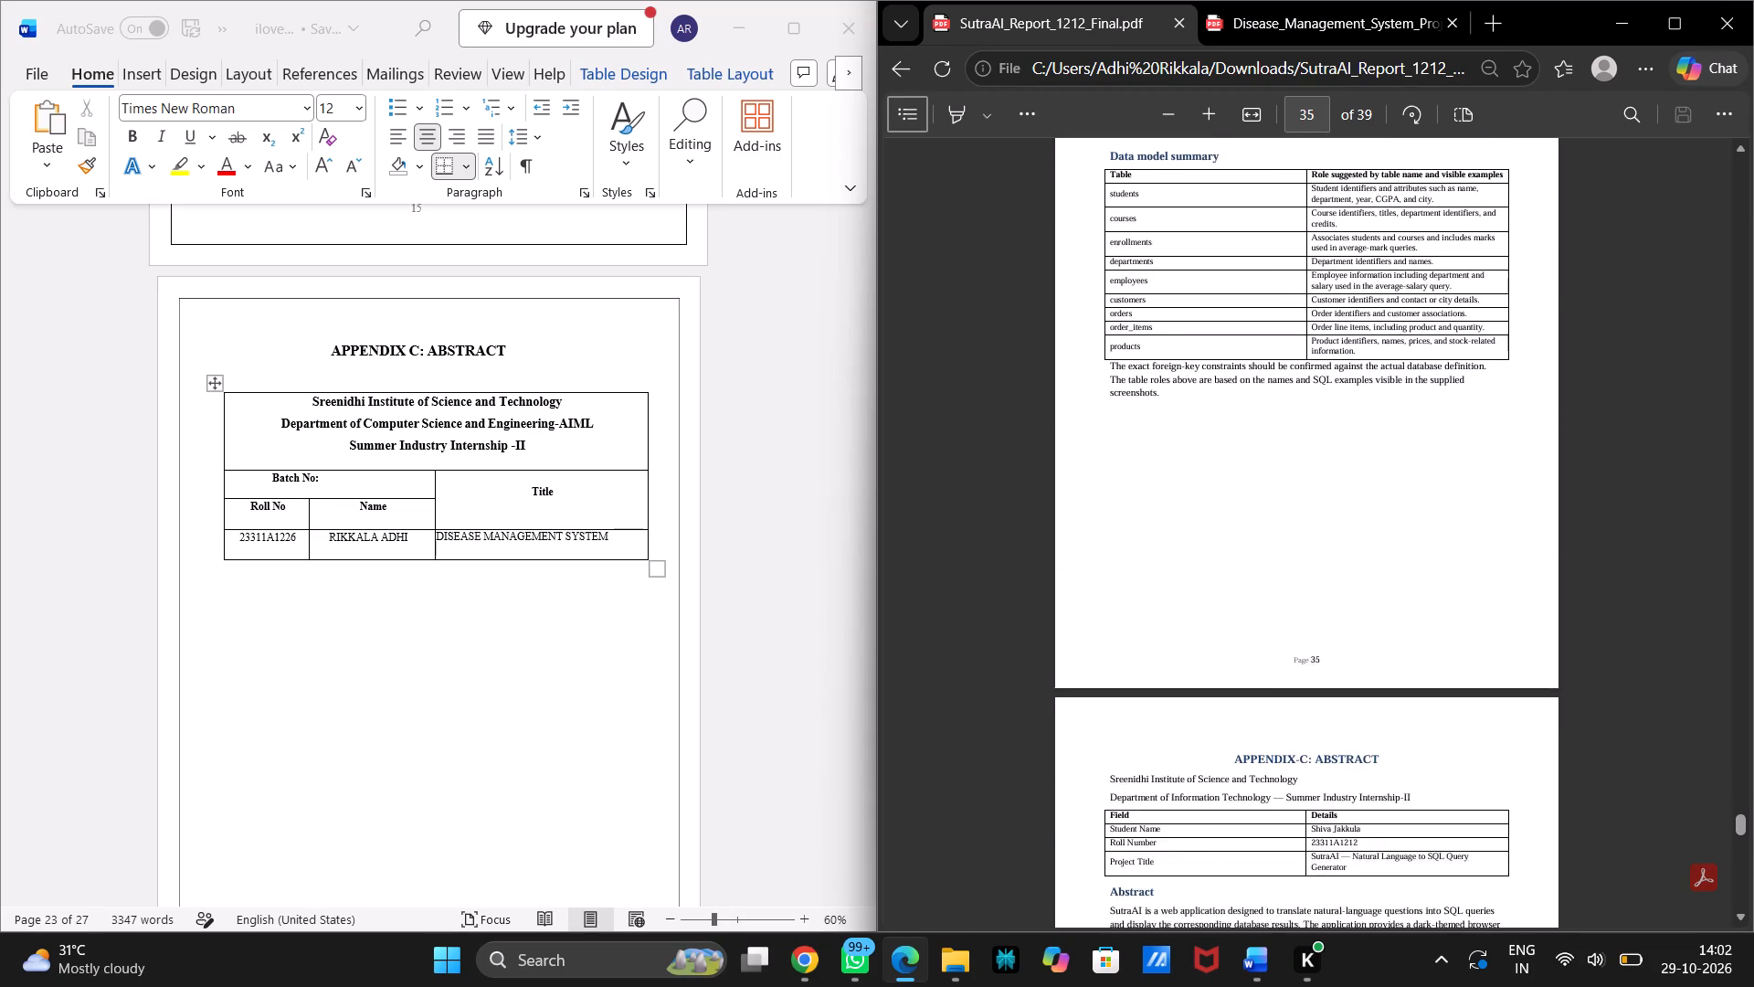
{"action": "scroll", "coordinate": [1238, 526], "scroll_direction": "down", "scroll_amount": 1}
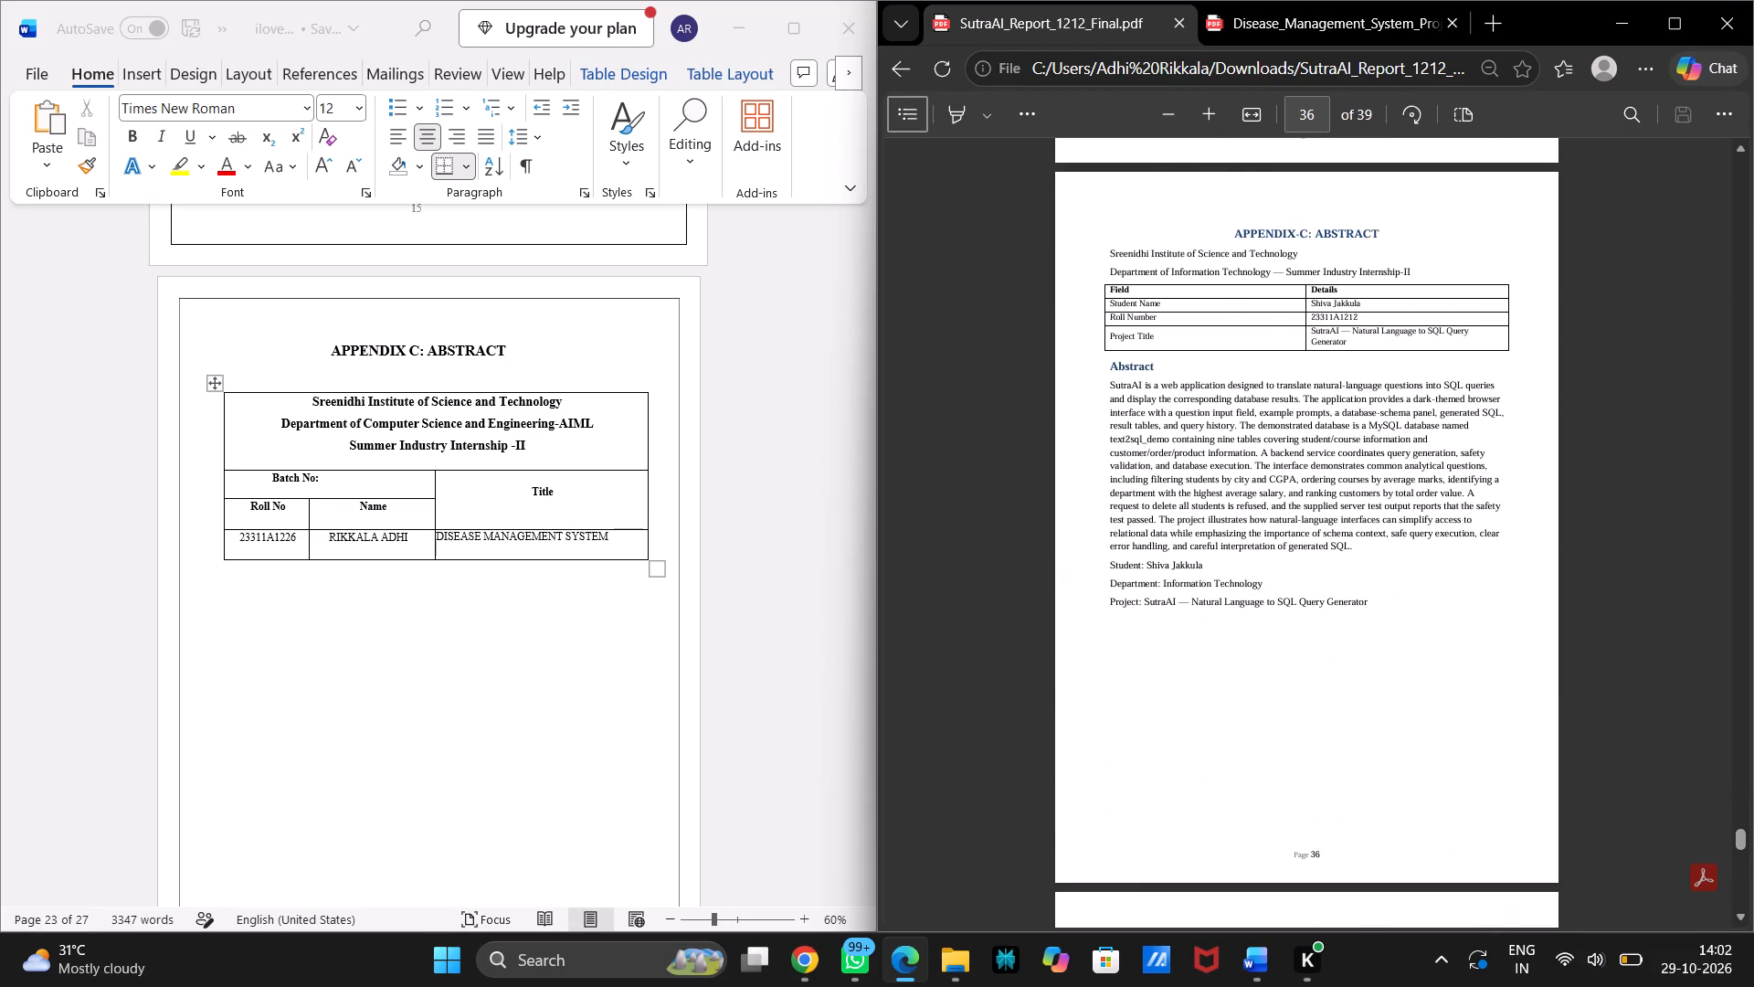
{"action": "scroll", "coordinate": [1238, 526], "scroll_direction": "down", "scroll_amount": 2}
Compare the Word report's Abstract and Appendix D pages with the SutraAI PDF's Appendix-D and Appendix-E pages.
{"action": "scroll", "coordinate": [1238, 526], "scroll_direction": "down", "scroll_amount": 1}
{"action": "scroll", "coordinate": [396, 437], "scroll_direction": "down", "scroll_amount": 4}
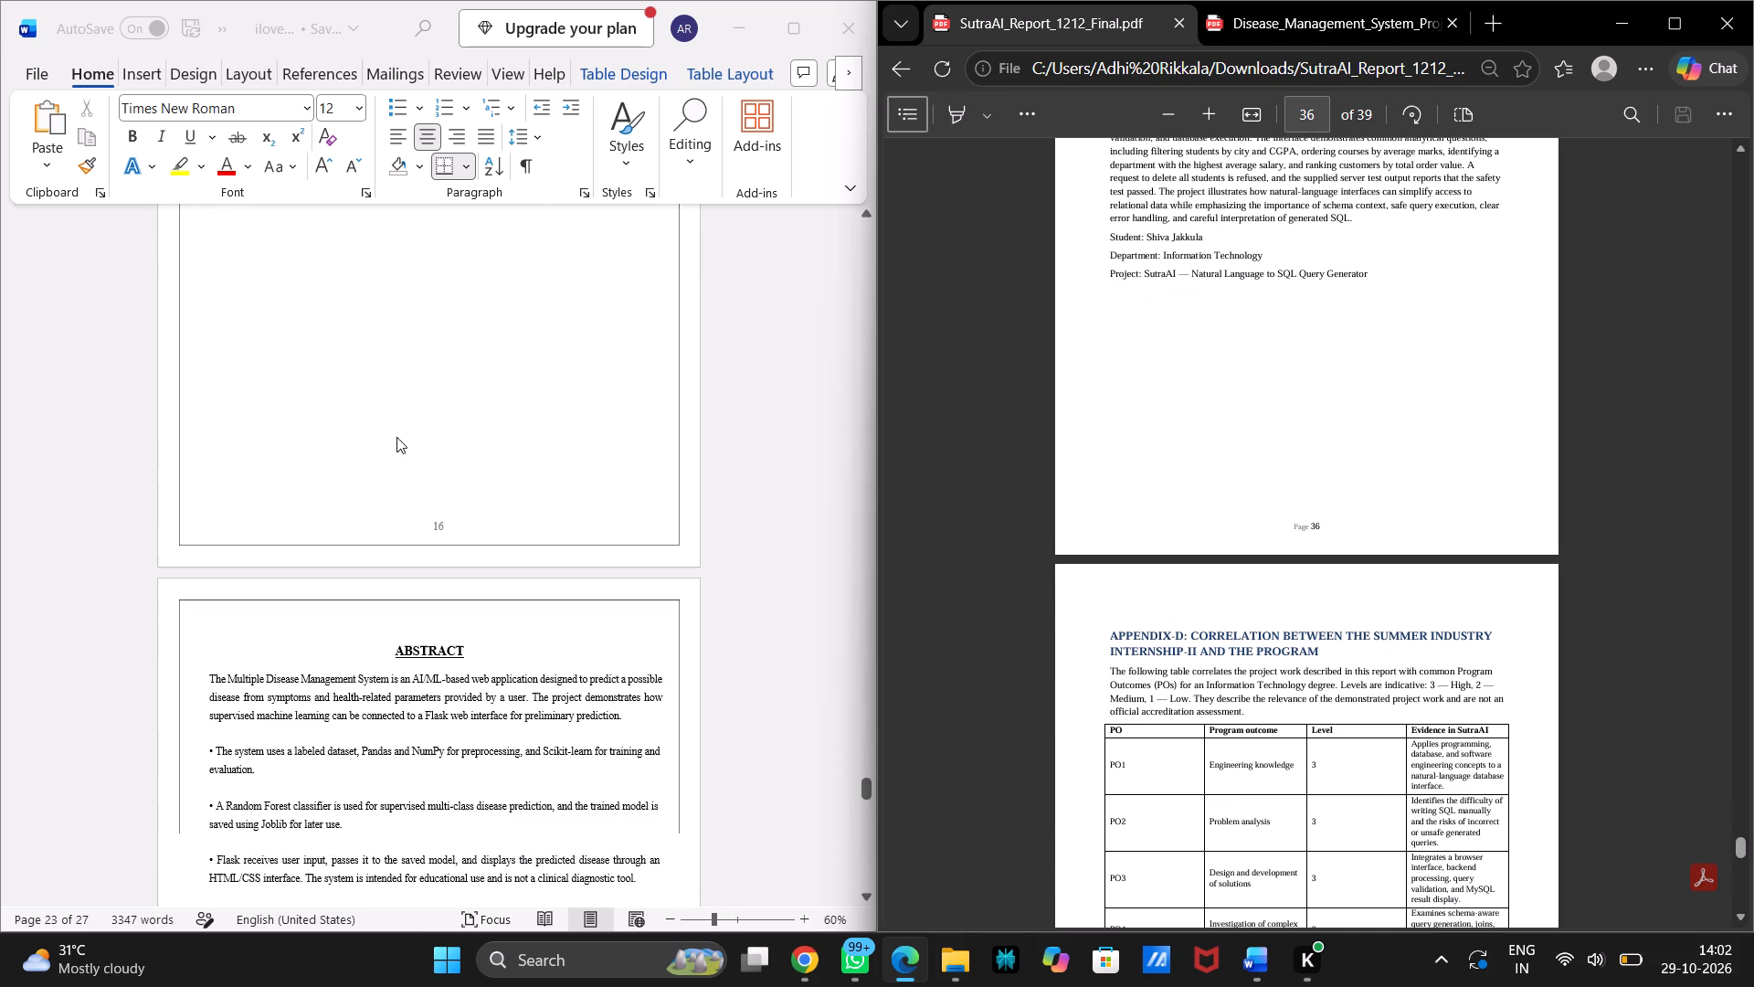
{"action": "scroll", "coordinate": [396, 437], "scroll_direction": "down", "scroll_amount": 3}
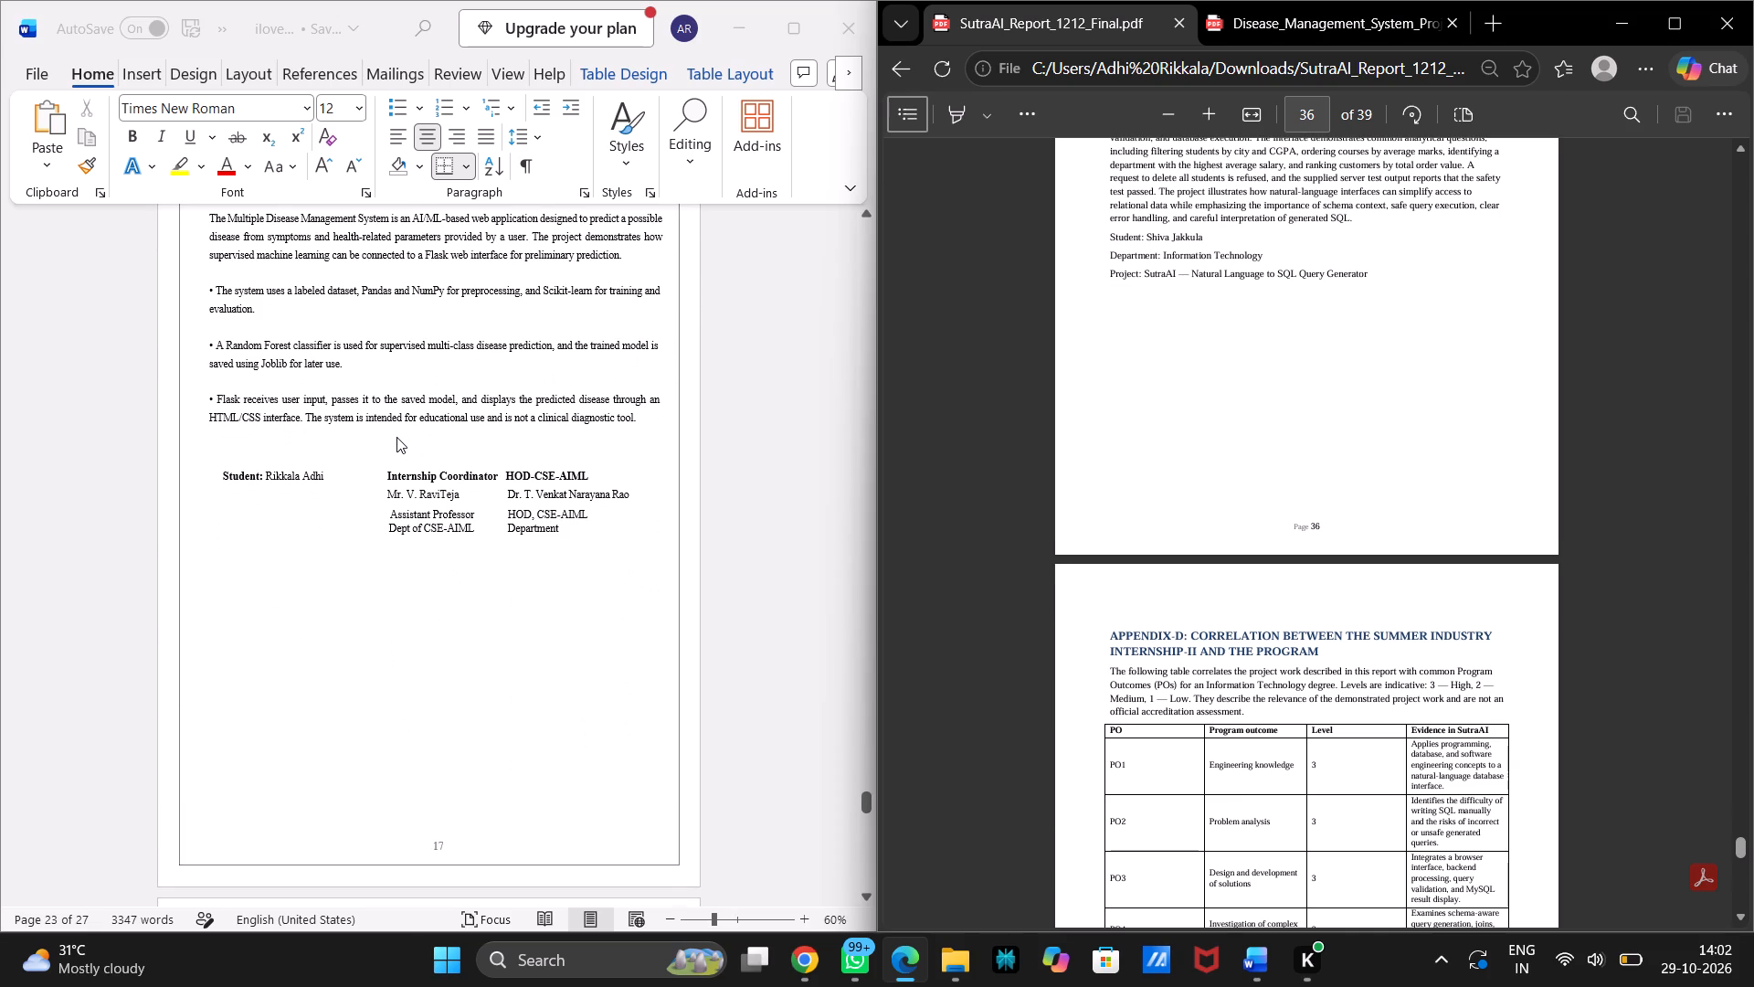
{"action": "scroll", "coordinate": [396, 437], "scroll_direction": "down", "scroll_amount": 1}
{"action": "scroll", "coordinate": [533, 589], "scroll_direction": "down", "scroll_amount": 6}
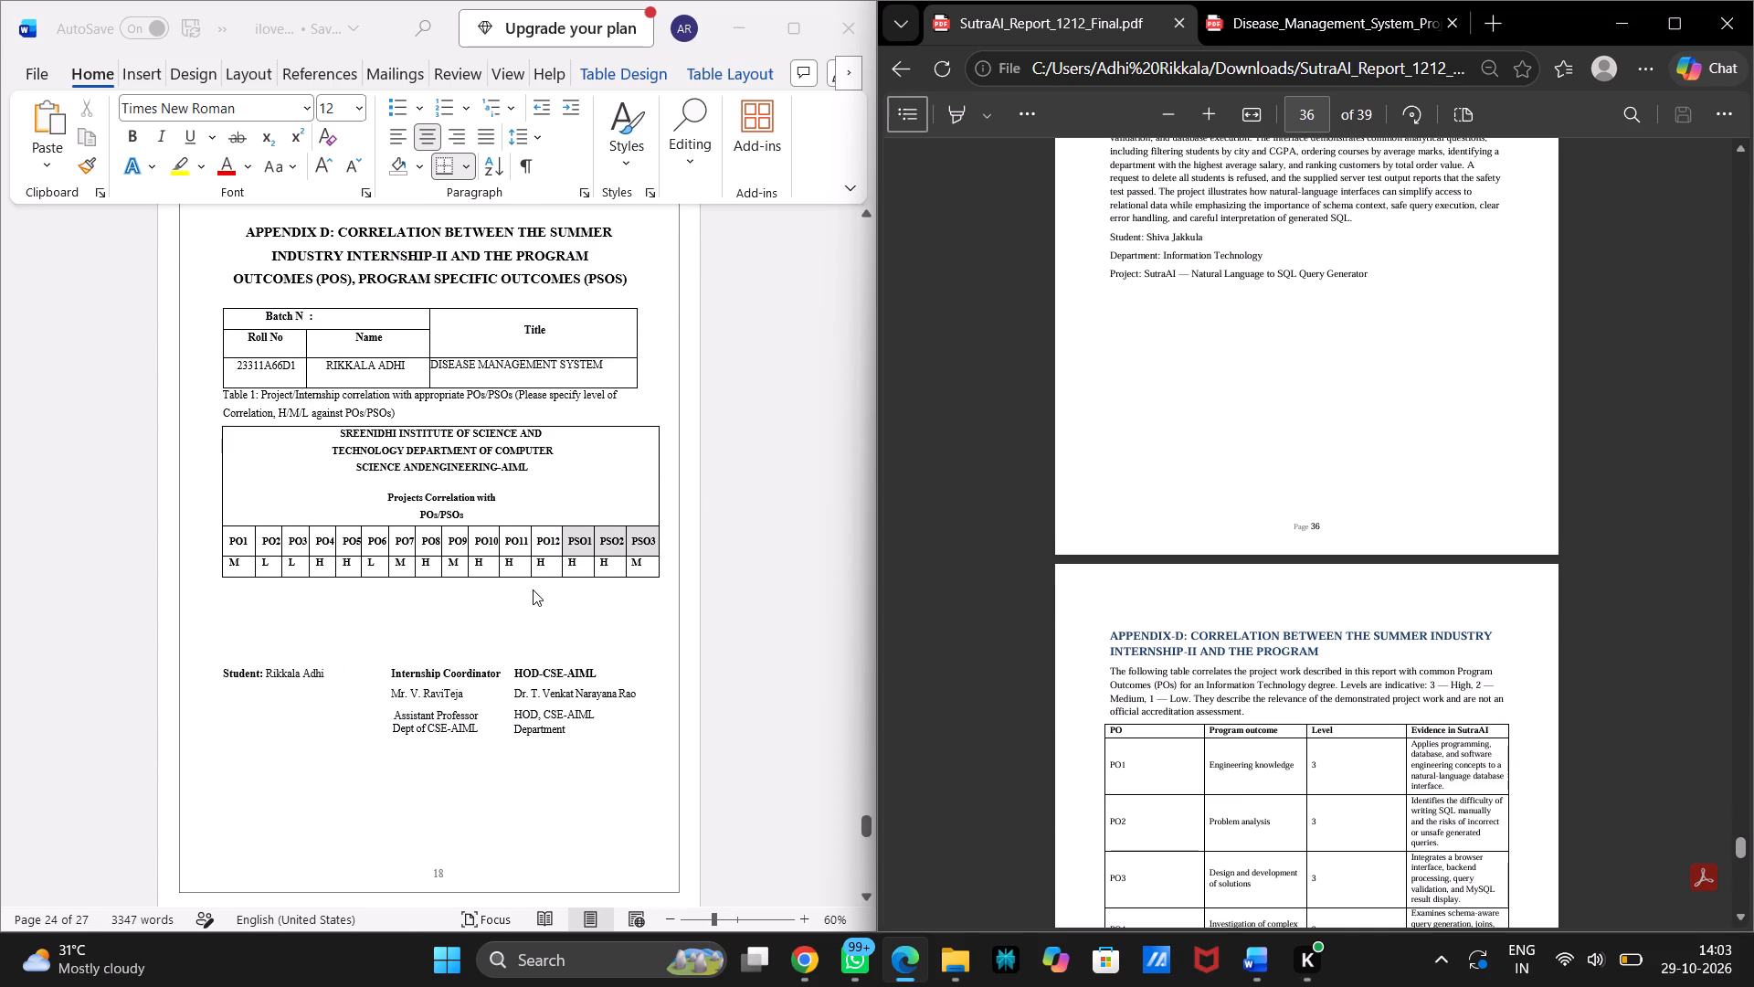
{"action": "scroll", "coordinate": [533, 589], "scroll_direction": "left", "scroll_amount": 1}
{"action": "scroll", "coordinate": [1104, 593], "scroll_direction": "down", "scroll_amount": 3}
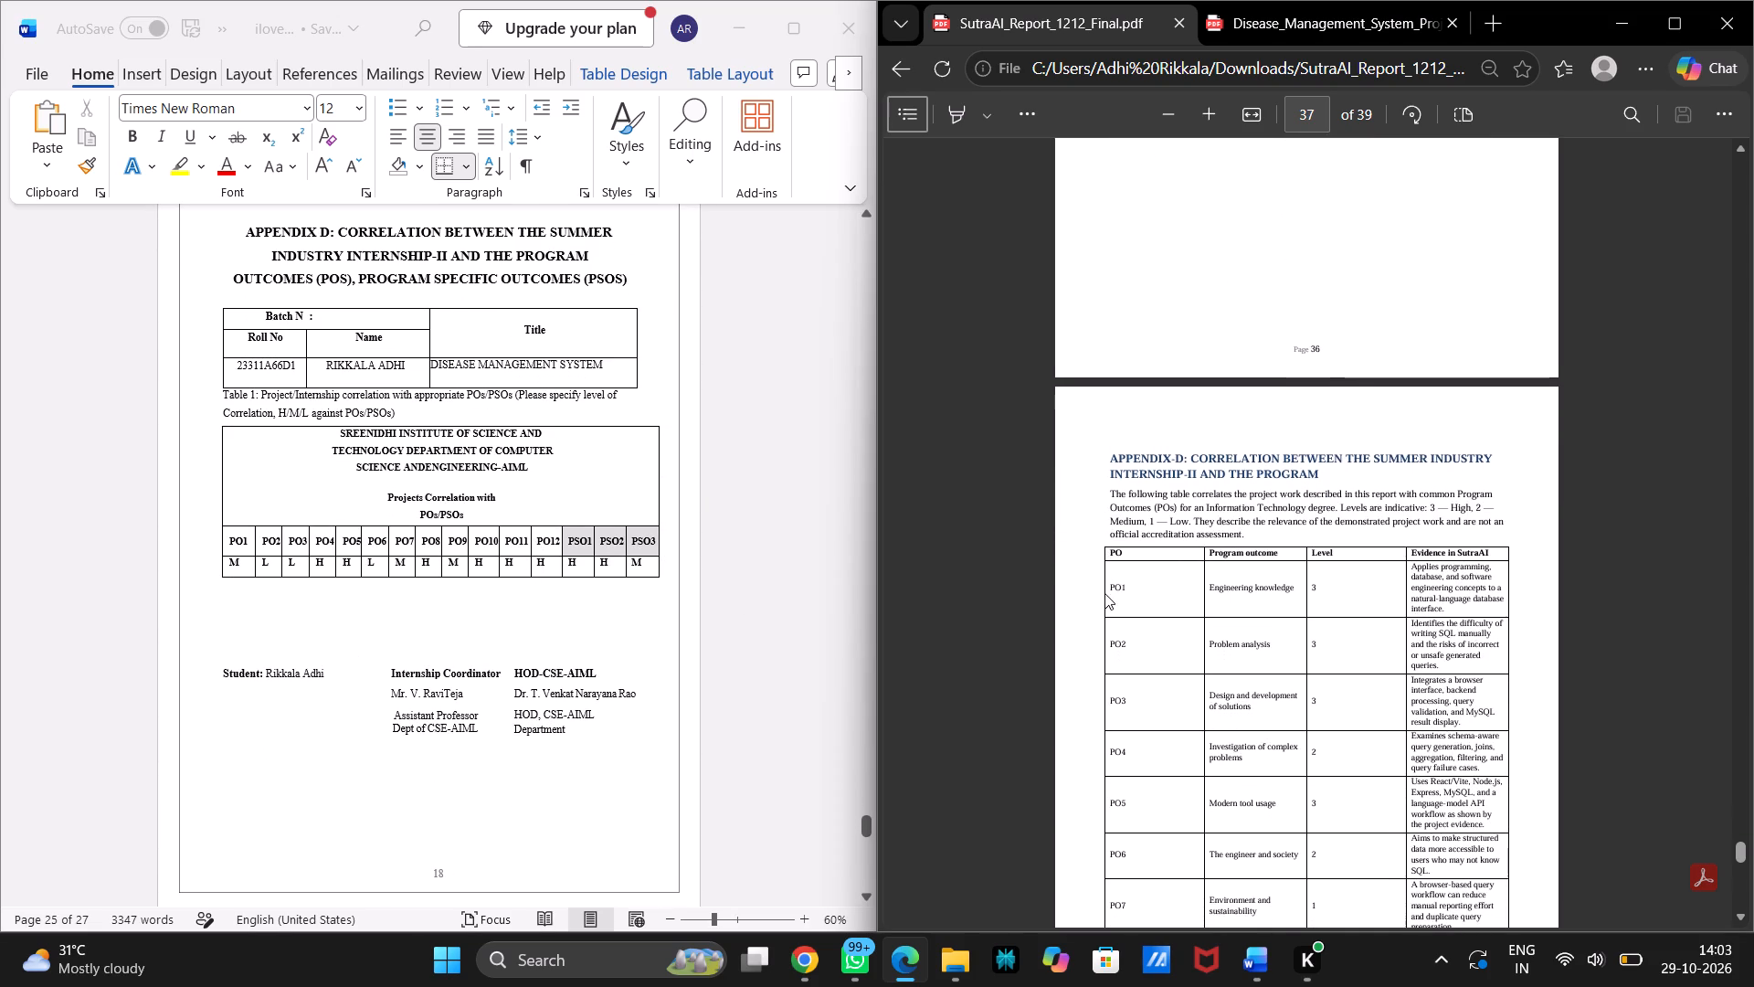
{"action": "scroll", "coordinate": [1104, 593], "scroll_direction": "down", "scroll_amount": 5}
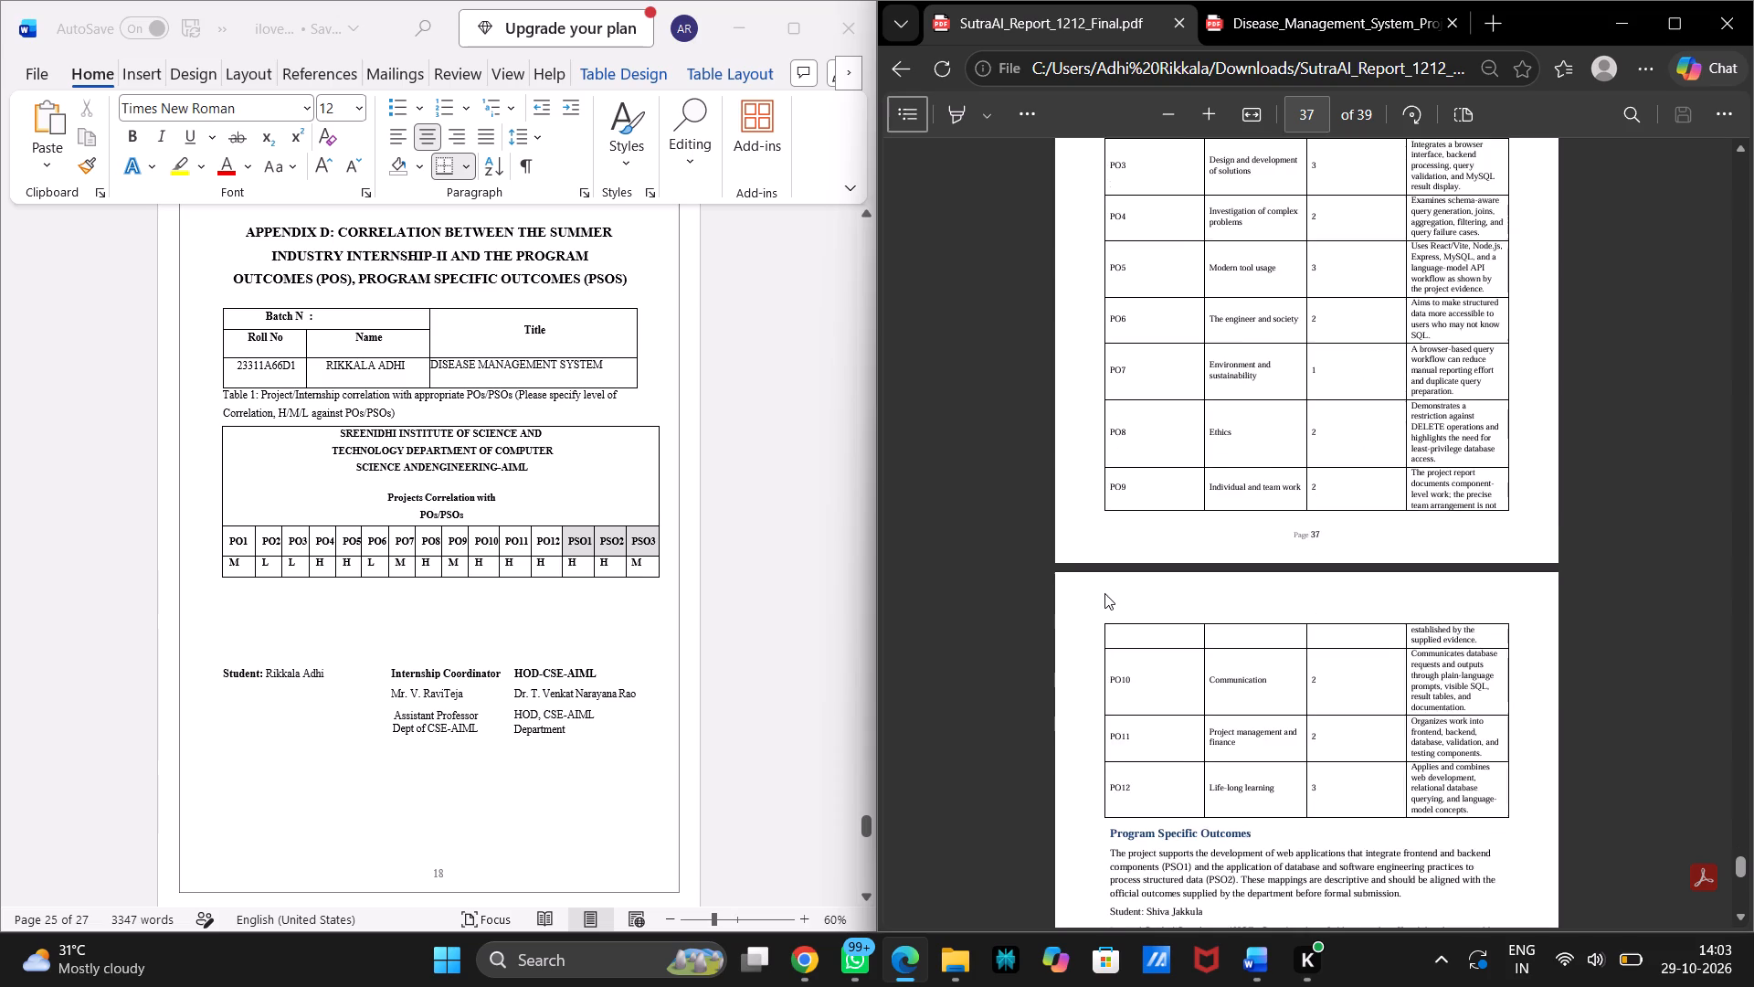
{"action": "scroll", "coordinate": [1104, 593], "scroll_direction": "down", "scroll_amount": 6}
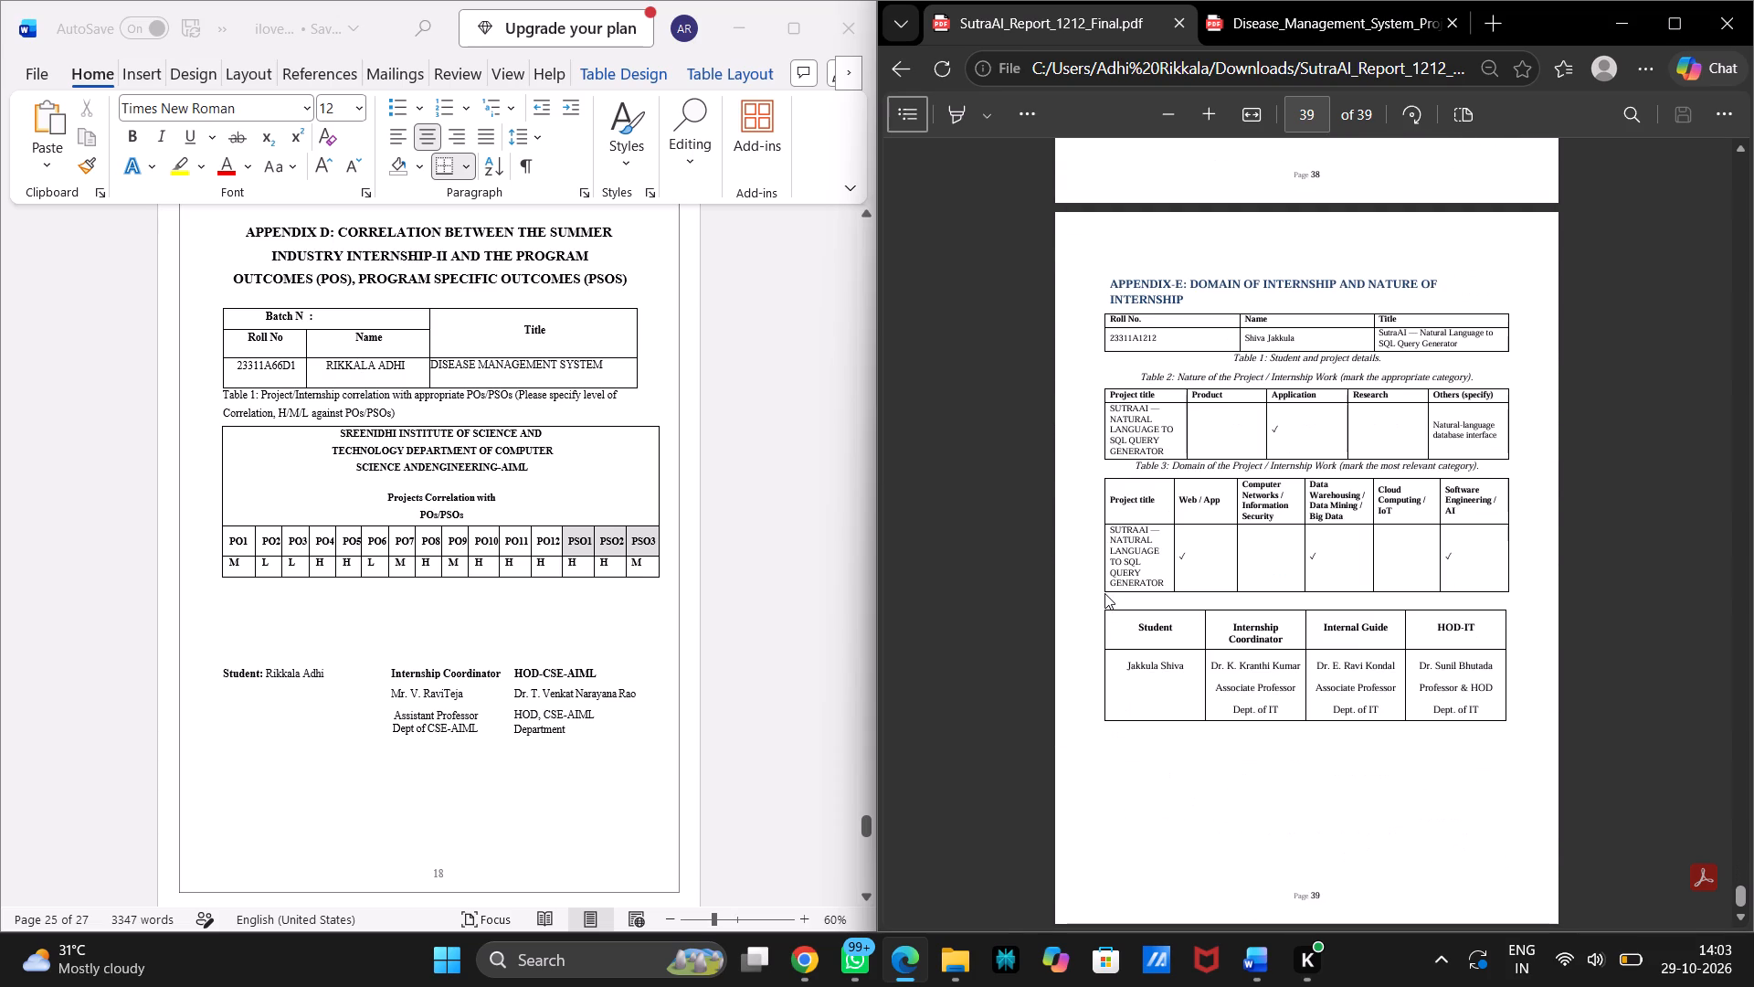
{"action": "scroll", "coordinate": [1104, 593], "scroll_direction": "down", "scroll_amount": 1}
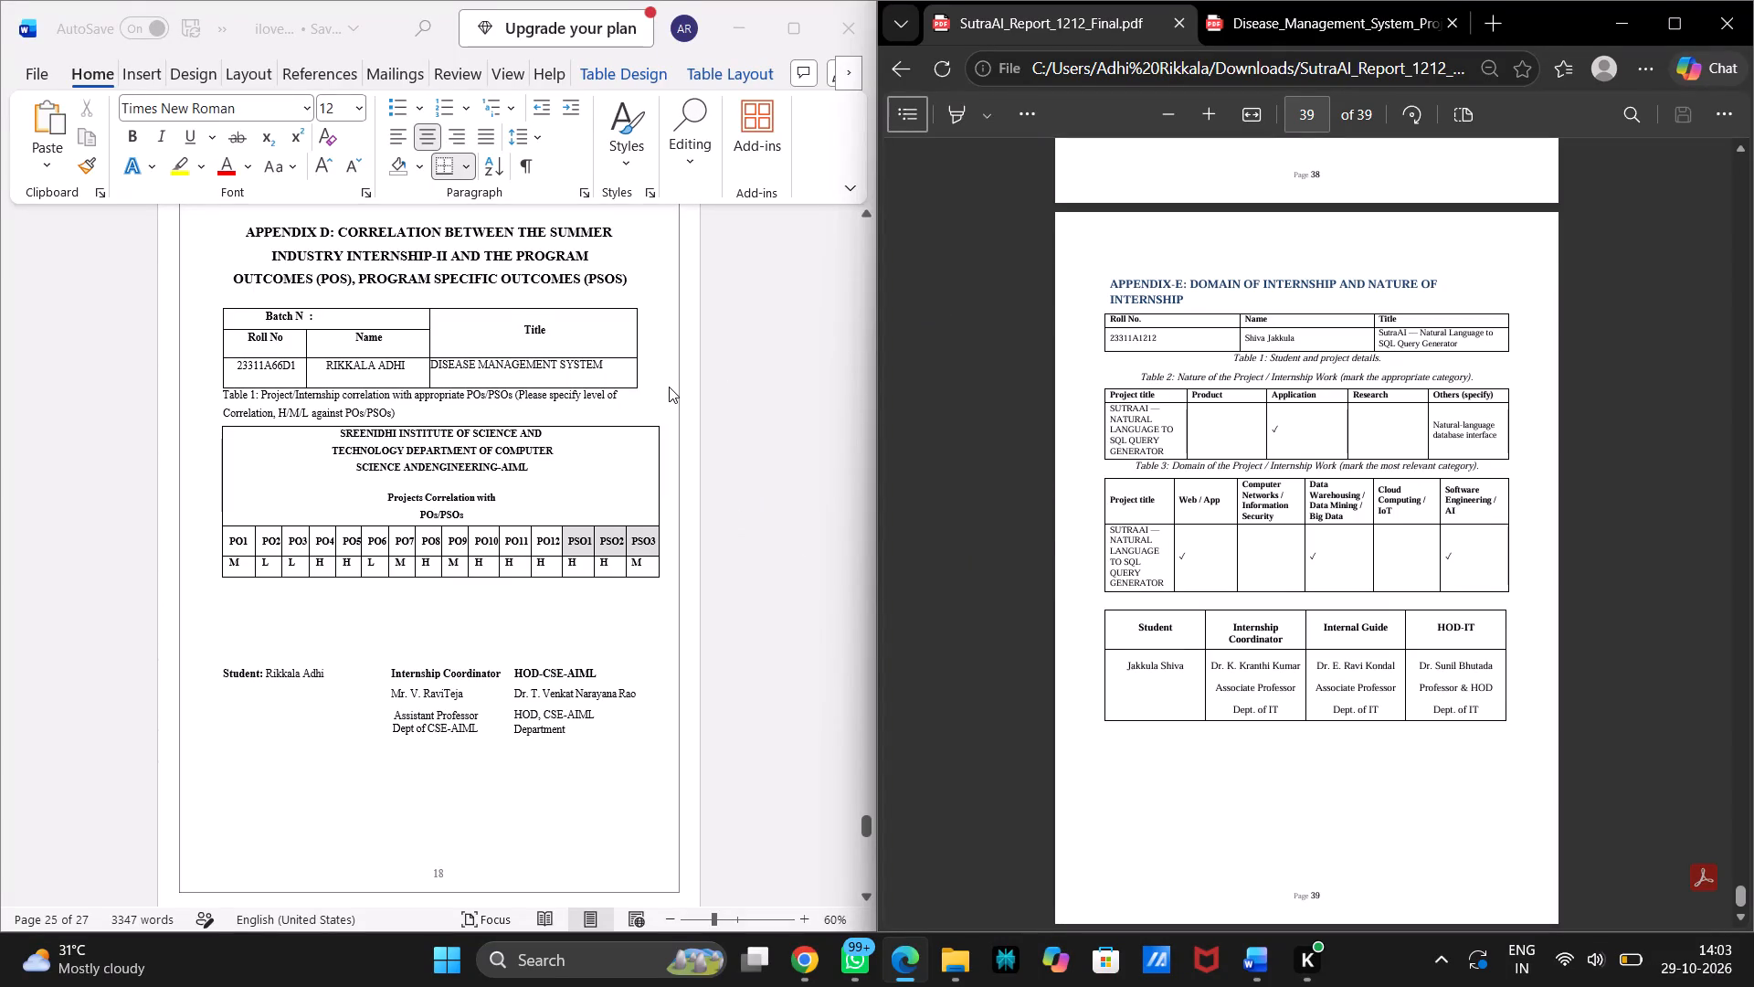
Recheck the SutraAI PDF's Appendix-D table against the Word report's Appendix D, Conclusion, References and Appendix C pages.
{"action": "scroll", "coordinate": [669, 387], "scroll_direction": "up", "scroll_amount": 1}
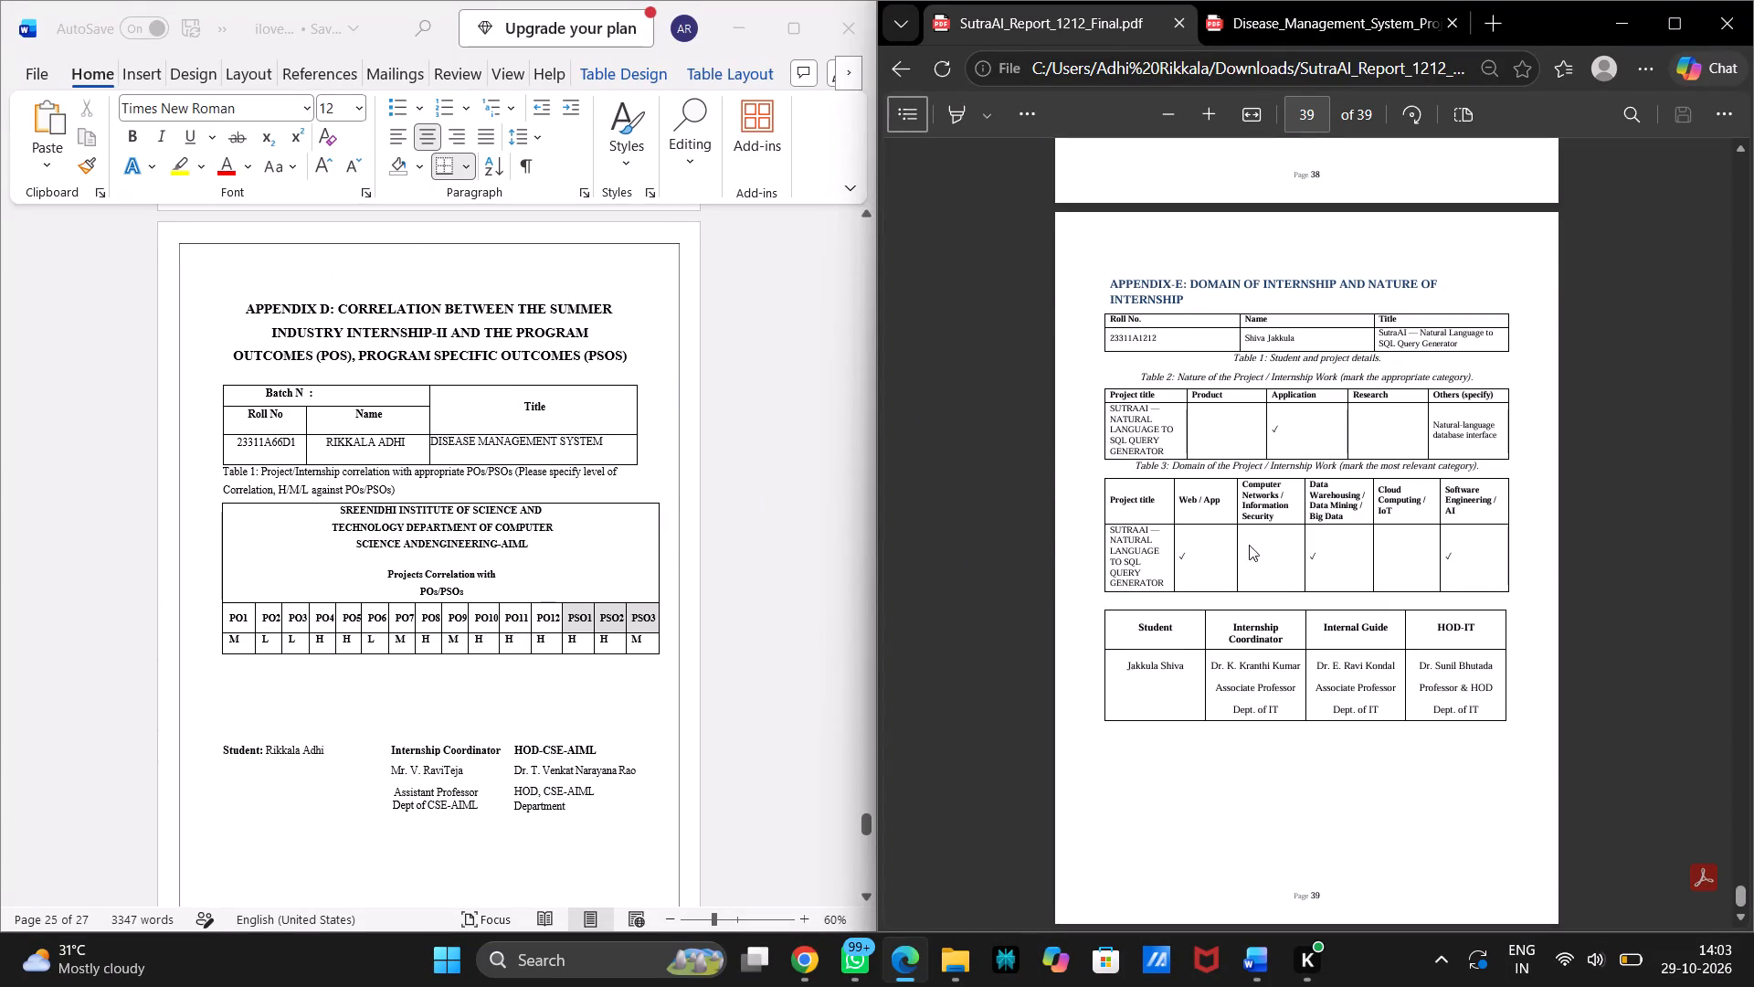
{"action": "scroll", "coordinate": [1254, 547], "scroll_direction": "up", "scroll_amount": 7}
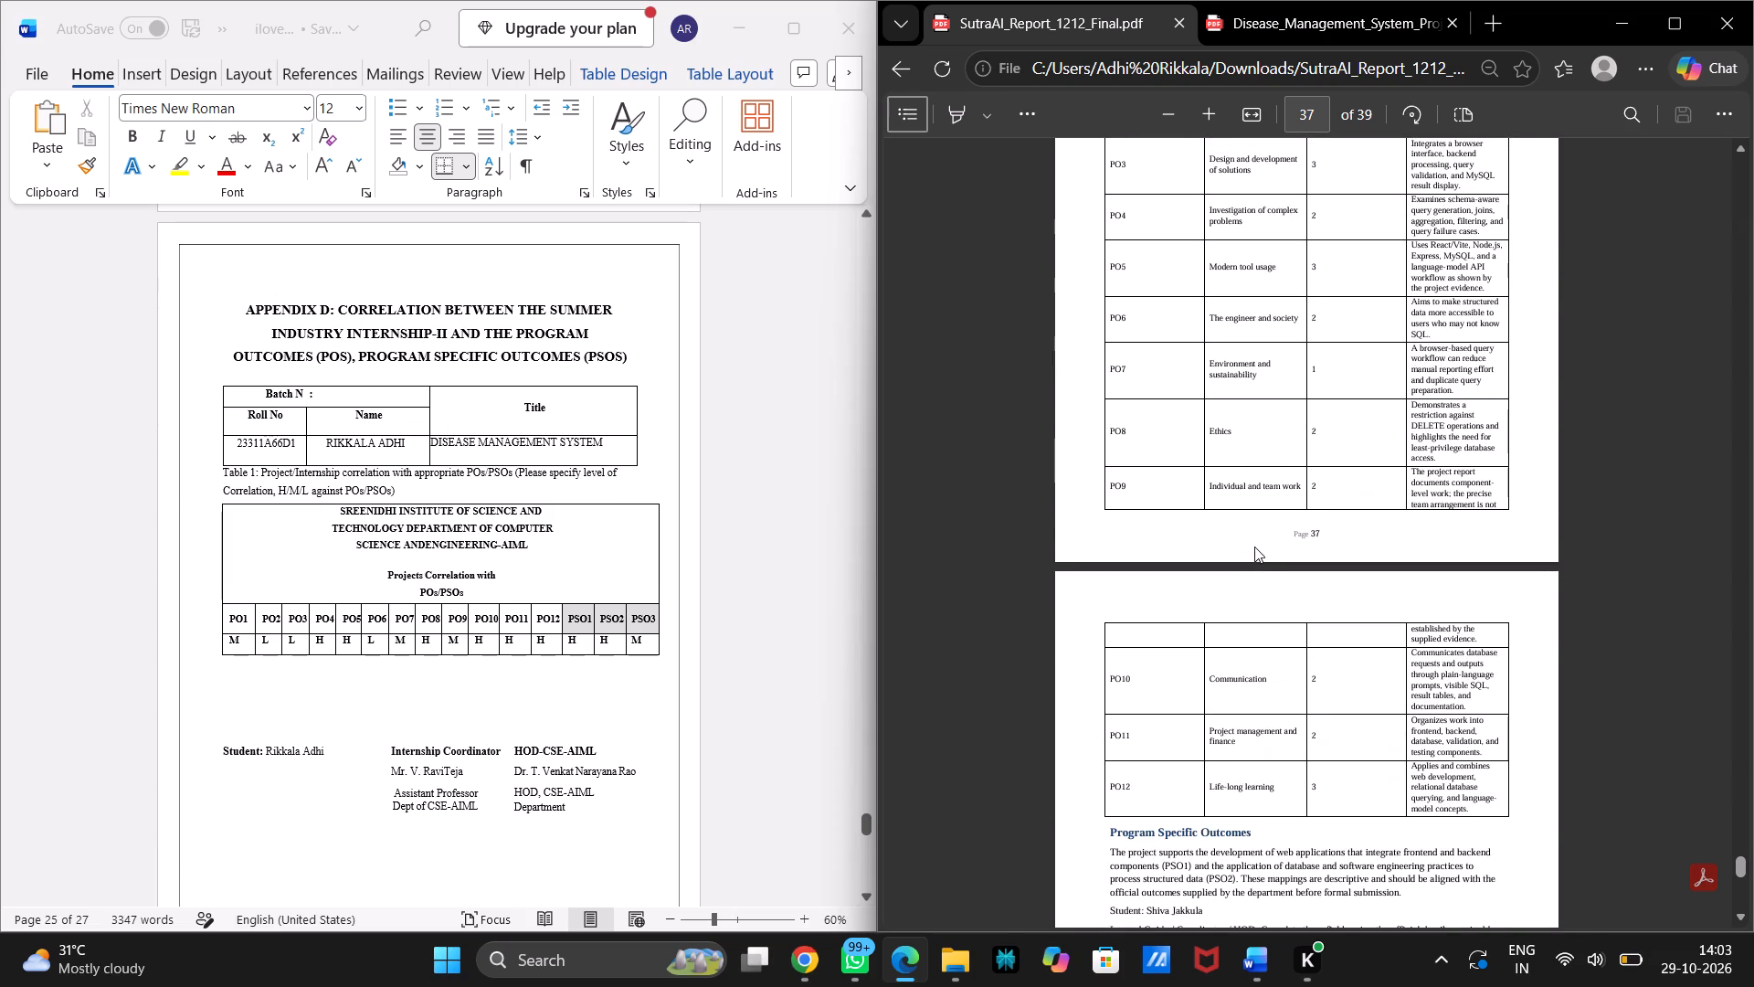
{"action": "scroll", "coordinate": [1254, 547], "scroll_direction": "up", "scroll_amount": 2}
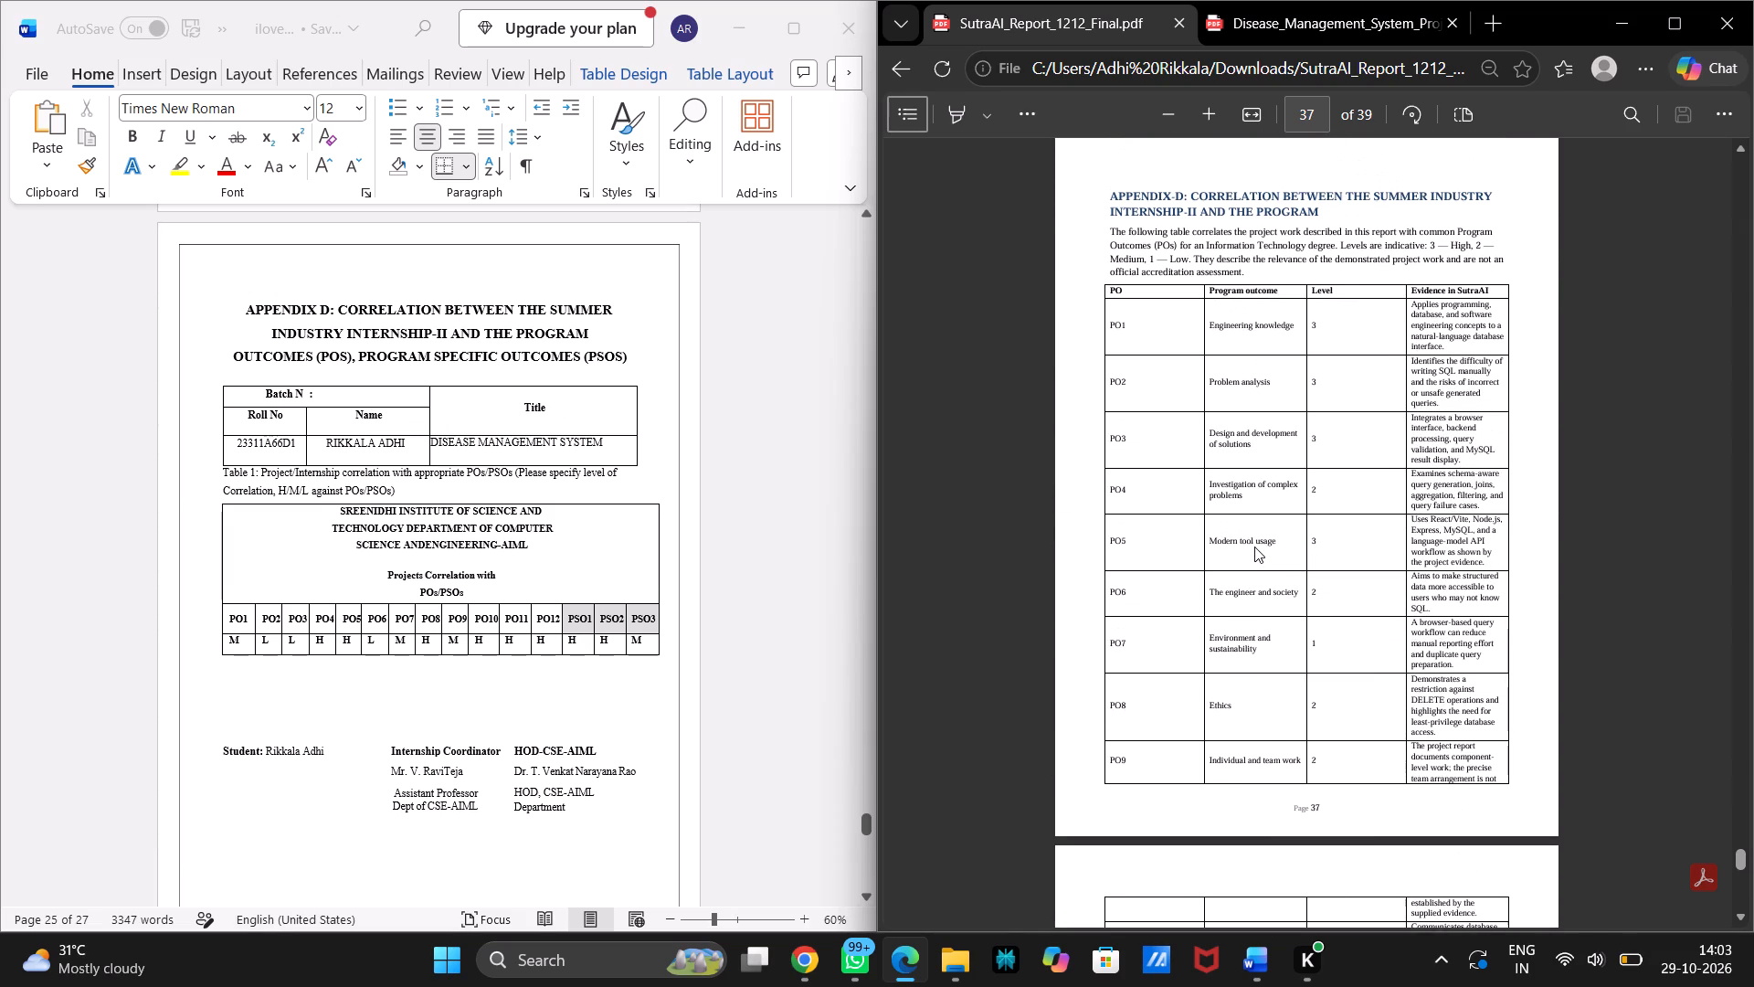
{"action": "scroll", "coordinate": [599, 559], "scroll_direction": "up", "scroll_amount": 6}
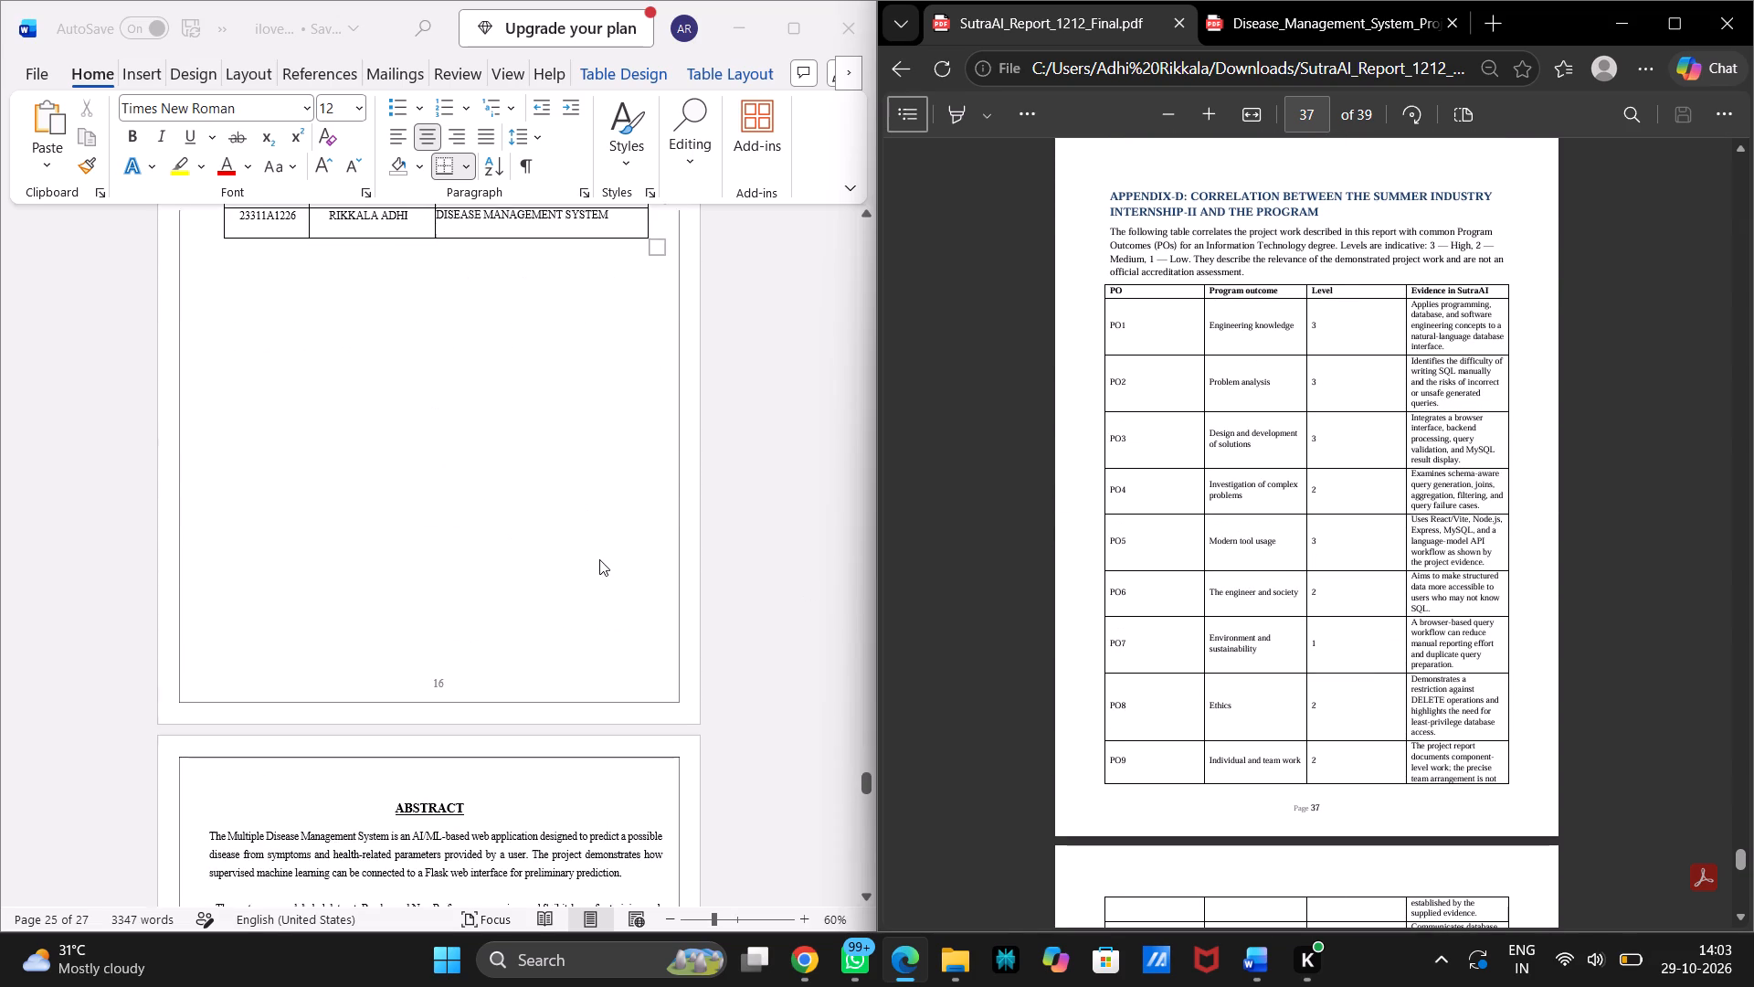
{"action": "scroll", "coordinate": [599, 559], "scroll_direction": "up", "scroll_amount": 1}
{"action": "scroll", "coordinate": [599, 559], "scroll_direction": "down", "scroll_amount": 3}
{"action": "scroll", "coordinate": [599, 559], "scroll_direction": "up", "scroll_amount": 8}
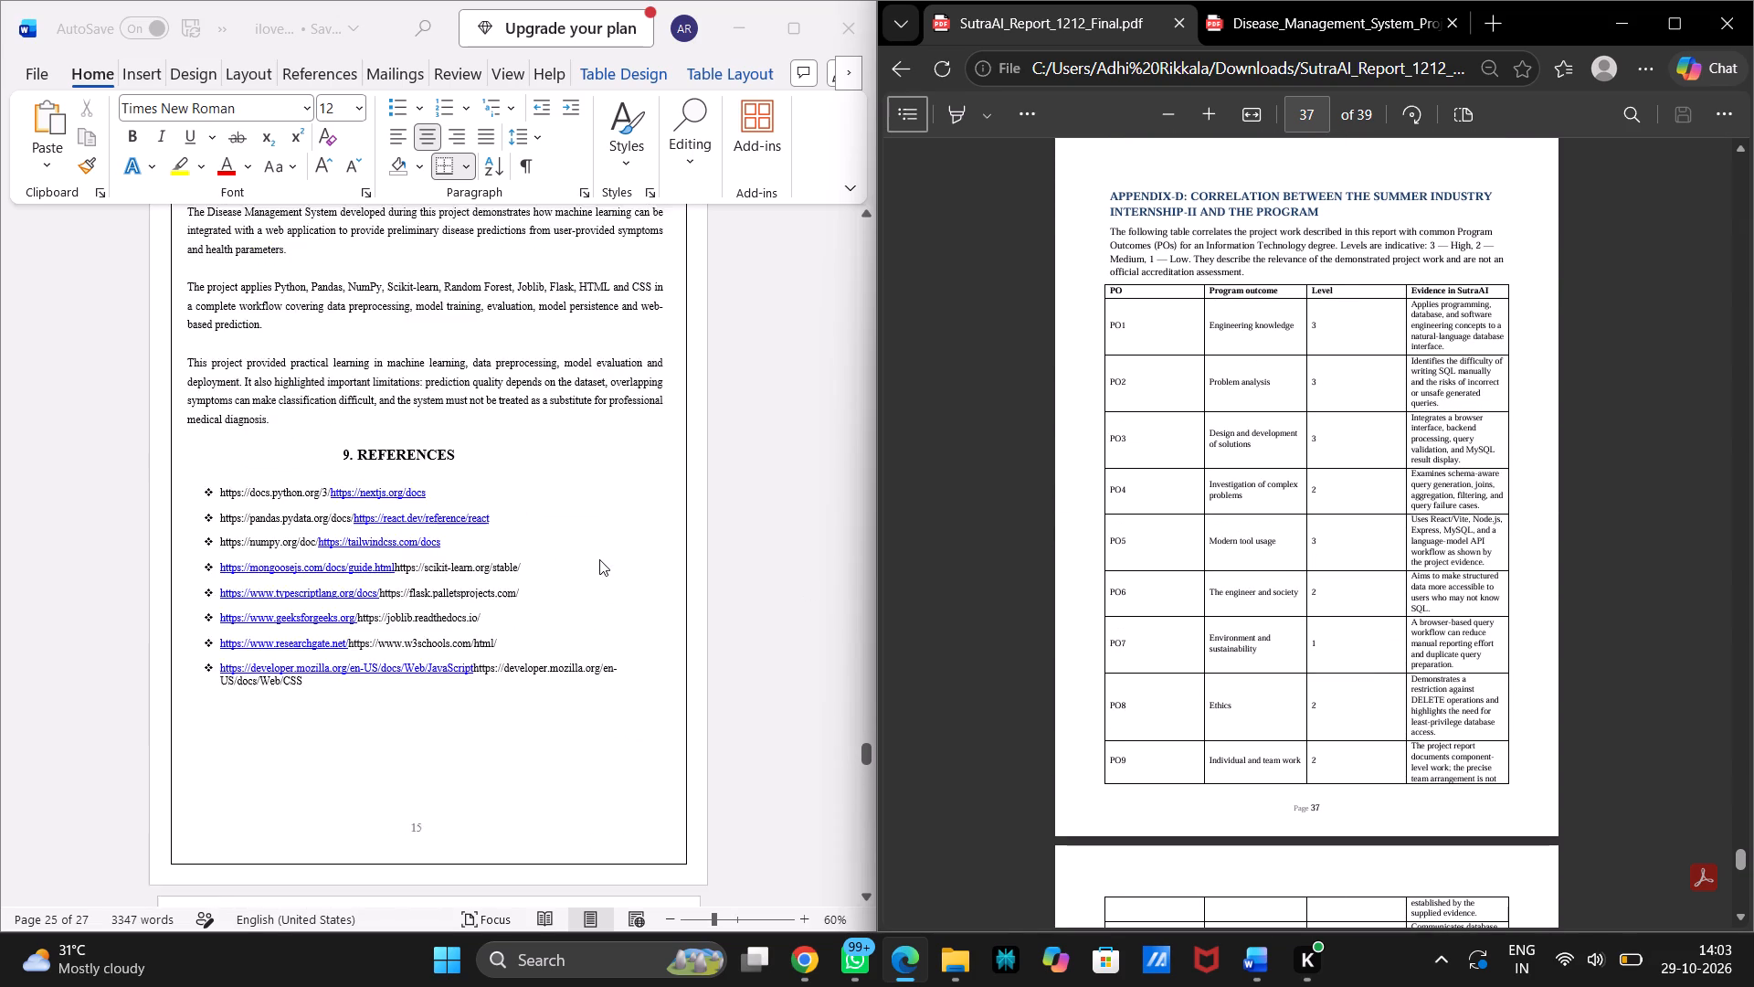
{"action": "scroll", "coordinate": [599, 559], "scroll_direction": "up", "scroll_amount": 2}
{"action": "scroll", "coordinate": [599, 559], "scroll_direction": "down", "scroll_amount": 8}
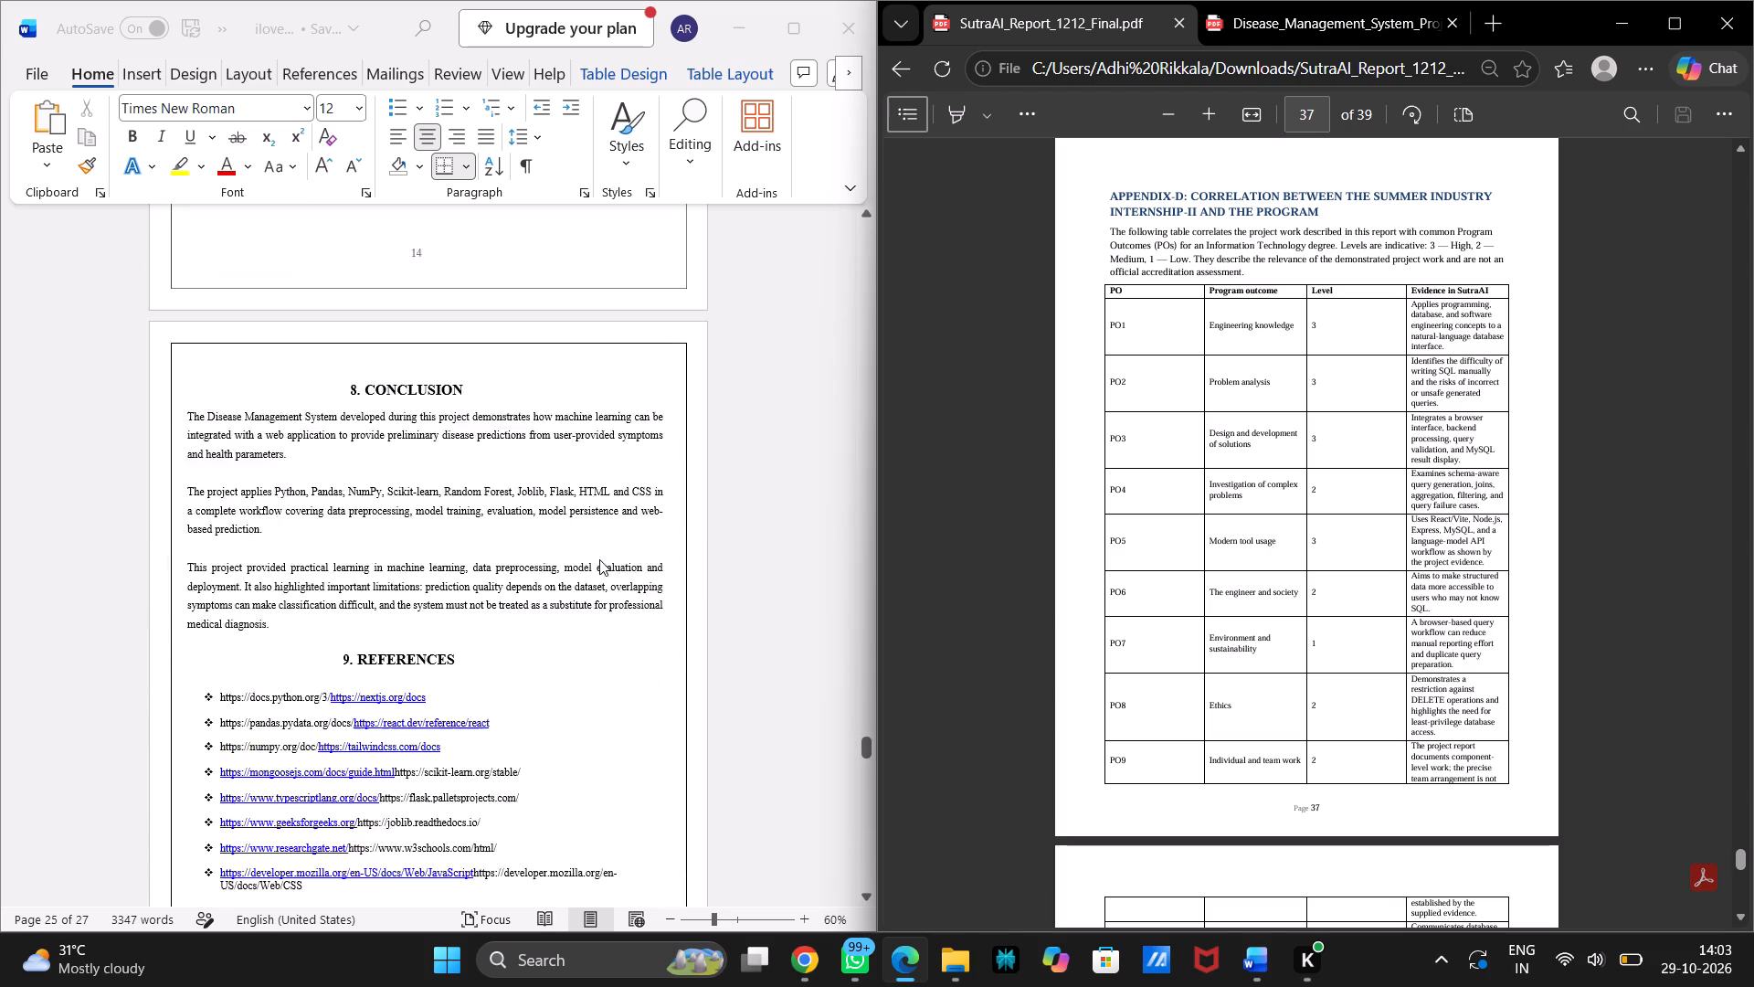
{"action": "scroll", "coordinate": [599, 559], "scroll_direction": "down", "scroll_amount": 5}
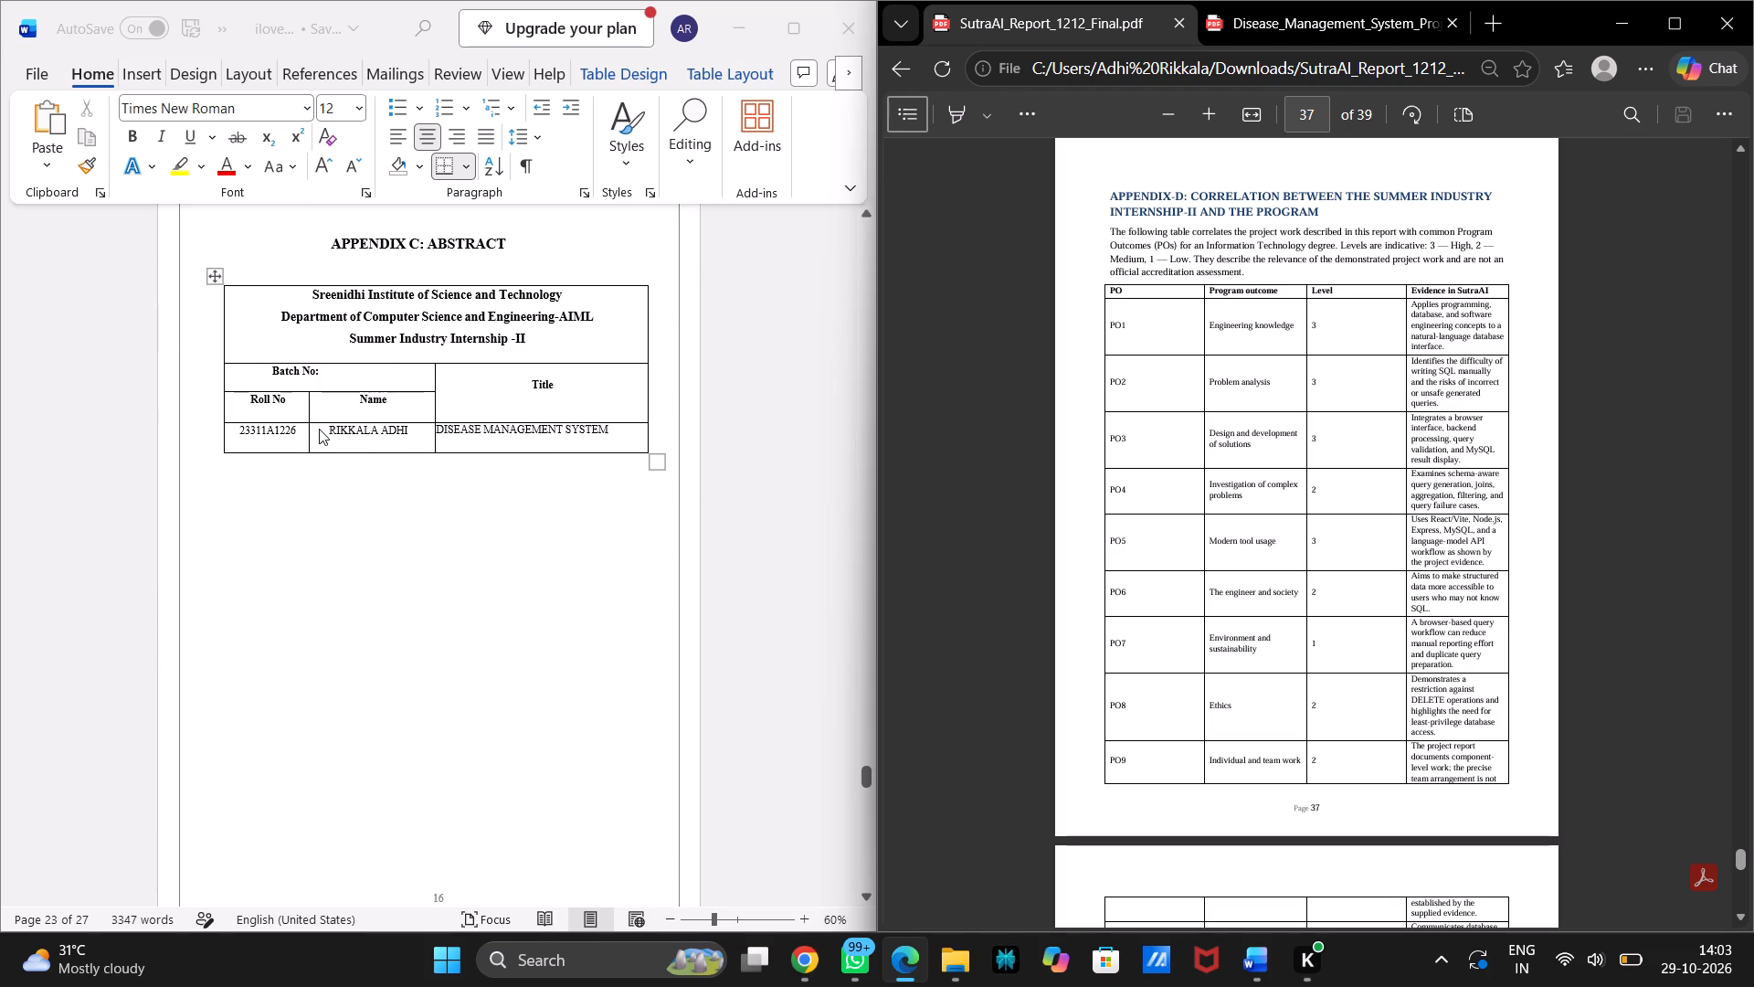
In the Word report's Appendix C heading, replace "Computer Science and Engineering" with "Information Technology" copied from the SutraAI PDF's Appendix-C, spaced after "Department of".
{"action": "scroll", "coordinate": [1286, 454], "scroll_direction": "up", "scroll_amount": 4}
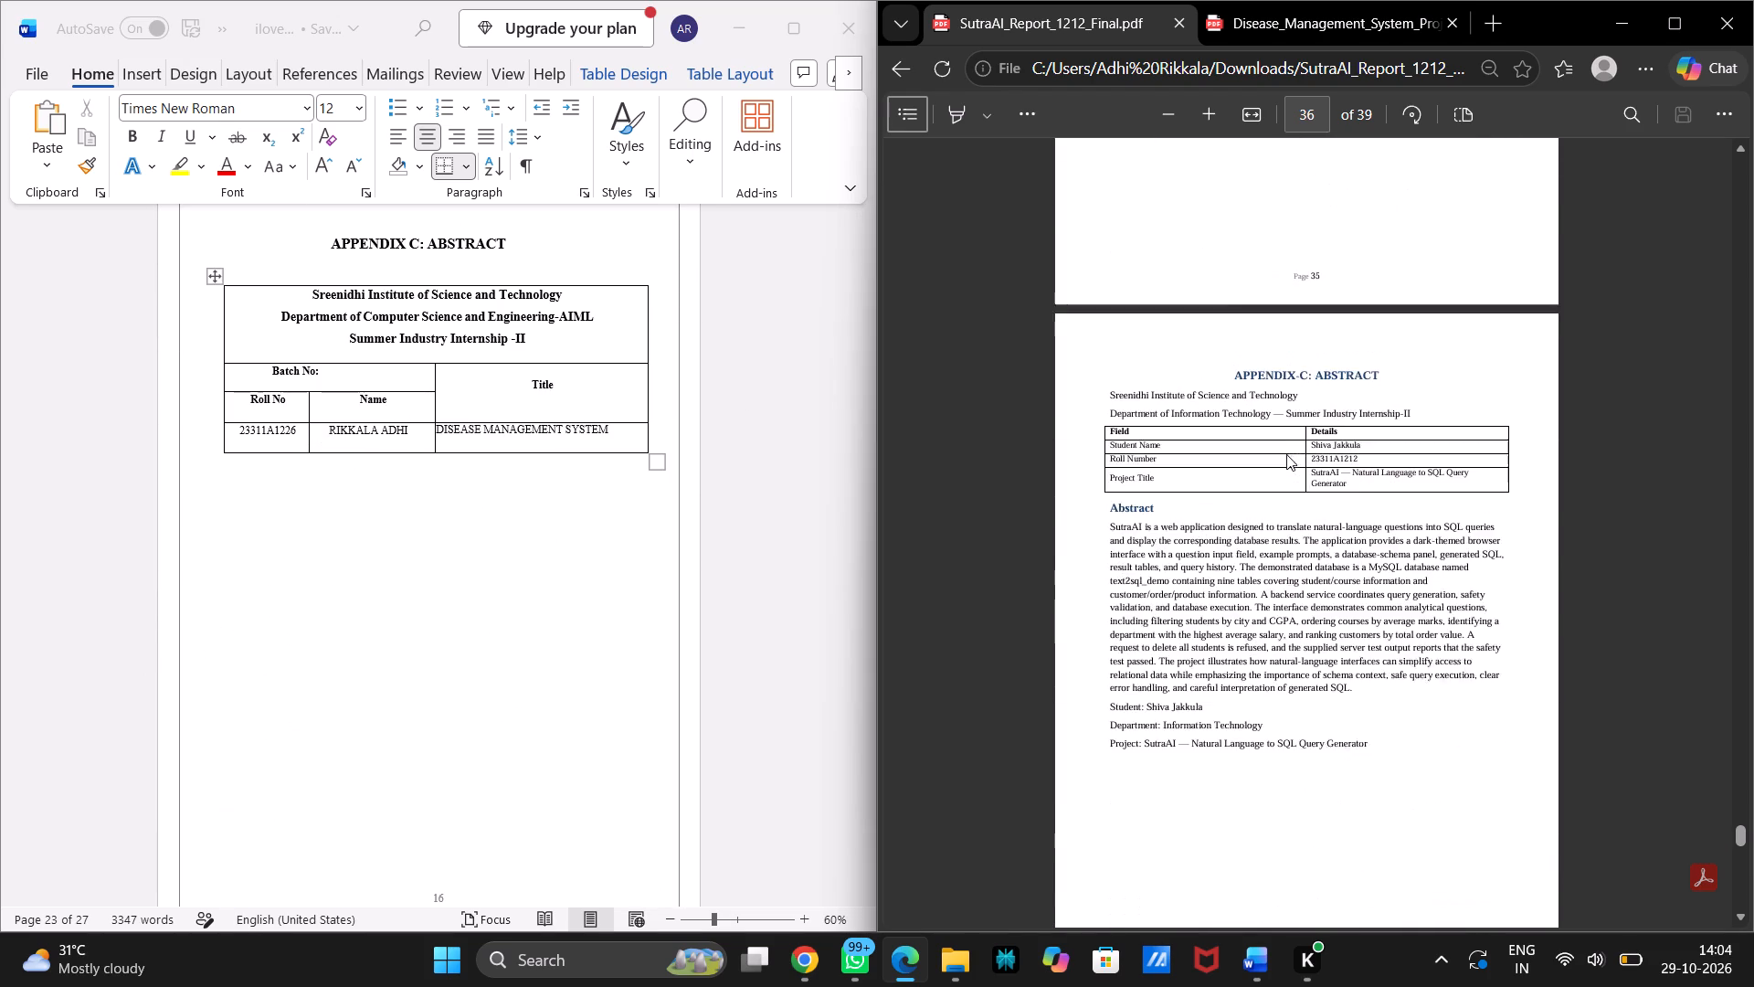
{"action": "scroll", "coordinate": [1286, 454], "scroll_direction": "up", "scroll_amount": 8}
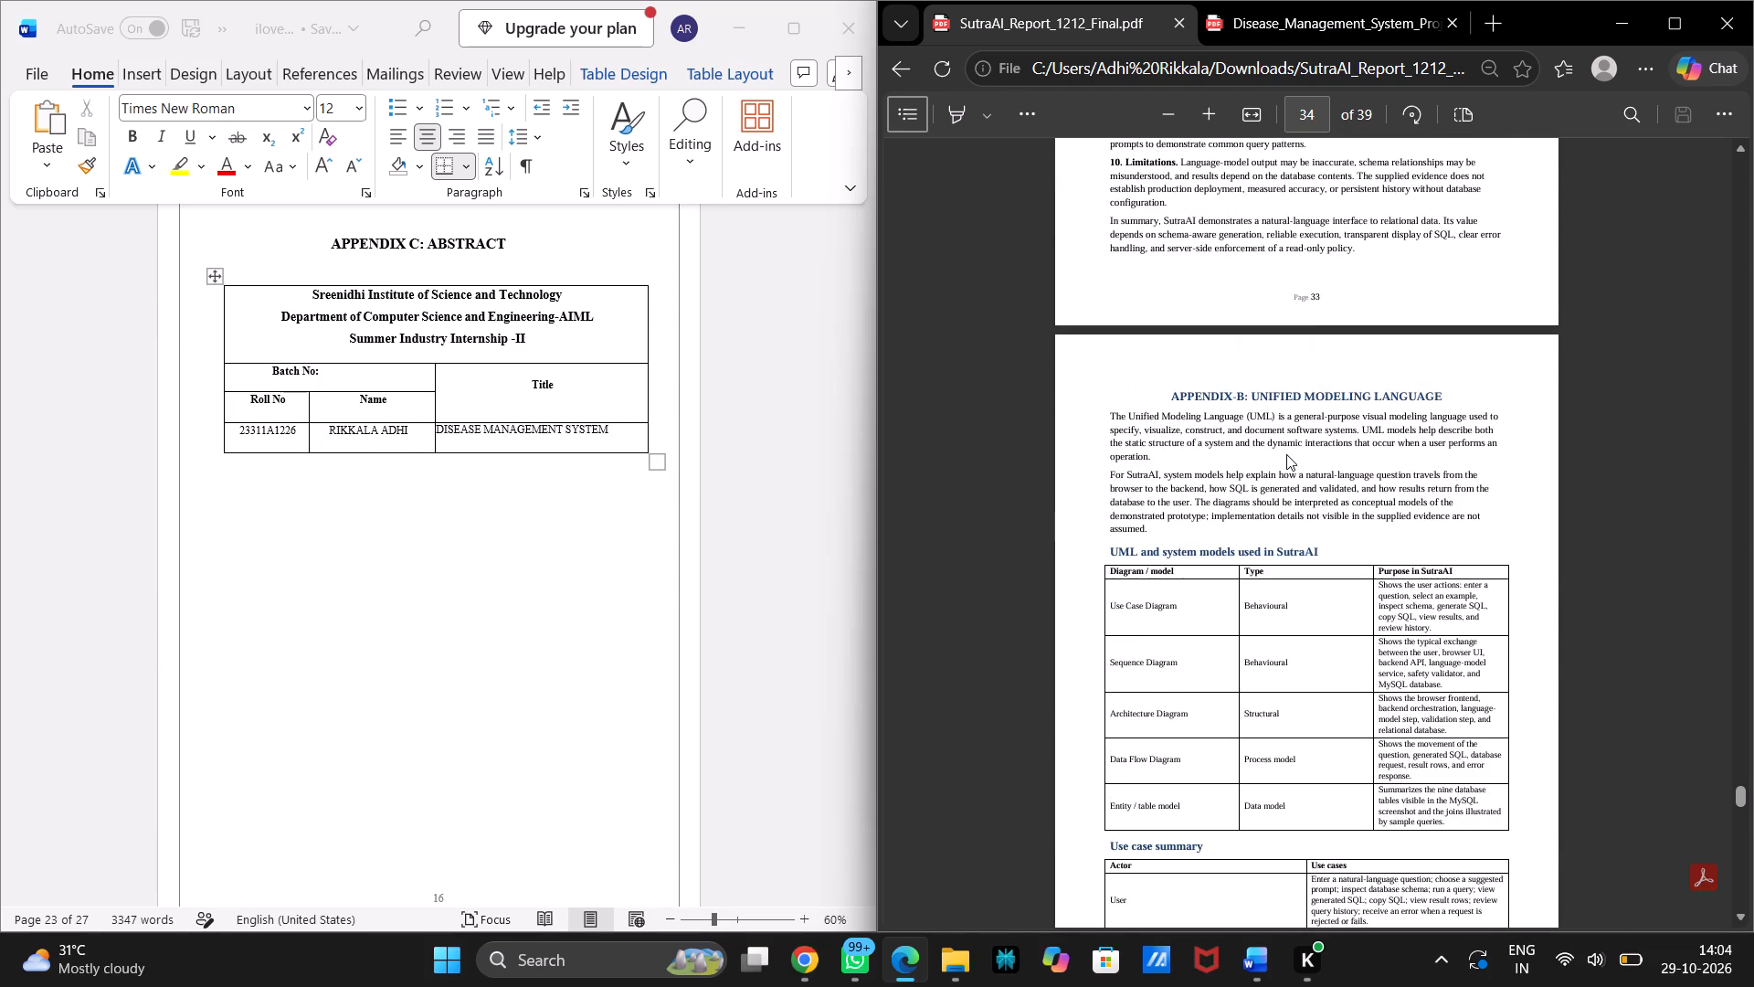
{"action": "scroll", "coordinate": [1286, 454], "scroll_direction": "up", "scroll_amount": 1}
{"action": "scroll", "coordinate": [1286, 454], "scroll_direction": "down", "scroll_amount": 3}
{"action": "scroll", "coordinate": [1286, 454], "scroll_direction": "up", "scroll_amount": 1}
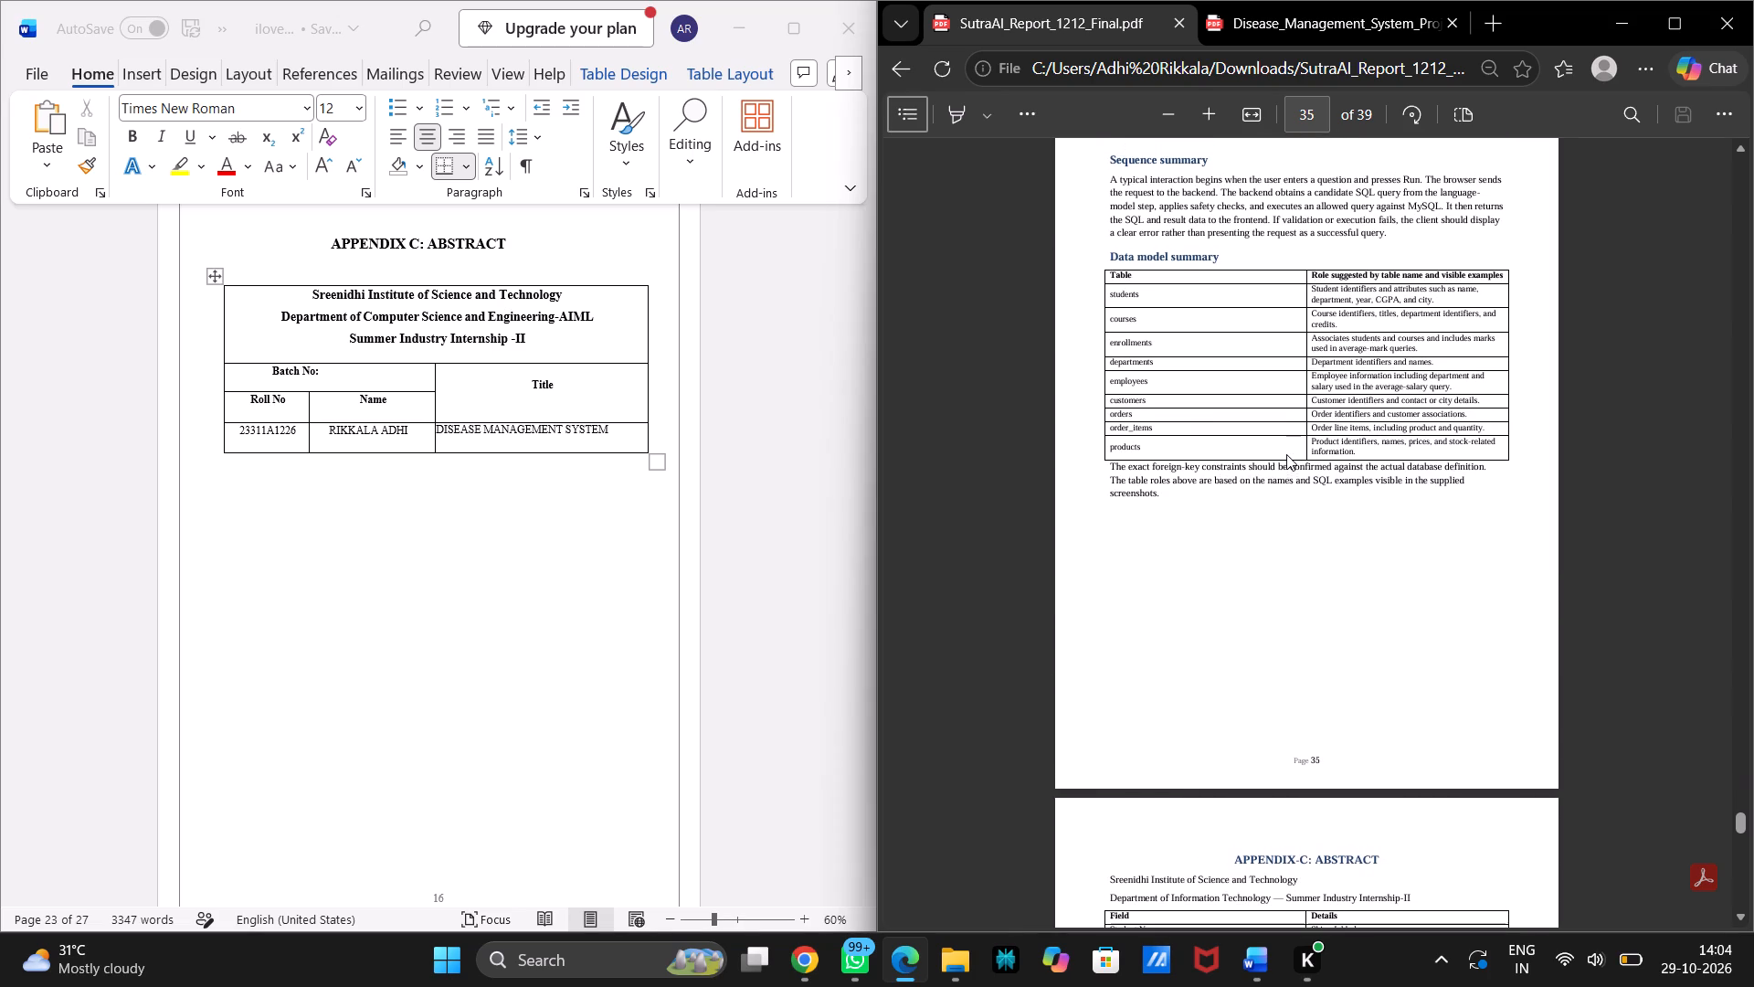
{"action": "scroll", "coordinate": [1286, 454], "scroll_direction": "up", "scroll_amount": 1}
{"action": "scroll", "coordinate": [1286, 454], "scroll_direction": "down", "scroll_amount": 4}
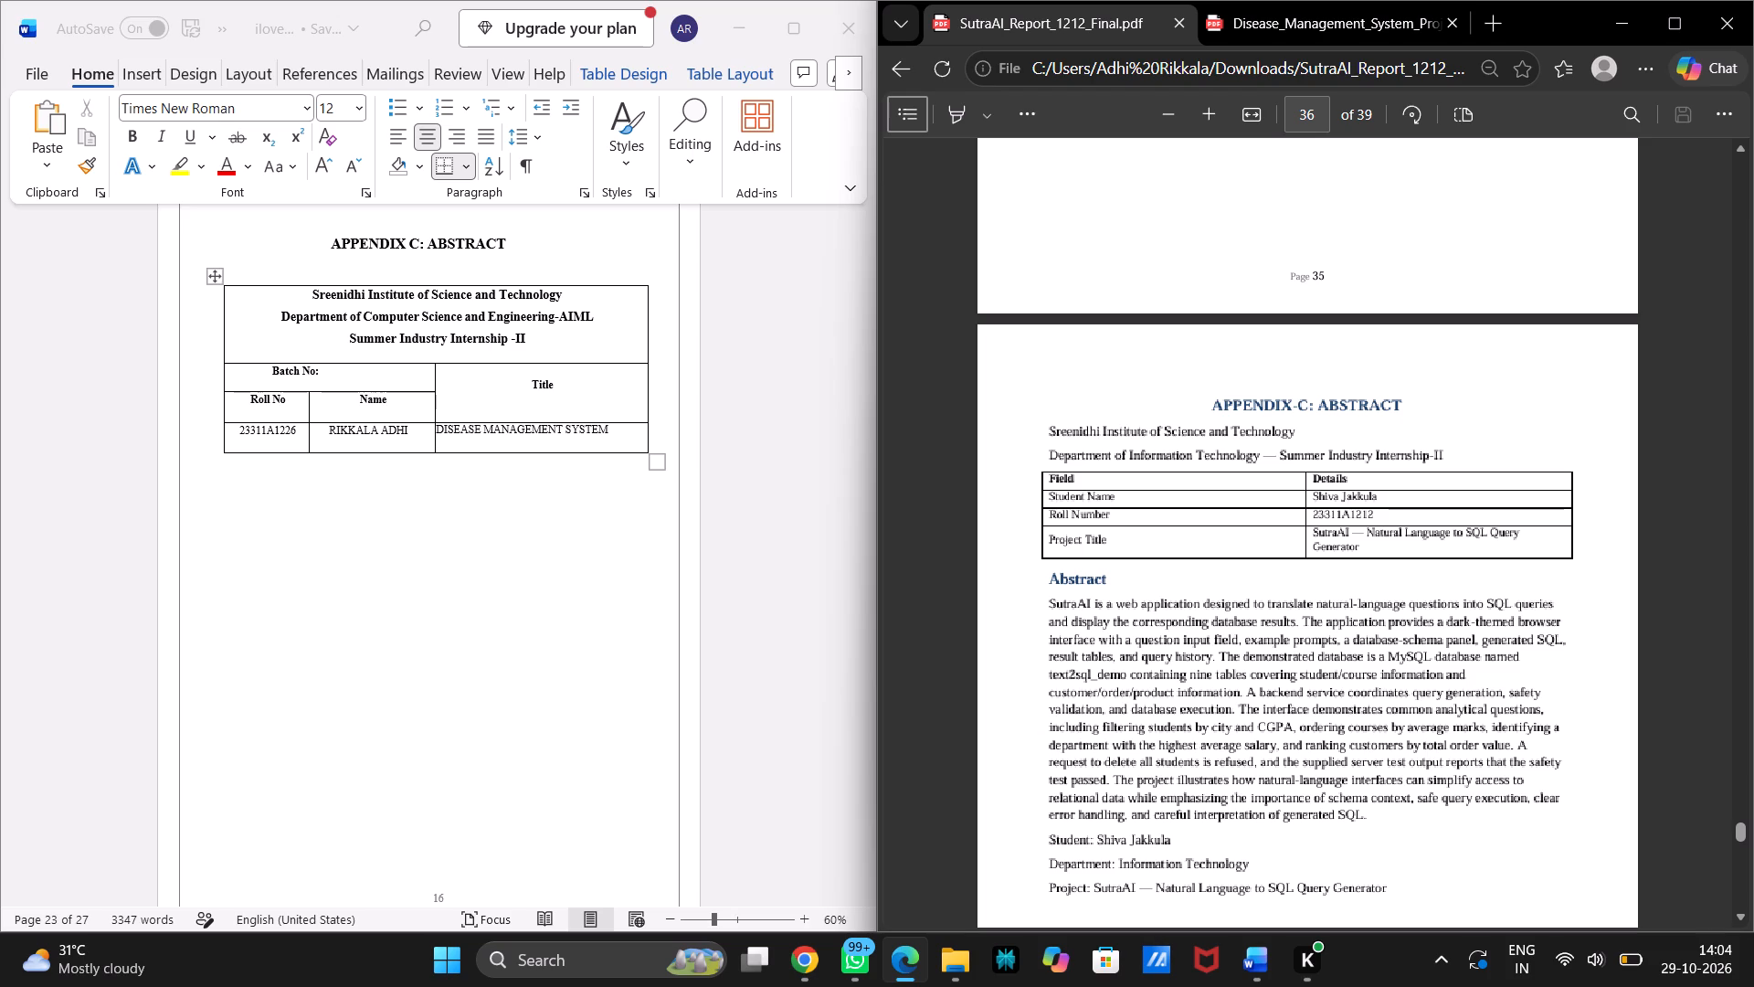
{"action": "left_click_drag", "start_coordinate": [1129, 451], "coordinate": [1262, 455]}
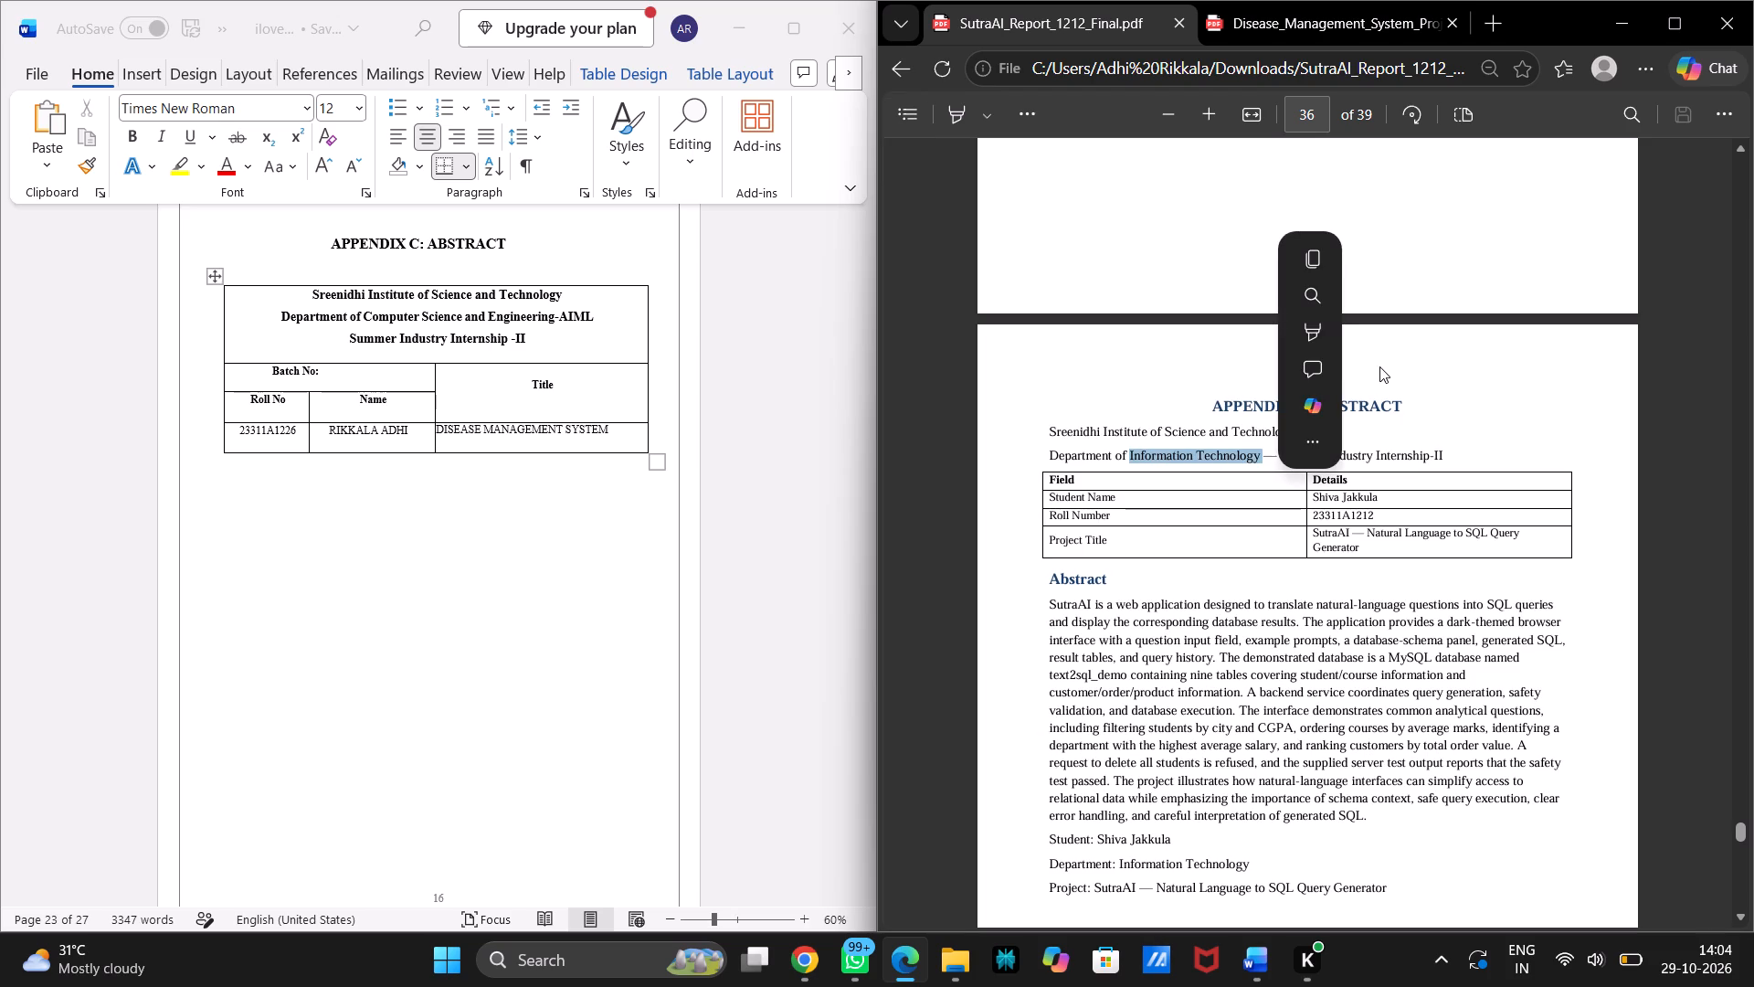
{"action": "left_click", "coordinate": [1313, 268]}
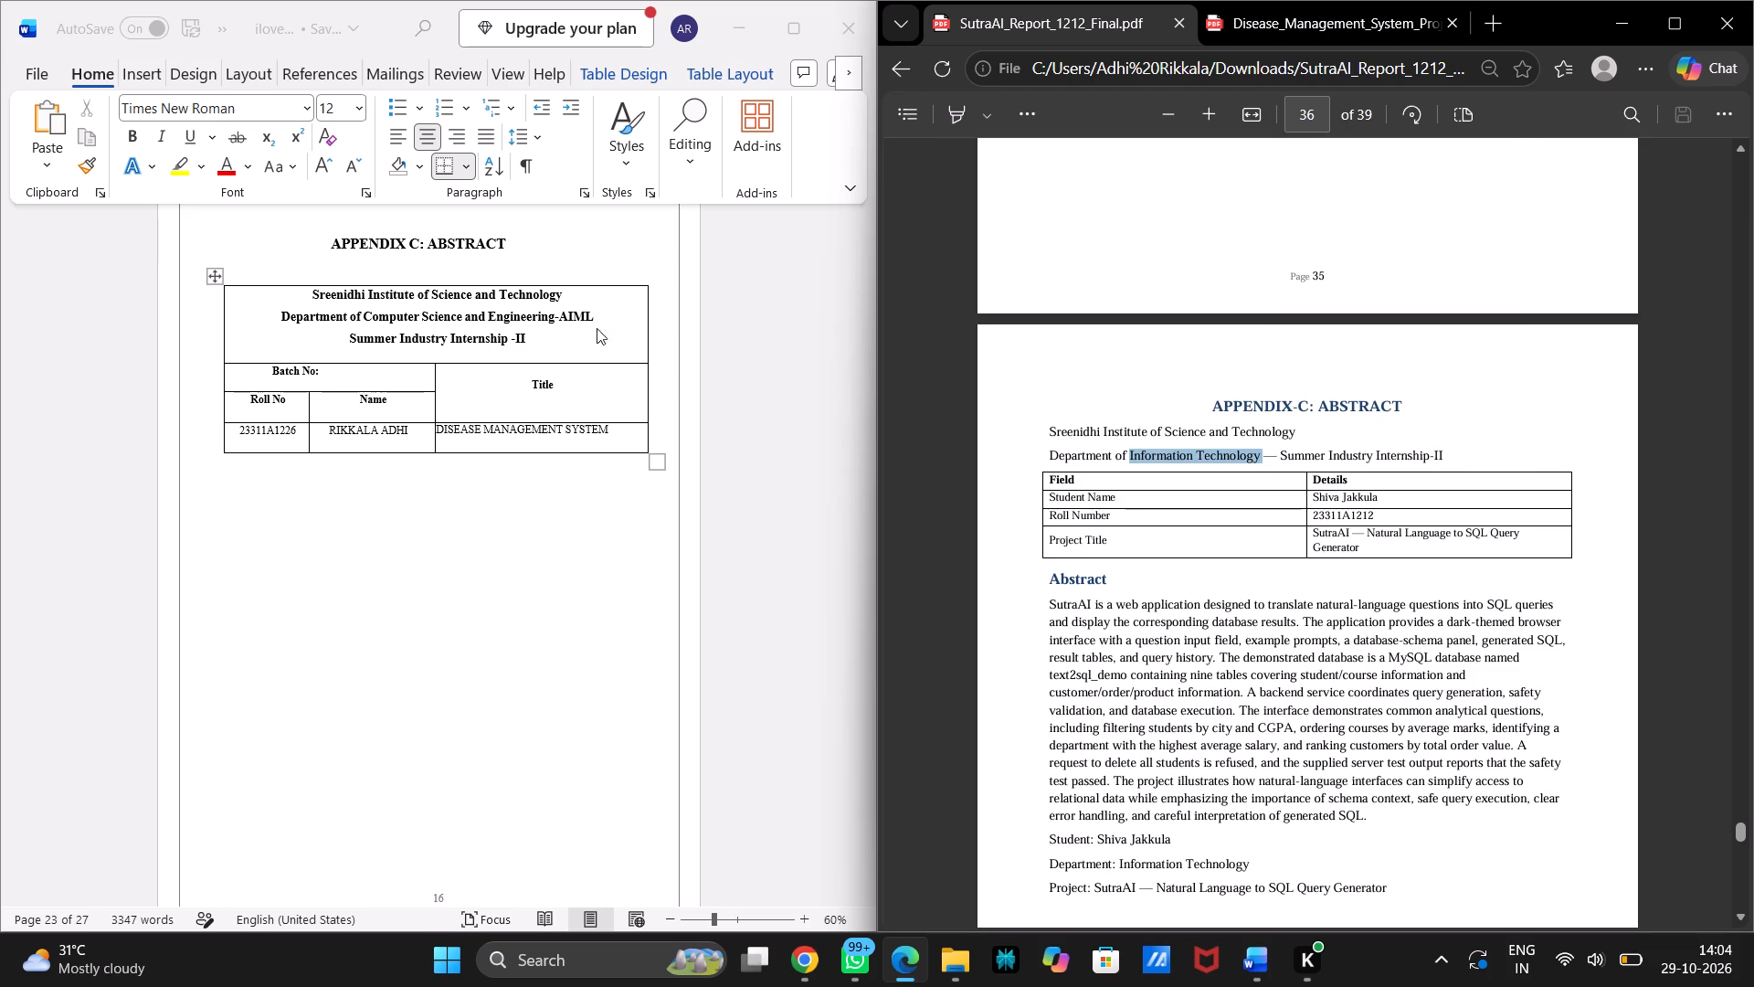
{"action": "left_click", "coordinate": [365, 315]}
{"action": "left_click", "coordinate": [365, 315]}
{"action": "left_click_drag", "start_coordinate": [365, 315], "coordinate": [537, 325]}
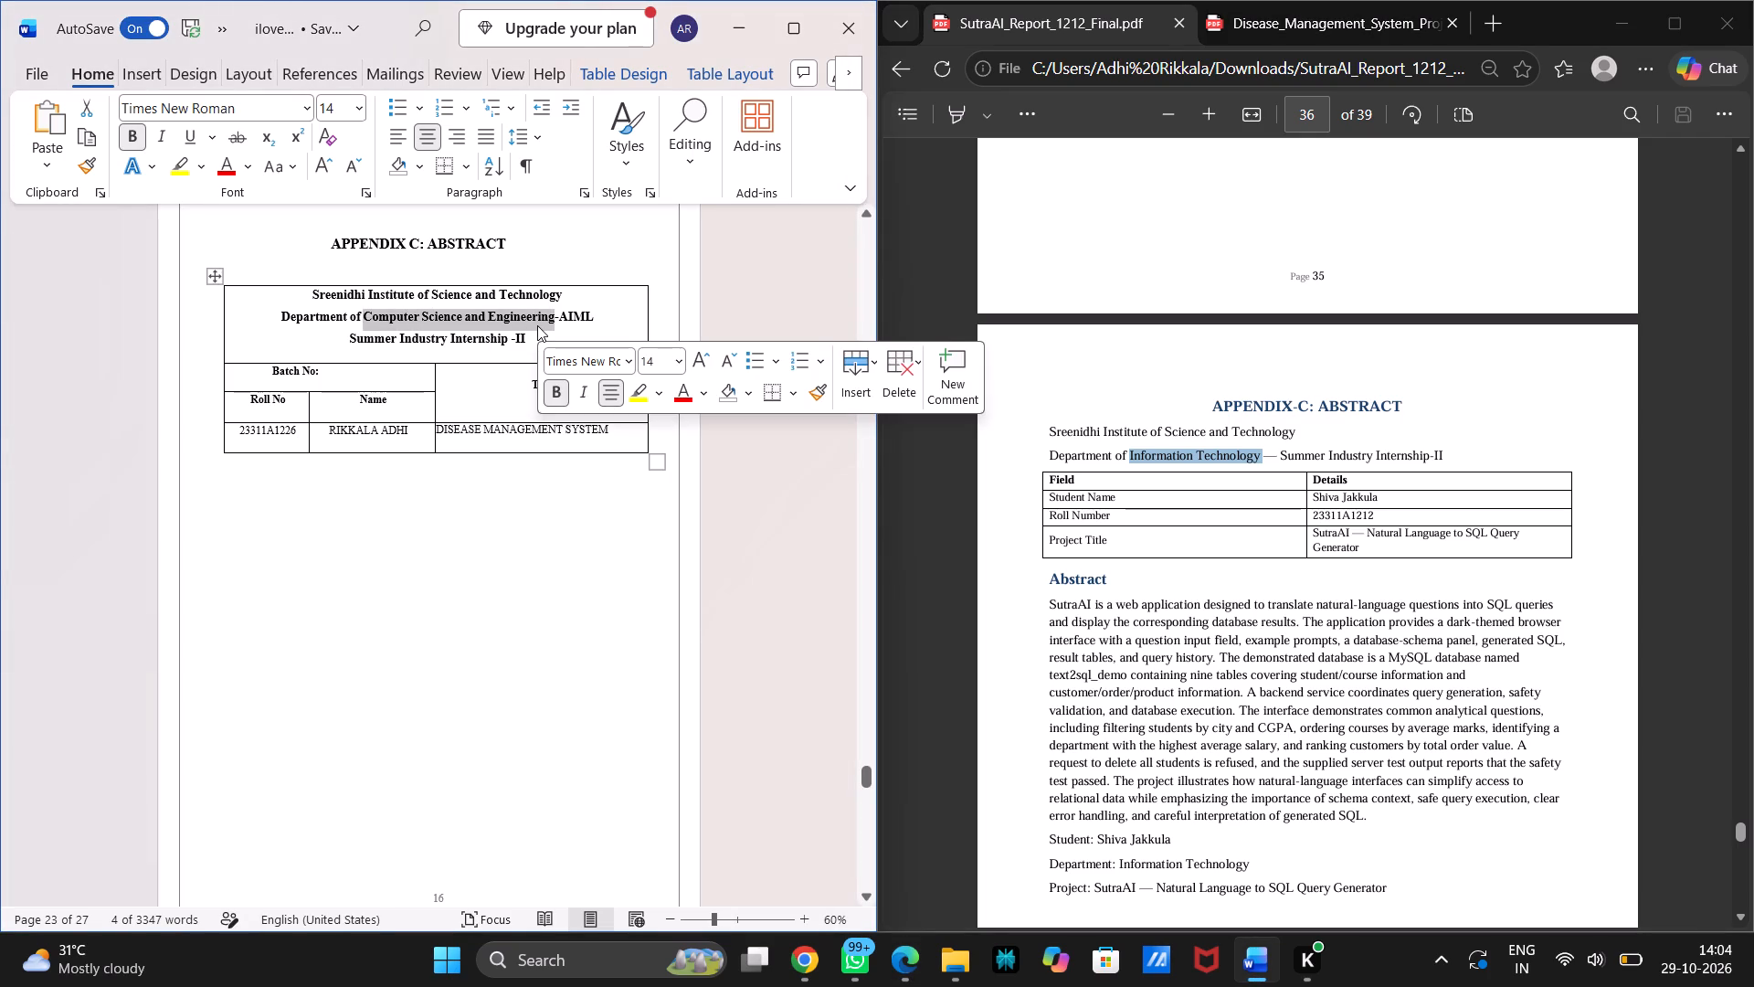
{"action": "key", "text": "ctrl+v"}
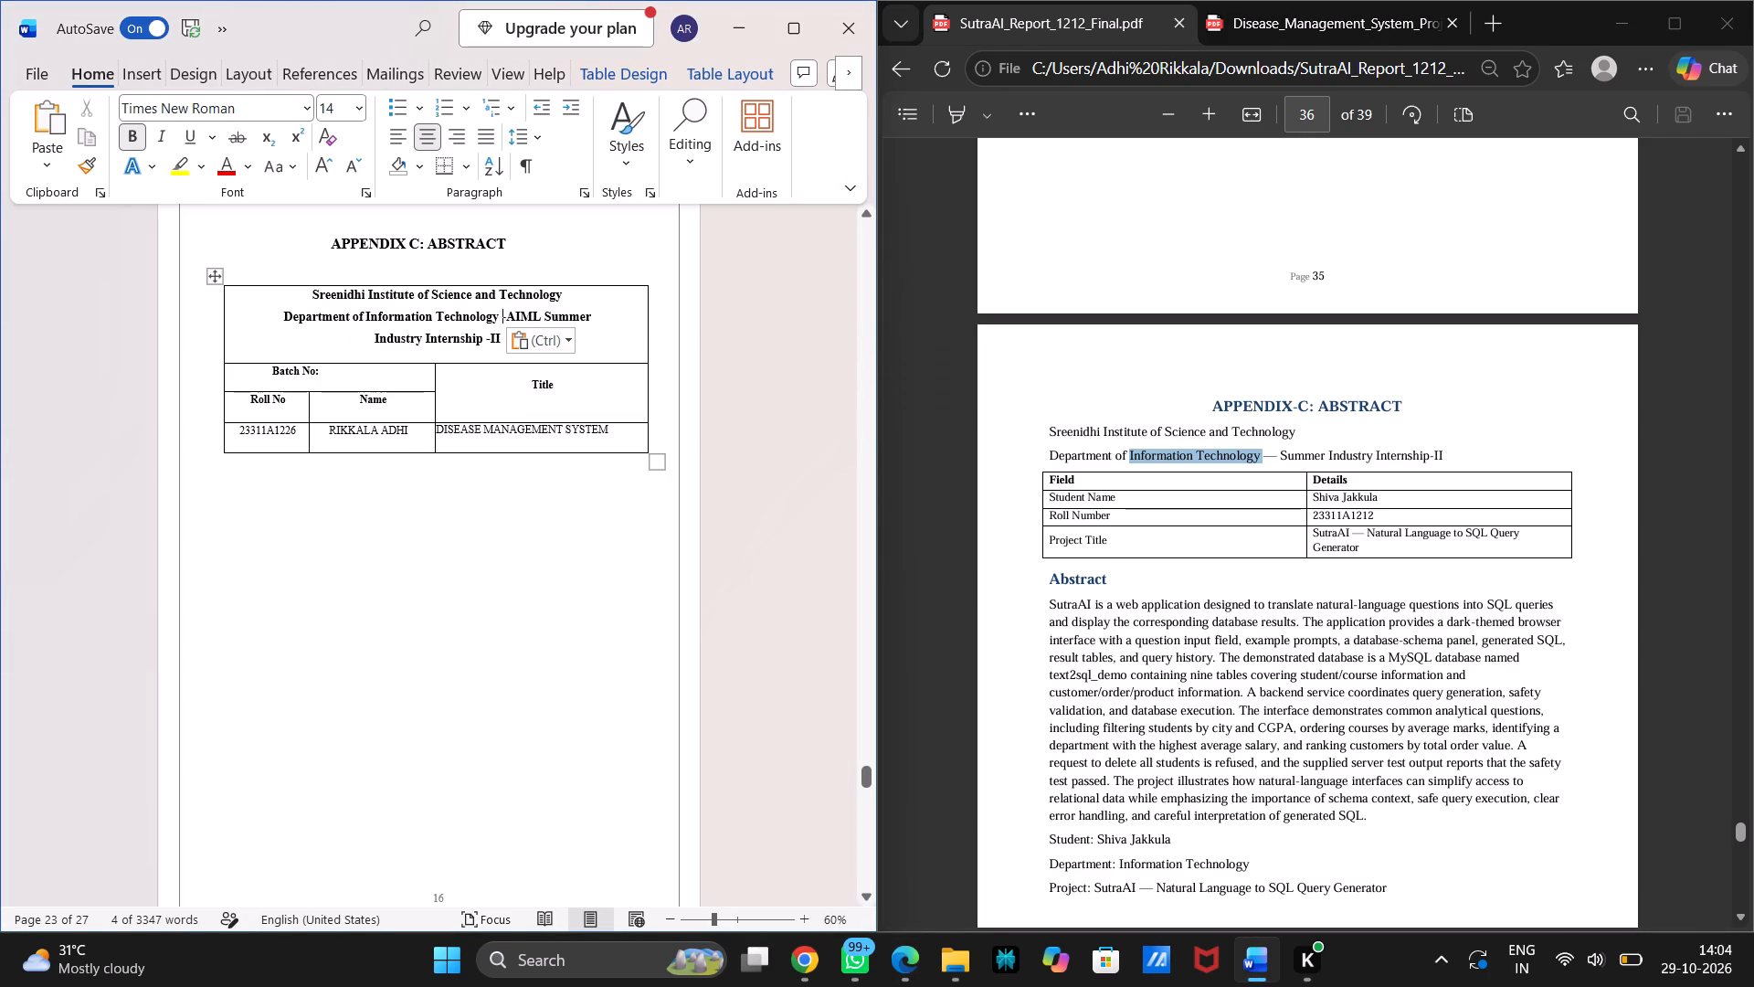
{"action": "left_click", "coordinate": [365, 317]}
{"action": "key", "text": "space"}
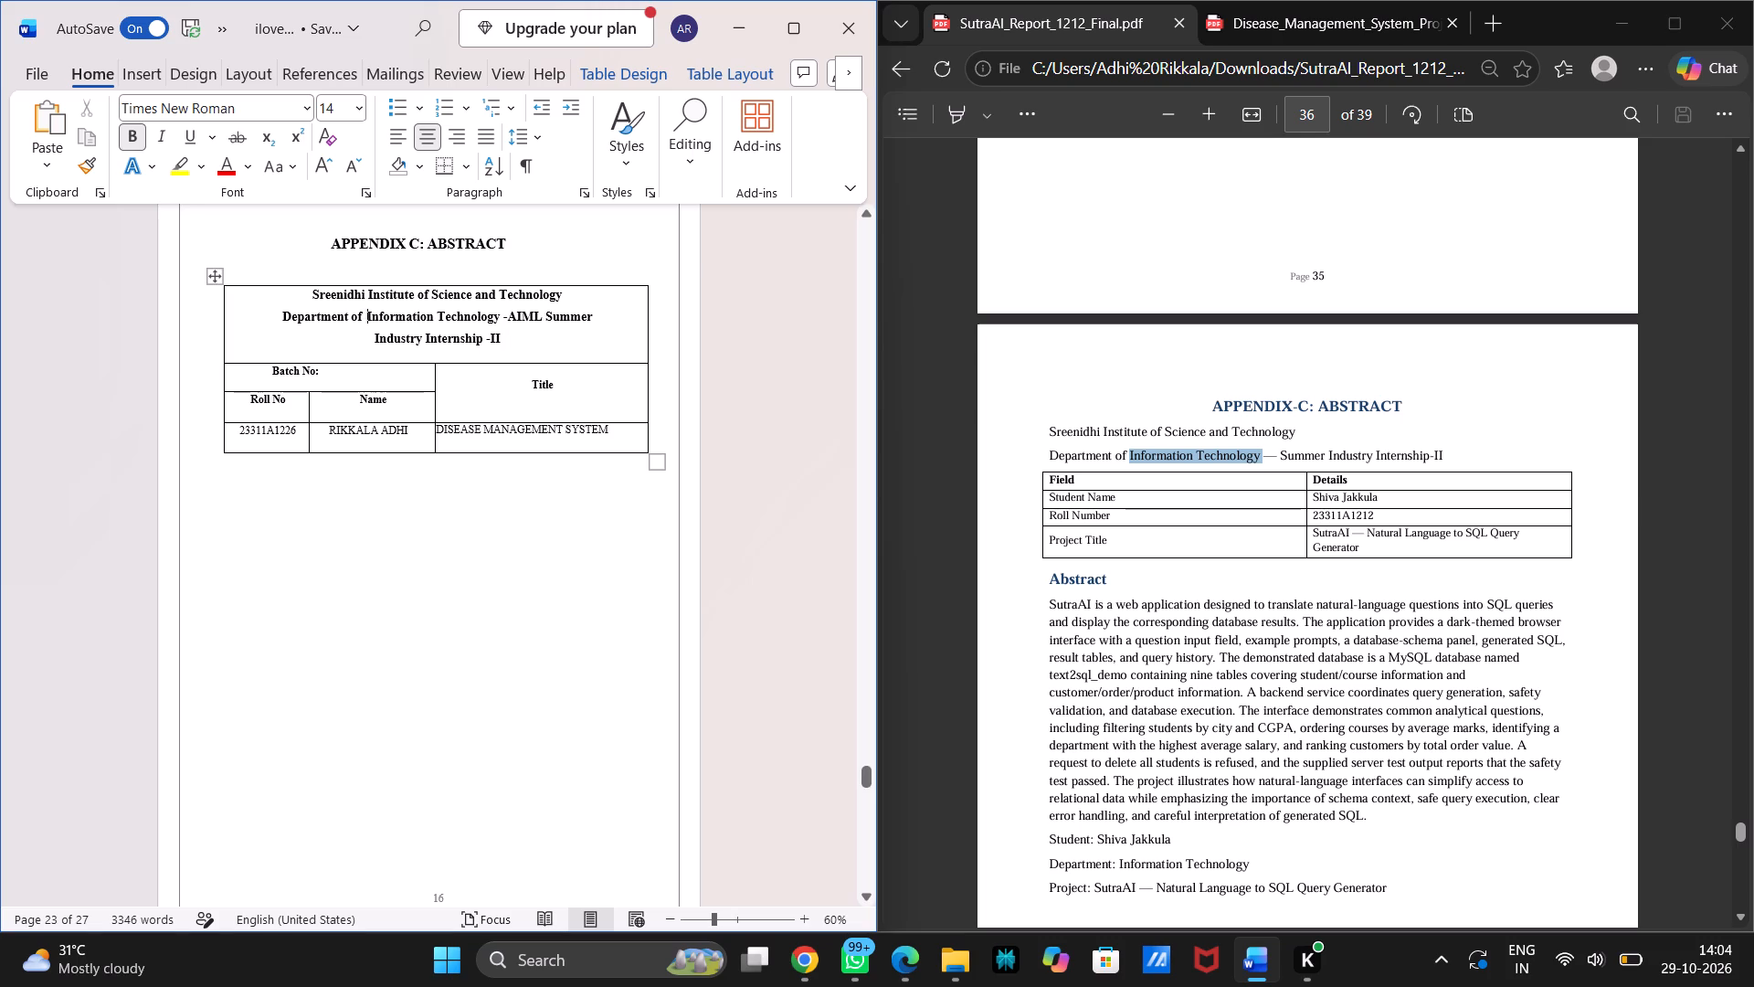
Review the Word report's pages from the Fig 6.2.5 disease prediction result through Internship Feedback to Conclusion and References.
{"action": "scroll", "coordinate": [671, 369], "scroll_direction": "up", "scroll_amount": 7}
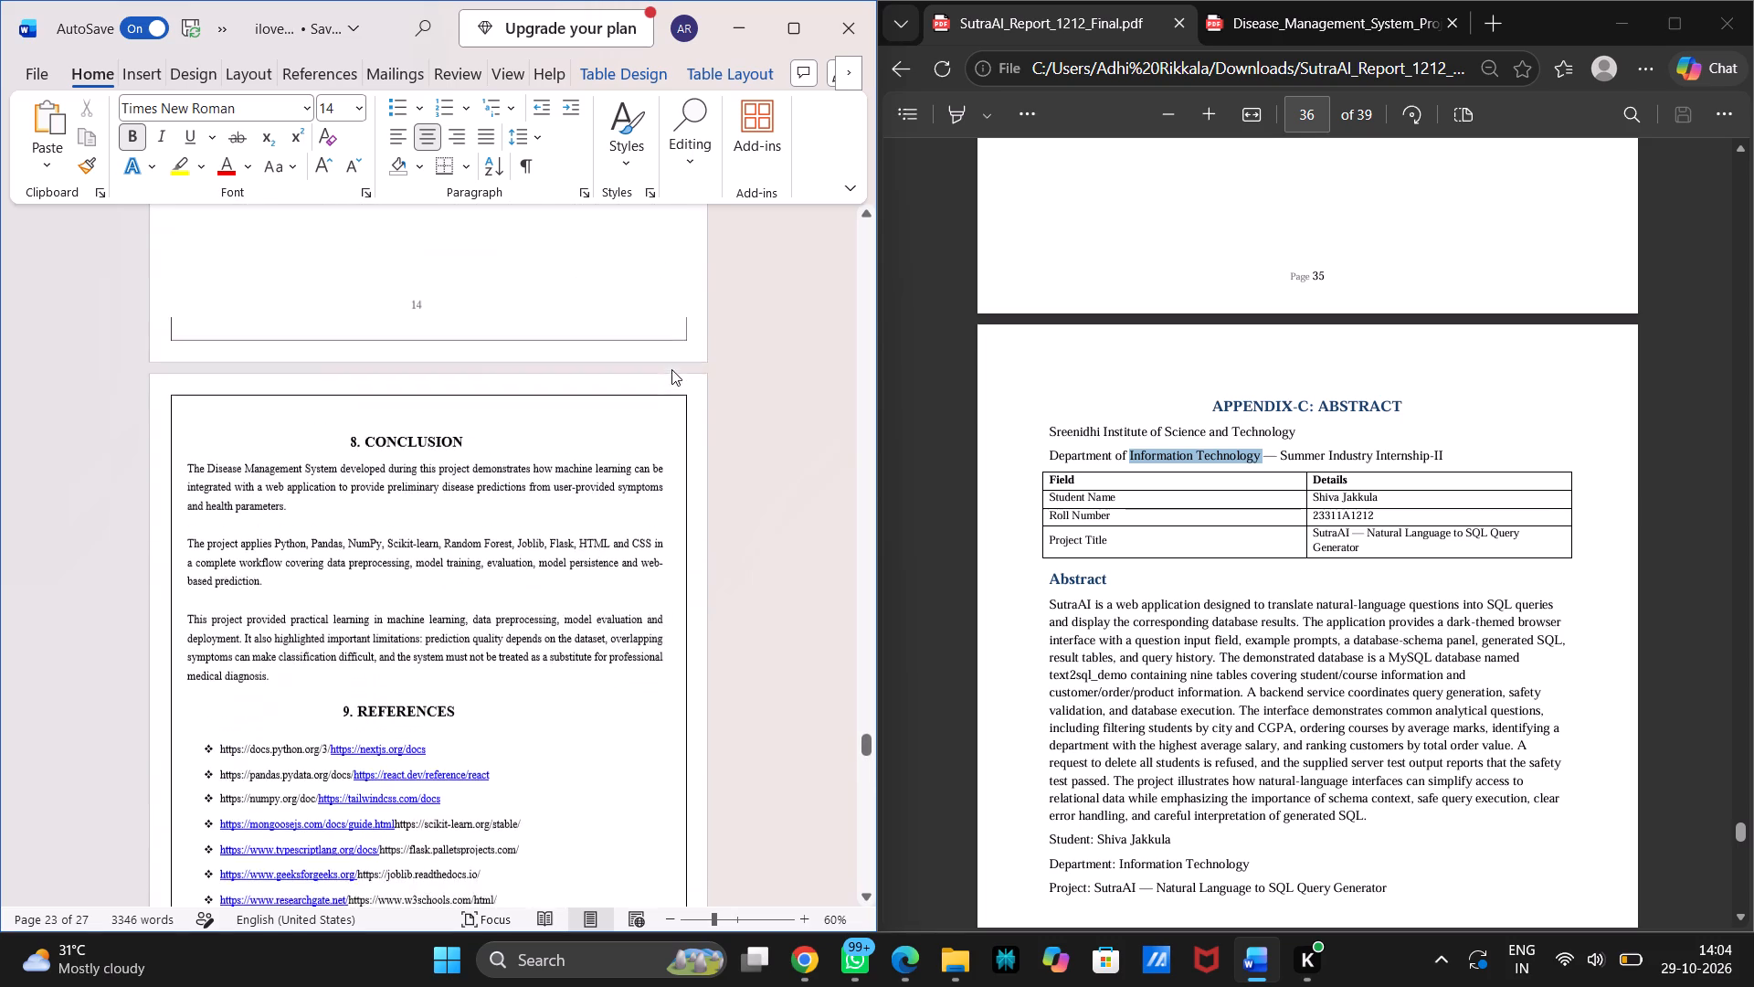
{"action": "scroll", "coordinate": [671, 369], "scroll_direction": "up", "scroll_amount": 6}
{"action": "scroll", "coordinate": [671, 369], "scroll_direction": "down", "scroll_amount": 1}
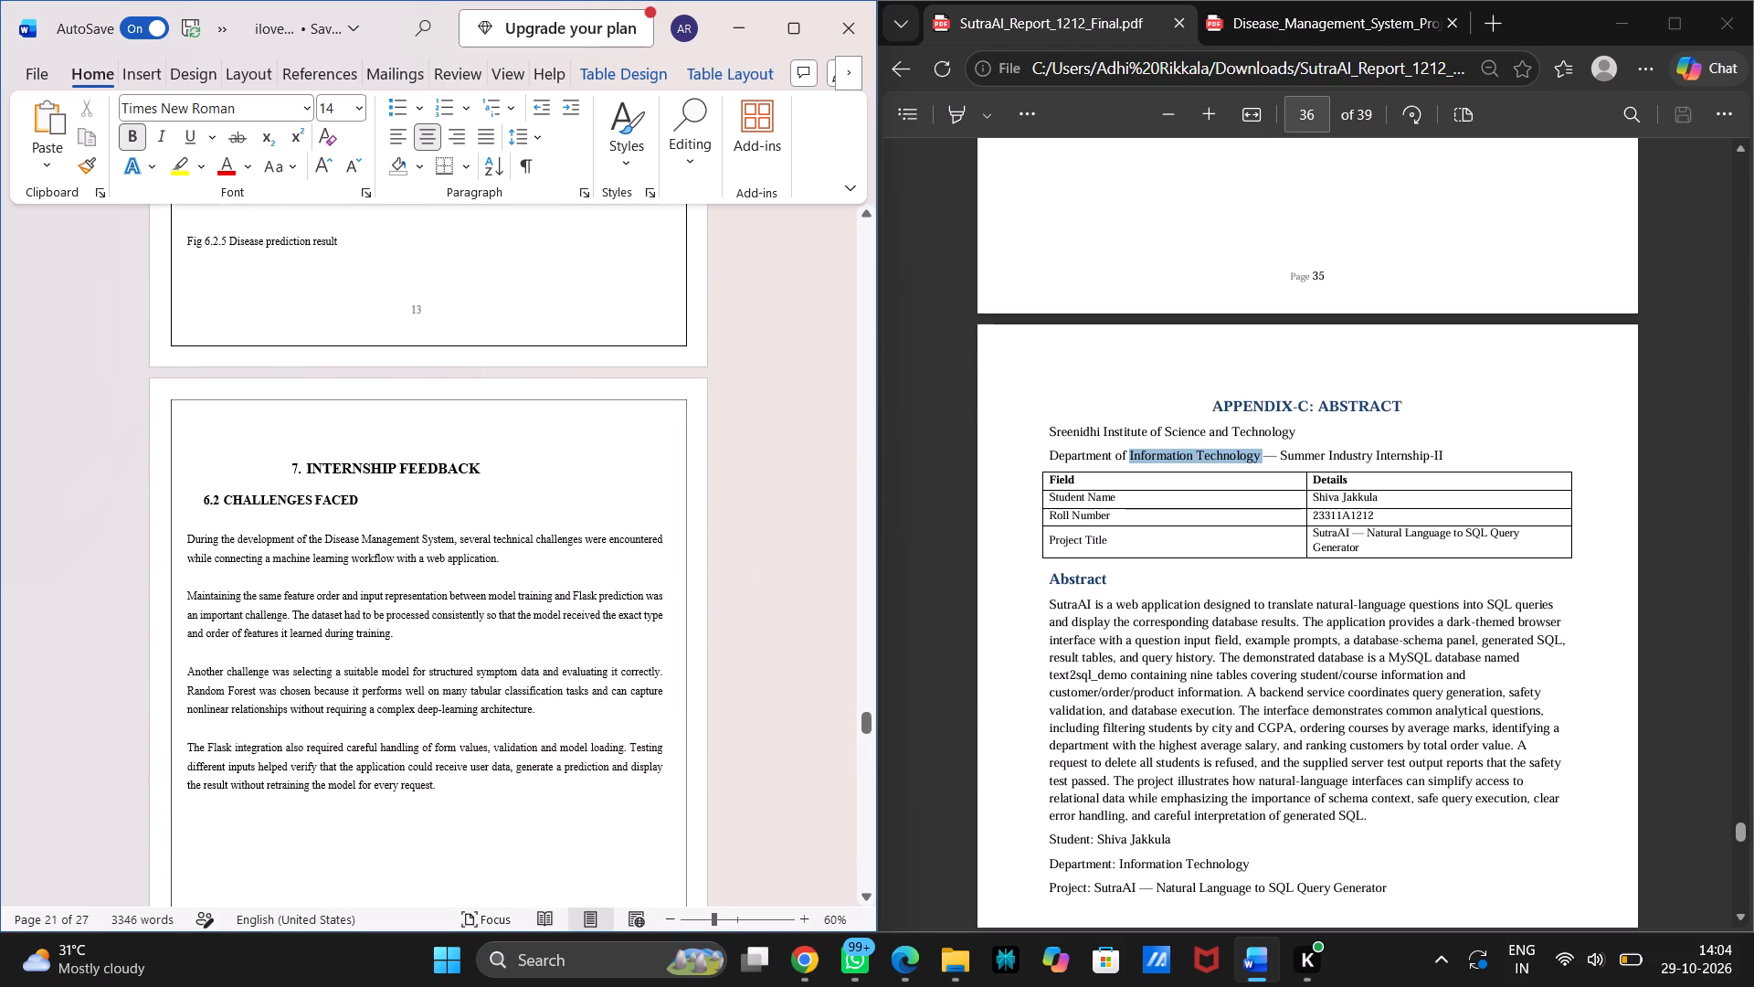
{"action": "scroll", "coordinate": [671, 369], "scroll_direction": "down", "scroll_amount": 1}
{"action": "scroll", "coordinate": [671, 369], "scroll_direction": "up", "scroll_amount": 12}
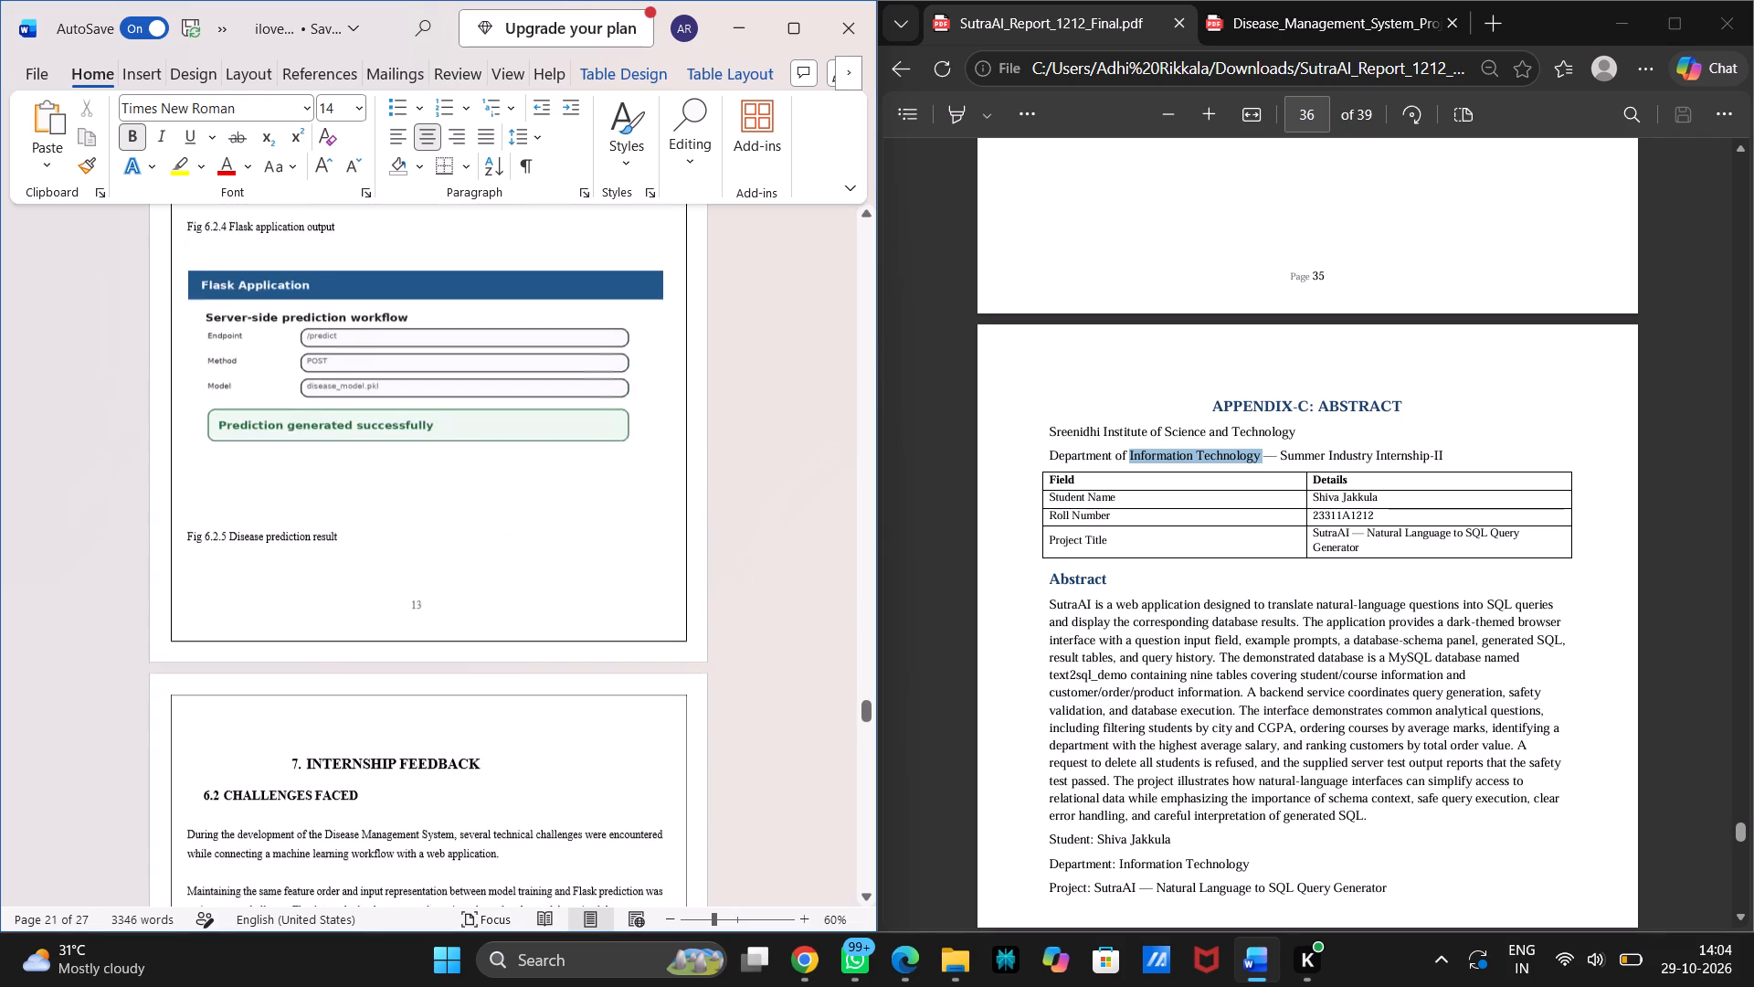
{"action": "scroll", "coordinate": [671, 369], "scroll_direction": "down", "scroll_amount": 5}
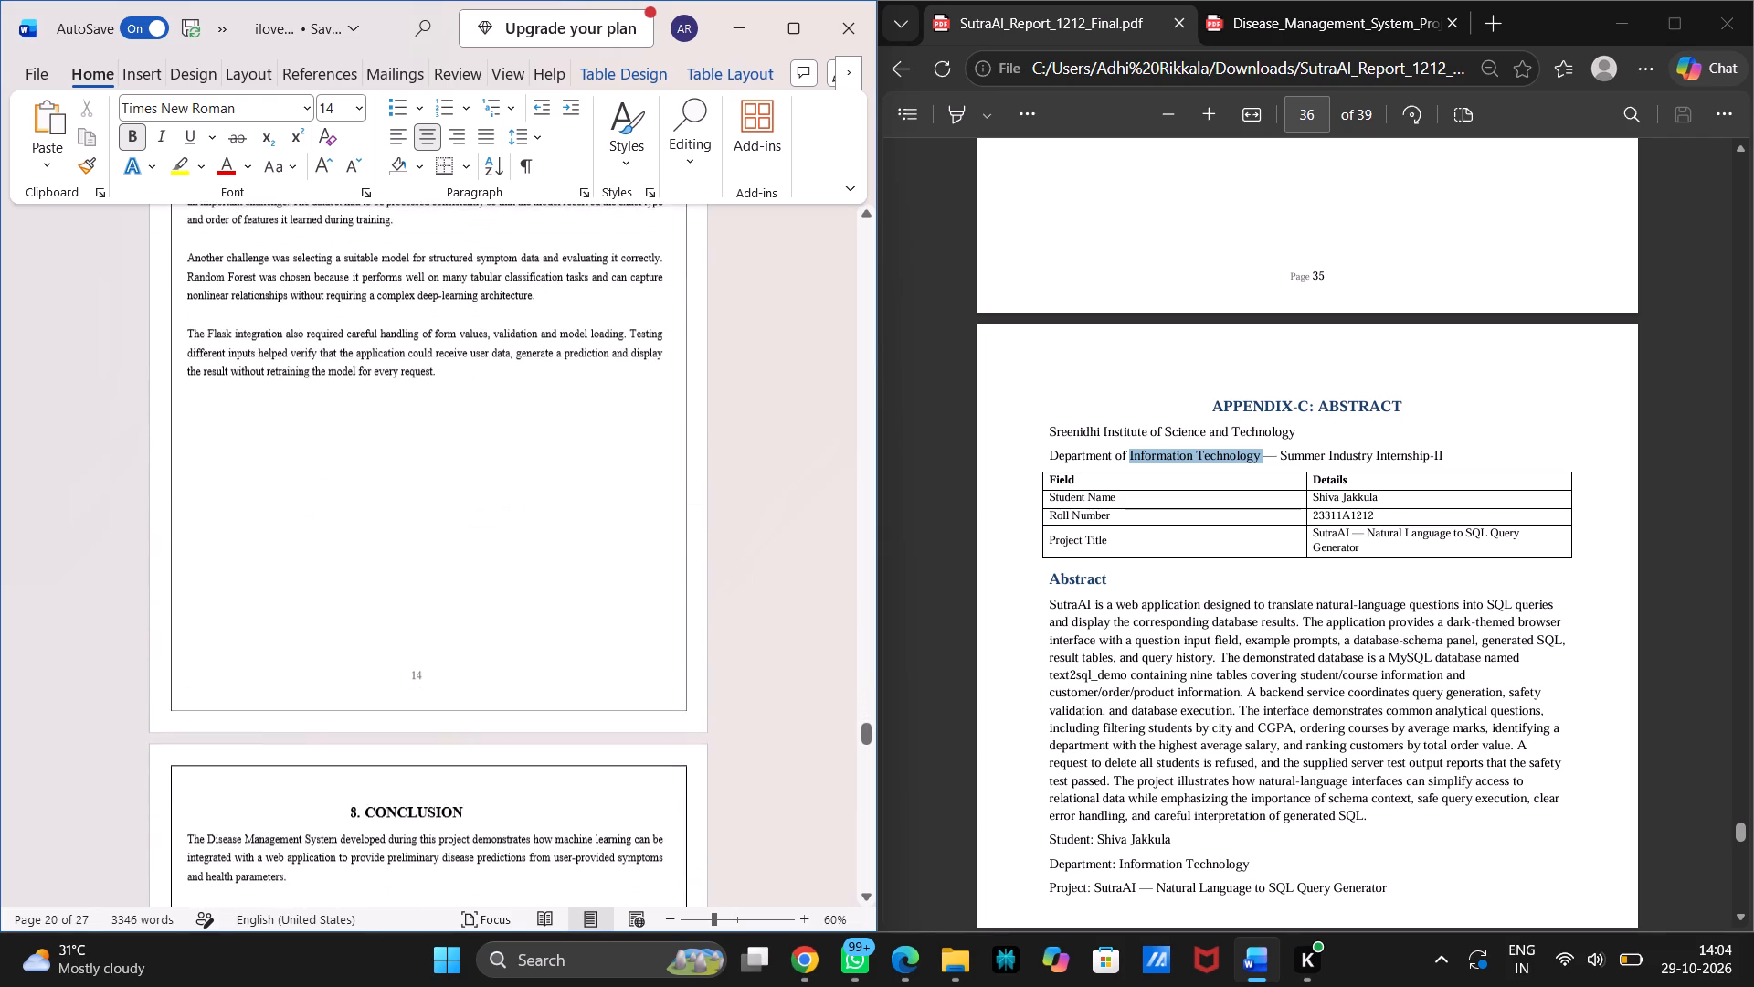
{"action": "scroll", "coordinate": [671, 369], "scroll_direction": "up", "scroll_amount": 4}
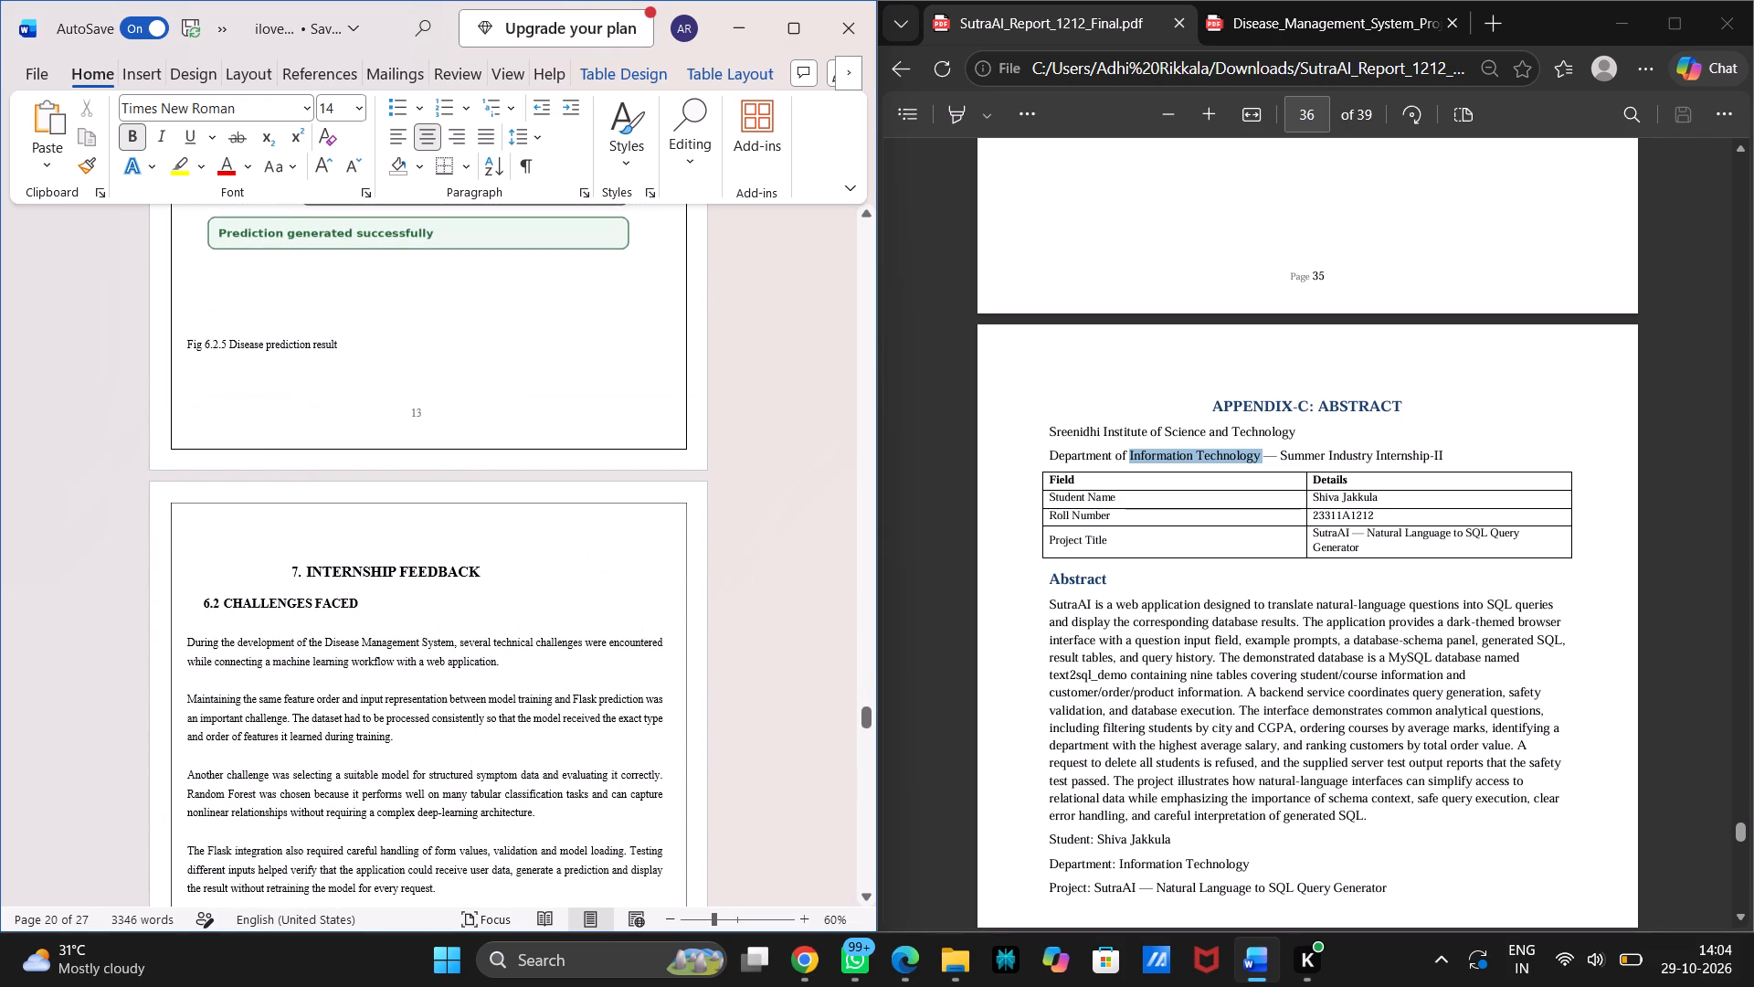
{"action": "scroll", "coordinate": [671, 369], "scroll_direction": "down", "scroll_amount": 6}
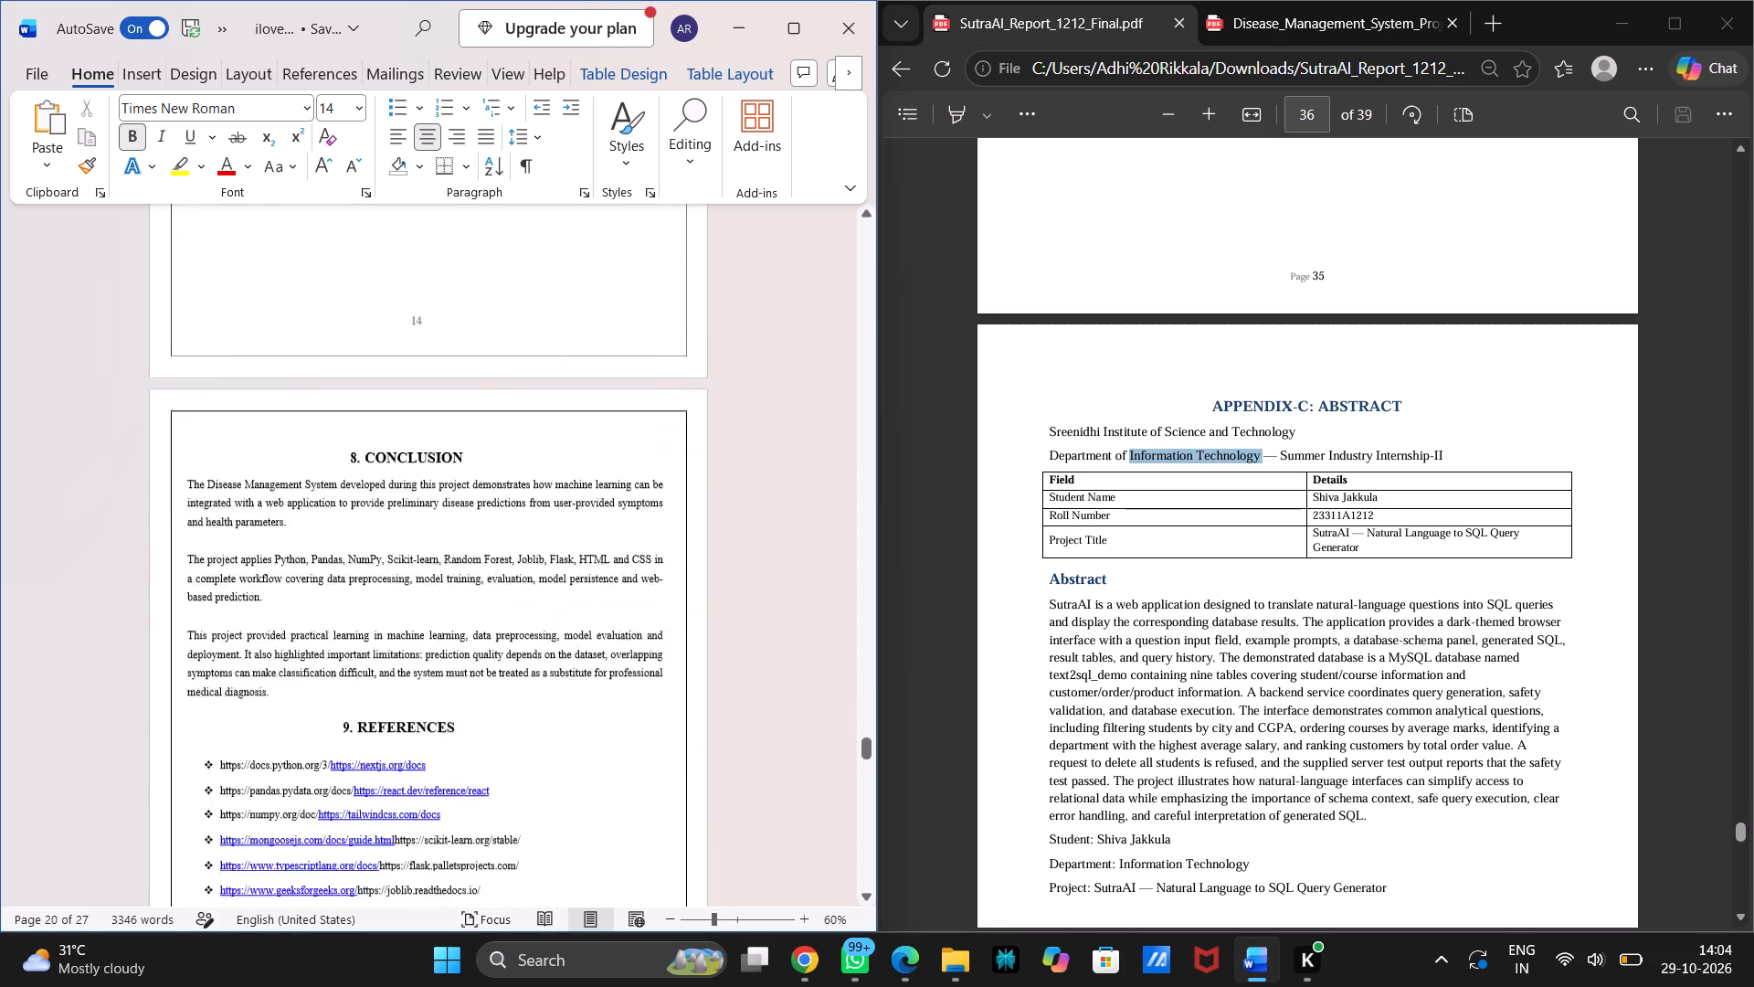
In the Word report's Appendix C table, replace the student's surname and given name in the Name column with the new student's name.
{"action": "scroll", "coordinate": [671, 369], "scroll_direction": "down", "scroll_amount": 3}
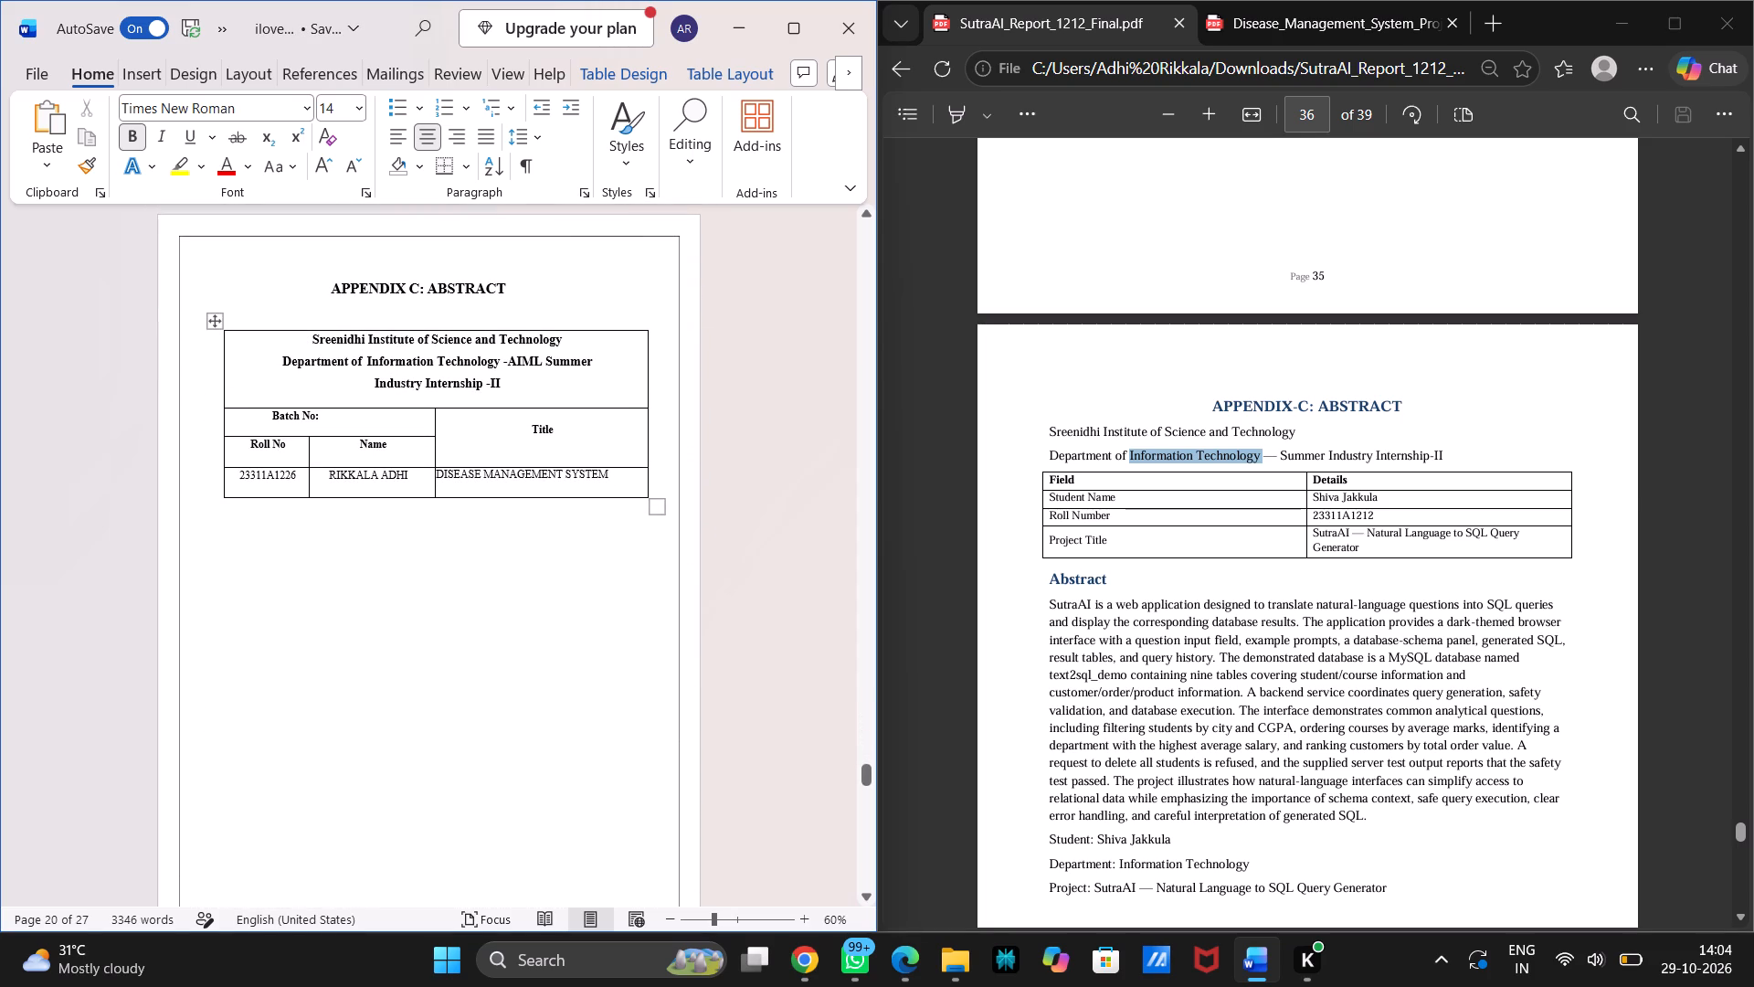
{"action": "scroll", "coordinate": [1075, 526], "scroll_direction": "down", "scroll_amount": 1}
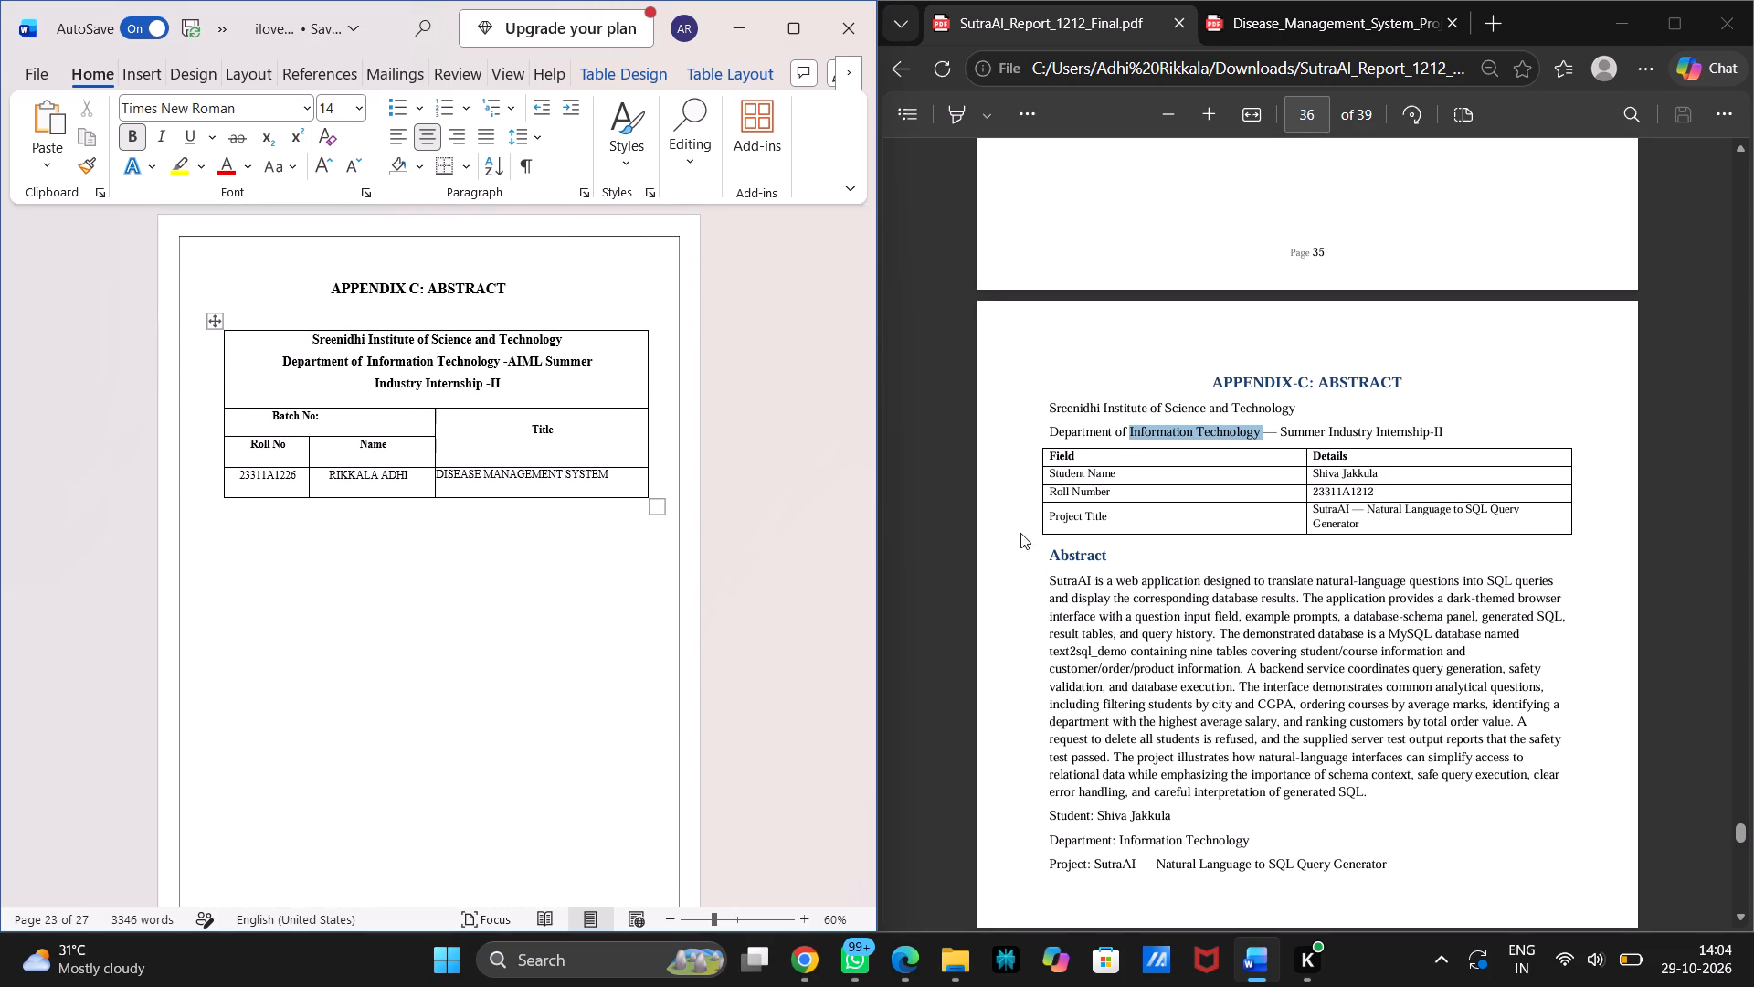
{"action": "left_click", "coordinate": [424, 479]}
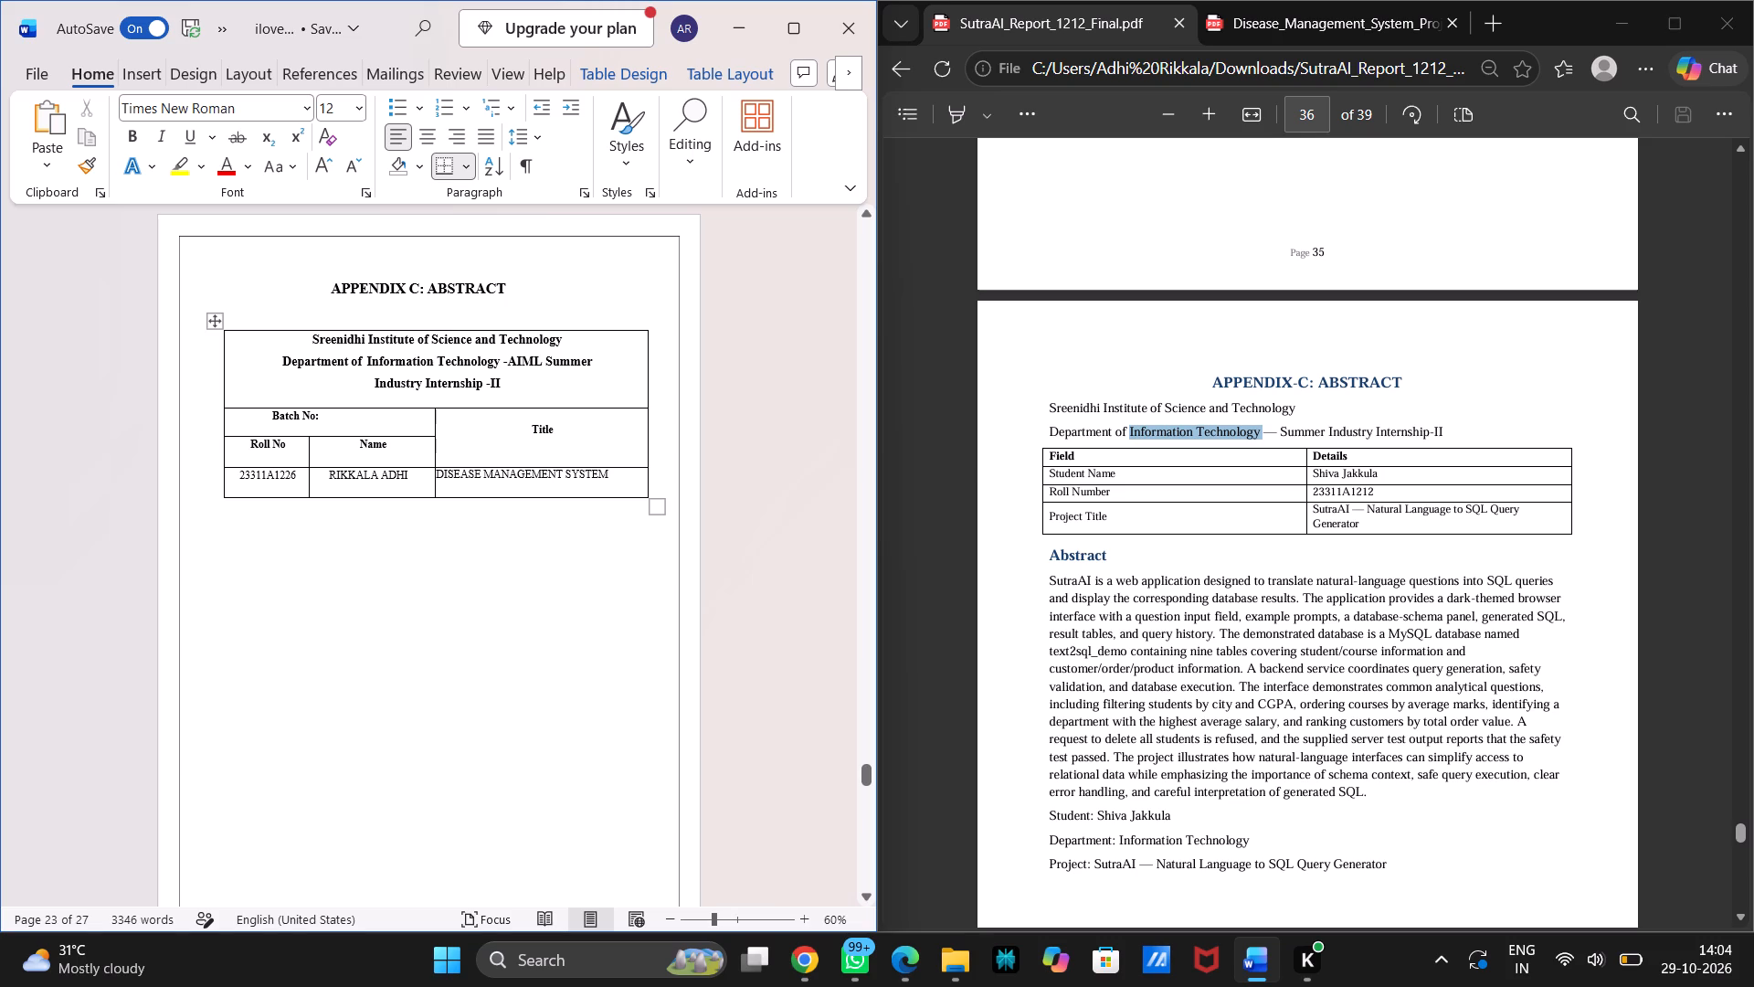
{"action": "key", "text": "Left"}
{"action": "key", "text": "Left"}
{"action": "key", "text": "Left"}
{"action": "key", "text": "Left"}
{"action": "key", "text": "Left"}
{"action": "key", "text": "Left"}
{"action": "key", "text": "Left"}
{"action": "key", "text": "Left"}
{"action": "key", "text": "BackSpace"}
{"action": "key", "text": "BackSpace"}
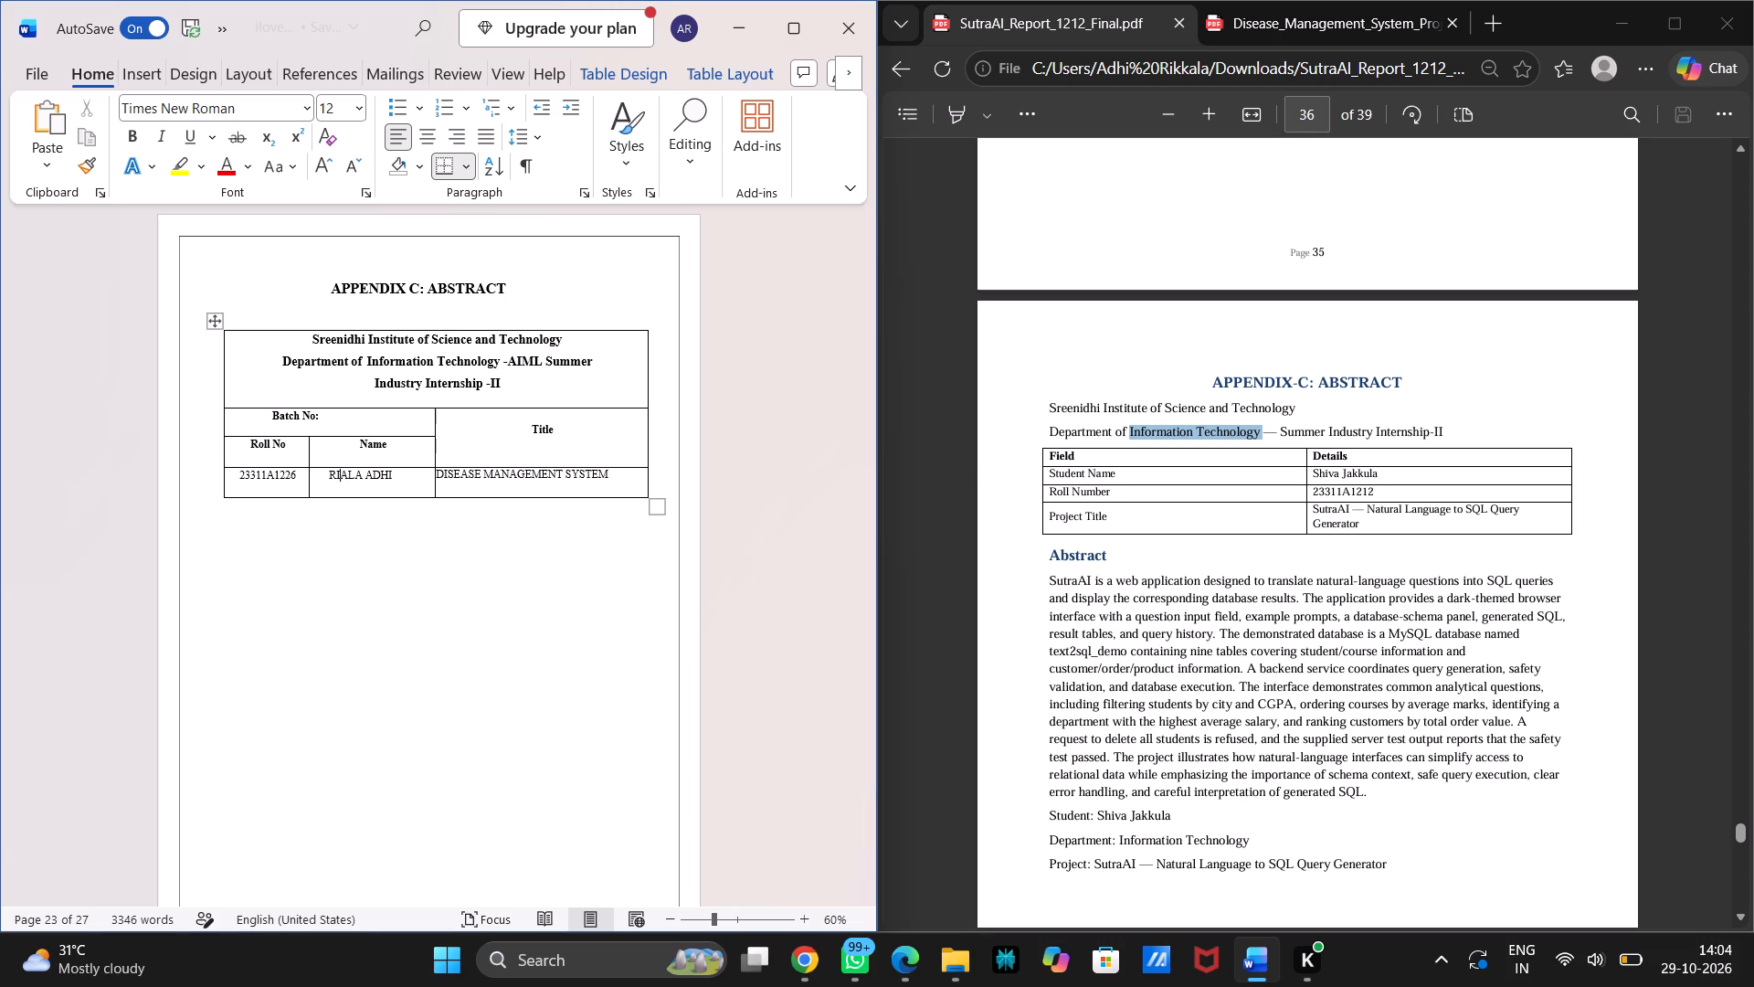
{"action": "key", "text": "BackSpace"}
{"action": "key", "text": "BackSpace"}
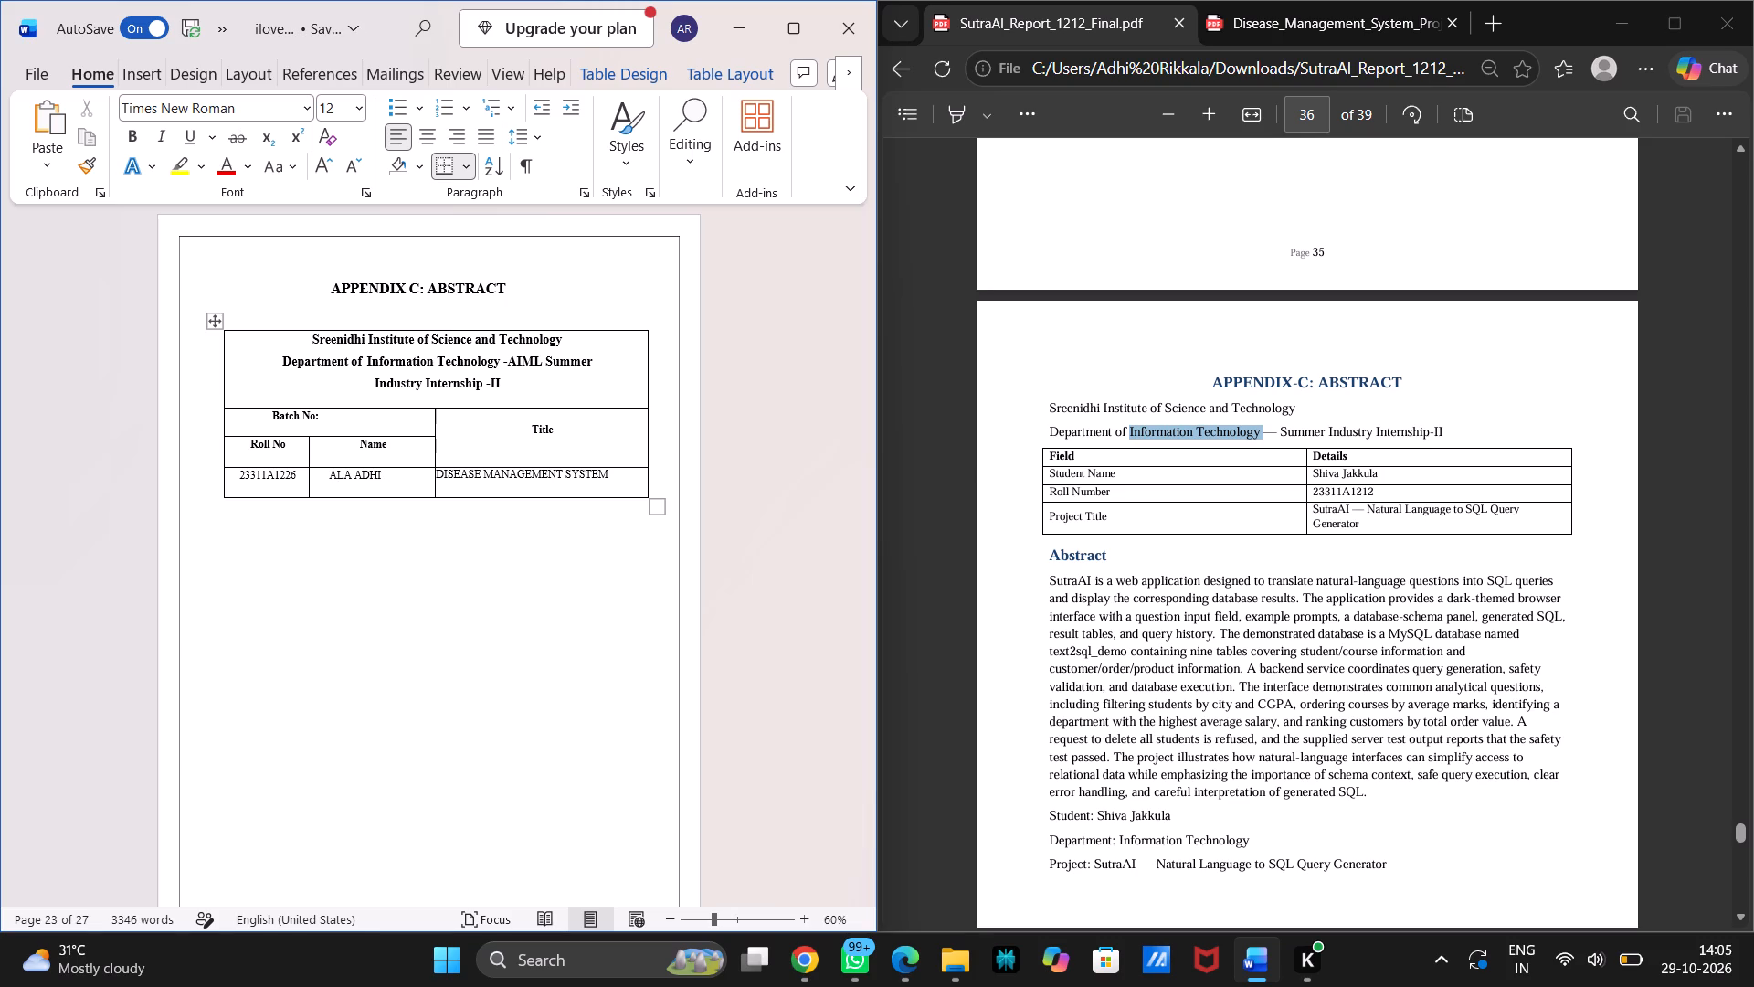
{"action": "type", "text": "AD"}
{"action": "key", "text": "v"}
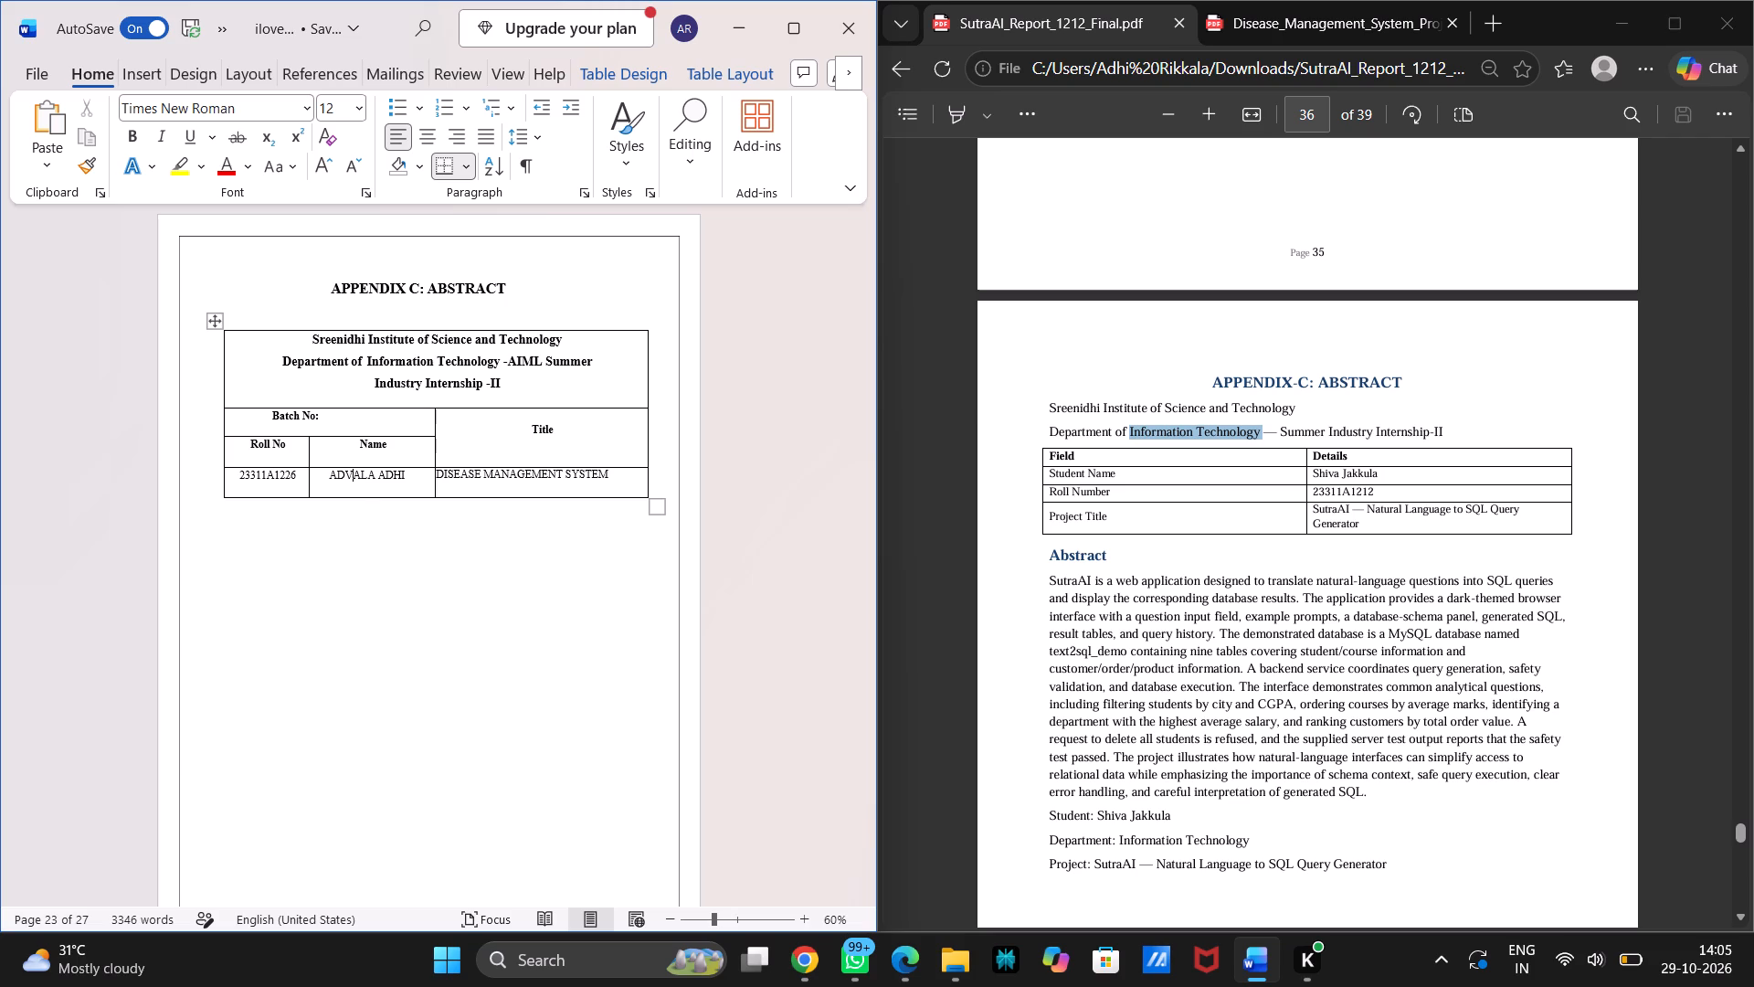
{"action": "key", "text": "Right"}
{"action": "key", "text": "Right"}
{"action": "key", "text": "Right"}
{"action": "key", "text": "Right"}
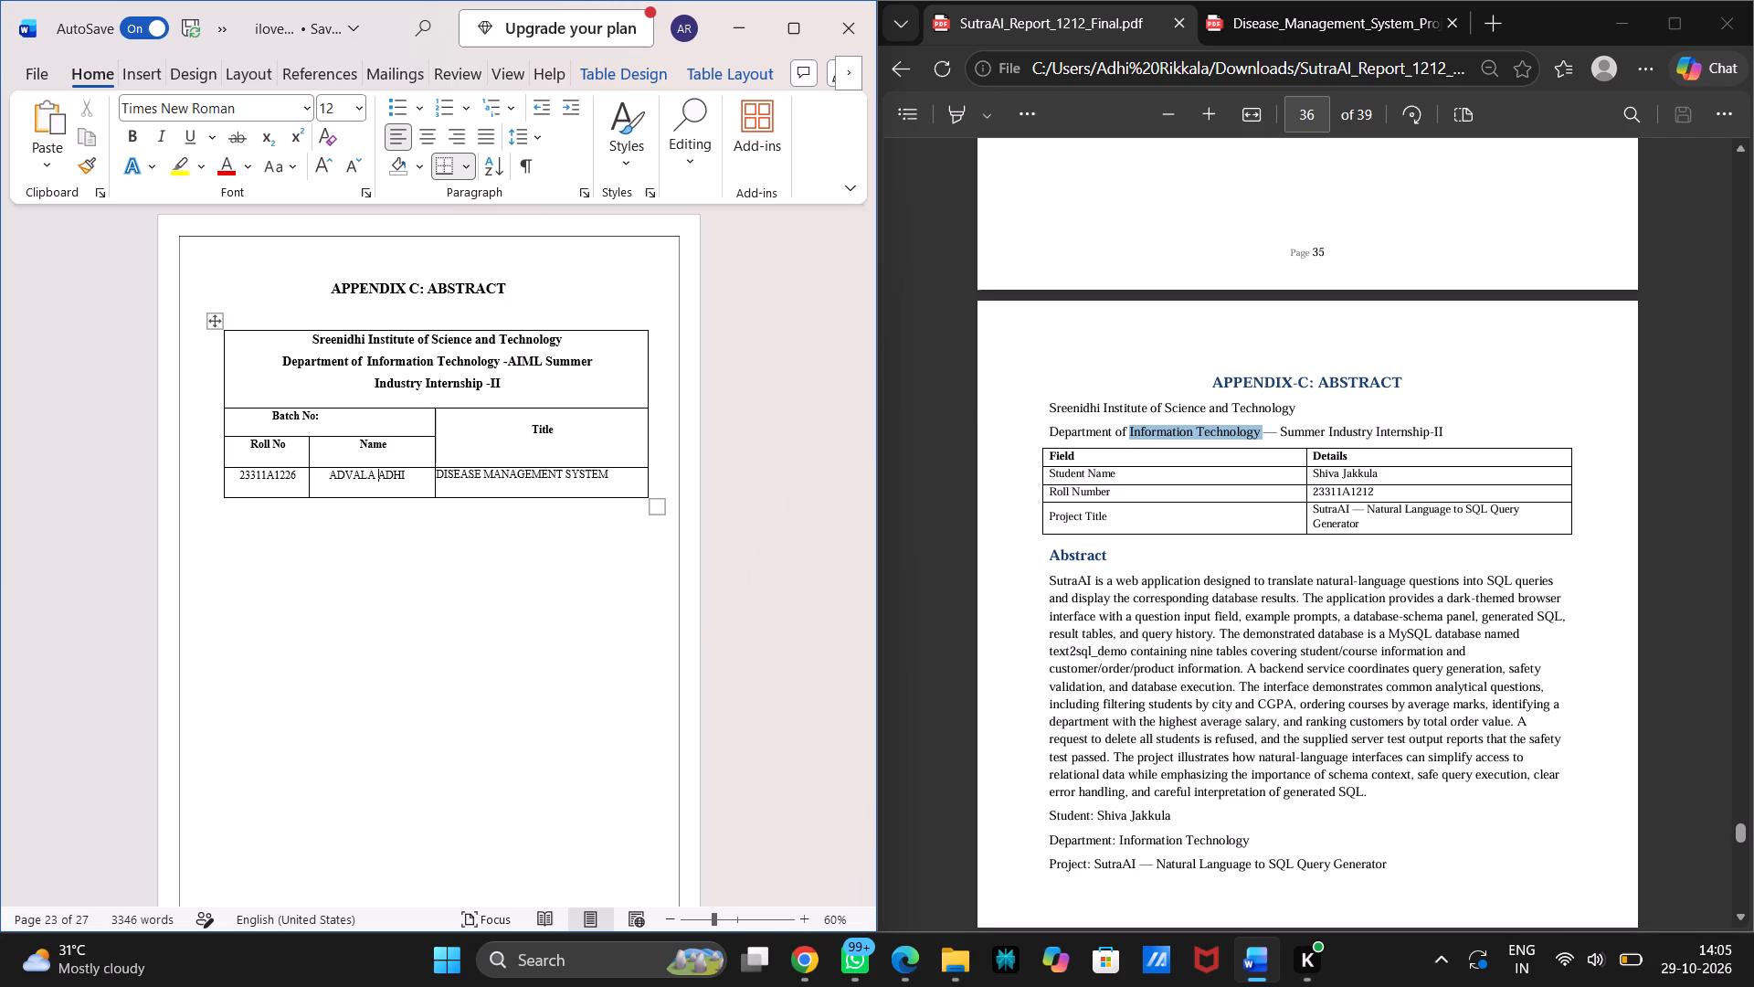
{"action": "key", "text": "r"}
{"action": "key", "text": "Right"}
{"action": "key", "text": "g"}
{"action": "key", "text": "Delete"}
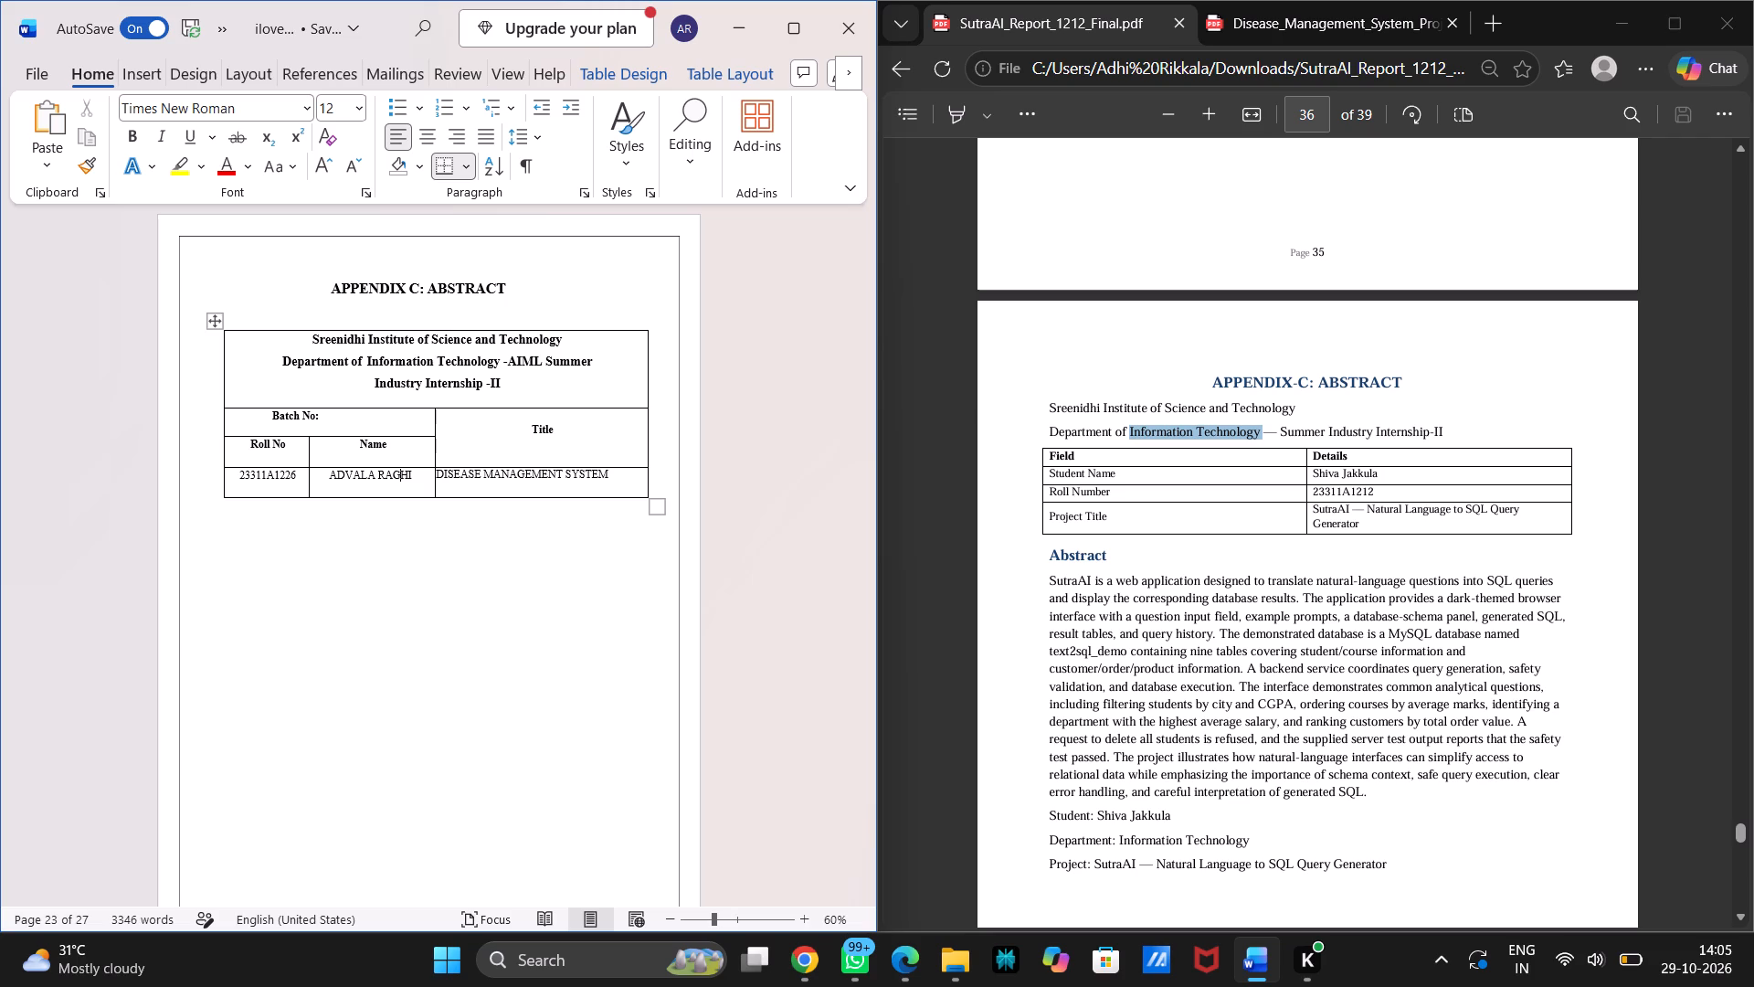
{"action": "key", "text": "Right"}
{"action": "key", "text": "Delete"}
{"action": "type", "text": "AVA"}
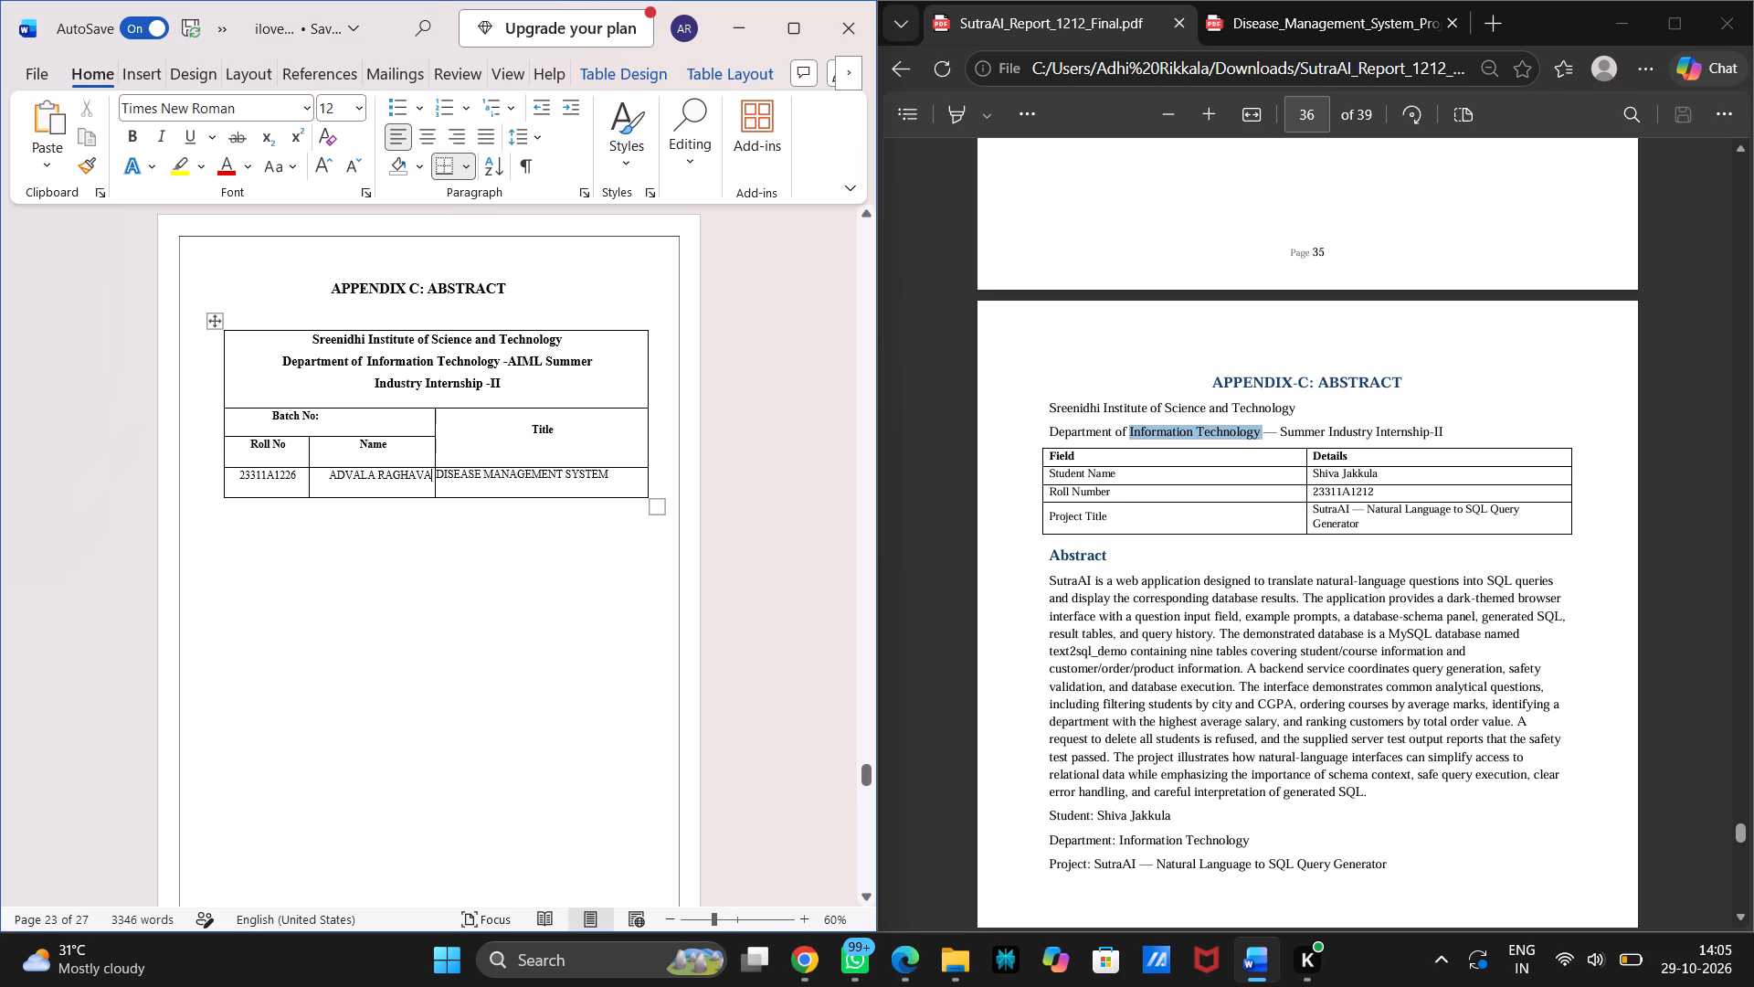
{"action": "left_click", "coordinate": [495, 473]}
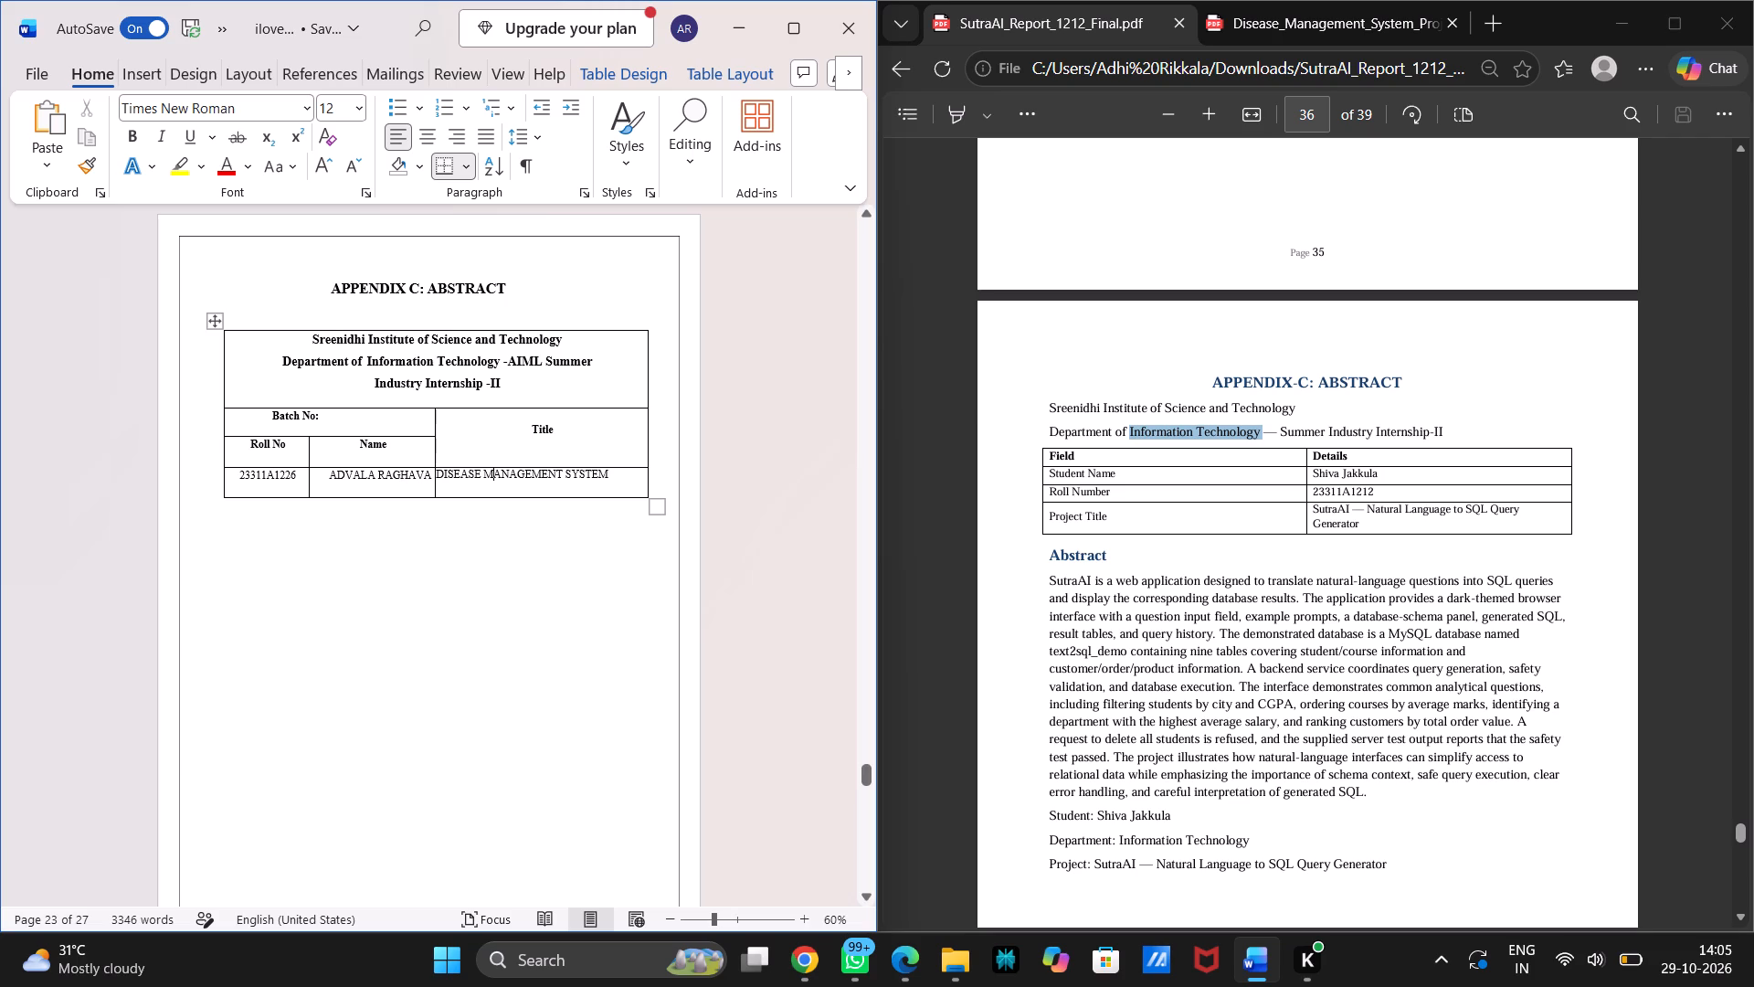
Tidy the spacing before the student's name in the Appendix C table, leaving two spaces ahead of it.
{"action": "left_click", "coordinate": [333, 477]}
{"action": "key", "text": "BackSpace"}
{"action": "key", "text": "space"}
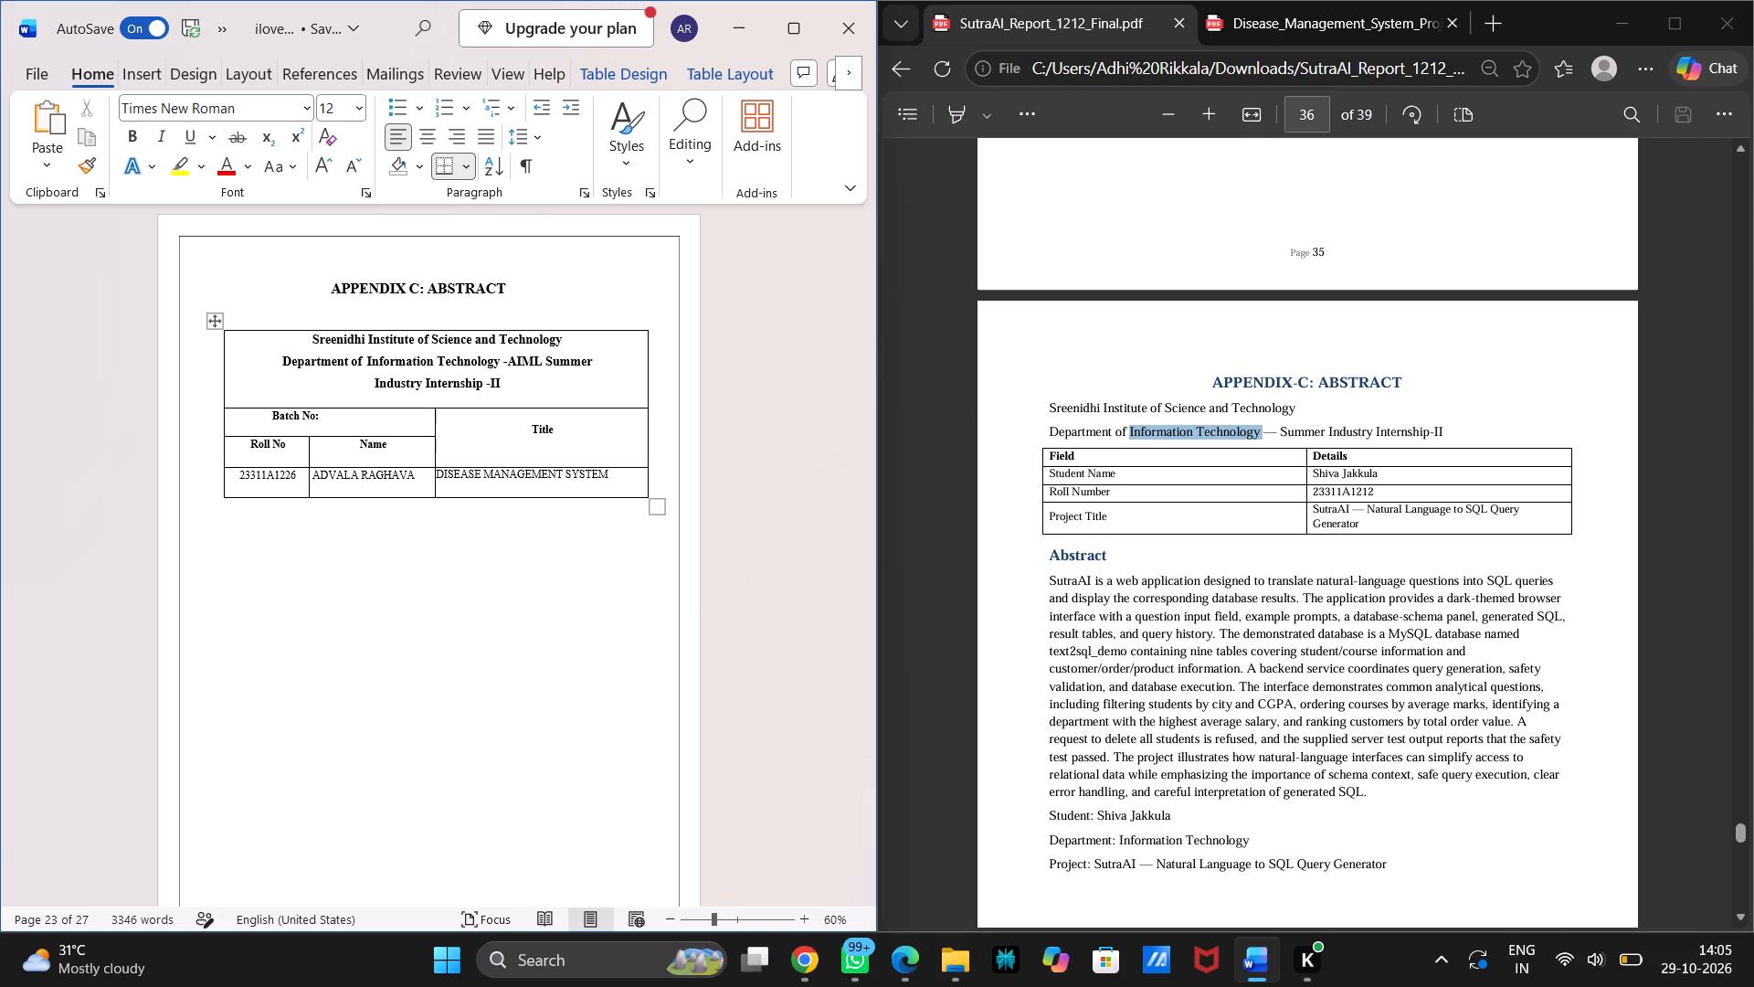
{"action": "key", "text": "space"}
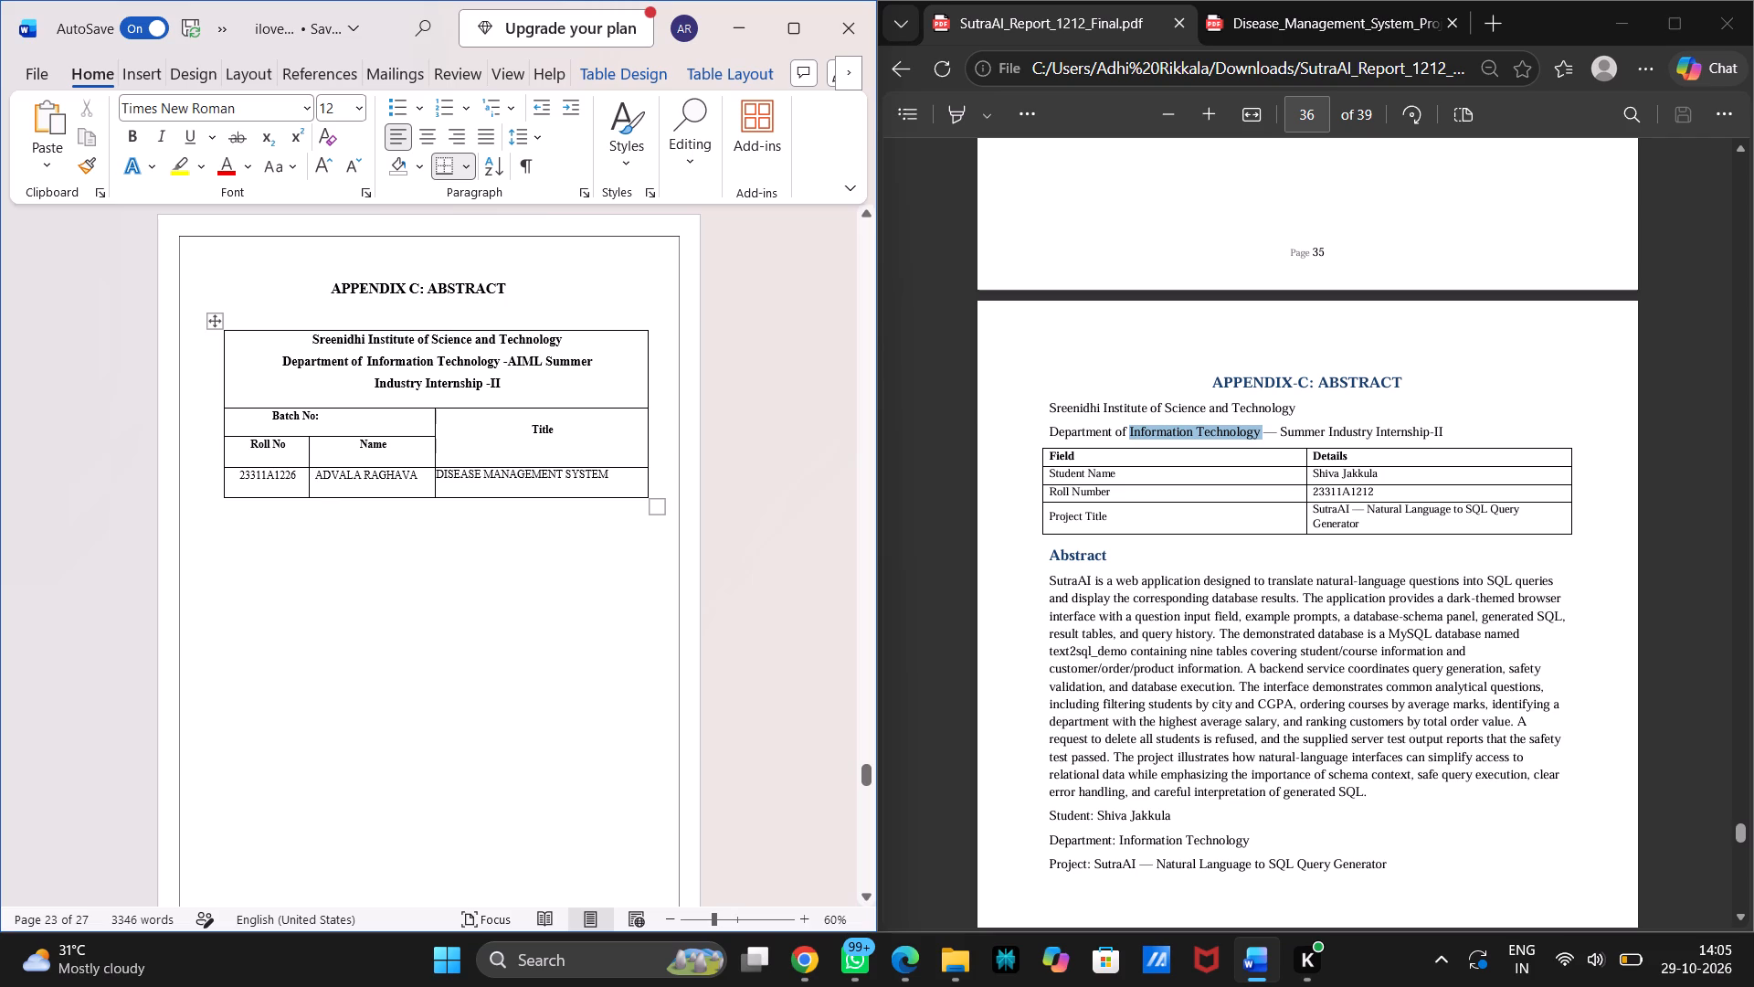
{"action": "left_click", "coordinate": [435, 610]}
In the Appendix C table heading, remove "-AIML" after "Information Technology" and move "Summer" down to join "Industry Internship -II".
{"action": "scroll", "coordinate": [899, 516], "scroll_direction": "down", "scroll_amount": 2}
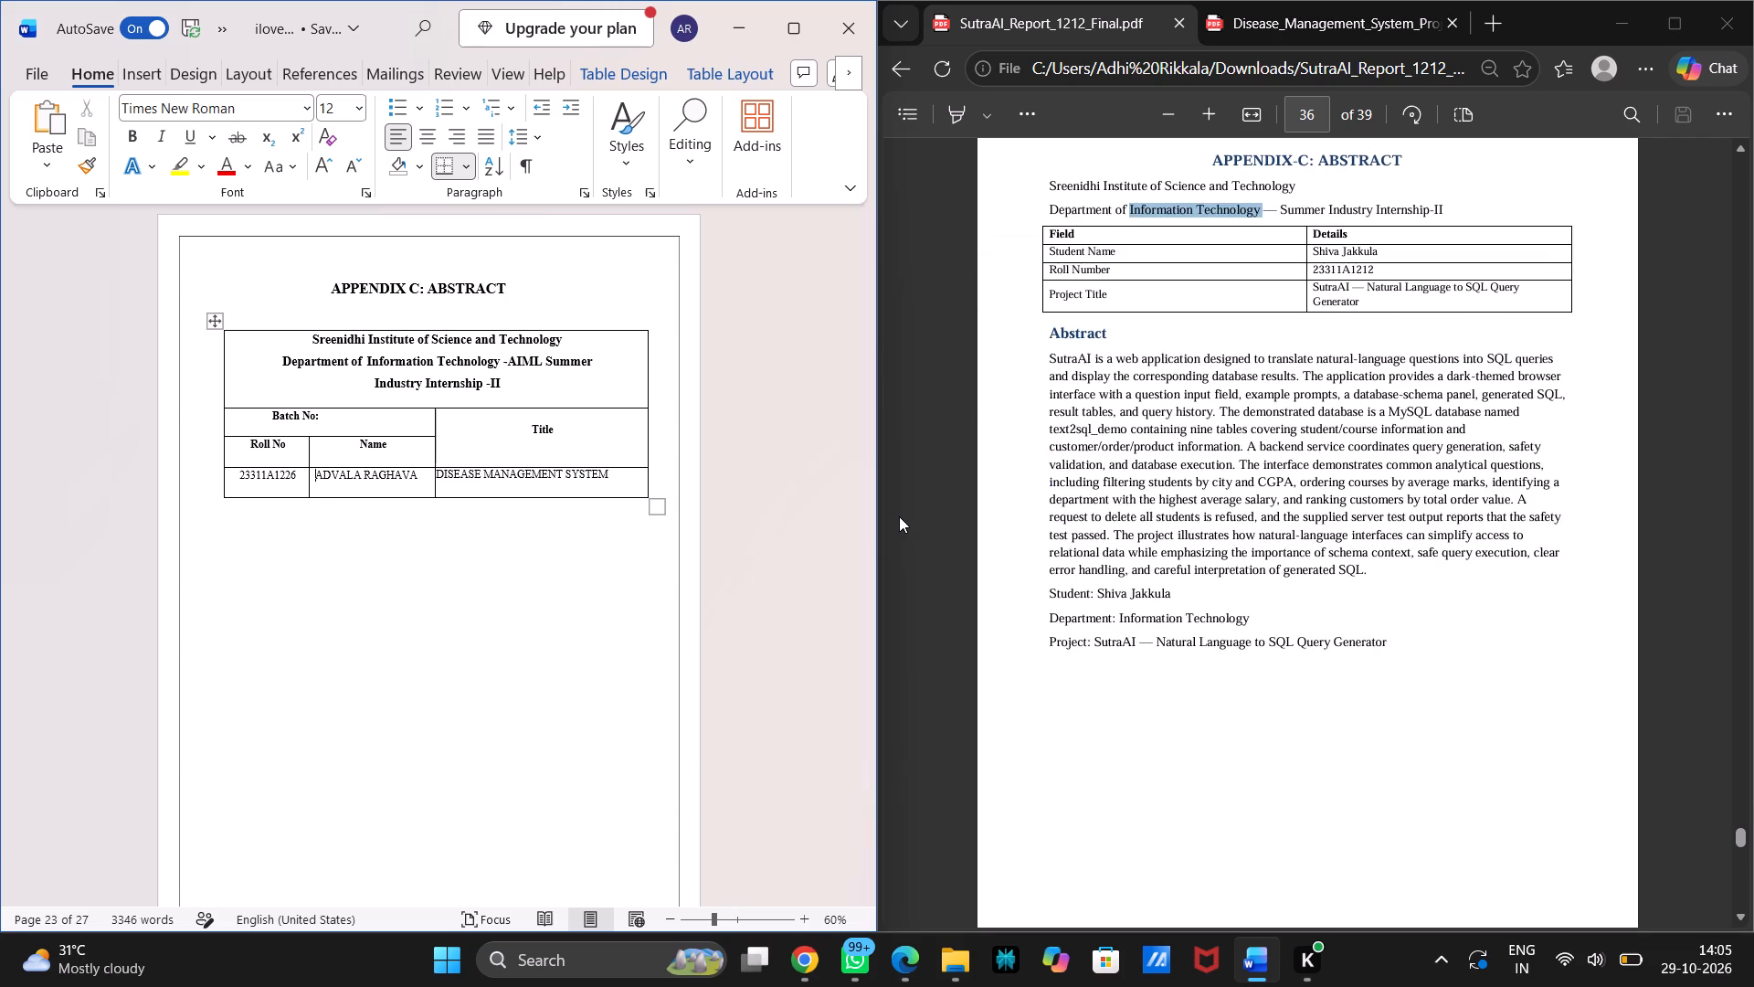
{"action": "scroll", "coordinate": [899, 516], "scroll_direction": "down", "scroll_amount": 1}
{"action": "scroll", "coordinate": [385, 621], "scroll_direction": "up", "scroll_amount": 1}
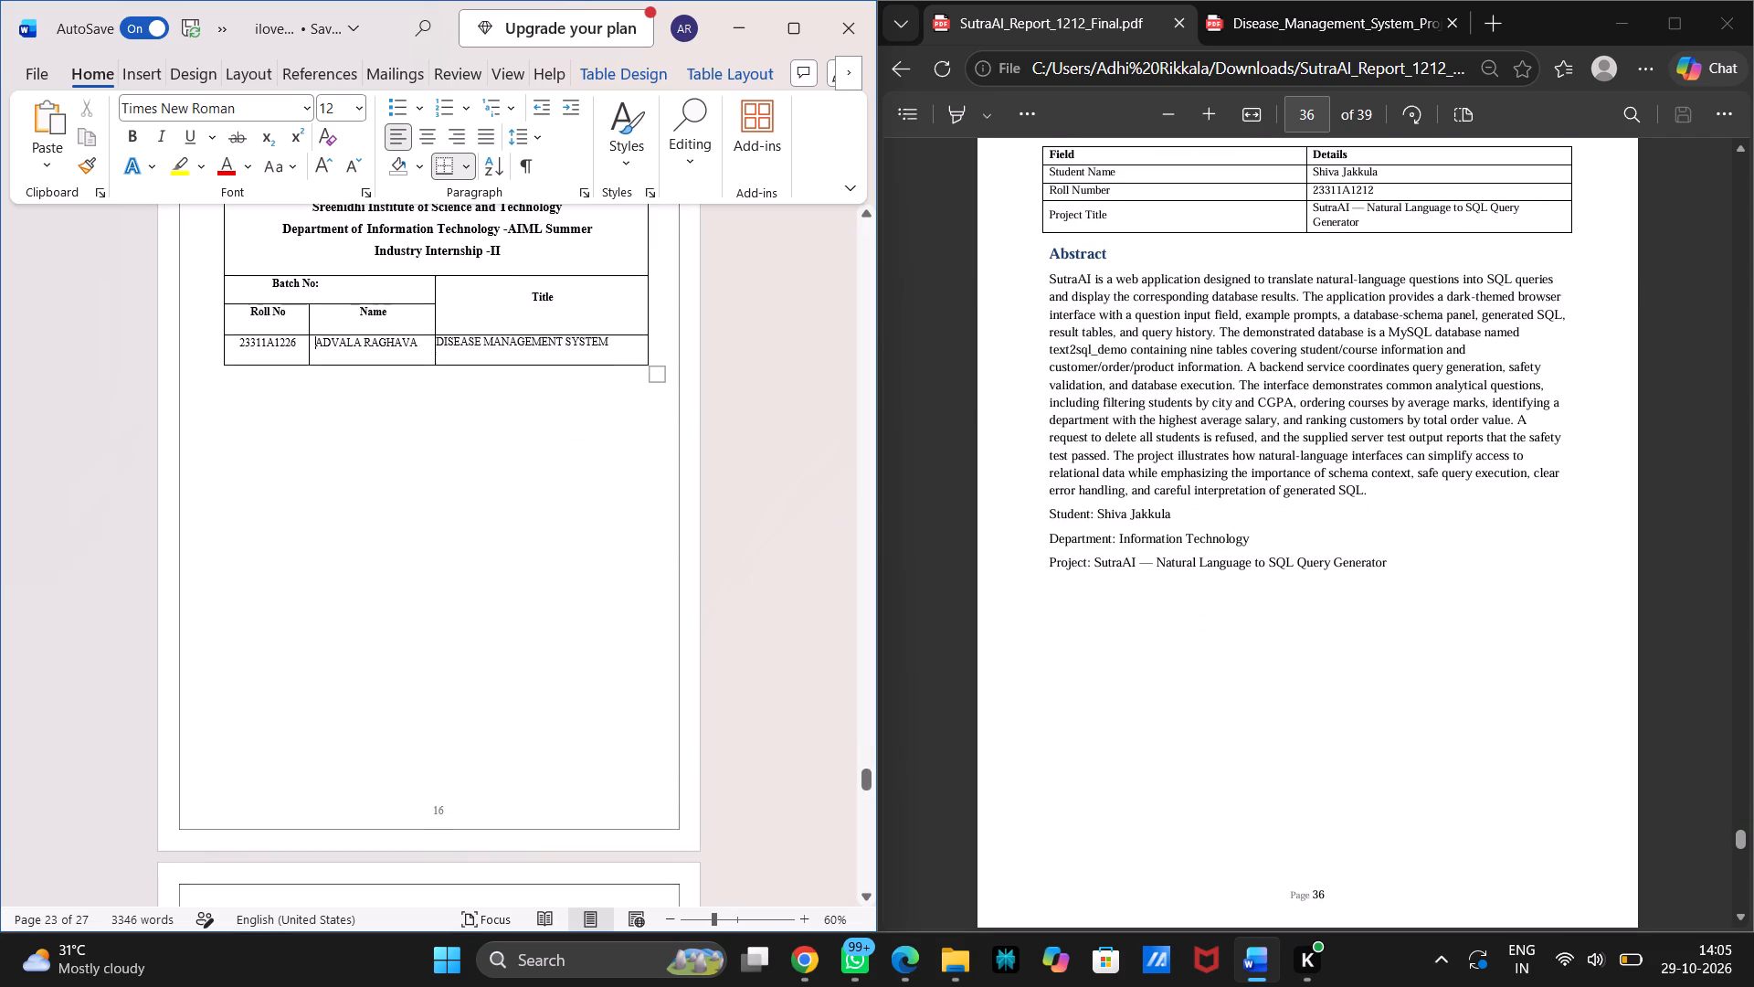
{"action": "scroll", "coordinate": [385, 621], "scroll_direction": "up", "scroll_amount": 1}
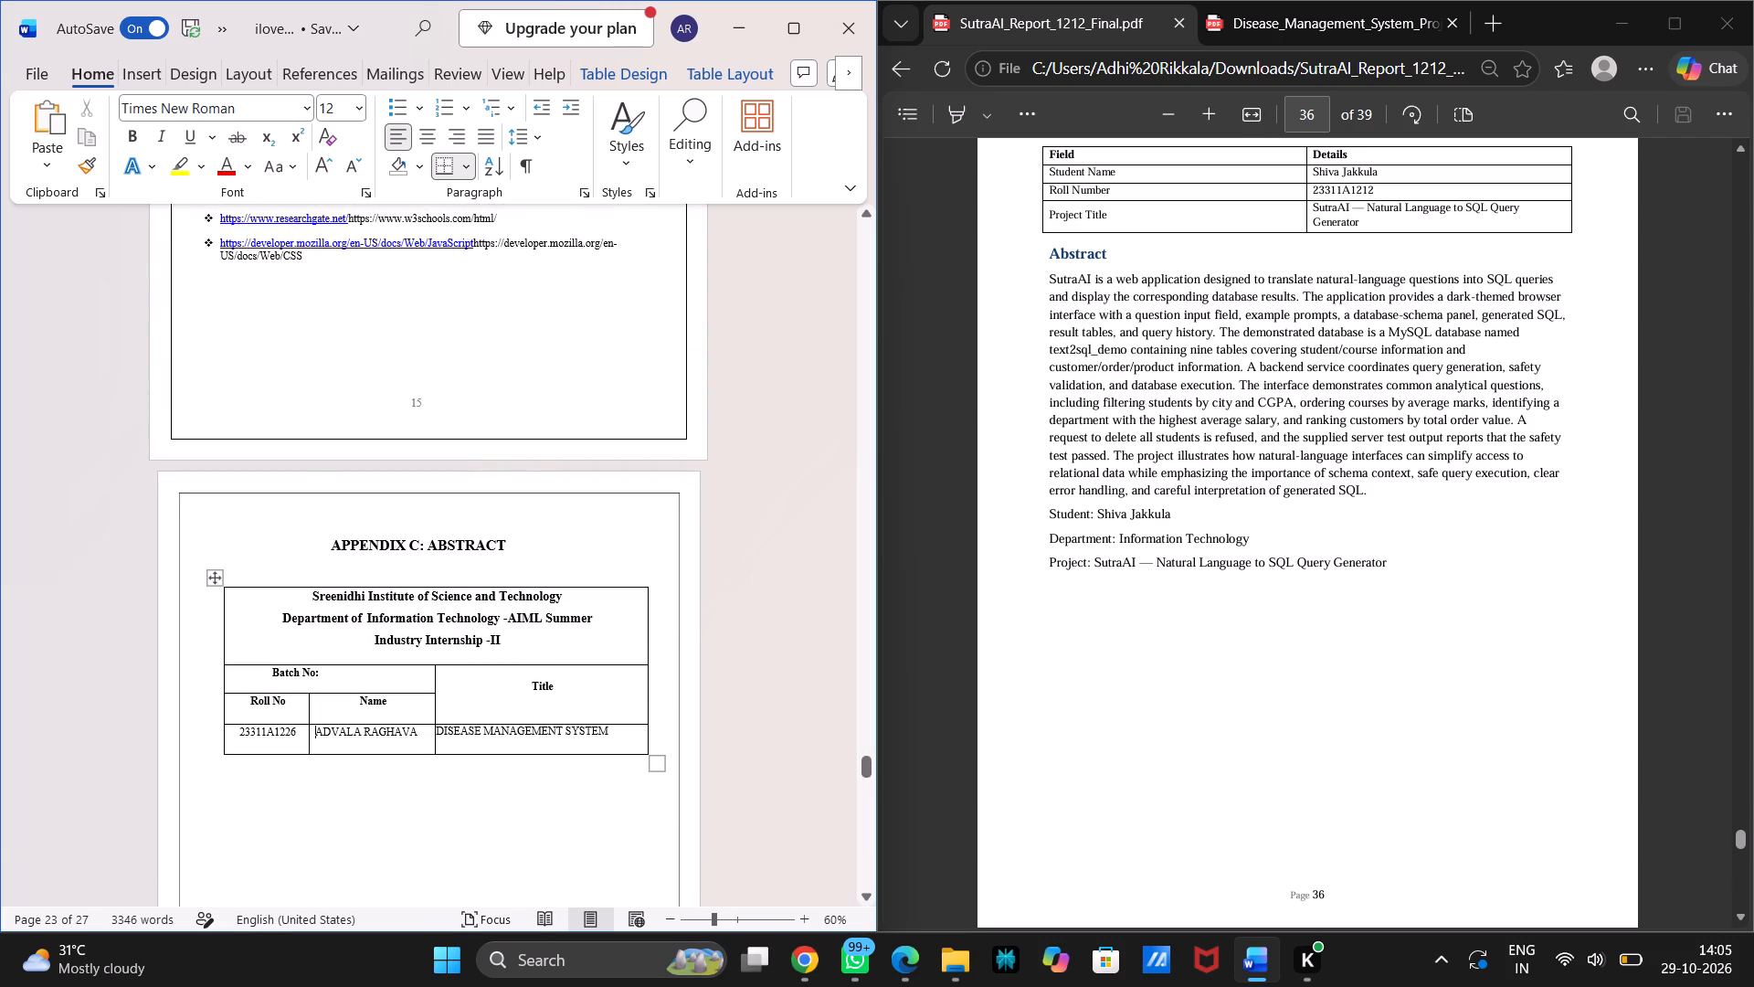
{"action": "left_click_drag", "start_coordinate": [544, 616], "coordinate": [508, 617]}
{"action": "left_click_drag", "start_coordinate": [508, 617], "coordinate": [506, 617]}
{"action": "left_click_drag", "start_coordinate": [506, 617], "coordinate": [502, 617]}
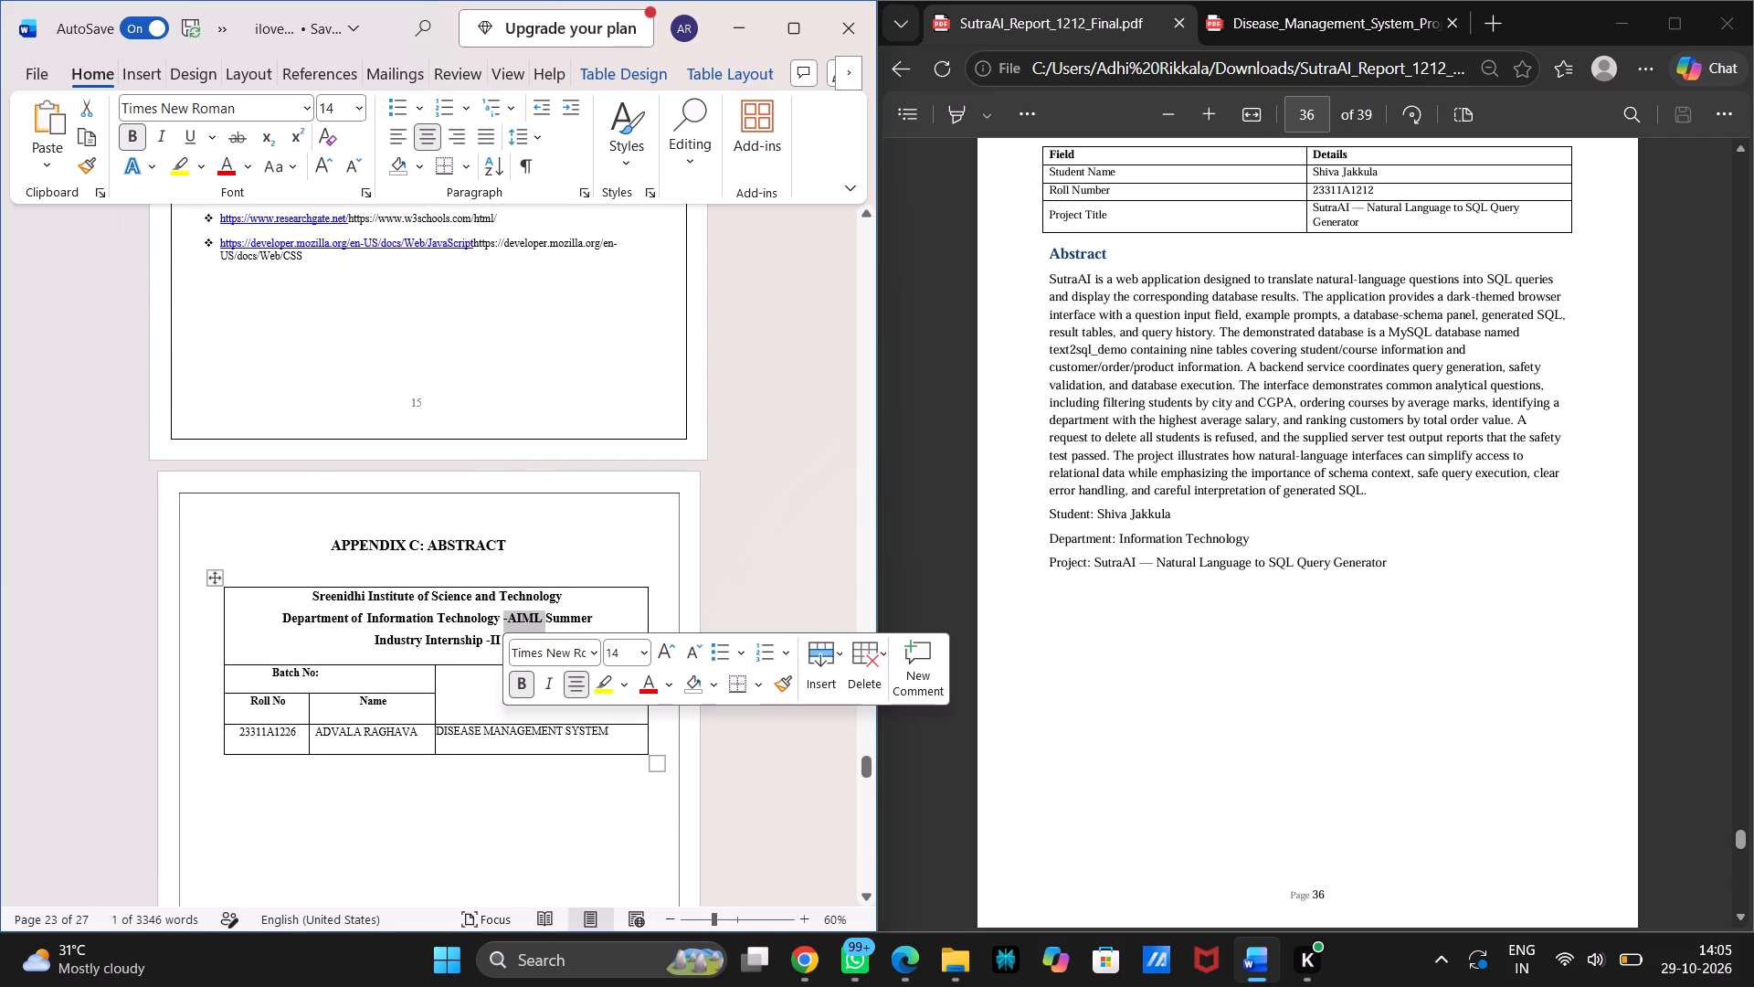
{"action": "key", "text": "BackSpace"}
{"action": "key", "text": "Return"}
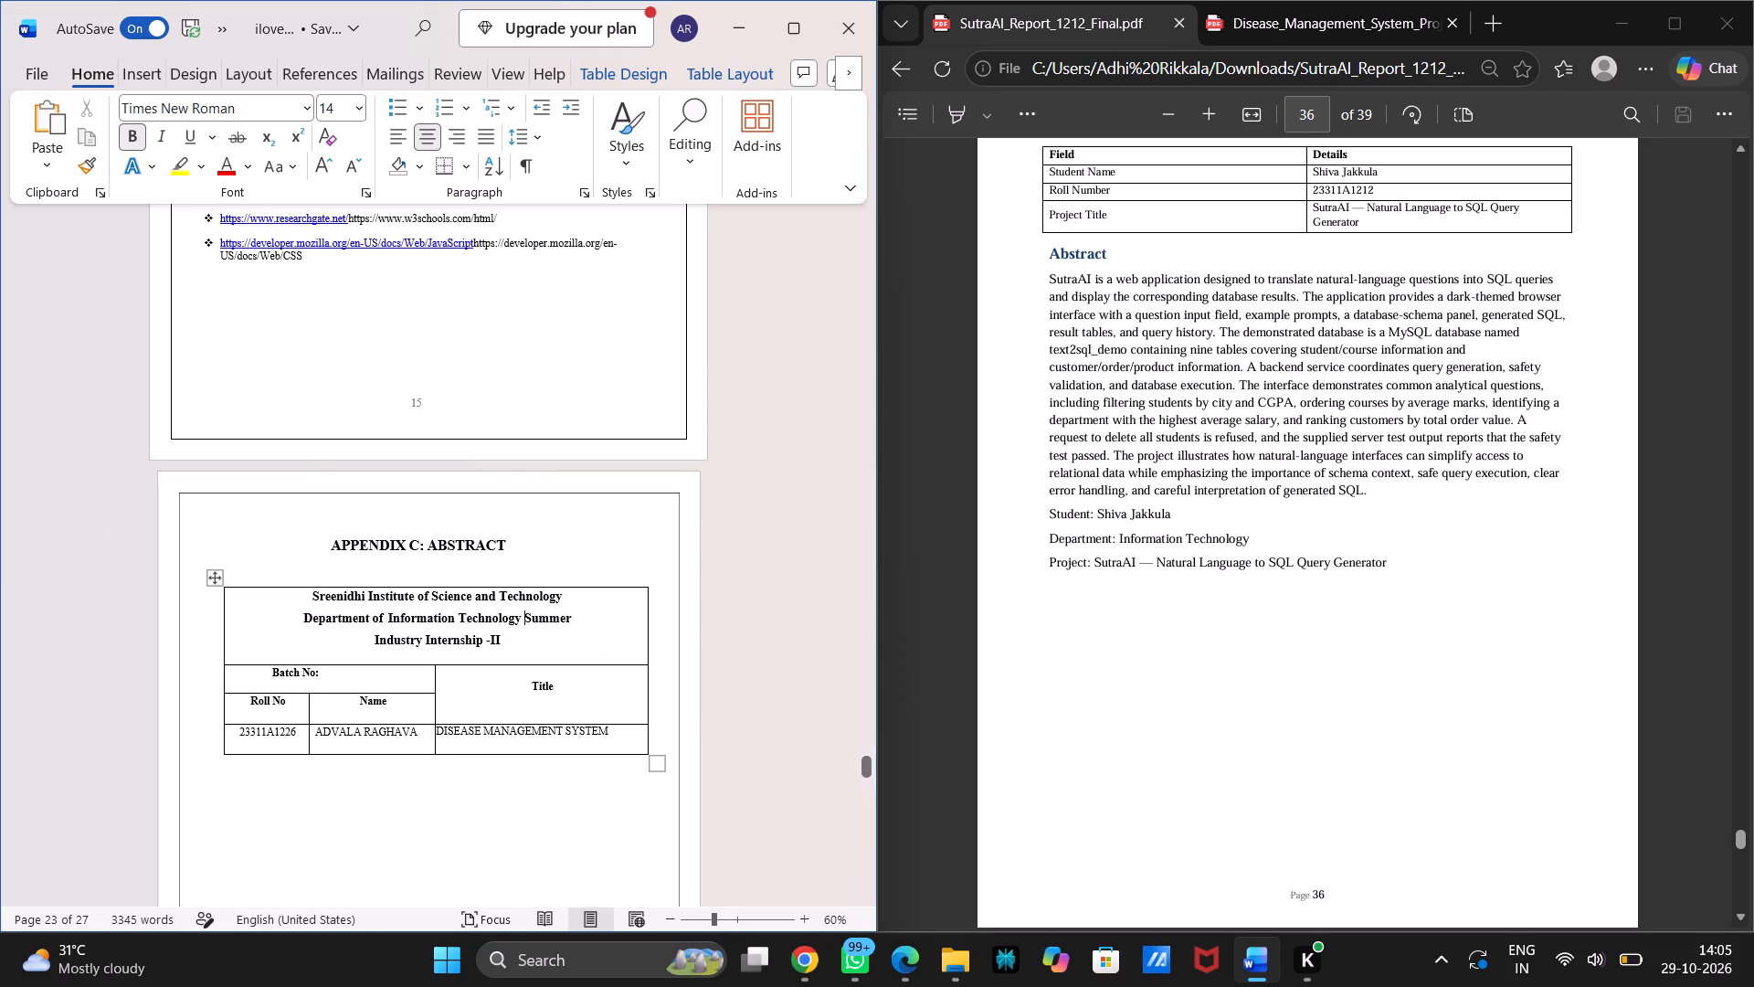
Examine the Word report's Abstract page and the SutraAI PDF's Appendix-B through the closing student, coordinator, guide and HOD-IT table.
{"action": "scroll", "coordinate": [502, 617], "scroll_direction": "down", "scroll_amount": 5}
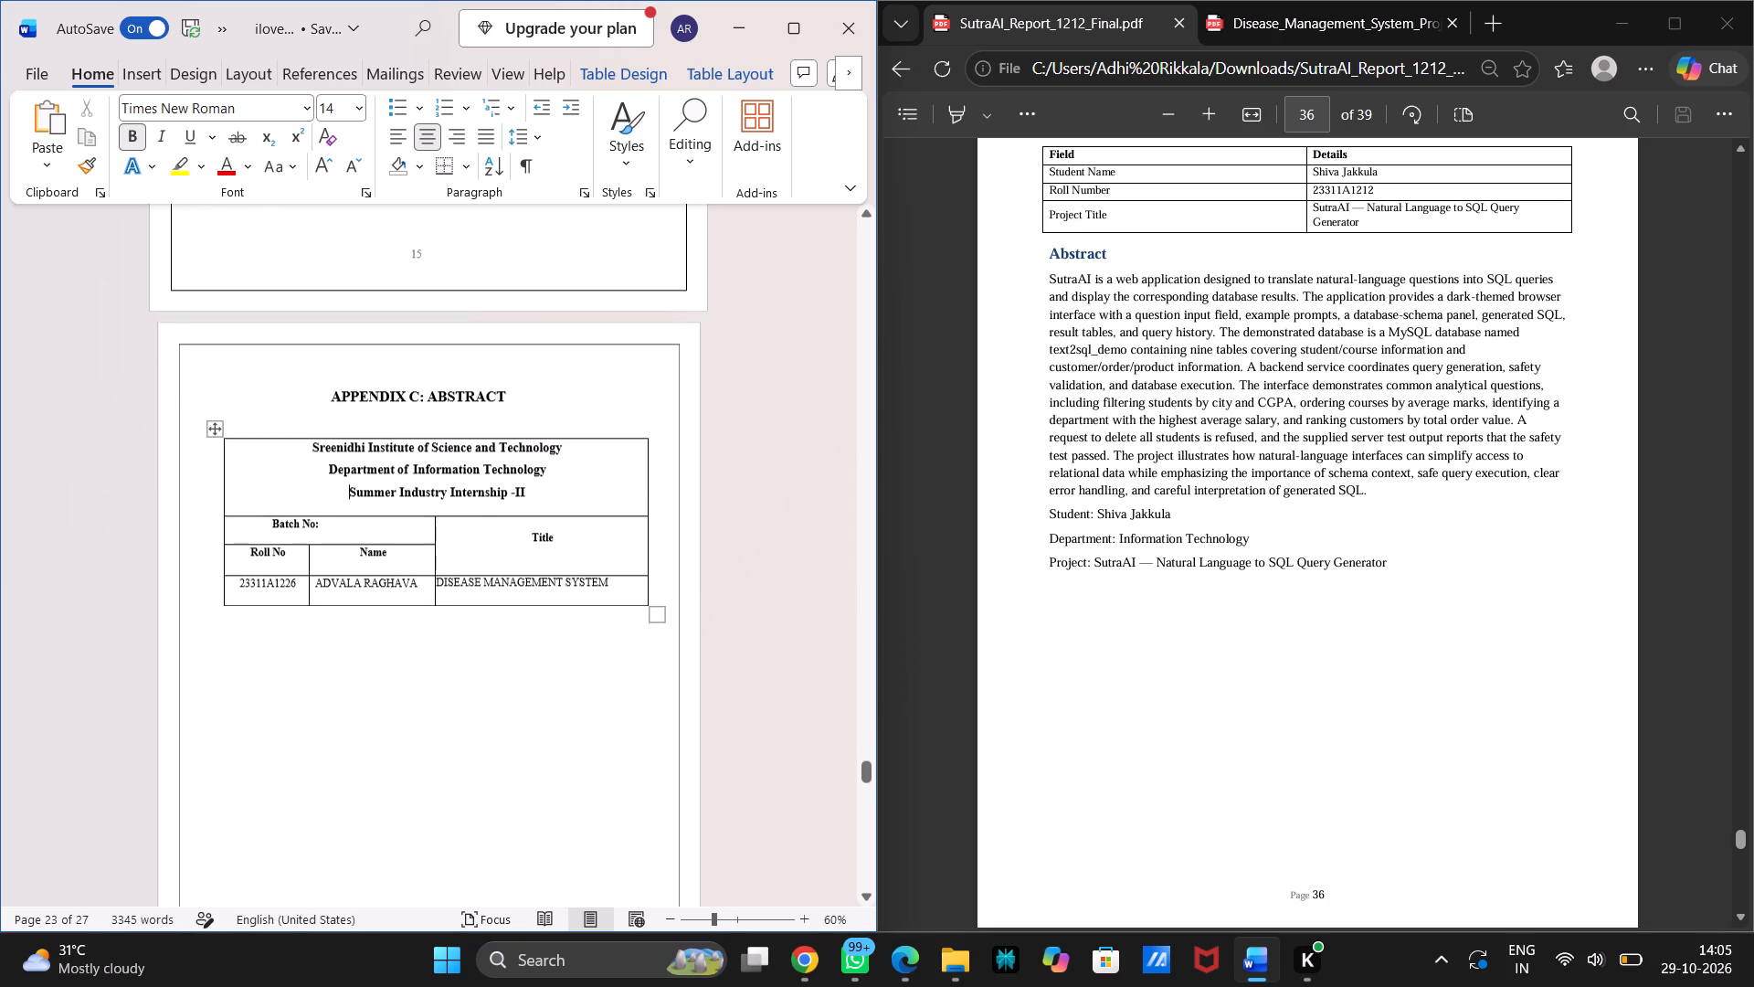
{"action": "scroll", "coordinate": [502, 617], "scroll_direction": "down", "scroll_amount": 6}
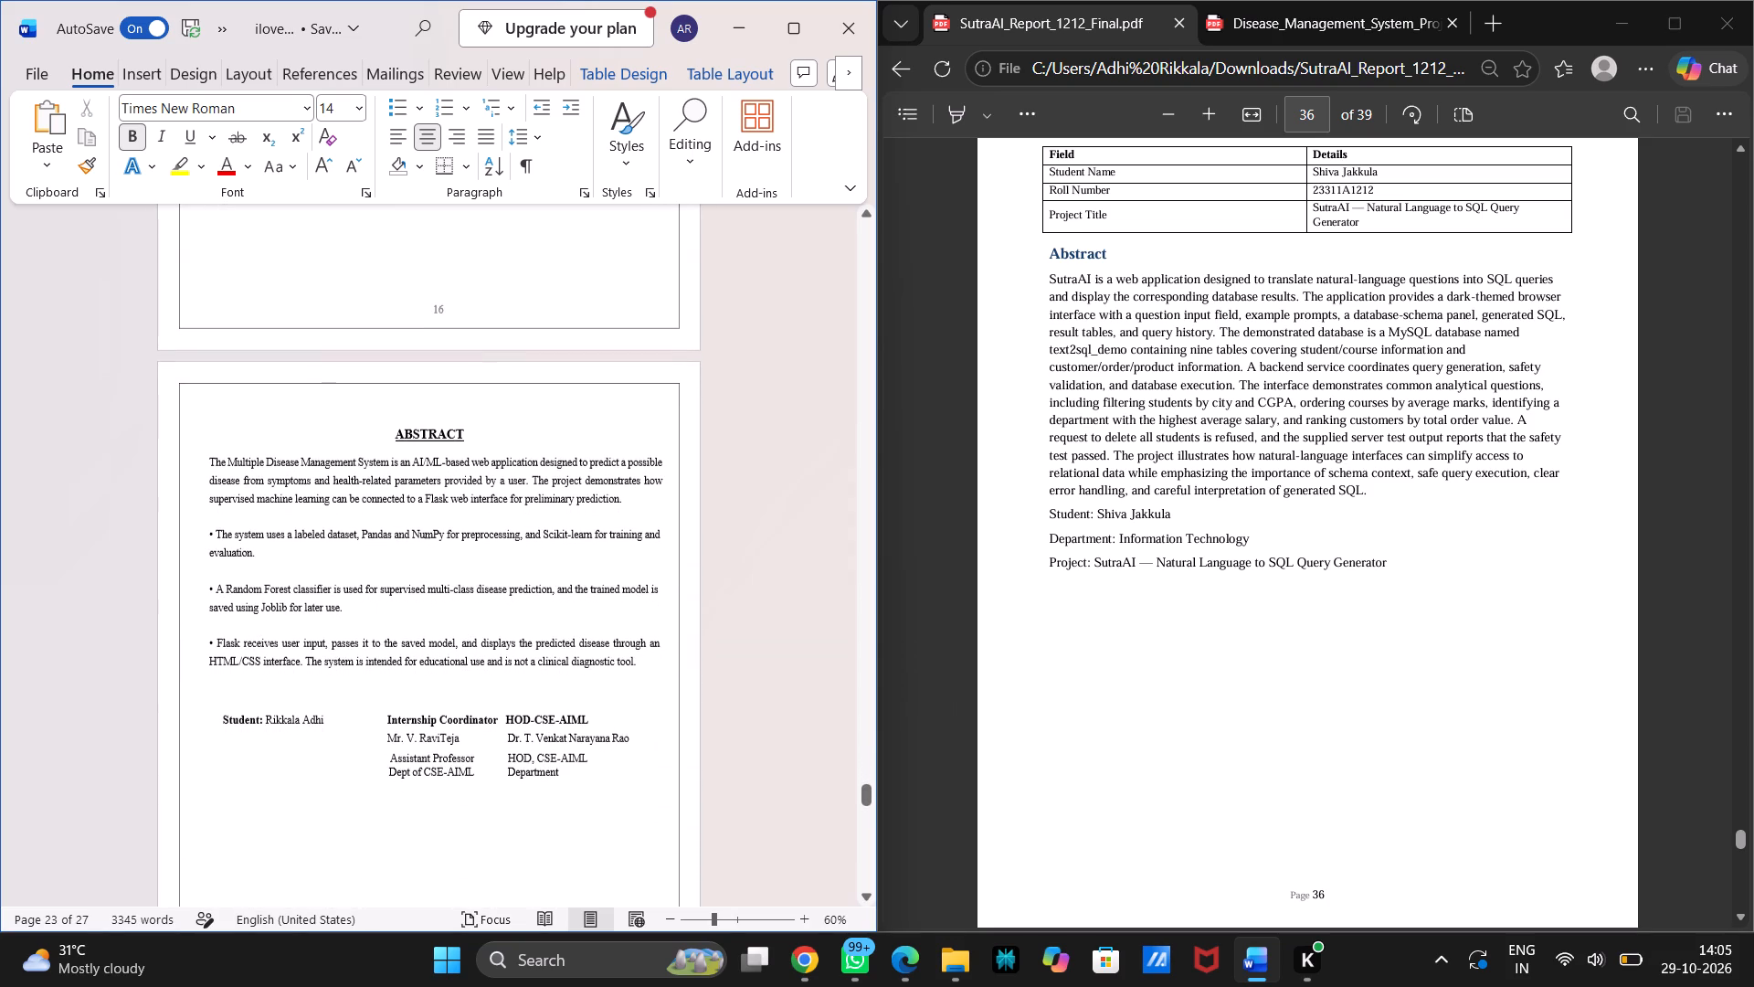
{"action": "scroll", "coordinate": [502, 617], "scroll_direction": "down", "scroll_amount": 1}
{"action": "scroll", "coordinate": [1072, 590], "scroll_direction": "down", "scroll_amount": 1}
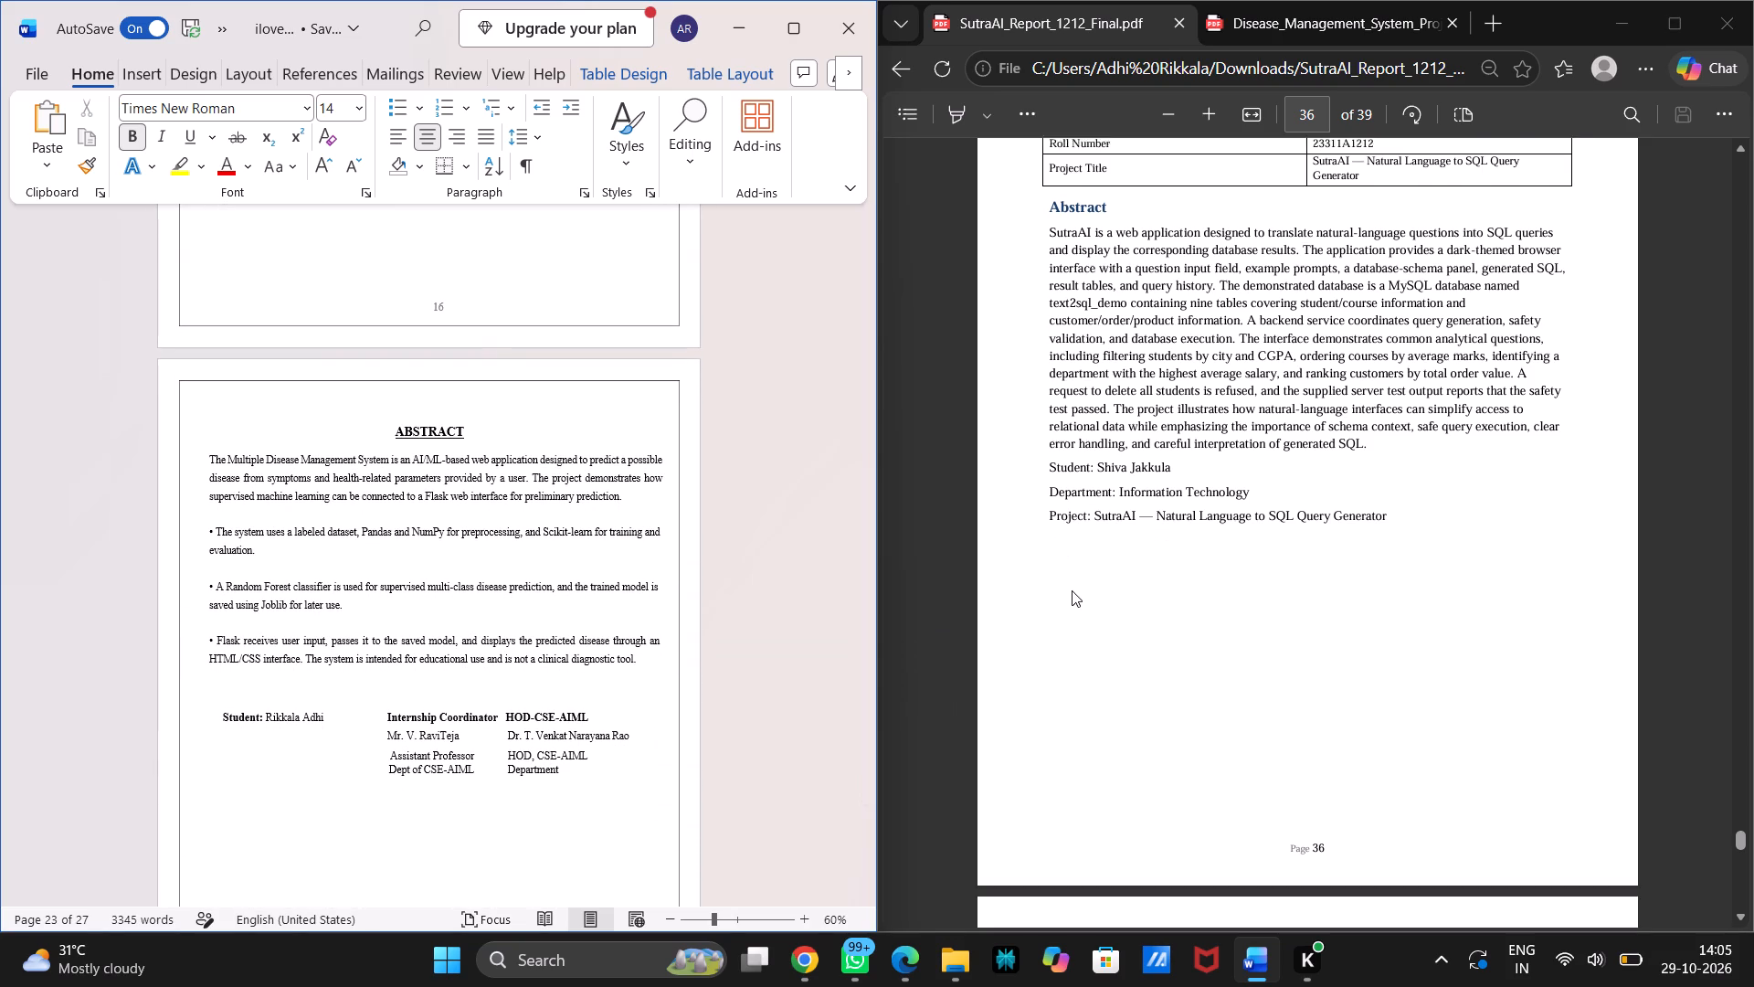
{"action": "scroll", "coordinate": [1072, 590], "scroll_direction": "down", "scroll_amount": 5}
{"action": "scroll", "coordinate": [1072, 590], "scroll_direction": "up", "scroll_amount": 1}
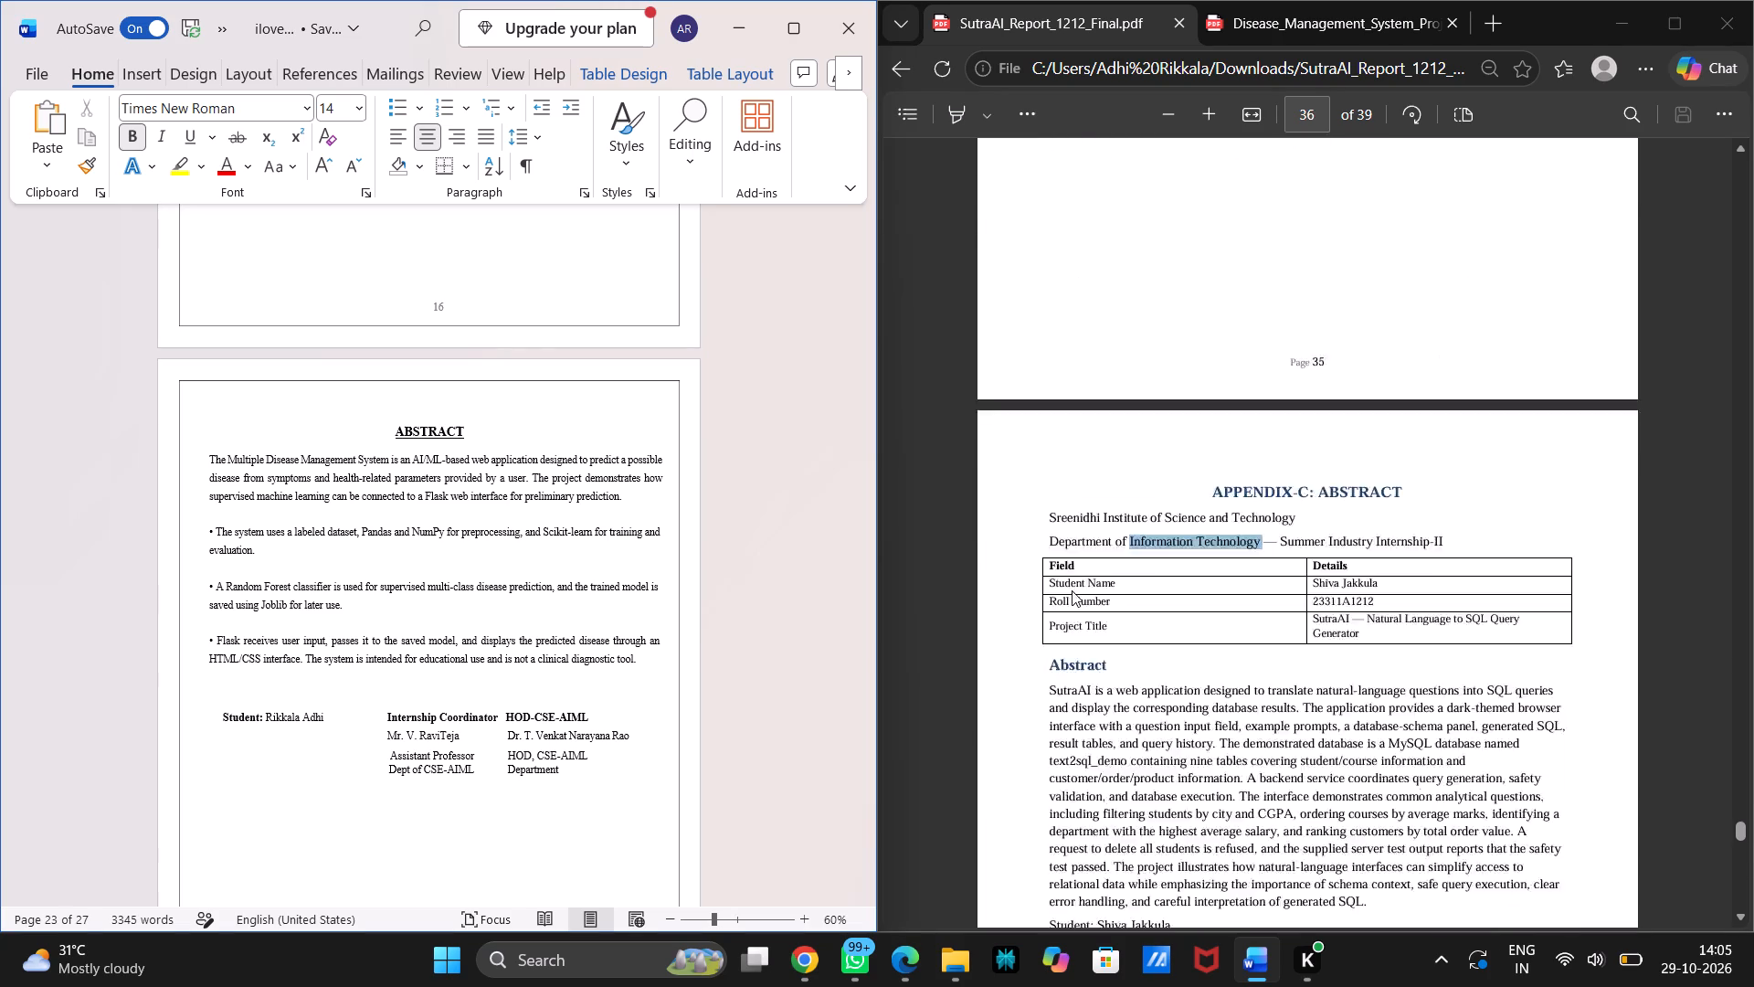
{"action": "scroll", "coordinate": [1072, 590], "scroll_direction": "up", "scroll_amount": 5}
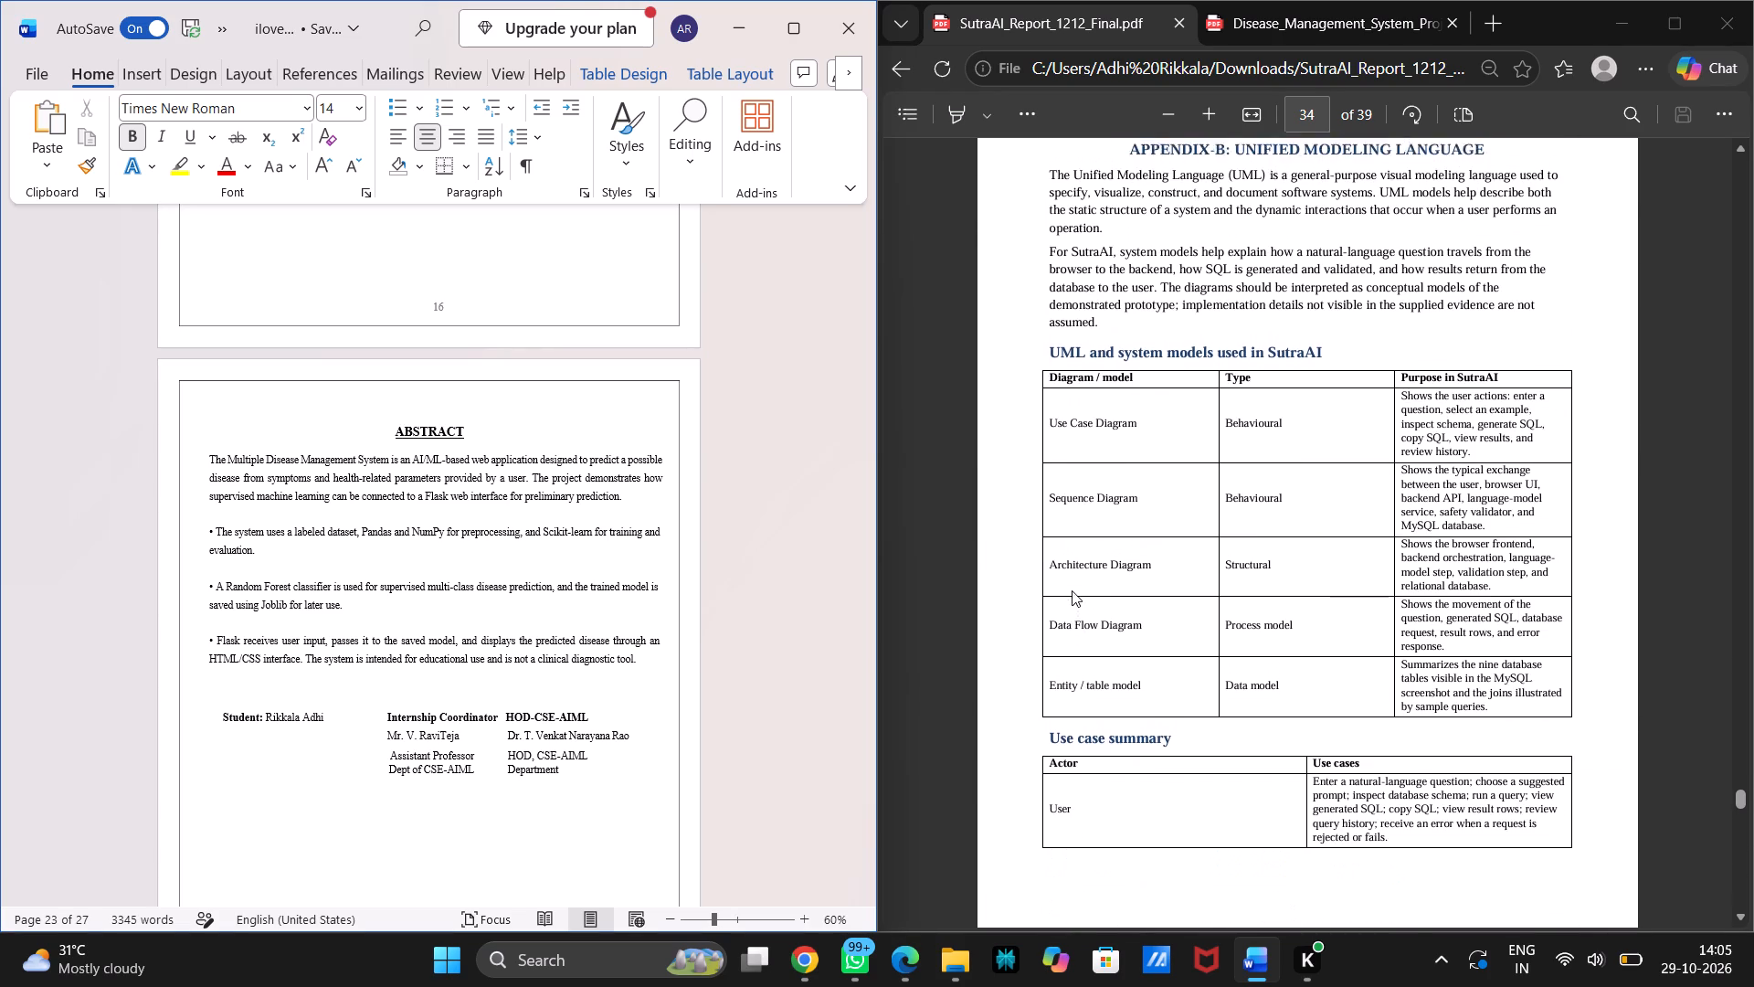
{"action": "scroll", "coordinate": [1072, 590], "scroll_direction": "up", "scroll_amount": 2}
{"action": "scroll", "coordinate": [1280, 608], "scroll_direction": "down", "scroll_amount": 4}
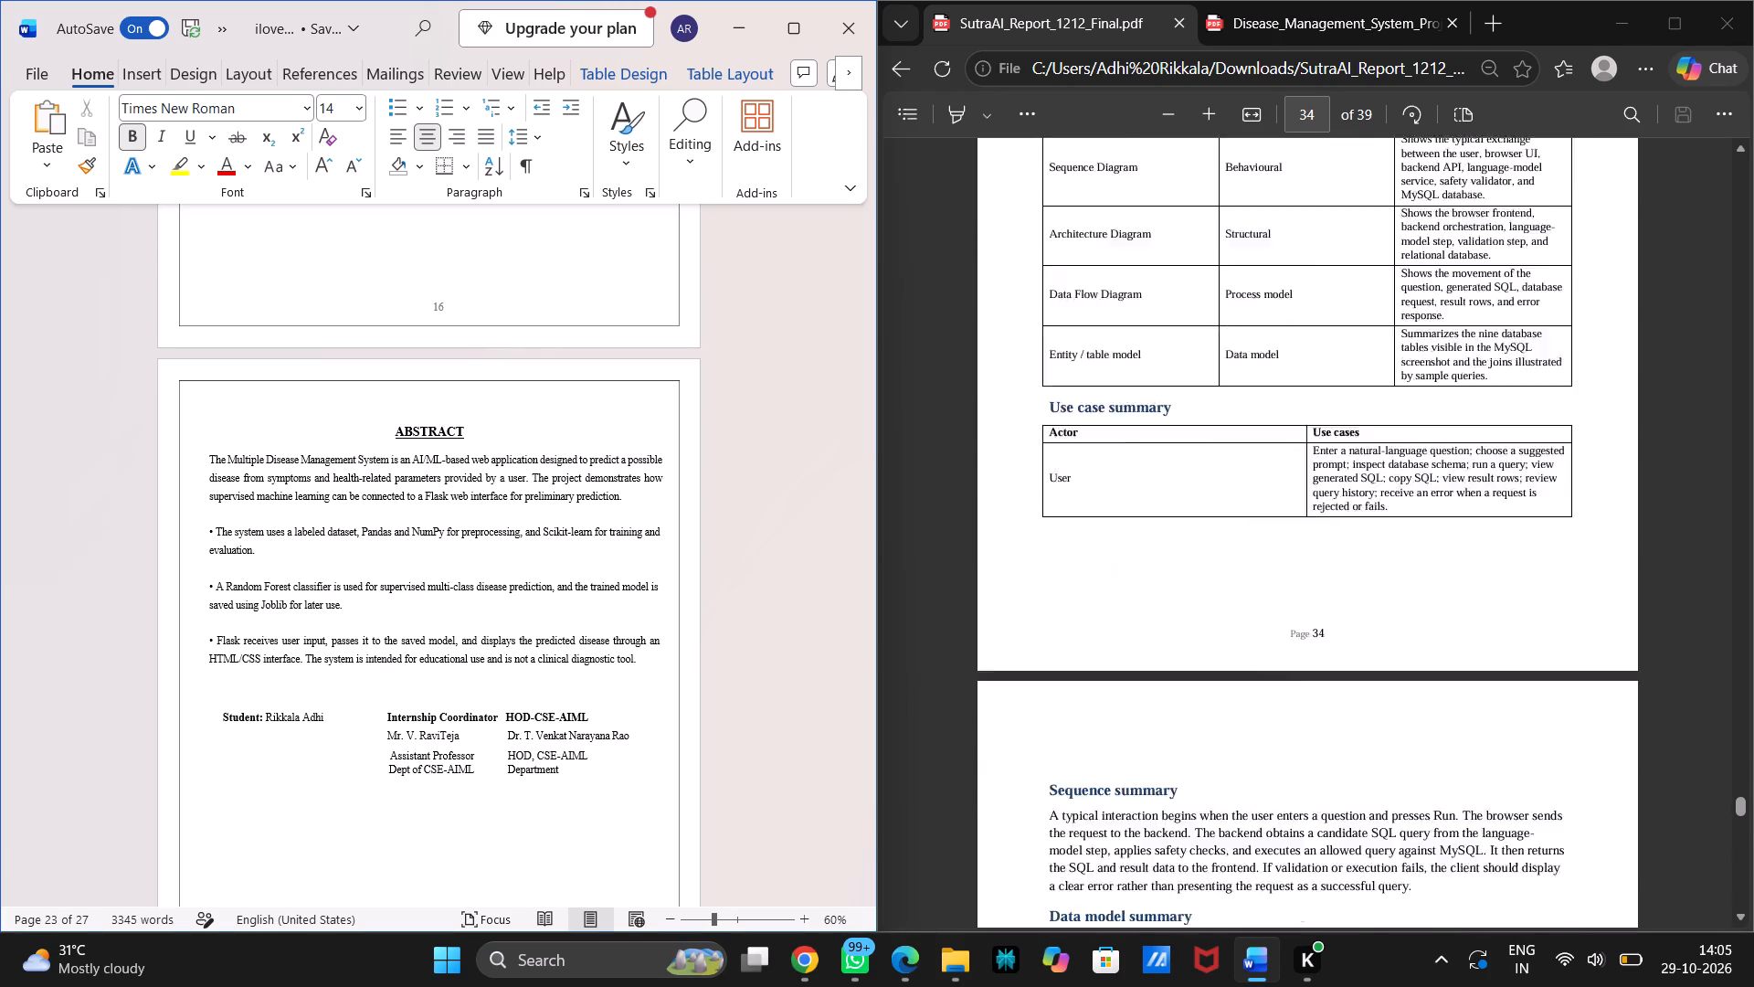
{"action": "scroll", "coordinate": [1280, 608], "scroll_direction": "down", "scroll_amount": 8}
{"action": "scroll", "coordinate": [1280, 608], "scroll_direction": "up", "scroll_amount": 2}
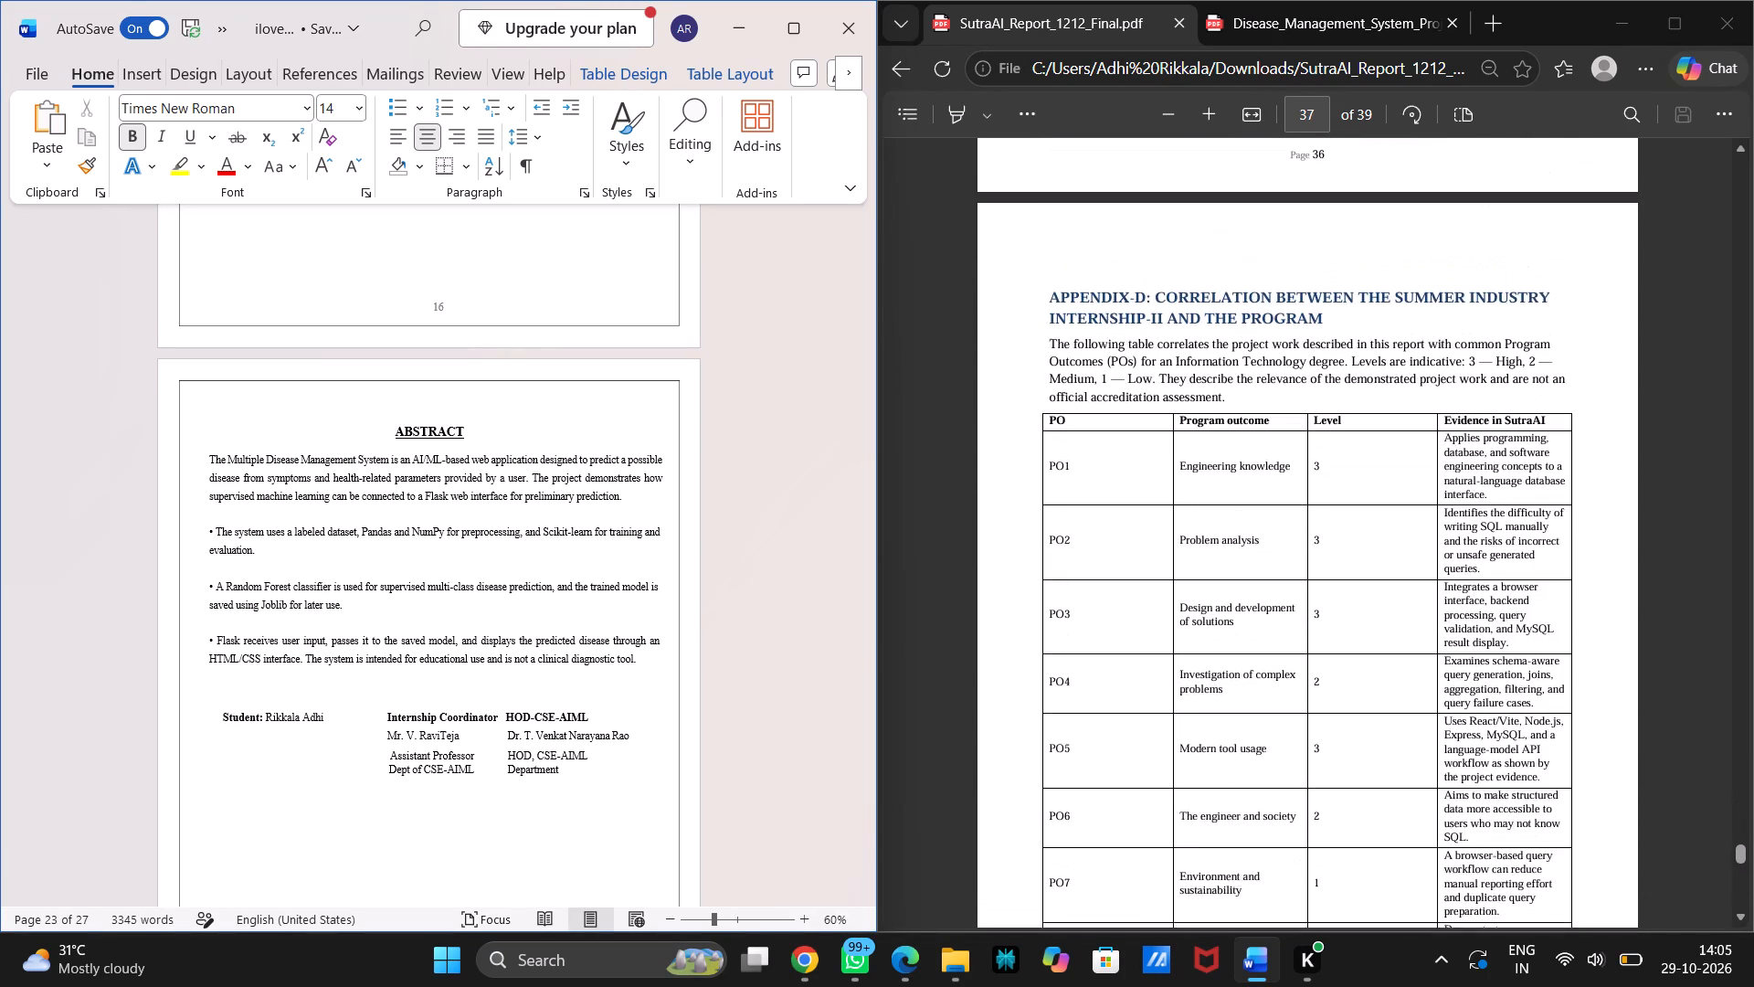
{"action": "scroll", "coordinate": [1280, 608], "scroll_direction": "up", "scroll_amount": 3}
{"action": "scroll", "coordinate": [1280, 608], "scroll_direction": "down", "scroll_amount": 4}
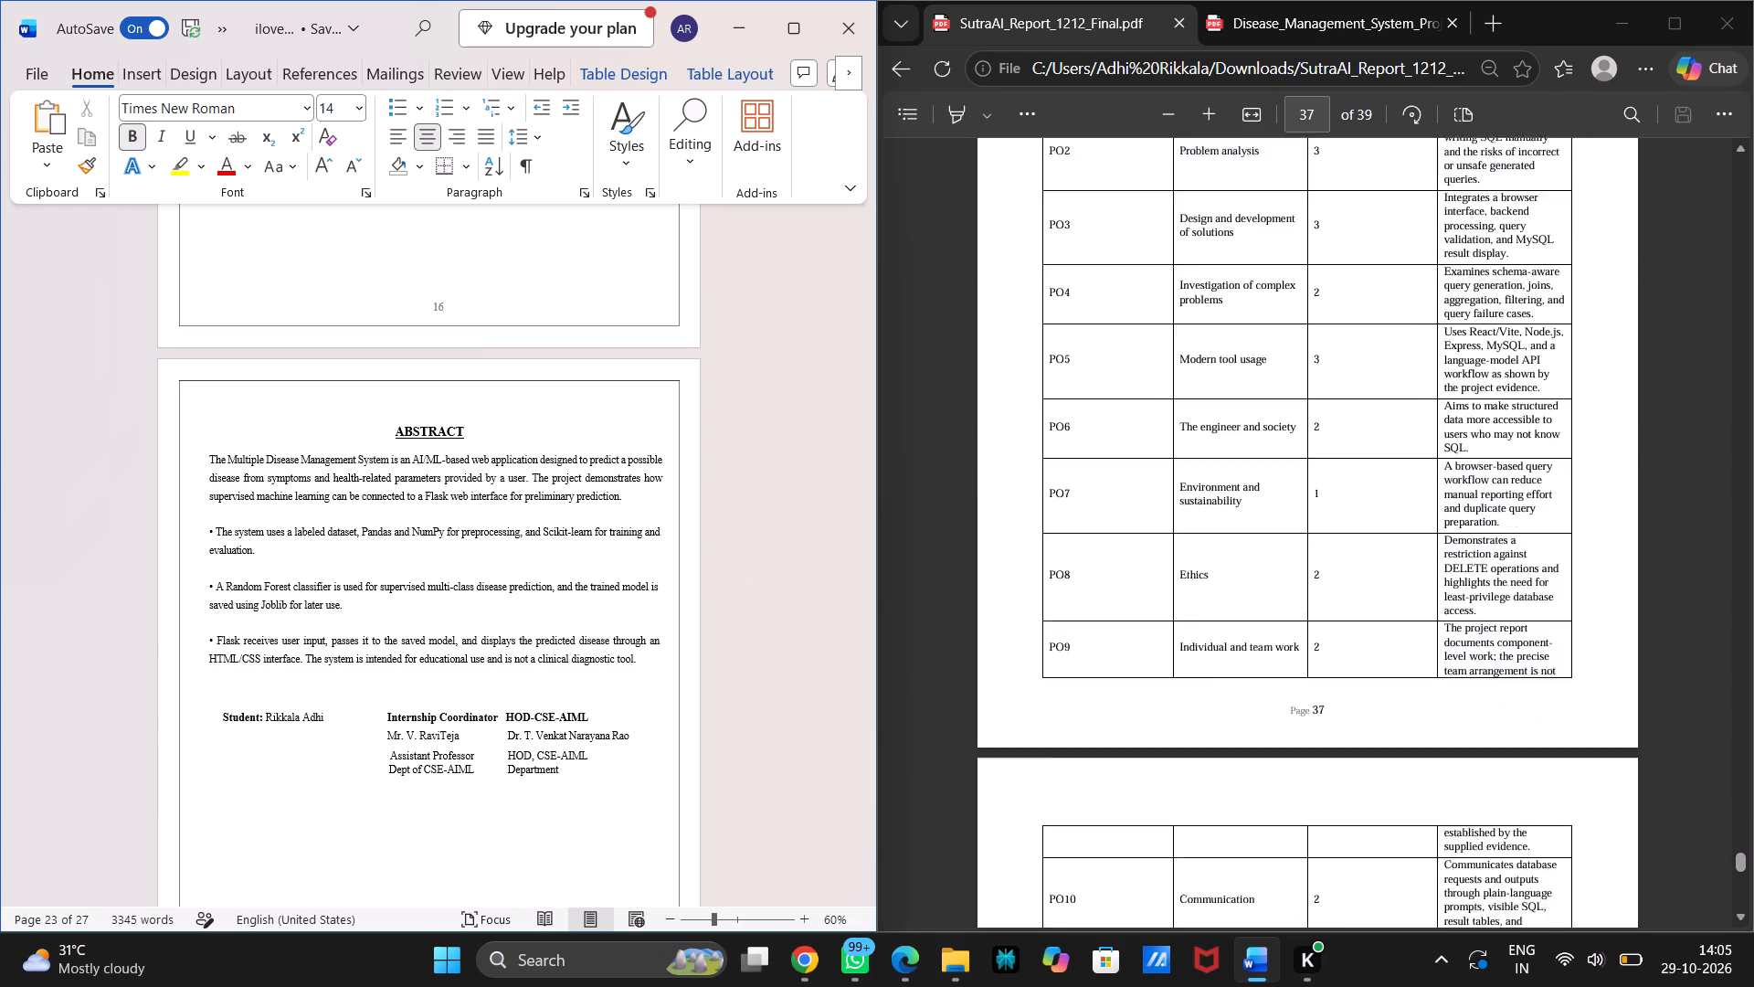
{"action": "scroll", "coordinate": [1280, 608], "scroll_direction": "down", "scroll_amount": 8}
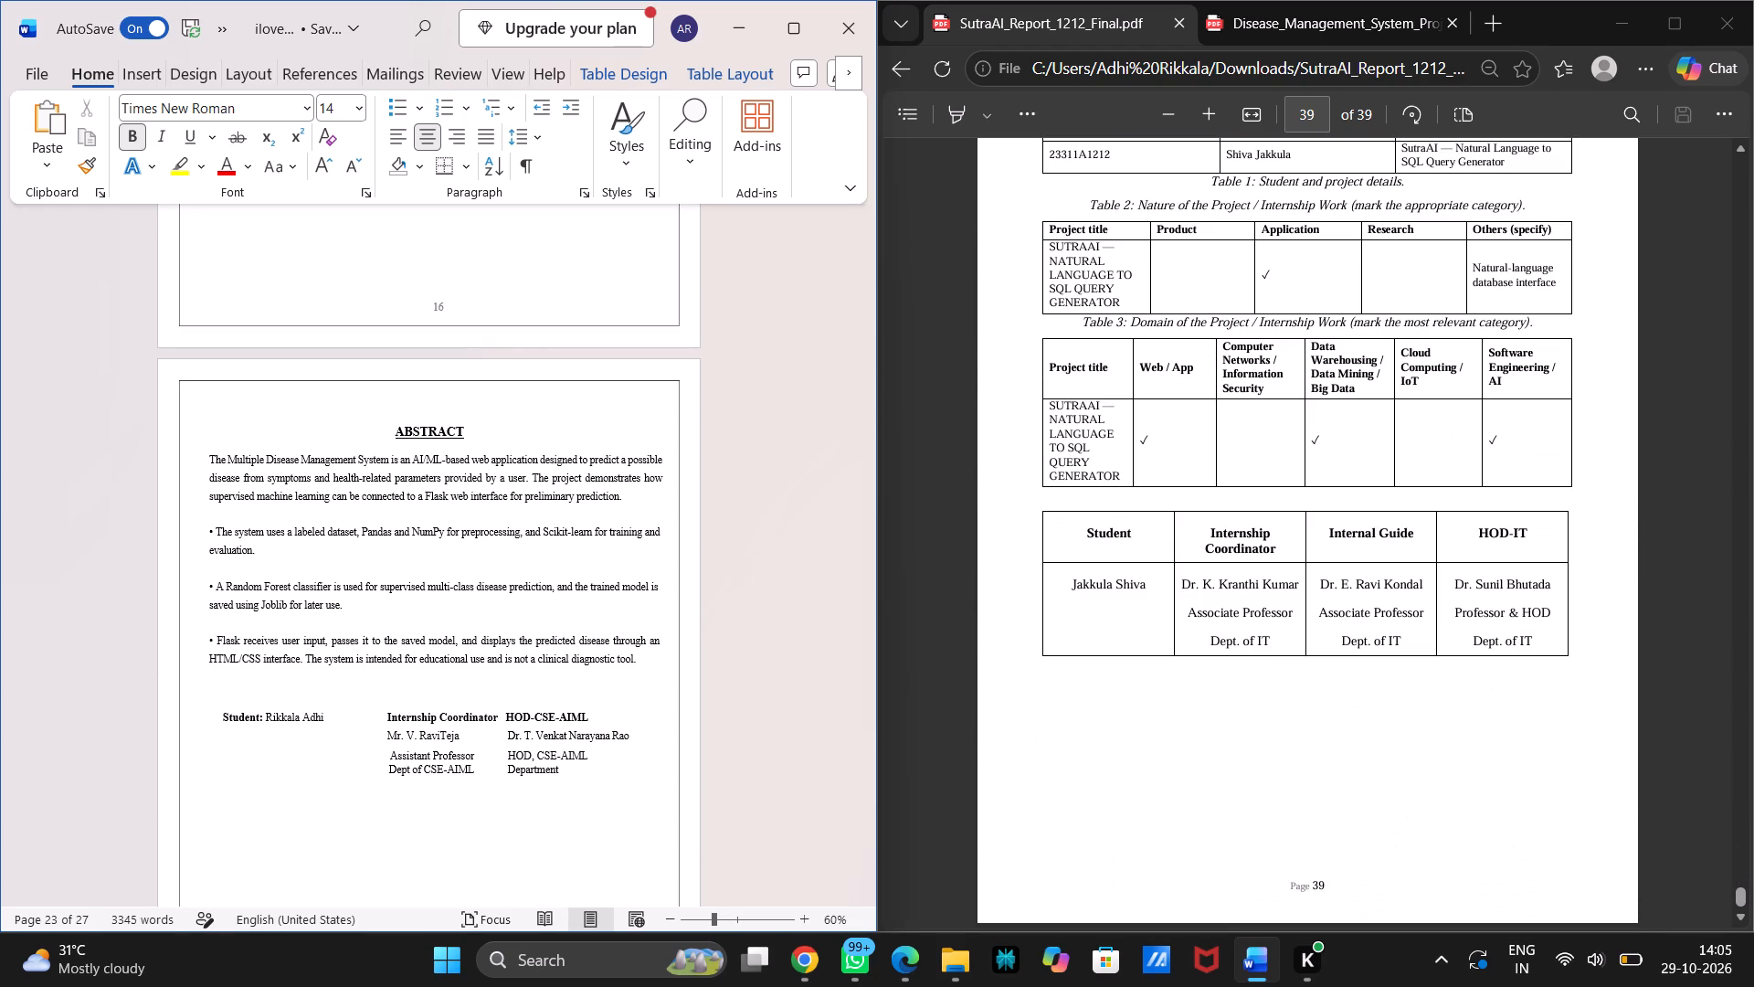
{"action": "scroll", "coordinate": [1280, 608], "scroll_direction": "down", "scroll_amount": 1}
Replace the old student name after "Student:" on the Word report's Abstract page with the new student's surname and given name.
{"action": "left_click_drag", "start_coordinate": [330, 711], "coordinate": [290, 708]}
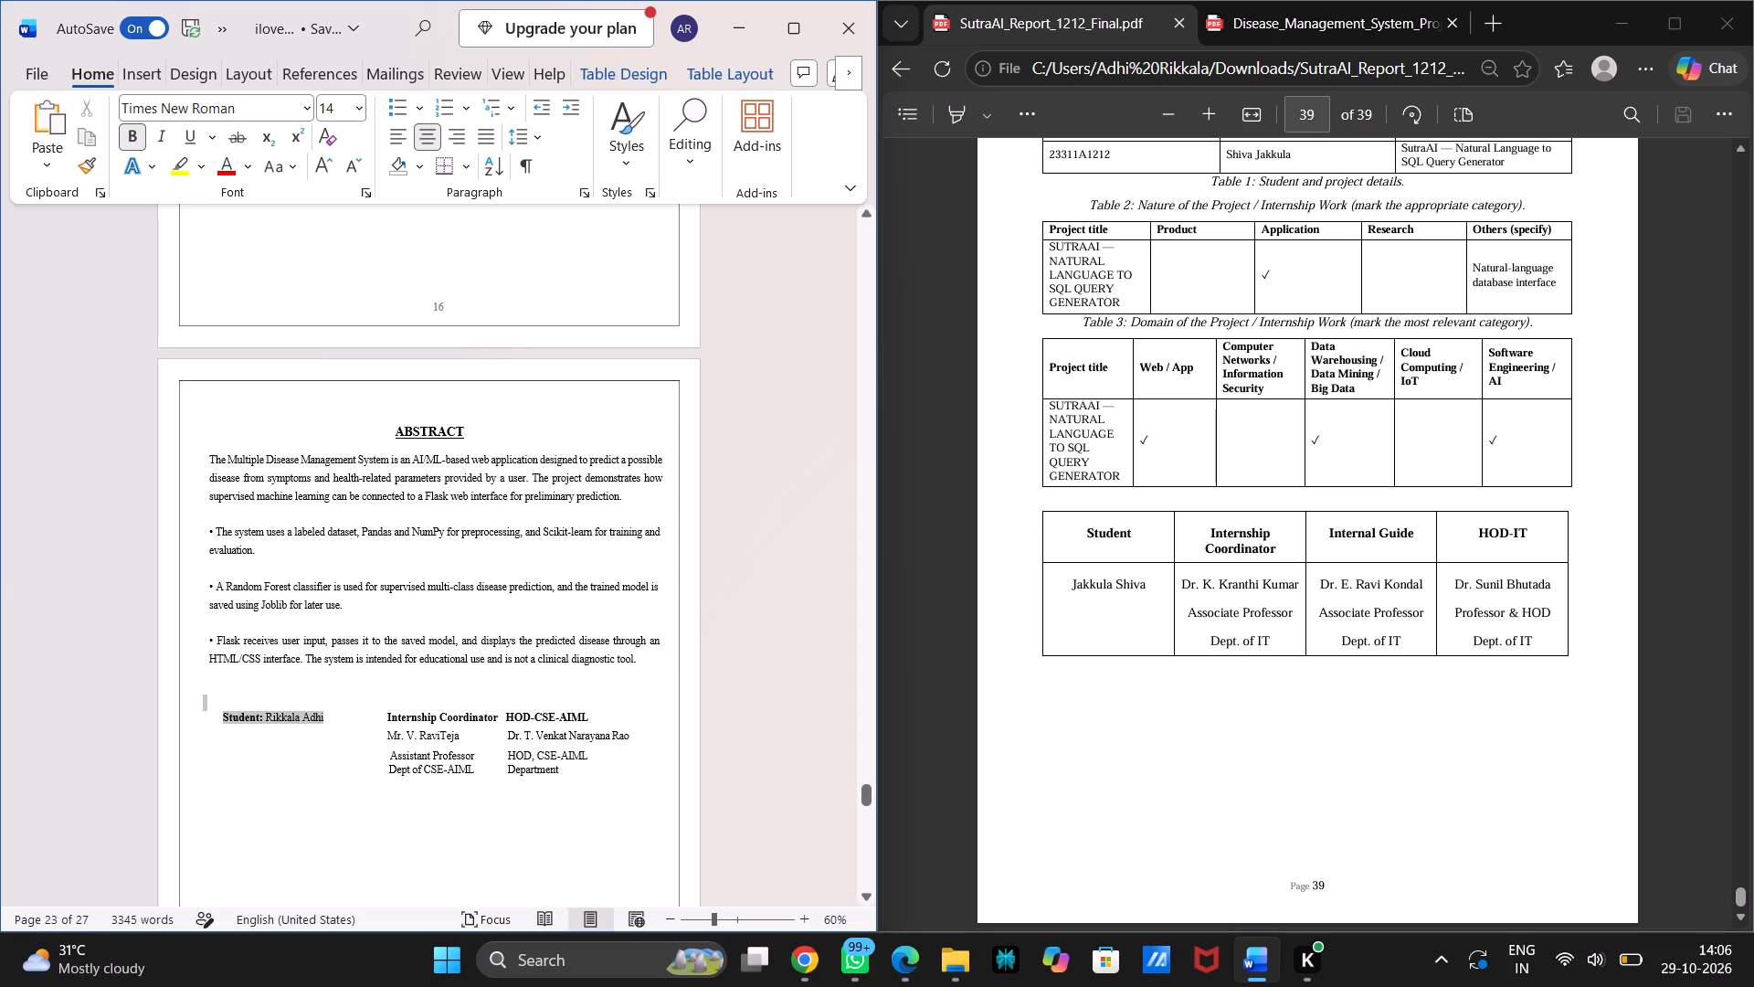
{"action": "left_click_drag", "start_coordinate": [290, 708], "coordinate": [271, 723]}
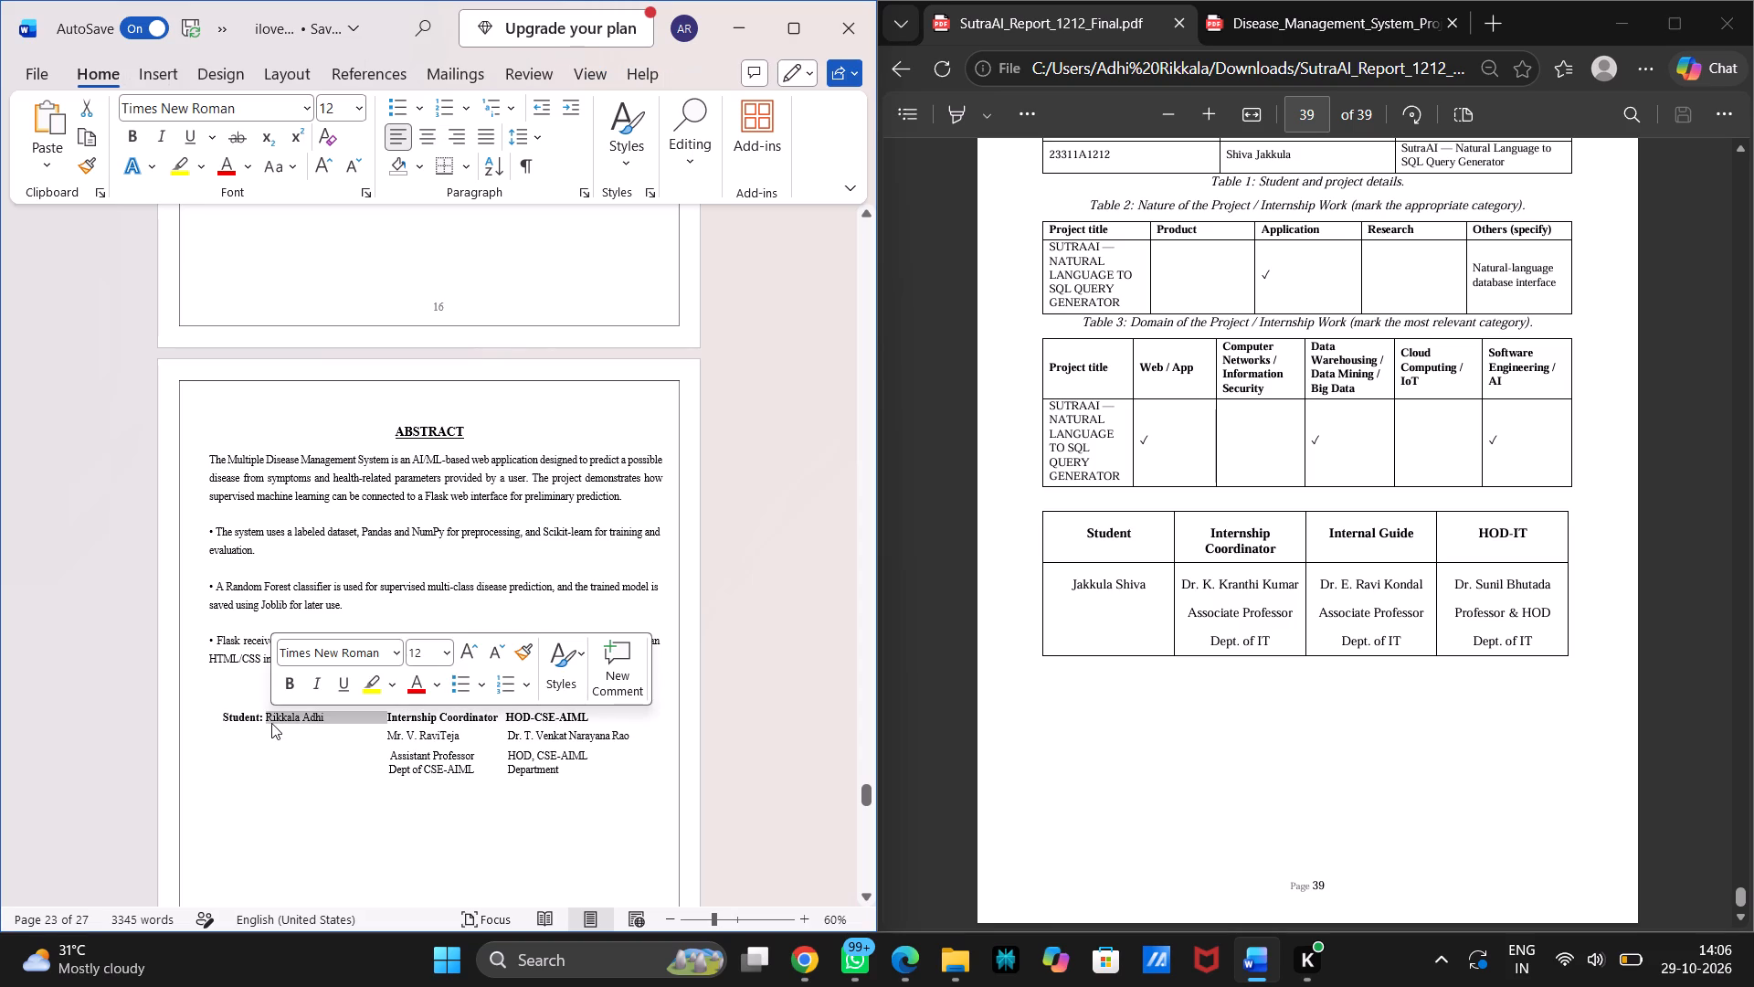
{"action": "left_click", "coordinate": [271, 716]}
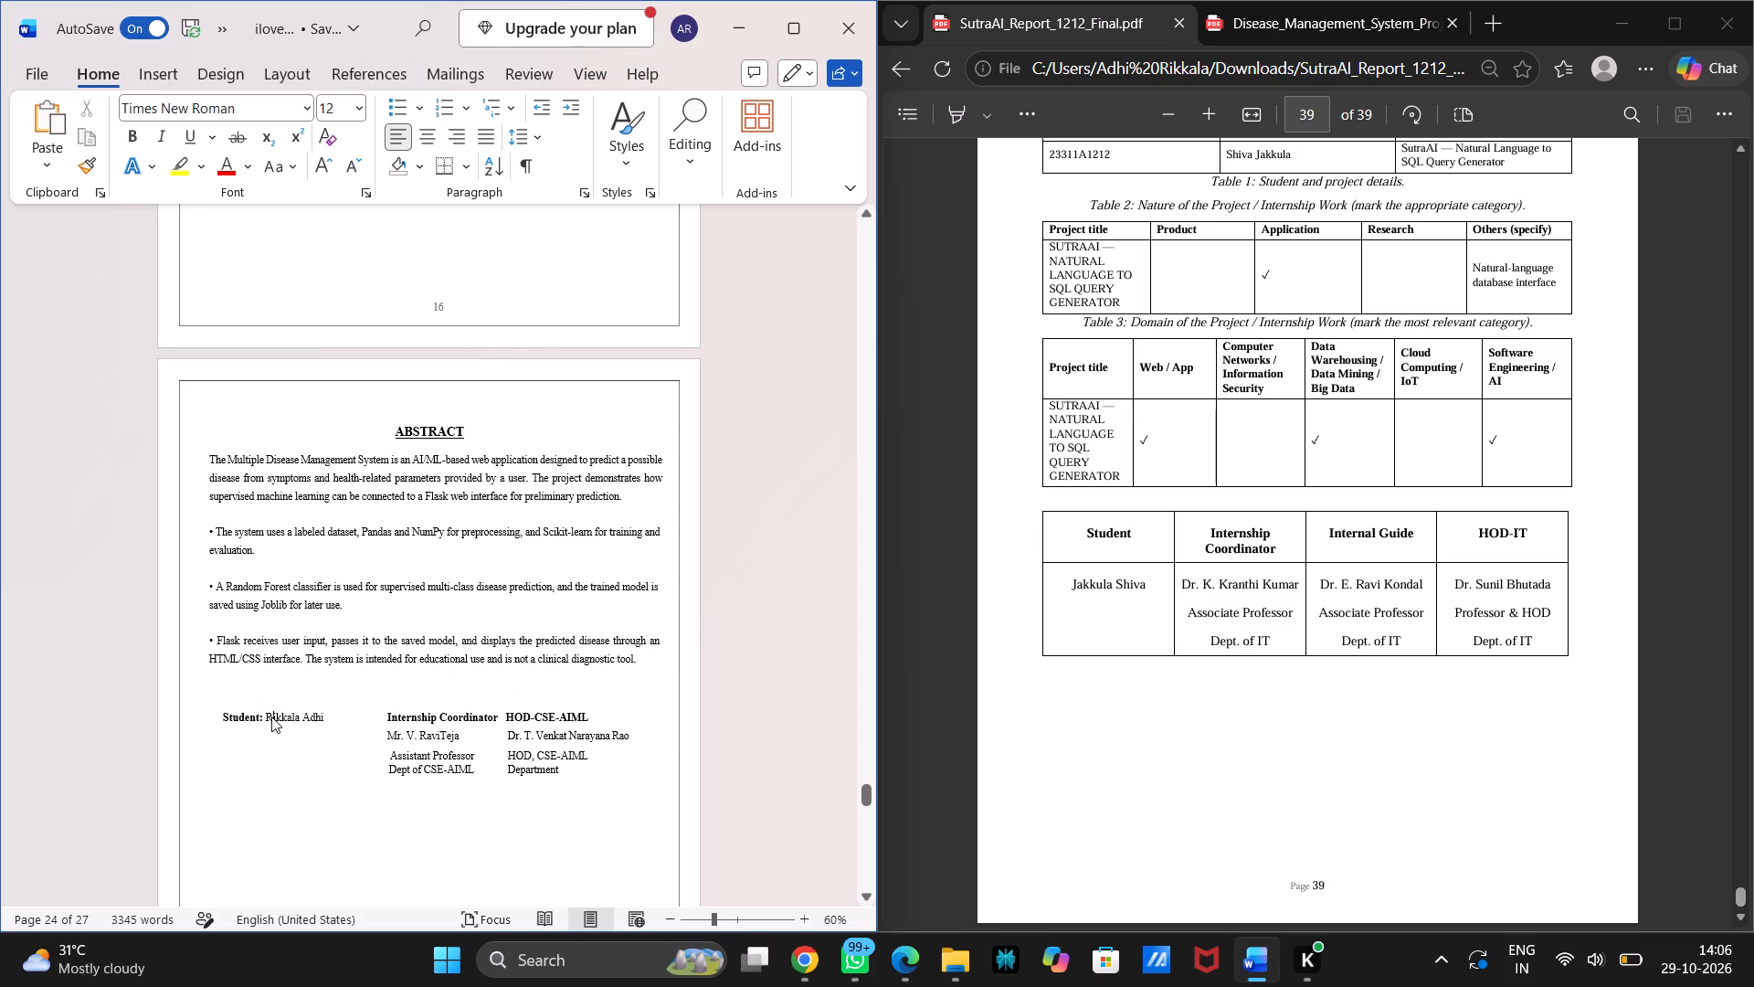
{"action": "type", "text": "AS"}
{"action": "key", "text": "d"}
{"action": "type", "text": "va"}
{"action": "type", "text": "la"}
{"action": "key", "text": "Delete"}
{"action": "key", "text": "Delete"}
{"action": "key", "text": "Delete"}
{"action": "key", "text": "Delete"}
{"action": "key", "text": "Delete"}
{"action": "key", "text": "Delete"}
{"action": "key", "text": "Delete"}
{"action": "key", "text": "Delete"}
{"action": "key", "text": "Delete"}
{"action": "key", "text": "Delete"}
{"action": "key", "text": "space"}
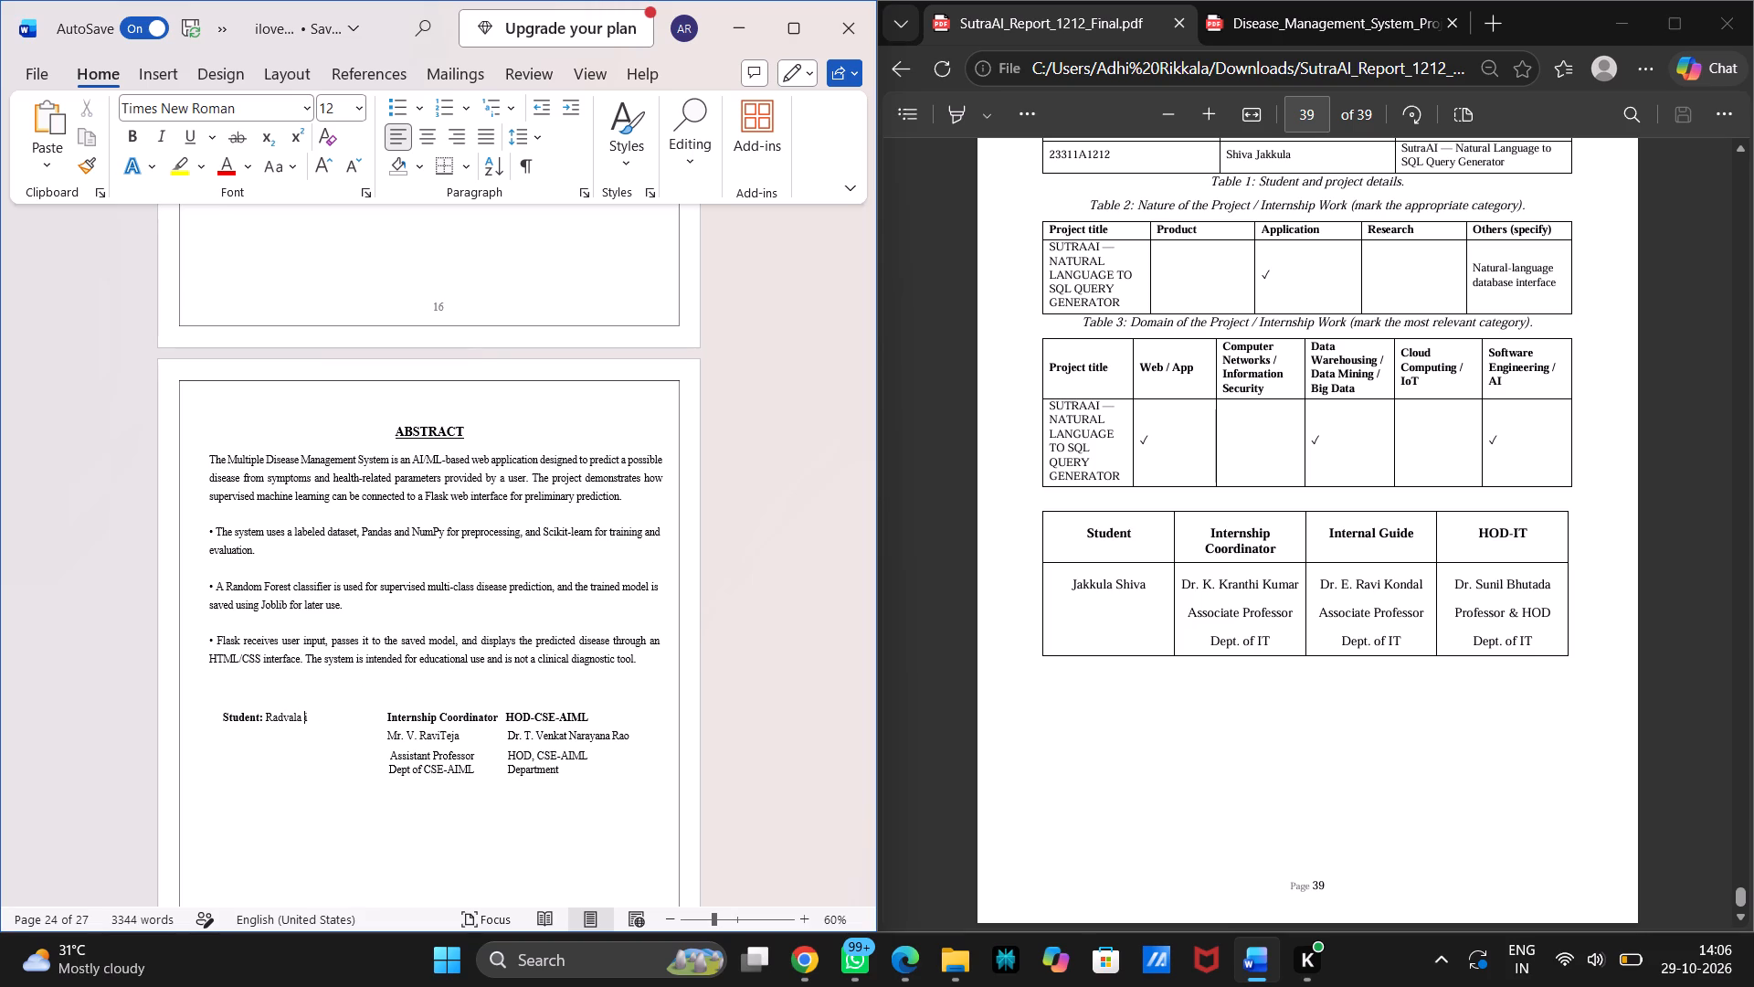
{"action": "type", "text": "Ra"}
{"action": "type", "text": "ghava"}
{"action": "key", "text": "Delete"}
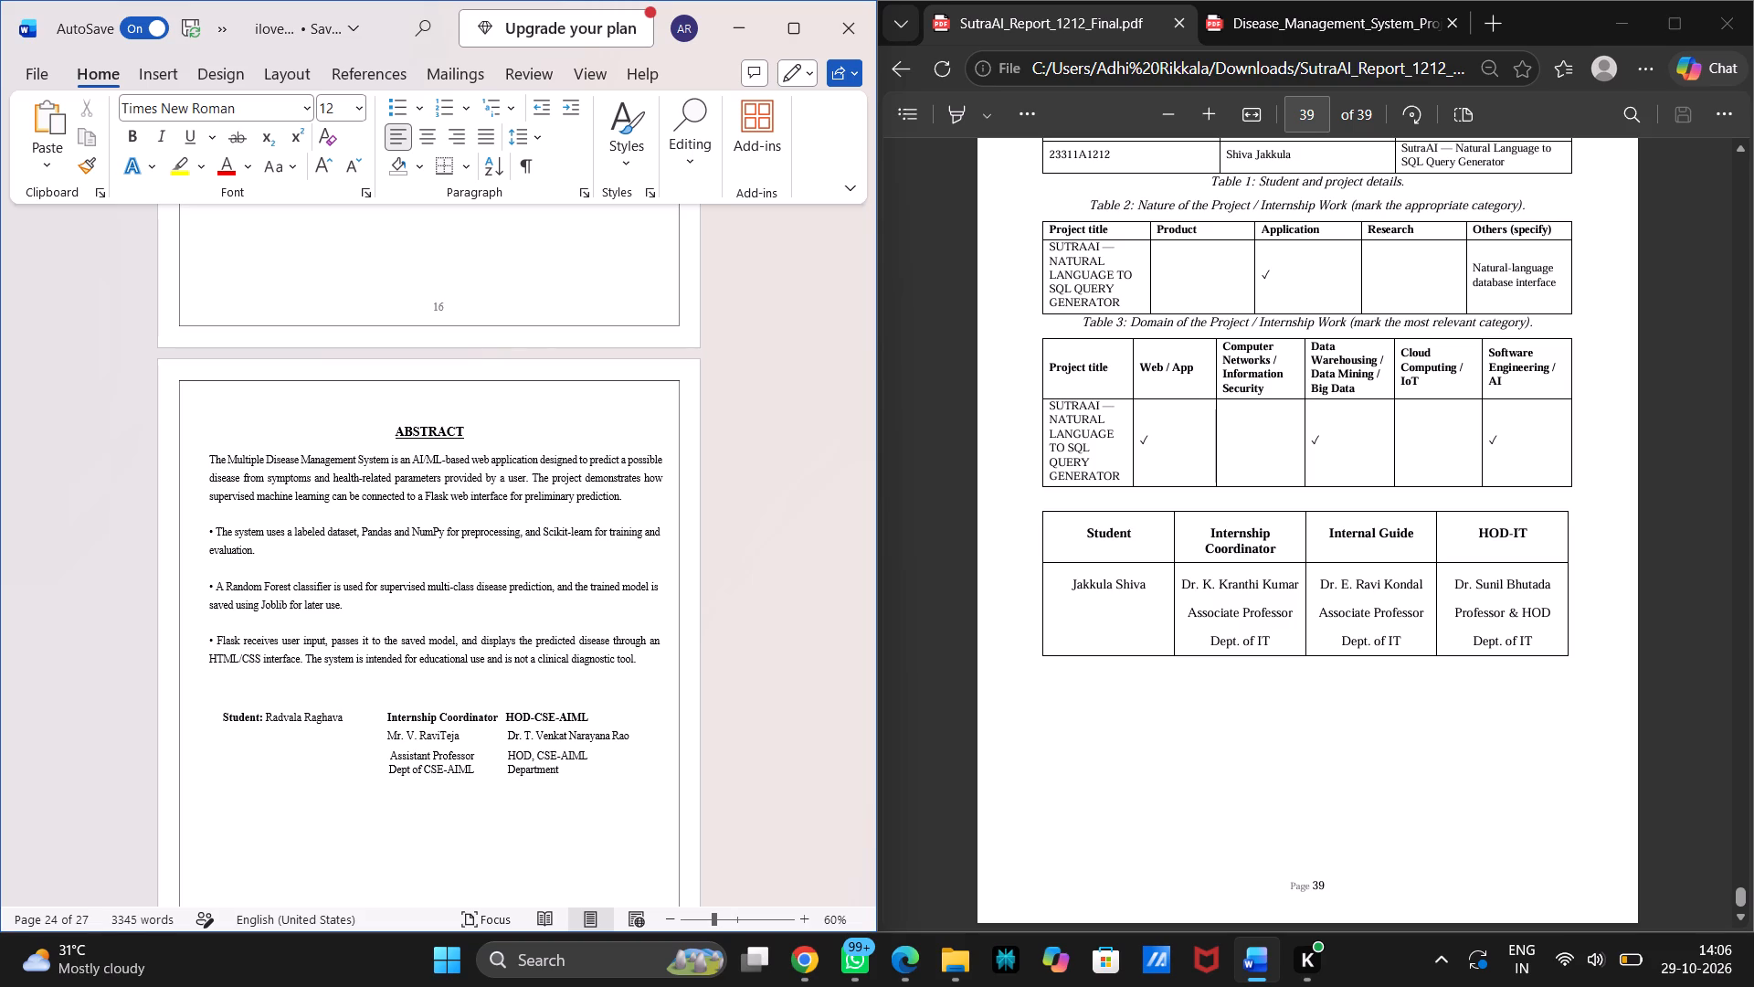
Remove the leftover leading "R" from the student's surname on the Abstract page and start the surname with a capital "A".
{"action": "left_click", "coordinate": [271, 716]}
{"action": "key", "text": "BackSpace"}
{"action": "key", "text": "Right"}
{"action": "key", "text": "BackSpace"}
{"action": "key", "text": "shift+a"}
Copy the Internship Coordinator's name, title and department from the SutraAI PDF and paste them over the coordinator's name on the Abstract page.
{"action": "left_click_drag", "start_coordinate": [1185, 579], "coordinate": [1269, 632]}
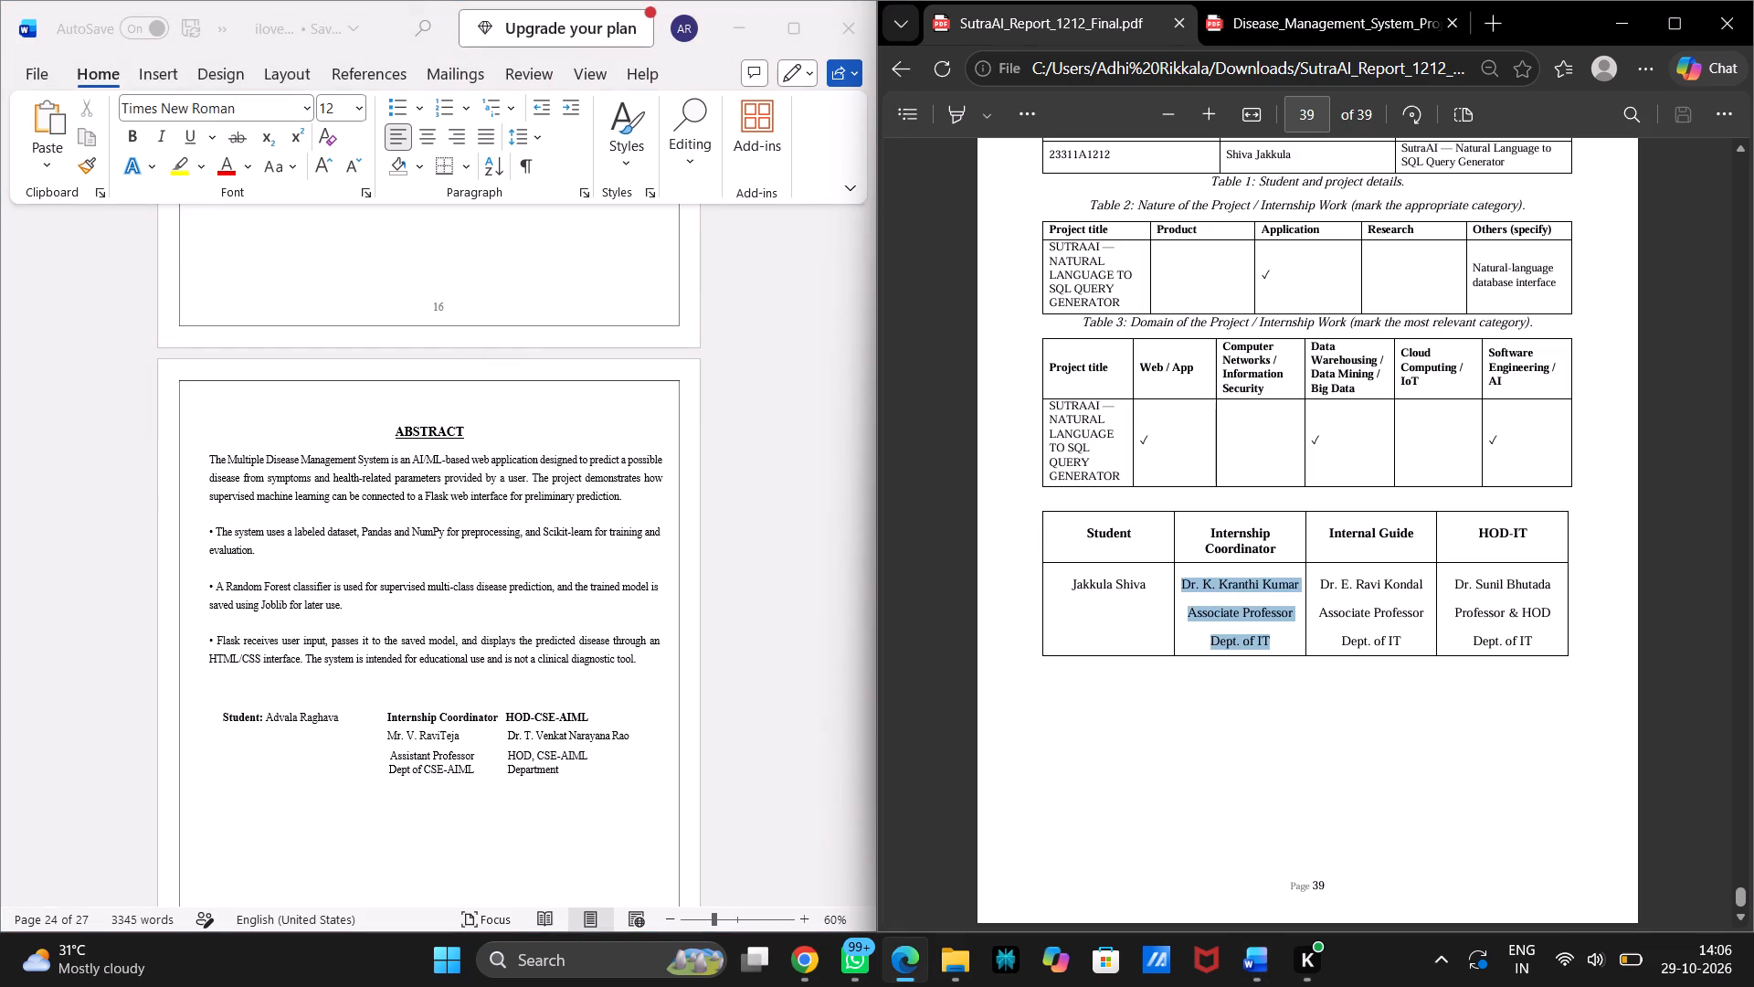
{"action": "left_click_drag", "start_coordinate": [1269, 632], "coordinate": [1273, 643]}
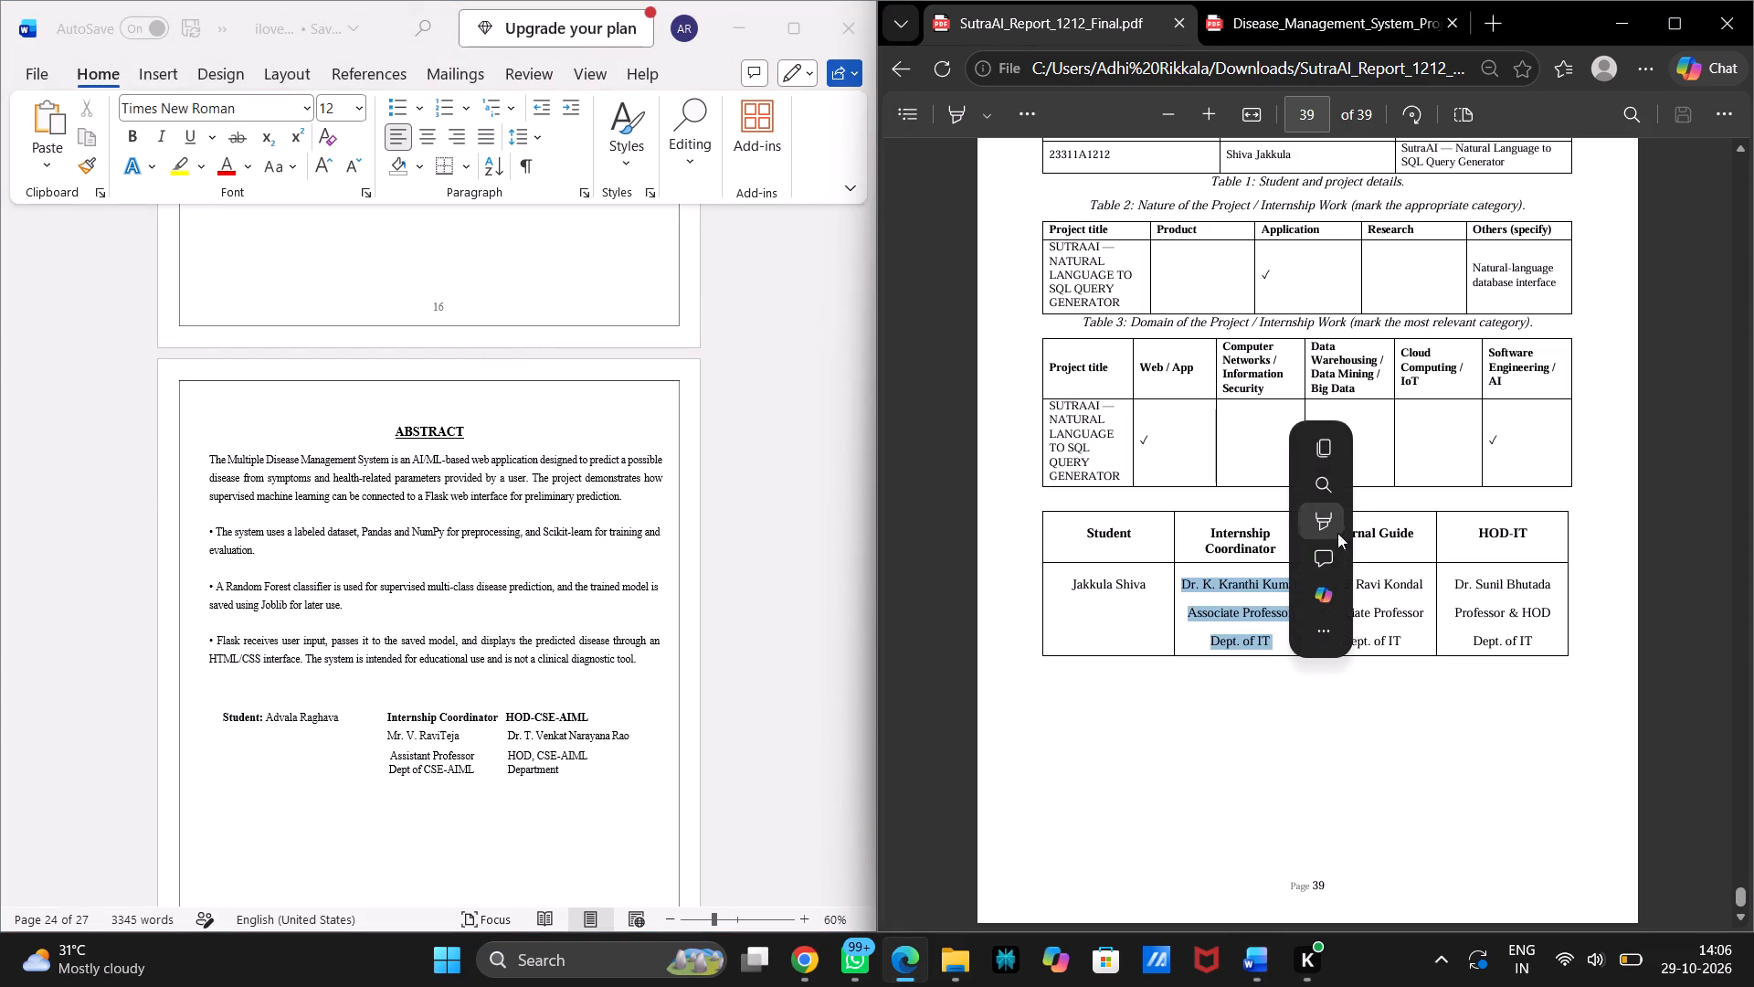
{"action": "left_click", "coordinate": [1333, 452]}
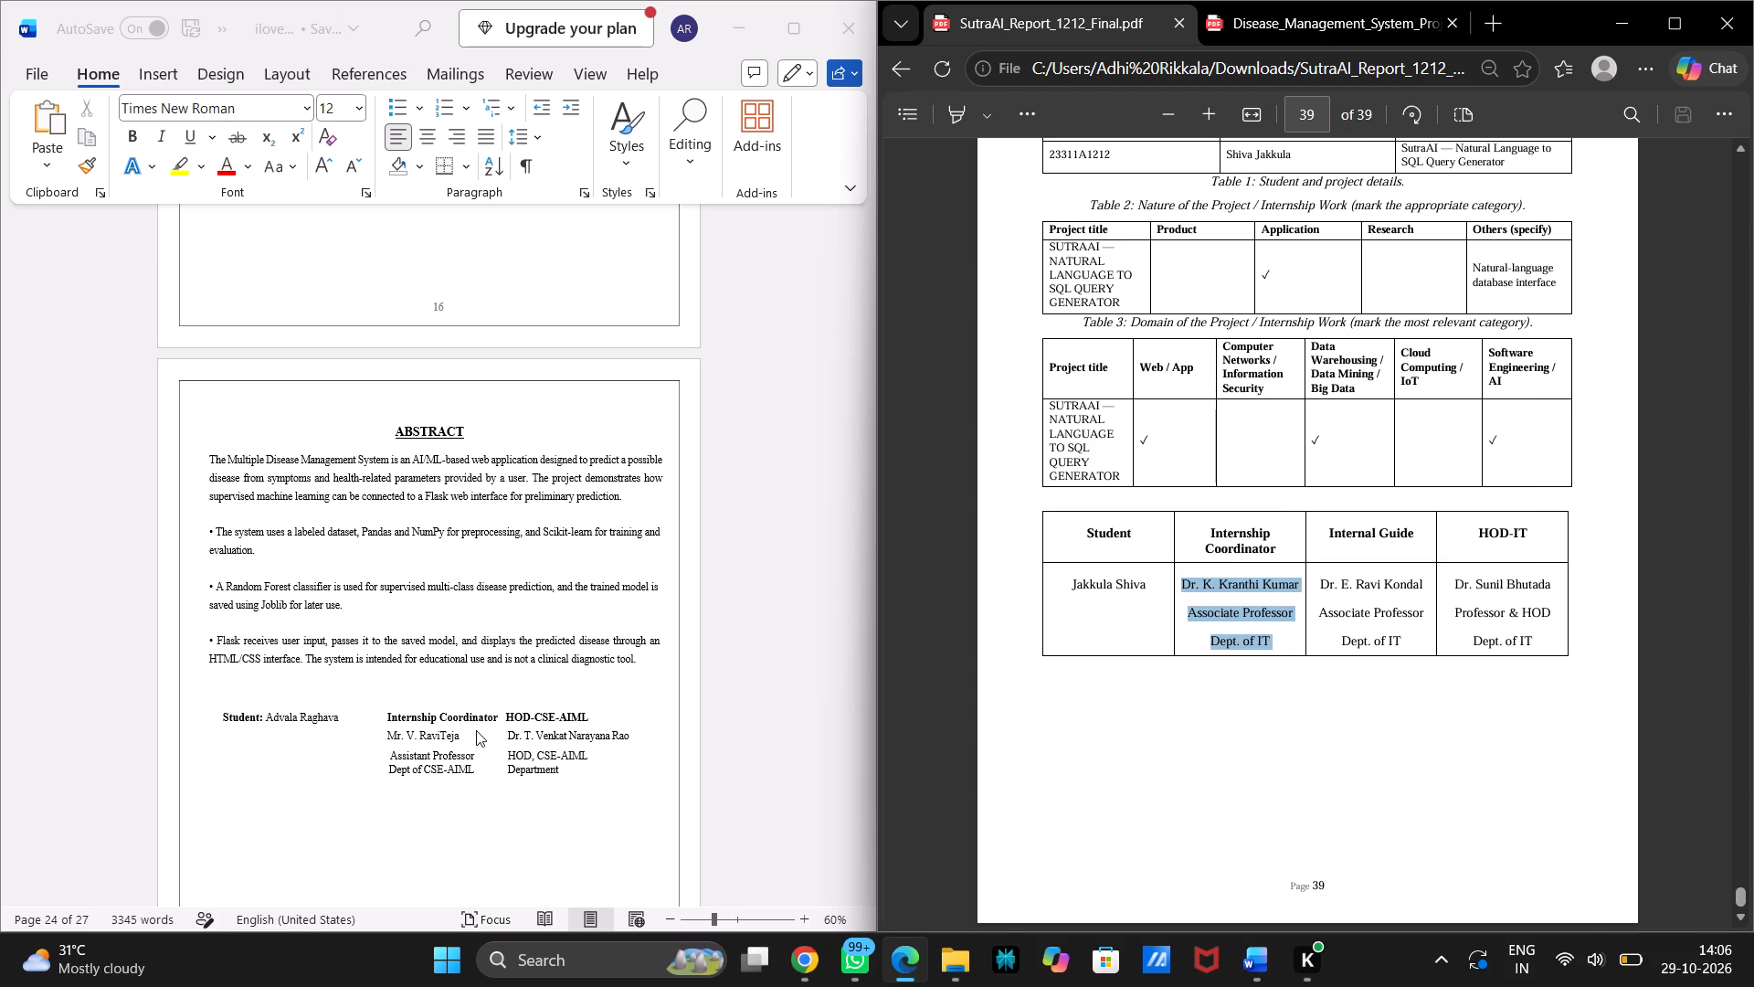
{"action": "left_click_drag", "start_coordinate": [390, 733], "coordinate": [482, 773]}
{"action": "left_click_drag", "start_coordinate": [482, 773], "coordinate": [431, 766]}
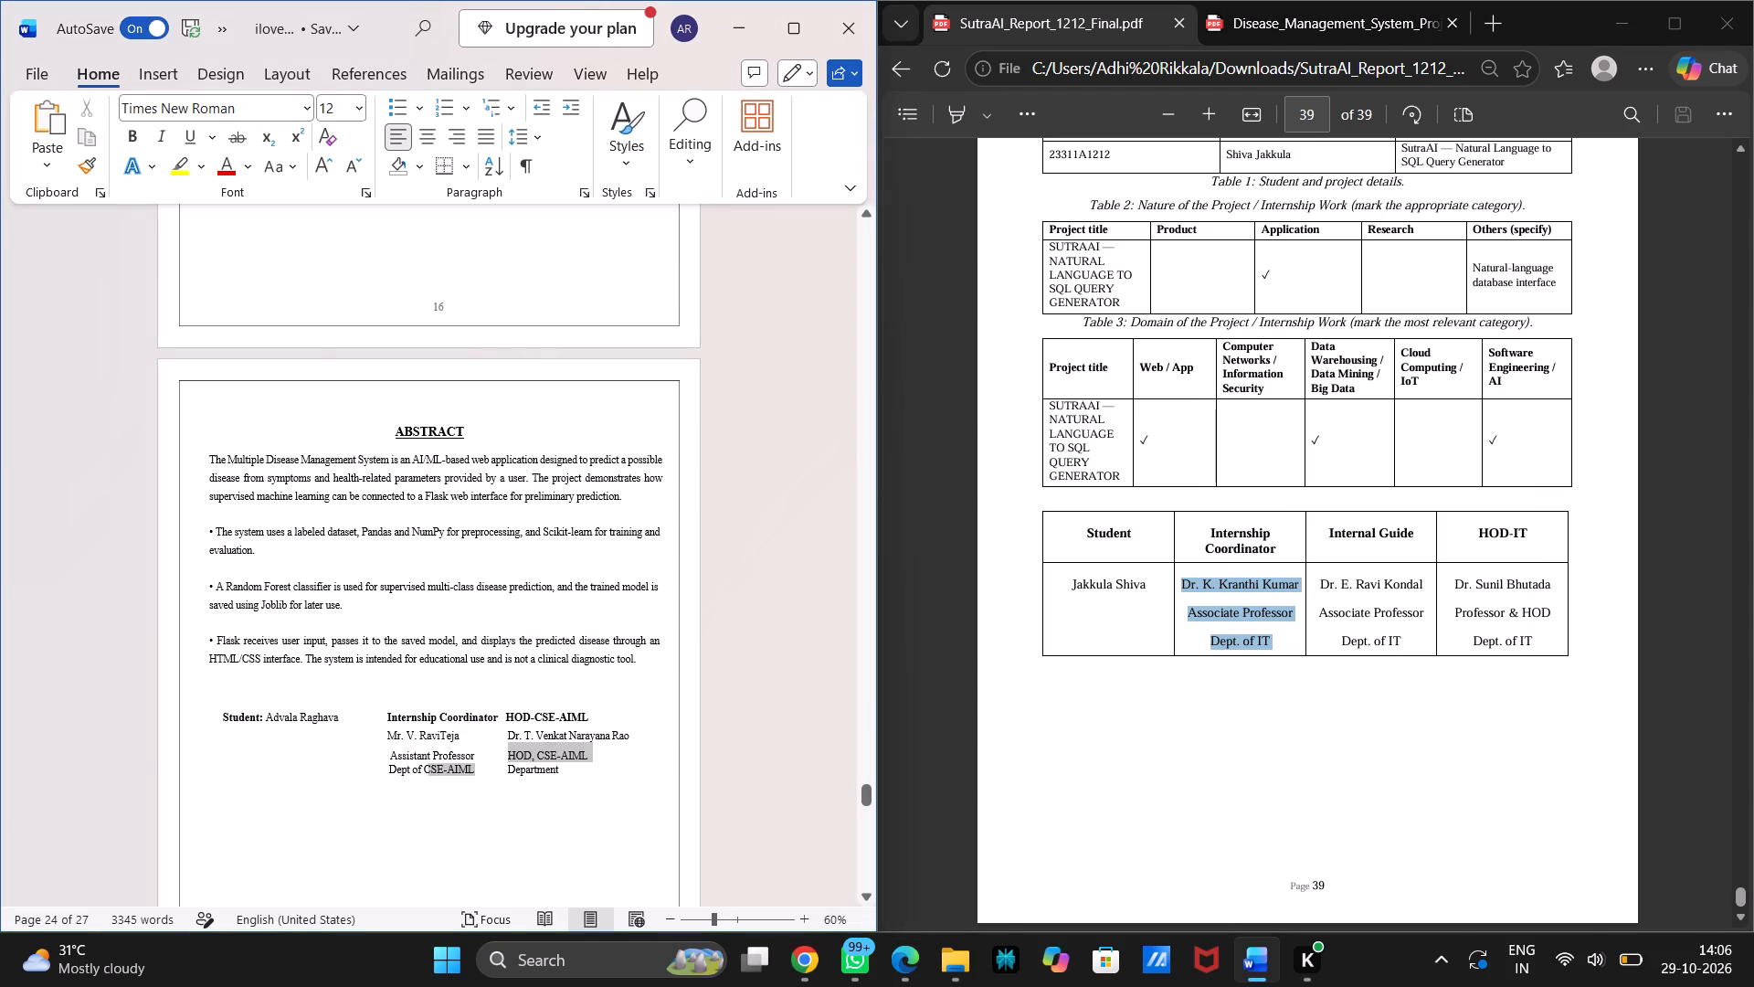
{"action": "left_click_drag", "start_coordinate": [431, 766], "coordinate": [395, 746]}
{"action": "left_click_drag", "start_coordinate": [395, 746], "coordinate": [407, 759]}
{"action": "left_click_drag", "start_coordinate": [407, 759], "coordinate": [388, 730]}
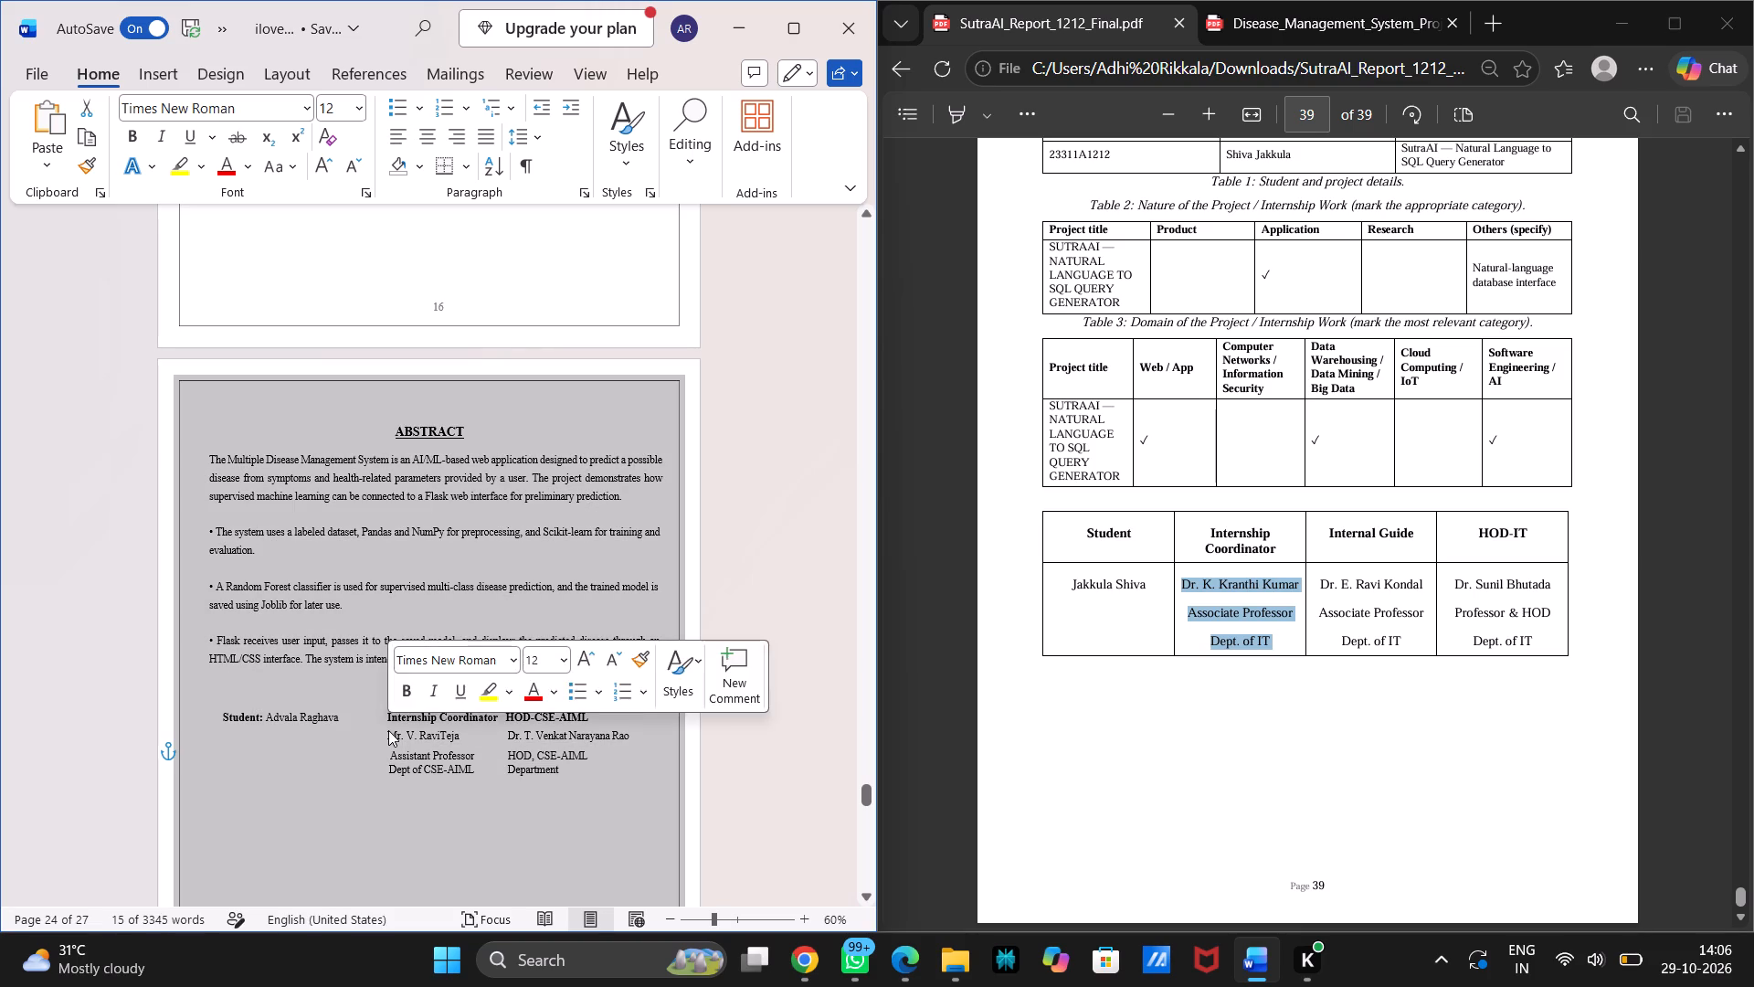
{"action": "left_click", "coordinate": [388, 730]}
{"action": "left_click_drag", "start_coordinate": [388, 730], "coordinate": [388, 744]}
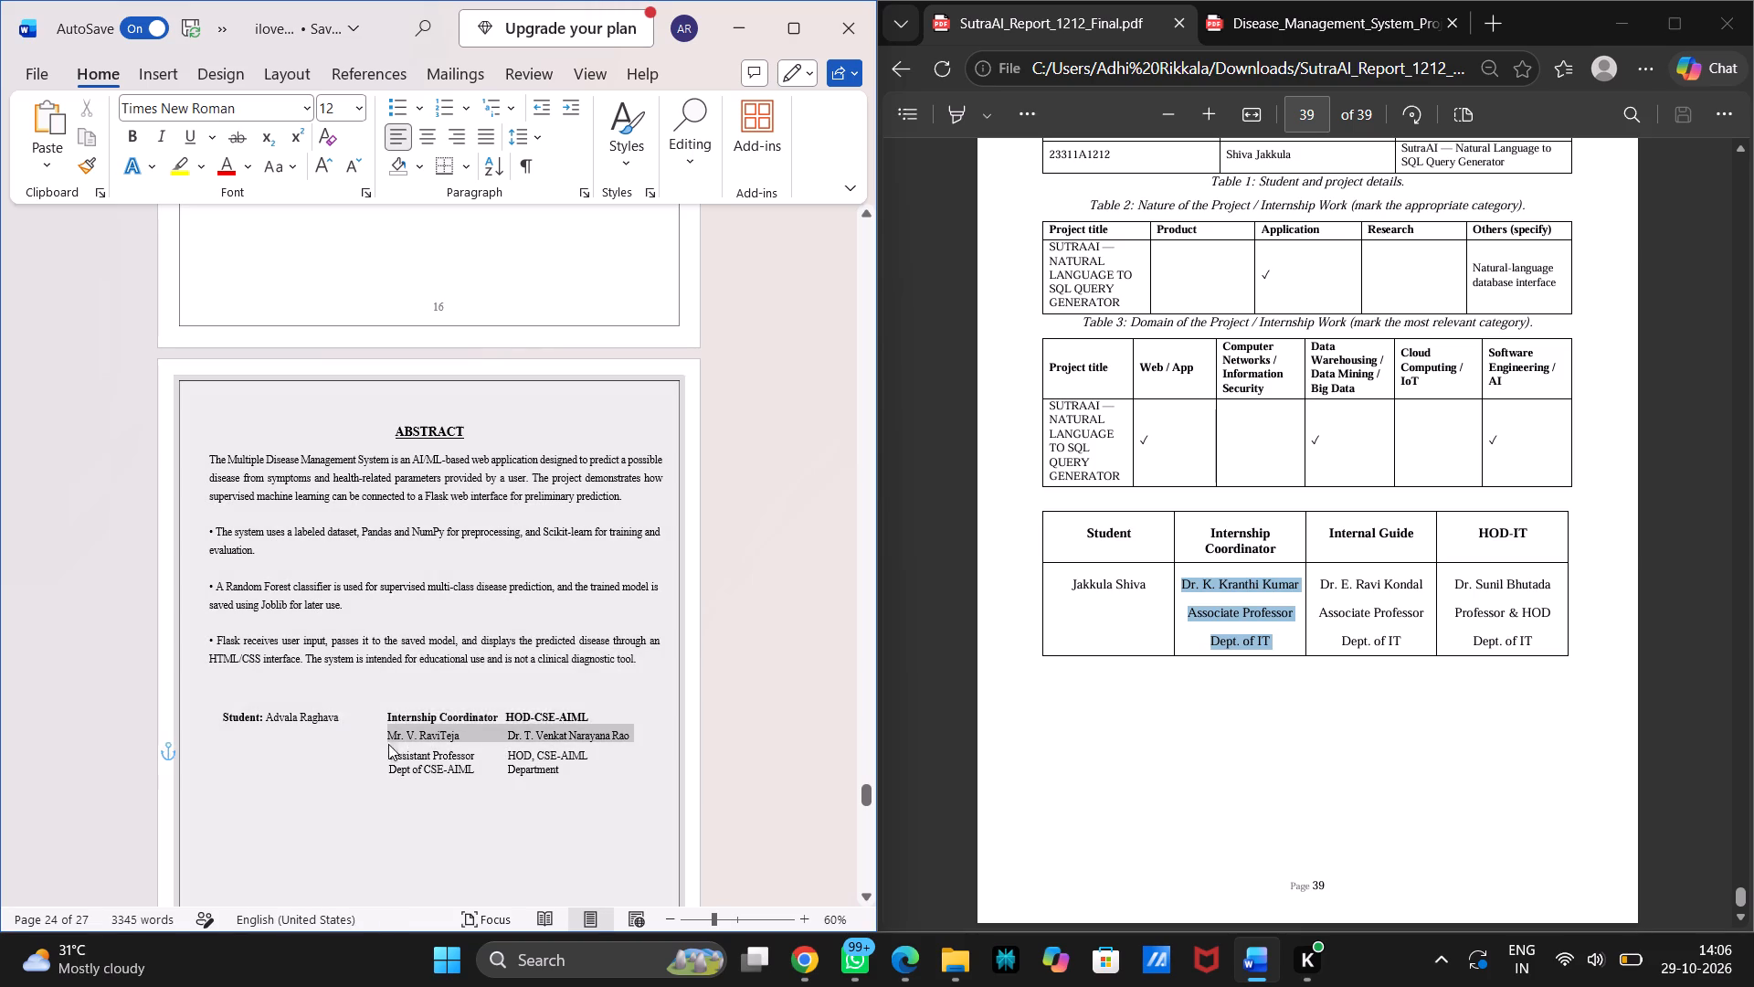
{"action": "left_click_drag", "start_coordinate": [388, 744], "coordinate": [386, 742]}
{"action": "left_click", "coordinate": [386, 742]}
{"action": "left_click", "coordinate": [386, 742]}
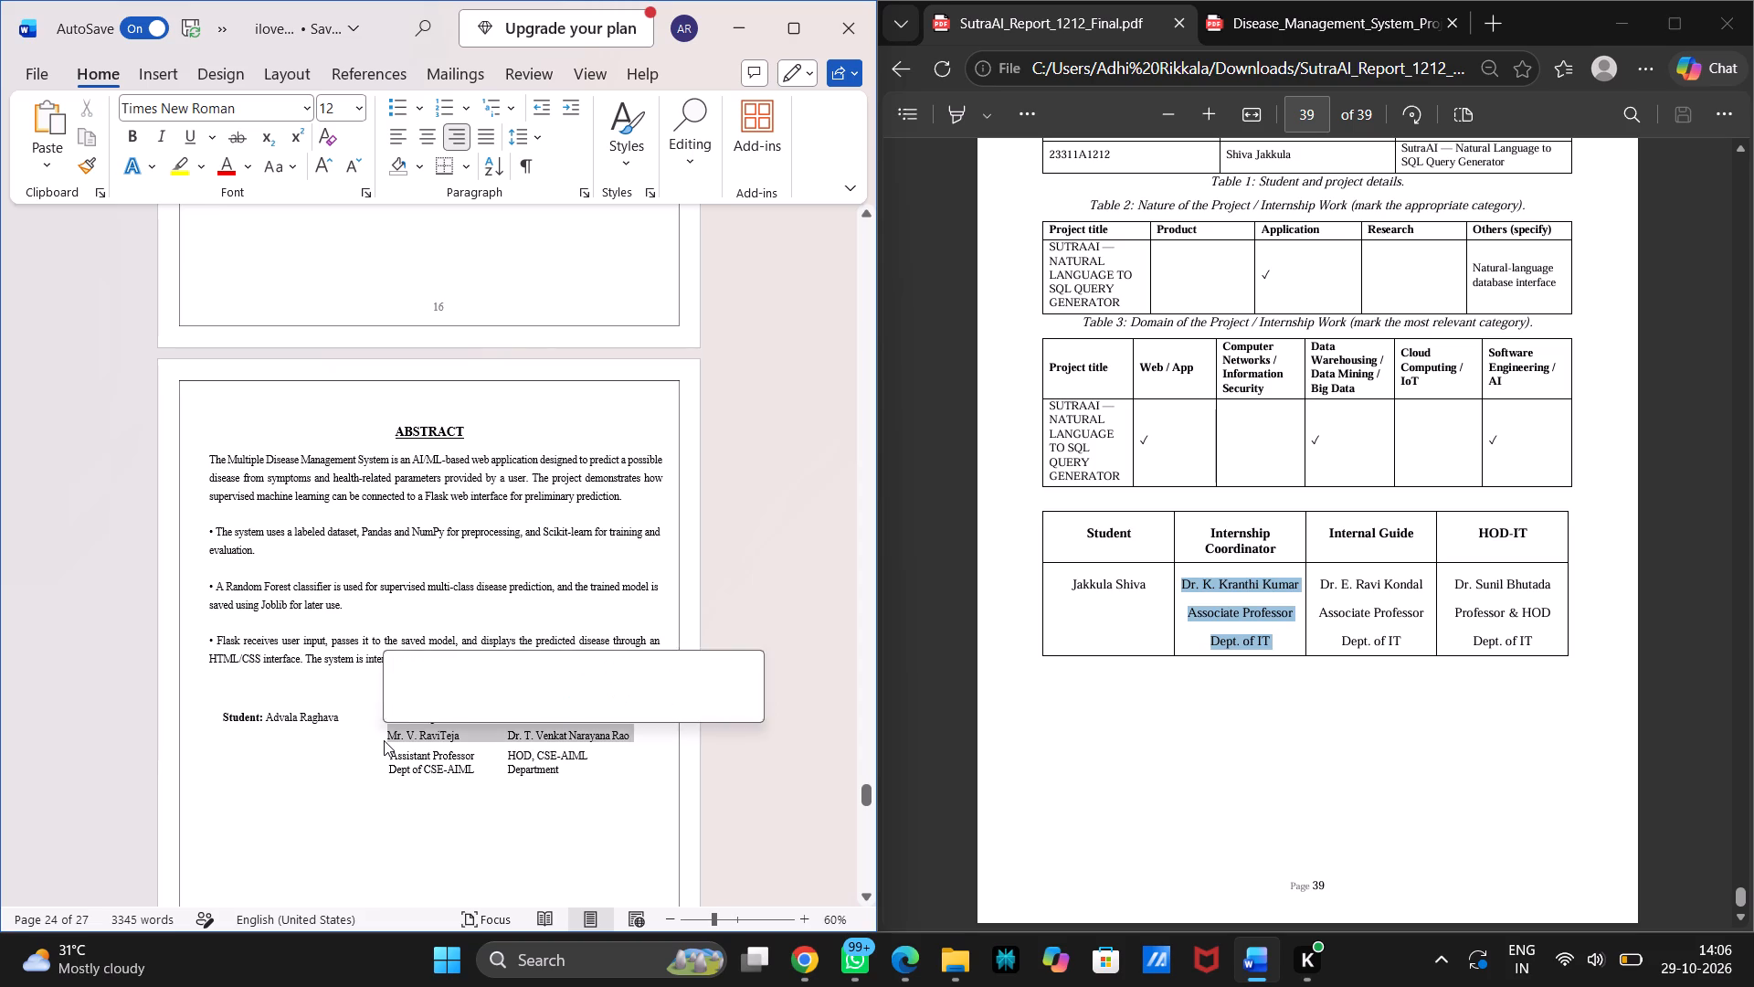
{"action": "left_click", "coordinate": [384, 740]}
{"action": "left_click_drag", "start_coordinate": [384, 740], "coordinate": [465, 763]}
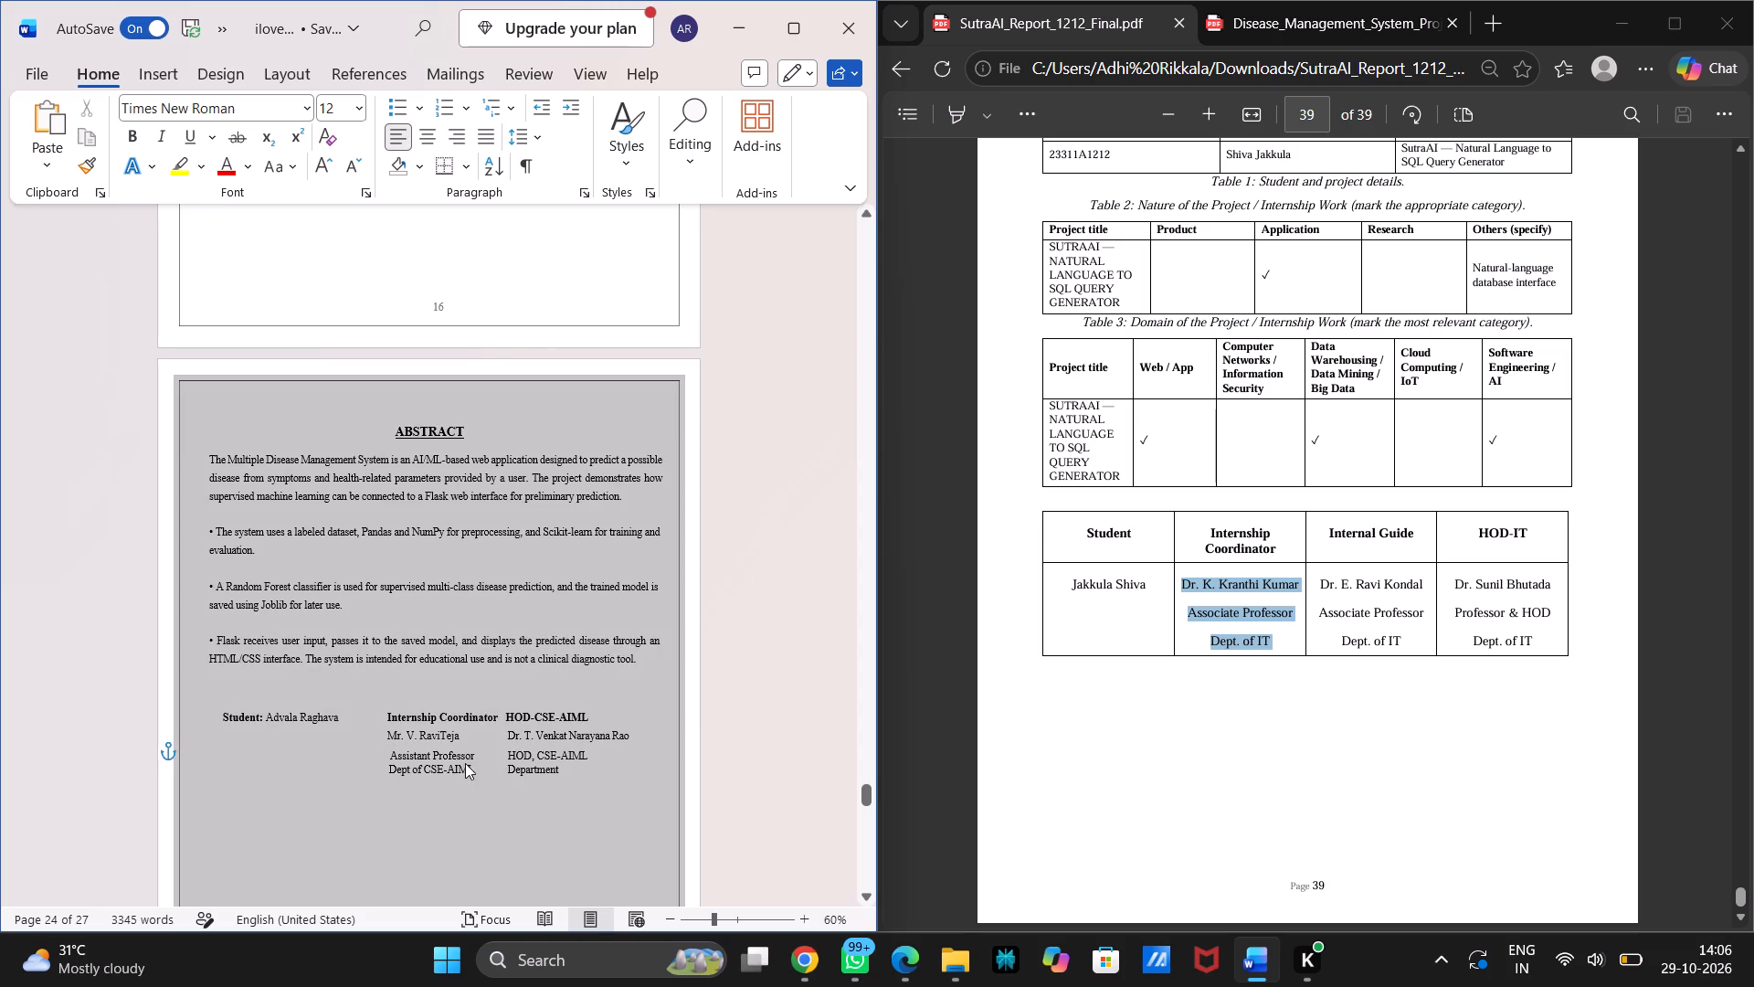
{"action": "left_click_drag", "start_coordinate": [465, 763], "coordinate": [459, 729]}
{"action": "key", "text": "ctrl+v"}
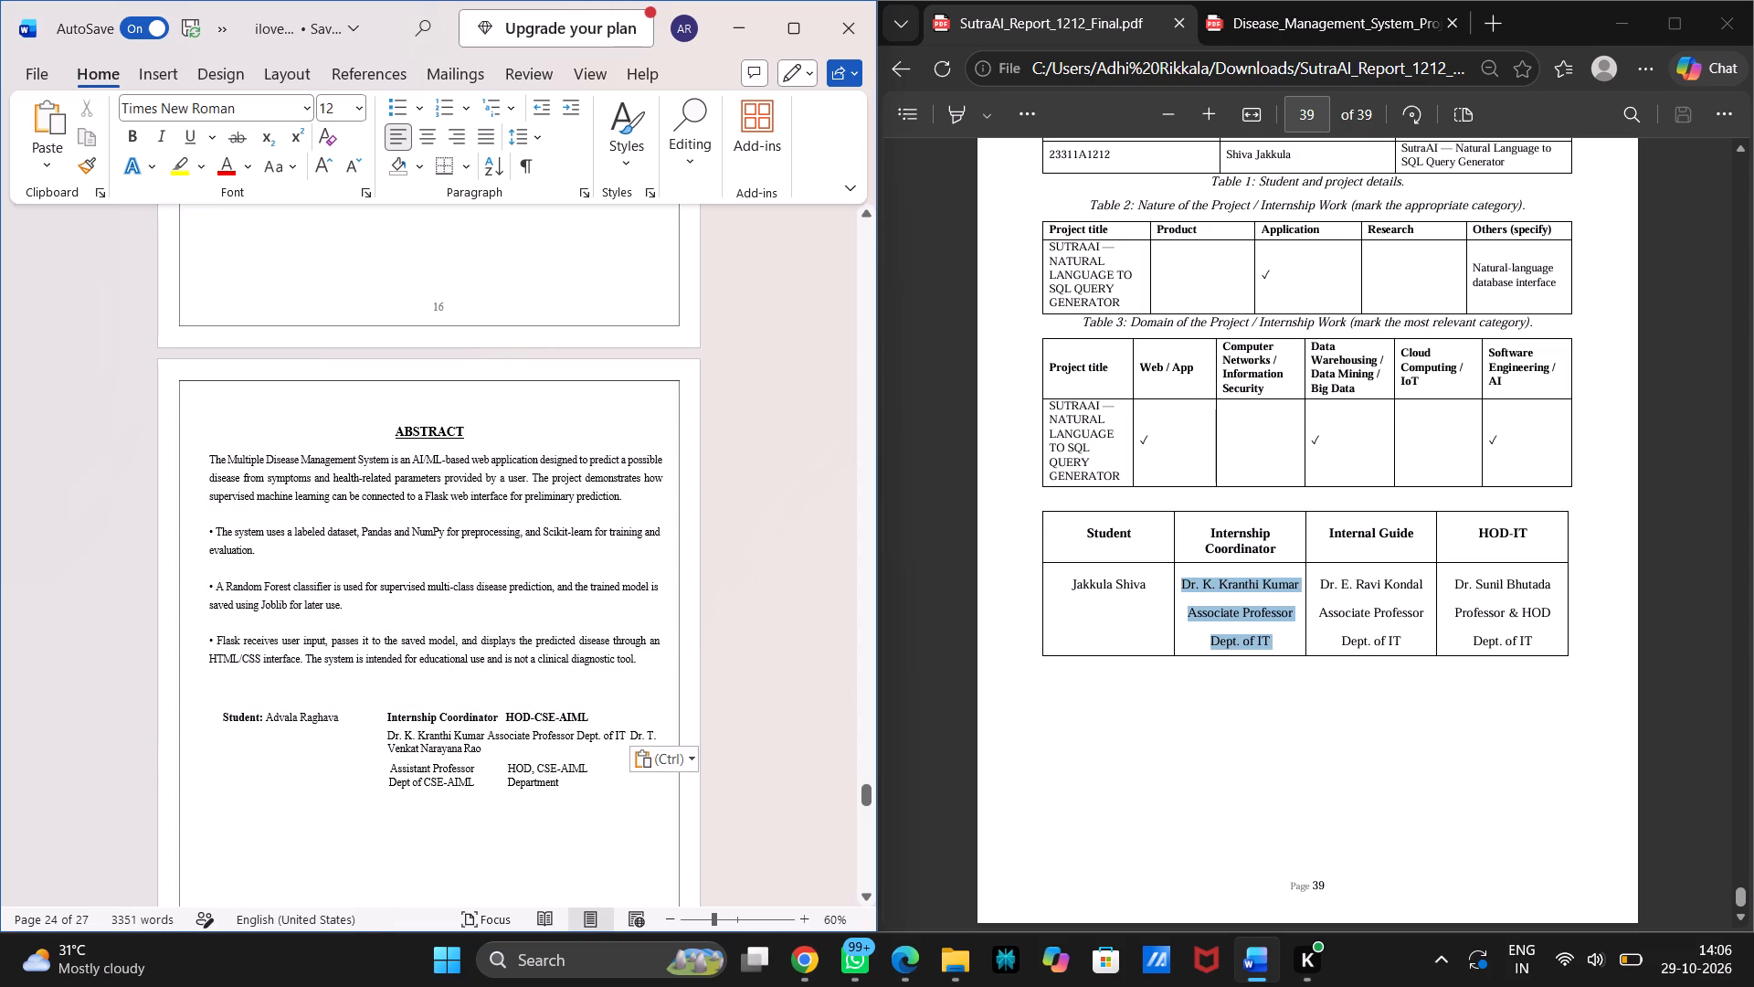
Copy "Associate Professor Dept. of IT" from the pasted coordinator line and remove it there, keeping only the coordinator's name.
{"action": "left_click_drag", "start_coordinate": [487, 738], "coordinate": [595, 738]}
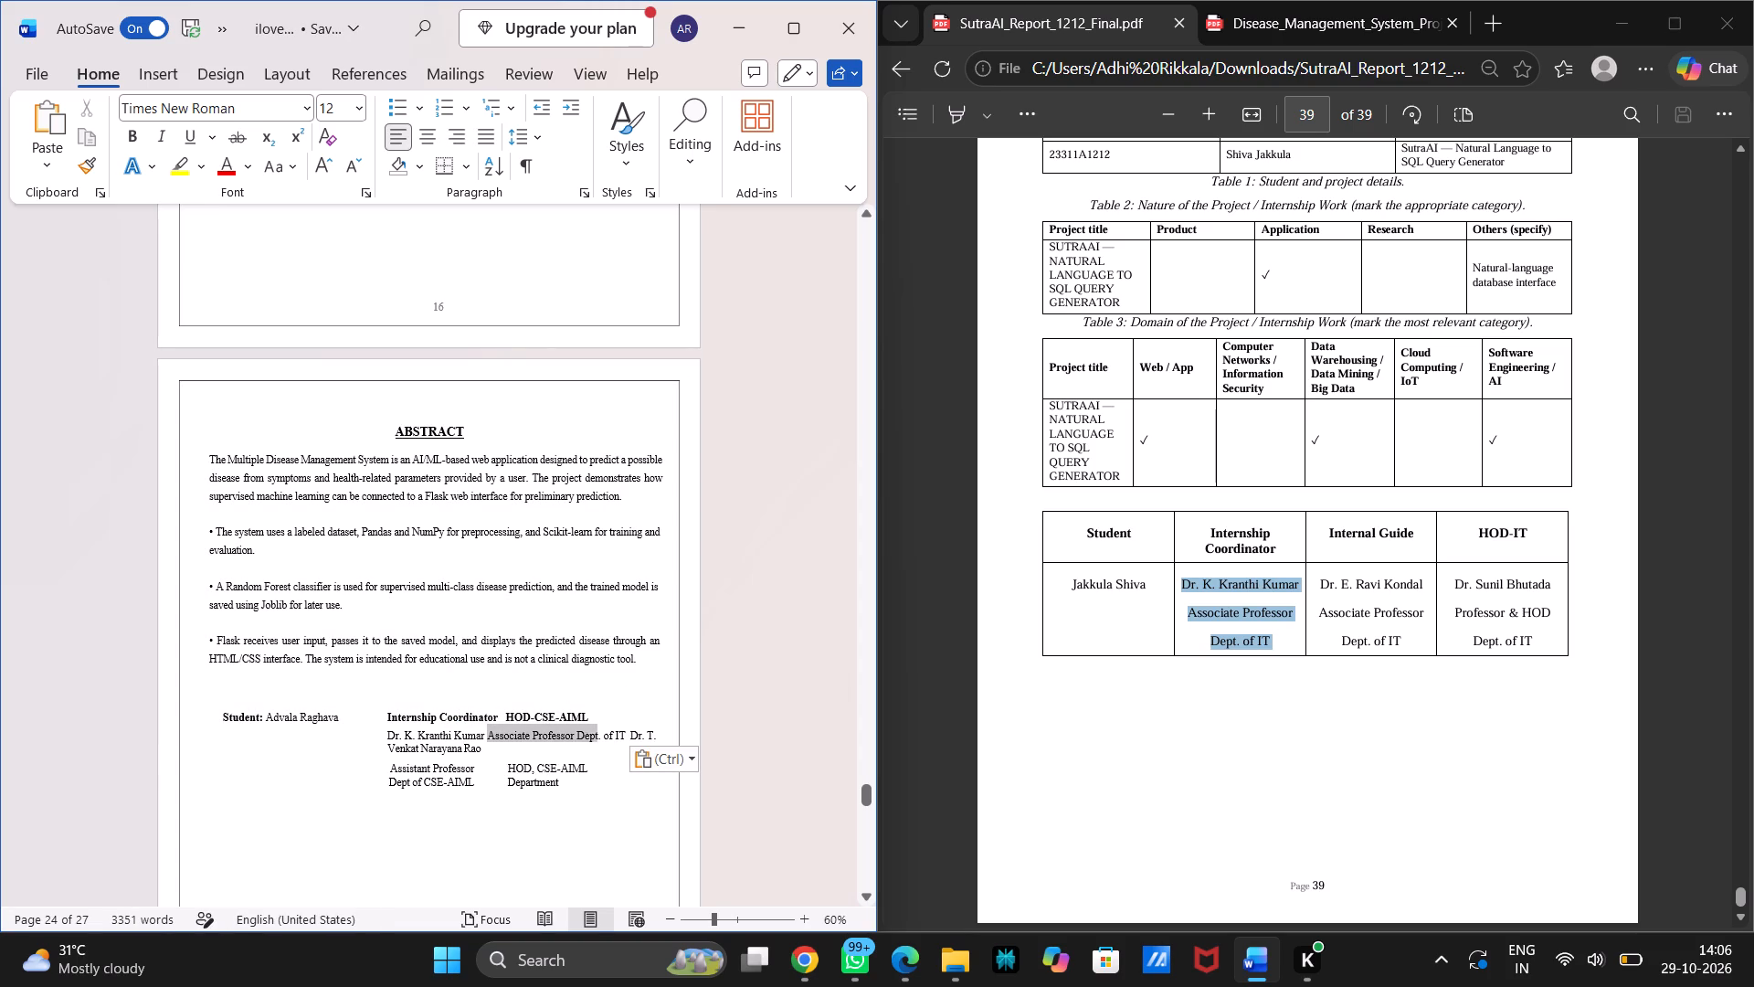
{"action": "left_click_drag", "start_coordinate": [595, 738], "coordinate": [624, 737]}
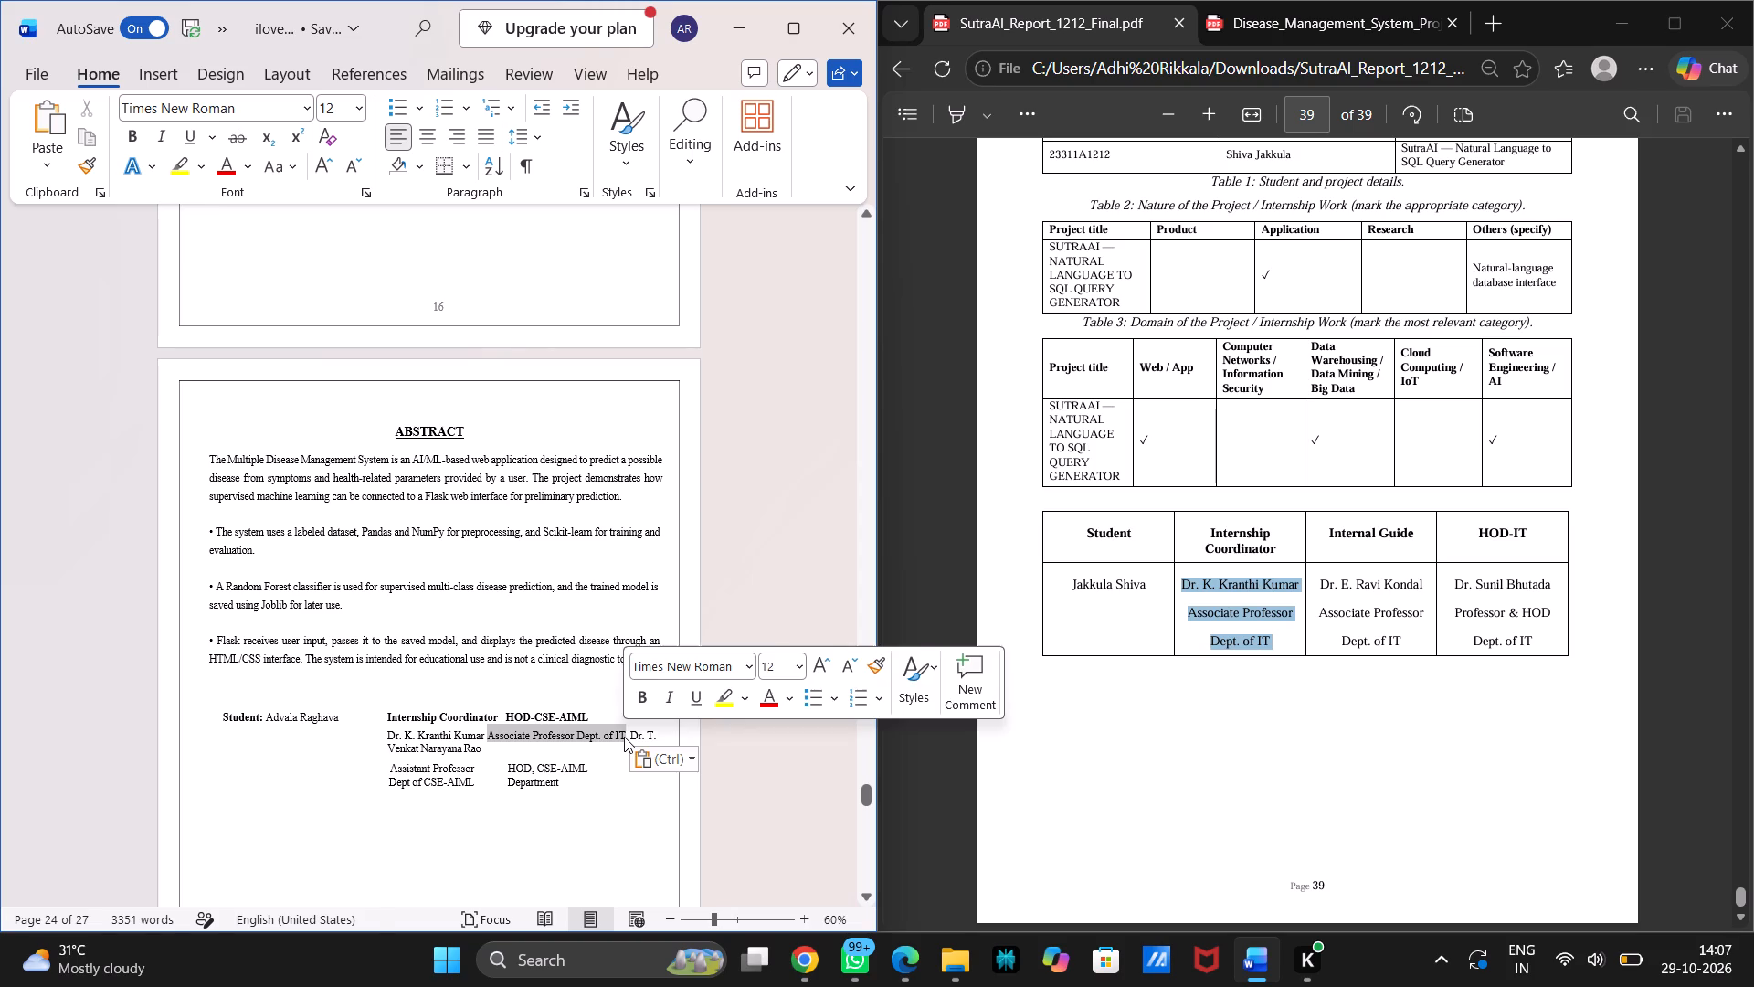
{"action": "key", "text": "ctrl+c"}
{"action": "key", "text": "BackSpace"}
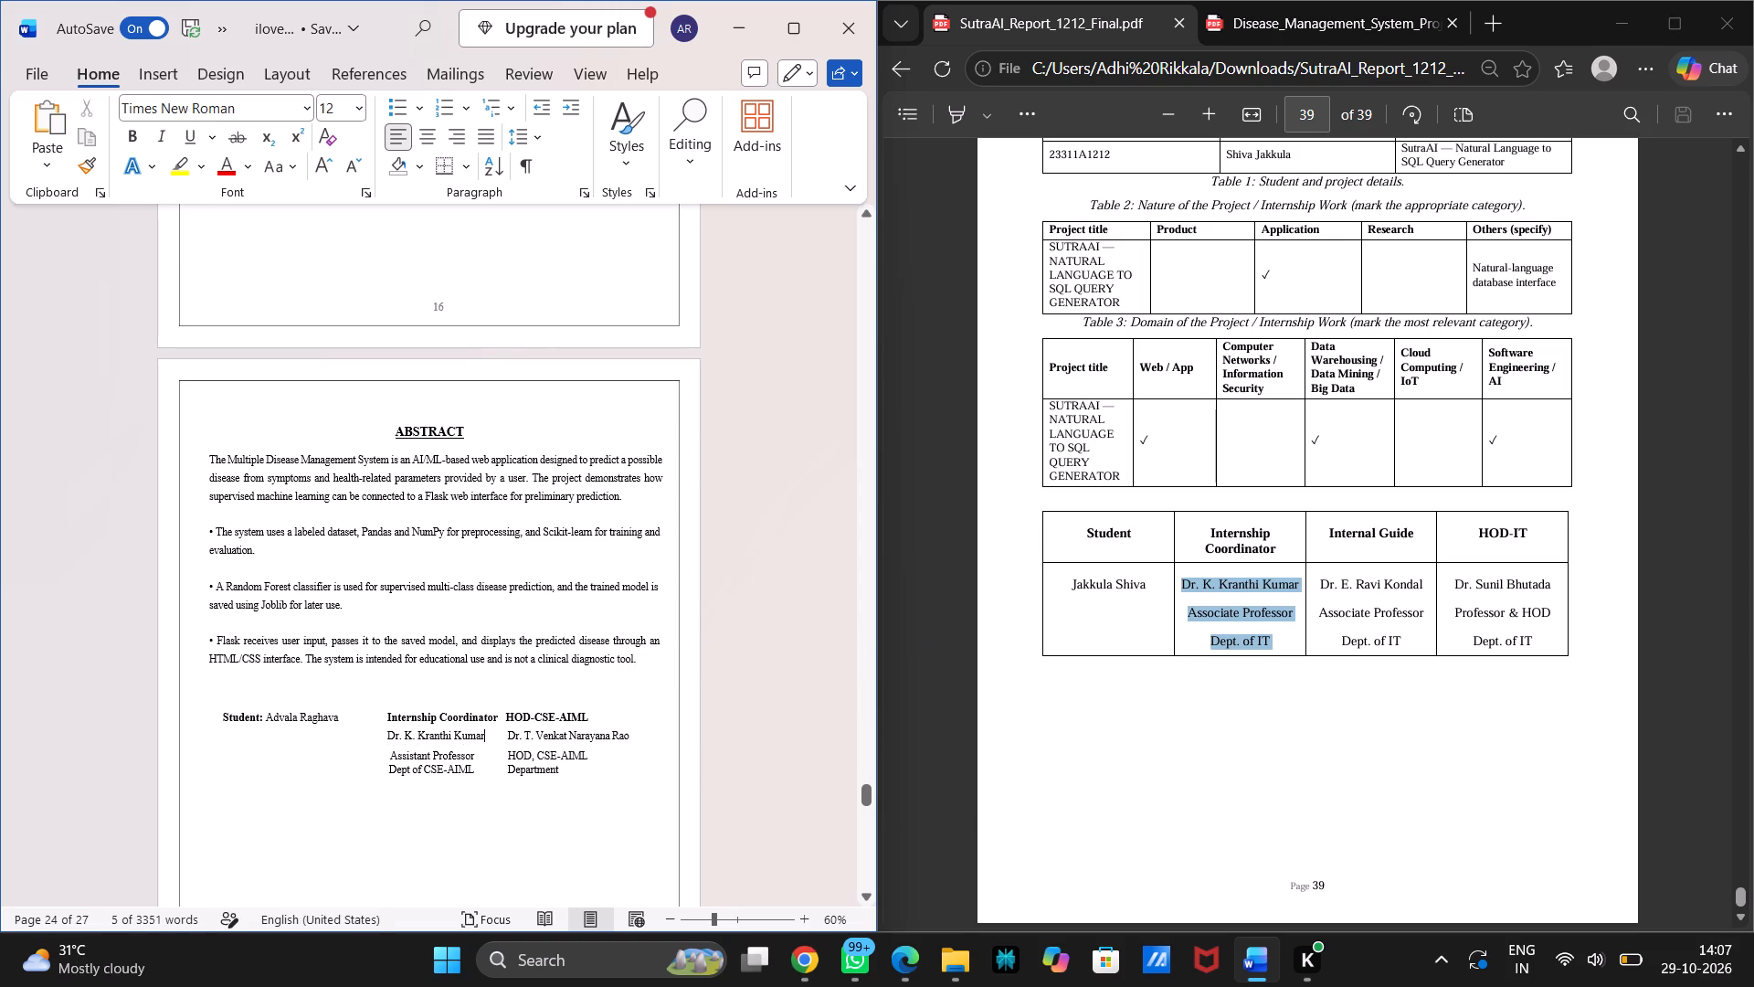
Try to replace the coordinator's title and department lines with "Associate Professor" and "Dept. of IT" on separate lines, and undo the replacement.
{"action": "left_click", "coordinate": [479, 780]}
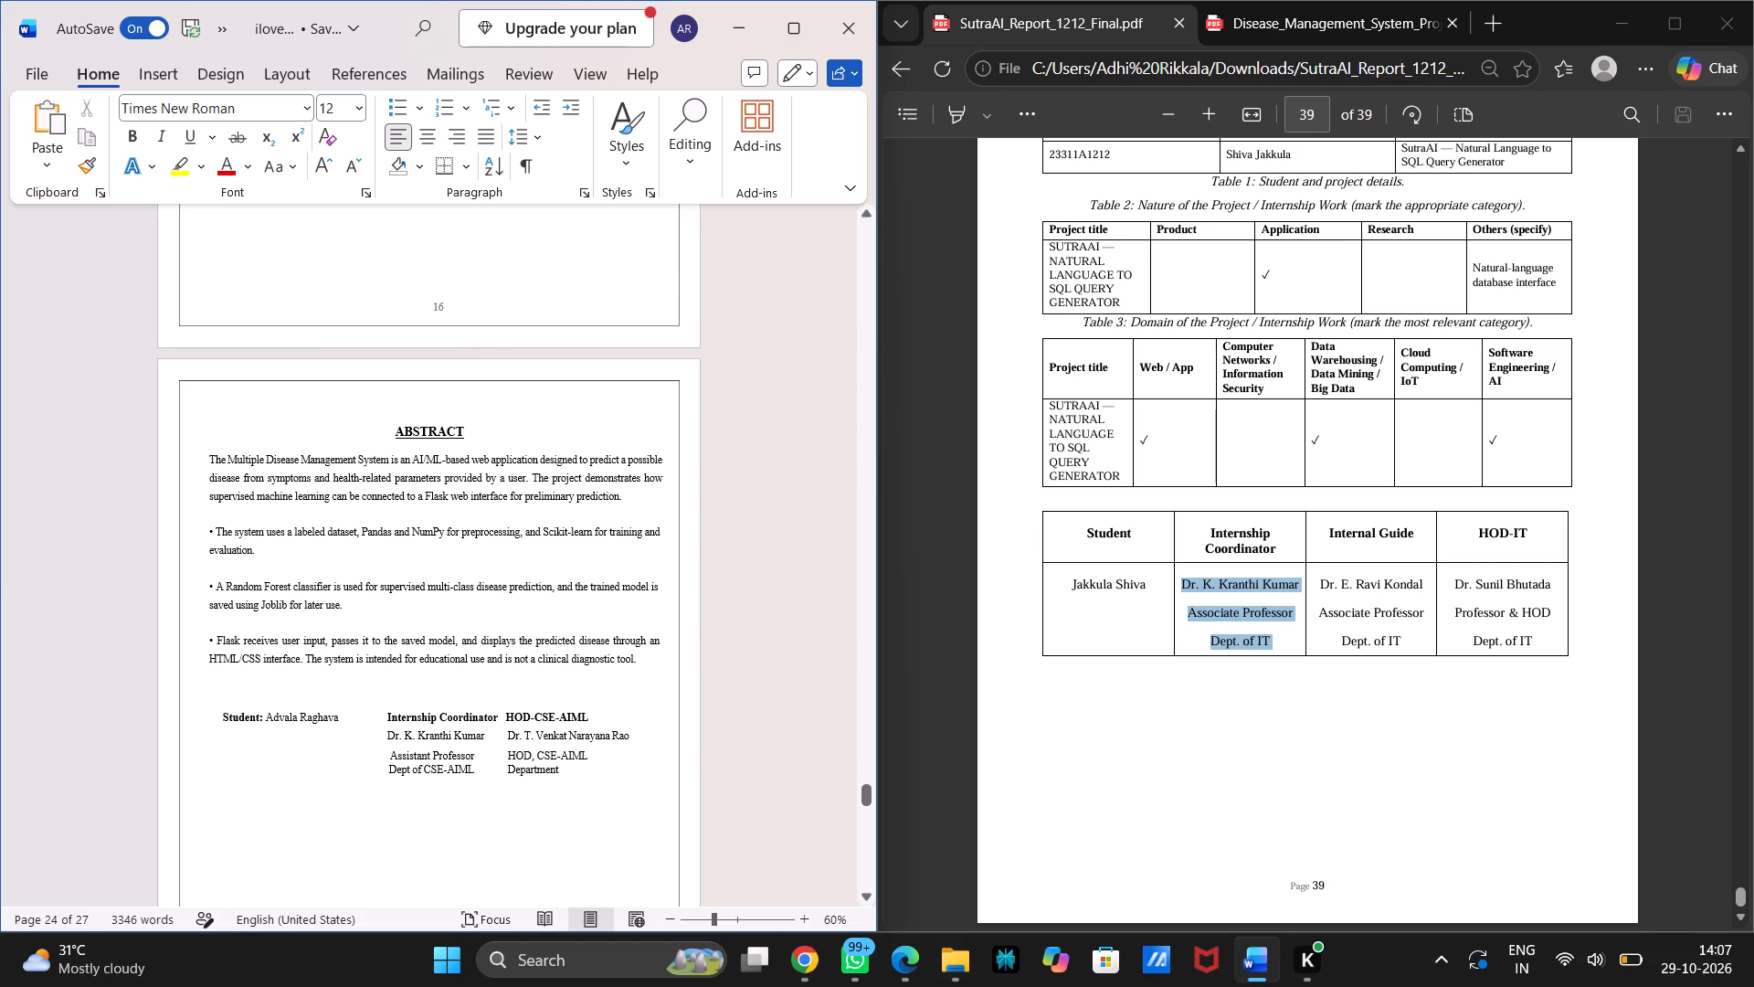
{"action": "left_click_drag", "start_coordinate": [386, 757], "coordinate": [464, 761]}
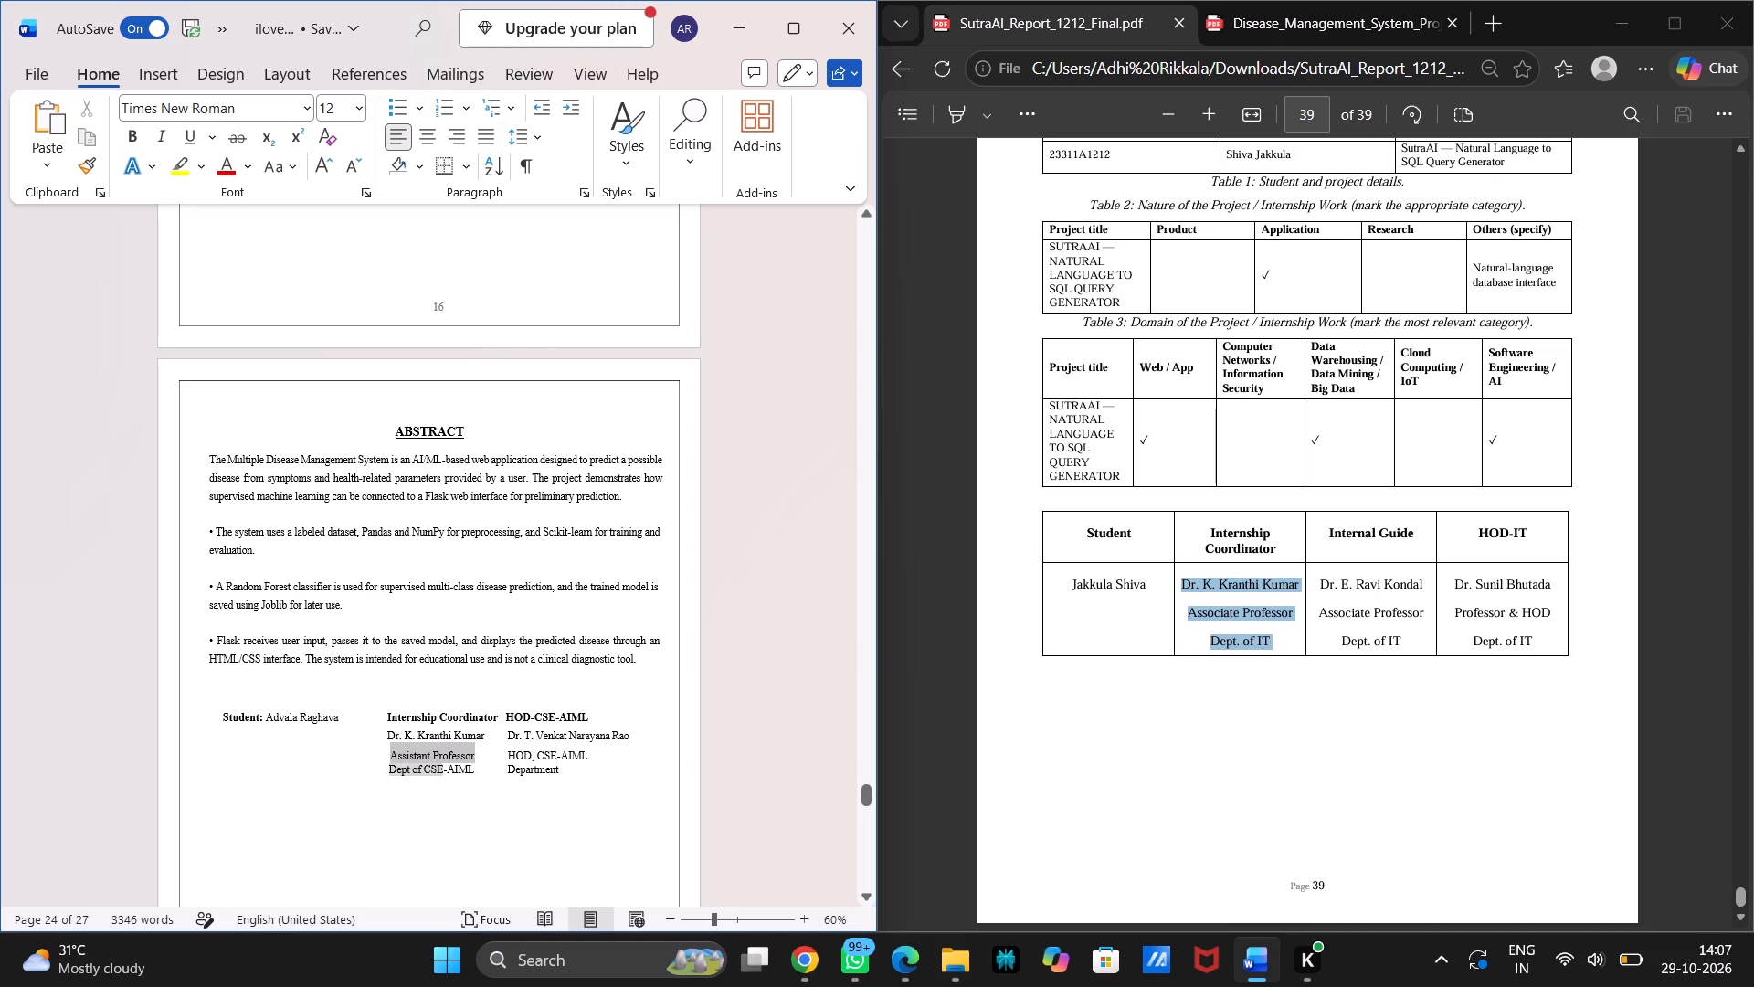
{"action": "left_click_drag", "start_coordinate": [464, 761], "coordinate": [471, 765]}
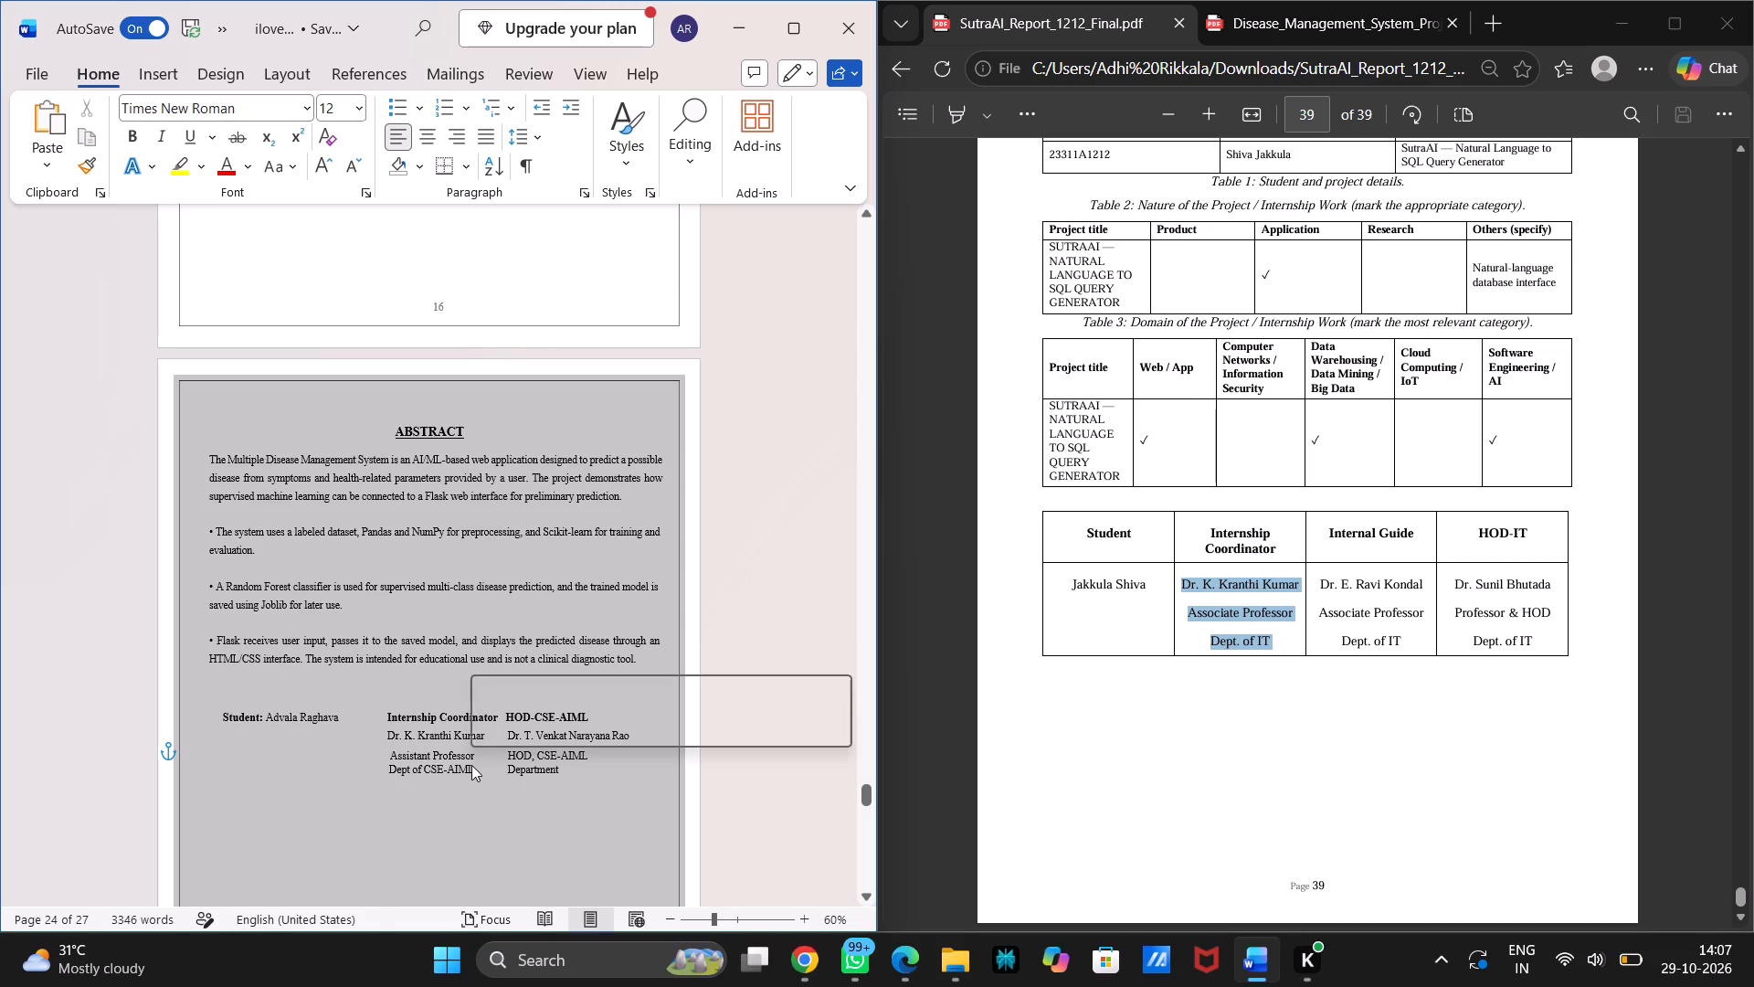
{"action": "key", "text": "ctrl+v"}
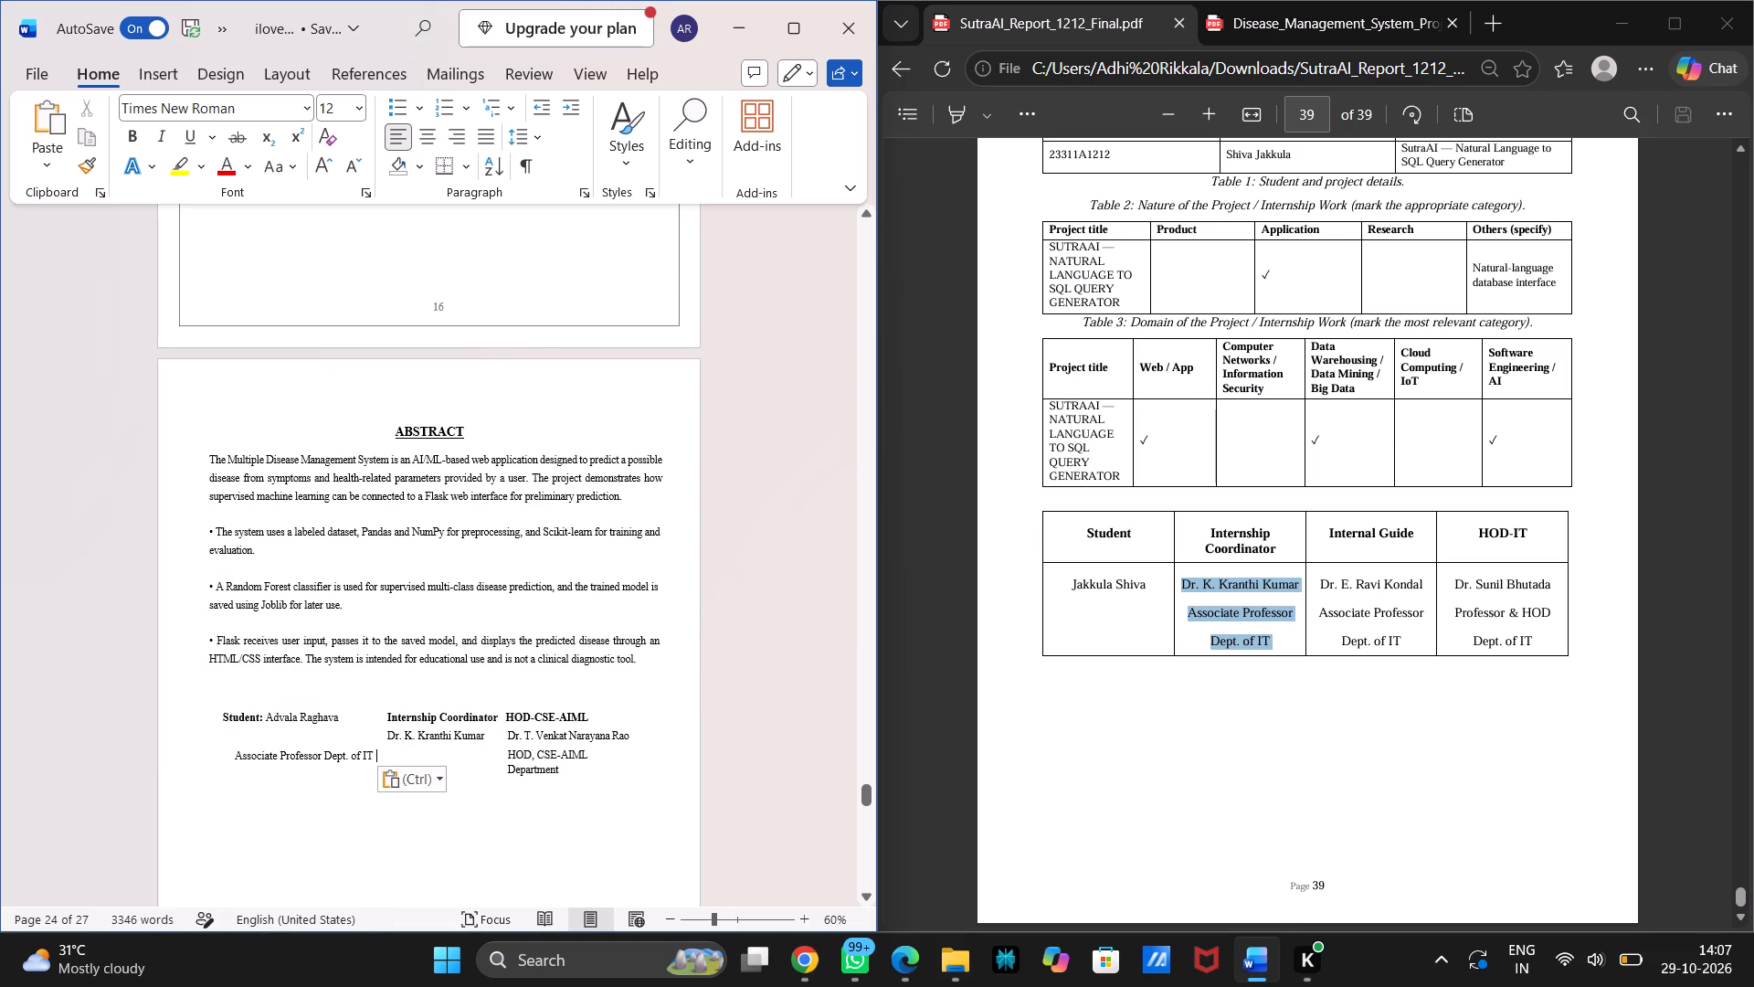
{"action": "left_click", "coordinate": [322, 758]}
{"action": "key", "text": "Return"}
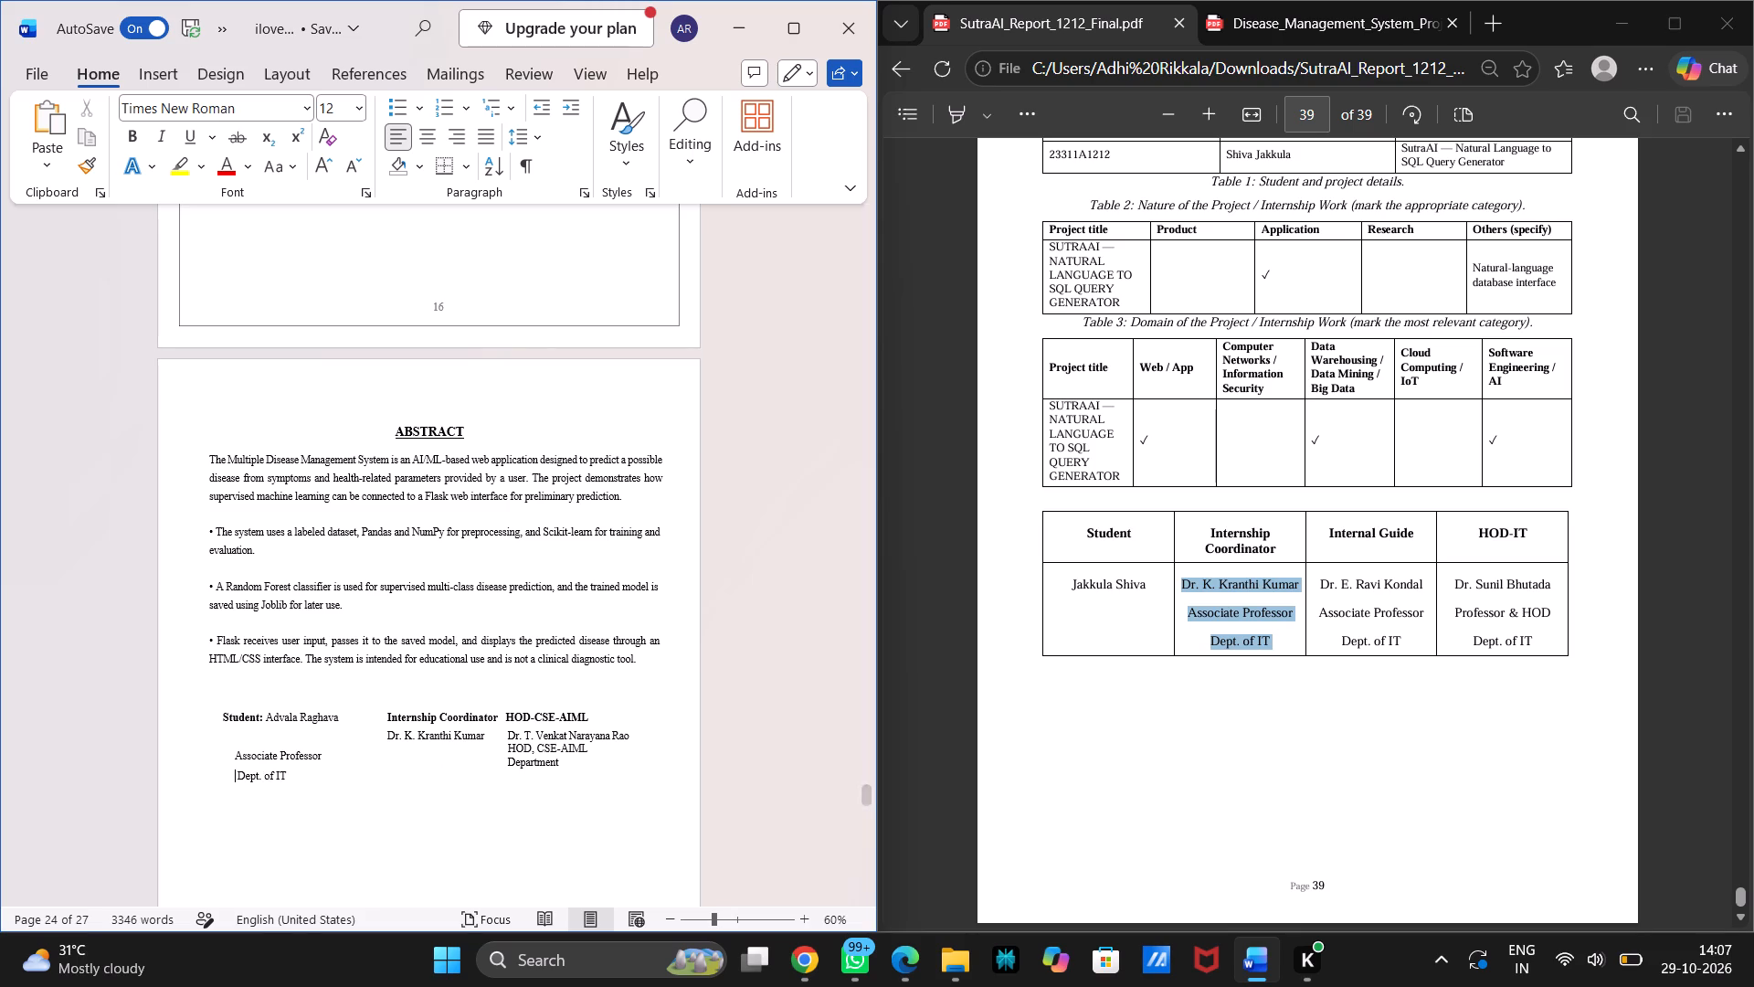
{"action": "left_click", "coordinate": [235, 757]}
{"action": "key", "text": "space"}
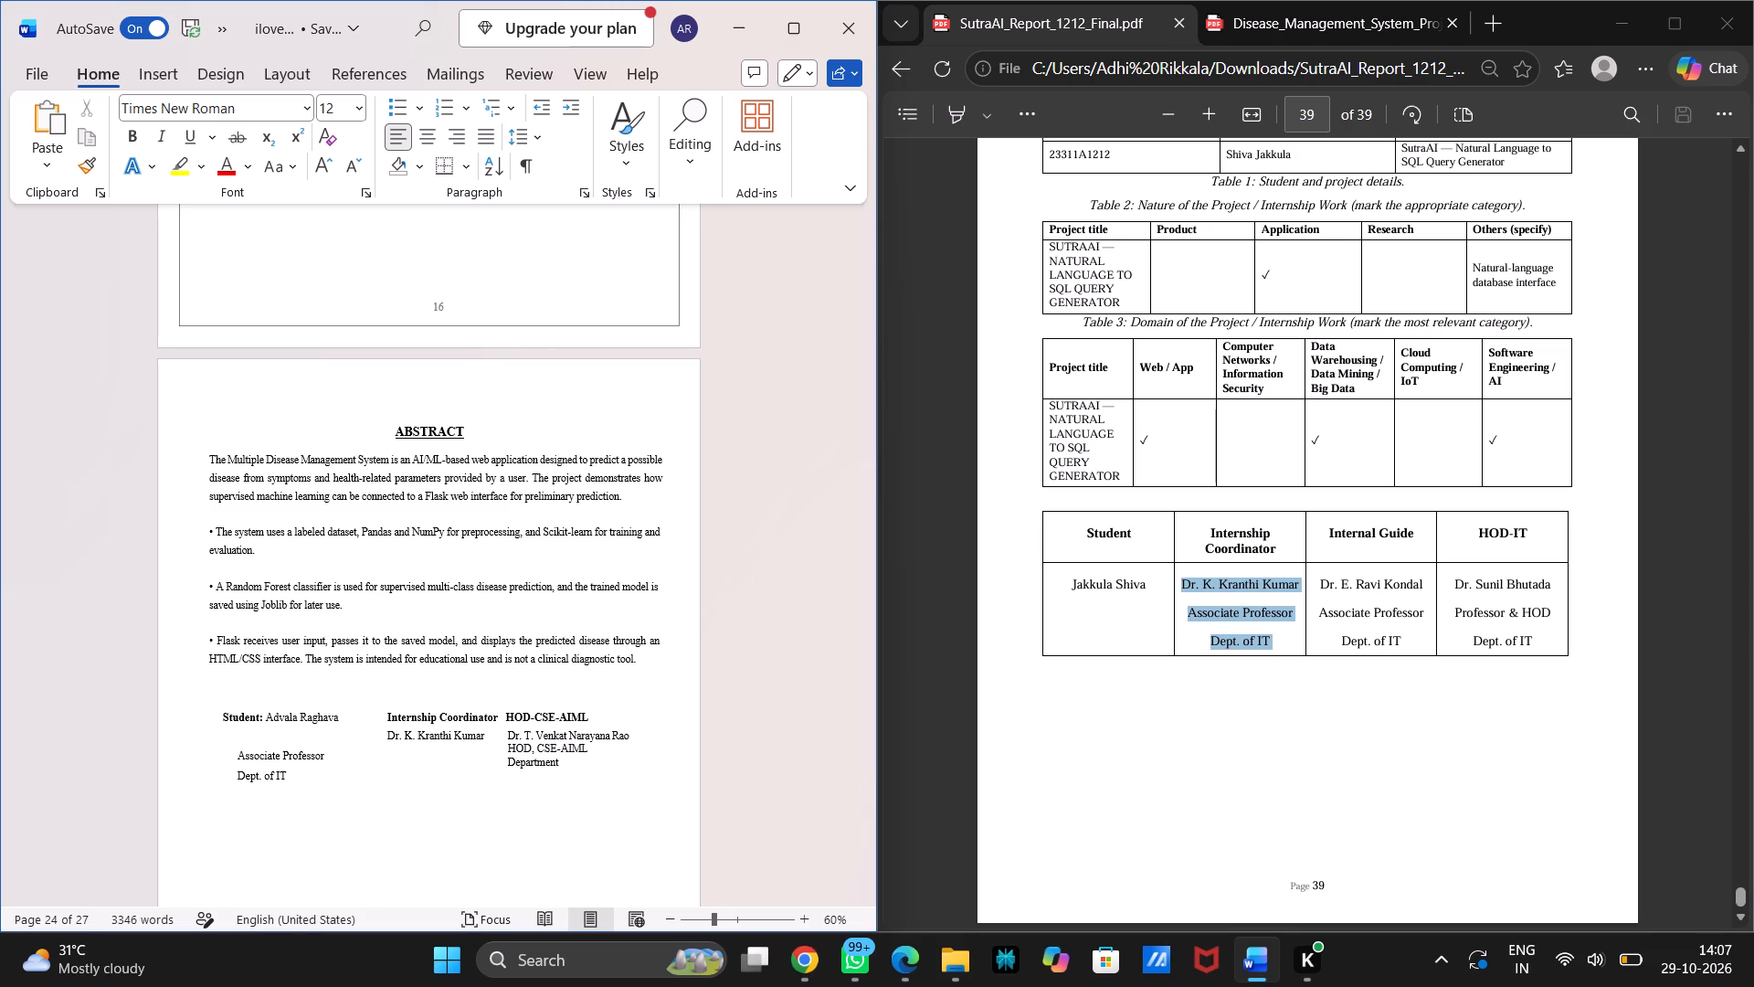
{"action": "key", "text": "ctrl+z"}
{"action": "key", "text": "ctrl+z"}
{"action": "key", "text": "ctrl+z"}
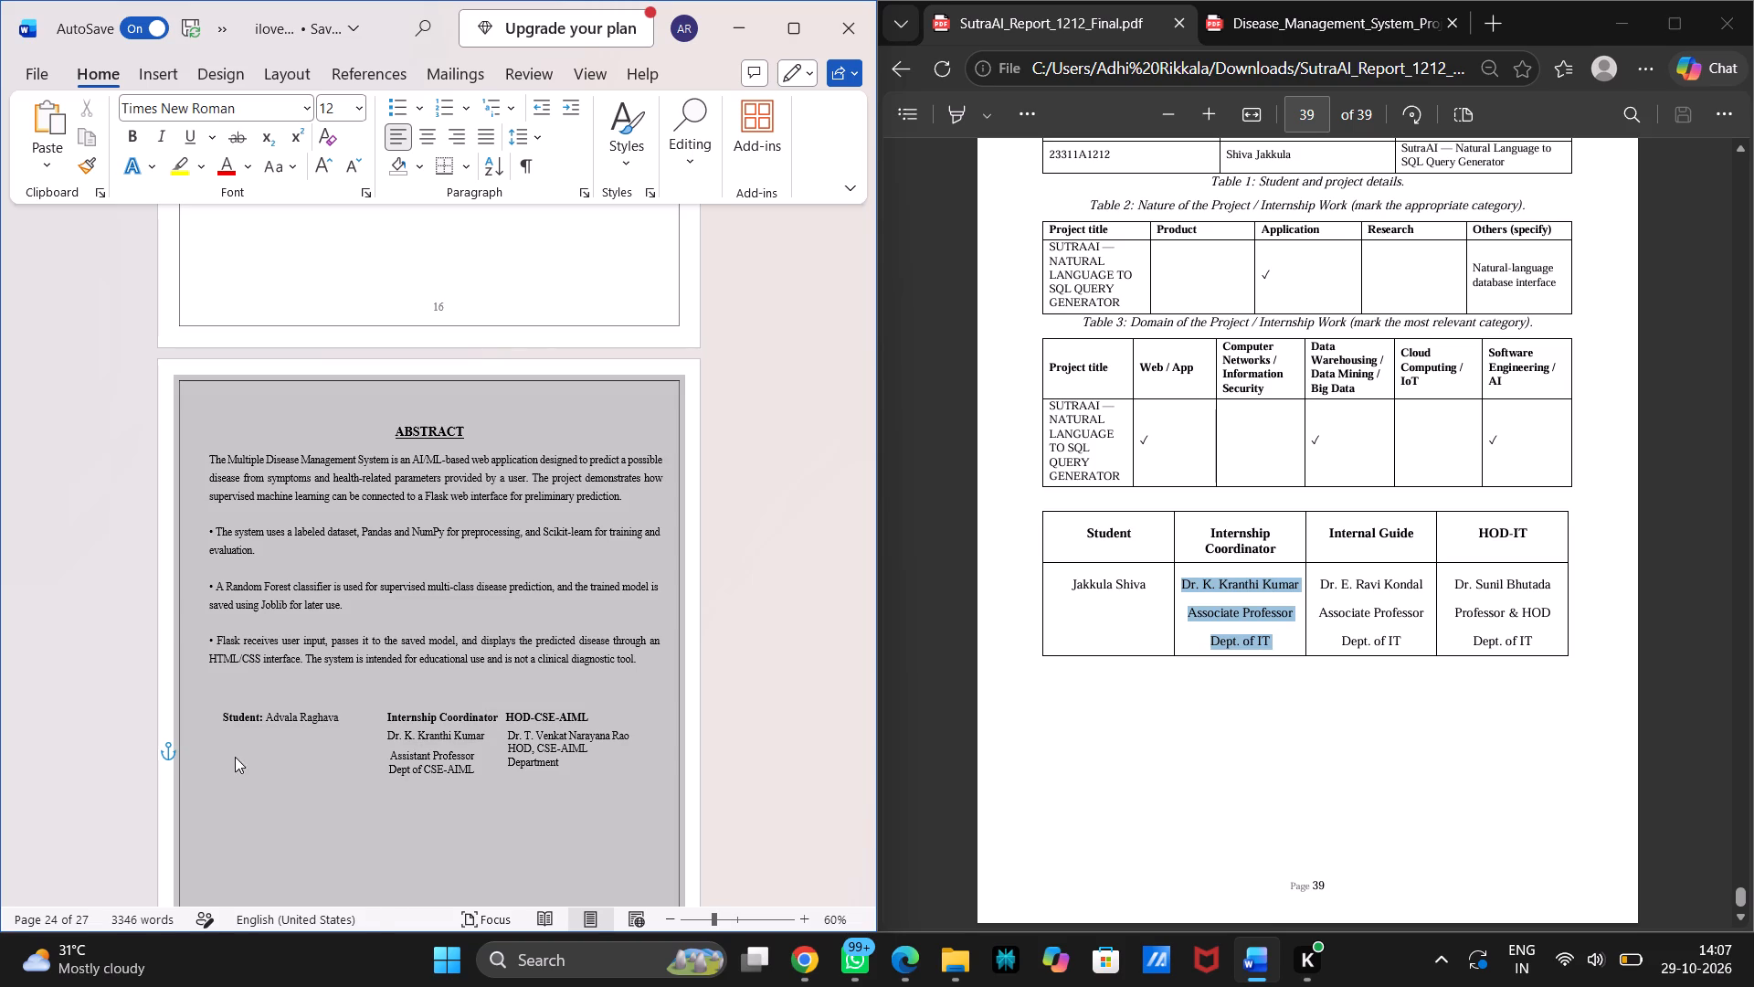
Change the coordinator's department line on the Abstract page to "Dept. of IT", replacing the CSE-AIML department and adding the abbreviation's period.
{"action": "left_click", "coordinate": [400, 769]}
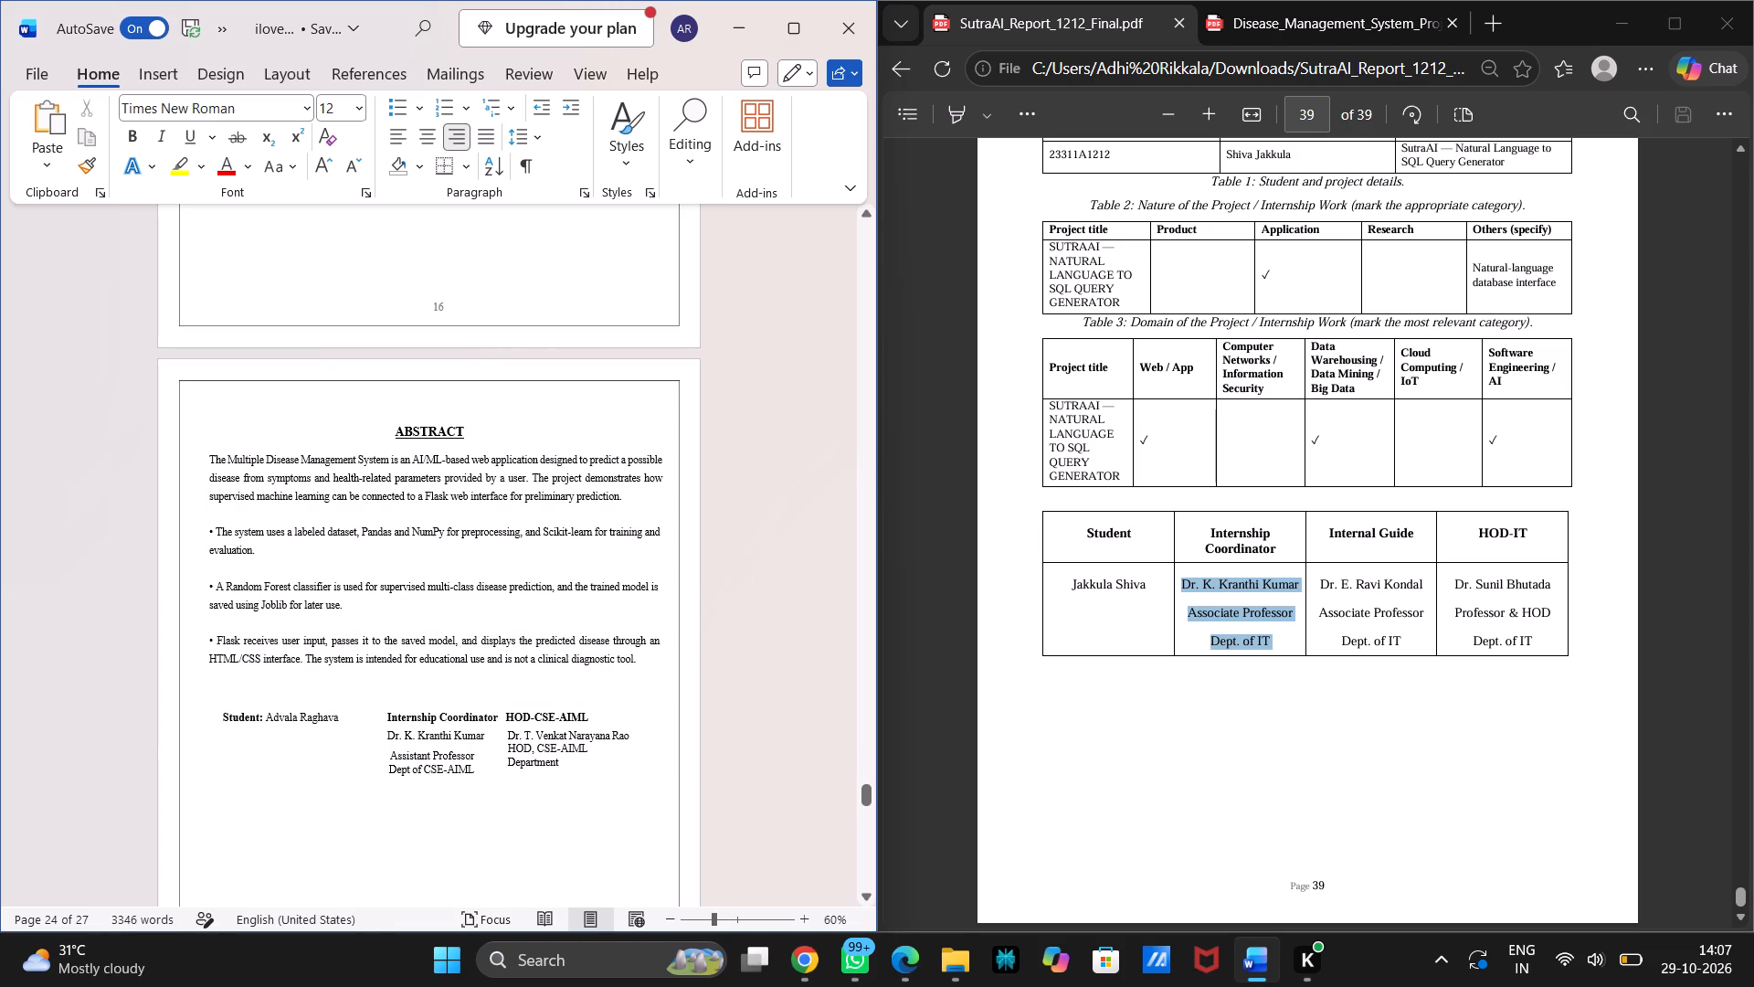
{"action": "left_click_drag", "start_coordinate": [425, 770], "coordinate": [483, 769]}
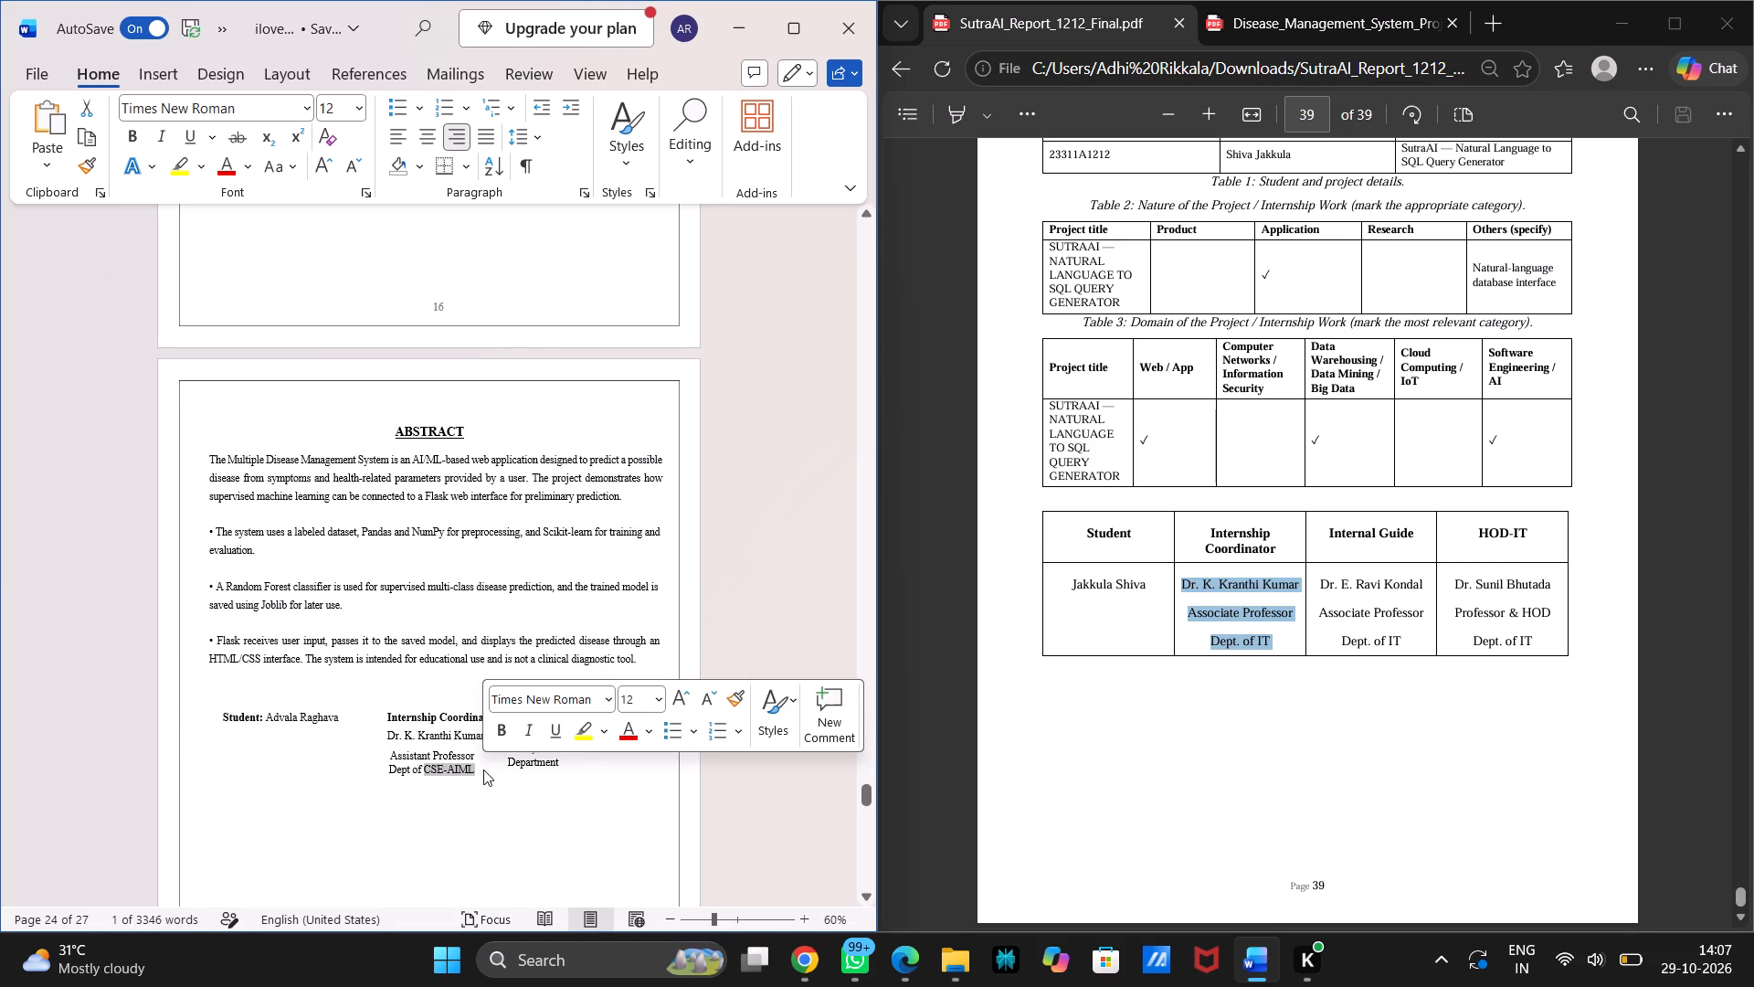
{"action": "key", "text": "shift+i"}
{"action": "key", "text": "shift+t"}
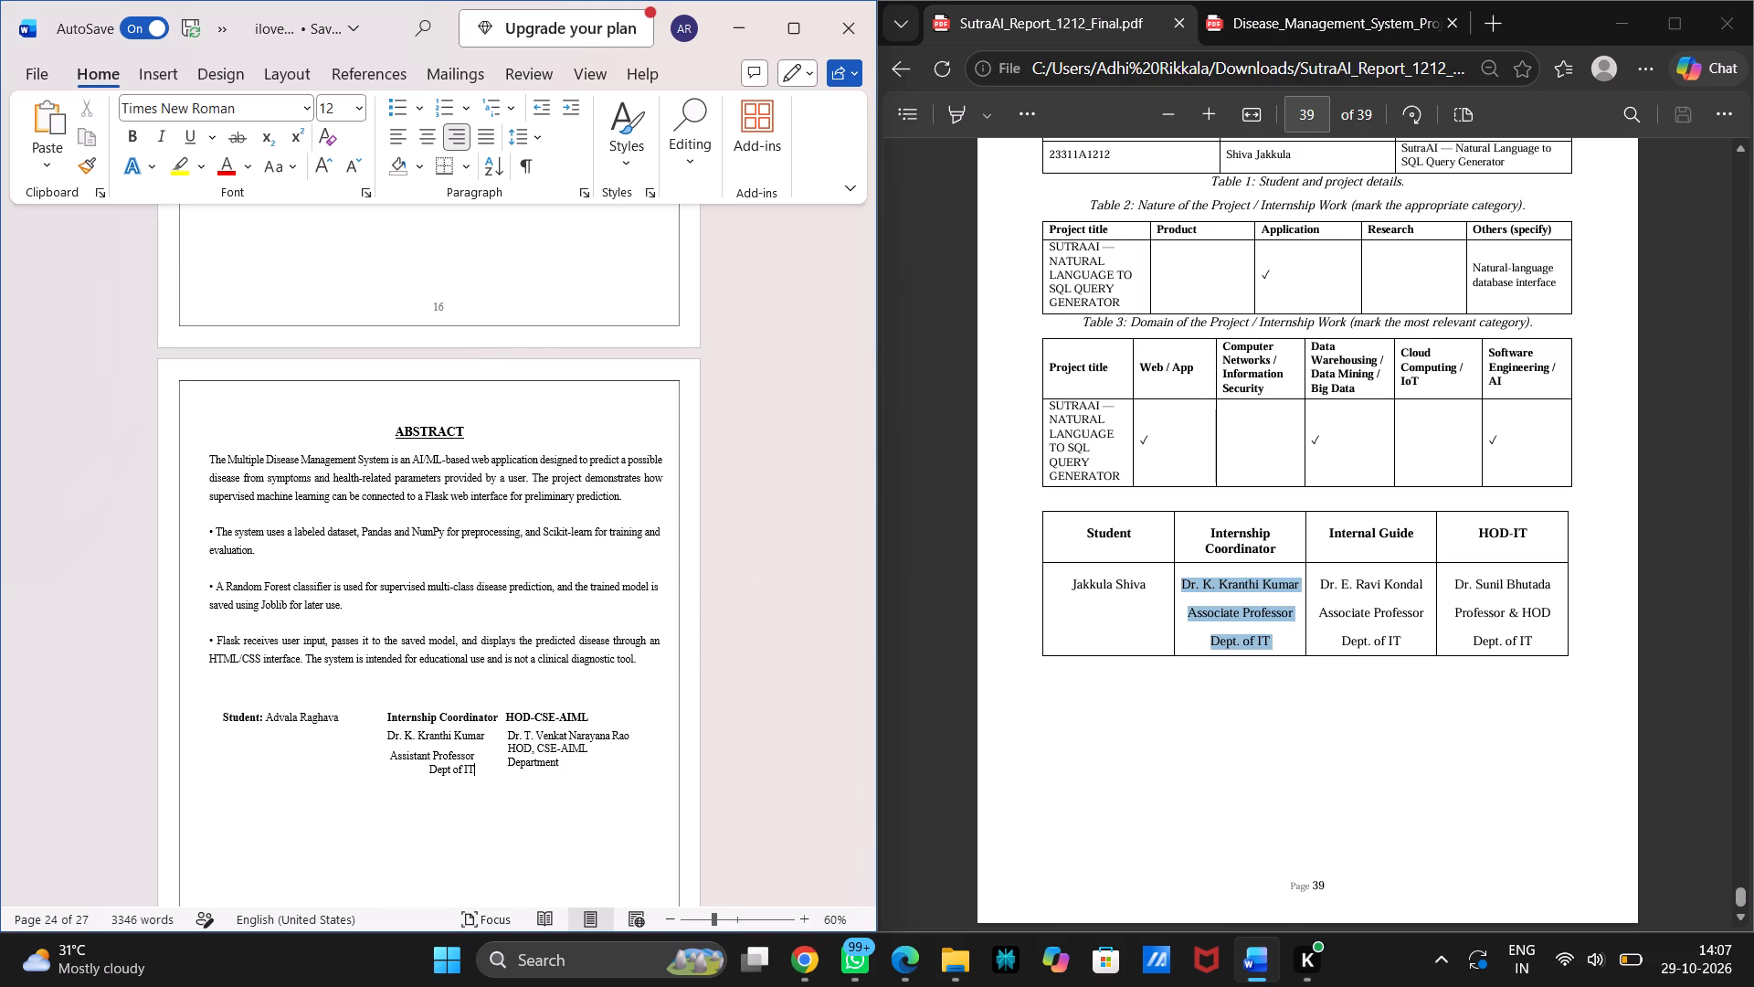
{"action": "left_click", "coordinate": [447, 768]}
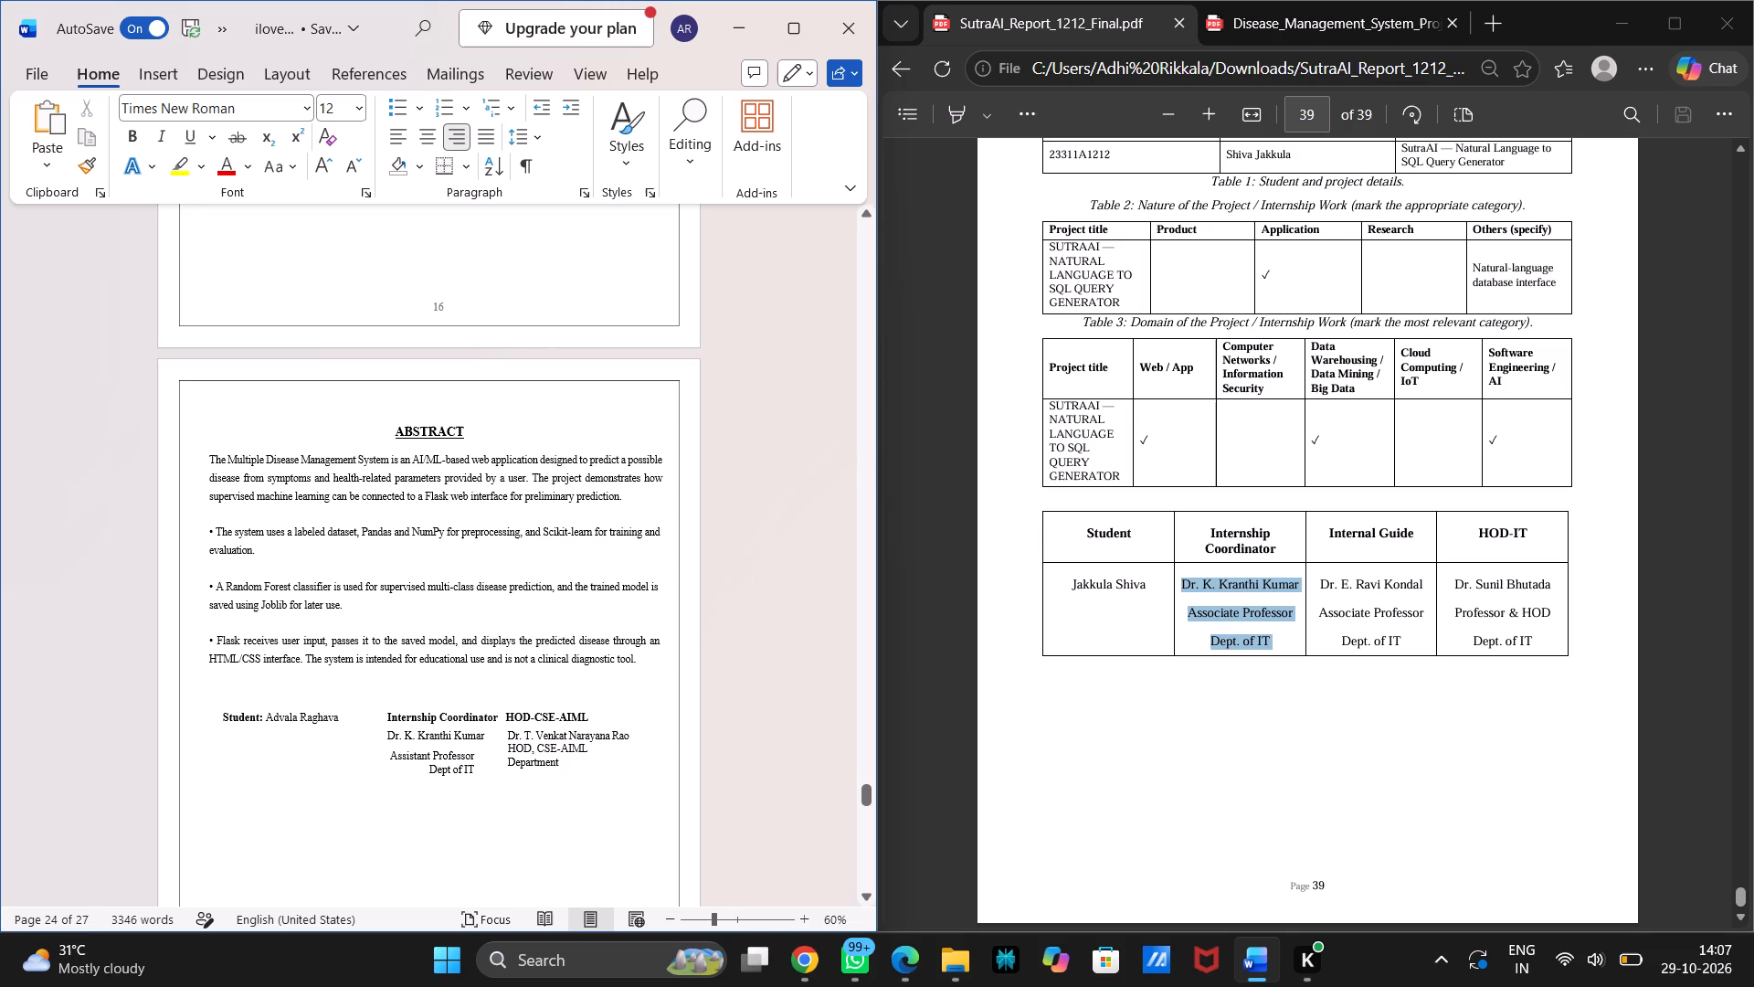
{"action": "left_click", "coordinate": [455, 764]}
{"action": "key", "text": "Left"}
{"action": "key", "text": "period"}
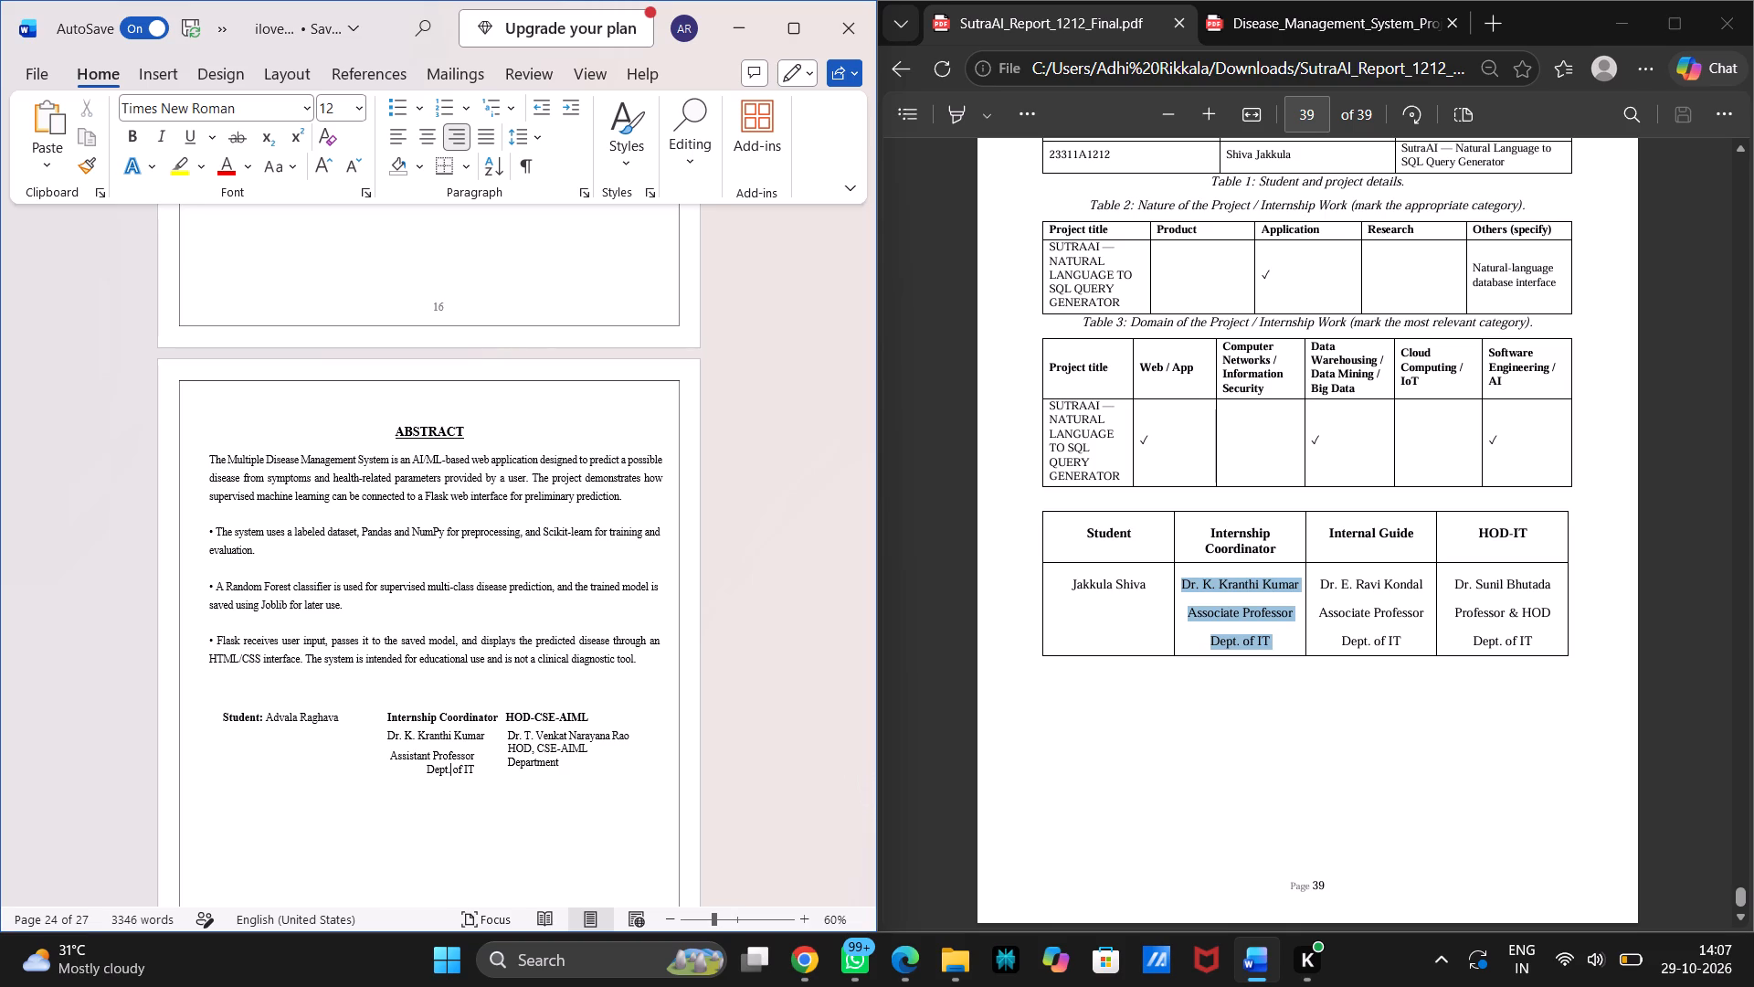
{"action": "key", "text": "Left"}
{"action": "key", "text": "Left"}
{"action": "key", "text": "Left"}
{"action": "key", "text": "Left"}
{"action": "key", "text": "Left"}
{"action": "key", "text": "Left"}
Centre the coordinator's "Dept. of IT" line on the Abstract page.
{"action": "left_click_drag", "start_coordinate": [473, 769], "coordinate": [432, 770]}
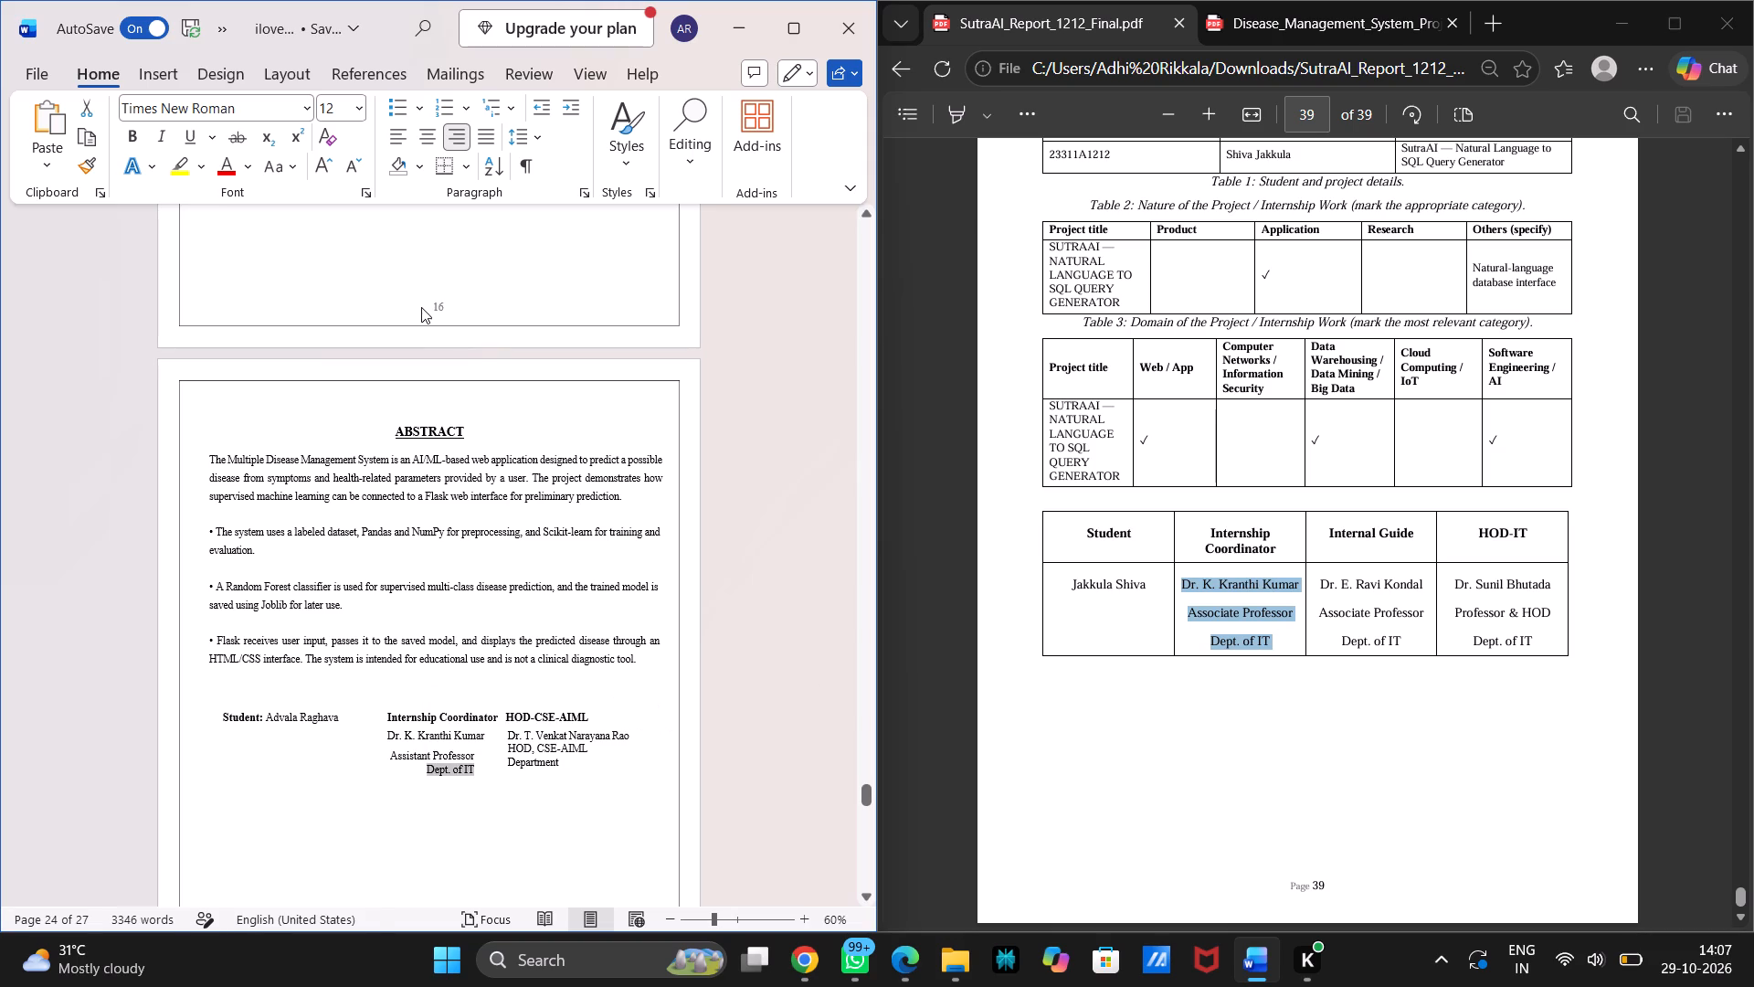
{"action": "left_click", "coordinate": [418, 142]}
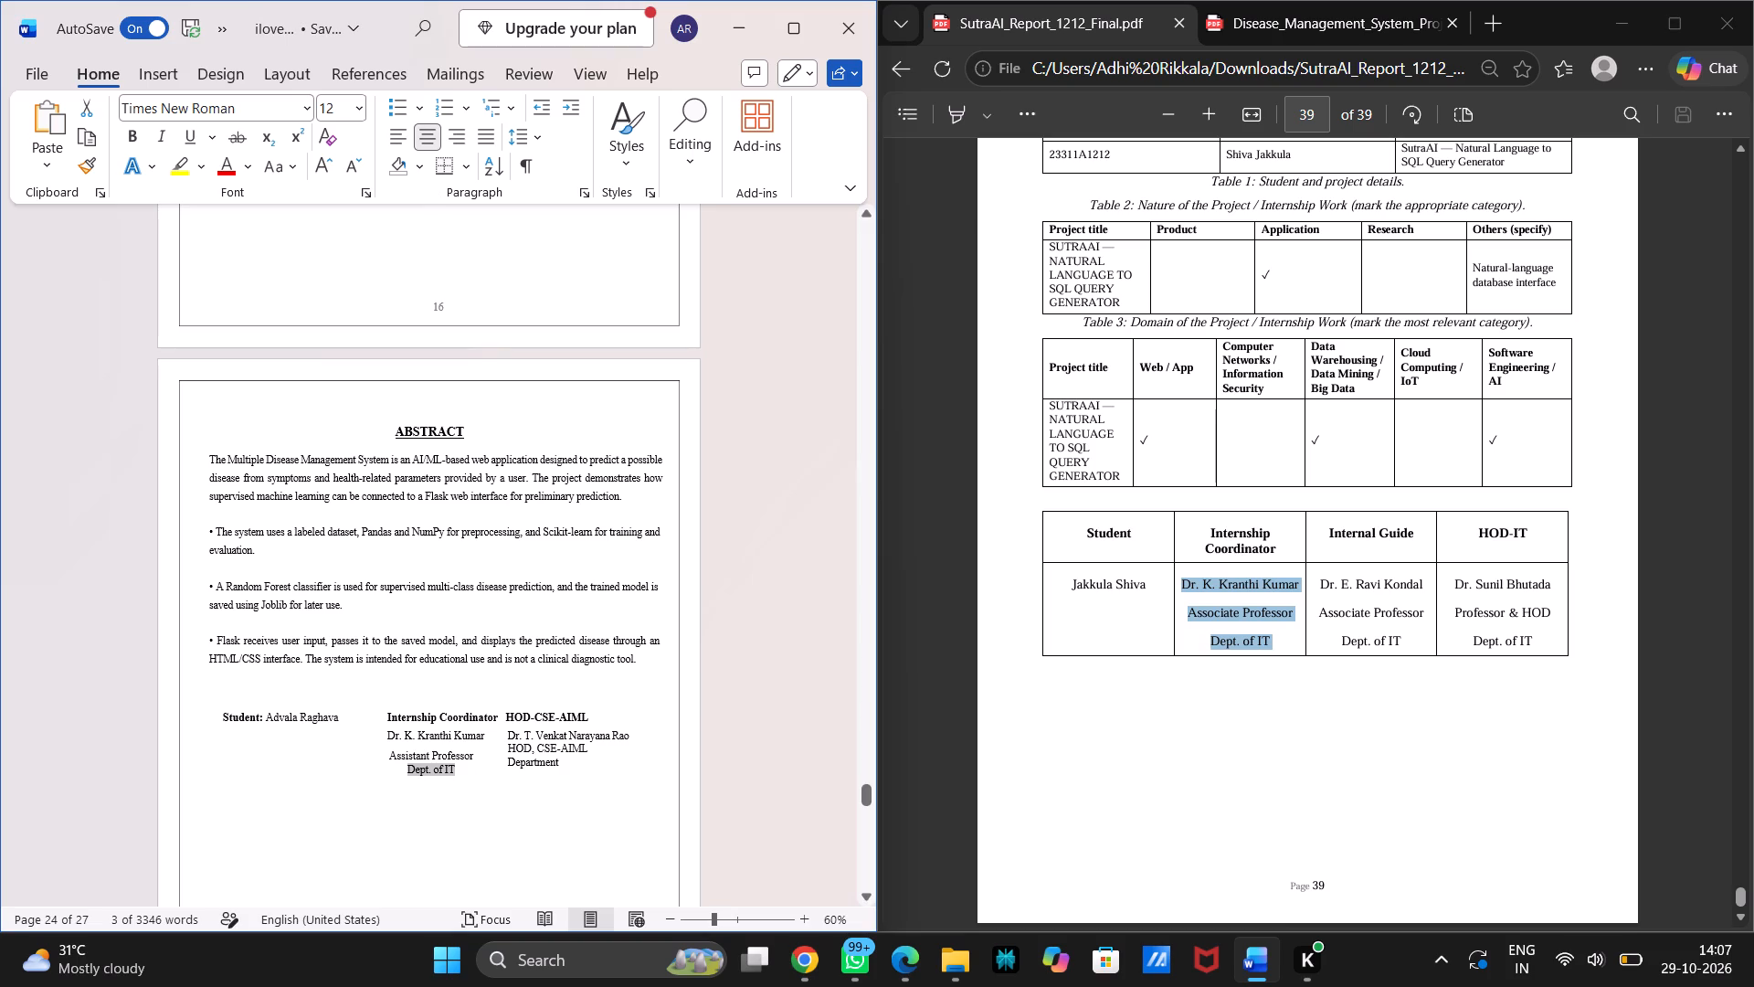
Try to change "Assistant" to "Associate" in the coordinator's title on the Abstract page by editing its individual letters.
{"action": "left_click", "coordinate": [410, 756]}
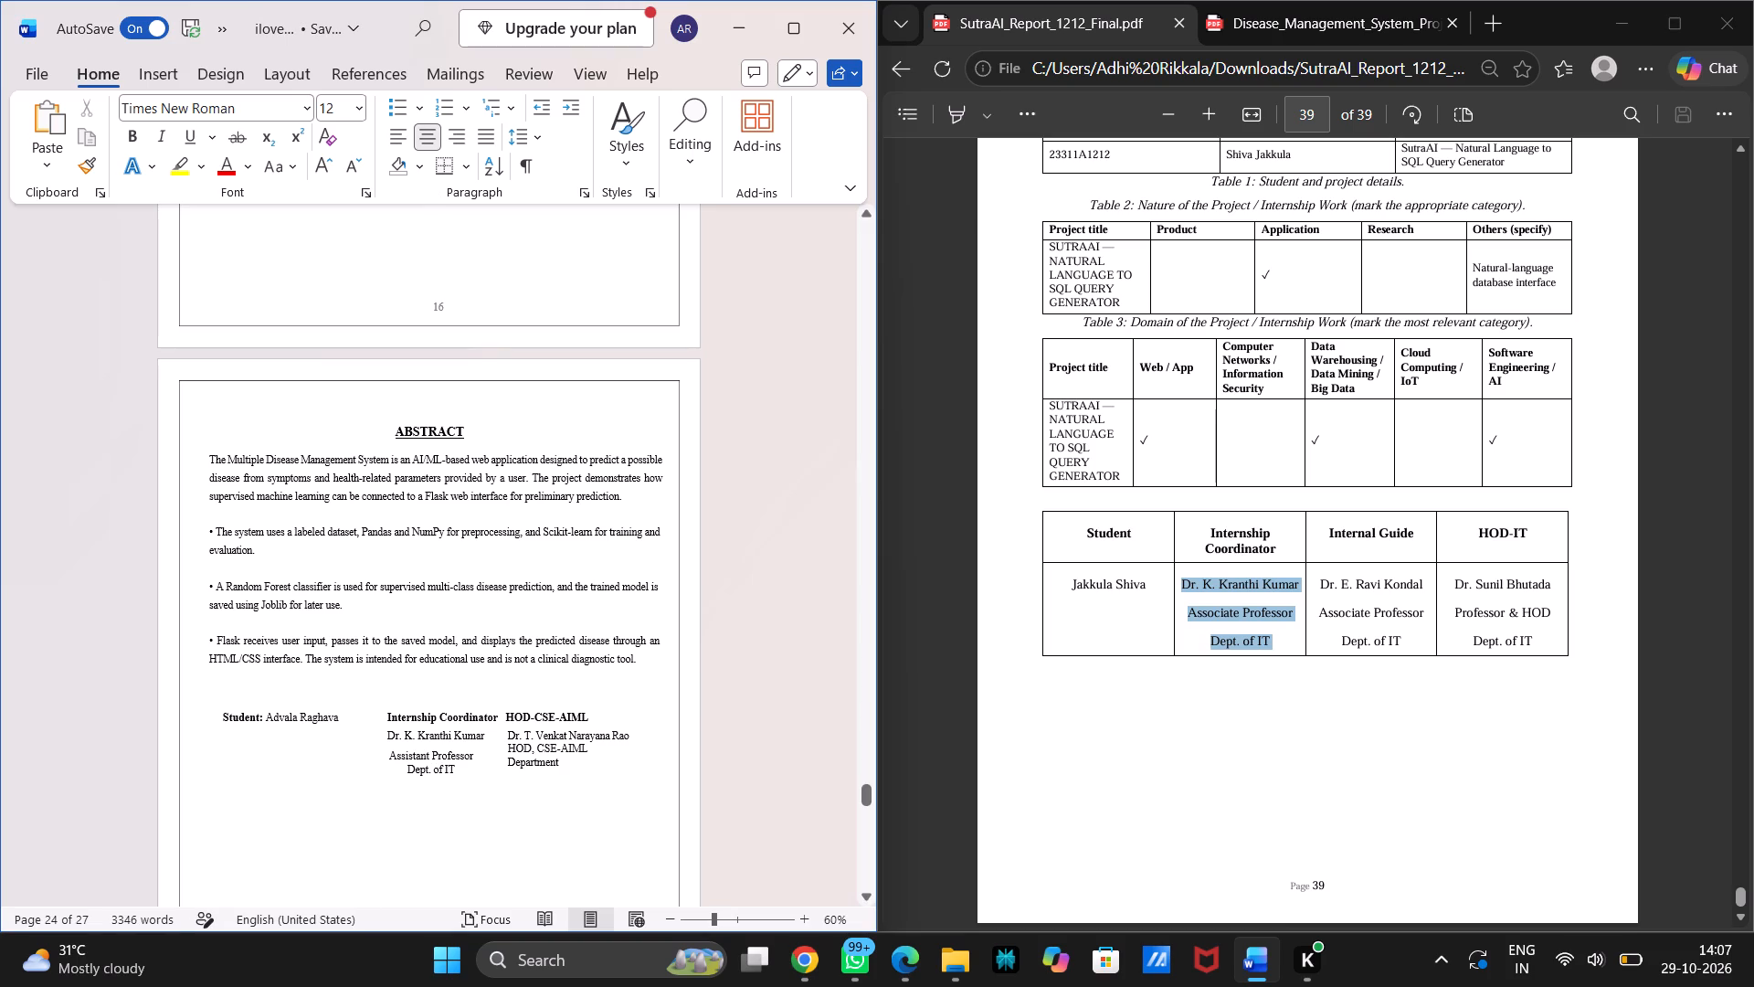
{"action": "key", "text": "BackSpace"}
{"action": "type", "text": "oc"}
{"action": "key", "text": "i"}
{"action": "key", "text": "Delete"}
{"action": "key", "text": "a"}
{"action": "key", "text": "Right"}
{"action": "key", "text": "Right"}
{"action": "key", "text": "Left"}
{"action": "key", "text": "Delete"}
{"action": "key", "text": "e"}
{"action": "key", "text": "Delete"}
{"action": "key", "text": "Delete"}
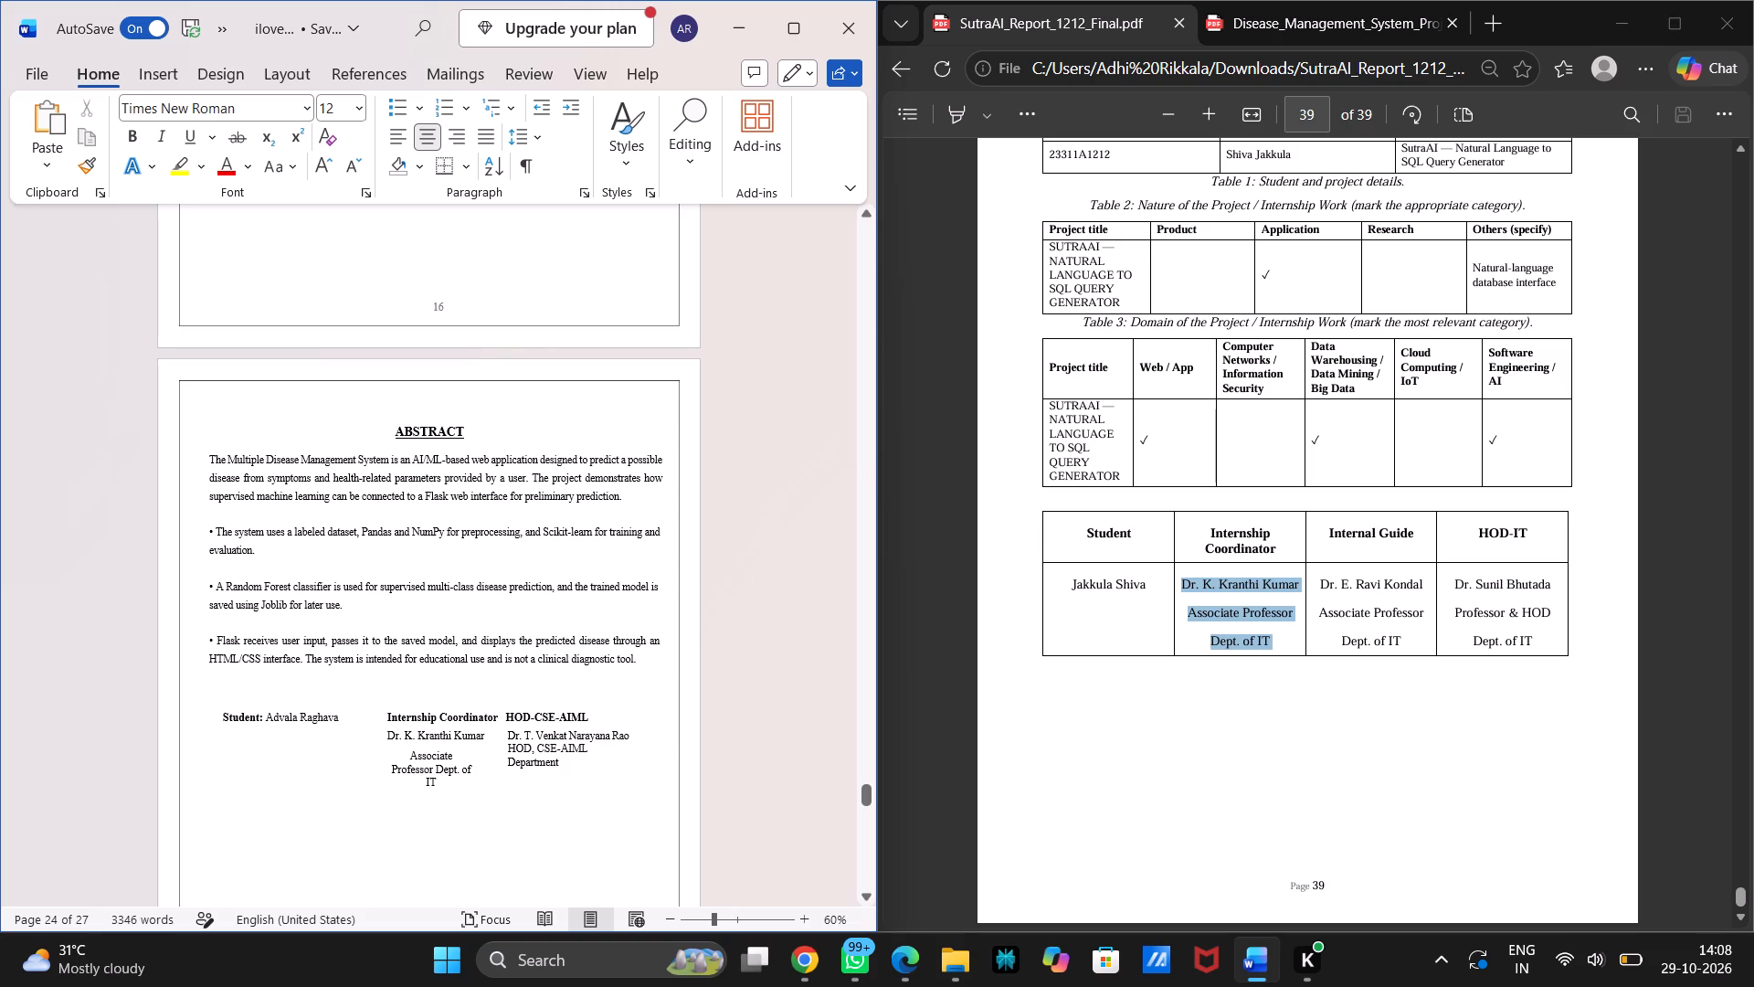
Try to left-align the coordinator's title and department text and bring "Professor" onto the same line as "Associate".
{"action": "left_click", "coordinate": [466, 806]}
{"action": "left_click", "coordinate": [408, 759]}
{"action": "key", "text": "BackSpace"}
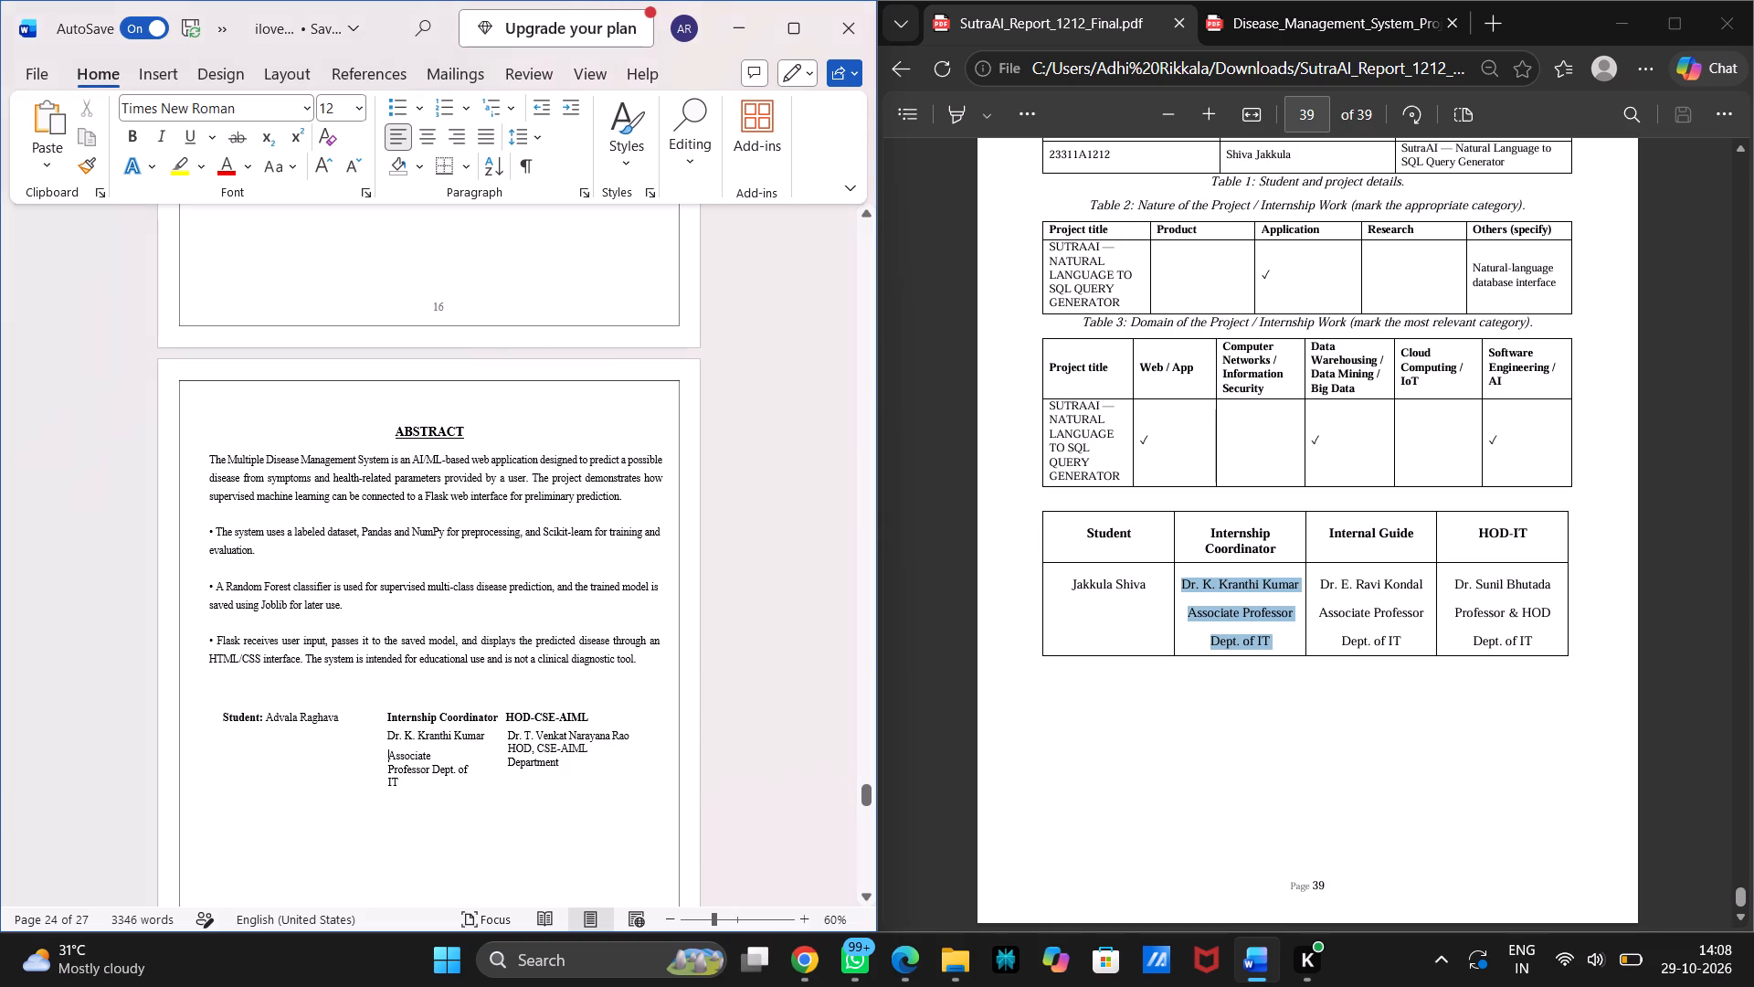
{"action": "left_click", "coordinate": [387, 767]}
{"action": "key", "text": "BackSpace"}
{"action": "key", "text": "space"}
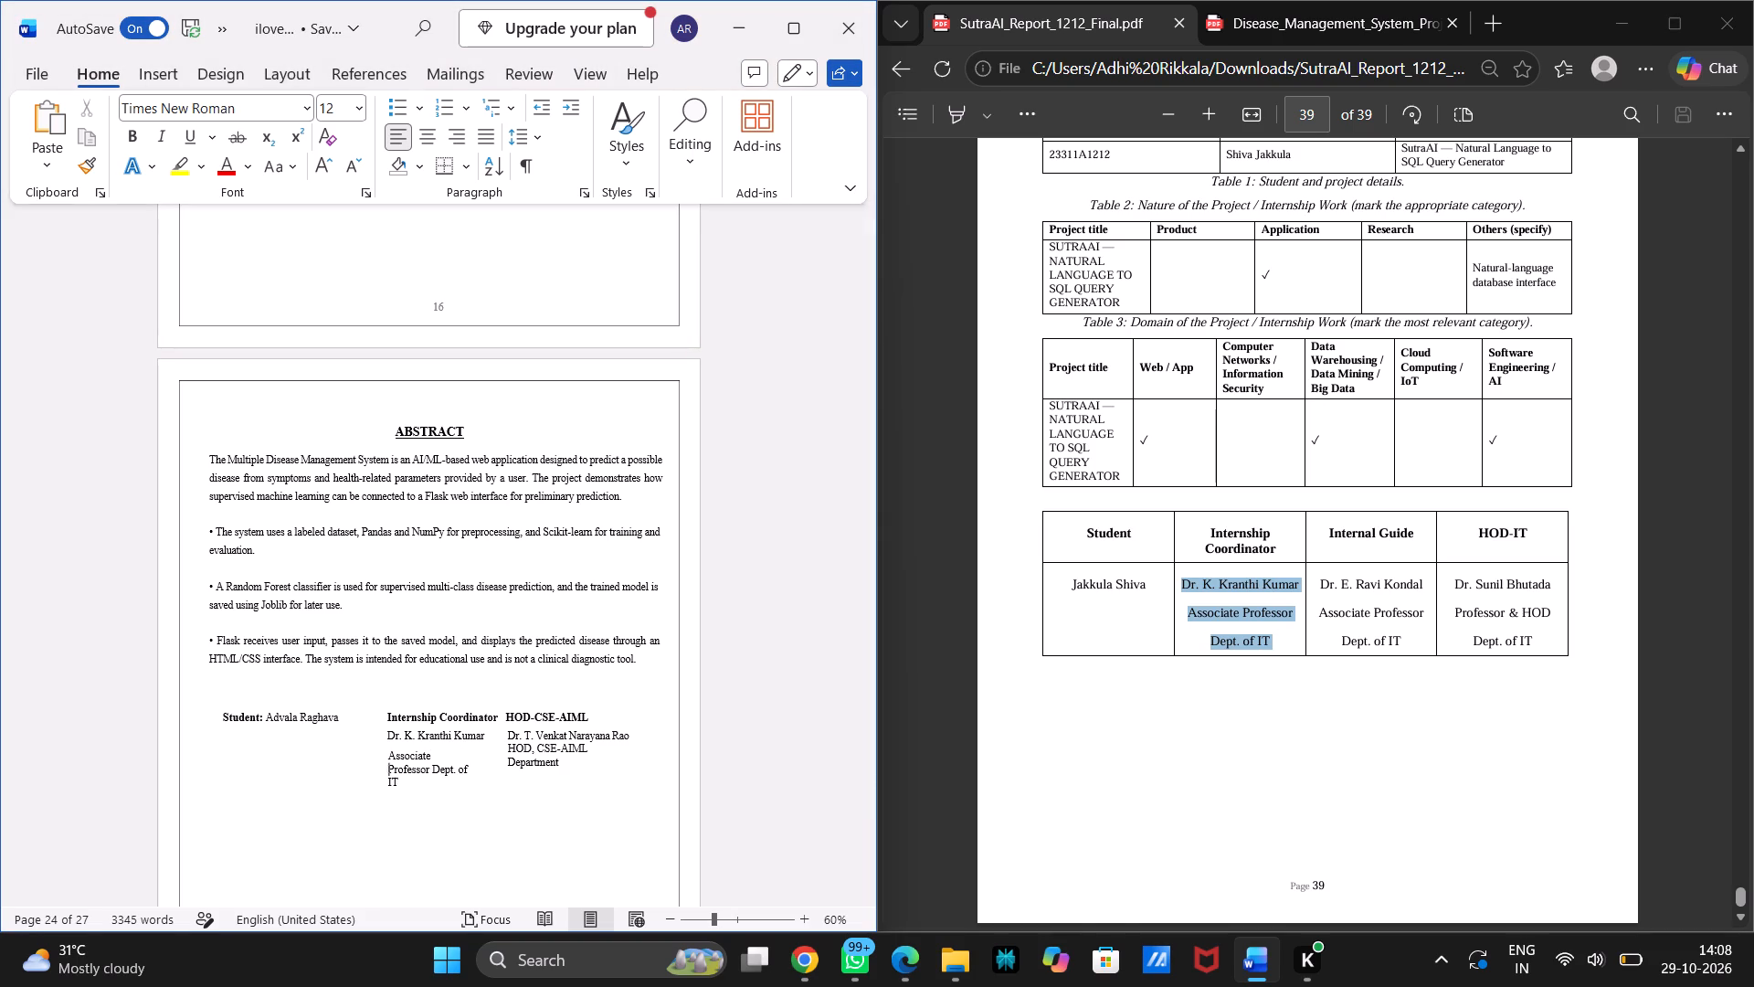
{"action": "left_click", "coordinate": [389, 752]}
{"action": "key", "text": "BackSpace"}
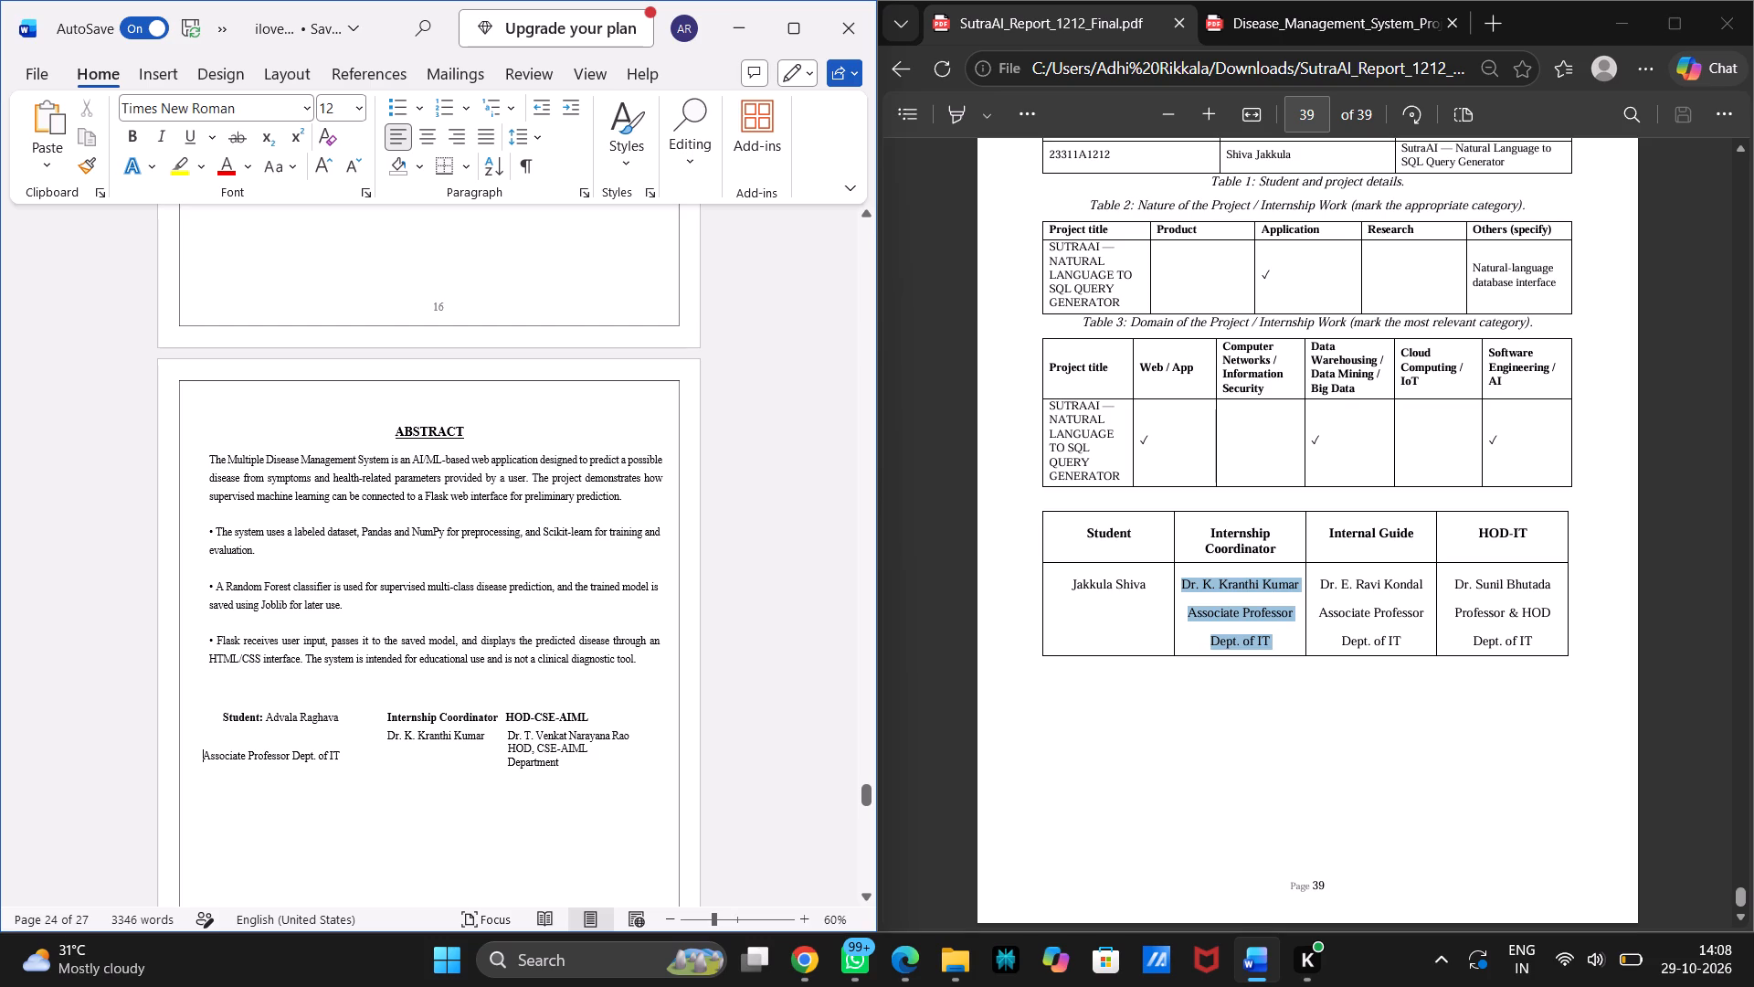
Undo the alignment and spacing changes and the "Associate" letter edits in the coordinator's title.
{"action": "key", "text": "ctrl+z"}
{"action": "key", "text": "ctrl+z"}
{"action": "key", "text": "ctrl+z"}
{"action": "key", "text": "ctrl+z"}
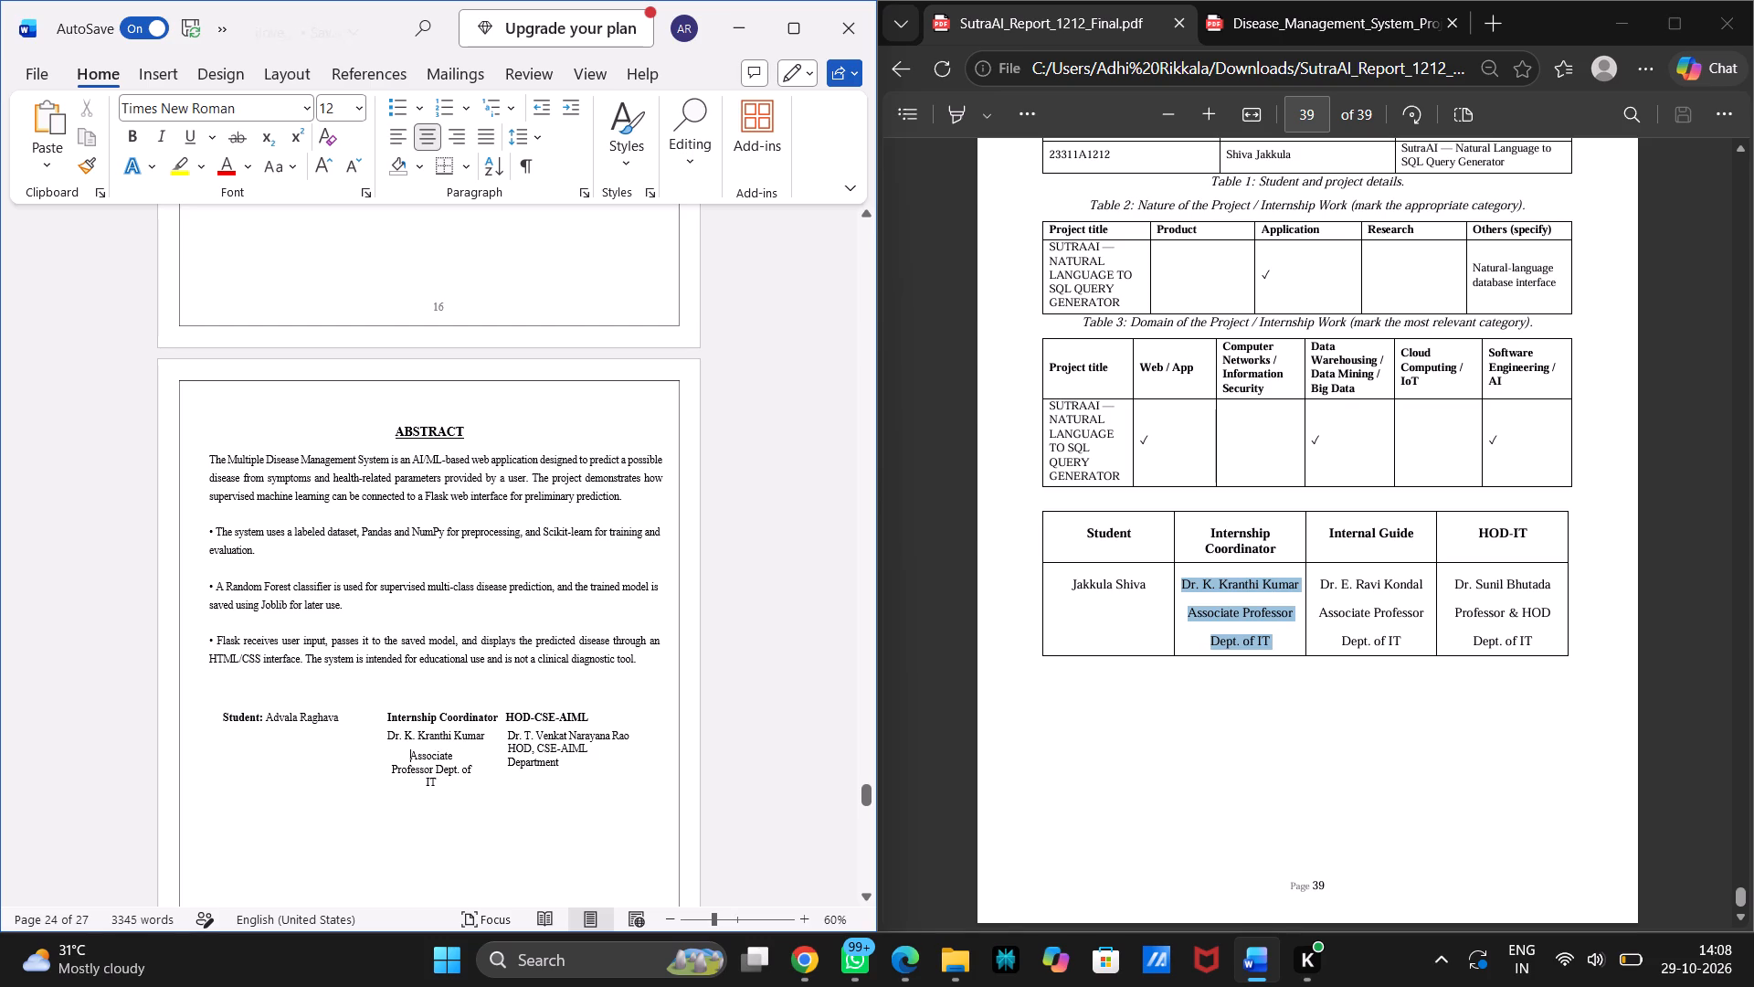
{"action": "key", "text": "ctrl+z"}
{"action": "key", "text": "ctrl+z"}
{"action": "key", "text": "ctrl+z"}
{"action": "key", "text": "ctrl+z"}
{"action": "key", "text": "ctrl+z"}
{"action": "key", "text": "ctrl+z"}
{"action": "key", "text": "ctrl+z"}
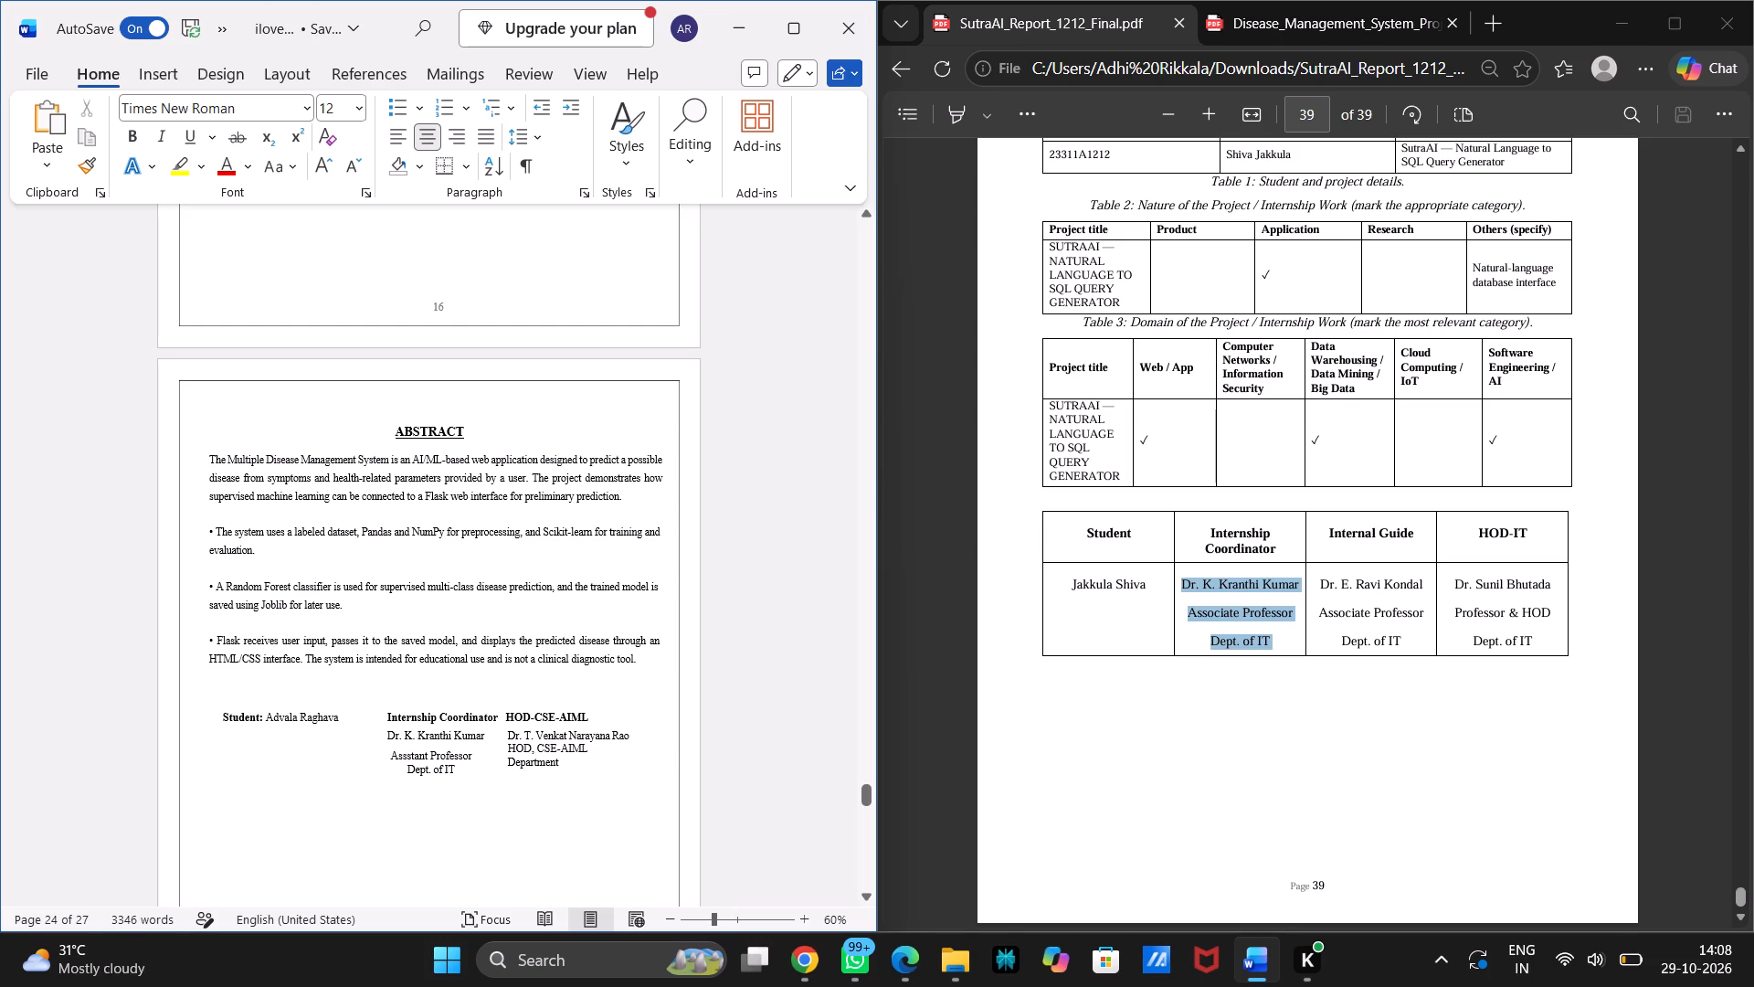
Correct the coordinator's title on the Abstract page to "Associate Professor".
{"action": "left_click", "coordinate": [418, 756]}
{"action": "key", "text": "BackSpace"}
{"action": "key", "text": "Left"}
{"action": "key", "text": "BackSpace"}
{"action": "type", "text": "oci"}
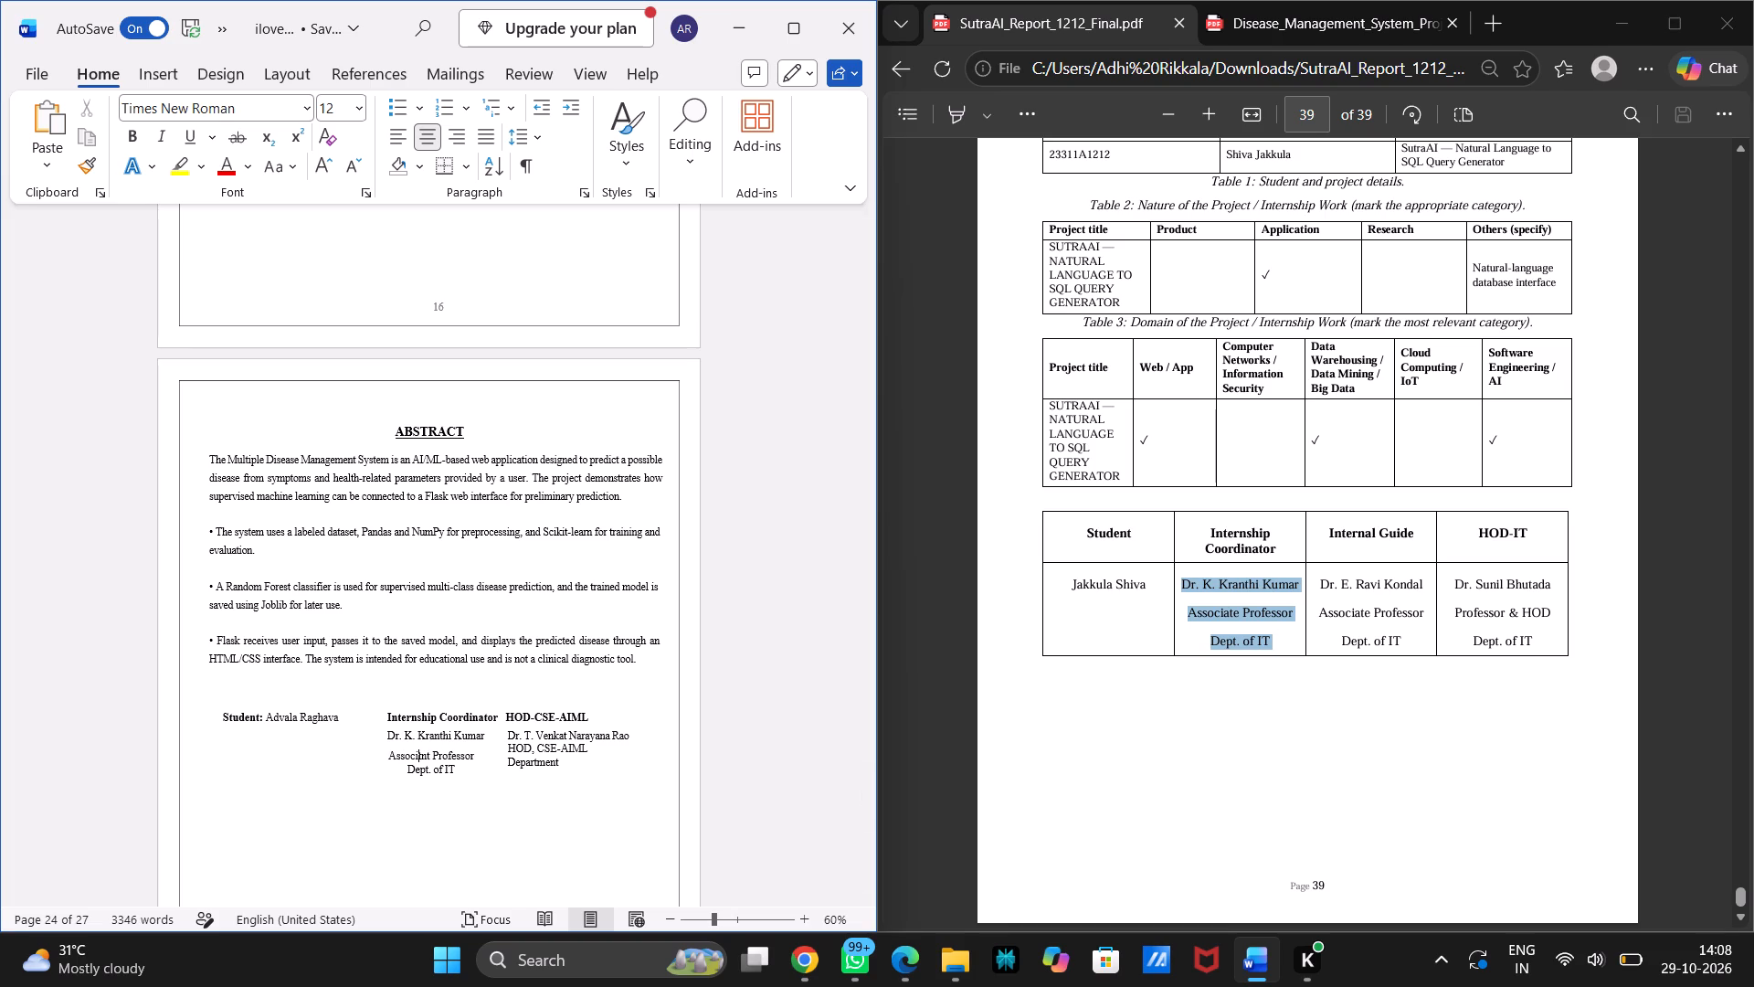
{"action": "key", "text": "Right"}
{"action": "key", "text": "Right"}
{"action": "key", "text": "BackSpace"}
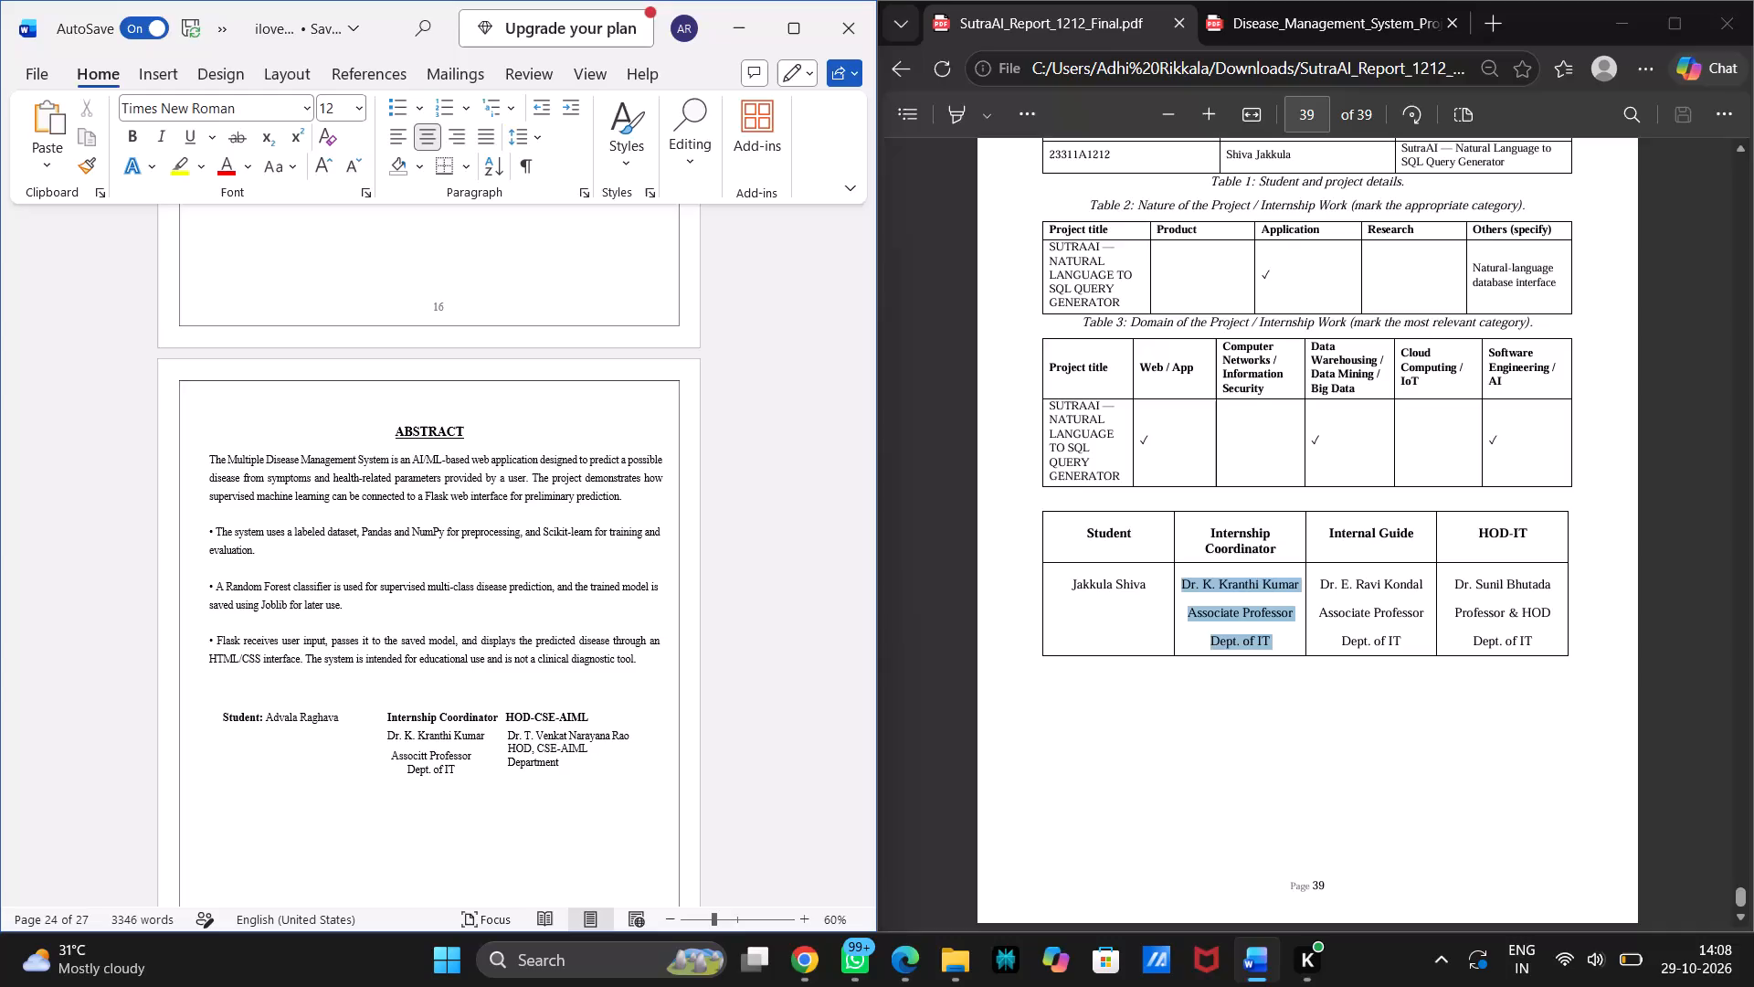
{"action": "key", "text": "BackSpace"}
{"action": "key", "text": "a"}
{"action": "key", "text": "Right"}
{"action": "key", "text": "e"}
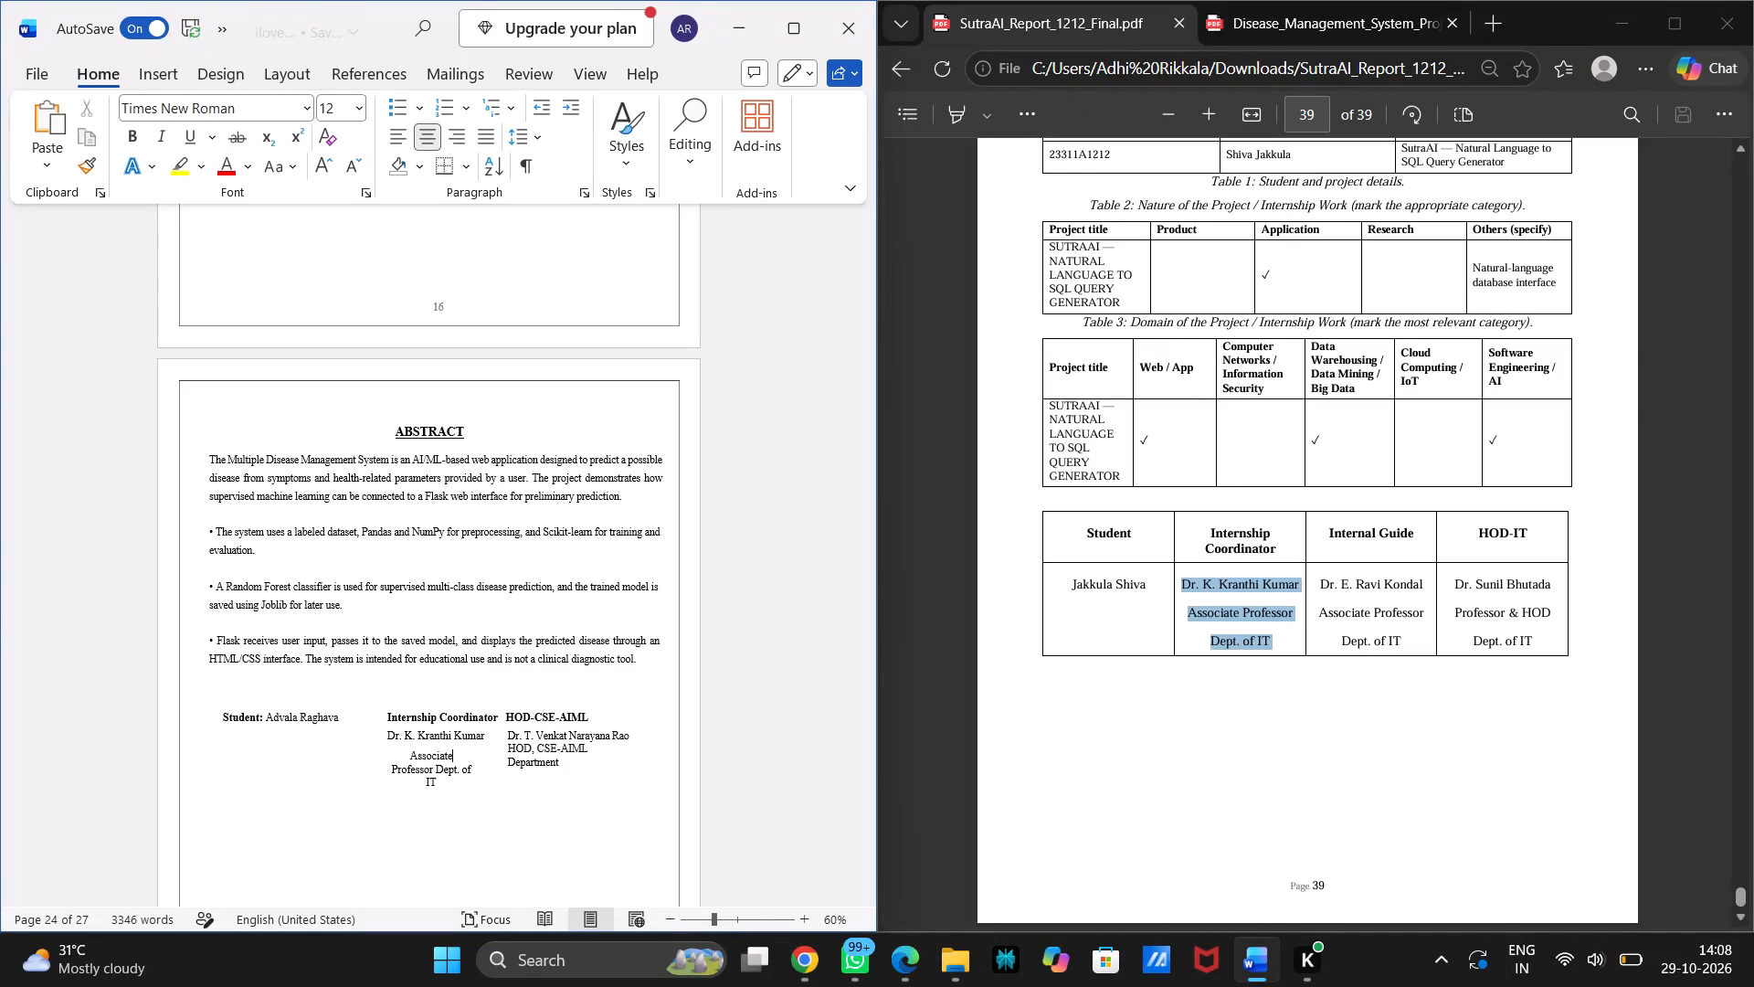
Left-align the coordinator's title and department text under the coordinator's name.
{"action": "left_click", "coordinate": [408, 756]}
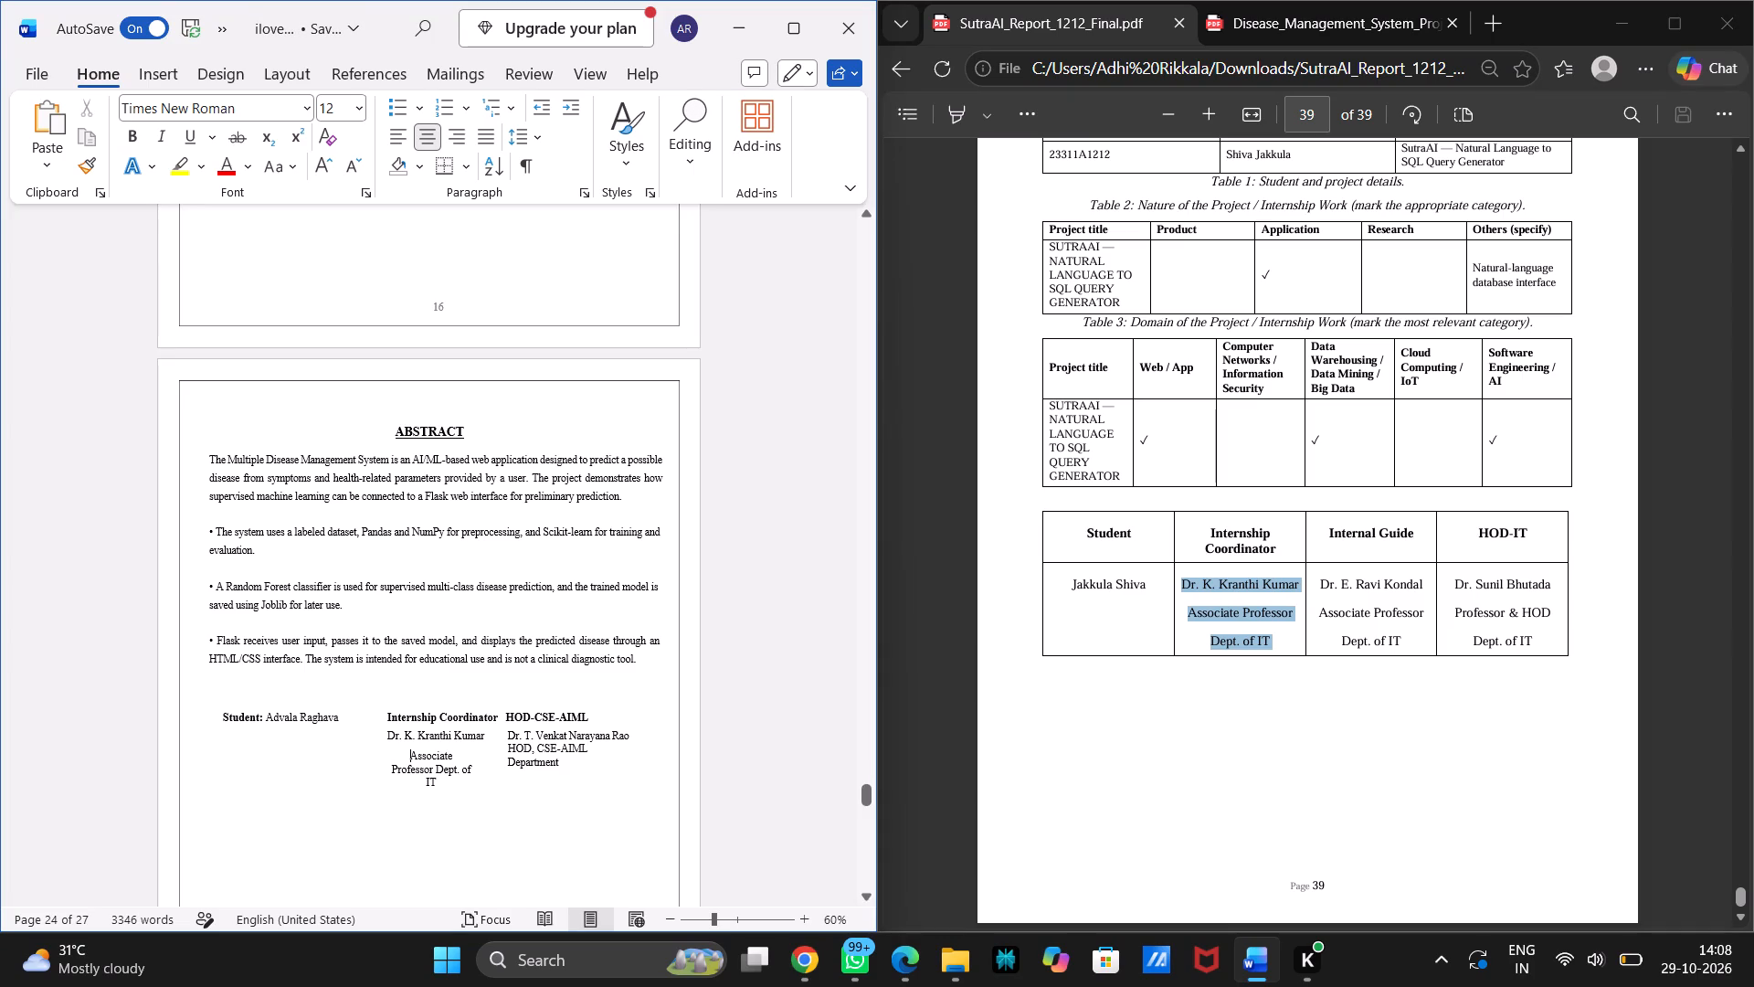
{"action": "key", "text": "BackSpace"}
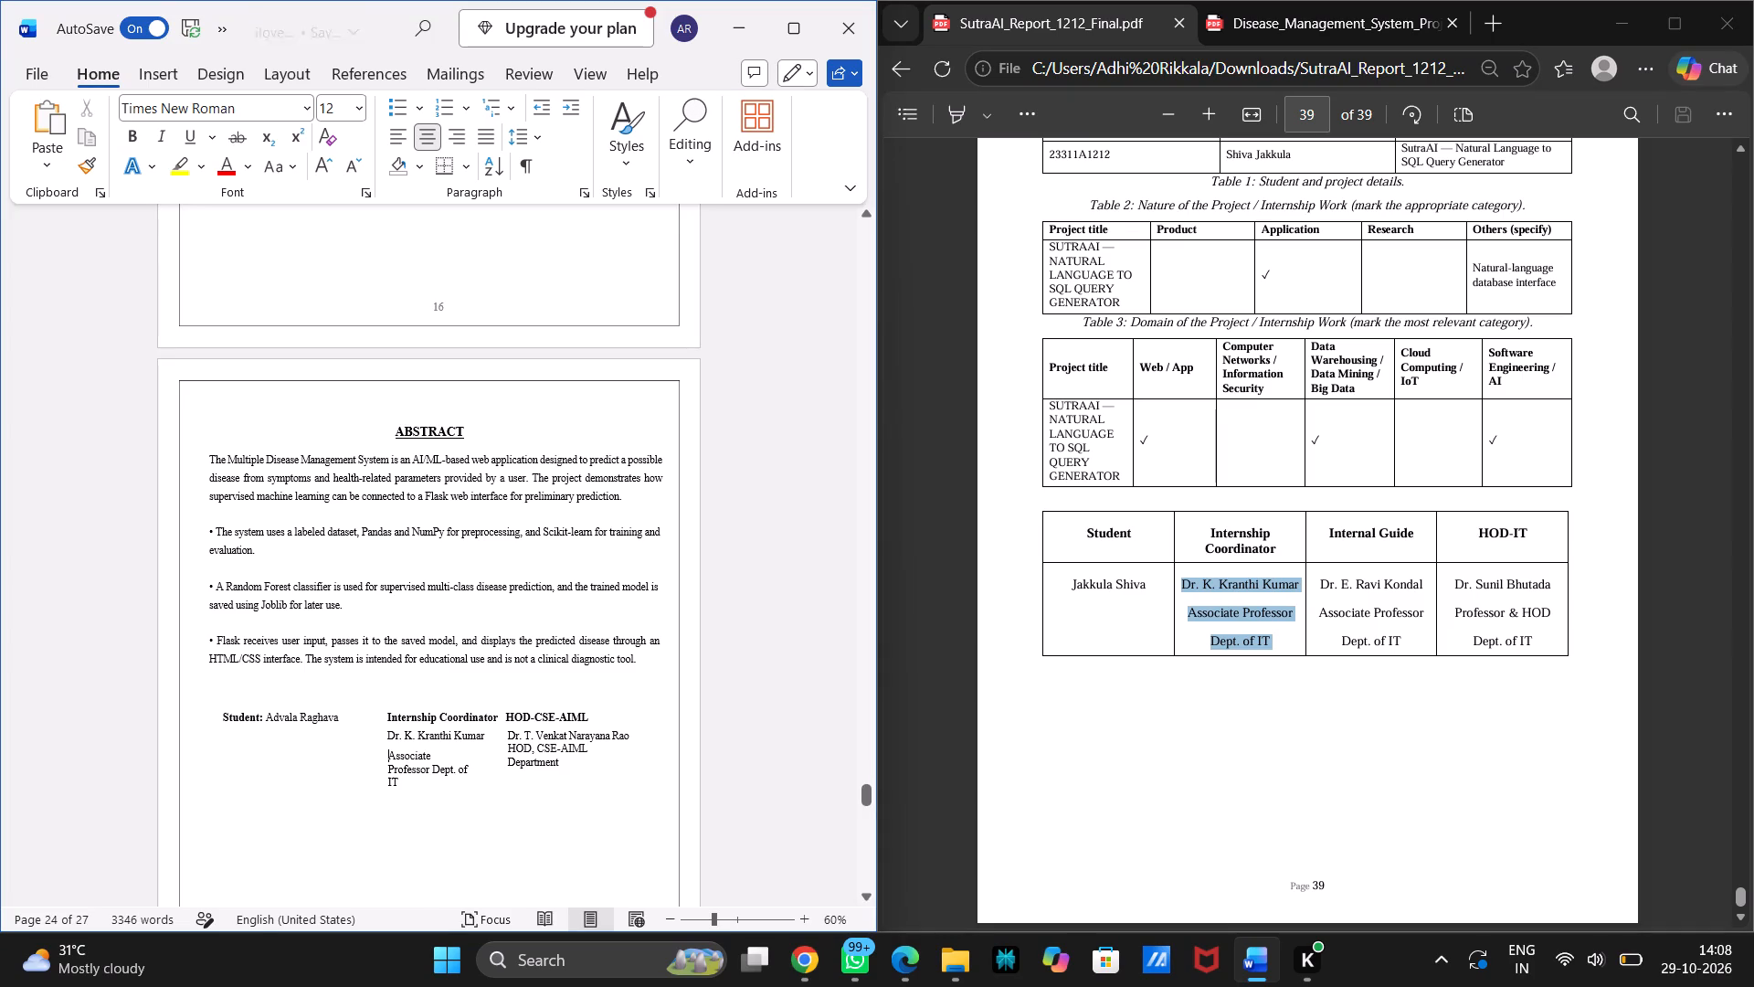
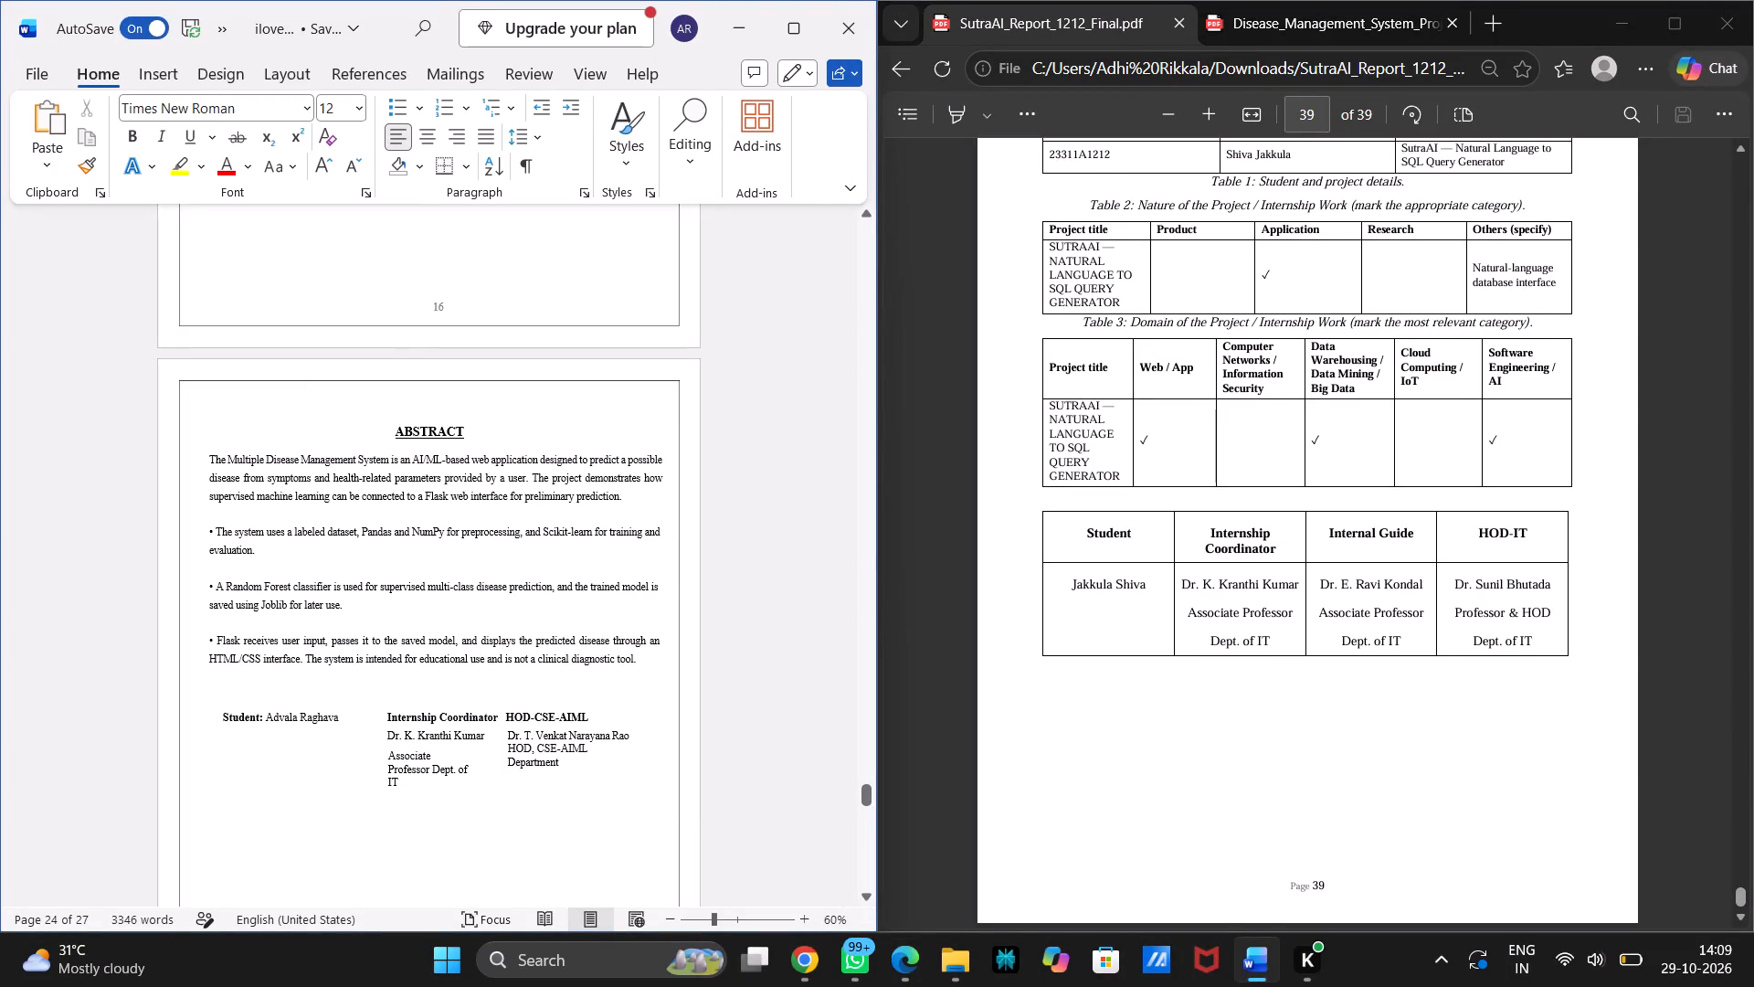
Compare the Word report's abstract, references and conclusion with the closing pages and Appendix D of the SutraAI report PDF.
{"action": "scroll", "coordinate": [646, 578], "scroll_direction": "up", "scroll_amount": 1}
{"action": "left_click_drag", "start_coordinate": [1089, 511], "coordinate": [692, 565]}
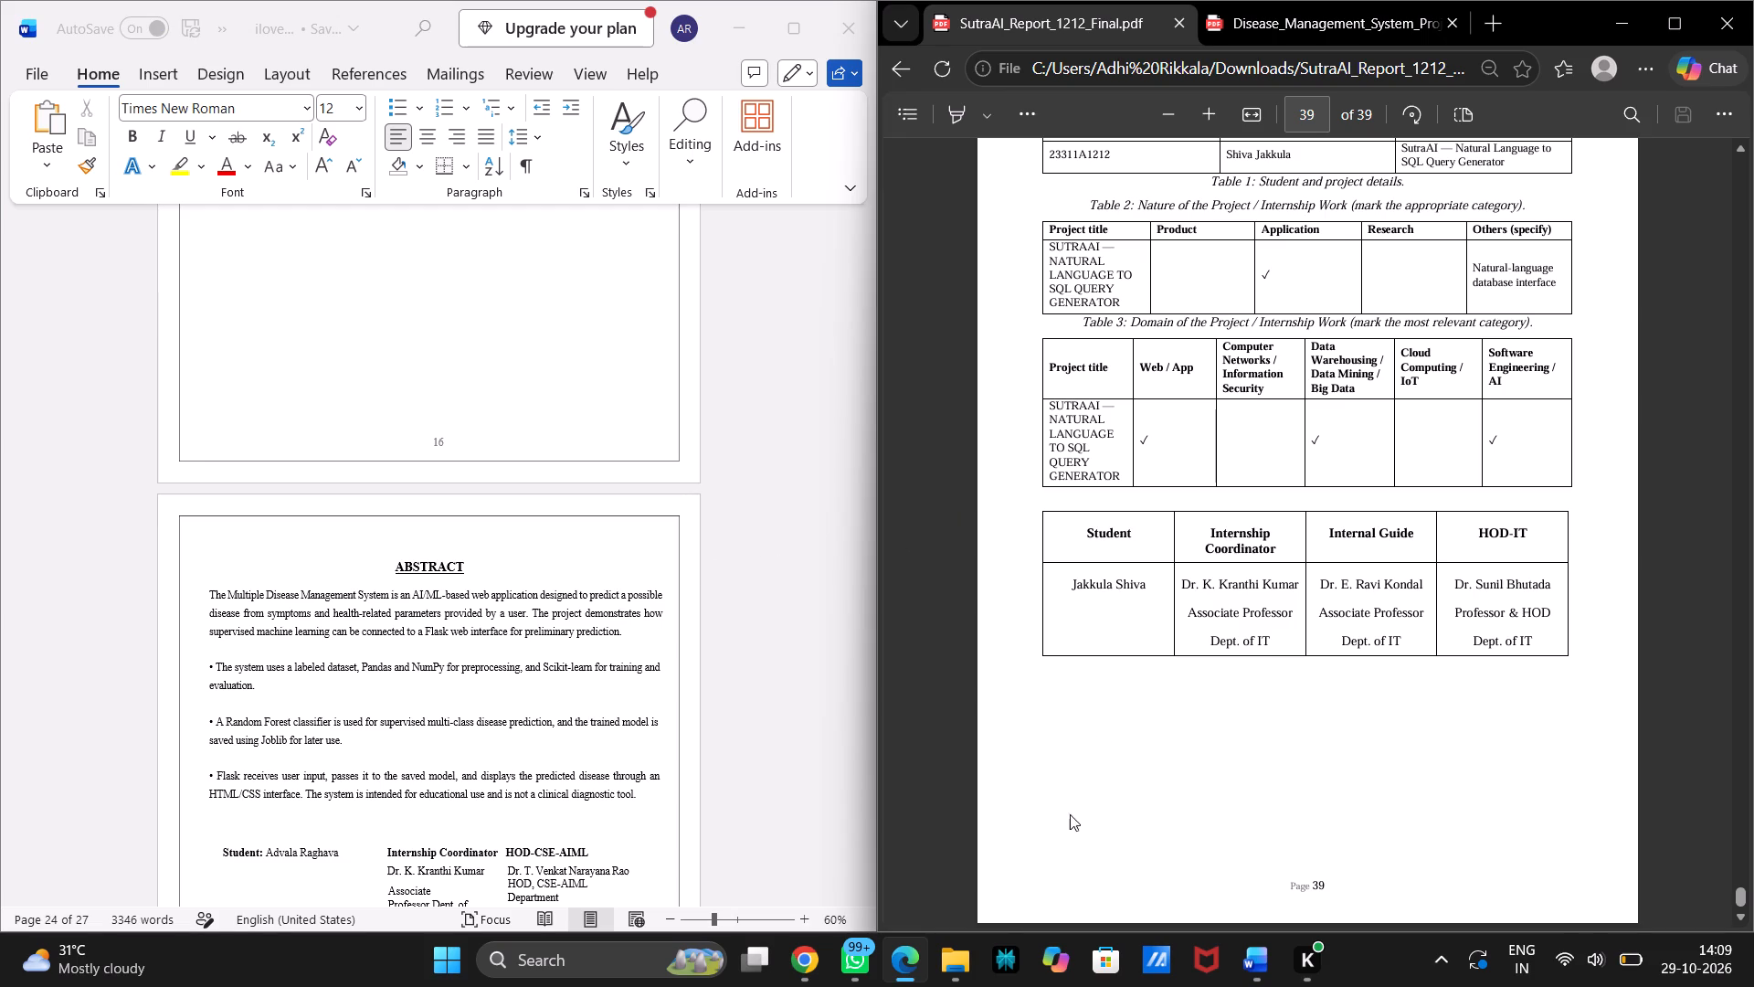
{"action": "scroll", "coordinate": [608, 642], "scroll_direction": "up", "scroll_amount": 6}
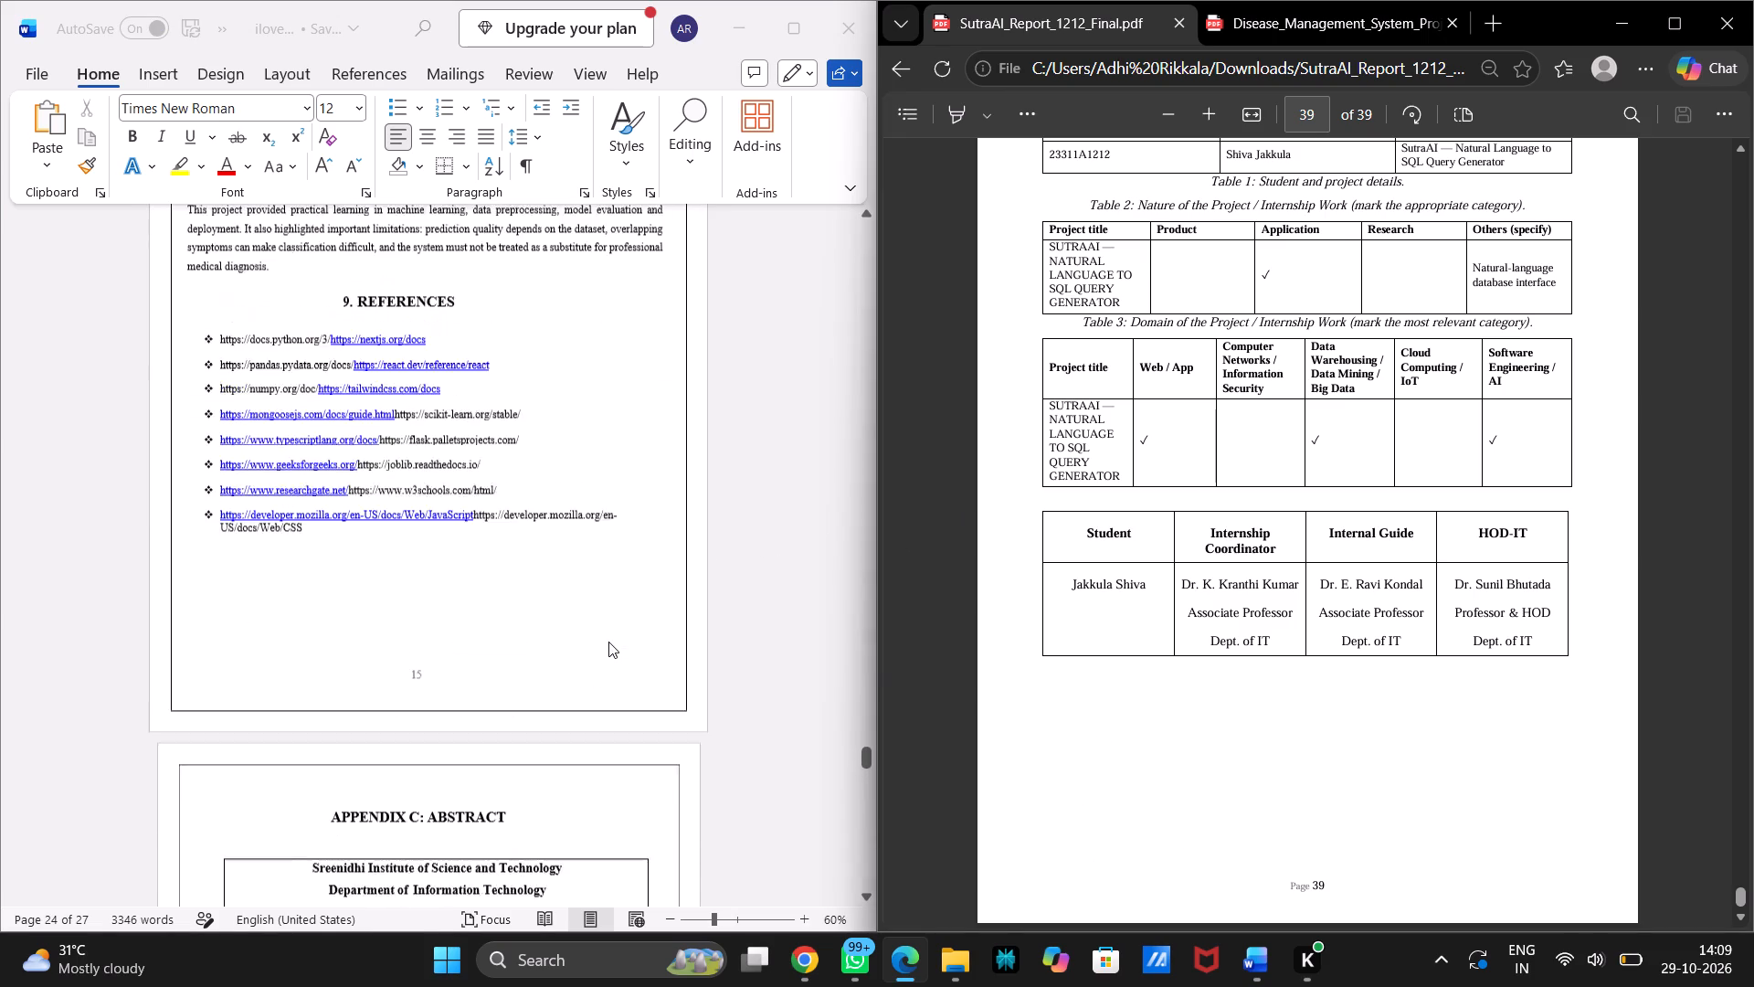
{"action": "scroll", "coordinate": [608, 642], "scroll_direction": "up", "scroll_amount": 2}
{"action": "scroll", "coordinate": [608, 642], "scroll_direction": "down", "scroll_amount": 3}
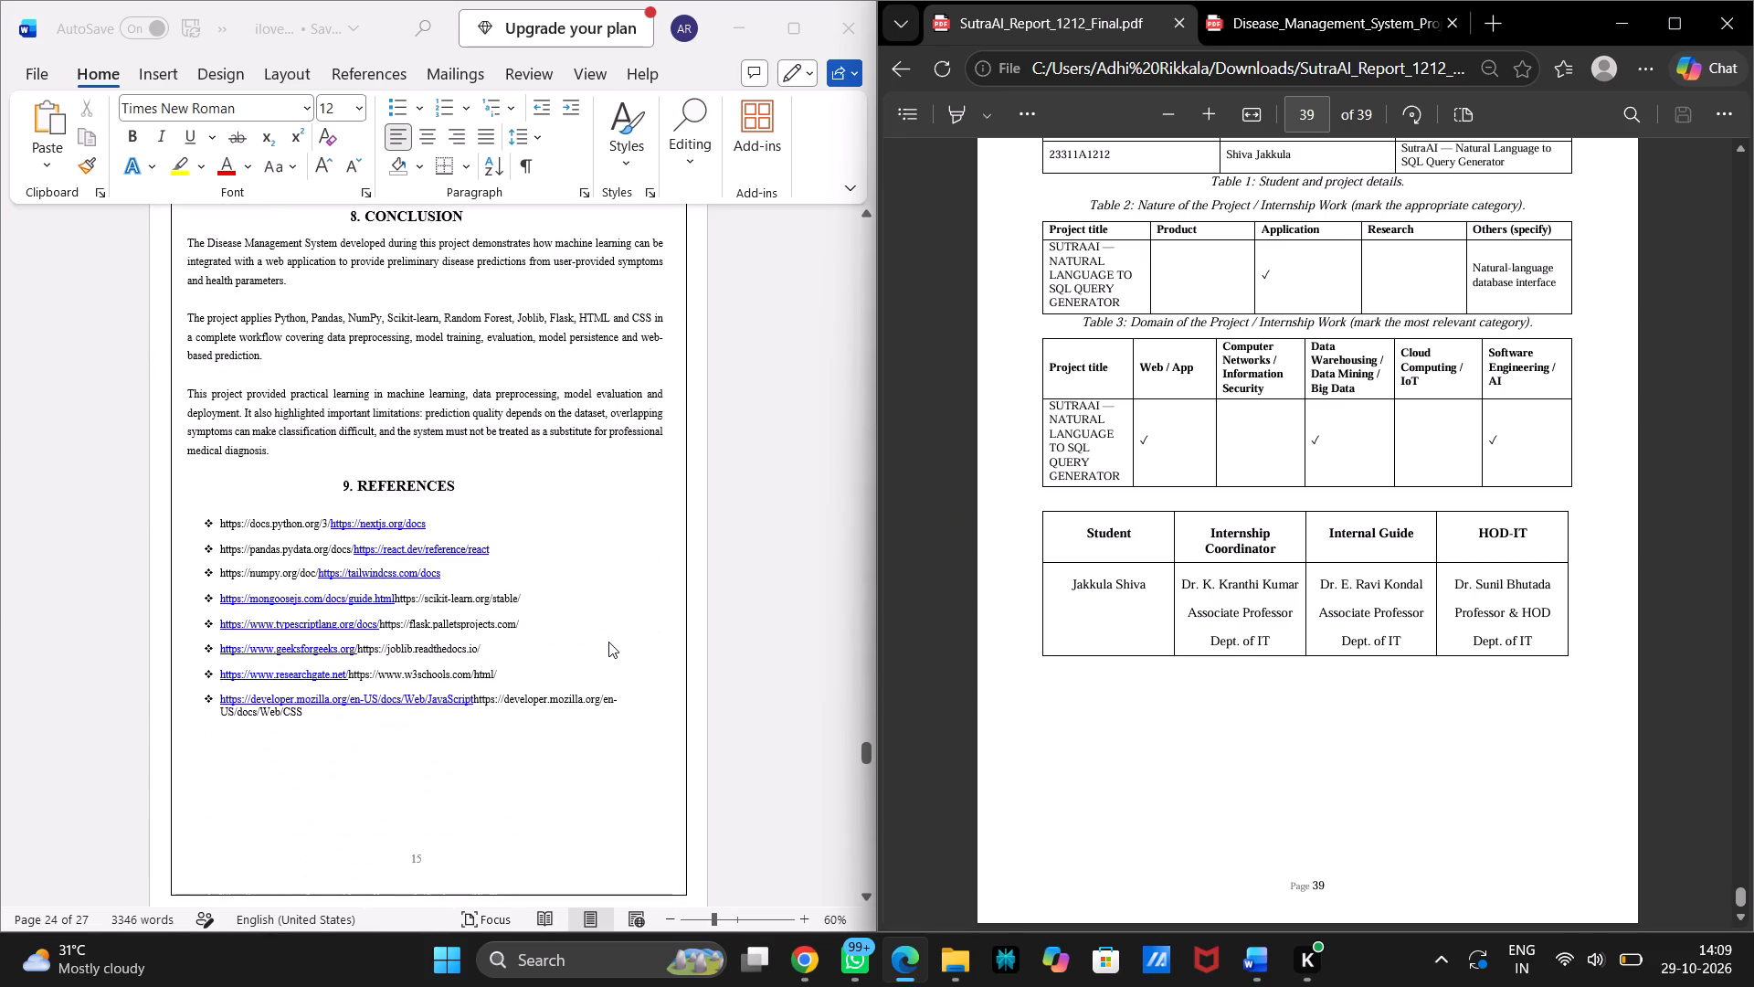
{"action": "scroll", "coordinate": [1218, 462], "scroll_direction": "up", "scroll_amount": 6}
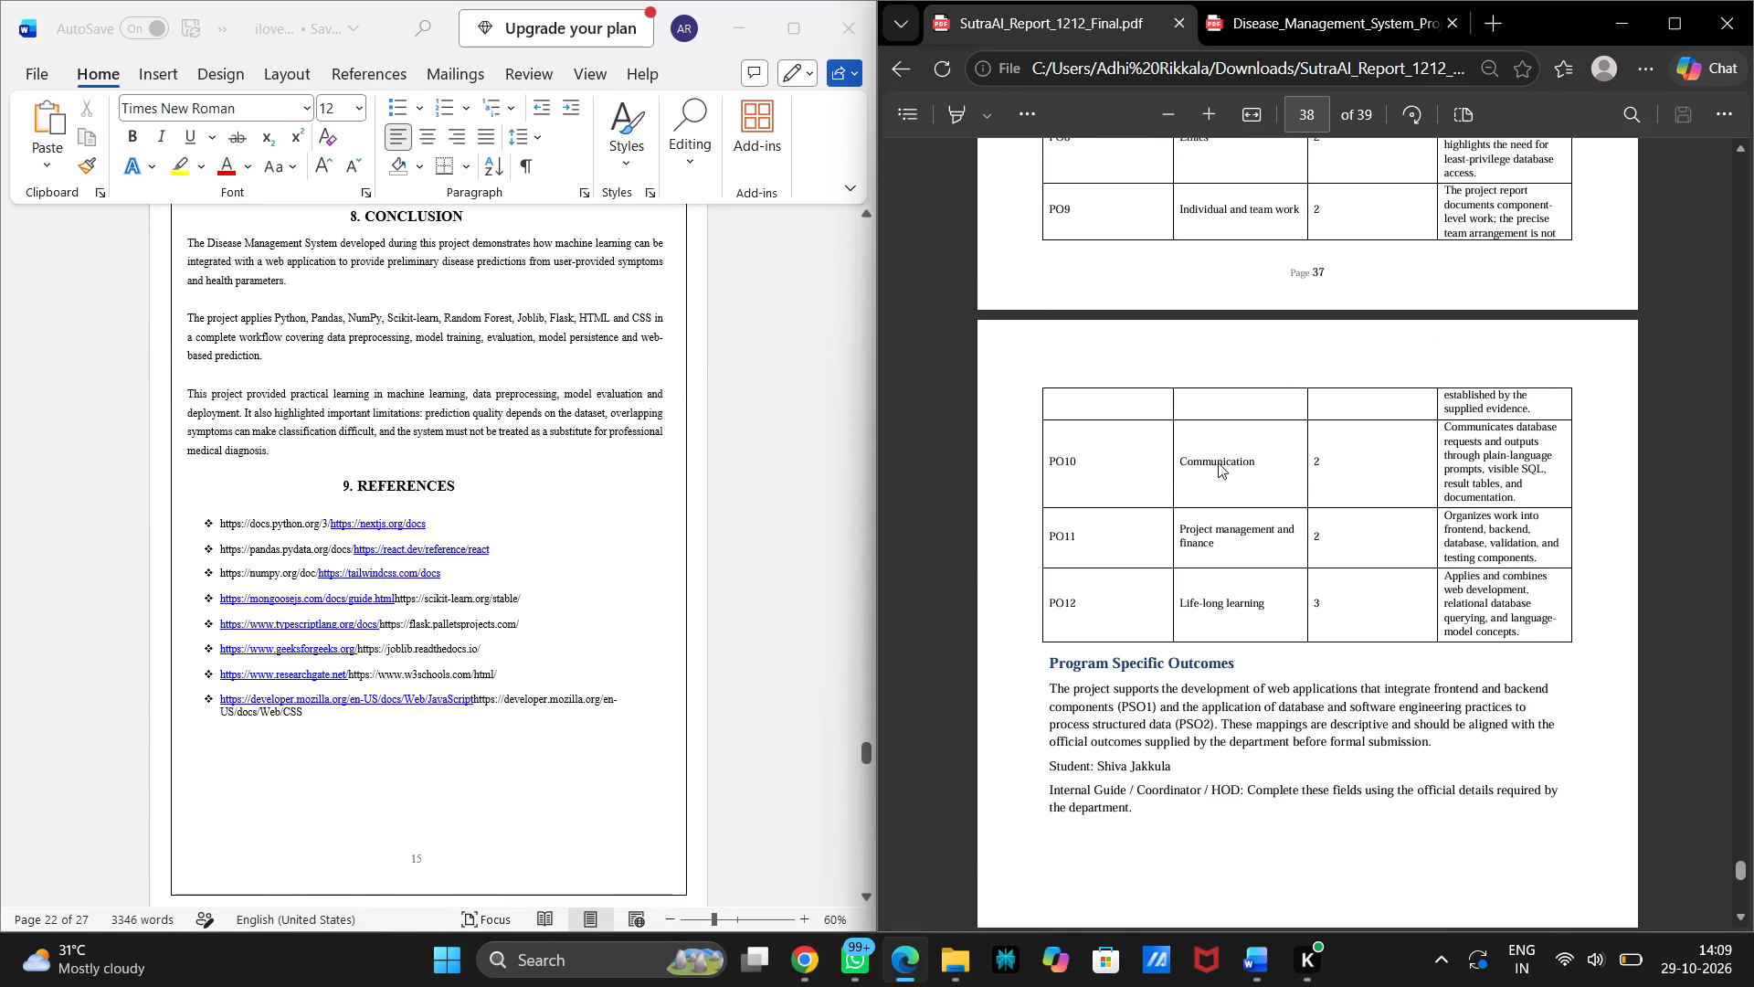
{"action": "scroll", "coordinate": [591, 540], "scroll_direction": "up", "scroll_amount": 1}
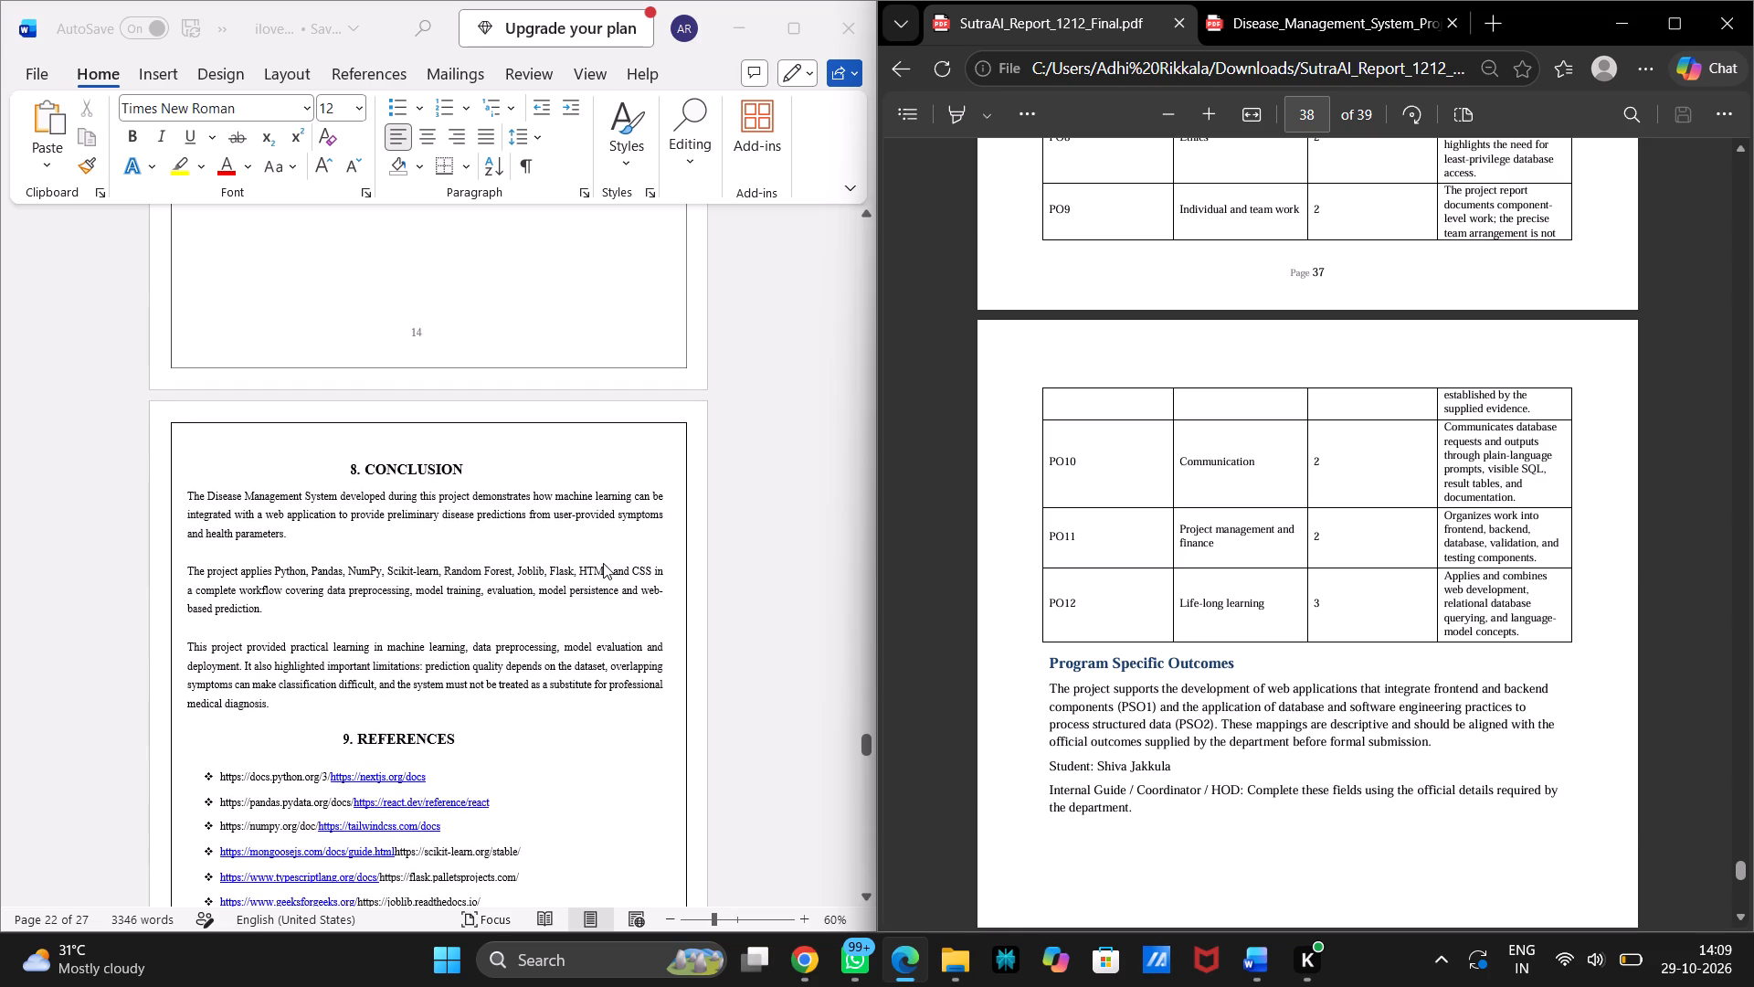
{"action": "scroll", "coordinate": [1343, 578], "scroll_direction": "up", "scroll_amount": 2}
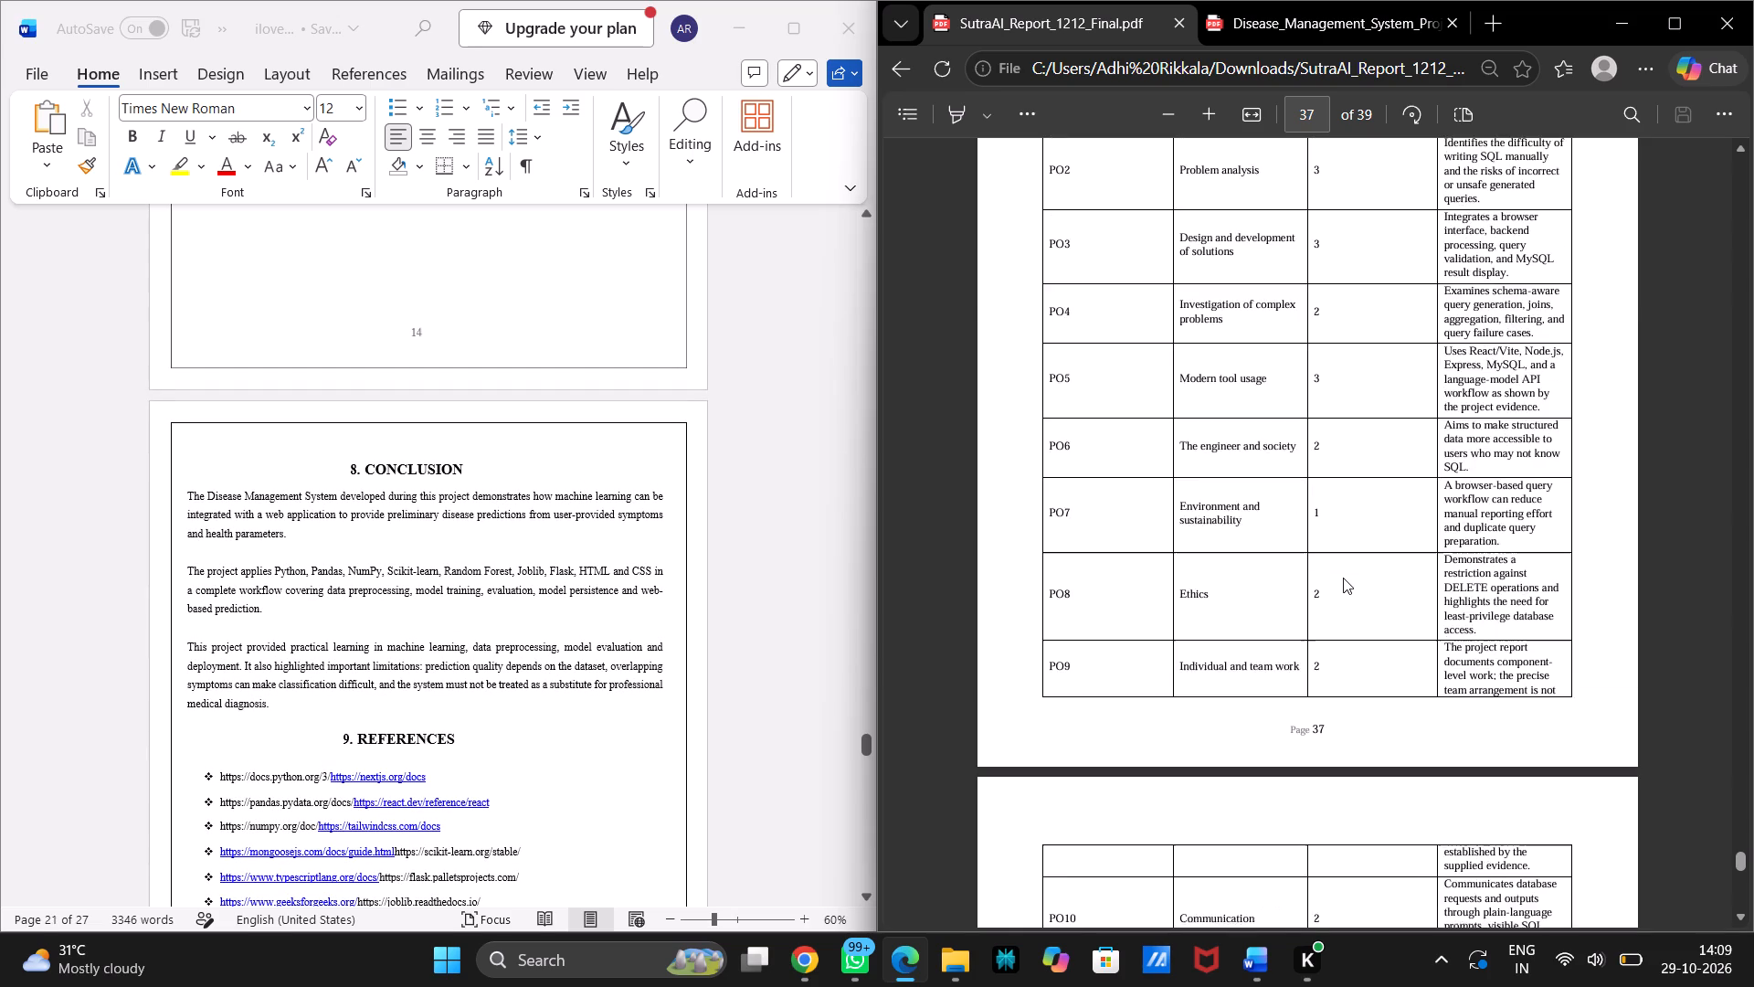
{"action": "scroll", "coordinate": [1343, 578], "scroll_direction": "up", "scroll_amount": 5}
Look through the Downloads folder for project report files, and return to the two reports side by side.
{"action": "left_click", "coordinate": [958, 973]}
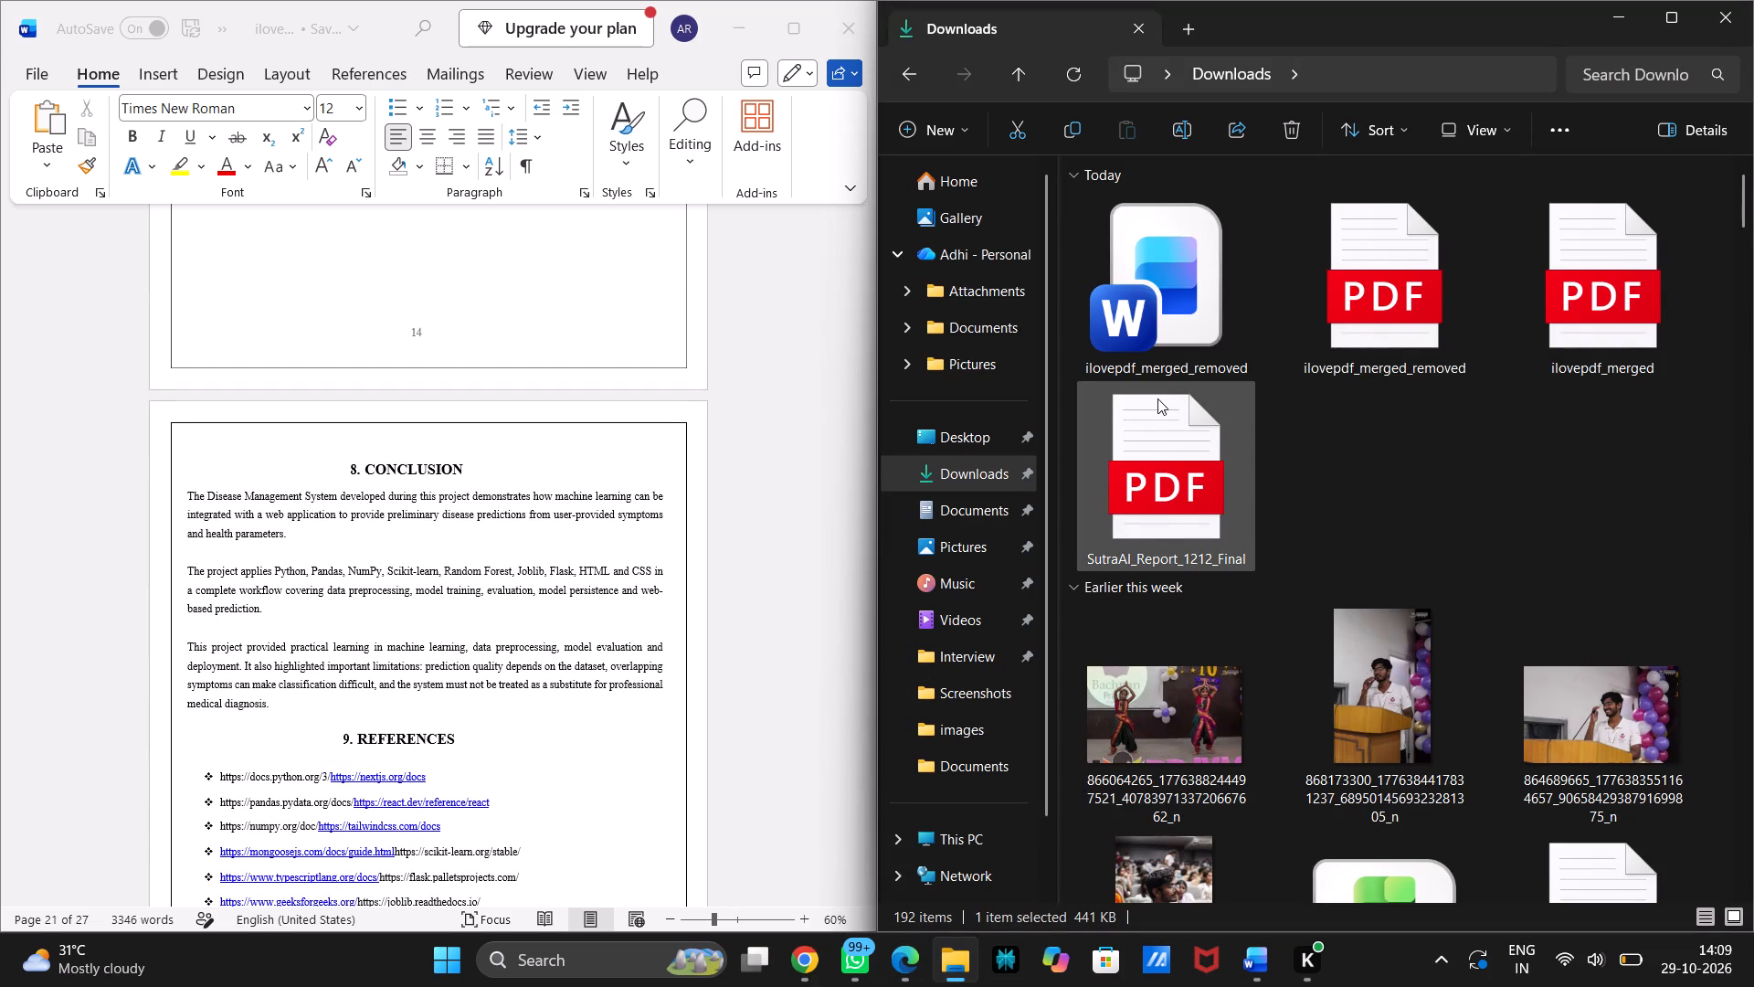
{"action": "scroll", "coordinate": [1157, 398], "scroll_direction": "down", "scroll_amount": 4}
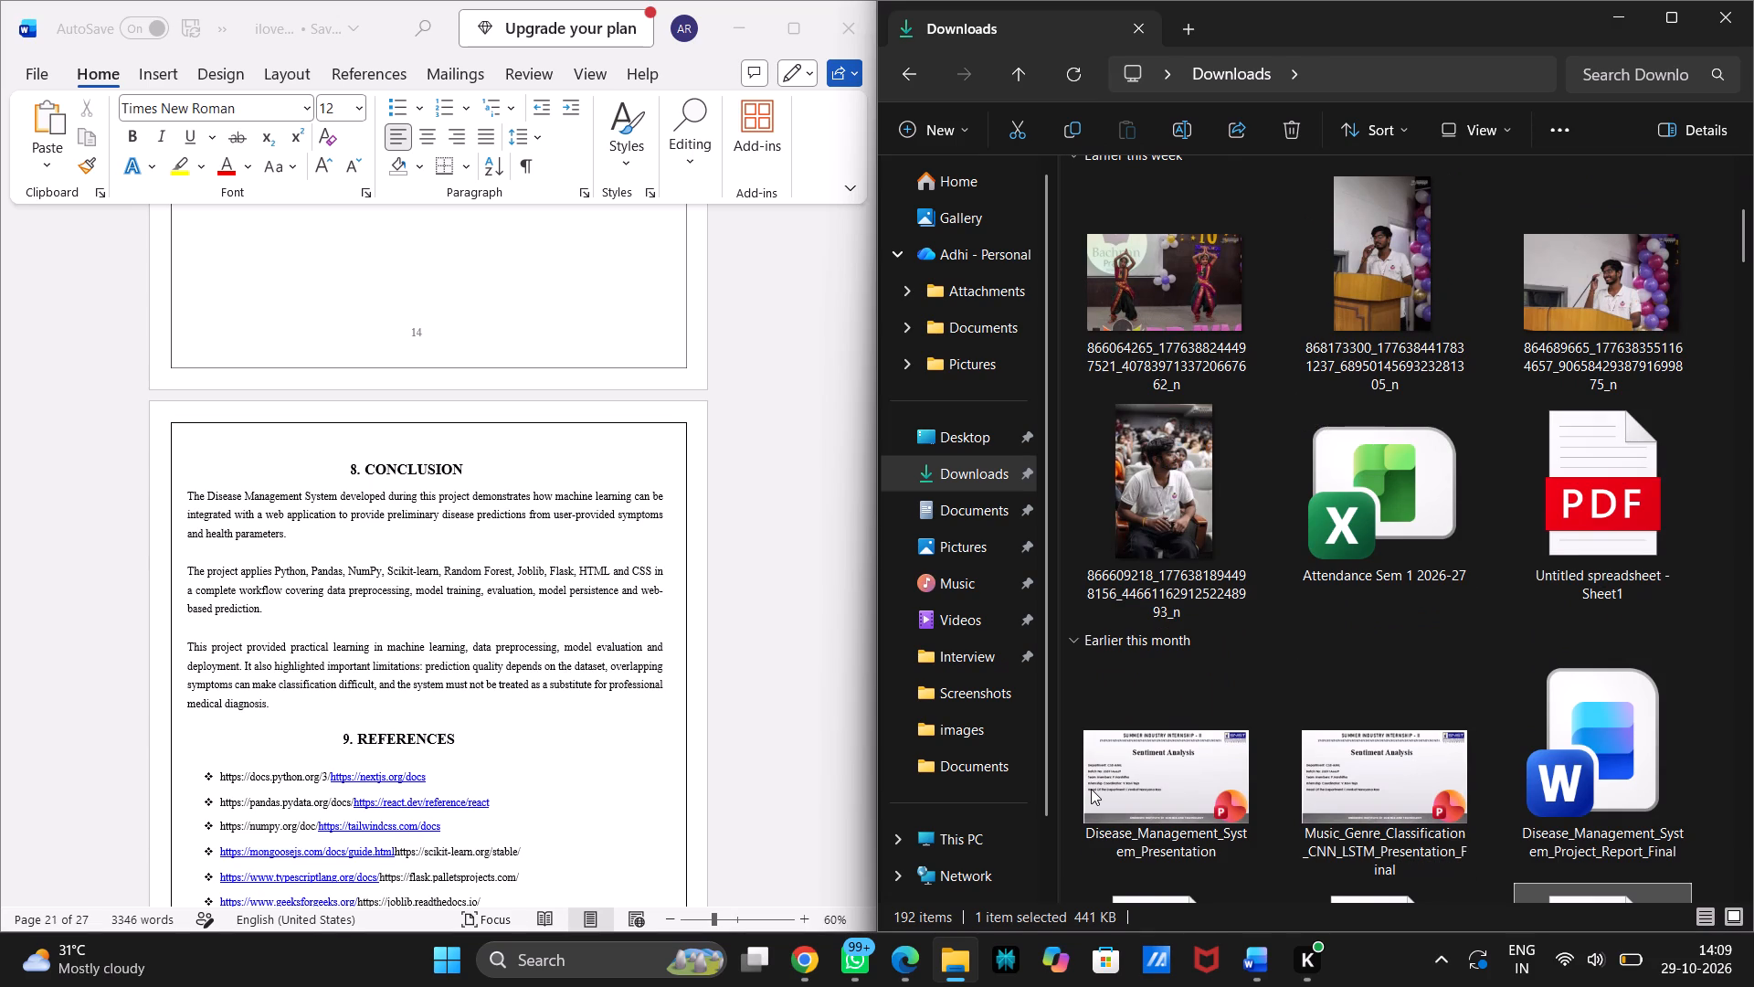
{"action": "left_click", "coordinate": [829, 708]}
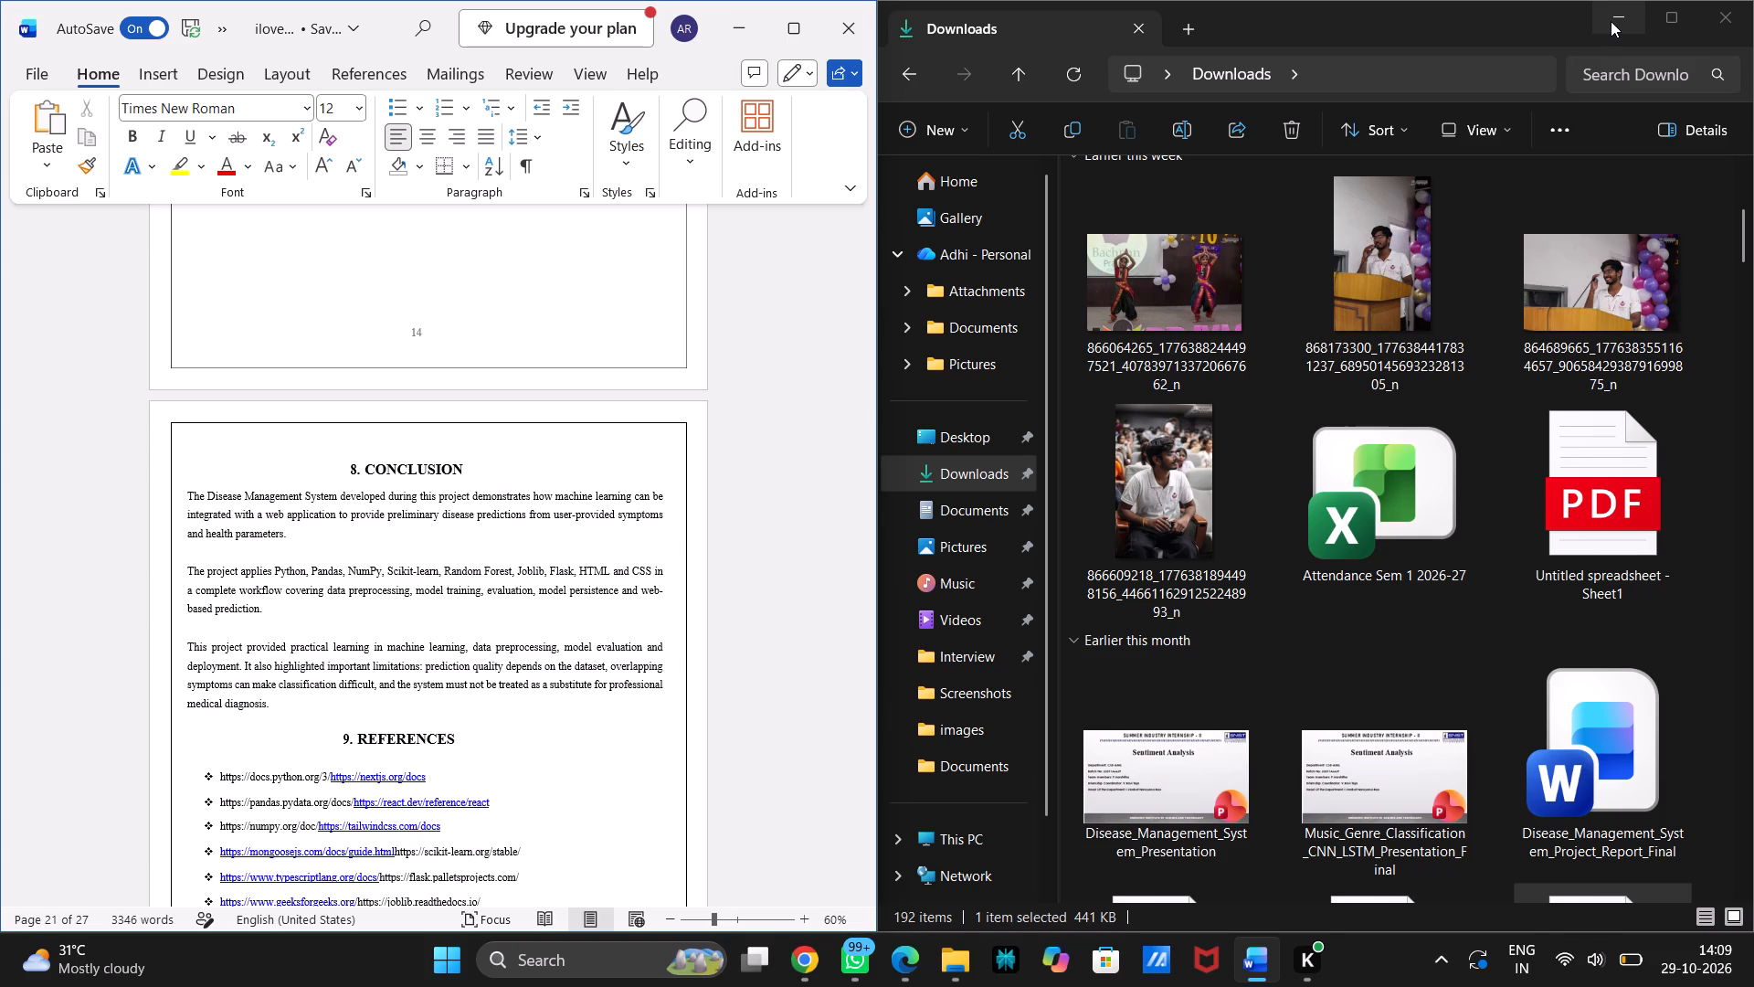
{"action": "left_click", "coordinate": [769, 417]}
{"action": "left_click", "coordinate": [816, 472]}
{"action": "left_click", "coordinate": [1610, 10]}
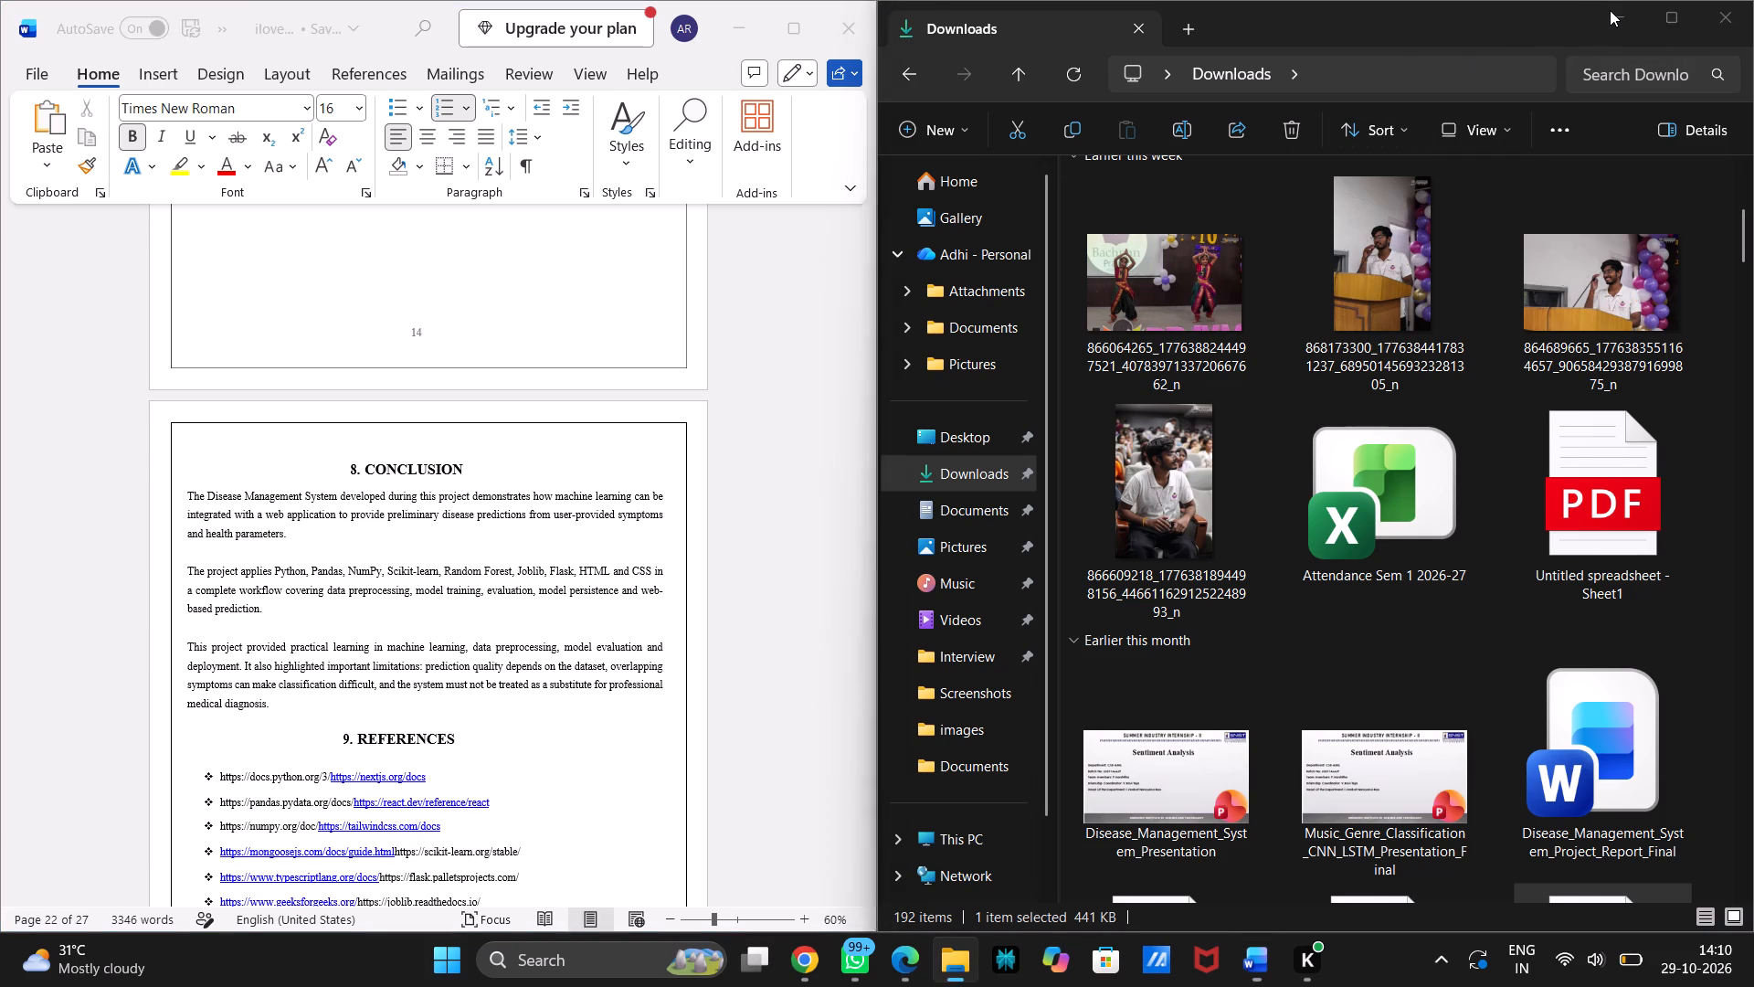
Compare the Word report's references and Appendix C pages with Appendices D, B and A of the SutraAI report PDF.
{"action": "scroll", "coordinate": [562, 674], "scroll_direction": "down", "scroll_amount": 4}
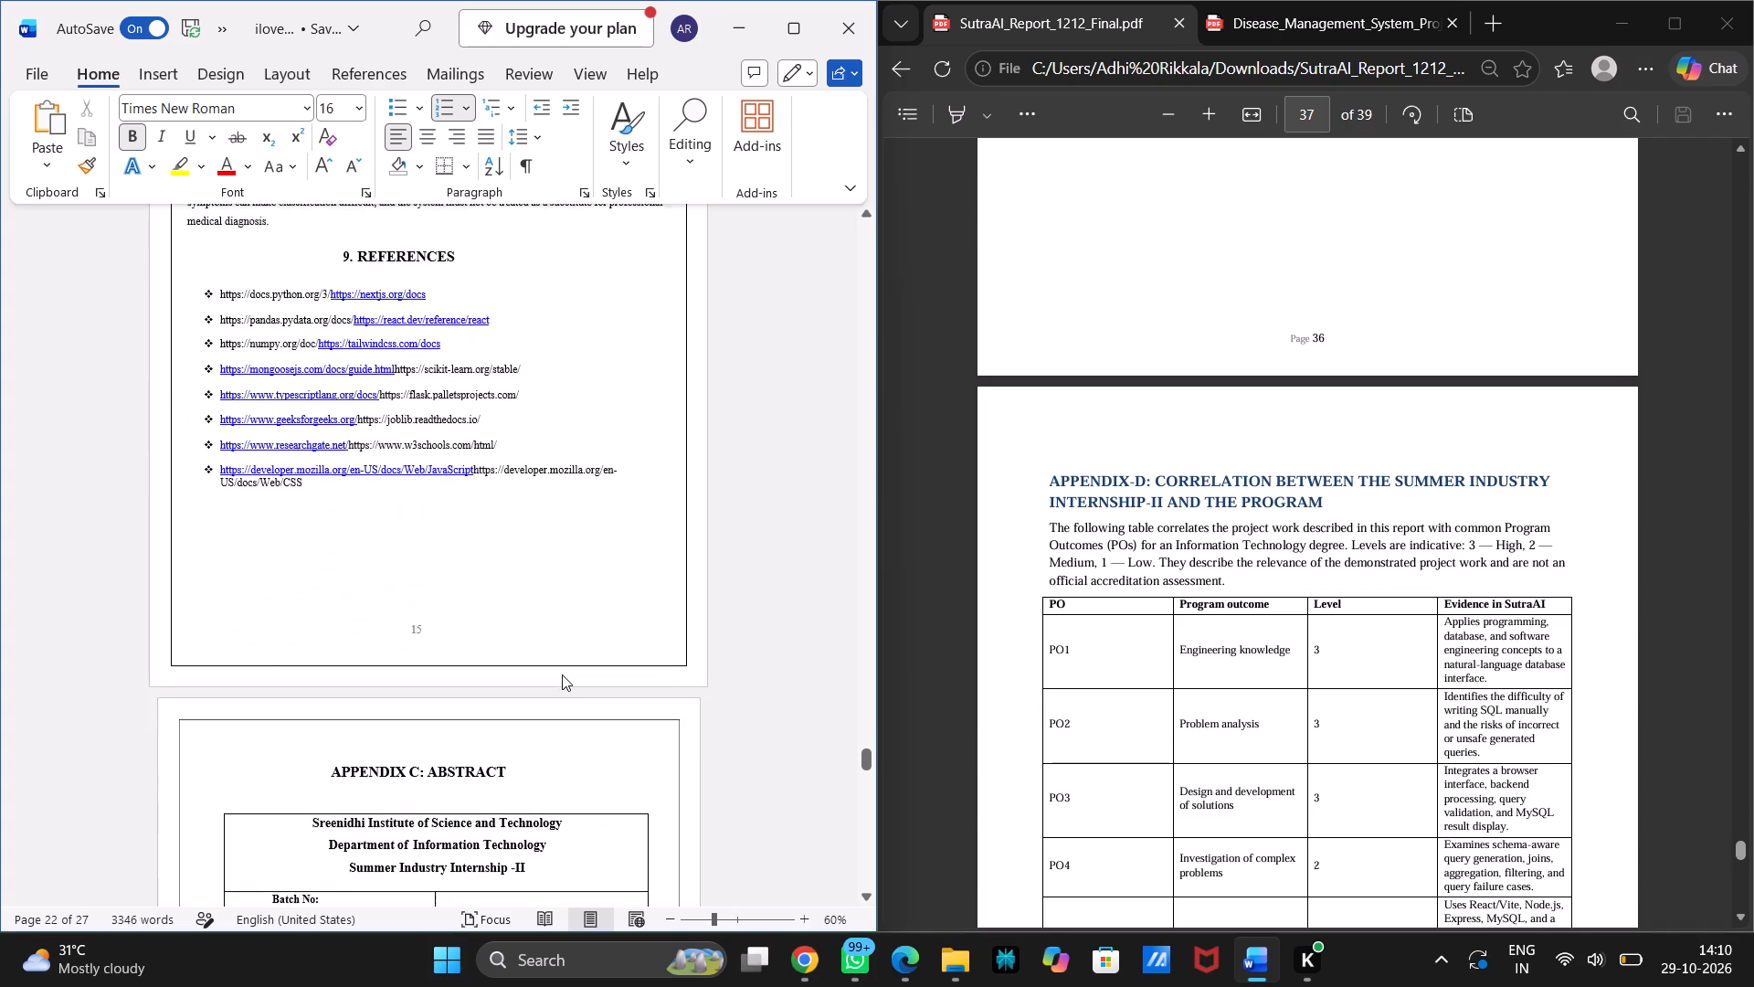
{"action": "scroll", "coordinate": [562, 674], "scroll_direction": "down", "scroll_amount": 3}
{"action": "scroll", "coordinate": [562, 674], "scroll_direction": "up", "scroll_amount": 1}
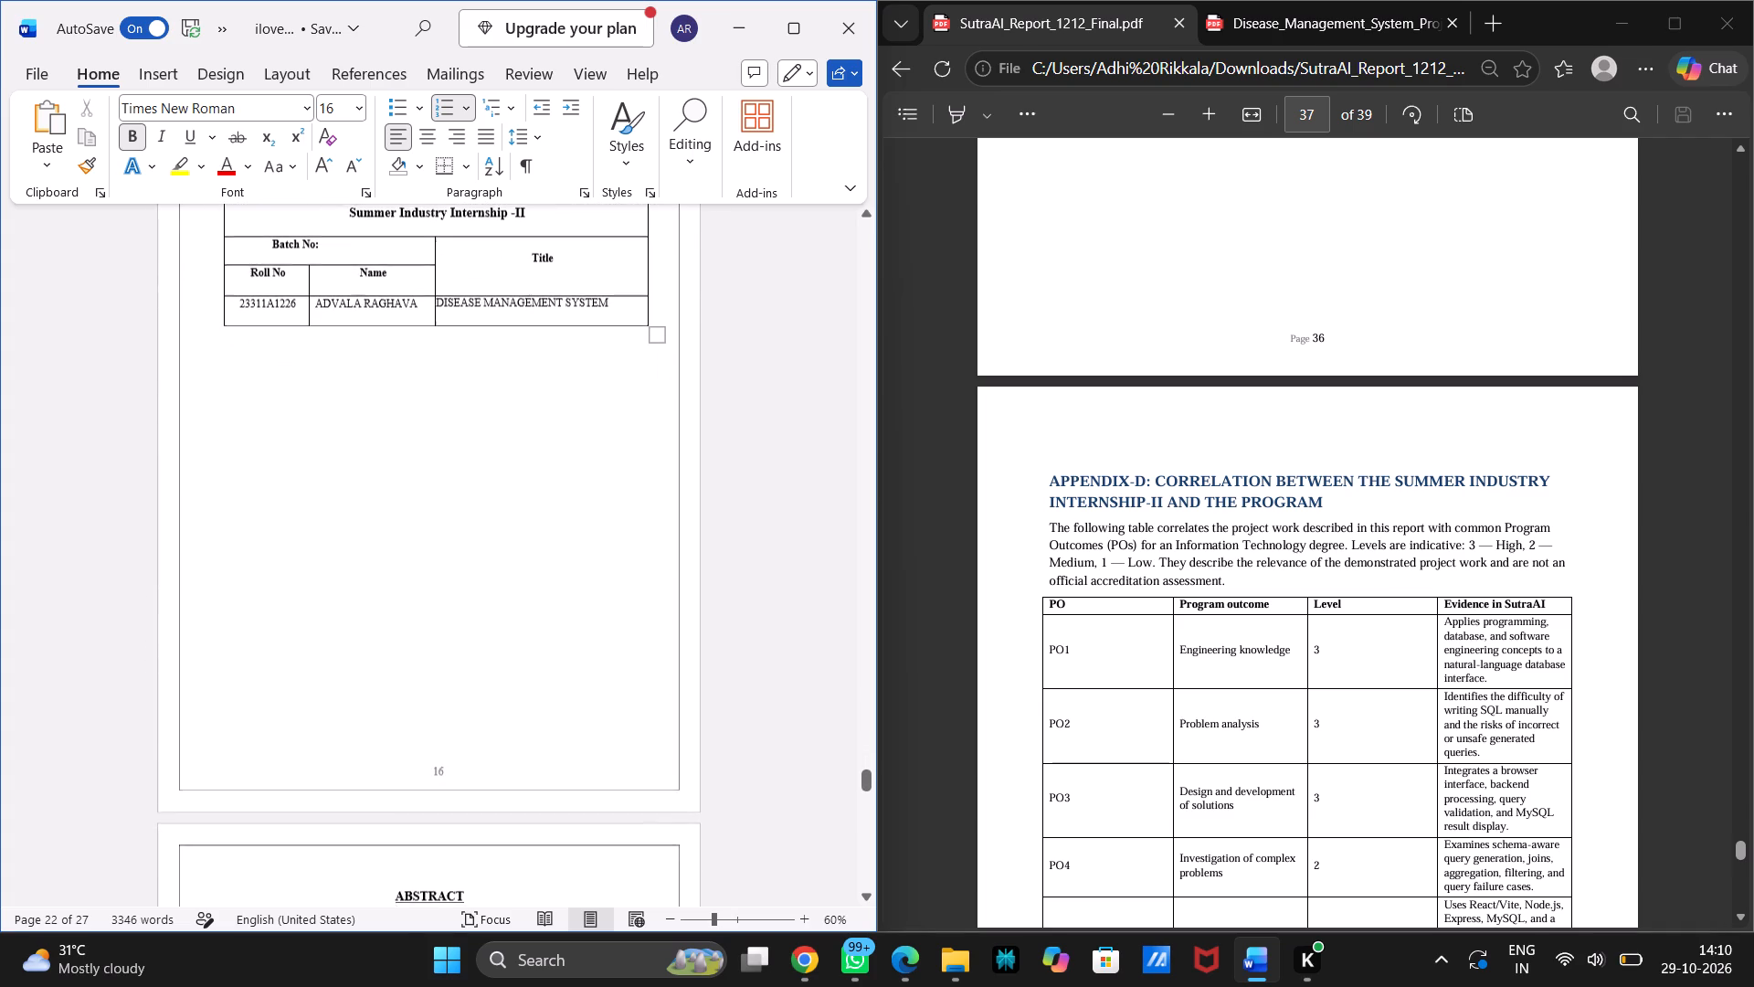
{"action": "scroll", "coordinate": [562, 674], "scroll_direction": "up", "scroll_amount": 1}
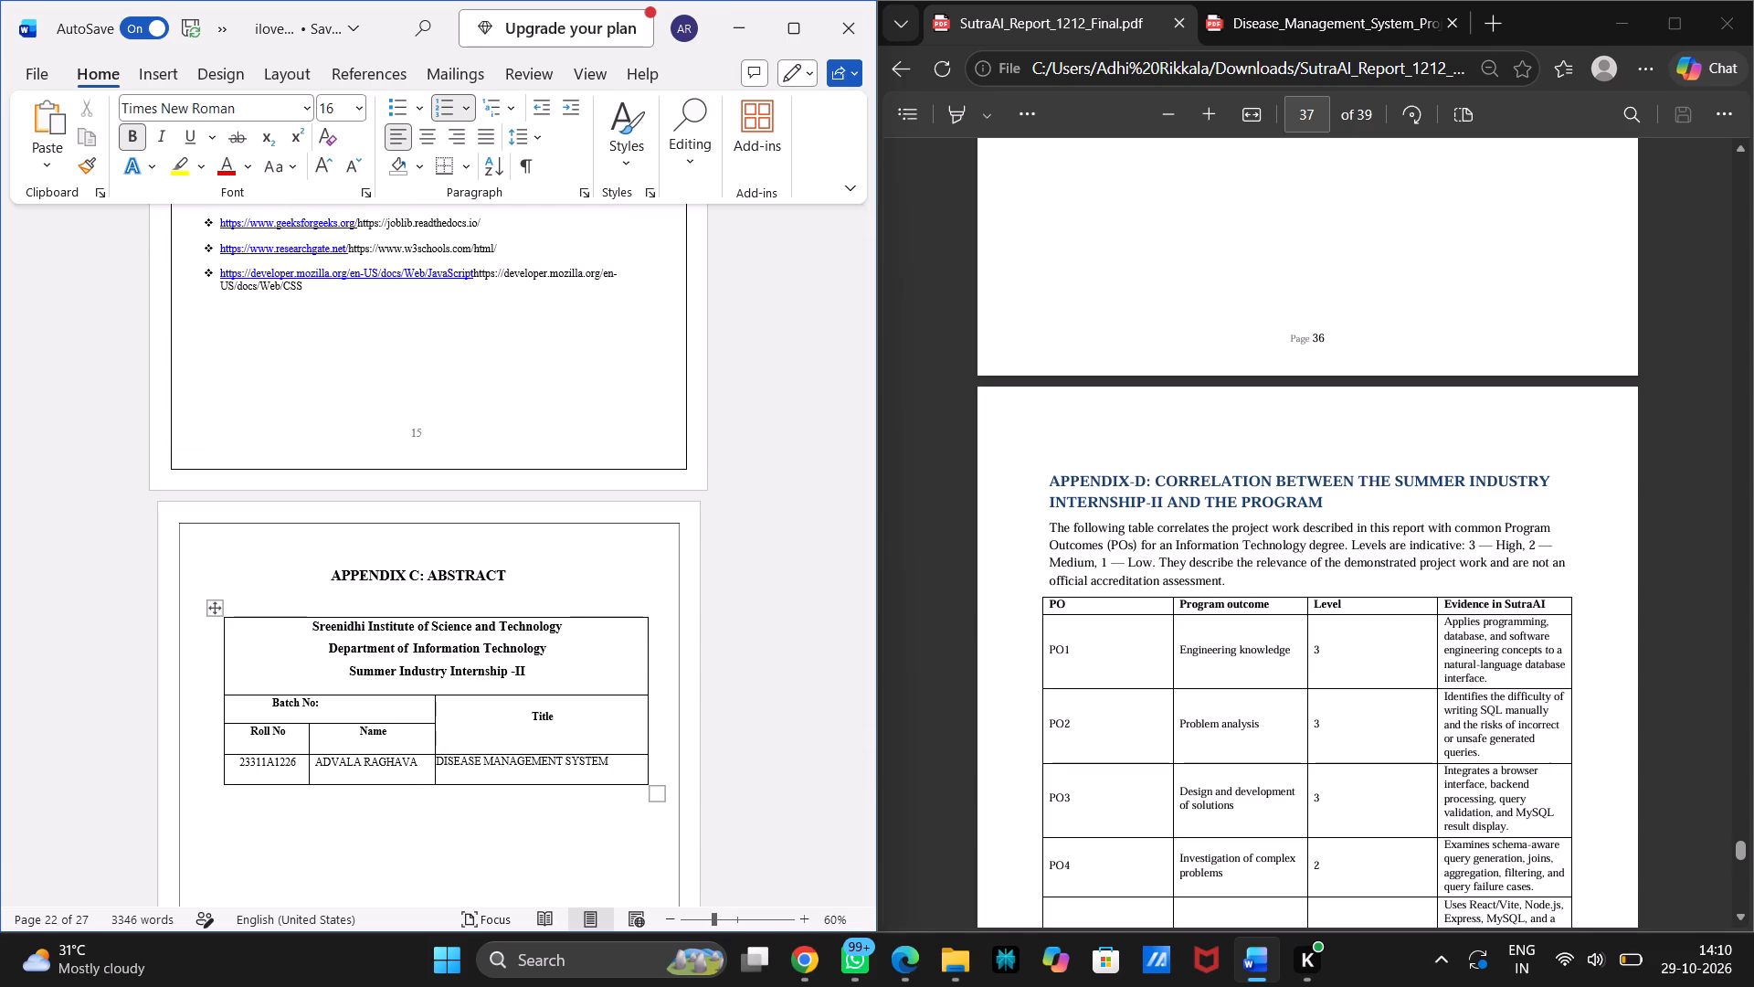
{"action": "scroll", "coordinate": [514, 638], "scroll_direction": "down", "scroll_amount": 4}
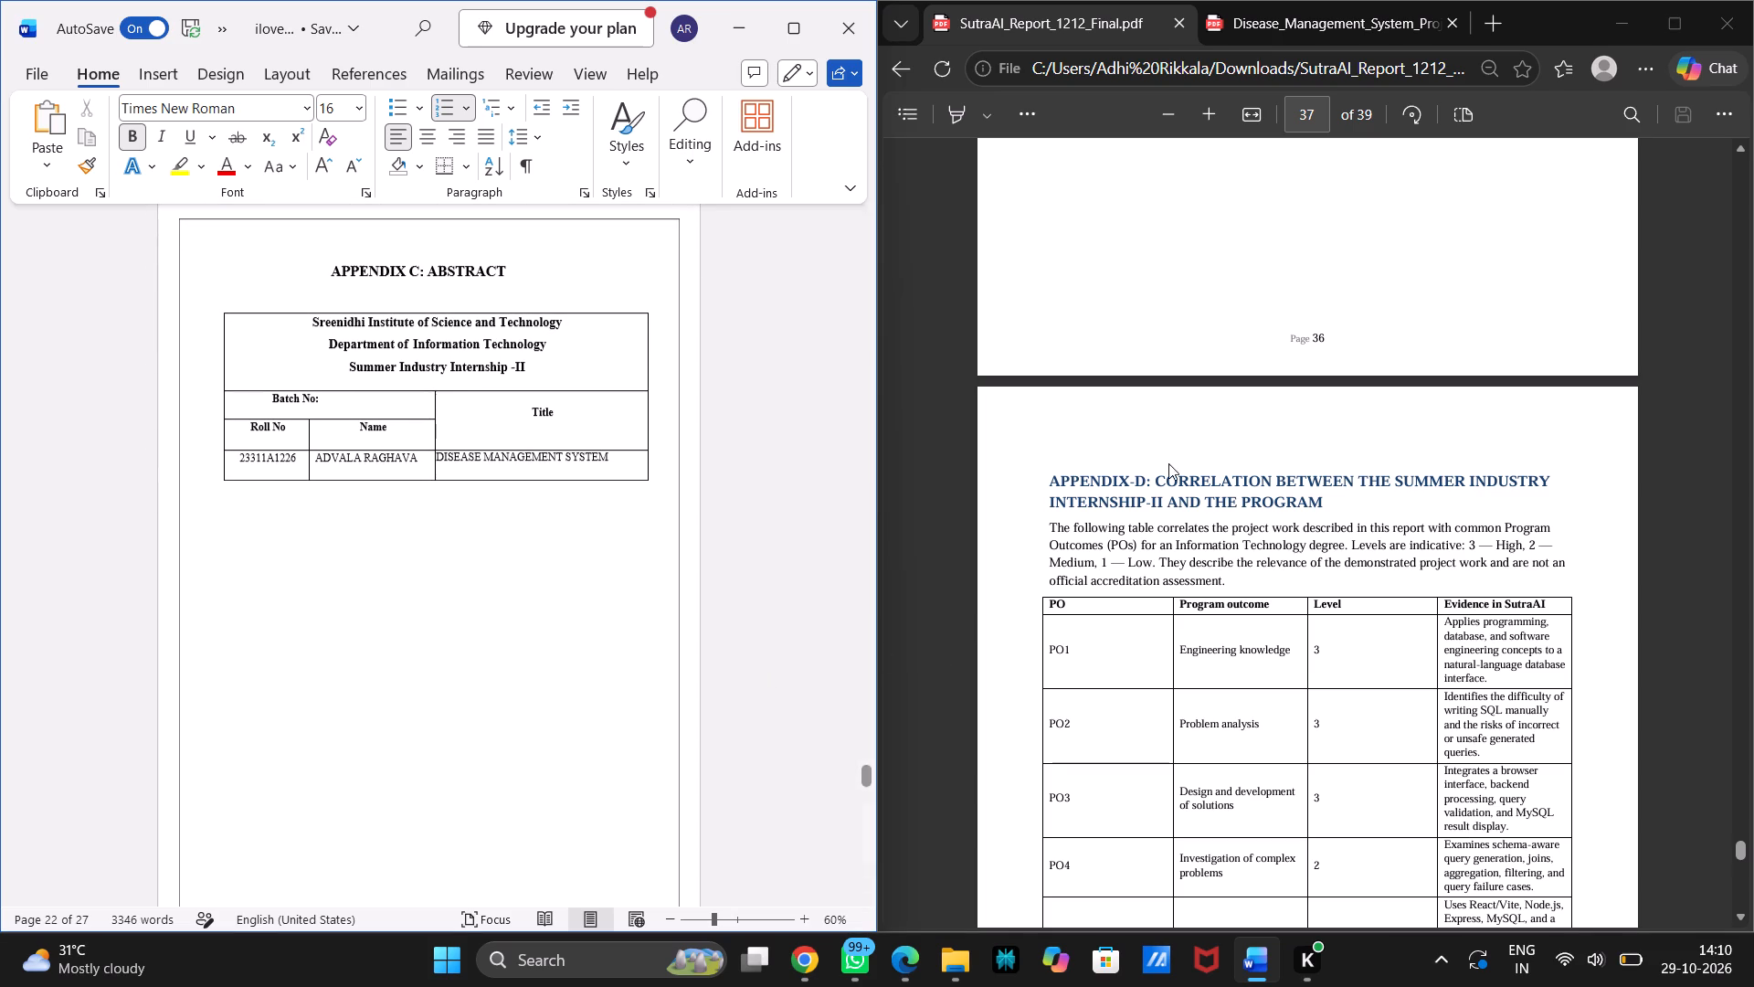
{"action": "scroll", "coordinate": [1168, 463], "scroll_direction": "up", "scroll_amount": 14}
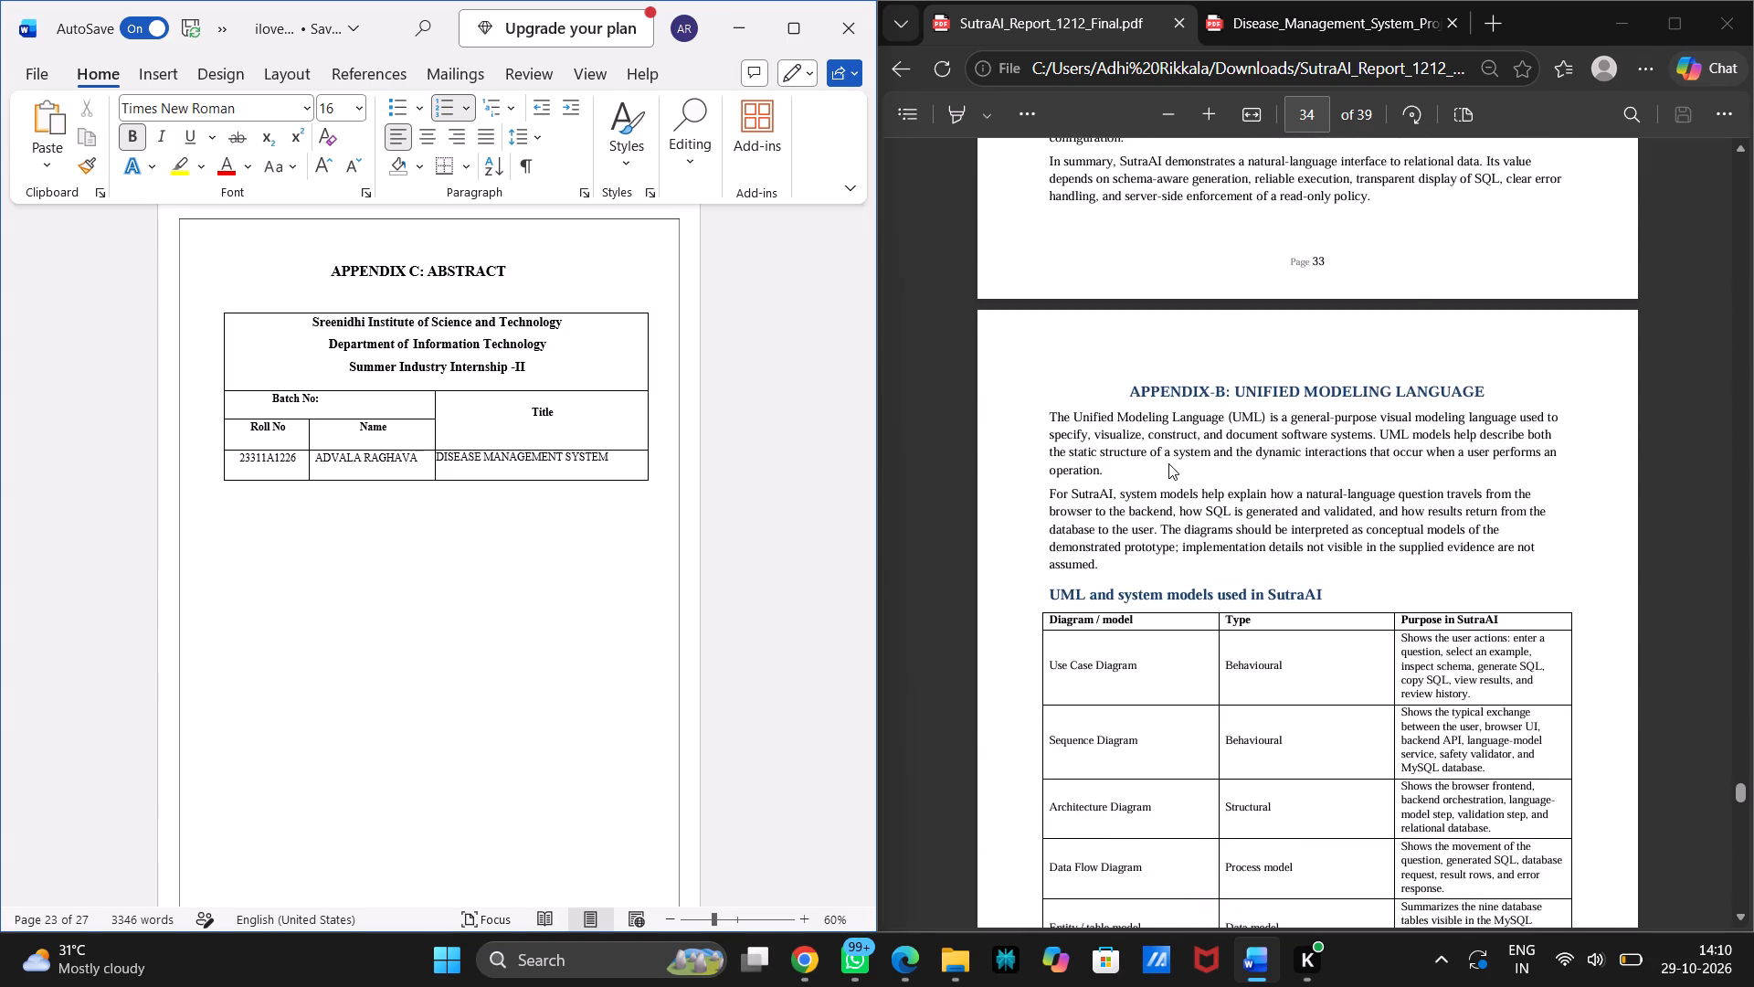
{"action": "scroll", "coordinate": [1168, 463], "scroll_direction": "up", "scroll_amount": 4}
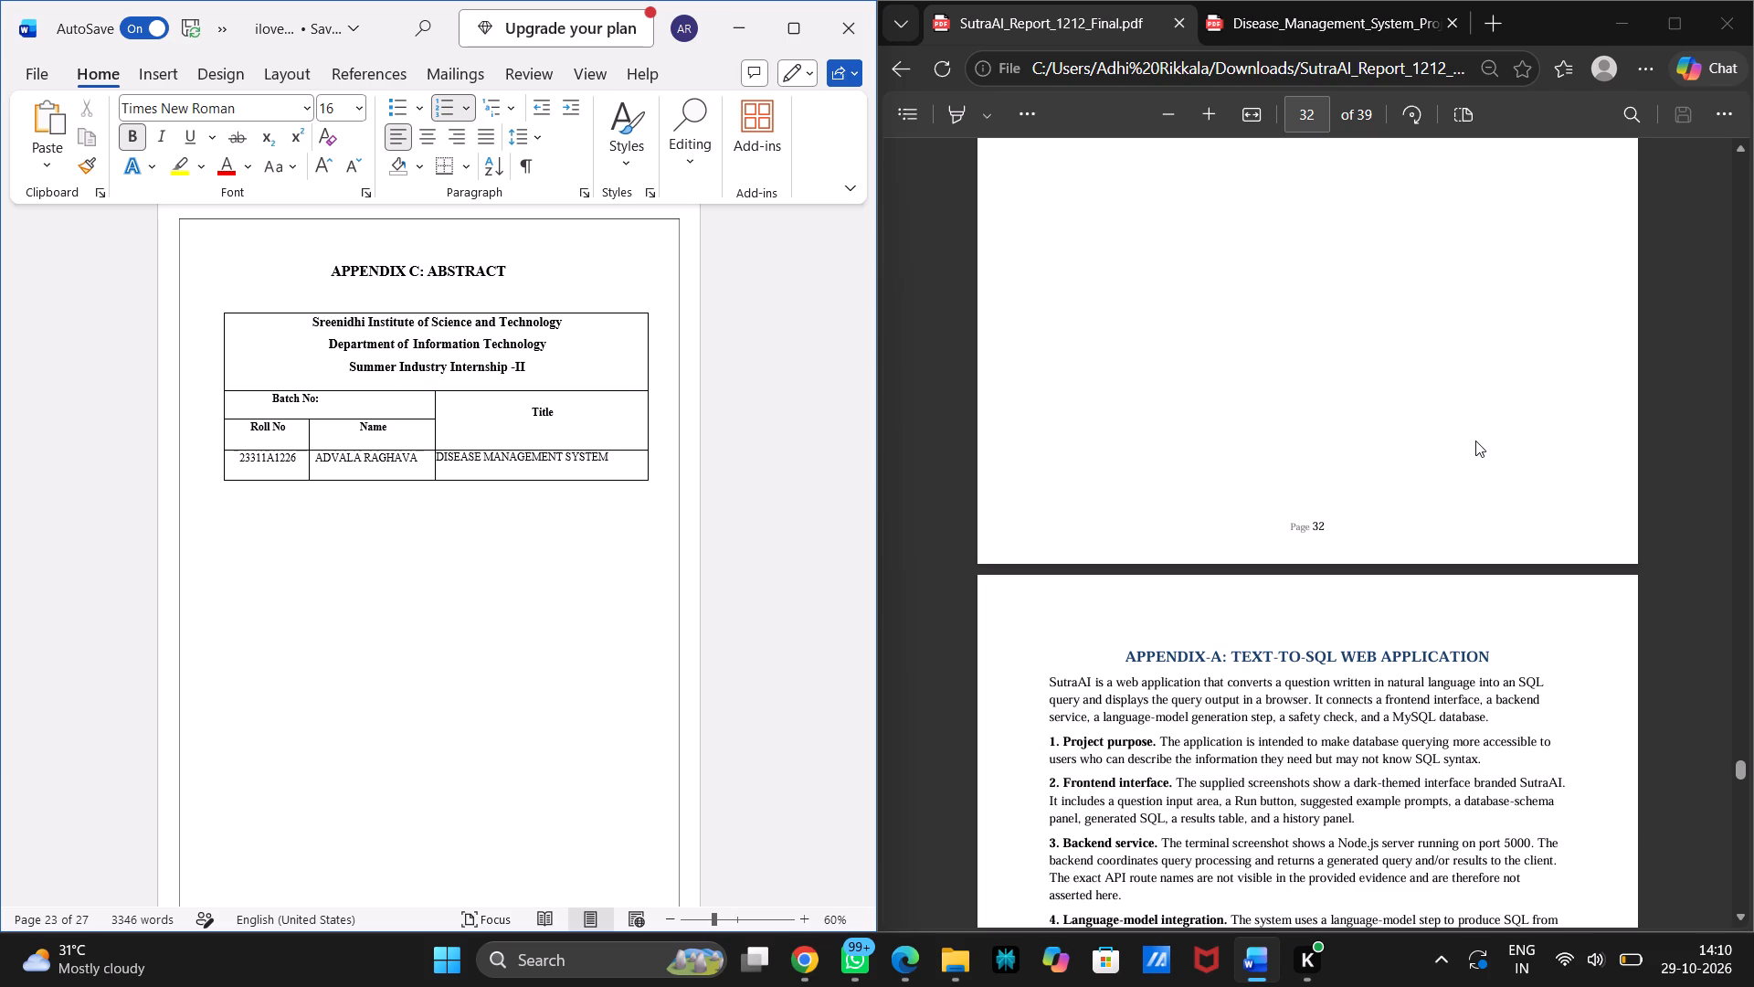
Compare the Word report's references and the start of its appendices with the Bibliography page of the SutraAI report.
{"action": "scroll", "coordinate": [1475, 440], "scroll_direction": "up", "scroll_amount": 2}
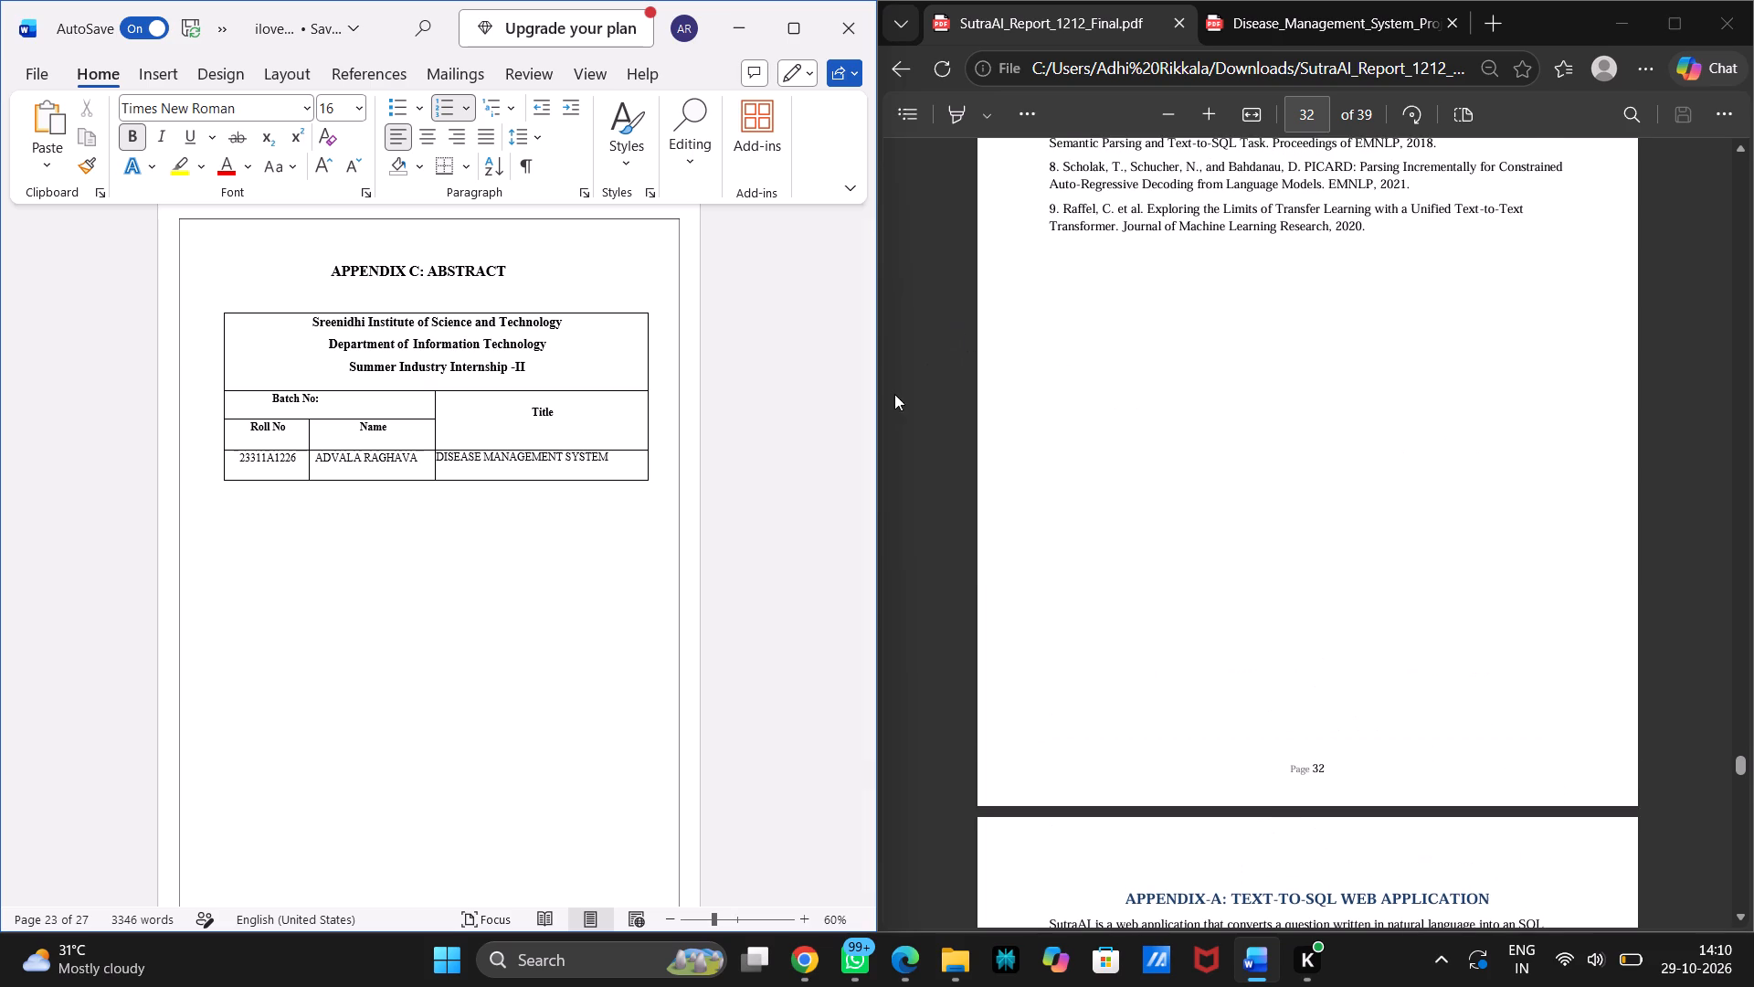
{"action": "scroll", "coordinate": [824, 438], "scroll_direction": "up", "scroll_amount": 4}
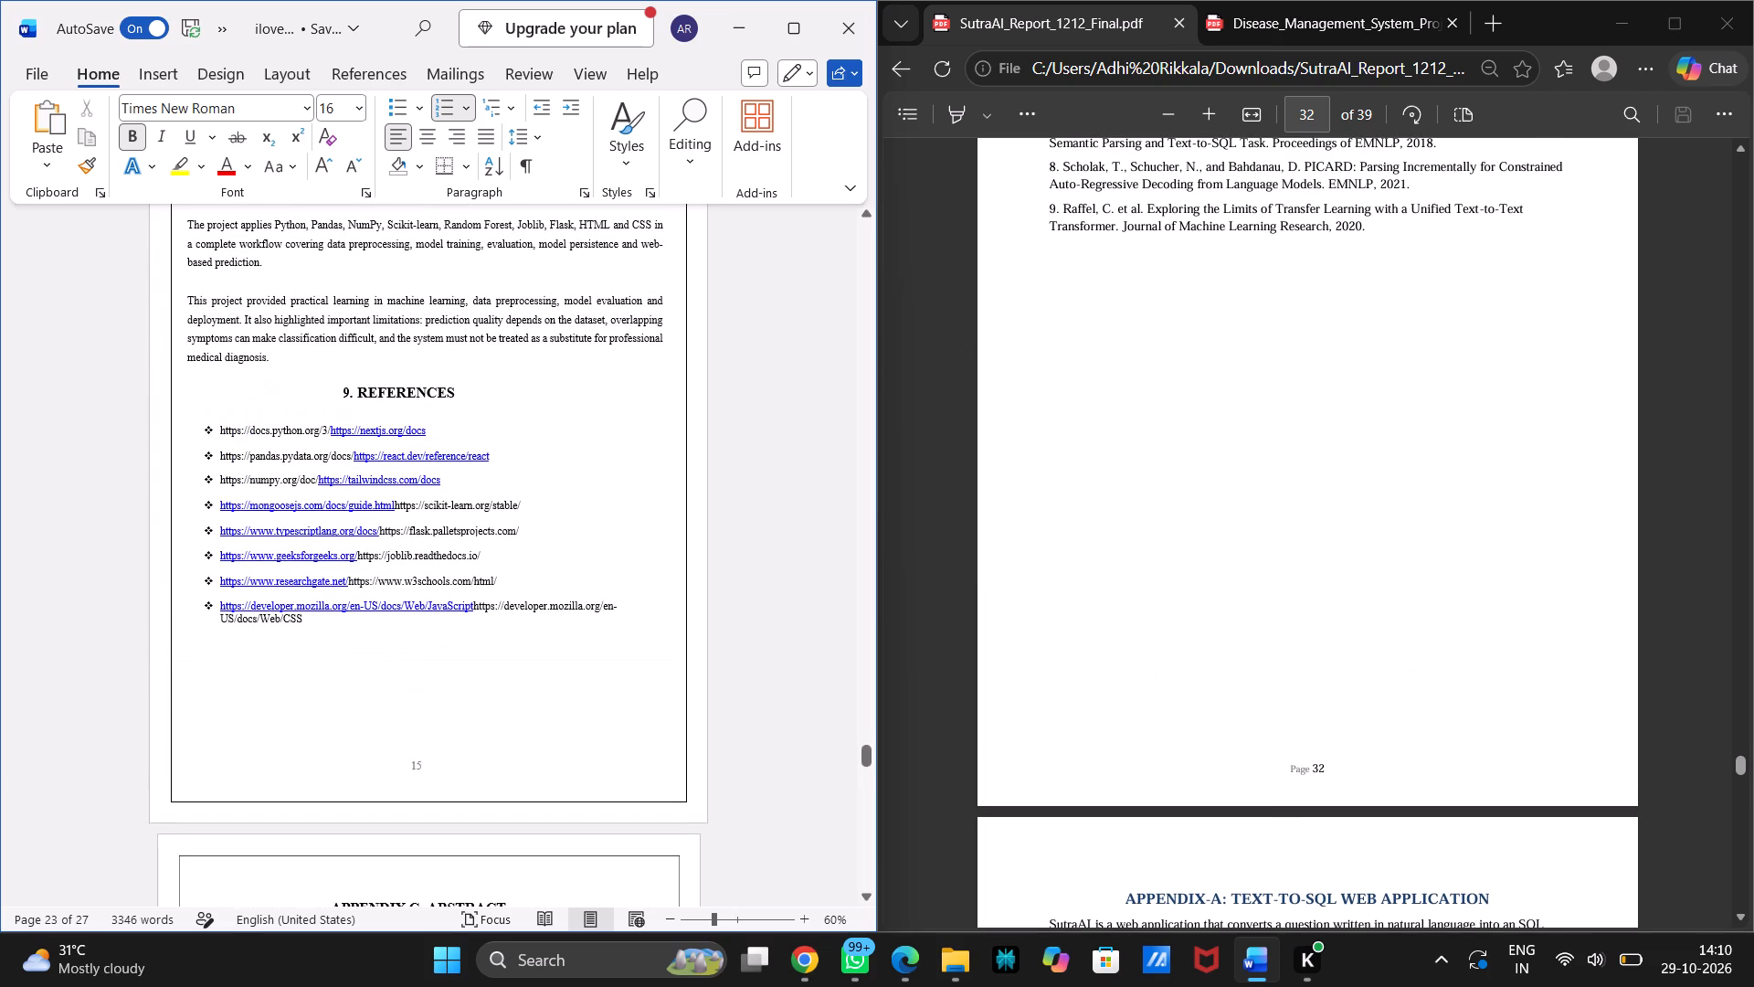
{"action": "scroll", "coordinate": [824, 438], "scroll_direction": "down", "scroll_amount": 5}
{"action": "scroll", "coordinate": [1368, 291], "scroll_direction": "up", "scroll_amount": 2}
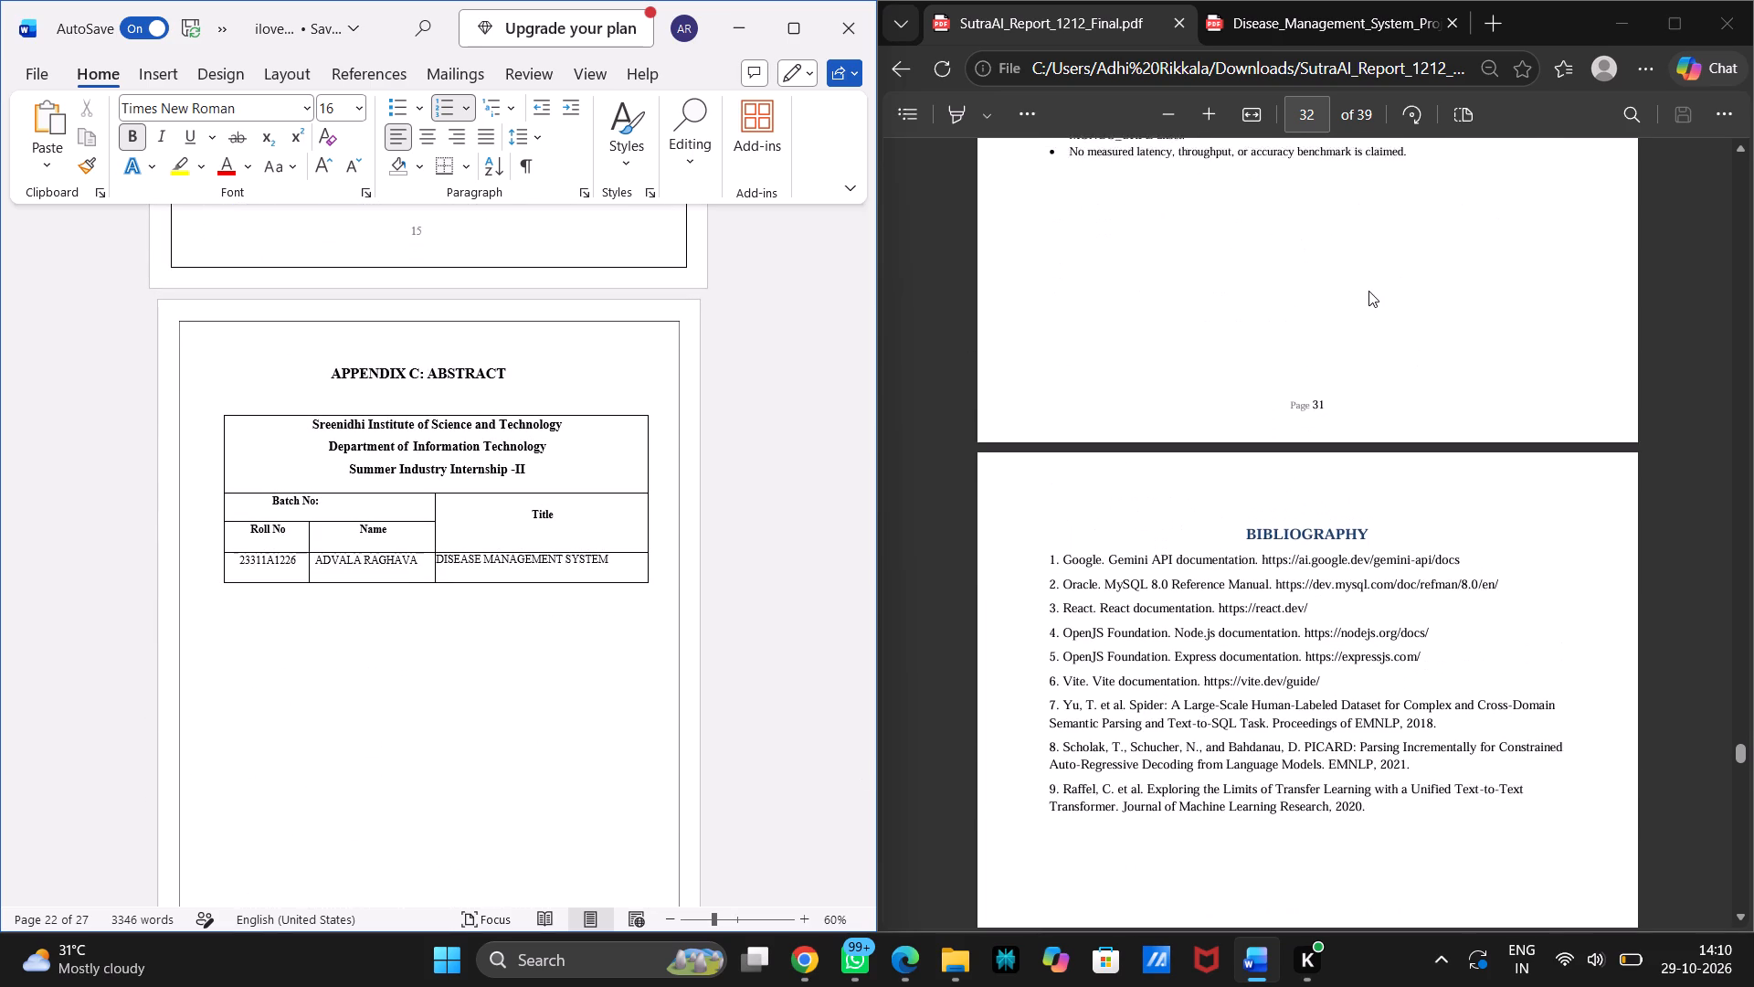
{"action": "scroll", "coordinate": [1368, 291], "scroll_direction": "up", "scroll_amount": 5}
{"action": "scroll", "coordinate": [1368, 291], "scroll_direction": "down", "scroll_amount": 2}
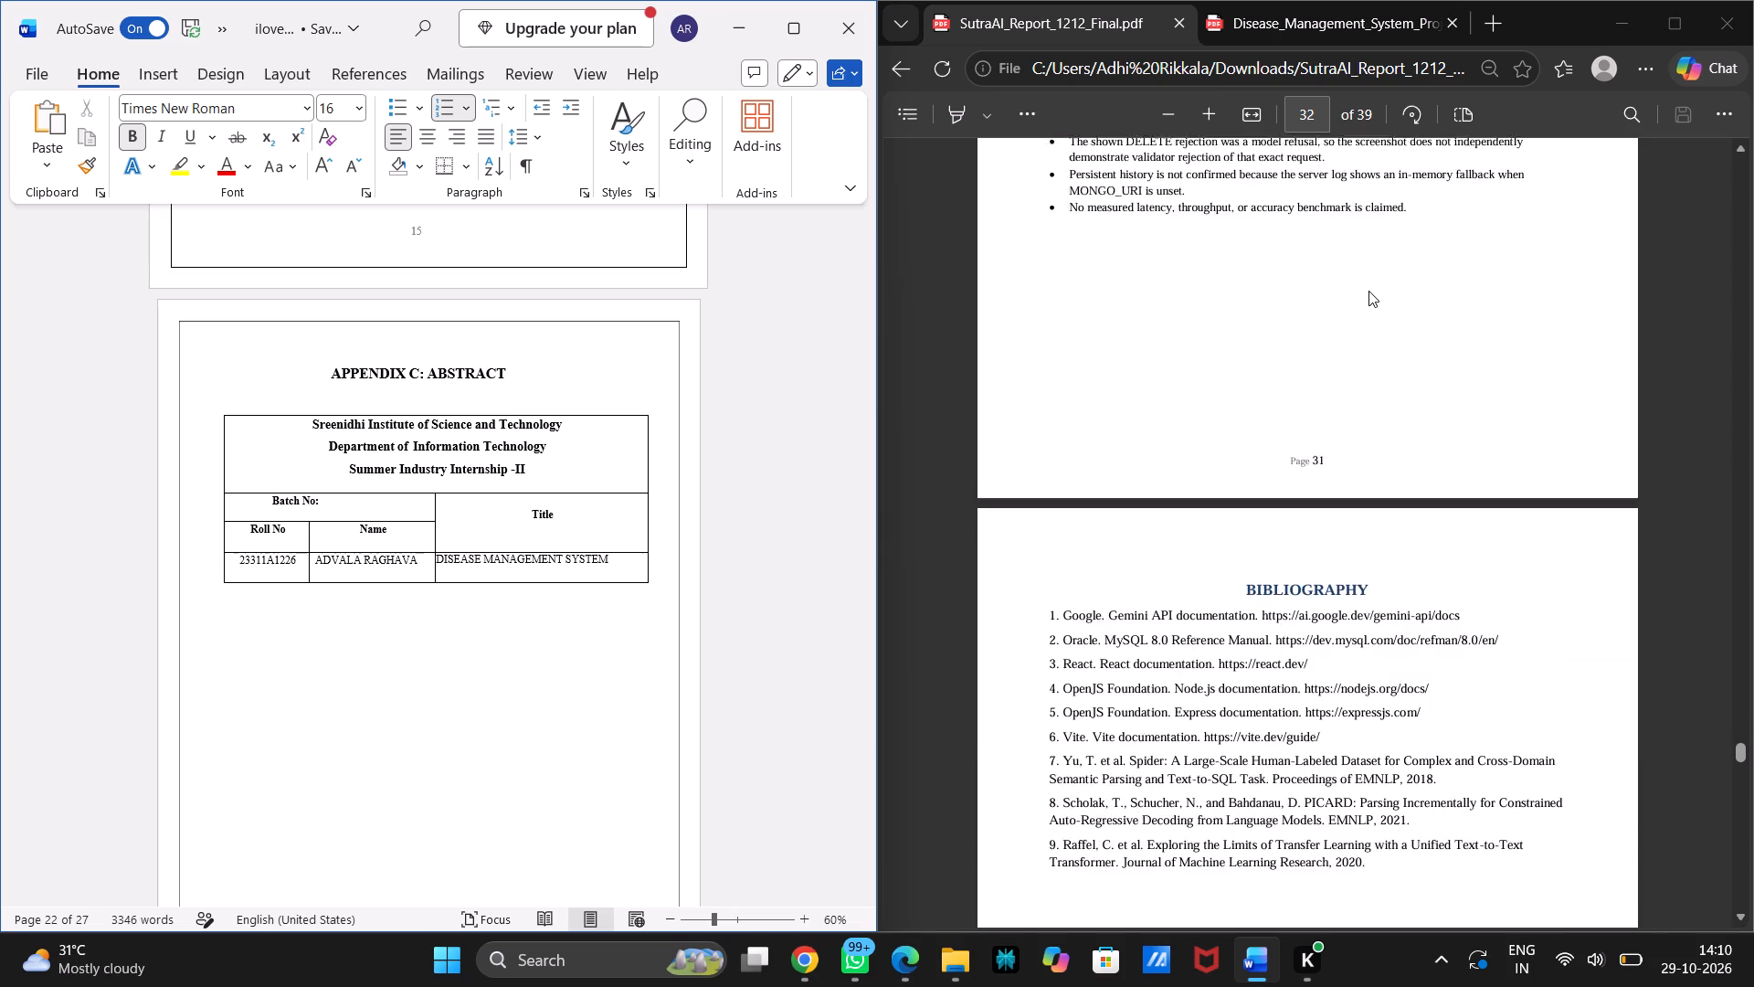
{"action": "scroll", "coordinate": [1368, 291], "scroll_direction": "down", "scroll_amount": 2}
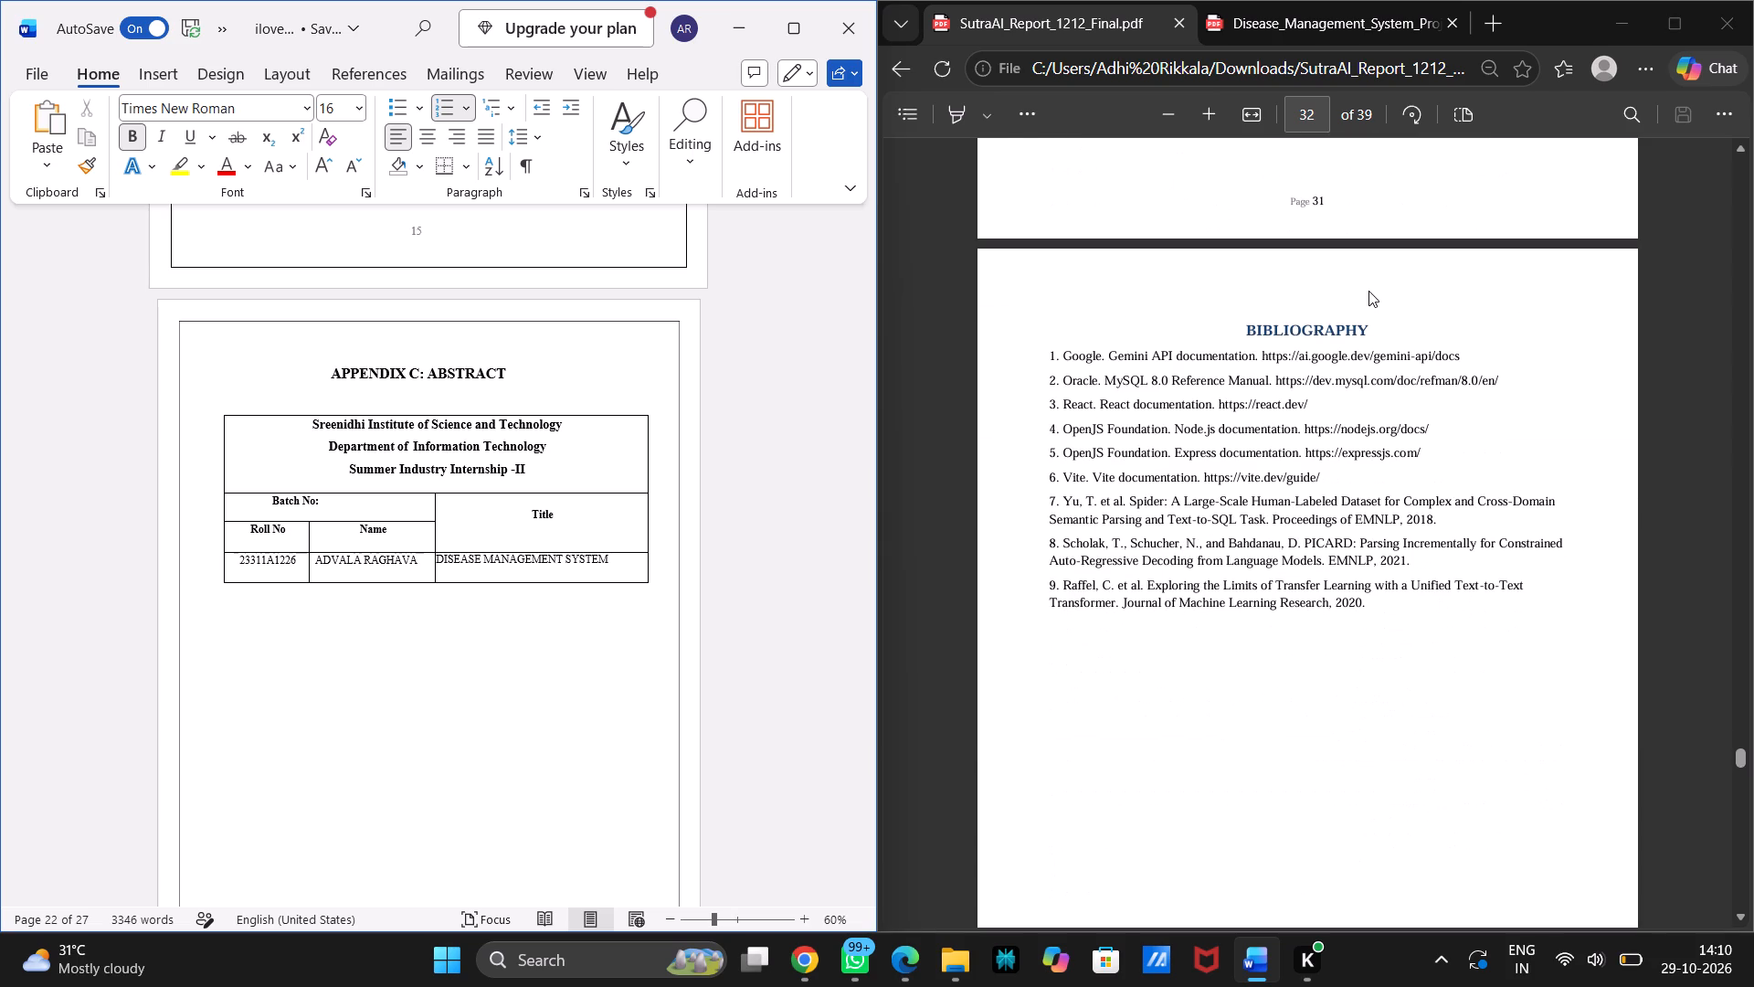
Review the SutraAI report's appendices through its final signature table, and the Word report's abstract through its Table 3 project domain page.
{"action": "scroll", "coordinate": [1368, 291], "scroll_direction": "down", "scroll_amount": 7}
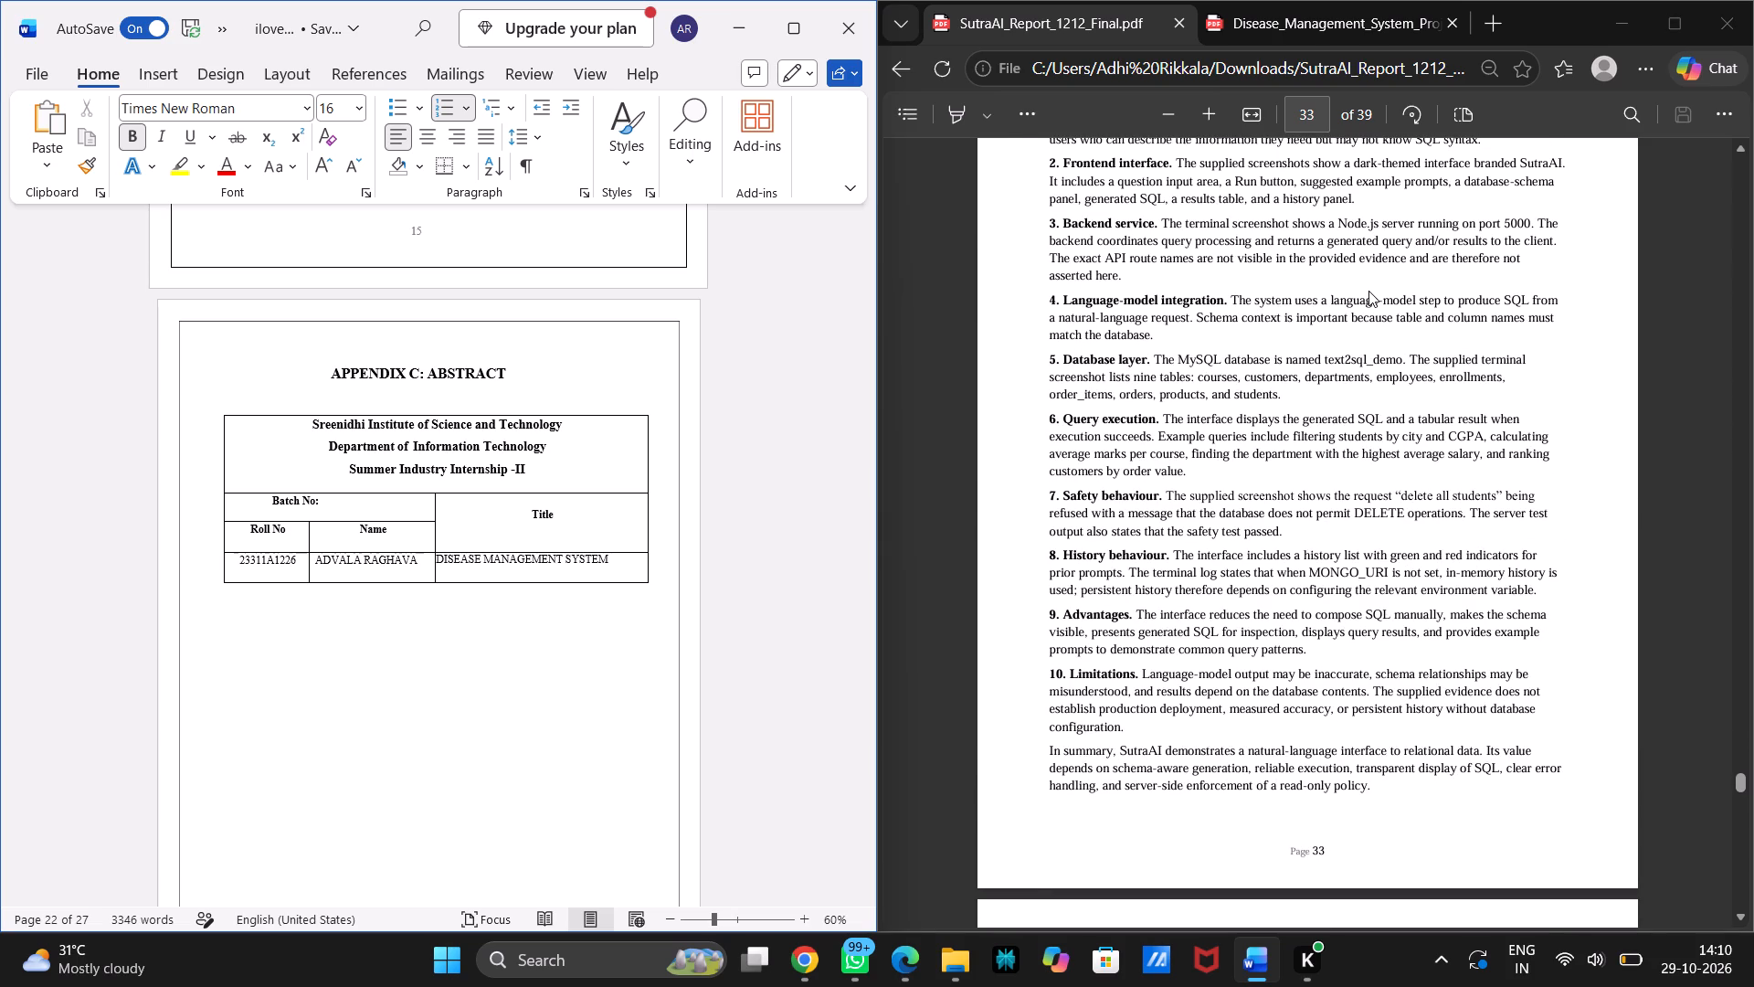
{"action": "scroll", "coordinate": [1368, 291], "scroll_direction": "down", "scroll_amount": 8}
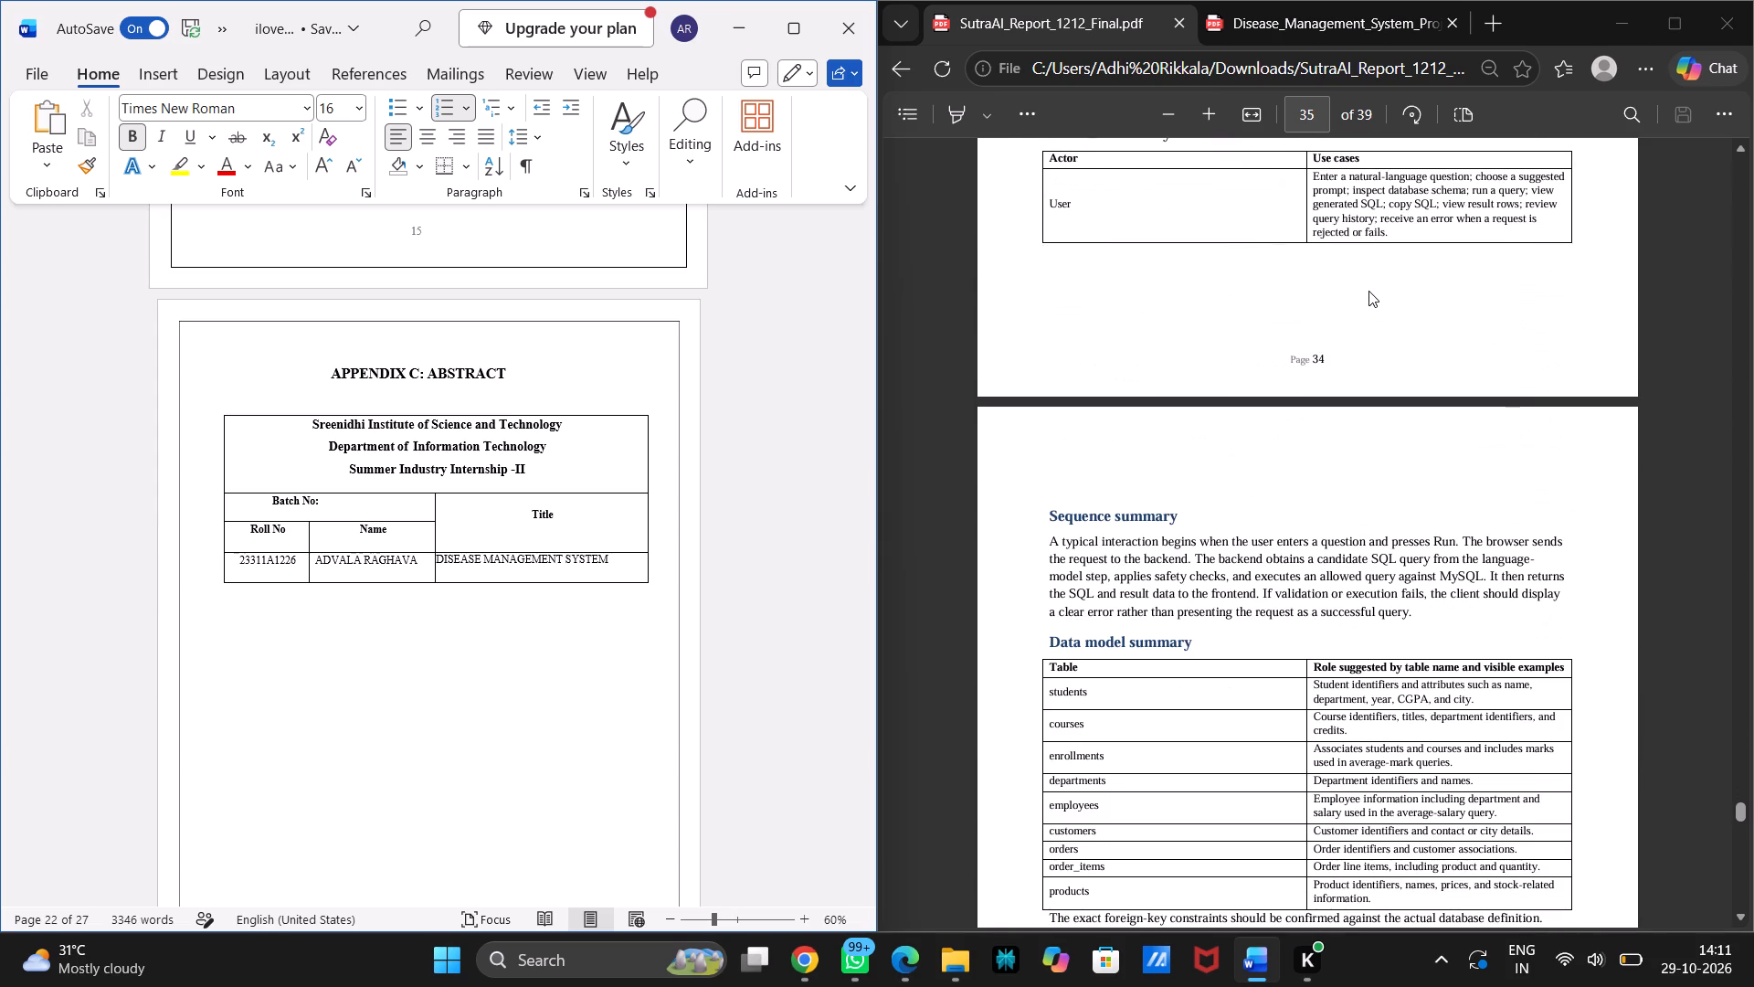
{"action": "scroll", "coordinate": [1368, 291], "scroll_direction": "down", "scroll_amount": 7}
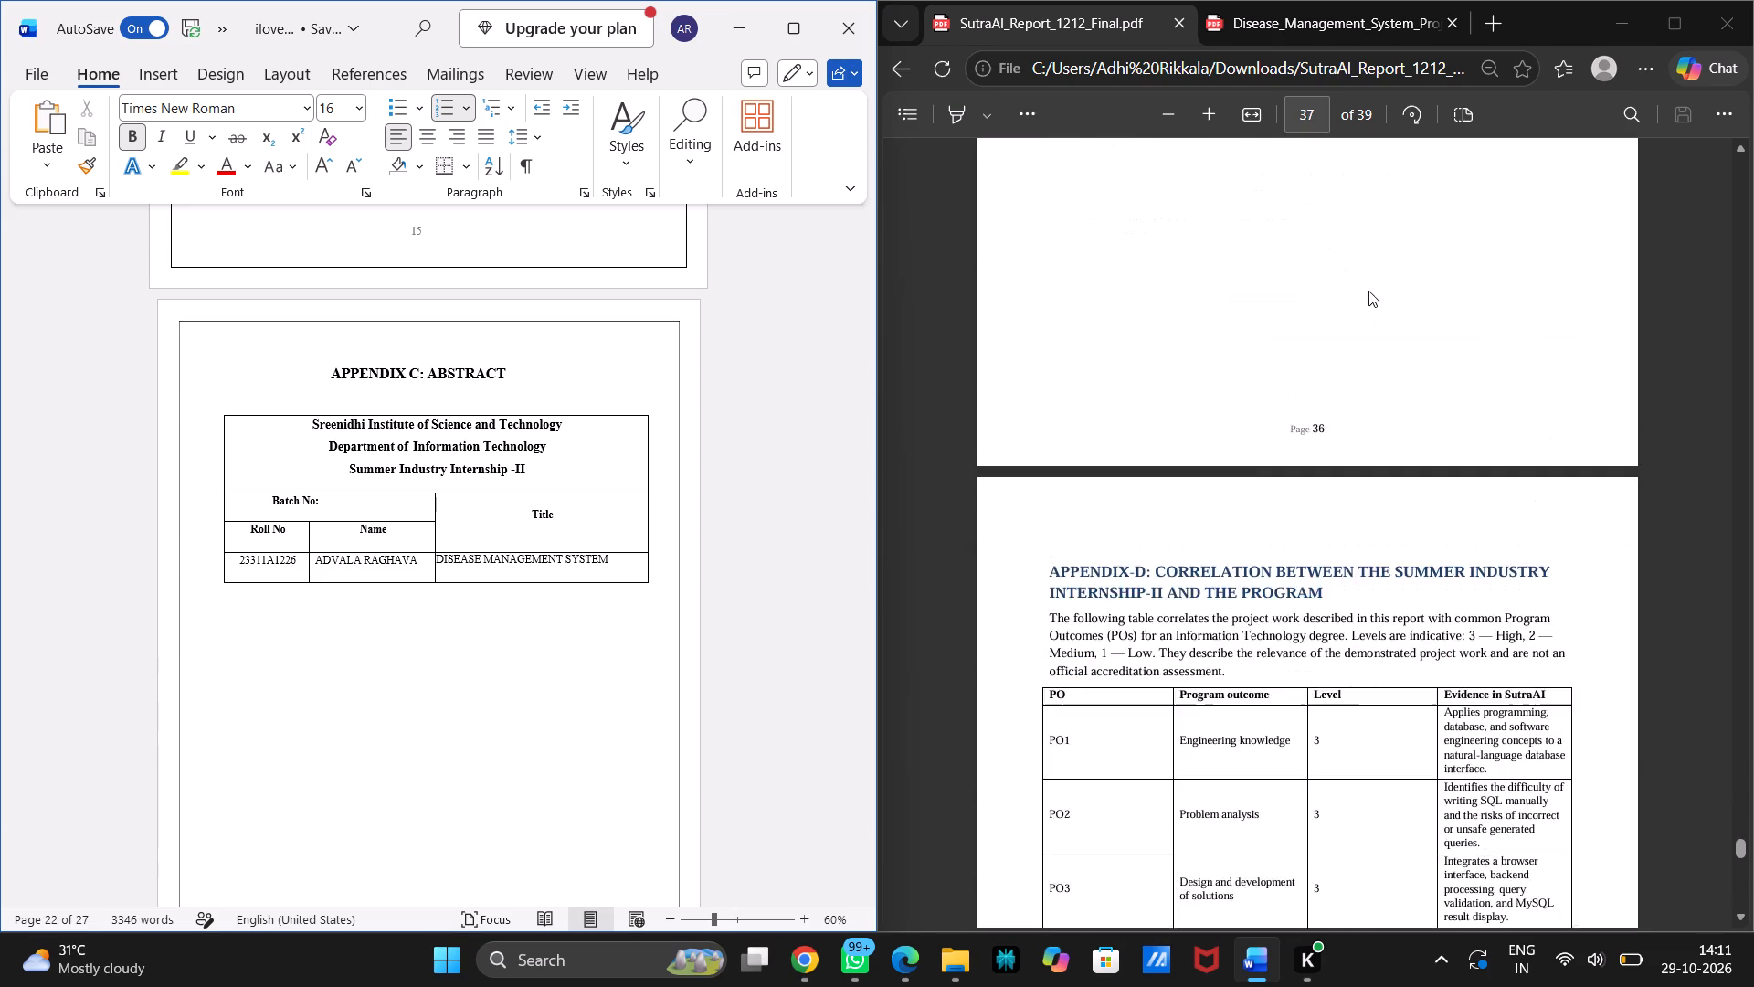
{"action": "scroll", "coordinate": [1368, 291], "scroll_direction": "down", "scroll_amount": 14}
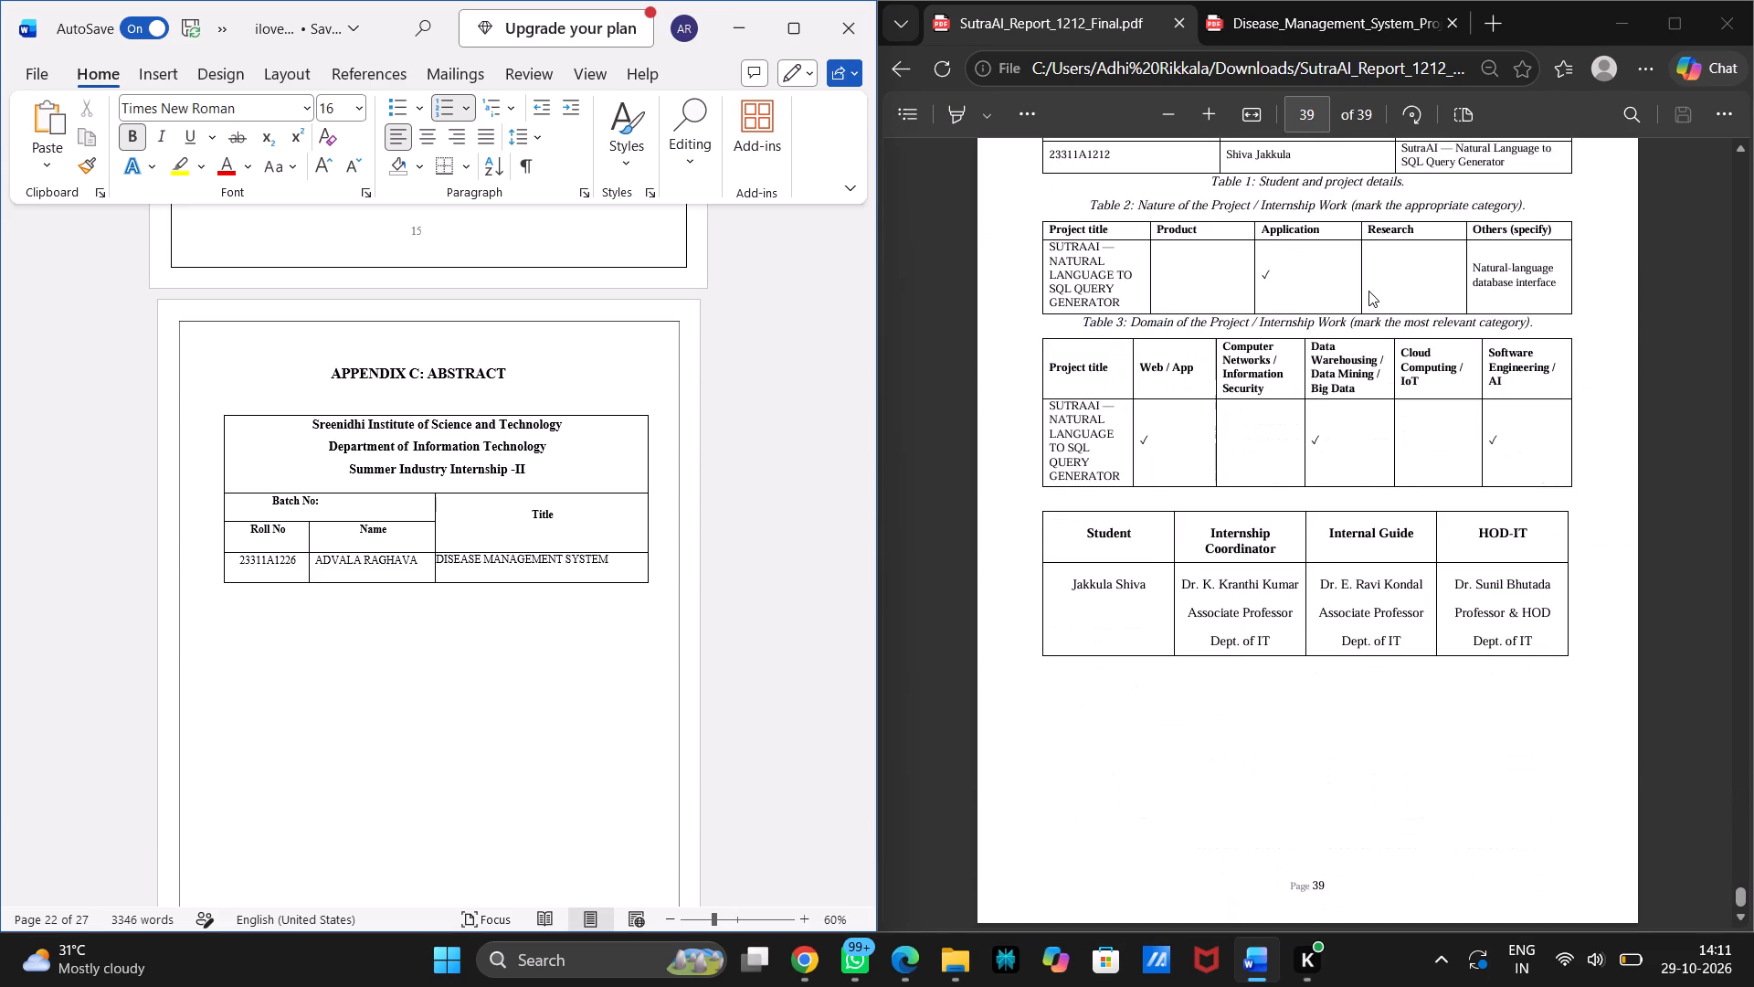
{"action": "scroll", "coordinate": [1368, 291], "scroll_direction": "down", "scroll_amount": 4}
{"action": "scroll", "coordinate": [772, 400], "scroll_direction": "down", "scroll_amount": 6}
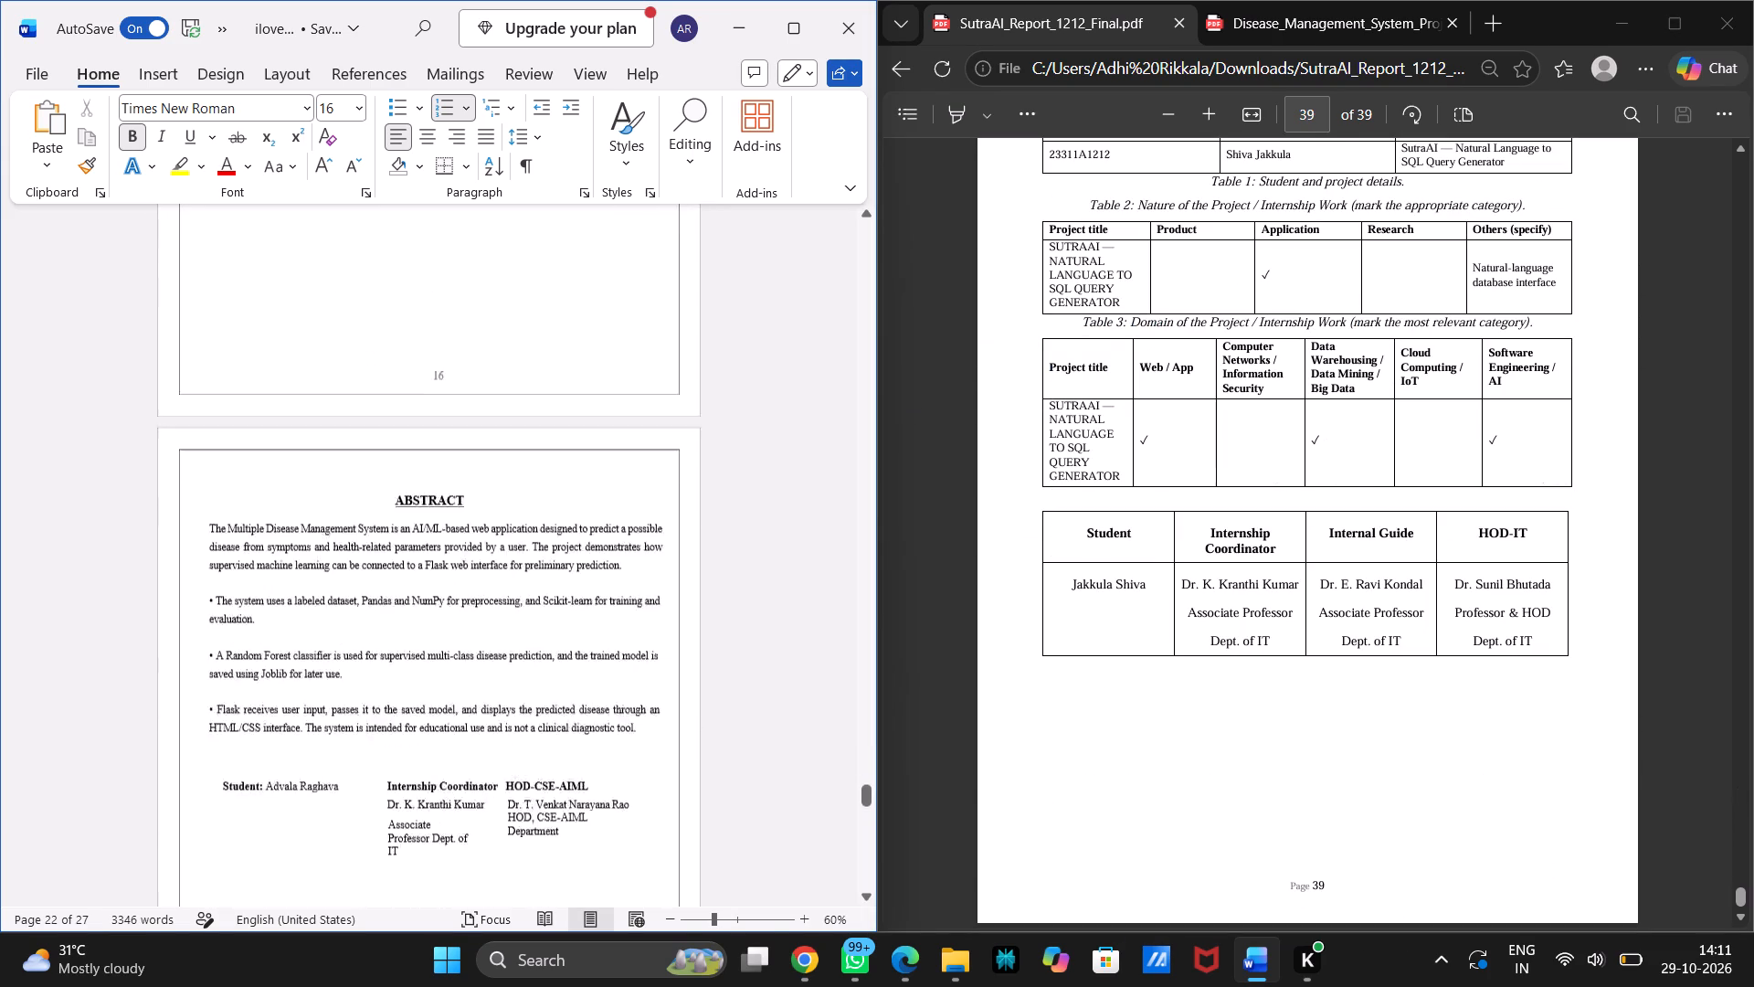
{"action": "scroll", "coordinate": [772, 400], "scroll_direction": "down", "scroll_amount": 10}
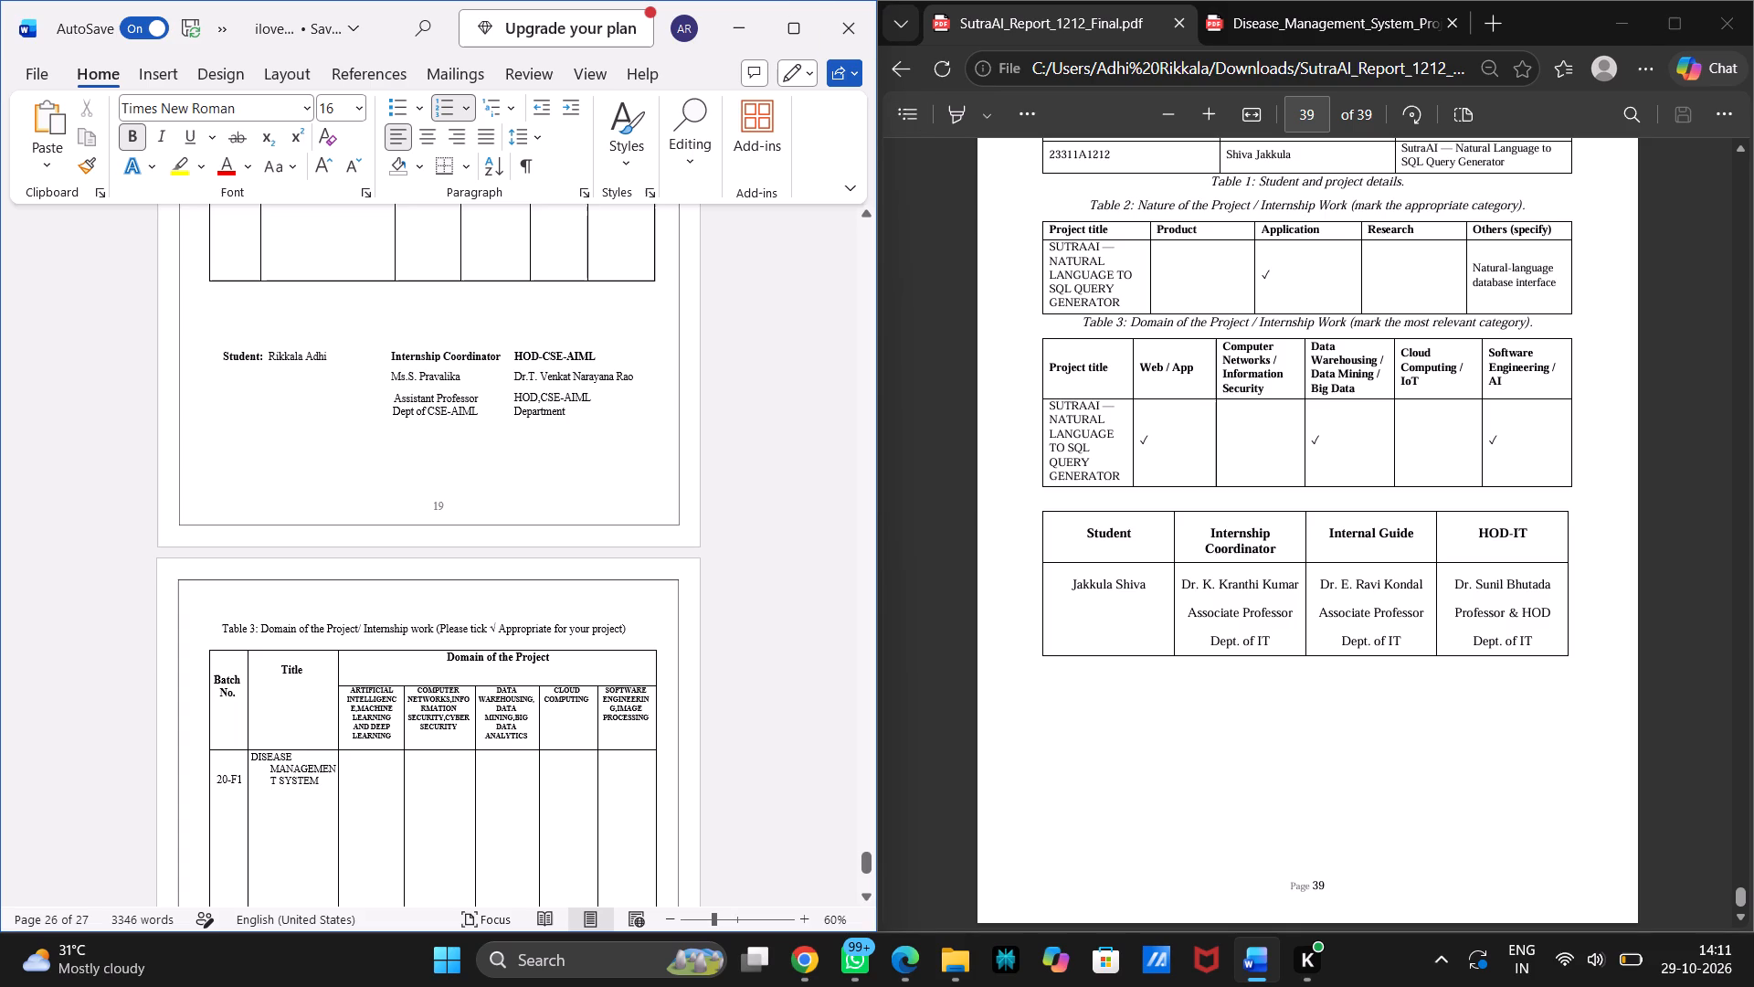
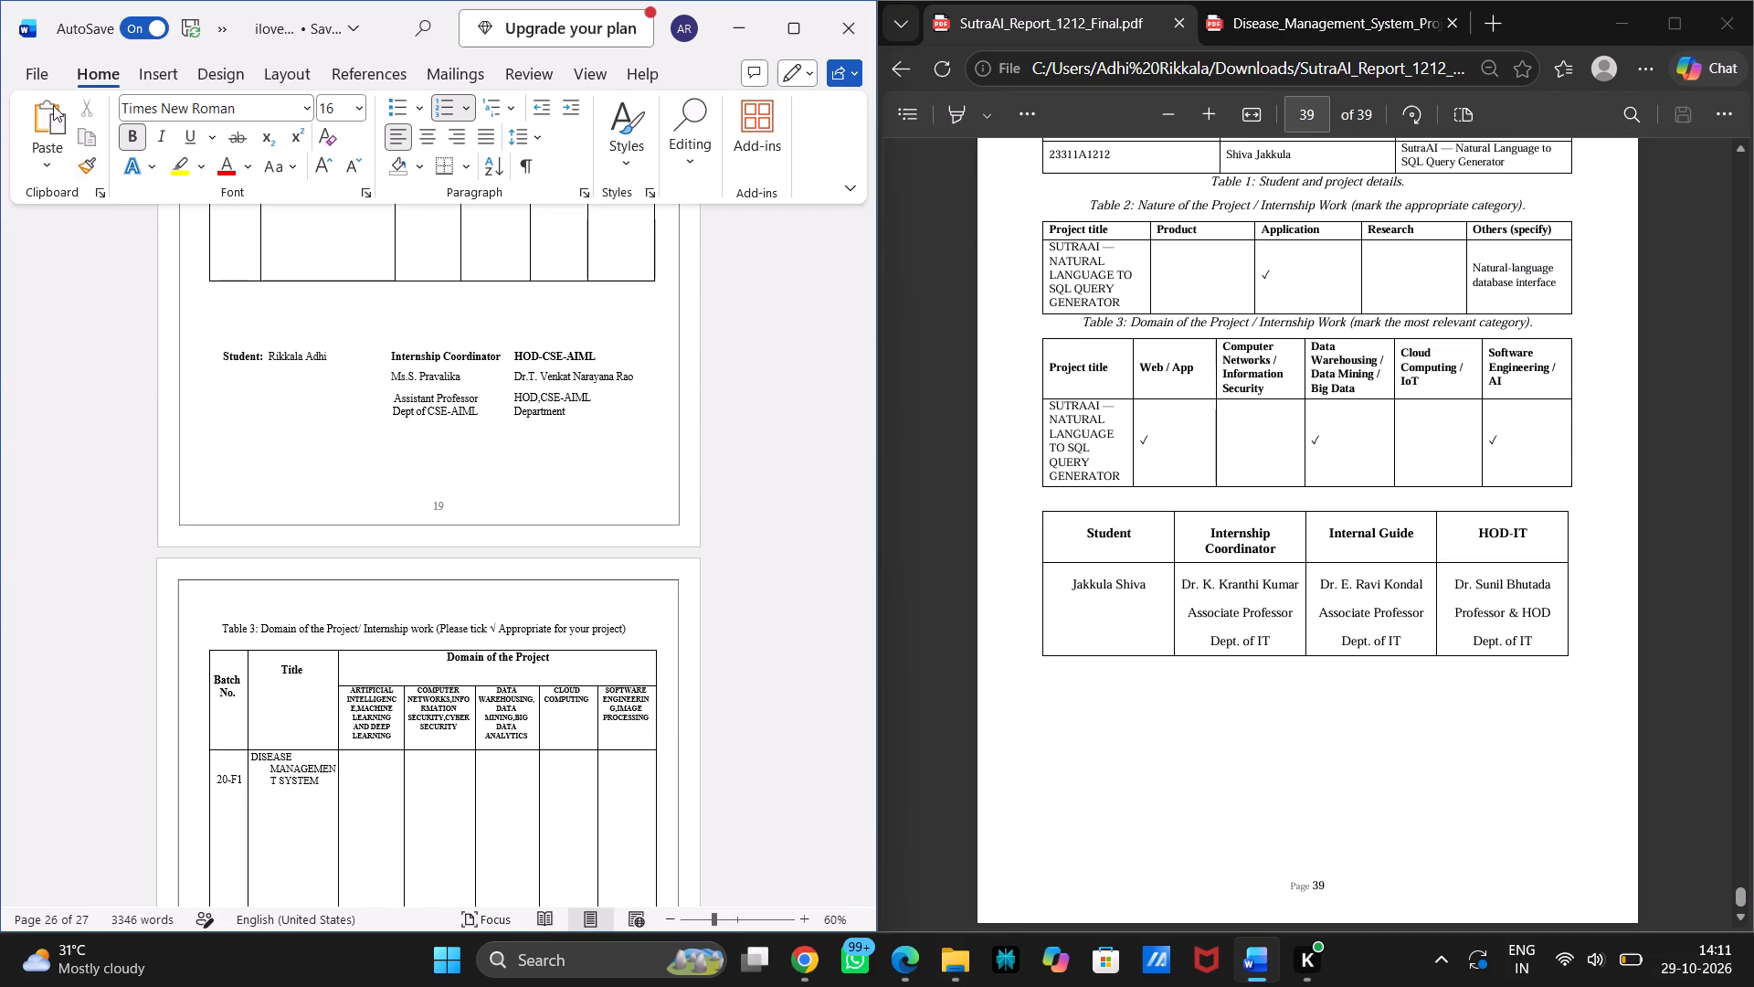
{"action": "left_click", "coordinate": [41, 76]}
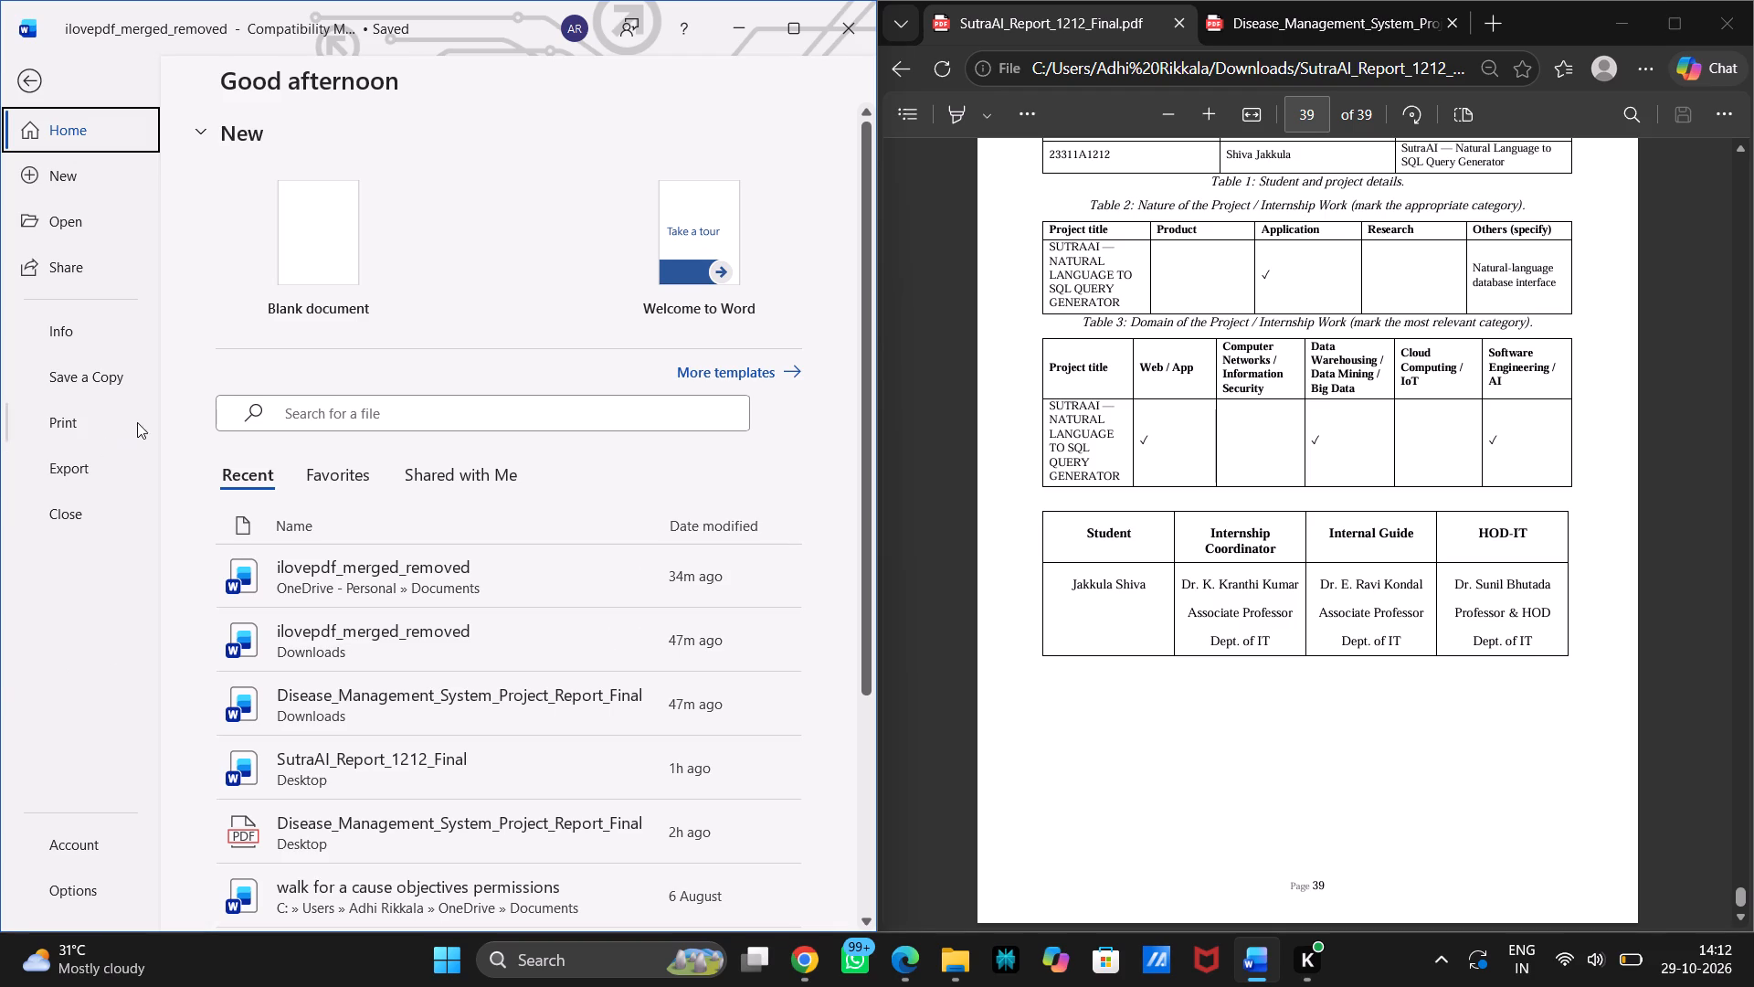
{"action": "left_click", "coordinate": [79, 461]}
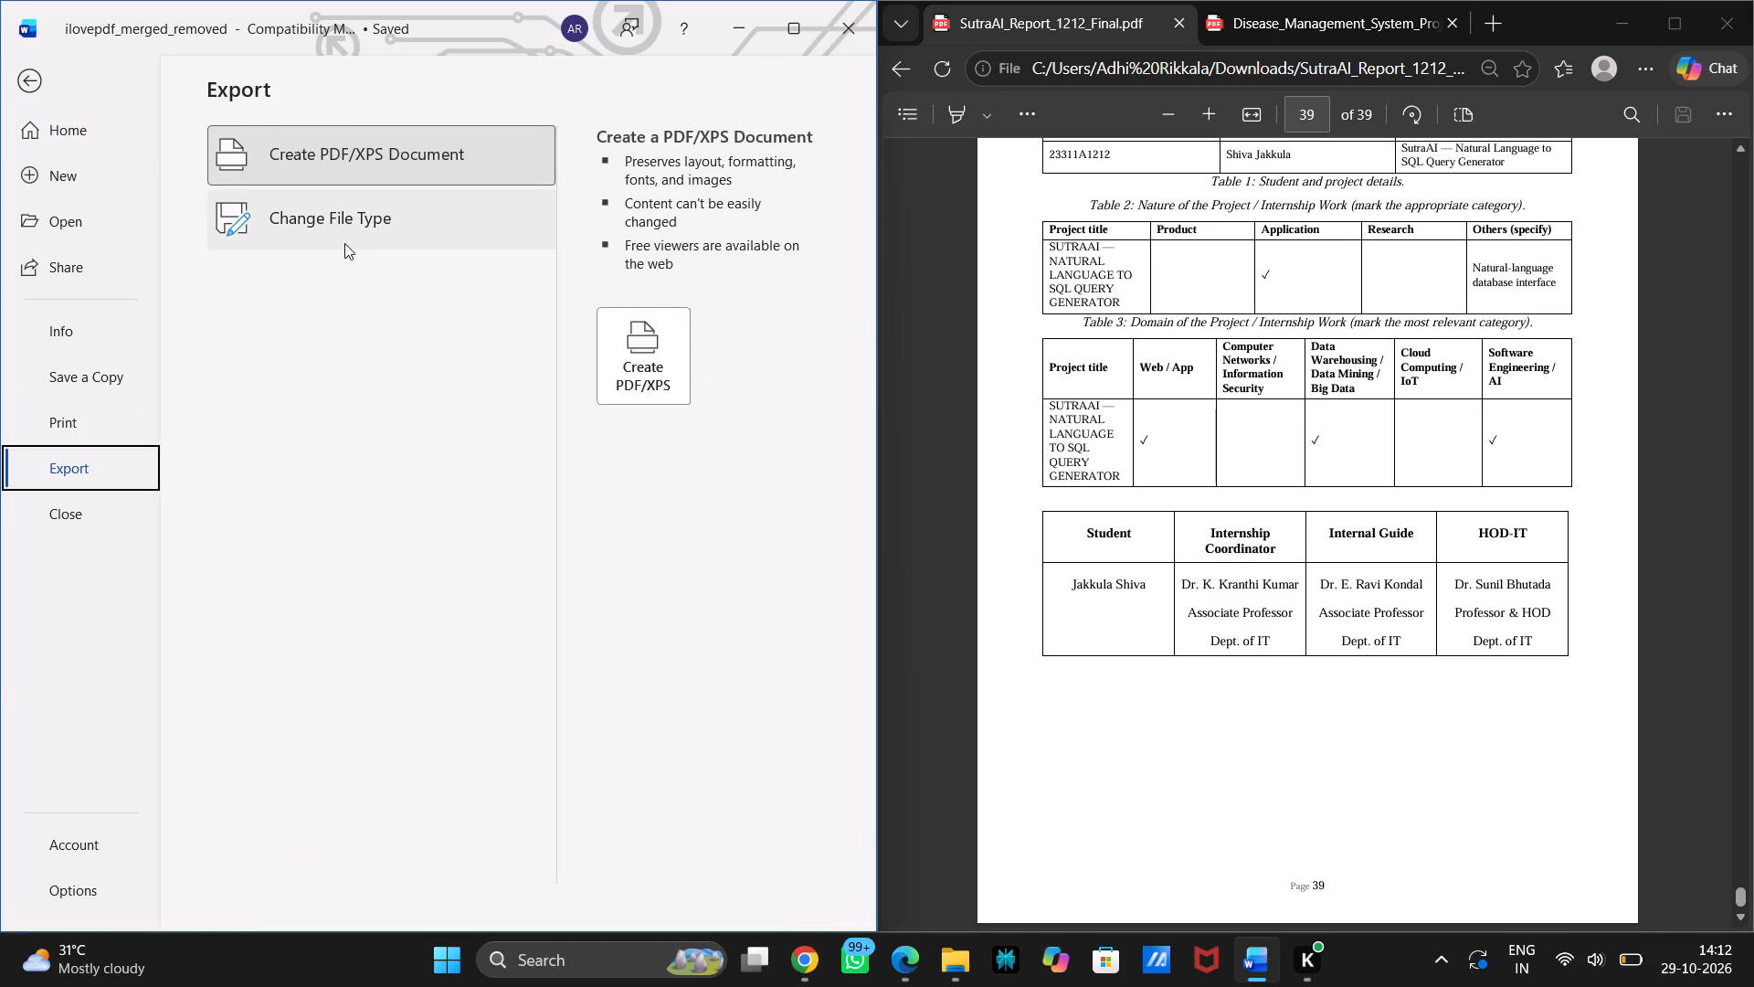
{"action": "left_click", "coordinate": [630, 353]}
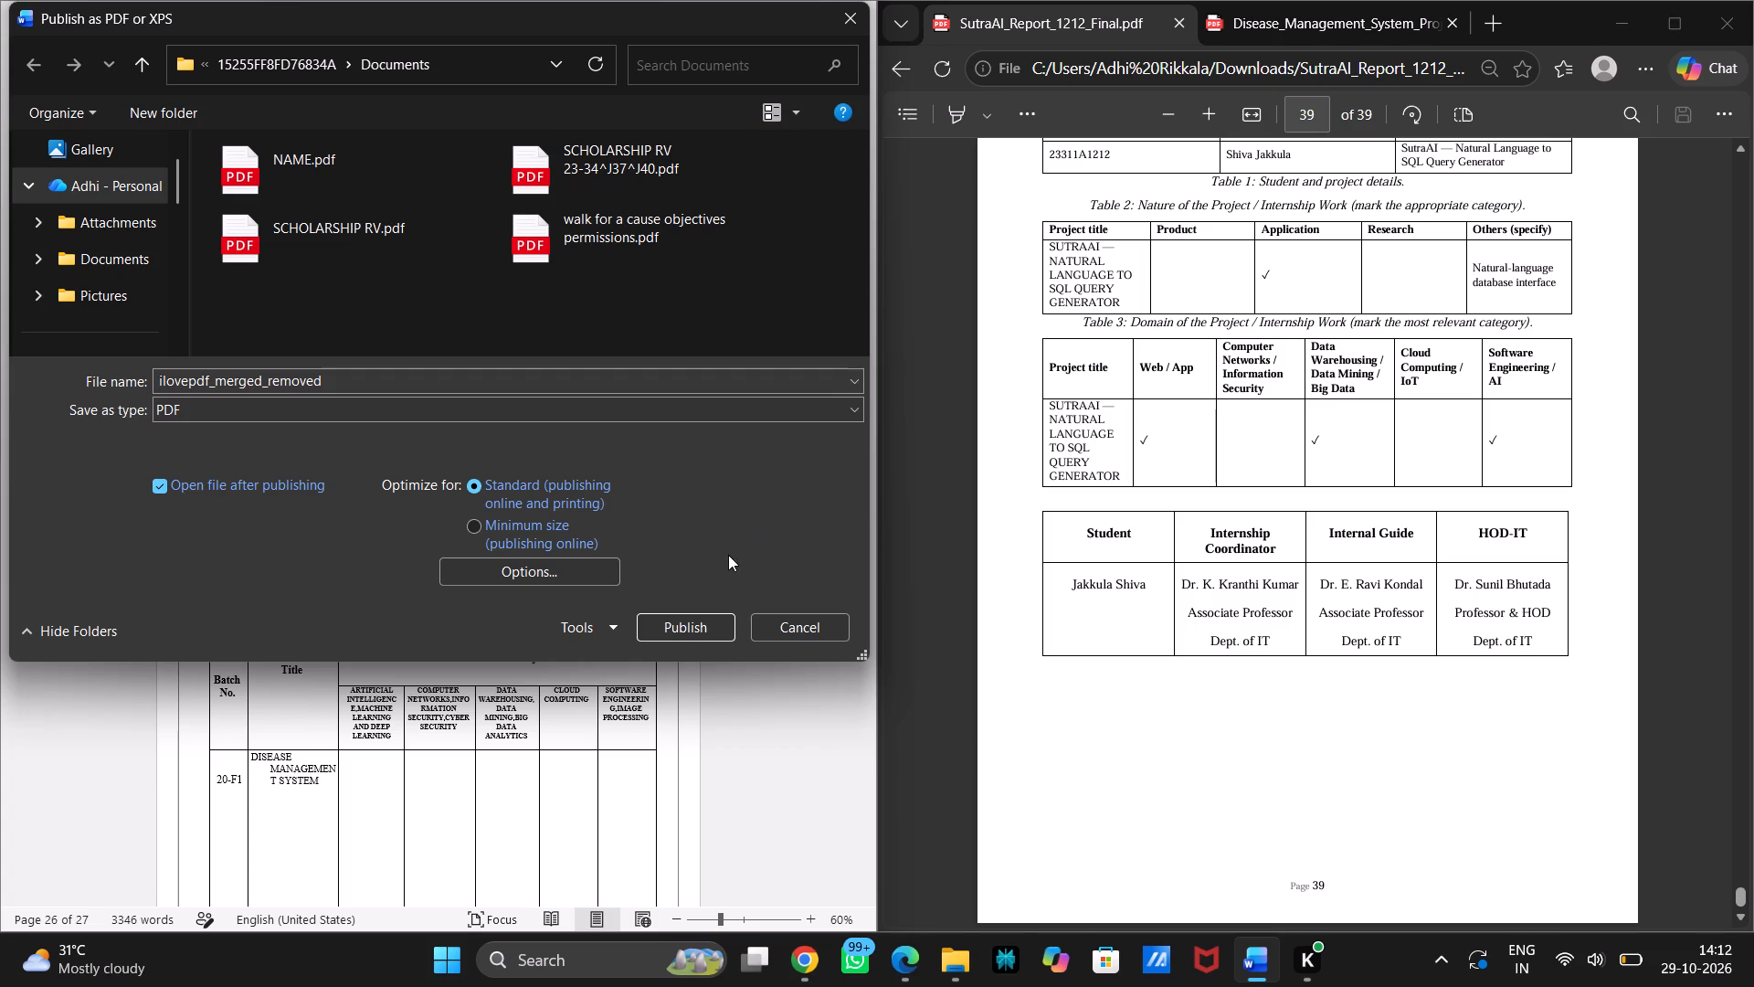
{"action": "left_click", "coordinate": [358, 381]}
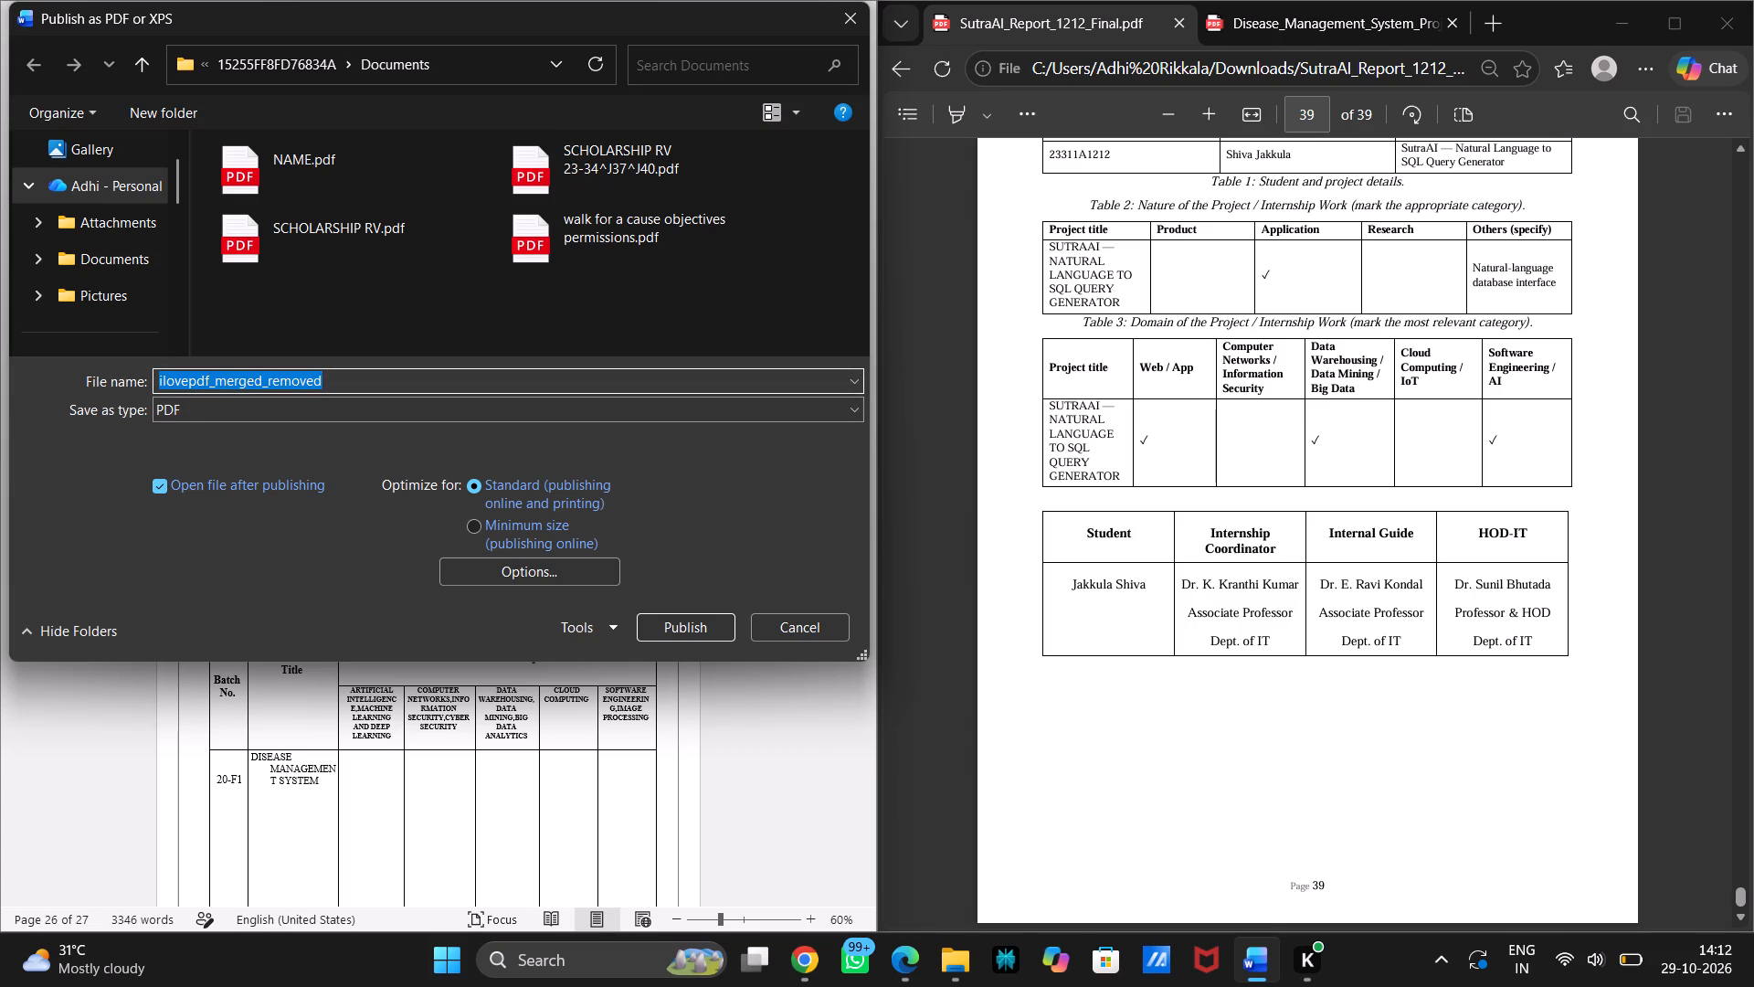
{"action": "type", "text": "project"}
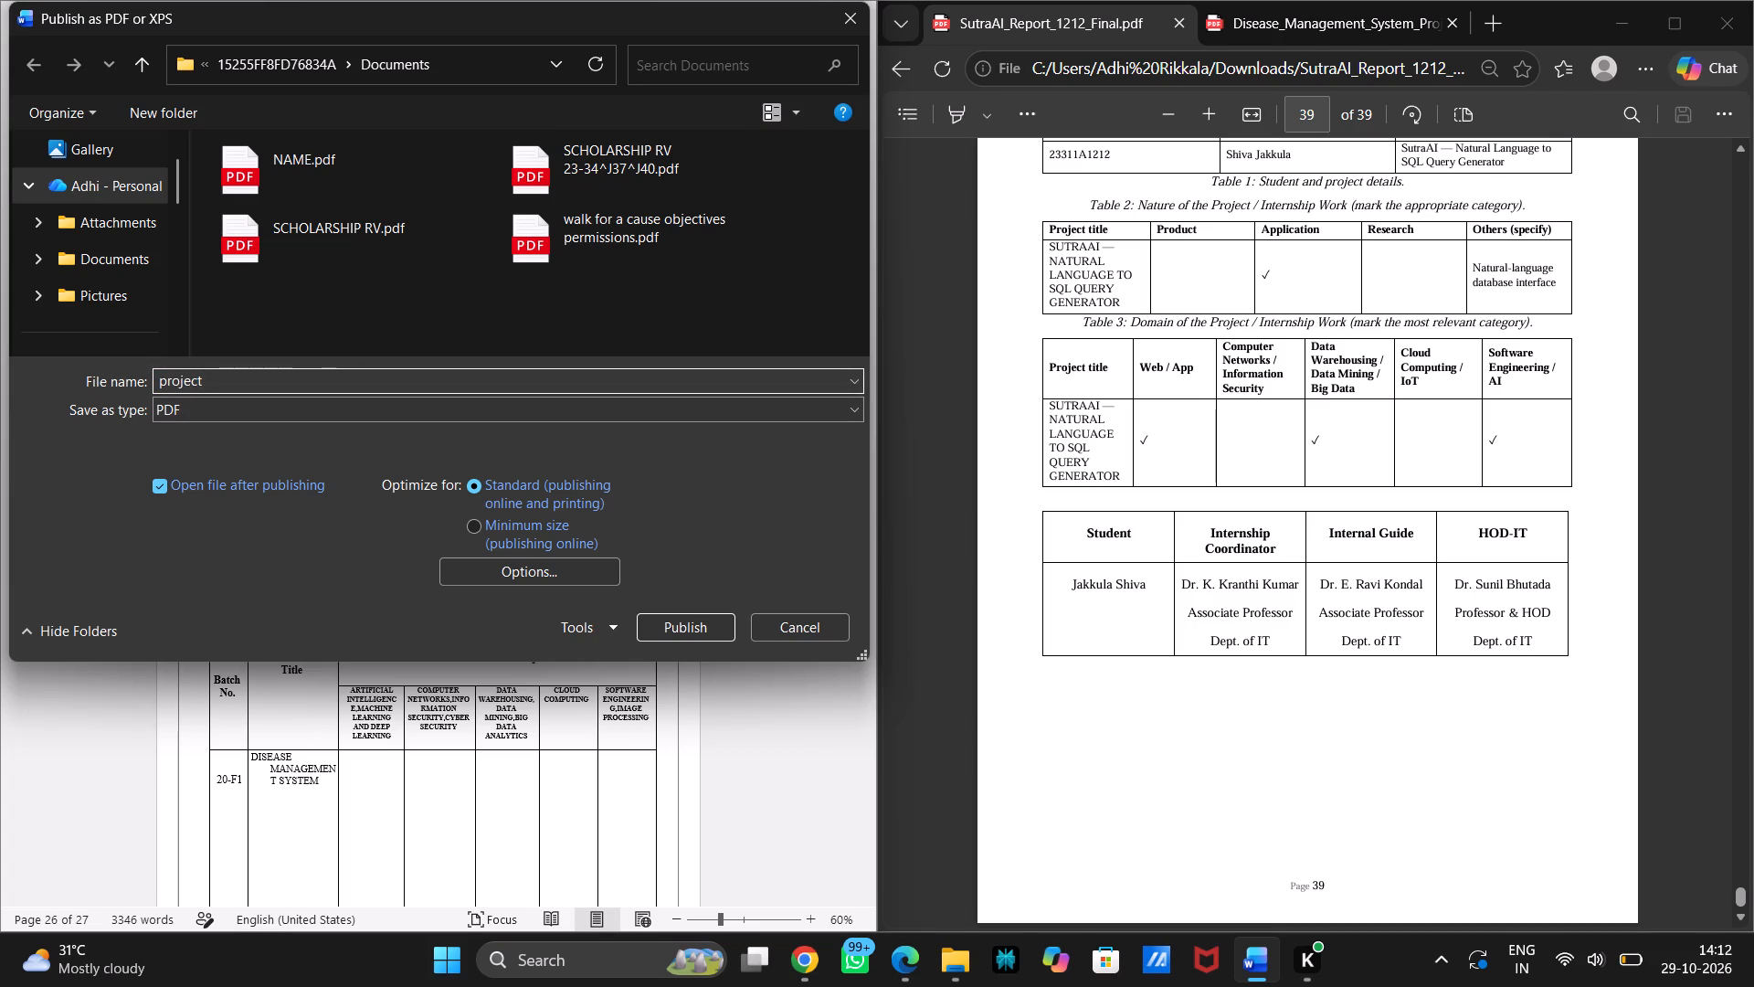
{"action": "type", "text": "_report"}
{"action": "key", "text": "shift+underscore"}
{"action": "type", "text": "26"}
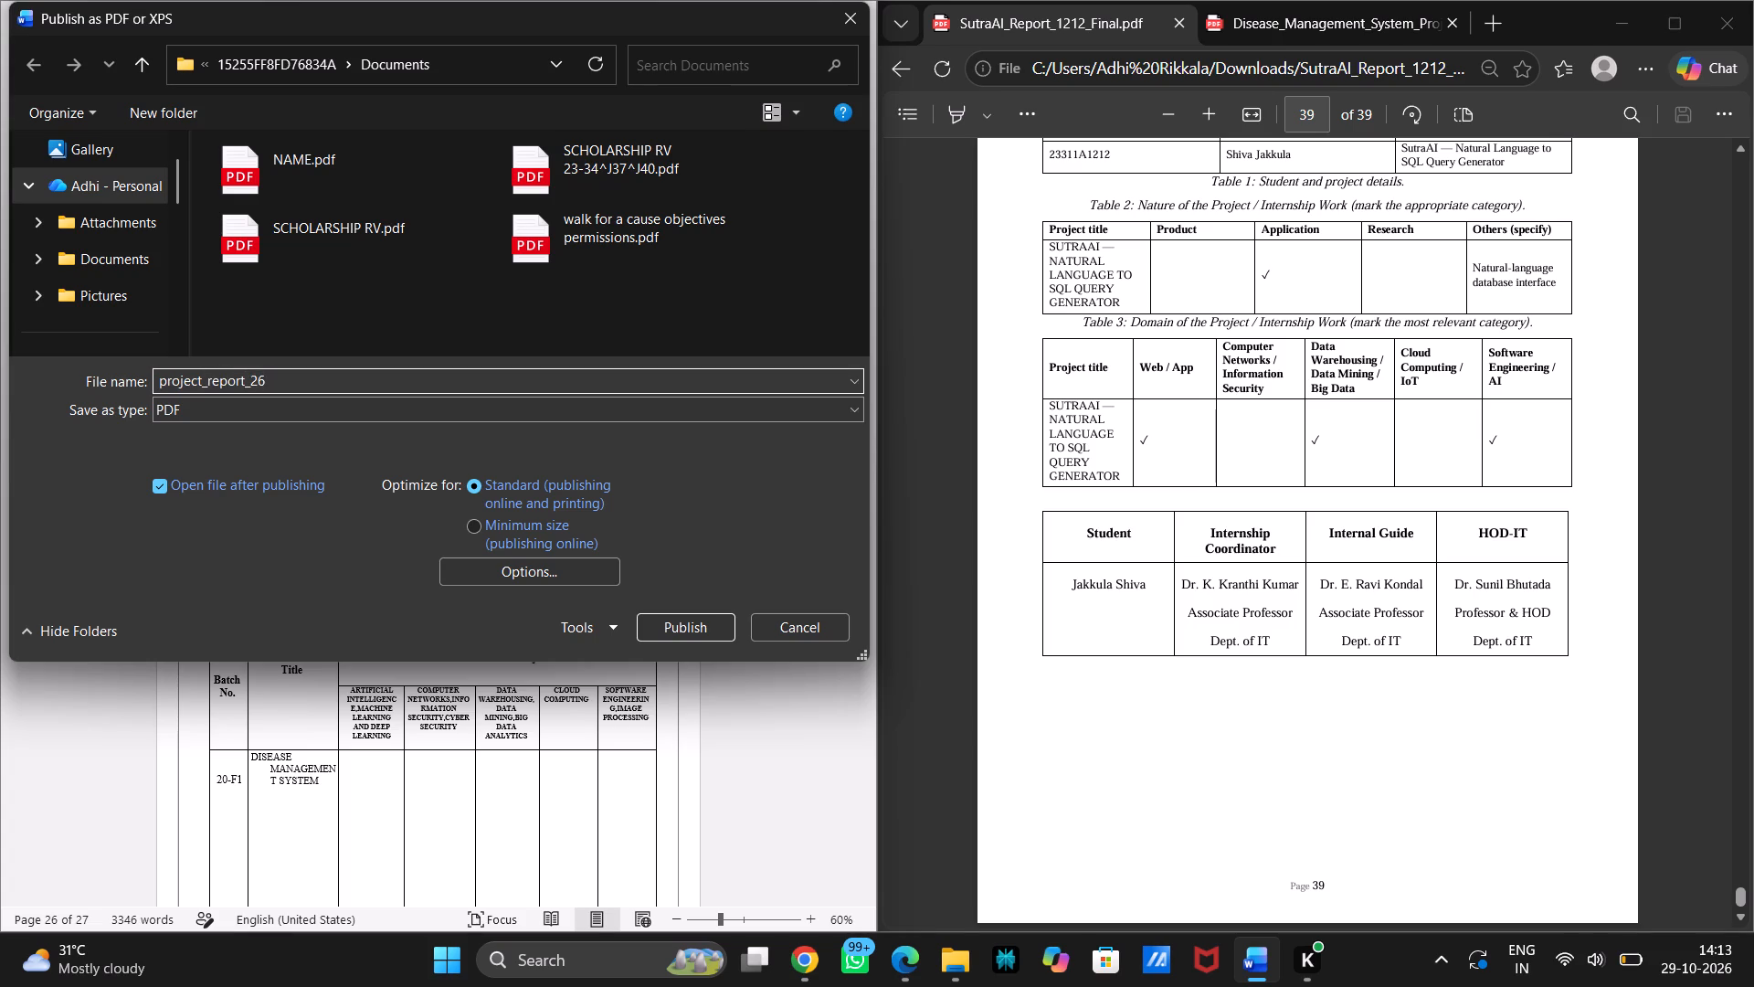
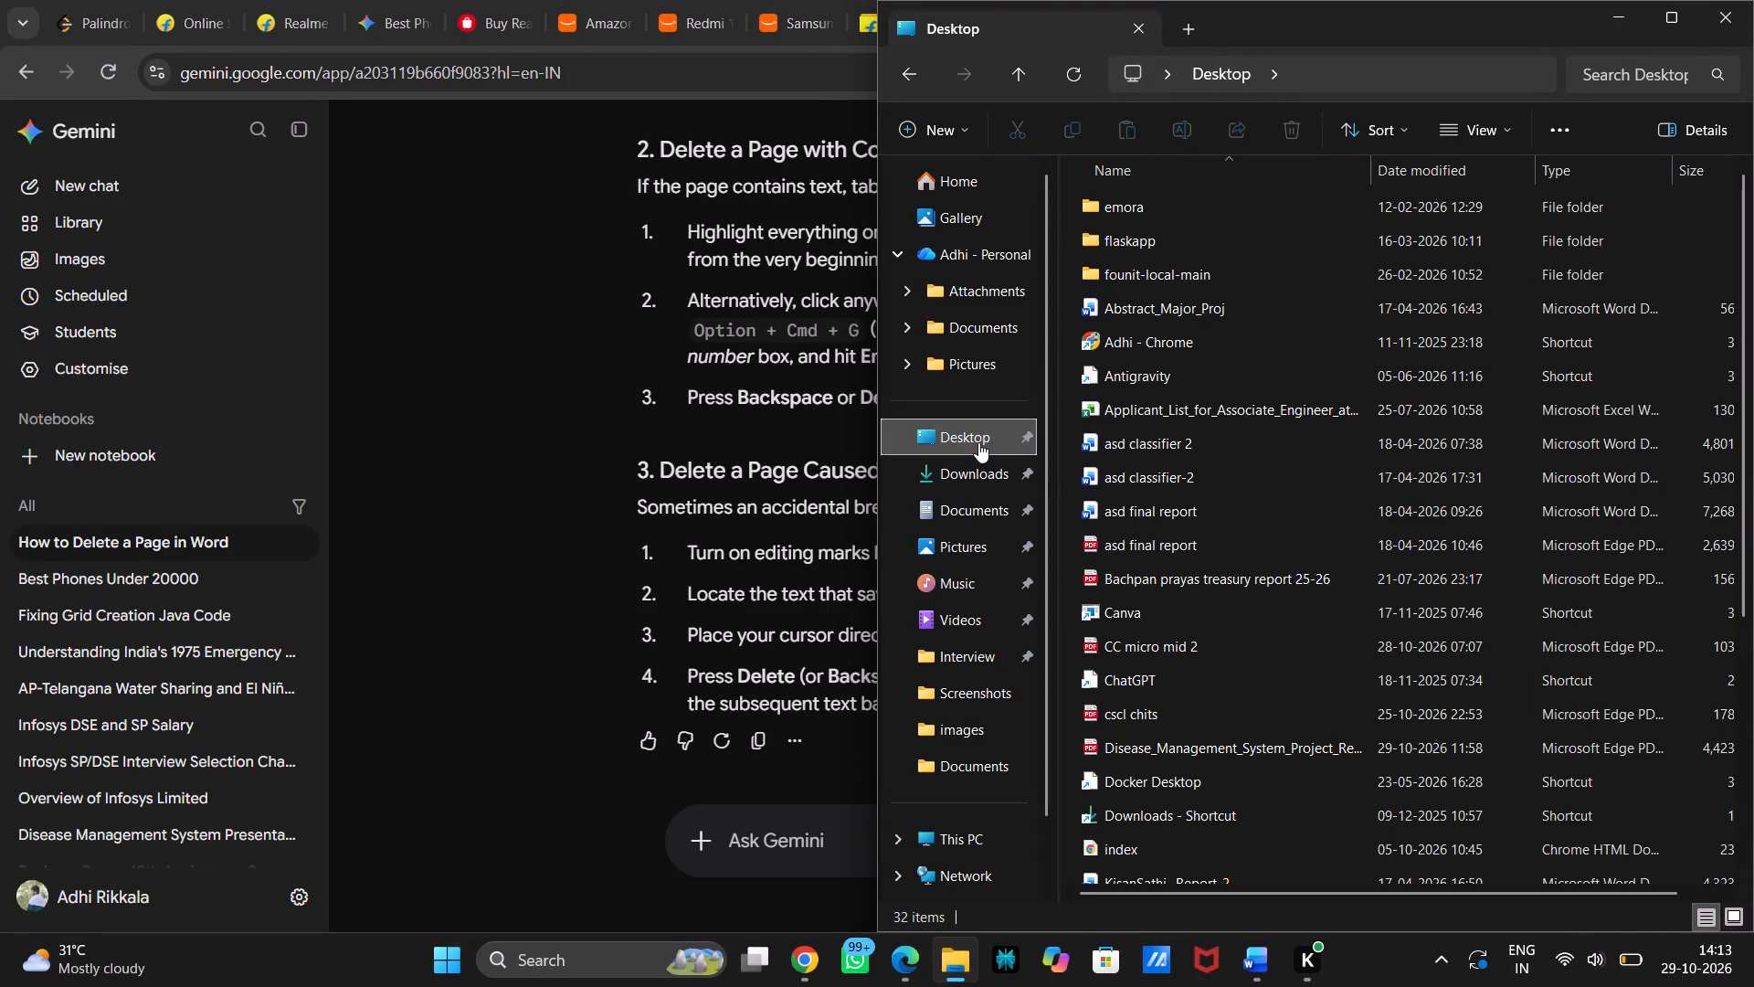
Look through the Downloads, Documents, Desktop and OneDrive folders in File Explorer for the exported project_report_26 PDF.
{"action": "left_click", "coordinate": [974, 483]}
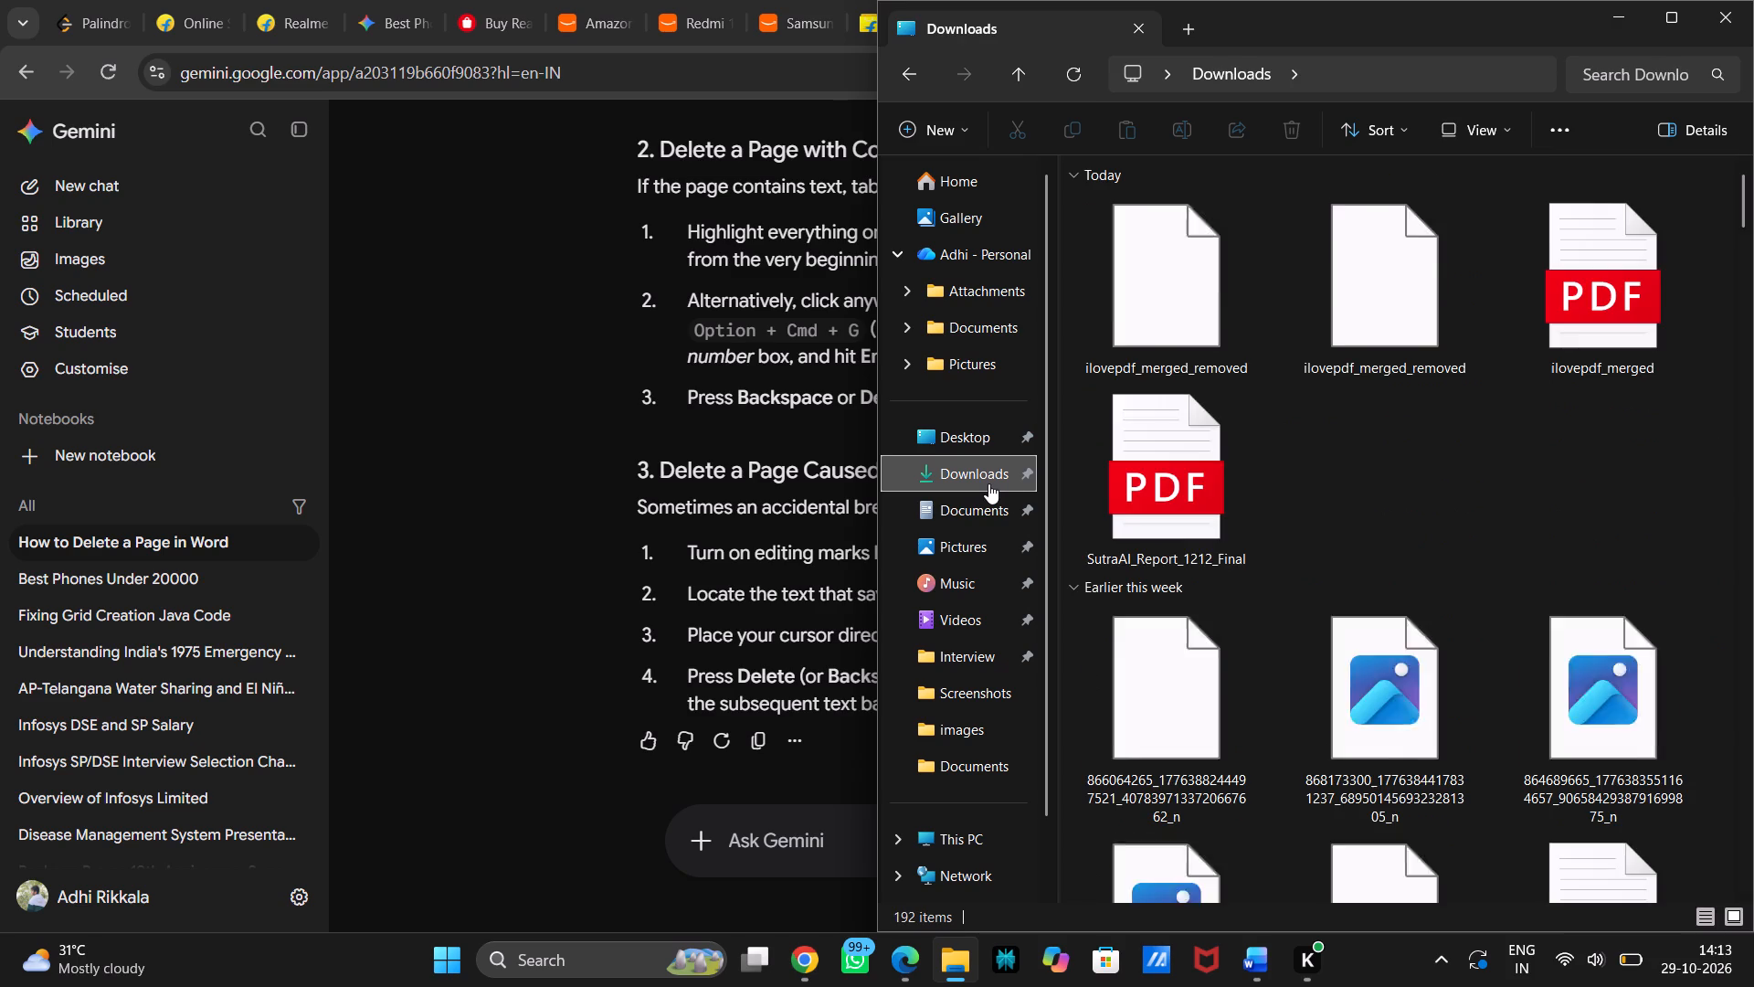
{"action": "scroll", "coordinate": [1304, 489], "scroll_direction": "up", "scroll_amount": 1}
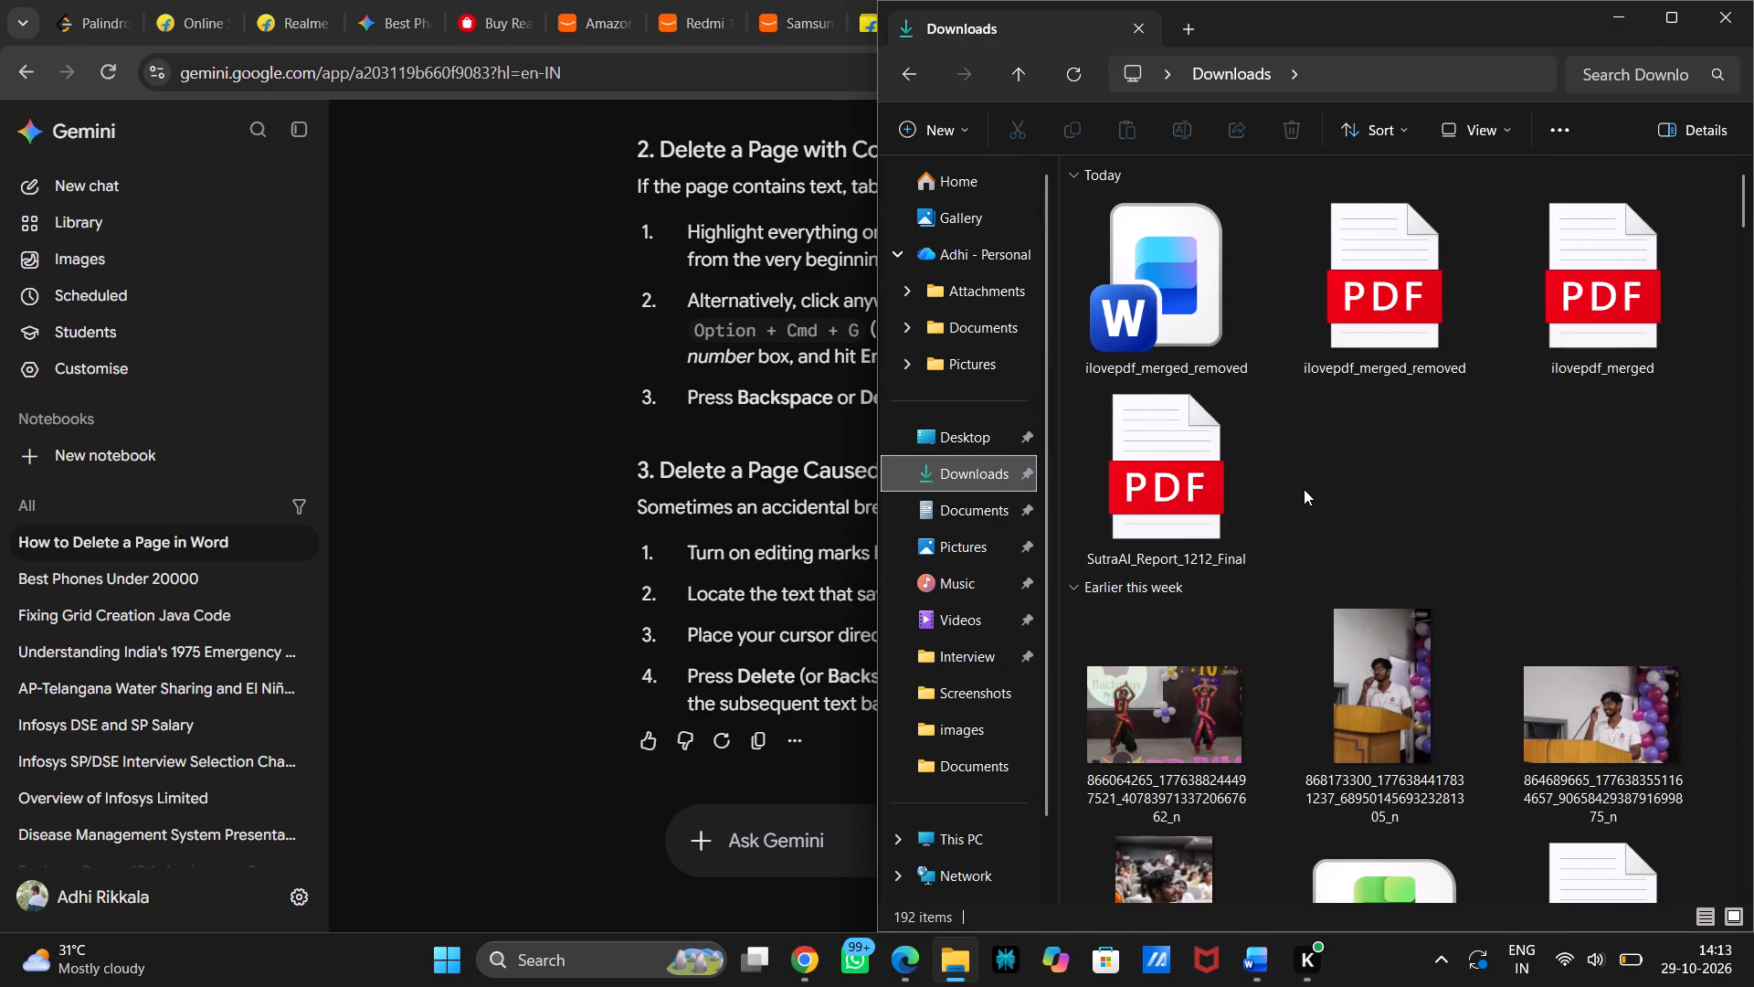
{"action": "left_click", "coordinate": [977, 507]}
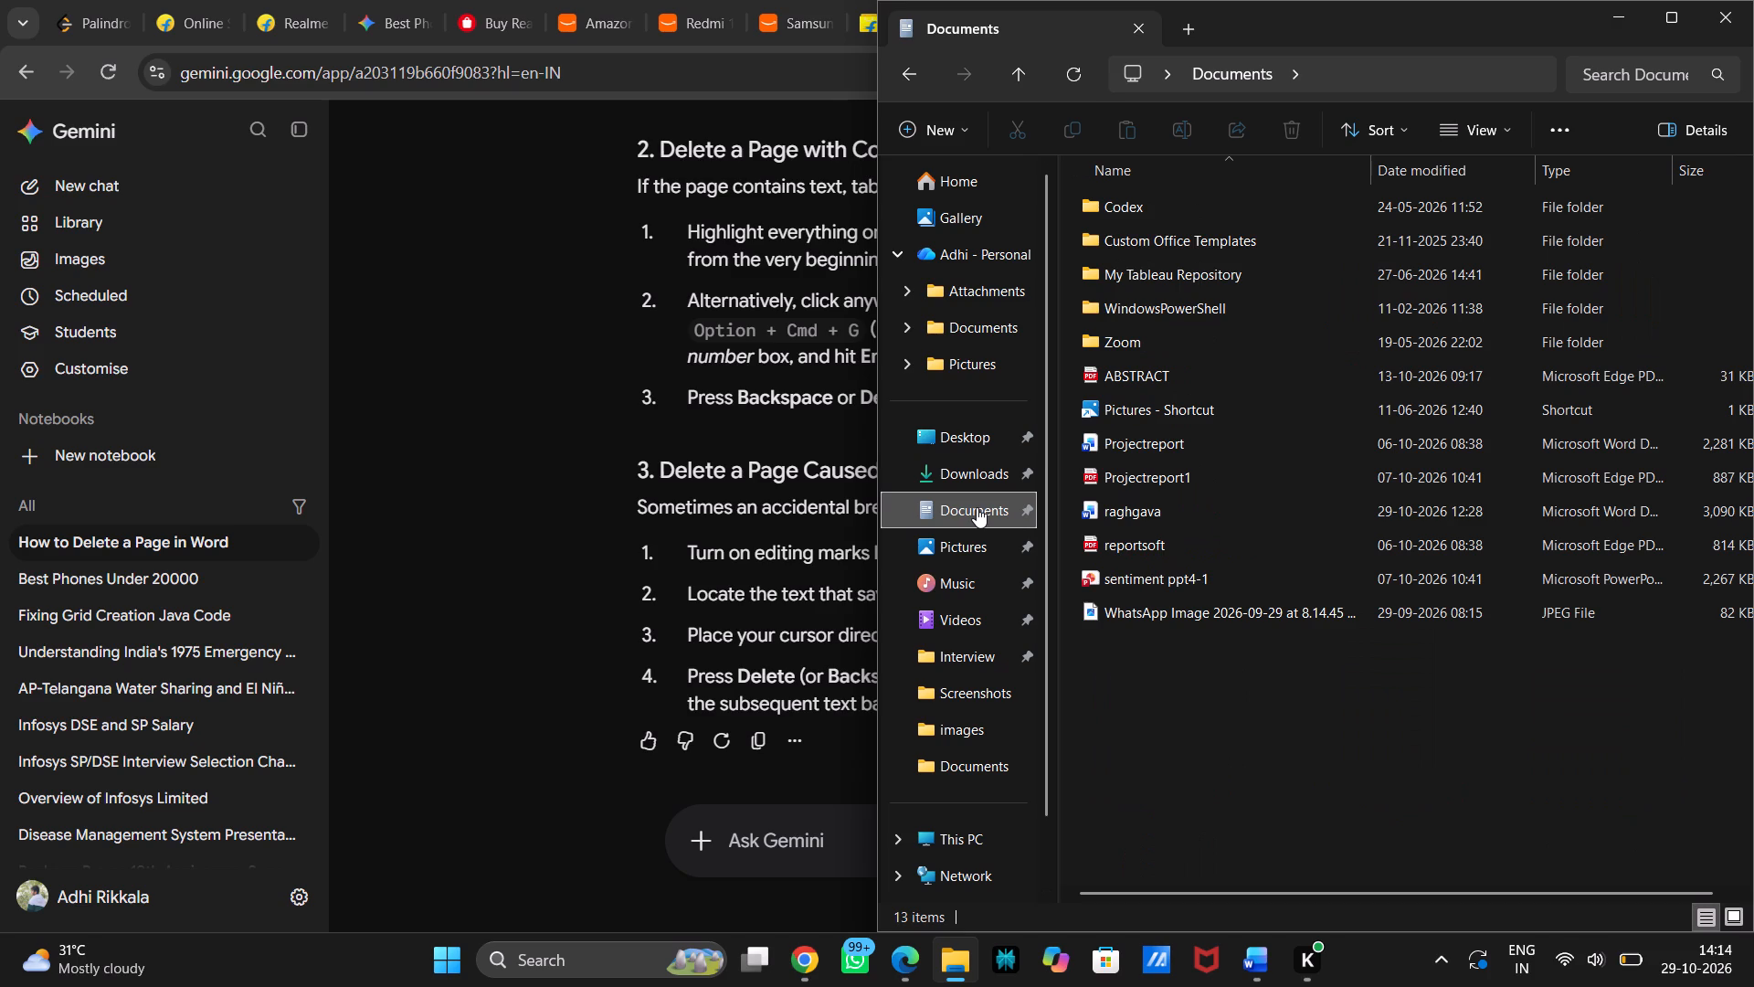
{"action": "left_click", "coordinate": [981, 288]}
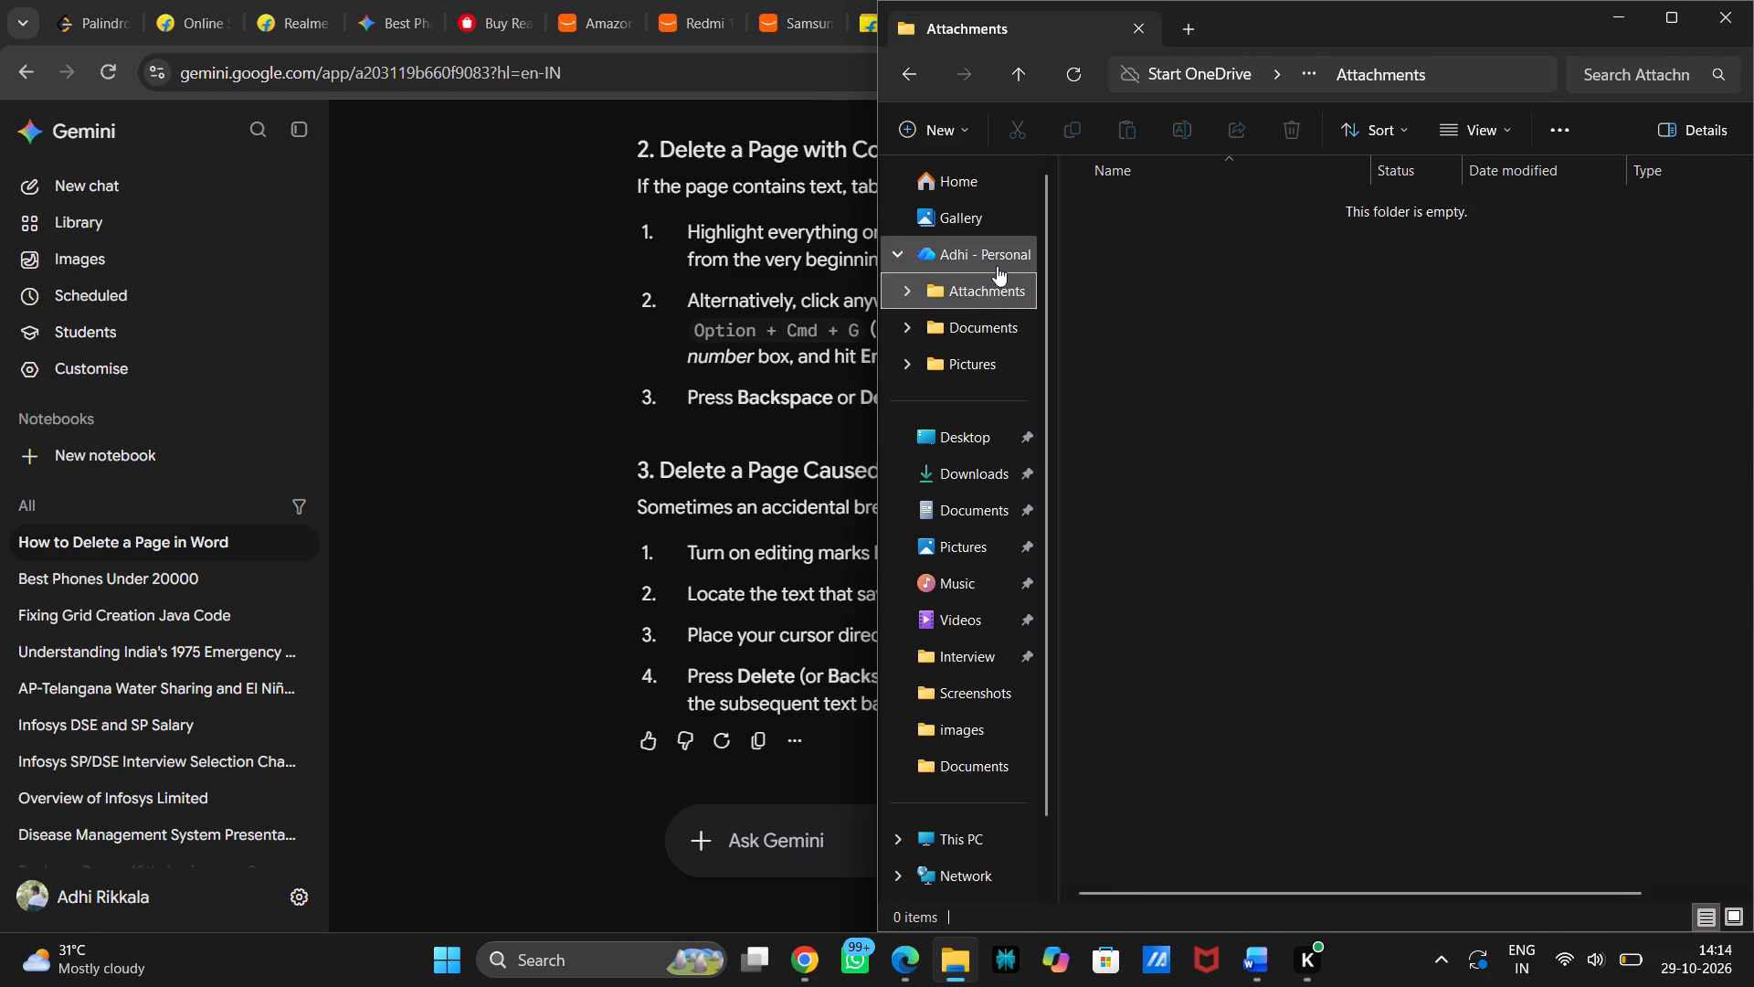
{"action": "left_click", "coordinate": [993, 257]}
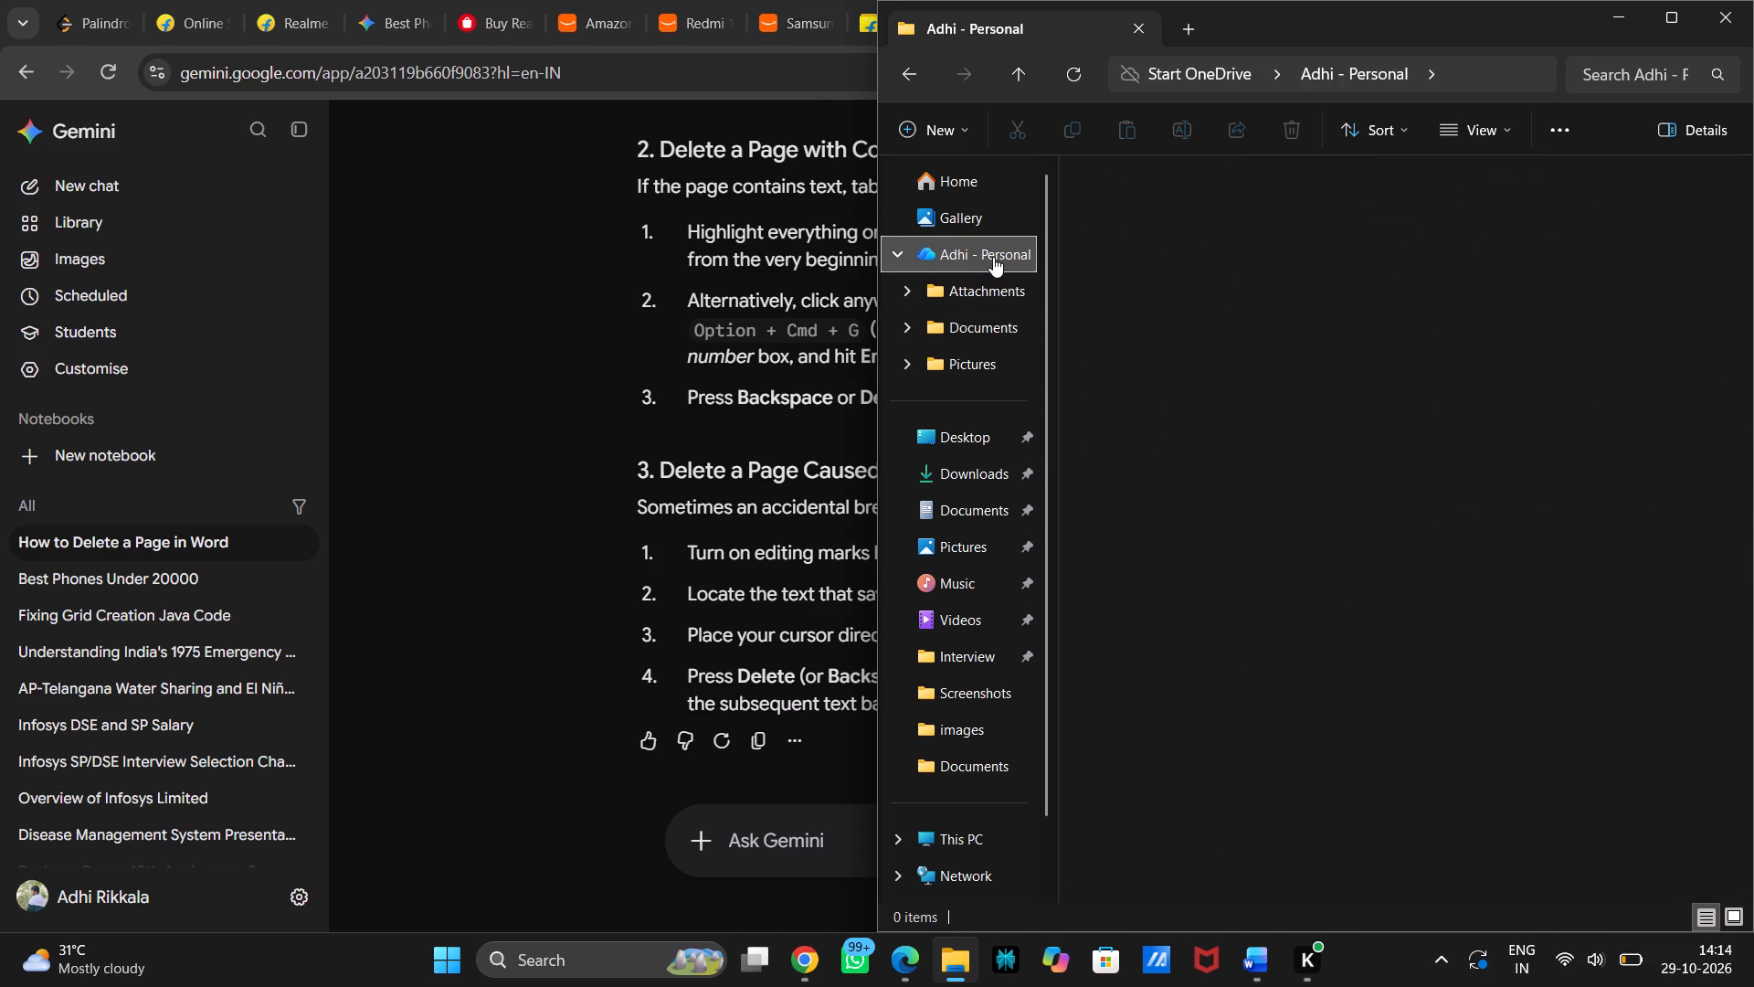
{"action": "left_click", "coordinate": [999, 324]}
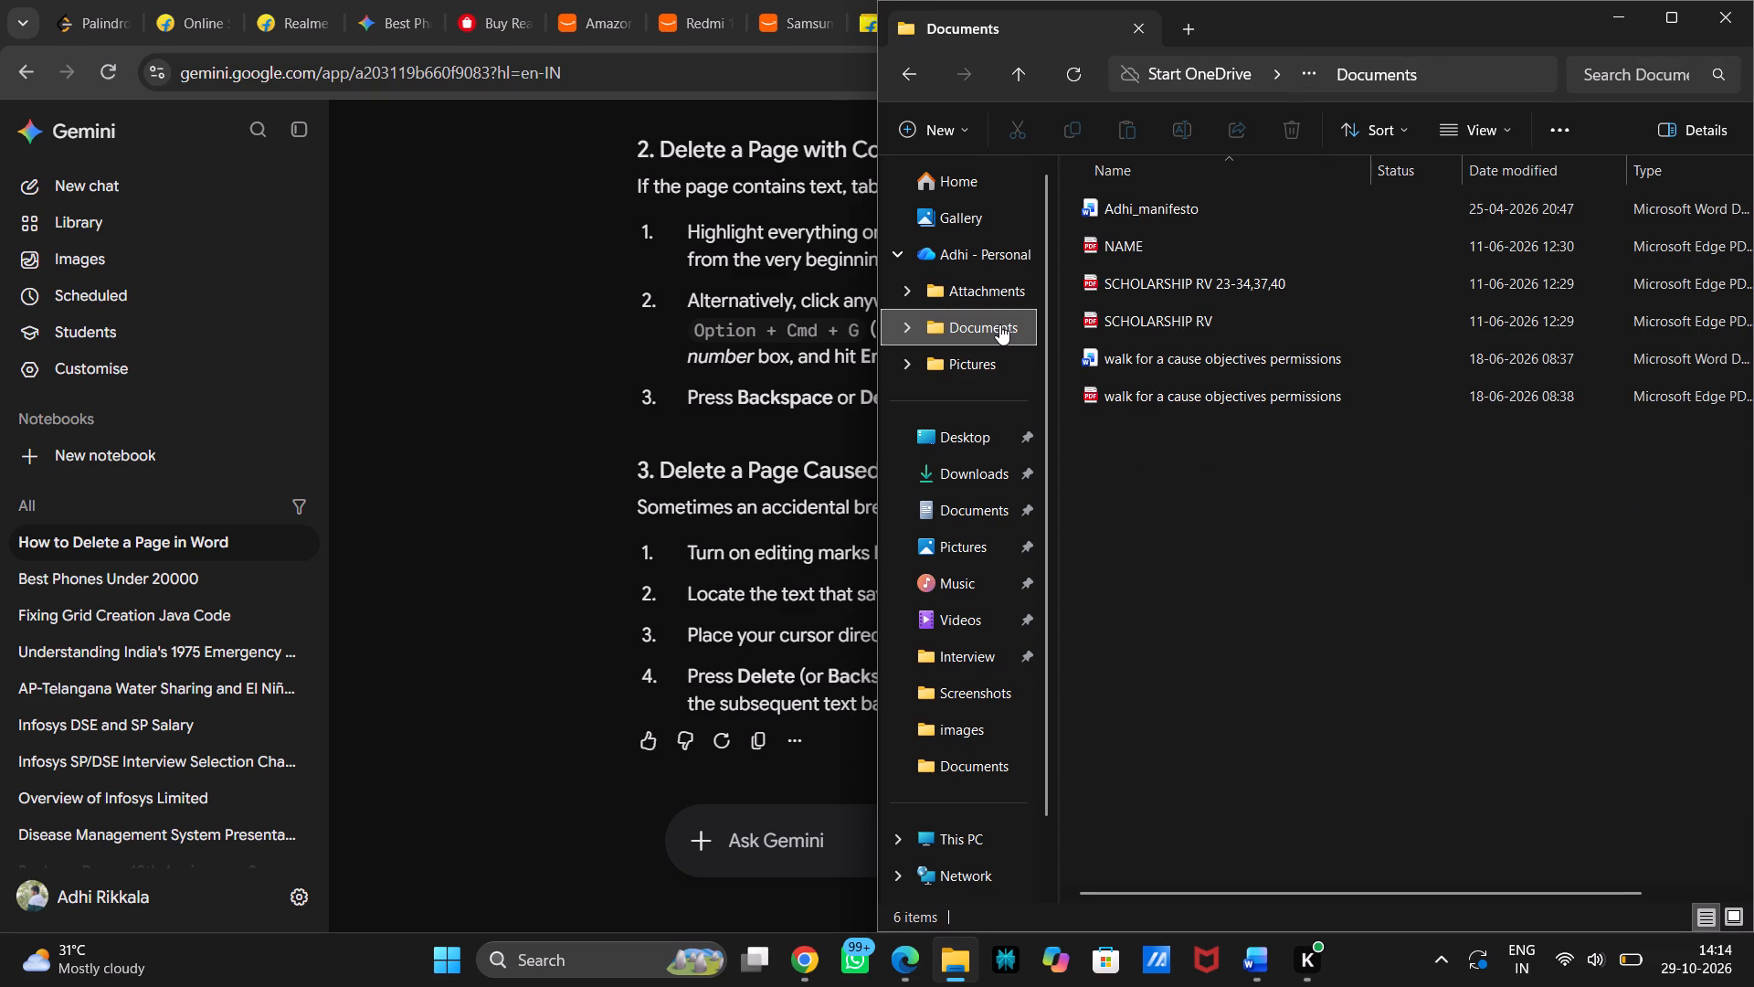
{"action": "left_click", "coordinate": [981, 253]}
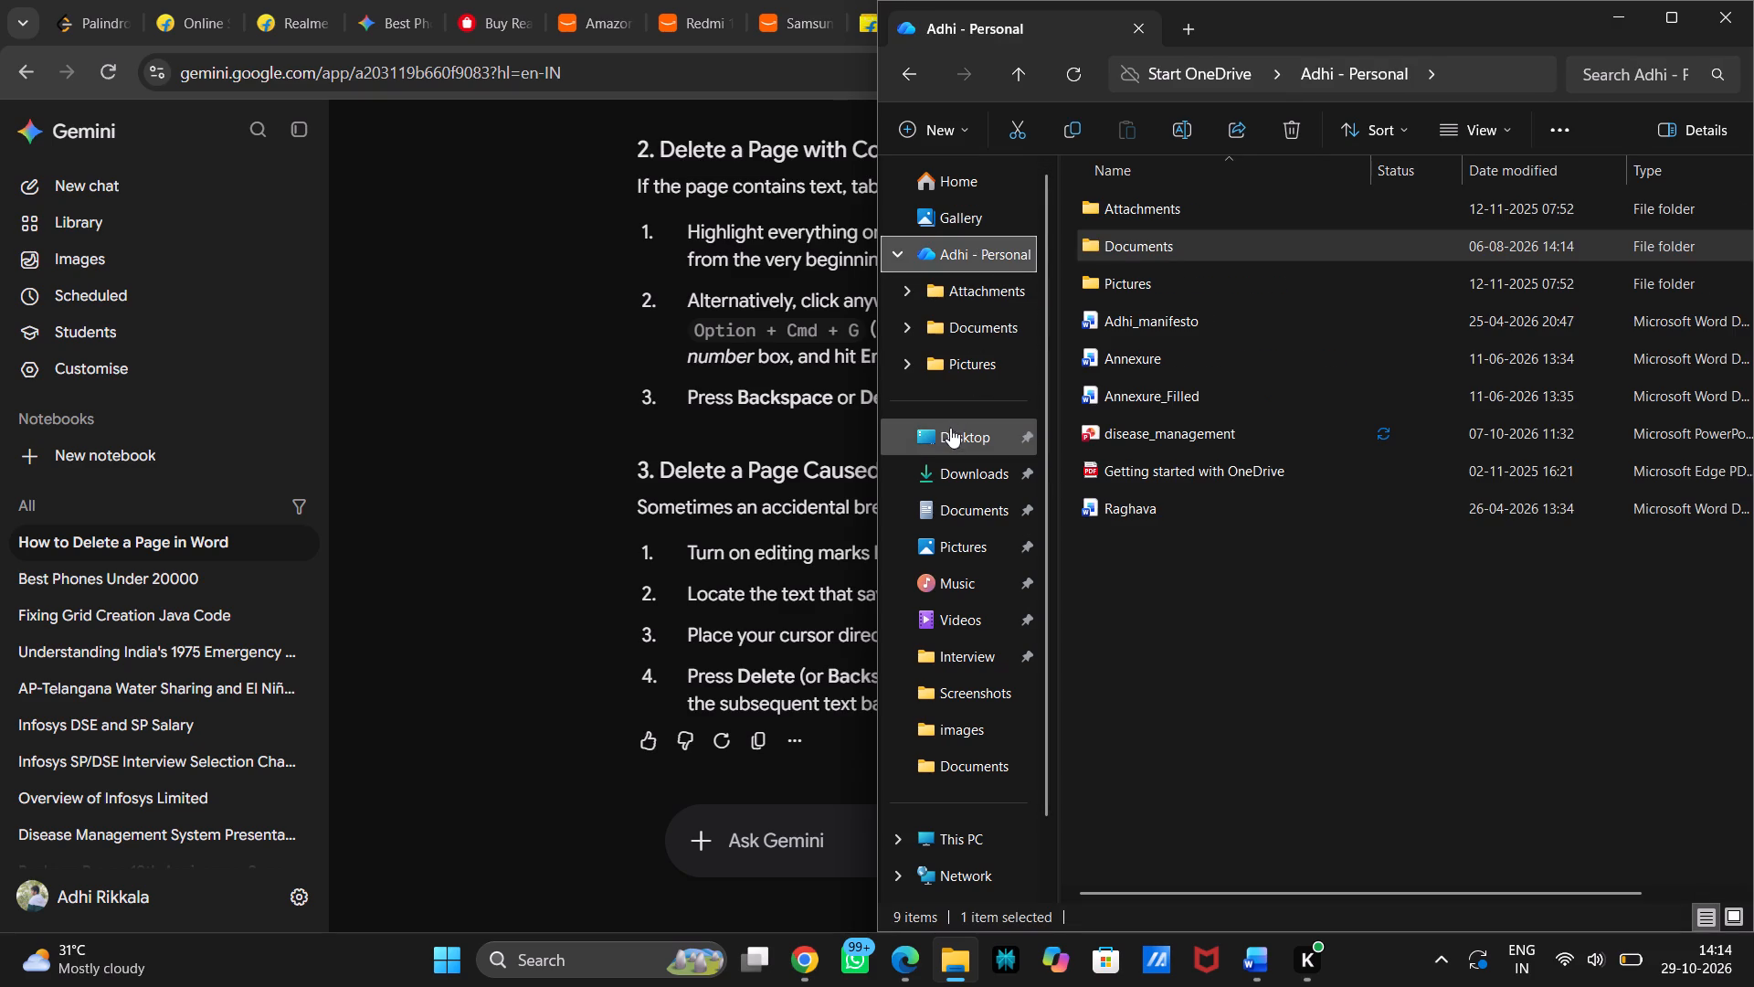
{"action": "left_click", "coordinate": [962, 486]}
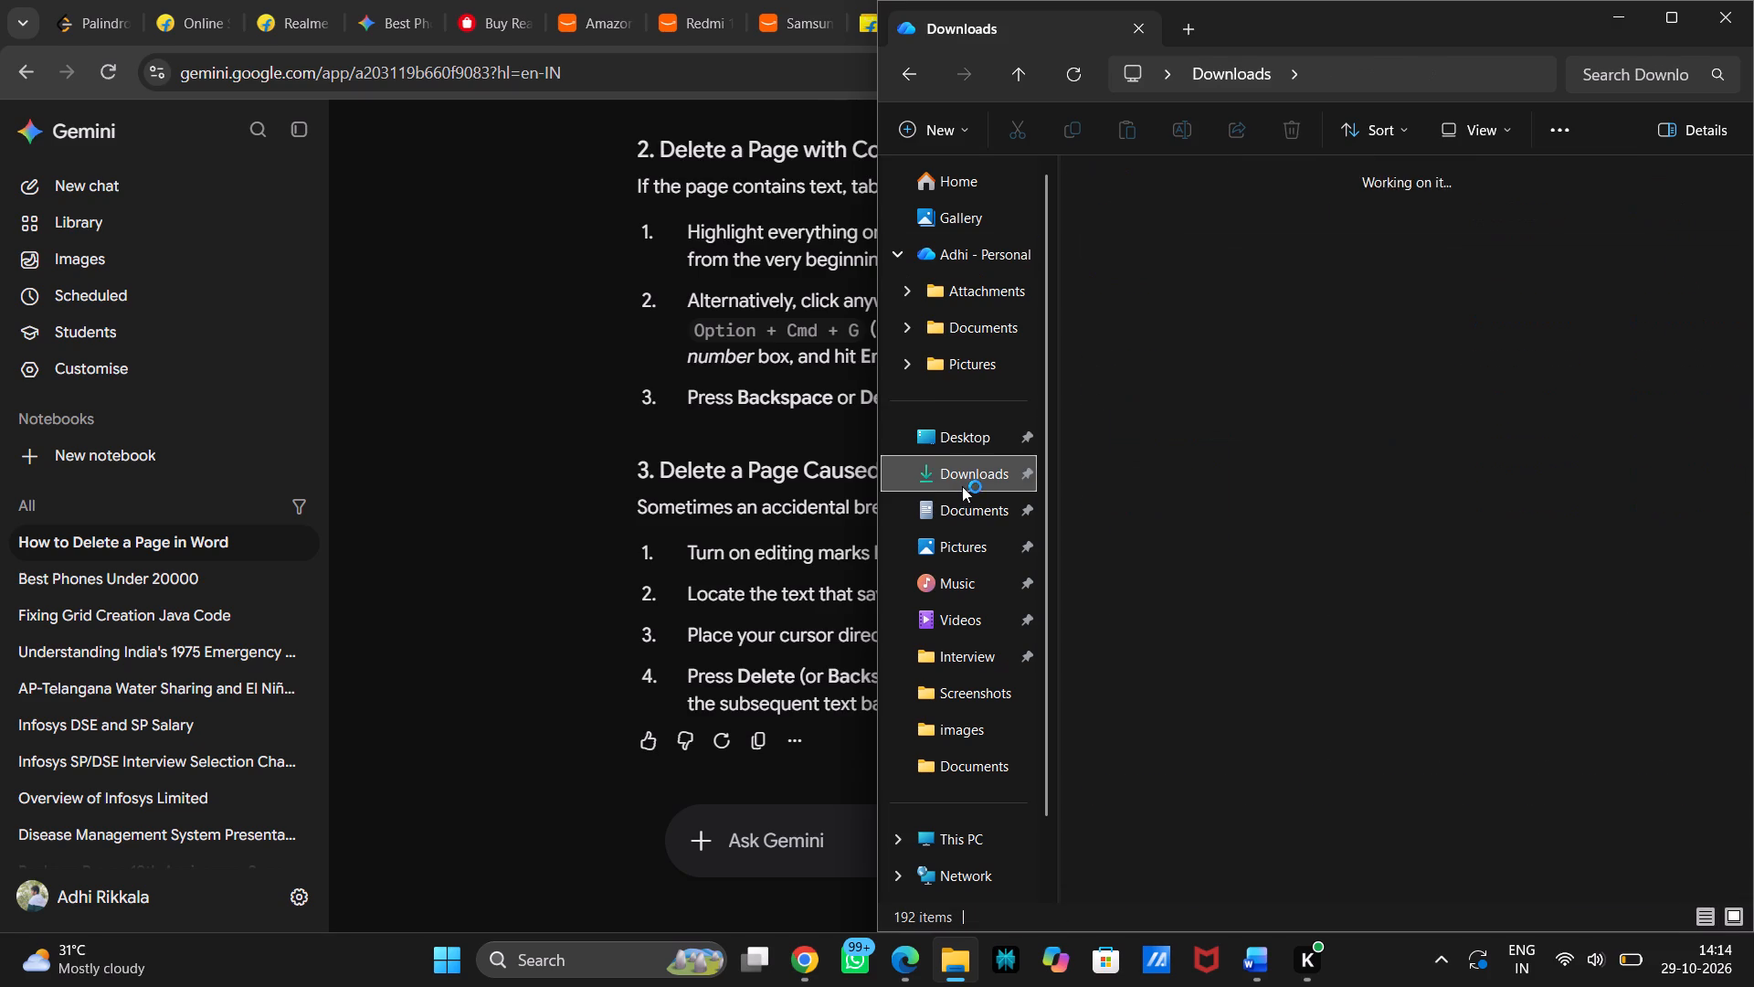
{"action": "left_click", "coordinate": [948, 439]}
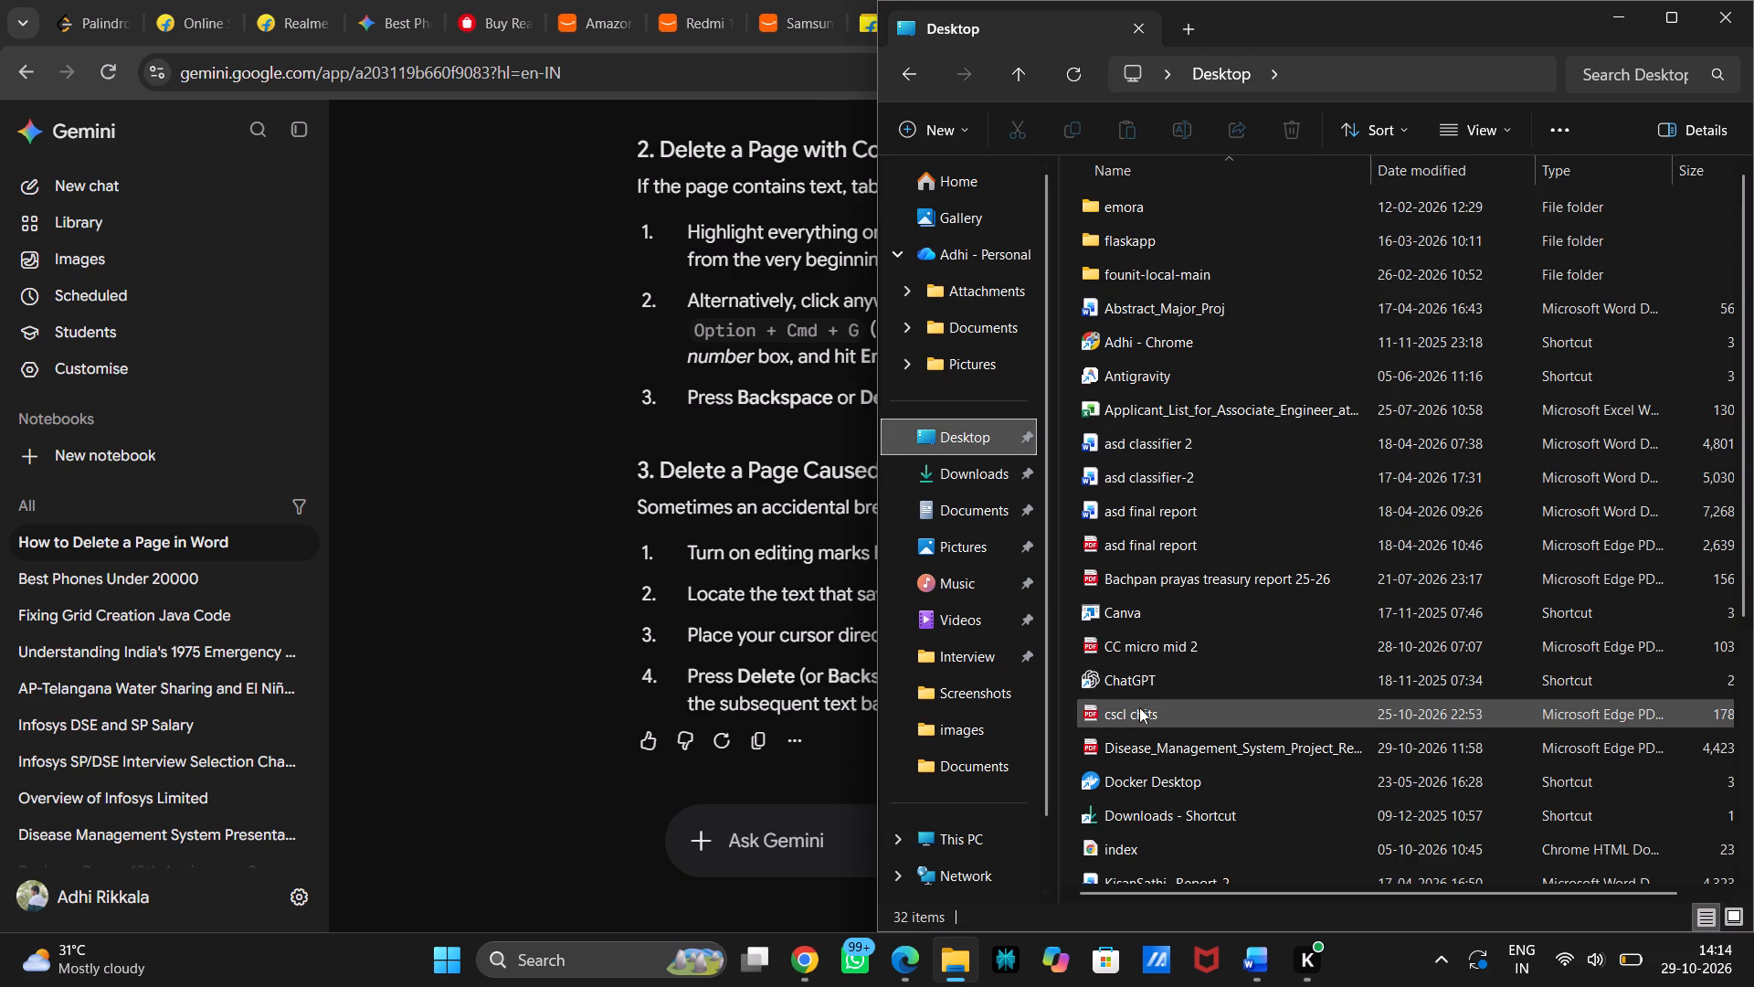
{"action": "scroll", "coordinate": [1146, 713], "scroll_direction": "down", "scroll_amount": 4}
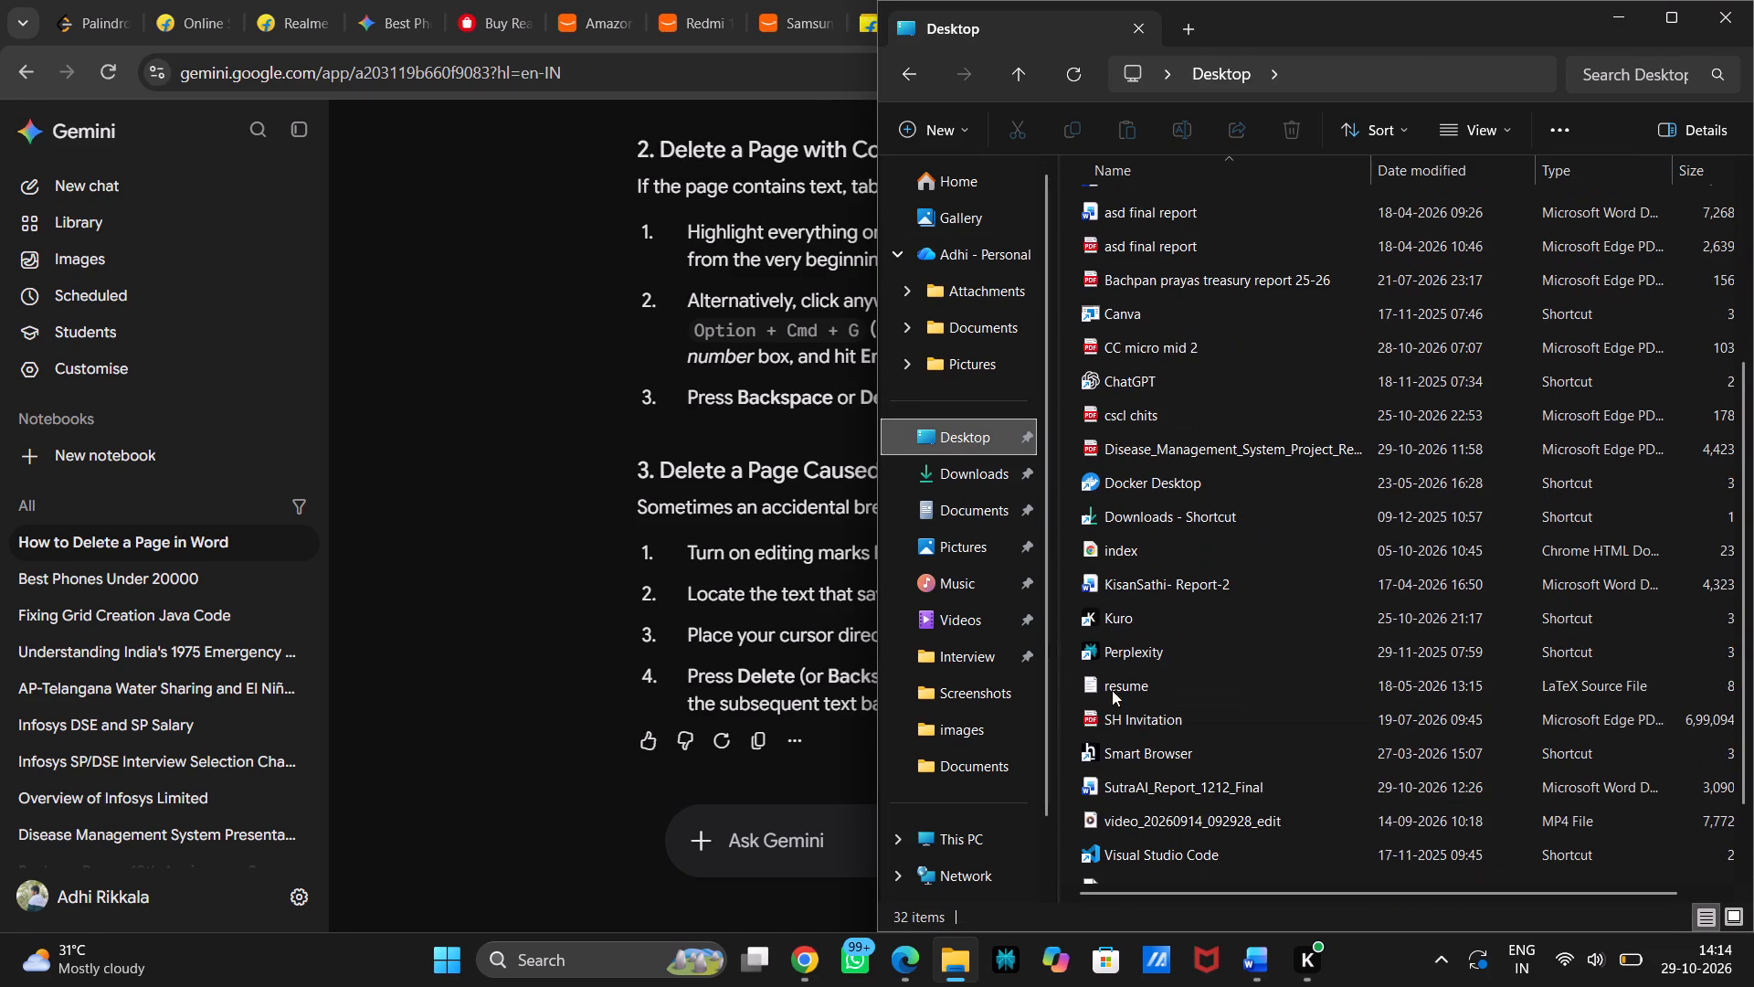
{"action": "left_click", "coordinate": [957, 476]}
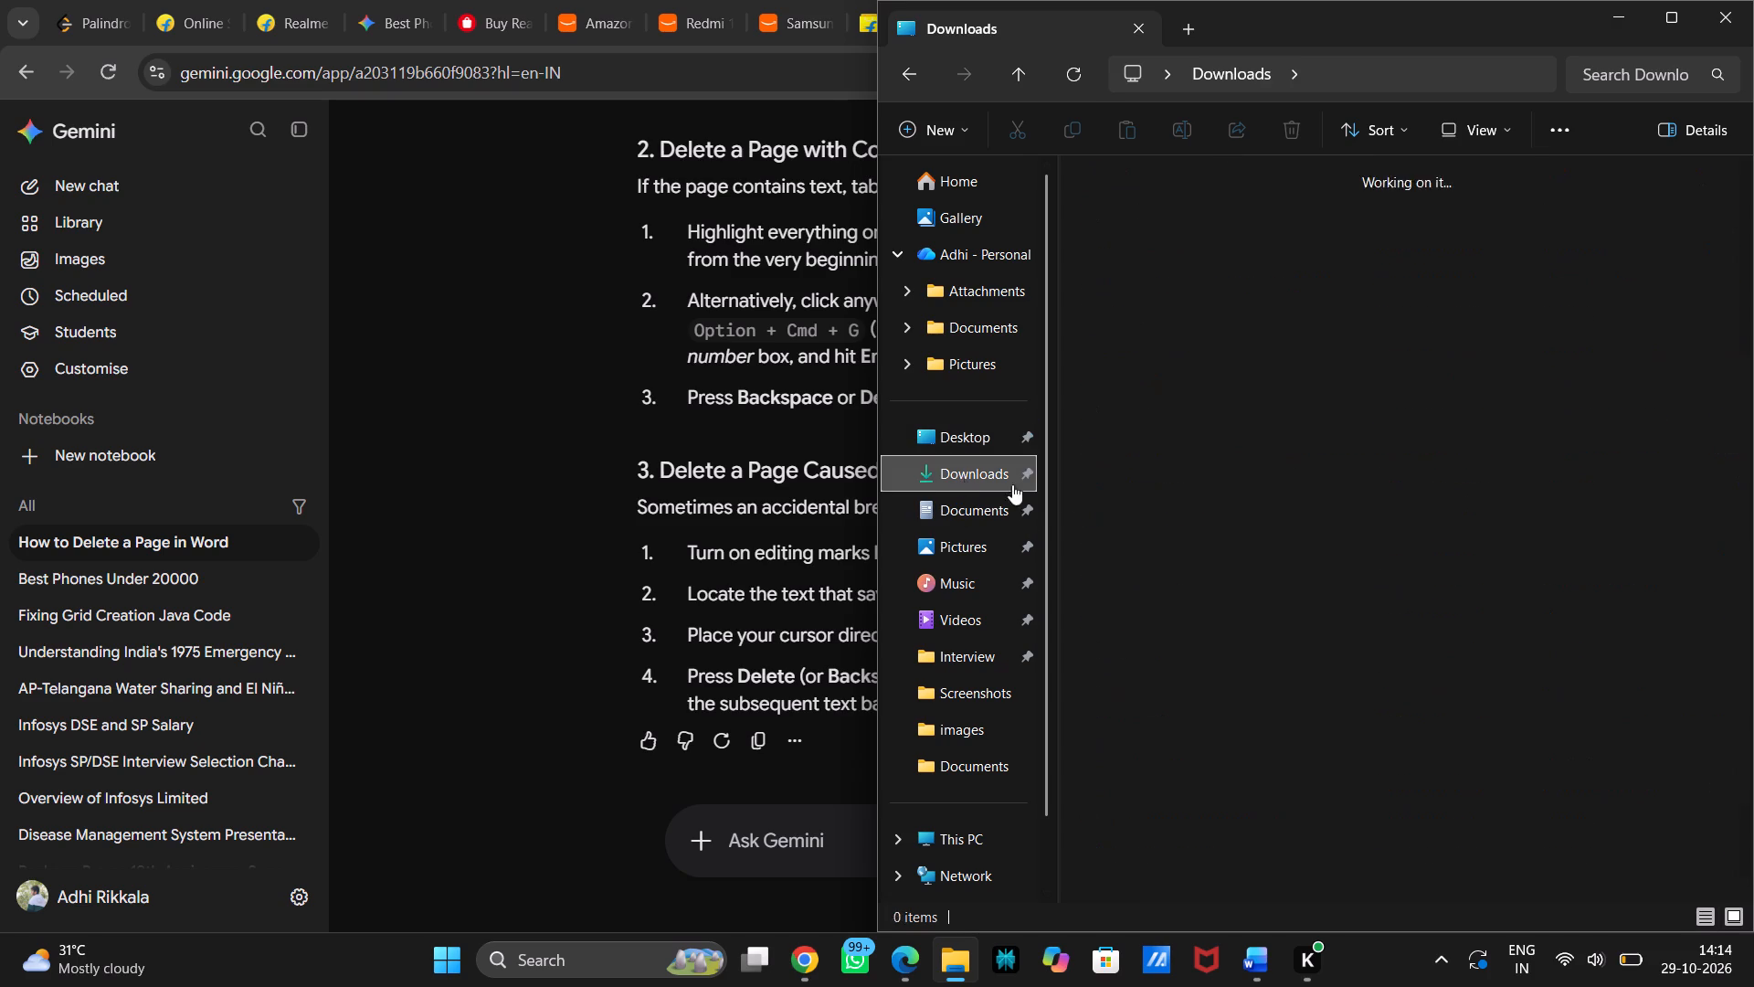
{"action": "scroll", "coordinate": [1363, 524], "scroll_direction": "down", "scroll_amount": 4}
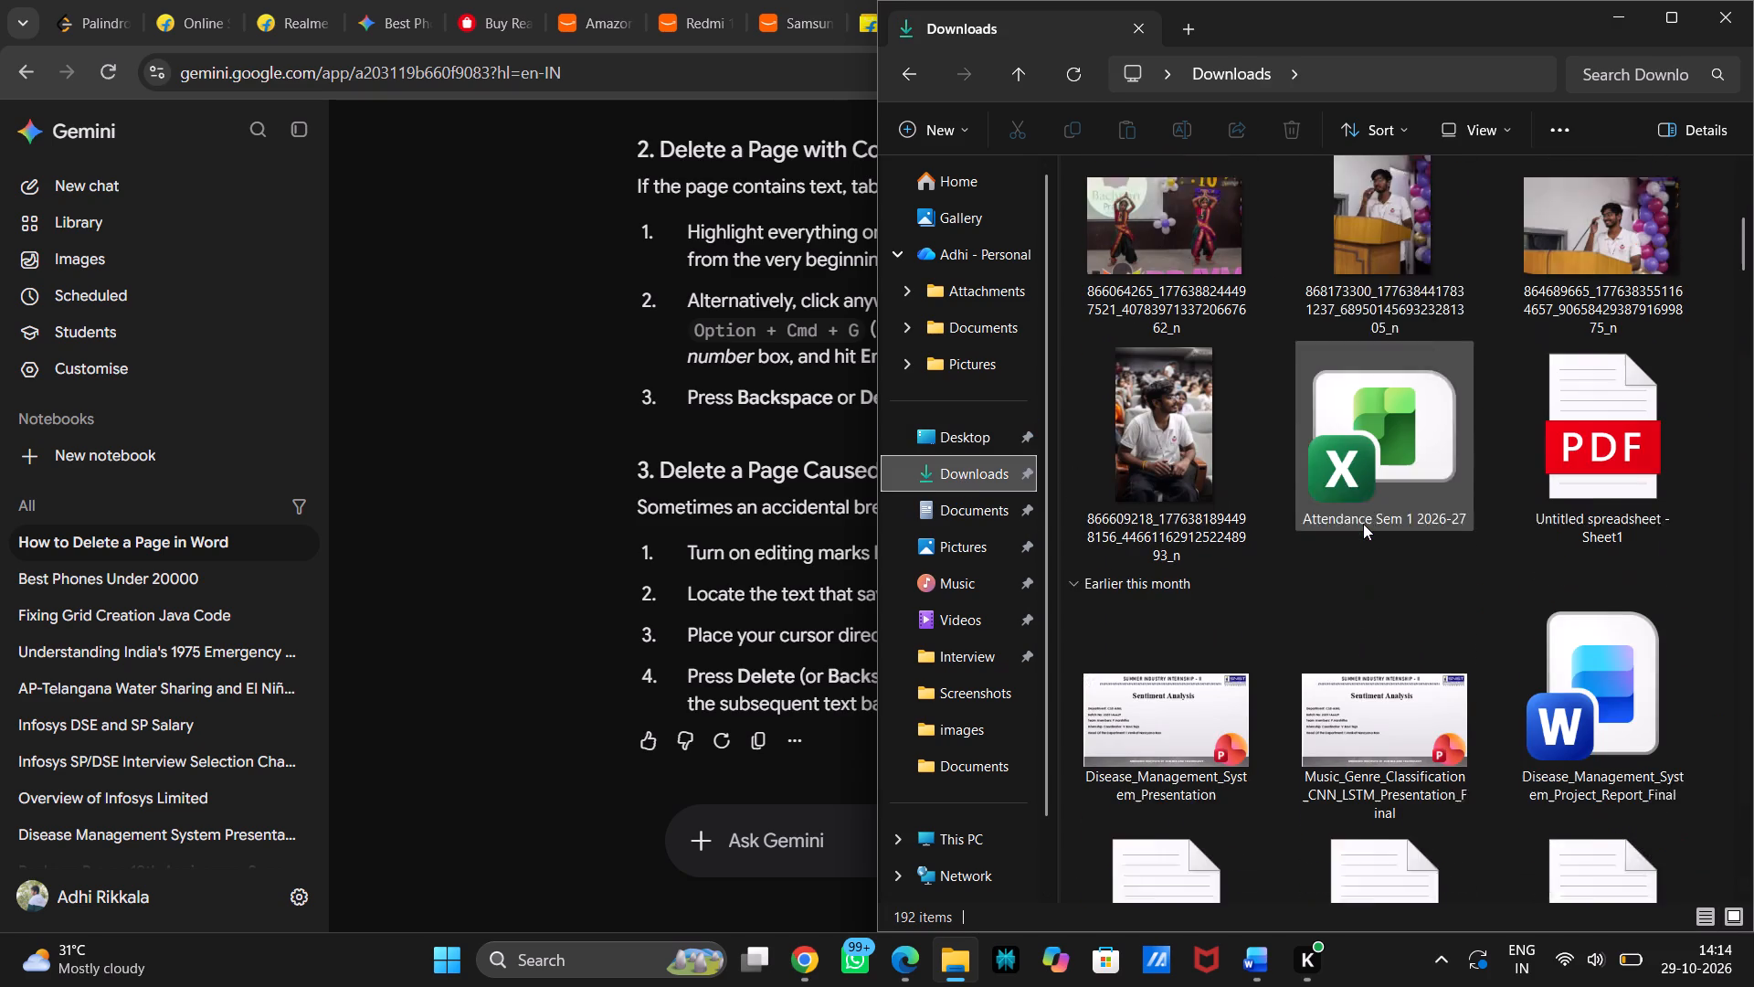
{"action": "scroll", "coordinate": [1363, 524], "scroll_direction": "down", "scroll_amount": 1}
{"action": "left_click", "coordinate": [1622, 17]}
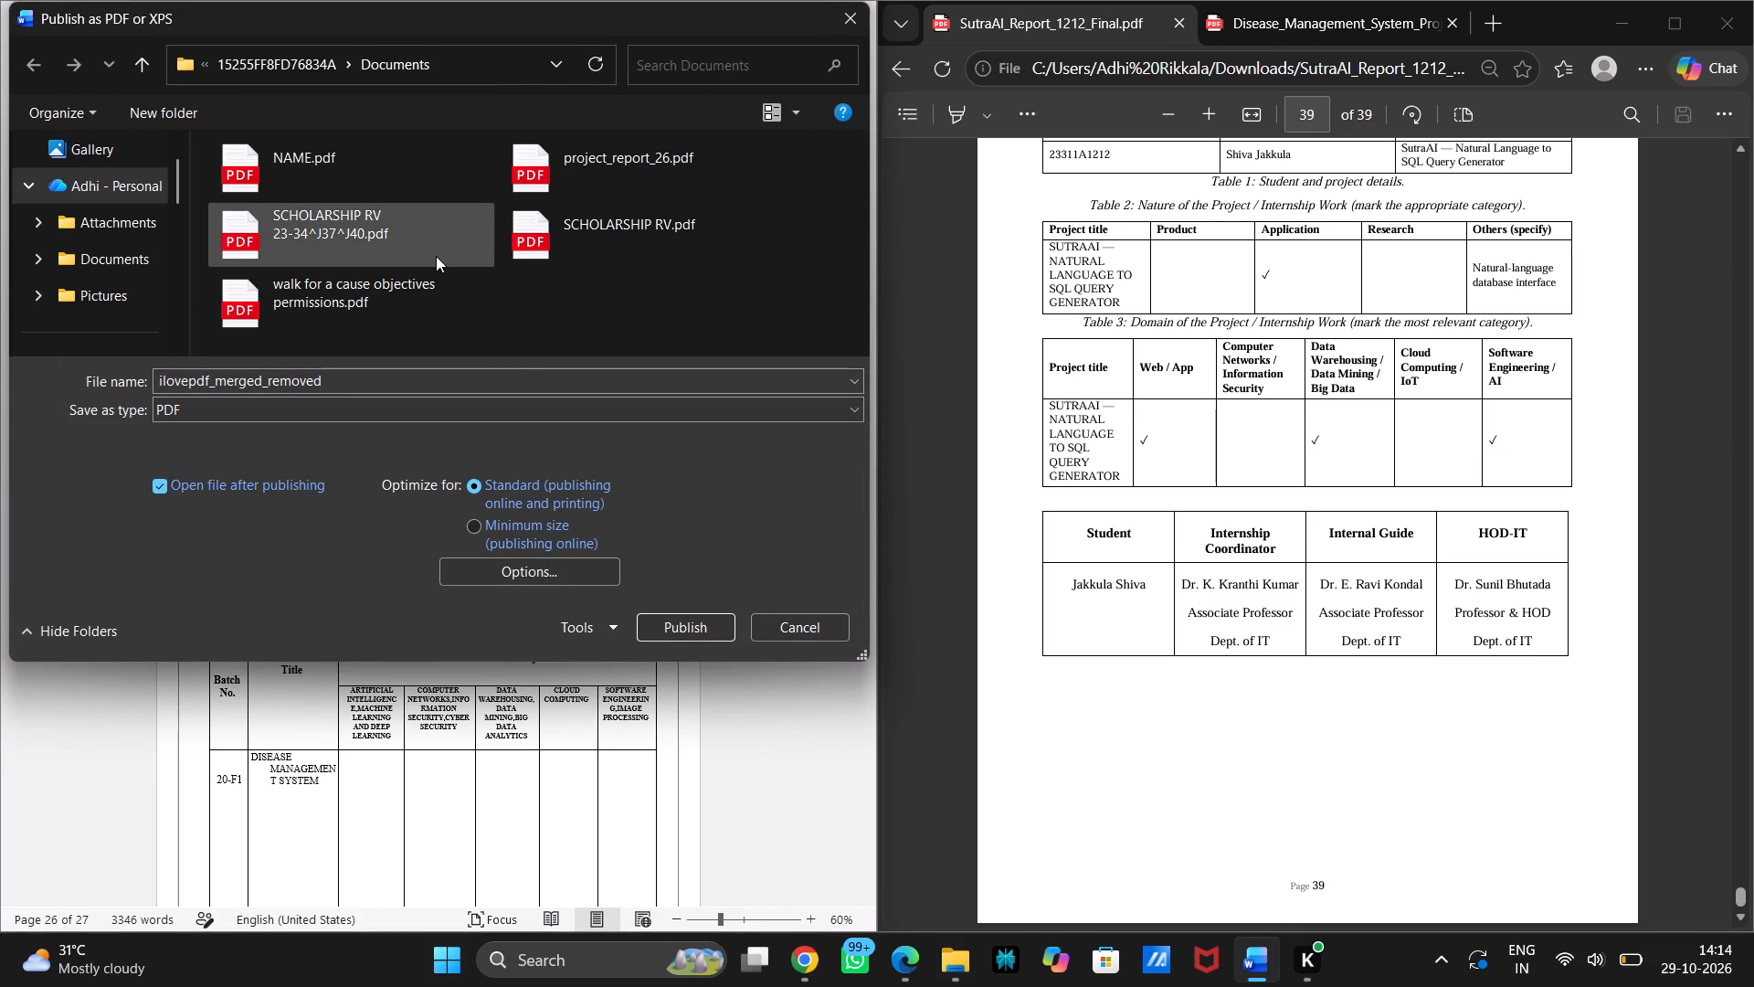
{"action": "scroll", "coordinate": [436, 256], "scroll_direction": "down", "scroll_amount": 1}
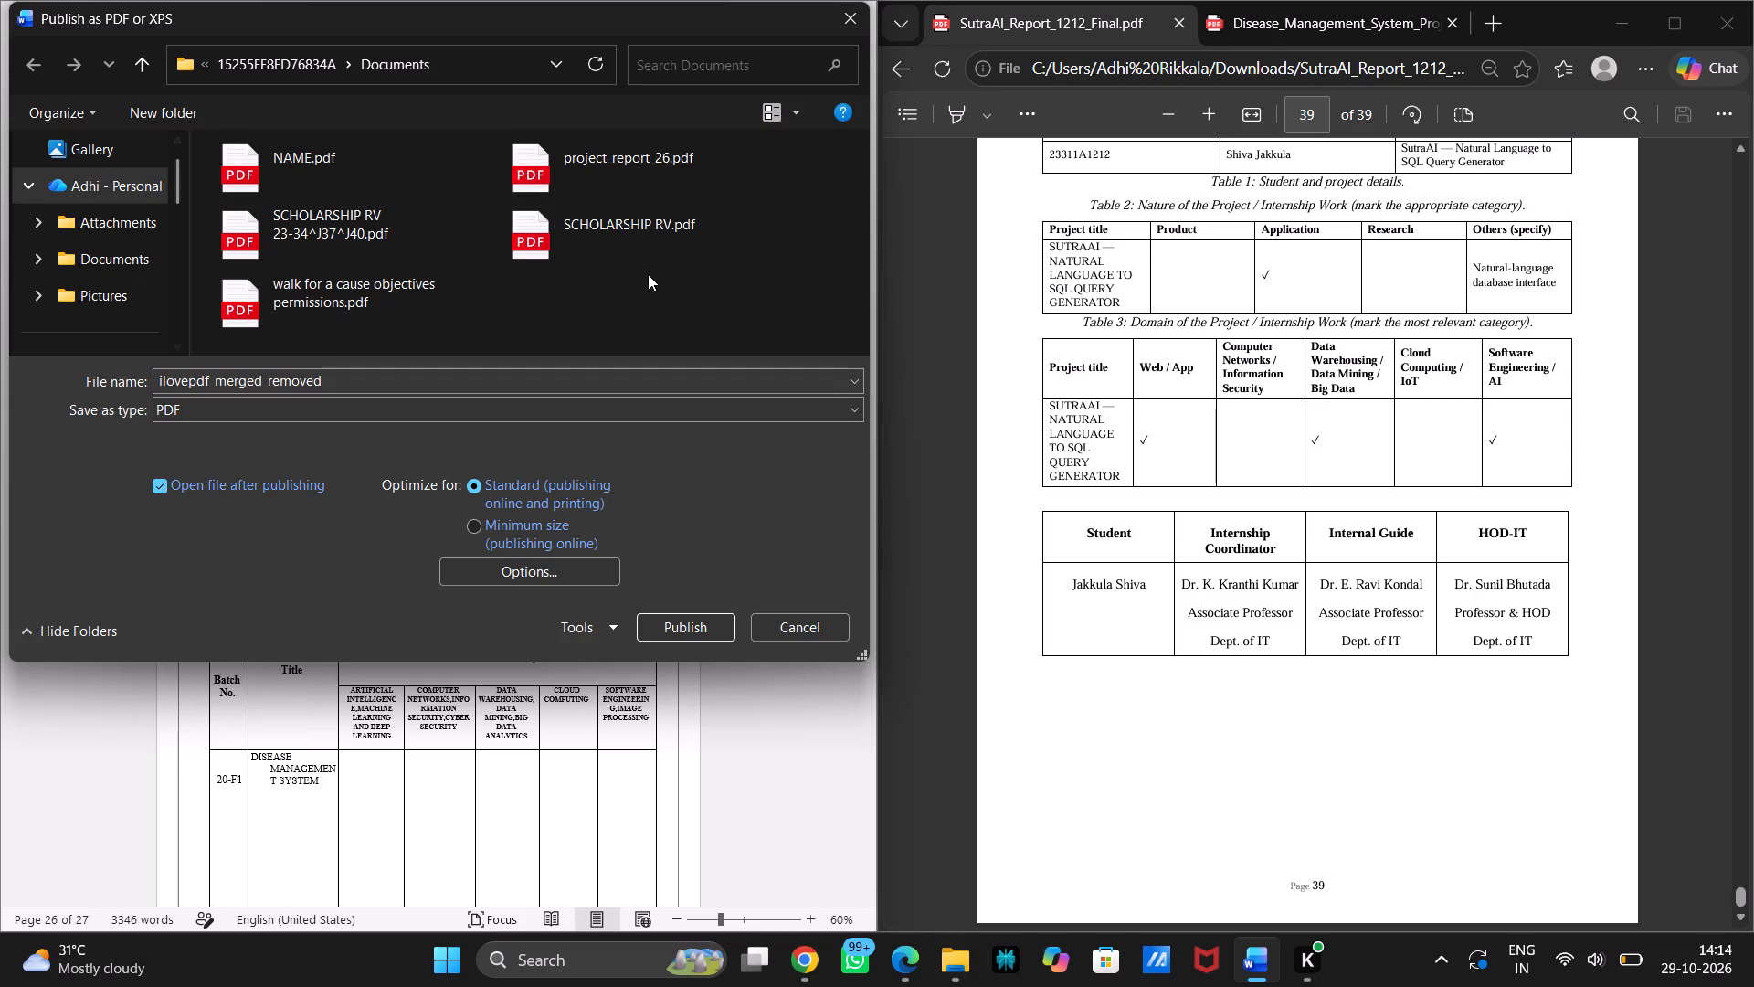
{"action": "left_click", "coordinate": [854, 17]}
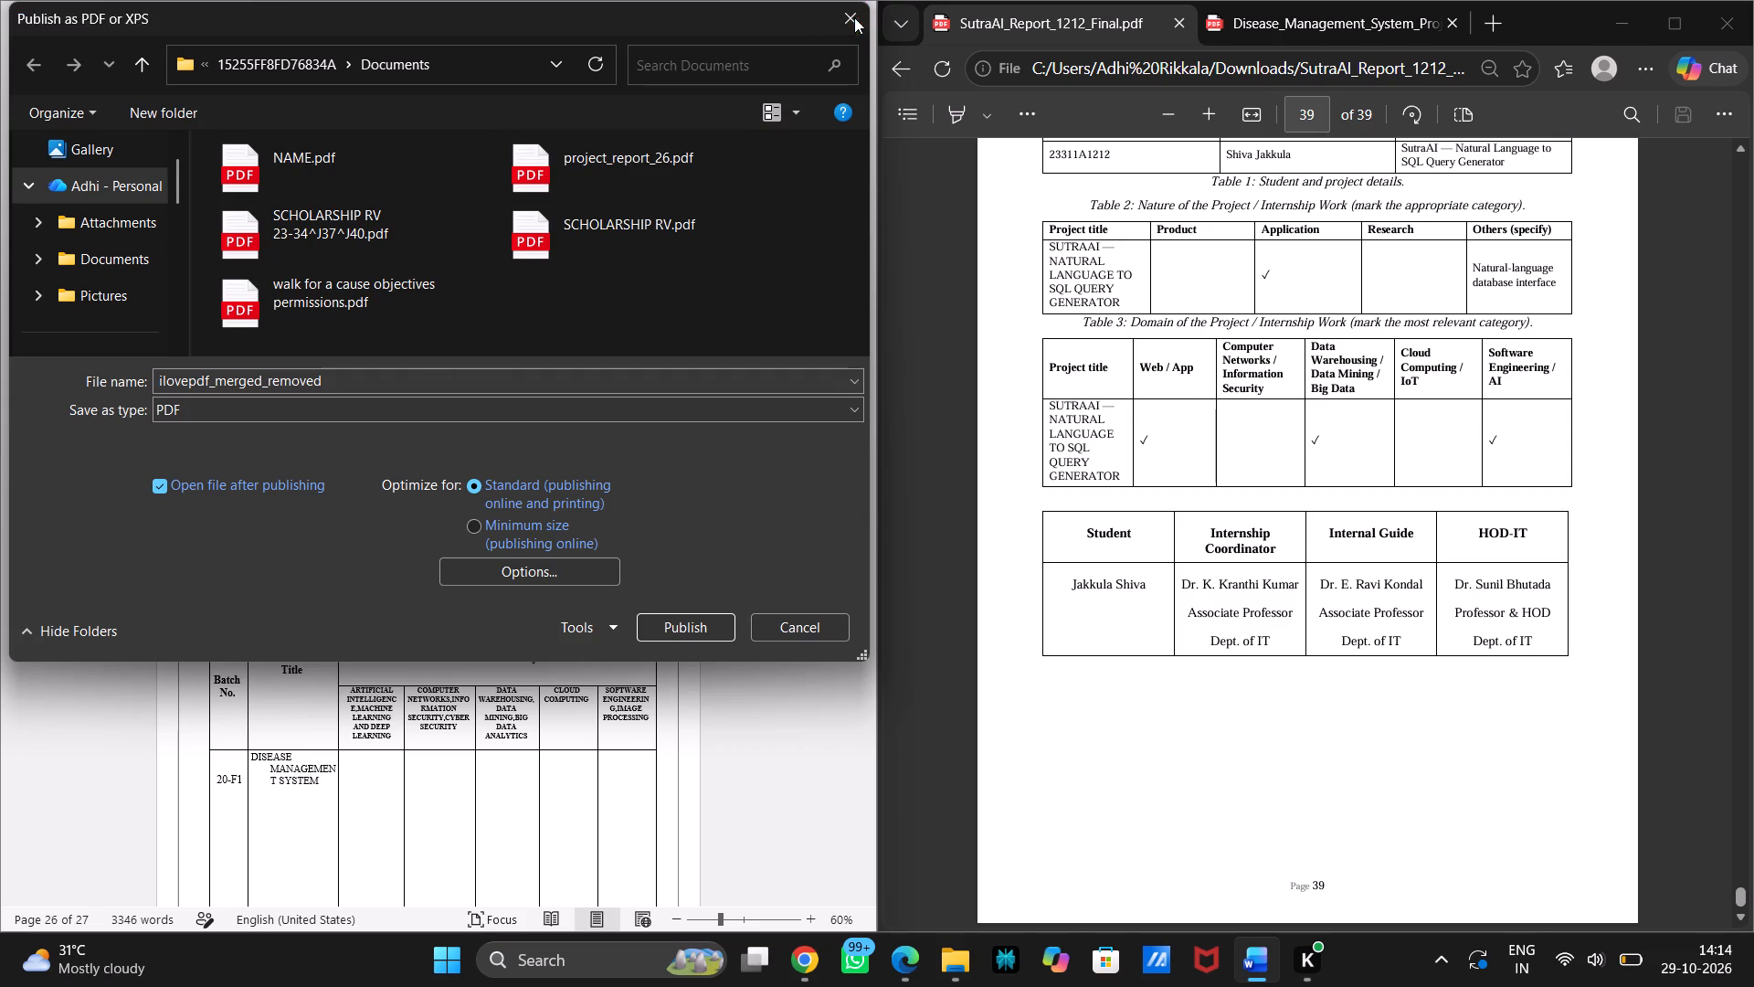
Switch to File Explorer and check the local Documents folder for project_report_26.
{"action": "left_click", "coordinate": [954, 963]}
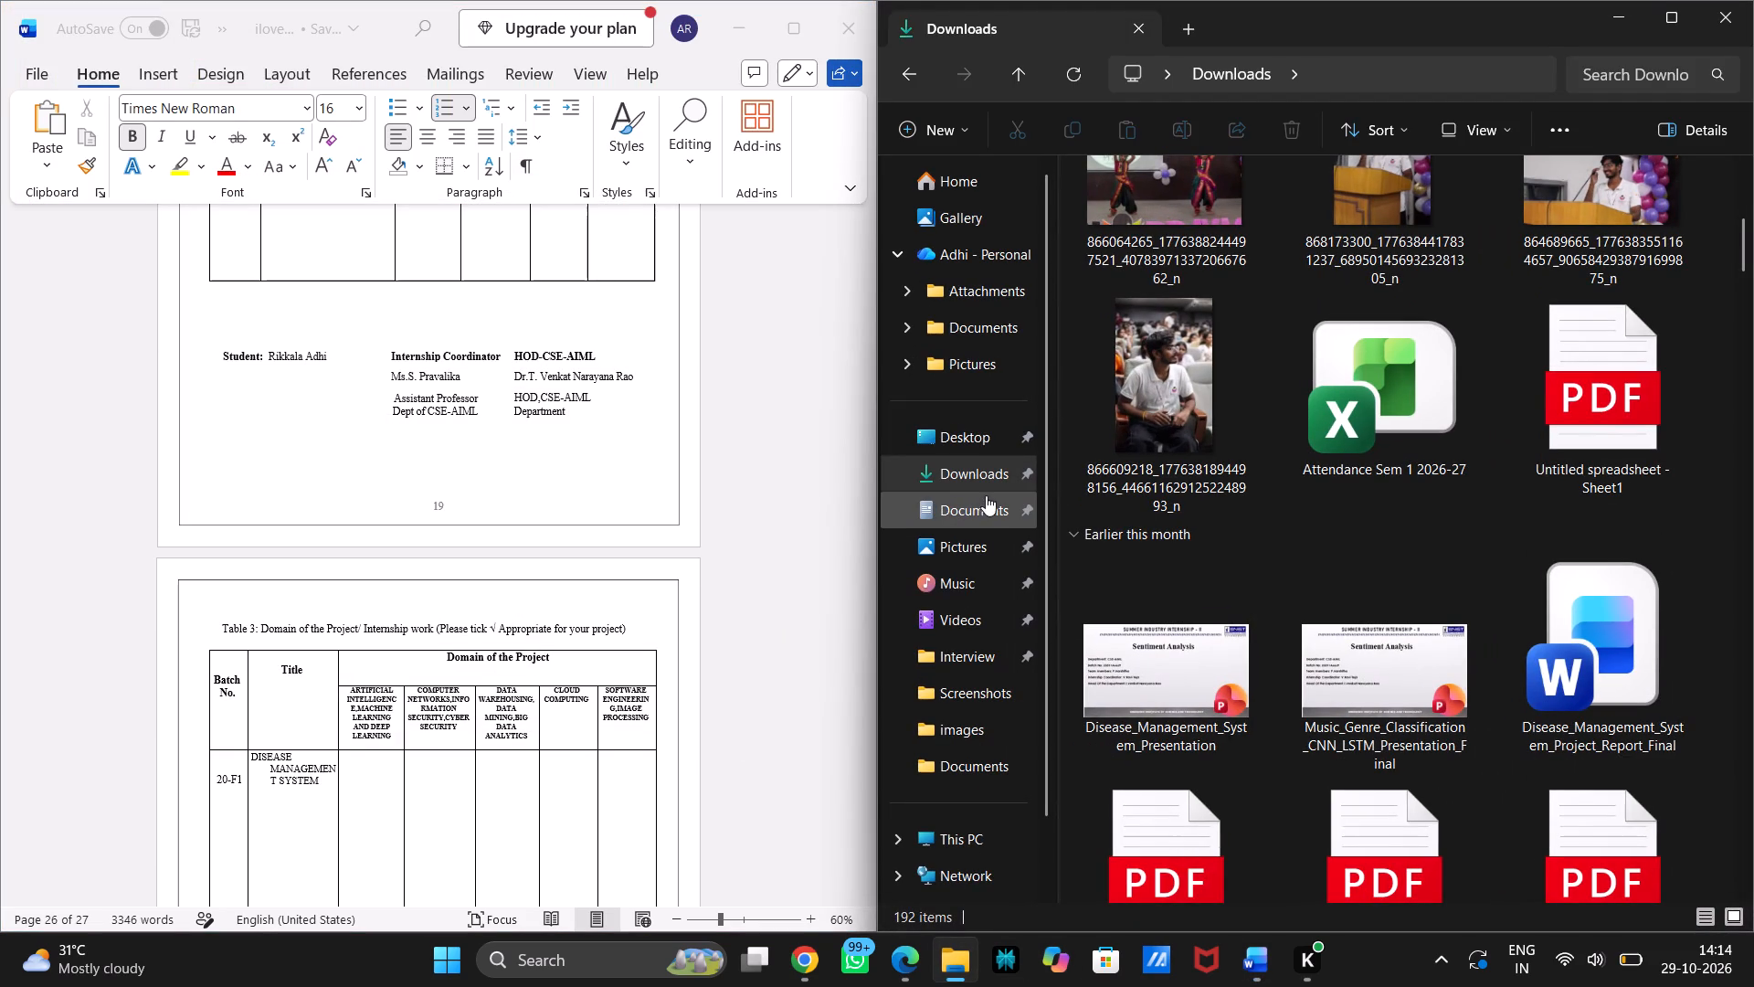
{"action": "left_click", "coordinate": [985, 507]}
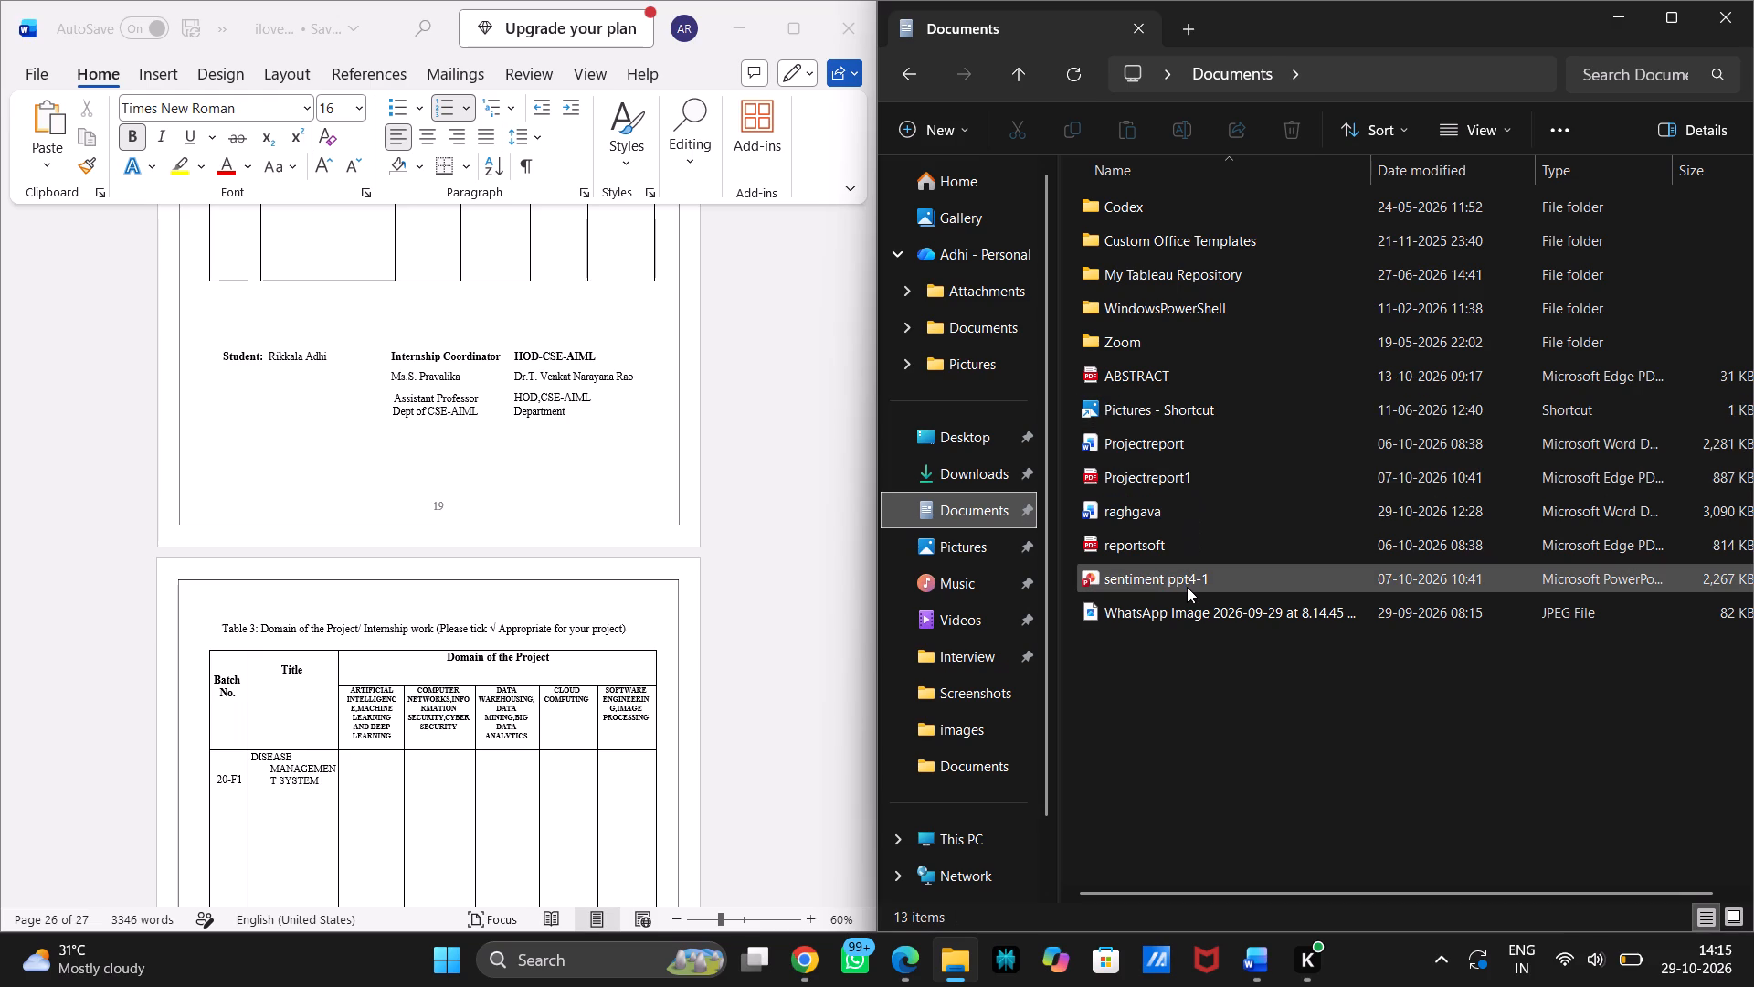
{"action": "scroll", "coordinate": [1161, 398], "scroll_direction": "down", "scroll_amount": 1}
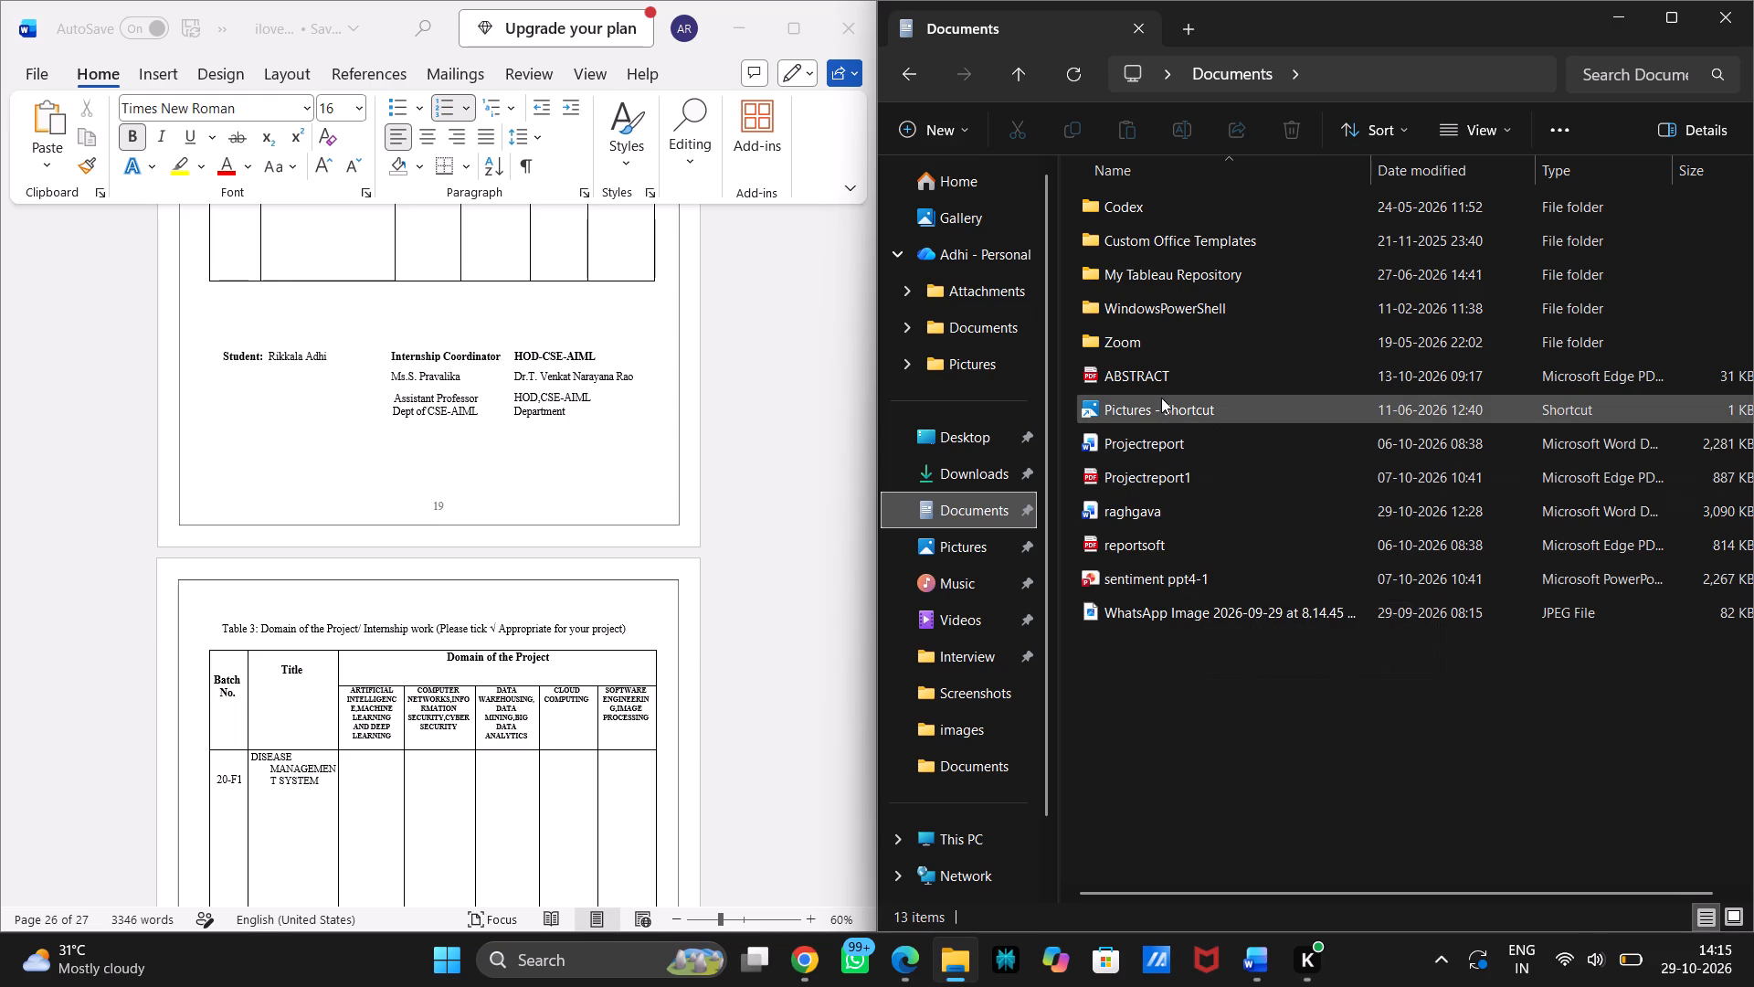
{"action": "scroll", "coordinate": [1161, 398], "scroll_direction": "down", "scroll_amount": 1}
{"action": "scroll", "coordinate": [1161, 398], "scroll_direction": "up", "scroll_amount": 1}
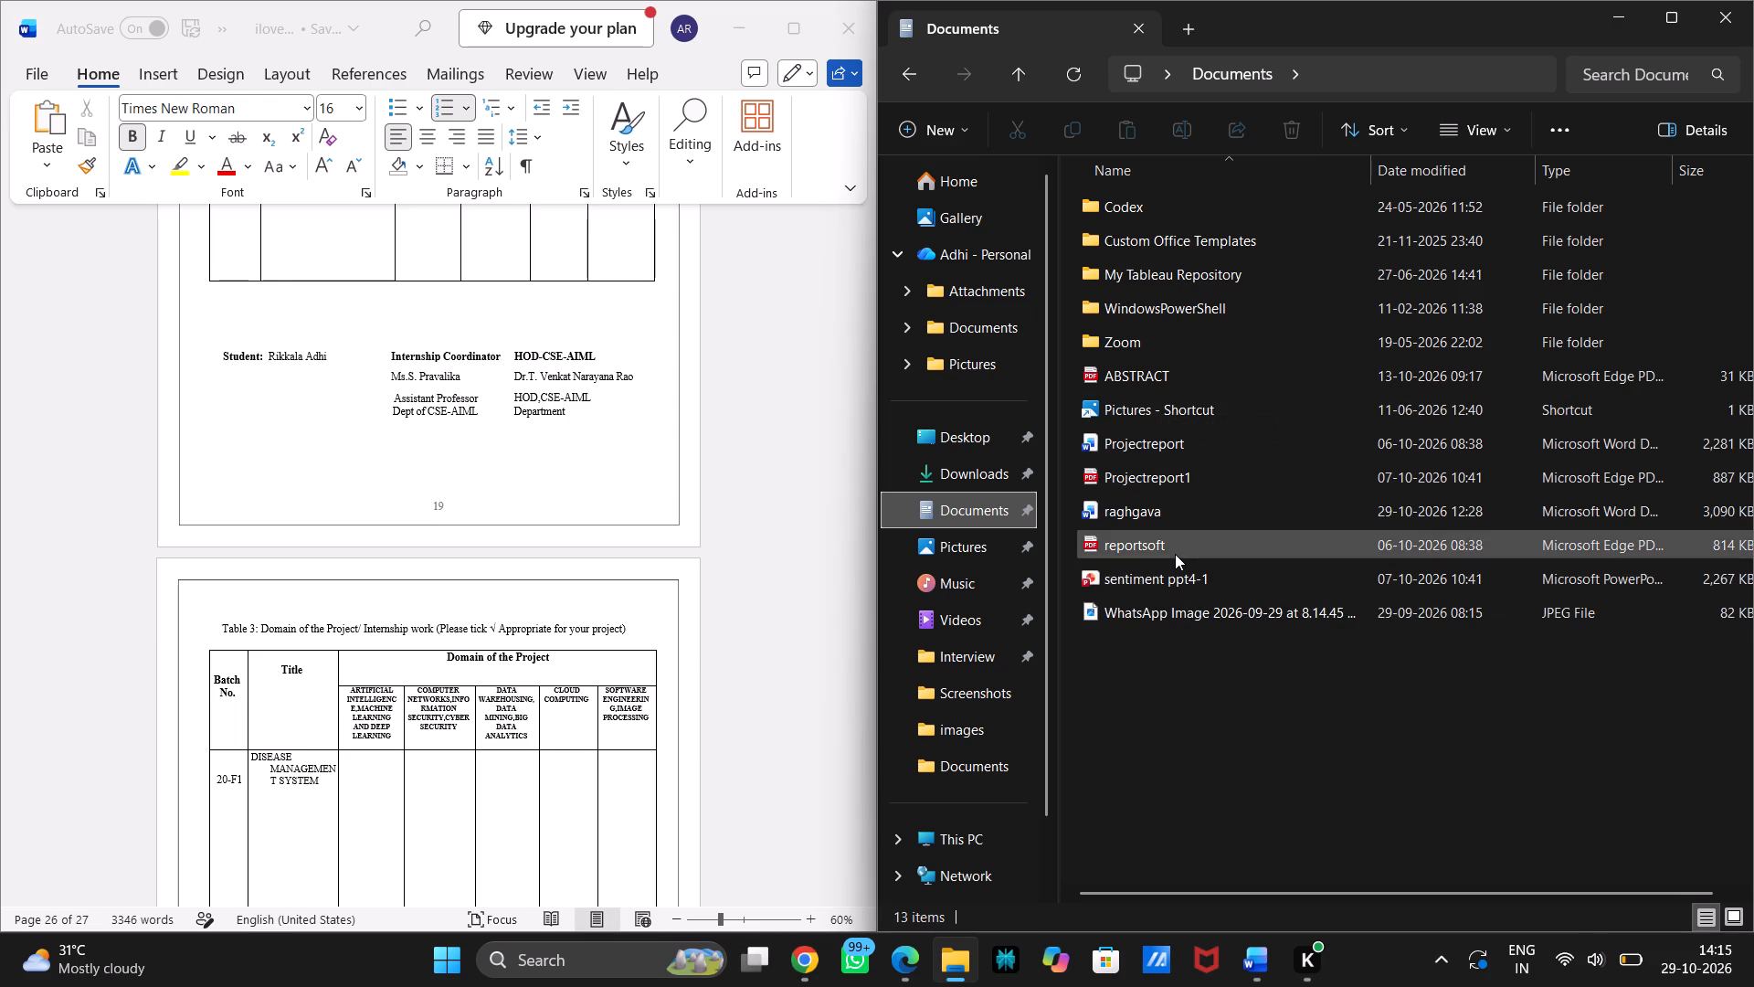
Search File Explorer's Home for "proj" and look through the results for the exported report PDF.
{"action": "left_click", "coordinate": [940, 187]}
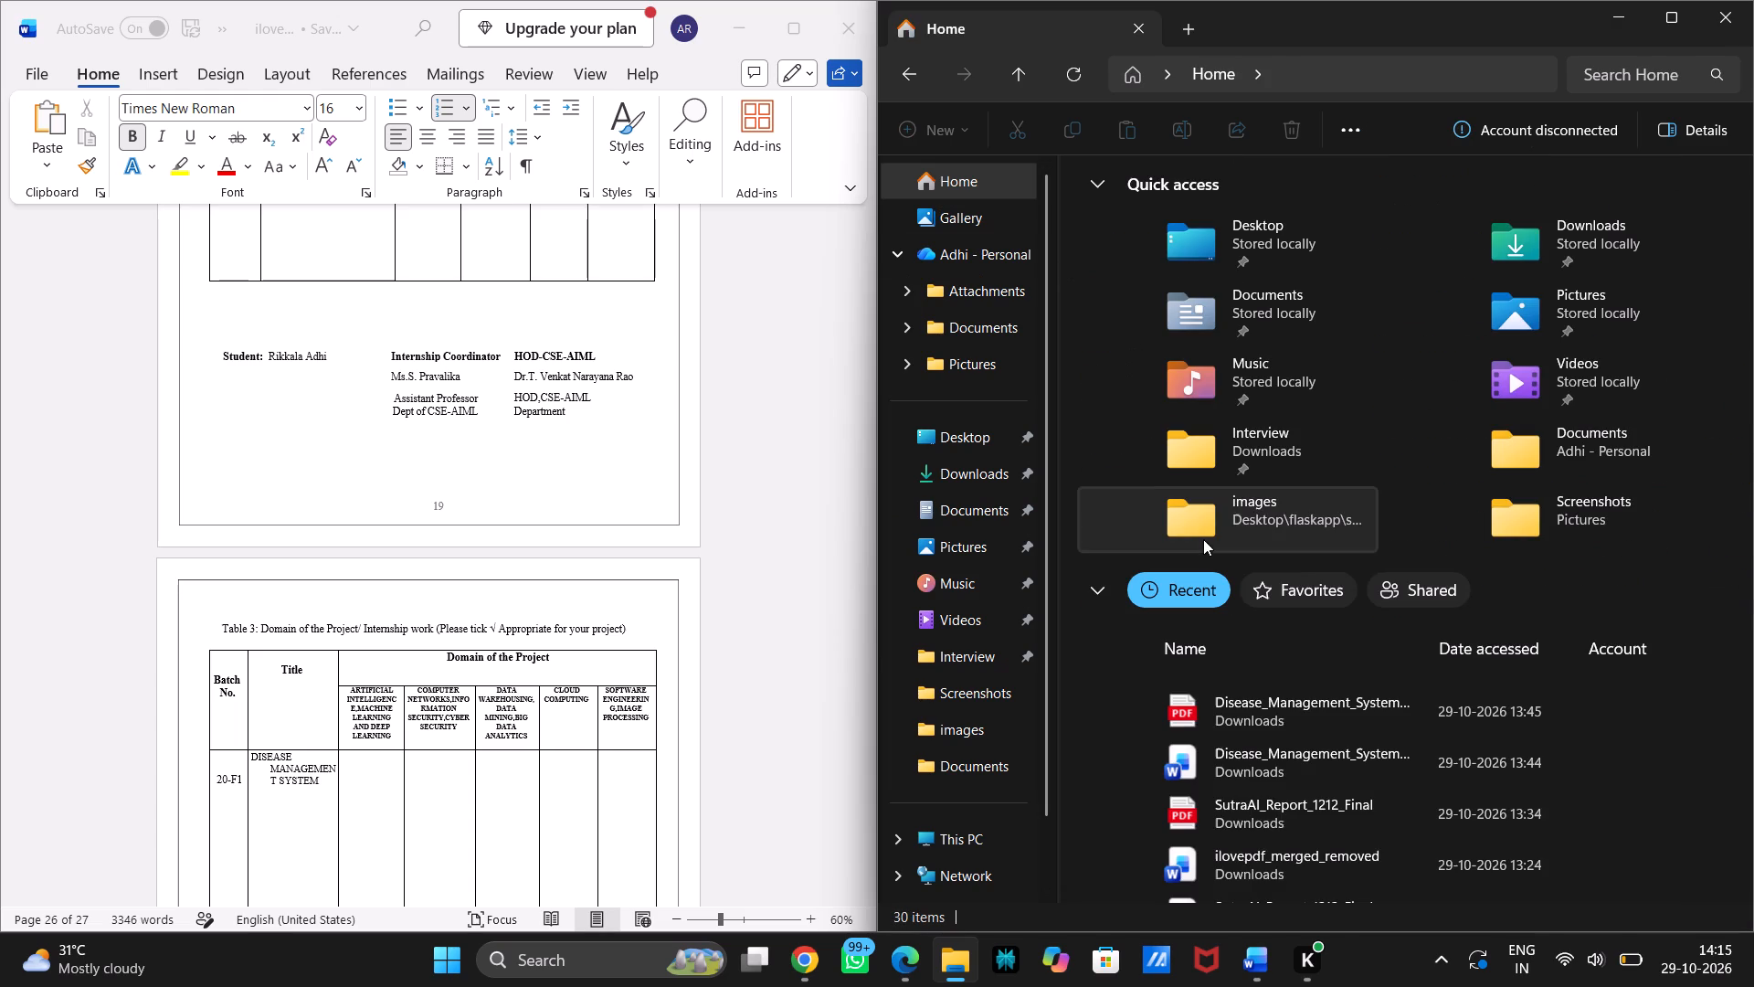
{"action": "left_click", "coordinate": [1622, 82]}
{"action": "type", "text": "prok"}
{"action": "key", "text": "BackSpace"}
{"action": "key", "text": "j"}
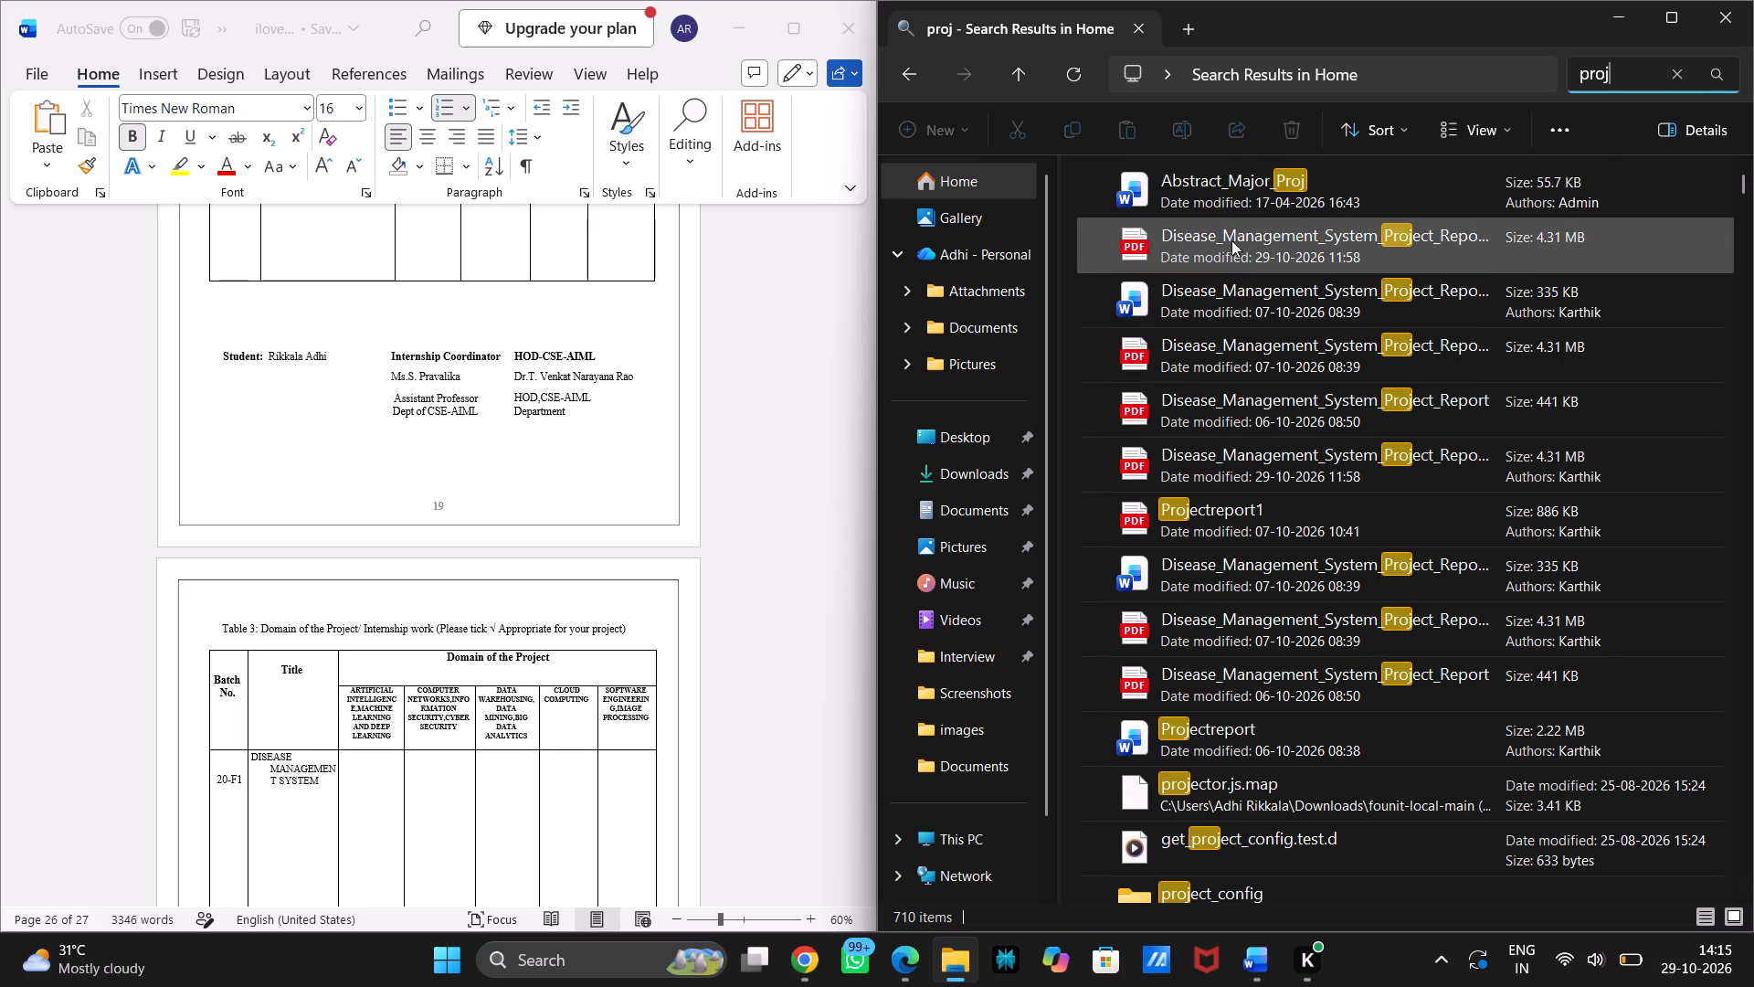
{"action": "scroll", "coordinate": [1229, 525], "scroll_direction": "down", "scroll_amount": 4}
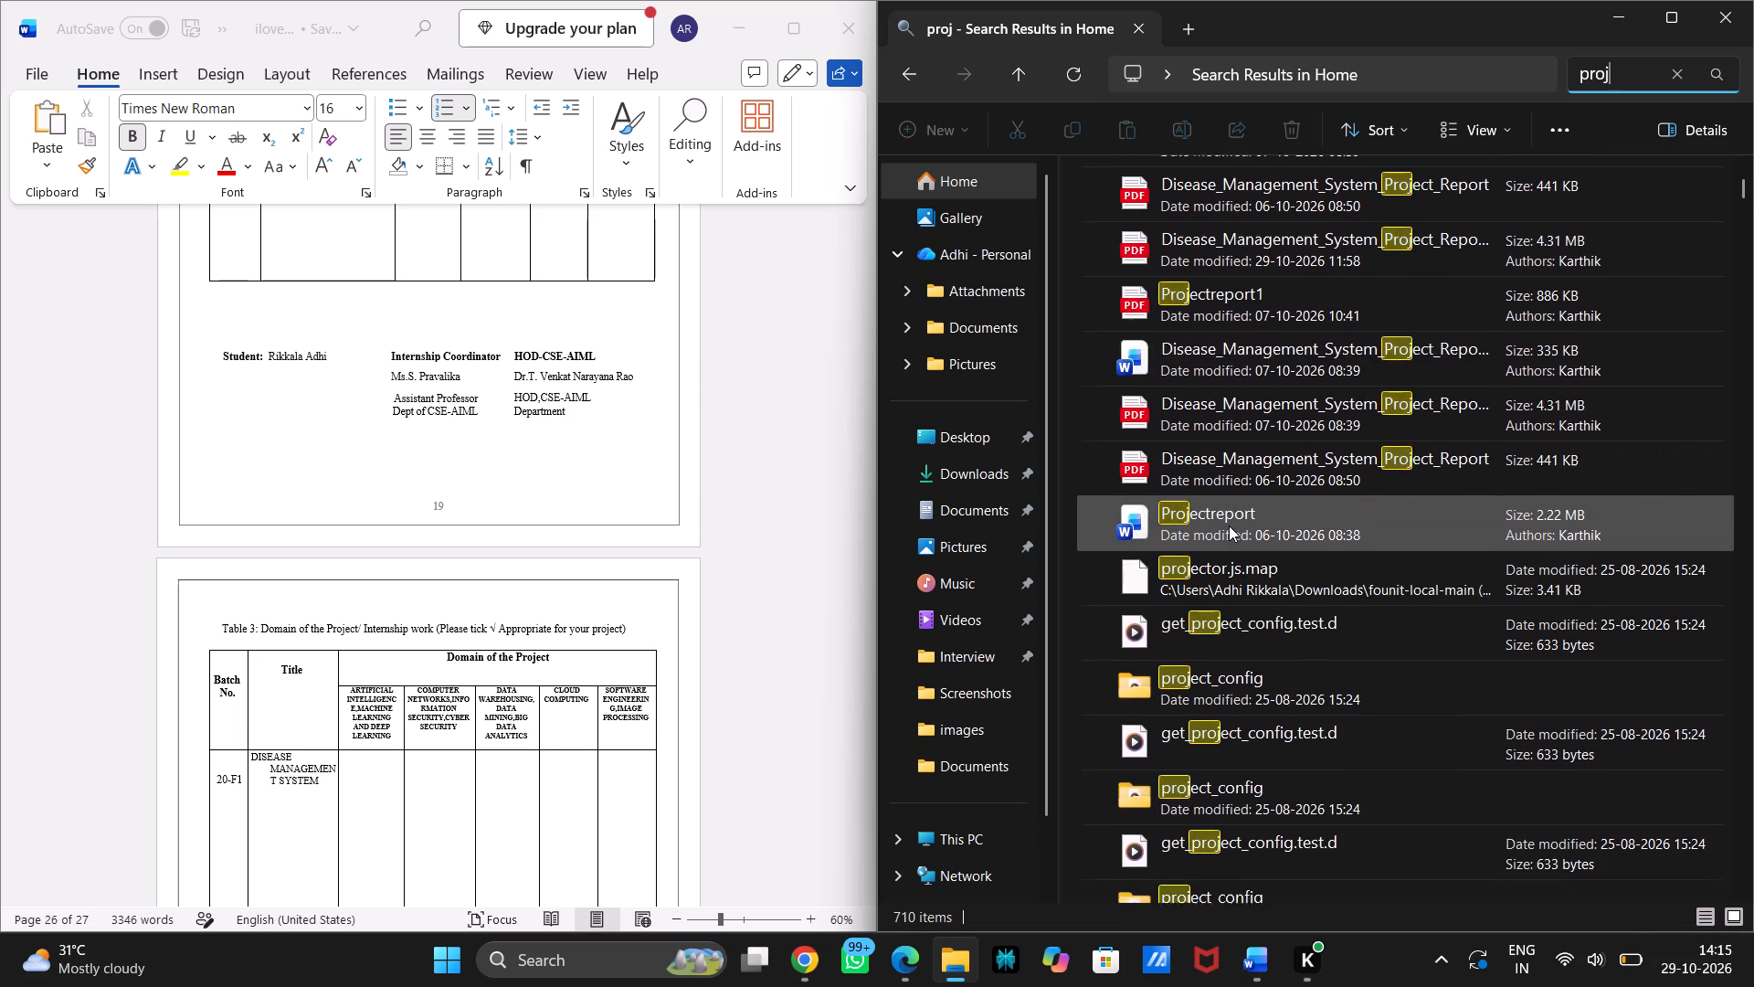
{"action": "scroll", "coordinate": [1229, 525], "scroll_direction": "down", "scroll_amount": 1}
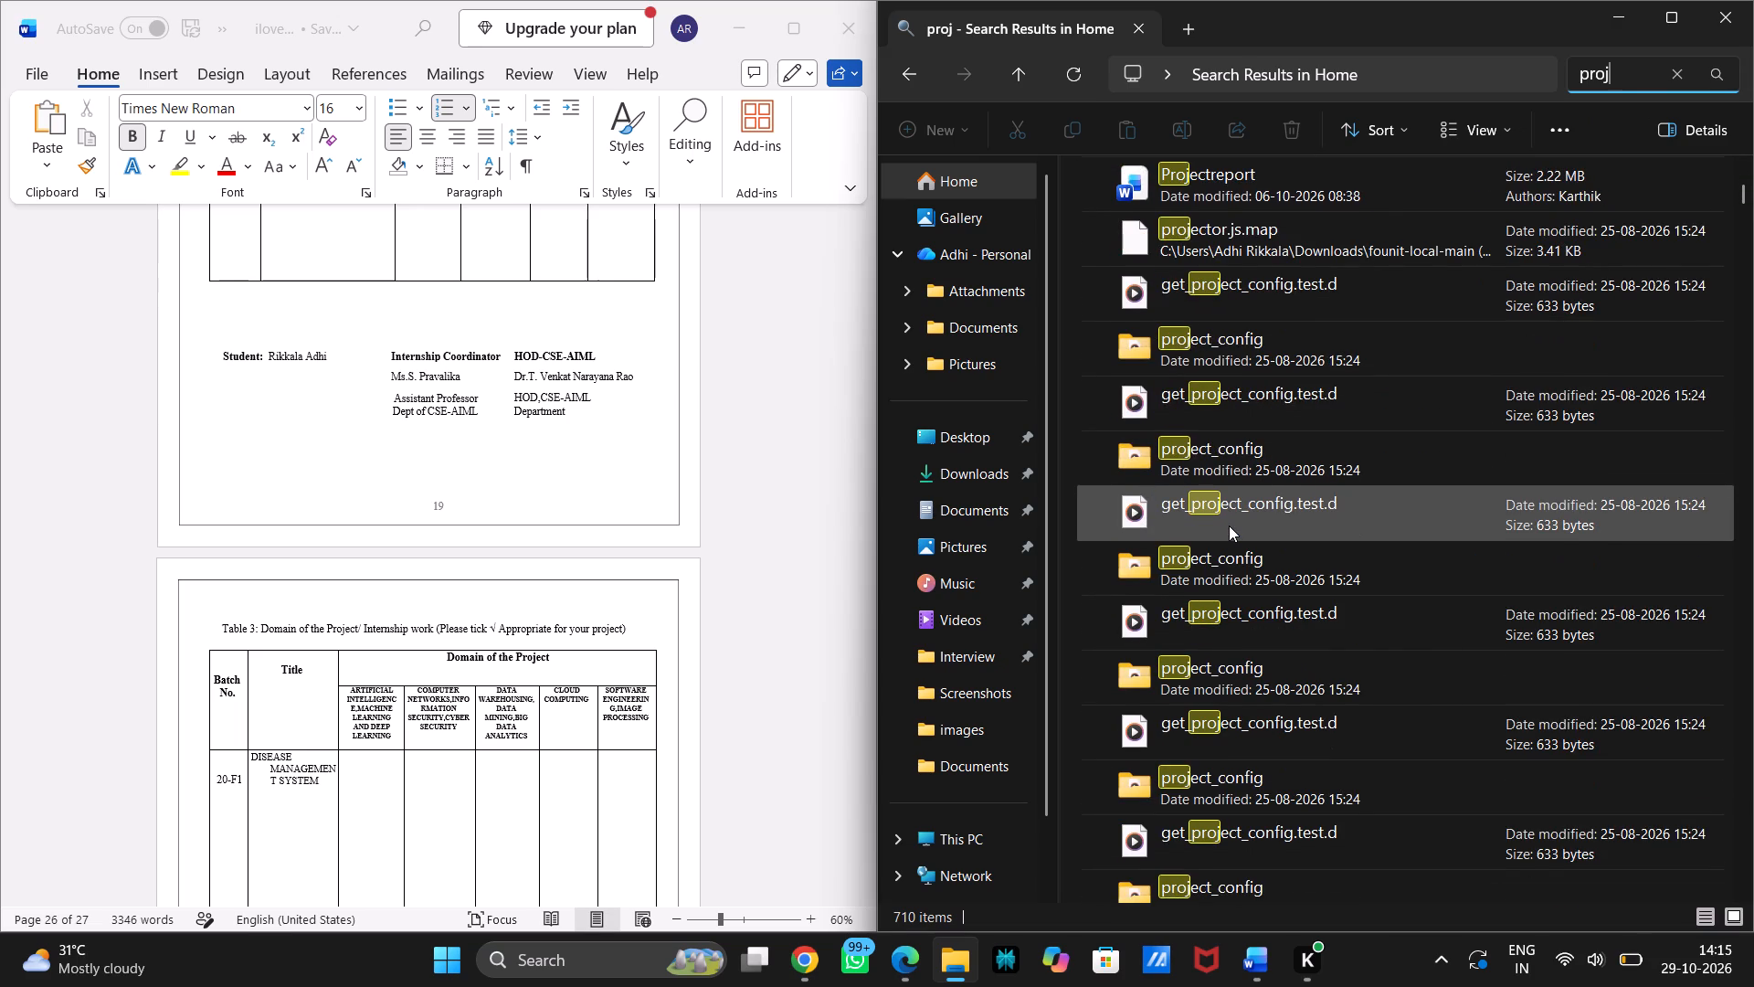
{"action": "scroll", "coordinate": [1229, 525], "scroll_direction": "down", "scroll_amount": 4}
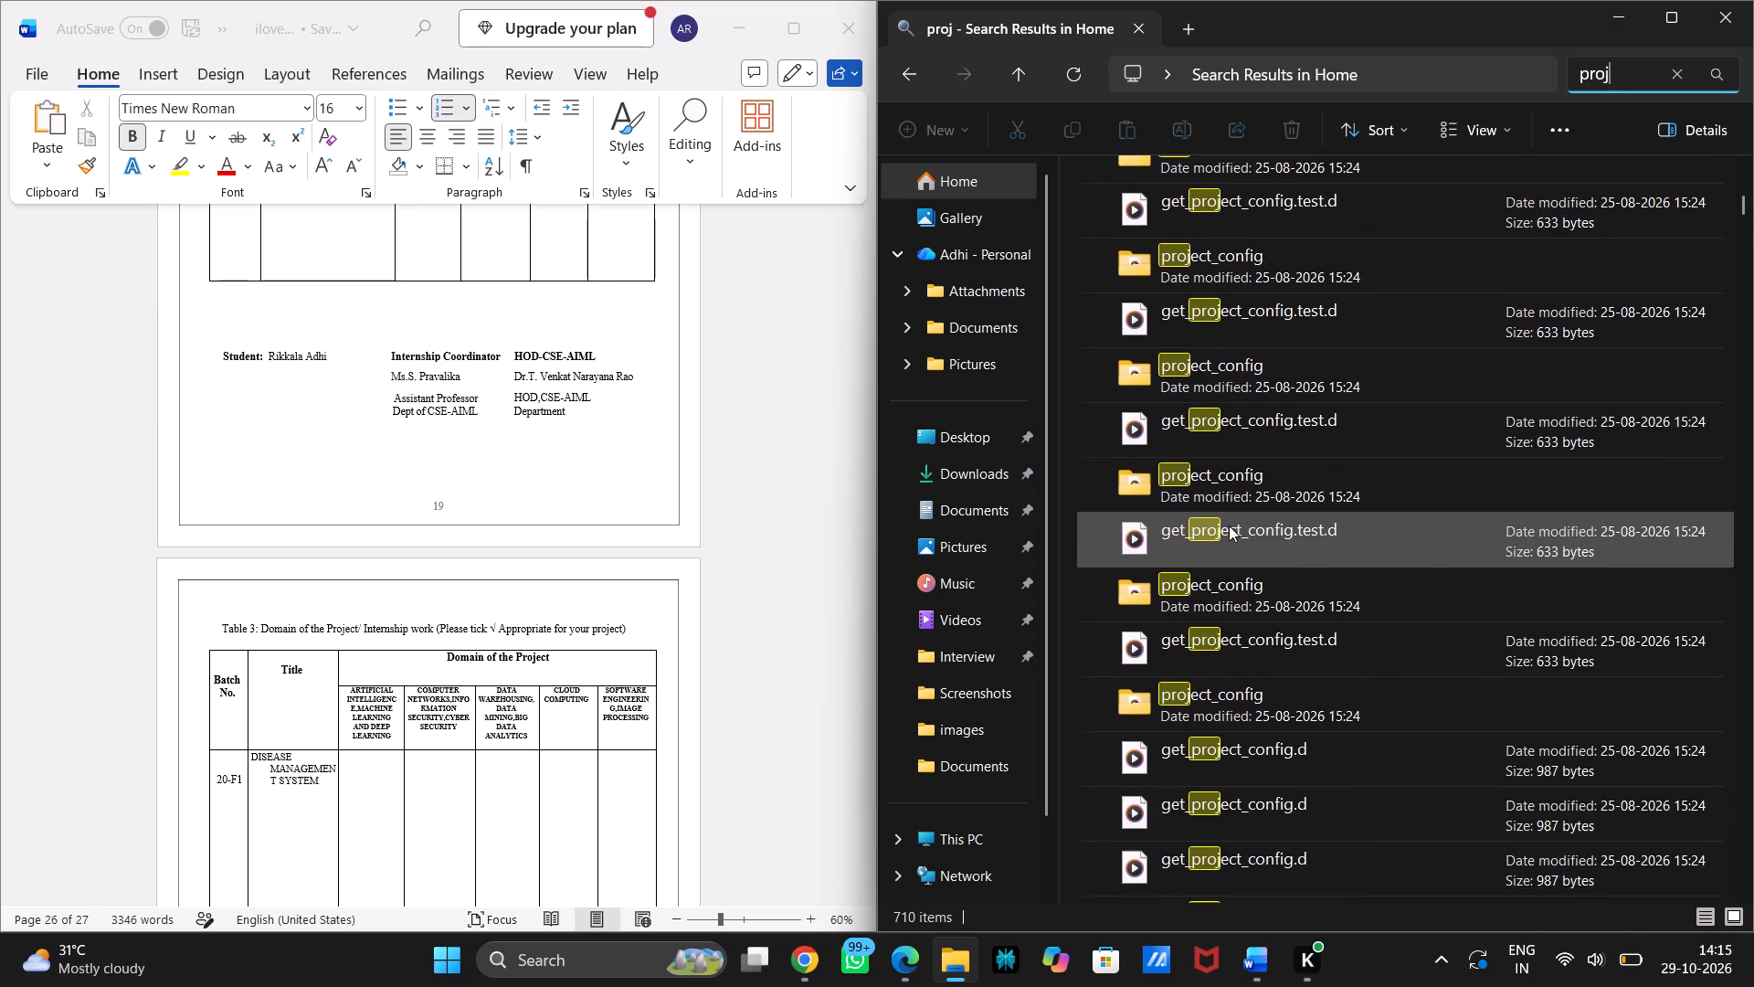
{"action": "scroll", "coordinate": [1229, 525], "scroll_direction": "down", "scroll_amount": 4}
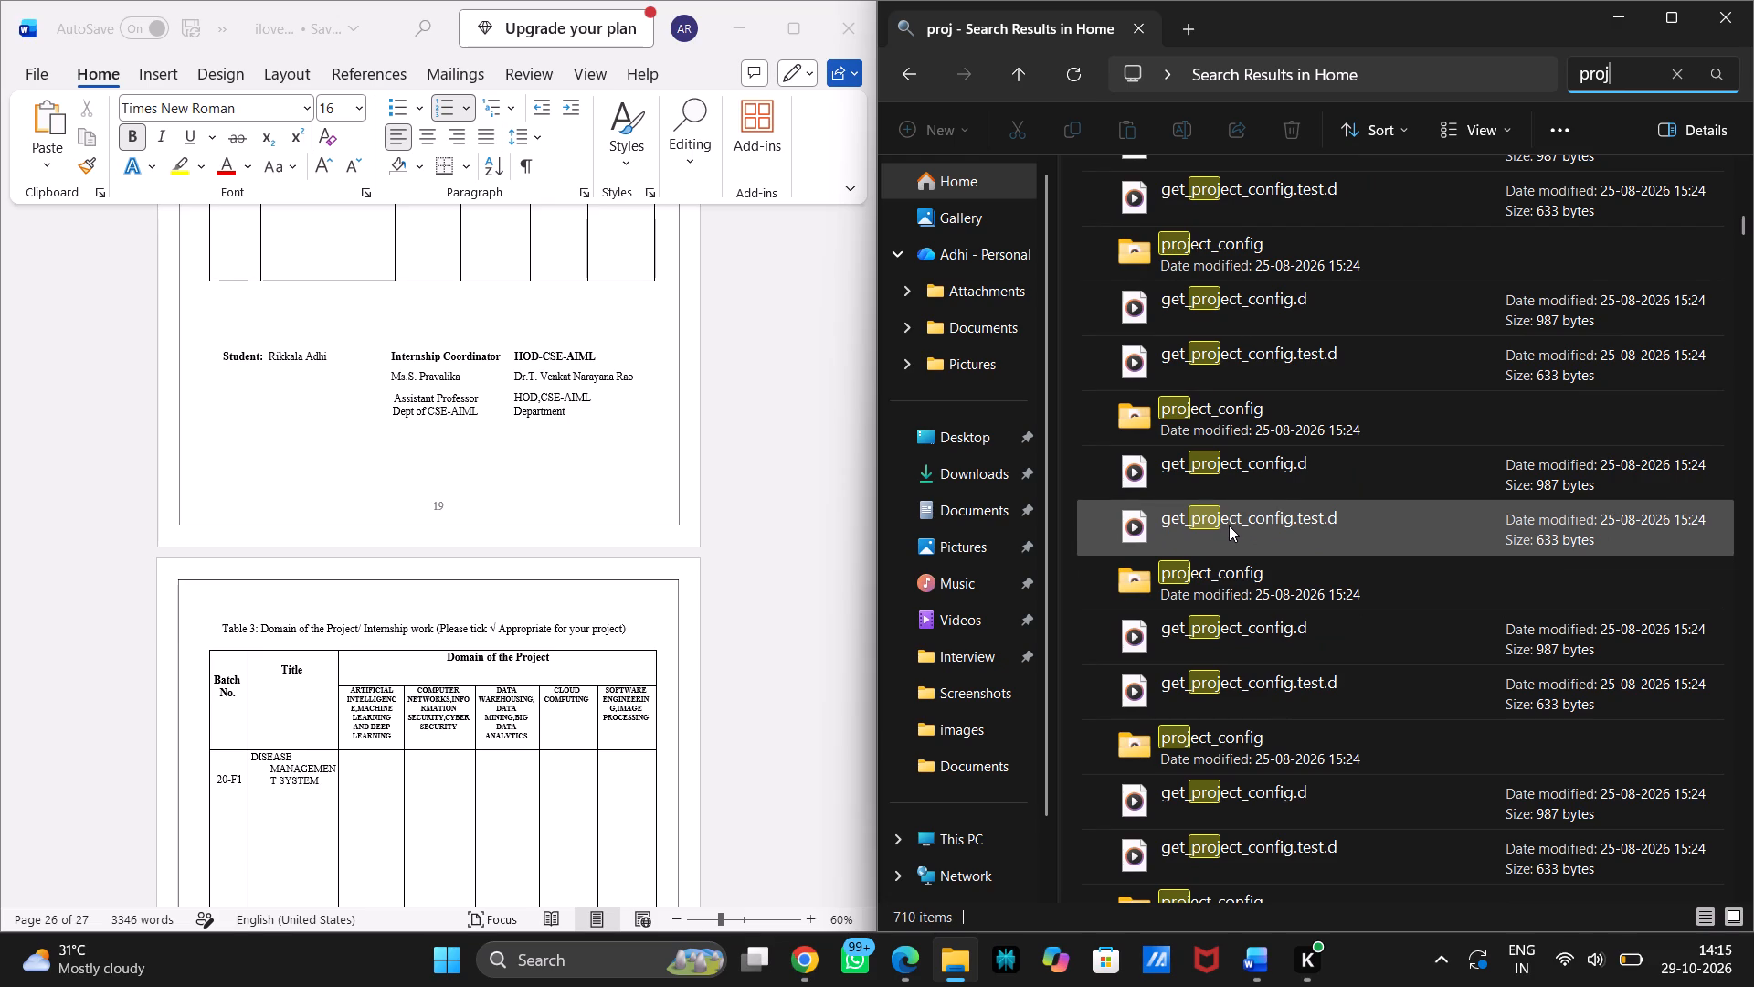
{"action": "scroll", "coordinate": [1250, 403], "scroll_direction": "down", "scroll_amount": 1}
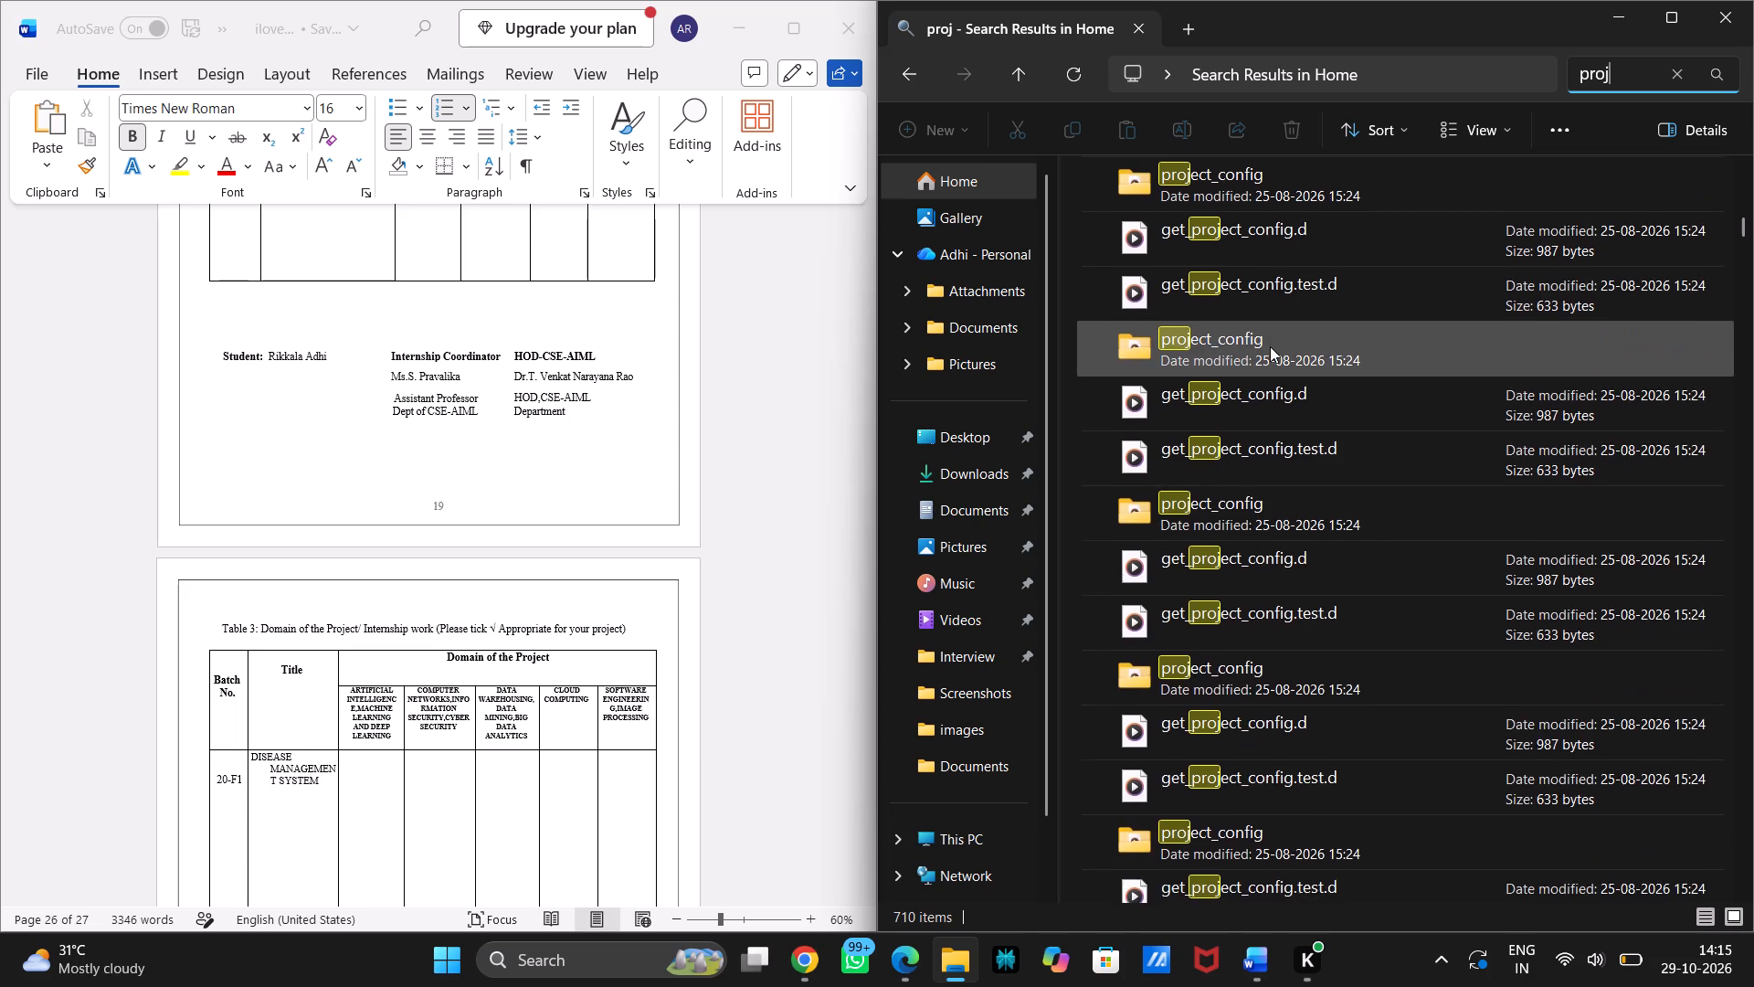
{"action": "scroll", "coordinate": [1270, 346], "scroll_direction": "down", "scroll_amount": 2}
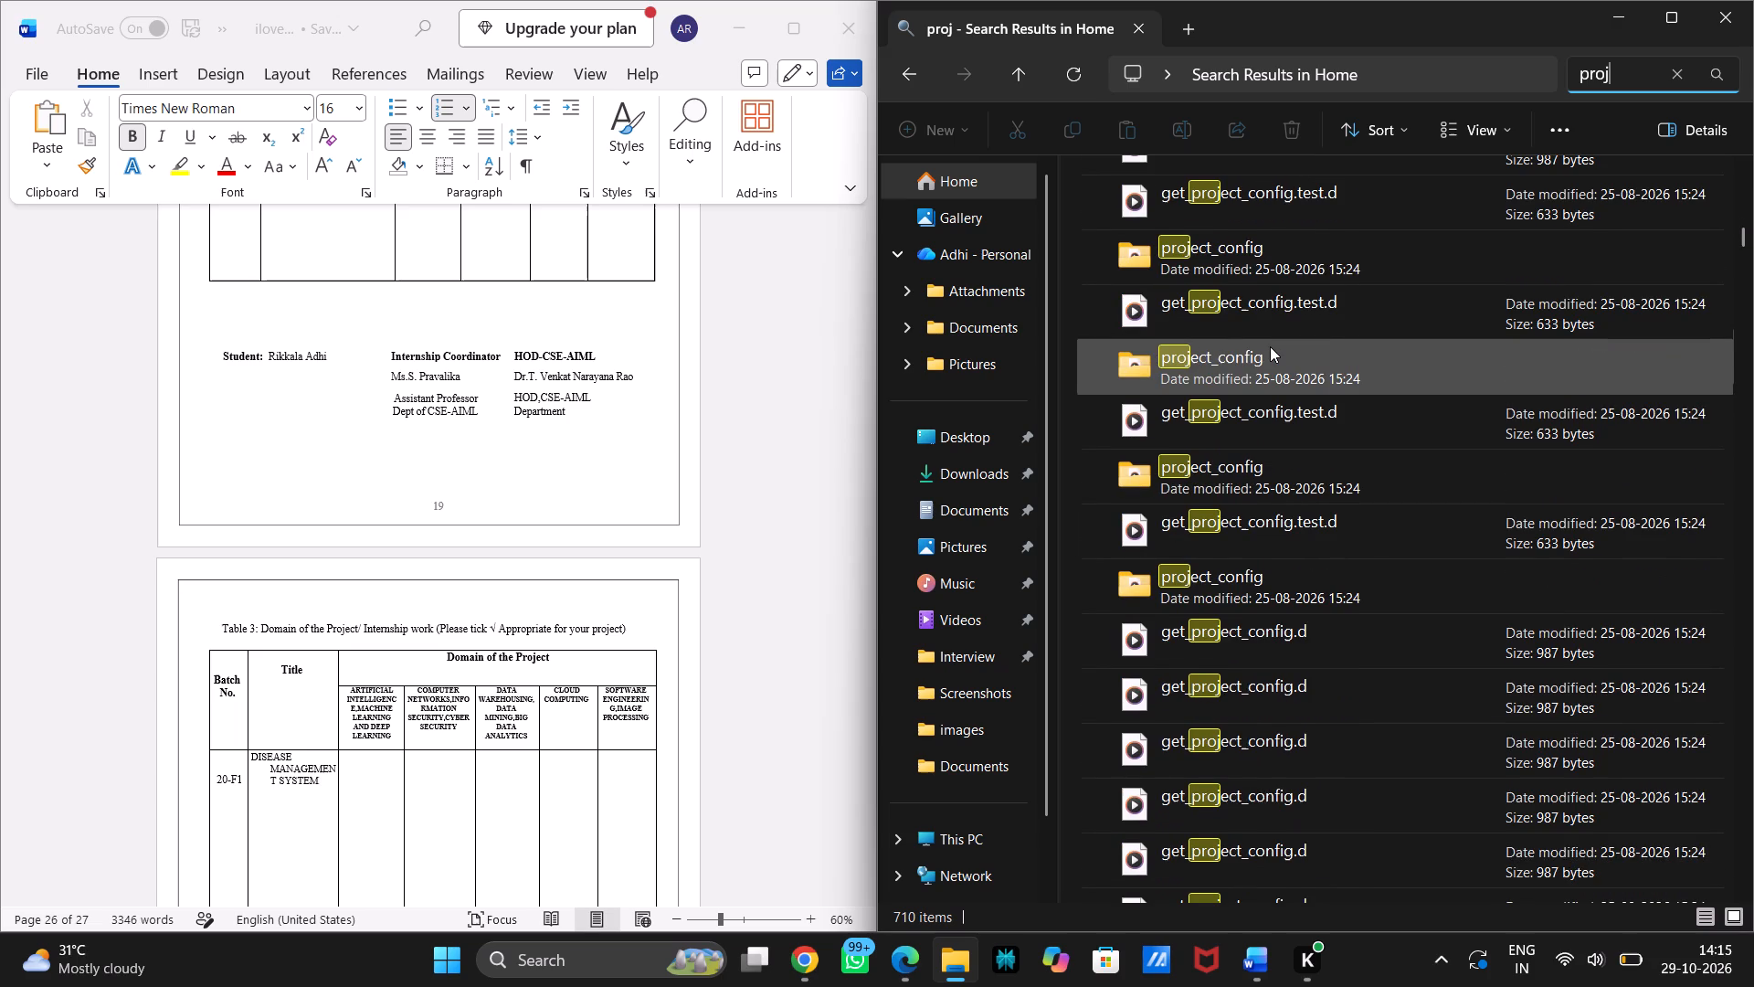
{"action": "scroll", "coordinate": [1270, 346], "scroll_direction": "down", "scroll_amount": 5}
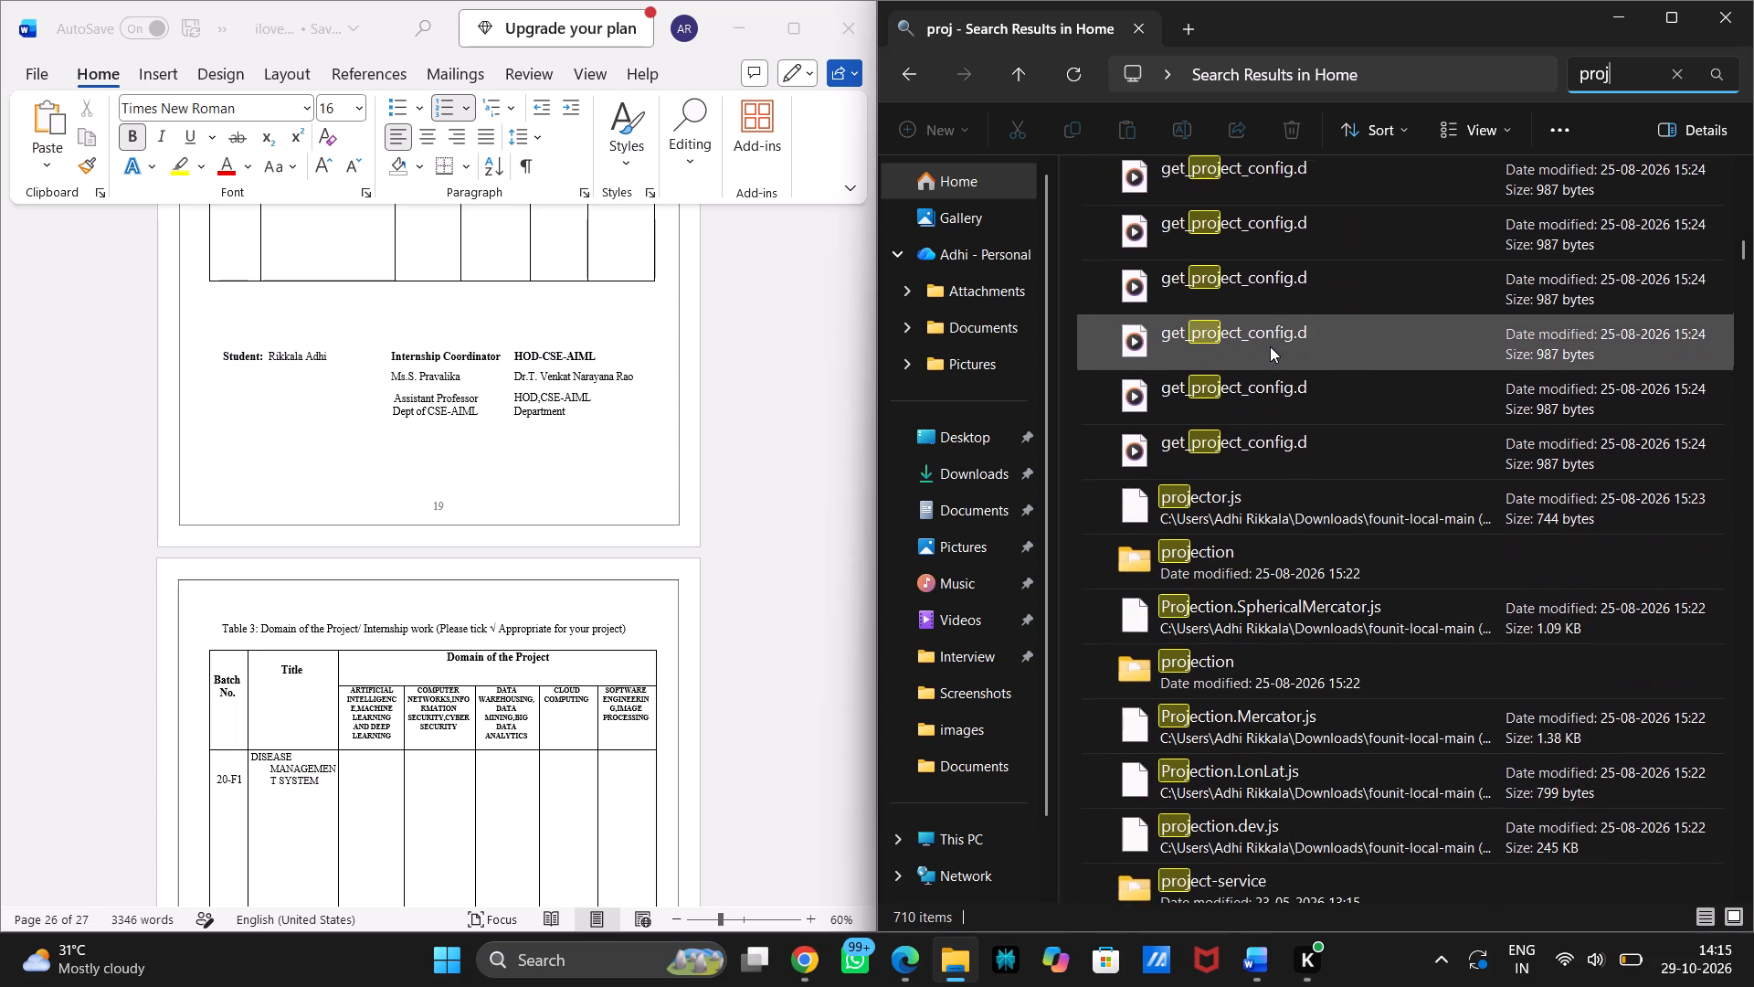
{"action": "scroll", "coordinate": [1270, 346], "scroll_direction": "up", "scroll_amount": 9}
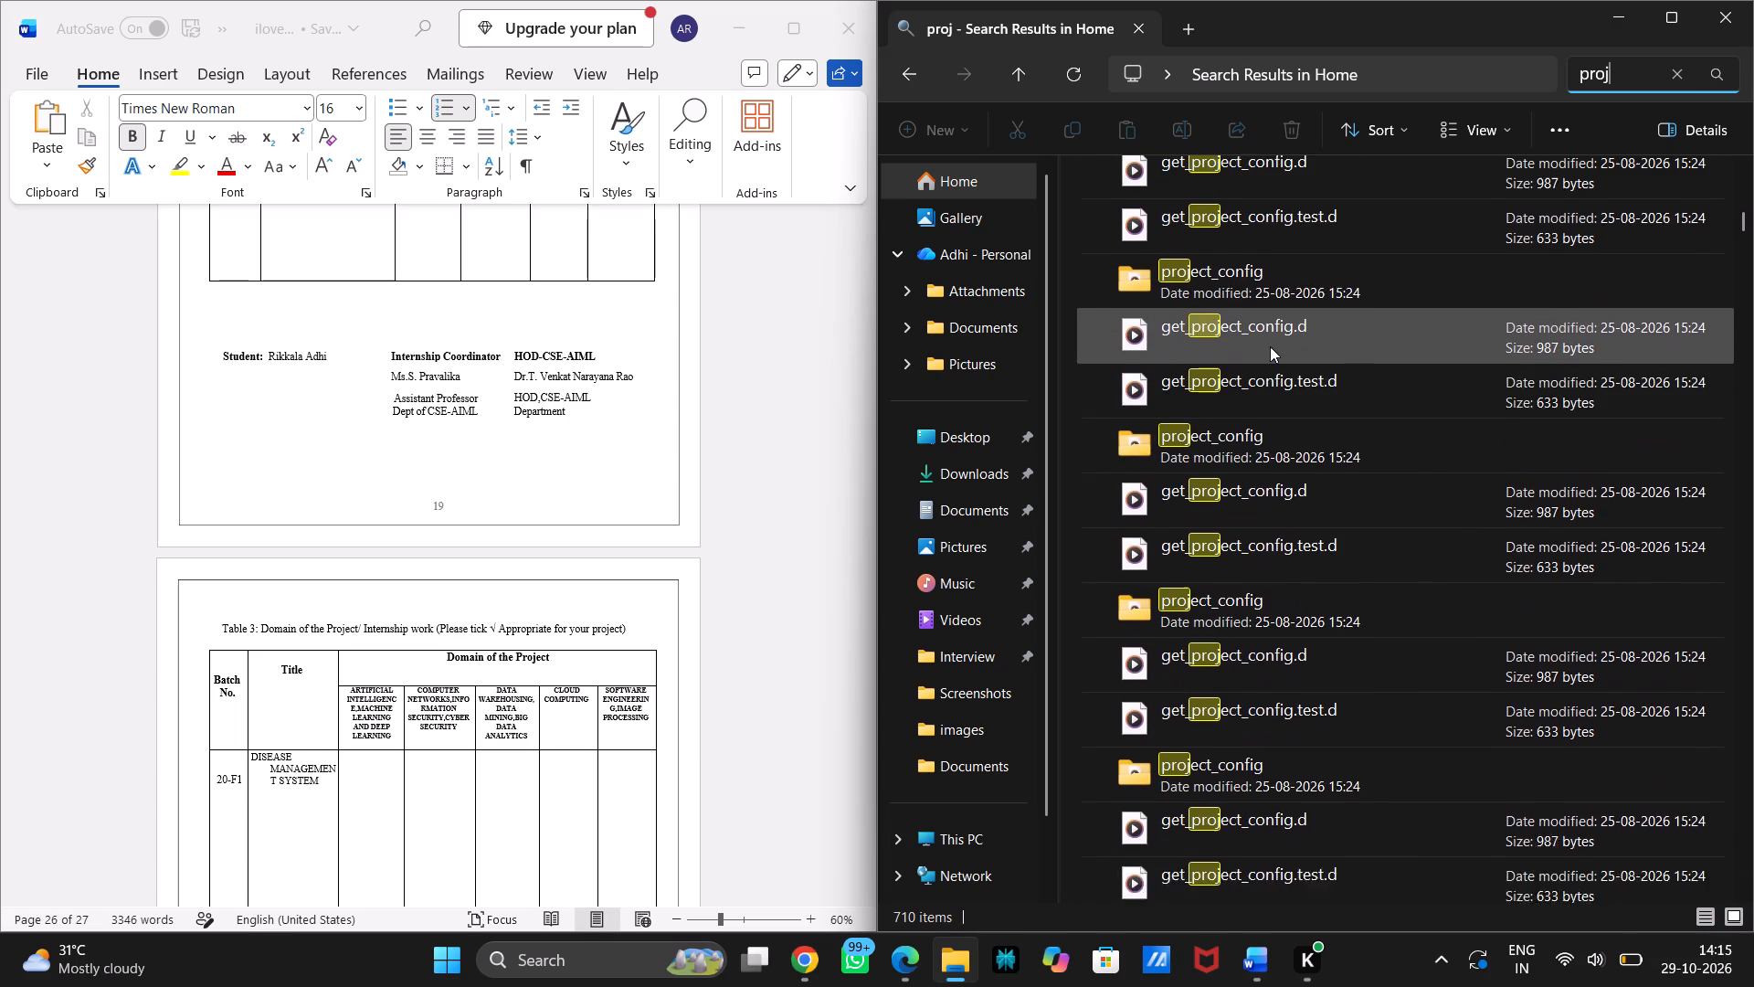
{"action": "scroll", "coordinate": [1270, 346], "scroll_direction": "up", "scroll_amount": 10}
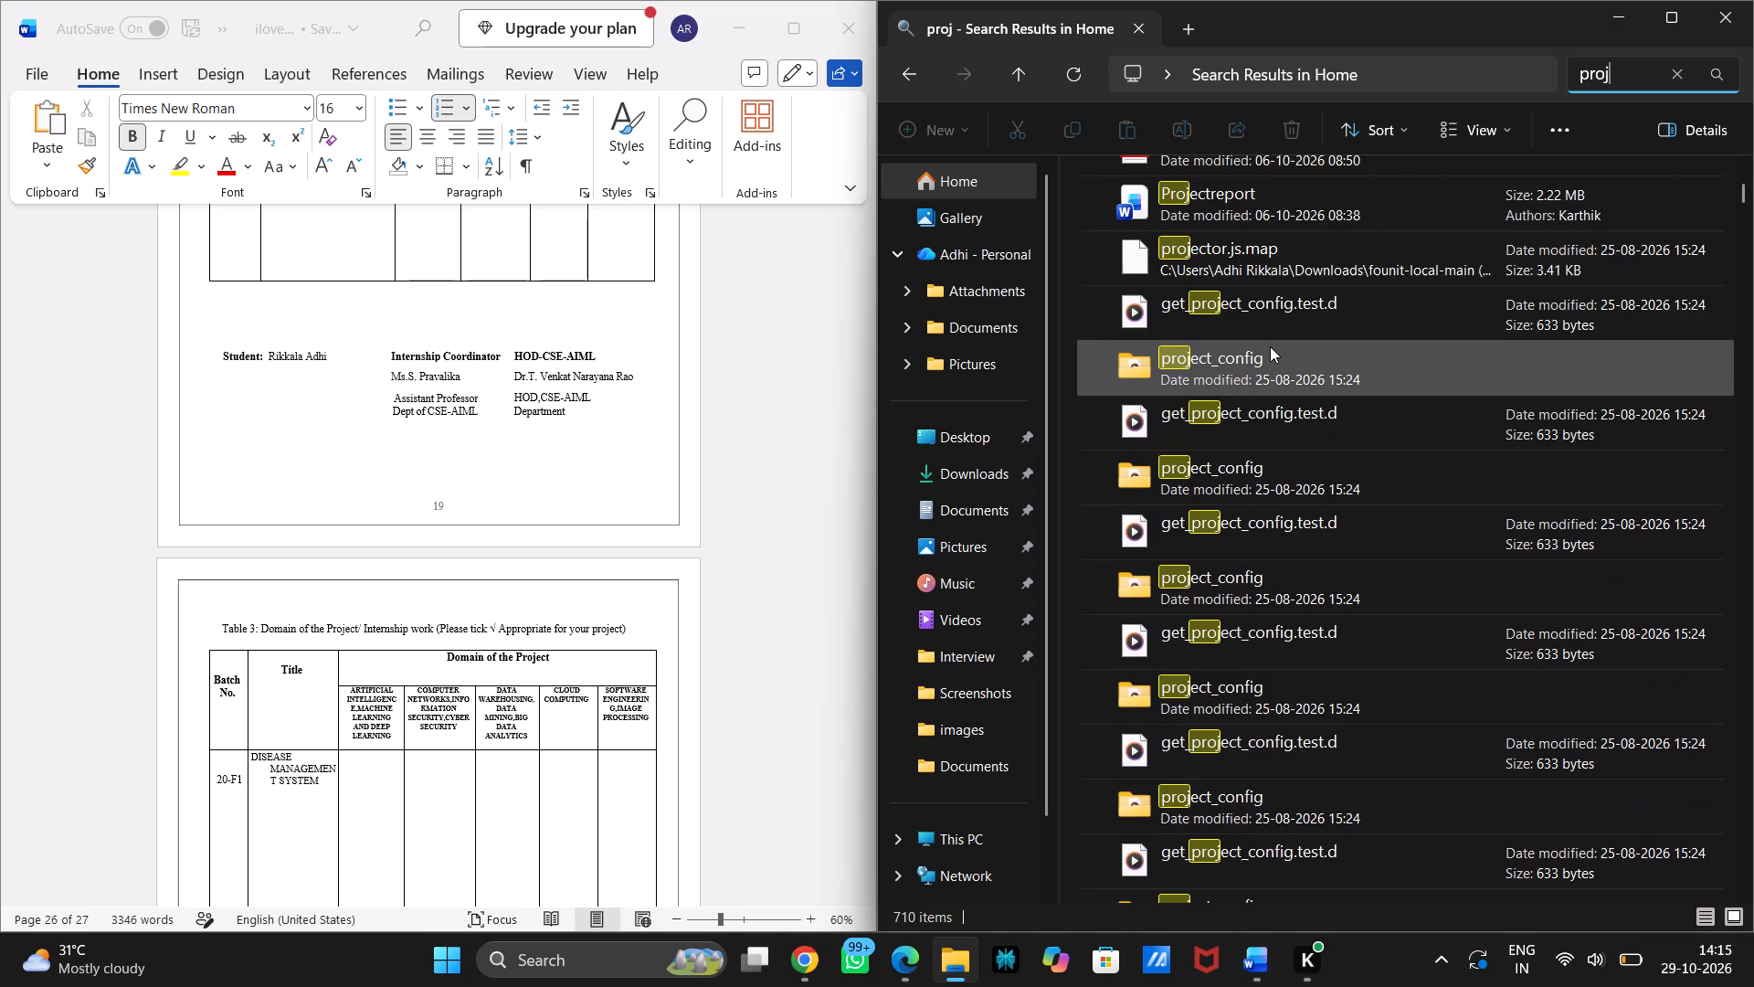
{"action": "scroll", "coordinate": [1270, 346], "scroll_direction": "up", "scroll_amount": 9}
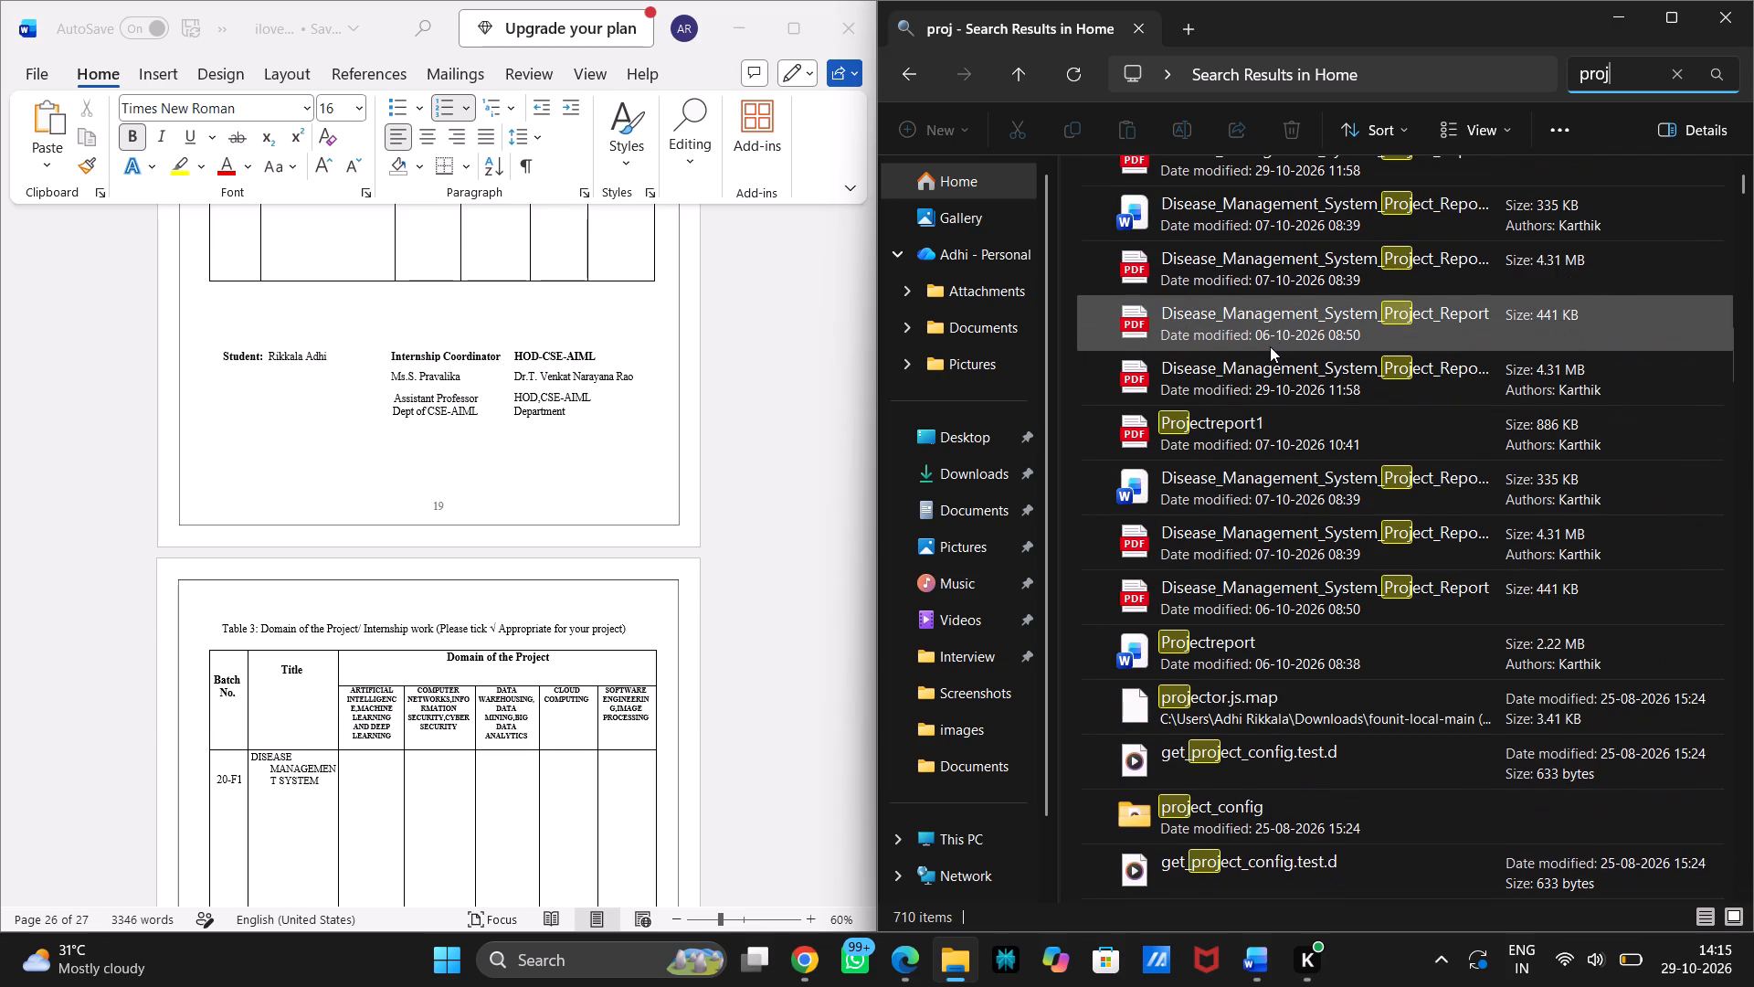
Look through the remaining "proj" results in File Explorer's Home and narrow the search to project_report_26.
{"action": "scroll", "coordinate": [1270, 346], "scroll_direction": "down", "scroll_amount": 2}
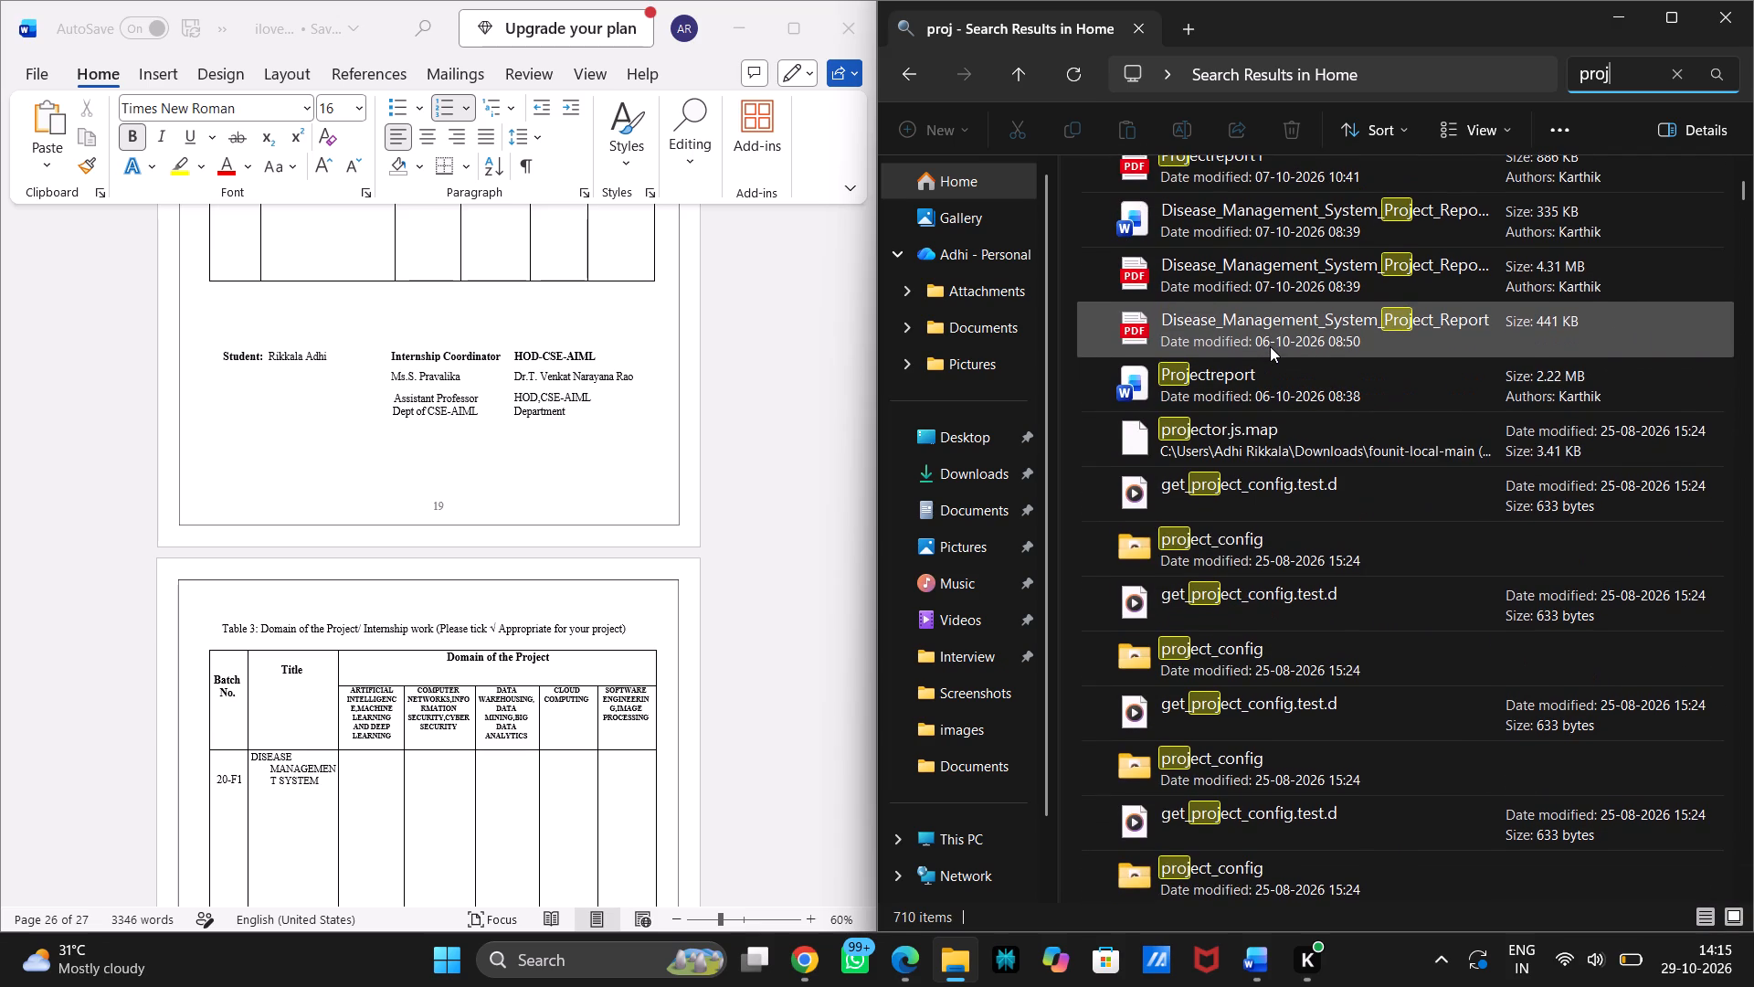
{"action": "scroll", "coordinate": [1296, 565], "scroll_direction": "down", "scroll_amount": 3}
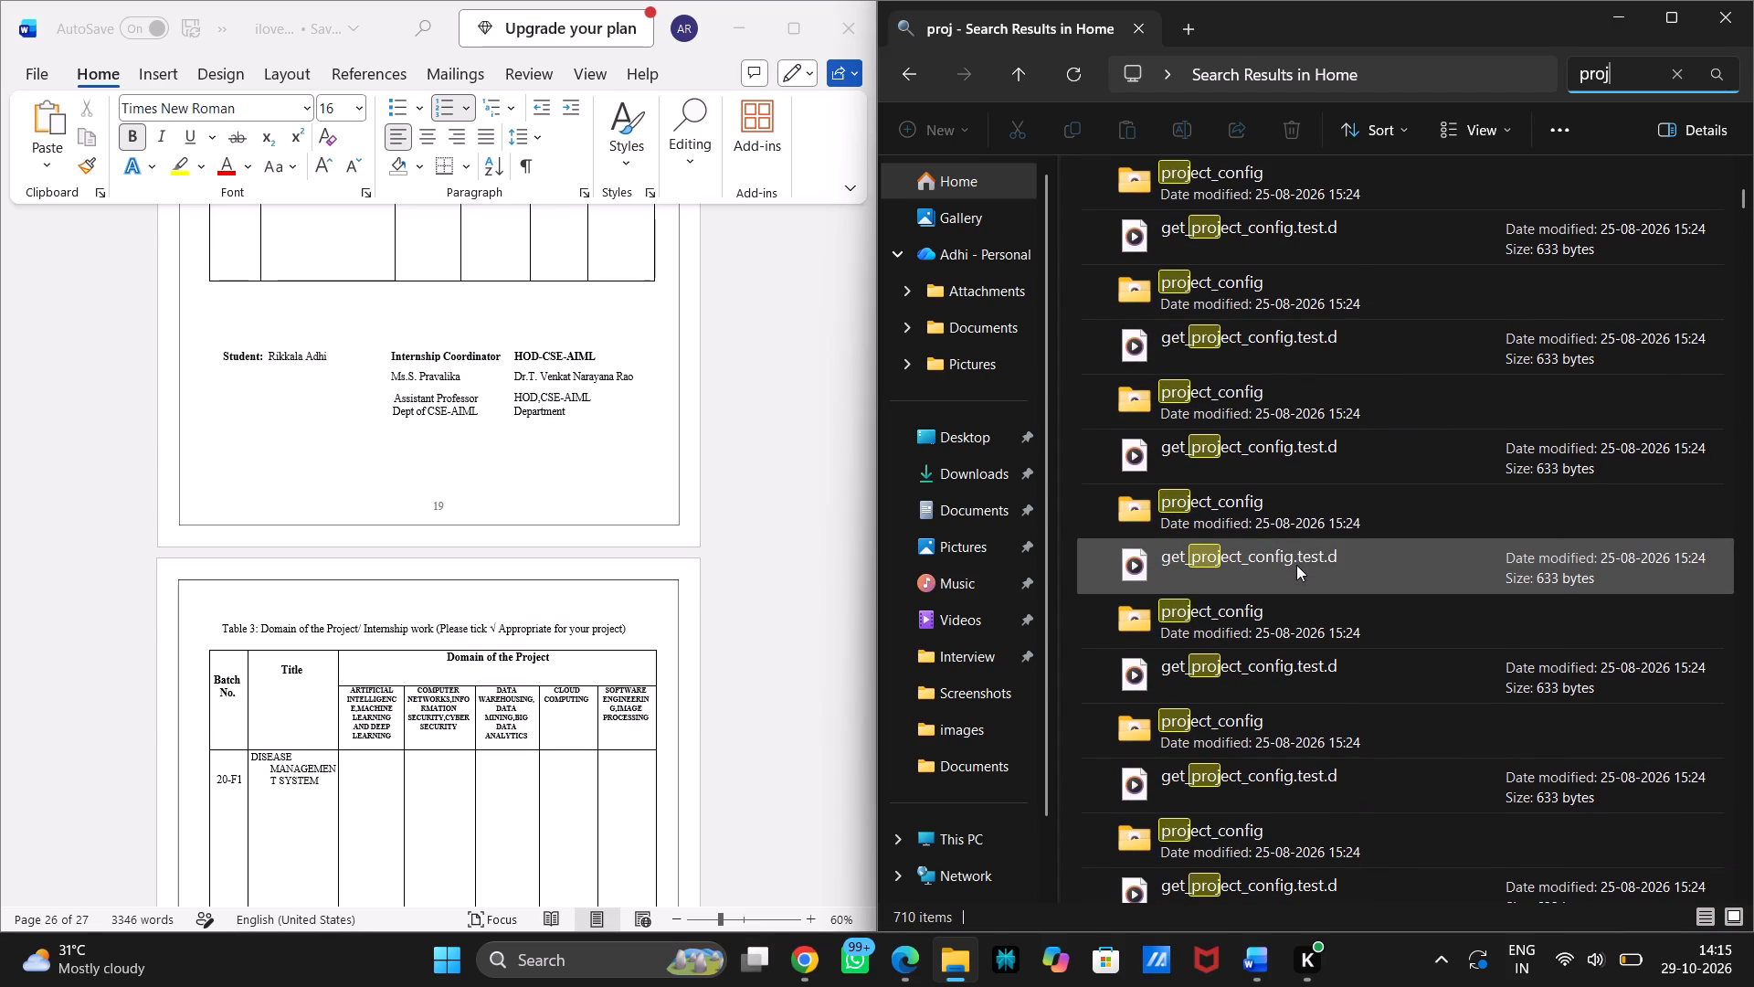
{"action": "scroll", "coordinate": [1296, 565], "scroll_direction": "down", "scroll_amount": 13}
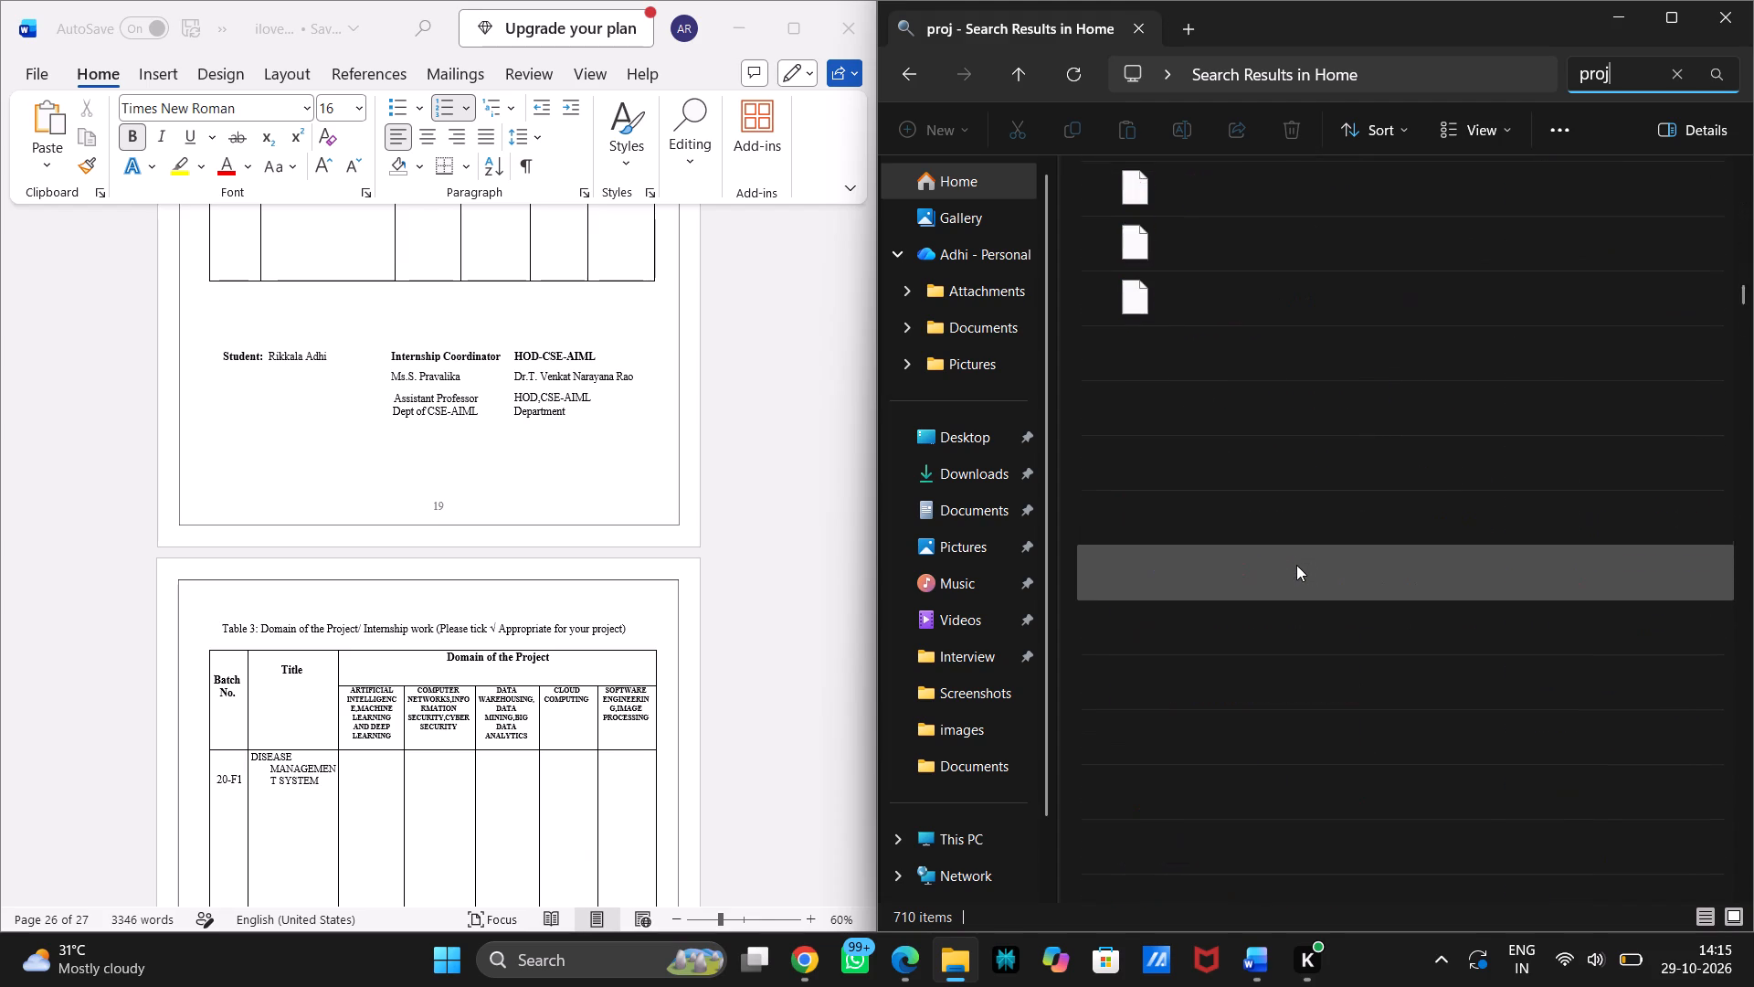
{"action": "scroll", "coordinate": [1296, 565], "scroll_direction": "down", "scroll_amount": 7}
{"action": "scroll", "coordinate": [1296, 565], "scroll_direction": "up", "scroll_amount": 11}
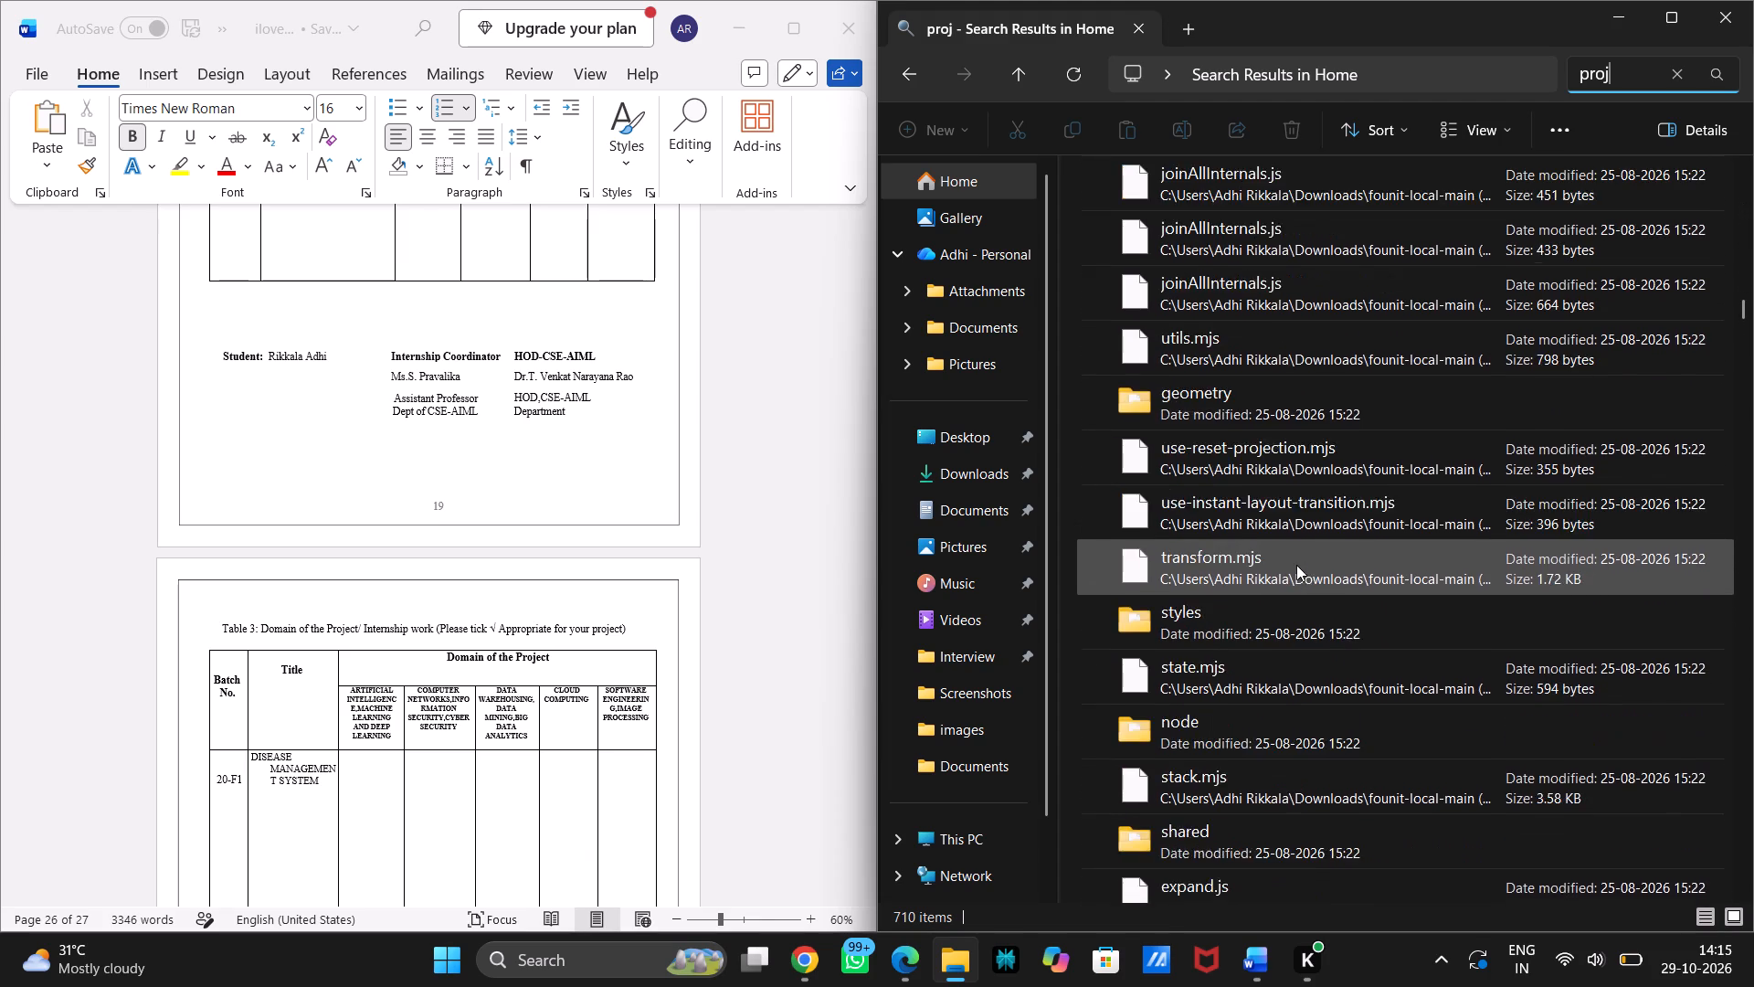
{"action": "scroll", "coordinate": [1296, 565], "scroll_direction": "up", "scroll_amount": 8}
{"action": "type", "text": "ect_repo"}
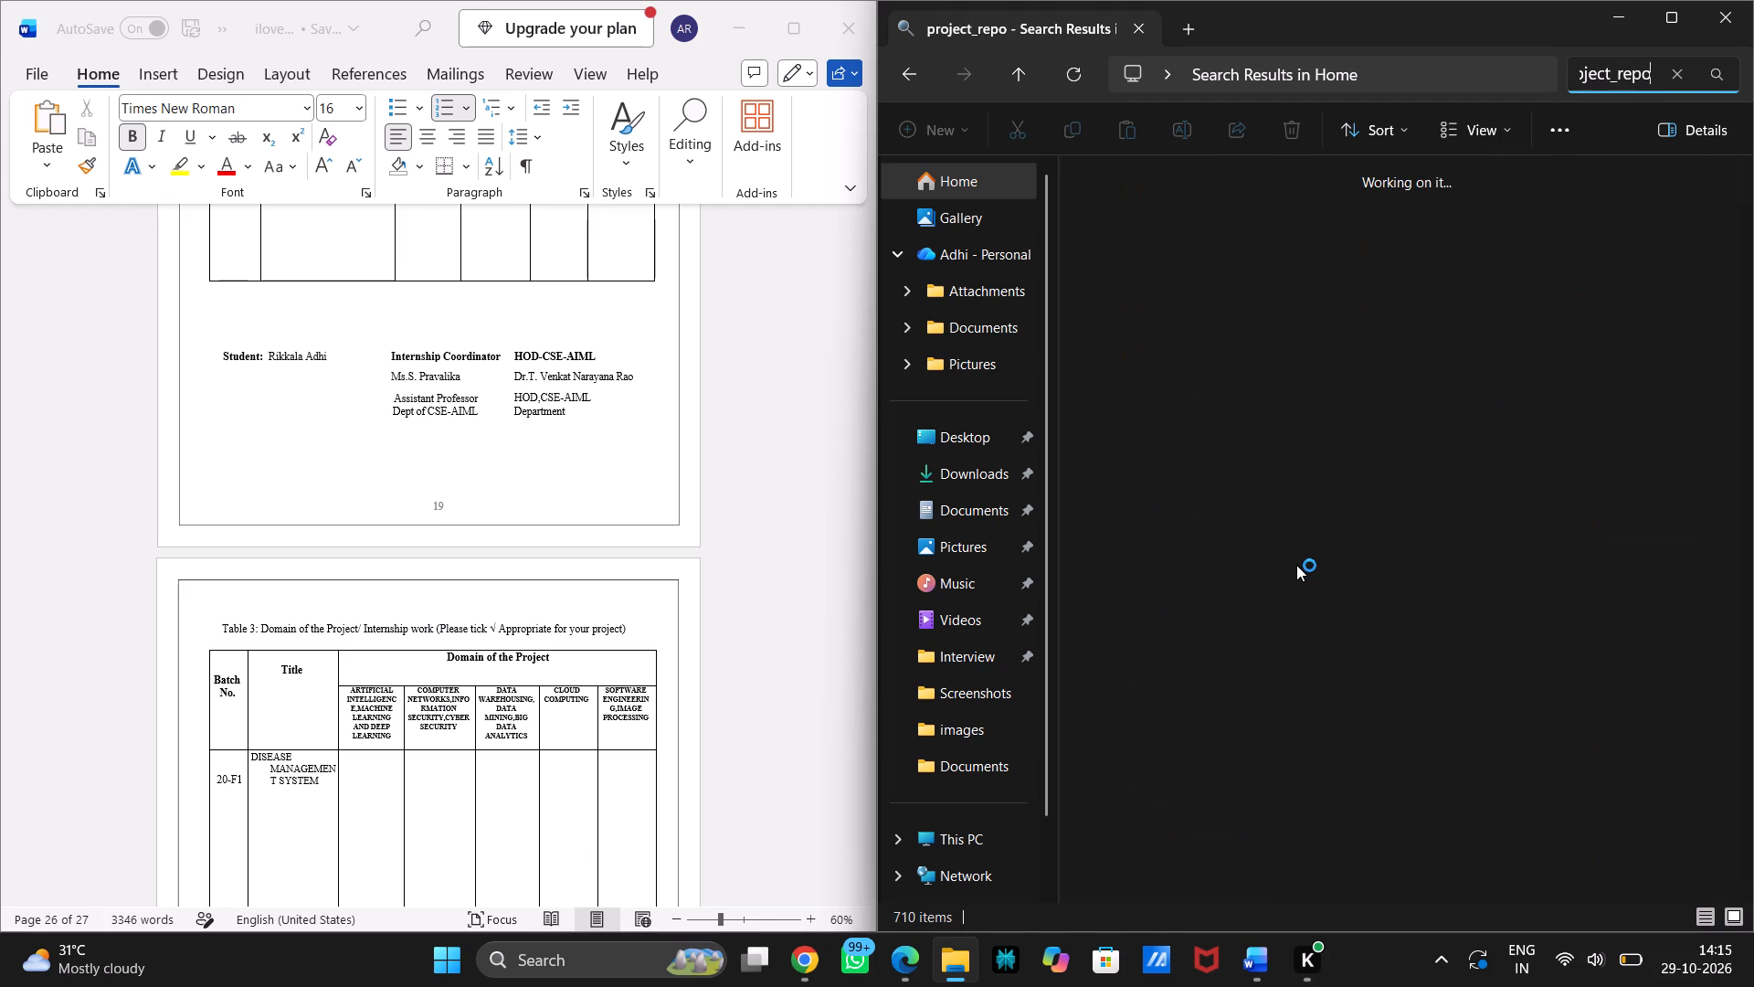
{"action": "type", "text": "rt"}
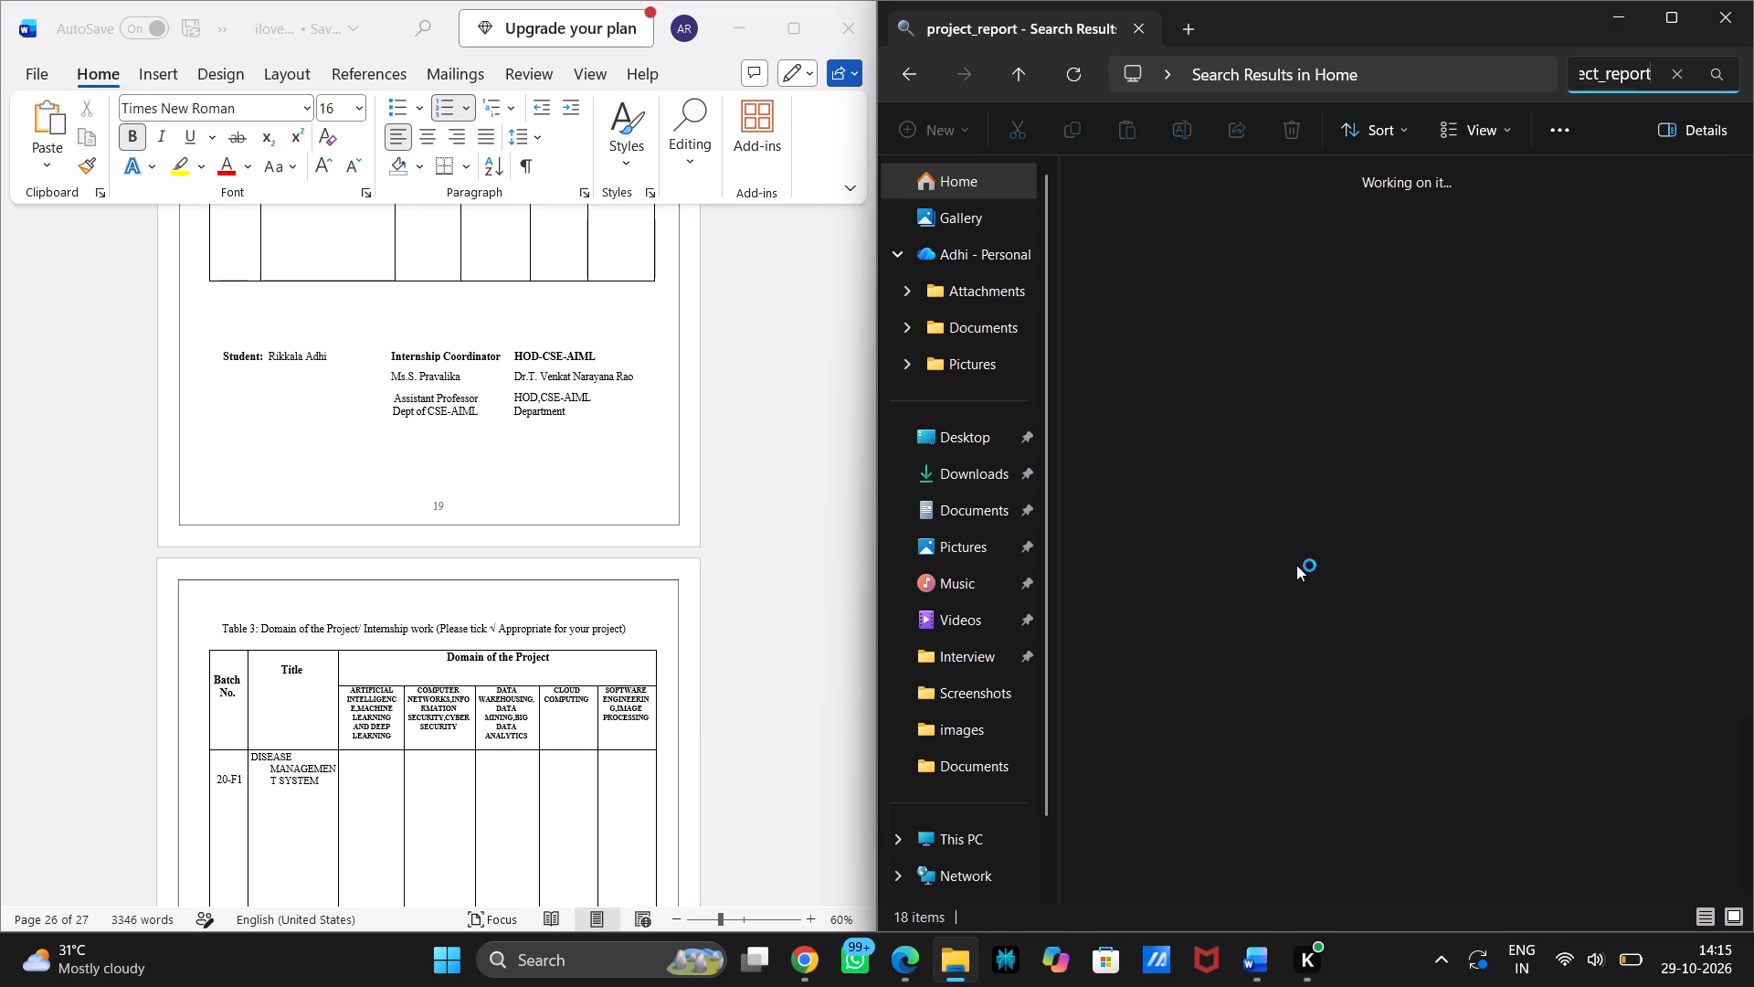
{"action": "key", "text": "shift+underscore"}
{"action": "type", "text": "26"}
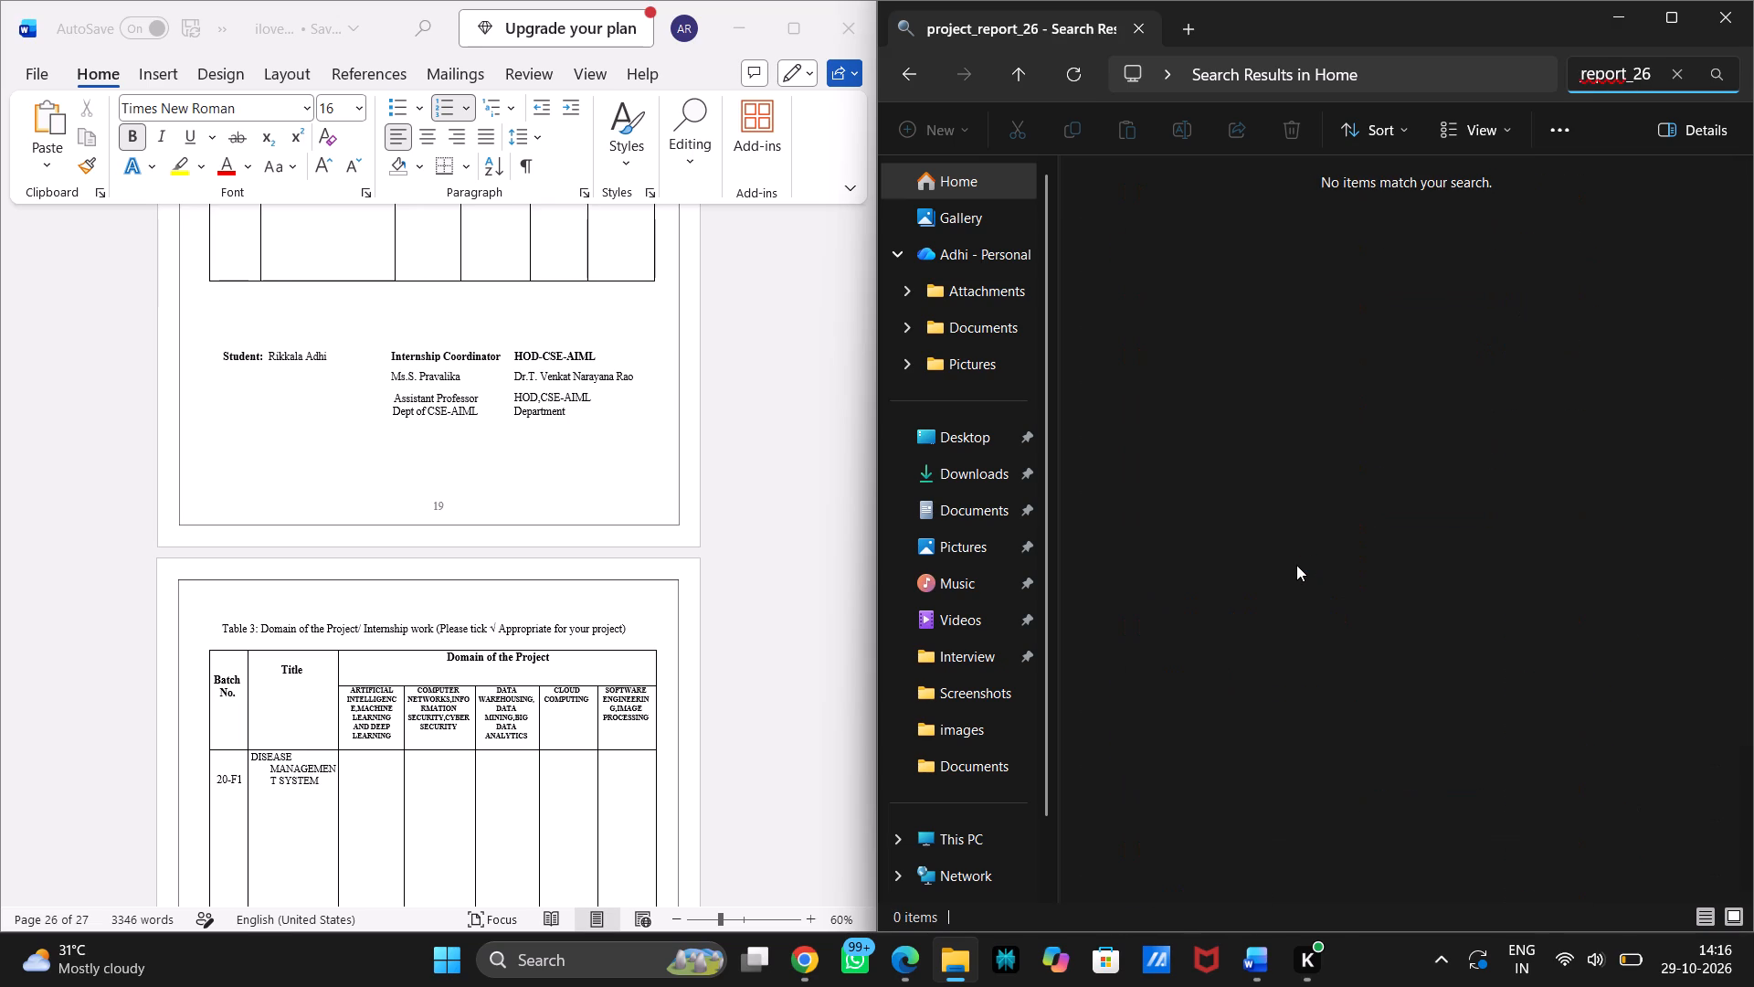
{"action": "scroll", "coordinate": [1599, 89], "scroll_direction": "right", "scroll_amount": 3}
Switch to the report in Word, start a PDF export and choose the existing project_report_26.pdf in the OneDrive Documents folder.
{"action": "left_click", "coordinate": [30, 75]}
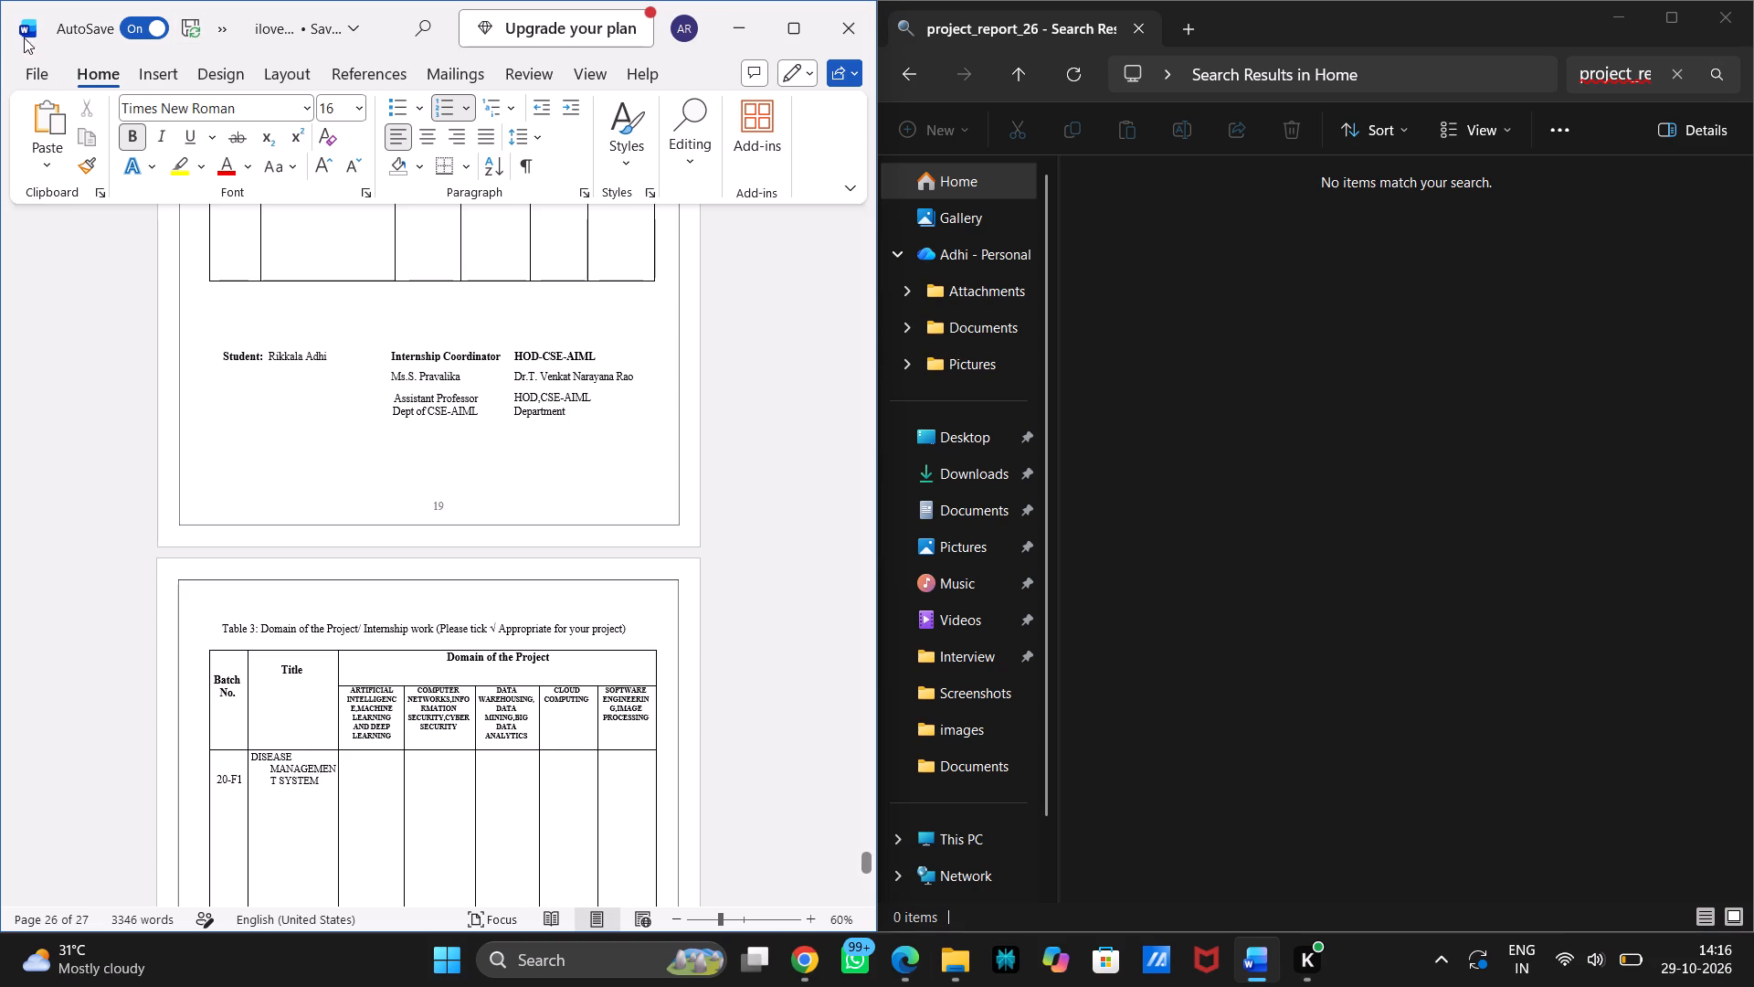
{"action": "left_click", "coordinate": [50, 74]}
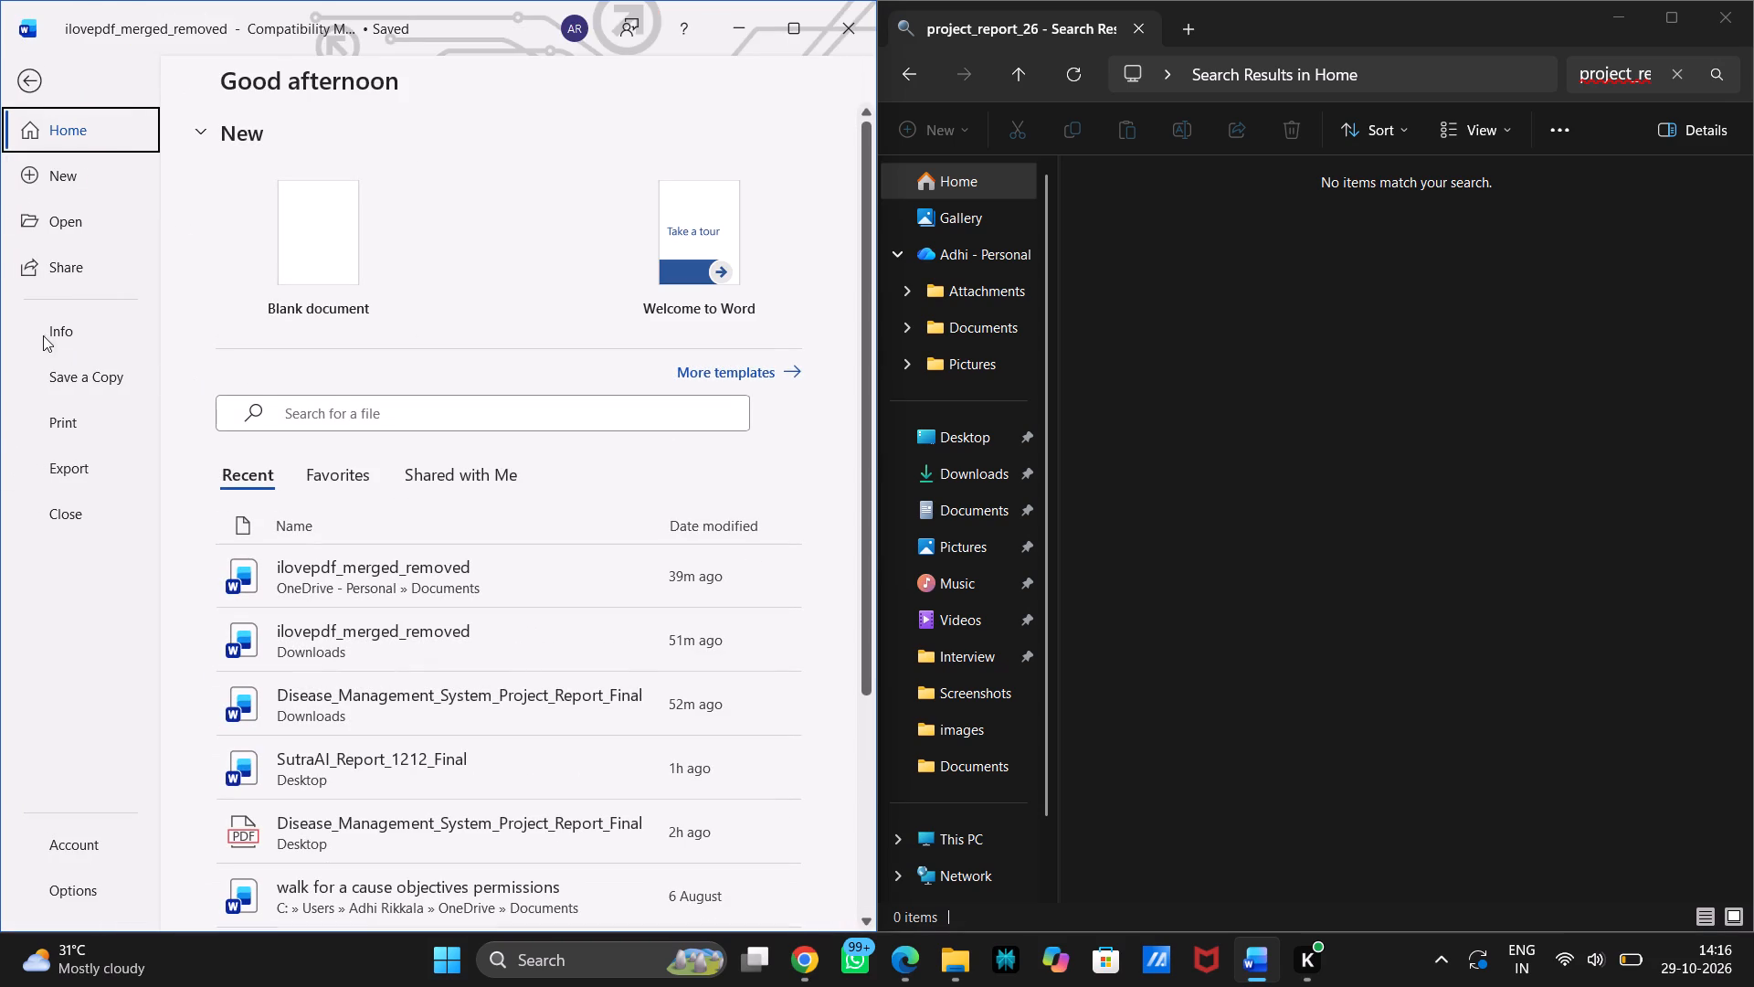
{"action": "left_click", "coordinate": [72, 466]}
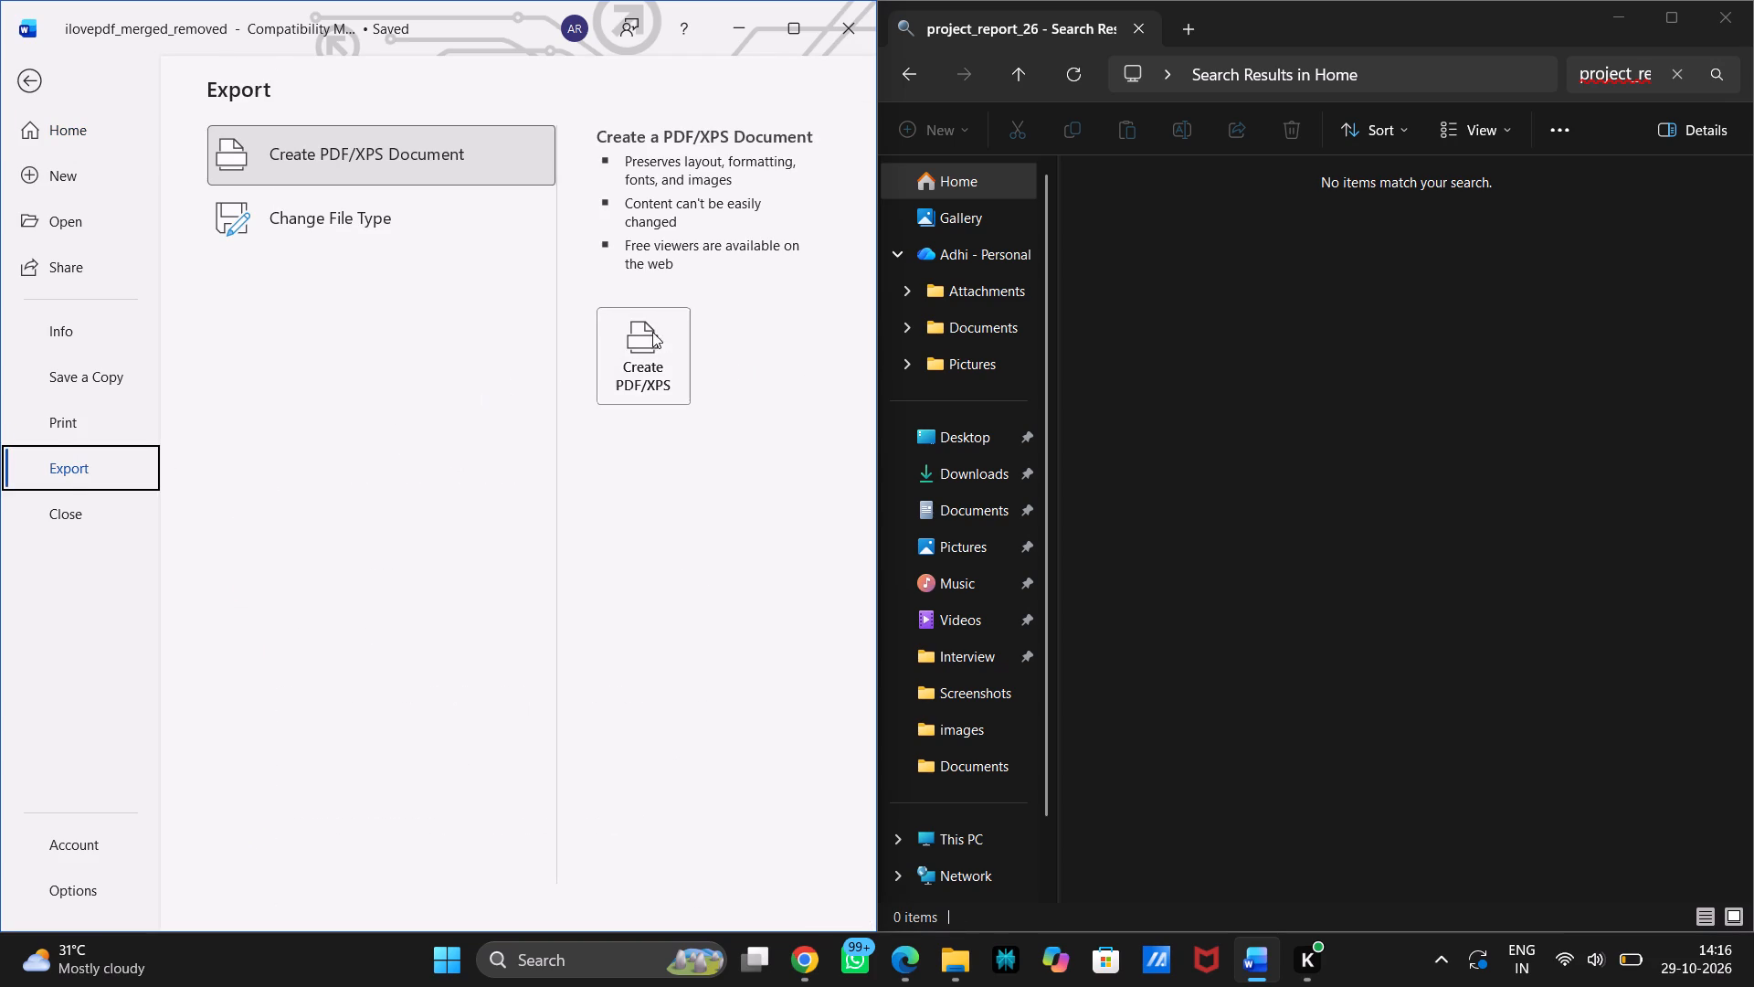
{"action": "left_click", "coordinate": [662, 363]}
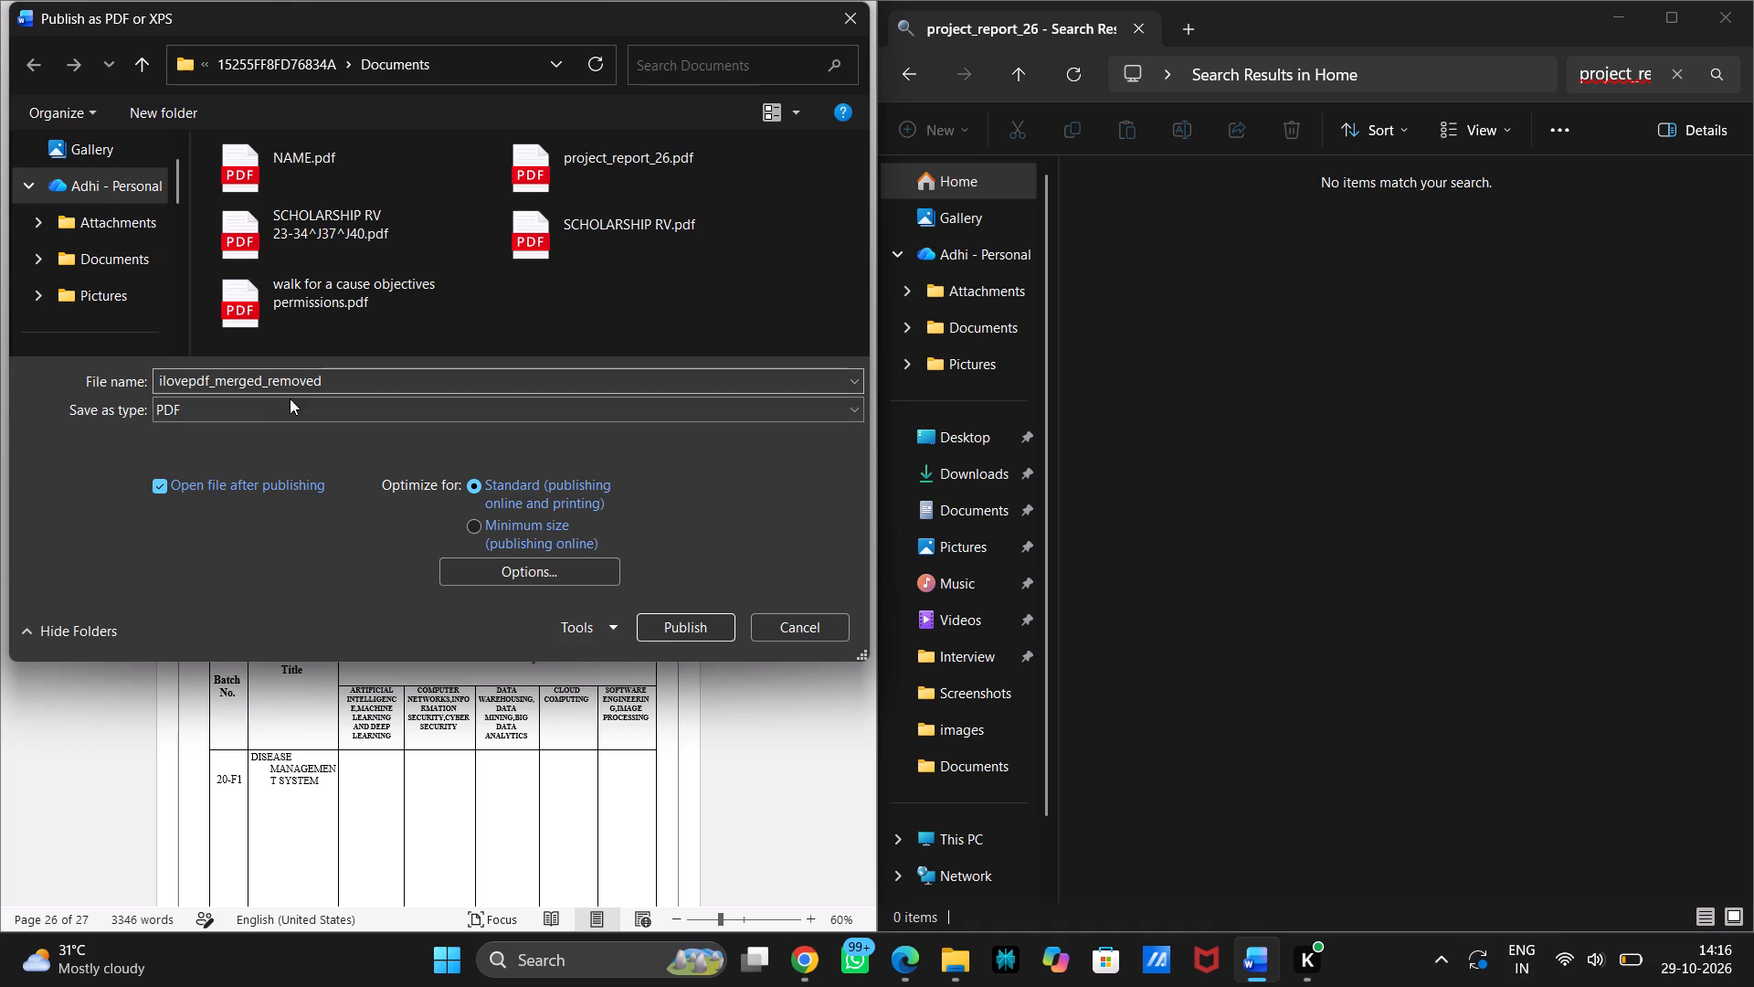
{"action": "left_click", "coordinate": [398, 378]}
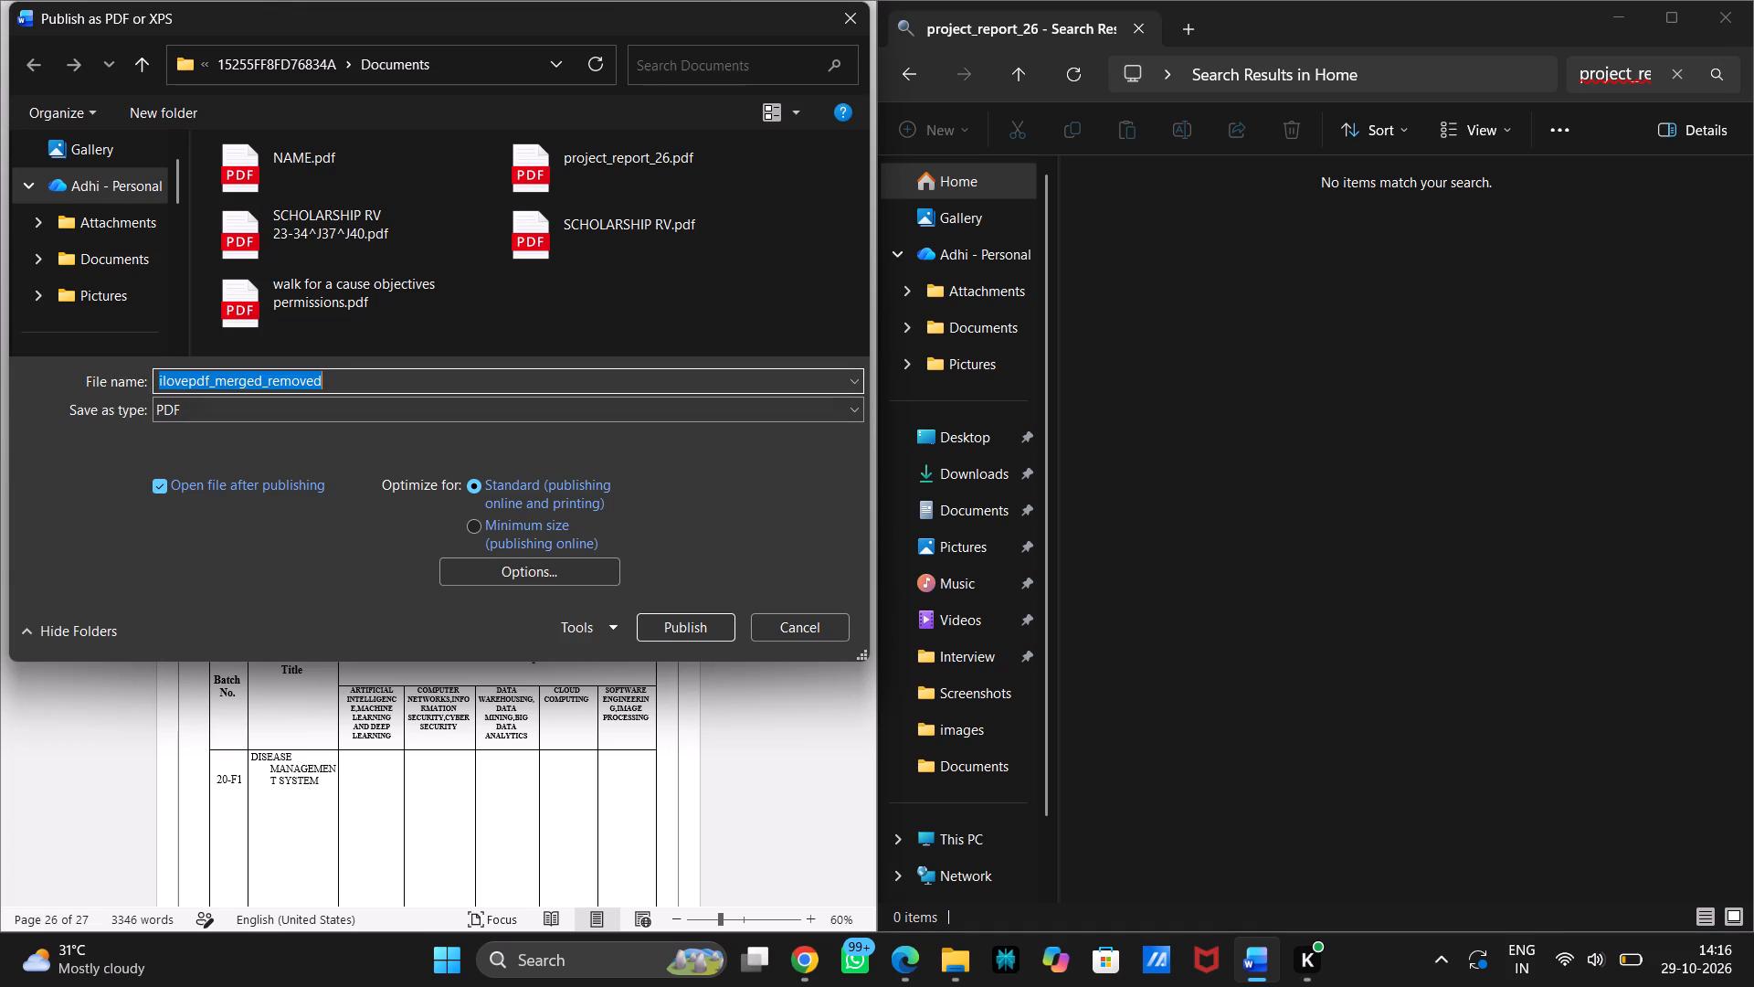
{"action": "left_click", "coordinate": [606, 153]}
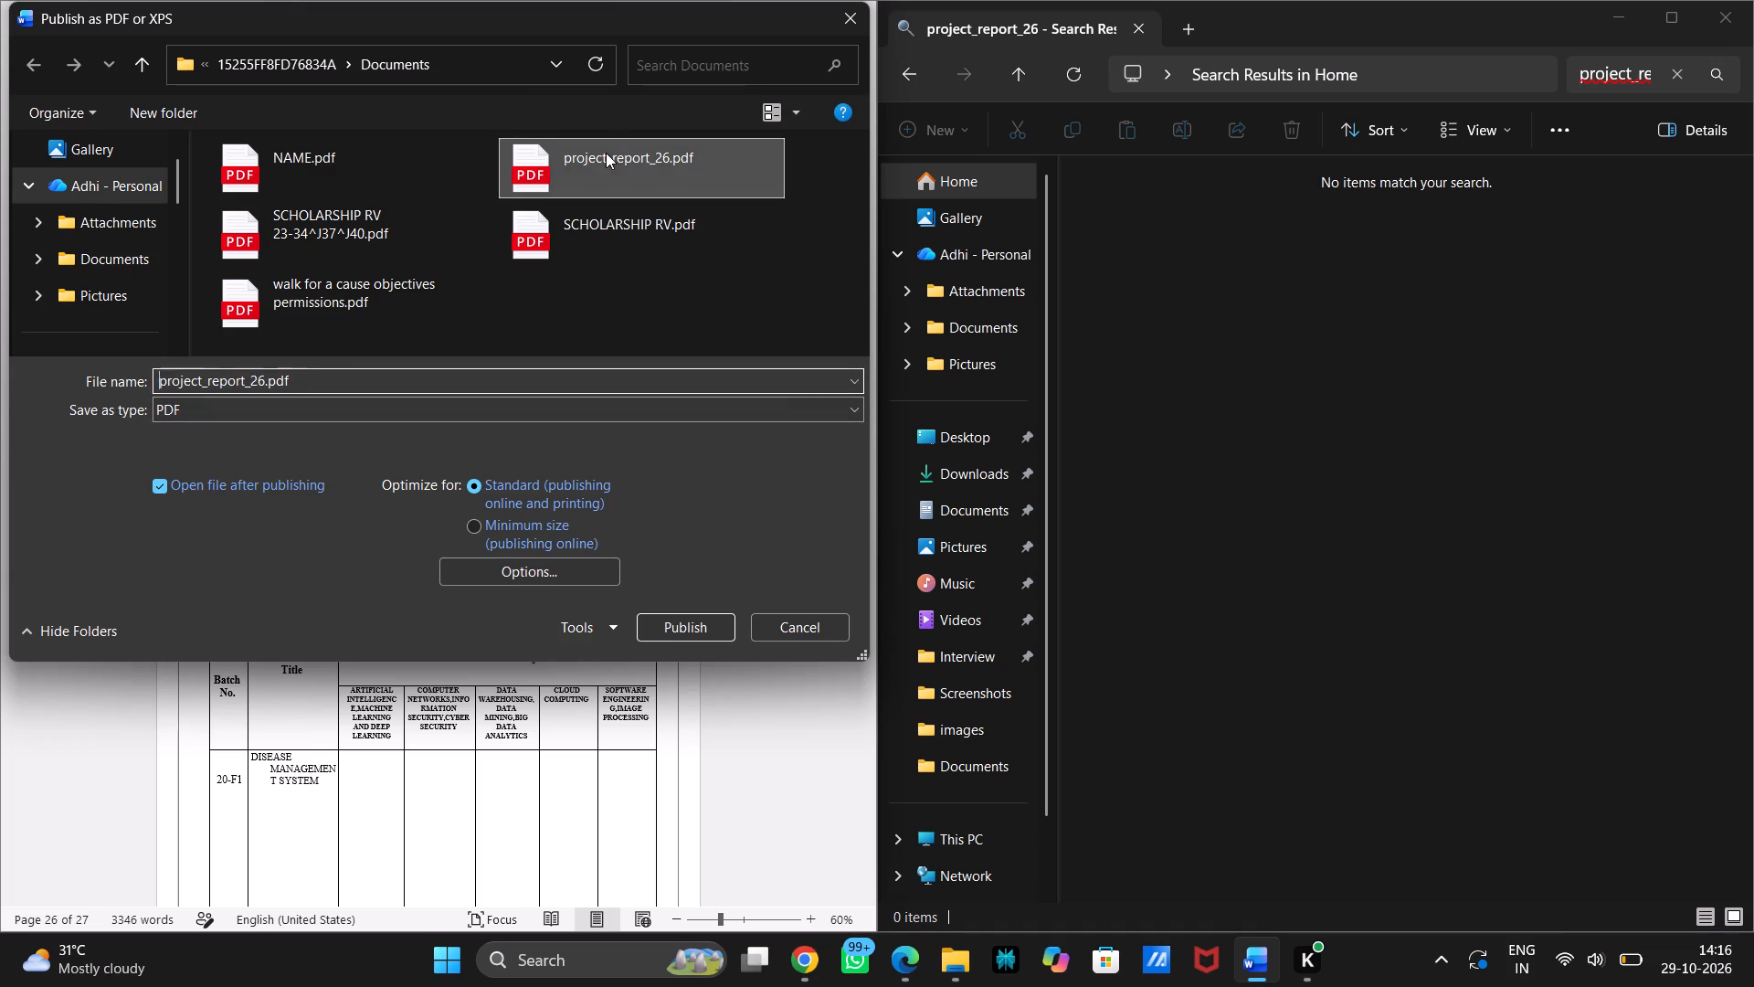
{"action": "double_click", "coordinate": [606, 153]}
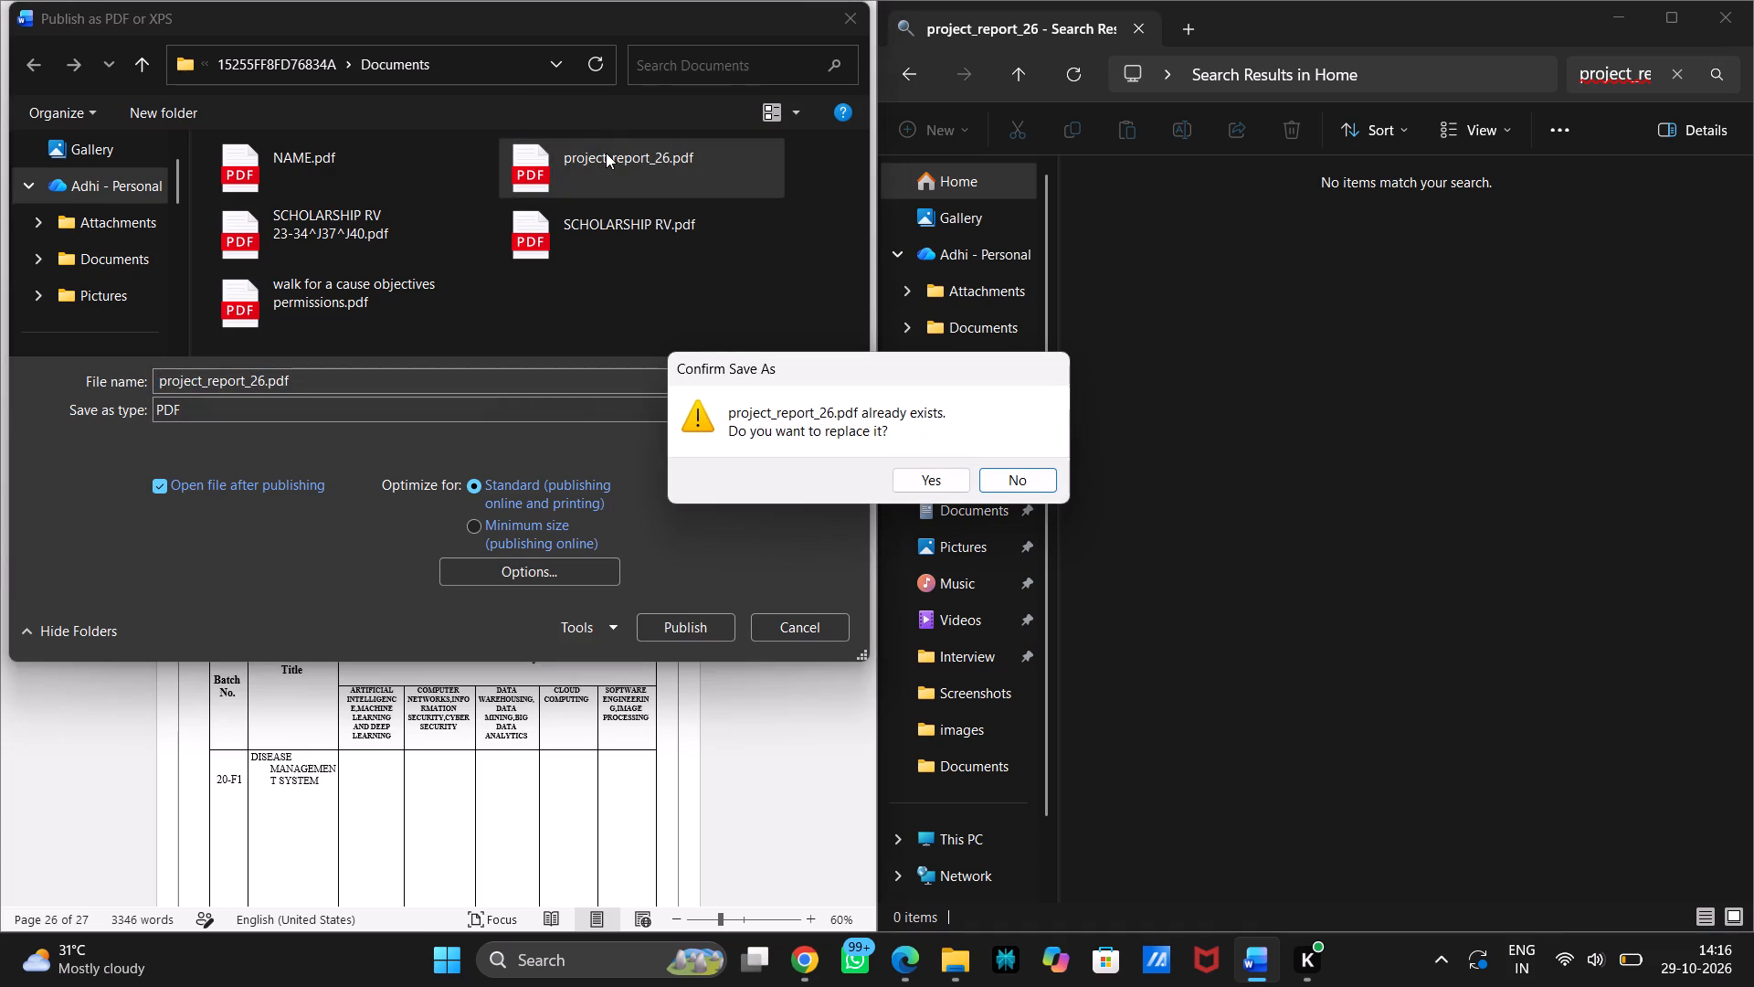
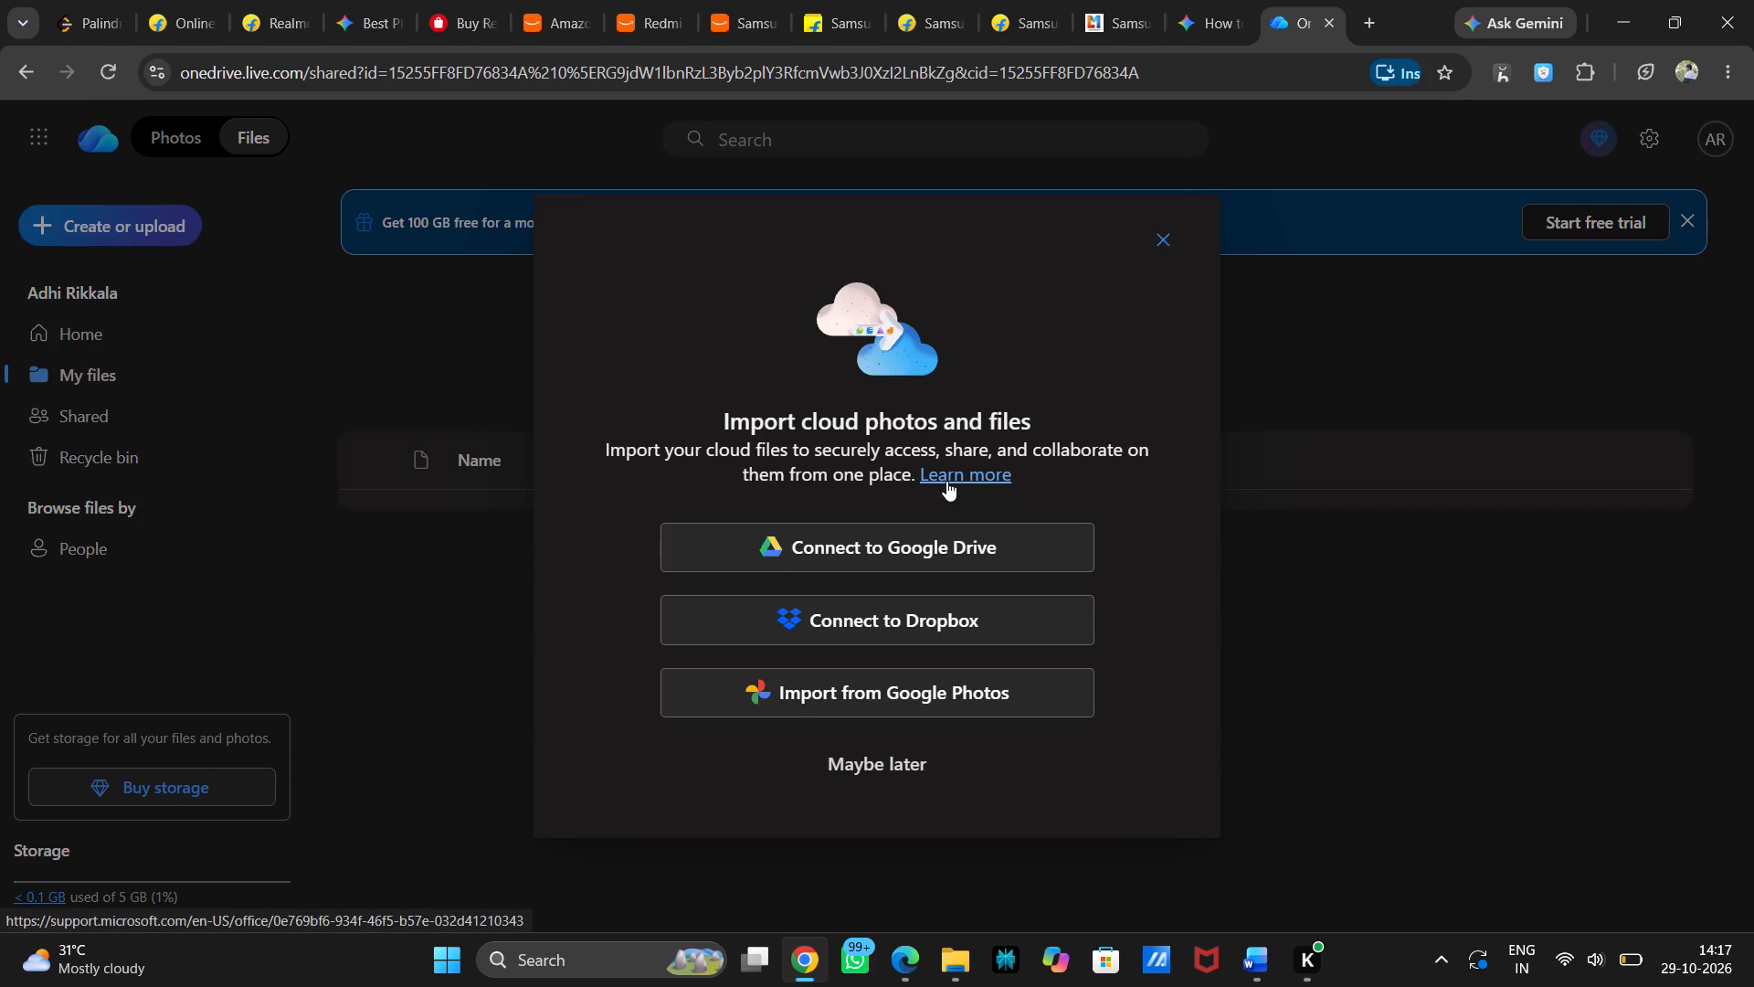
Dismiss the import and storage offers in OneDrive, view the first pages of project_report_26.pdf and close its preview.
{"action": "left_click", "coordinate": [1168, 227]}
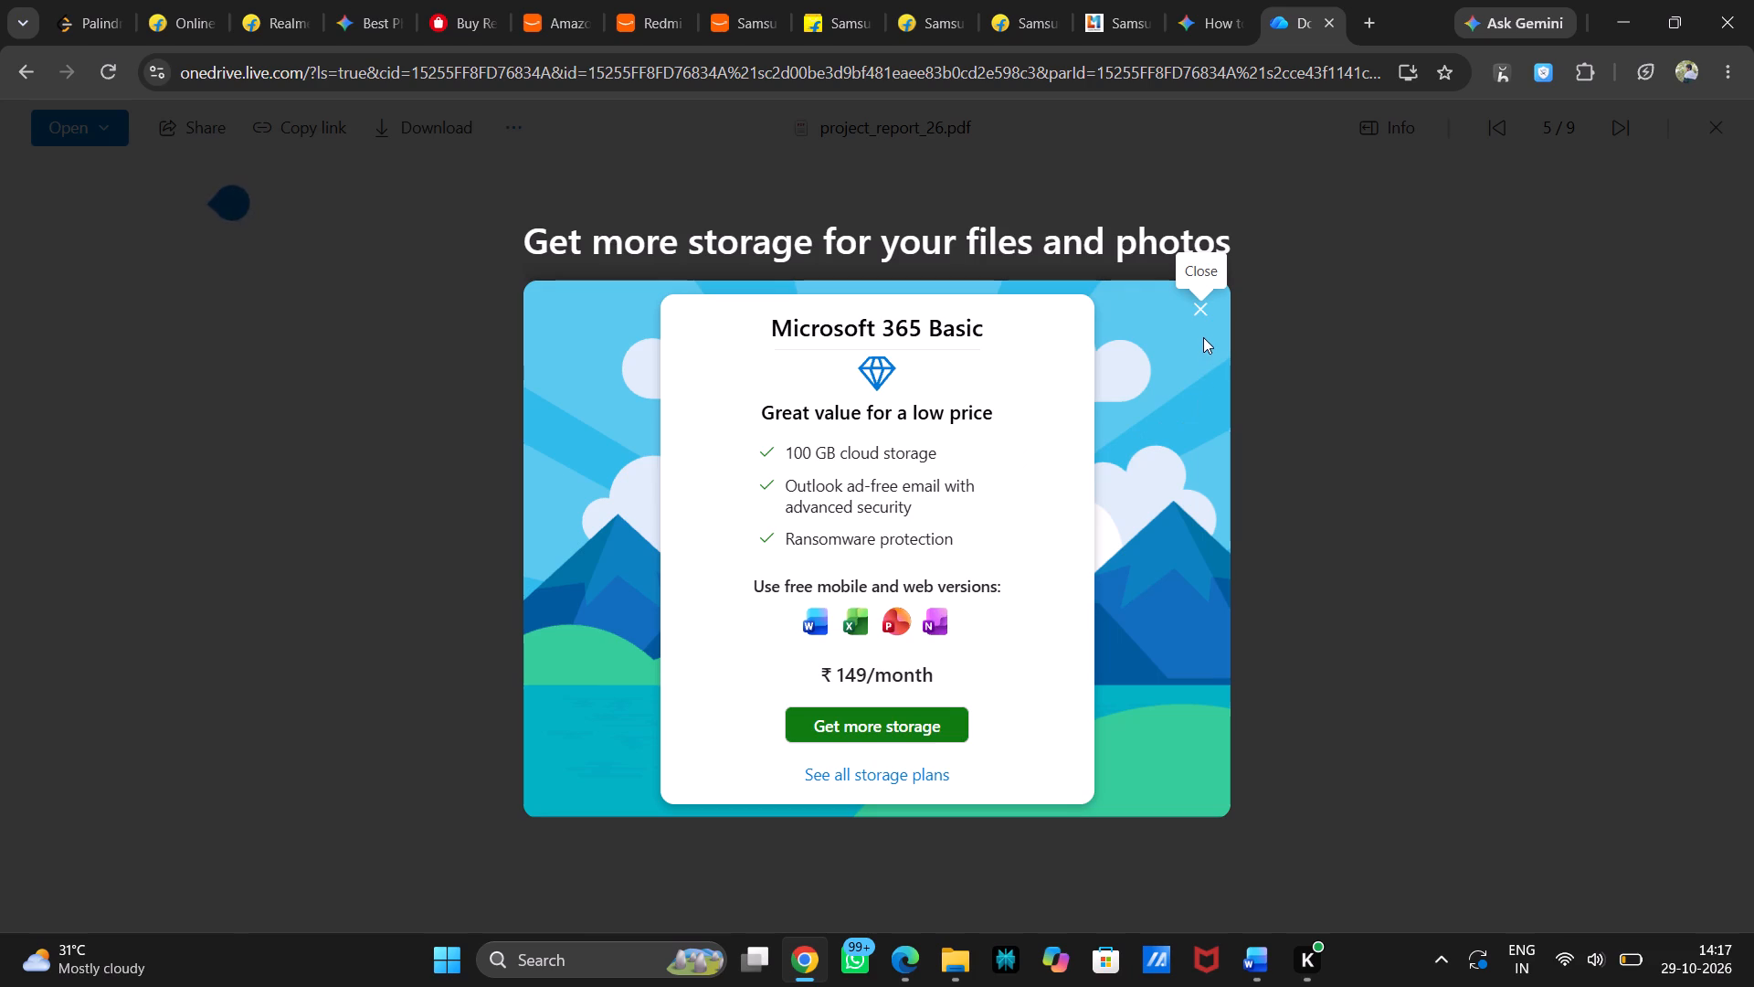
{"action": "left_click", "coordinate": [1199, 304]}
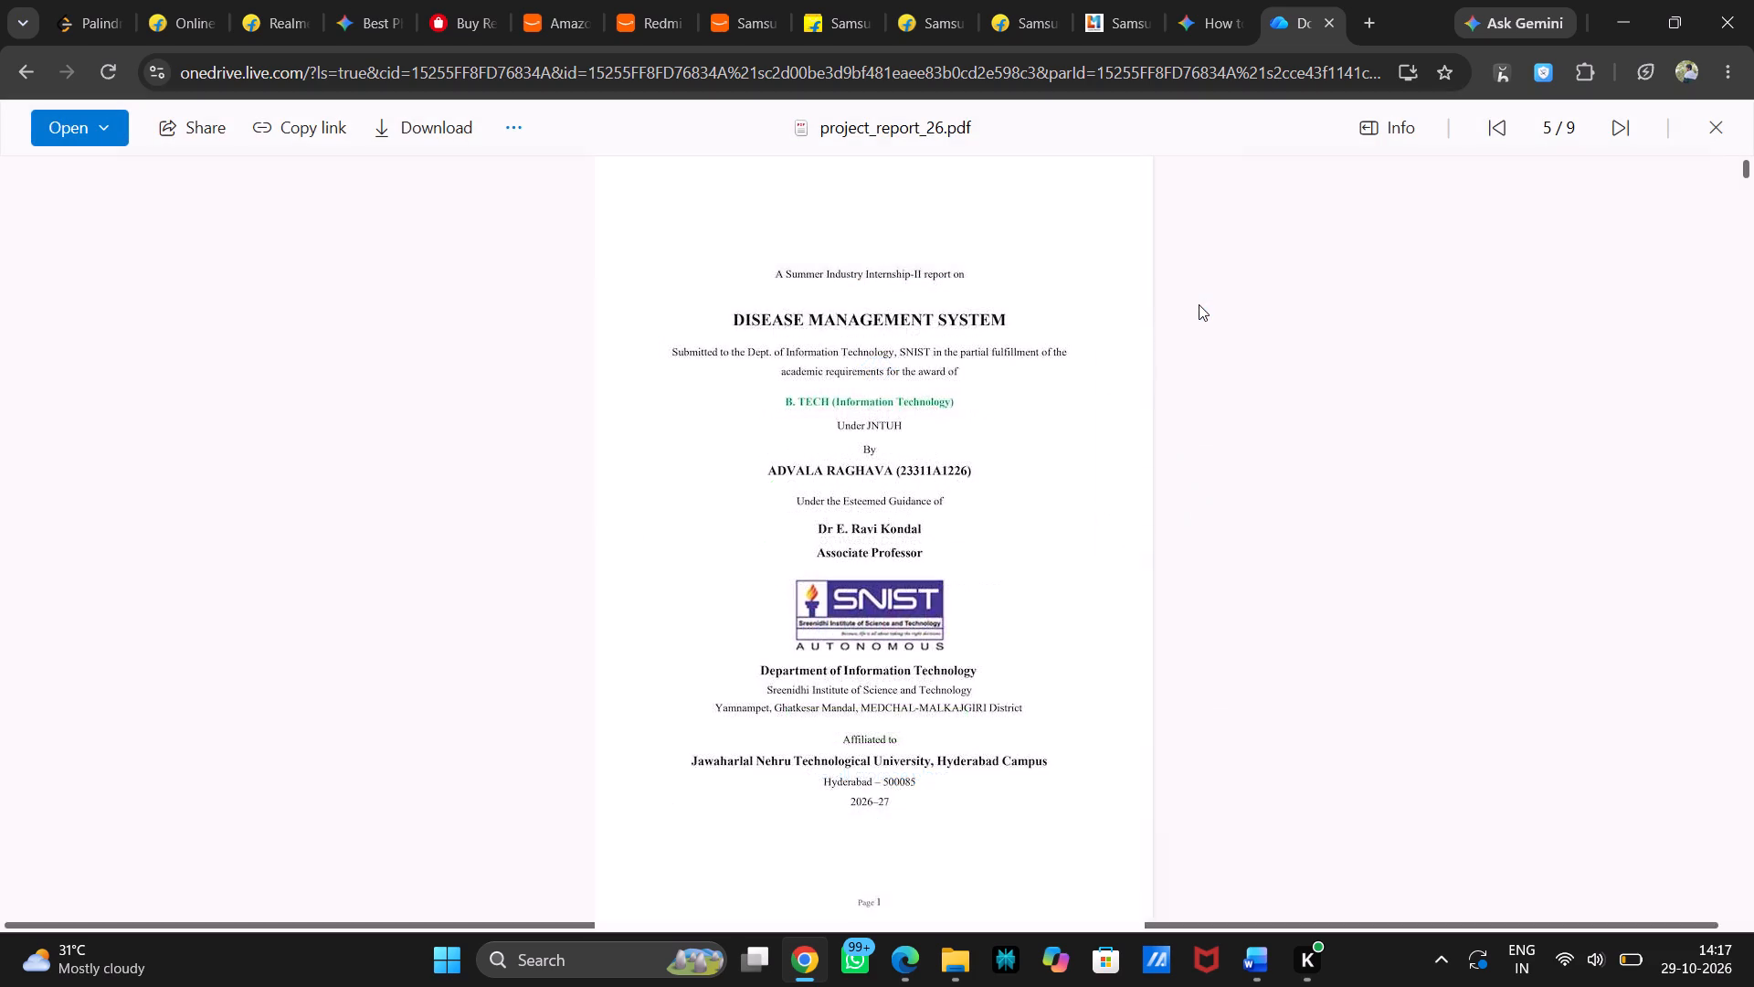
{"action": "scroll", "coordinate": [1043, 468], "scroll_direction": "down", "scroll_amount": 1}
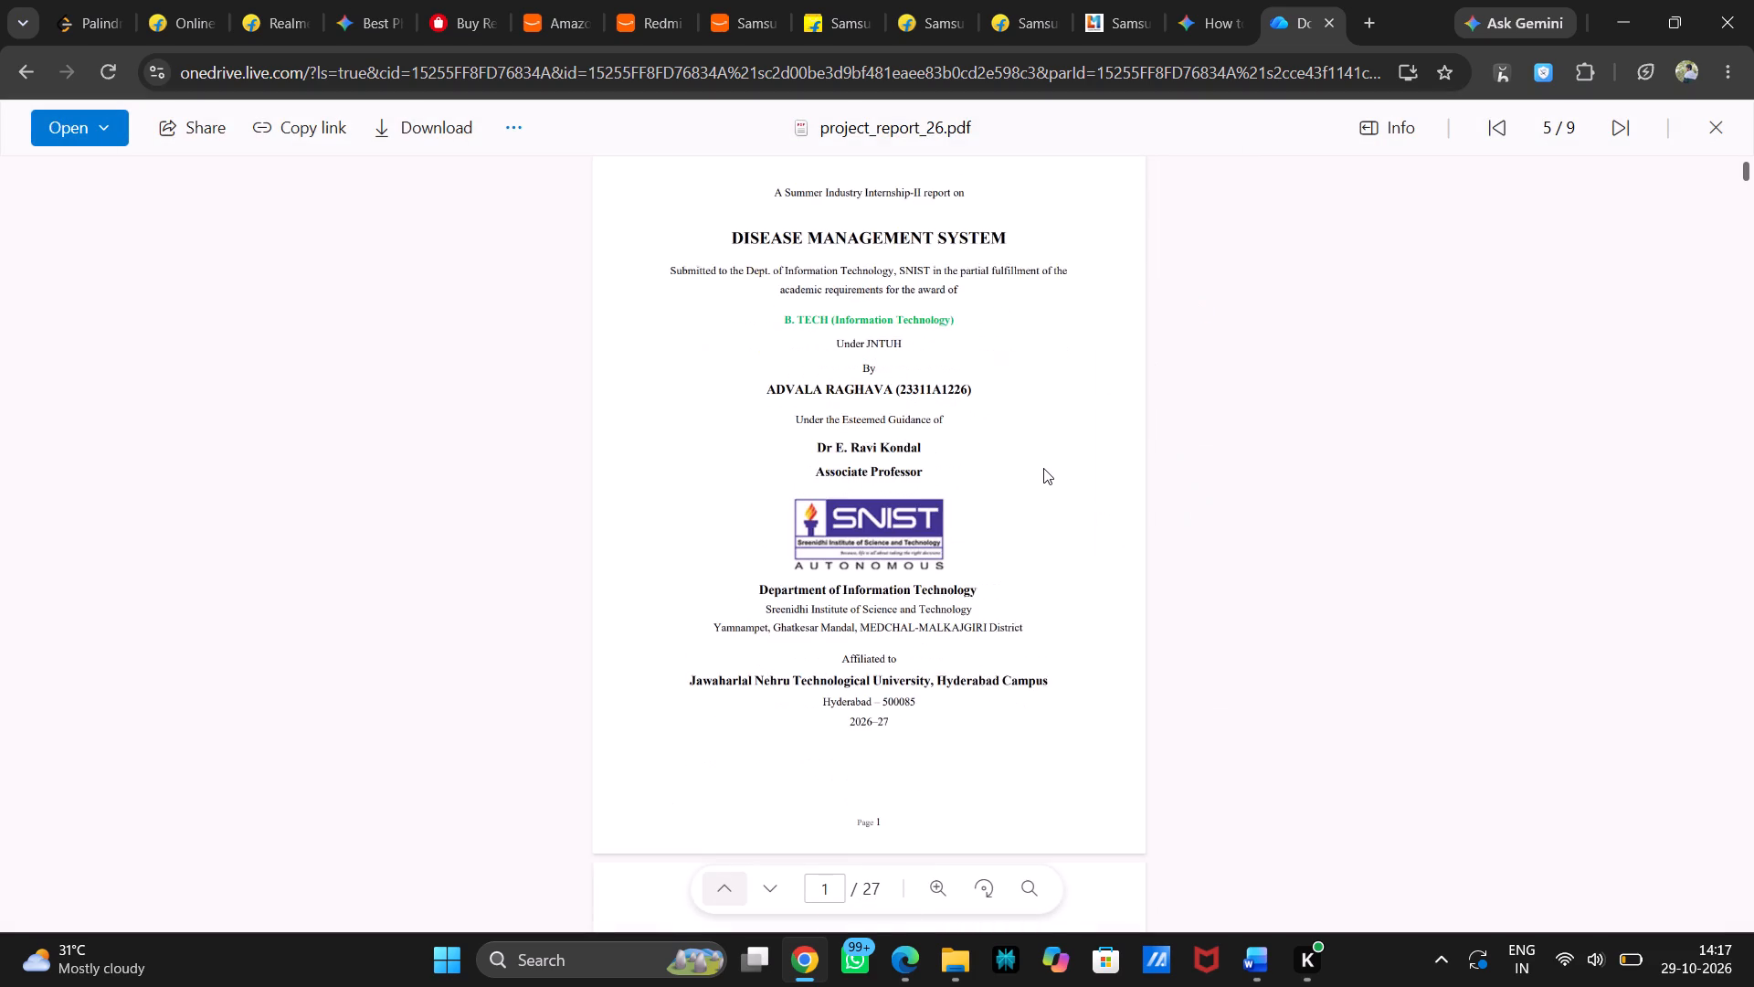
{"action": "scroll", "coordinate": [1043, 468], "scroll_direction": "down", "scroll_amount": 2}
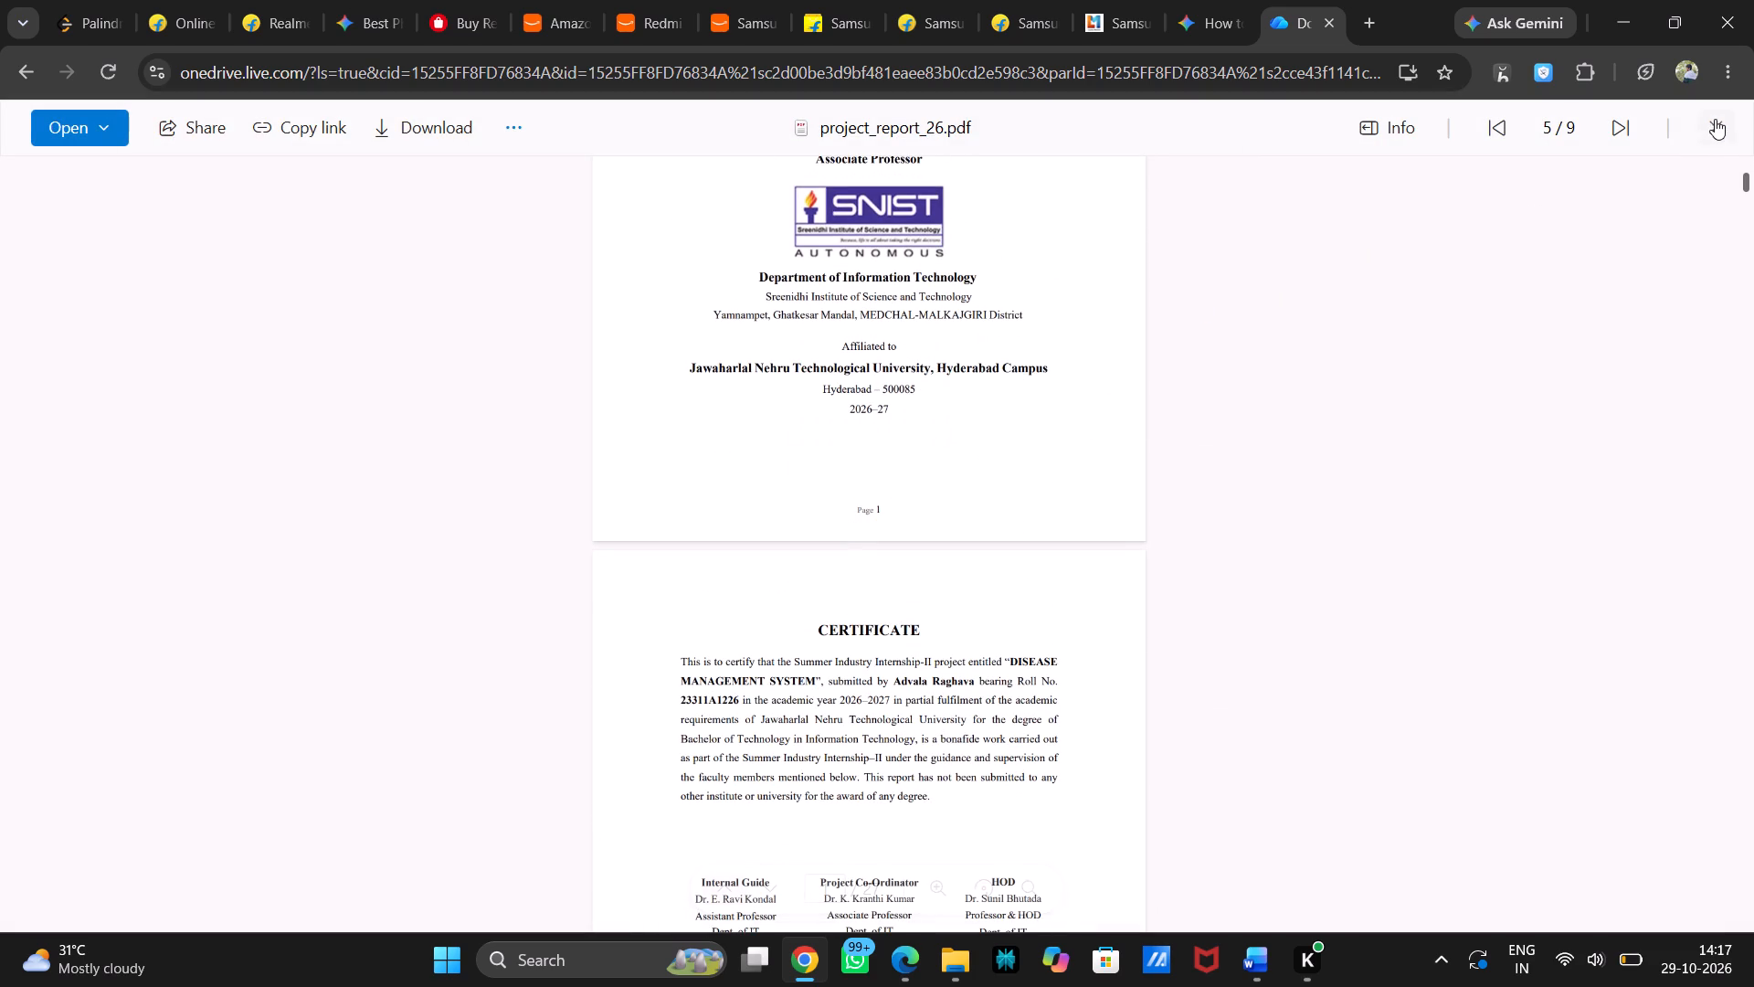
{"action": "left_click", "coordinate": [1718, 119]}
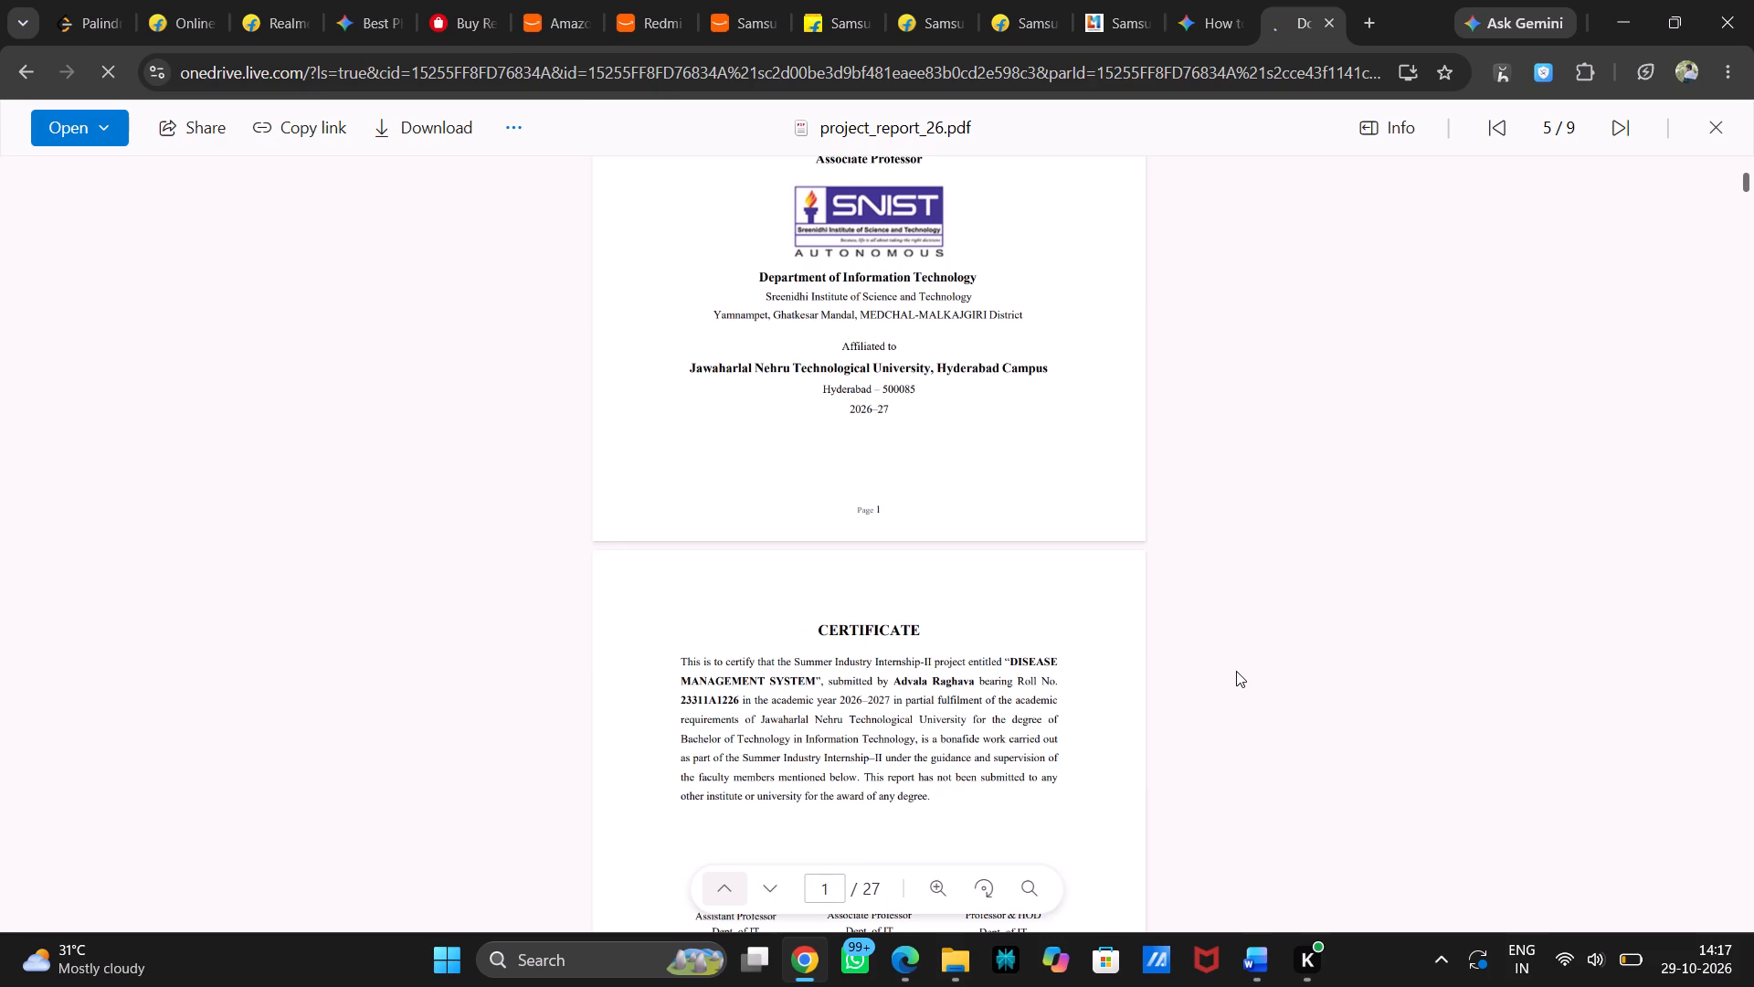
Switch to File Explorer and check the OneDrive Documents folder and the Desktop for the exported report PDF.
{"action": "left_click", "coordinate": [973, 968]}
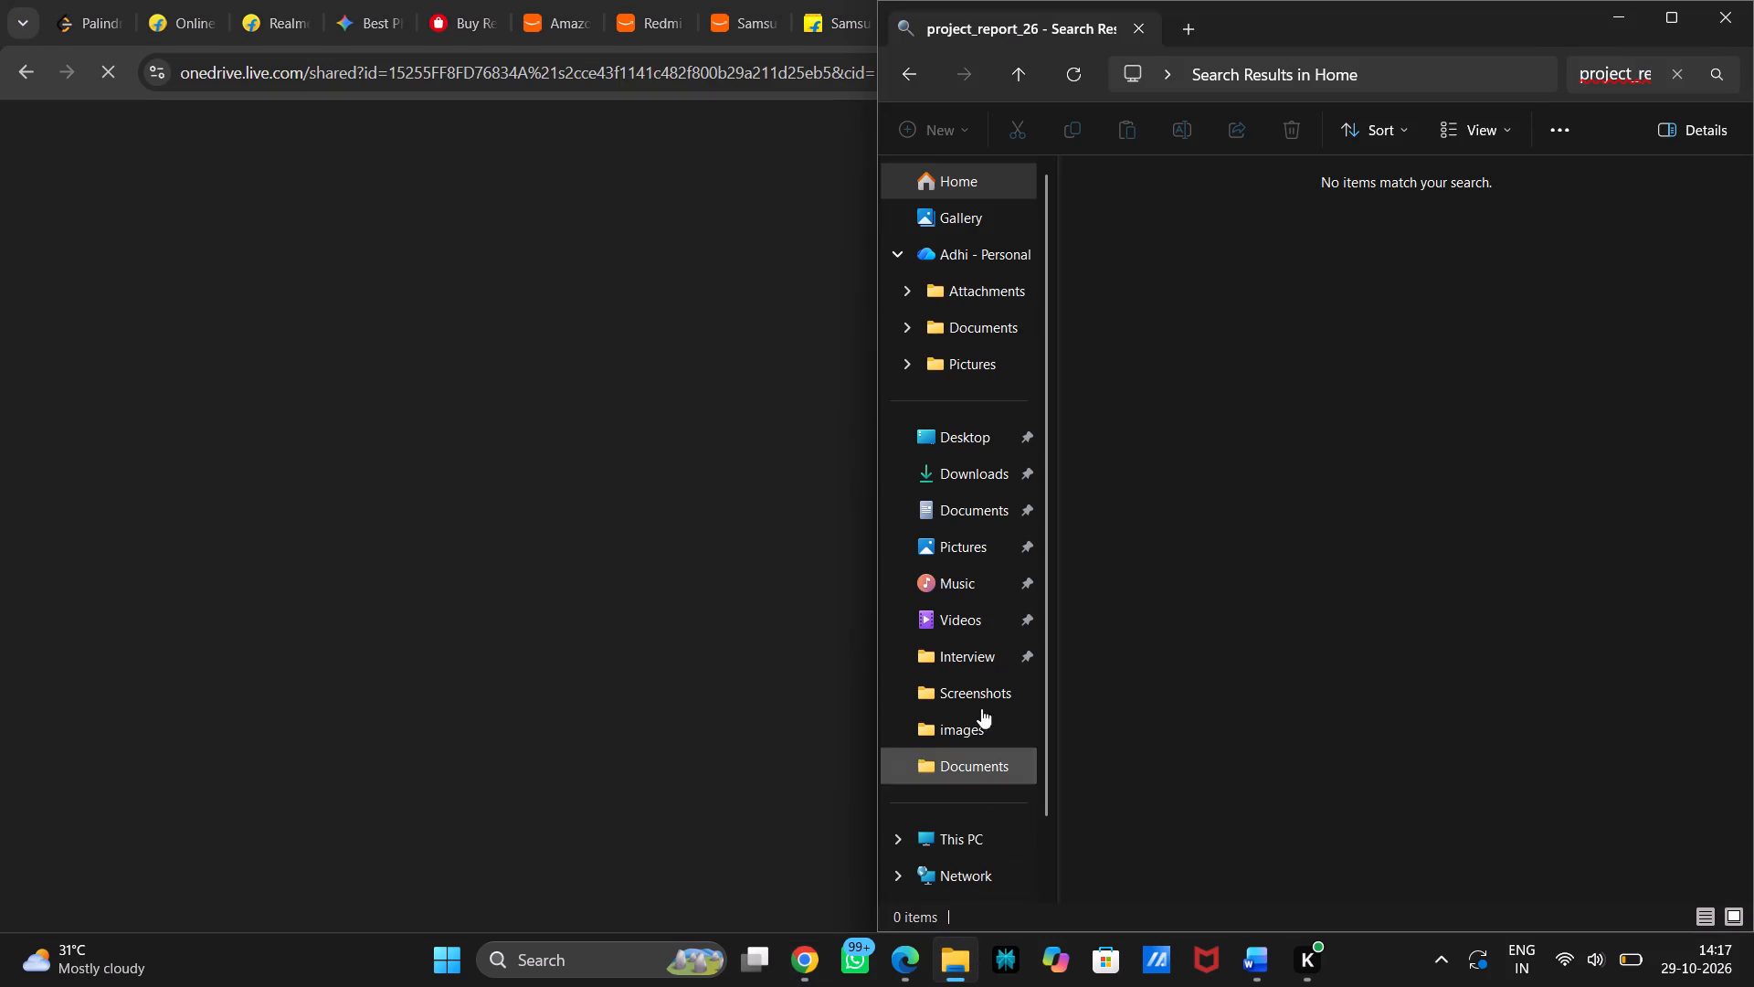
{"action": "left_click", "coordinate": [971, 180]}
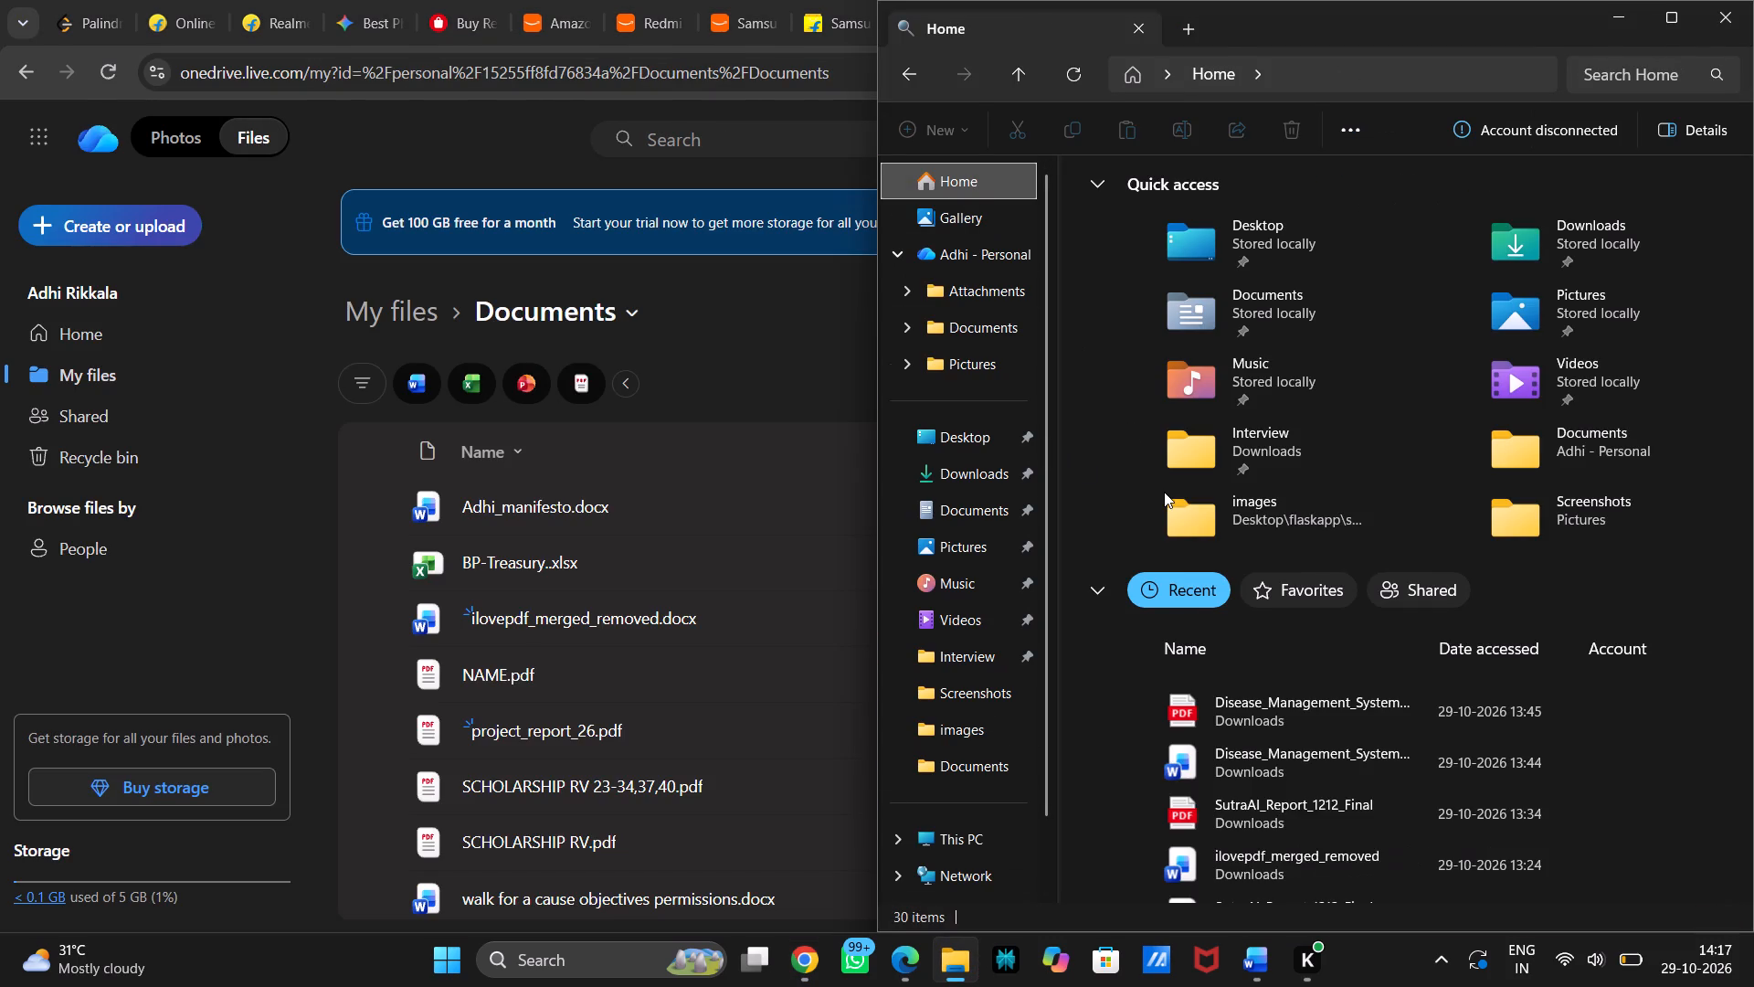
{"action": "scroll", "coordinate": [1164, 492], "scroll_direction": "right", "scroll_amount": 1}
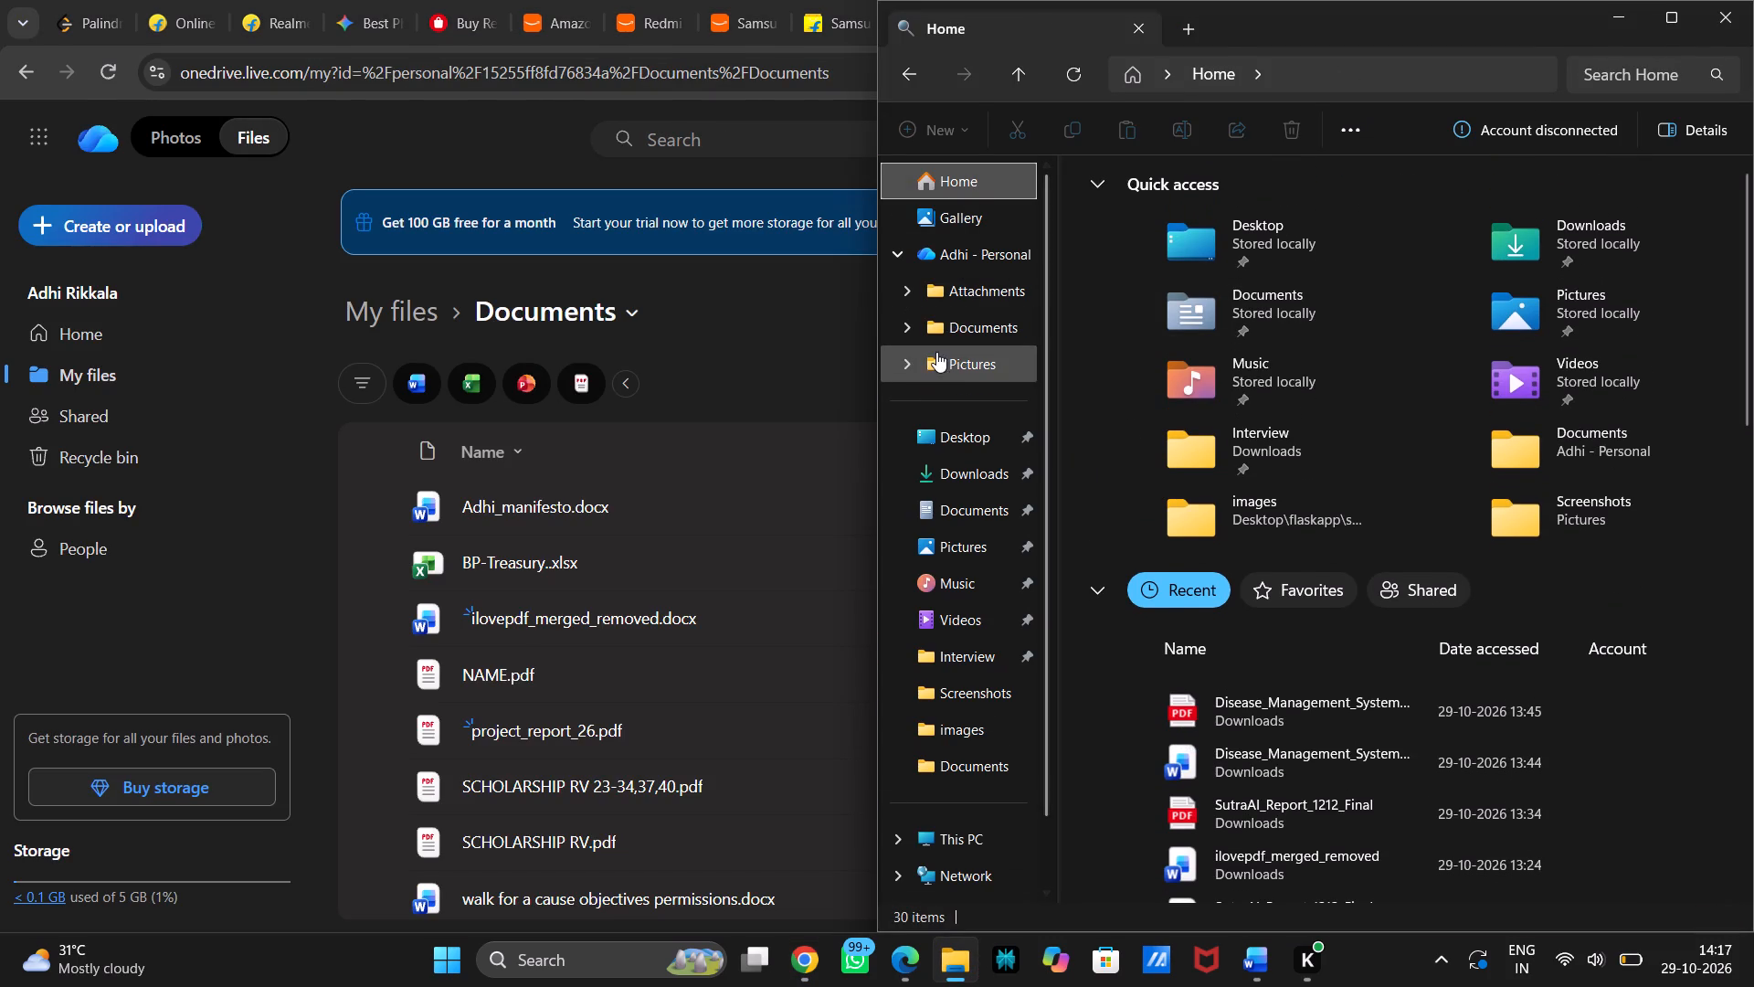
{"action": "left_click", "coordinate": [980, 317]}
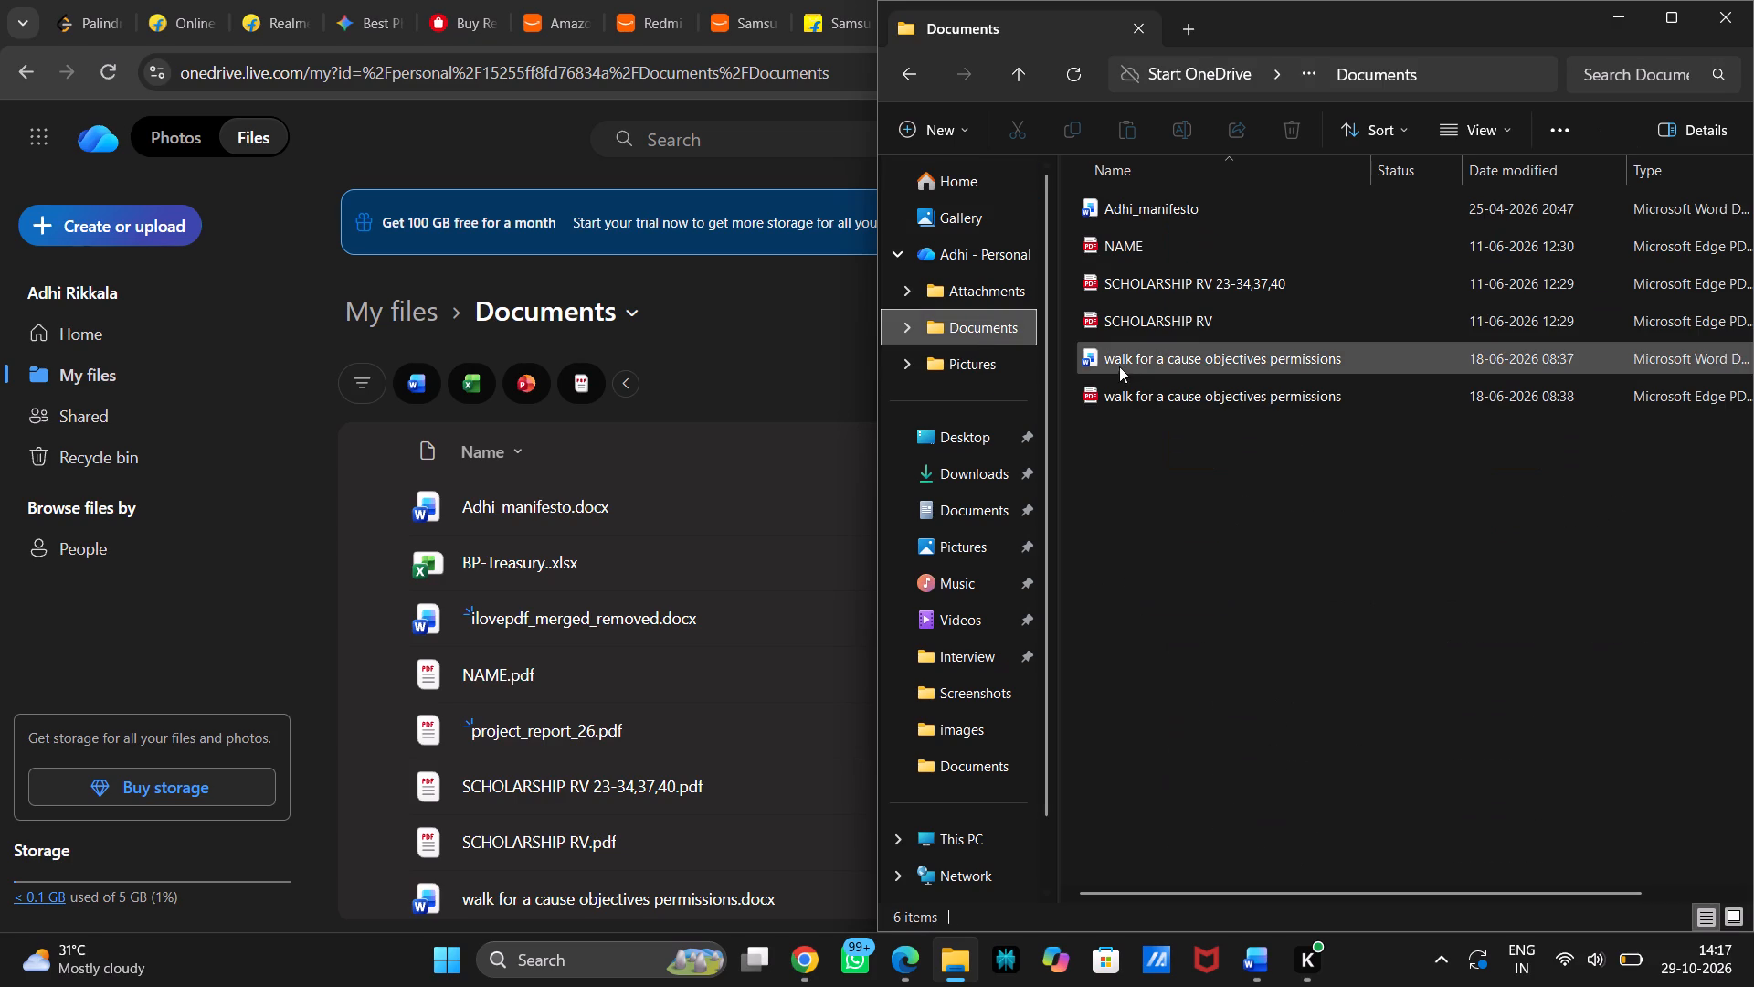
{"action": "scroll", "coordinate": [1210, 347], "scroll_direction": "up", "scroll_amount": 1}
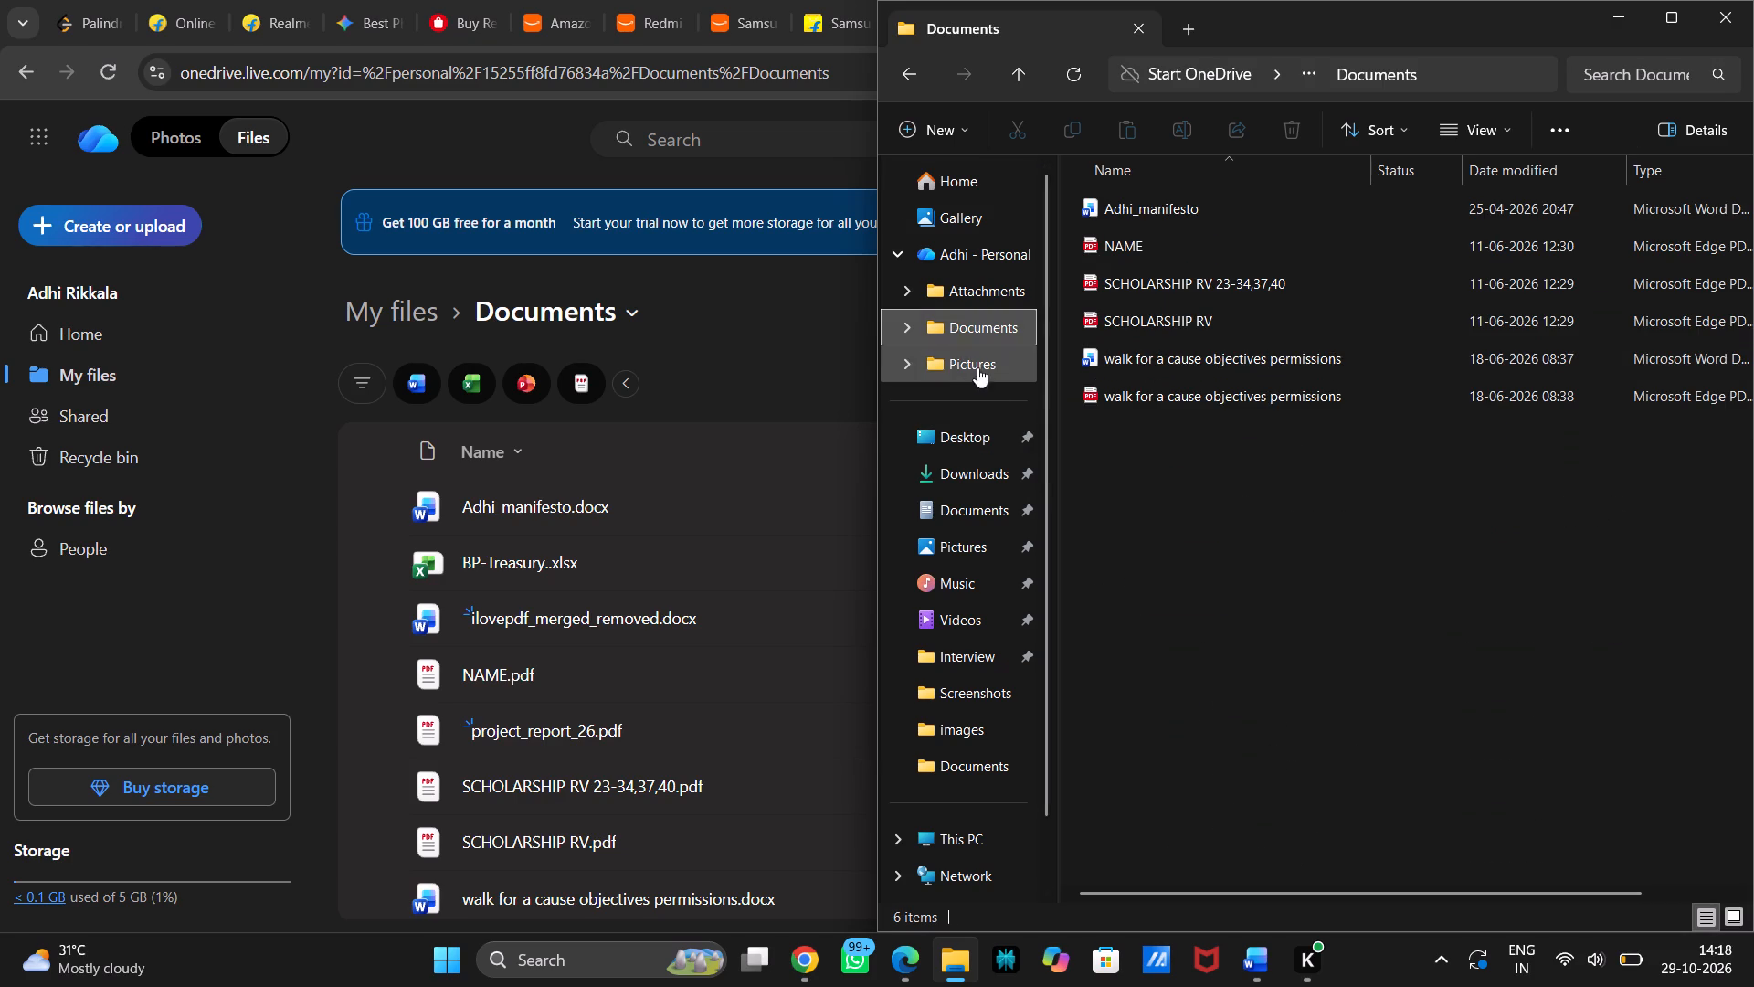
{"action": "left_click", "coordinate": [978, 430]}
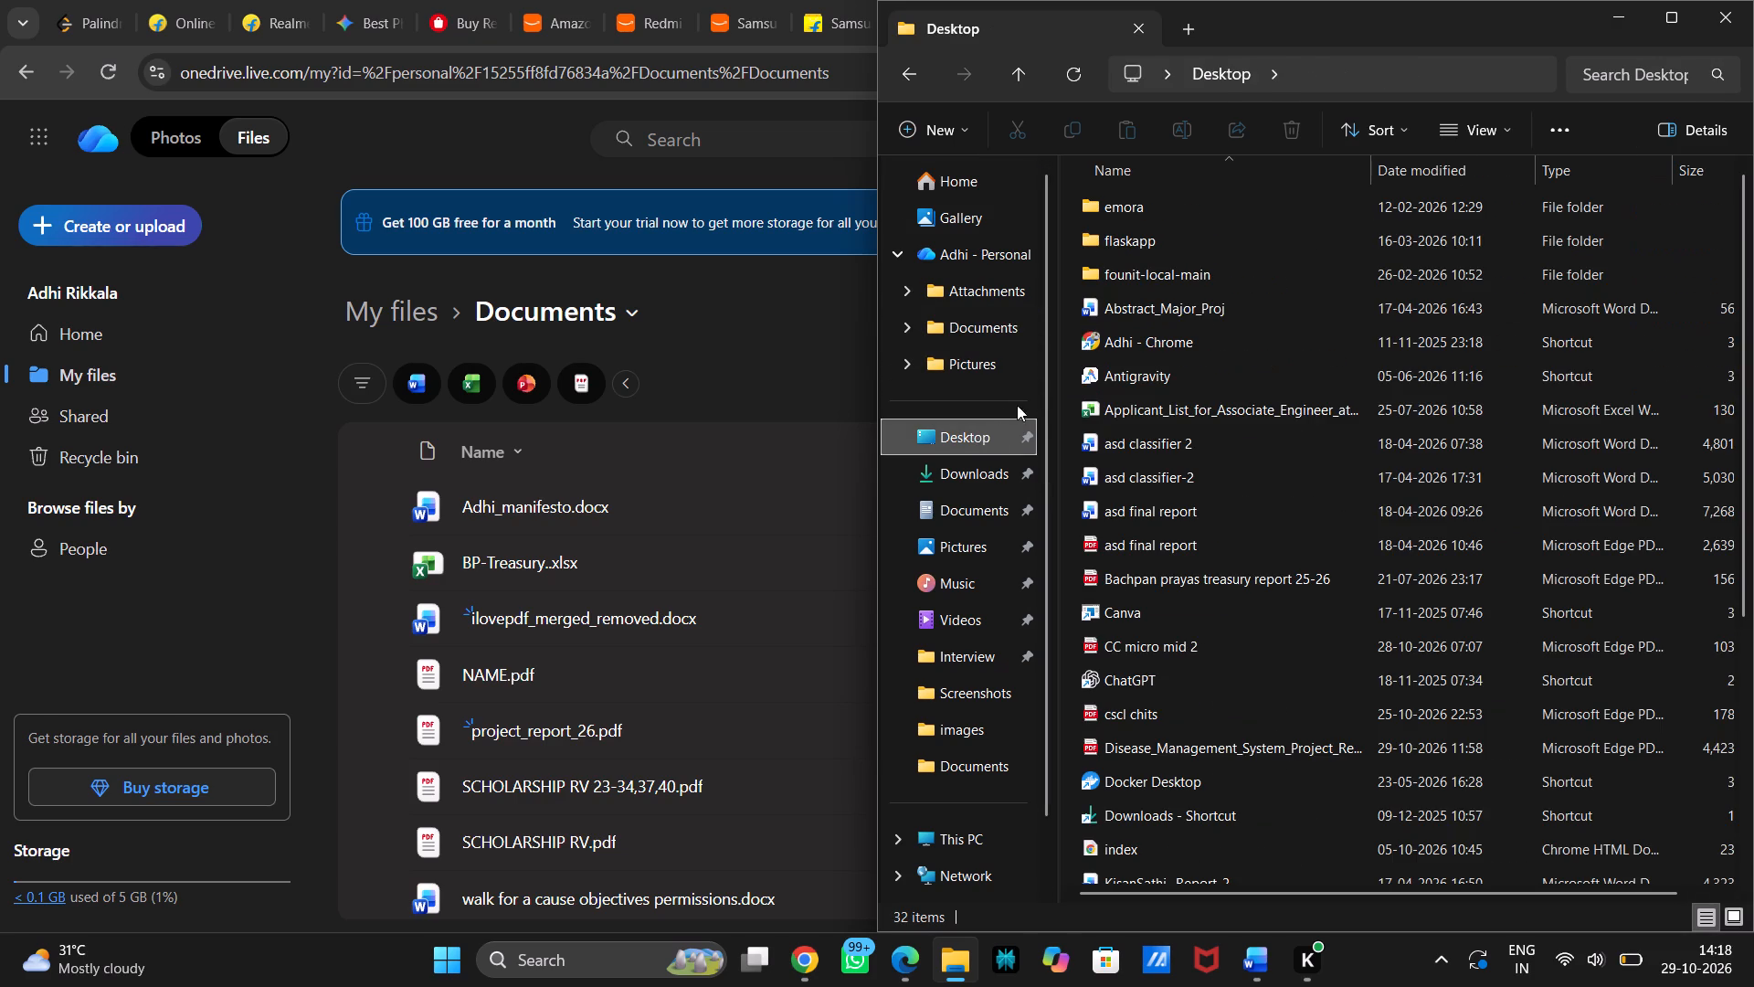
{"action": "left_click", "coordinate": [965, 177]}
{"action": "left_click", "coordinate": [1608, 77]}
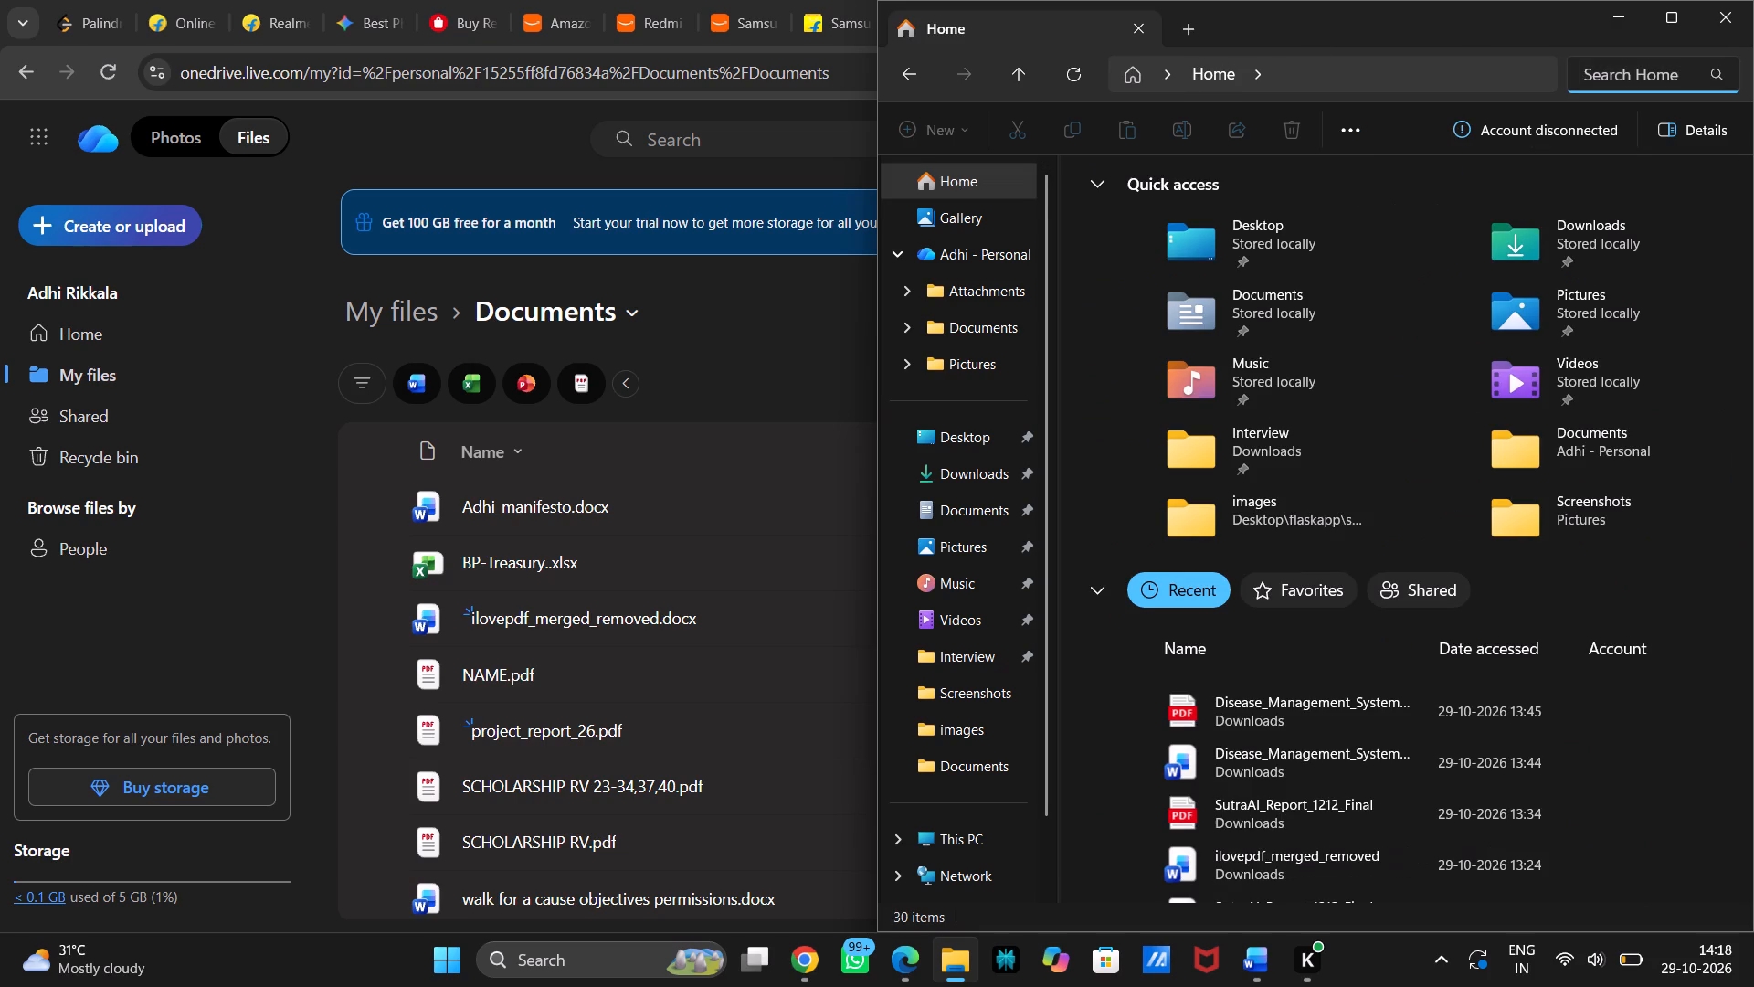
{"action": "key", "text": "p"}
{"action": "type", "text": "ro"}
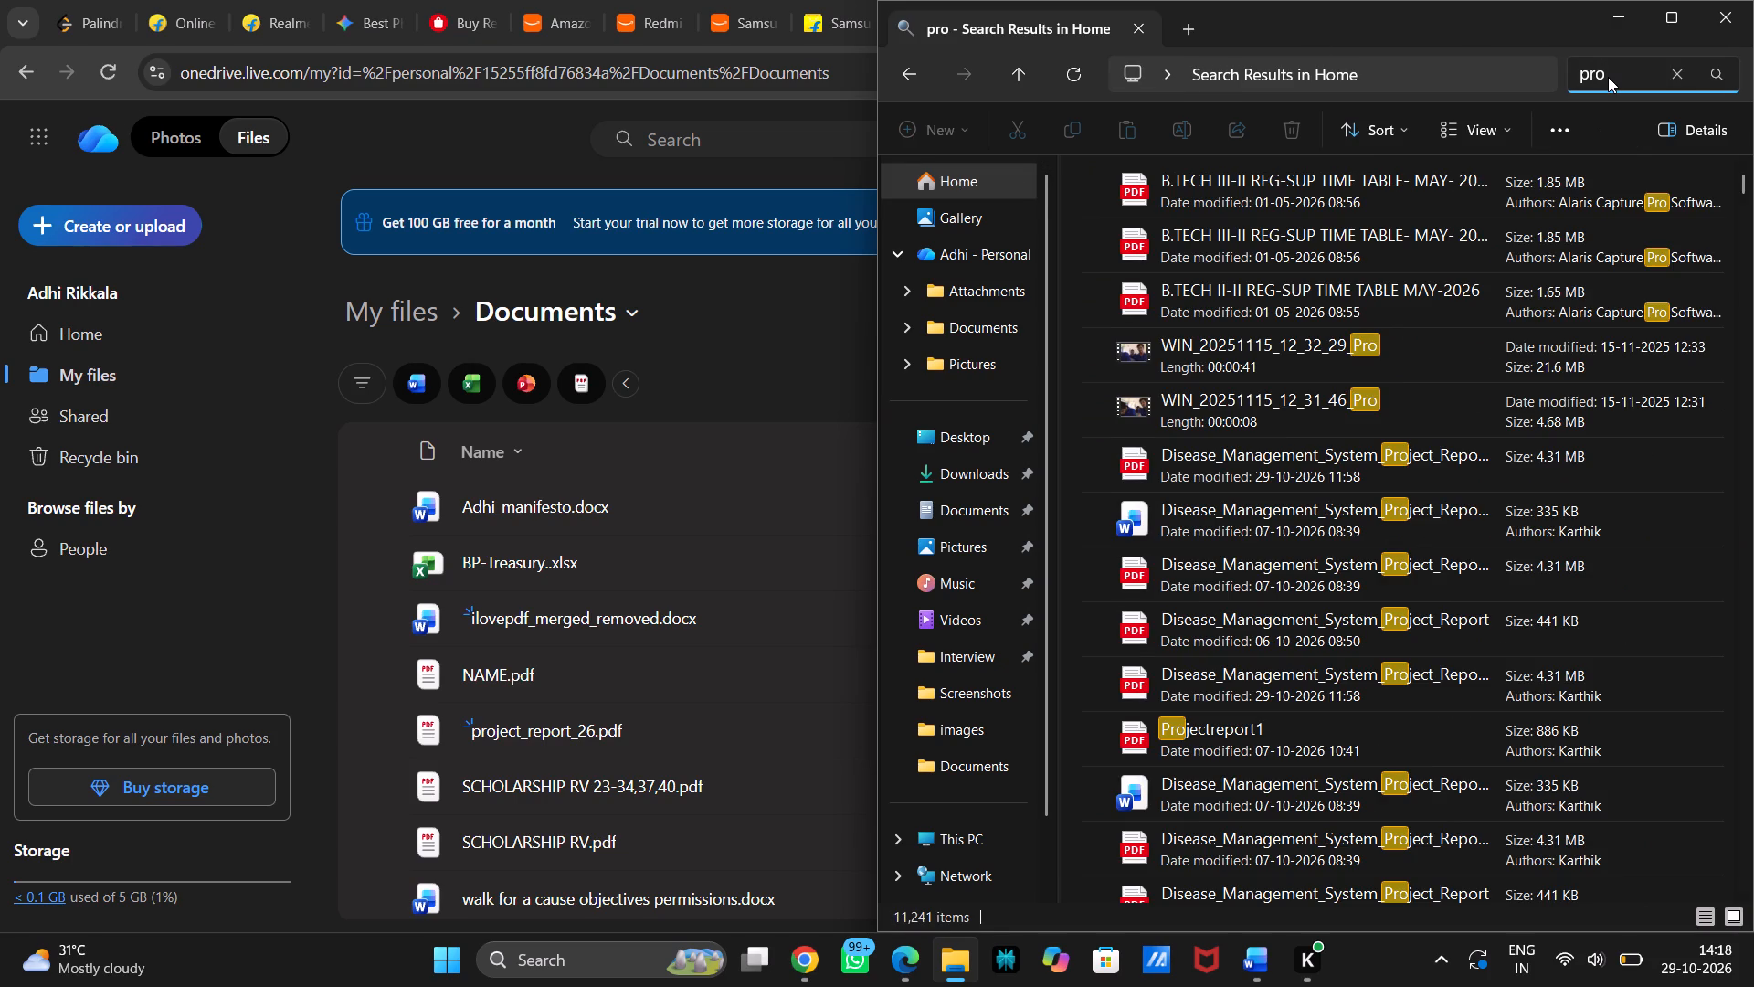
{"action": "type", "text": "ject"}
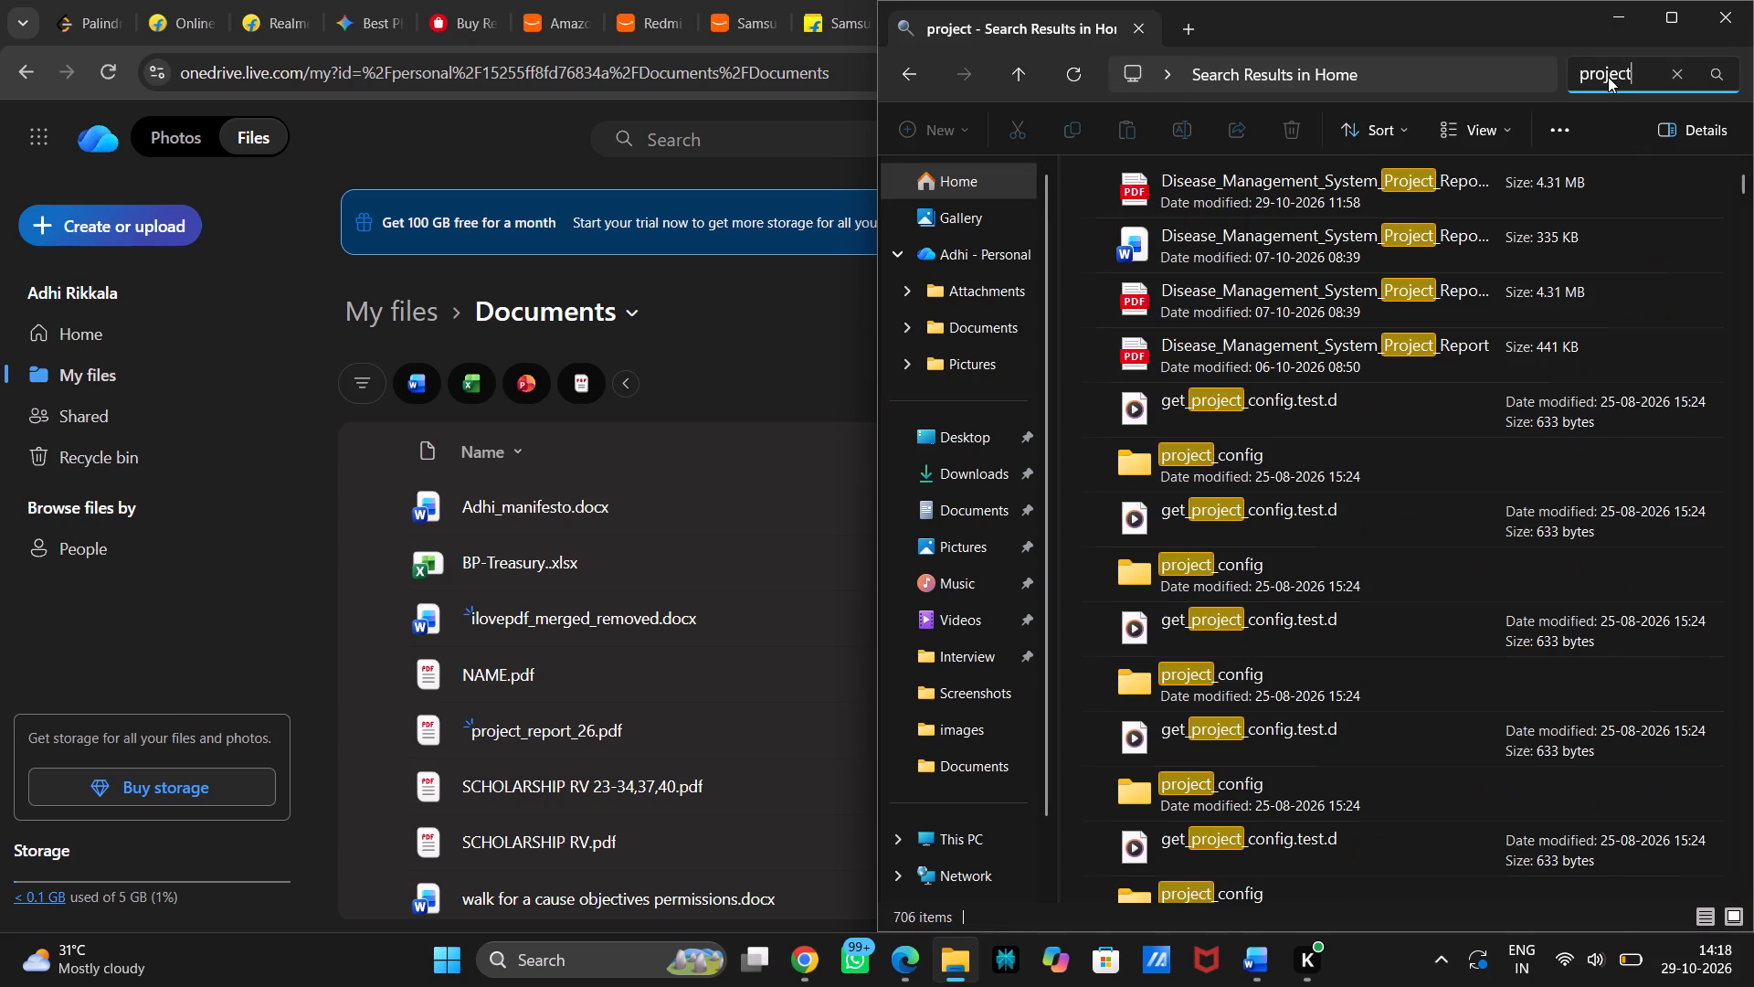
{"action": "left_click", "coordinate": [1708, 20]}
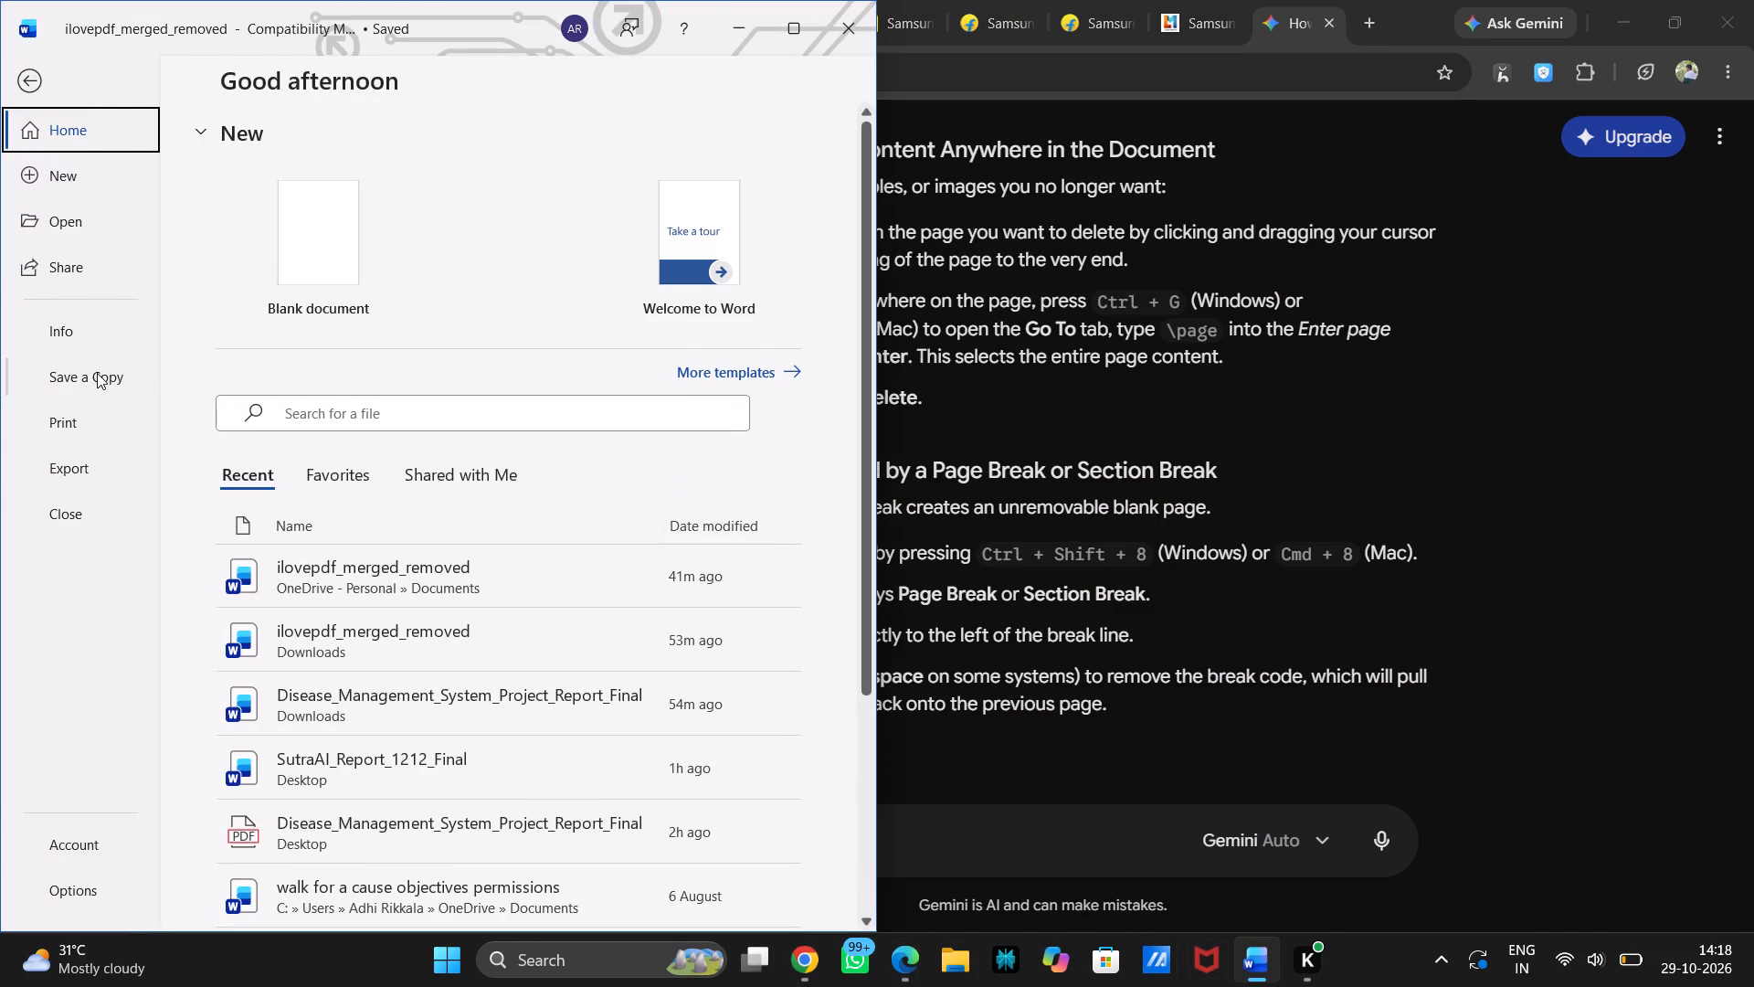
{"action": "left_click", "coordinate": [73, 460]}
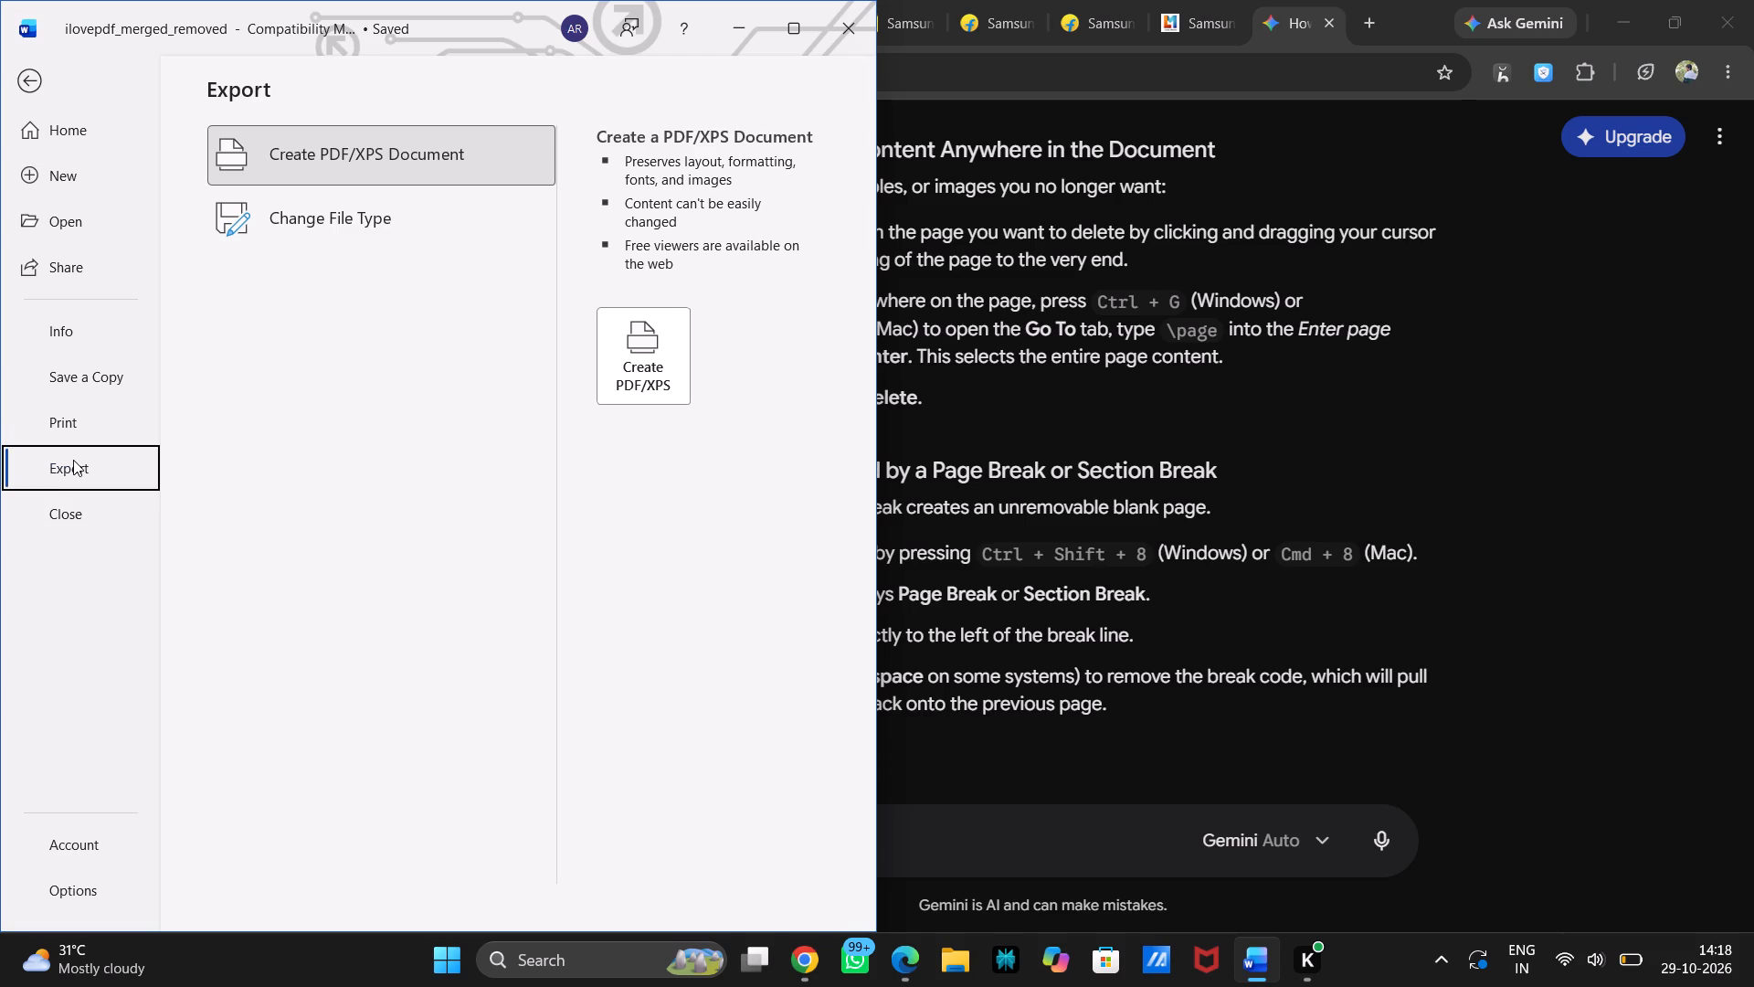
{"action": "left_click", "coordinate": [649, 335]}
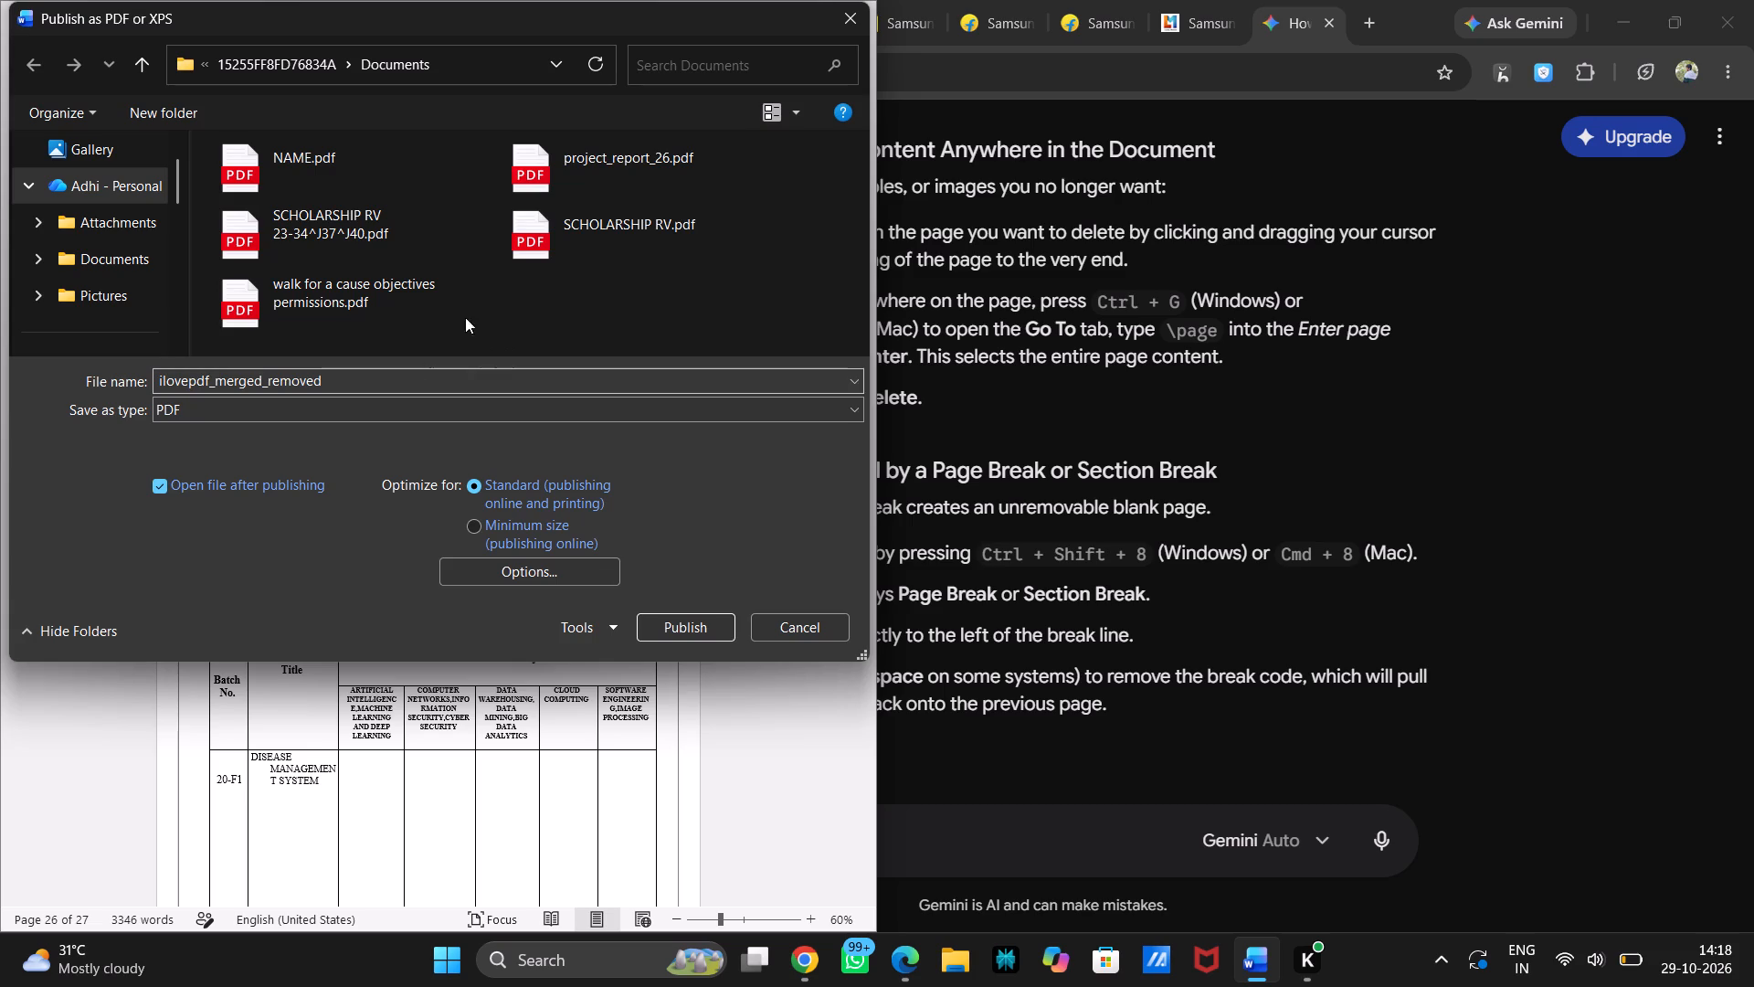
{"action": "left_click", "coordinate": [360, 386]}
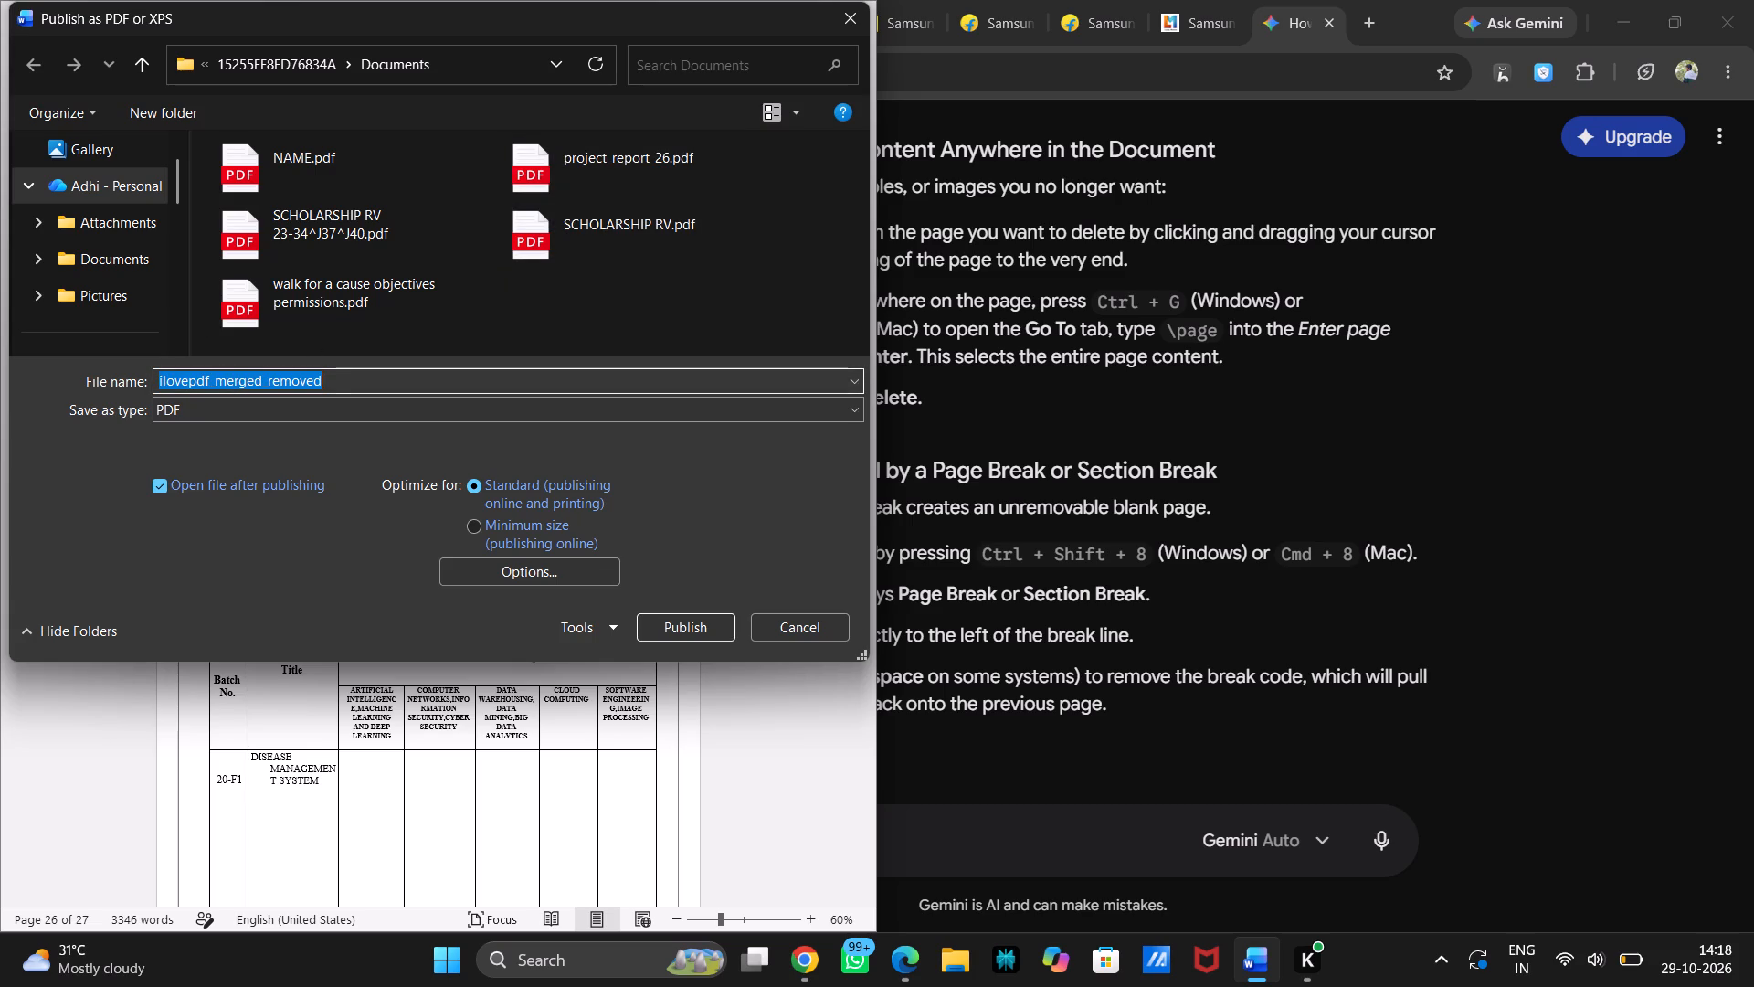
{"action": "key", "text": "shift+p"}
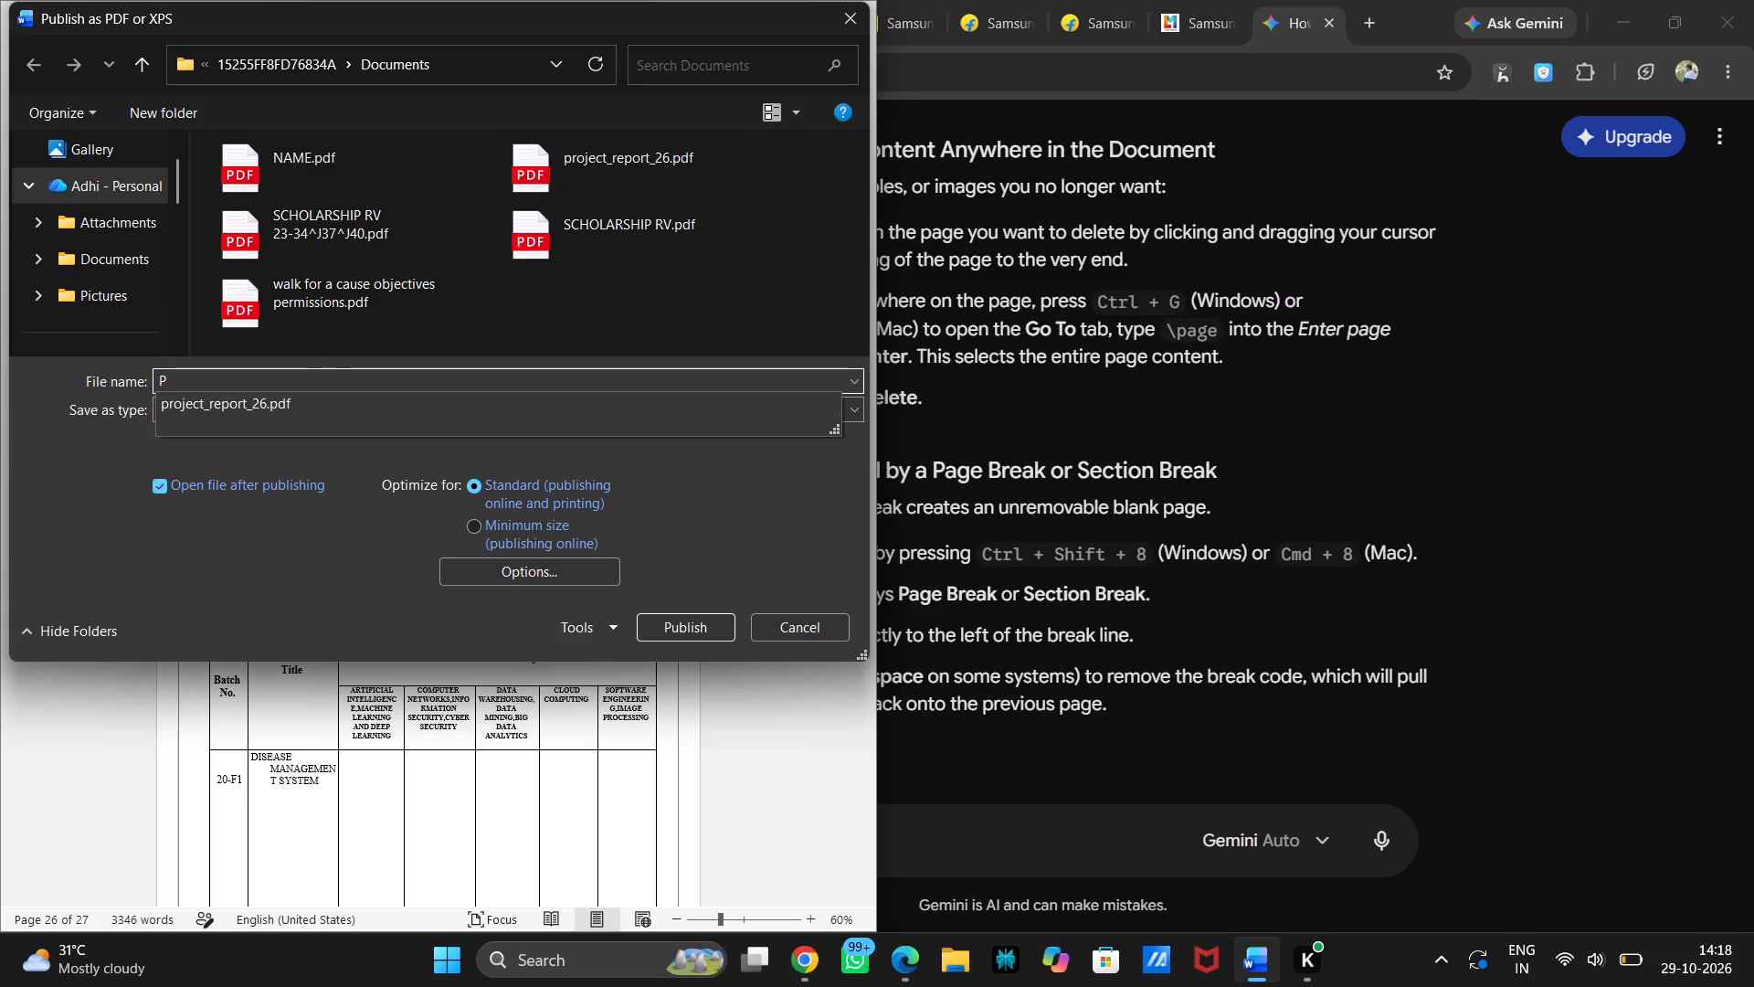
{"action": "key", "text": "r"}
{"action": "key", "text": "Down"}
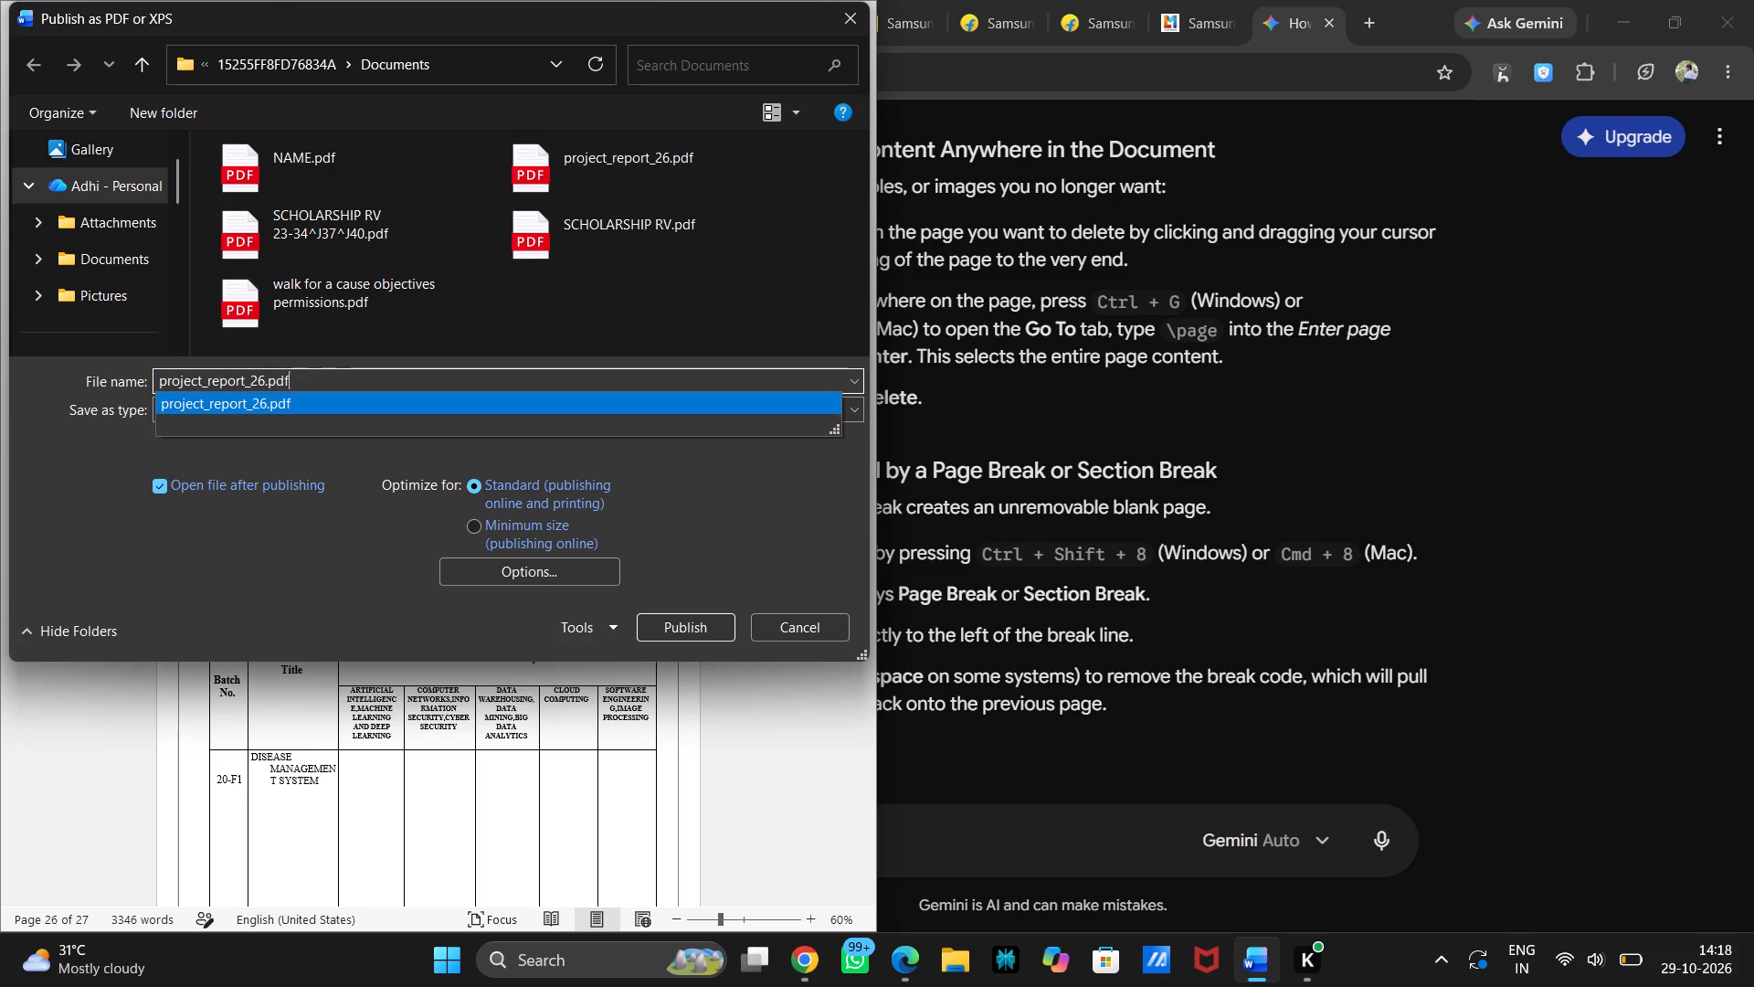
{"action": "left_click", "coordinate": [241, 403]}
{"action": "left_click", "coordinate": [255, 583]}
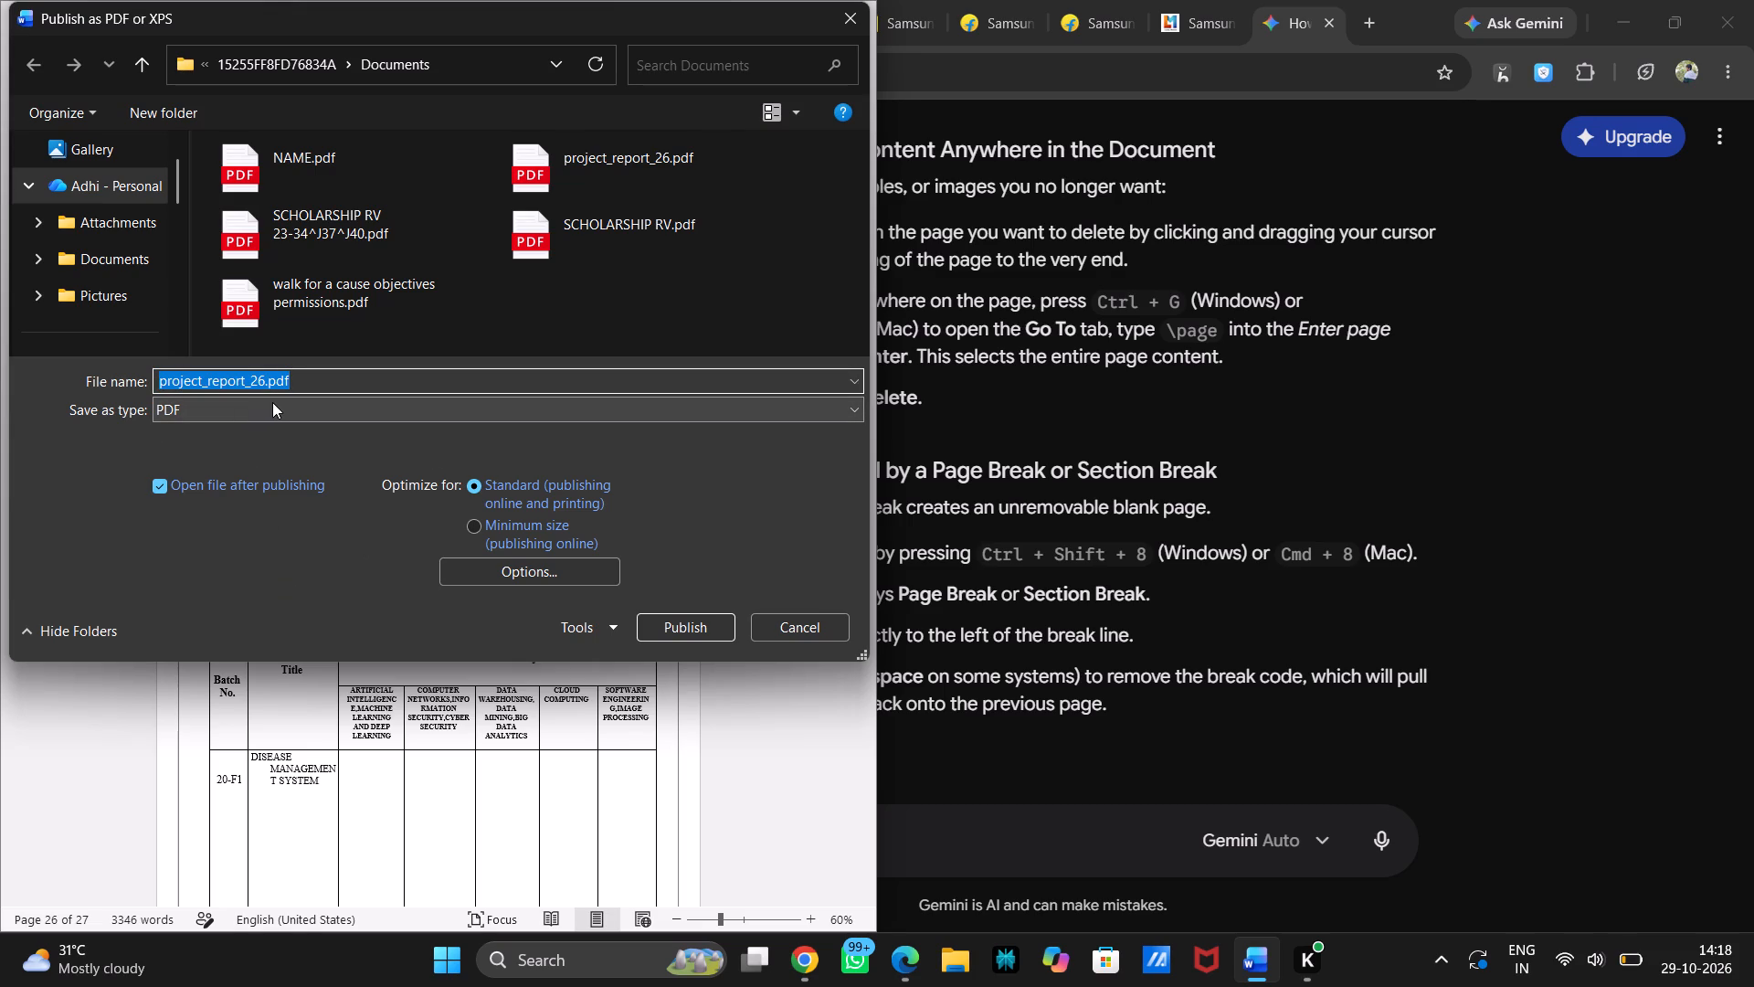
{"action": "left_click", "coordinate": [517, 576]}
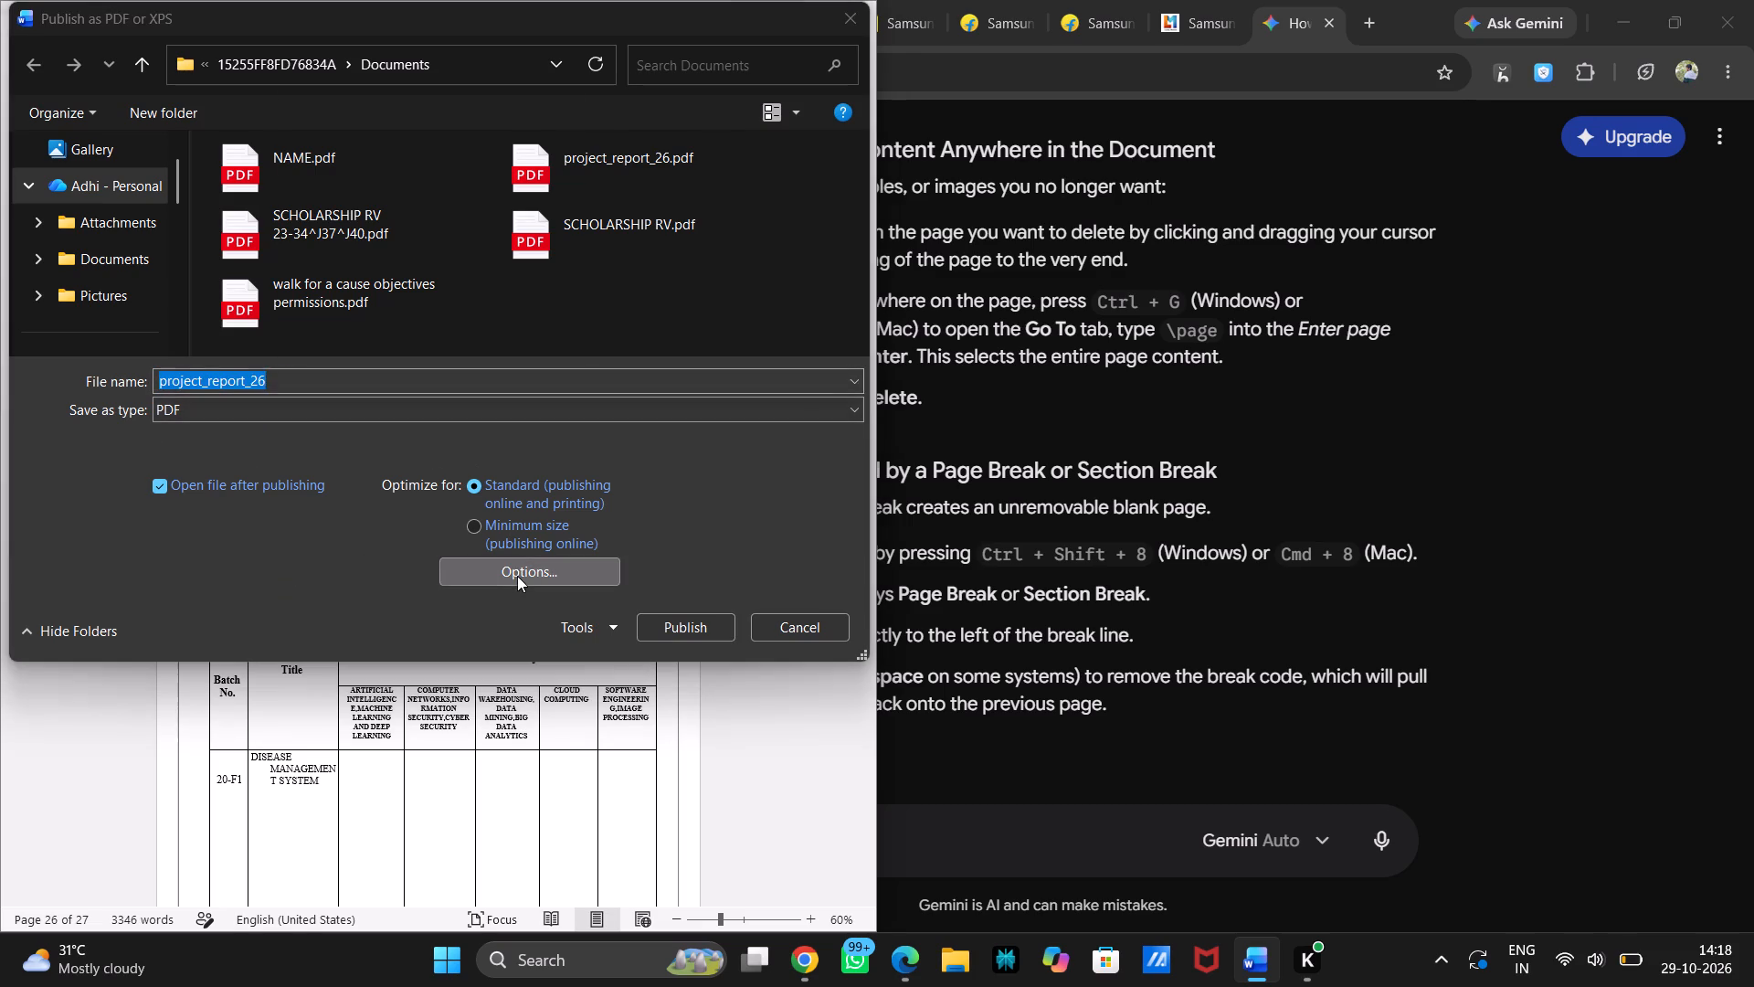
{"action": "left_click", "coordinate": [546, 579]}
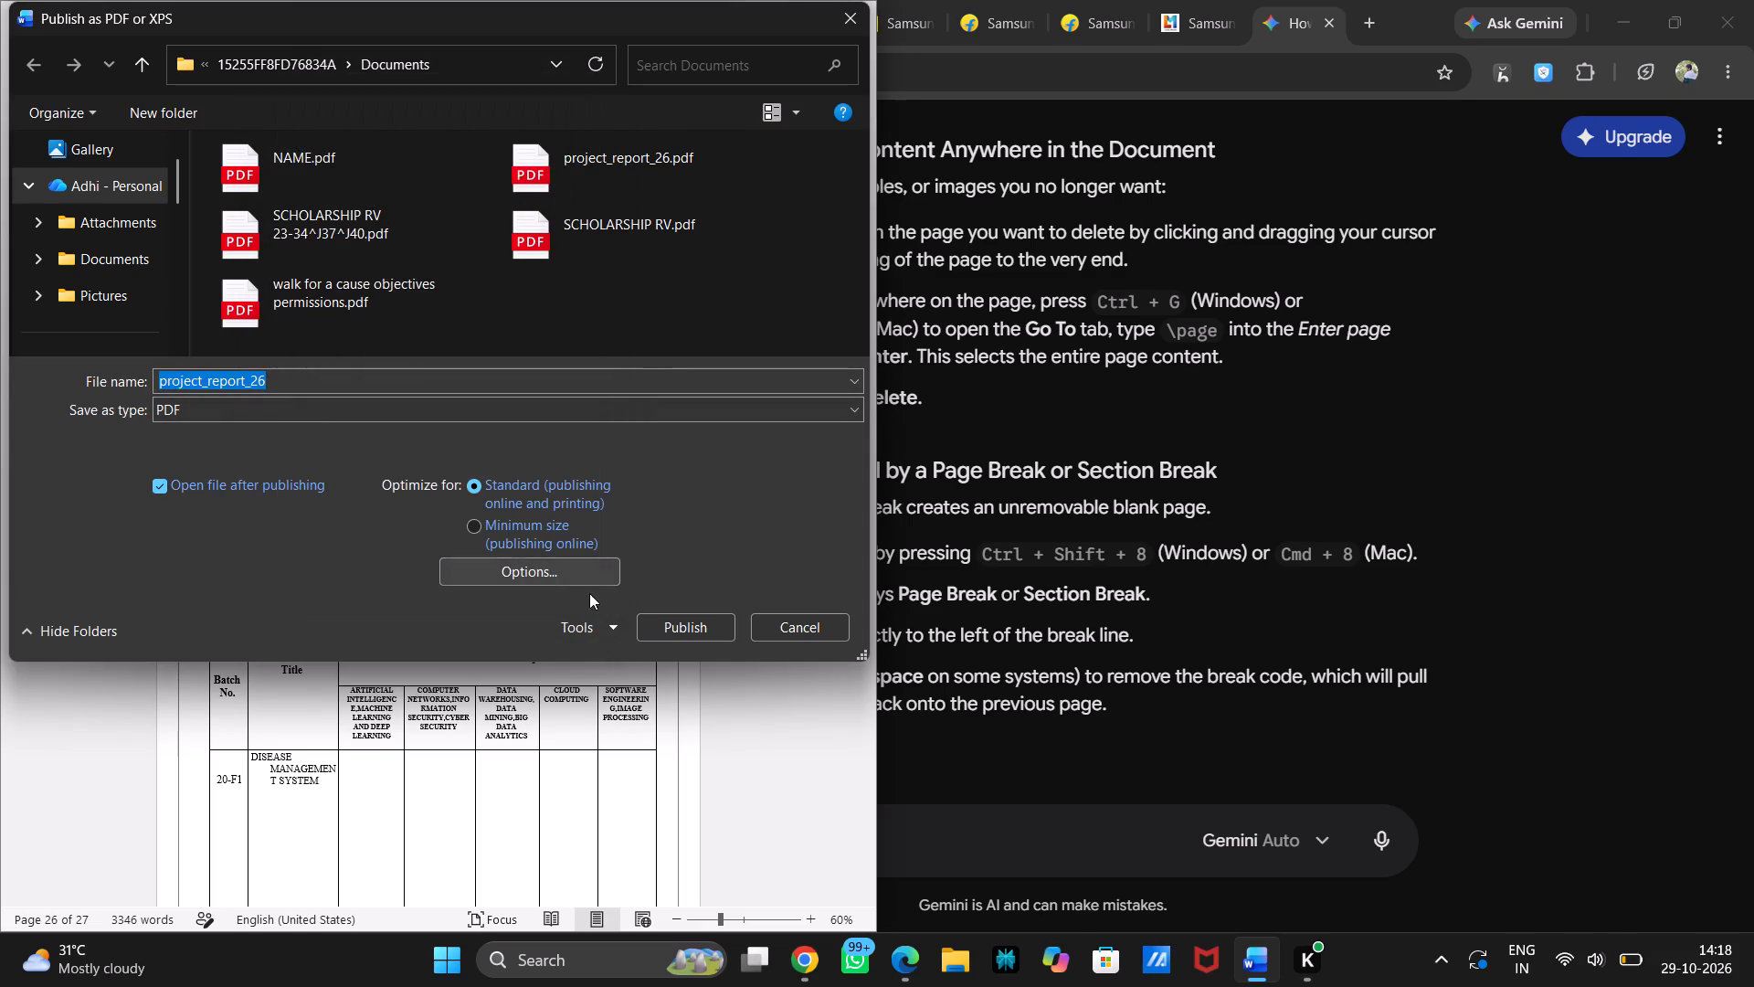
{"action": "left_click", "coordinate": [688, 628]}
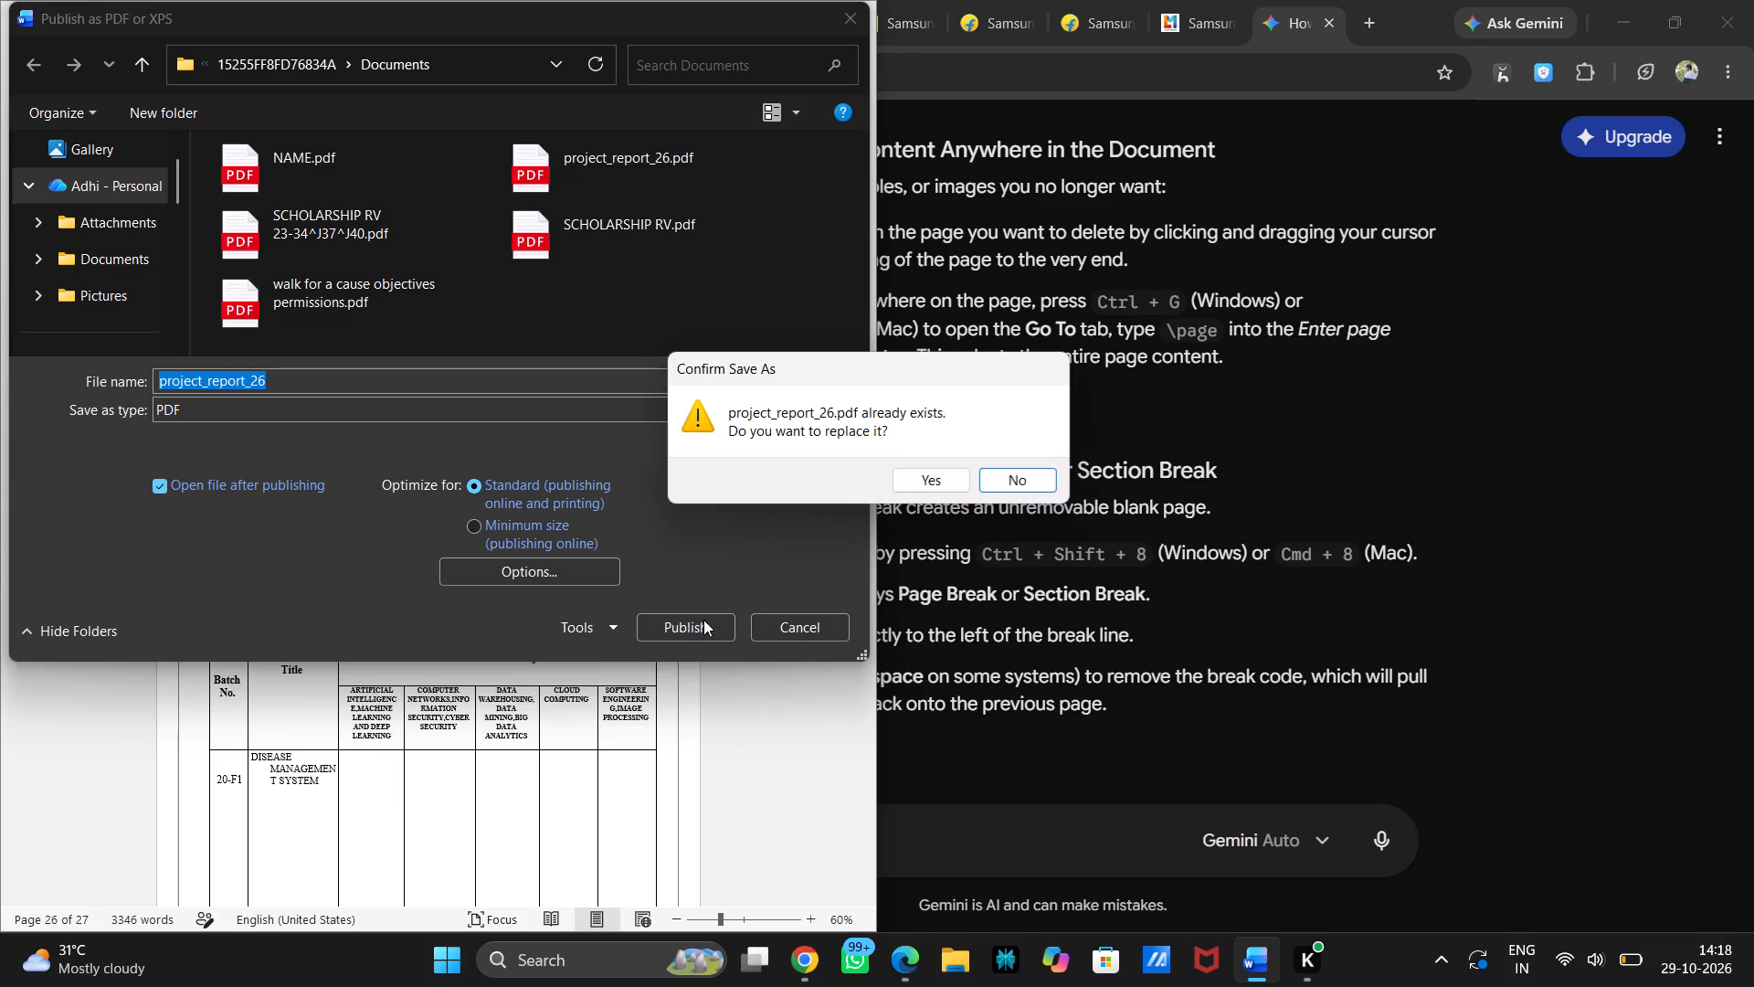
{"action": "left_click", "coordinate": [931, 478]}
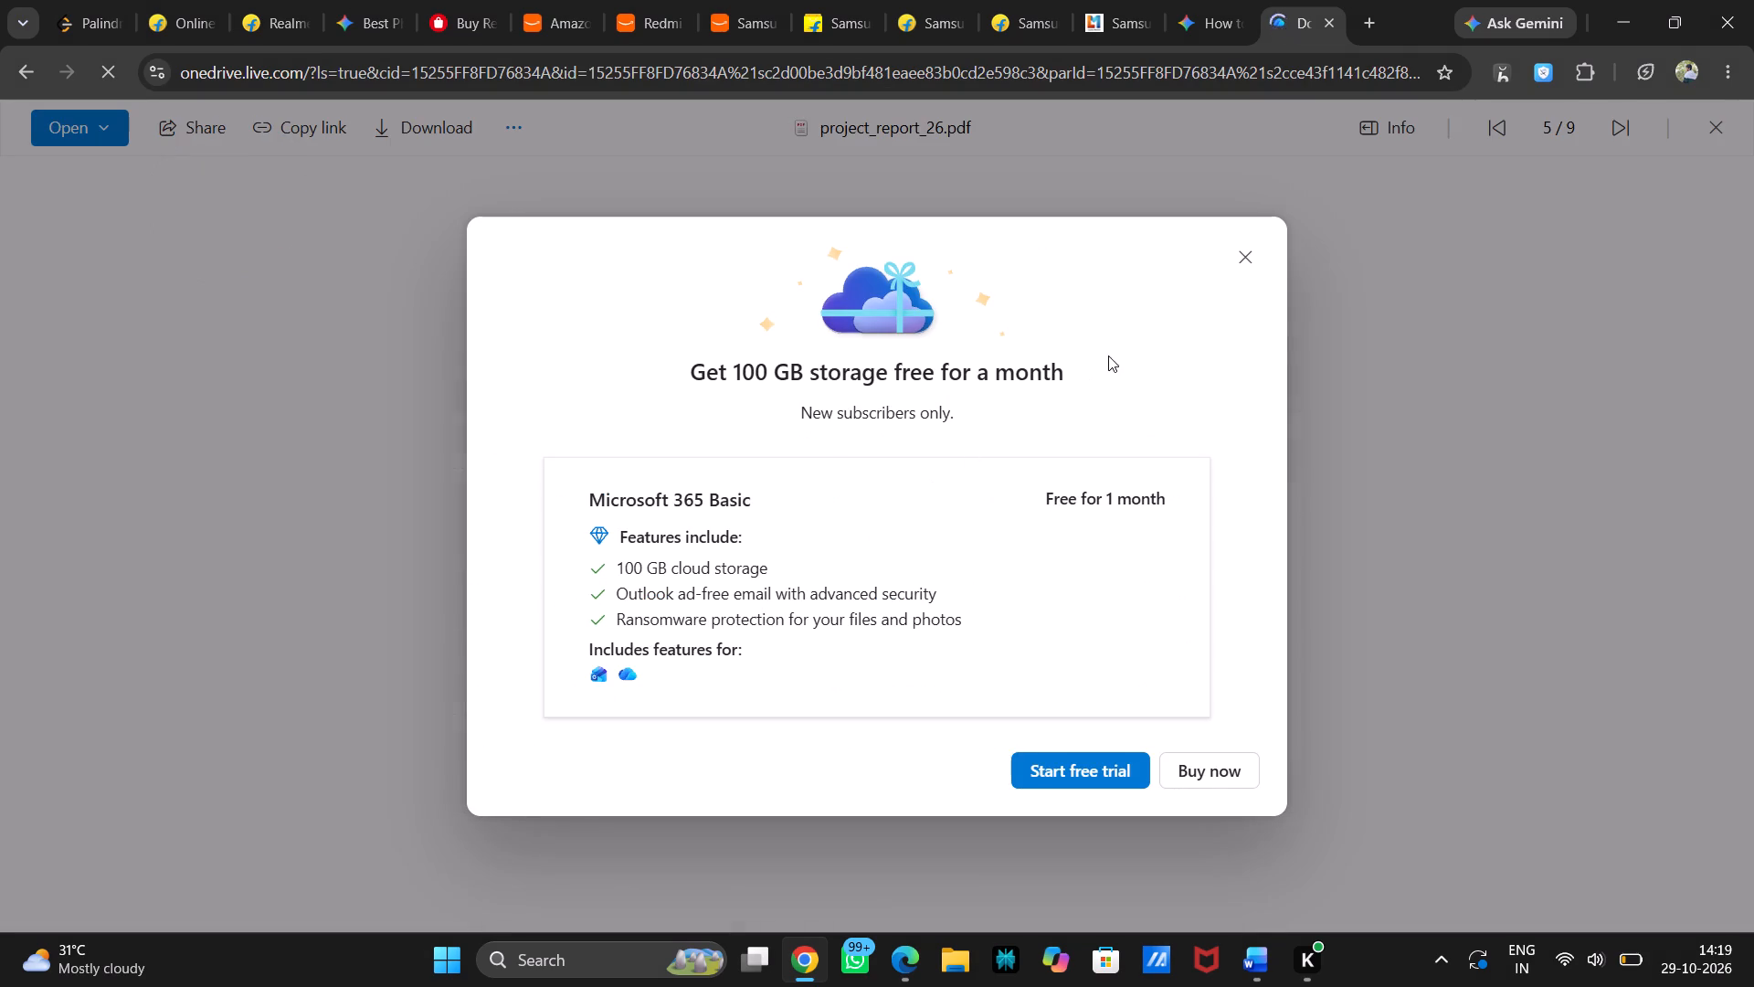
Dismiss the free storage offer in OneDrive and download project_report_26.pdf.
{"action": "left_click", "coordinate": [1247, 256]}
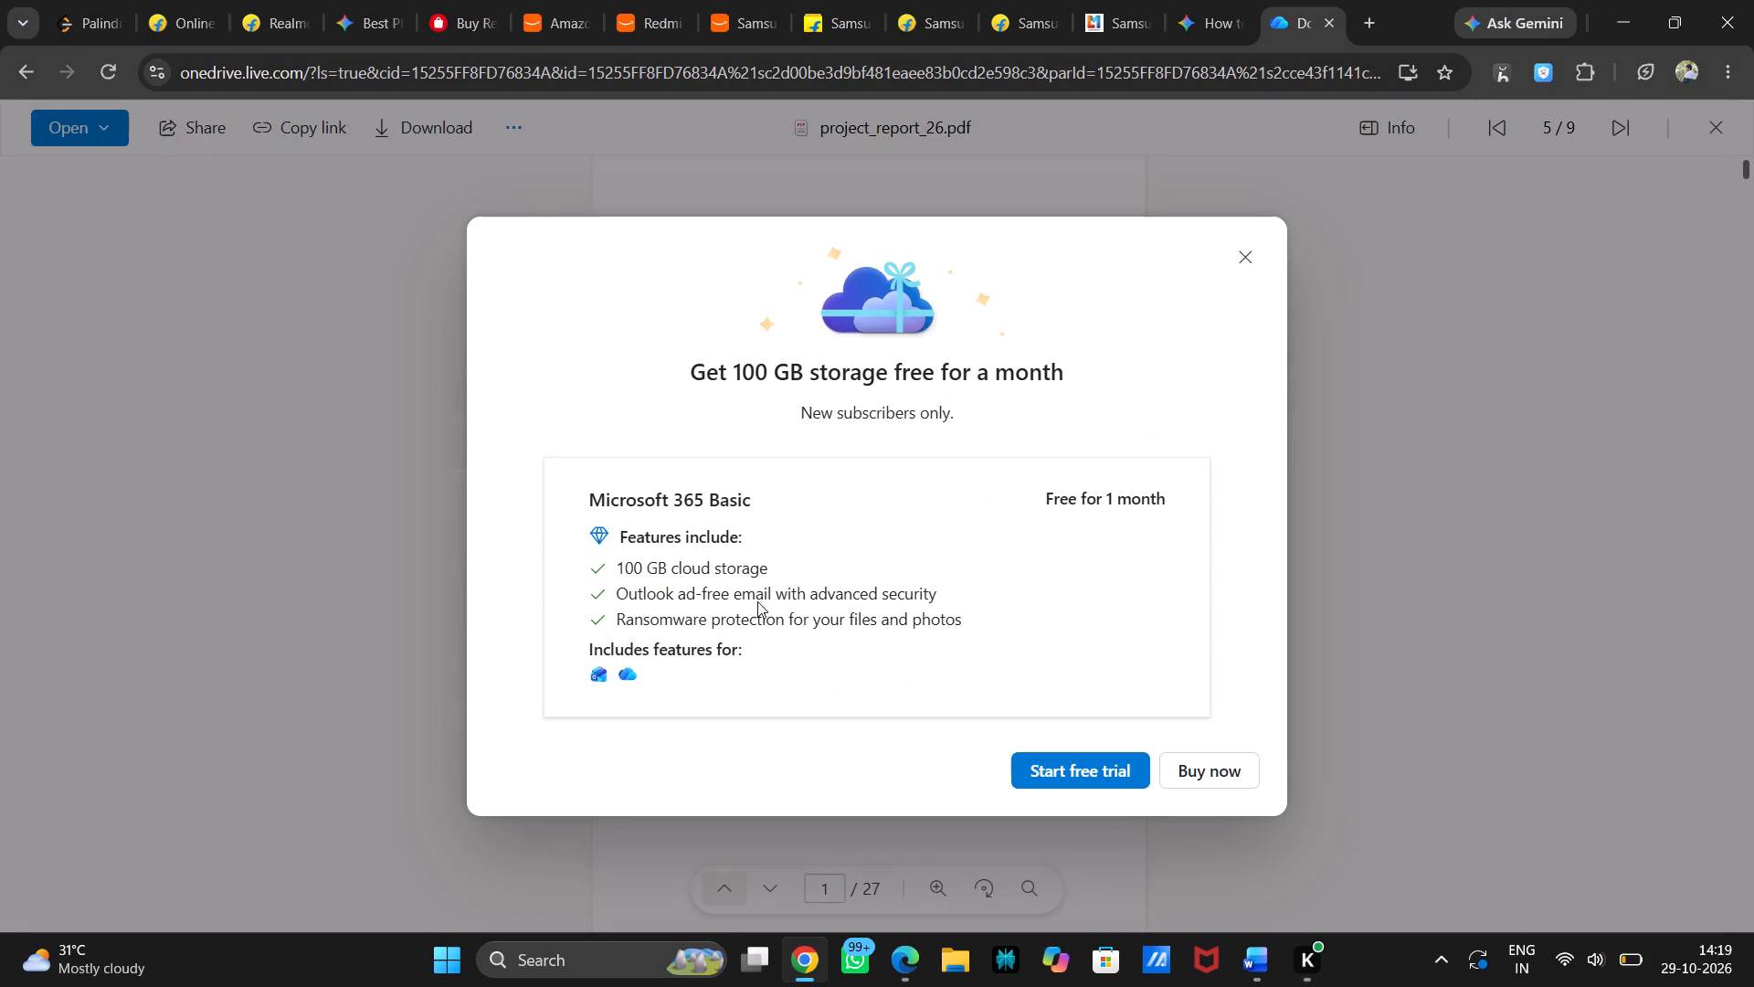
{"action": "left_click", "coordinate": [433, 136]}
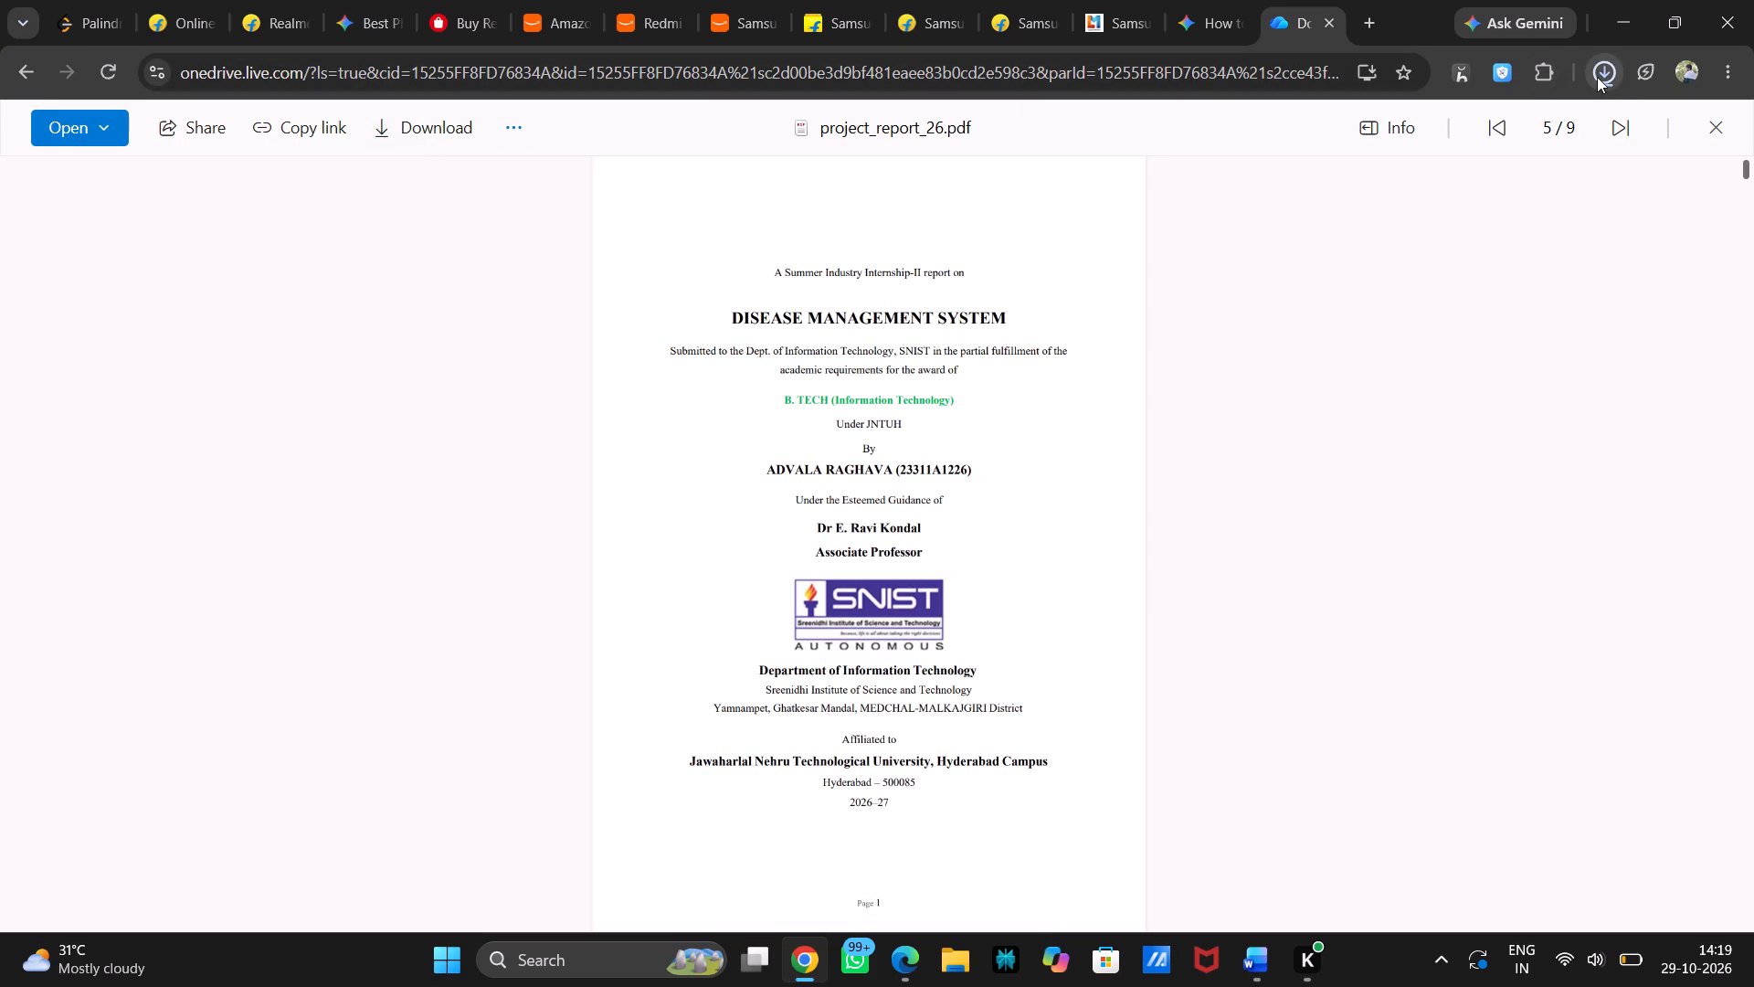
Look through the pages of project_report_26.pdf in the OneDrive preview to check the exported report.
{"action": "scroll", "coordinate": [1119, 459], "scroll_direction": "down", "scroll_amount": 18}
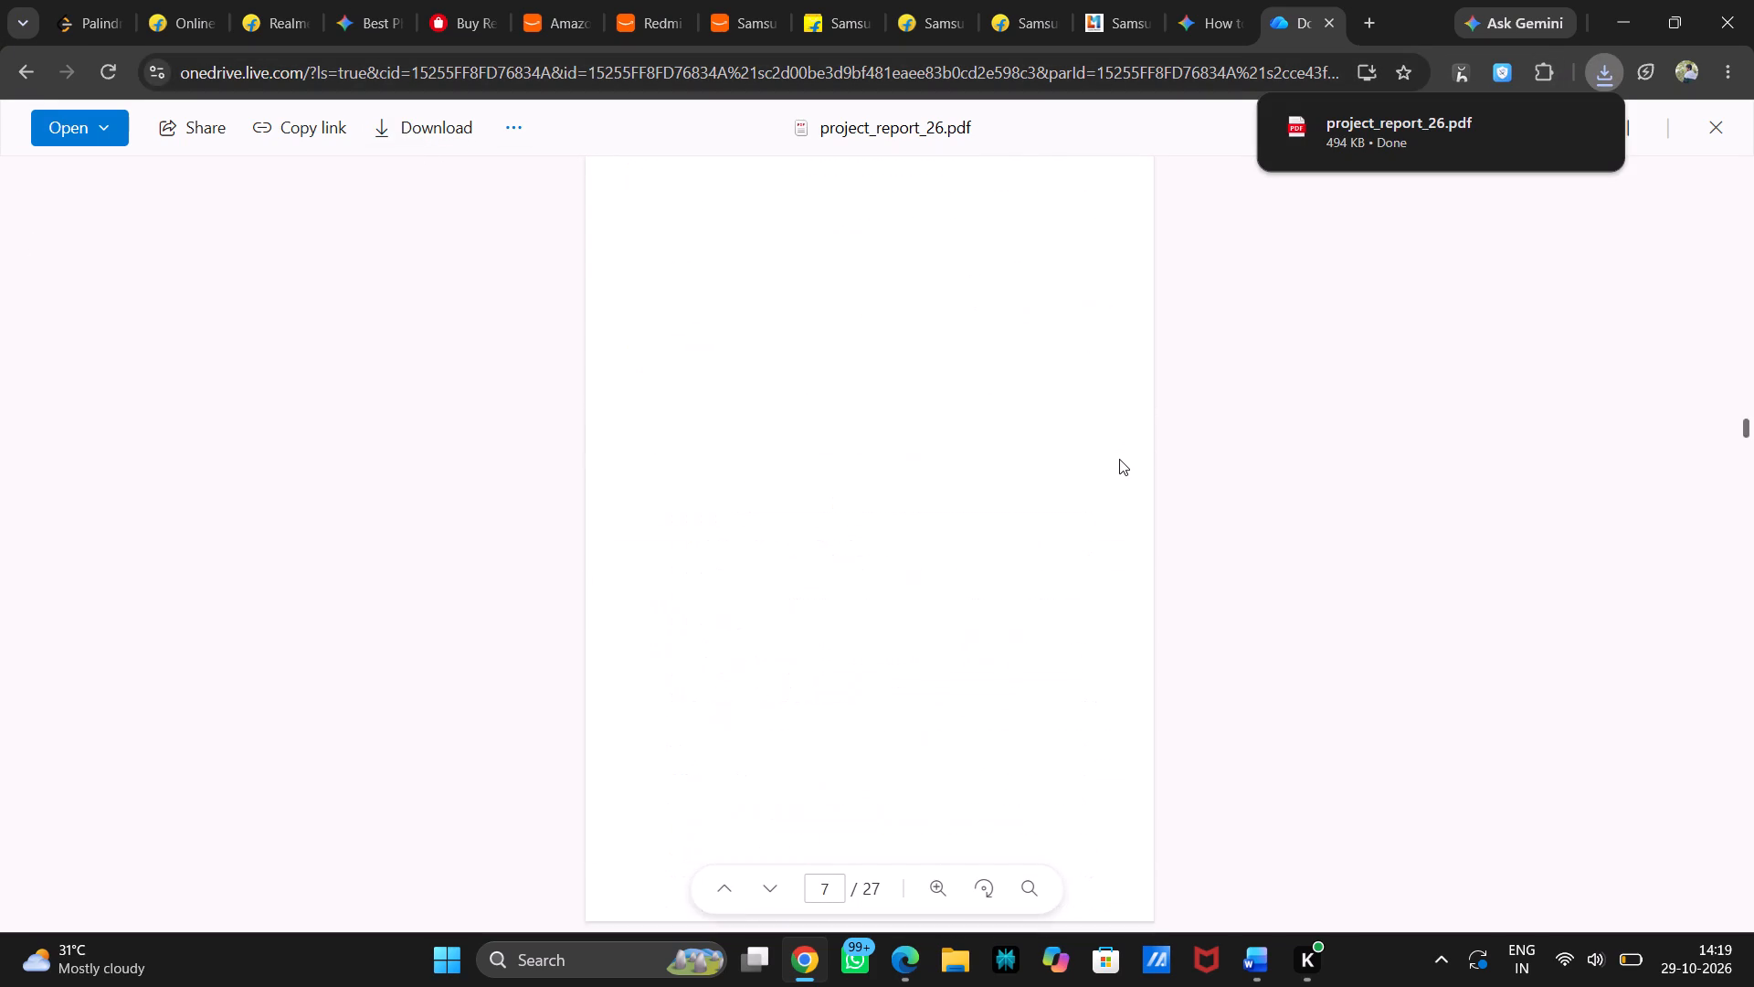
{"action": "scroll", "coordinate": [1119, 459], "scroll_direction": "down", "scroll_amount": 20}
{"action": "scroll", "coordinate": [1119, 459], "scroll_direction": "down", "scroll_amount": 1}
{"action": "scroll", "coordinate": [1119, 459], "scroll_direction": "up", "scroll_amount": 5}
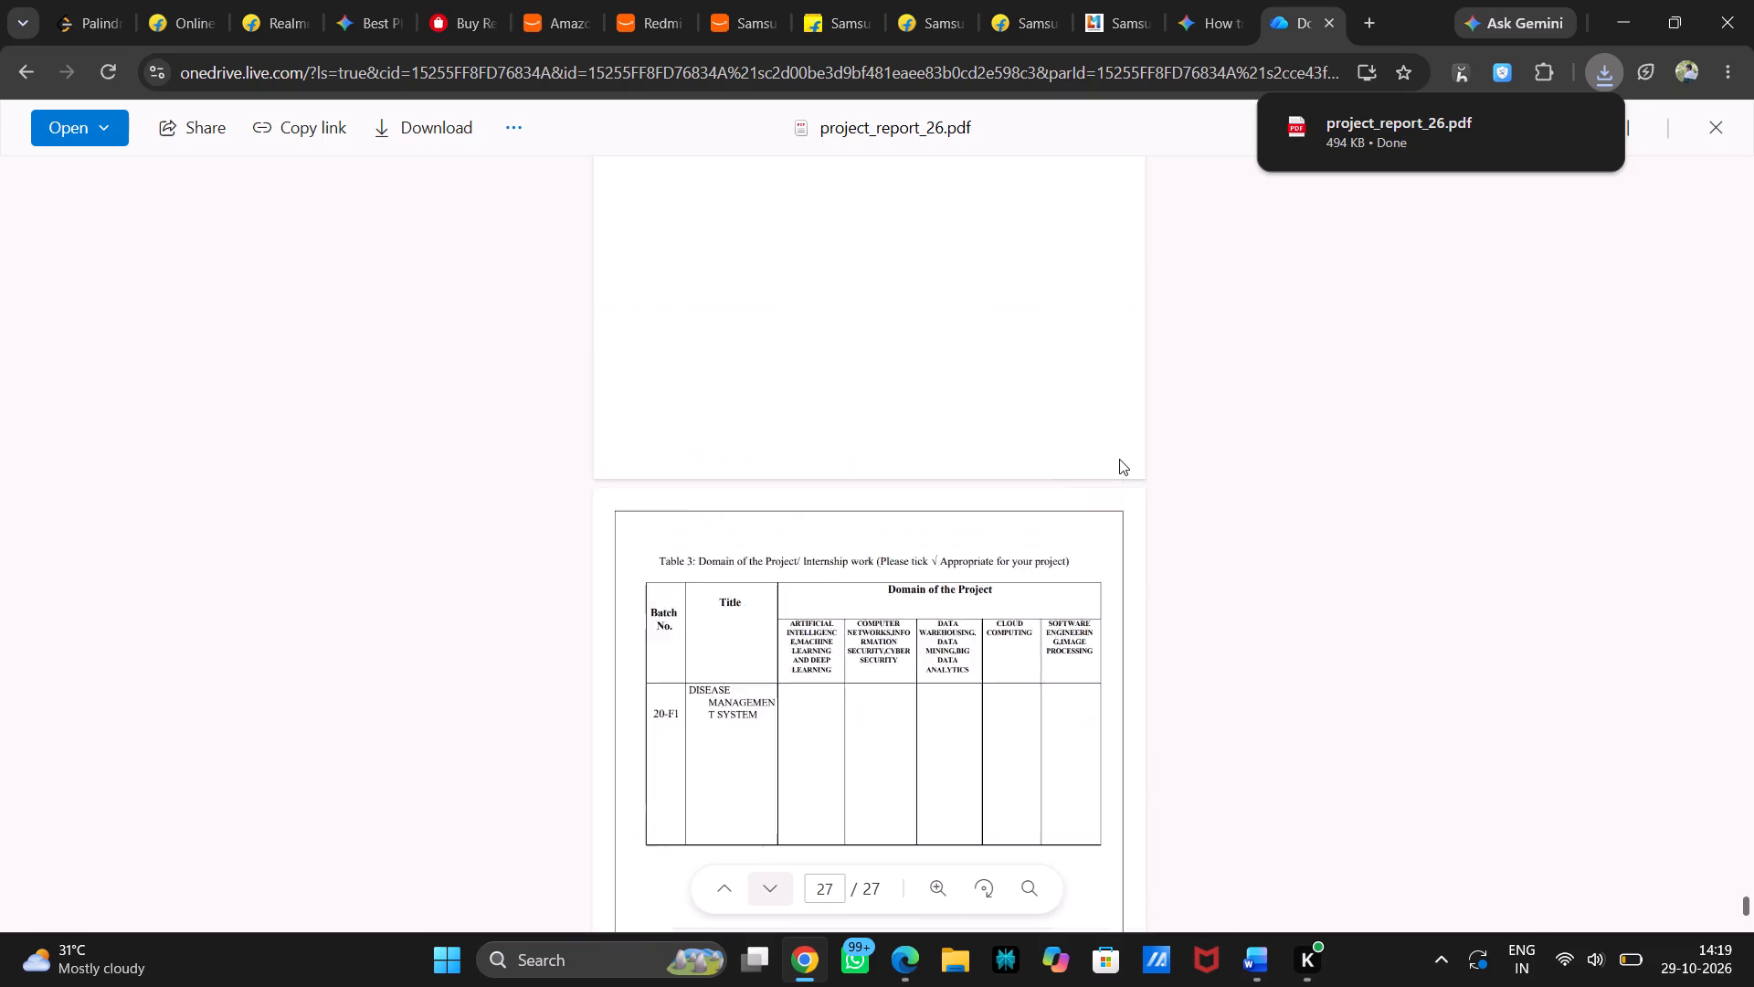
{"action": "scroll", "coordinate": [1119, 459], "scroll_direction": "up", "scroll_amount": 12}
{"action": "scroll", "coordinate": [1119, 459], "scroll_direction": "down", "scroll_amount": 4}
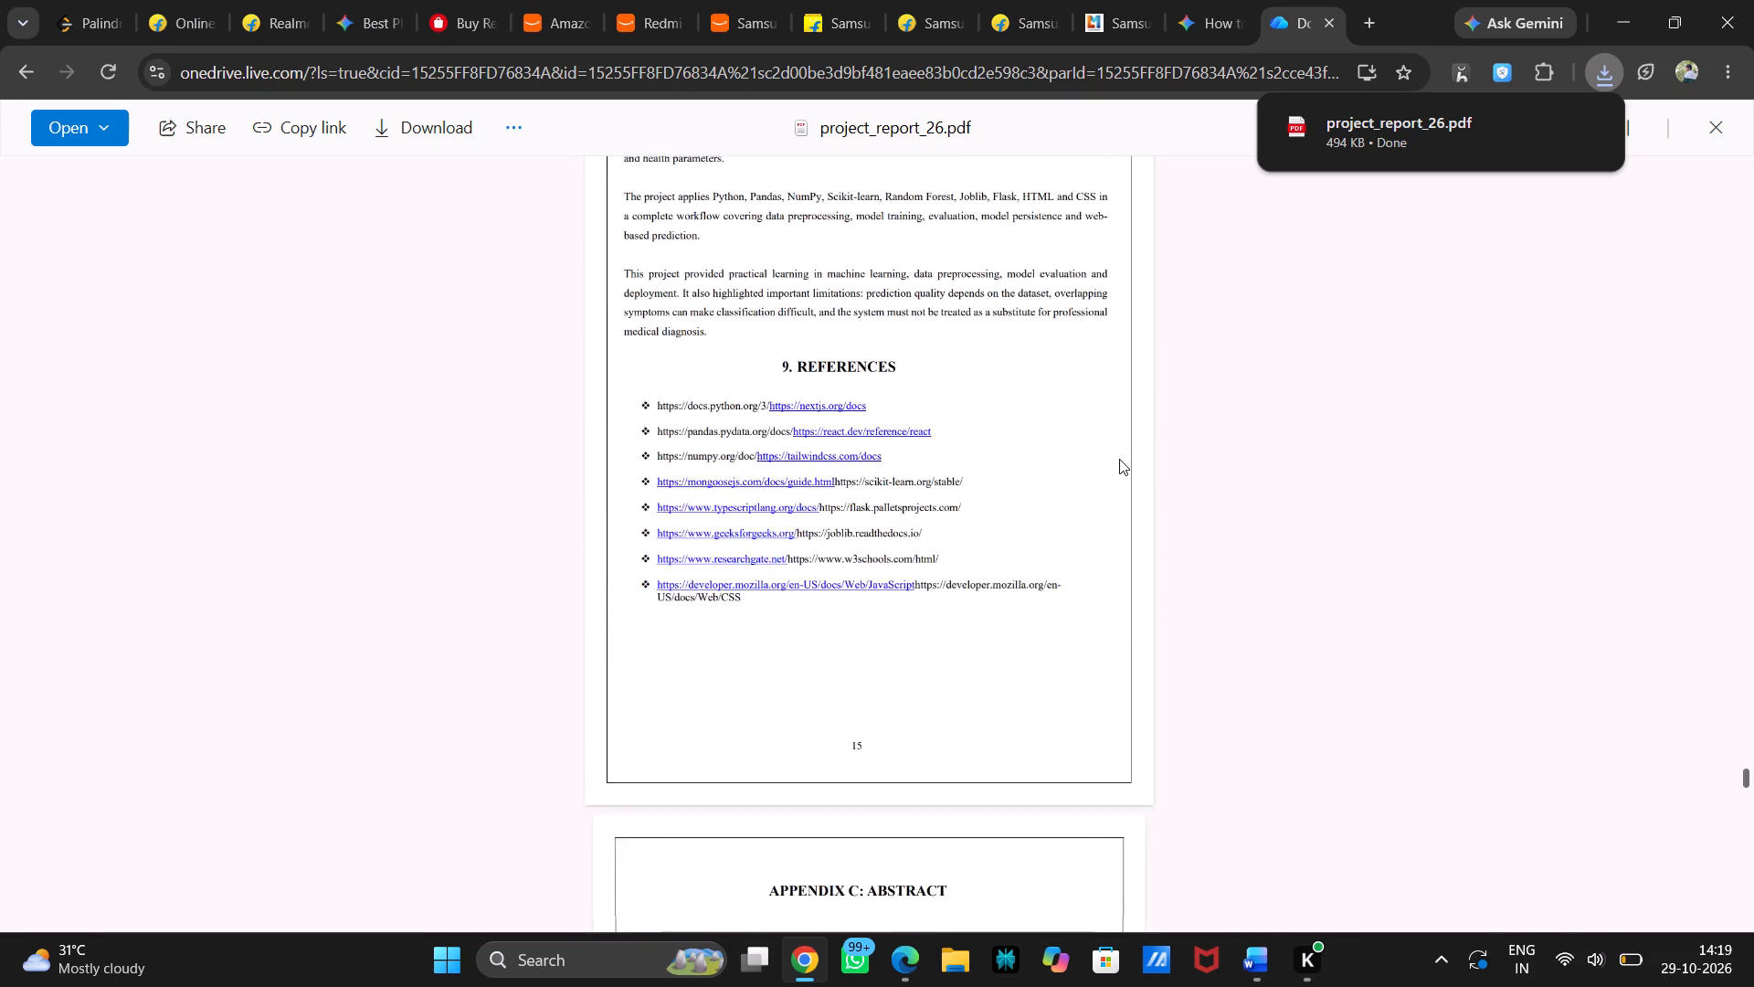
{"action": "scroll", "coordinate": [1119, 459], "scroll_direction": "up", "scroll_amount": 16}
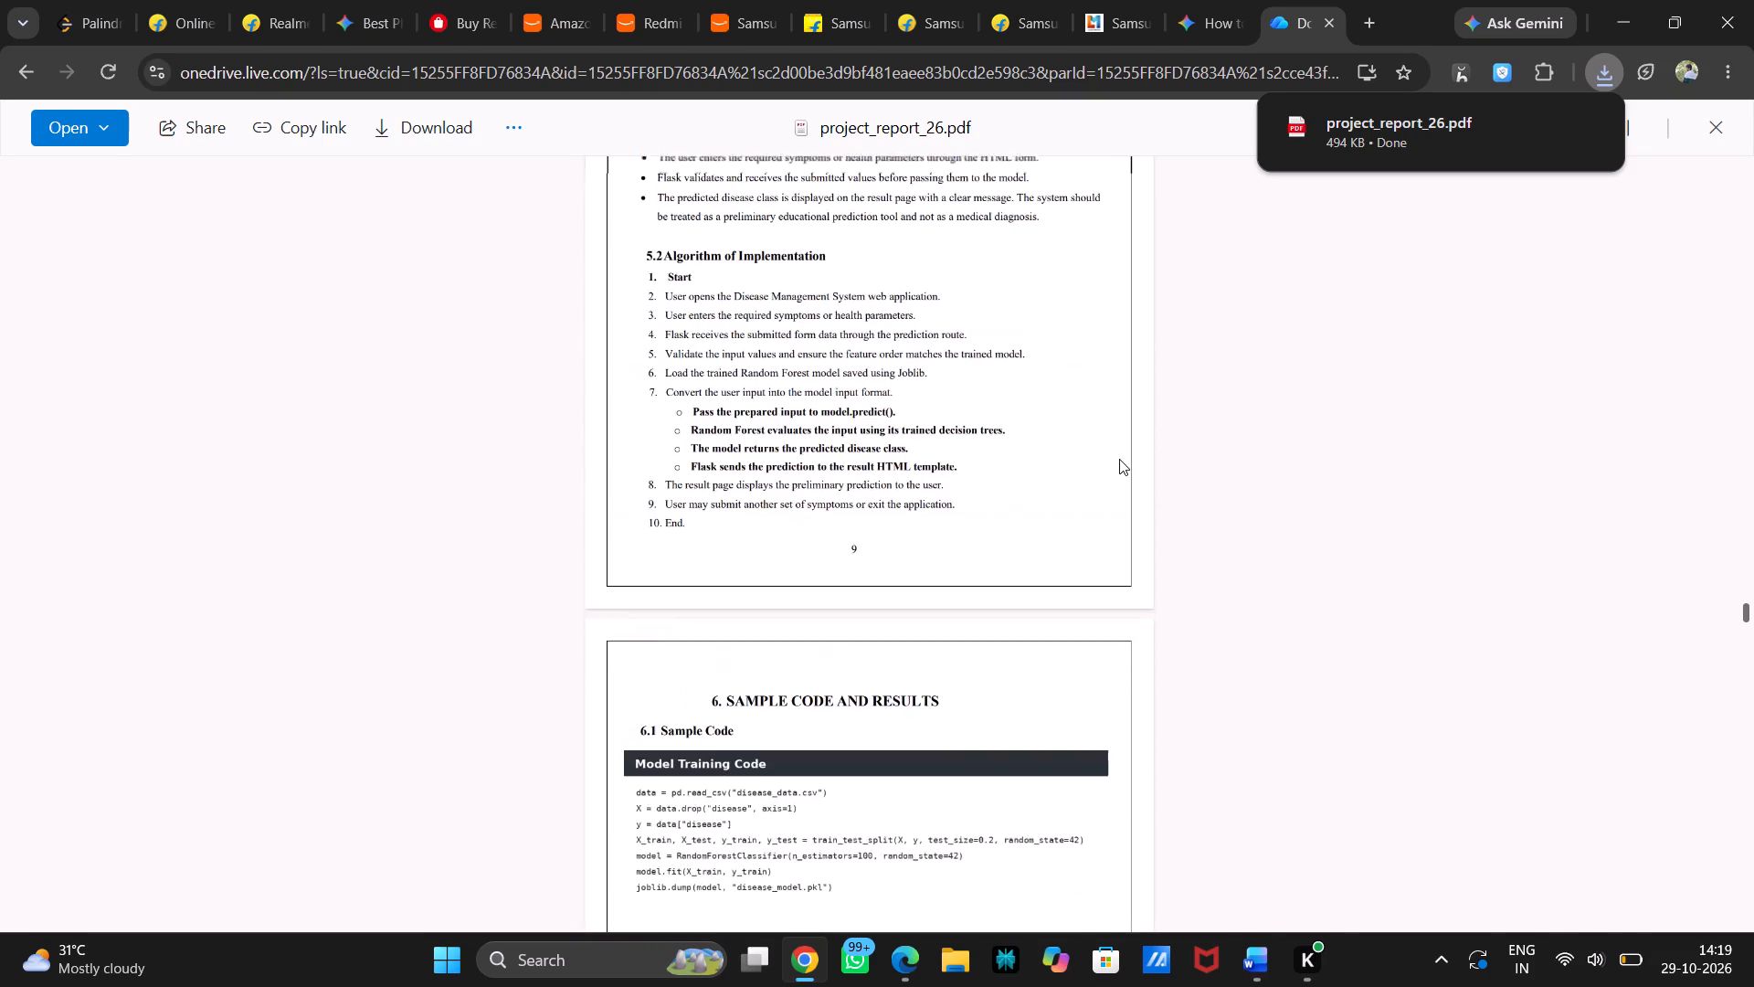
{"action": "scroll", "coordinate": [1119, 459], "scroll_direction": "up", "scroll_amount": 15}
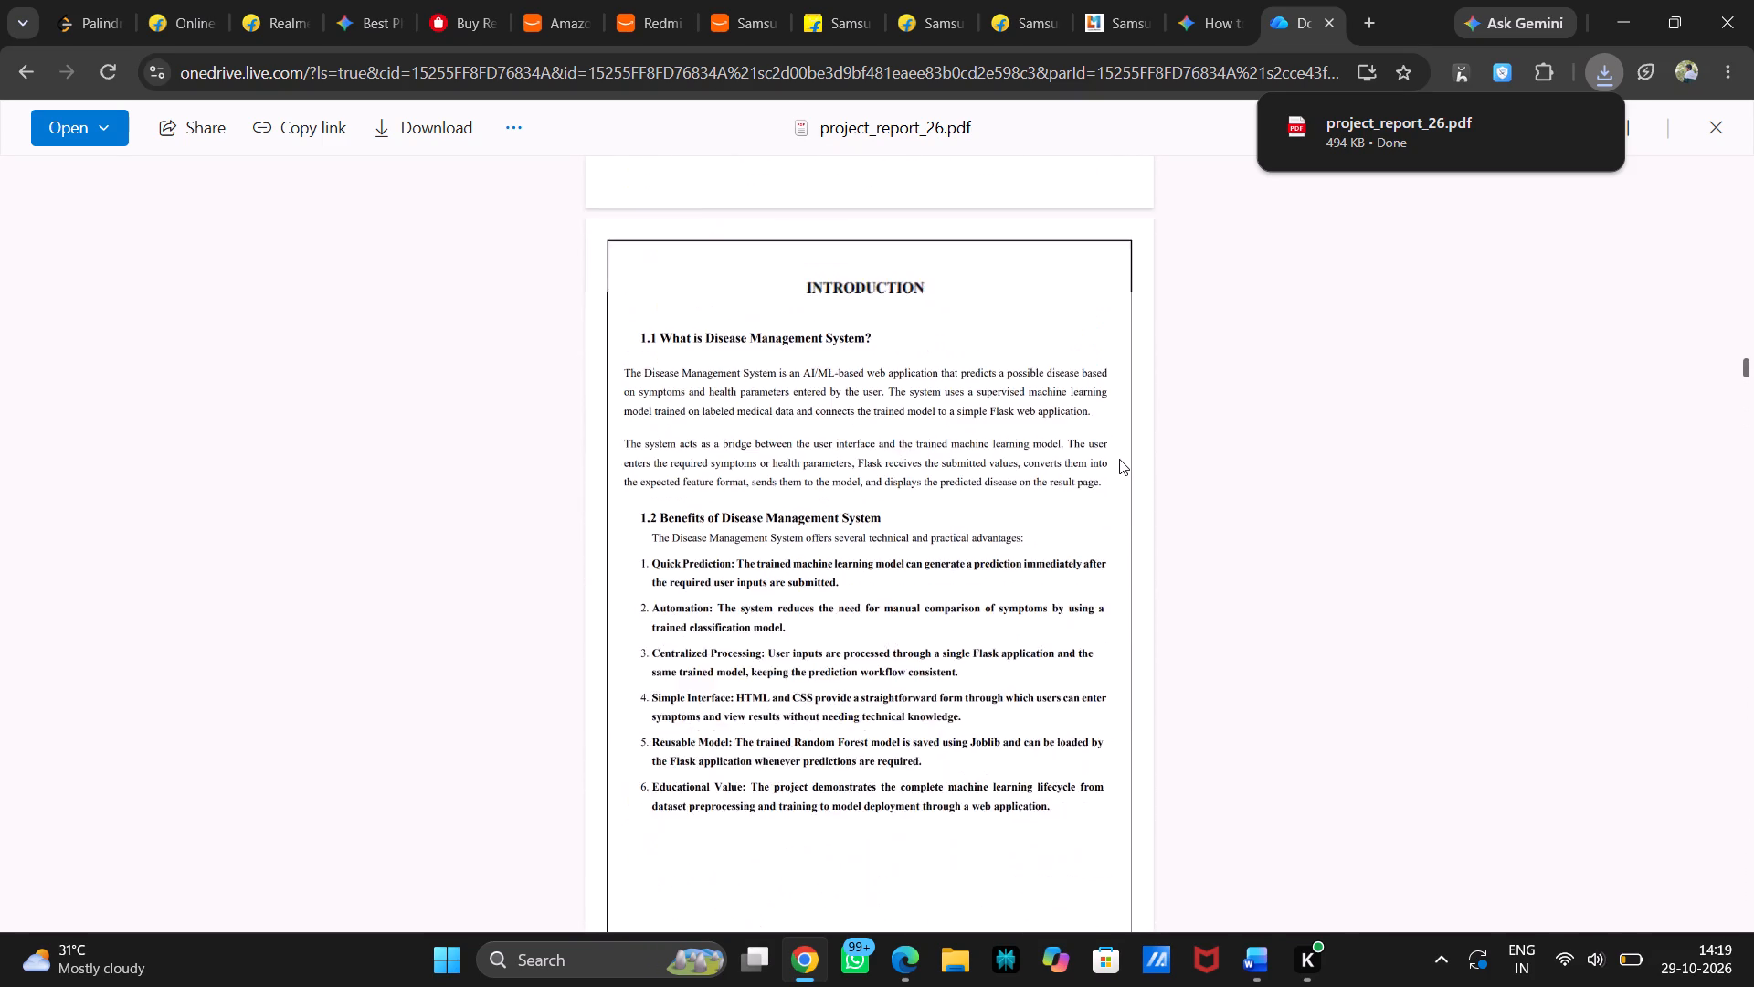
{"action": "scroll", "coordinate": [1119, 459], "scroll_direction": "up", "scroll_amount": 13}
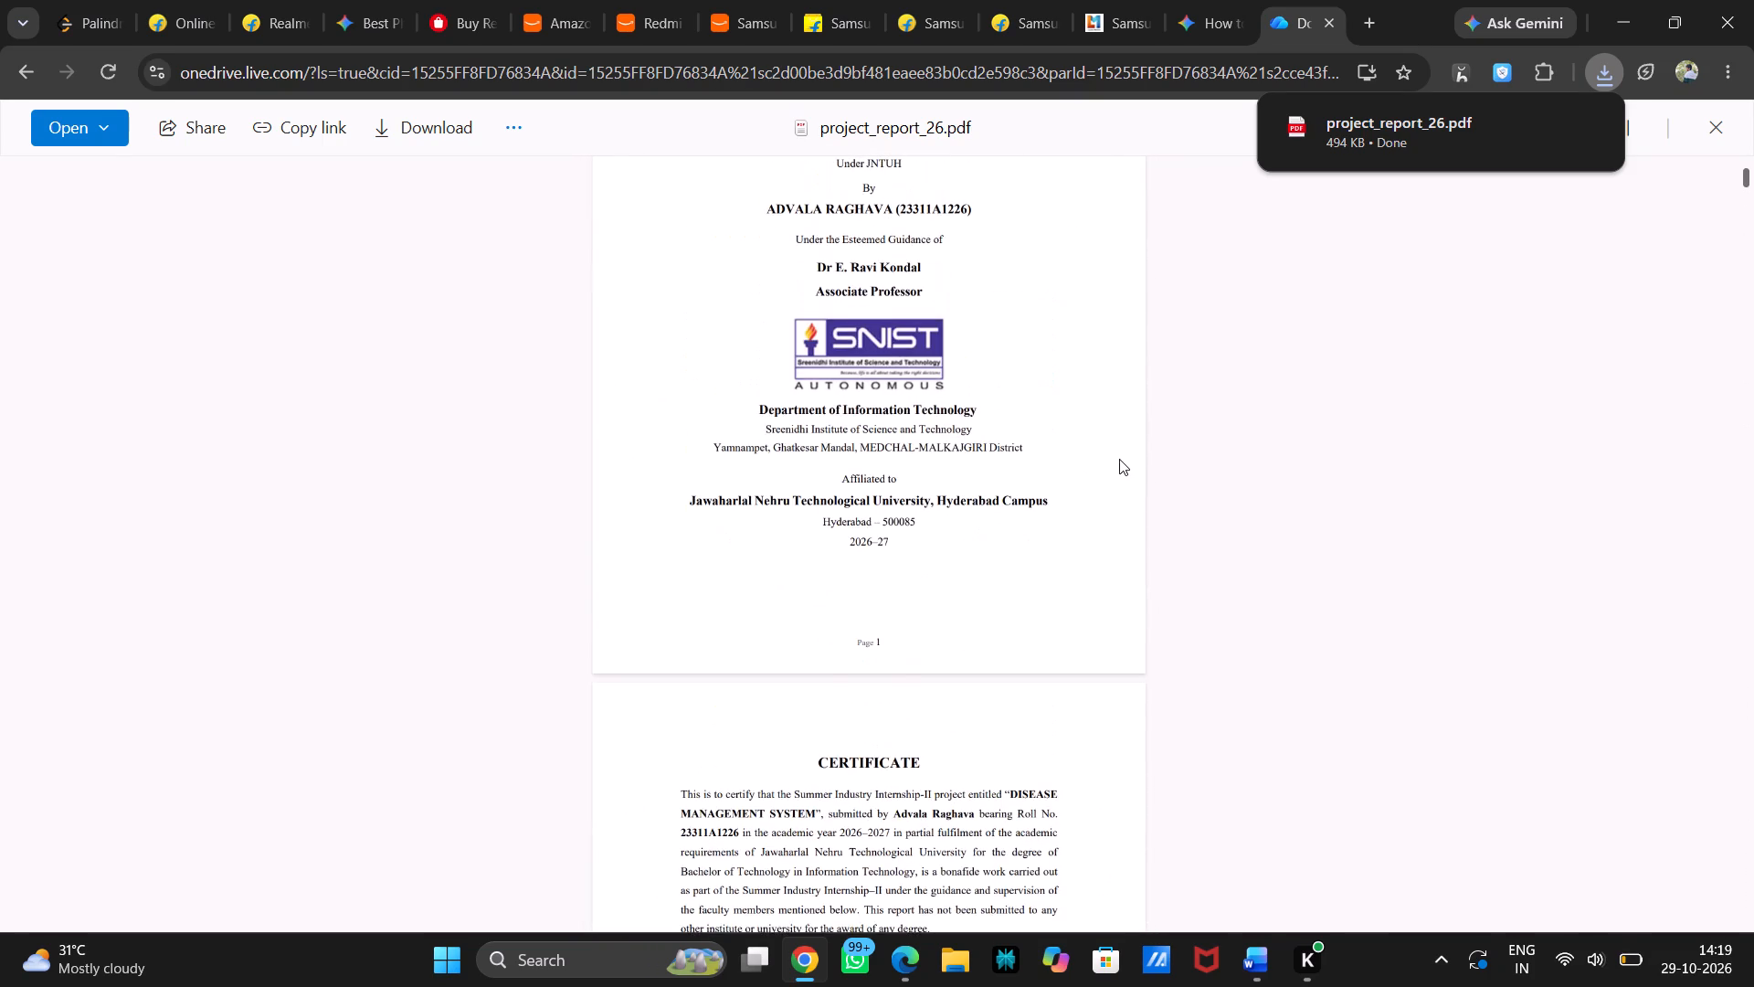
{"action": "scroll", "coordinate": [1119, 459], "scroll_direction": "up", "scroll_amount": 4}
{"action": "scroll", "coordinate": [1119, 459], "scroll_direction": "down", "scroll_amount": 8}
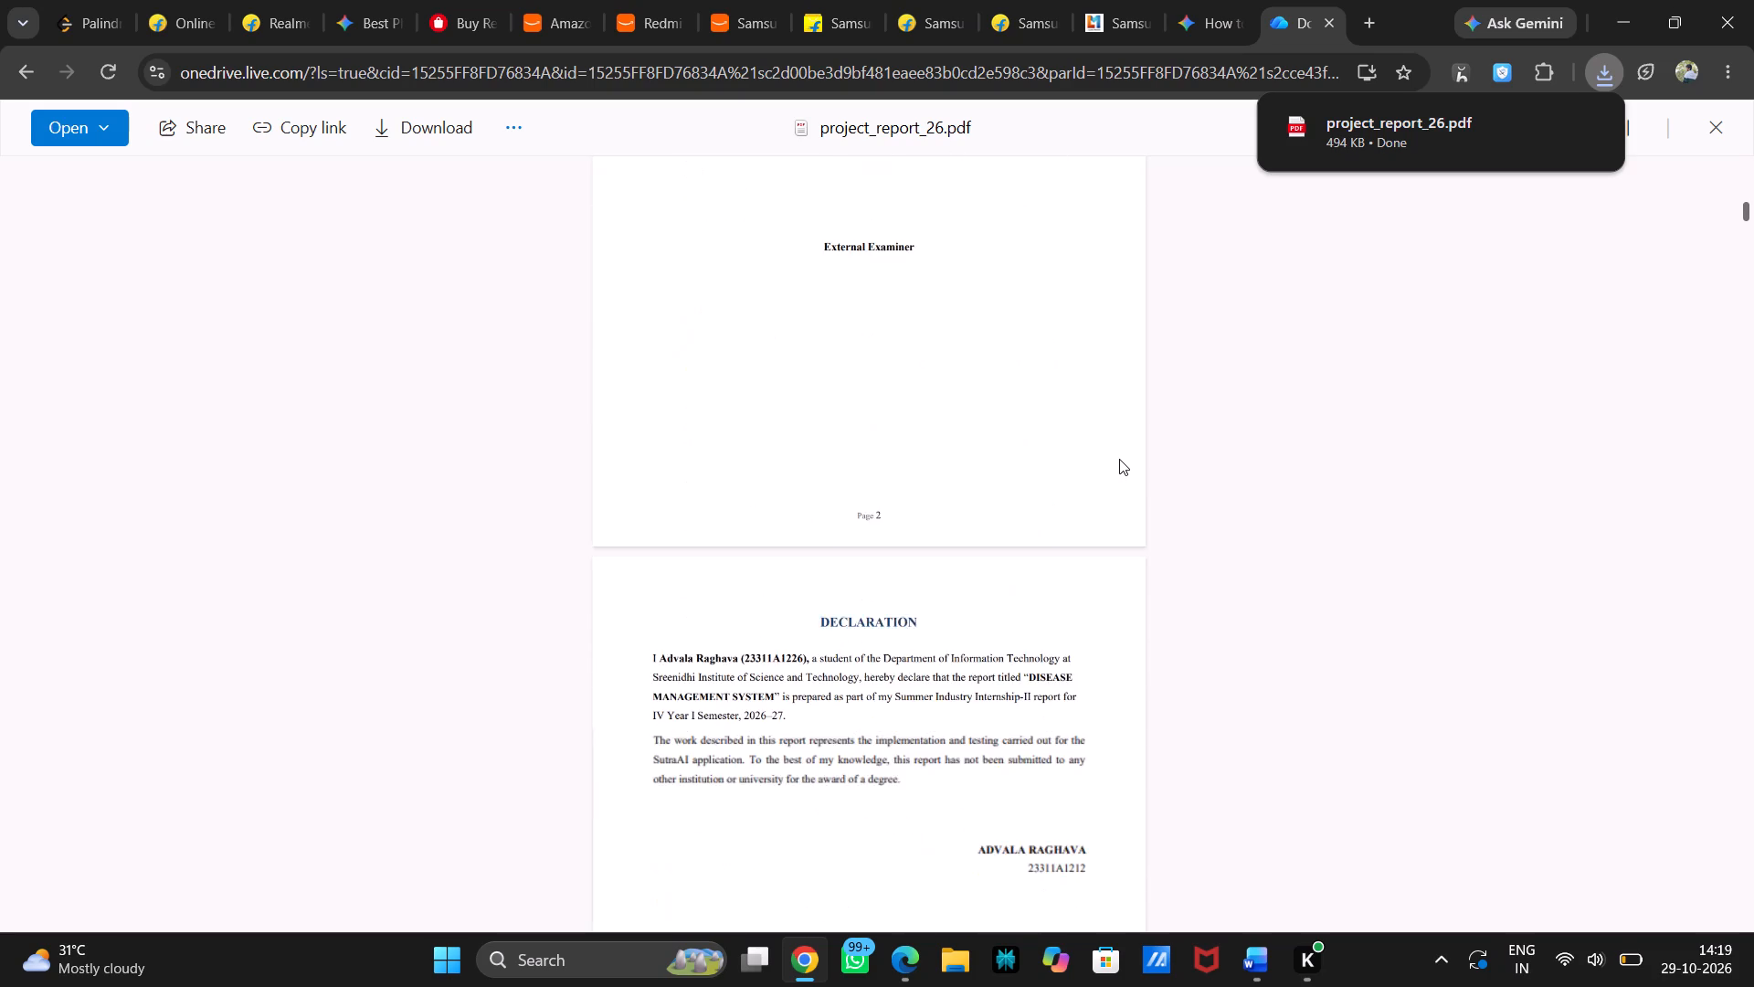
{"action": "scroll", "coordinate": [1119, 459], "scroll_direction": "down", "scroll_amount": 13}
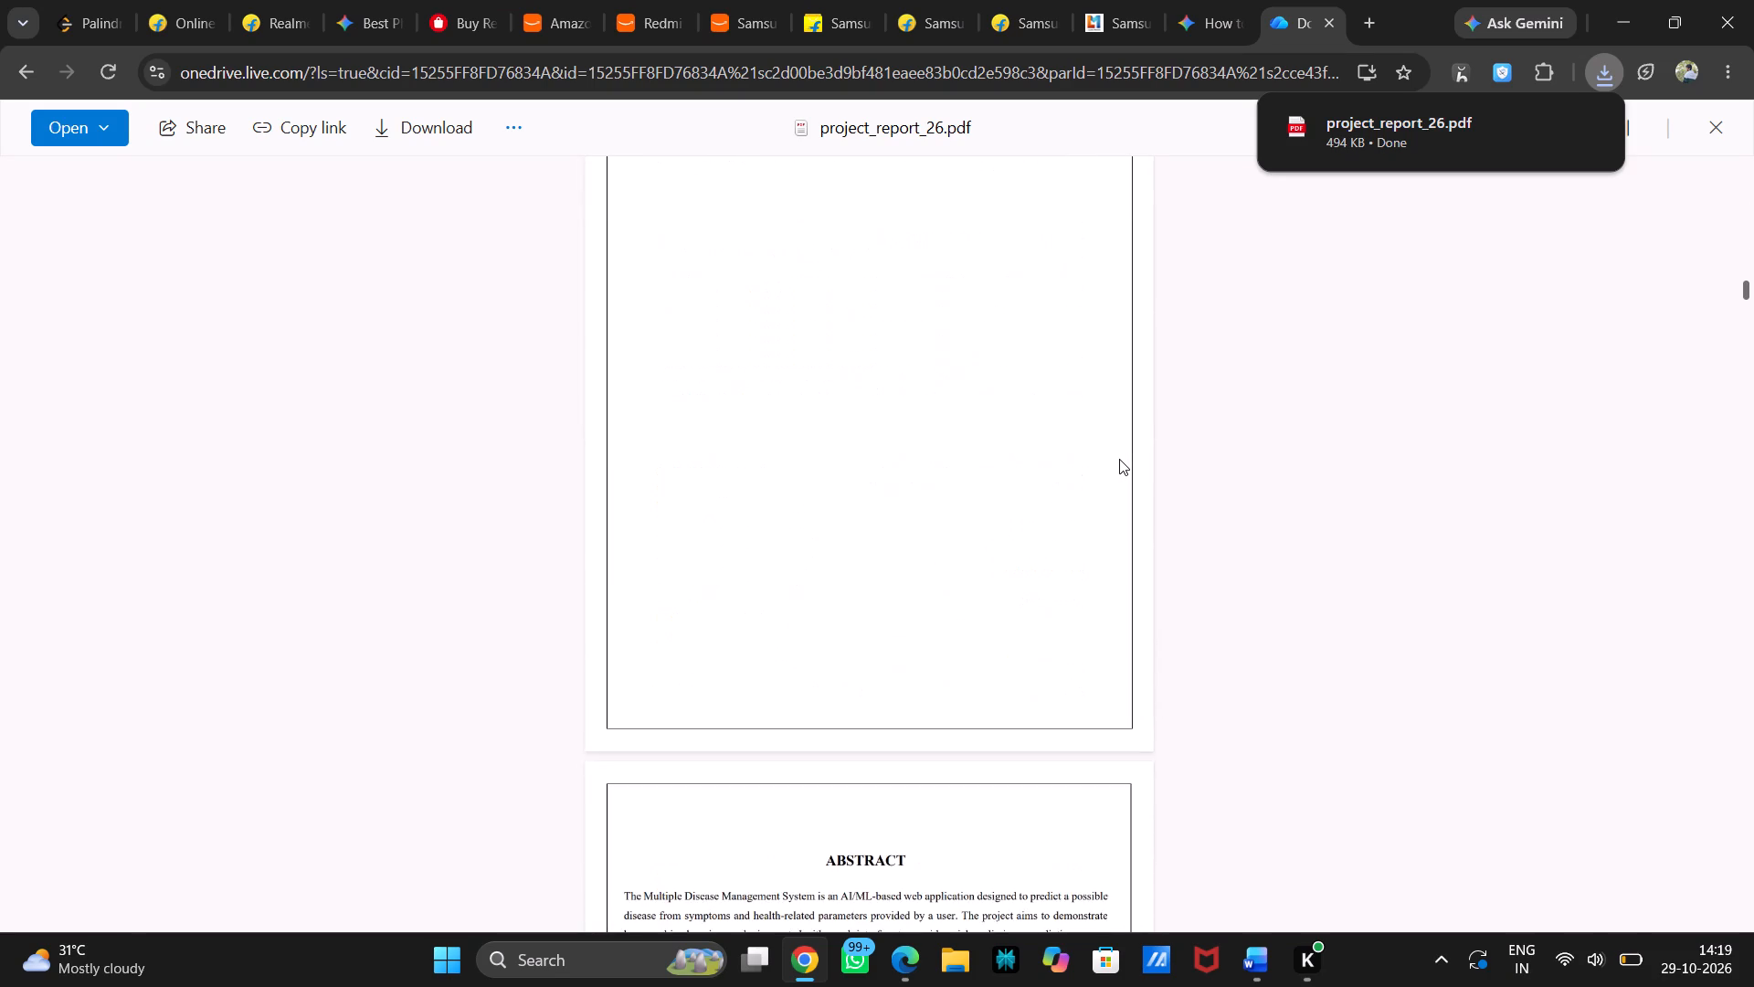
{"action": "scroll", "coordinate": [1119, 459], "scroll_direction": "down", "scroll_amount": 12}
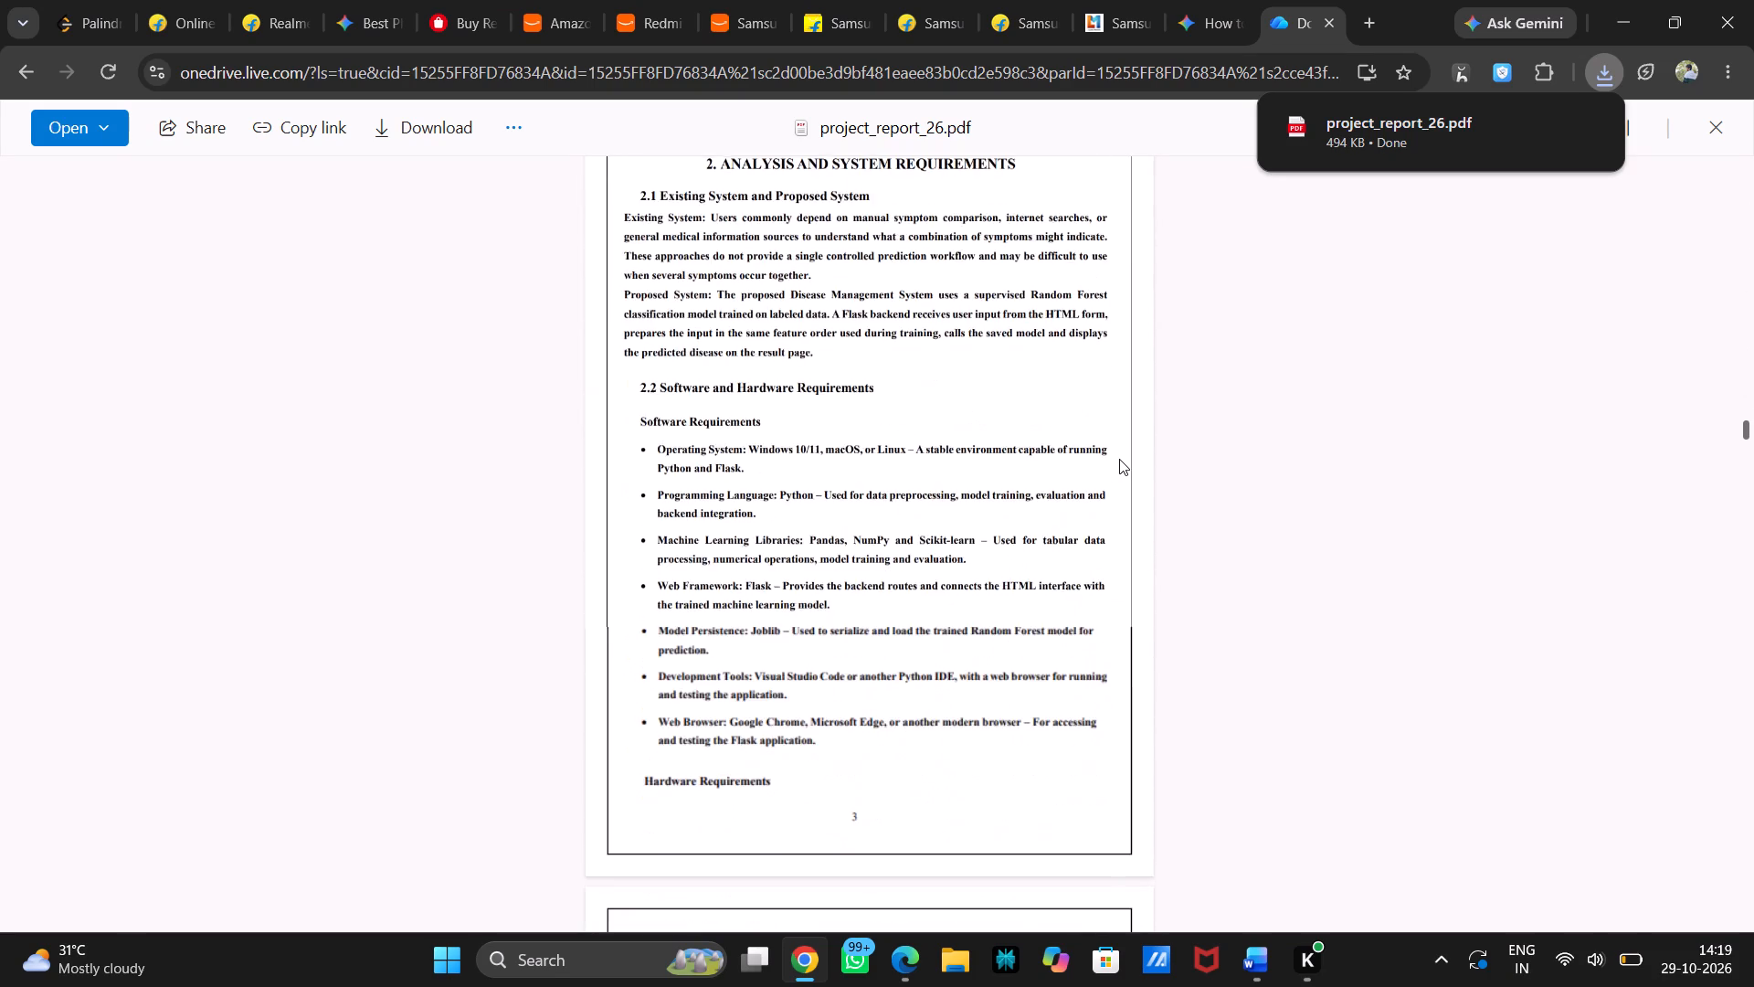
{"action": "scroll", "coordinate": [1119, 459], "scroll_direction": "down", "scroll_amount": 6}
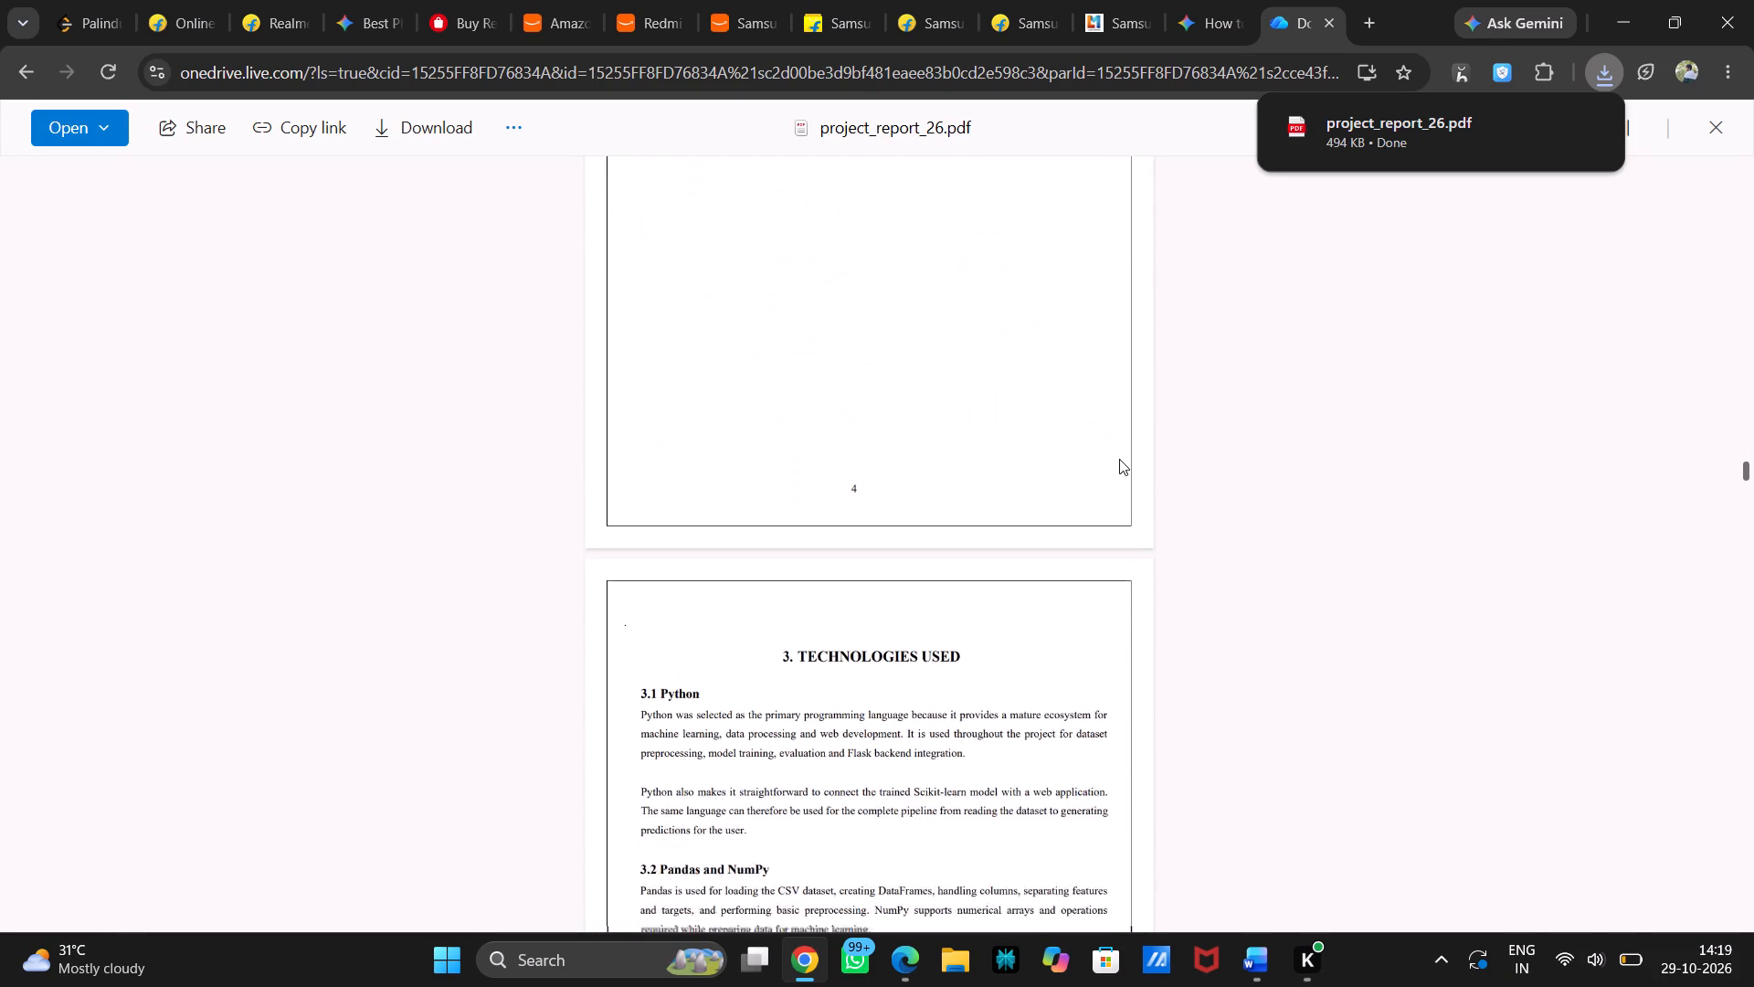
{"action": "scroll", "coordinate": [1119, 459], "scroll_direction": "down", "scroll_amount": 9}
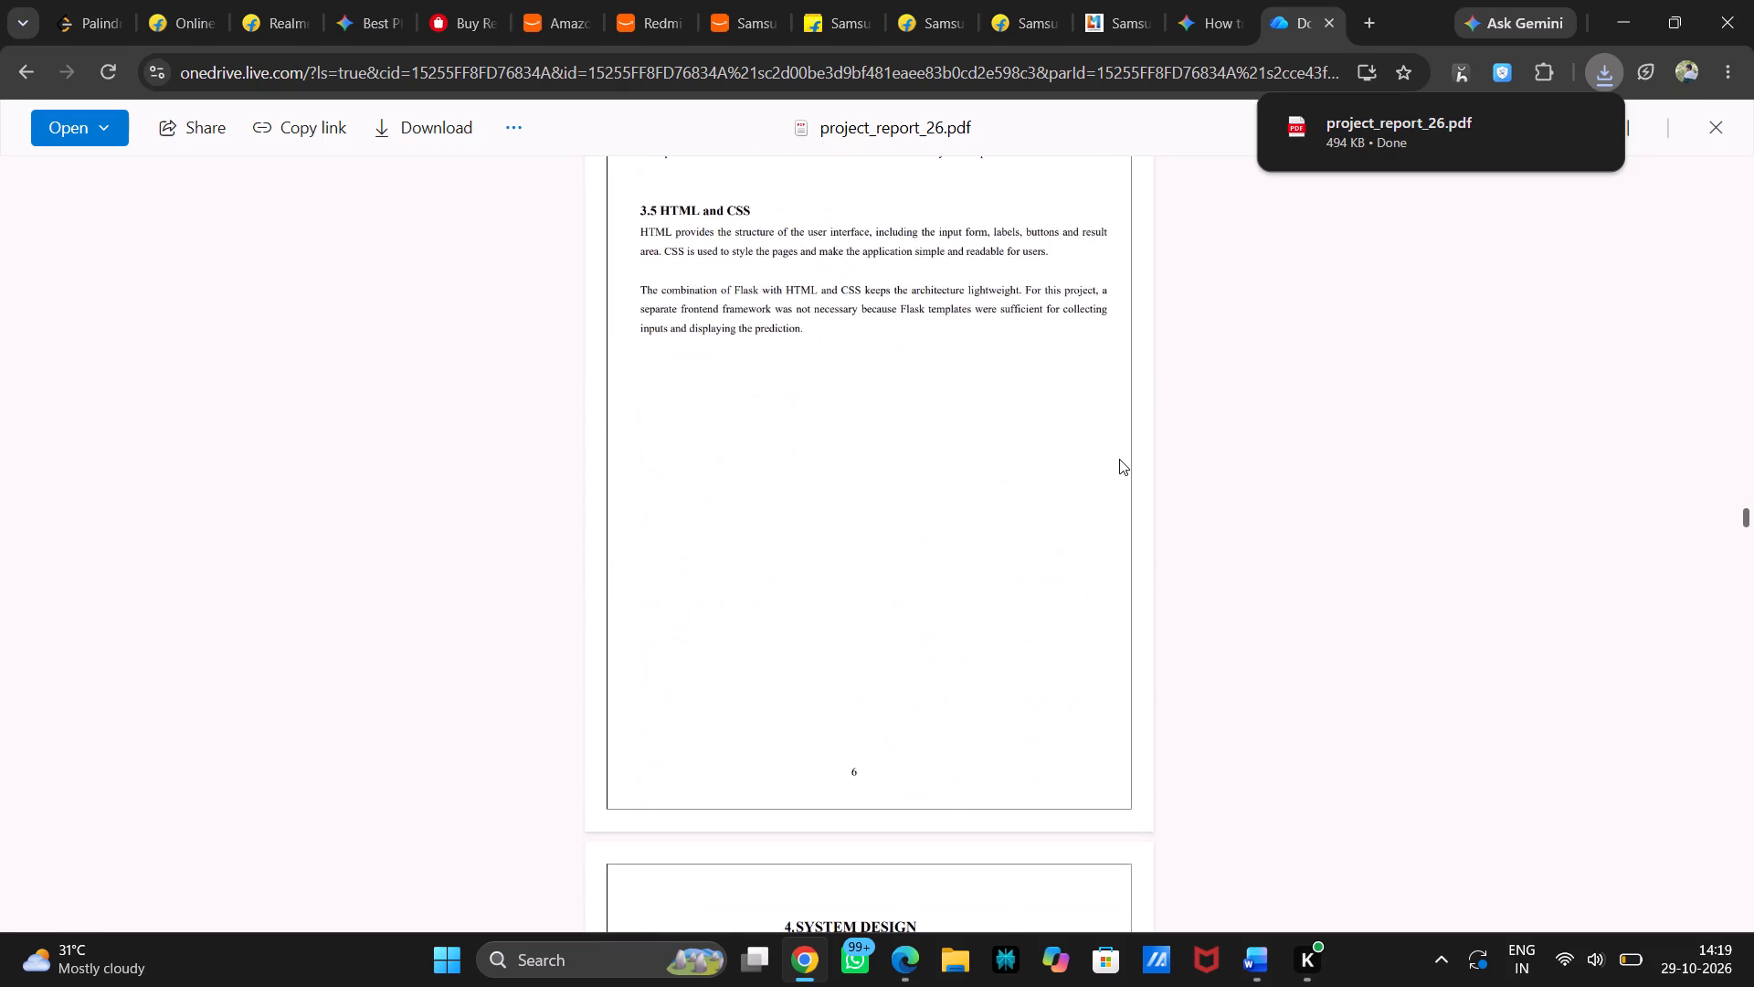
{"action": "scroll", "coordinate": [1119, 459], "scroll_direction": "down", "scroll_amount": 9}
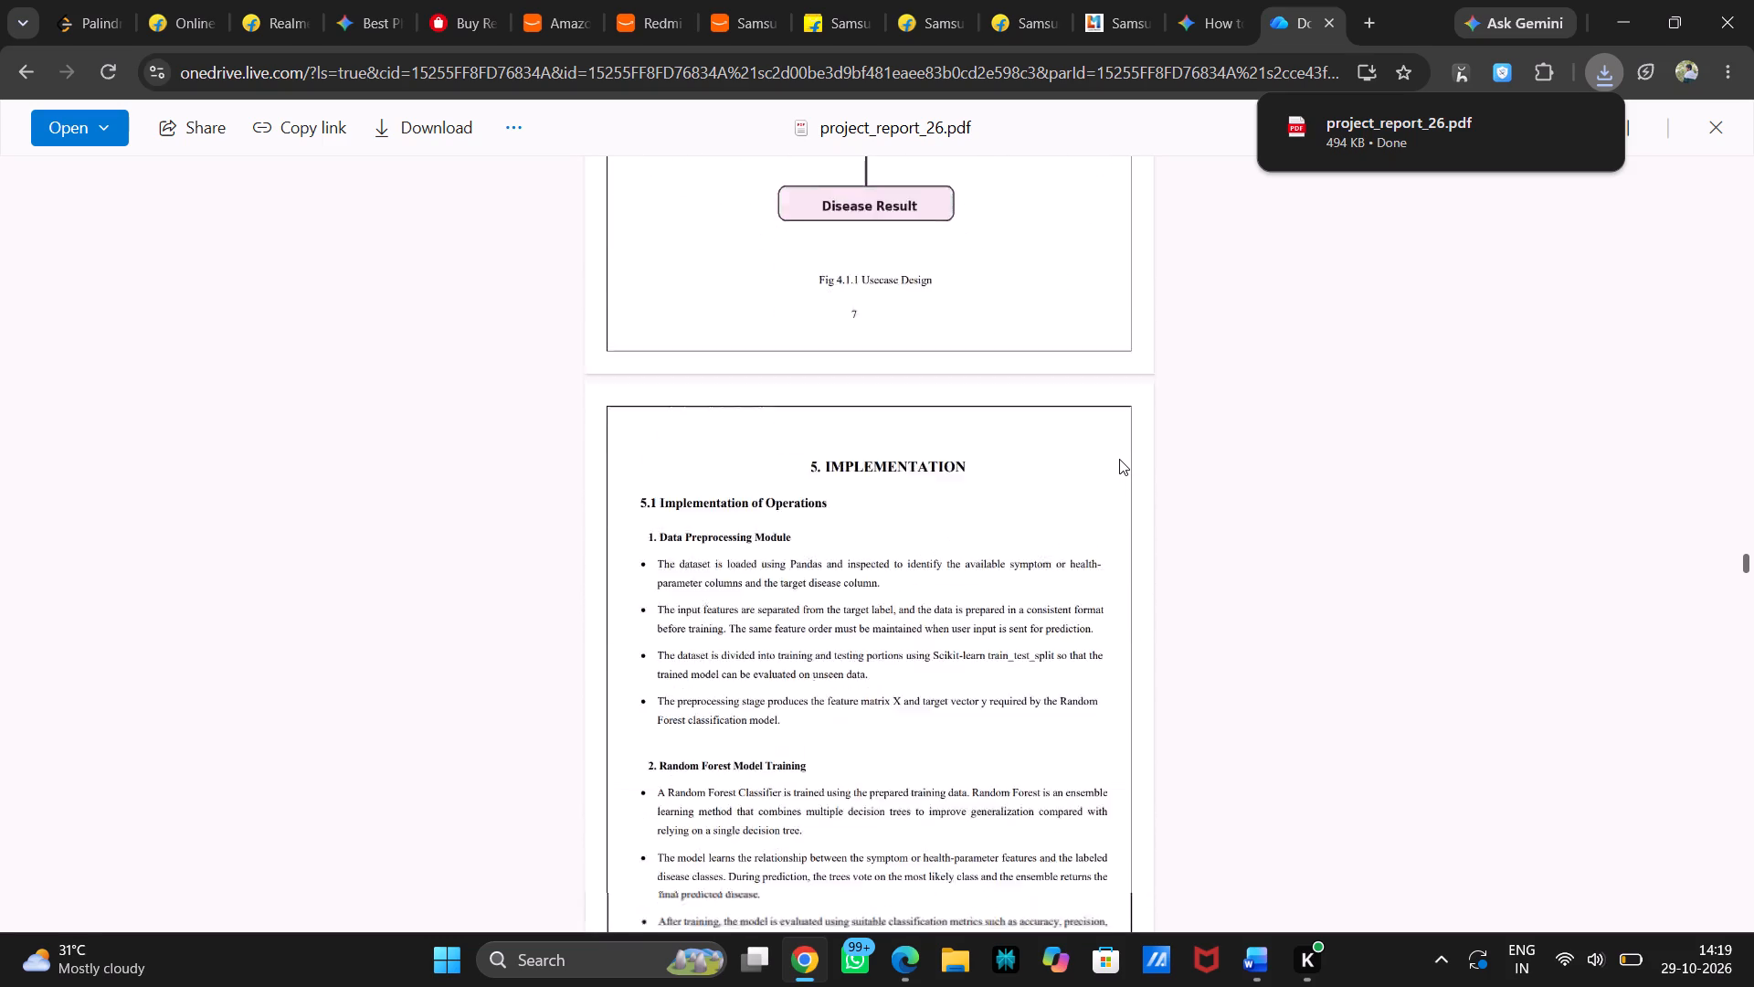
{"action": "scroll", "coordinate": [1119, 459], "scroll_direction": "down", "scroll_amount": 9}
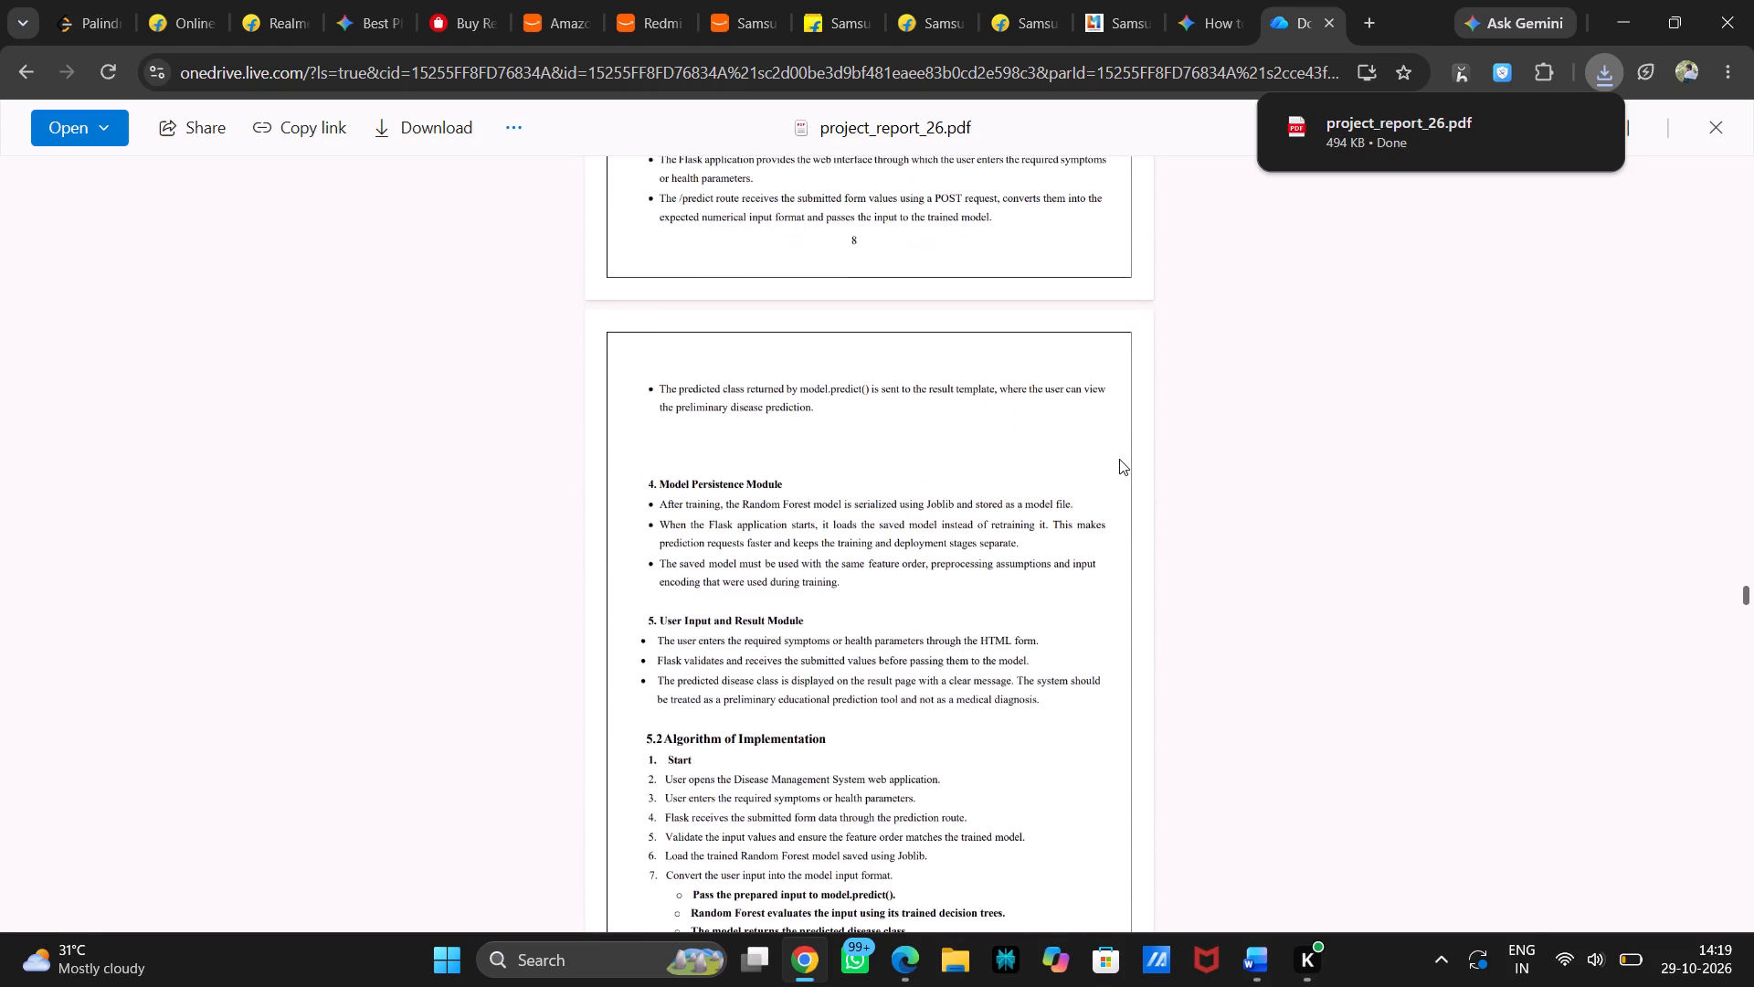
{"action": "scroll", "coordinate": [1119, 459], "scroll_direction": "down", "scroll_amount": 9}
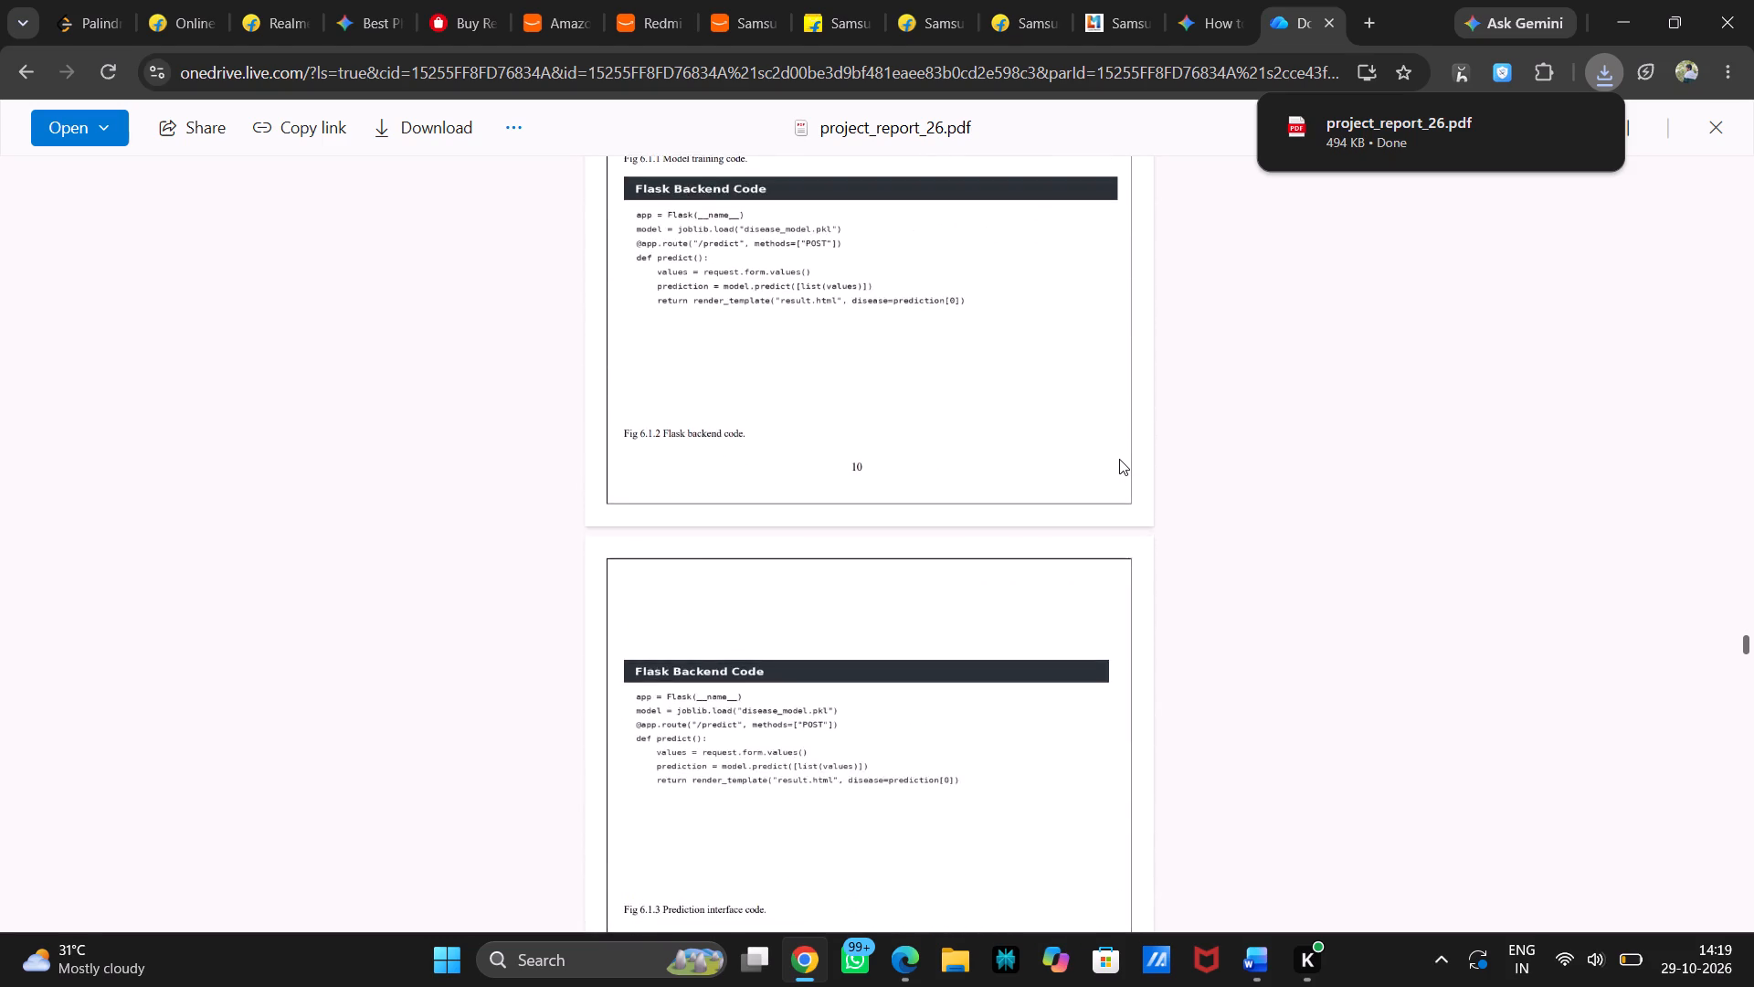
{"action": "scroll", "coordinate": [1119, 459], "scroll_direction": "down", "scroll_amount": 6}
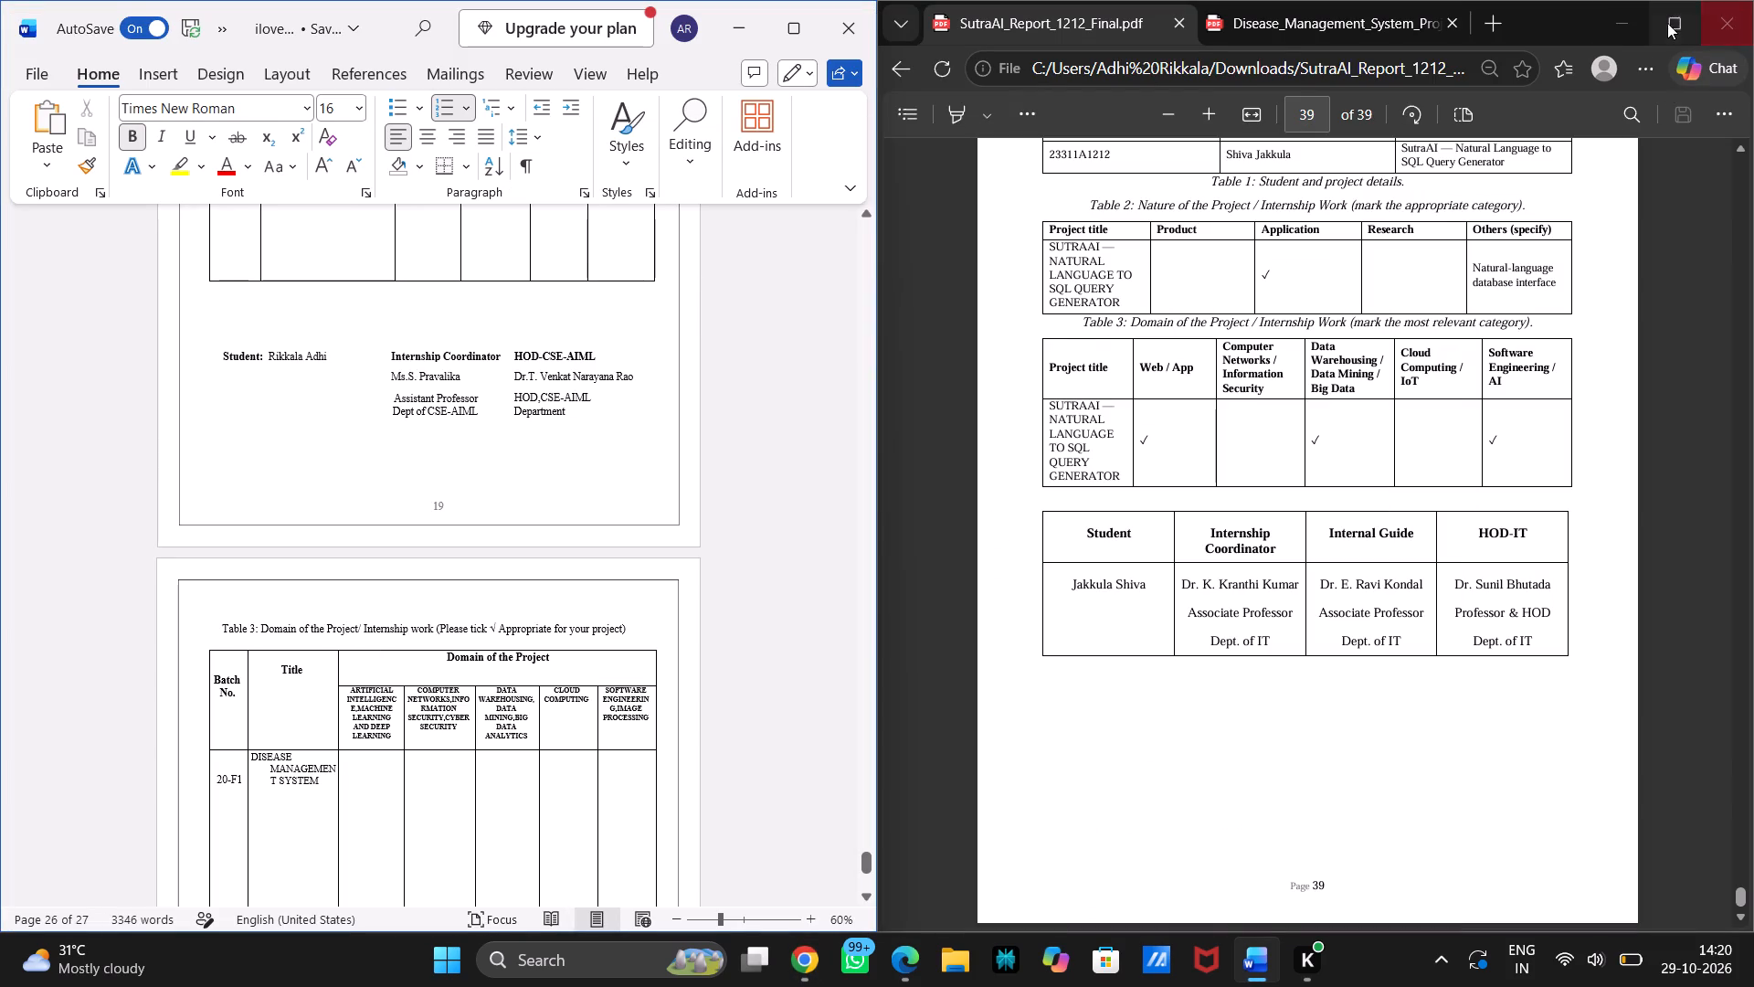
{"action": "left_click", "coordinate": [1753, 2]}
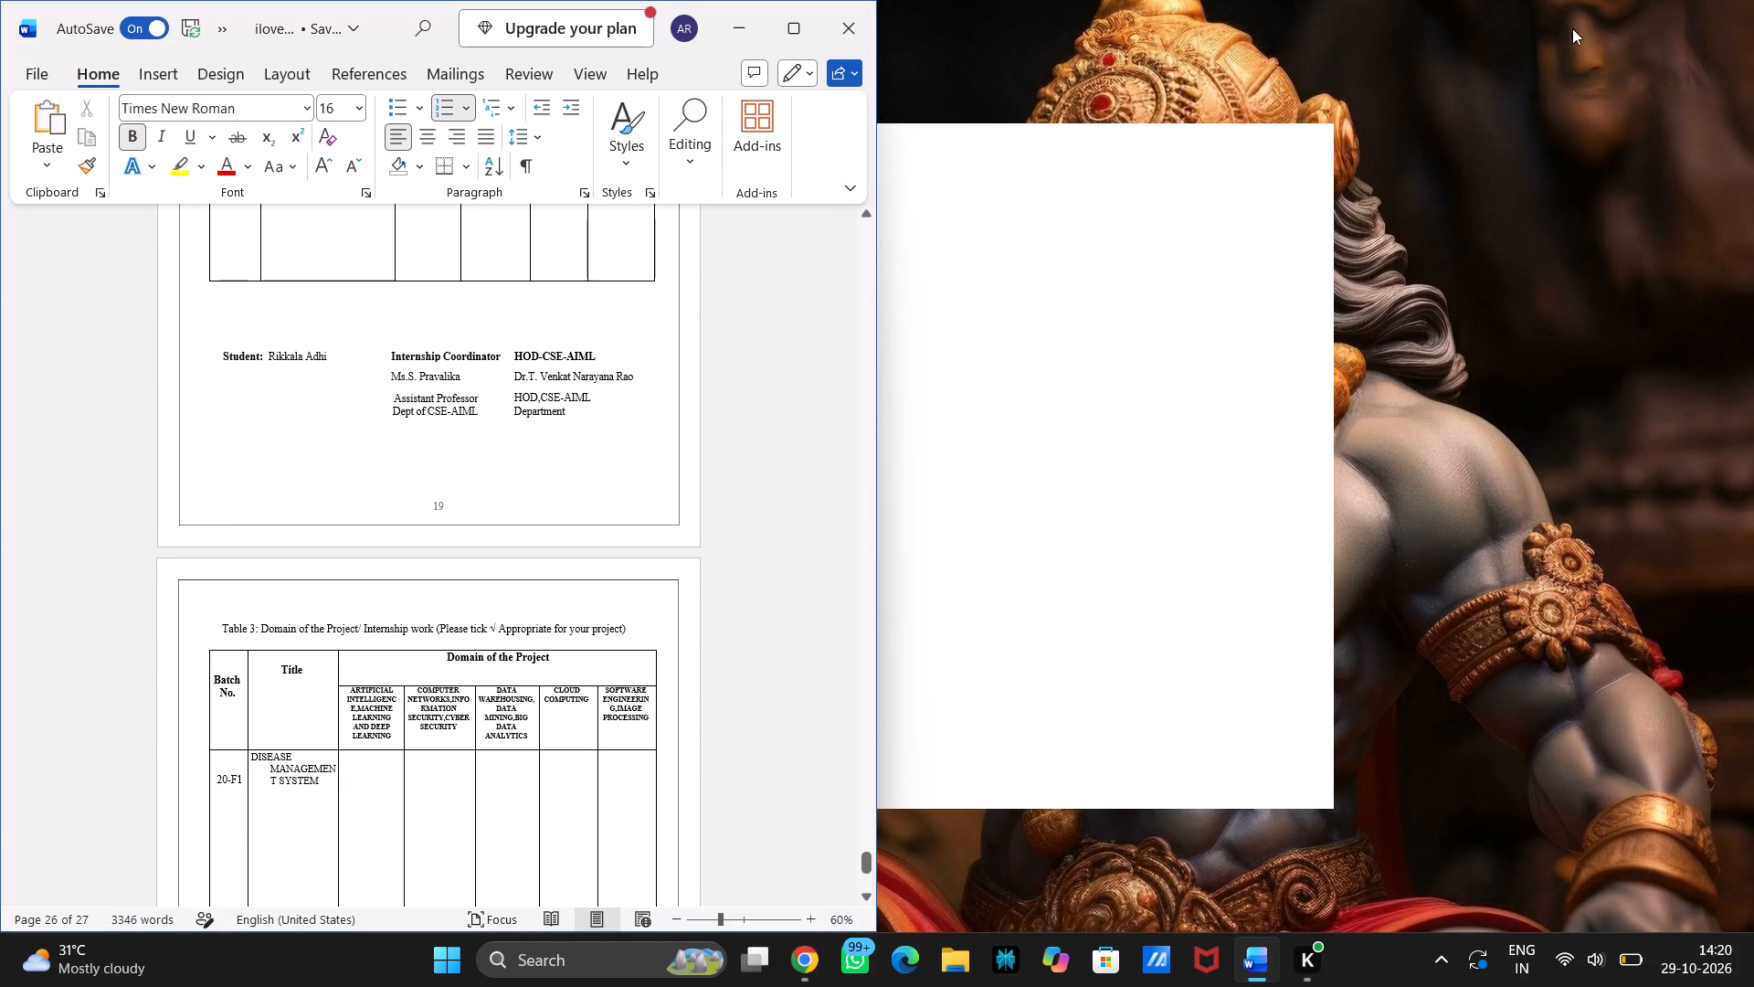
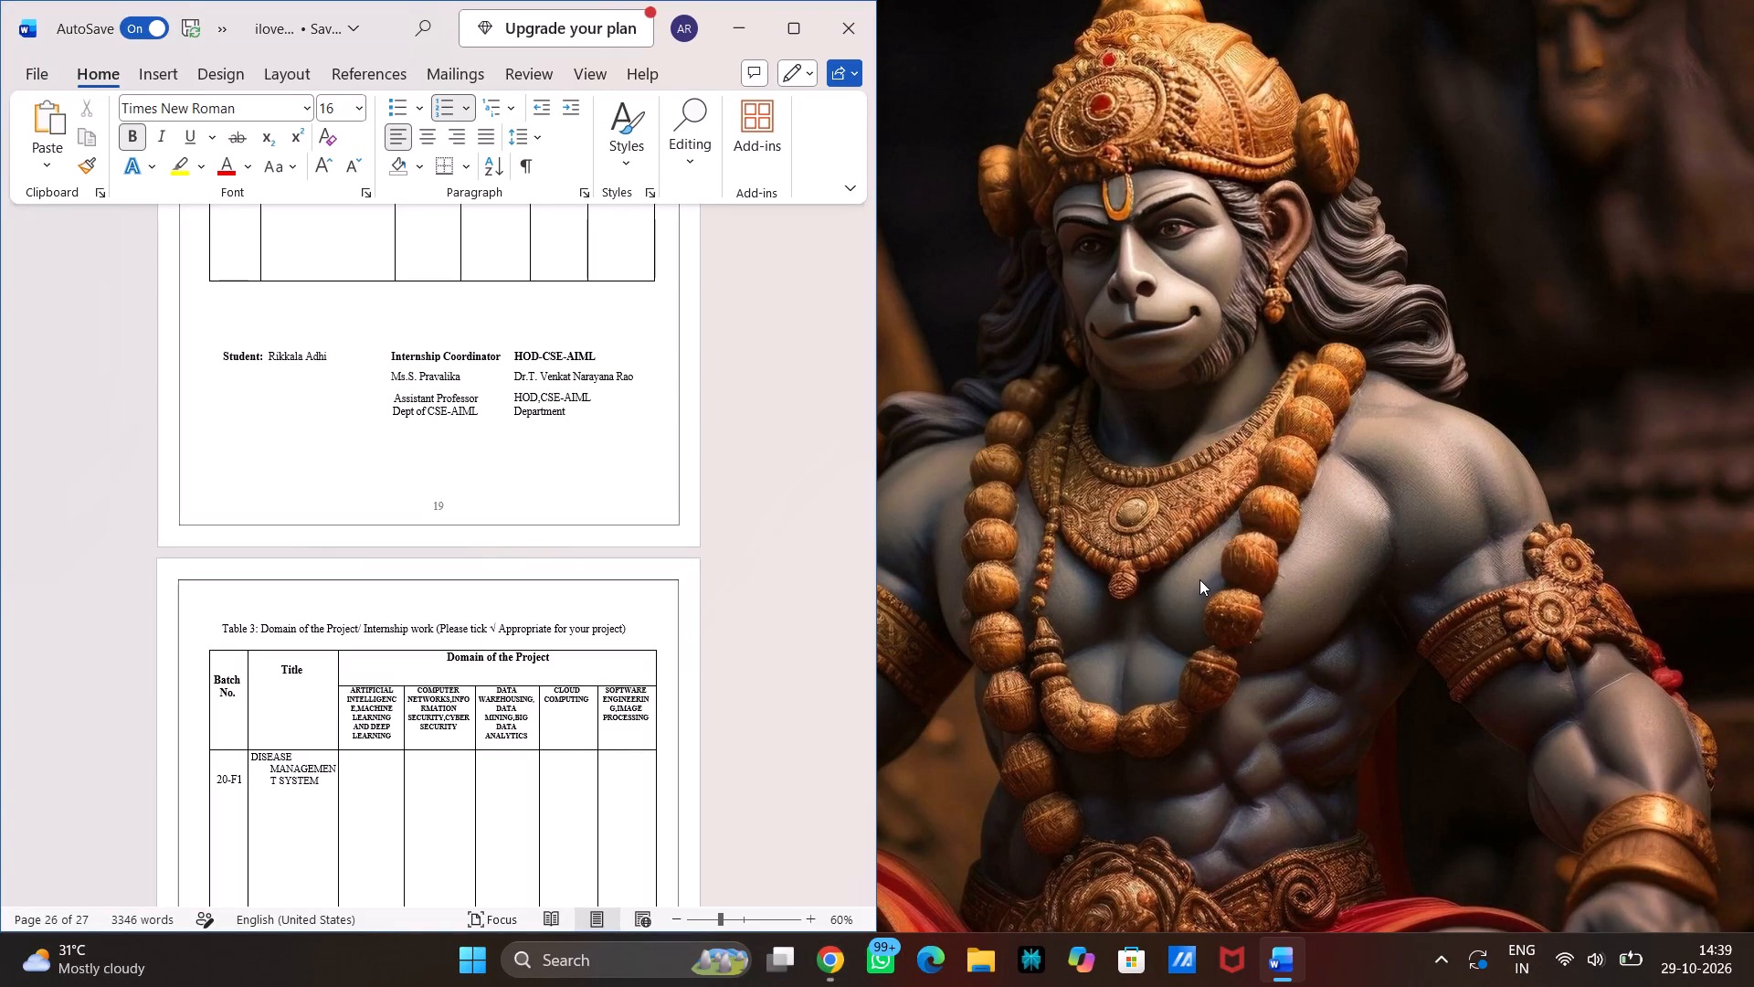
Minimize the Word report and open a new Chrome window with the Raghava profile.
{"action": "left_click", "coordinate": [733, 28]}
{"action": "left_click", "coordinate": [56, 488]}
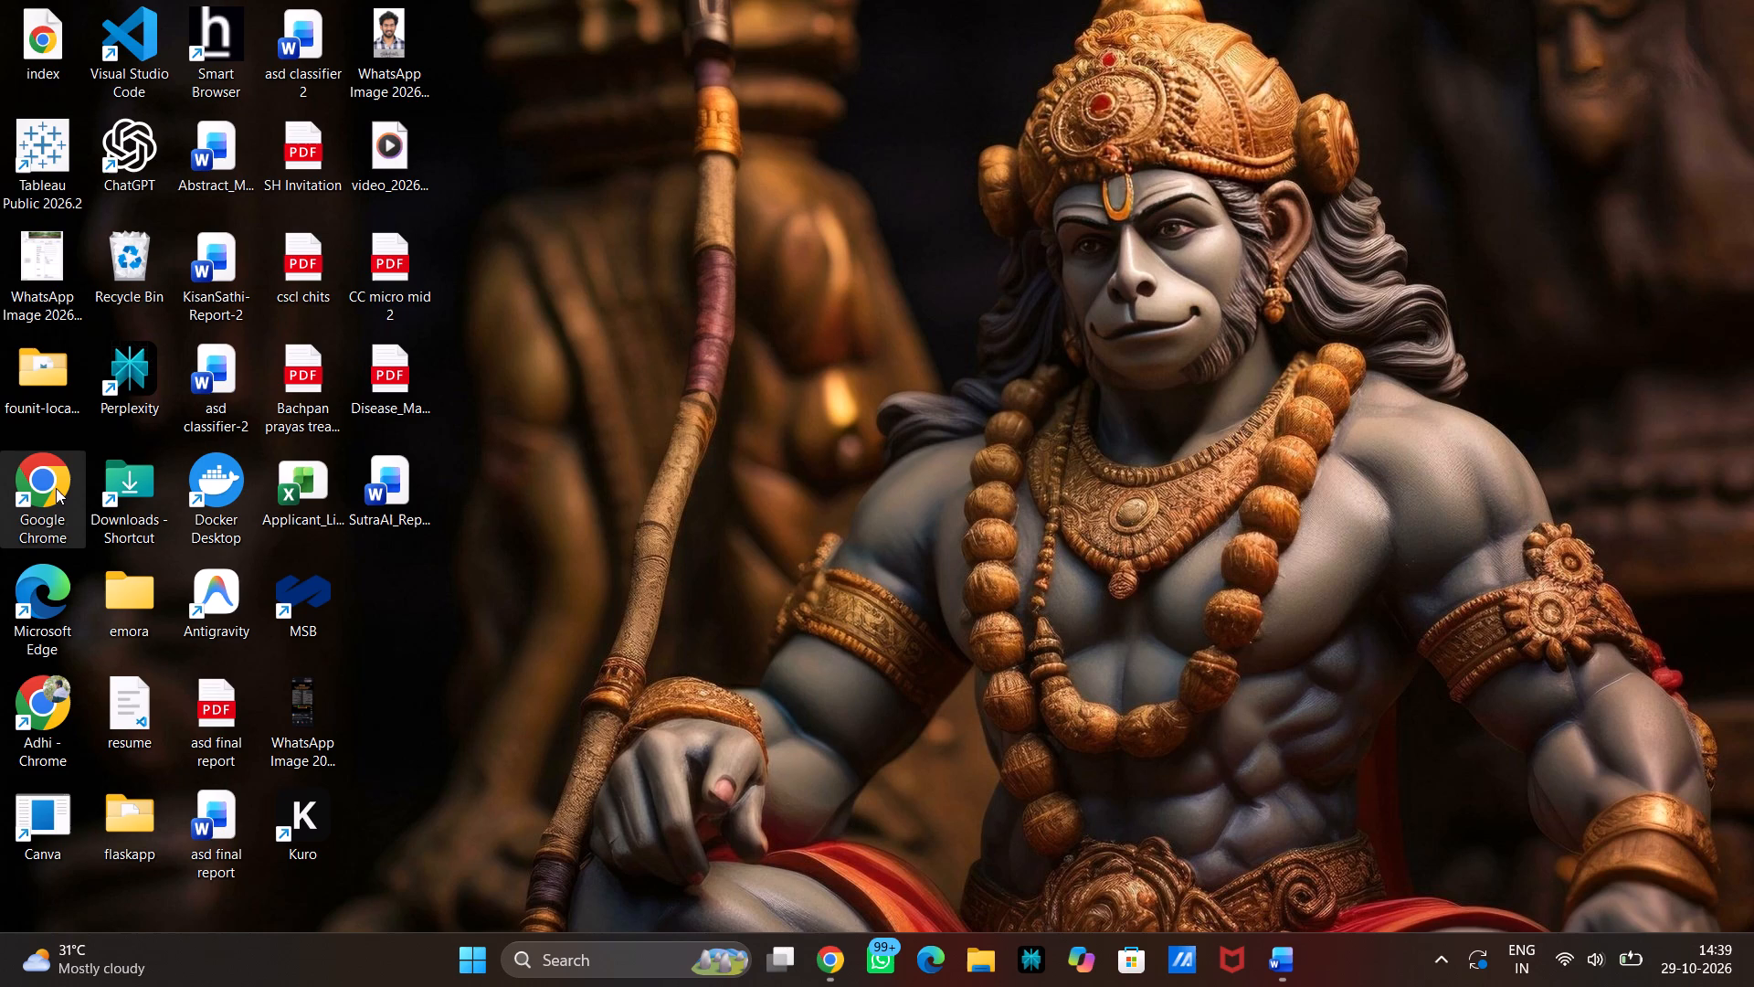
{"action": "double_click", "coordinate": [56, 488]}
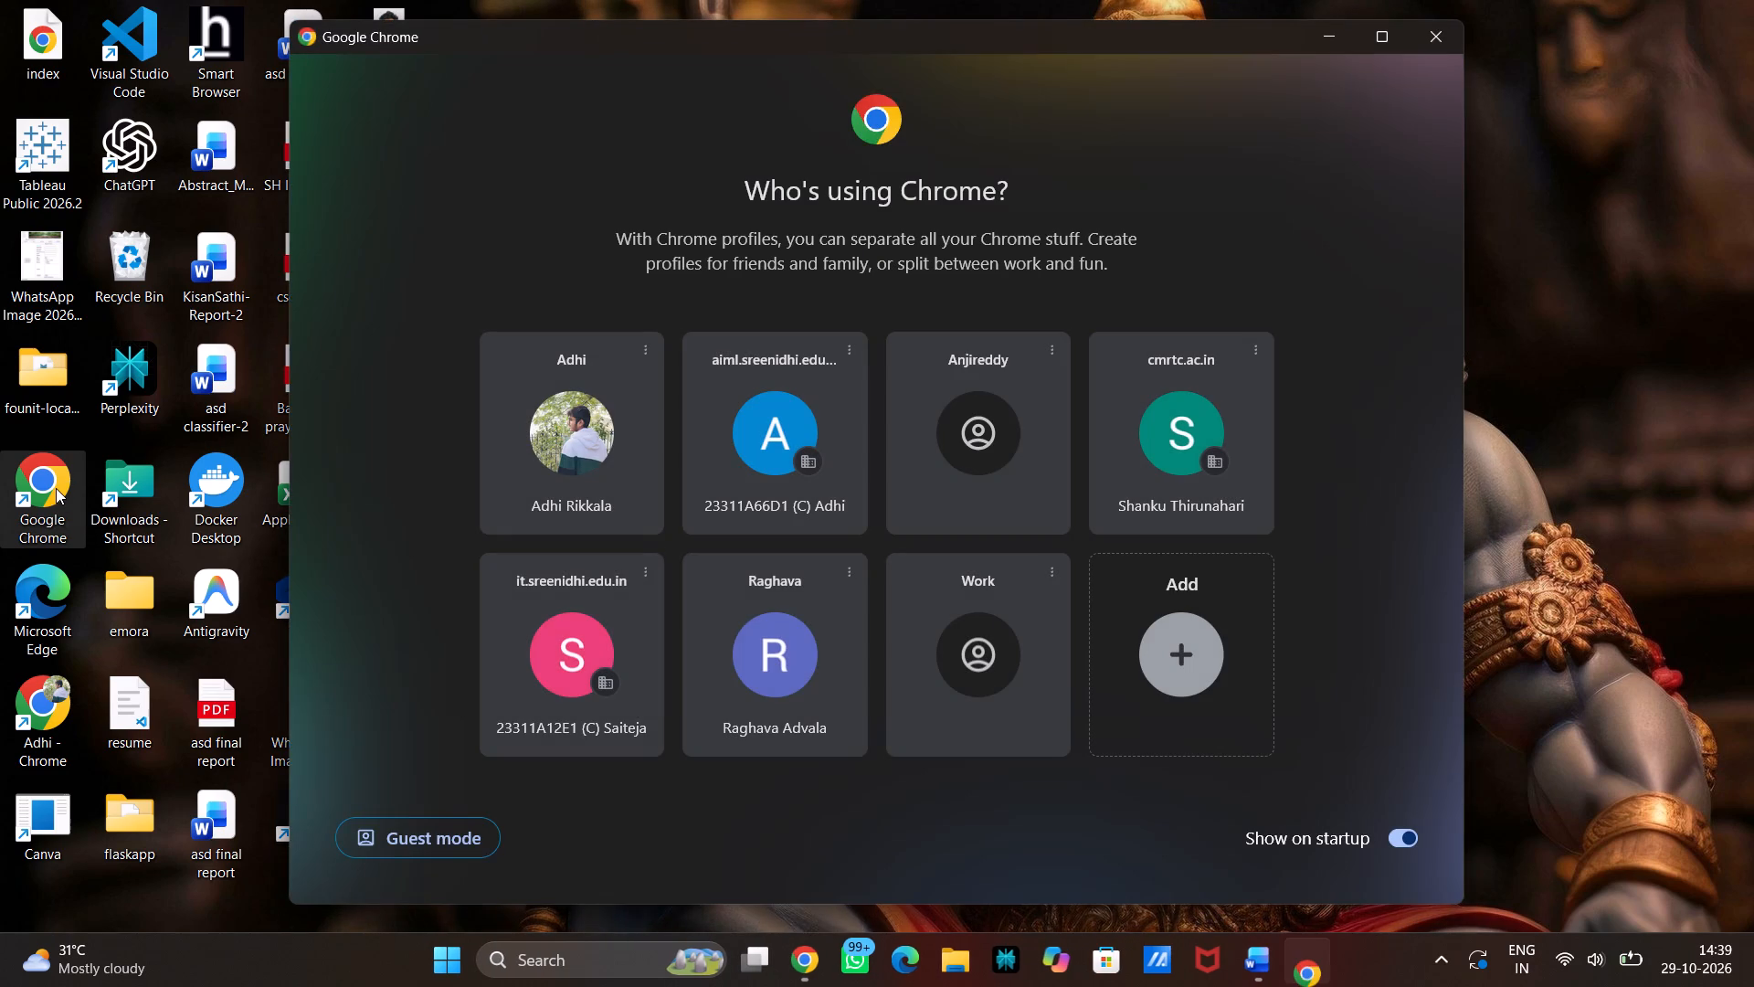
{"action": "left_click", "coordinate": [758, 711]}
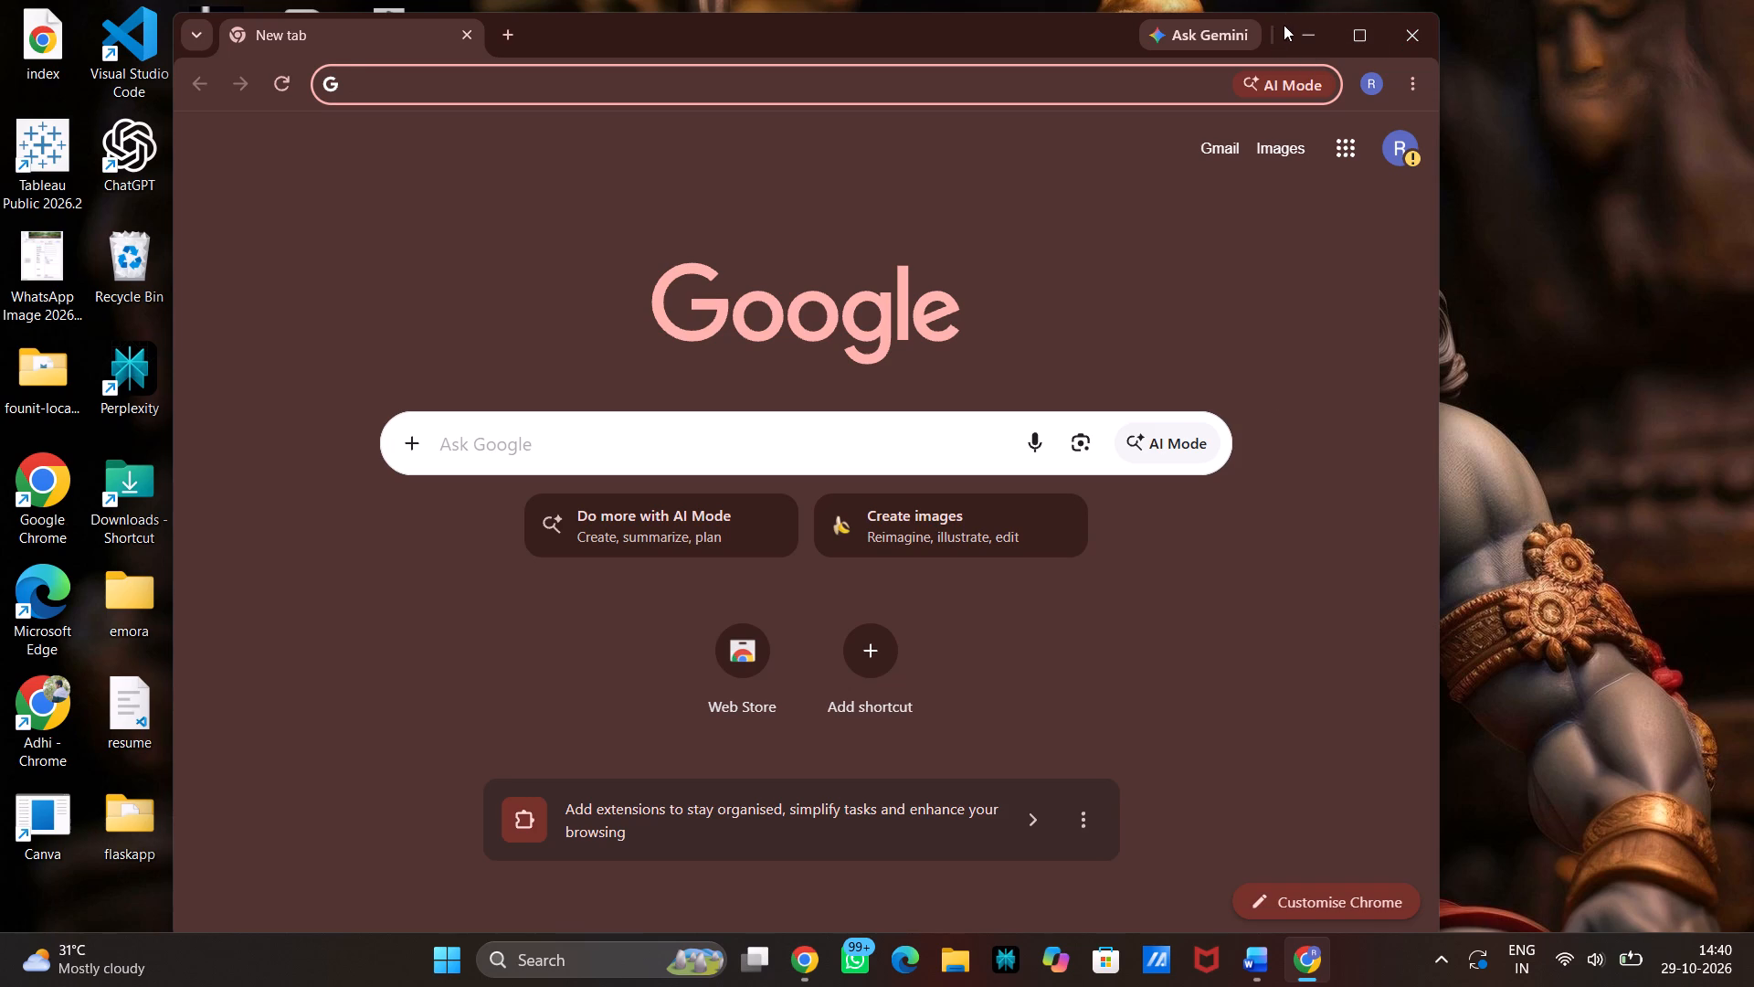
Search Google for pdf editor online, open the iLovePDF result, and switch to its Merge PDF tool.
{"action": "left_click", "coordinate": [787, 442]}
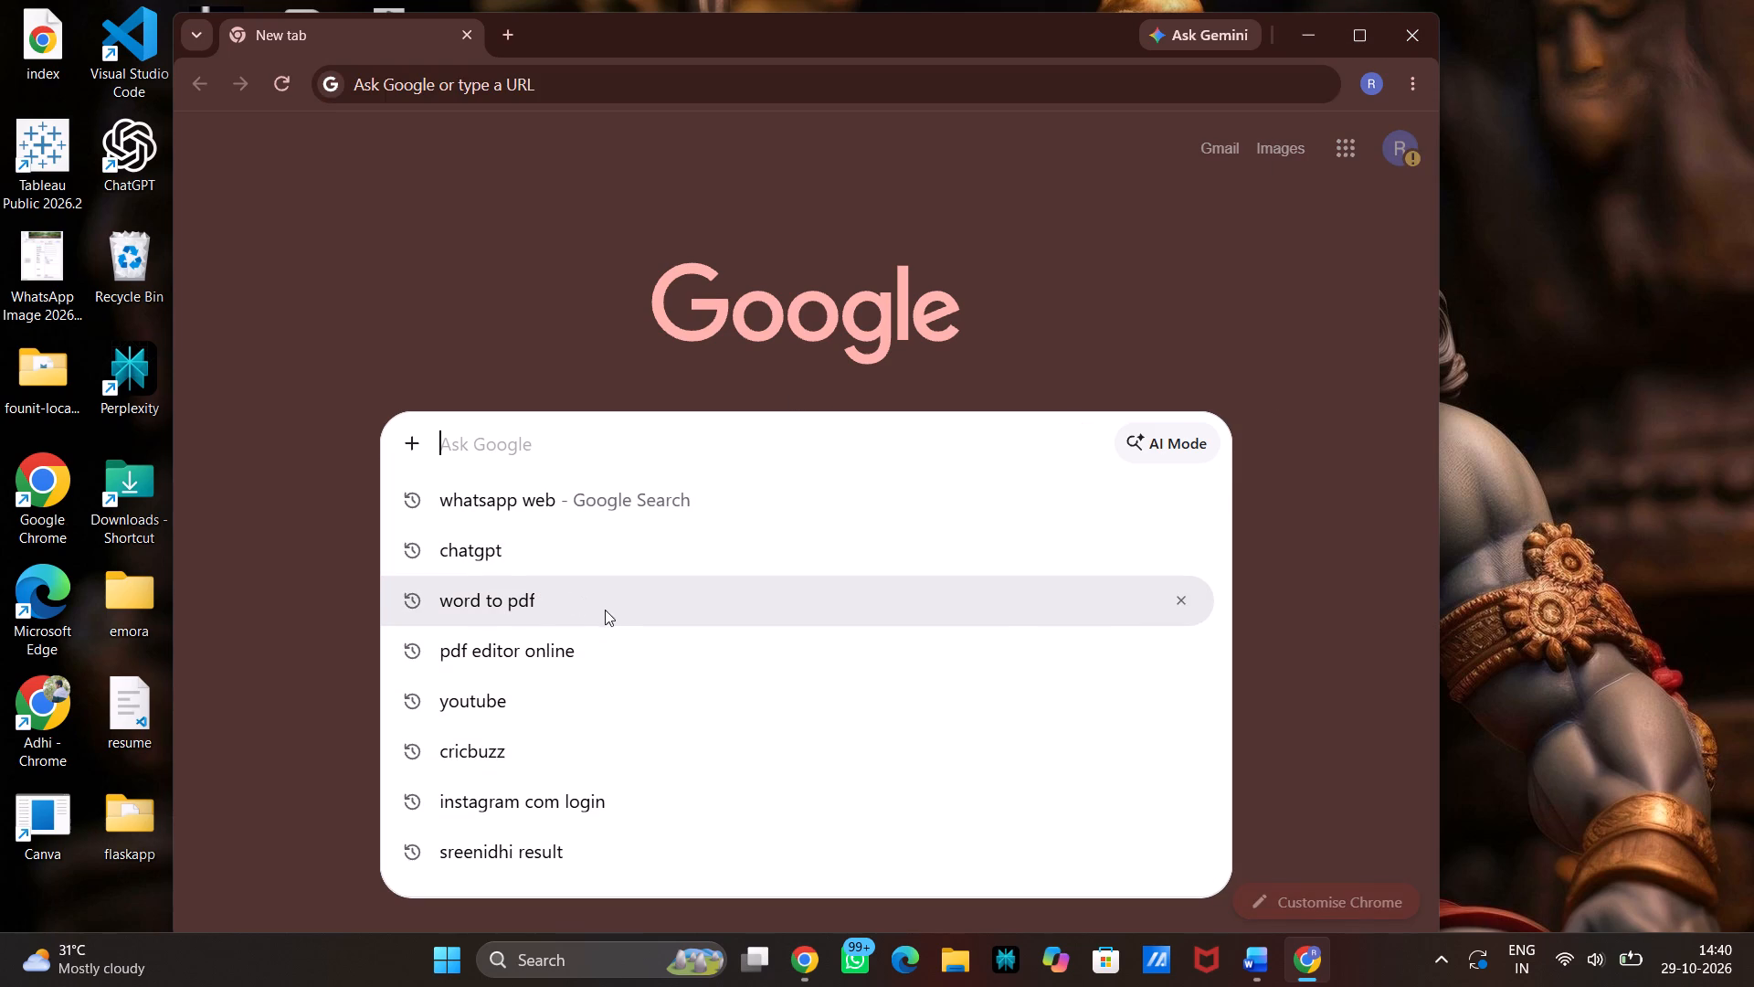
{"action": "left_click", "coordinate": [639, 652]}
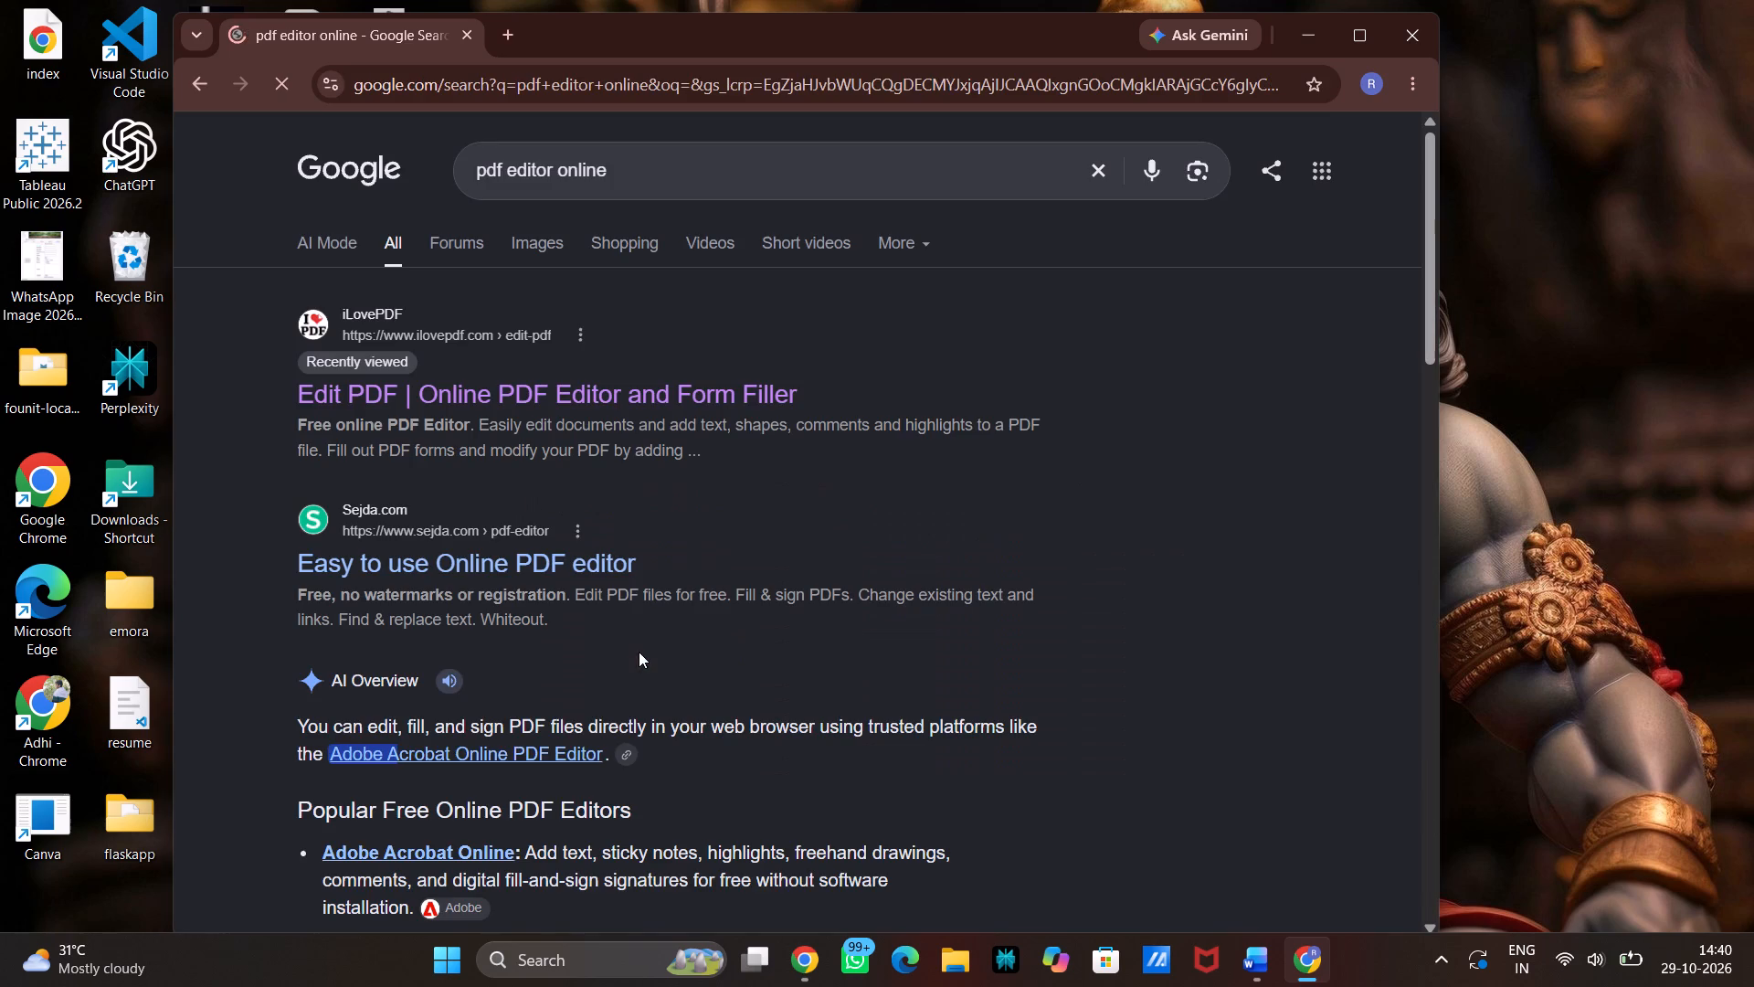
{"action": "left_click", "coordinate": [359, 404]}
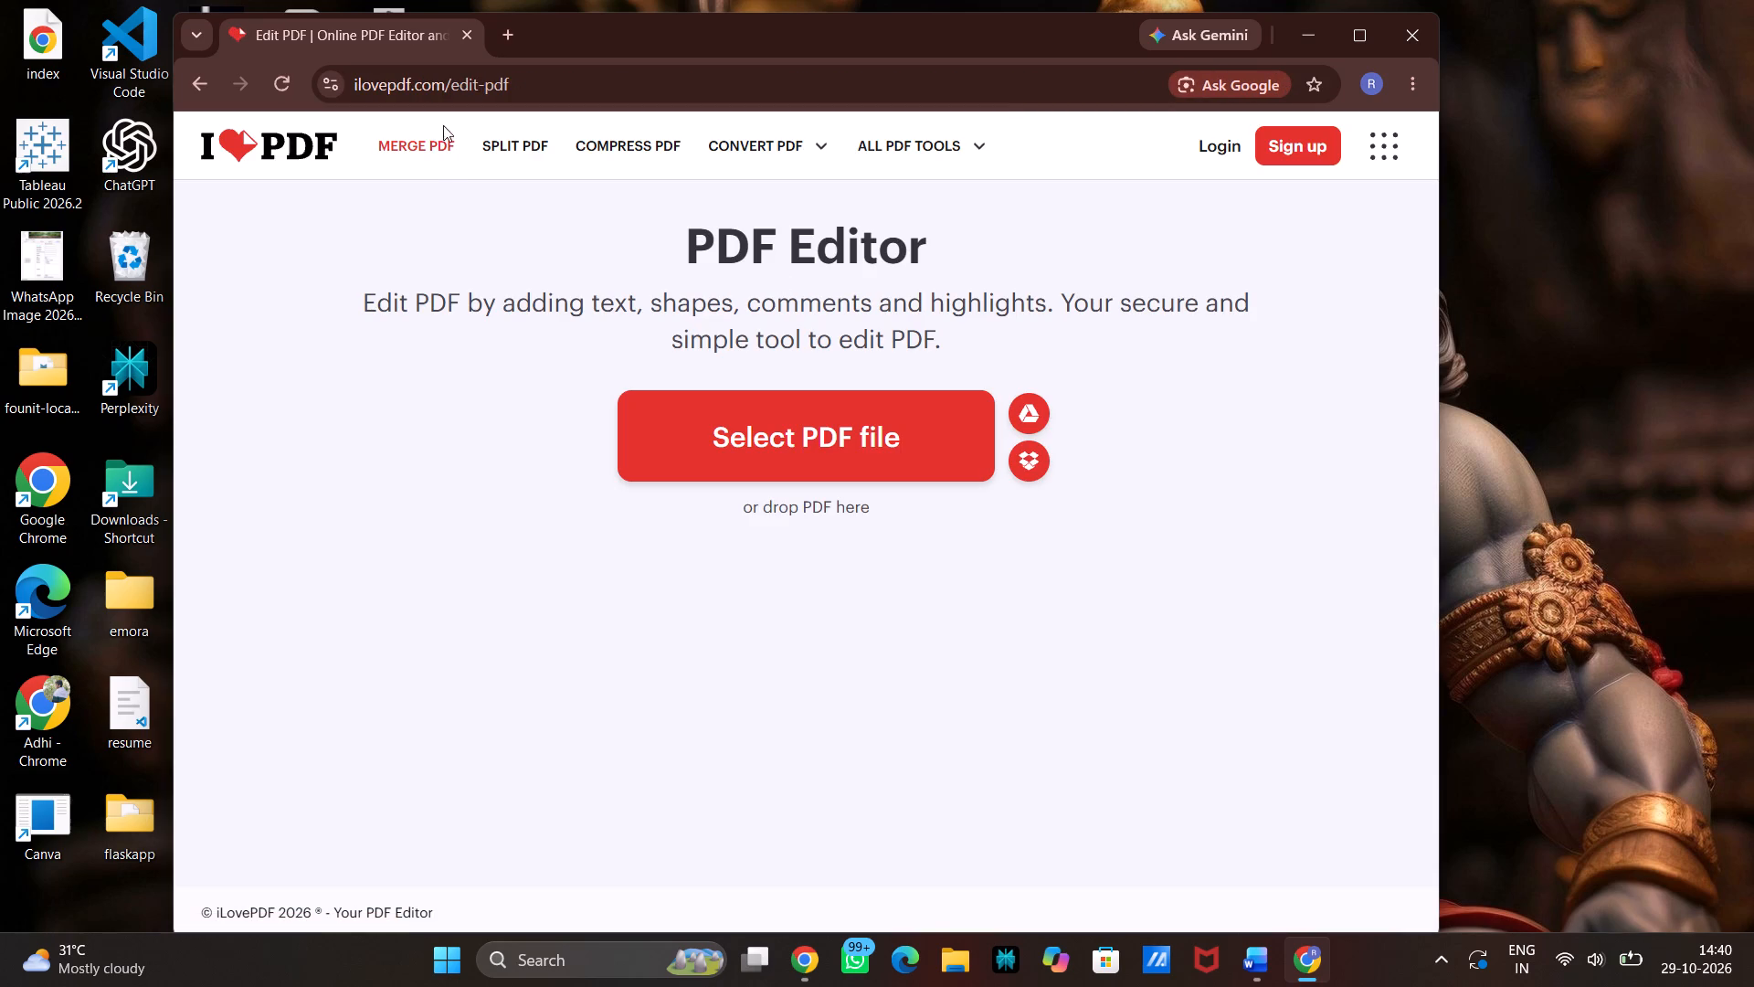
{"action": "left_click", "coordinate": [422, 147]}
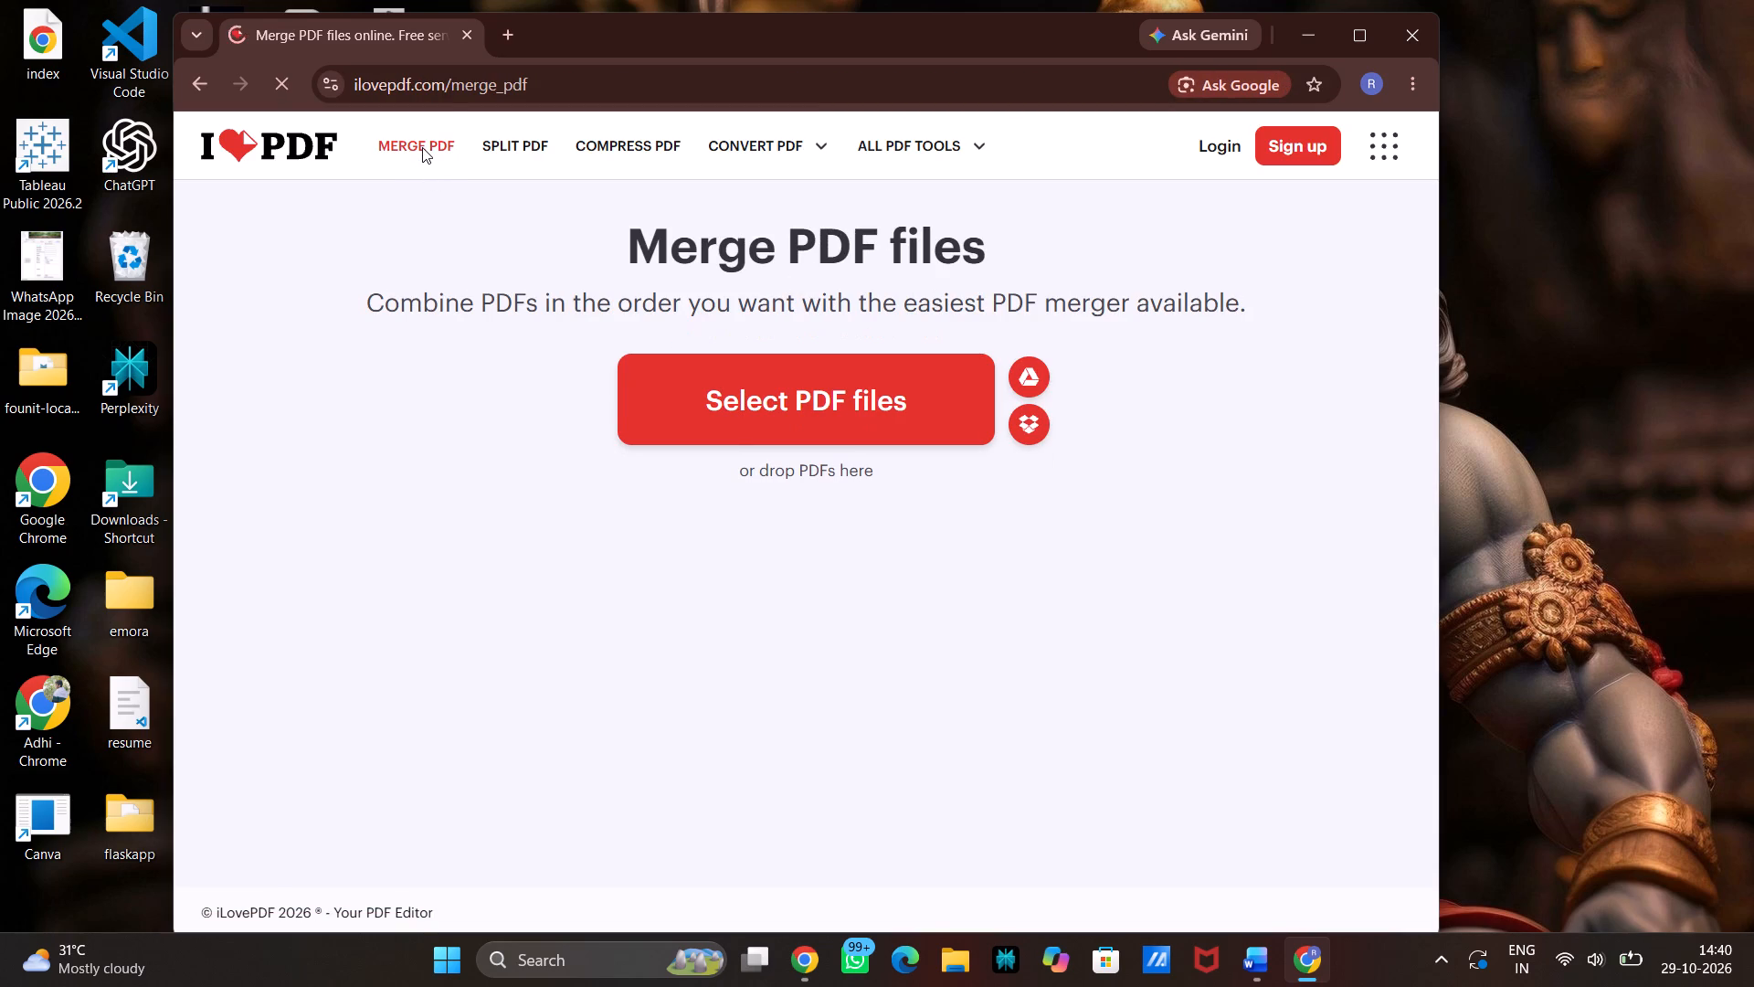
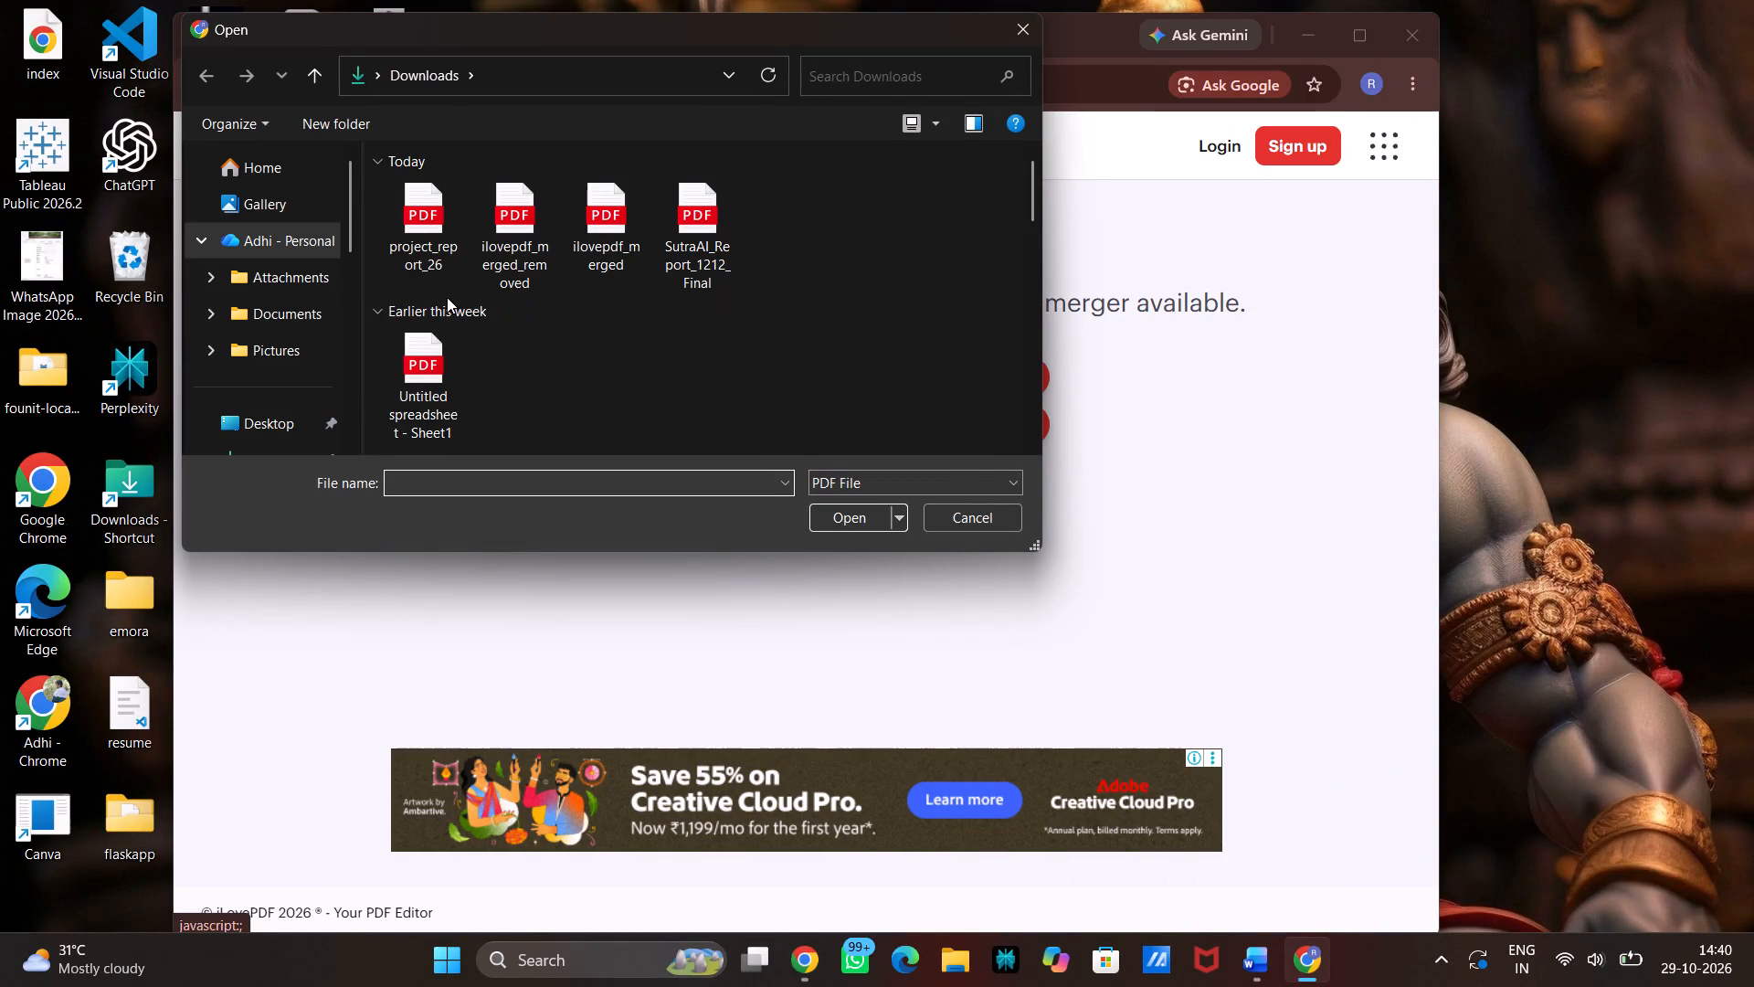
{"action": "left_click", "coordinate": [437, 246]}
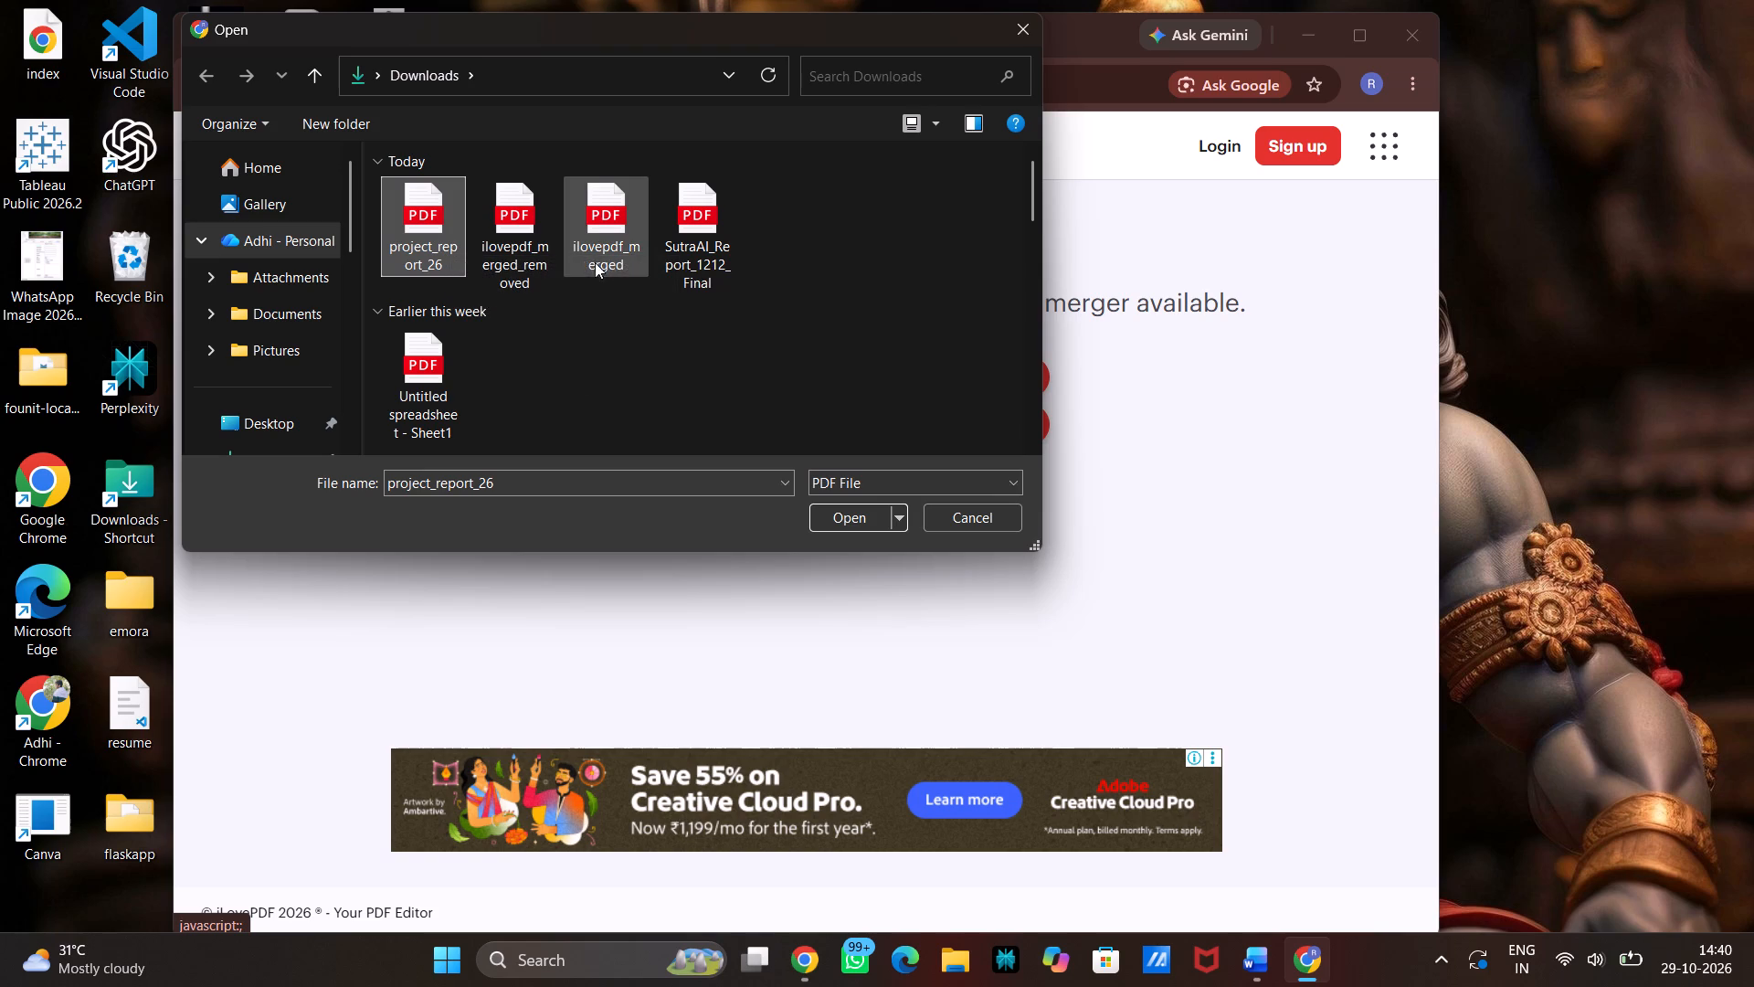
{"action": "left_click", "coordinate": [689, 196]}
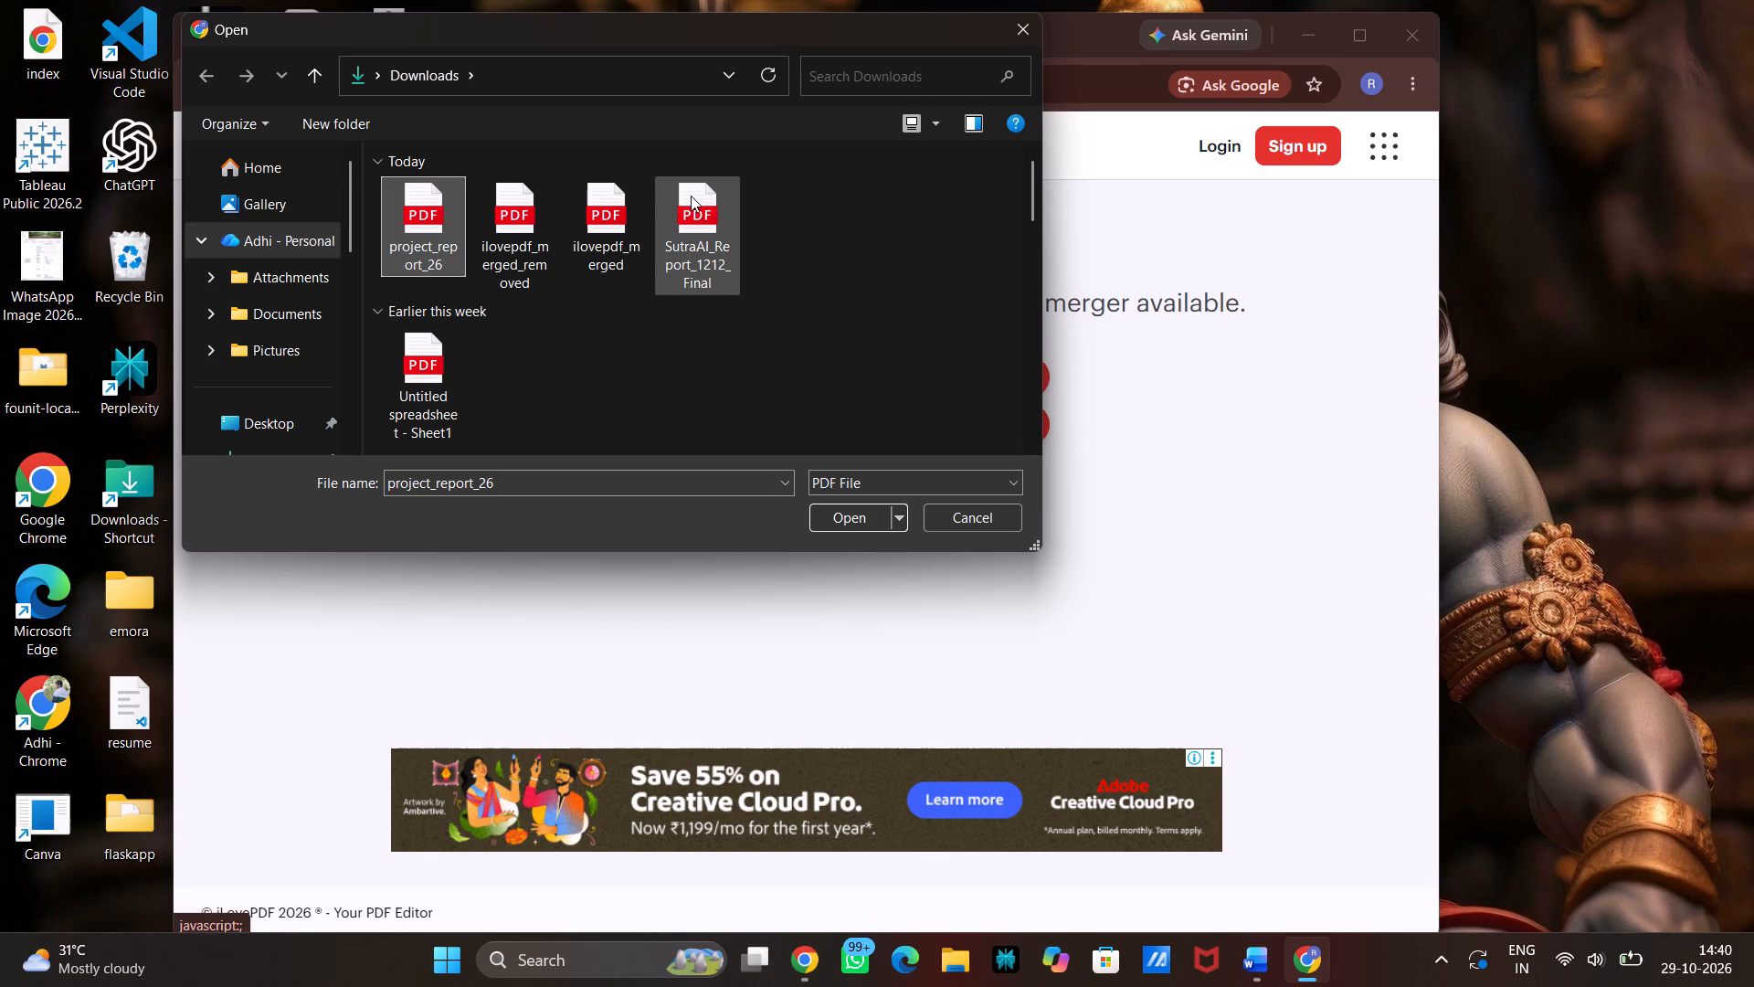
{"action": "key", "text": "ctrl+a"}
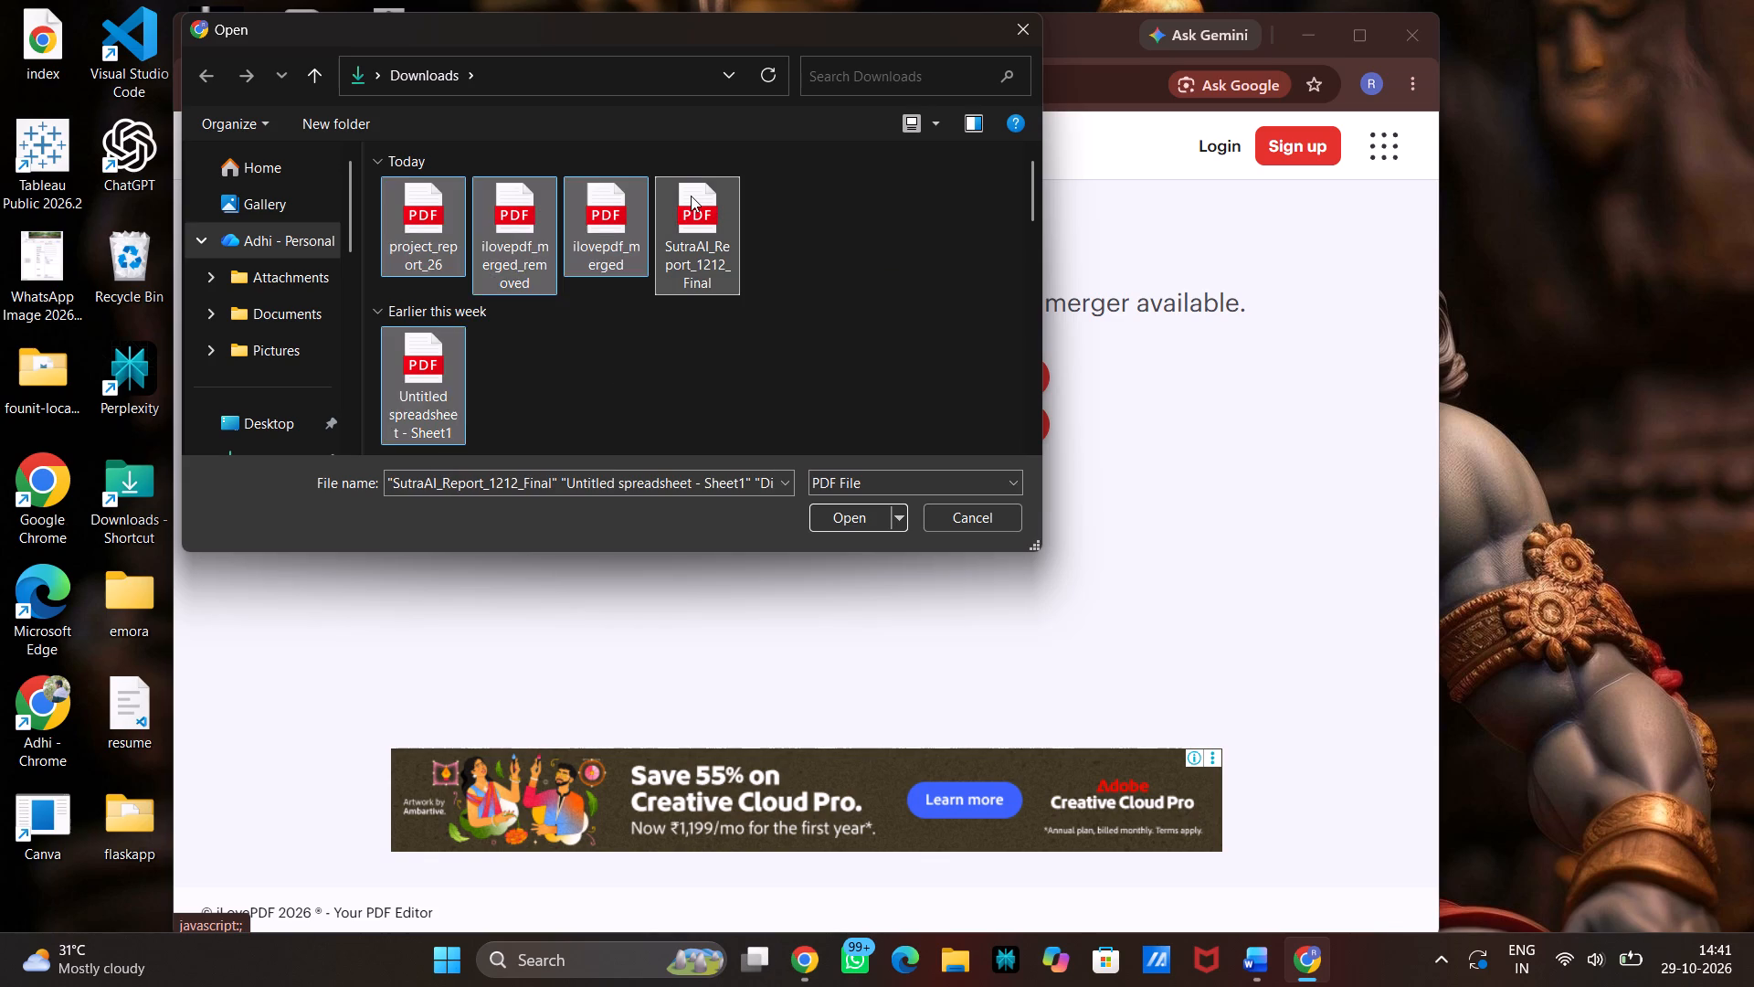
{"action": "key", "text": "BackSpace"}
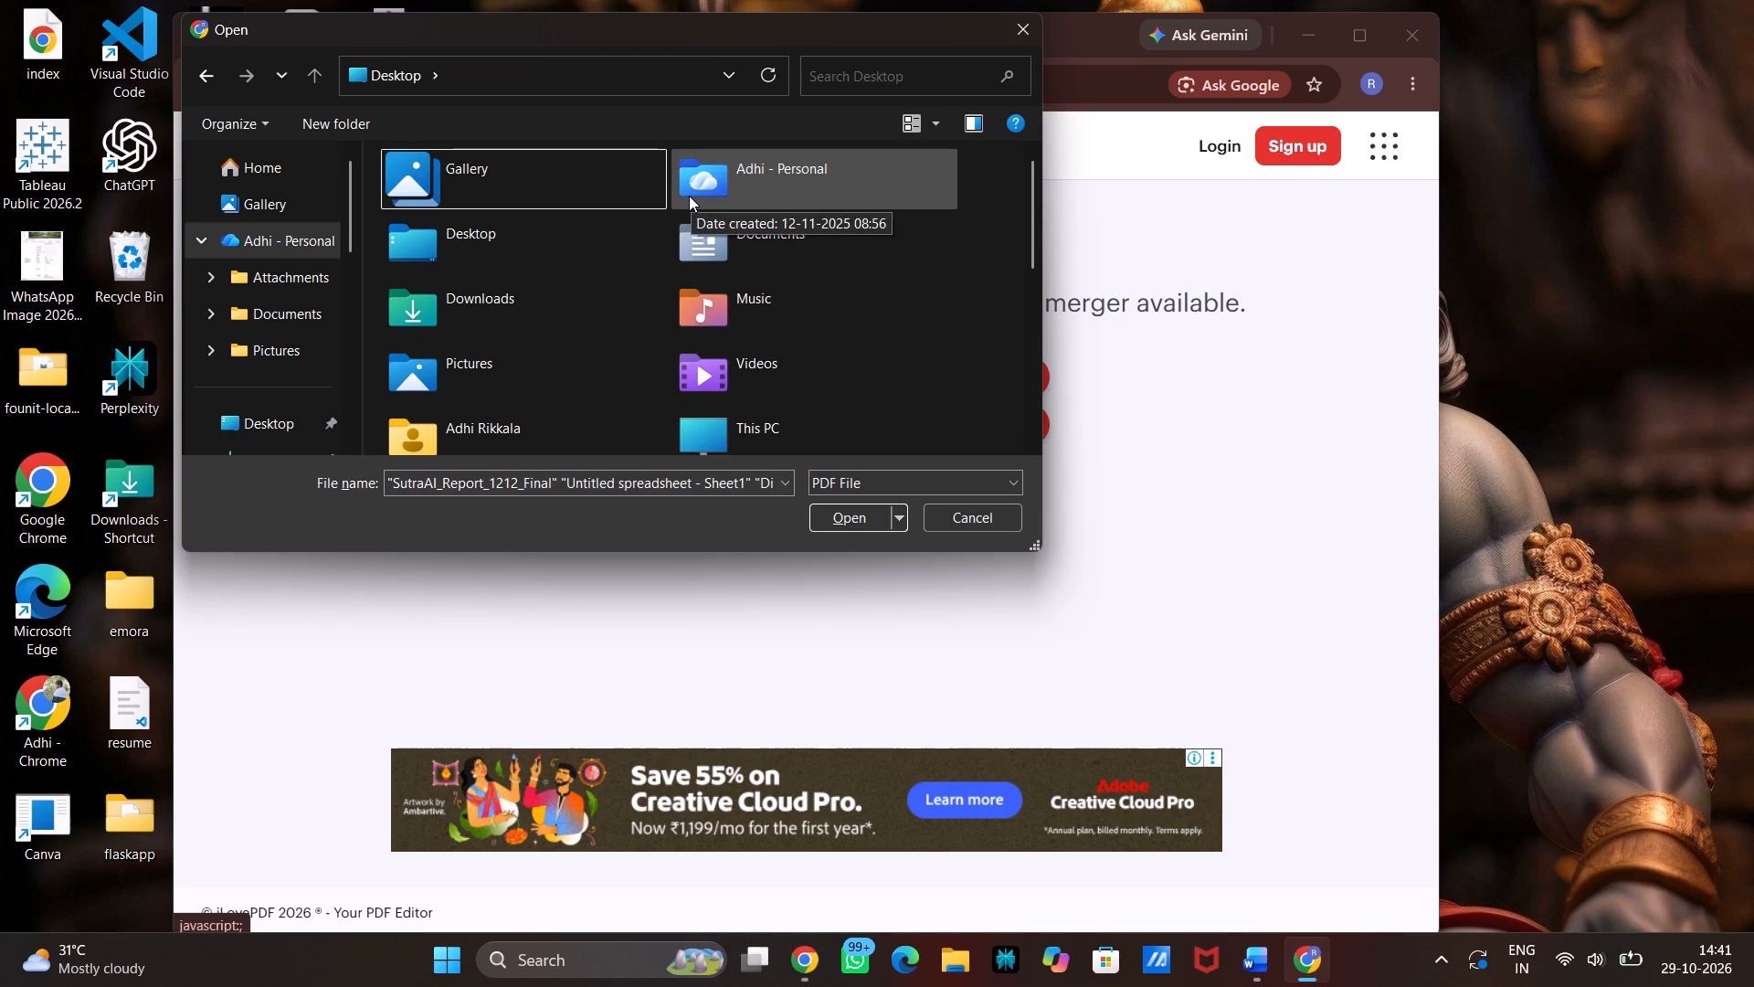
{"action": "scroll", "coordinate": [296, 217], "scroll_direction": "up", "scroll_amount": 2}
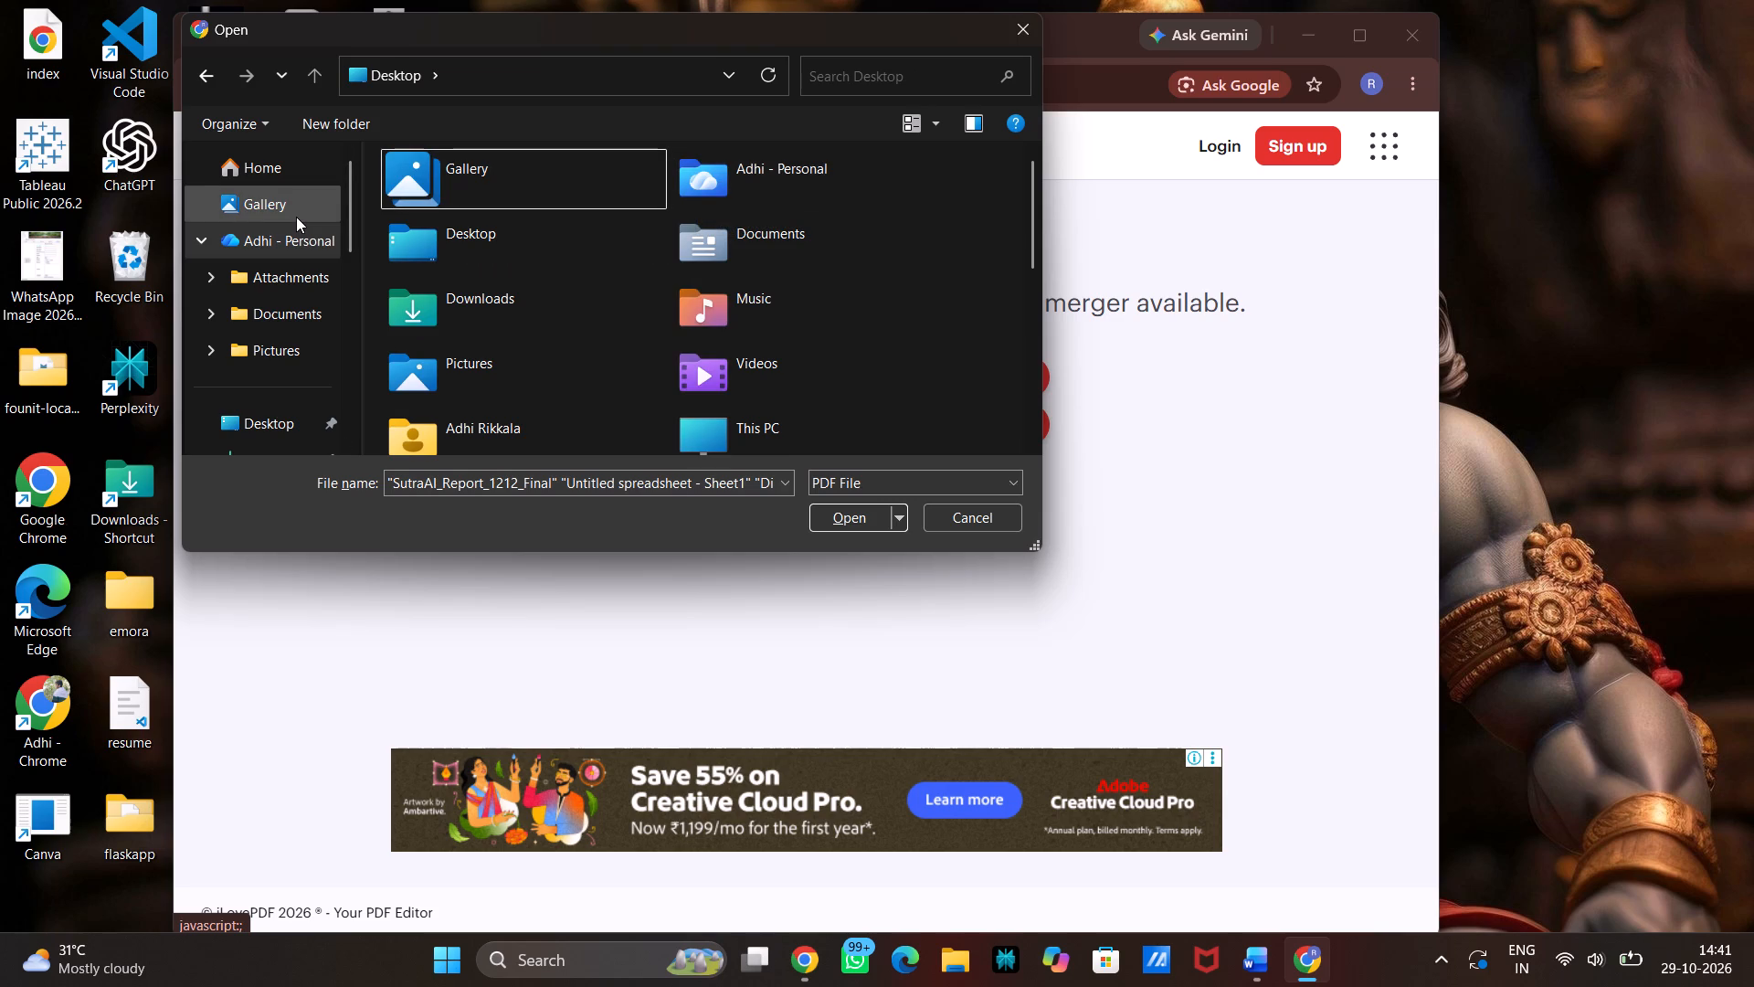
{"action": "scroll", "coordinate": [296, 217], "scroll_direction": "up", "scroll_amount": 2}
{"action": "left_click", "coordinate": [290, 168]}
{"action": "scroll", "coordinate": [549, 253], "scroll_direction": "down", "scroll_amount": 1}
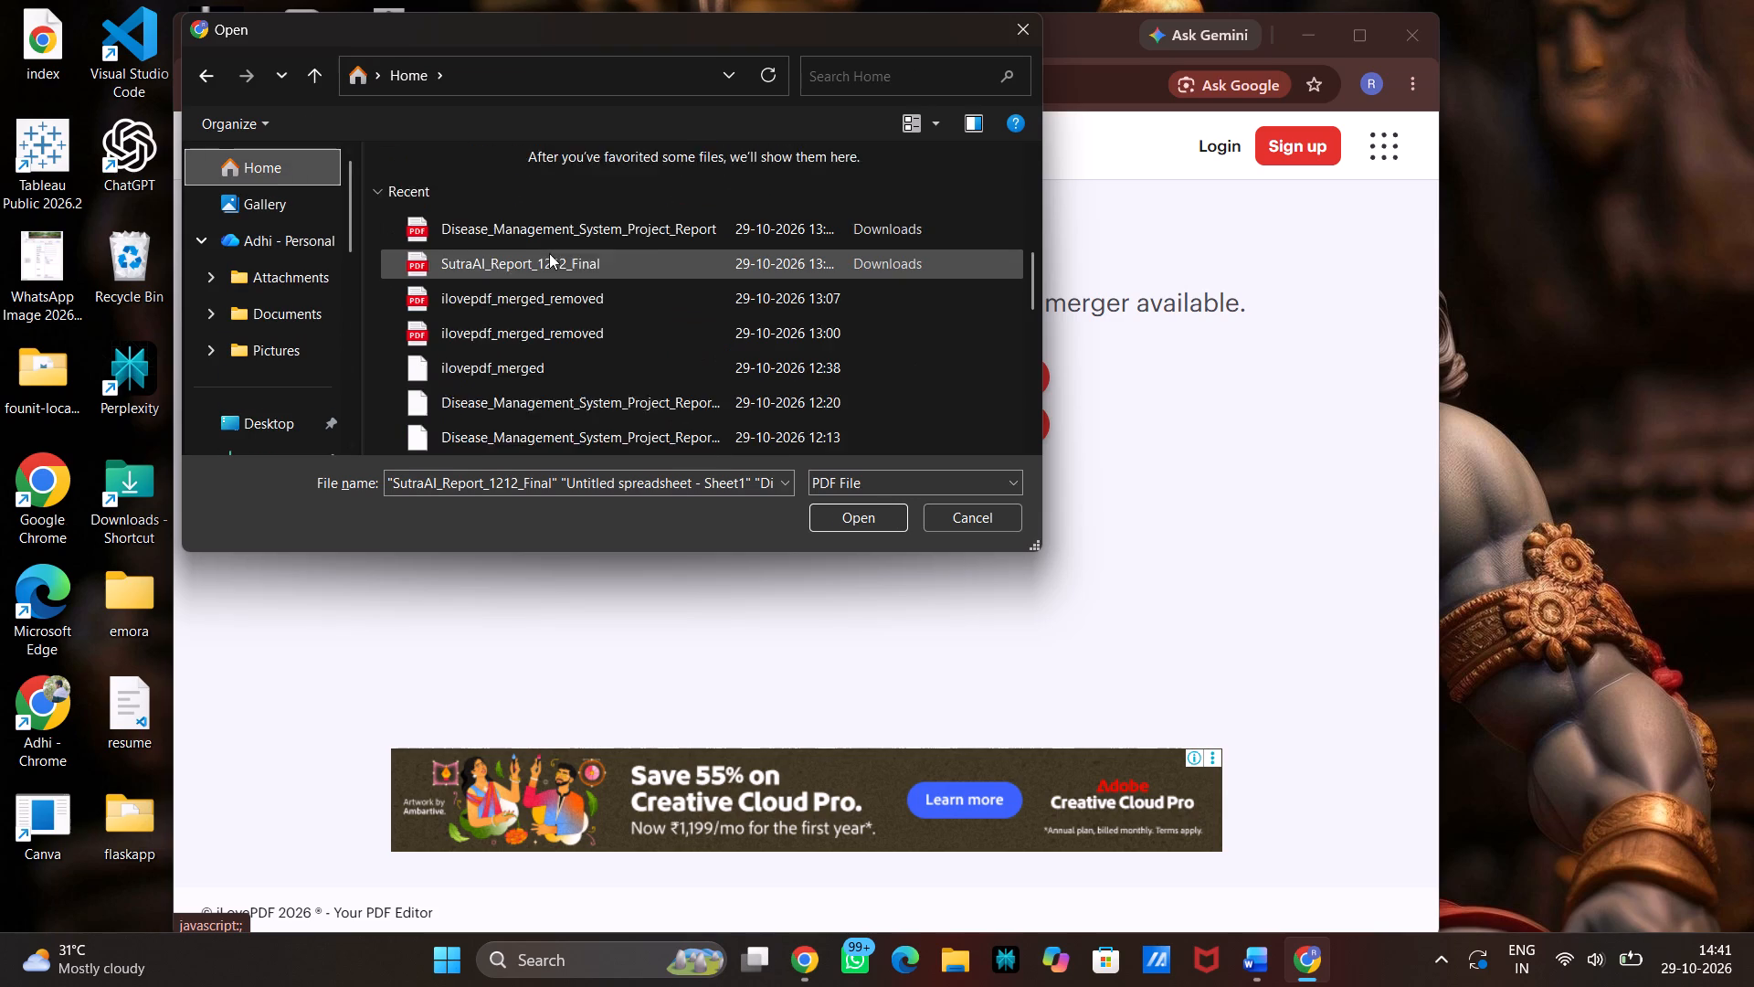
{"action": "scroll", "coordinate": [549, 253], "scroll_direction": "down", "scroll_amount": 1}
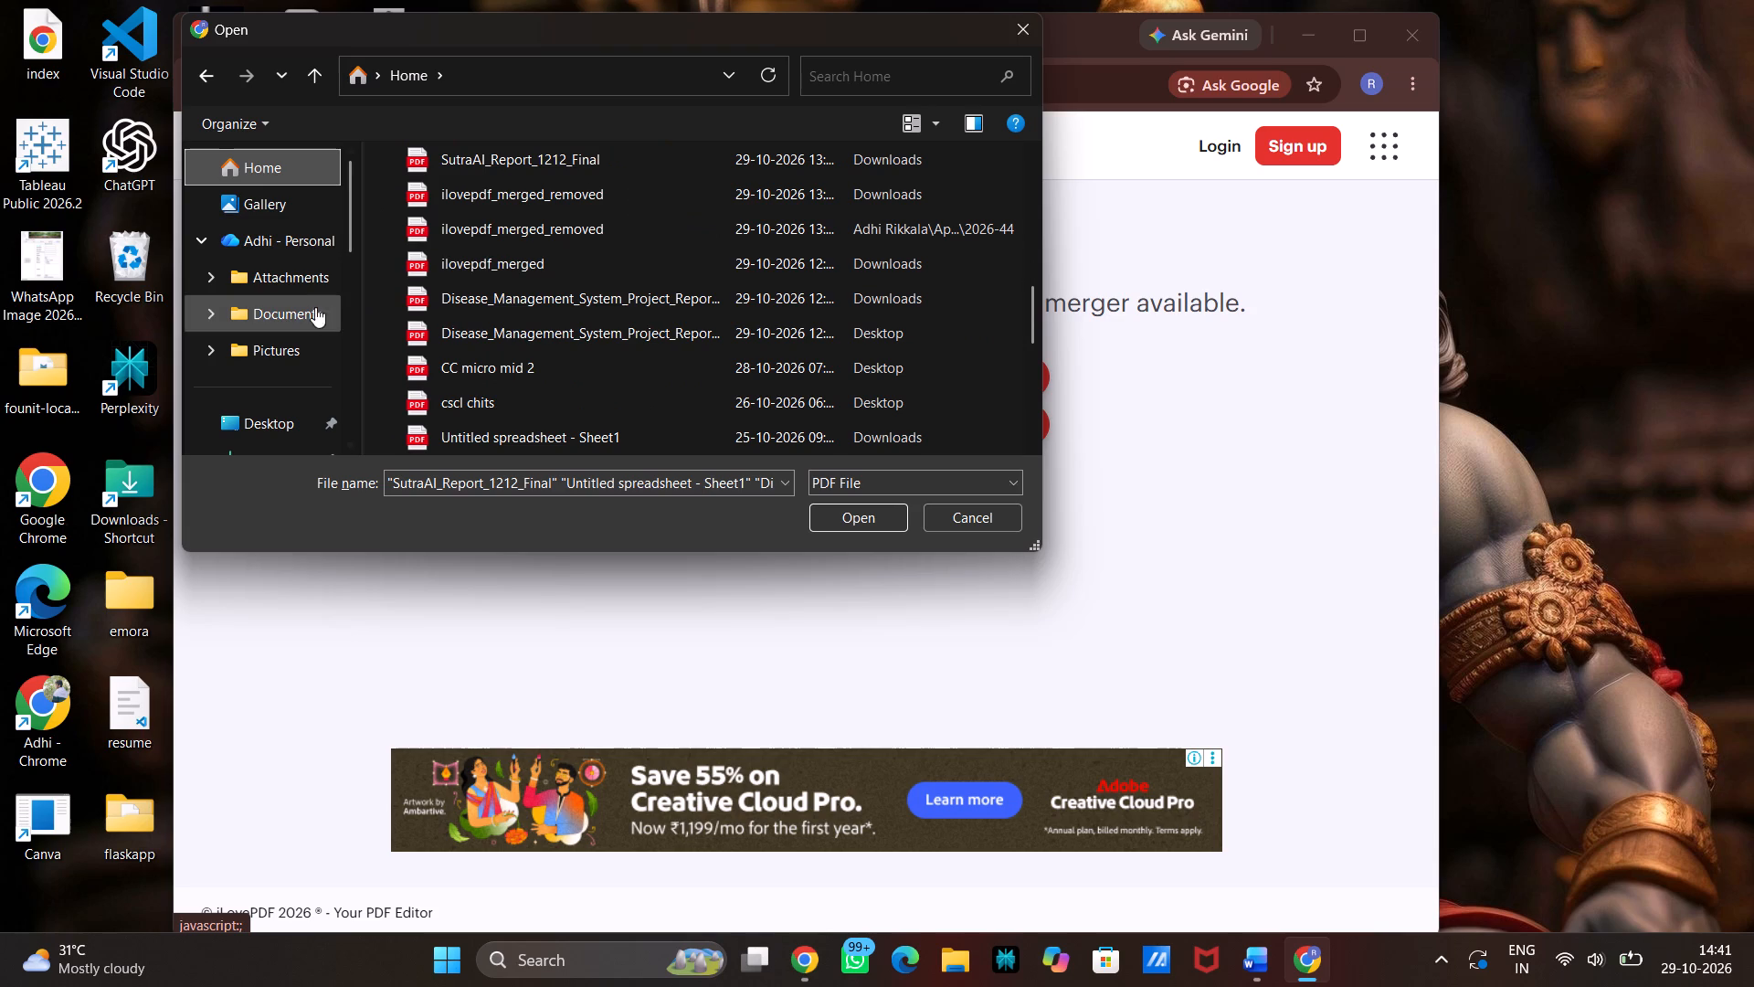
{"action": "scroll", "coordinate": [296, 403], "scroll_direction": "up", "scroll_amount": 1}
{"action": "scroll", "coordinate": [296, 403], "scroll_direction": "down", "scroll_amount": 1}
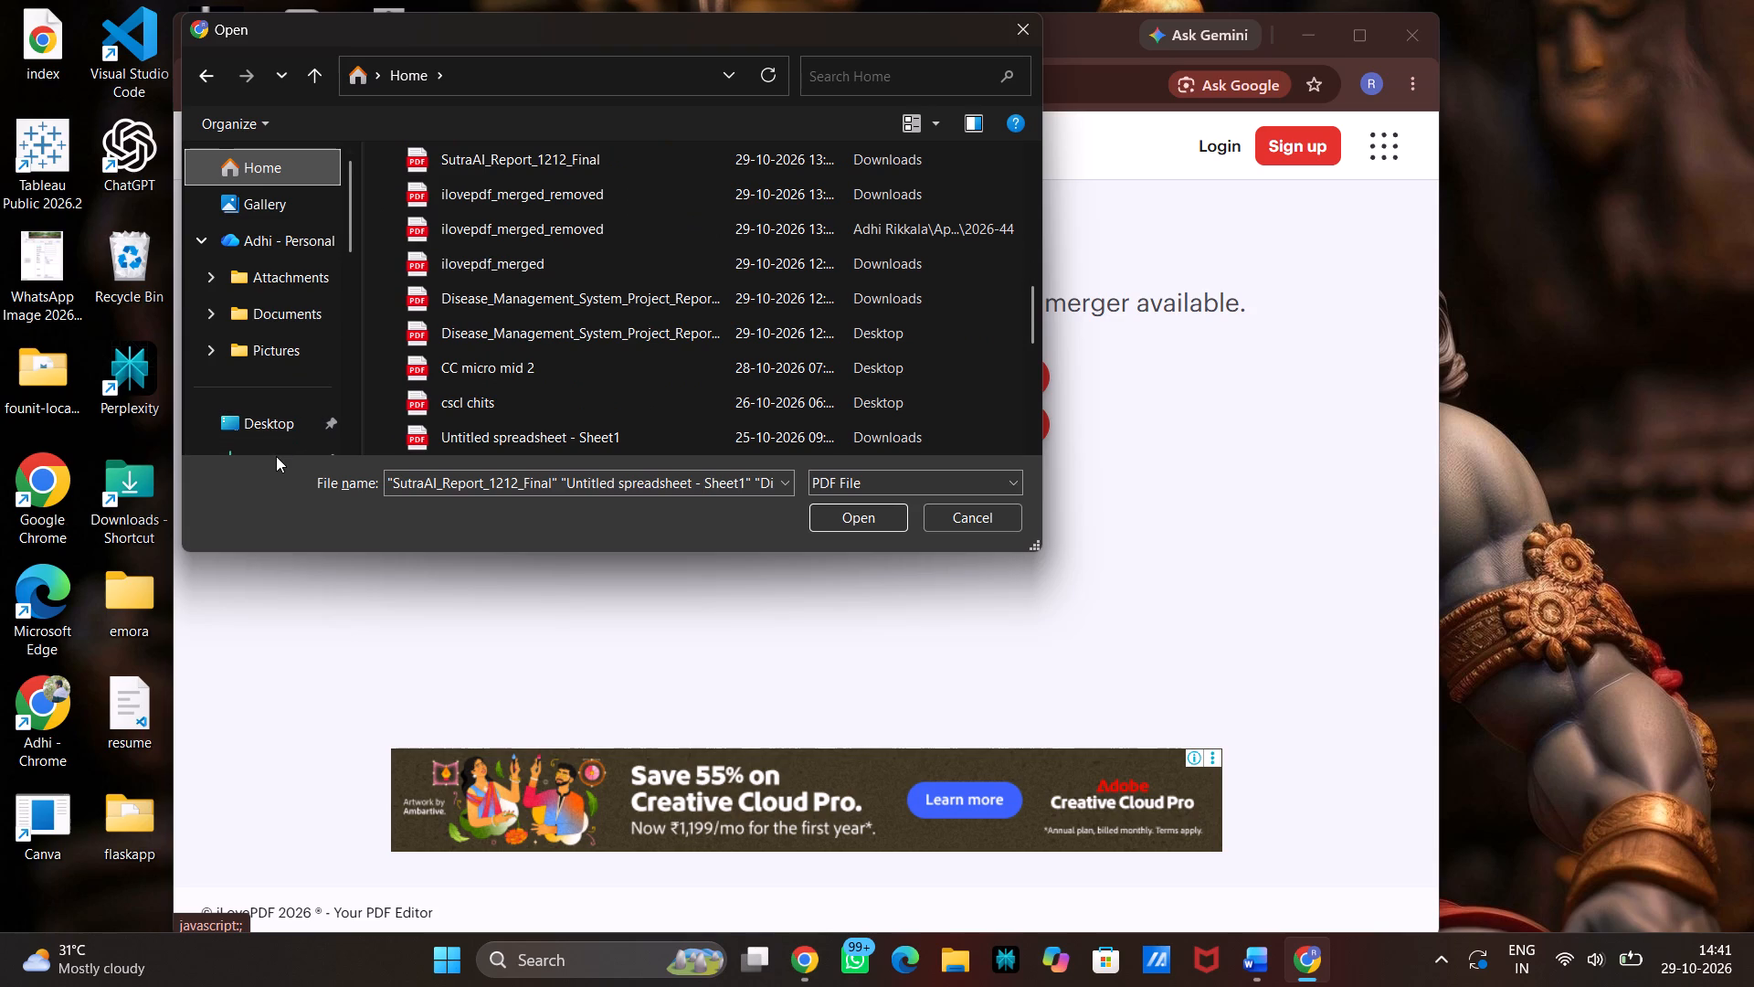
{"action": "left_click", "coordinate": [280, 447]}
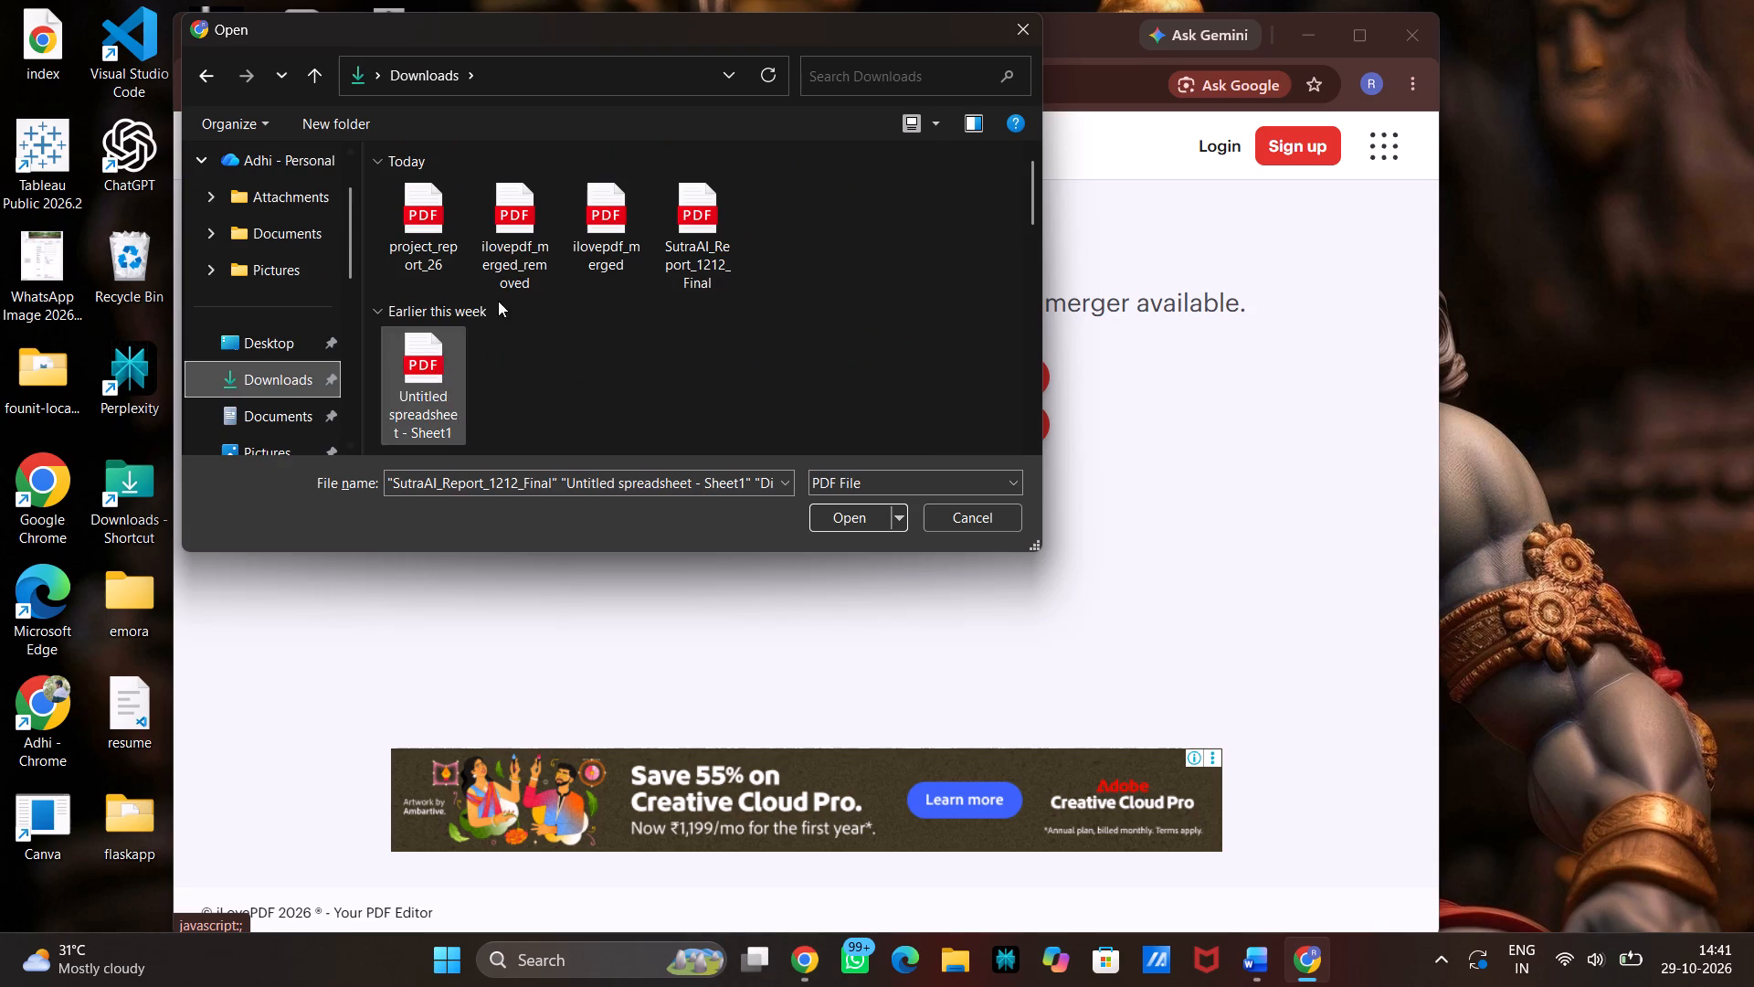
Merge project_report_26 and SutraAI_Report_1212_Final from Downloads into one PDF and download the merged file.
{"action": "left_click", "coordinate": [429, 199], "text": "ctrl"}
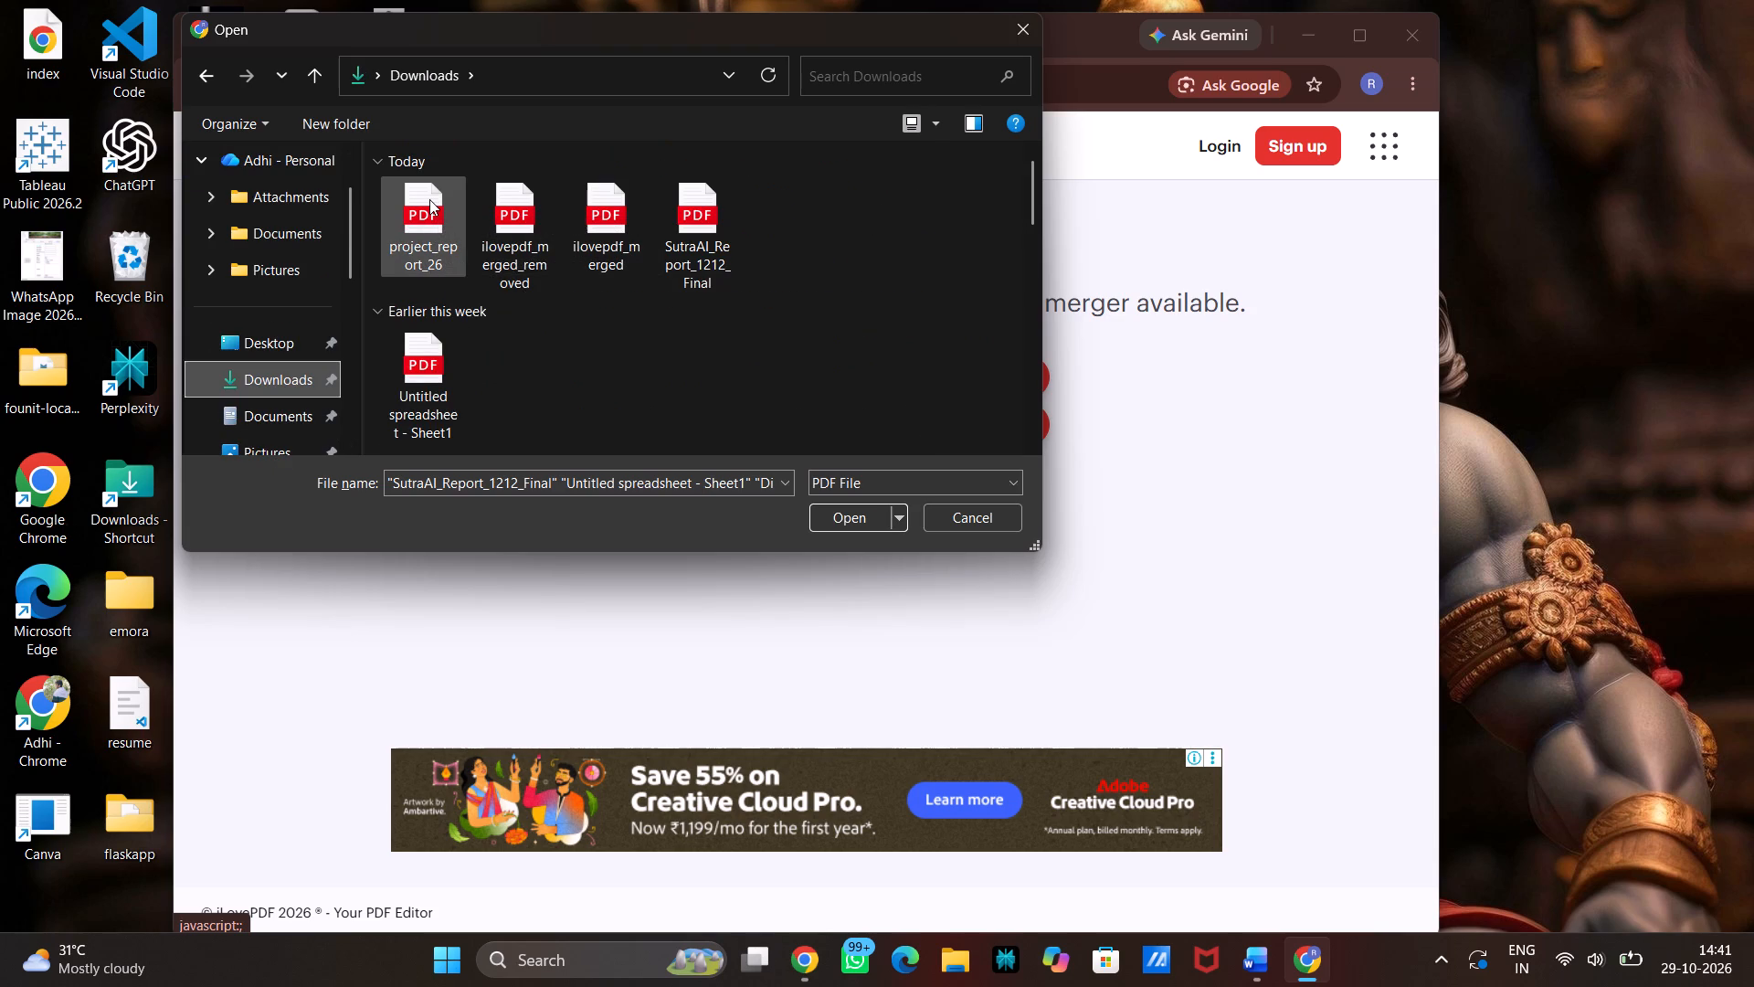
{"action": "left_click", "coordinate": [714, 220], "text": "ctrl"}
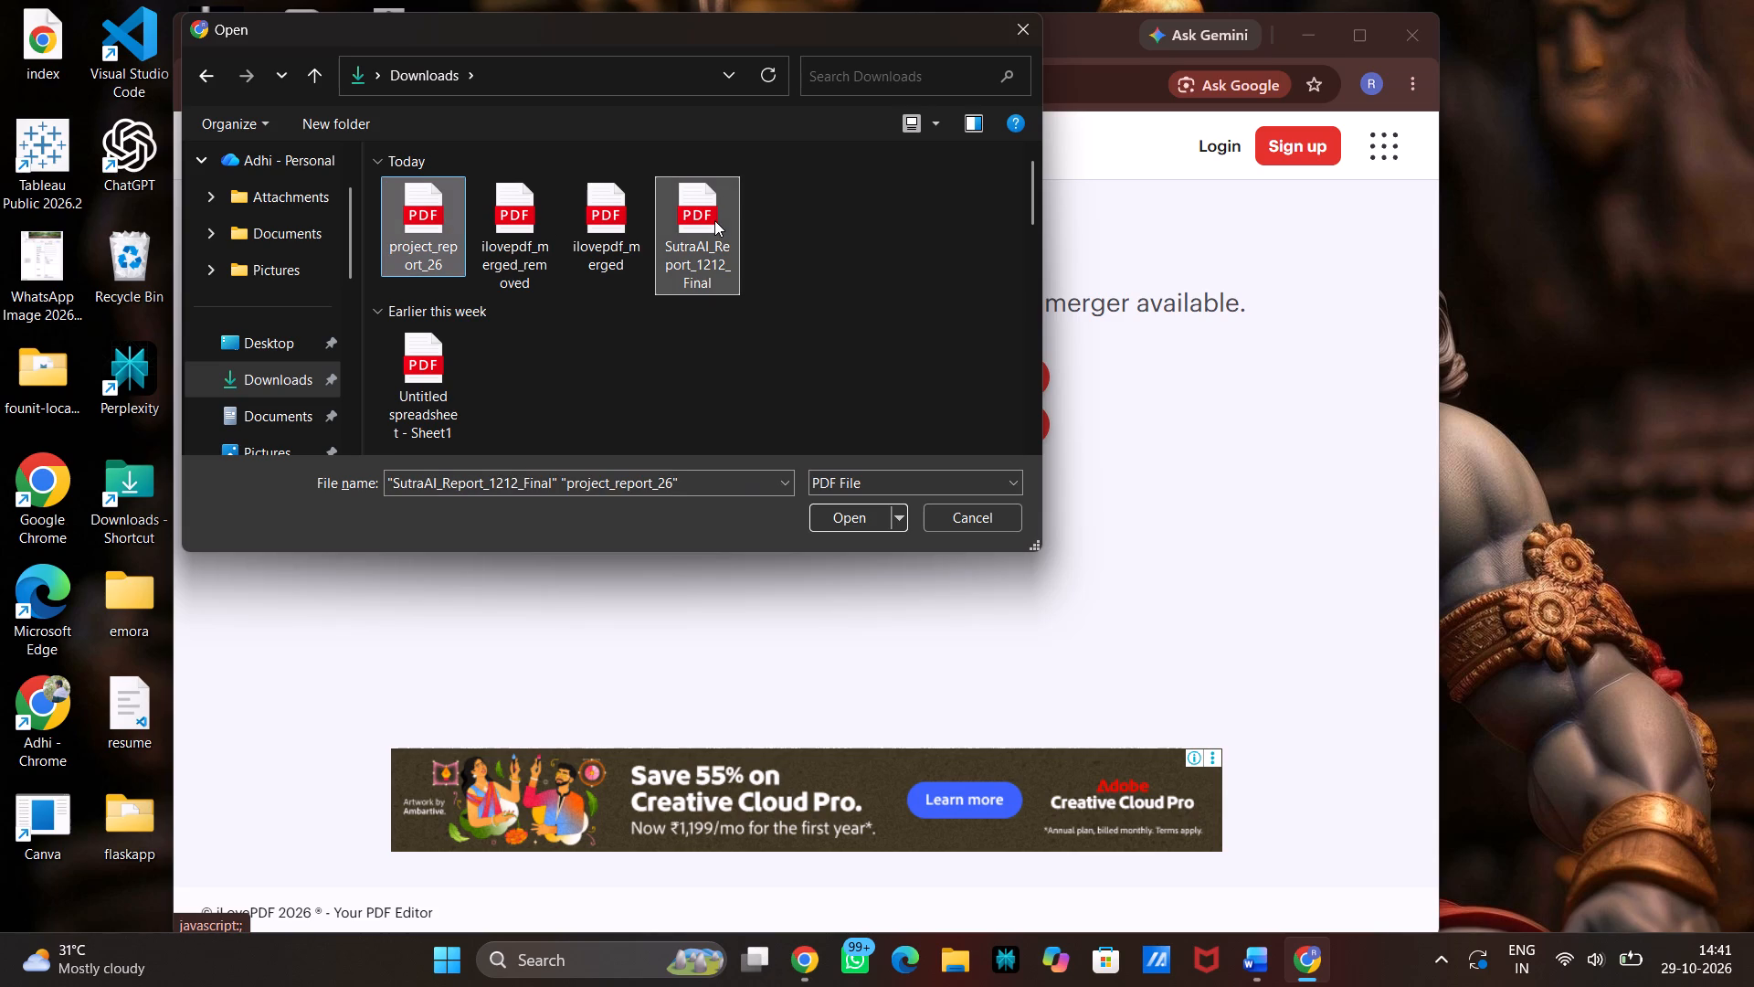
{"action": "left_click", "coordinate": [859, 516]}
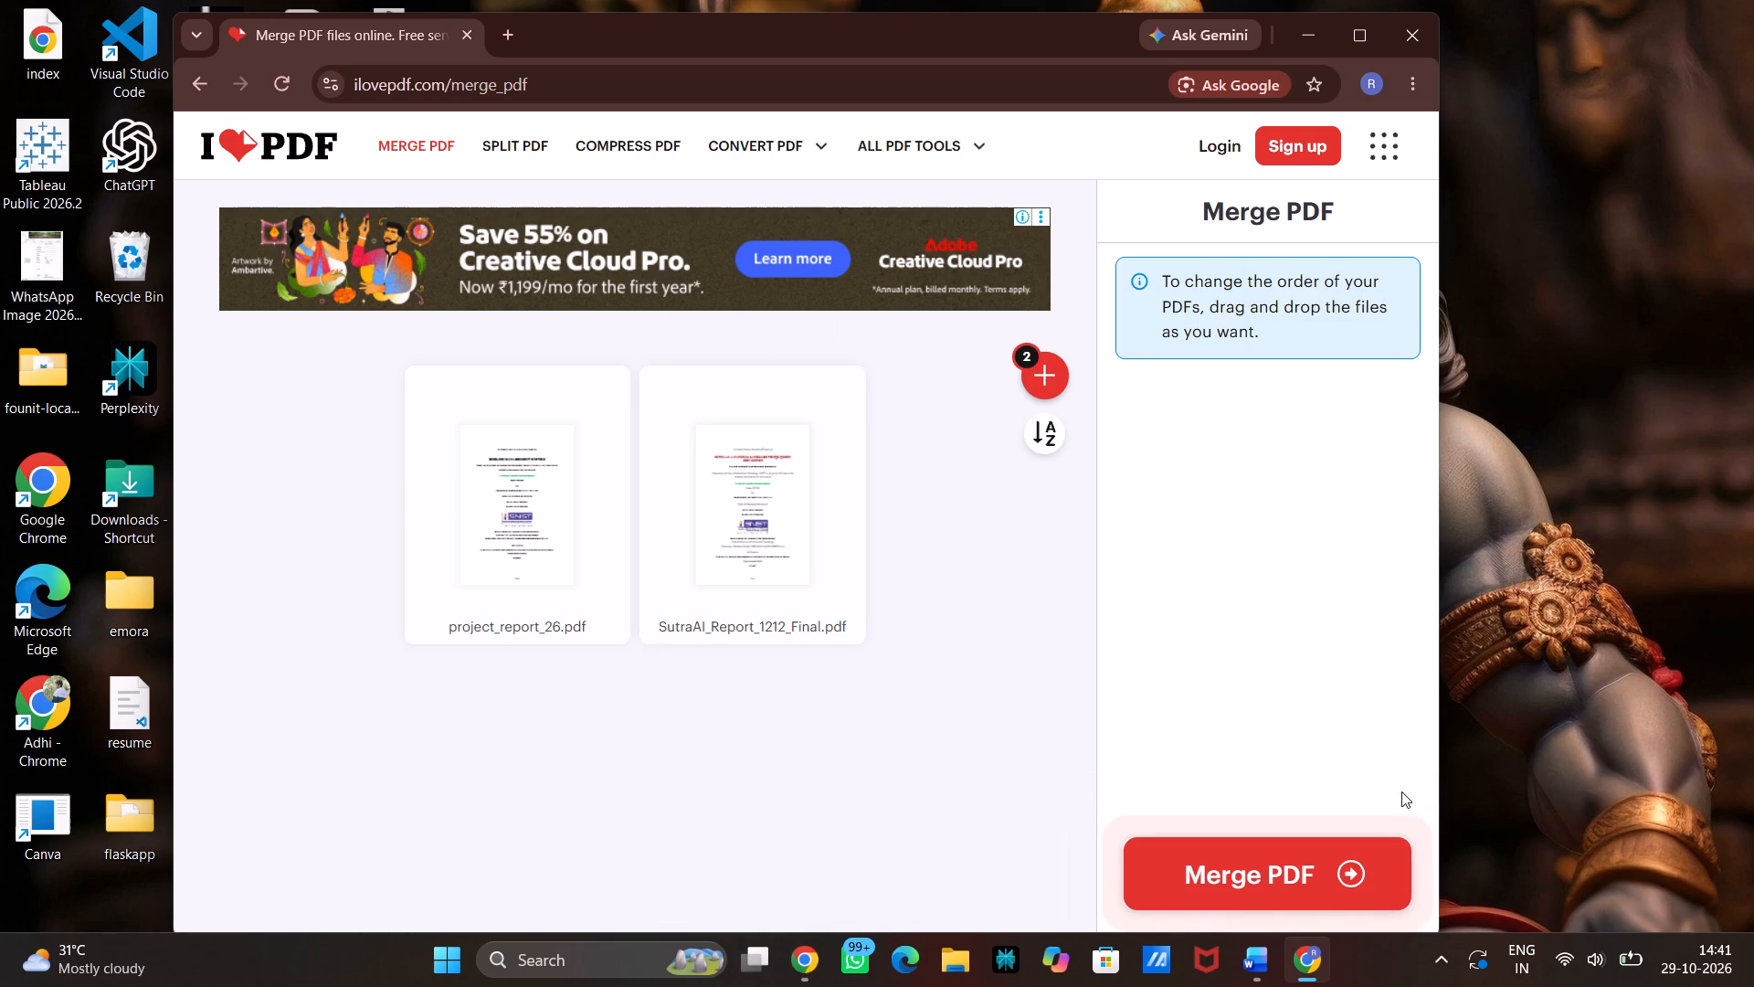
{"action": "left_click", "coordinate": [1263, 876]}
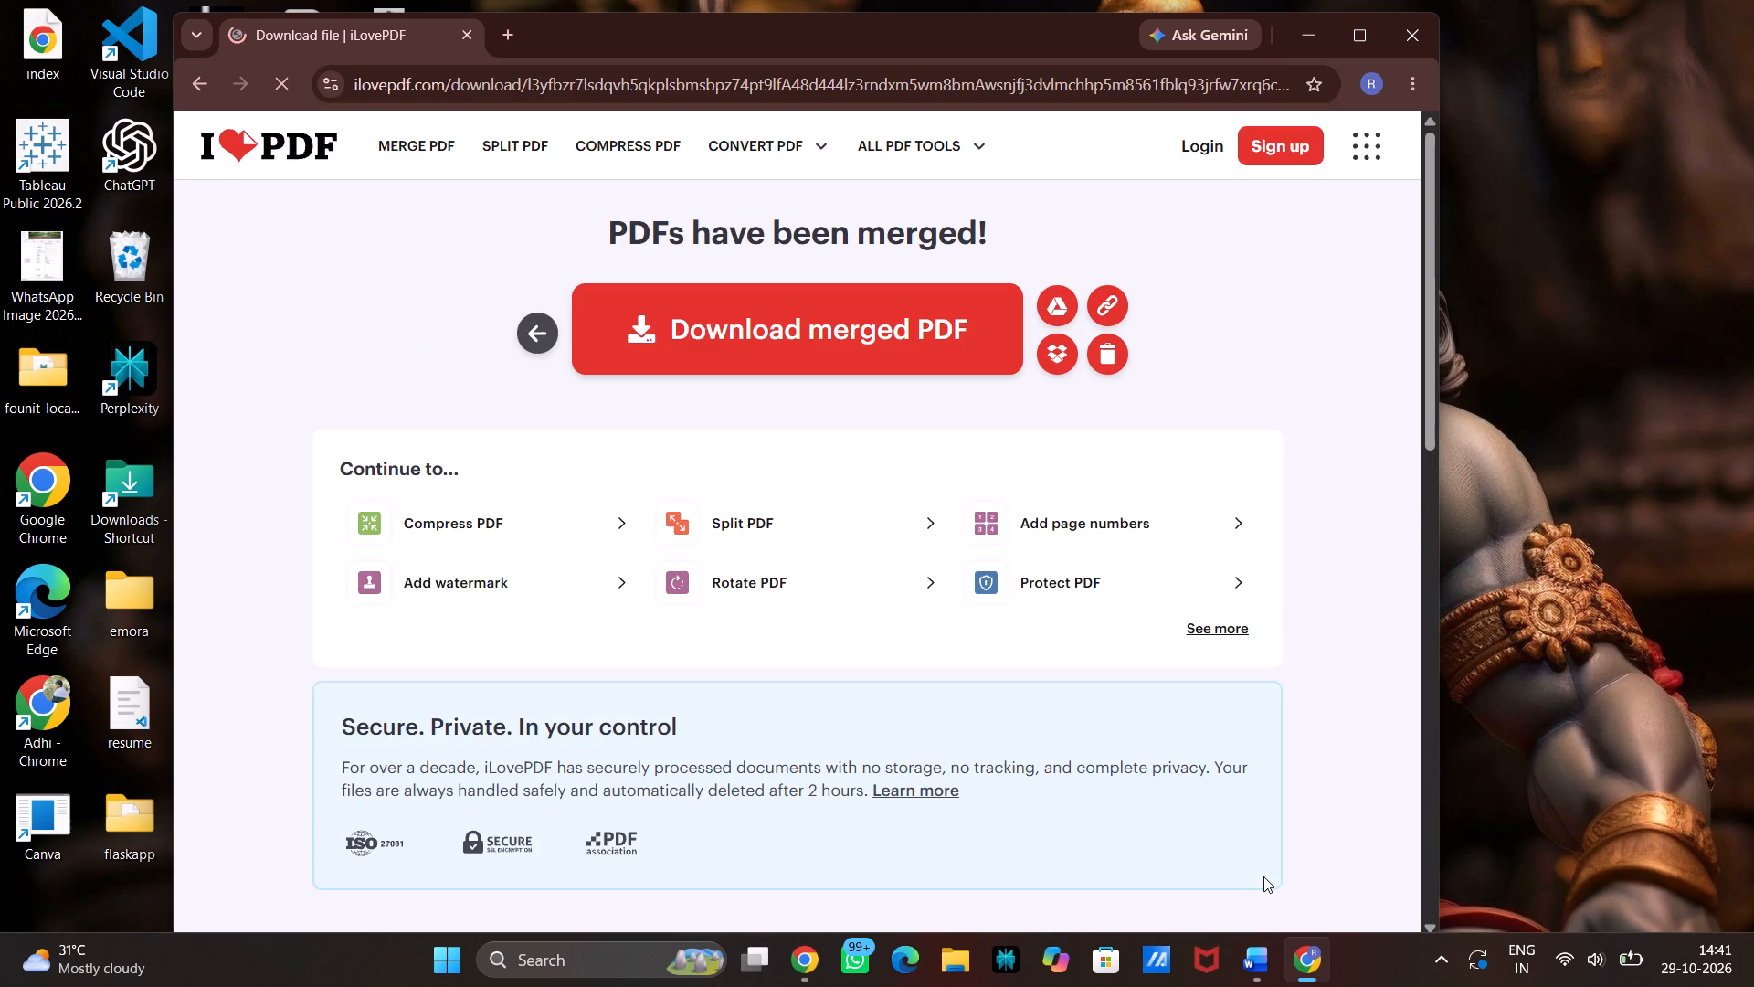
{"action": "left_click", "coordinate": [848, 335]}
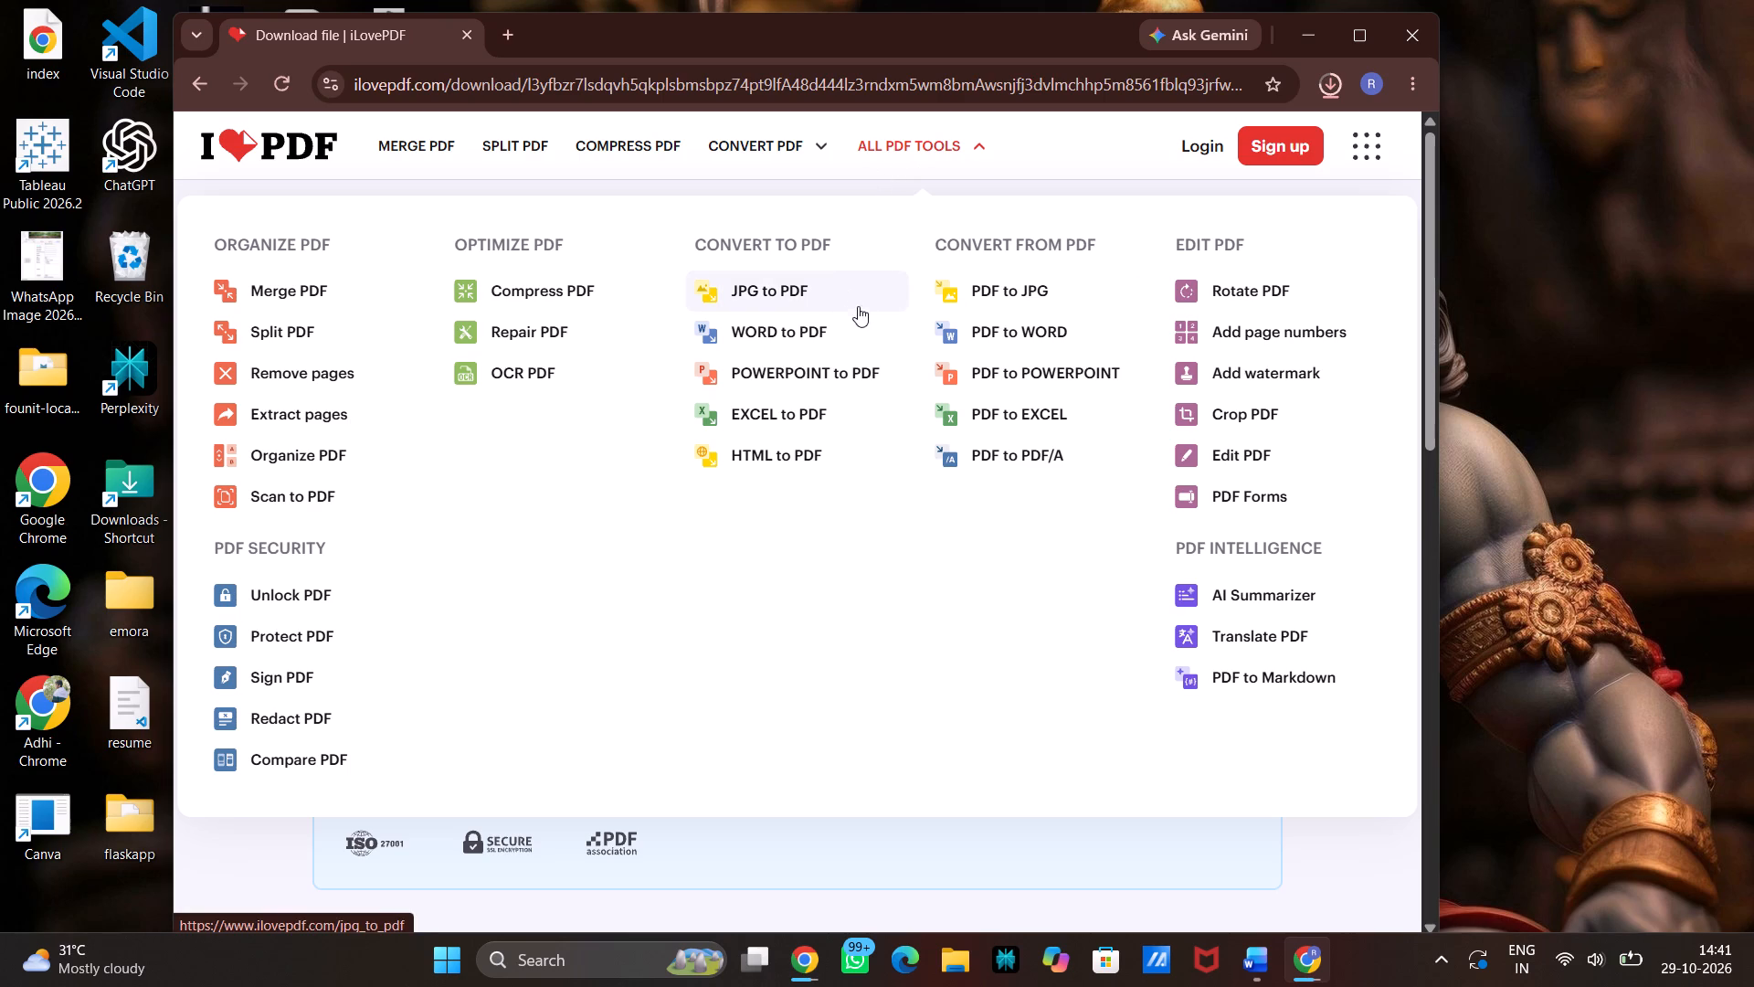
Convert the downloaded ilovepdf_merged (1) PDF to a Word document with iLovePDF's PDF to WORD tool and download it.
{"action": "left_click", "coordinate": [994, 327]}
{"action": "left_click", "coordinate": [784, 452]}
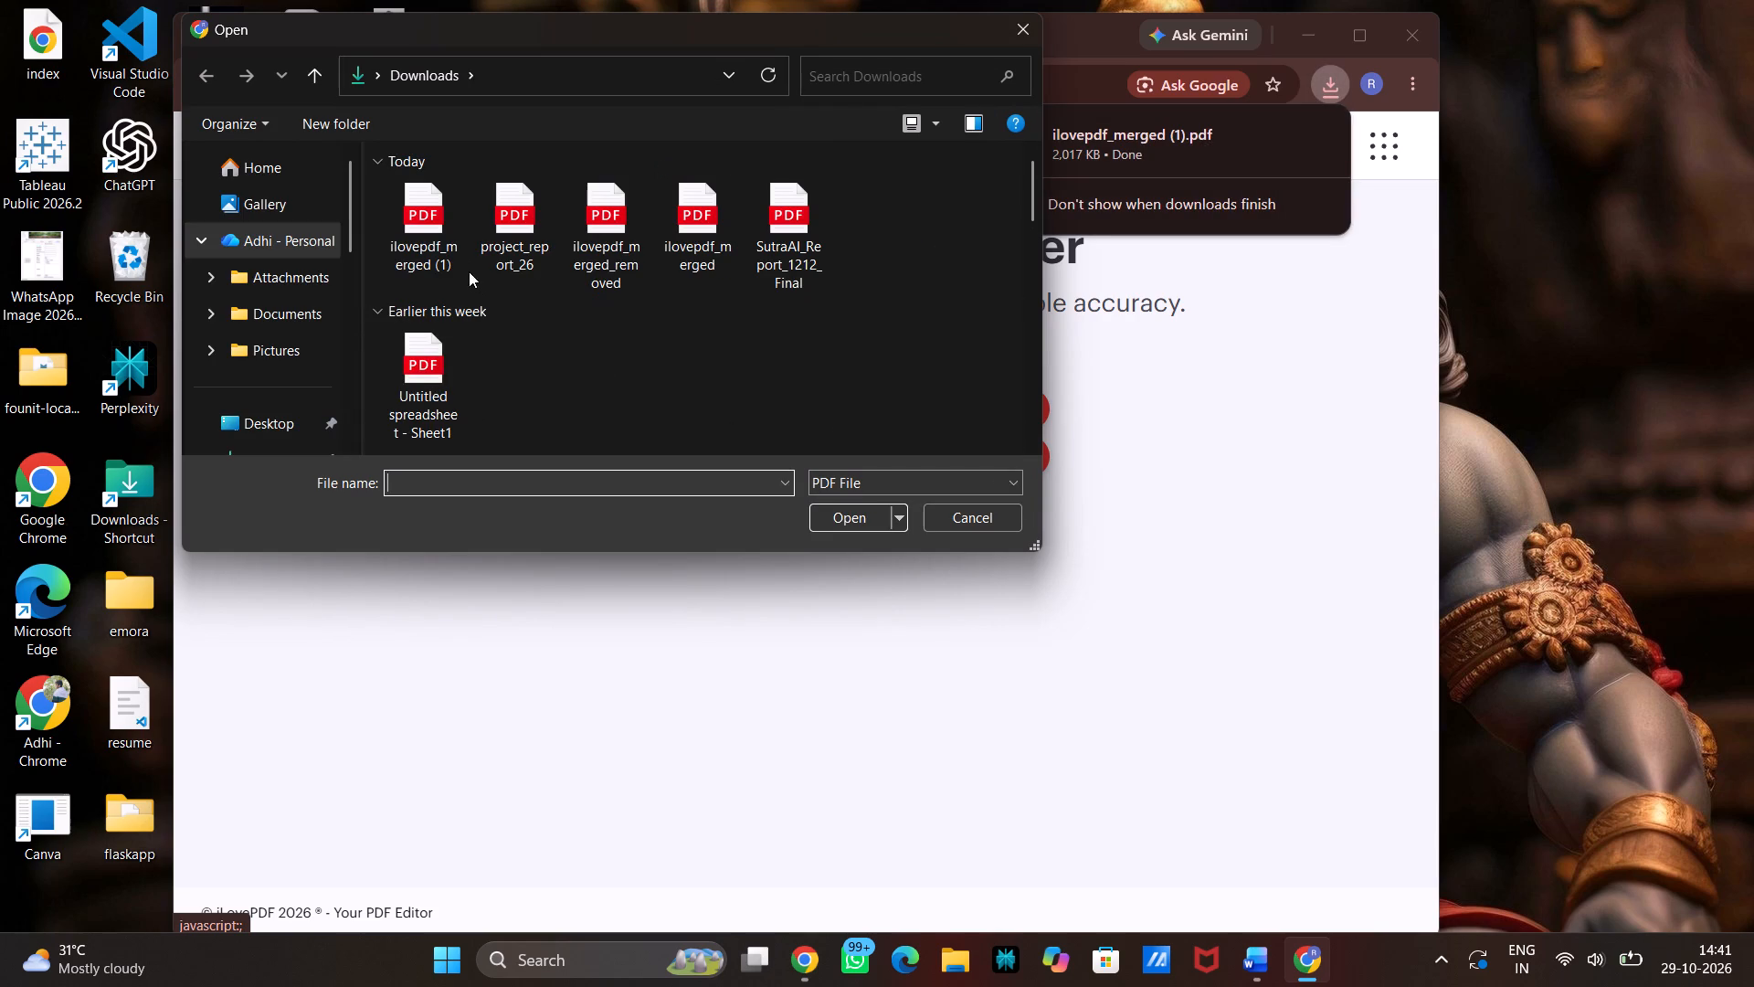
{"action": "left_click", "coordinate": [427, 232]}
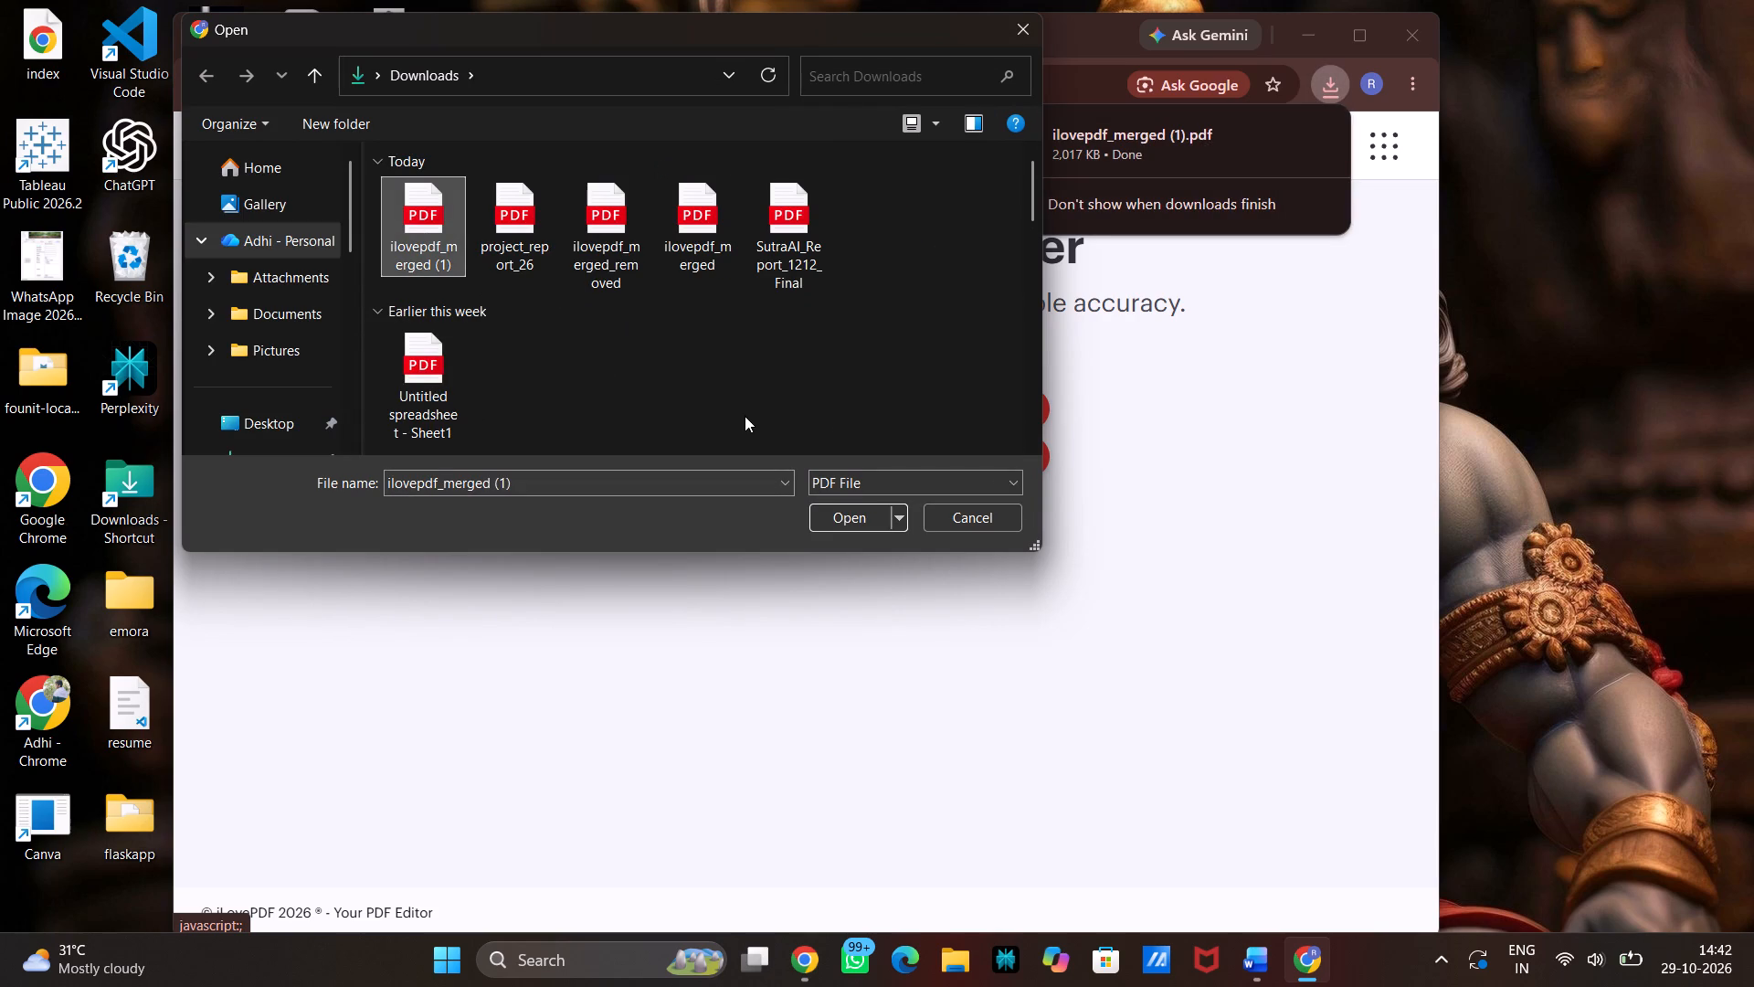
{"action": "left_click", "coordinate": [839, 519]}
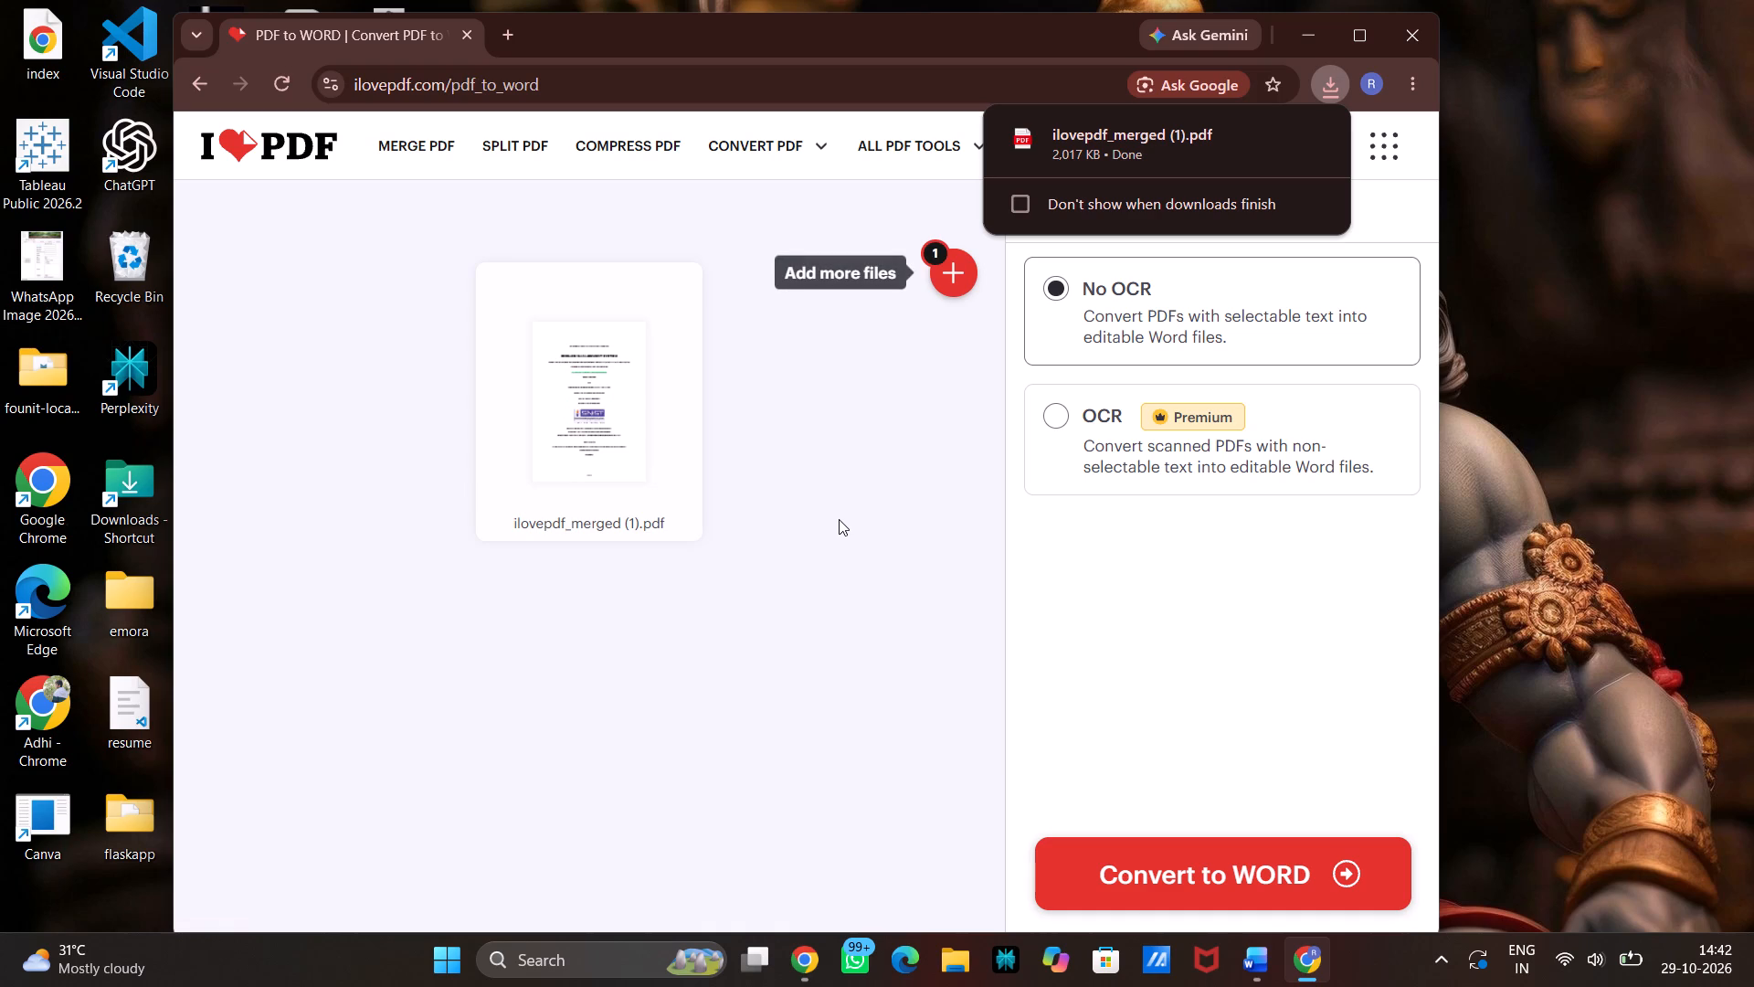
{"action": "left_click", "coordinate": [1113, 897]}
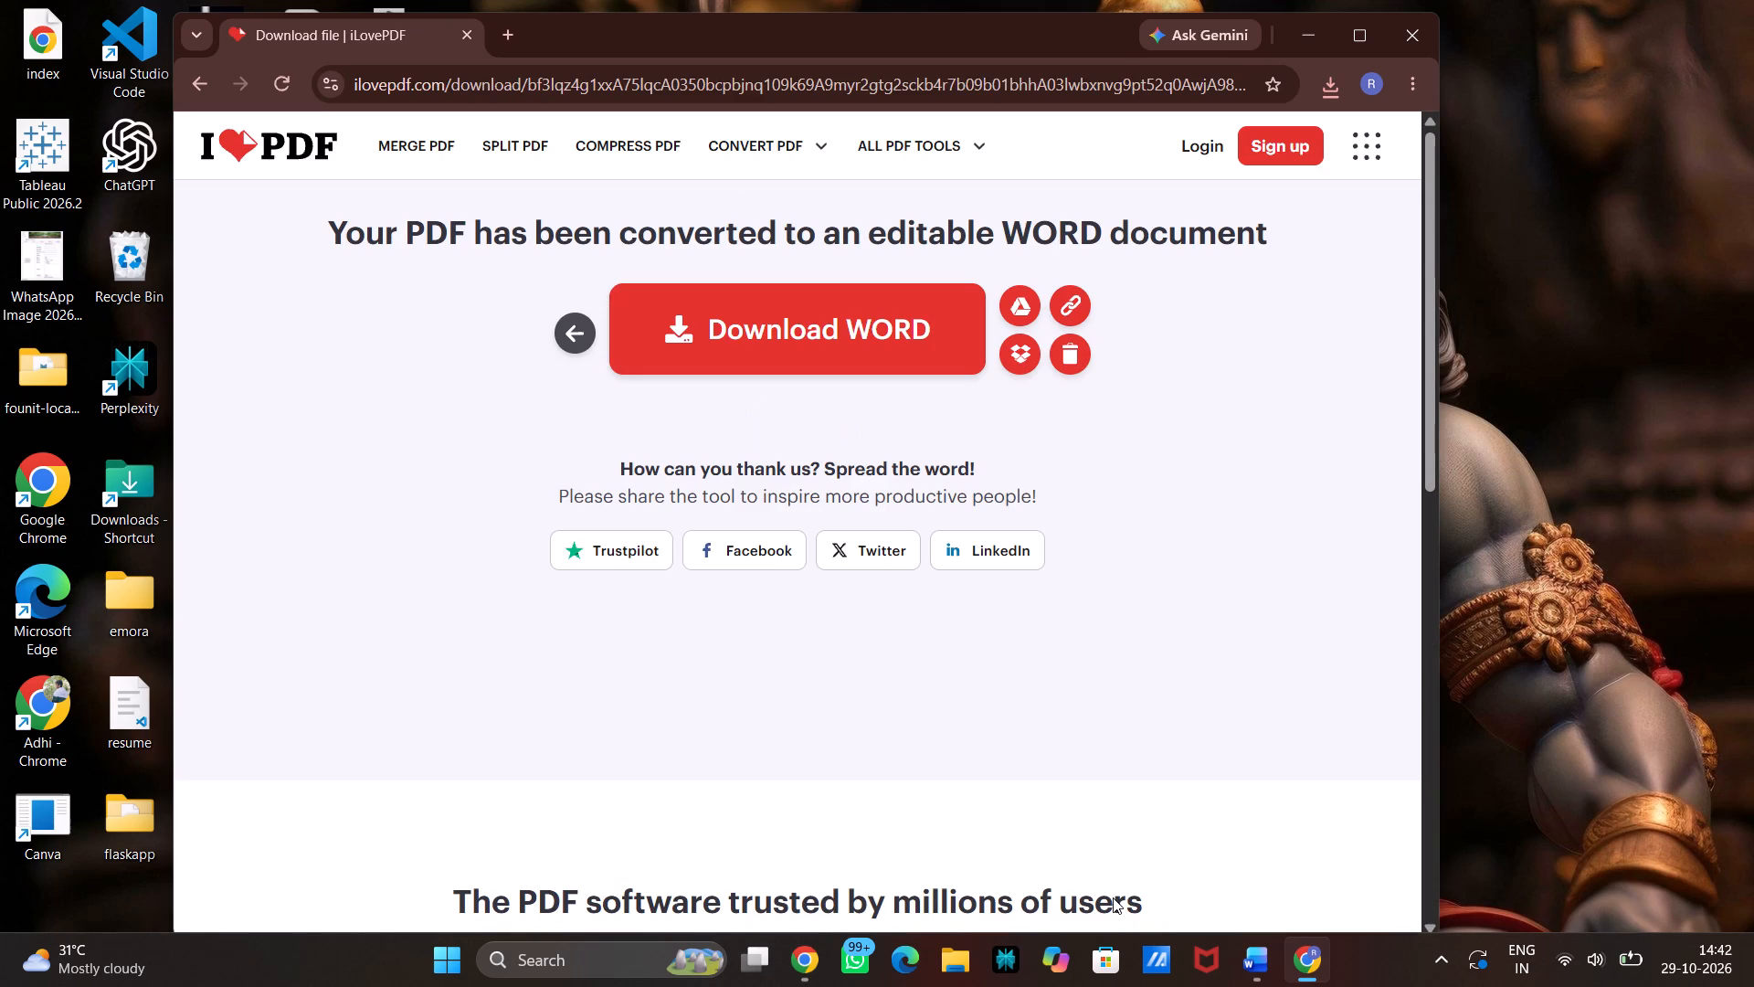
{"action": "left_click", "coordinate": [894, 366]}
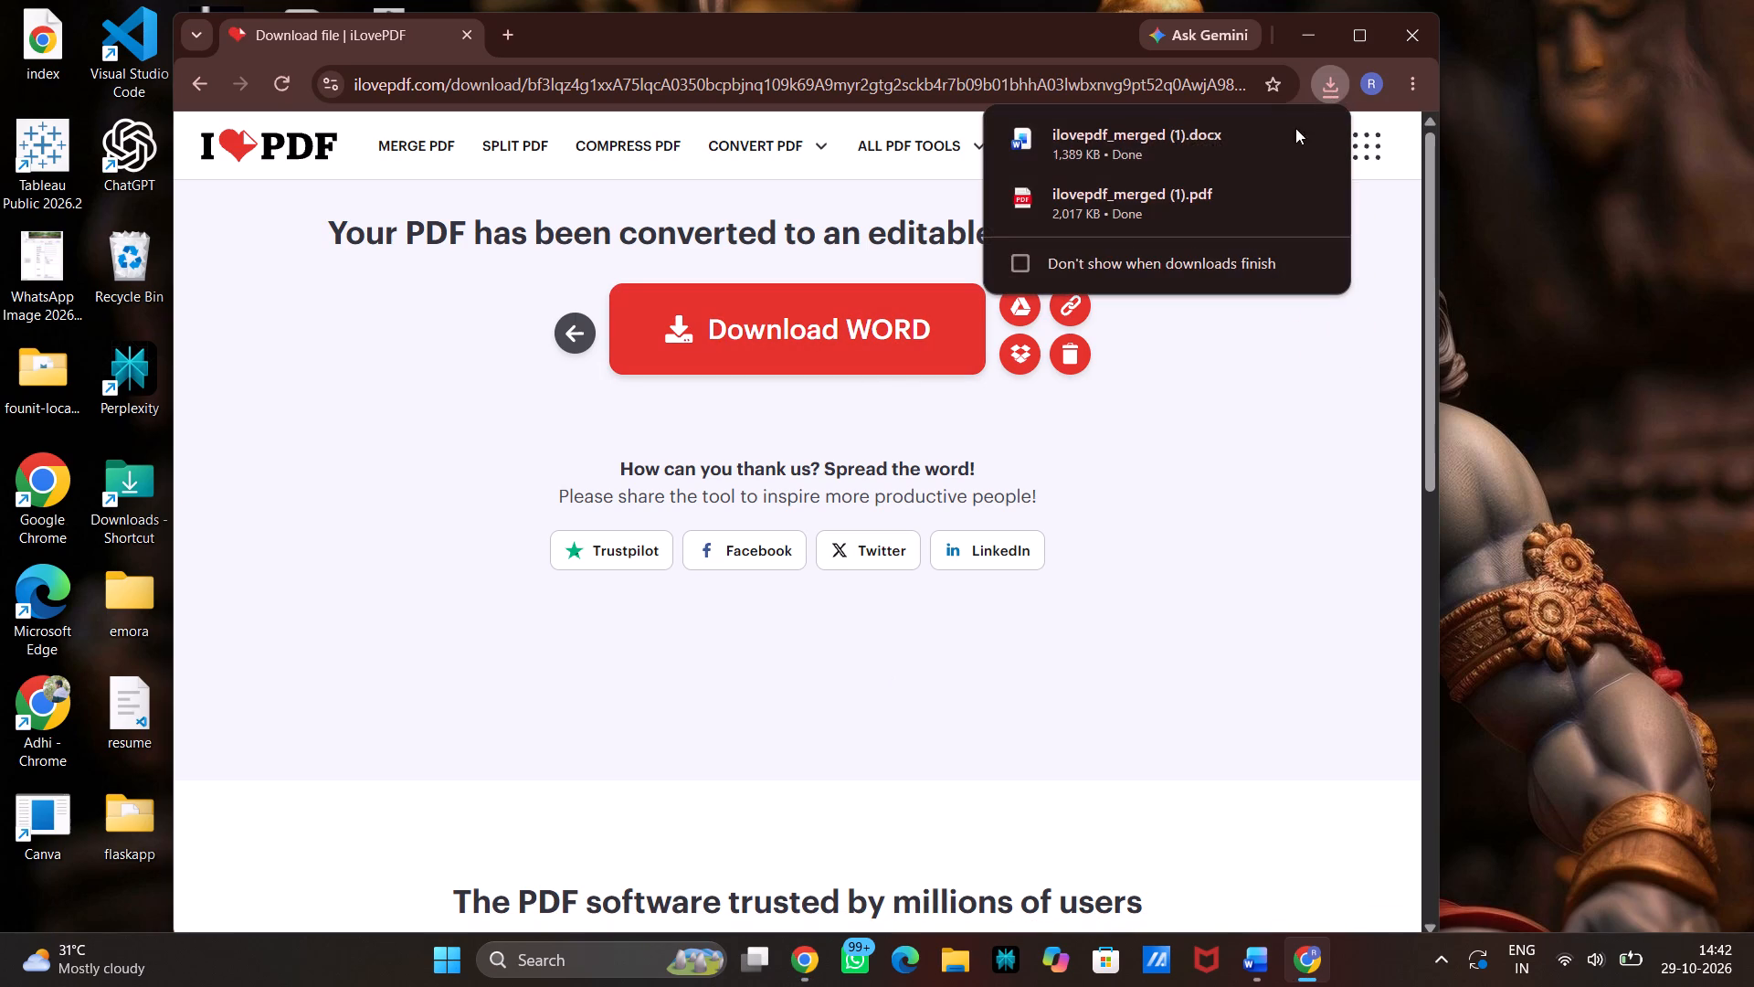
Open the downloaded ilovepdf_merged (1).docx in Word, maximize its window and enable editing.
{"action": "left_click", "coordinate": [1178, 133]}
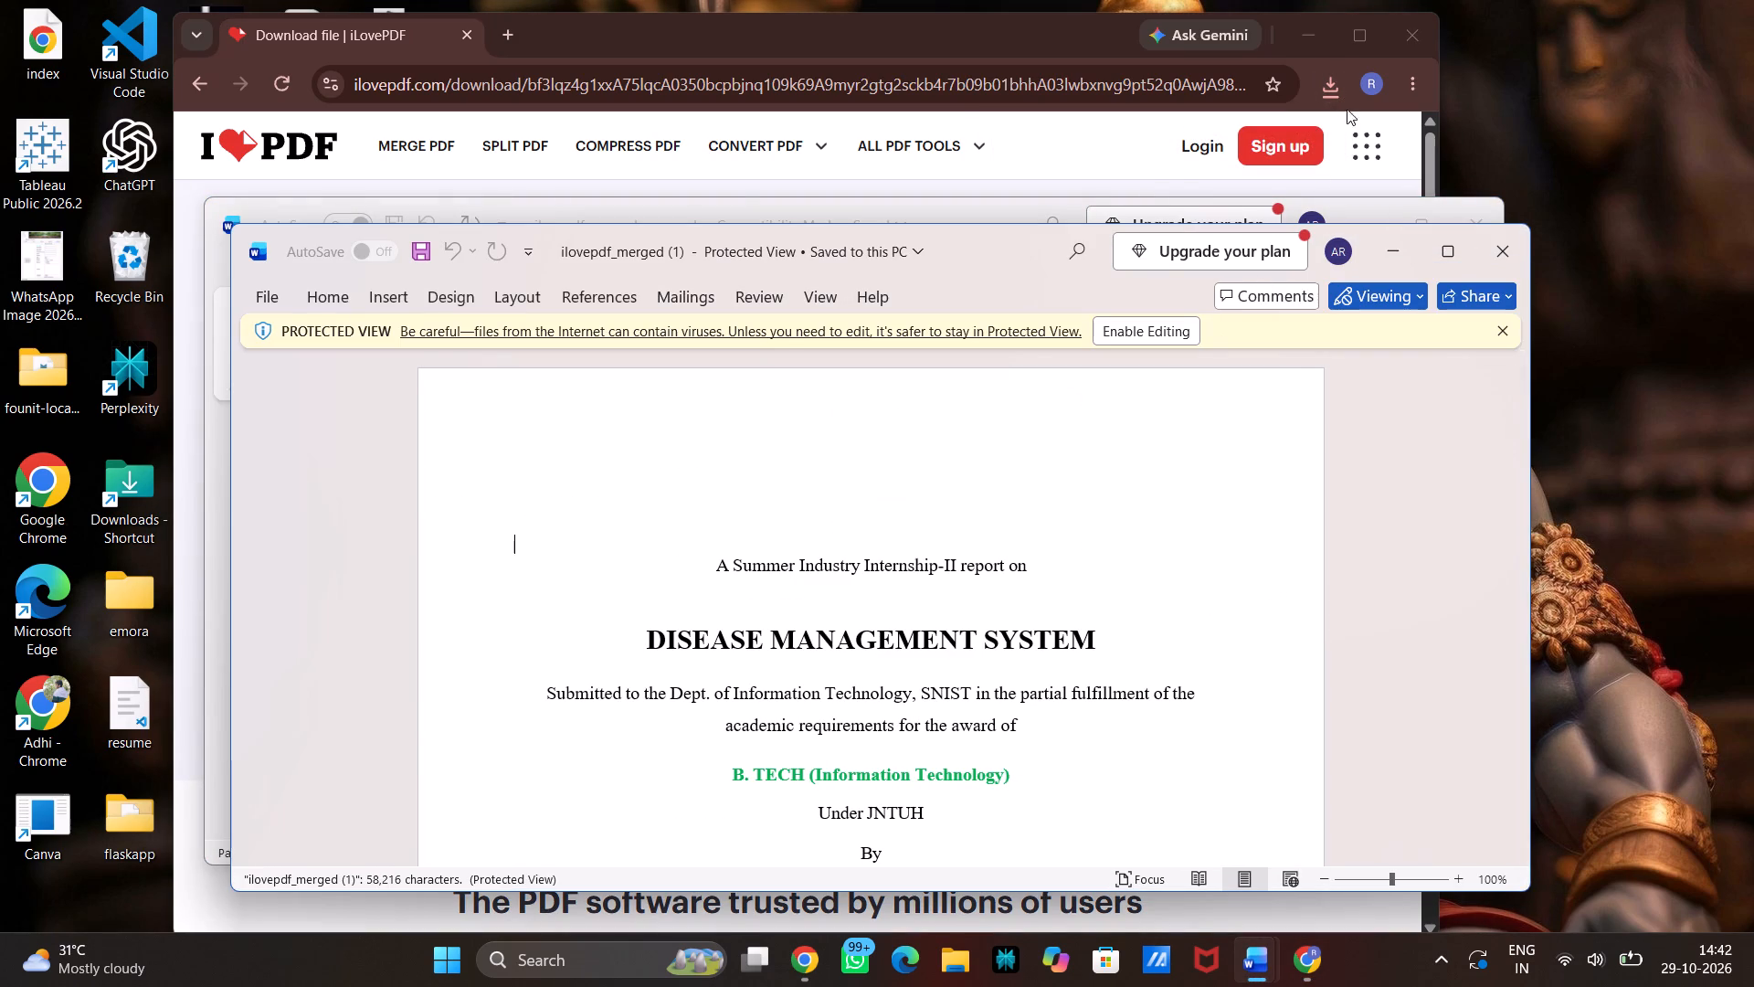
{"action": "left_click", "coordinate": [1442, 243]}
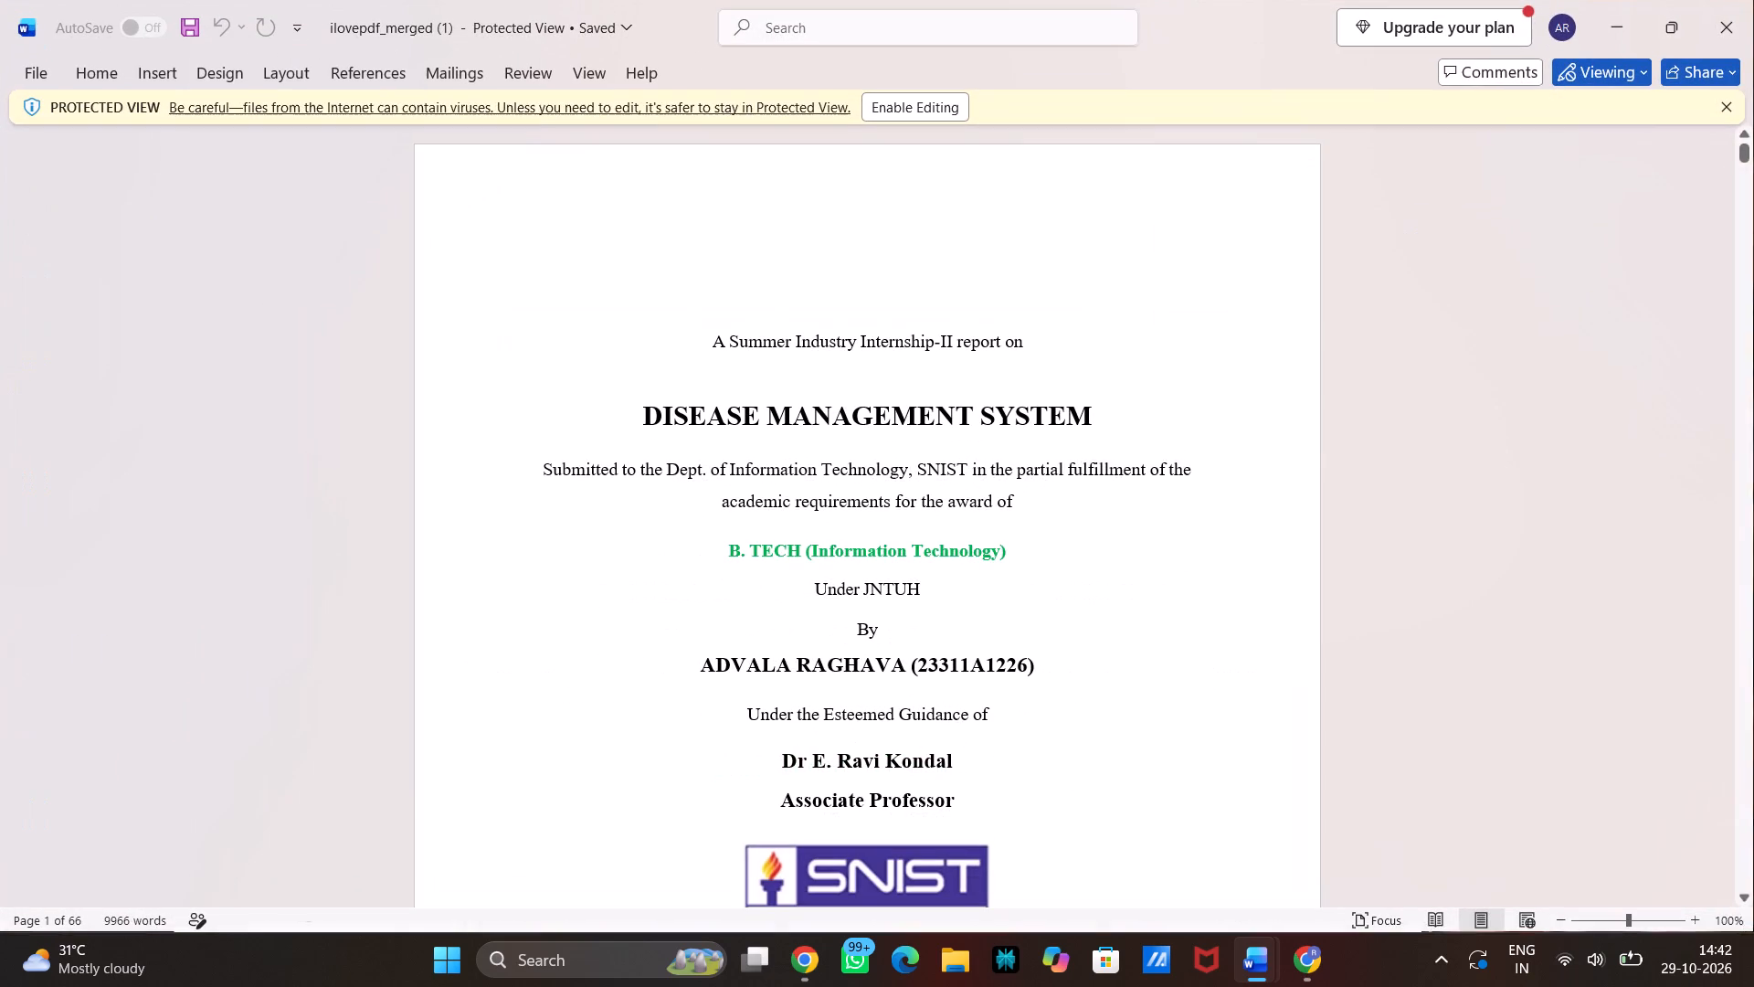
{"action": "left_click", "coordinate": [931, 117]}
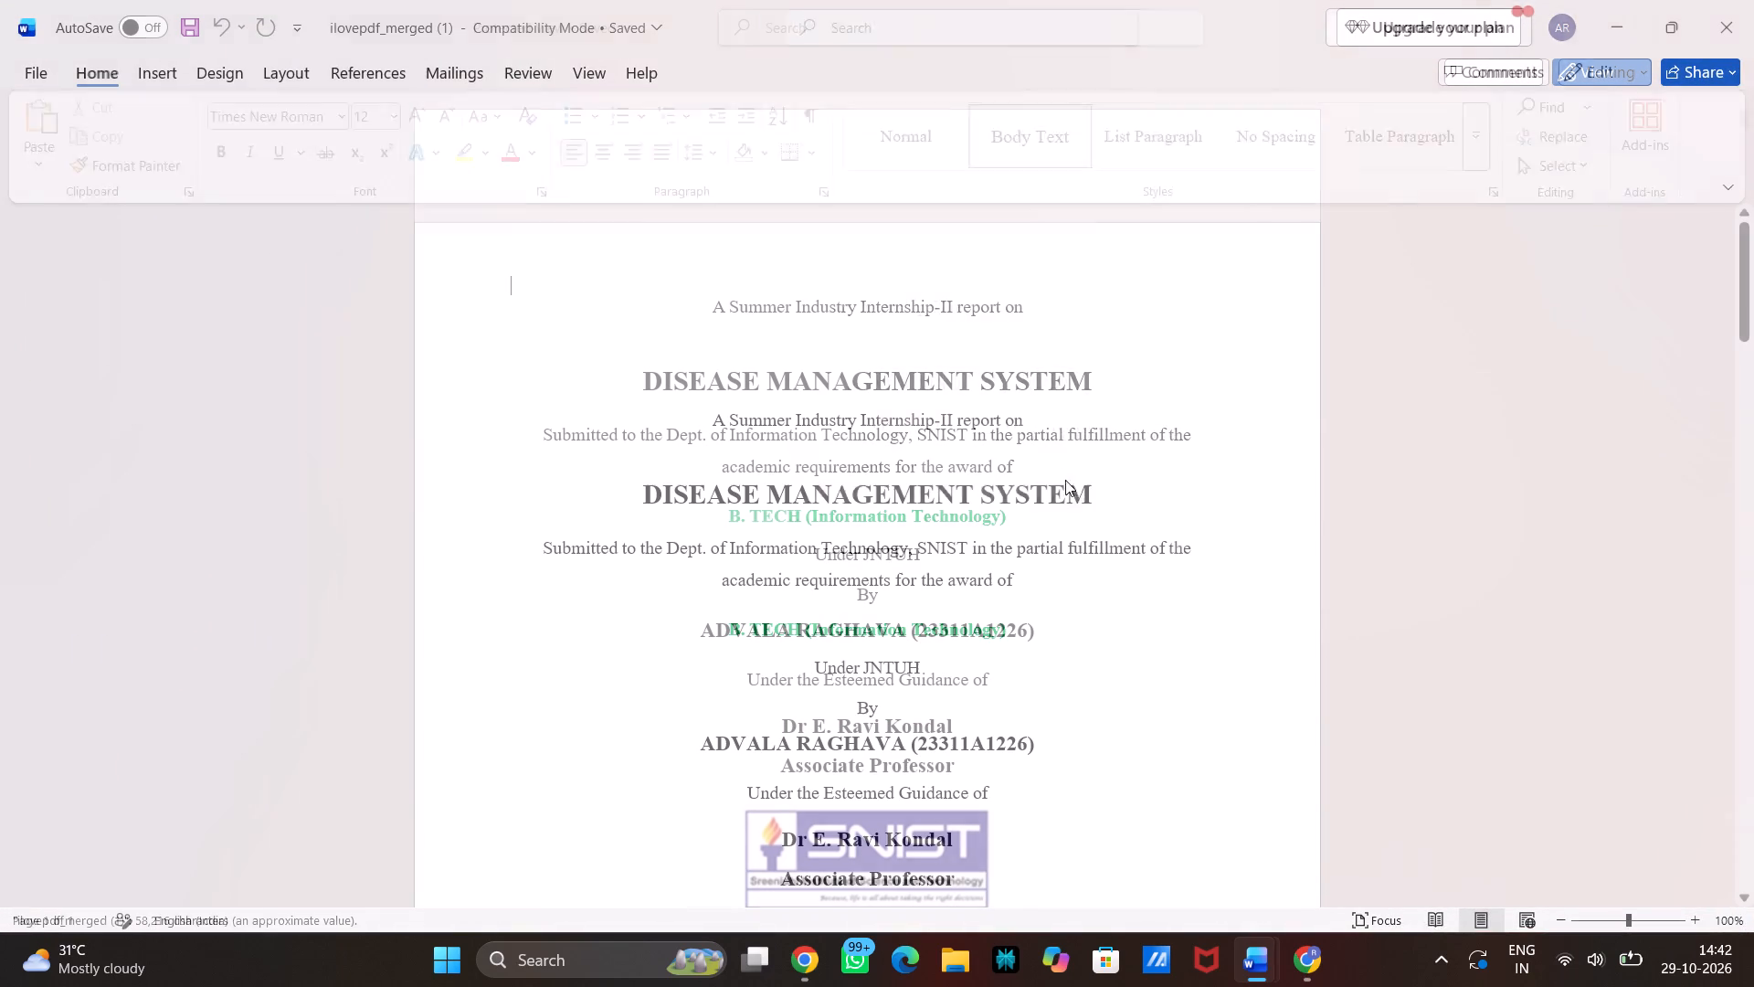
Look through the merged Word document, examining the Disease Management System pages, the project forms and the start of the Sutra AI report.
{"action": "scroll", "coordinate": [837, 399], "scroll_direction": "down", "scroll_amount": 2}
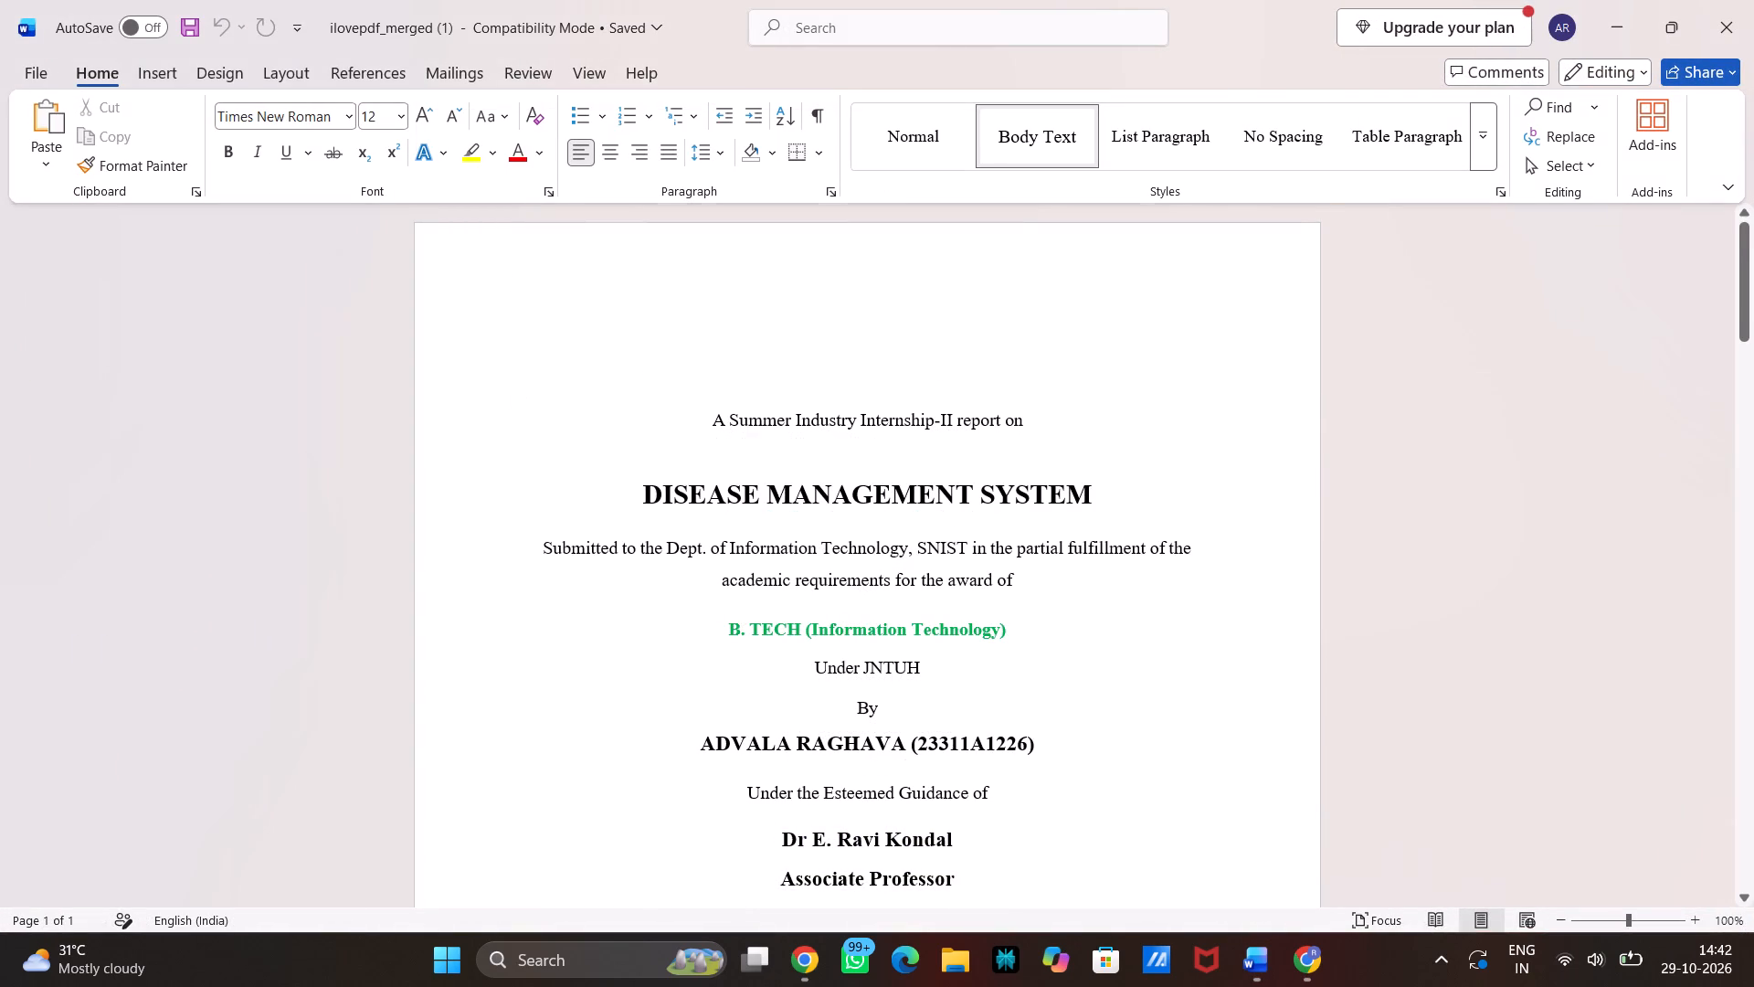
{"action": "scroll", "coordinate": [837, 399], "scroll_direction": "down", "scroll_amount": 6}
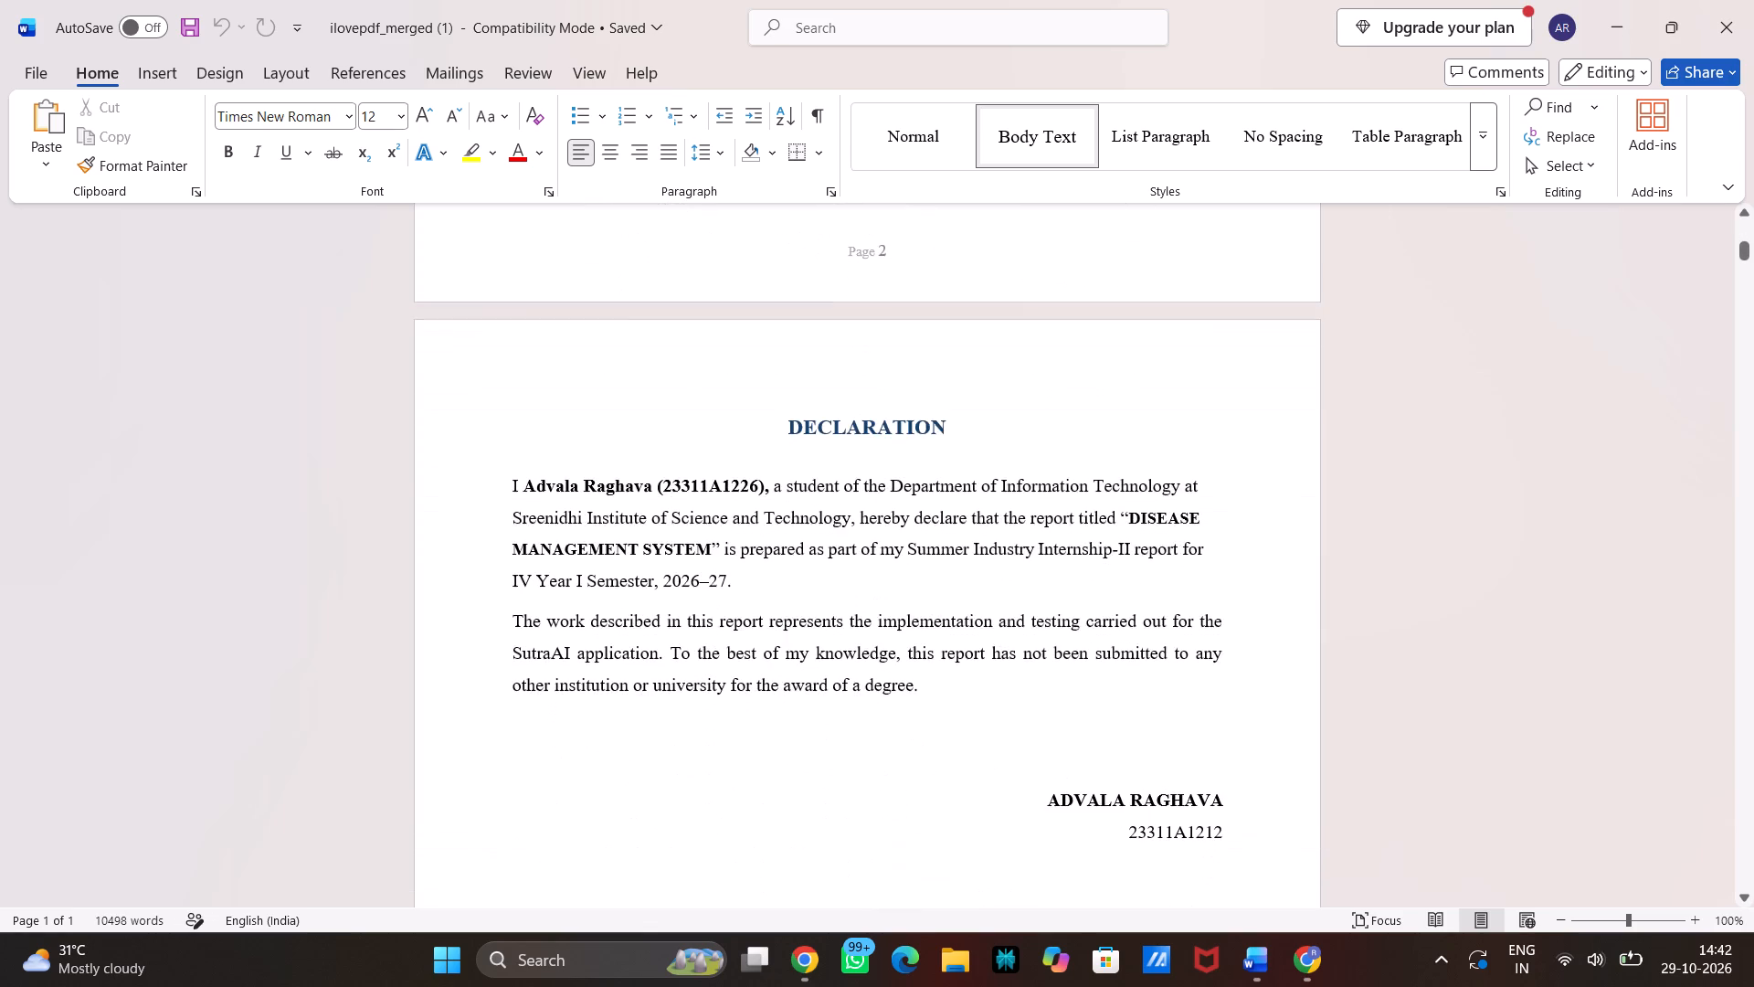
{"action": "scroll", "coordinate": [837, 399], "scroll_direction": "down", "scroll_amount": 4}
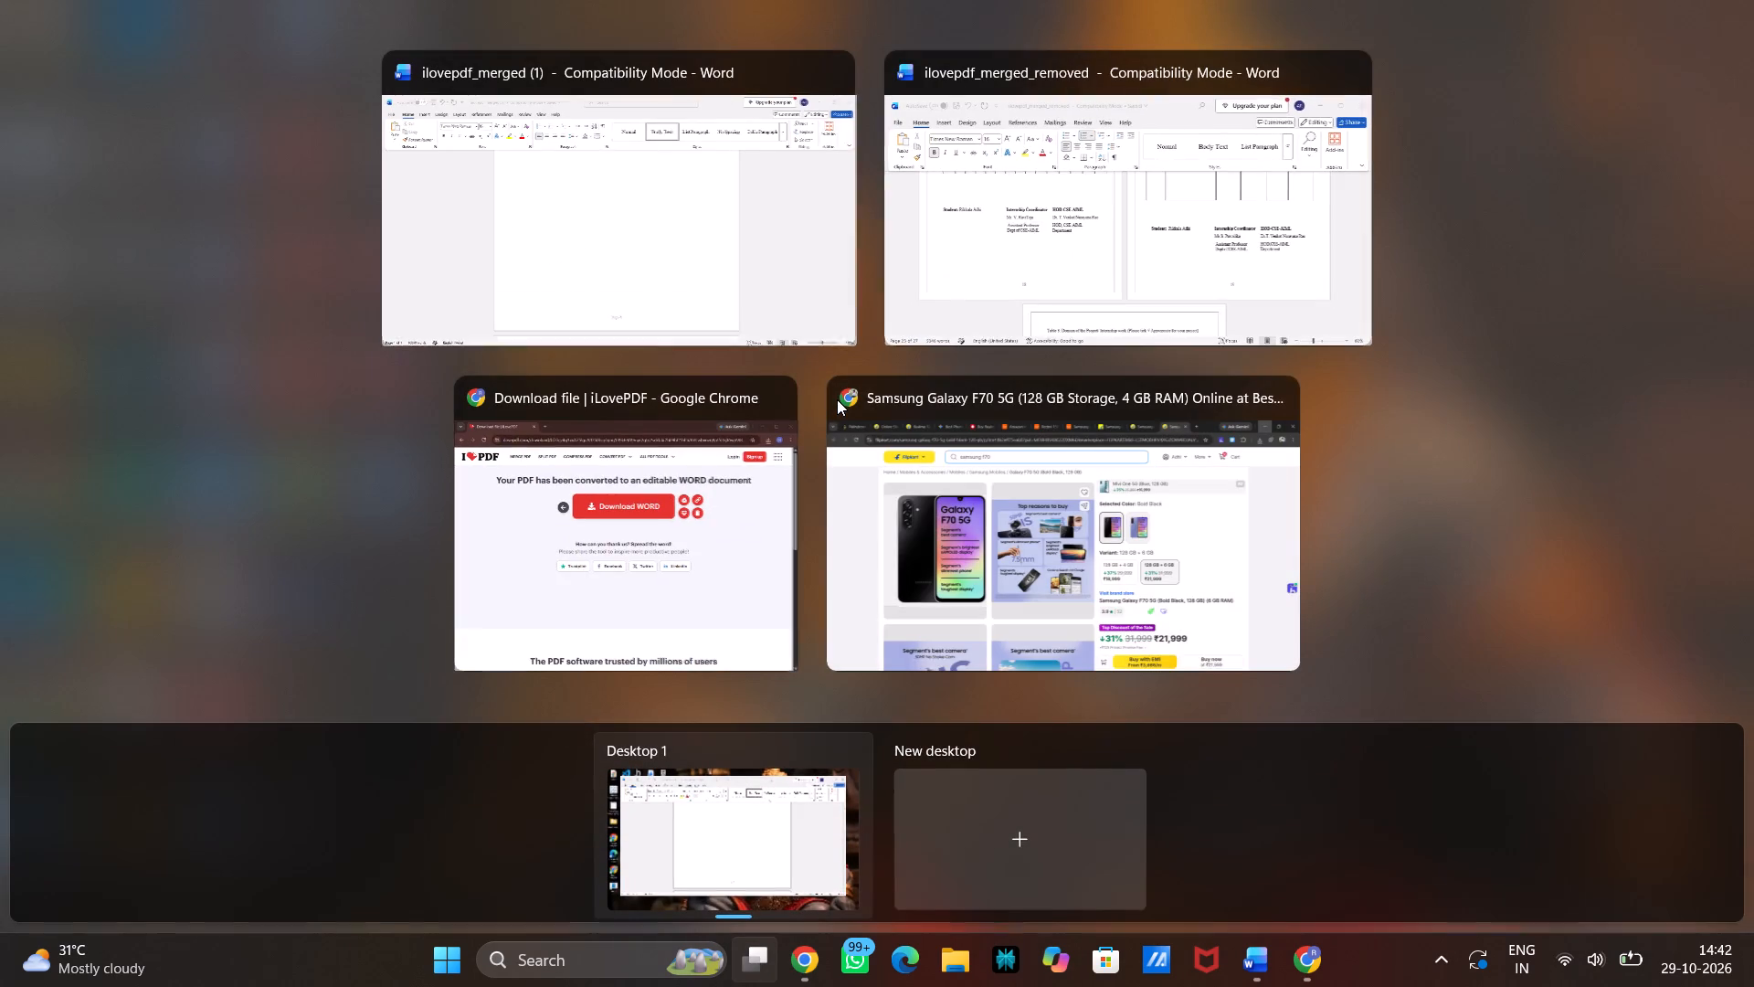
{"action": "left_click", "coordinate": [725, 219]}
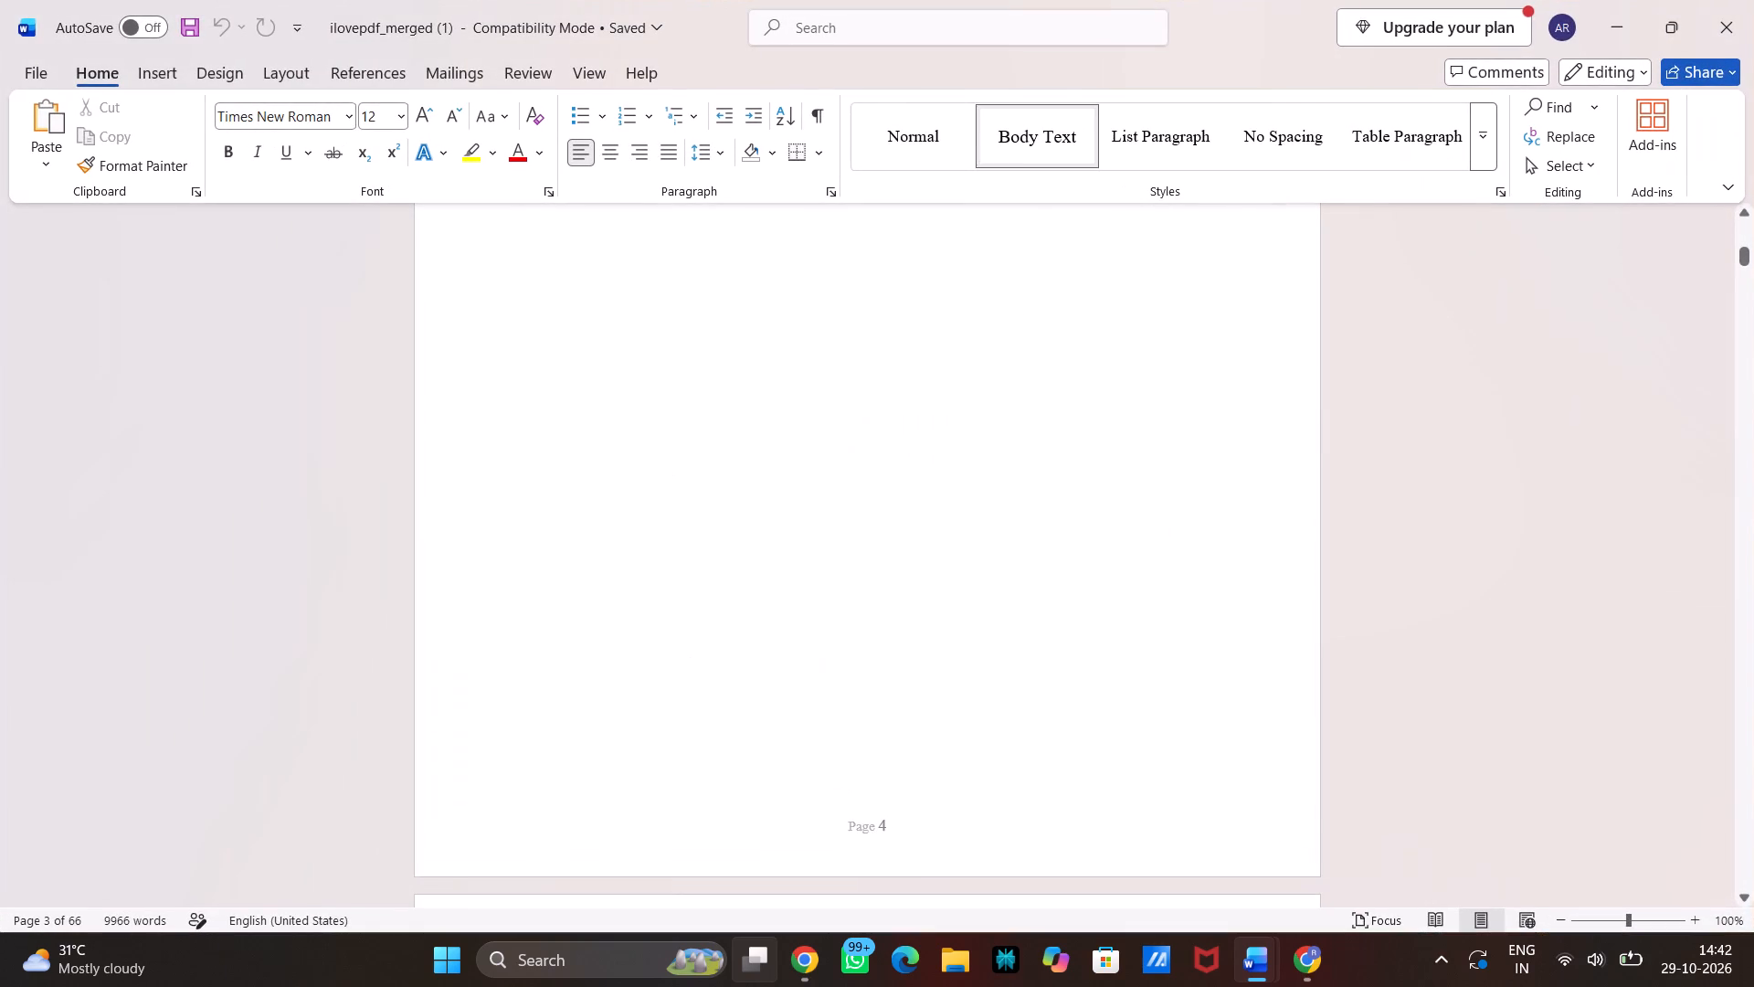
{"action": "scroll", "coordinate": [793, 529], "scroll_direction": "down", "scroll_amount": 9}
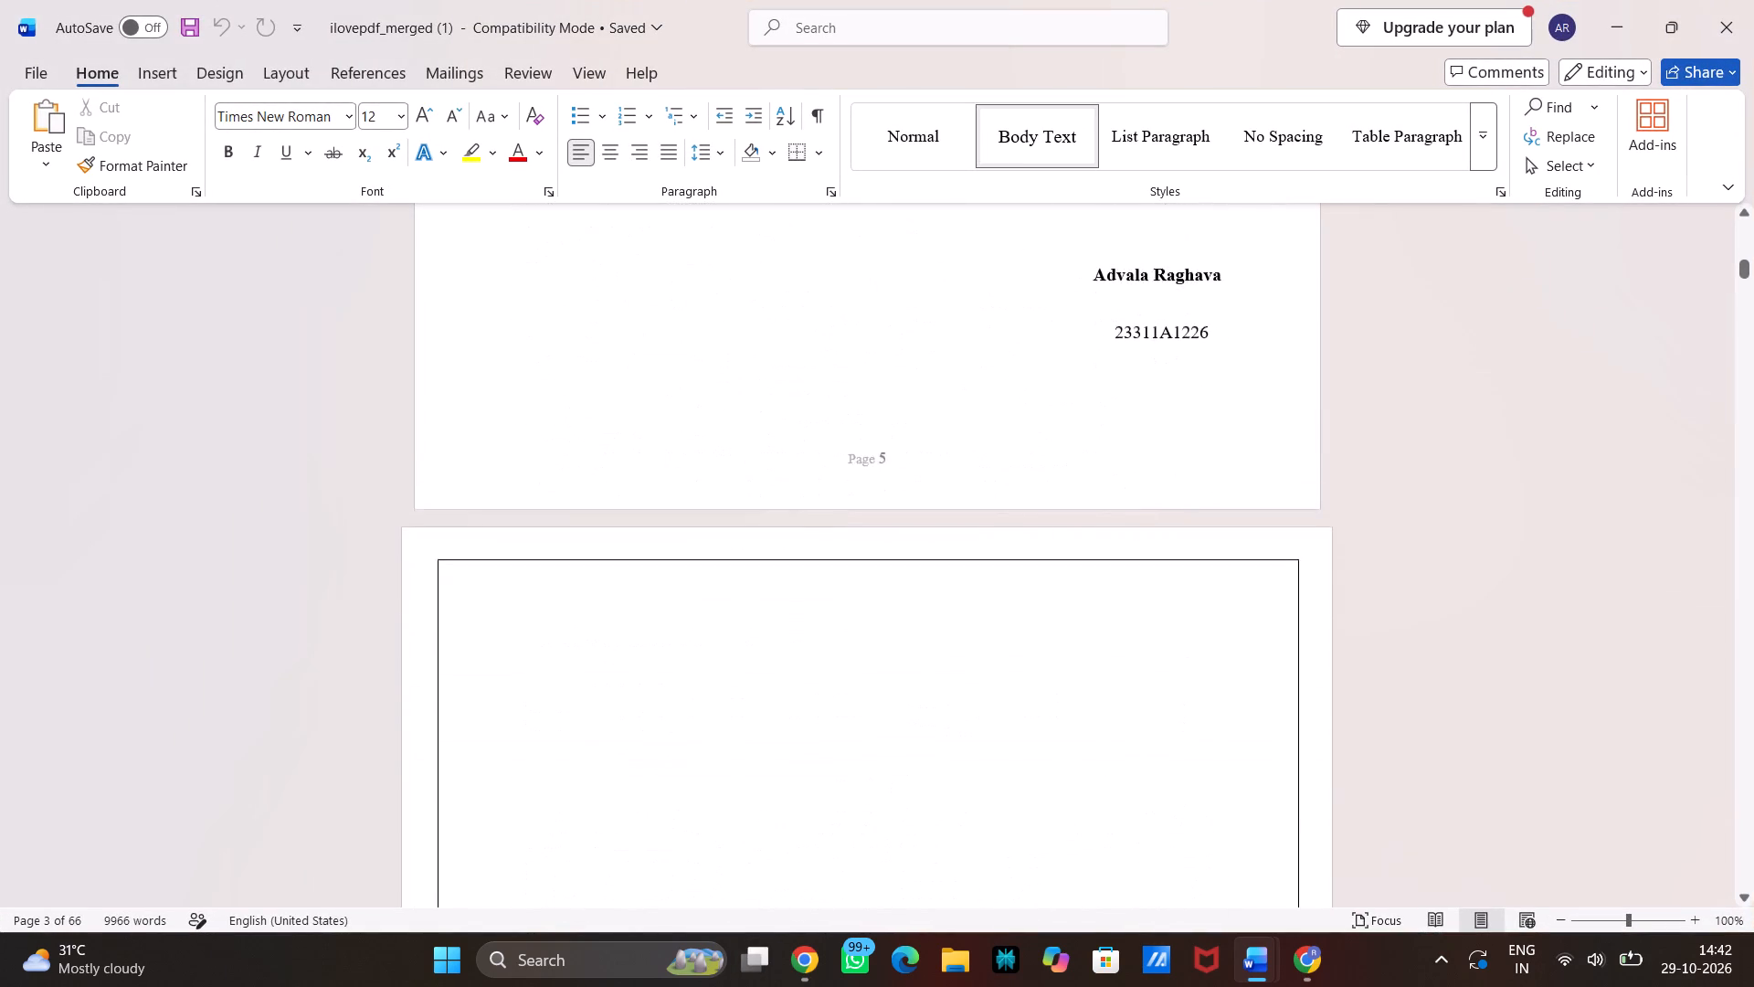
{"action": "scroll", "coordinate": [793, 529], "scroll_direction": "down", "scroll_amount": 7}
{"action": "scroll", "coordinate": [793, 529], "scroll_direction": "down", "scroll_amount": 15}
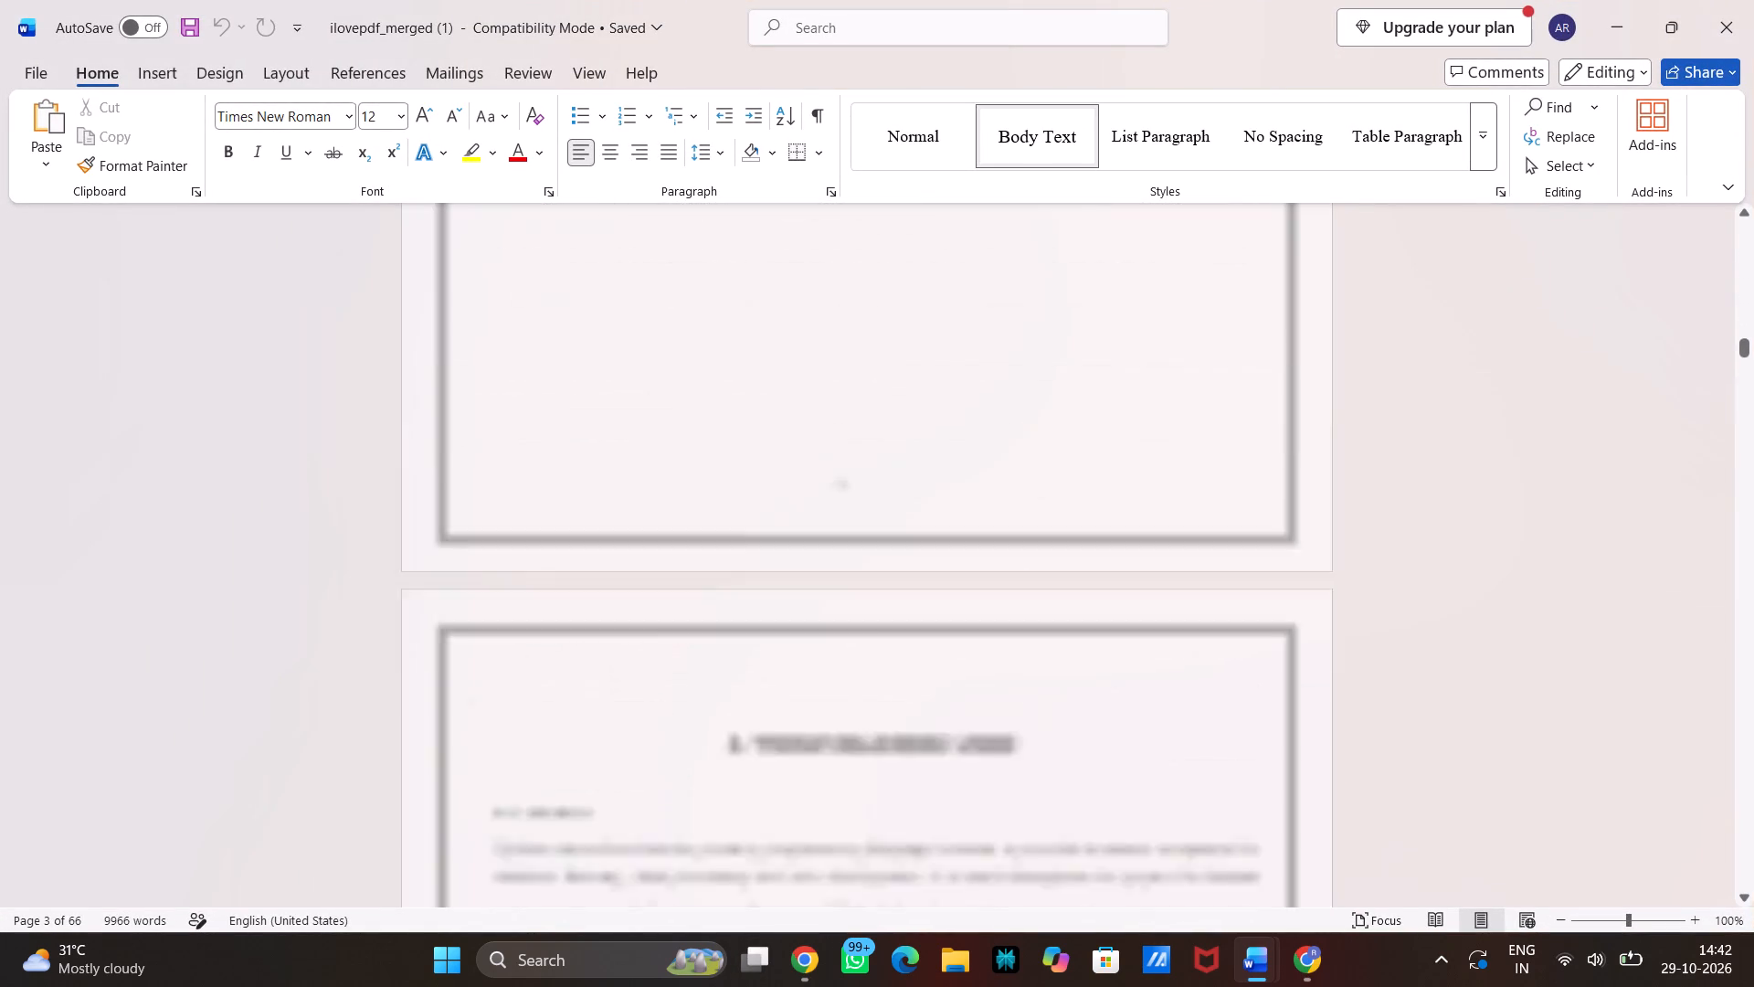
{"action": "scroll", "coordinate": [793, 529], "scroll_direction": "down", "scroll_amount": 7}
{"action": "scroll", "coordinate": [793, 529], "scroll_direction": "up", "scroll_amount": 6}
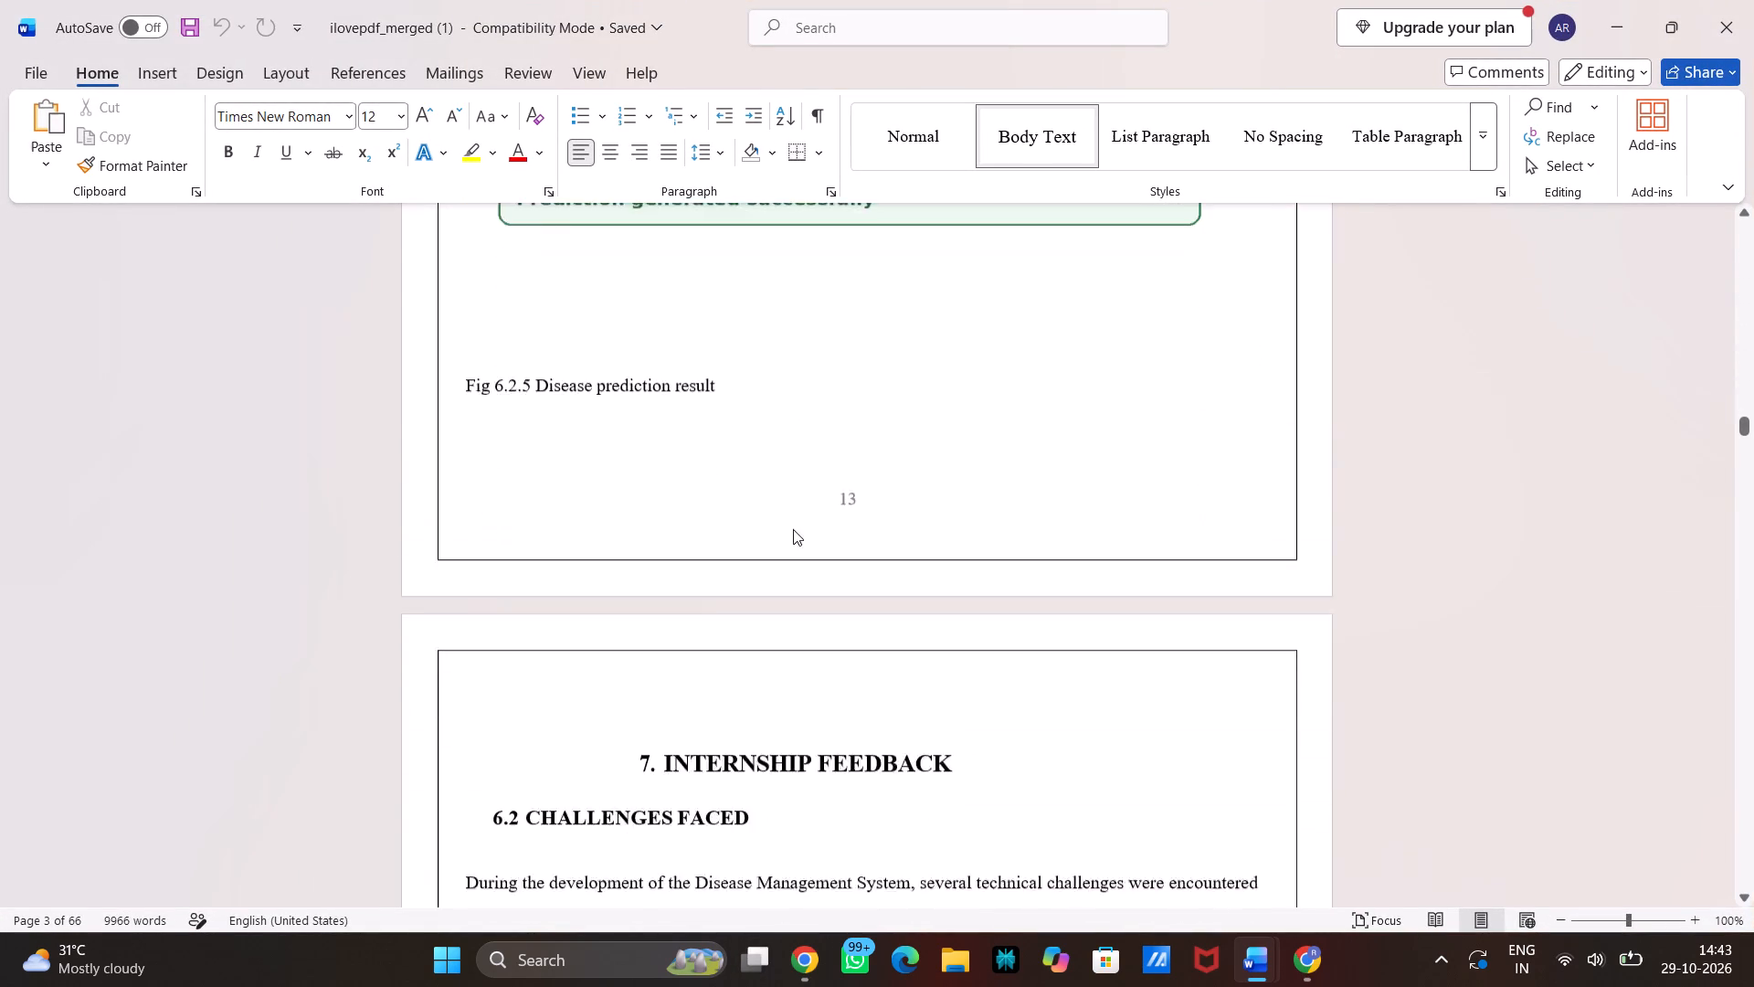
{"action": "scroll", "coordinate": [793, 529], "scroll_direction": "up", "scroll_amount": 8}
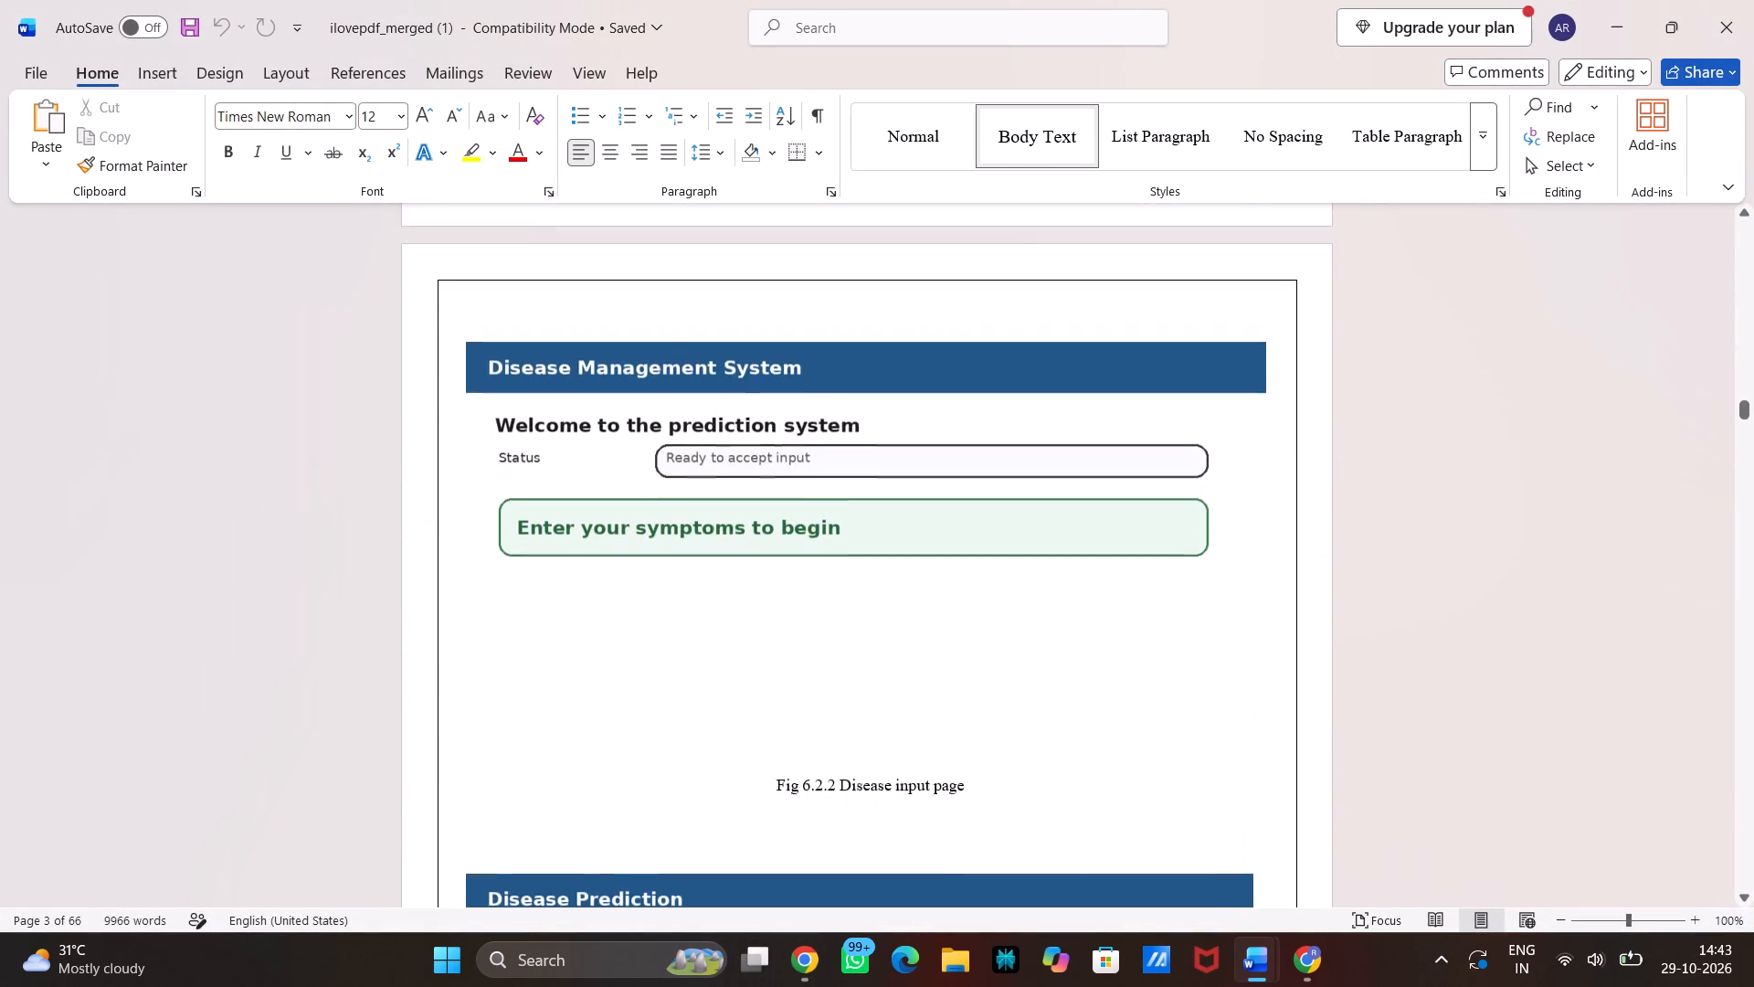
{"action": "scroll", "coordinate": [793, 529], "scroll_direction": "up", "scroll_amount": 2}
{"action": "scroll", "coordinate": [793, 529], "scroll_direction": "down", "scroll_amount": 19}
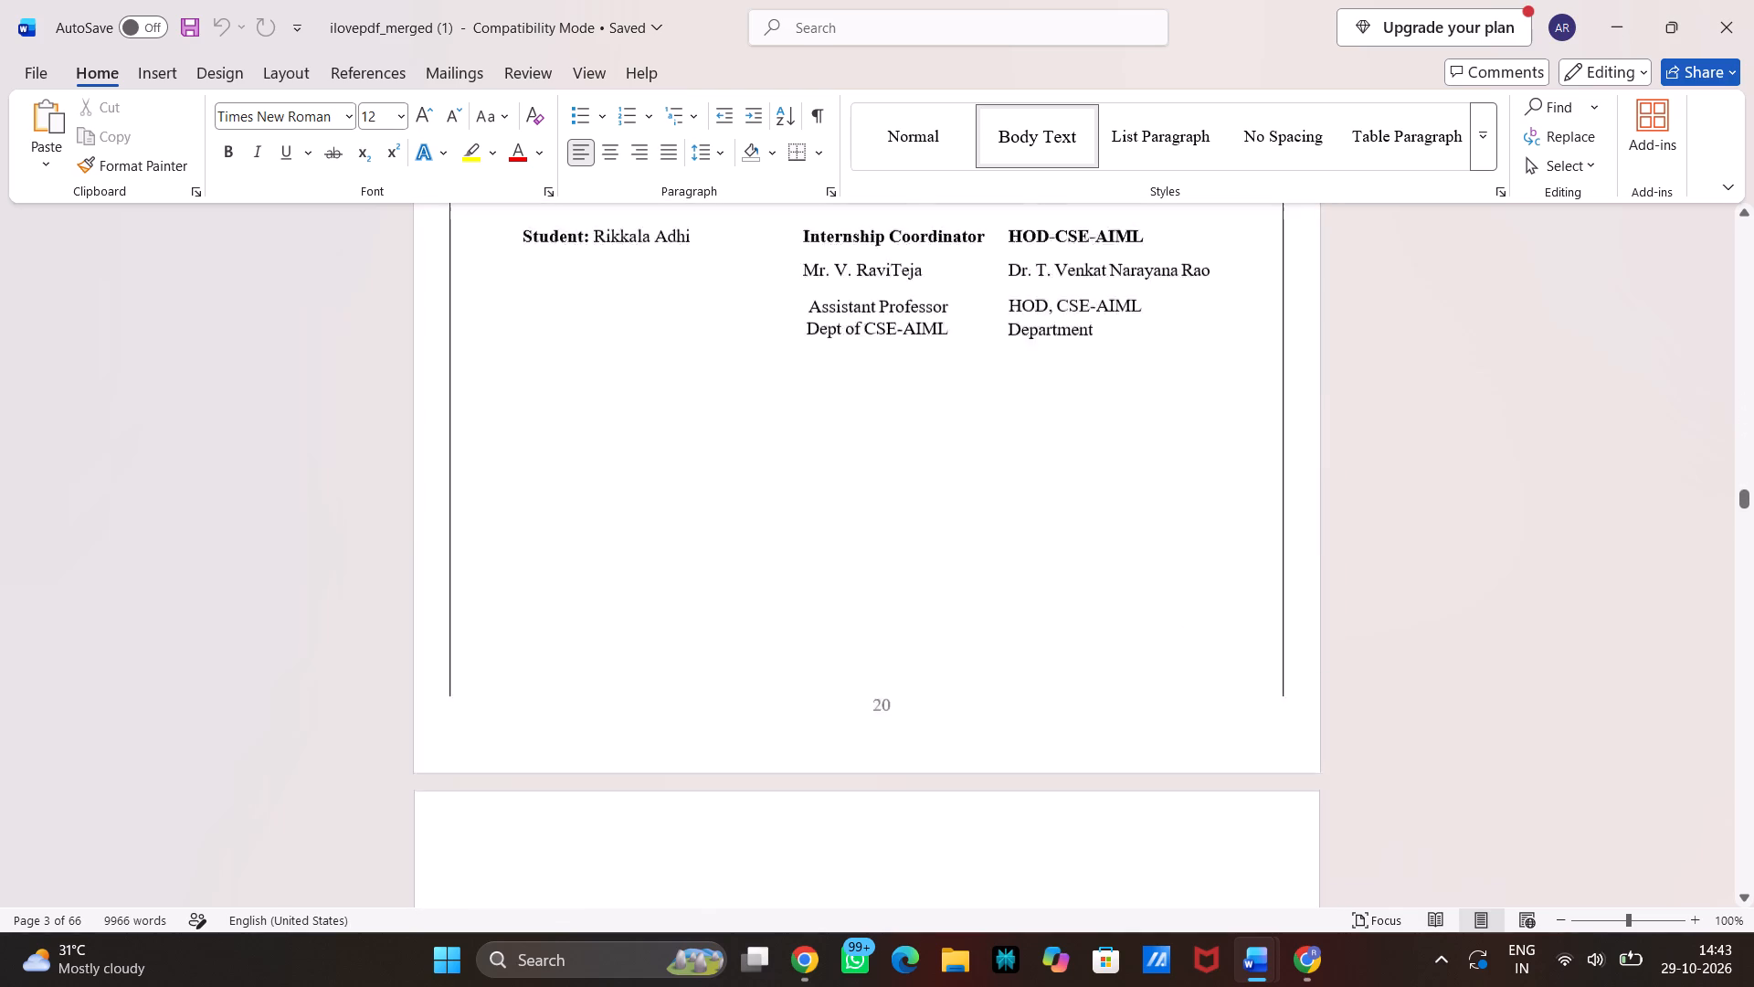
{"action": "scroll", "coordinate": [793, 529], "scroll_direction": "down", "scroll_amount": 6}
{"action": "scroll", "coordinate": [793, 529], "scroll_direction": "up", "scroll_amount": 2}
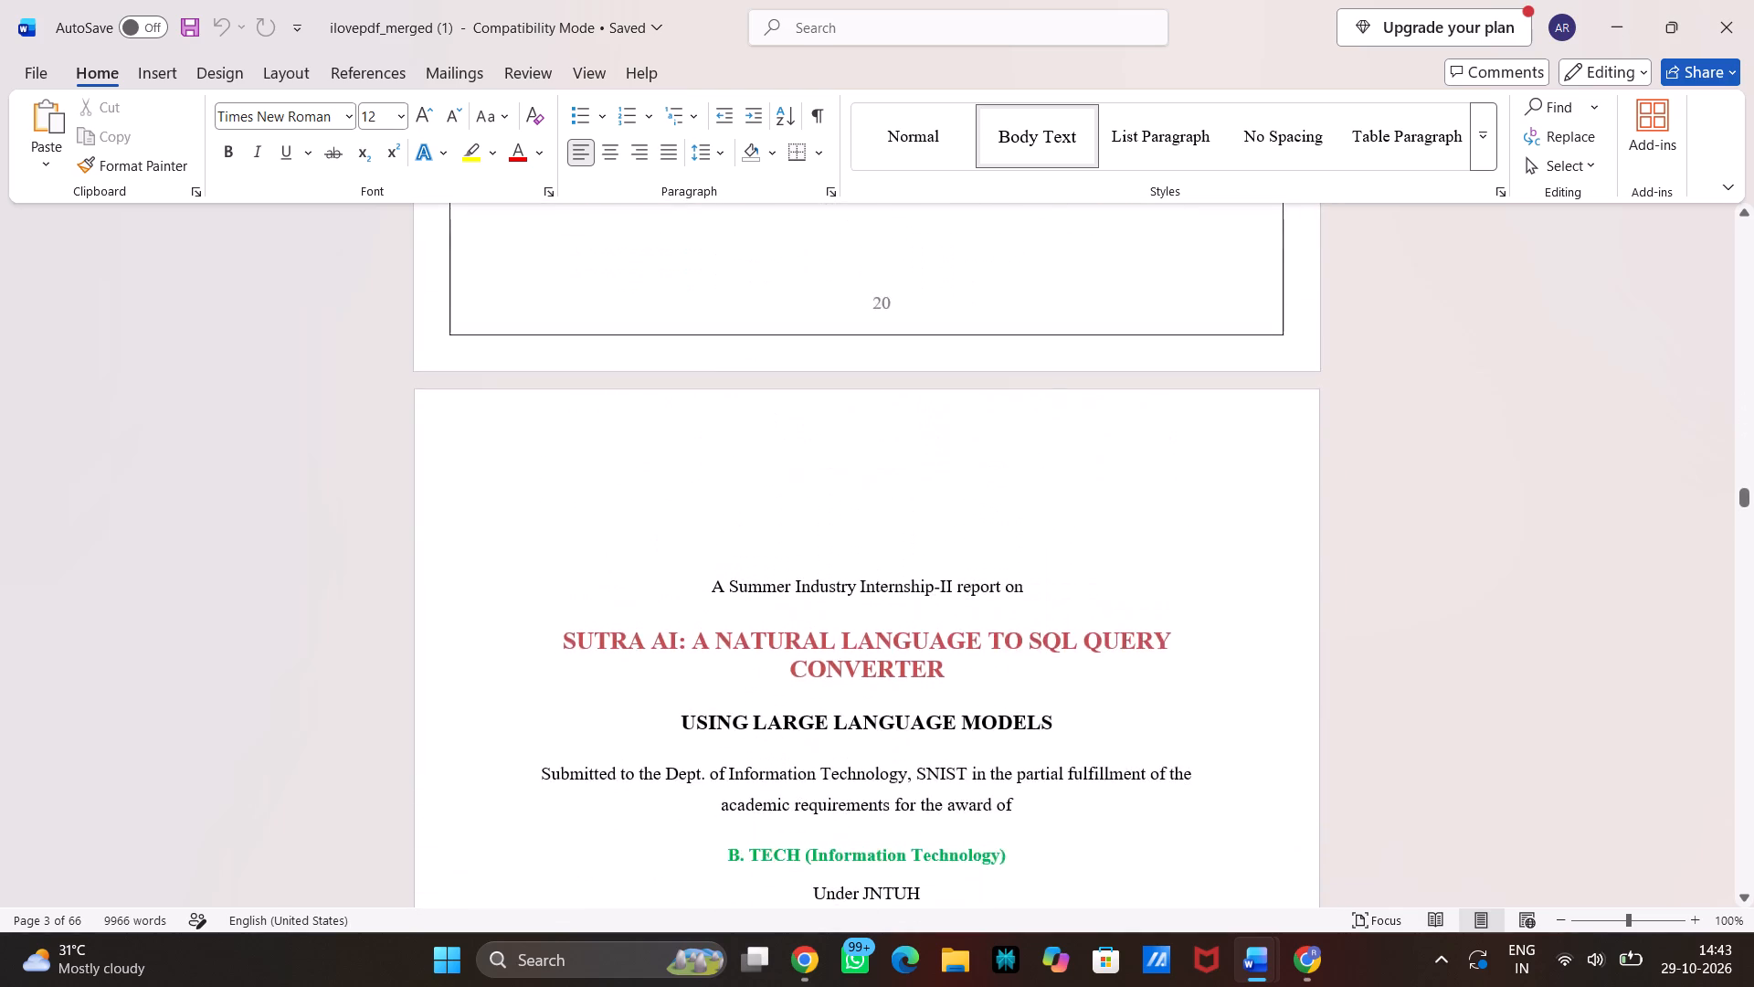
{"action": "scroll", "coordinate": [793, 529], "scroll_direction": "up", "scroll_amount": 9}
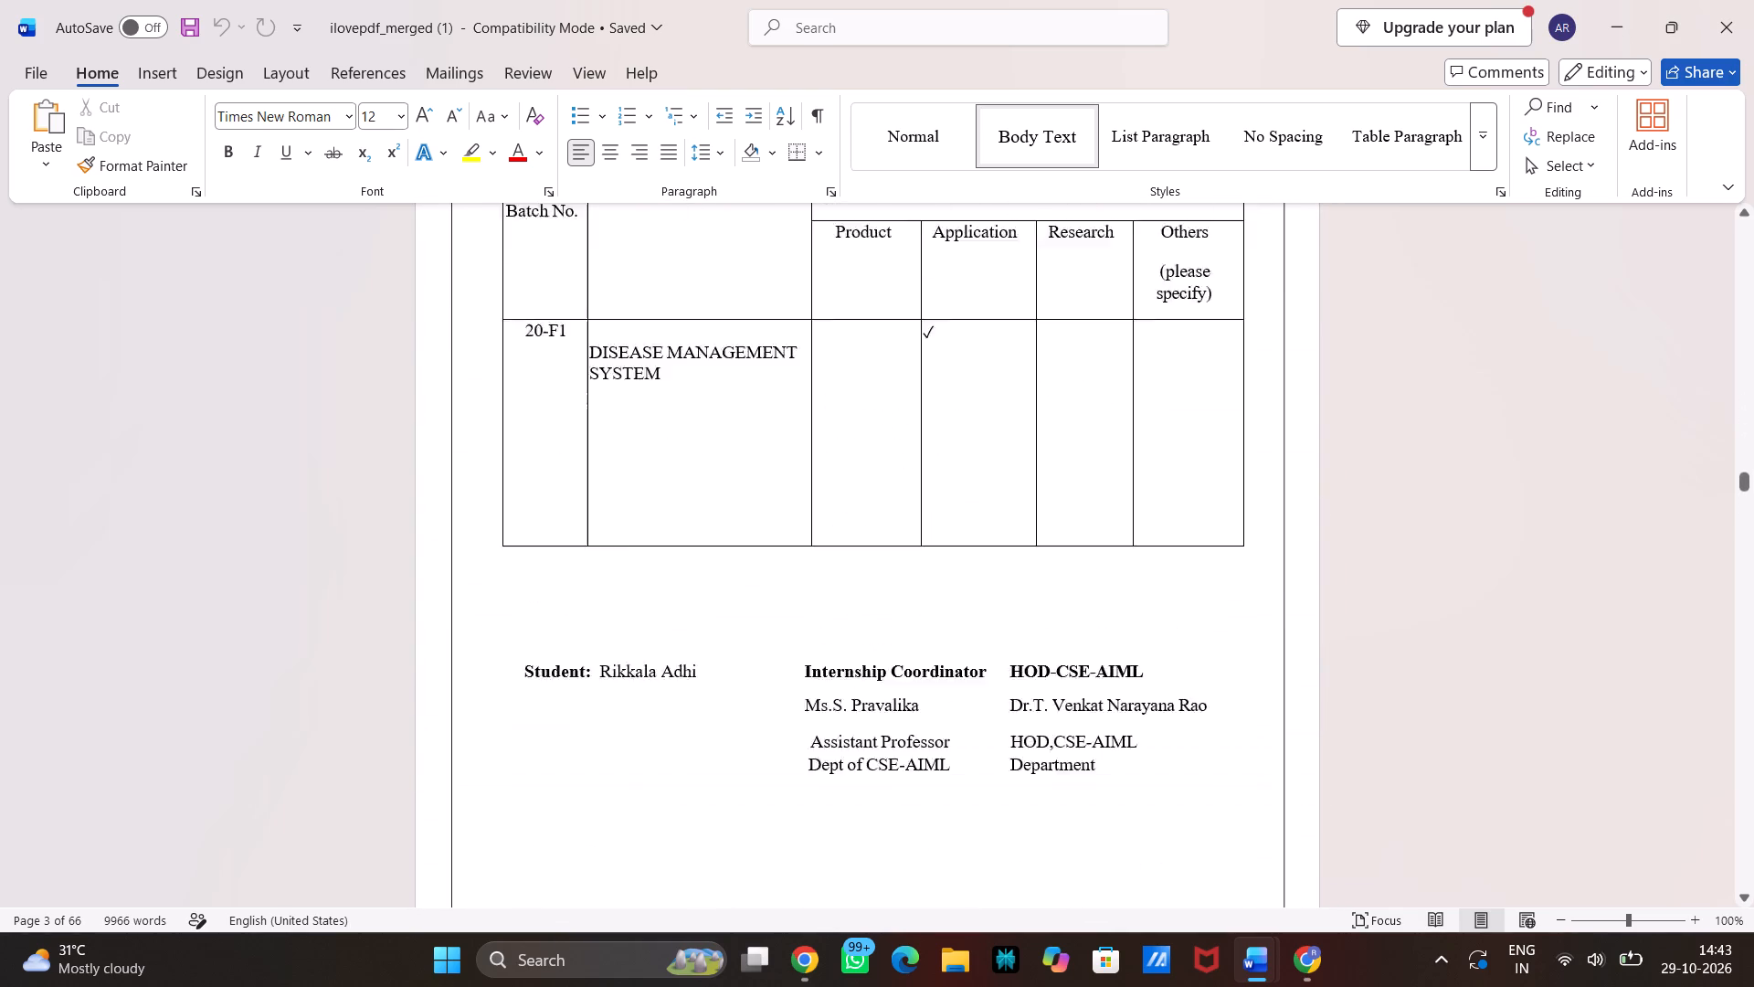
Delete the Appendix C: Abstract heading, border and whole institute, batch and title table from the page after the references.
{"action": "scroll", "coordinate": [793, 529], "scroll_direction": "up", "scroll_amount": 8}
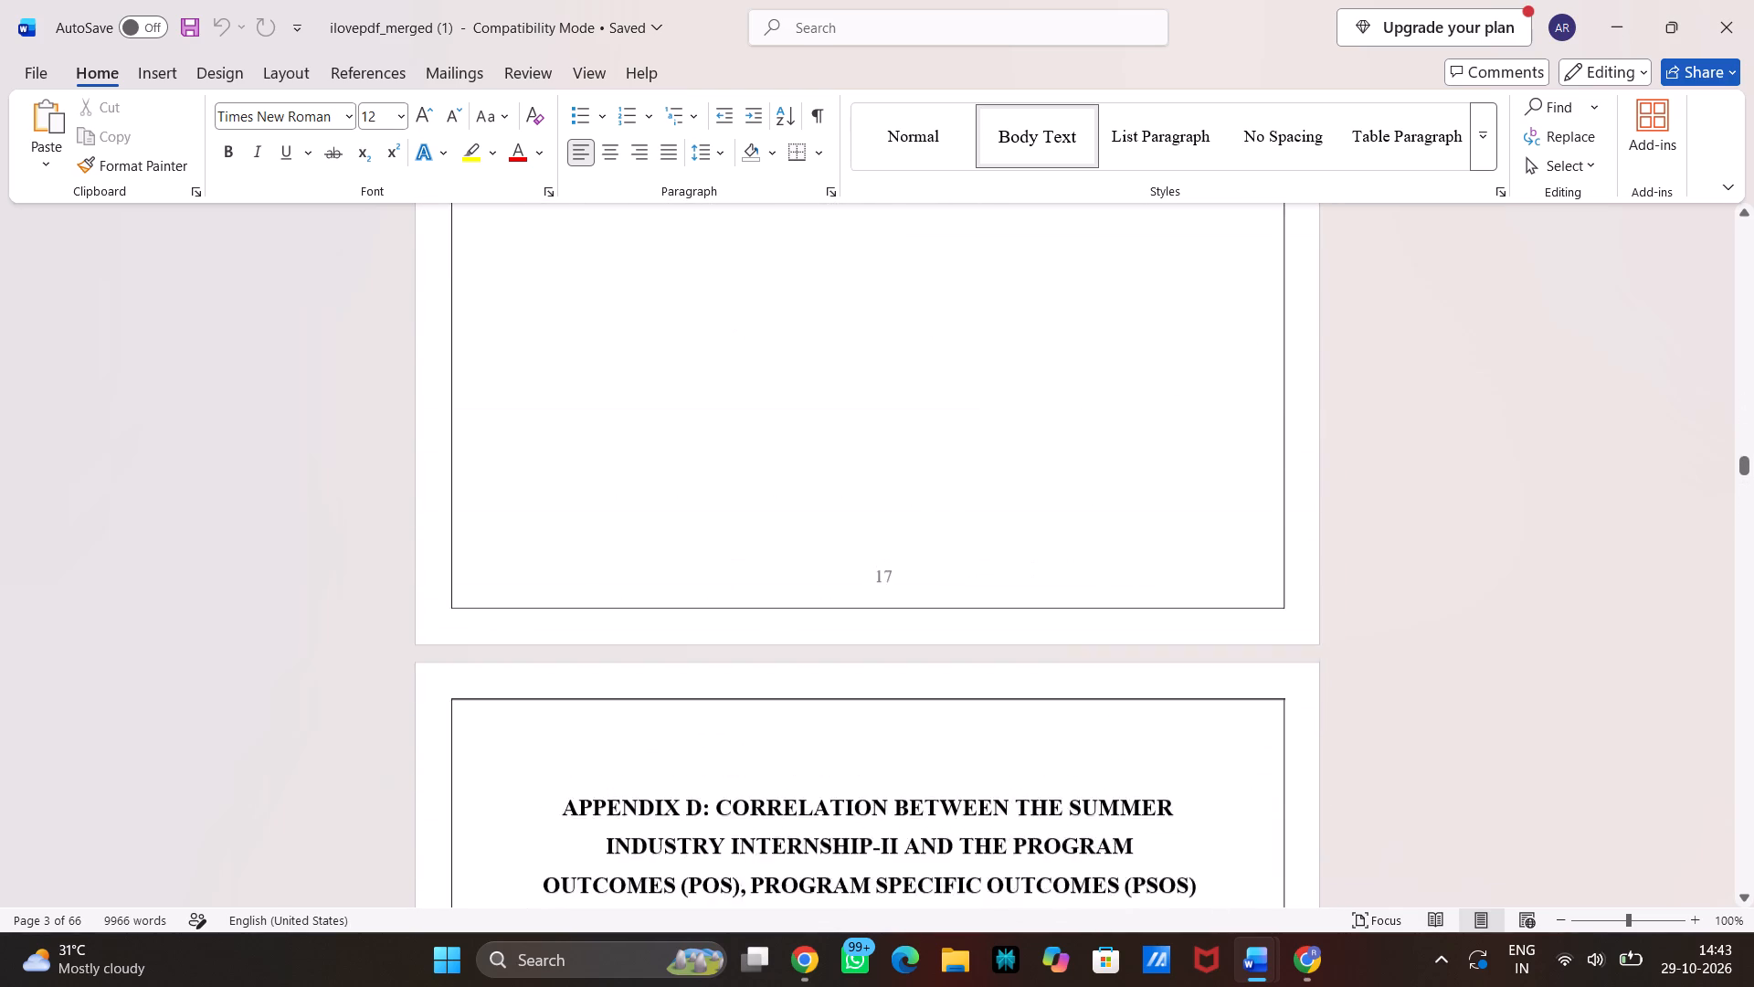
{"action": "scroll", "coordinate": [793, 529], "scroll_direction": "up", "scroll_amount": 5}
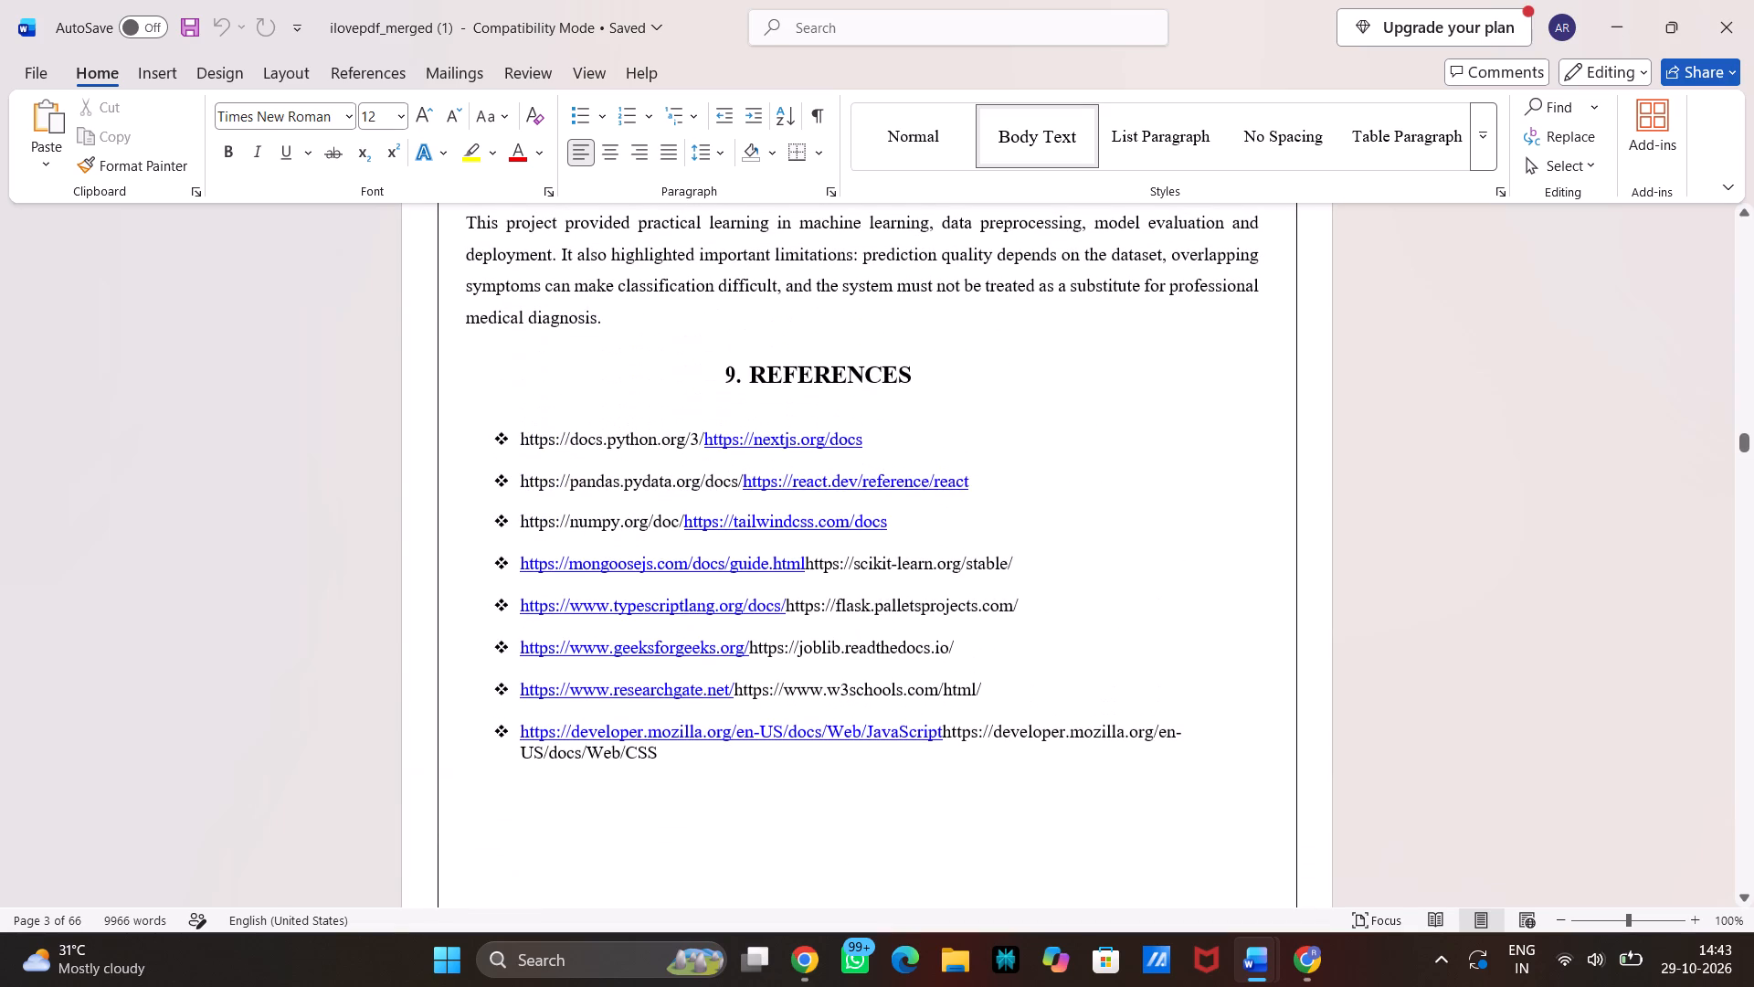
{"action": "scroll", "coordinate": [793, 529], "scroll_direction": "down", "scroll_amount": 5}
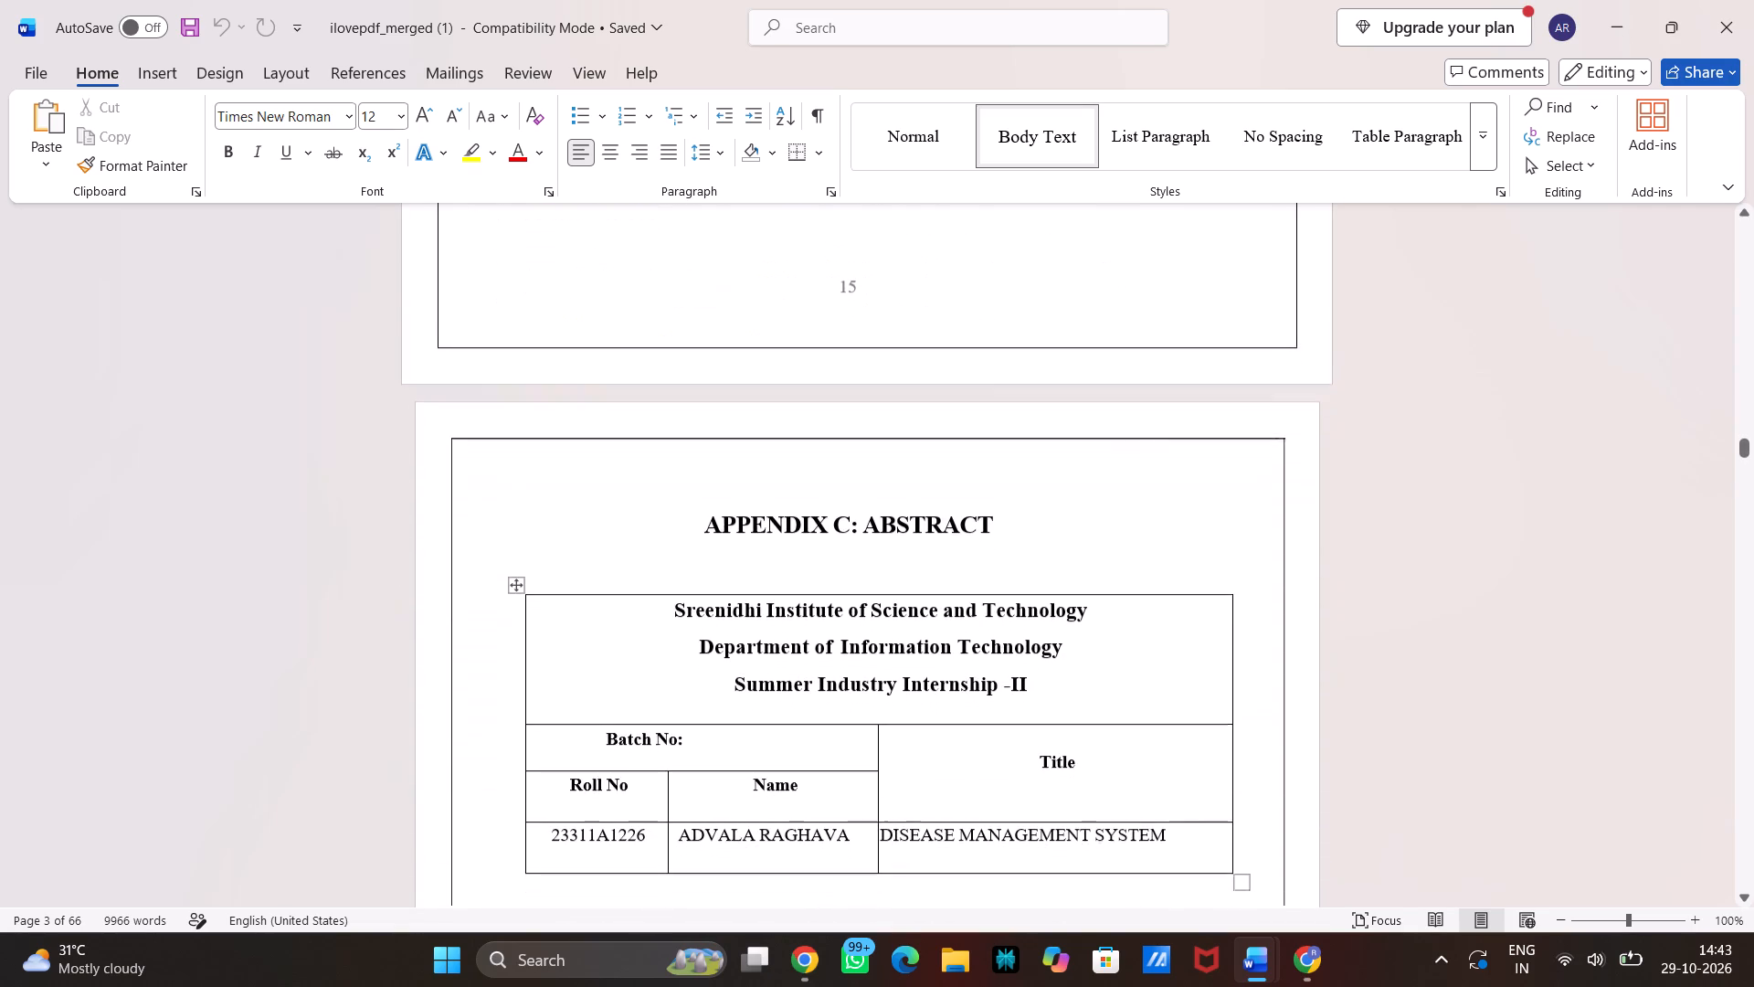
{"action": "scroll", "coordinate": [793, 529], "scroll_direction": "down", "scroll_amount": 1}
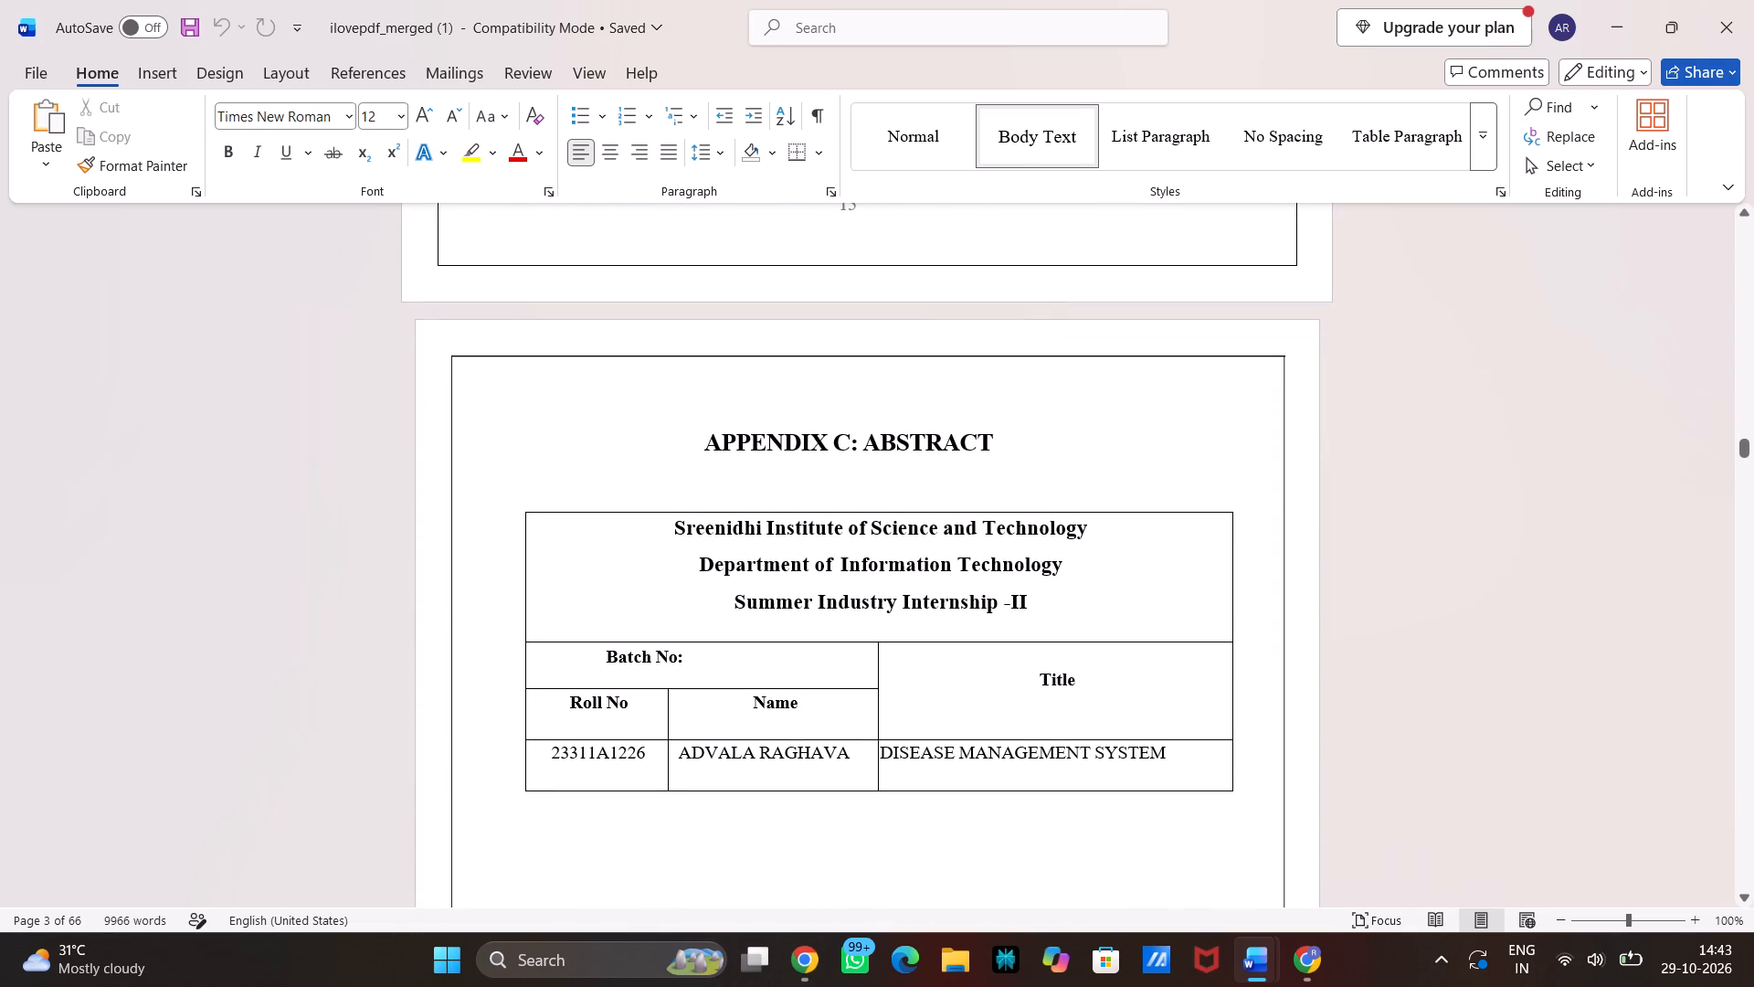
{"action": "left_click_drag", "start_coordinate": [424, 343], "coordinate": [689, 584]}
{"action": "key", "text": "BackSpace"}
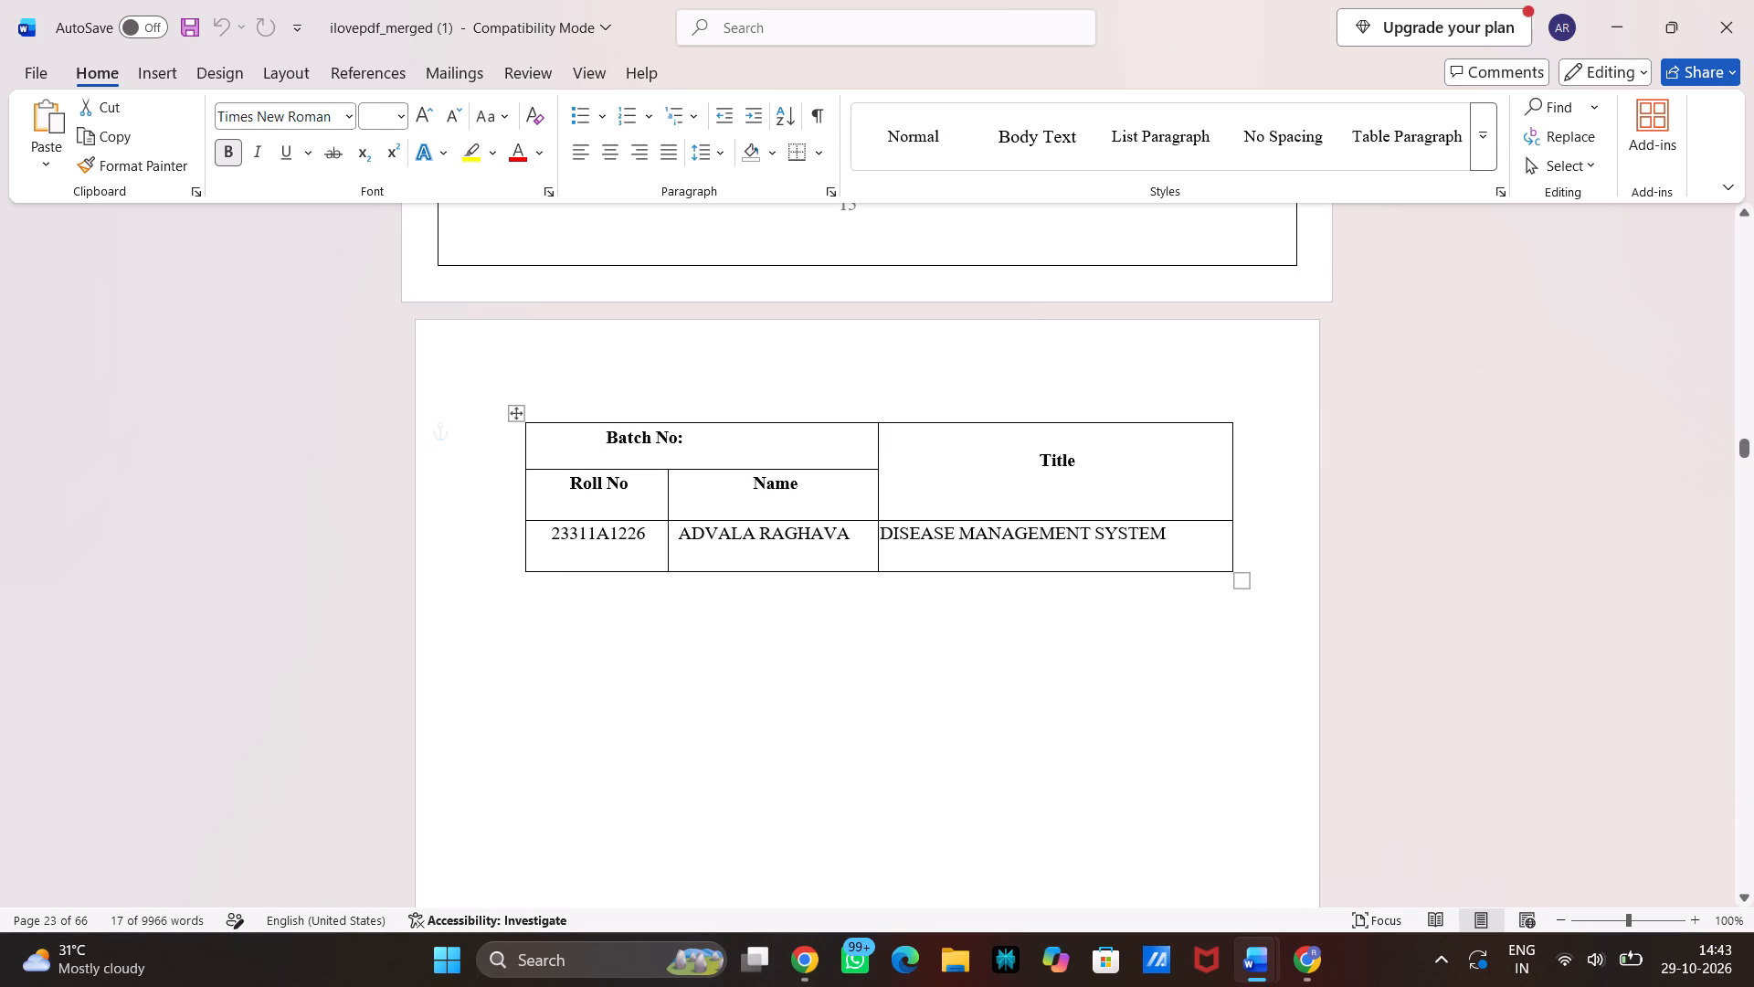
{"action": "left_click", "coordinate": [498, 398]}
{"action": "left_click_drag", "start_coordinate": [498, 398], "coordinate": [972, 713]}
{"action": "key", "text": "BackSpace"}
Remove the emptied page numbered 16 that precedes the ABSTRACT page.
{"action": "scroll", "coordinate": [972, 713], "scroll_direction": "down", "scroll_amount": 9}
{"action": "scroll", "coordinate": [972, 713], "scroll_direction": "up", "scroll_amount": 2}
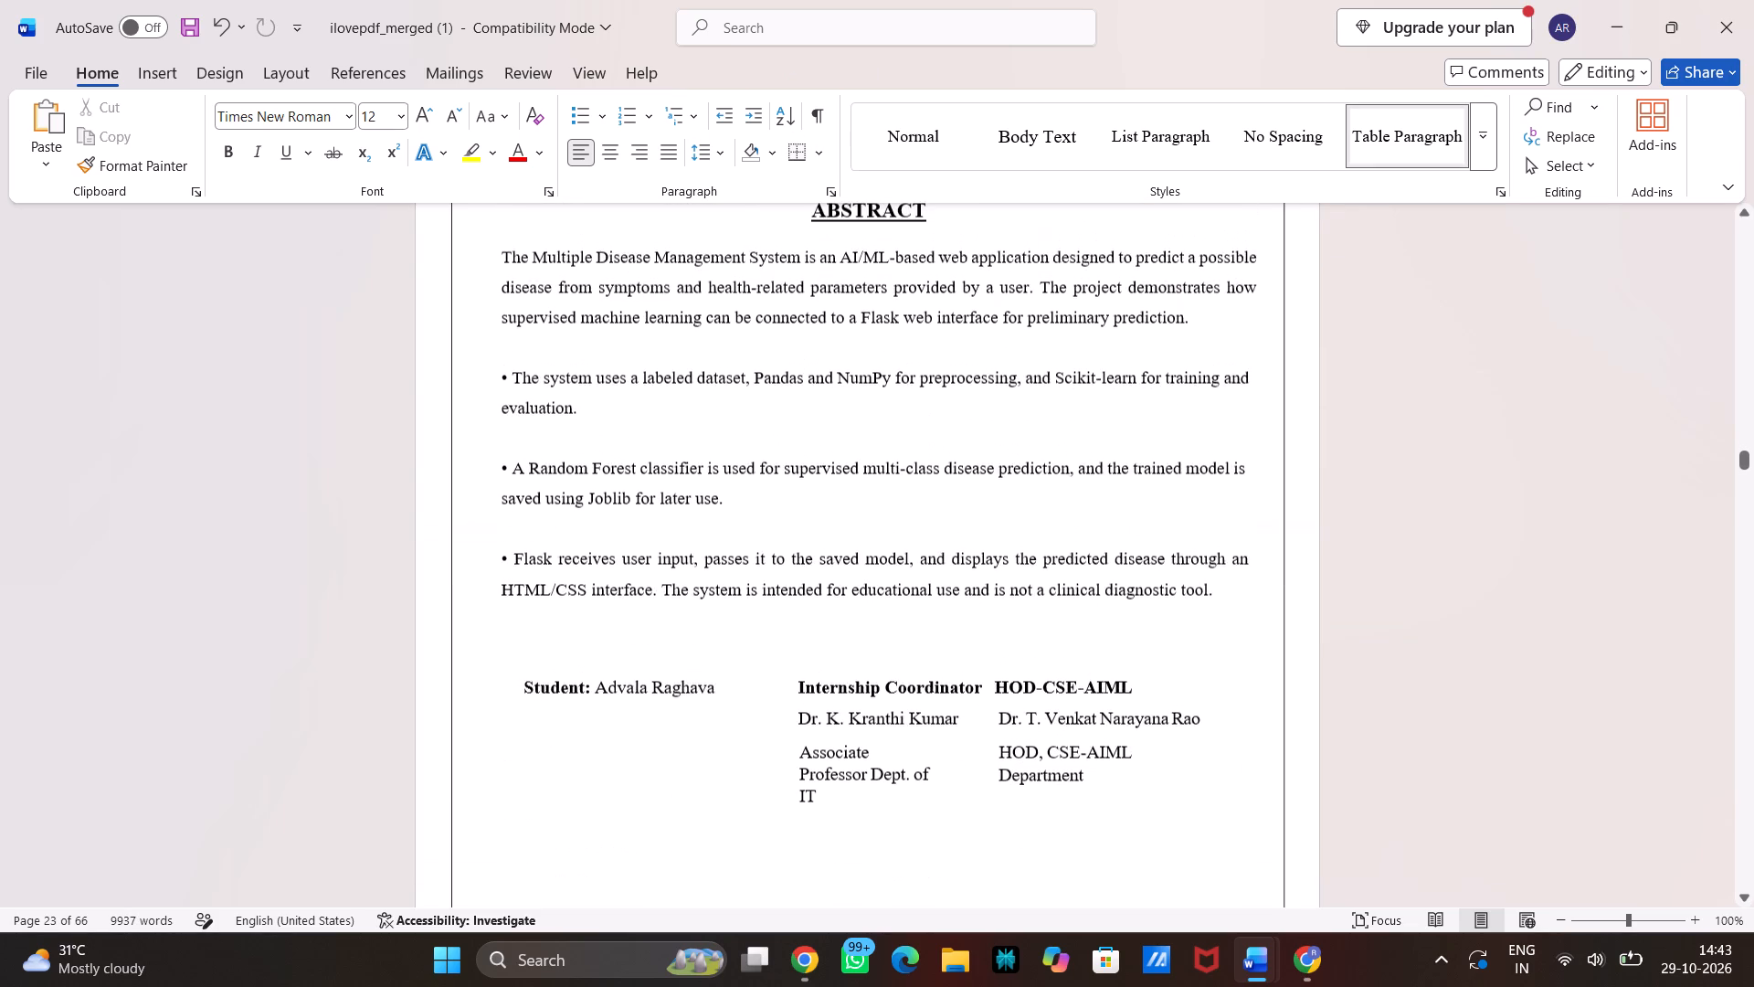
{"action": "scroll", "coordinate": [972, 713], "scroll_direction": "up", "scroll_amount": 1}
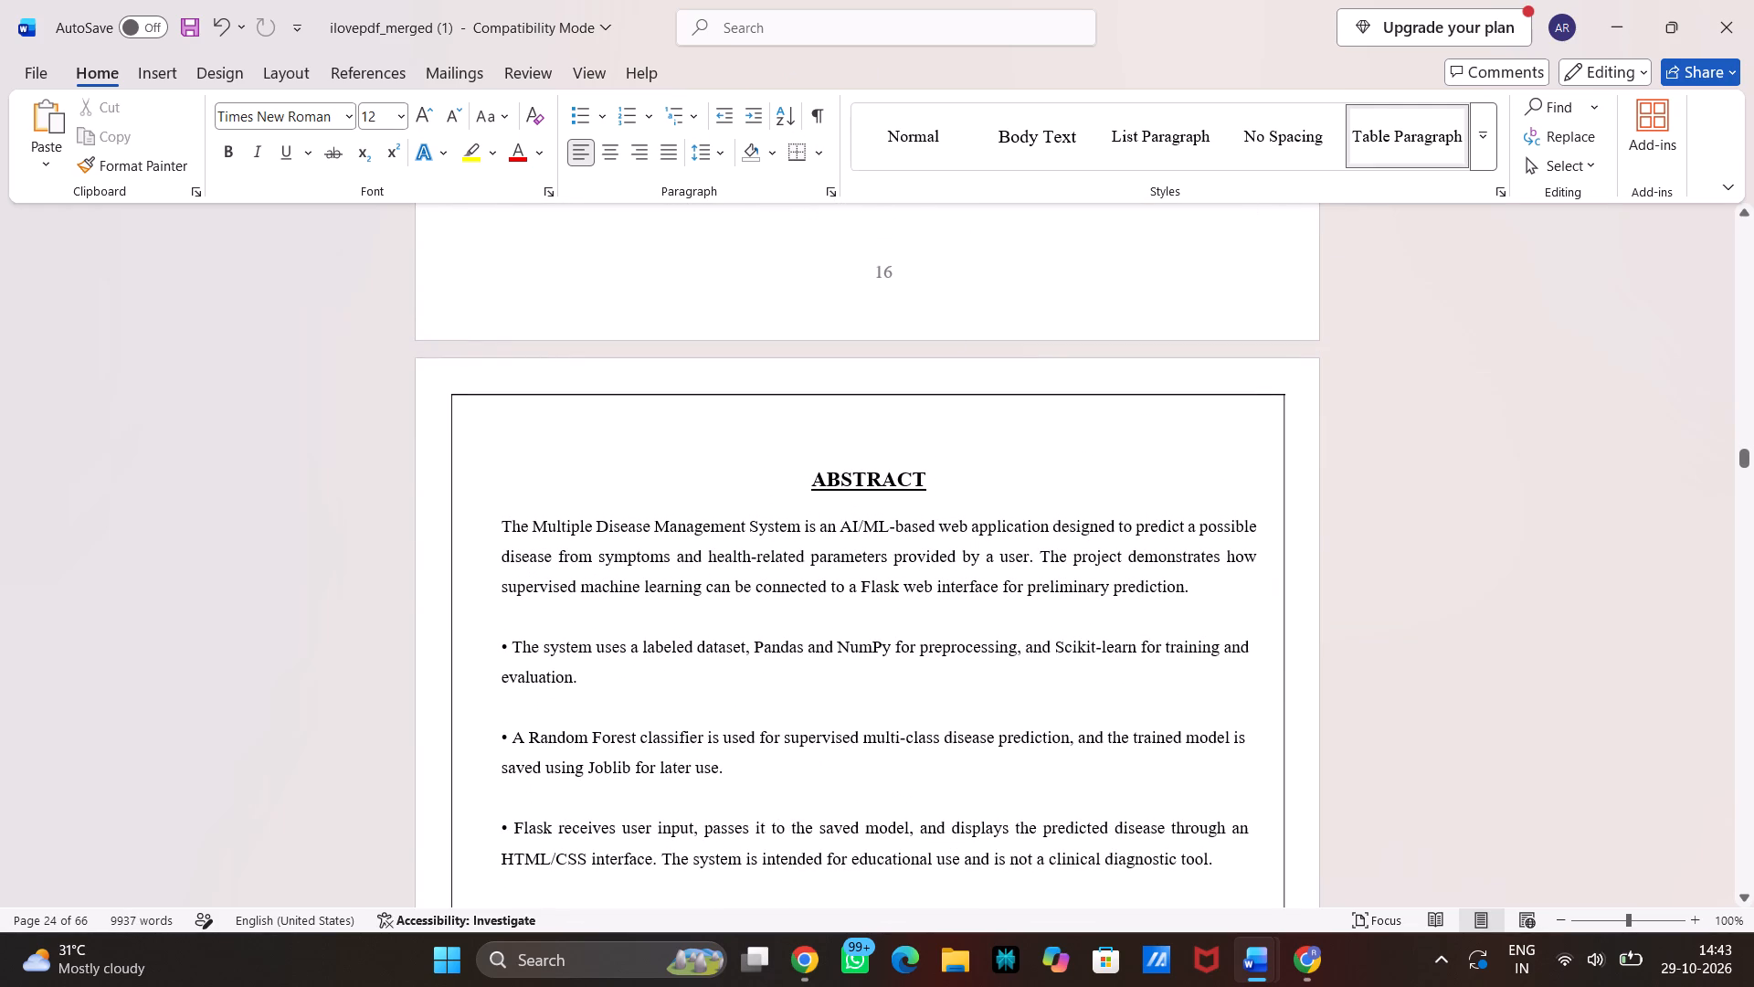
{"action": "left_click", "coordinate": [939, 318]}
{"action": "double_click", "coordinate": [939, 318]}
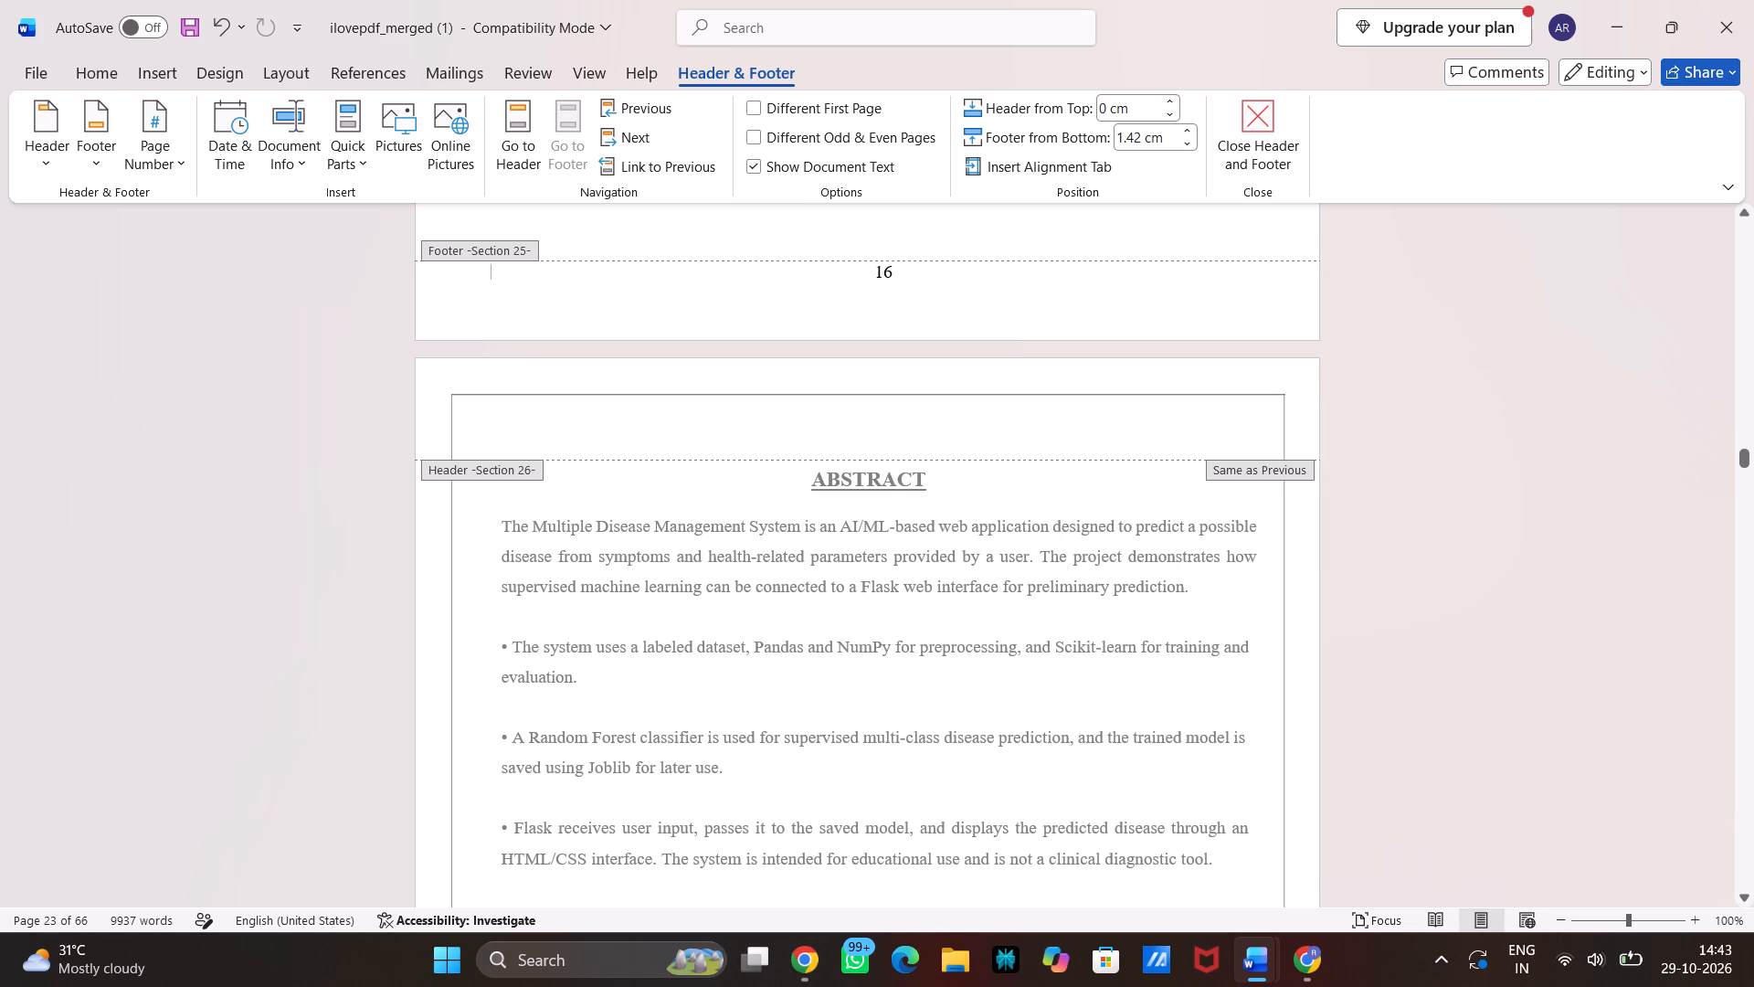
{"action": "scroll", "coordinate": [712, 231], "scroll_direction": "up", "scroll_amount": 2}
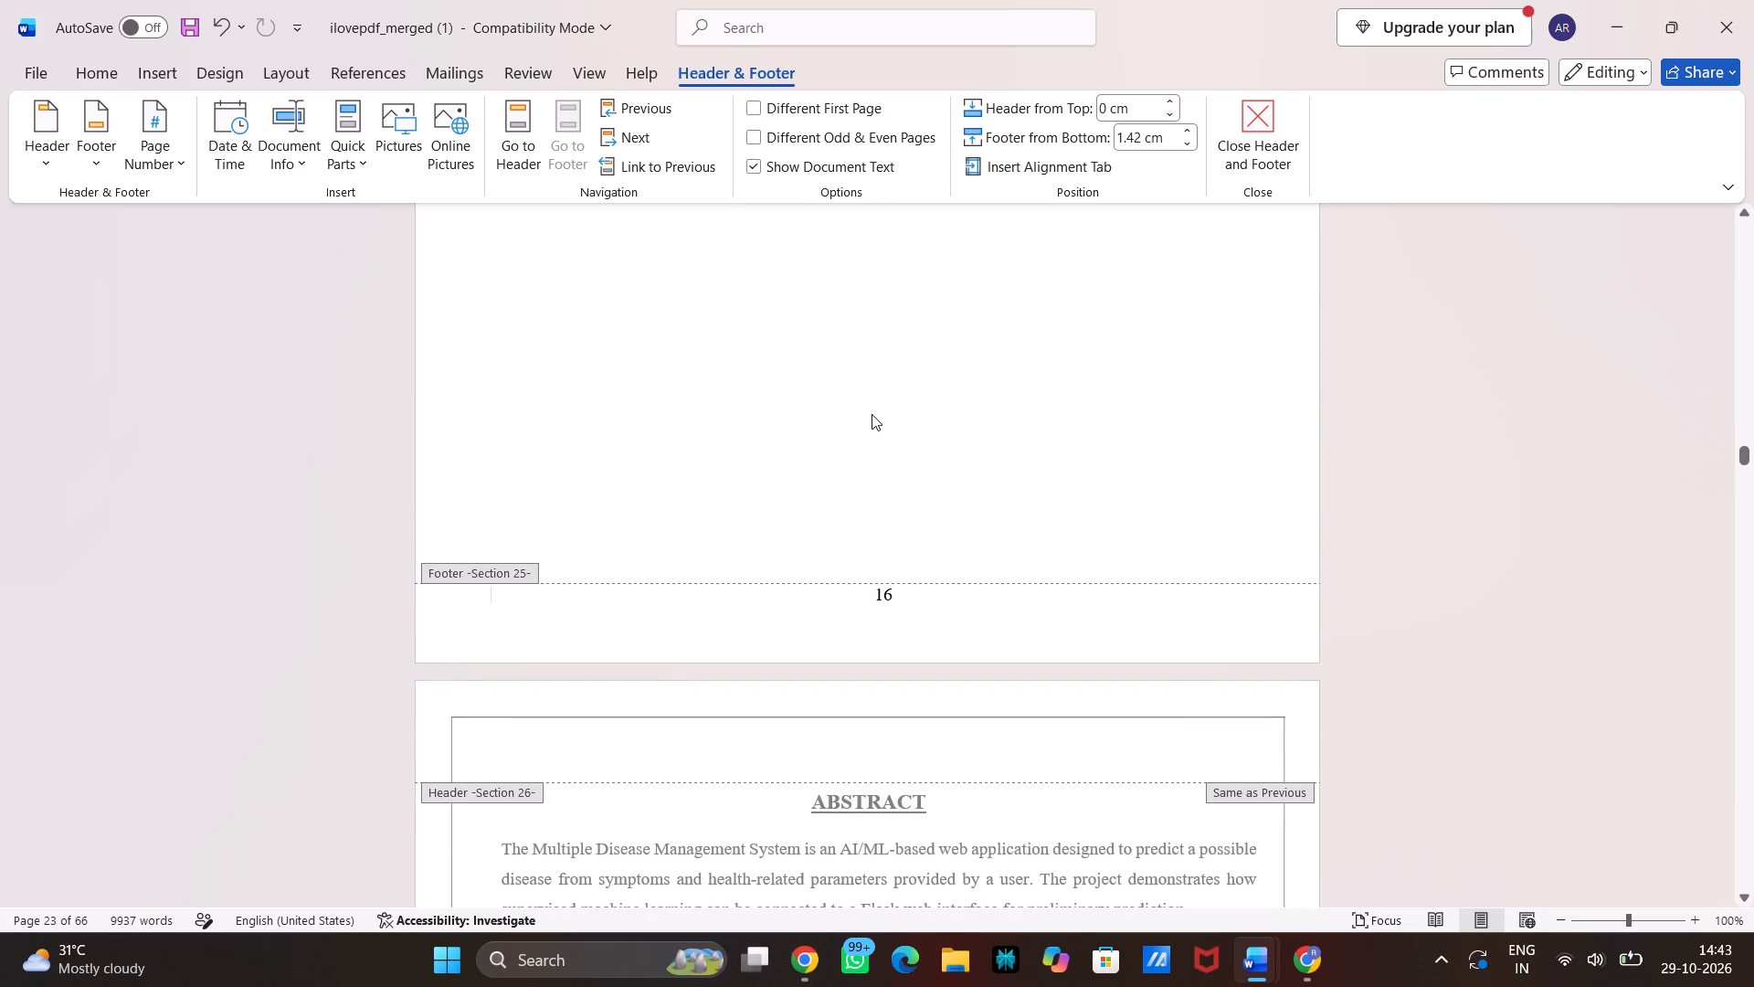
{"action": "left_click", "coordinate": [872, 414]}
{"action": "double_click", "coordinate": [872, 414]}
{"action": "key", "text": "Delete"}
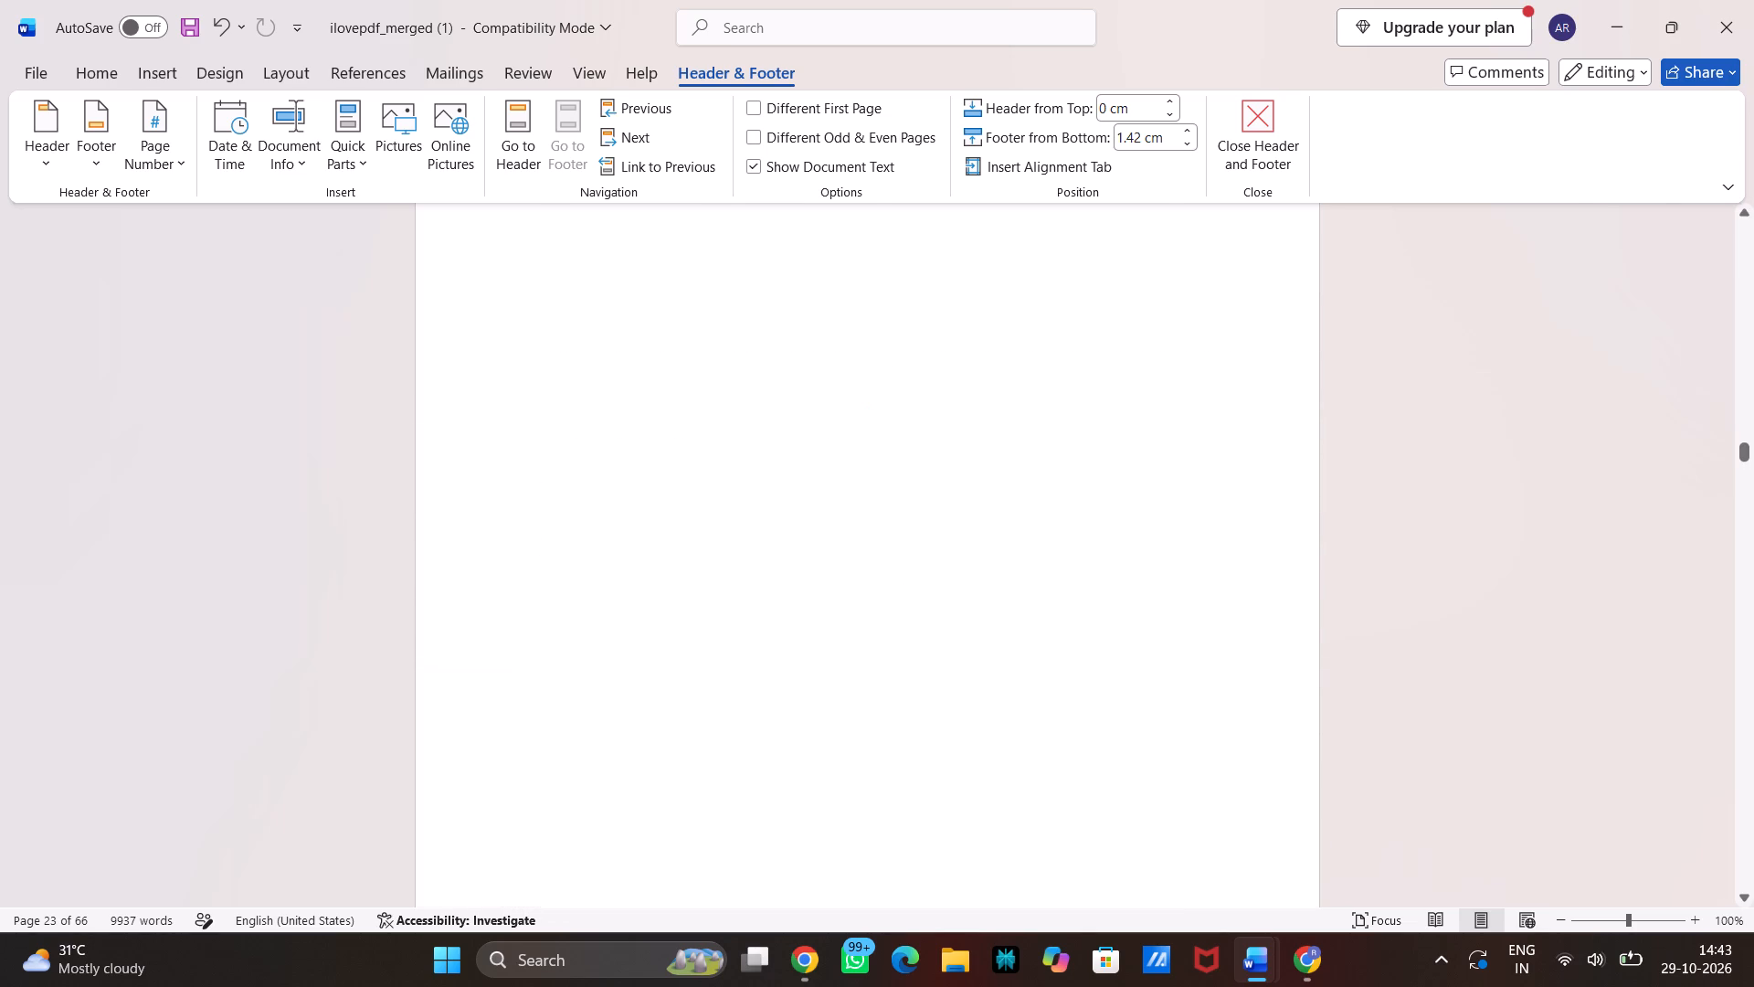
{"action": "left_click", "coordinate": [987, 491]}
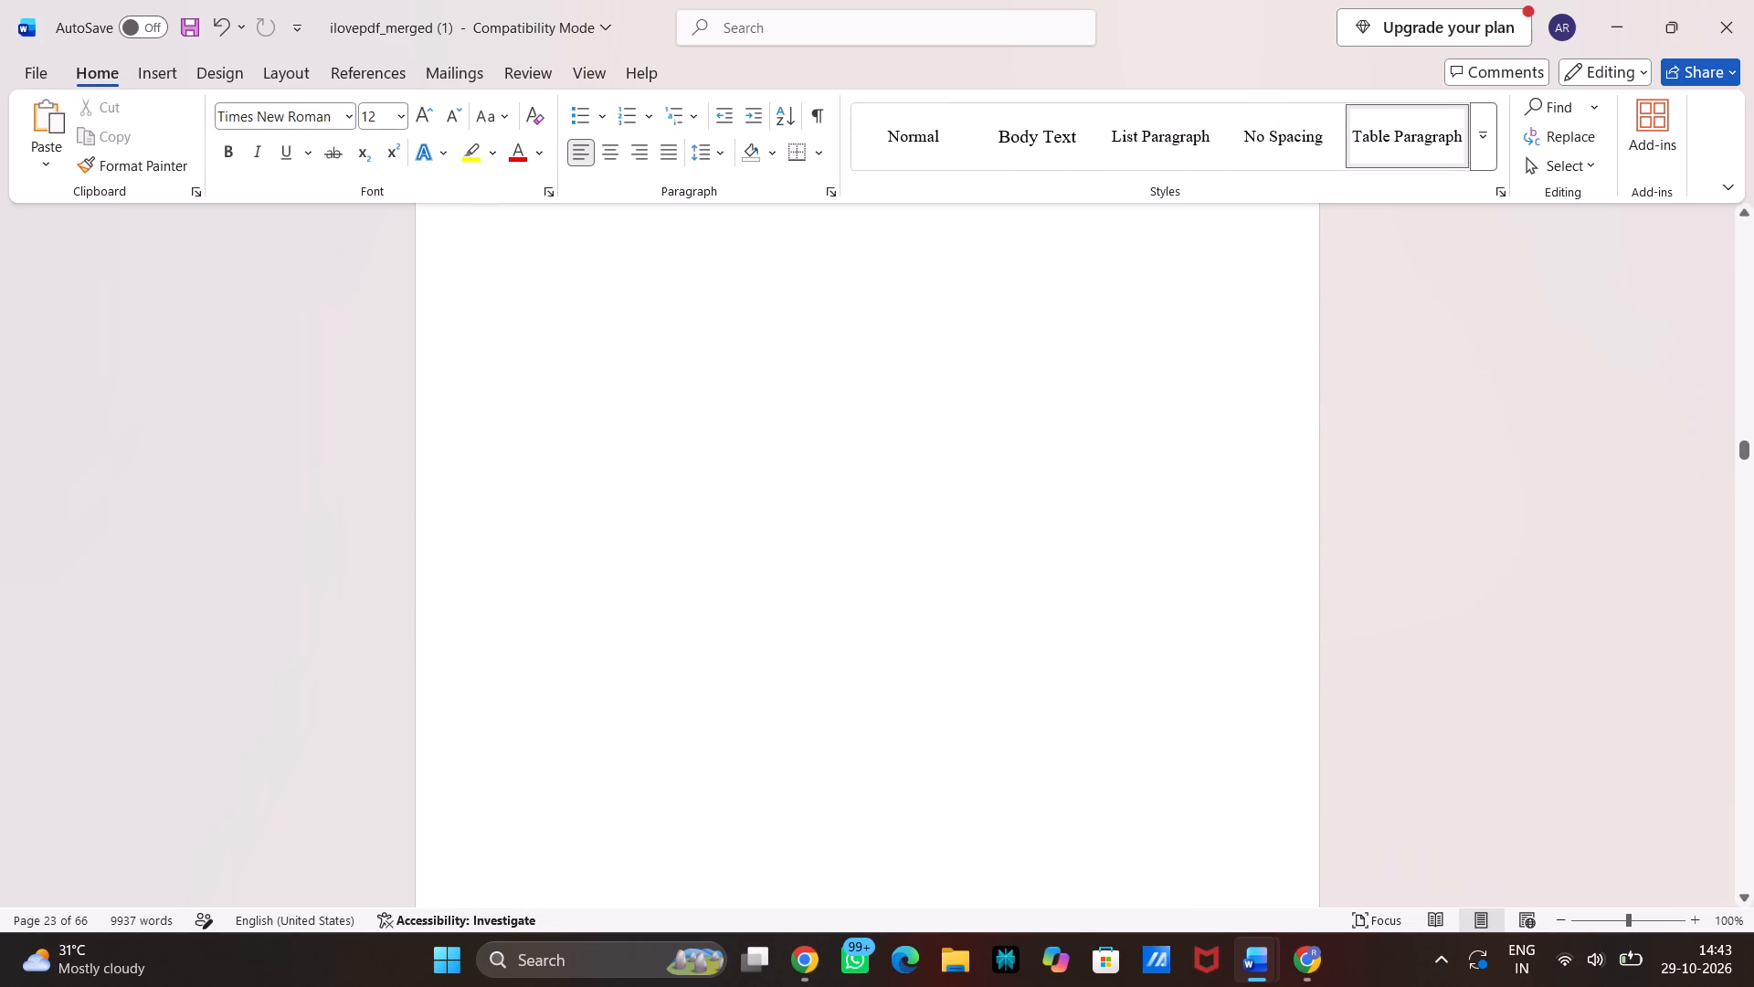
{"action": "key", "text": "Delete"}
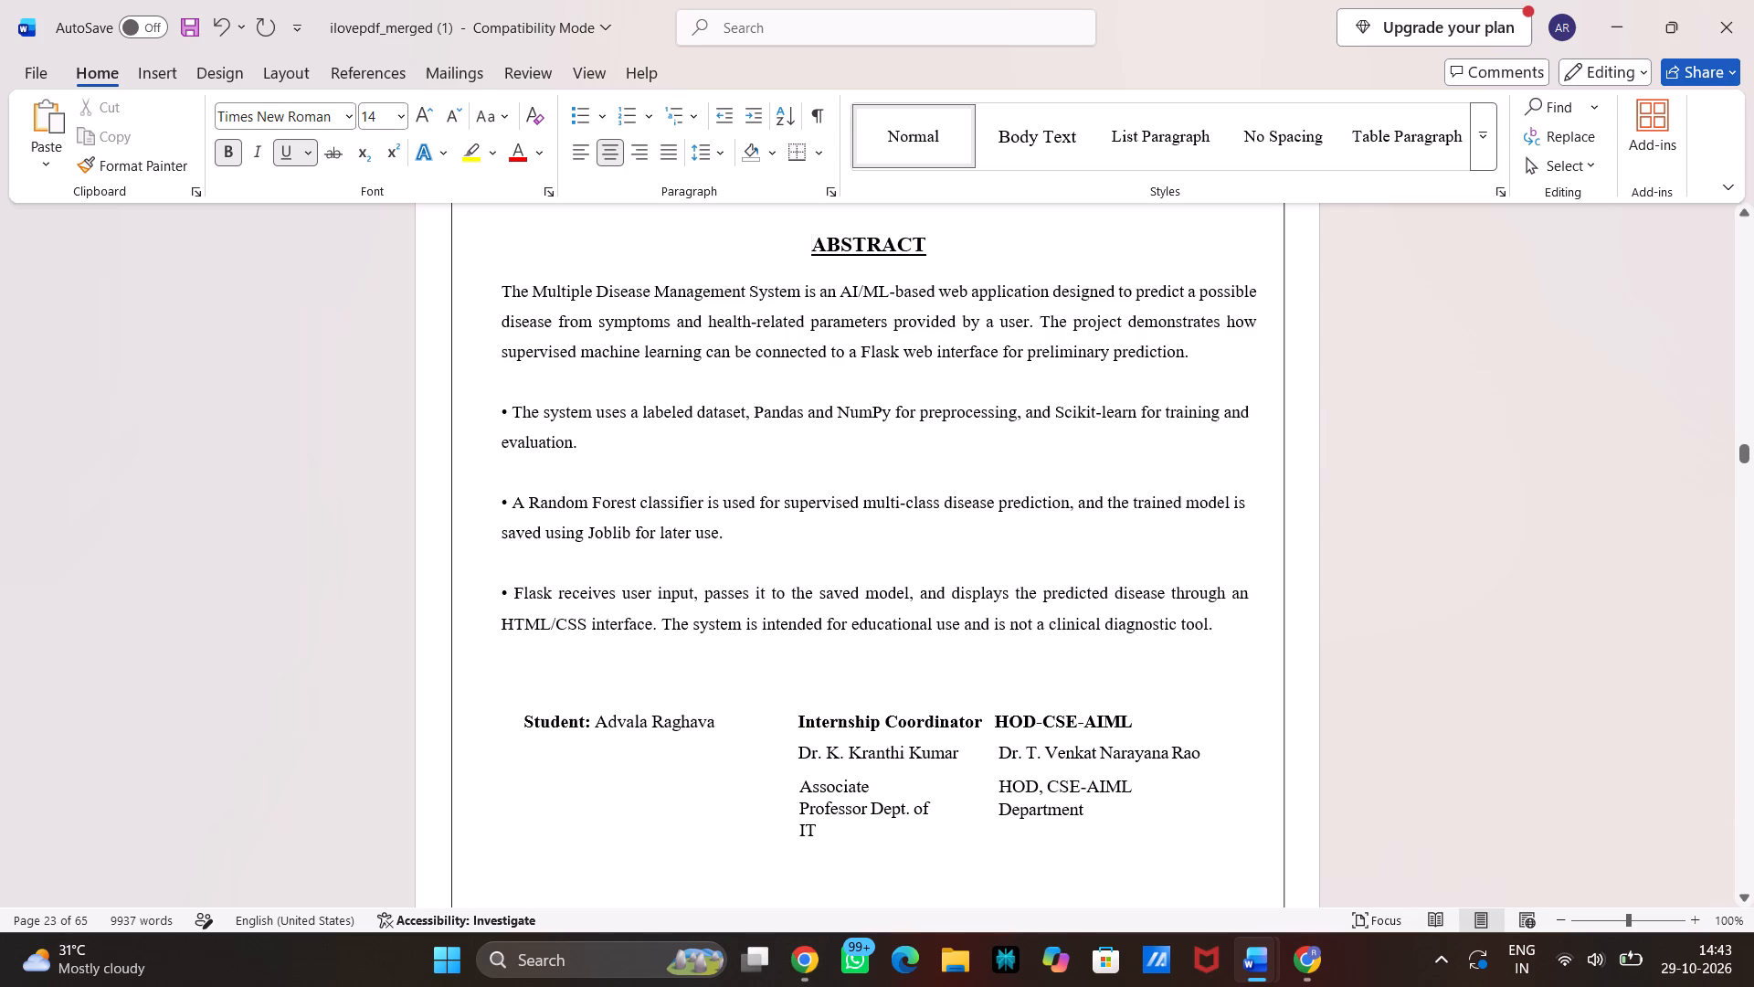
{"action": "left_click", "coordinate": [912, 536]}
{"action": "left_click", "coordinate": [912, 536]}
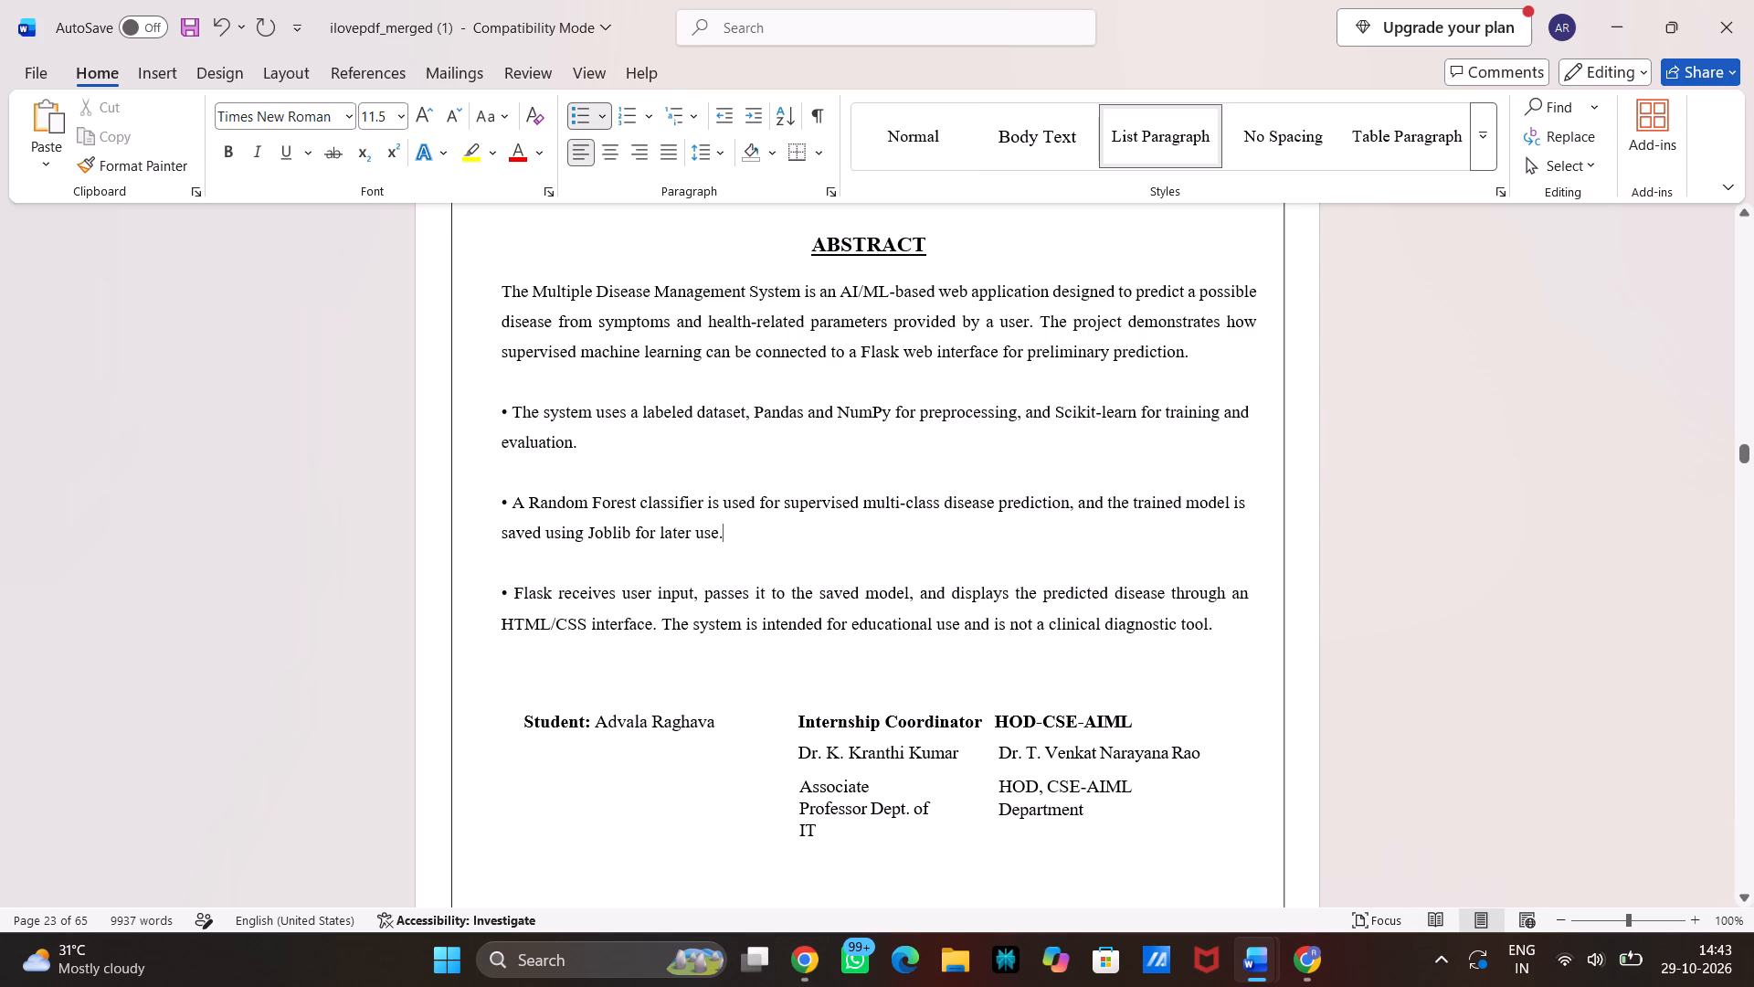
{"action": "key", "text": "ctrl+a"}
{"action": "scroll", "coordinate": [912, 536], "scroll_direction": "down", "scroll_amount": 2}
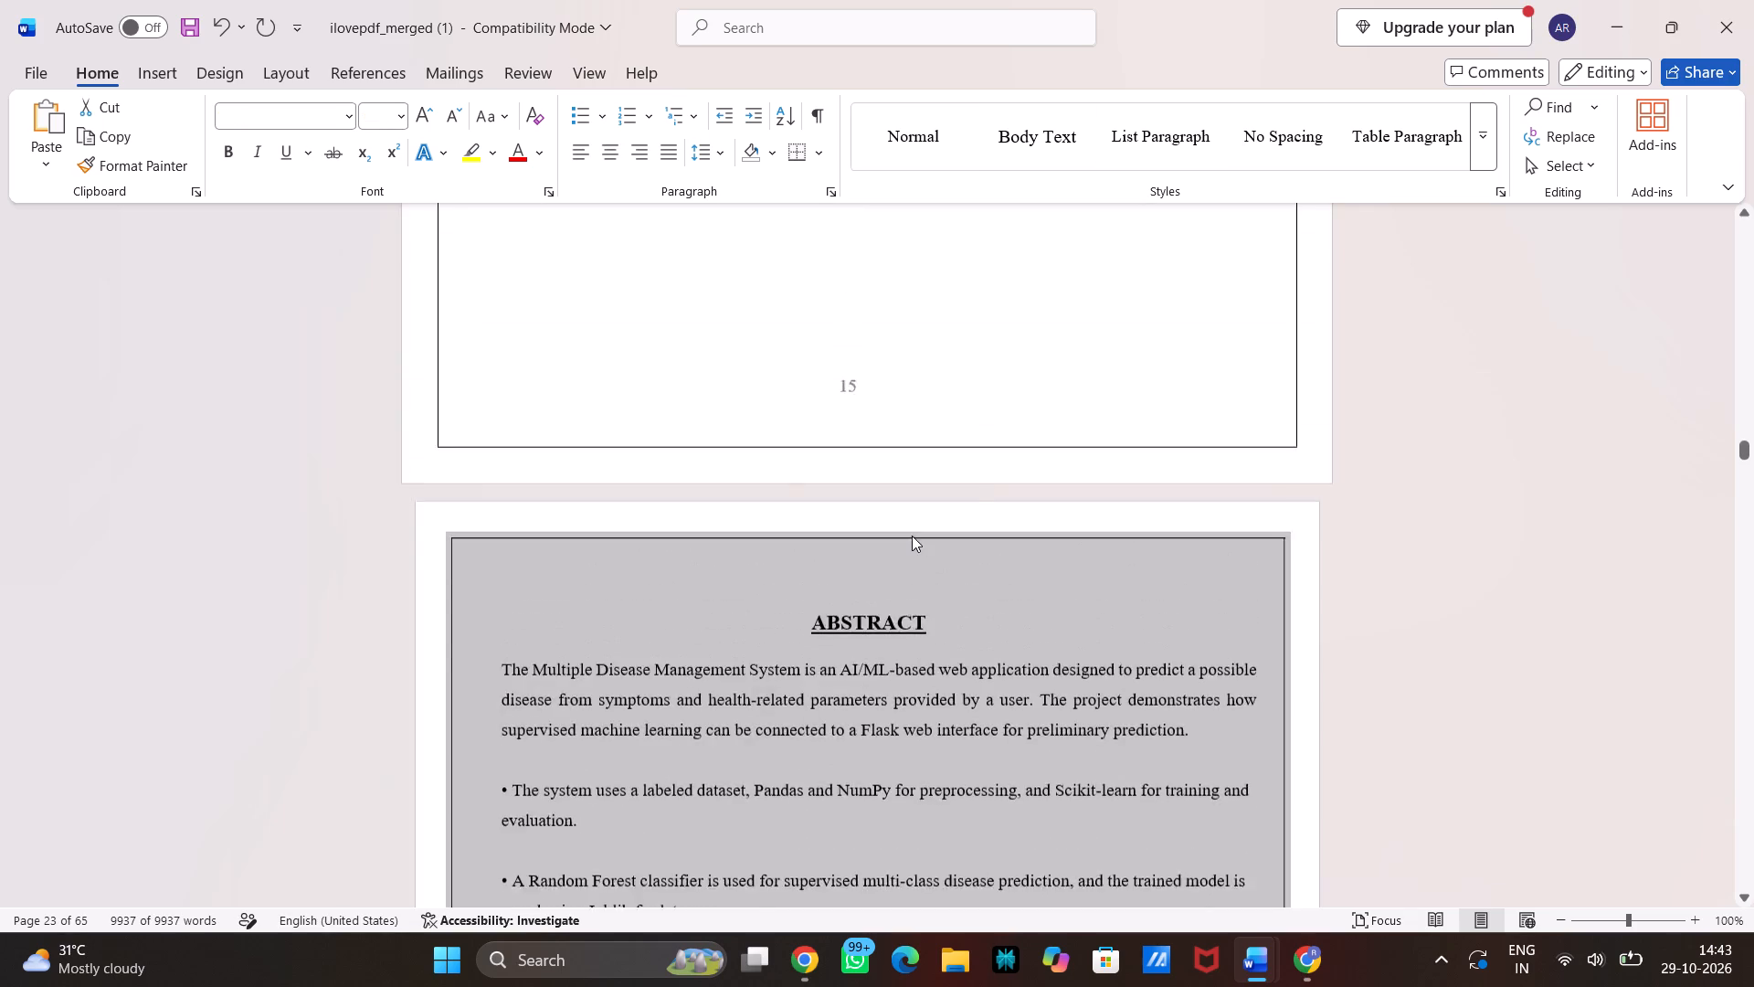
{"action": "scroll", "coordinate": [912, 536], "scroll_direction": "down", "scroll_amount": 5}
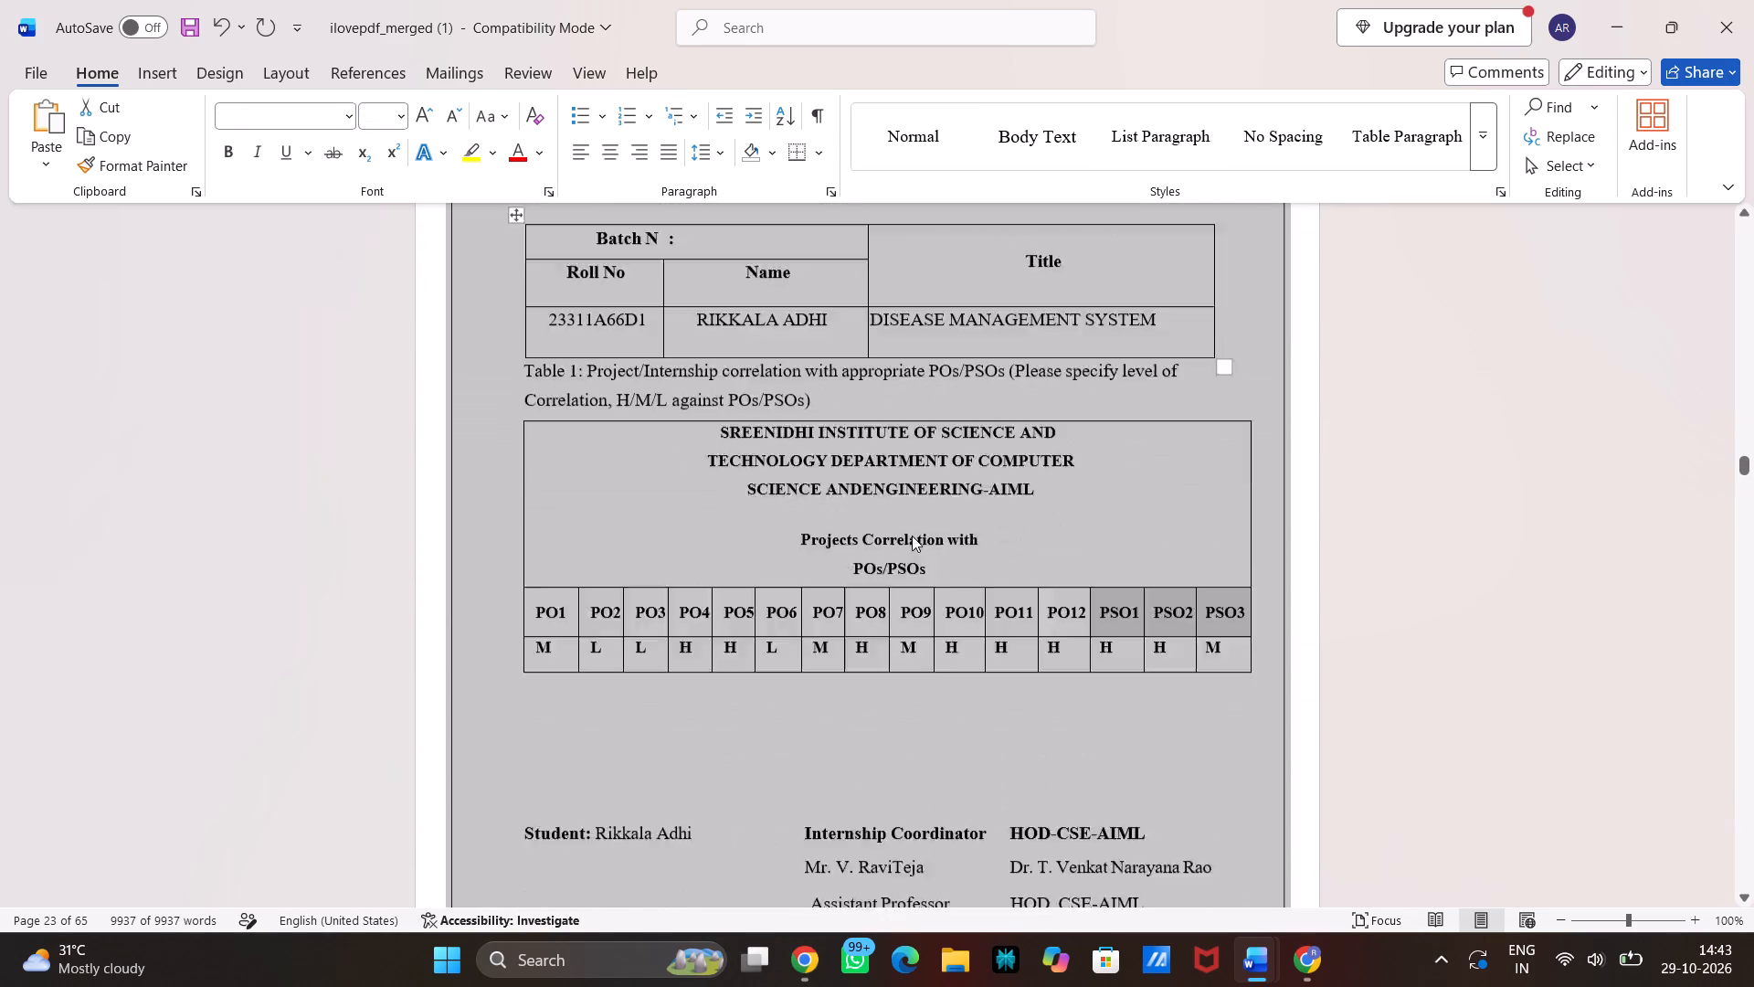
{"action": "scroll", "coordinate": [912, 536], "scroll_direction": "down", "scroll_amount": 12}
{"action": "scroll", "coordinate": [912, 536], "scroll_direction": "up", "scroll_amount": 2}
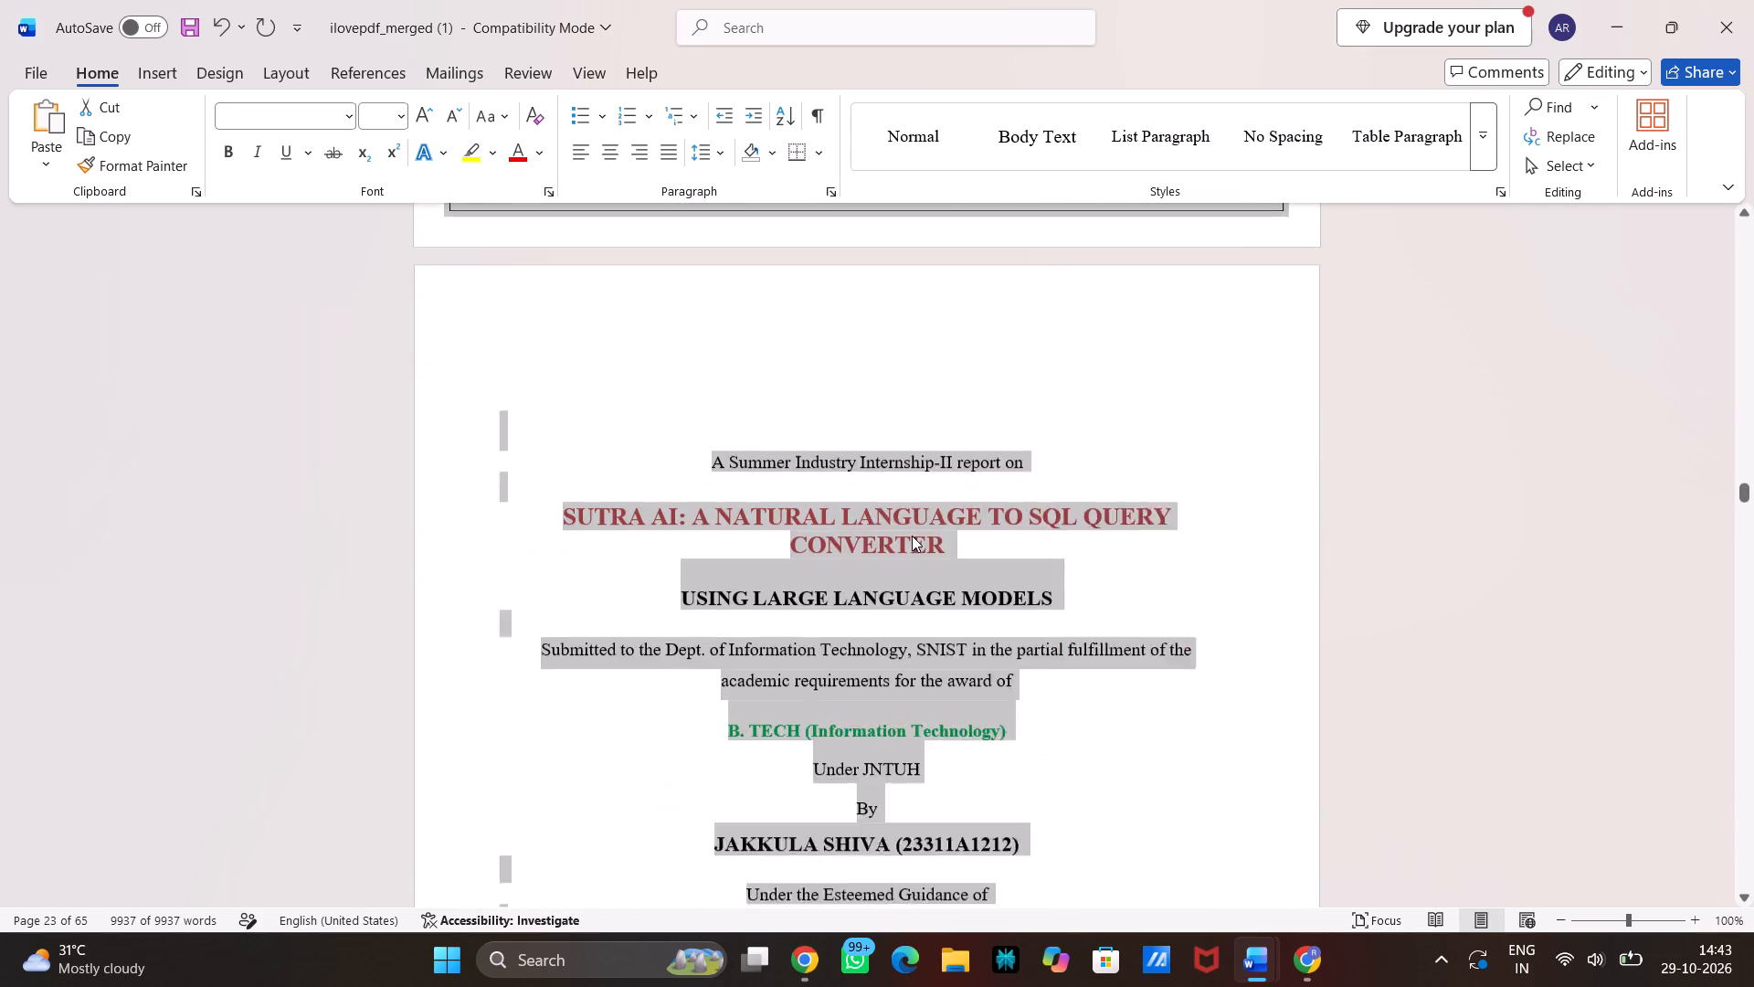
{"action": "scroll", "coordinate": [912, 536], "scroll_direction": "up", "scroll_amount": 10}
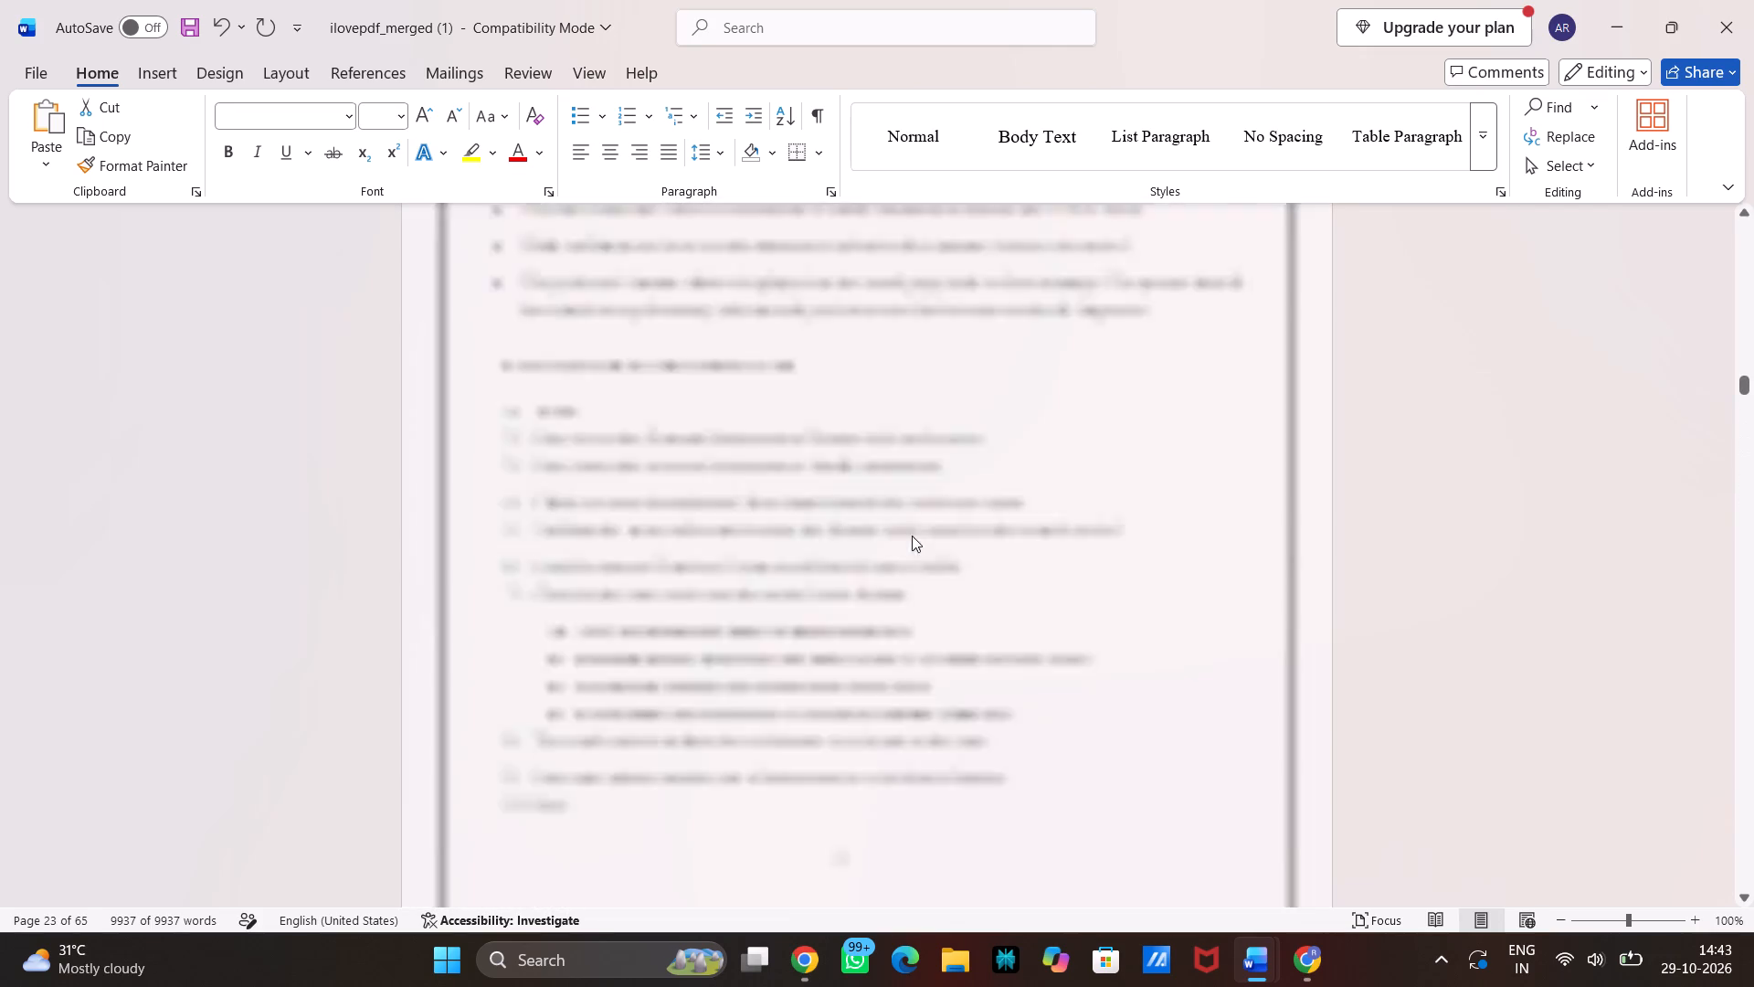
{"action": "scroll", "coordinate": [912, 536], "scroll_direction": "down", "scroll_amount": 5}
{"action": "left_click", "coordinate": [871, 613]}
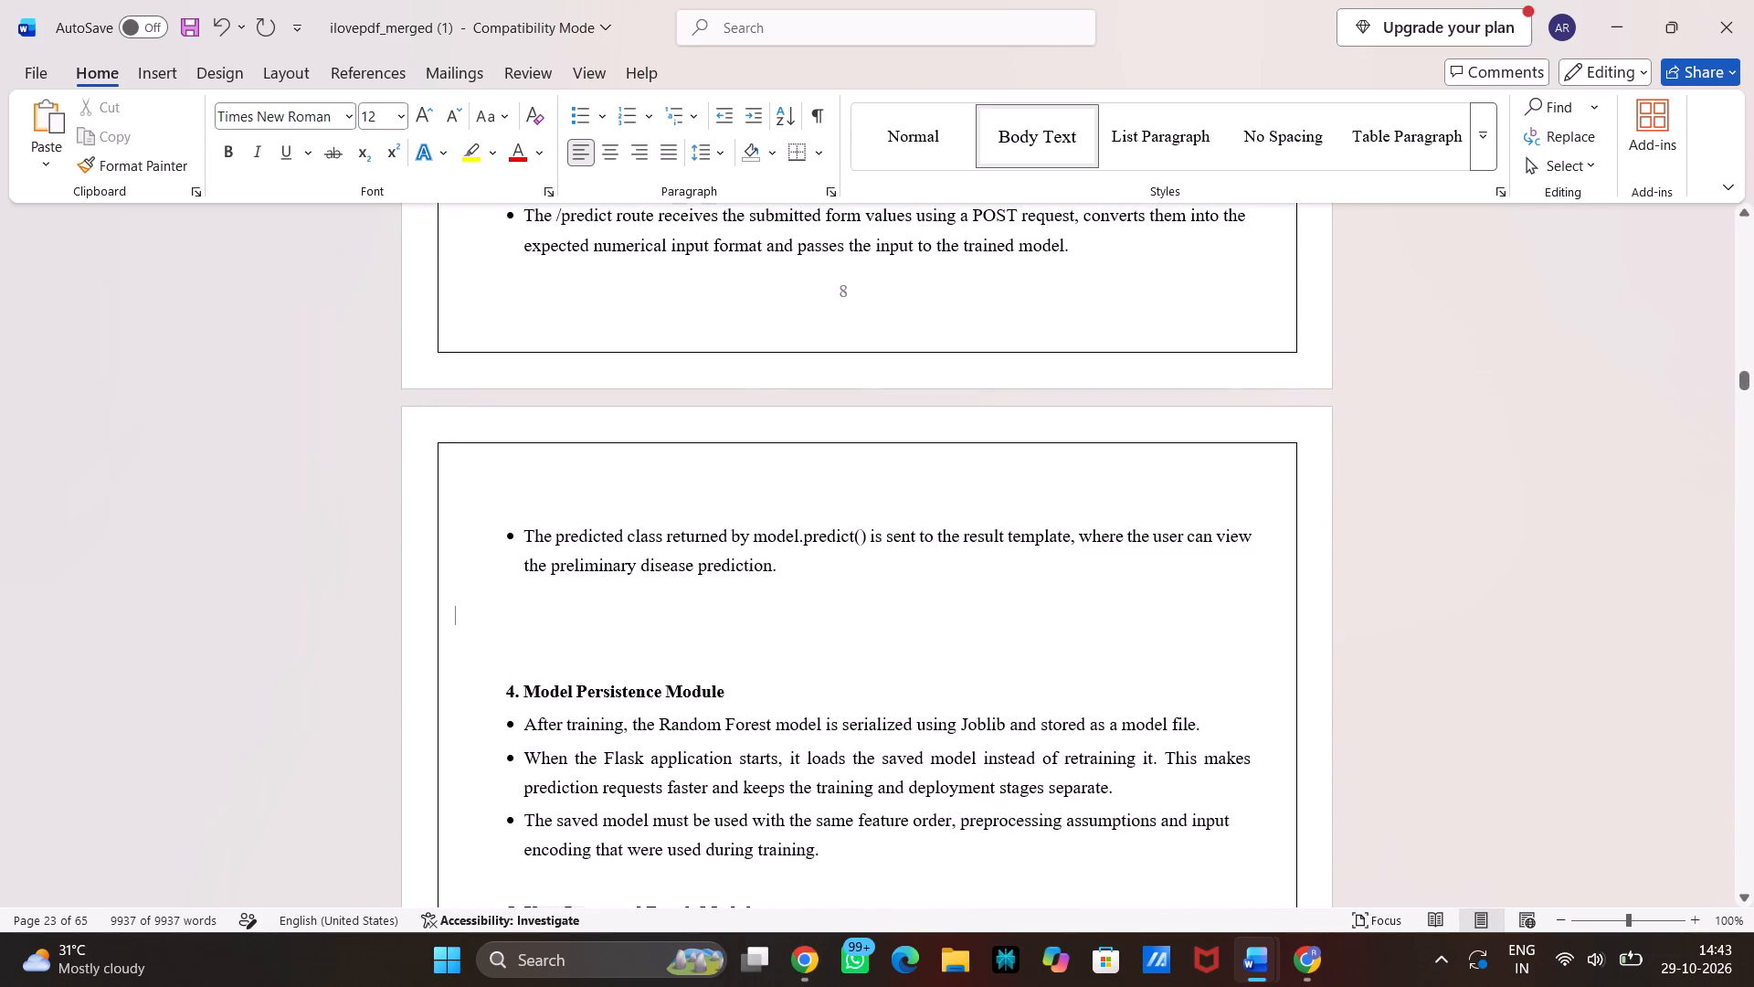
Look through the Disease Management System pages from the Model Persistence Module to the references and the abstract.
{"action": "scroll", "coordinate": [871, 613], "scroll_direction": "down", "scroll_amount": 19}
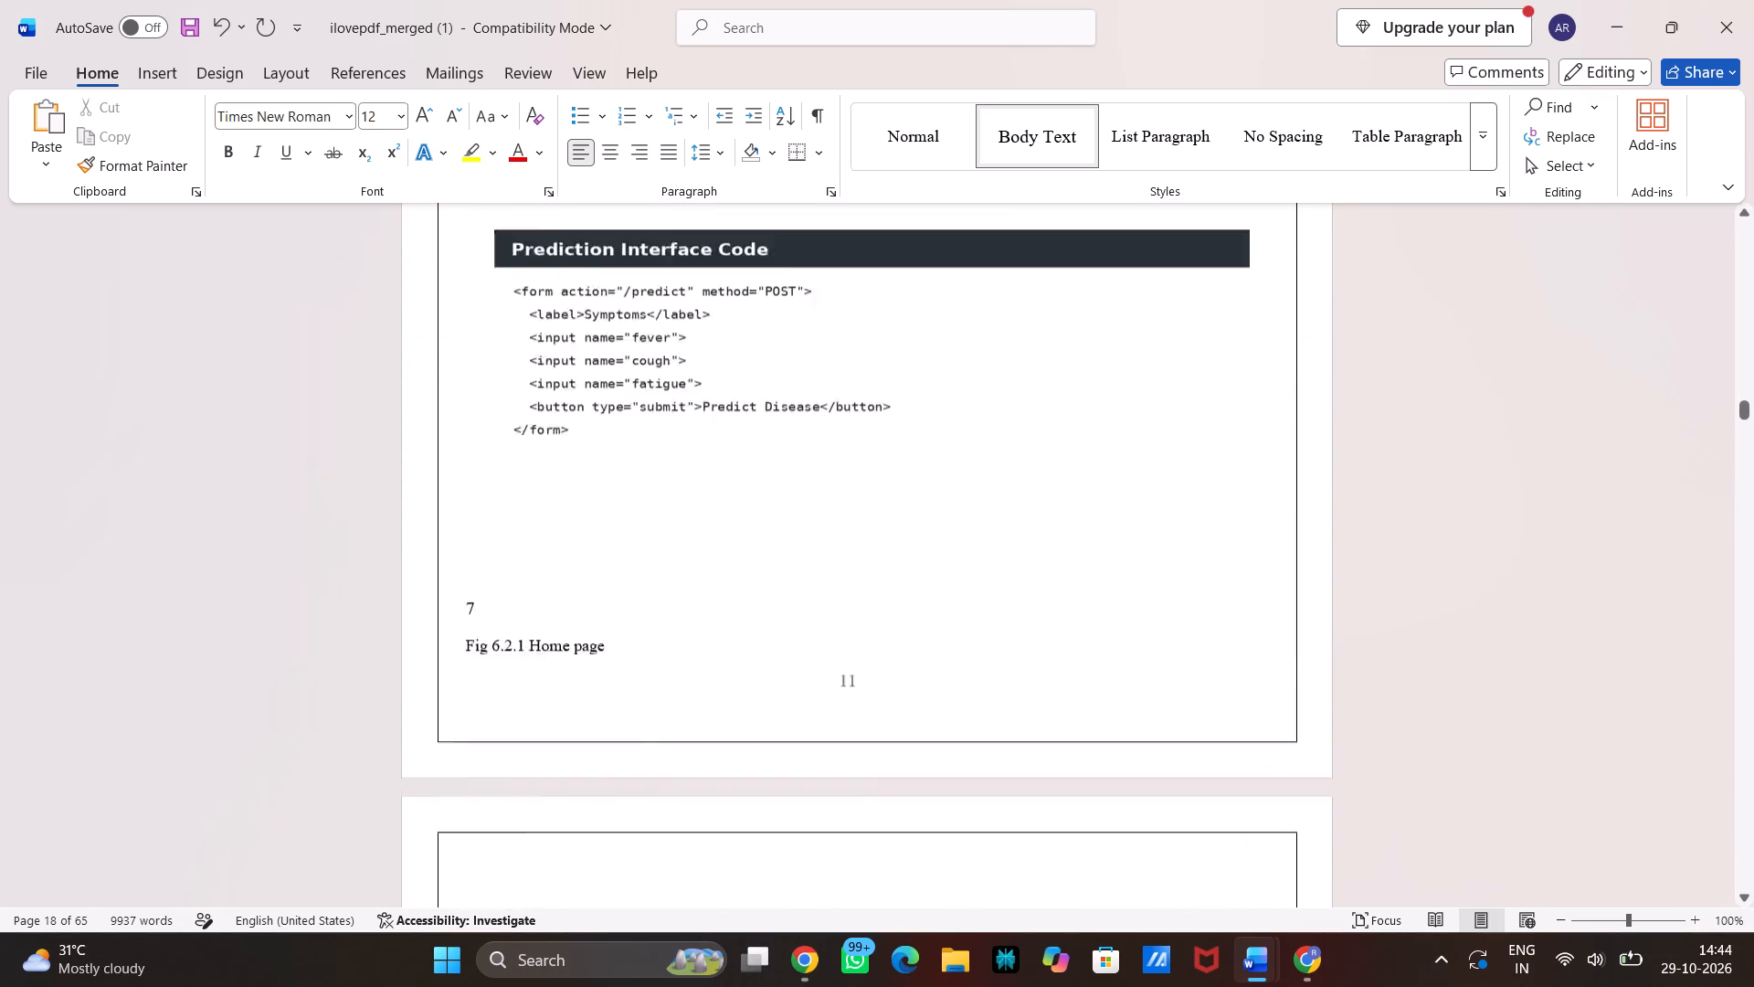
{"action": "scroll", "coordinate": [871, 613], "scroll_direction": "down", "scroll_amount": 5}
{"action": "scroll", "coordinate": [871, 613], "scroll_direction": "up", "scroll_amount": 1}
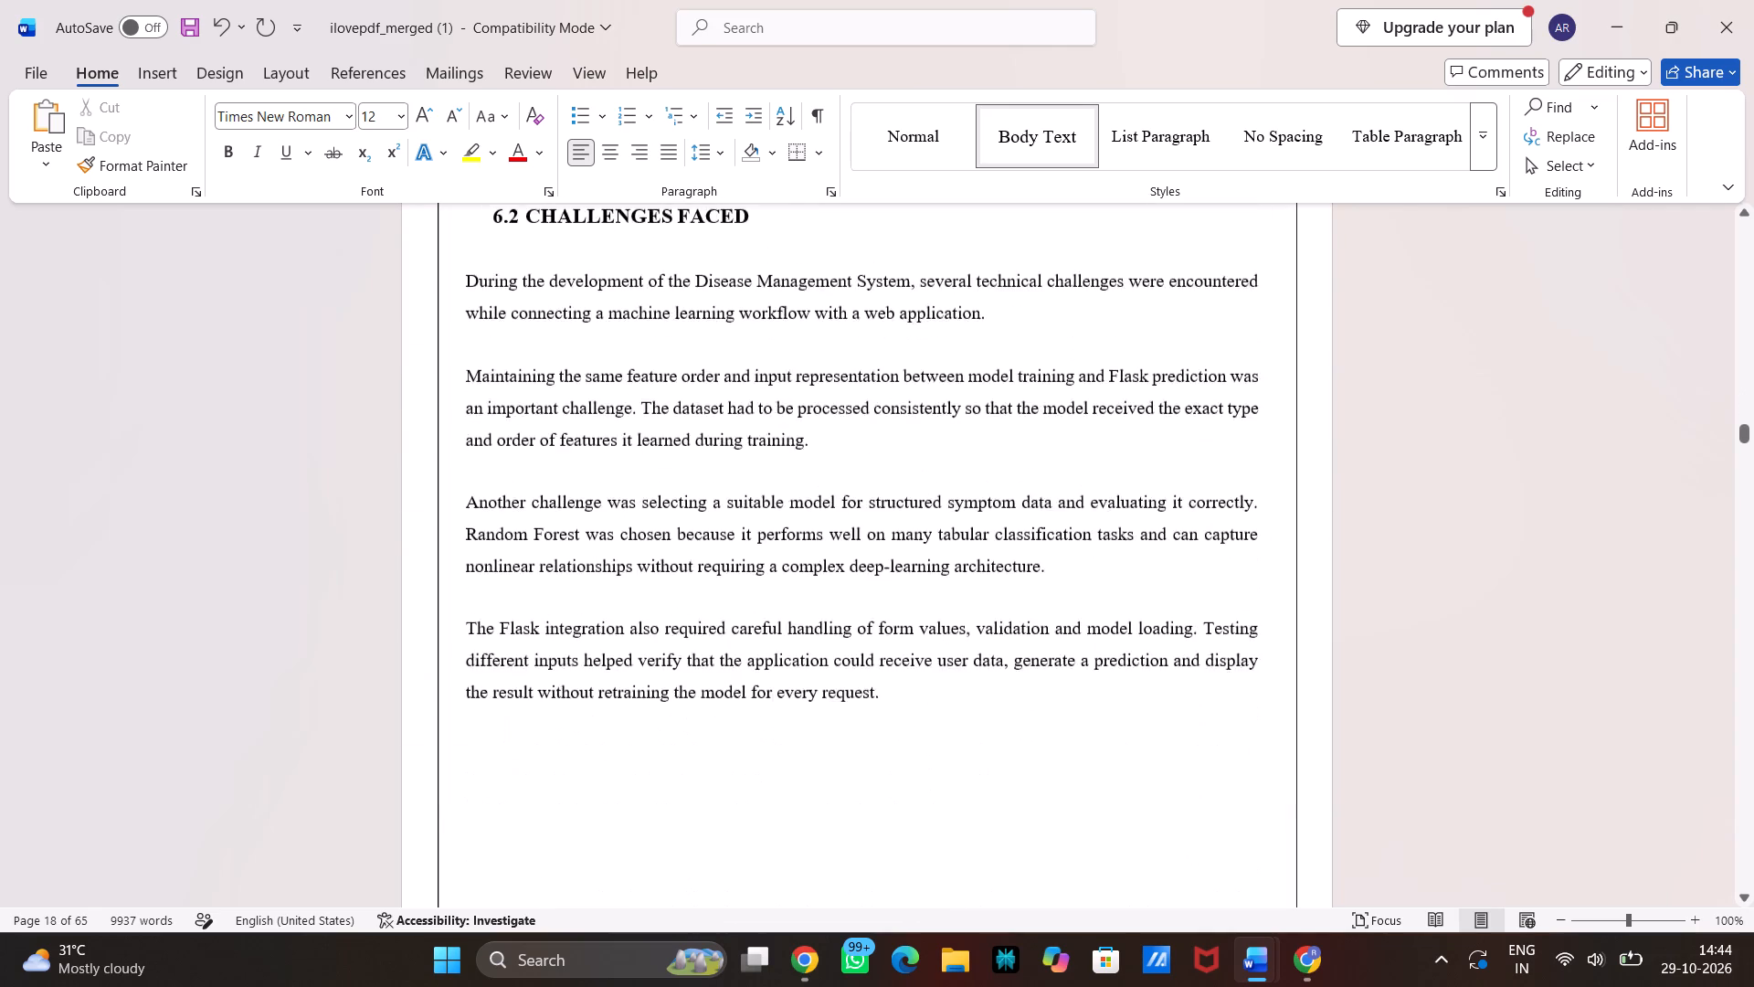
{"action": "scroll", "coordinate": [871, 613], "scroll_direction": "up", "scroll_amount": 6}
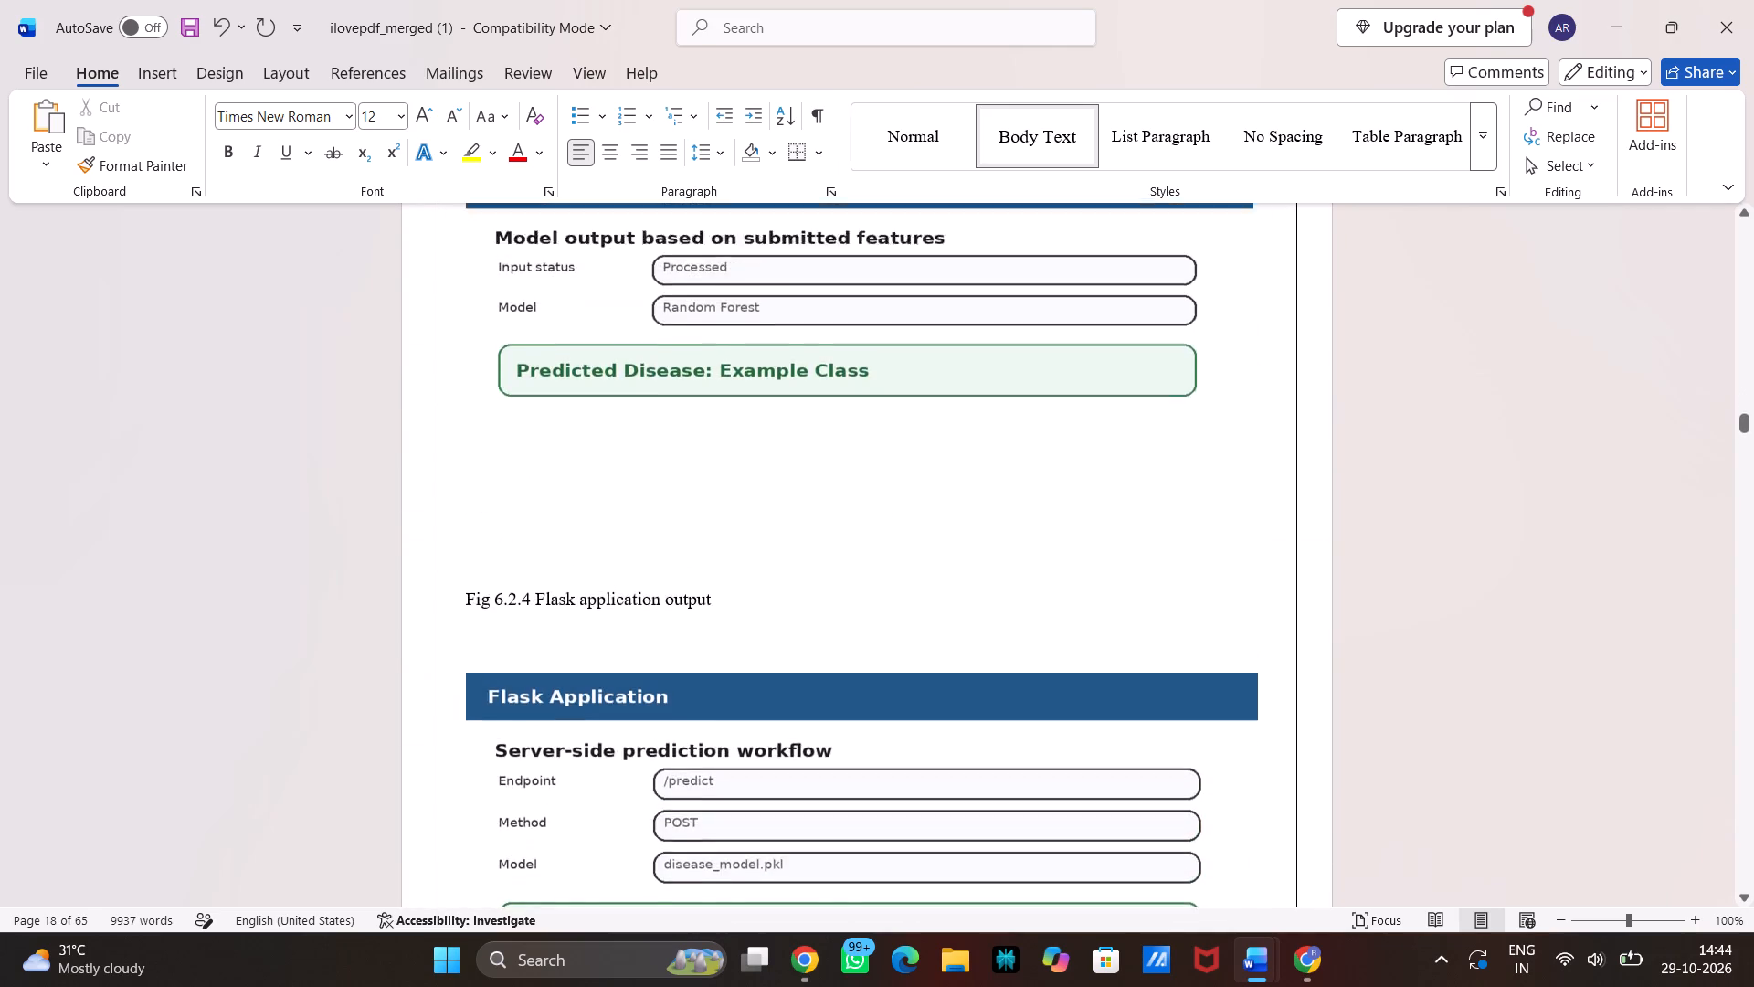
{"action": "scroll", "coordinate": [871, 613], "scroll_direction": "up", "scroll_amount": 5}
{"action": "scroll", "coordinate": [871, 613], "scroll_direction": "down", "scroll_amount": 16}
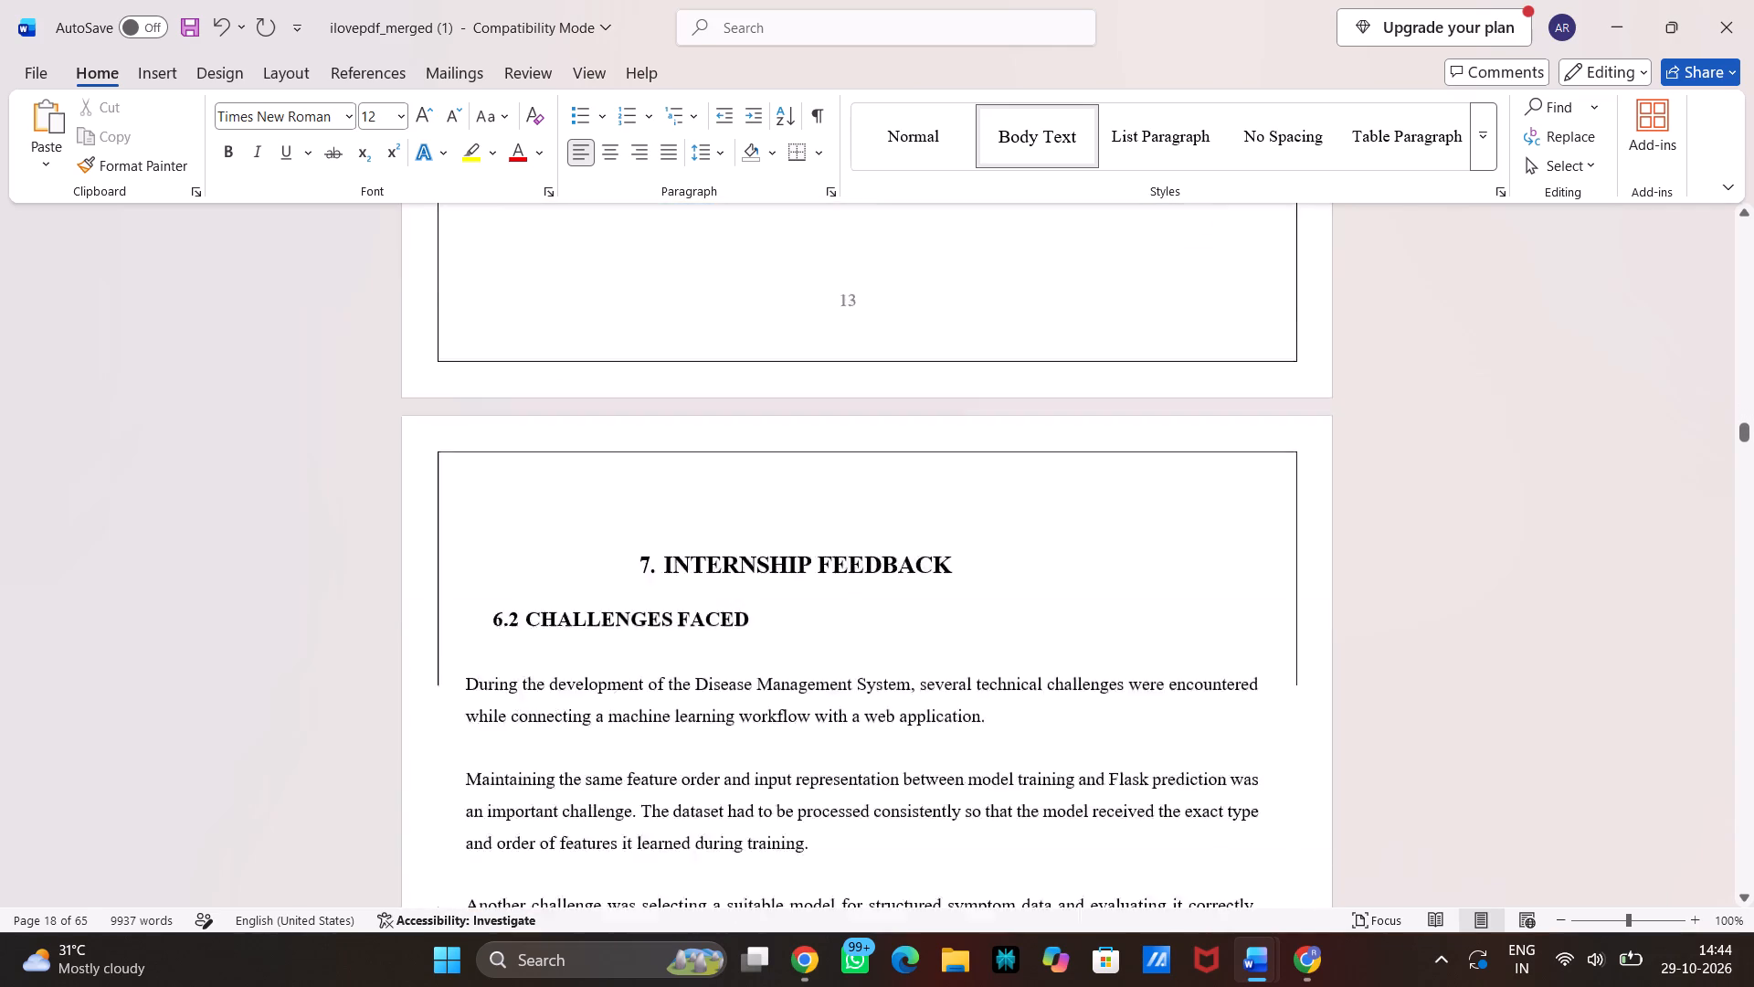
{"action": "scroll", "coordinate": [871, 613], "scroll_direction": "down", "scroll_amount": 5}
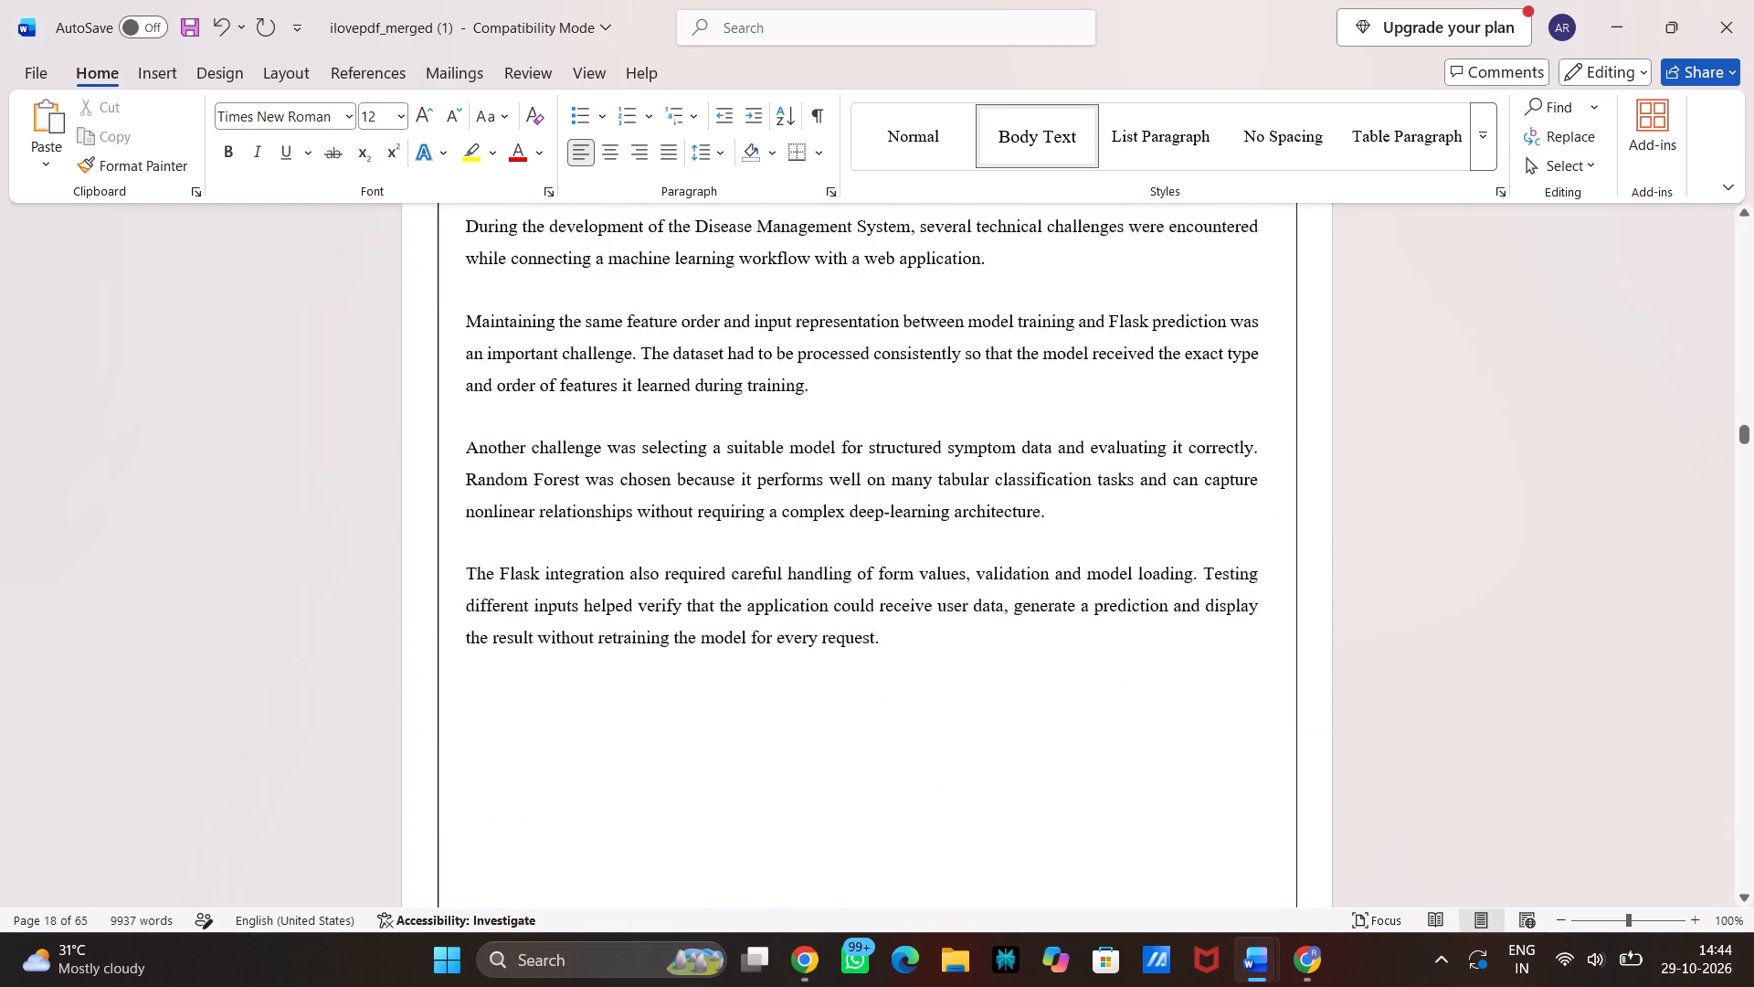
{"action": "scroll", "coordinate": [871, 613], "scroll_direction": "down", "scroll_amount": 4}
{"action": "scroll", "coordinate": [928, 145], "scroll_direction": "down", "scroll_amount": 1}
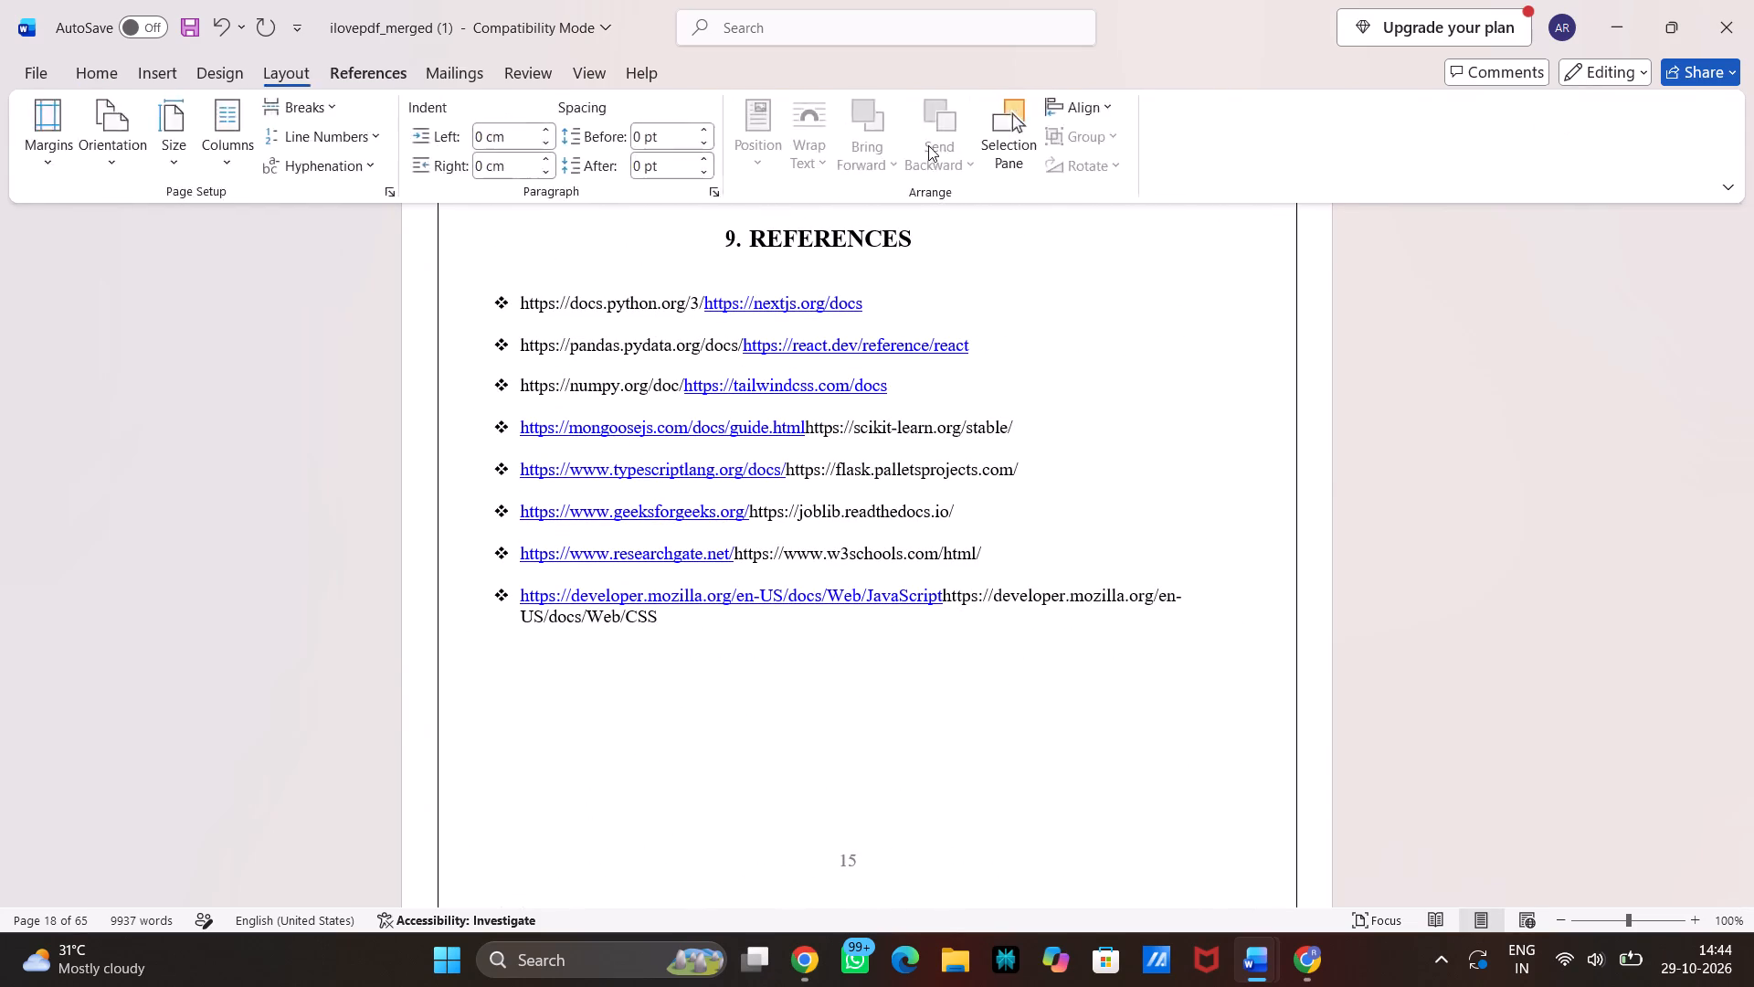
{"action": "scroll", "coordinate": [818, 480], "scroll_direction": "down", "scroll_amount": 4}
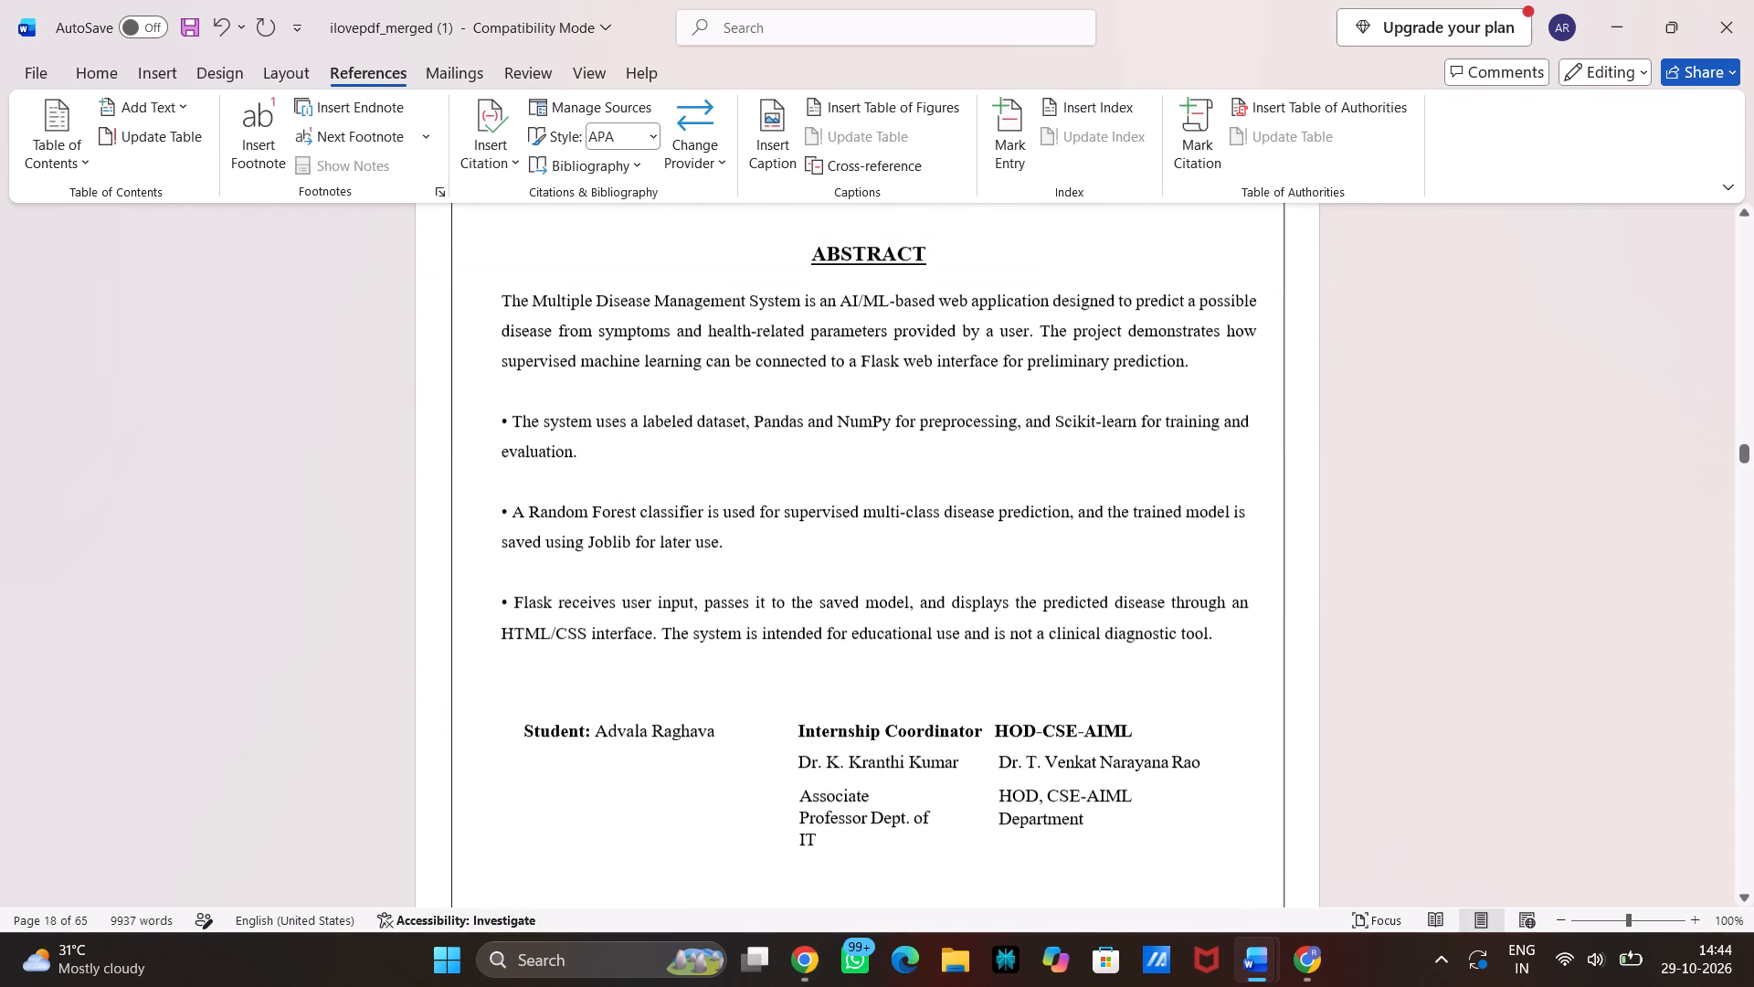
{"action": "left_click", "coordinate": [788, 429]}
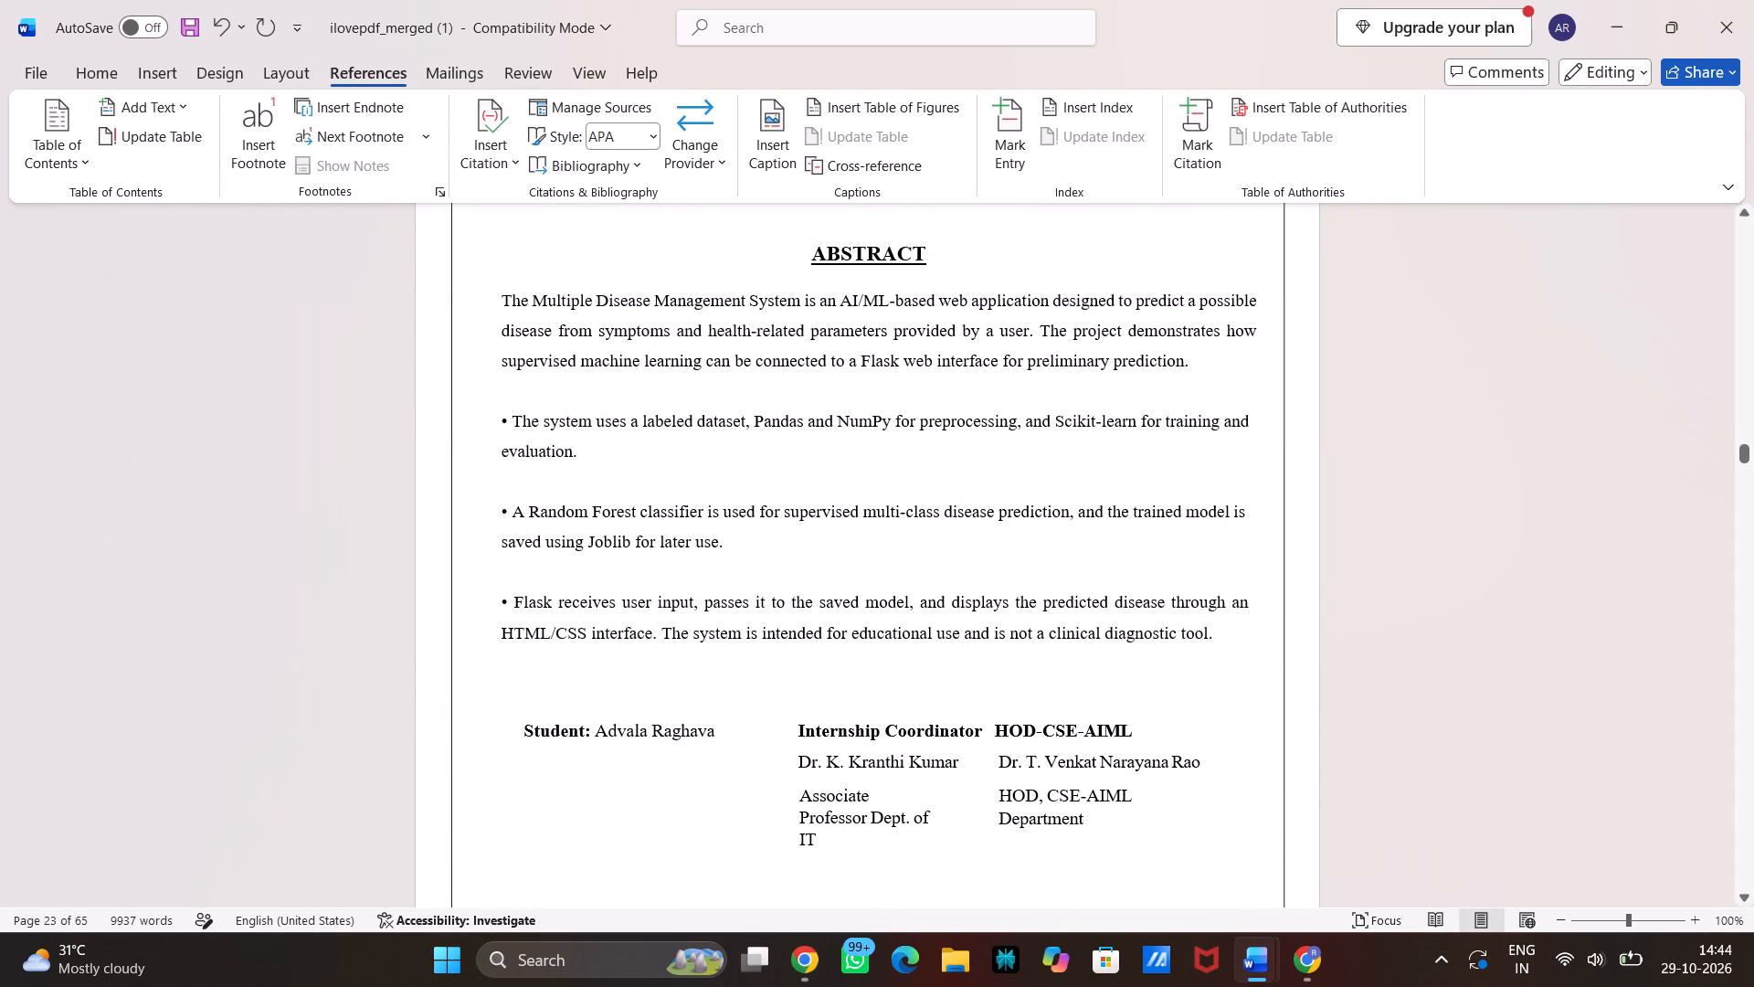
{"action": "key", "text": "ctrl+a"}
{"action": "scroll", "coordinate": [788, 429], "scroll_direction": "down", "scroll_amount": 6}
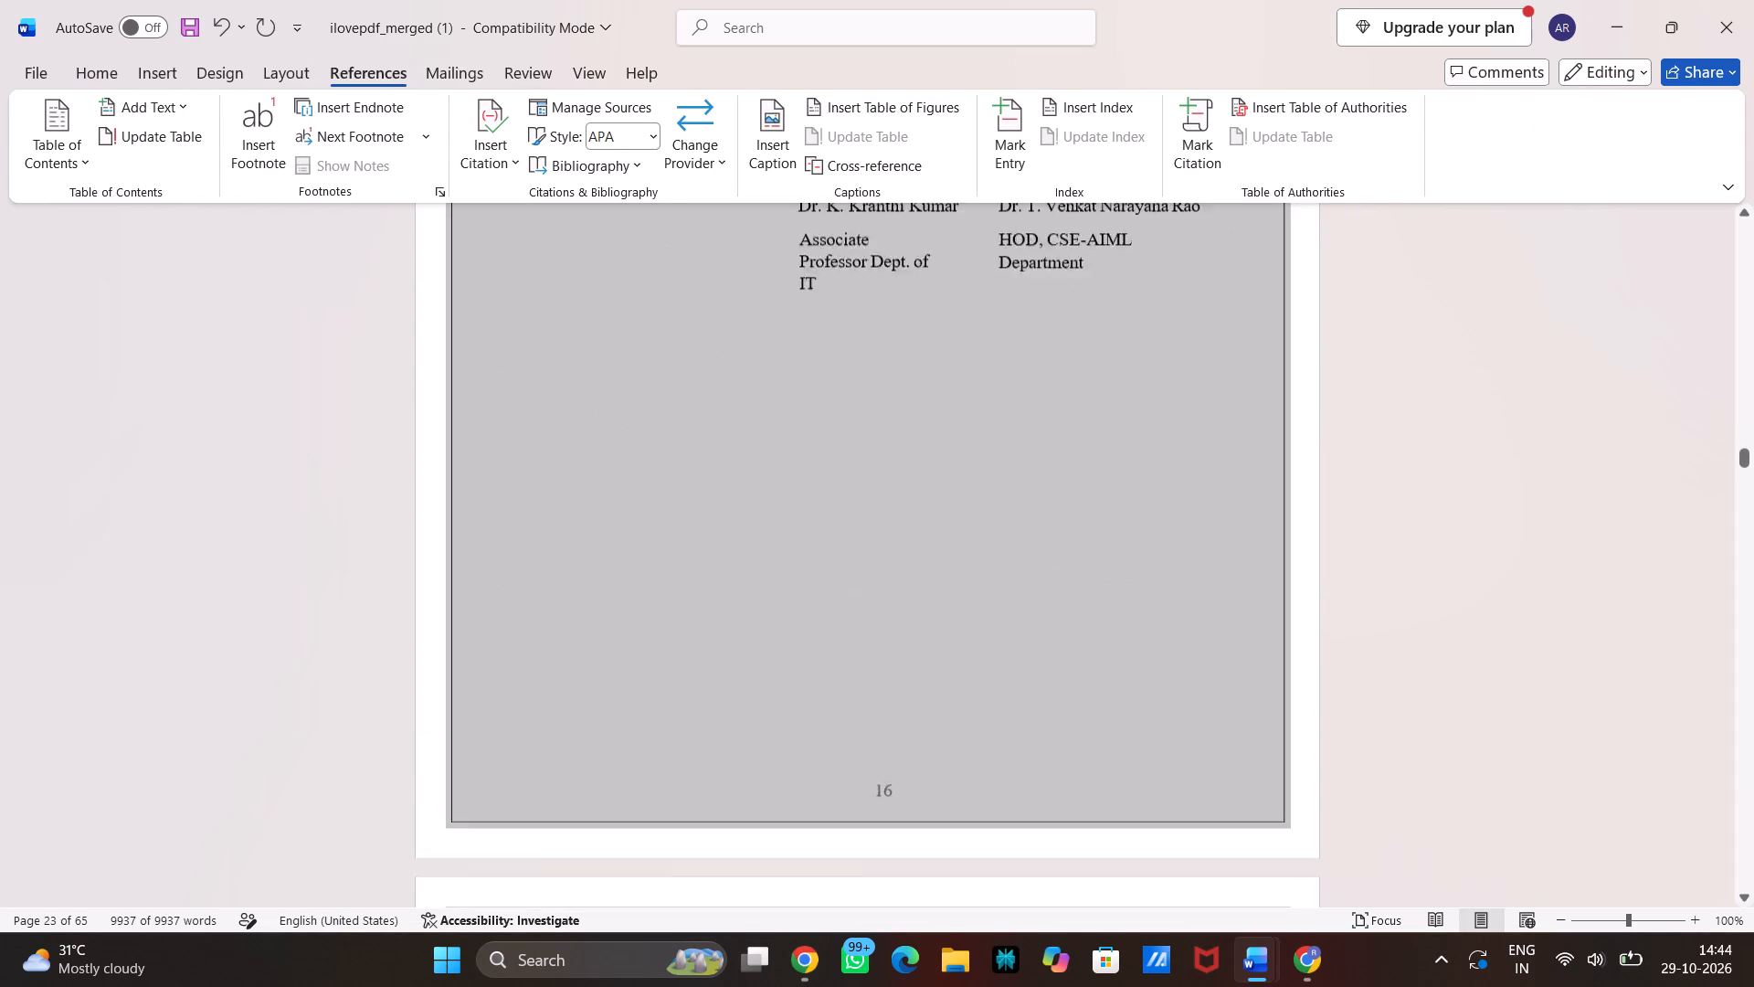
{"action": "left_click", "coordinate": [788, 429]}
Look through the pages around the Internship Feedback chapter, the references list and the ABSTRACT page.
{"action": "scroll", "coordinate": [788, 429], "scroll_direction": "up", "scroll_amount": 5}
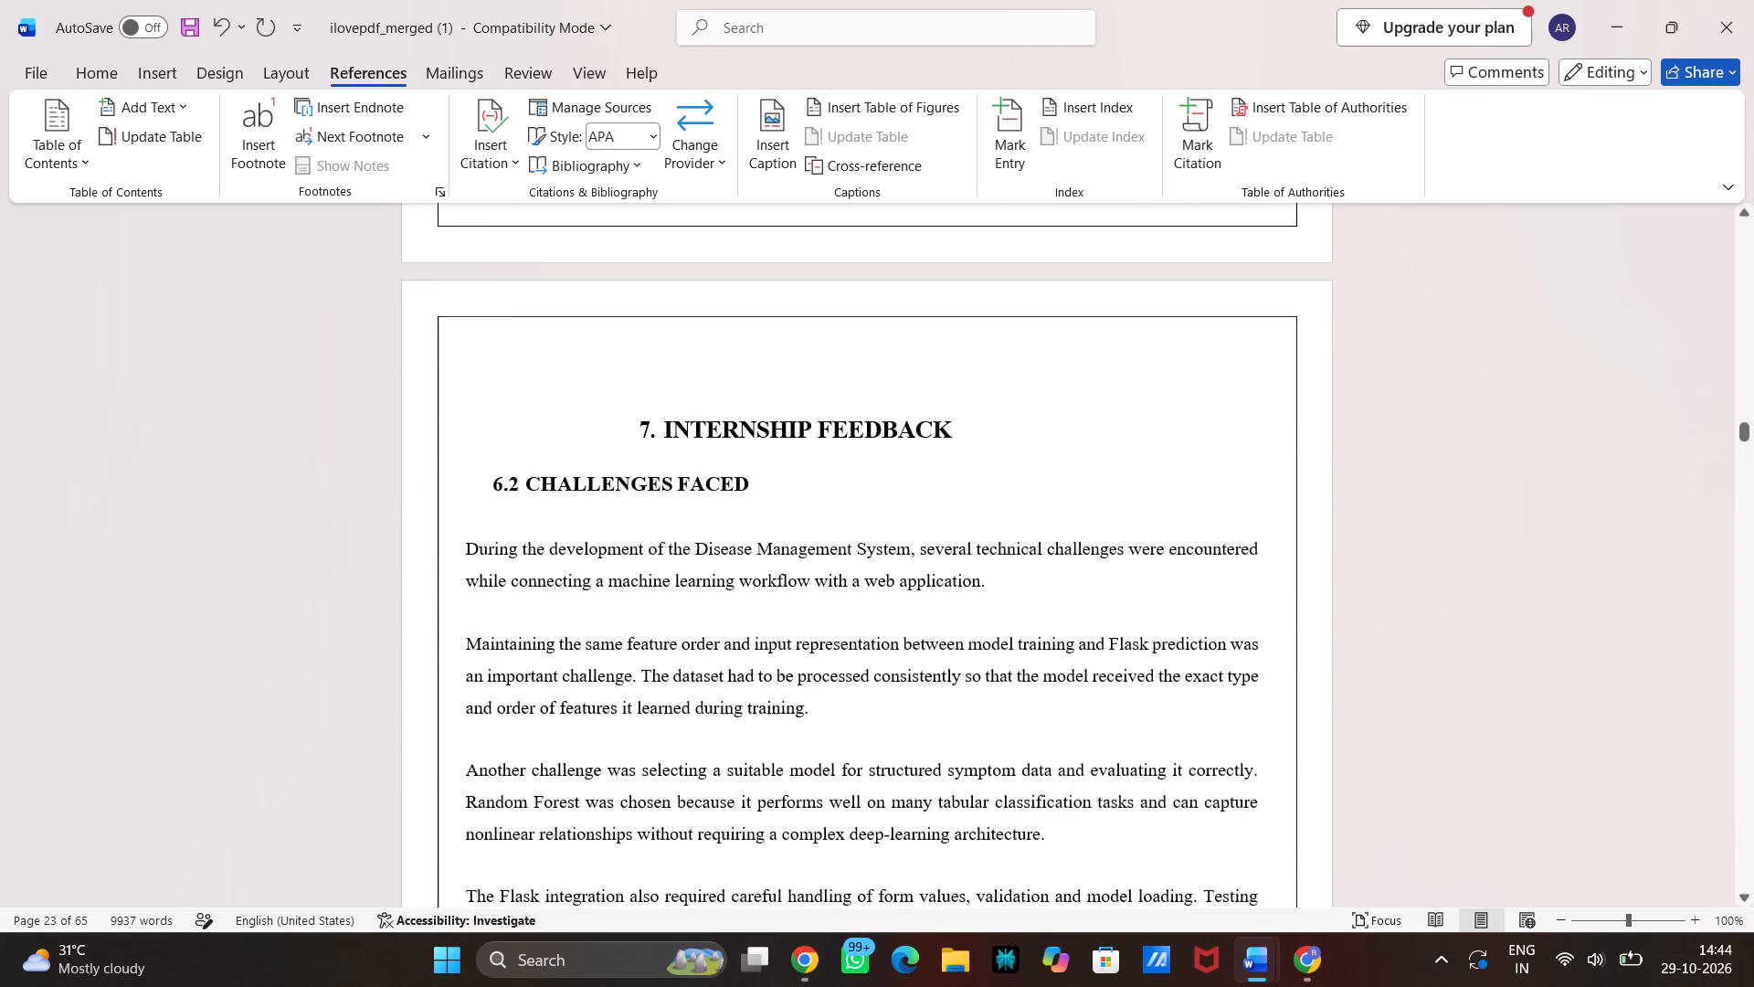
{"action": "scroll", "coordinate": [698, 448], "scroll_direction": "up", "scroll_amount": 2}
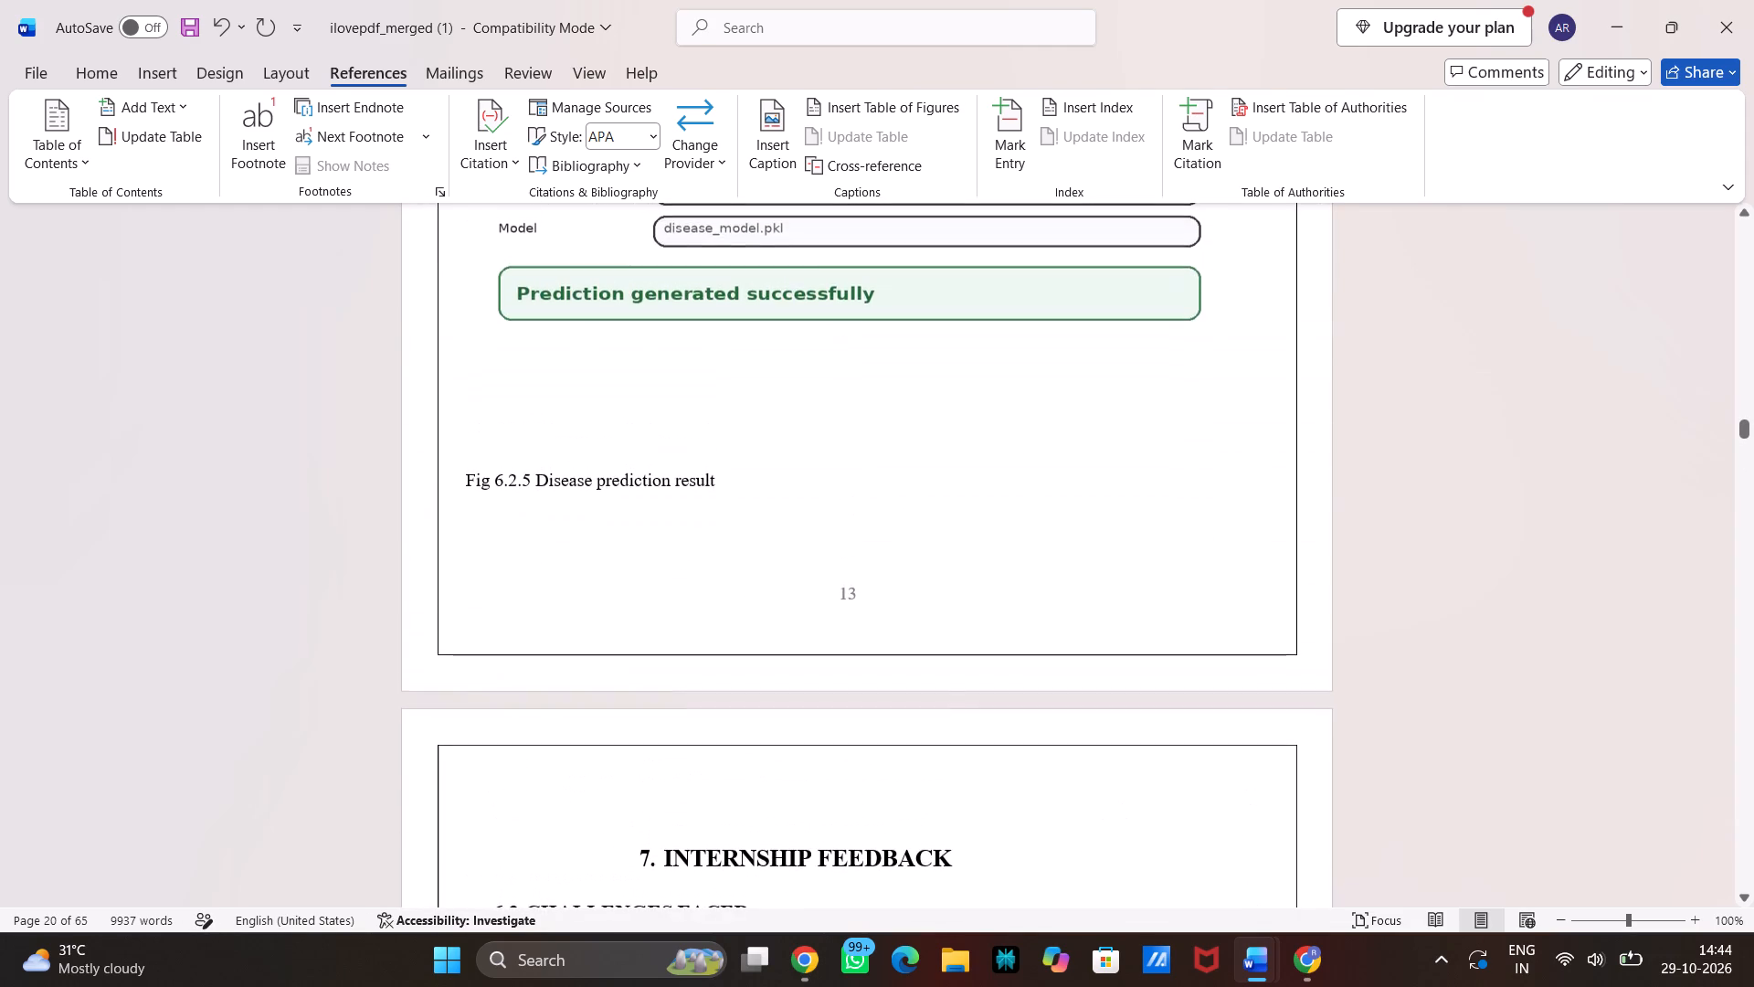
{"action": "scroll", "coordinate": [698, 448], "scroll_direction": "down", "scroll_amount": 3}
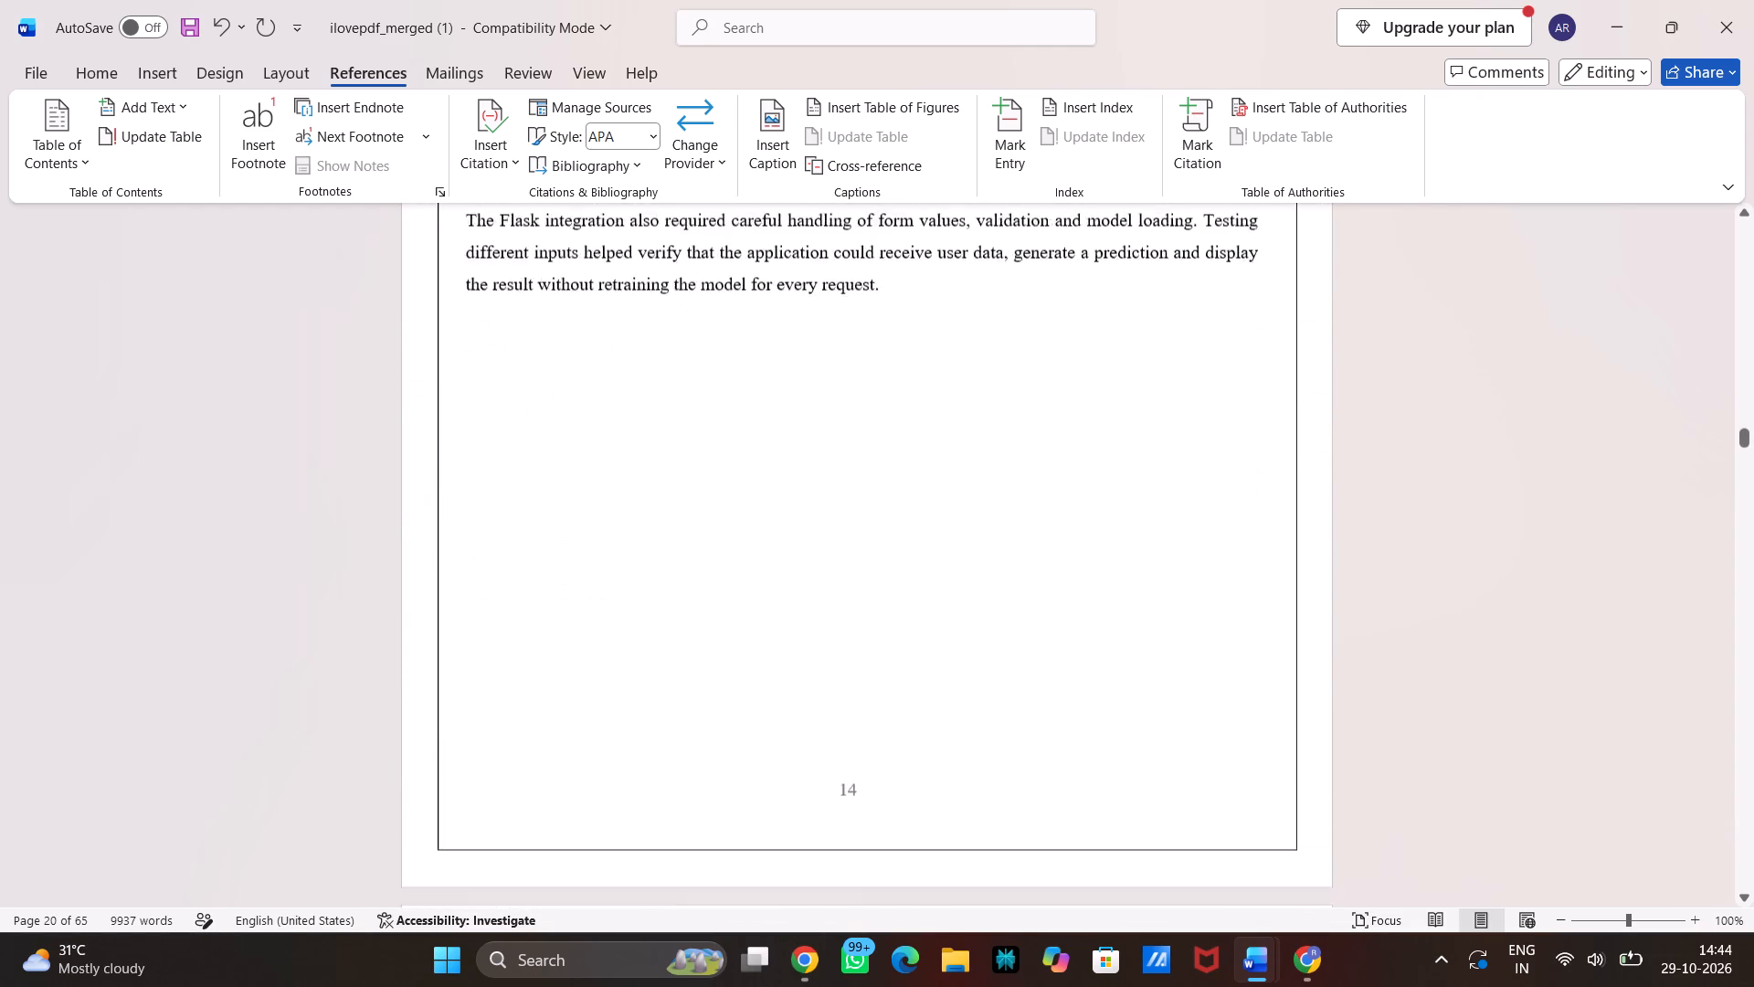
{"action": "scroll", "coordinate": [698, 448], "scroll_direction": "down", "scroll_amount": 1}
{"action": "scroll", "coordinate": [799, 492], "scroll_direction": "up", "scroll_amount": 3}
{"action": "scroll", "coordinate": [799, 492], "scroll_direction": "down", "scroll_amount": 4}
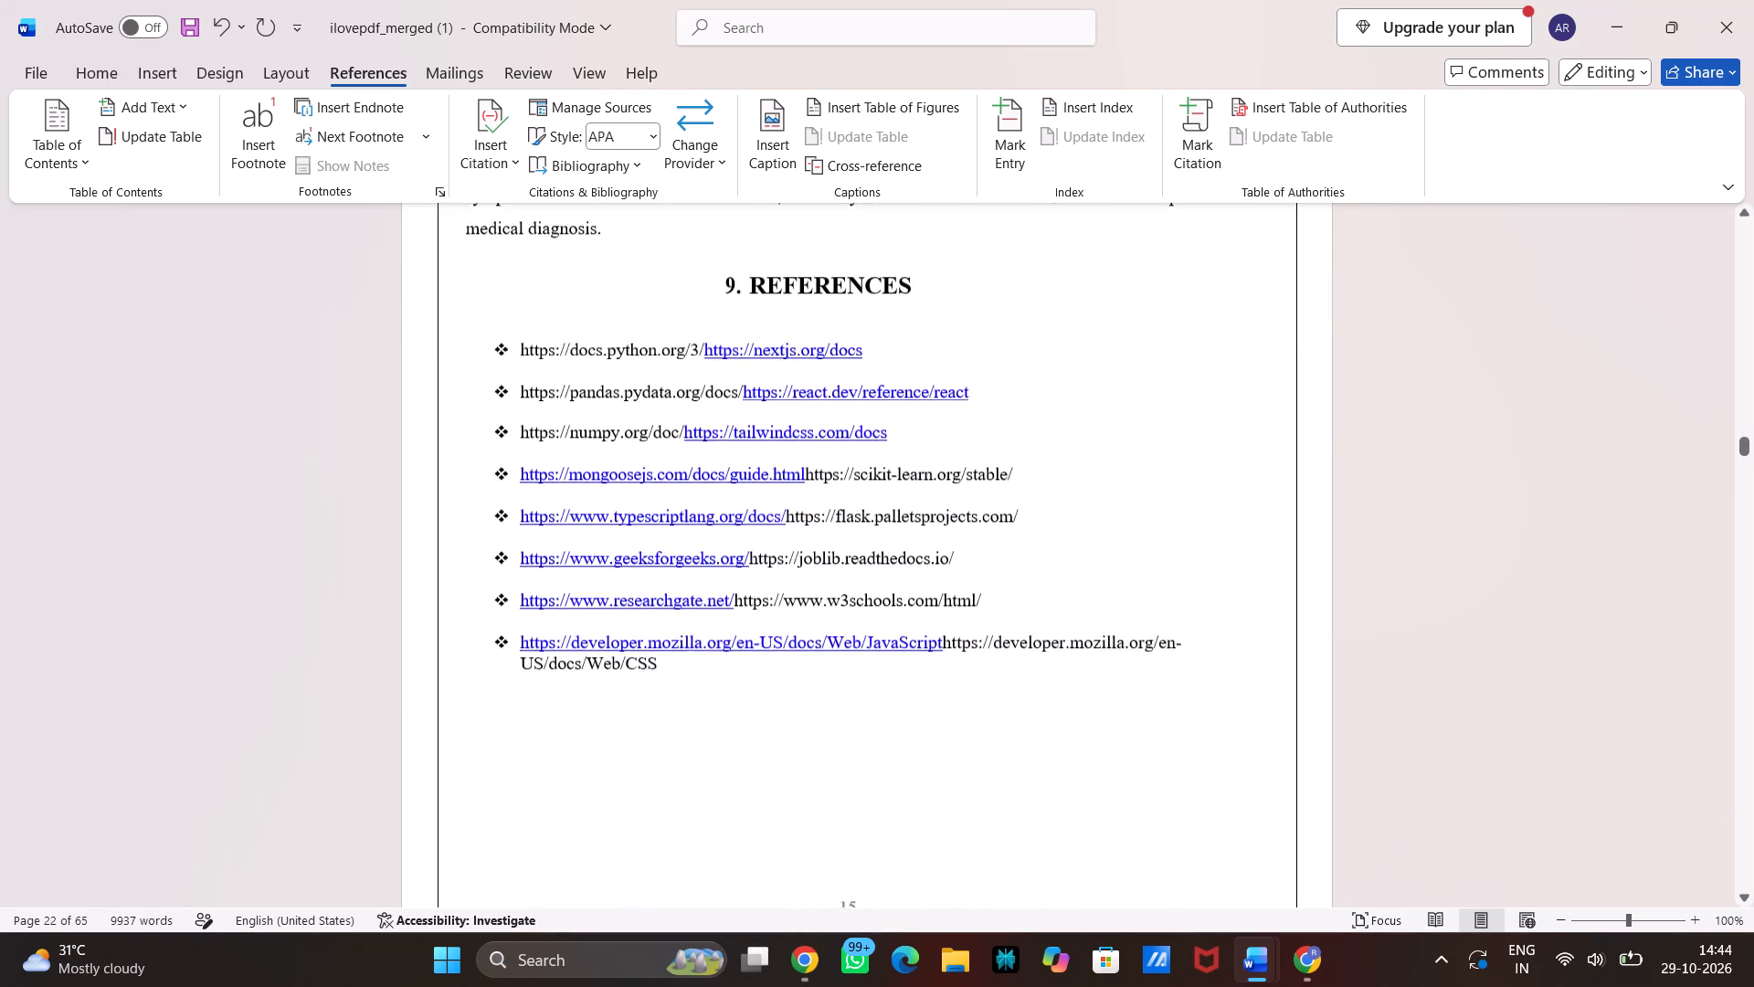
{"action": "scroll", "coordinate": [799, 492], "scroll_direction": "down", "scroll_amount": 5}
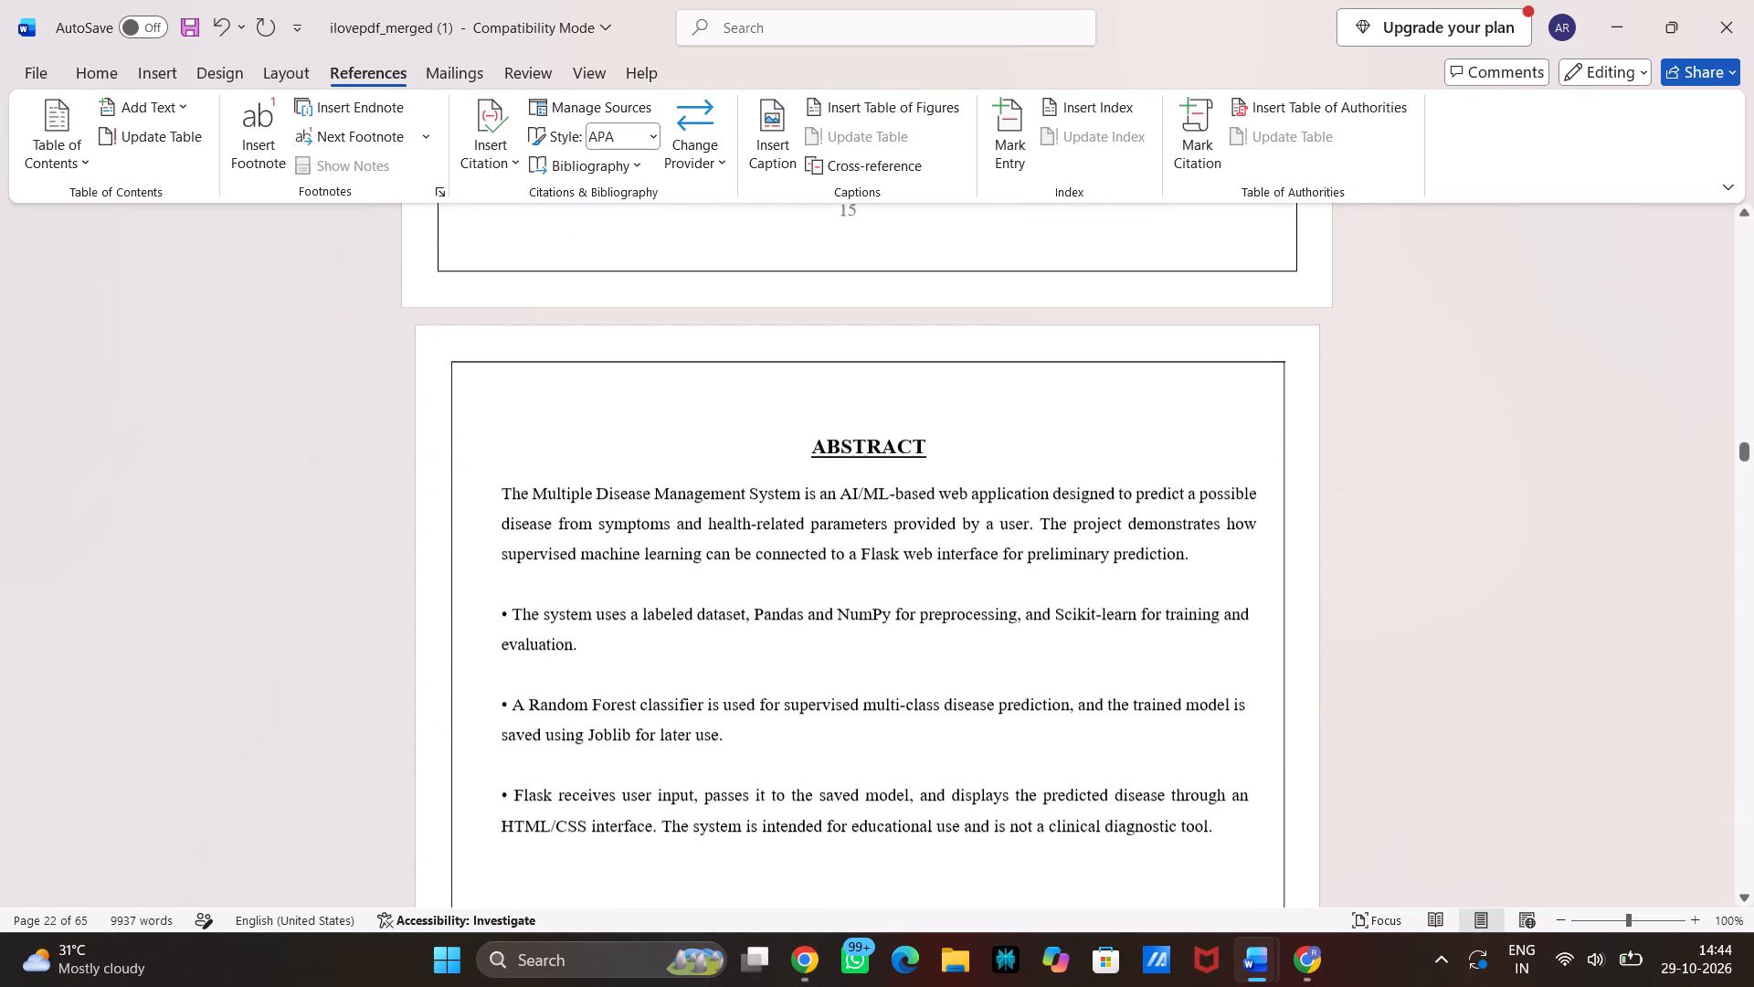
Select everything from the ABSTRACT heading after the references through page 30 of the SutraAI report, stopping before the Capstone Project chapter.
{"action": "scroll", "coordinate": [799, 492], "scroll_direction": "down", "scroll_amount": 1}
{"action": "left_click_drag", "start_coordinate": [523, 419], "coordinate": [1133, 874]}
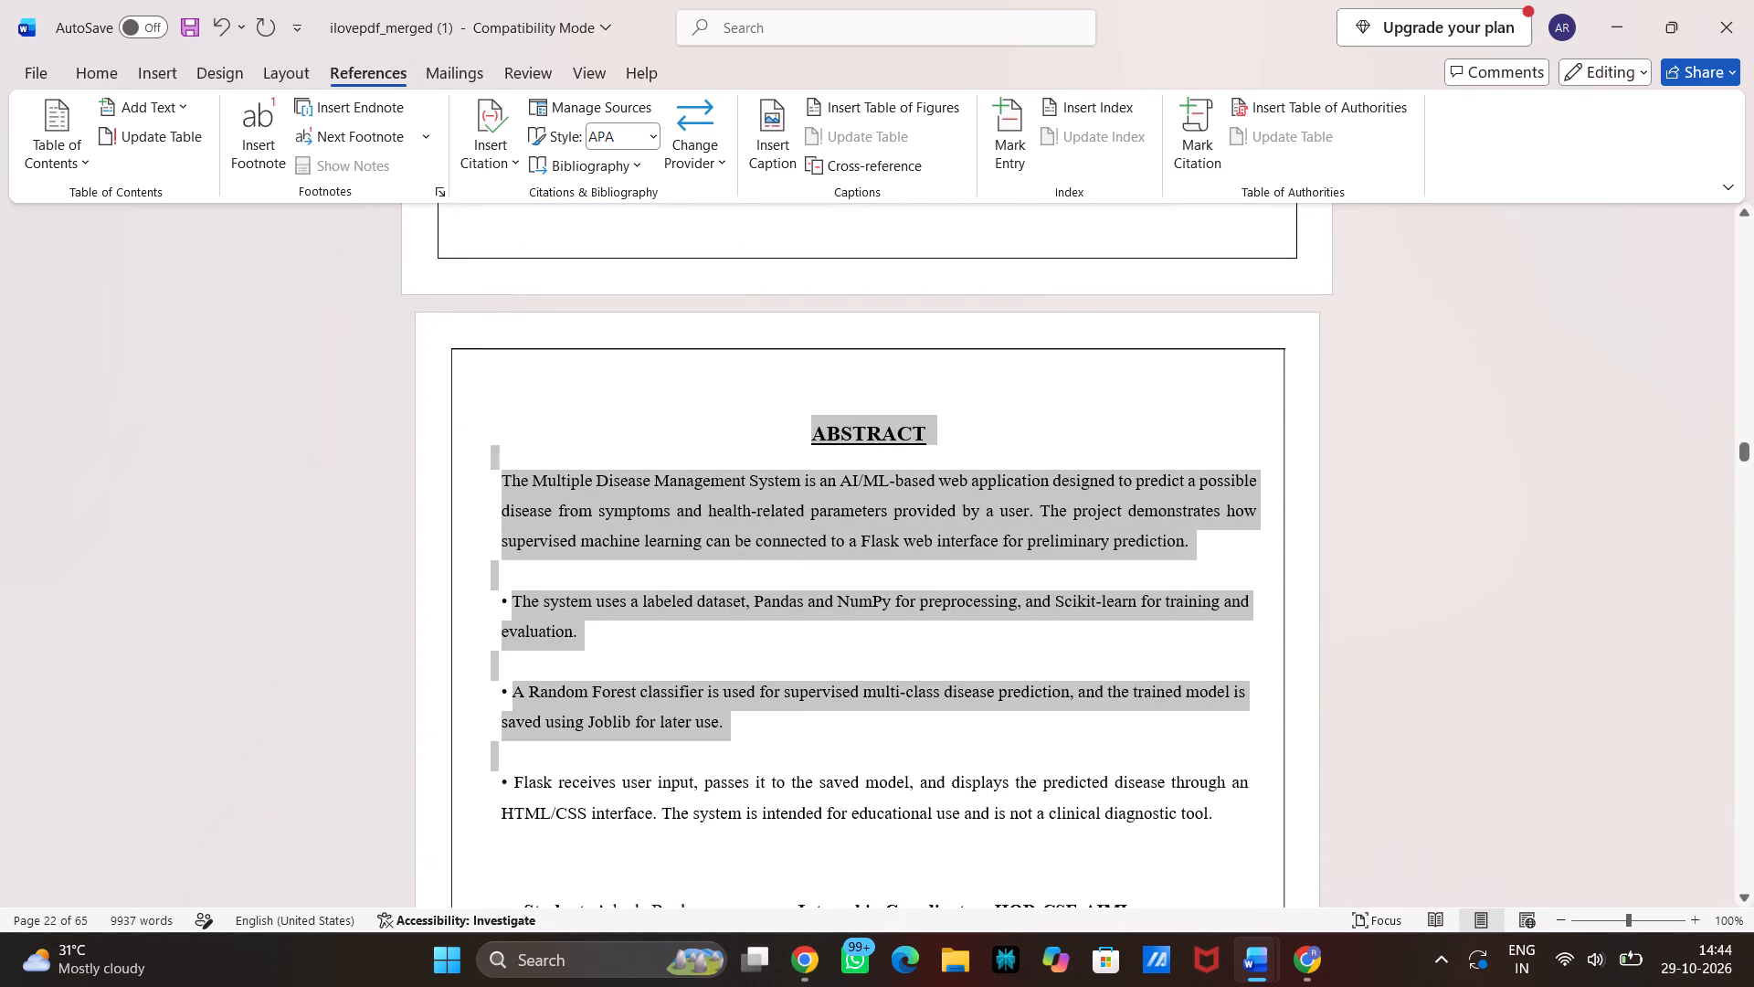
{"action": "left_click_drag", "start_coordinate": [1133, 874], "coordinate": [1177, 735]}
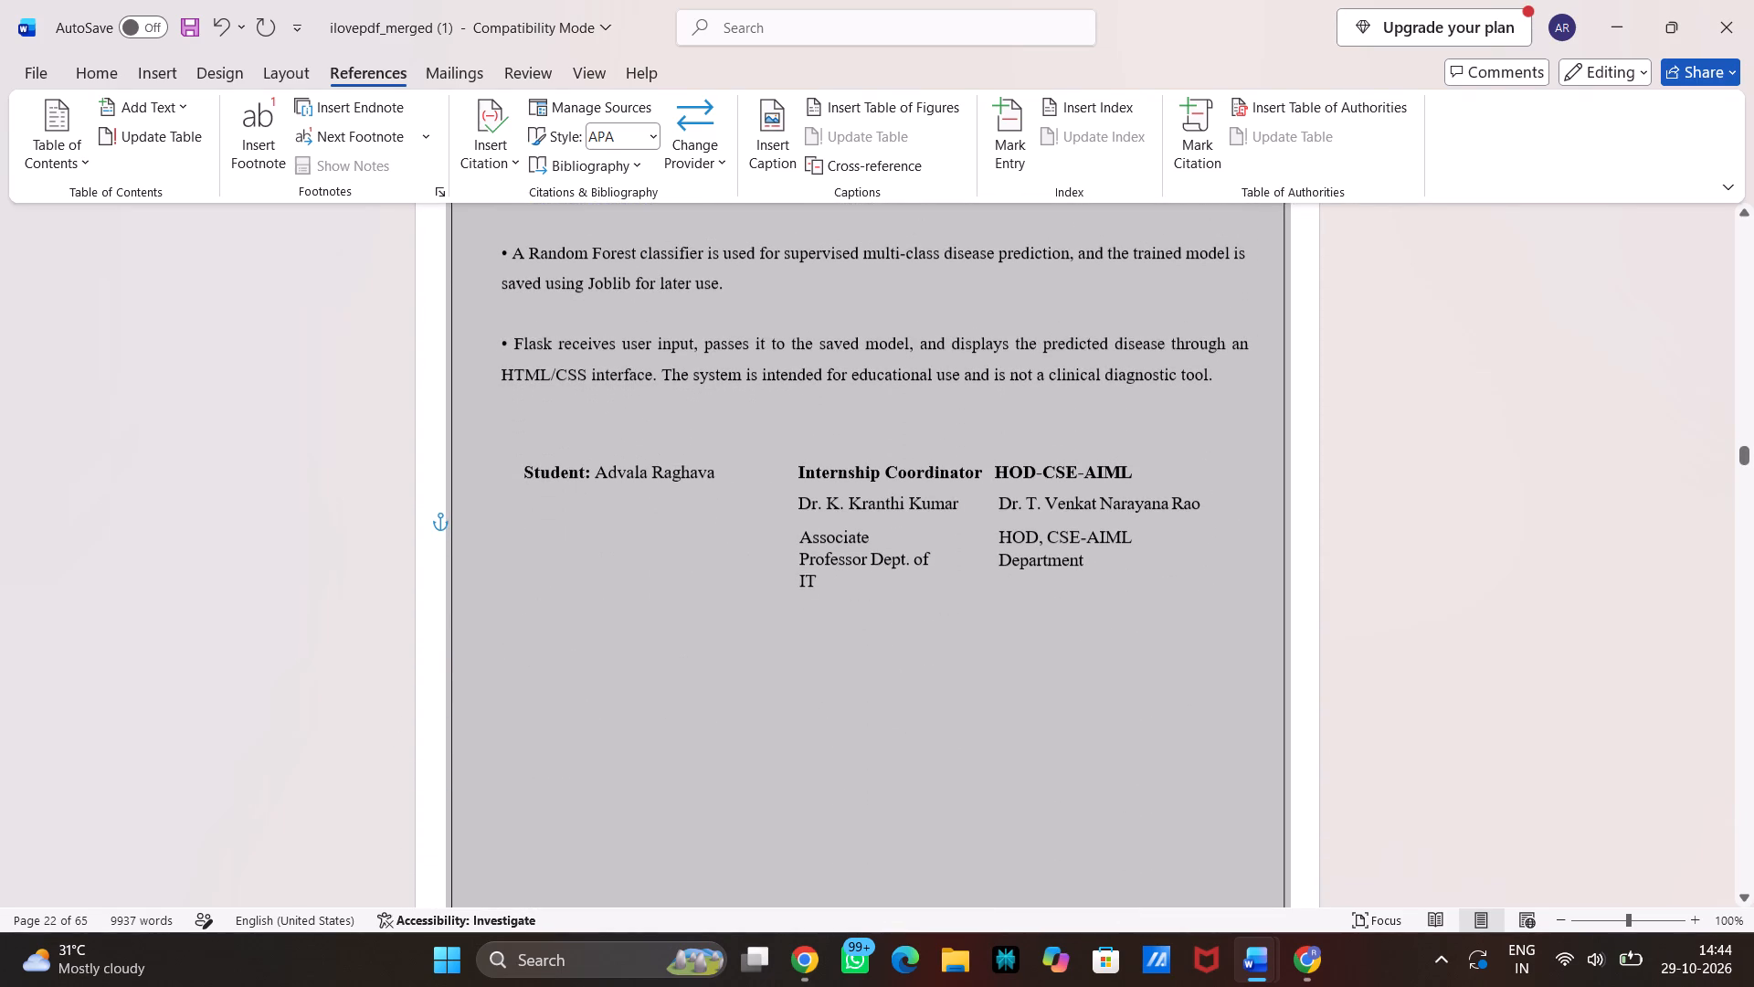
{"action": "left_click_drag", "start_coordinate": [1177, 735], "coordinate": [1414, 899]}
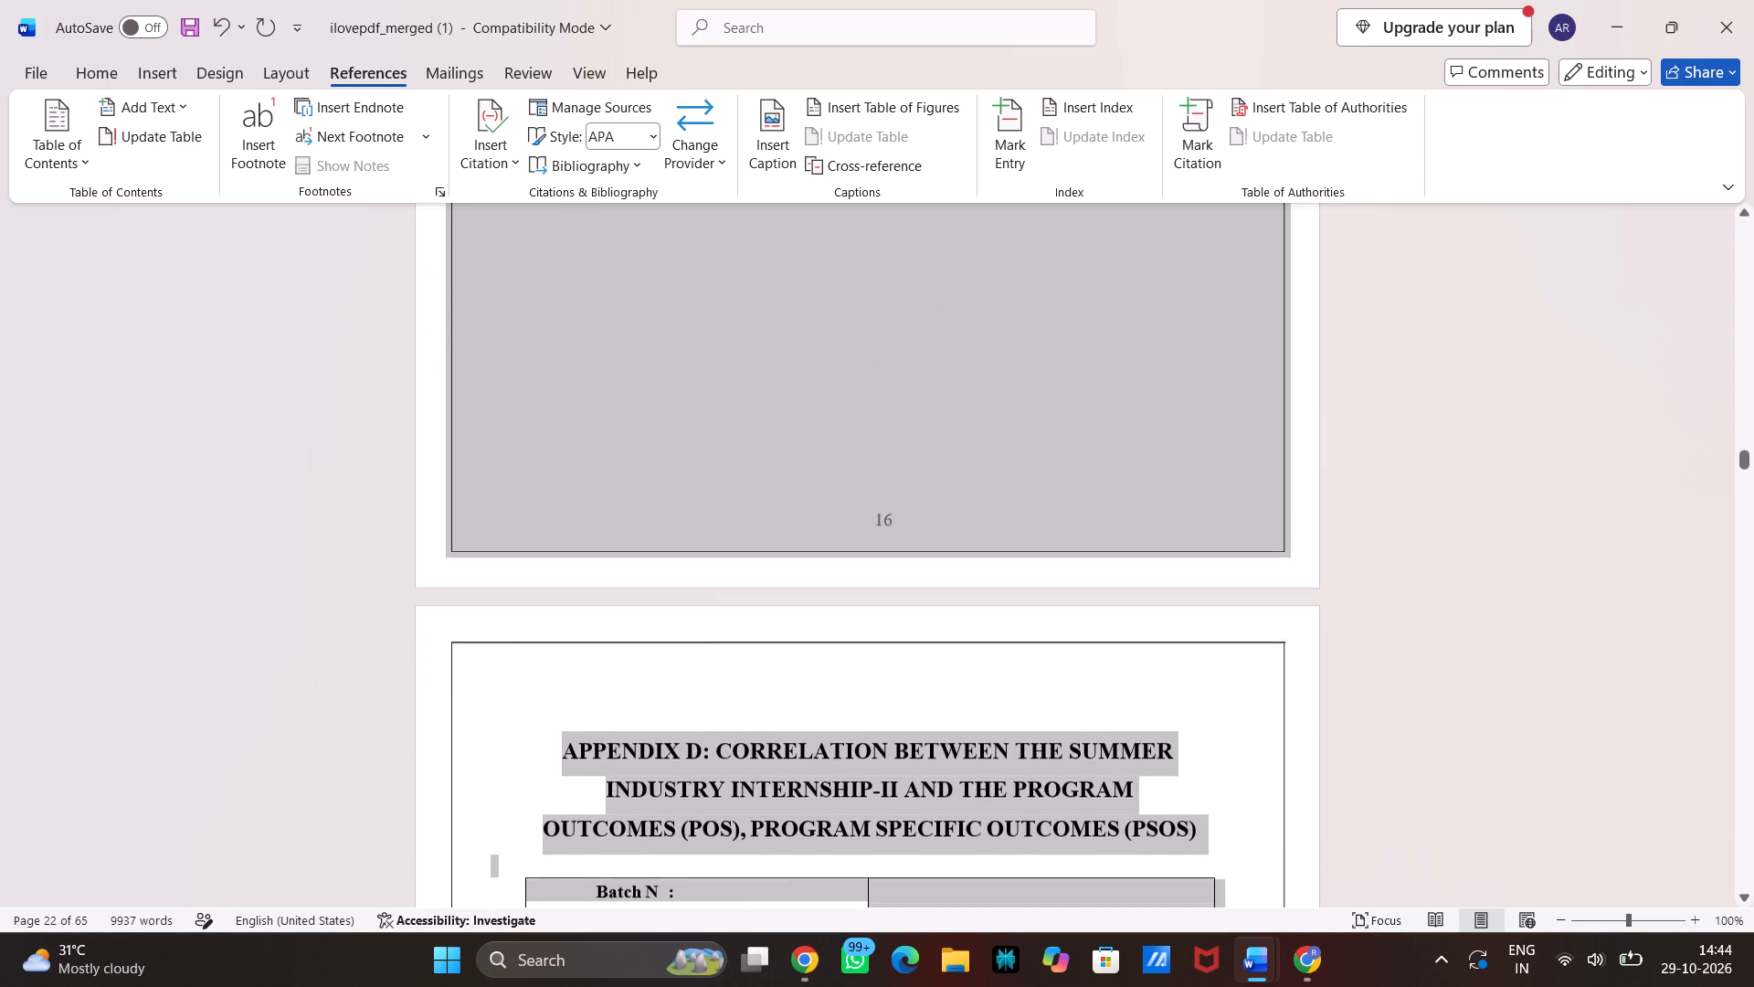
{"action": "left_click_drag", "start_coordinate": [1414, 899], "coordinate": [1475, 956]}
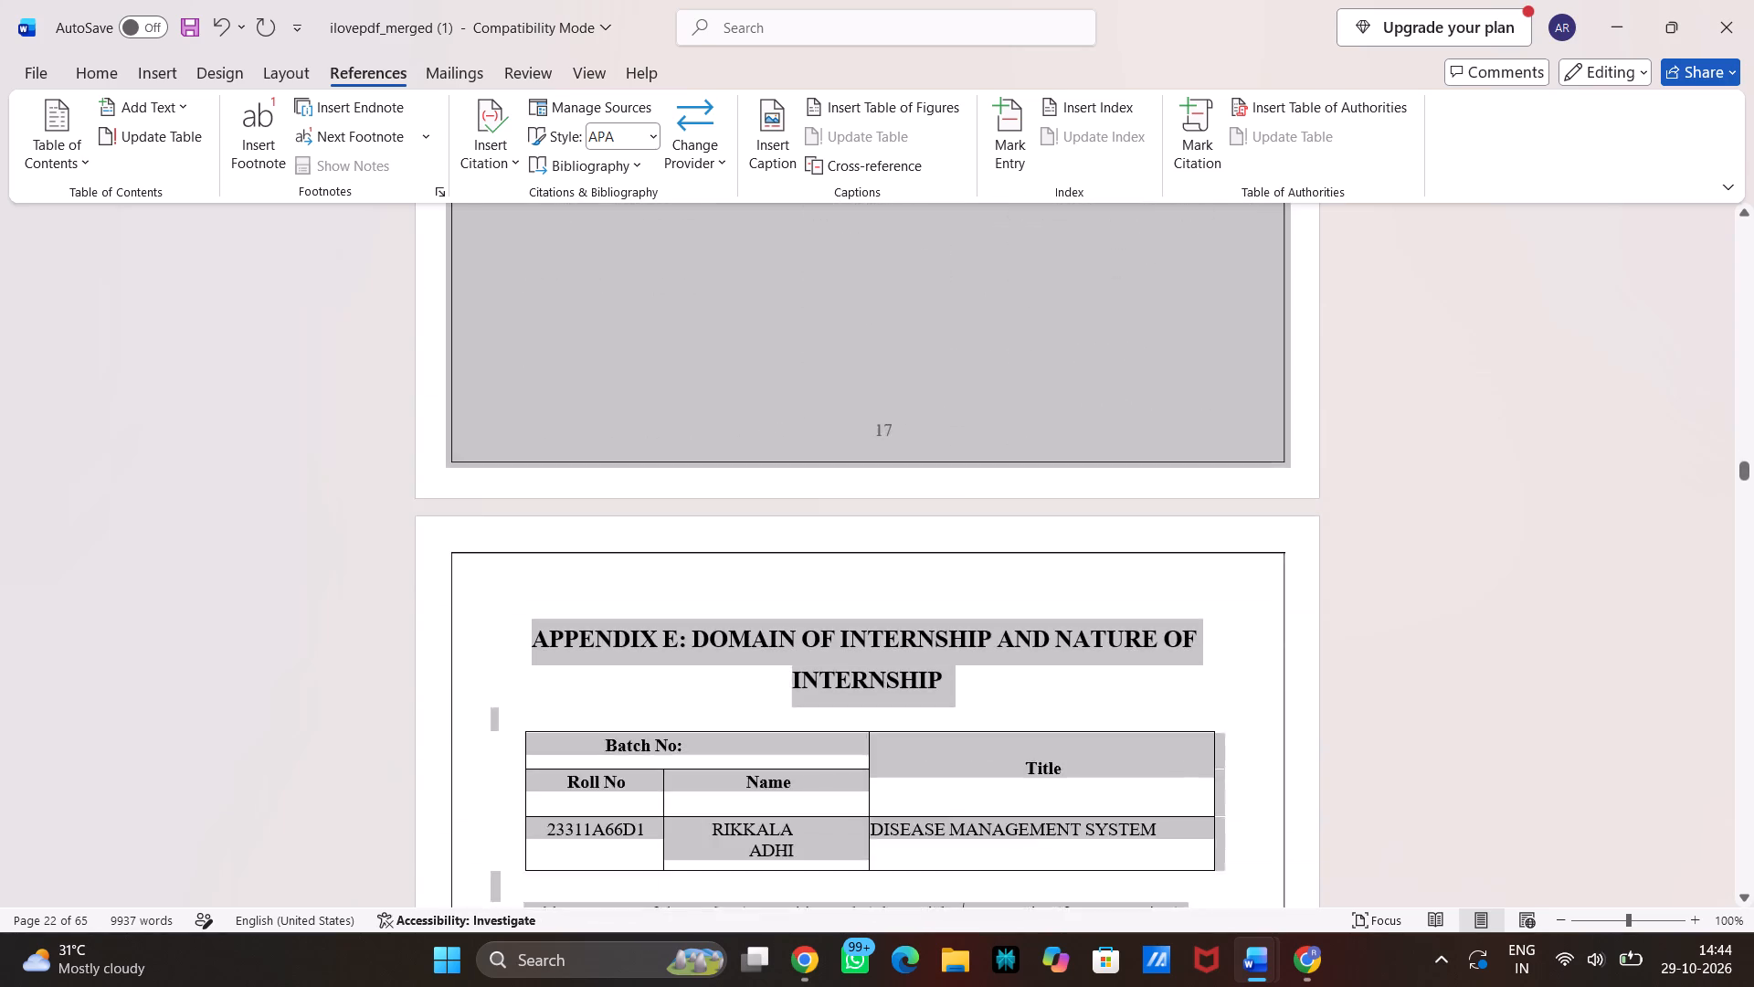
{"action": "left_click_drag", "start_coordinate": [1475, 956], "coordinate": [1464, 946]}
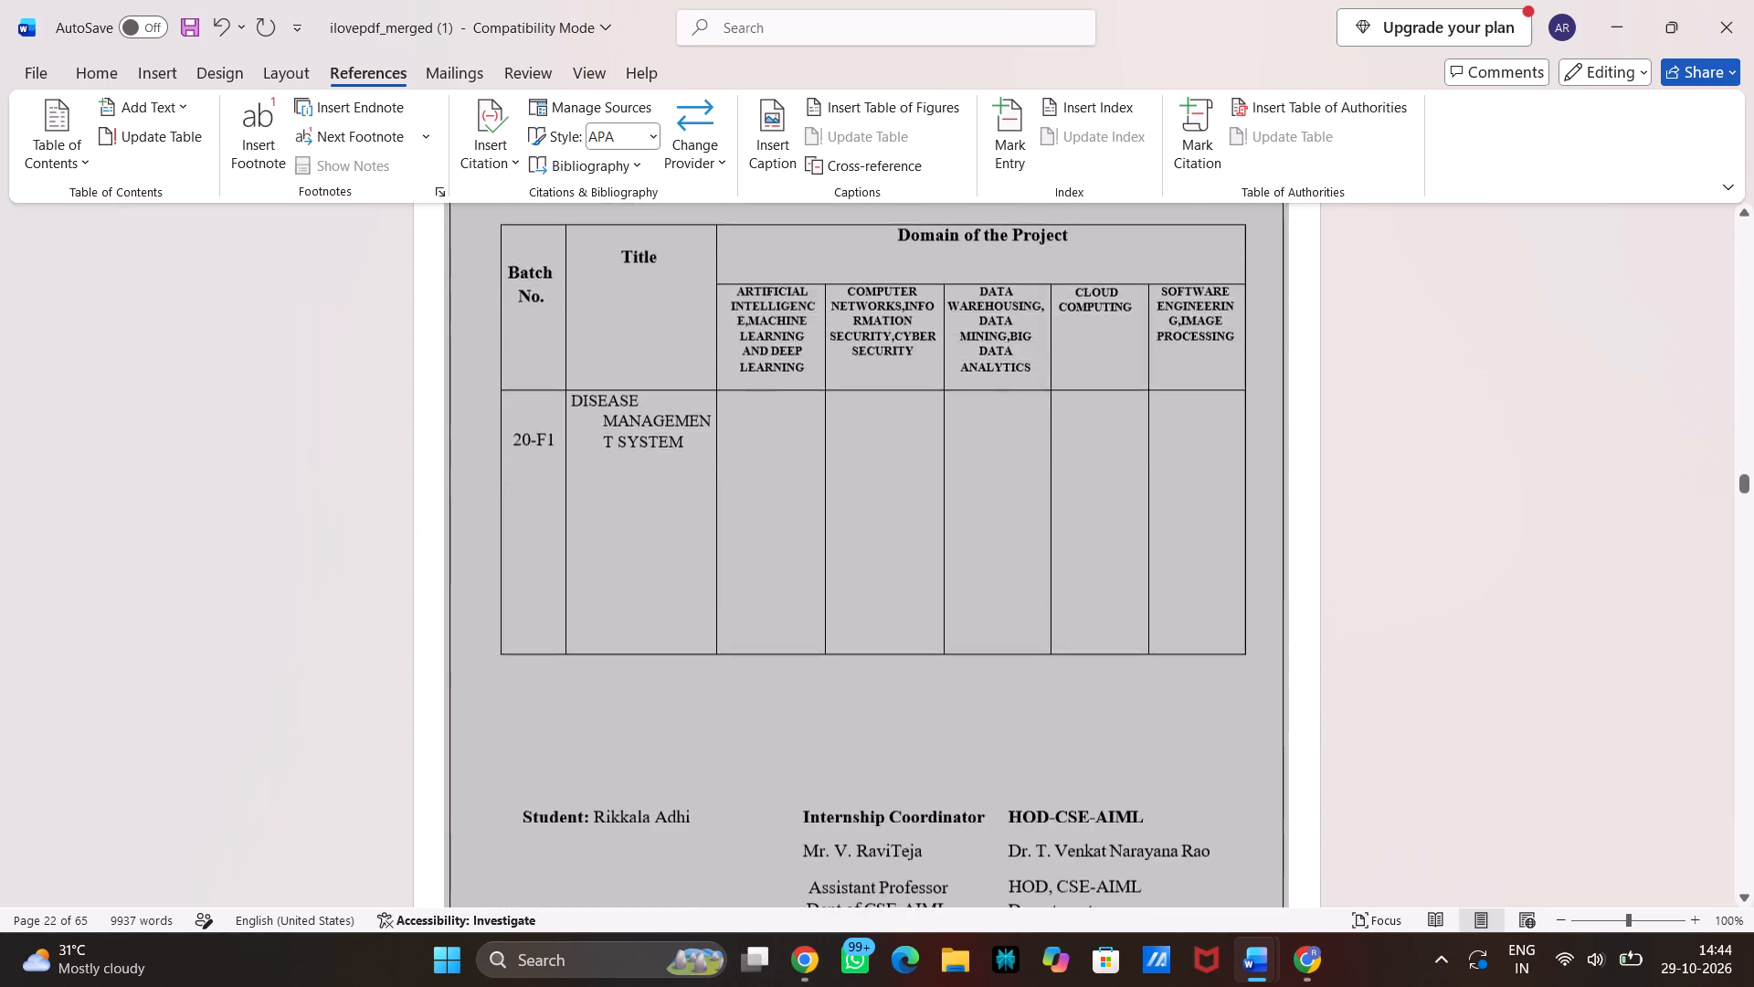
{"action": "left_click_drag", "start_coordinate": [1464, 946], "coordinate": [1424, 572]}
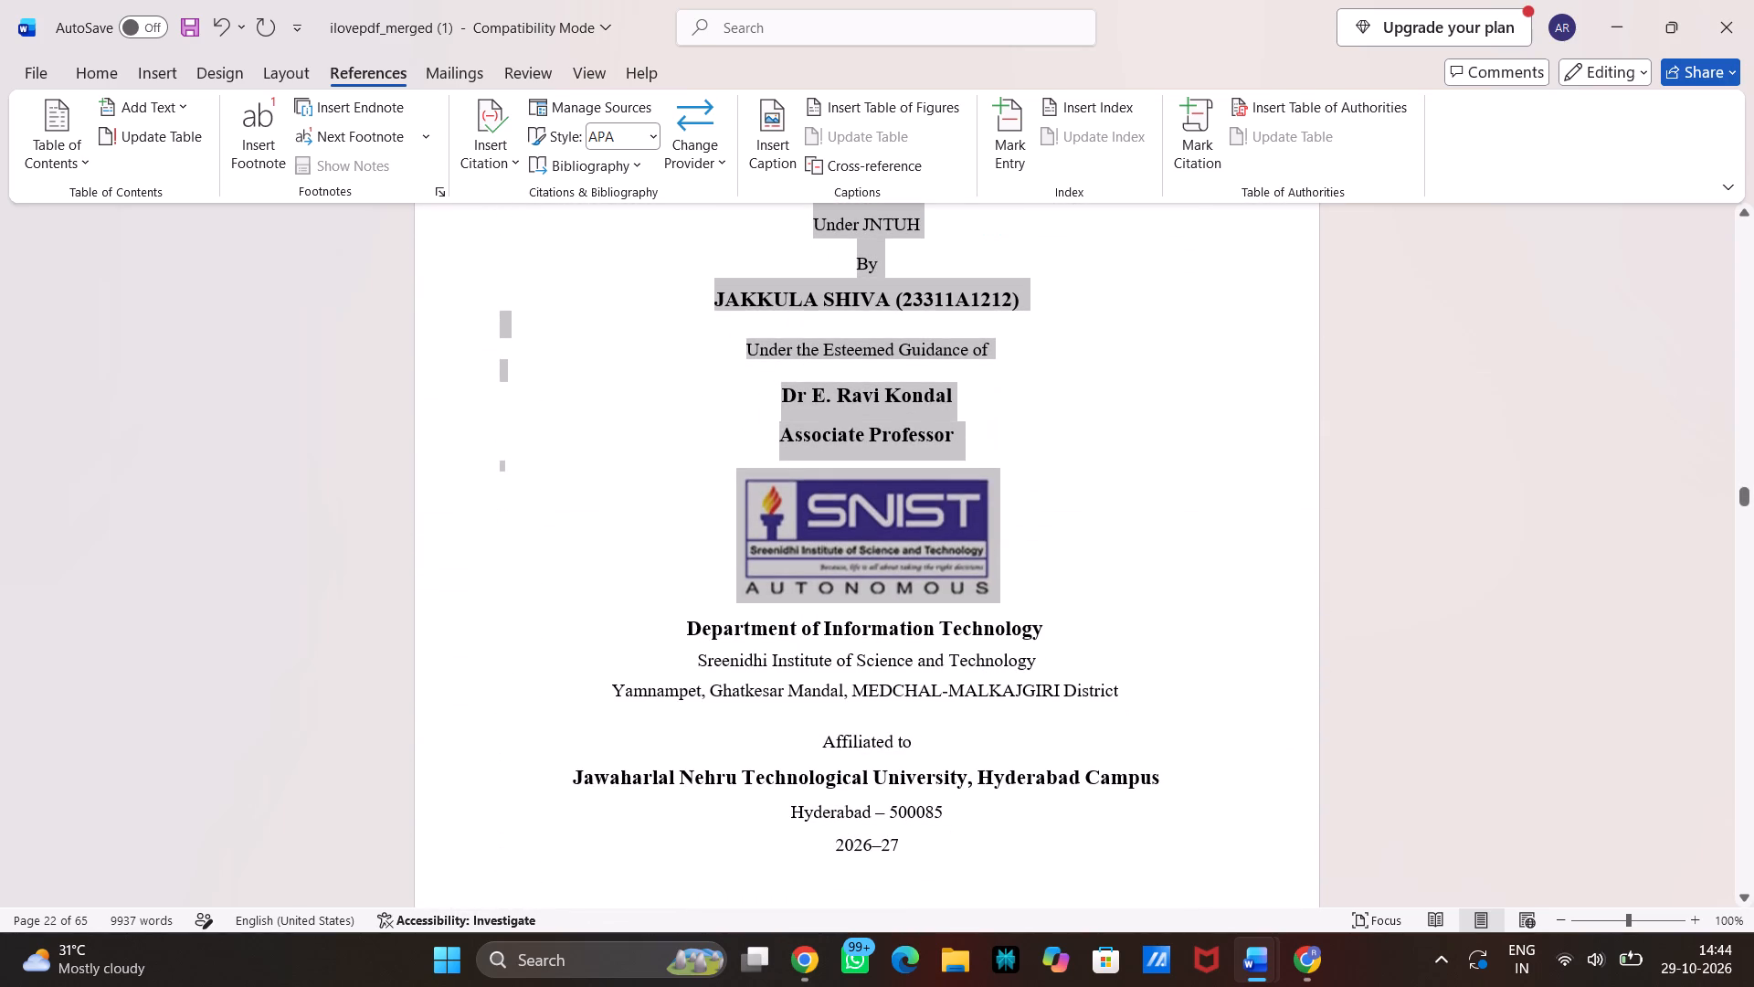
{"action": "left_click_drag", "start_coordinate": [1424, 572], "coordinate": [1311, 264]}
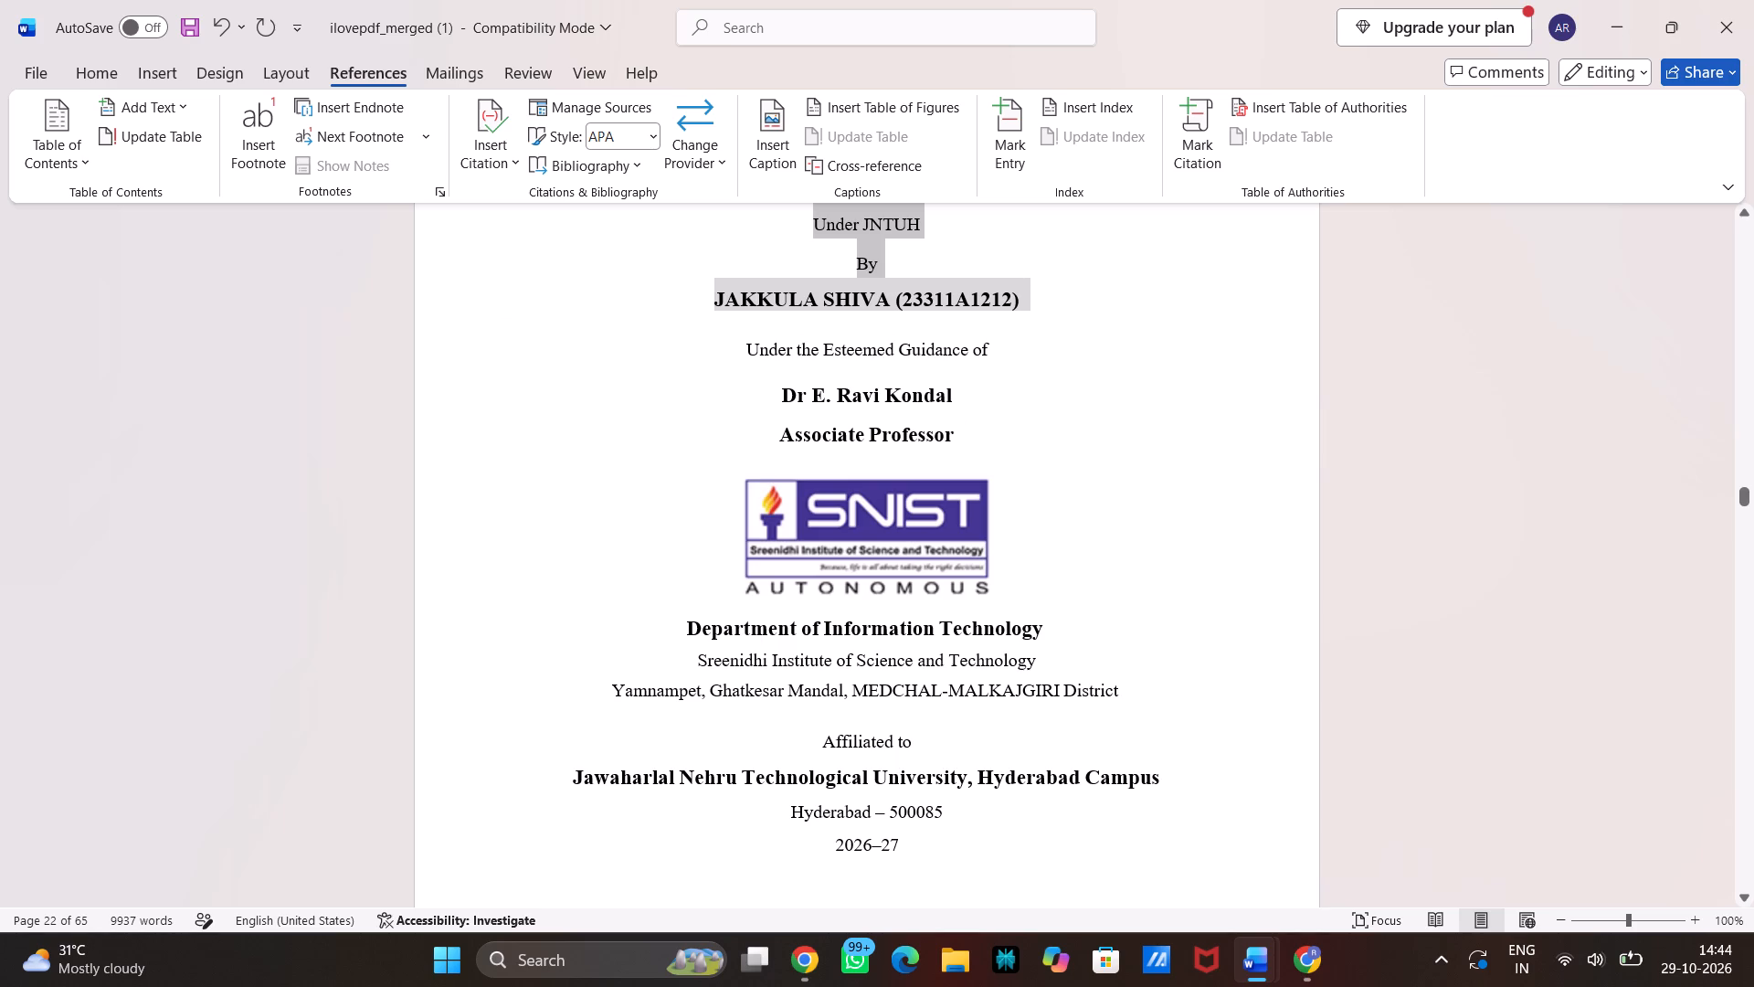
{"action": "left_click_drag", "start_coordinate": [1311, 264], "coordinate": [1368, 948]}
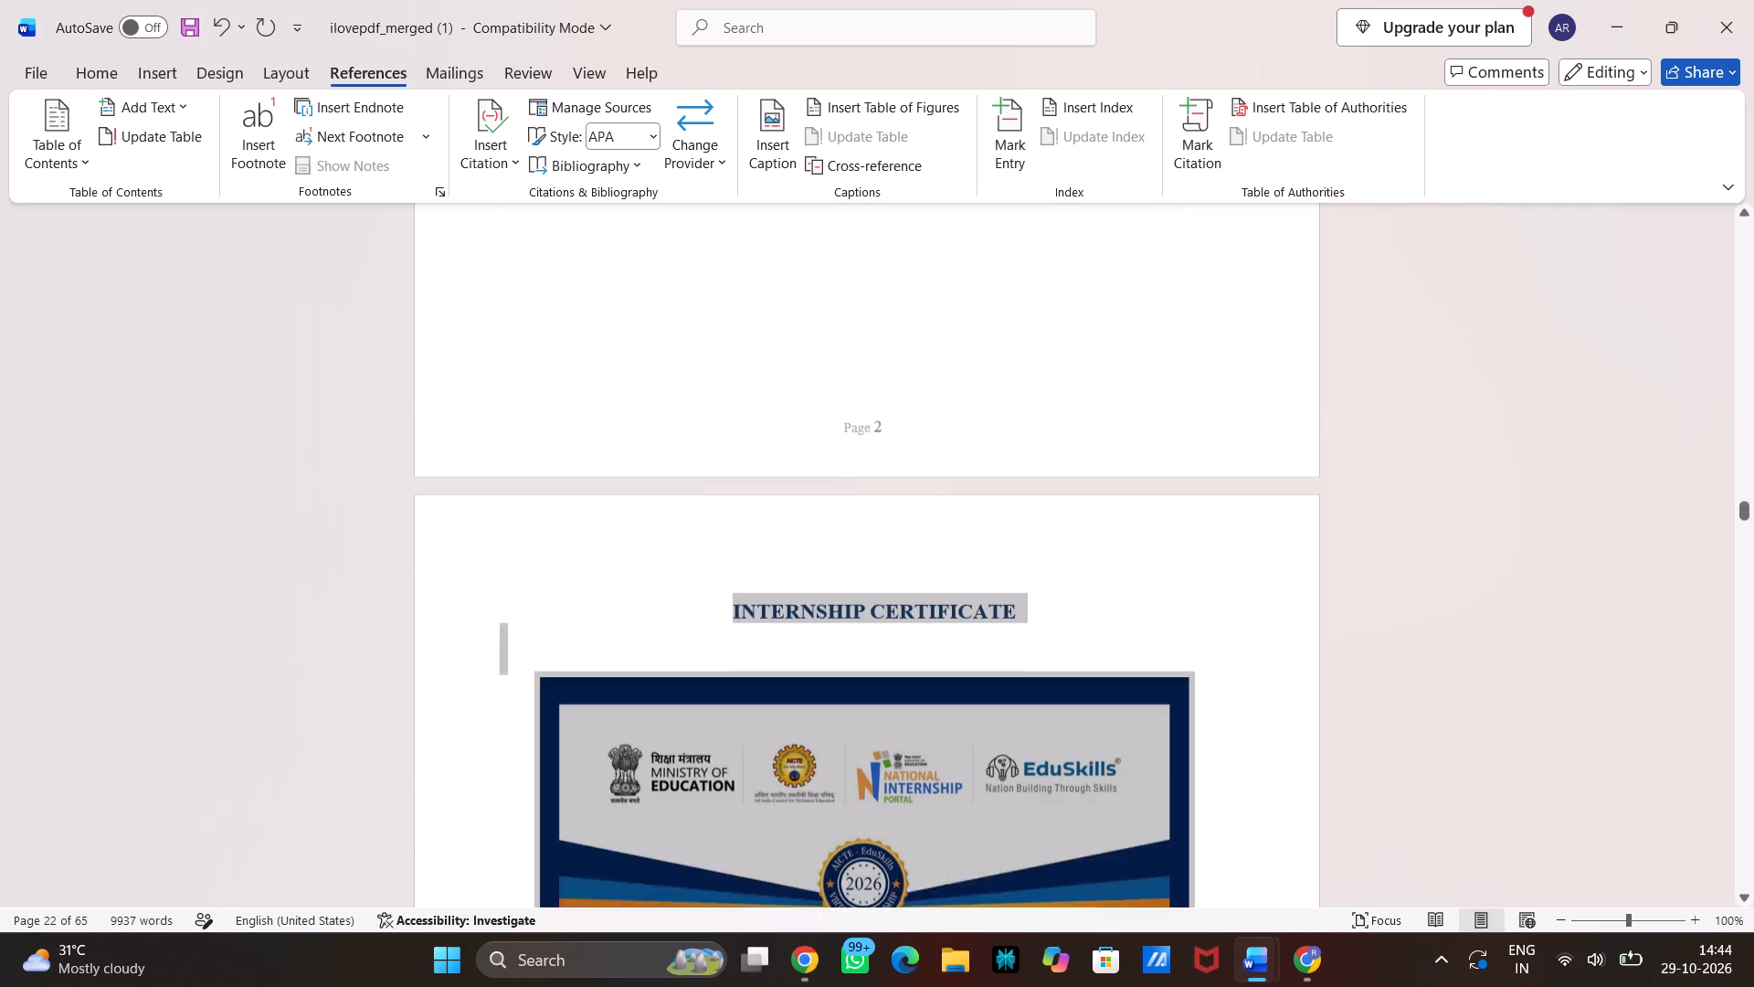
{"action": "left_click_drag", "start_coordinate": [1368, 948], "coordinate": [1386, 982]}
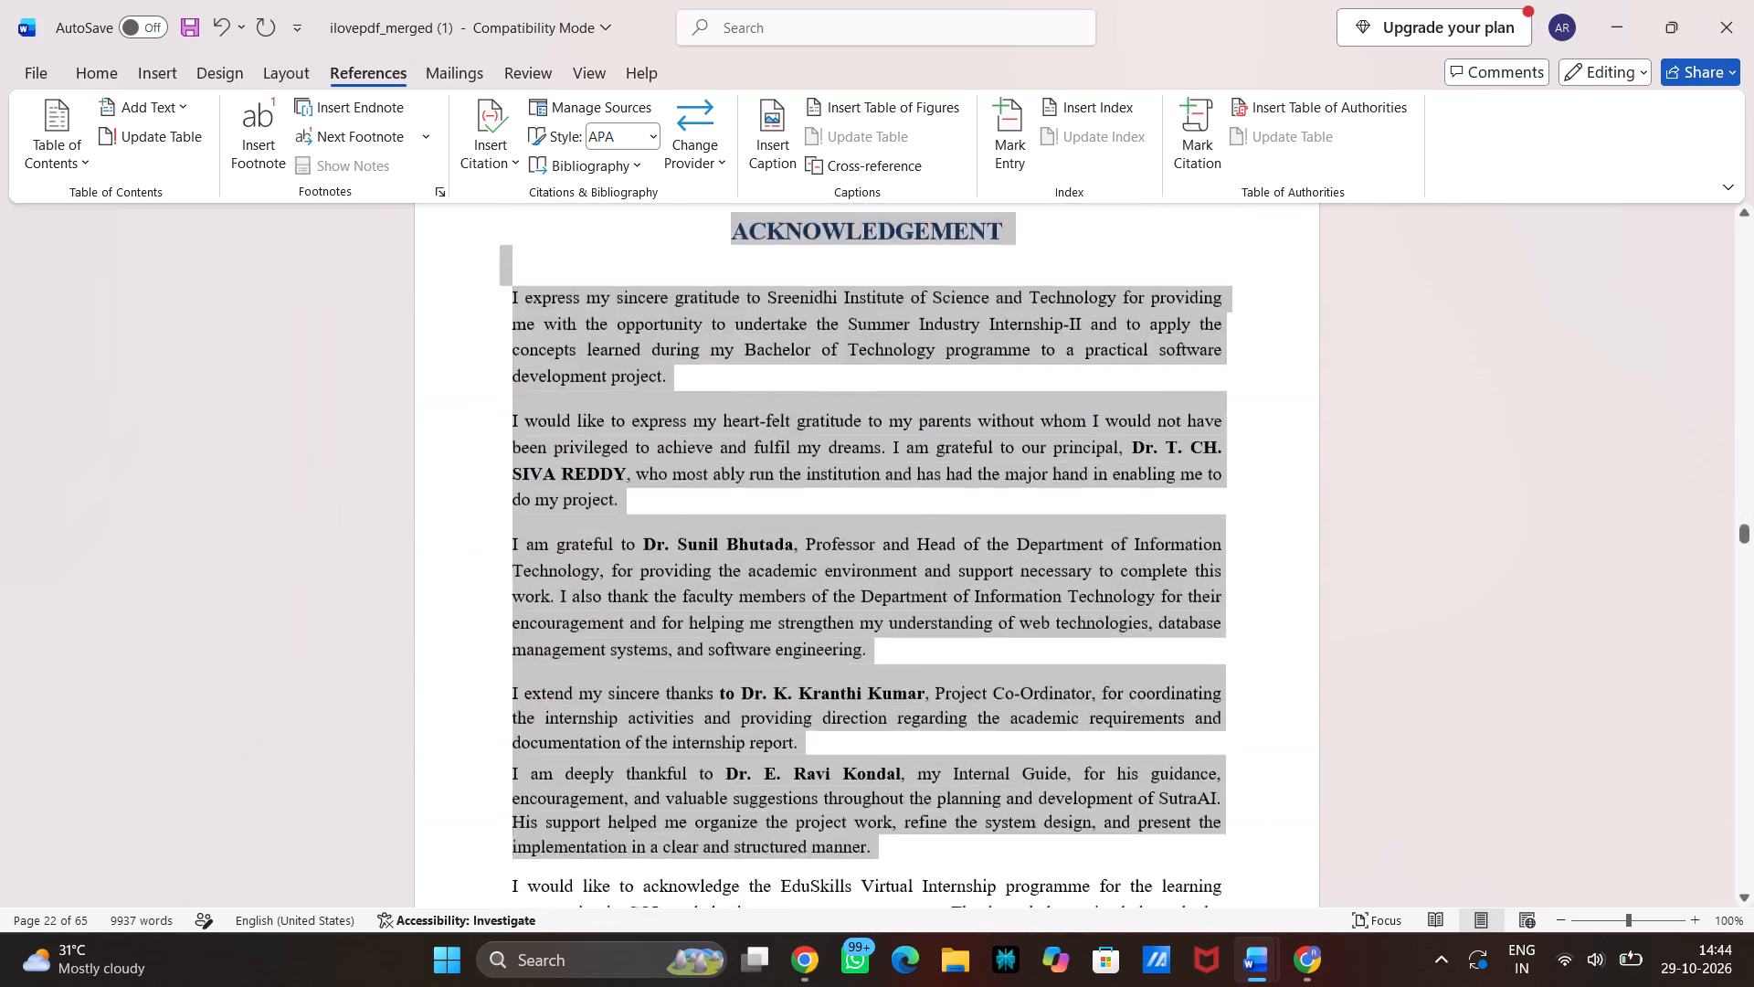
{"action": "left_click_drag", "start_coordinate": [1386, 982], "coordinate": [1338, 983]}
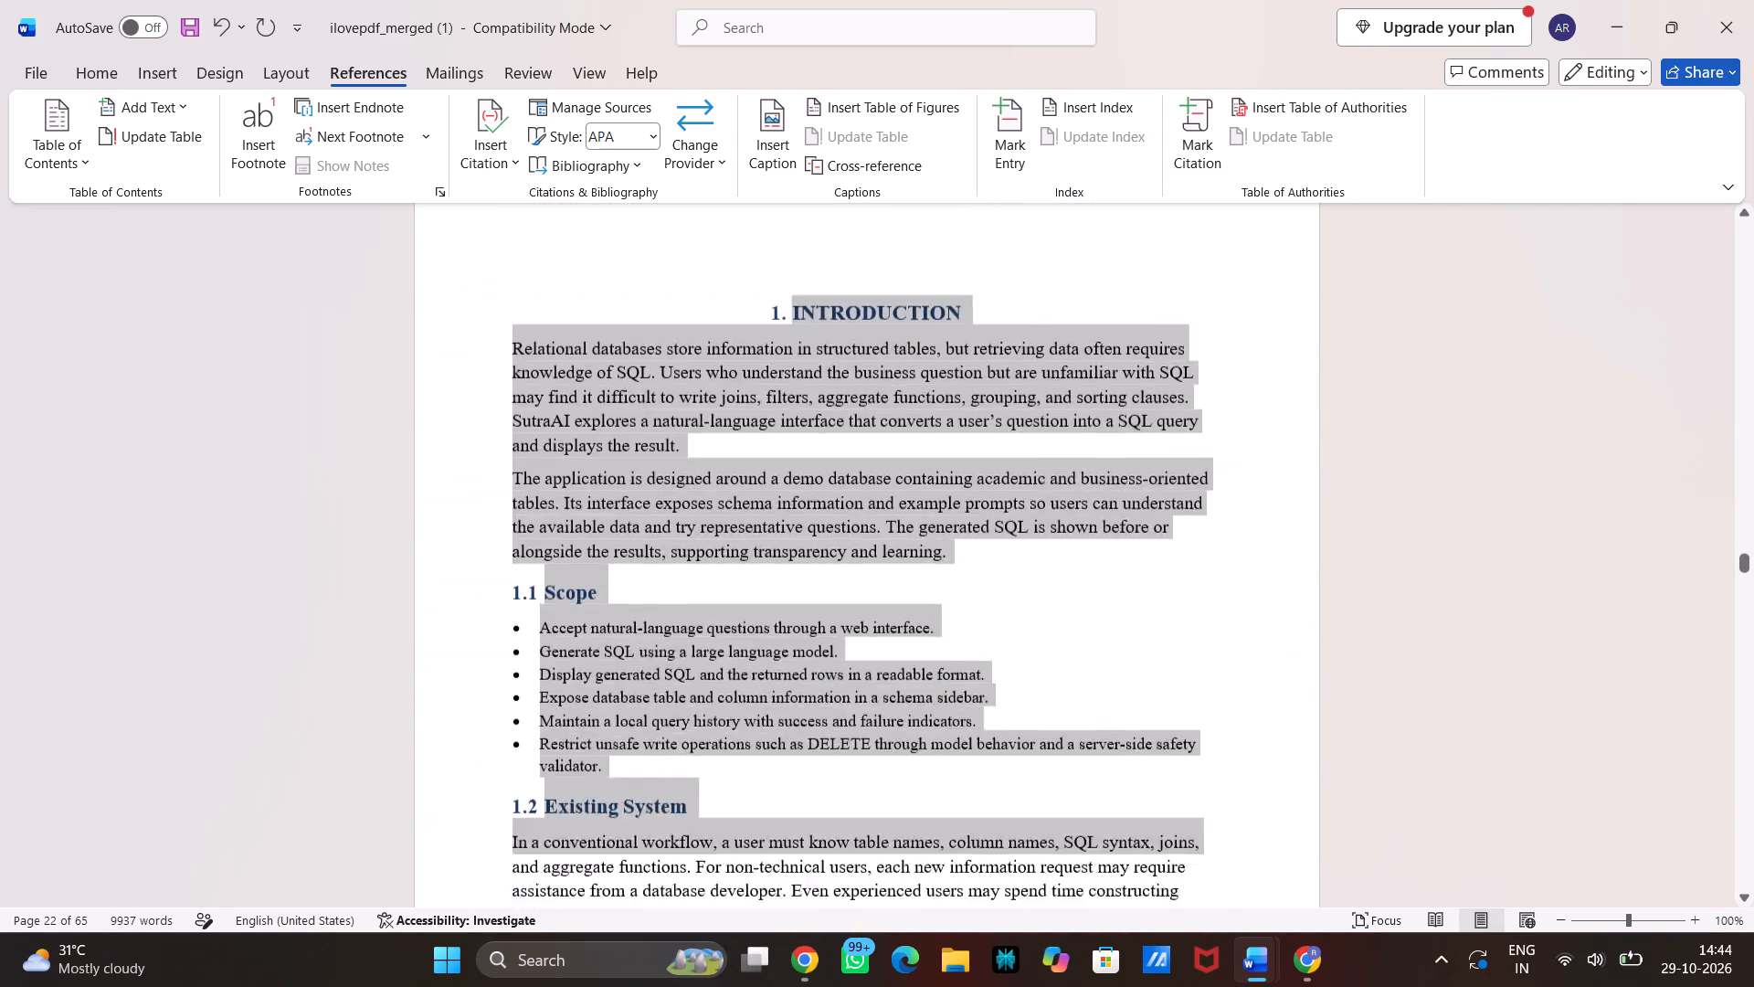
{"action": "left_click_drag", "start_coordinate": [1338, 983], "coordinate": [1339, 981]}
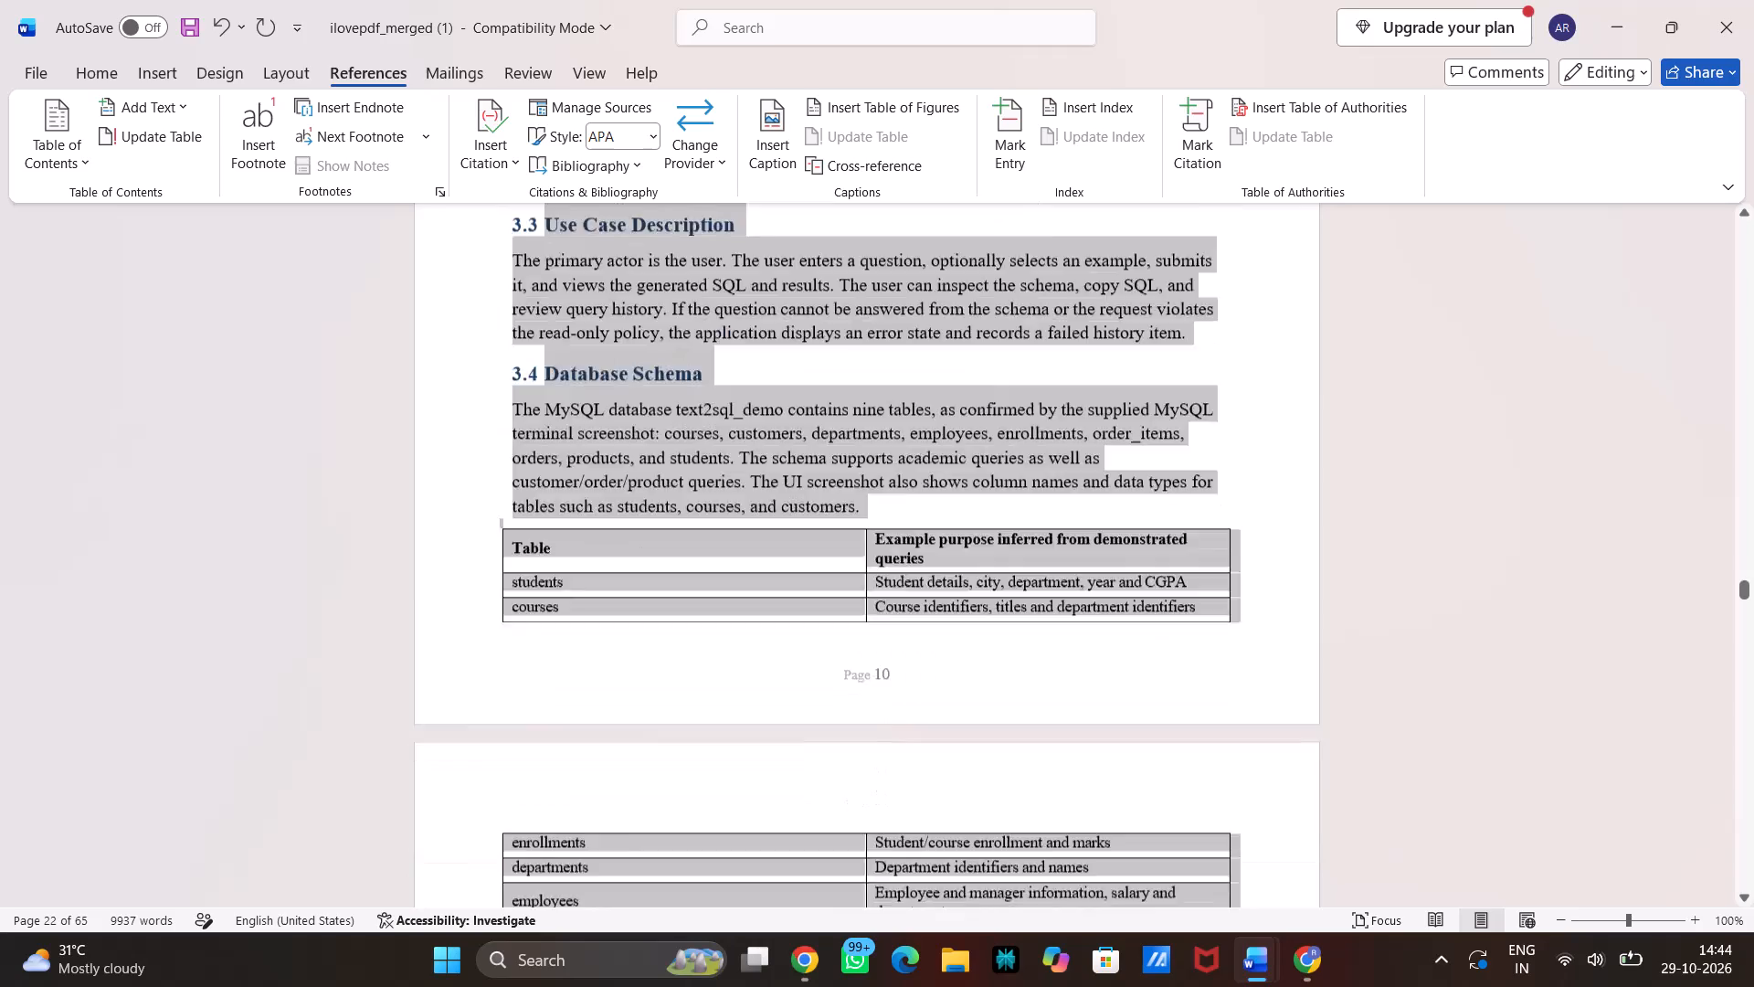
{"action": "left_click_drag", "start_coordinate": [1339, 981], "coordinate": [1339, 980]}
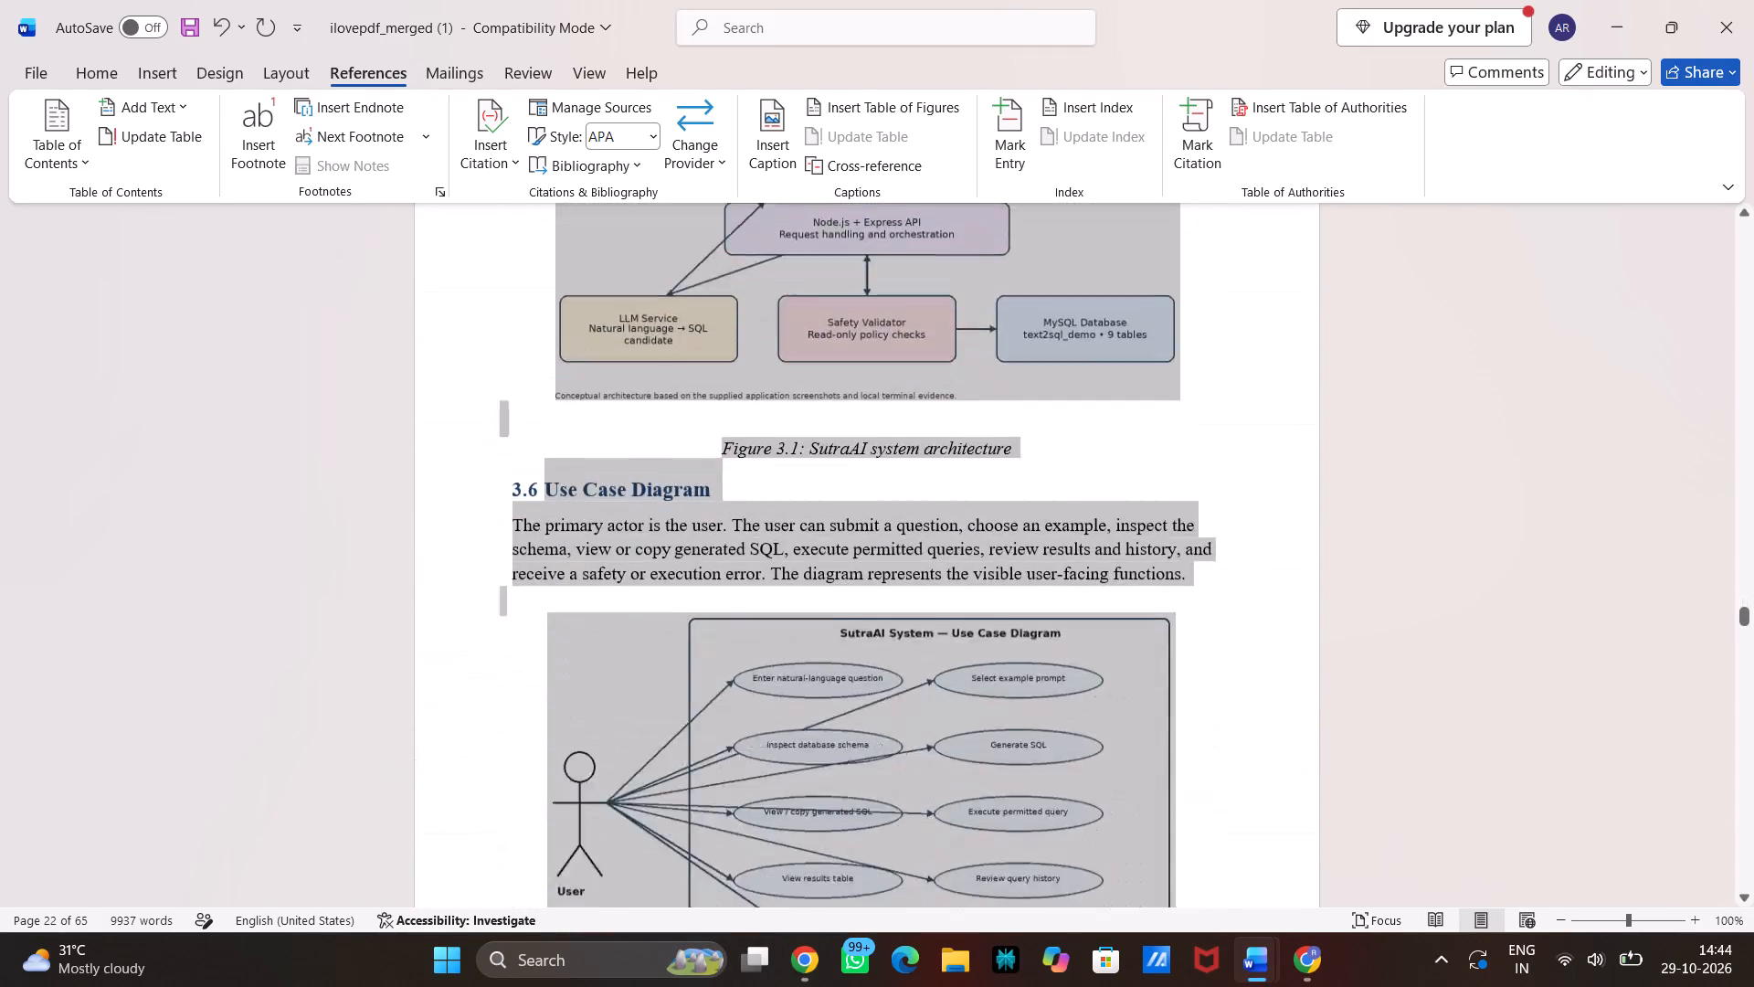
{"action": "left_click_drag", "start_coordinate": [1339, 980], "coordinate": [1339, 981]}
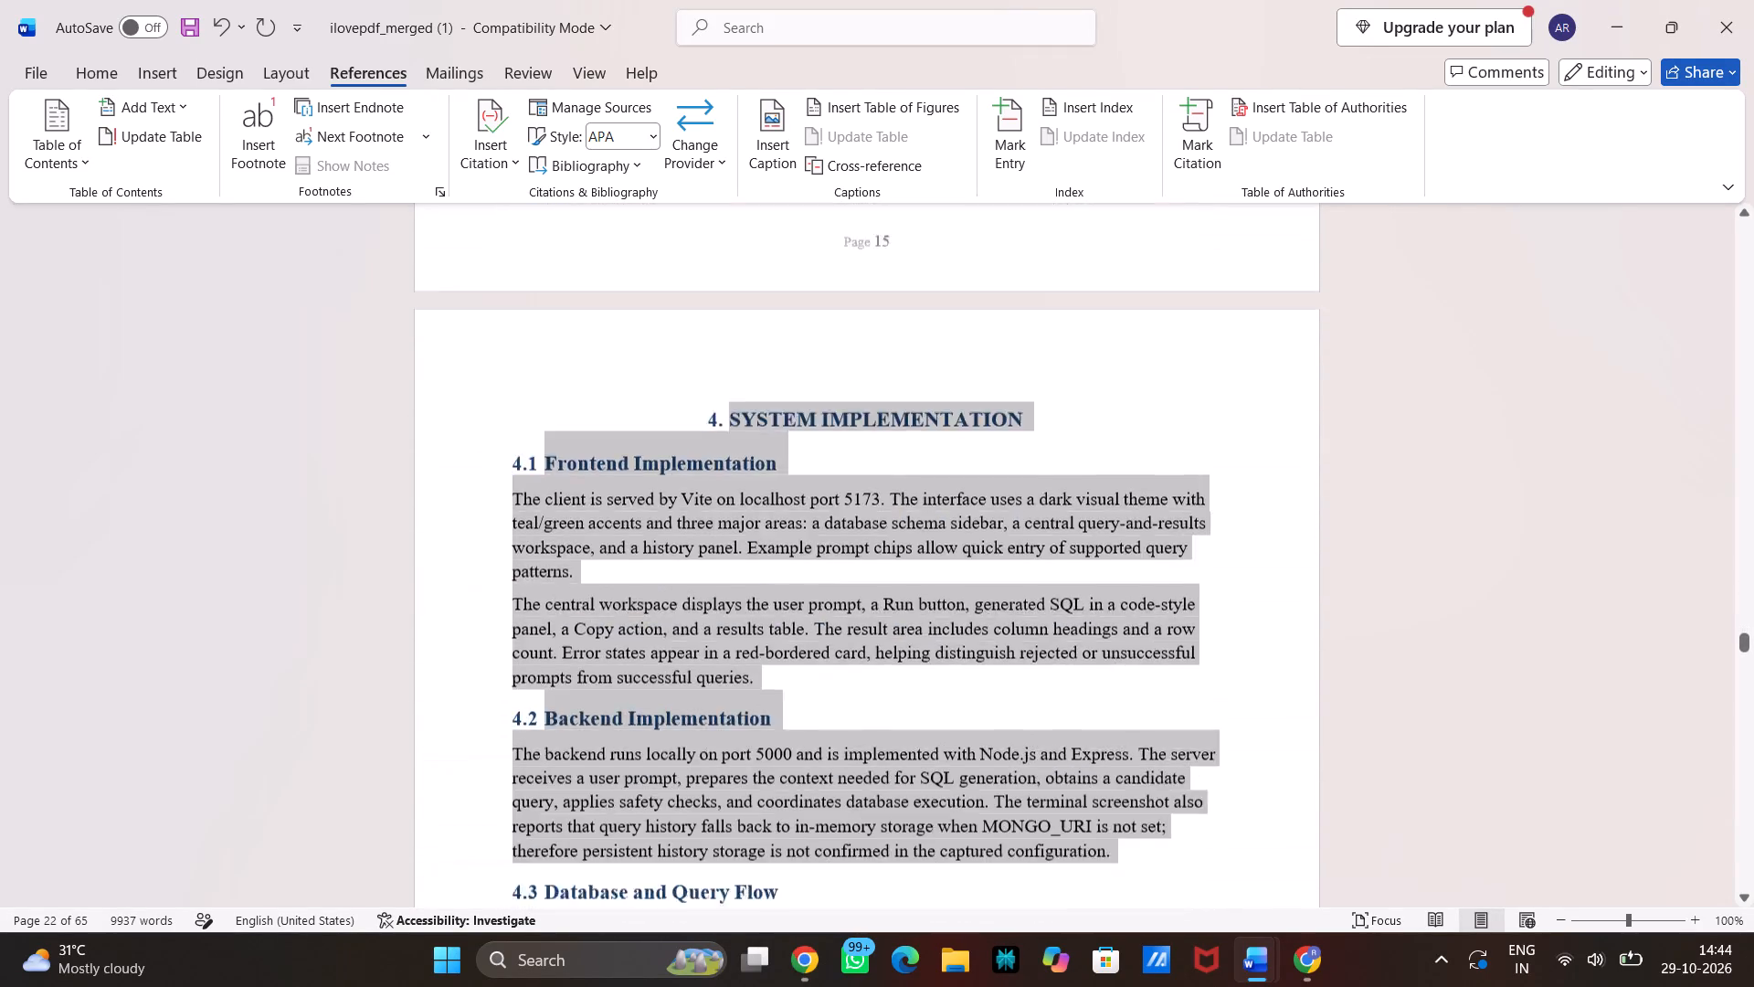
{"action": "left_click_drag", "start_coordinate": [1339, 981], "coordinate": [1286, 746]}
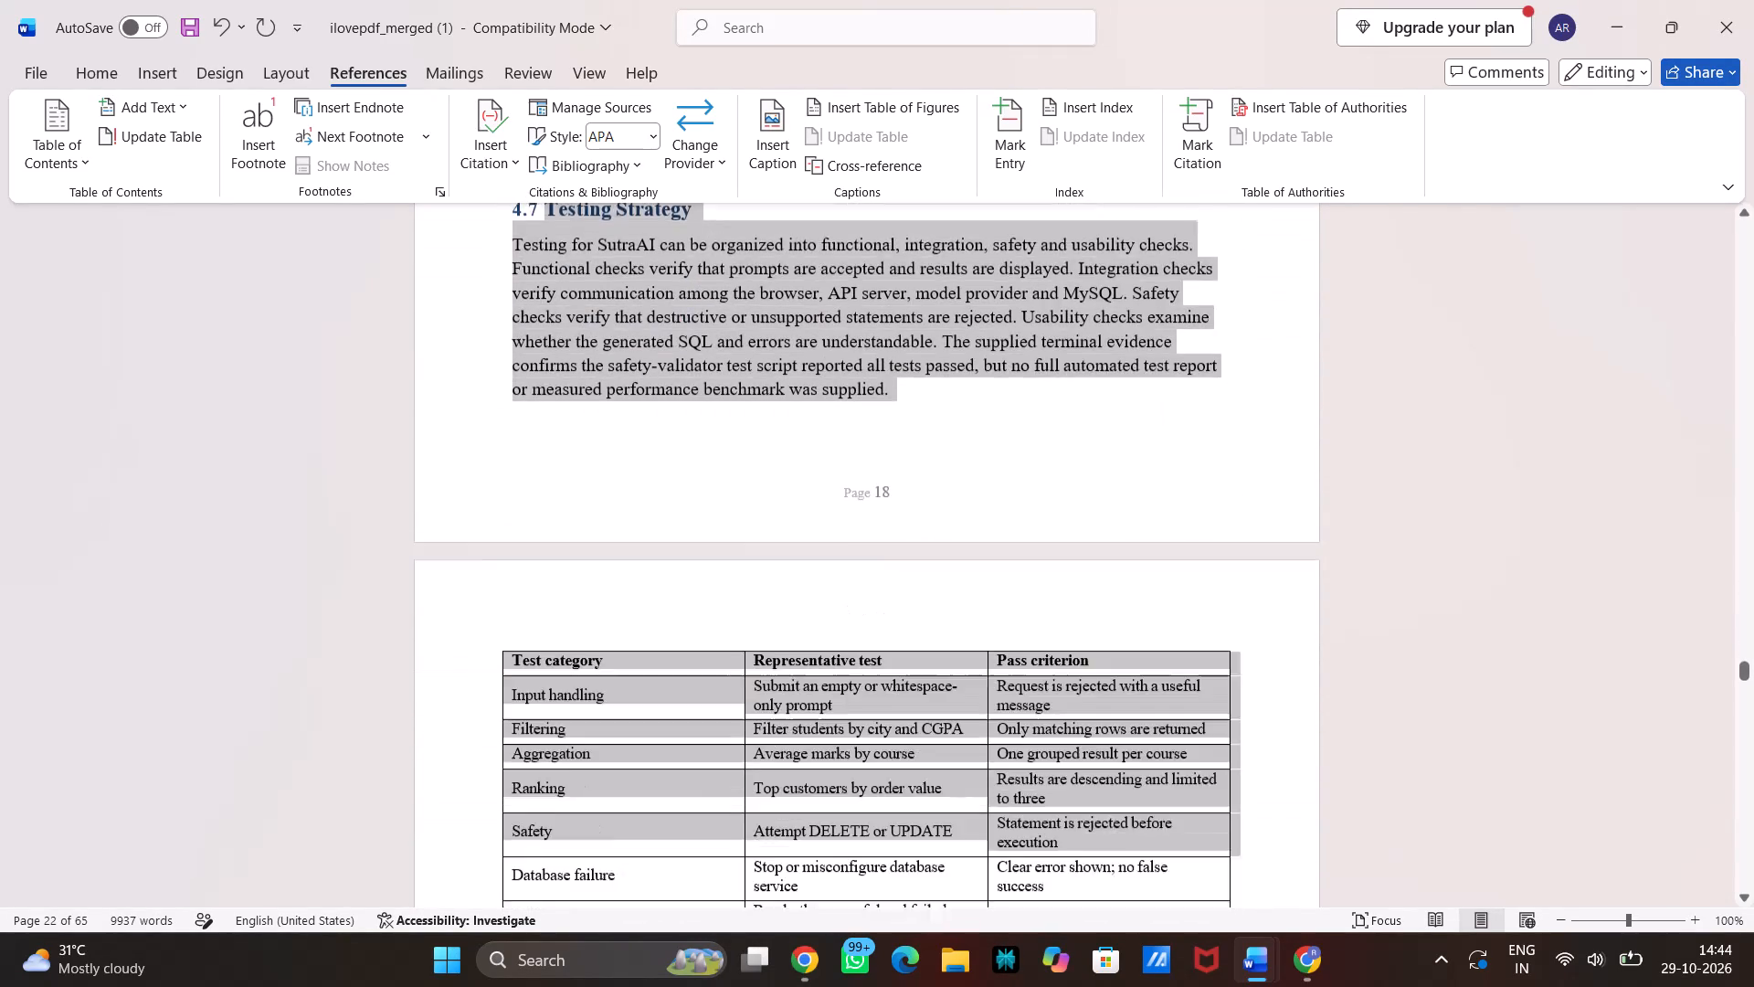
{"action": "left_click_drag", "start_coordinate": [1286, 746], "coordinate": [1292, 820]}
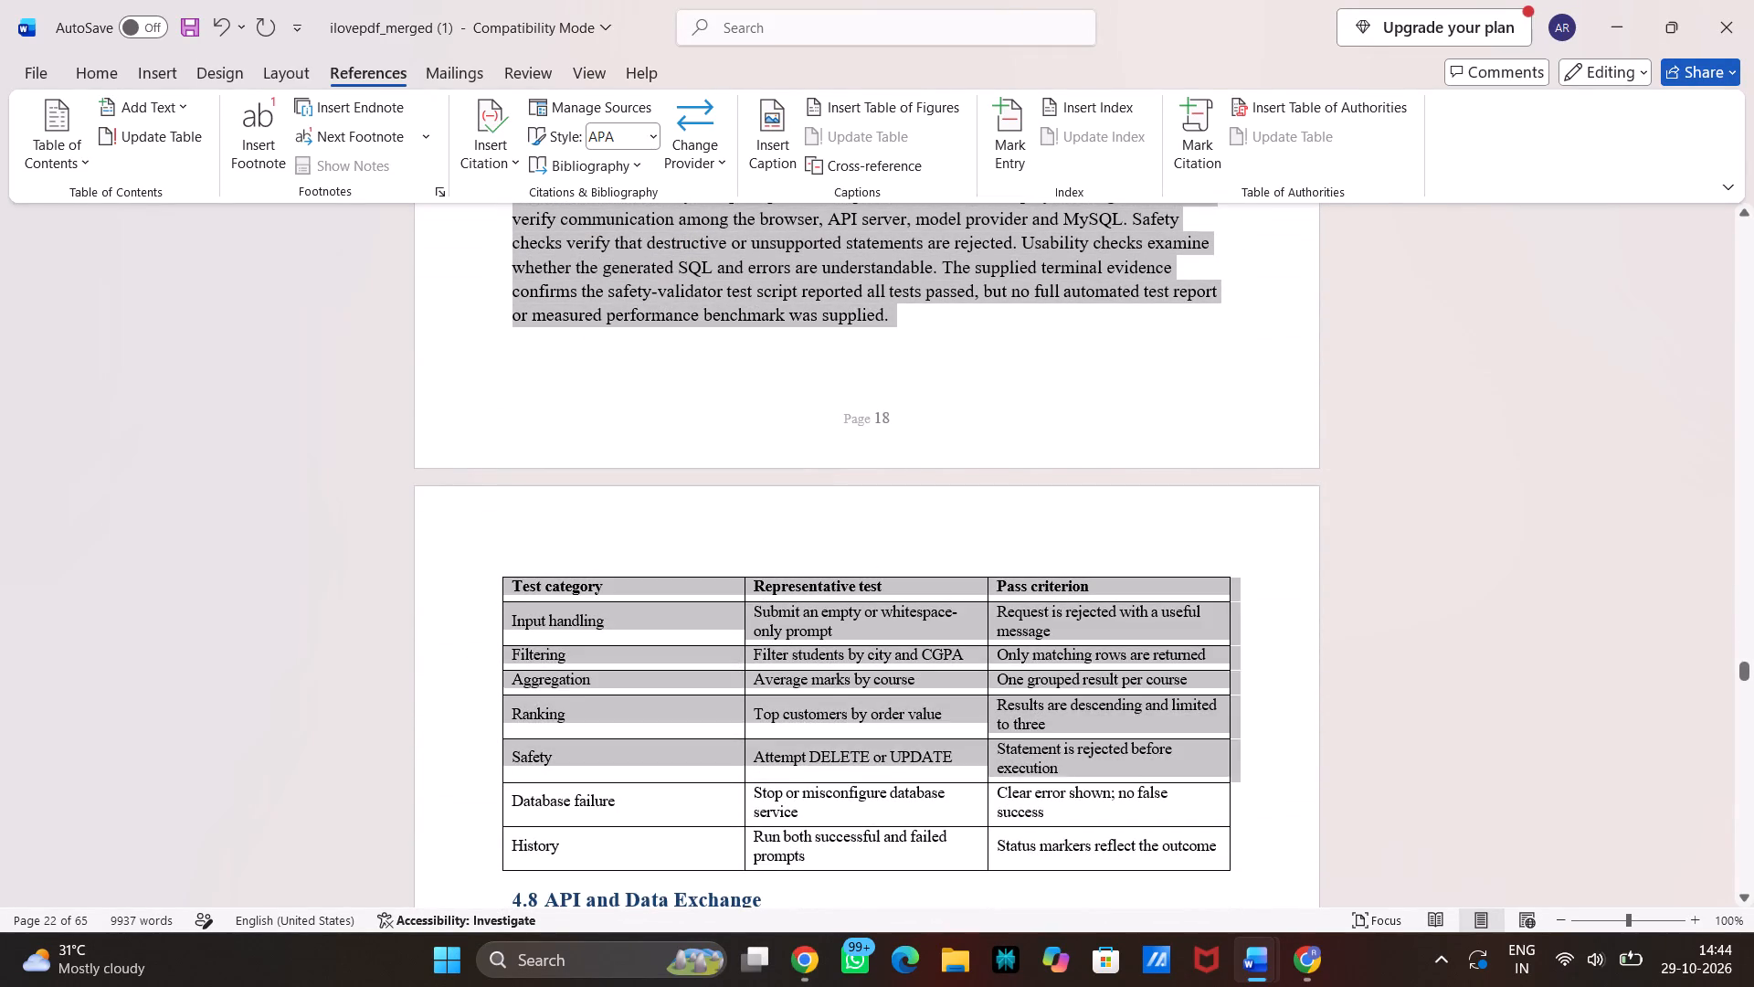
{"action": "left_click_drag", "start_coordinate": [1292, 820], "coordinate": [1295, 965]}
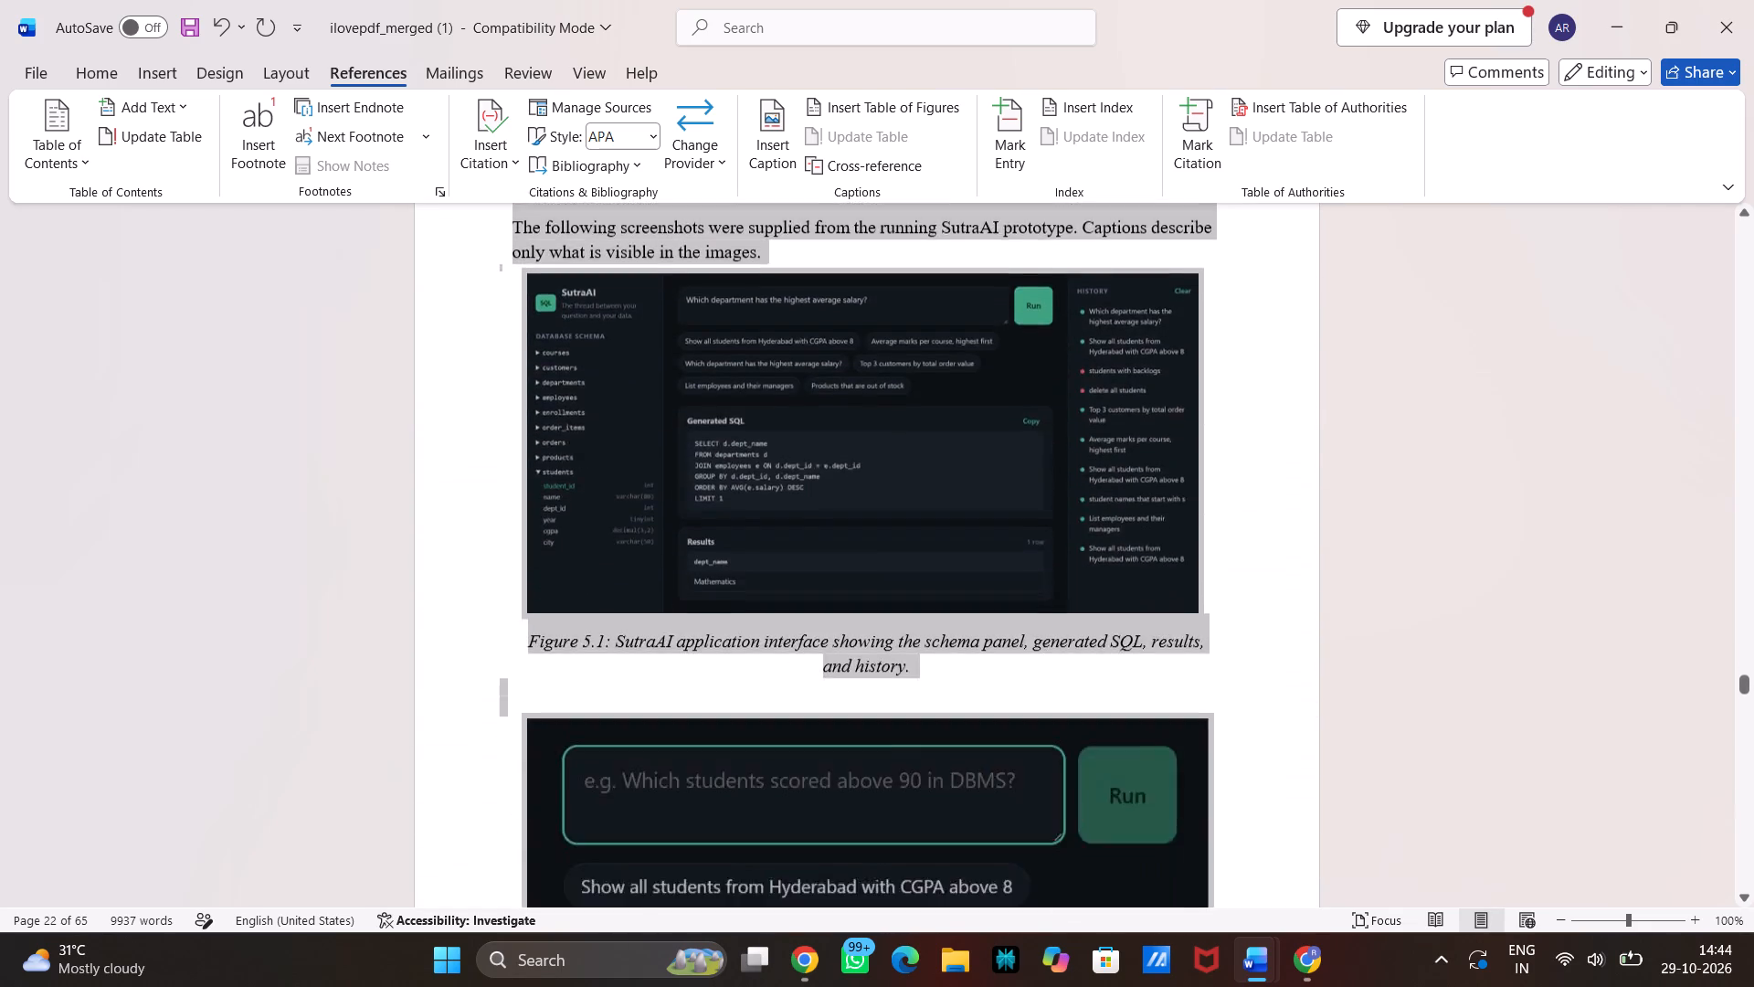
{"action": "left_click_drag", "start_coordinate": [1295, 965], "coordinate": [1306, 787]}
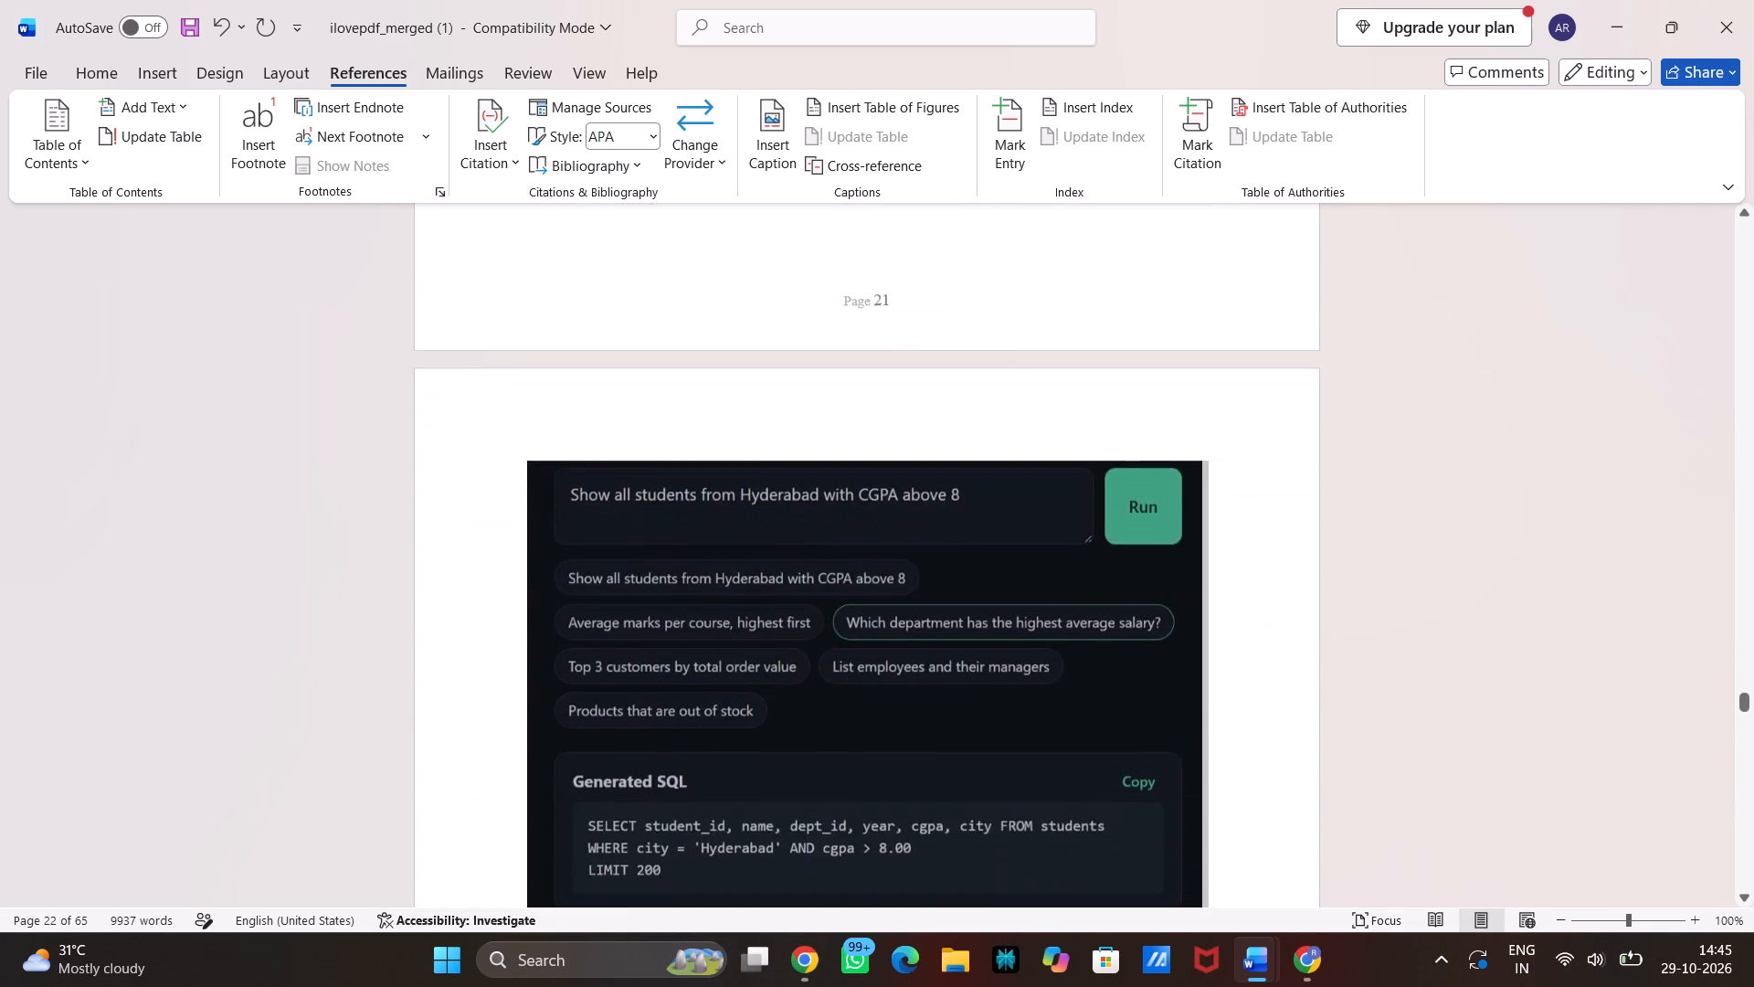
{"action": "left_click_drag", "start_coordinate": [1306, 787], "coordinate": [1297, 960]}
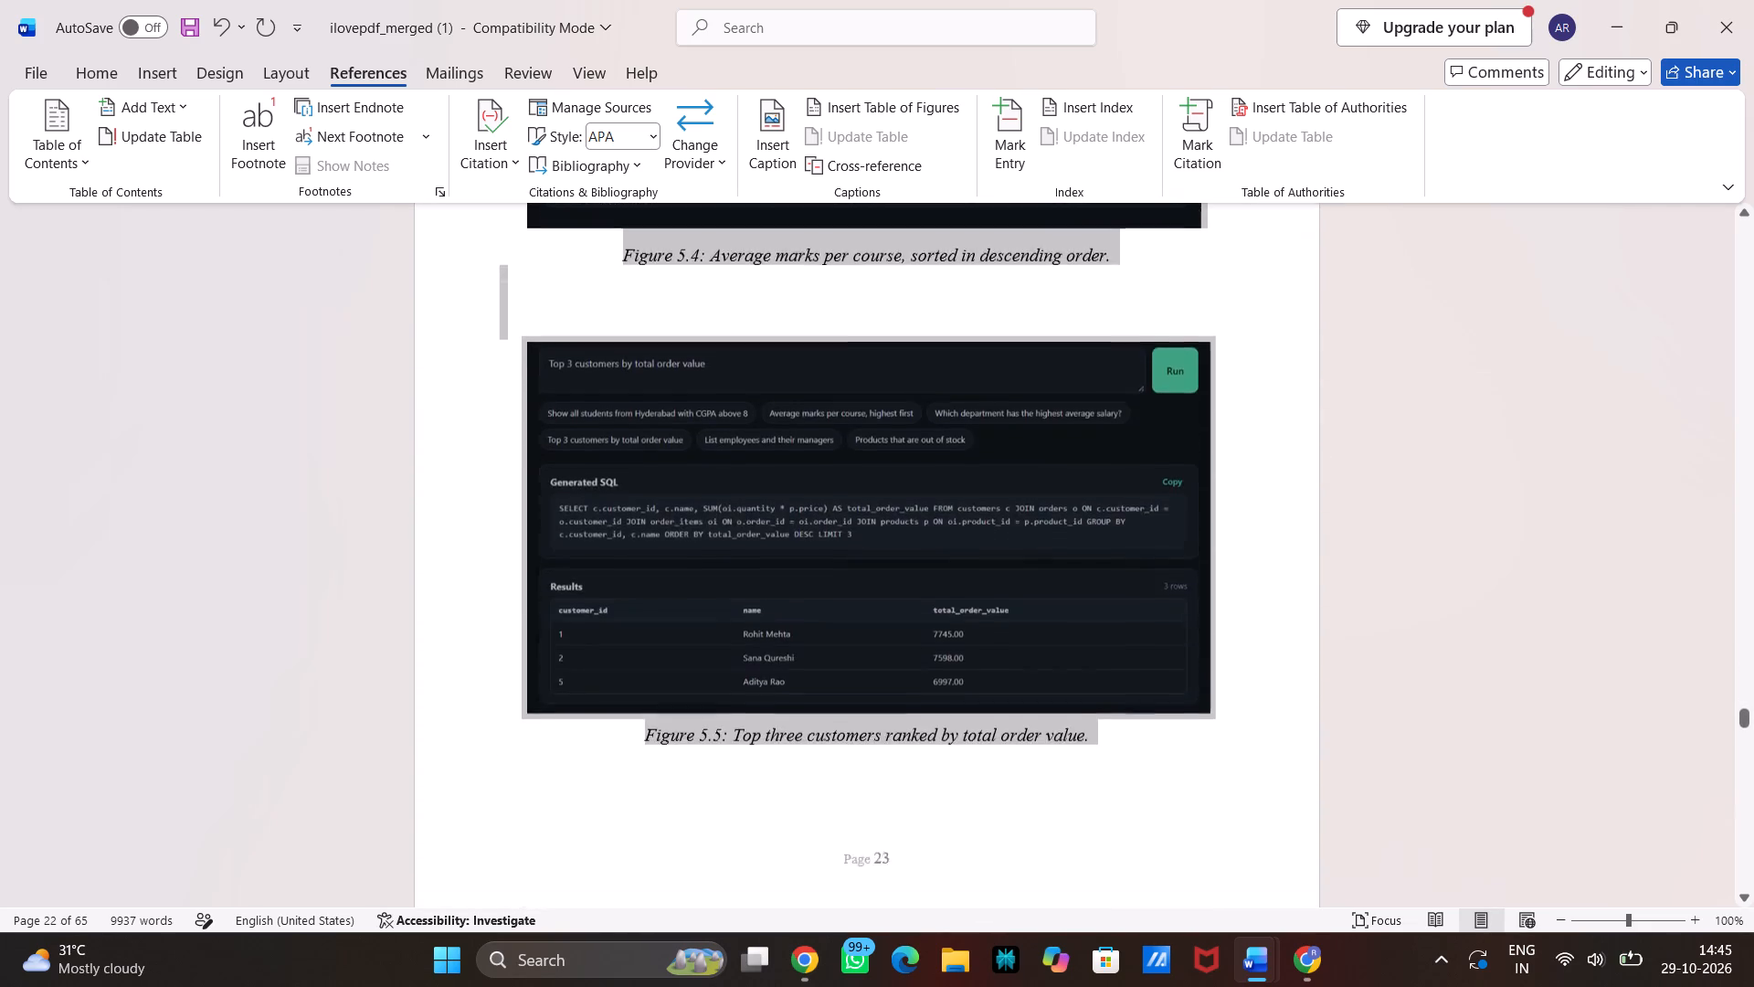
{"action": "left_click_drag", "start_coordinate": [1297, 960], "coordinate": [1355, 755]}
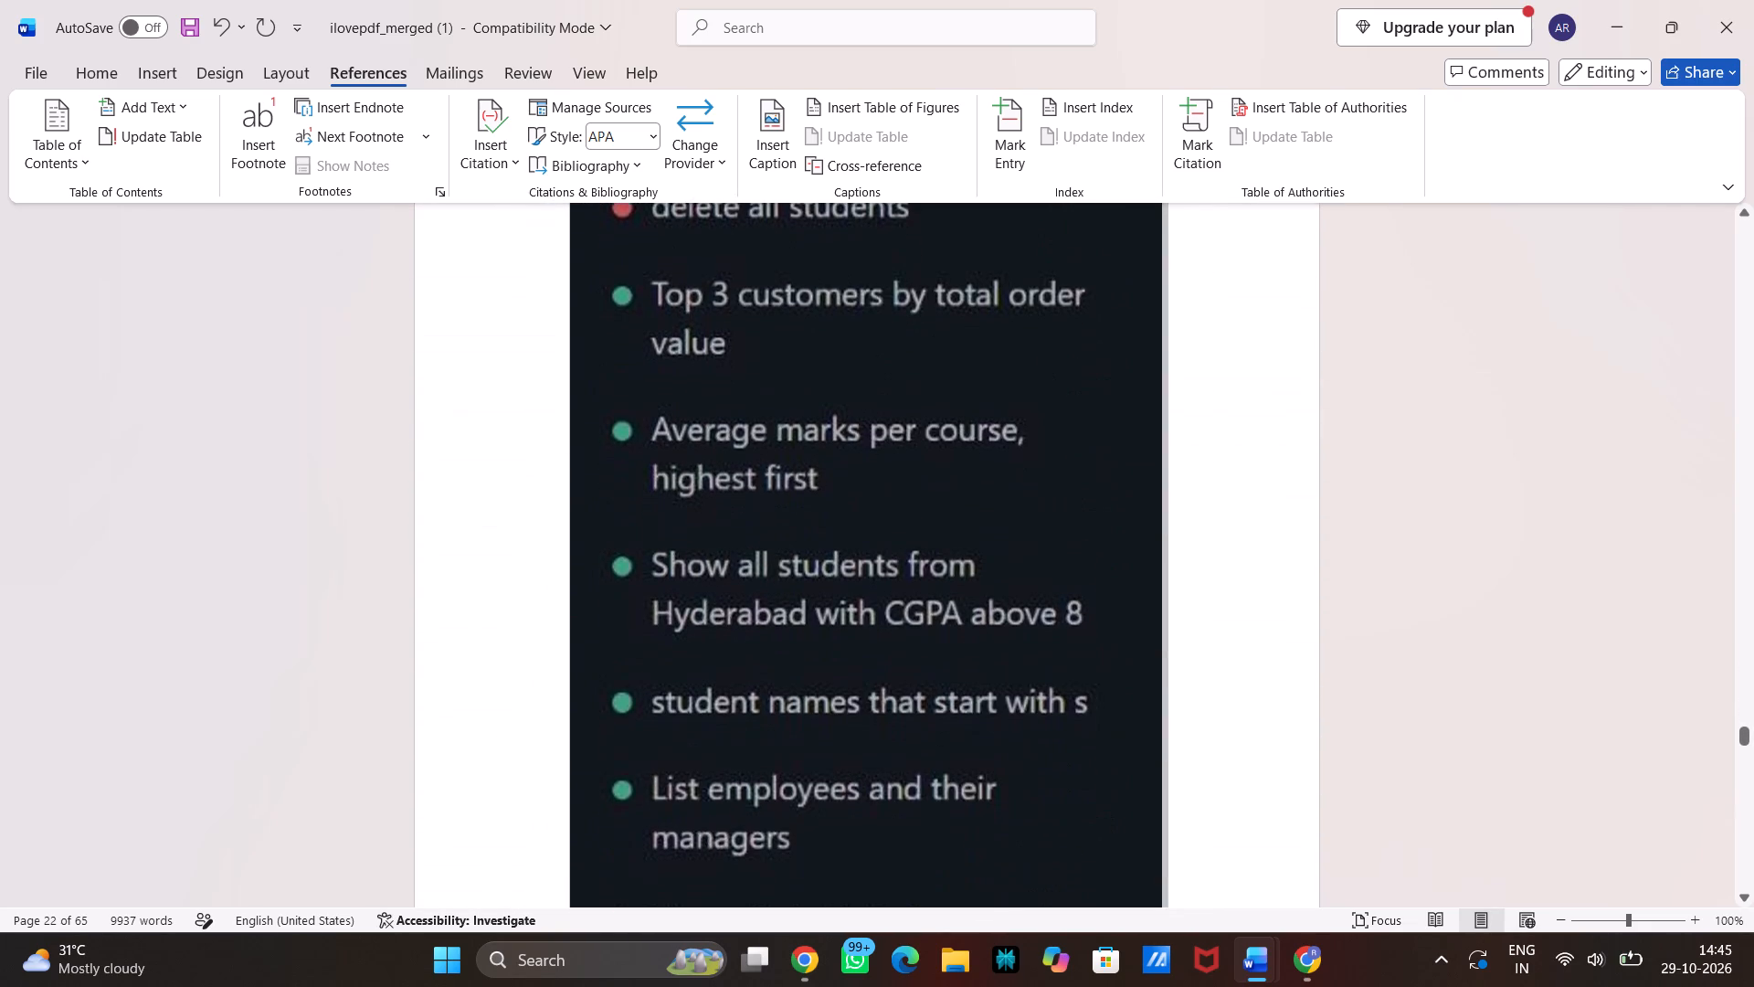
{"action": "left_click_drag", "start_coordinate": [1355, 755], "coordinate": [1304, 983]}
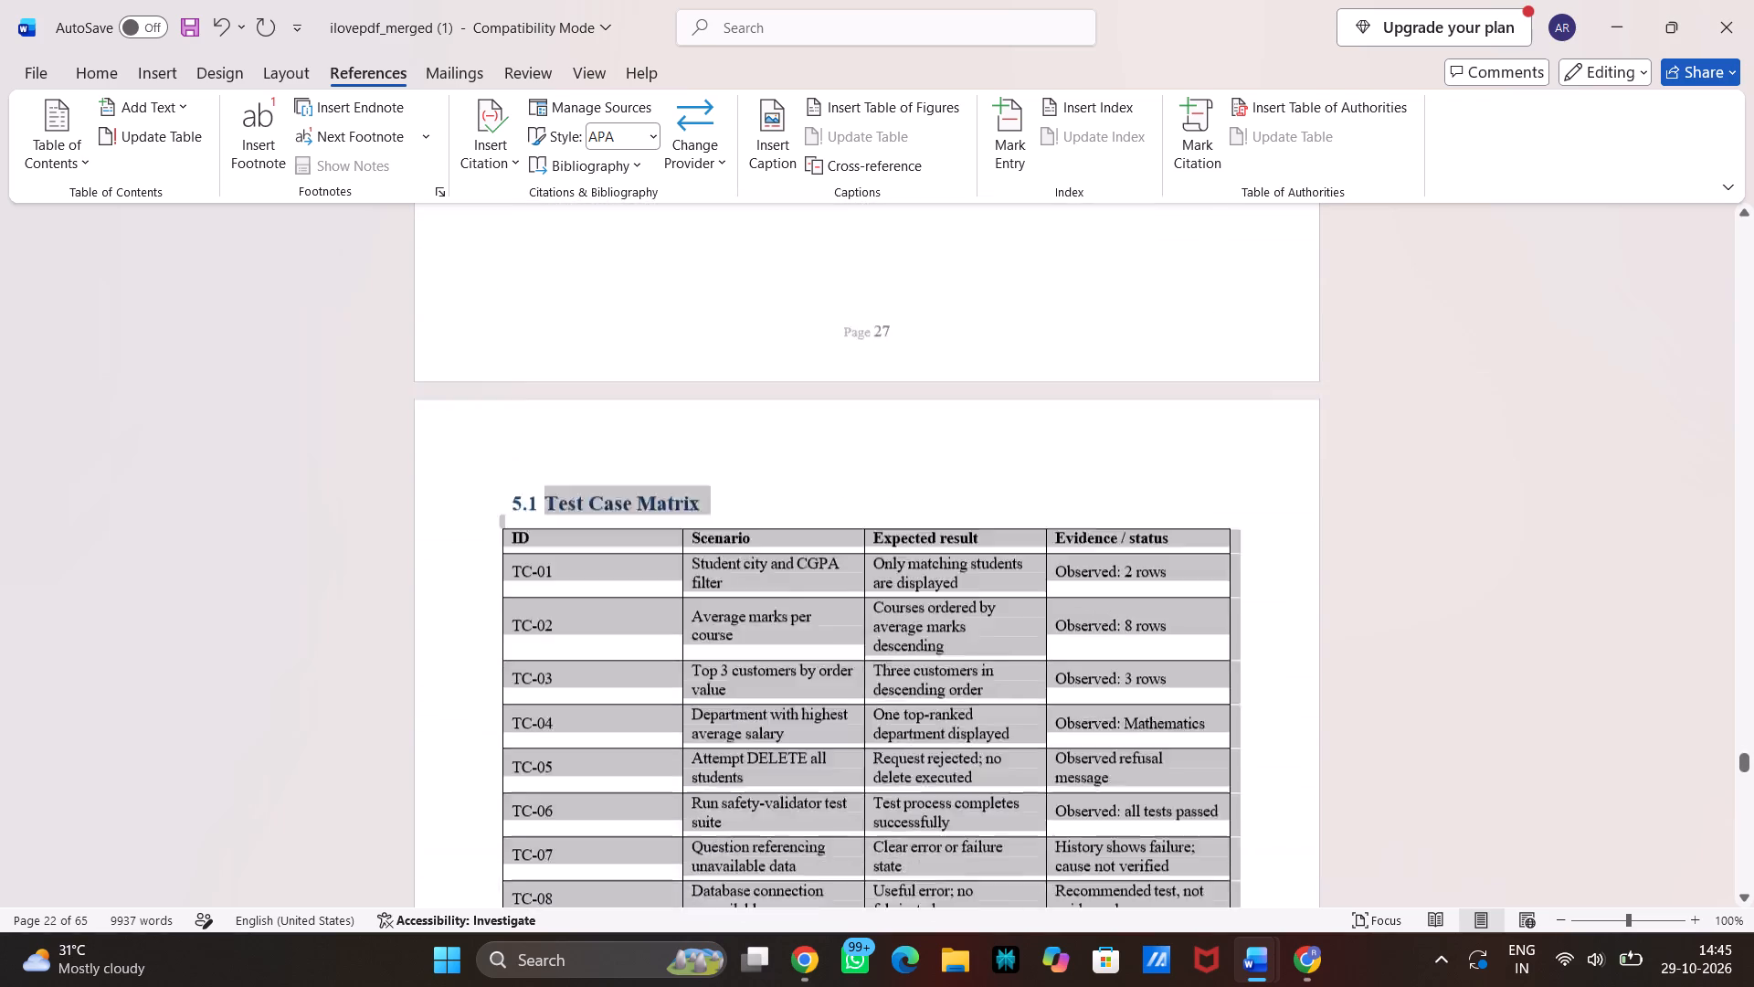
{"action": "left_click_drag", "start_coordinate": [1304, 983], "coordinate": [1341, 556]}
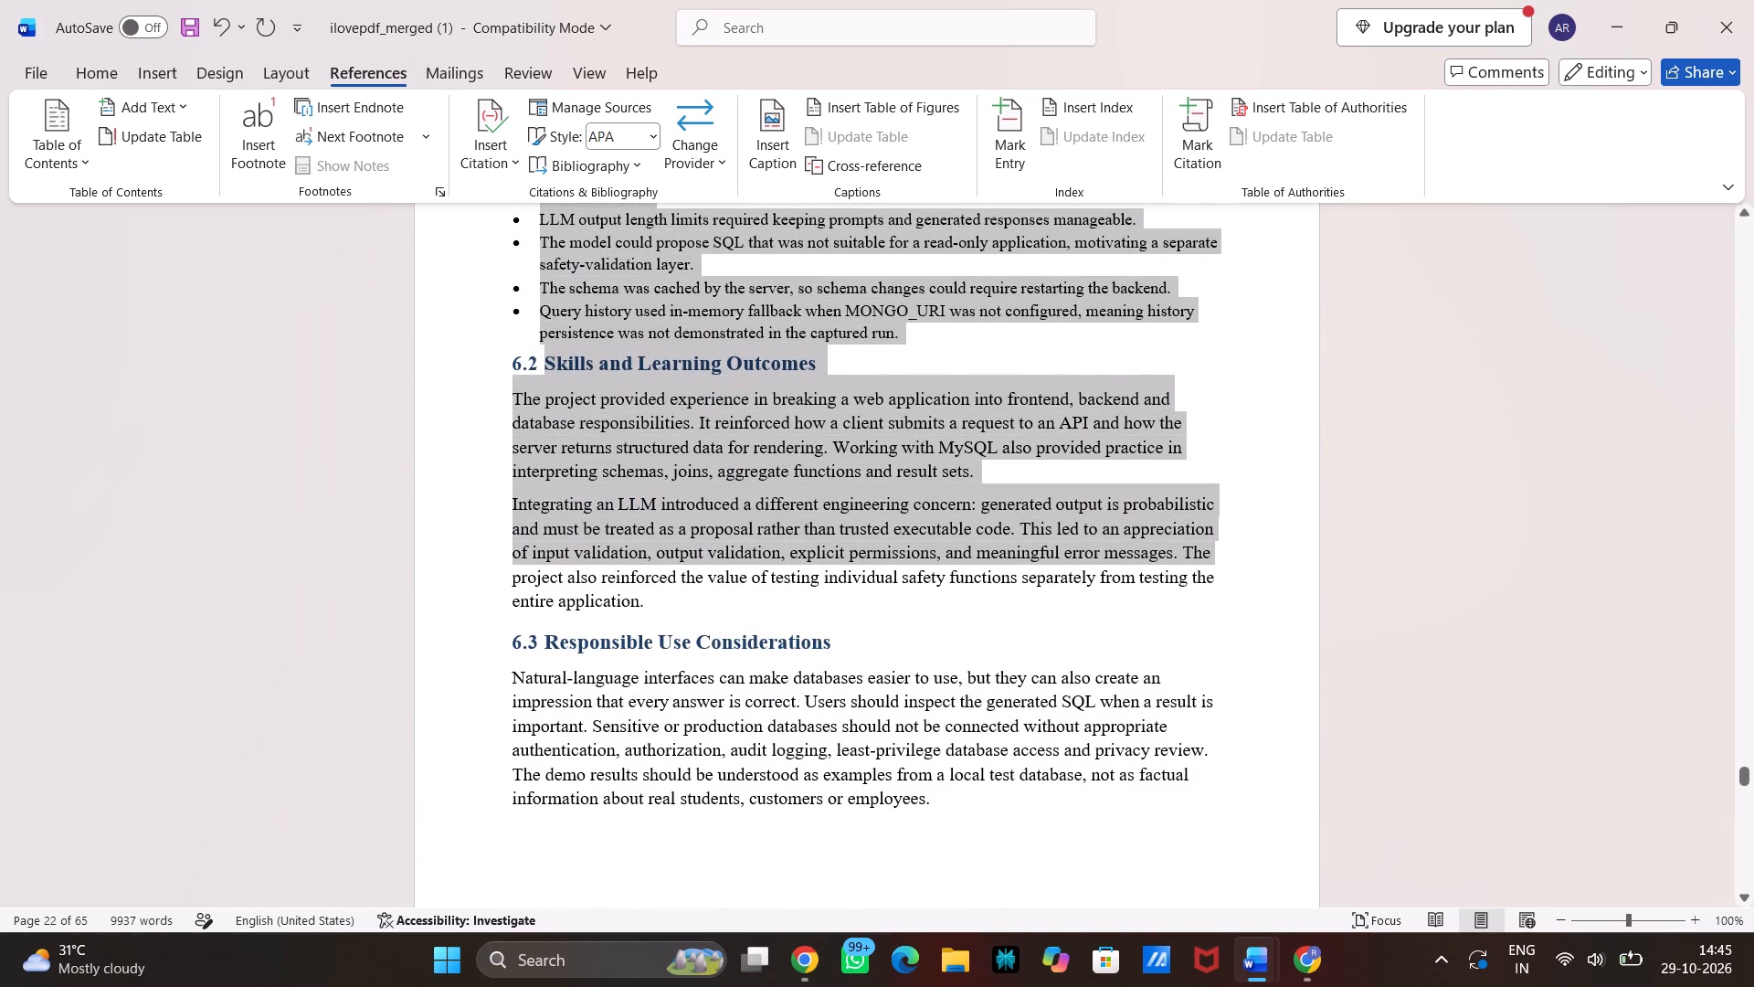
{"action": "left_click_drag", "start_coordinate": [1341, 556], "coordinate": [1260, 879]}
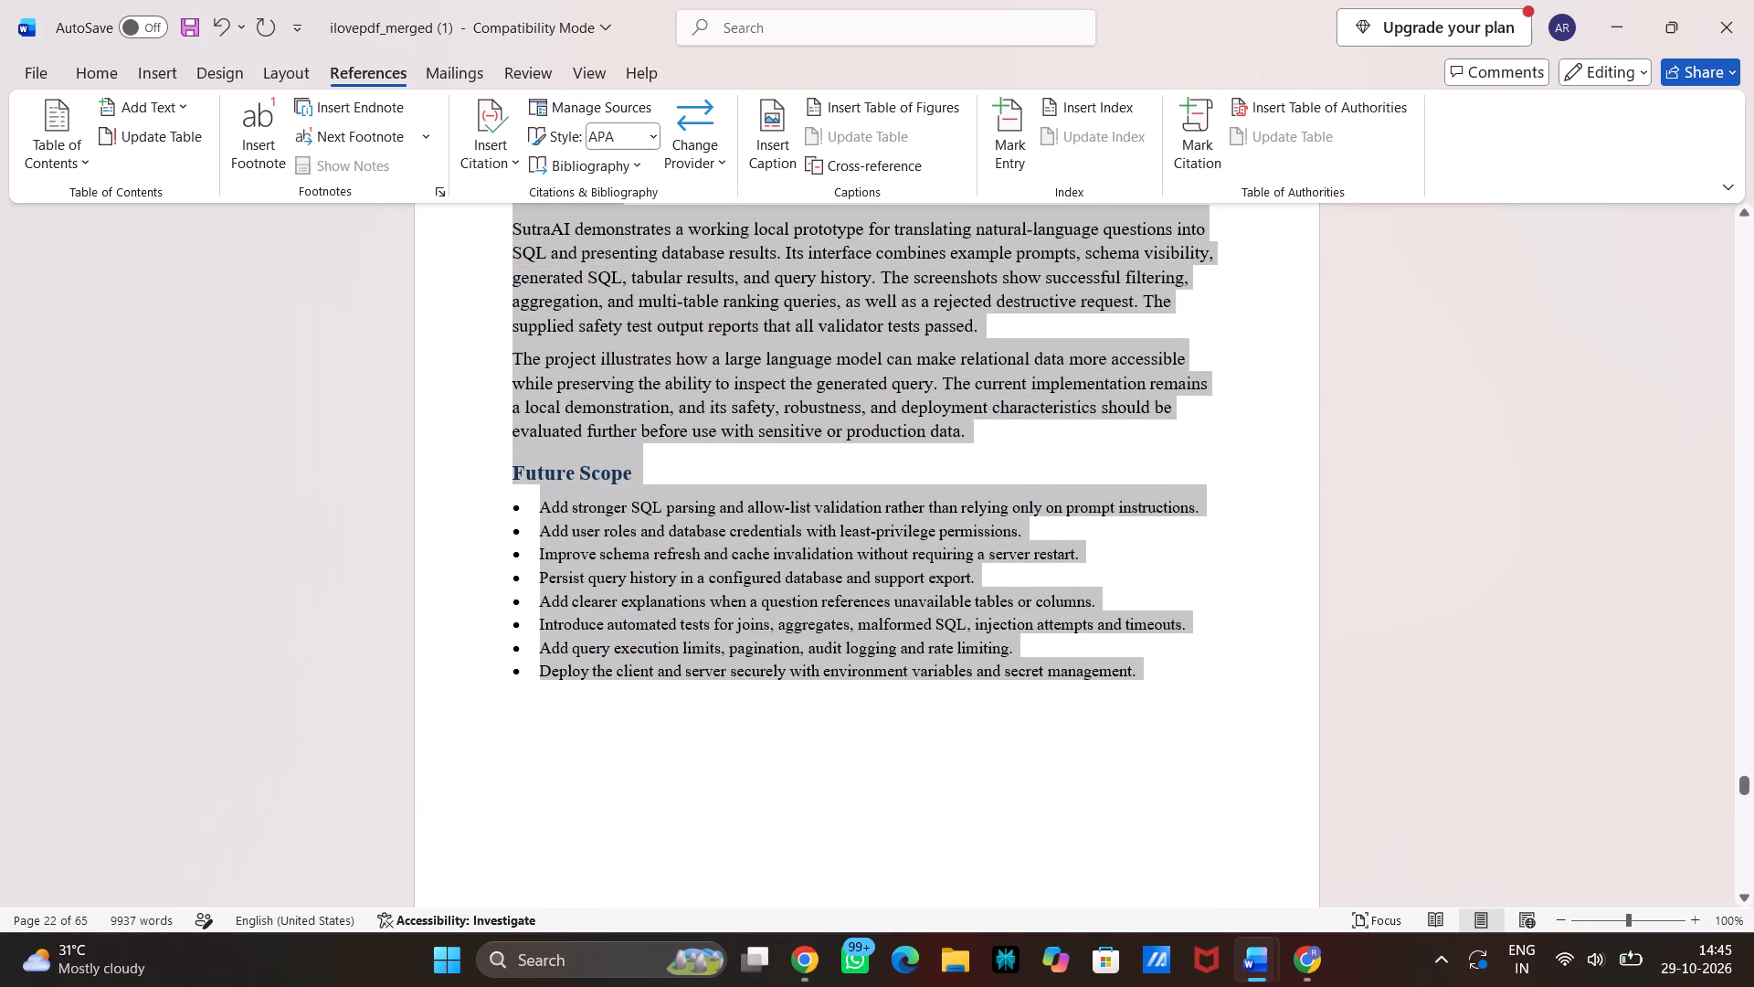
{"action": "left_click_drag", "start_coordinate": [1260, 879], "coordinate": [1221, 986]}
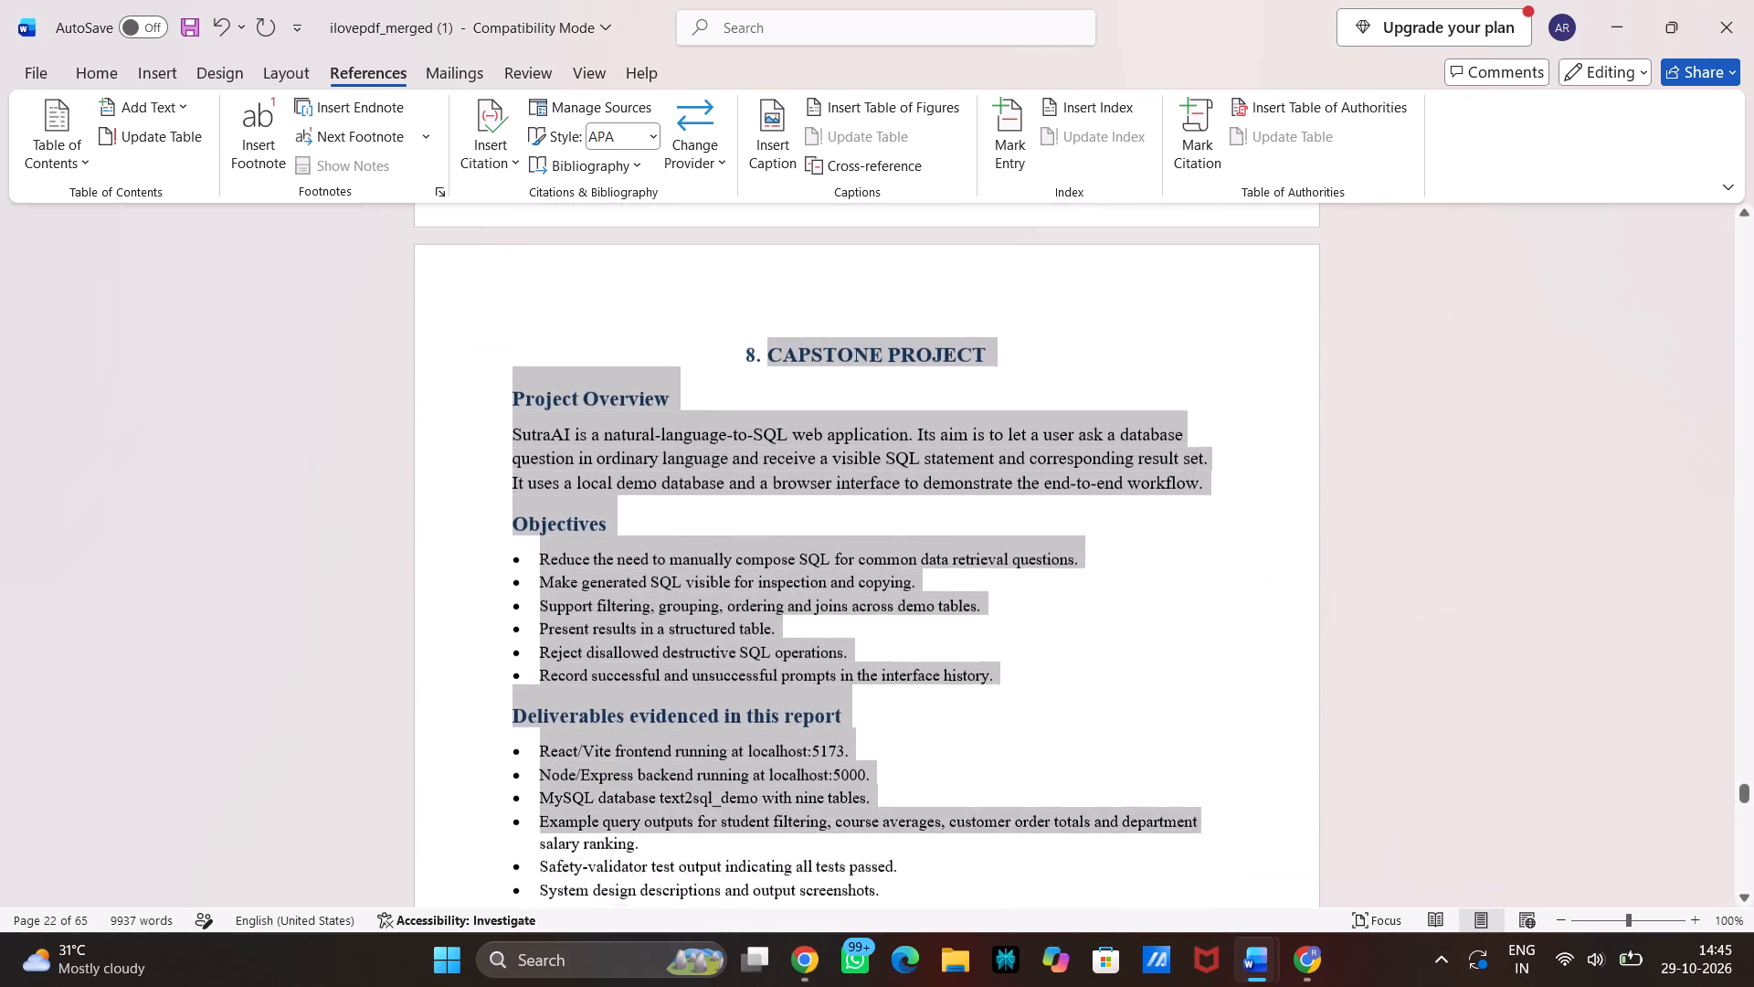
{"action": "left_click_drag", "start_coordinate": [1221, 986], "coordinate": [1298, 612]}
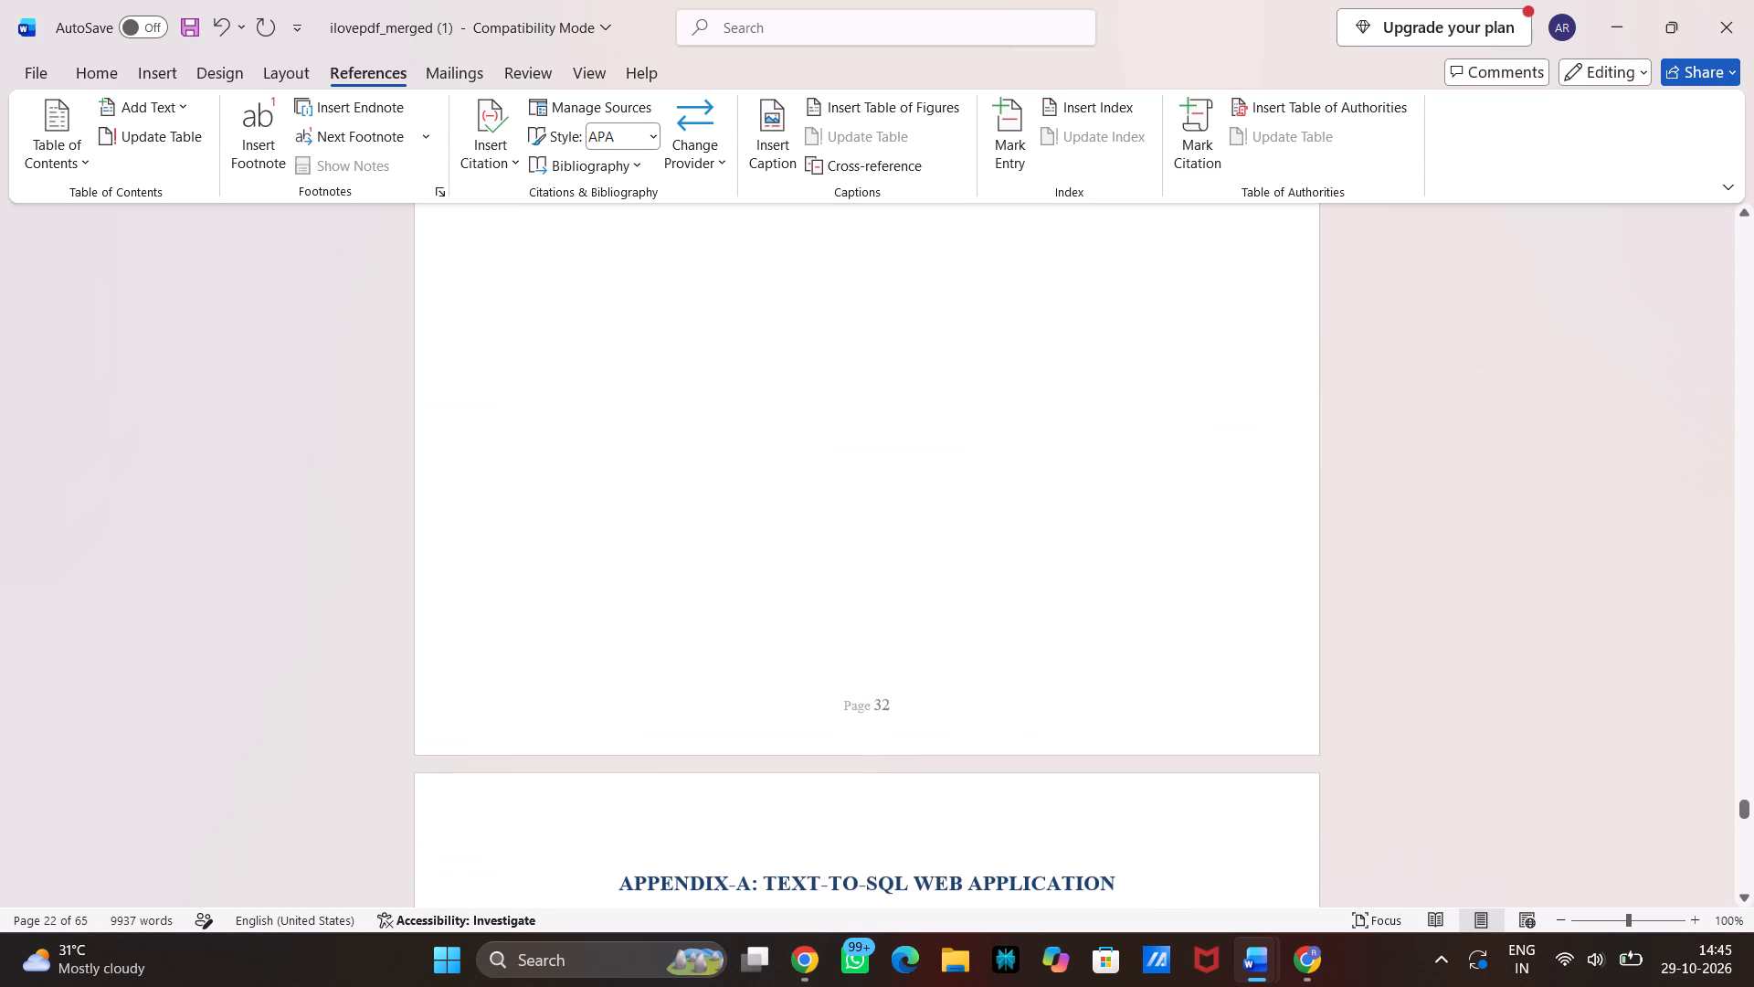
{"action": "left_click_drag", "start_coordinate": [1298, 612], "coordinate": [1272, 355]}
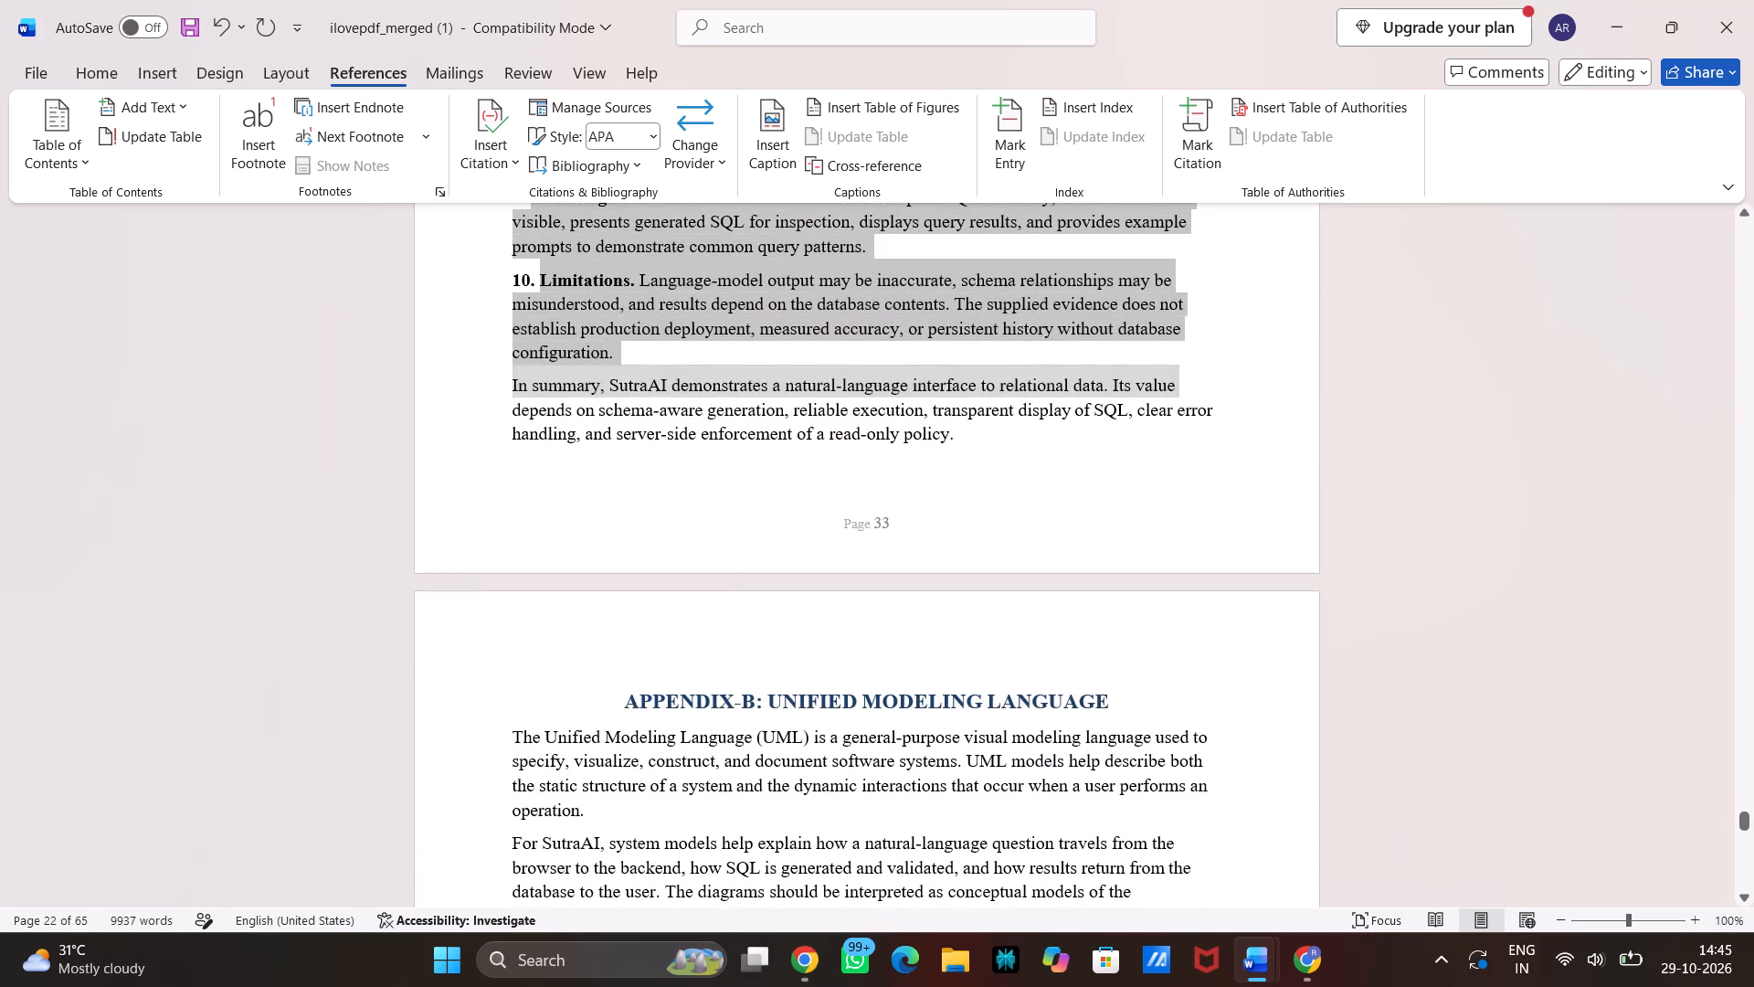
{"action": "left_click_drag", "start_coordinate": [1272, 355], "coordinate": [1238, 316]}
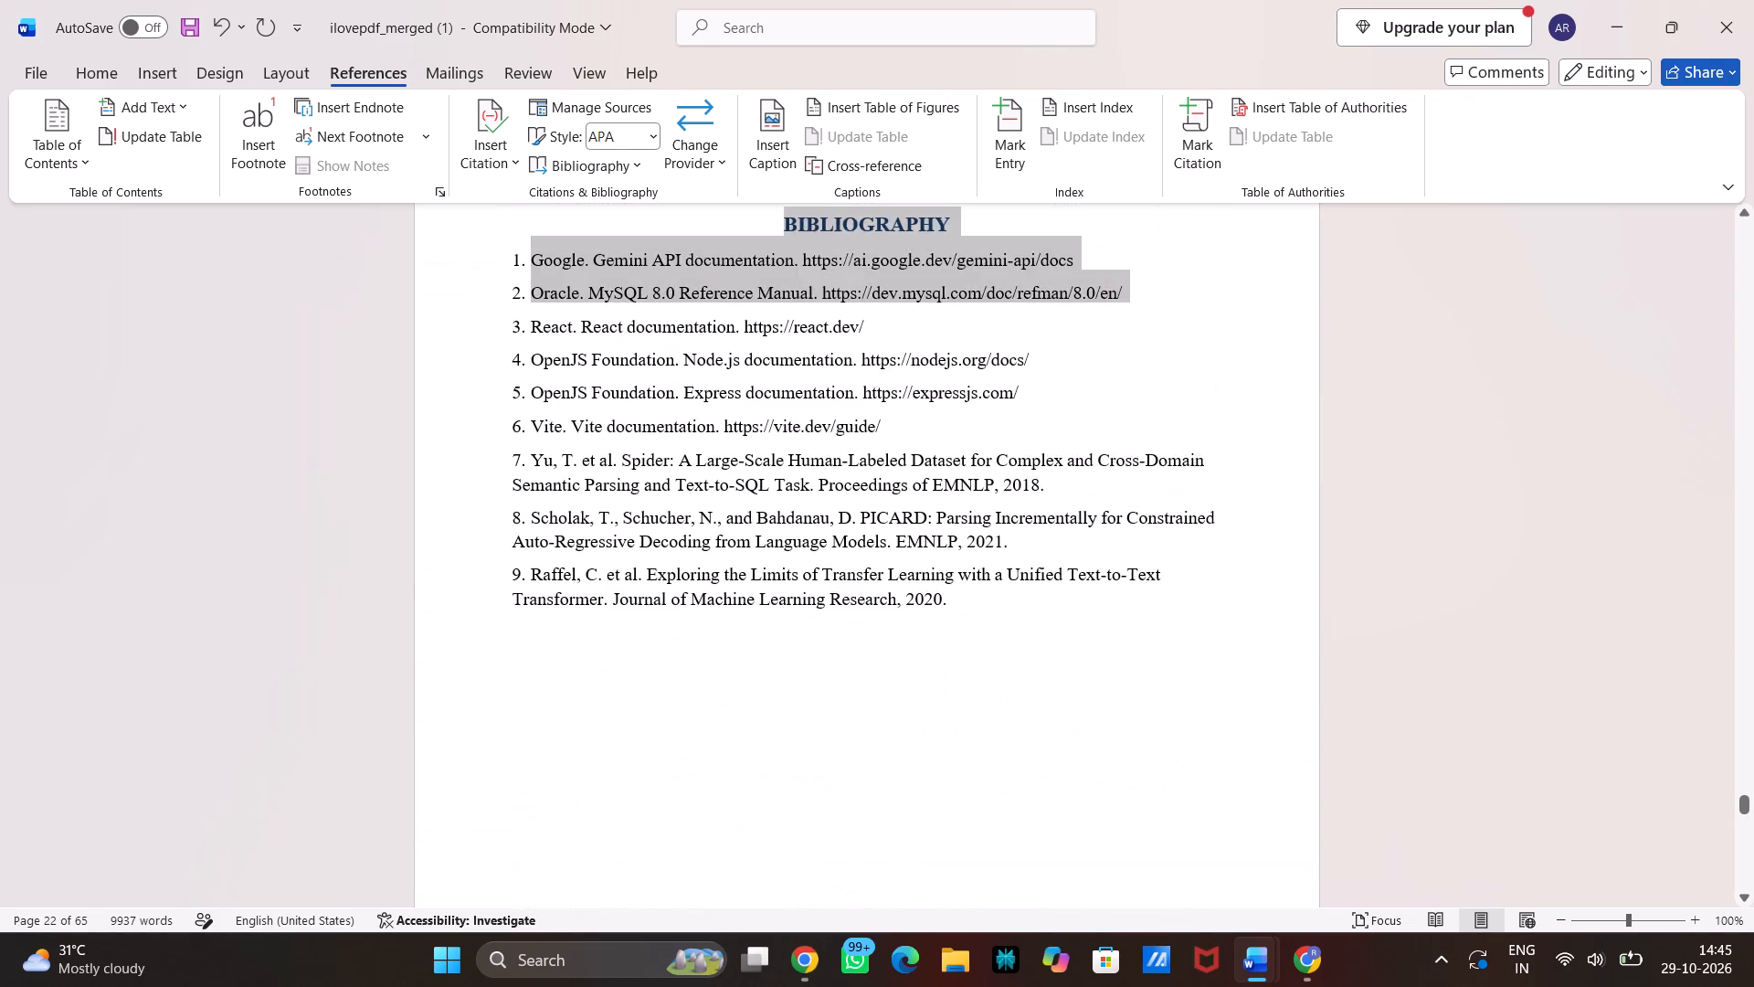
{"action": "left_click_drag", "start_coordinate": [1238, 316], "coordinate": [1233, 369]}
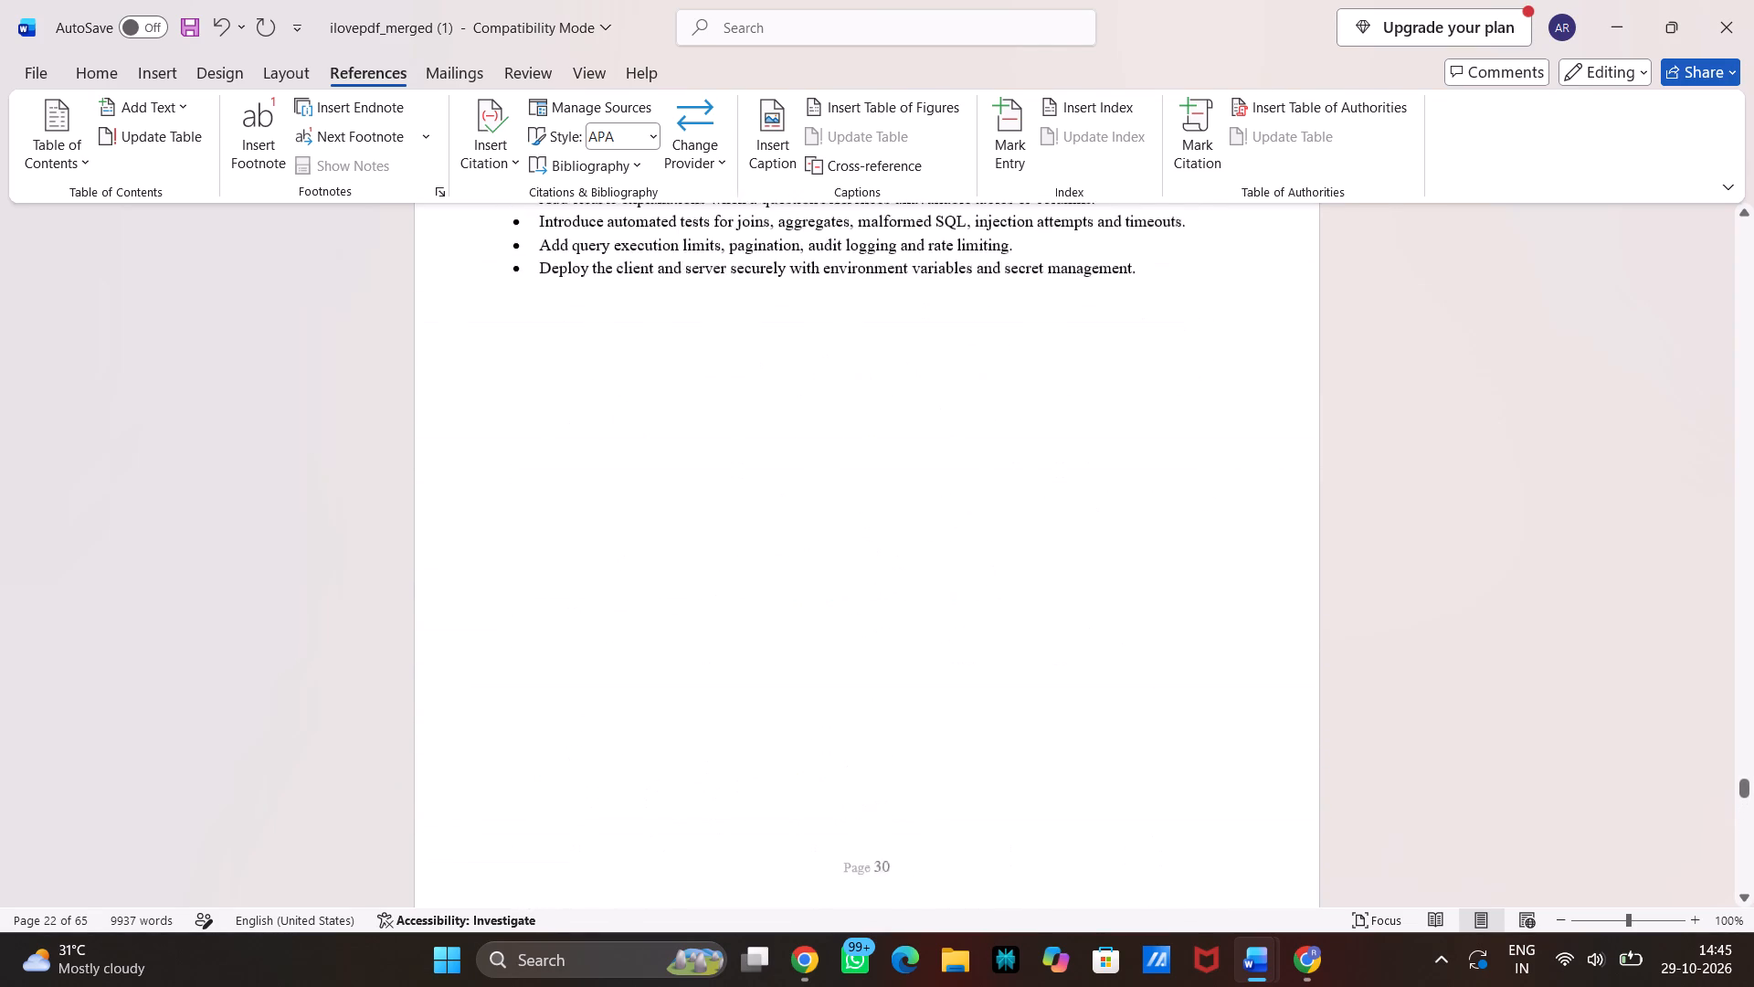
{"action": "left_click_drag", "start_coordinate": [1233, 369], "coordinate": [1166, 927]}
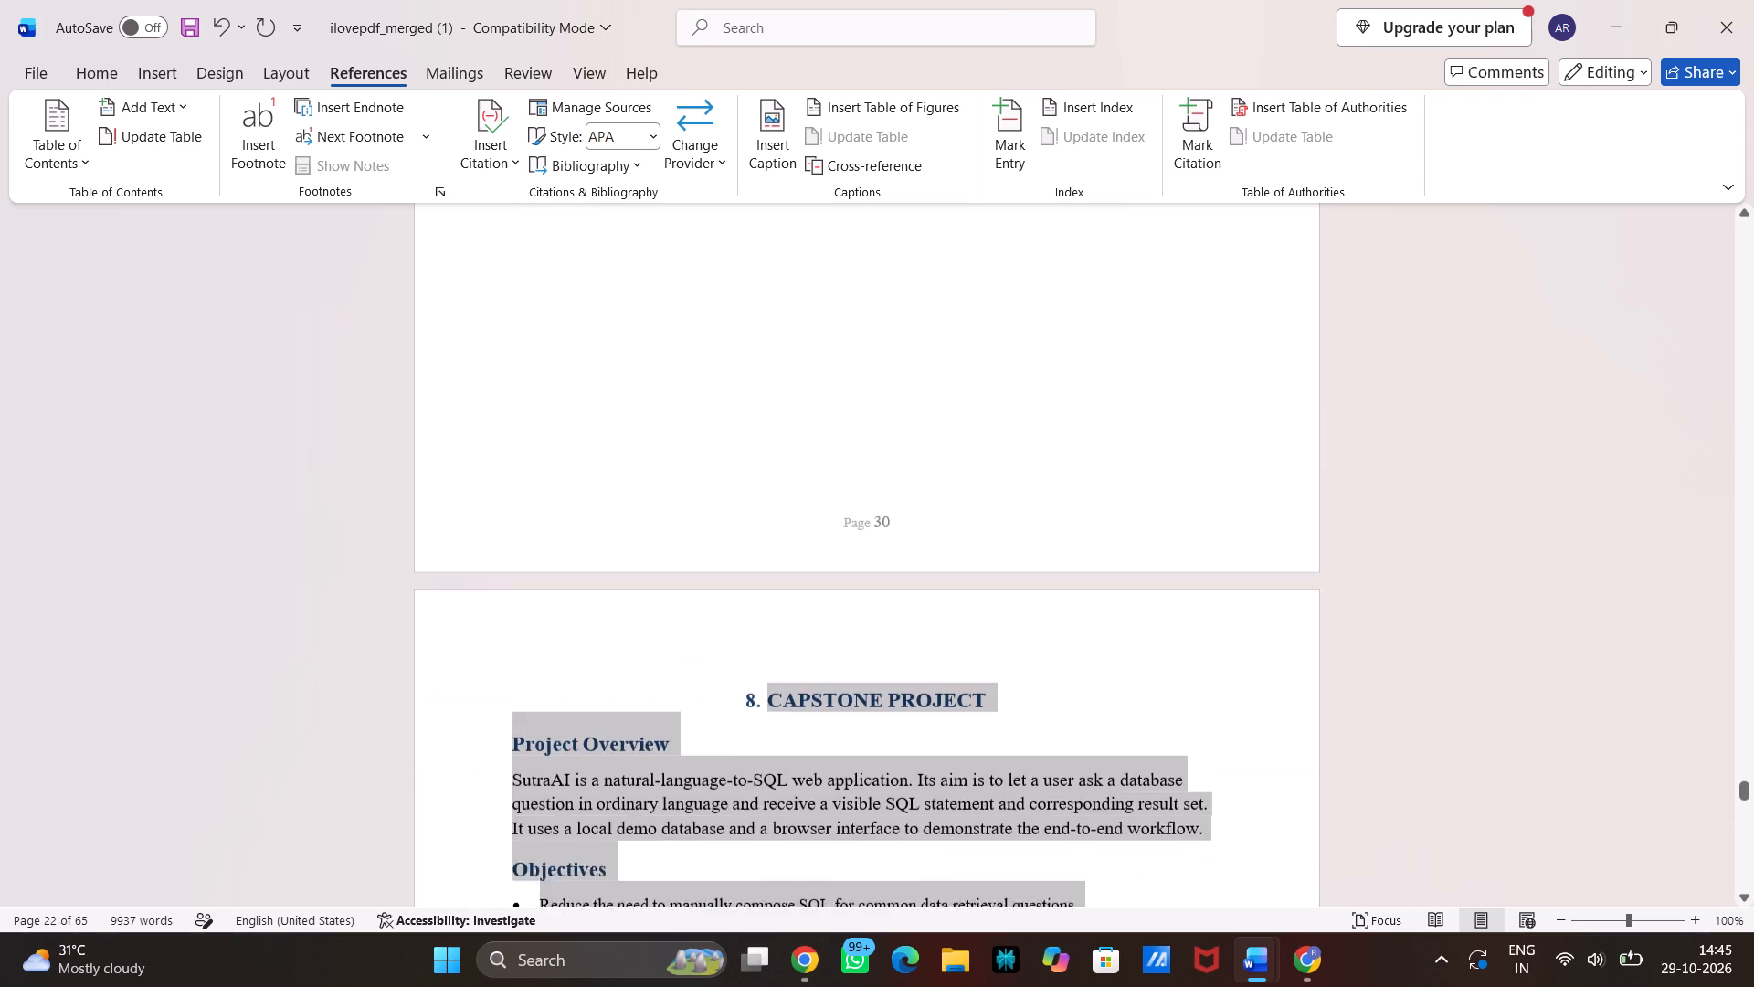
{"action": "left_click_drag", "start_coordinate": [1166, 927], "coordinate": [1177, 507]}
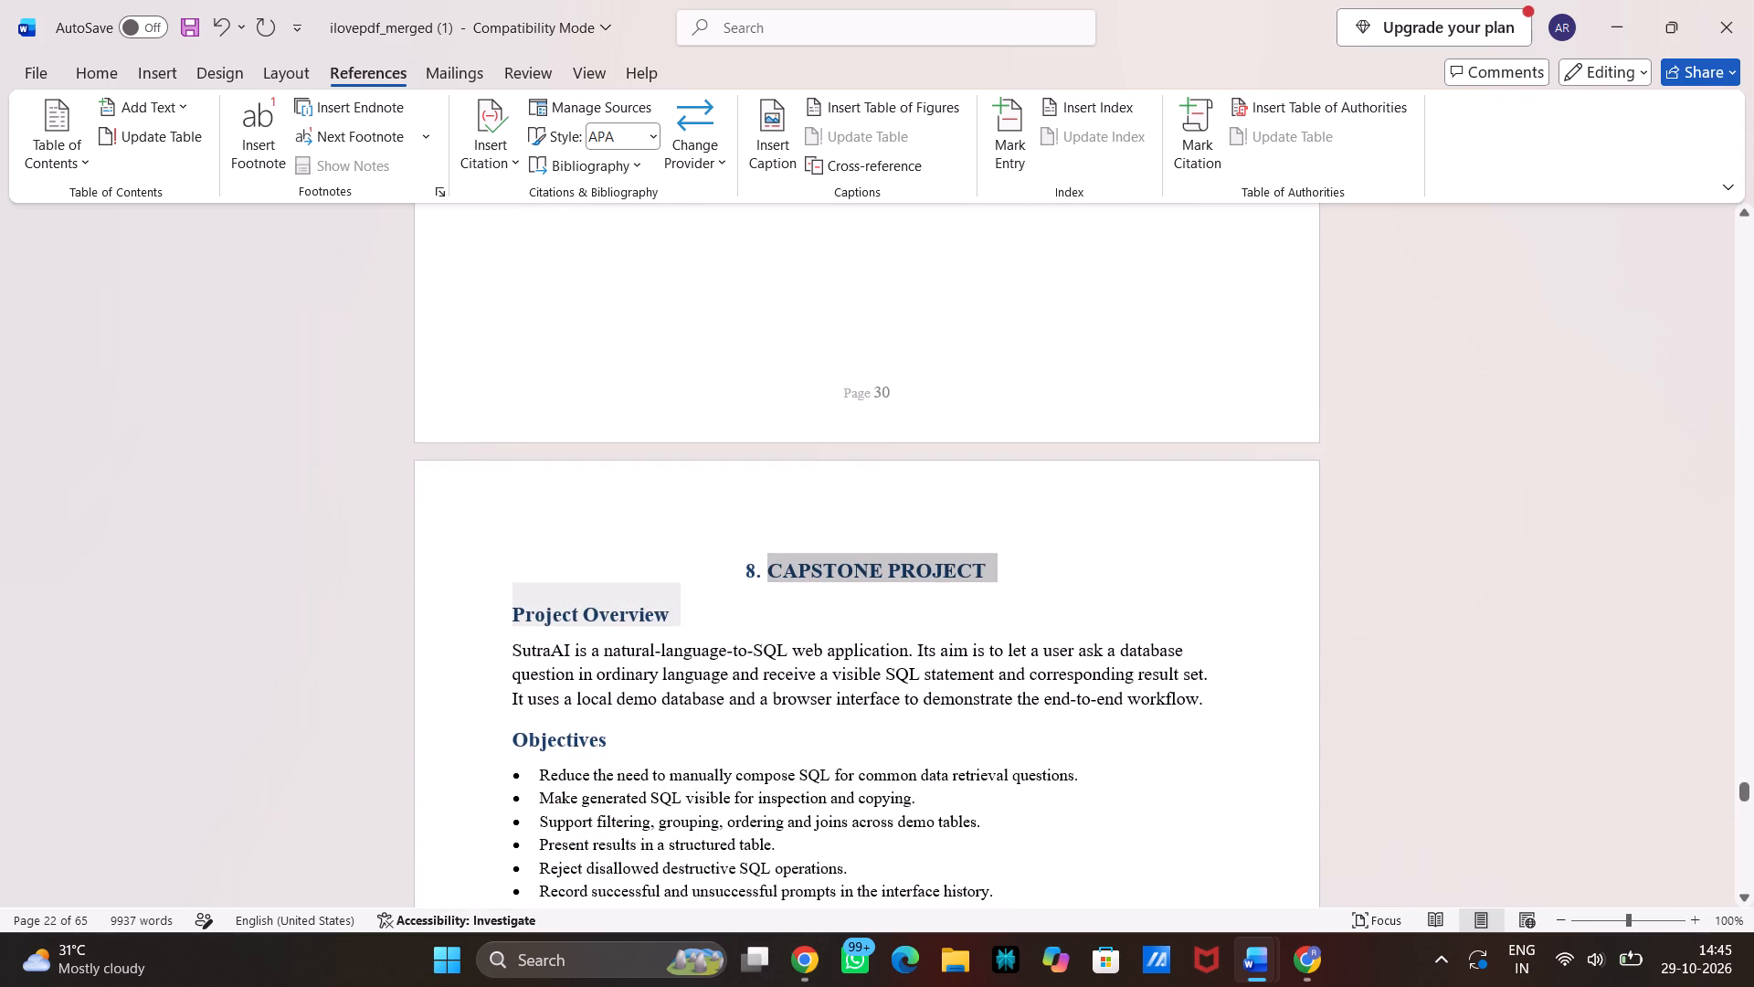
{"action": "left_click_drag", "start_coordinate": [1177, 507], "coordinate": [1147, 425]}
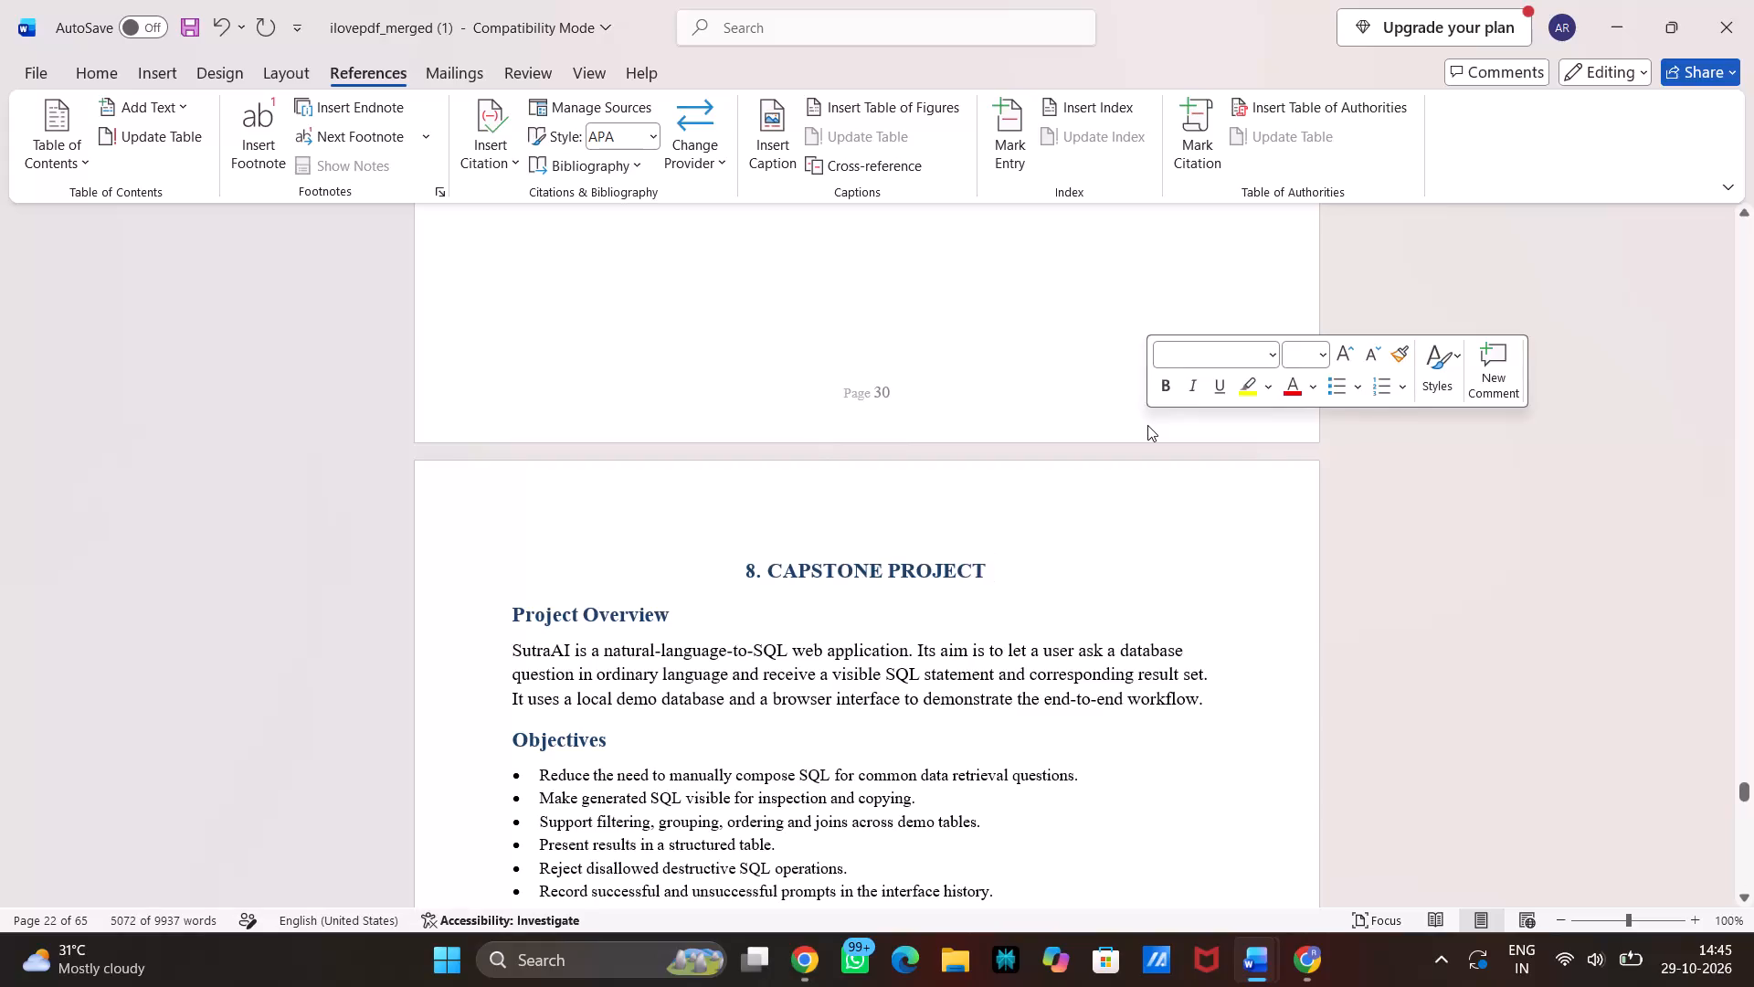
Delete the selected SutraAI content running from the ABSTRACT heading through page 30, just before the Capstone Project chapter.
{"action": "key", "text": "BackSpace"}
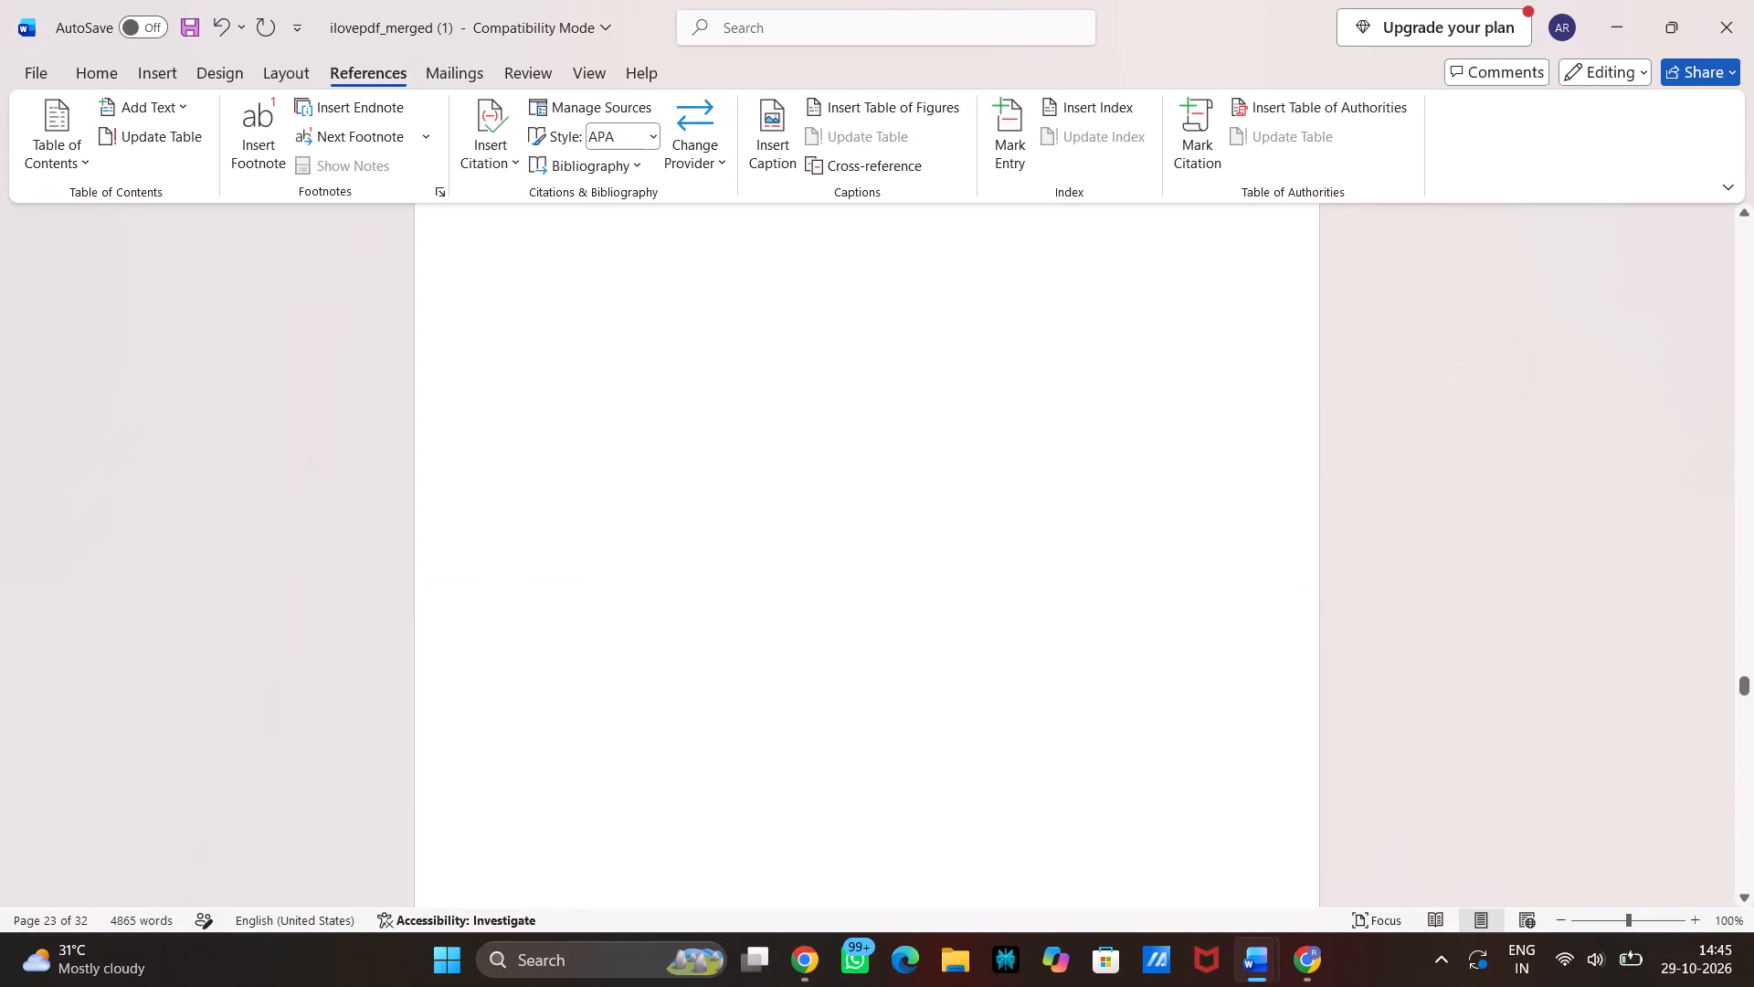
Remove the blank page left between the Disease Management System references and the Capstone Project chapter.
{"action": "scroll", "coordinate": [1147, 425], "scroll_direction": "up", "scroll_amount": 7}
{"action": "scroll", "coordinate": [1147, 425], "scroll_direction": "down", "scroll_amount": 1}
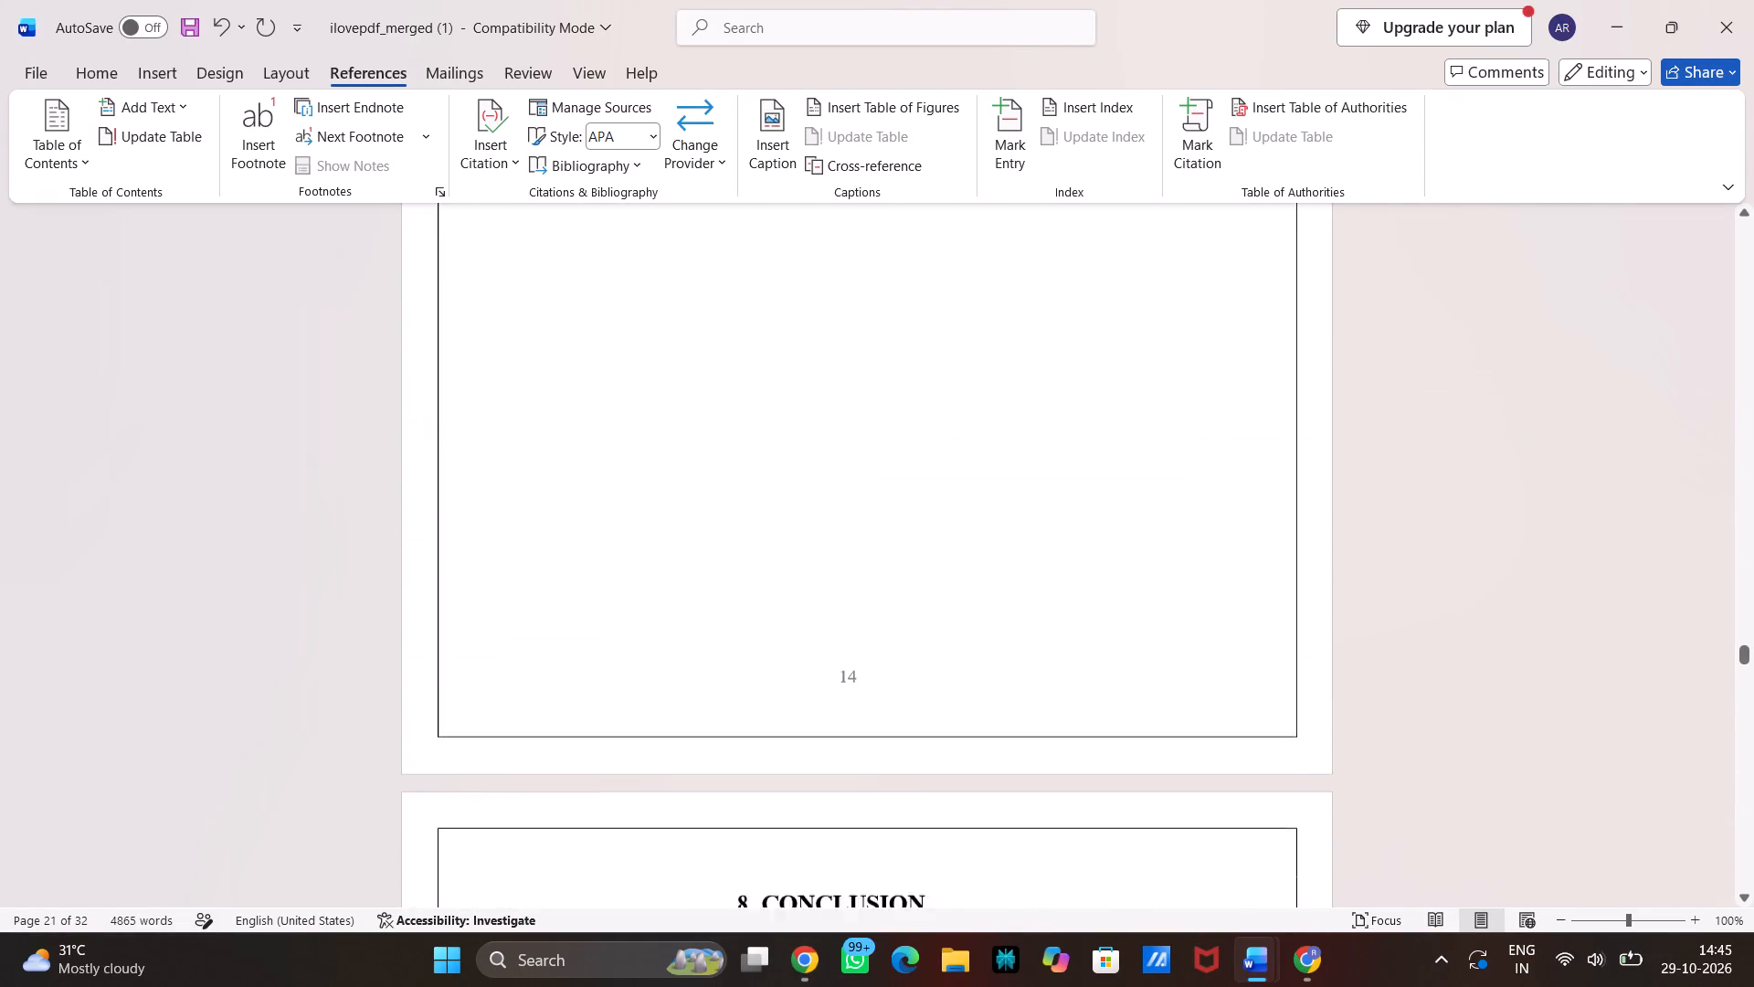
{"action": "scroll", "coordinate": [1147, 425], "scroll_direction": "down", "scroll_amount": 6}
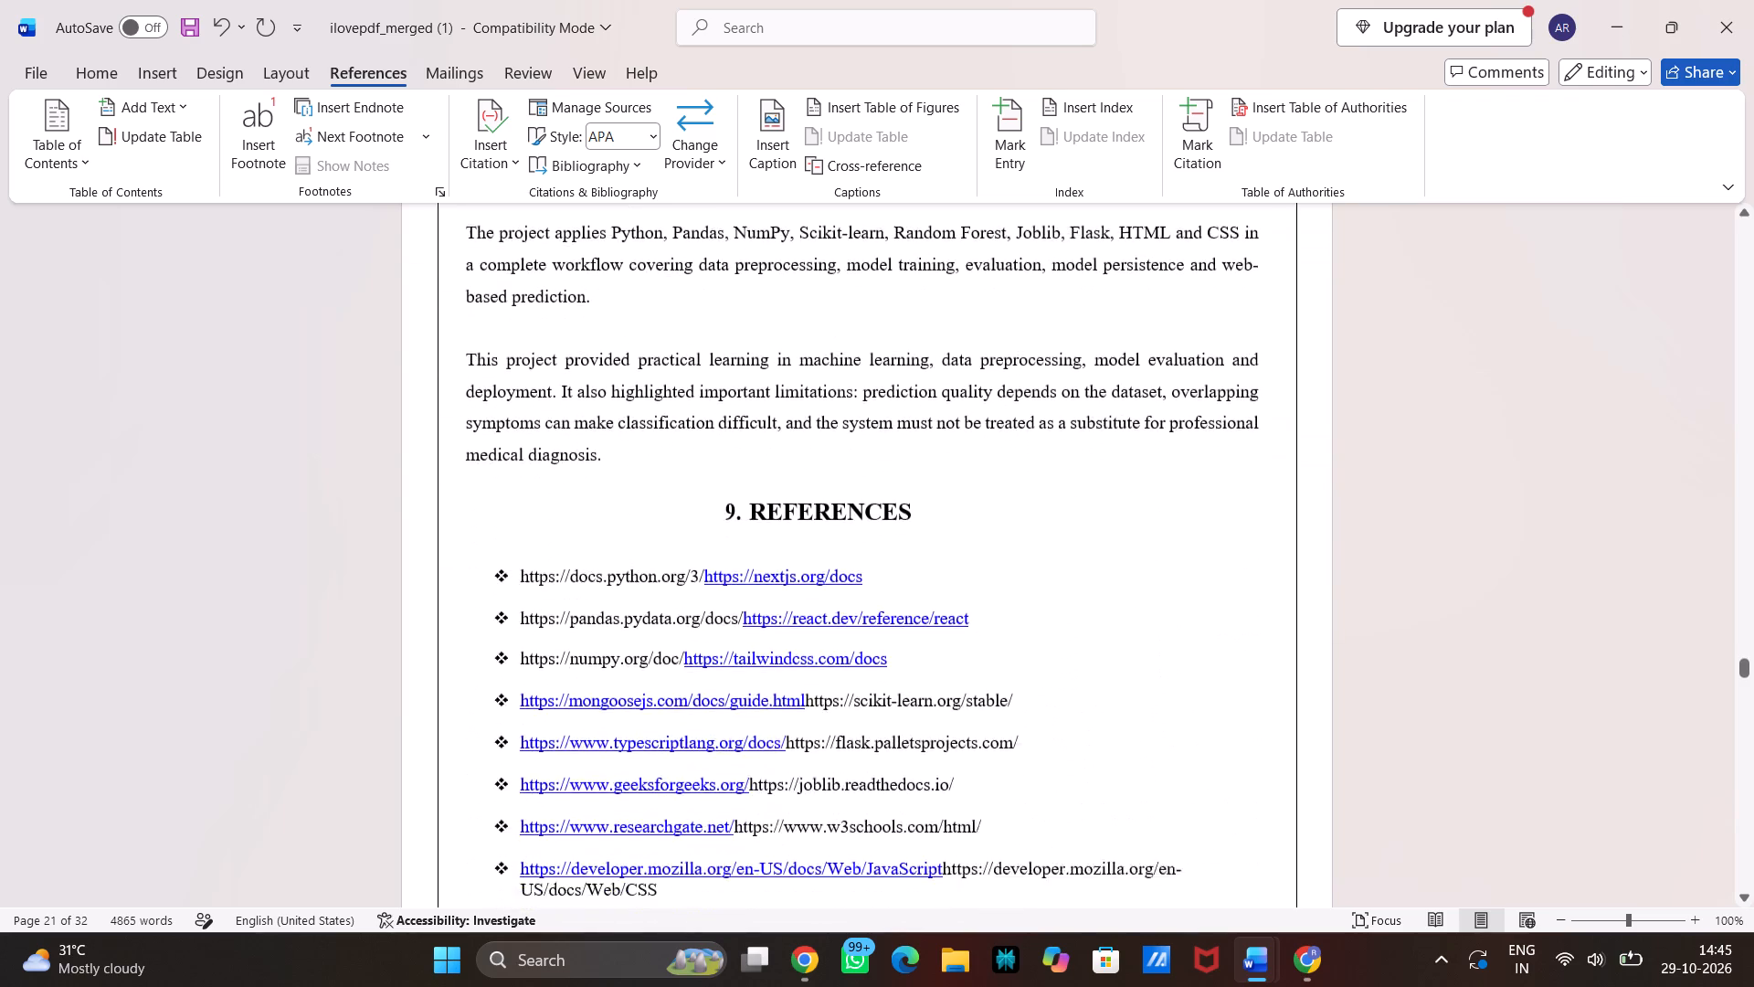
{"action": "scroll", "coordinate": [1147, 425], "scroll_direction": "down", "scroll_amount": 5}
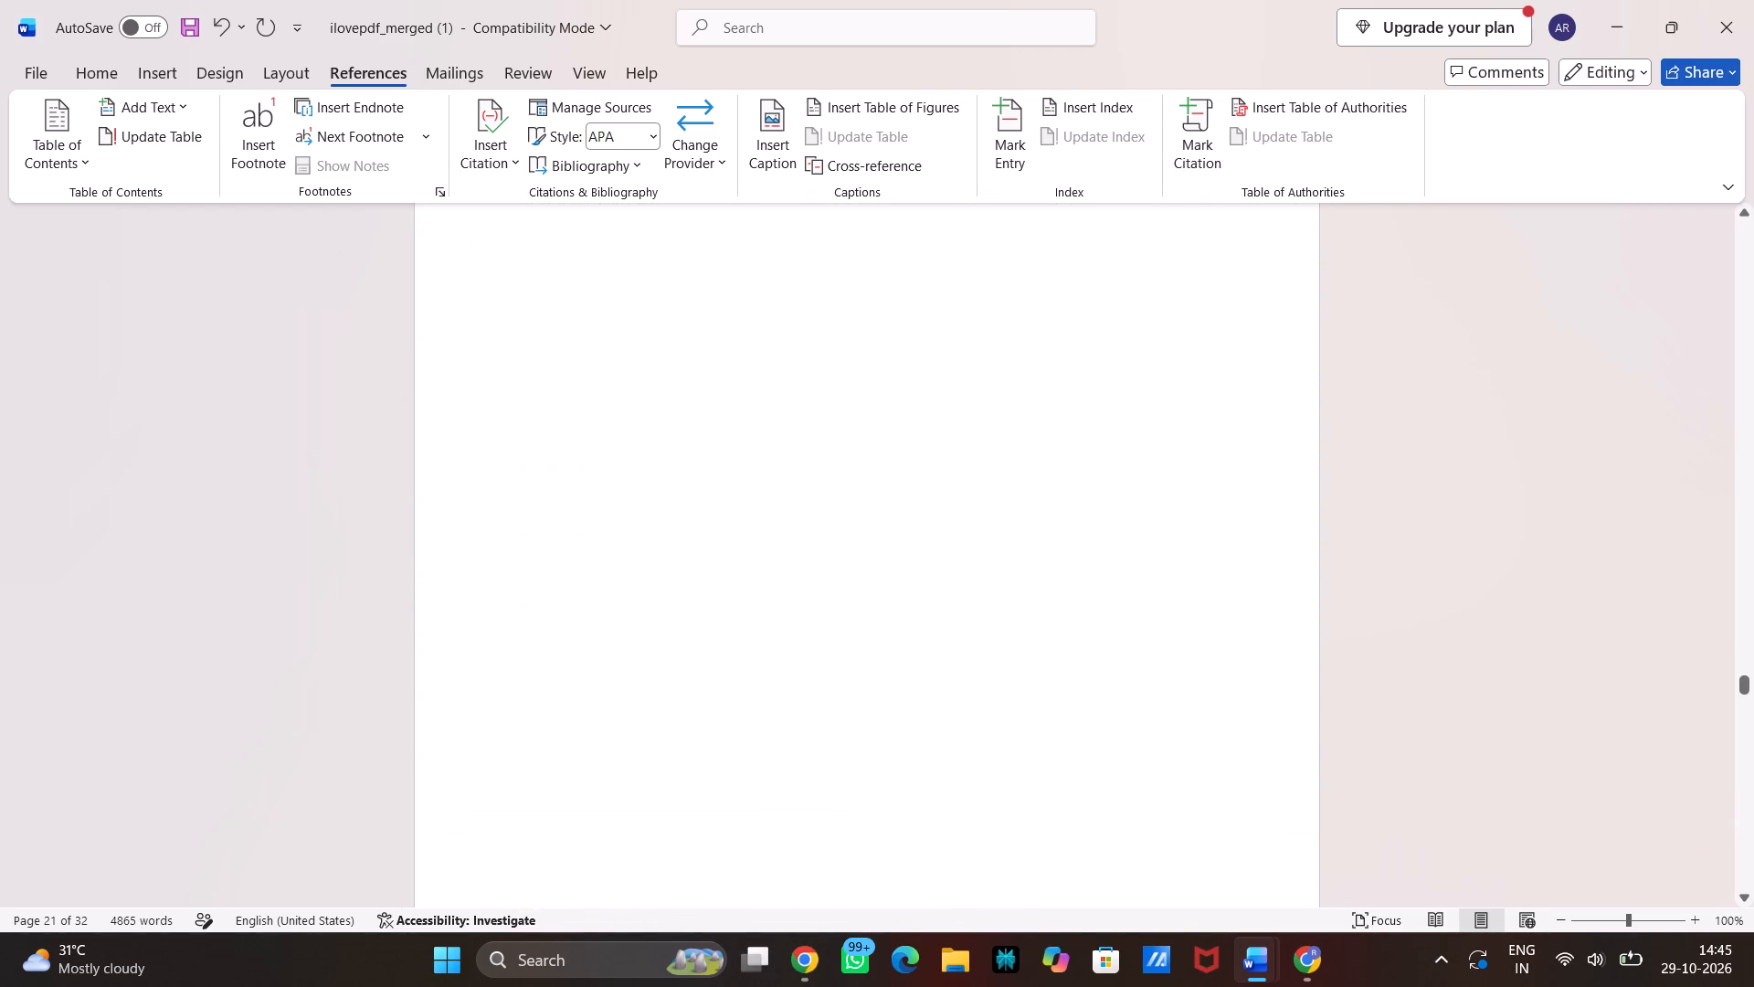
{"action": "scroll", "coordinate": [1147, 425], "scroll_direction": "down", "scroll_amount": 4}
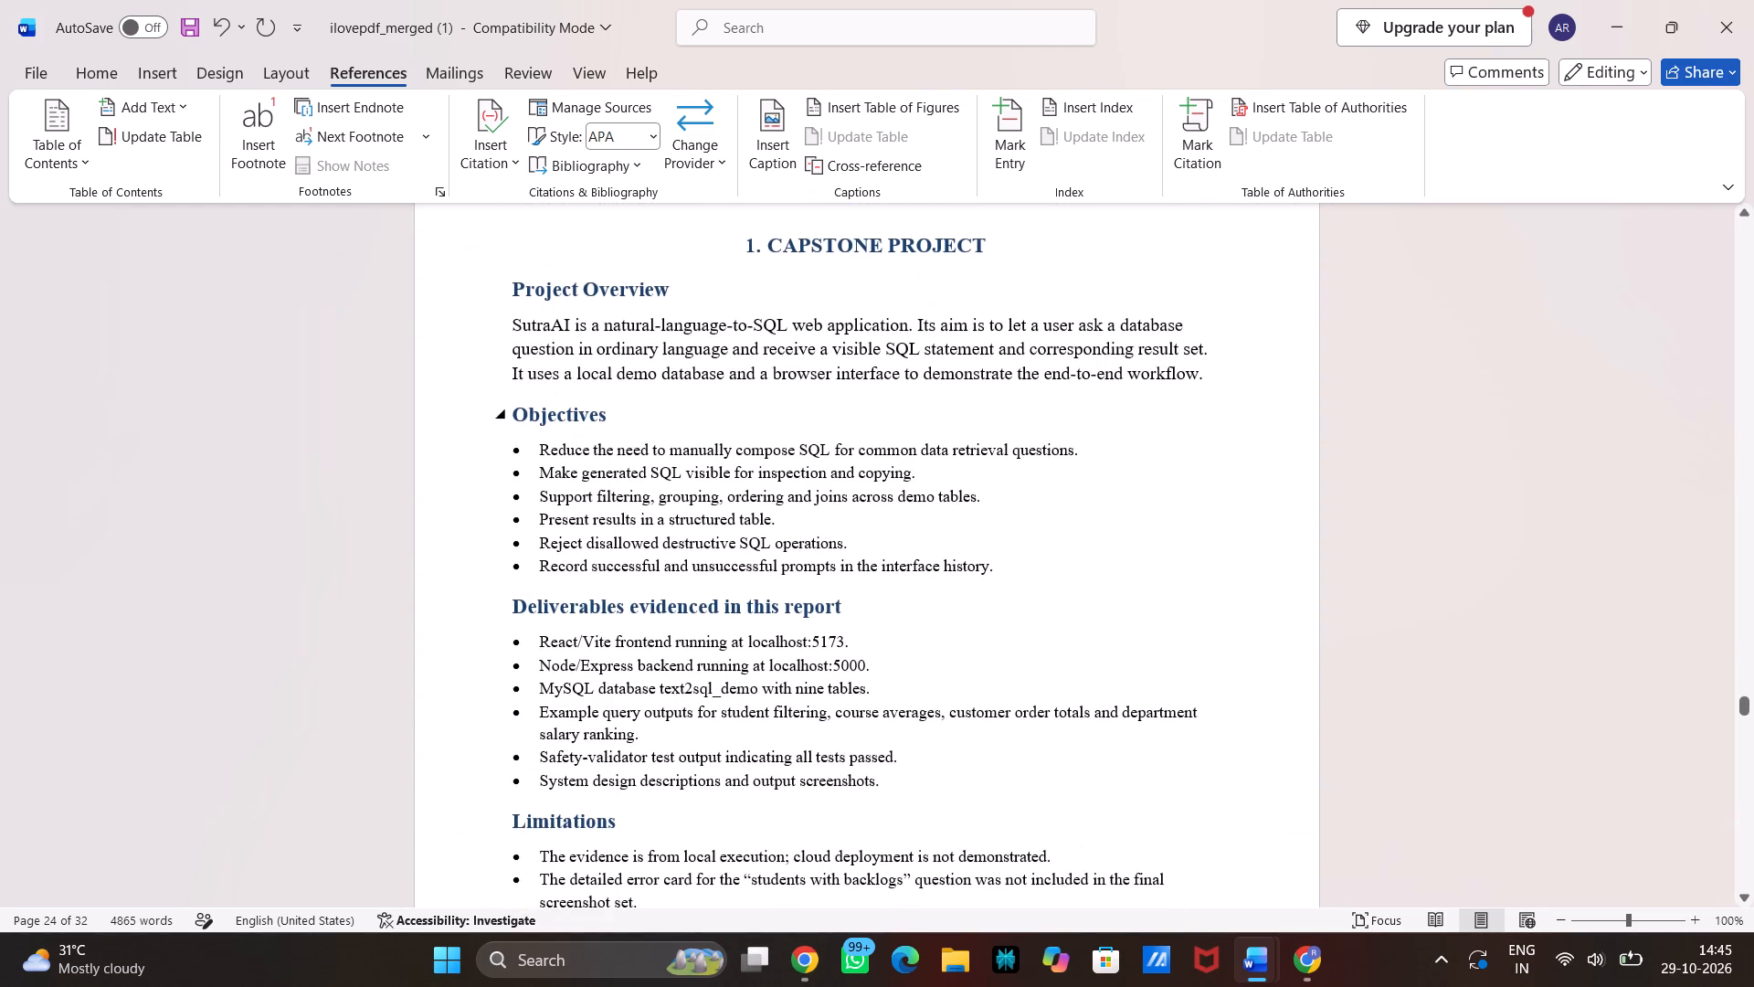
{"action": "scroll", "coordinate": [1147, 425], "scroll_direction": "up", "scroll_amount": 7}
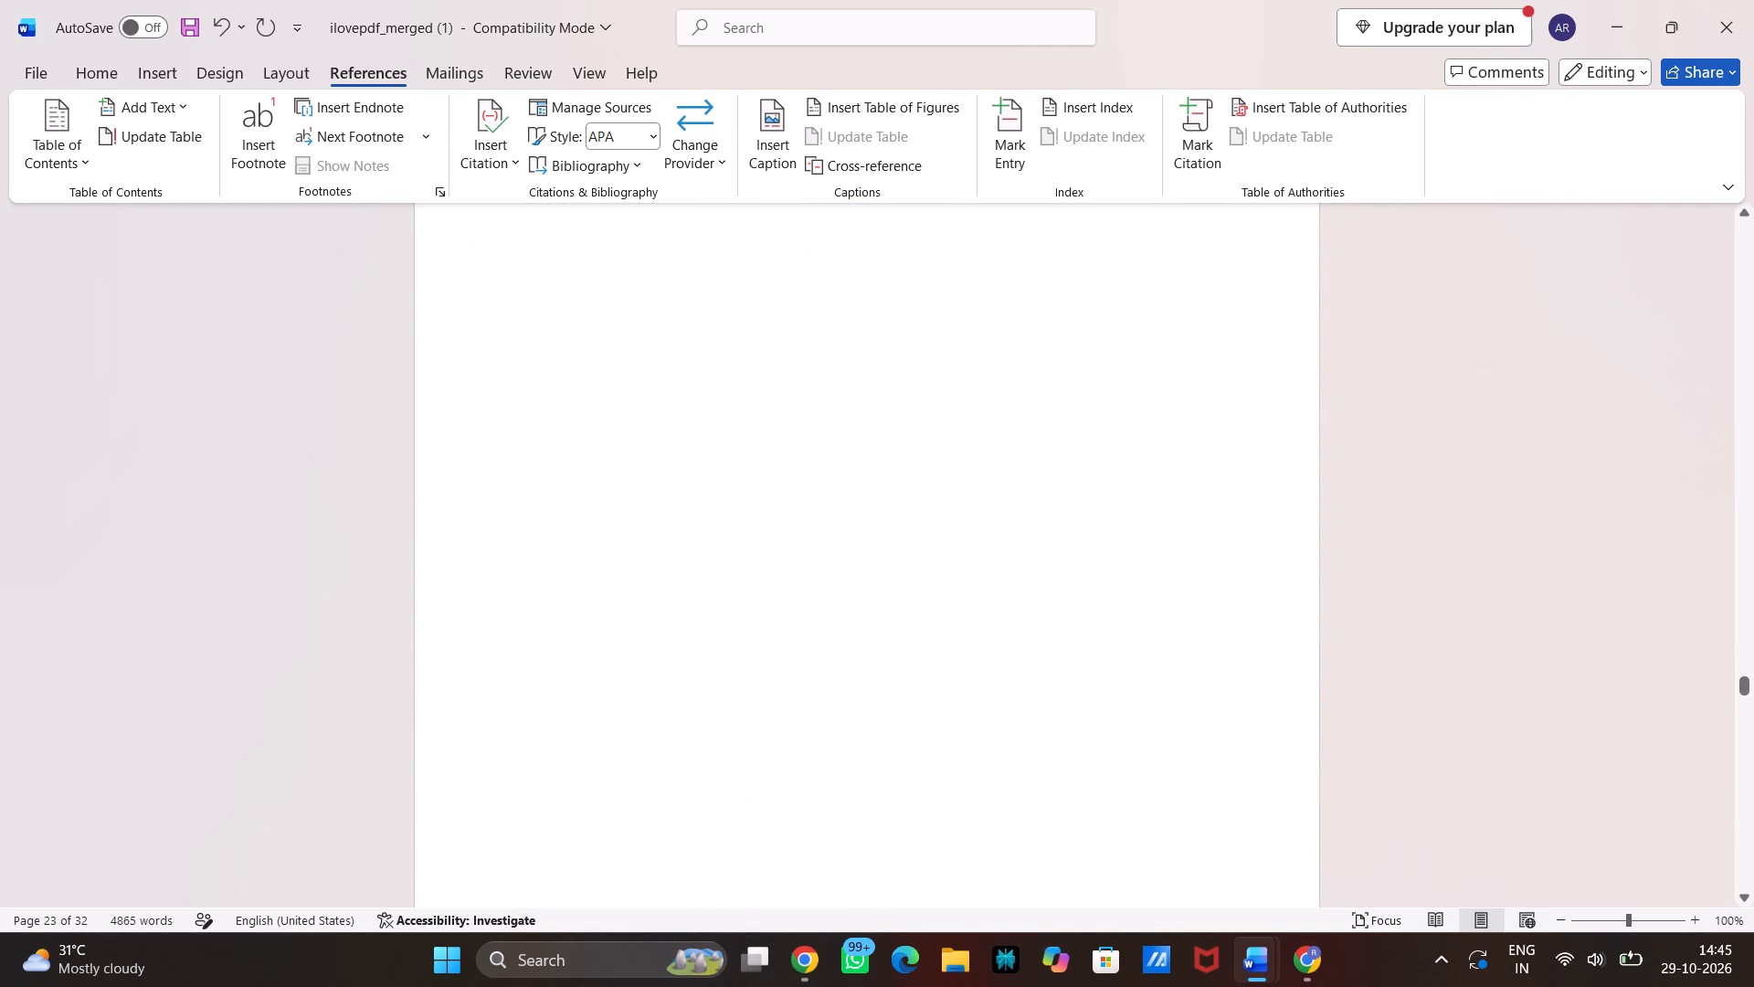
{"action": "left_click", "coordinate": [768, 465]}
{"action": "key", "text": "Delete"}
Delete the entire Capstone Project chapter, from its heading through the Limitations list, along with its emptied page before the Bibliography.
{"action": "scroll", "coordinate": [509, 390], "scroll_direction": "up", "scroll_amount": 3}
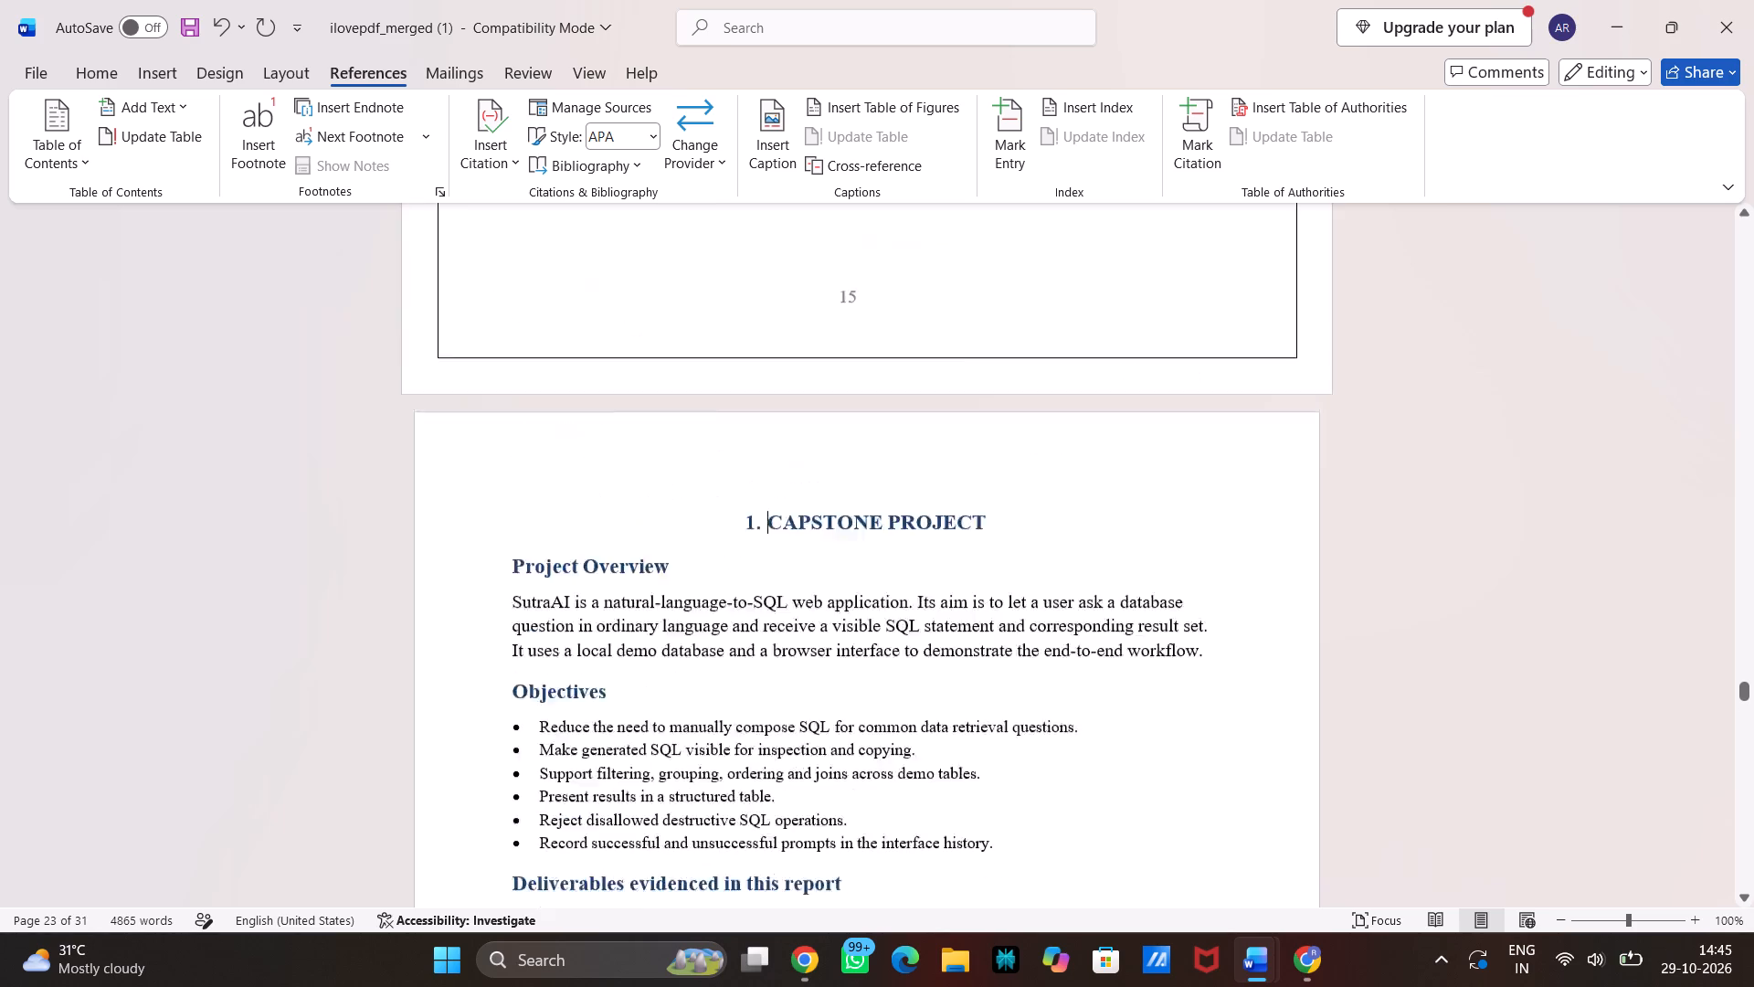
{"action": "scroll", "coordinate": [509, 390], "scroll_direction": "up", "scroll_amount": 1}
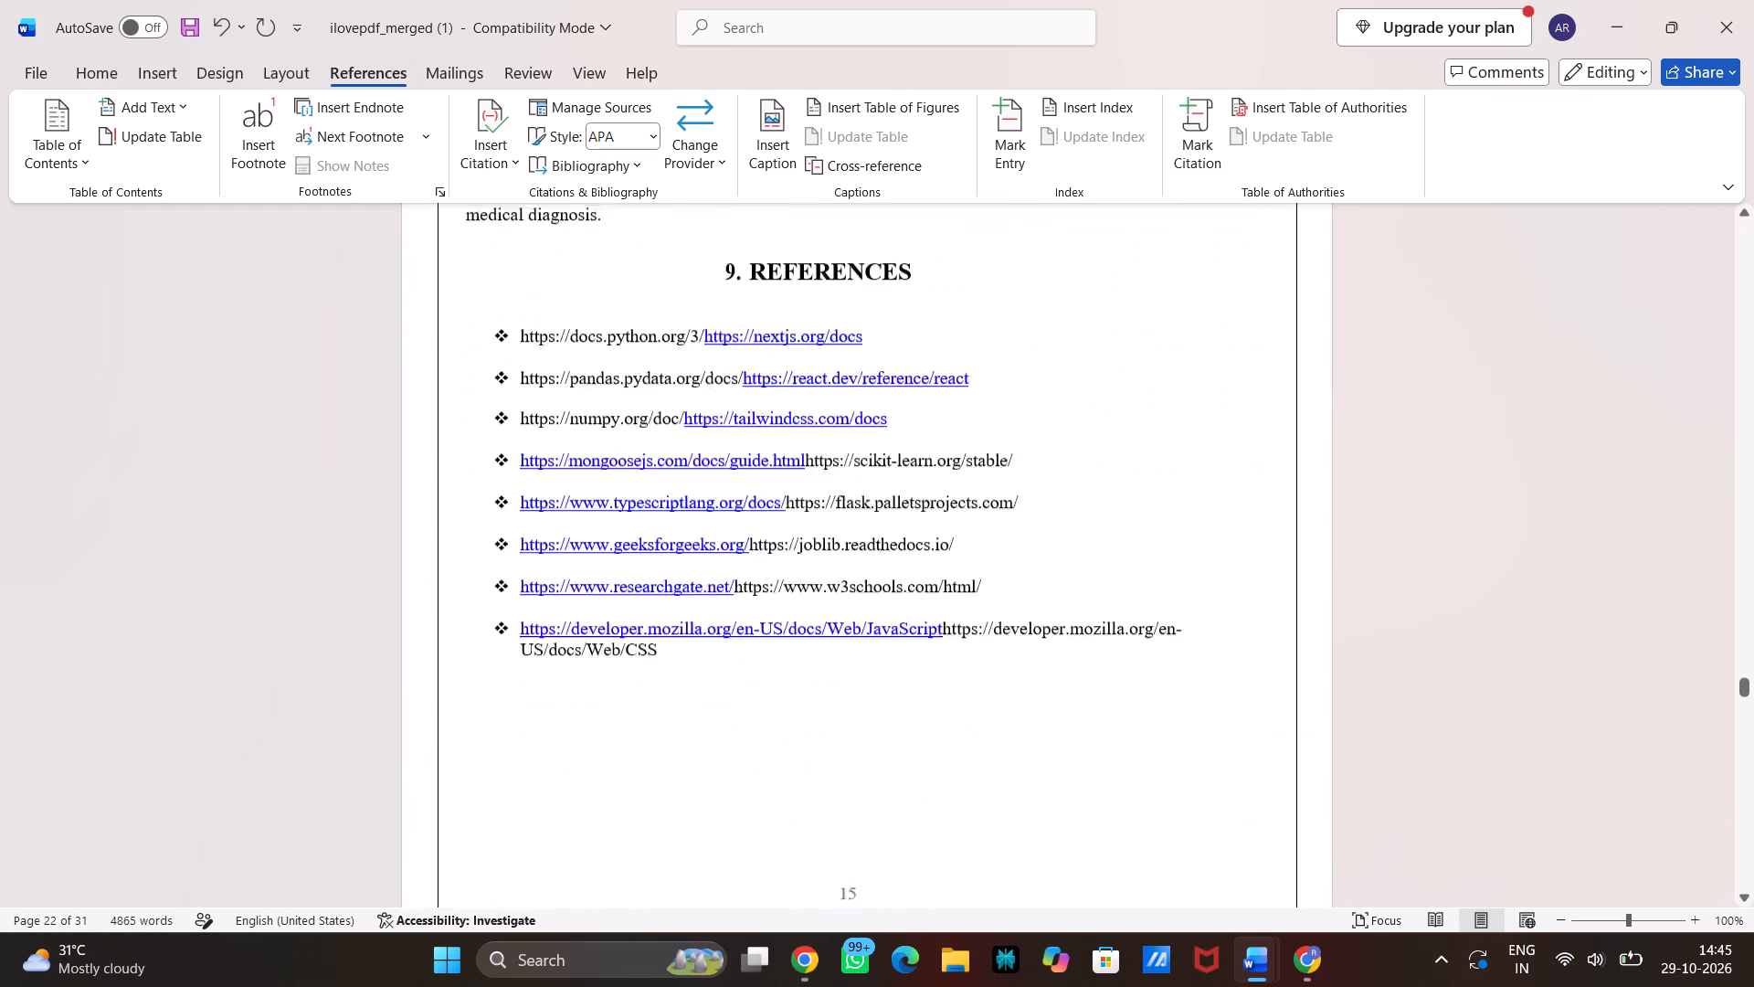
{"action": "scroll", "coordinate": [509, 390], "scroll_direction": "down", "scroll_amount": 2}
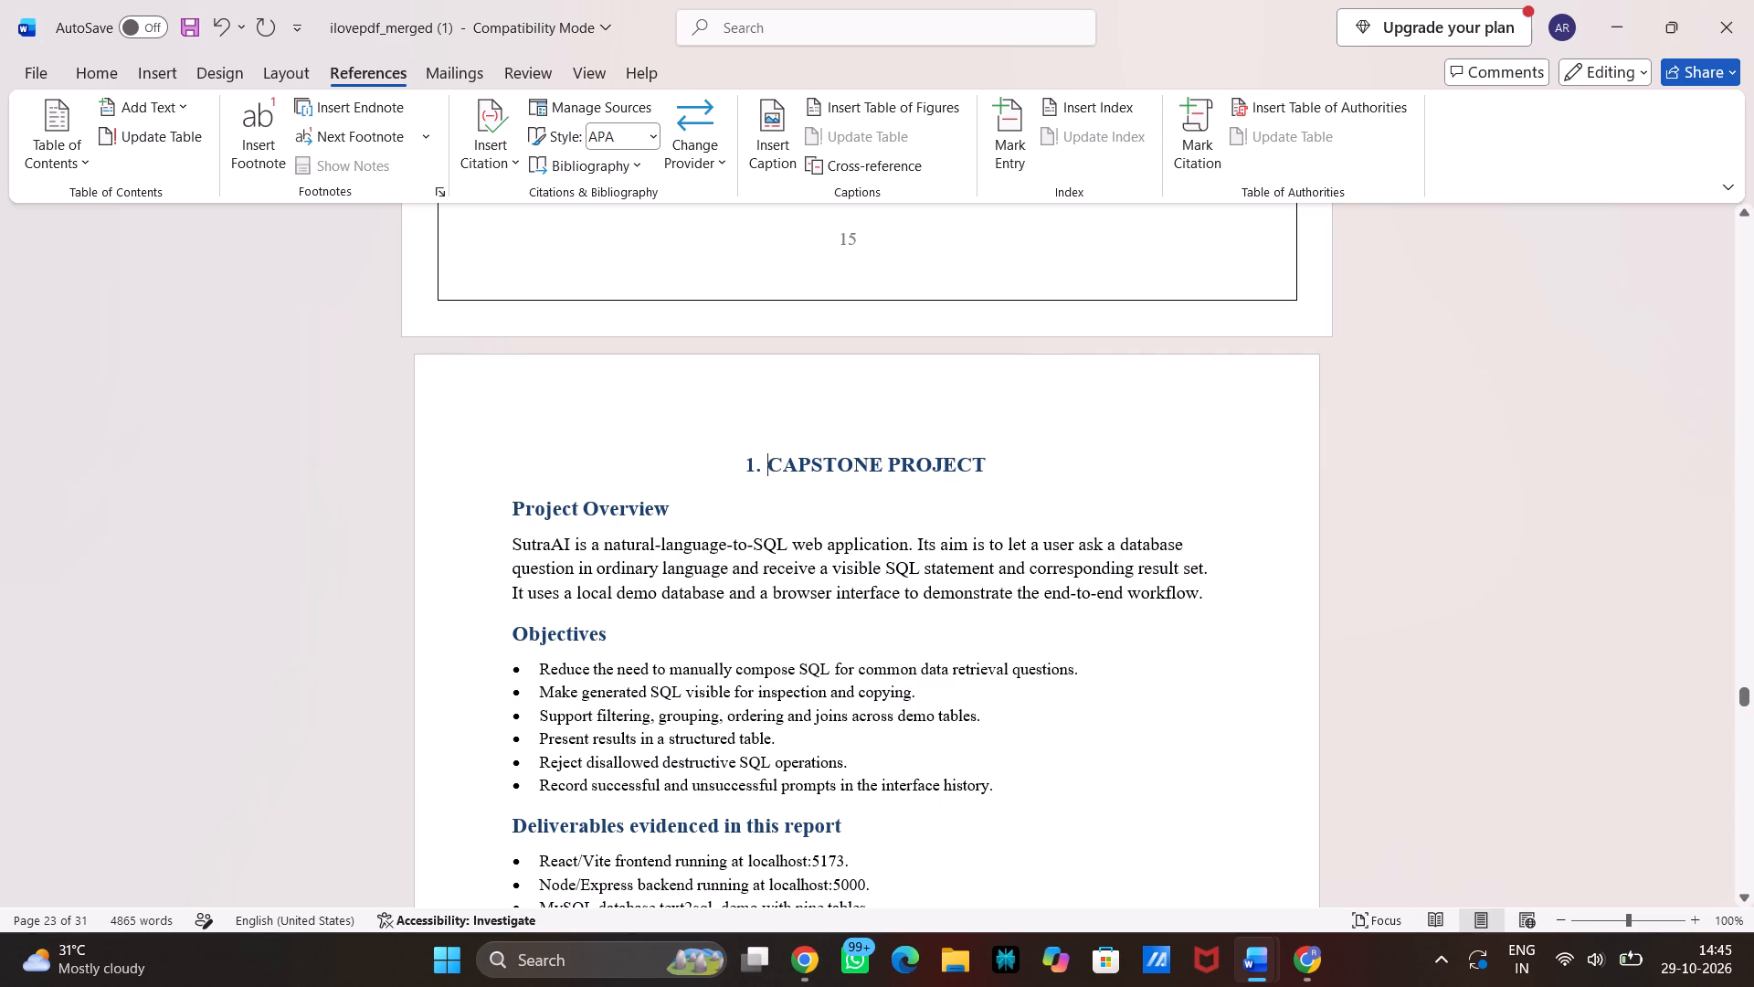
{"action": "scroll", "coordinate": [503, 365], "scroll_direction": "down", "scroll_amount": 2}
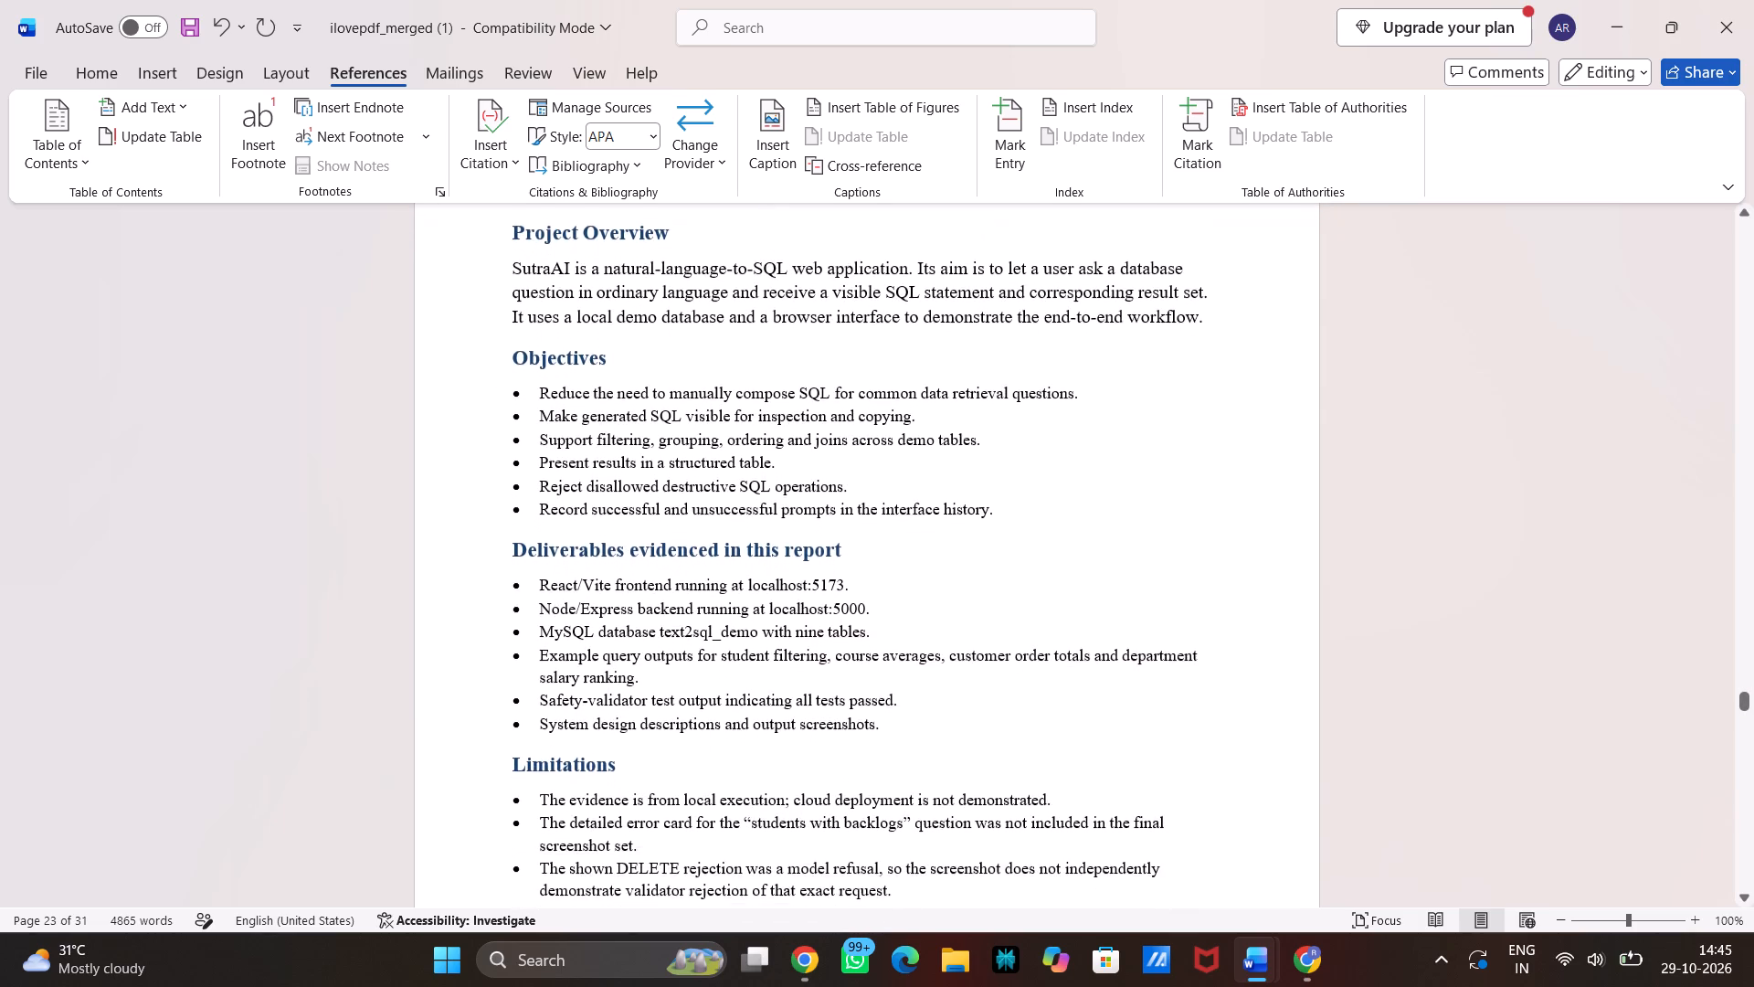
{"action": "scroll", "coordinate": [519, 312], "scroll_direction": "up", "scroll_amount": 1}
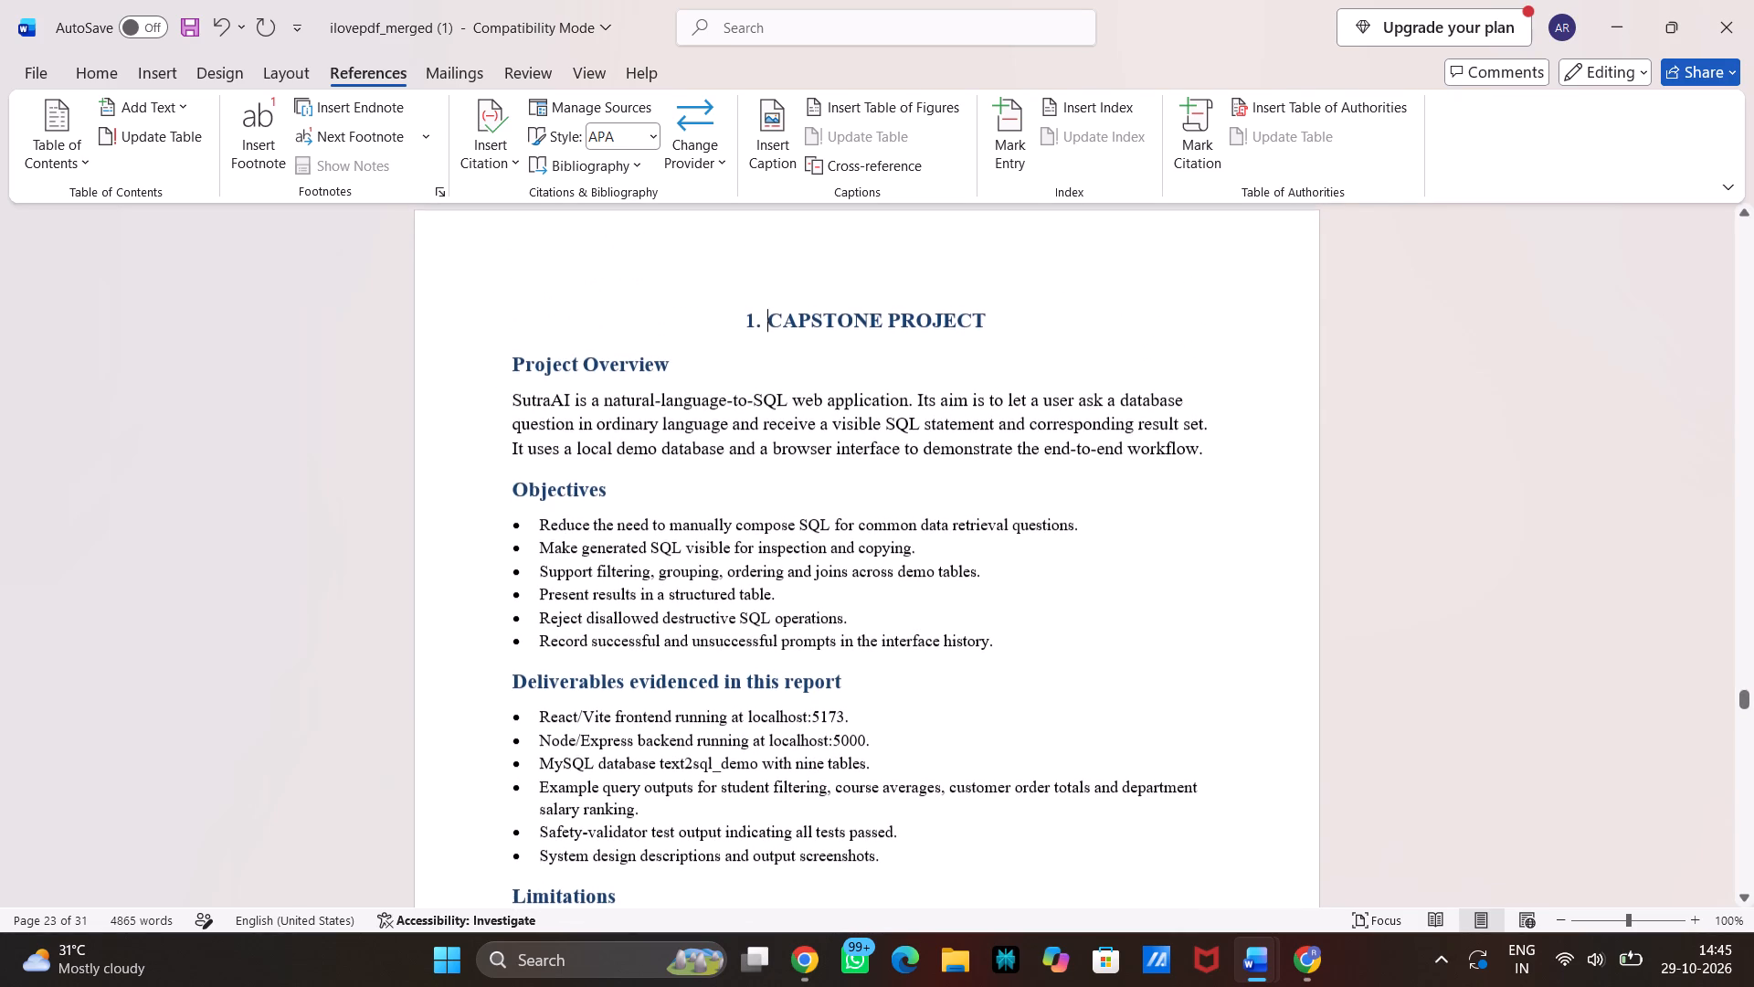
{"action": "left_click_drag", "start_coordinate": [519, 312], "coordinate": [1002, 865]}
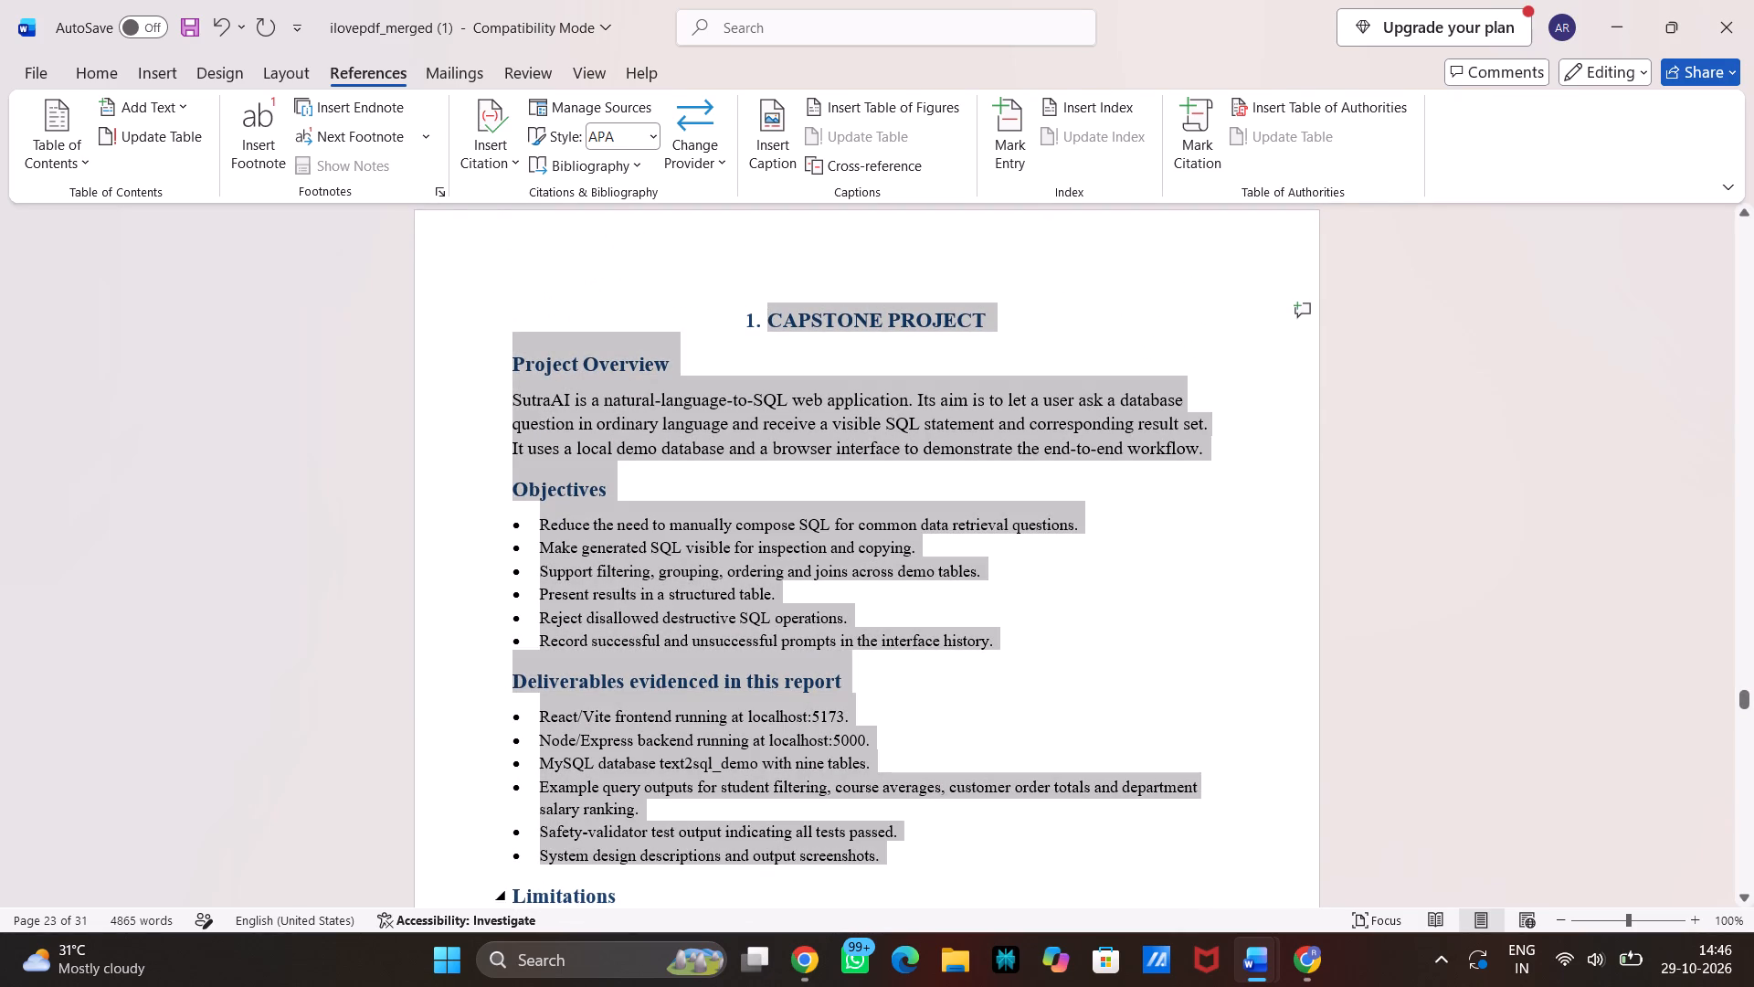
{"action": "left_click_drag", "start_coordinate": [1002, 865], "coordinate": [326, 268]}
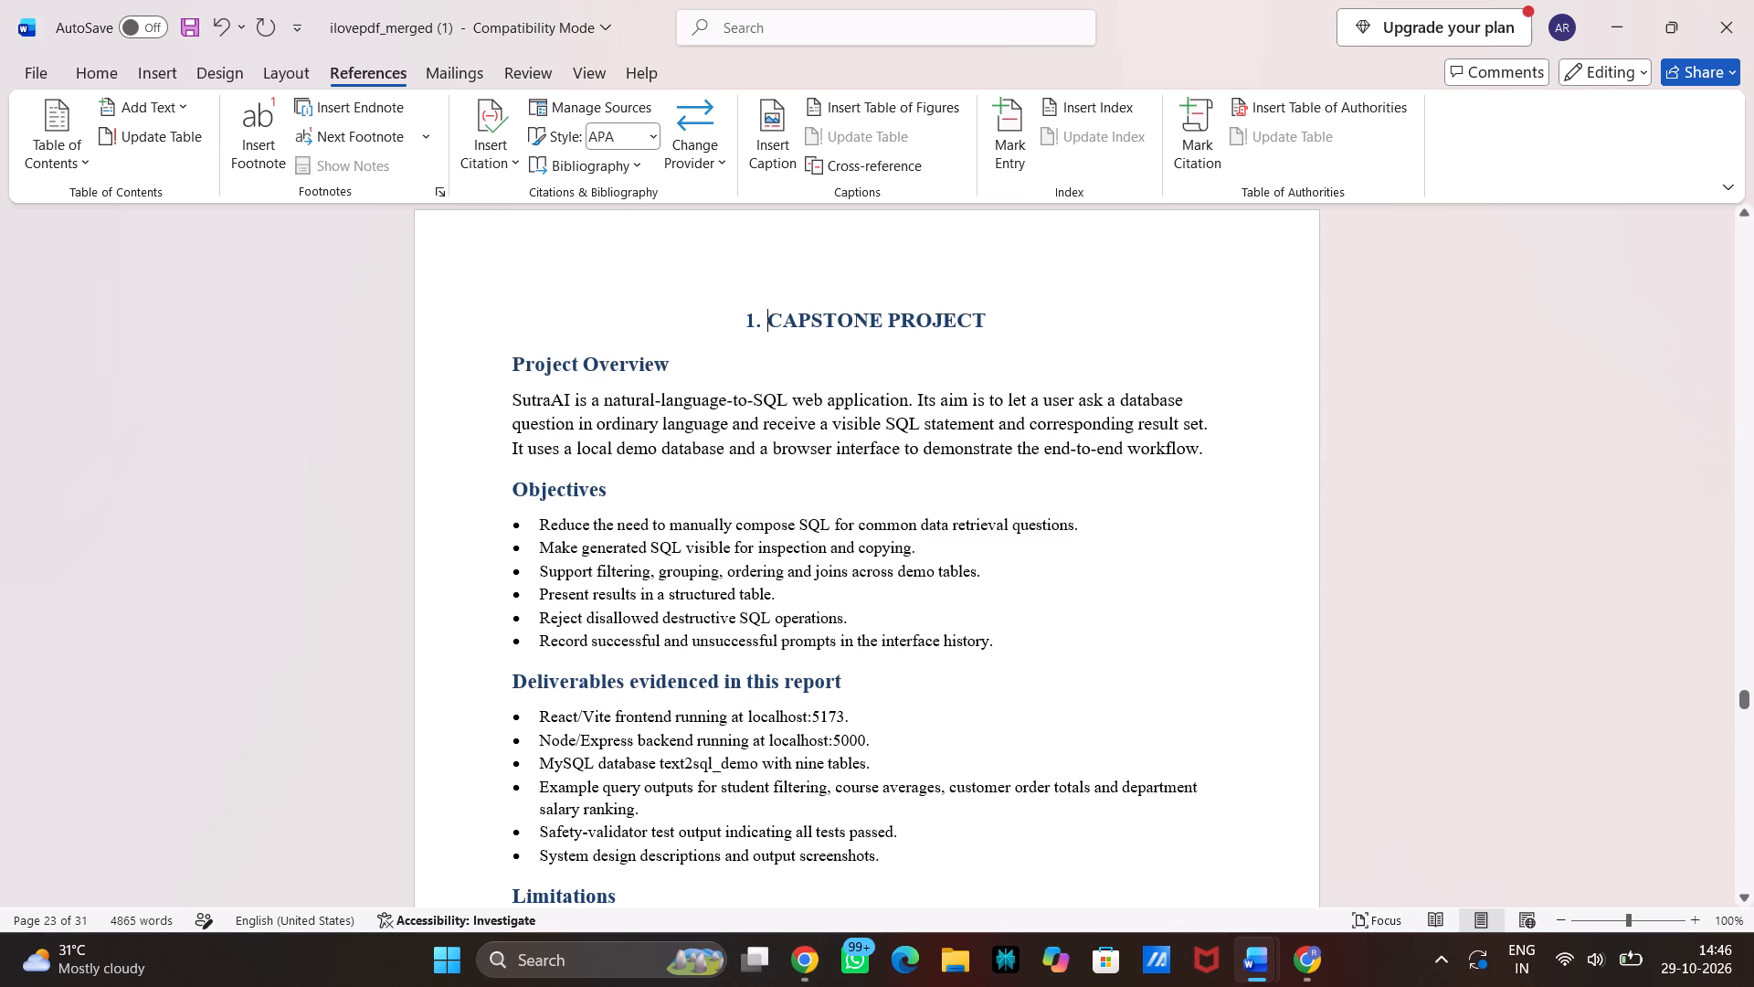
{"action": "left_click_drag", "start_coordinate": [326, 268], "coordinate": [850, 822]}
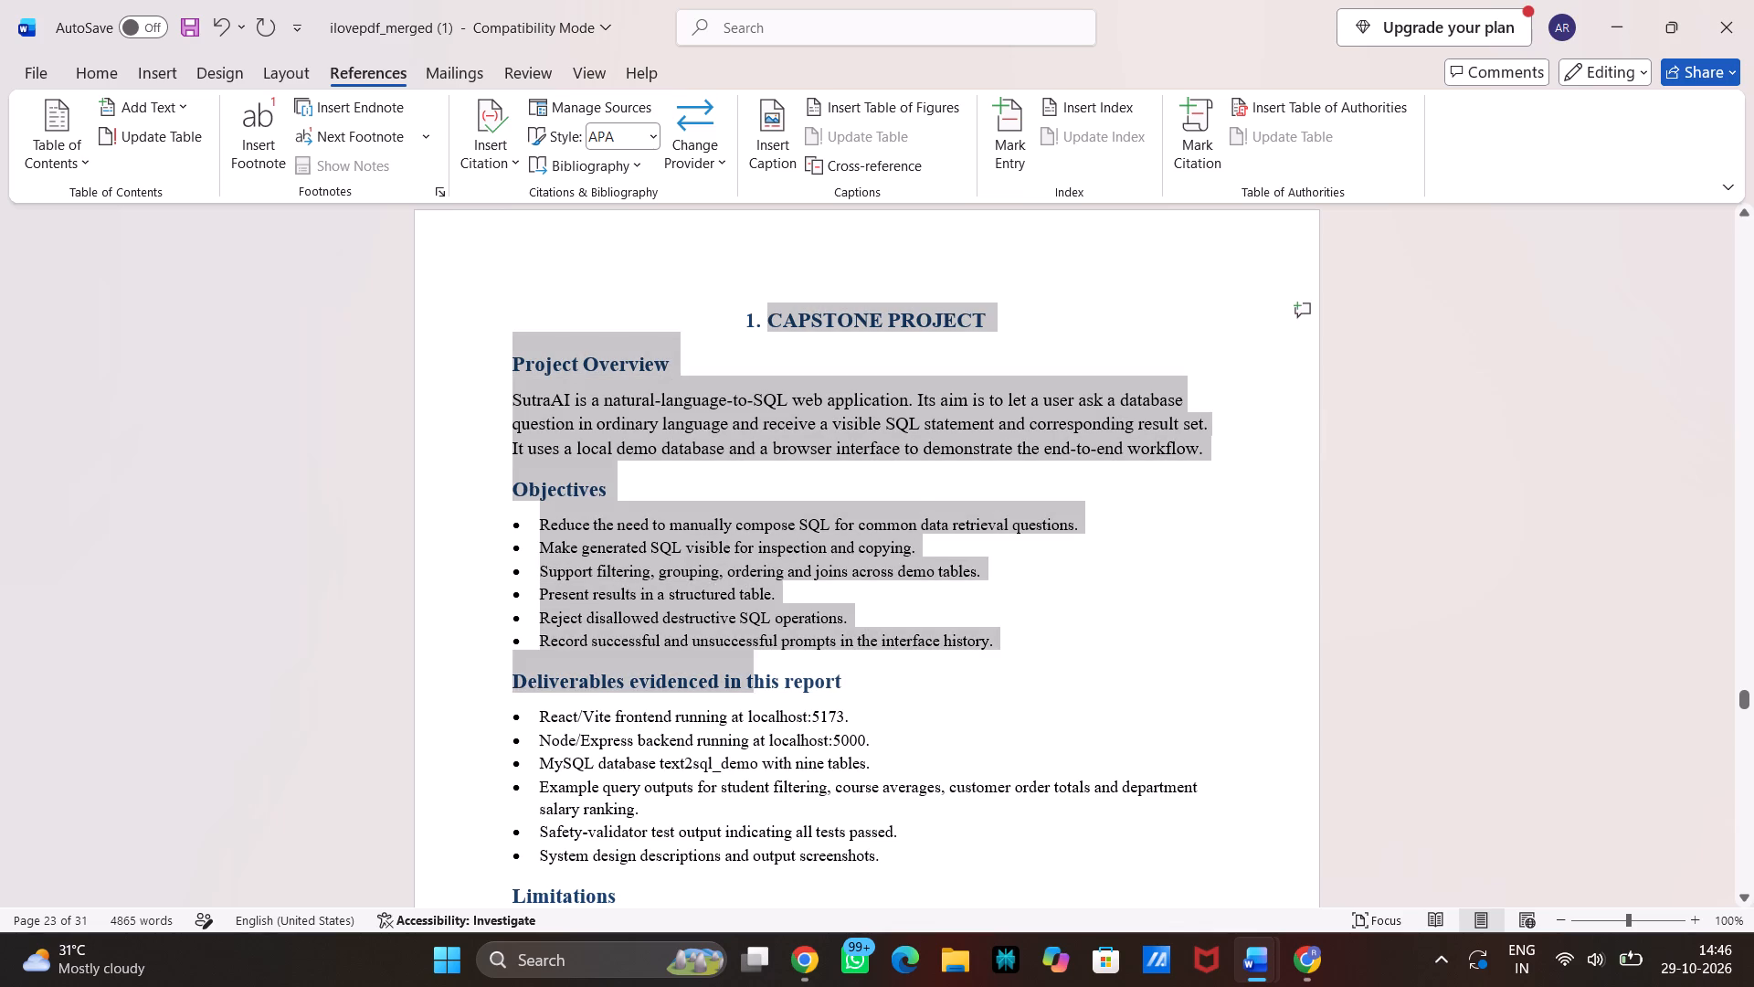
{"action": "left_click_drag", "start_coordinate": [850, 822], "coordinate": [1056, 524]}
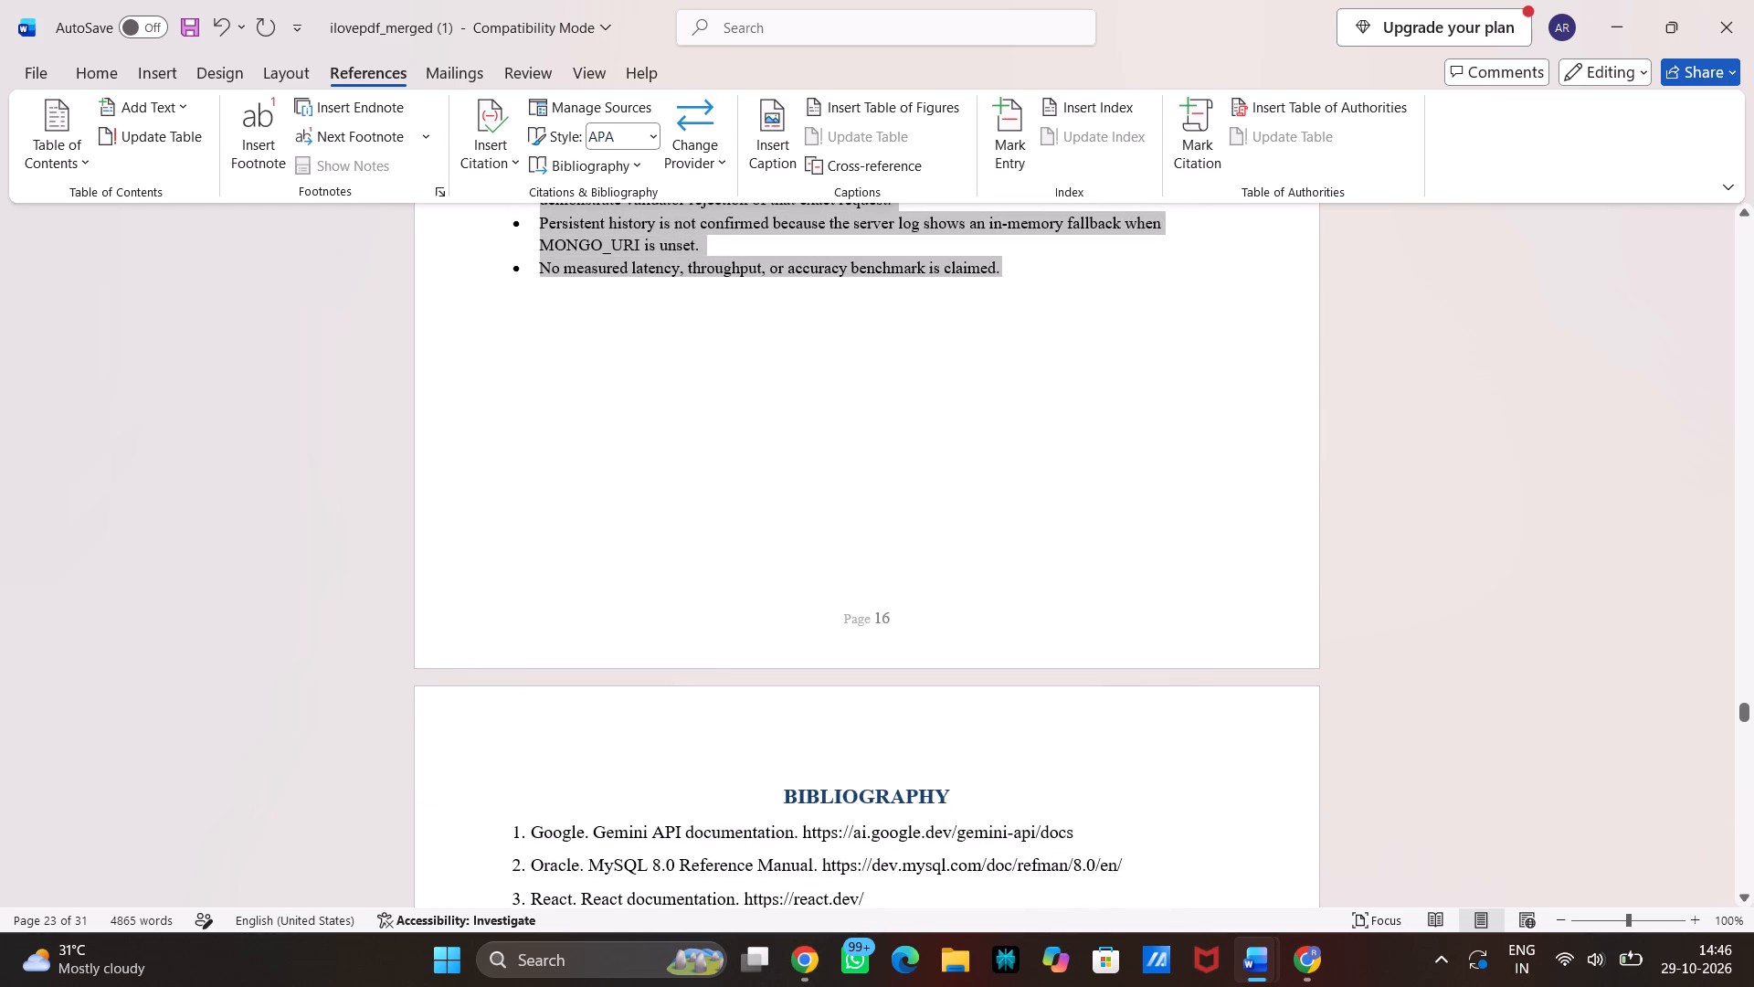
{"action": "left_click_drag", "start_coordinate": [1056, 524], "coordinate": [1075, 918]}
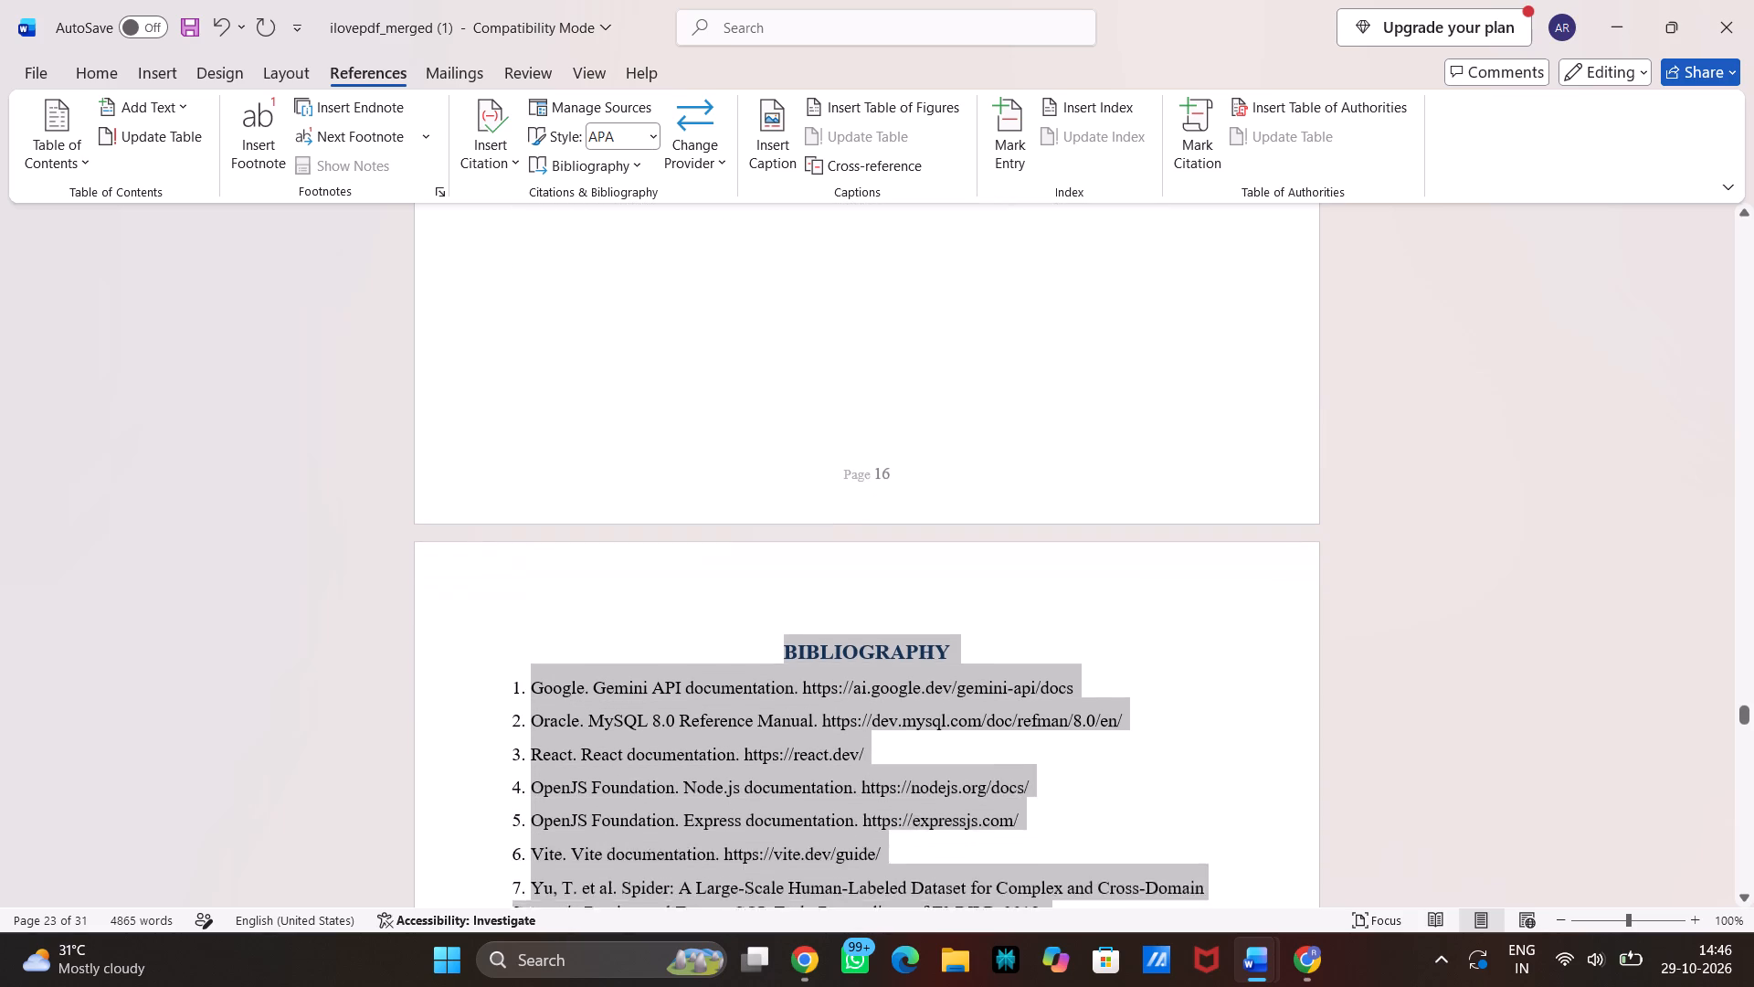
{"action": "left_click_drag", "start_coordinate": [1075, 918], "coordinate": [1176, 367]}
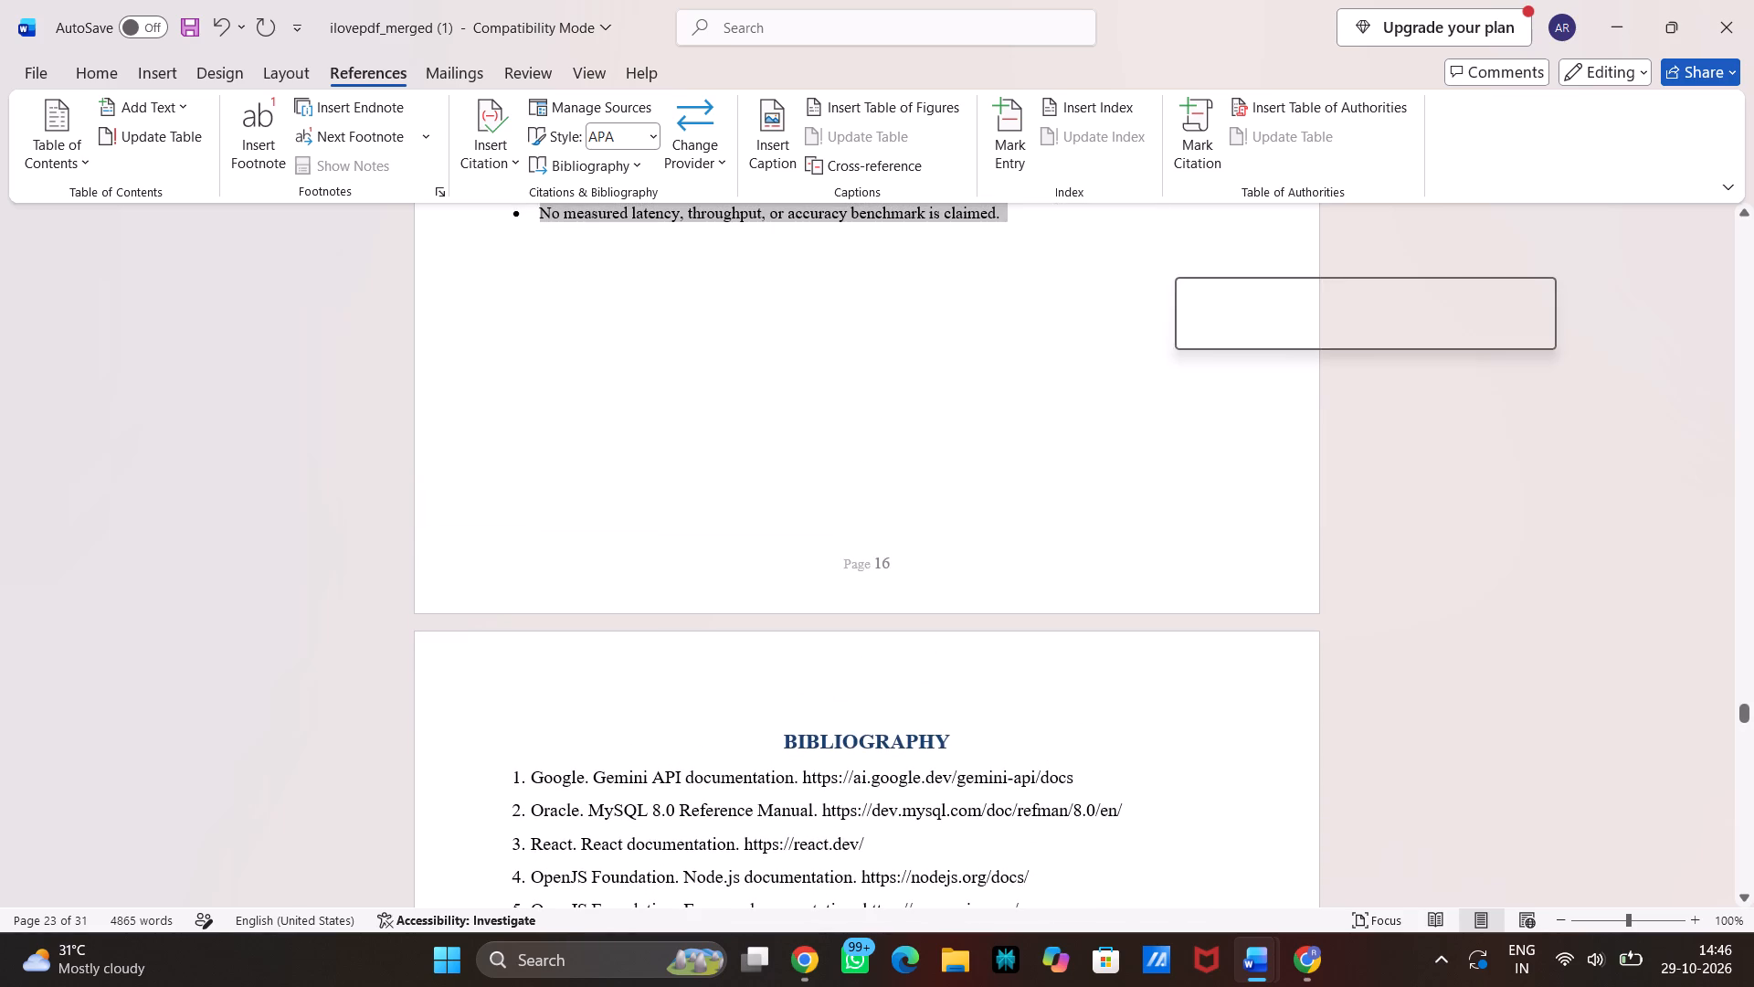
{"action": "key", "text": "Delete"}
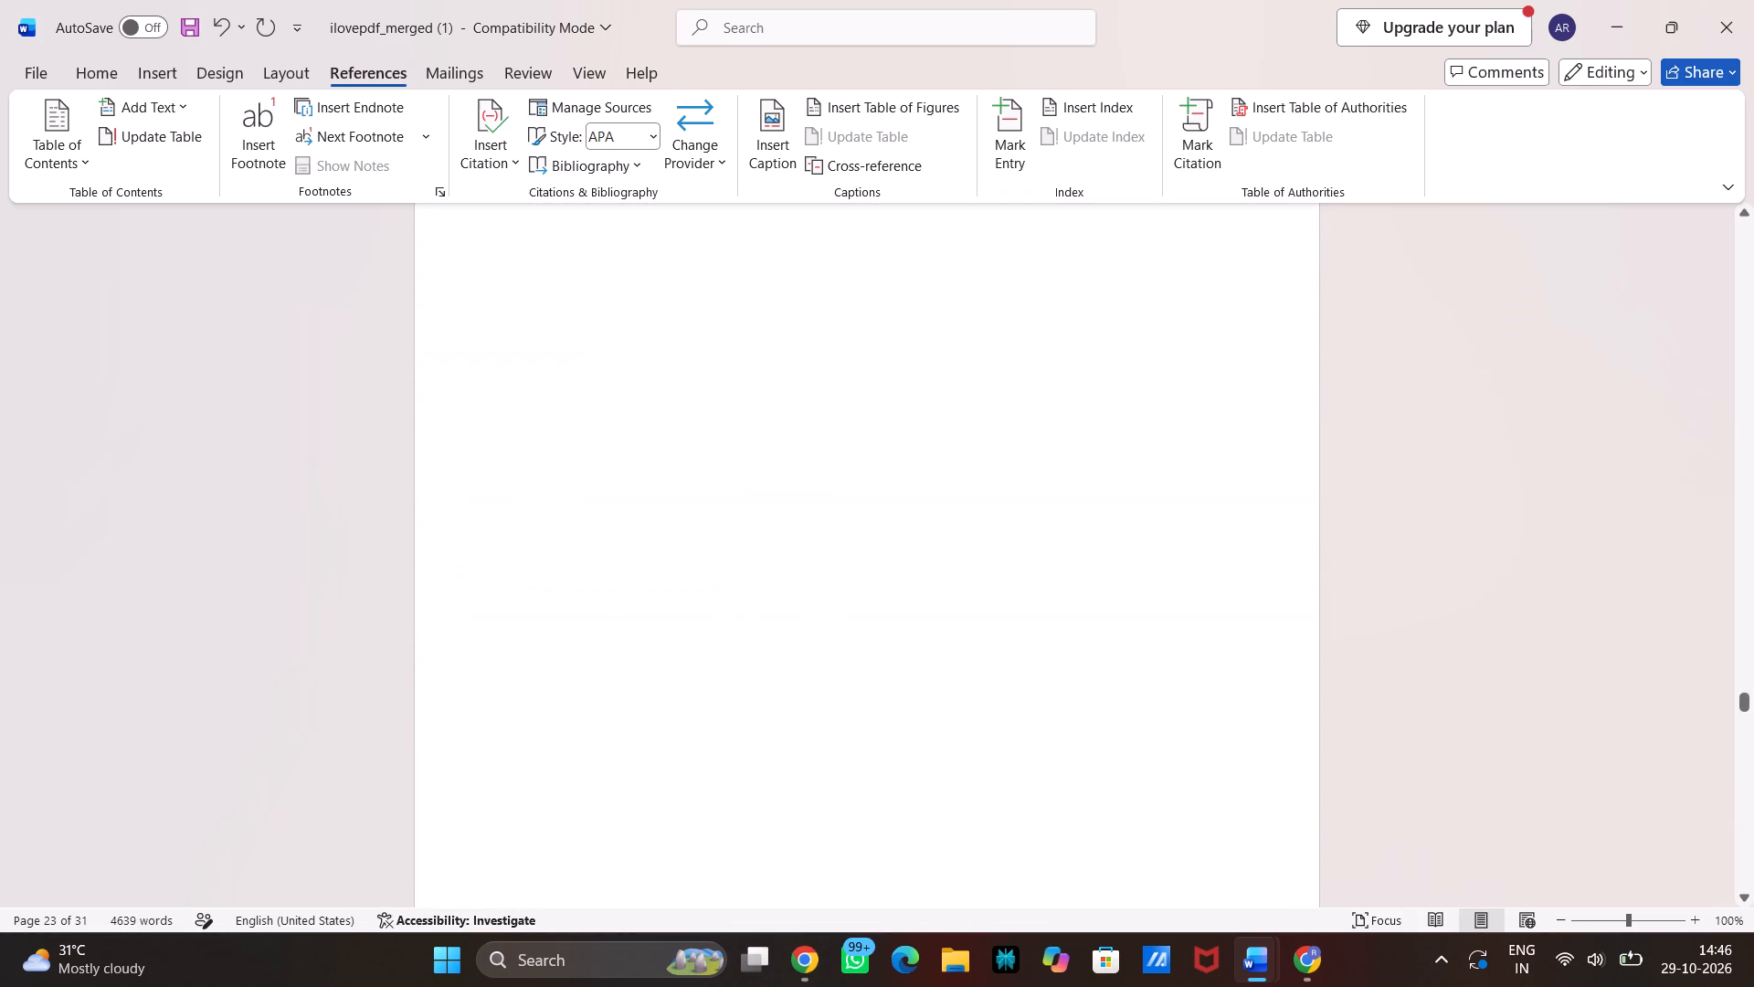
{"action": "left_click", "coordinate": [1176, 367]}
{"action": "key", "text": "Delete"}
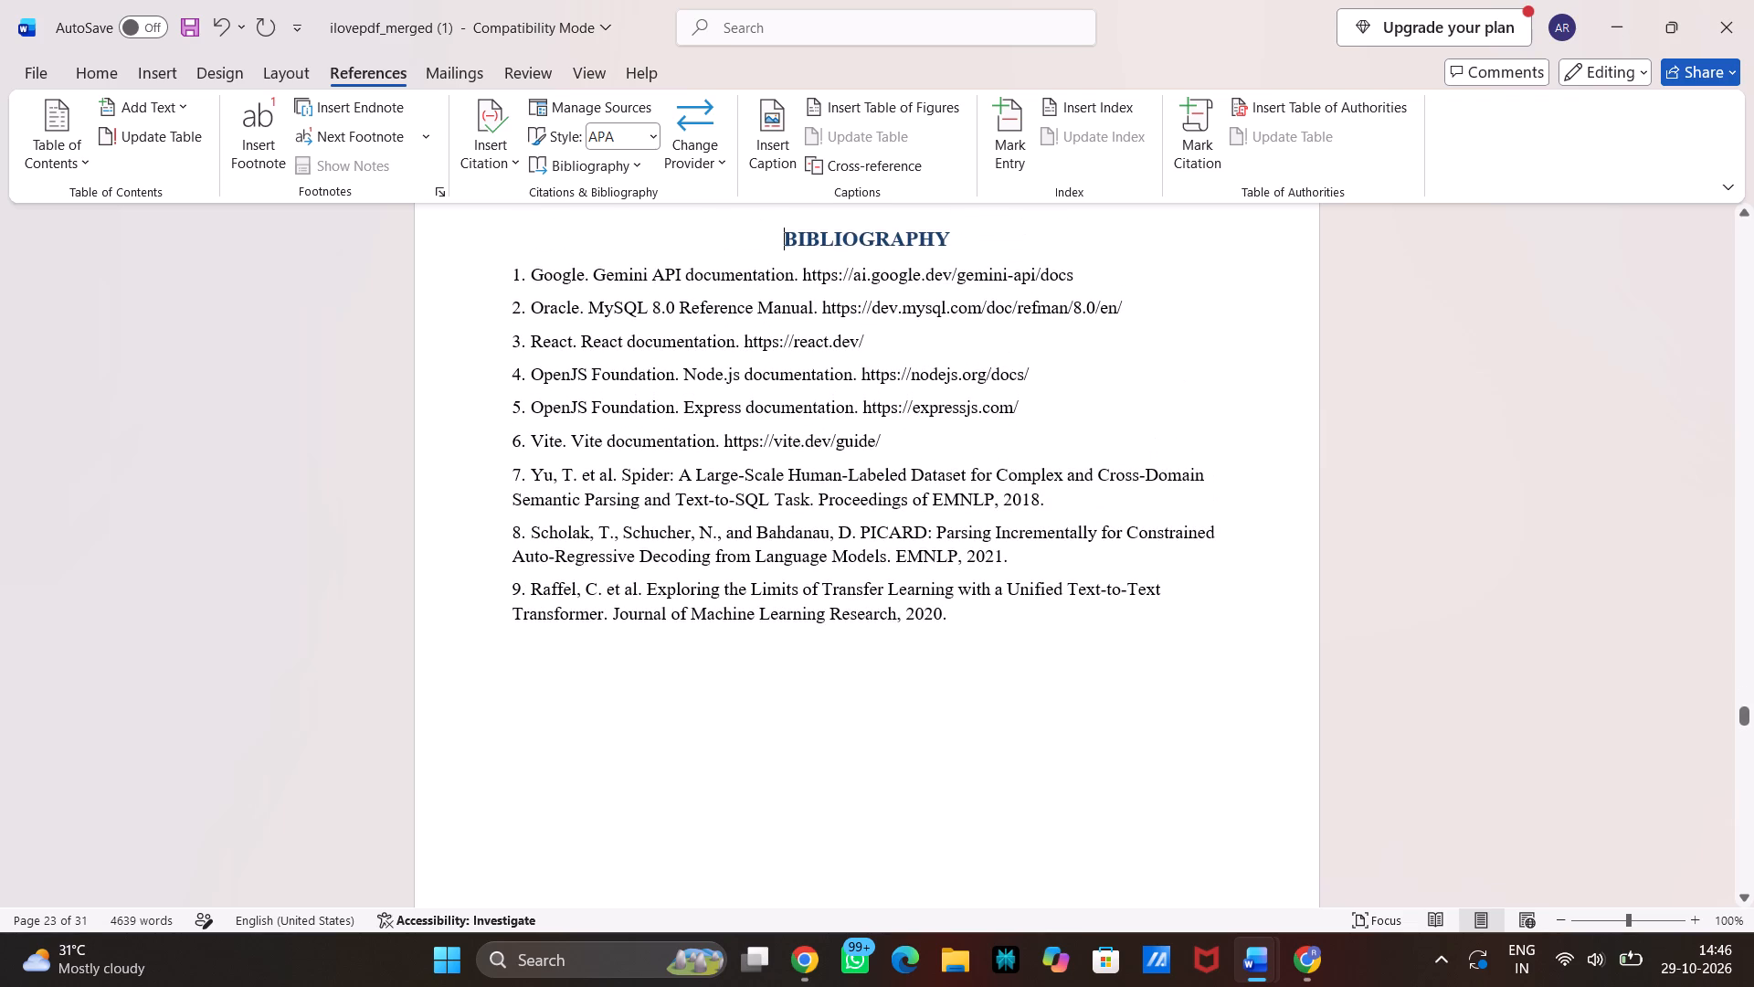
Delete the SutraAI BIBLIOGRAPHY heading with its nine entries and remove the emptied page before Appendix-A.
{"action": "scroll", "coordinate": [1108, 537], "scroll_direction": "up", "scroll_amount": 1}
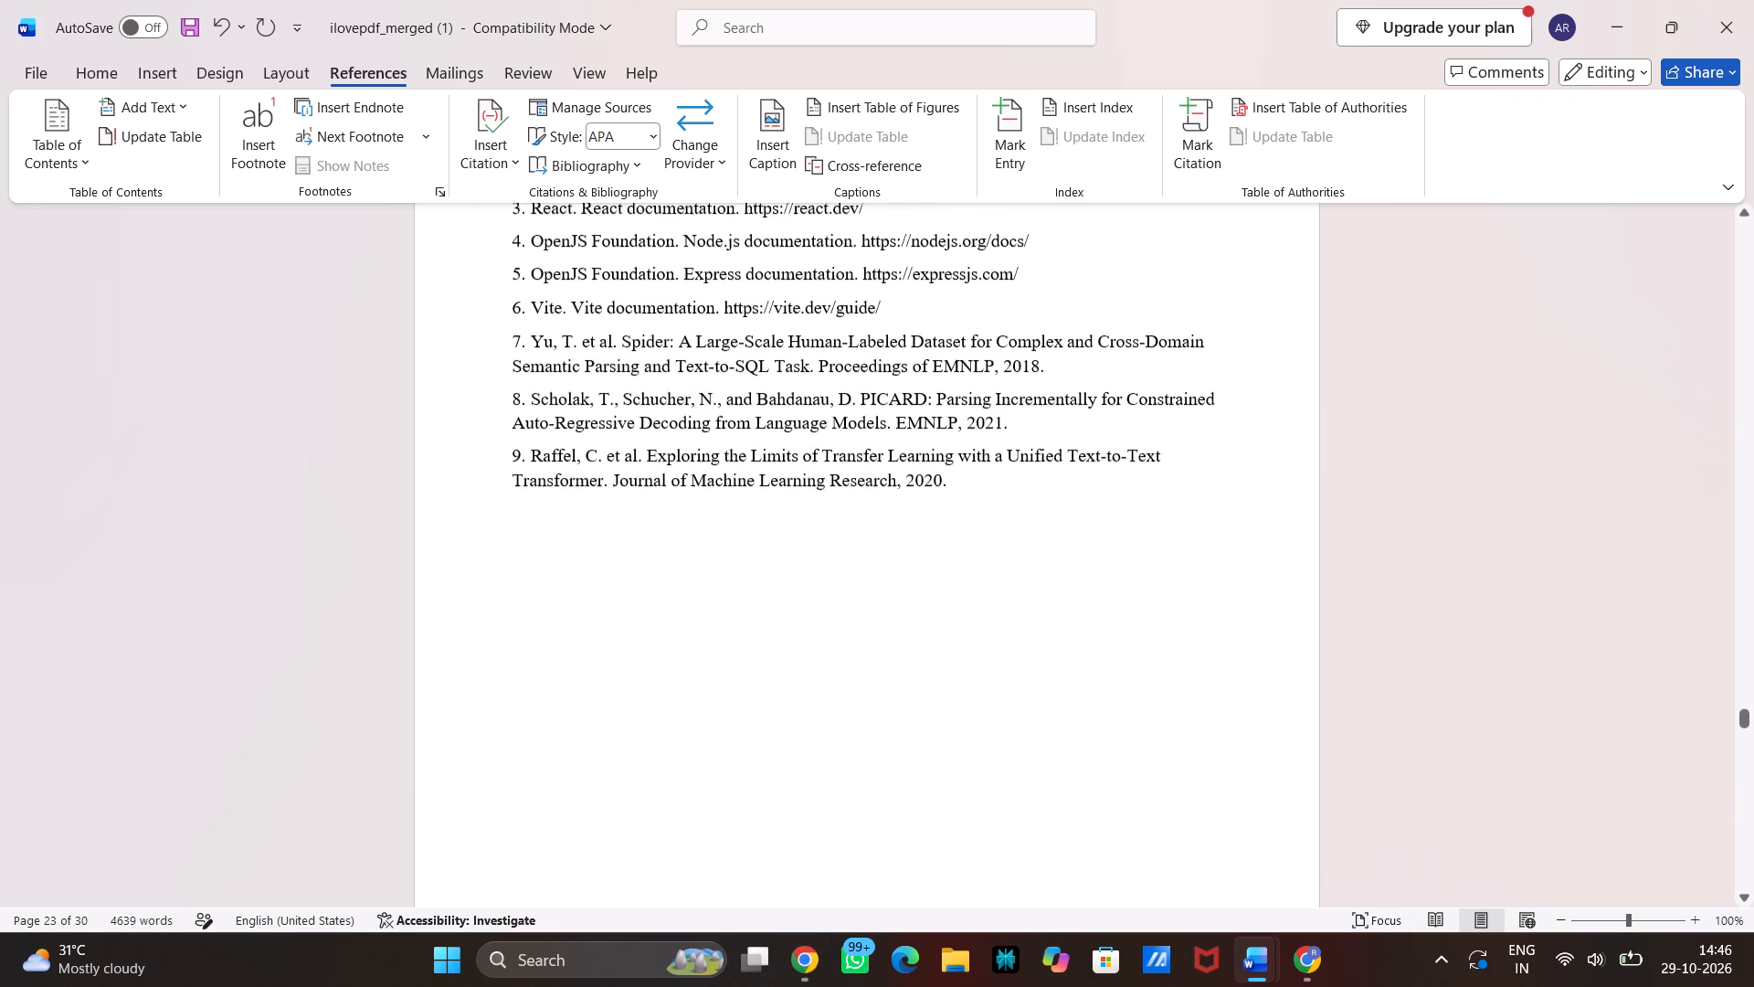
{"action": "scroll", "coordinate": [1108, 537], "scroll_direction": "up", "scroll_amount": 2}
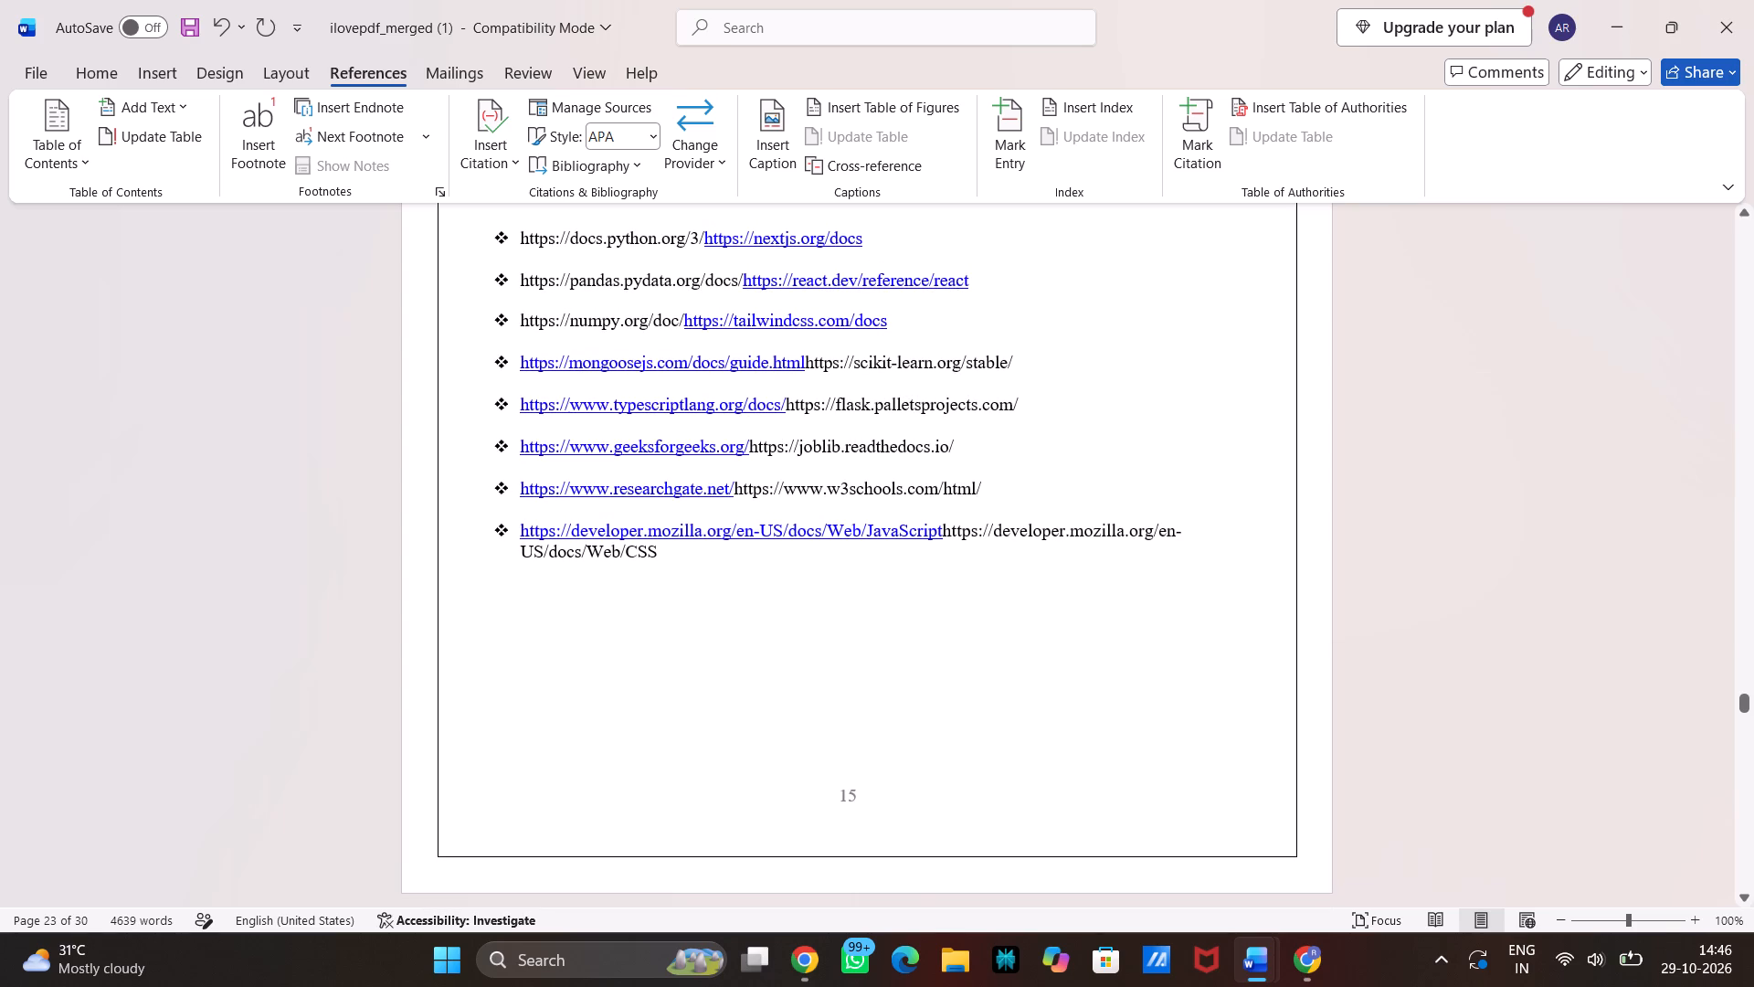
{"action": "scroll", "coordinate": [1108, 537], "scroll_direction": "down", "scroll_amount": 2}
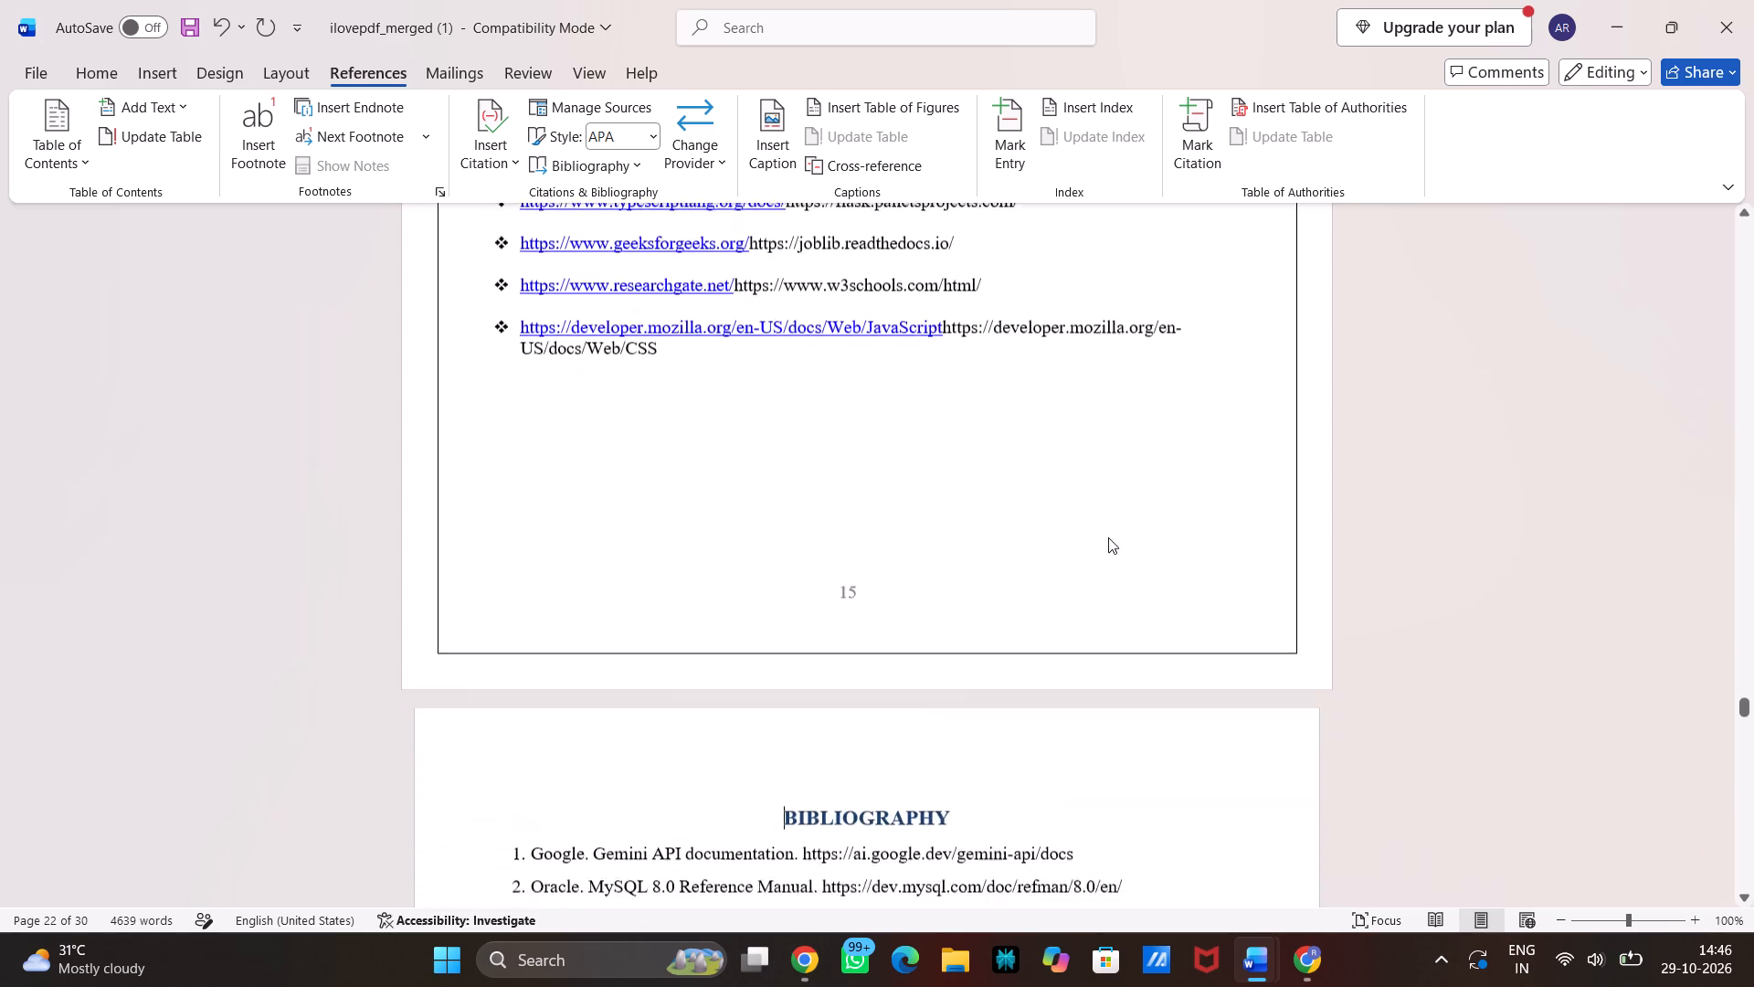
{"action": "scroll", "coordinate": [1108, 537], "scroll_direction": "down", "scroll_amount": 1}
{"action": "scroll", "coordinate": [794, 613], "scroll_direction": "down", "scroll_amount": 1}
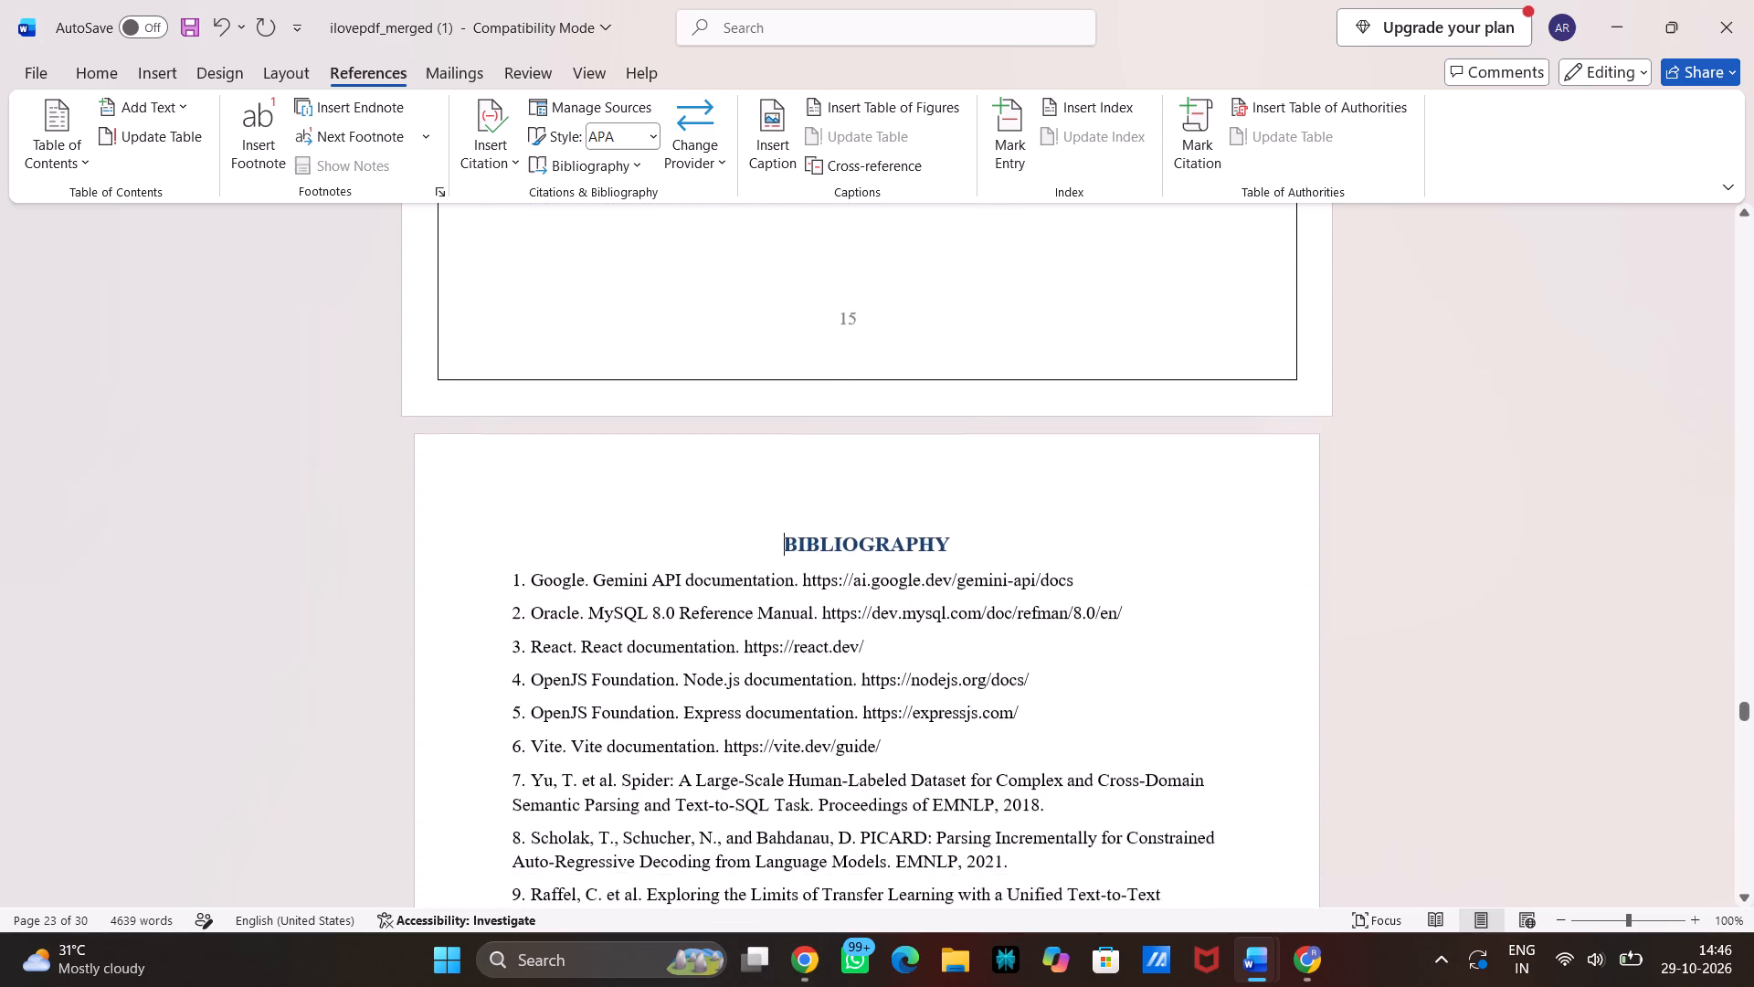
{"action": "scroll", "coordinate": [794, 613], "scroll_direction": "down", "scroll_amount": 1}
{"action": "left_click_drag", "start_coordinate": [504, 350], "coordinate": [1052, 686]}
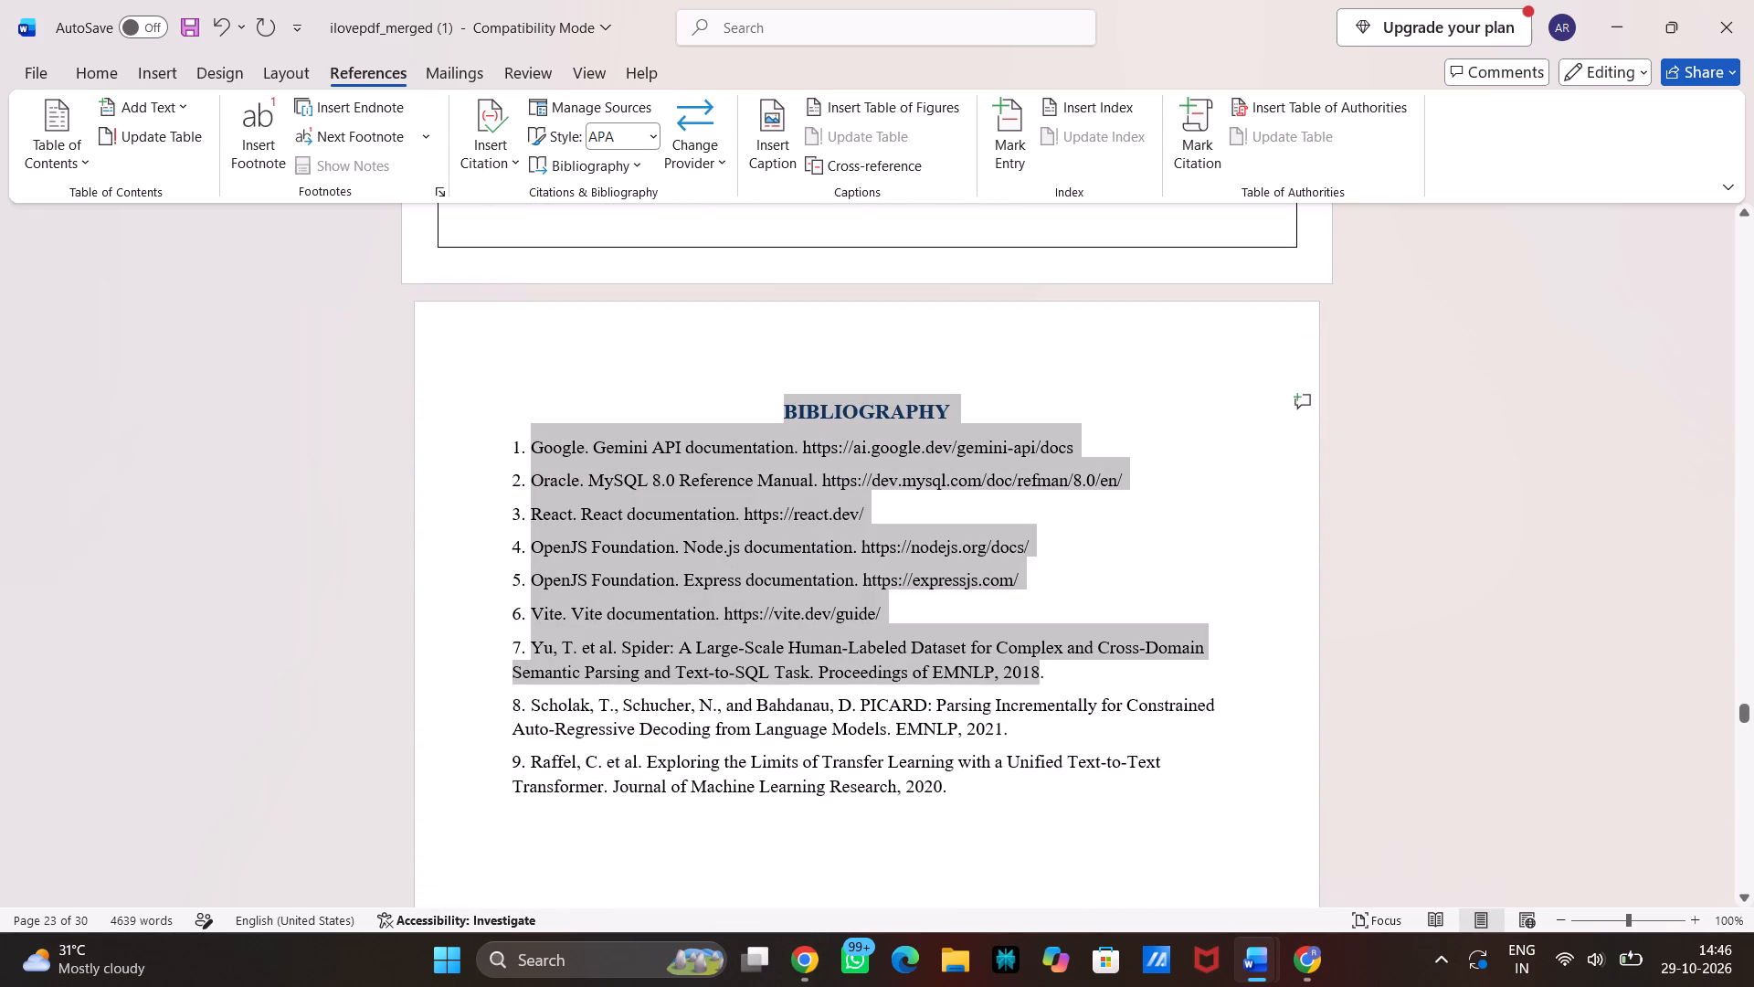
{"action": "left_click_drag", "start_coordinate": [1052, 686], "coordinate": [1212, 844]}
{"action": "key", "text": "Delete"}
{"action": "key", "text": "BackSpace"}
{"action": "key", "text": "Delete"}
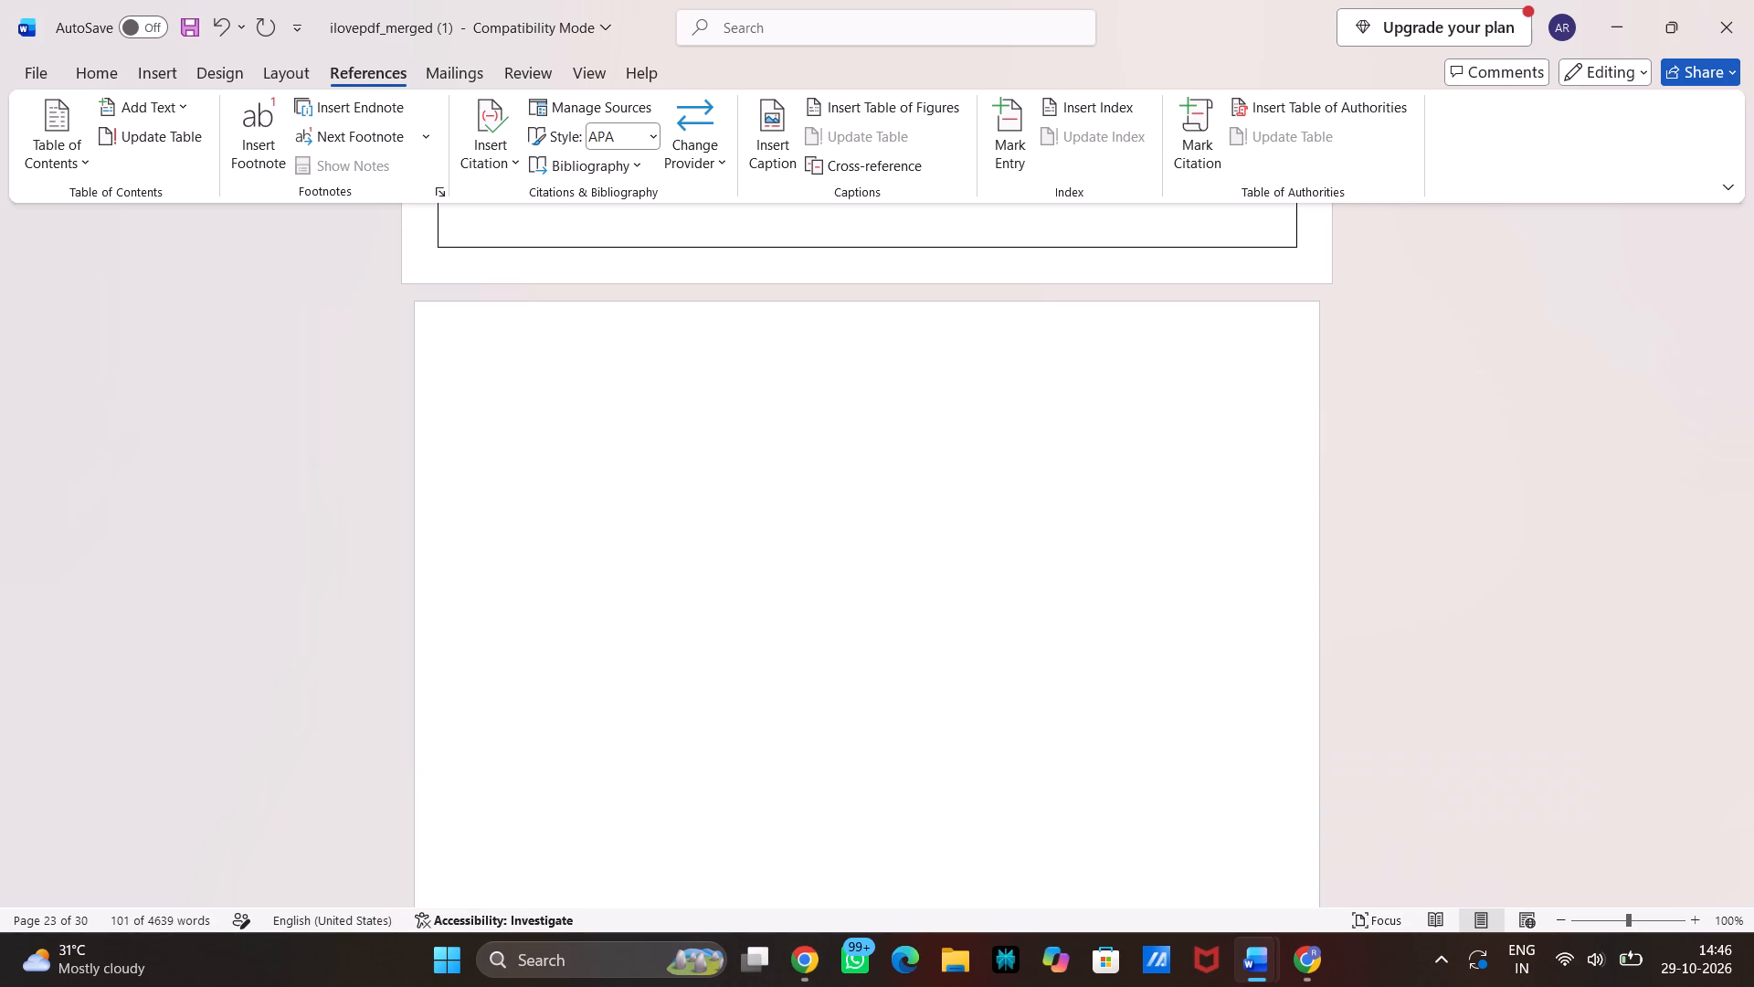
{"action": "left_click", "coordinate": [1035, 769]}
{"action": "key", "text": "Delete"}
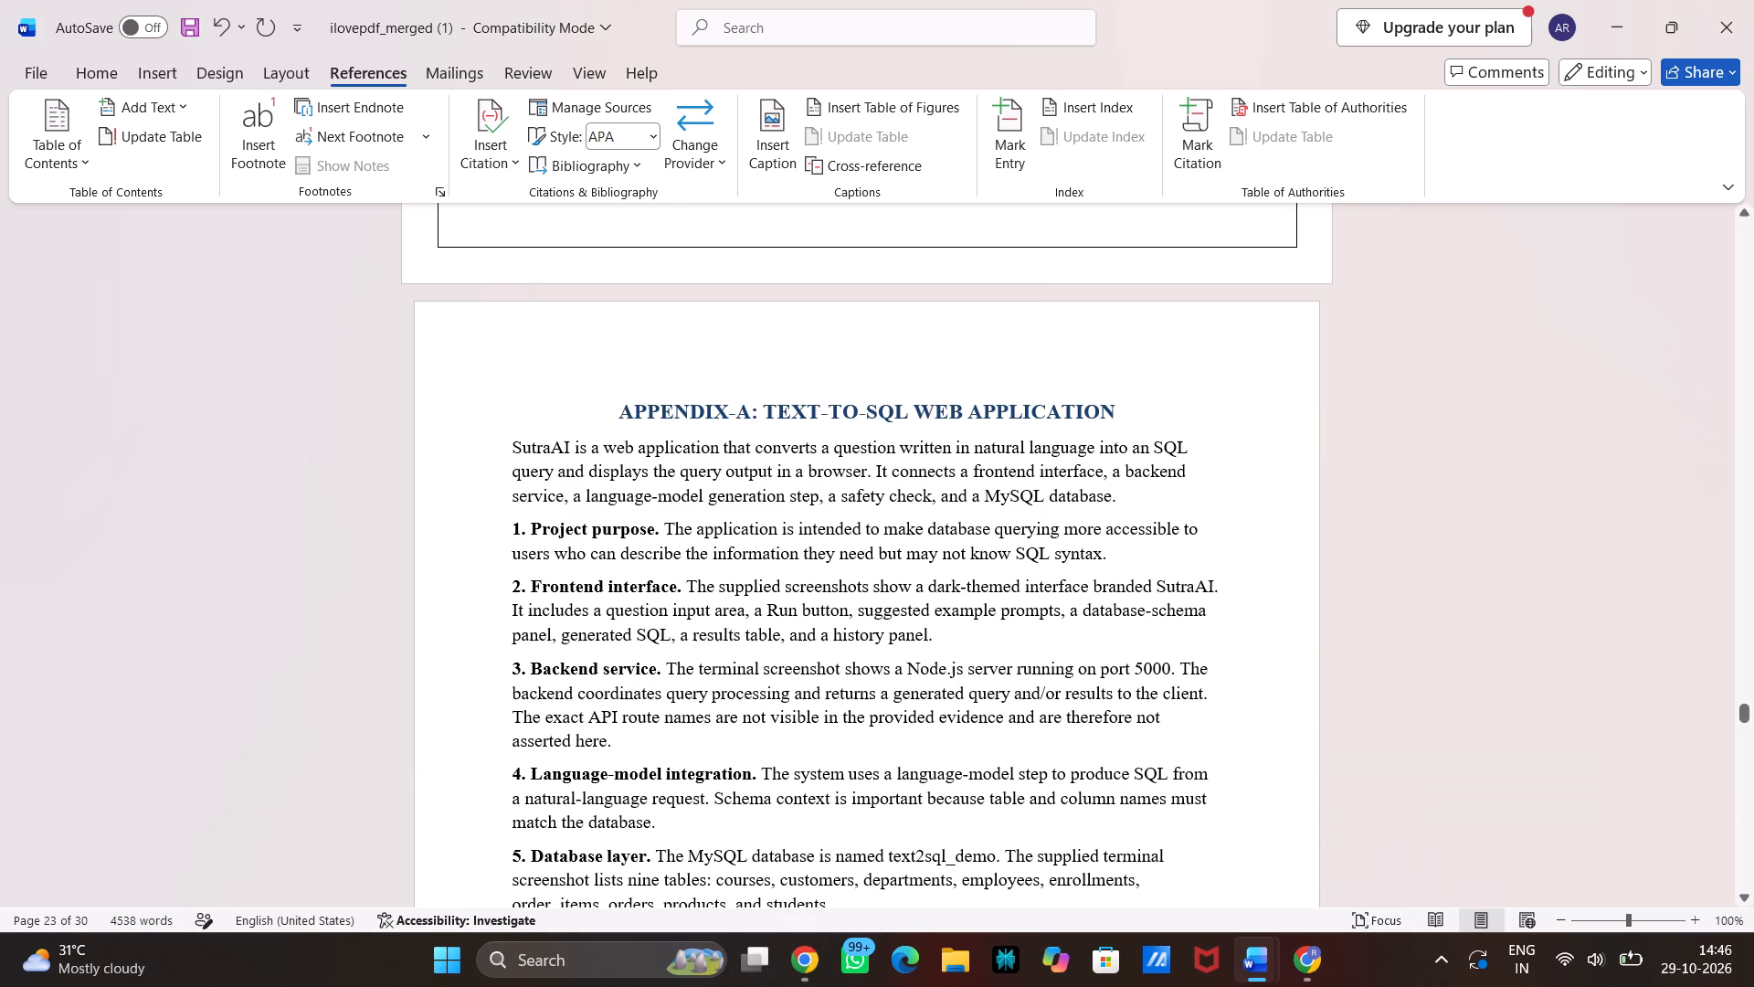
Copy the entire Appendix-A: Text-to-SQL Web Application section, from its heading through the closing "In summary" paragraph.
{"action": "scroll", "coordinate": [1035, 769], "scroll_direction": "down", "scroll_amount": 4}
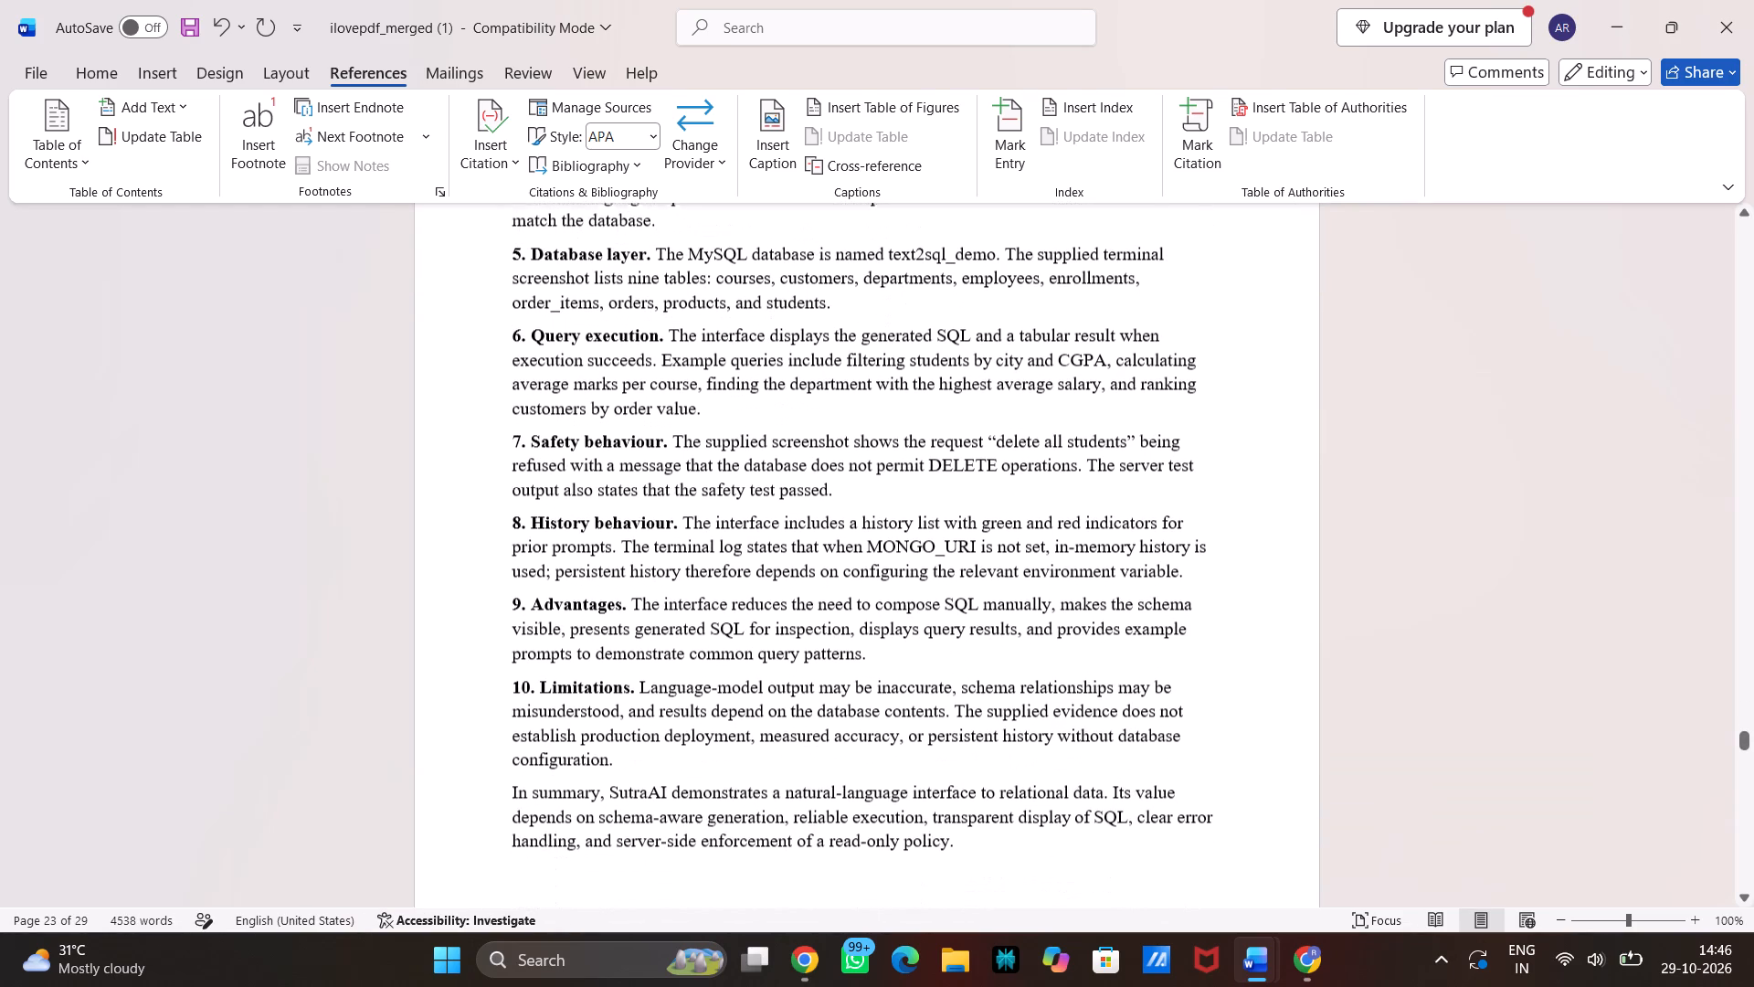
{"action": "scroll", "coordinate": [1035, 769], "scroll_direction": "down", "scroll_amount": 4}
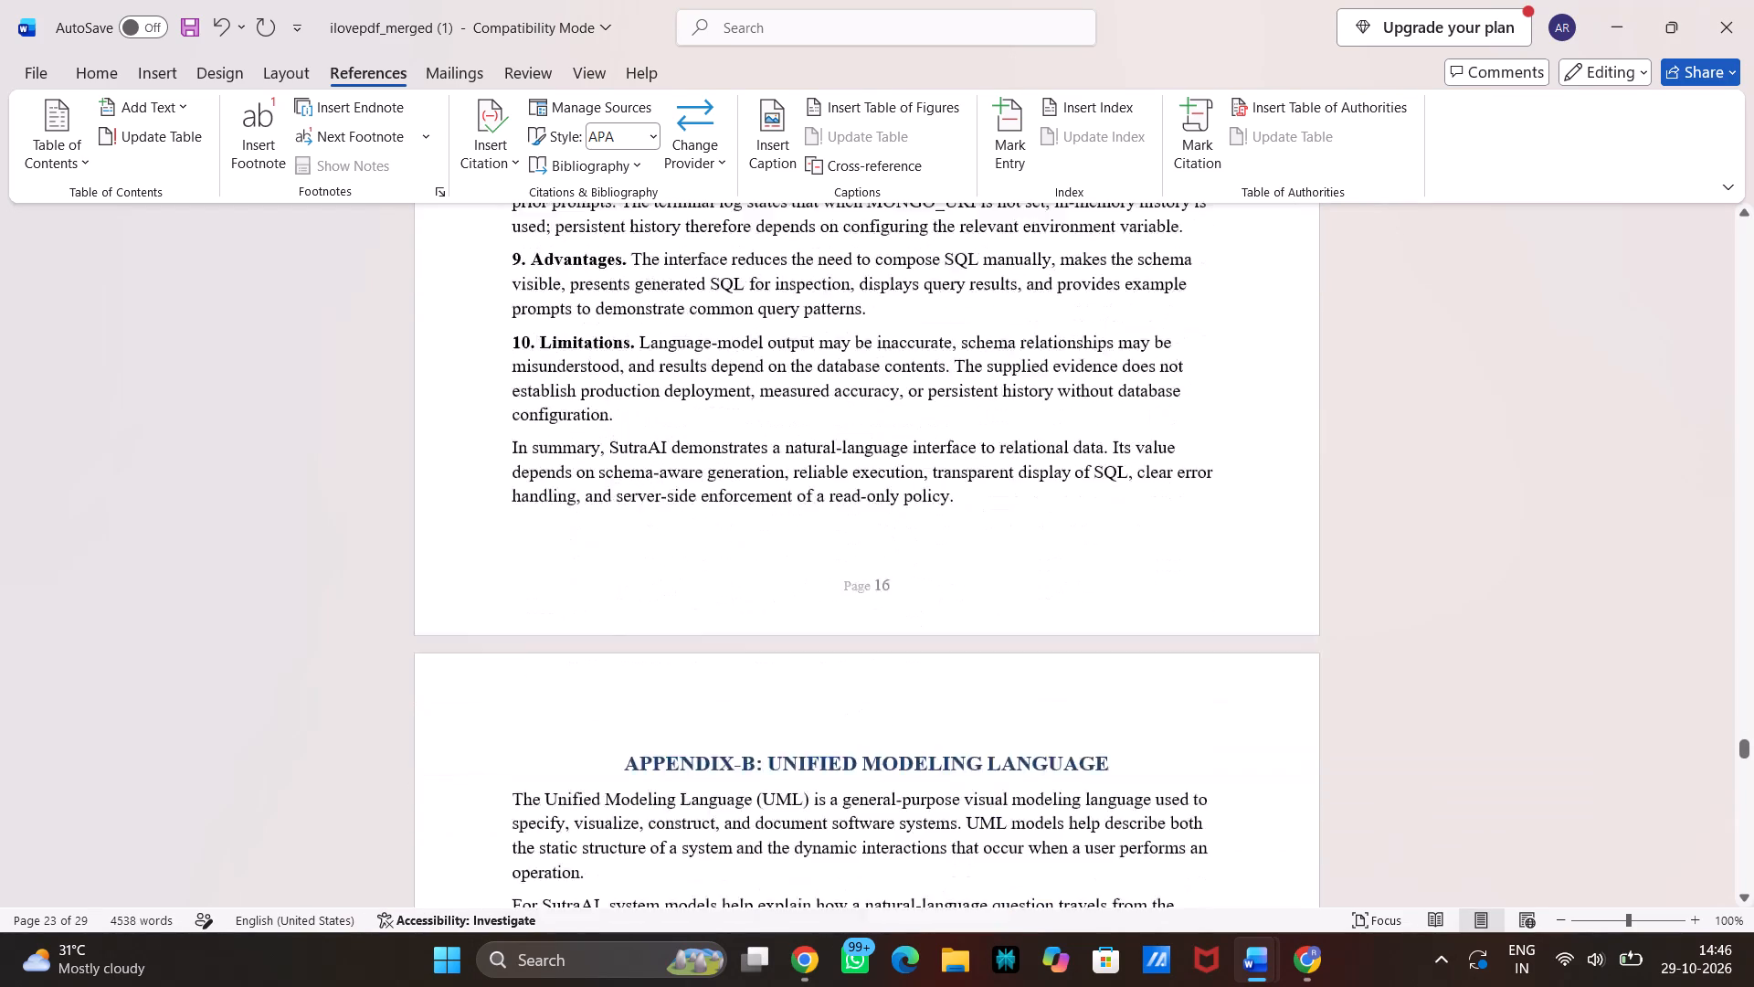
{"action": "scroll", "coordinate": [1035, 769], "scroll_direction": "down", "scroll_amount": 4}
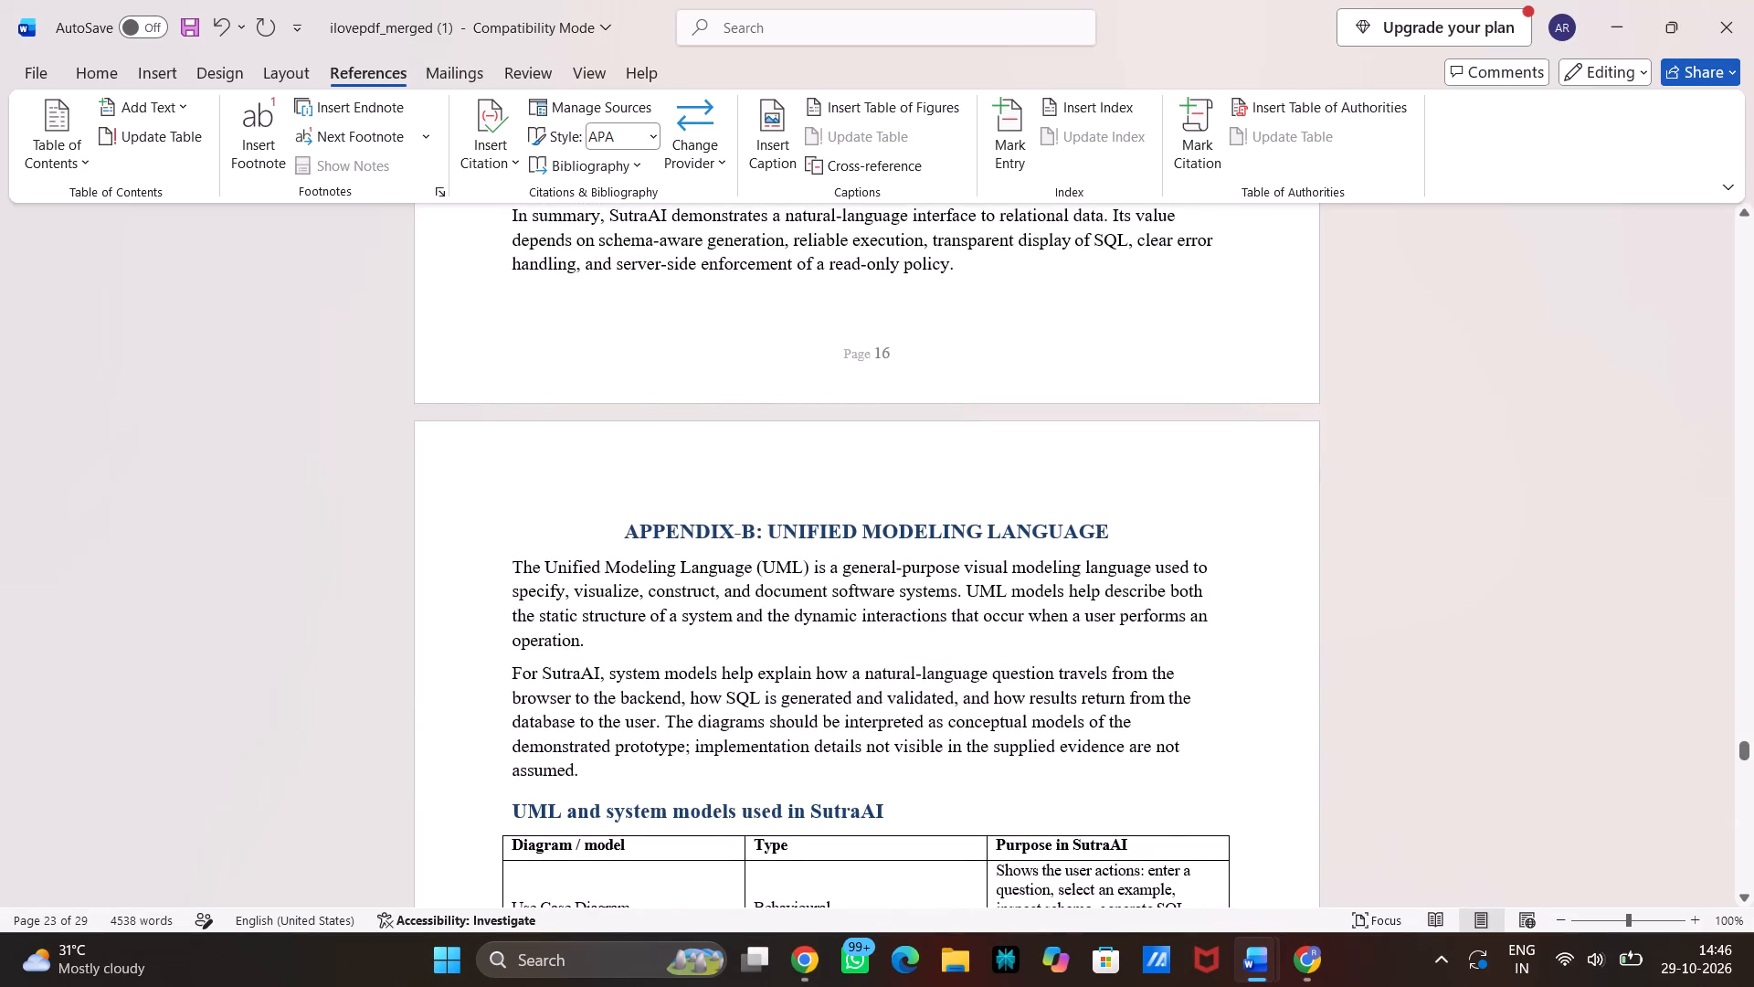
{"action": "scroll", "coordinate": [1035, 769], "scroll_direction": "up", "scroll_amount": 3}
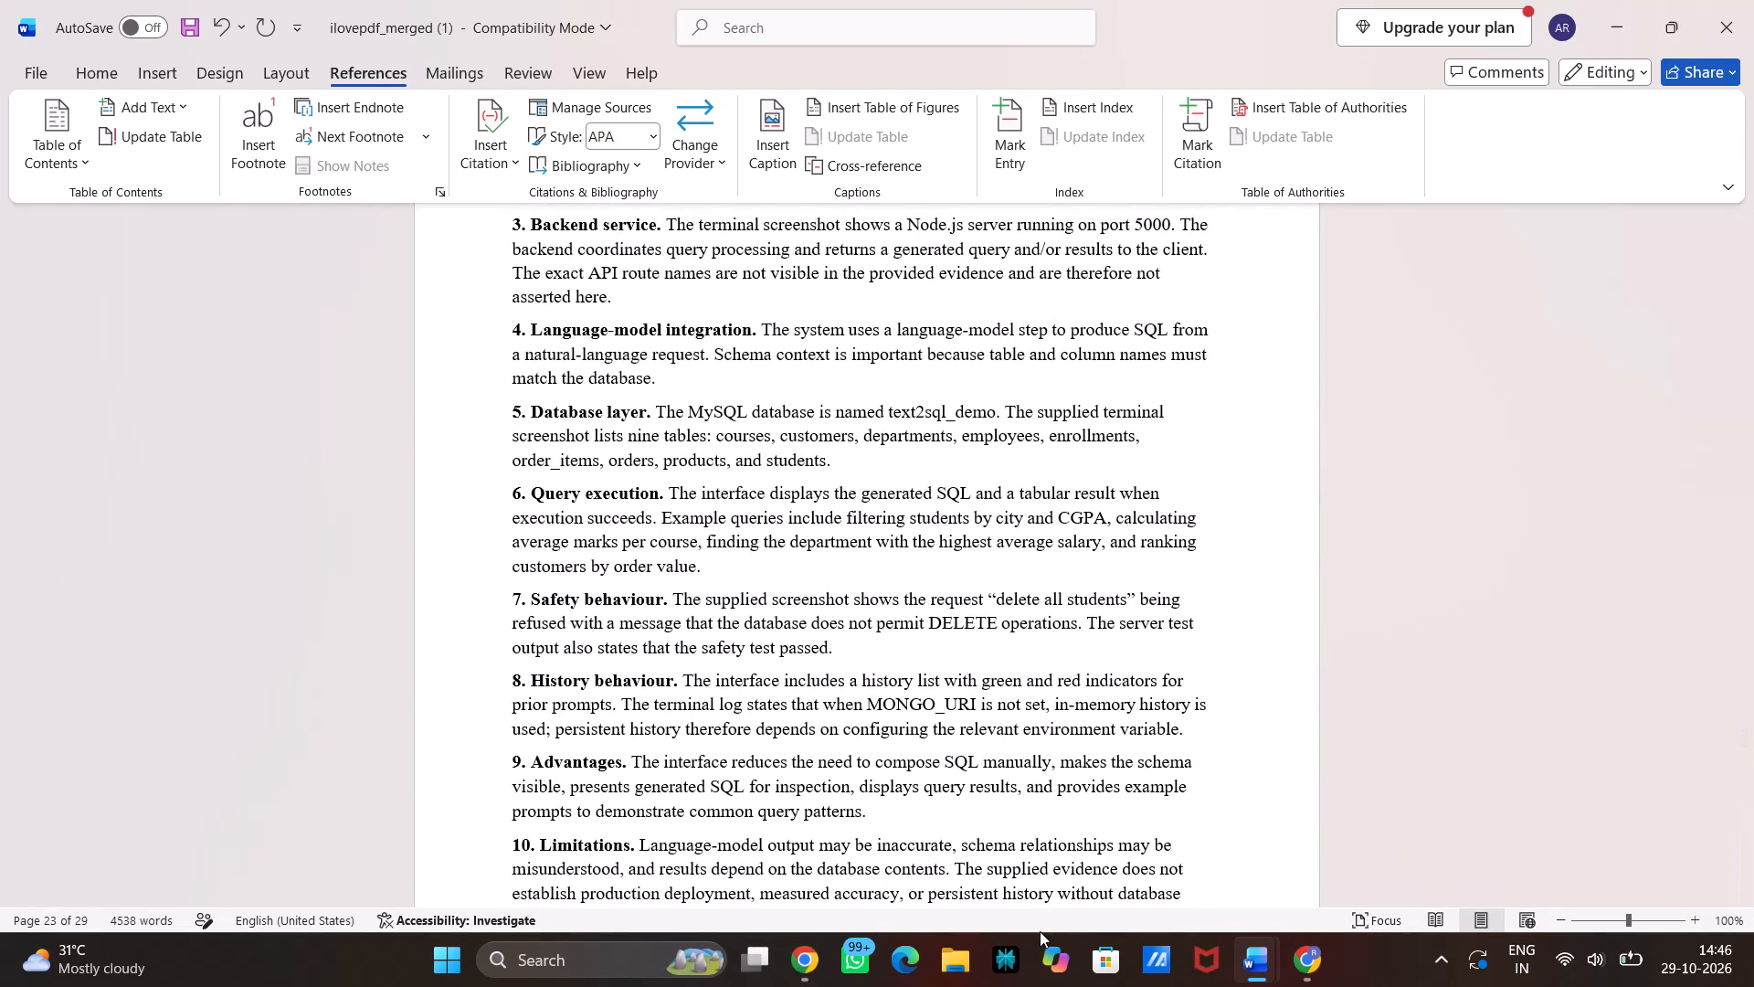
{"action": "scroll", "coordinate": [996, 589], "scroll_direction": "up", "scroll_amount": 1}
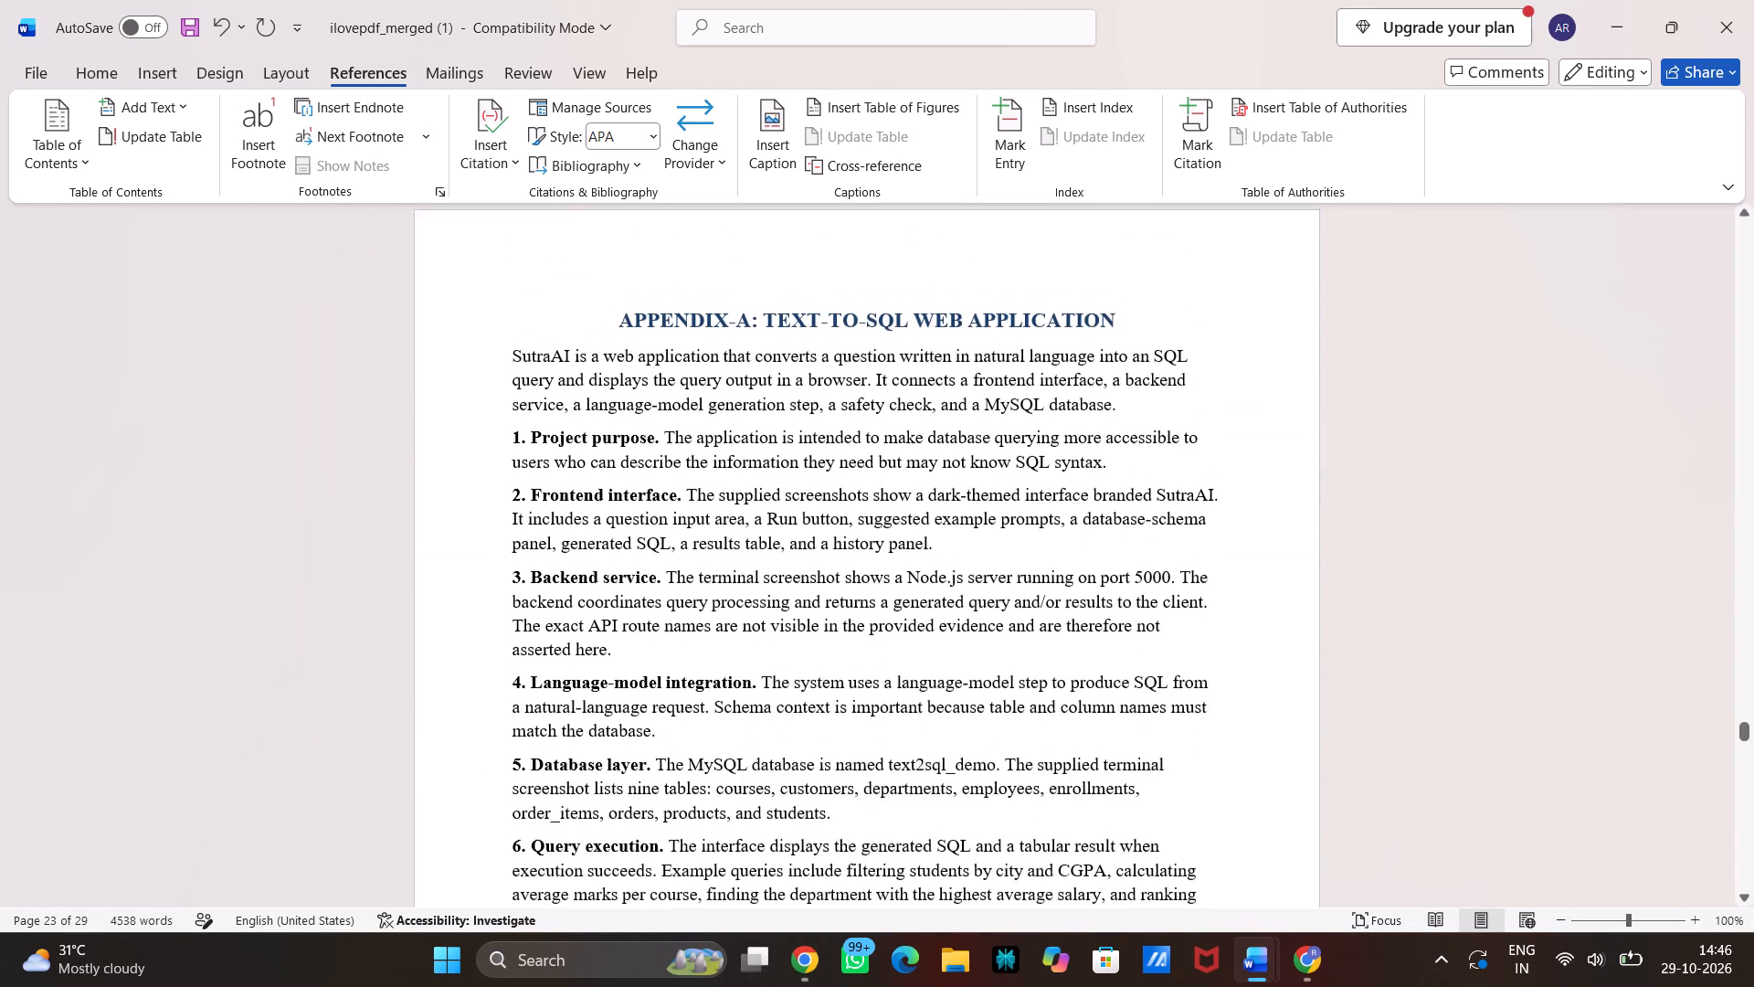
{"action": "scroll", "coordinate": [996, 589], "scroll_direction": "up", "scroll_amount": 1}
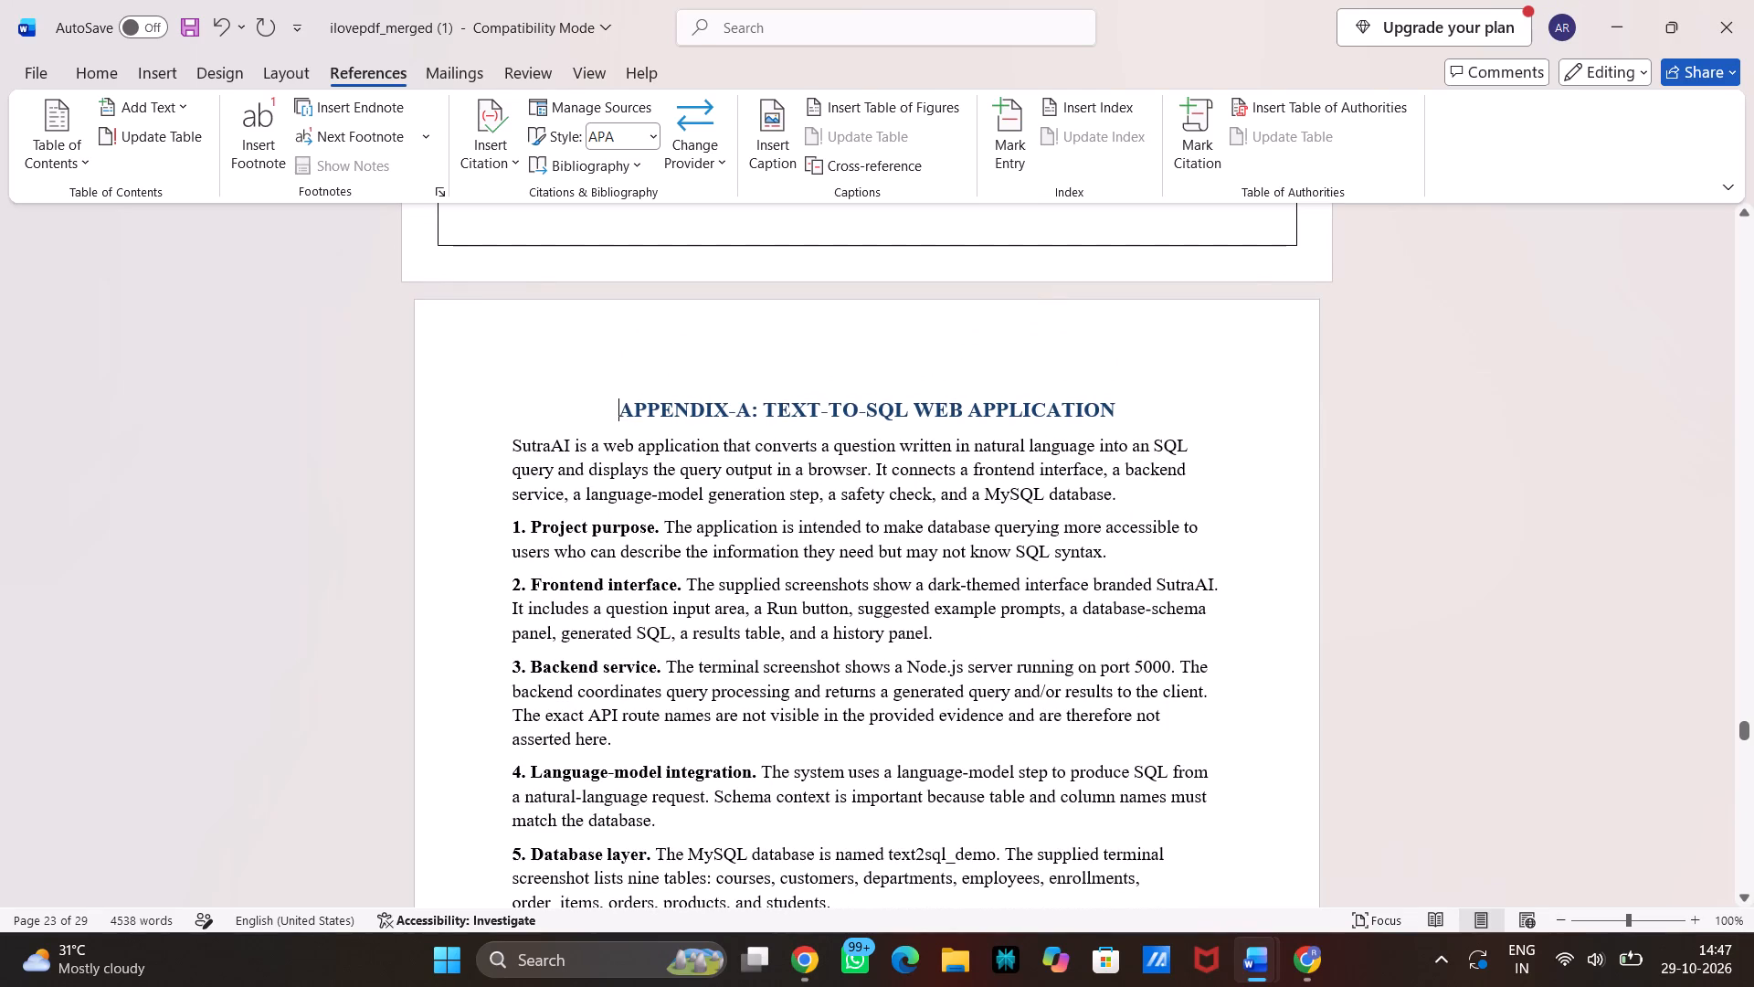
{"action": "left_click_drag", "start_coordinate": [618, 402], "coordinate": [967, 806]}
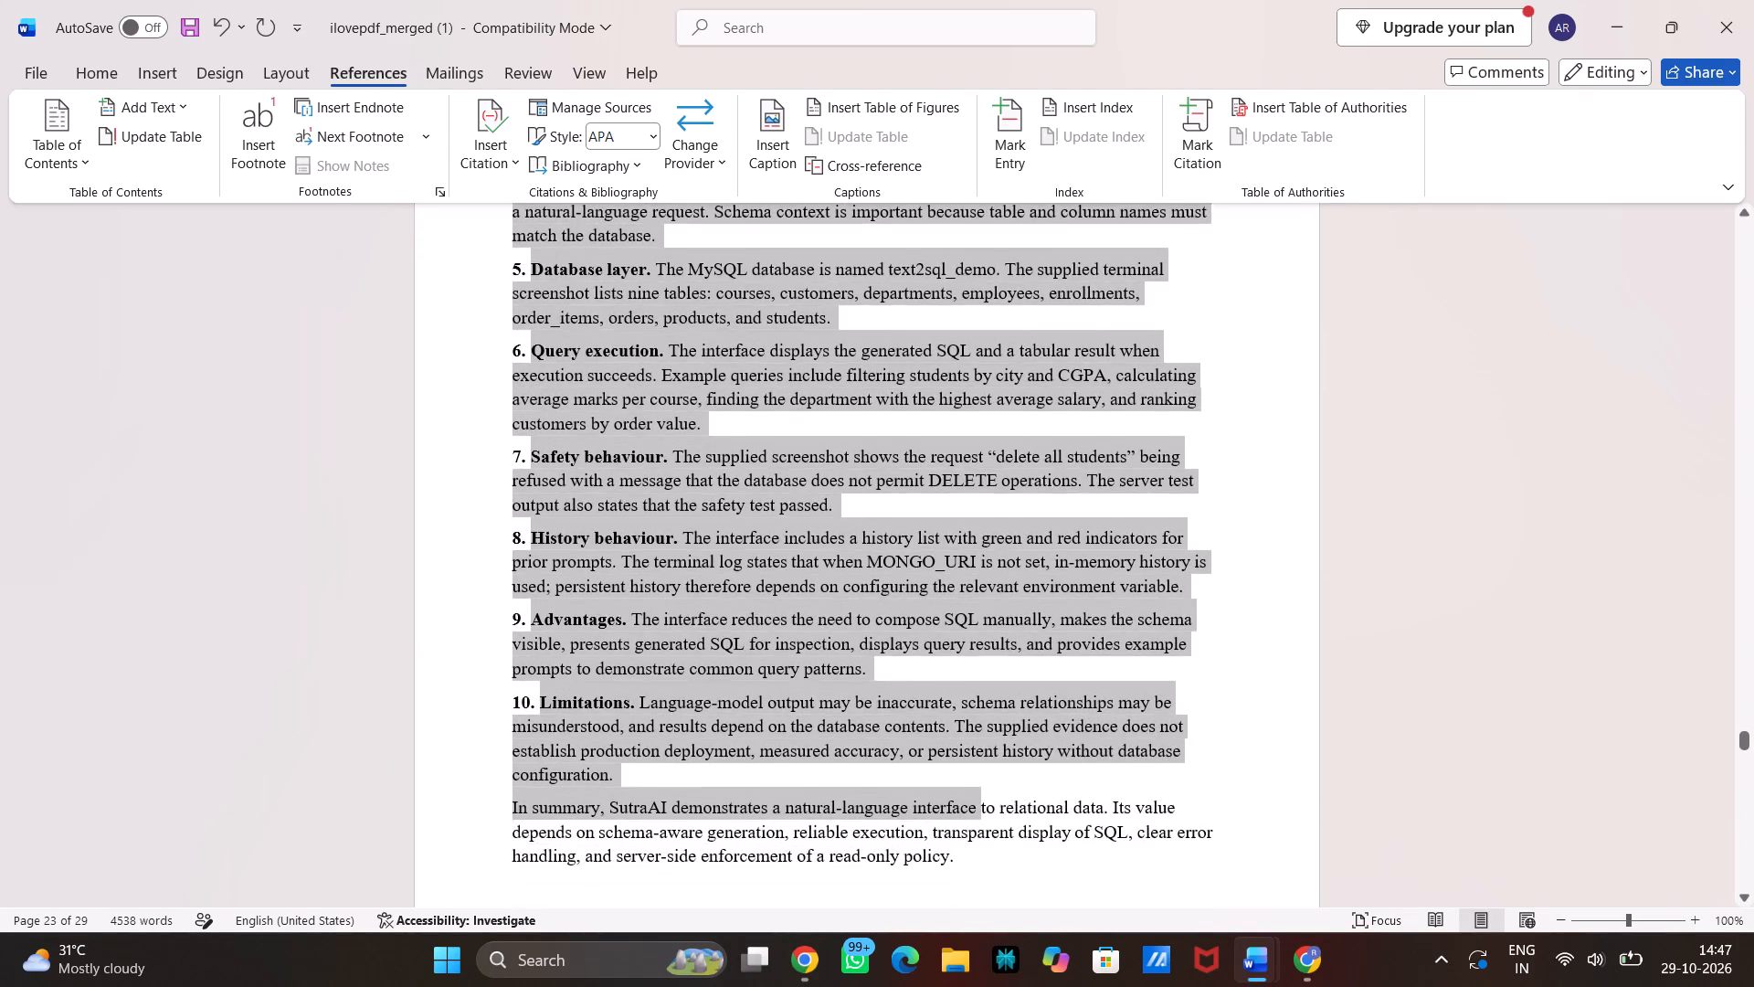
{"action": "left_click_drag", "start_coordinate": [967, 806], "coordinate": [982, 459]}
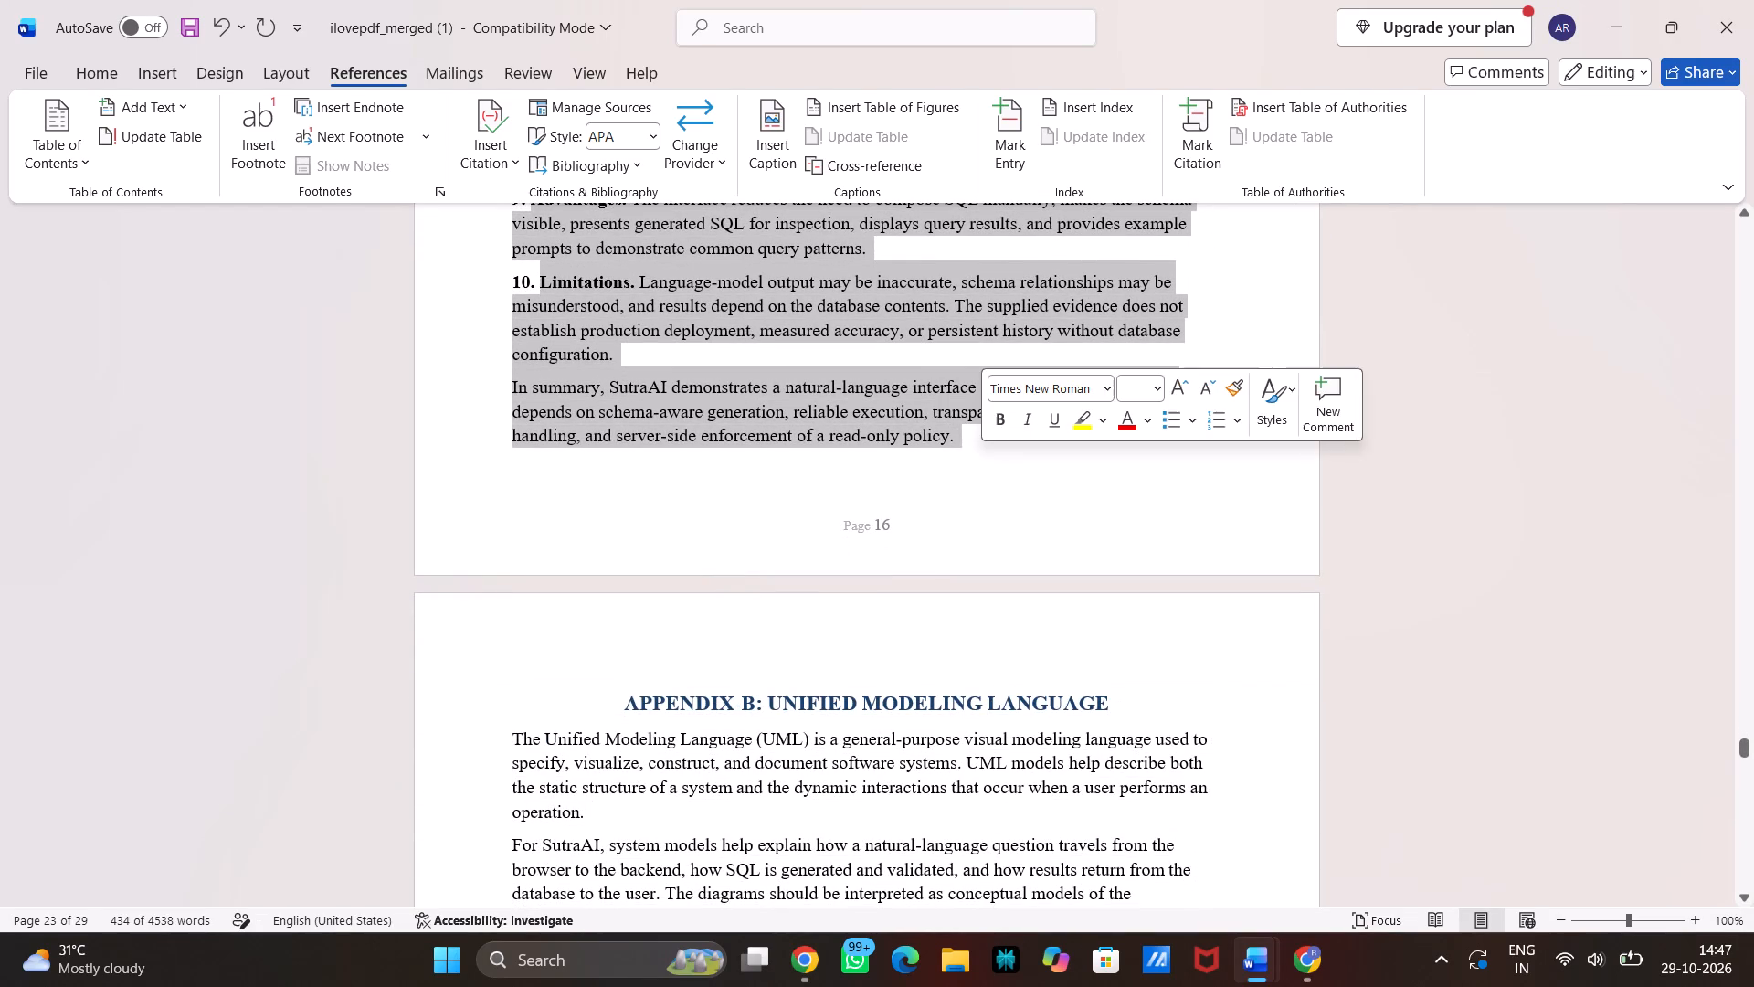
{"action": "key", "text": "ctrl+c"}
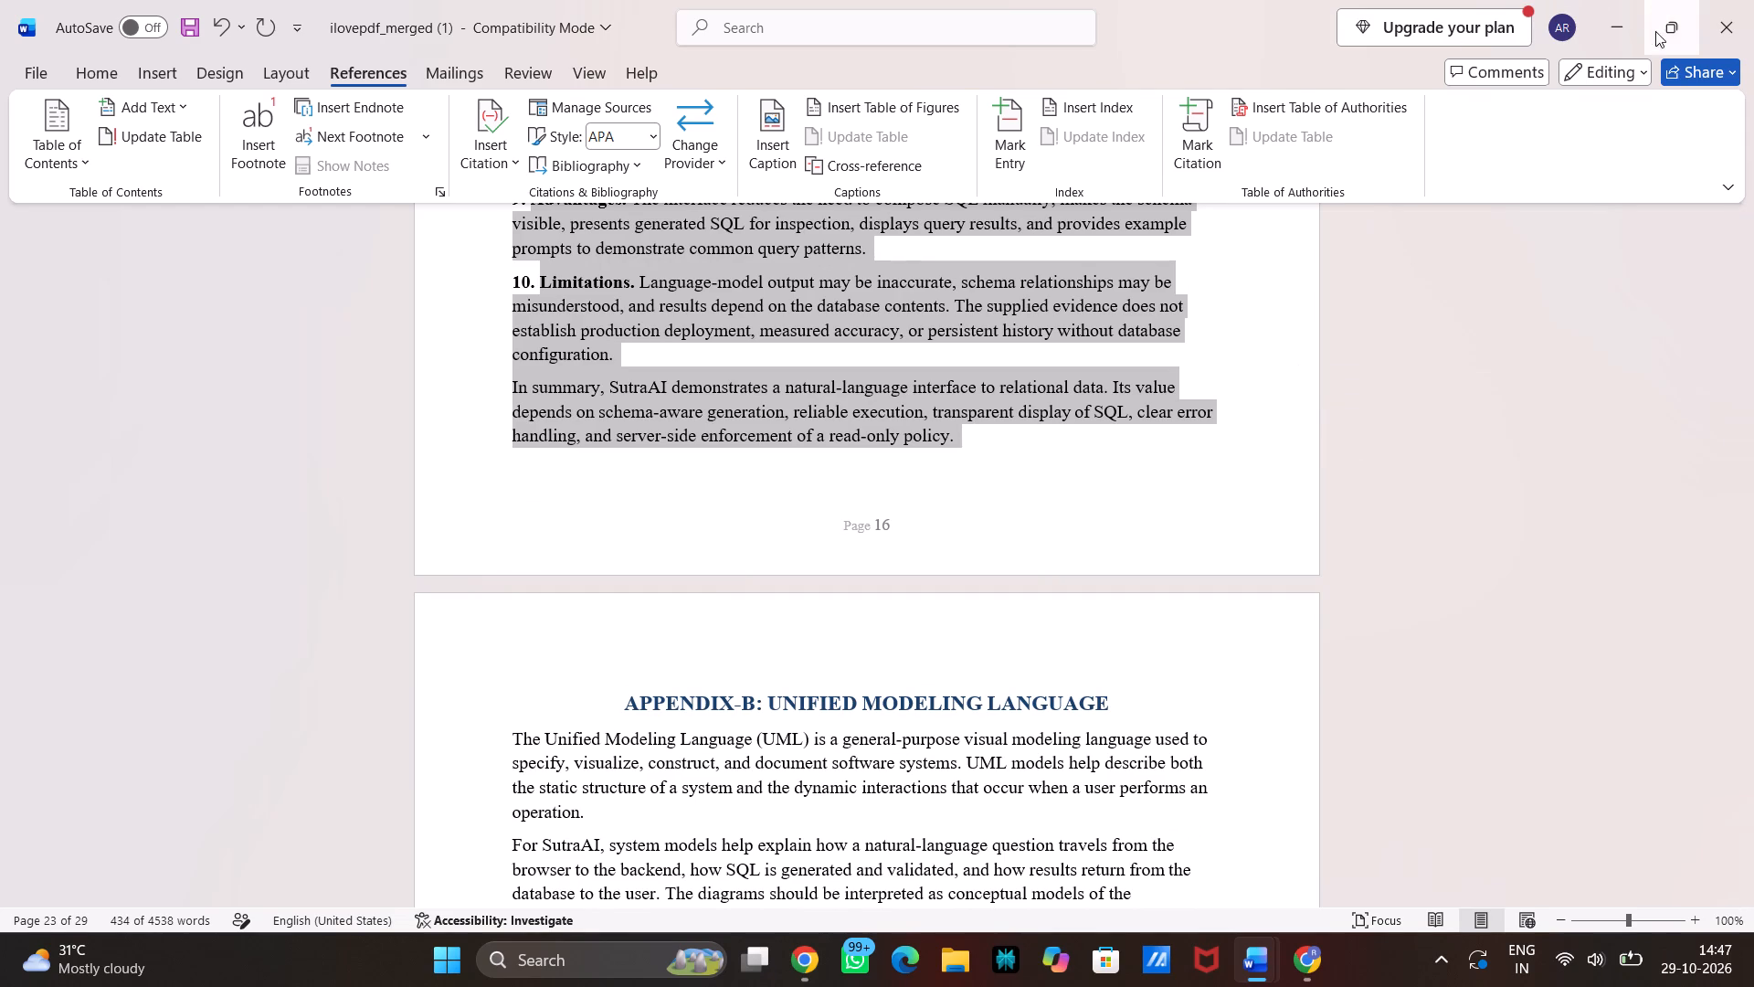
{"action": "left_click", "coordinate": [1619, 28]}
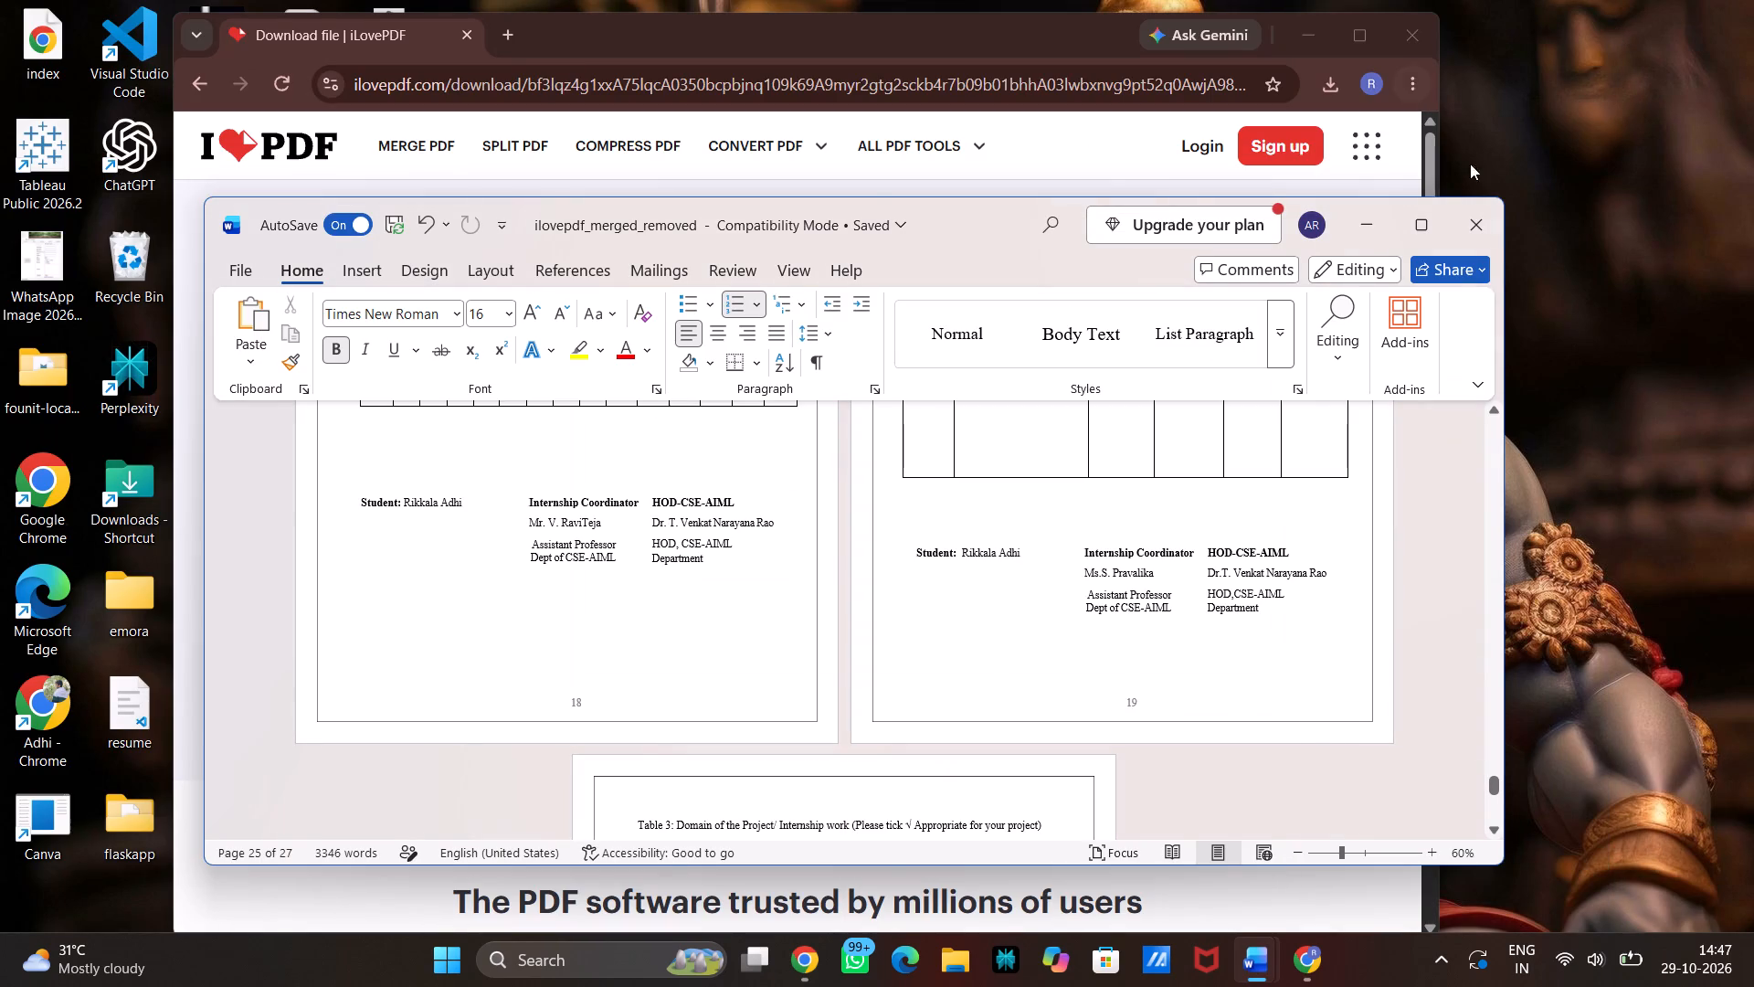
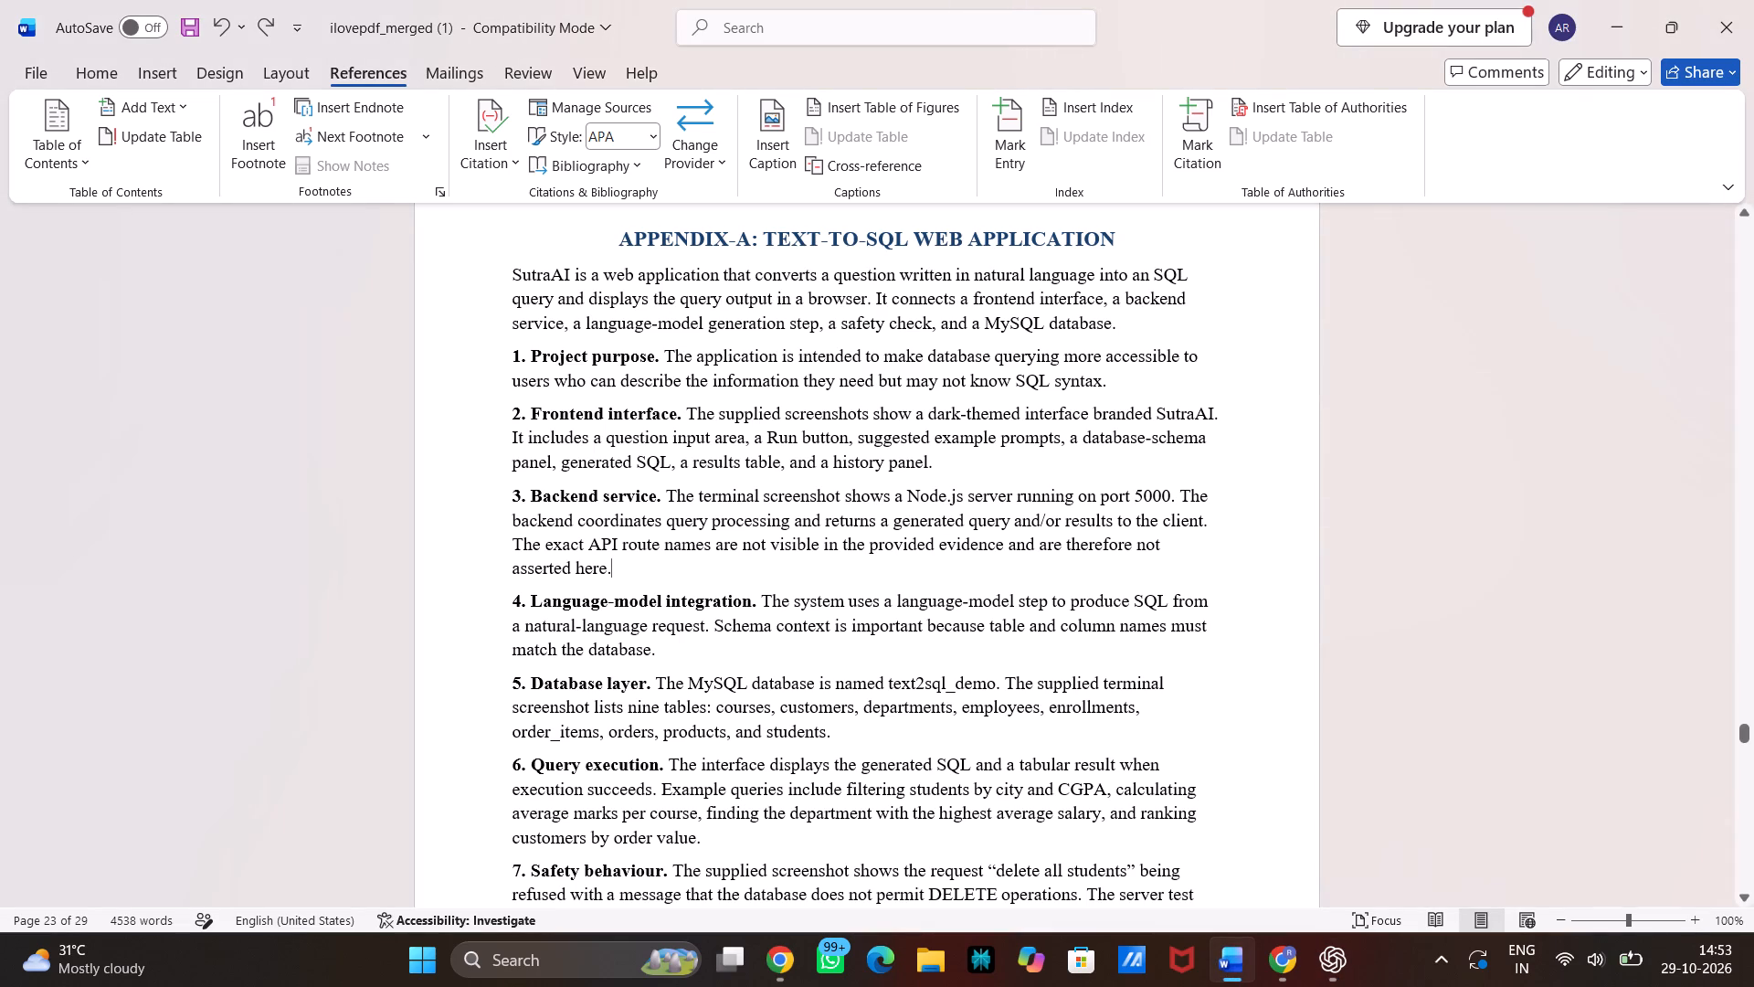
{"action": "left_click_drag", "start_coordinate": [512, 272], "coordinate": [803, 986]}
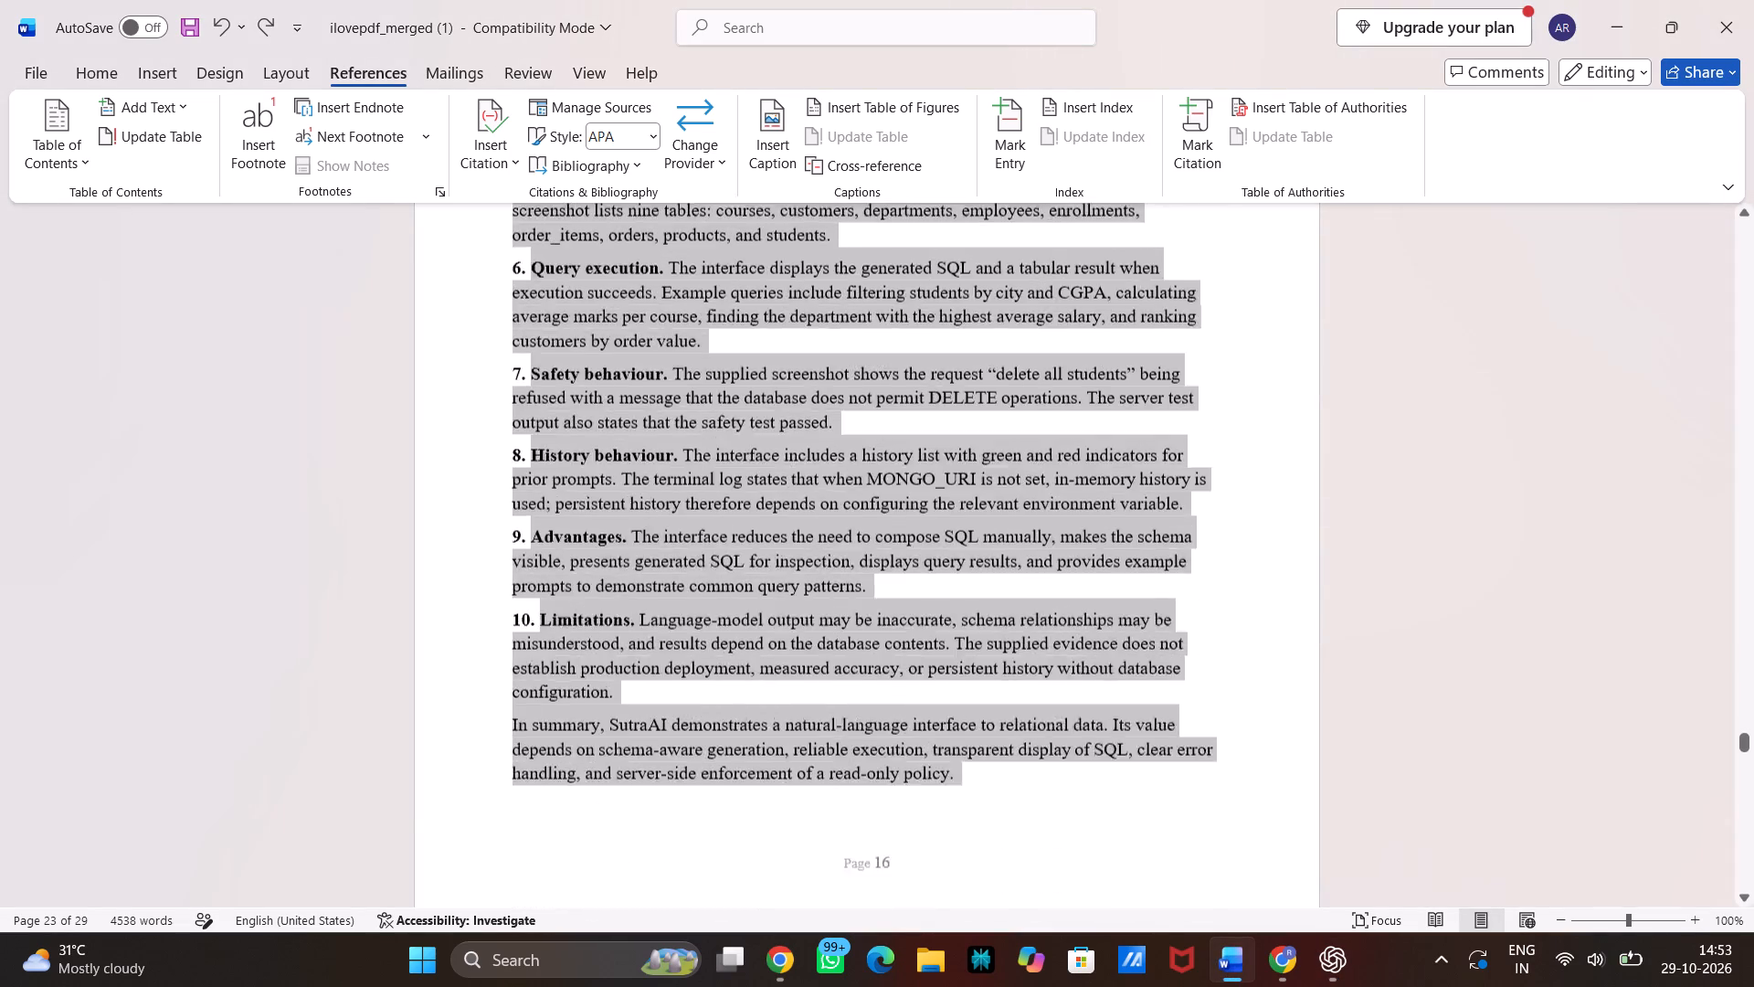
{"action": "left_click_drag", "start_coordinate": [803, 986], "coordinate": [964, 267]}
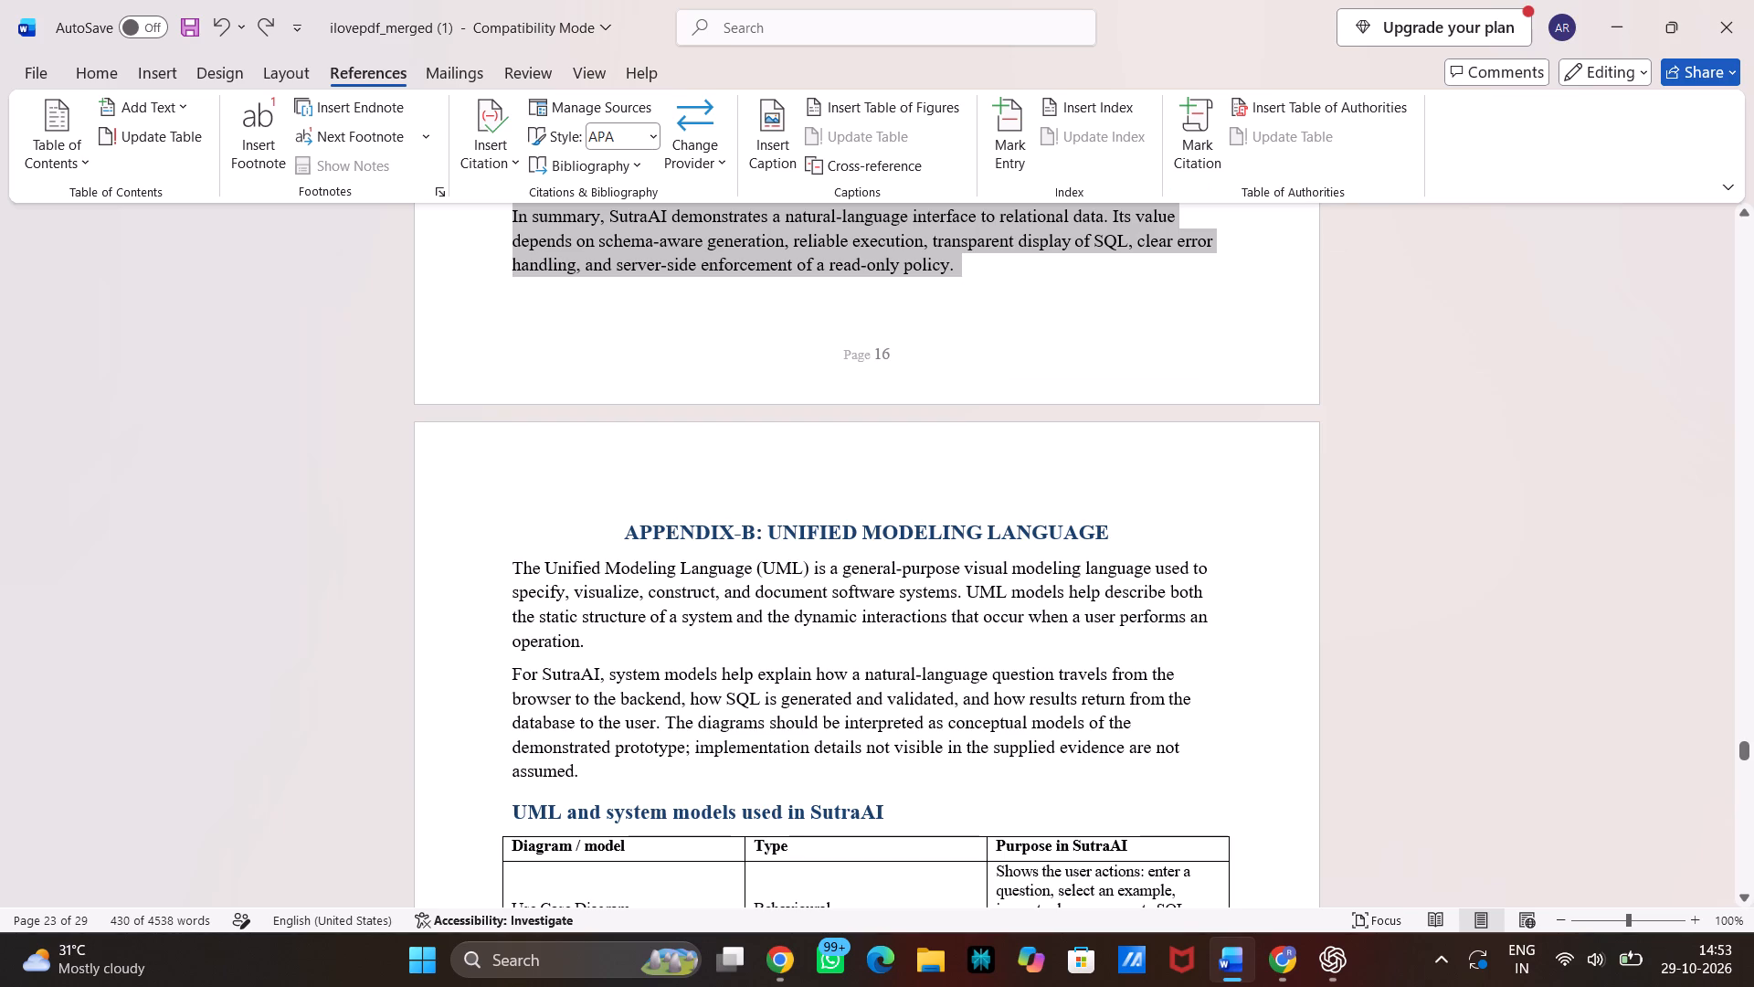
{"action": "key", "text": "ctrl+v"}
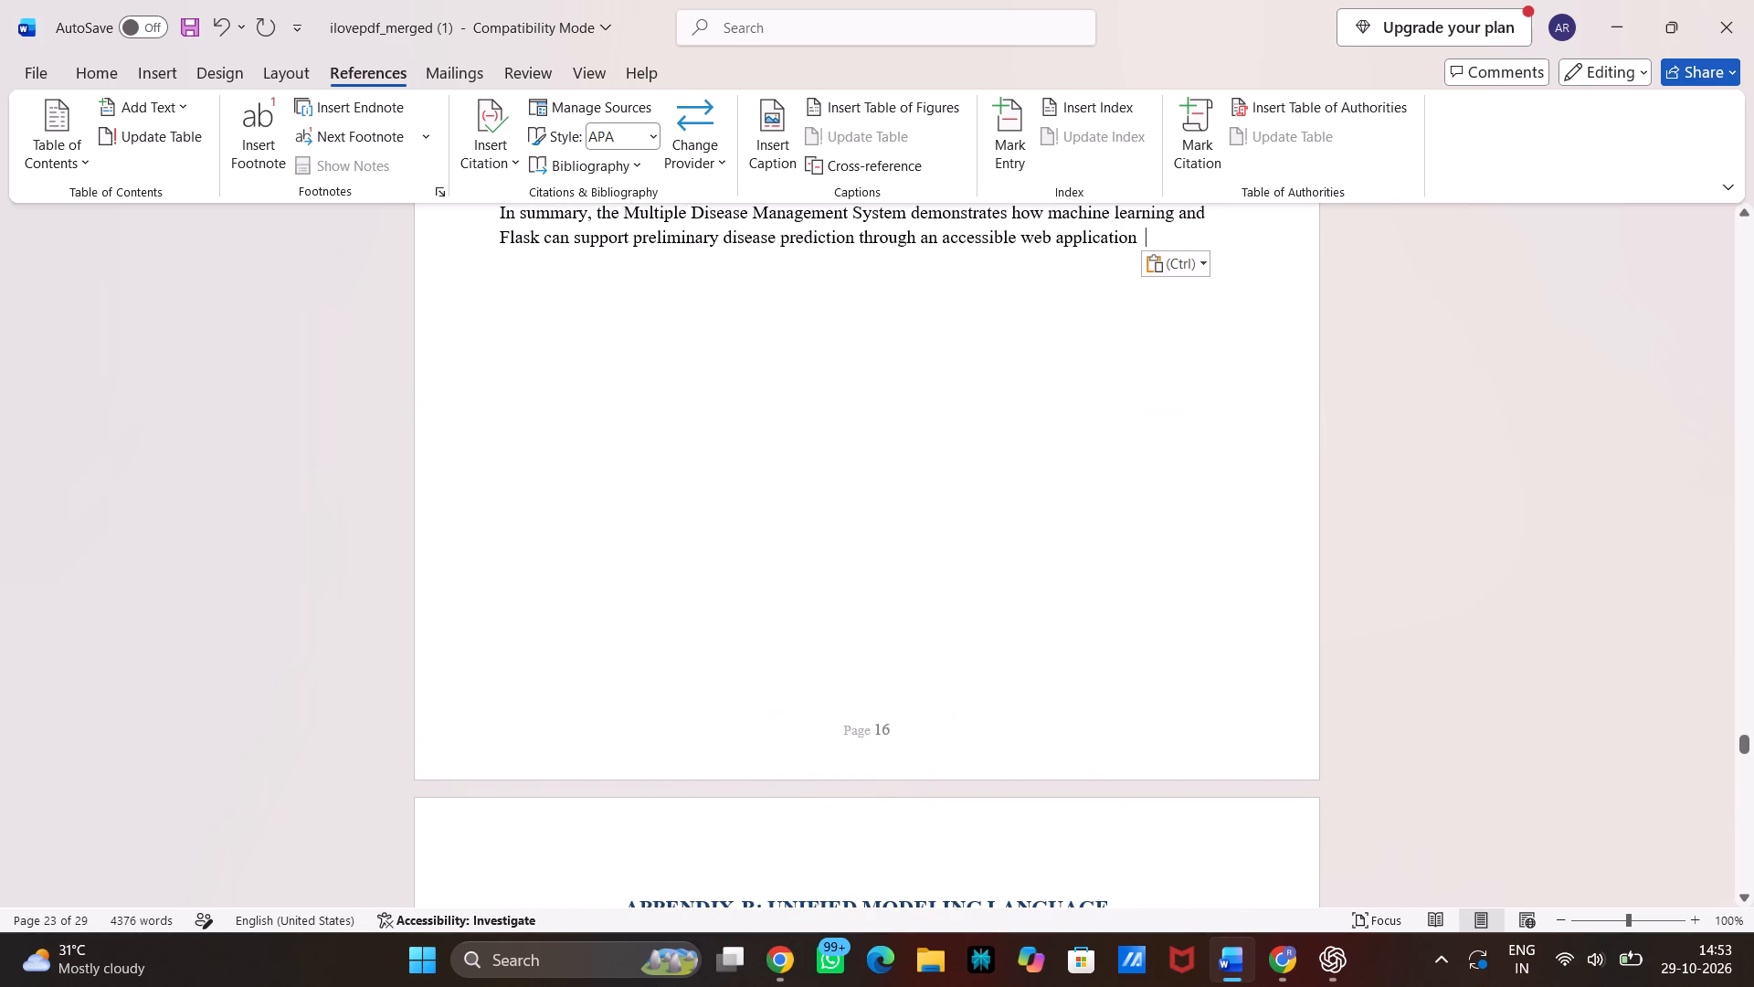
Delete the old heading "APPENDIX-A: TEXT-TO-SQL WEB APPLICATION" above the pasted text.
{"action": "scroll", "coordinate": [694, 402], "scroll_direction": "up", "scroll_amount": 5}
{"action": "scroll", "coordinate": [694, 402], "scroll_direction": "down", "scroll_amount": 1}
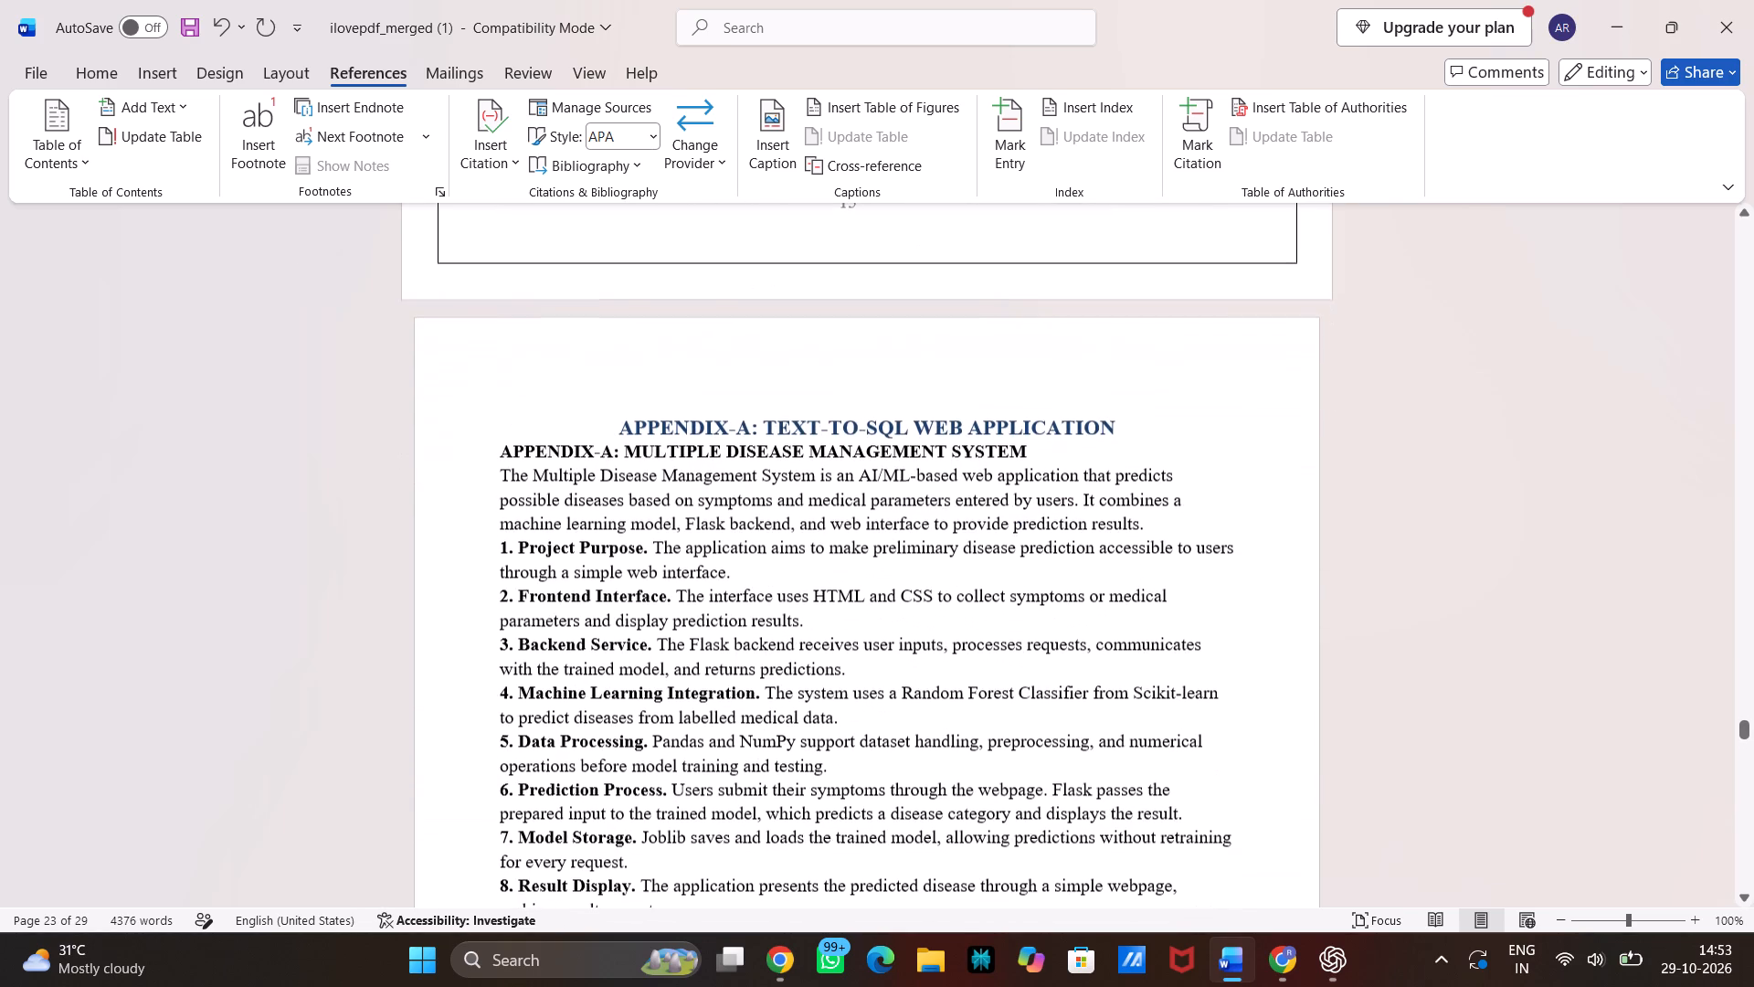
{"action": "left_click", "coordinate": [501, 455]}
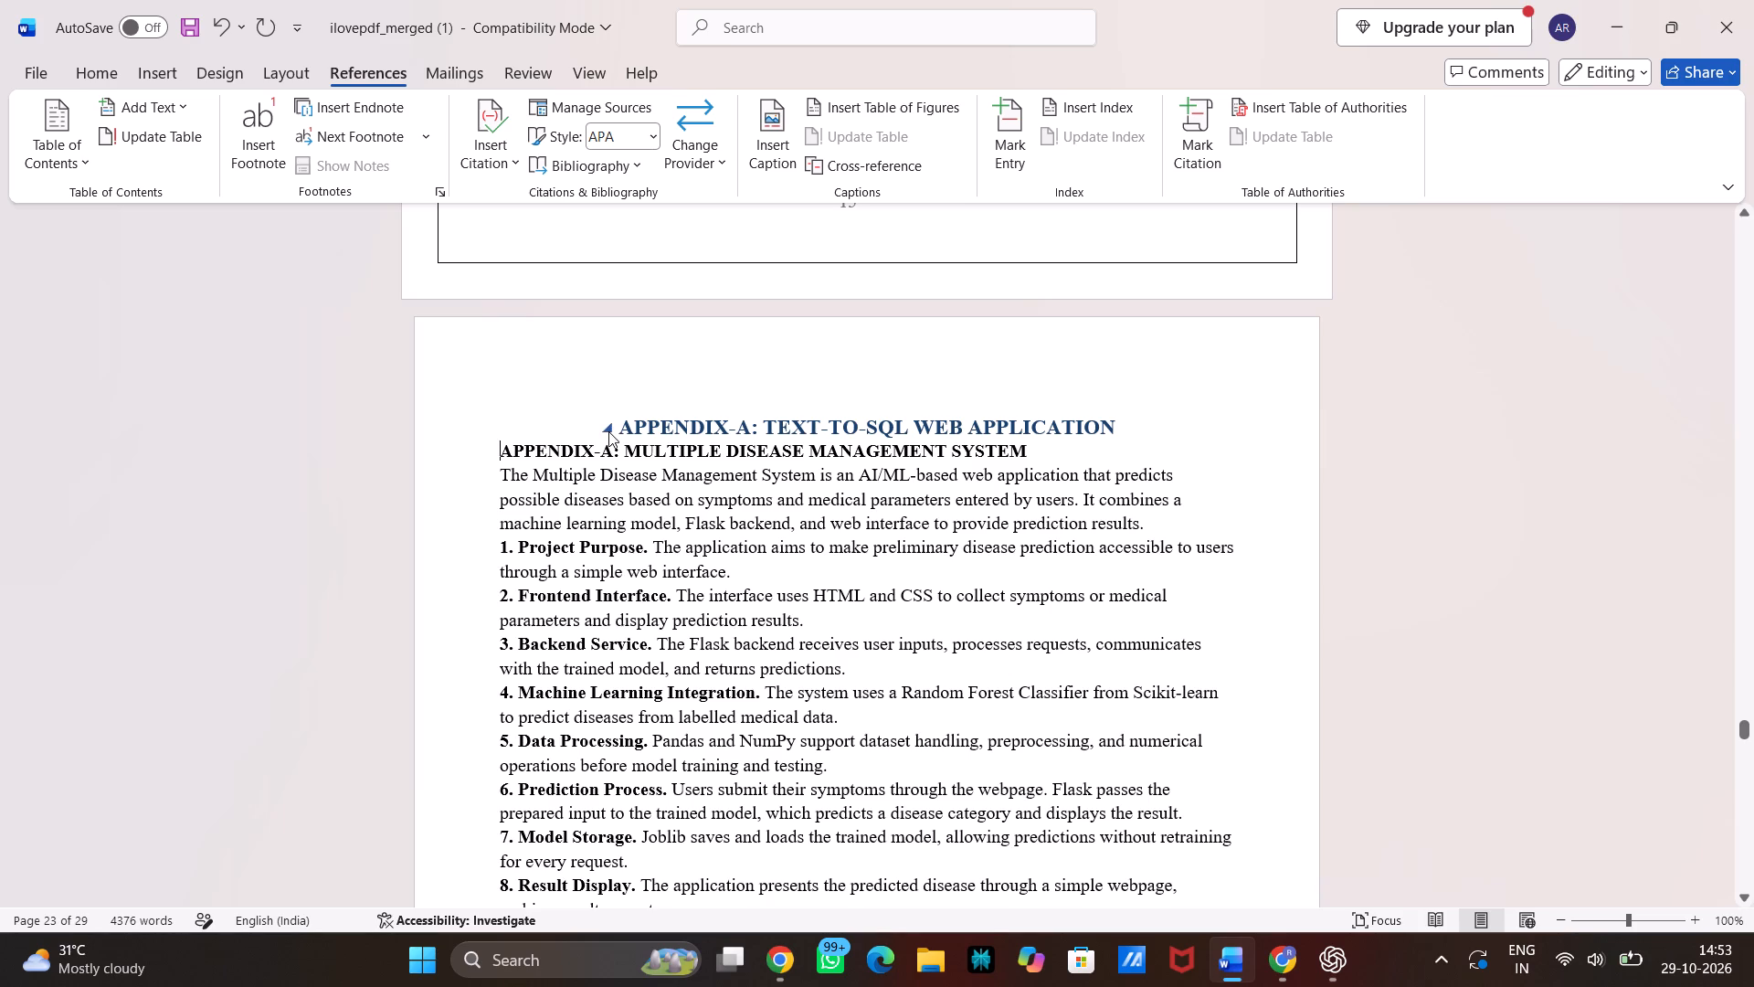
{"action": "left_click_drag", "start_coordinate": [617, 428], "coordinate": [1030, 406]}
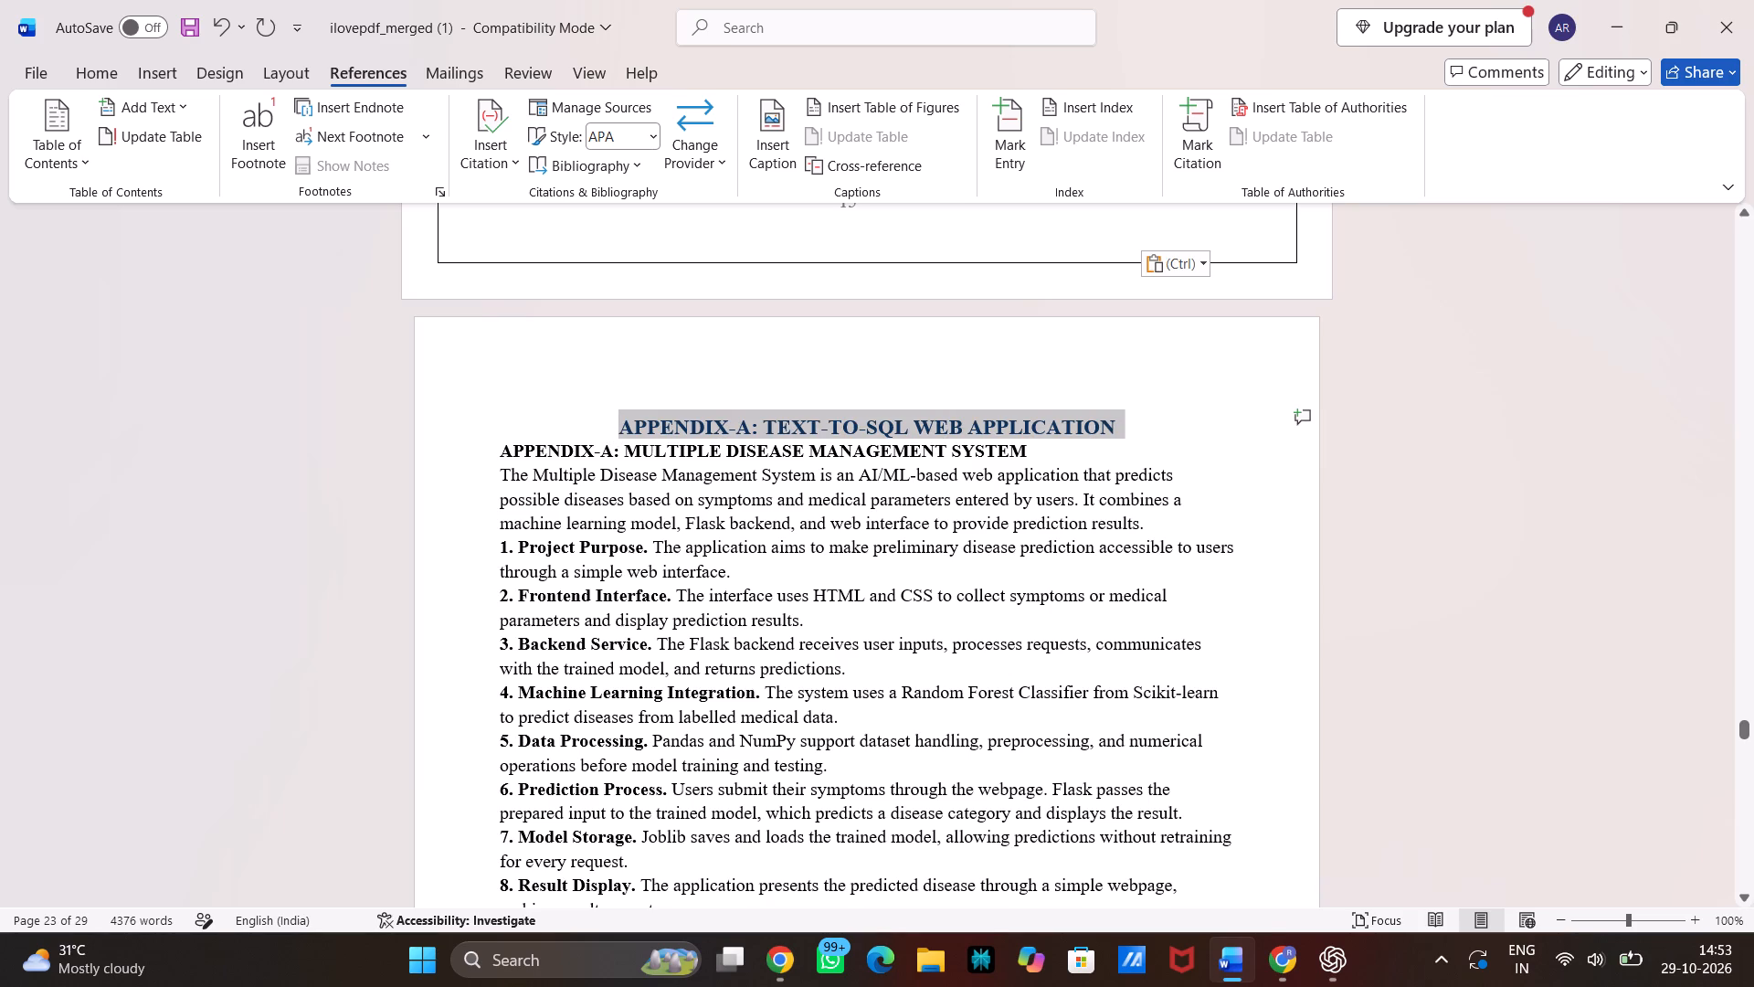
{"action": "left_click_drag", "start_coordinate": [1030, 406], "coordinate": [1043, 405]}
{"action": "key", "text": "BackSpace"}
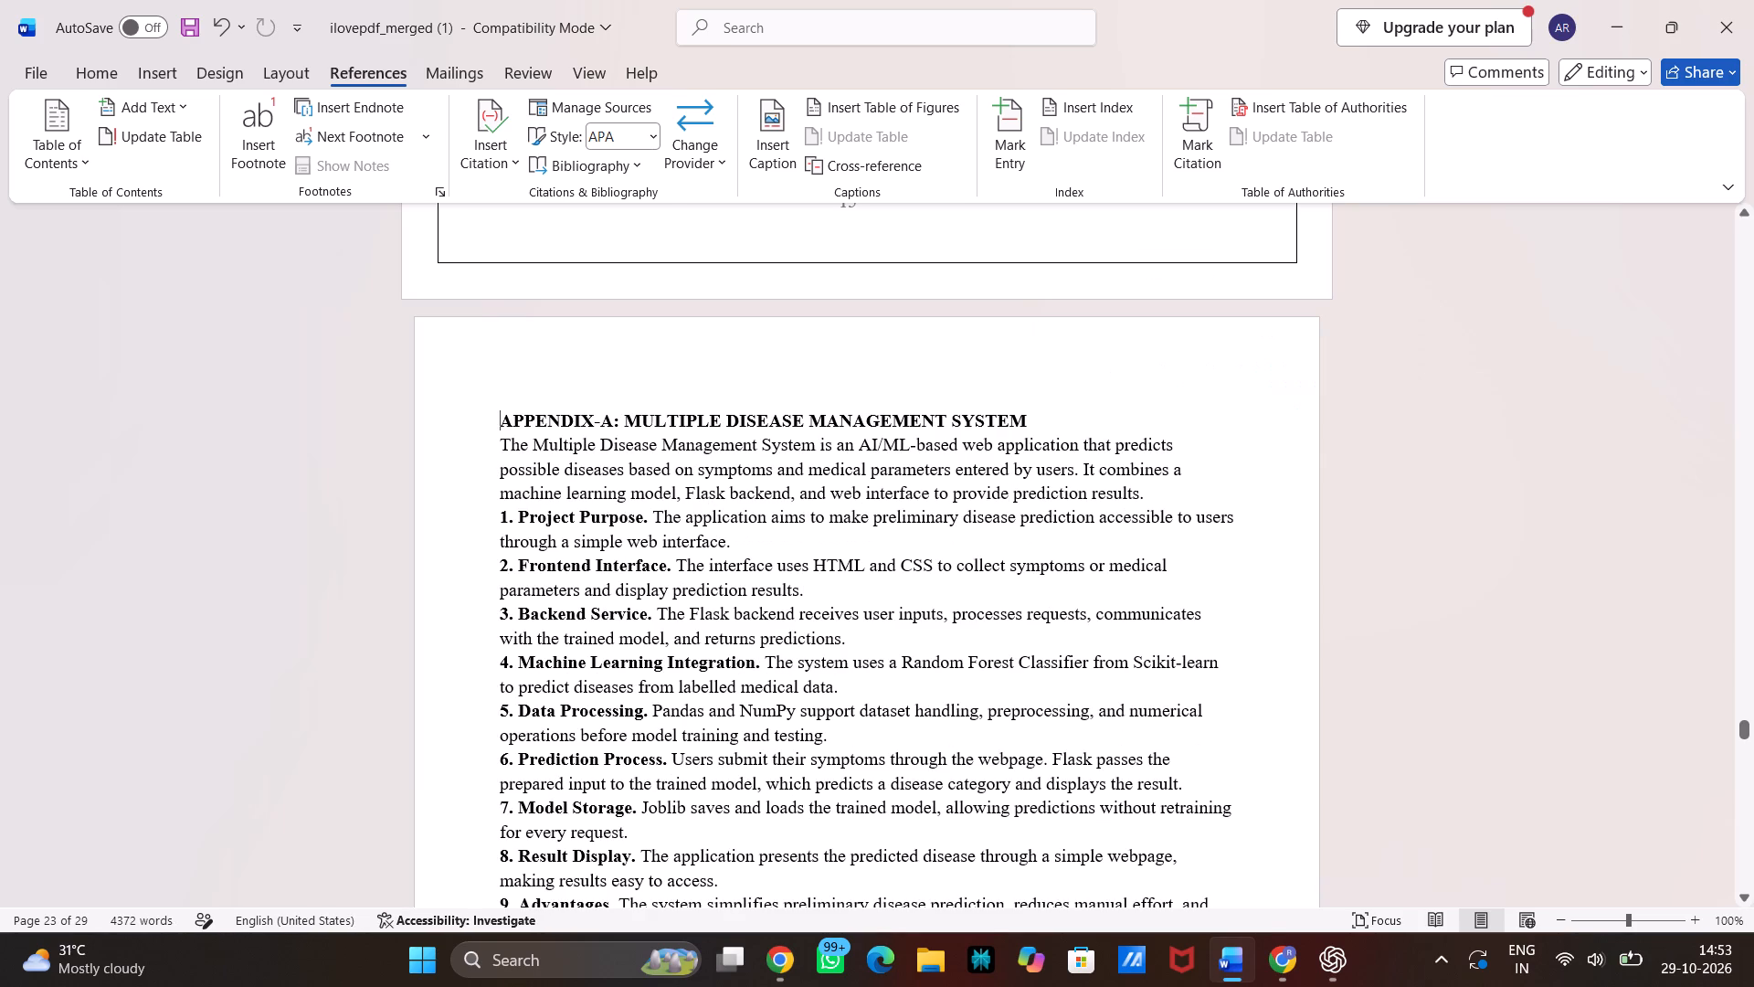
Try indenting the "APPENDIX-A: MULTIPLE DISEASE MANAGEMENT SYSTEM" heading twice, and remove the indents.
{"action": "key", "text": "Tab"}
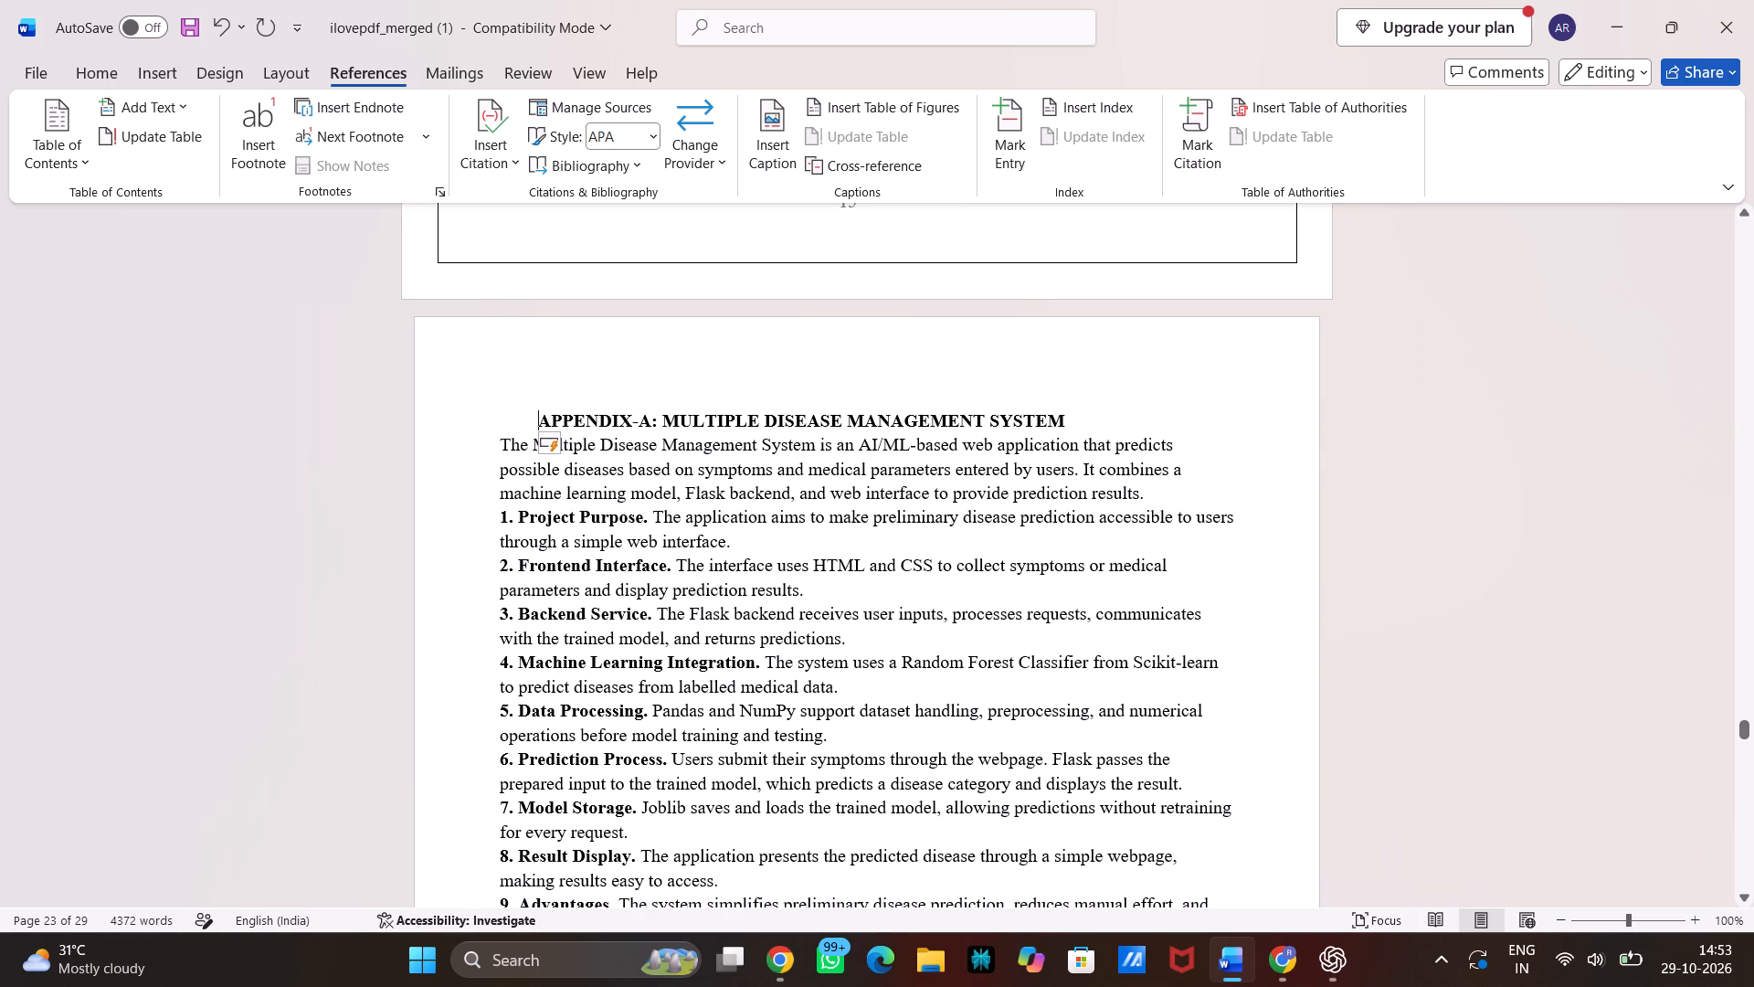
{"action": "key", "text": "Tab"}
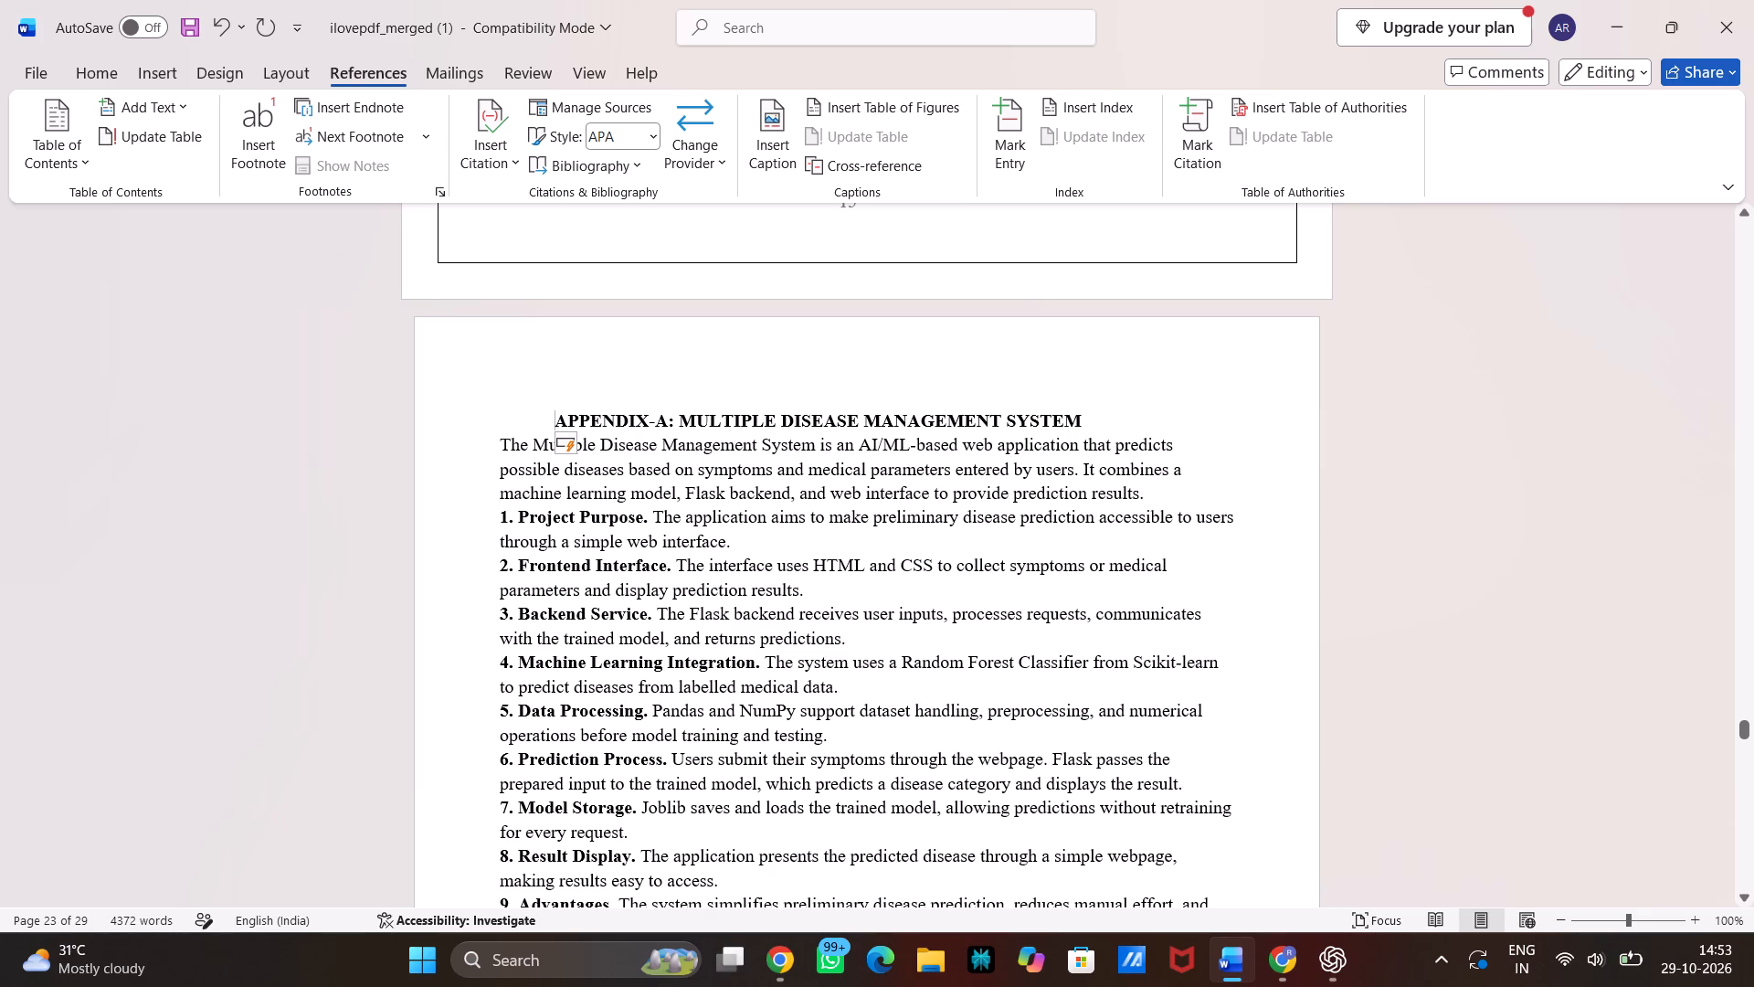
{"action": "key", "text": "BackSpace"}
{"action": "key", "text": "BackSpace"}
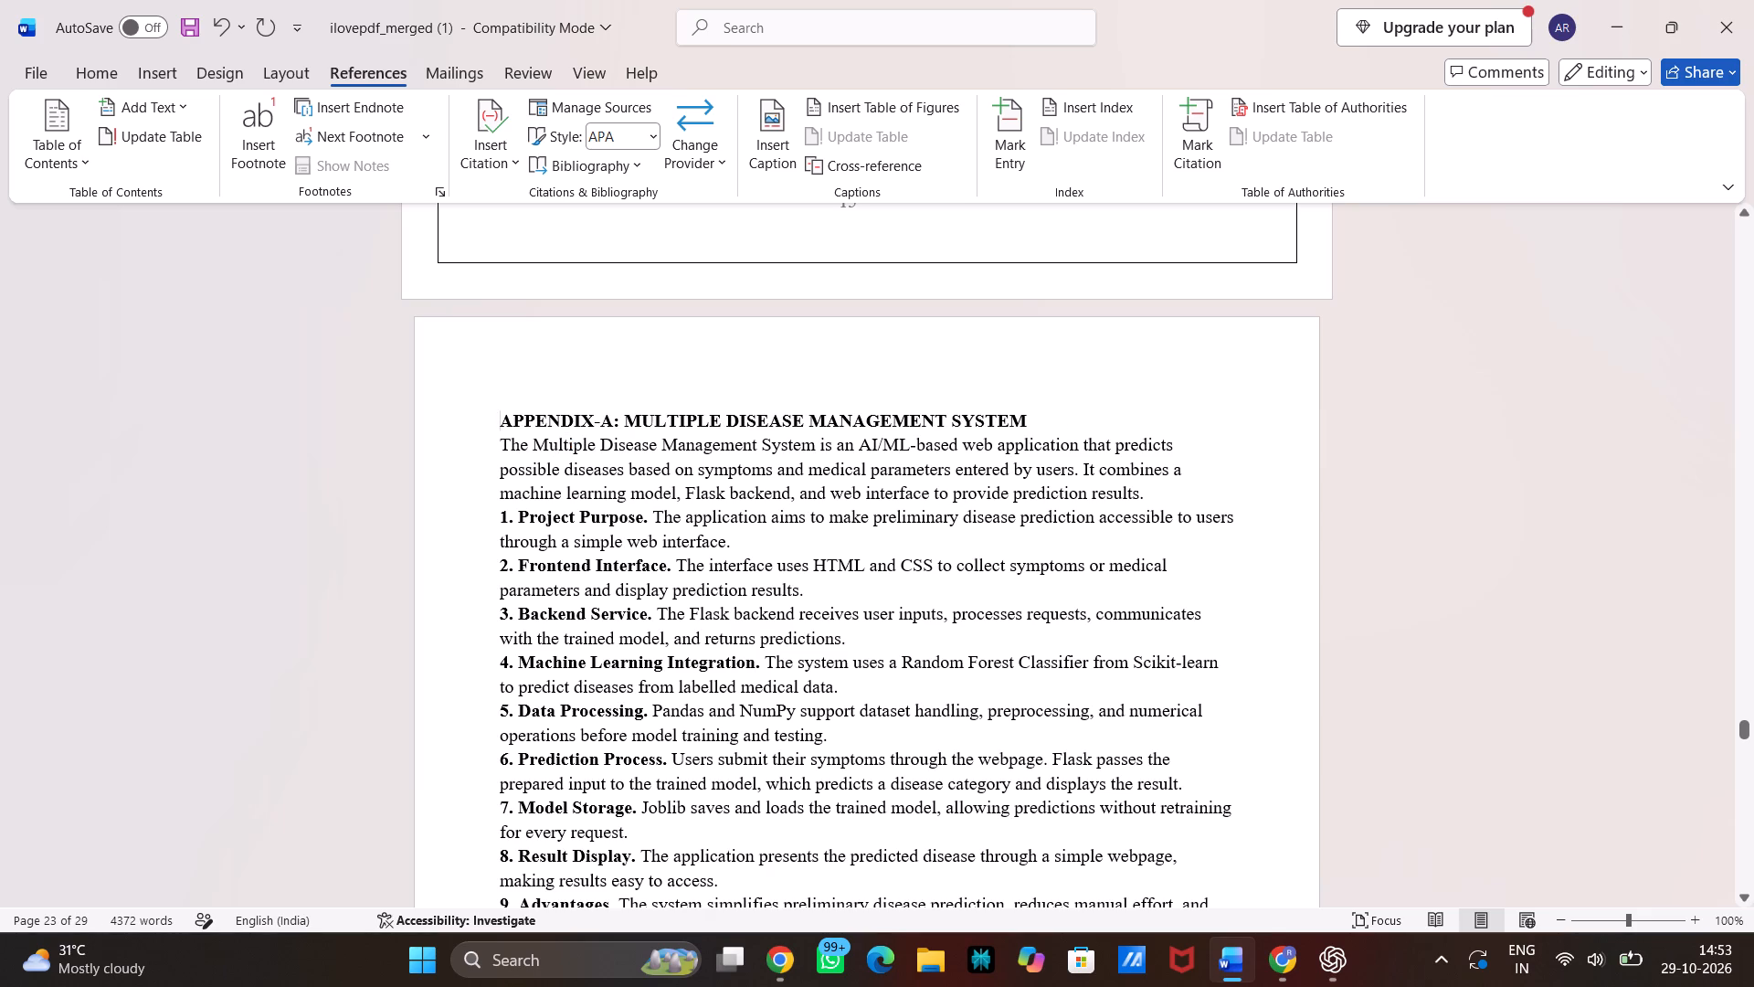
Center the "APPENDIX-A: MULTIPLE DISEASE MANAGEMENT SYSTEM" heading and set its font size to 14.
{"action": "left_click", "coordinate": [1057, 427]}
{"action": "left_click_drag", "start_coordinate": [1057, 427], "coordinate": [737, 443]}
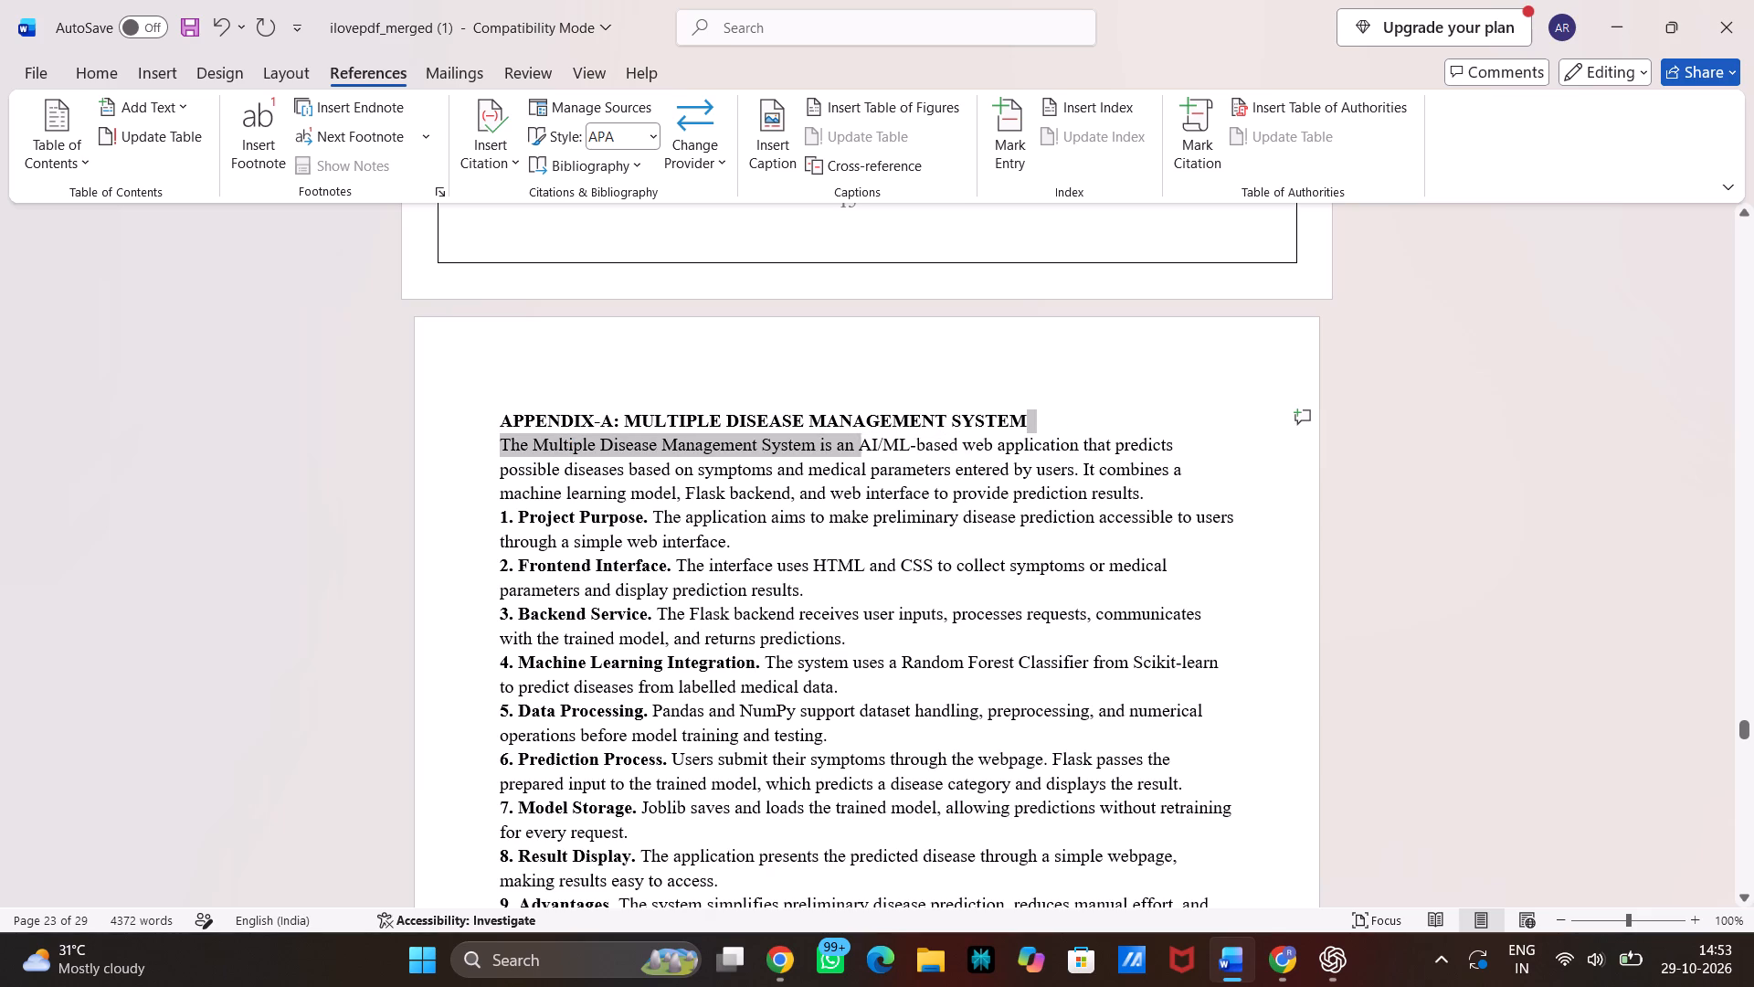
{"action": "left_click_drag", "start_coordinate": [737, 443], "coordinate": [501, 407]}
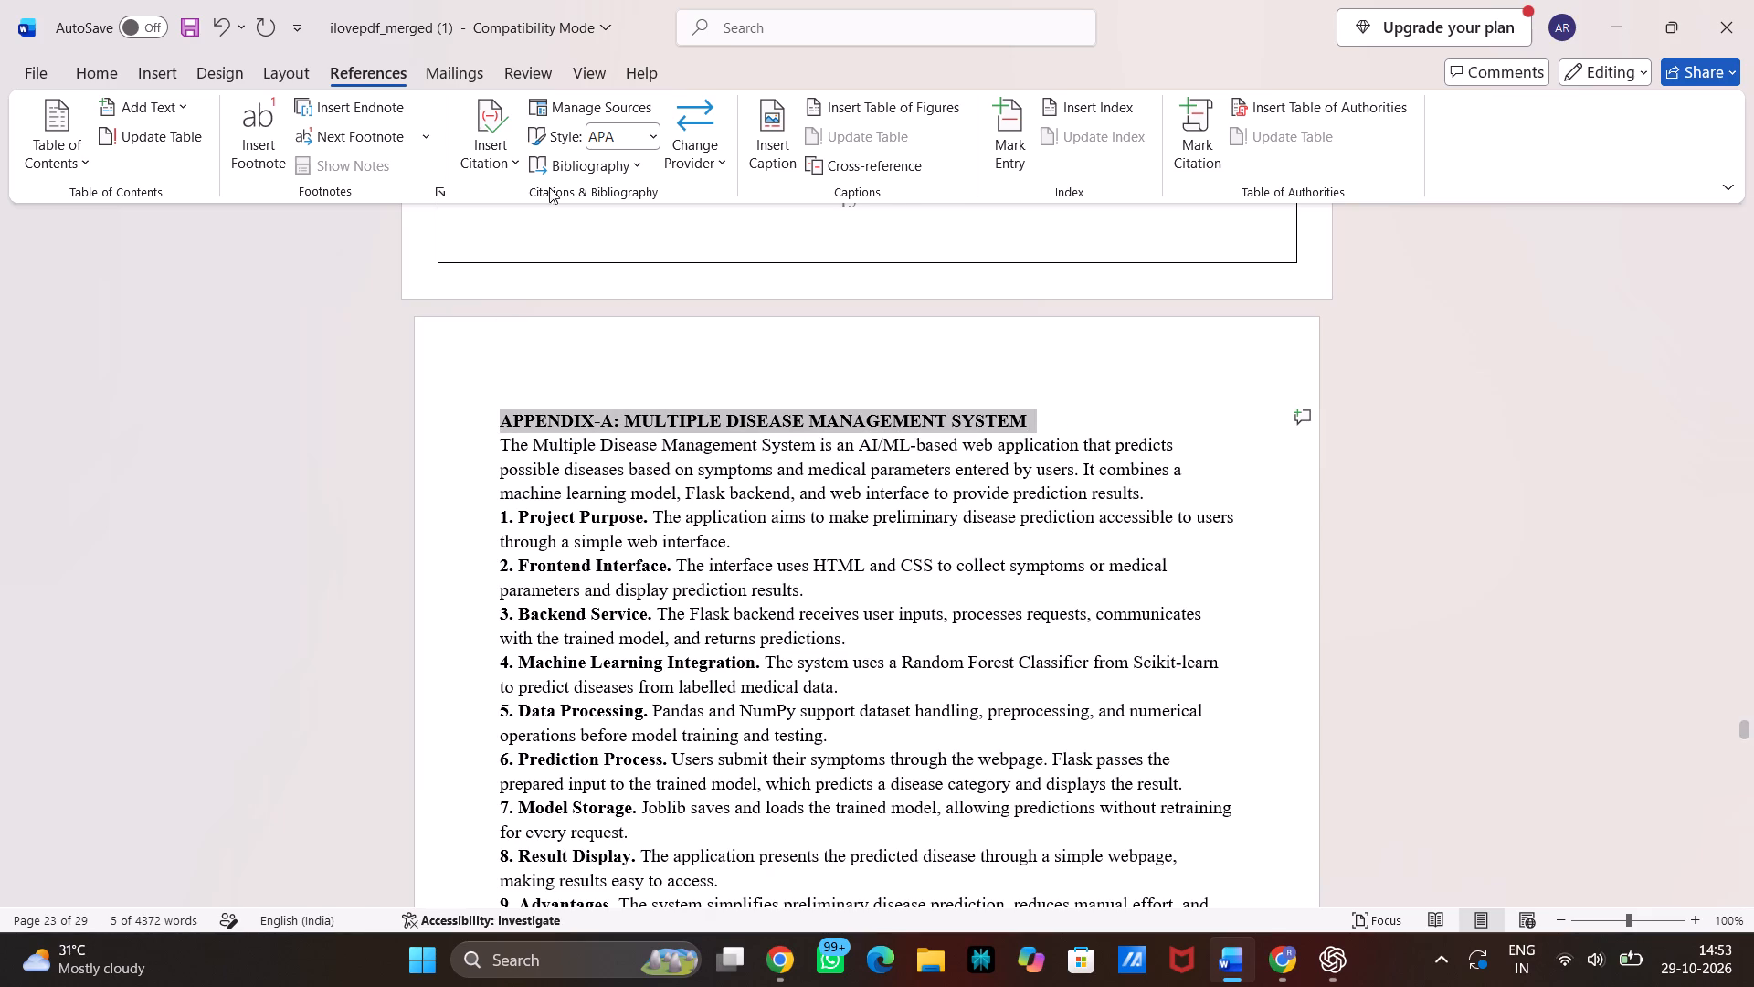
{"action": "left_click", "coordinate": [102, 82]}
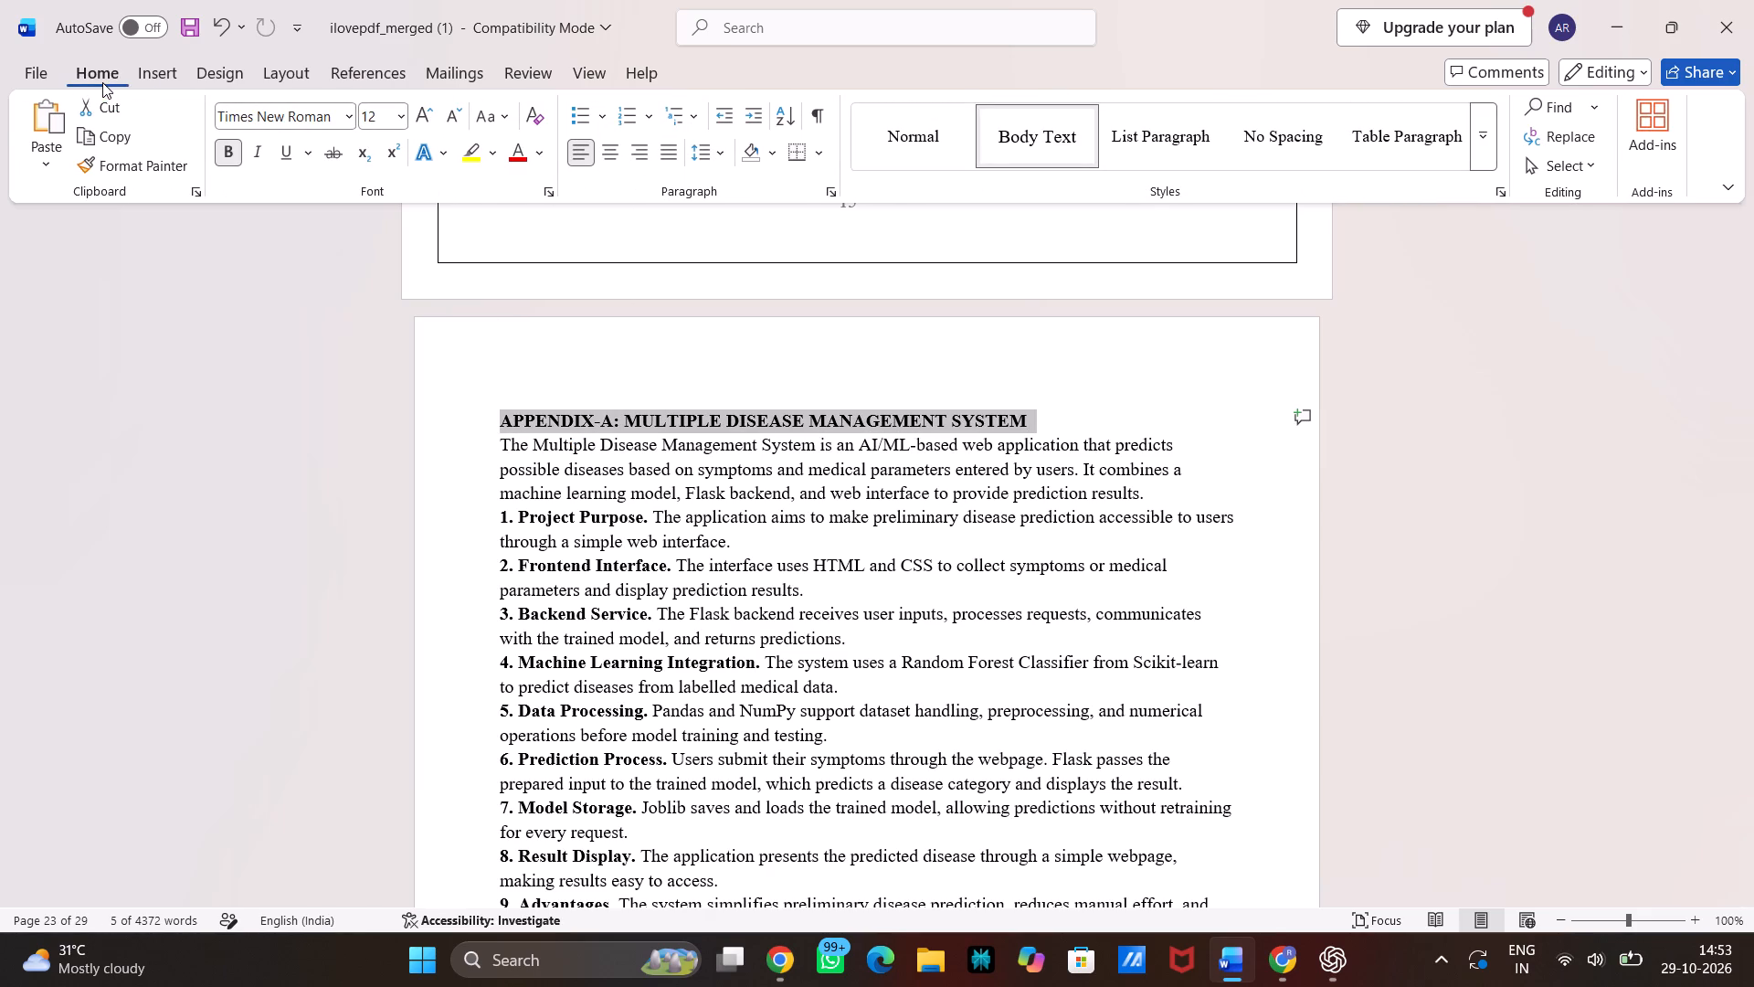
{"action": "left_click", "coordinate": [609, 146]}
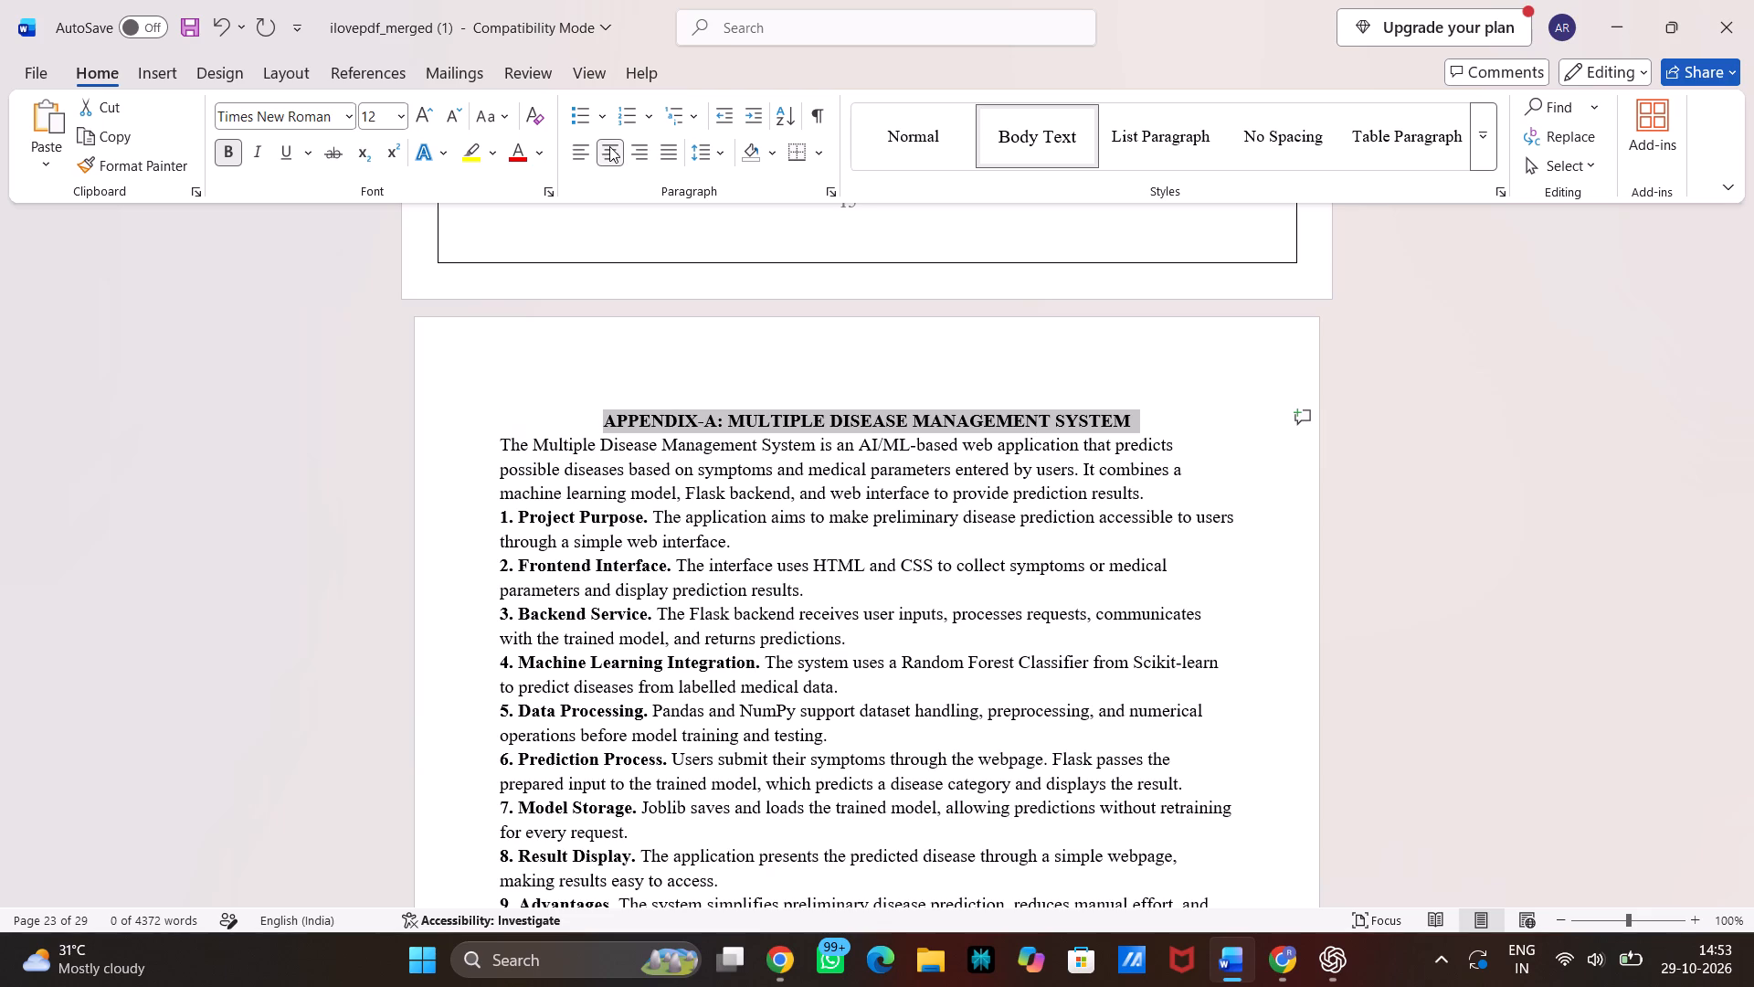
{"action": "left_click", "coordinate": [392, 122]}
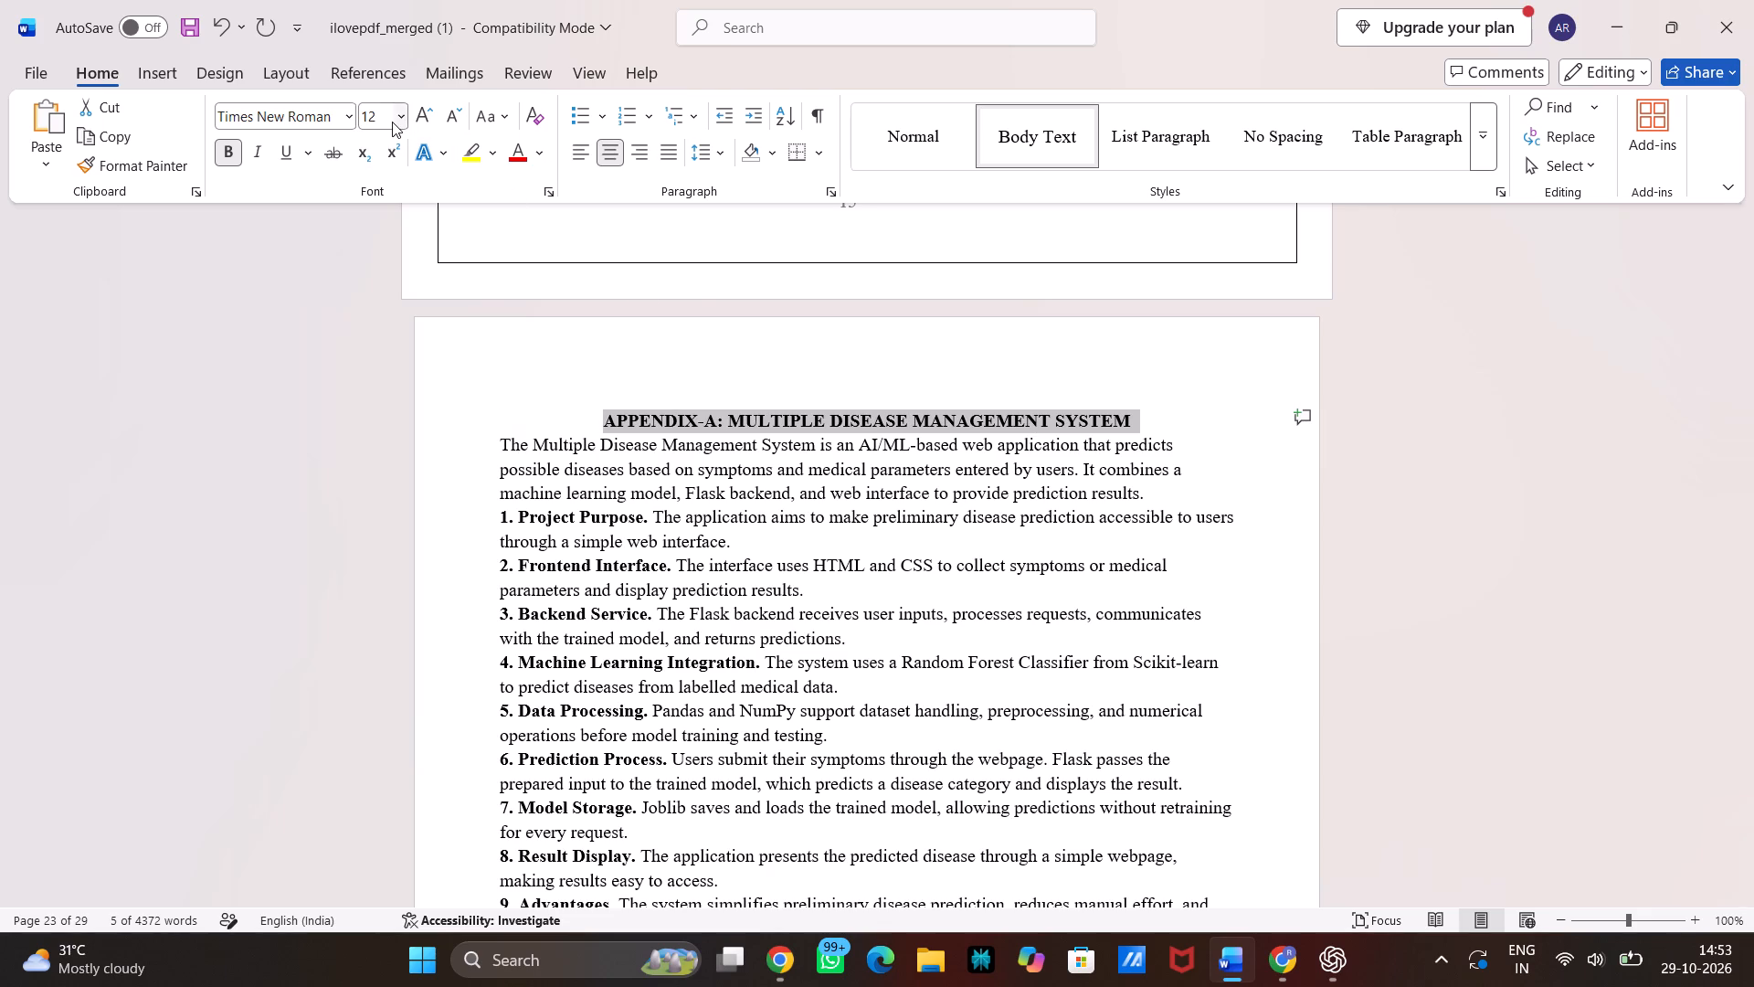
{"action": "left_click", "coordinate": [403, 112]}
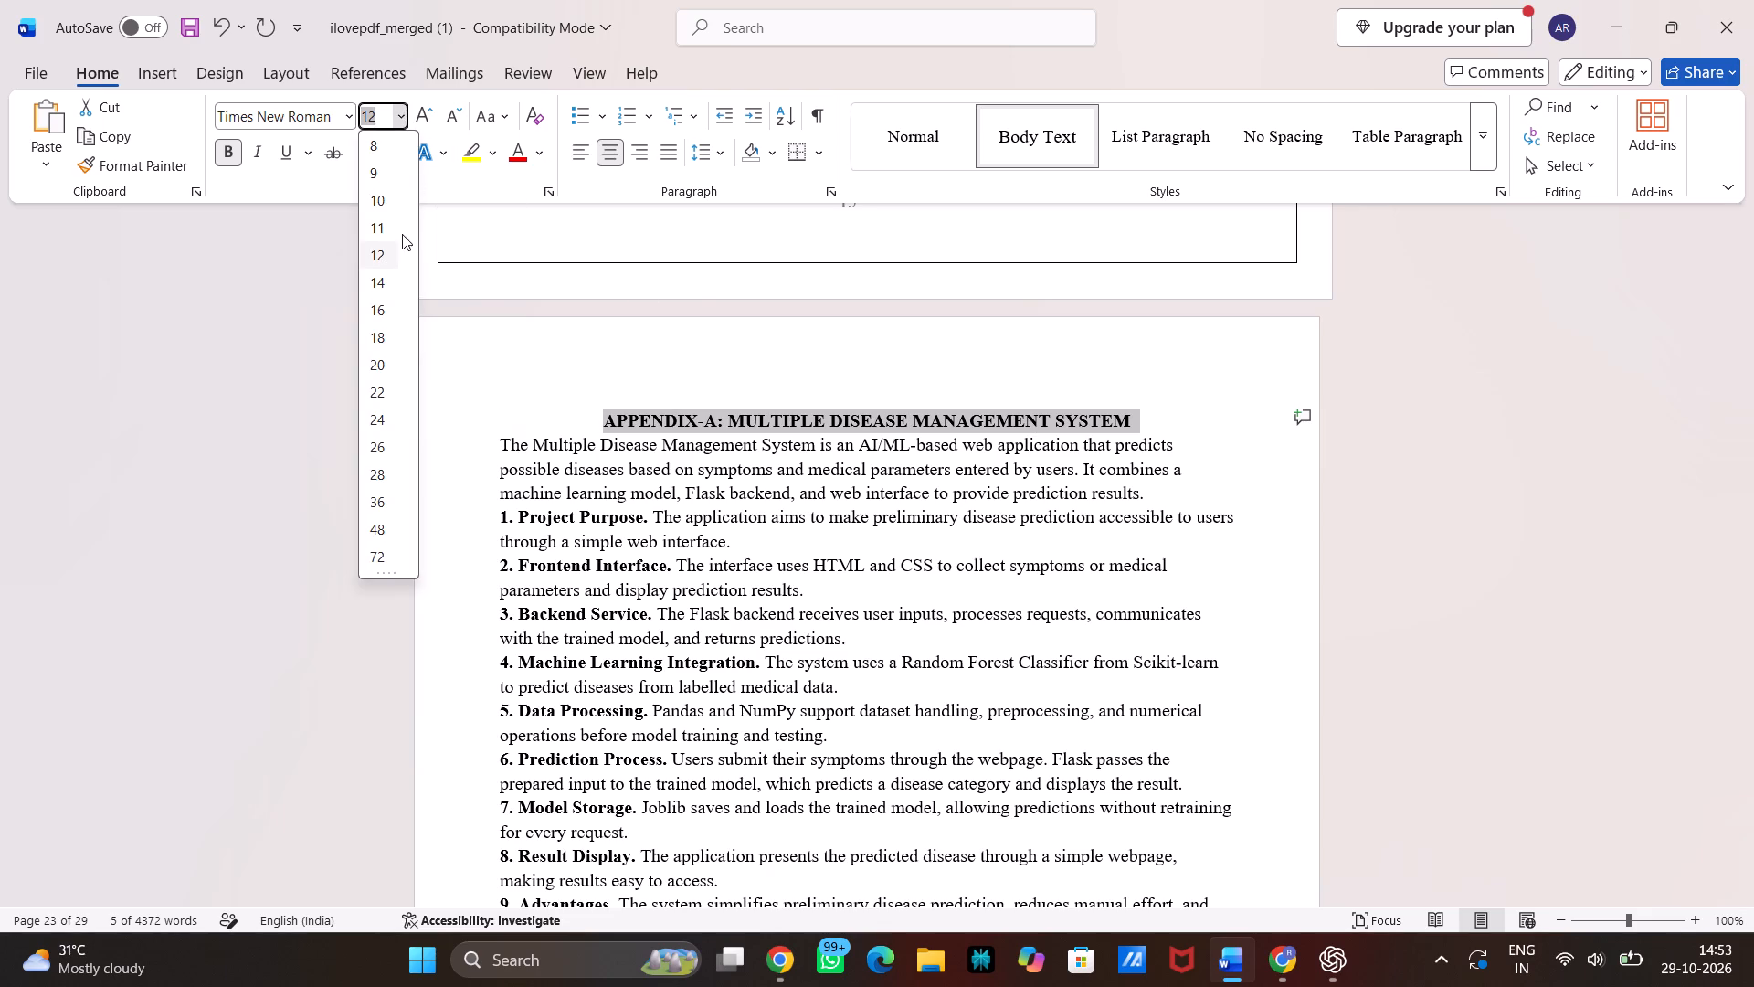
{"action": "left_click", "coordinate": [373, 284]}
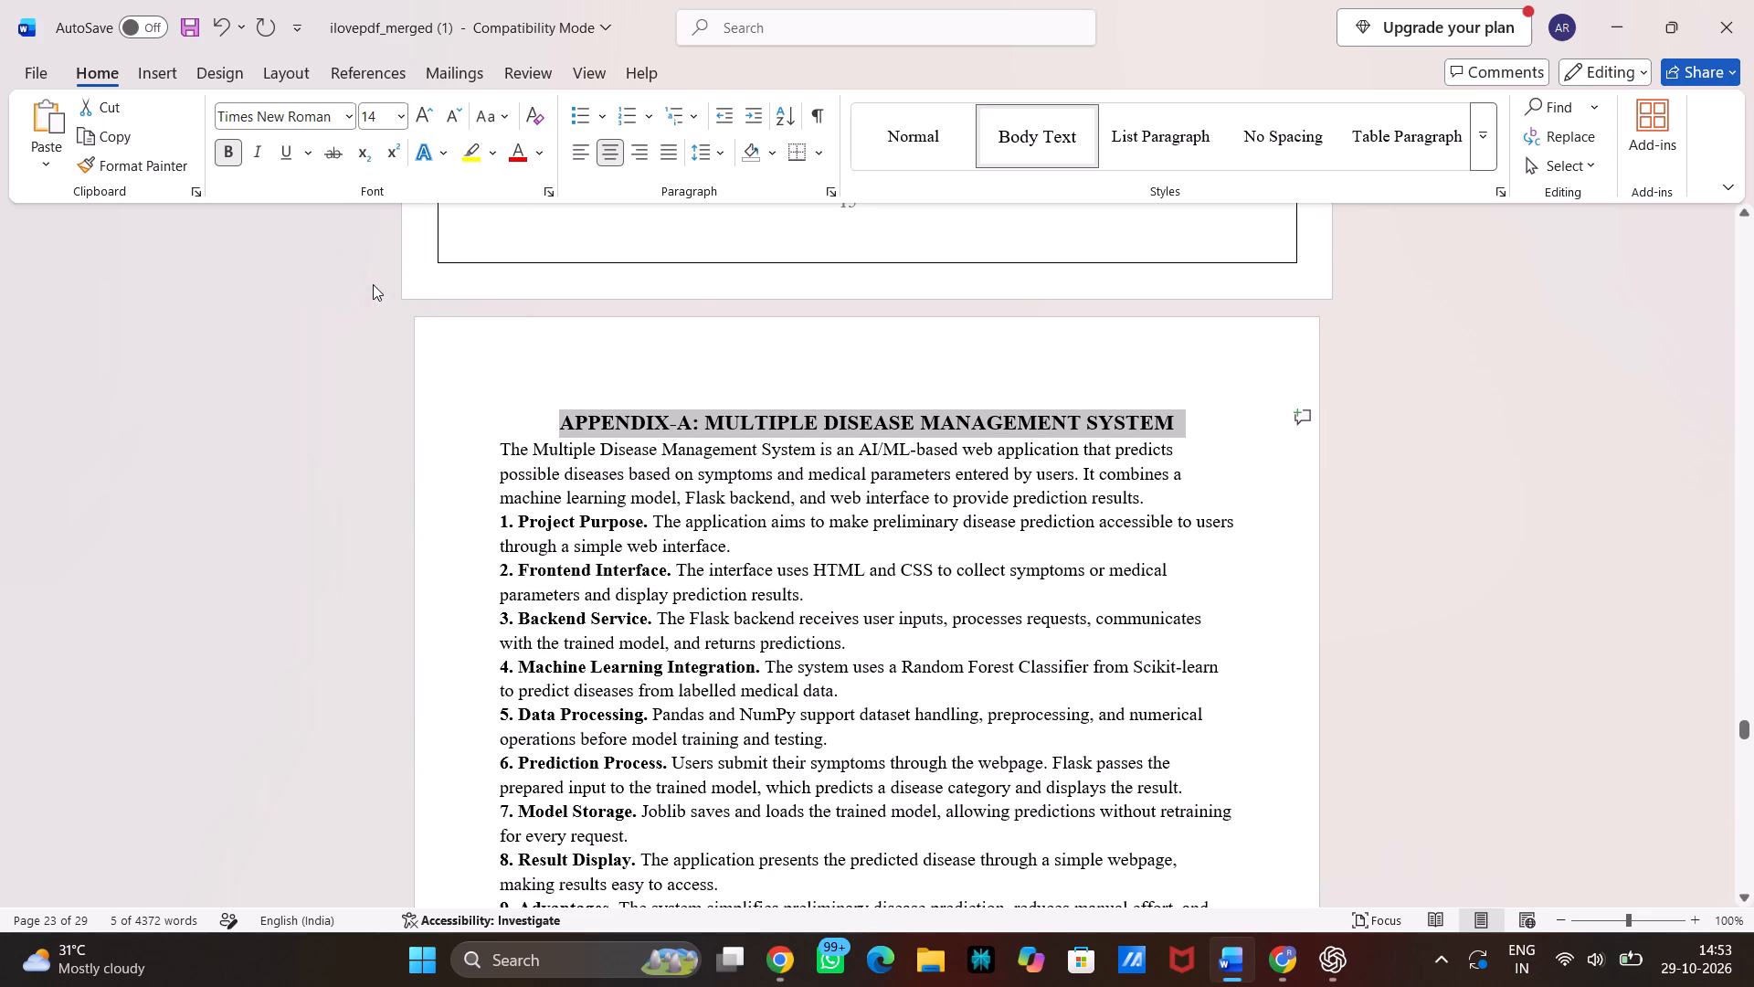
Insert a blank line below the Appendix-A heading and another below the introductory paragraph.
{"action": "left_click", "coordinate": [1198, 426]}
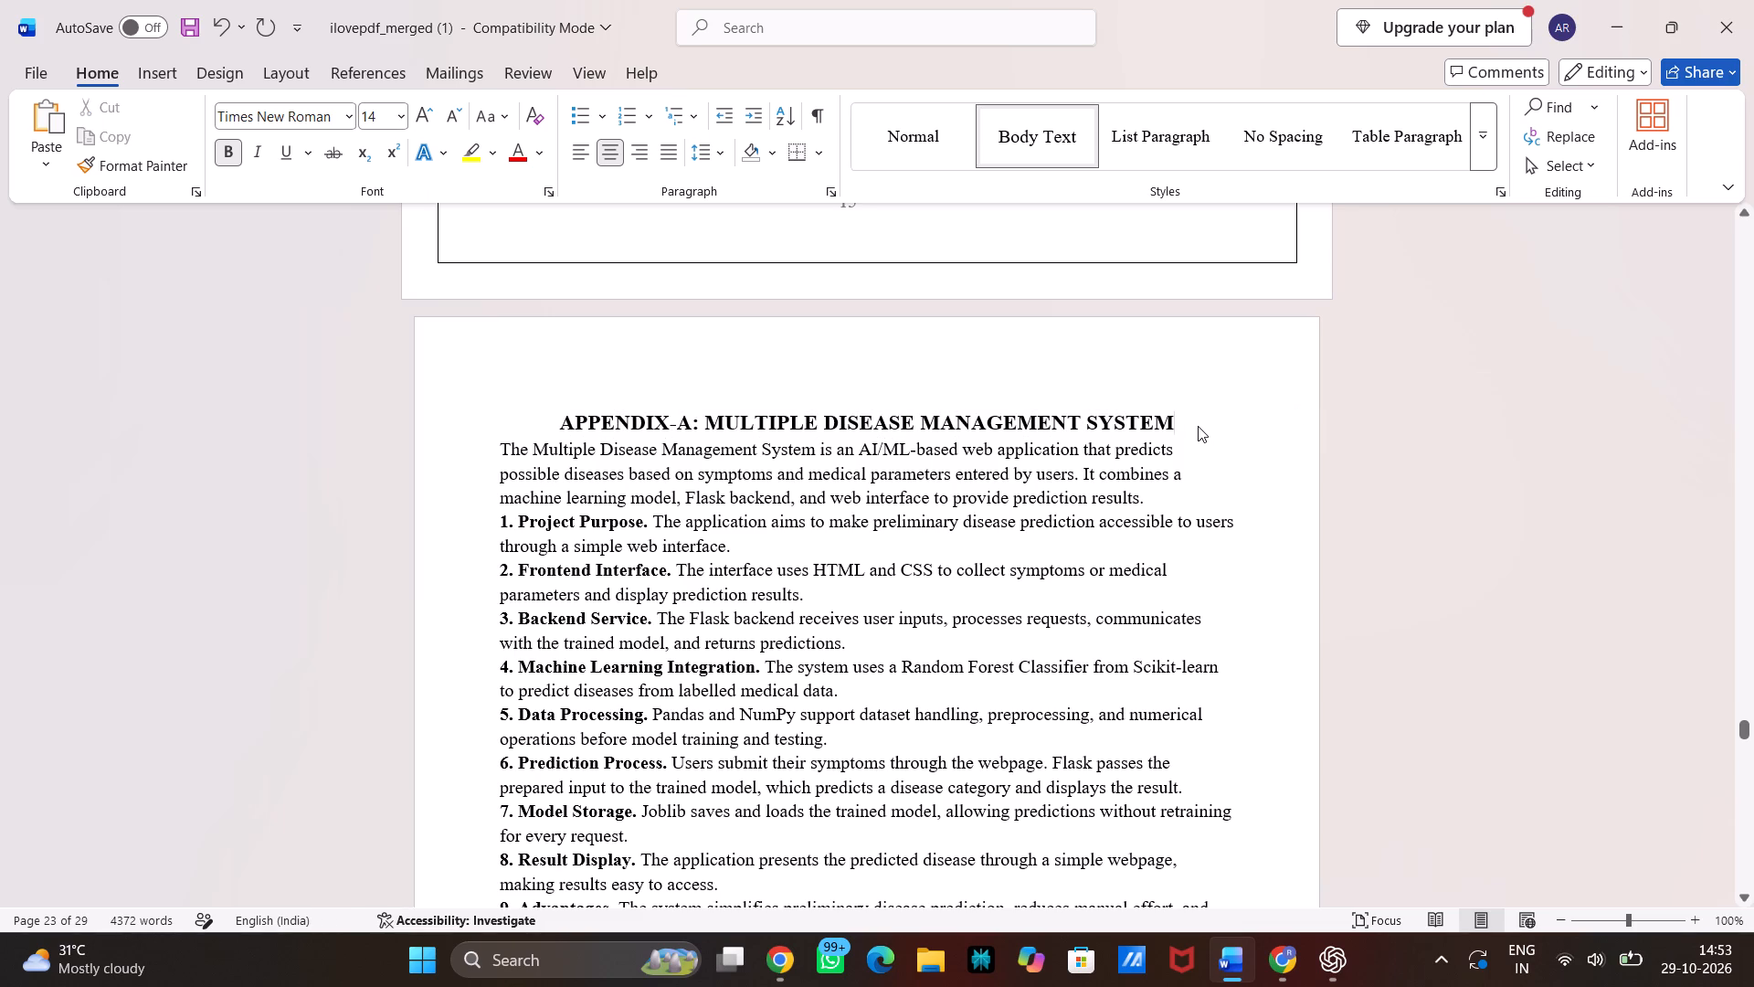
{"action": "key", "text": "Return"}
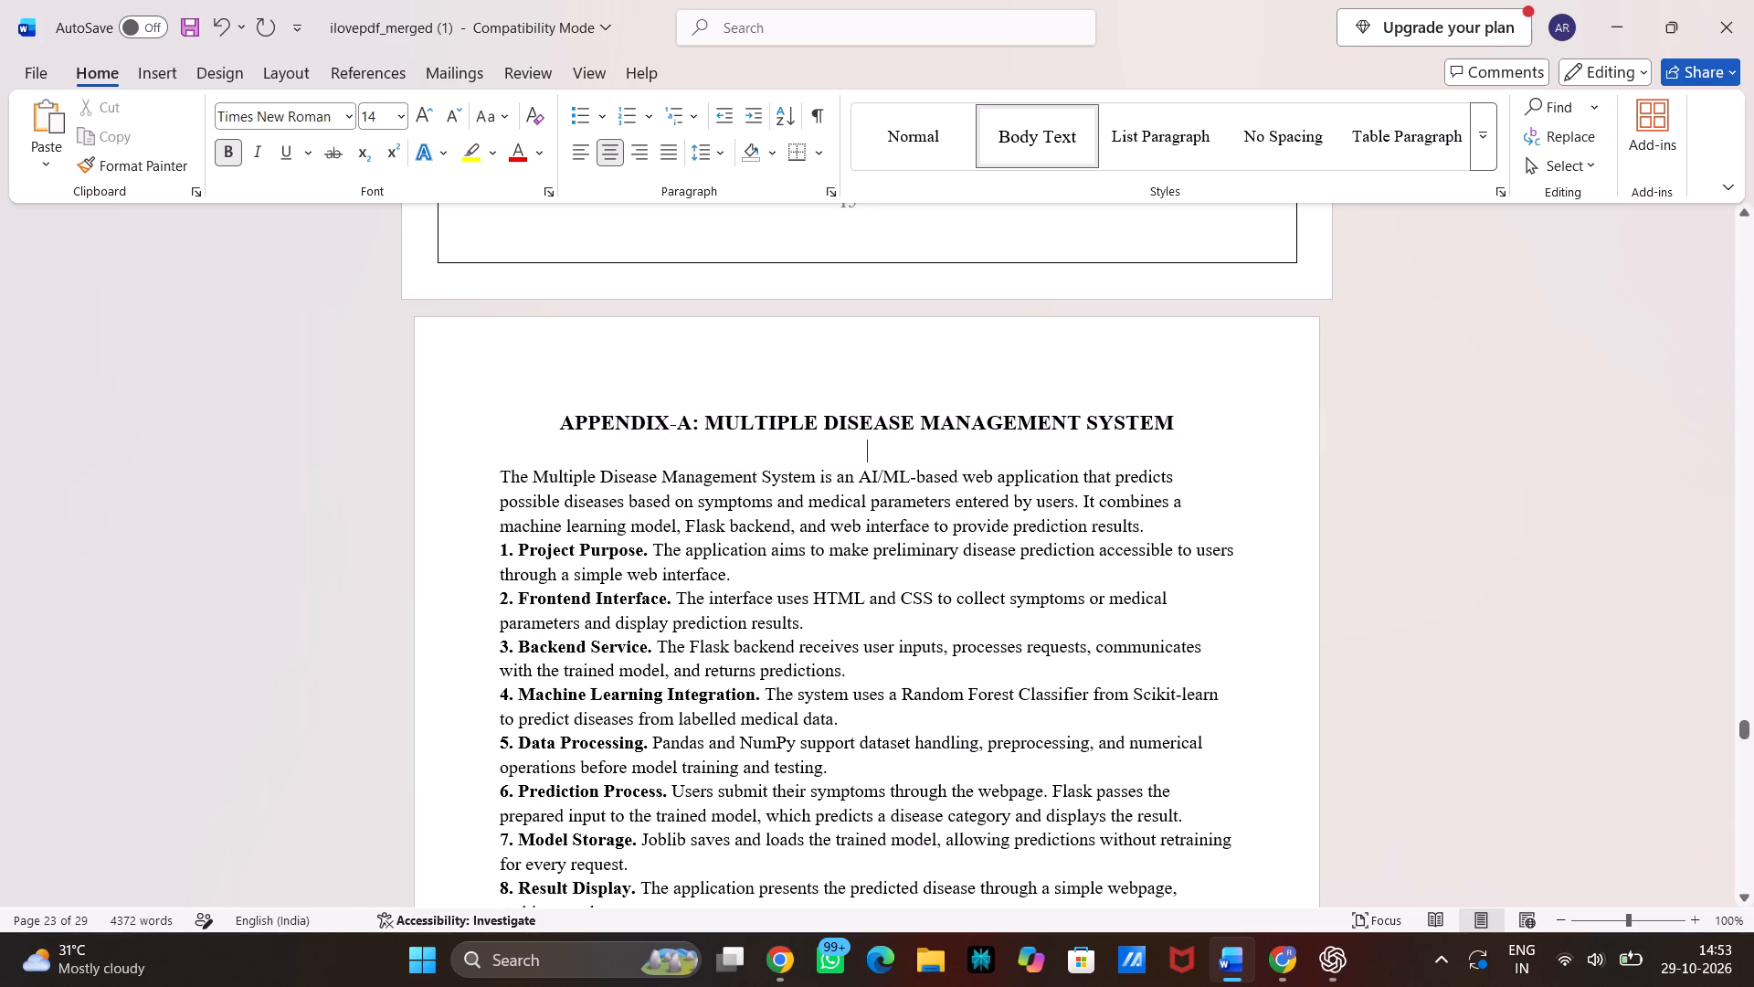
{"action": "left_click", "coordinate": [1162, 533]}
{"action": "key", "text": "Return"}
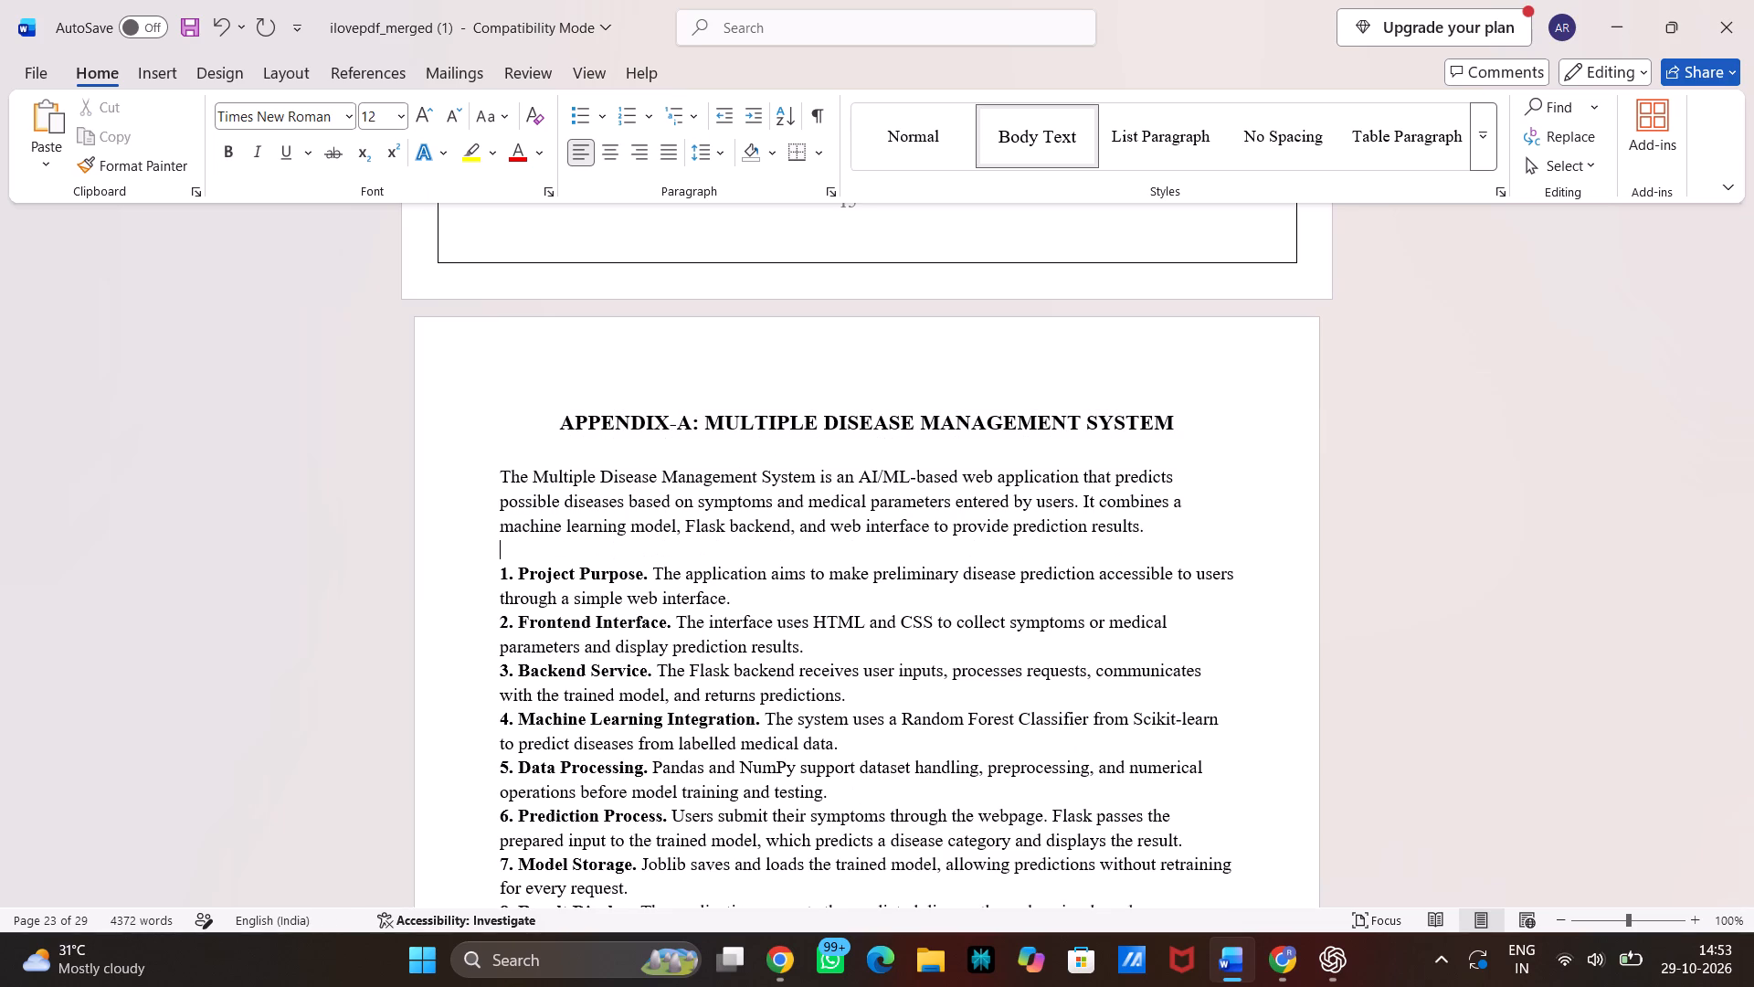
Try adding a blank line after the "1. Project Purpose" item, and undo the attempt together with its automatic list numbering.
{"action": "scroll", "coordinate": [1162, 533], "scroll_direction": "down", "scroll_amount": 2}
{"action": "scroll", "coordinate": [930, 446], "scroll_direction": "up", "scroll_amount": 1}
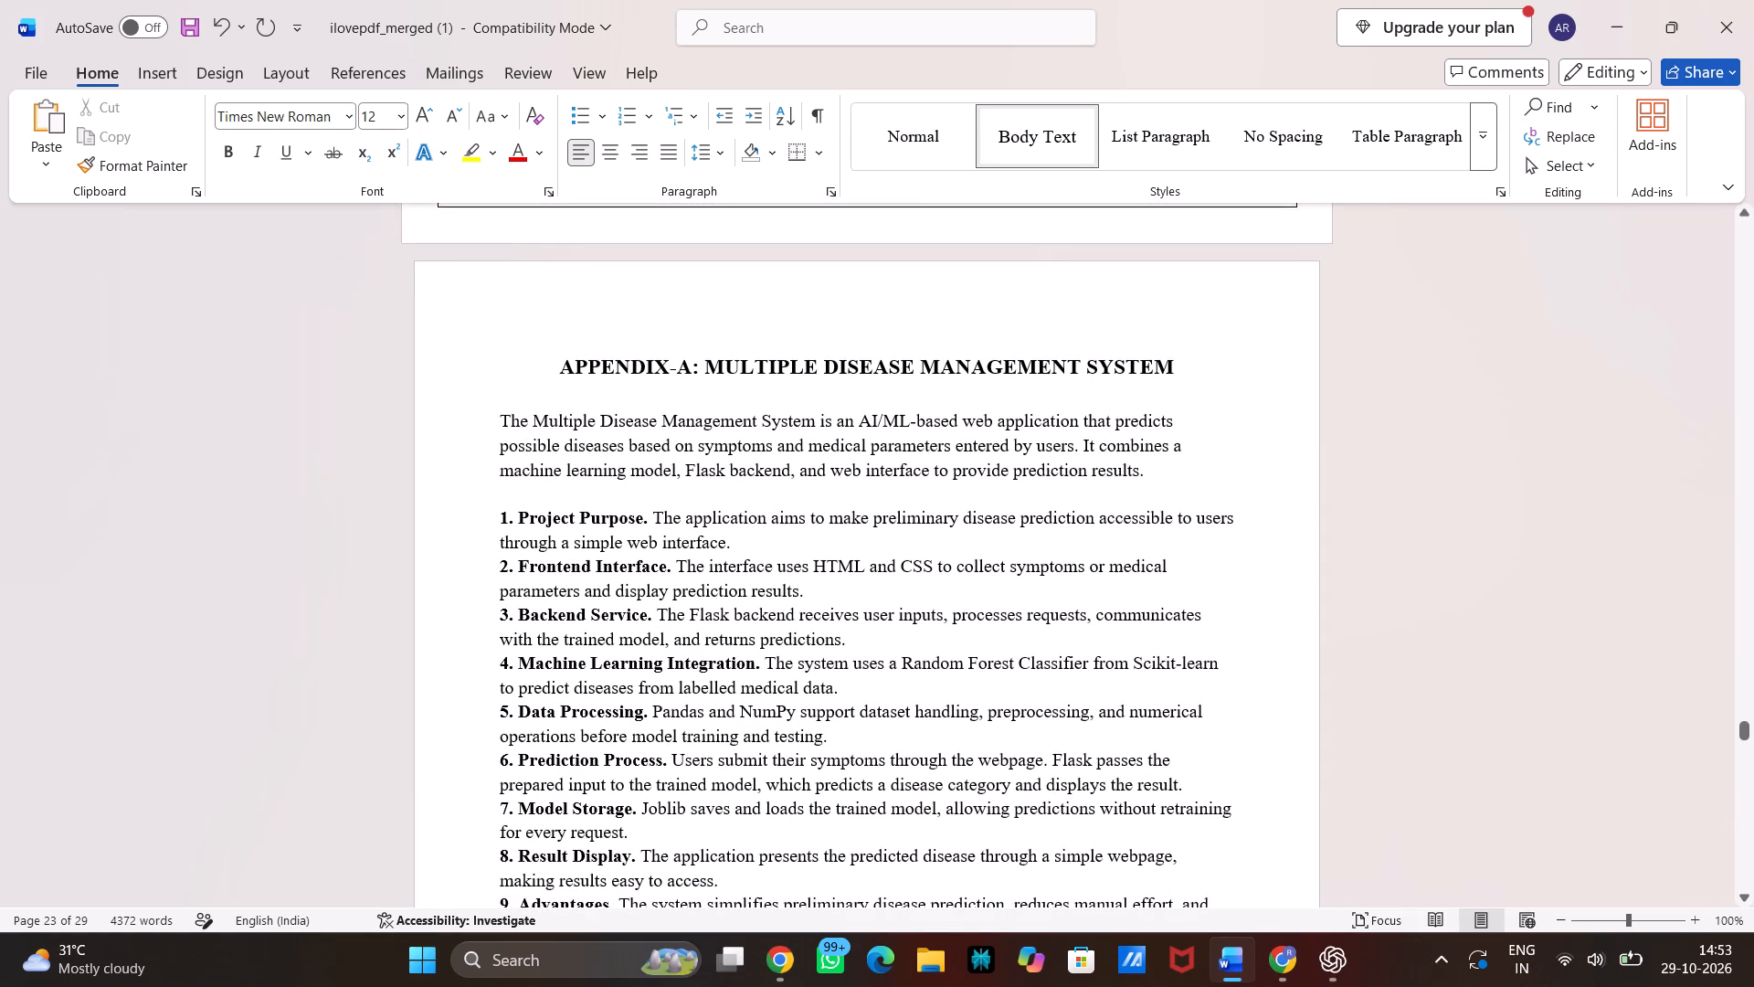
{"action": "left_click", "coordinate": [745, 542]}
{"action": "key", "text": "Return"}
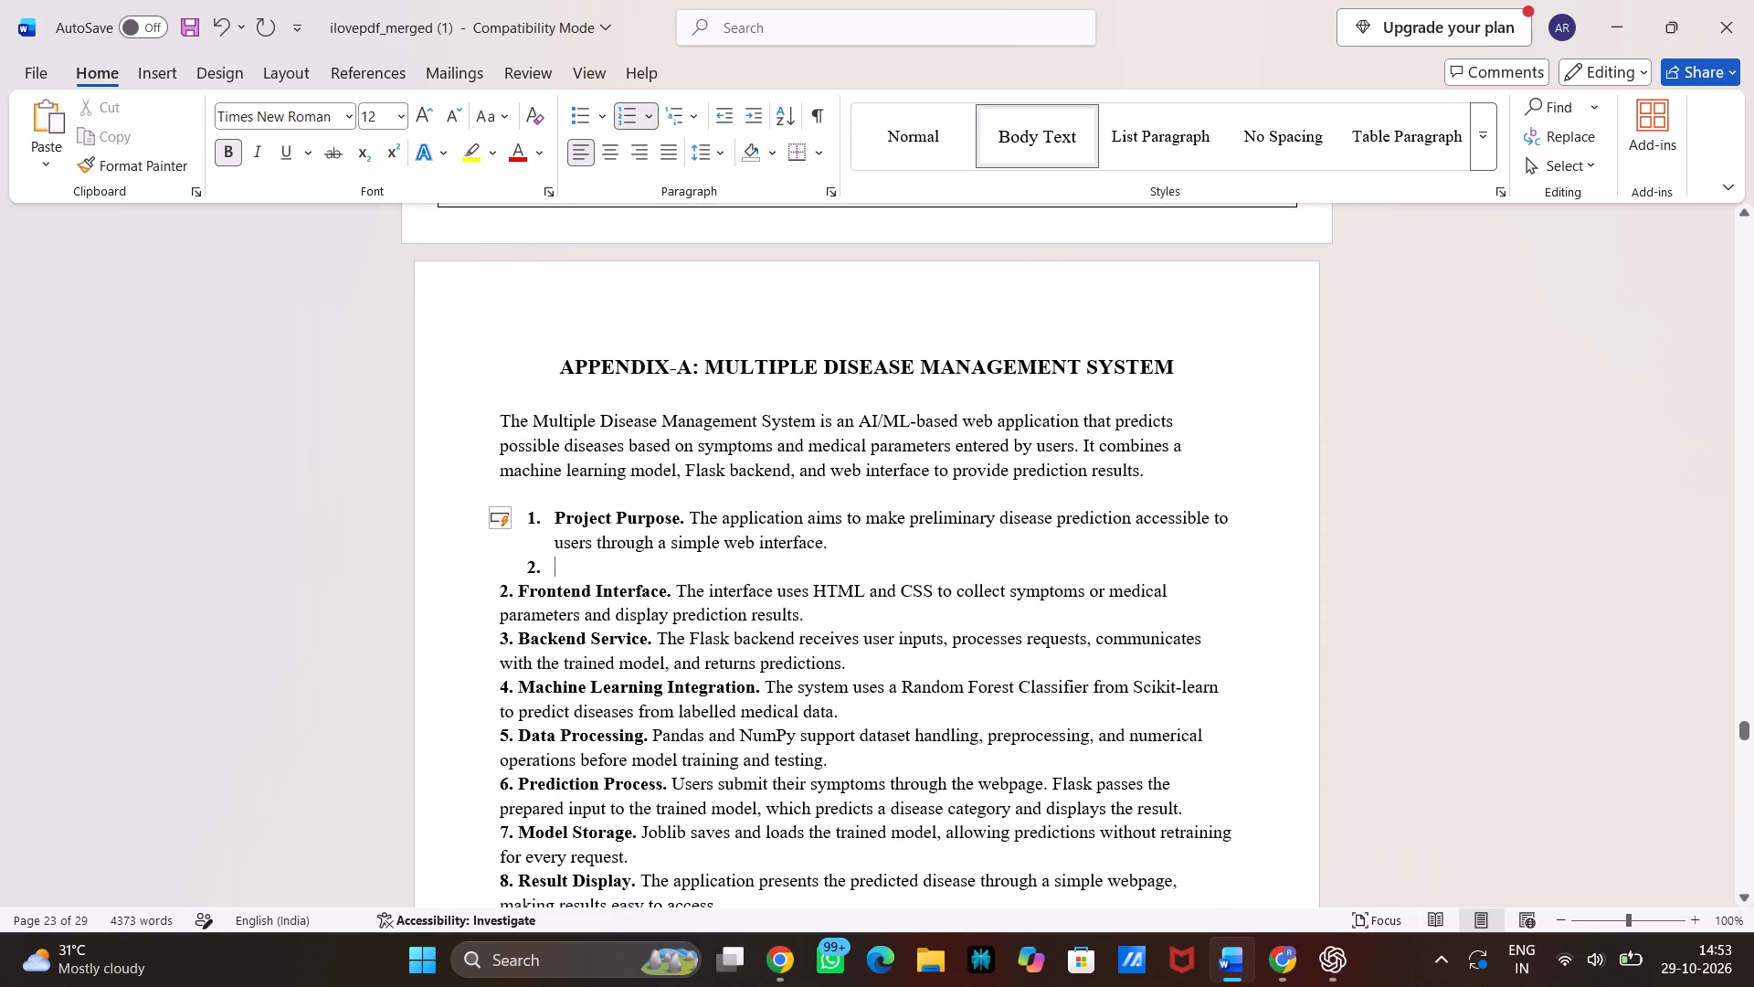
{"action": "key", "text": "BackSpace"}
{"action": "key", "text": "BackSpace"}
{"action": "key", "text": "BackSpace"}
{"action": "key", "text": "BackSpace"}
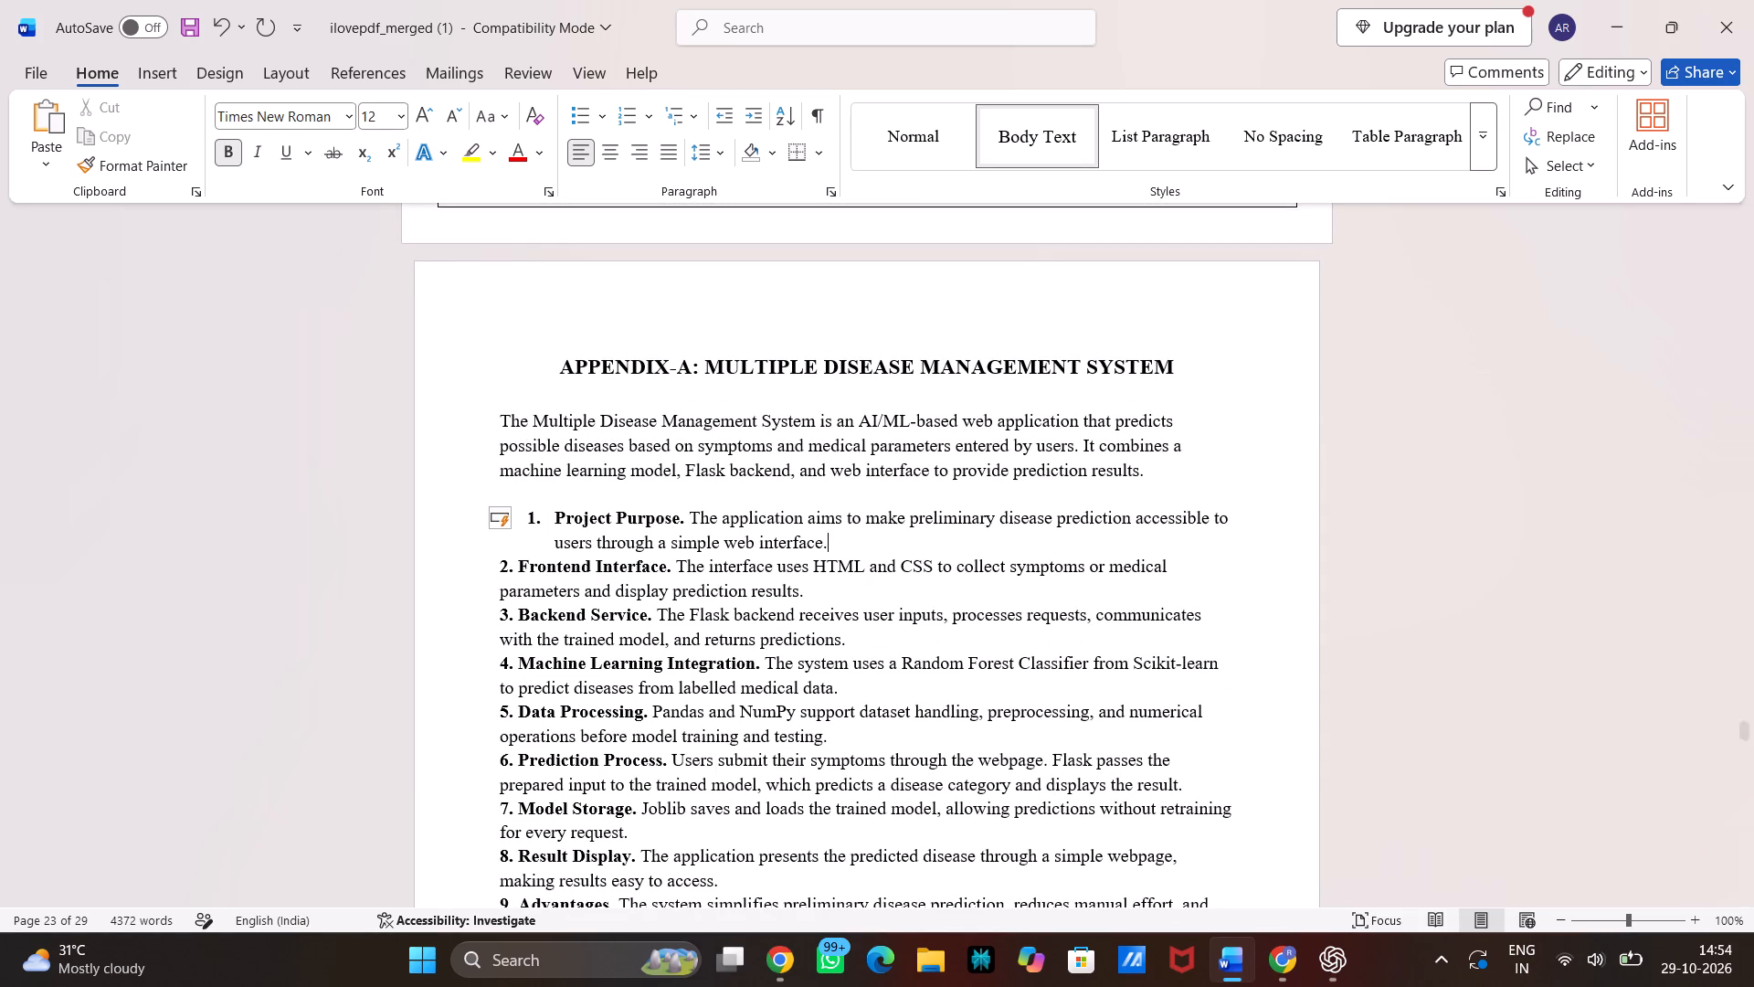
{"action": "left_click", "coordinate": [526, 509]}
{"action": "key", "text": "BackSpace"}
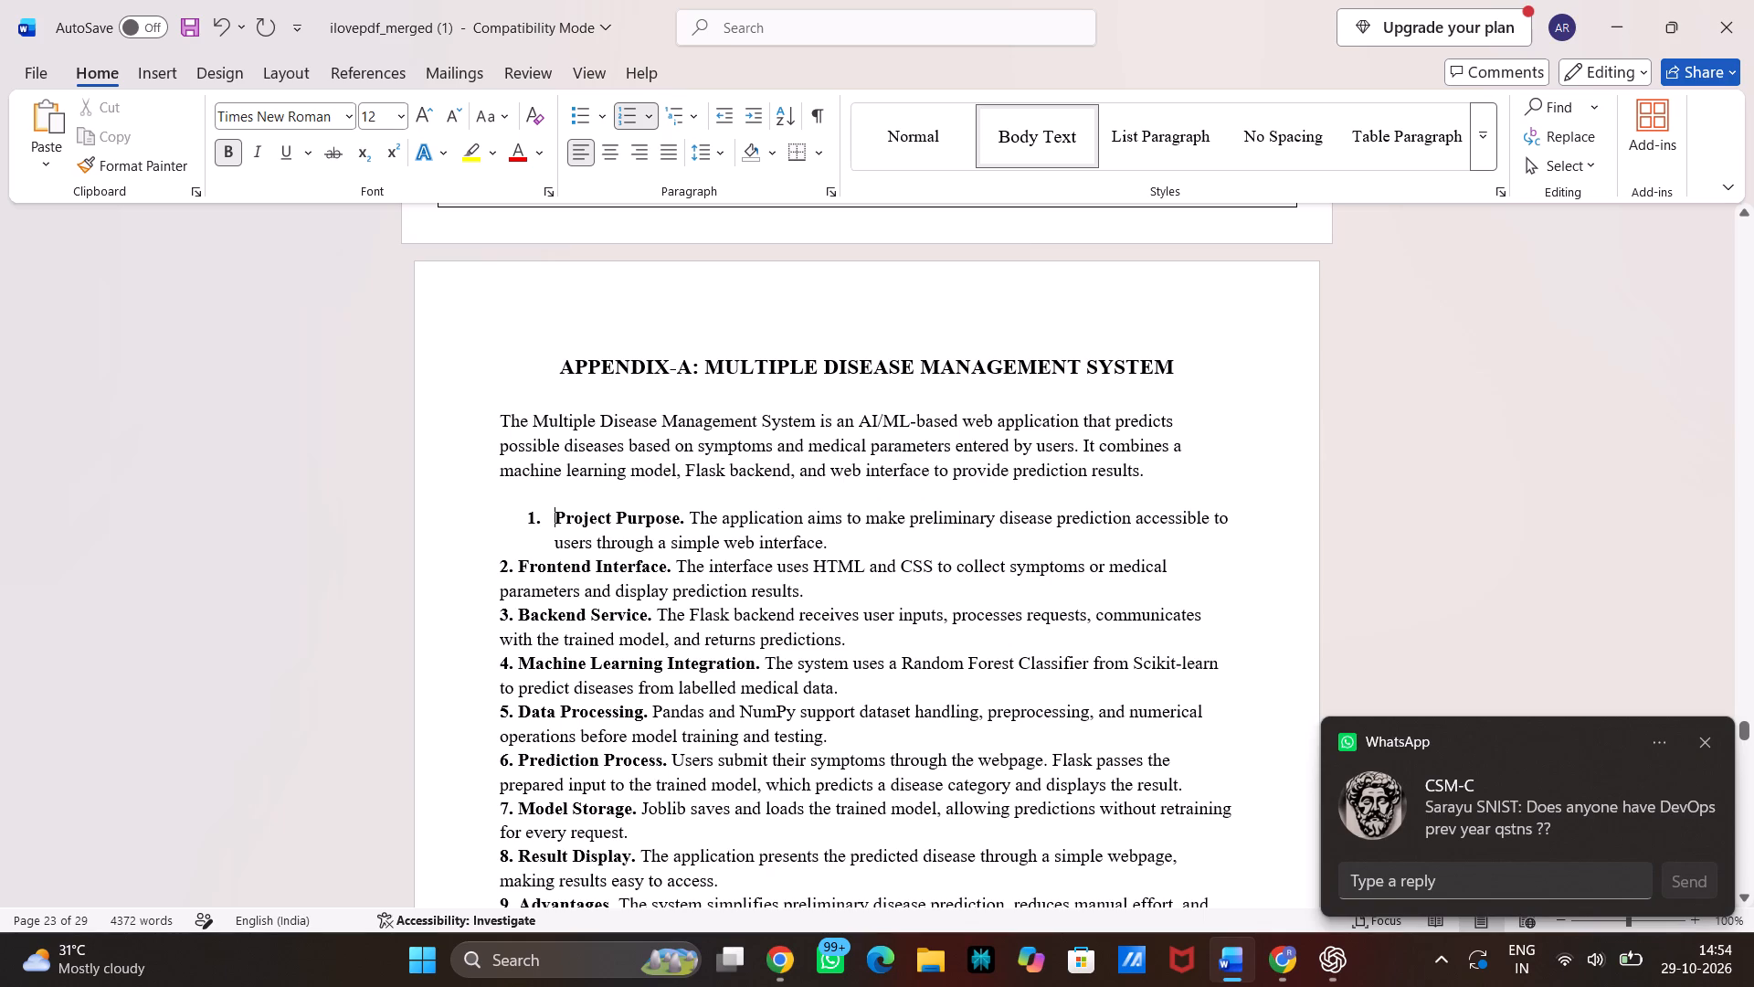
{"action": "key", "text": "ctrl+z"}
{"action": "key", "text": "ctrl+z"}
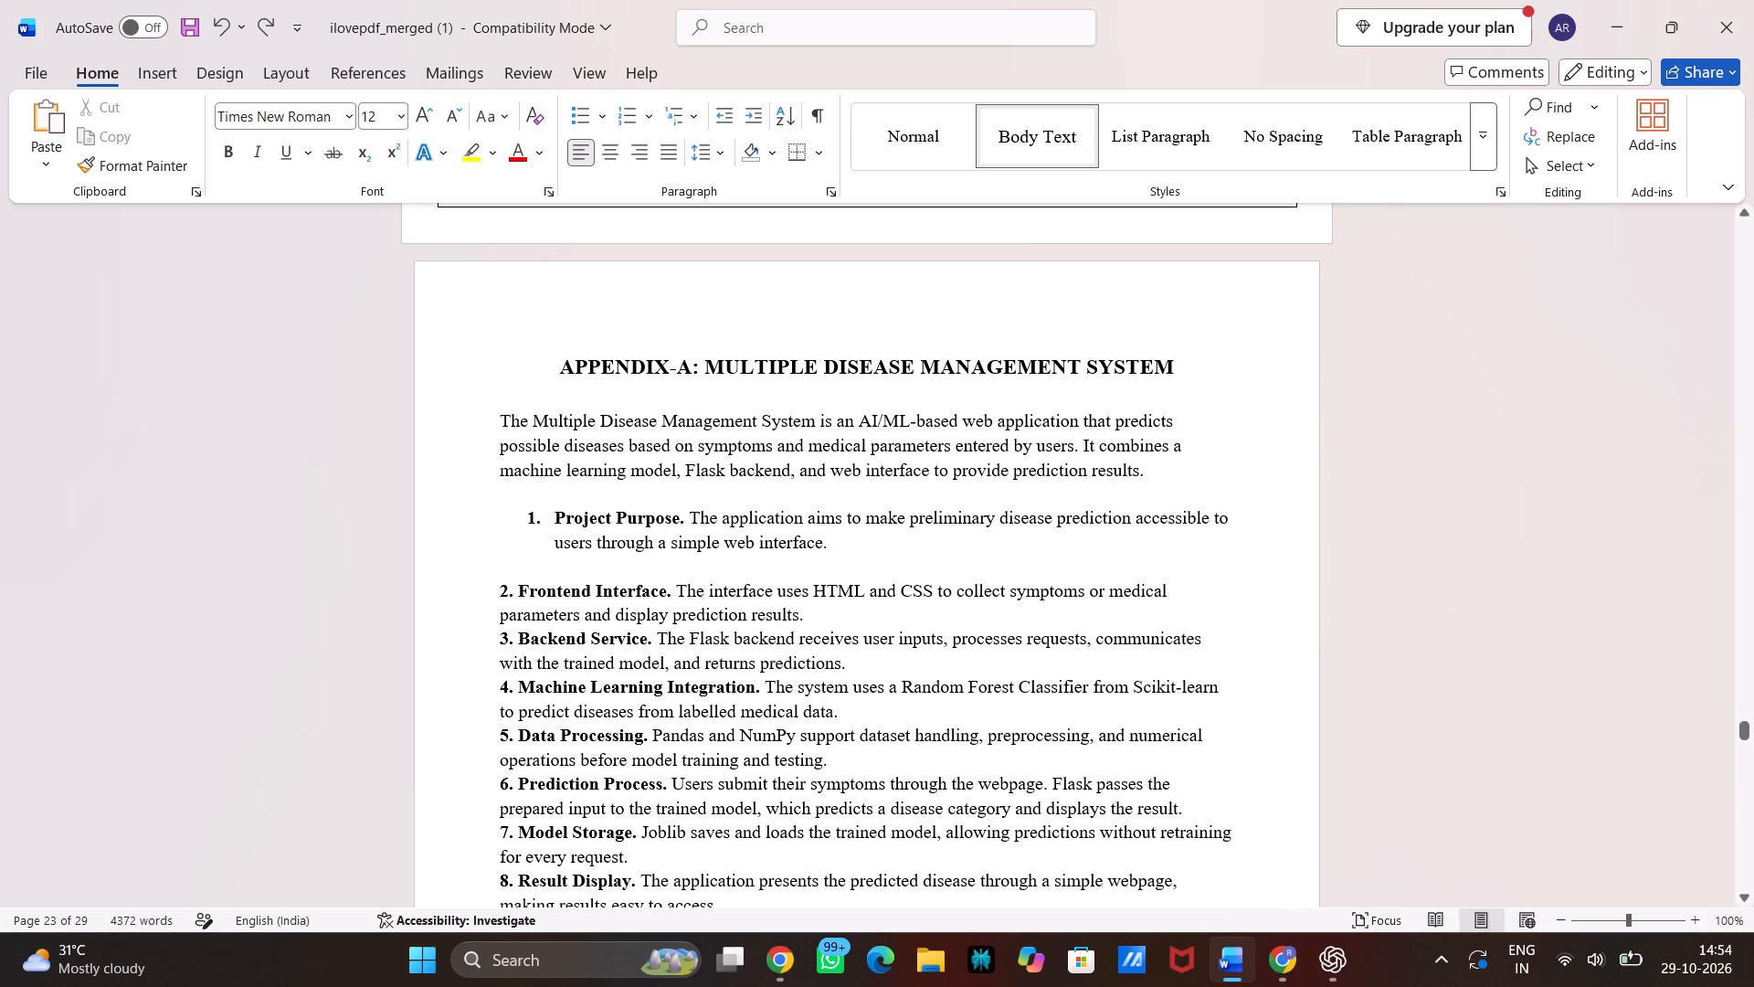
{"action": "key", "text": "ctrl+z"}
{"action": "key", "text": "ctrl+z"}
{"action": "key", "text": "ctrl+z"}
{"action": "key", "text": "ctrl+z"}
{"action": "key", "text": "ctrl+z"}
Insert a blank line after each of items 1 to 4, from "Project Purpose" through "Machine Learning Integration".
{"action": "left_click", "coordinate": [733, 540]}
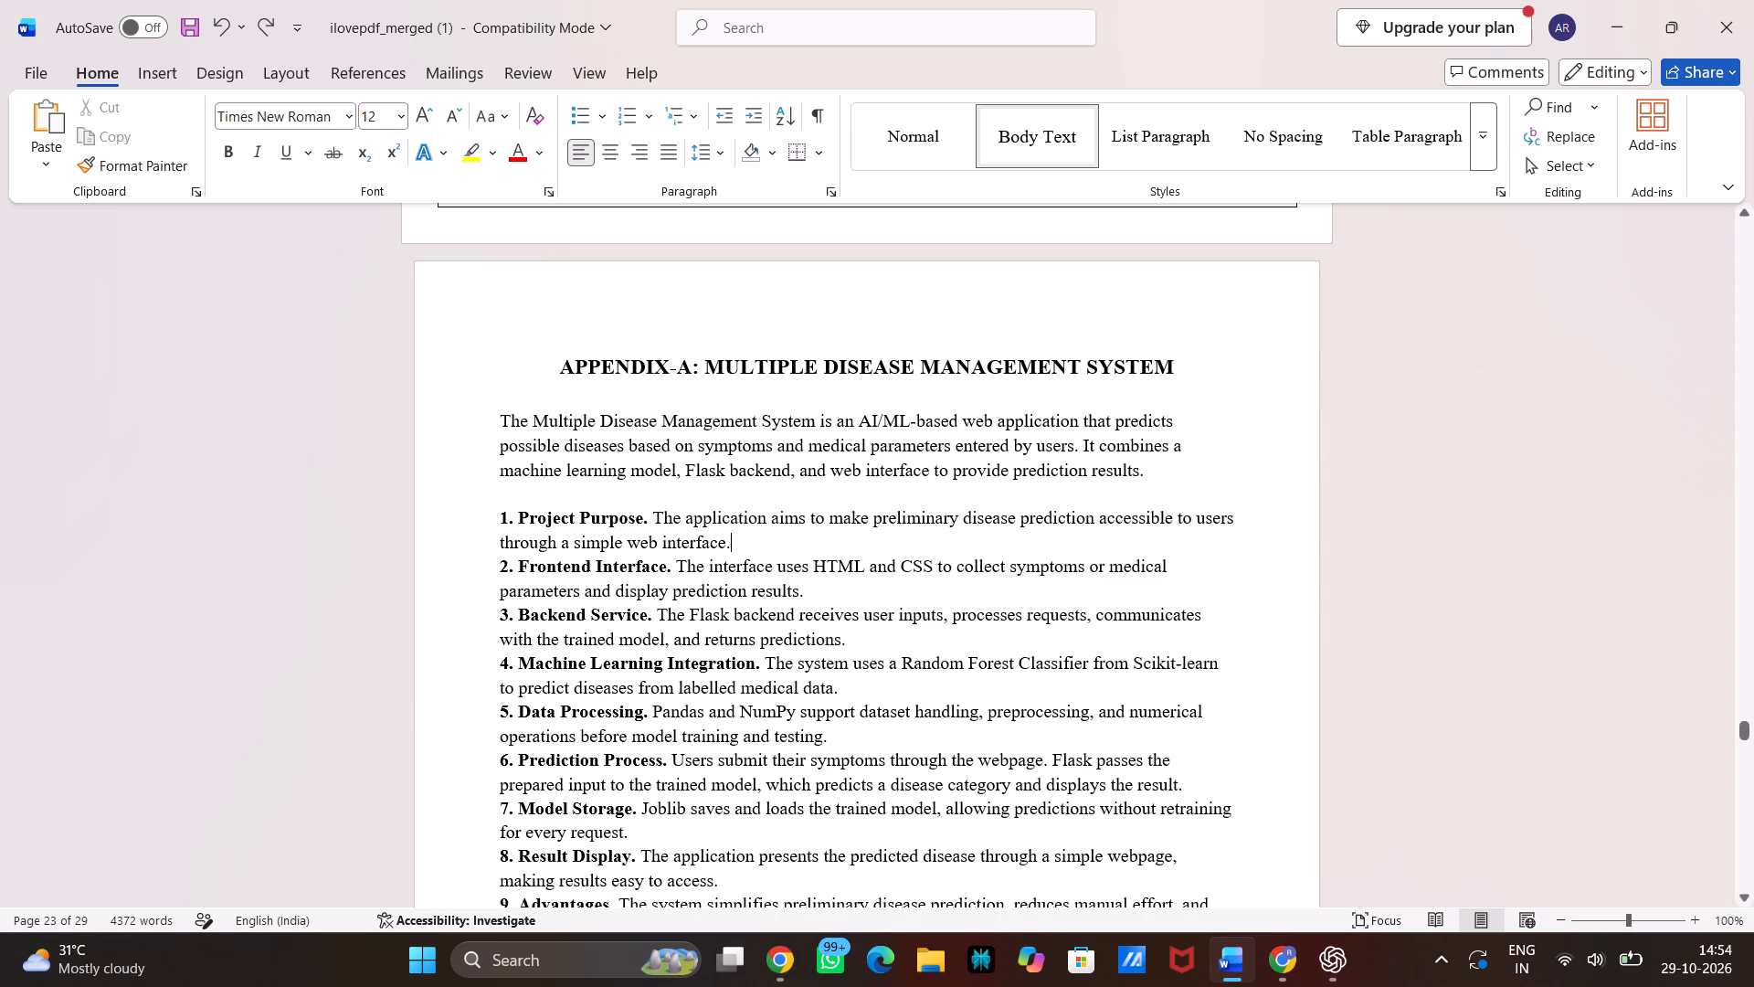
{"action": "key", "text": "Return"}
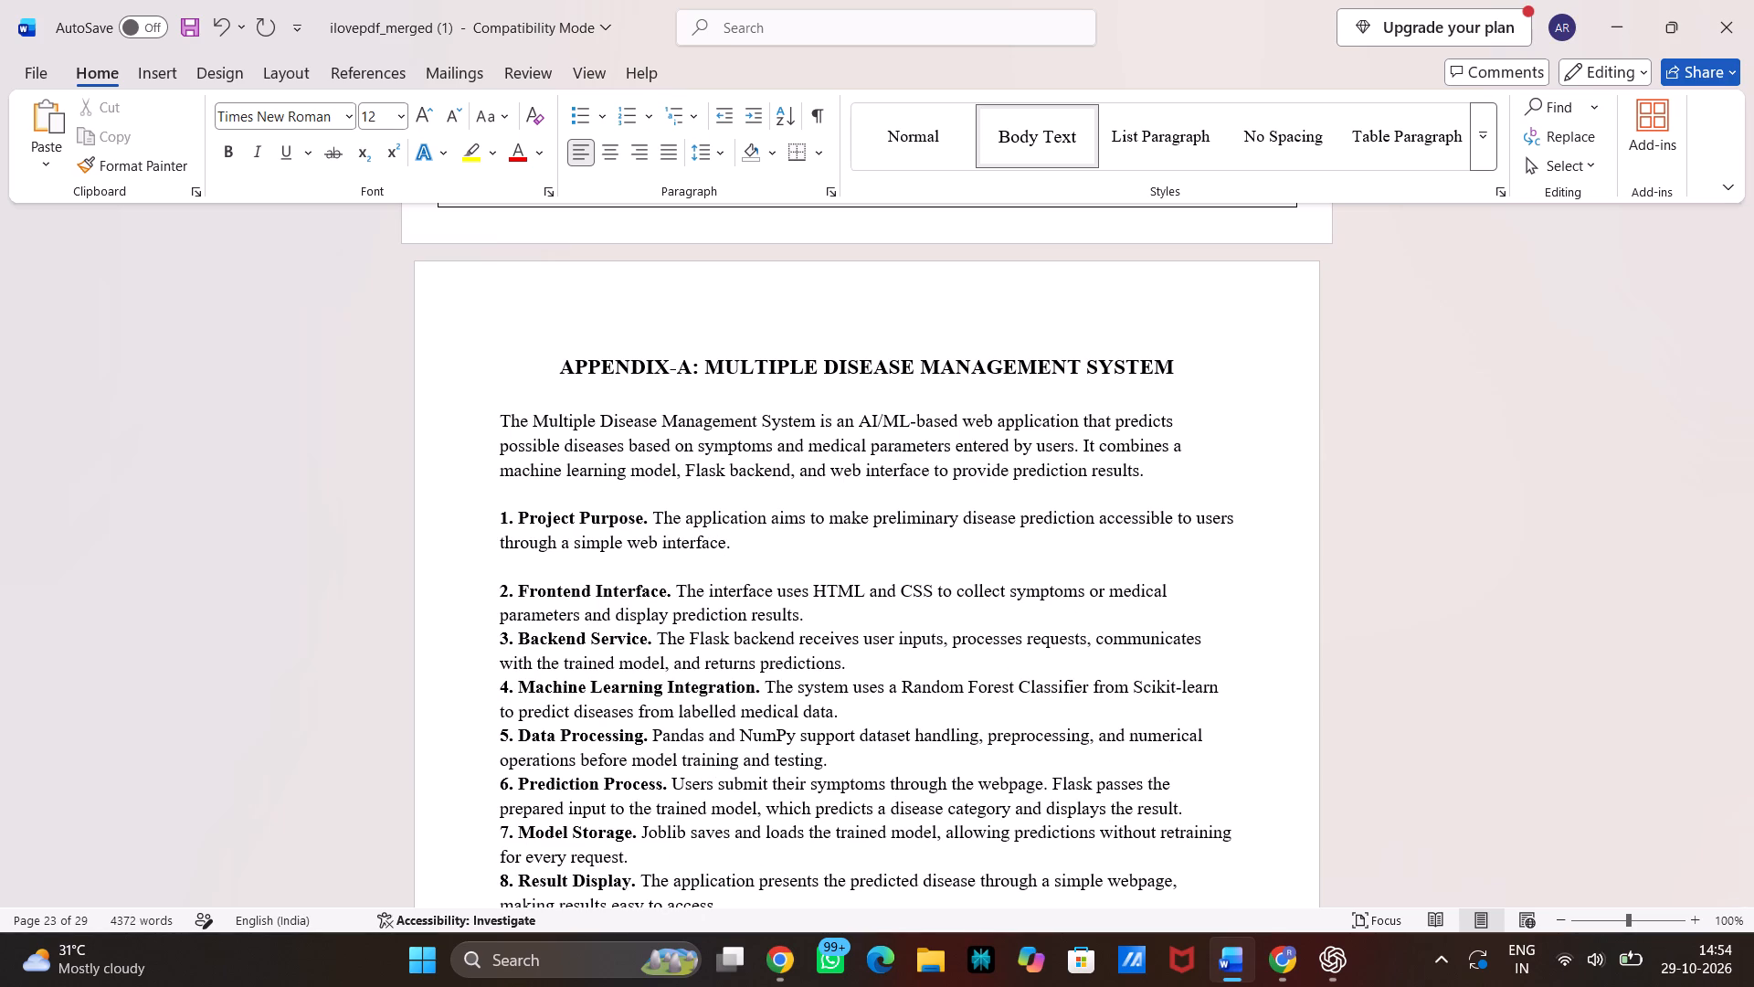
{"action": "left_click", "coordinate": [827, 619]}
{"action": "key", "text": "Return"}
{"action": "scroll", "coordinate": [827, 619], "scroll_direction": "down", "scroll_amount": 1}
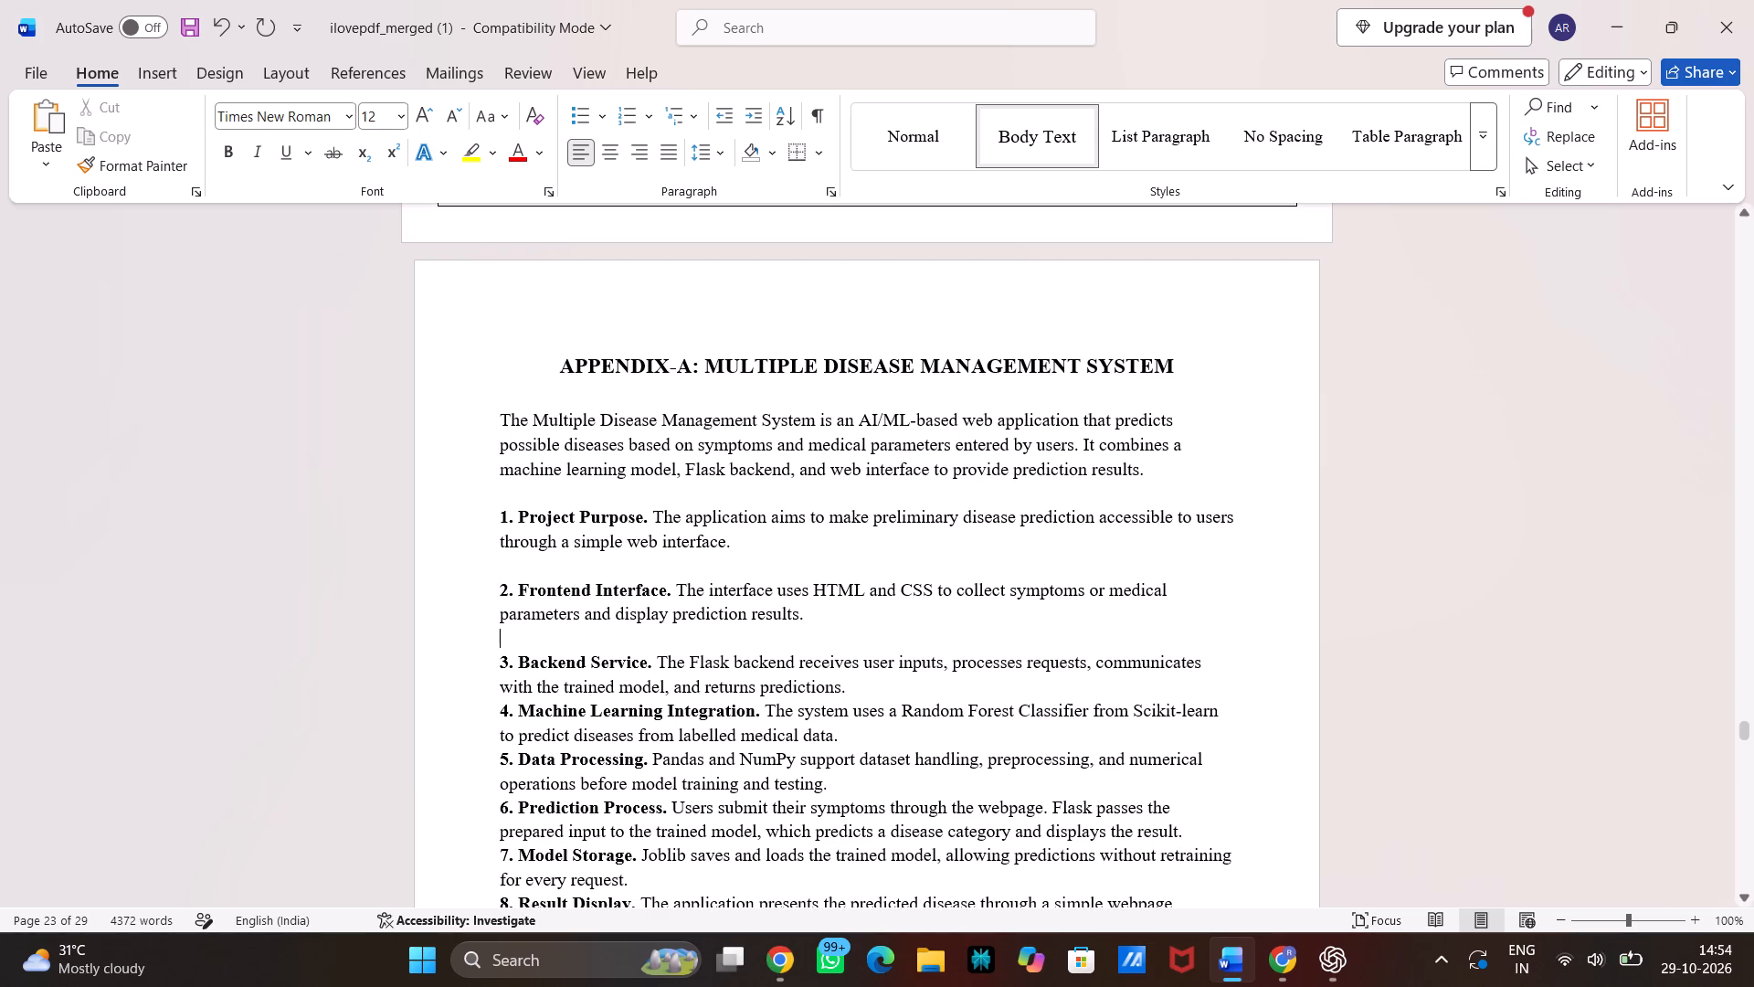
{"action": "scroll", "coordinate": [827, 619], "scroll_direction": "down", "scroll_amount": 1}
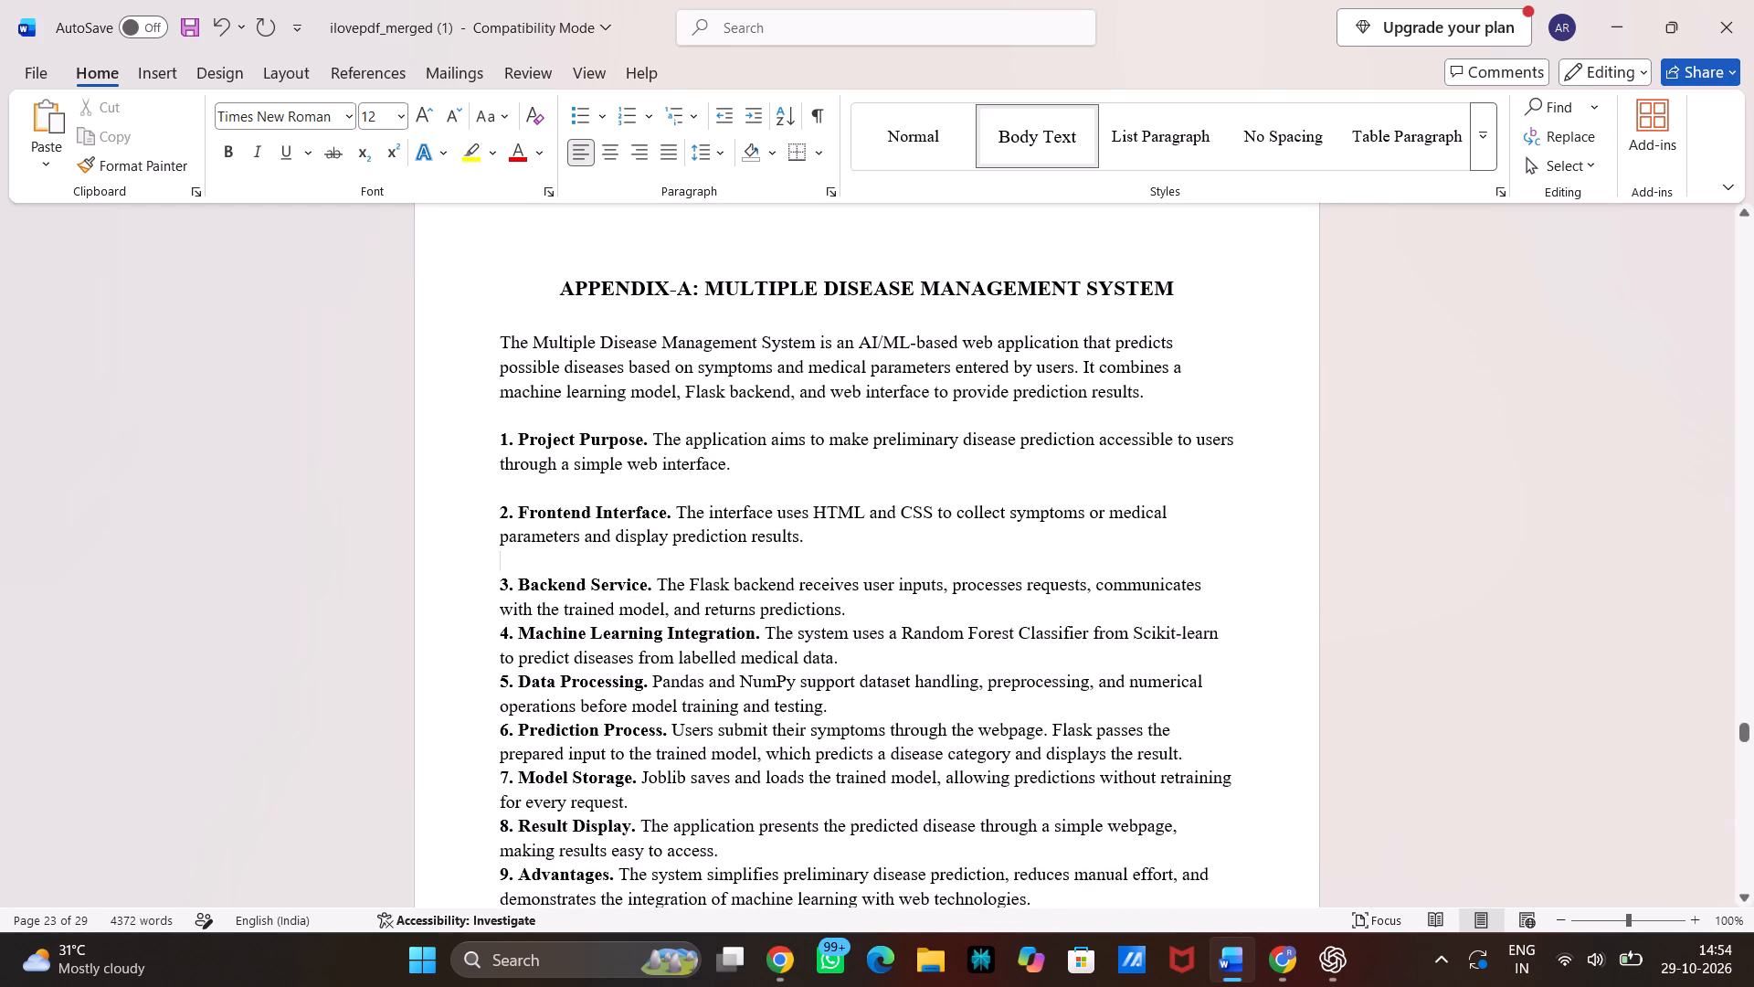
{"action": "left_click", "coordinate": [865, 605]}
{"action": "key", "text": "Return"}
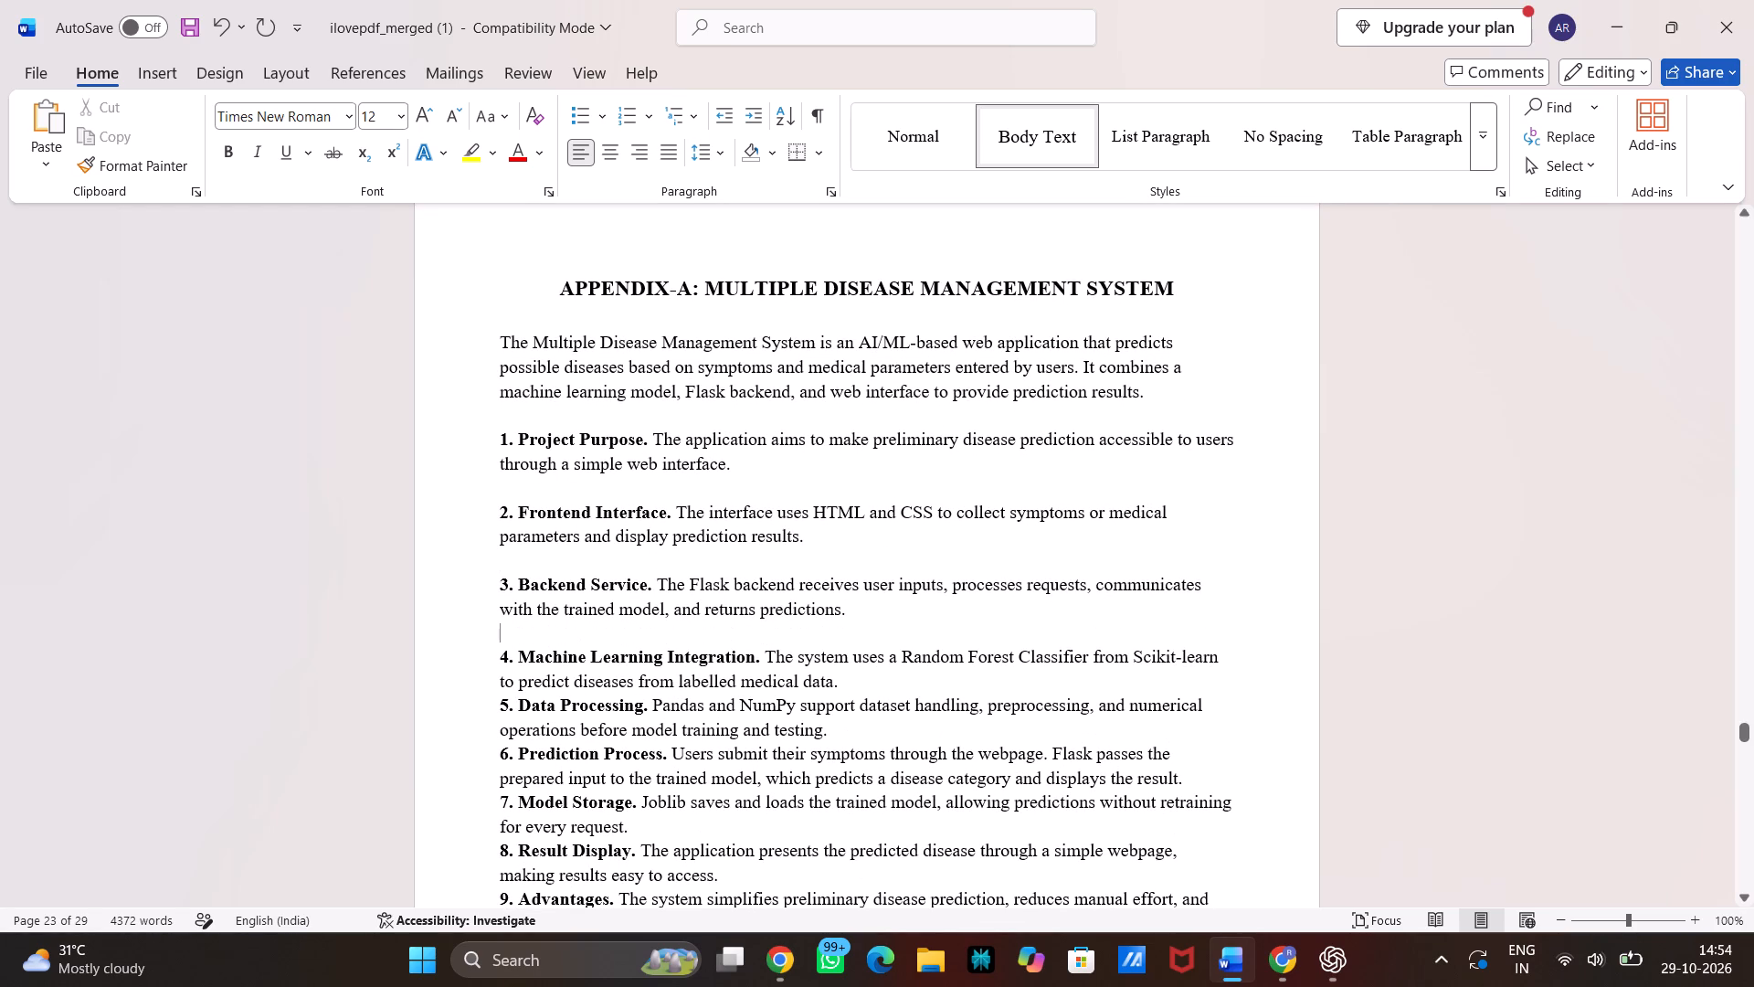
{"action": "left_click", "coordinate": [853, 679]}
{"action": "key", "text": "Return"}
Insert a blank line after the "5. Data Processing" and "6. Prediction Process" items, undoing the automatic list numbering each time.
{"action": "scroll", "coordinate": [731, 638], "scroll_direction": "down", "scroll_amount": 1}
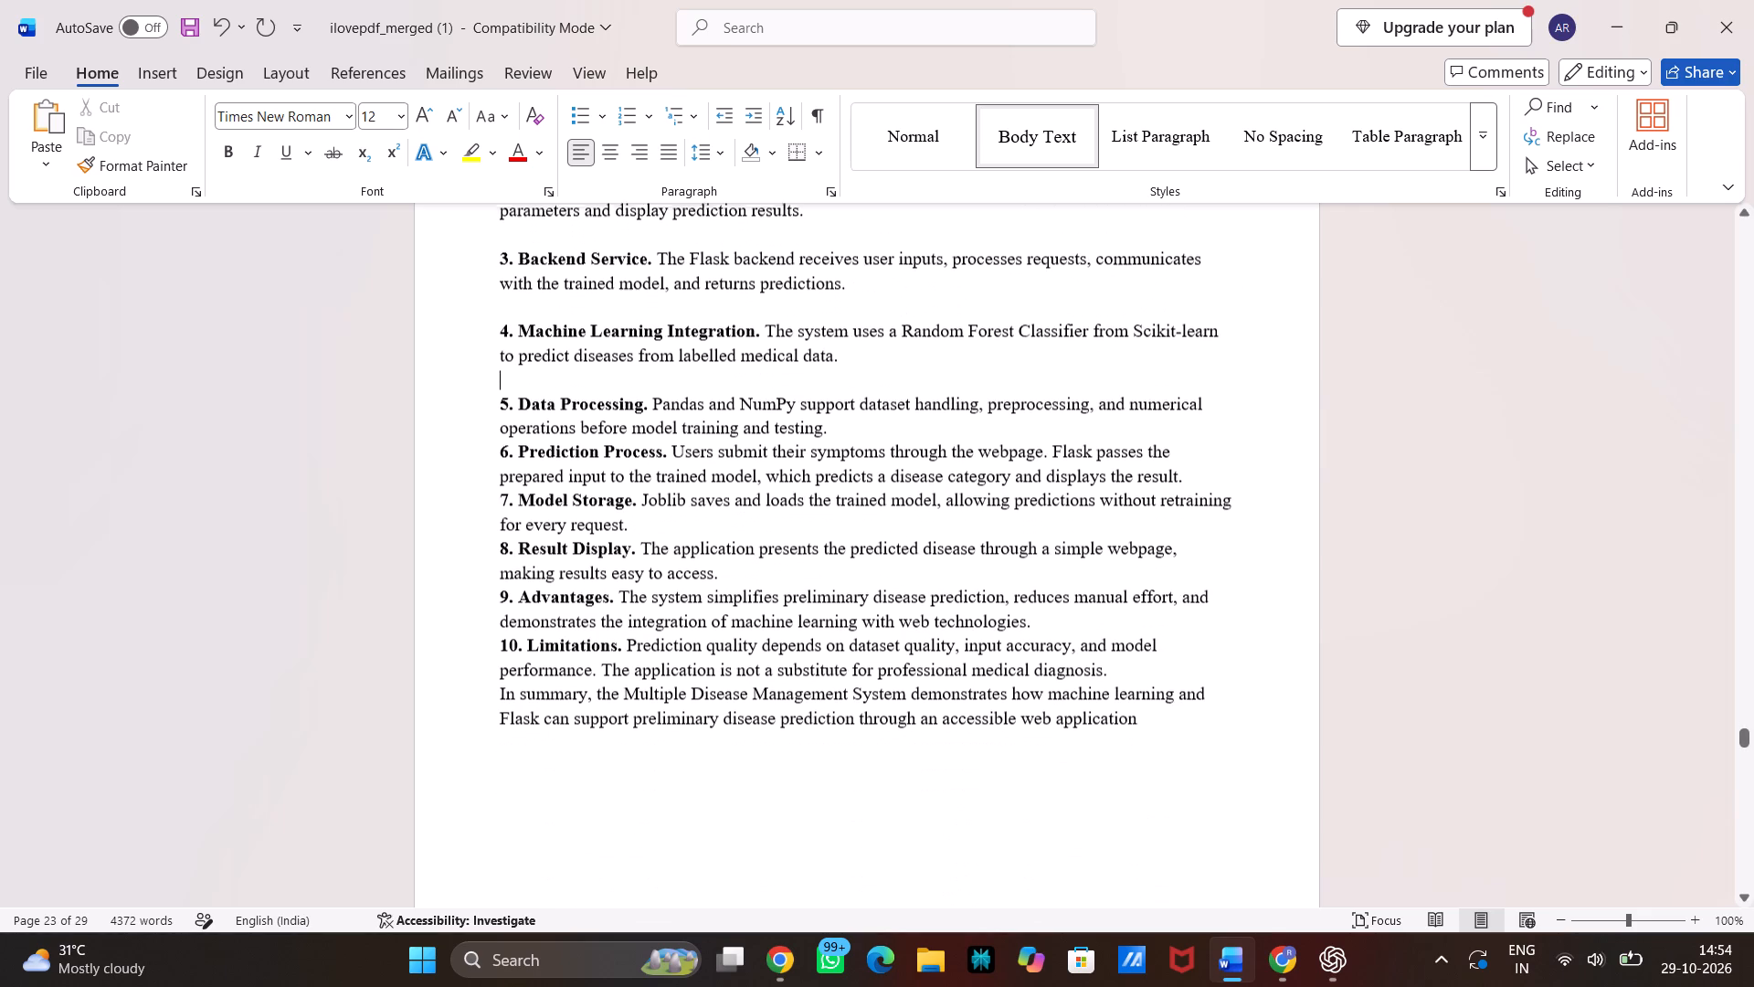
{"action": "left_click", "coordinate": [834, 427]}
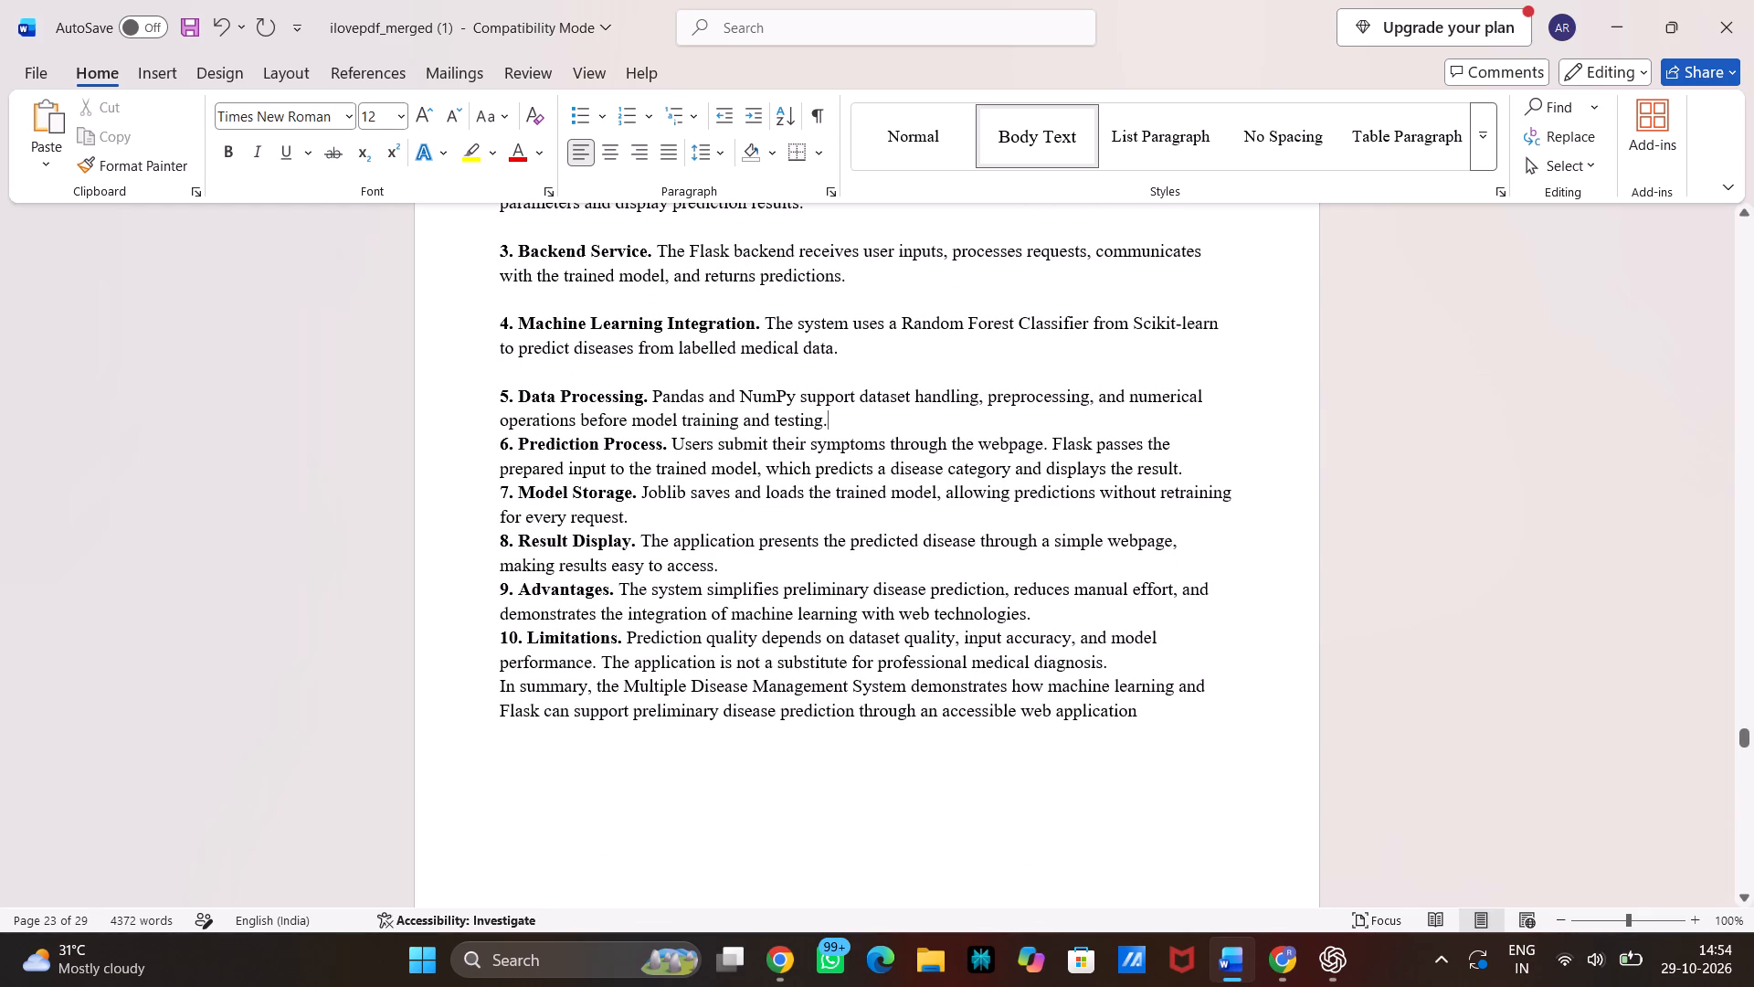
{"action": "key", "text": "Return"}
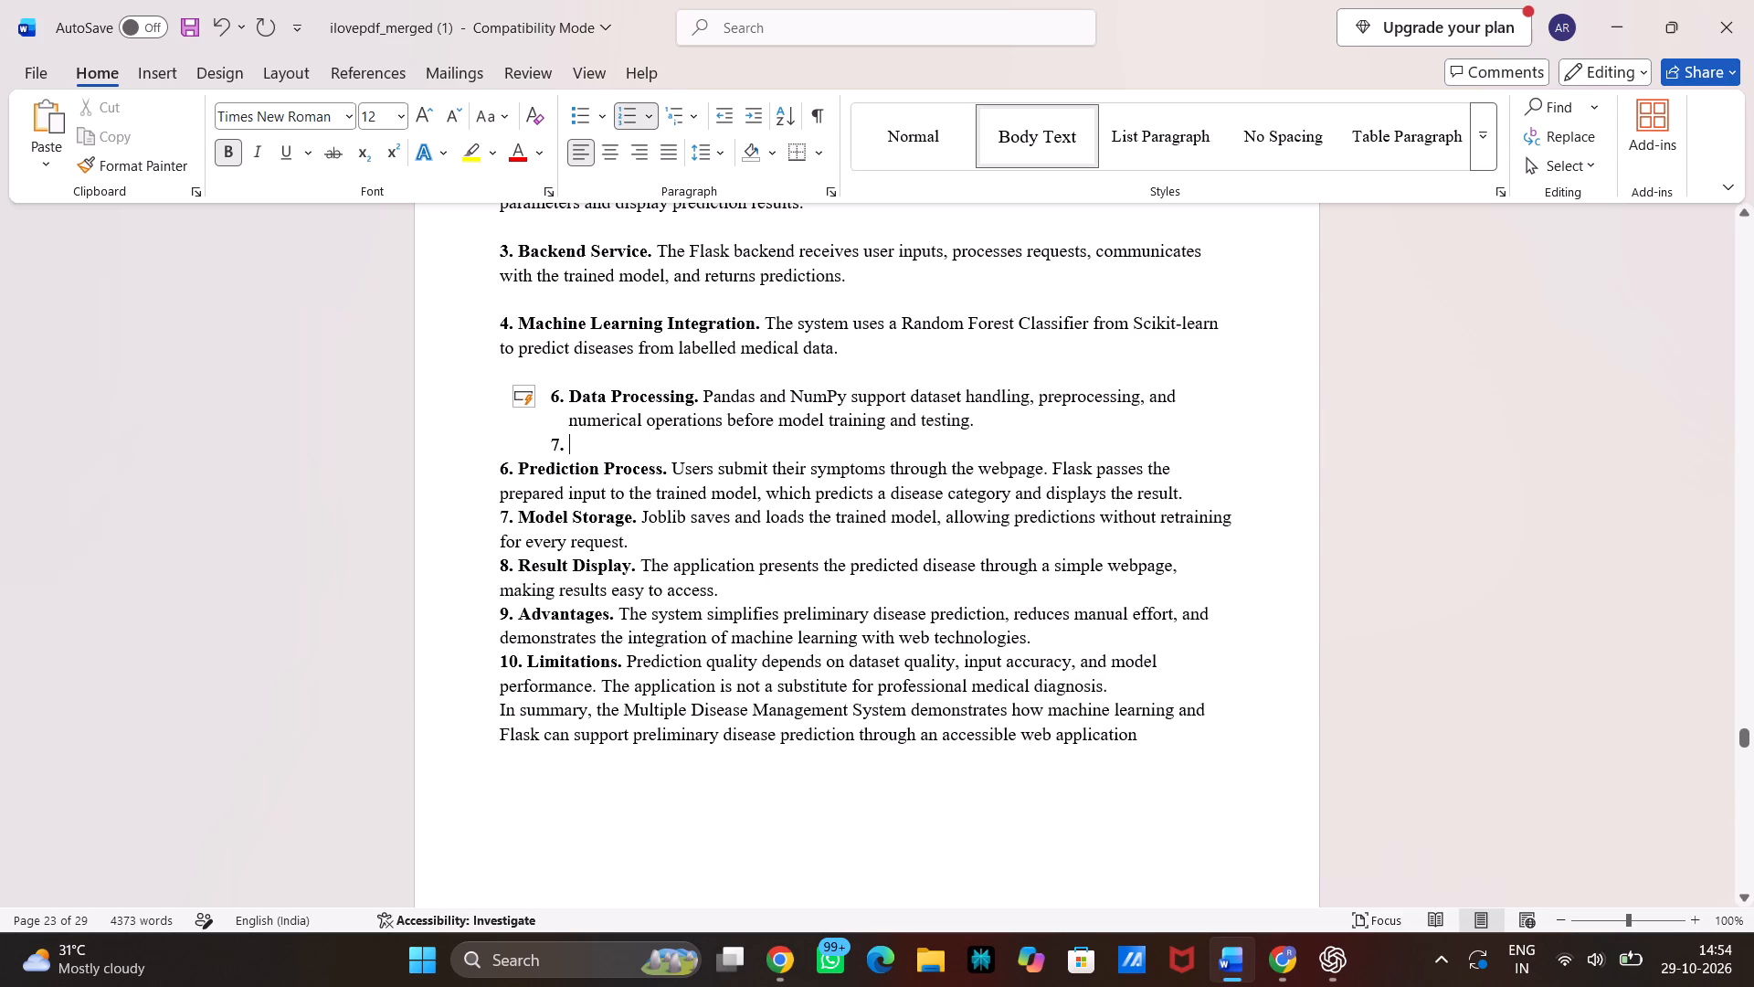
{"action": "key", "text": "ctrl+z"}
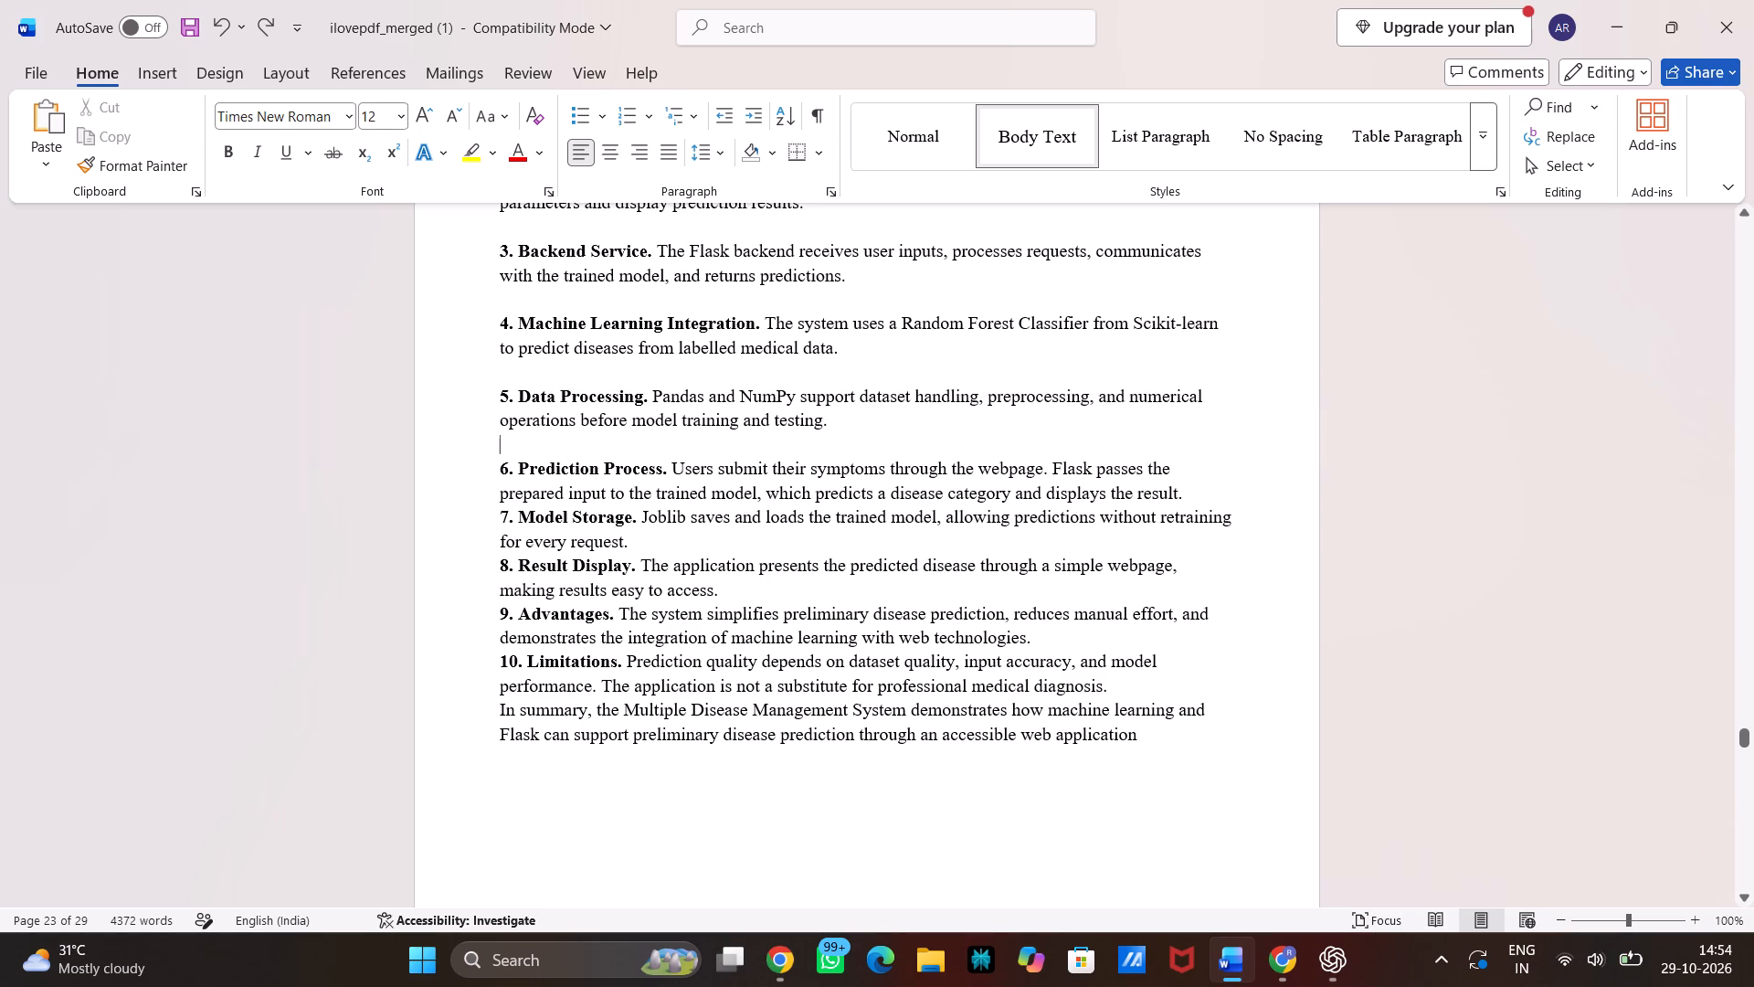
{"action": "left_click", "coordinate": [1211, 504]}
{"action": "key", "text": "Return"}
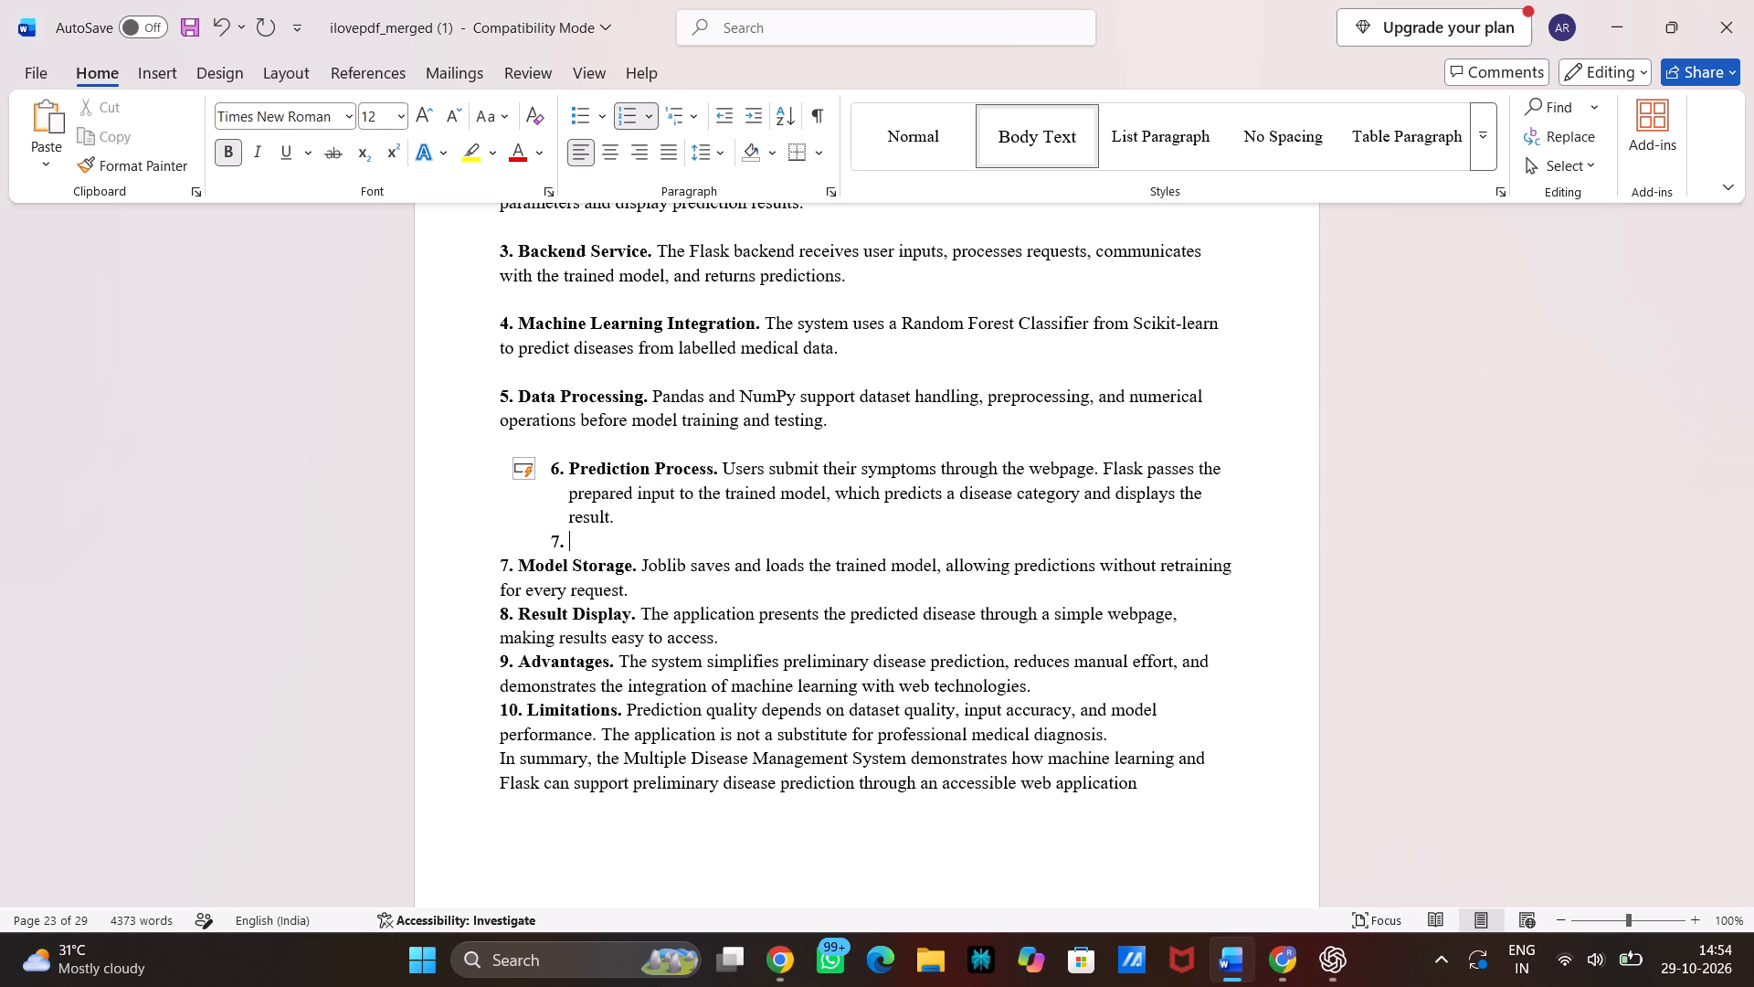
{"action": "key", "text": "BackSpace"}
{"action": "key", "text": "BackSpace"}
{"action": "key", "text": "BackSpace"}
{"action": "key", "text": "BackSpace"}
{"action": "key", "text": "ctrl+z"}
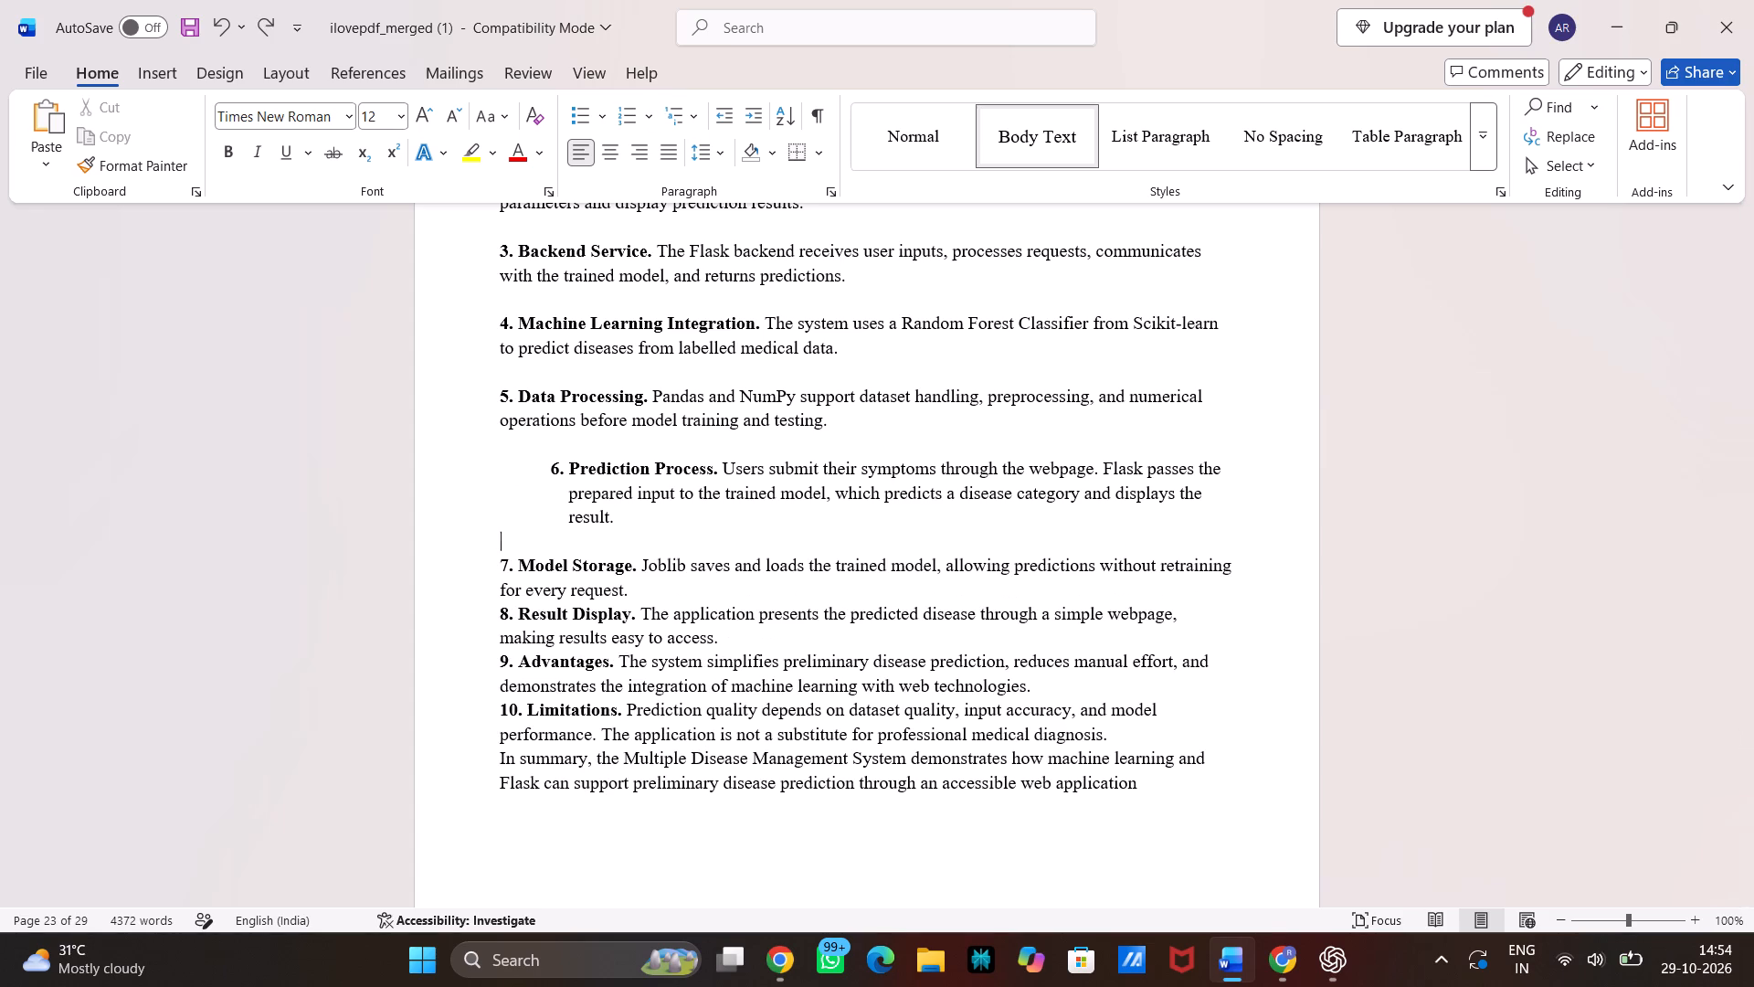
{"action": "key", "text": "ctrl+z"}
{"action": "key", "text": "ctrl+z"}
{"action": "key", "text": "ctrl+z"}
{"action": "key", "text": "ctrl+z"}
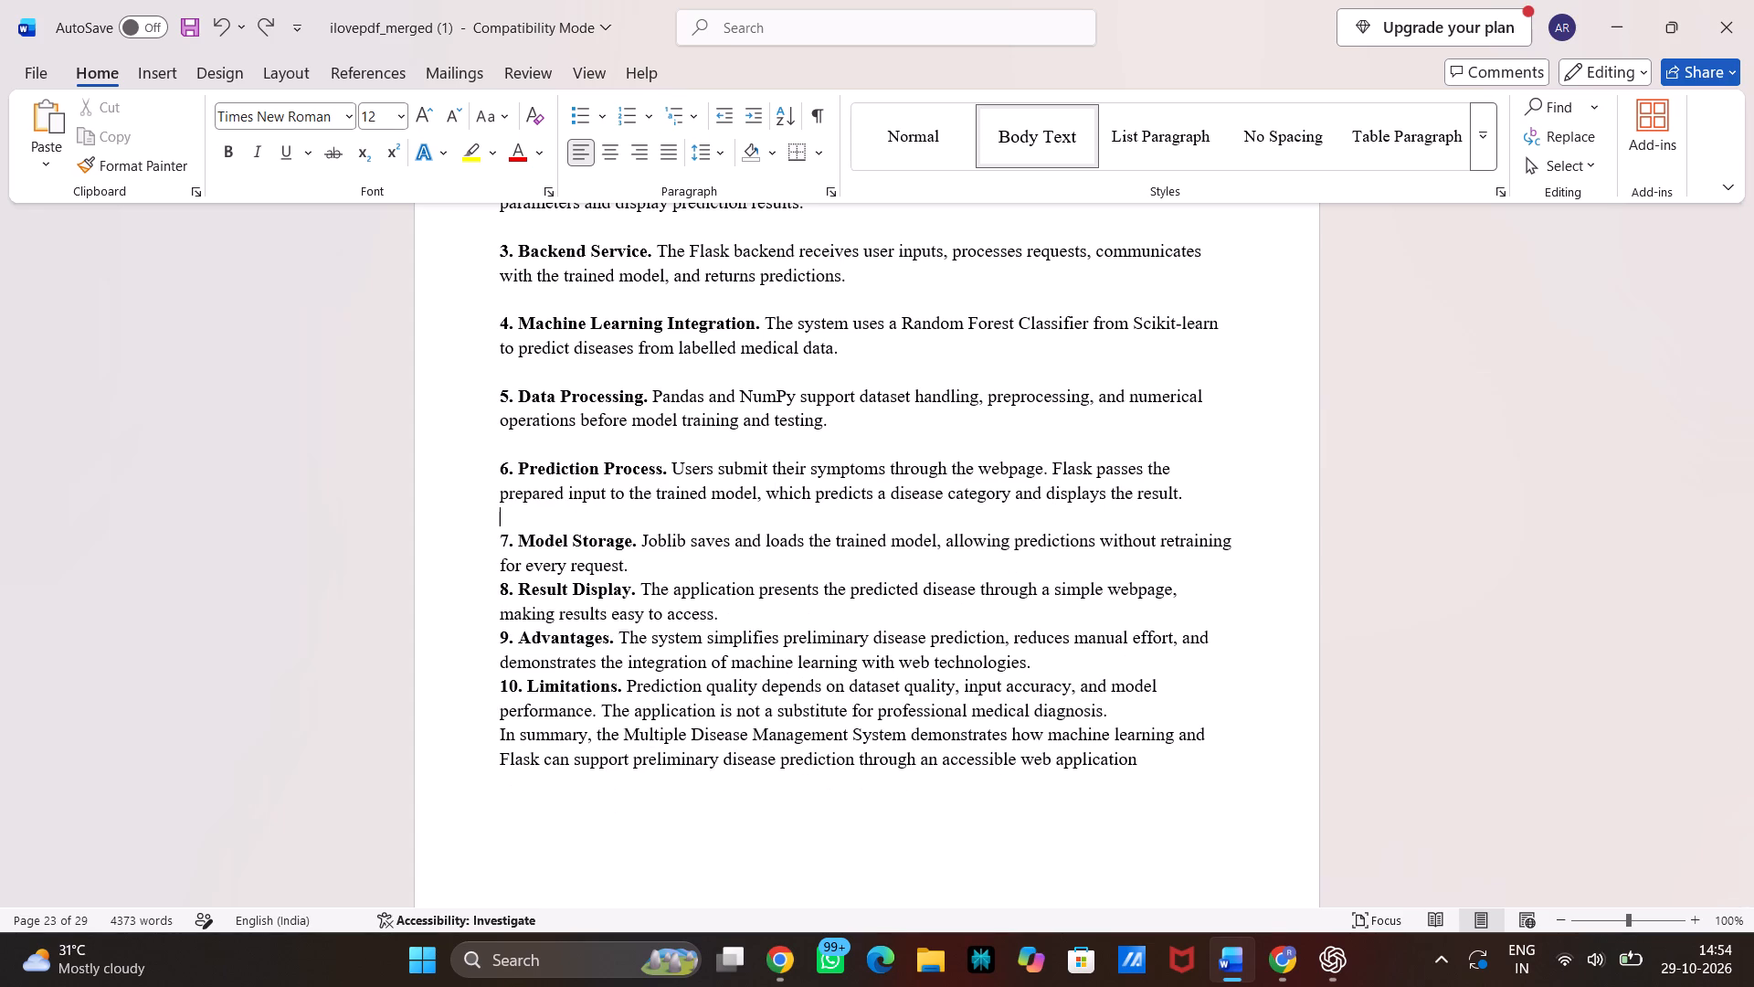
Insert a blank line after each of items 7 to 10, from "Model Storage" through "Limitations", undoing the automatic list numbering each time.
{"action": "left_click", "coordinate": [626, 574]}
{"action": "key", "text": "Return"}
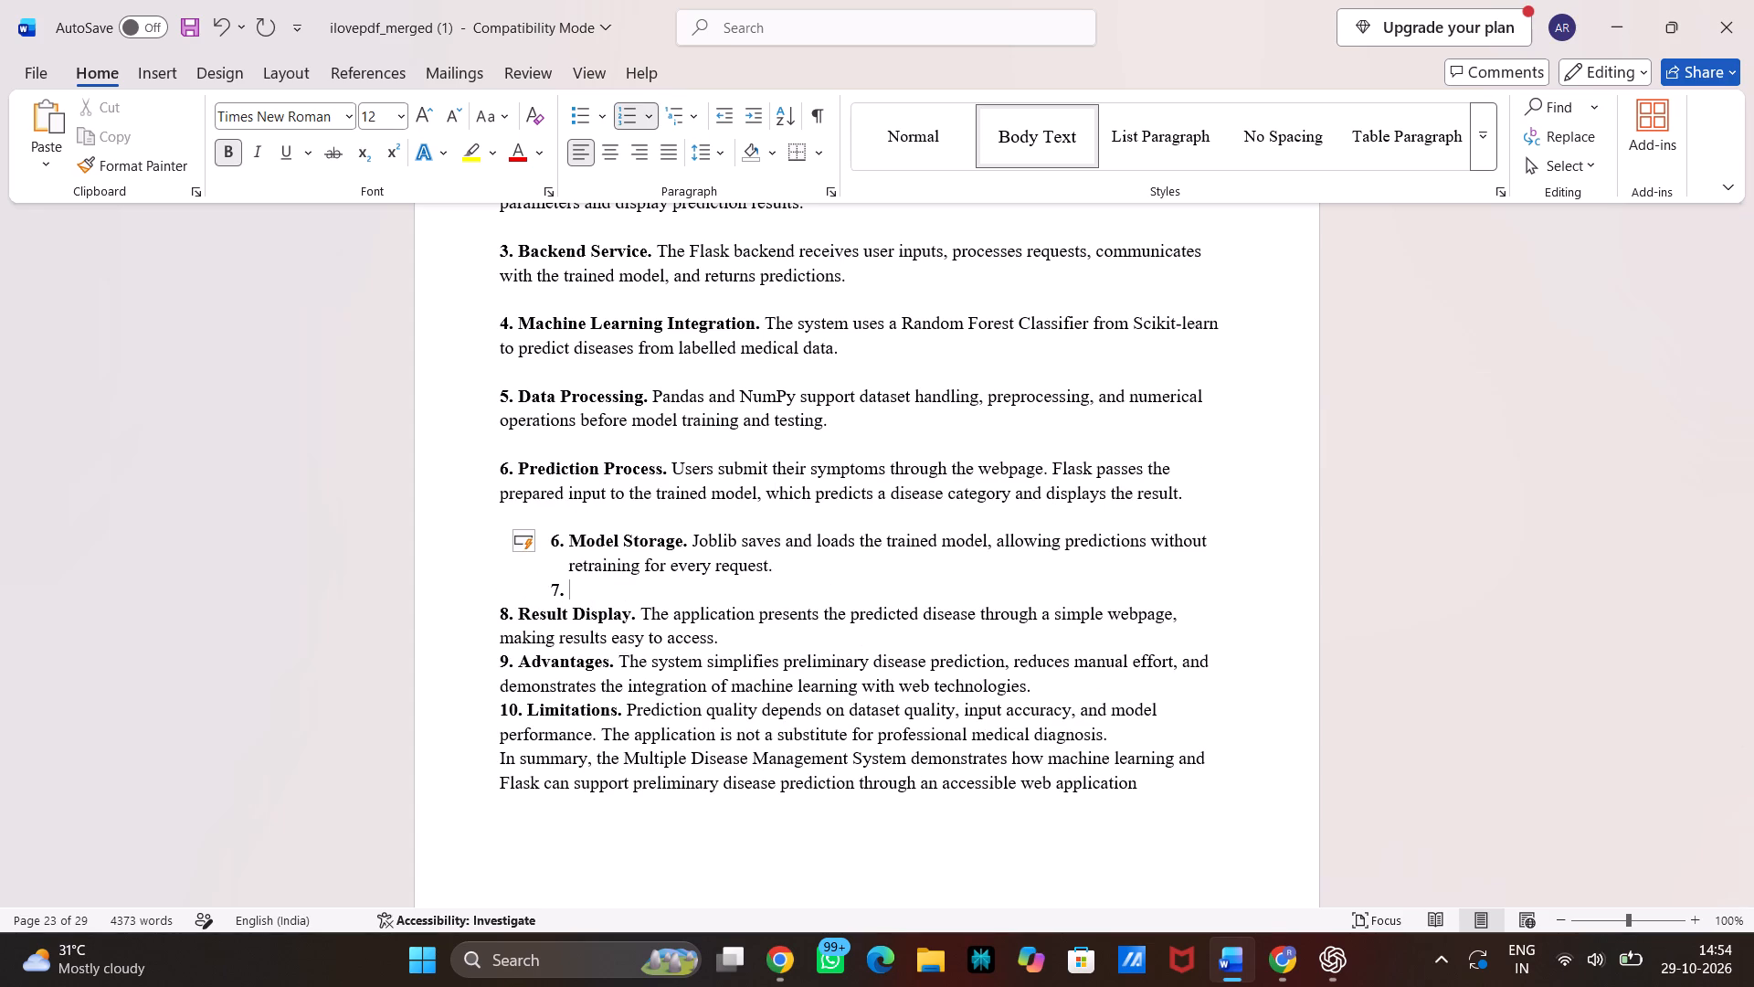
{"action": "key", "text": "ctrl+z"}
{"action": "left_click", "coordinate": [762, 633]}
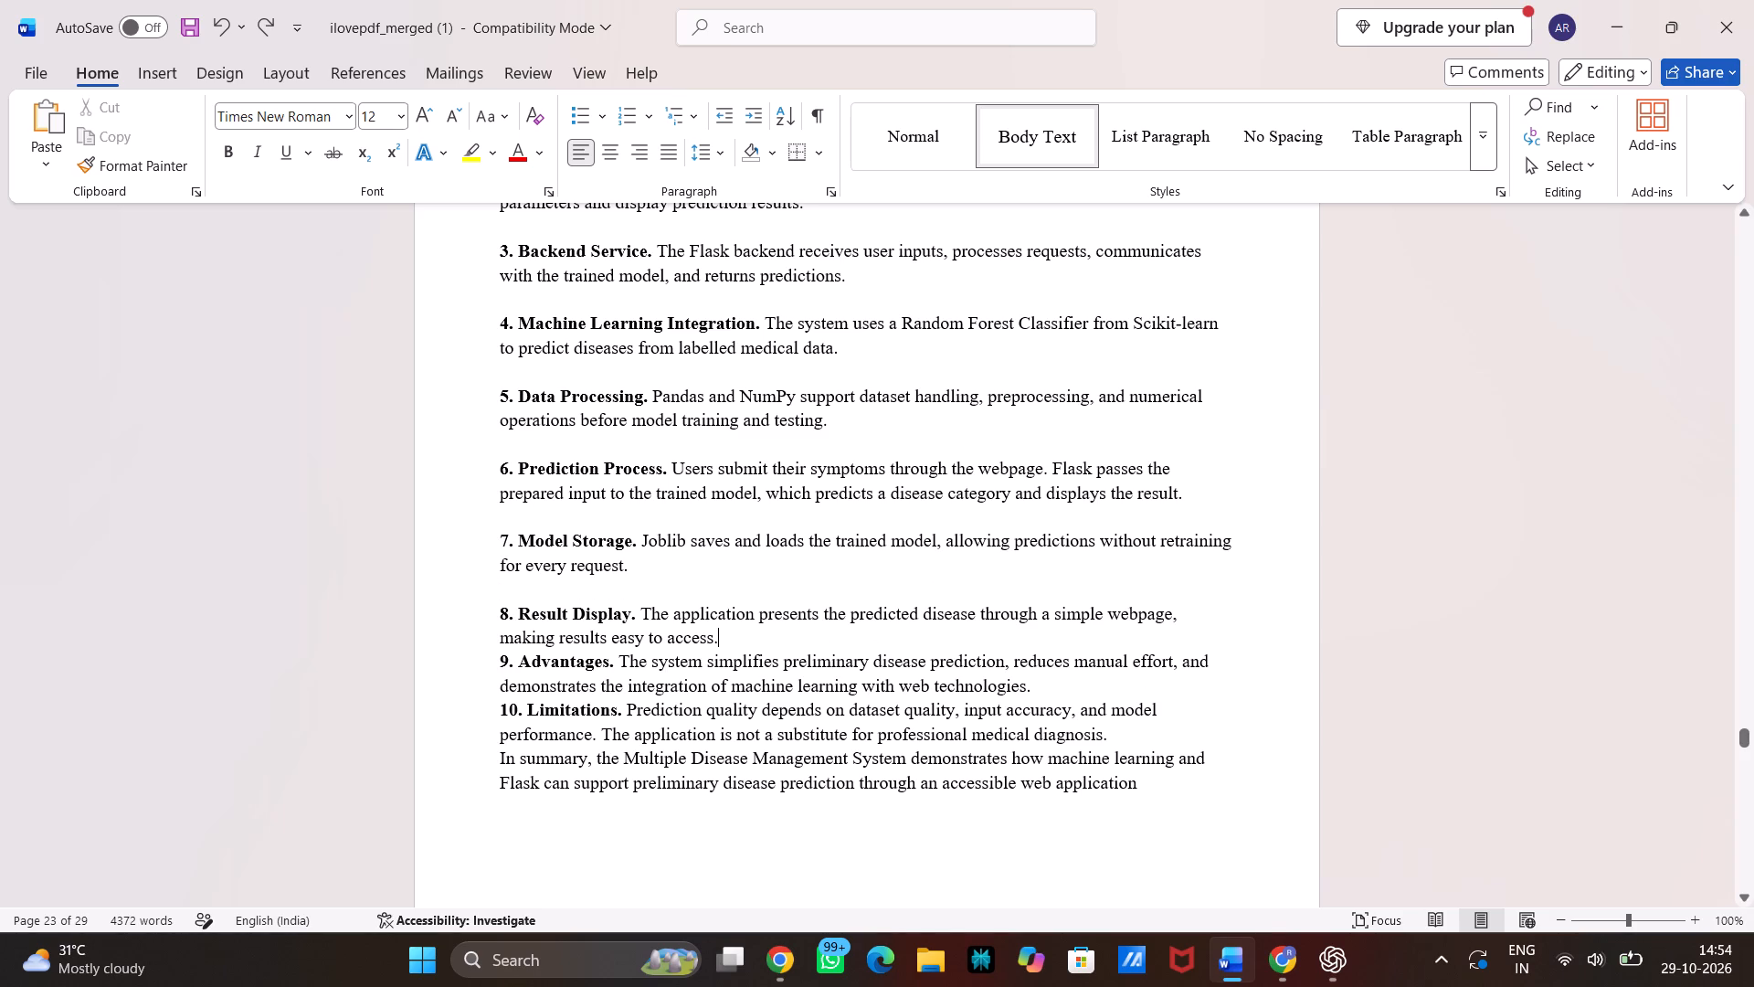
{"action": "key", "text": "Return"}
{"action": "key", "text": "ctrl+z"}
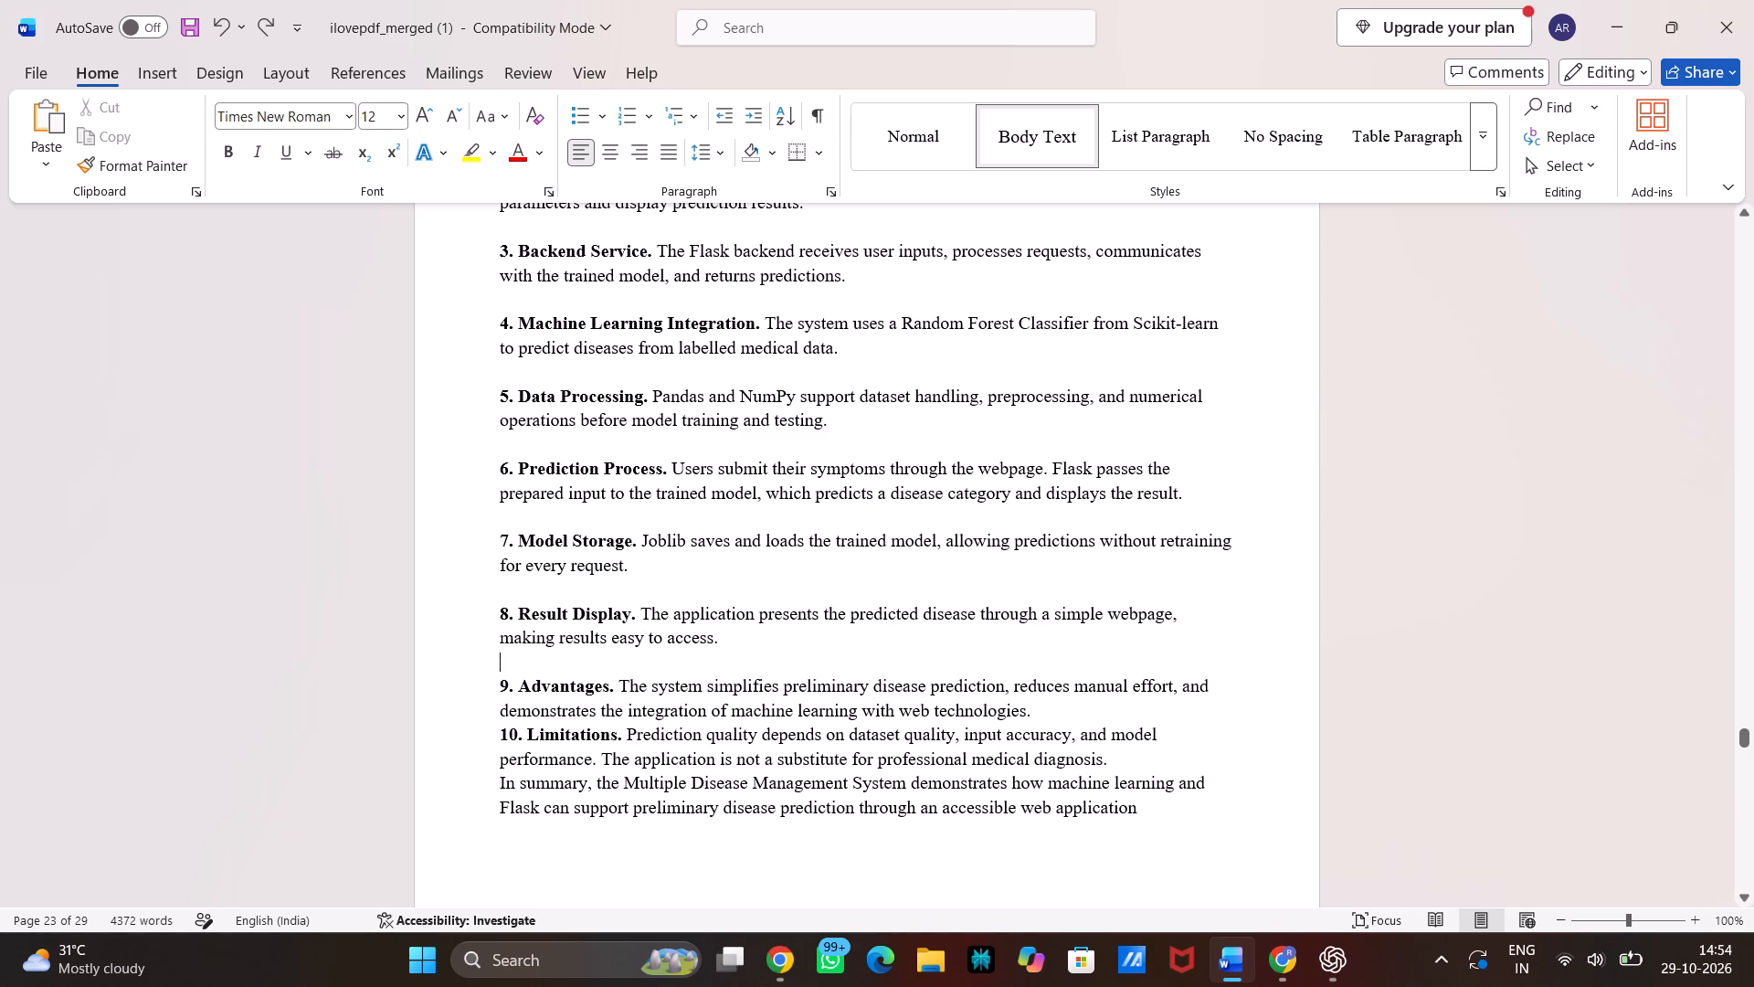
{"action": "left_click", "coordinate": [1035, 715]}
{"action": "key", "text": "Return"}
{"action": "key", "text": "ctrl+z"}
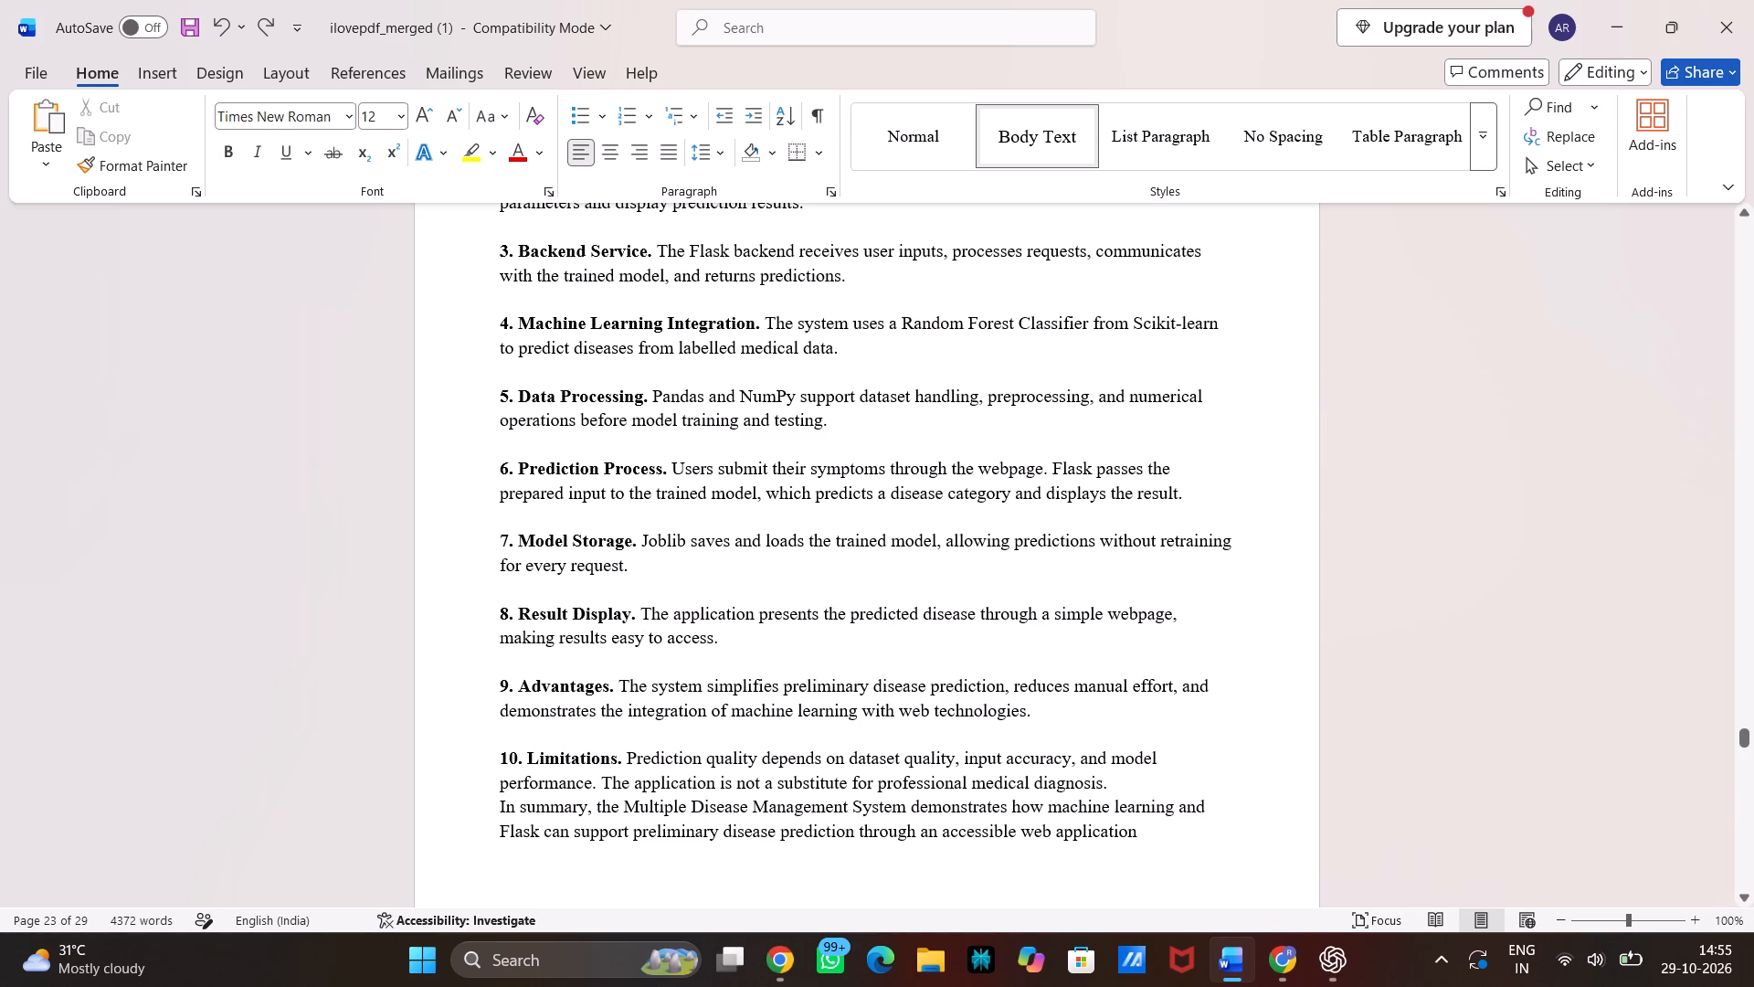
{"action": "scroll", "coordinate": [1073, 769], "scroll_direction": "down", "scroll_amount": 1}
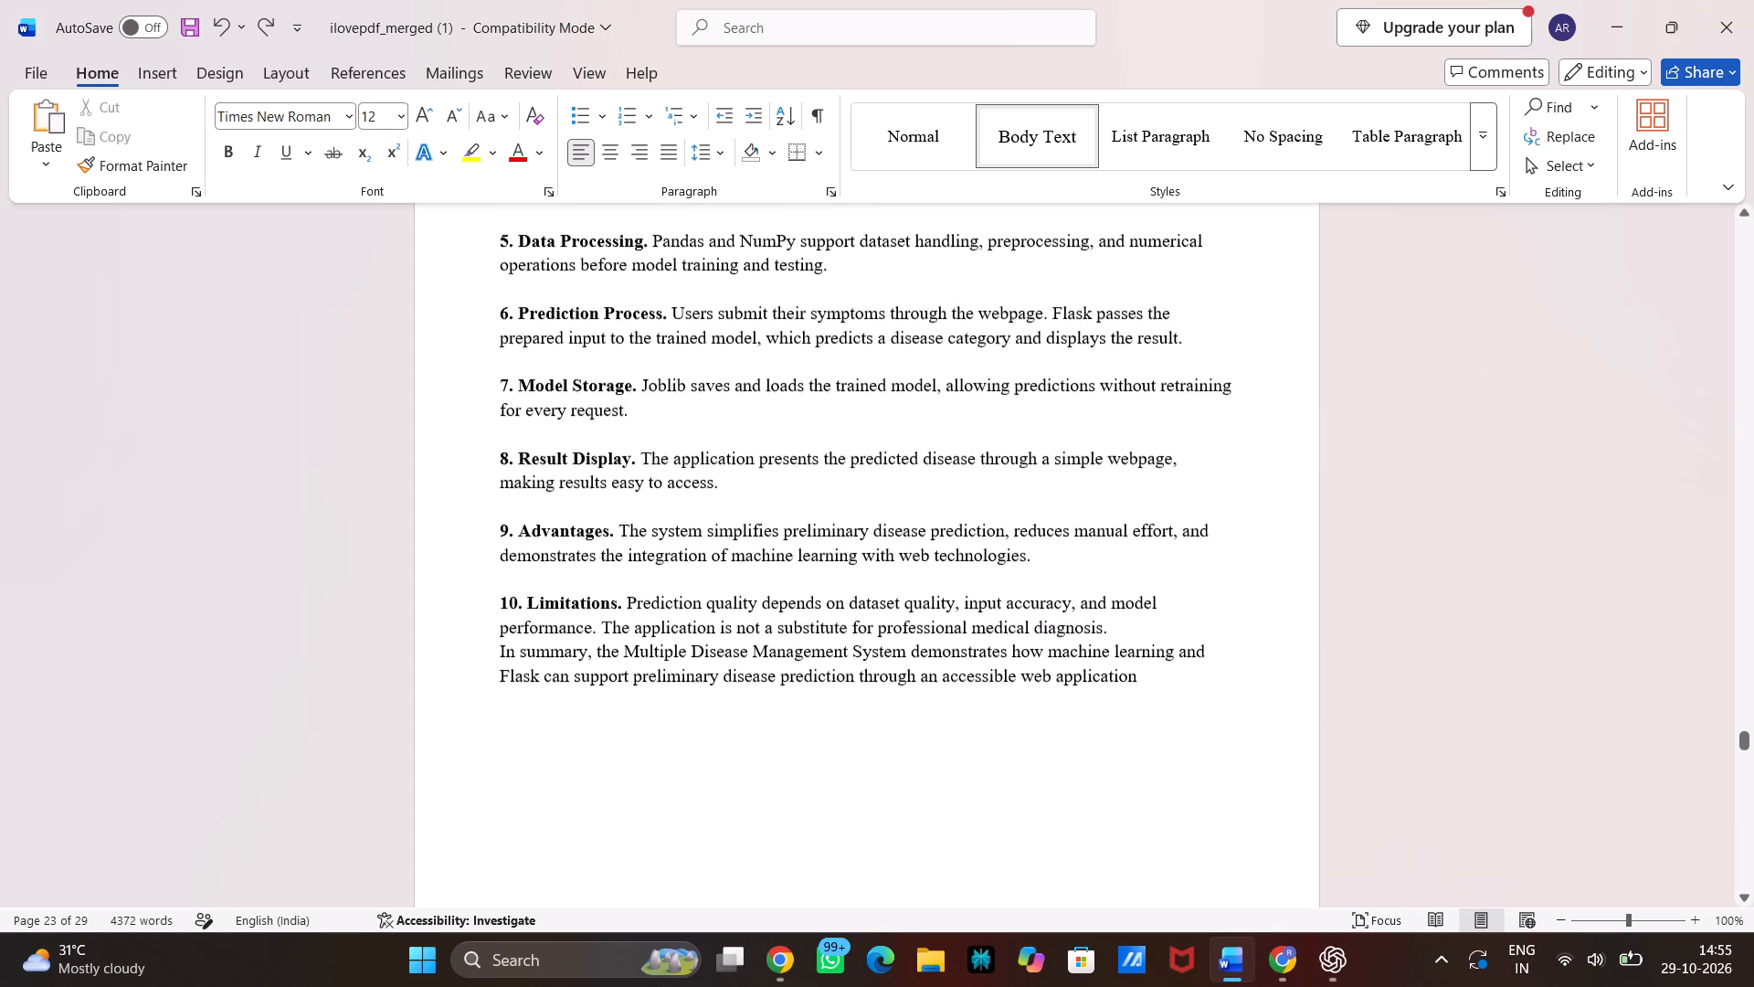
{"action": "scroll", "coordinate": [1073, 769], "scroll_direction": "down", "scroll_amount": 1}
{"action": "left_click", "coordinate": [1125, 619]}
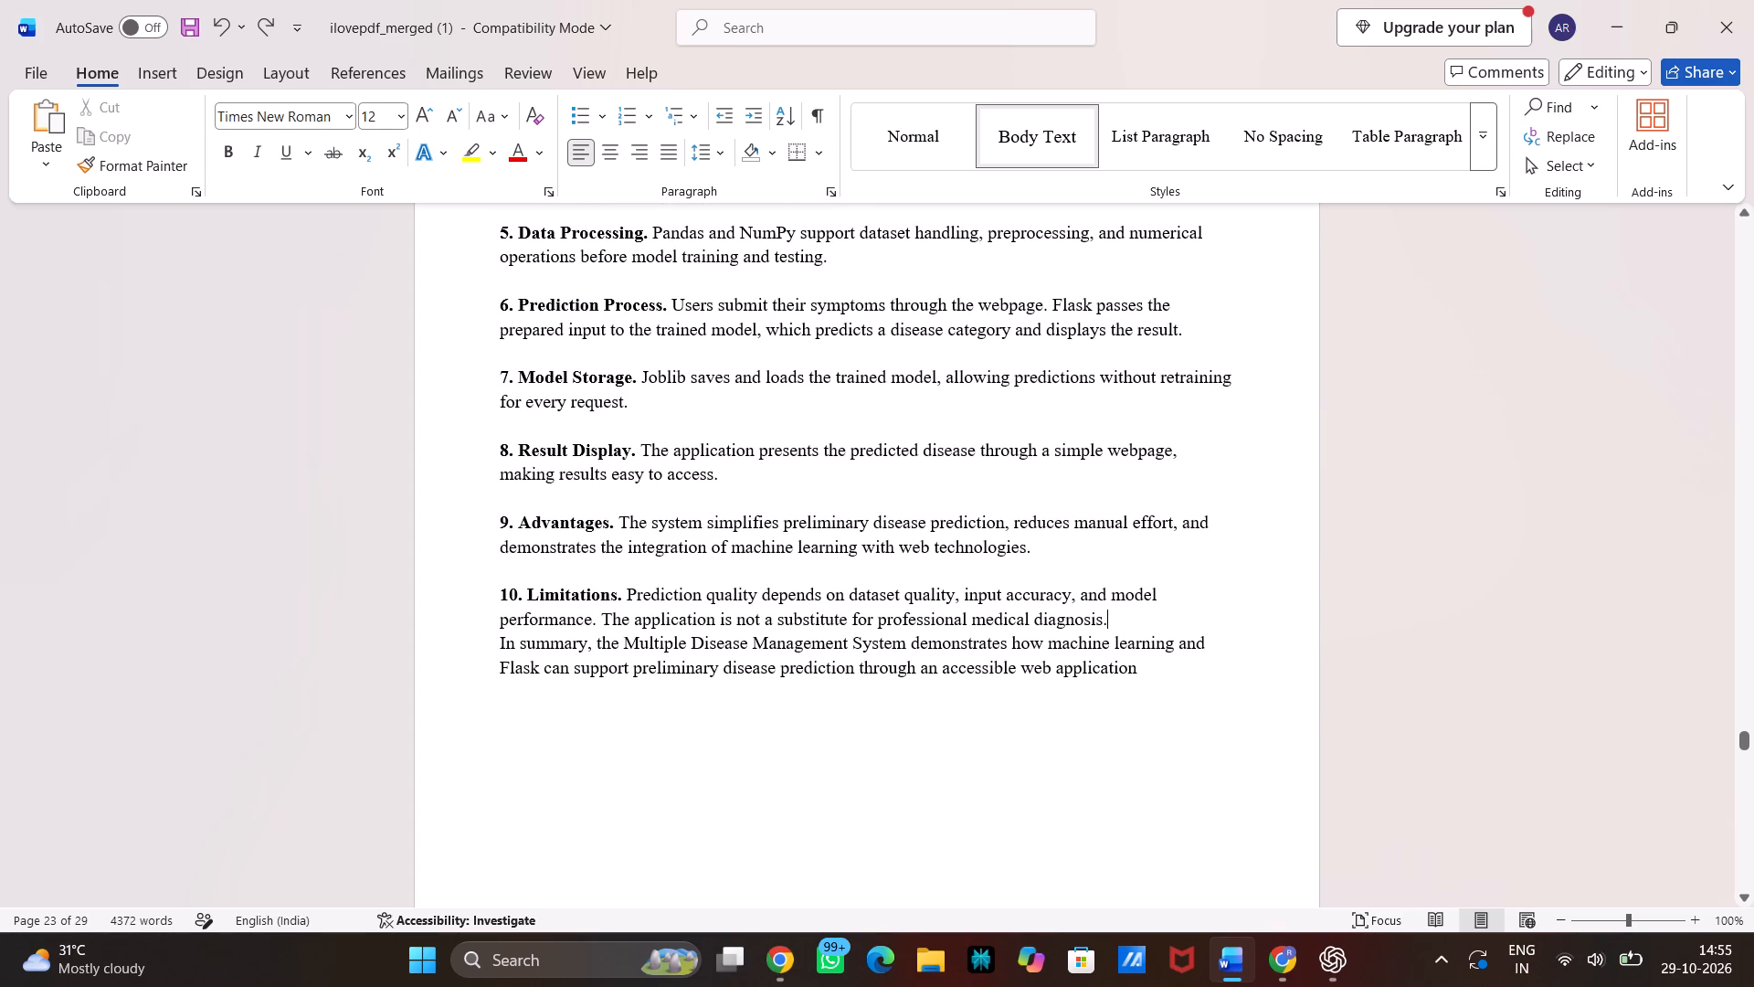
{"action": "key", "text": "Return"}
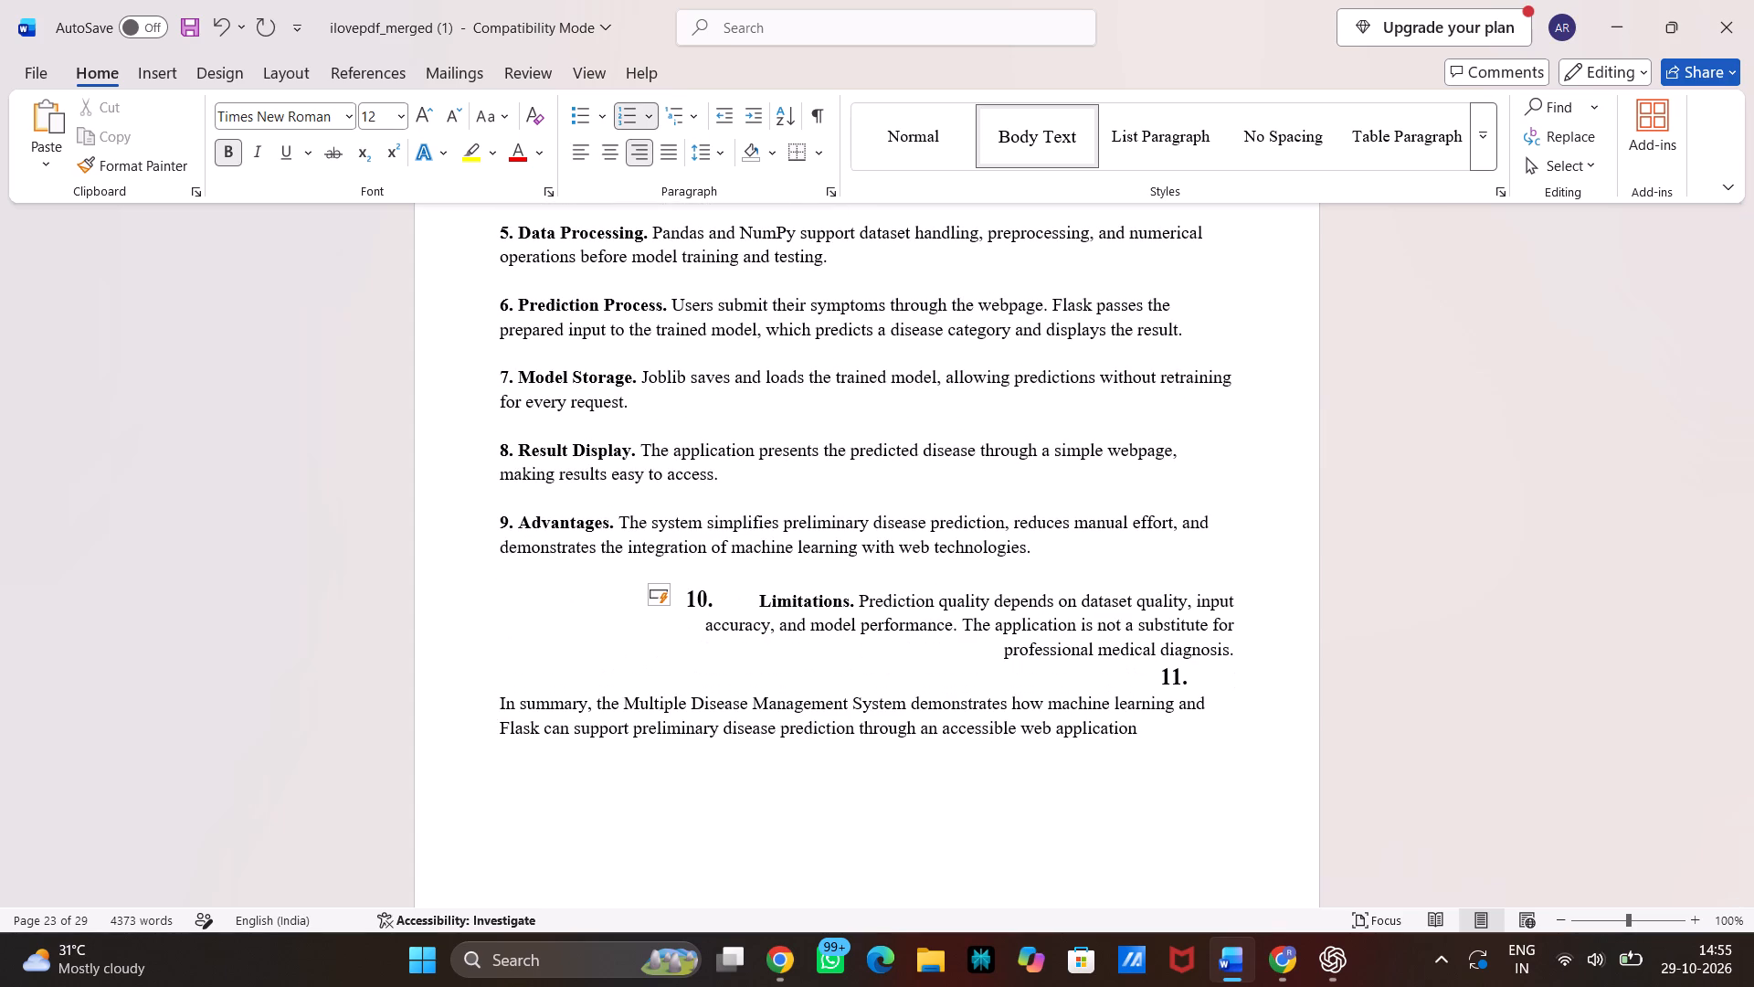
{"action": "key", "text": "ctrl+z"}
Add one more blank line between the Appendix-A heading and its introductory paragraph.
{"action": "scroll", "coordinate": [1125, 619], "scroll_direction": "down", "scroll_amount": 3}
{"action": "scroll", "coordinate": [1125, 619], "scroll_direction": "up", "scroll_amount": 4}
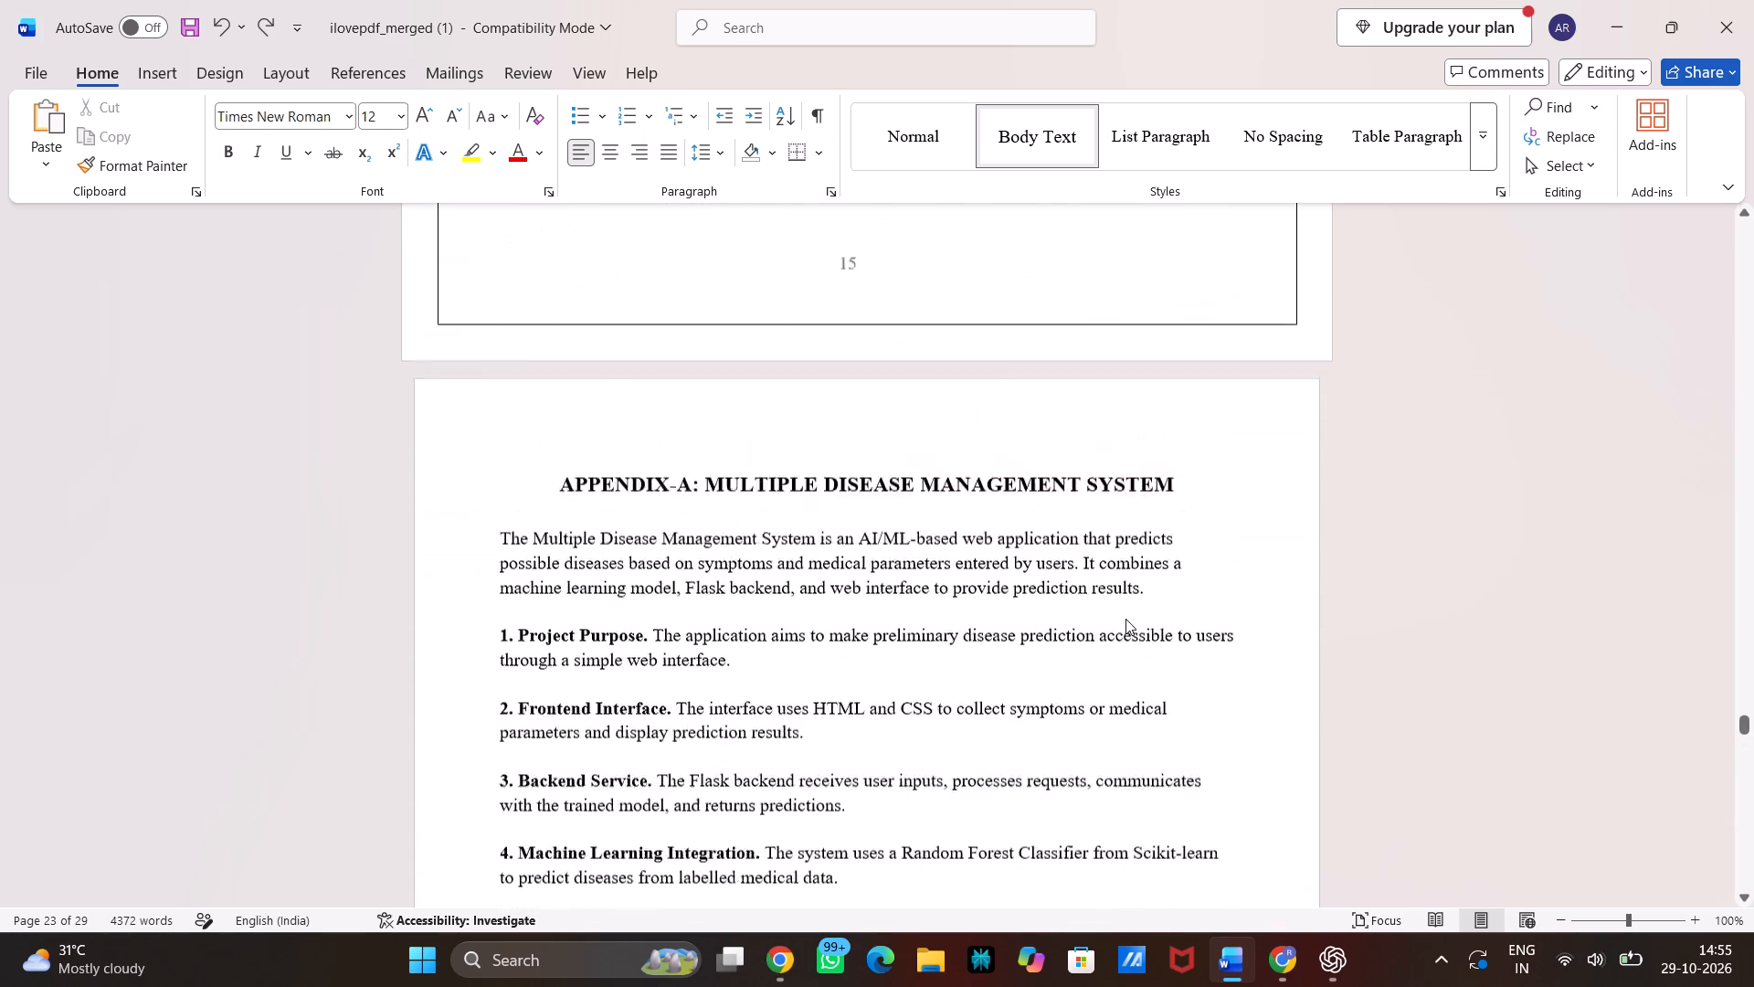
{"action": "scroll", "coordinate": [1125, 619], "scroll_direction": "up", "scroll_amount": 1}
{"action": "scroll", "coordinate": [1125, 619], "scroll_direction": "down", "scroll_amount": 1}
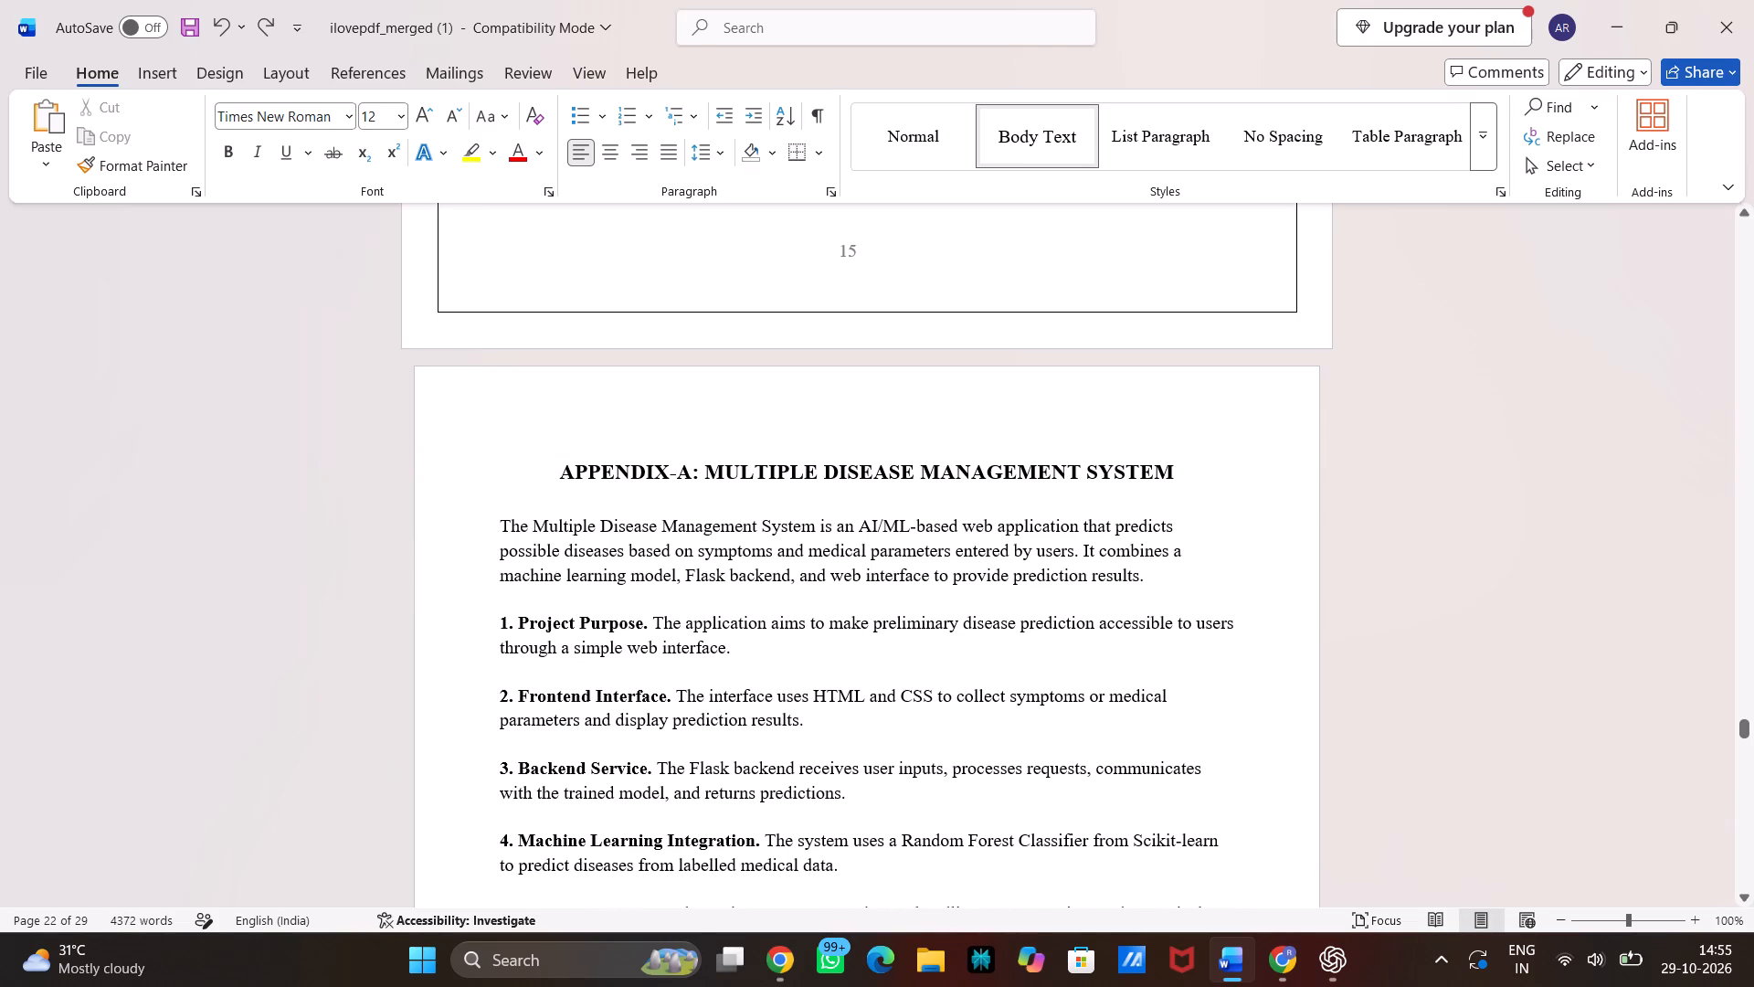
{"action": "left_click", "coordinate": [526, 500]}
{"action": "key", "text": "Return"}
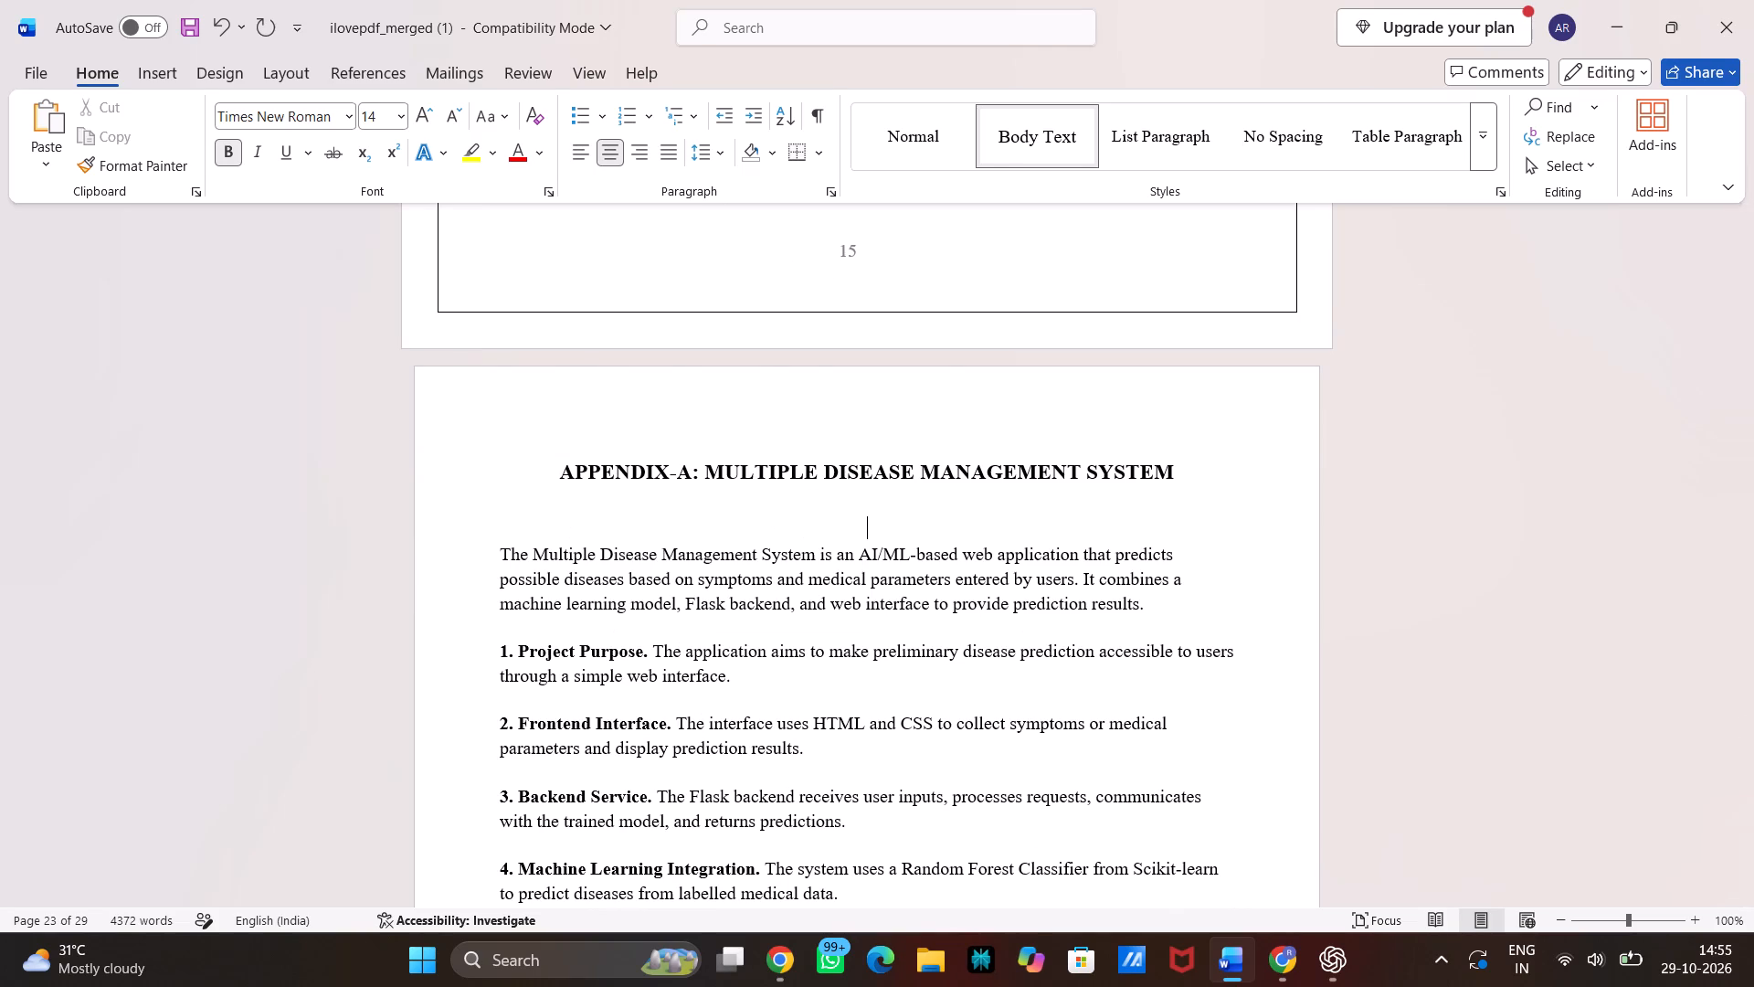
Look through the remaining appendices, from the Unified Modeling Language section in Appendix-B to the signature table ending Appendix-E.
{"action": "scroll", "coordinate": [526, 500], "scroll_direction": "down", "scroll_amount": 4}
{"action": "scroll", "coordinate": [526, 500], "scroll_direction": "up", "scroll_amount": 1}
{"action": "scroll", "coordinate": [526, 500], "scroll_direction": "down", "scroll_amount": 1}
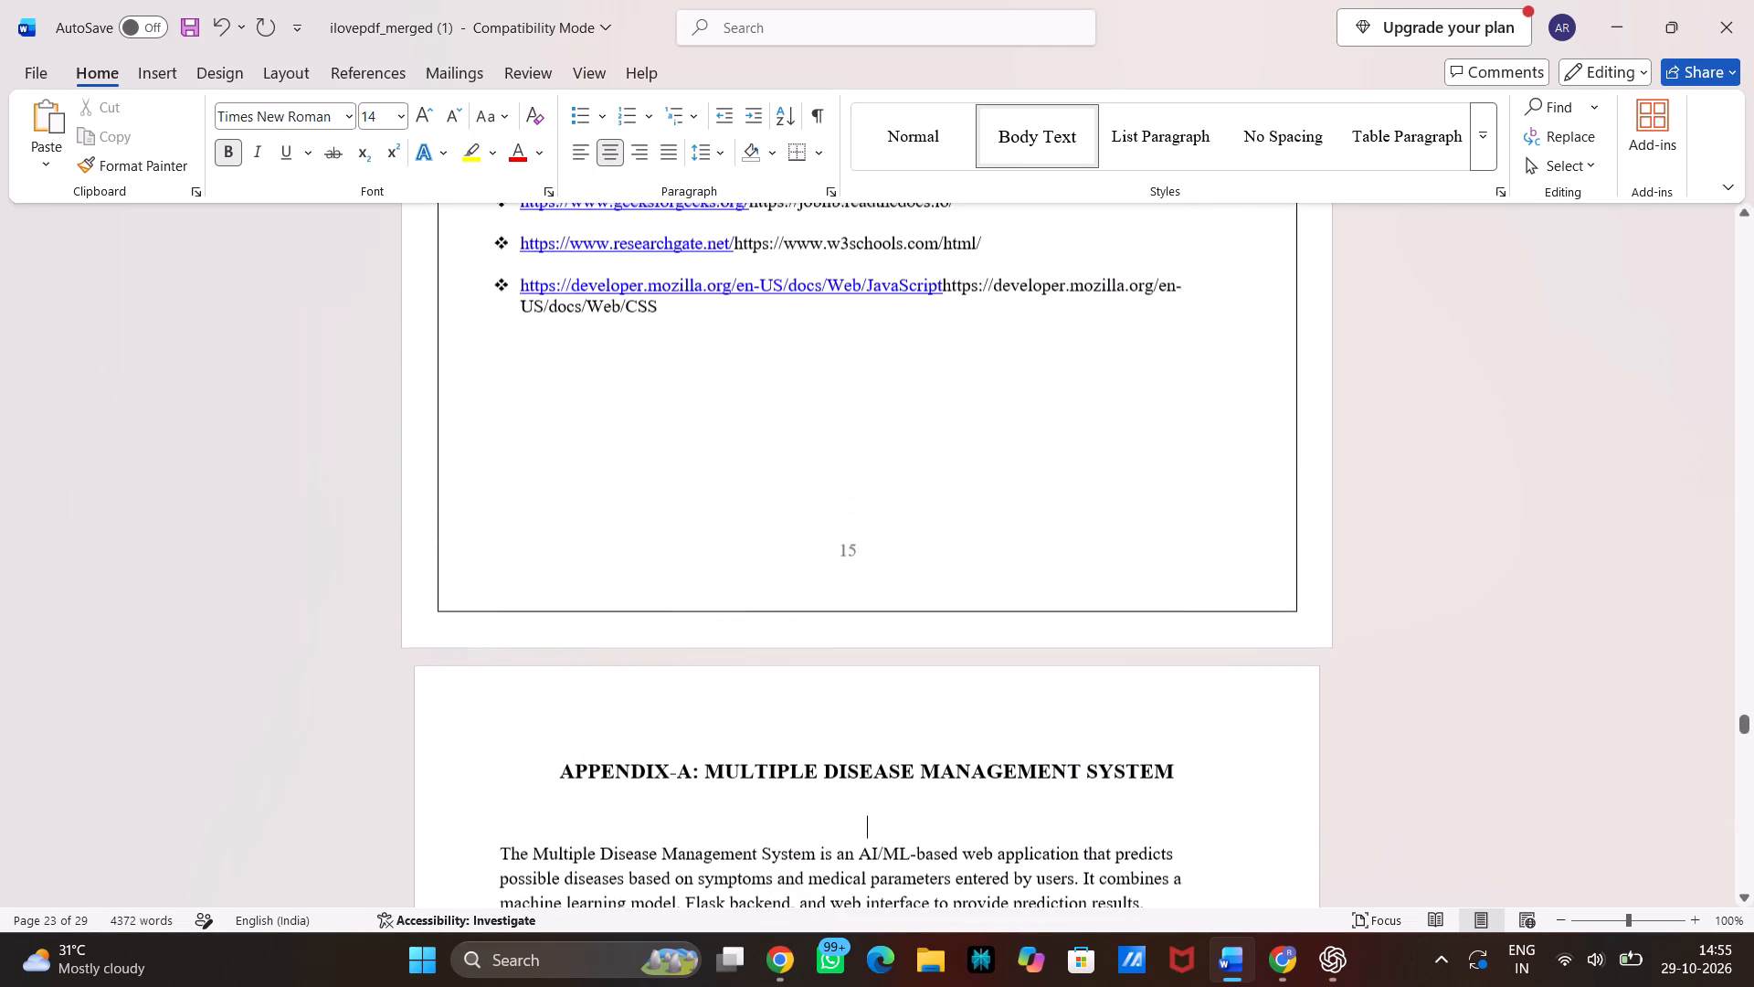
{"action": "scroll", "coordinate": [526, 500], "scroll_direction": "down", "scroll_amount": 4}
{"action": "scroll", "coordinate": [526, 500], "scroll_direction": "up", "scroll_amount": 4}
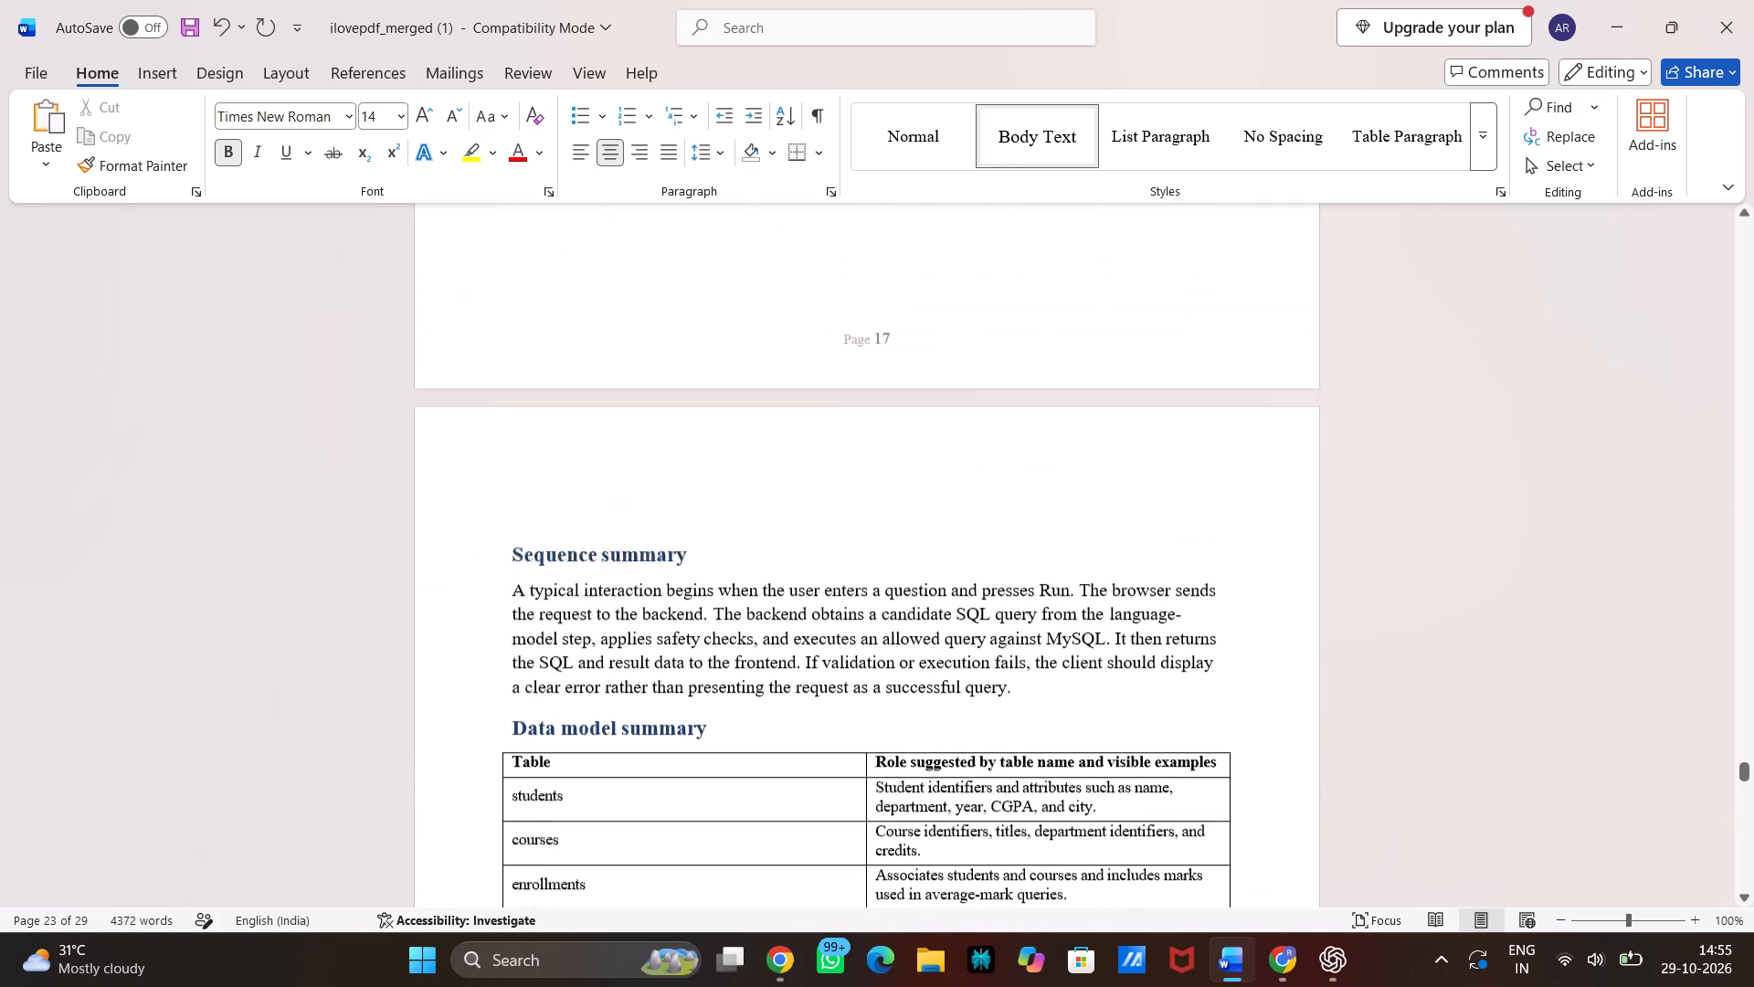
{"action": "scroll", "coordinate": [526, 500], "scroll_direction": "up", "scroll_amount": 2}
{"action": "scroll", "coordinate": [526, 500], "scroll_direction": "down", "scroll_amount": 2}
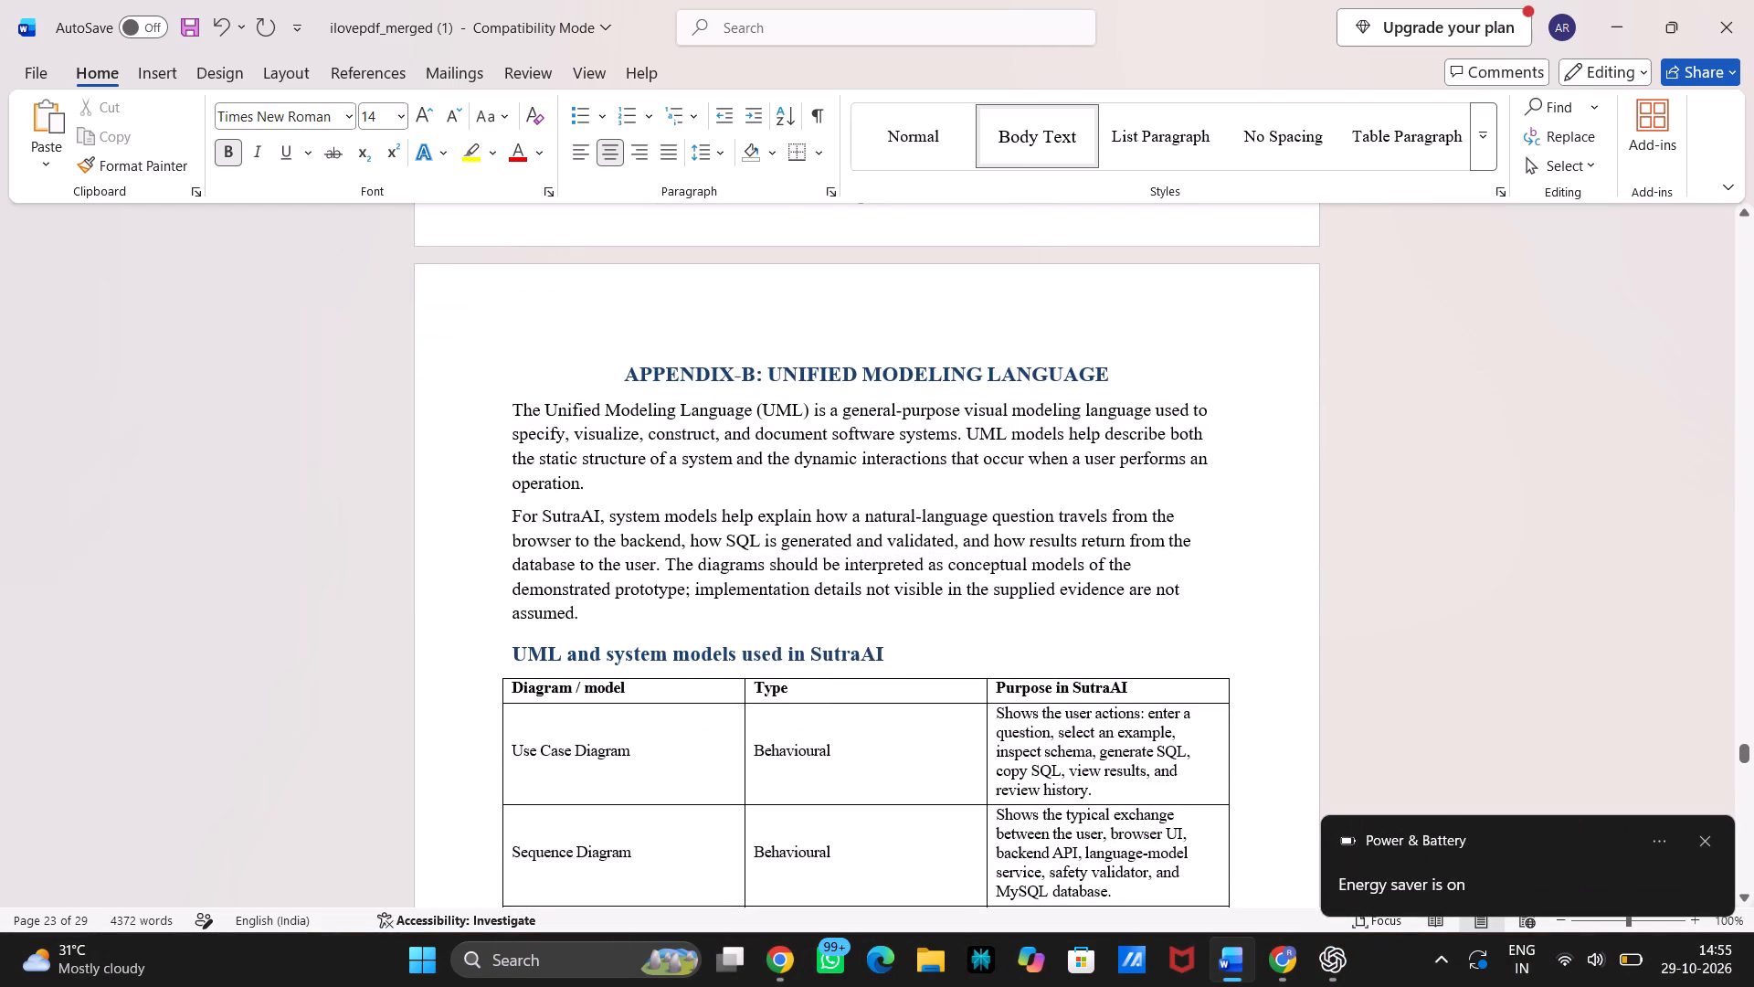
{"action": "scroll", "coordinate": [390, 460], "scroll_direction": "down", "scroll_amount": 2}
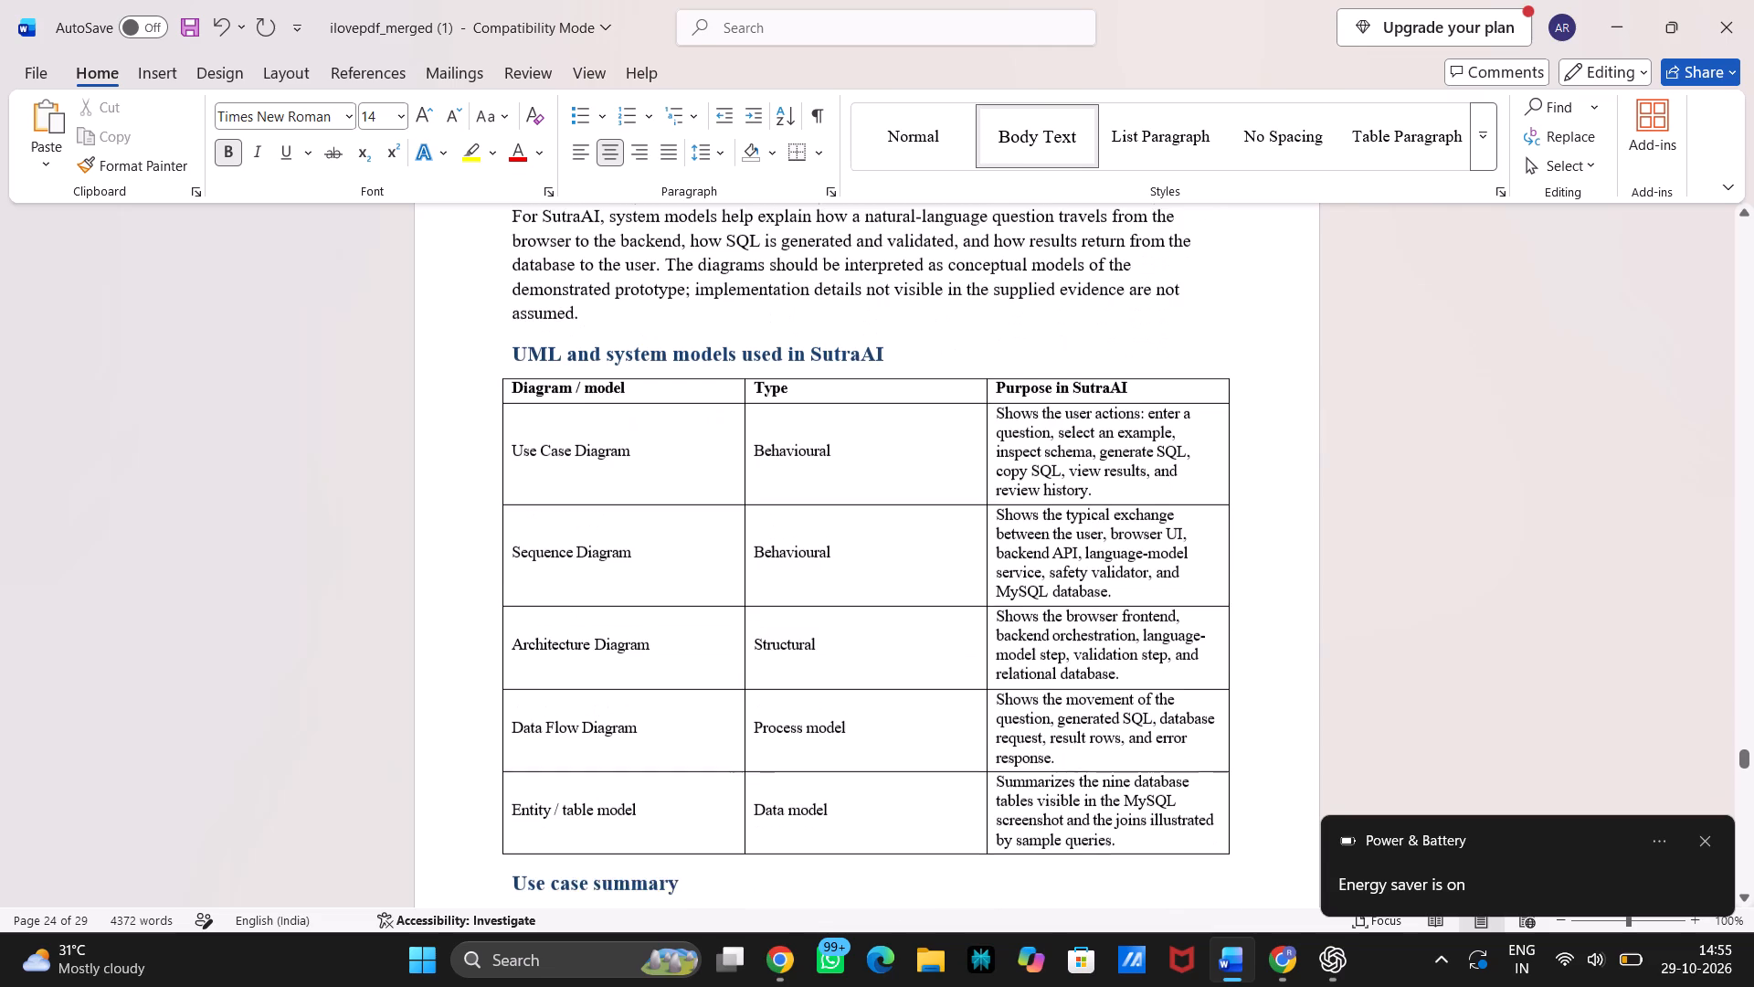
{"action": "scroll", "coordinate": [390, 460], "scroll_direction": "down", "scroll_amount": 1}
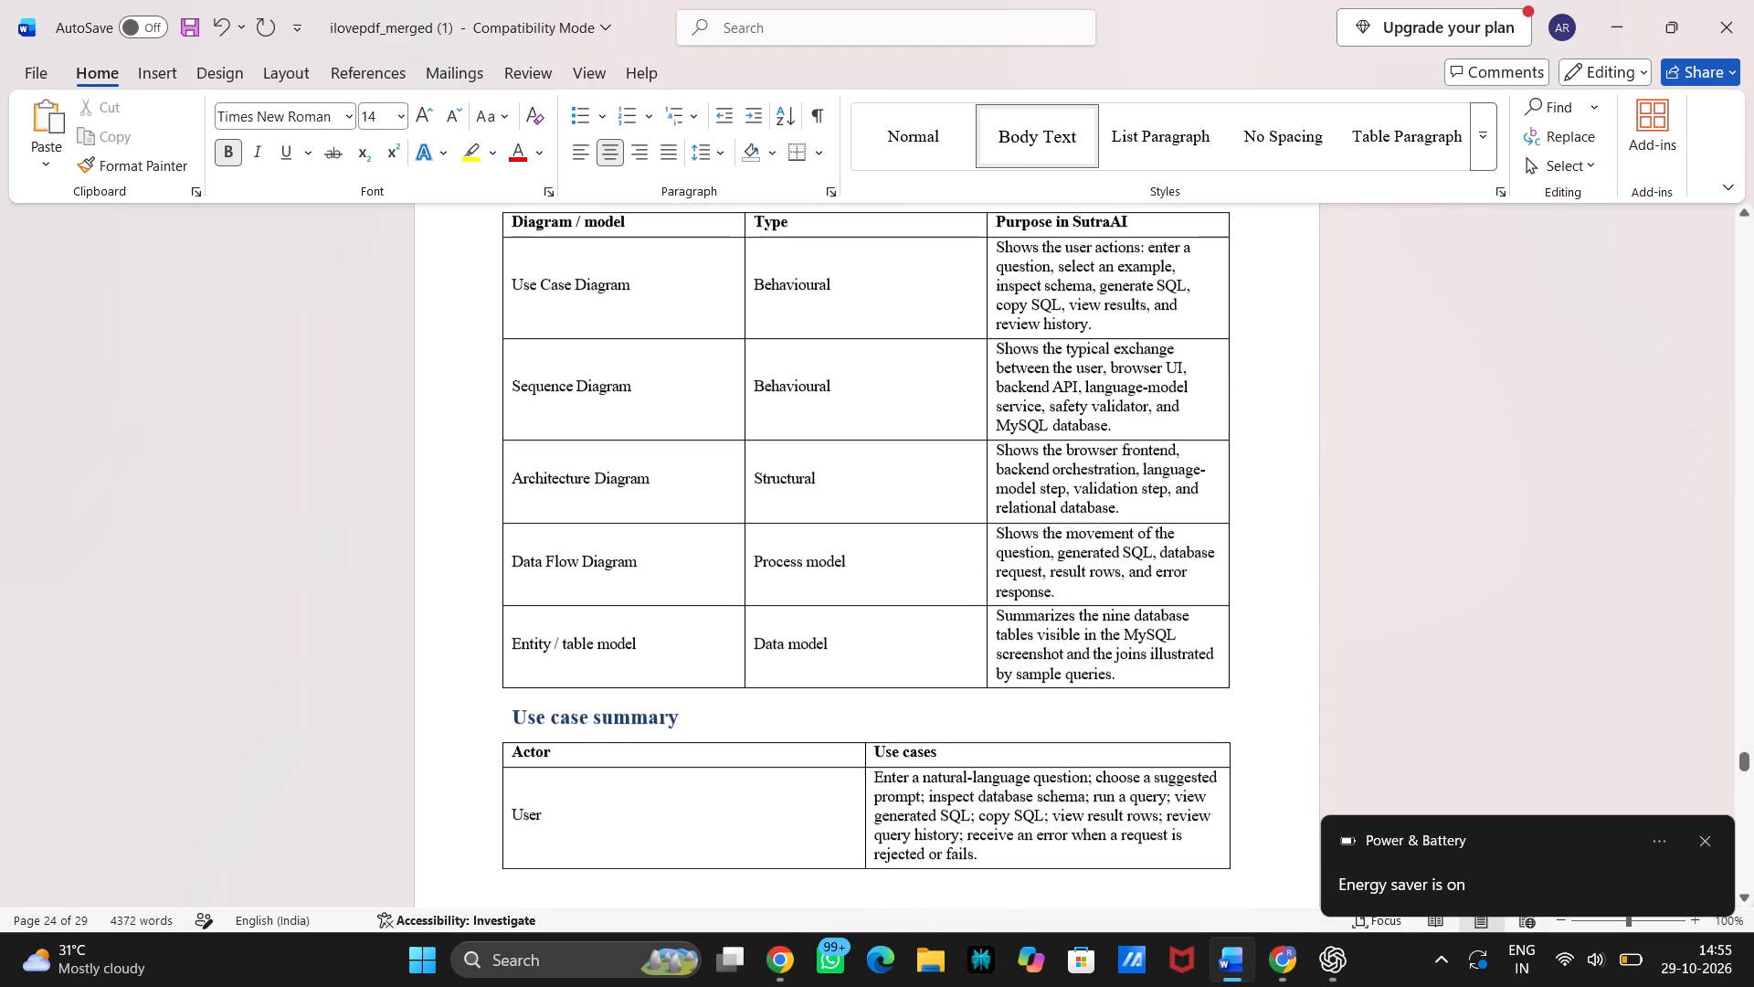
{"action": "scroll", "coordinate": [390, 460], "scroll_direction": "down", "scroll_amount": 3}
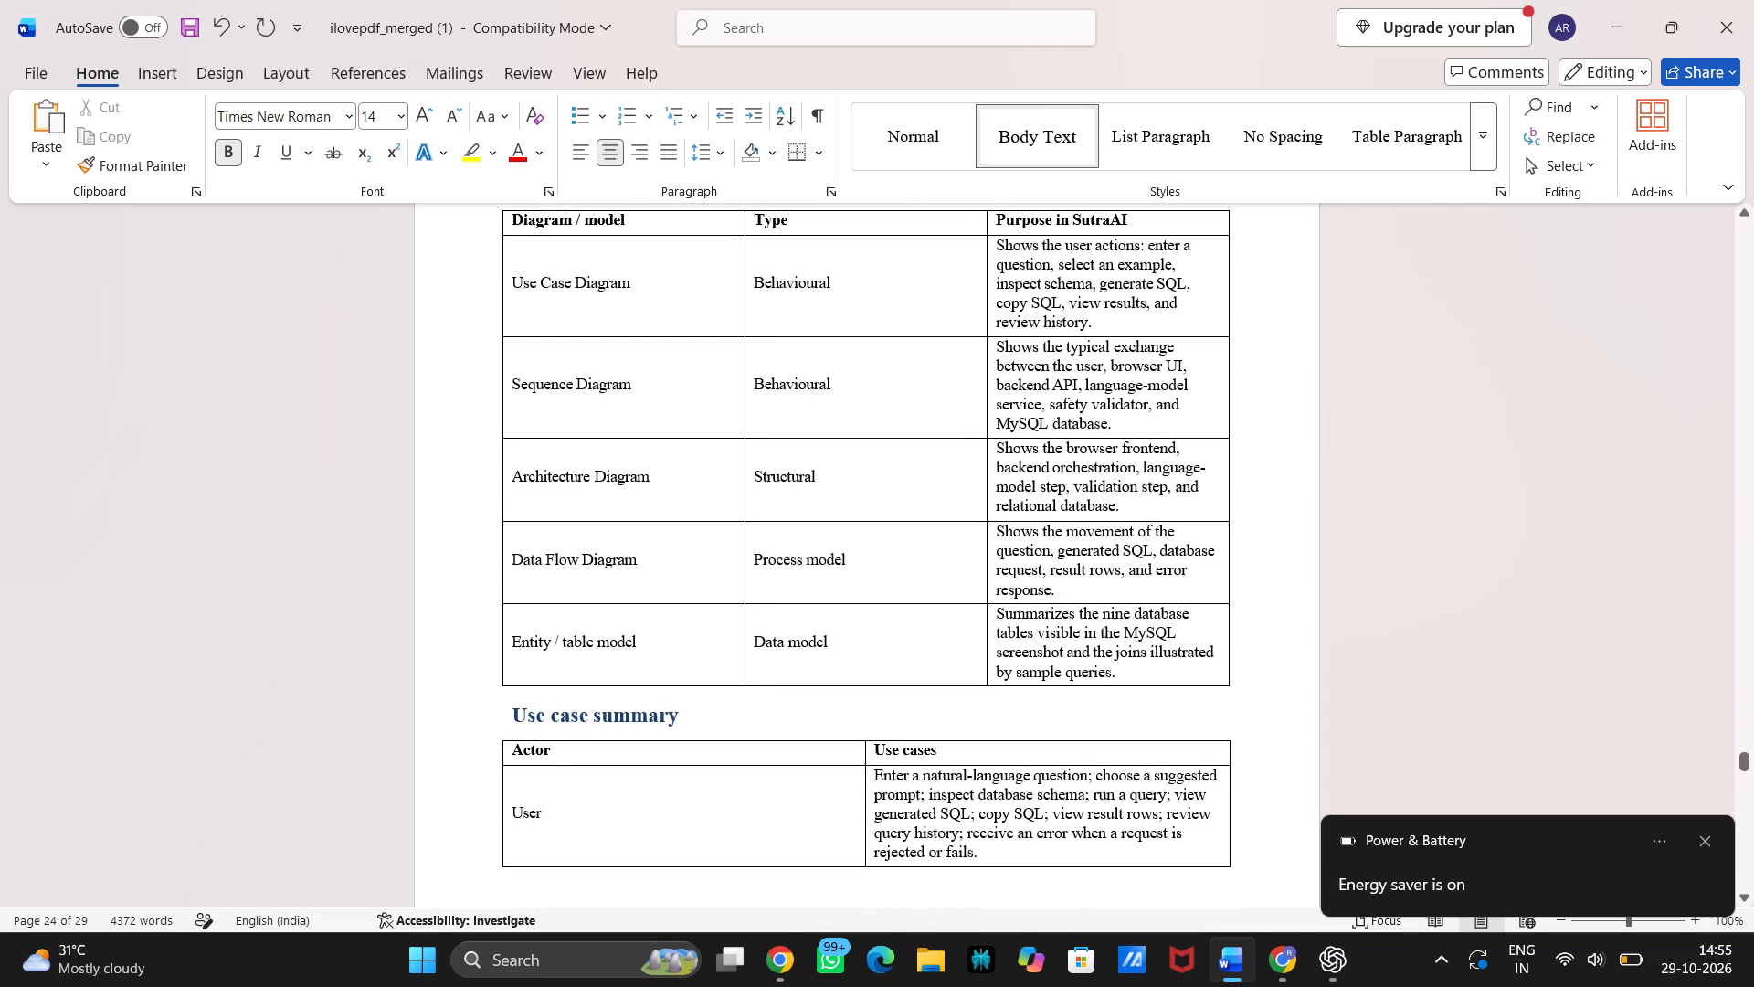
{"action": "scroll", "coordinate": [390, 460], "scroll_direction": "down", "scroll_amount": 2}
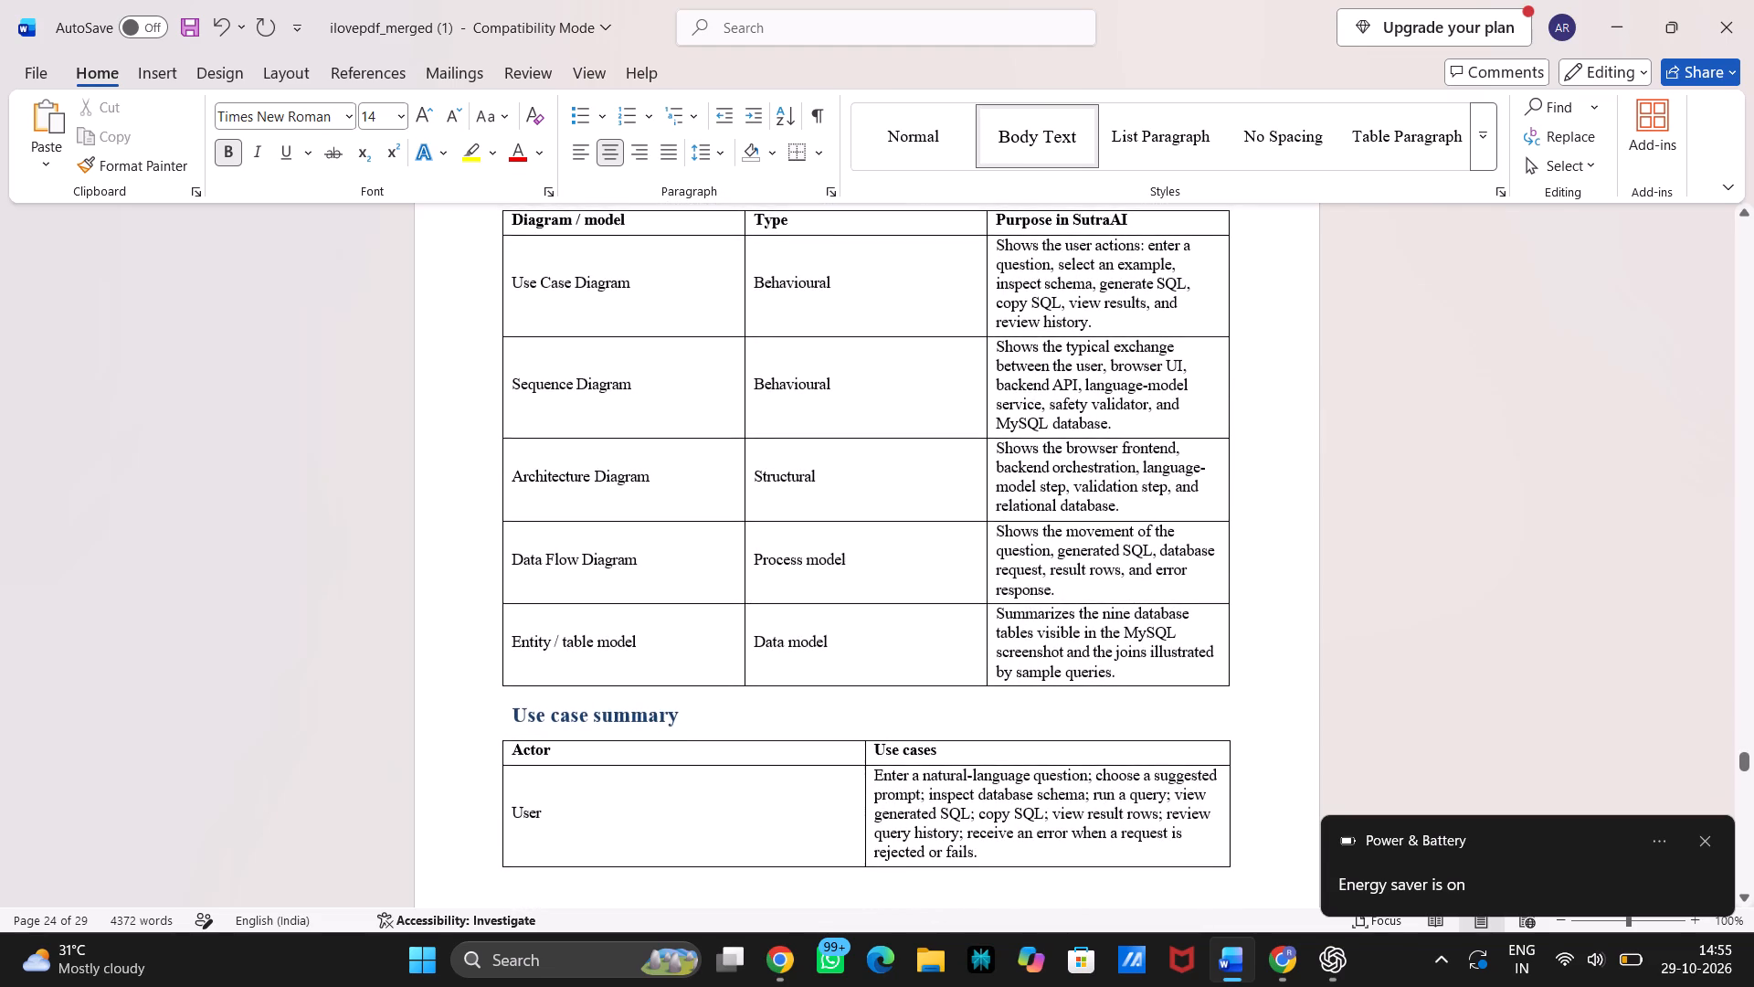
{"action": "scroll", "coordinate": [390, 460], "scroll_direction": "down", "scroll_amount": 3}
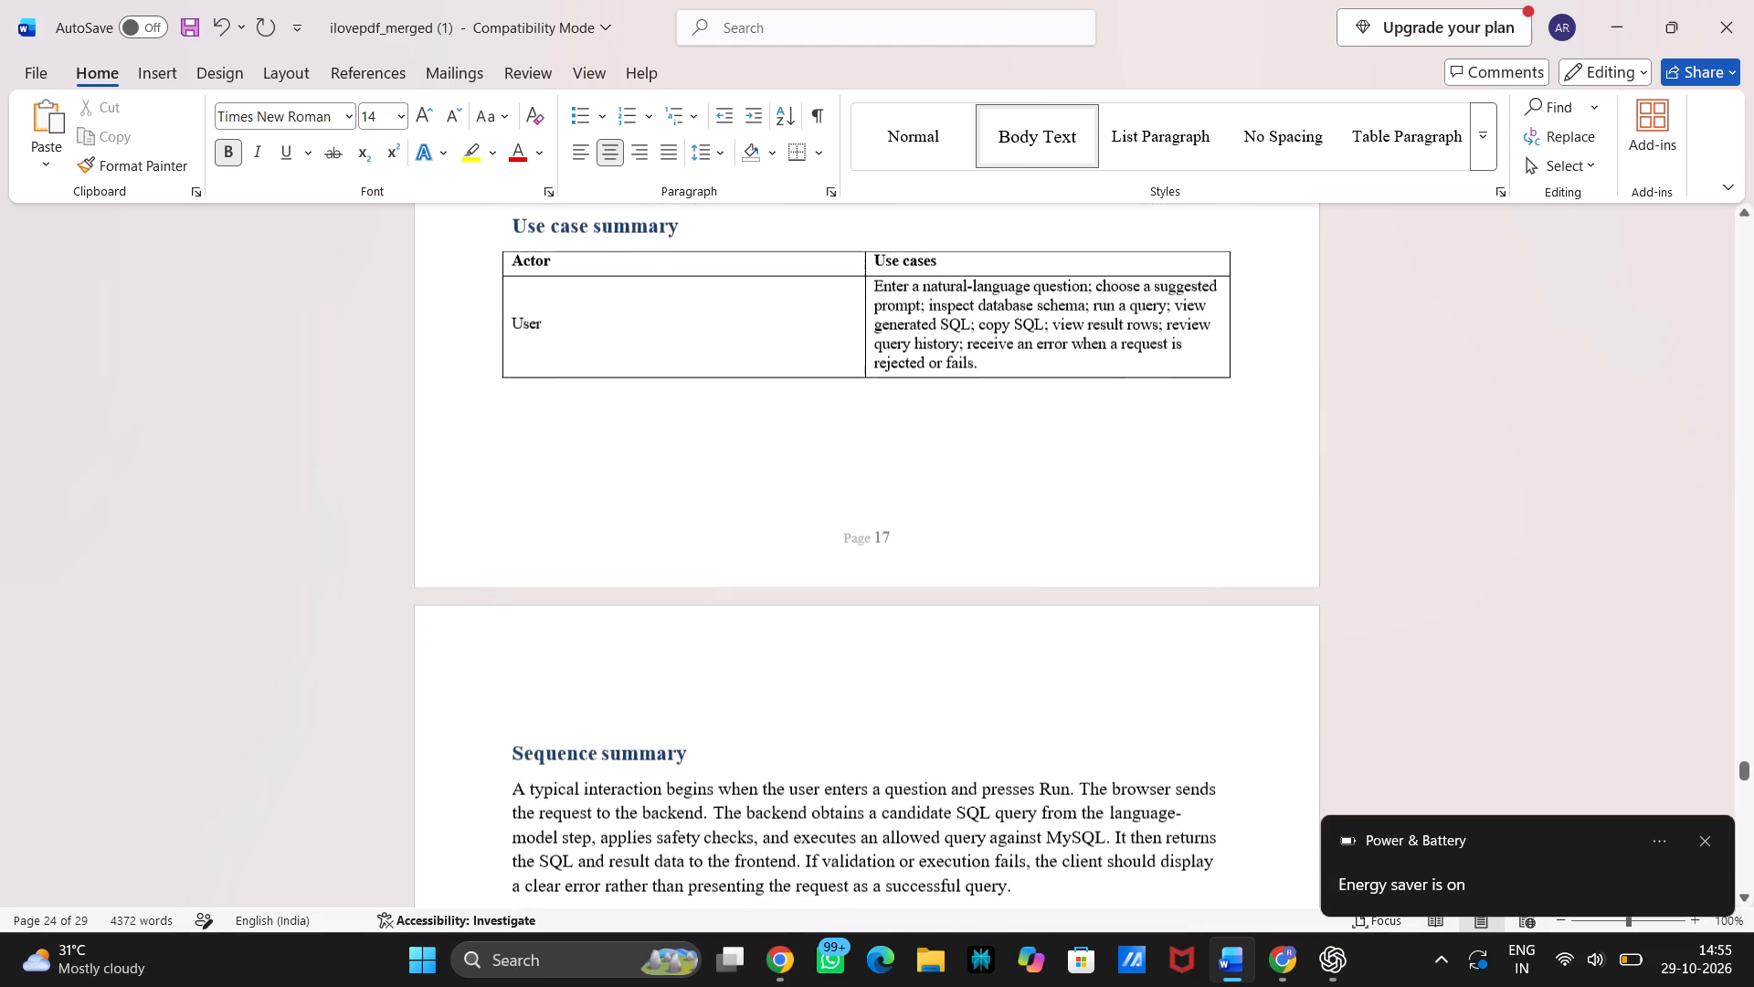
{"action": "scroll", "coordinate": [390, 460], "scroll_direction": "down", "scroll_amount": 6}
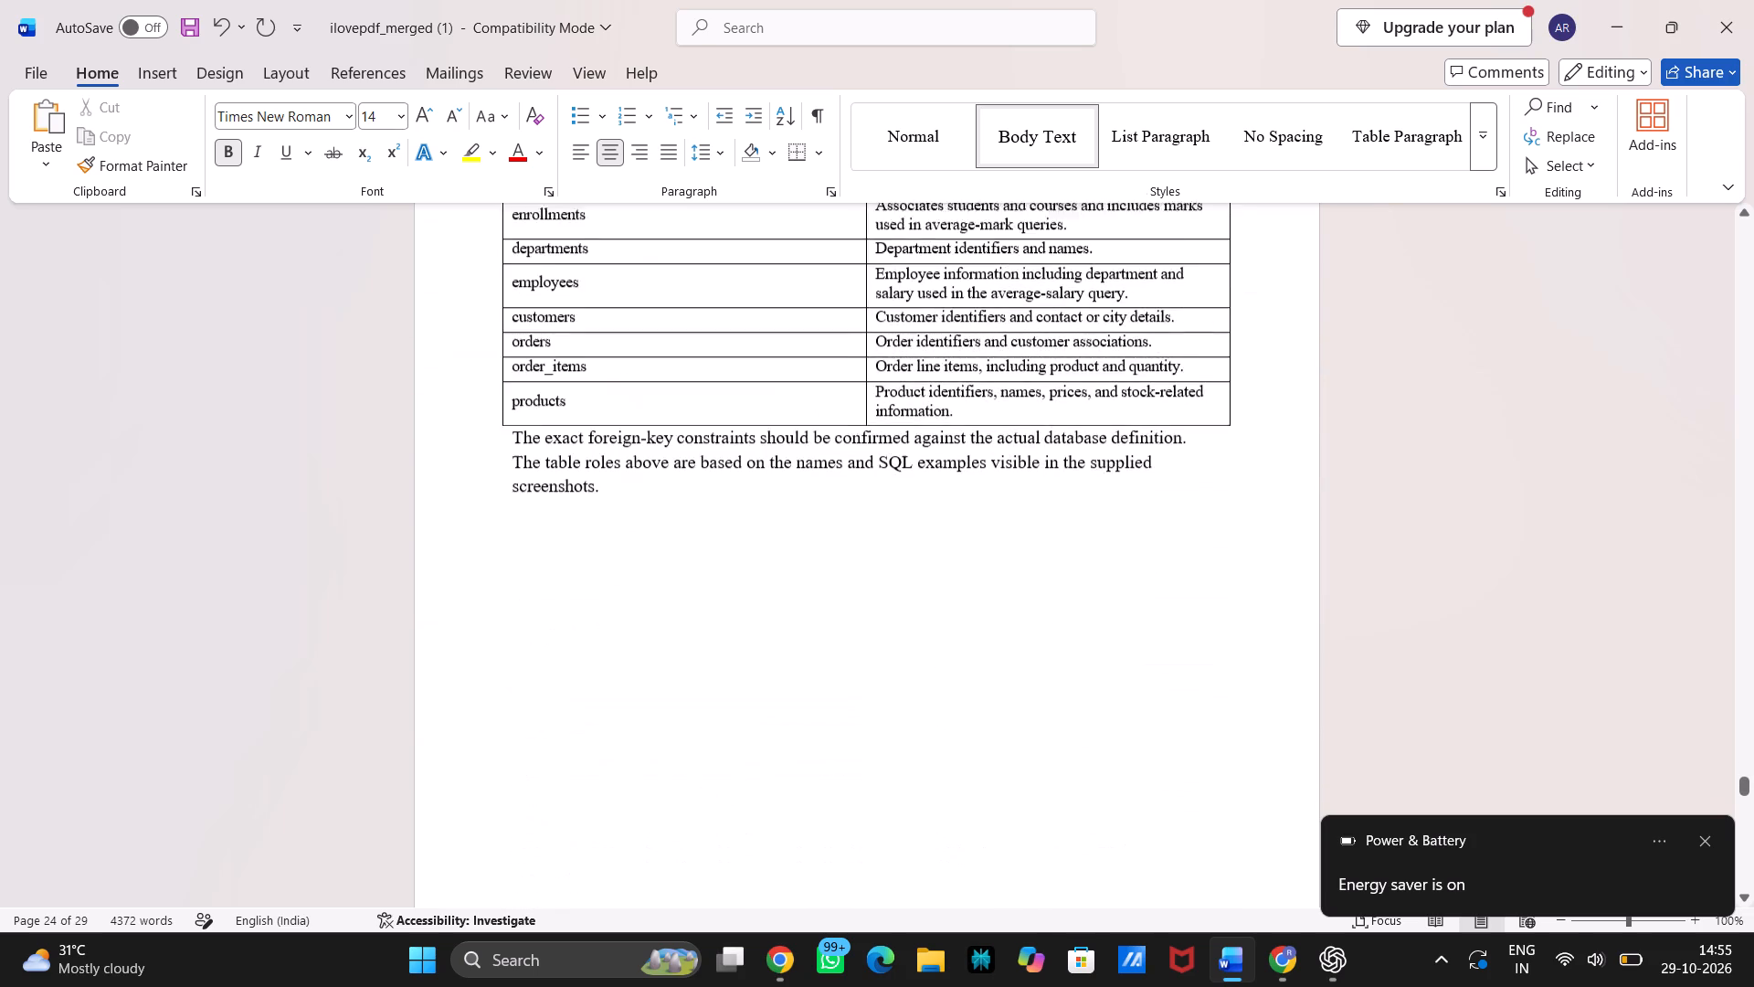
{"action": "scroll", "coordinate": [390, 460], "scroll_direction": "down", "scroll_amount": 12}
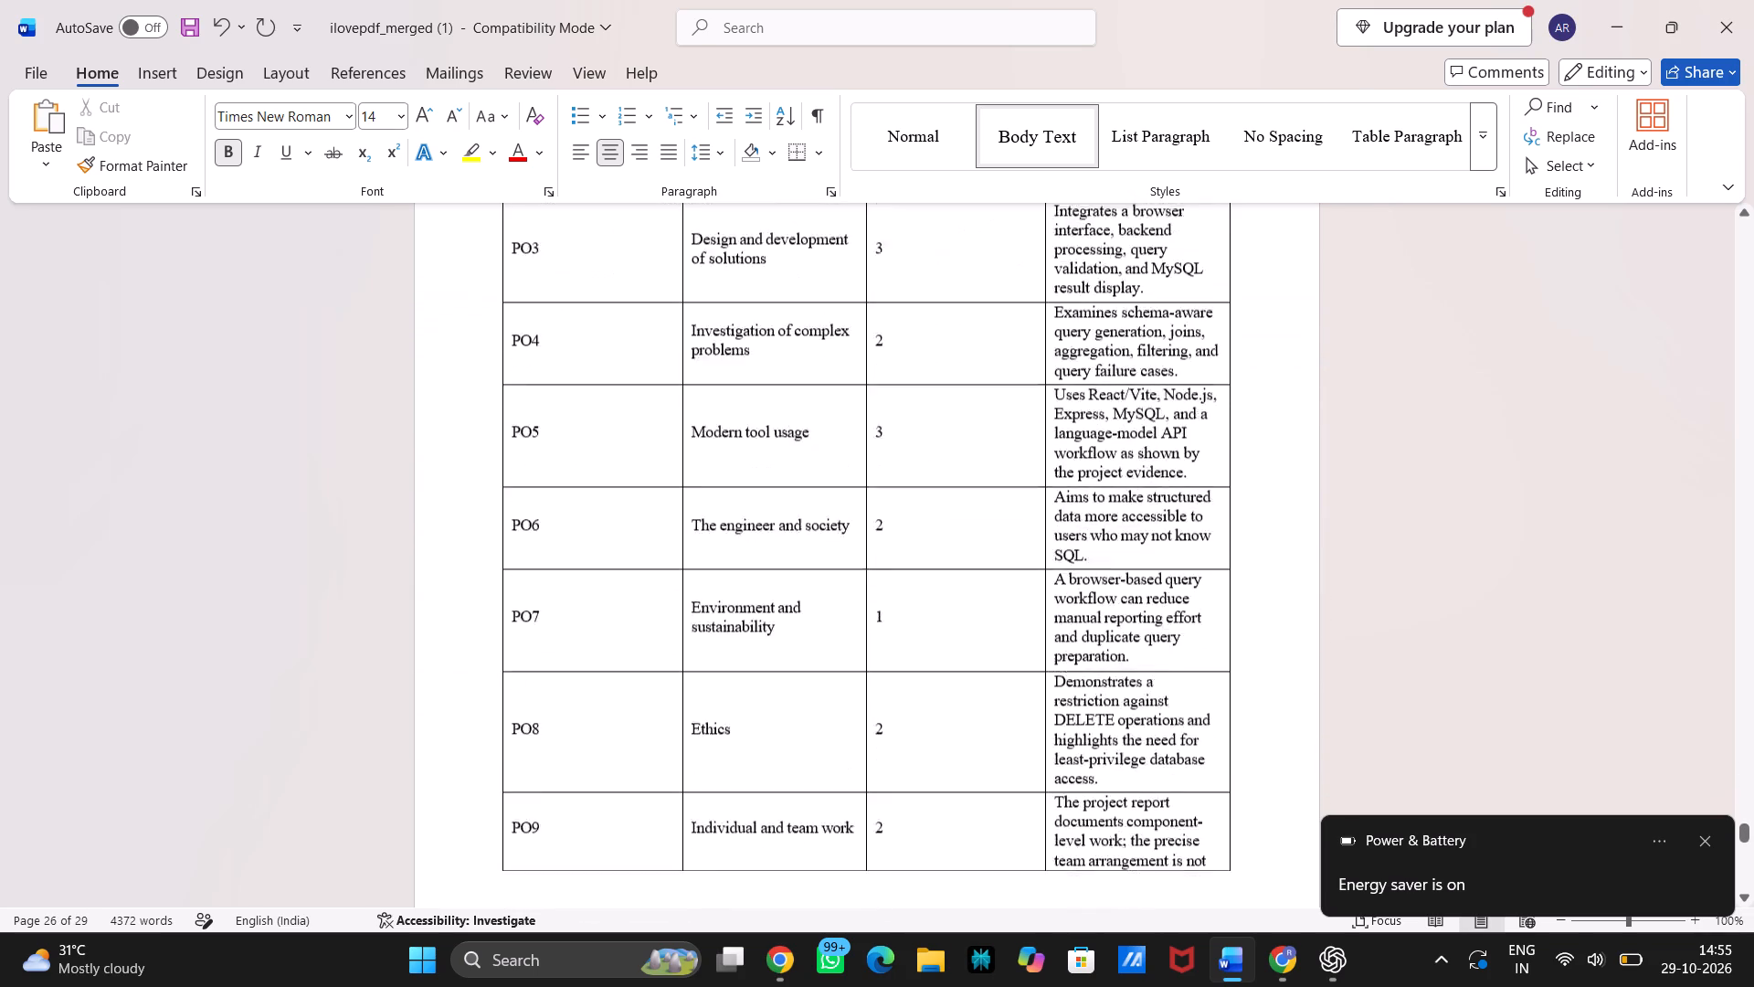
{"action": "scroll", "coordinate": [390, 460], "scroll_direction": "down", "scroll_amount": 5}
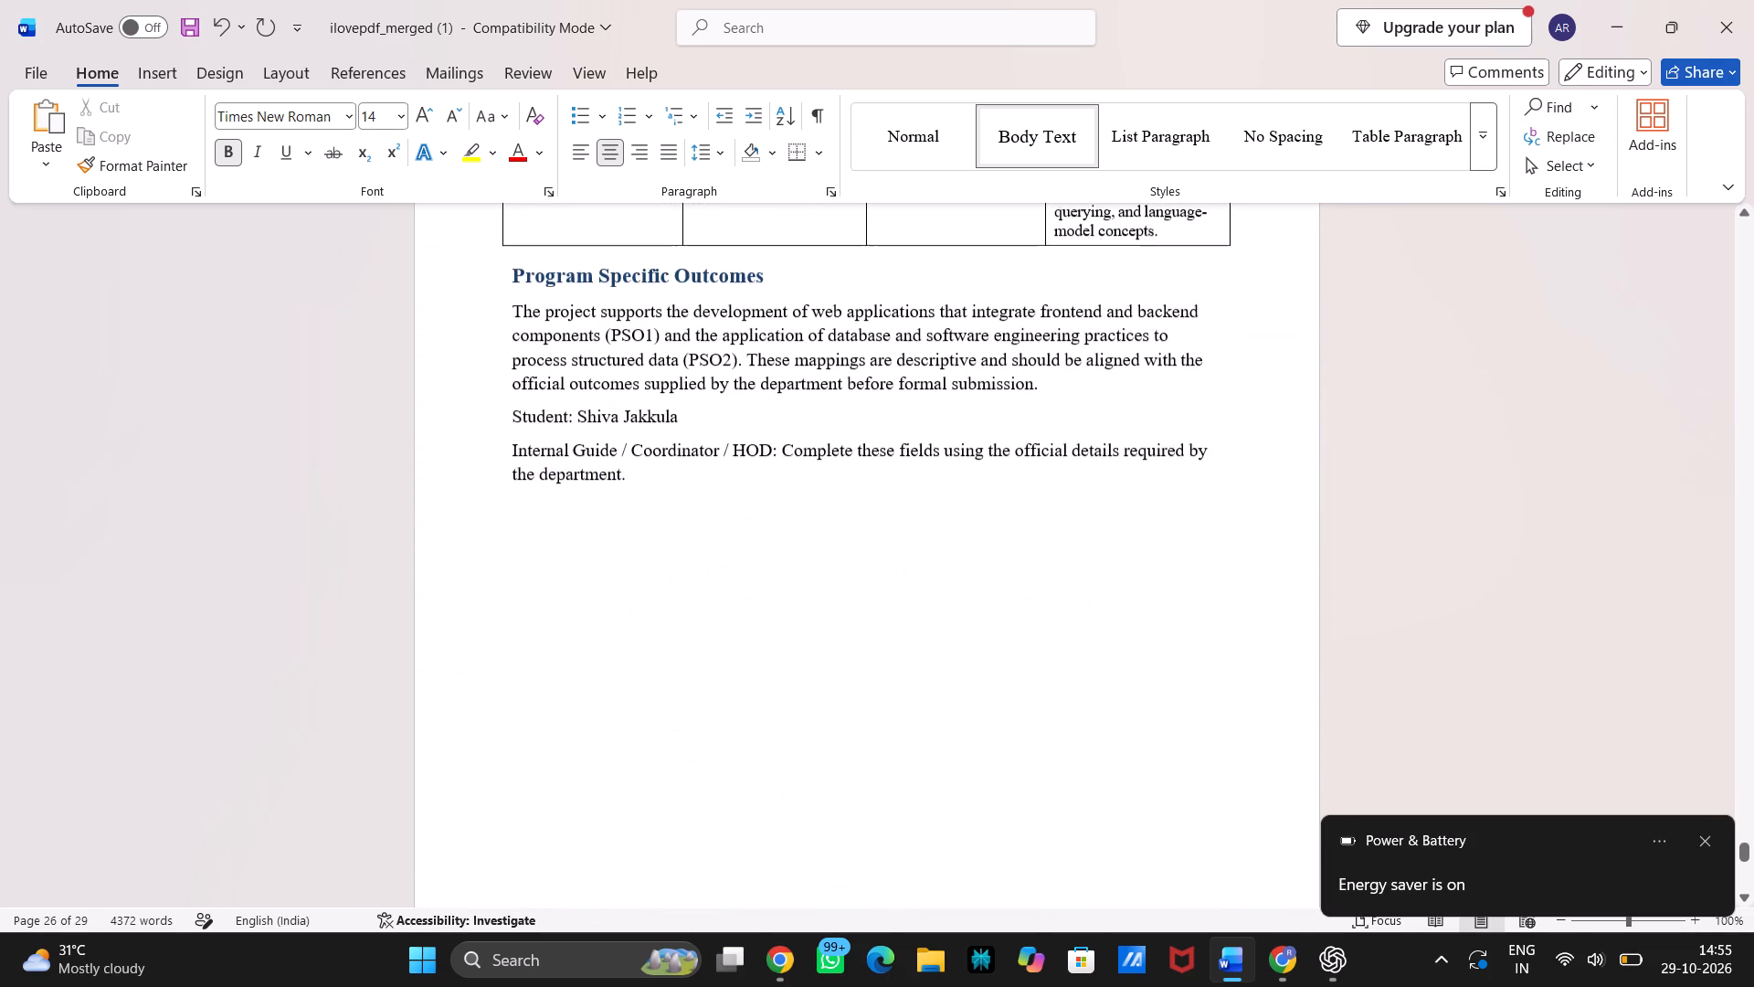
{"action": "scroll", "coordinate": [390, 460], "scroll_direction": "down", "scroll_amount": 6}
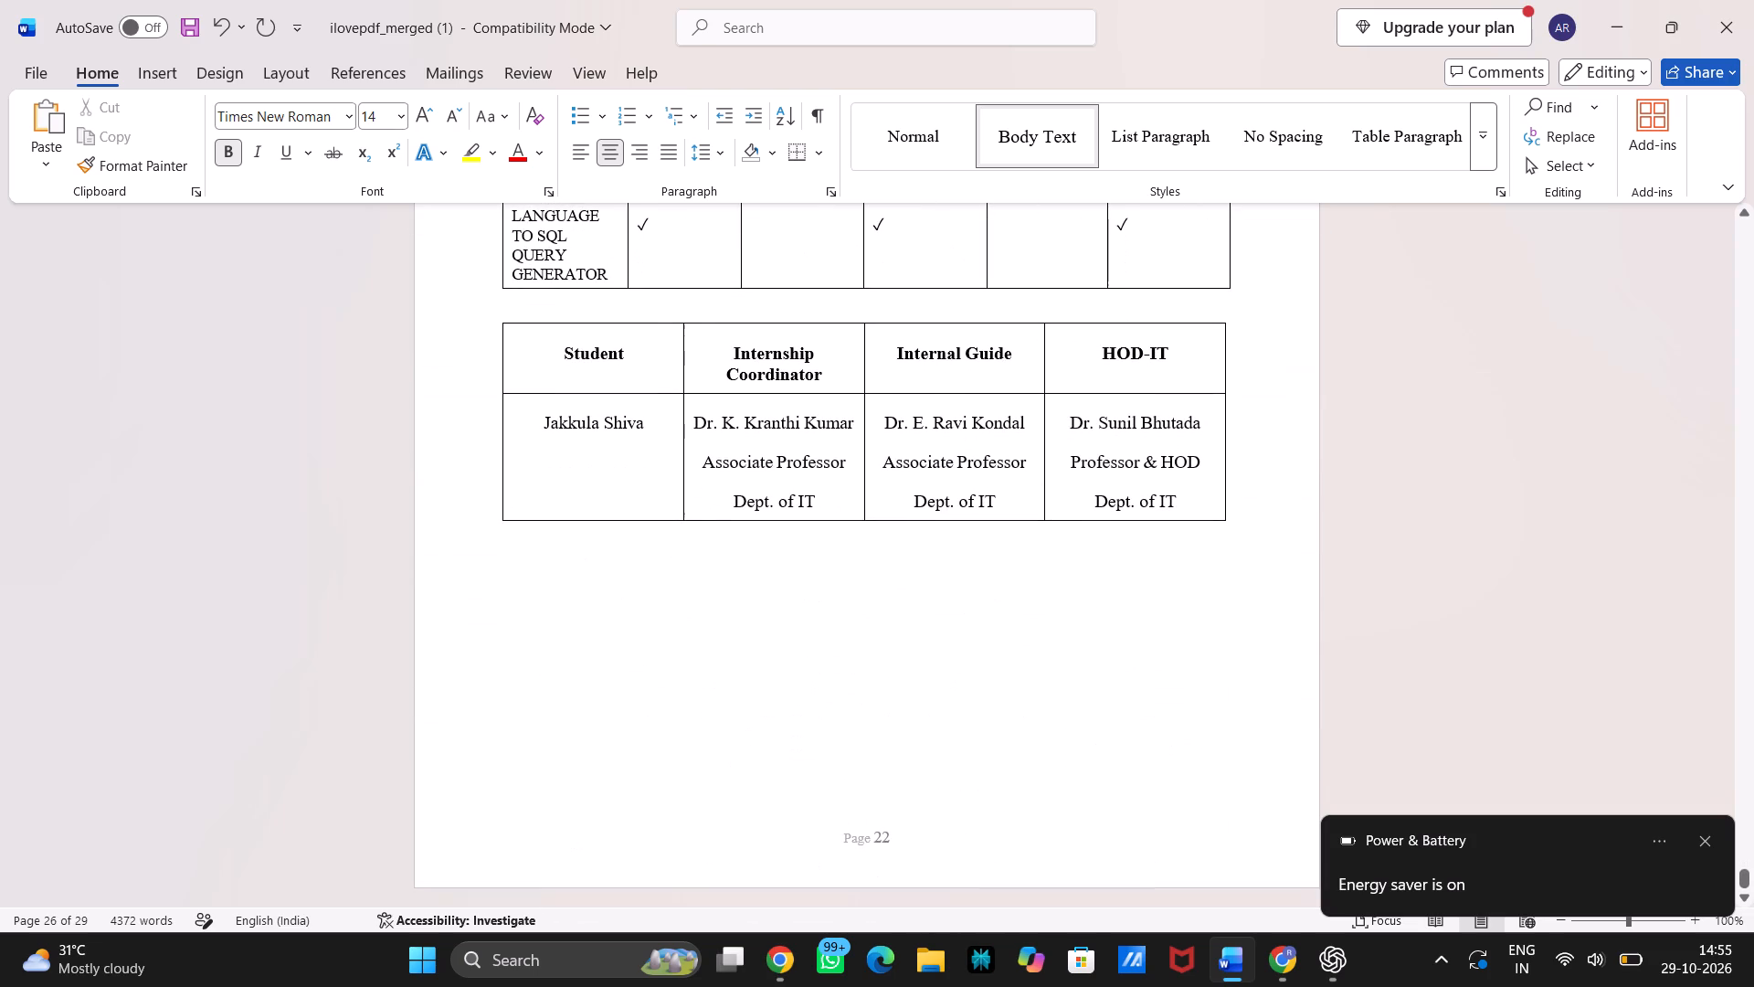
{"action": "scroll", "coordinate": [390, 460], "scroll_direction": "down", "scroll_amount": 1}
Replace the surname in the Student cell of the signature table closing Appendix-E with the report author's surname.
{"action": "left_click", "coordinate": [606, 422]}
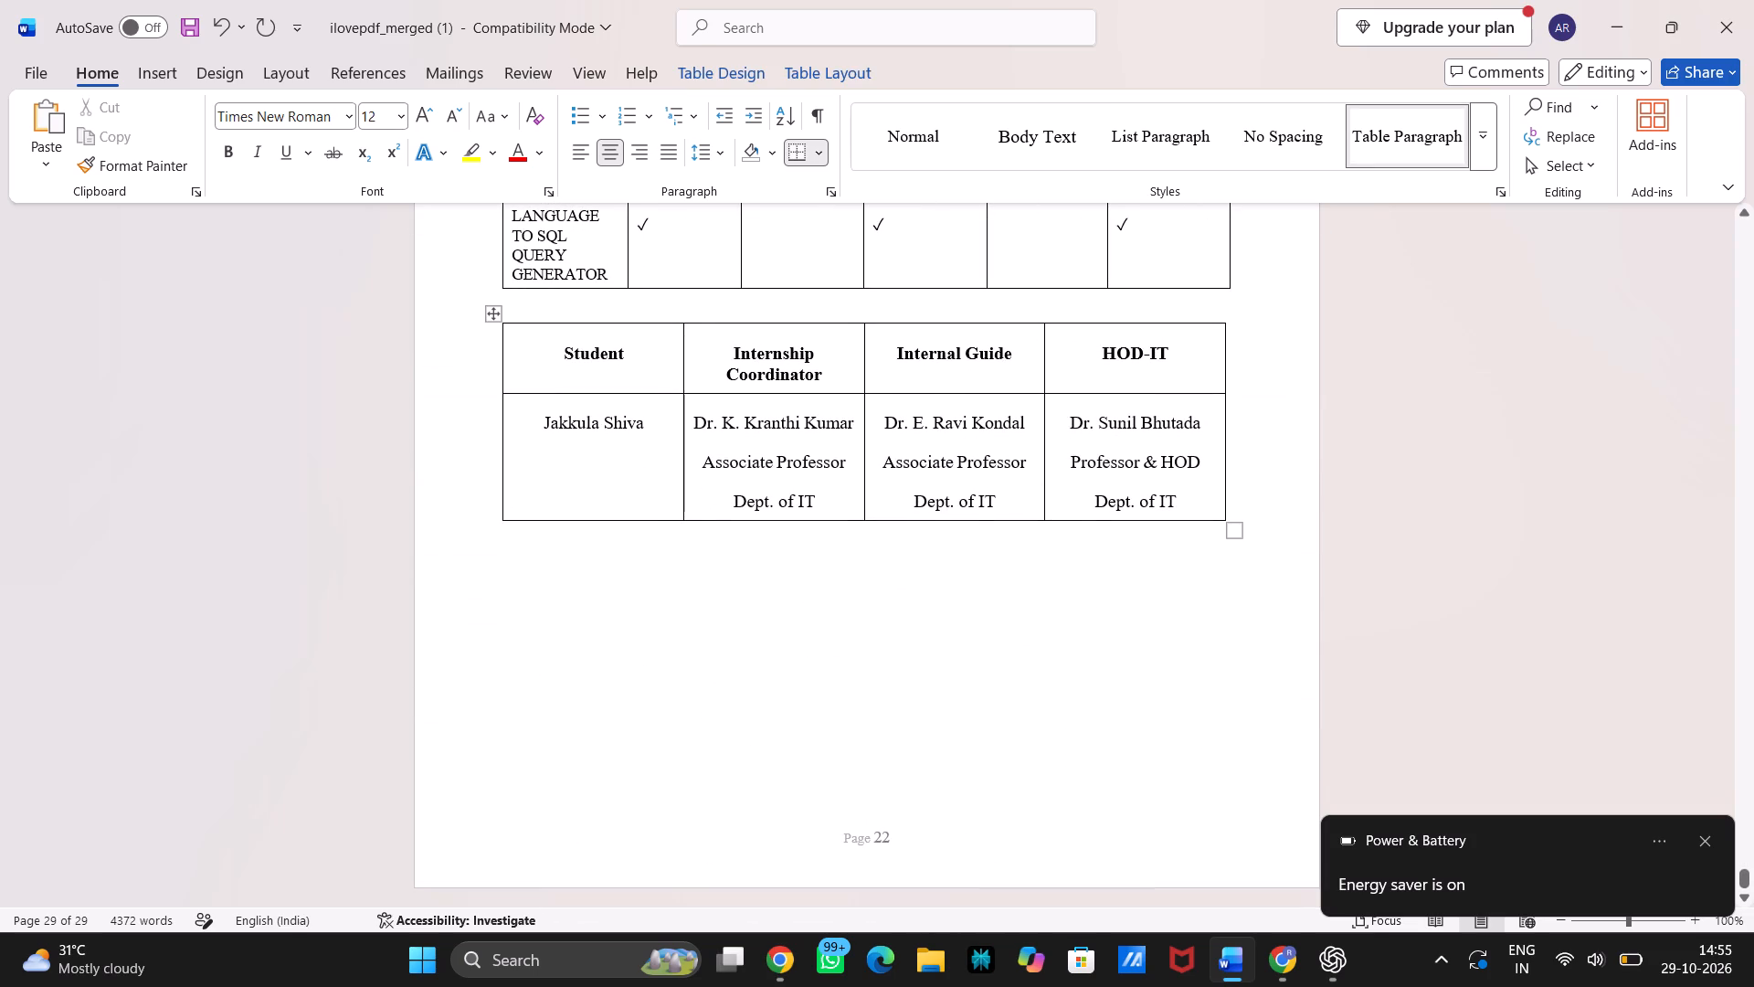
{"action": "key", "text": "Left"}
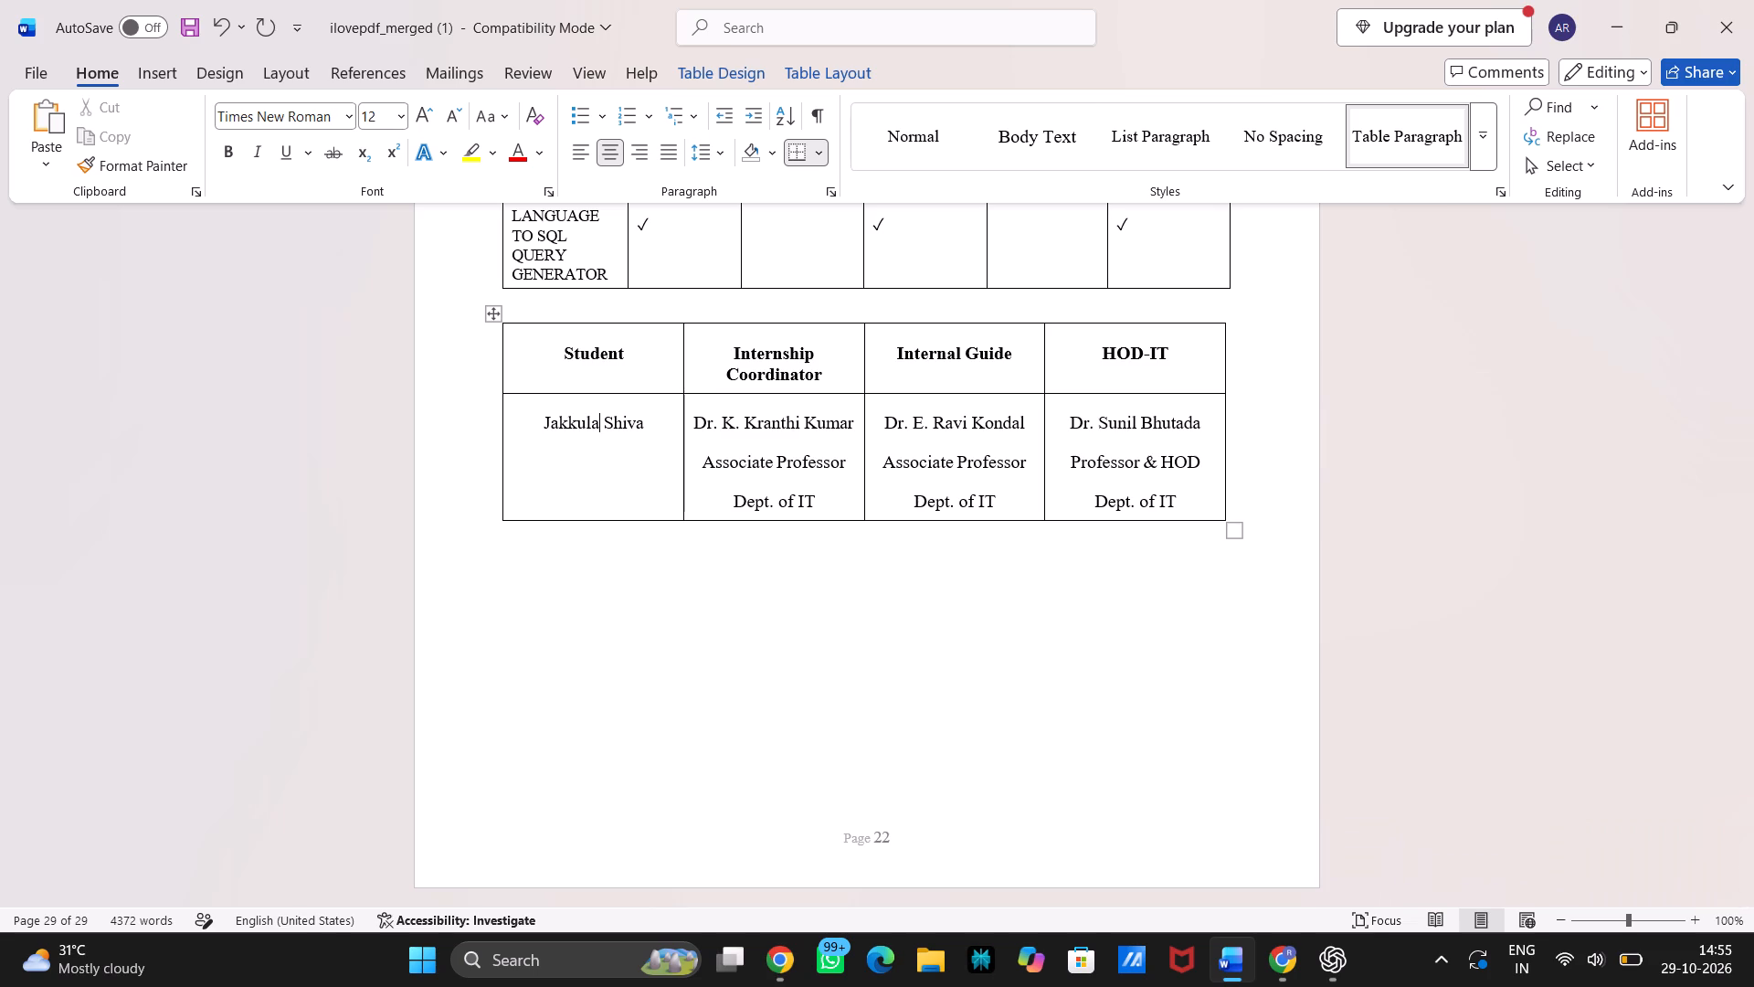
{"action": "scroll", "coordinate": [606, 422], "scroll_direction": "up", "scroll_amount": 2}
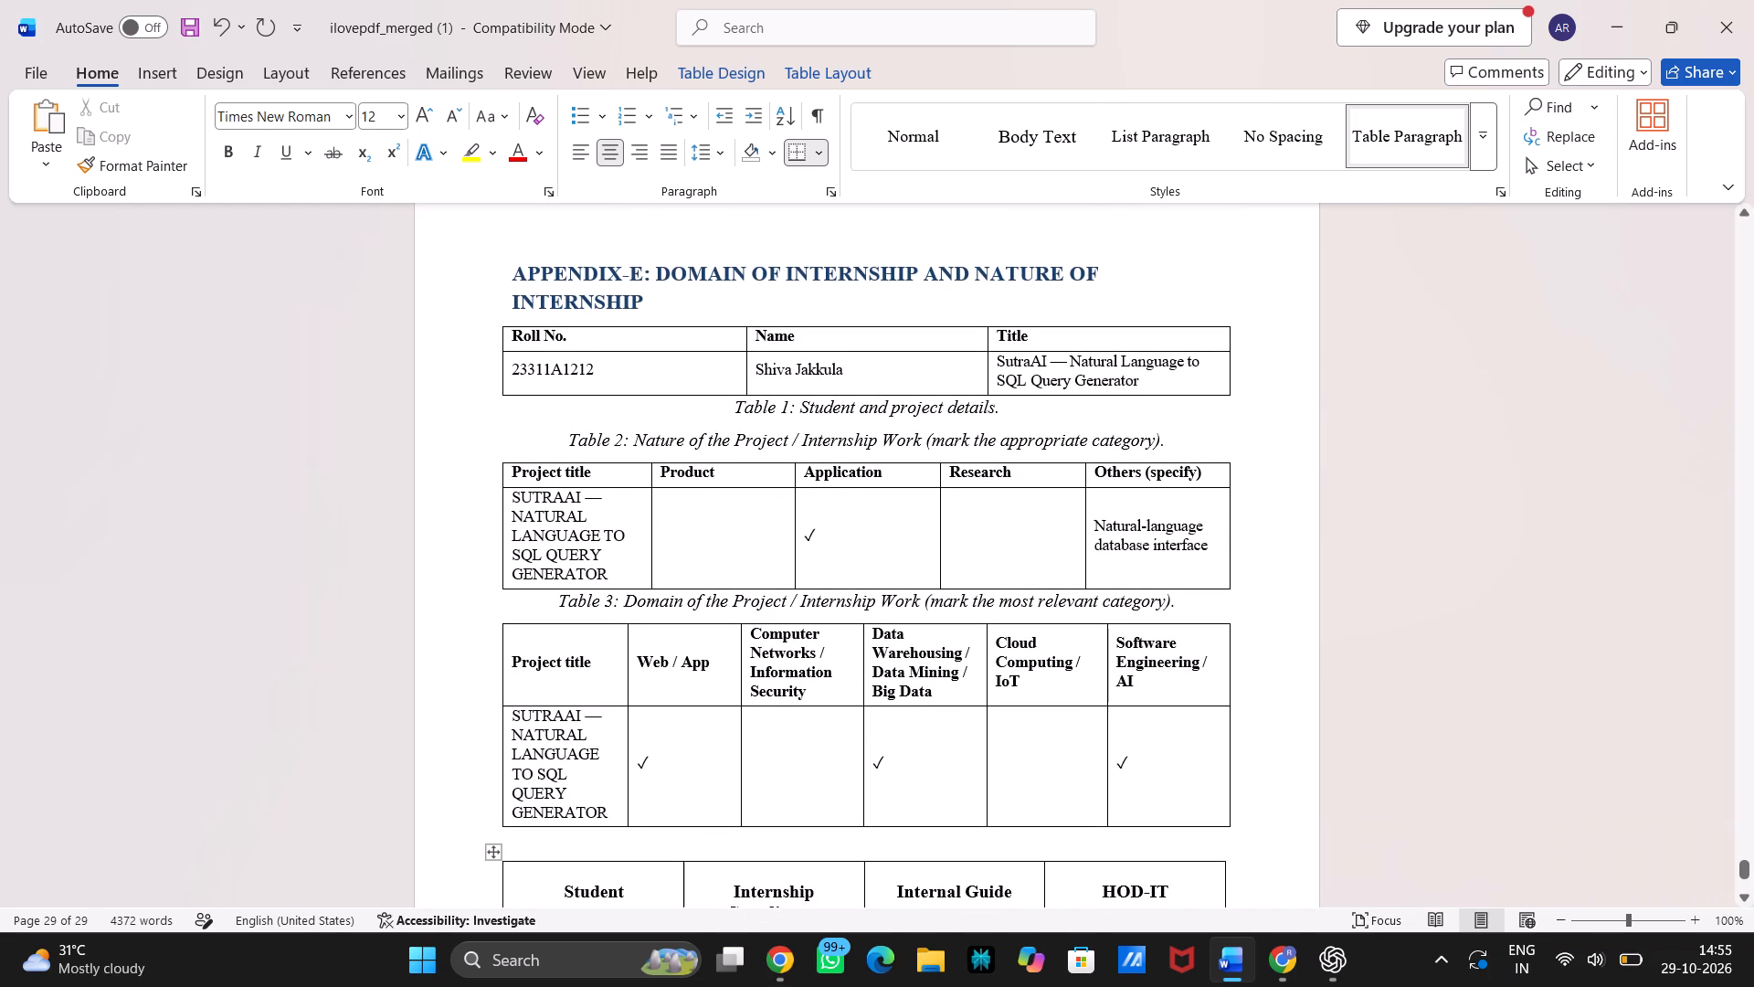
{"action": "scroll", "coordinate": [635, 638], "scroll_direction": "down", "scroll_amount": 2}
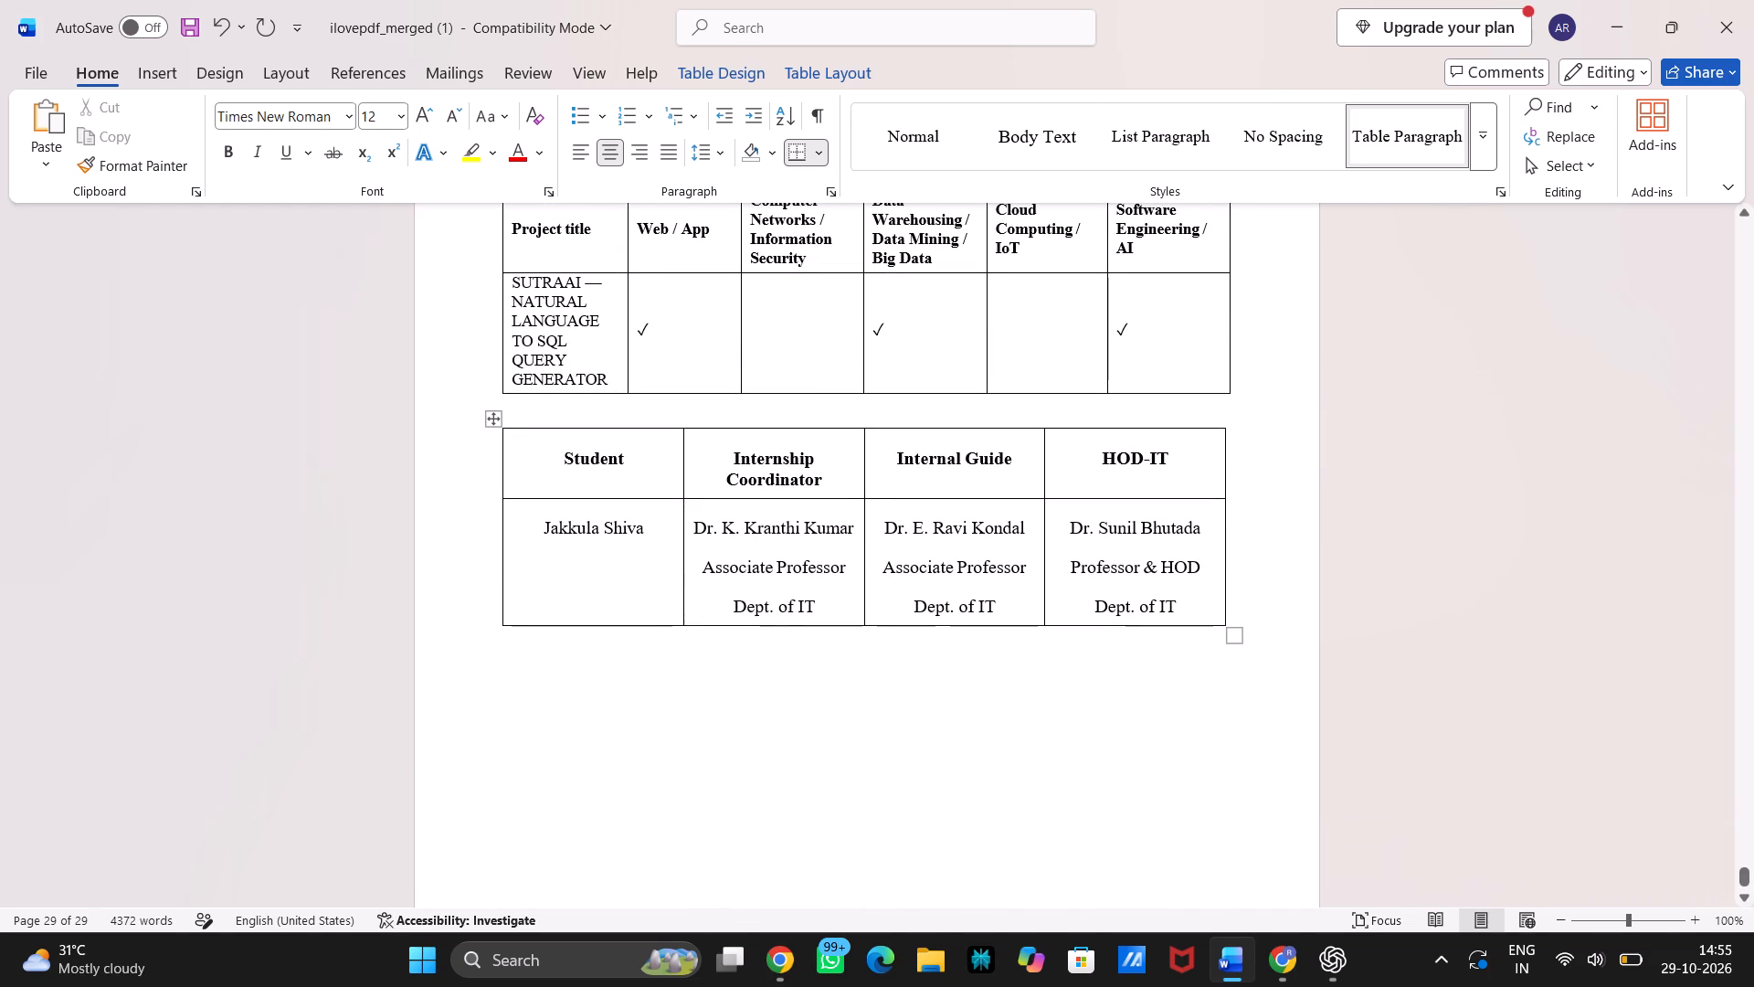
{"action": "key", "text": "BackSpace"}
{"action": "key", "text": "BackSpace"}
{"action": "key", "text": "BackSpace"}
{"action": "key", "text": "BackSpace"}
{"action": "key", "text": "BackSpace"}
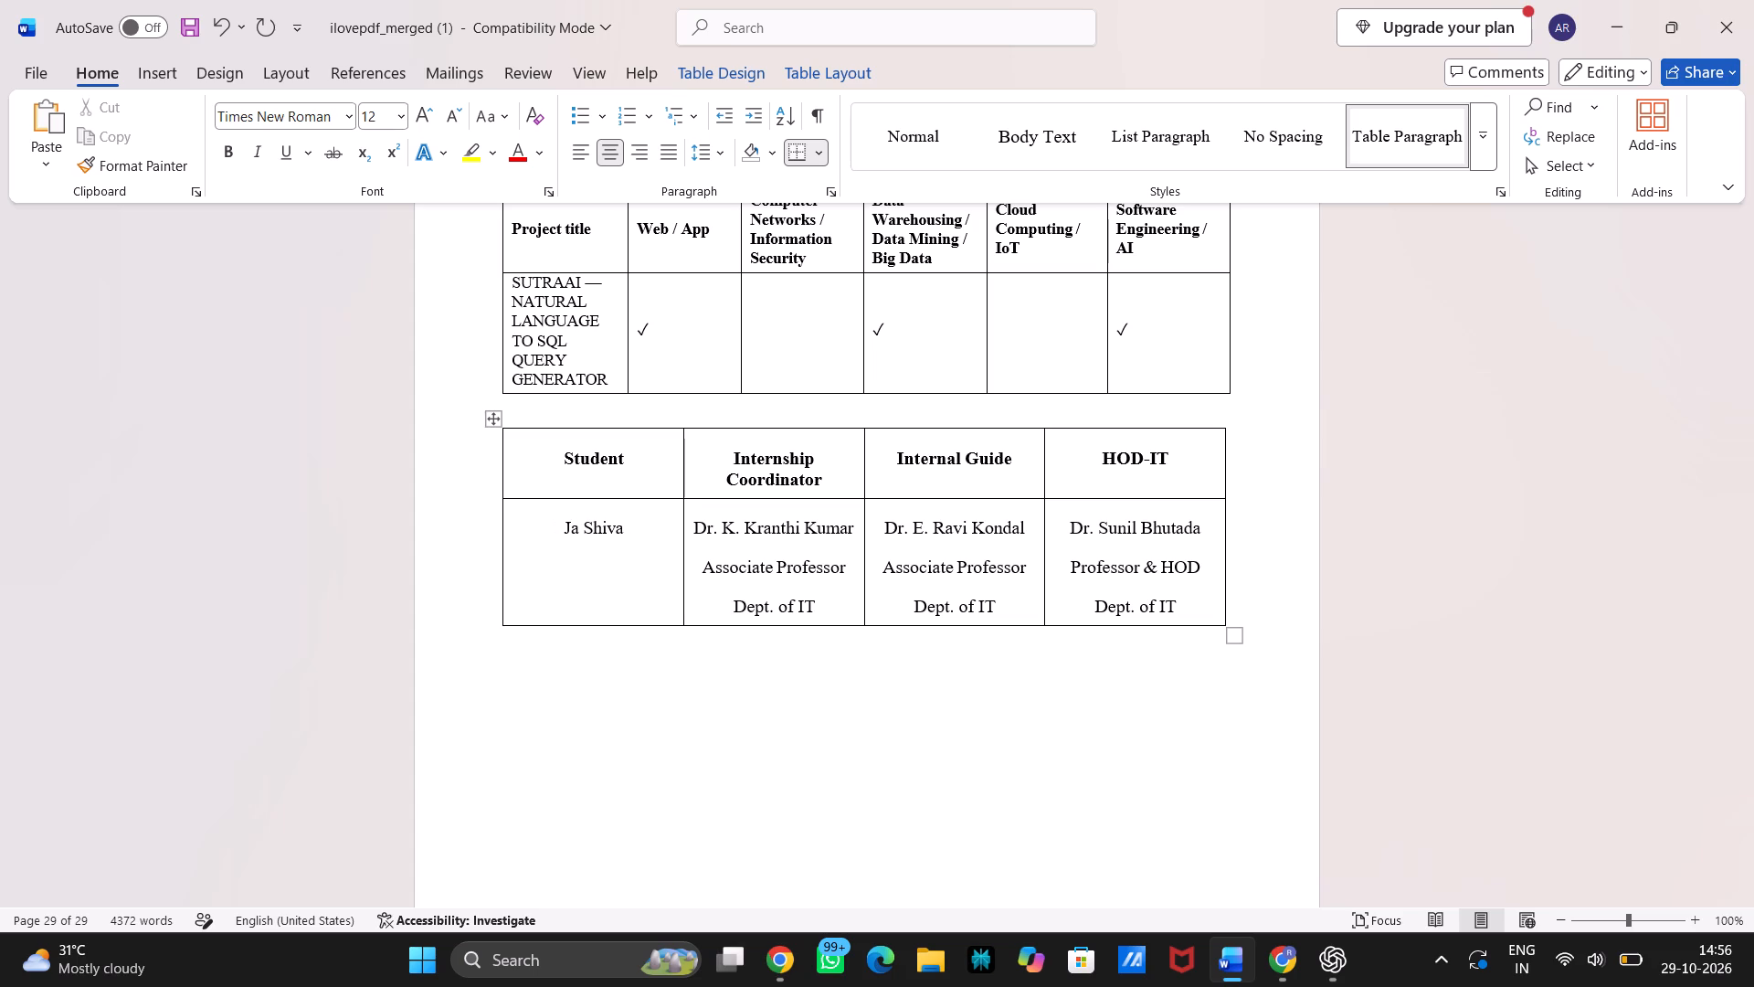
{"action": "key", "text": "BackSpace"}
{"action": "key", "text": "shift+a"}
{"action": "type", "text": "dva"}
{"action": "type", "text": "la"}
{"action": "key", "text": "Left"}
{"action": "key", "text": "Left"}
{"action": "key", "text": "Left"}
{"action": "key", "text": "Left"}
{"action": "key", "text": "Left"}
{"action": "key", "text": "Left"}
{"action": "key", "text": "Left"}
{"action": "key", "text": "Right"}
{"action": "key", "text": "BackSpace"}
Replace the given name in the same Student cell with the report author's given name.
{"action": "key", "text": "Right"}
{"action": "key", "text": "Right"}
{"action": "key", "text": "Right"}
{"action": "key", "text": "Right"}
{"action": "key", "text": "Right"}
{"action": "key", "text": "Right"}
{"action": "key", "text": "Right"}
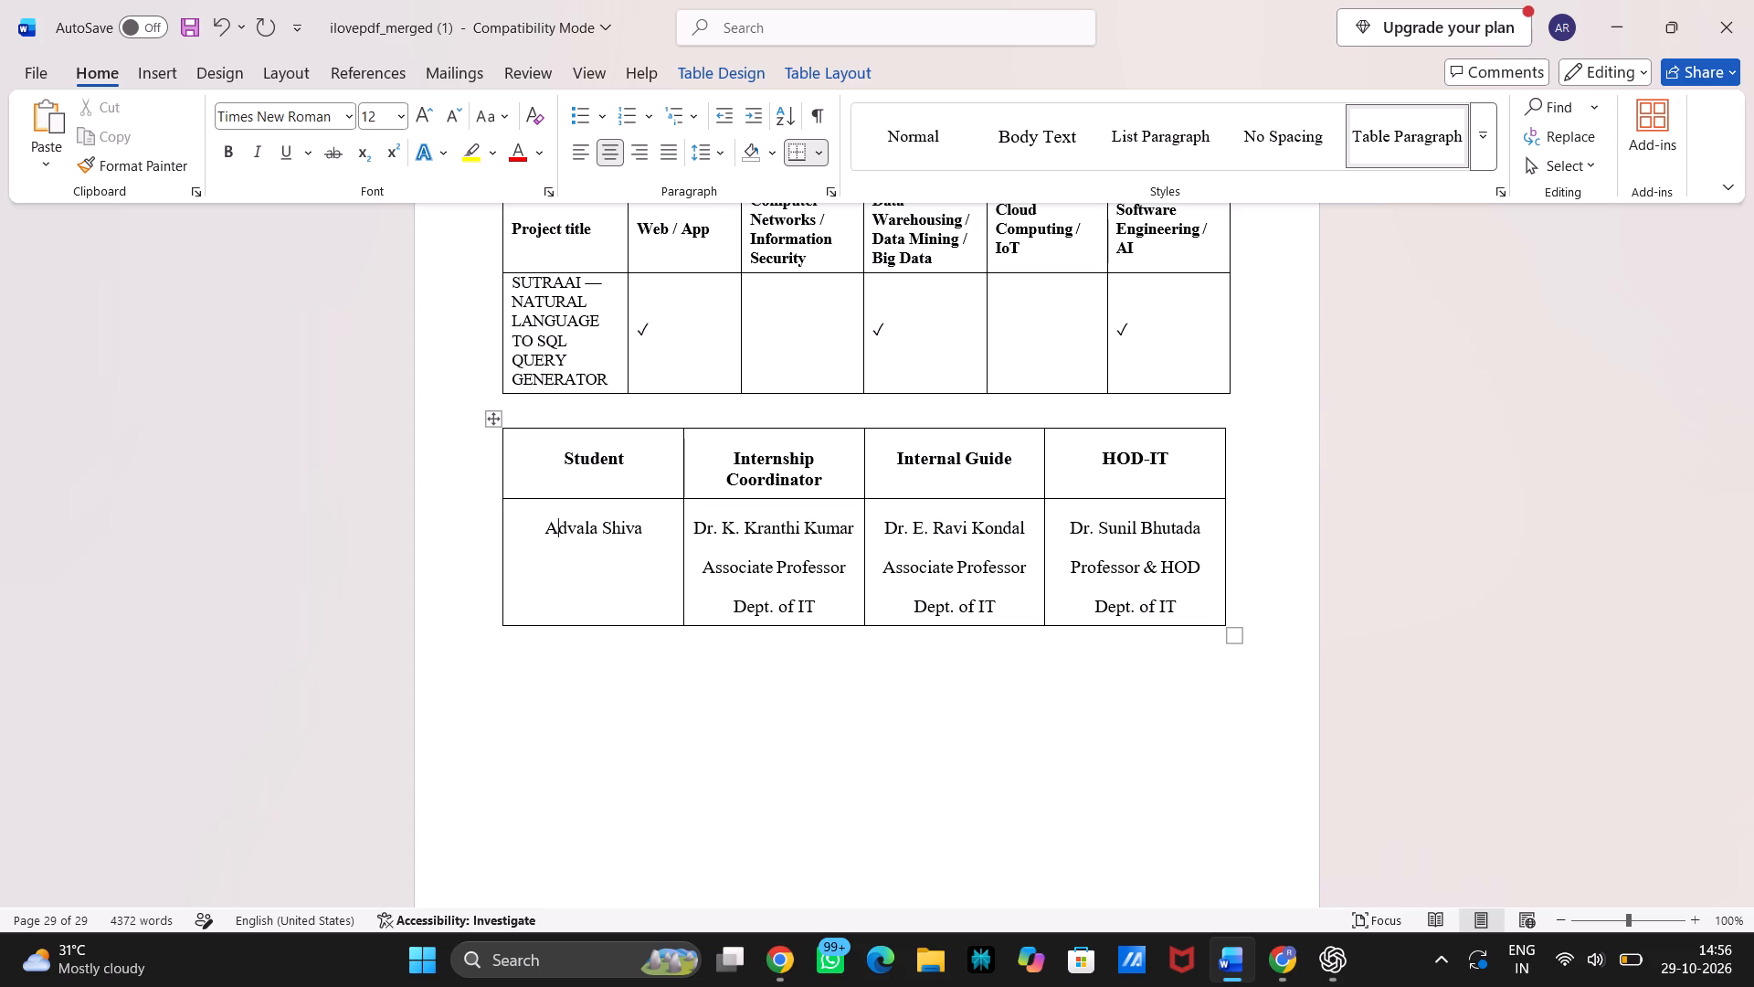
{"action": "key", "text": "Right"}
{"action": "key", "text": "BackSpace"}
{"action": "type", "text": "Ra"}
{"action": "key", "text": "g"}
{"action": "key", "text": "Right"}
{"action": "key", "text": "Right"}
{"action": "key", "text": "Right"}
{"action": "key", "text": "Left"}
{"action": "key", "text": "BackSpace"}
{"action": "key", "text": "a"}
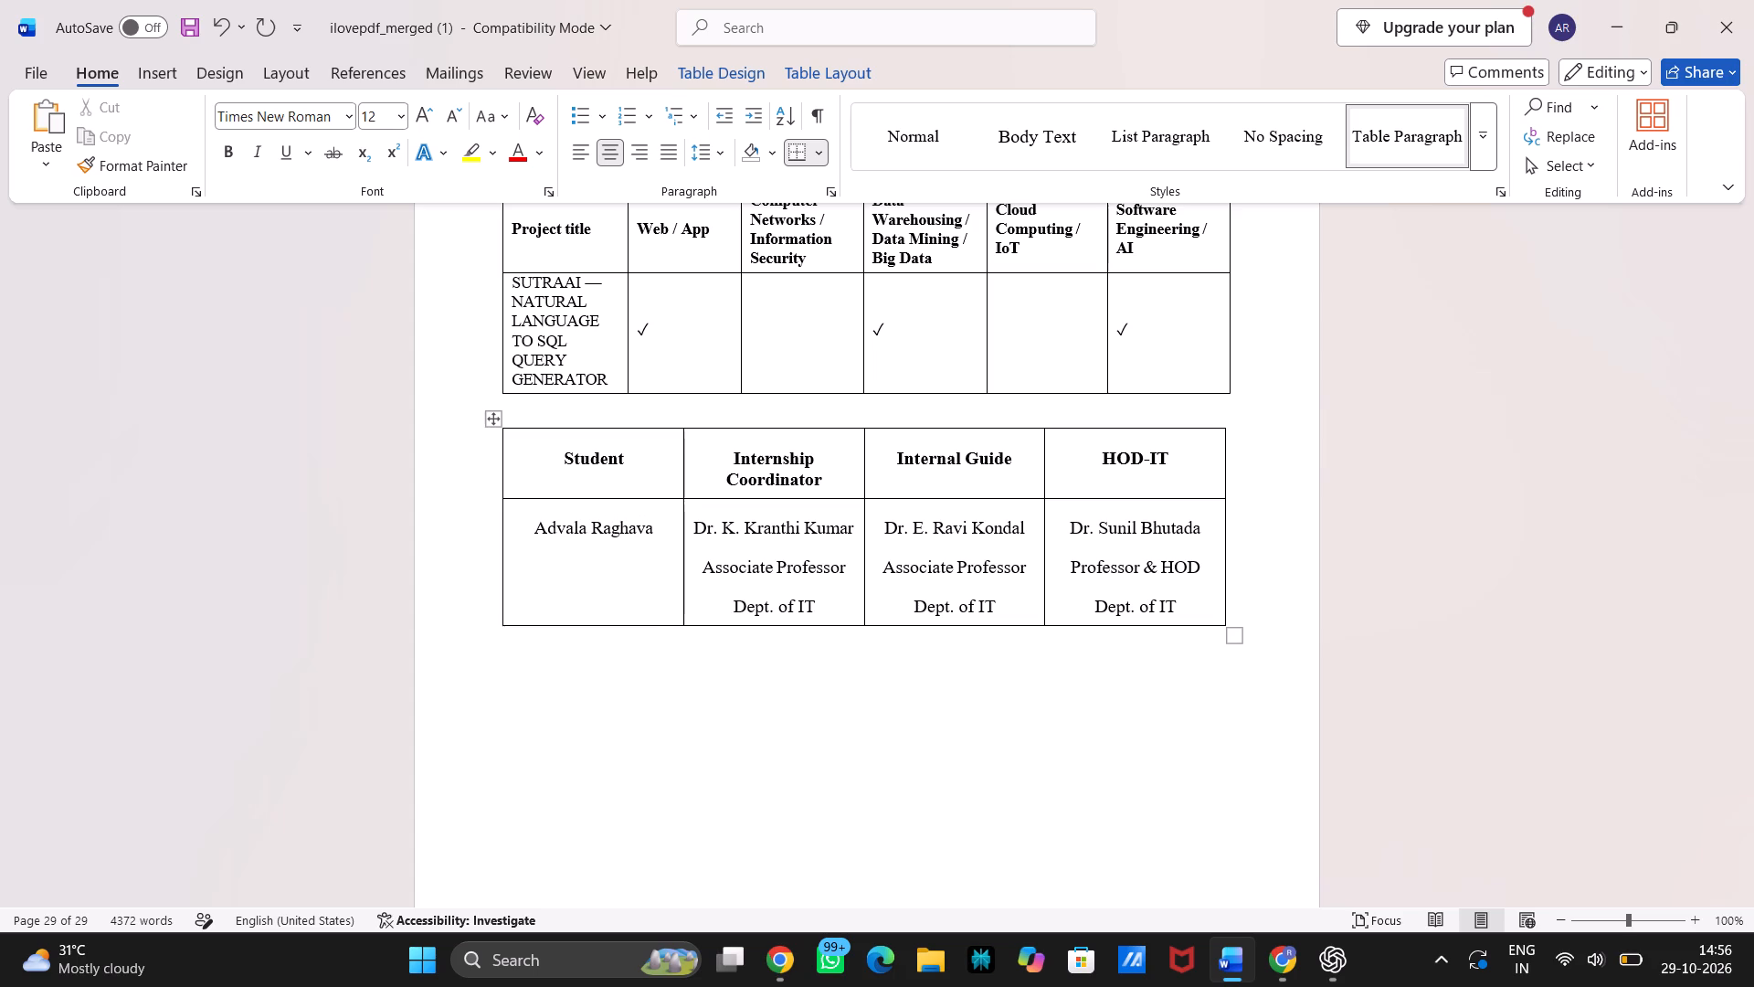
Go back to the student and project details table at the start of Appendix-E.
{"action": "scroll", "coordinate": [573, 572], "scroll_direction": "up", "scroll_amount": 1}
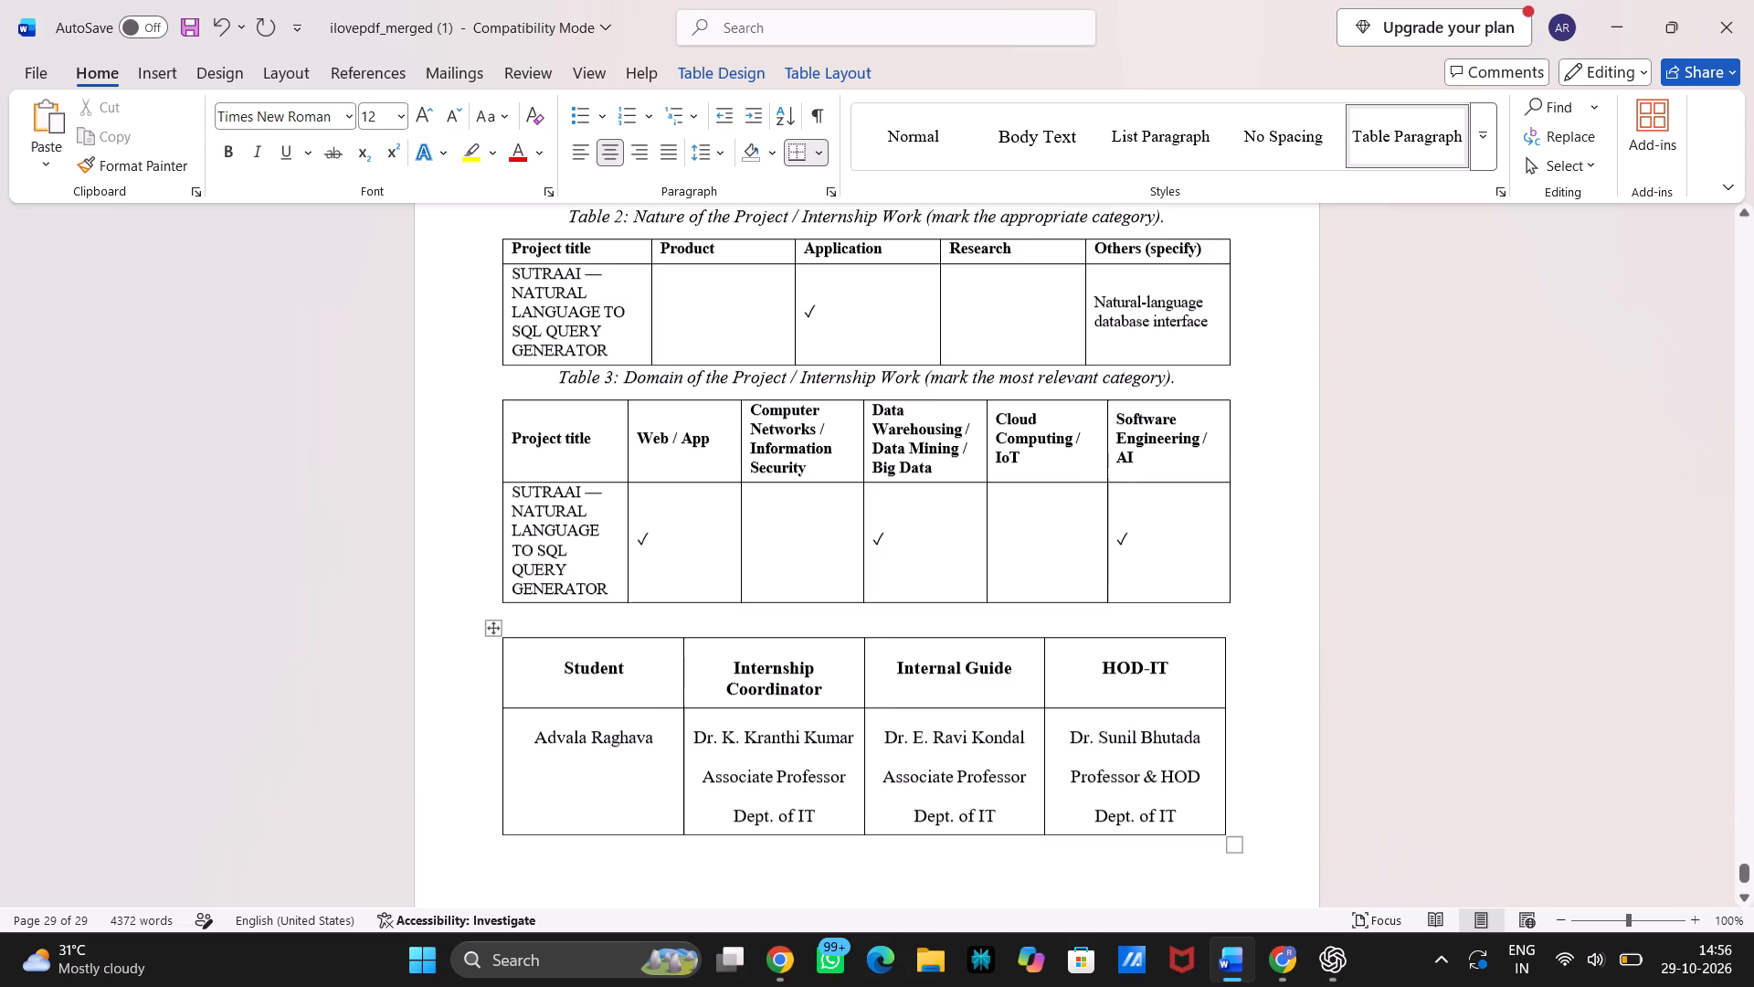
{"action": "scroll", "coordinate": [605, 547], "scroll_direction": "up", "scroll_amount": 2}
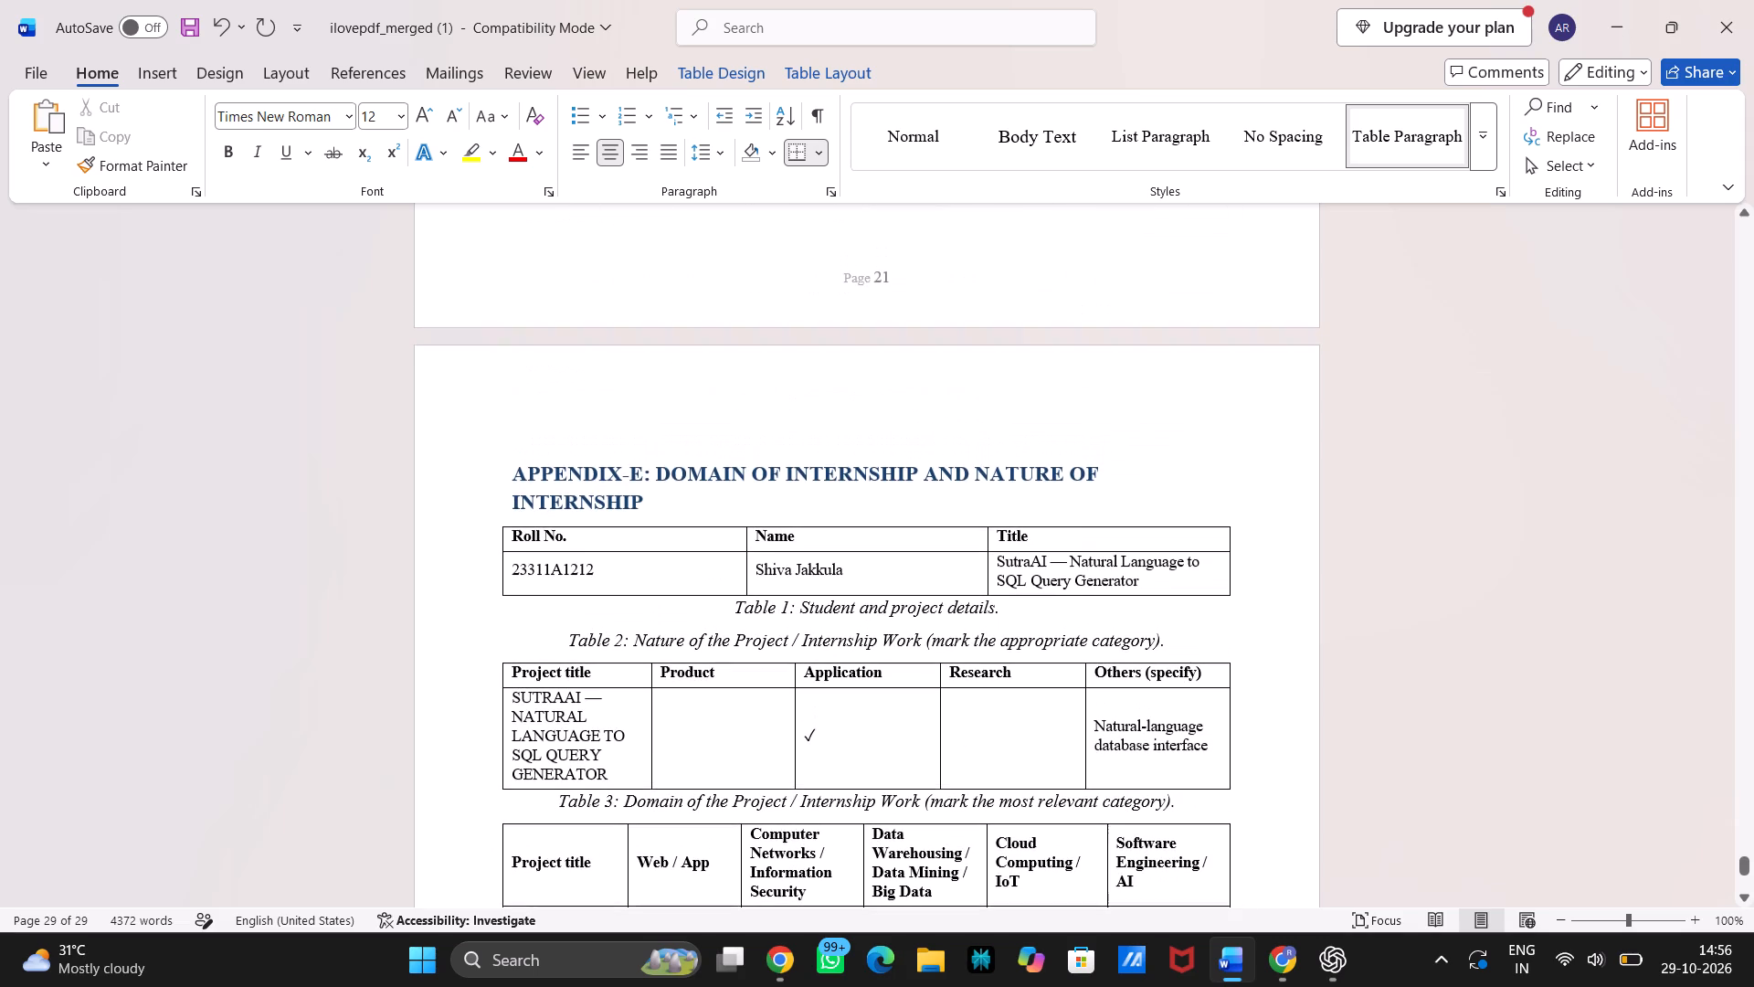
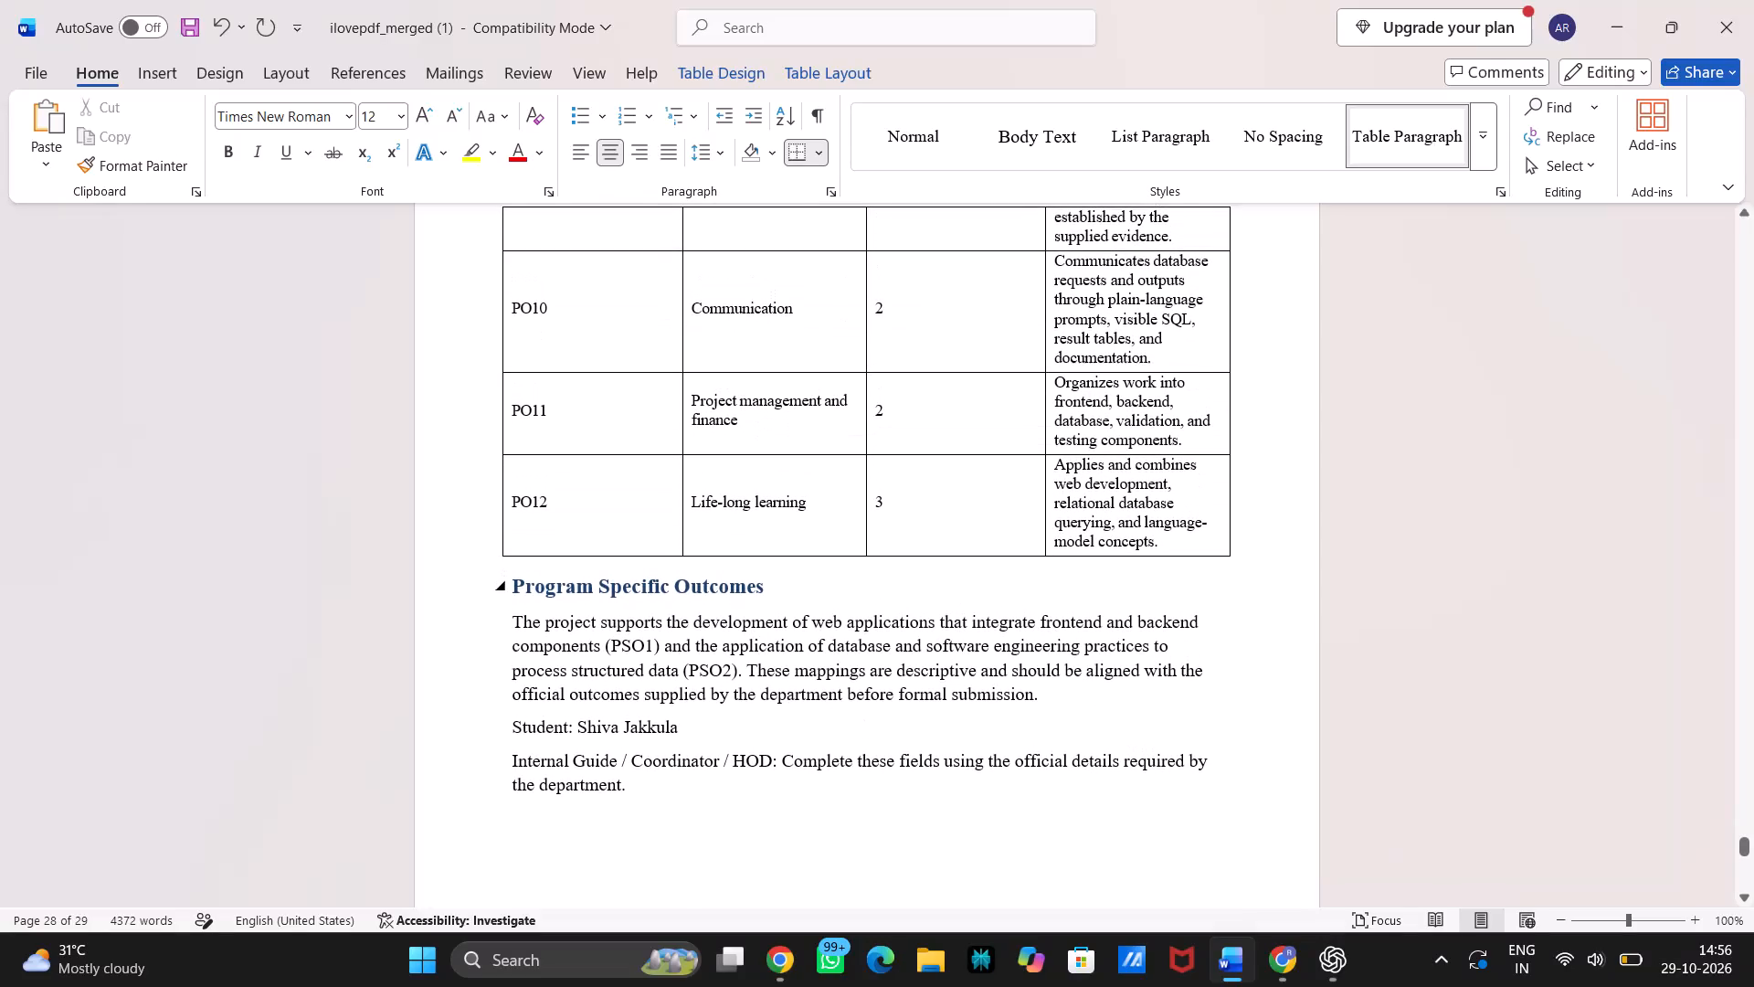
Replace the first word in the Name cell of Appendix-E's student and project details table with the report author's surname.
{"action": "scroll", "coordinate": [872, 571], "scroll_direction": "up", "scroll_amount": 8}
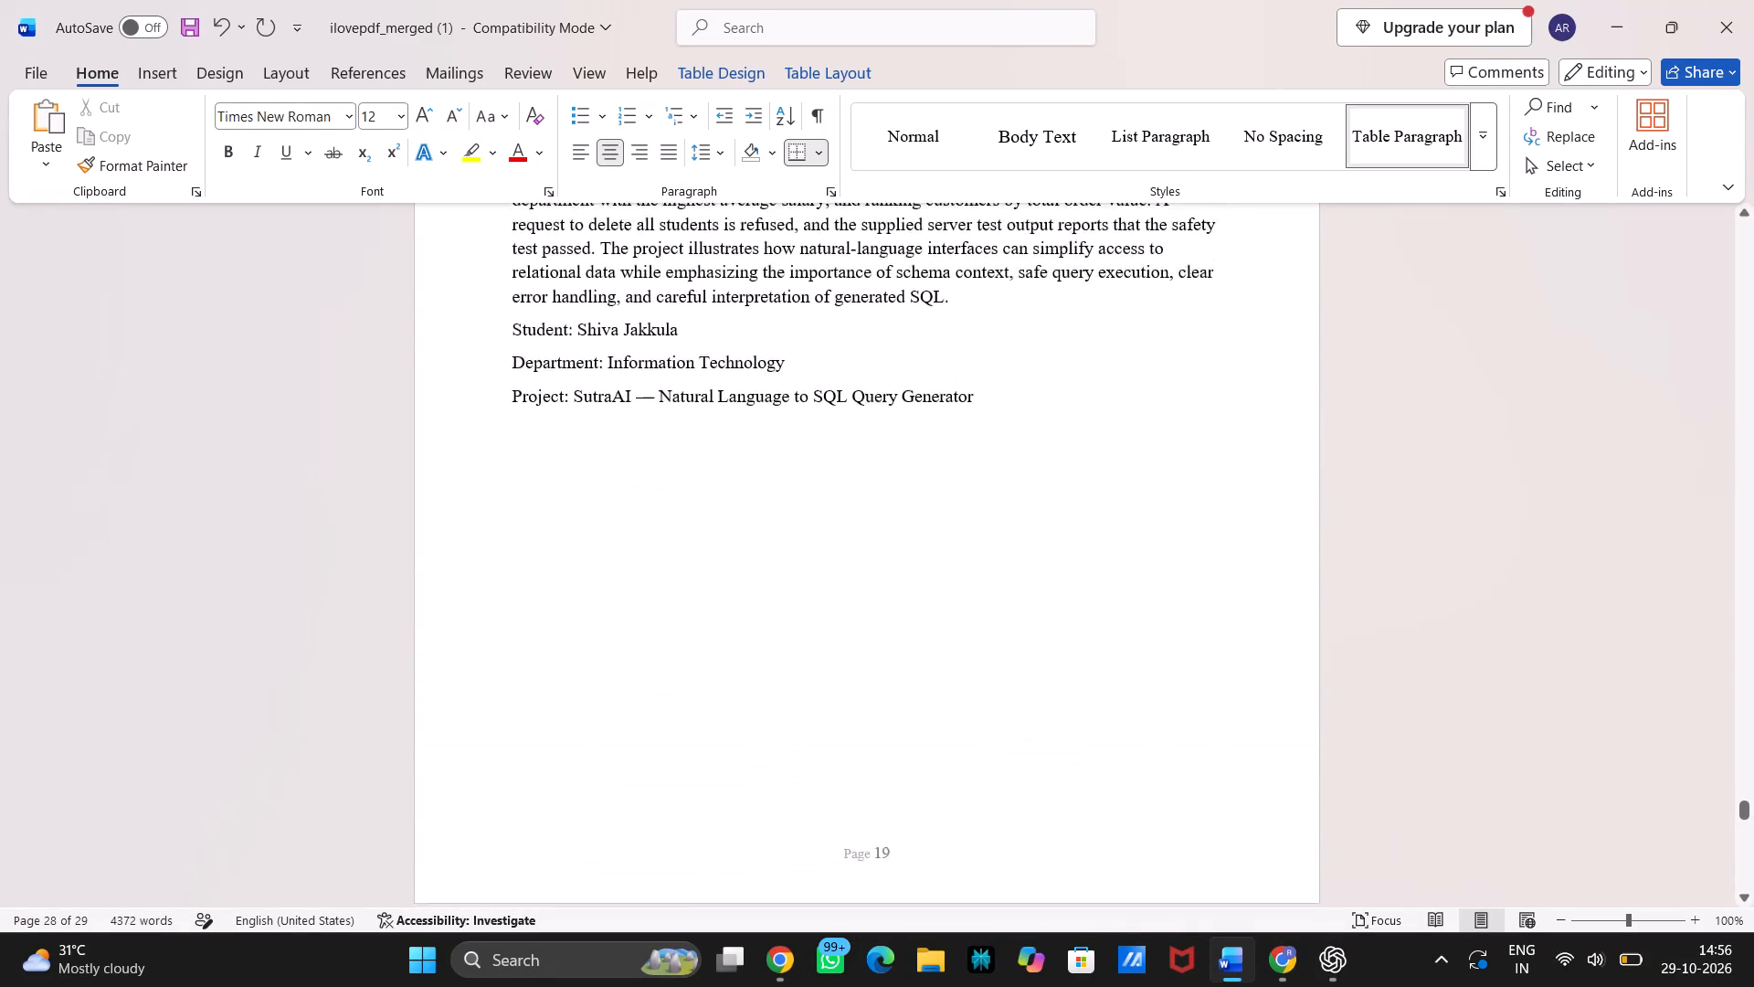
{"action": "scroll", "coordinate": [872, 571], "scroll_direction": "up", "scroll_amount": 1}
{"action": "scroll", "coordinate": [872, 571], "scroll_direction": "down", "scroll_amount": 12}
{"action": "scroll", "coordinate": [872, 571], "scroll_direction": "up", "scroll_amount": 1}
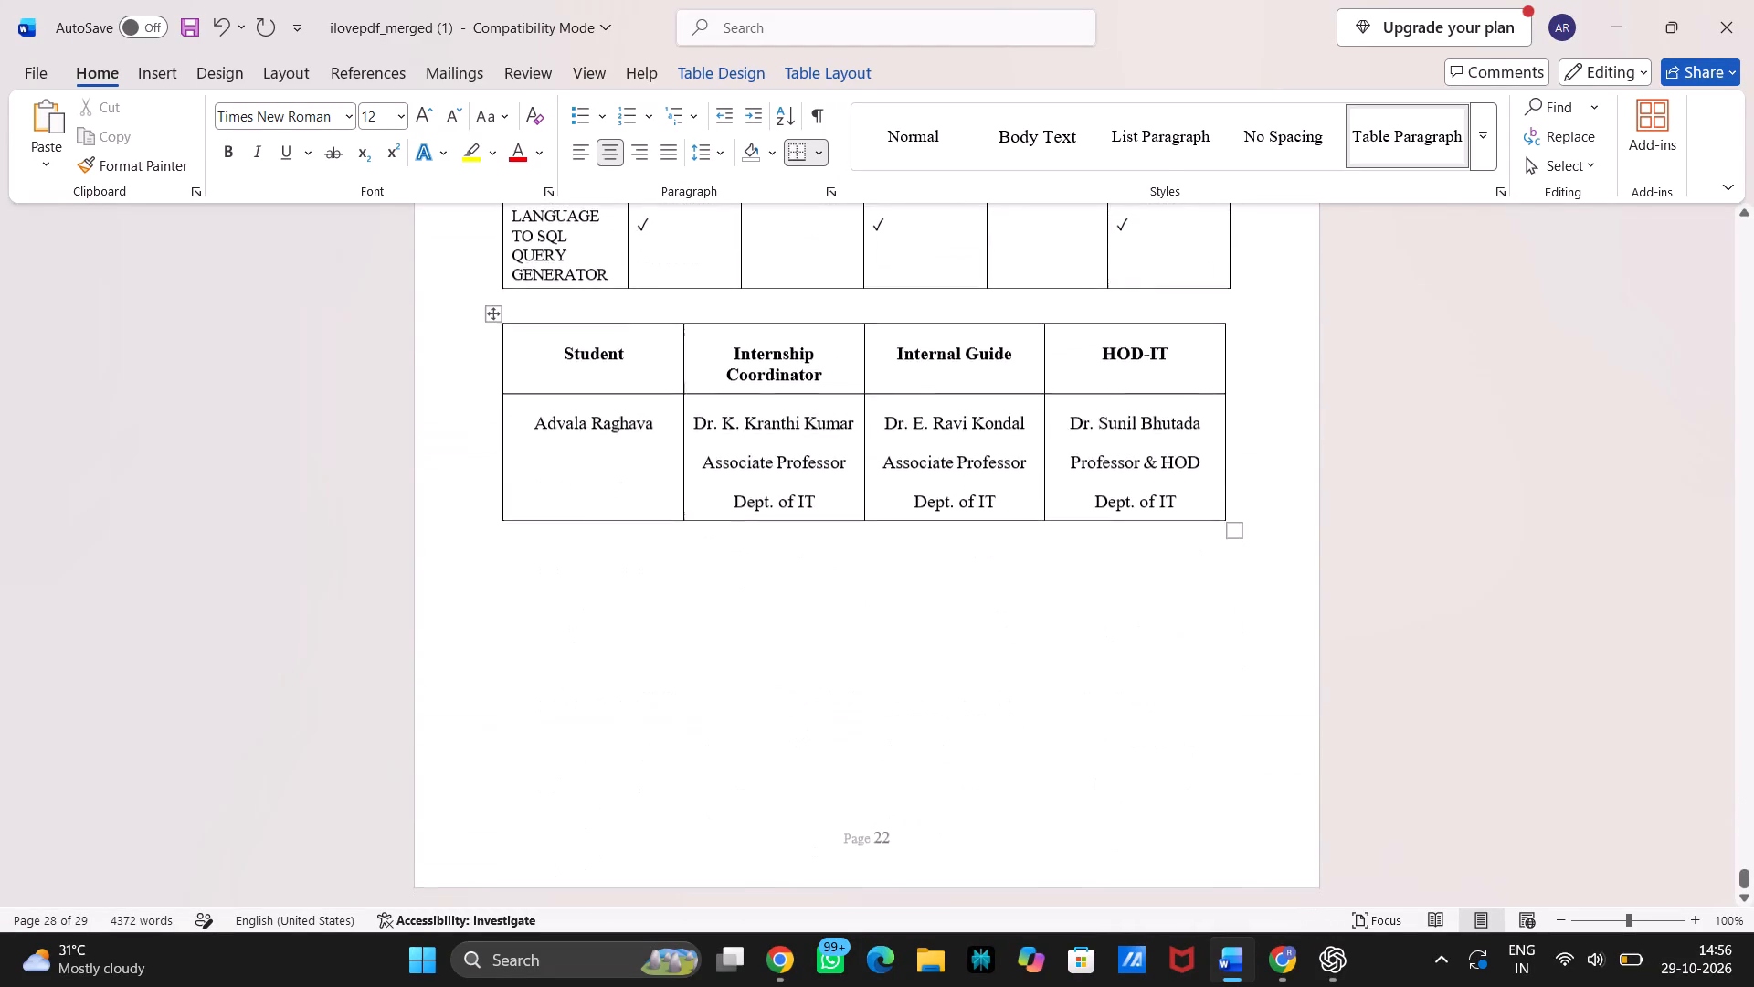
{"action": "scroll", "coordinate": [872, 571], "scroll_direction": "up", "scroll_amount": 1}
{"action": "scroll", "coordinate": [872, 571], "scroll_direction": "down", "scroll_amount": 1}
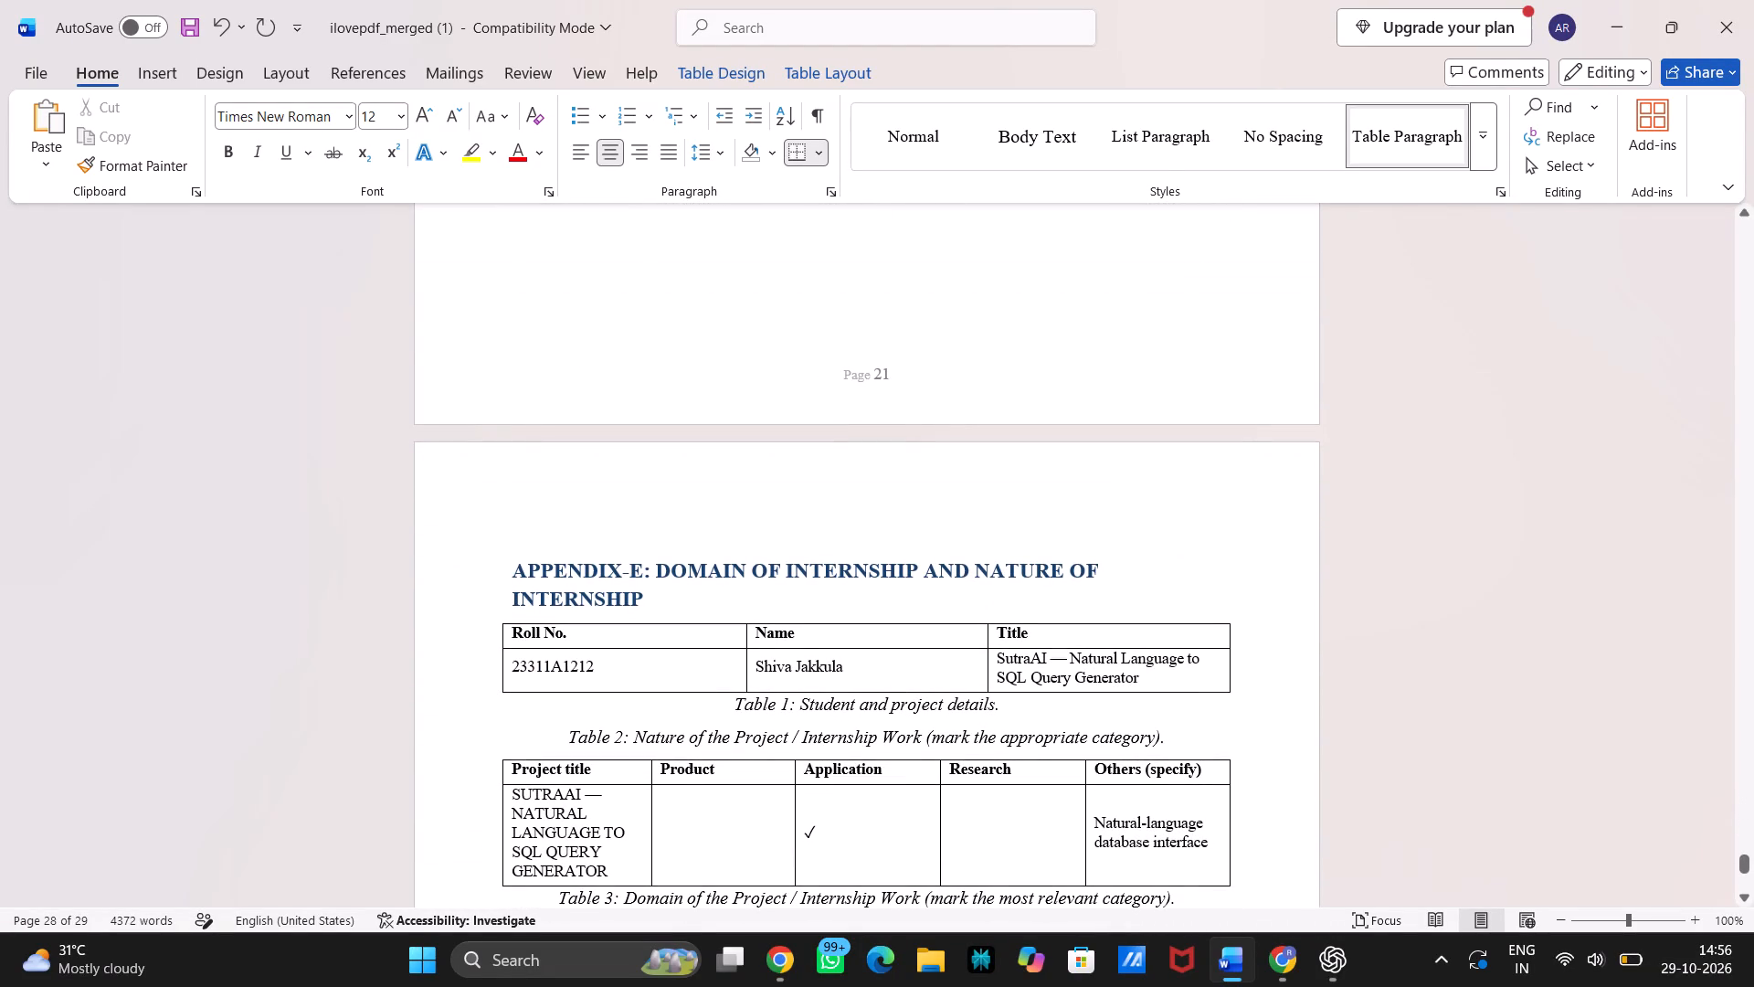
{"action": "left_click", "coordinate": [775, 667]}
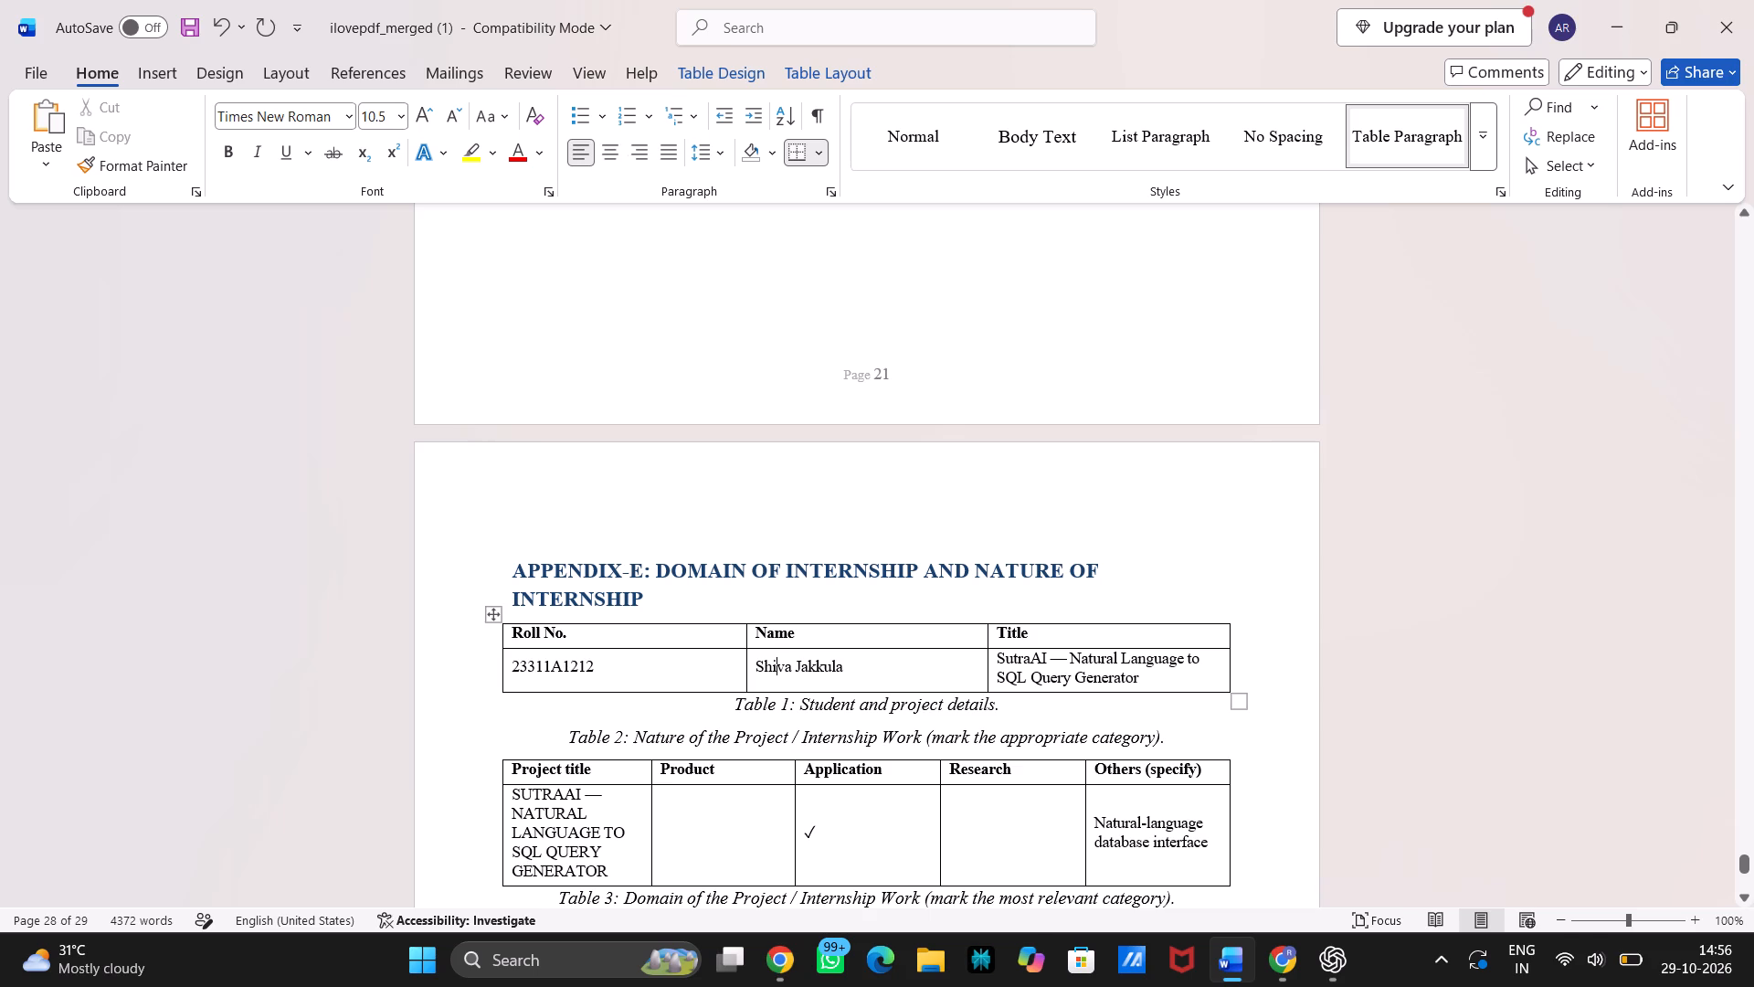
{"action": "key", "text": "BackSpace"}
{"action": "key", "text": "BackSpace"}
{"action": "key", "text": "BackSpace"}
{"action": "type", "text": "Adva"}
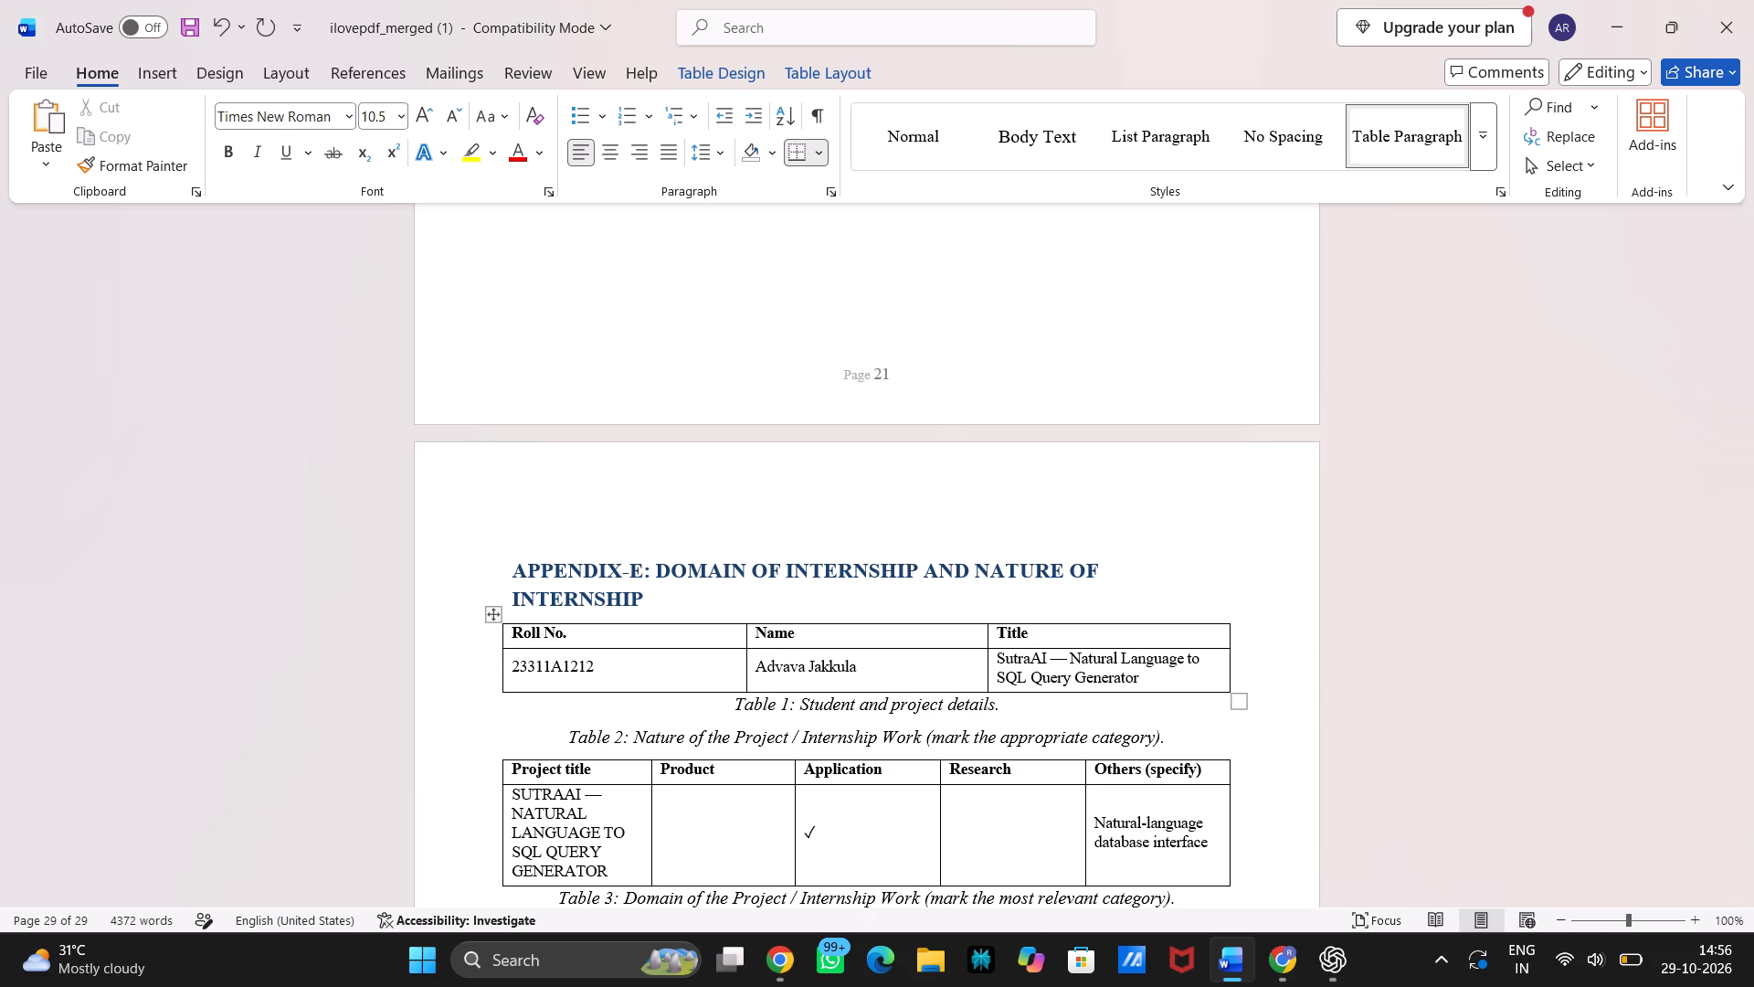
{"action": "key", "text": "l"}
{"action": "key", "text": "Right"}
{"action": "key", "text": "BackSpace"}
Replace the second word in the same Name cell with the report author's given name.
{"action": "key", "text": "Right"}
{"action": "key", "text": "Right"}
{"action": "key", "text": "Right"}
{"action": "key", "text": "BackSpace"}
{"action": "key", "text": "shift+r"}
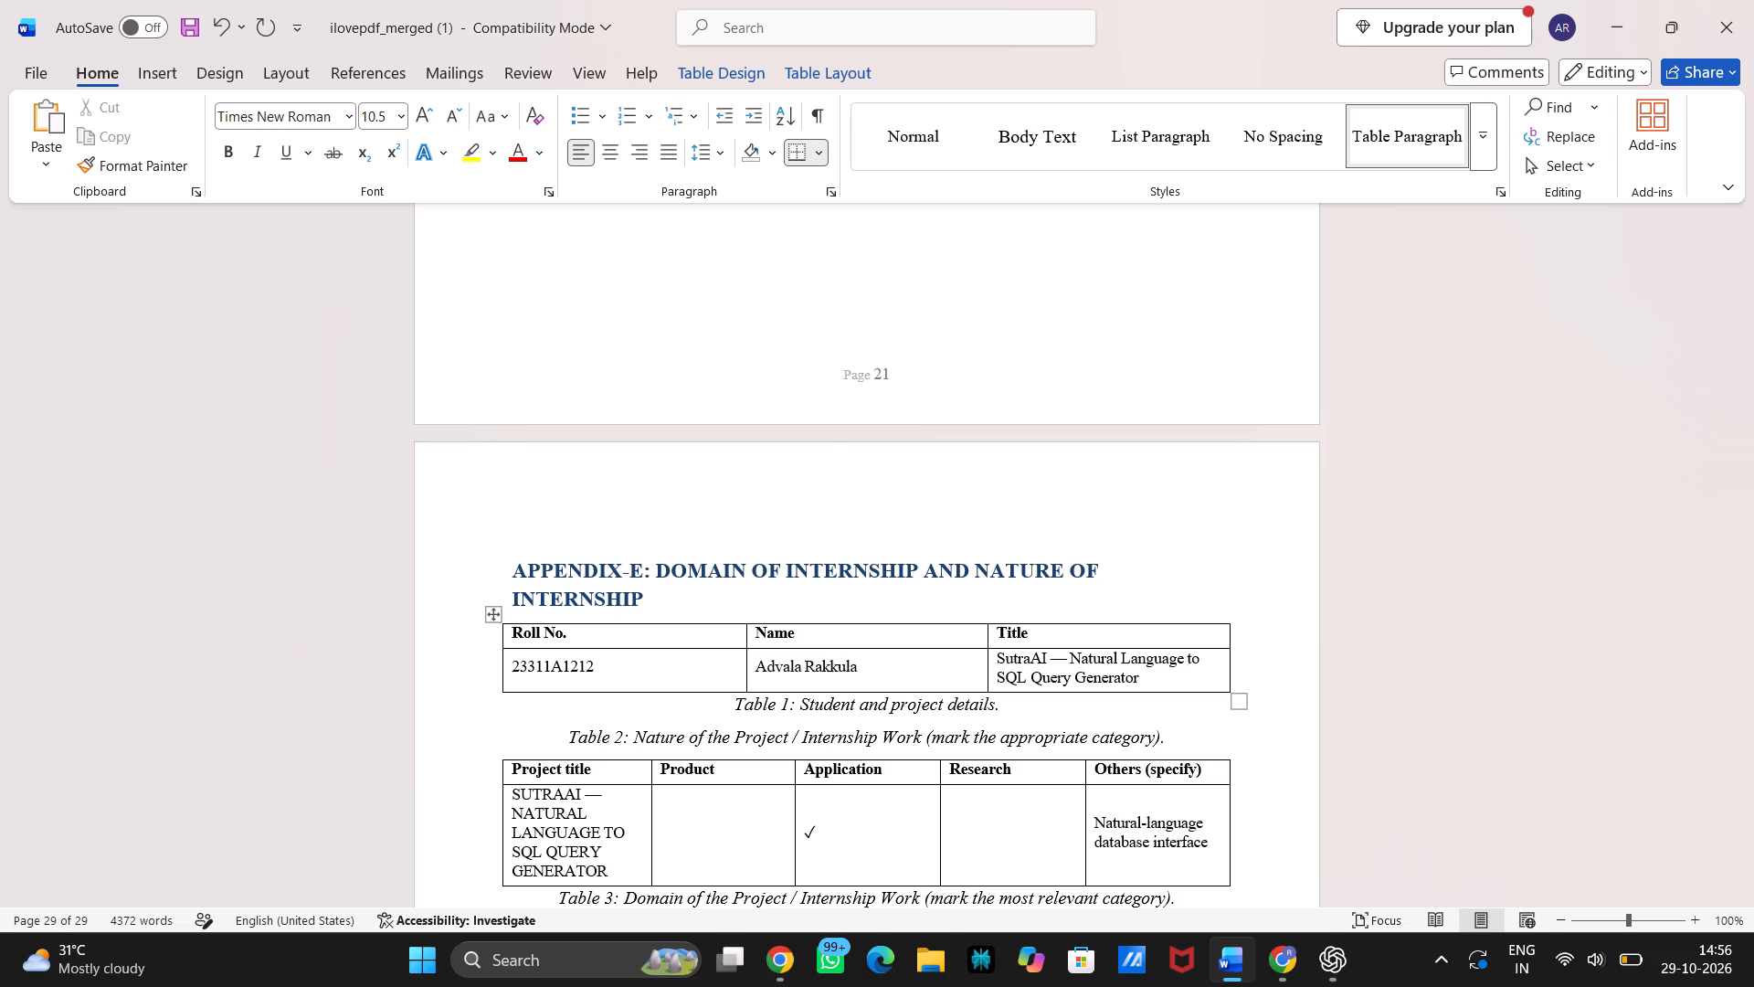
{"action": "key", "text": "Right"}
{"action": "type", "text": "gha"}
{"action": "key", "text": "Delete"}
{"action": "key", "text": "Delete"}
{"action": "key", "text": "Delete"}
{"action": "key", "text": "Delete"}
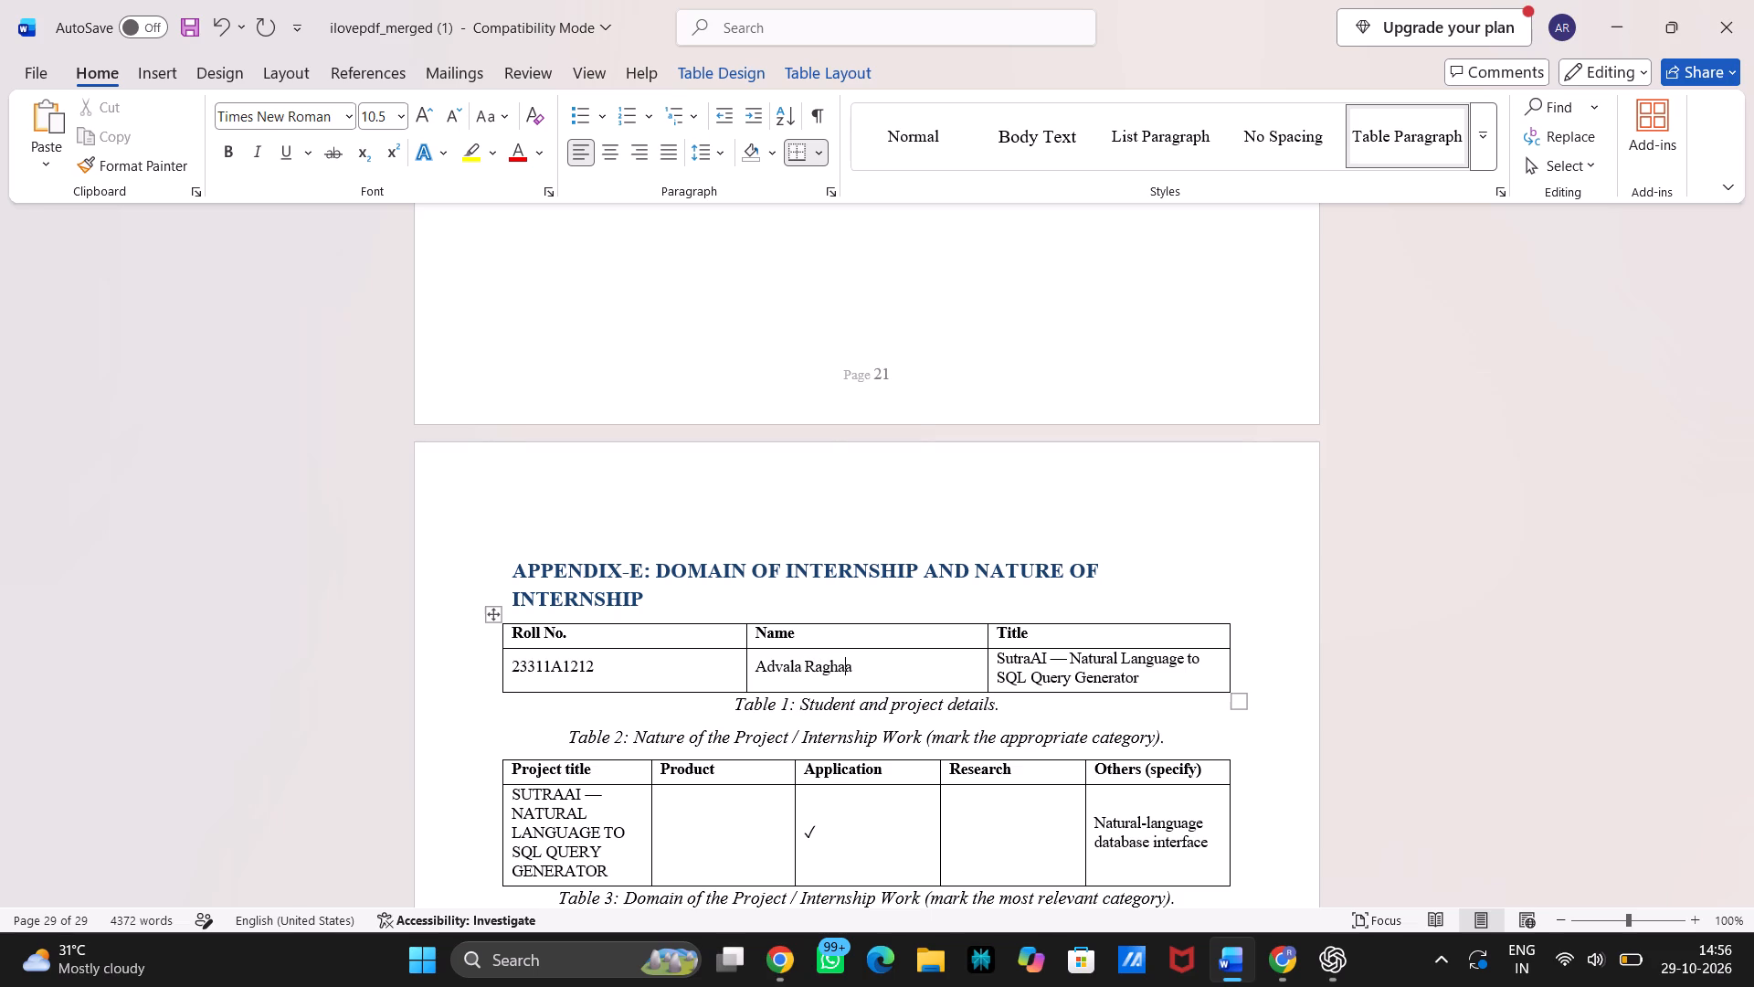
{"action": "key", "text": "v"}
Copy the title "MULTIPLE DISEASE MANAGEMENT SYSTEM" from the Appendix-A heading.
{"action": "scroll", "coordinate": [903, 612], "scroll_direction": "up", "scroll_amount": 4}
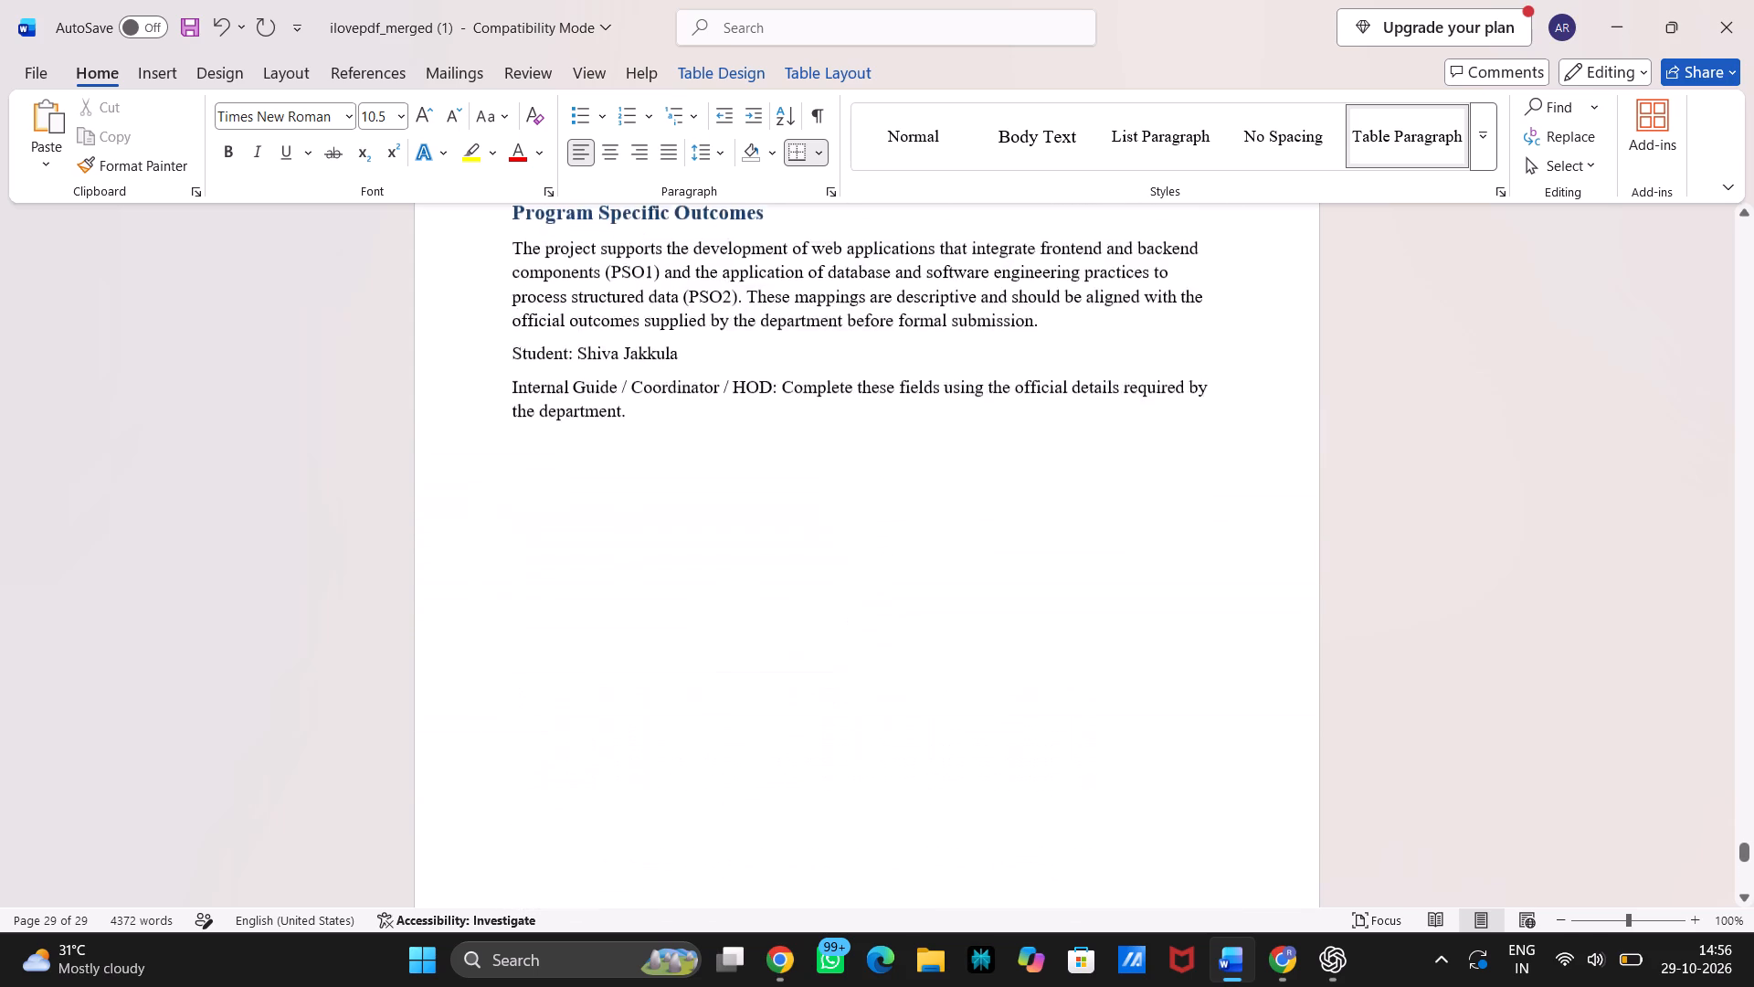
{"action": "scroll", "coordinate": [903, 612], "scroll_direction": "up", "scroll_amount": 5}
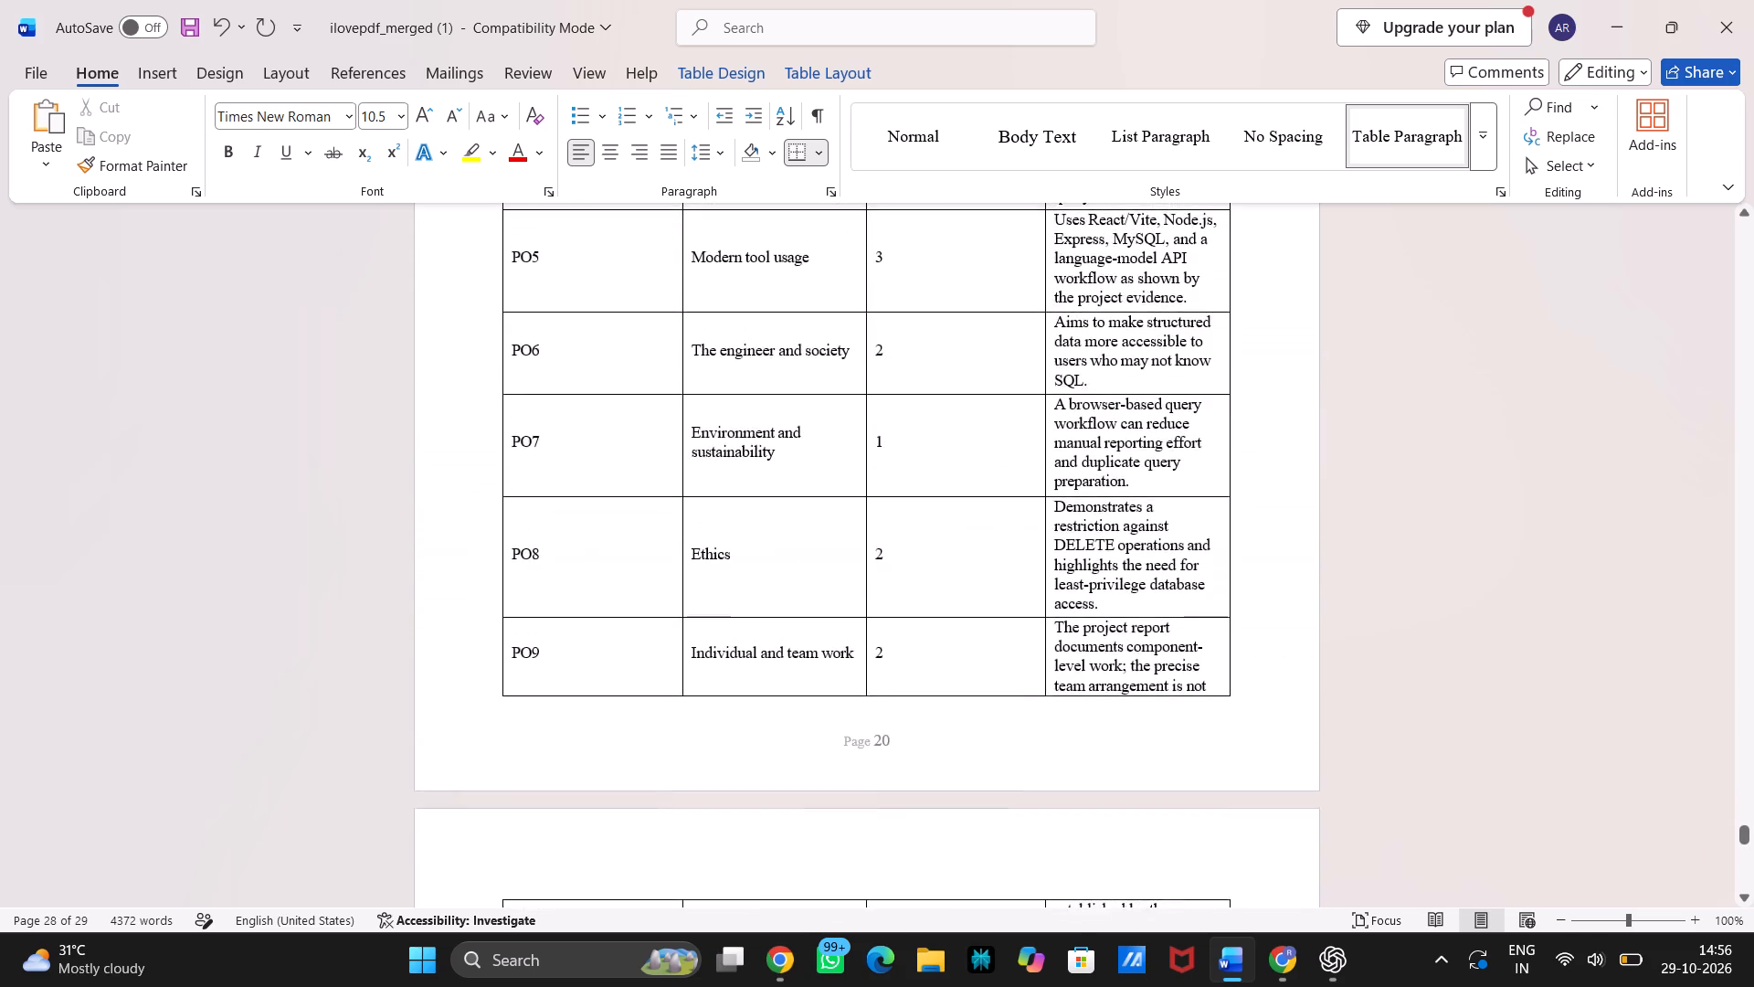
{"action": "scroll", "coordinate": [903, 612], "scroll_direction": "up", "scroll_amount": 9}
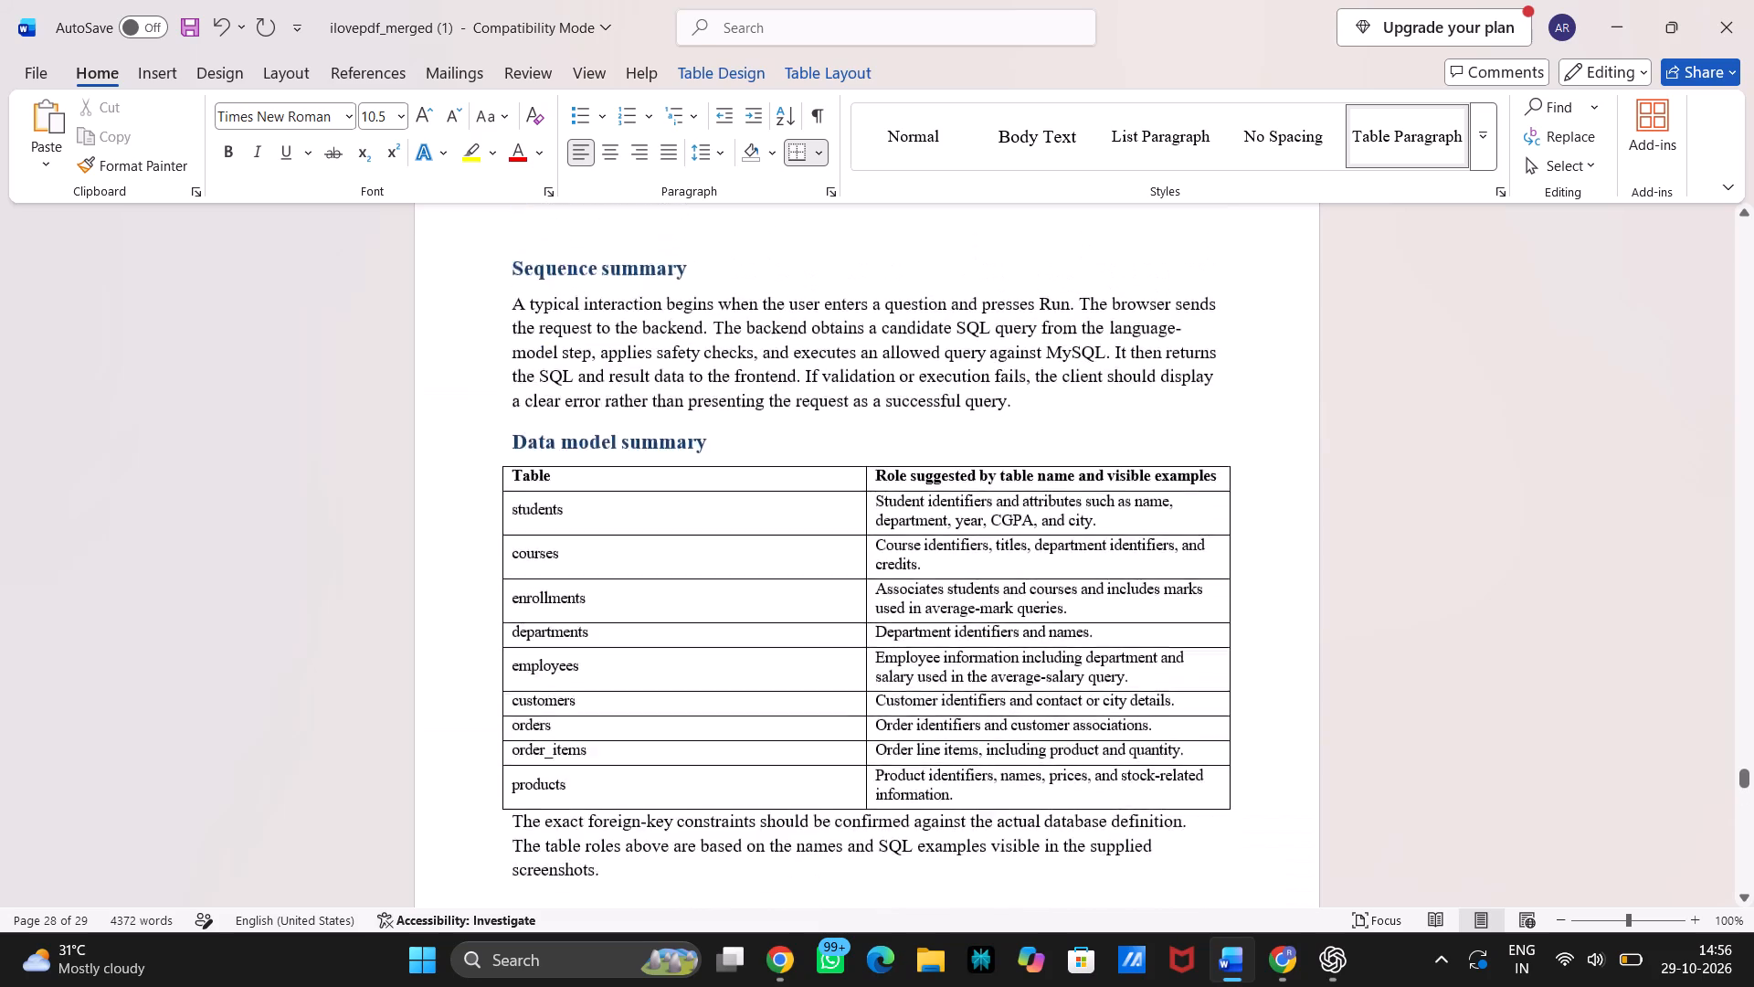
{"action": "scroll", "coordinate": [903, 612], "scroll_direction": "up", "scroll_amount": 8}
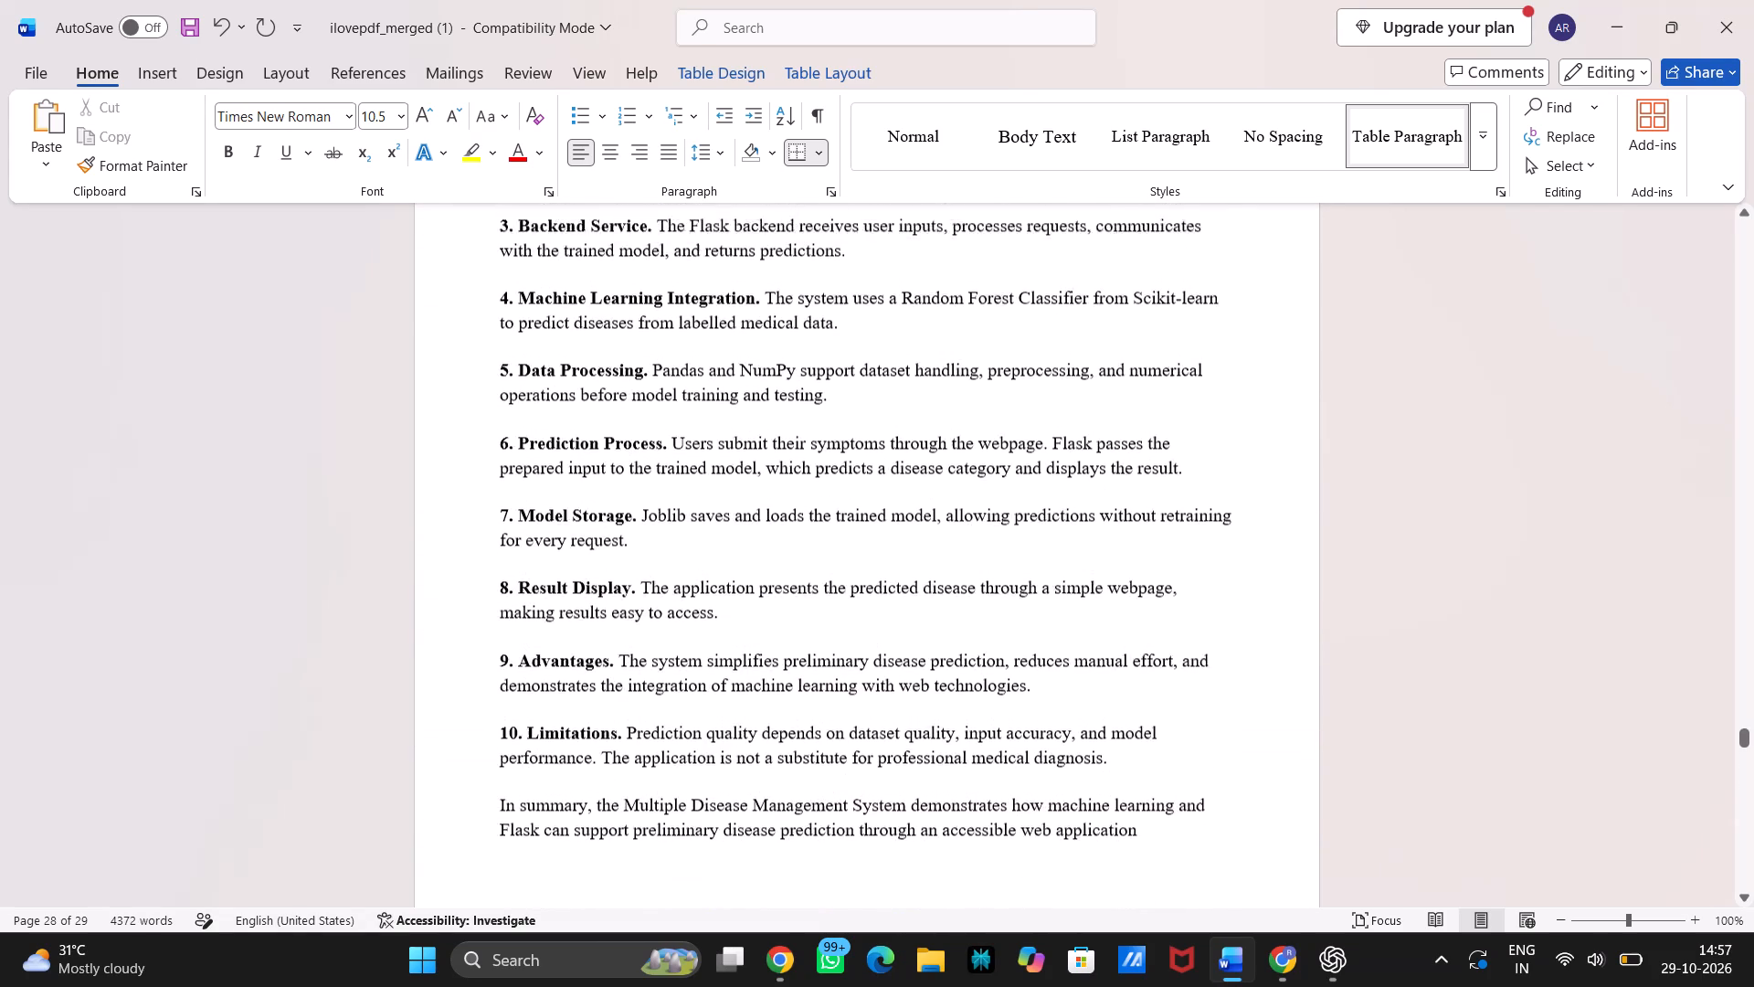
{"action": "scroll", "coordinate": [903, 612], "scroll_direction": "up", "scroll_amount": 1}
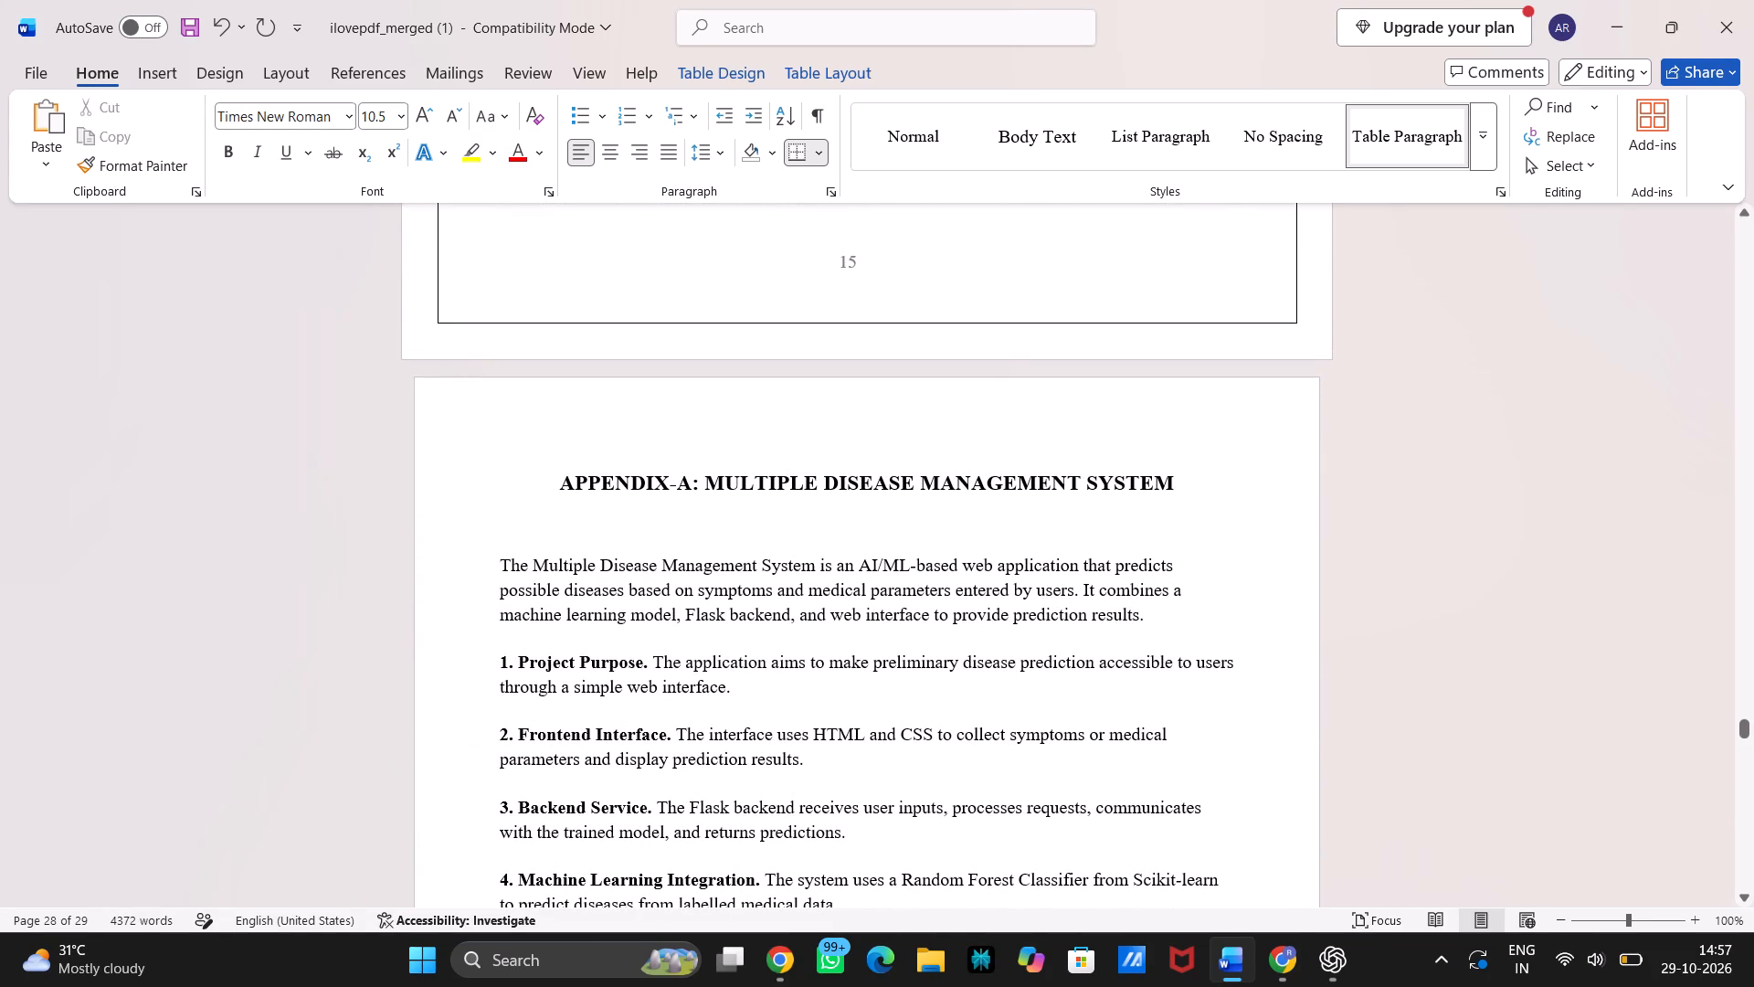
{"action": "left_click_drag", "start_coordinate": [706, 483], "coordinate": [1131, 471]}
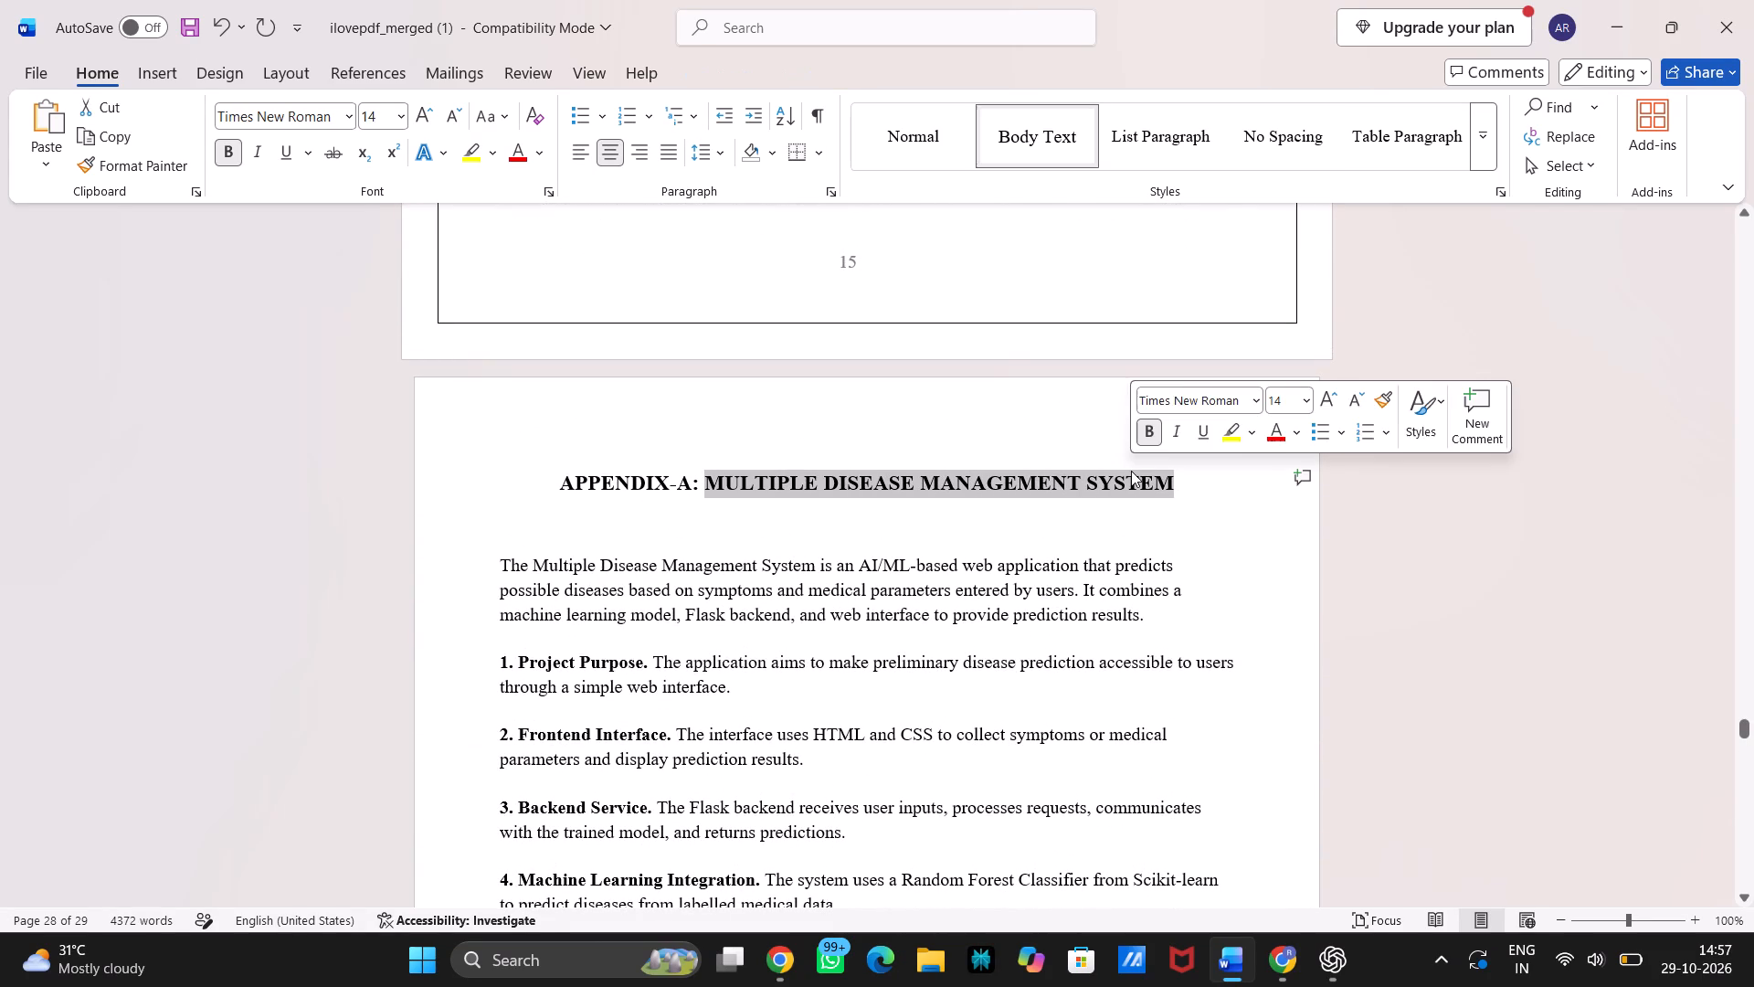
{"action": "key", "text": "ctrl+c"}
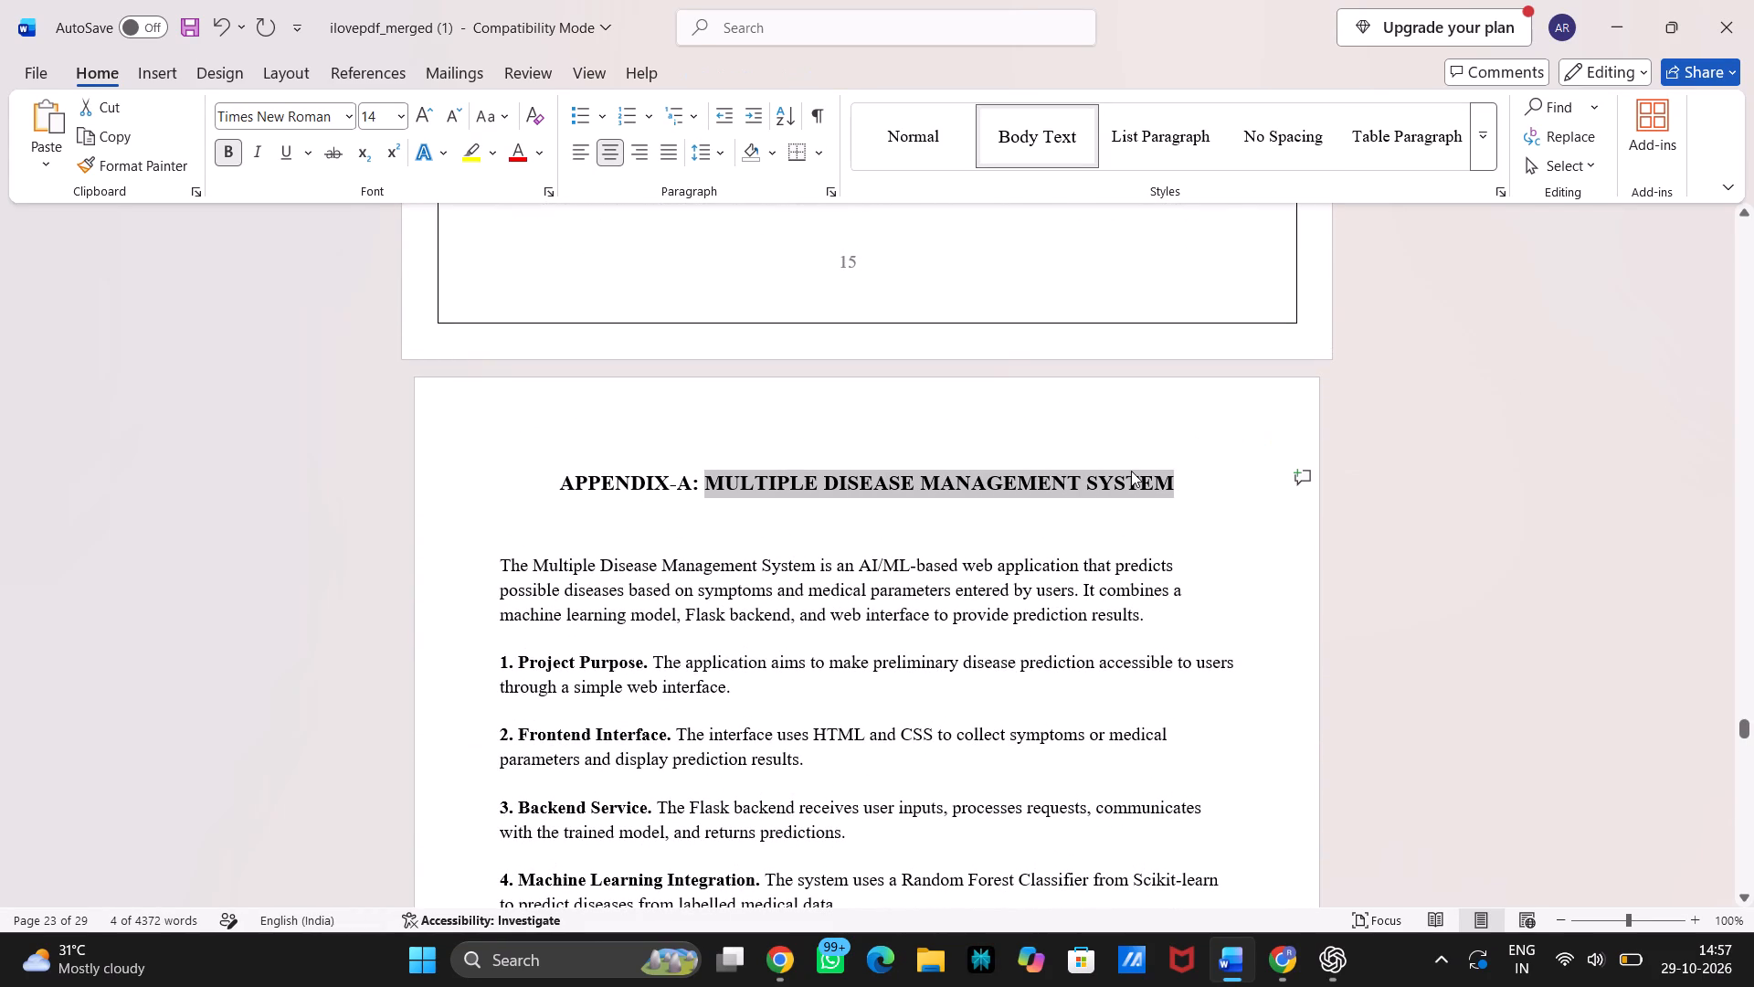
{"action": "left_click", "coordinate": [1065, 532]}
Search the document for "surat" using Find and Replace.
{"action": "scroll", "coordinate": [1065, 532], "scroll_direction": "down", "scroll_amount": 6}
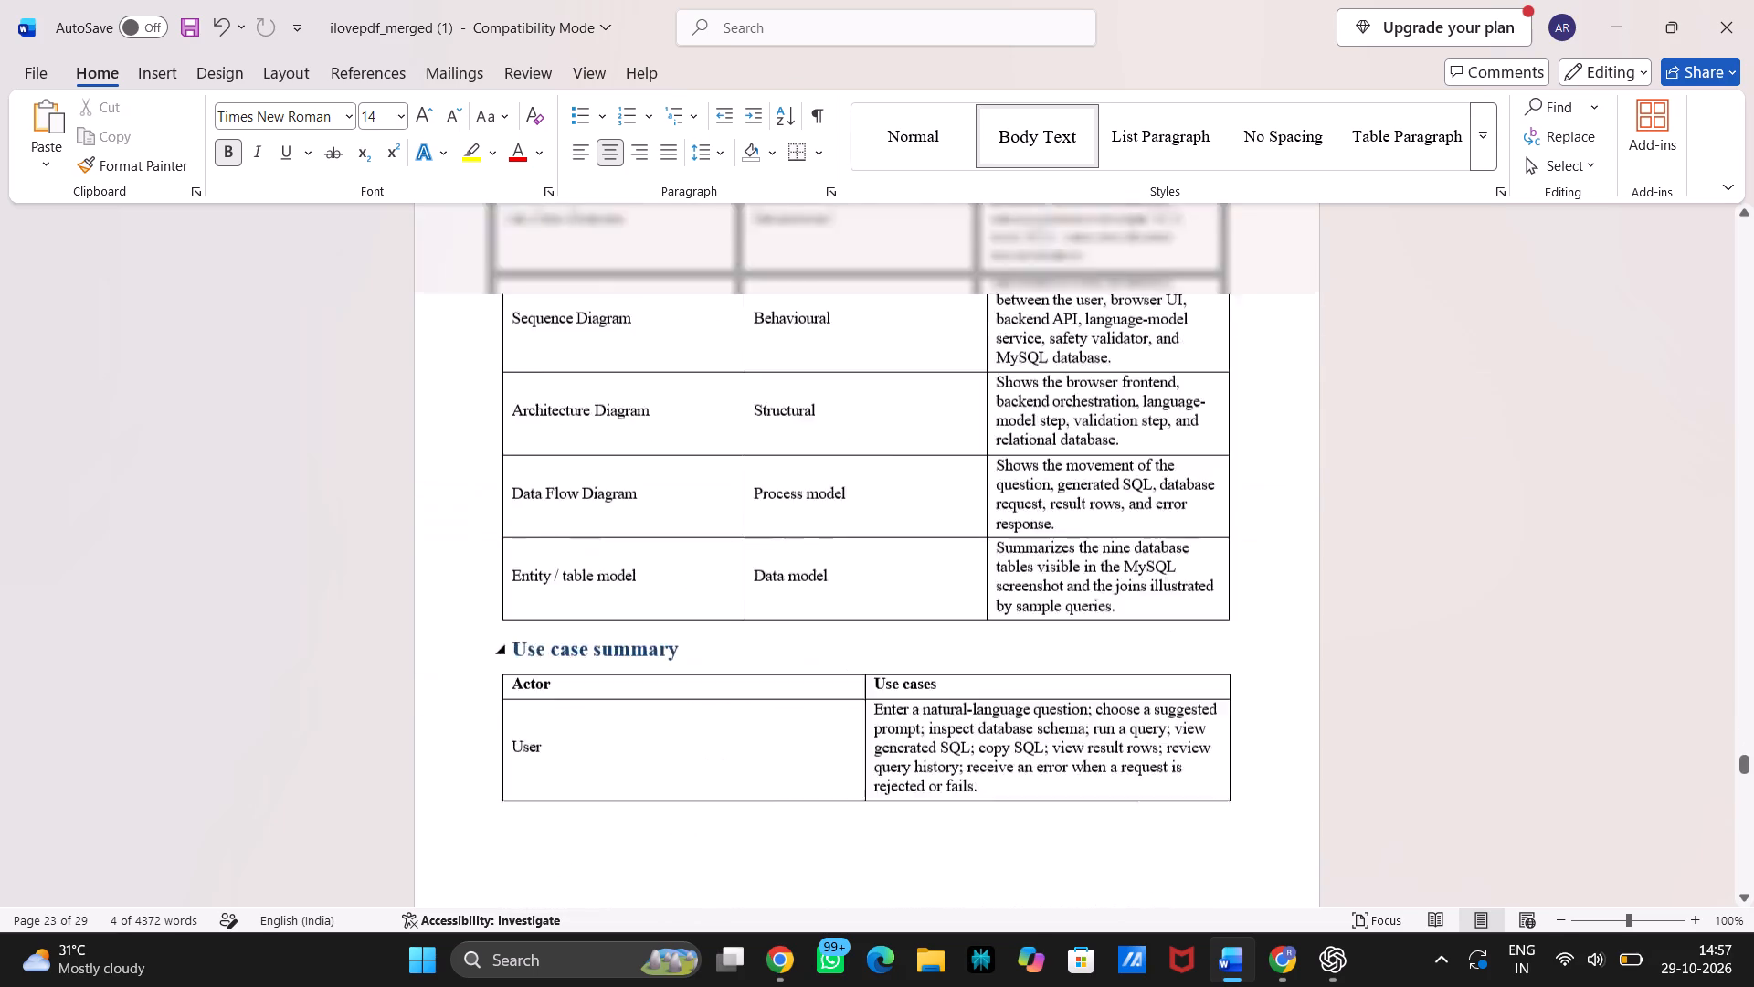
{"action": "scroll", "coordinate": [1065, 532], "scroll_direction": "down", "scroll_amount": 11}
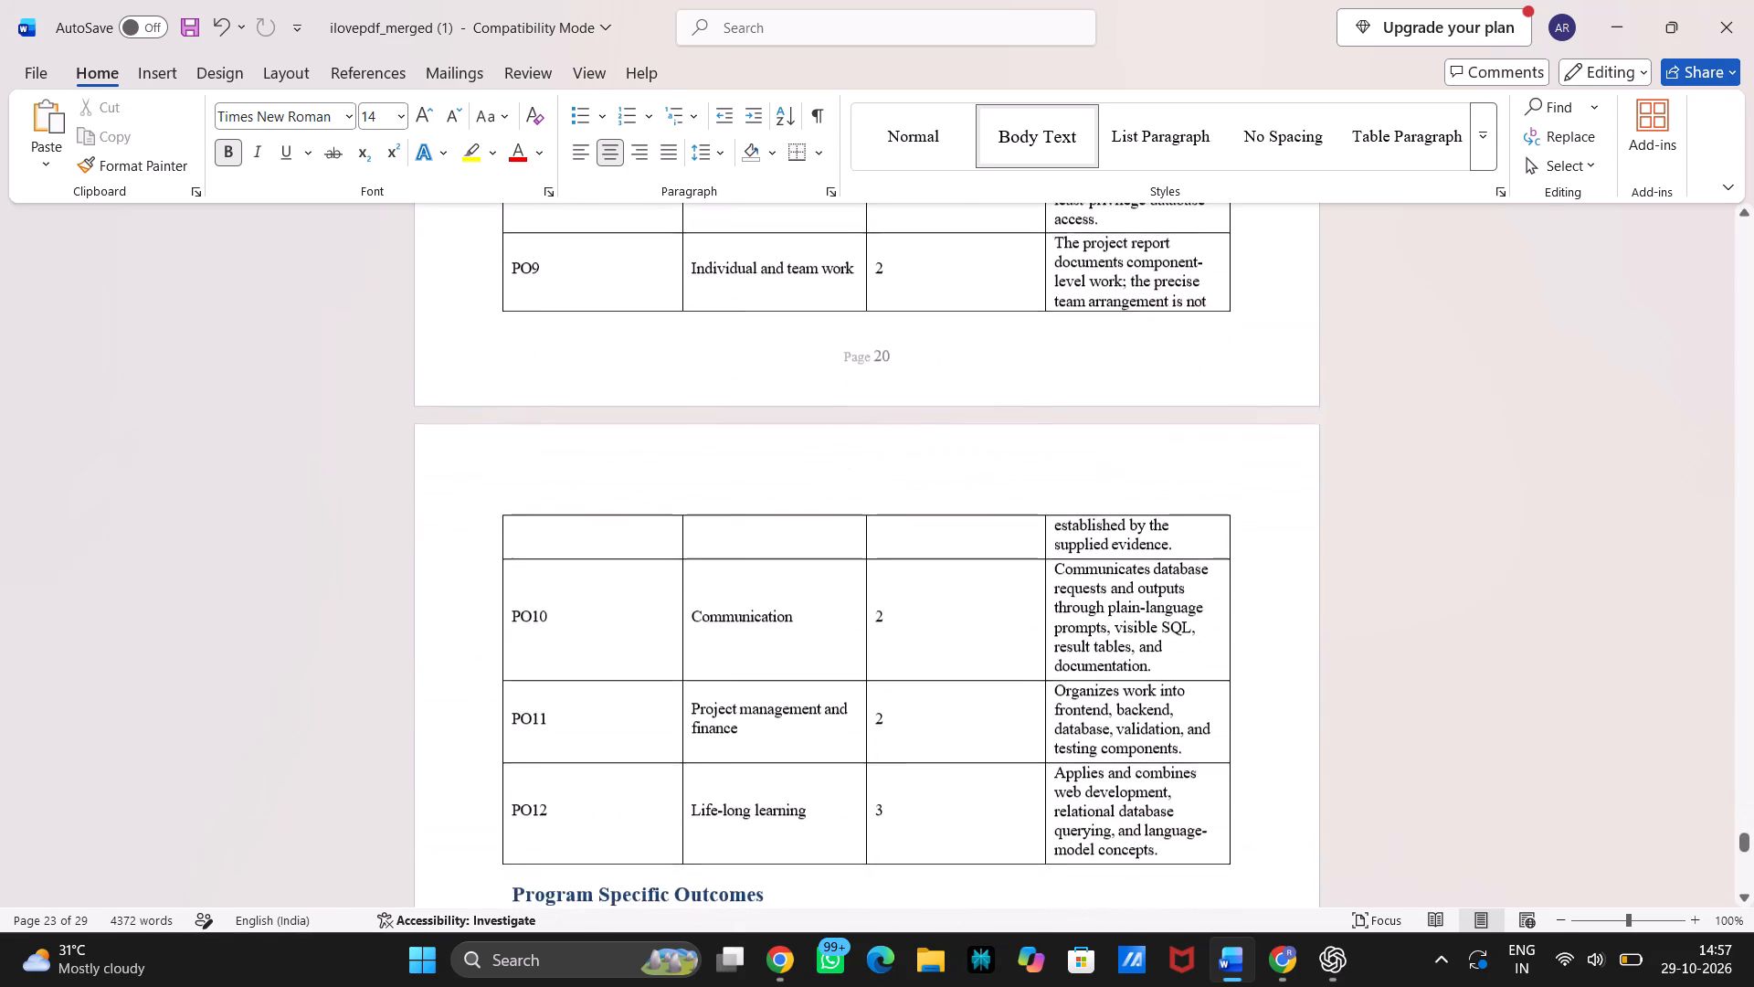
{"action": "scroll", "coordinate": [1065, 532], "scroll_direction": "down", "scroll_amount": 6}
{"action": "scroll", "coordinate": [1065, 532], "scroll_direction": "up", "scroll_amount": 1}
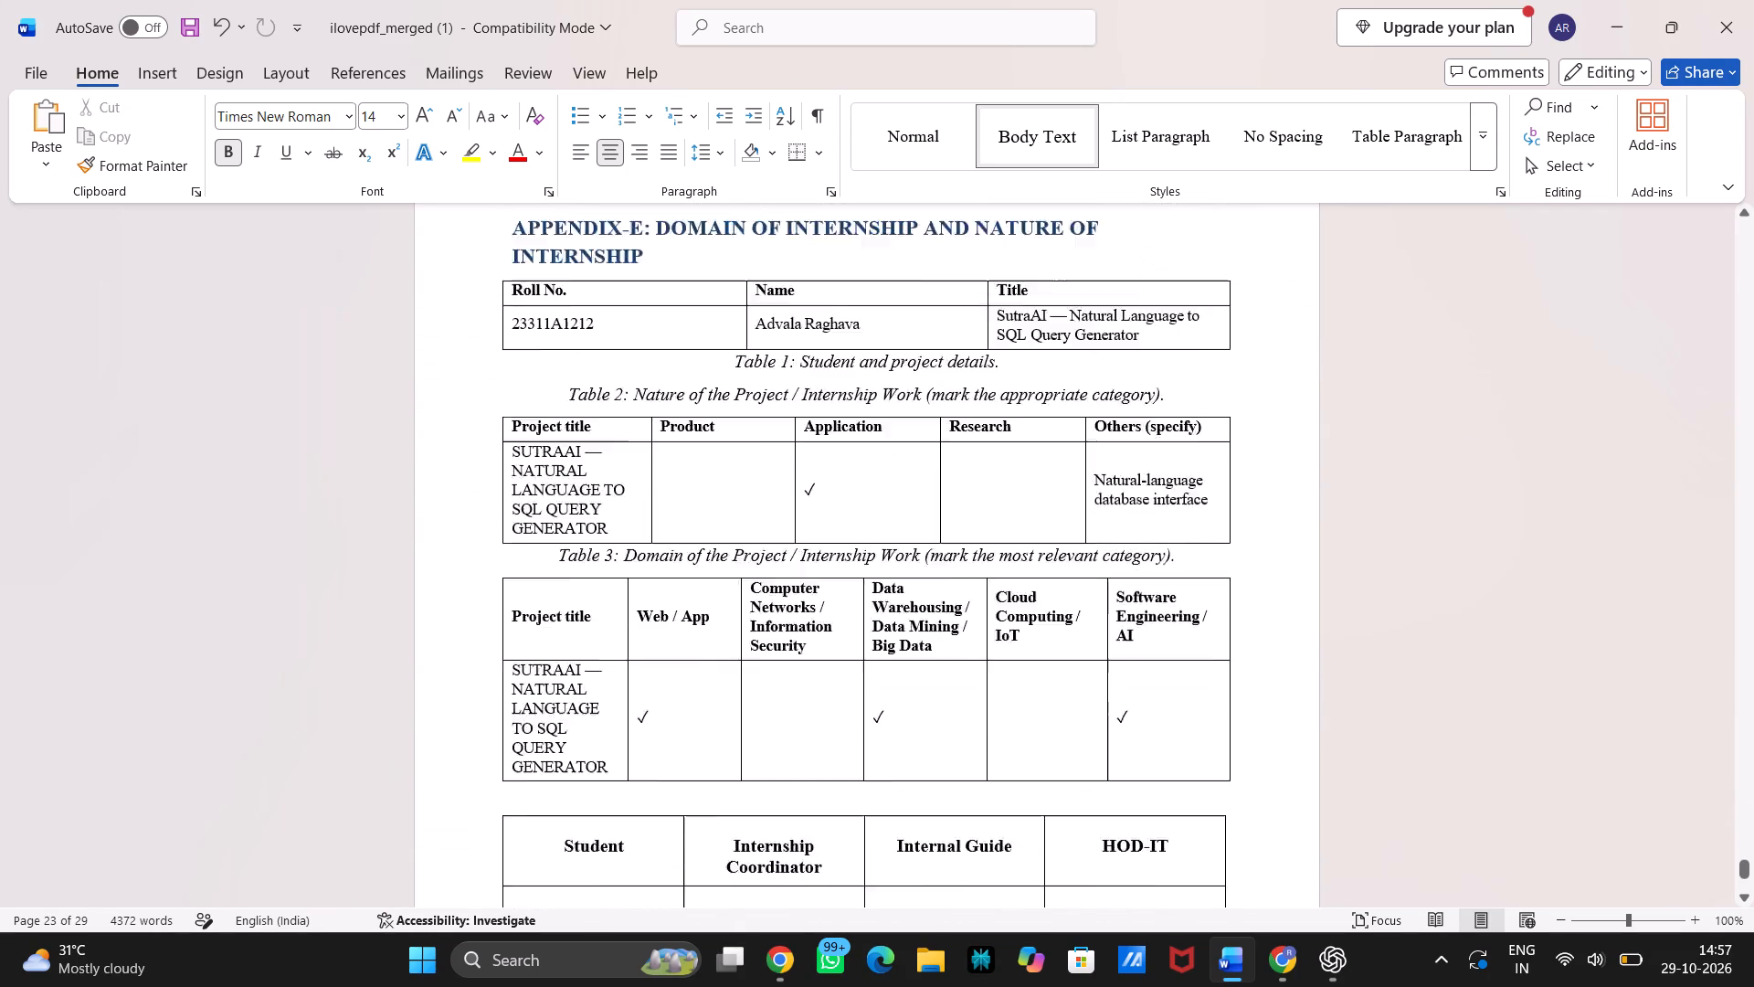
{"action": "scroll", "coordinate": [1065, 532], "scroll_direction": "up", "scroll_amount": 1}
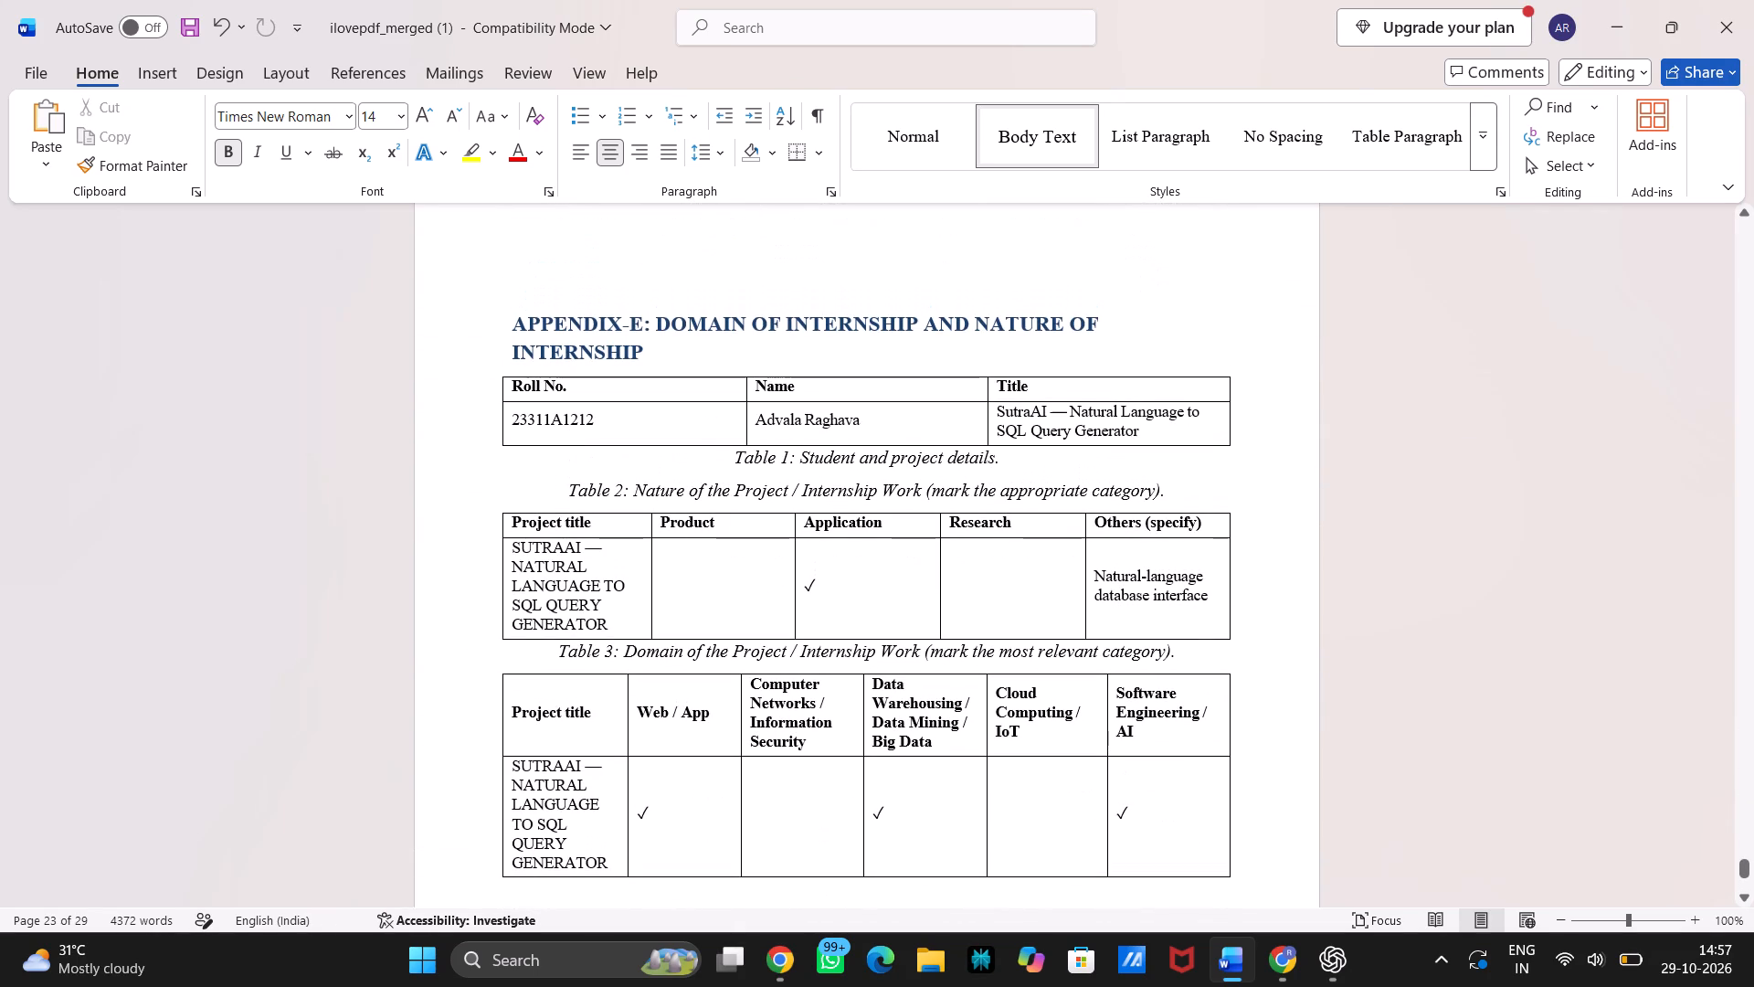
{"action": "left_click", "coordinate": [1581, 139]}
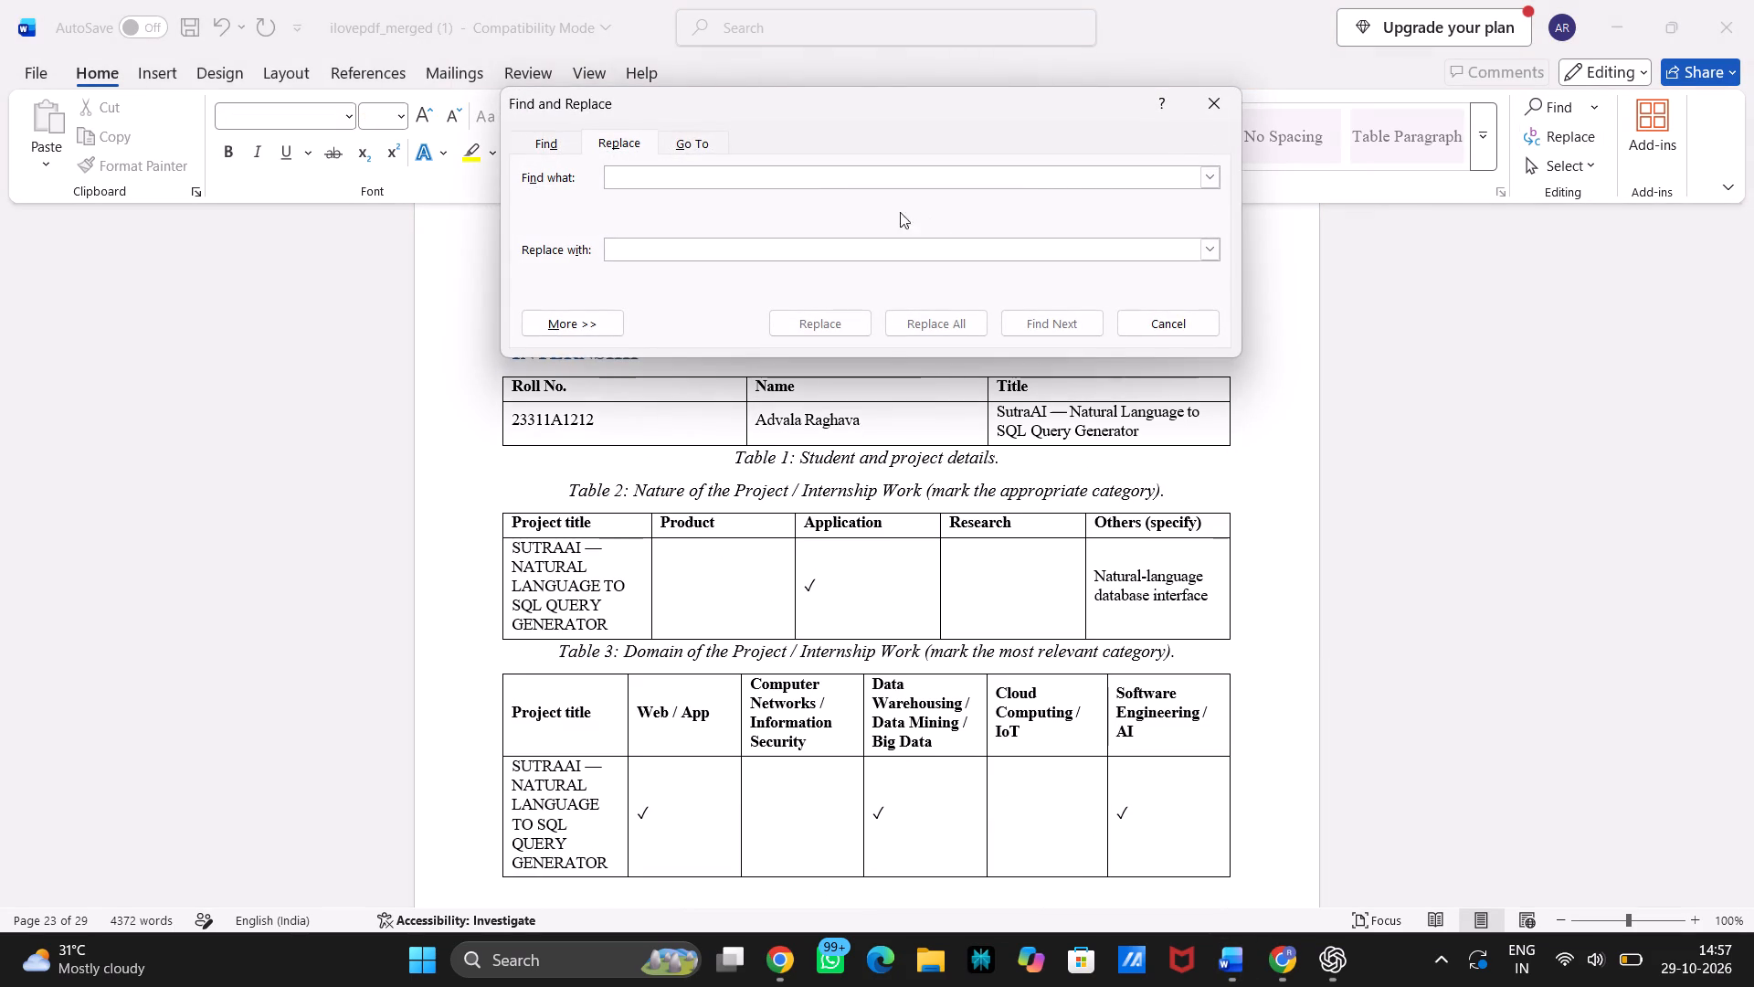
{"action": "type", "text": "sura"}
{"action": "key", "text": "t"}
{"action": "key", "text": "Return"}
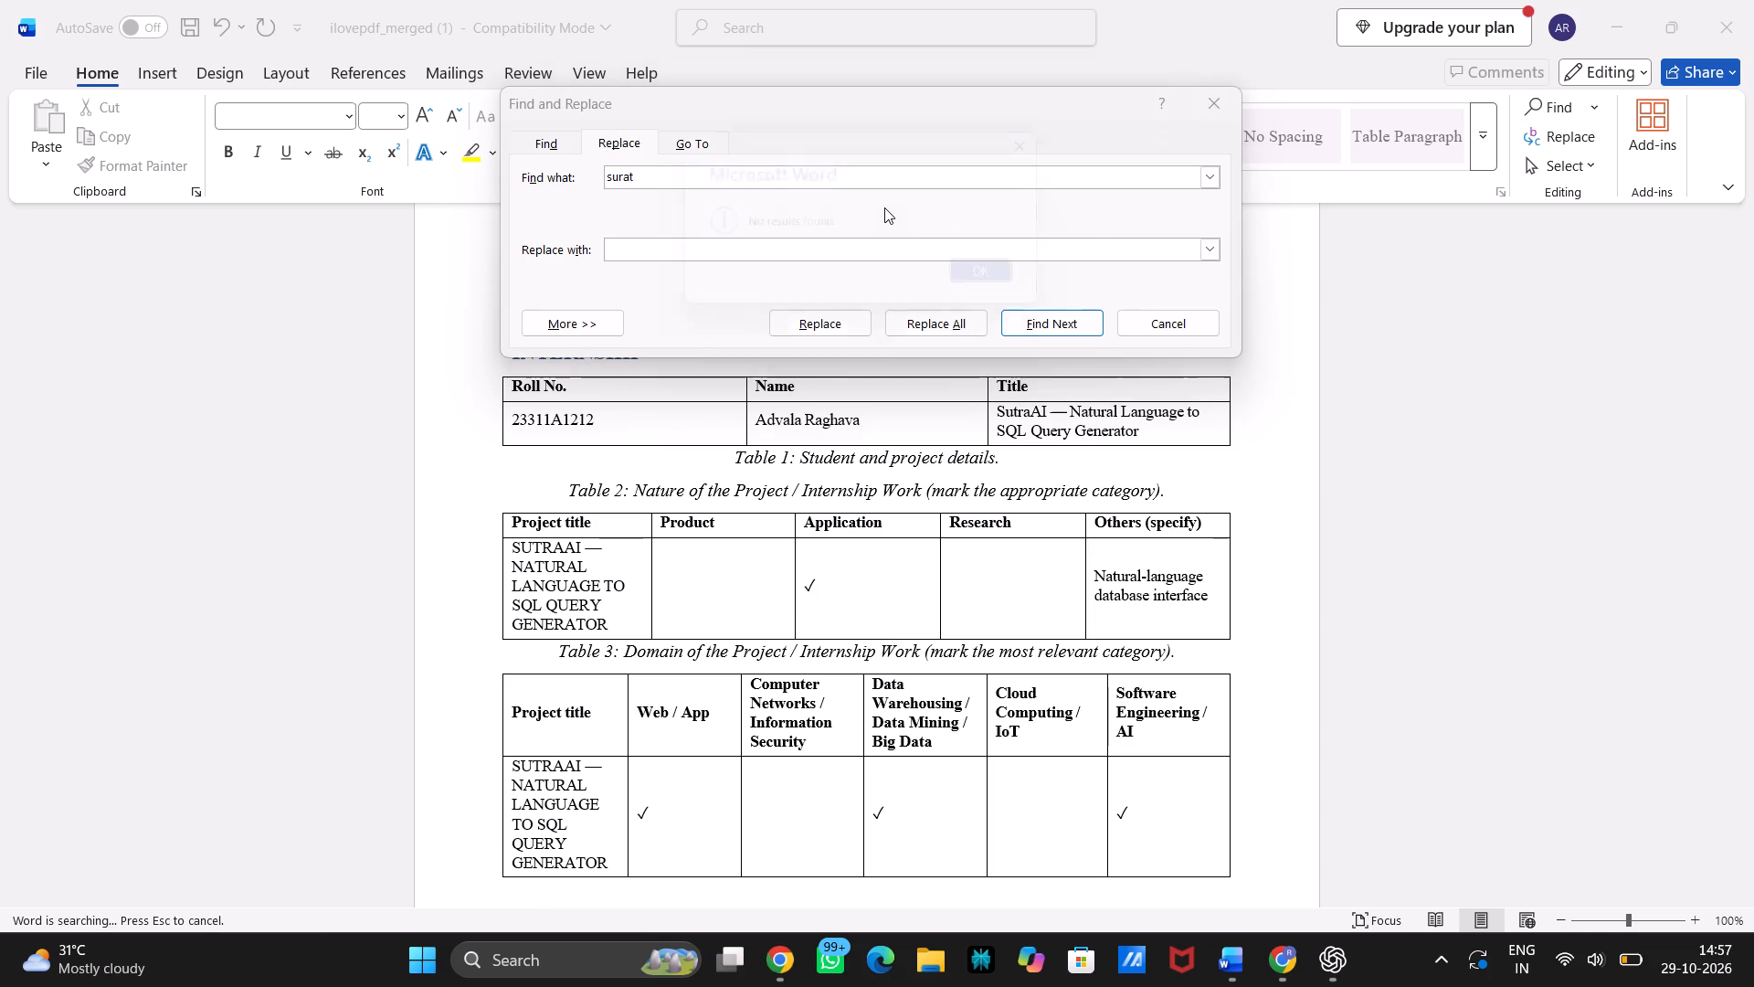
{"action": "left_click", "coordinate": [1006, 282]}
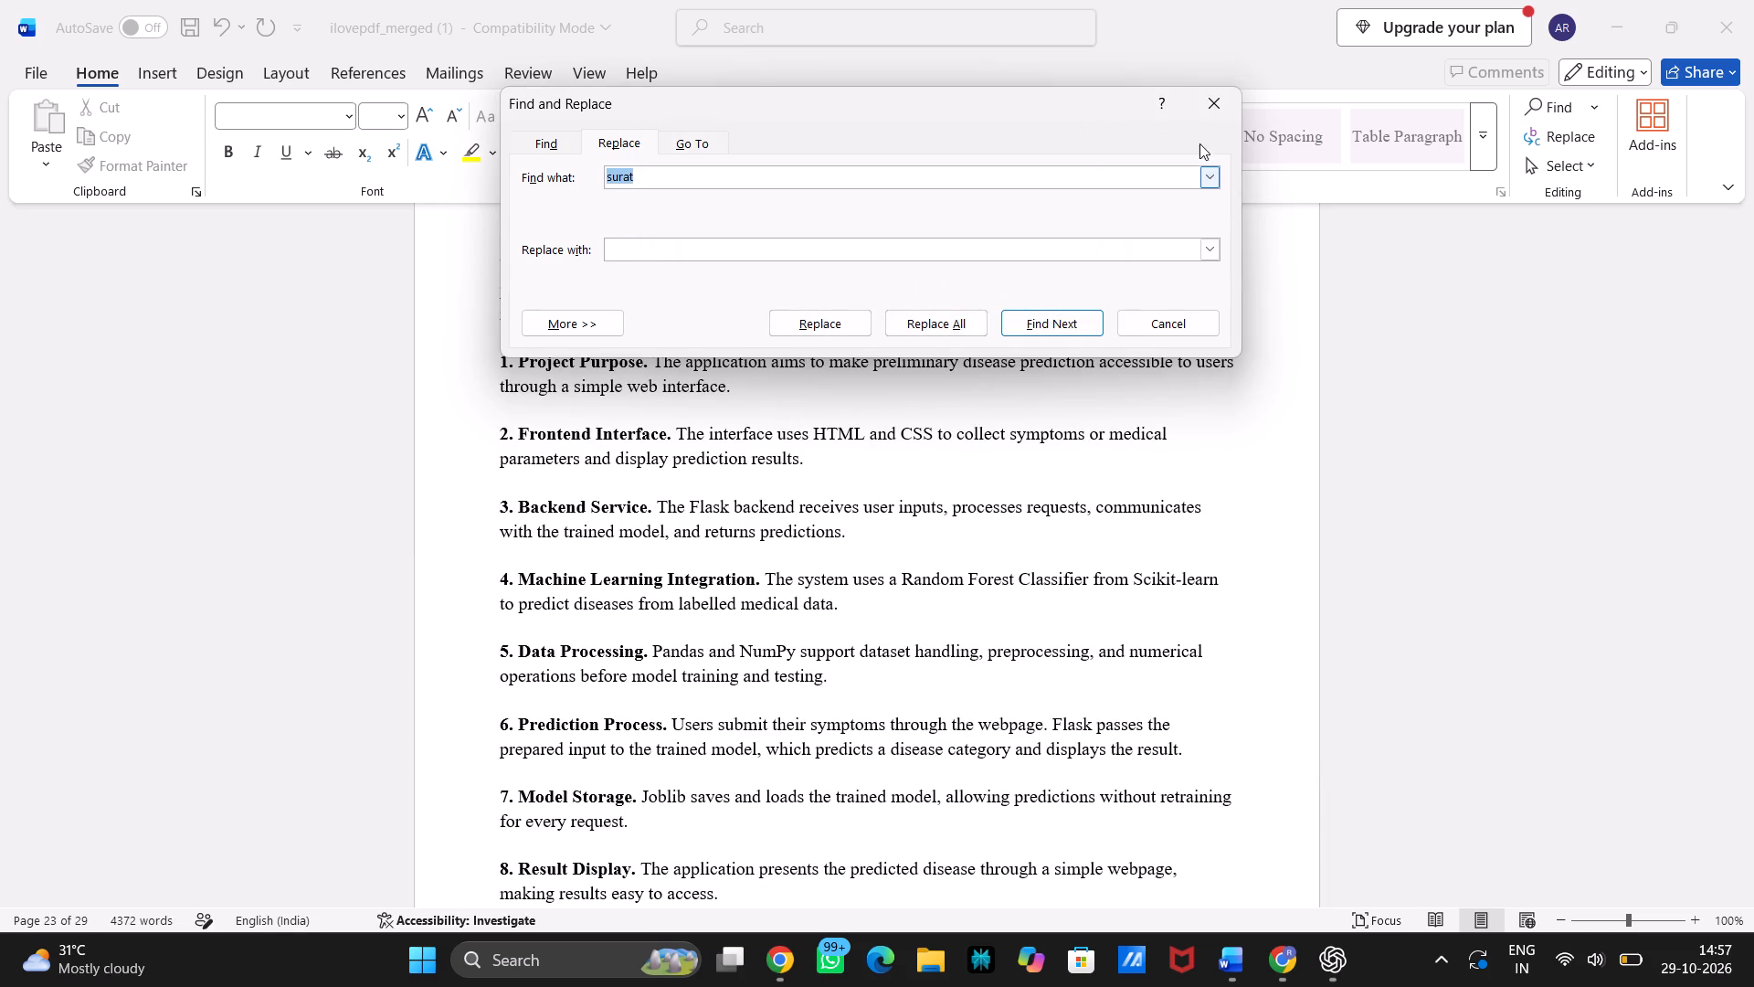
{"action": "left_click", "coordinate": [1210, 111]}
Look through Appendix-B to Appendix-E for the student details and project titles still carried over from the old report.
{"action": "scroll", "coordinate": [1075, 623], "scroll_direction": "down", "scroll_amount": 7}
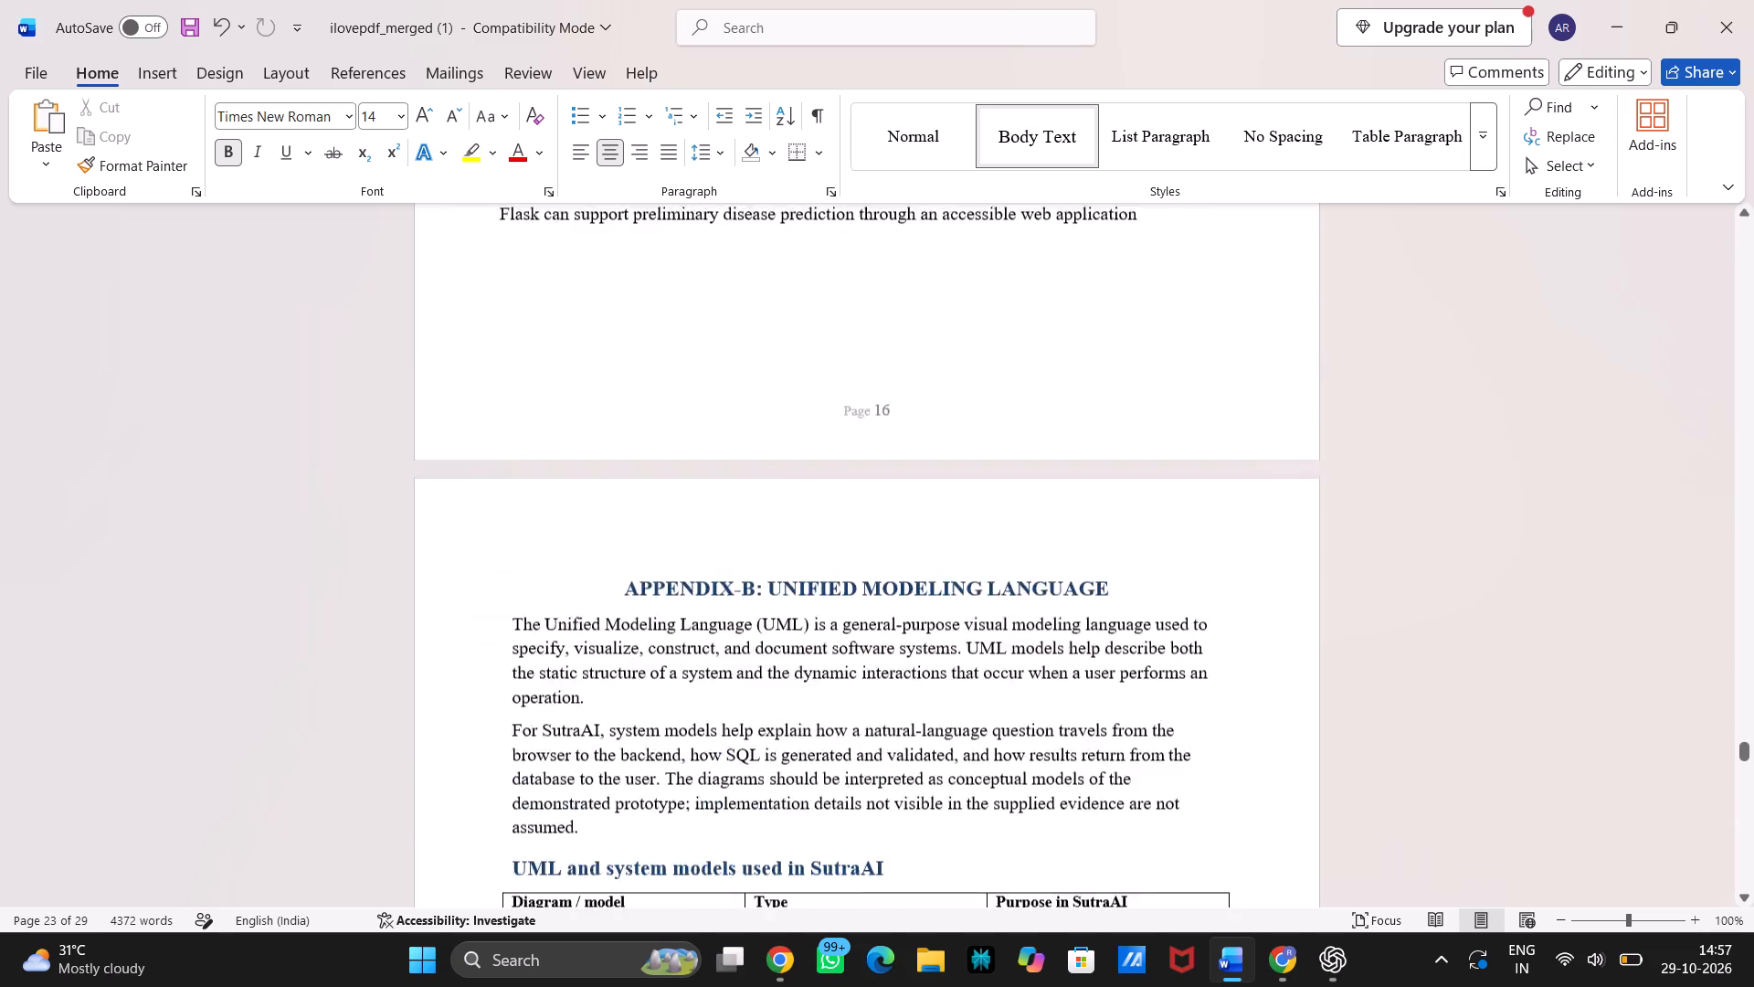
{"action": "scroll", "coordinate": [1075, 623], "scroll_direction": "down", "scroll_amount": 4}
{"action": "scroll", "coordinate": [1075, 623], "scroll_direction": "up", "scroll_amount": 3}
{"action": "scroll", "coordinate": [1075, 623], "scroll_direction": "down", "scroll_amount": 4}
{"action": "scroll", "coordinate": [1075, 623], "scroll_direction": "up", "scroll_amount": 1}
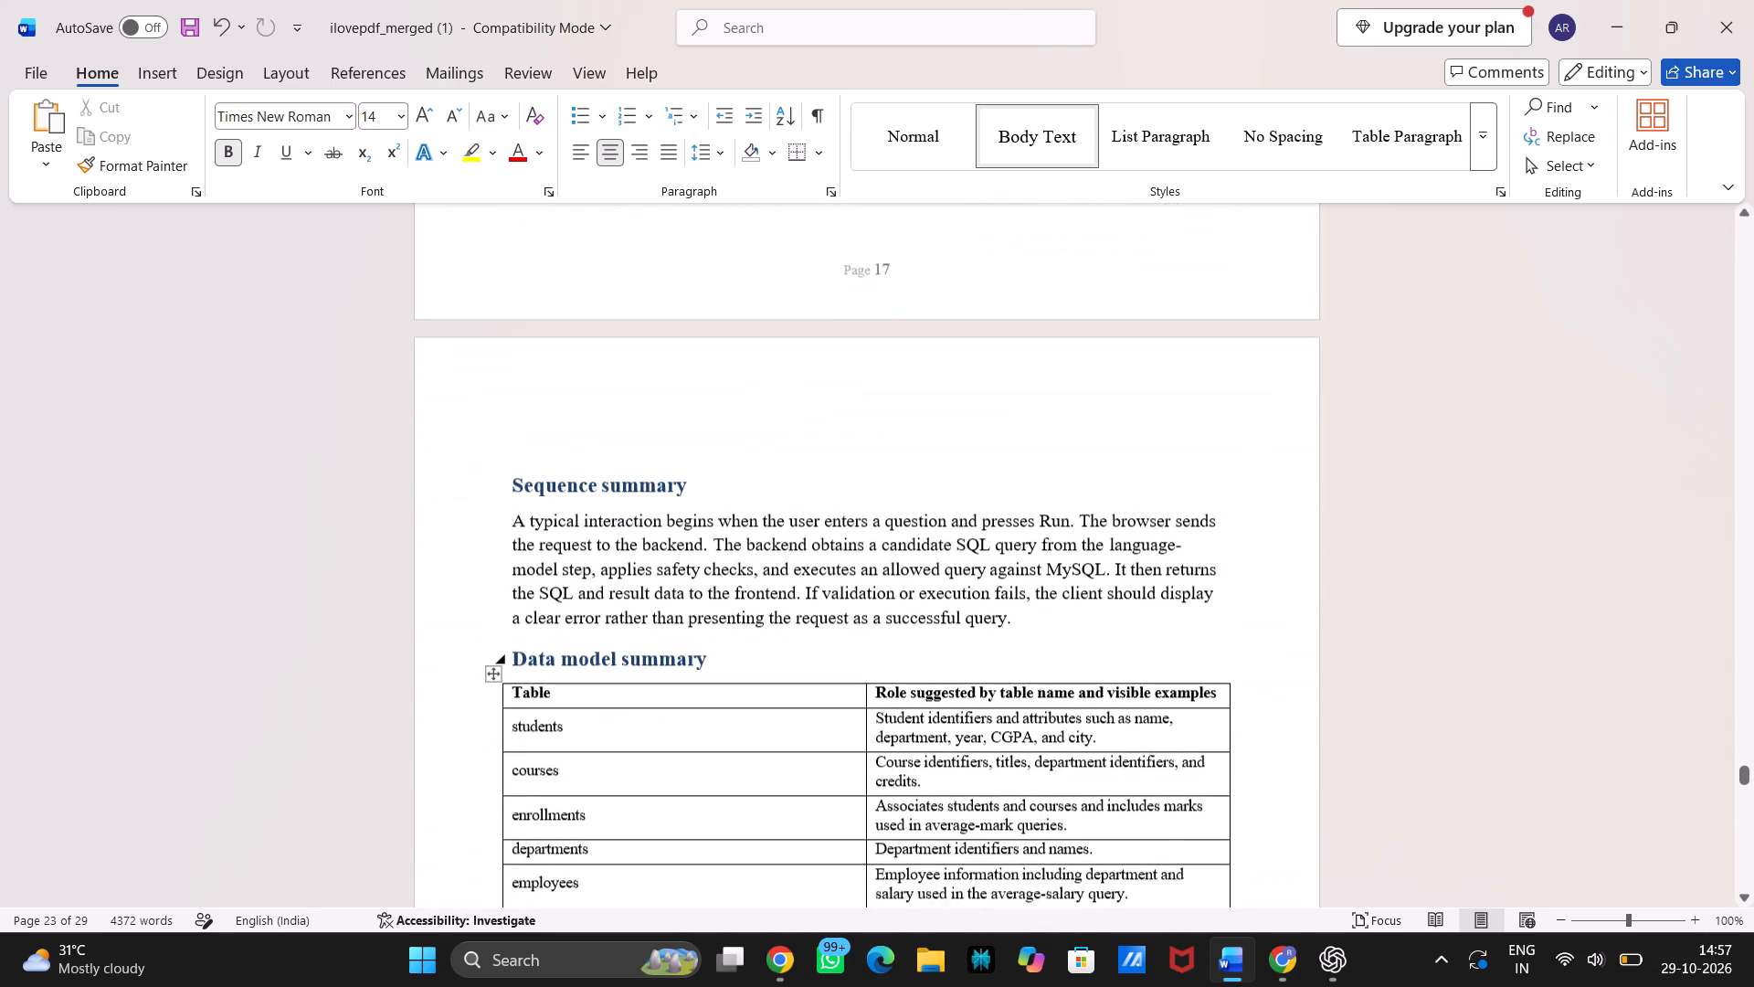
{"action": "scroll", "coordinate": [1075, 623], "scroll_direction": "up", "scroll_amount": 3}
{"action": "scroll", "coordinate": [1075, 623], "scroll_direction": "down", "scroll_amount": 5}
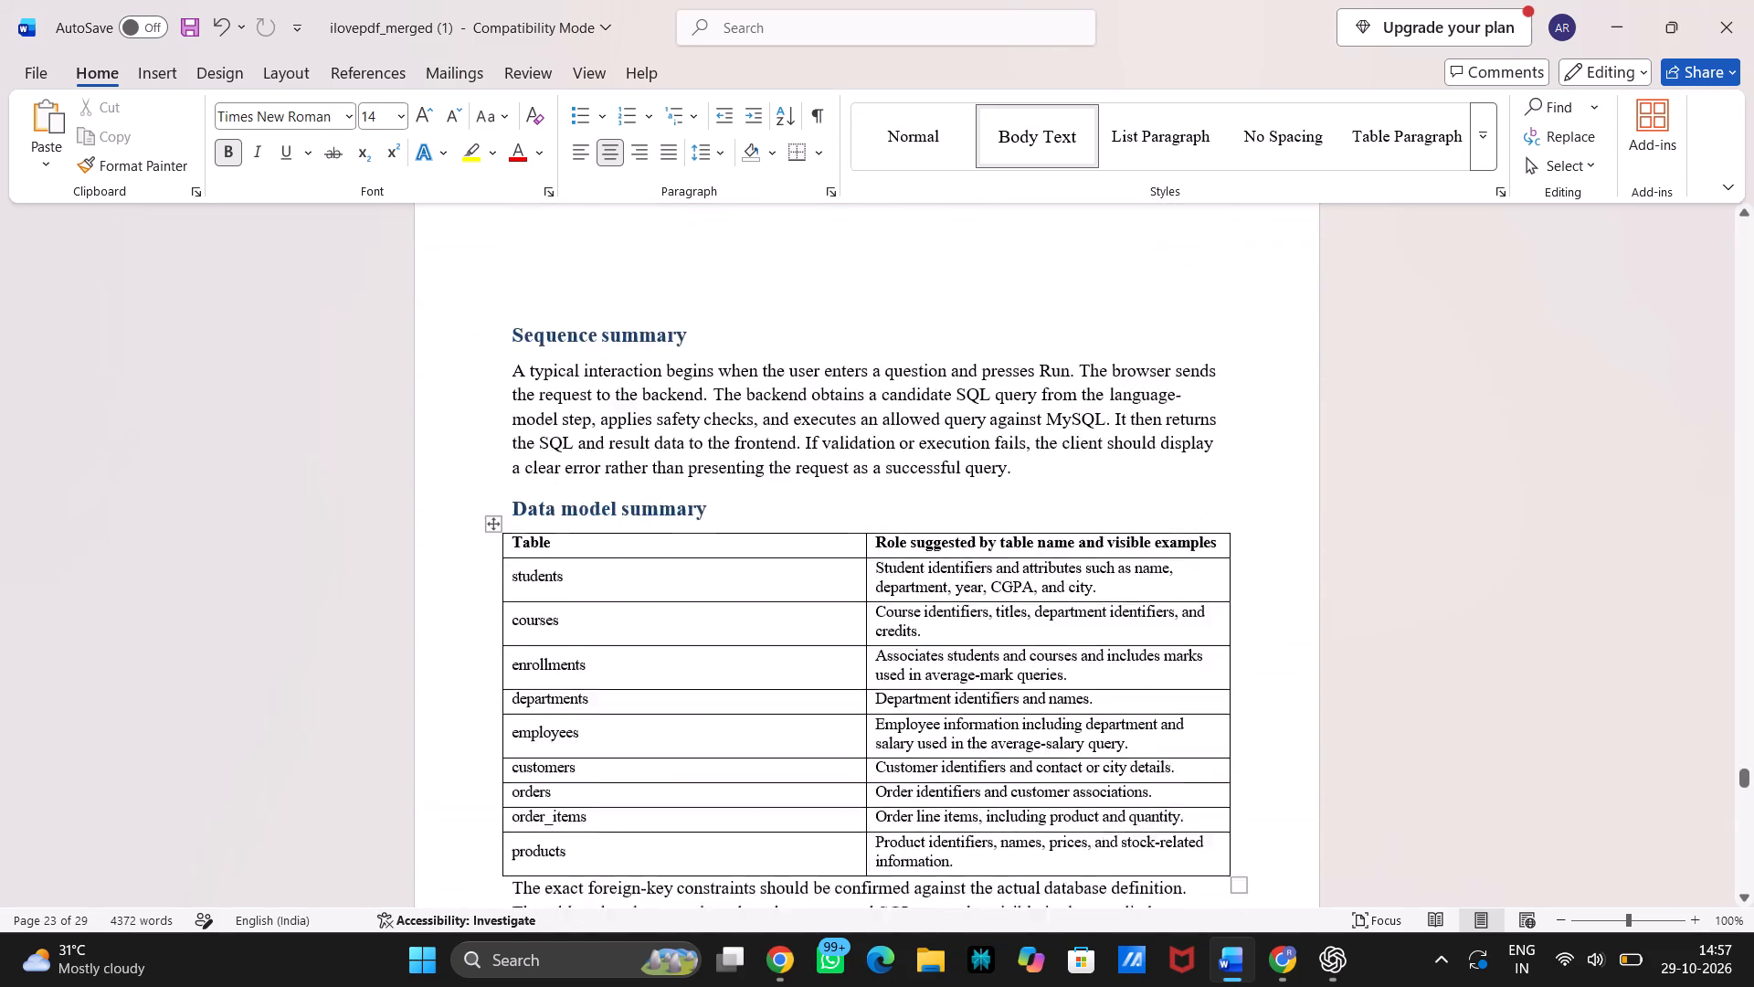
{"action": "scroll", "coordinate": [1075, 623], "scroll_direction": "down", "scroll_amount": 4}
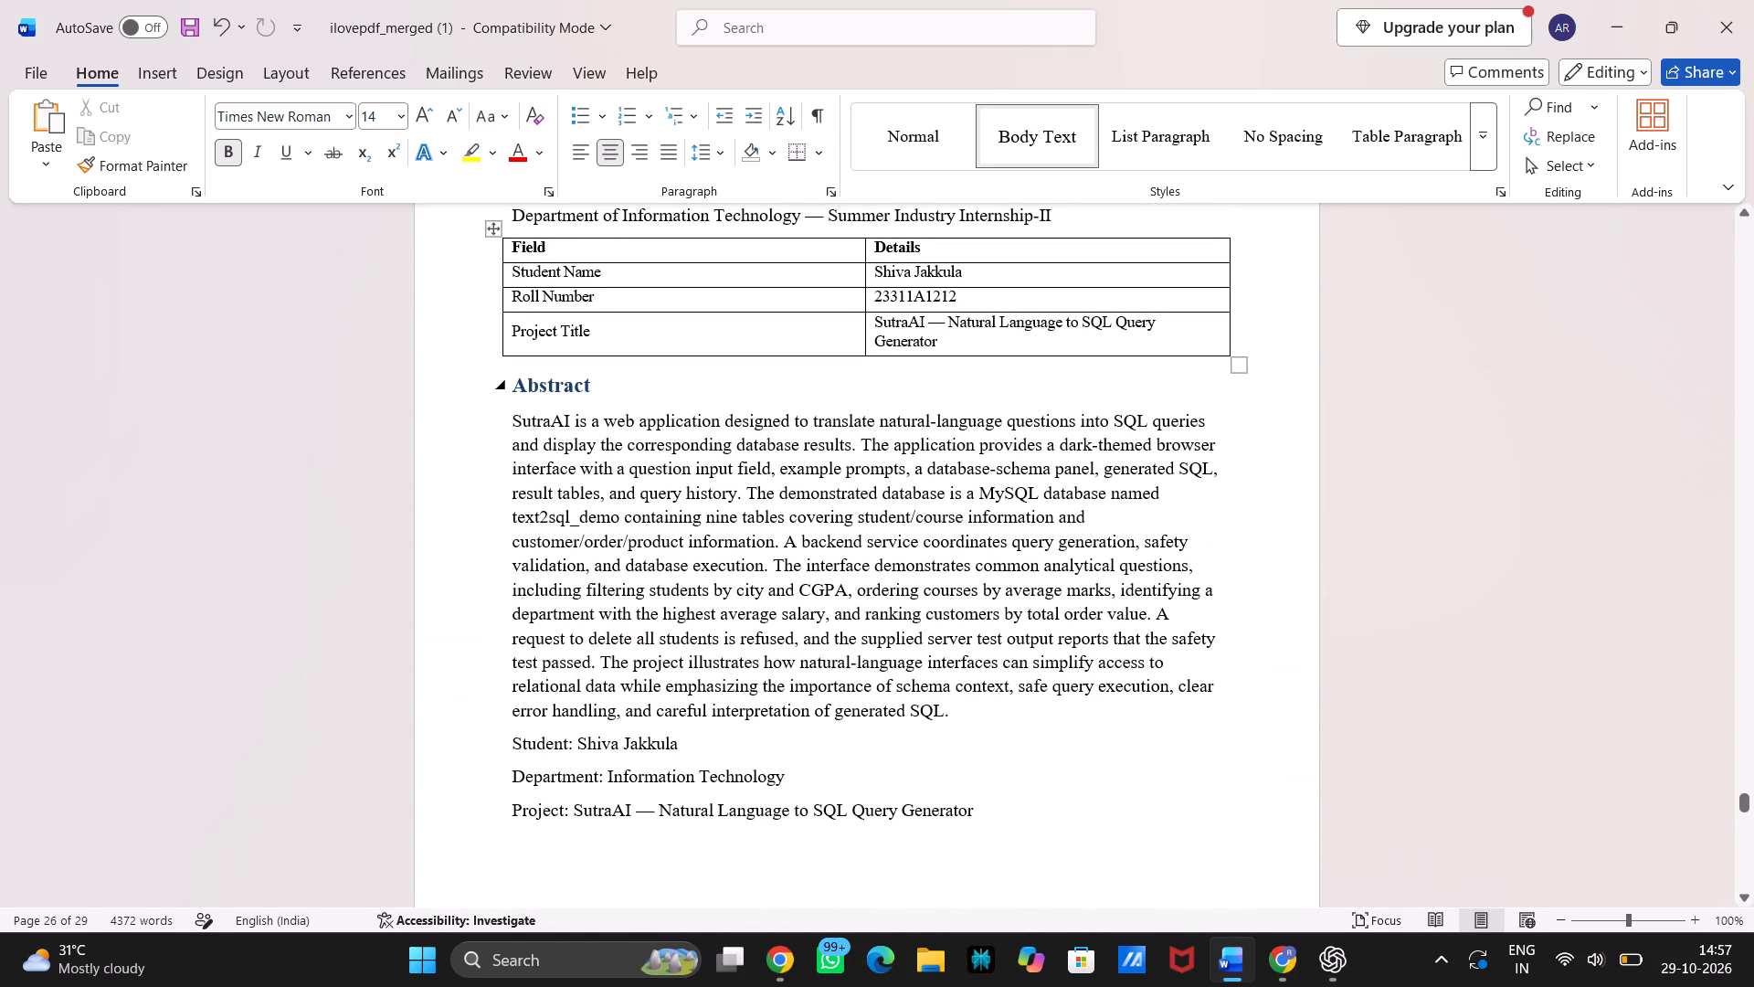
{"action": "left_click", "coordinate": [964, 342]}
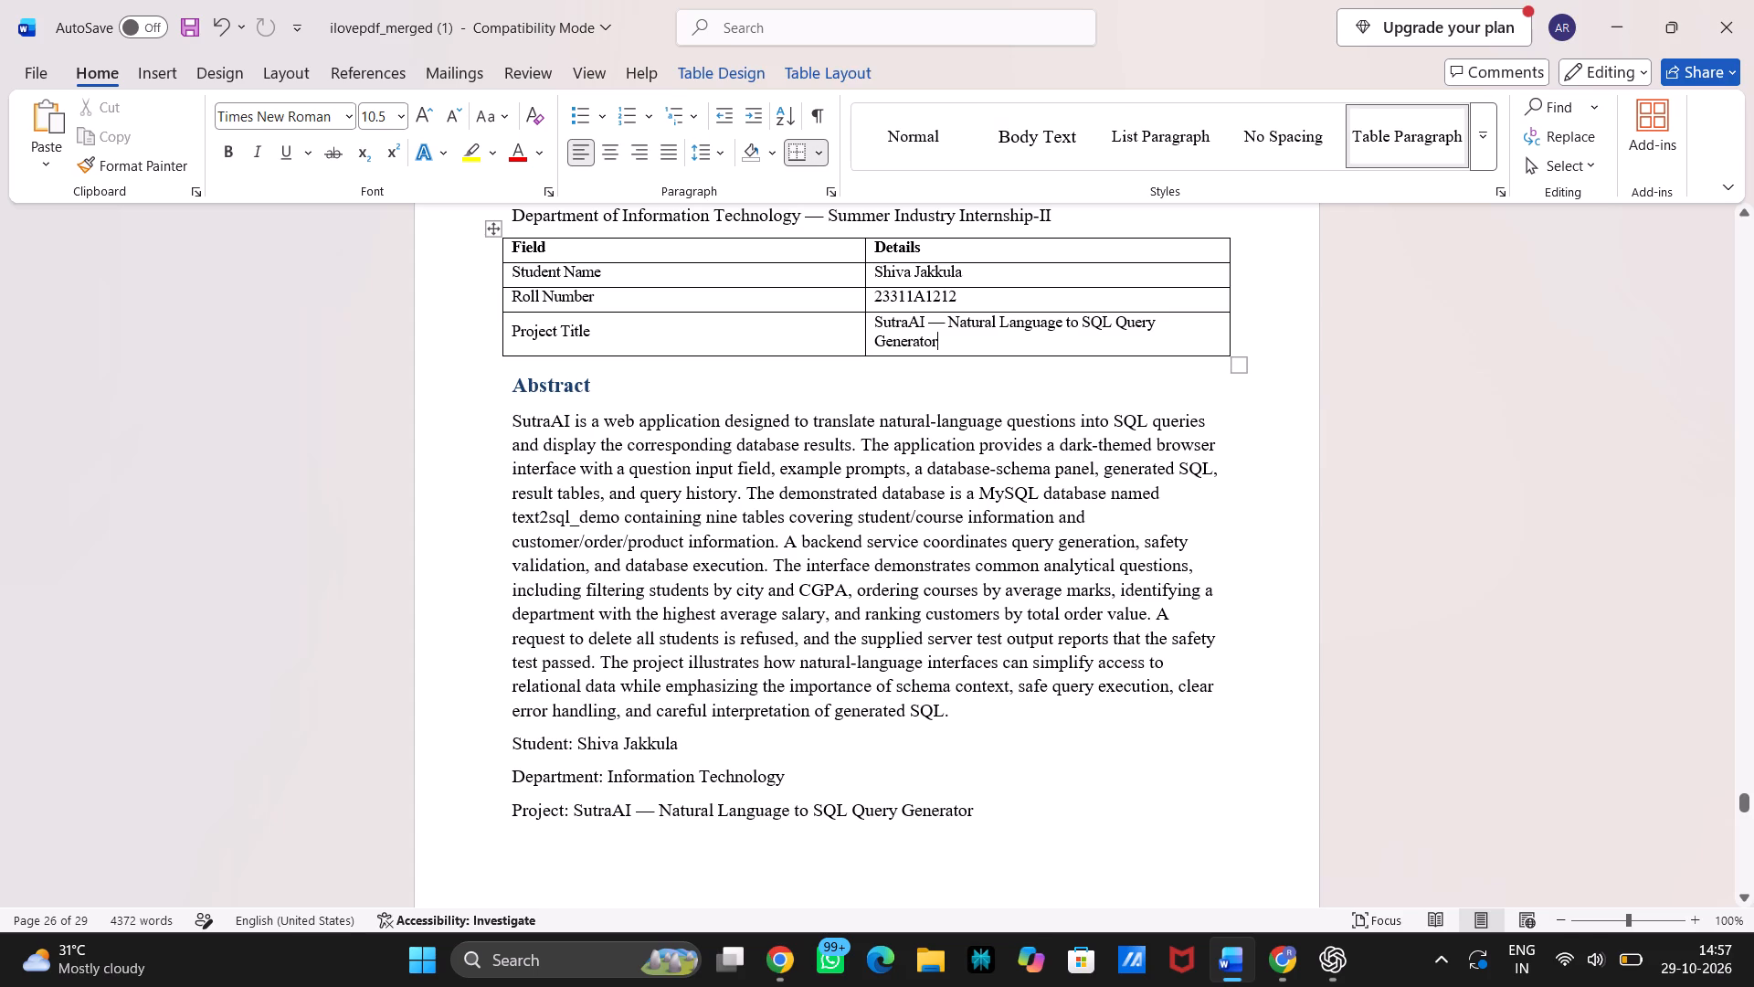
{"action": "scroll", "coordinate": [1122, 510], "scroll_direction": "down", "scroll_amount": 7}
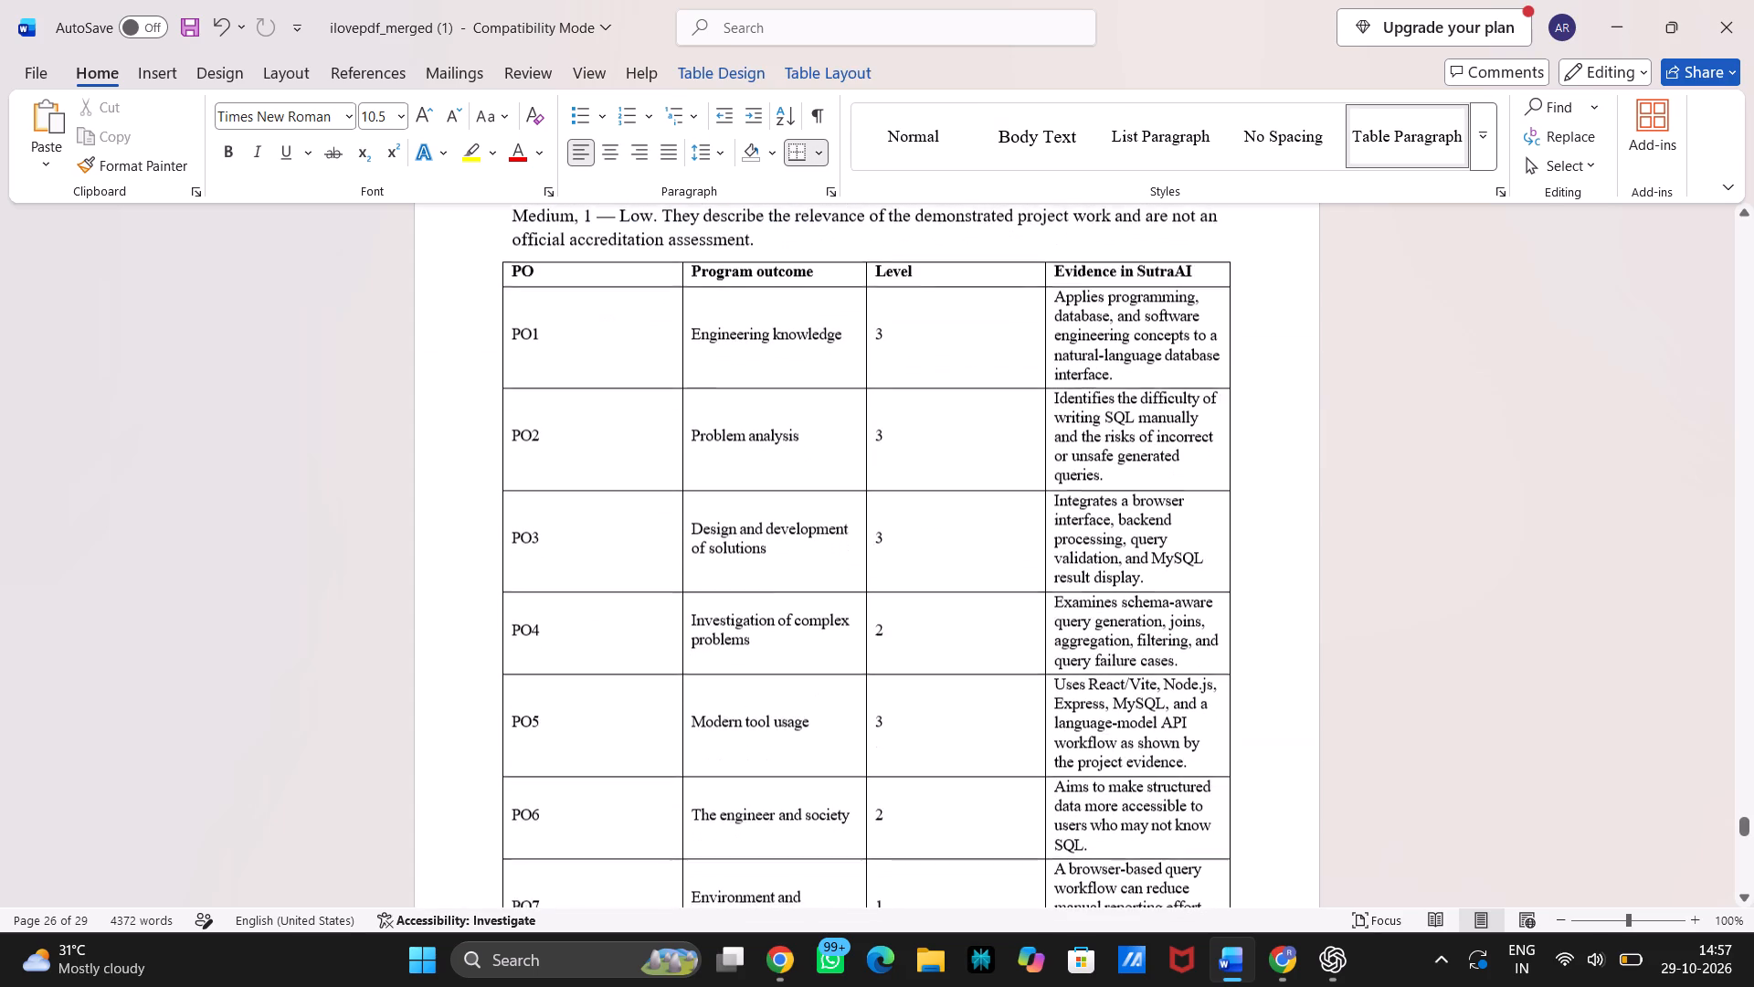
{"action": "scroll", "coordinate": [1122, 510], "scroll_direction": "down", "scroll_amount": 11}
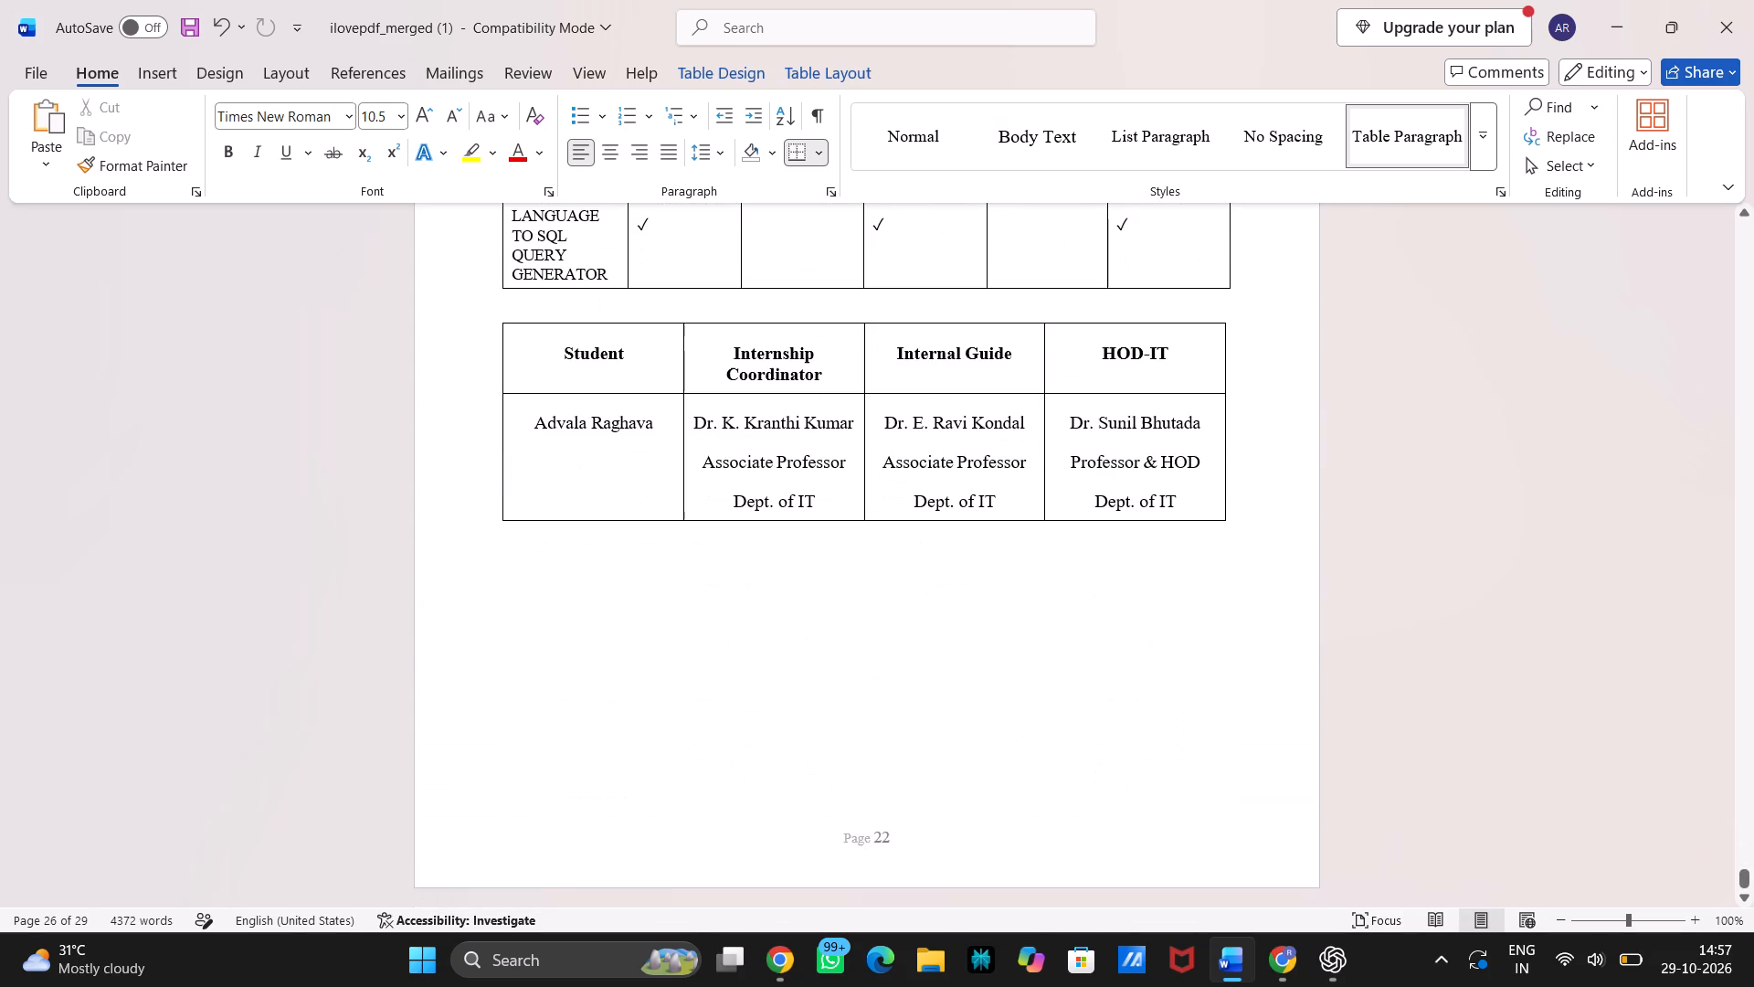
{"action": "scroll", "coordinate": [1122, 510], "scroll_direction": "down", "scroll_amount": 1}
{"action": "scroll", "coordinate": [778, 440], "scroll_direction": "up", "scroll_amount": 2}
{"action": "scroll", "coordinate": [628, 696], "scroll_direction": "down", "scroll_amount": 1}
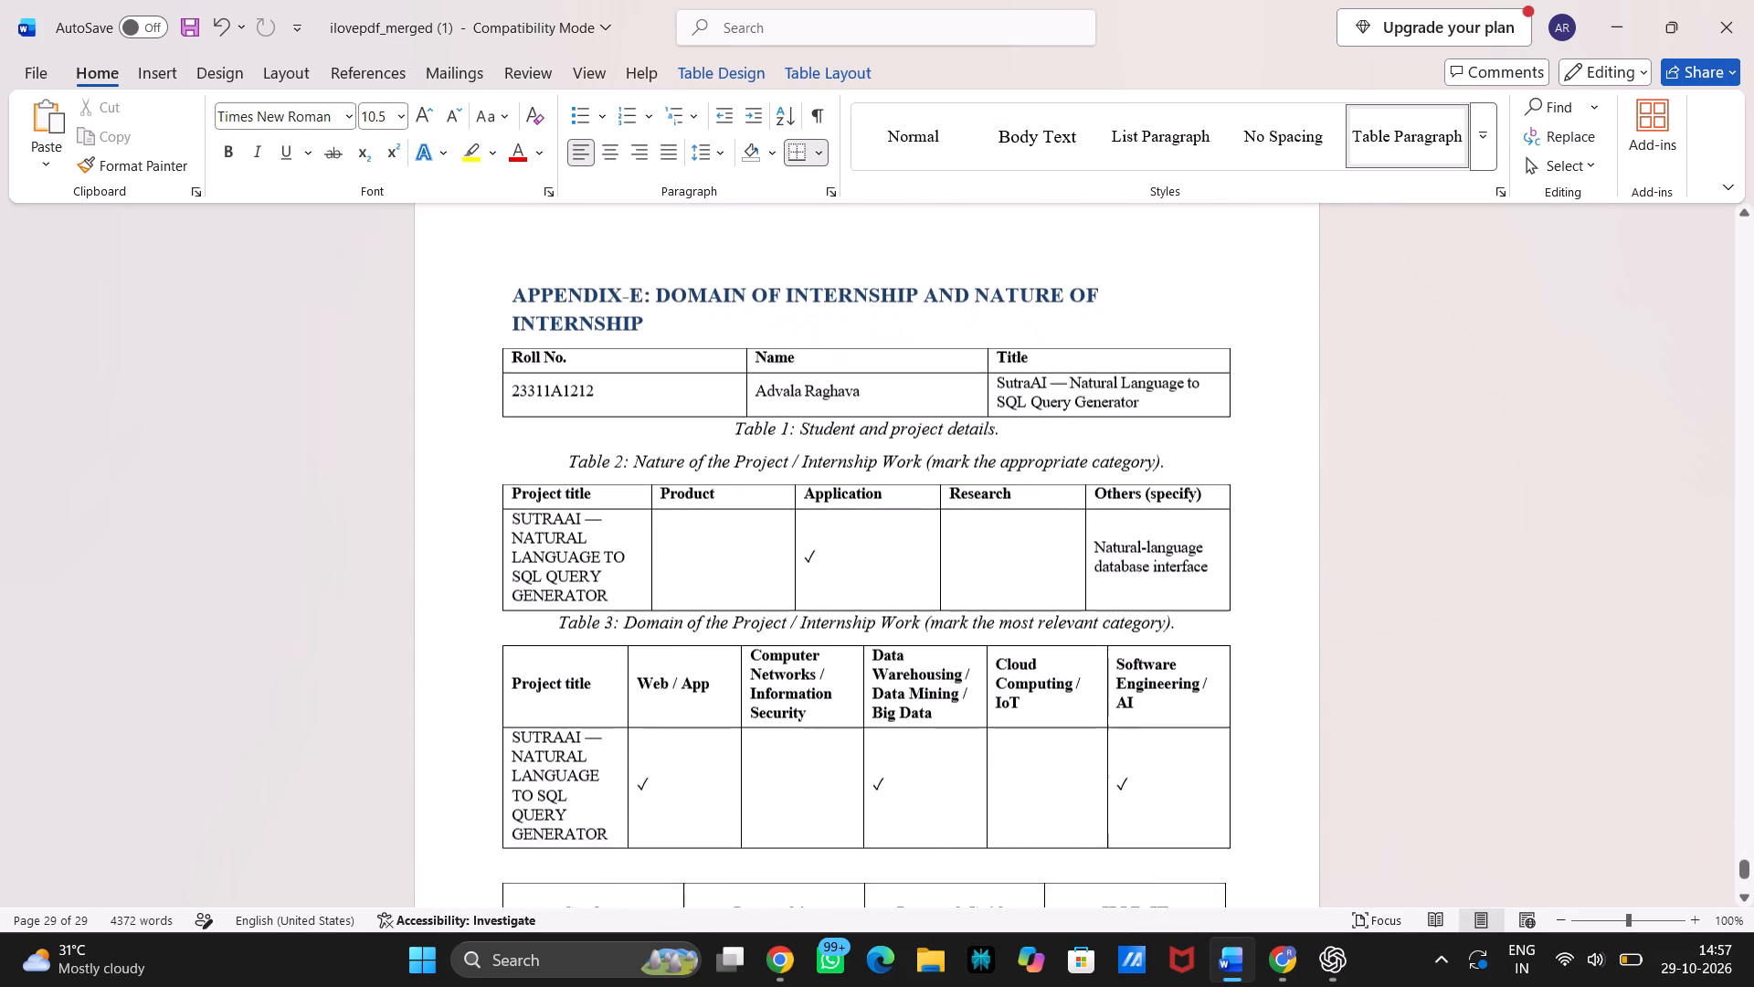
Replace the project title in Appendix-E's Table 3 with the copied "MULTIPLE DISEASE MANAGEMENT SYSTEM" and remove its bold formatting.
{"action": "scroll", "coordinate": [628, 696], "scroll_direction": "down", "scroll_amount": 1}
{"action": "left_click_drag", "start_coordinate": [513, 706], "coordinate": [609, 803]}
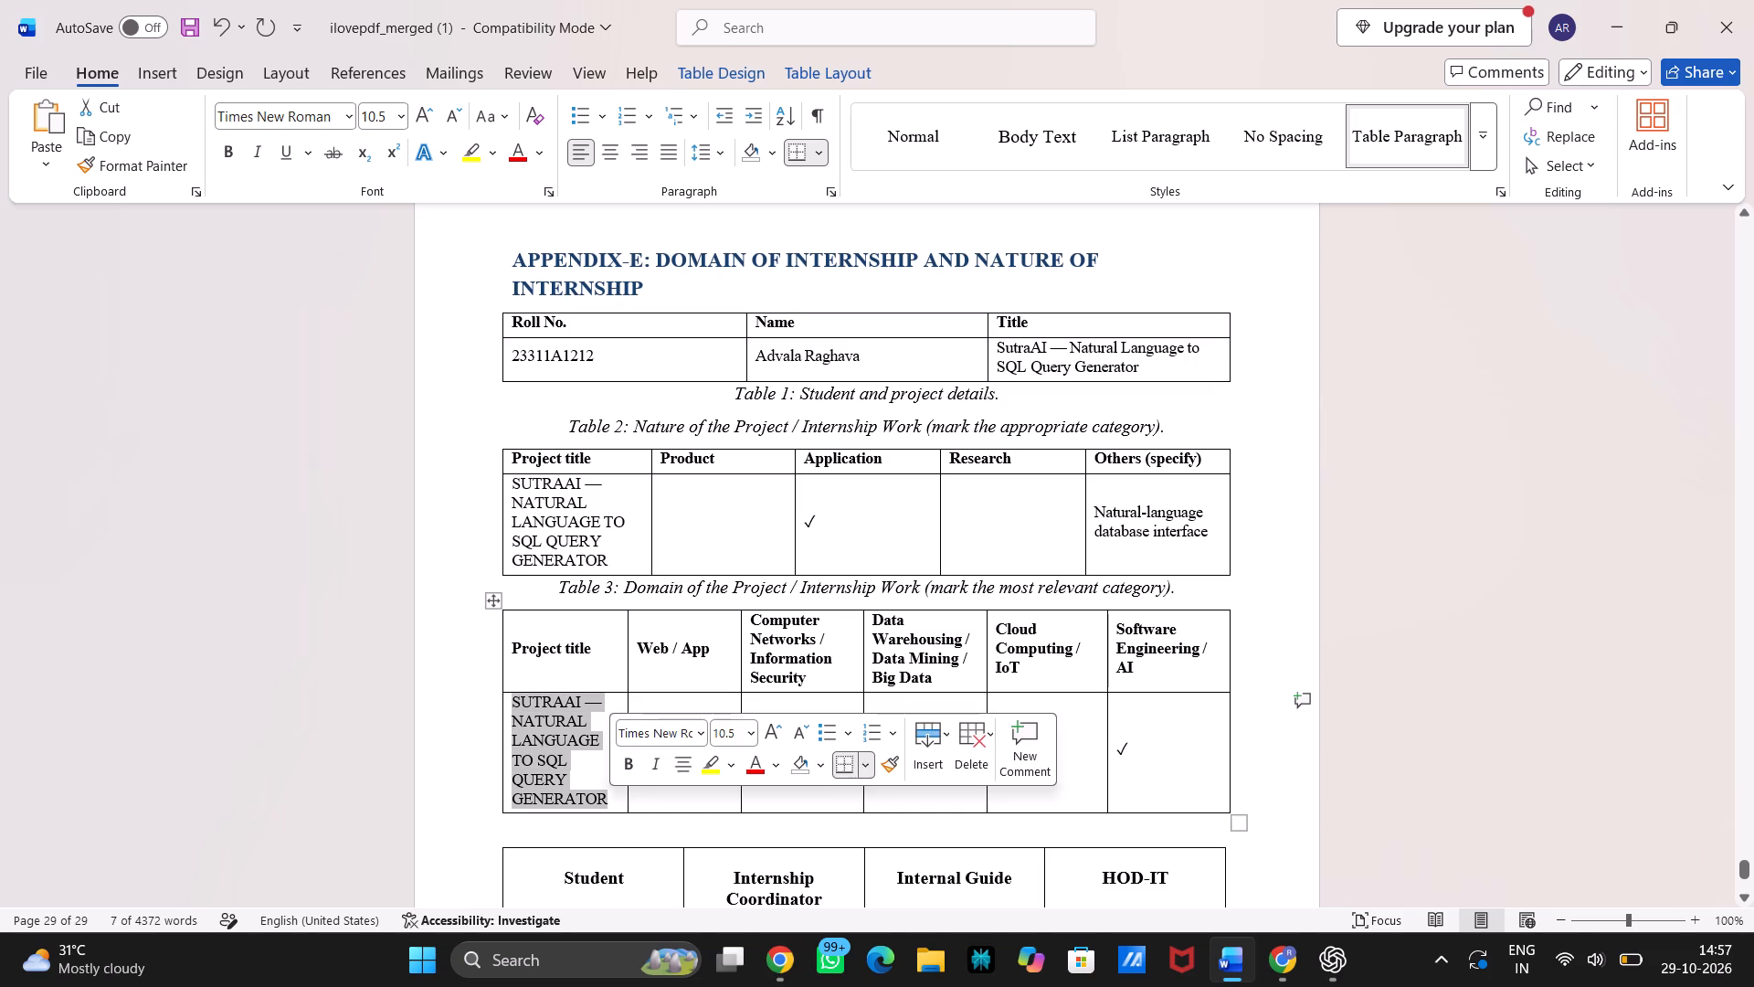
{"action": "key", "text": "ctrl+v"}
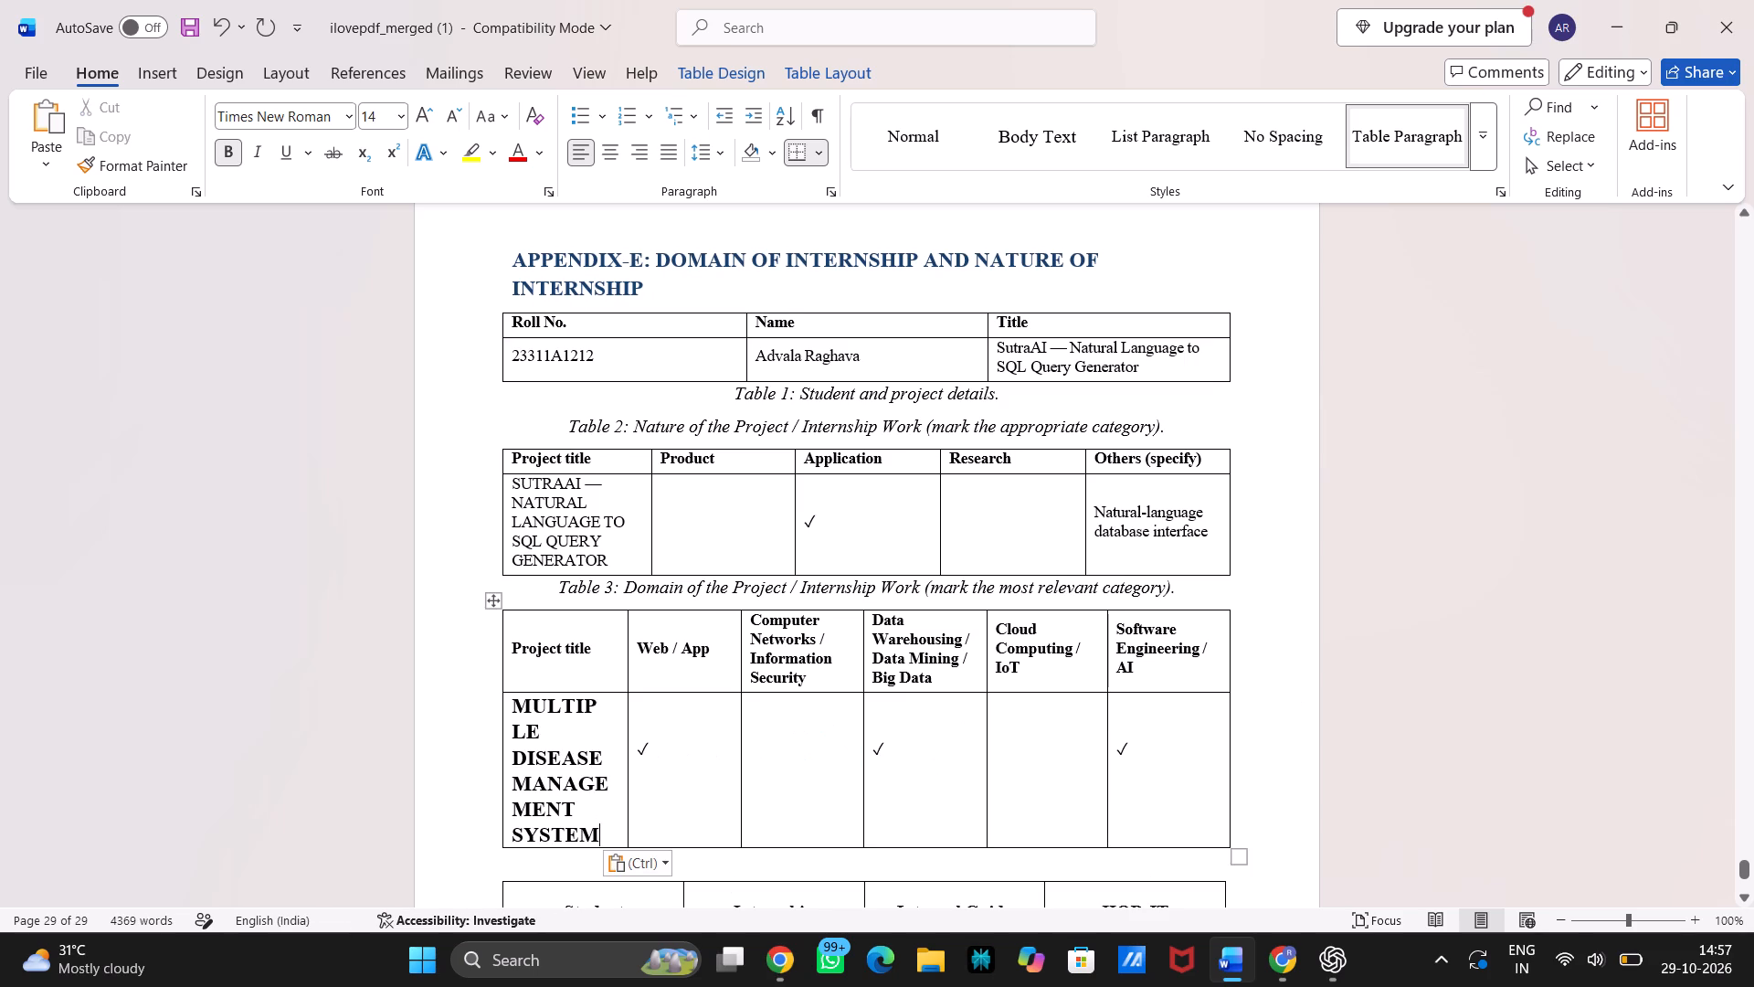
{"action": "left_click_drag", "start_coordinate": [609, 831], "coordinate": [520, 740]}
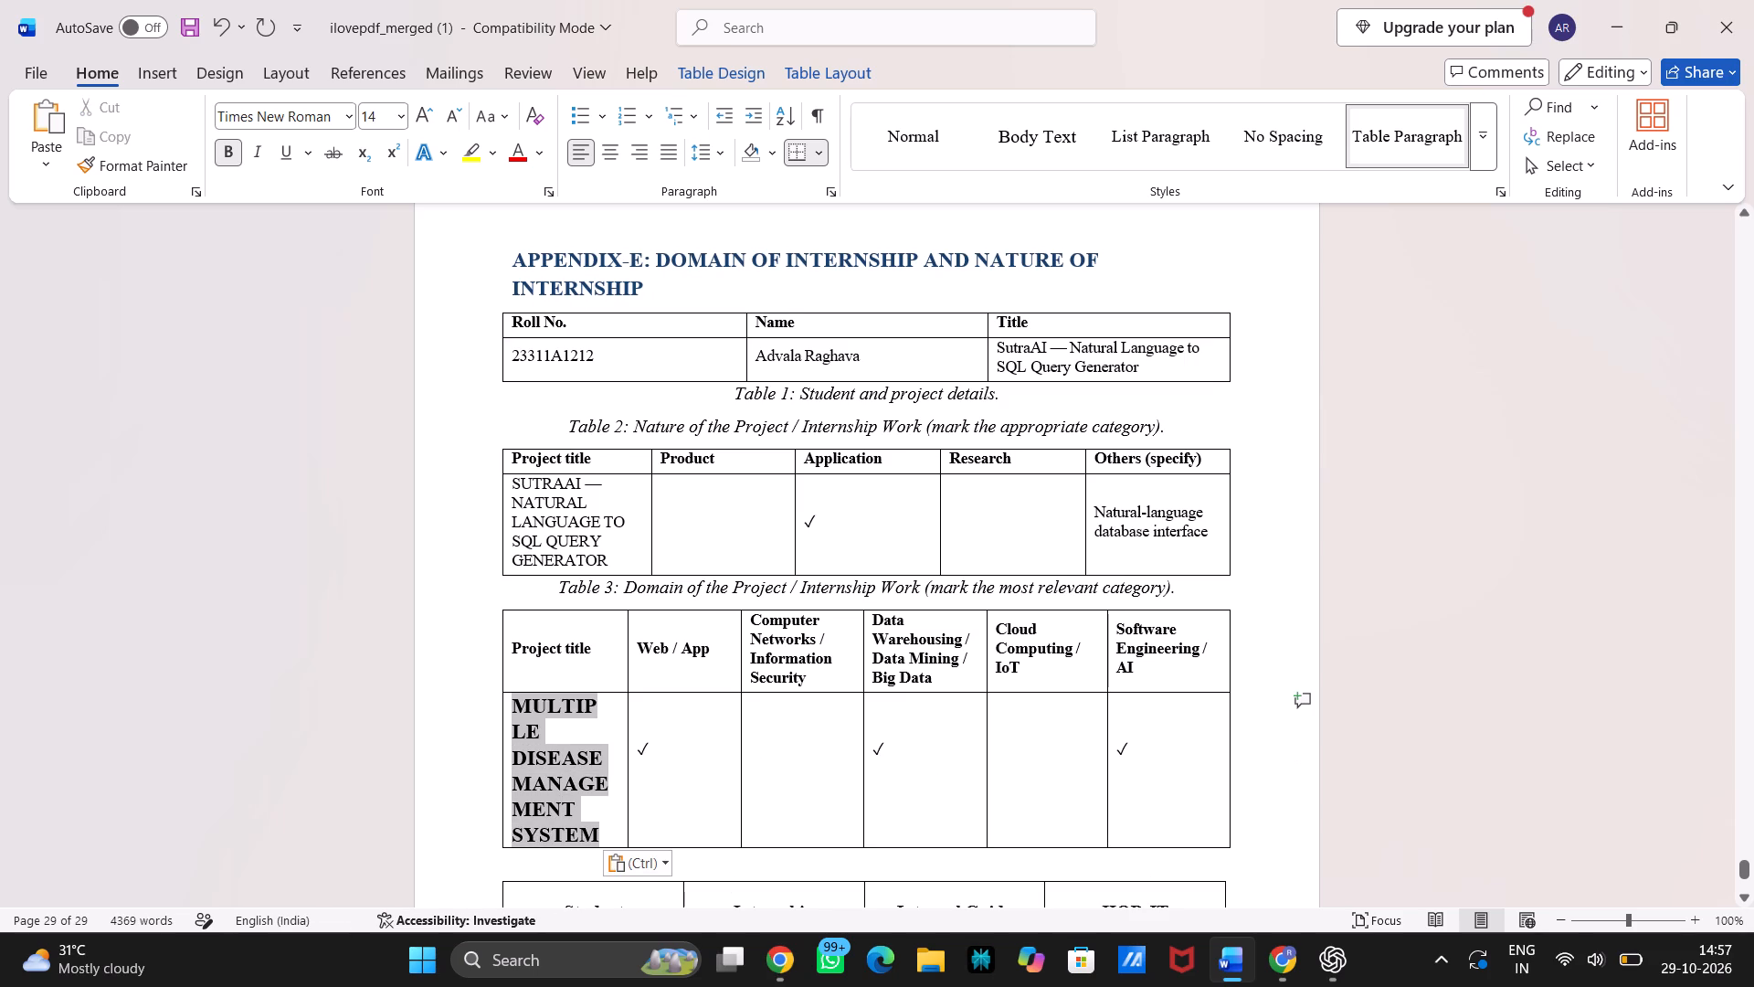
{"action": "left_click_drag", "start_coordinate": [520, 740], "coordinate": [515, 722]}
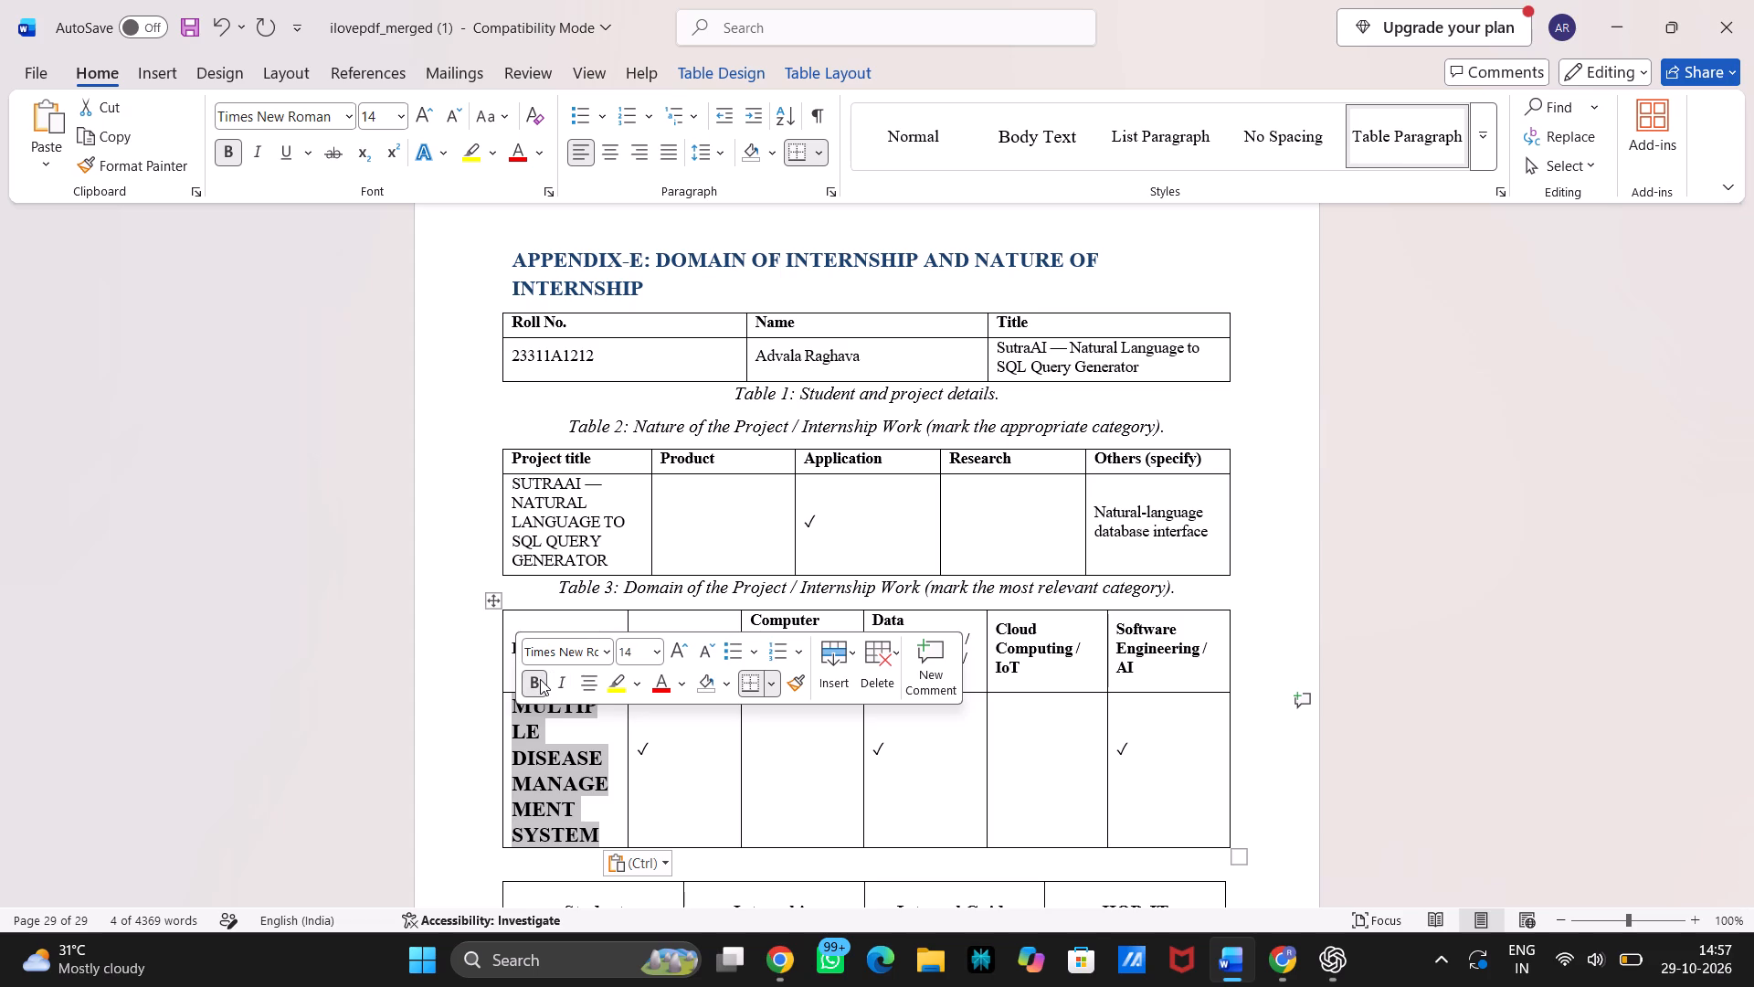
{"action": "left_click", "coordinate": [540, 679]}
{"action": "left_click", "coordinate": [564, 766]}
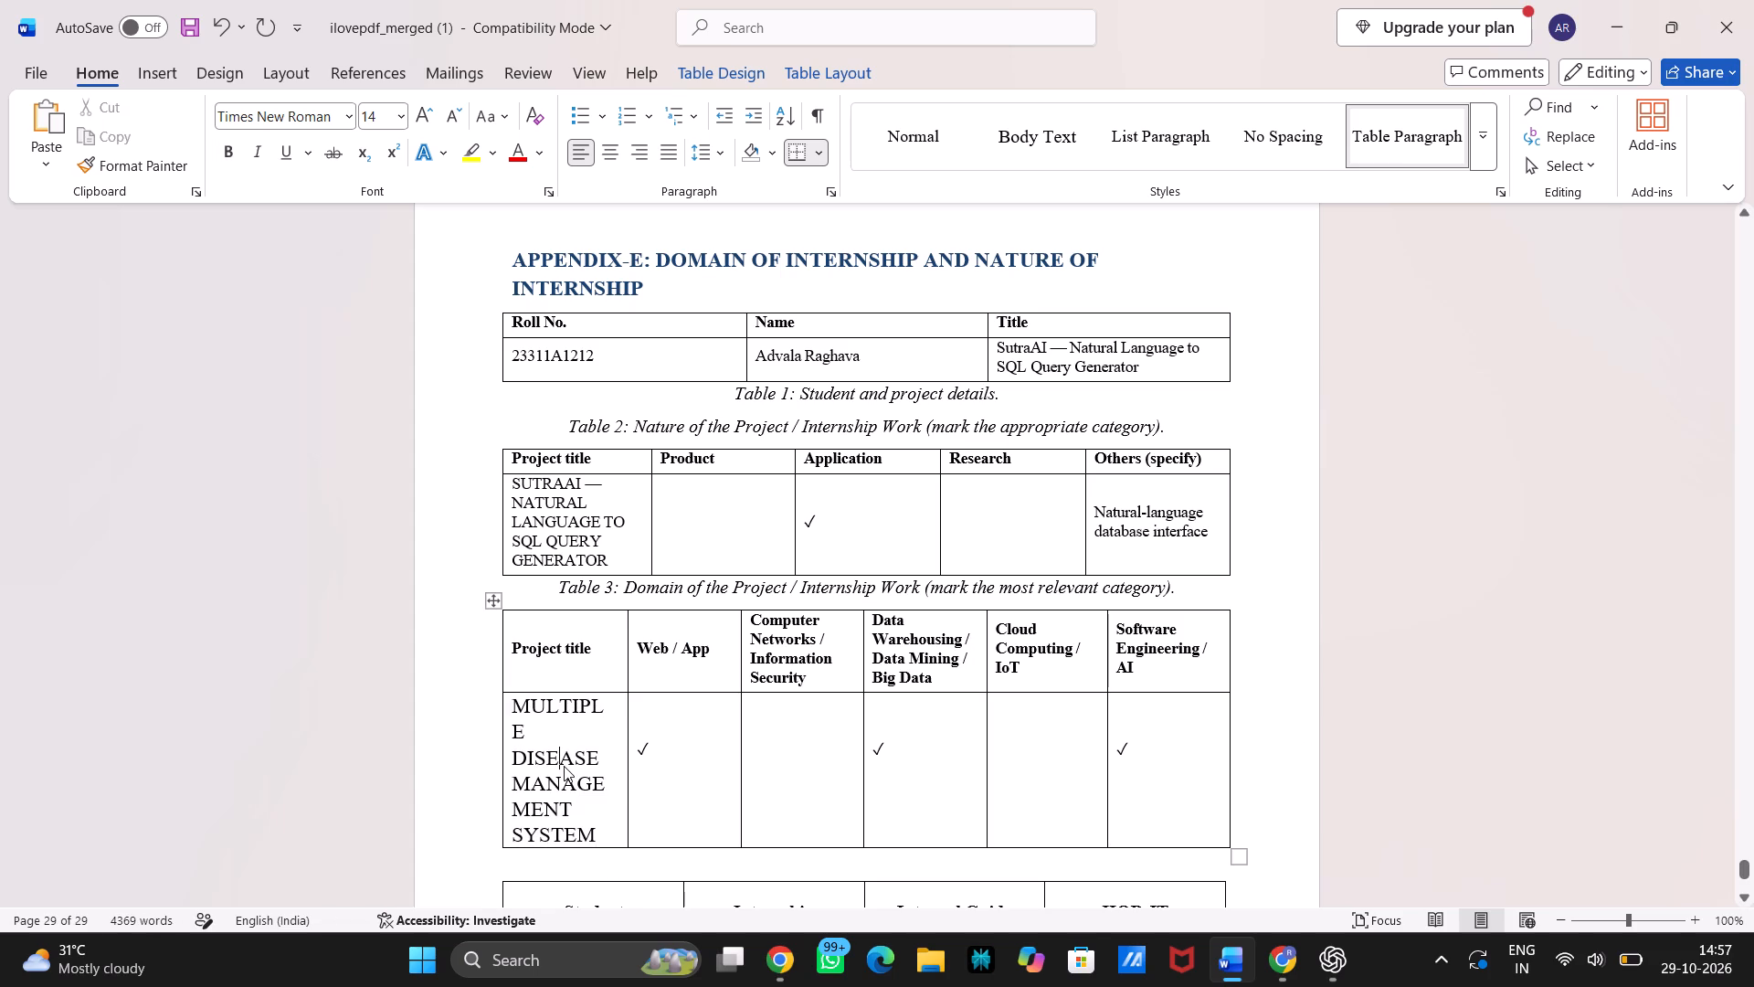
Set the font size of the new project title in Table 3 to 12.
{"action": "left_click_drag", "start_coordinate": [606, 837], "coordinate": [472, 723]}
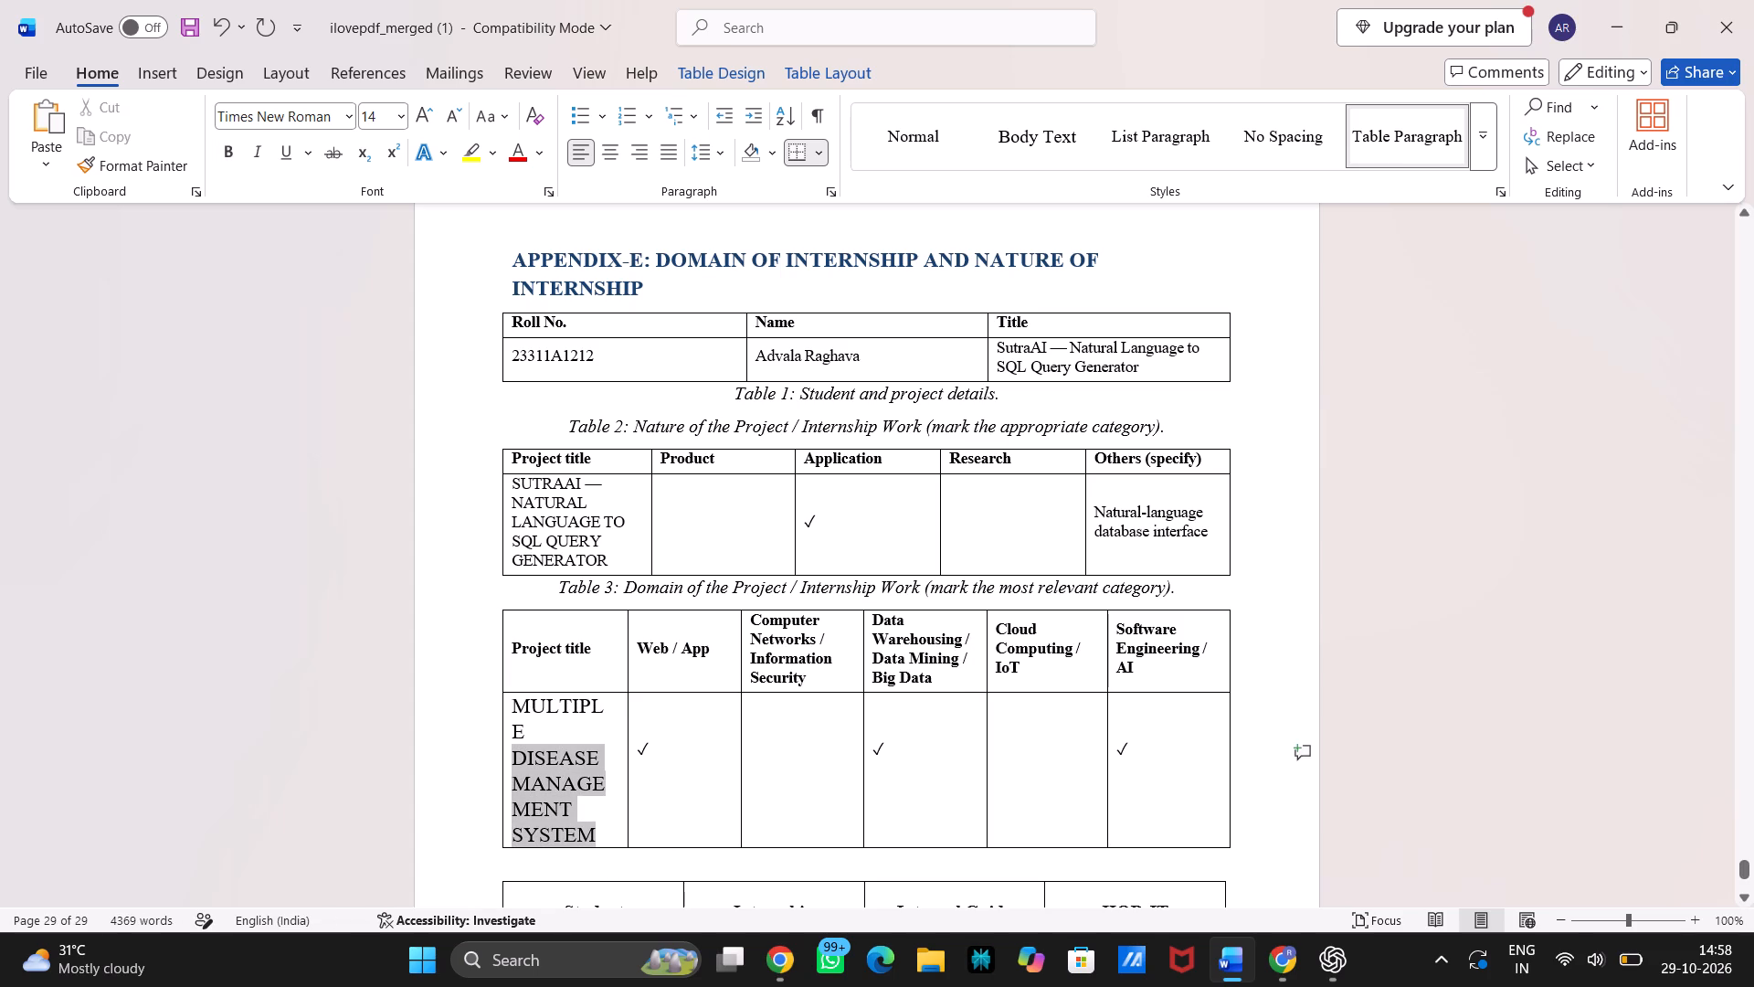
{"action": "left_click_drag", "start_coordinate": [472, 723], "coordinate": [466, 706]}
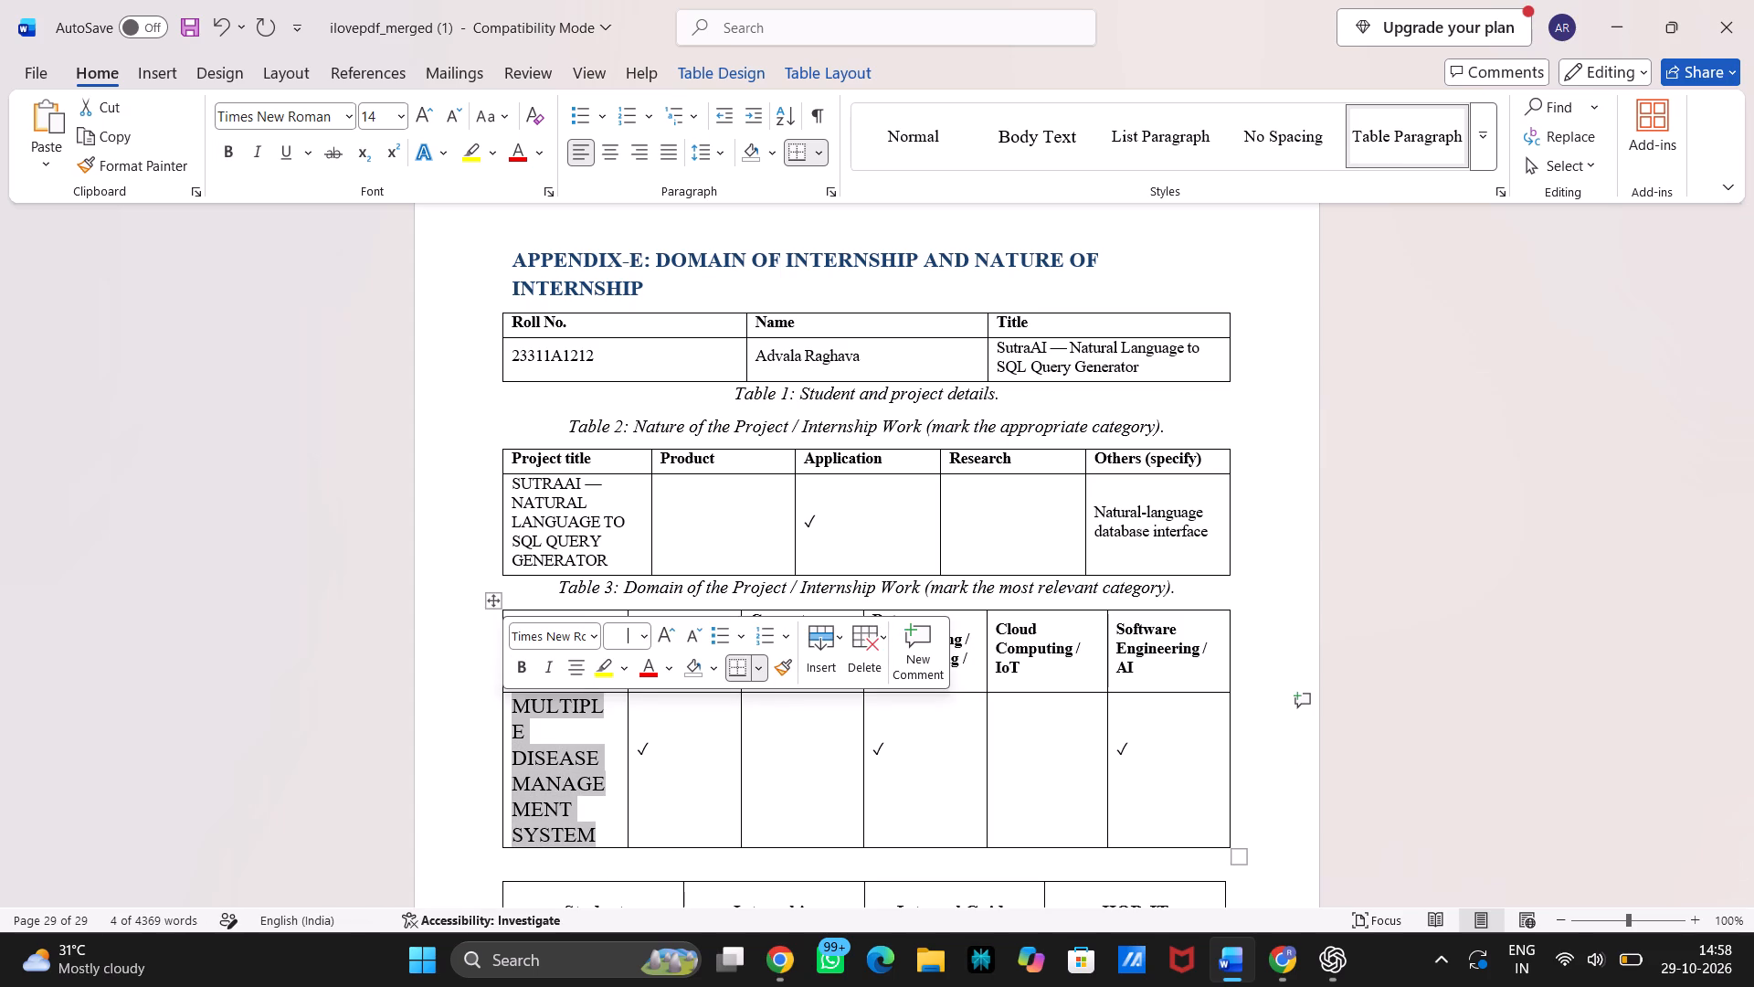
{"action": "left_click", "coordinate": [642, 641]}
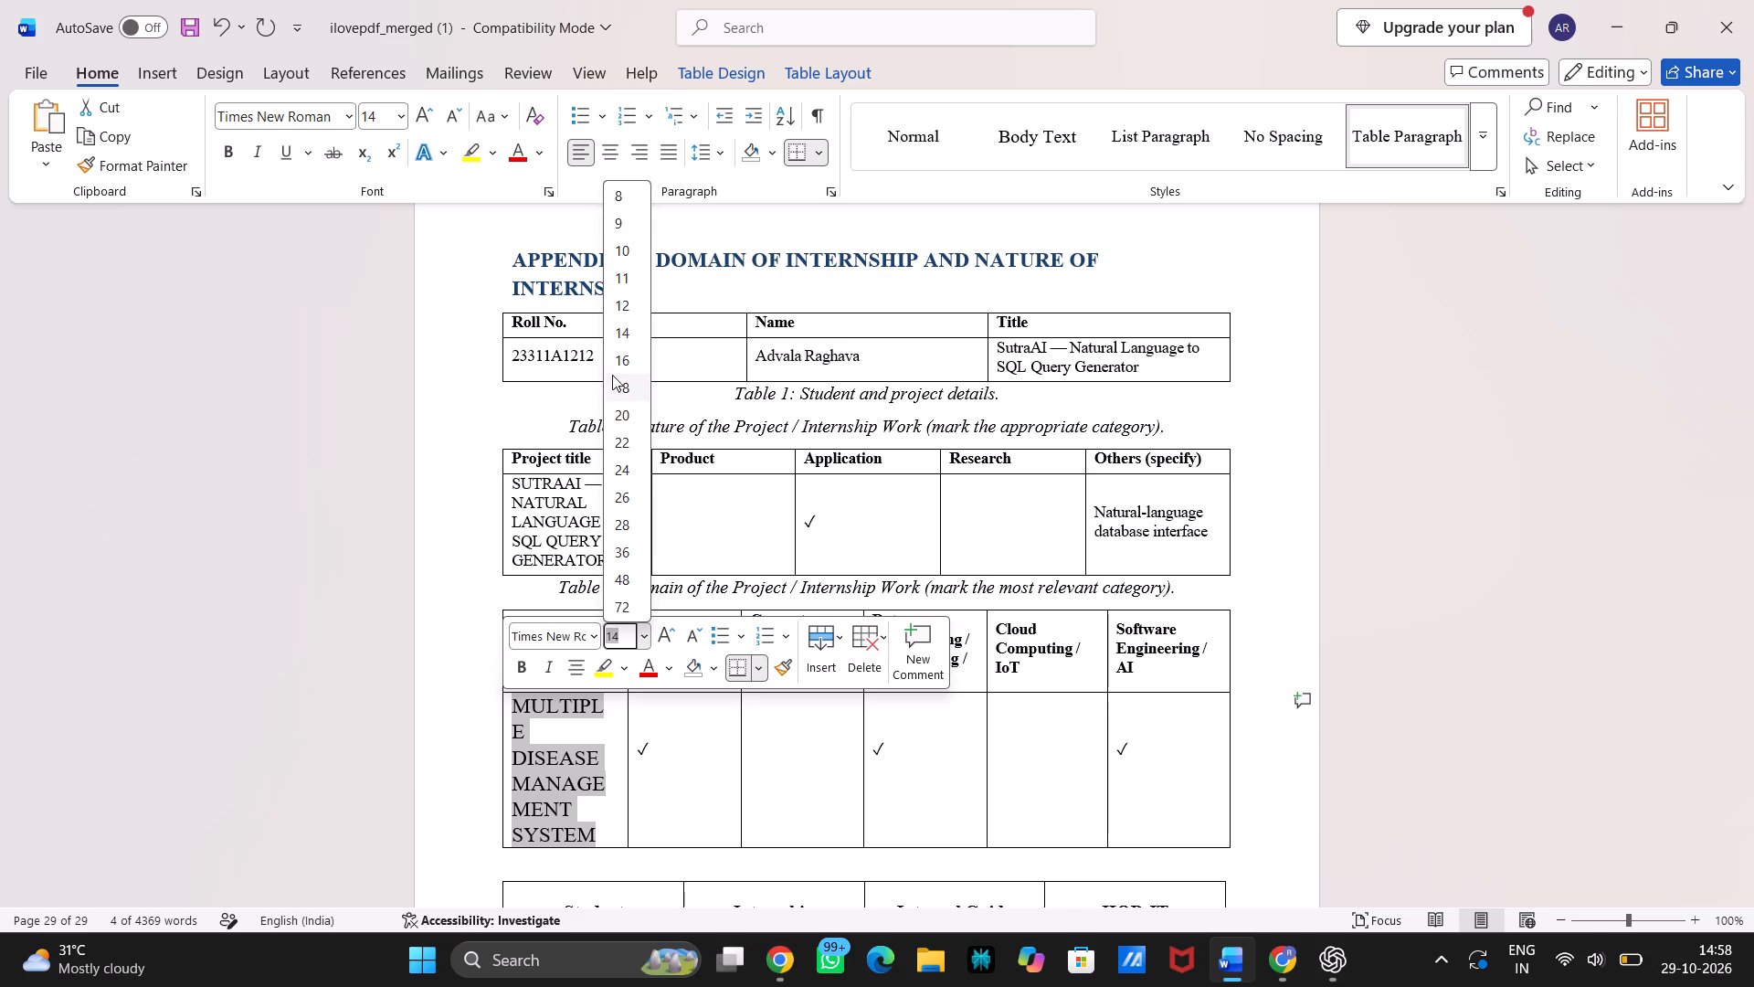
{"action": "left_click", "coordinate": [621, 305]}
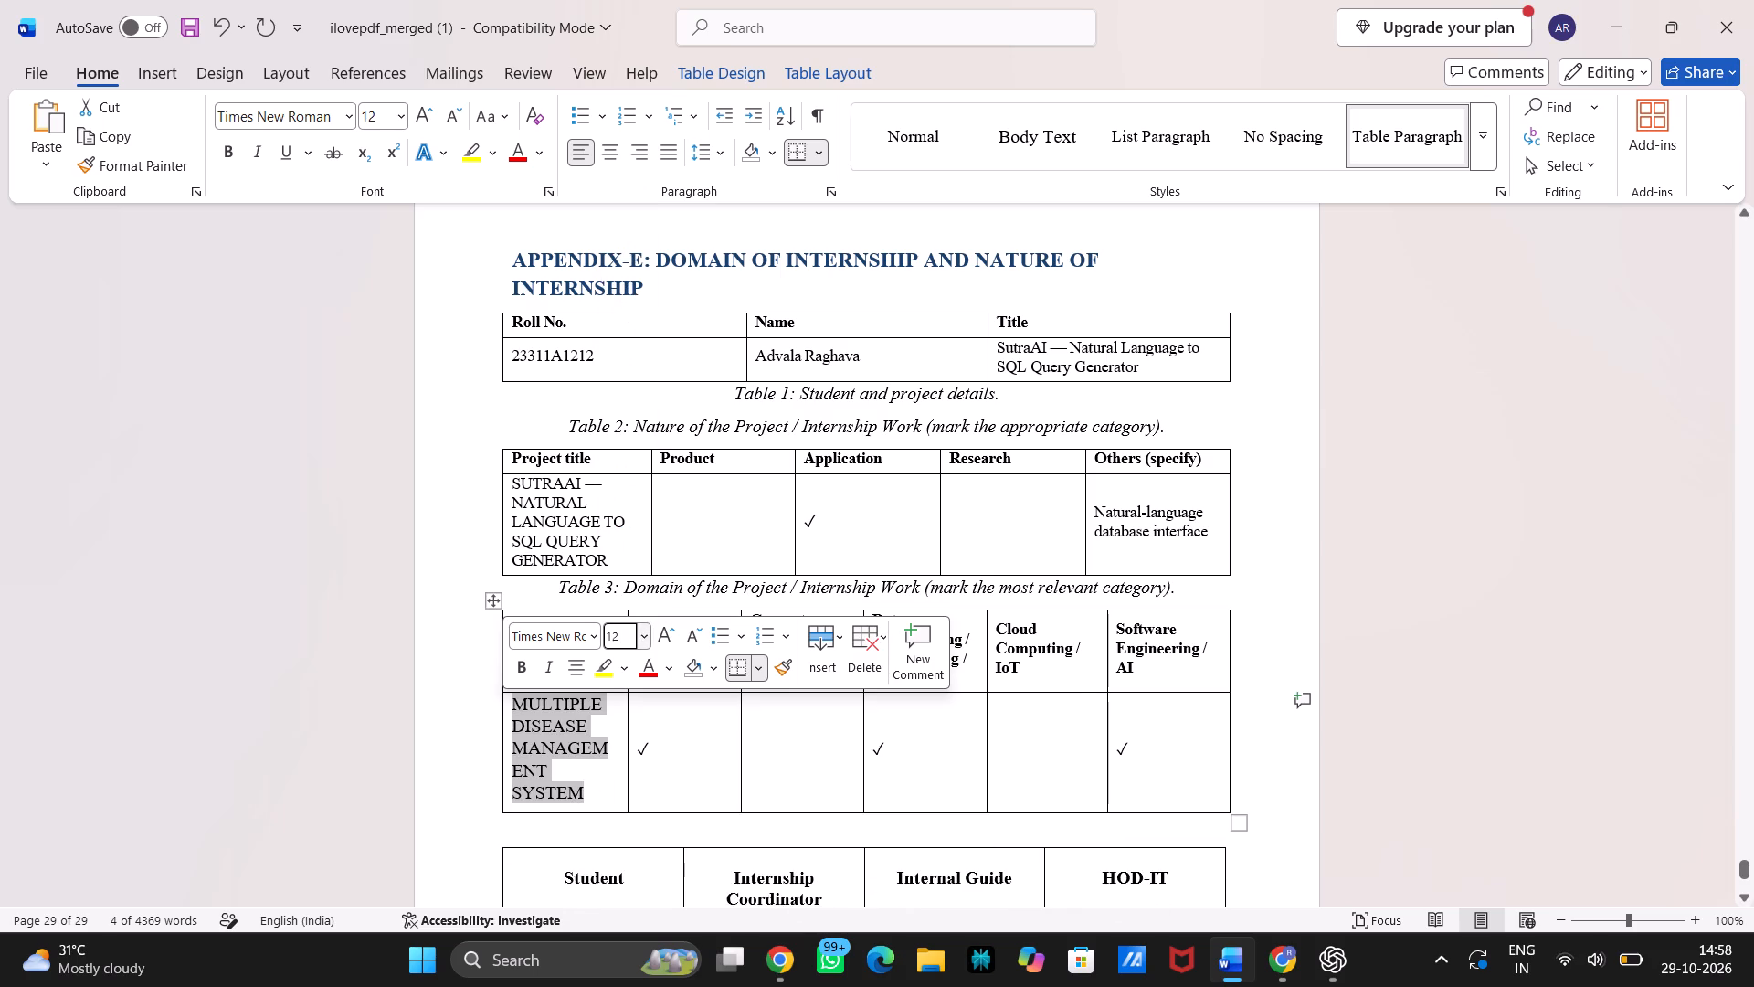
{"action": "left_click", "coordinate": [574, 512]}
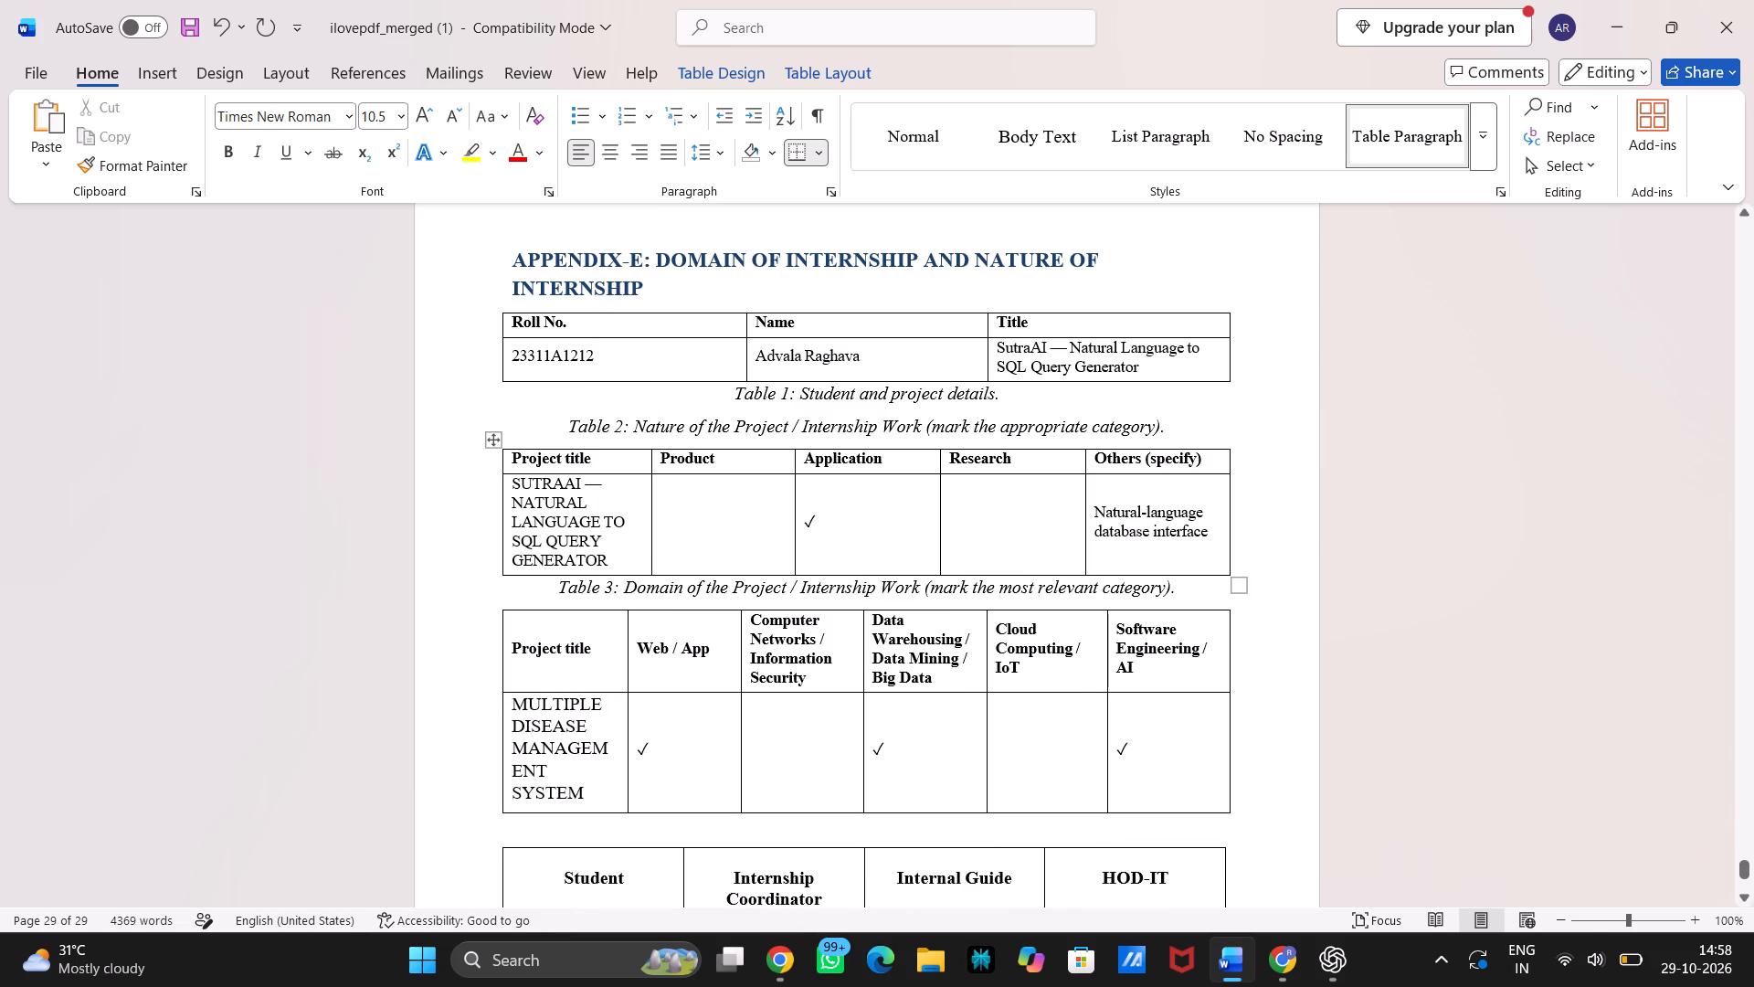
Set the font size of the whole project title in Table 3 to 10.5.
{"action": "left_click_drag", "start_coordinate": [593, 793], "coordinate": [516, 752]}
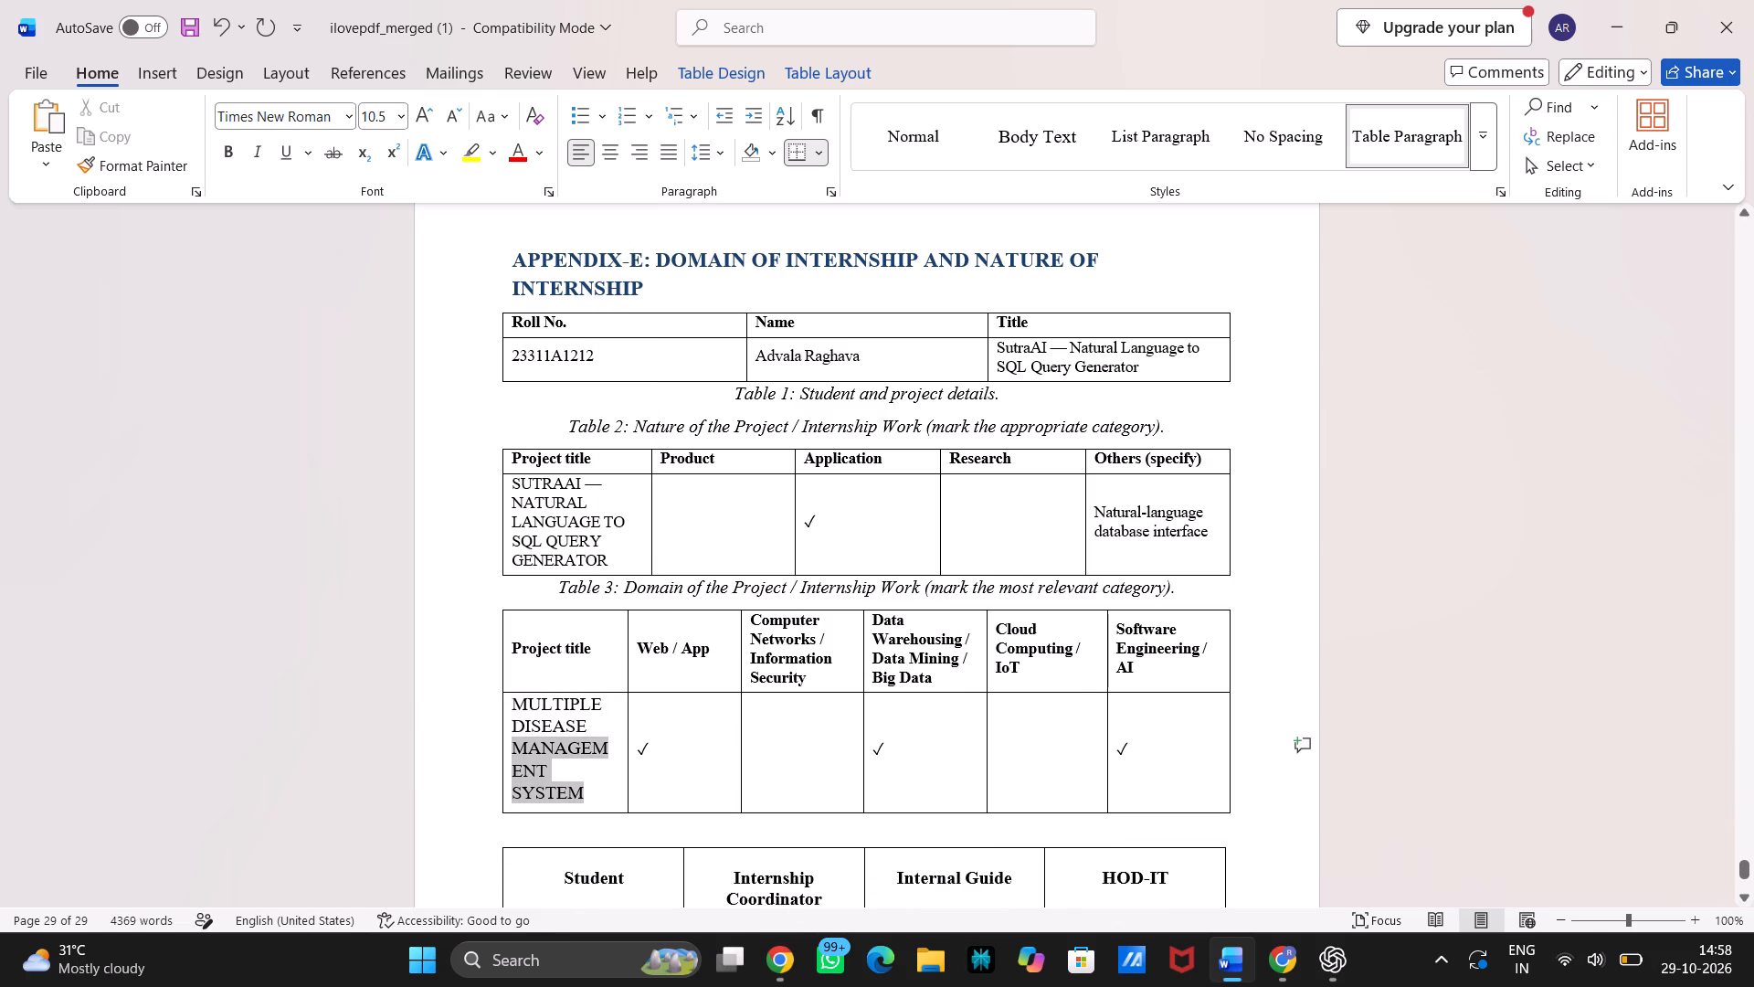
{"action": "left_click_drag", "start_coordinate": [516, 752], "coordinate": [510, 708]}
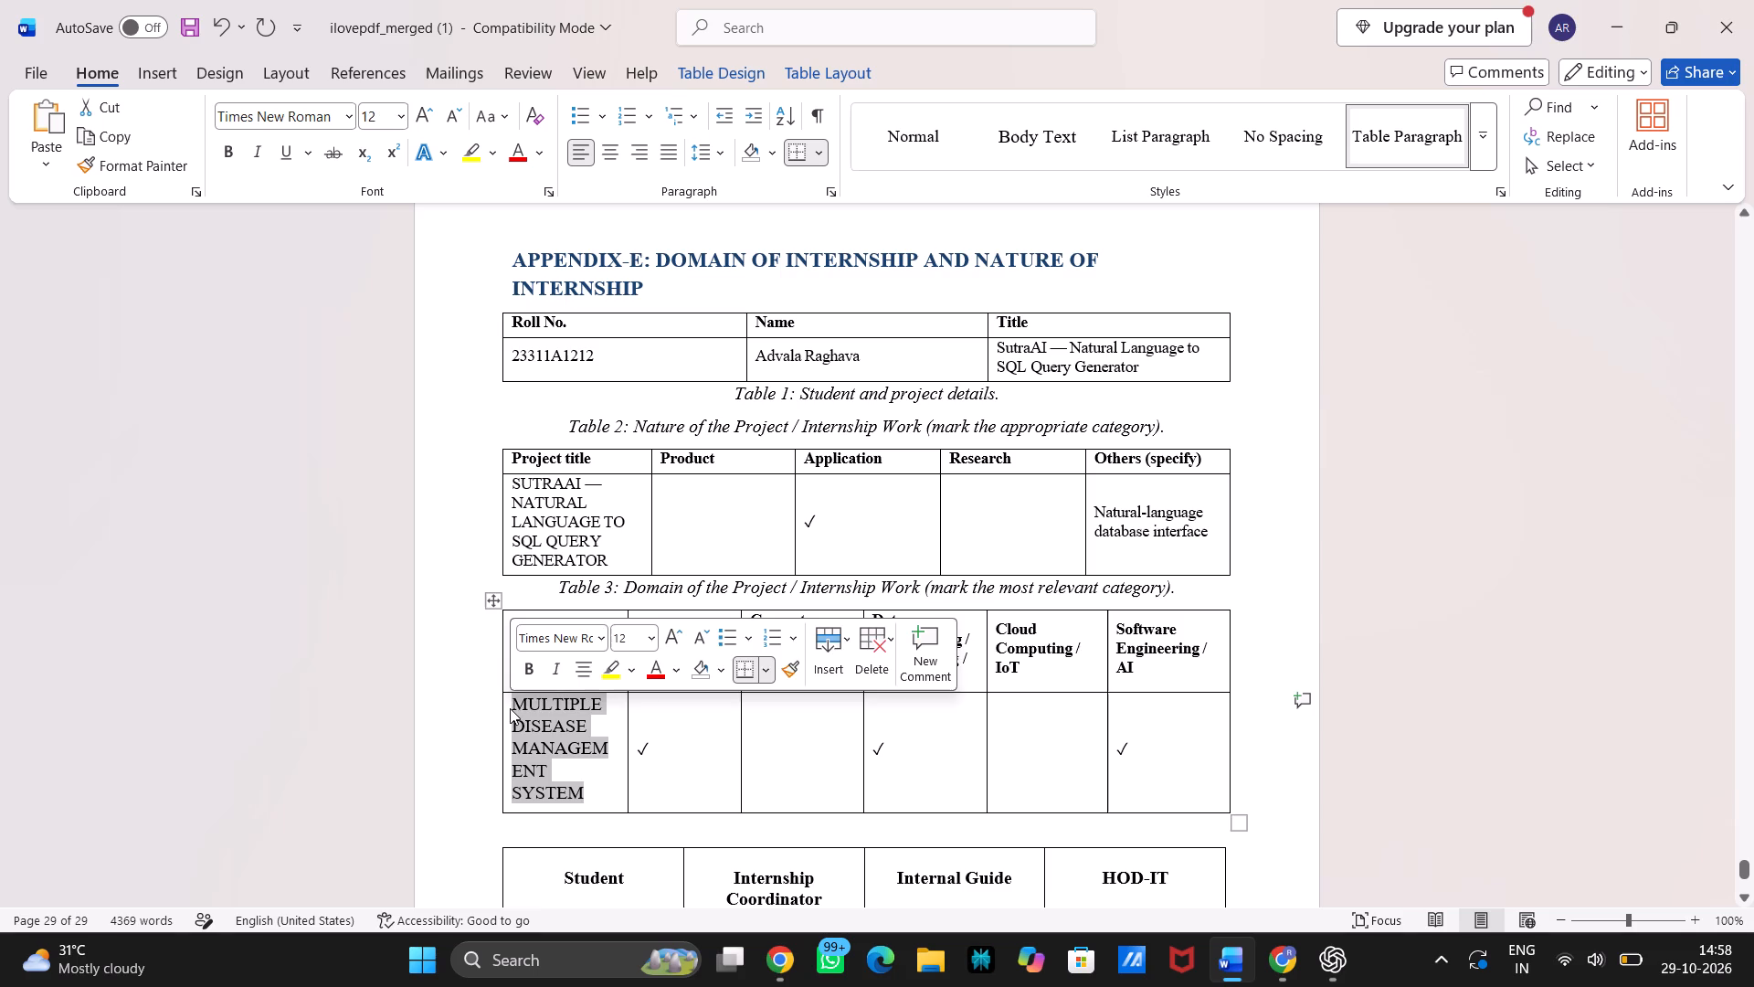
{"action": "left_click", "coordinate": [647, 641]}
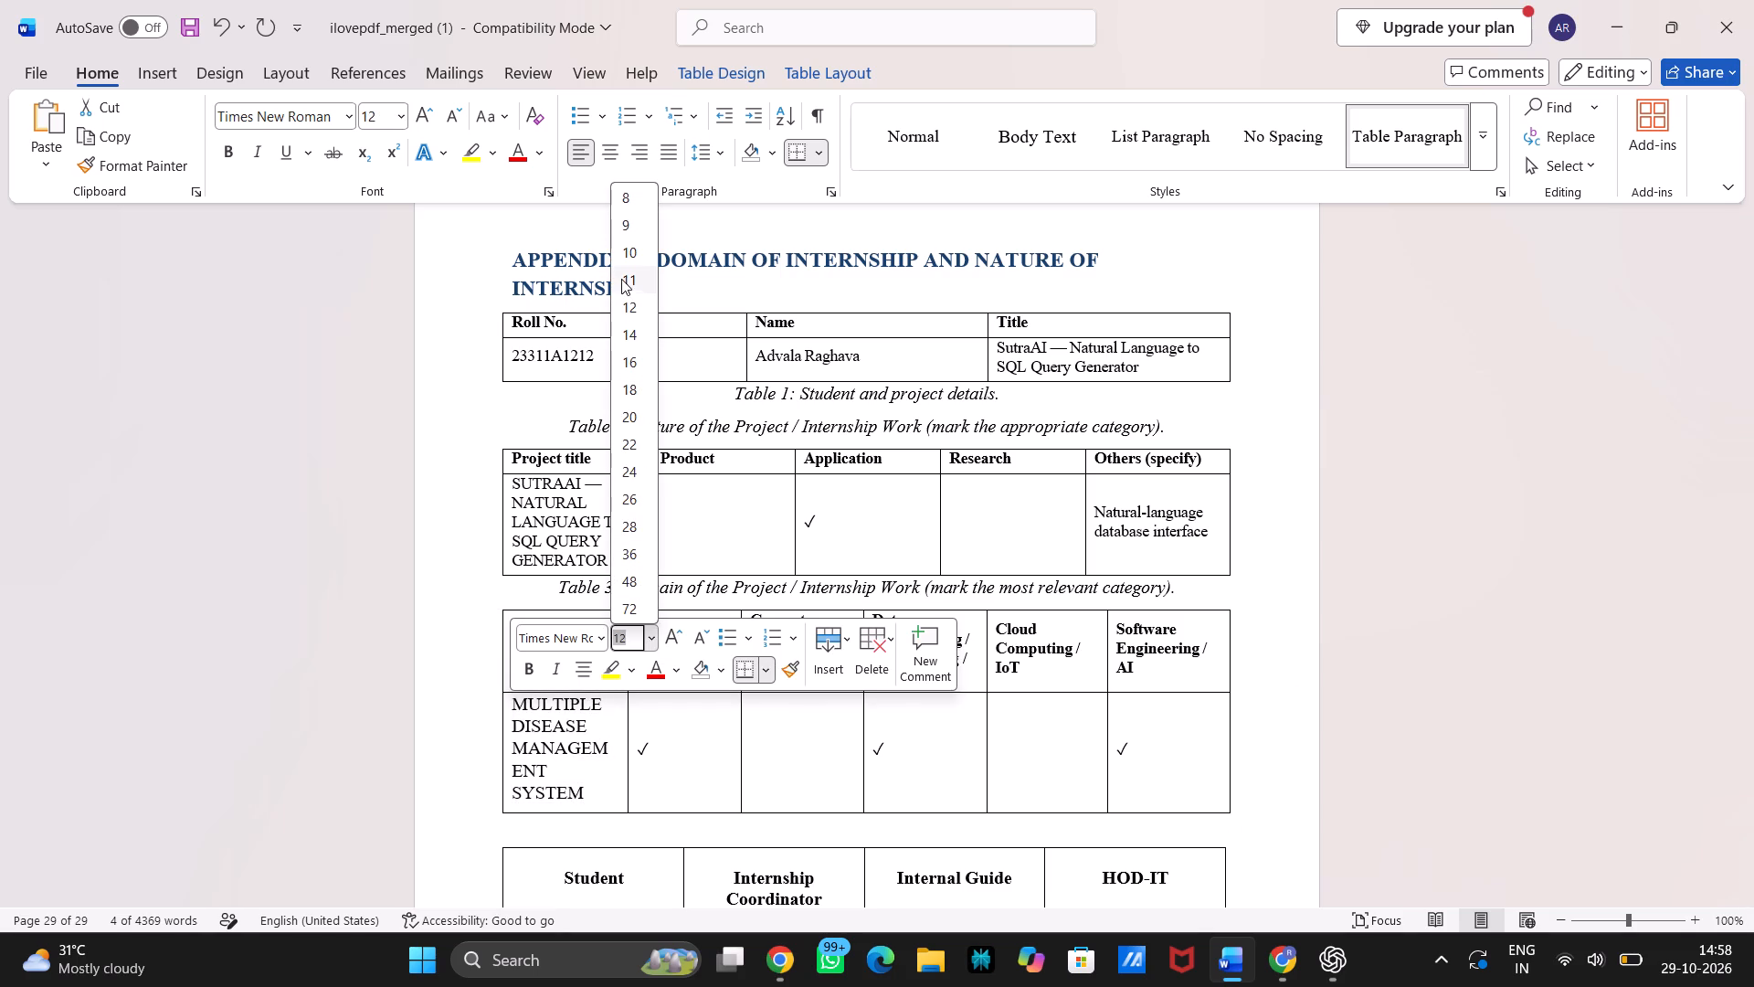
{"action": "left_click", "coordinate": [630, 260]}
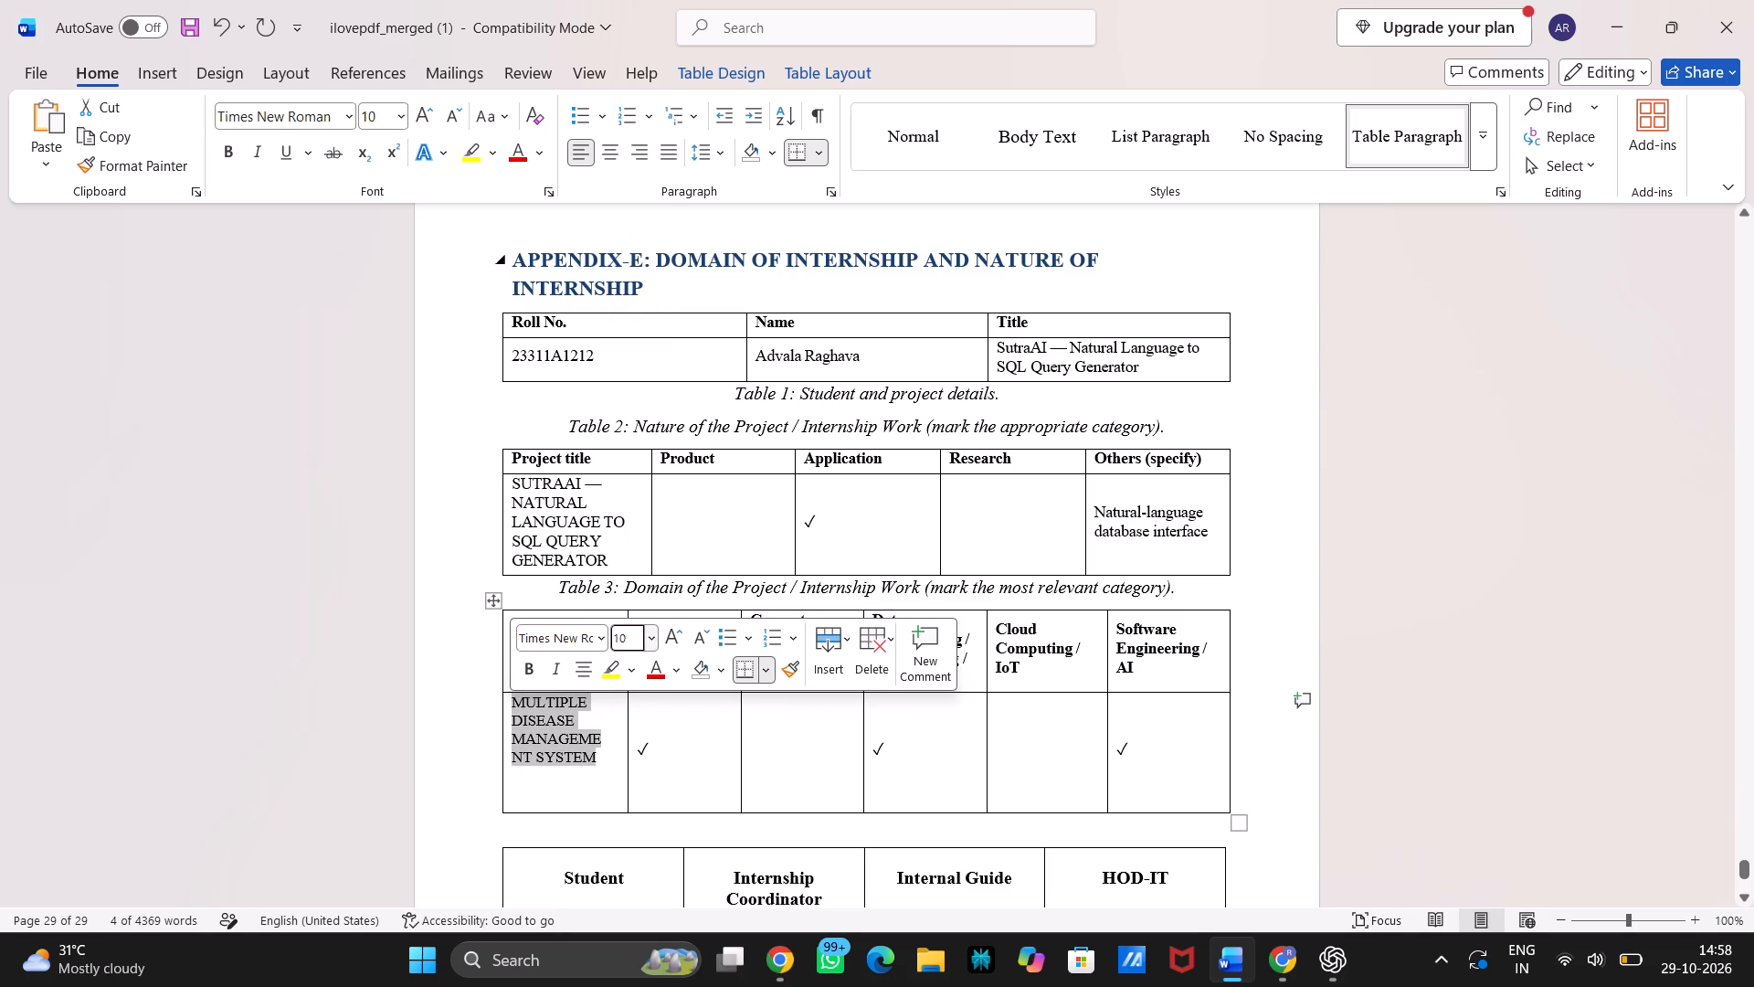
{"action": "left_click", "coordinate": [630, 643]}
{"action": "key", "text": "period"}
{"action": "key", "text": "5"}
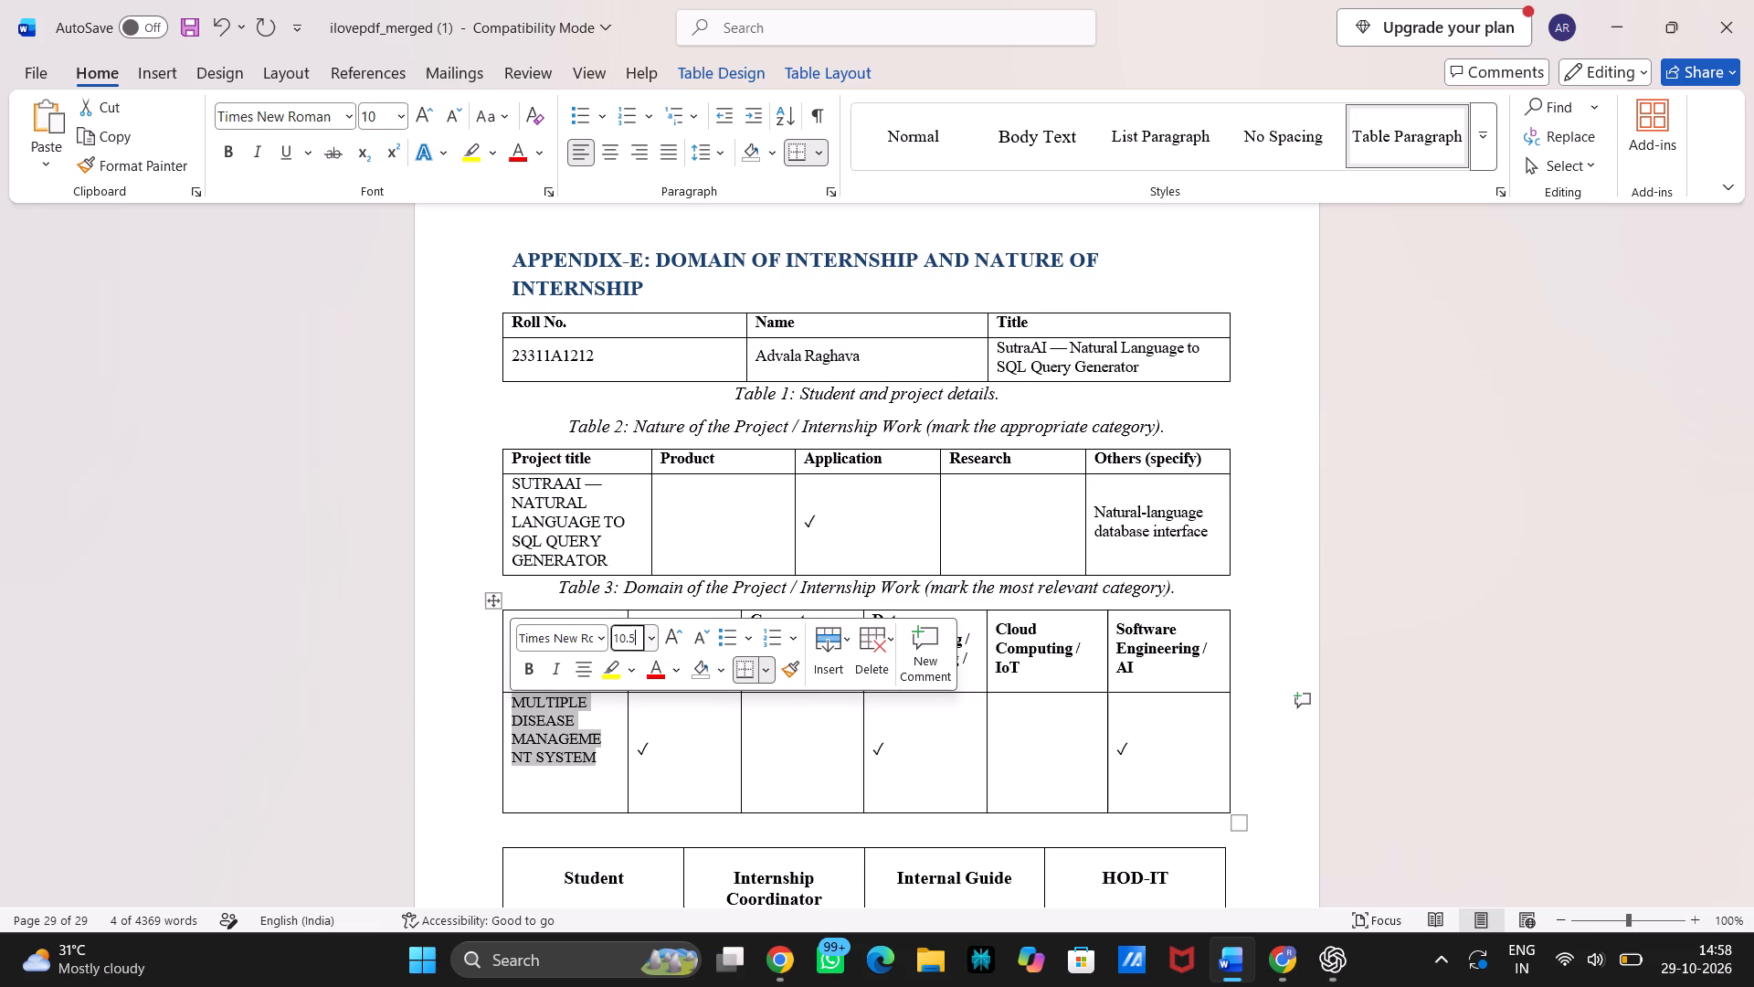
{"action": "left_click", "coordinate": [581, 803]}
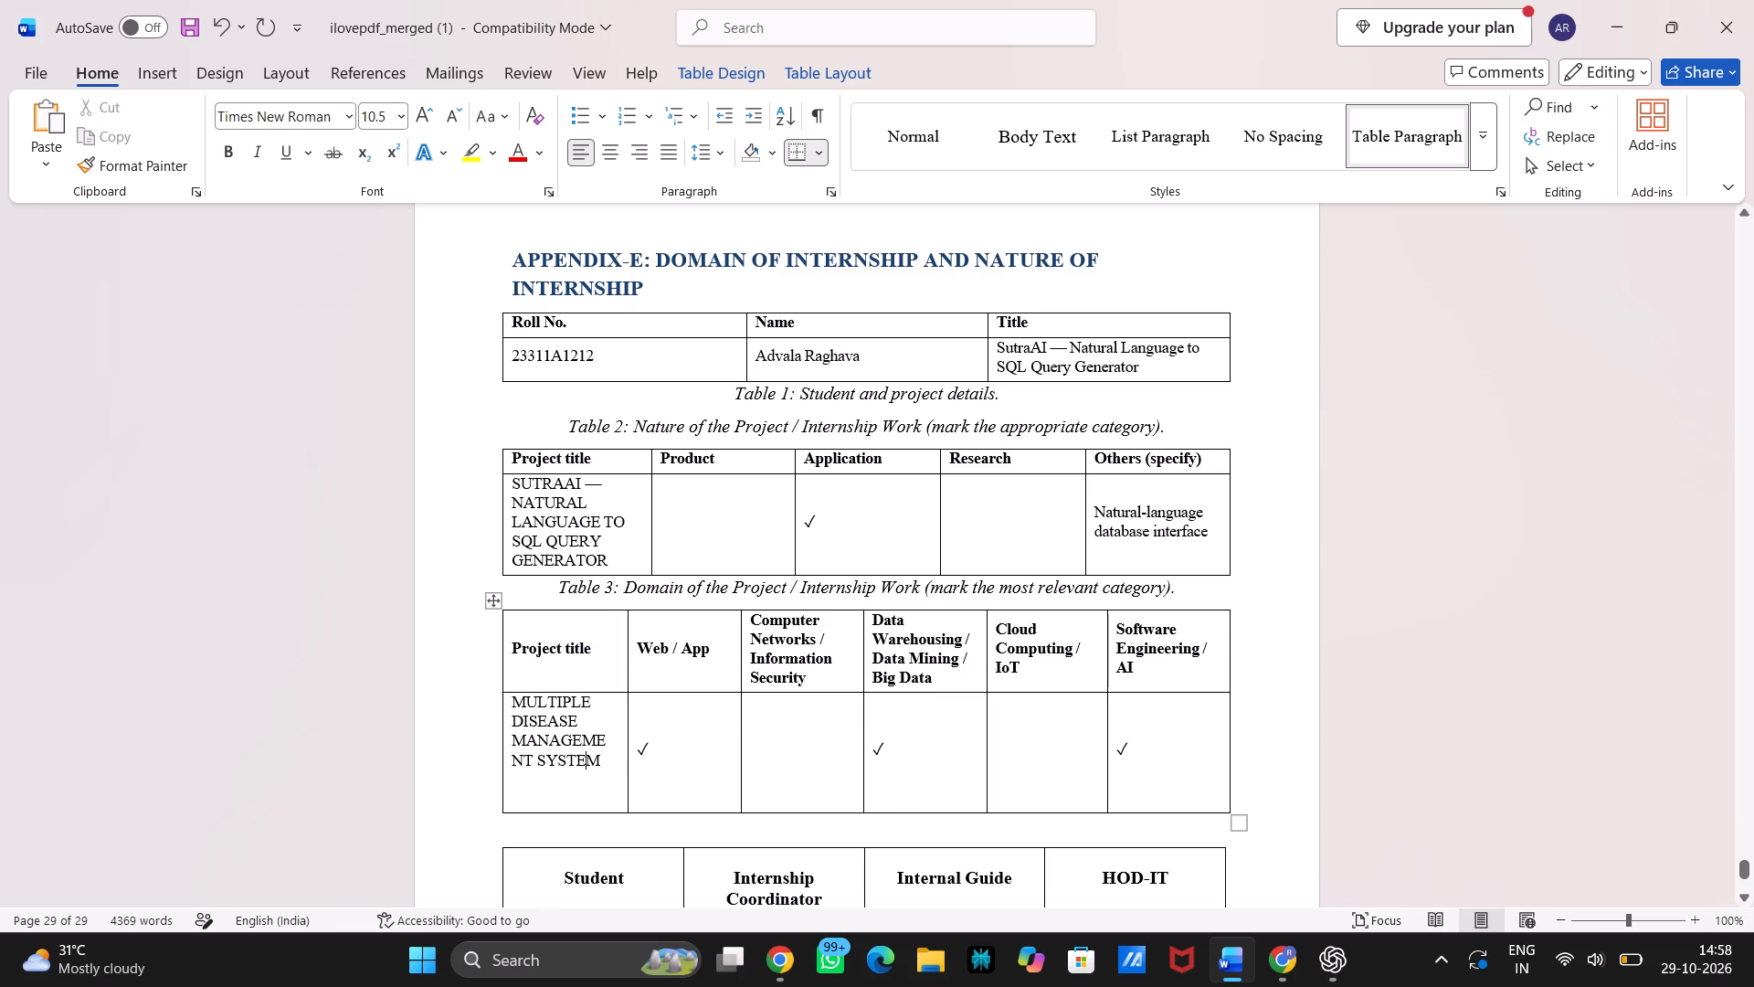
{"action": "left_click", "coordinate": [606, 770]}
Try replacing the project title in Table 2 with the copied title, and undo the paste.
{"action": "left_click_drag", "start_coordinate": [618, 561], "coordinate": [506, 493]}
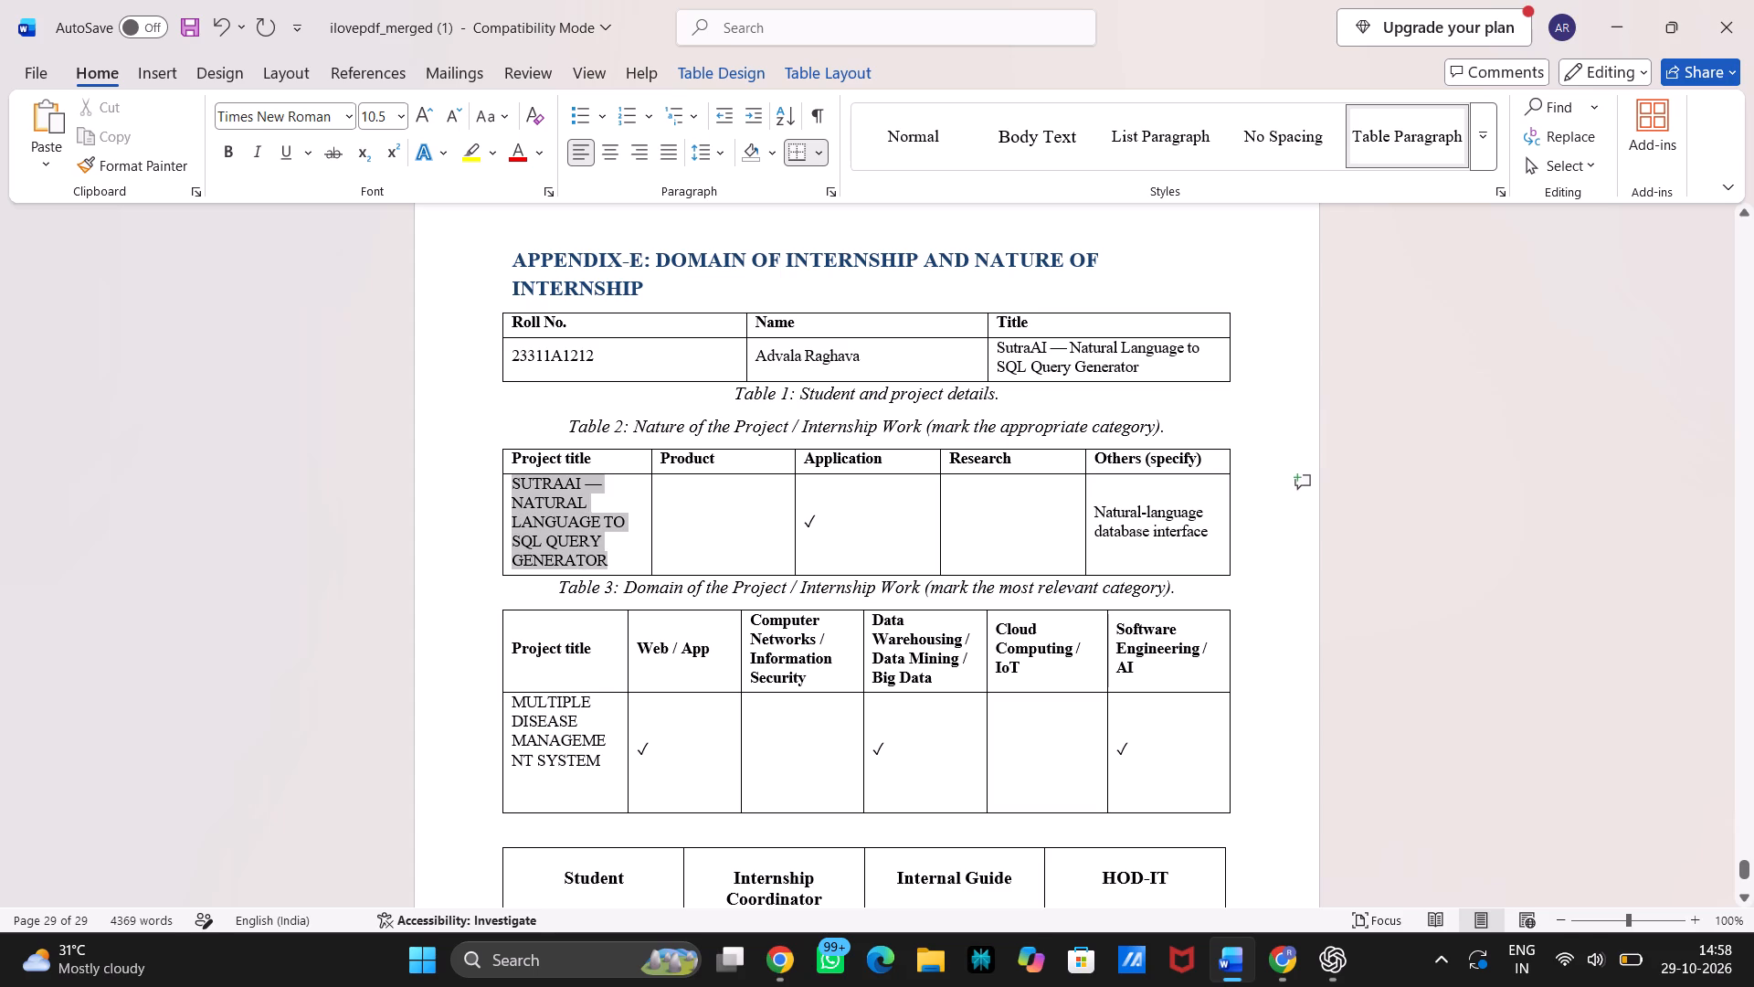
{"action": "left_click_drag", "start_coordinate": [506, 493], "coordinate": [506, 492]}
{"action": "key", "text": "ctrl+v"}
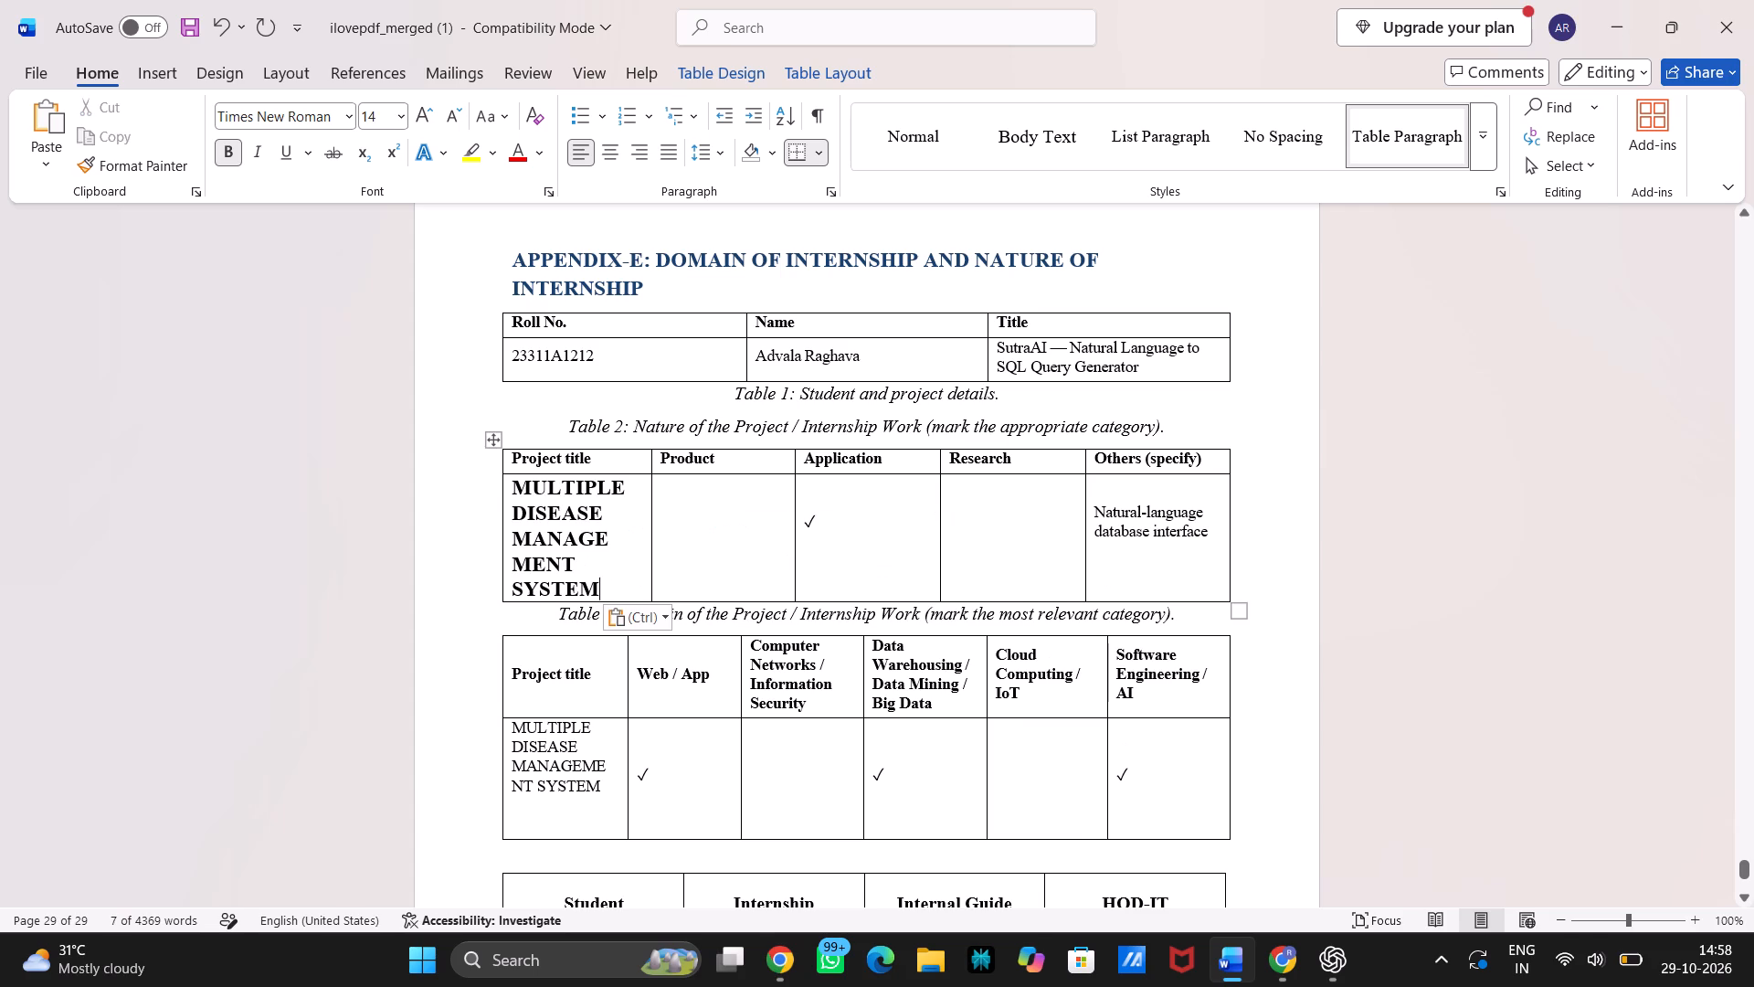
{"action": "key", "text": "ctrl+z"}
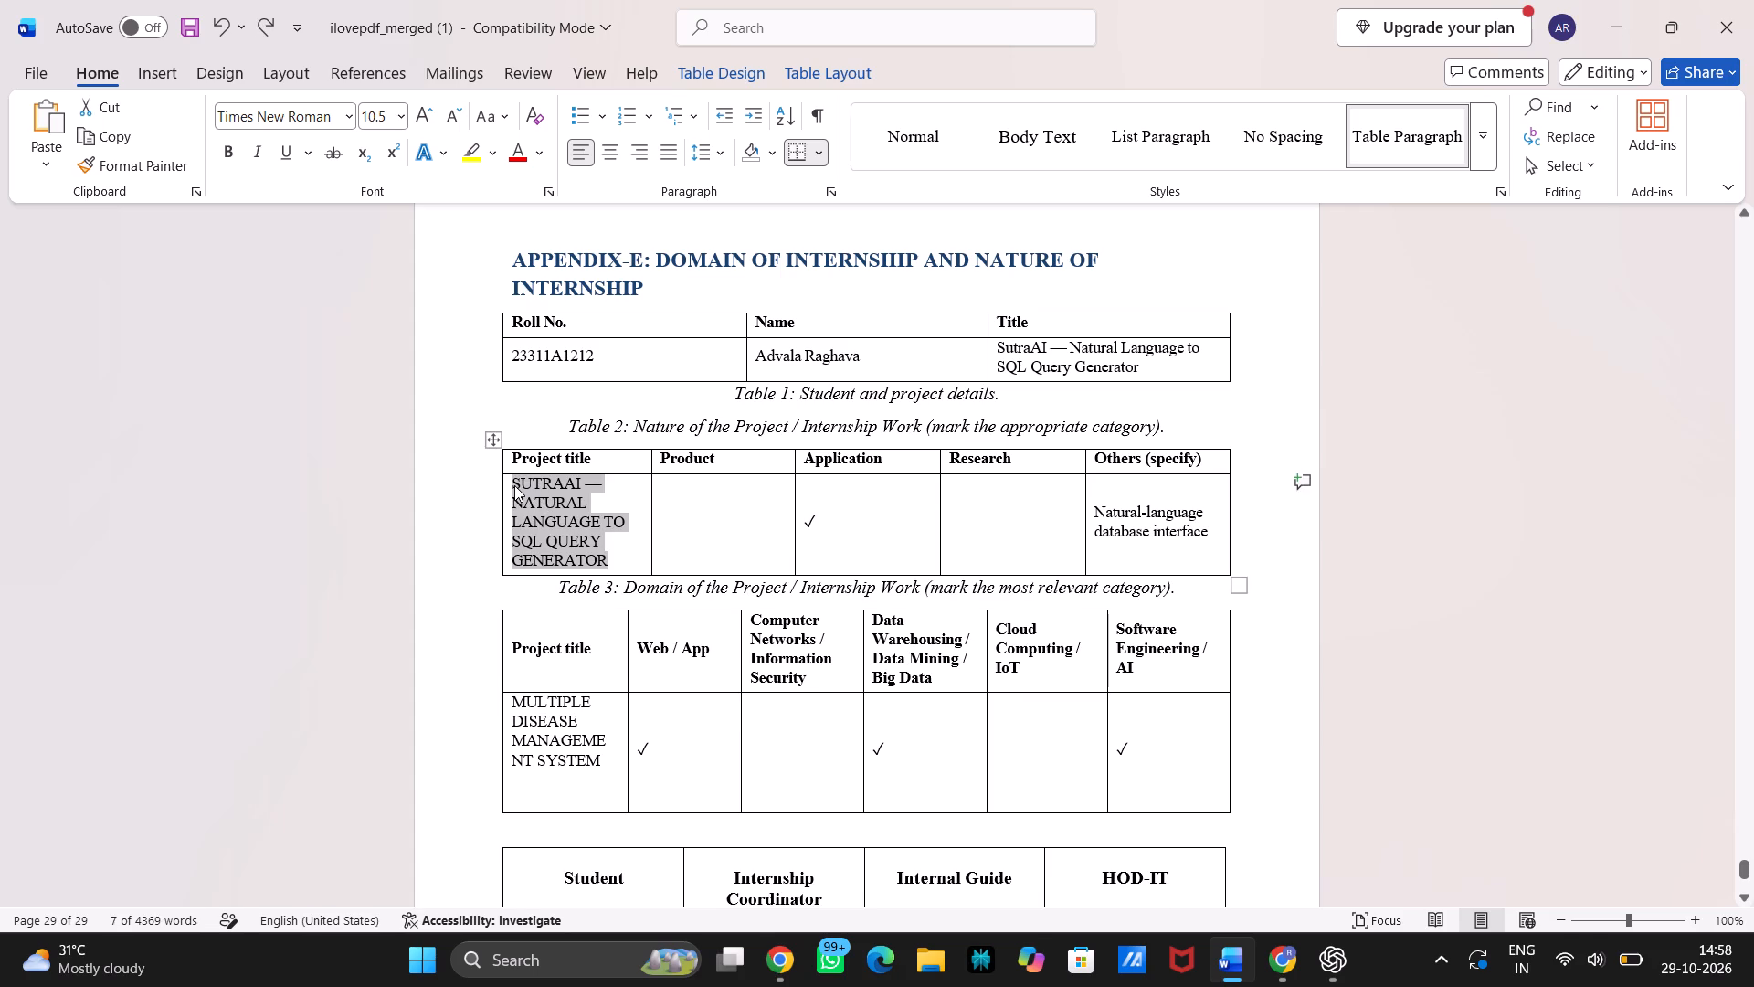
Replace the whole project title in Appendix-E's Table 2 with the copied "MULTIPLE DISEASE MANAGEMENT SYSTEM".
{"action": "left_click", "coordinate": [514, 485]}
{"action": "left_click_drag", "start_coordinate": [522, 484], "coordinate": [546, 513]}
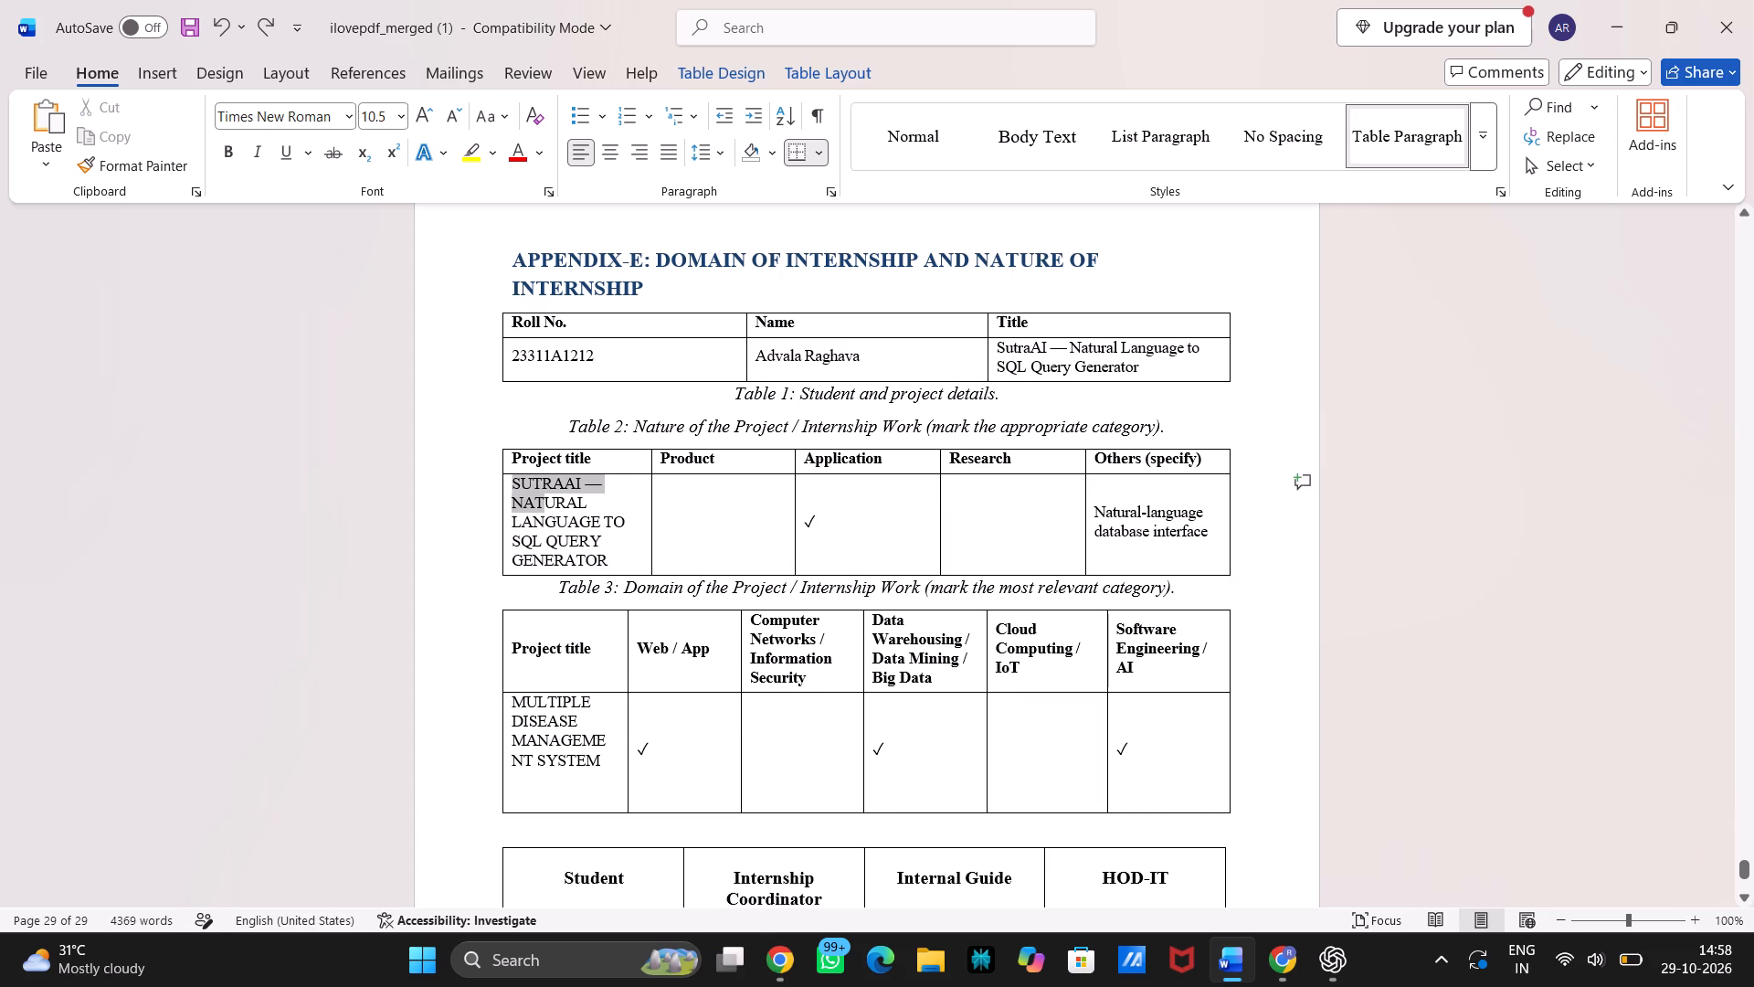
{"action": "left_click_drag", "start_coordinate": [546, 513], "coordinate": [514, 475]}
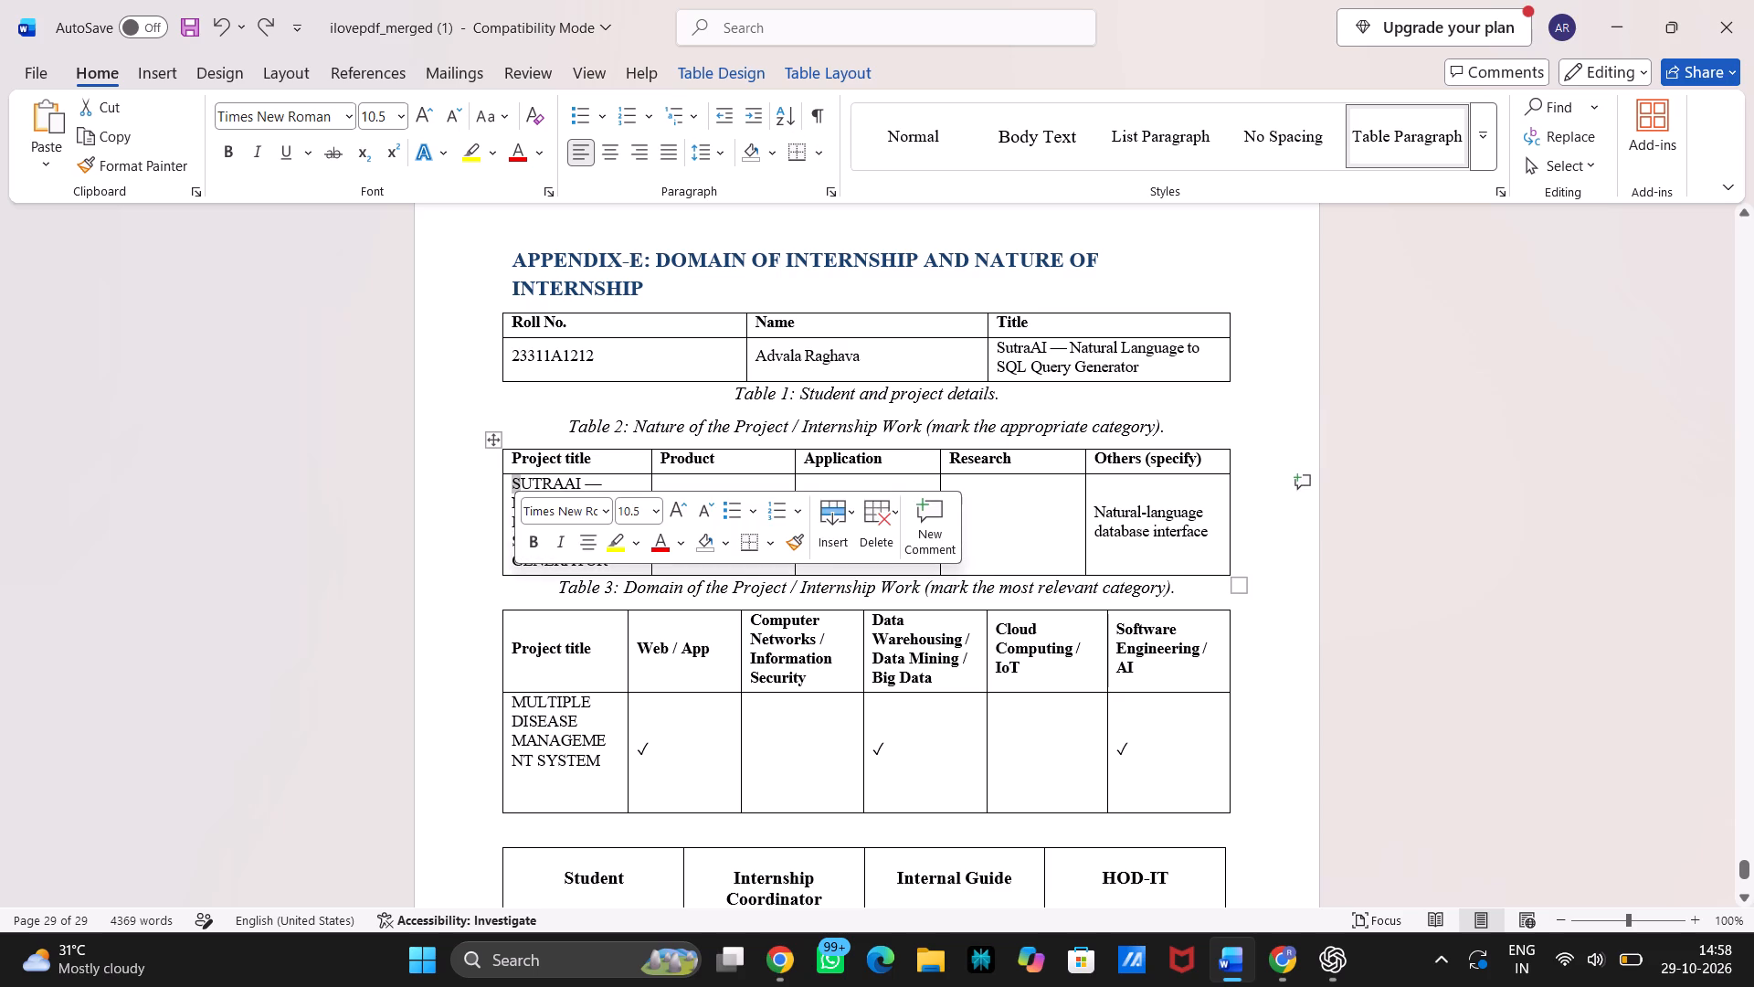
{"action": "left_click", "coordinate": [524, 481]}
{"action": "left_click", "coordinate": [524, 481]}
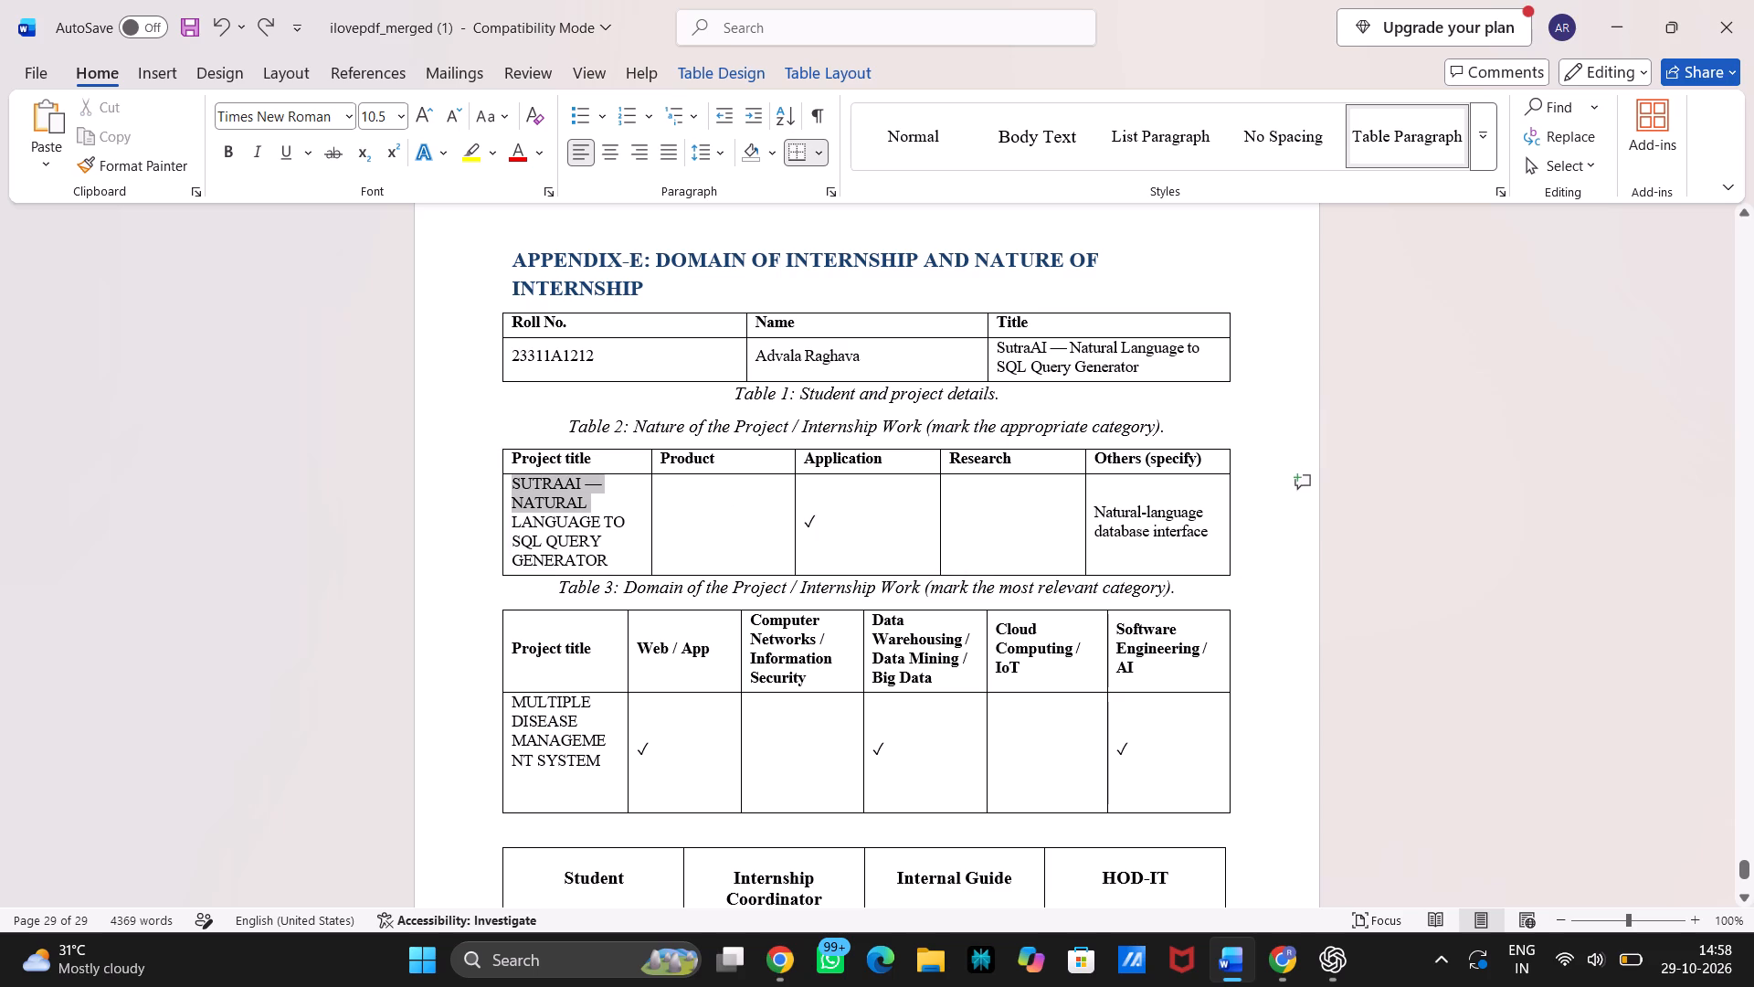
{"action": "left_click", "coordinate": [531, 481]}
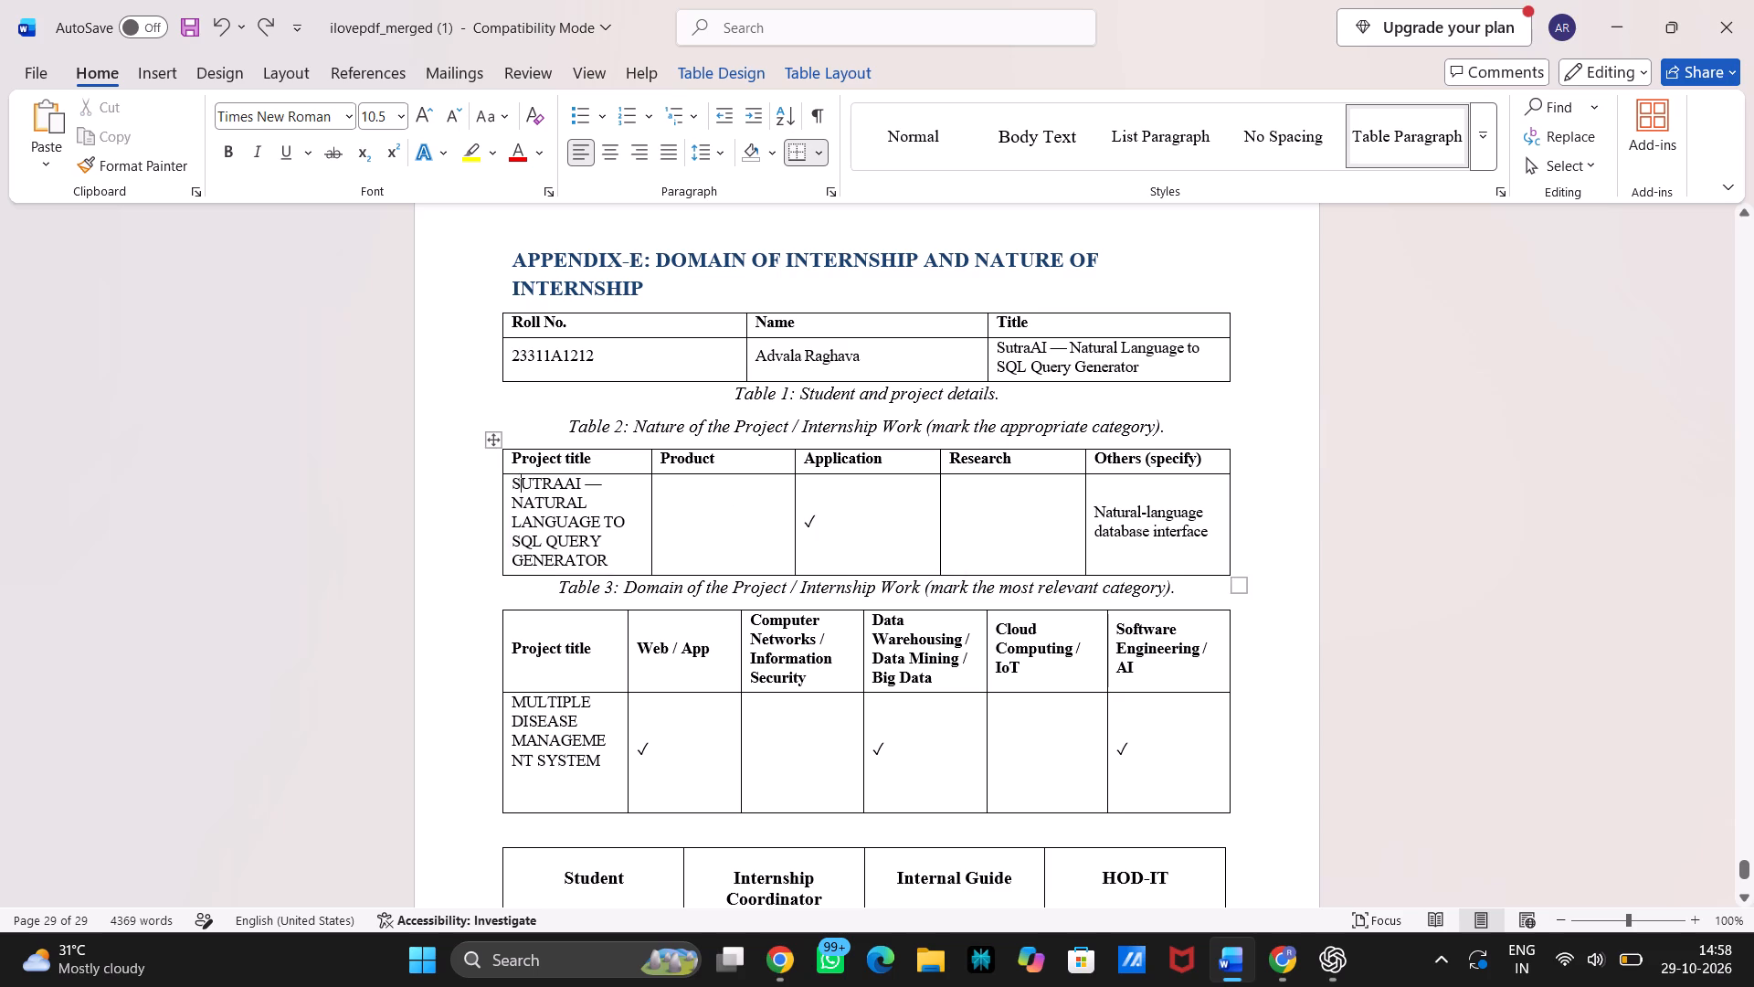
{"action": "left_click_drag", "start_coordinate": [531, 481], "coordinate": [590, 557]}
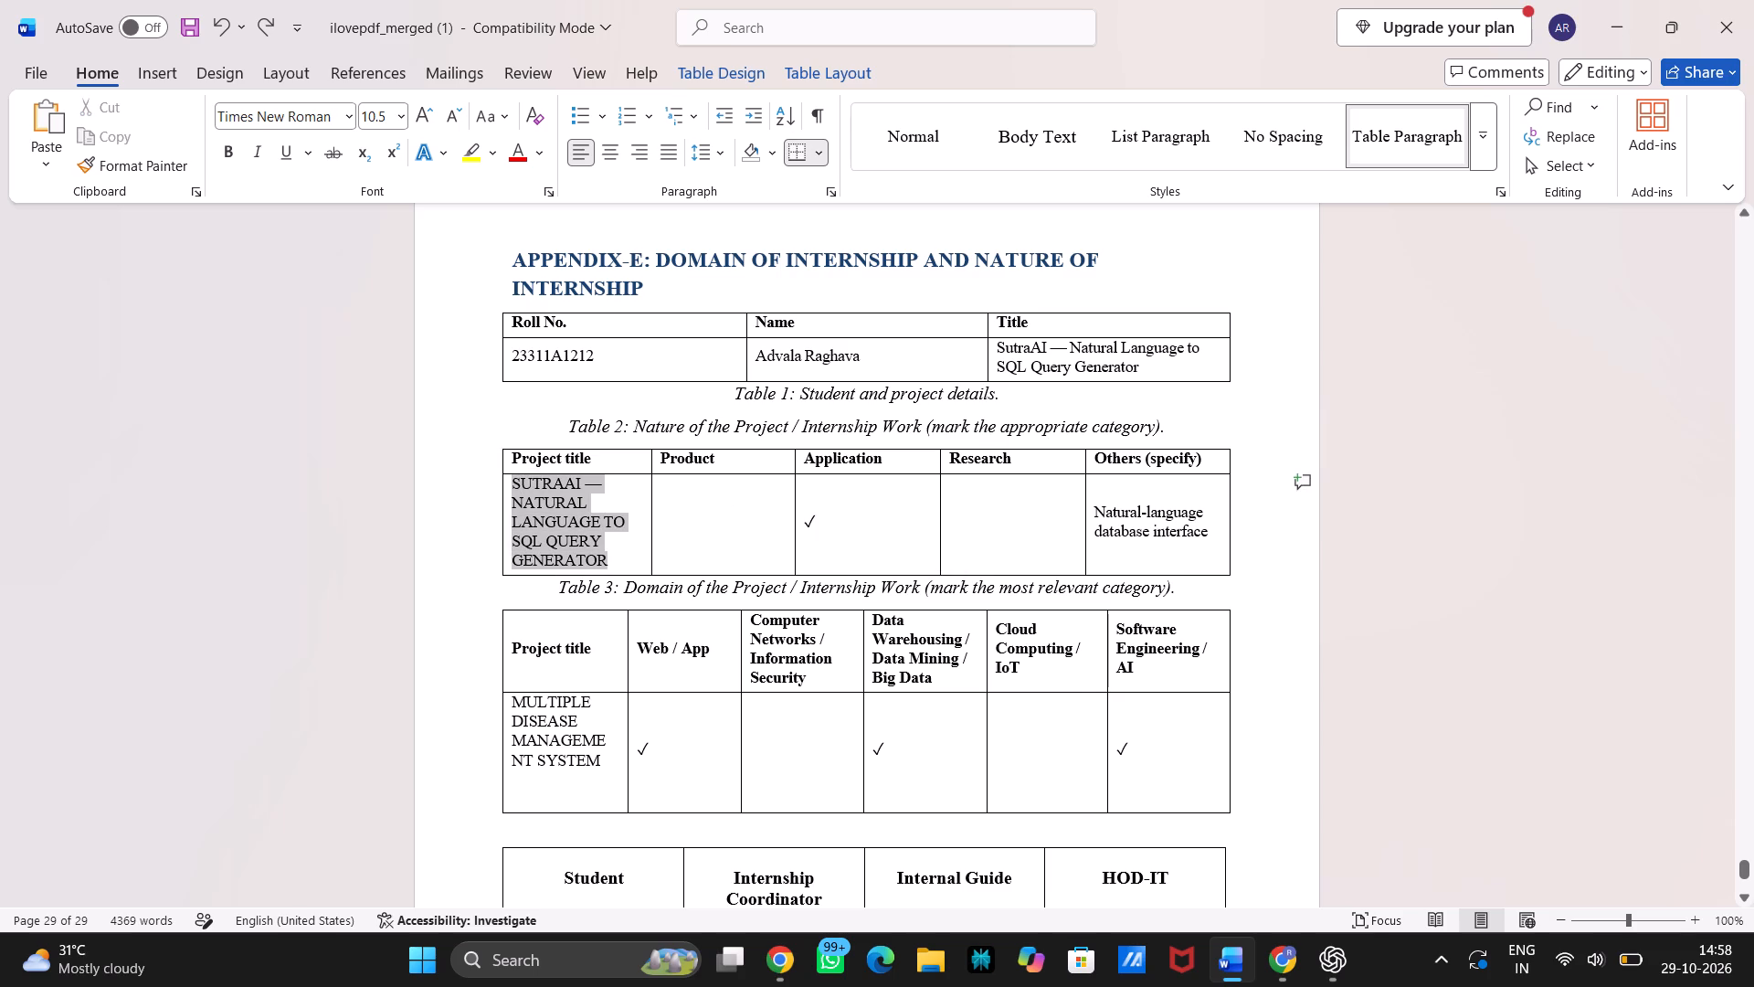
{"action": "left_click_drag", "start_coordinate": [590, 557], "coordinate": [600, 560]}
{"action": "key", "text": "ctrl+v"}
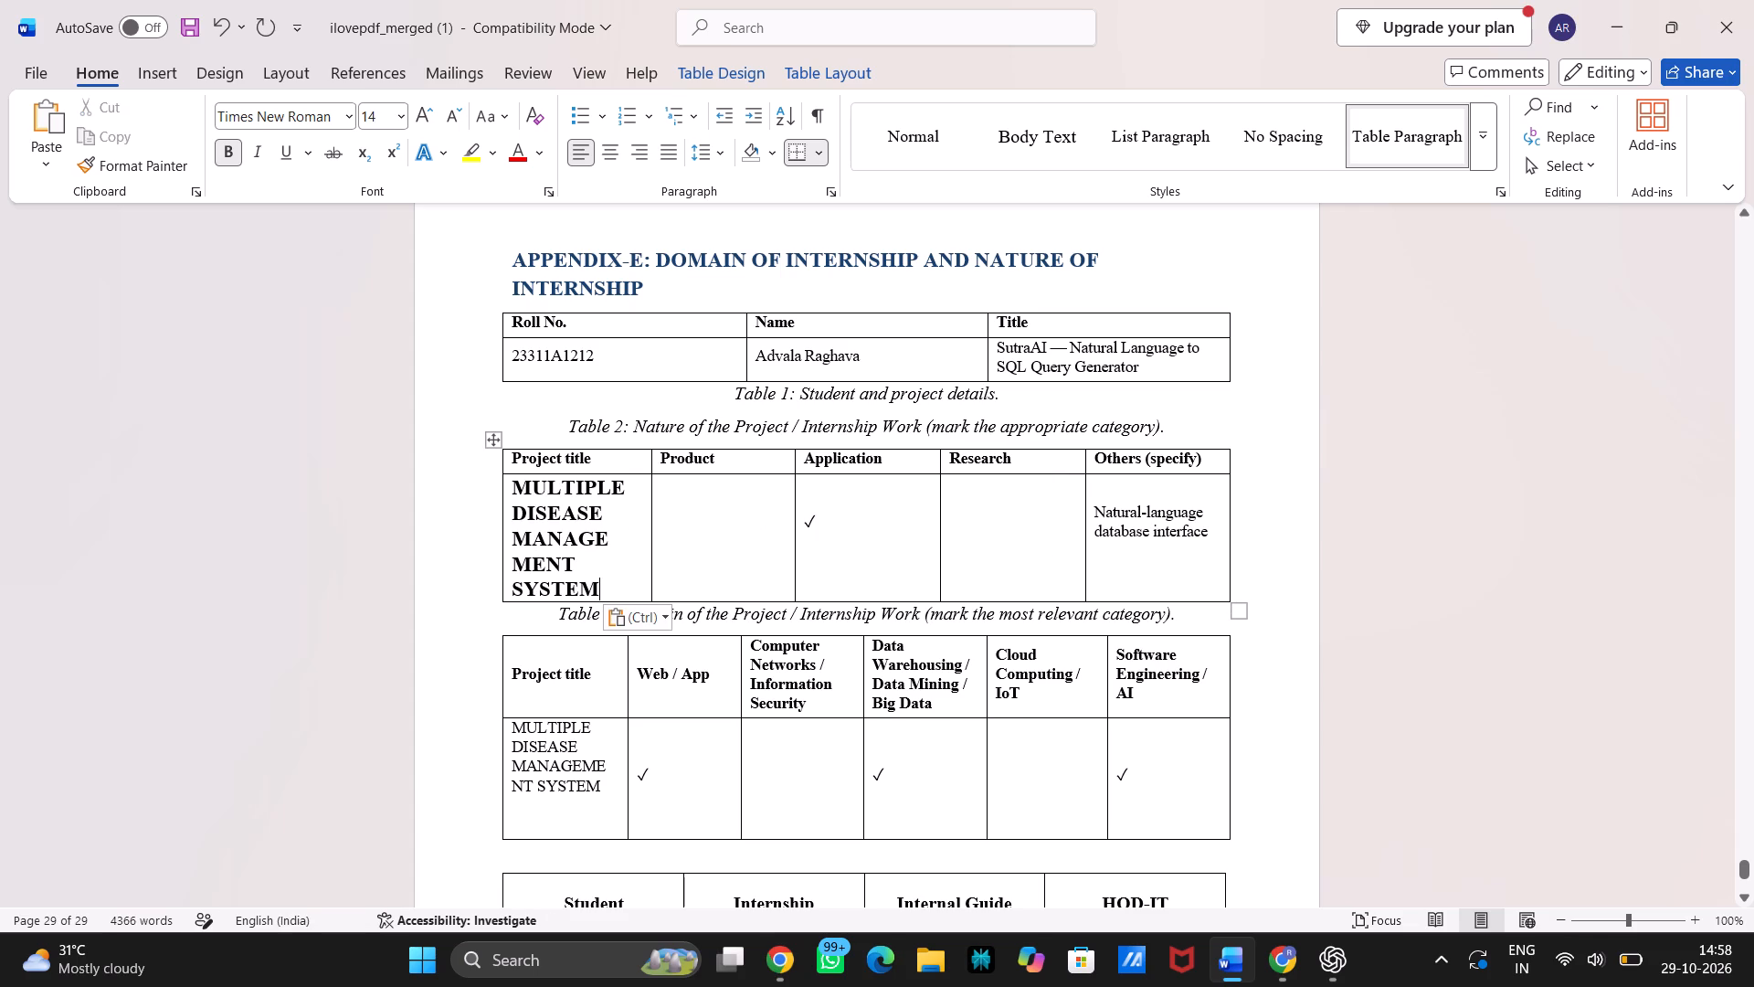
Remove the bold from the new project title in Table 2 and set its font size to 10.5.
{"action": "left_click_drag", "start_coordinate": [623, 594], "coordinate": [520, 485]}
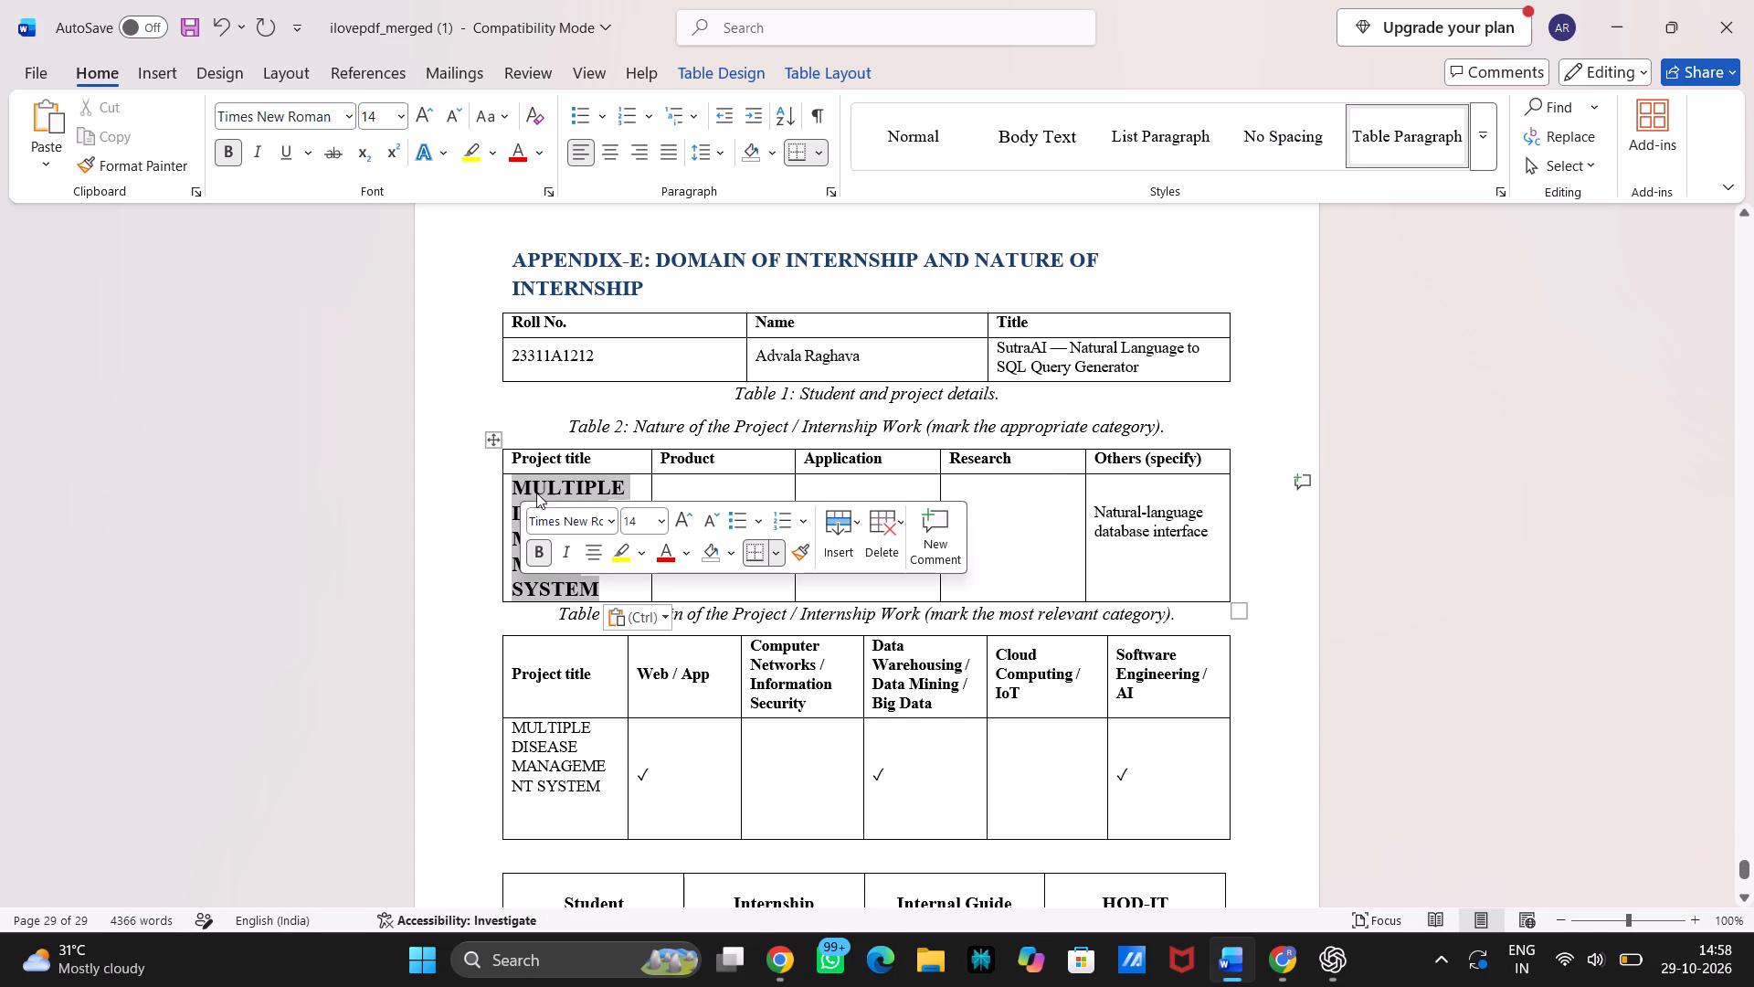
{"action": "left_click", "coordinate": [545, 559]}
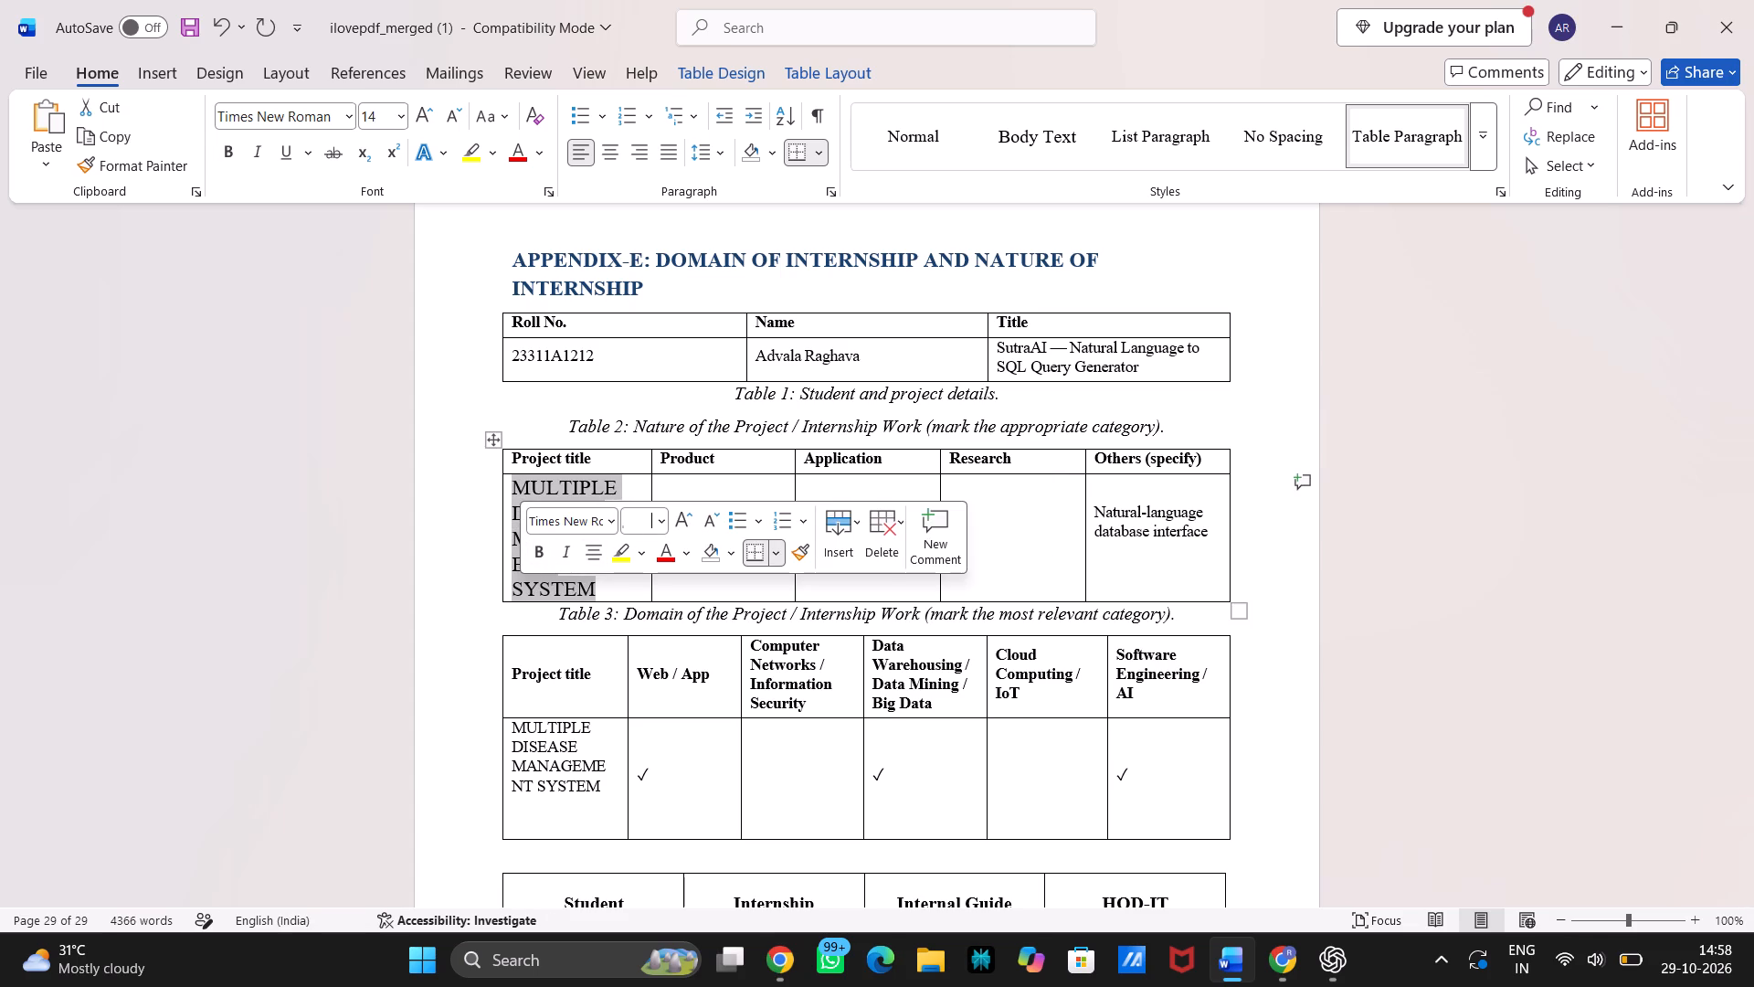
{"action": "left_click_drag", "start_coordinate": [639, 524], "coordinate": [601, 530]}
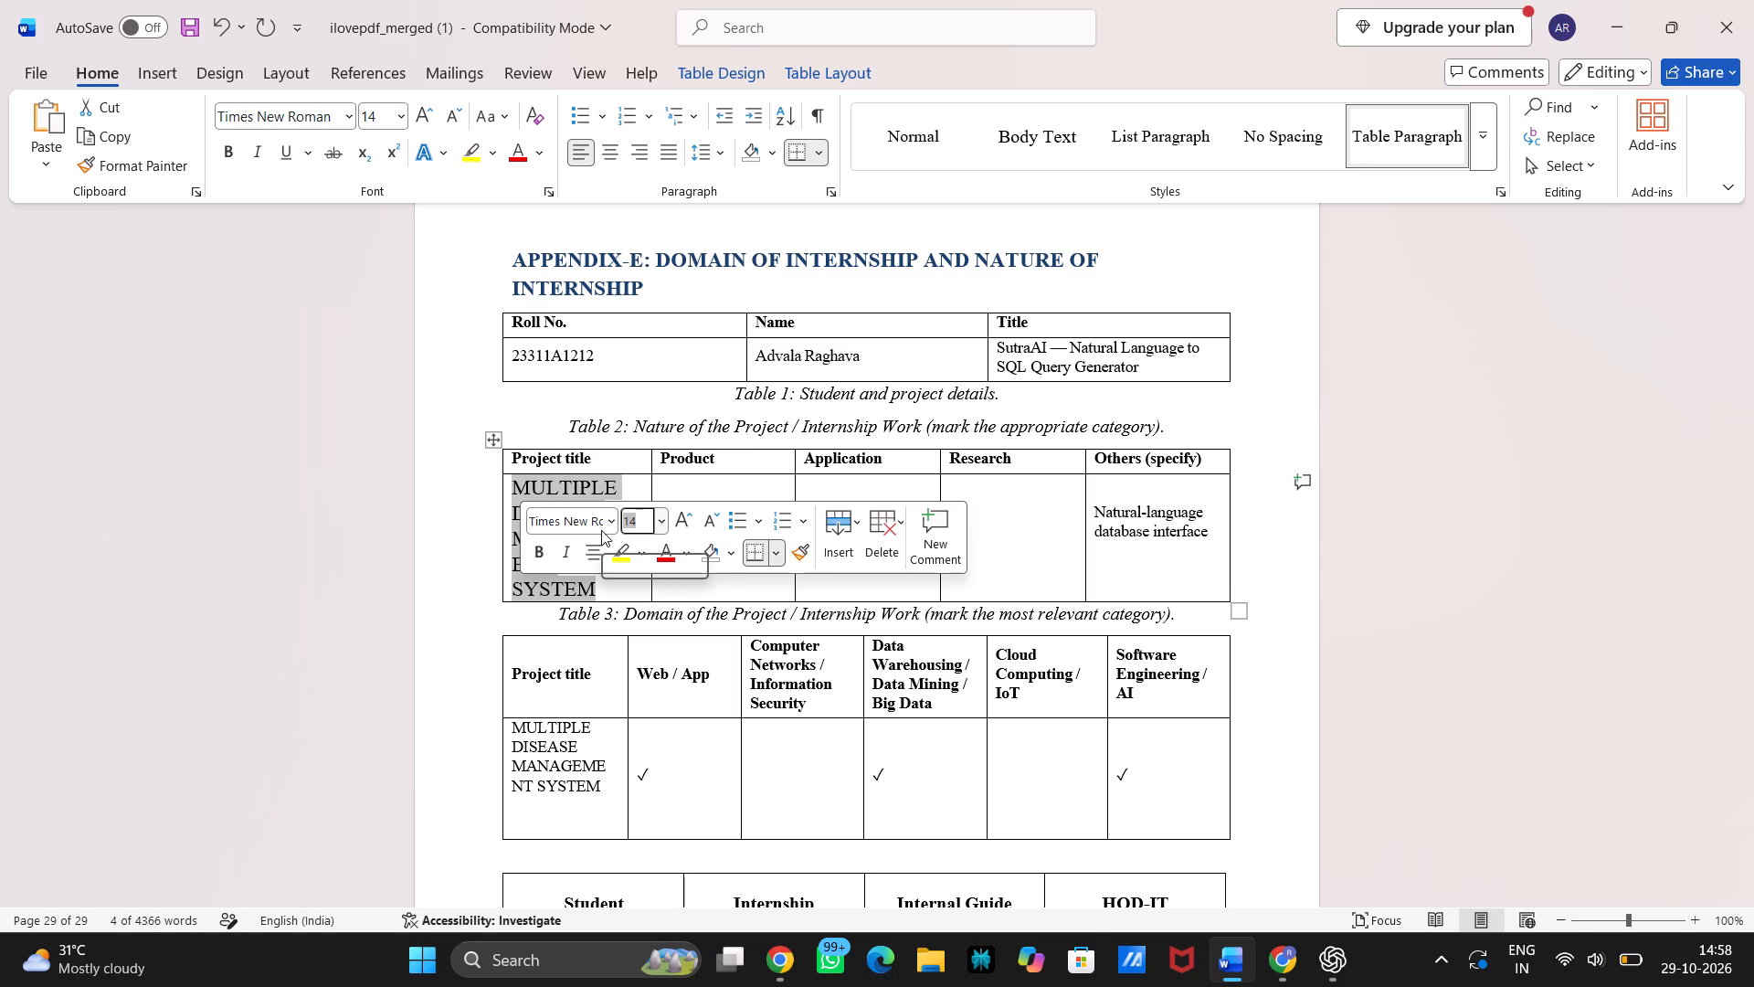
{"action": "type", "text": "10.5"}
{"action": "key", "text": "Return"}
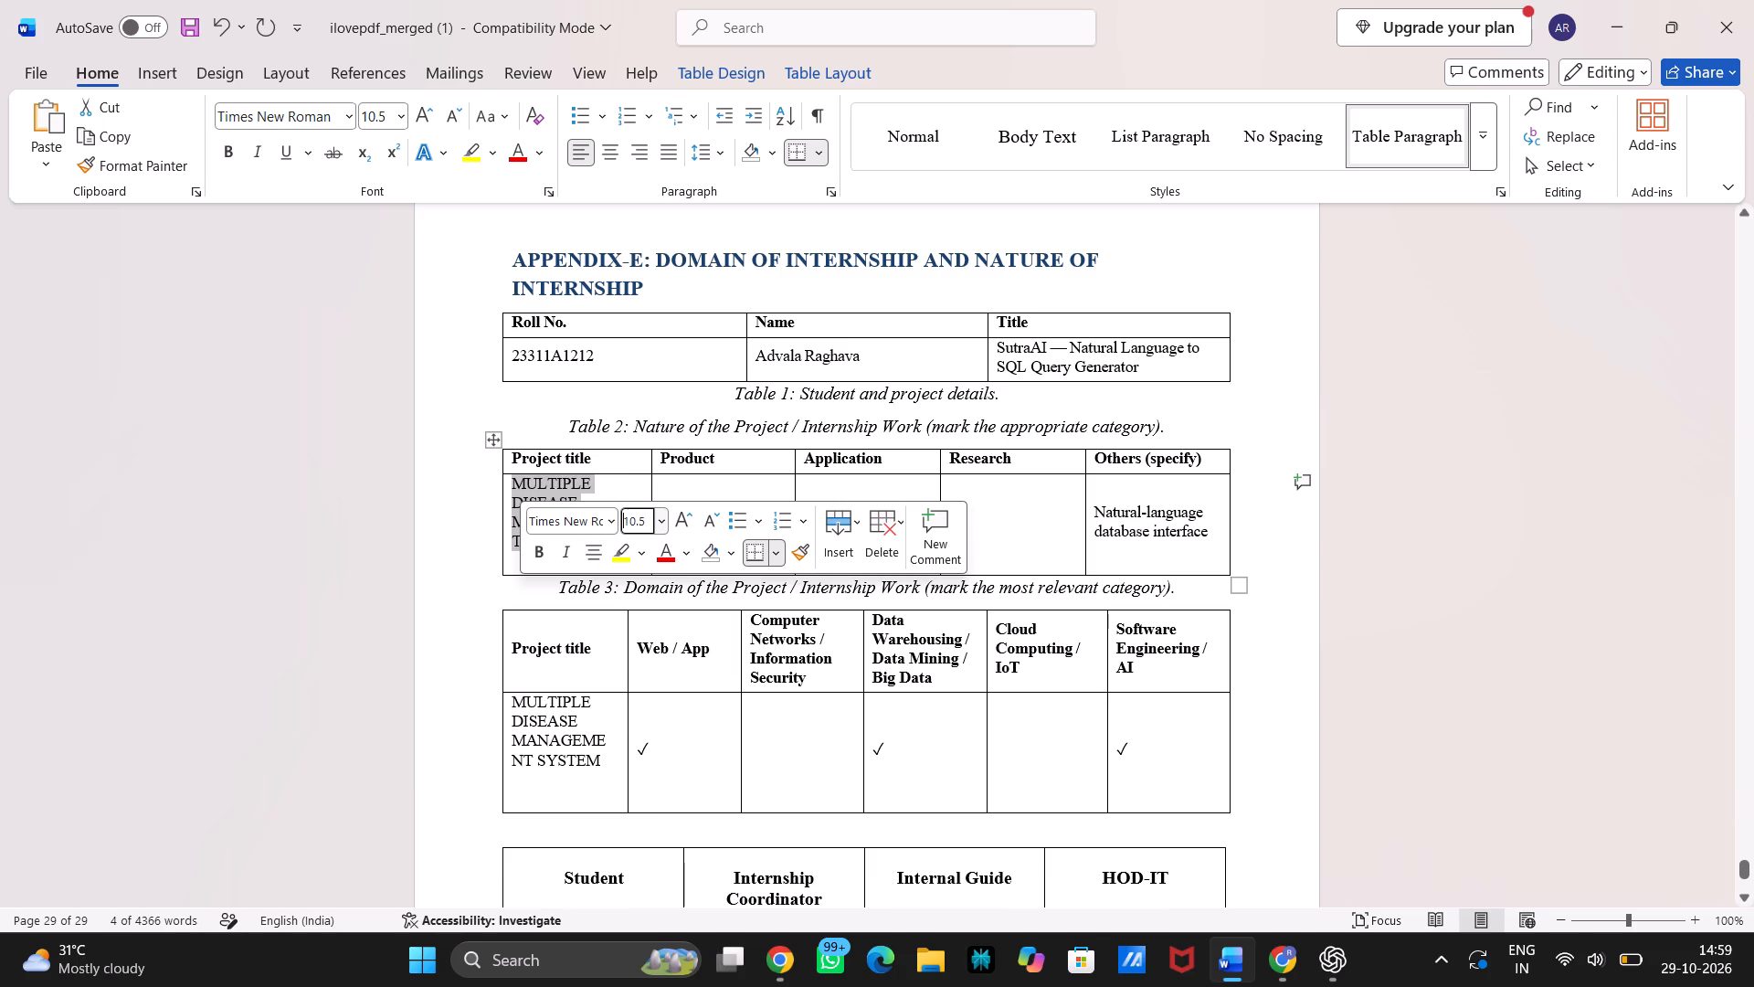
{"action": "left_click", "coordinate": [467, 547]}
{"action": "left_click", "coordinate": [470, 568]}
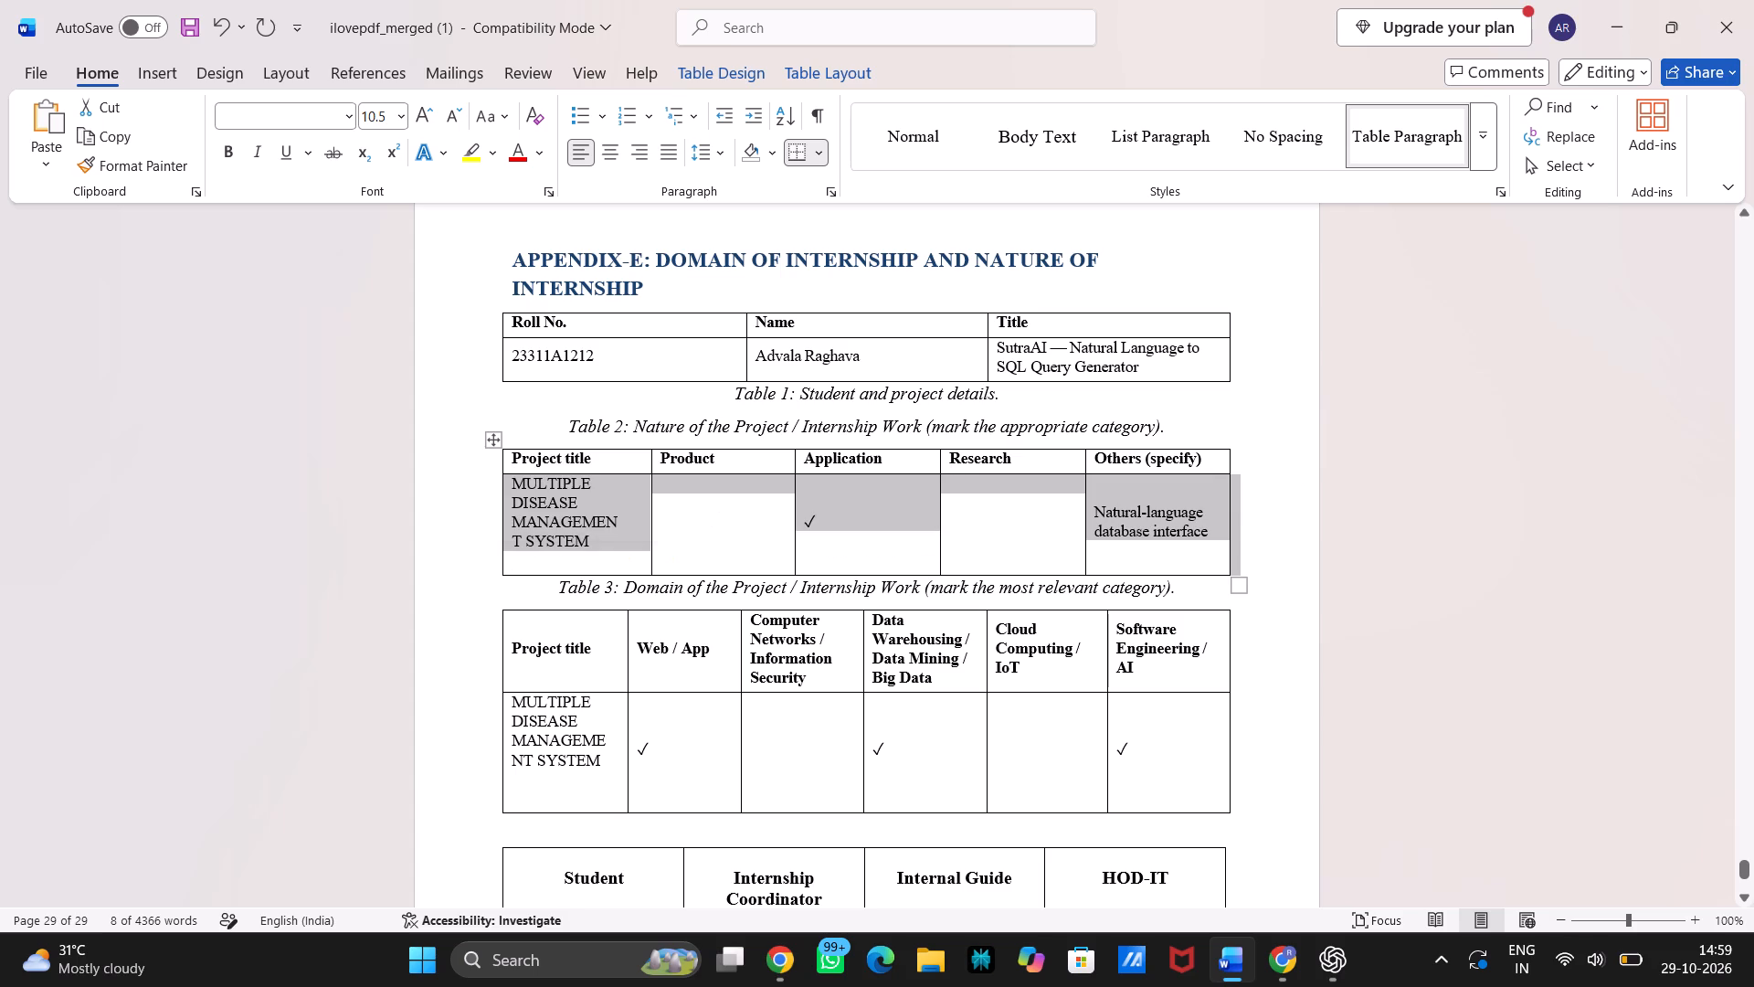
{"action": "left_click", "coordinate": [632, 562]}
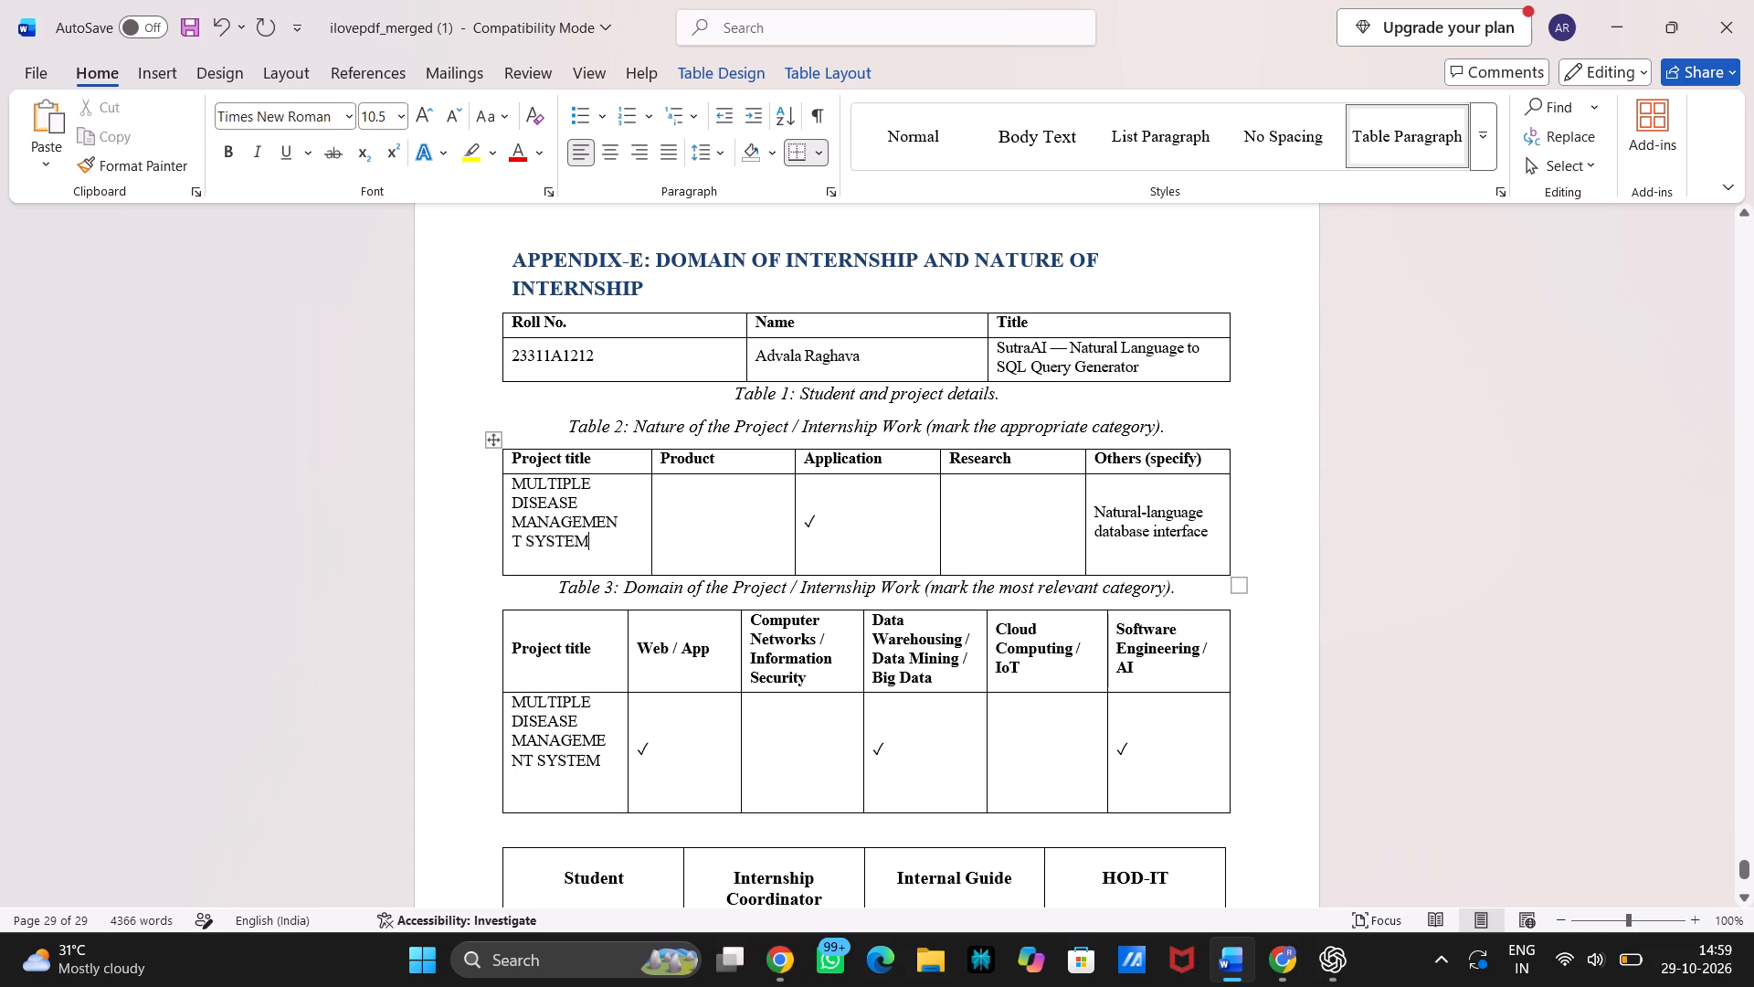
Change the last two digits of the roll number in Appendix-E's Table 1 to 26.
{"action": "left_click", "coordinate": [622, 351]}
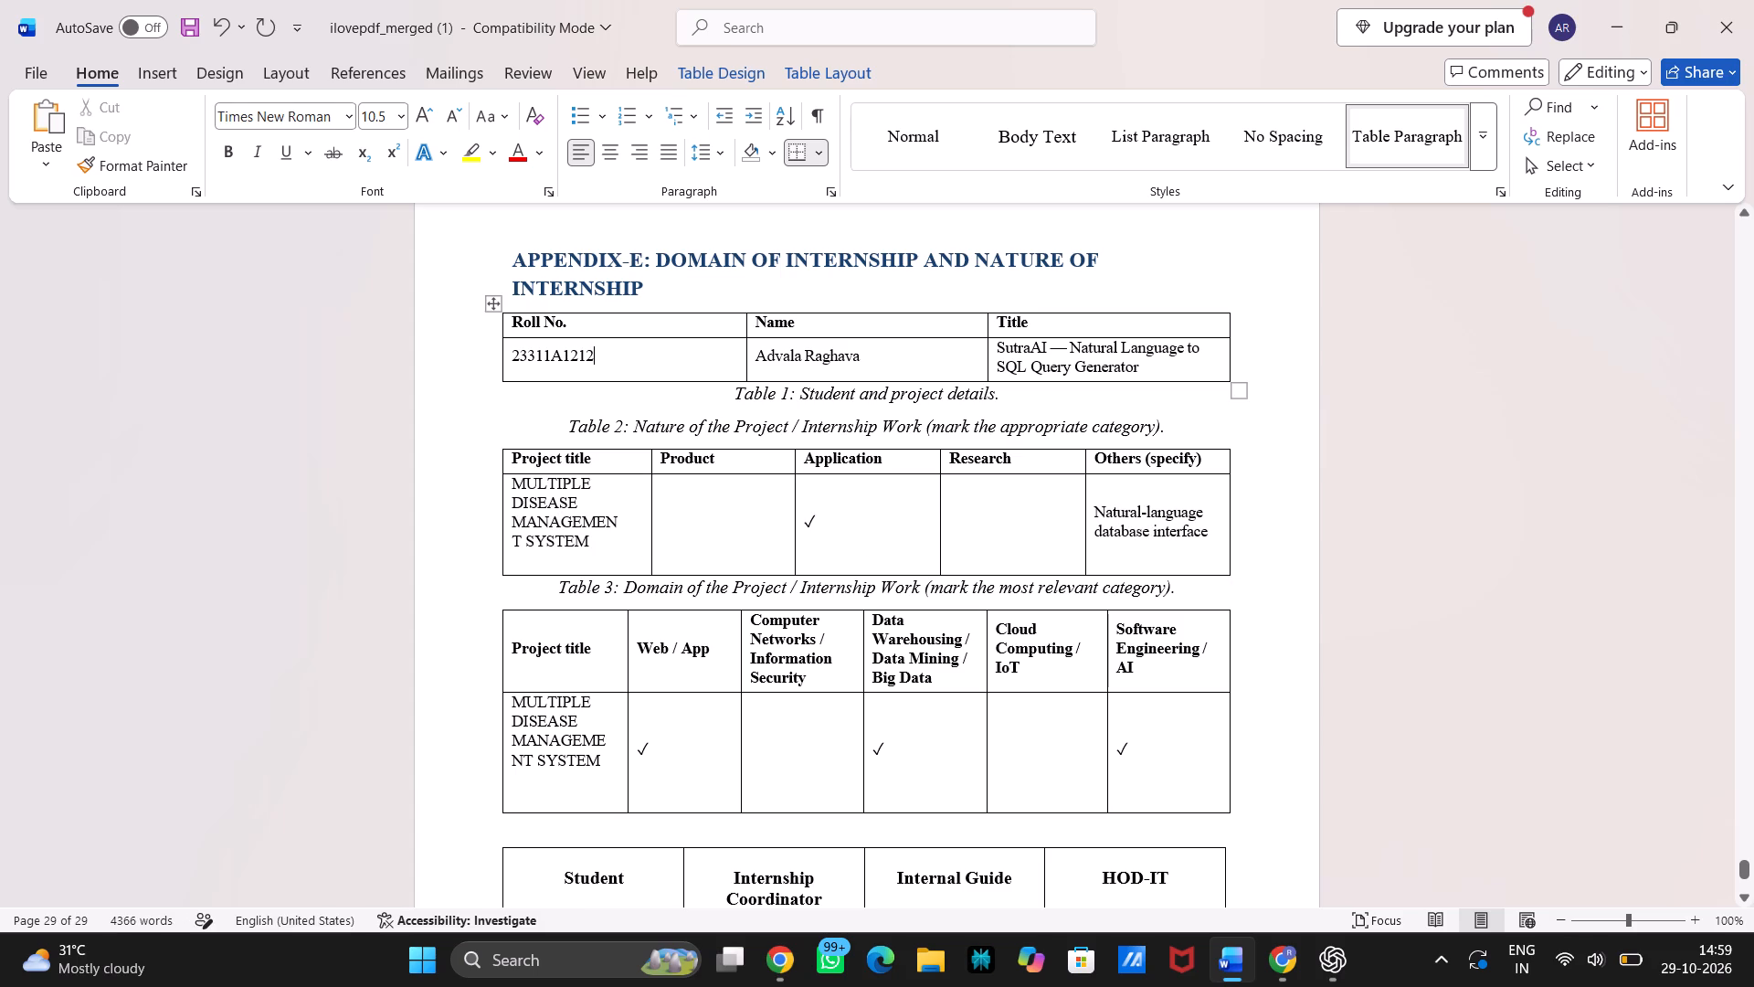
{"action": "key", "text": "BackSpace"}
{"action": "key", "text": "BackSpace"}
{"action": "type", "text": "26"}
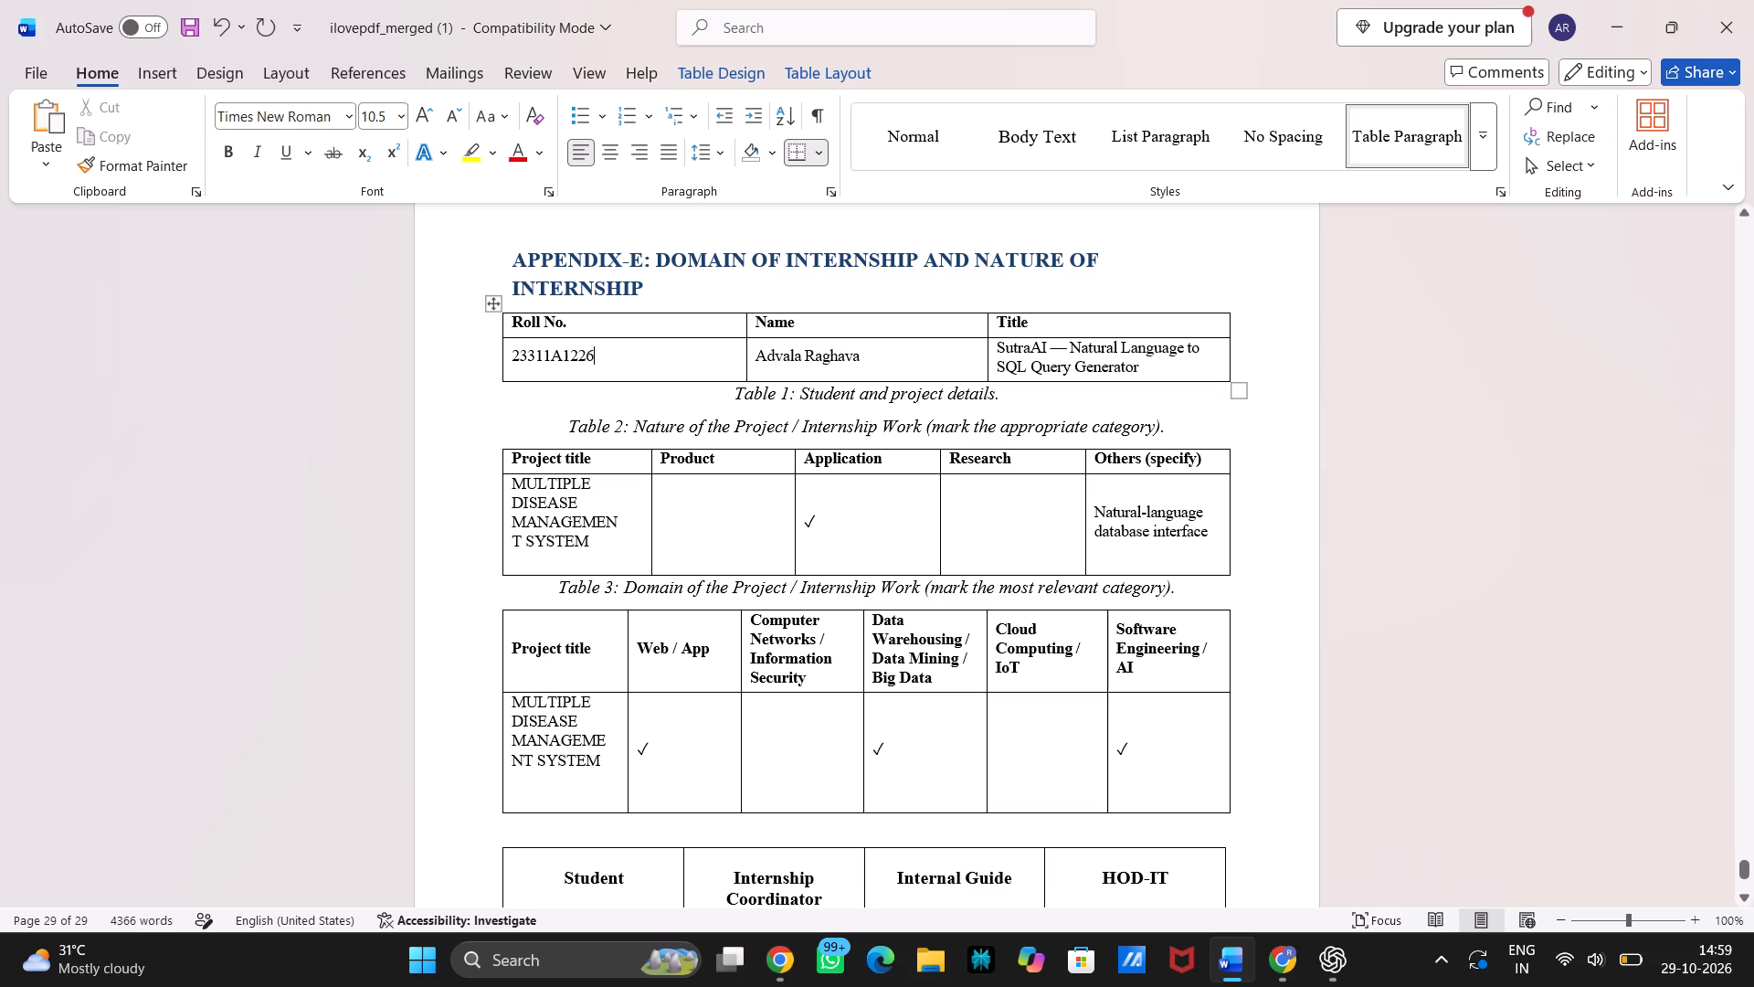
Review the rest of Appendix-E and the Appendix-D program outcomes table for student and project details that need updating.
{"action": "scroll", "coordinate": [879, 501], "scroll_direction": "down", "scroll_amount": 1}
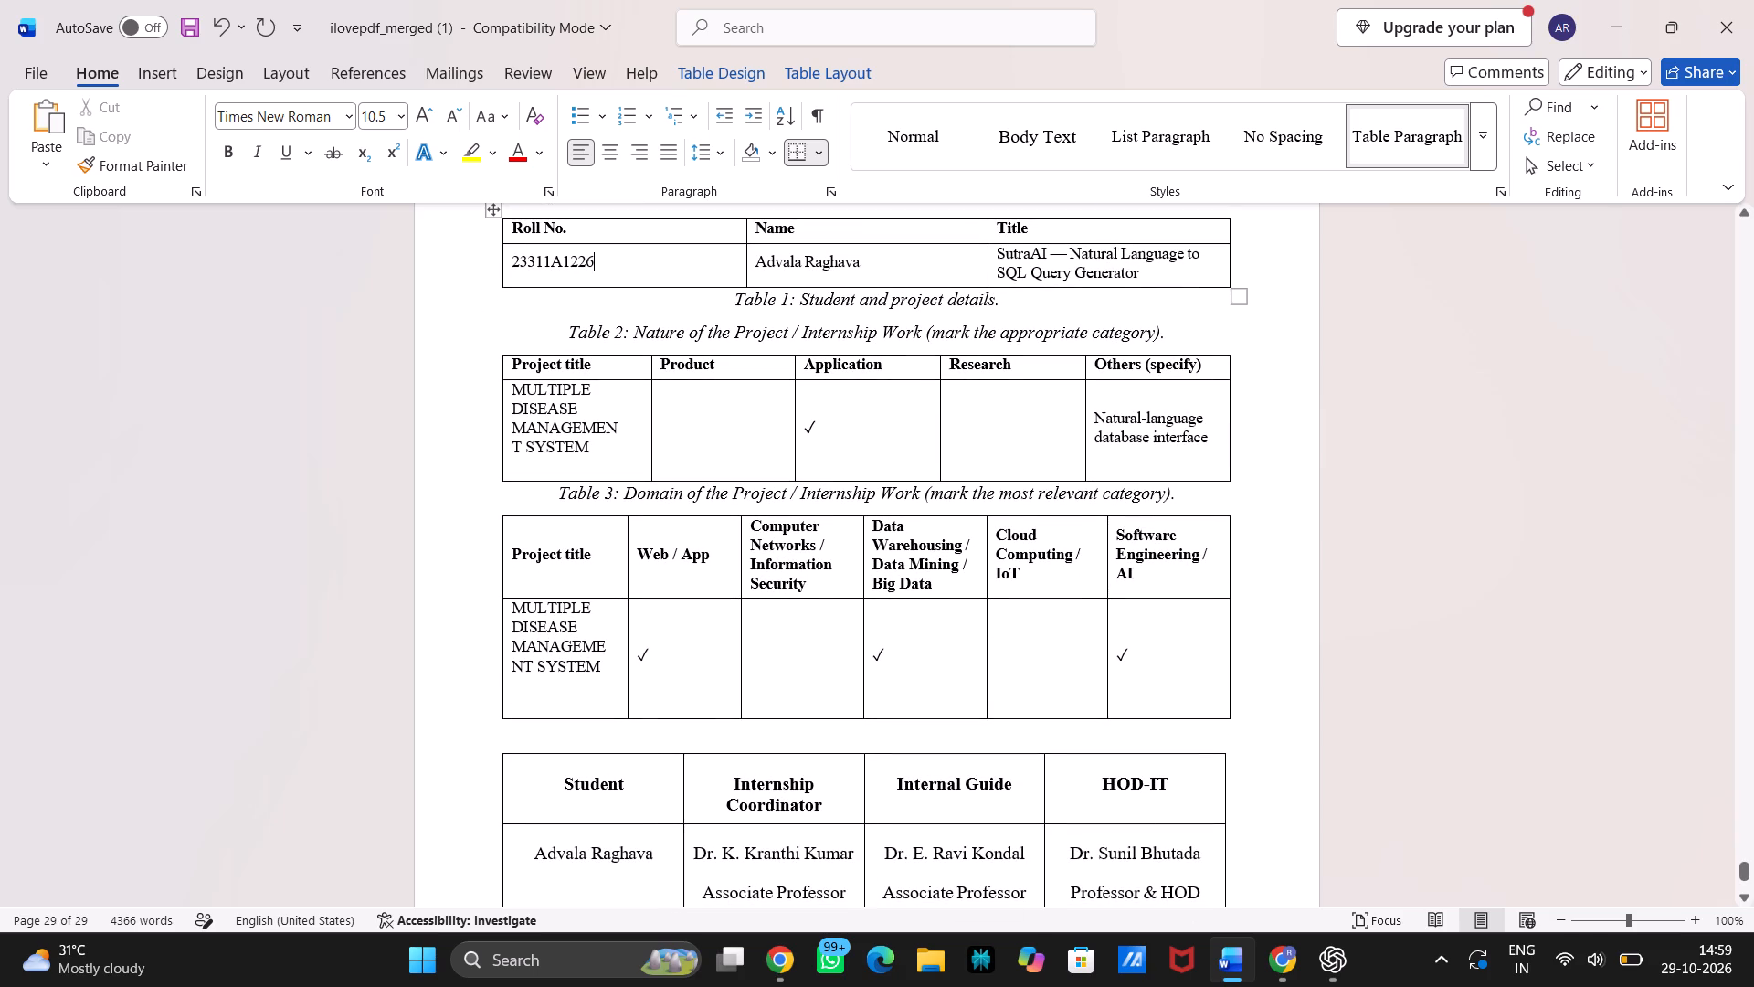
{"action": "scroll", "coordinate": [879, 501], "scroll_direction": "down", "scroll_amount": 1}
{"action": "scroll", "coordinate": [901, 363], "scroll_direction": "down", "scroll_amount": 1}
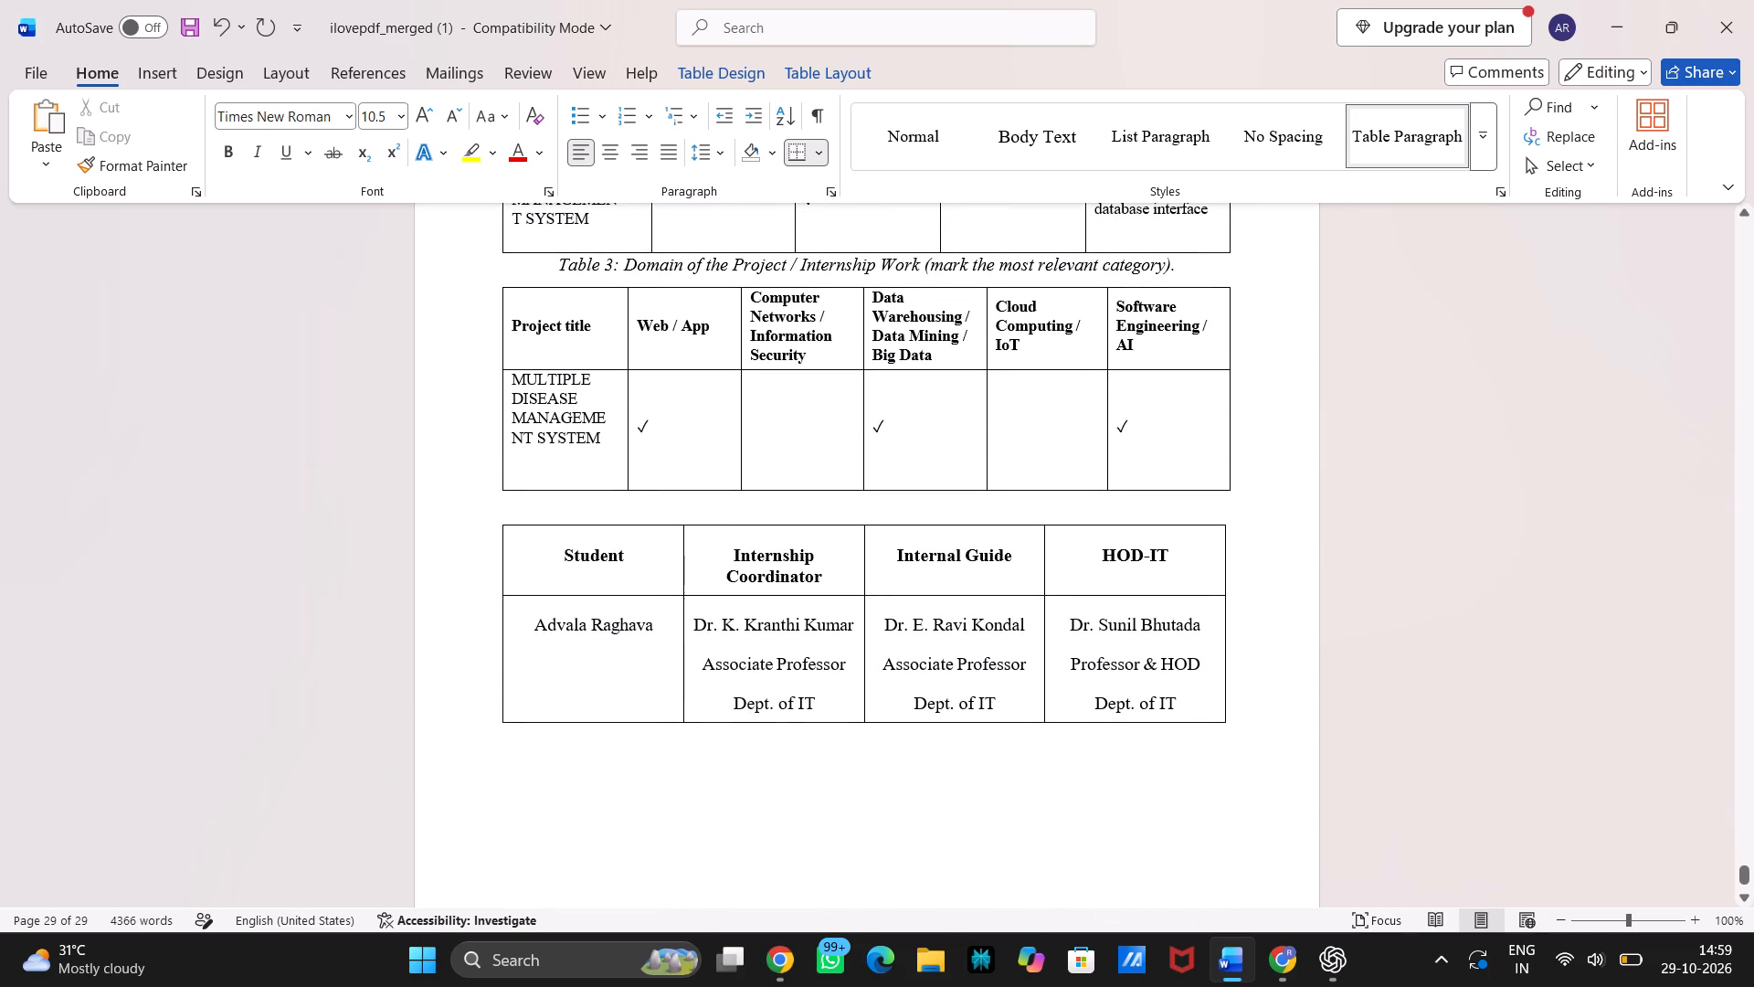
{"action": "scroll", "coordinate": [901, 363], "scroll_direction": "down", "scroll_amount": 1}
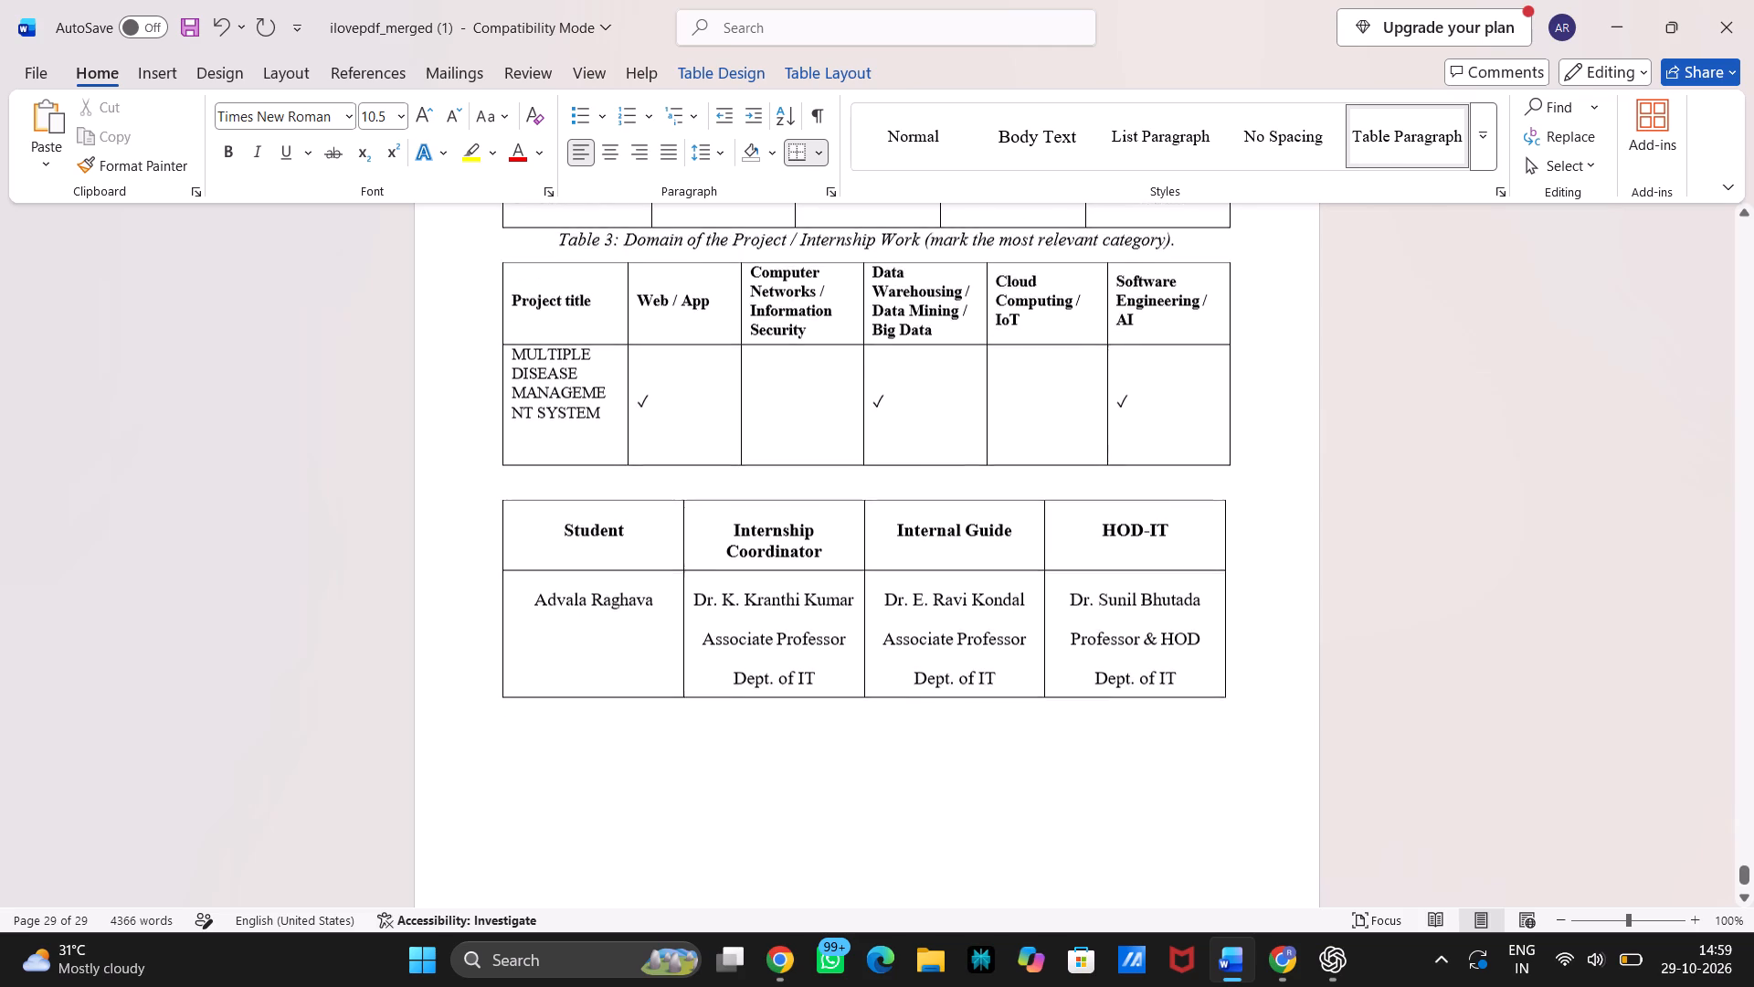
{"action": "scroll", "coordinate": [901, 363], "scroll_direction": "down", "scroll_amount": 4}
{"action": "scroll", "coordinate": [901, 363], "scroll_direction": "up", "scroll_amount": 2}
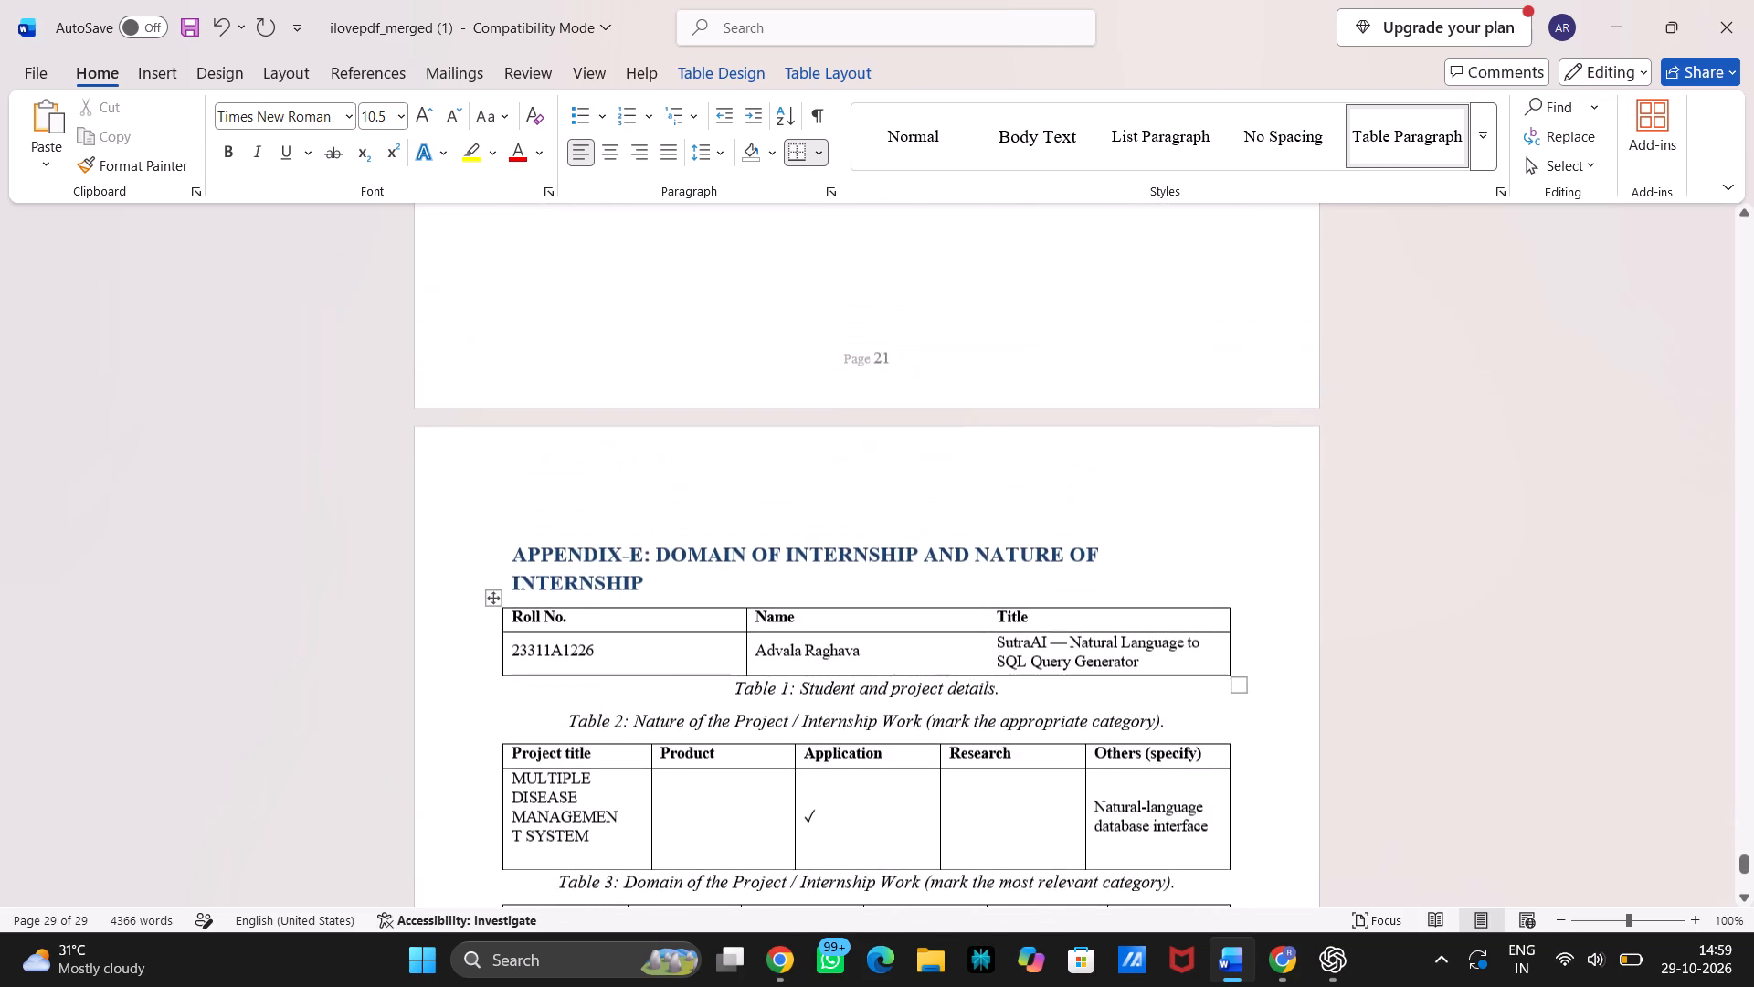
{"action": "scroll", "coordinate": [901, 363], "scroll_direction": "up", "scroll_amount": 2}
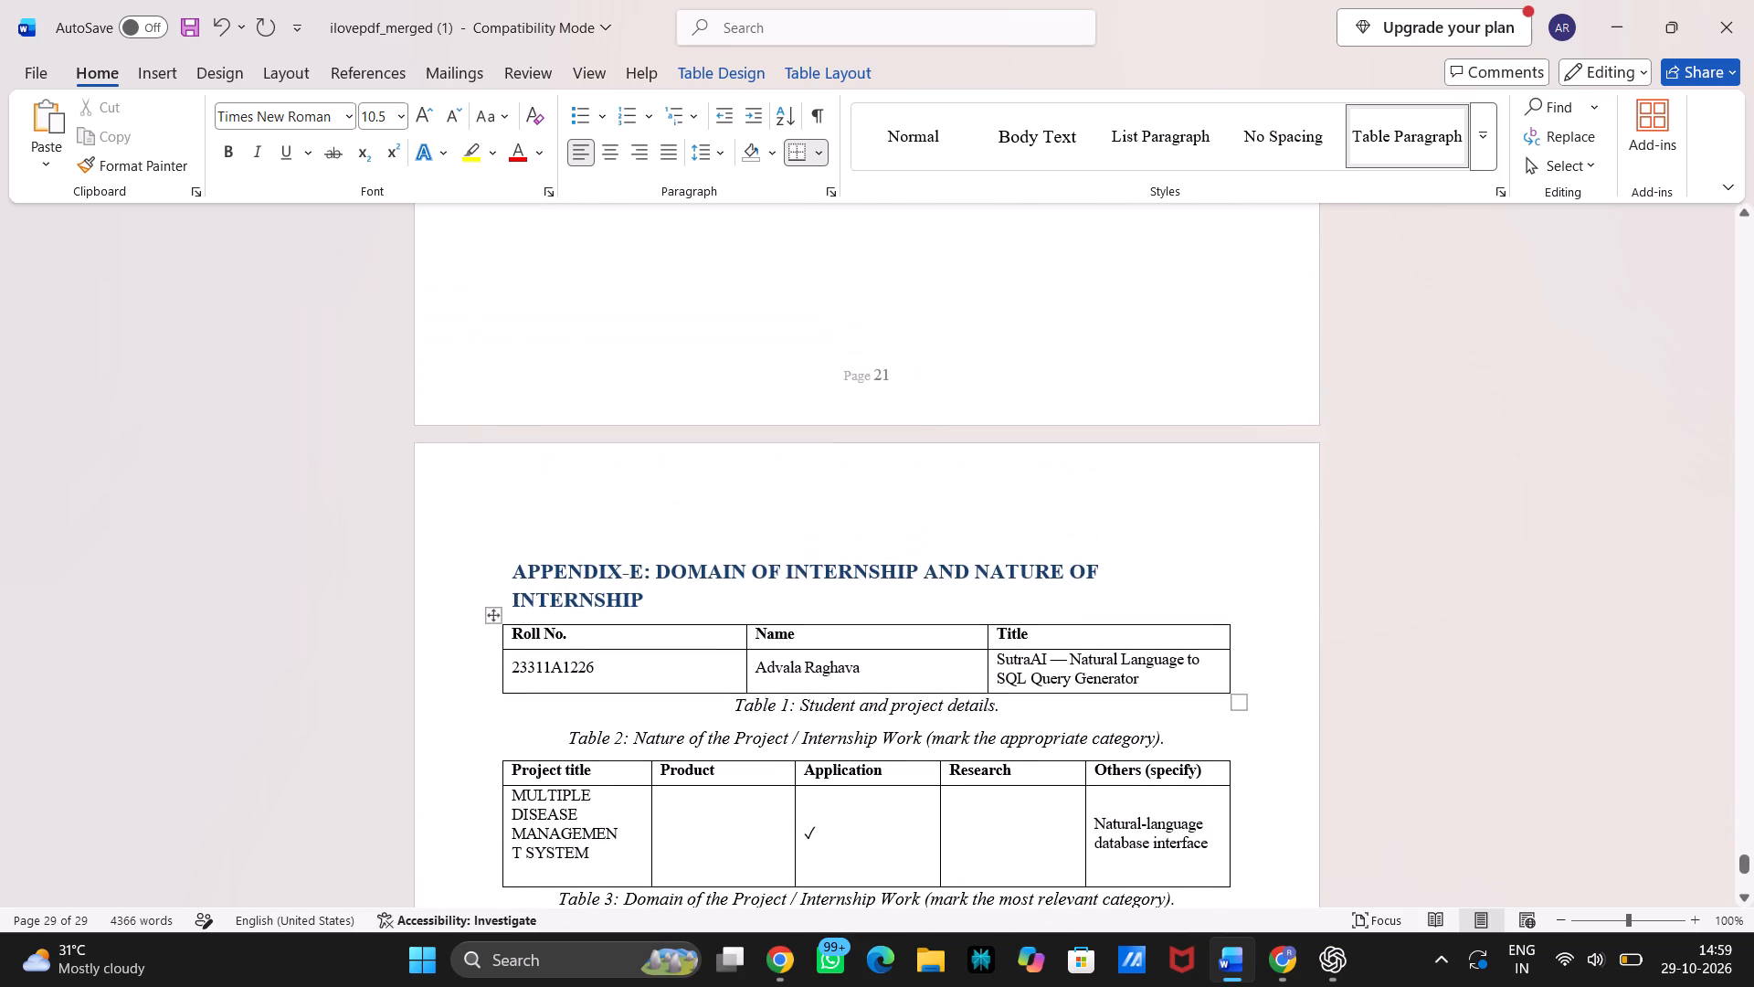
{"action": "scroll", "coordinate": [901, 363], "scroll_direction": "up", "scroll_amount": 3}
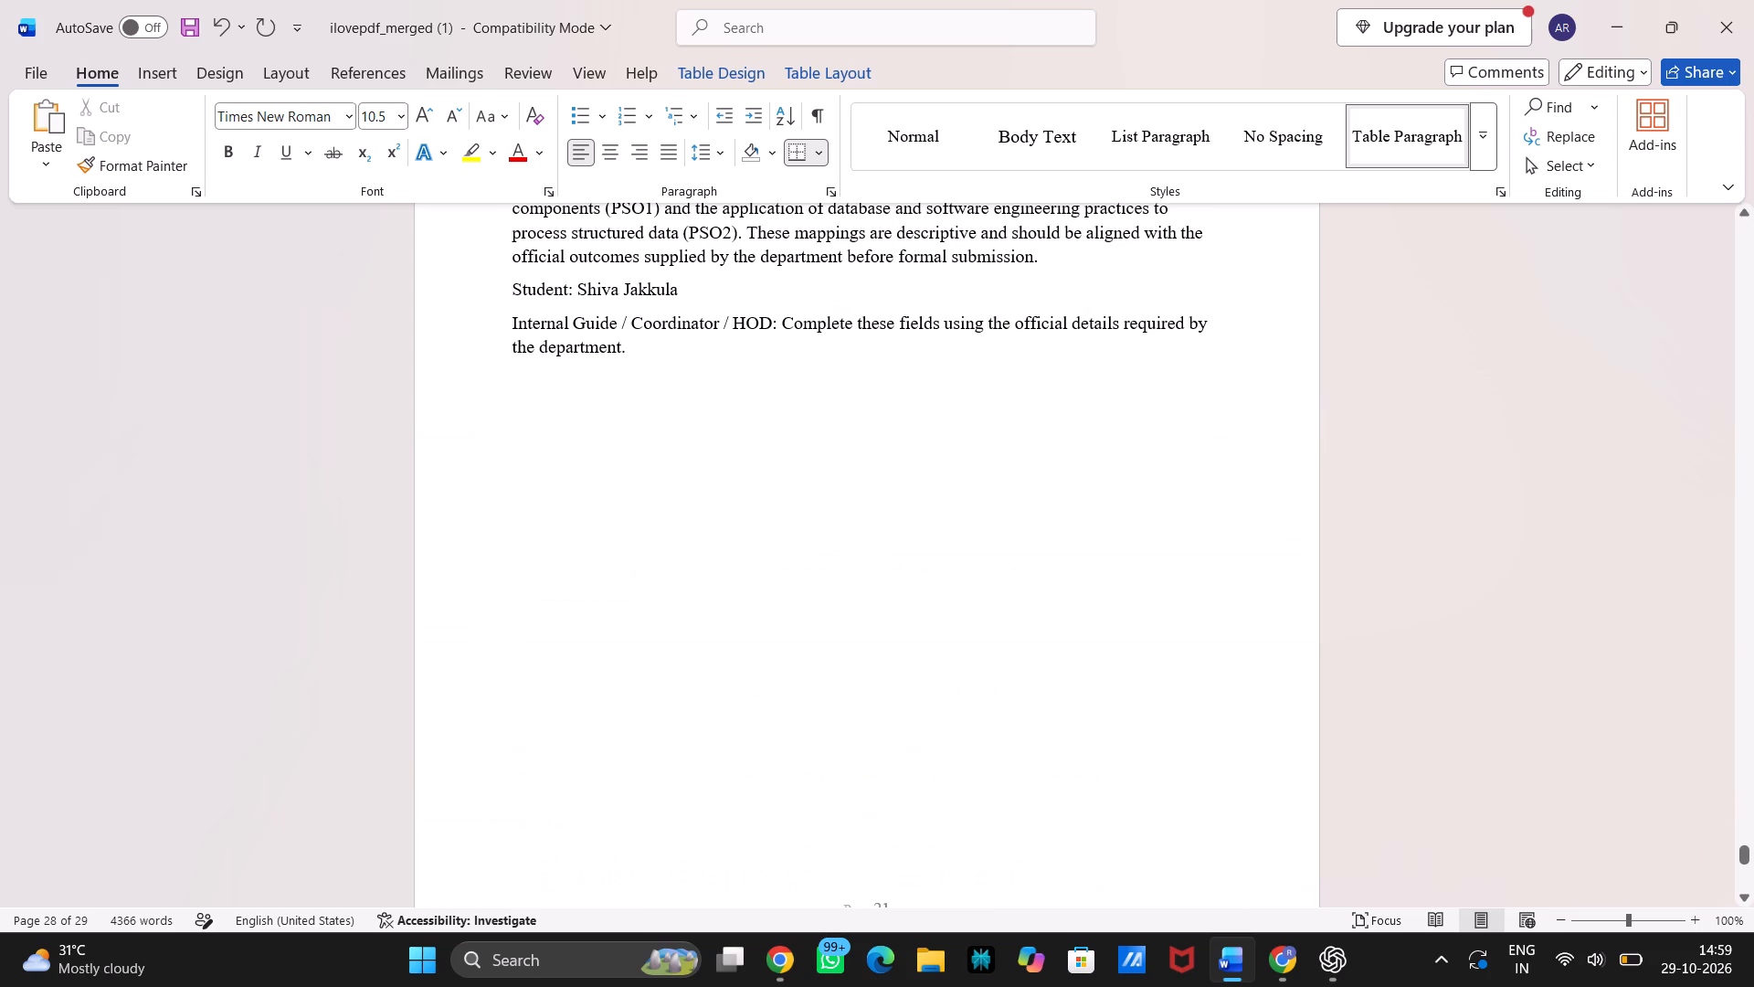
{"action": "scroll", "coordinate": [901, 363], "scroll_direction": "up", "scroll_amount": 1}
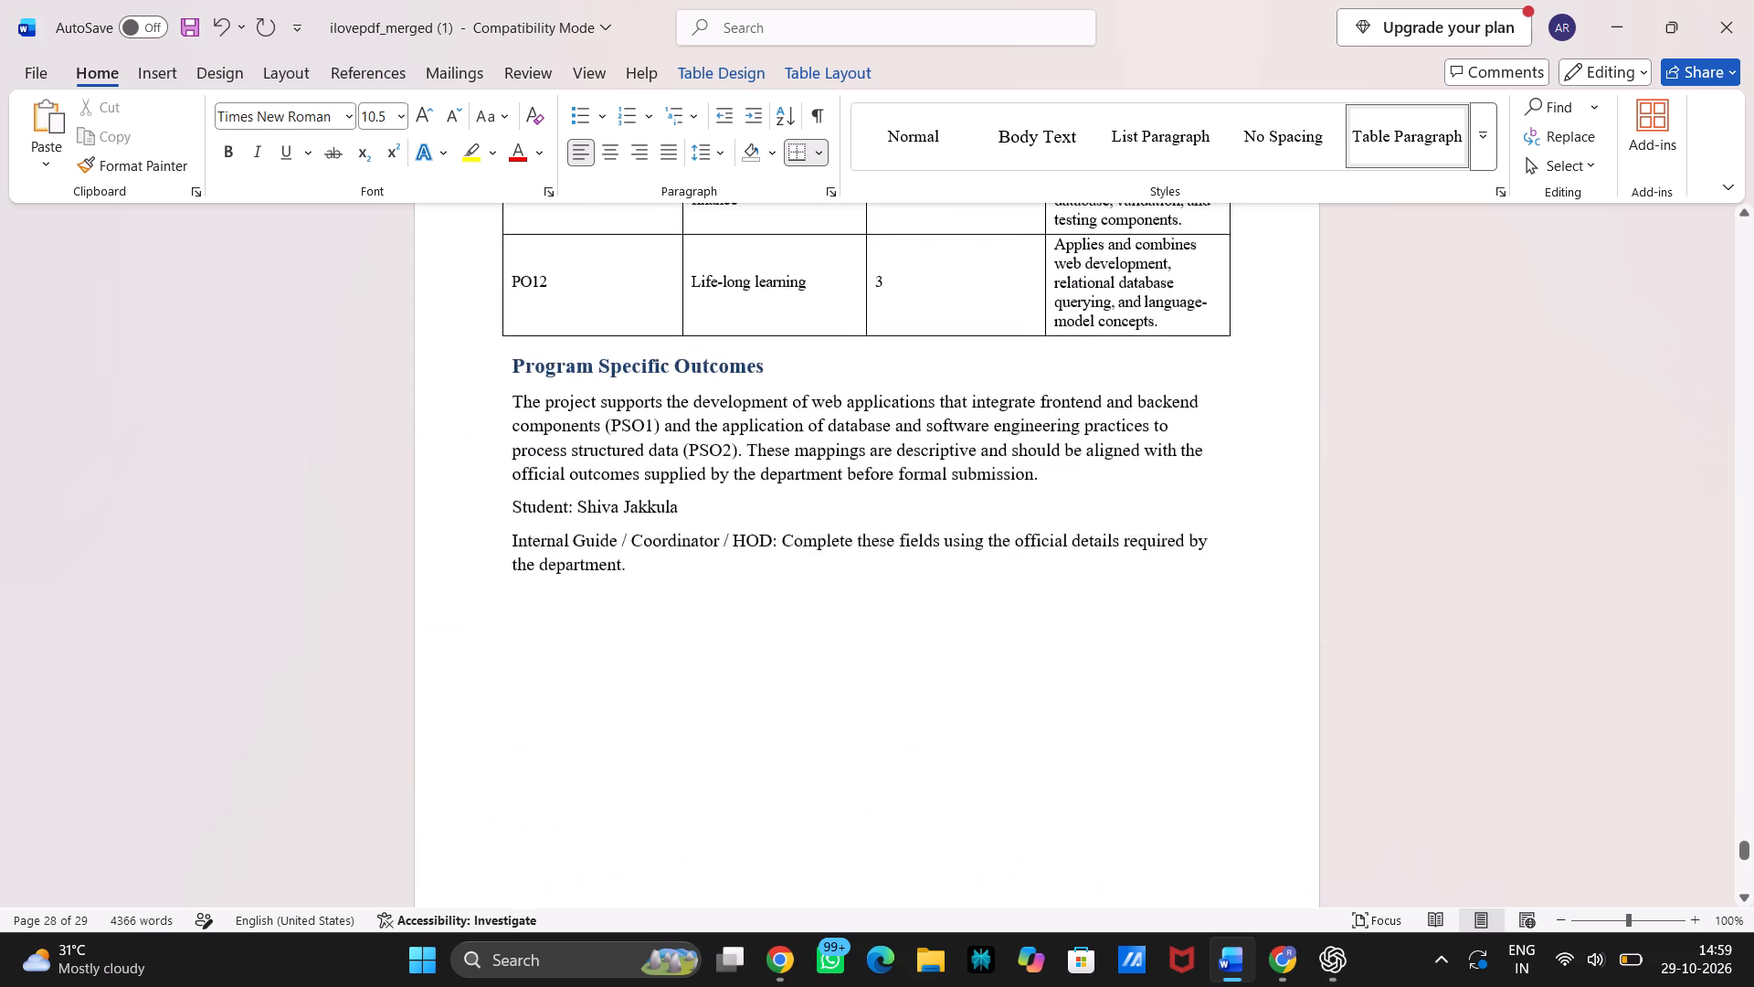
{"action": "scroll", "coordinate": [901, 363], "scroll_direction": "up", "scroll_amount": 1}
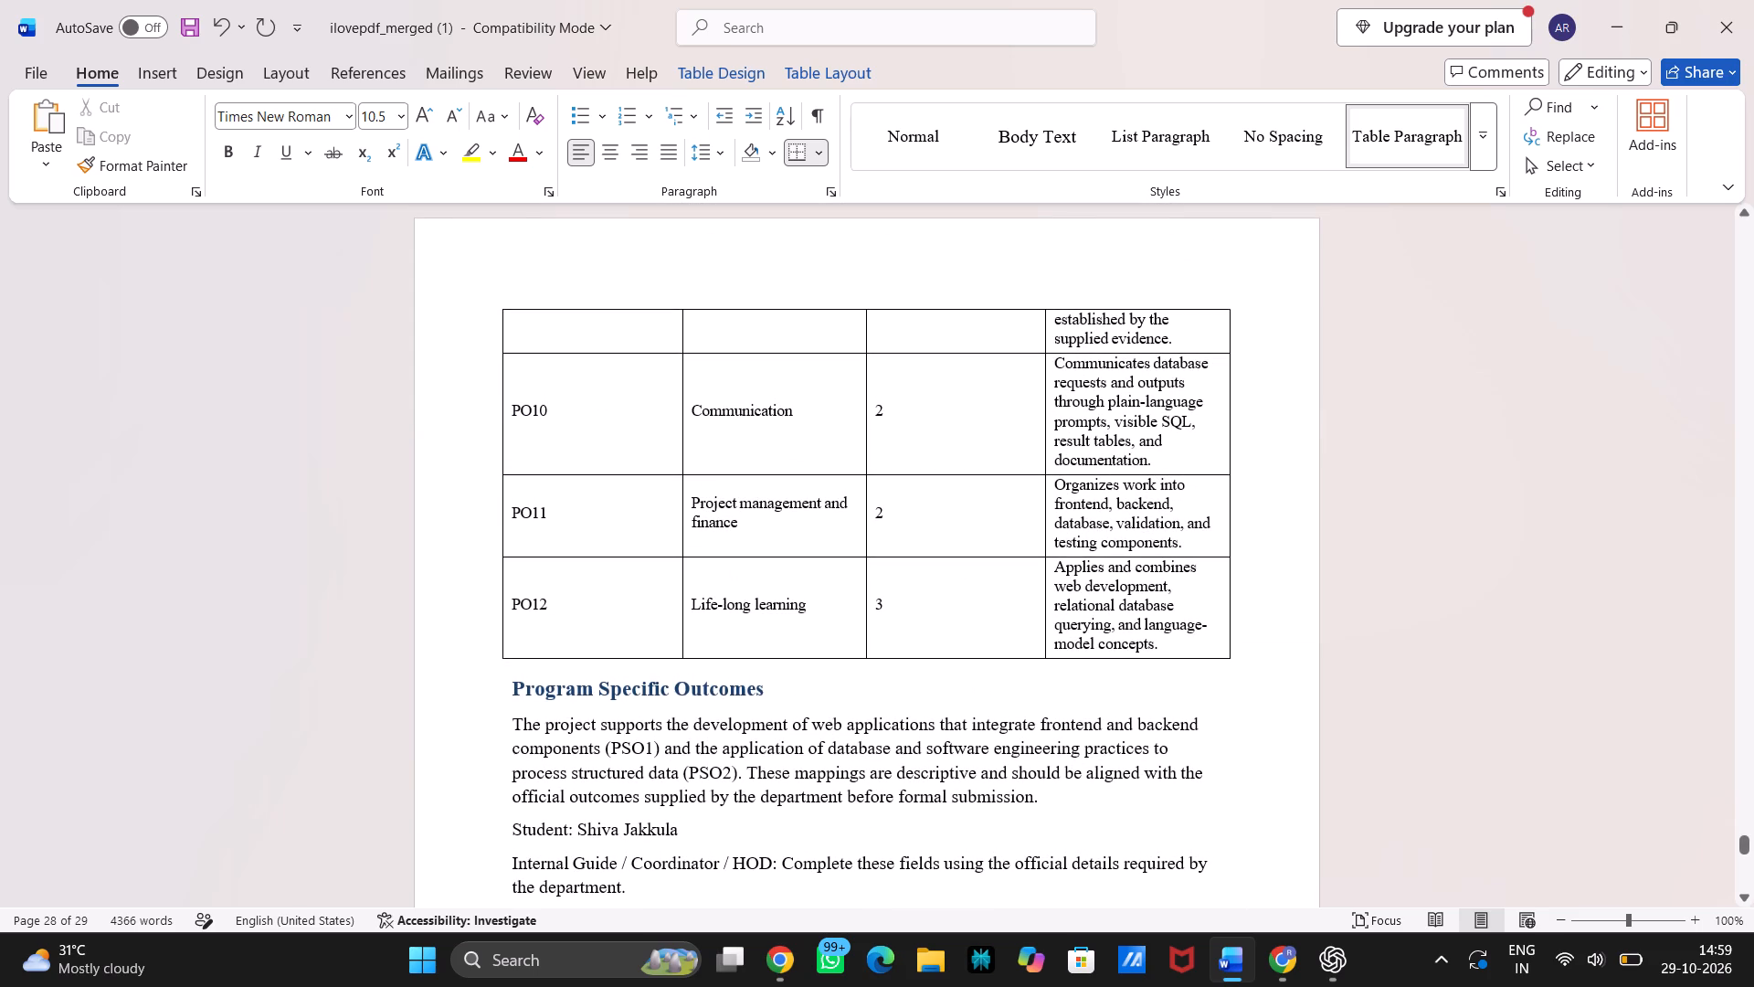
{"action": "scroll", "coordinate": [901, 363], "scroll_direction": "up", "scroll_amount": 4}
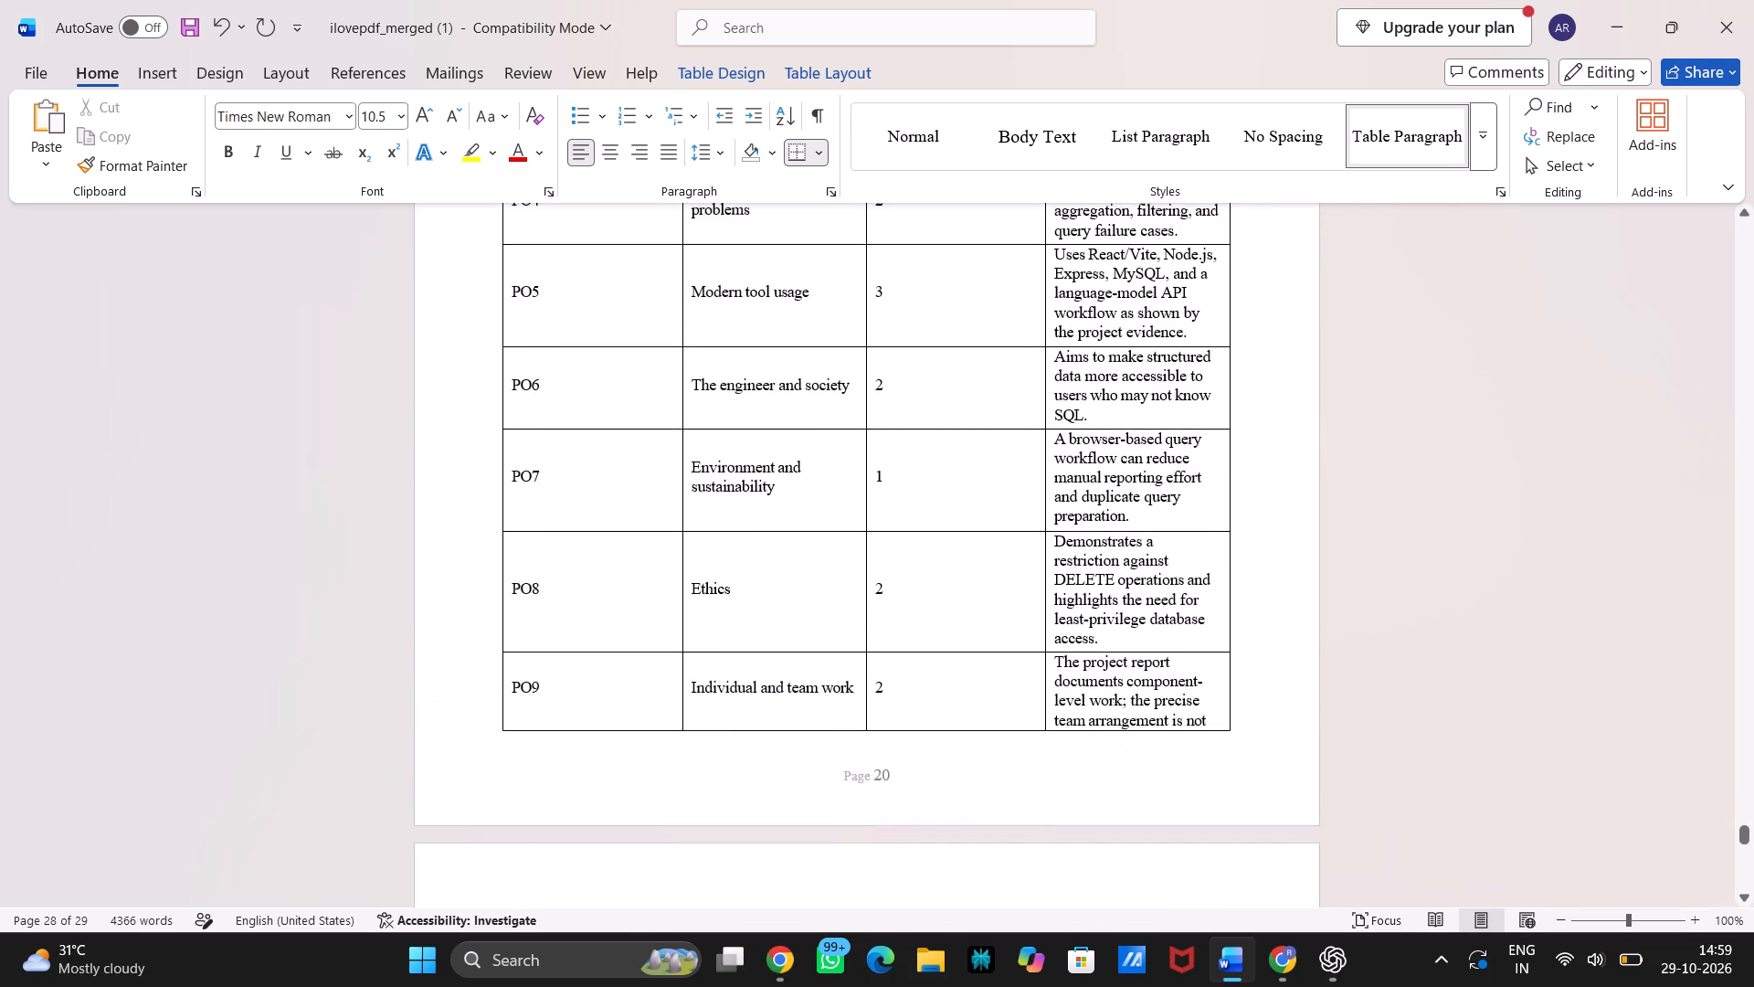
{"action": "scroll", "coordinate": [901, 363], "scroll_direction": "up", "scroll_amount": 1}
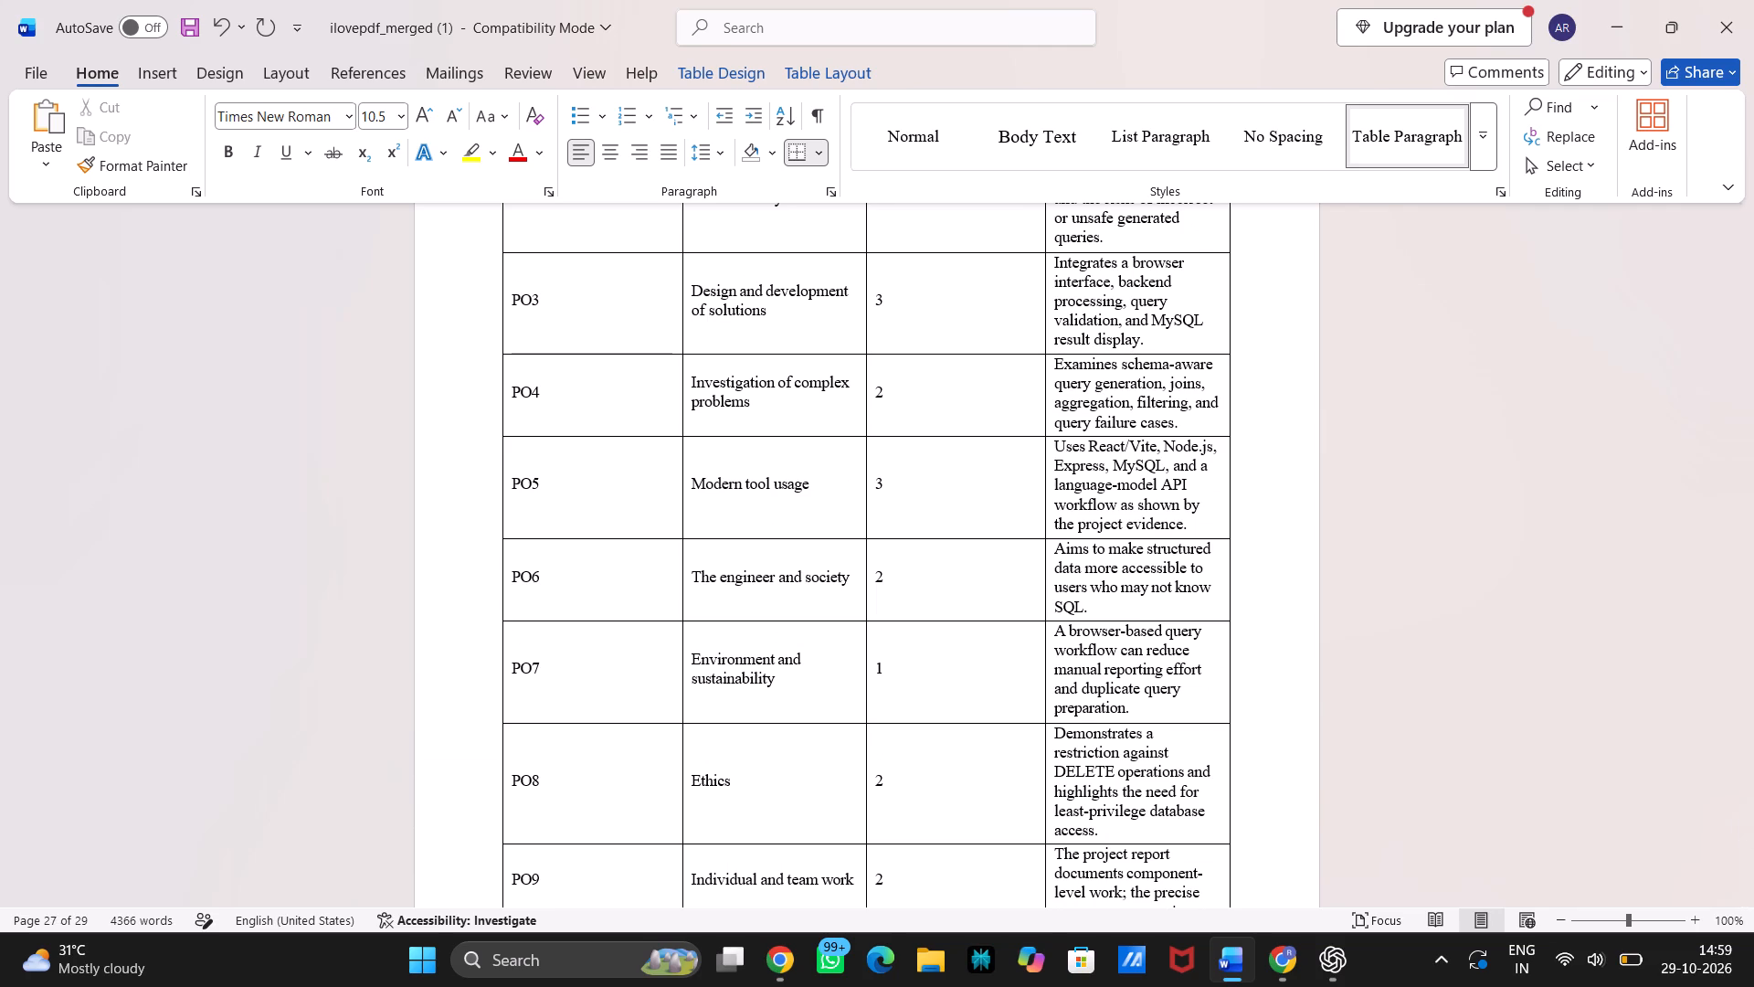
{"action": "scroll", "coordinate": [901, 363], "scroll_direction": "up", "scroll_amount": 1}
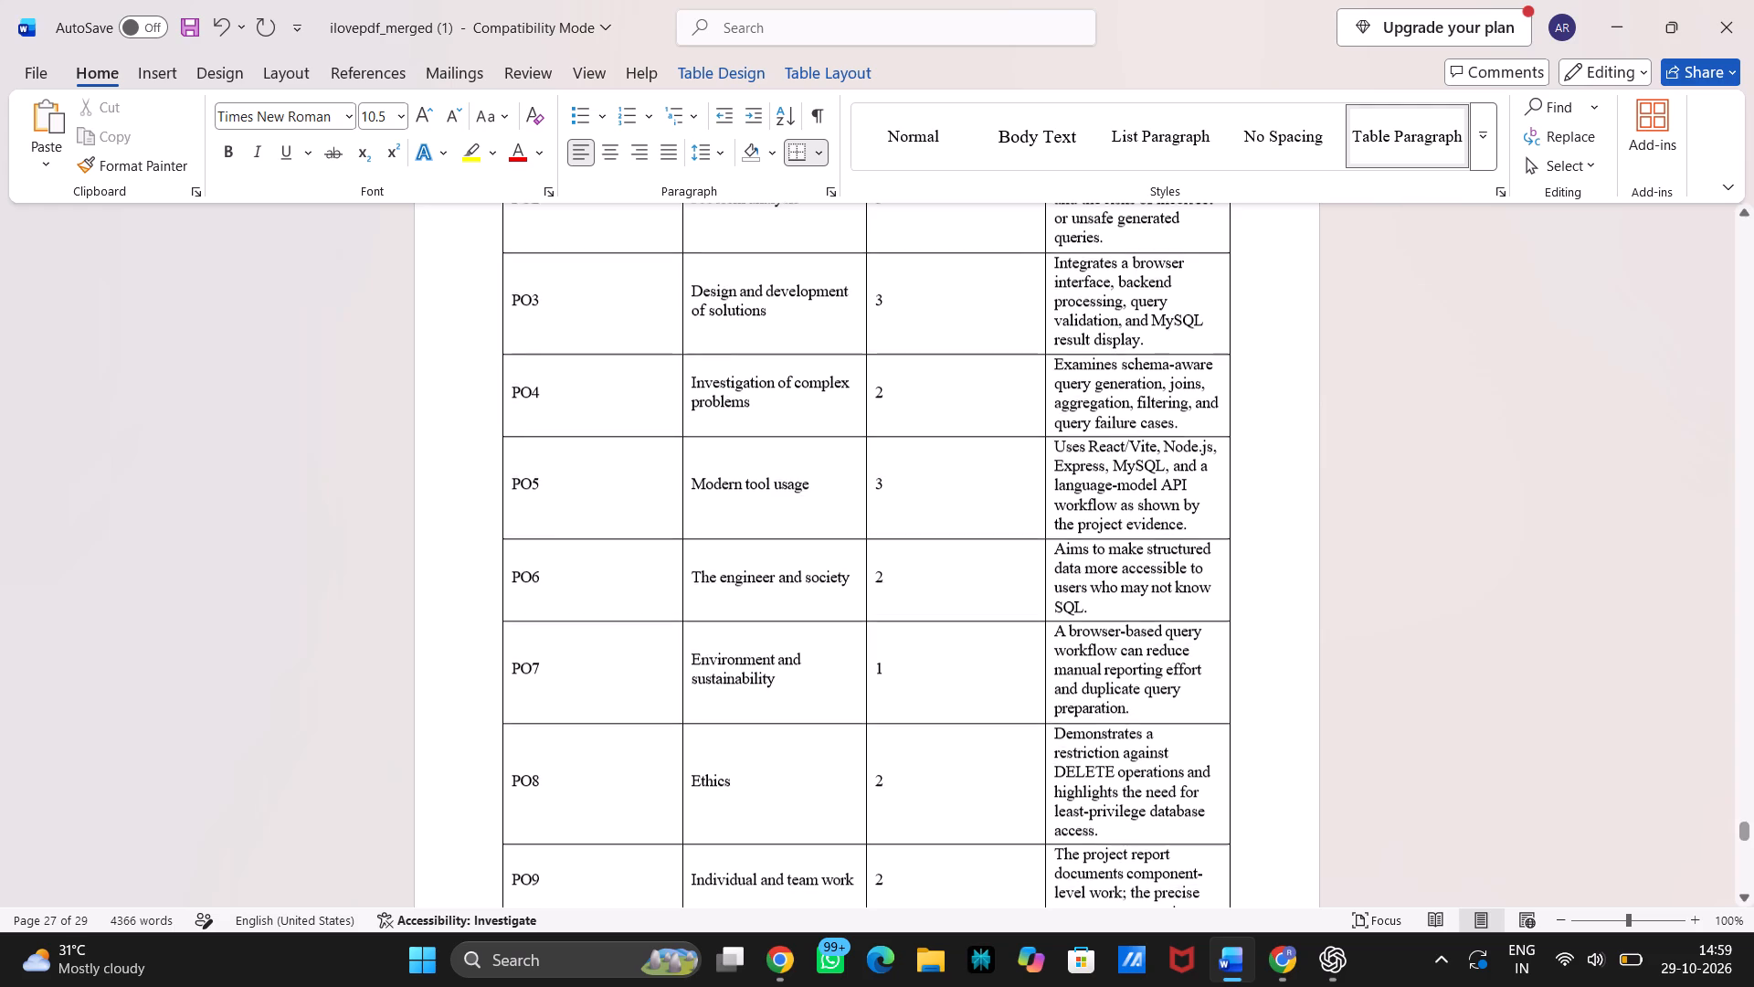
{"action": "scroll", "coordinate": [901, 363], "scroll_direction": "up", "scroll_amount": 2}
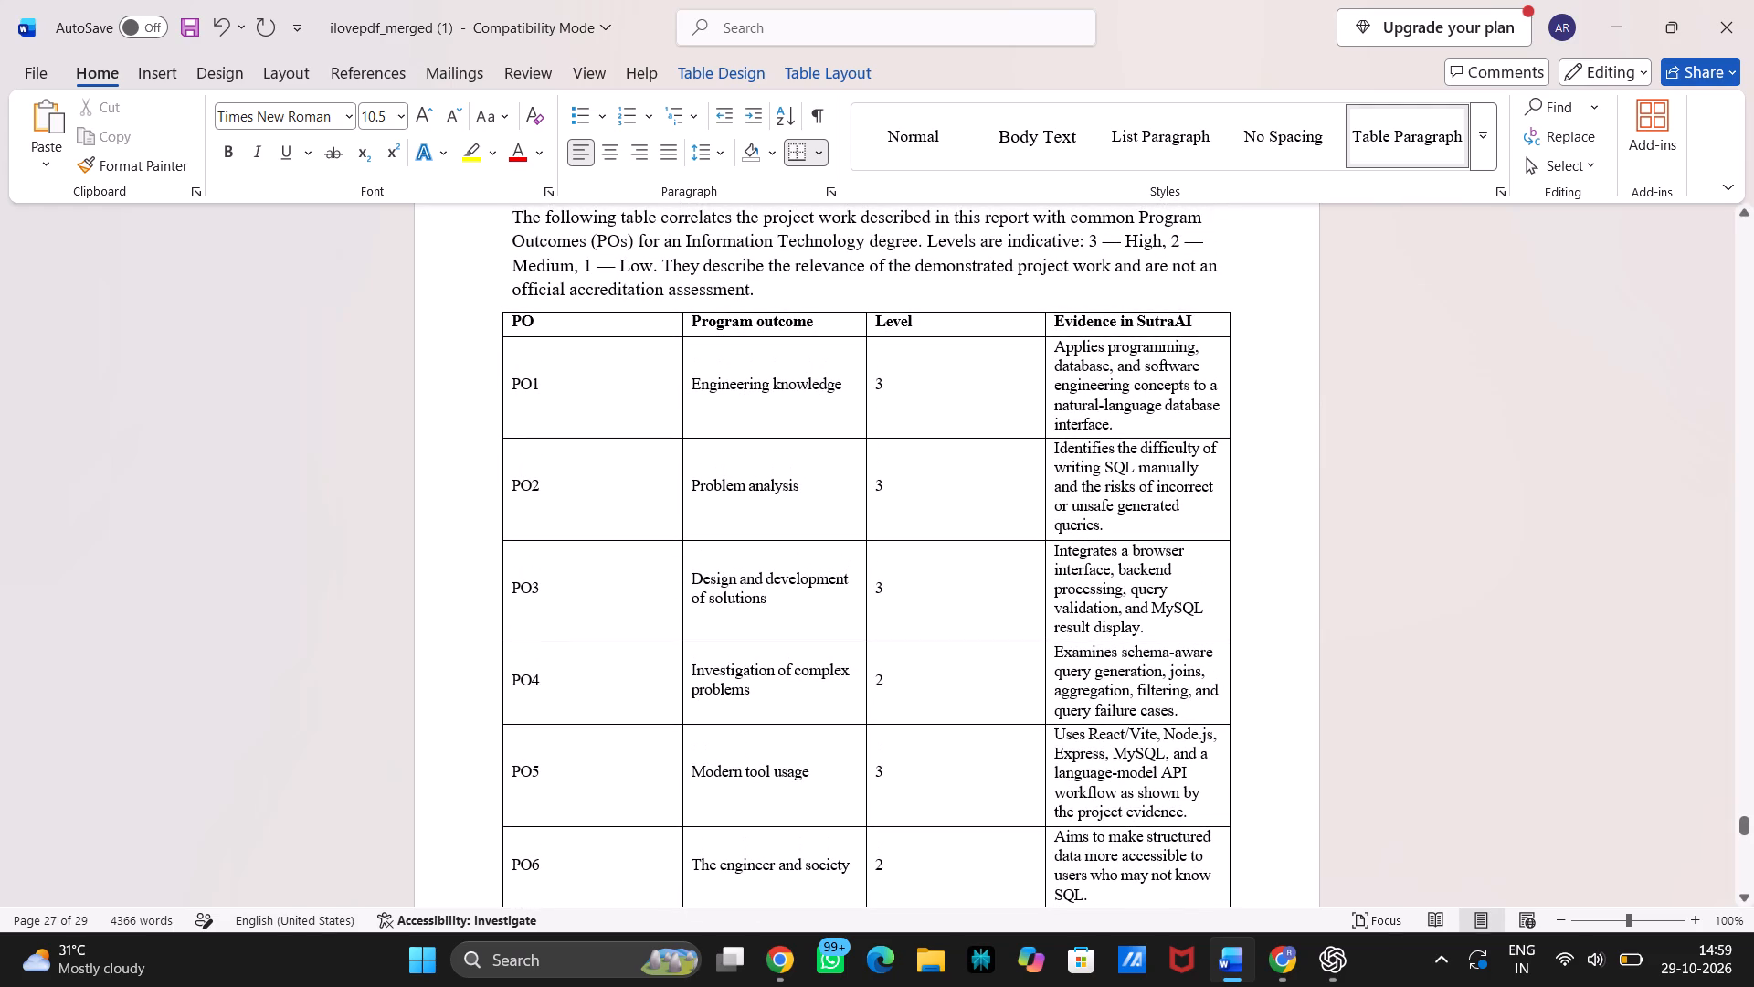
{"action": "scroll", "coordinate": [1077, 472], "scroll_direction": "up", "scroll_amount": 2}
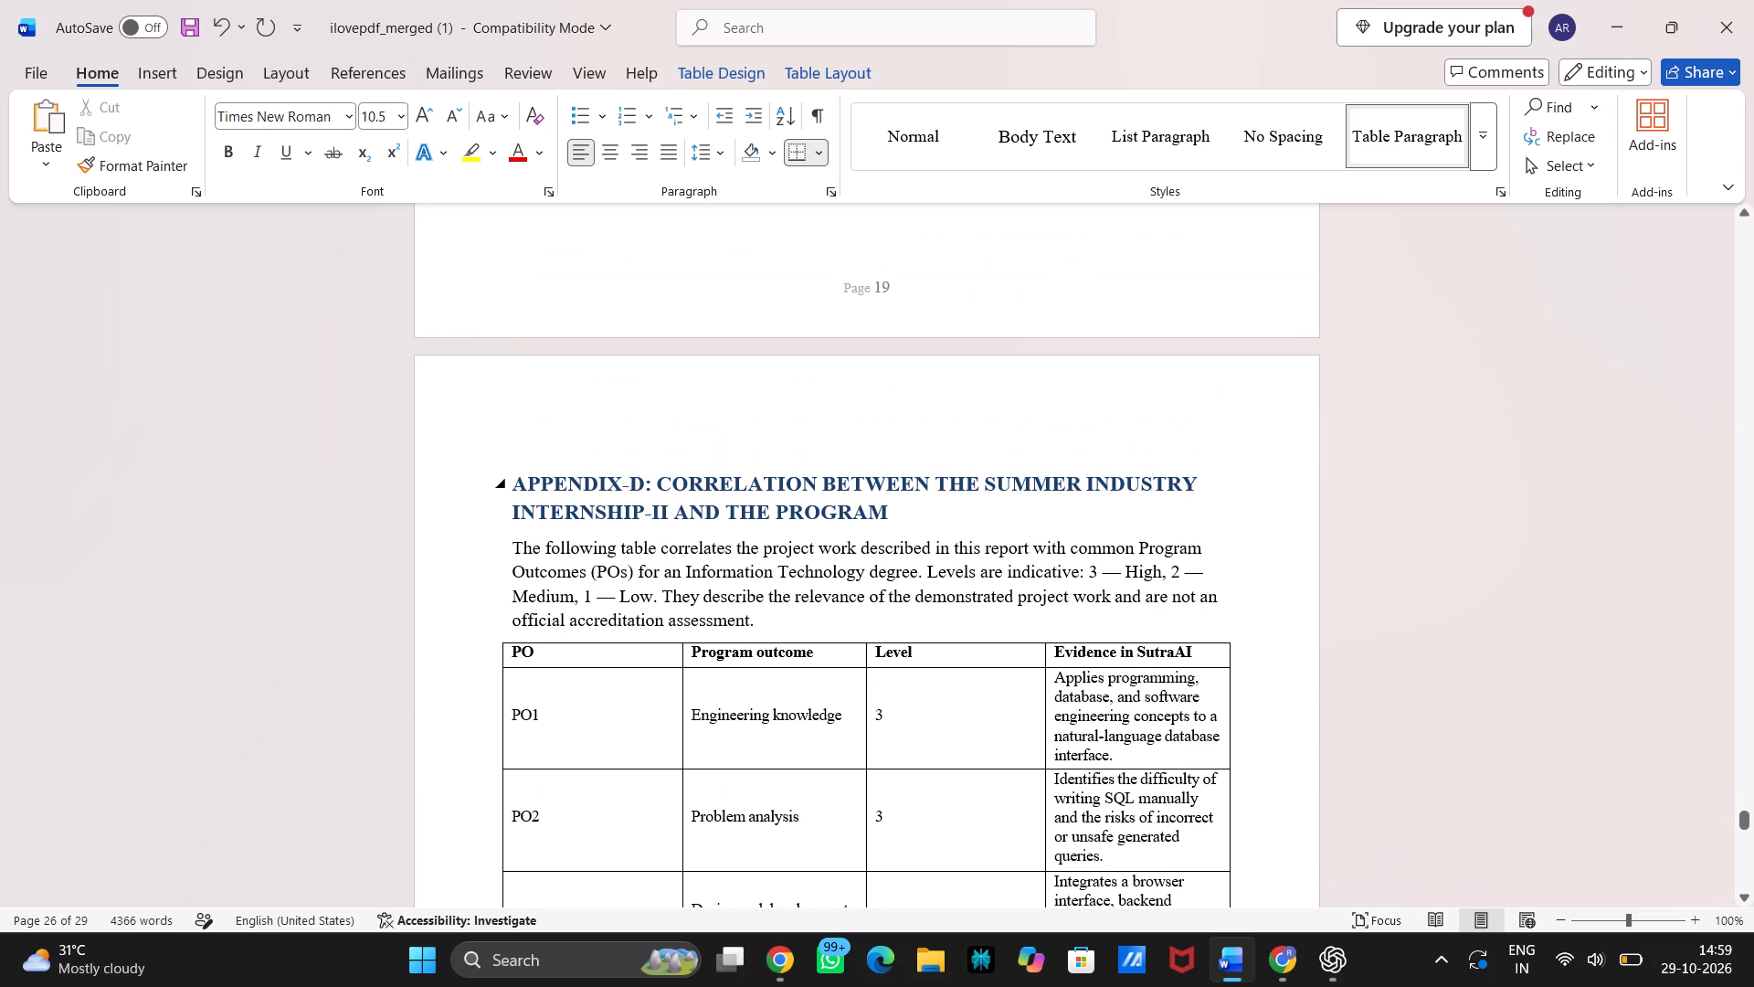
{"action": "scroll", "coordinate": [1077, 472], "scroll_direction": "up", "scroll_amount": 1}
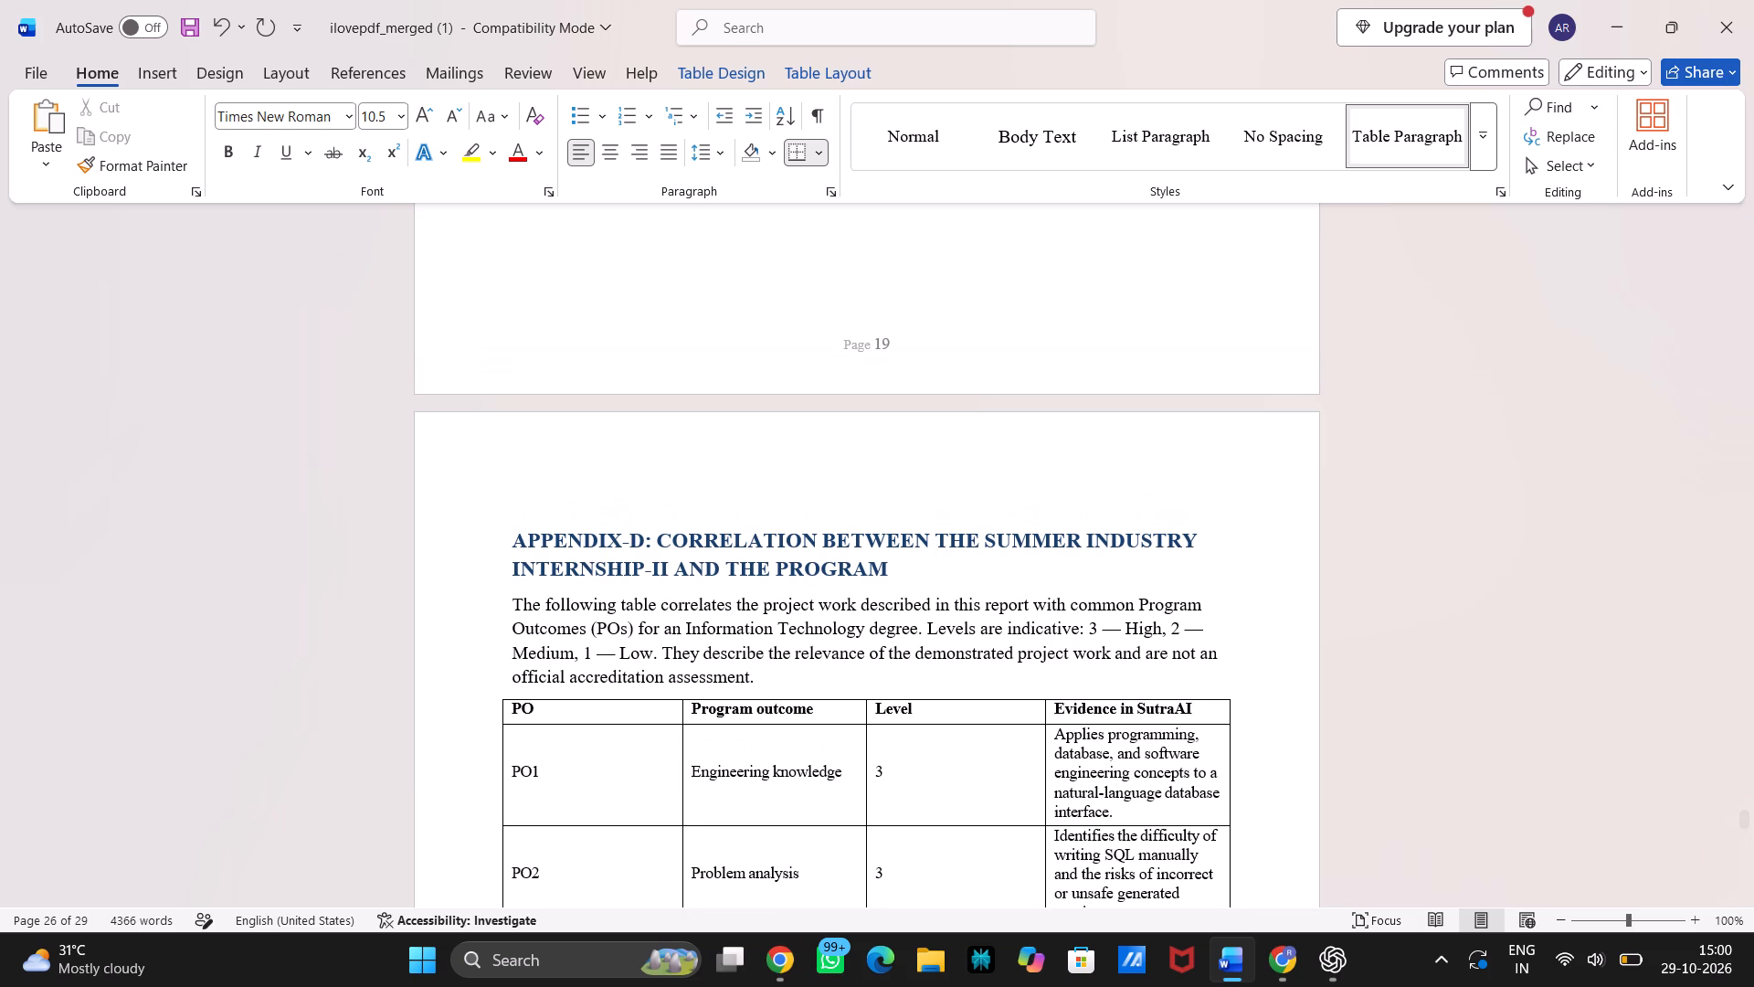
{"action": "scroll", "coordinate": [931, 517], "scroll_direction": "down", "scroll_amount": 1}
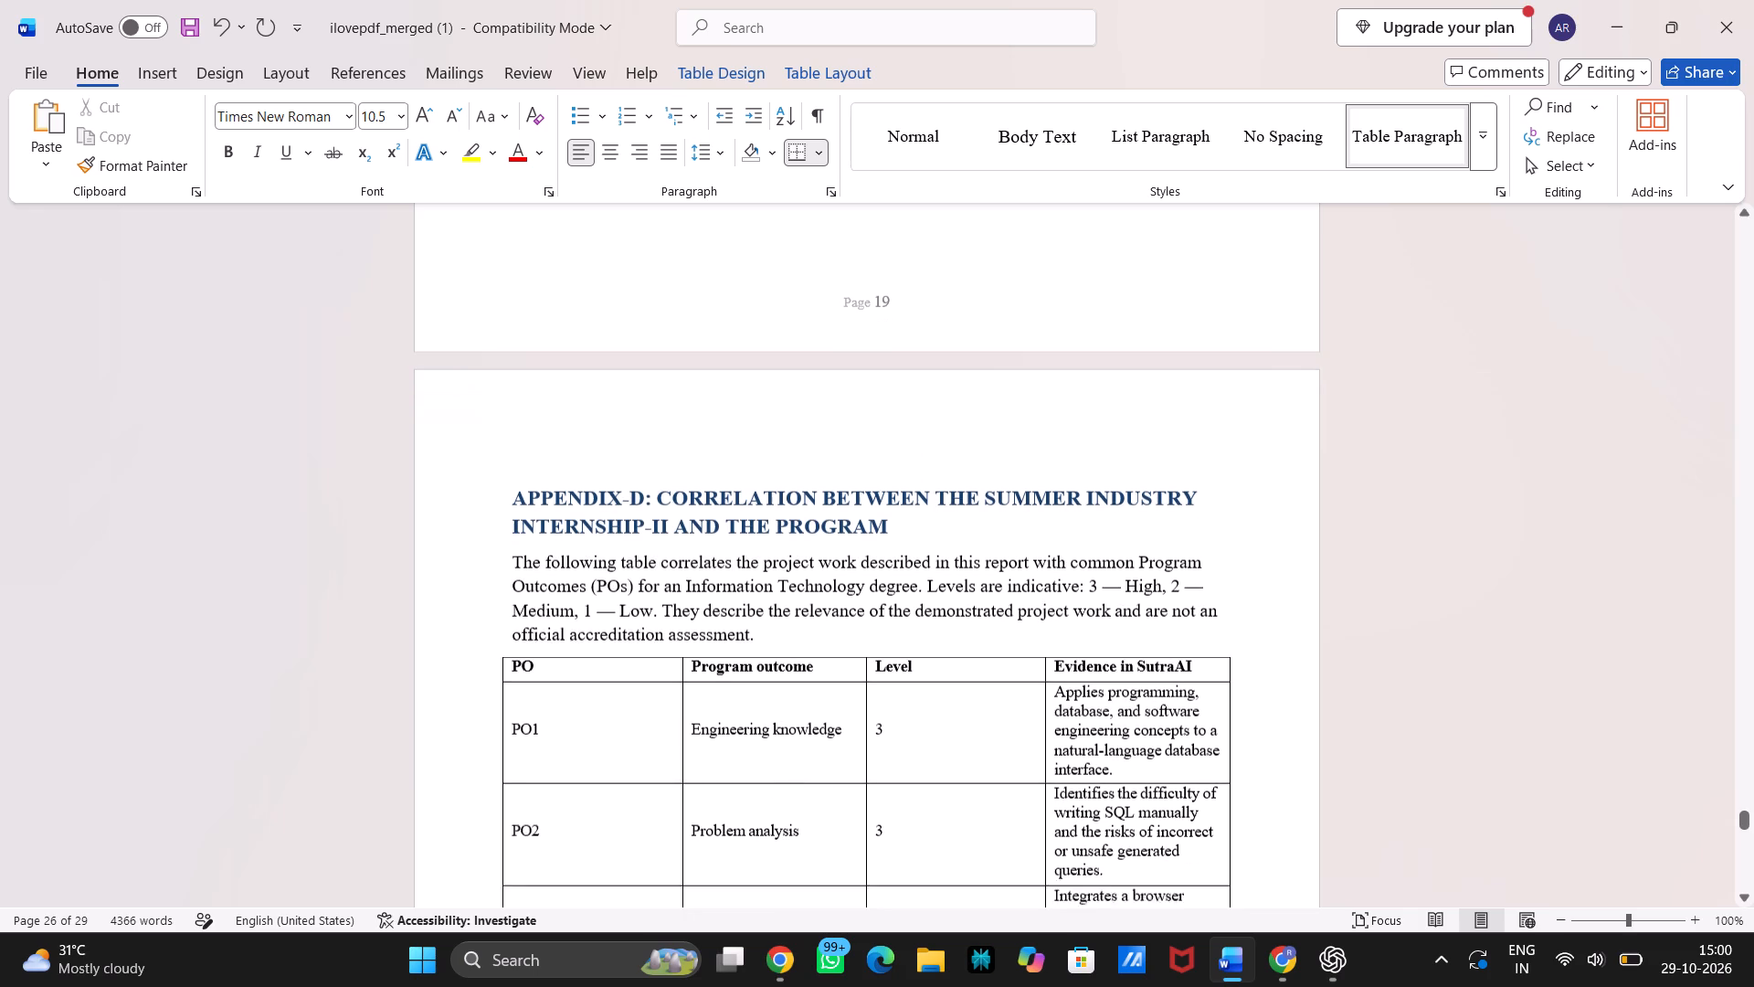
{"action": "scroll", "coordinate": [931, 517], "scroll_direction": "down", "scroll_amount": 1}
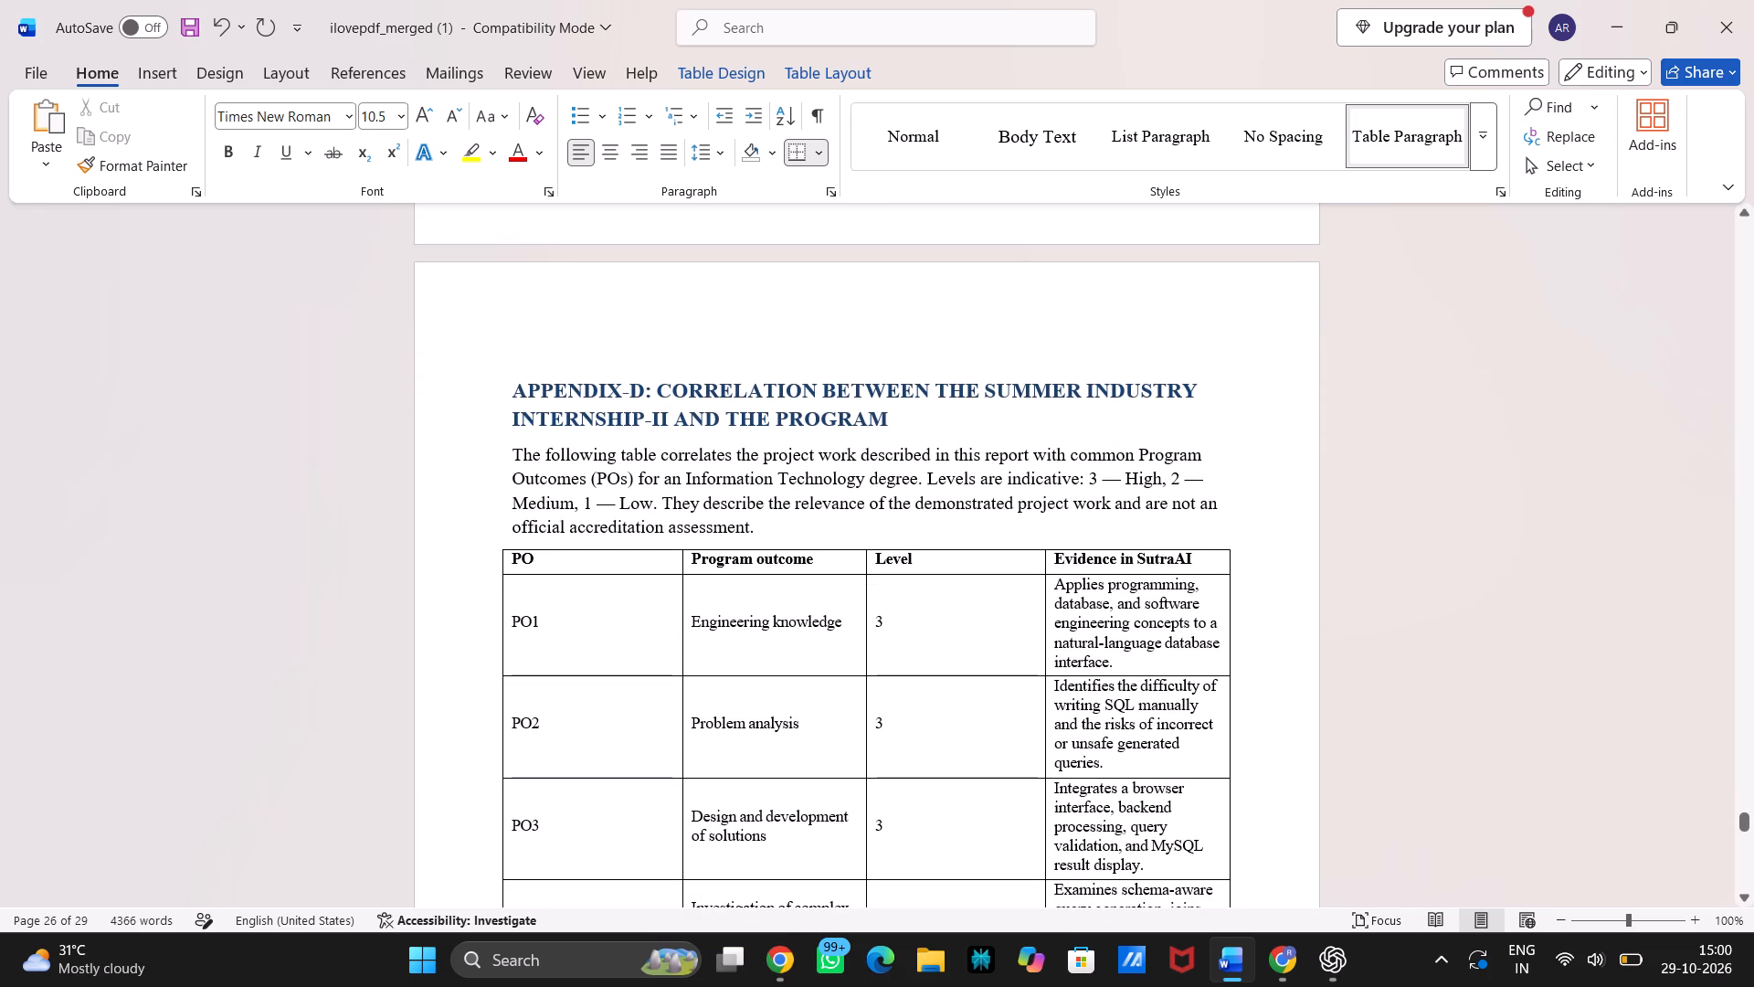
Check the Appendix-C abstract, the Appendix-B UML section and the end of the preceding appendix for content that needs updating.
{"action": "scroll", "coordinate": [670, 670], "scroll_direction": "up", "scroll_amount": 13}
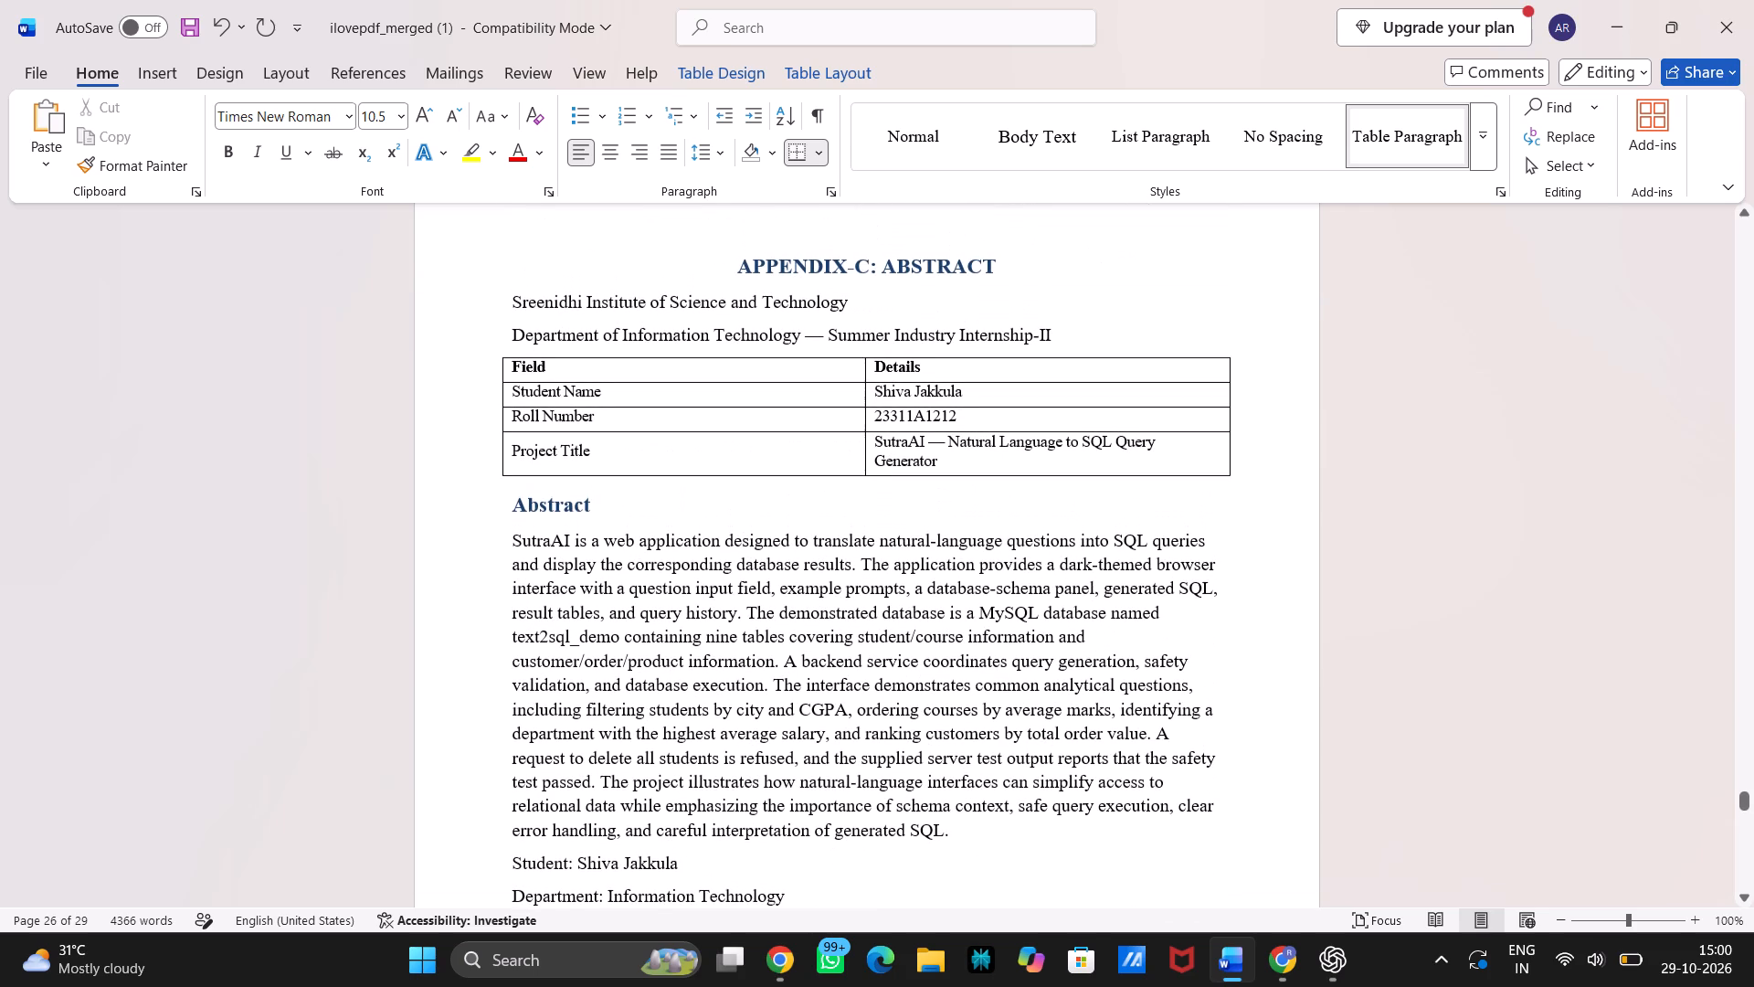
{"action": "scroll", "coordinate": [670, 670], "scroll_direction": "up", "scroll_amount": 1}
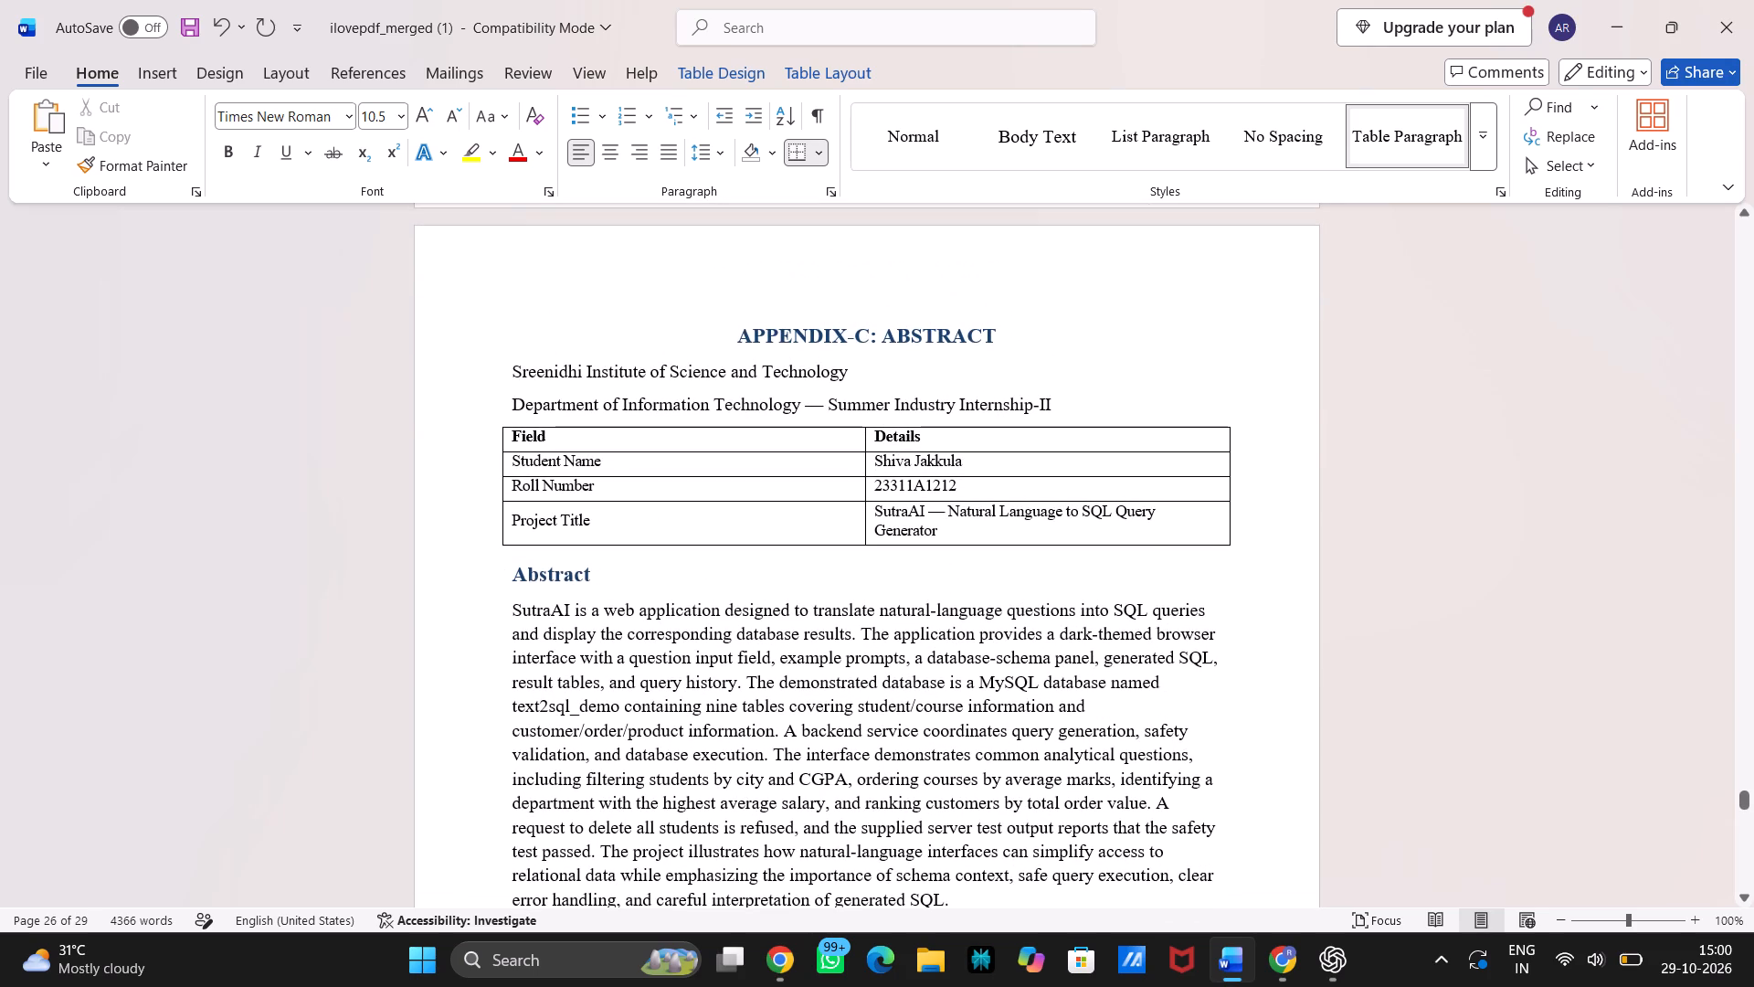
{"action": "scroll", "coordinate": [911, 530], "scroll_direction": "up", "scroll_amount": 17}
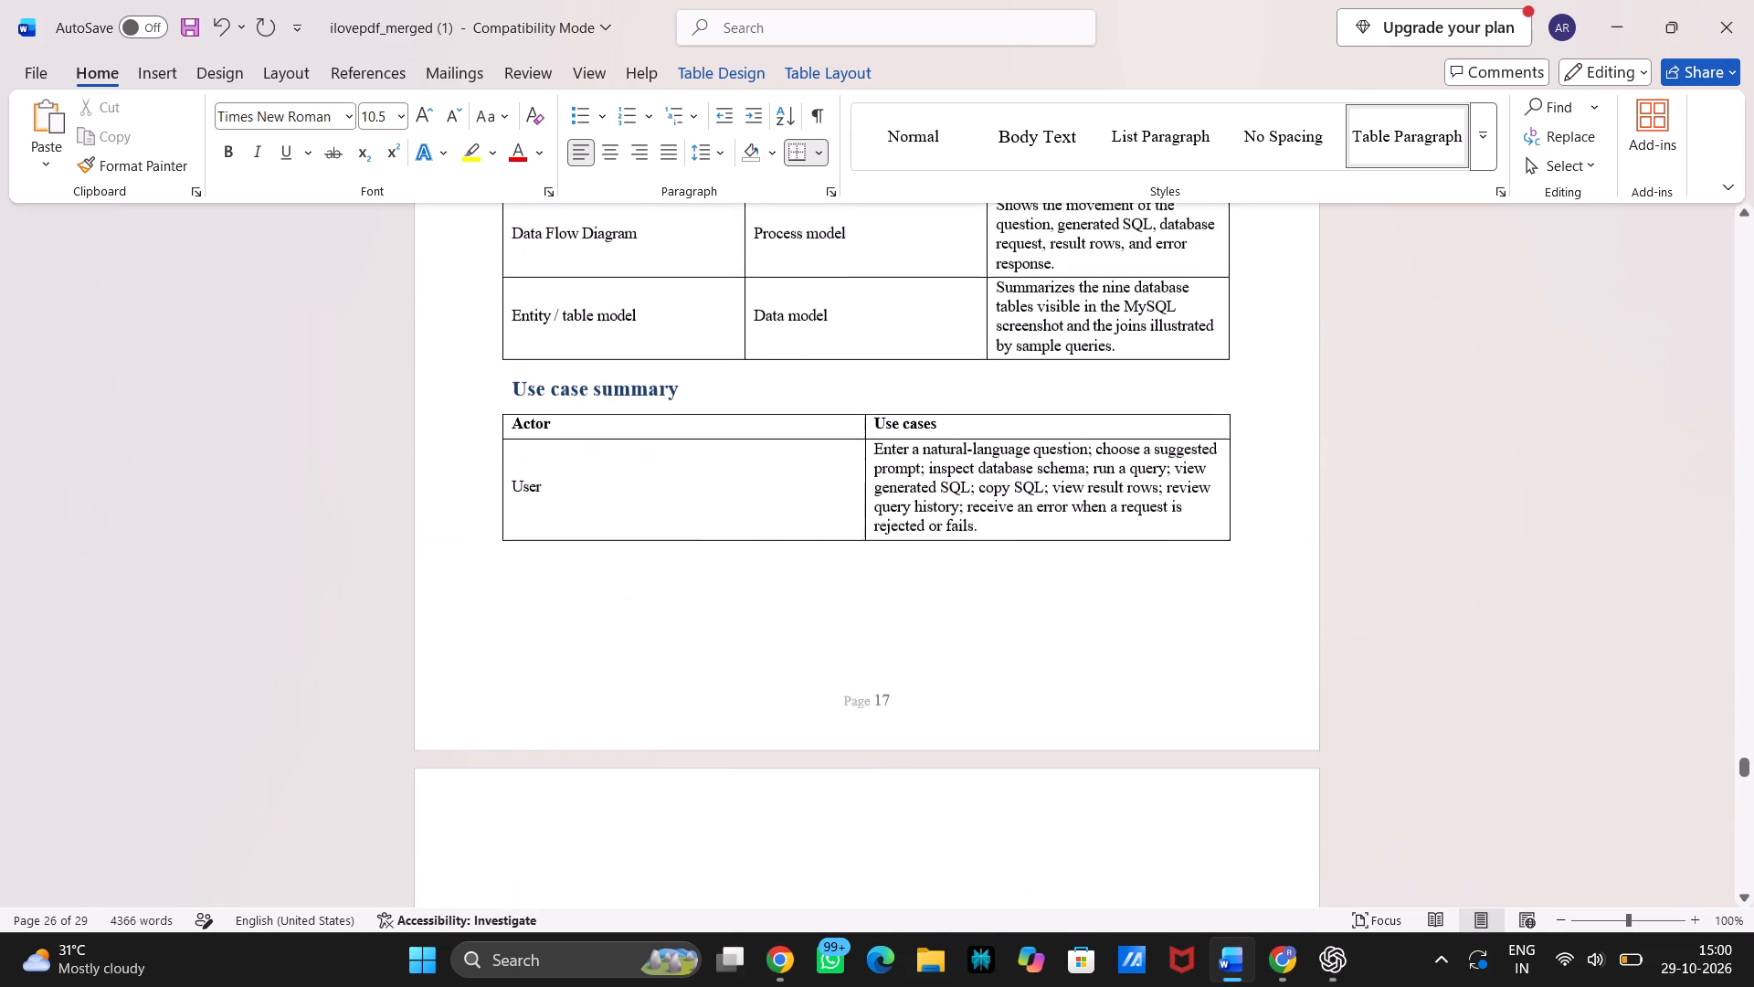
{"action": "scroll", "coordinate": [911, 530], "scroll_direction": "up", "scroll_amount": 4}
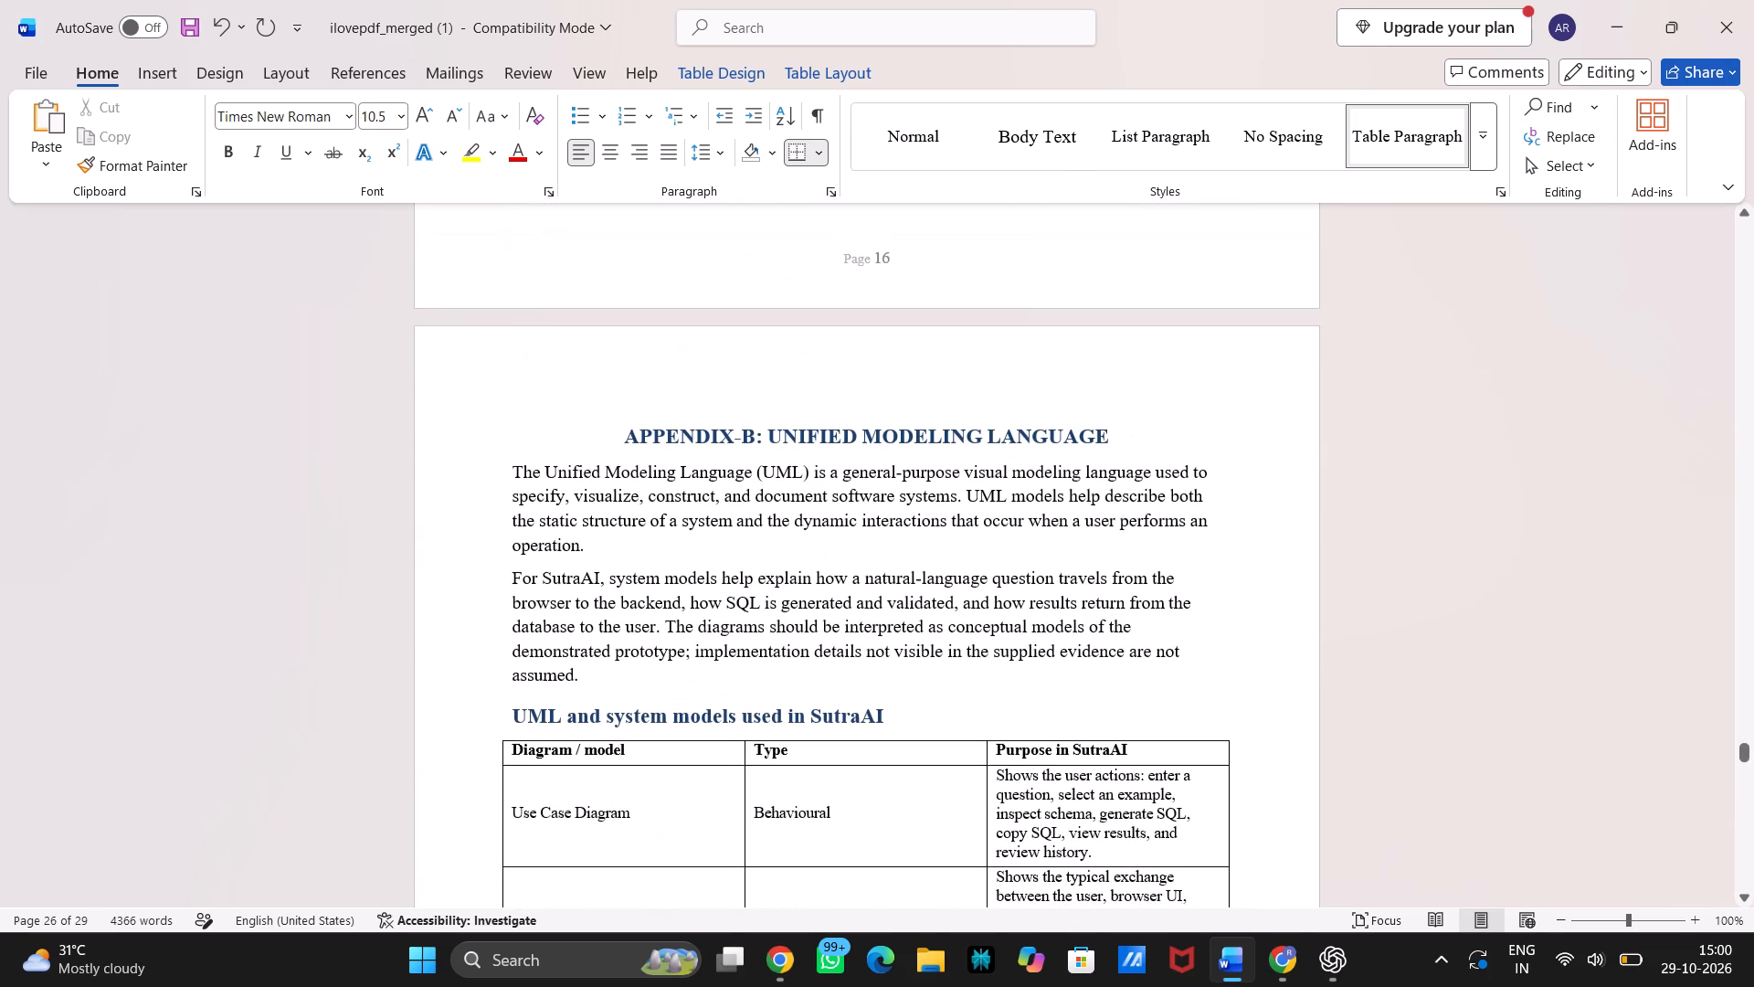
{"action": "scroll", "coordinate": [911, 530], "scroll_direction": "up", "scroll_amount": 3}
{"action": "scroll", "coordinate": [911, 530], "scroll_direction": "down", "scroll_amount": 4}
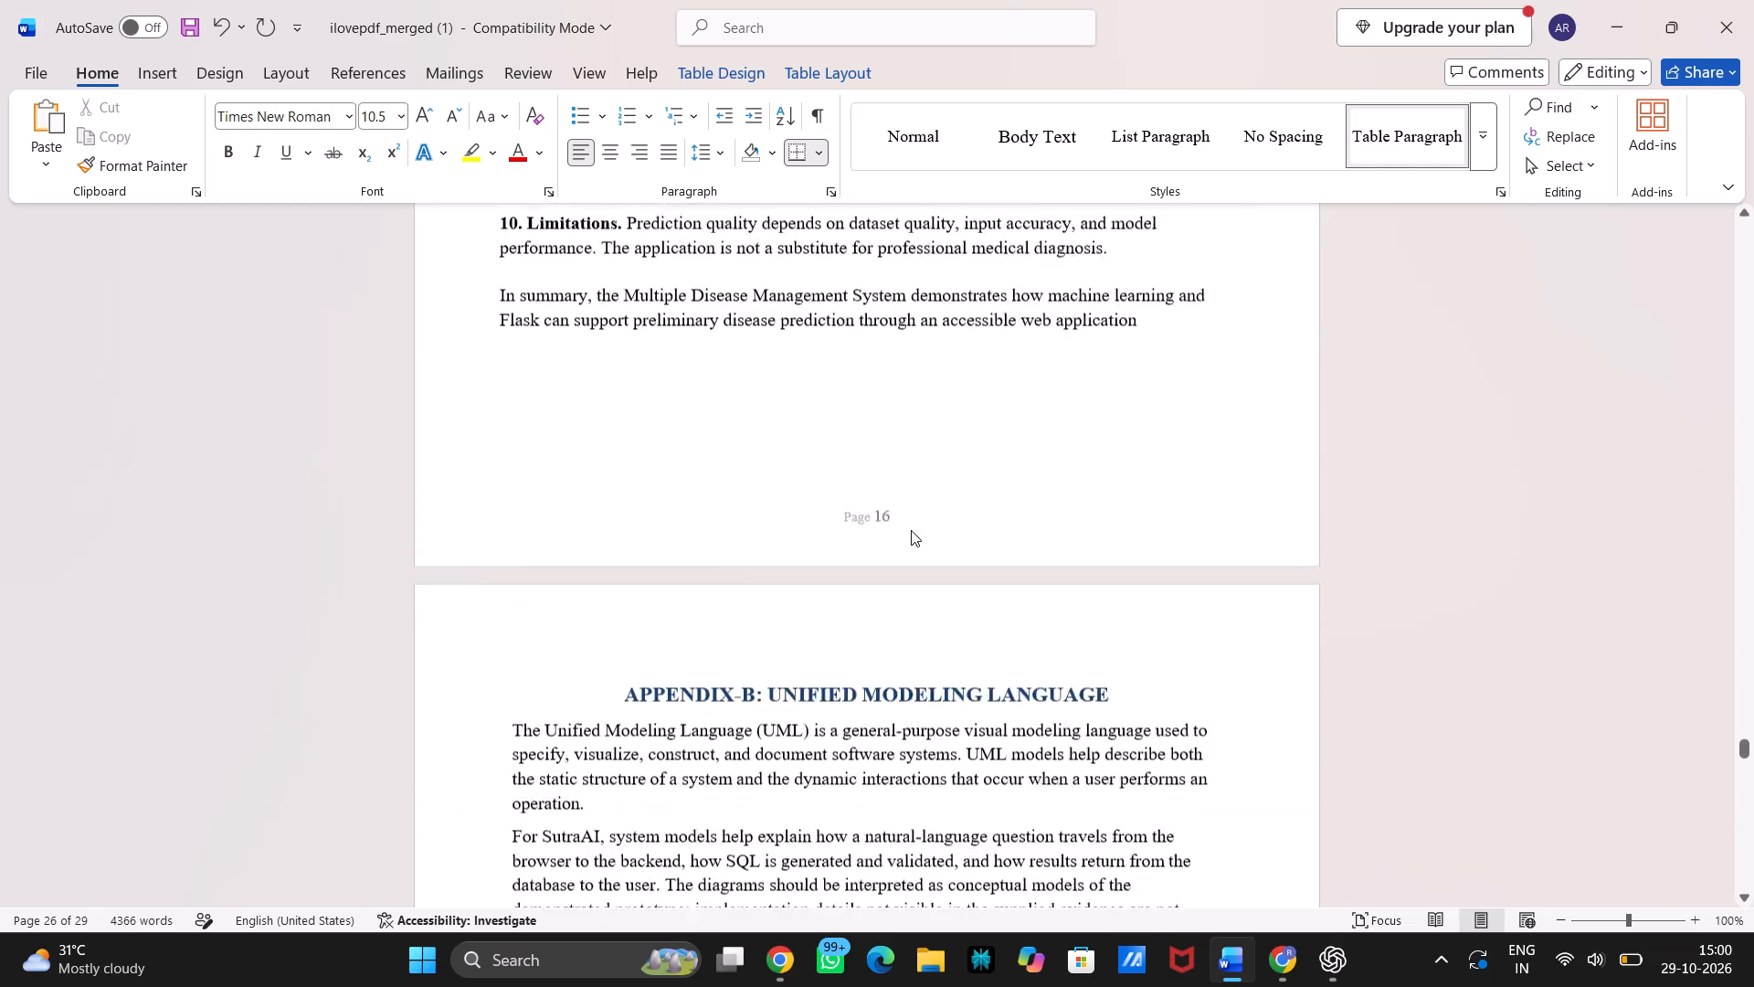
{"action": "scroll", "coordinate": [911, 530], "scroll_direction": "down", "scroll_amount": 2}
{"action": "scroll", "coordinate": [911, 530], "scroll_direction": "up", "scroll_amount": 1}
{"action": "scroll", "coordinate": [911, 530], "scroll_direction": "down", "scroll_amount": 1}
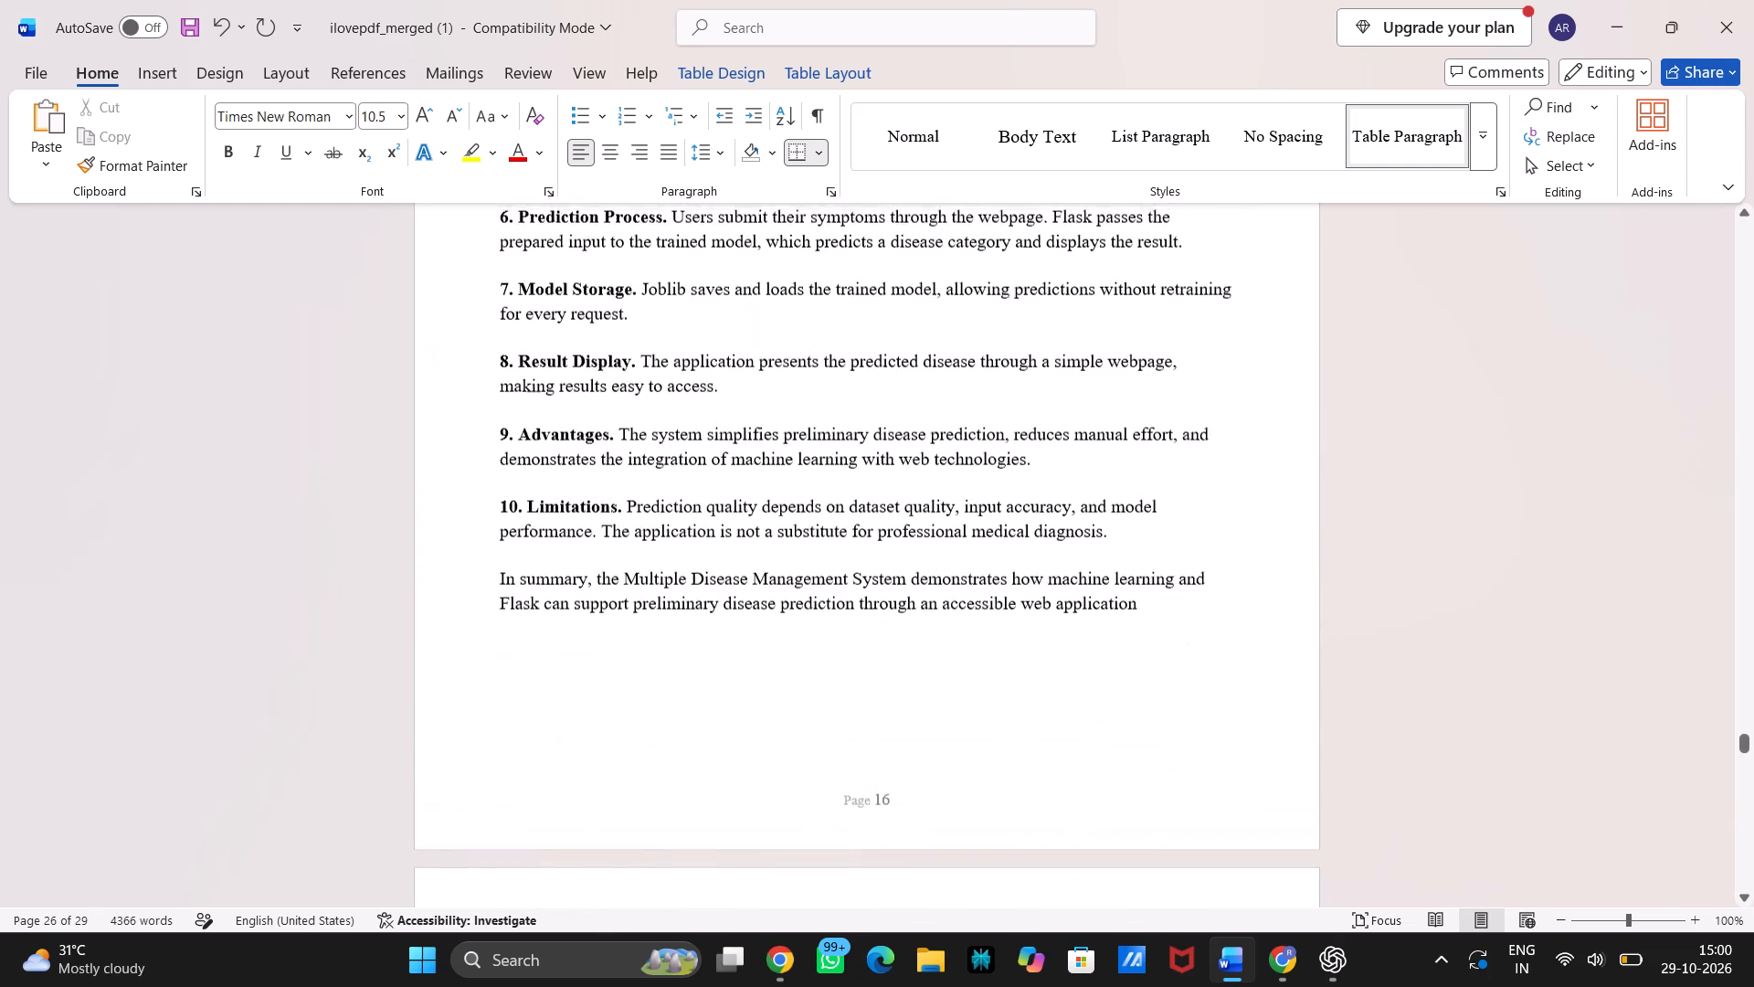
{"action": "scroll", "coordinate": [911, 530], "scroll_direction": "down", "scroll_amount": 1}
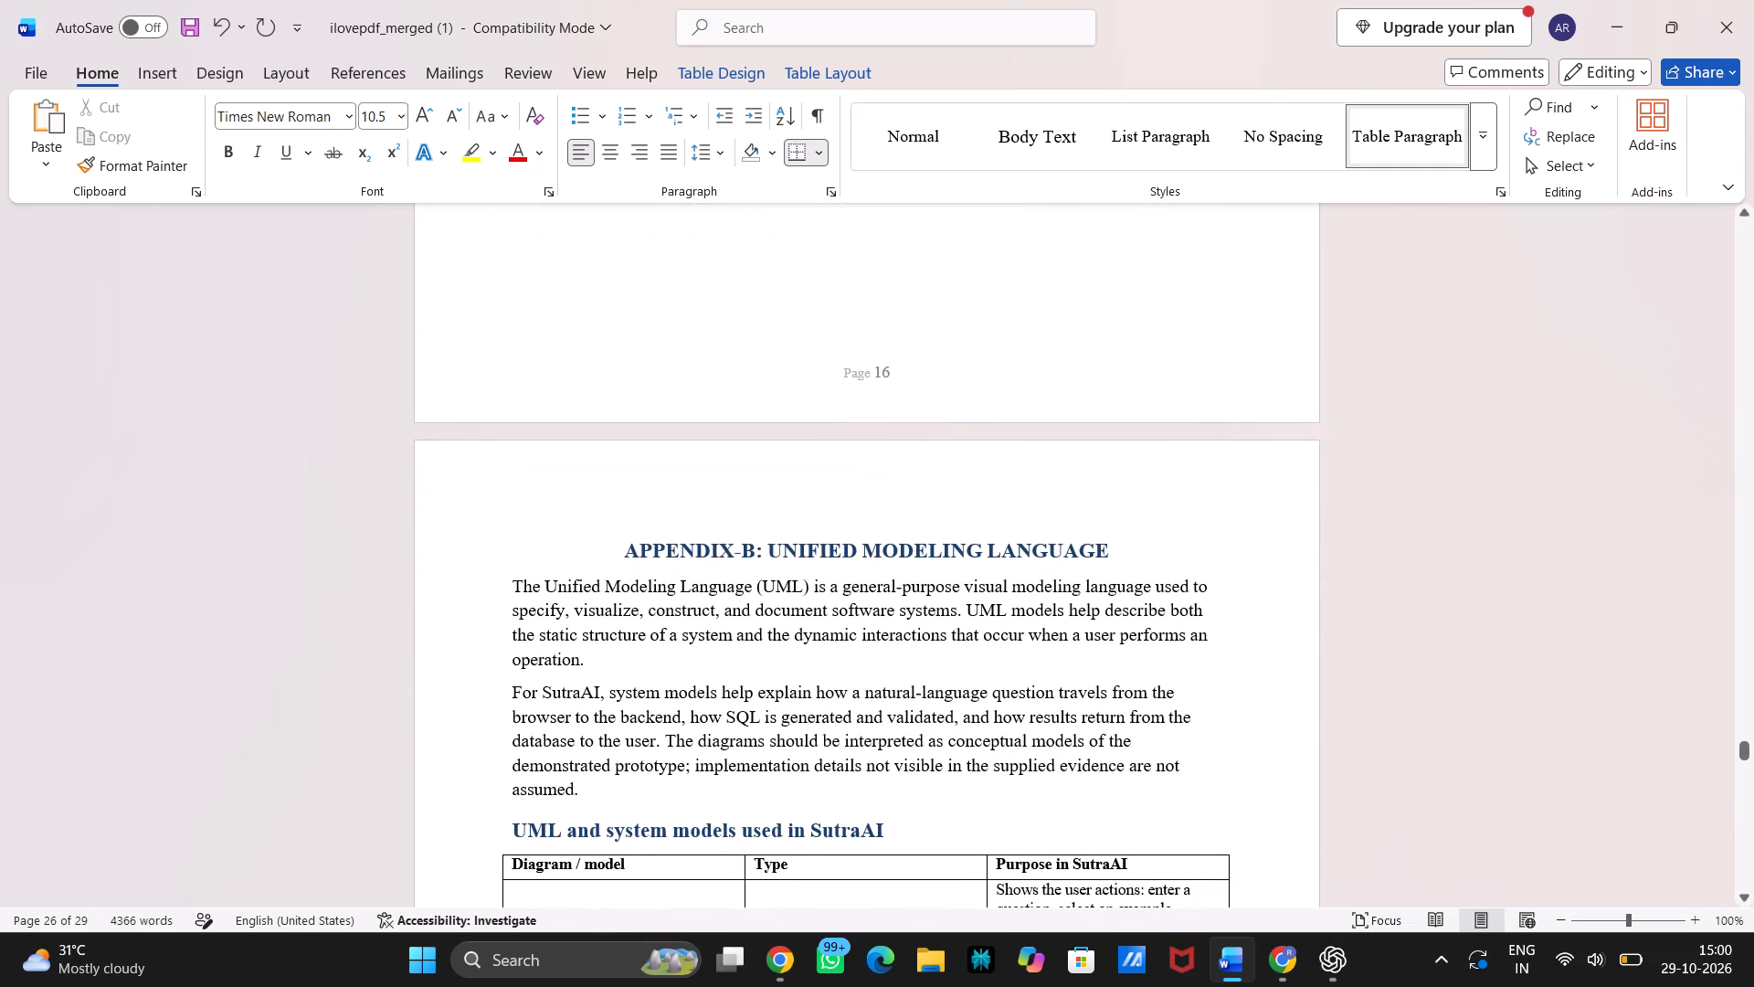
{"action": "scroll", "coordinate": [703, 607], "scroll_direction": "down", "scroll_amount": 1}
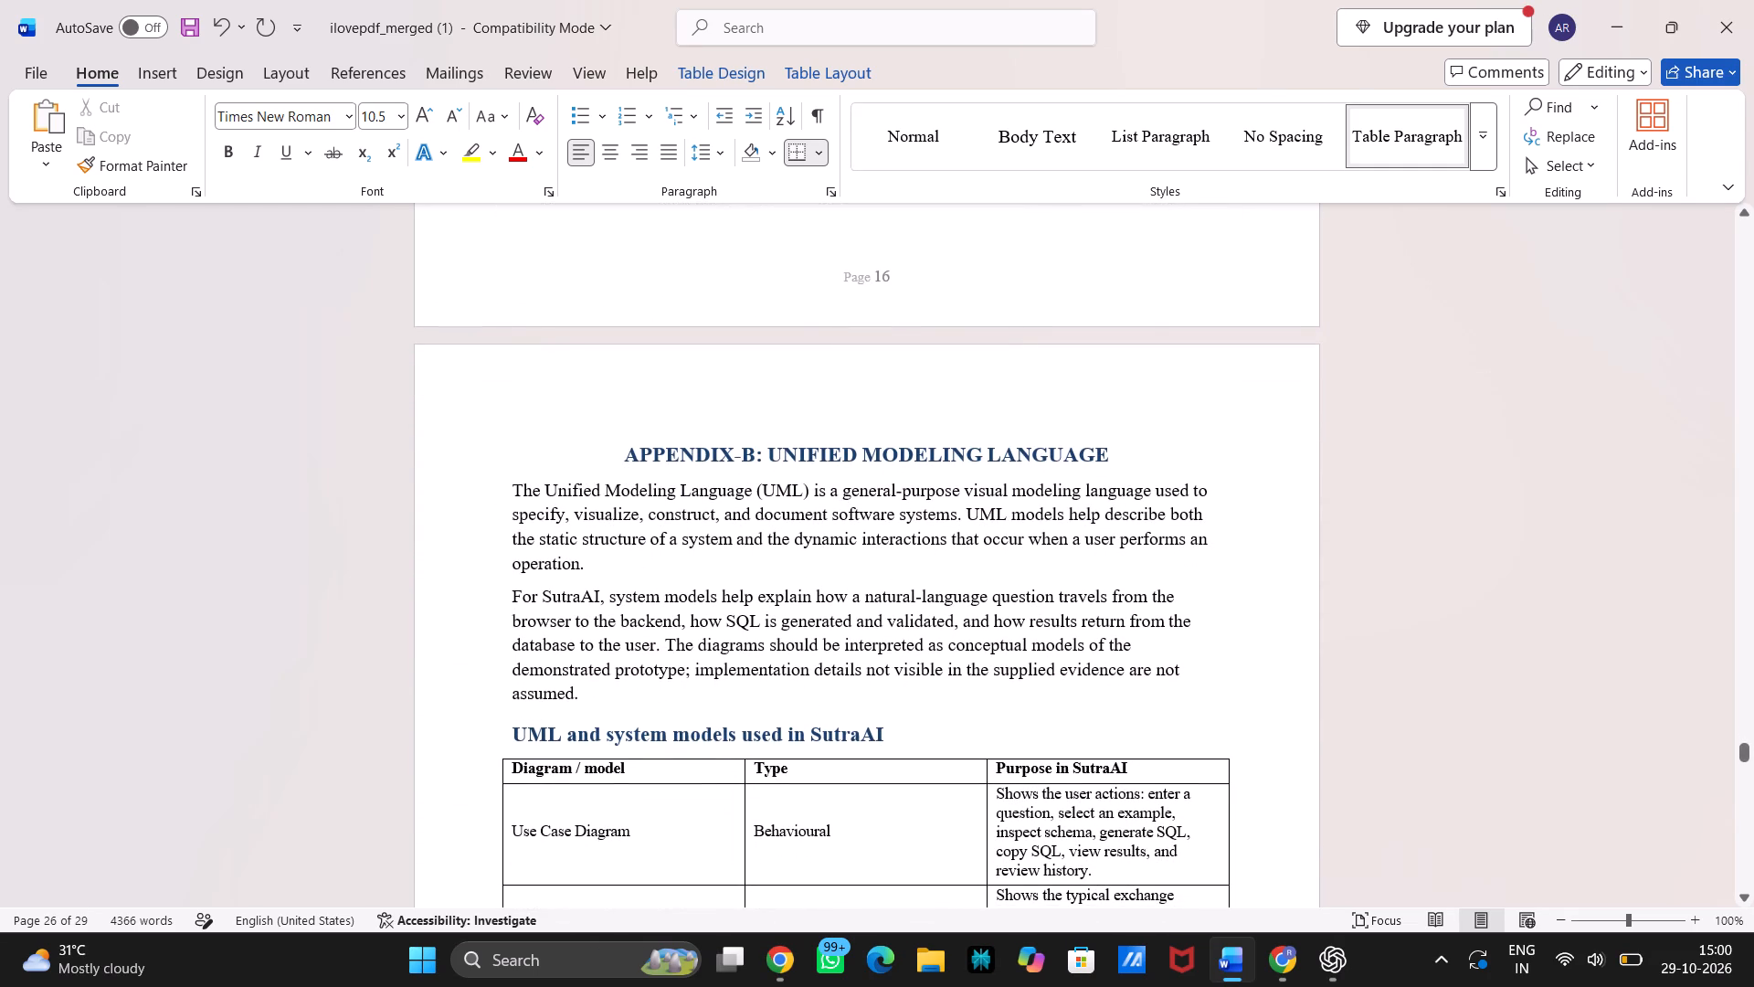
{"action": "scroll", "coordinate": [698, 545], "scroll_direction": "down", "scroll_amount": 3}
Review the front matter from the cover page and declaration through the abstract and index for the project title wording.
{"action": "scroll", "coordinate": [698, 545], "scroll_direction": "up", "scroll_amount": 20}
{"action": "scroll", "coordinate": [698, 545], "scroll_direction": "up", "scroll_amount": 20}
{"action": "scroll", "coordinate": [698, 545], "scroll_direction": "up", "scroll_amount": 6}
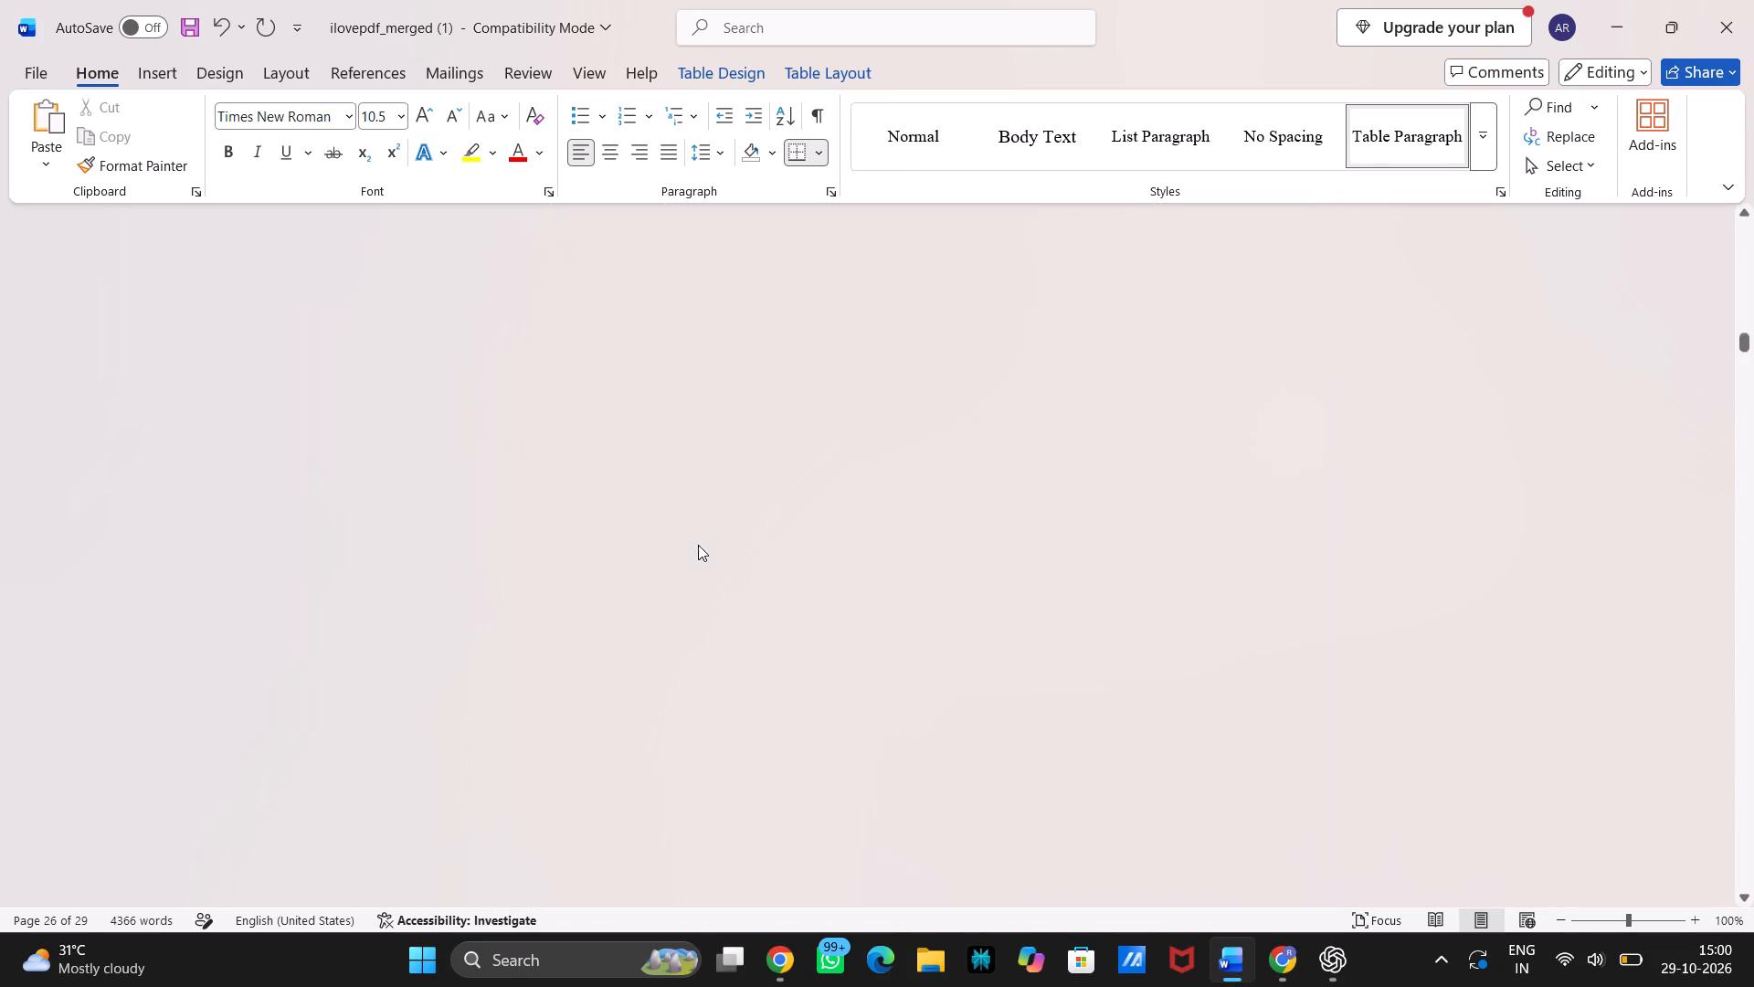
{"action": "scroll", "coordinate": [698, 545], "scroll_direction": "up", "scroll_amount": 10}
{"action": "scroll", "coordinate": [698, 545], "scroll_direction": "up", "scroll_amount": 20}
{"action": "scroll", "coordinate": [698, 545], "scroll_direction": "down", "scroll_amount": 2}
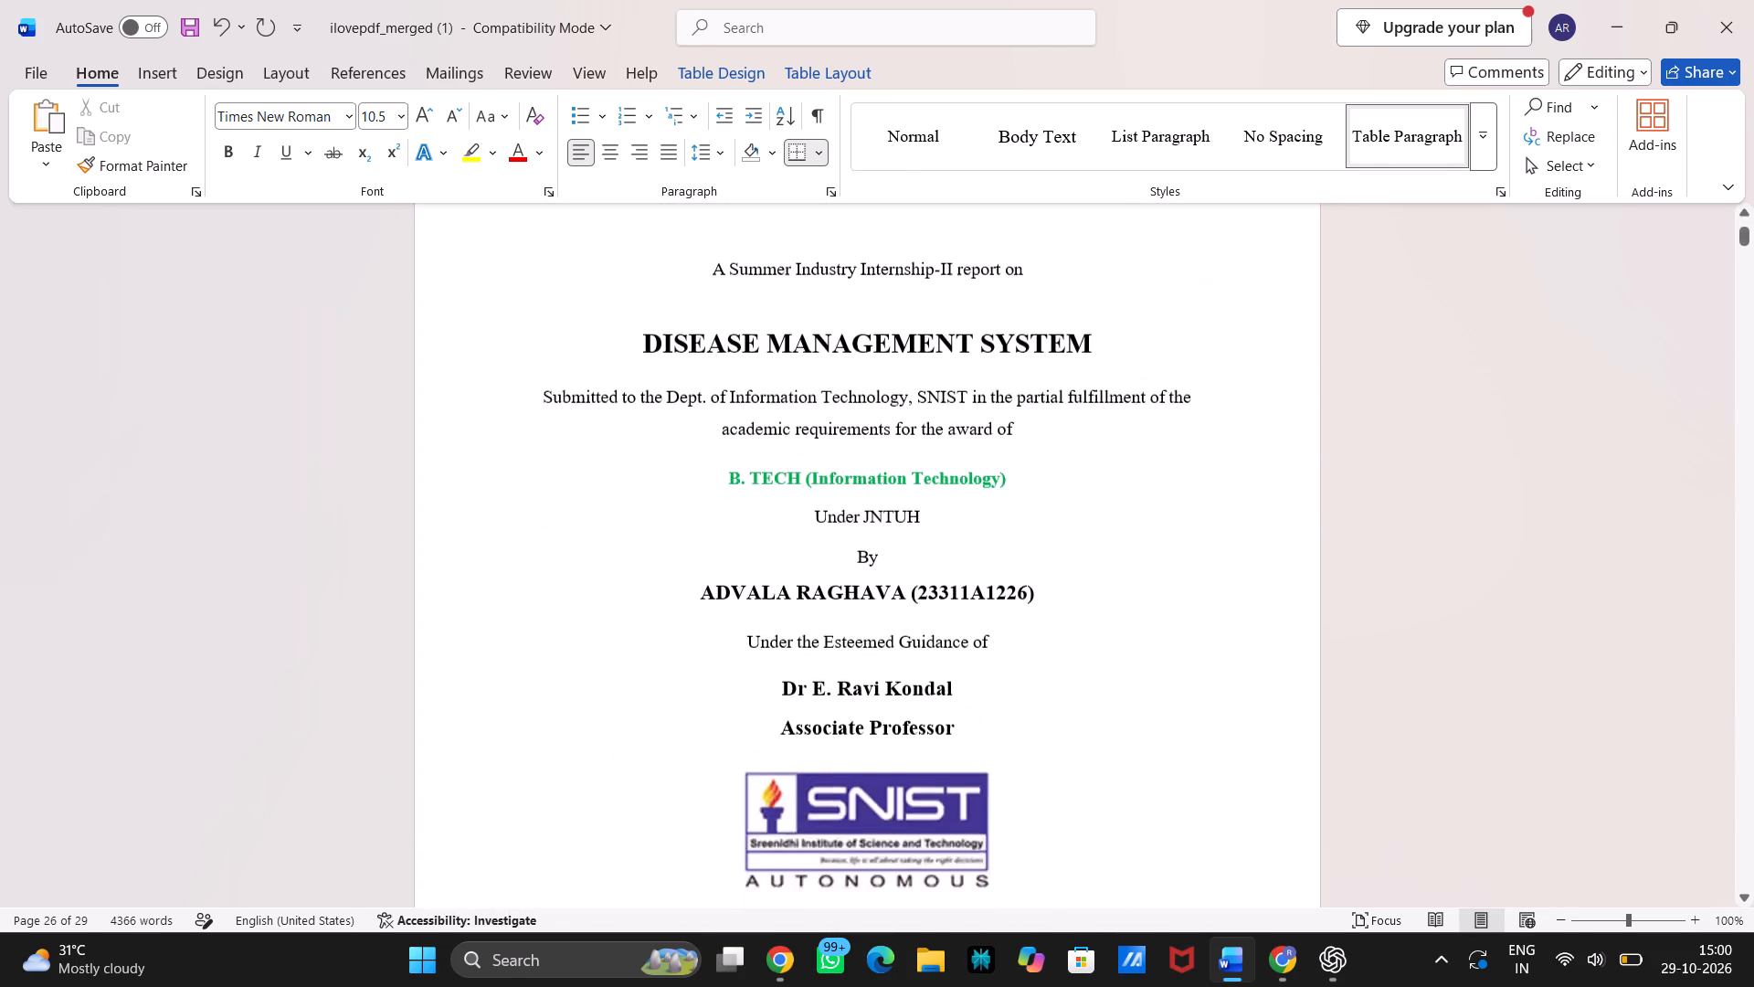
{"action": "scroll", "coordinate": [698, 545], "scroll_direction": "down", "scroll_amount": 7}
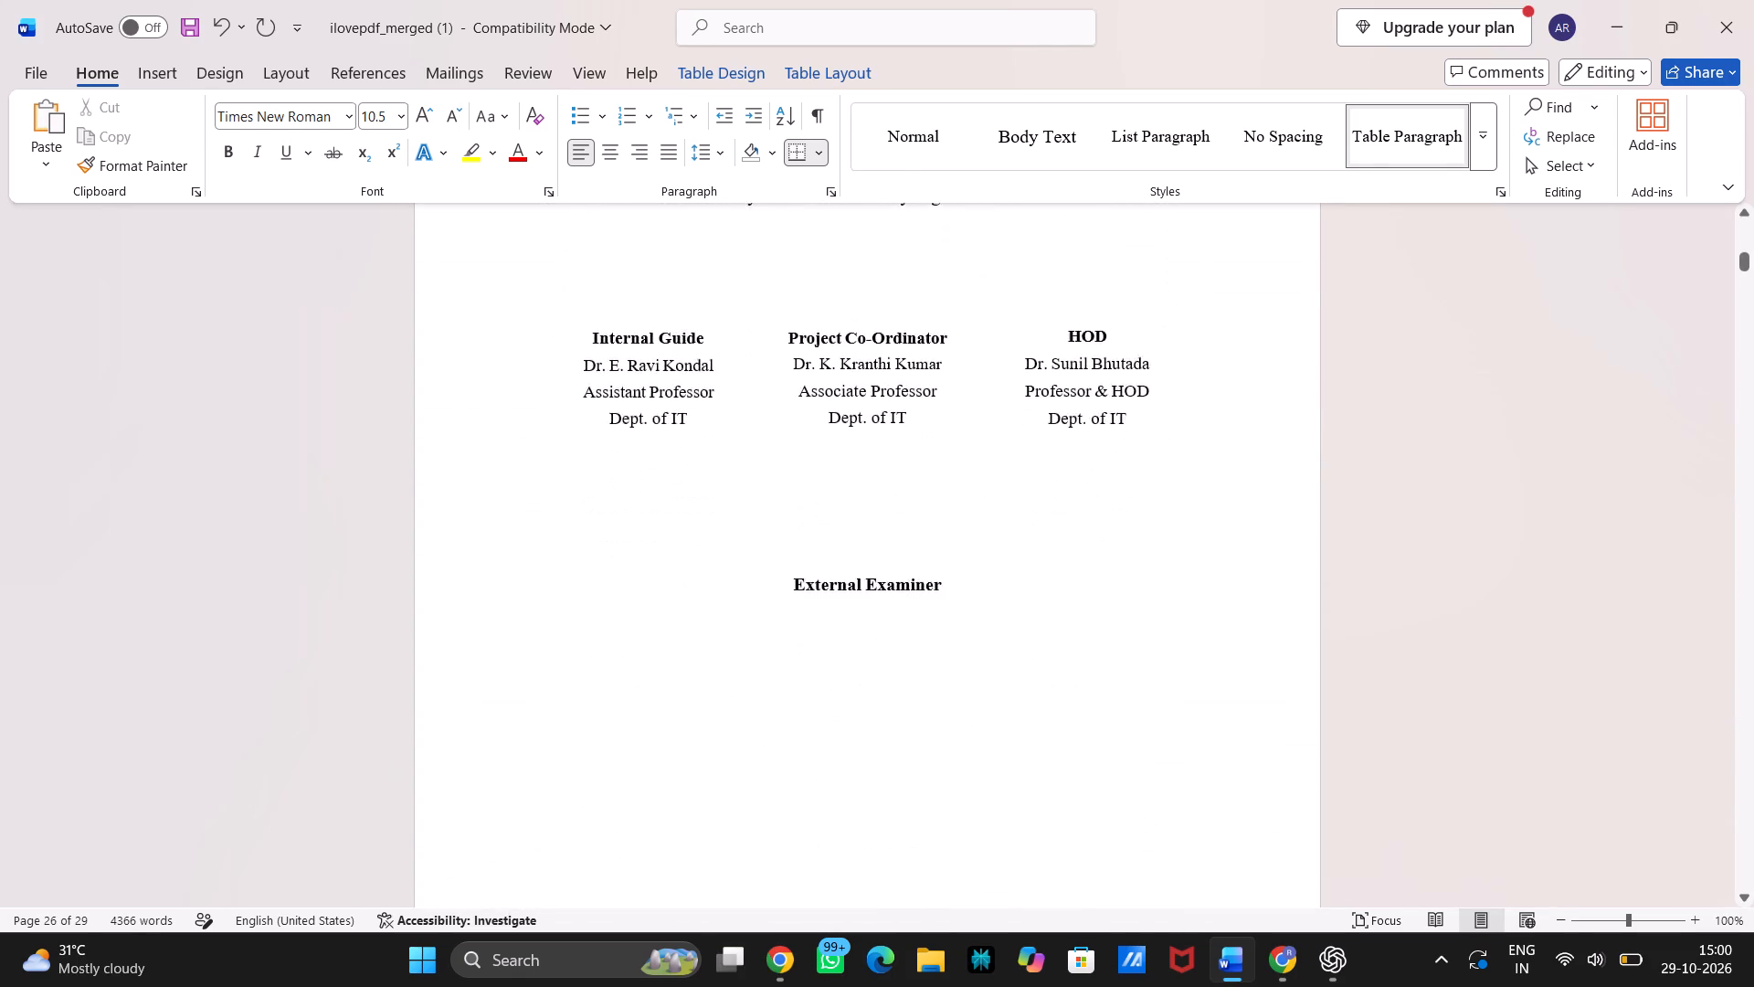
{"action": "scroll", "coordinate": [698, 545], "scroll_direction": "down", "scroll_amount": 3}
{"action": "scroll", "coordinate": [698, 545], "scroll_direction": "up", "scroll_amount": 4}
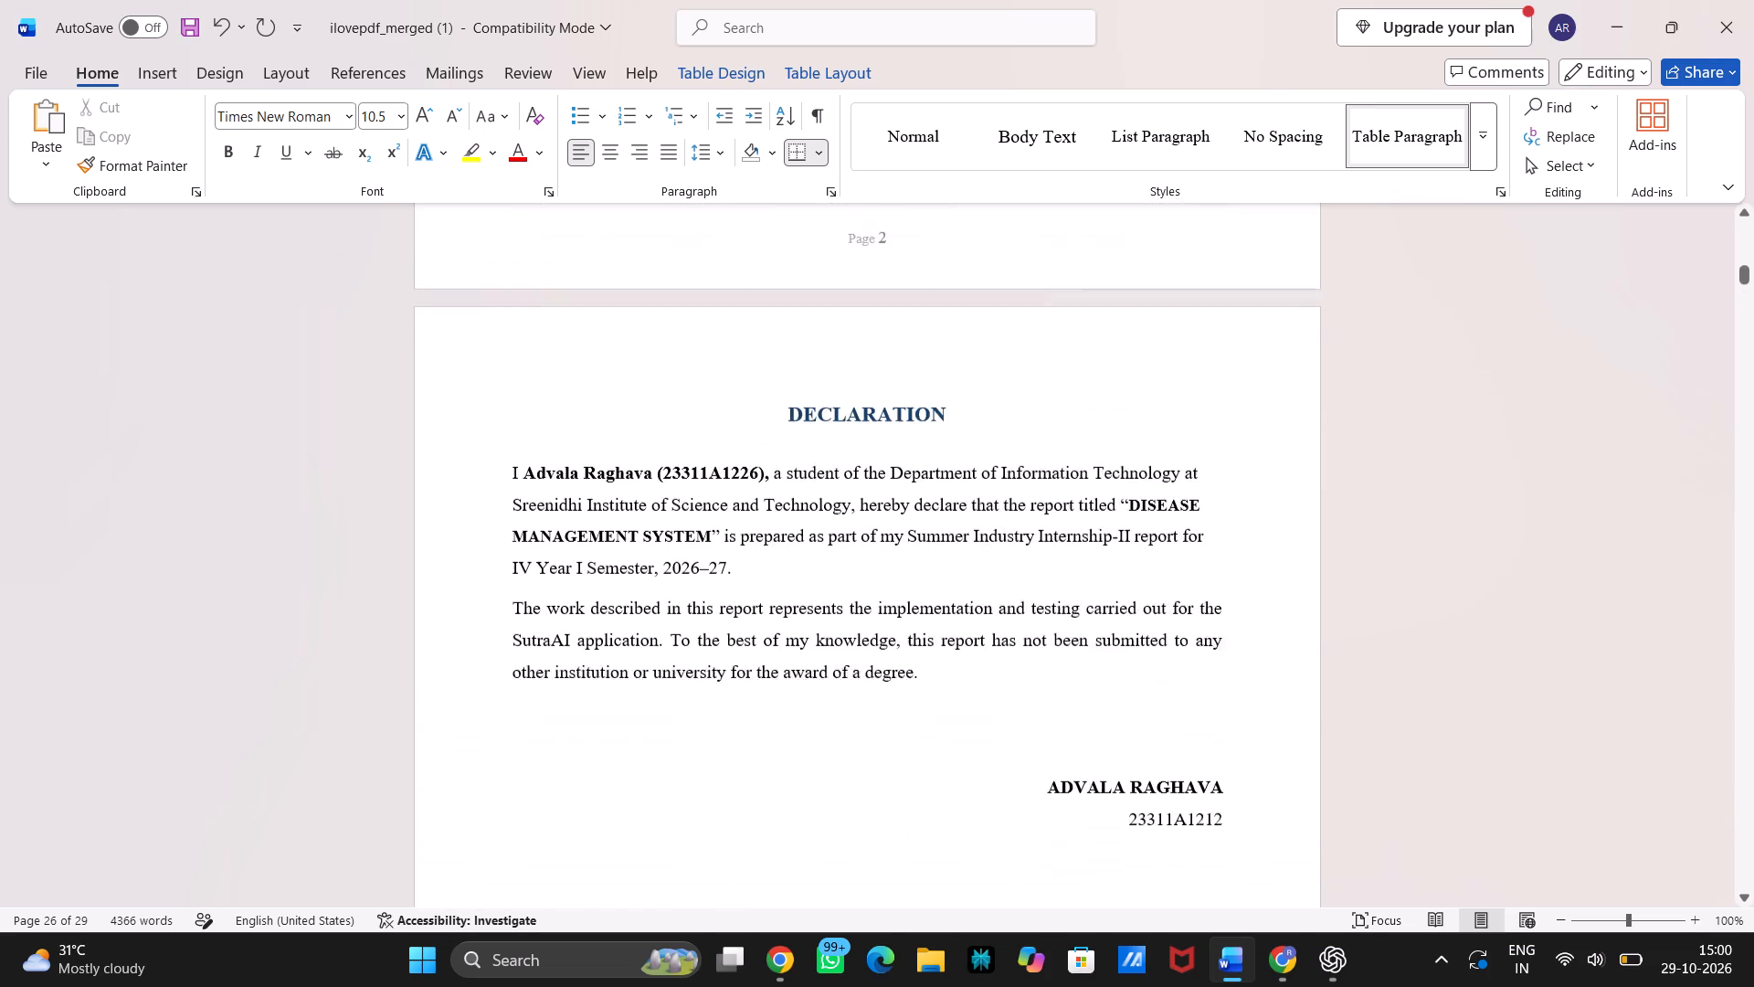
{"action": "scroll", "coordinate": [854, 540], "scroll_direction": "down", "scroll_amount": 3}
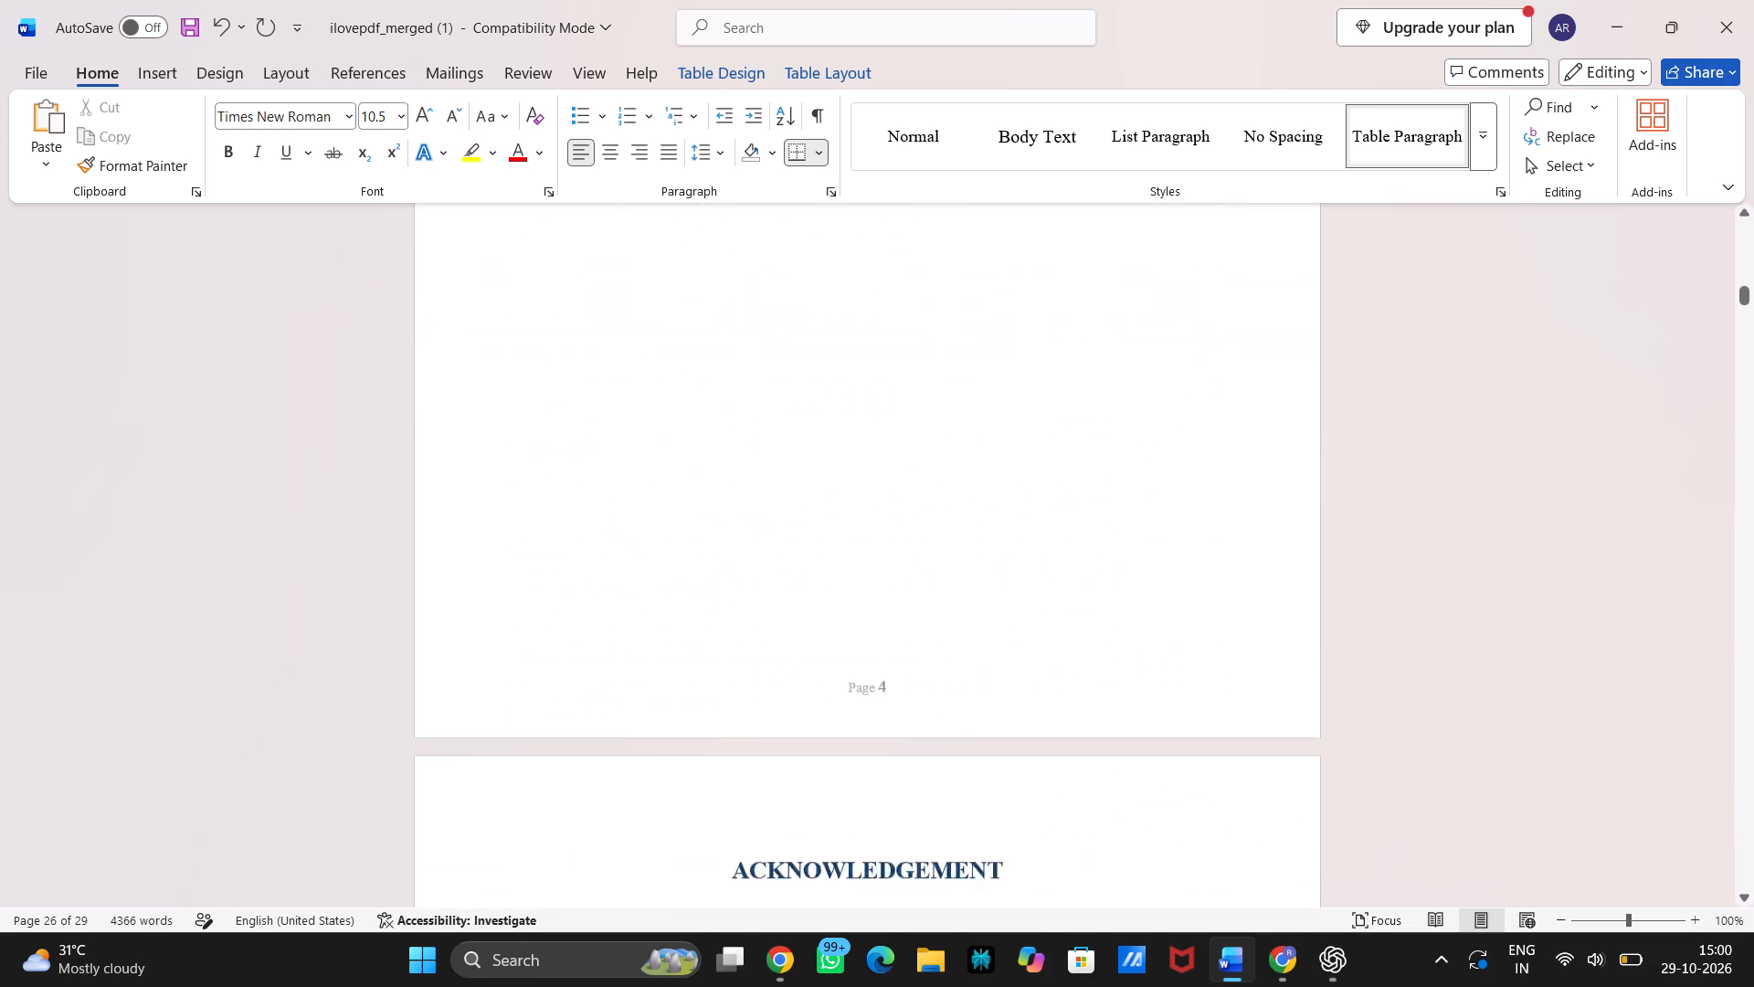
{"action": "scroll", "coordinate": [854, 540], "scroll_direction": "down", "scroll_amount": 8}
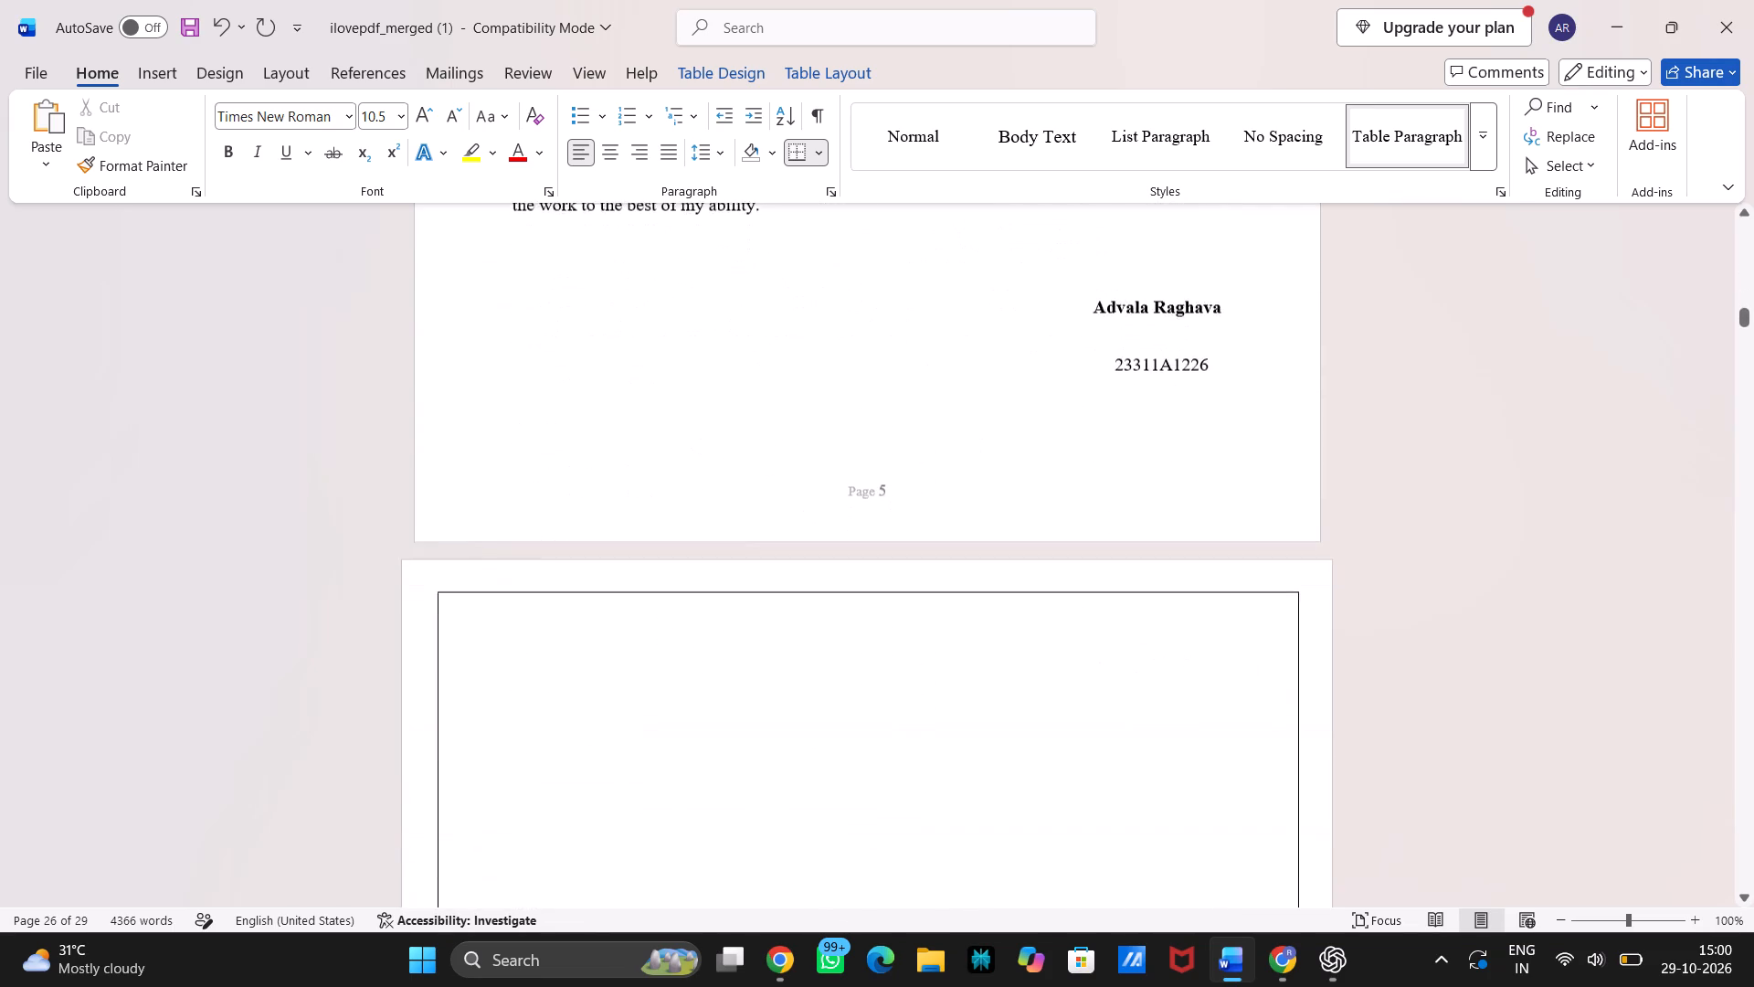
{"action": "scroll", "coordinate": [854, 540], "scroll_direction": "down", "scroll_amount": 6}
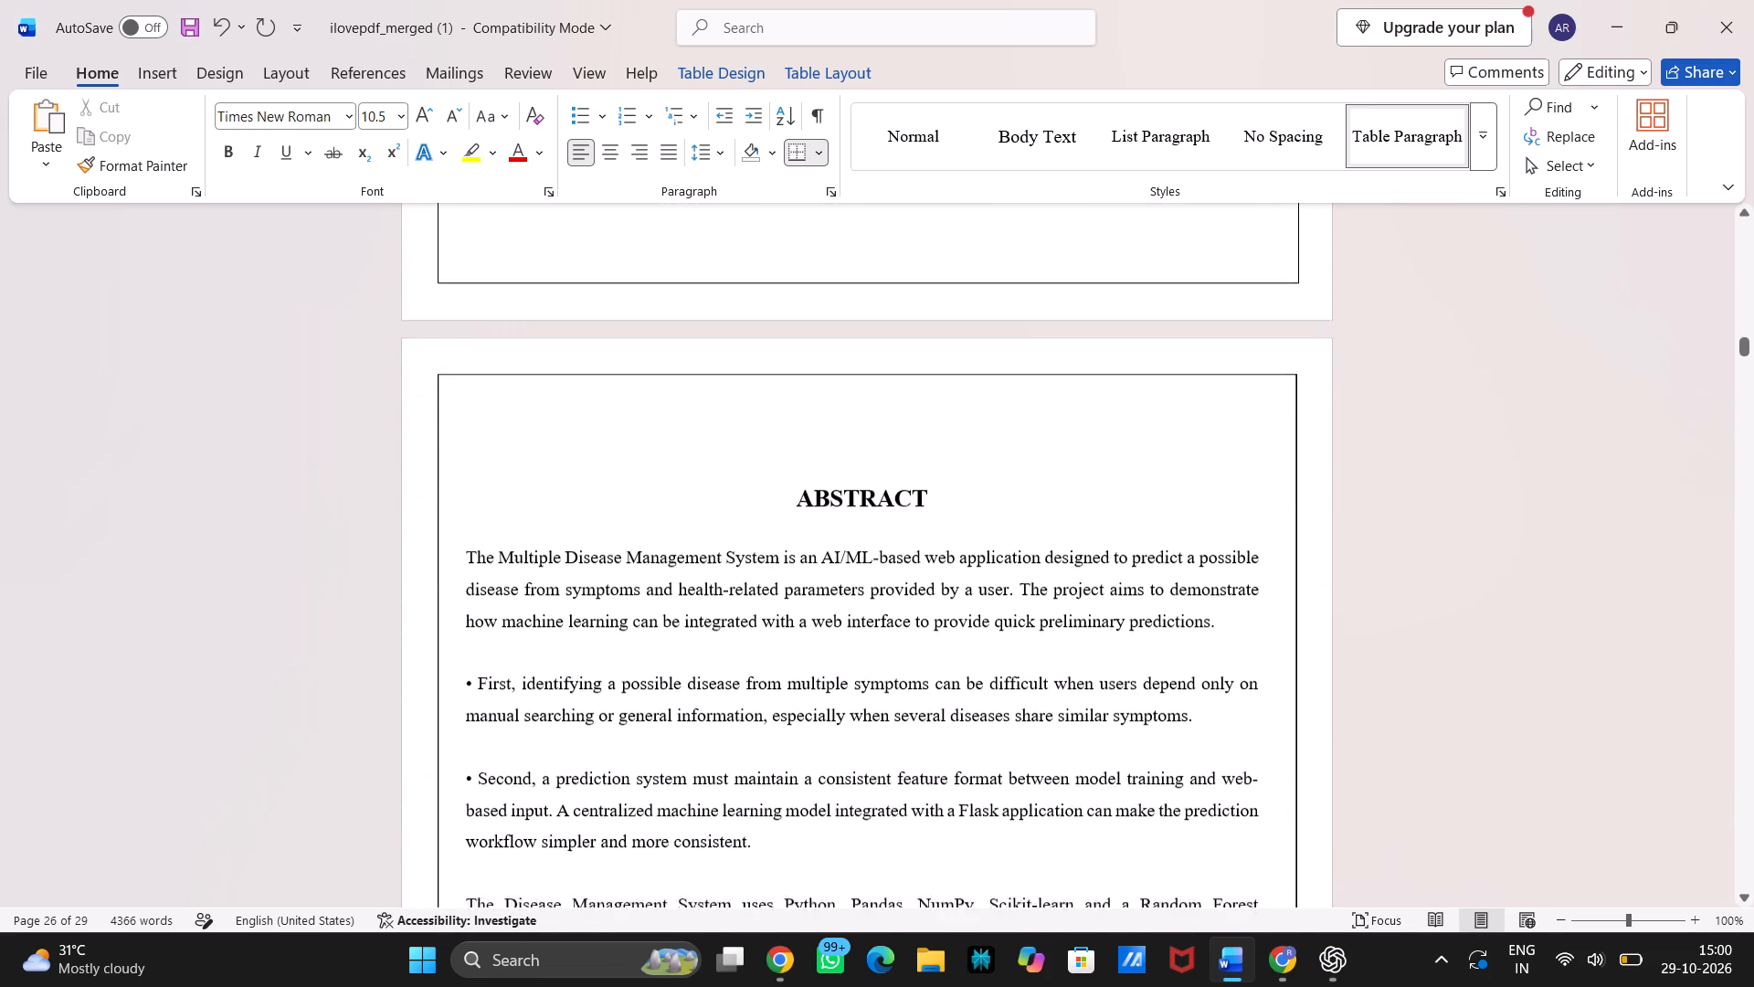
{"action": "scroll", "coordinate": [854, 540], "scroll_direction": "down", "scroll_amount": 5}
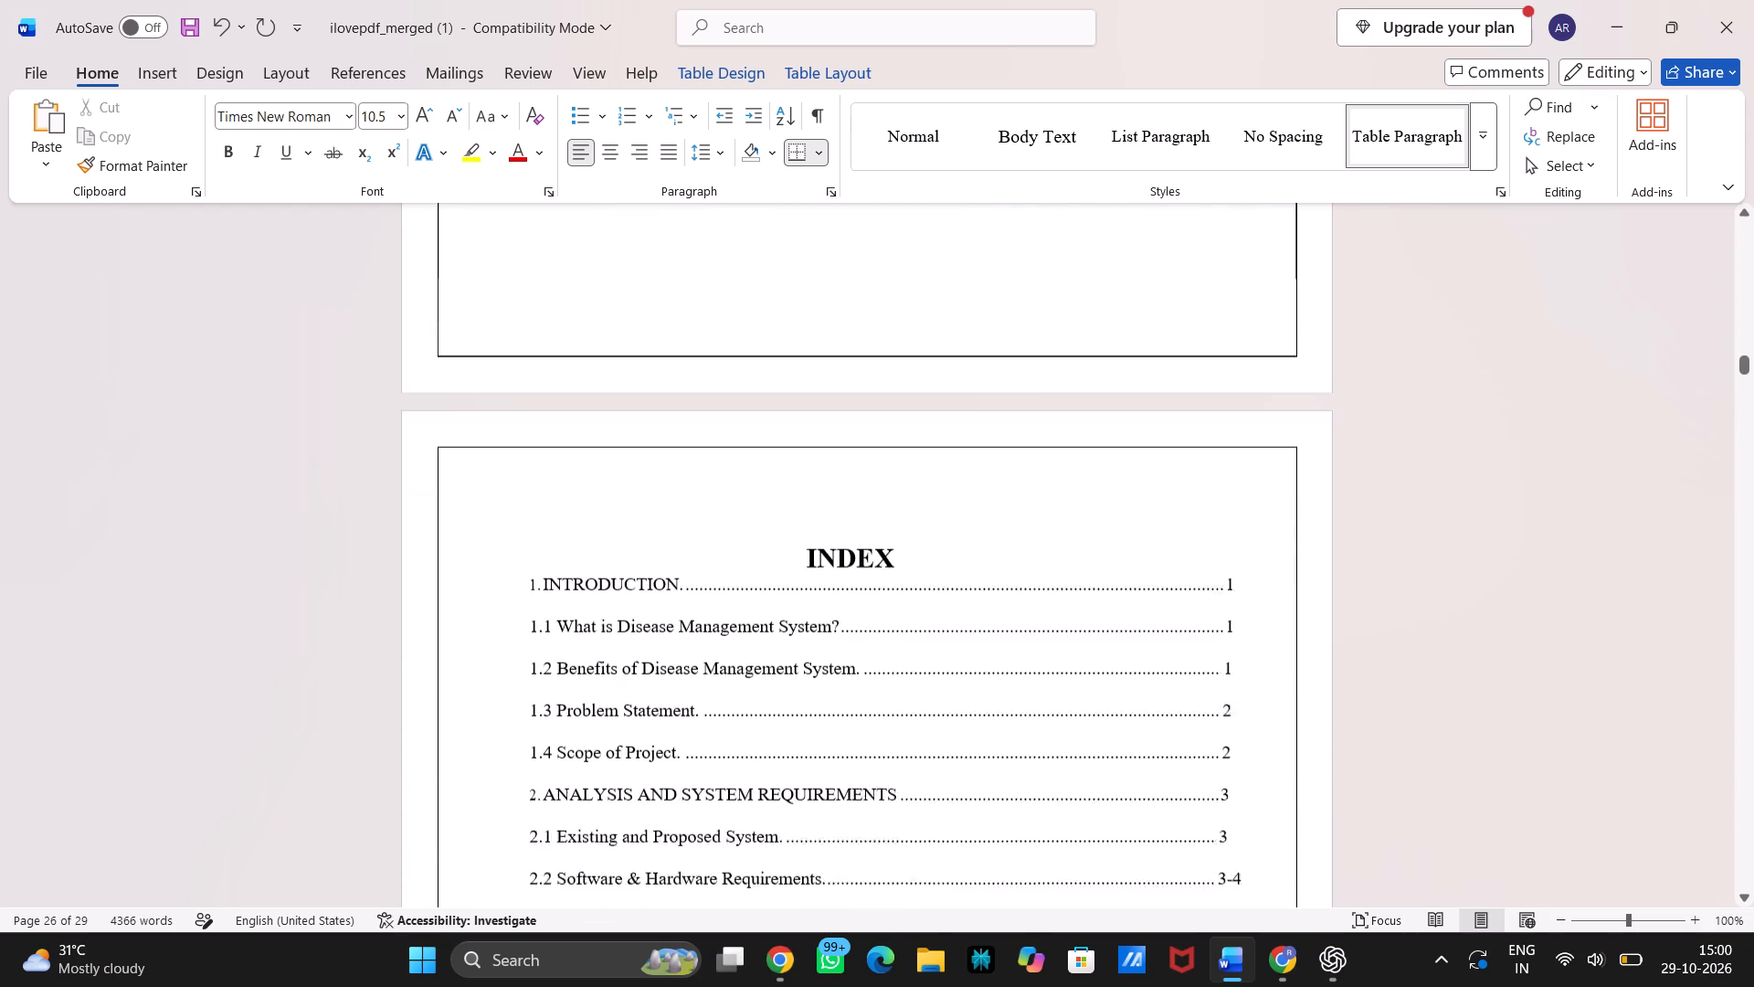
{"action": "scroll", "coordinate": [854, 540], "scroll_direction": "down", "scroll_amount": 1}
{"action": "scroll", "coordinate": [854, 540], "scroll_direction": "up", "scroll_amount": 1}
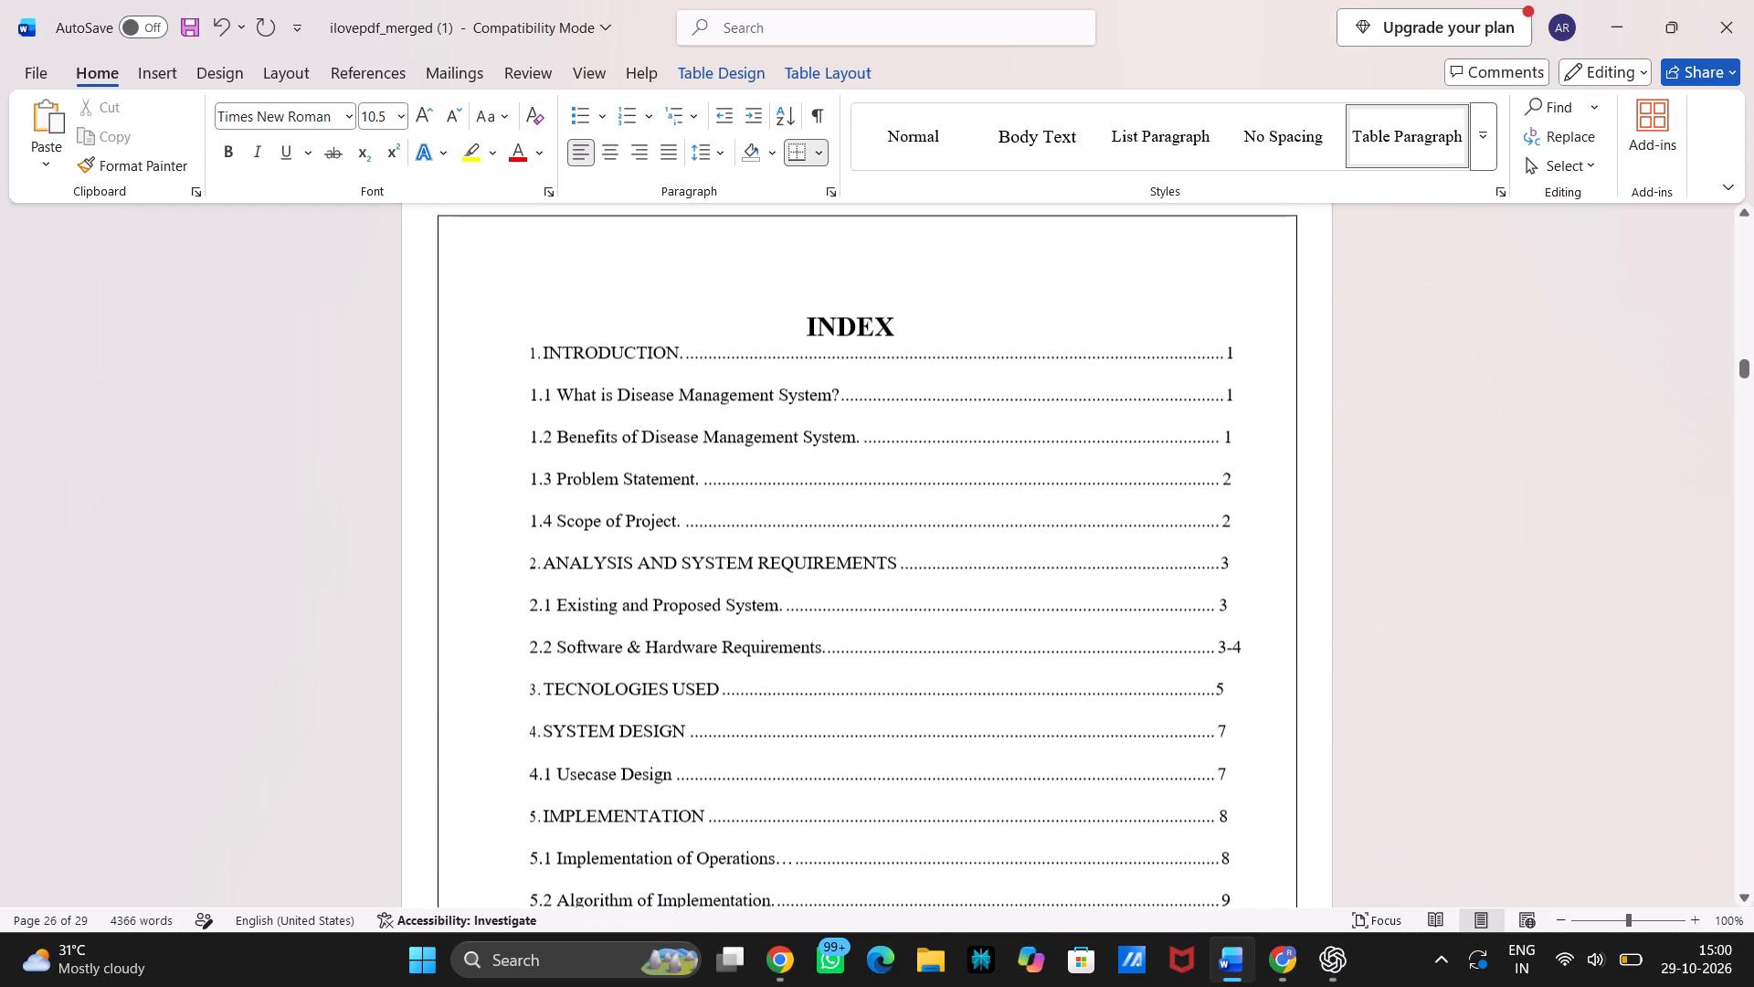
Copy "Disease Management System" from index entry 1.1 for the Title cell of Appendix-E's Table 1.
{"action": "left_click_drag", "start_coordinate": [620, 396], "coordinate": [656, 392]}
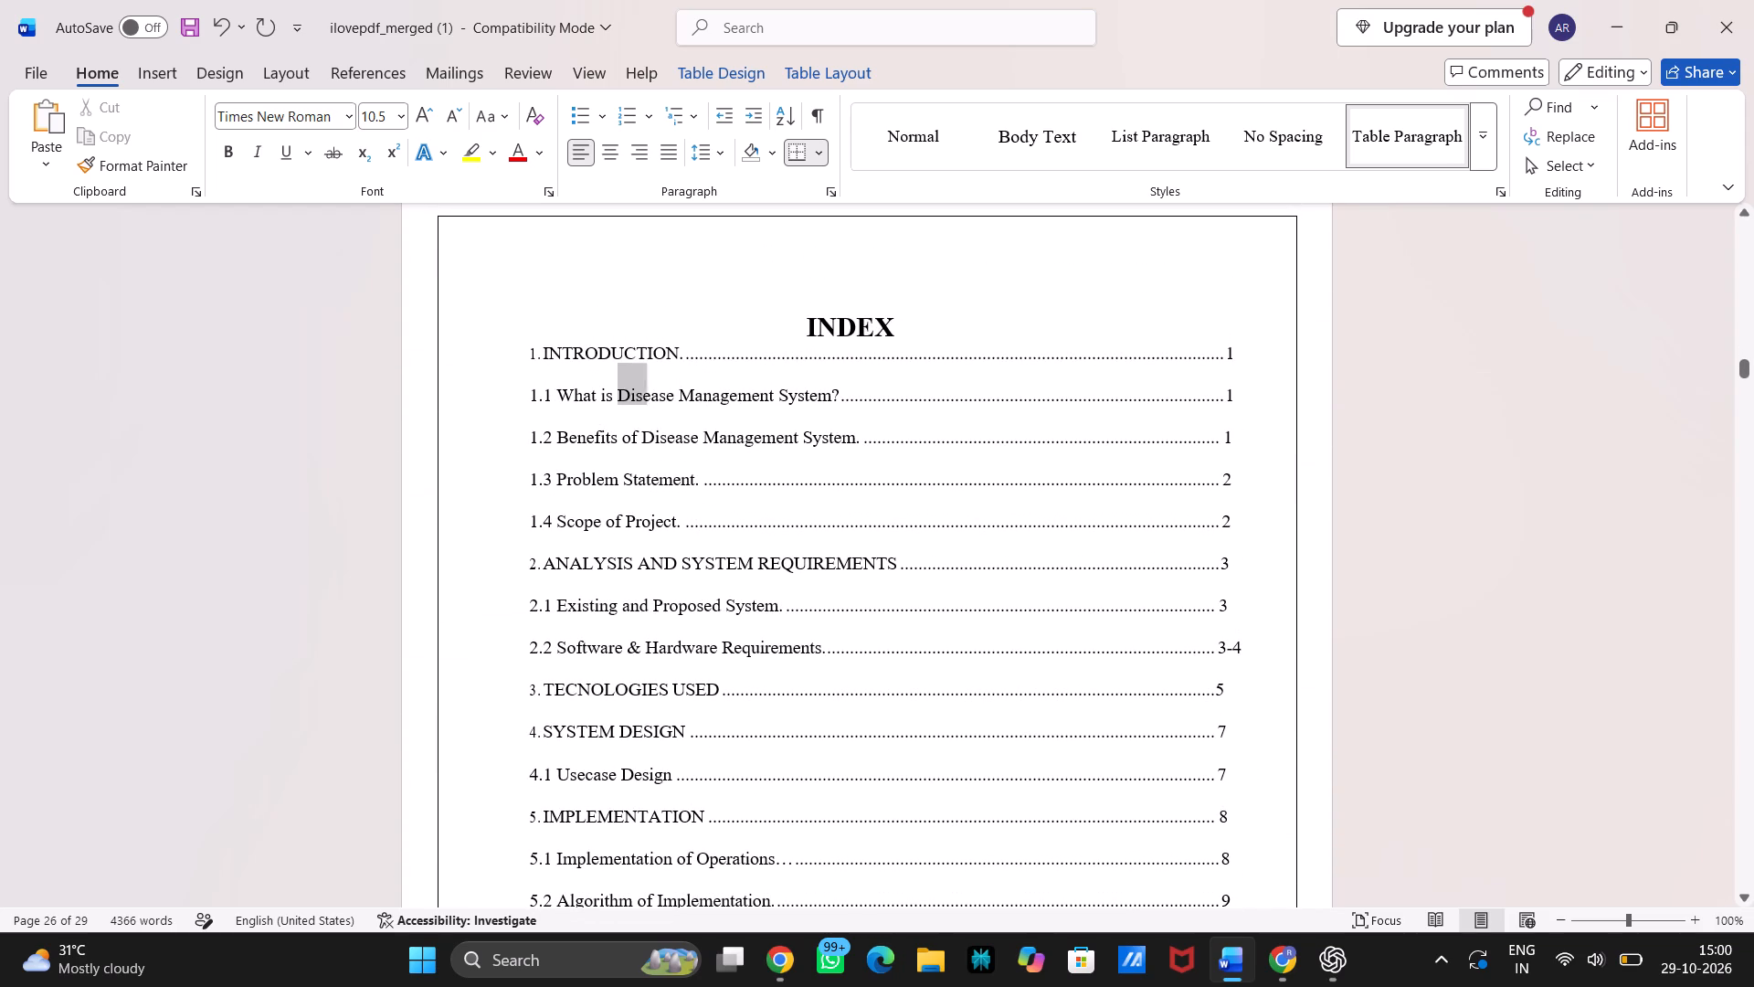
{"action": "left_click_drag", "start_coordinate": [656, 392], "coordinate": [817, 403]}
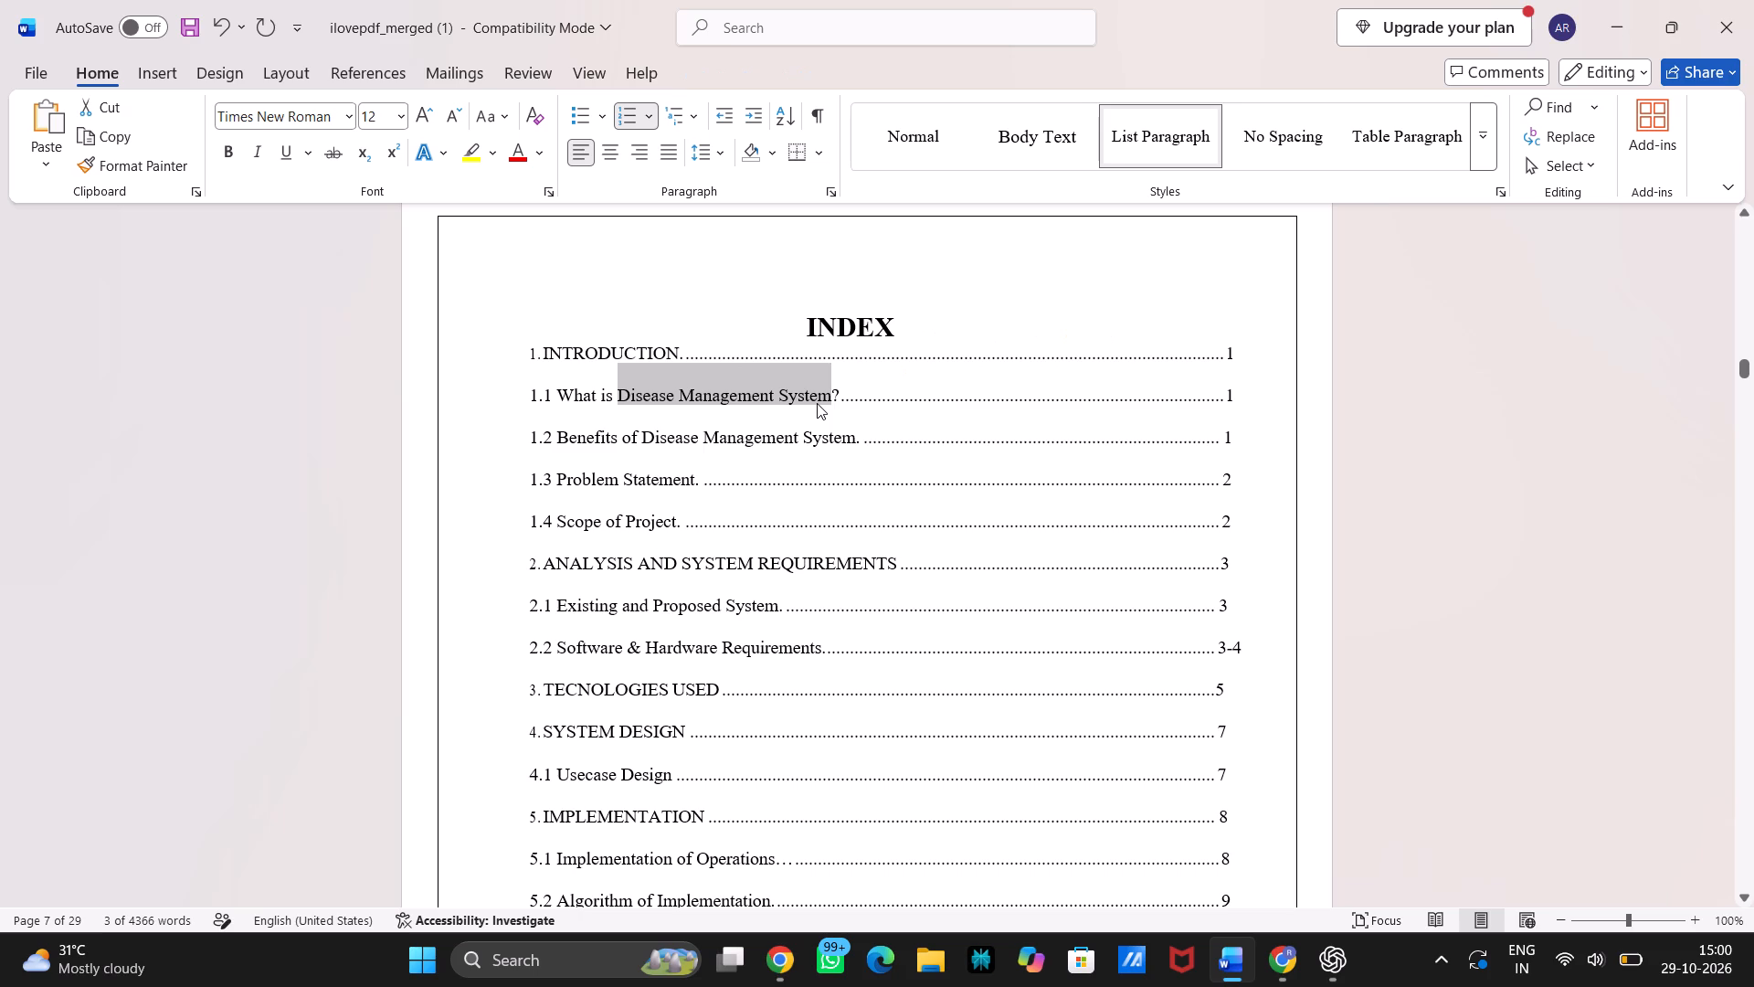
{"action": "key", "text": "ctrl+c"}
{"action": "left_click", "coordinate": [1187, 564]}
{"action": "scroll", "coordinate": [1187, 564], "scroll_direction": "down", "scroll_amount": 20}
{"action": "scroll", "coordinate": [1187, 564], "scroll_direction": "down", "scroll_amount": 20}
{"action": "scroll", "coordinate": [1187, 564], "scroll_direction": "down", "scroll_amount": 20}
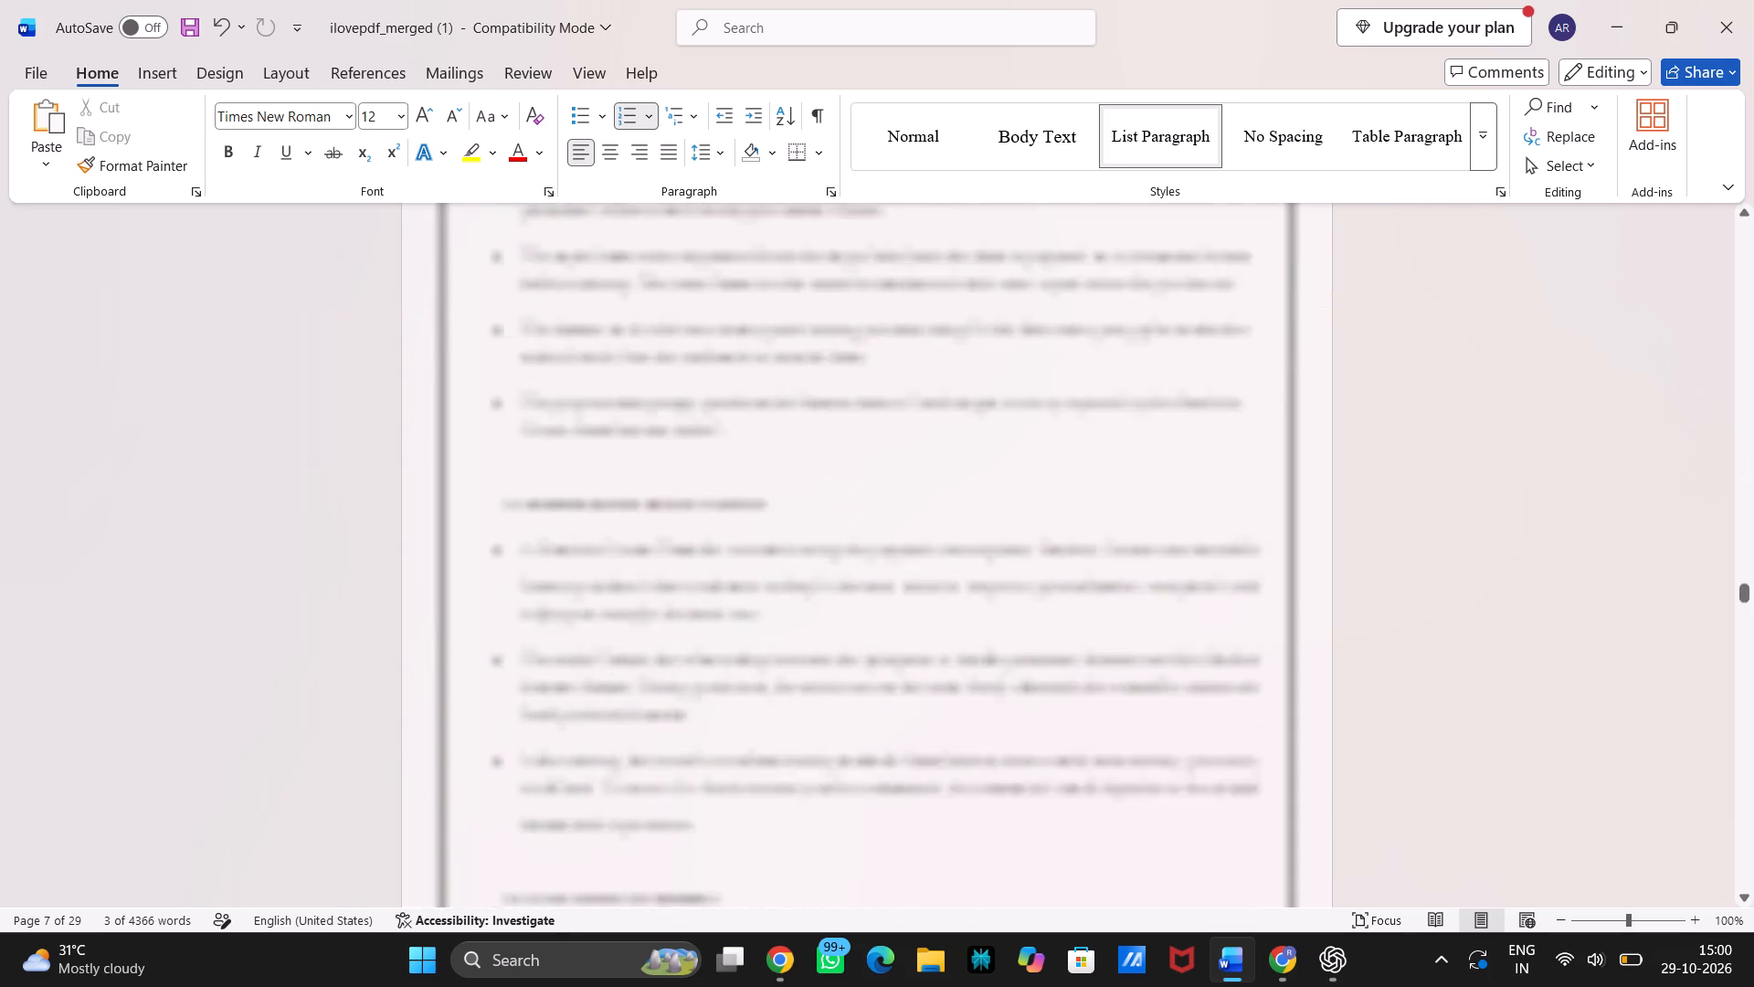
Replace the project title in the Title cell of Table 1 (student and project details) with the copied "Disease Management System".
{"action": "scroll", "coordinate": [1187, 564], "scroll_direction": "down", "scroll_amount": 17}
{"action": "scroll", "coordinate": [1187, 564], "scroll_direction": "down", "scroll_amount": 18}
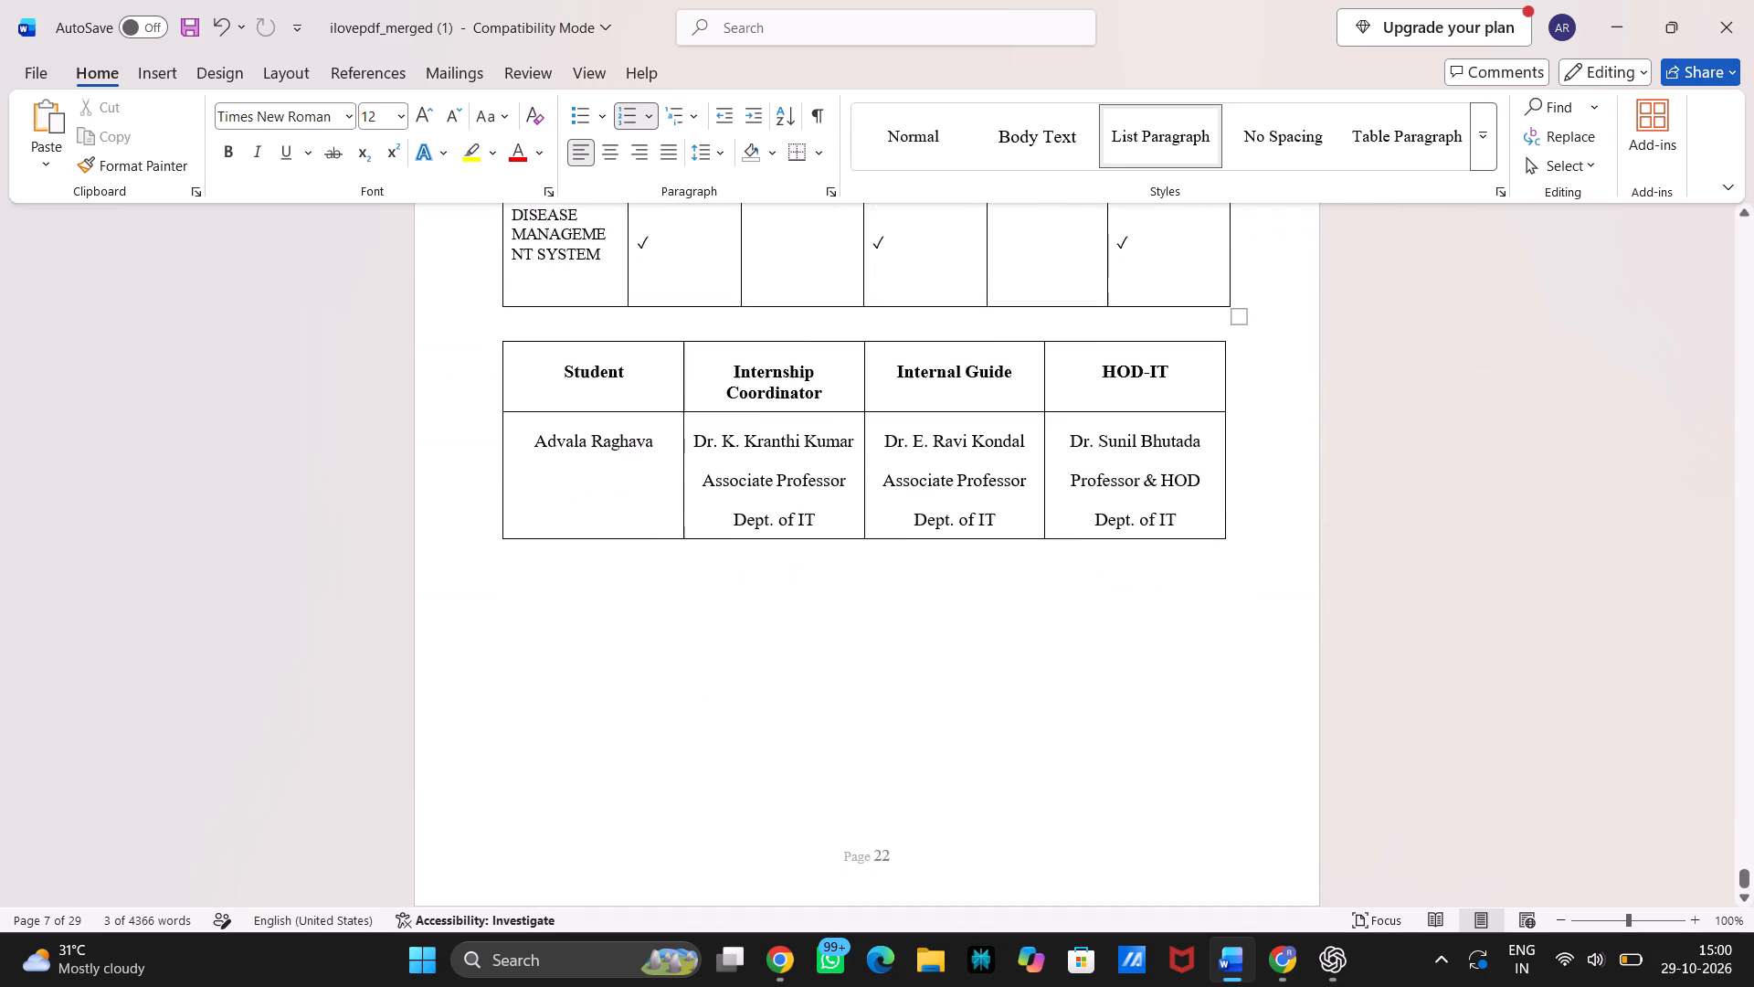
{"action": "scroll", "coordinate": [1187, 564], "scroll_direction": "down", "scroll_amount": 4}
{"action": "scroll", "coordinate": [1187, 564], "scroll_direction": "up", "scroll_amount": 2}
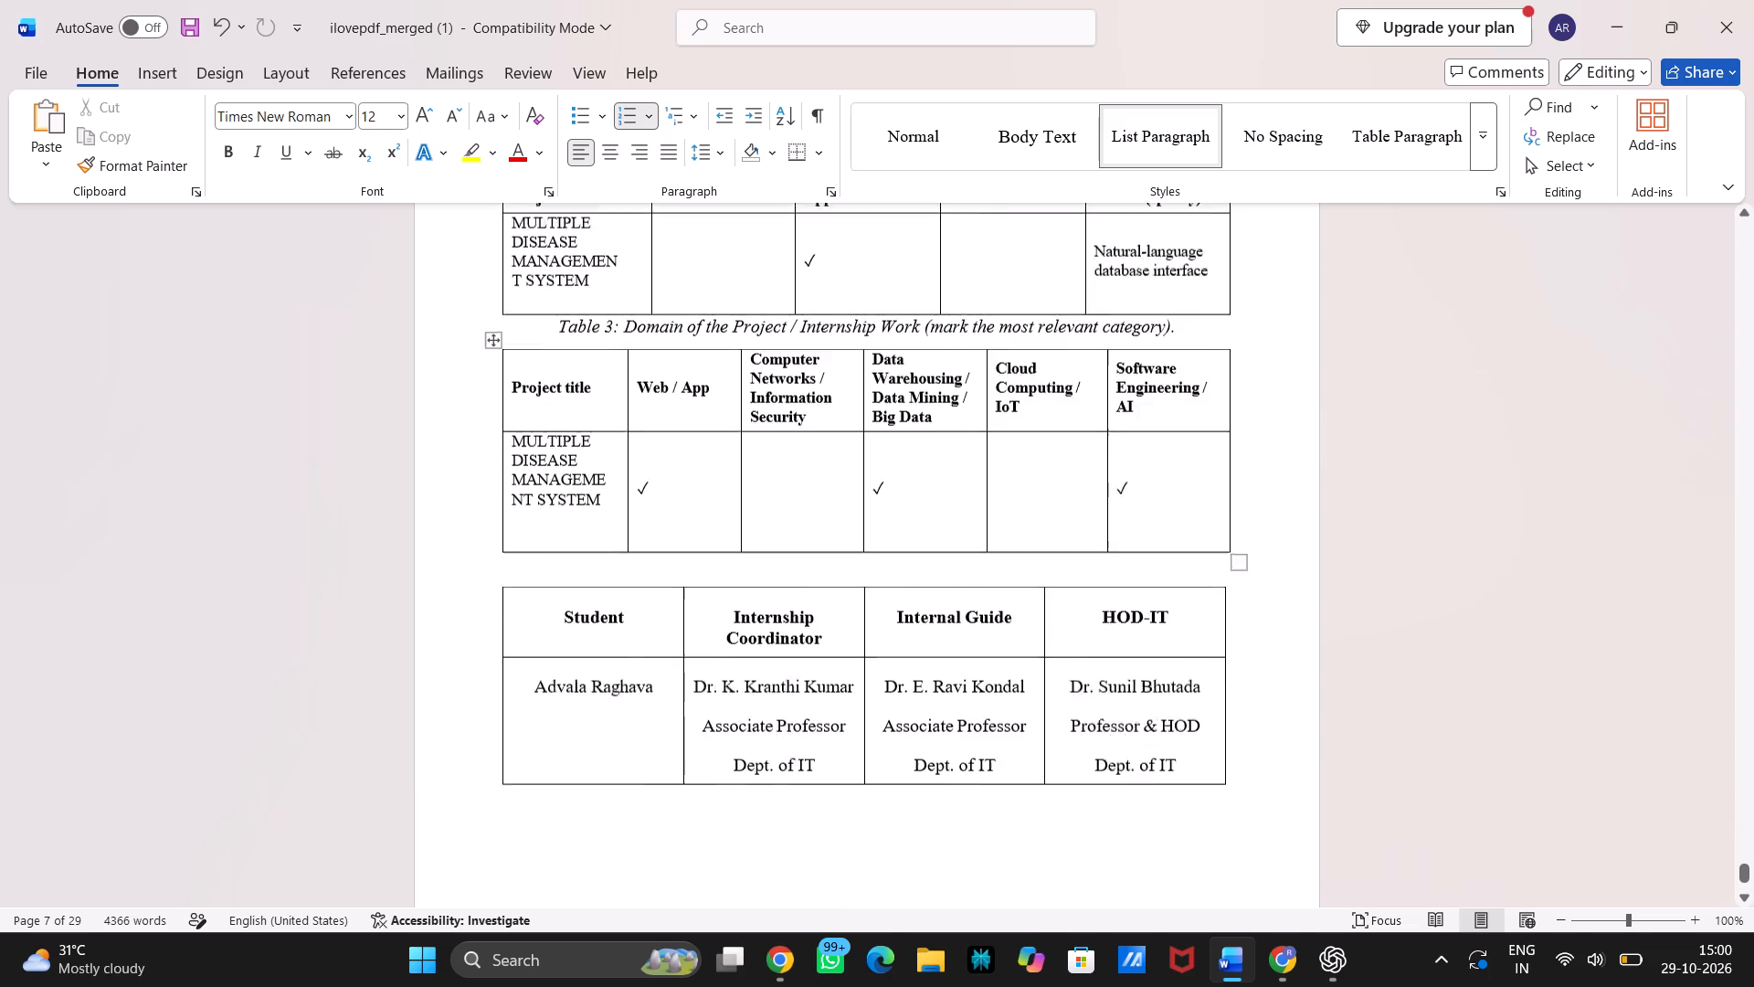
{"action": "scroll", "coordinate": [1187, 564], "scroll_direction": "up", "scroll_amount": 1}
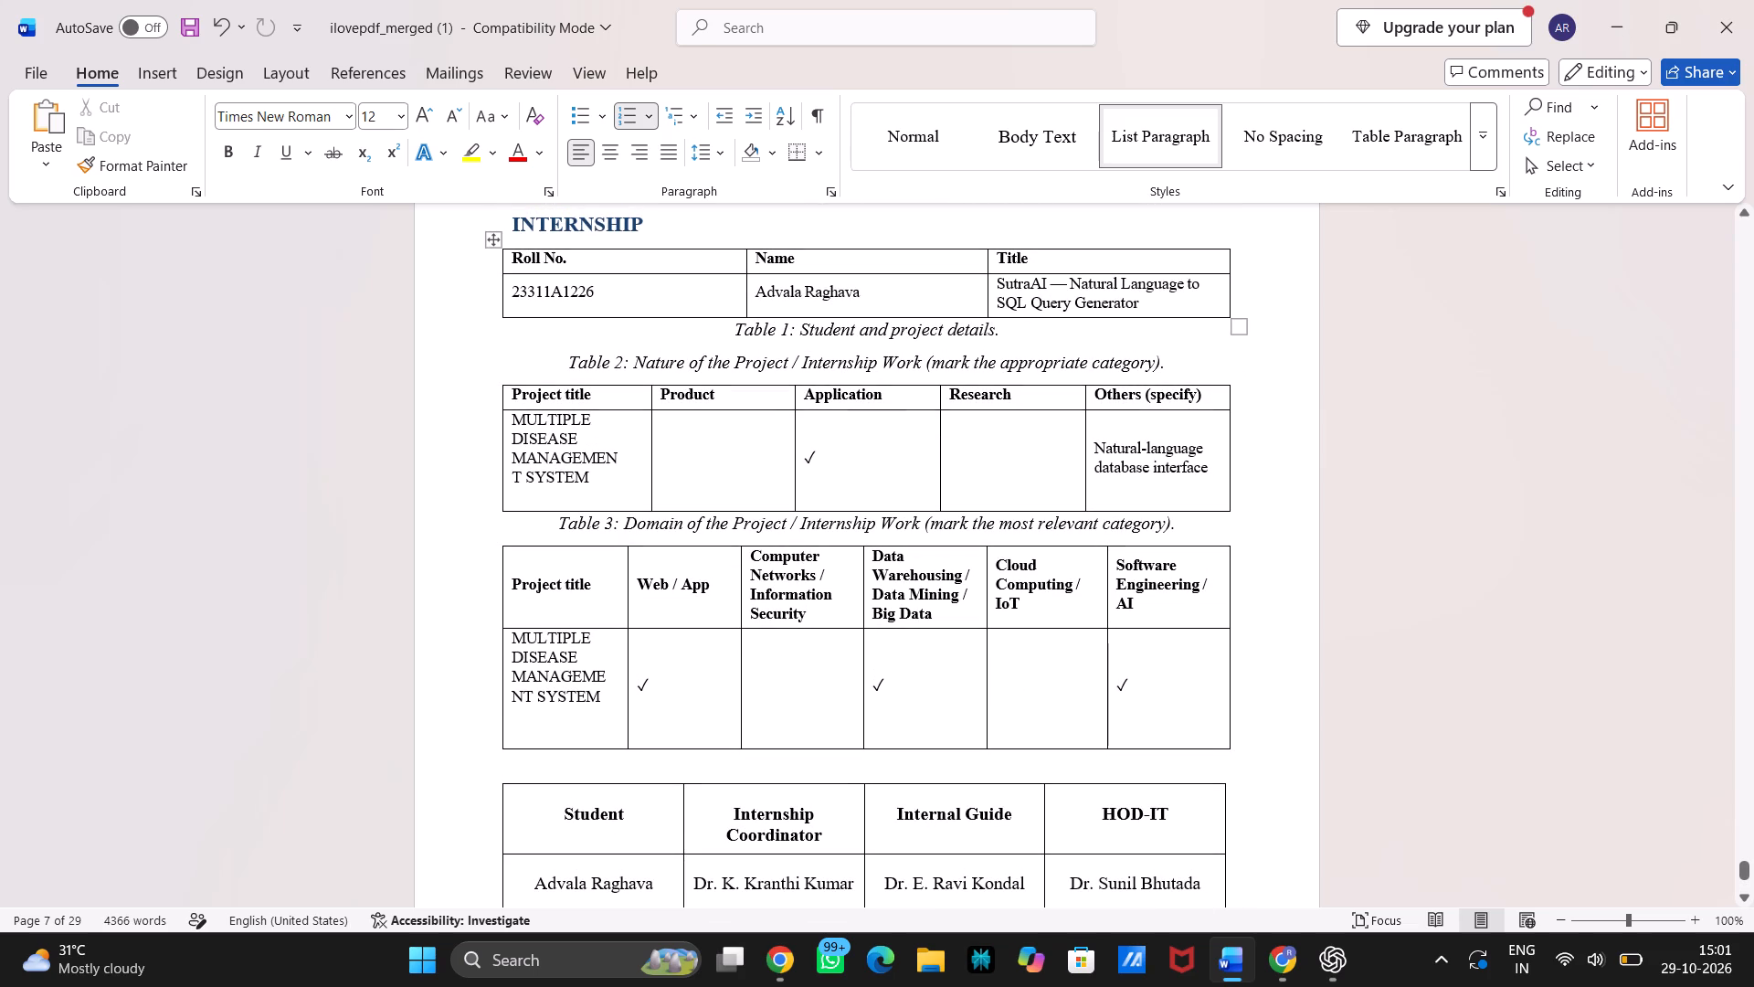
{"action": "left_click_drag", "start_coordinate": [1140, 308], "coordinate": [997, 290]}
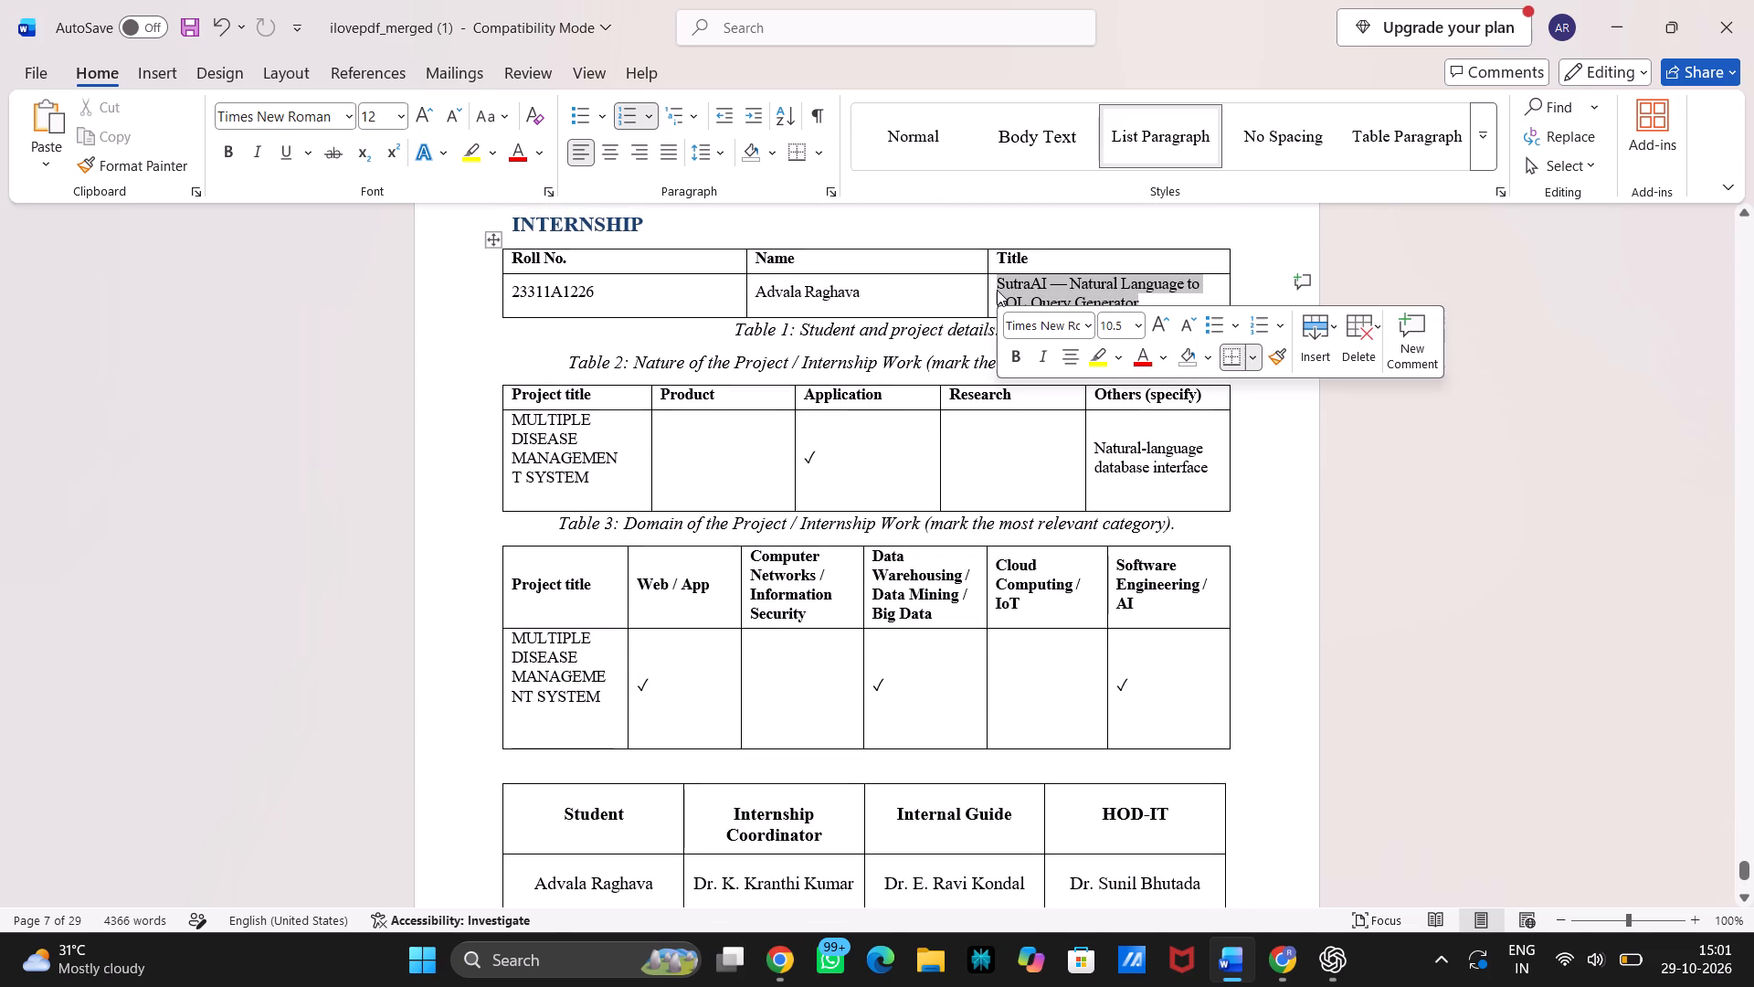
{"action": "key", "text": "ctrl+v"}
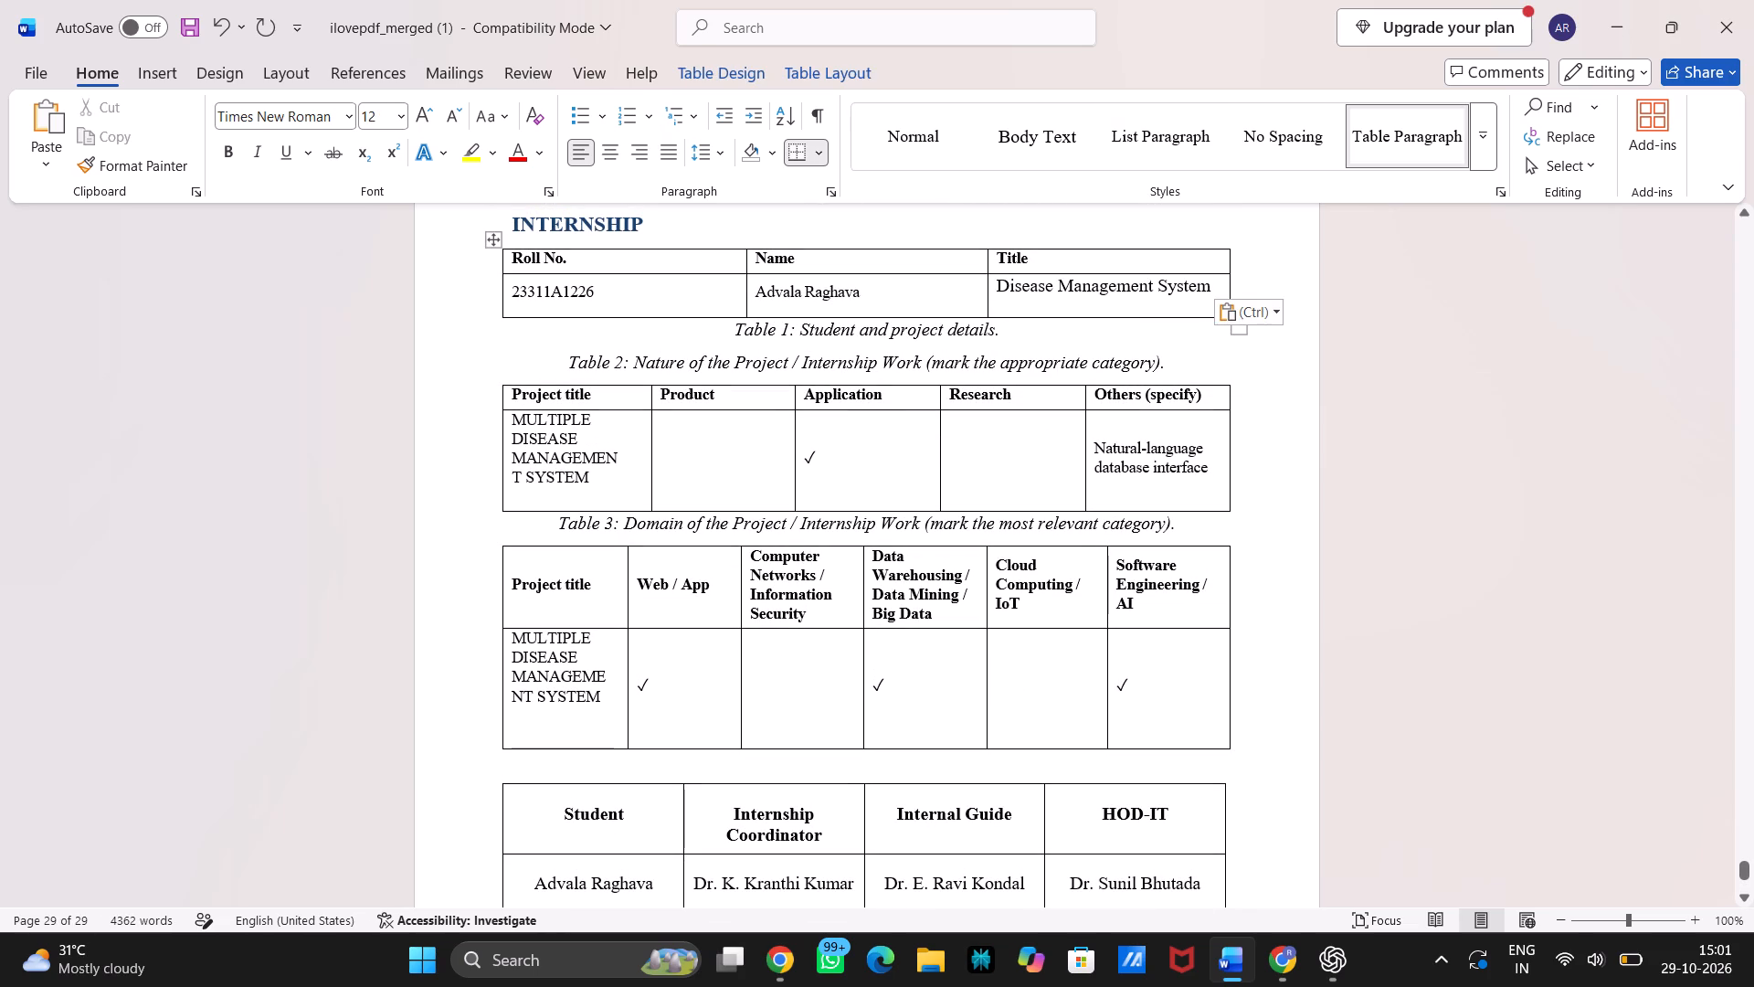
Search the document for "surat" with Find and Replace, and close the dialog.
{"action": "left_click", "coordinate": [1569, 133]}
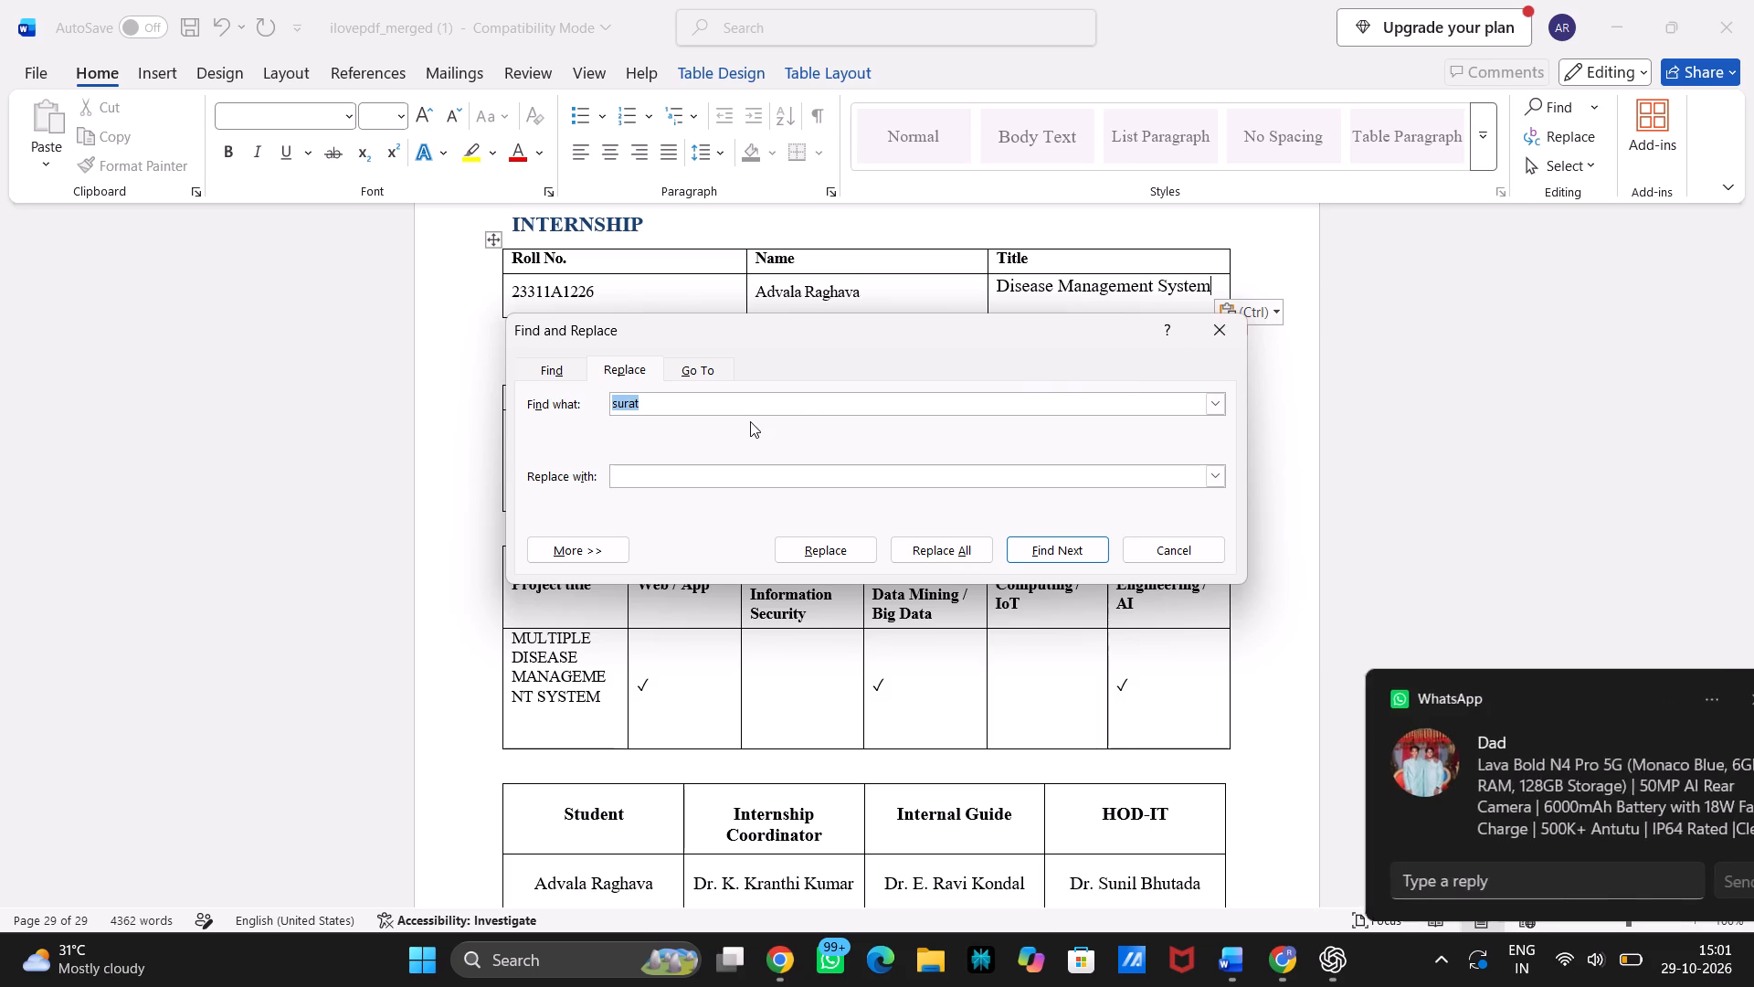
{"action": "left_click", "coordinate": [673, 400]}
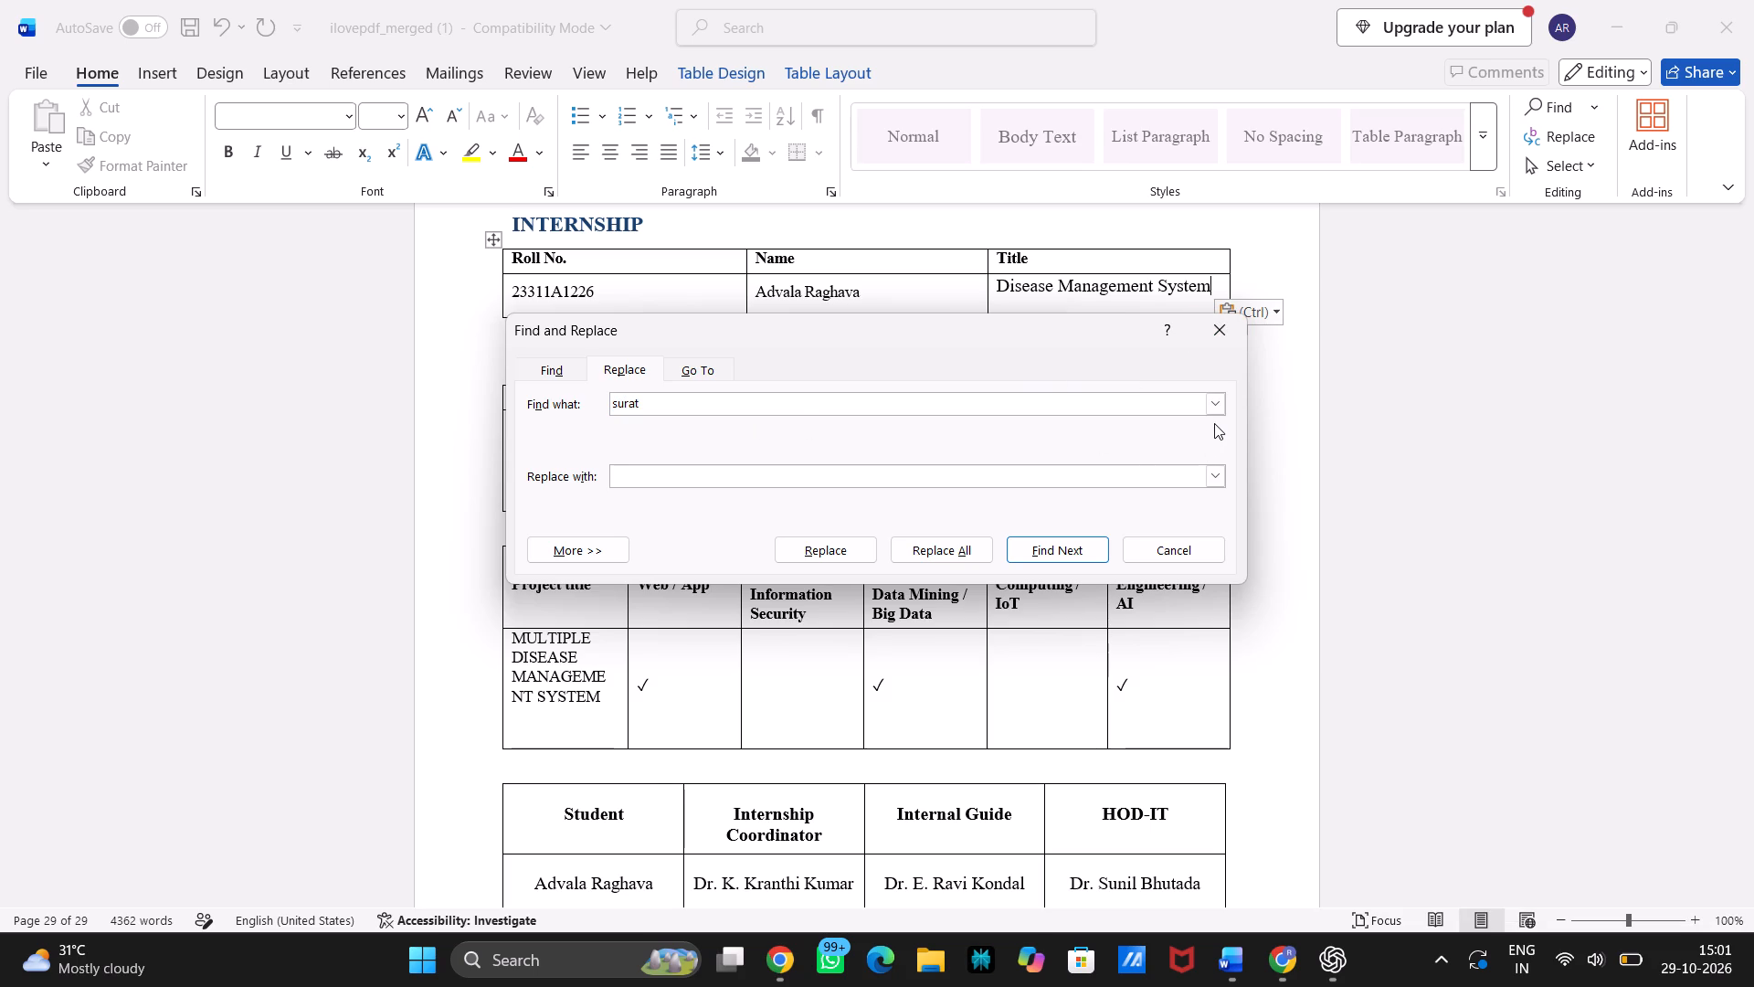
{"action": "left_click", "coordinate": [1215, 409]}
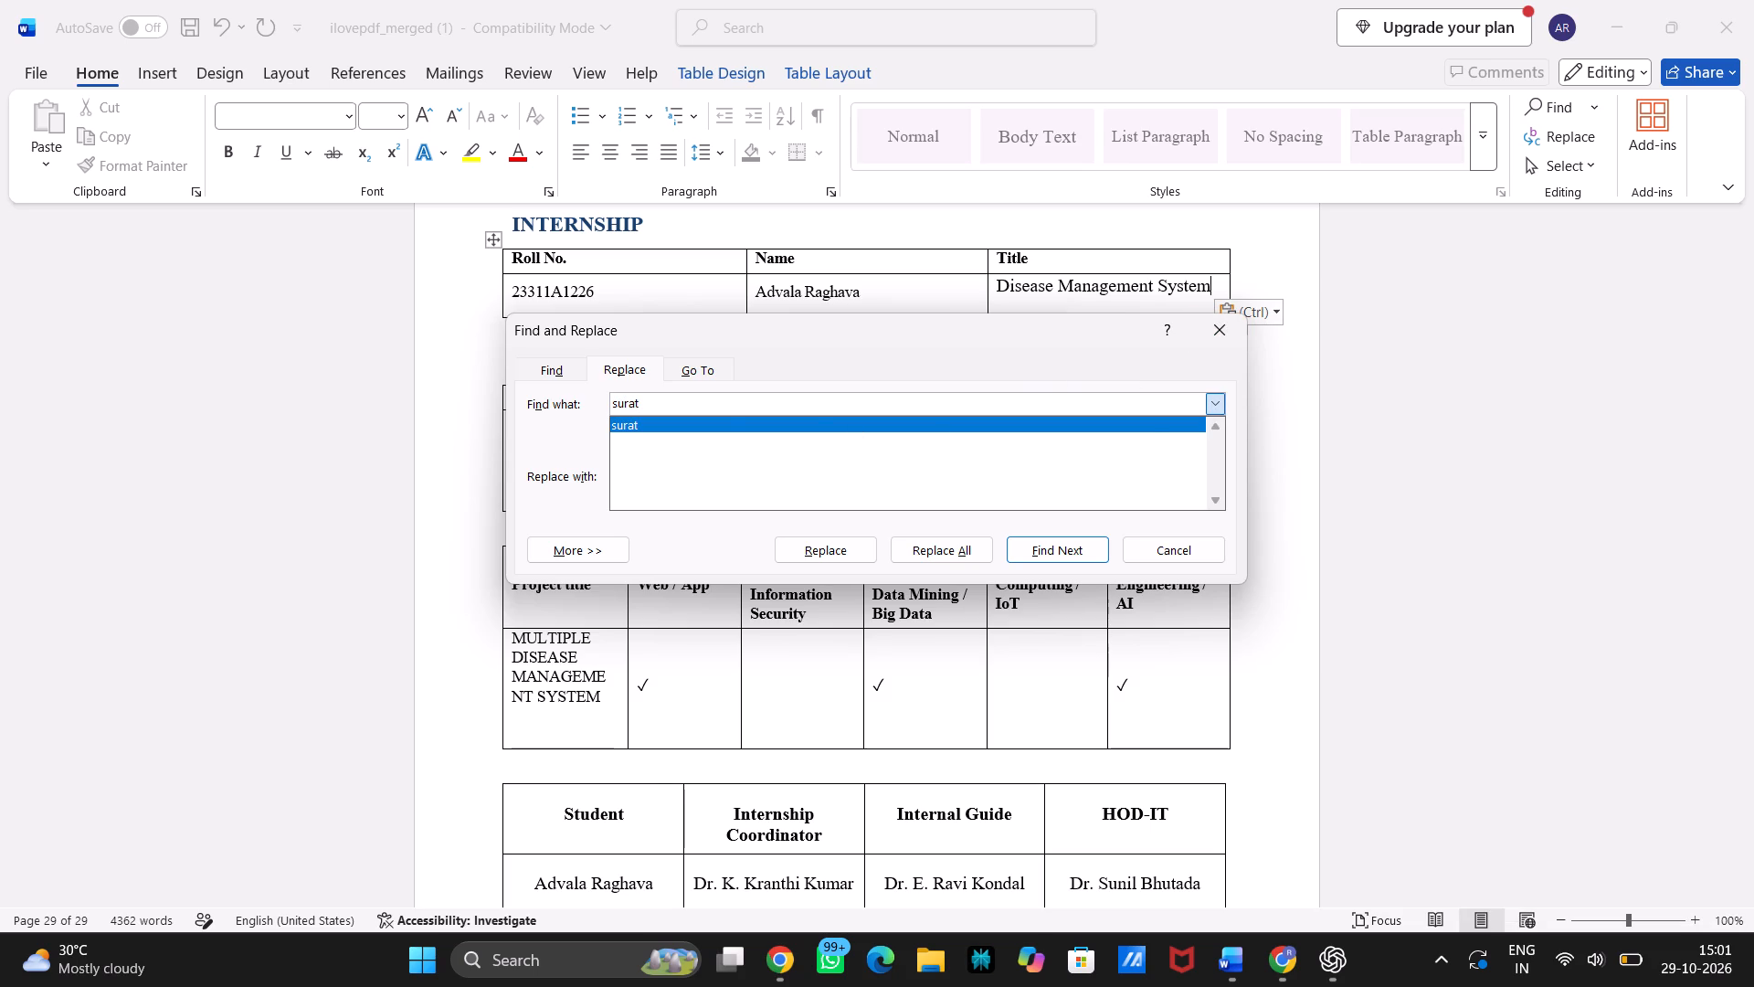
{"action": "left_click", "coordinate": [720, 413]}
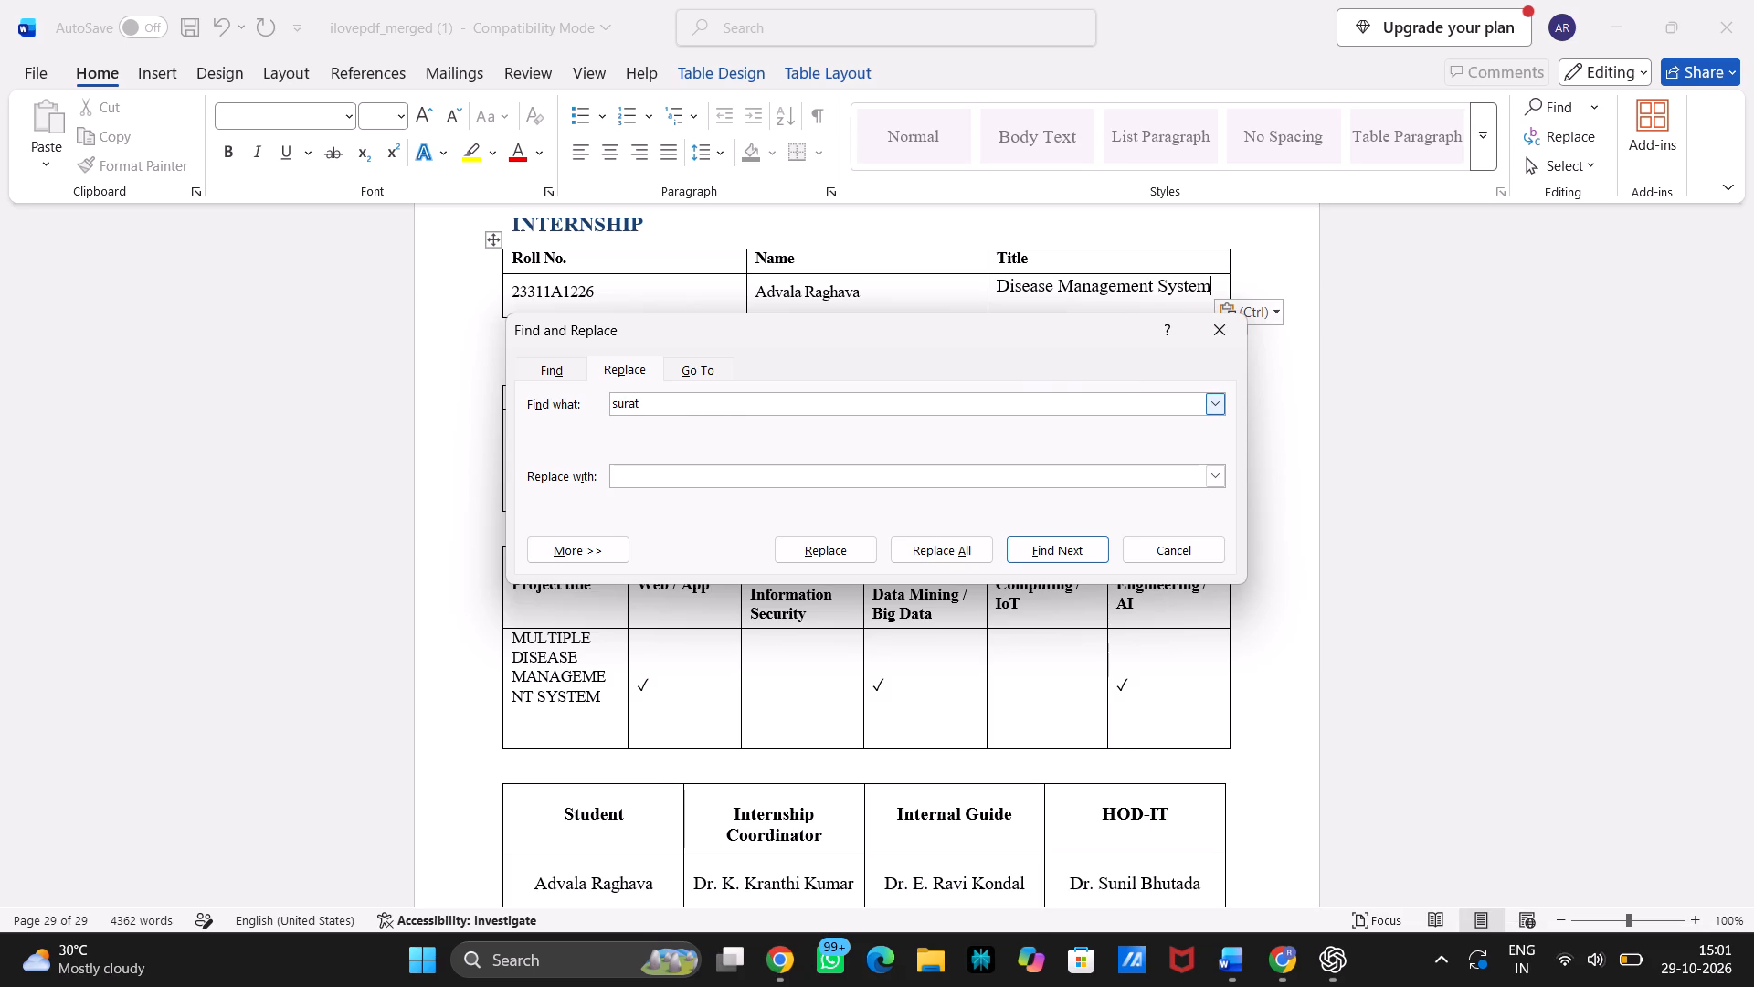
{"action": "key", "text": "Return"}
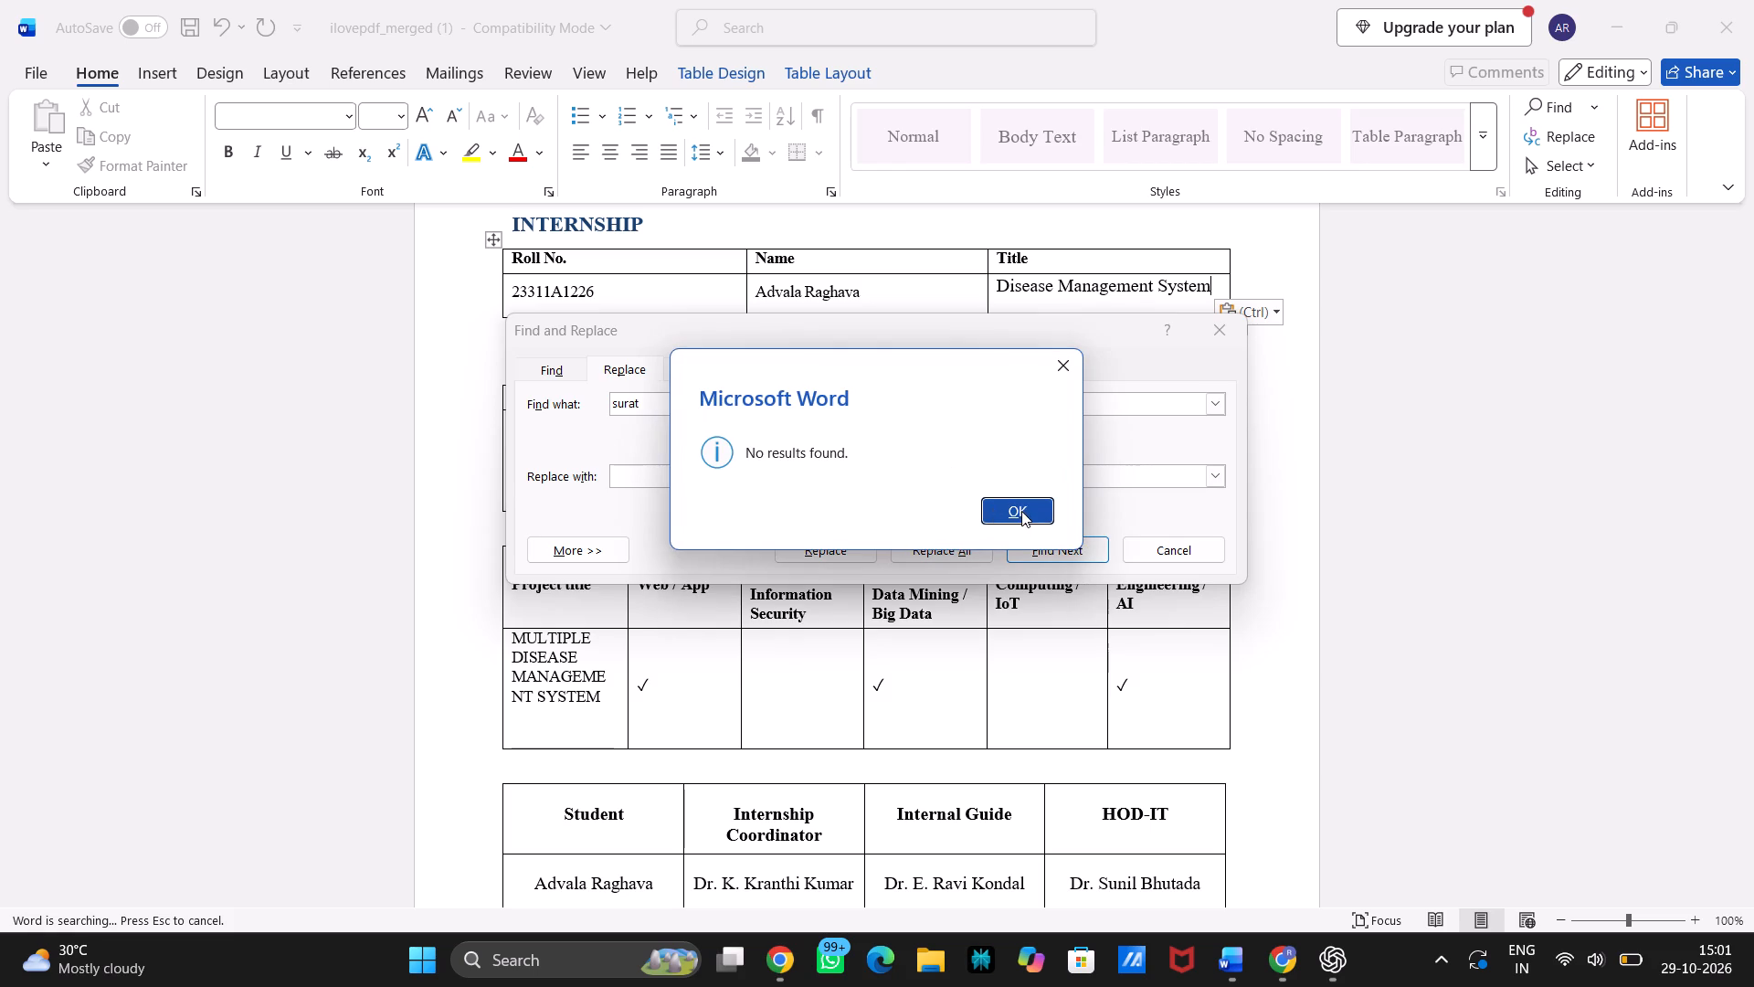
{"action": "left_click", "coordinate": [1021, 511]}
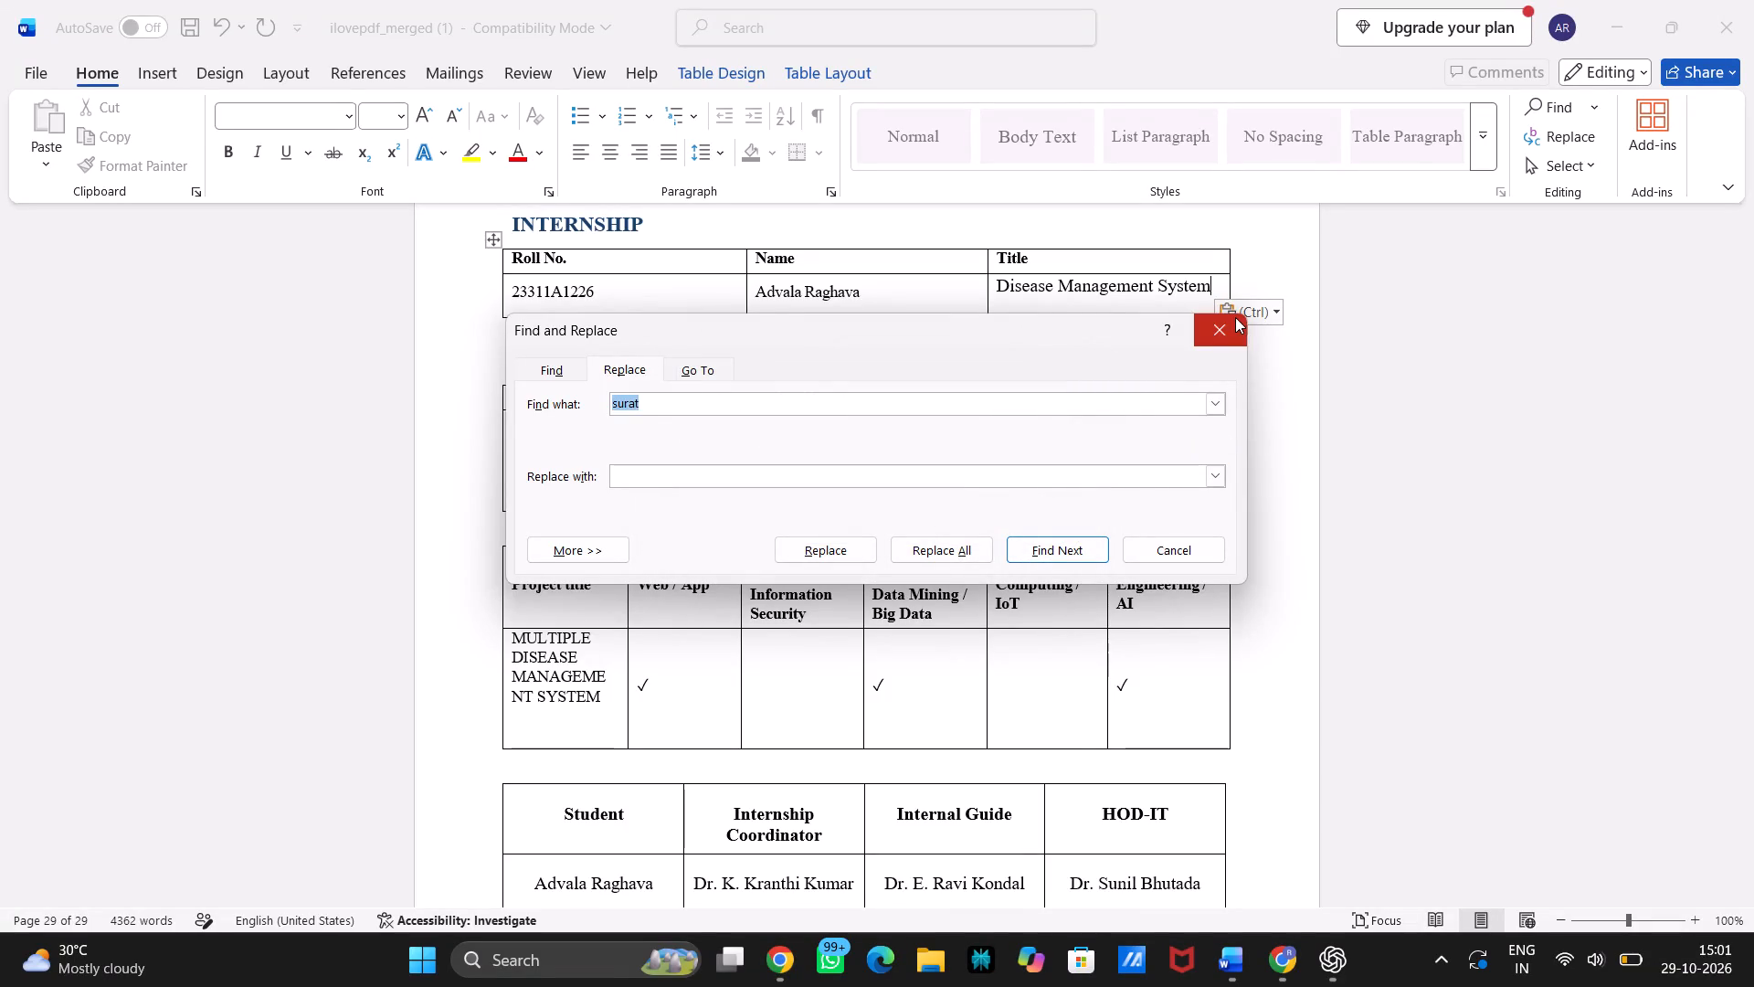
{"action": "left_click", "coordinate": [1235, 317]}
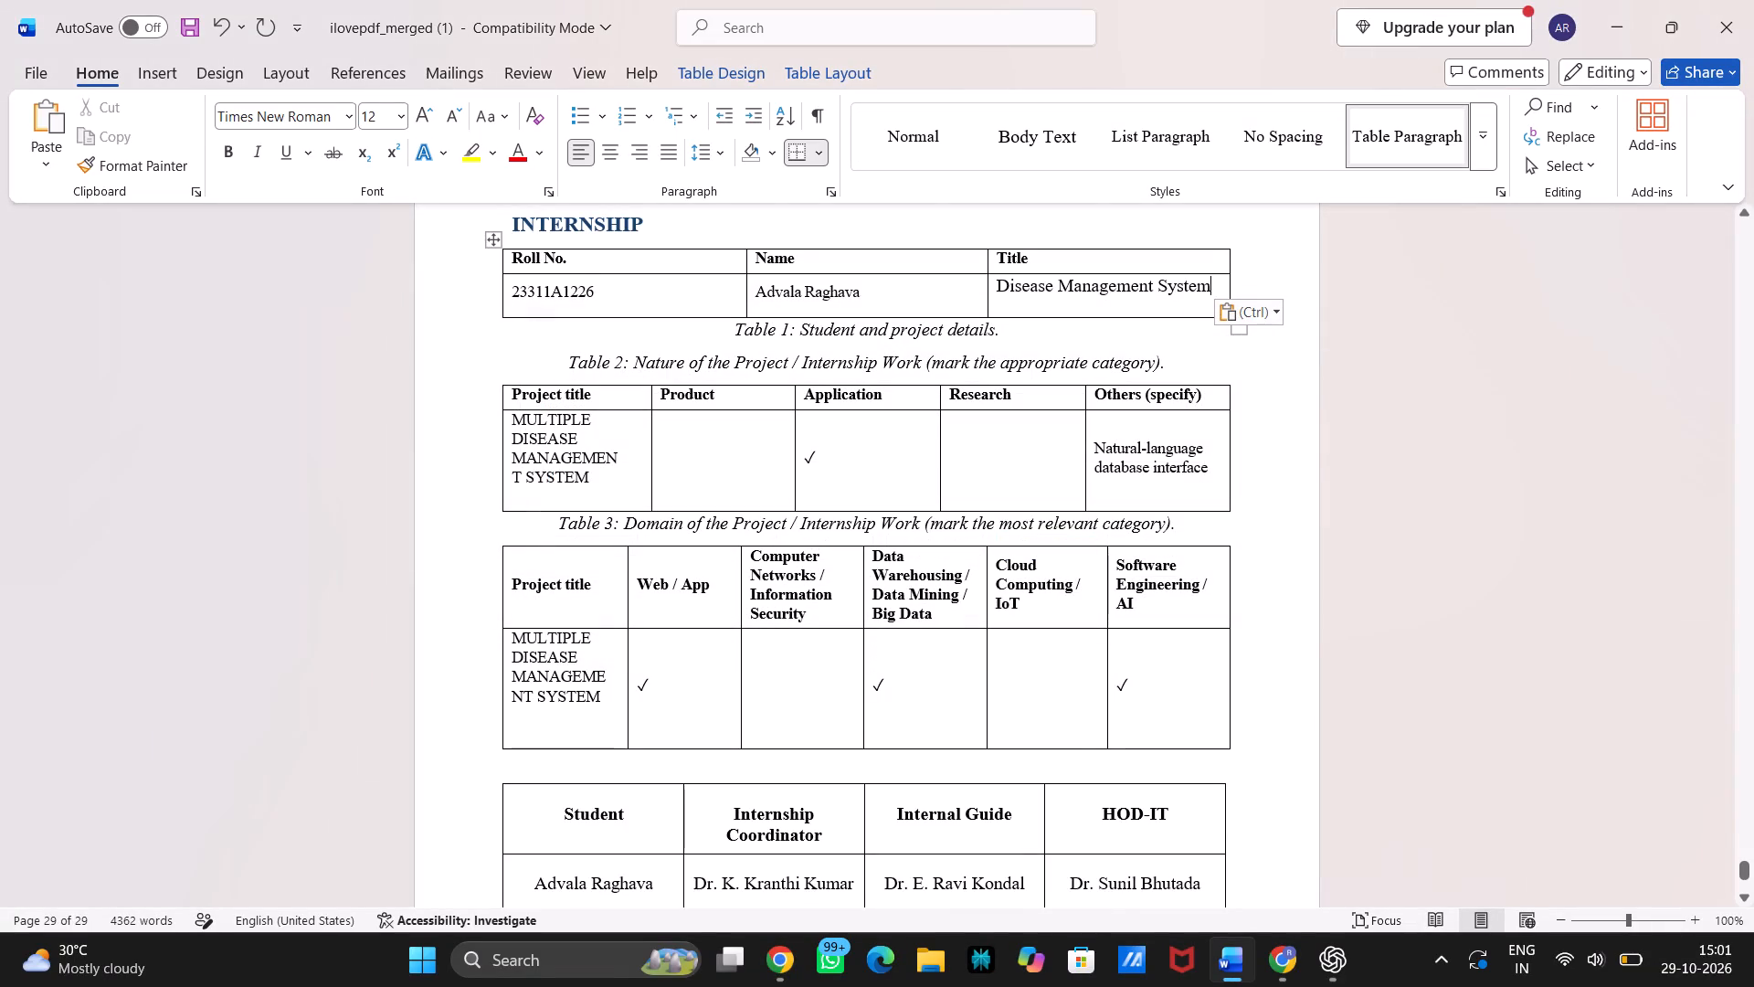
Check Appendix-D and the Appendix-C abstract page for student and project references that still need updating.
{"action": "scroll", "coordinate": [1094, 521], "scroll_direction": "up", "scroll_amount": 5}
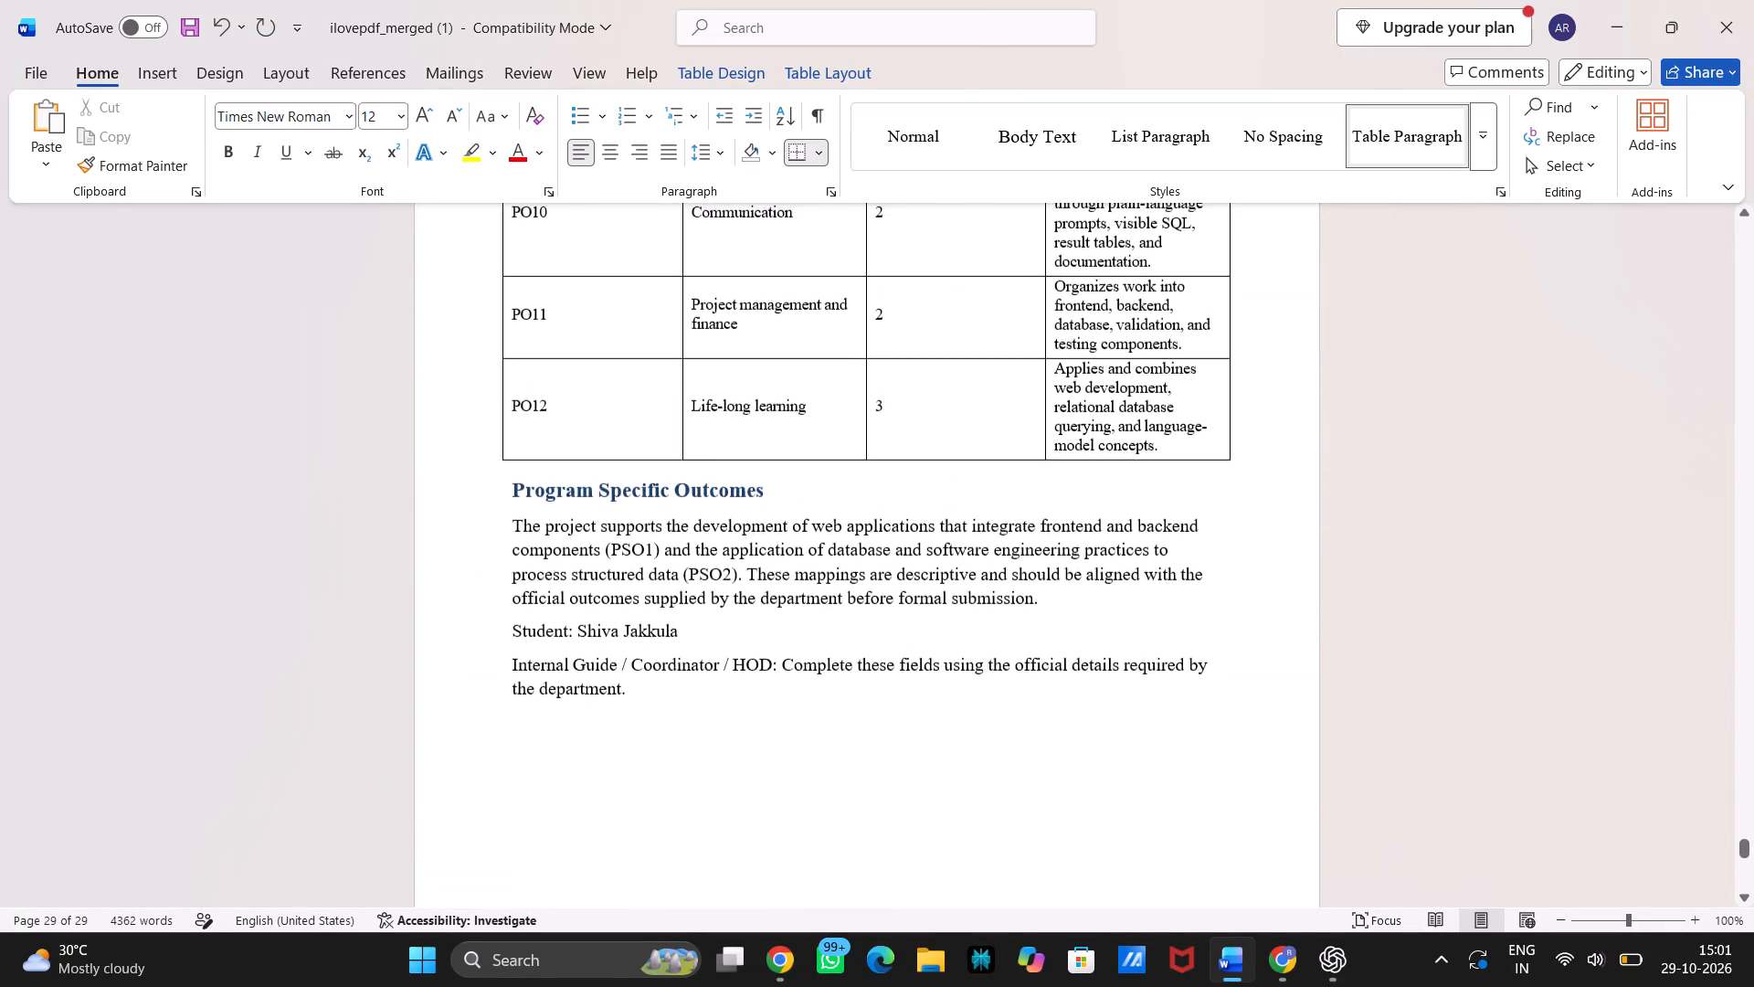
{"action": "scroll", "coordinate": [1094, 521], "scroll_direction": "up", "scroll_amount": 2}
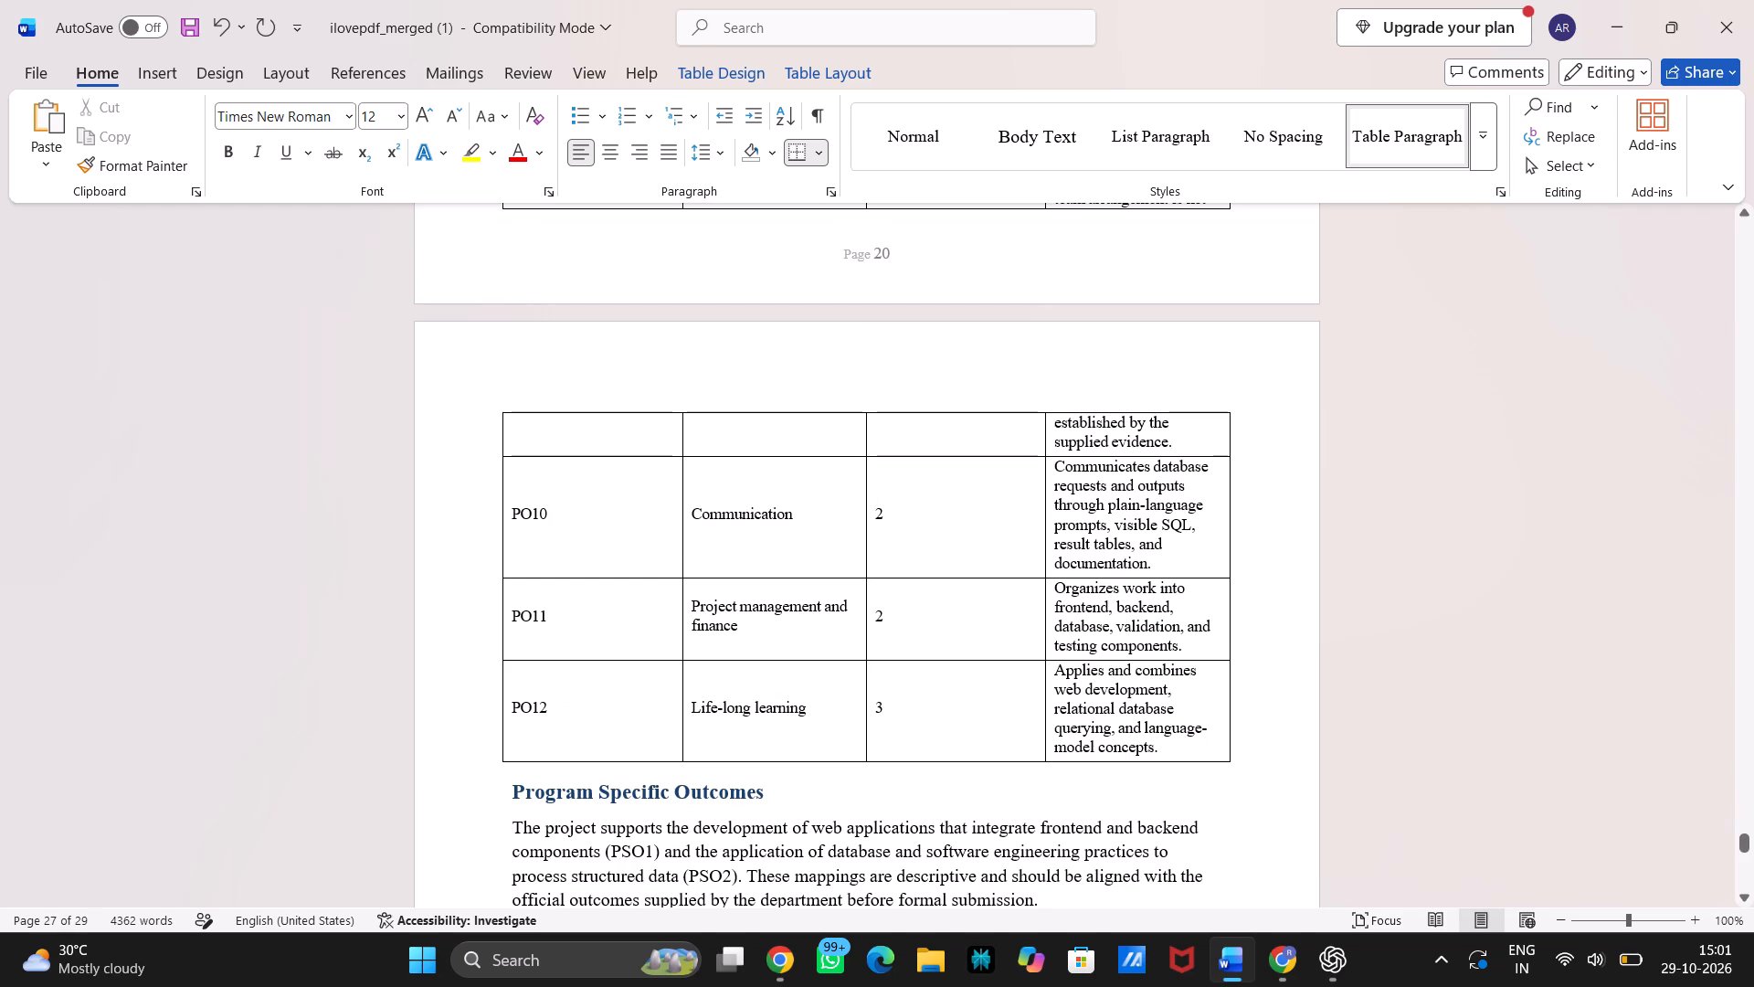
{"action": "scroll", "coordinate": [904, 430], "scroll_direction": "up", "scroll_amount": 2}
{"action": "scroll", "coordinate": [760, 440], "scroll_direction": "up", "scroll_amount": 2}
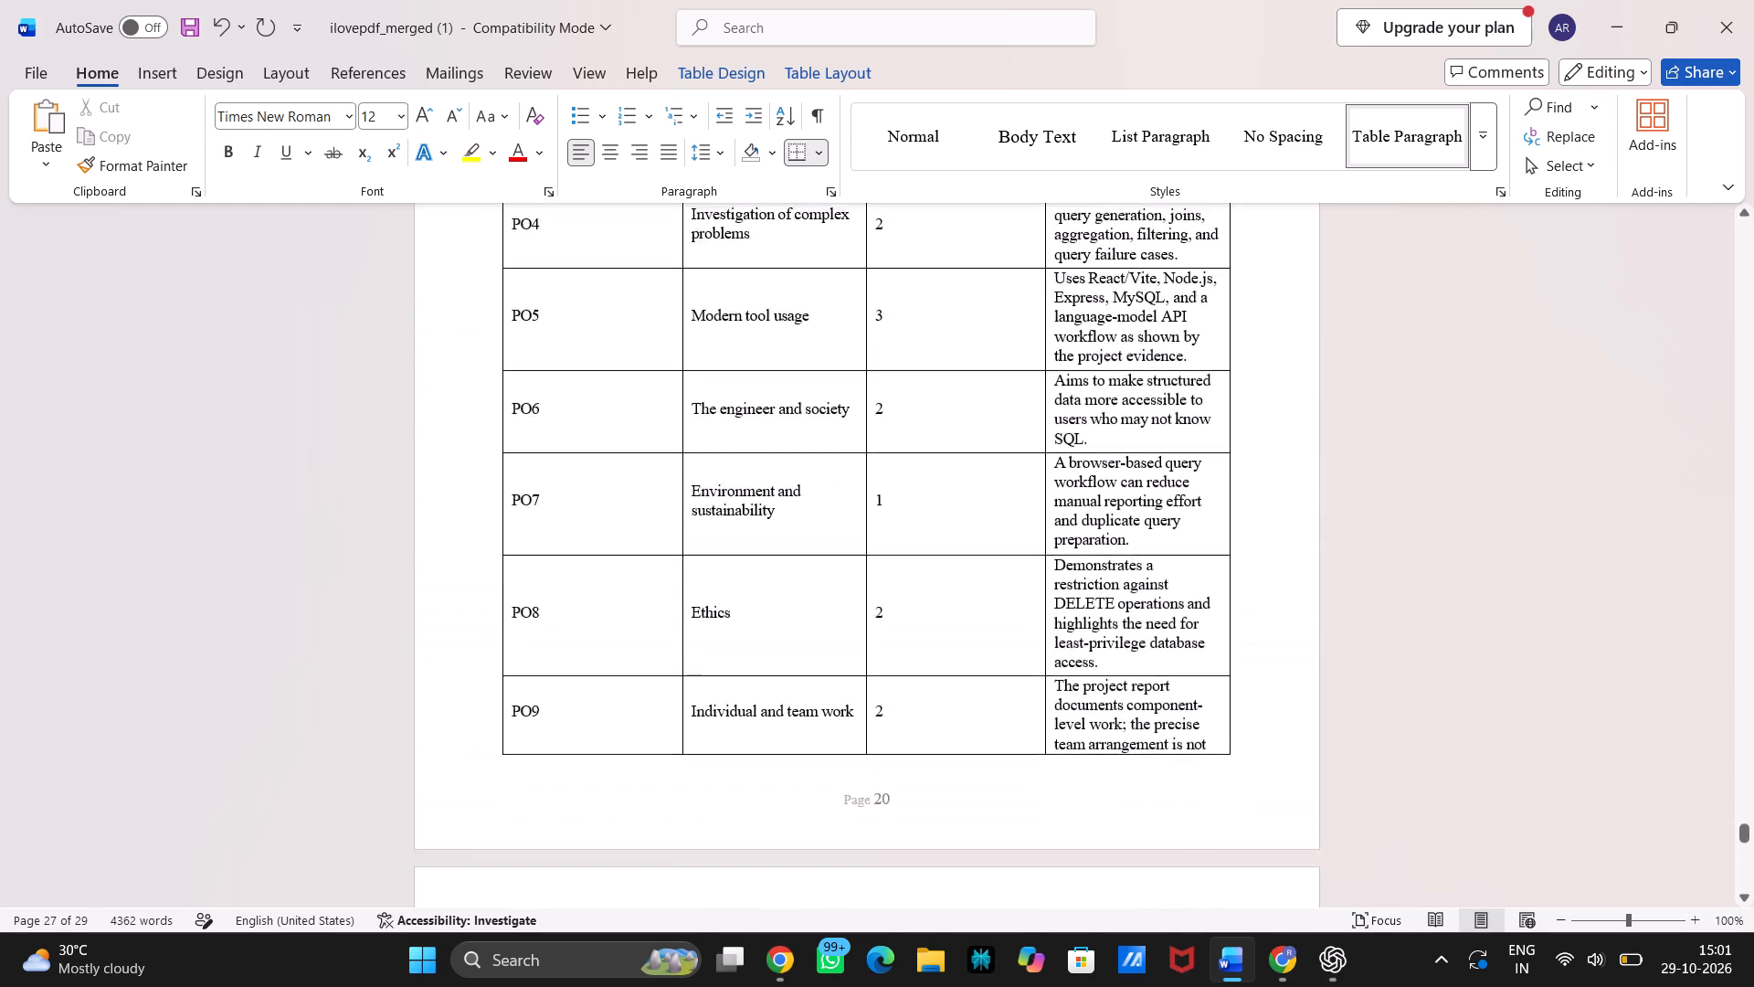
{"action": "scroll", "coordinate": [760, 440], "scroll_direction": "up", "scroll_amount": 2}
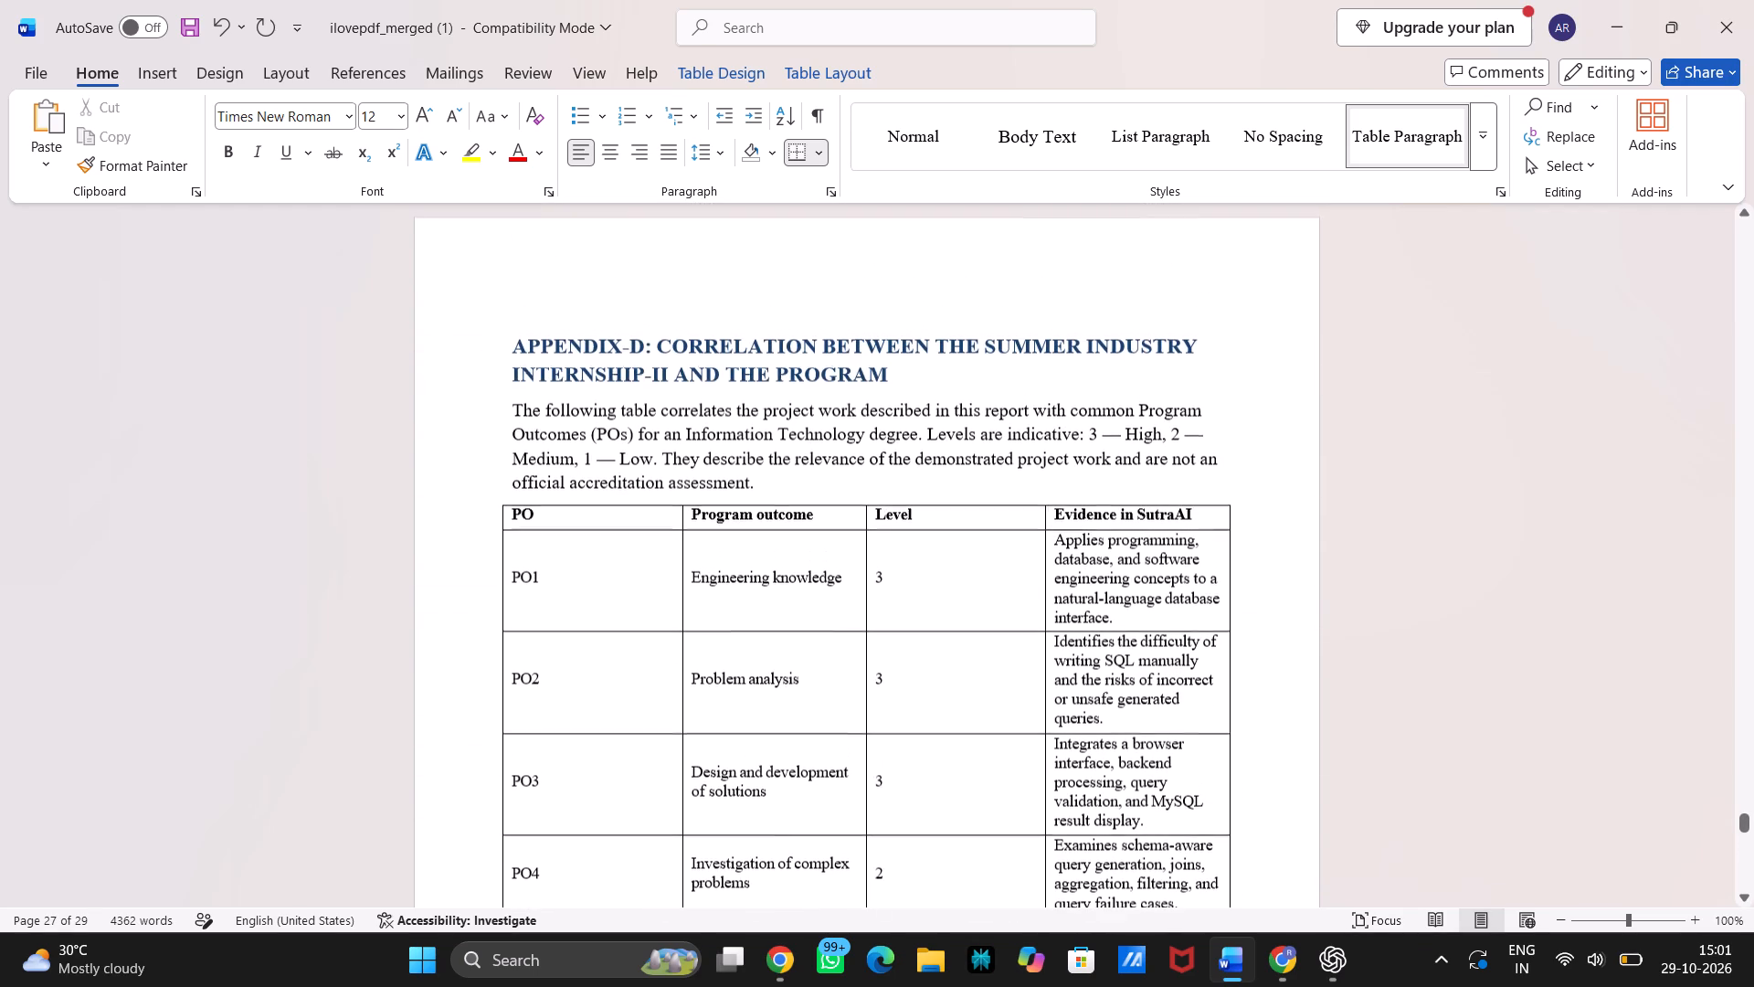
{"action": "scroll", "coordinate": [760, 440], "scroll_direction": "up", "scroll_amount": 1}
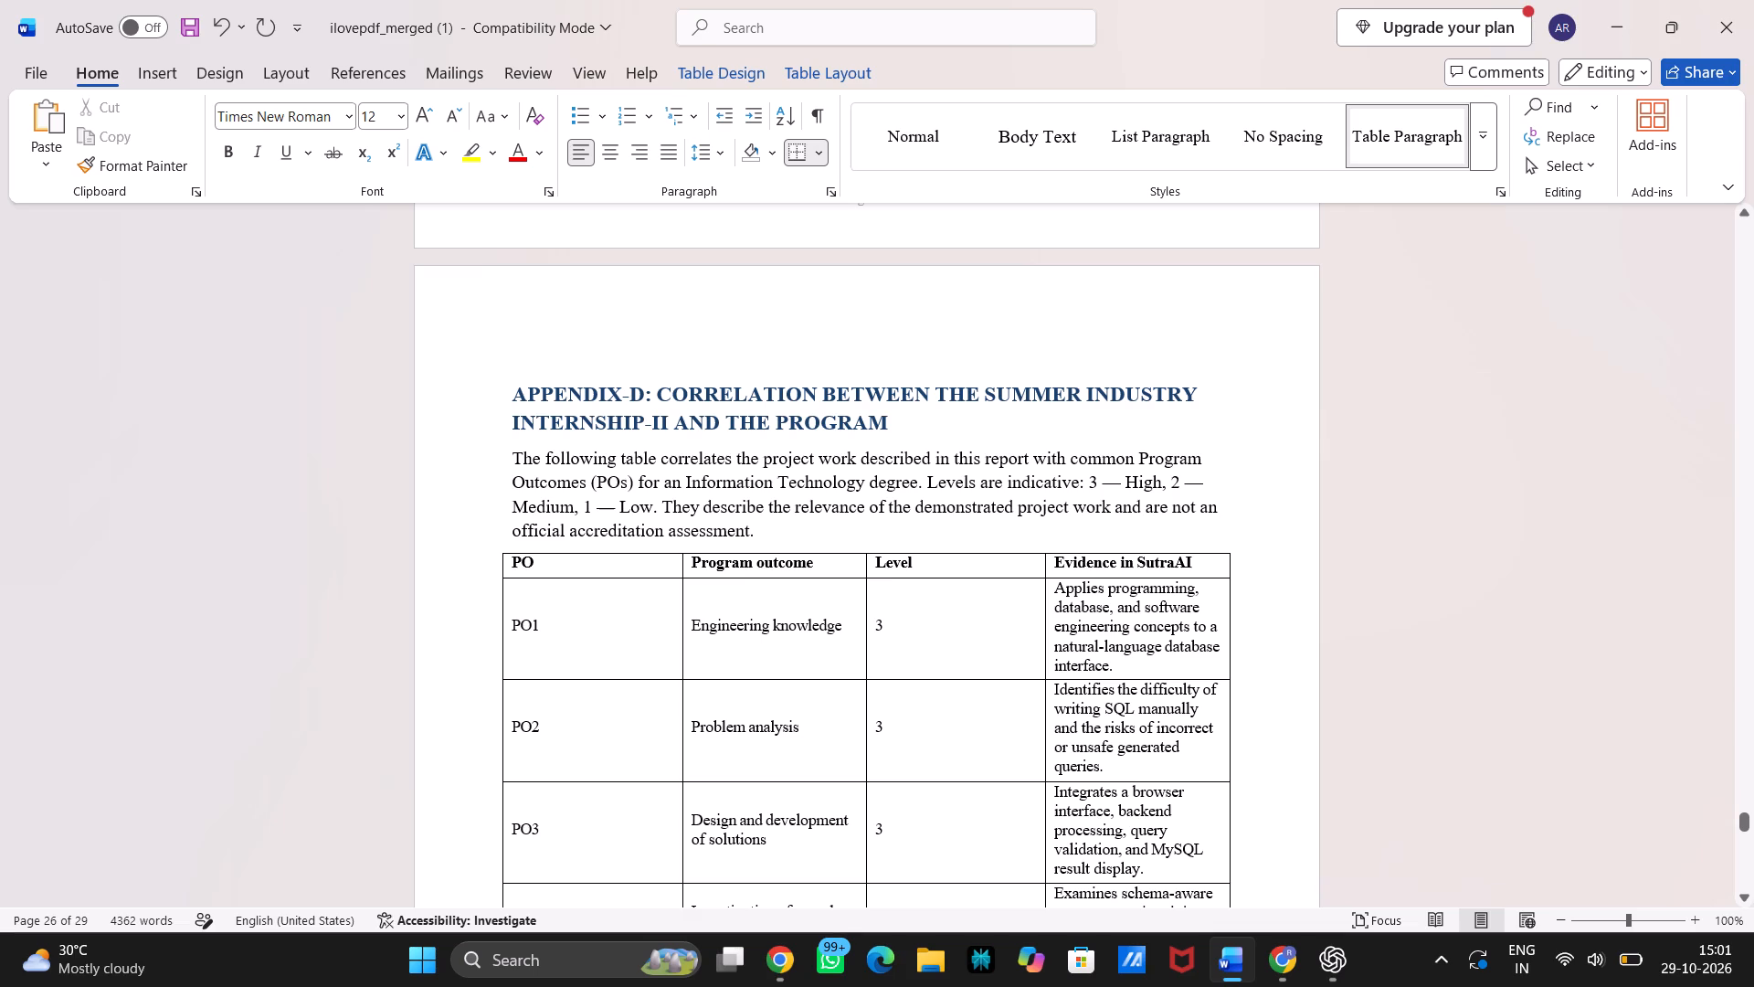
{"action": "scroll", "coordinate": [760, 440], "scroll_direction": "up", "scroll_amount": 5}
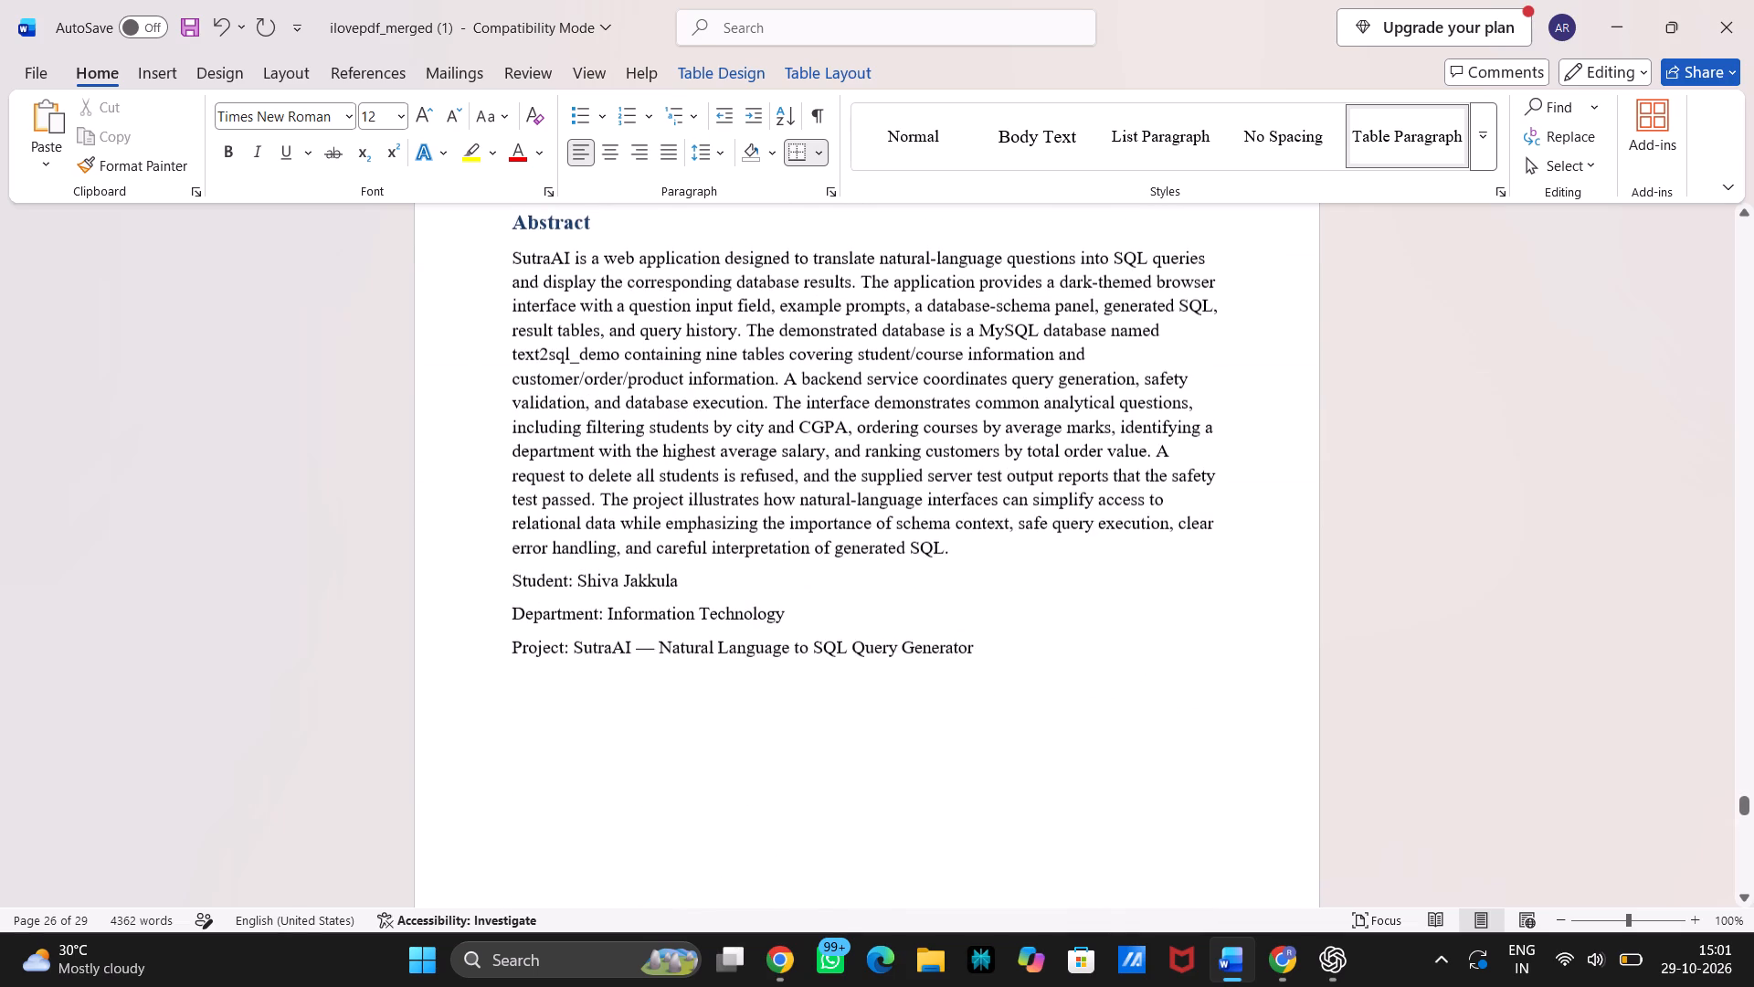
{"action": "scroll", "coordinate": [760, 440], "scroll_direction": "up", "scroll_amount": 3}
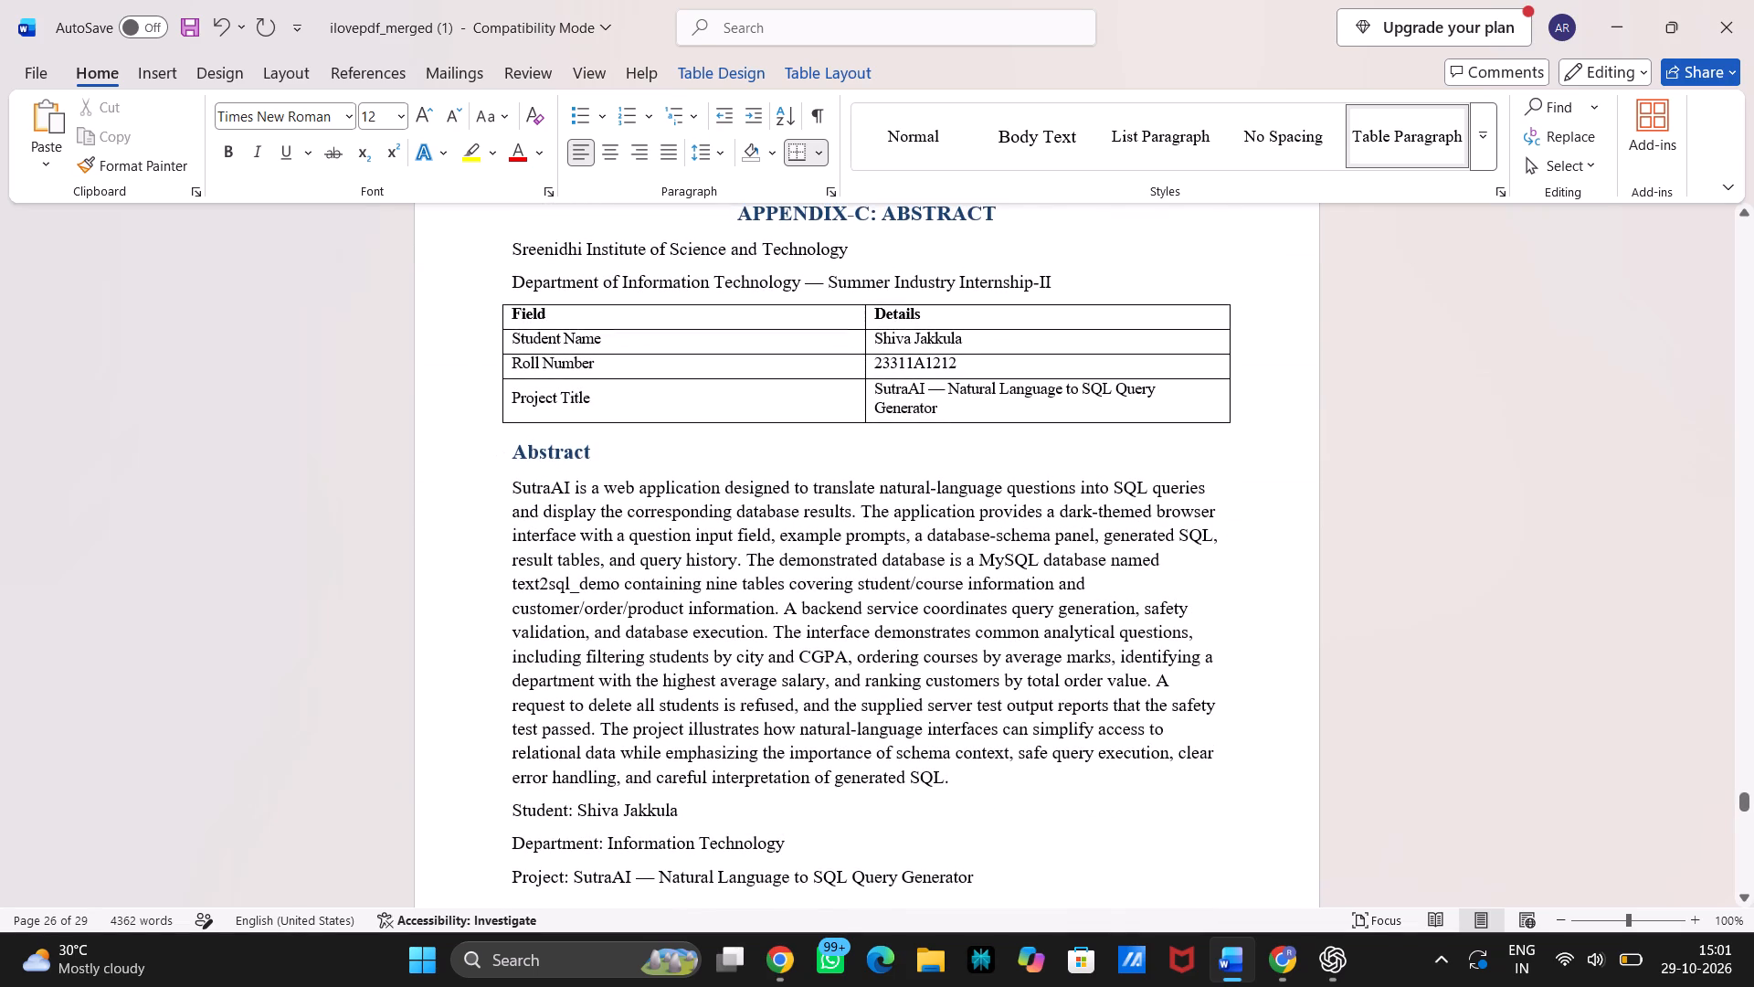
Copy the project title "SutraAI — Natural Language to SQL Query Generator" from Appendix-C's details table and find its occurrences in the document.
{"action": "left_click_drag", "start_coordinate": [951, 412], "coordinate": [880, 393]}
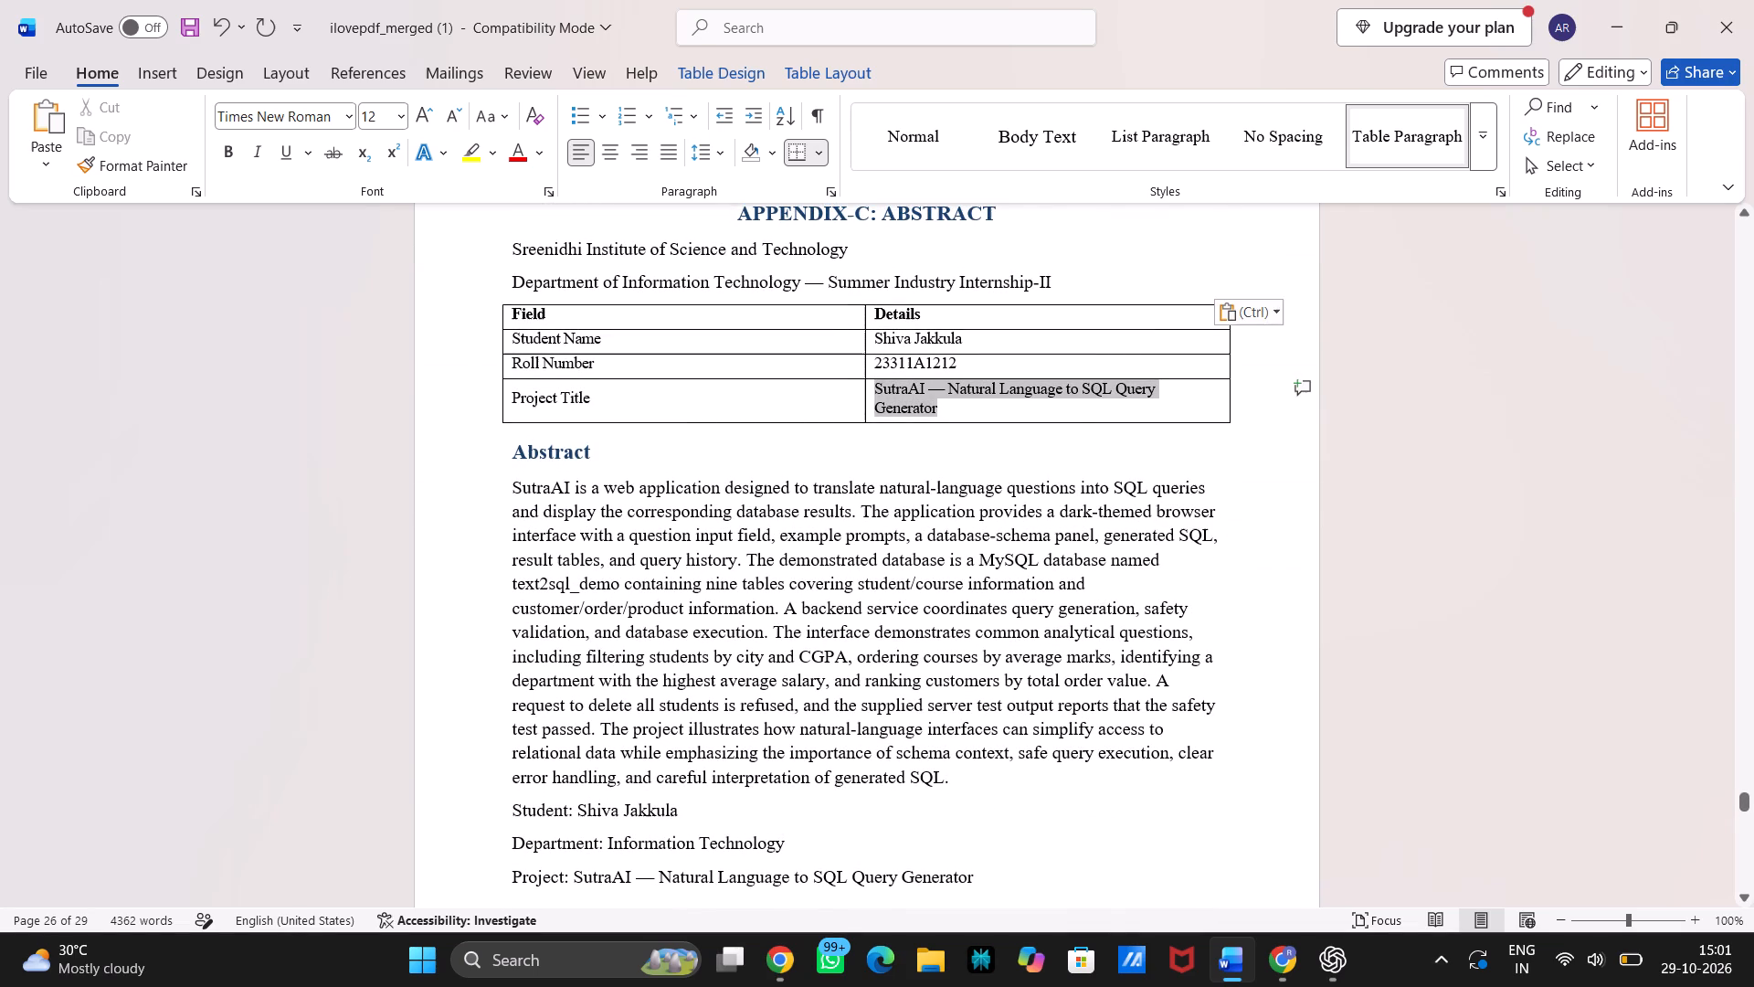
{"action": "left_click_drag", "start_coordinate": [880, 393], "coordinate": [874, 391]}
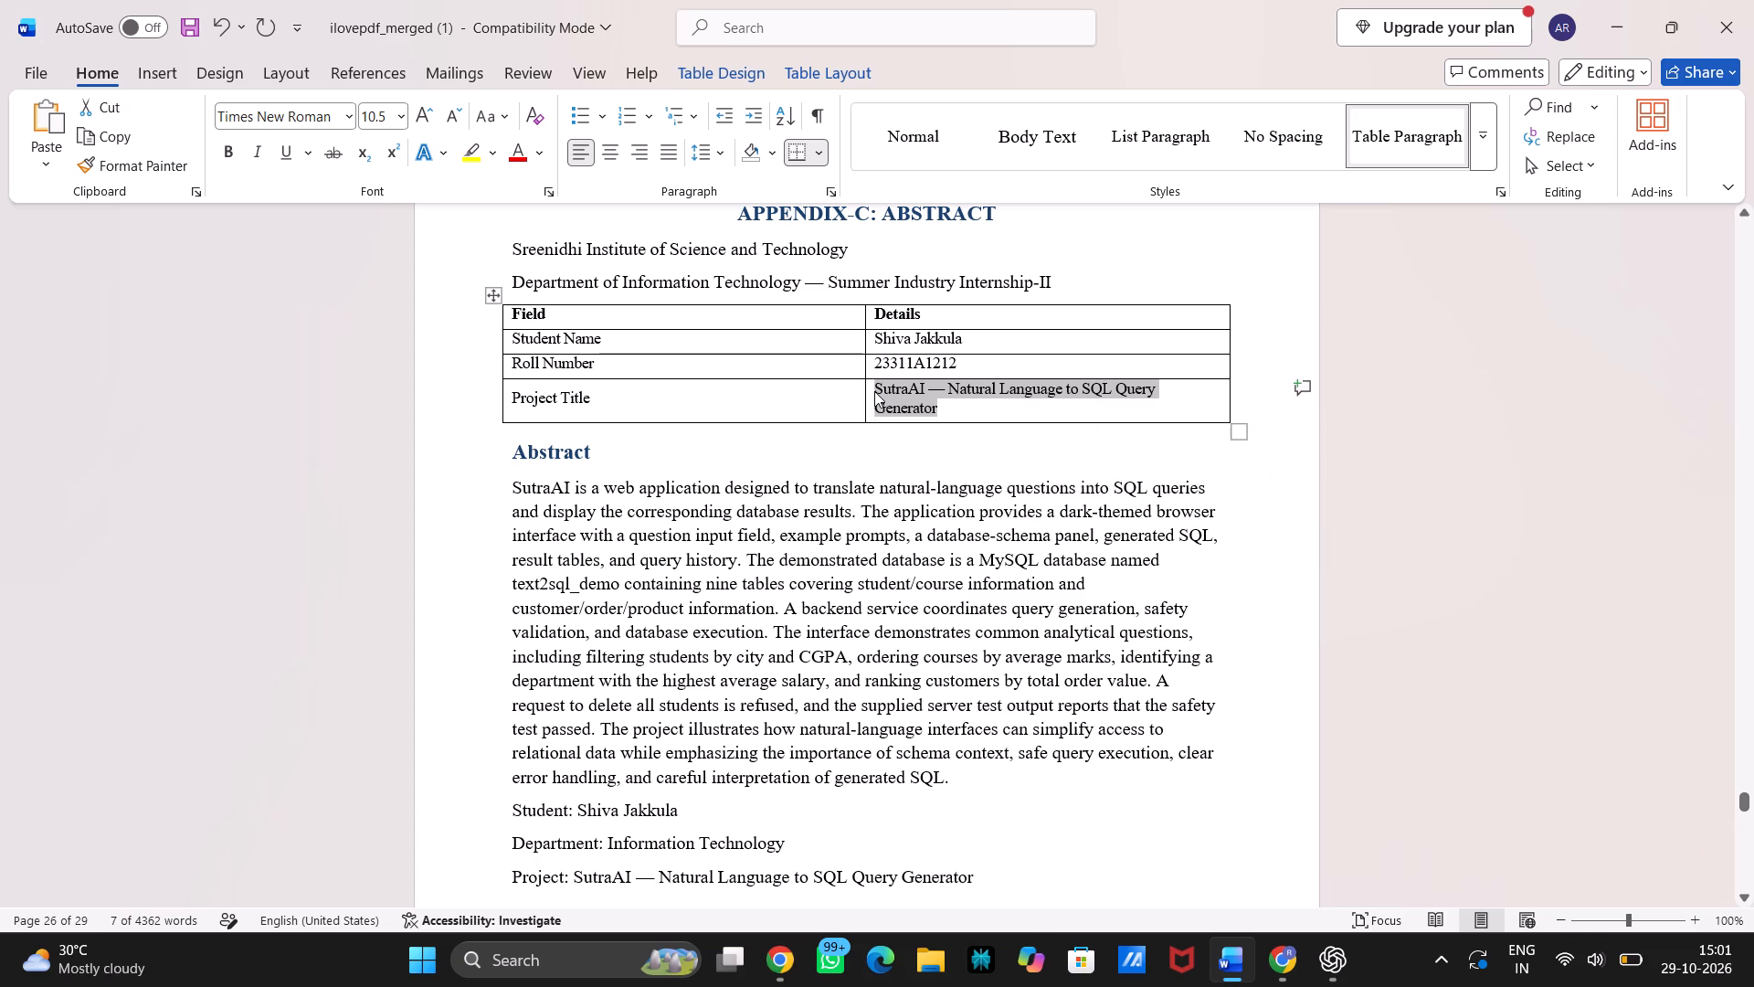
{"action": "key", "text": "ctrl+c"}
{"action": "left_click", "coordinate": [1228, 670]}
{"action": "scroll", "coordinate": [1228, 670], "scroll_direction": "down", "scroll_amount": 12}
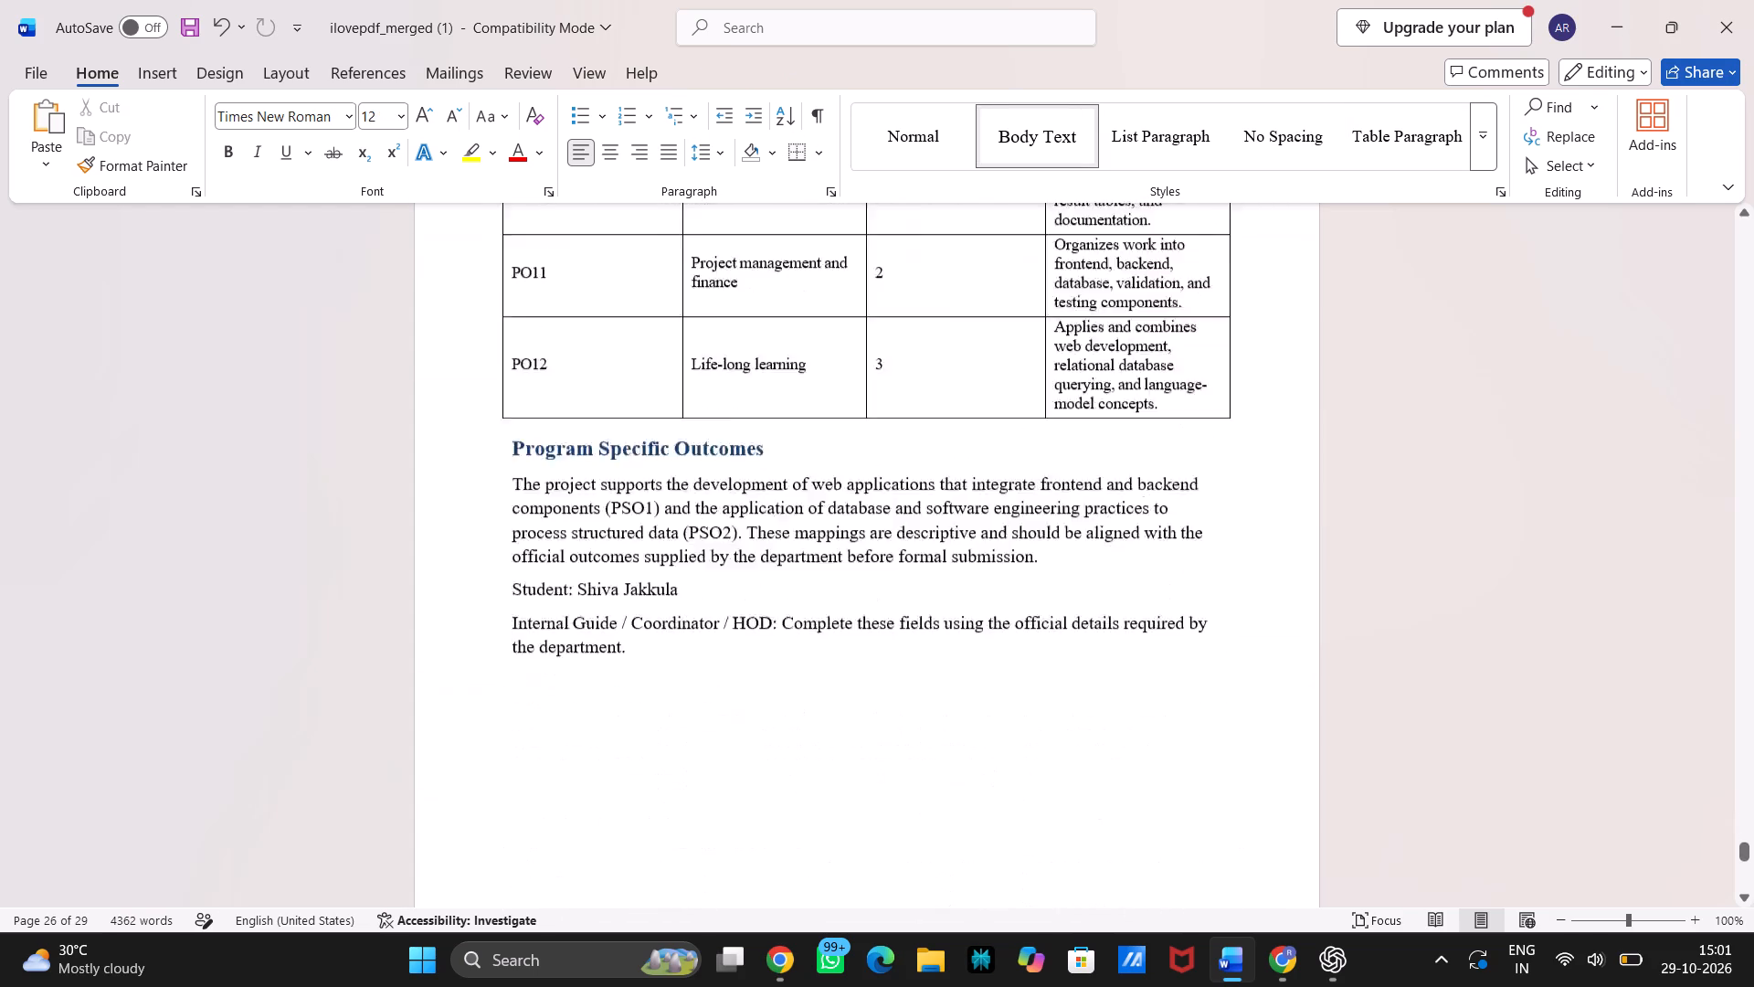
{"action": "scroll", "coordinate": [1228, 670], "scroll_direction": "down", "scroll_amount": 3}
{"action": "scroll", "coordinate": [1228, 670], "scroll_direction": "up", "scroll_amount": 3}
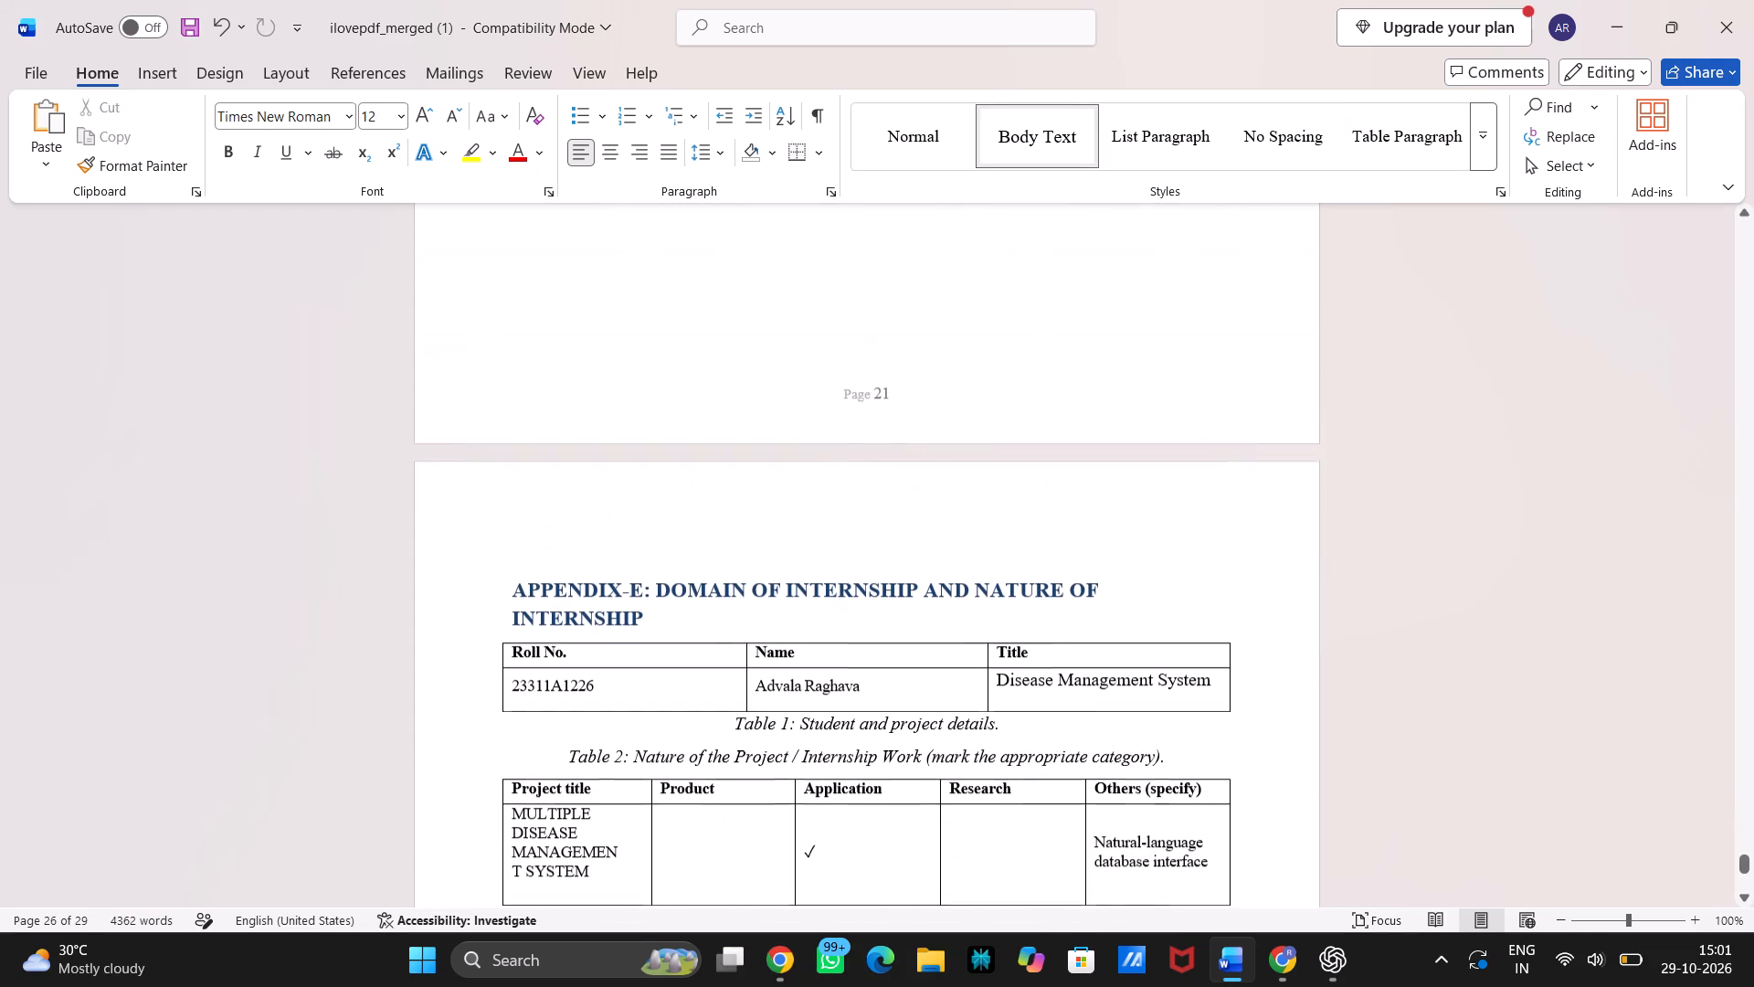
{"action": "left_click", "coordinate": [1558, 148]}
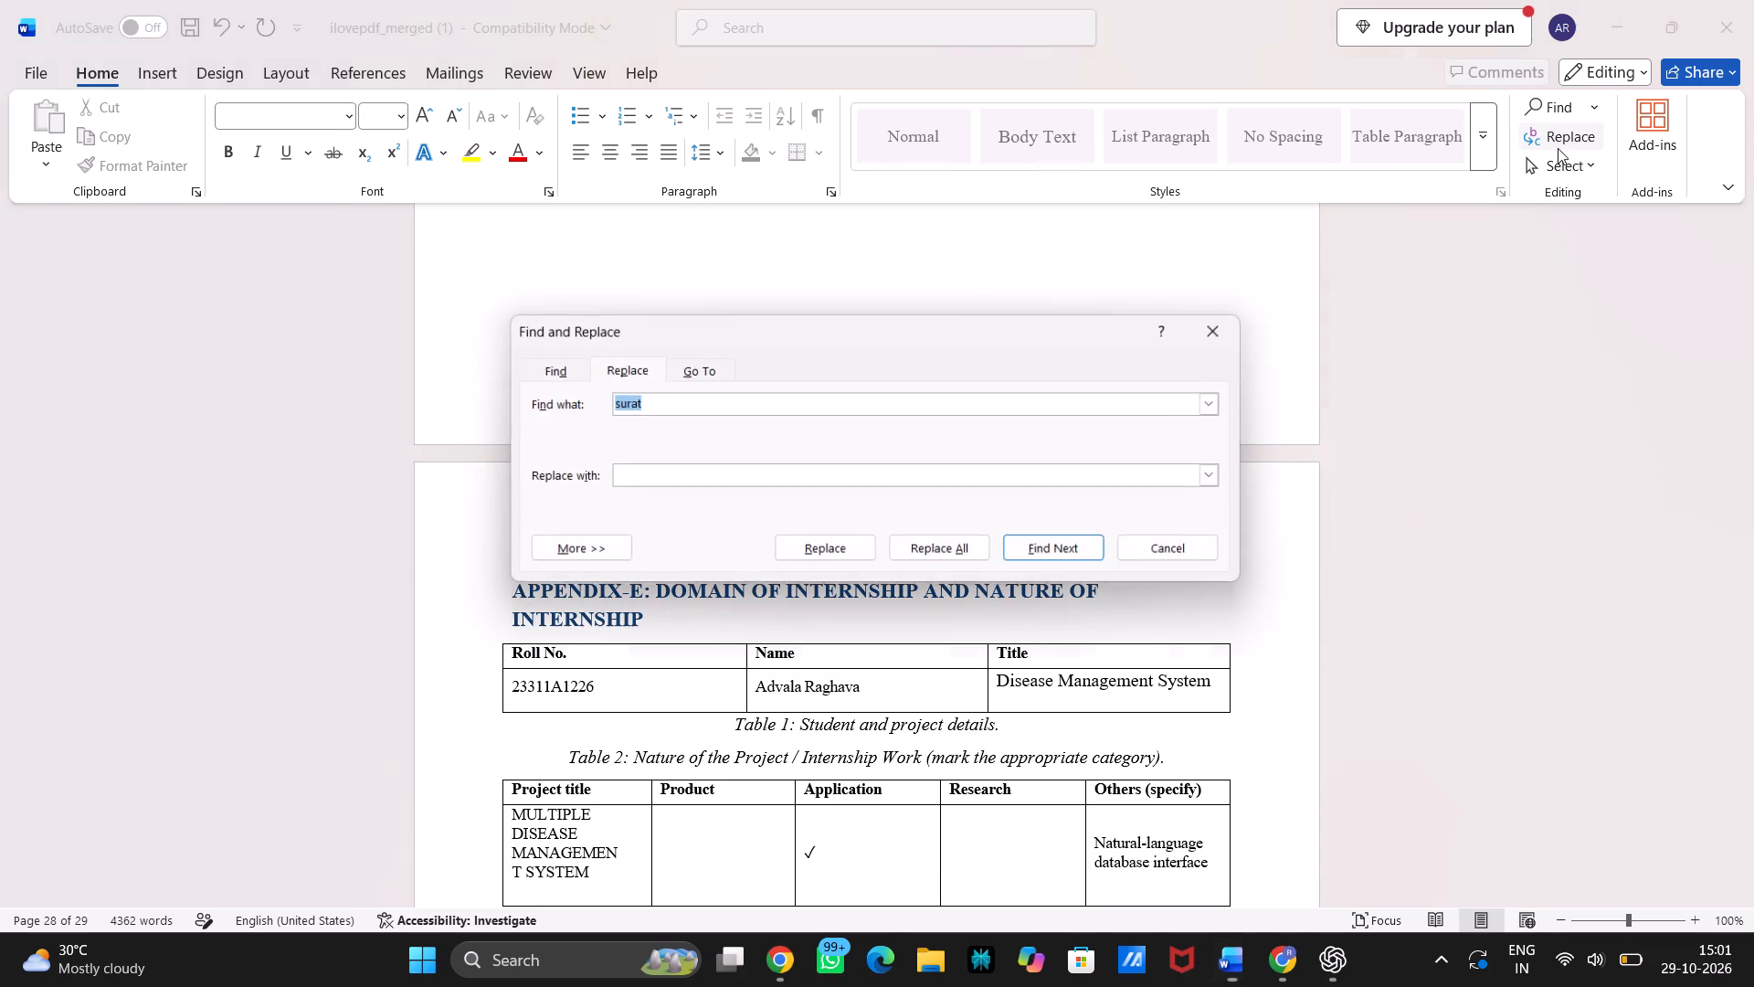
{"action": "left_click_drag", "start_coordinate": [670, 403], "coordinate": [613, 404]}
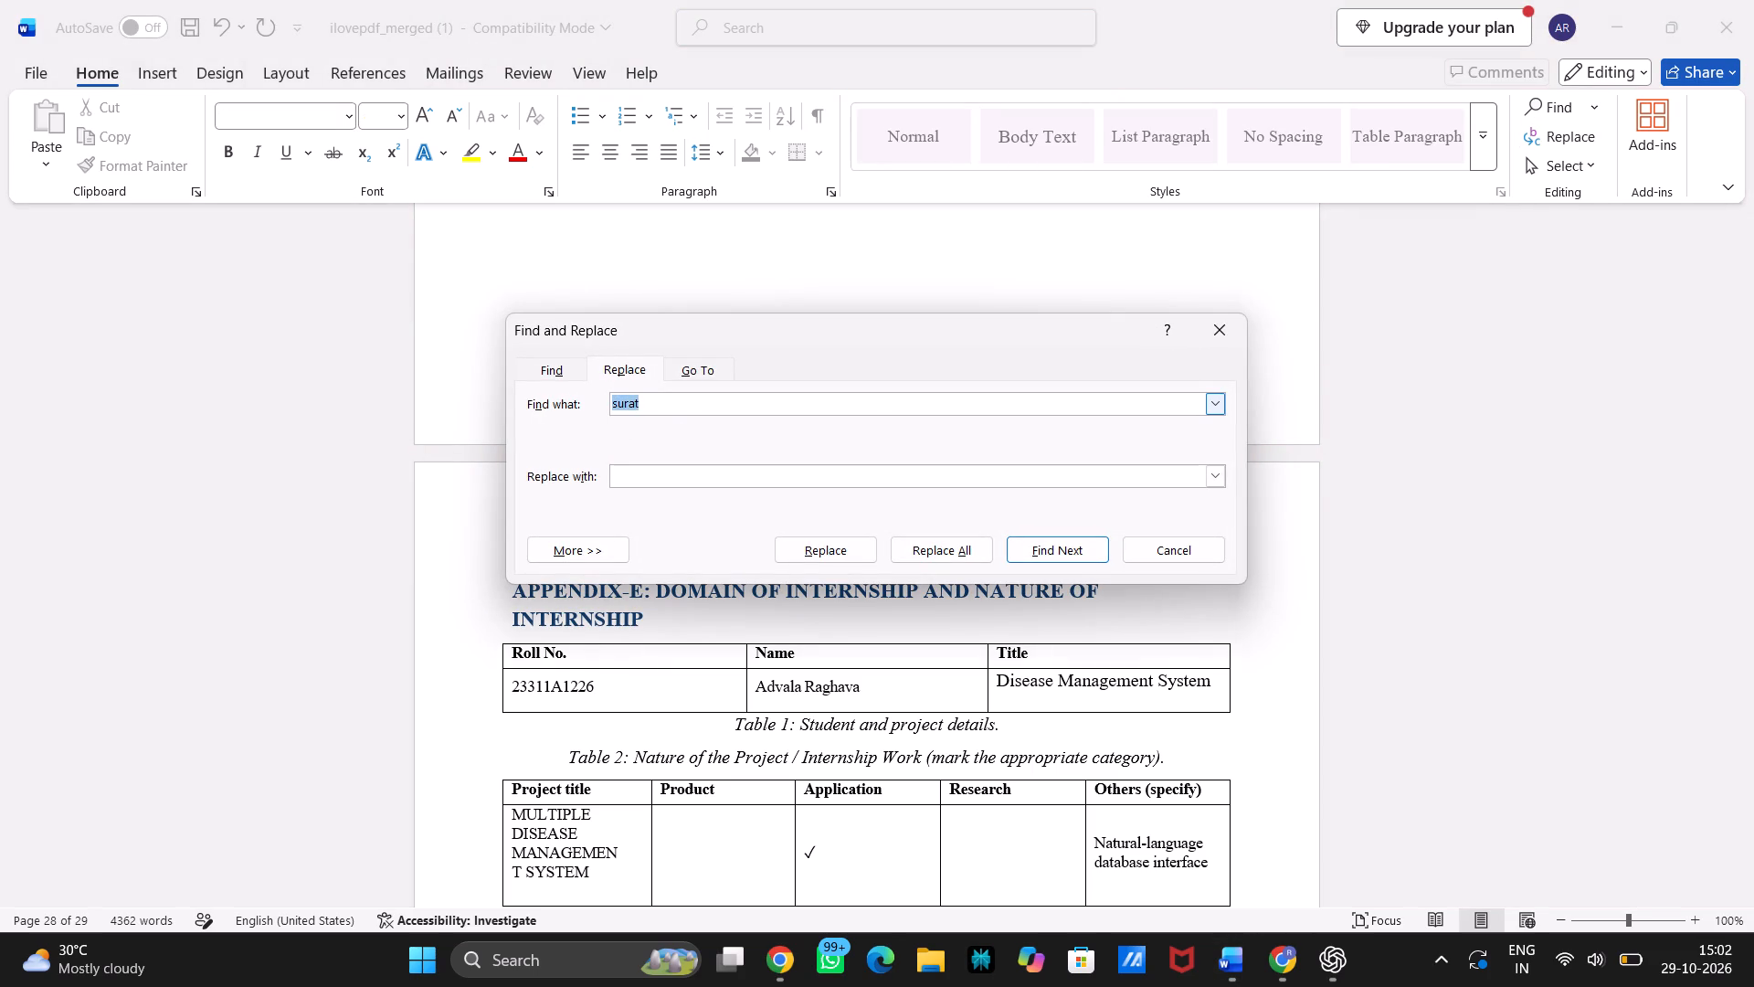
{"action": "left_click", "coordinate": [551, 358]}
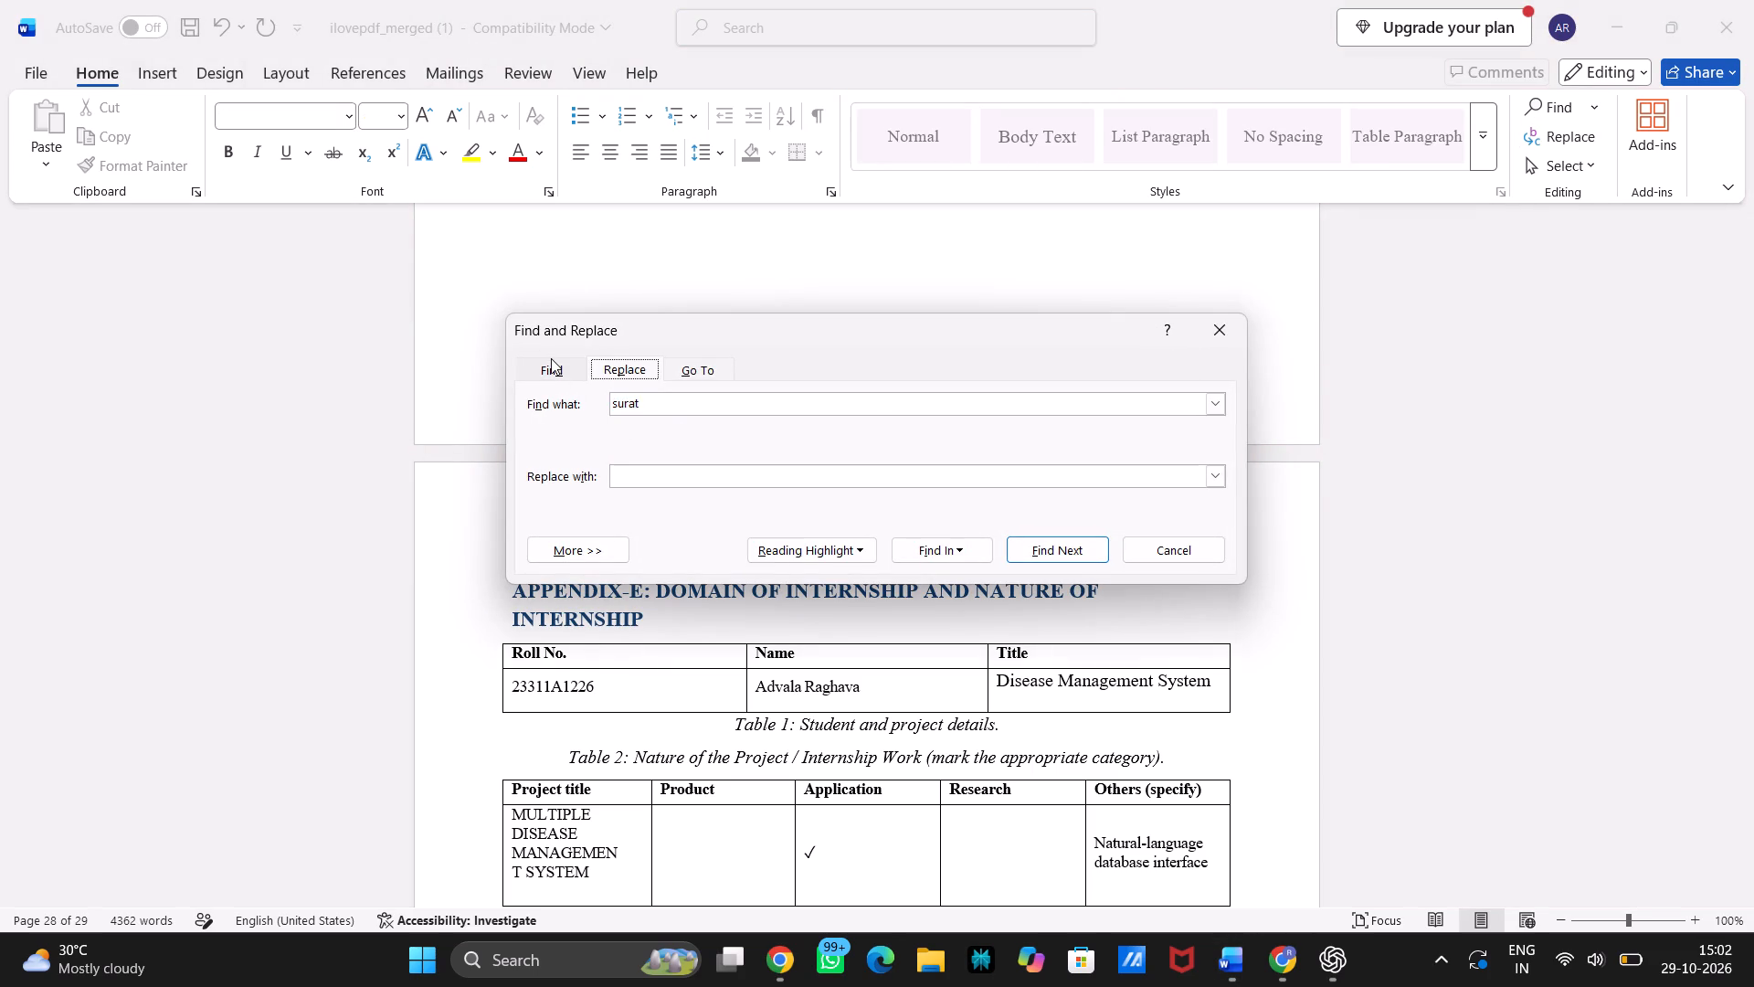
{"action": "key", "text": "ctrl+v"}
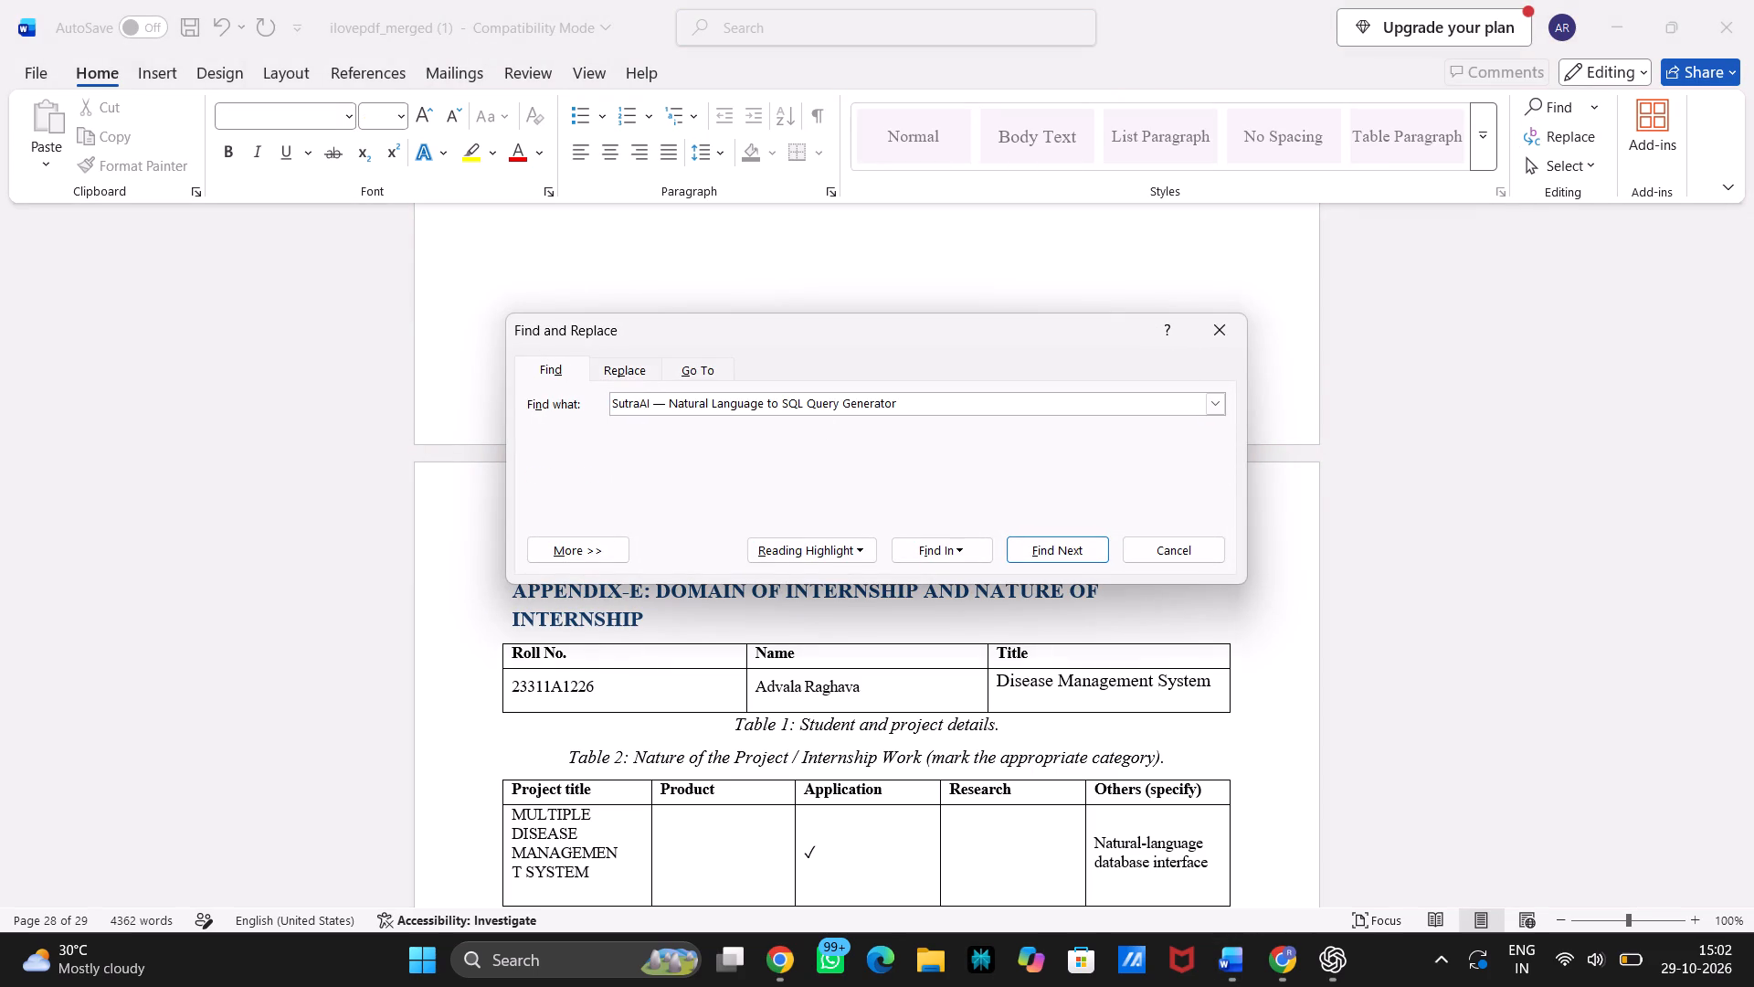
{"action": "key", "text": "Return"}
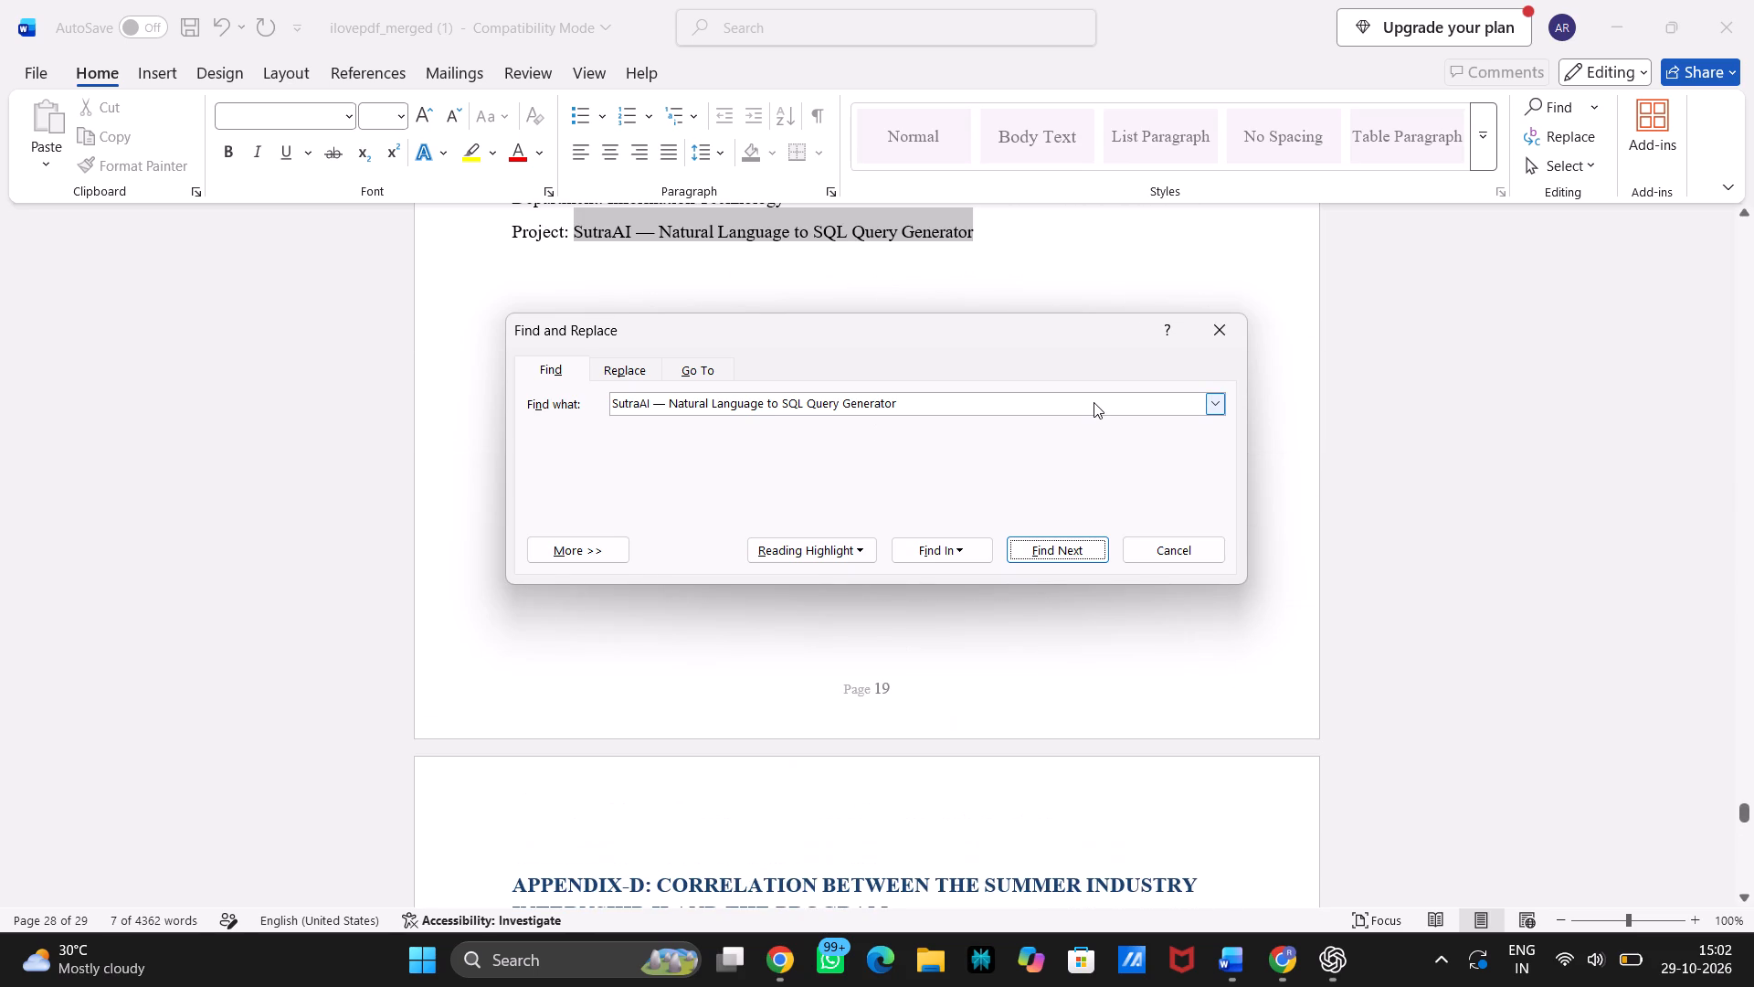
Replace all occurrences of "SutraAI — Natural Language to SQL Query Generator" with "Disease Managment System".
{"action": "left_click", "coordinate": [630, 360]}
{"action": "left_click", "coordinate": [671, 475]}
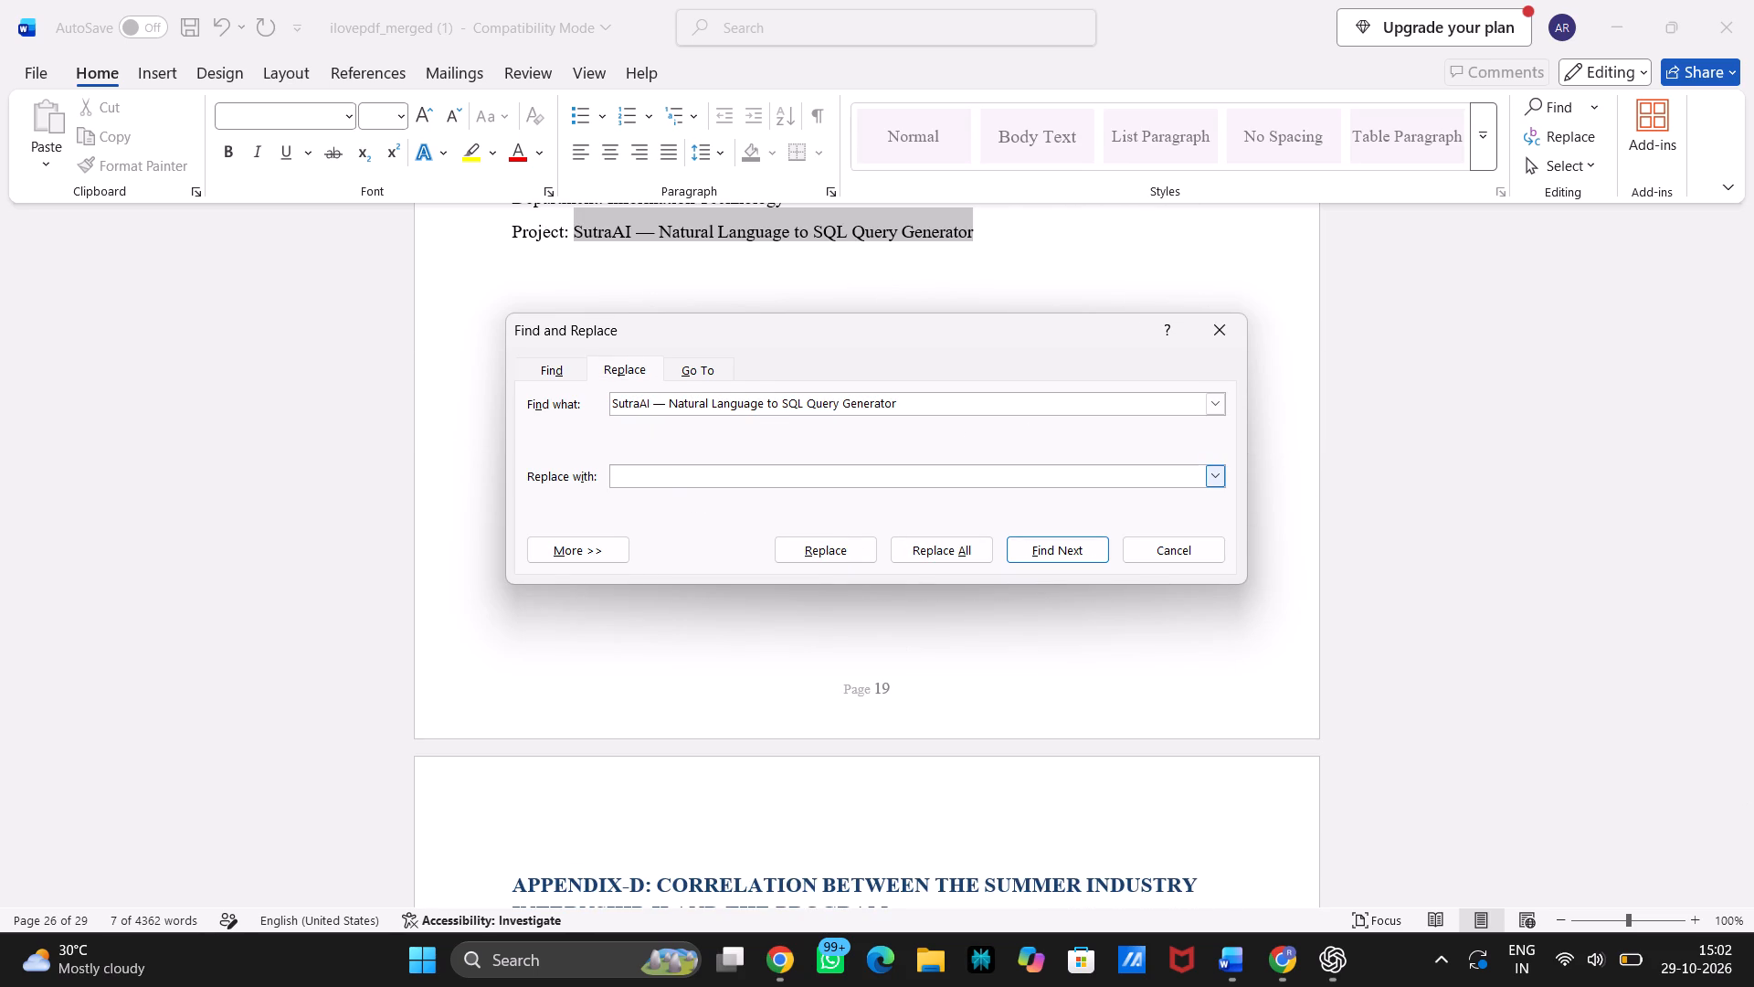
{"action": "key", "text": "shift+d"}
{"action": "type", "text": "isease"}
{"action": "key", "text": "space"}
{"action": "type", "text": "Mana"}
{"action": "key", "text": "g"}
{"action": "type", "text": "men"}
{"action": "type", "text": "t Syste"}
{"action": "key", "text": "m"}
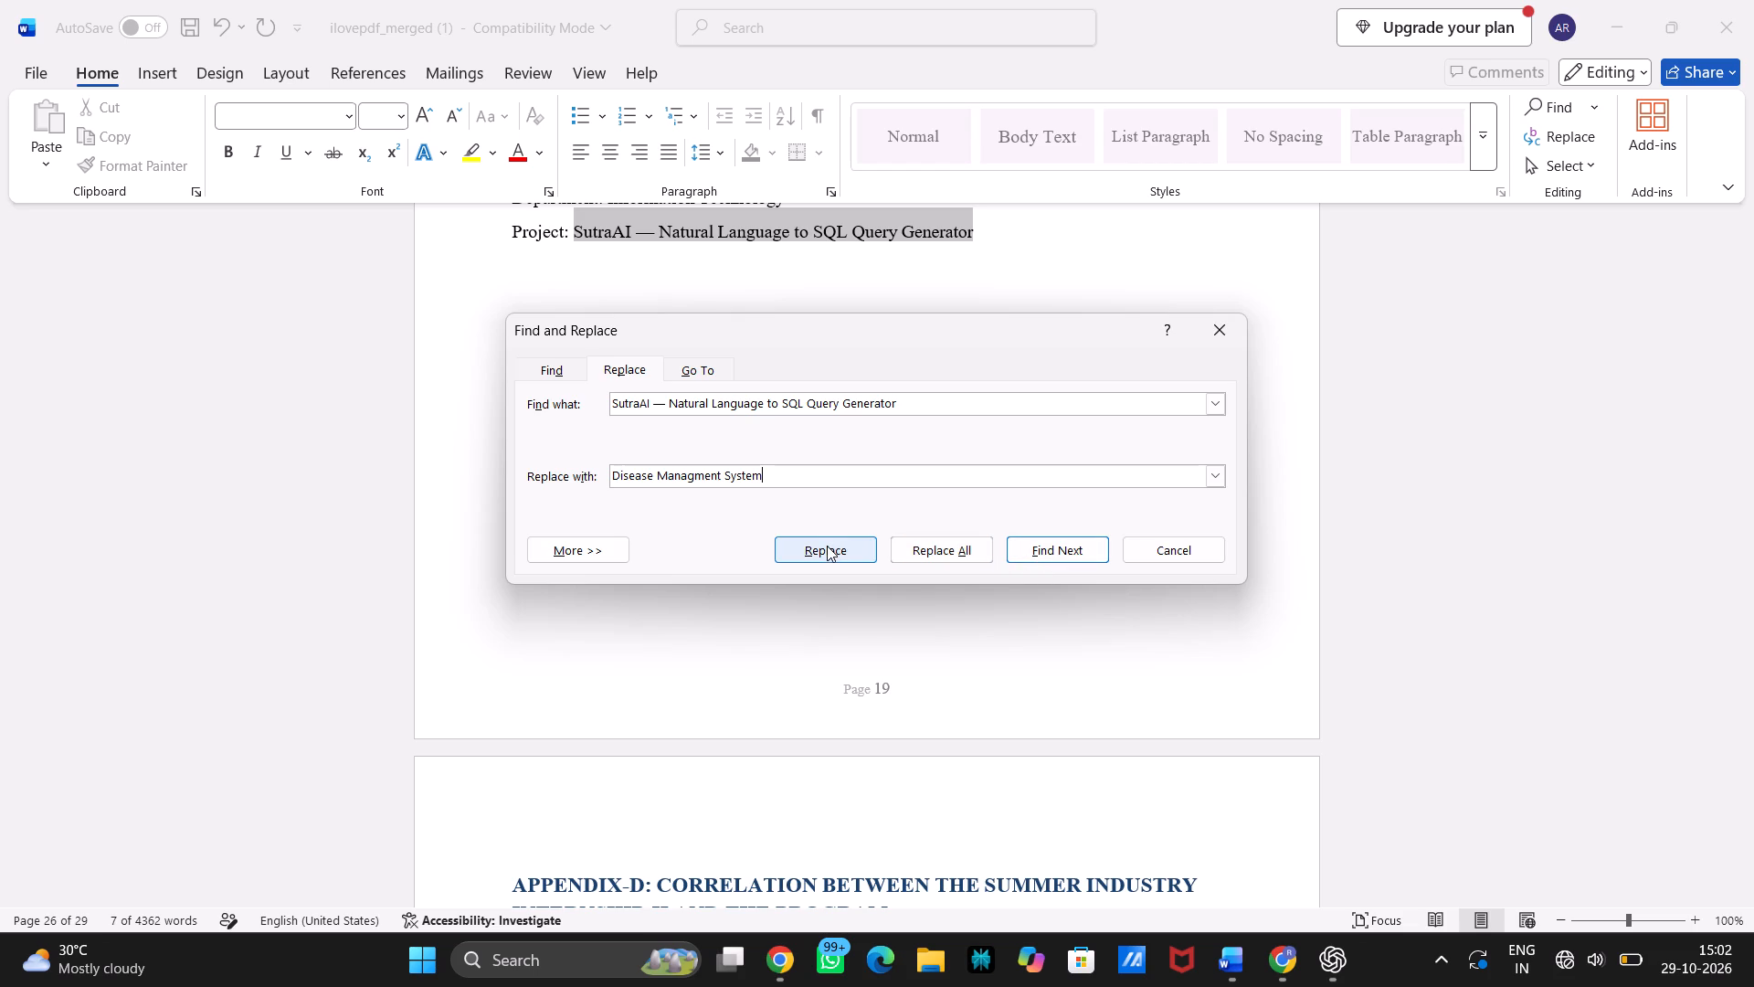
{"action": "left_click", "coordinate": [921, 556]}
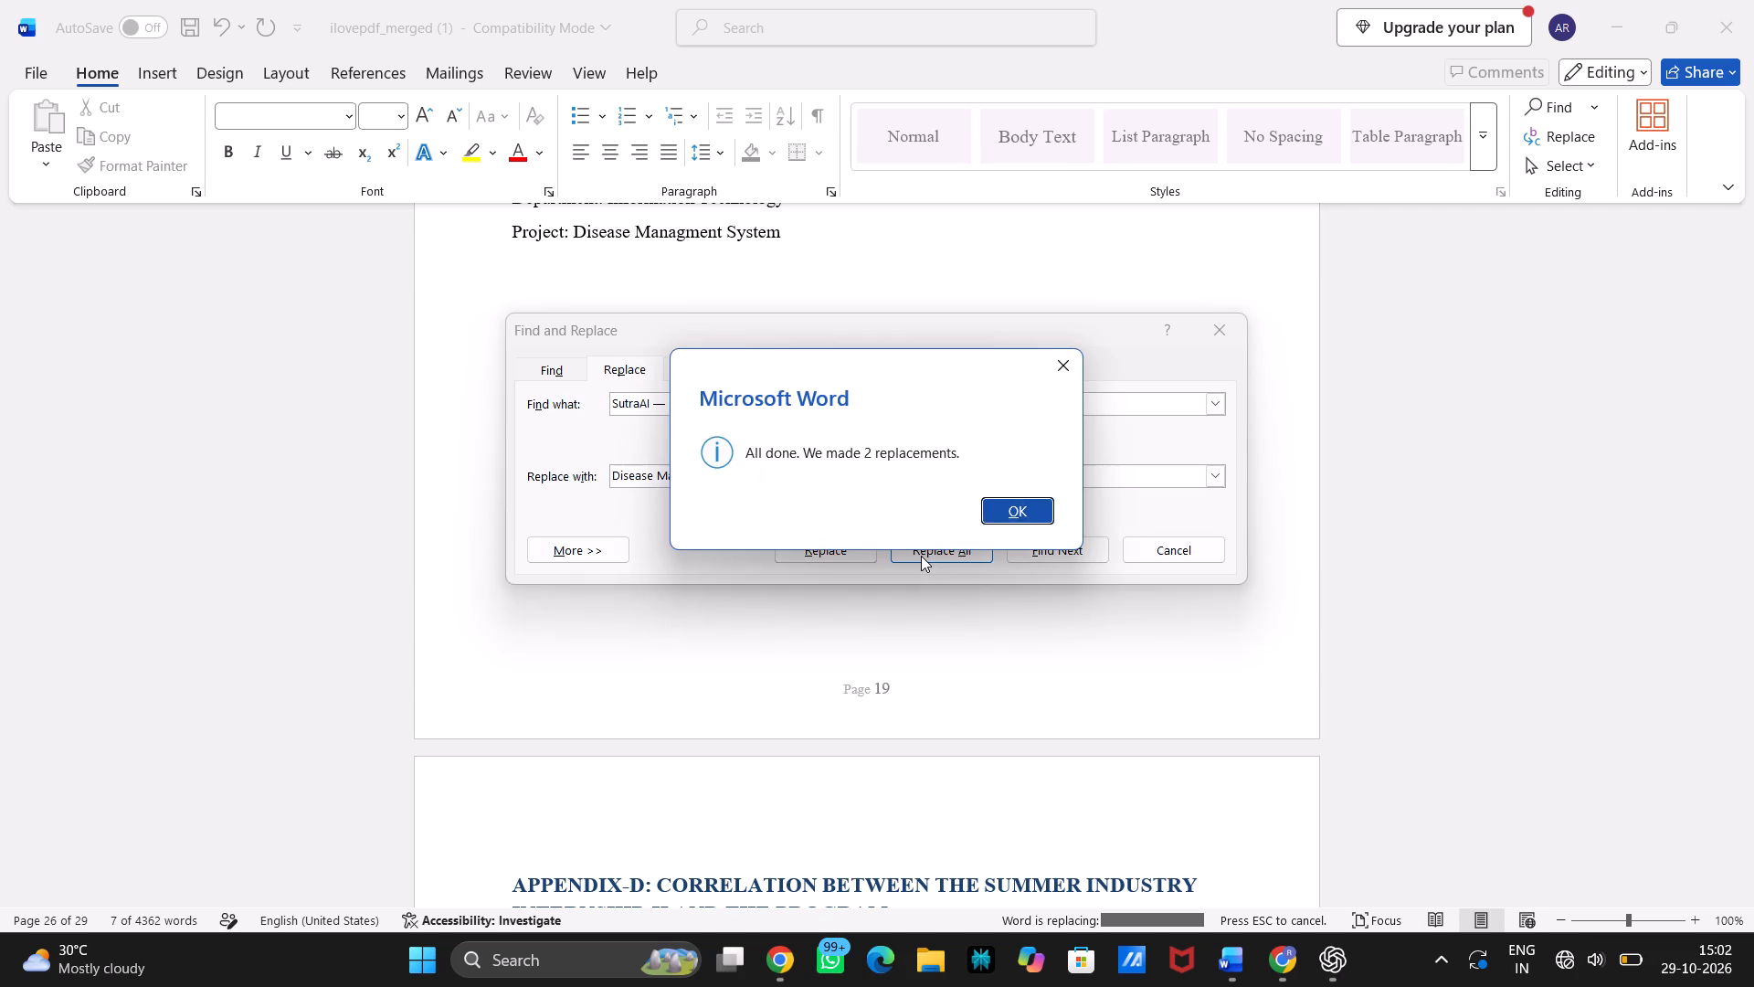
Check the Appendix-C abstract page and the preceding data model and use case tables for leftover student and project details.
{"action": "left_click", "coordinate": [1016, 504]}
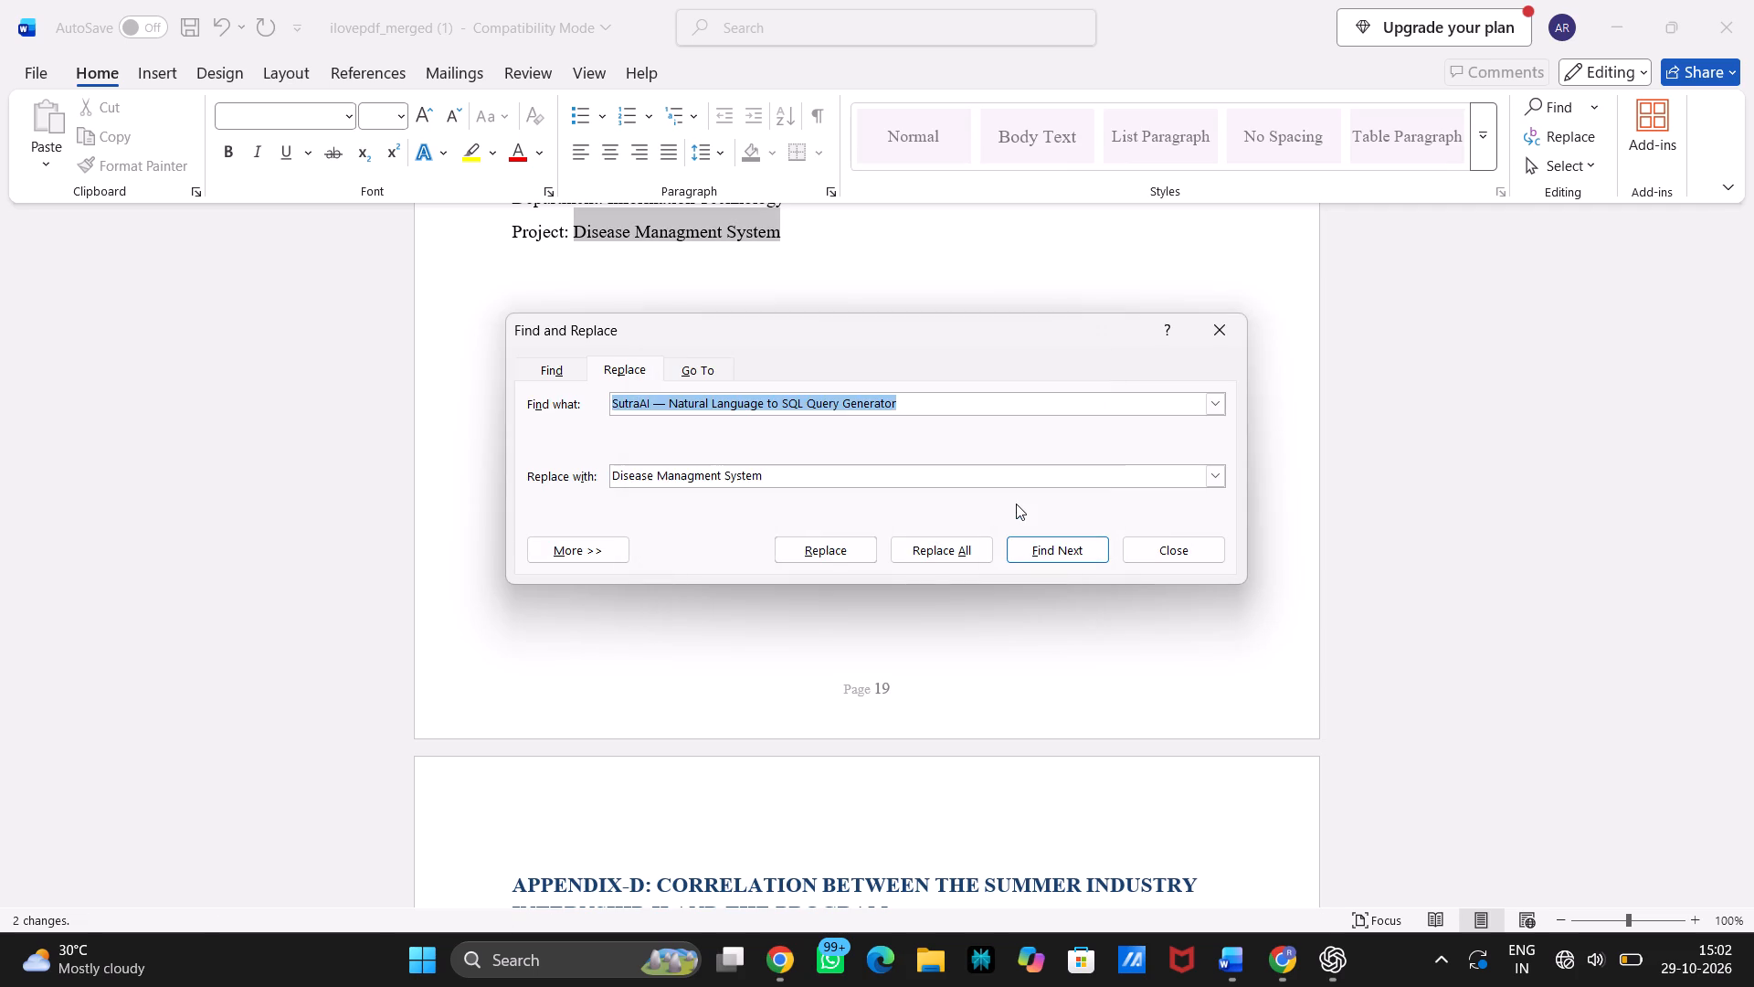
{"action": "left_click", "coordinate": [1234, 335]}
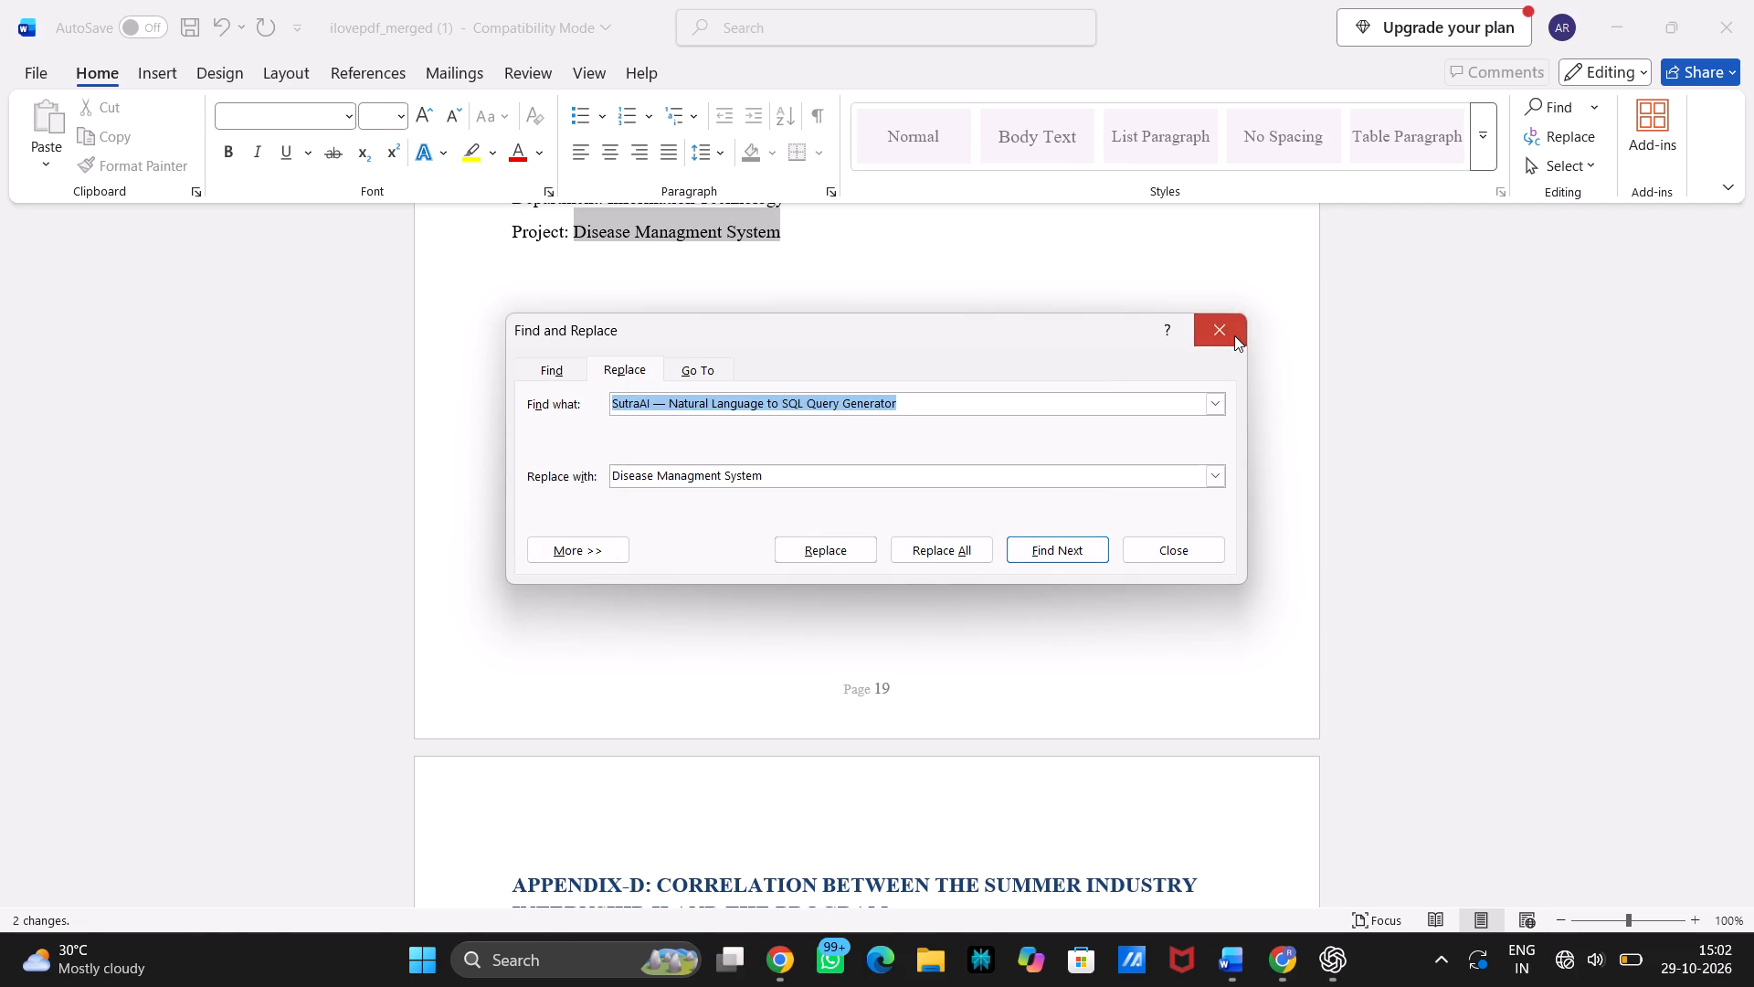
{"action": "left_click", "coordinate": [845, 483]}
{"action": "scroll", "coordinate": [845, 483], "scroll_direction": "up", "scroll_amount": 1}
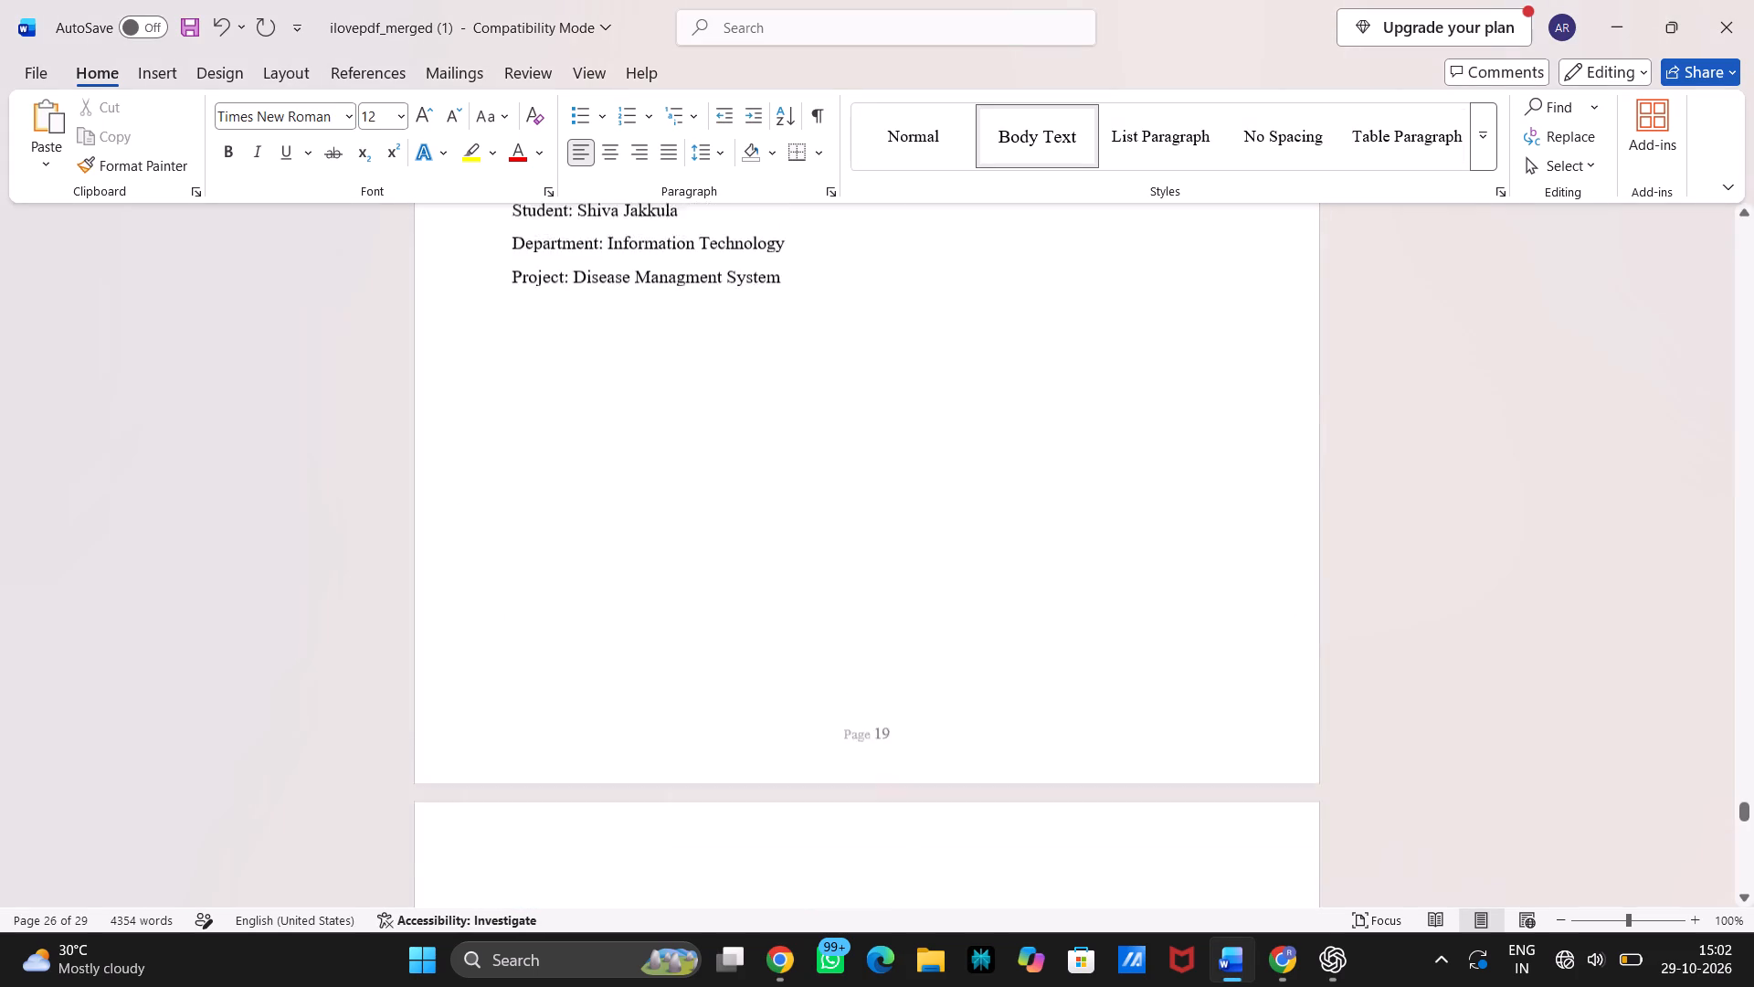
{"action": "scroll", "coordinate": [845, 483], "scroll_direction": "up", "scroll_amount": 5}
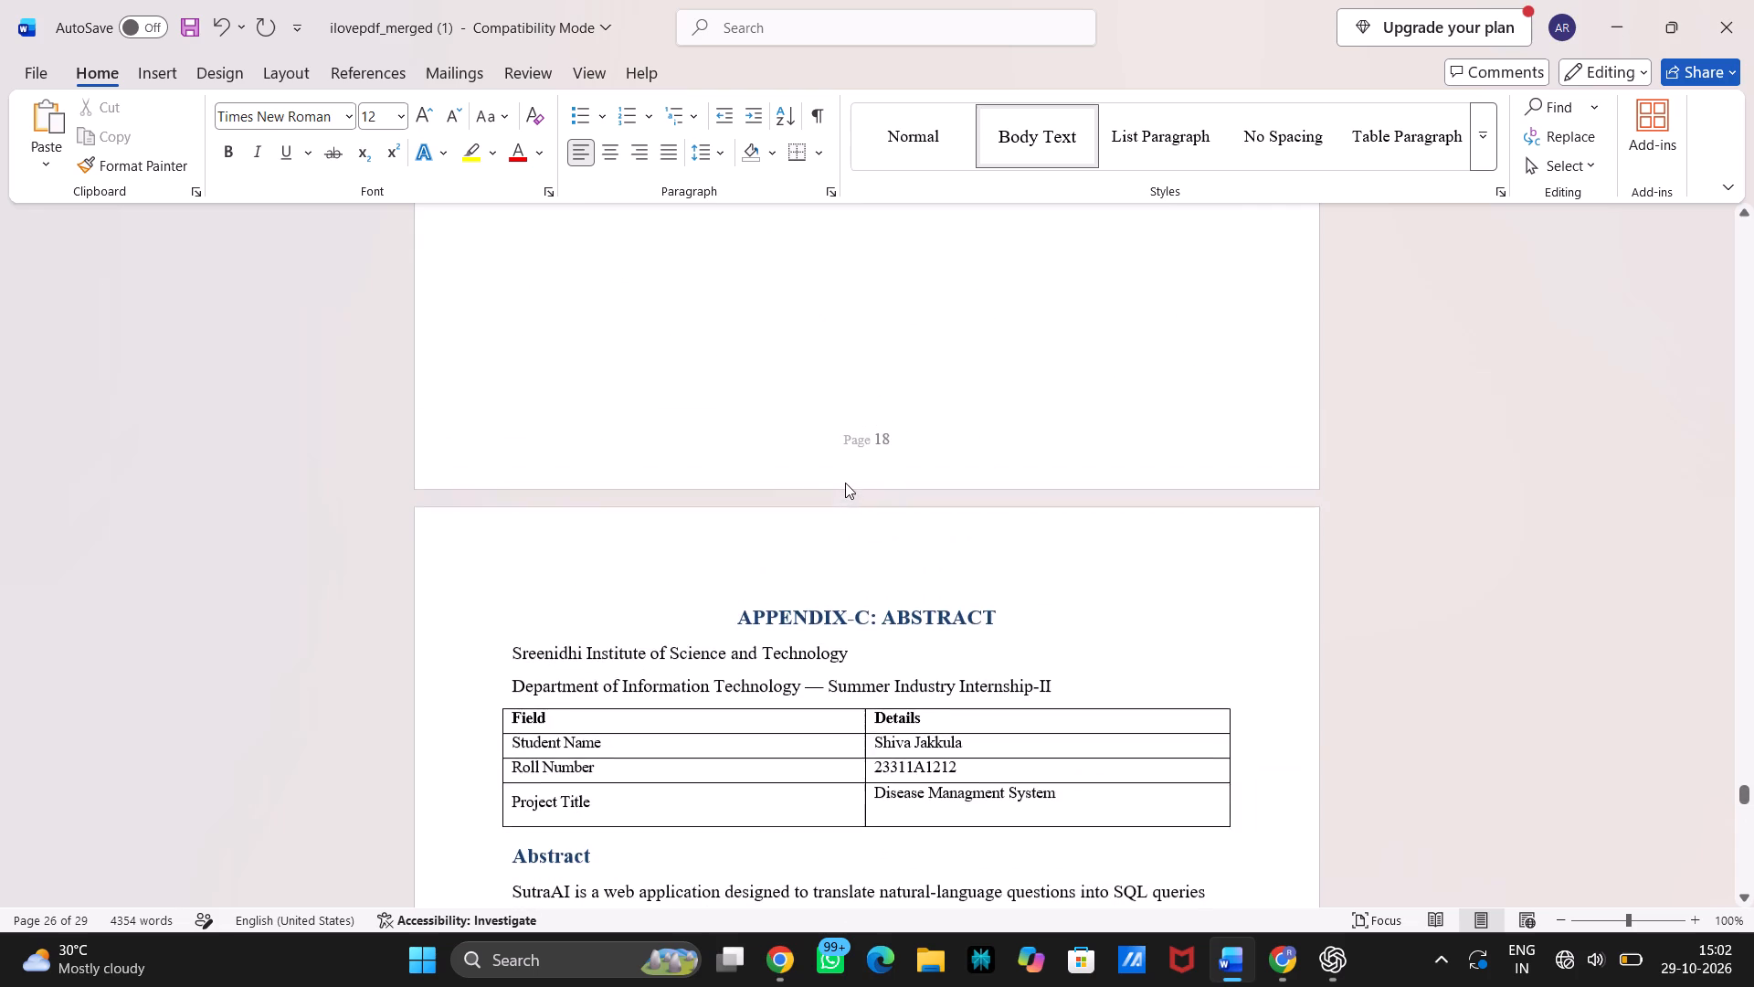
{"action": "scroll", "coordinate": [845, 483], "scroll_direction": "up", "scroll_amount": 3}
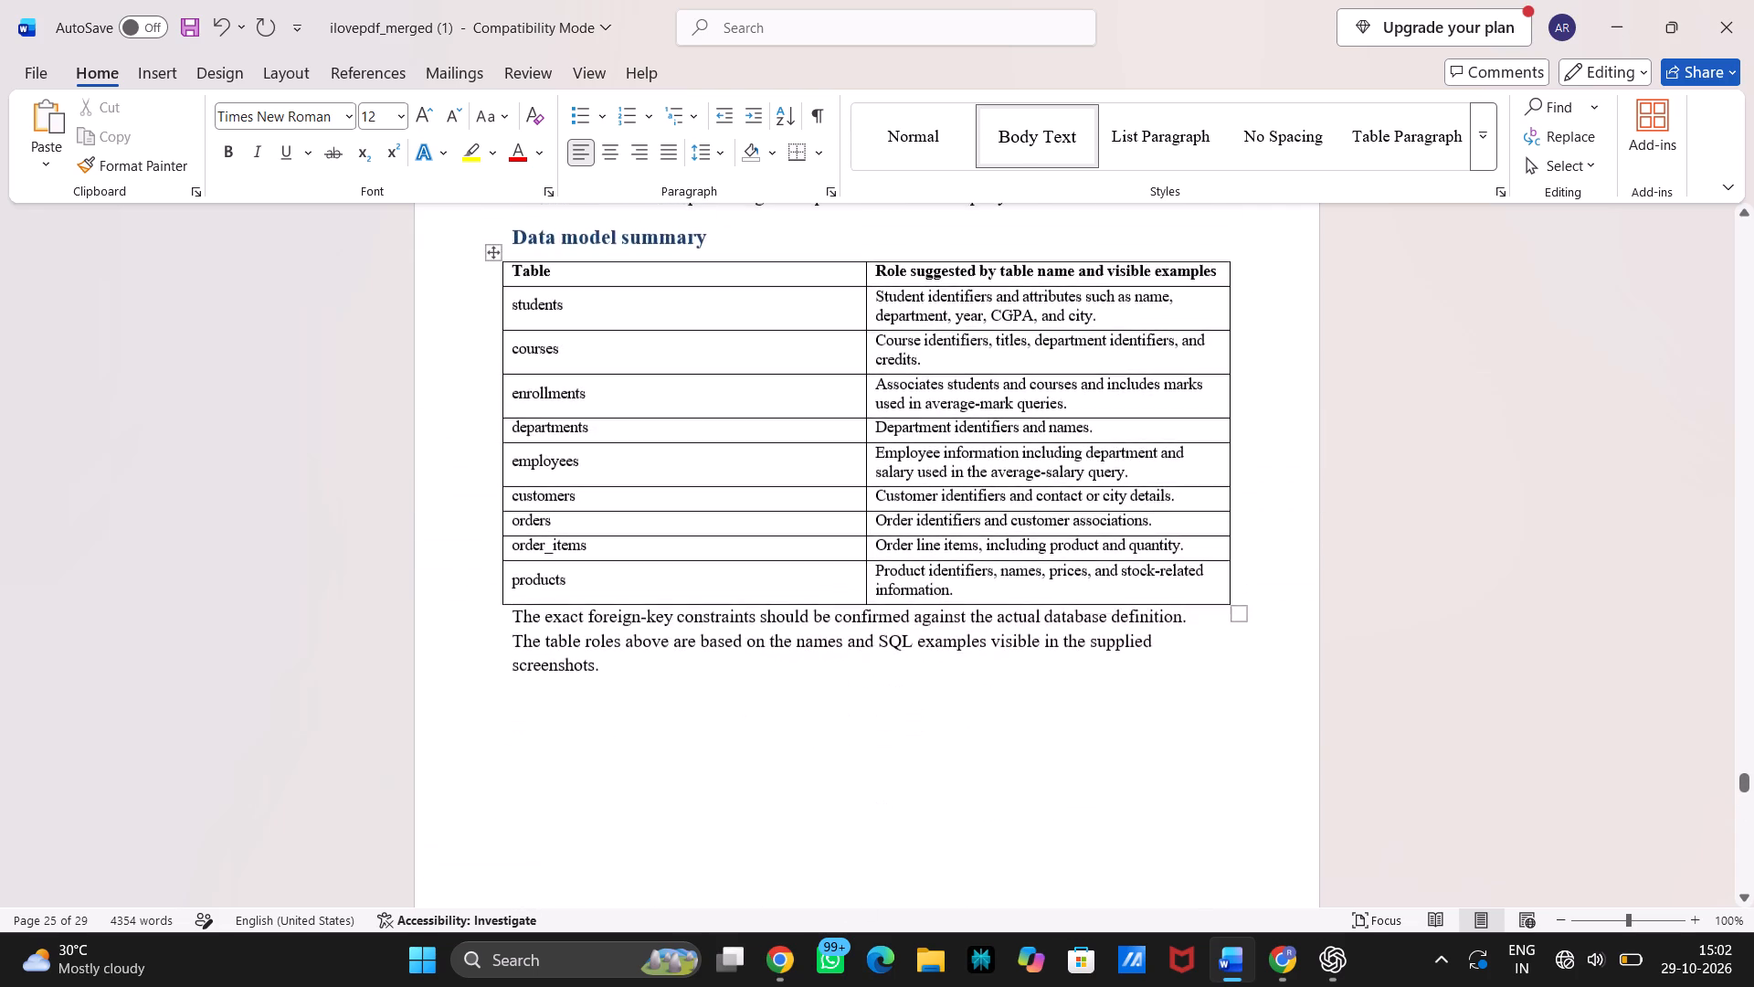
{"action": "scroll", "coordinate": [845, 483], "scroll_direction": "up", "scroll_amount": 5}
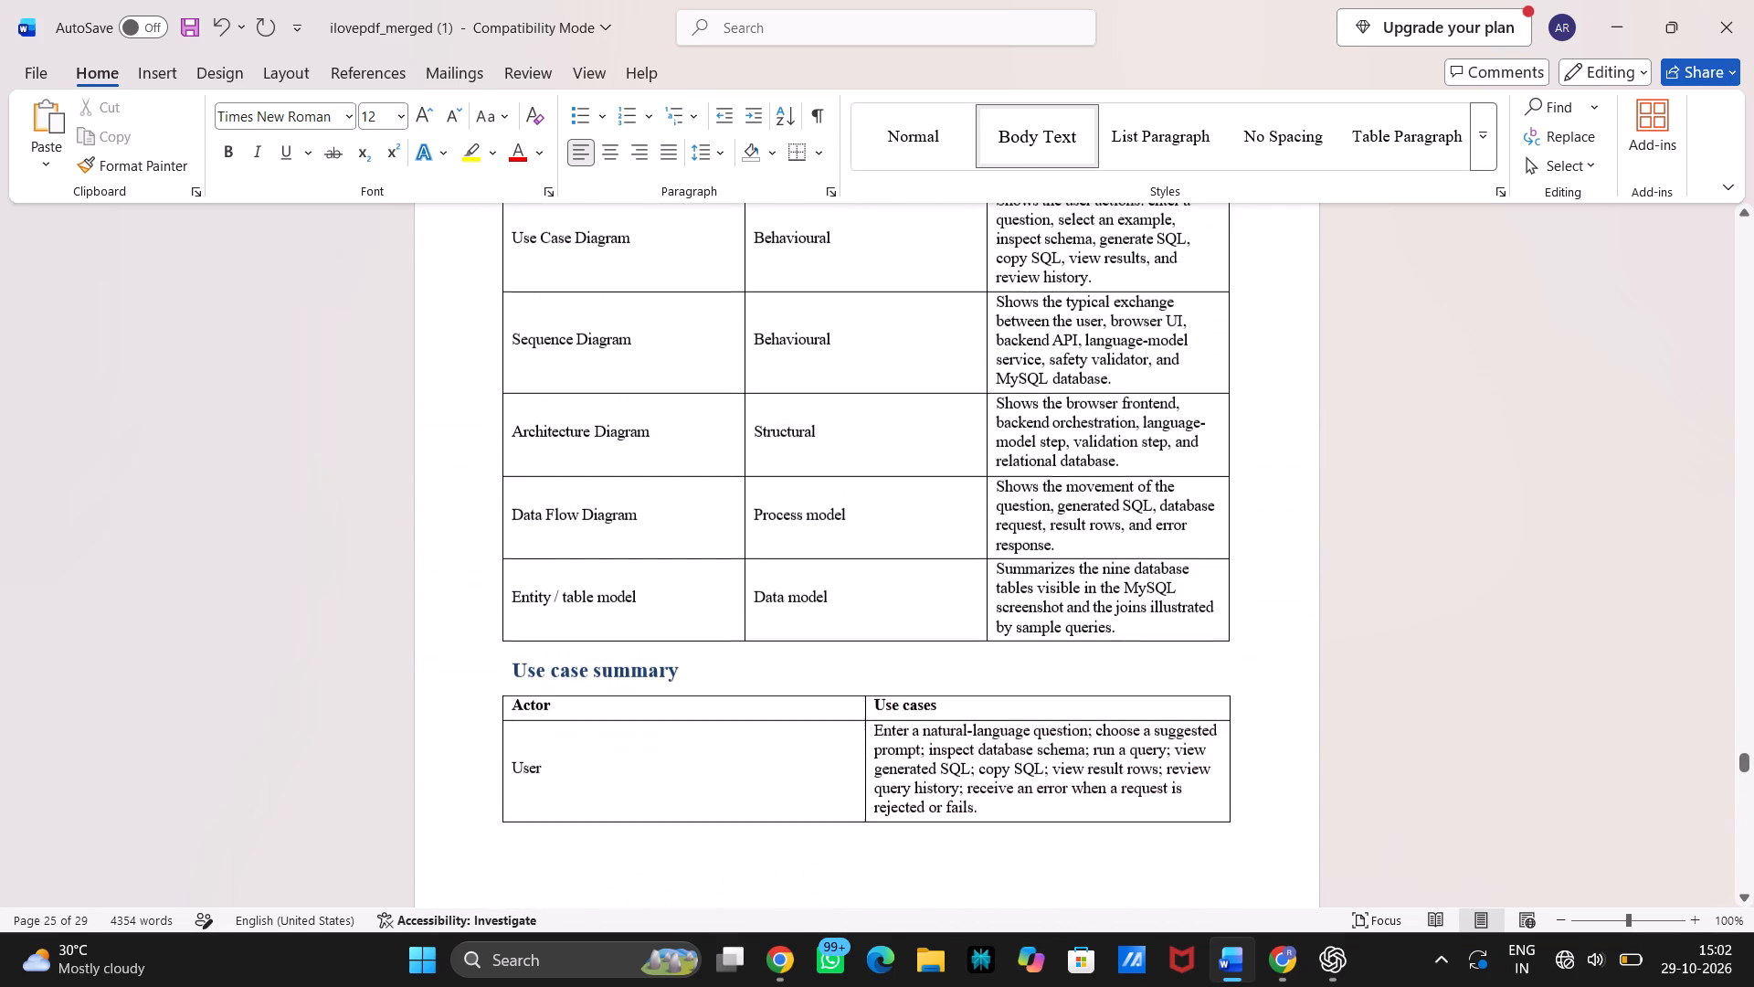
Find the previous student's full name in the document.
{"action": "right_click", "coordinate": [845, 483]}
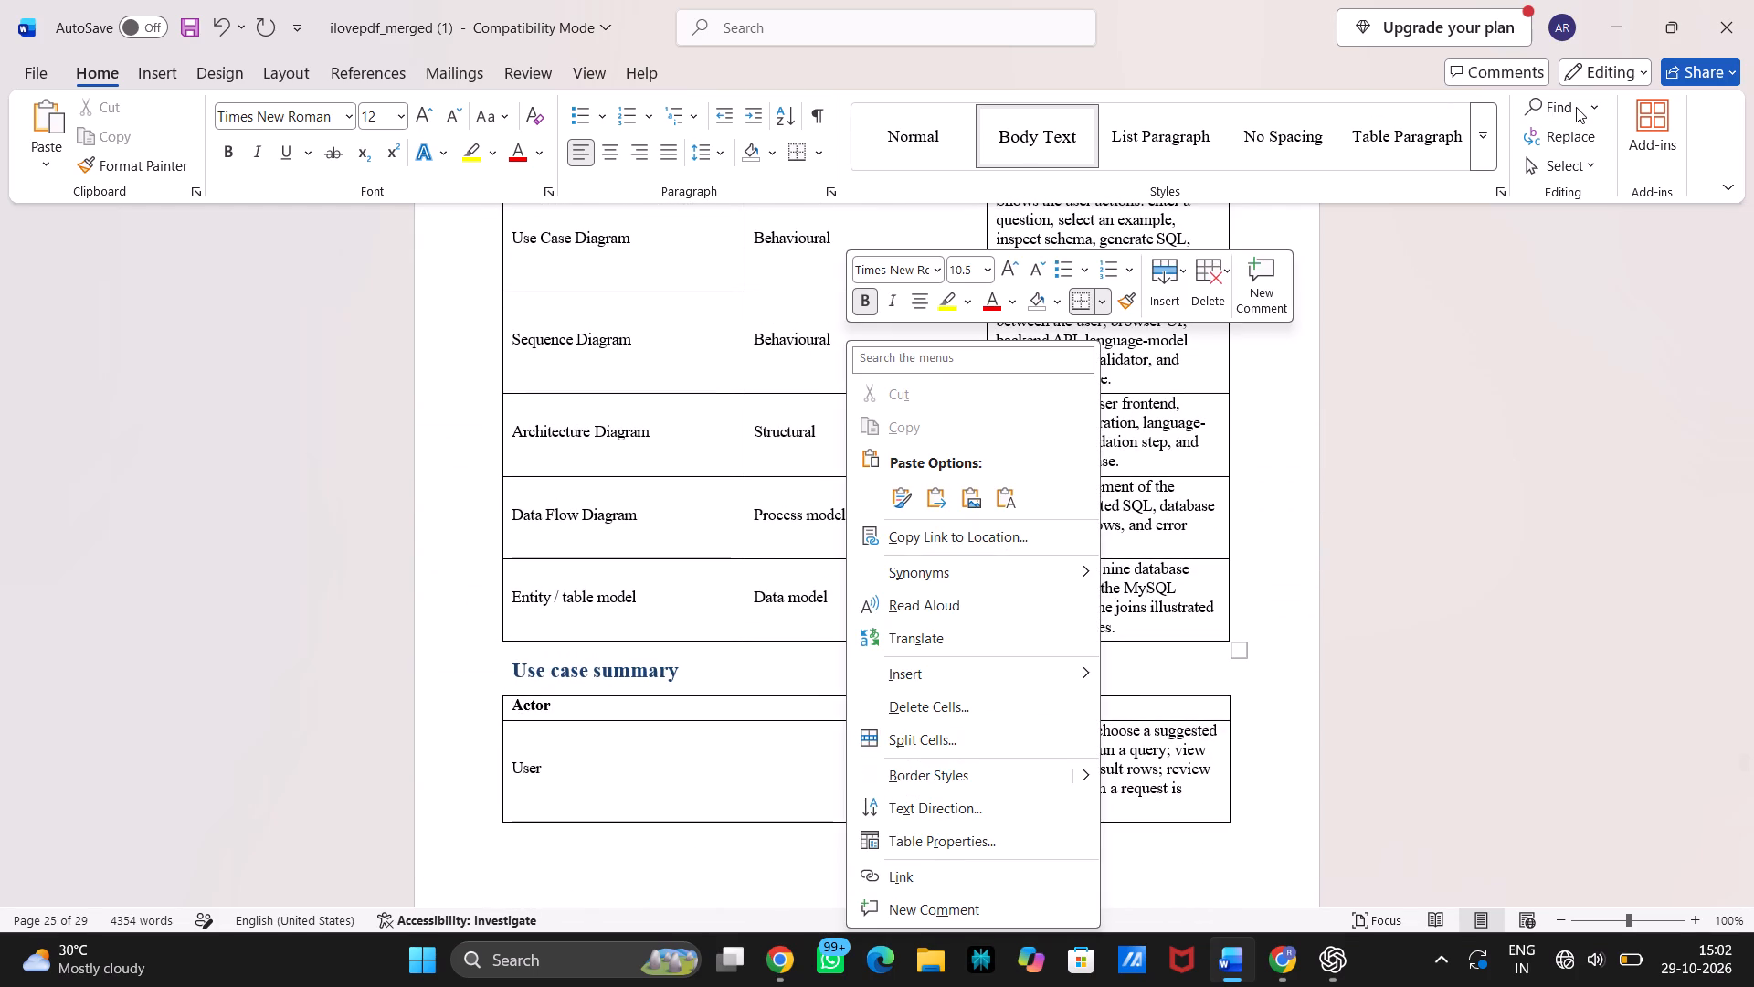
{"action": "left_click", "coordinate": [1557, 105]}
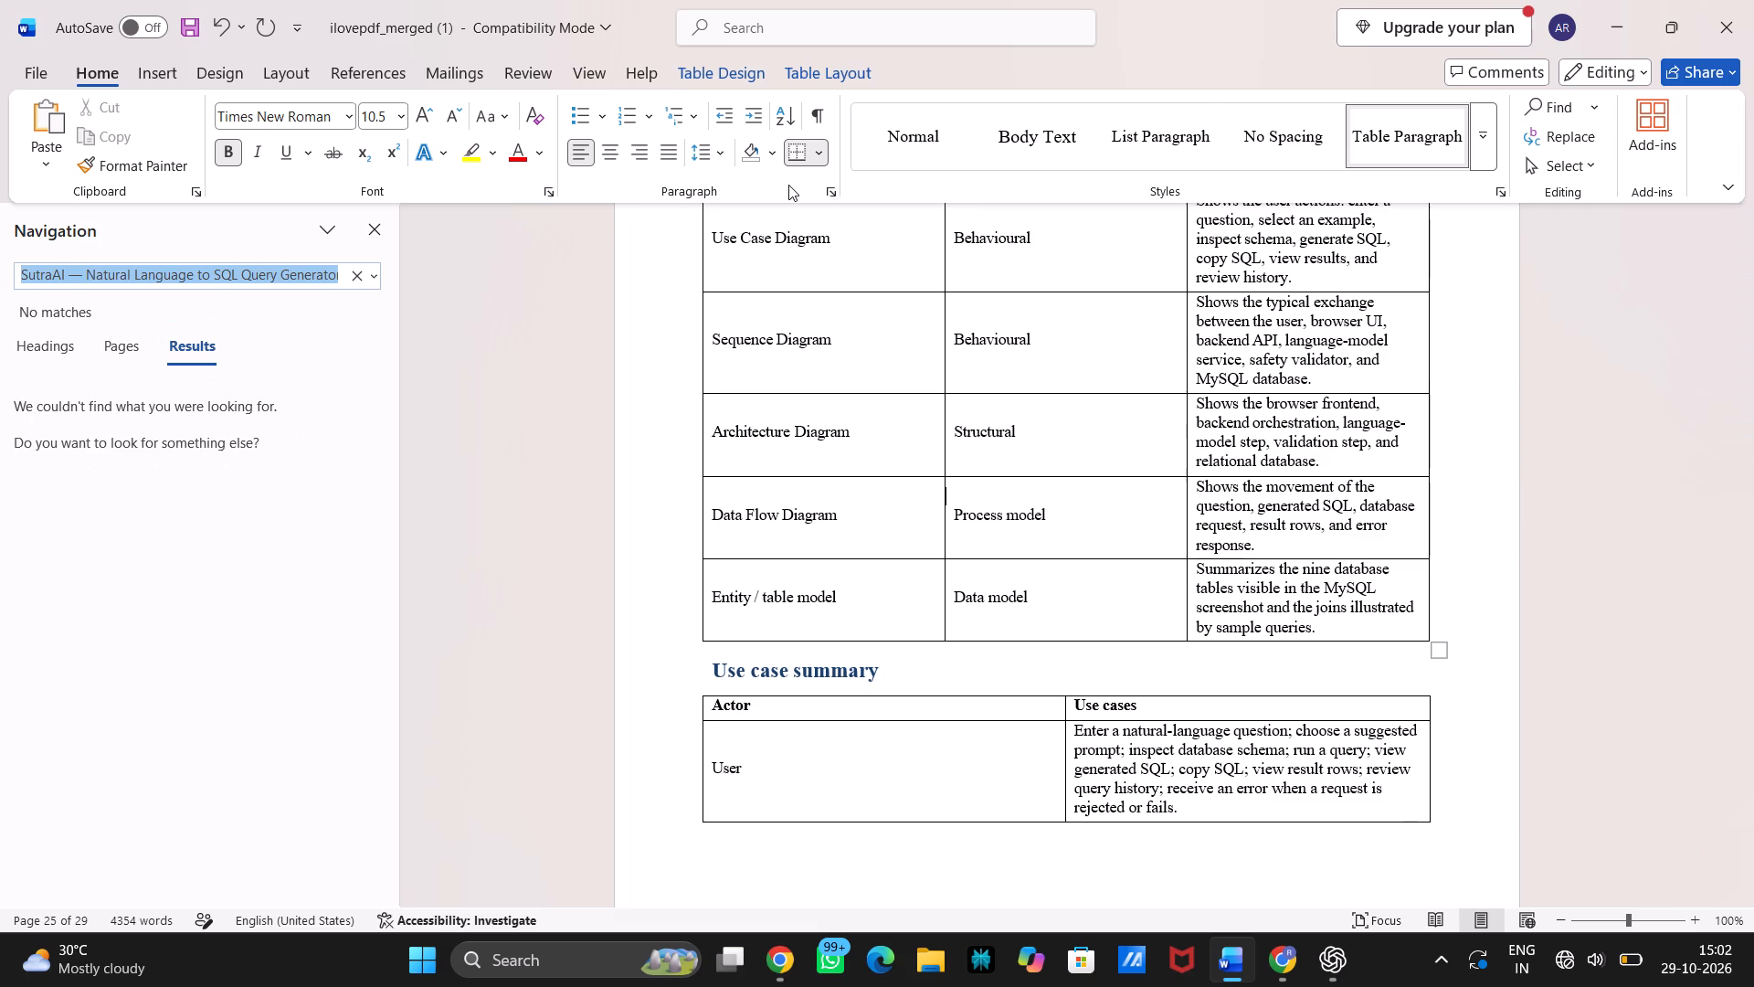
{"action": "left_click", "coordinate": [1562, 133]}
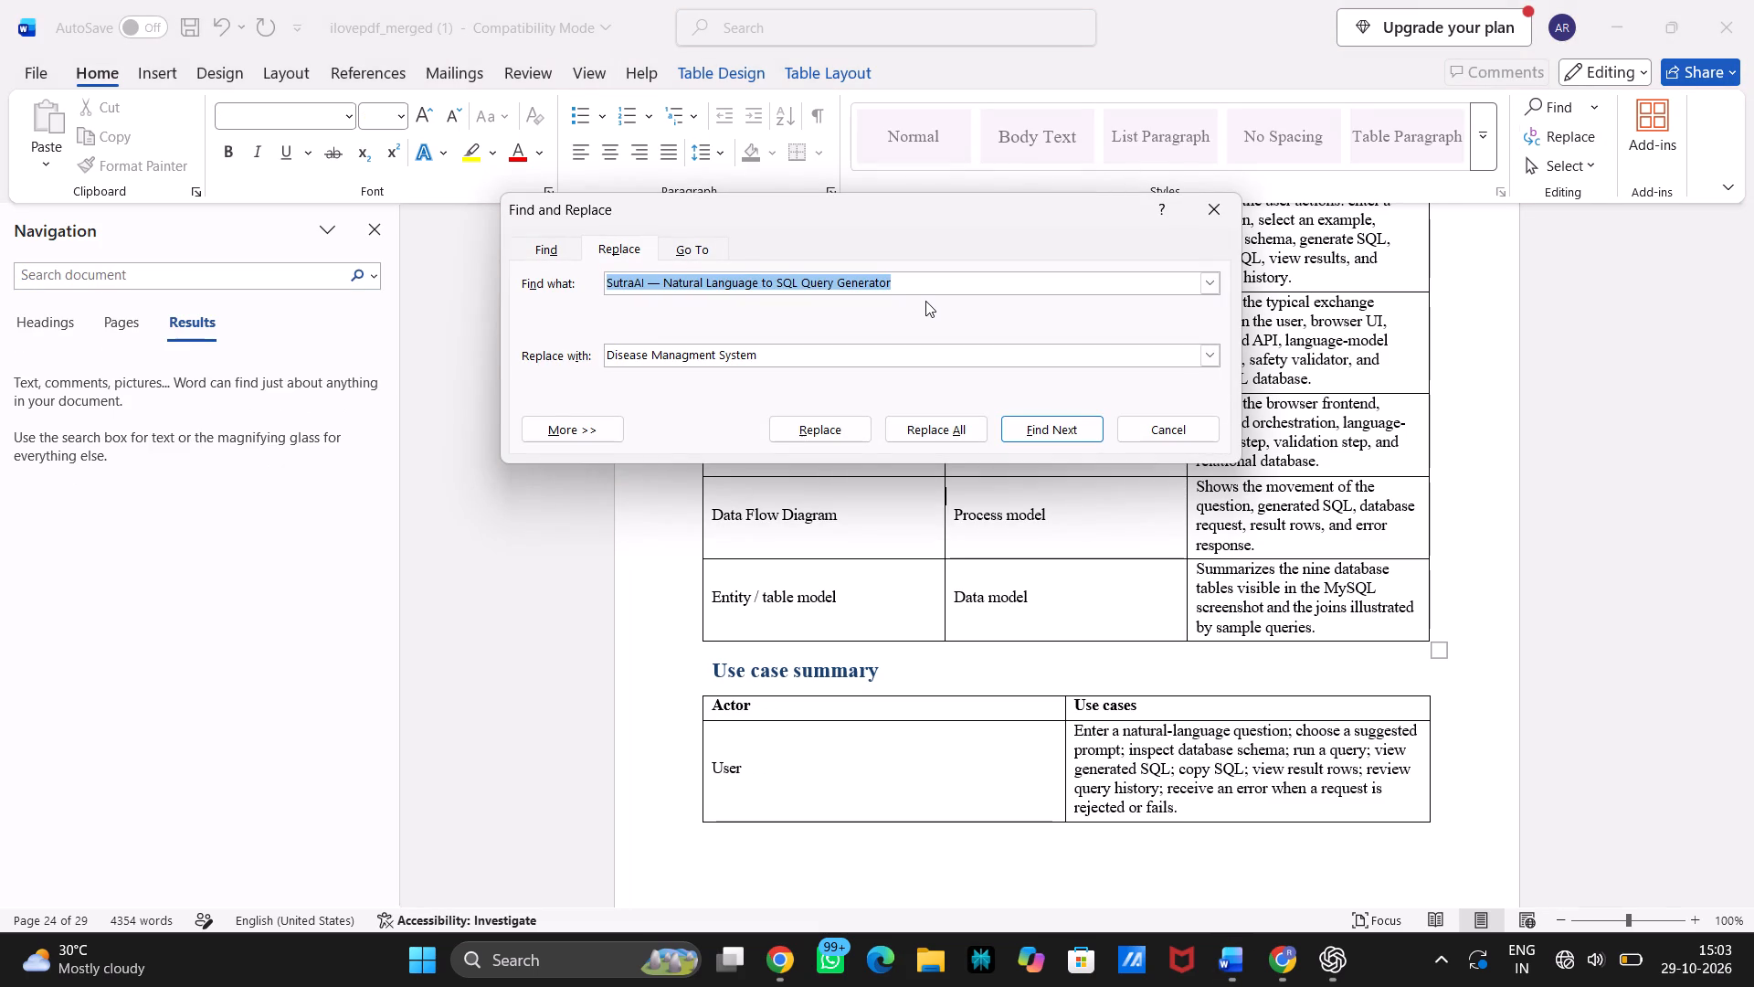
{"action": "key", "text": "BackSpace"}
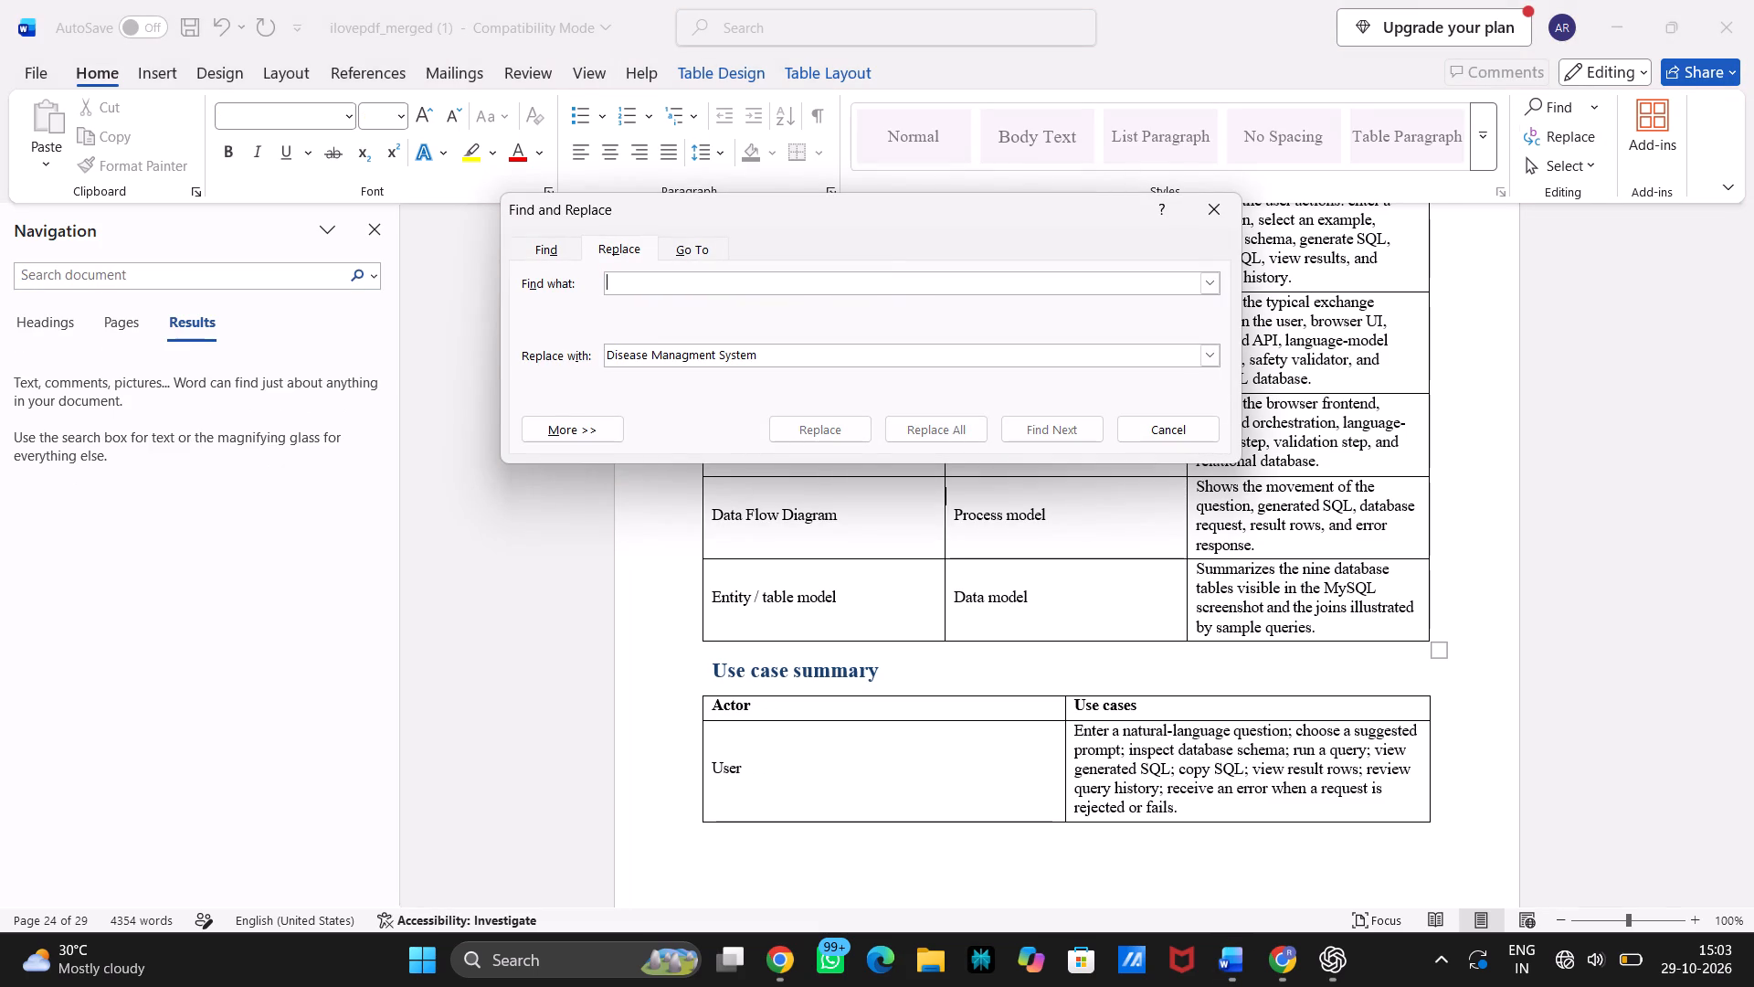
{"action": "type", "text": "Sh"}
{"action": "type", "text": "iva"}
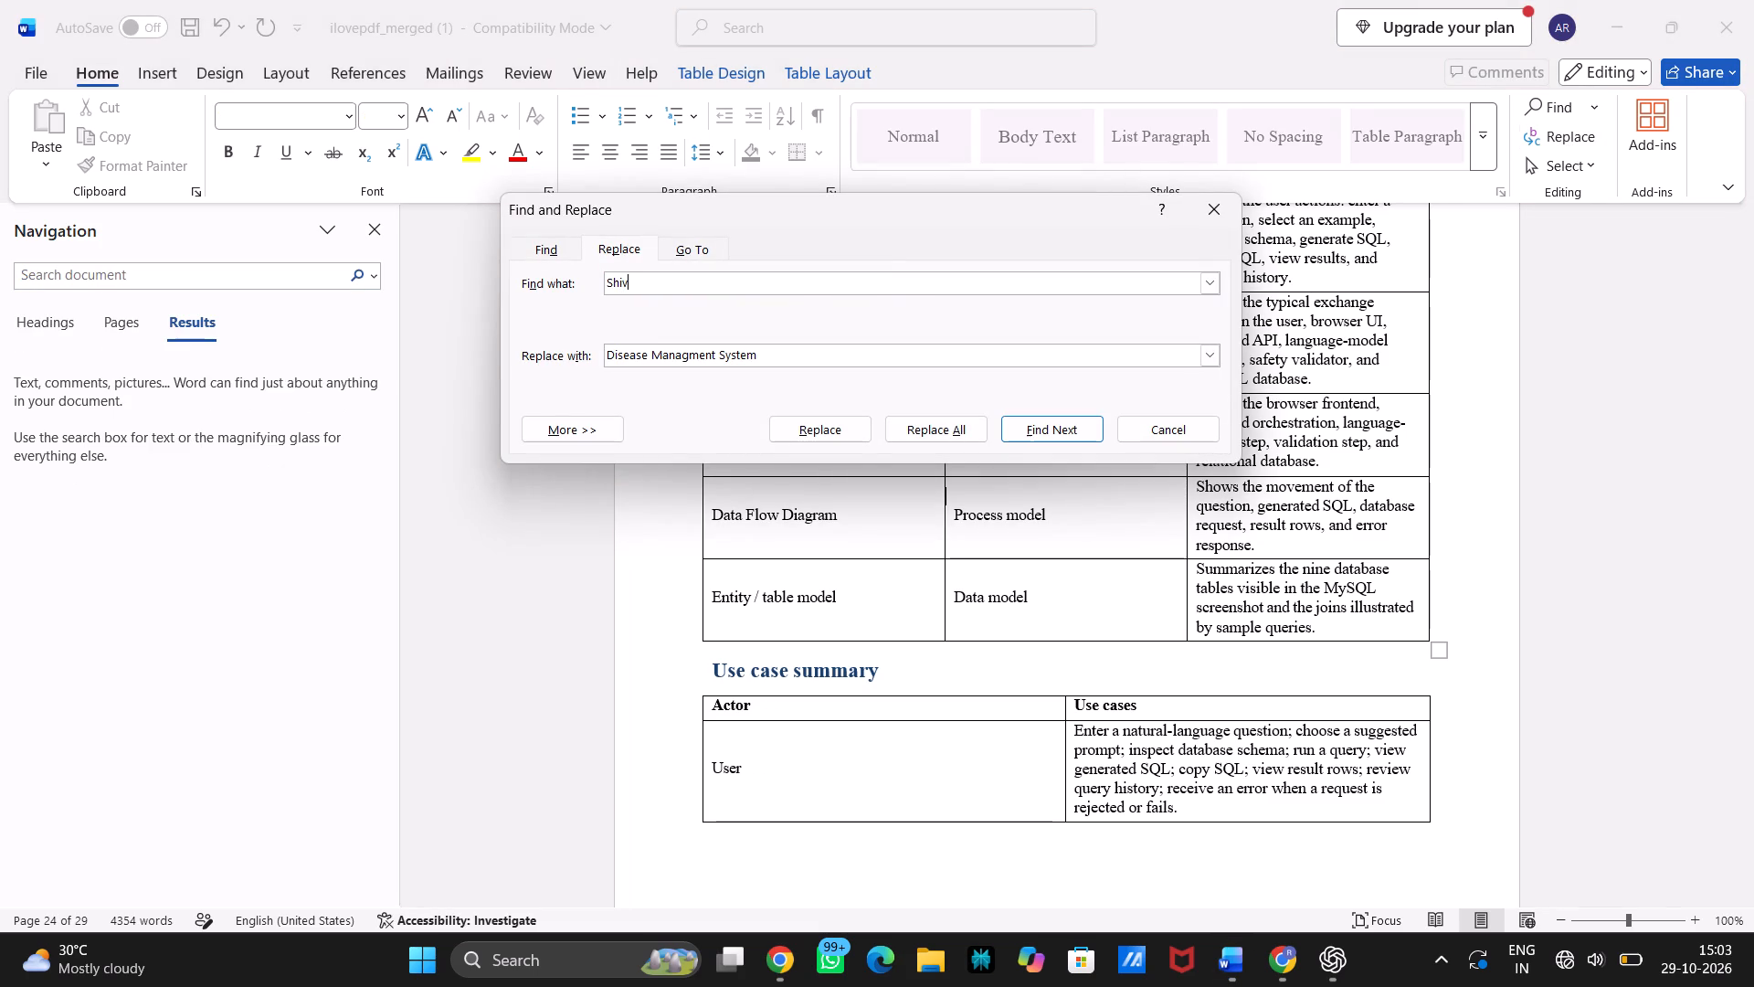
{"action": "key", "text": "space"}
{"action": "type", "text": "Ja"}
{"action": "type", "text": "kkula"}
{"action": "left_click", "coordinate": [547, 243]}
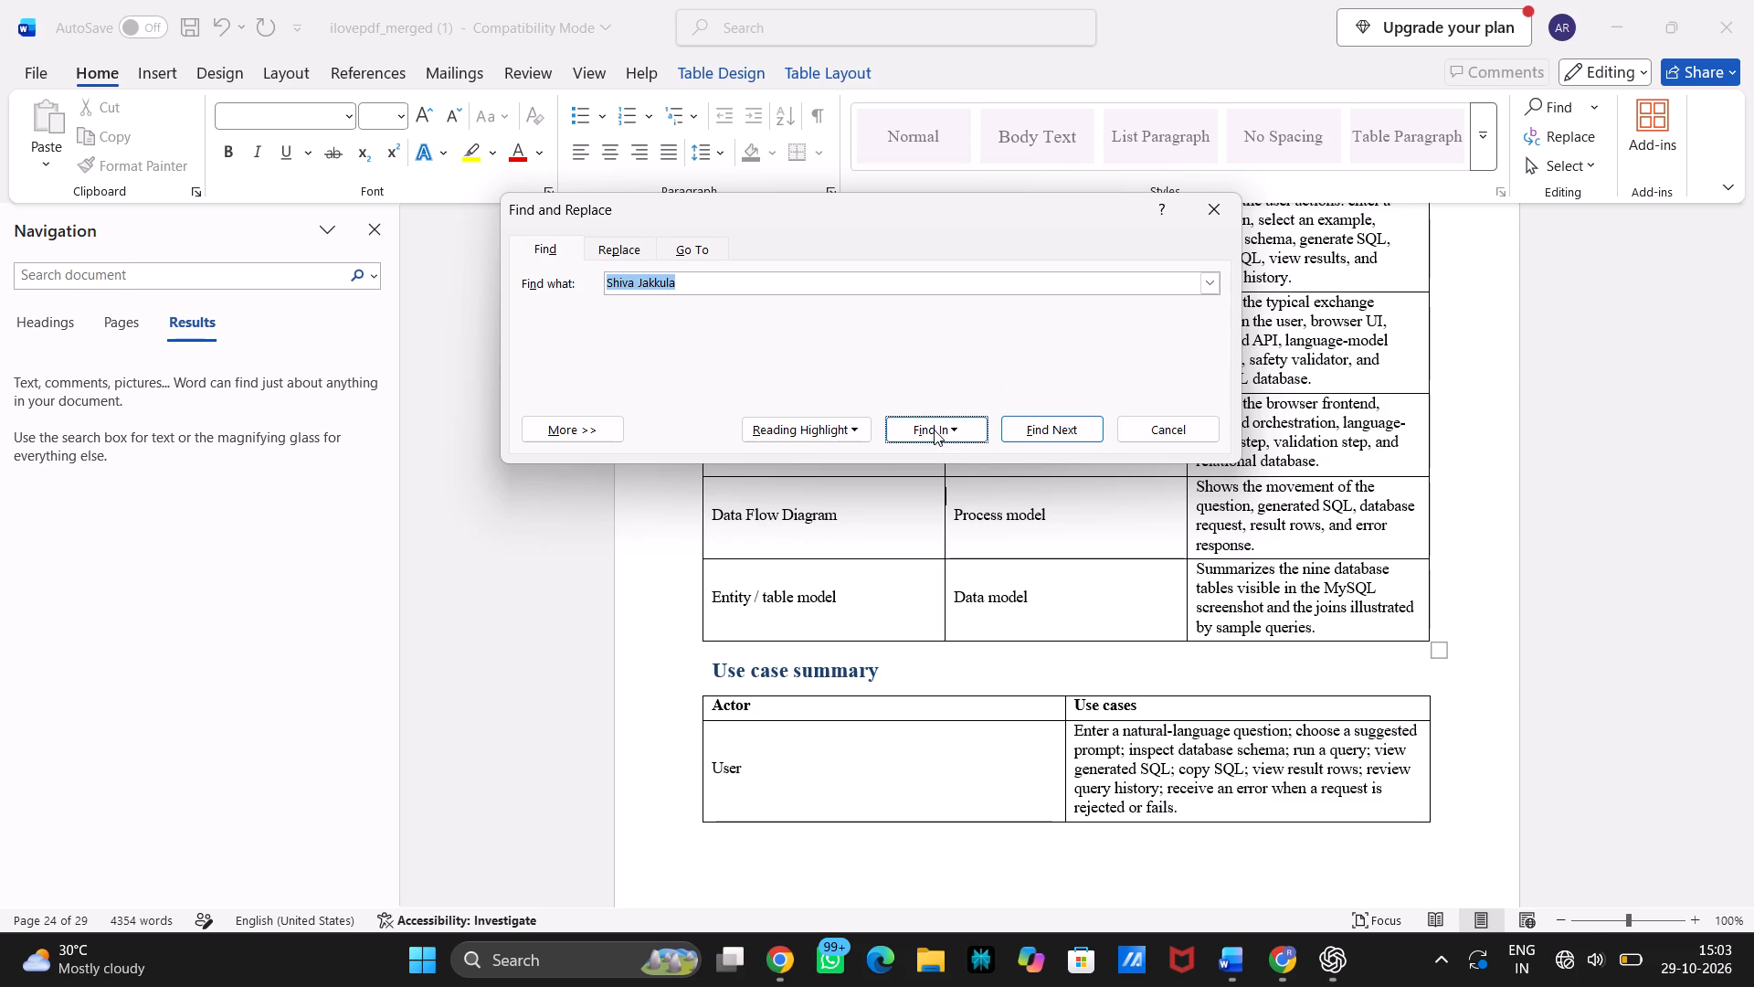
{"action": "left_click", "coordinate": [718, 285]}
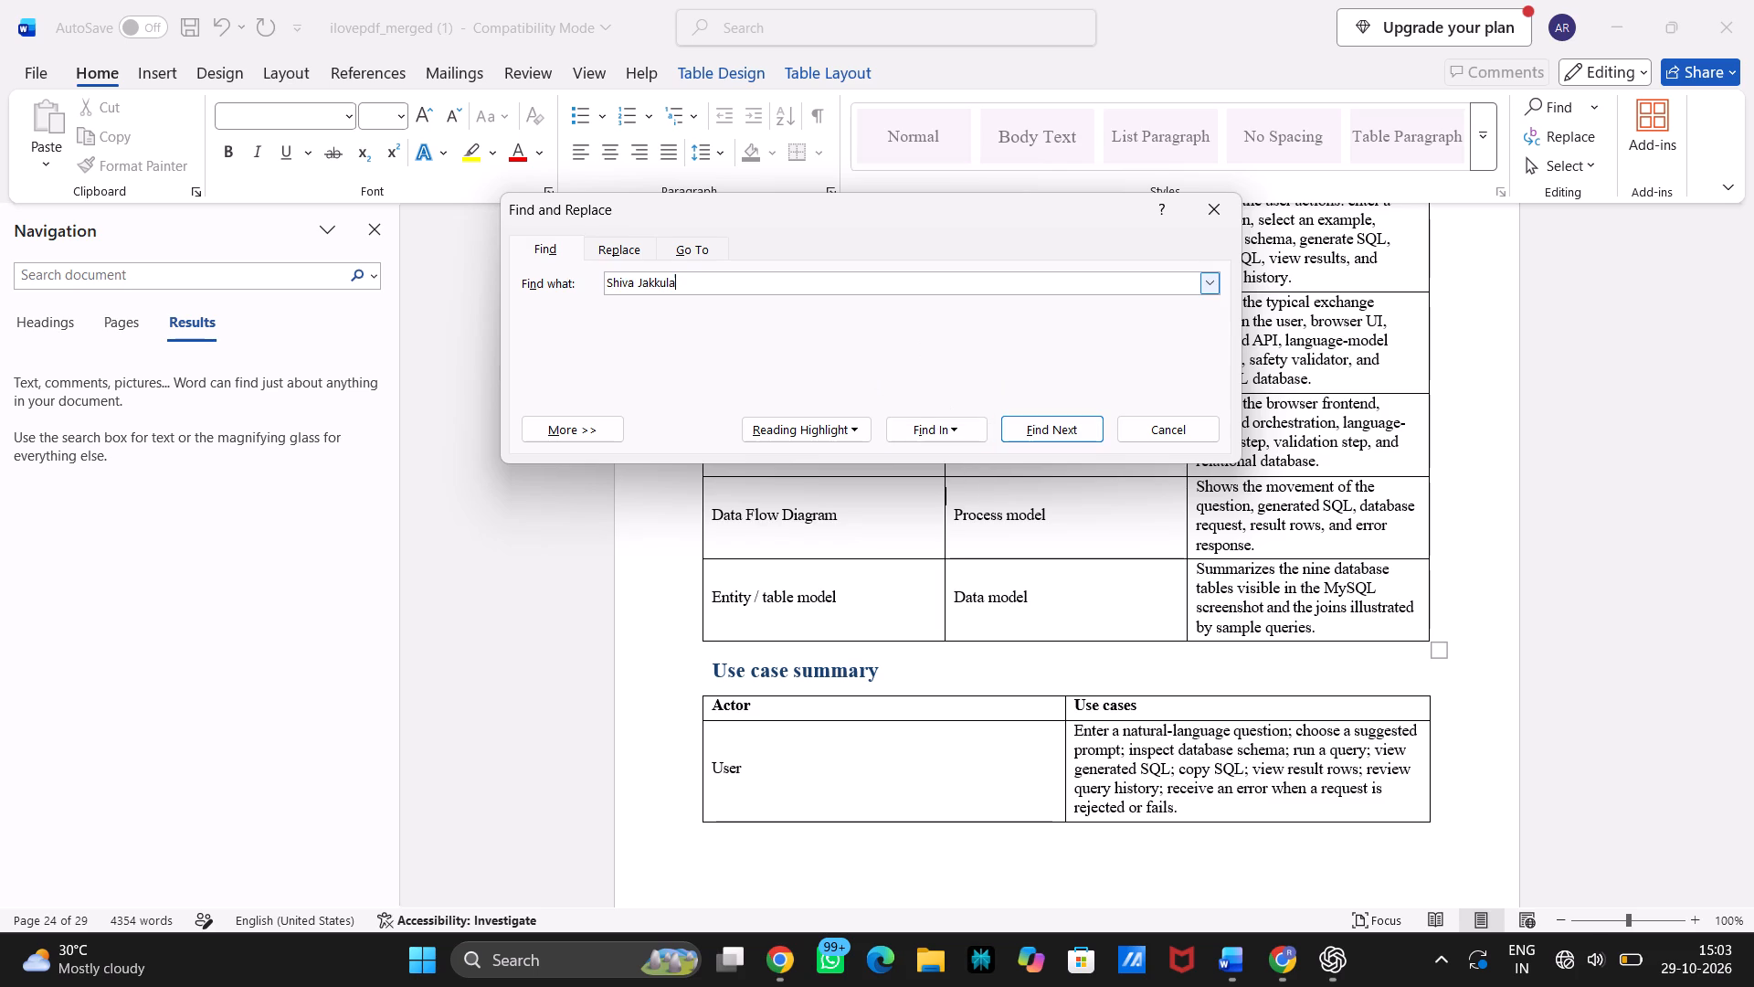
{"action": "key", "text": "Return"}
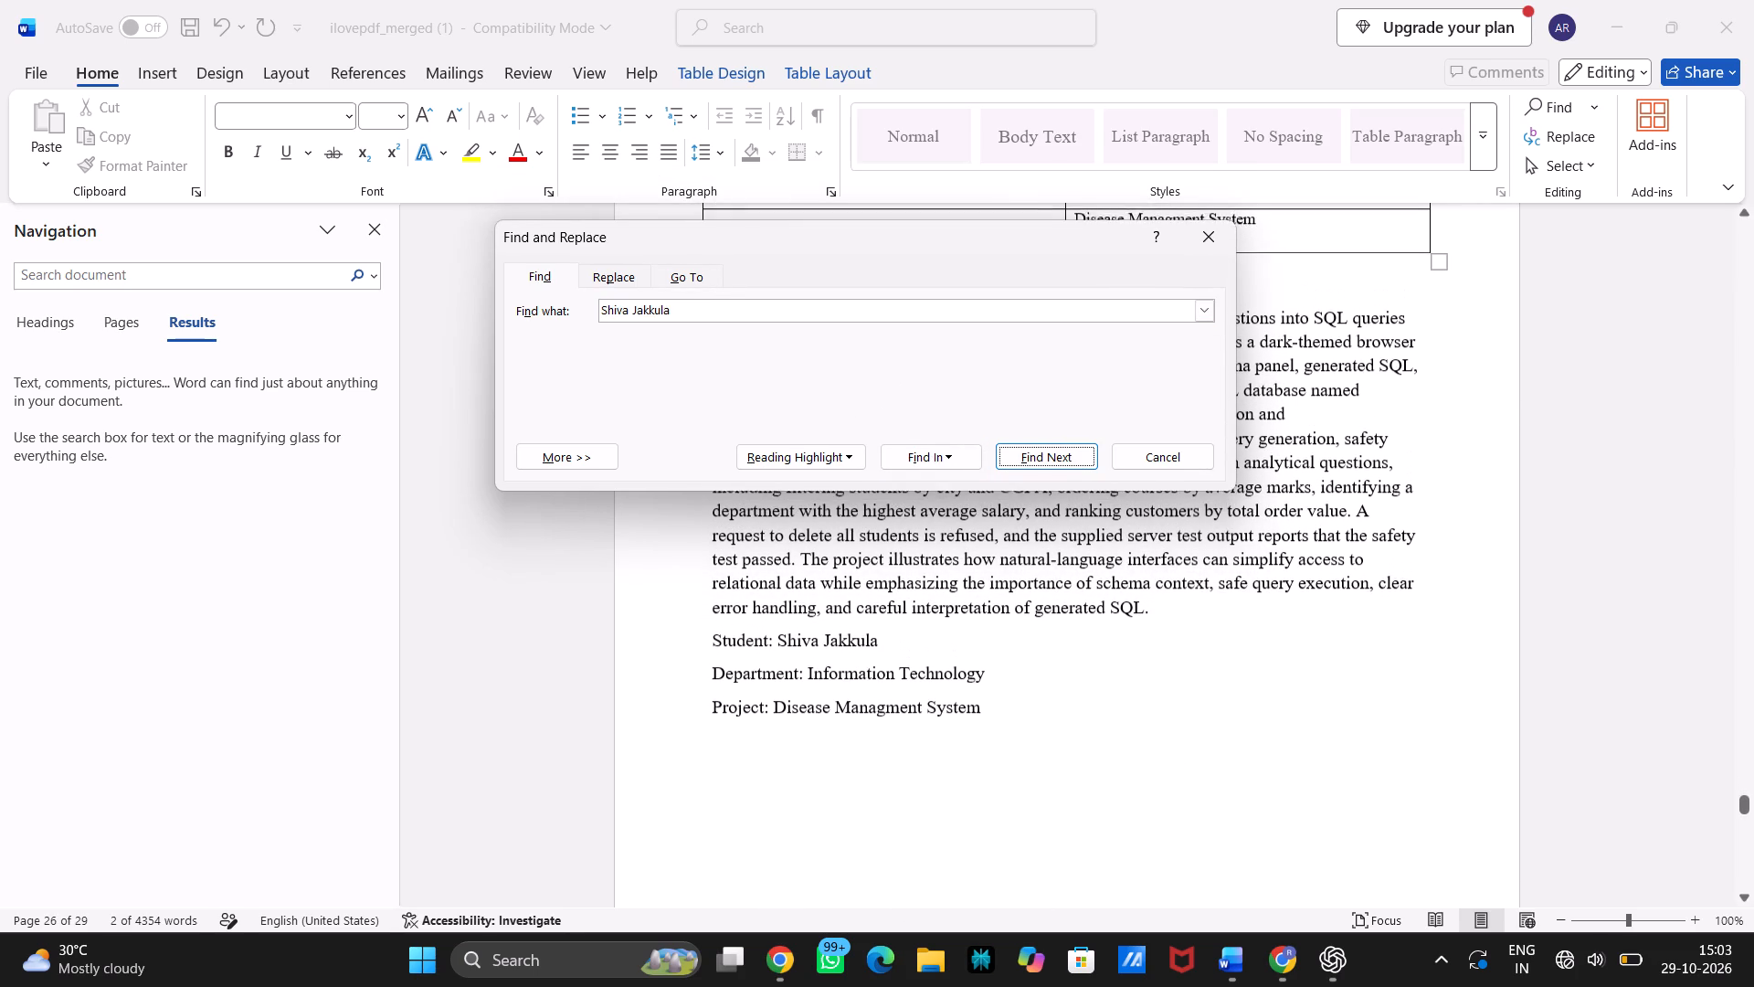
Replace all occurrences of the previous student's name with the current student's name.
{"action": "left_click", "coordinate": [617, 281]}
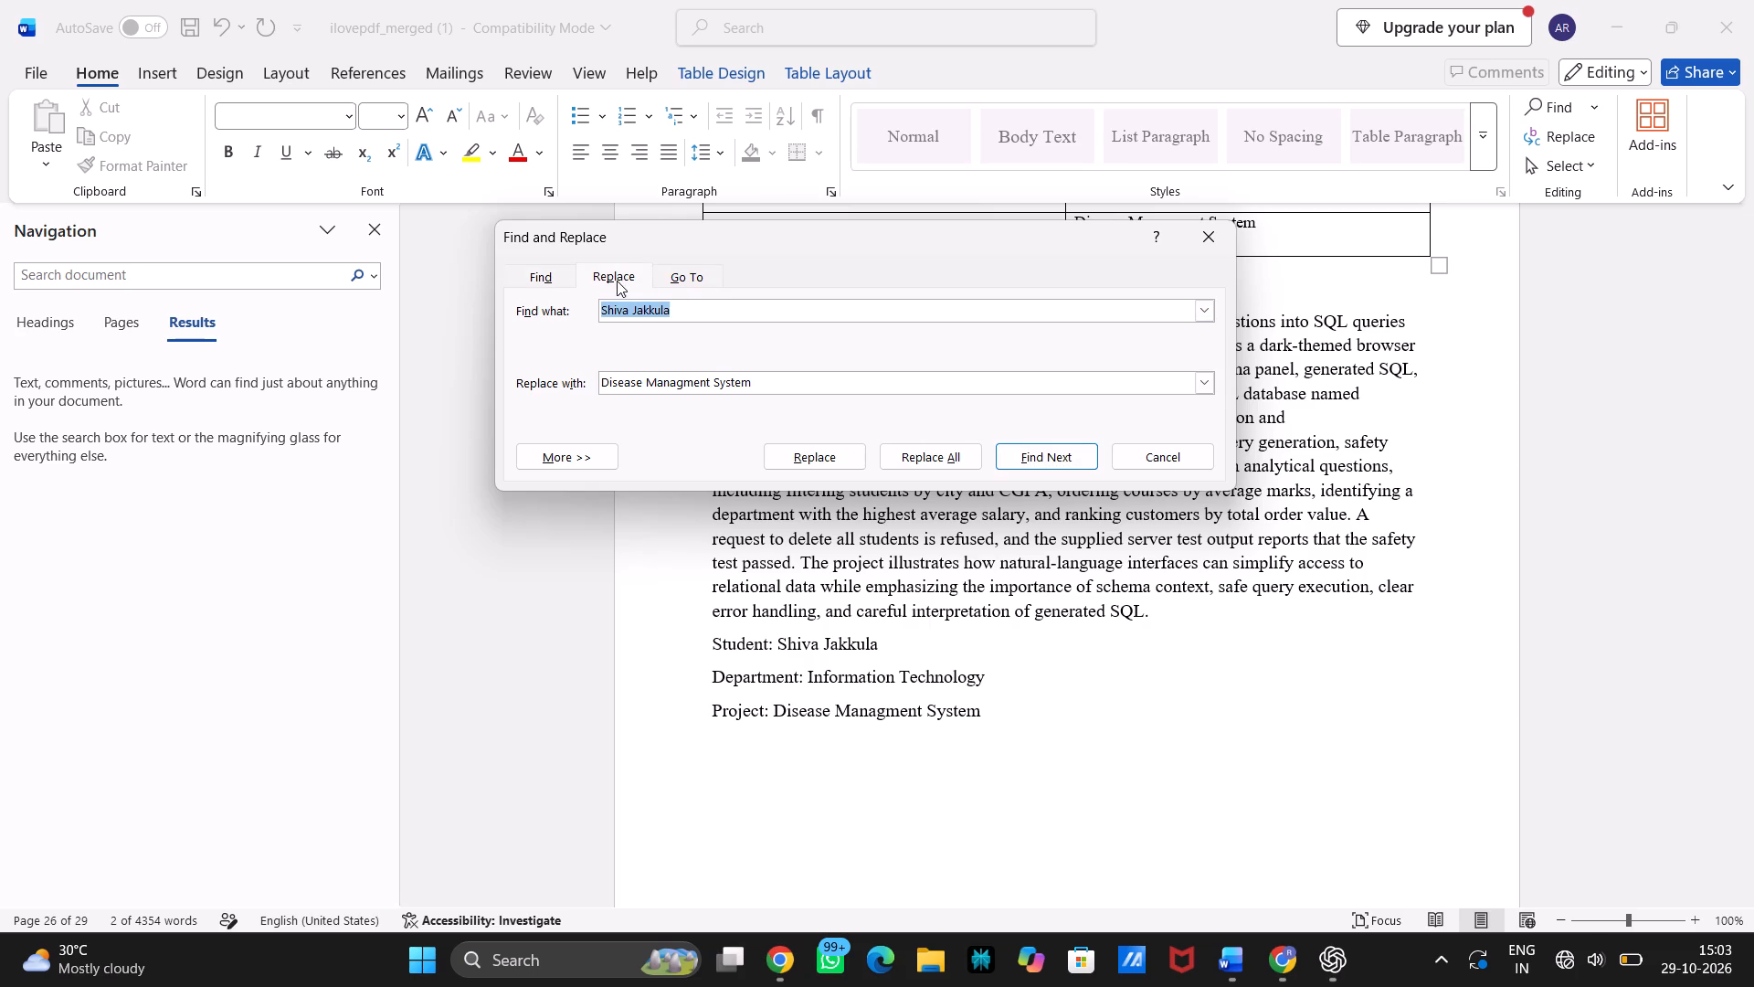
{"action": "left_click_drag", "start_coordinate": [798, 381], "coordinate": [485, 360]}
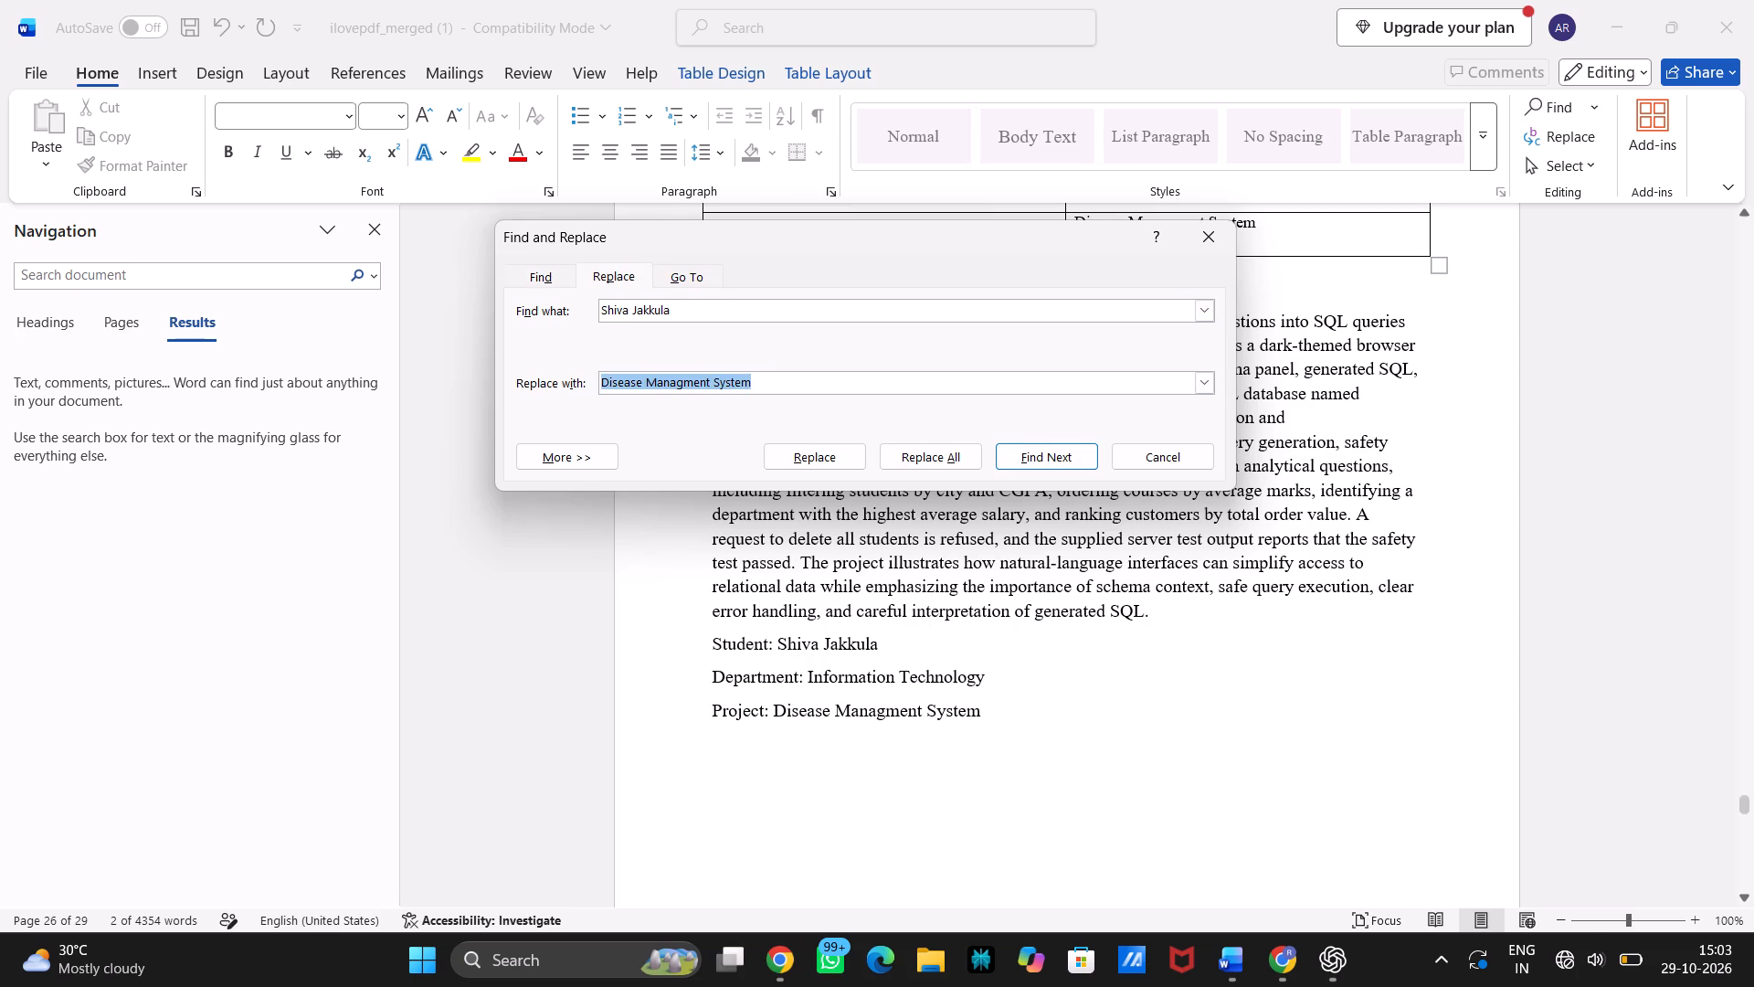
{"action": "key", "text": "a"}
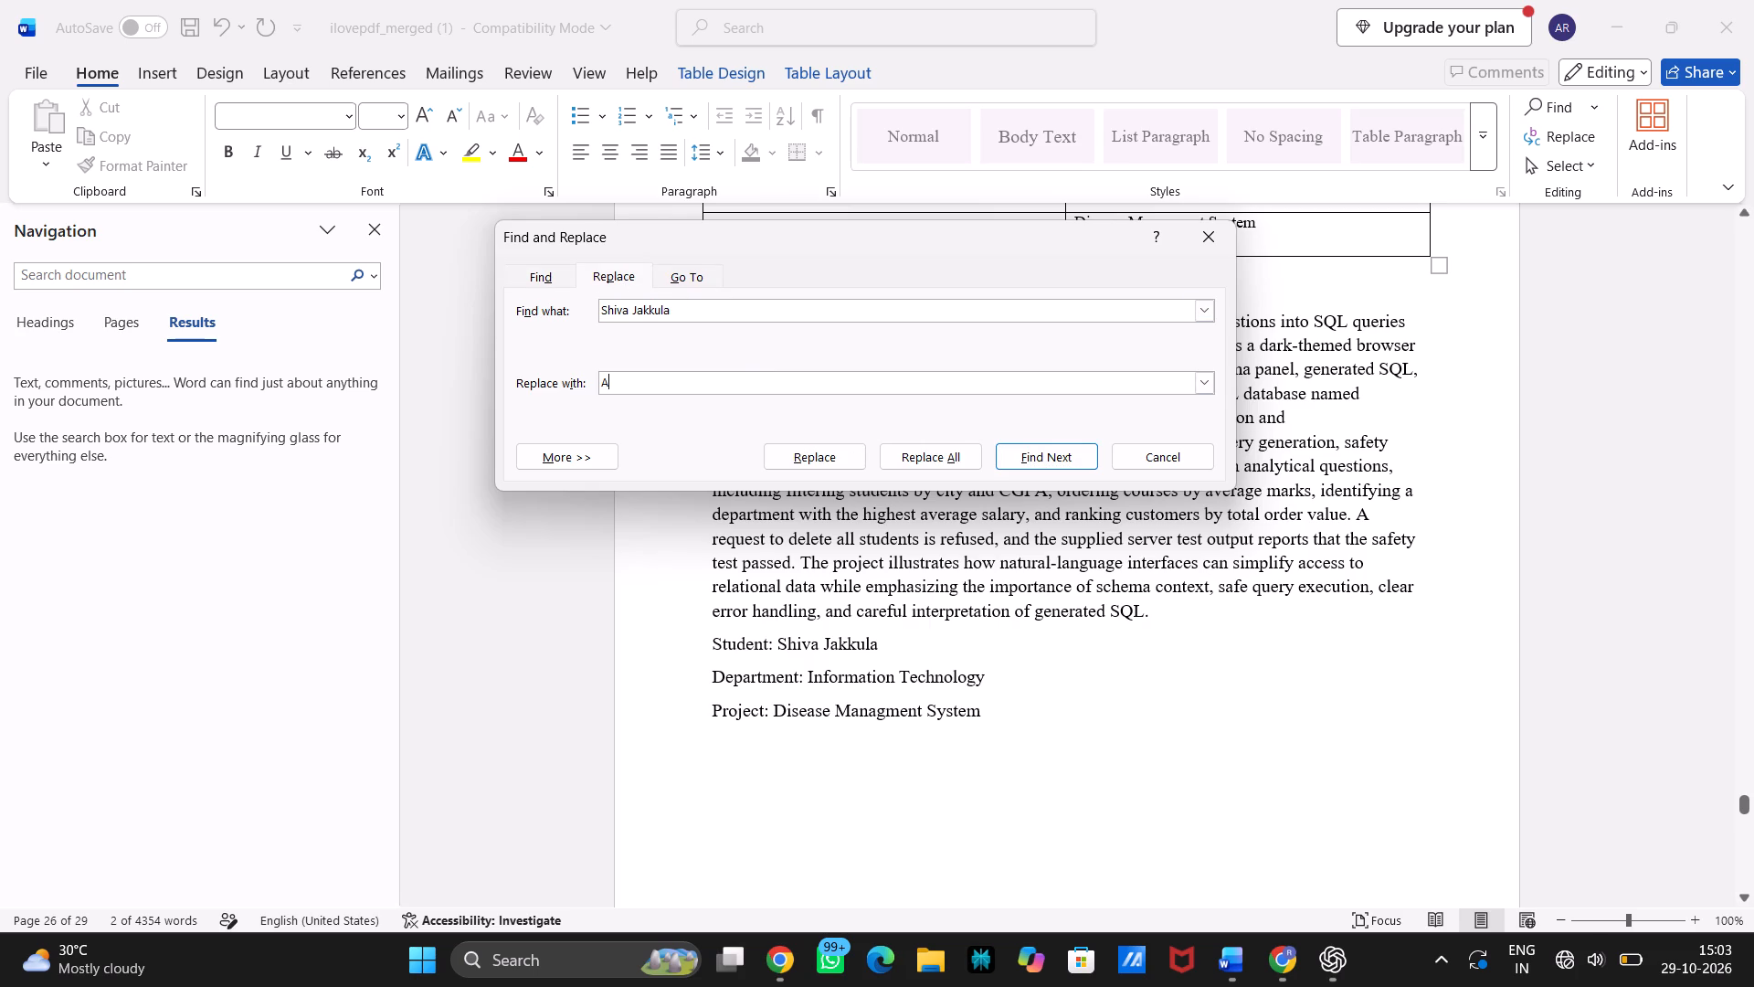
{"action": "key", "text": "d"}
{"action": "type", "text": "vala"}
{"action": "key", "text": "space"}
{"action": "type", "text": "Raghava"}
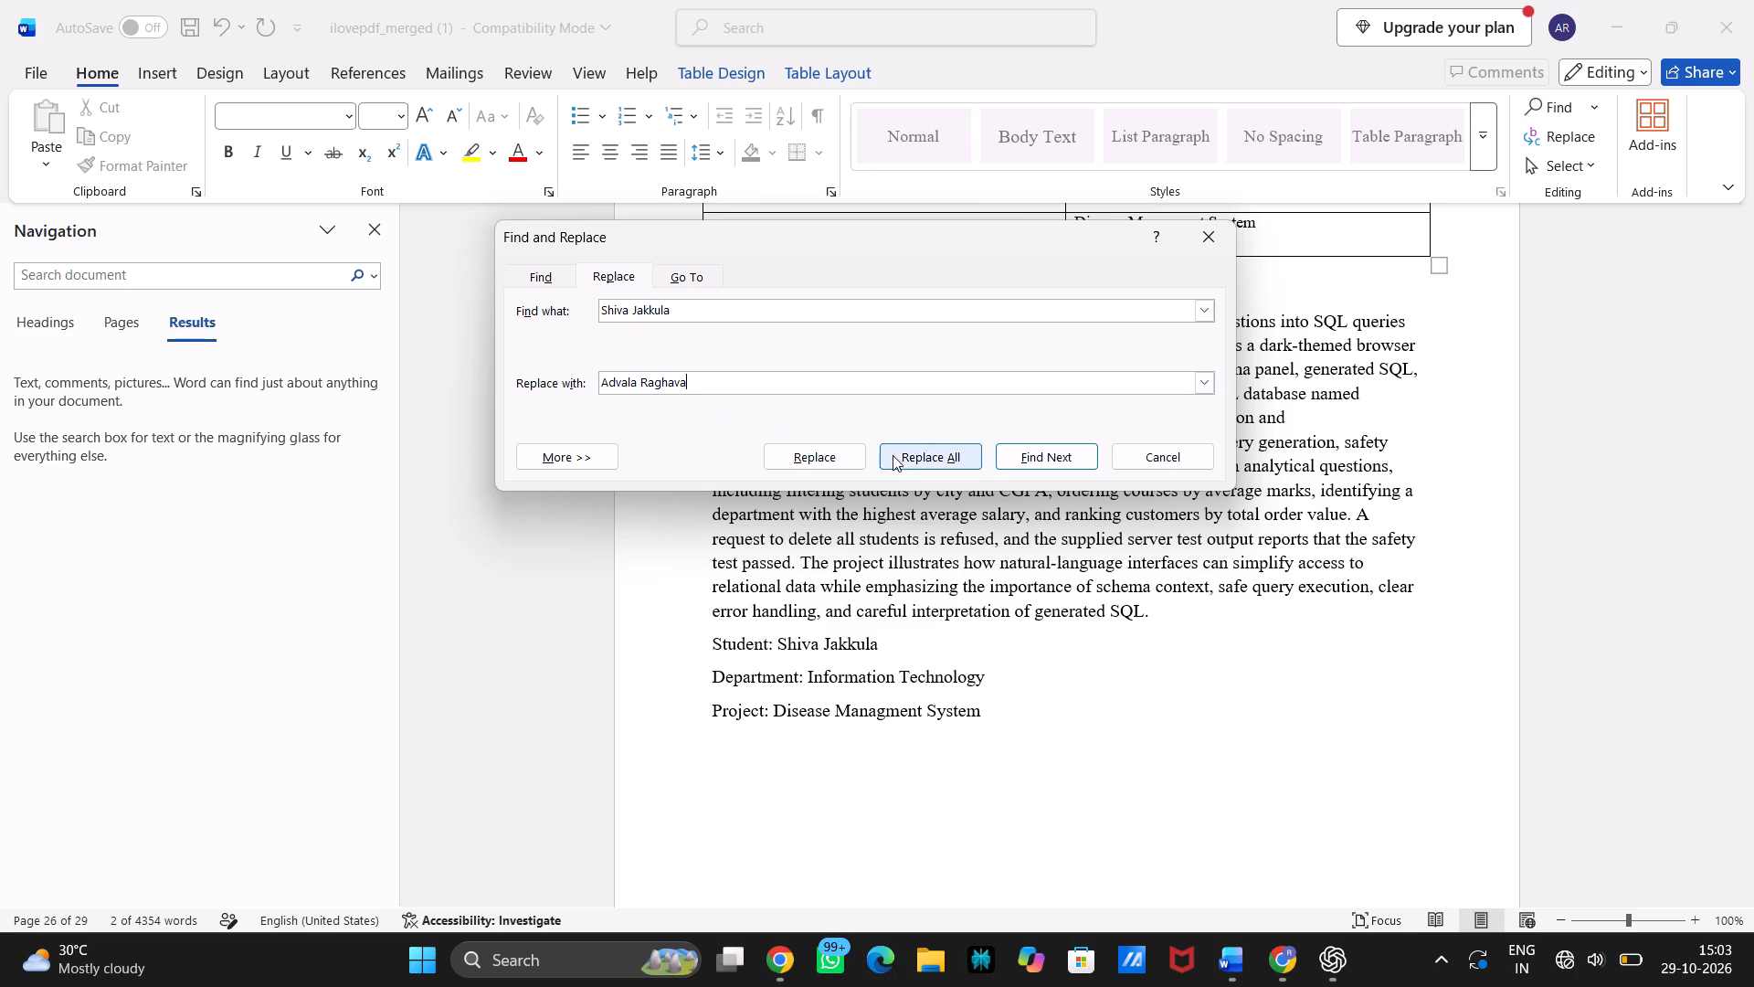
{"action": "left_click", "coordinate": [914, 461]}
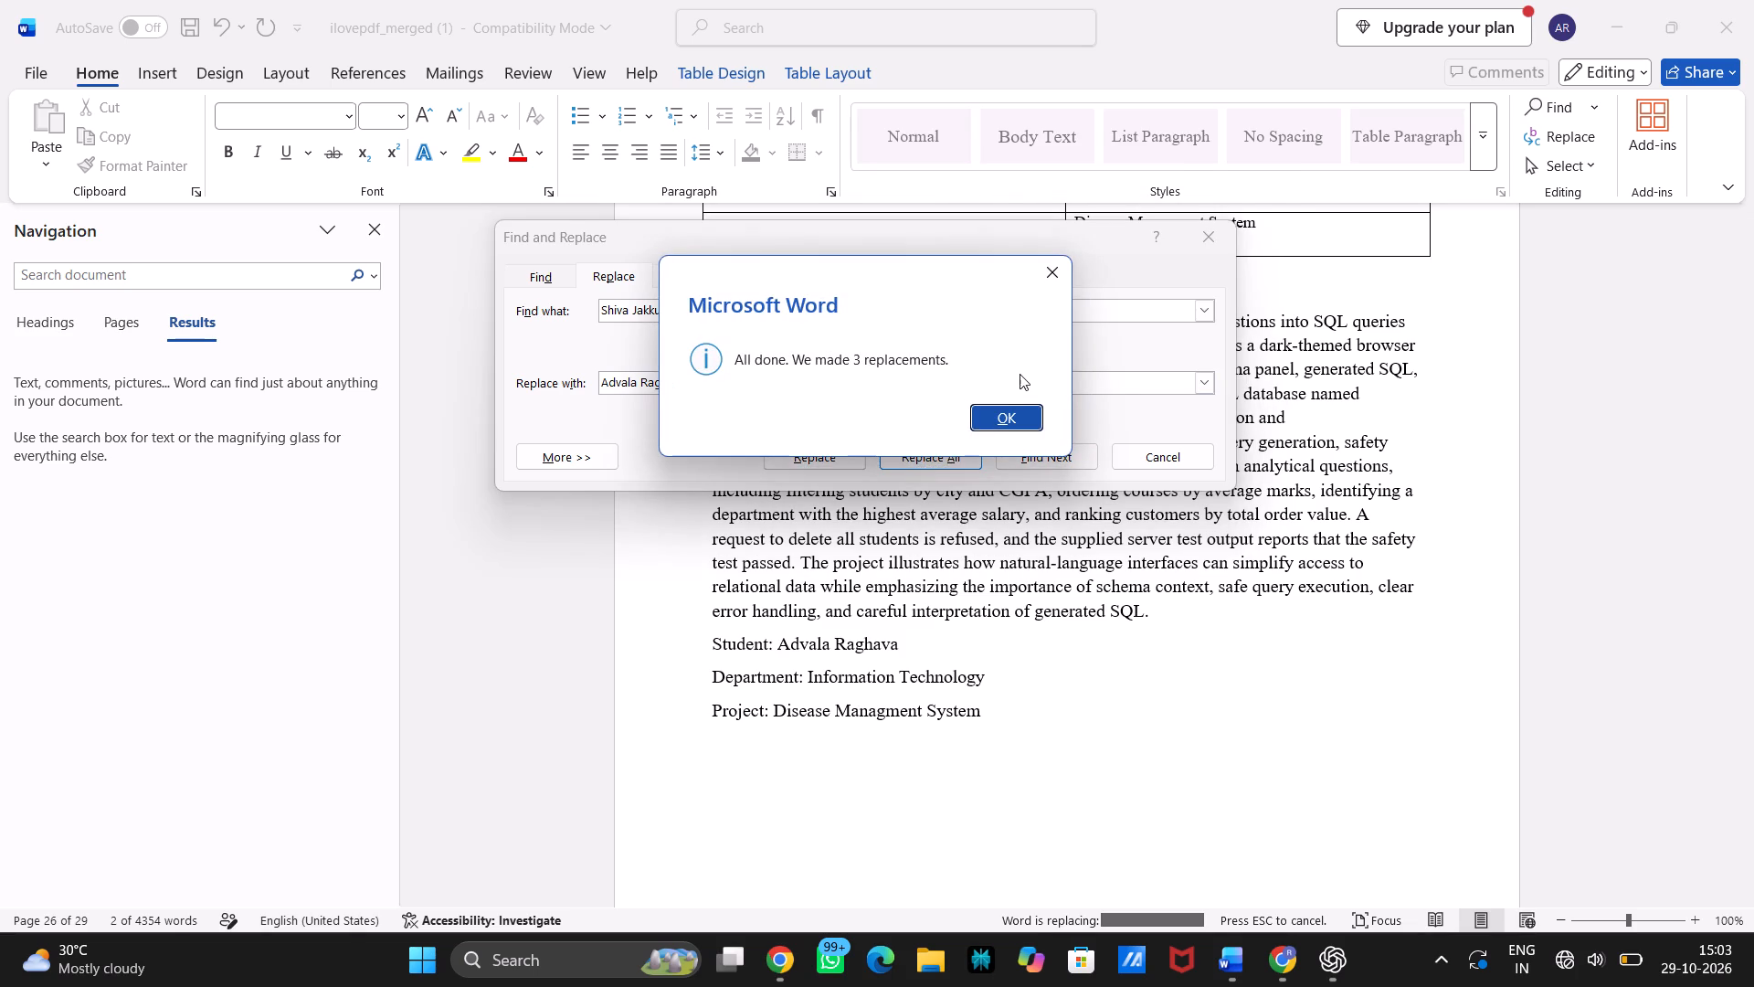
{"action": "left_click", "coordinate": [1022, 420]}
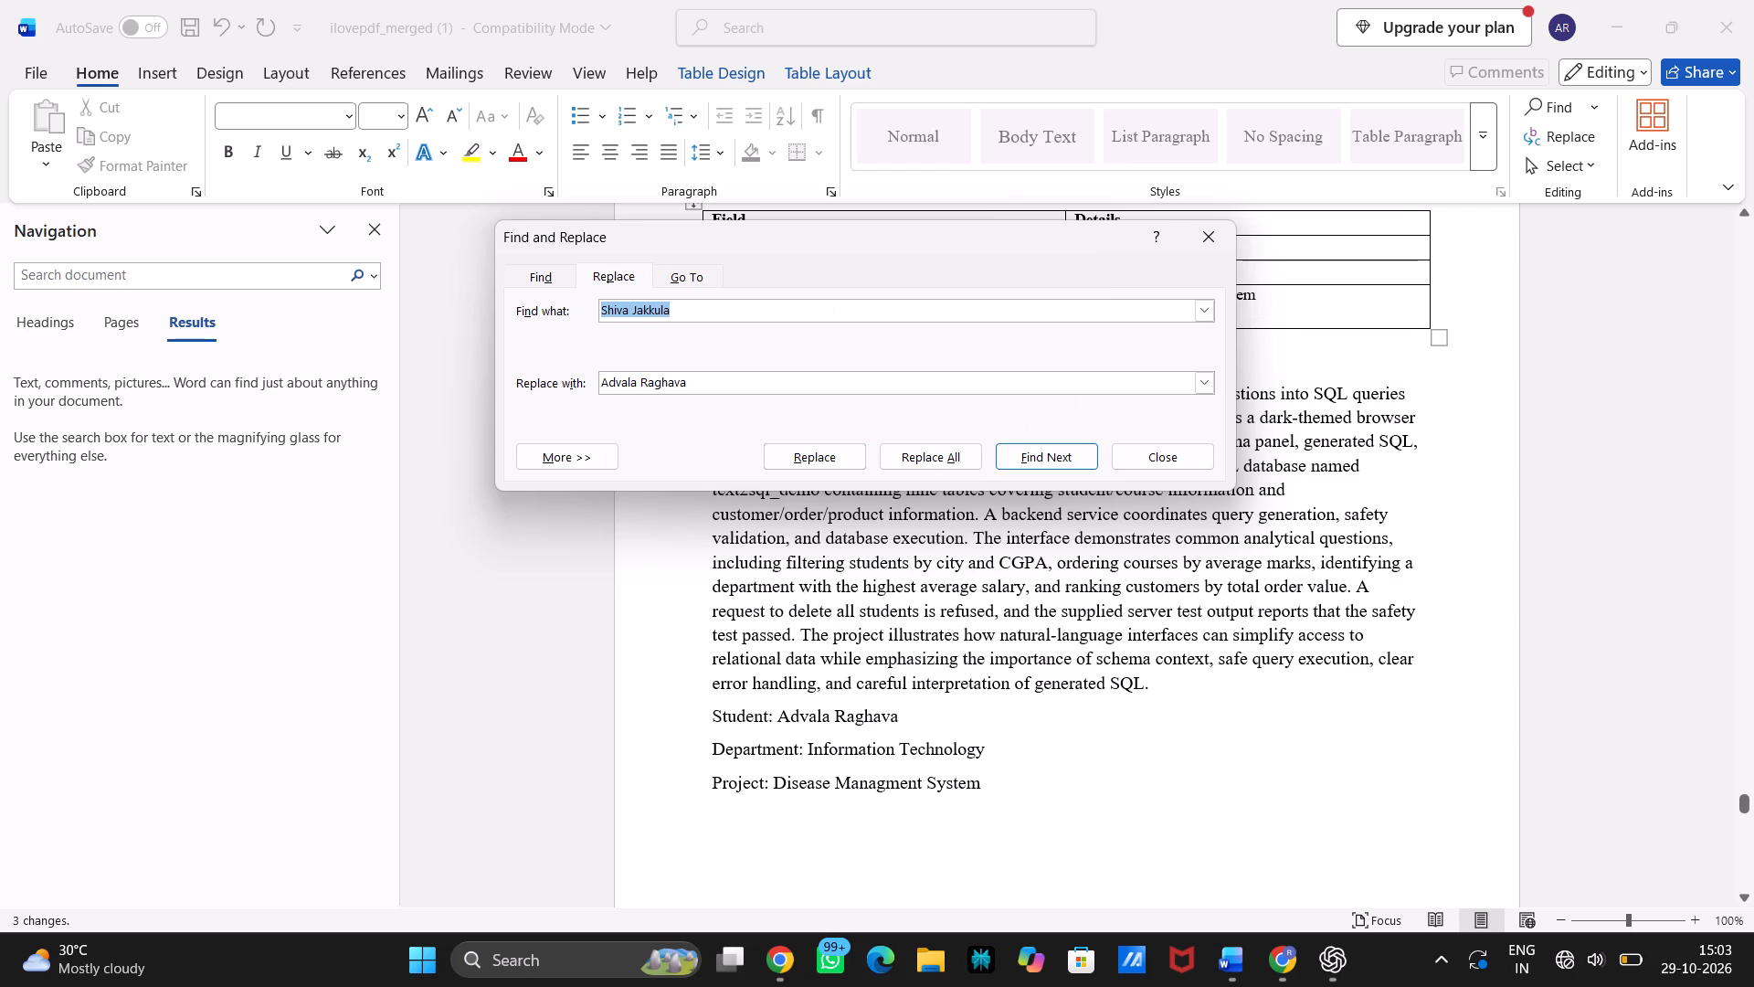
{"action": "left_click", "coordinate": [1219, 239]}
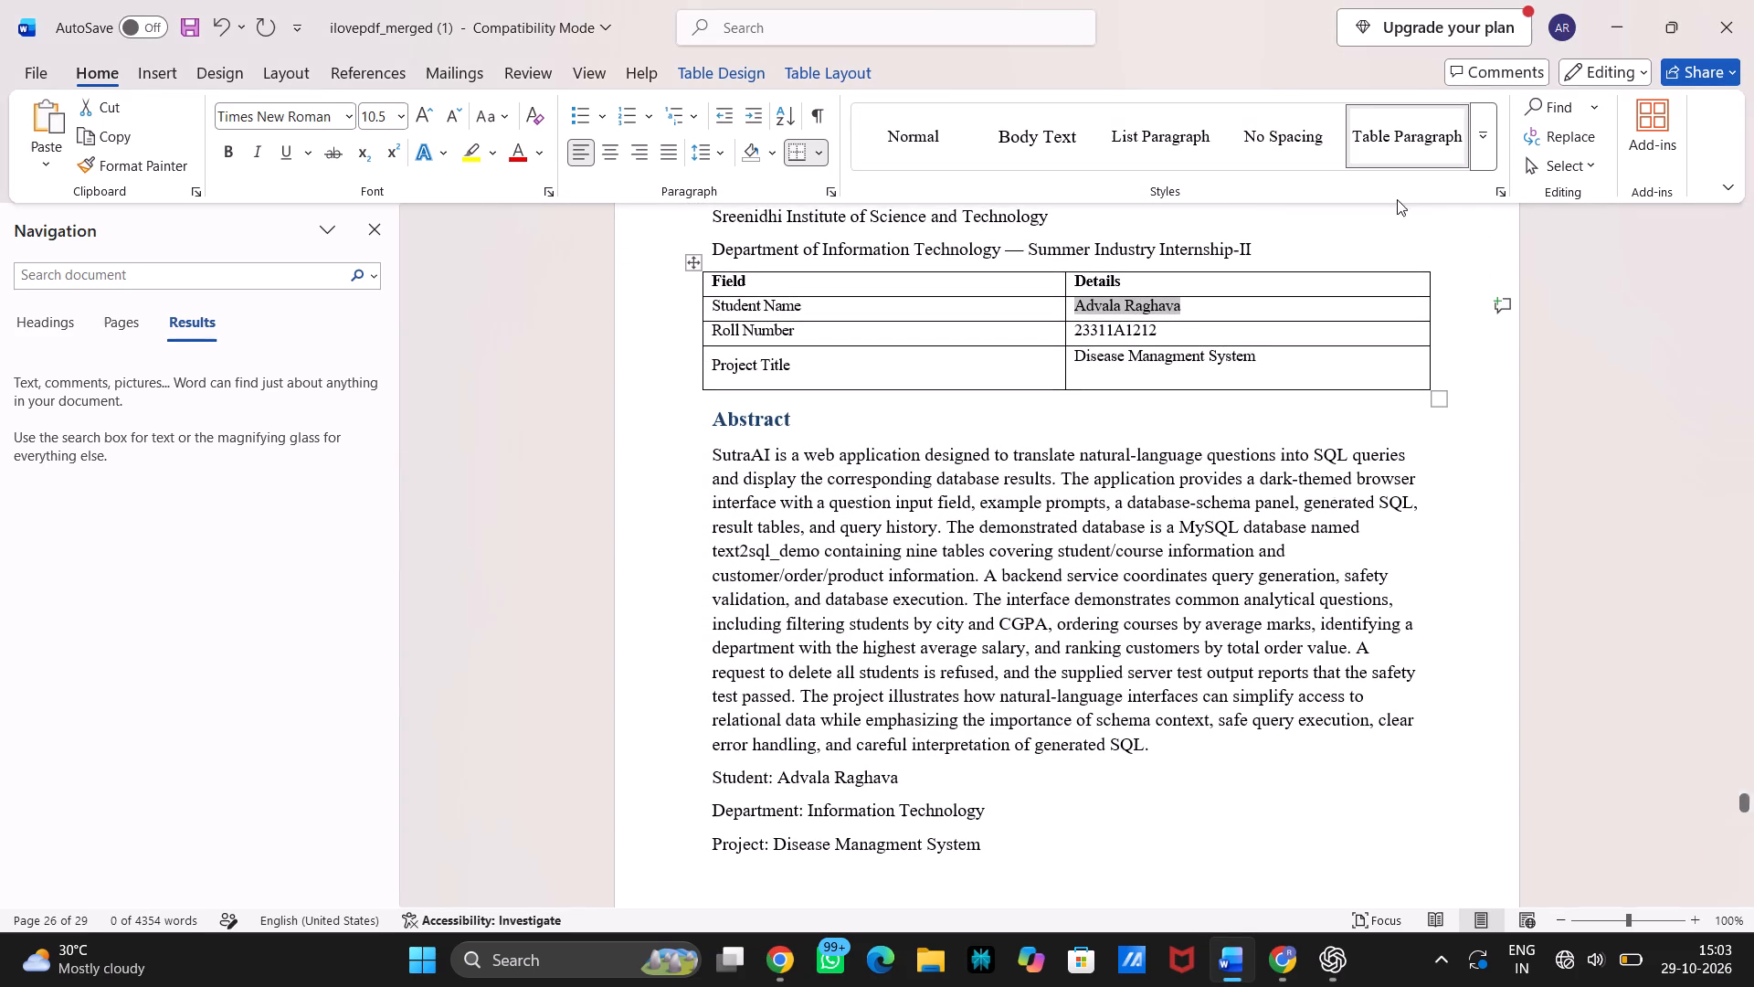
Replace all occurrences of the previous student's roll number with the current student's roll number throughout the document.
{"action": "left_click", "coordinate": [1570, 144]}
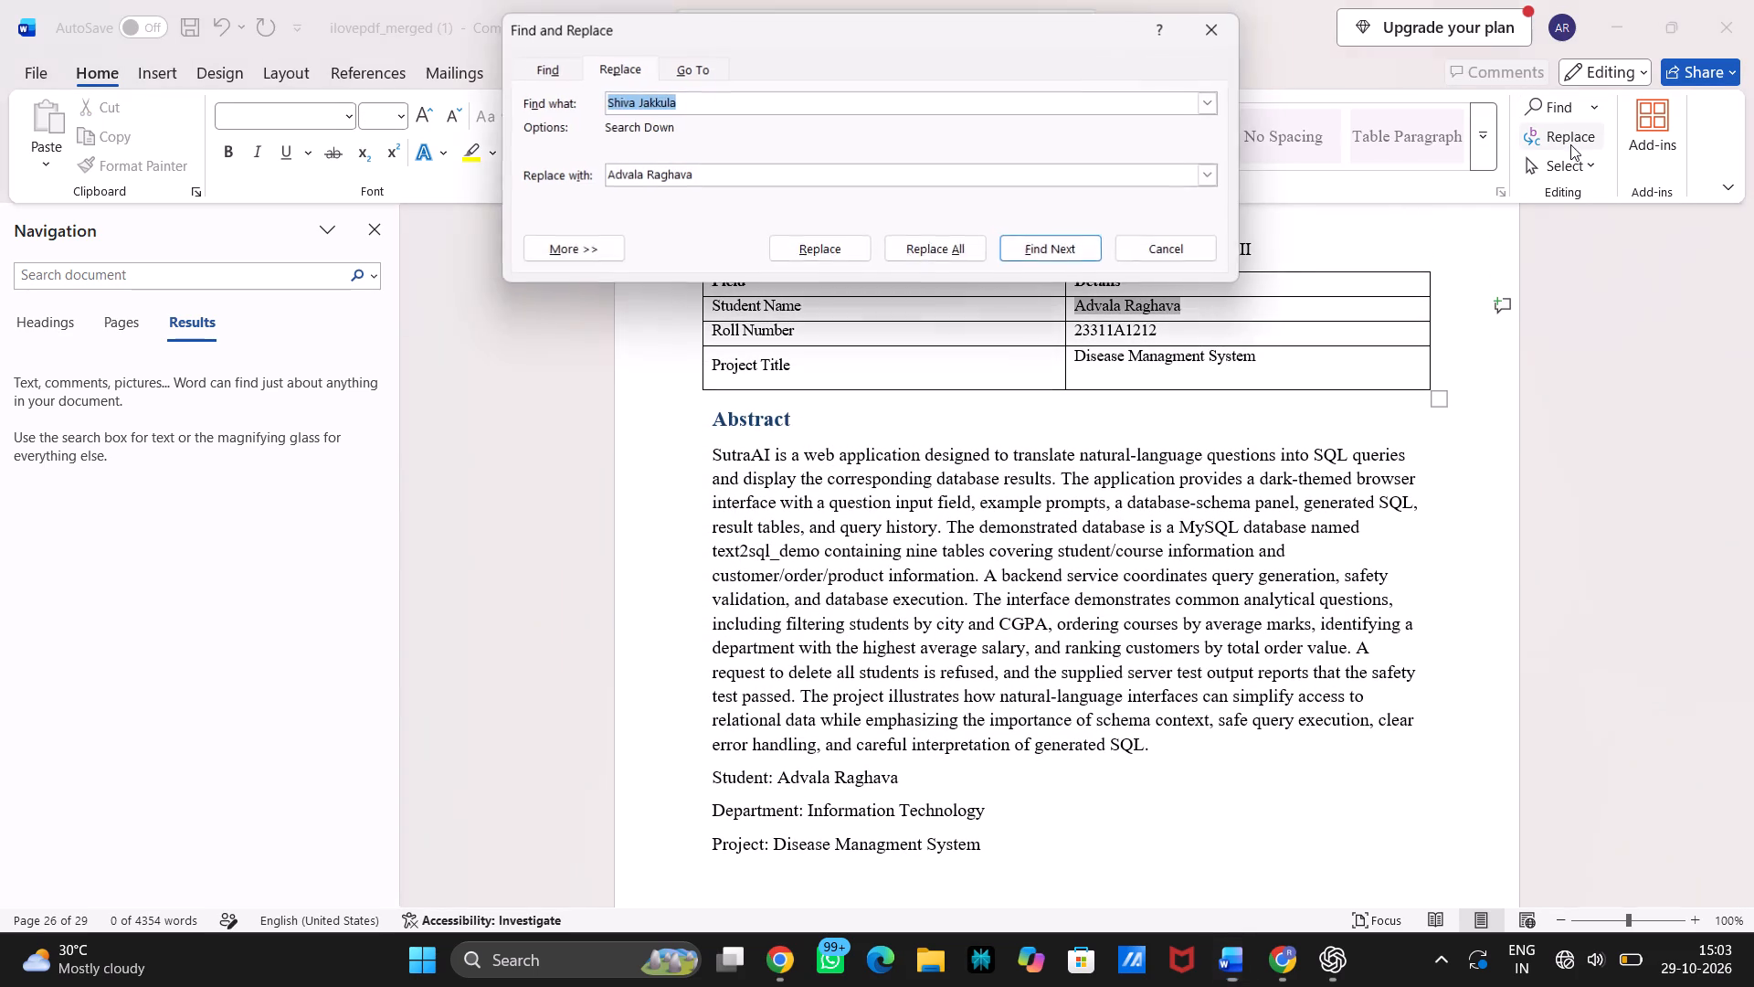
{"action": "left_click", "coordinate": [548, 76]}
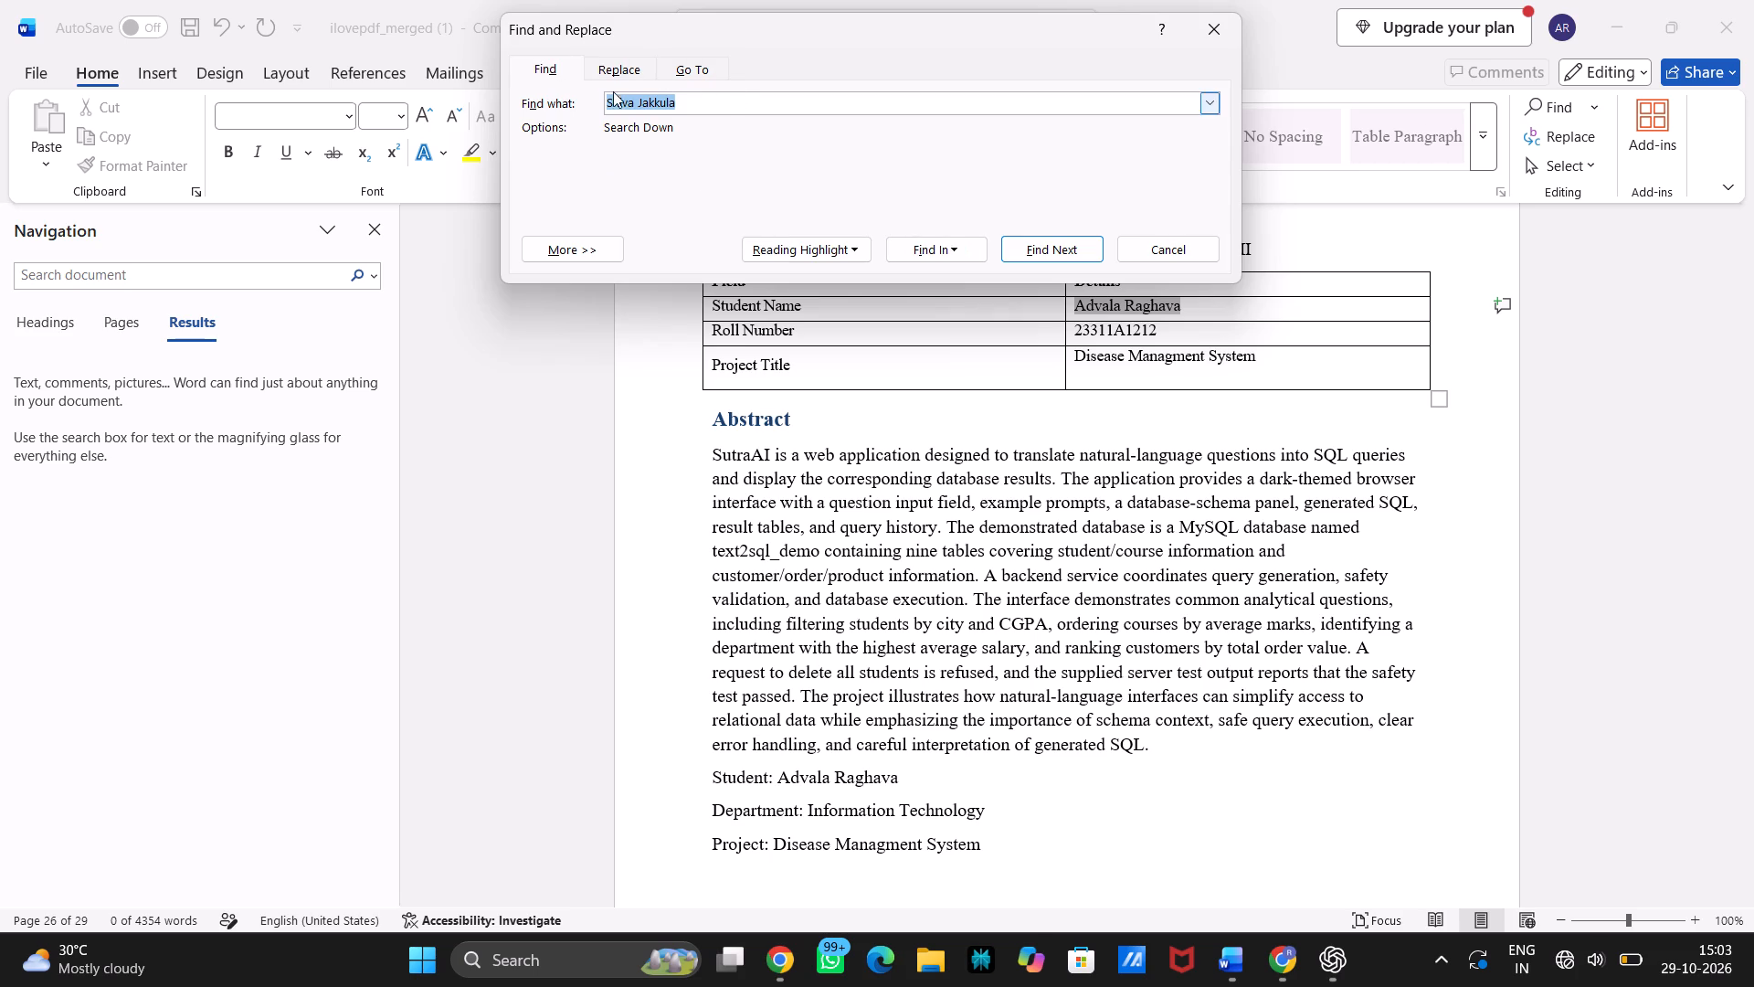
{"action": "left_click", "coordinate": [633, 72]}
{"action": "left_click_drag", "start_coordinate": [728, 111], "coordinate": [588, 116]}
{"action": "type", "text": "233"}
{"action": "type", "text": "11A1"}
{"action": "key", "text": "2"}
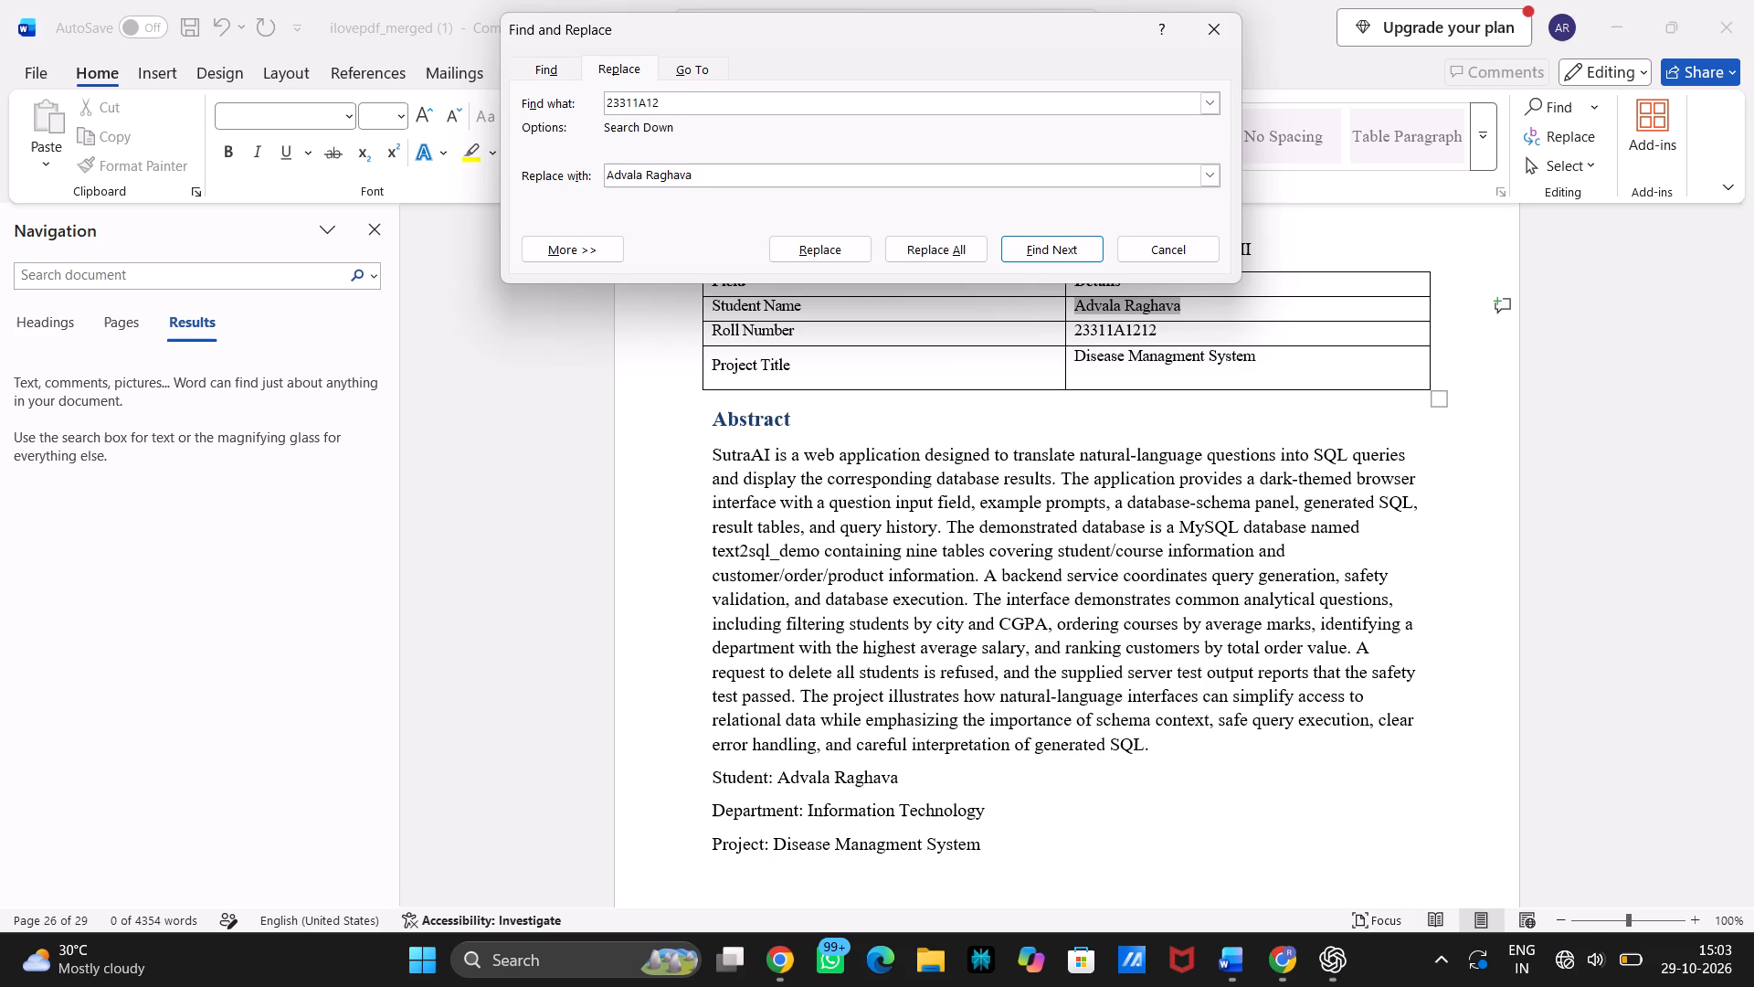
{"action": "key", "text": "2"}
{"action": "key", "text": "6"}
{"action": "left_click_drag", "start_coordinate": [732, 176], "coordinate": [586, 175]}
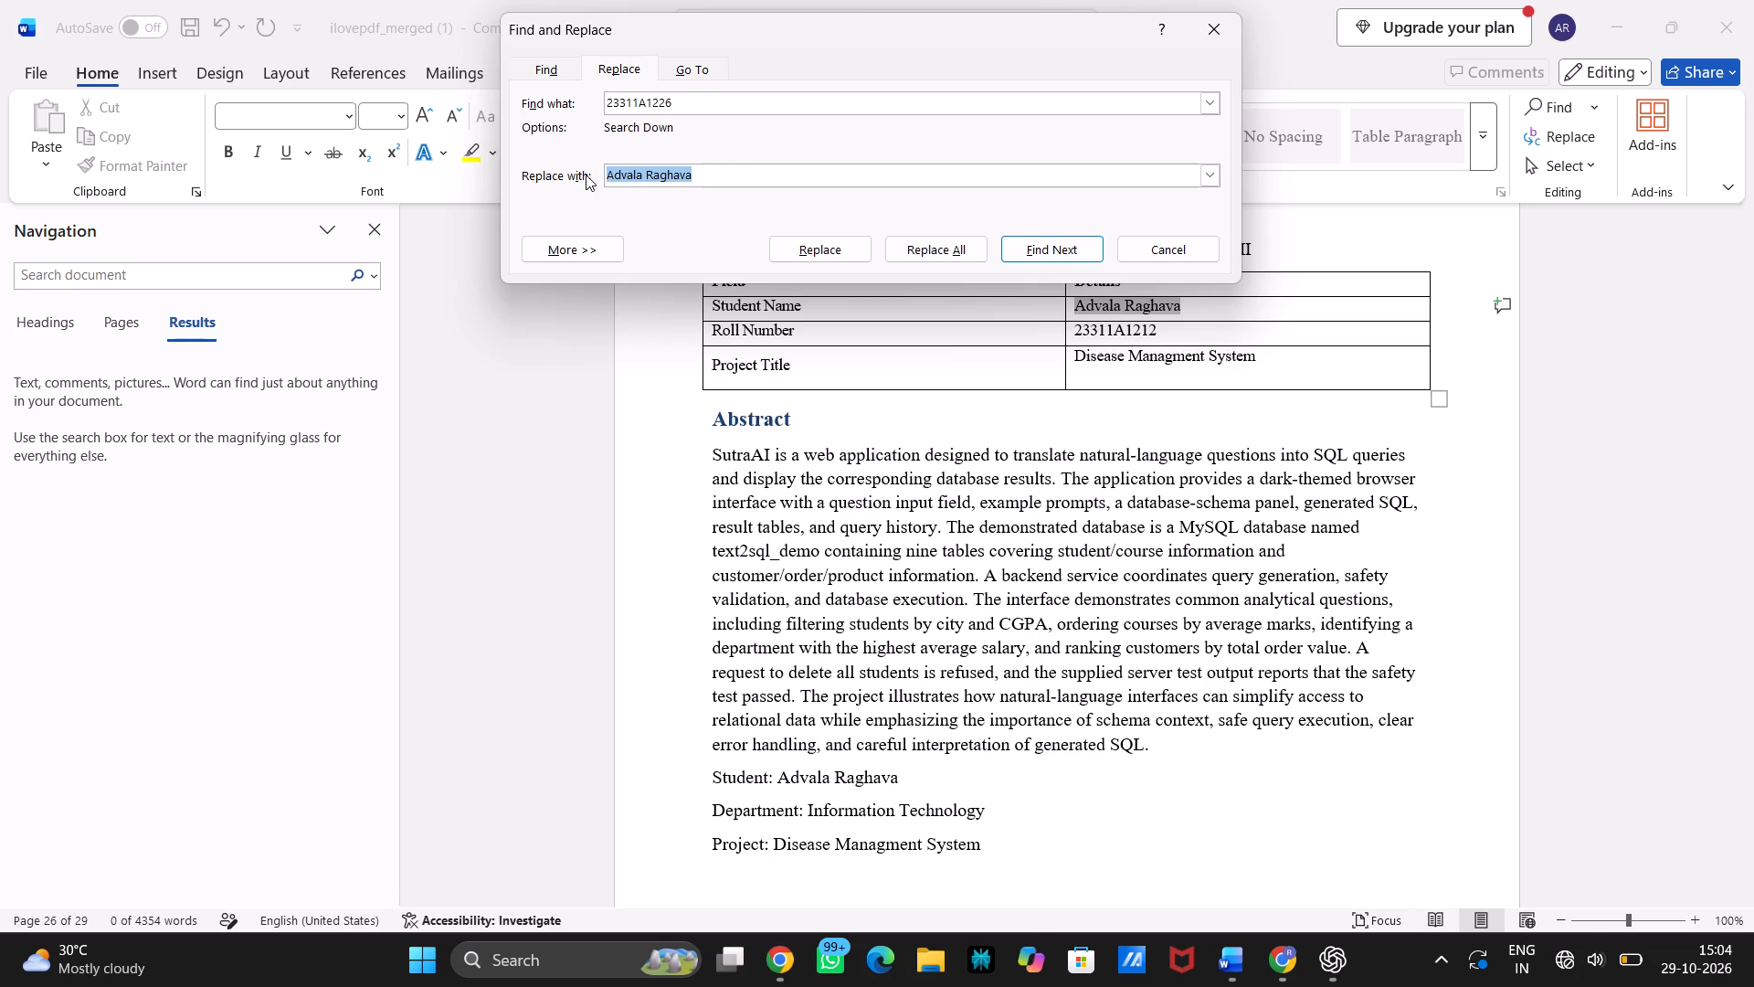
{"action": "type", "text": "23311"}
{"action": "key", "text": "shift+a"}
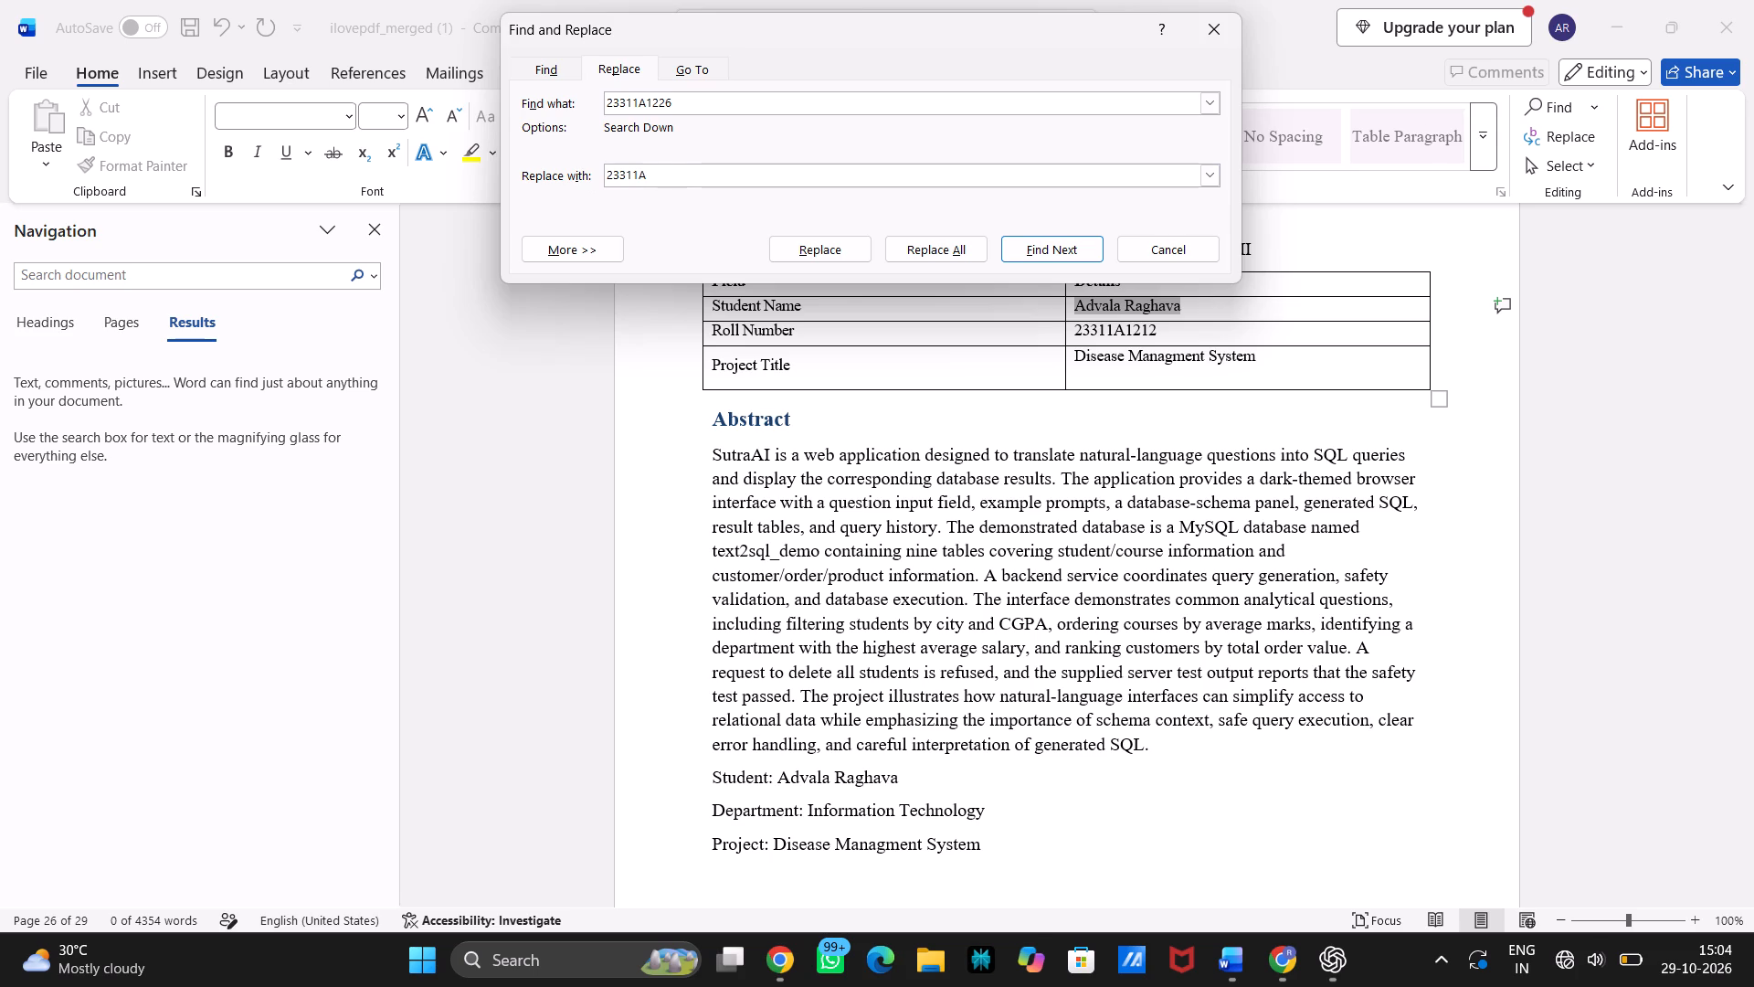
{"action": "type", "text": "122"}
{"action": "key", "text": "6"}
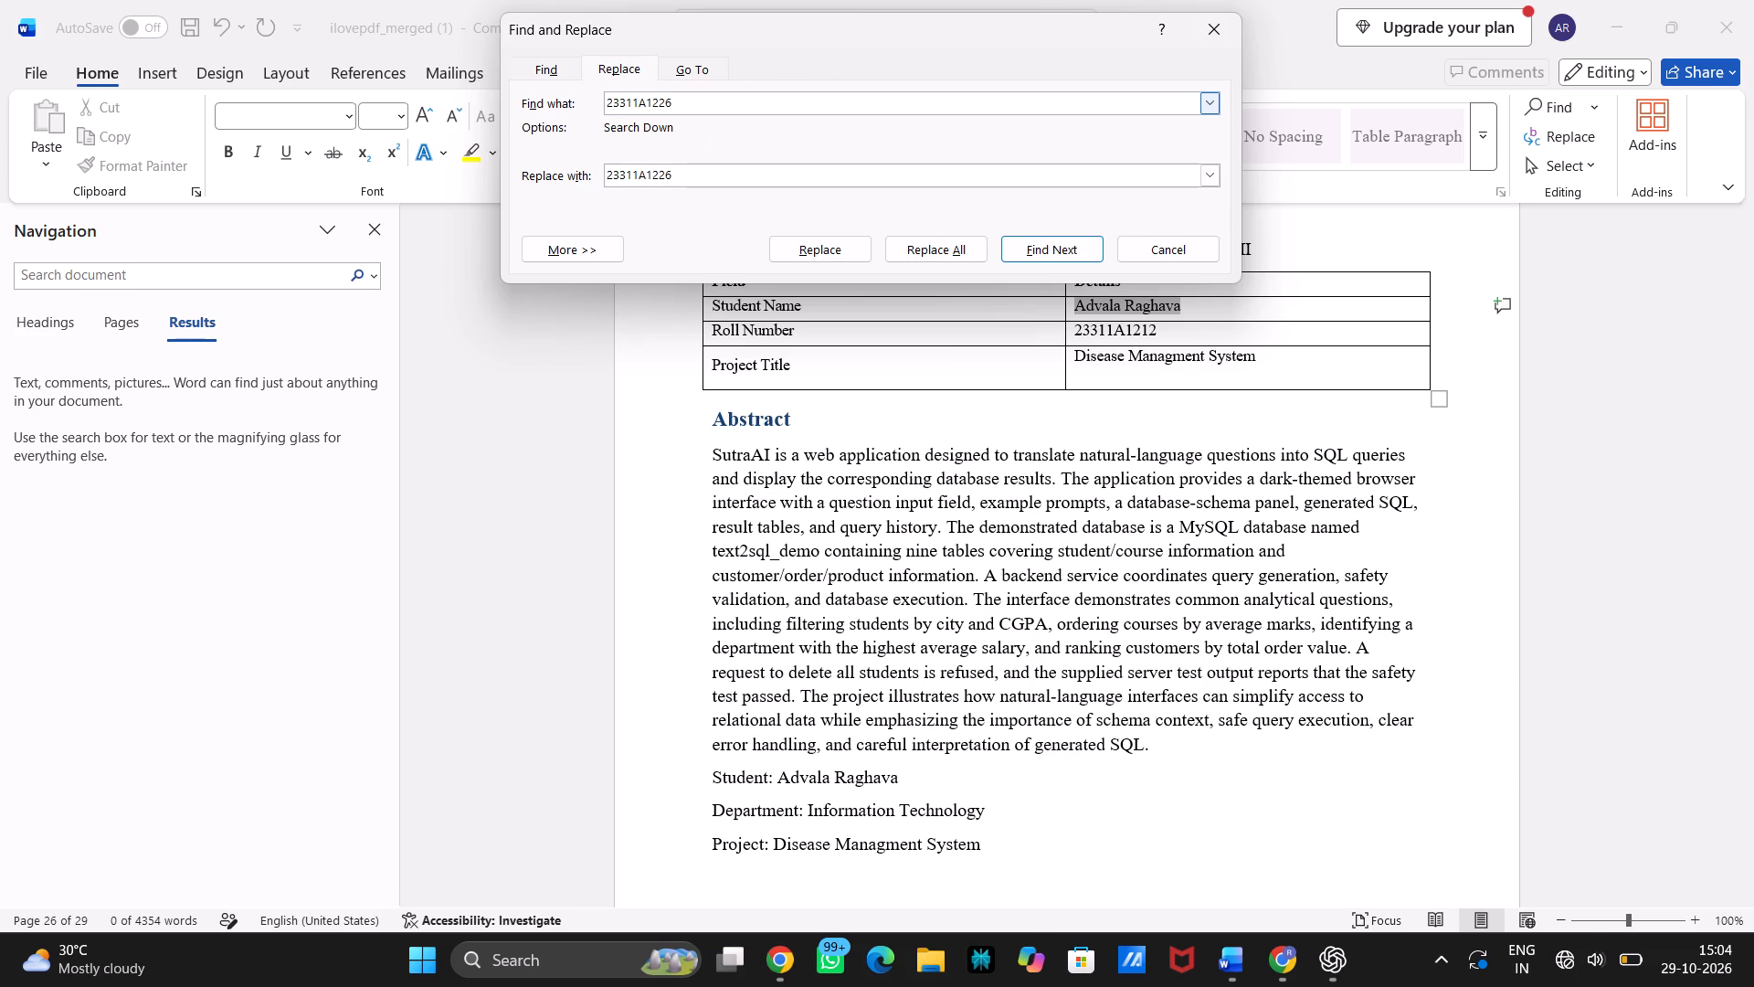
{"action": "left_click", "coordinate": [719, 101]}
{"action": "key", "text": "BackSpace"}
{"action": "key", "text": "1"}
{"action": "key", "text": "BackSpace"}
{"action": "key", "text": "BackSpace"}
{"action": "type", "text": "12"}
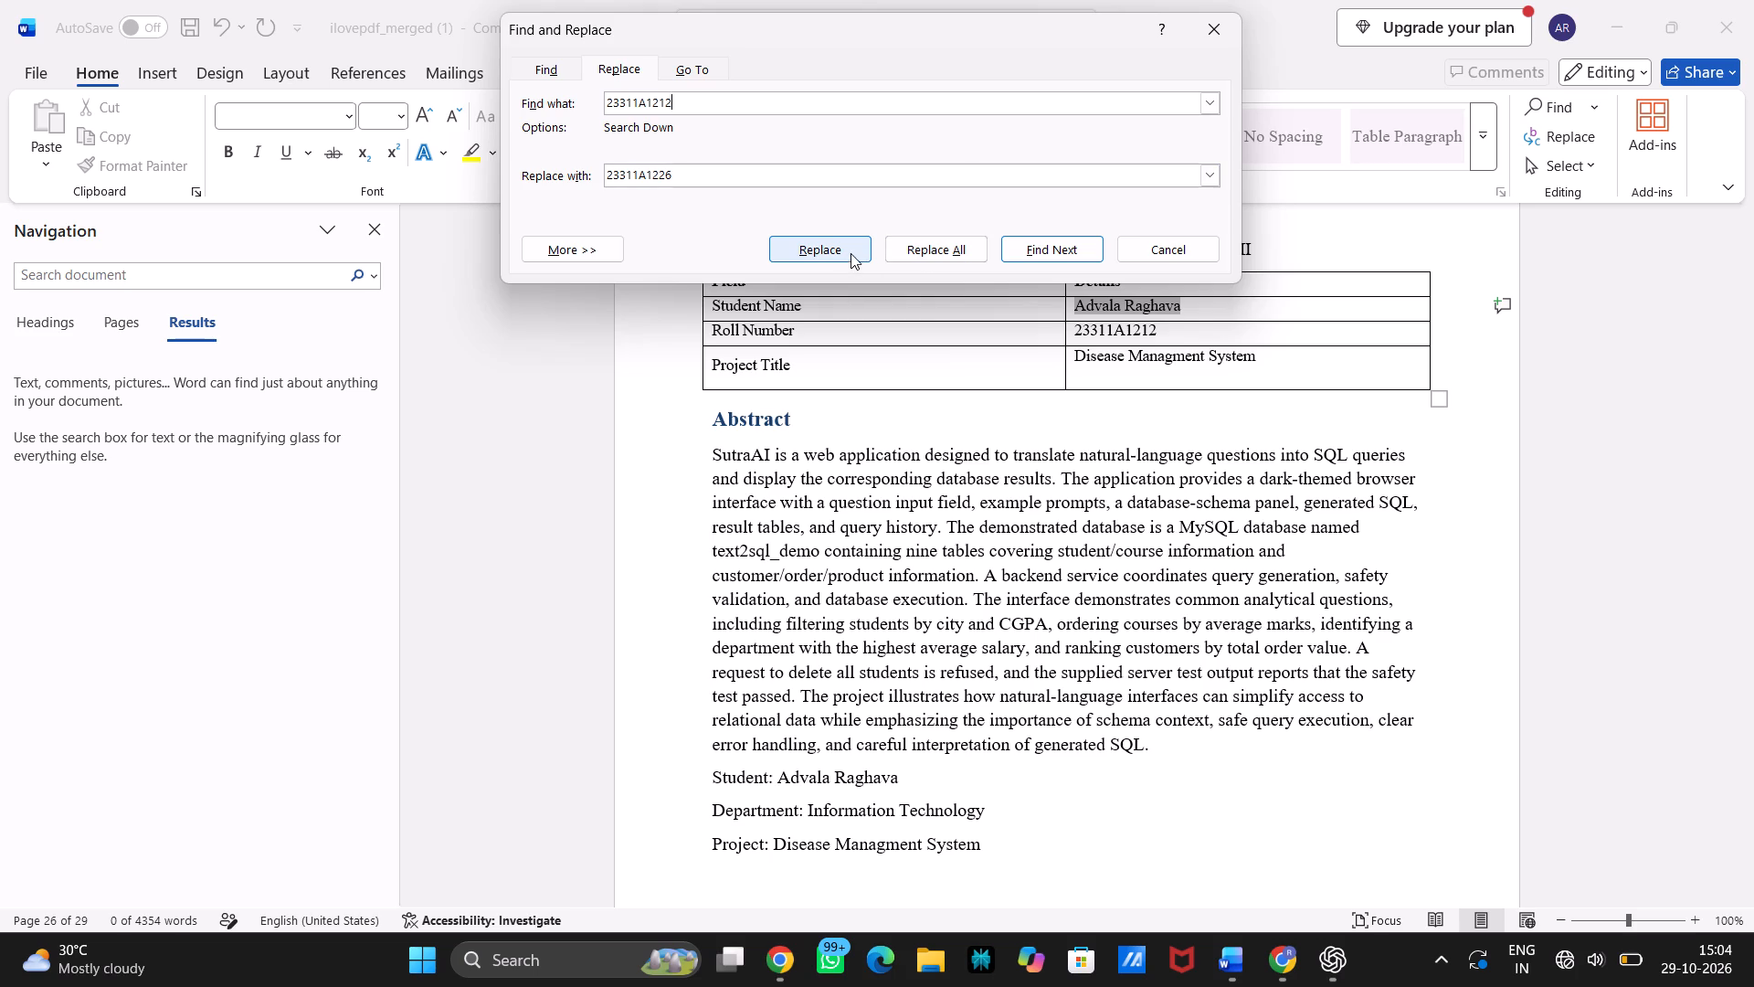
{"action": "left_click", "coordinate": [918, 243]}
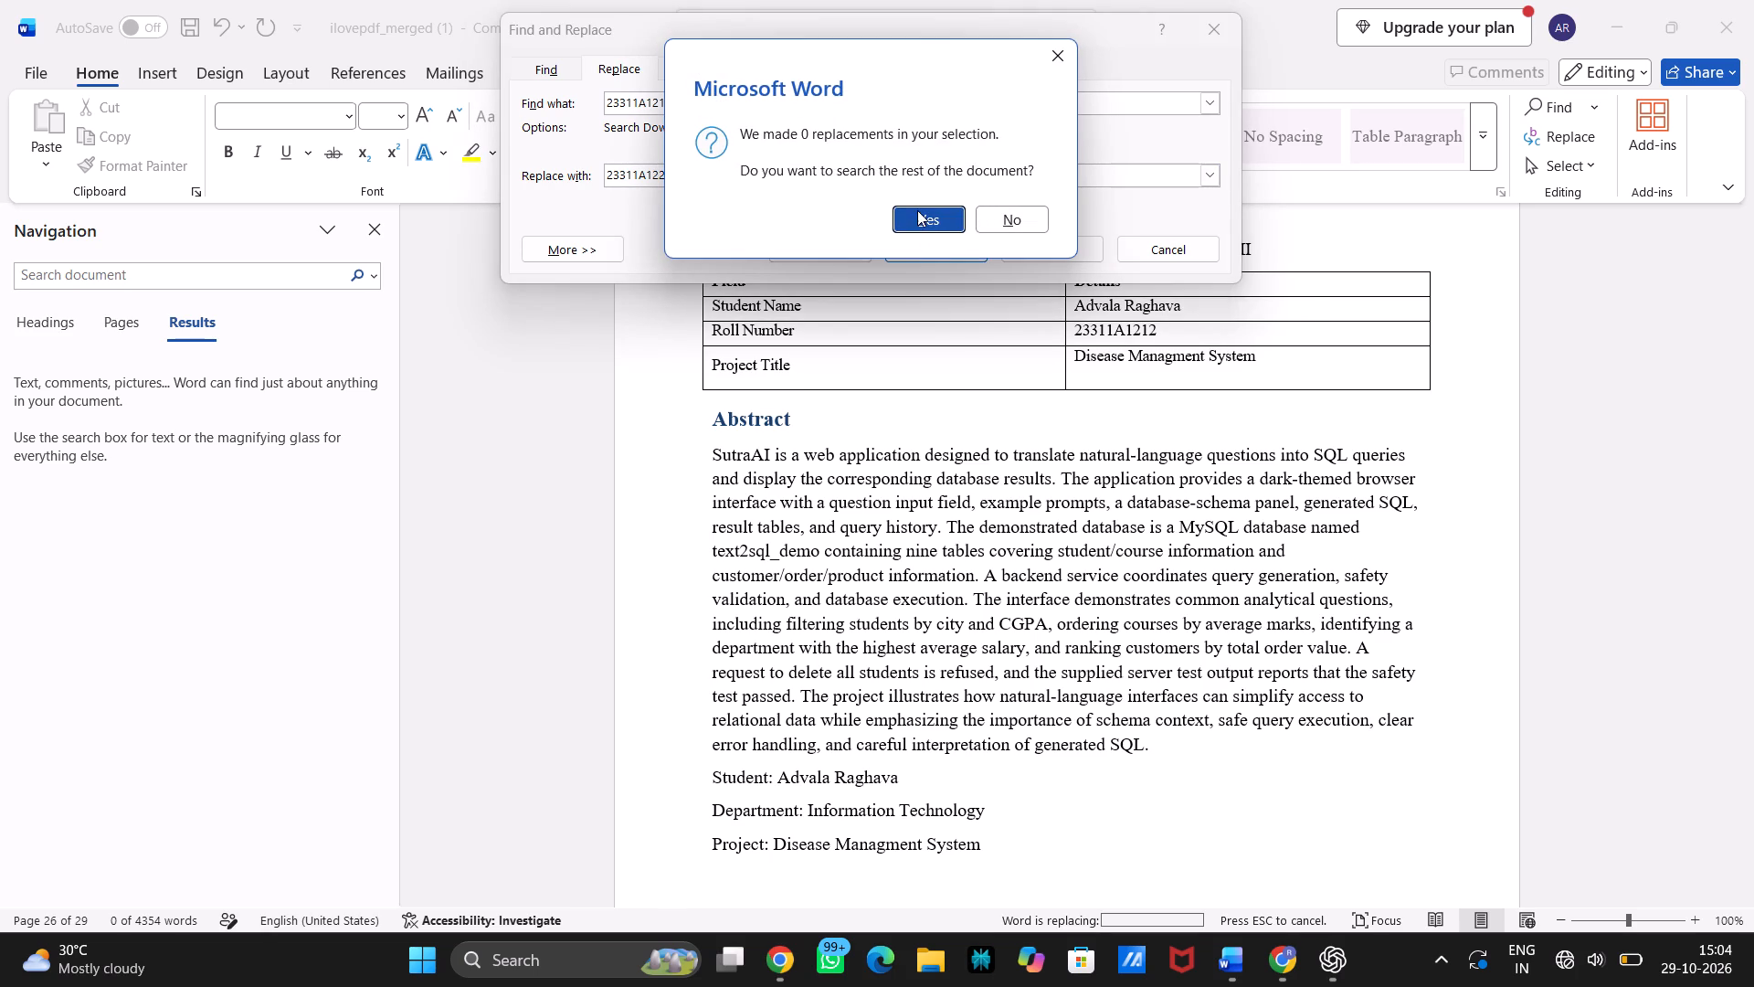
{"action": "left_click", "coordinate": [913, 208]}
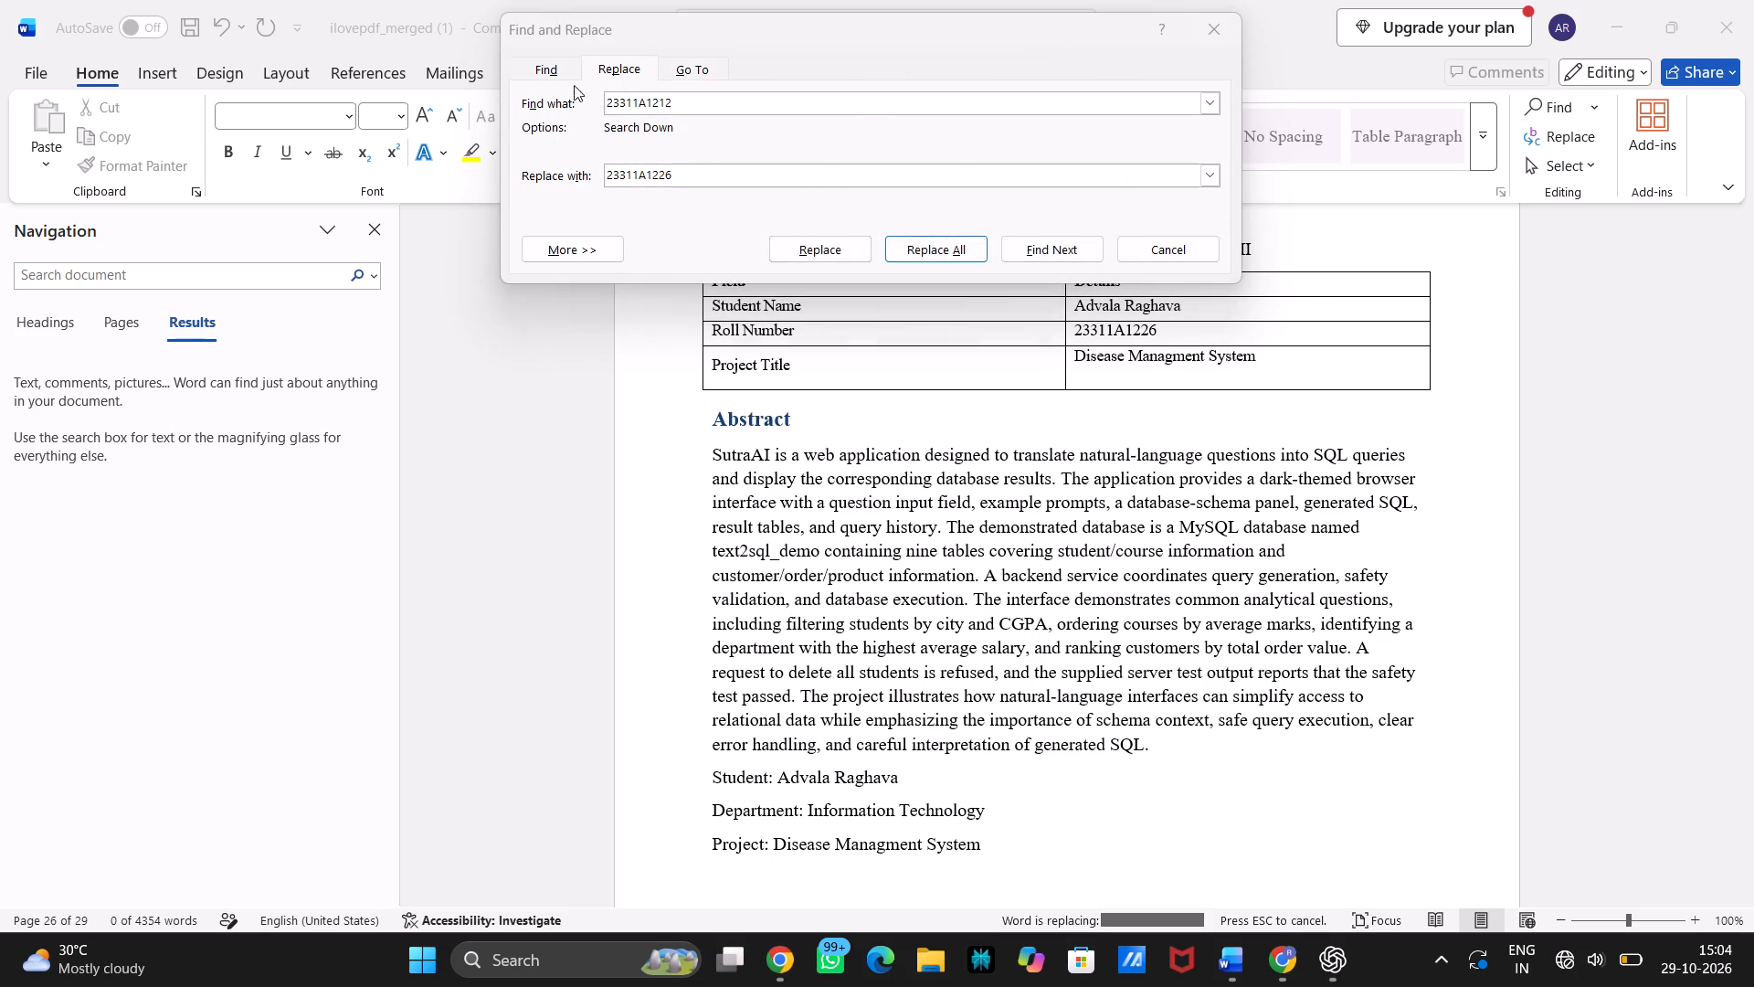
{"action": "left_click", "coordinate": [921, 222]}
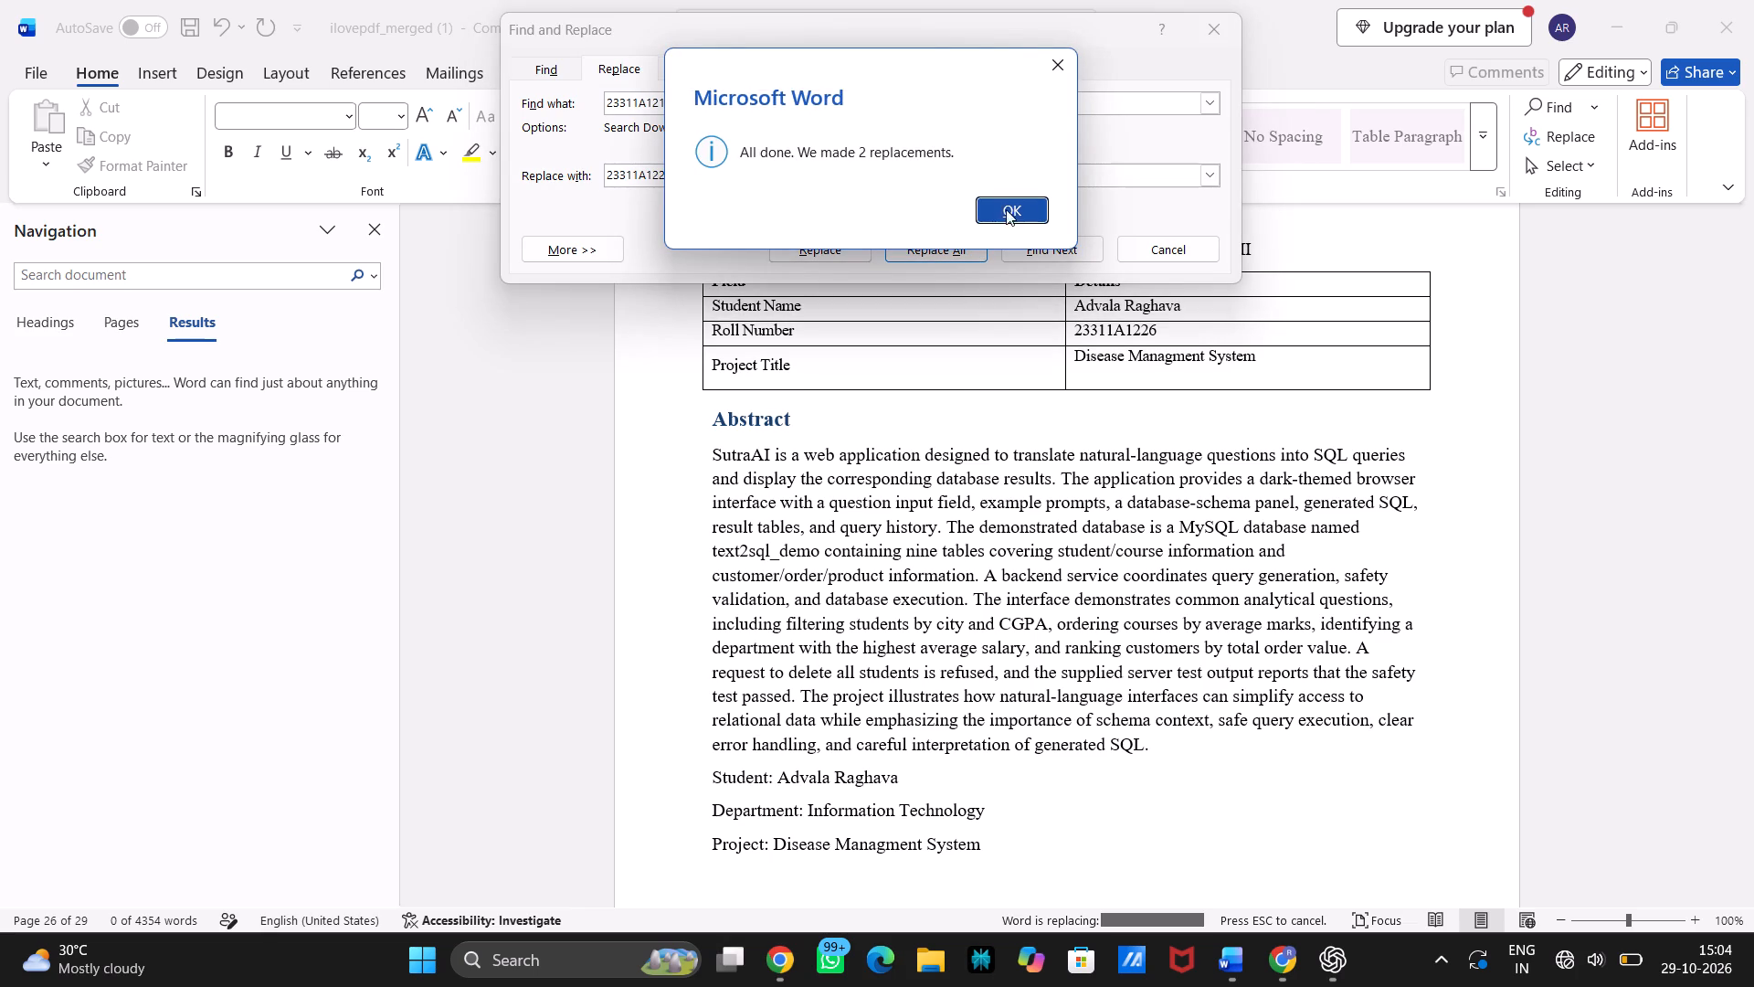
{"action": "left_click", "coordinate": [1011, 207]}
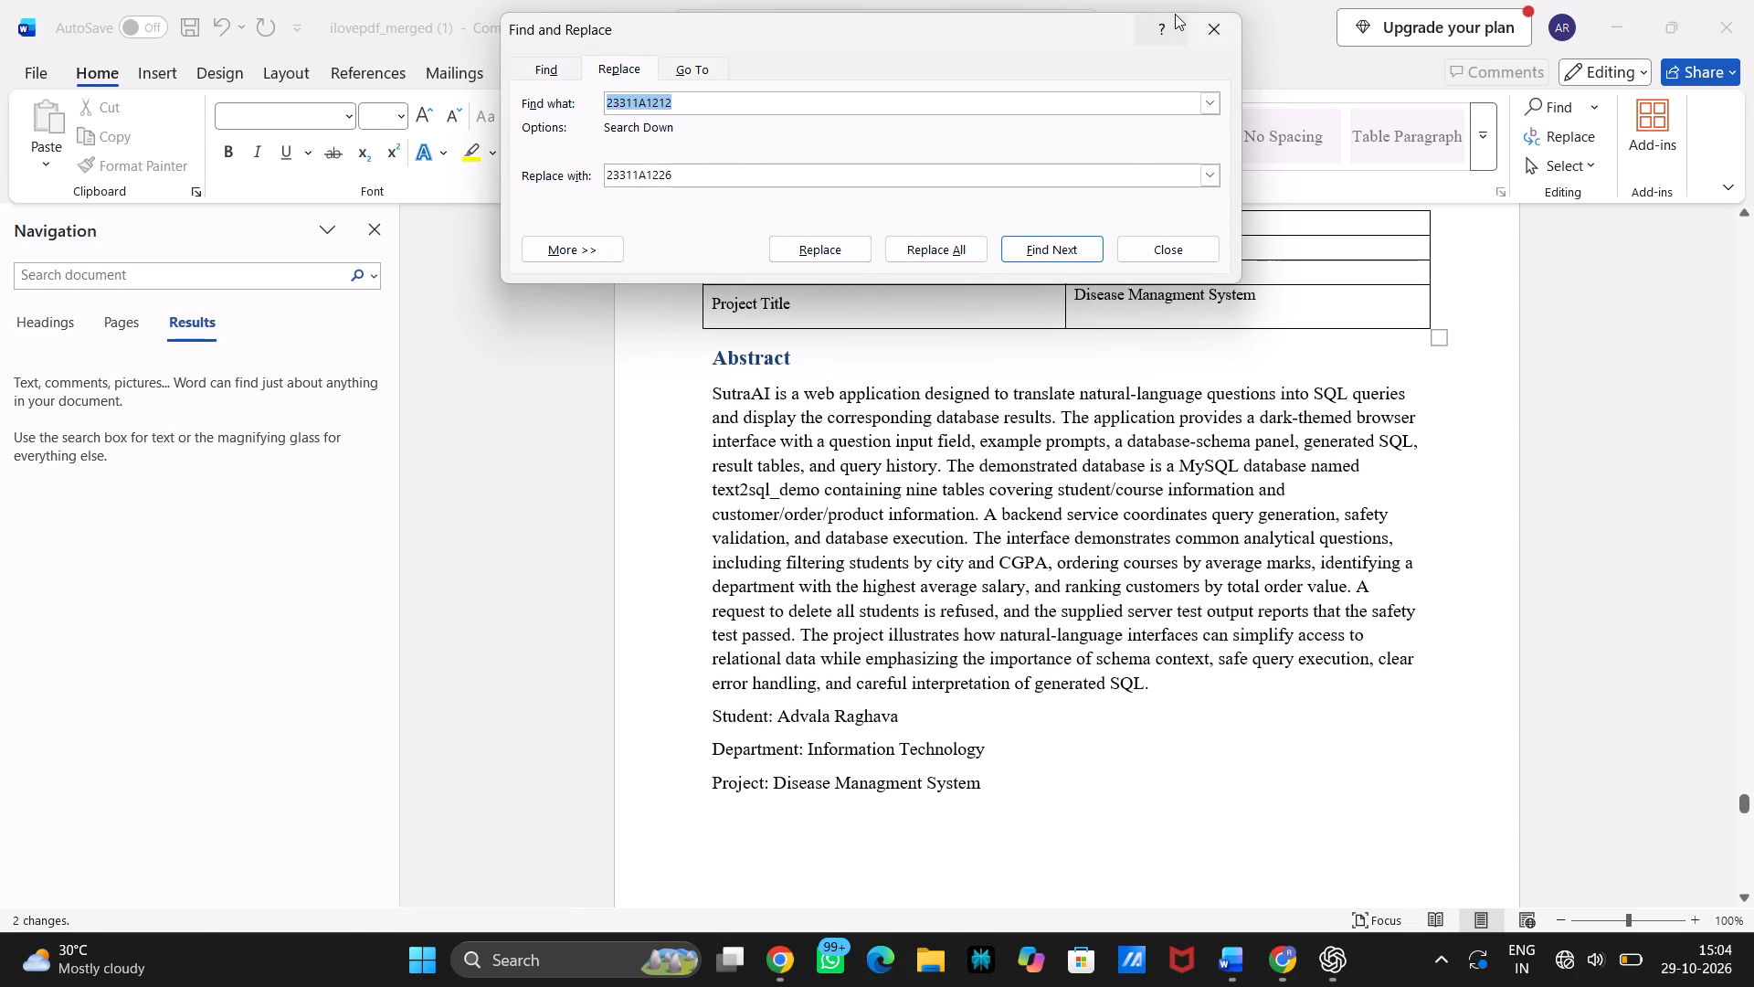
{"action": "left_click", "coordinate": [1213, 33]}
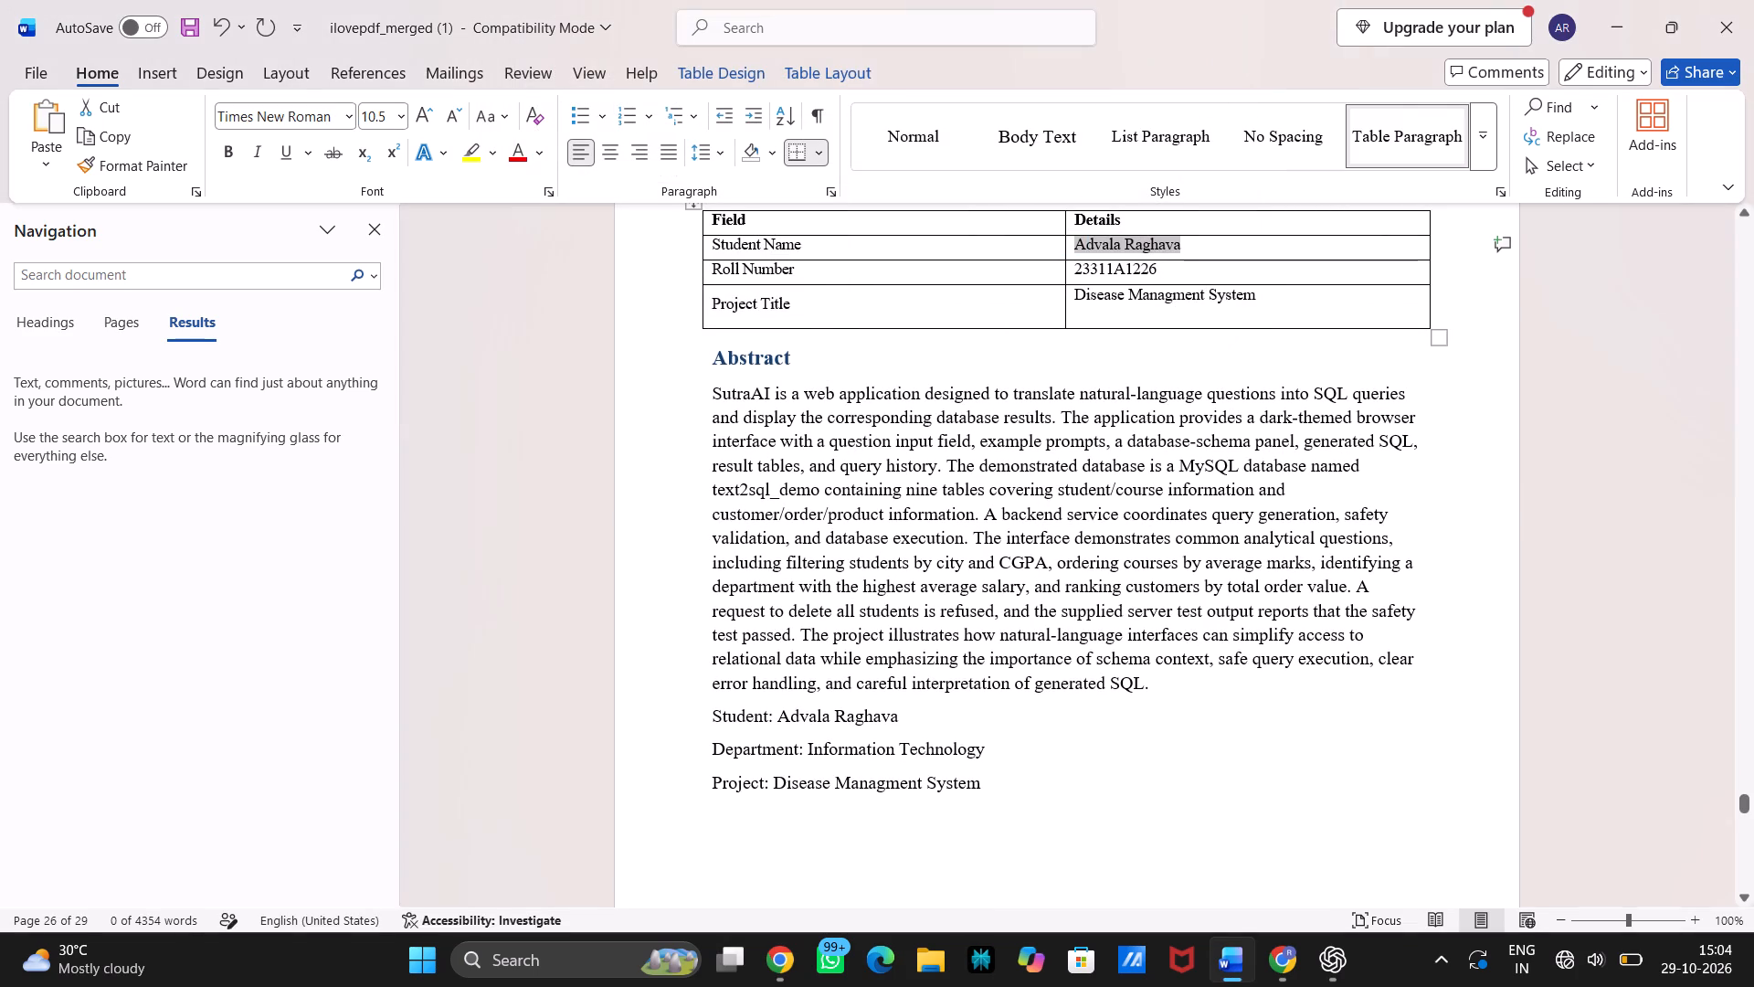
Check the Appendix-E student, nature, domain and signature tables for leftover details from the previous report.
{"action": "scroll", "coordinate": [1040, 696], "scroll_direction": "down", "scroll_amount": 12}
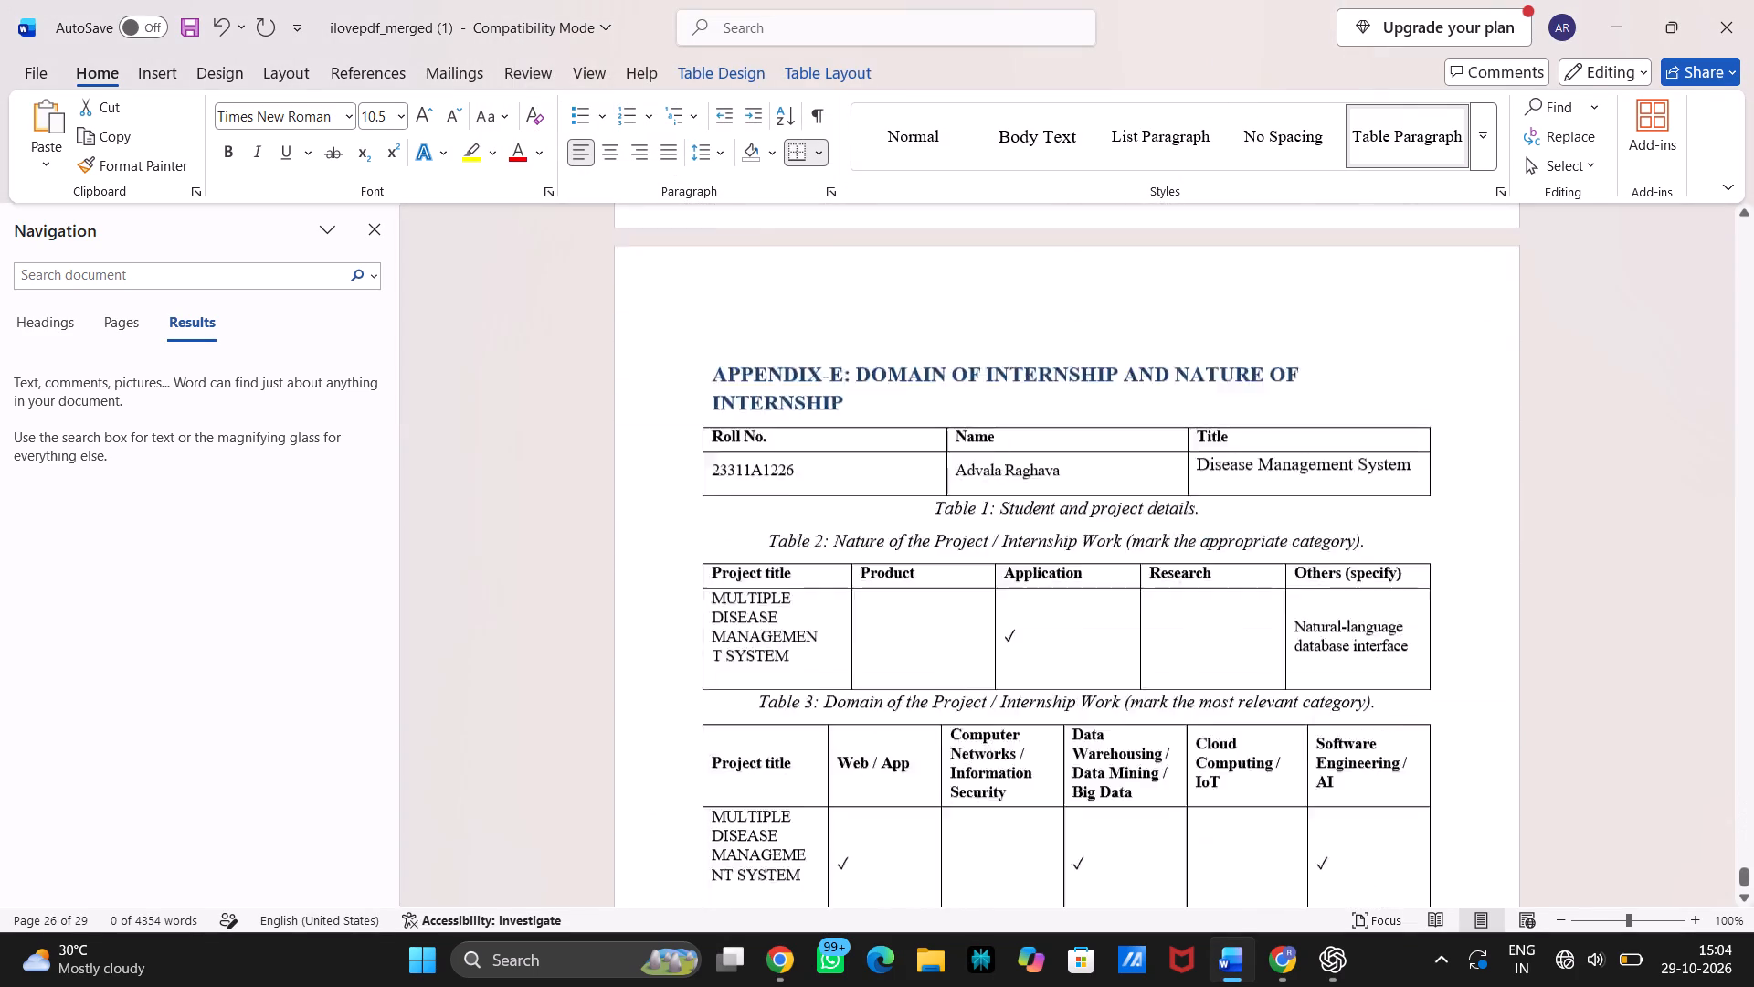
{"action": "scroll", "coordinate": [1040, 696], "scroll_direction": "down", "scroll_amount": 5}
{"action": "scroll", "coordinate": [1040, 696], "scroll_direction": "up", "scroll_amount": 1}
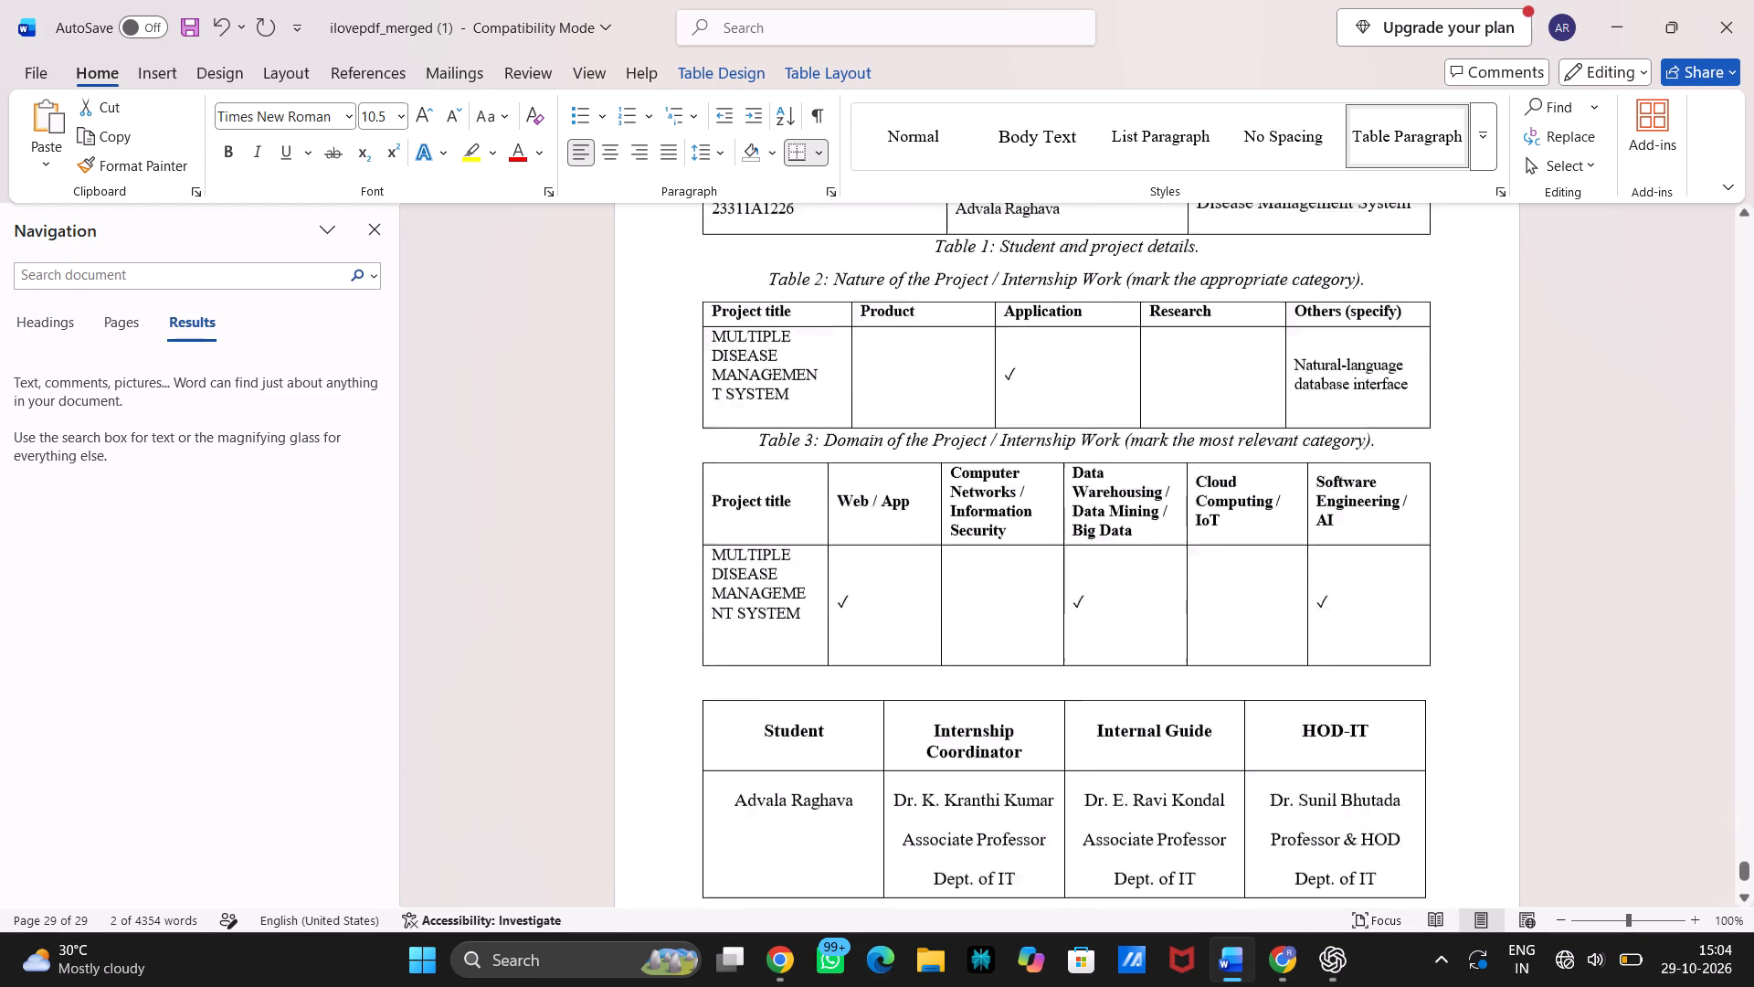
{"action": "scroll", "coordinate": [1040, 696], "scroll_direction": "up", "scroll_amount": 1}
{"action": "scroll", "coordinate": [1040, 696], "scroll_direction": "down", "scroll_amount": 1}
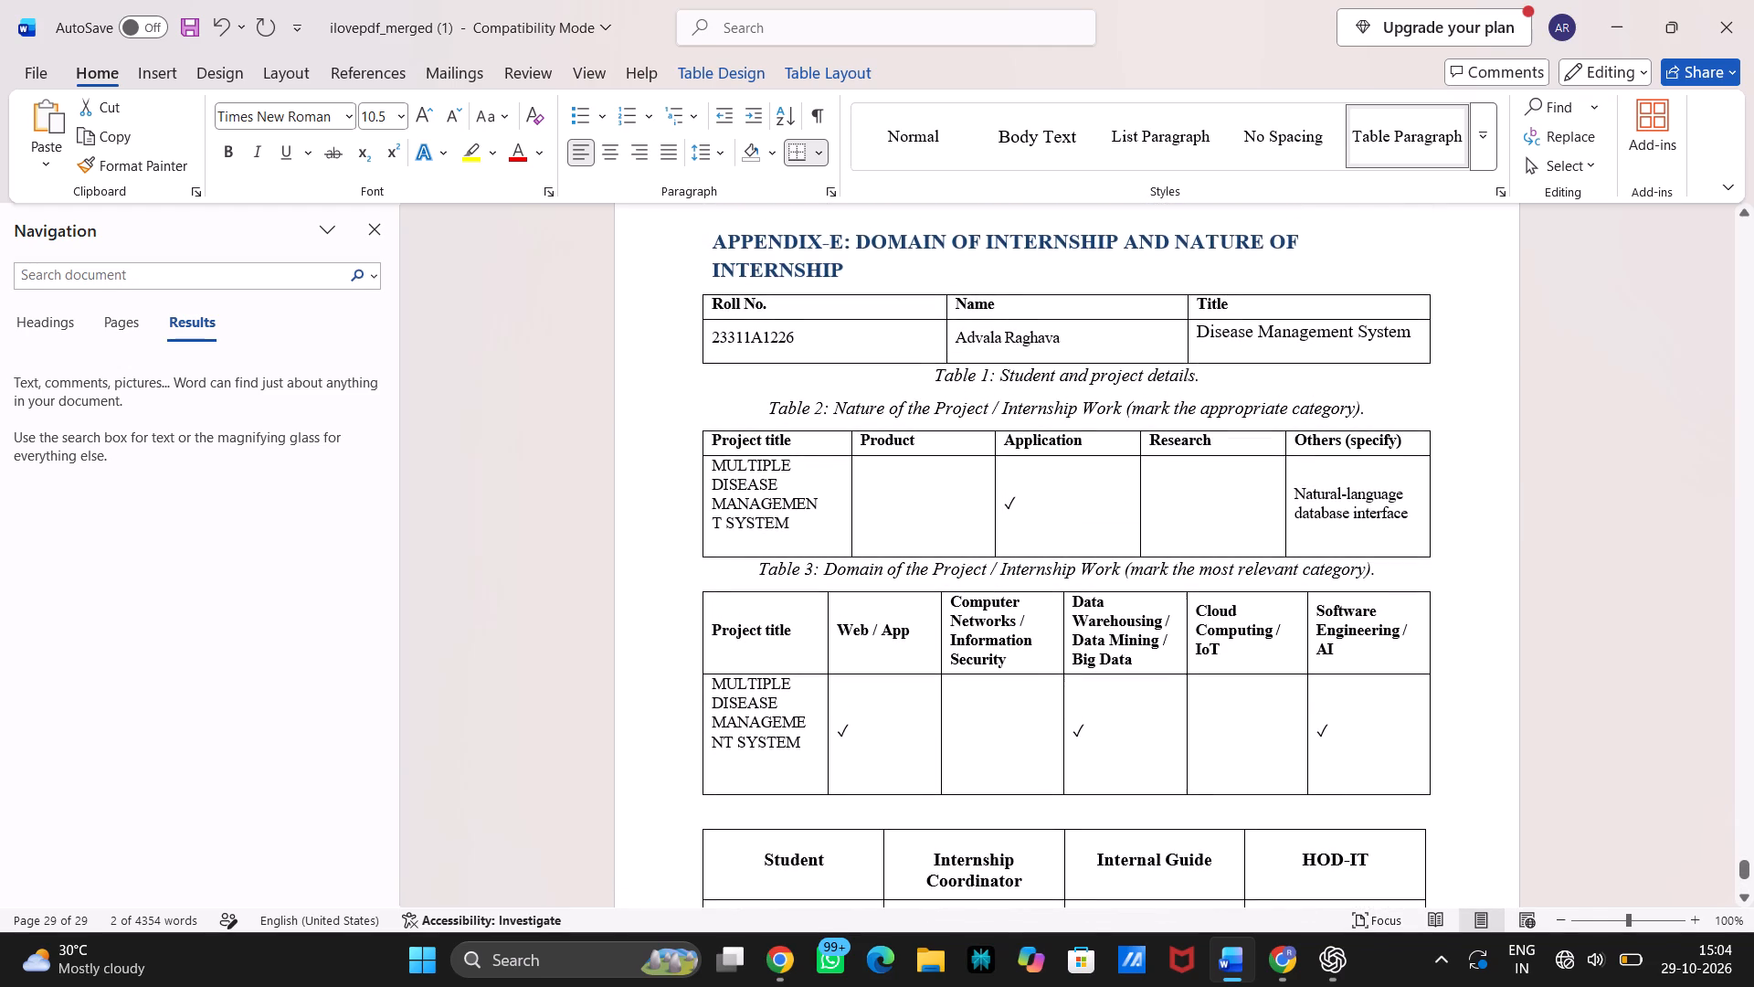
{"action": "scroll", "coordinate": [1040, 696], "scroll_direction": "down", "scroll_amount": 2}
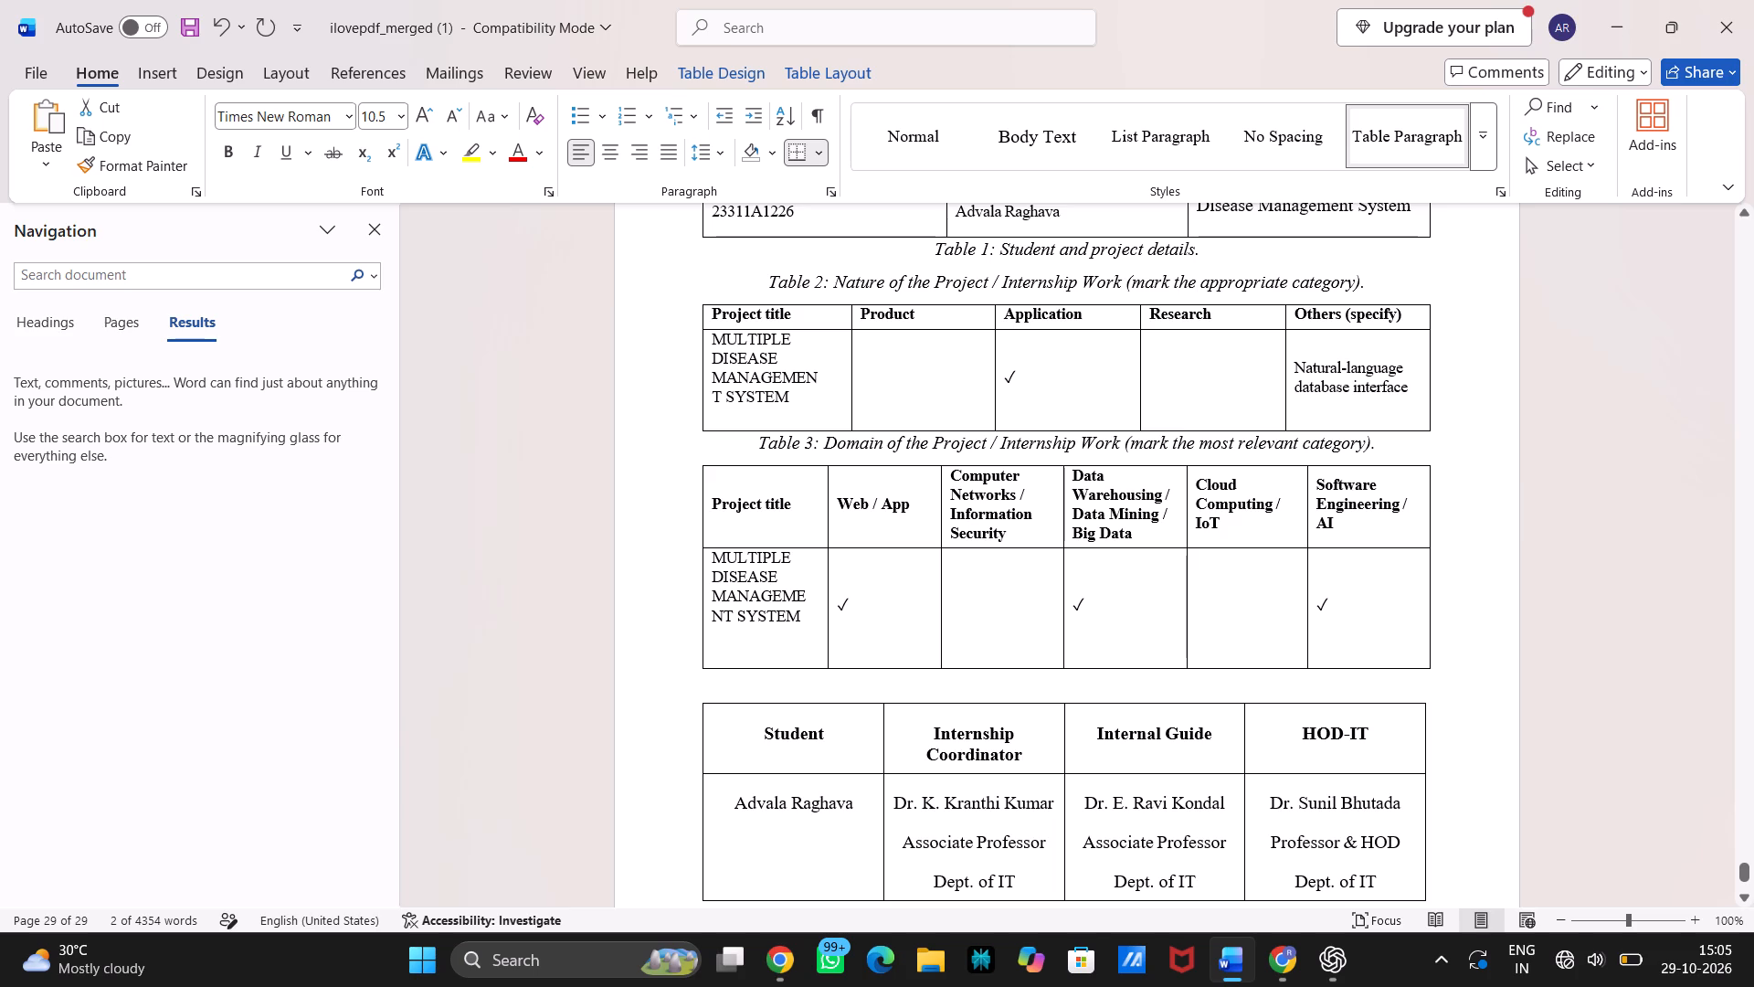
Search the whole document for the internal guide's name, copied from the signature table in Appendix-E.
{"action": "left_click_drag", "start_coordinate": [1109, 803], "coordinate": [1129, 802]}
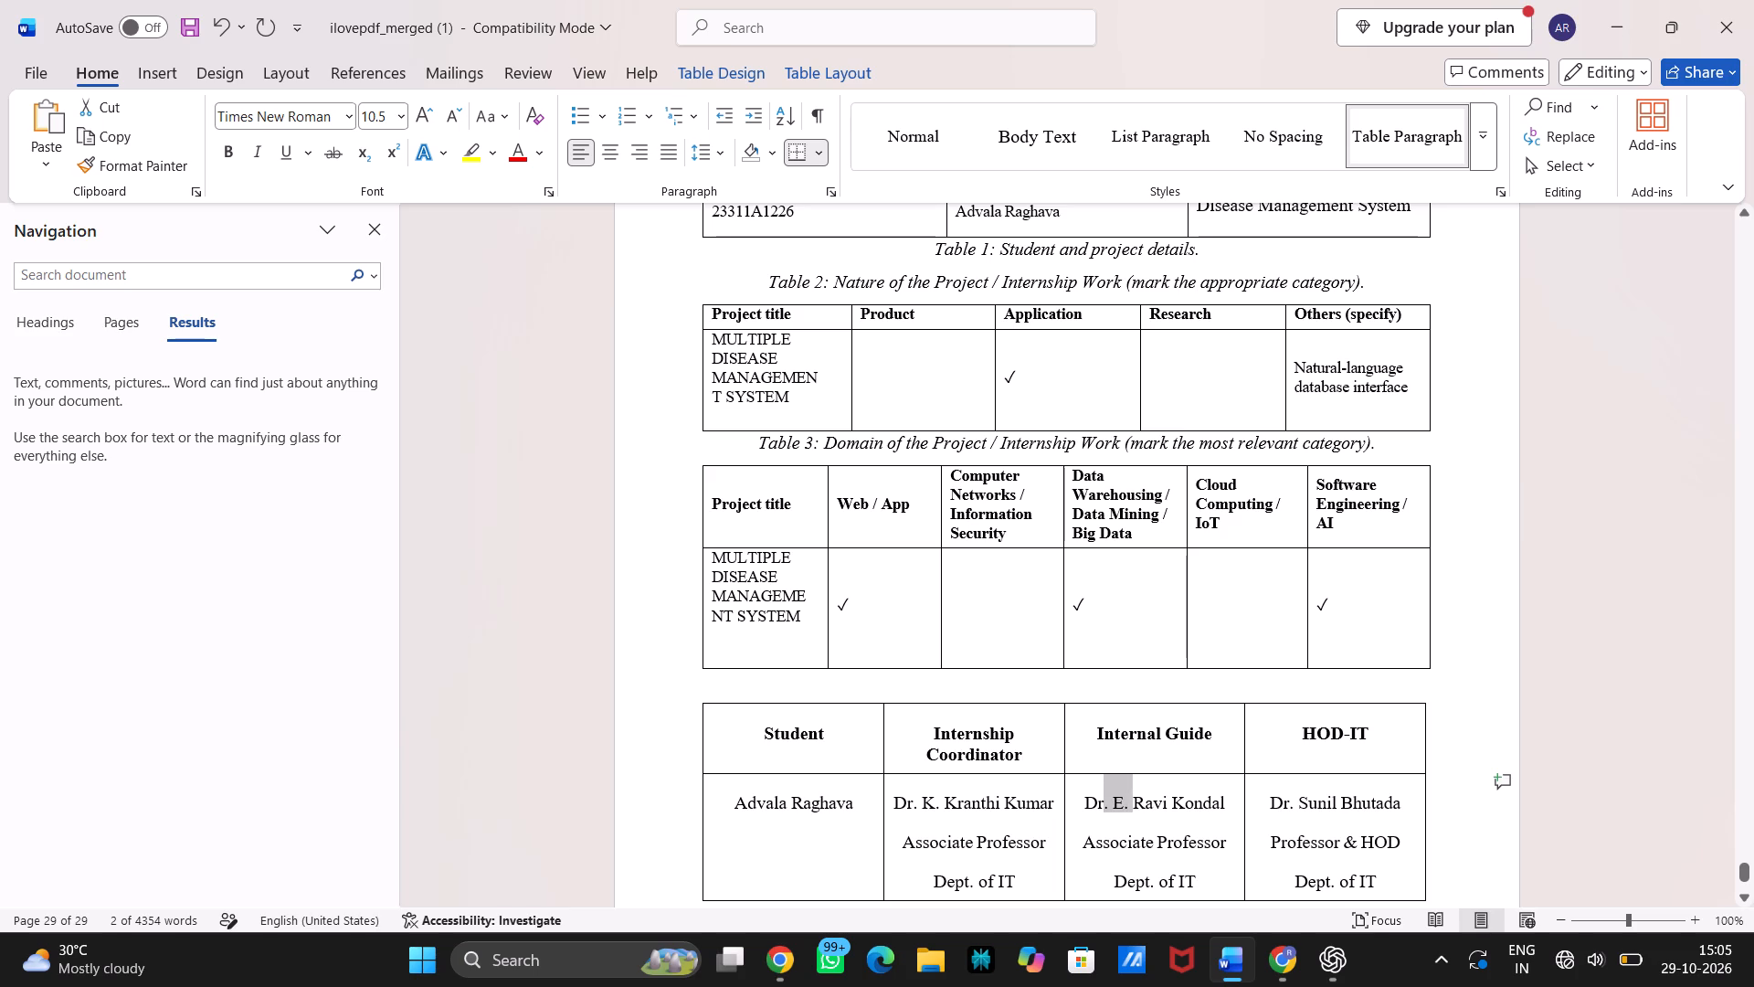
{"action": "left_click_drag", "start_coordinate": [1129, 802], "coordinate": [1141, 801]}
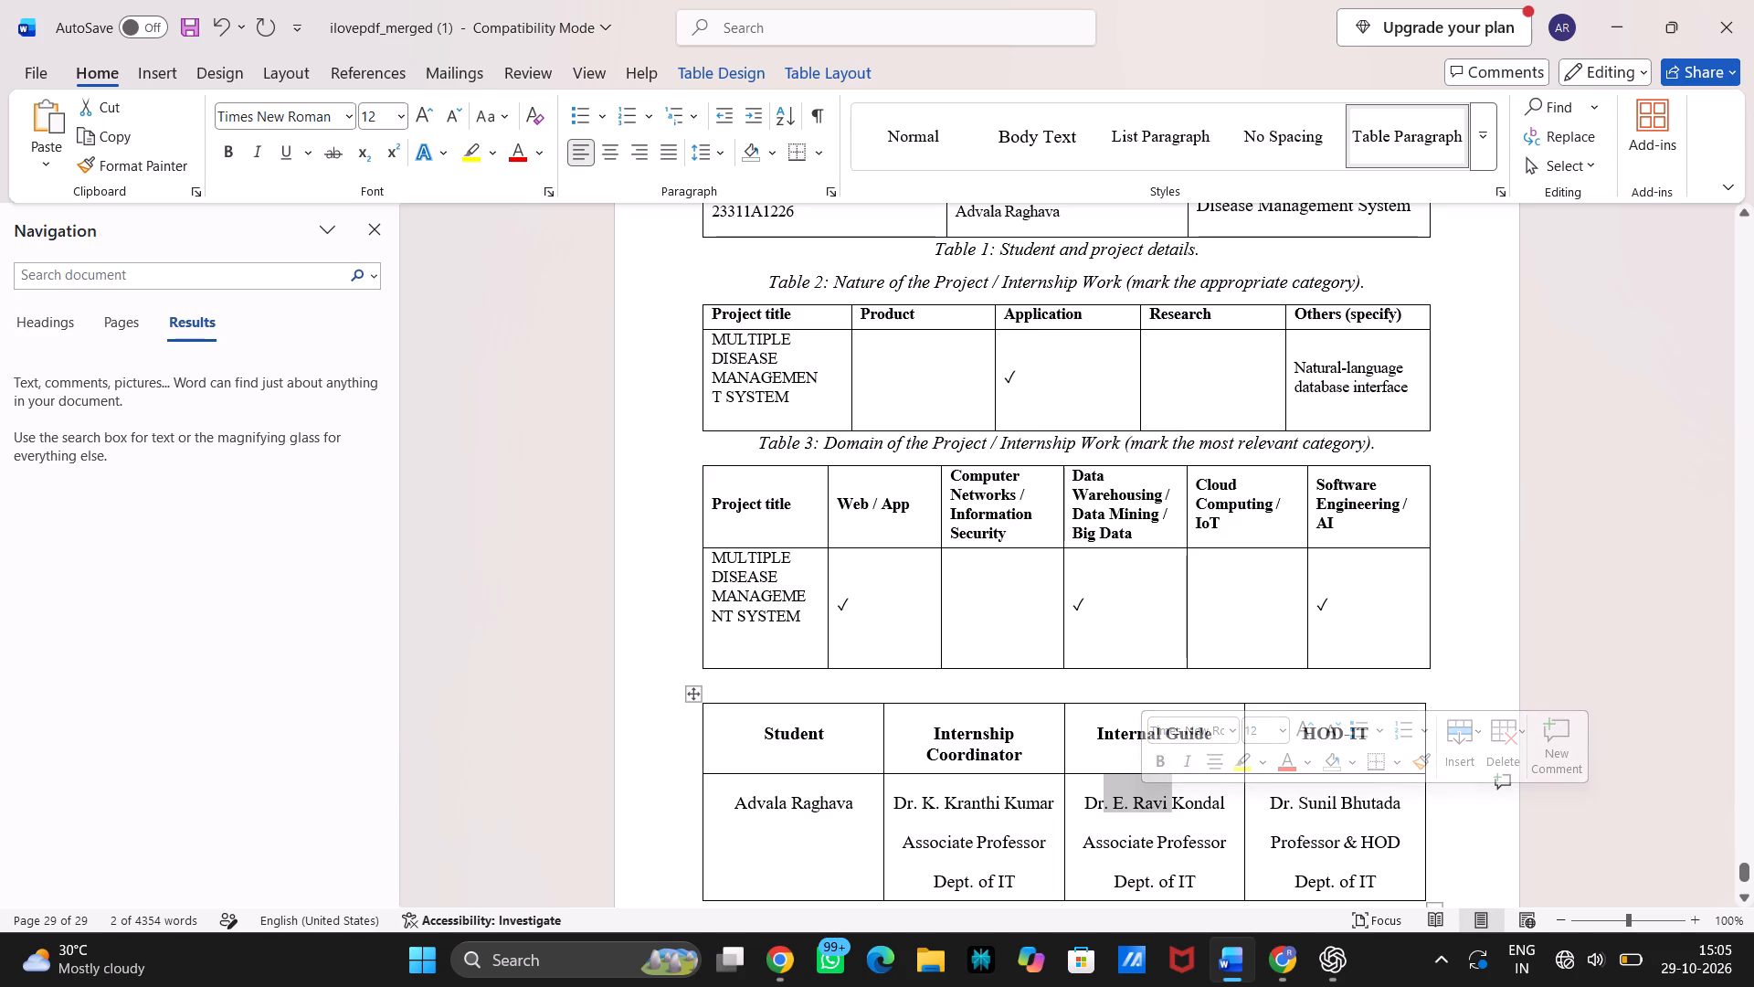
{"action": "left_click", "coordinate": [1080, 794]}
{"action": "left_click_drag", "start_coordinate": [1080, 794], "coordinate": [1202, 816]}
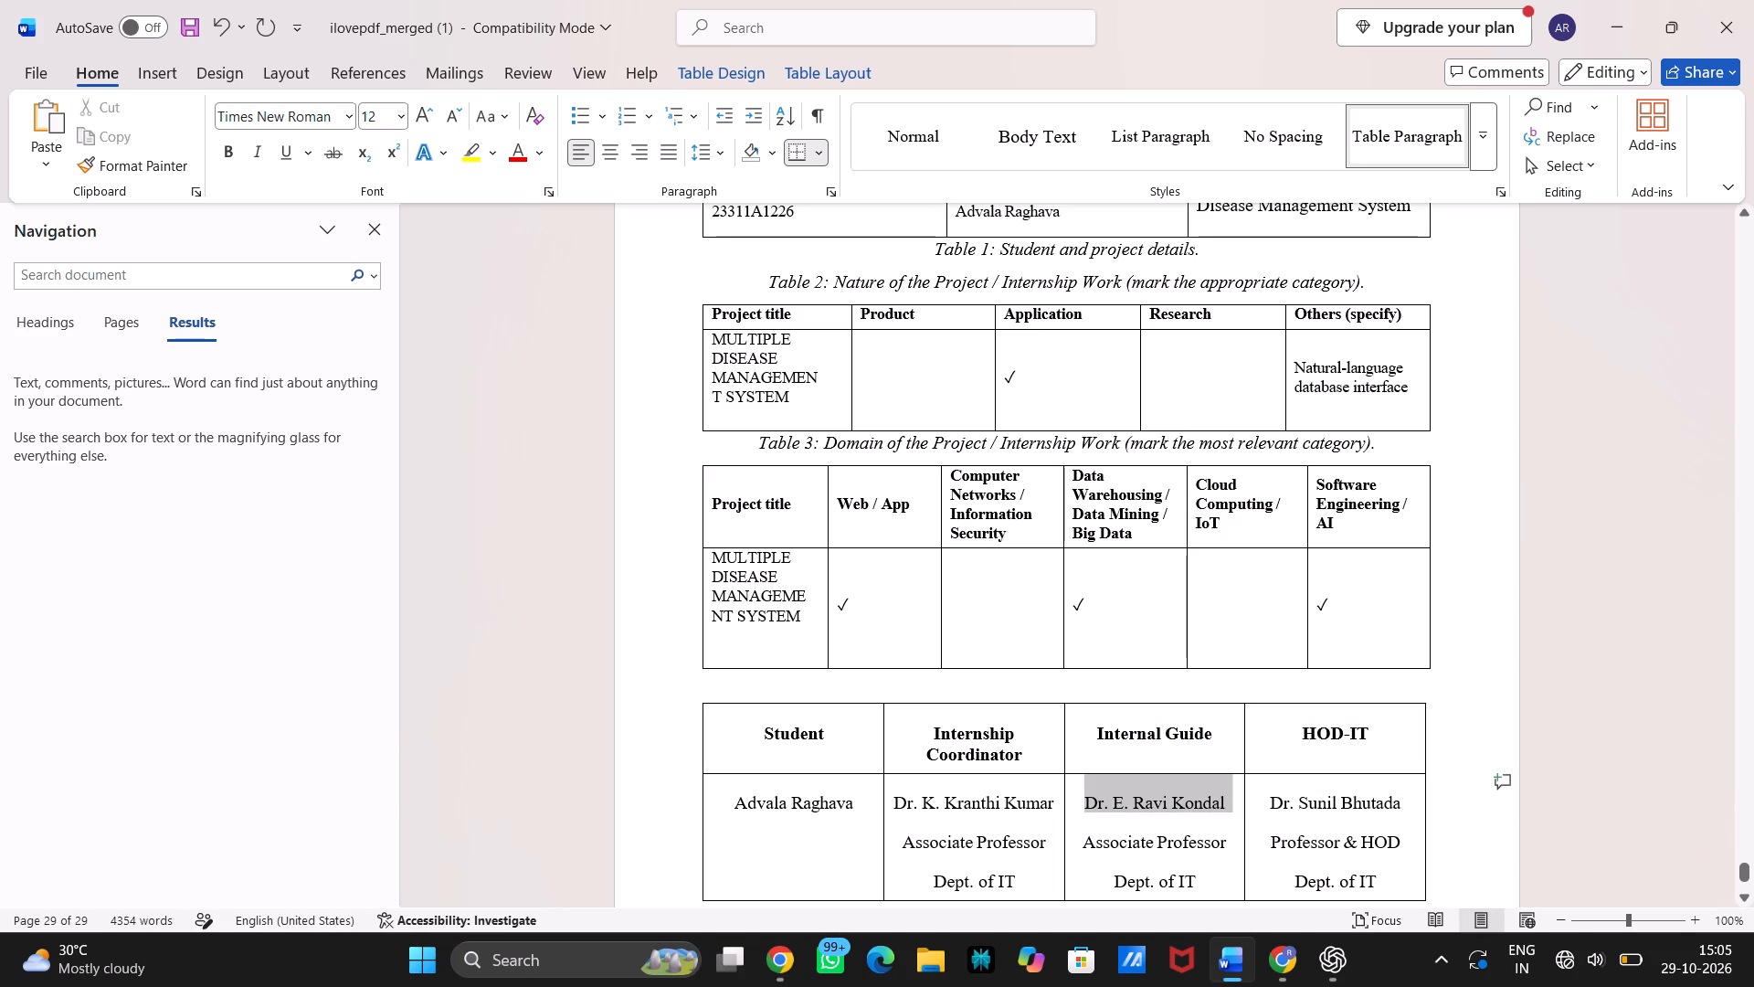
{"action": "left_click_drag", "start_coordinate": [1202, 816], "coordinate": [1226, 806]}
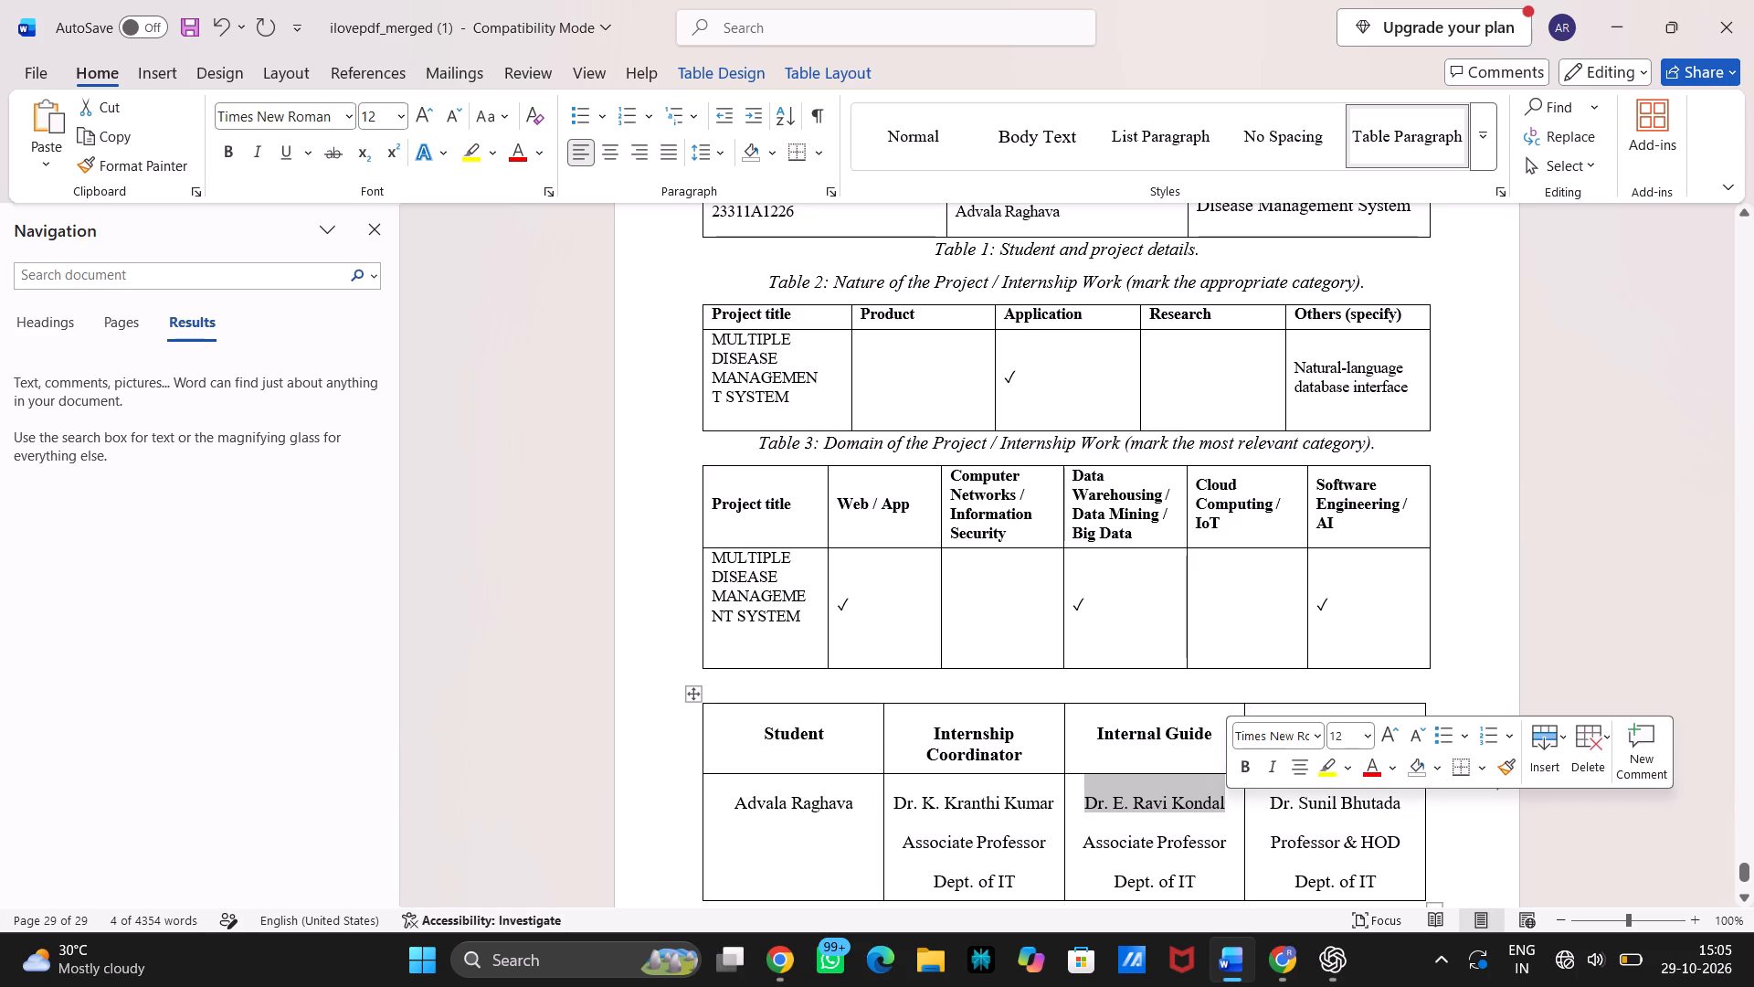
{"action": "key", "text": "ctrl+c"}
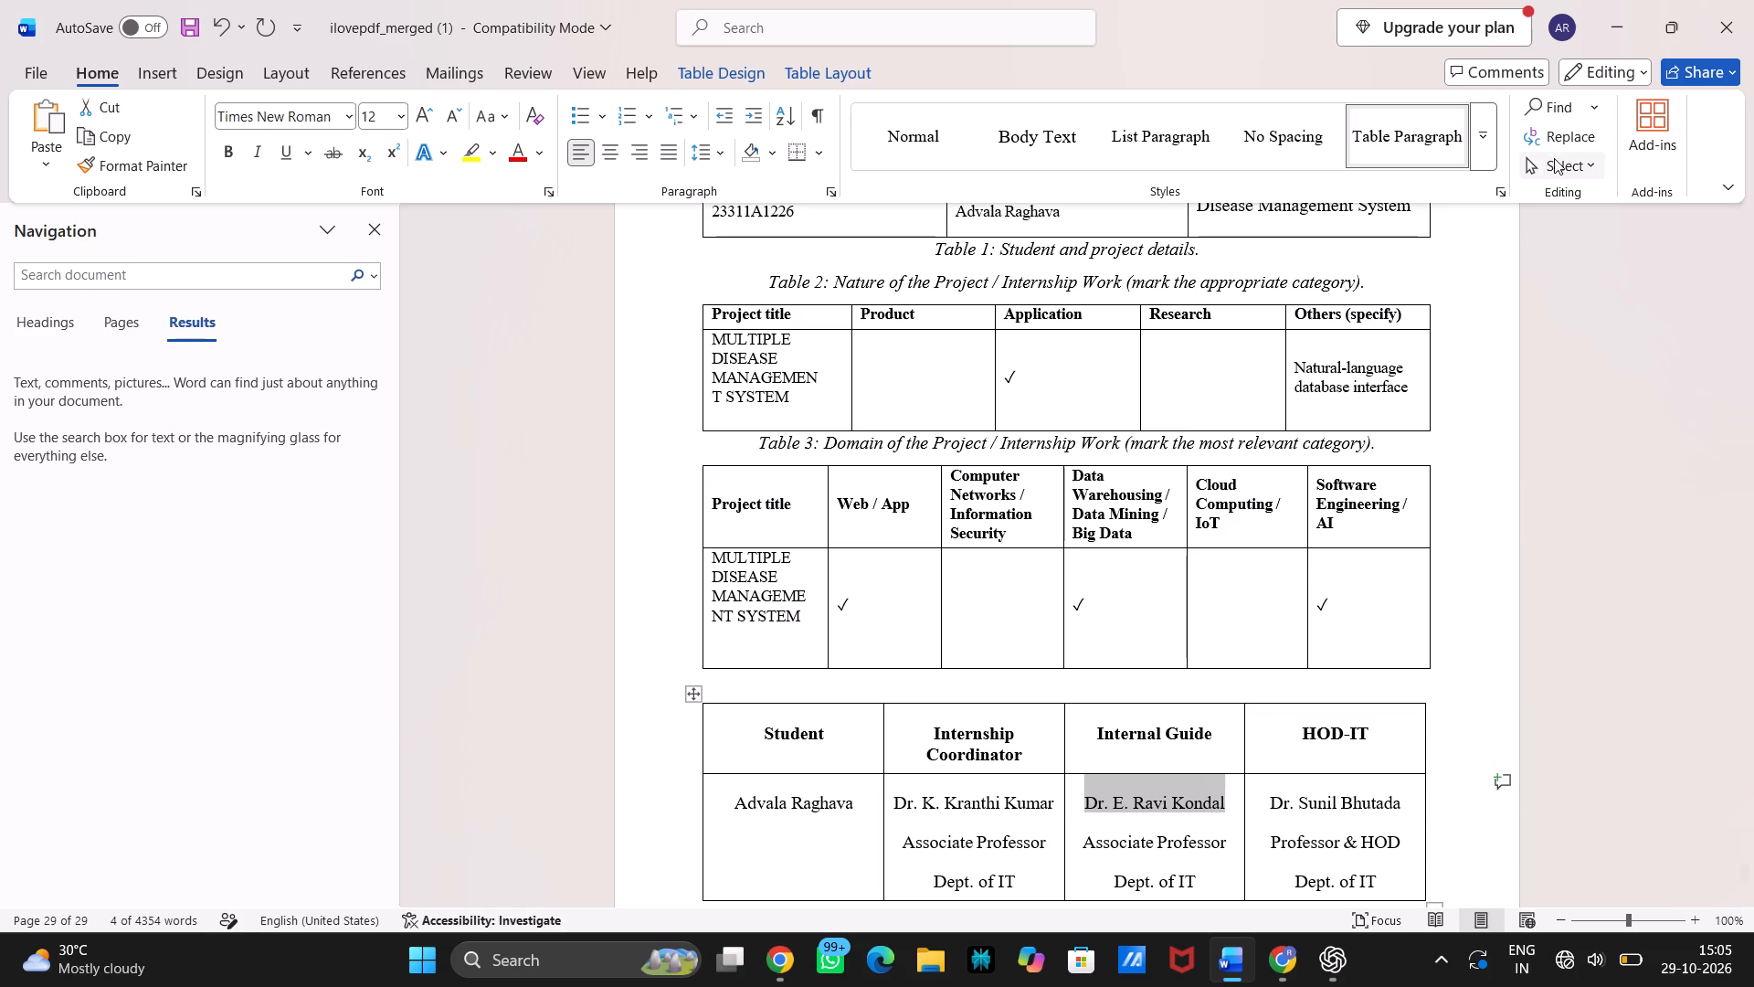
{"action": "left_click", "coordinate": [1559, 146]}
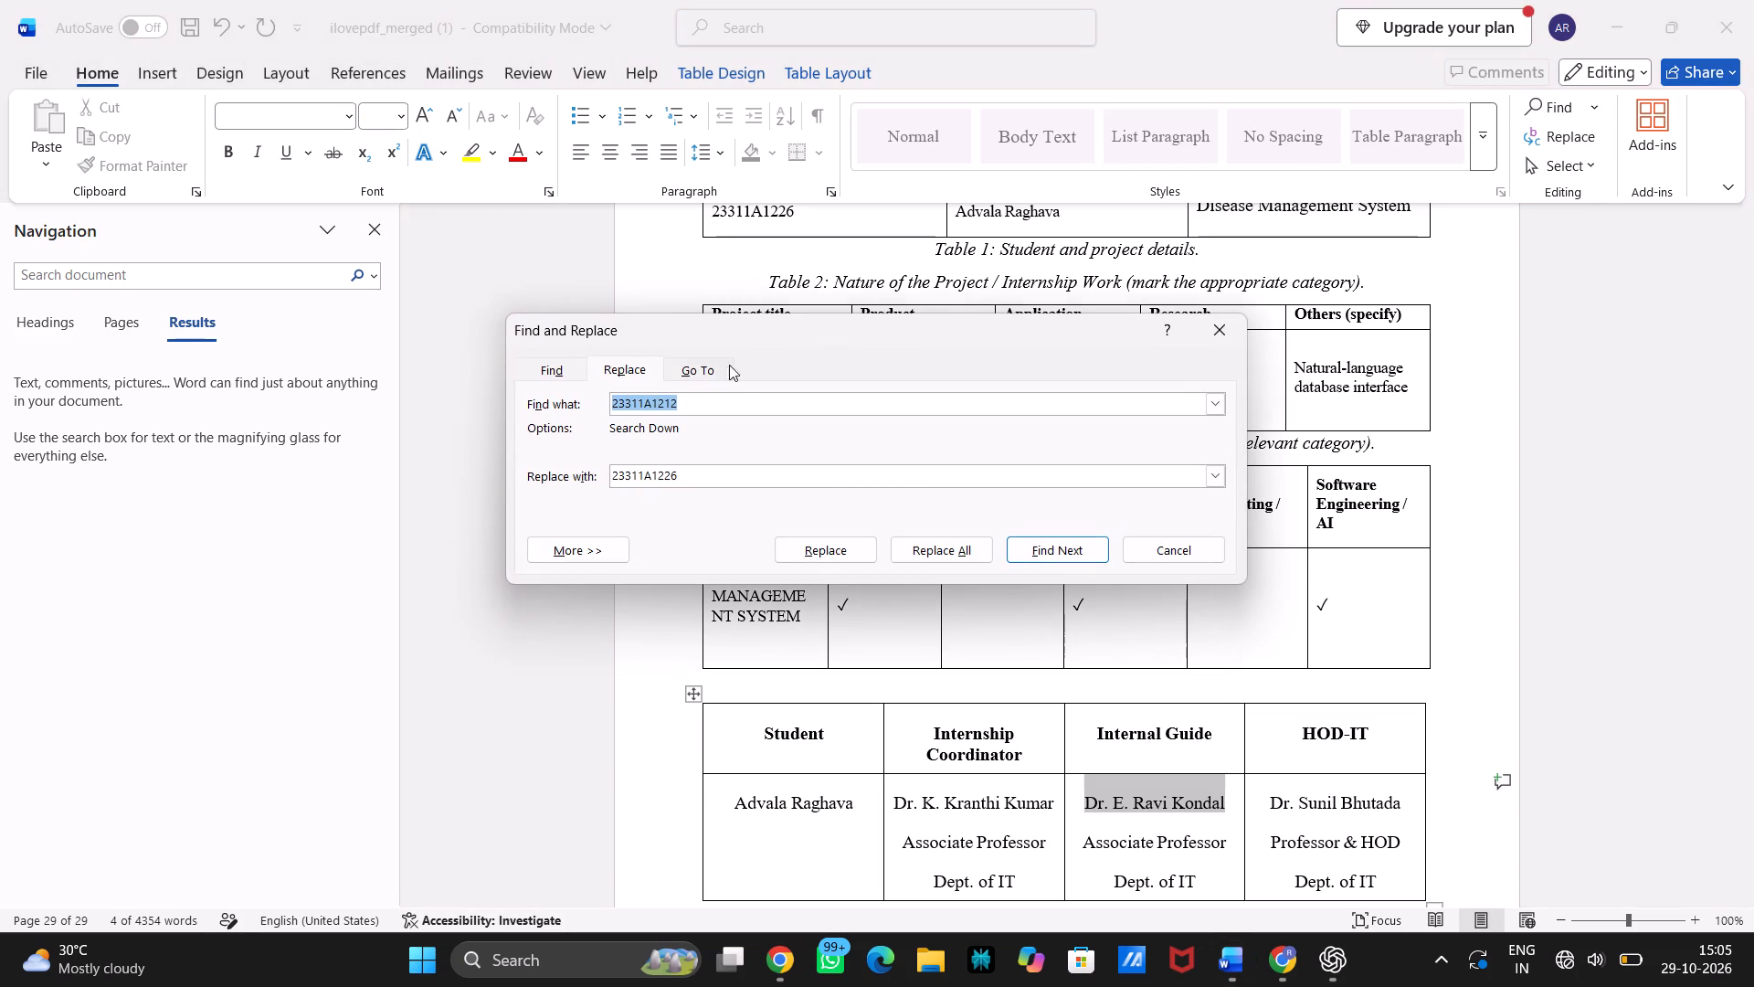
{"action": "left_click", "coordinate": [558, 366]}
{"action": "key", "text": "ctrl+v"}
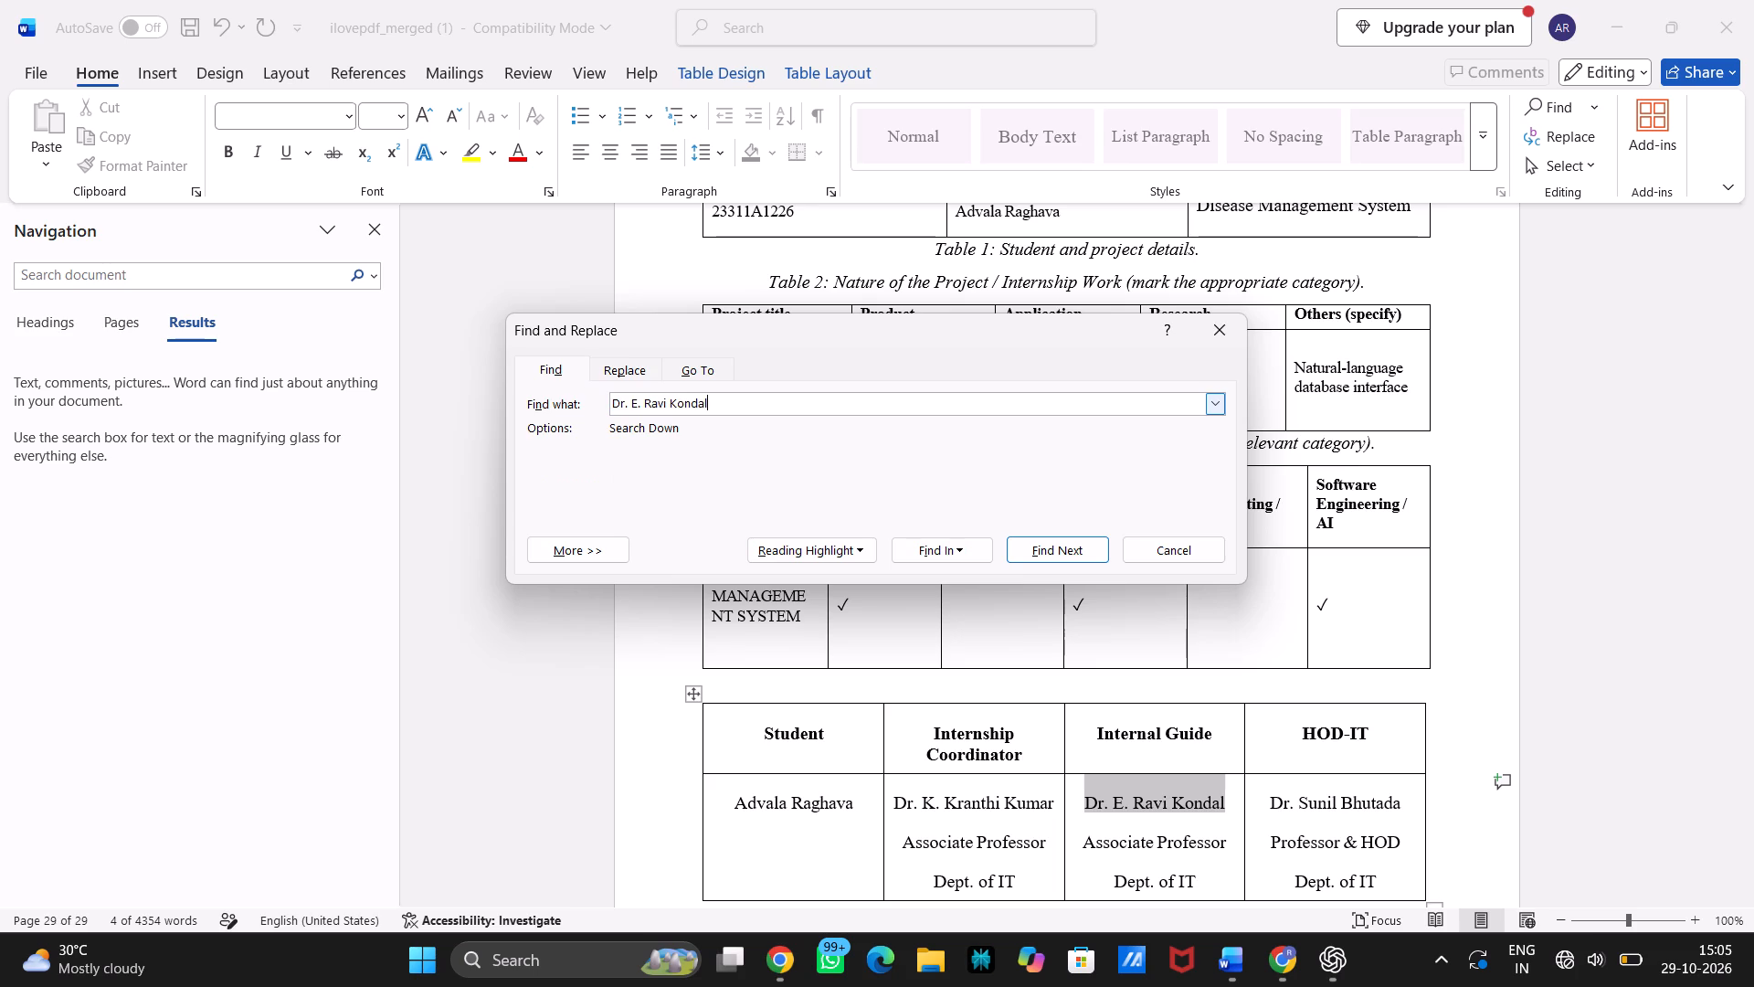
{"action": "left_click", "coordinate": [934, 539]}
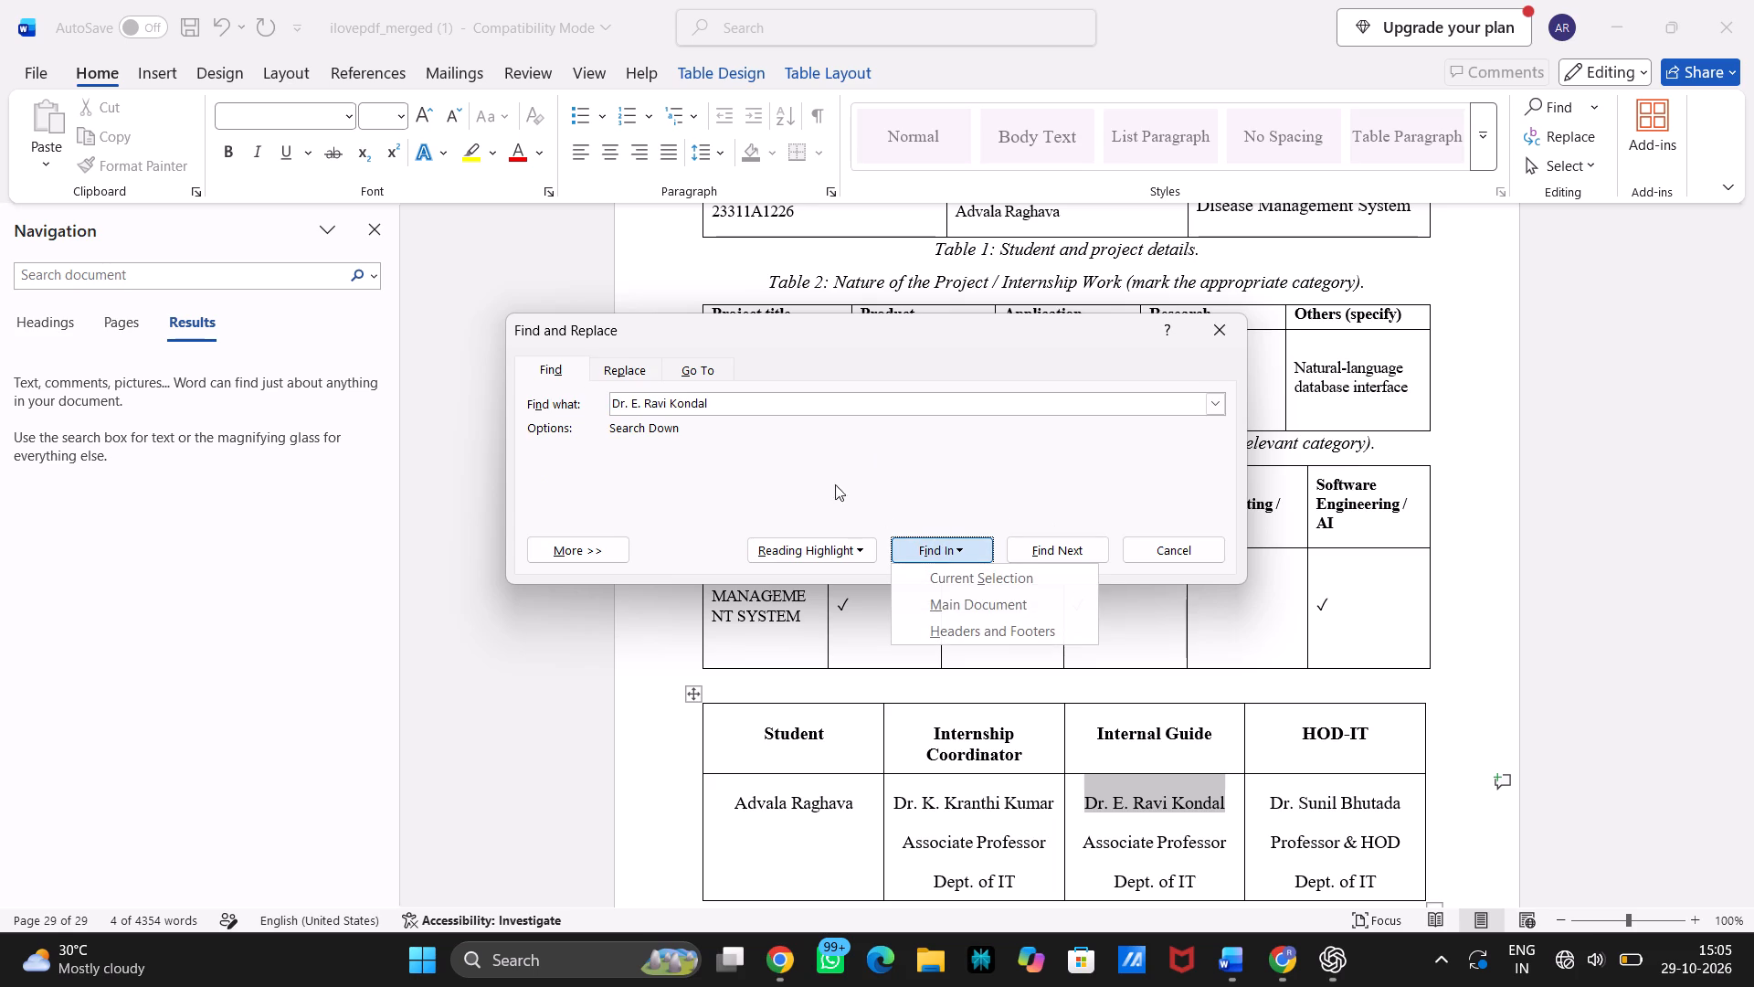
{"action": "left_click", "coordinate": [807, 473]}
{"action": "left_click", "coordinate": [756, 397]}
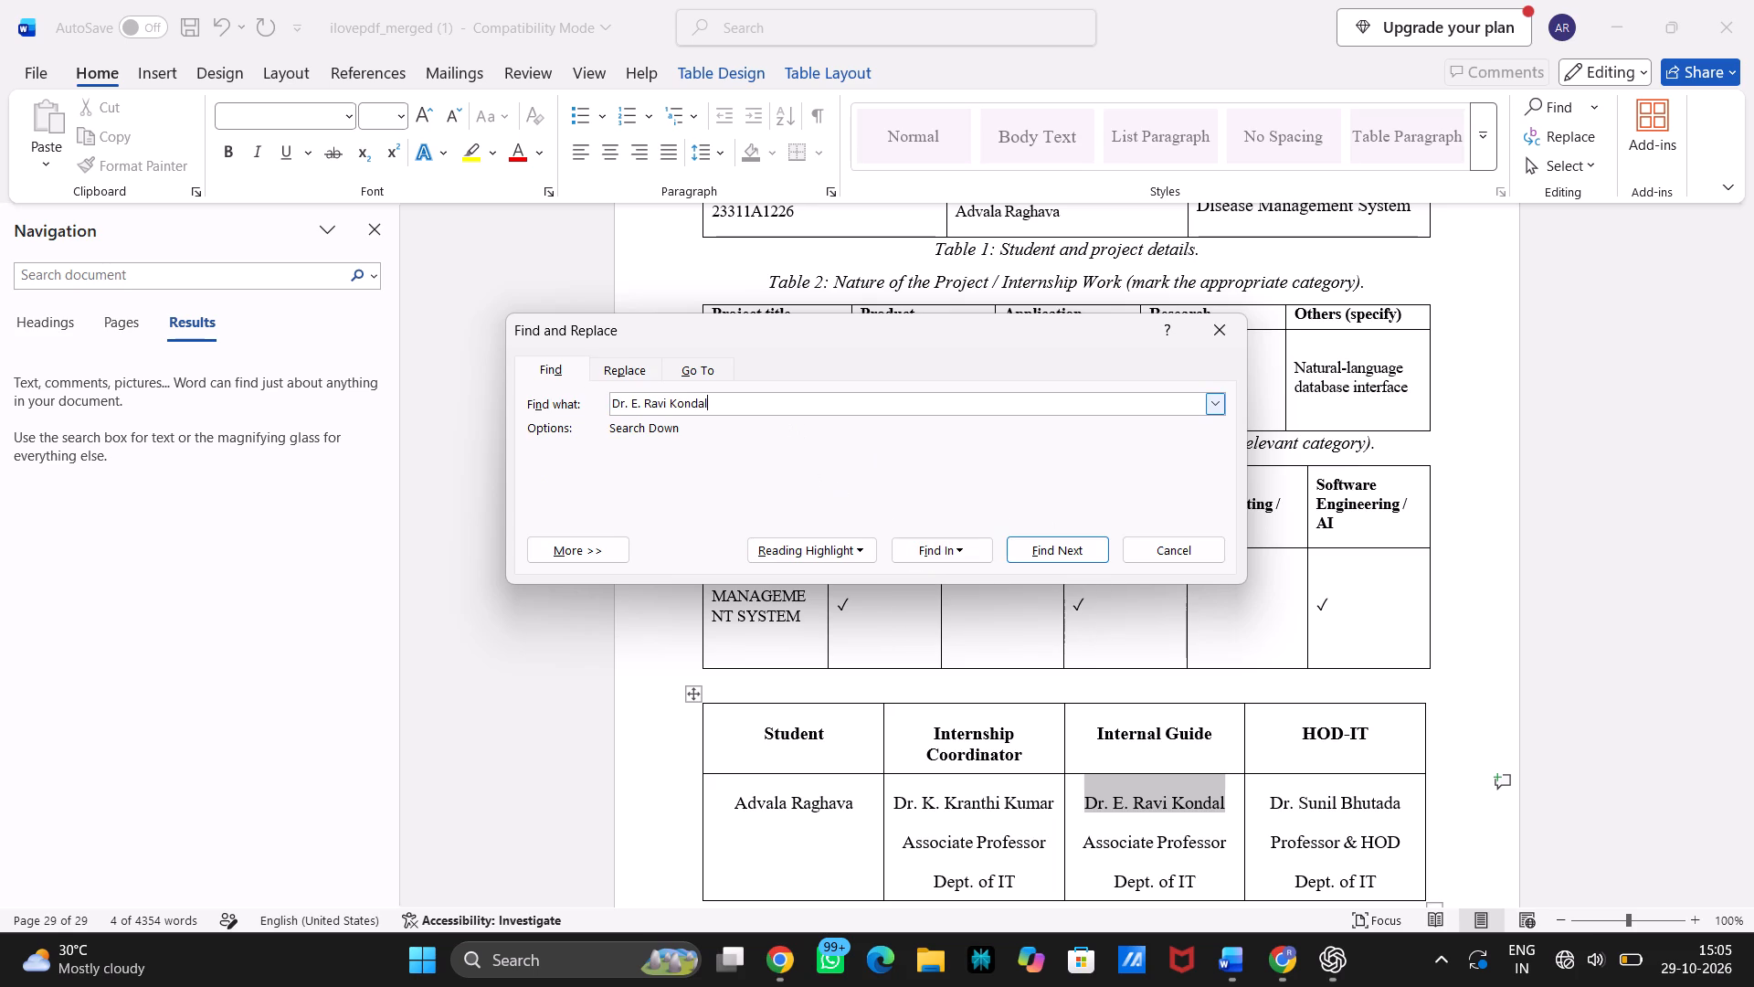
{"action": "key", "text": "Return"}
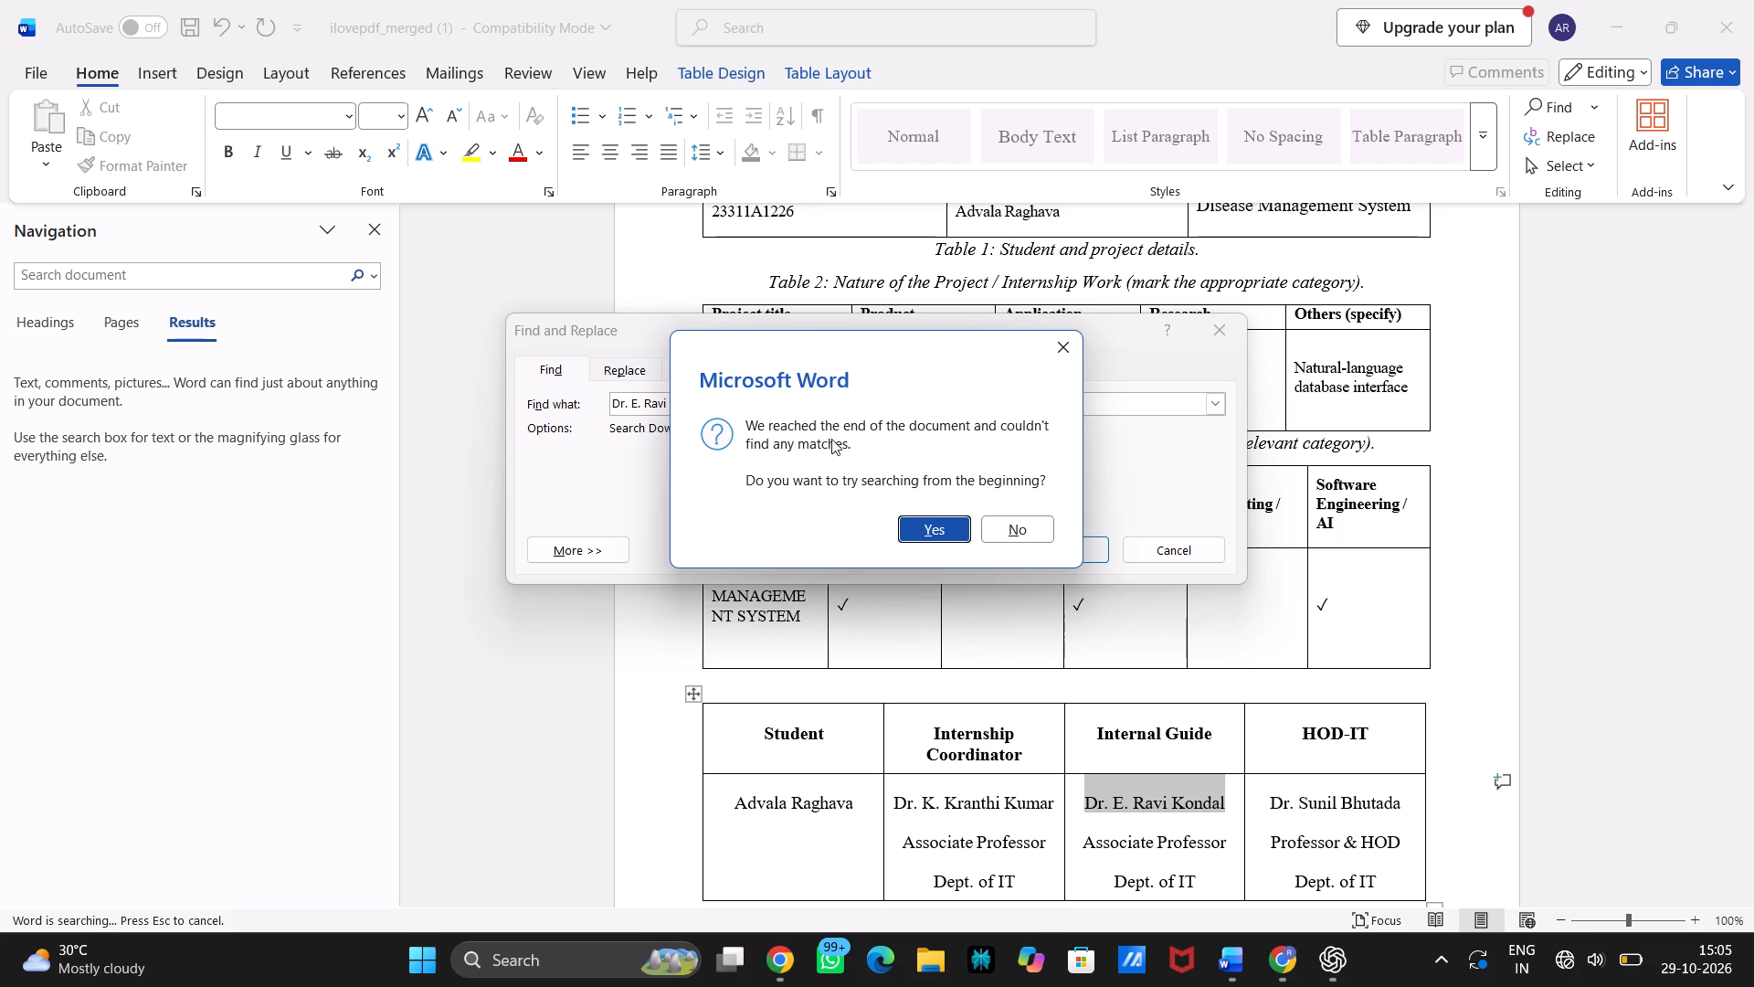
{"action": "left_click", "coordinate": [921, 527]}
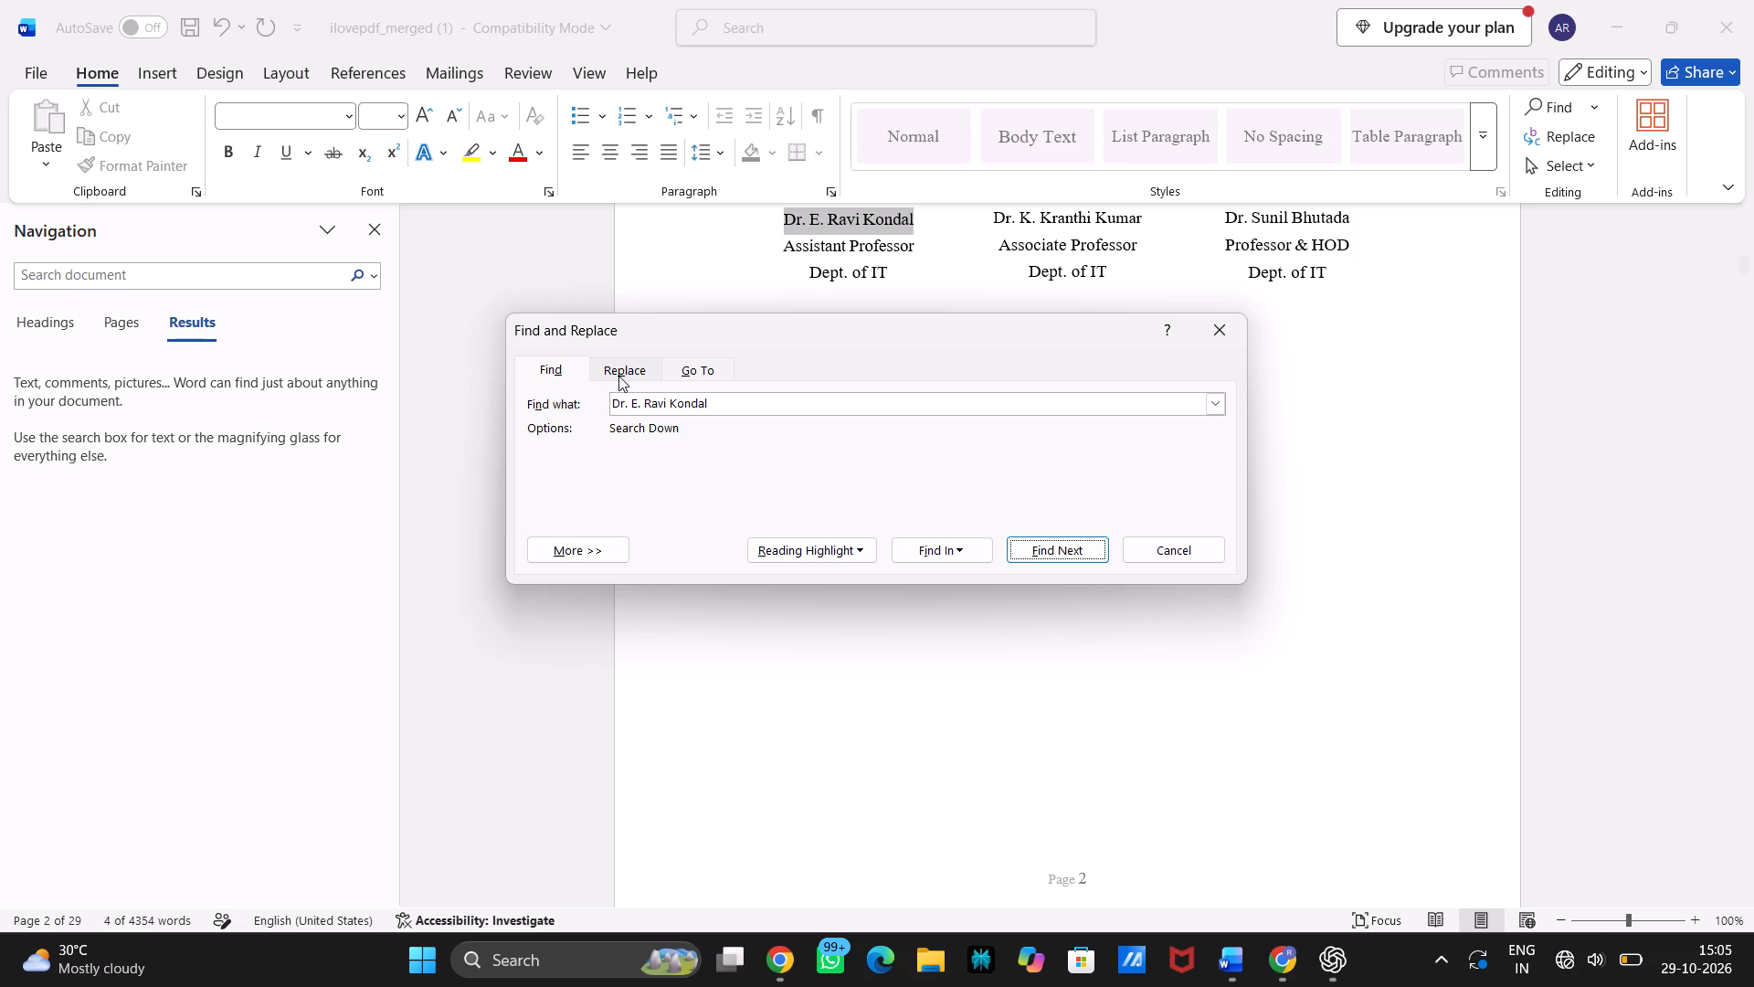
Replace all occurrences of the previous internal guide's name with the current internal guide's name throughout the document.
{"action": "left_click", "coordinate": [620, 372]}
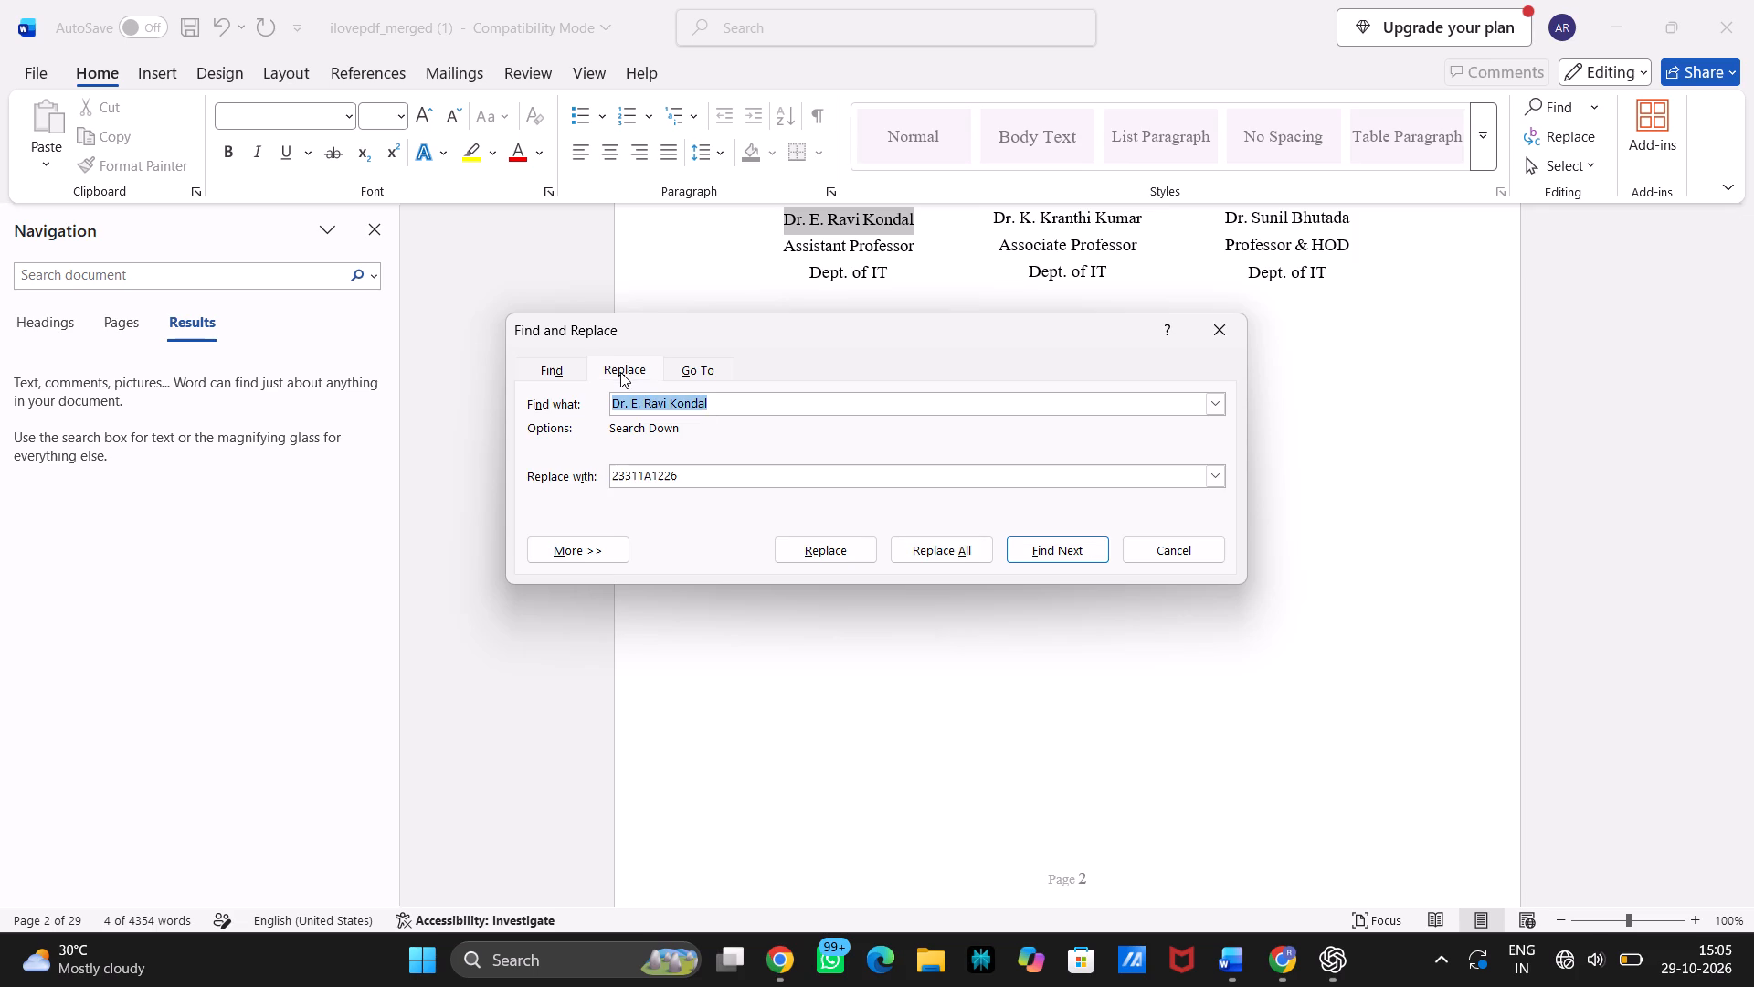
{"action": "left_click", "coordinate": [690, 474]}
{"action": "left_click_drag", "start_coordinate": [690, 474], "coordinate": [581, 468]}
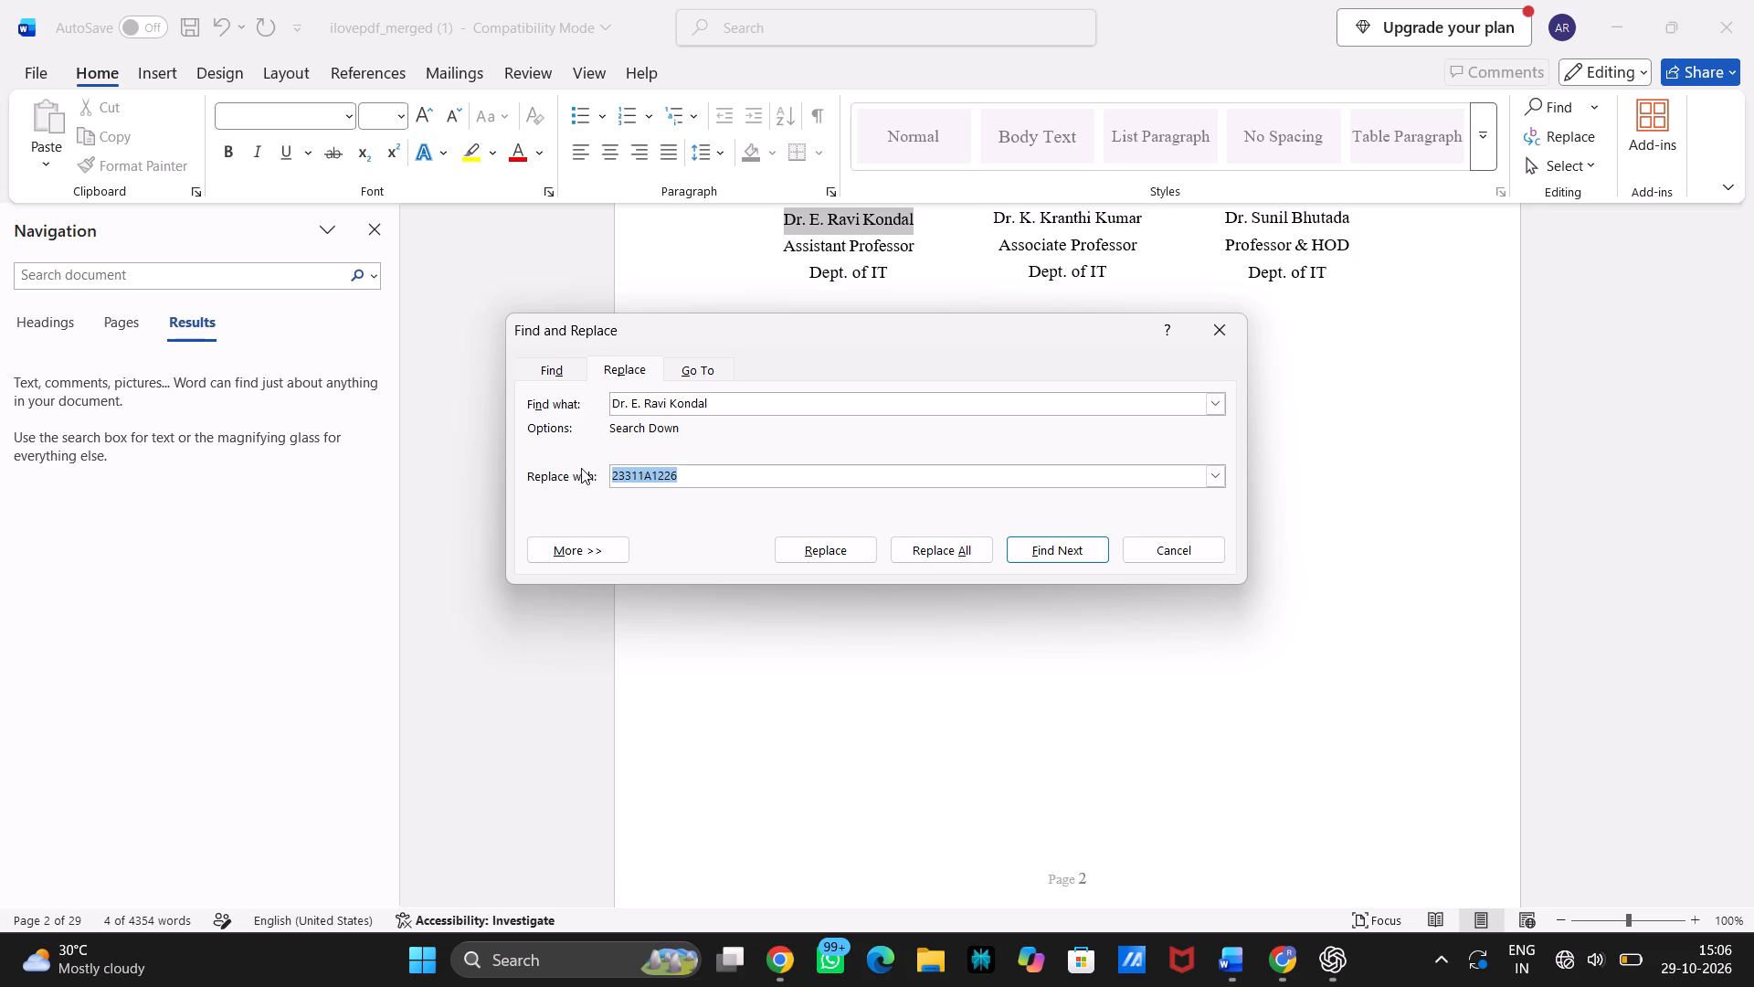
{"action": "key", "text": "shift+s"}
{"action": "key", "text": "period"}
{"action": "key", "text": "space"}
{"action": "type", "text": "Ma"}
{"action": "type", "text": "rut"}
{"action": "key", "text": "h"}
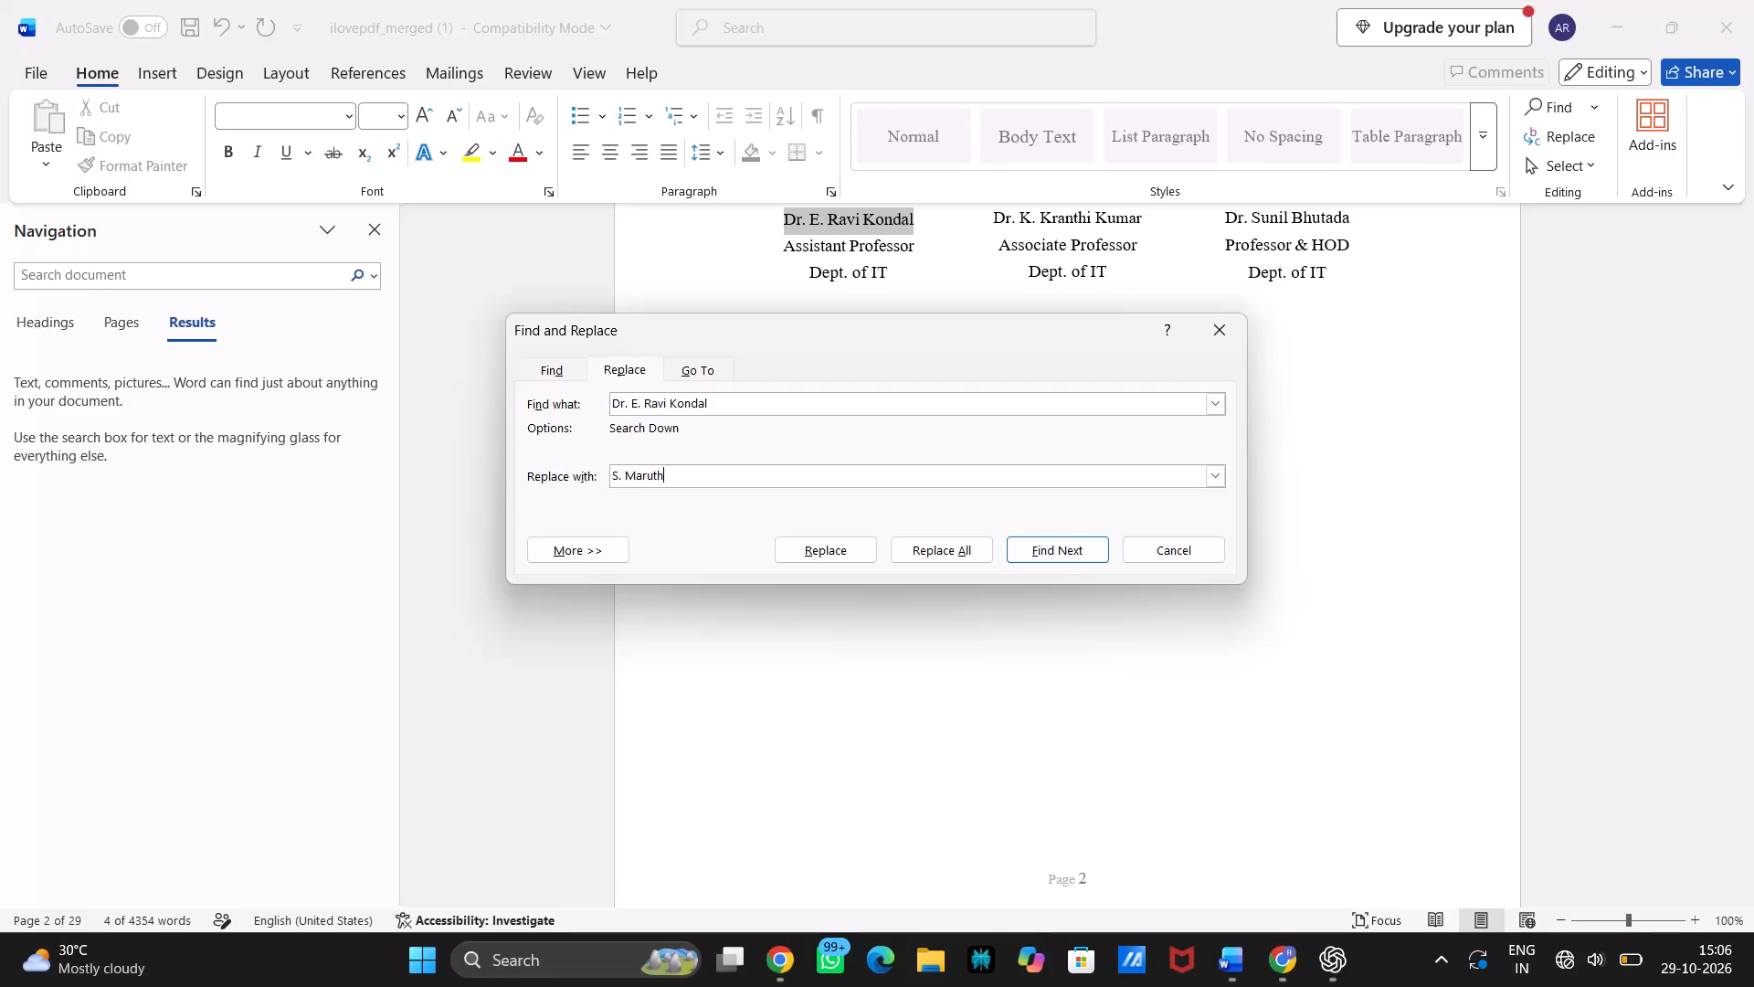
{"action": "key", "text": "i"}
{"action": "left_click", "coordinate": [944, 544]}
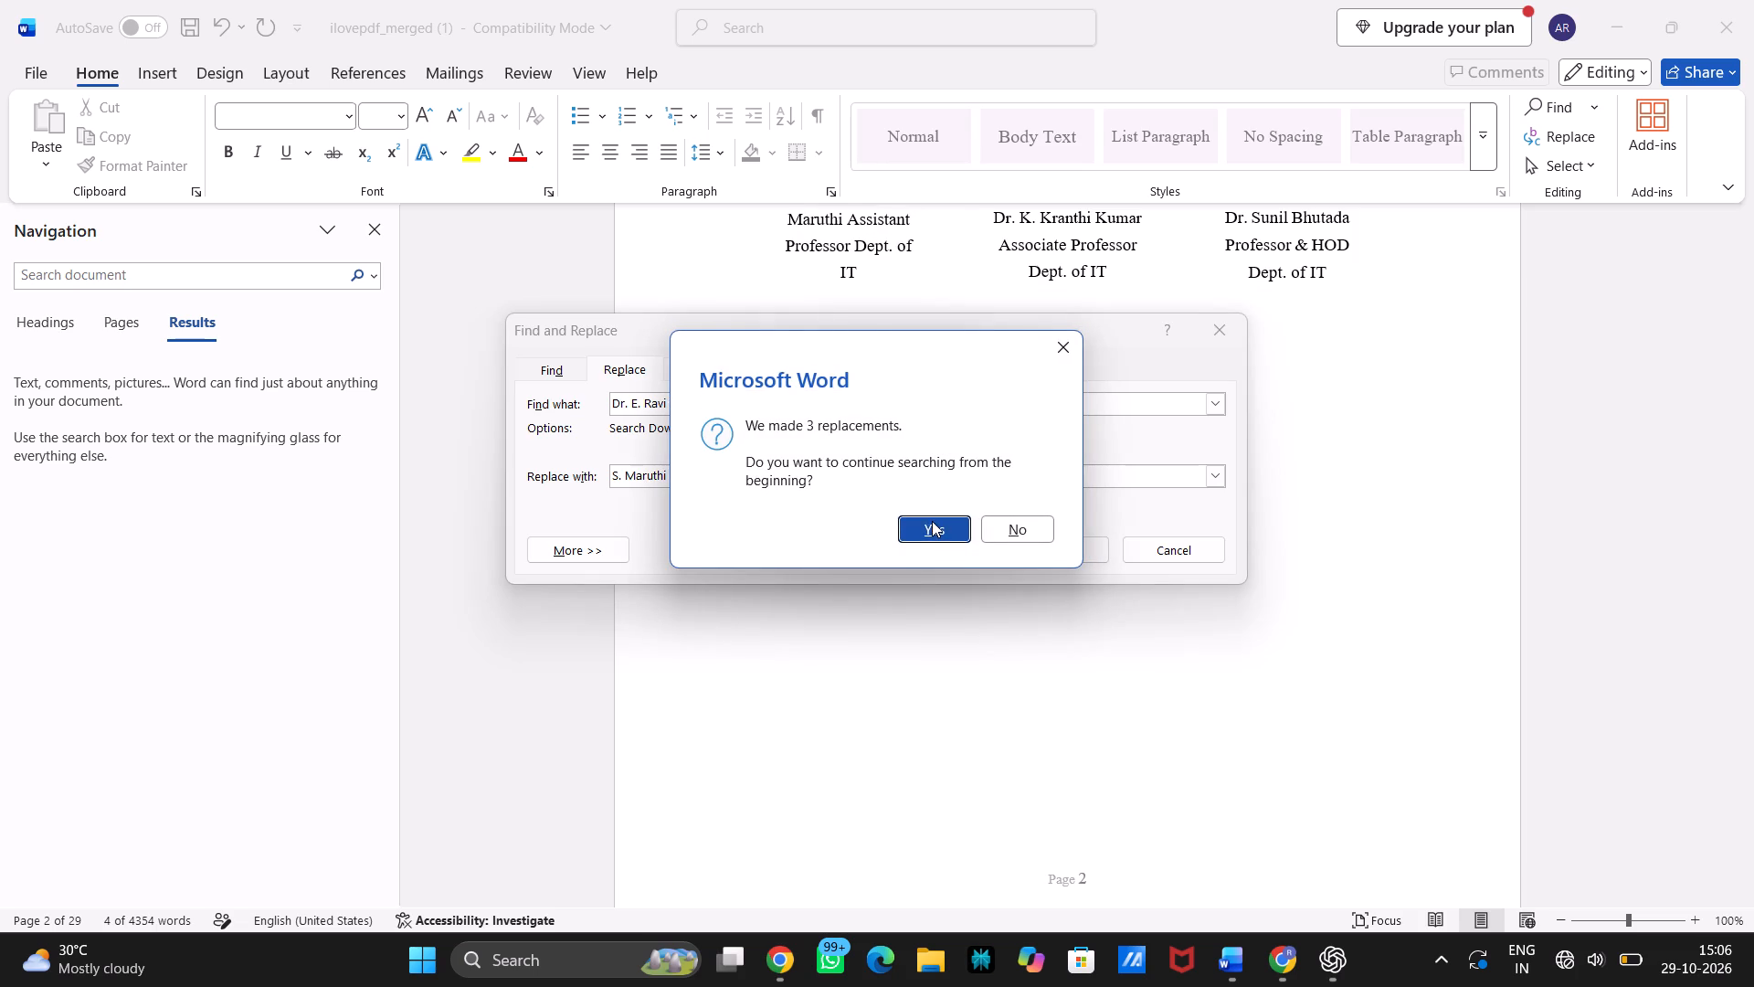
{"action": "left_click", "coordinate": [936, 535]}
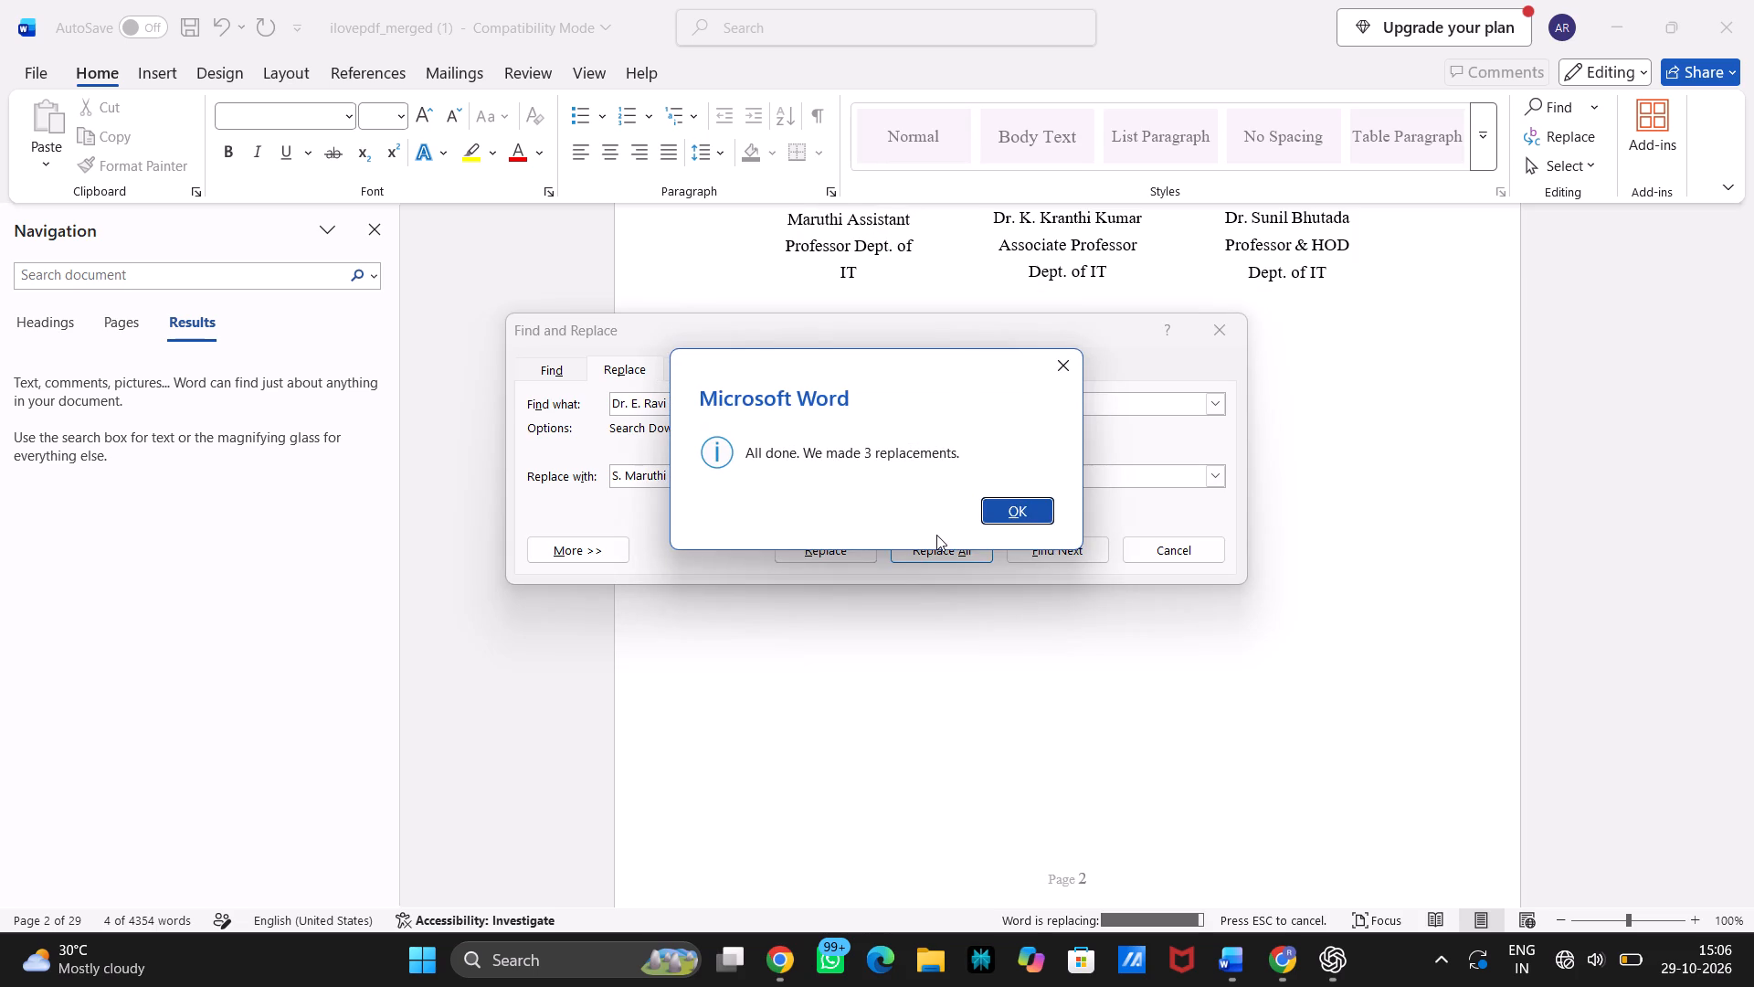
{"action": "left_click", "coordinate": [999, 518]}
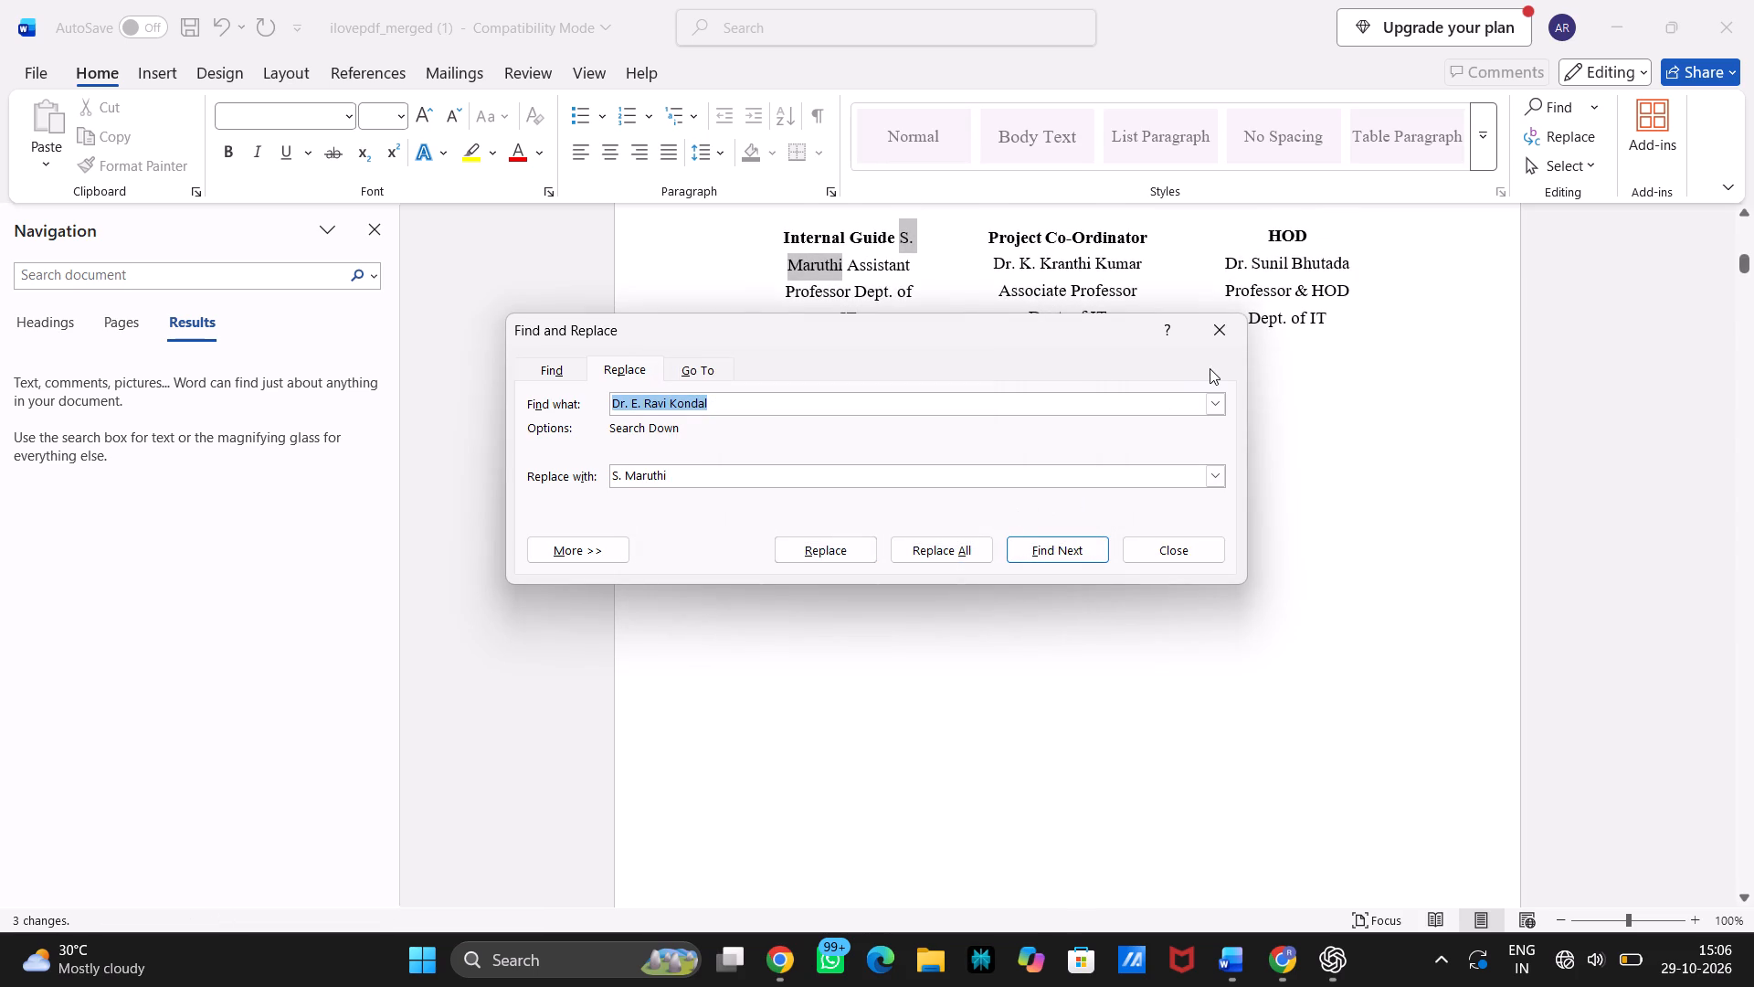
{"action": "left_click", "coordinate": [1222, 340]}
Put the internal guide's name on its own line below the Internal Guide heading in the certificate's signature block.
{"action": "left_click", "coordinate": [899, 245]}
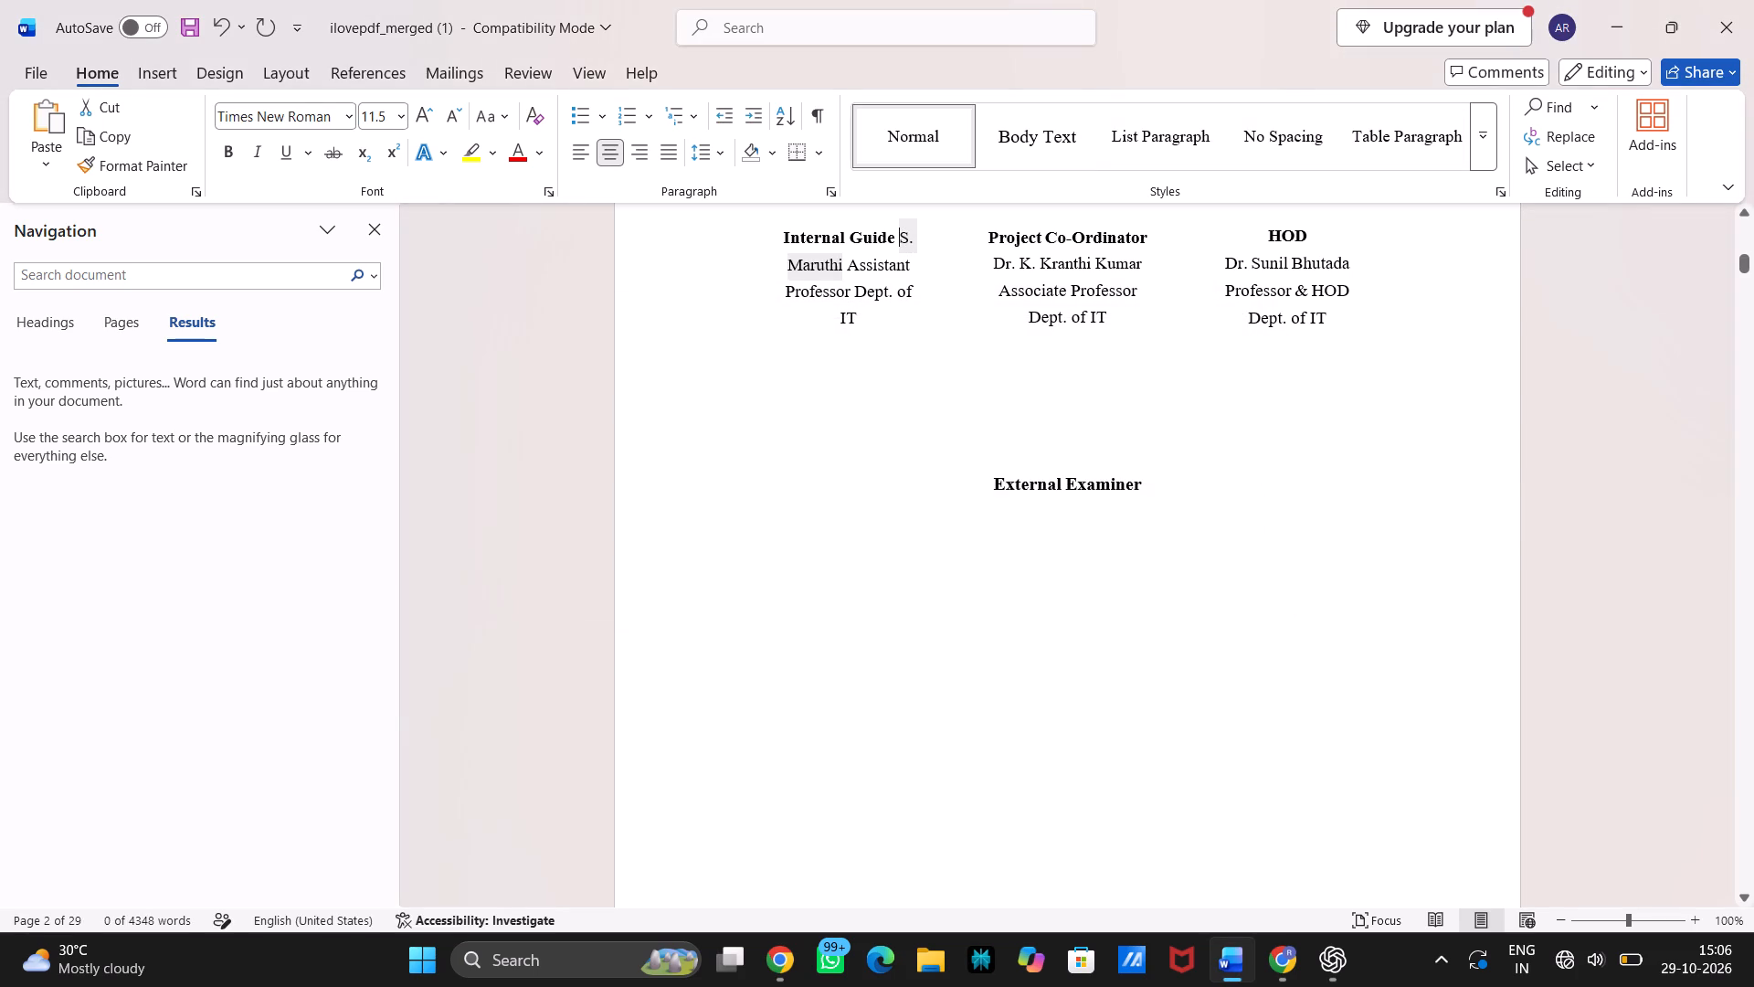
{"action": "key", "text": "Return"}
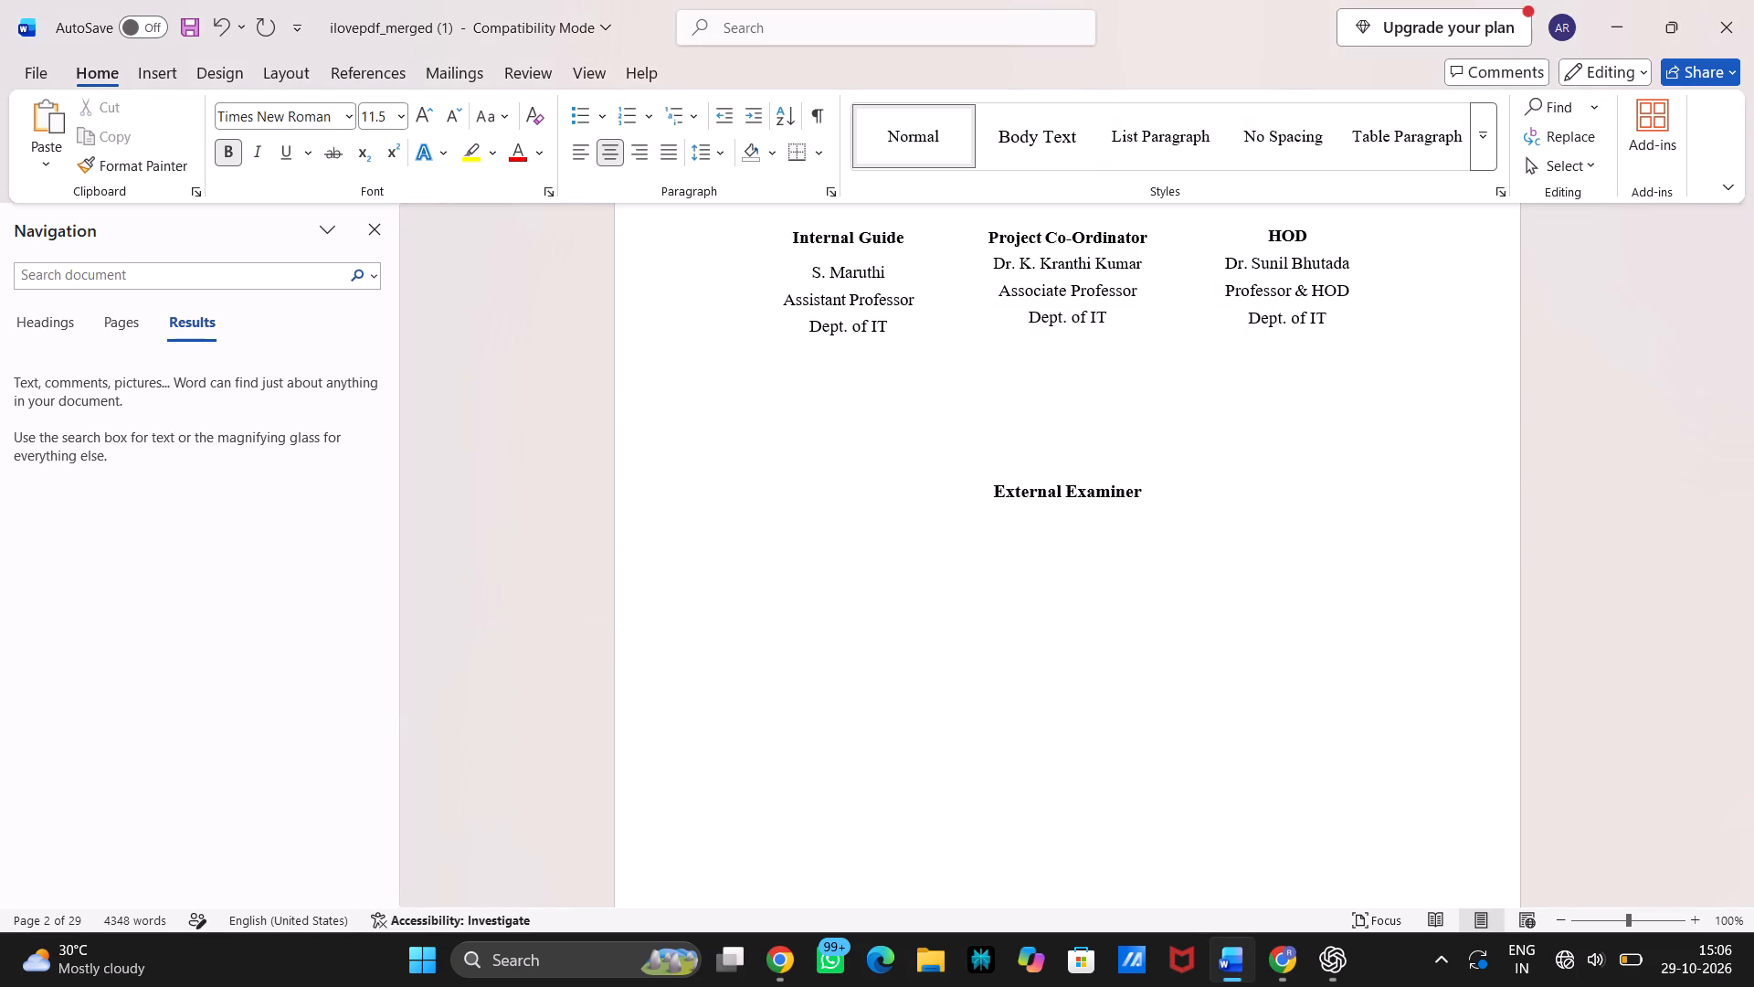
Shift the internal guide's name with leading spaces to centre it in its cell of the Appendix-E signature table.
{"action": "scroll", "coordinate": [956, 418], "scroll_direction": "up", "scroll_amount": 2}
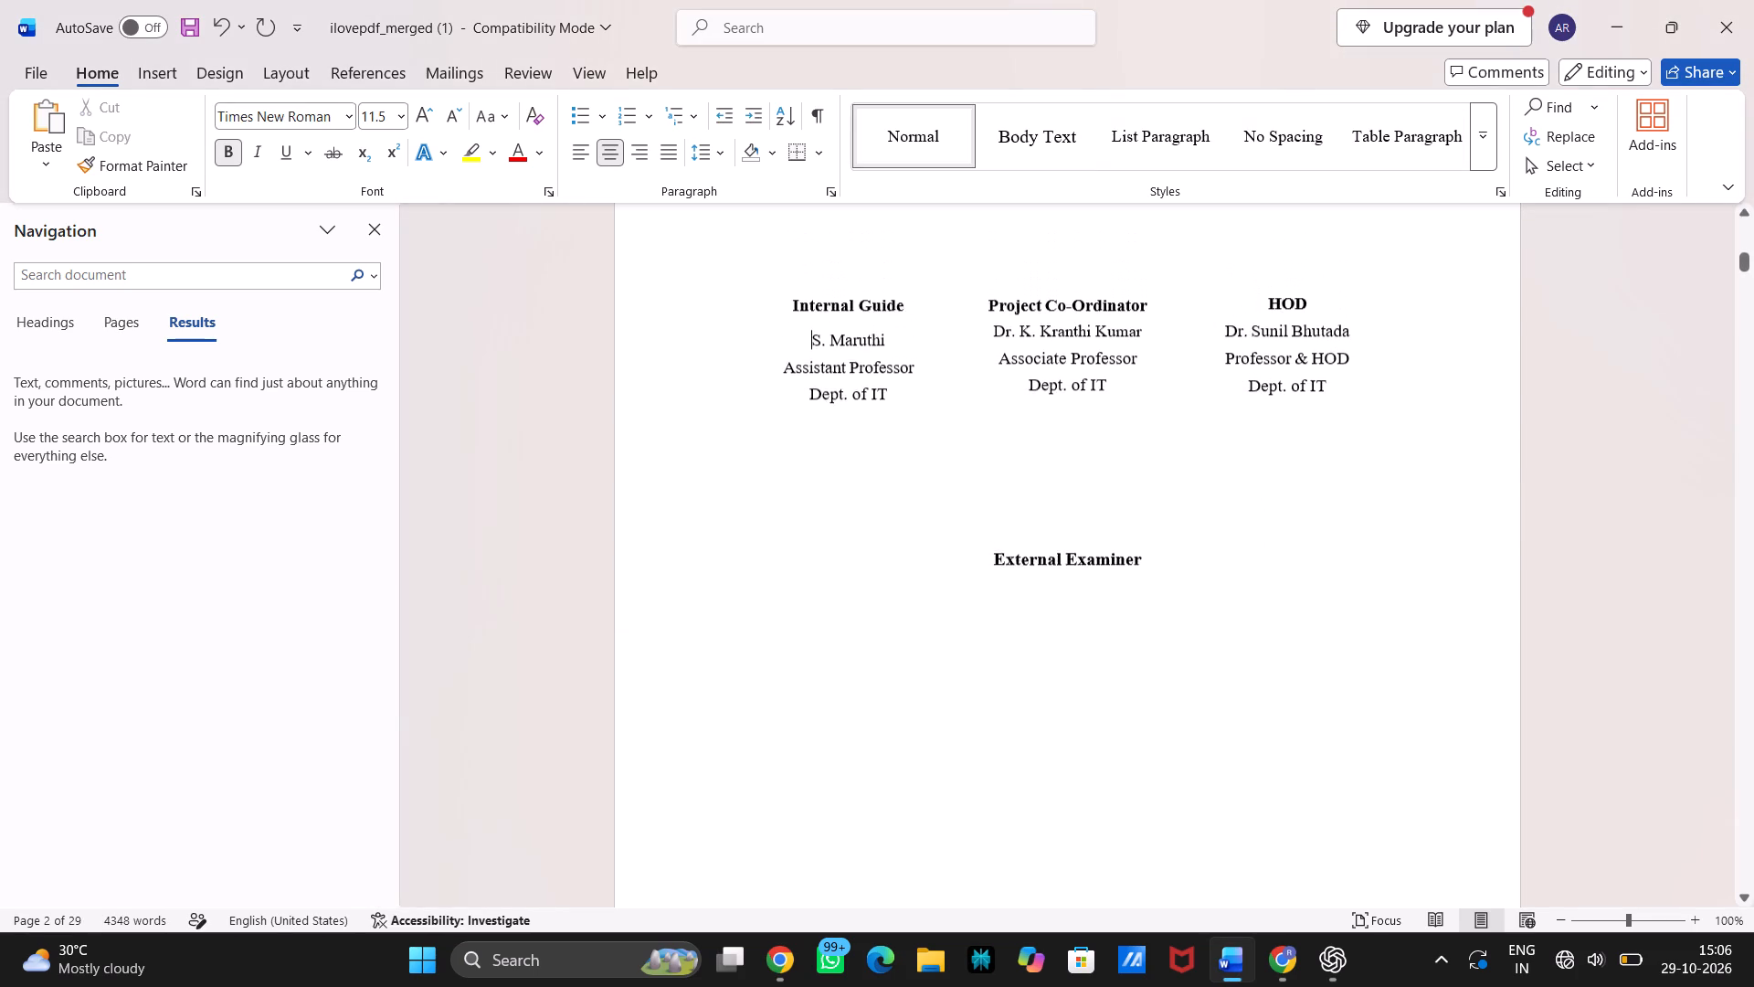
{"action": "scroll", "coordinate": [956, 418], "scroll_direction": "up", "scroll_amount": 6}
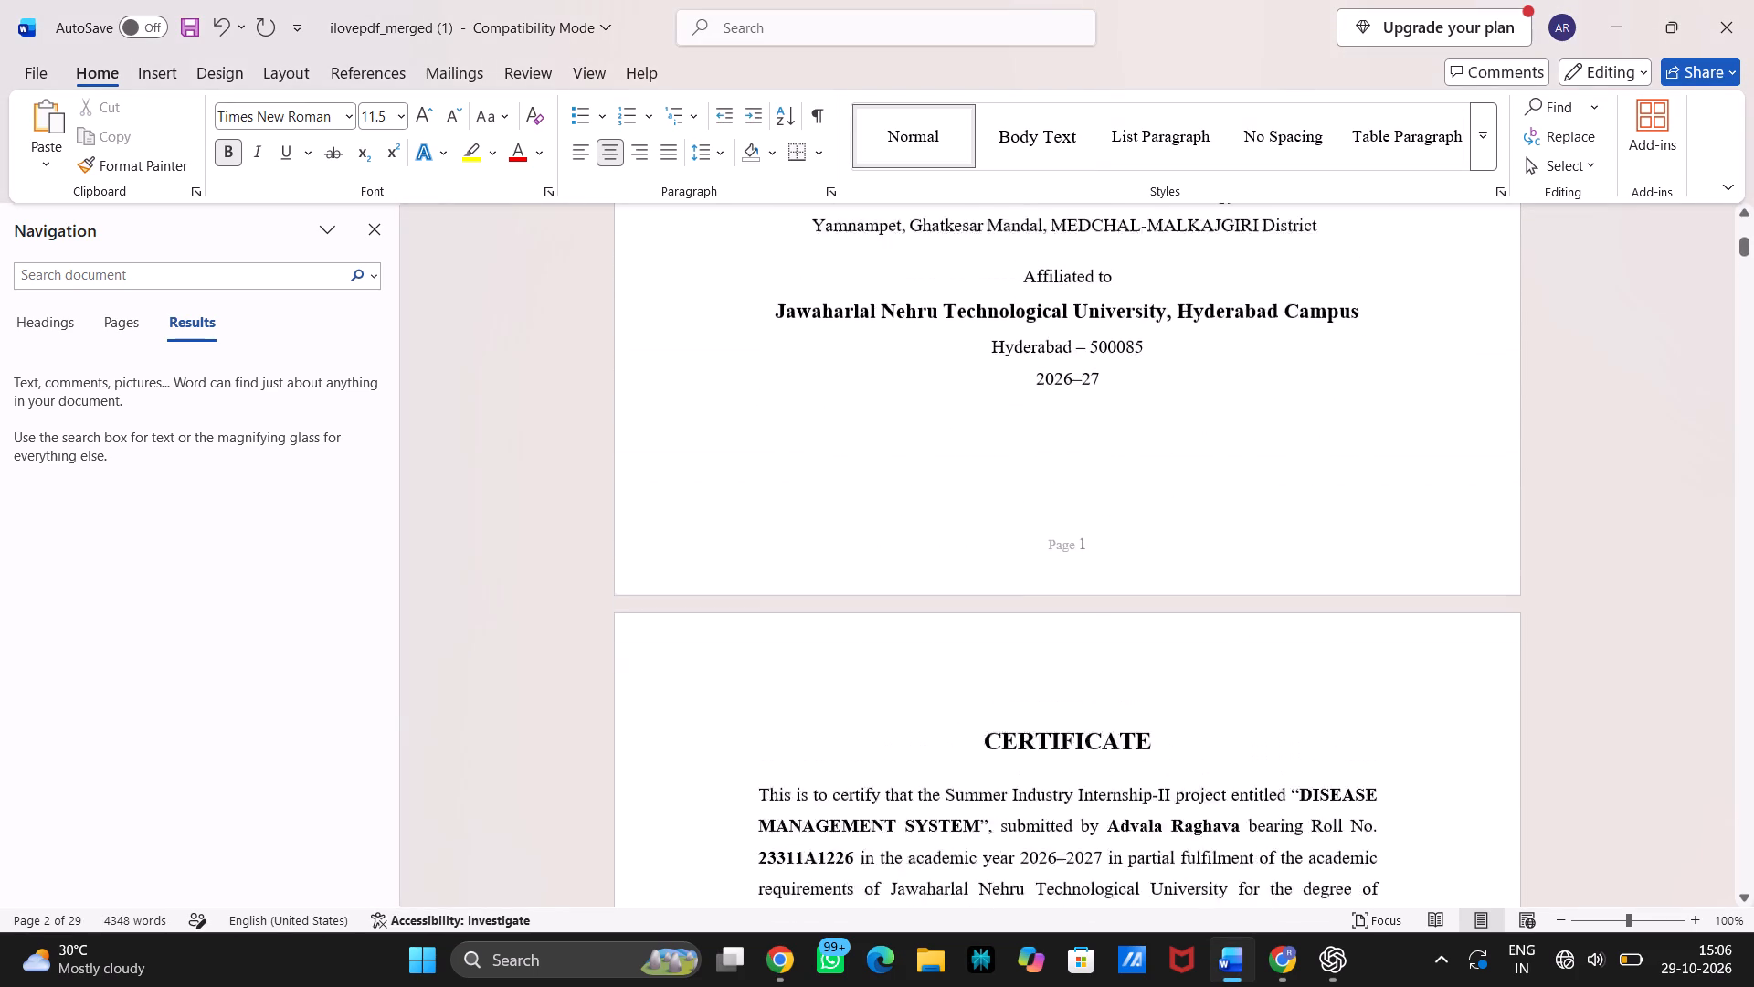
{"action": "scroll", "coordinate": [956, 418], "scroll_direction": "up", "scroll_amount": 6}
{"action": "scroll", "coordinate": [956, 418], "scroll_direction": "down", "scroll_amount": 4}
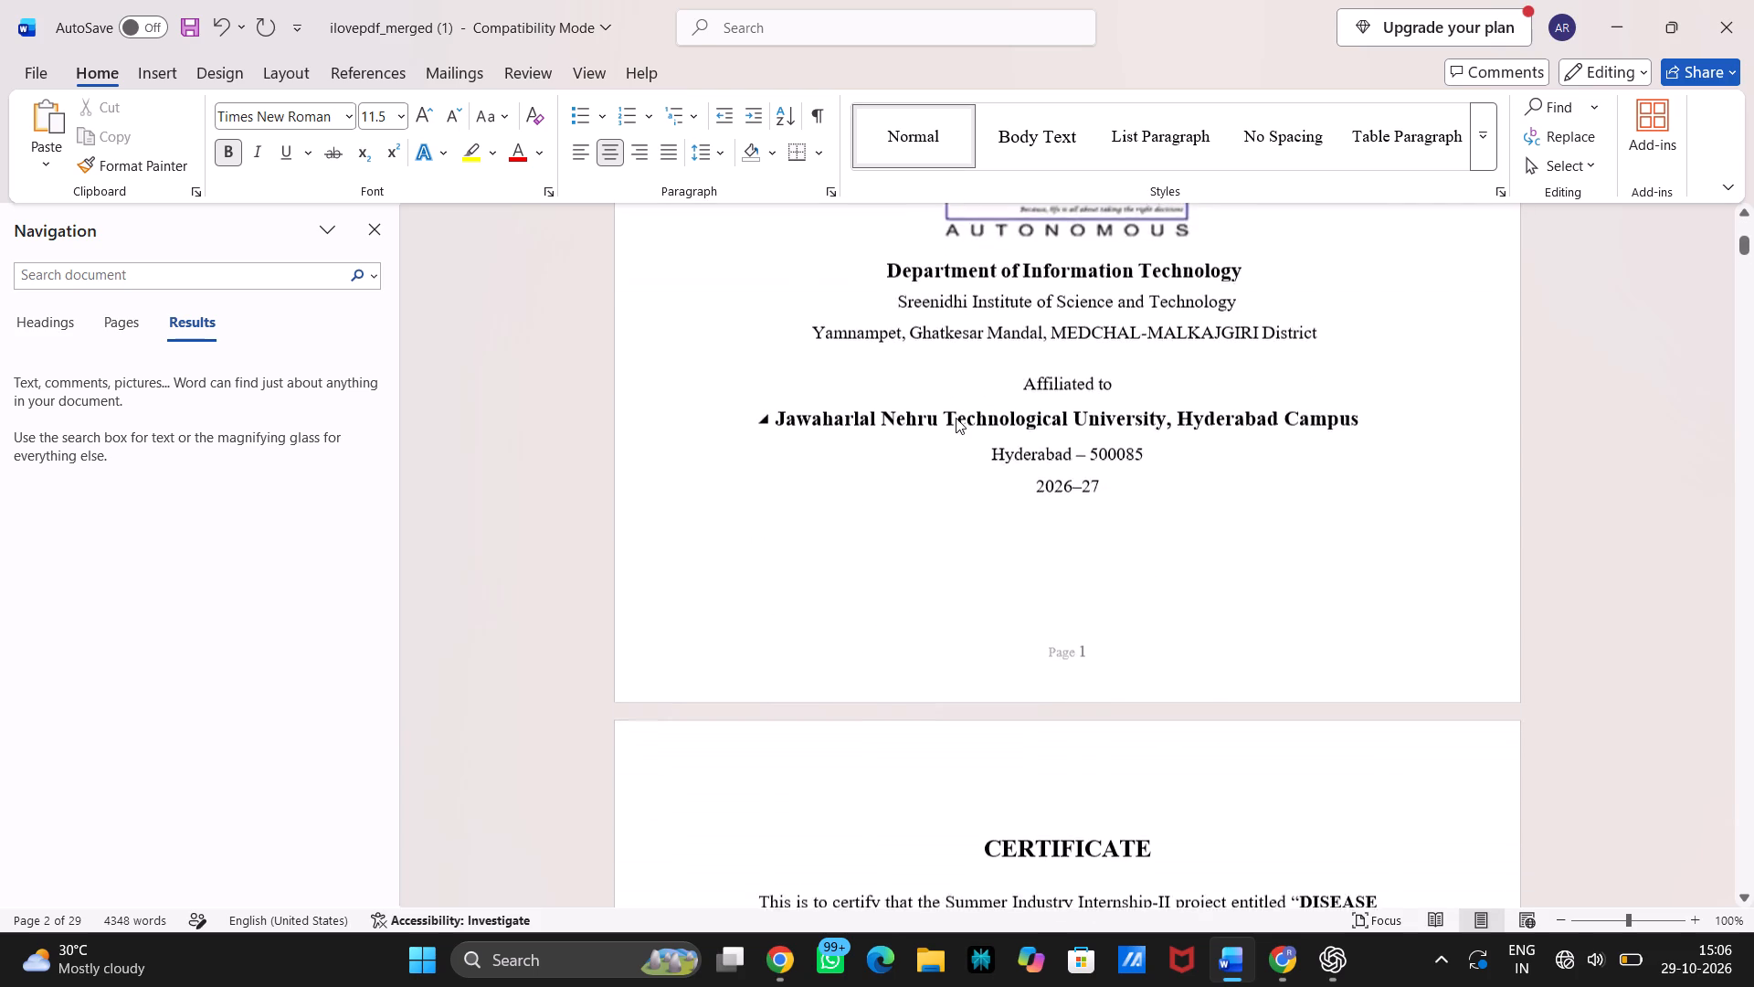
{"action": "scroll", "coordinate": [956, 418], "scroll_direction": "down", "scroll_amount": 11}
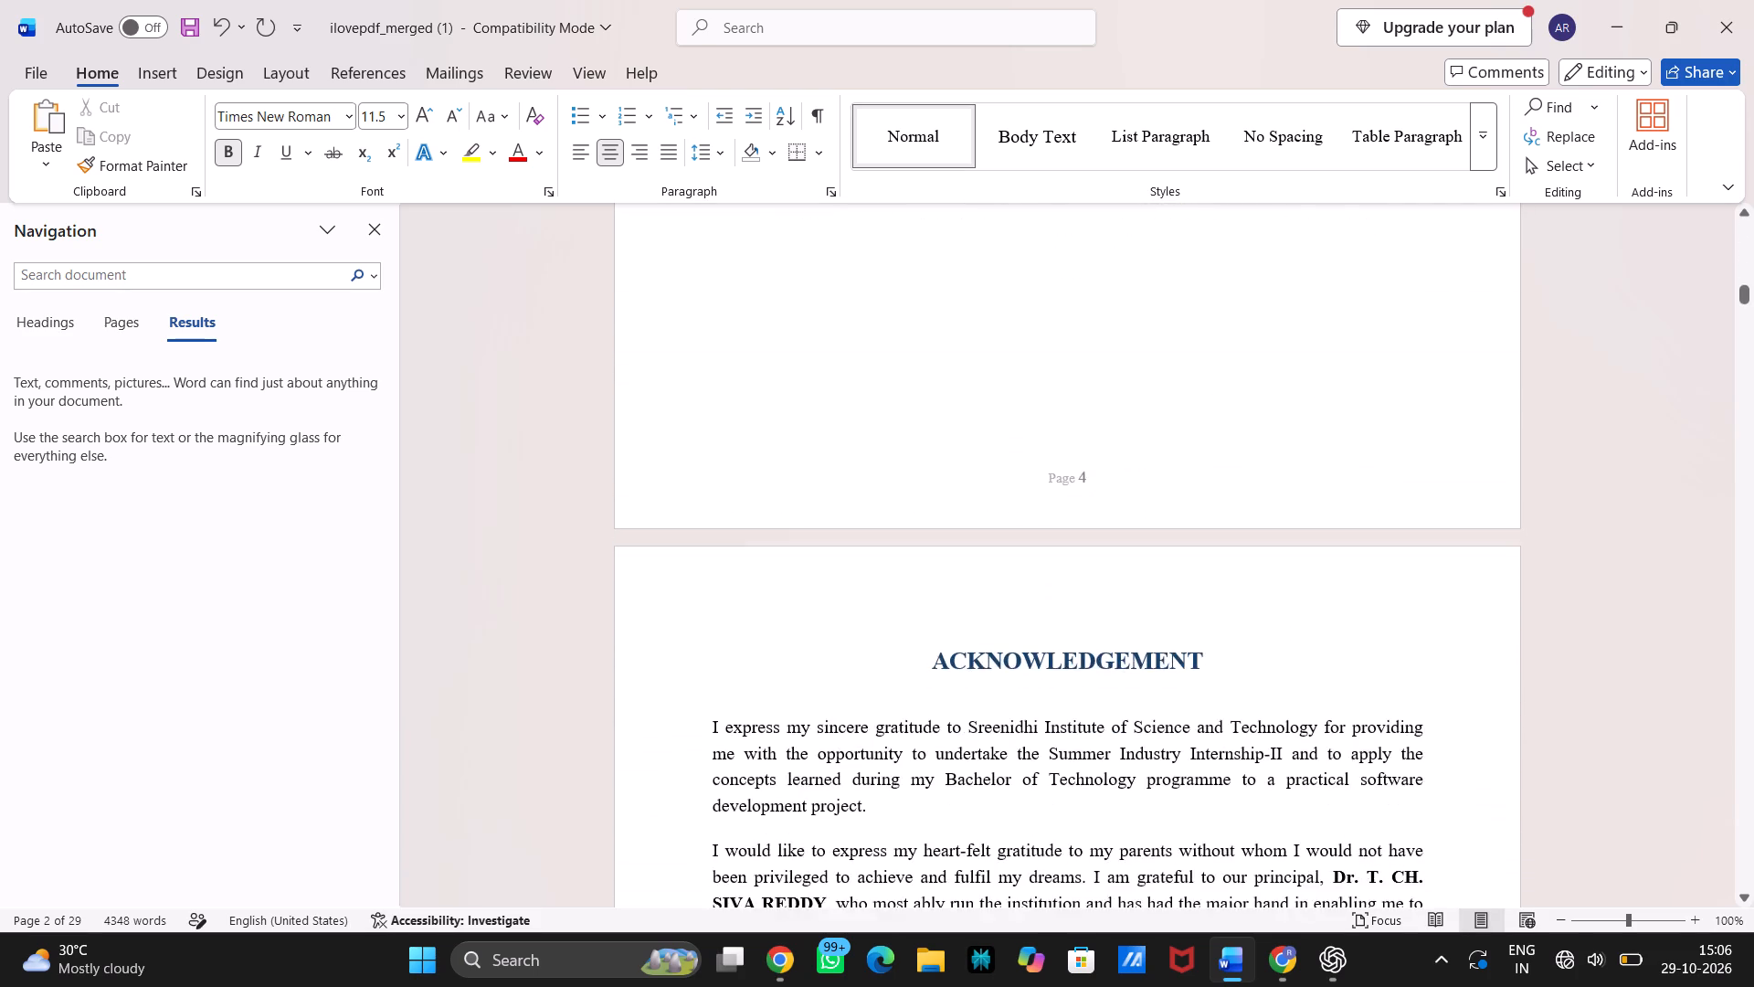
{"action": "scroll", "coordinate": [956, 418], "scroll_direction": "down", "scroll_amount": 11}
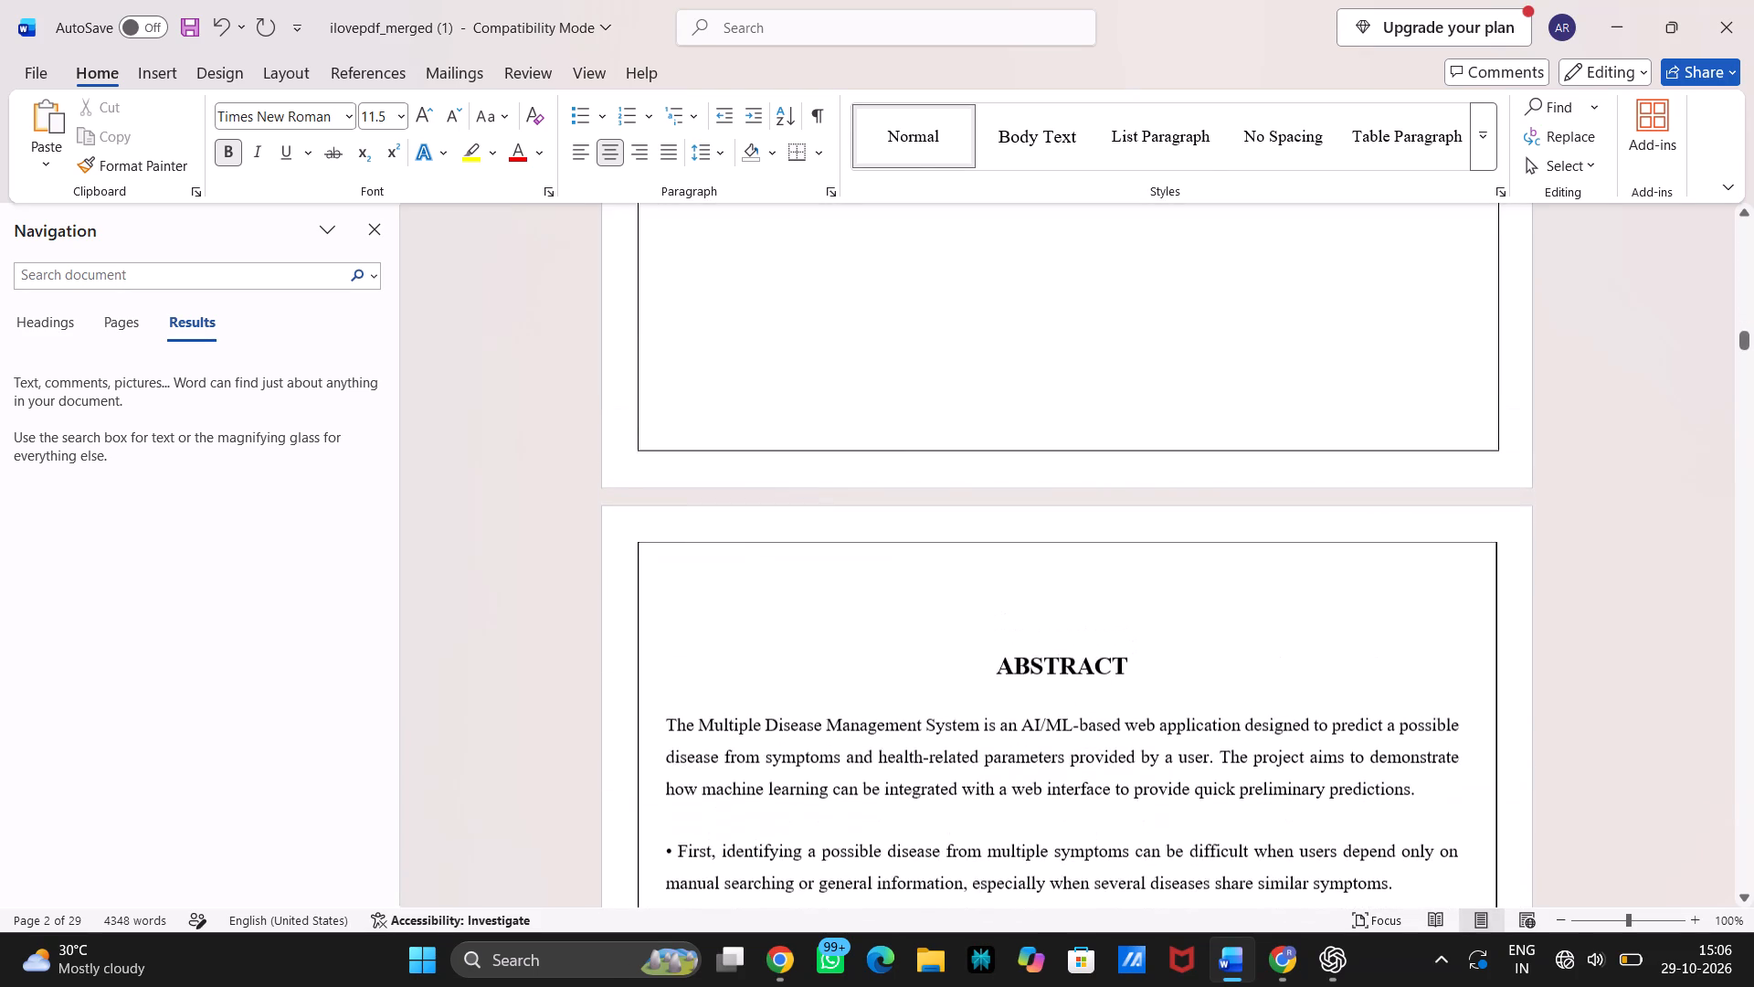
{"action": "scroll", "coordinate": [956, 418], "scroll_direction": "down", "scroll_amount": 4}
{"action": "scroll", "coordinate": [956, 418], "scroll_direction": "down", "scroll_amount": 20}
{"action": "scroll", "coordinate": [956, 418], "scroll_direction": "down", "scroll_amount": 20}
{"action": "scroll", "coordinate": [956, 418], "scroll_direction": "down", "scroll_amount": 20}
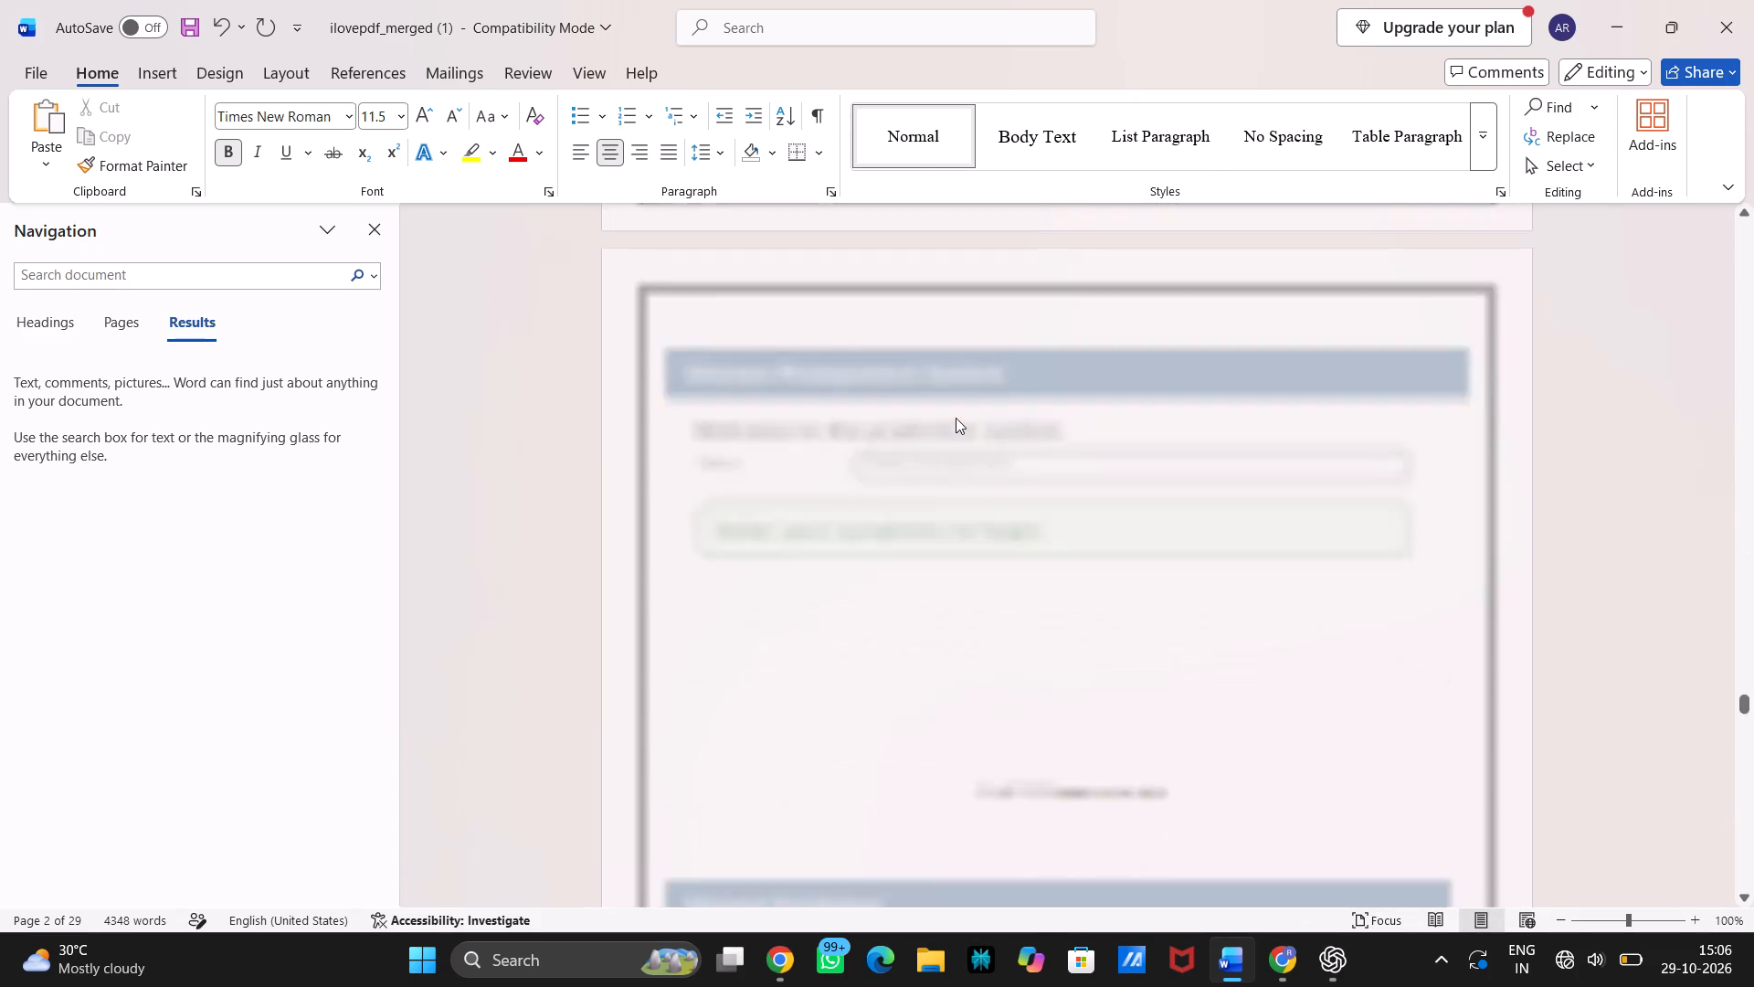
{"action": "scroll", "coordinate": [956, 418], "scroll_direction": "down", "scroll_amount": 20}
{"action": "scroll", "coordinate": [956, 418], "scroll_direction": "down", "scroll_amount": 20}
{"action": "scroll", "coordinate": [956, 418], "scroll_direction": "down", "scroll_amount": 20}
{"action": "scroll", "coordinate": [956, 418], "scroll_direction": "down", "scroll_amount": 8}
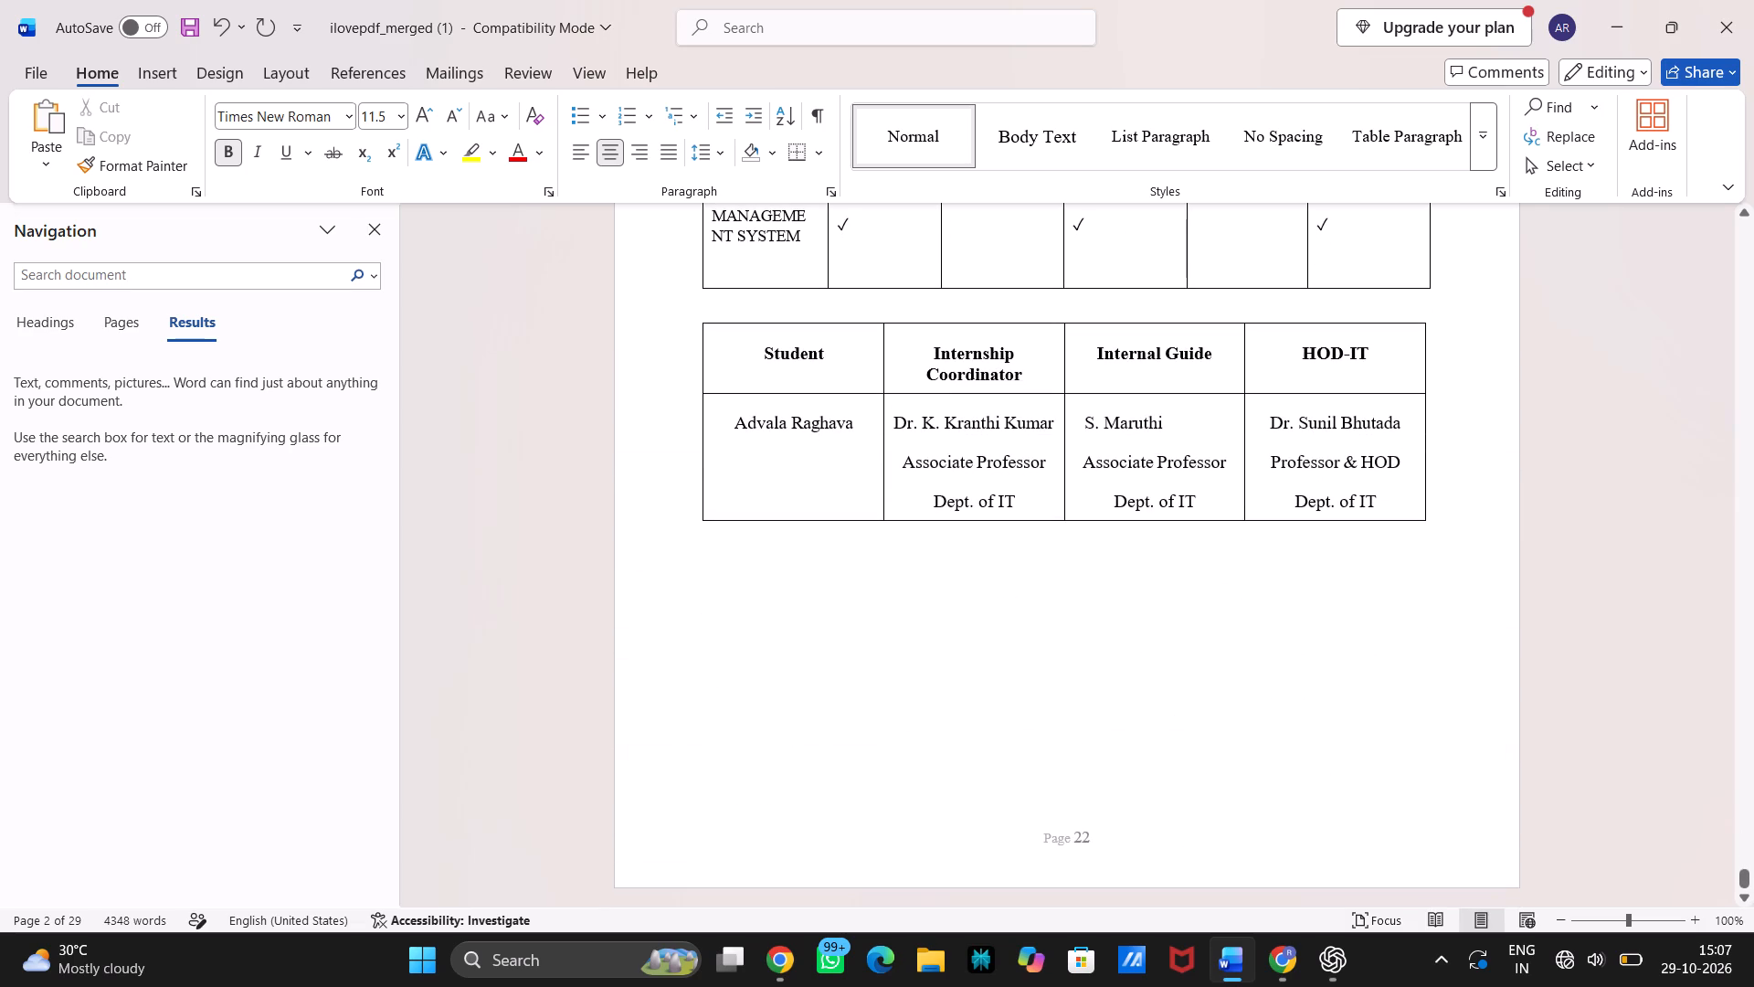
{"action": "left_click", "coordinate": [1086, 421]}
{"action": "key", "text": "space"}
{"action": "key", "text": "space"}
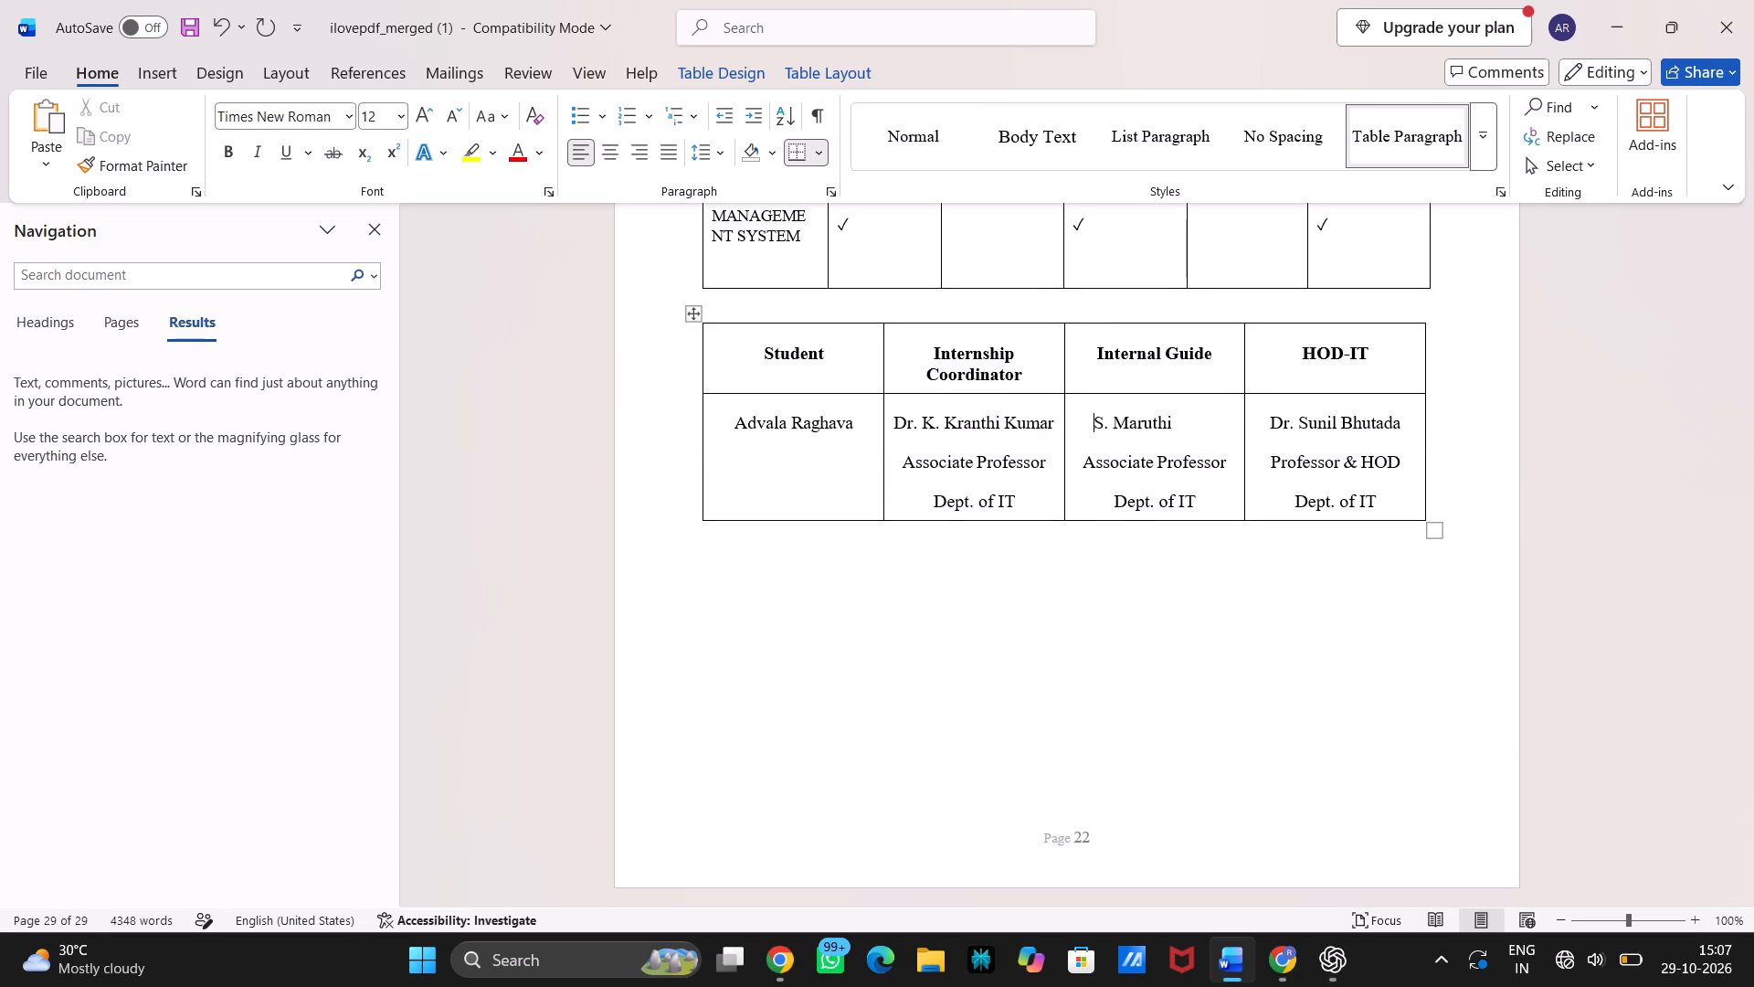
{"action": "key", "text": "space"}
Look back through the appendix pages for leftover details from the previous report.
{"action": "scroll", "coordinate": [1086, 421], "scroll_direction": "up", "scroll_amount": 6}
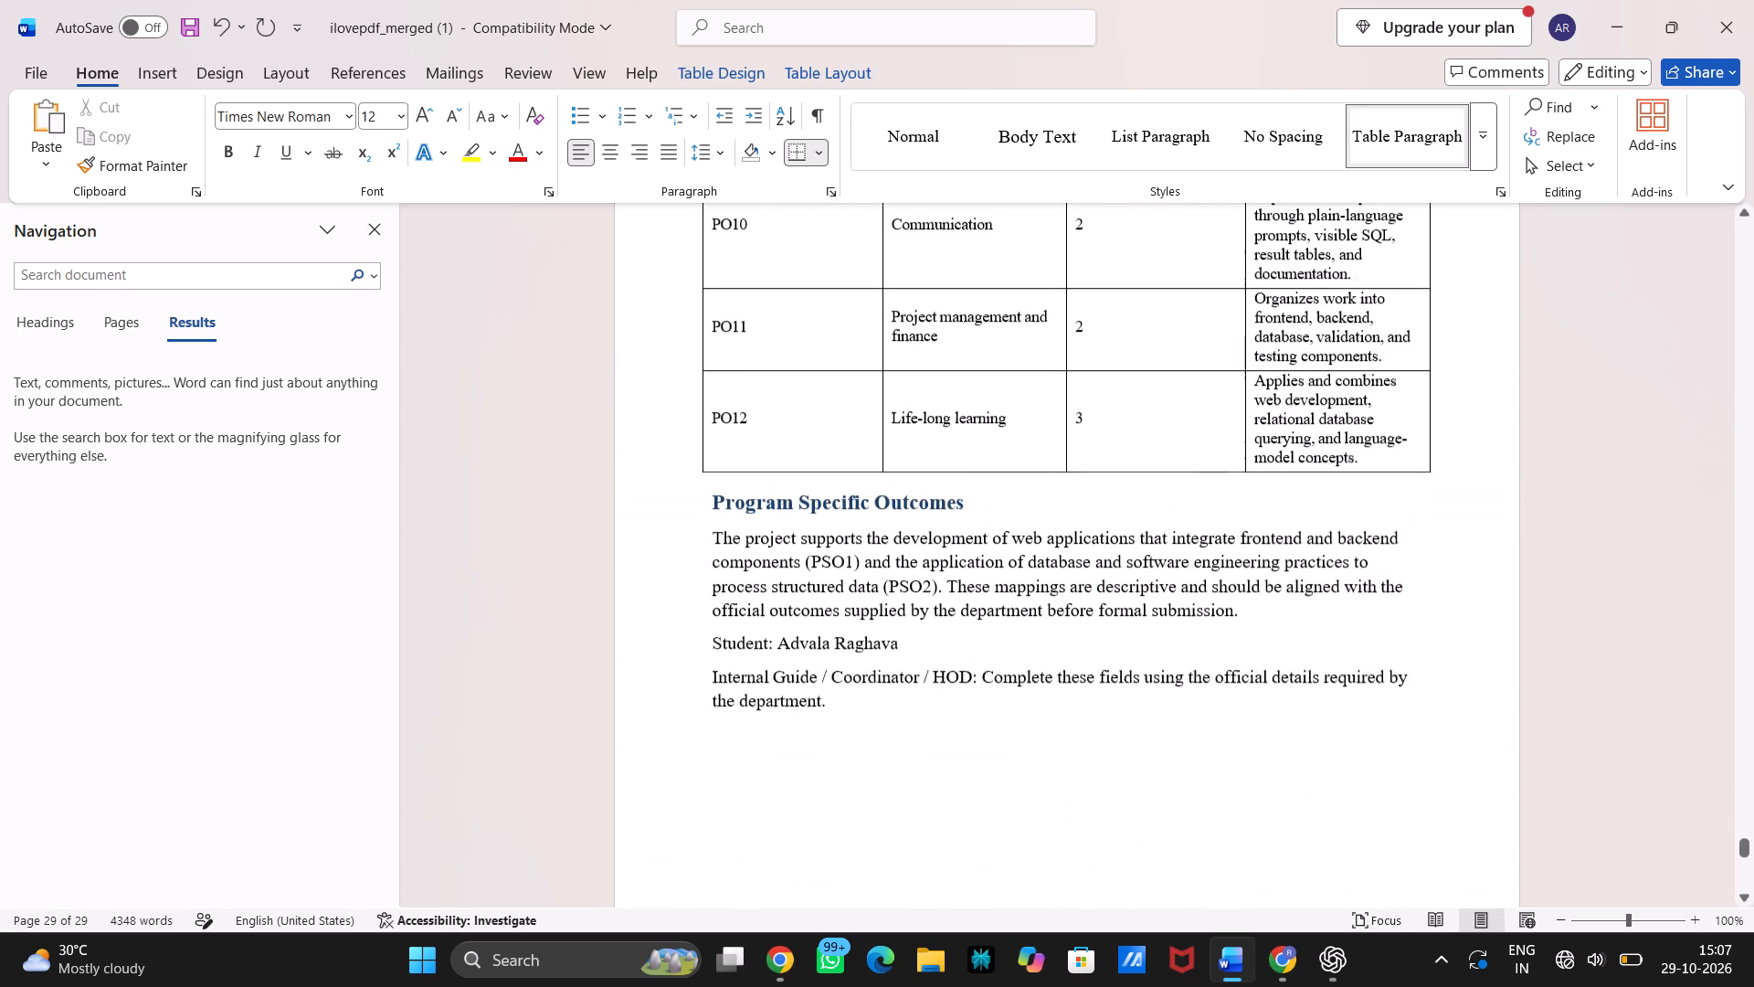
{"action": "scroll", "coordinate": [1086, 421], "scroll_direction": "up", "scroll_amount": 6}
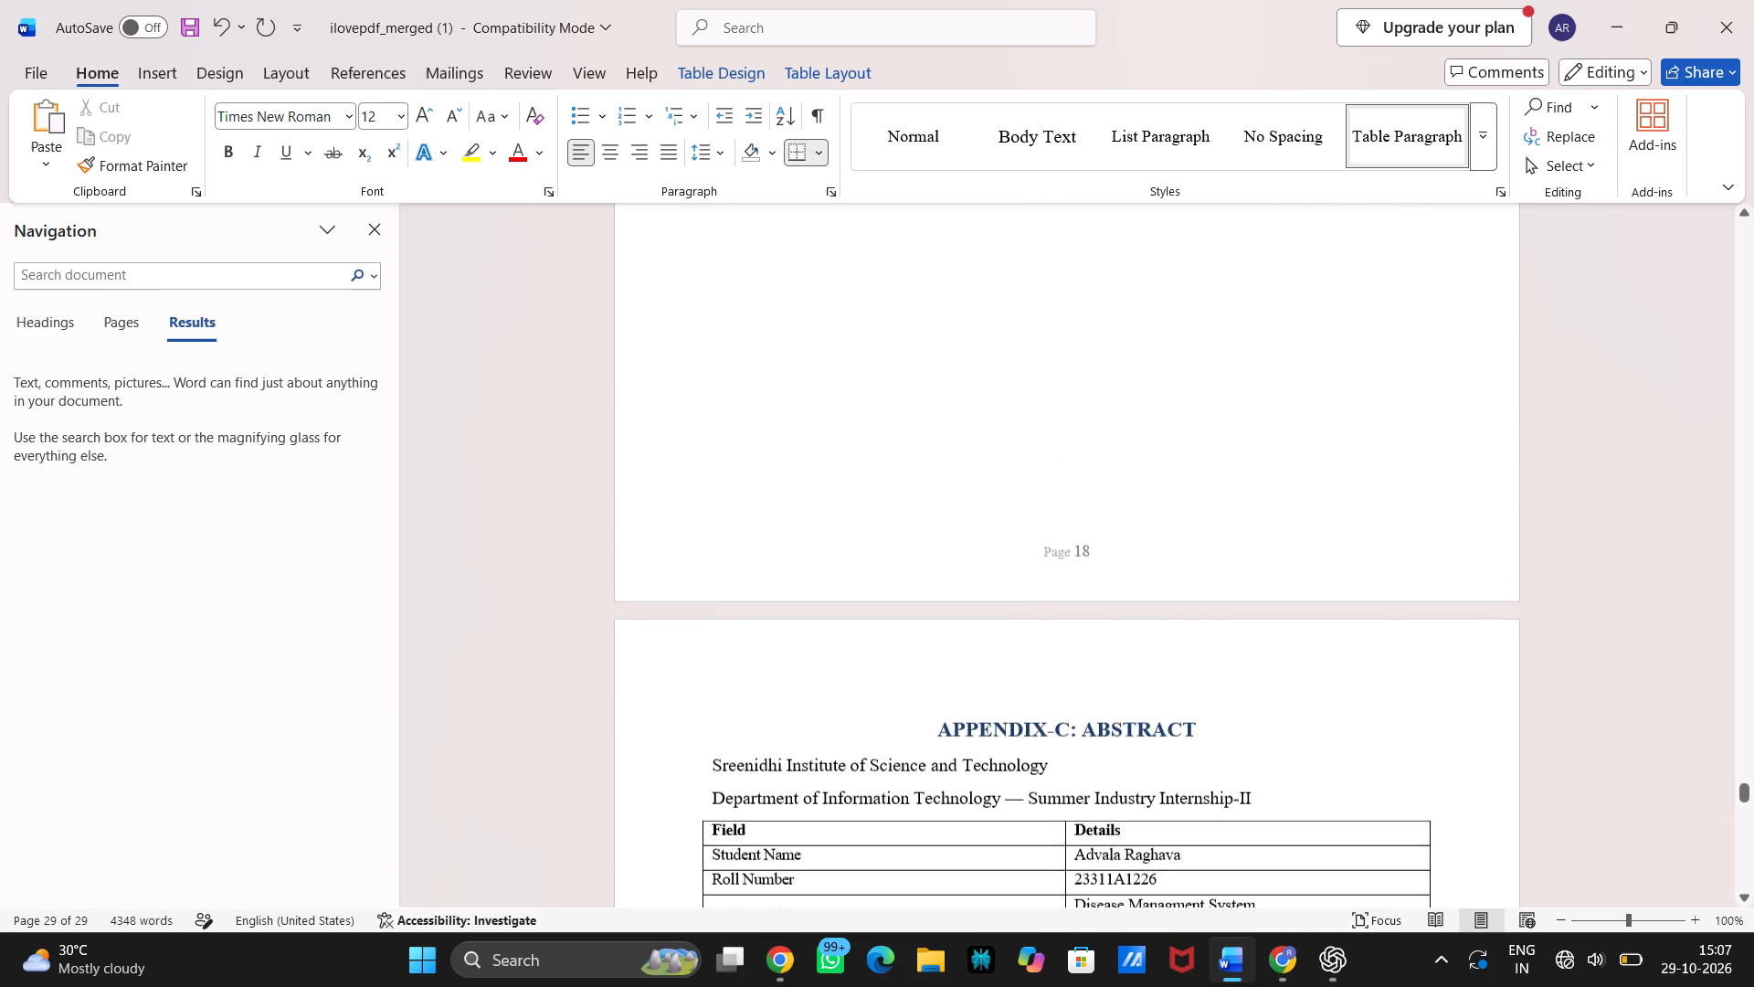
{"action": "scroll", "coordinate": [1086, 421], "scroll_direction": "up", "scroll_amount": 6}
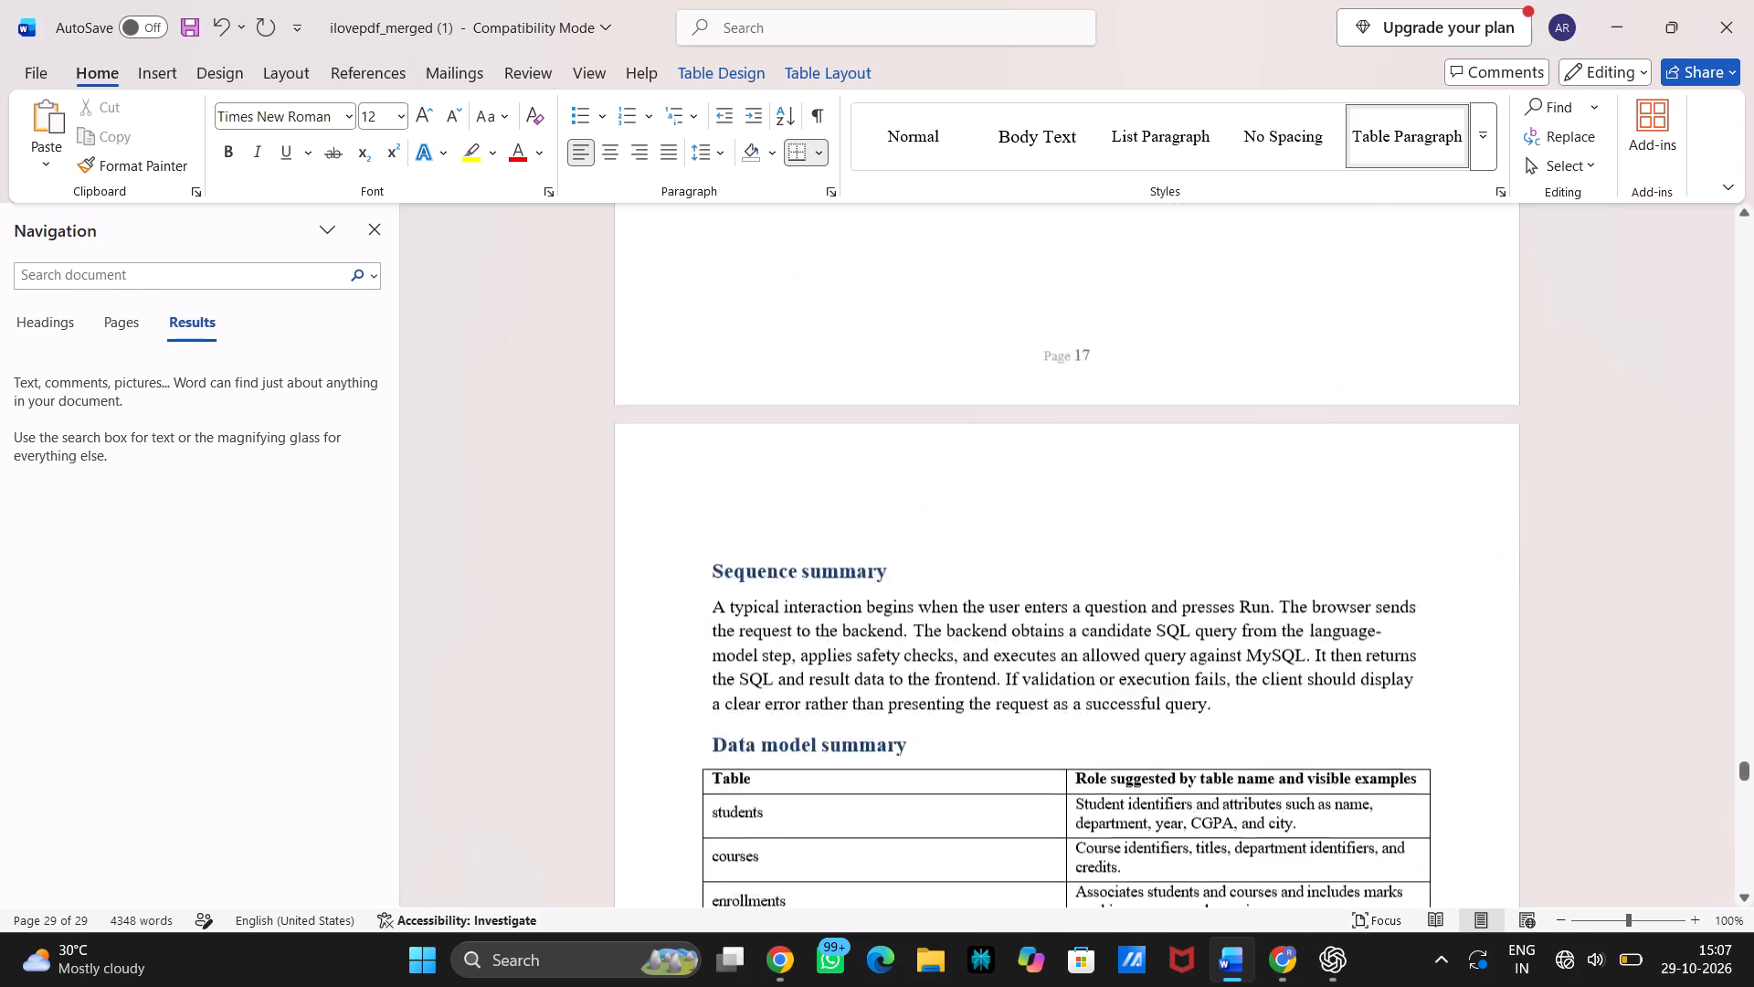
{"action": "scroll", "coordinate": [1086, 421], "scroll_direction": "up", "scroll_amount": 6}
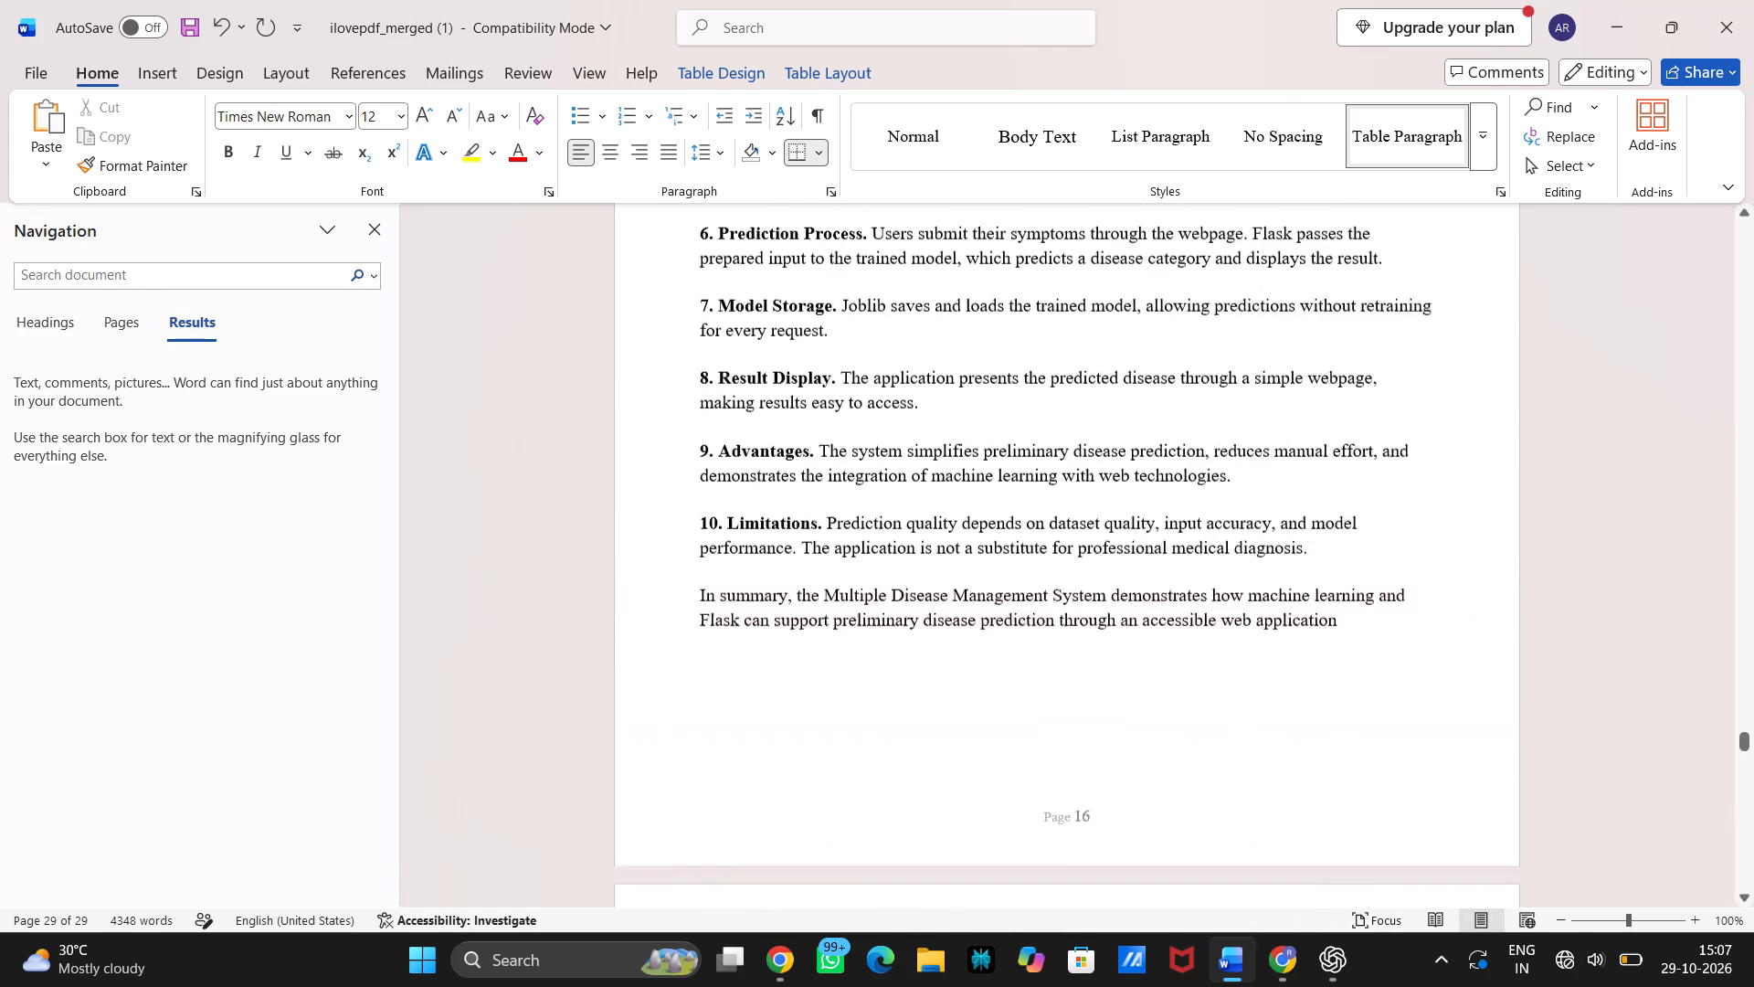
{"action": "scroll", "coordinate": [1086, 421], "scroll_direction": "up", "scroll_amount": 3}
Search the document for the current internal guide's name and step through its occurrences to the Acknowledgement page.
{"action": "left_click", "coordinate": [1537, 106]}
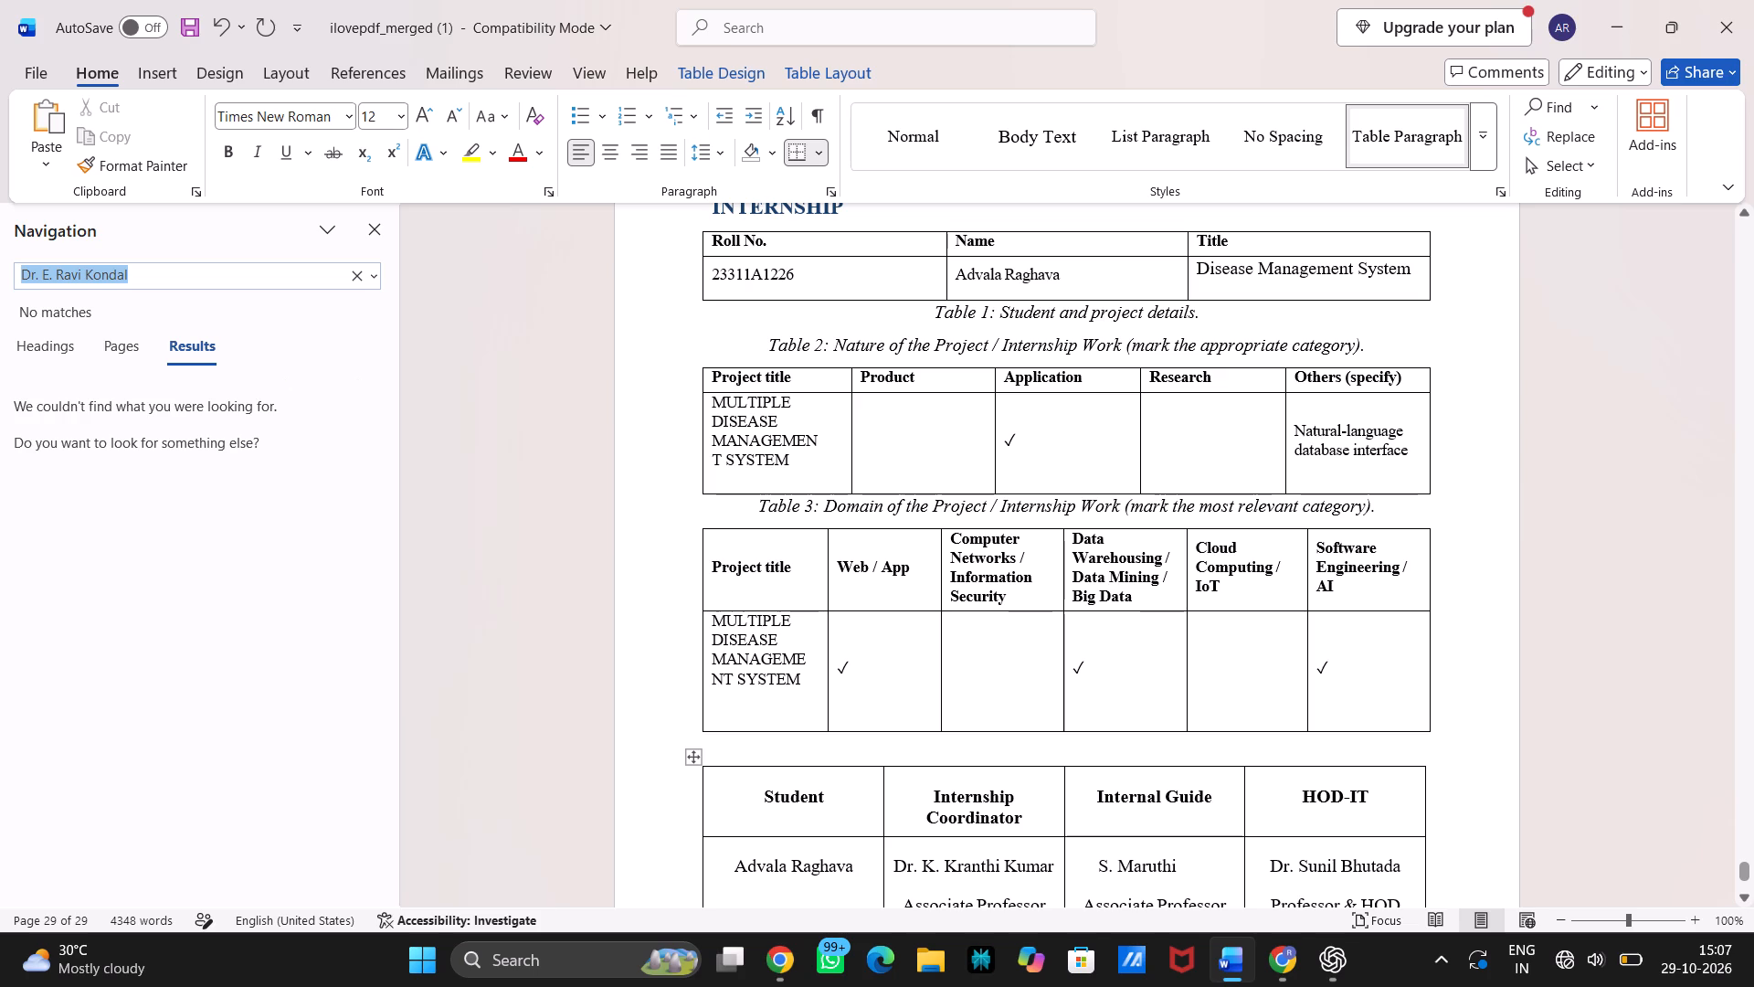
{"action": "left_click", "coordinate": [1575, 134]}
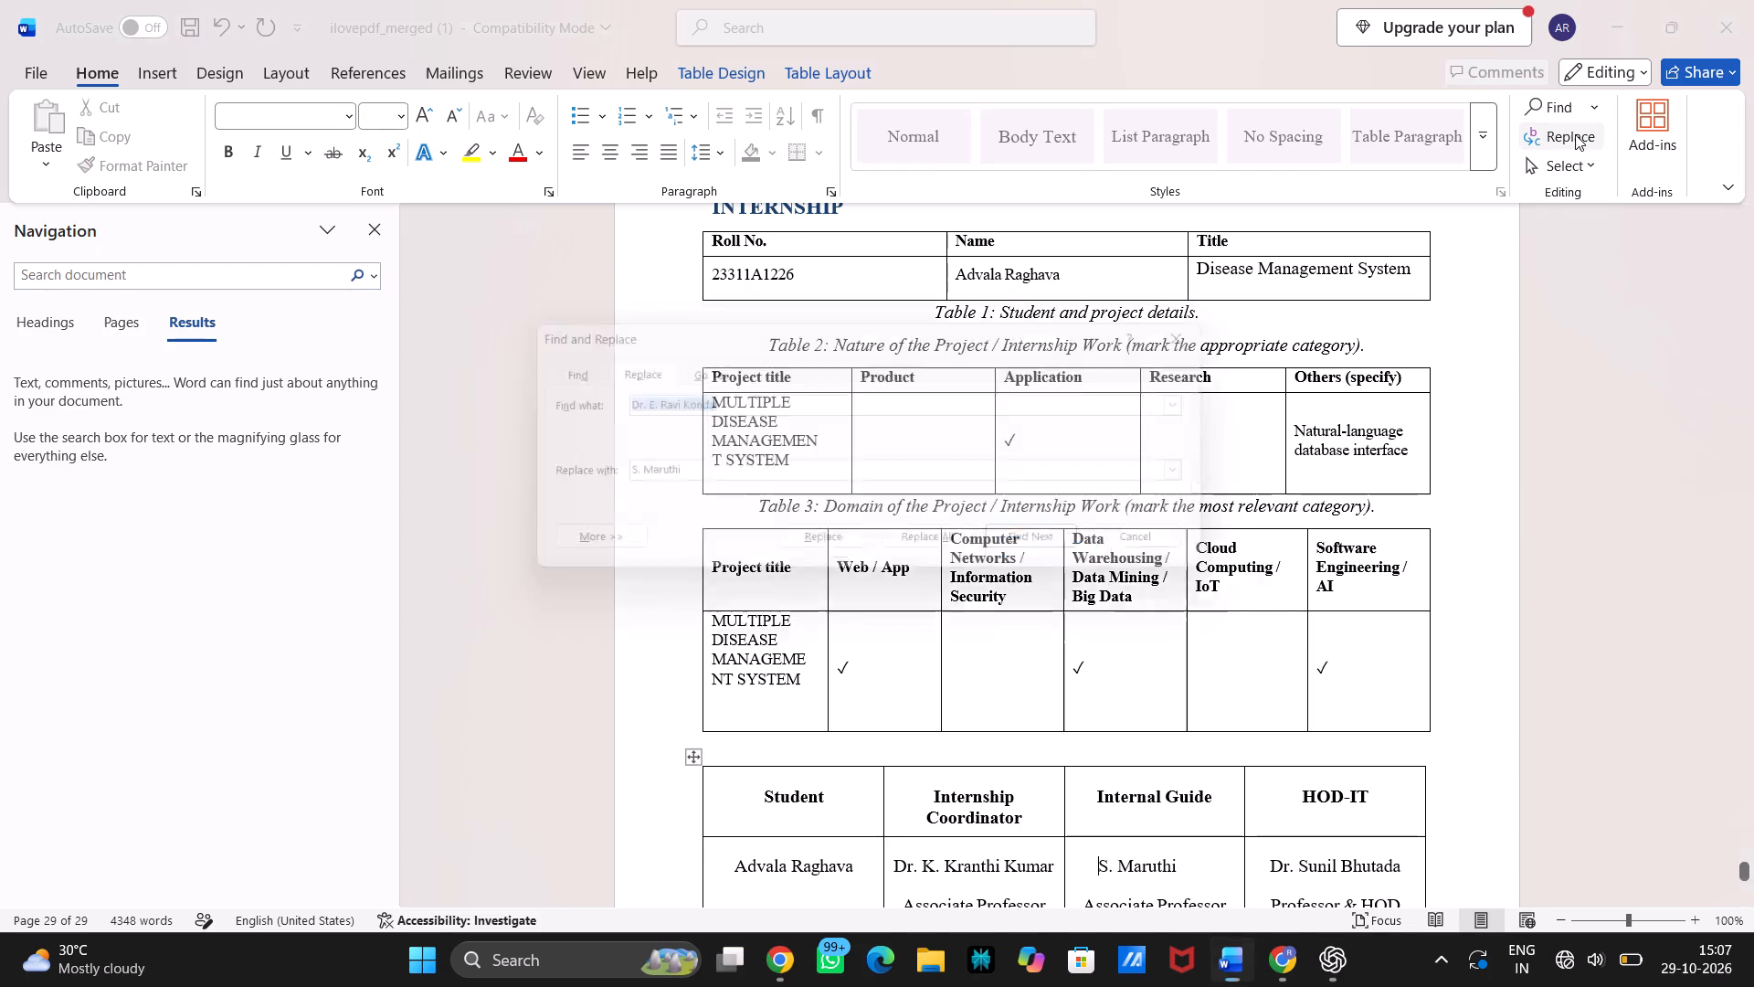
{"action": "left_click_drag", "start_coordinate": [686, 471], "coordinate": [682, 471]}
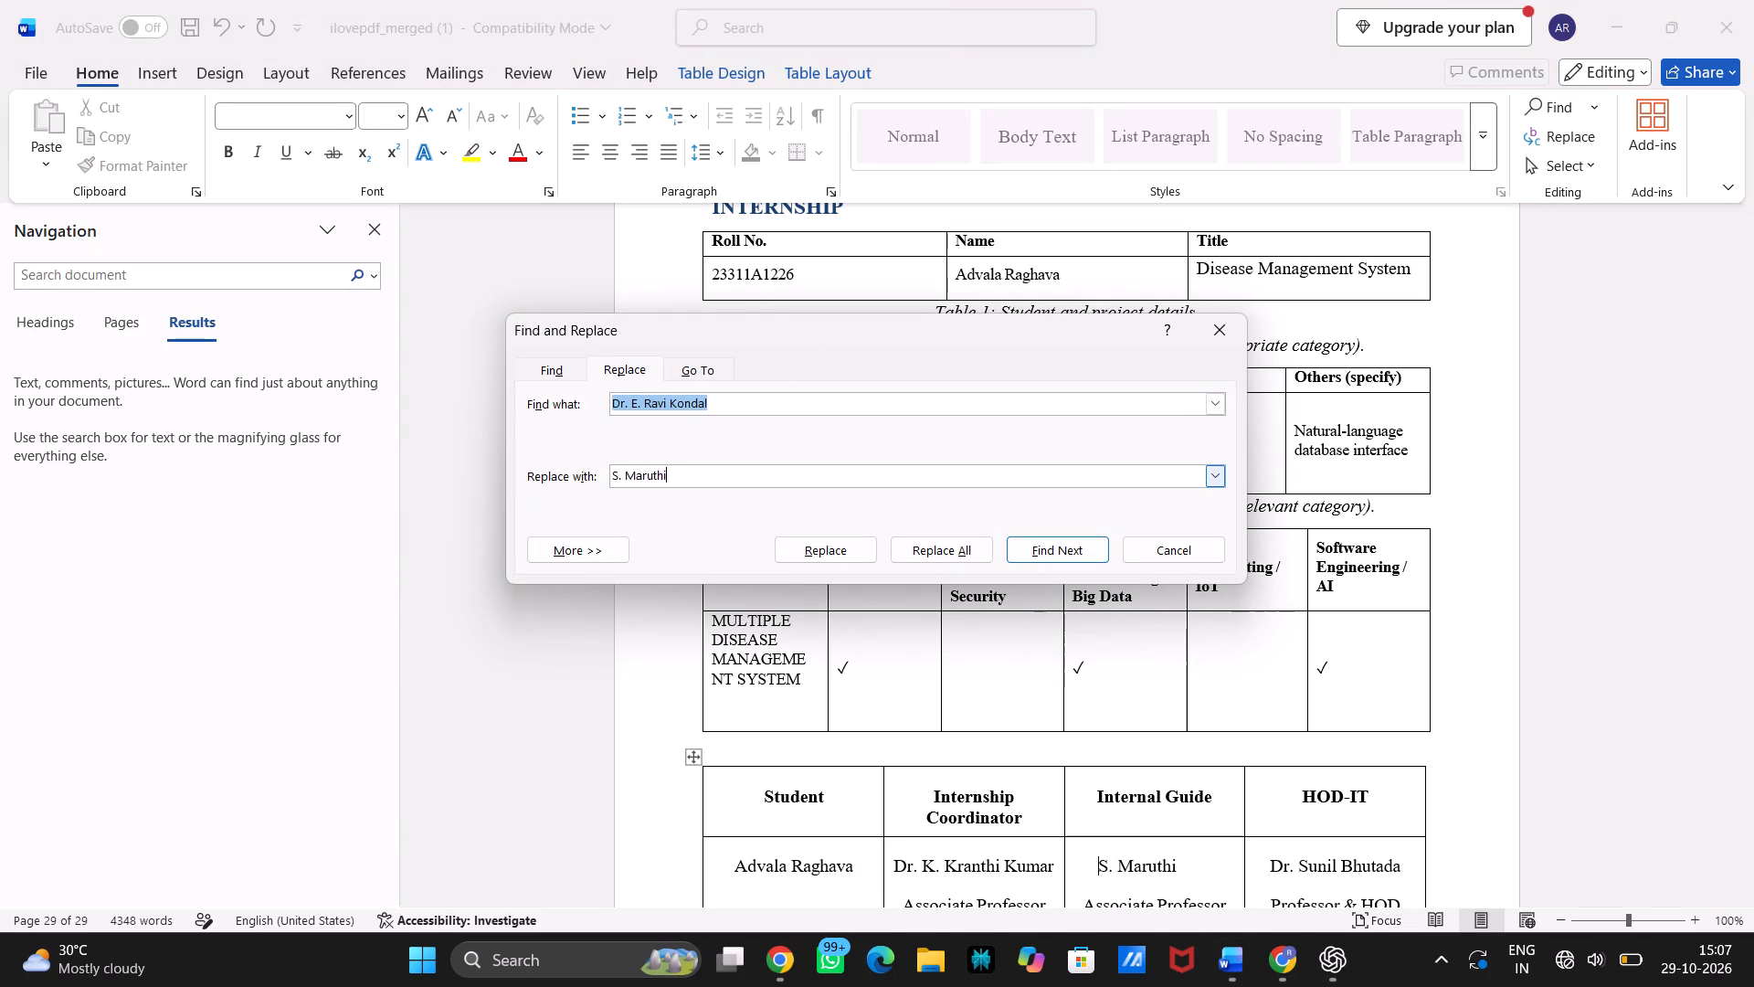
{"action": "left_click_drag", "start_coordinate": [682, 471], "coordinate": [498, 492]}
{"action": "key", "text": "ctrl+c"}
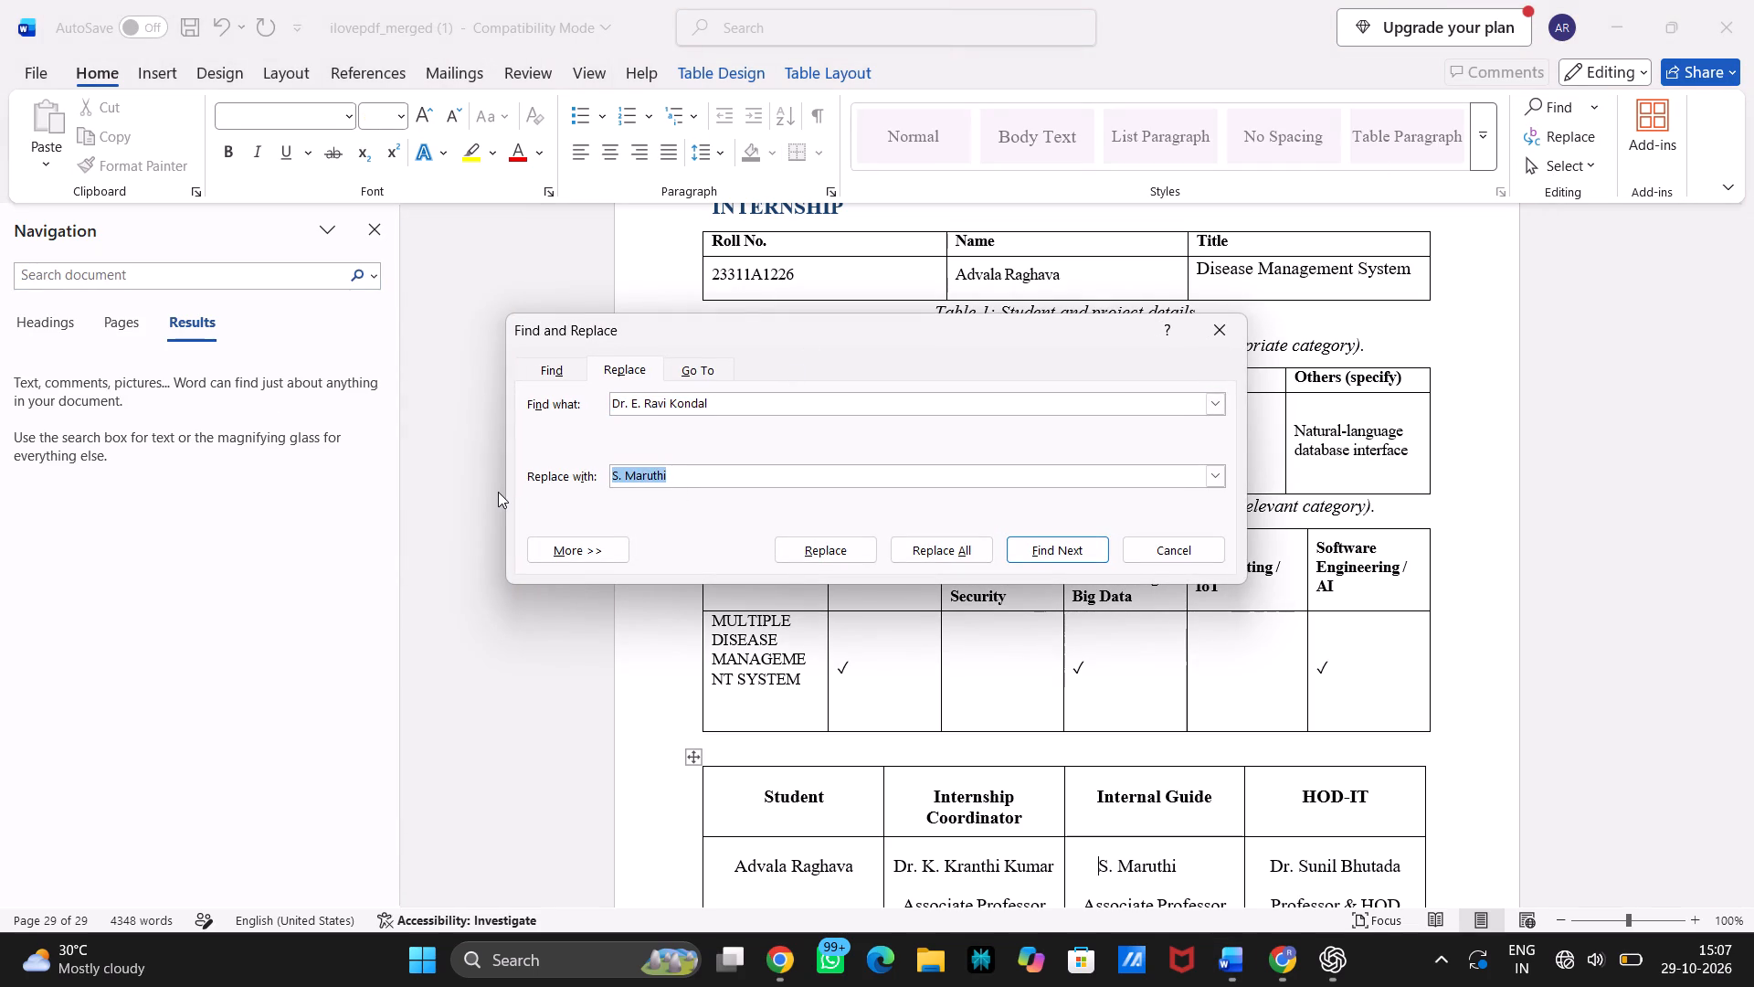
{"action": "left_click_drag", "start_coordinate": [740, 401], "coordinate": [481, 411]}
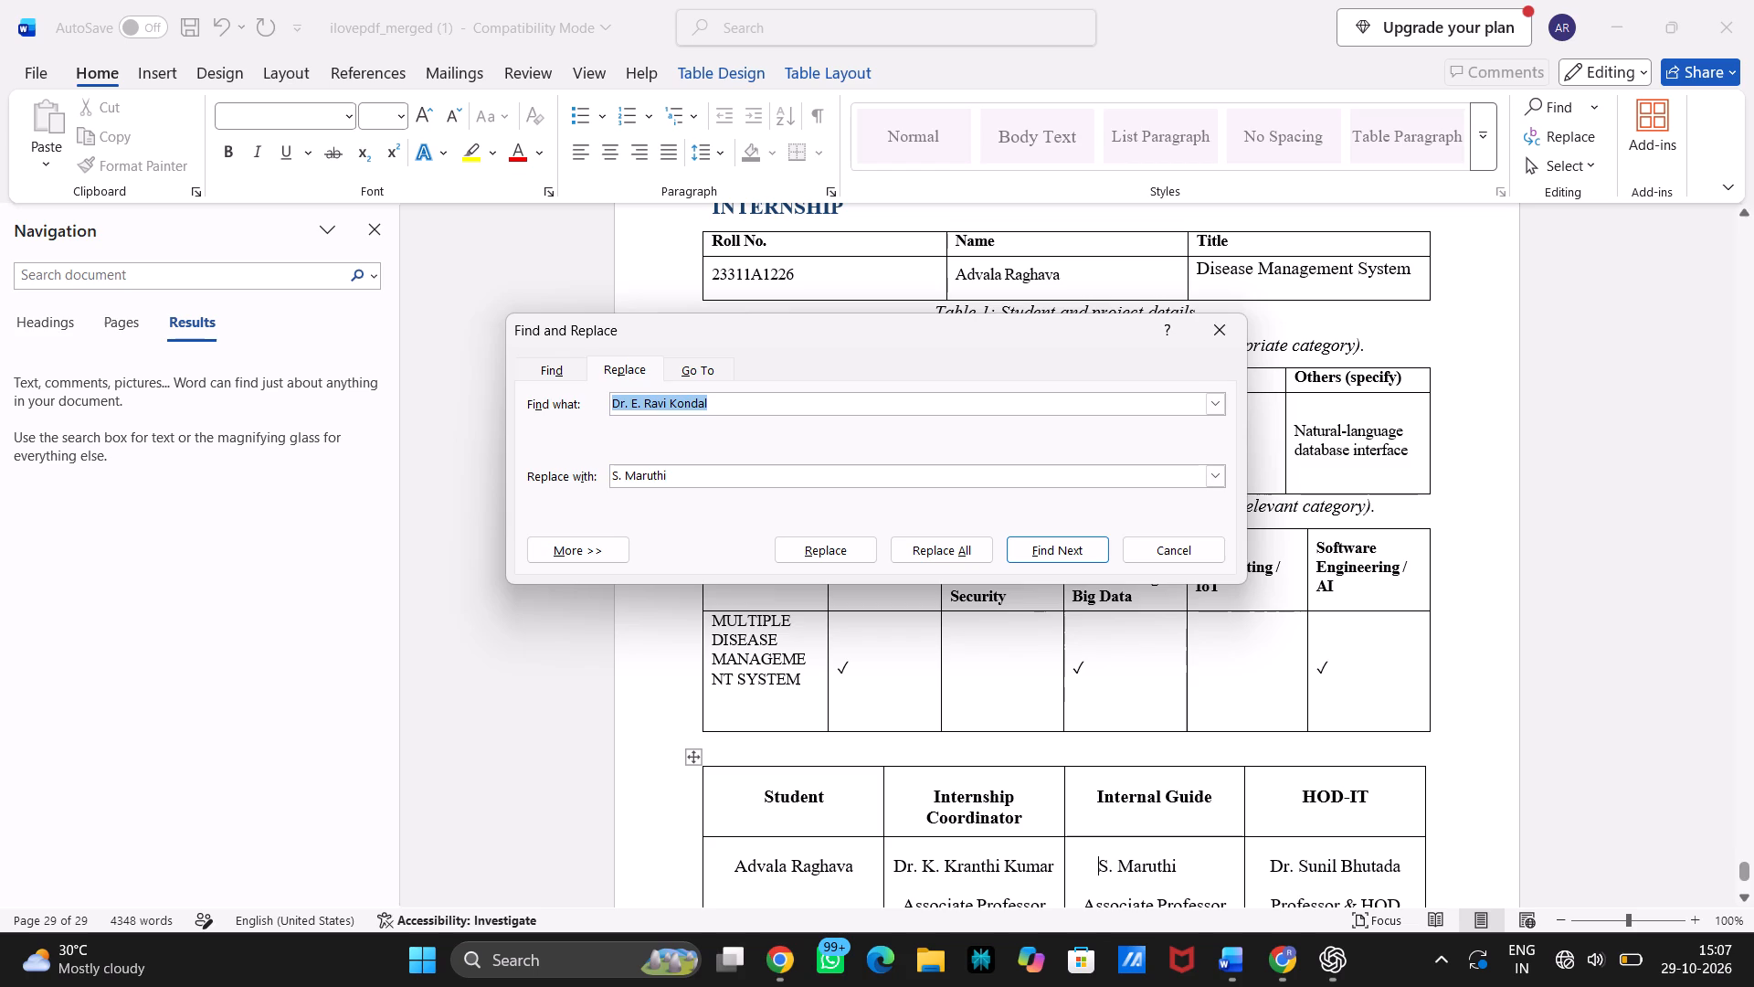
{"action": "left_click", "coordinate": [555, 370]}
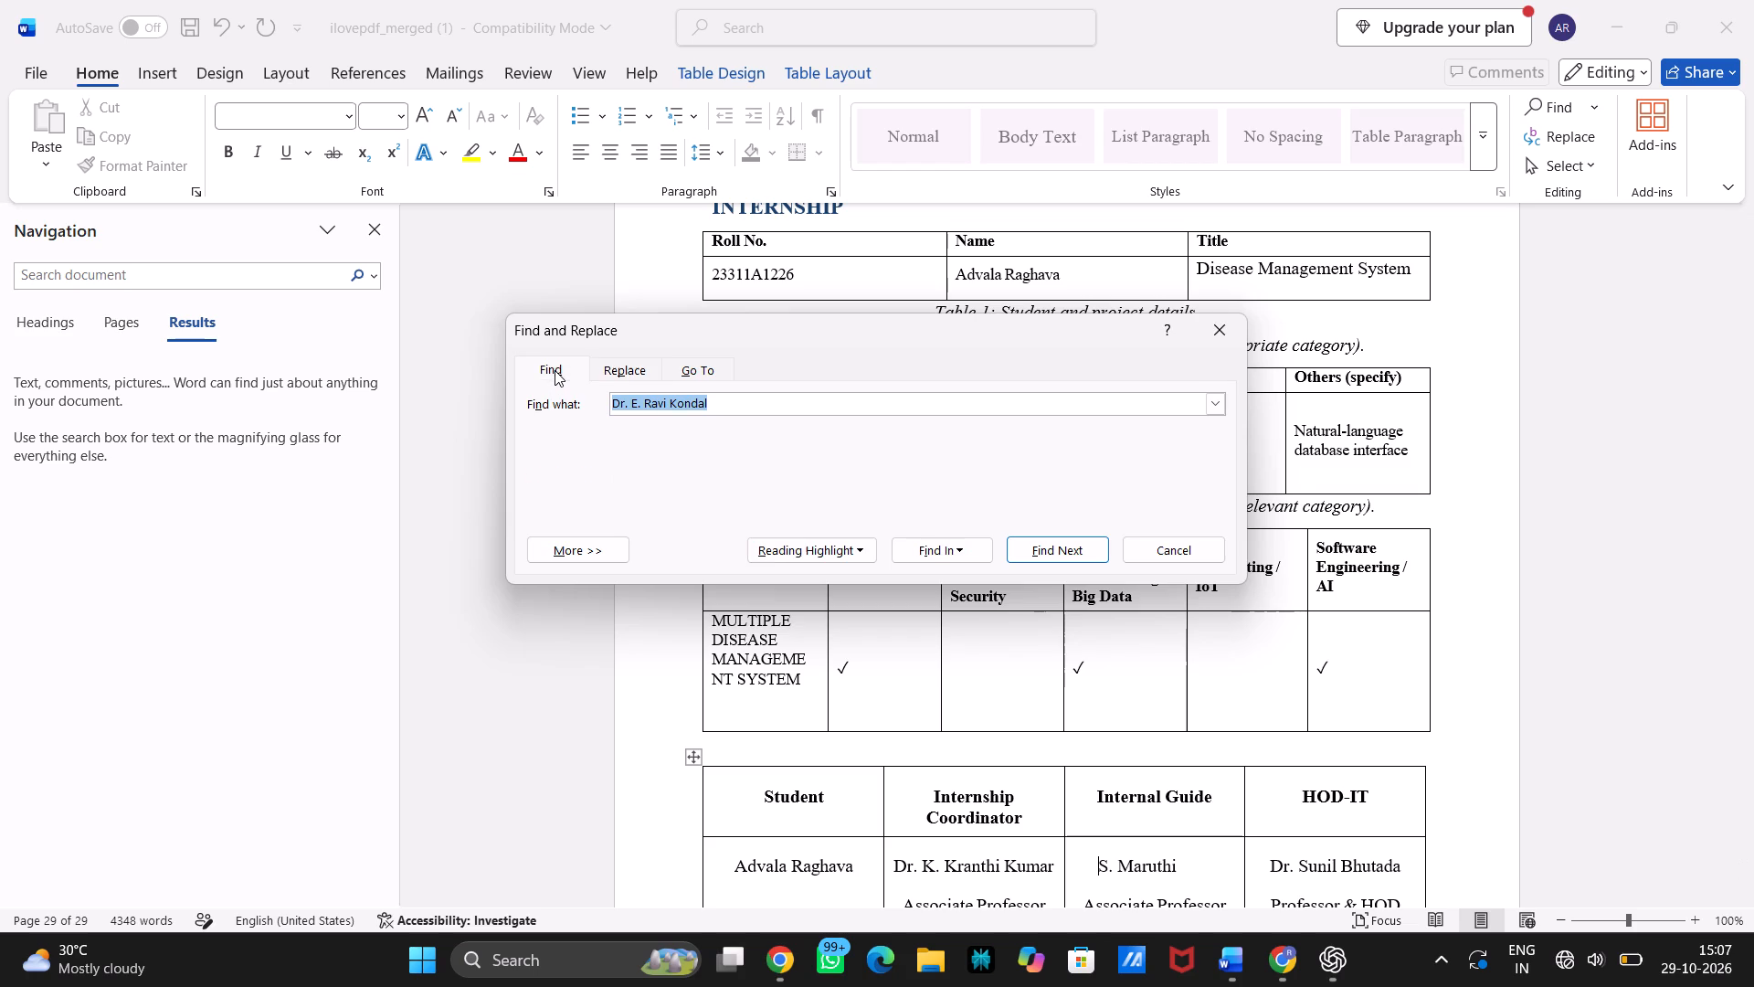
{"action": "key", "text": "ctrl+v"}
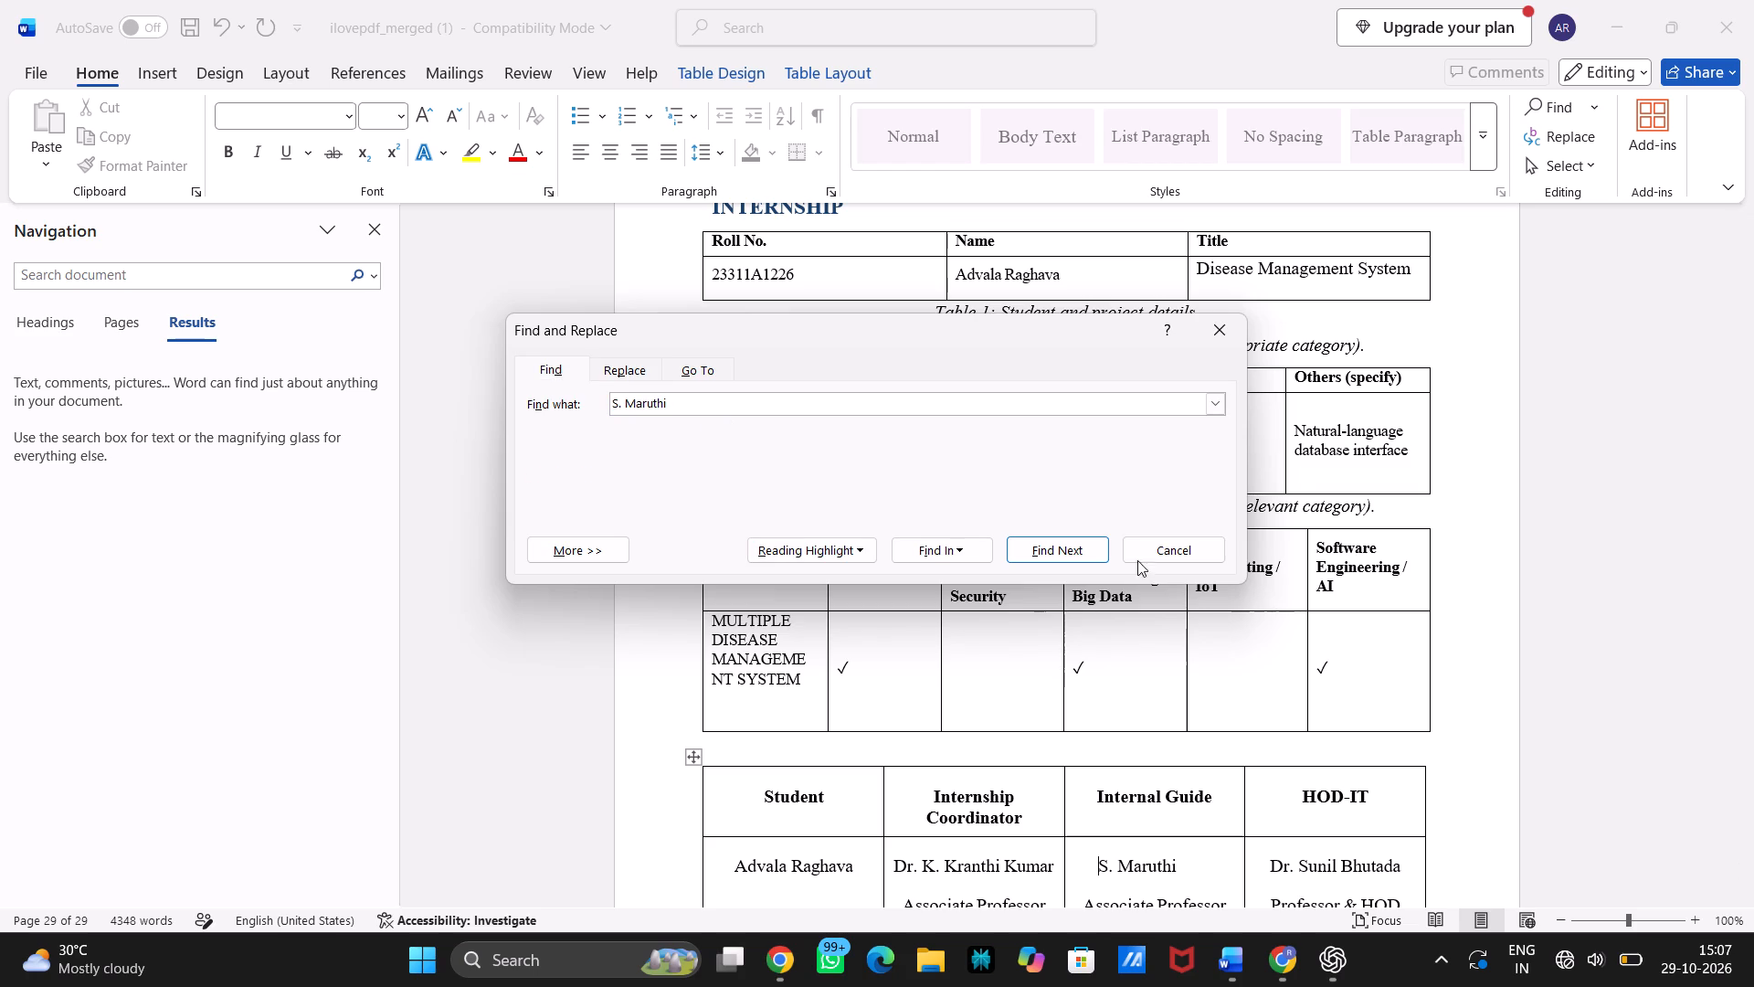
{"action": "key", "text": "Return"}
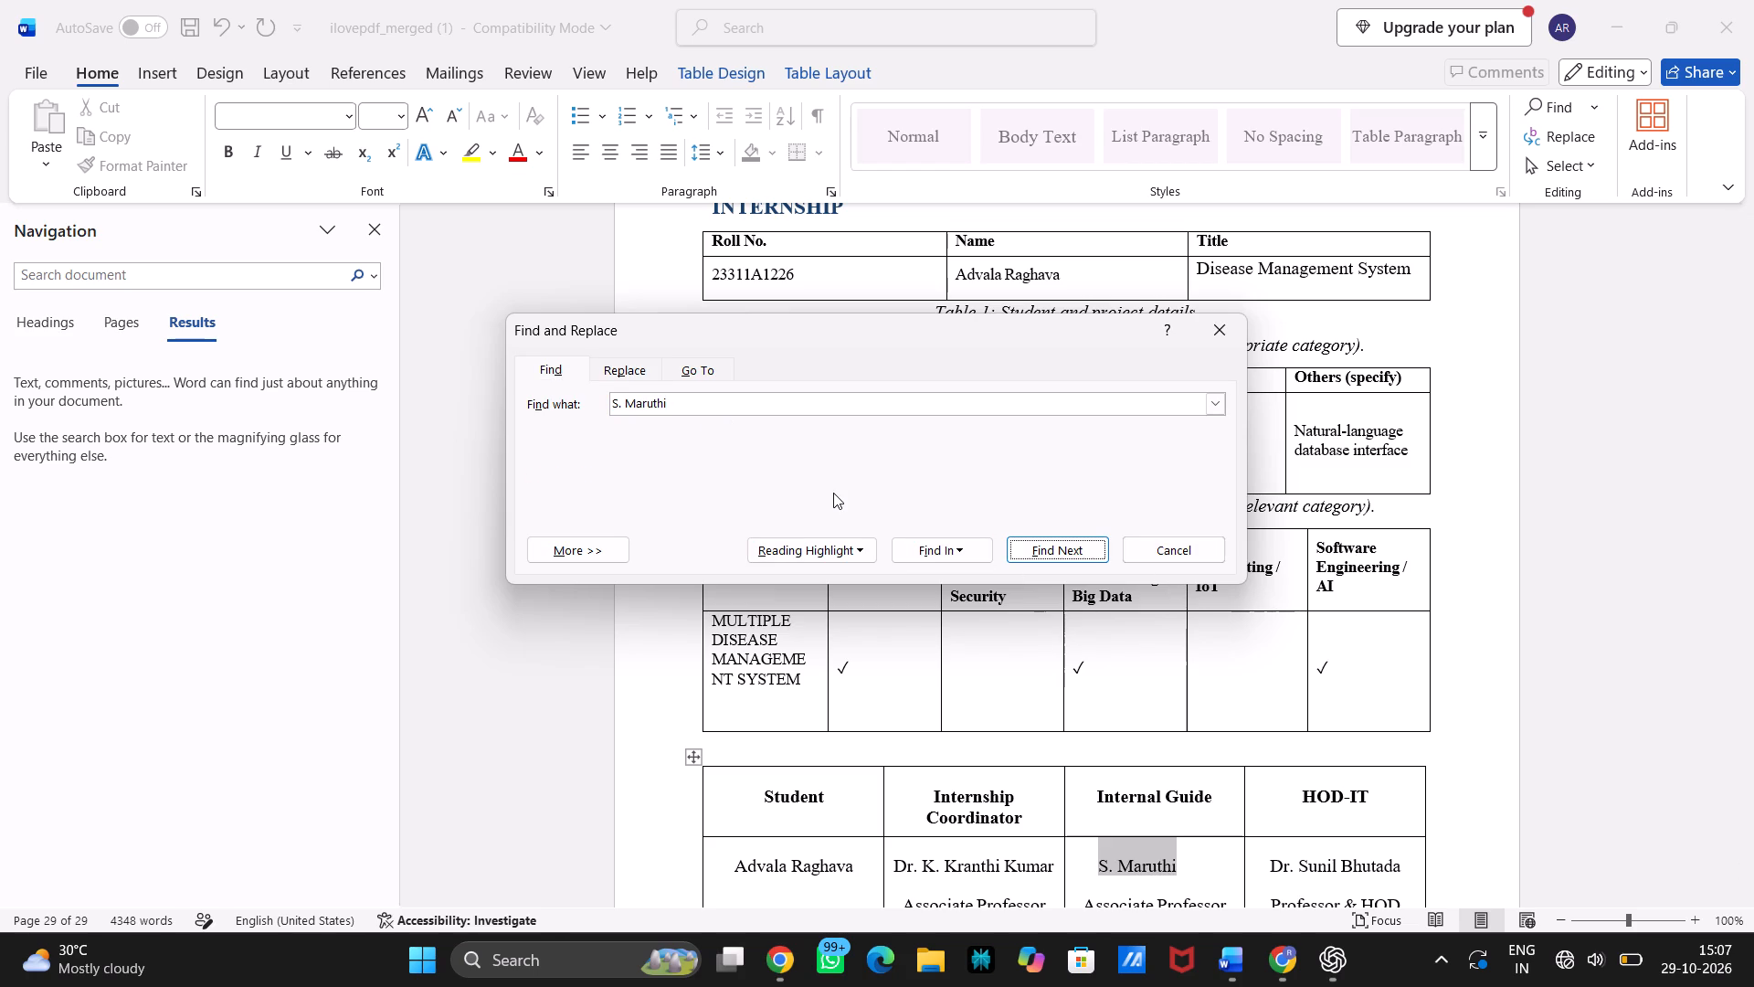
{"action": "left_click", "coordinate": [1064, 551]}
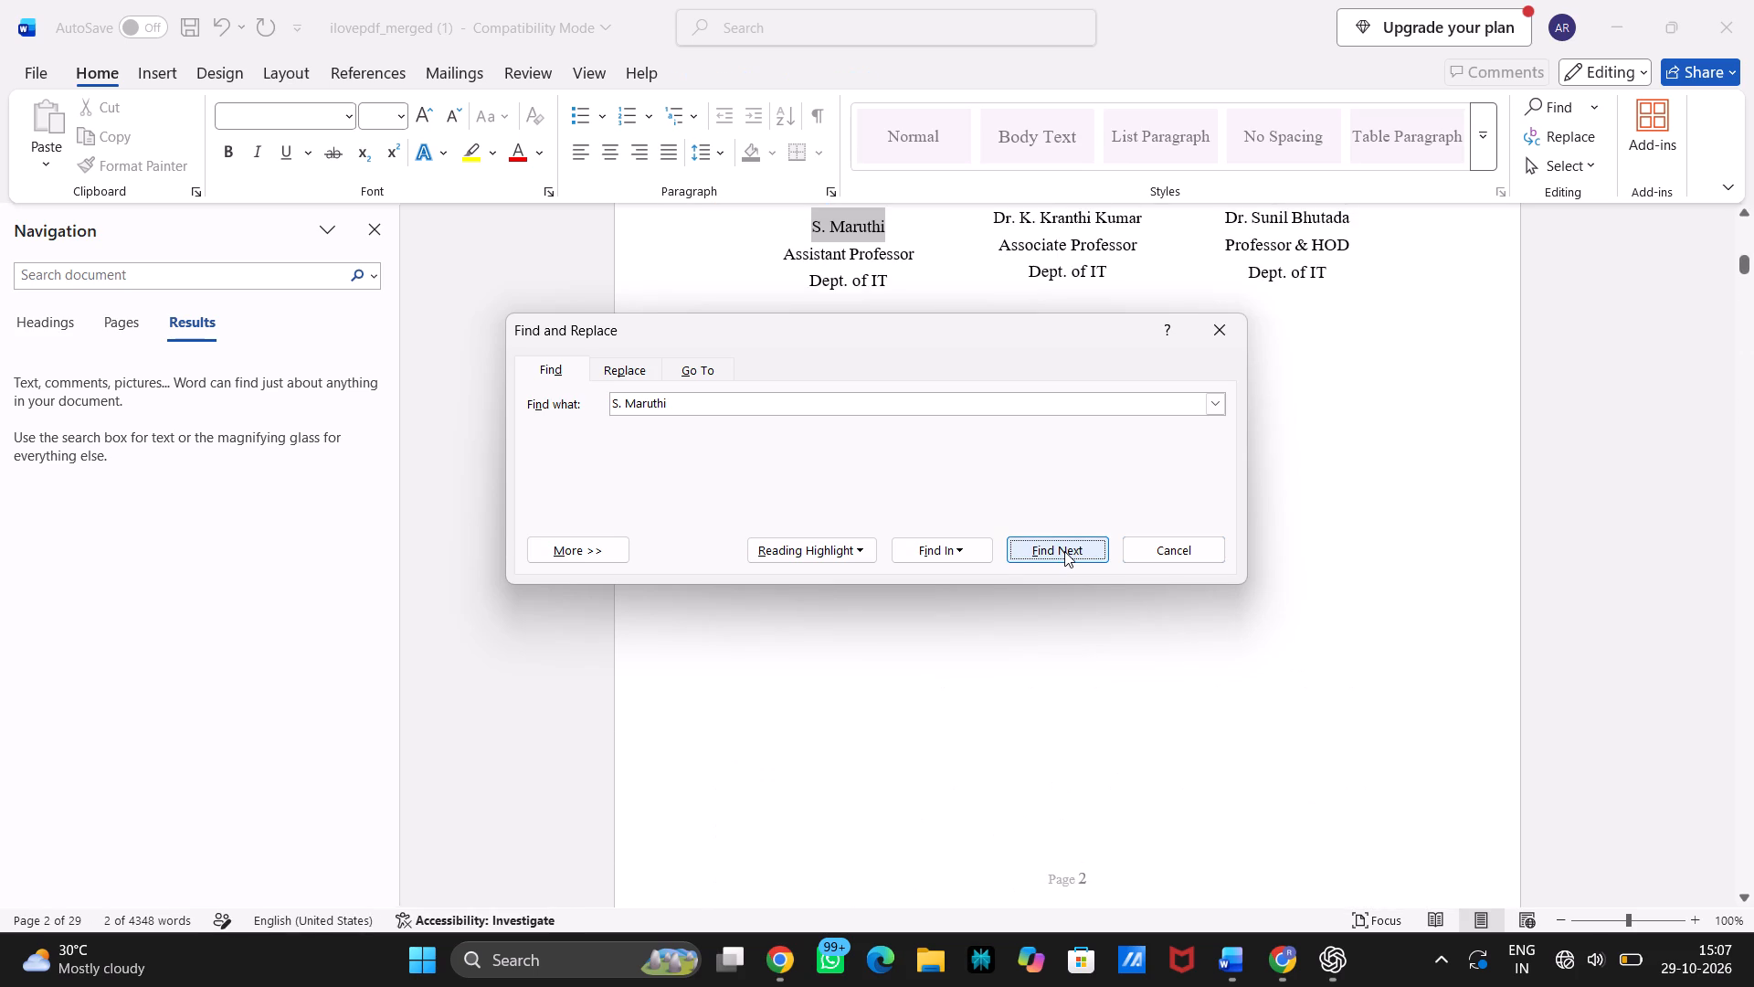
{"action": "left_click", "coordinate": [1064, 551]}
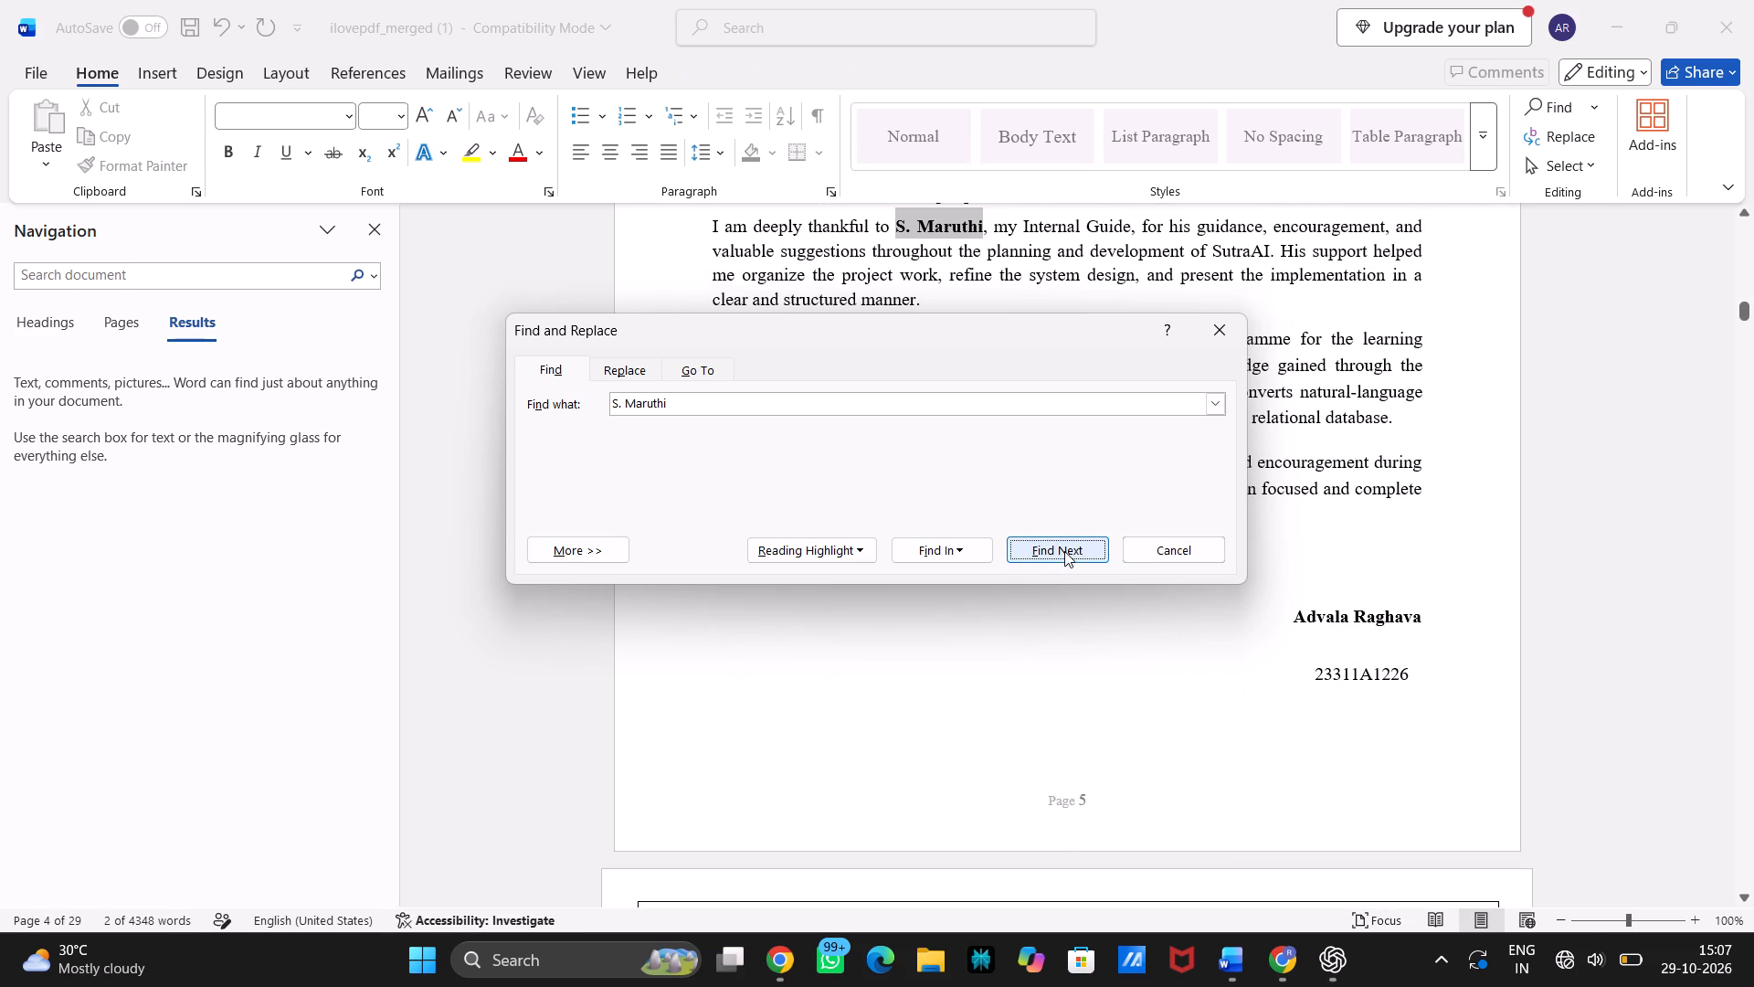
Finish stepping through the occurrences of the internal guide's name and close the search.
{"action": "left_click", "coordinate": [1064, 551]}
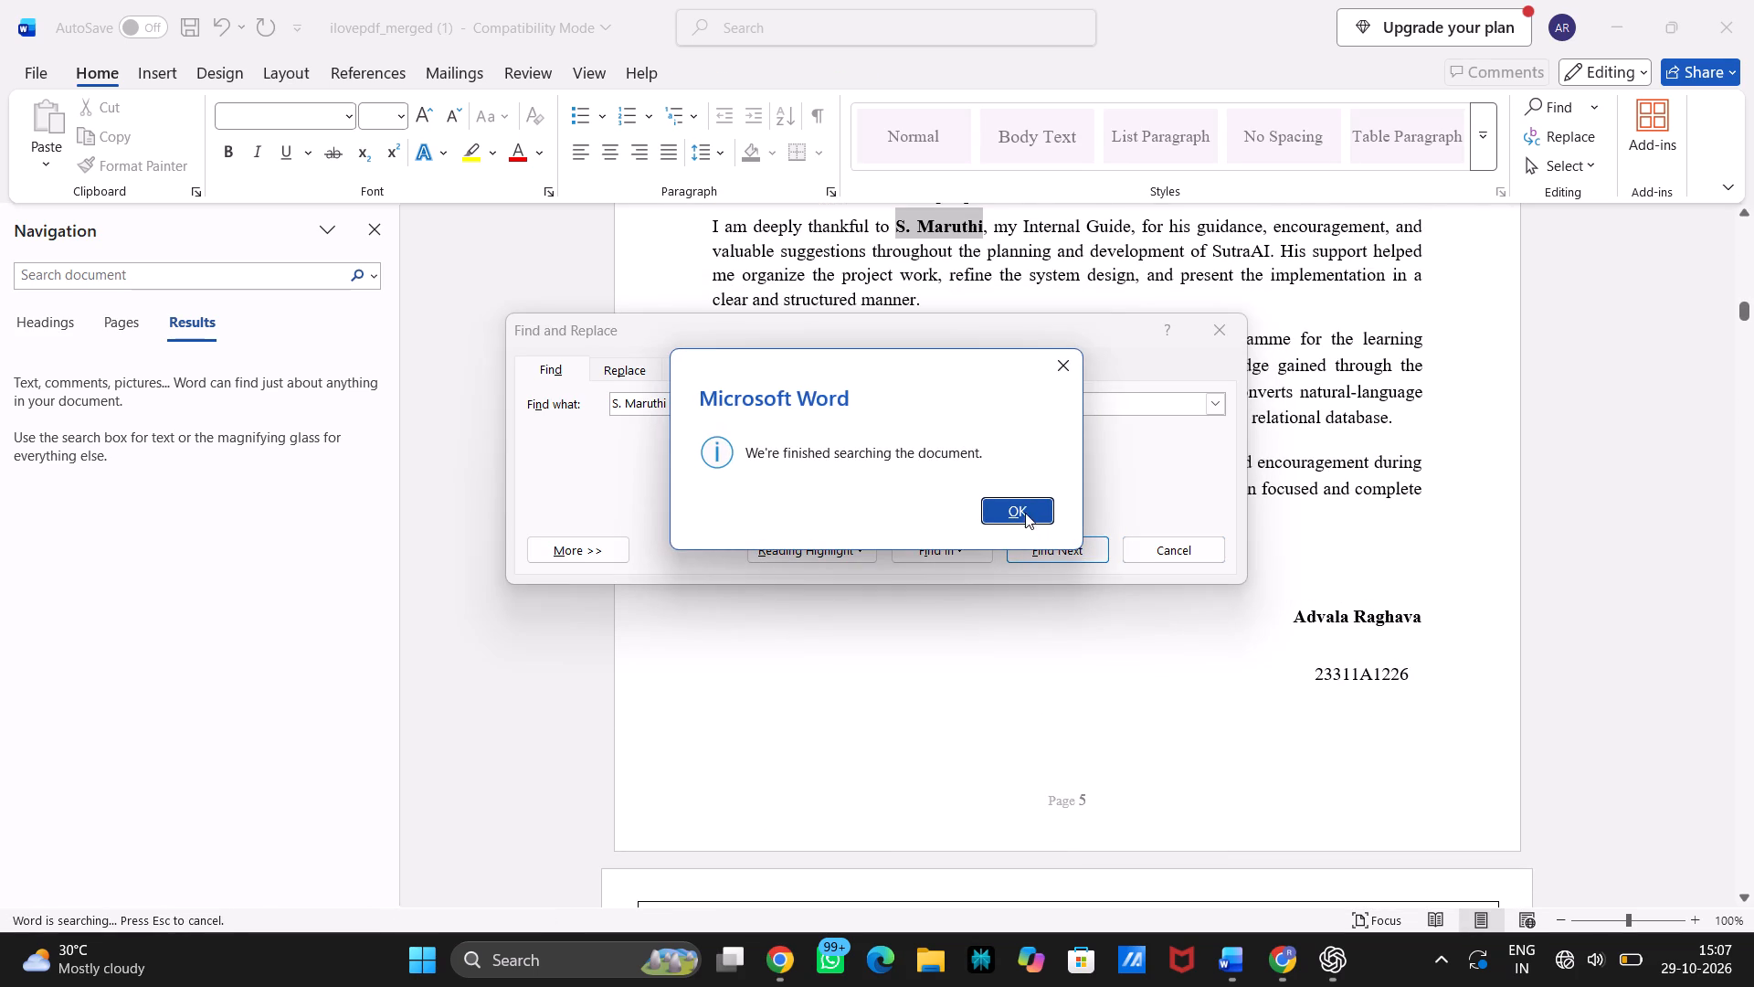
{"action": "left_click", "coordinate": [1026, 518]}
{"action": "left_click", "coordinate": [1223, 339]}
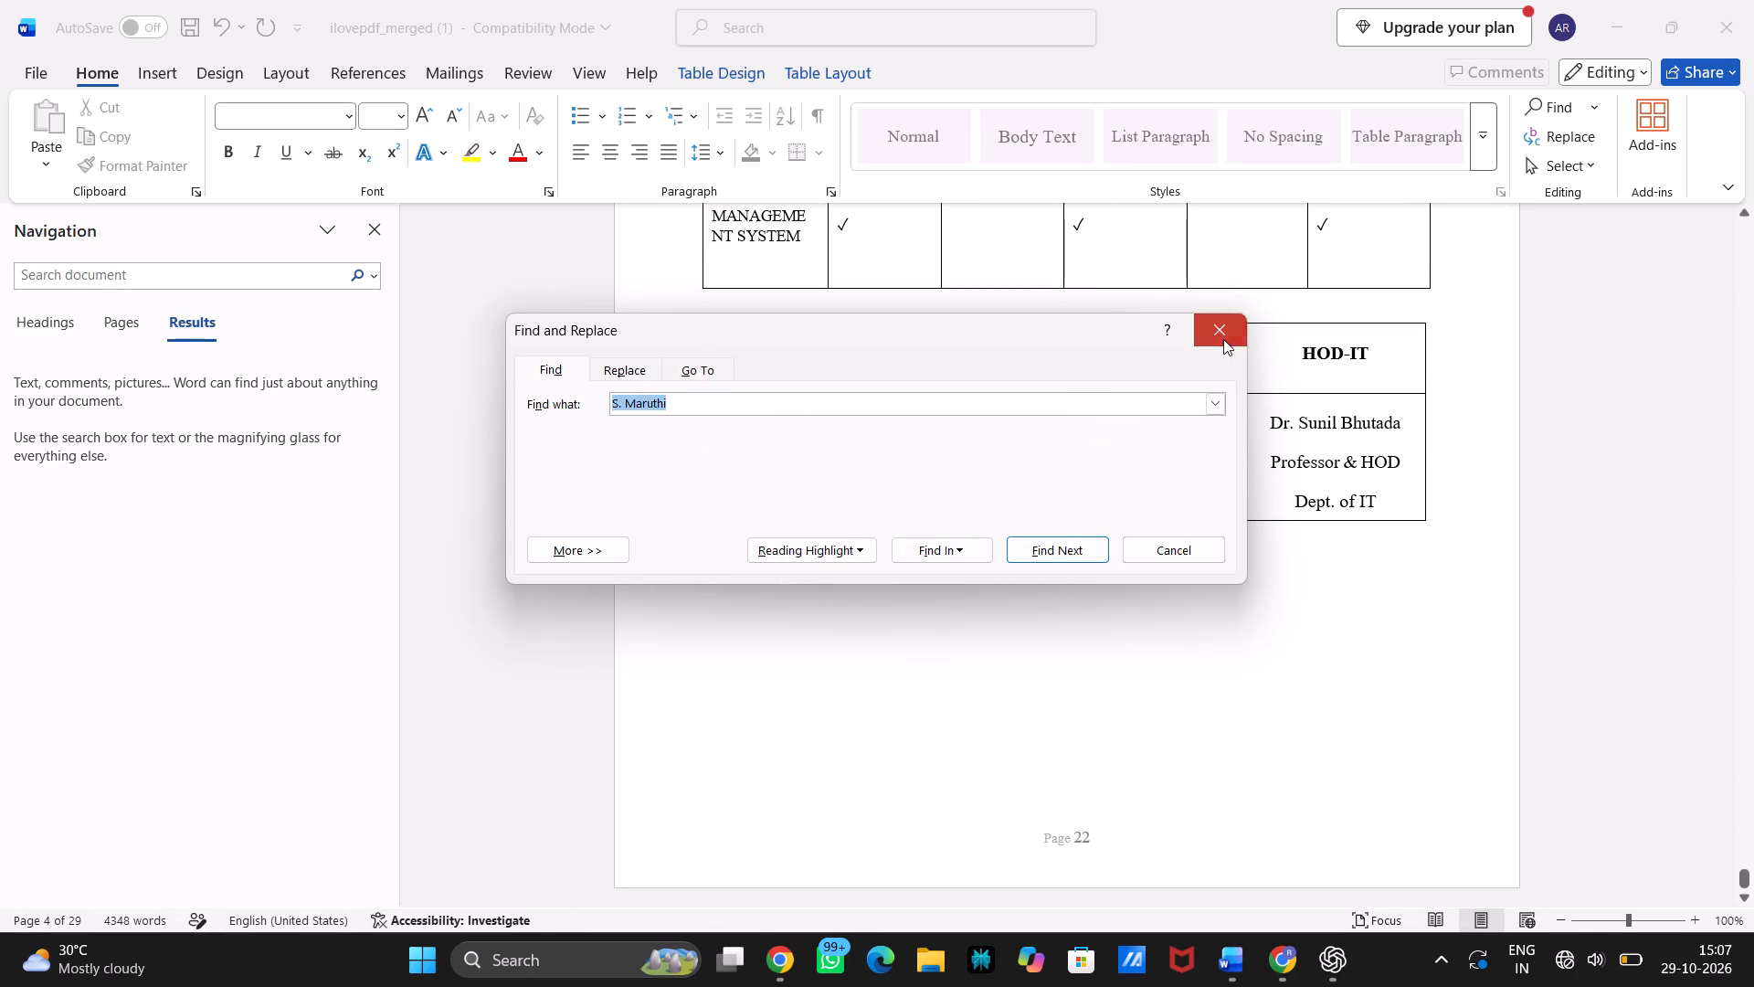
Look back through Appendices D, C, B and A for leftover SutraAI content from the previous report.
{"action": "scroll", "coordinate": [931, 766], "scroll_direction": "up", "scroll_amount": 7}
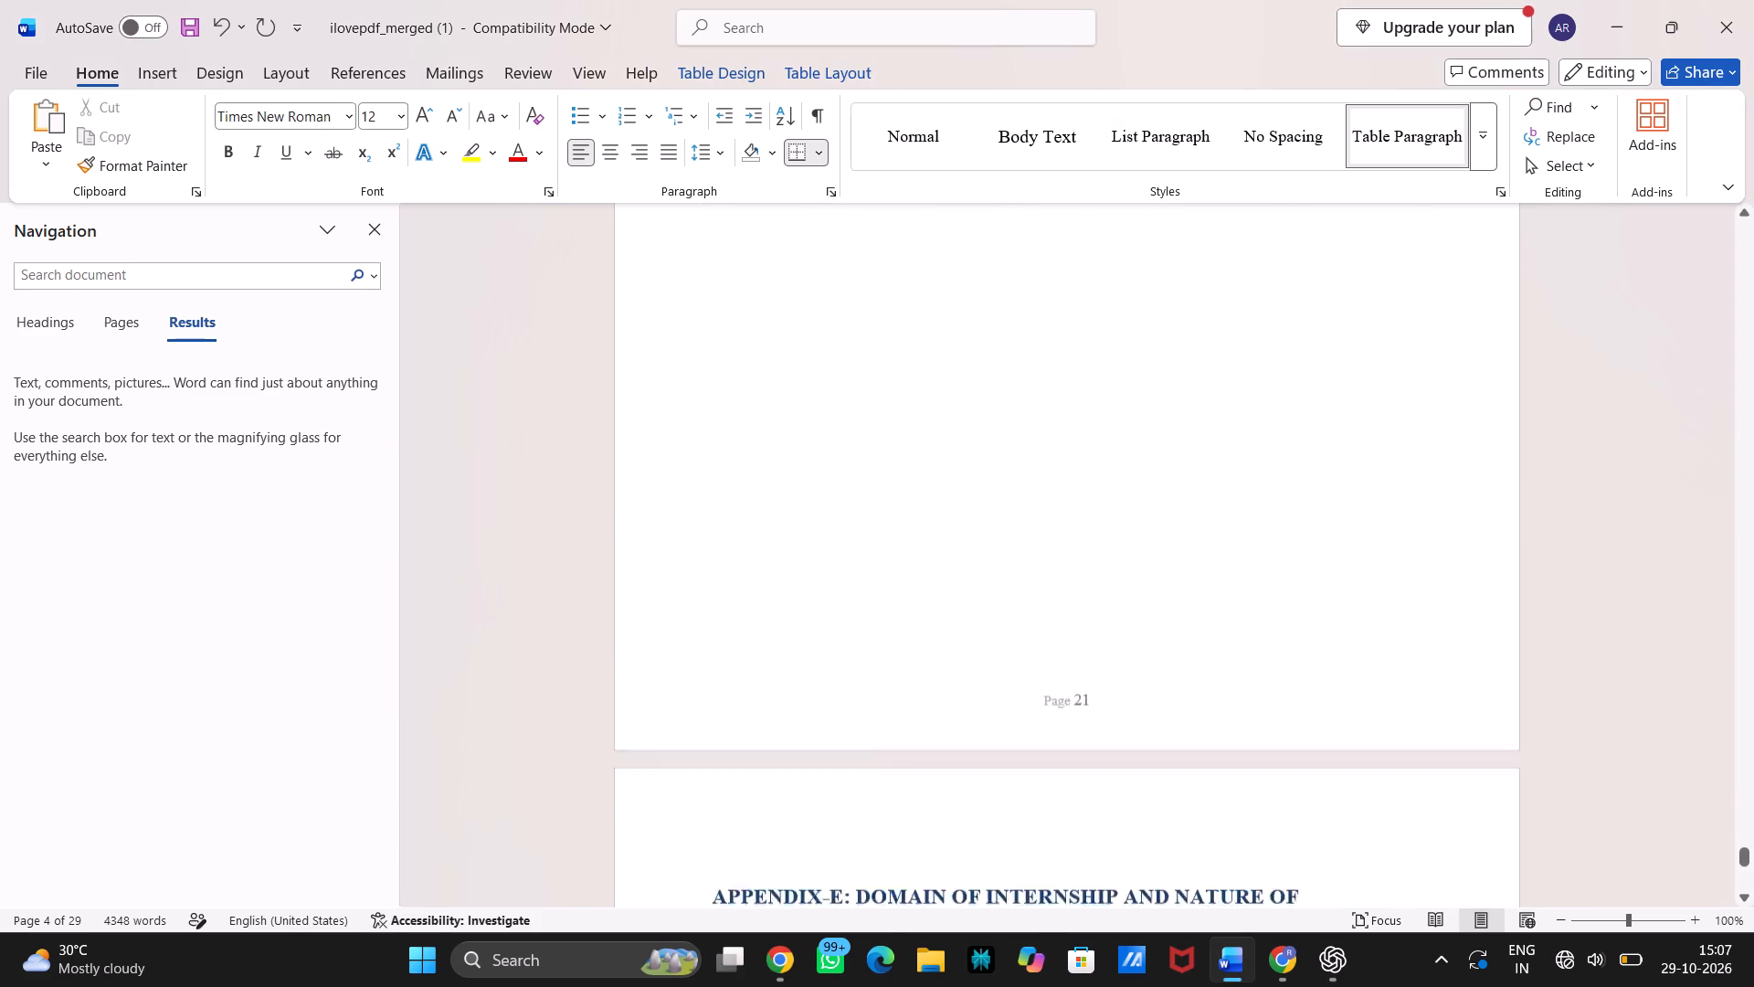
{"action": "scroll", "coordinate": [931, 766], "scroll_direction": "up", "scroll_amount": 13}
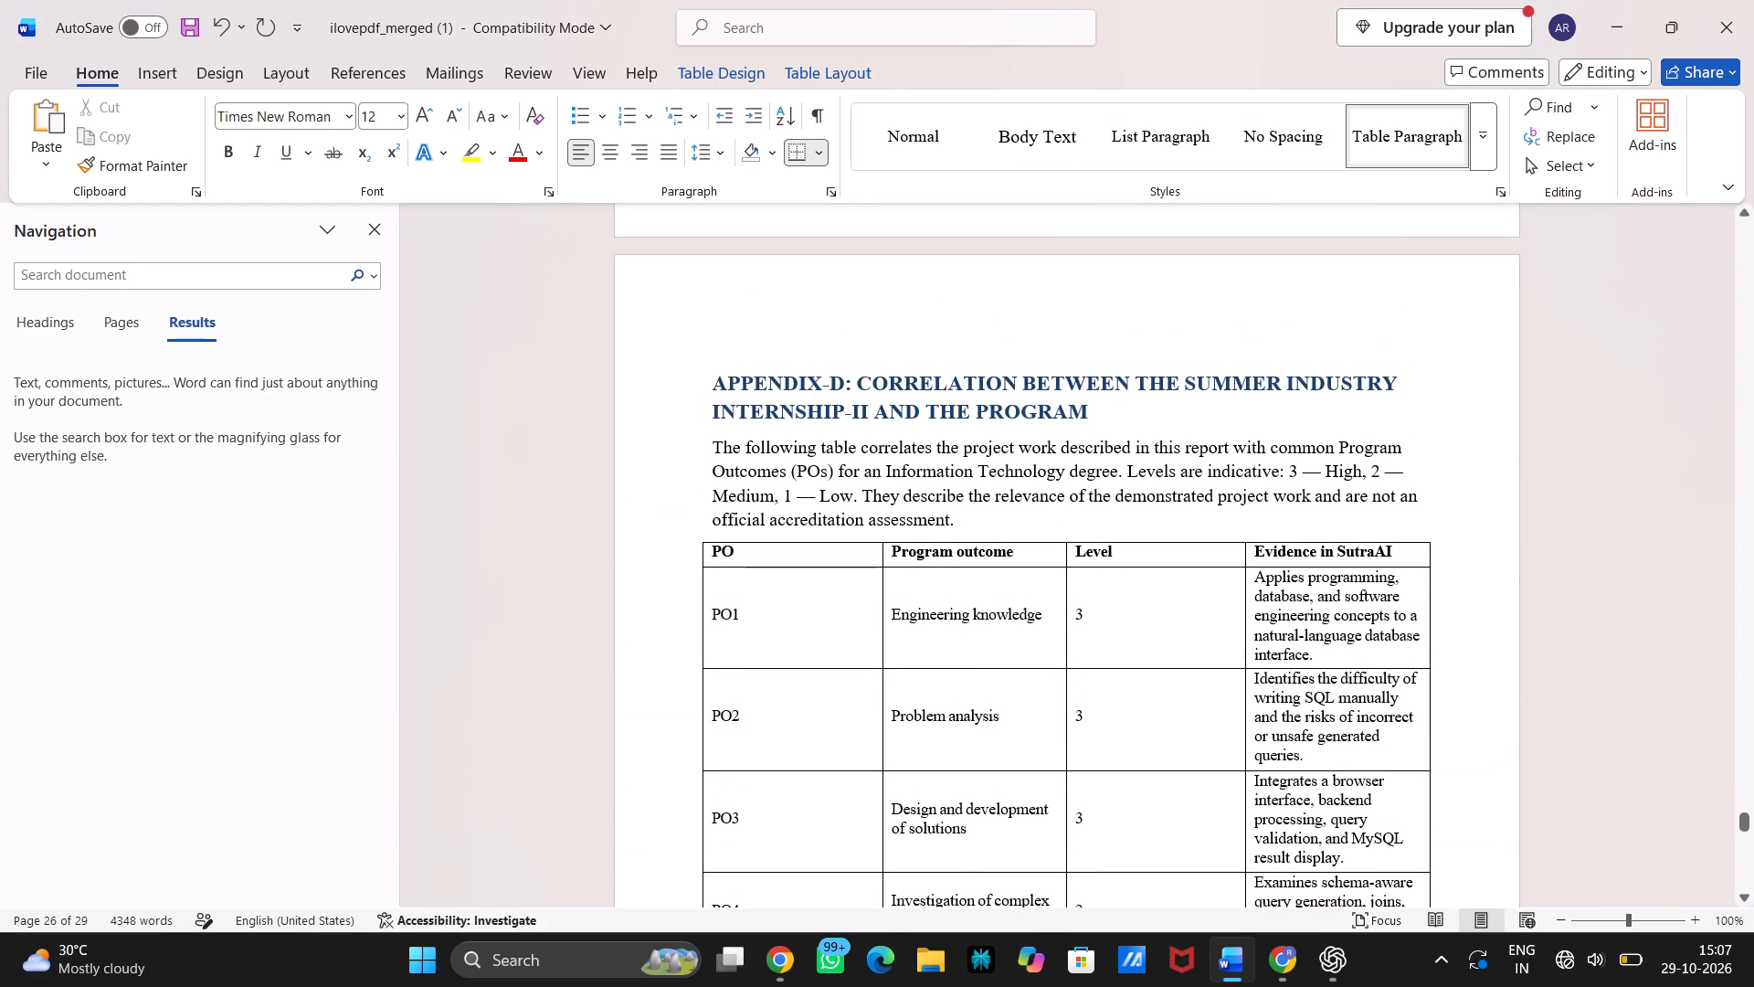
{"action": "scroll", "coordinate": [1338, 547], "scroll_direction": "up", "scroll_amount": 2}
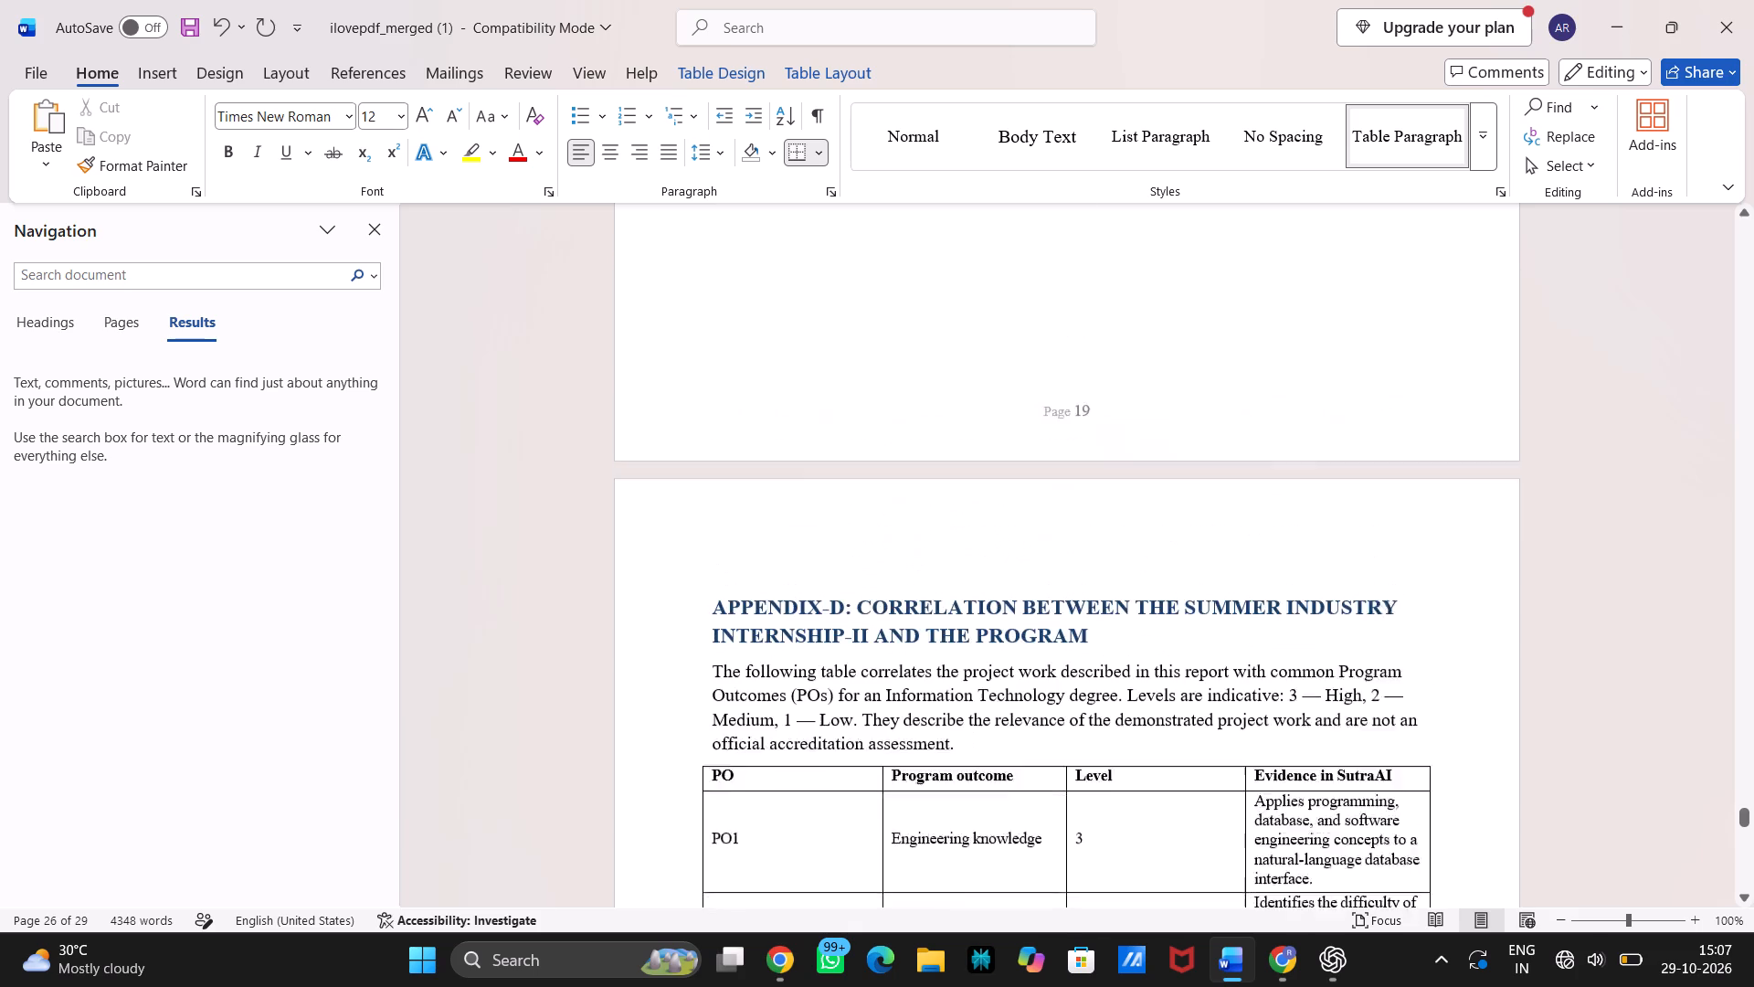
{"action": "scroll", "coordinate": [1338, 547], "scroll_direction": "up", "scroll_amount": 5}
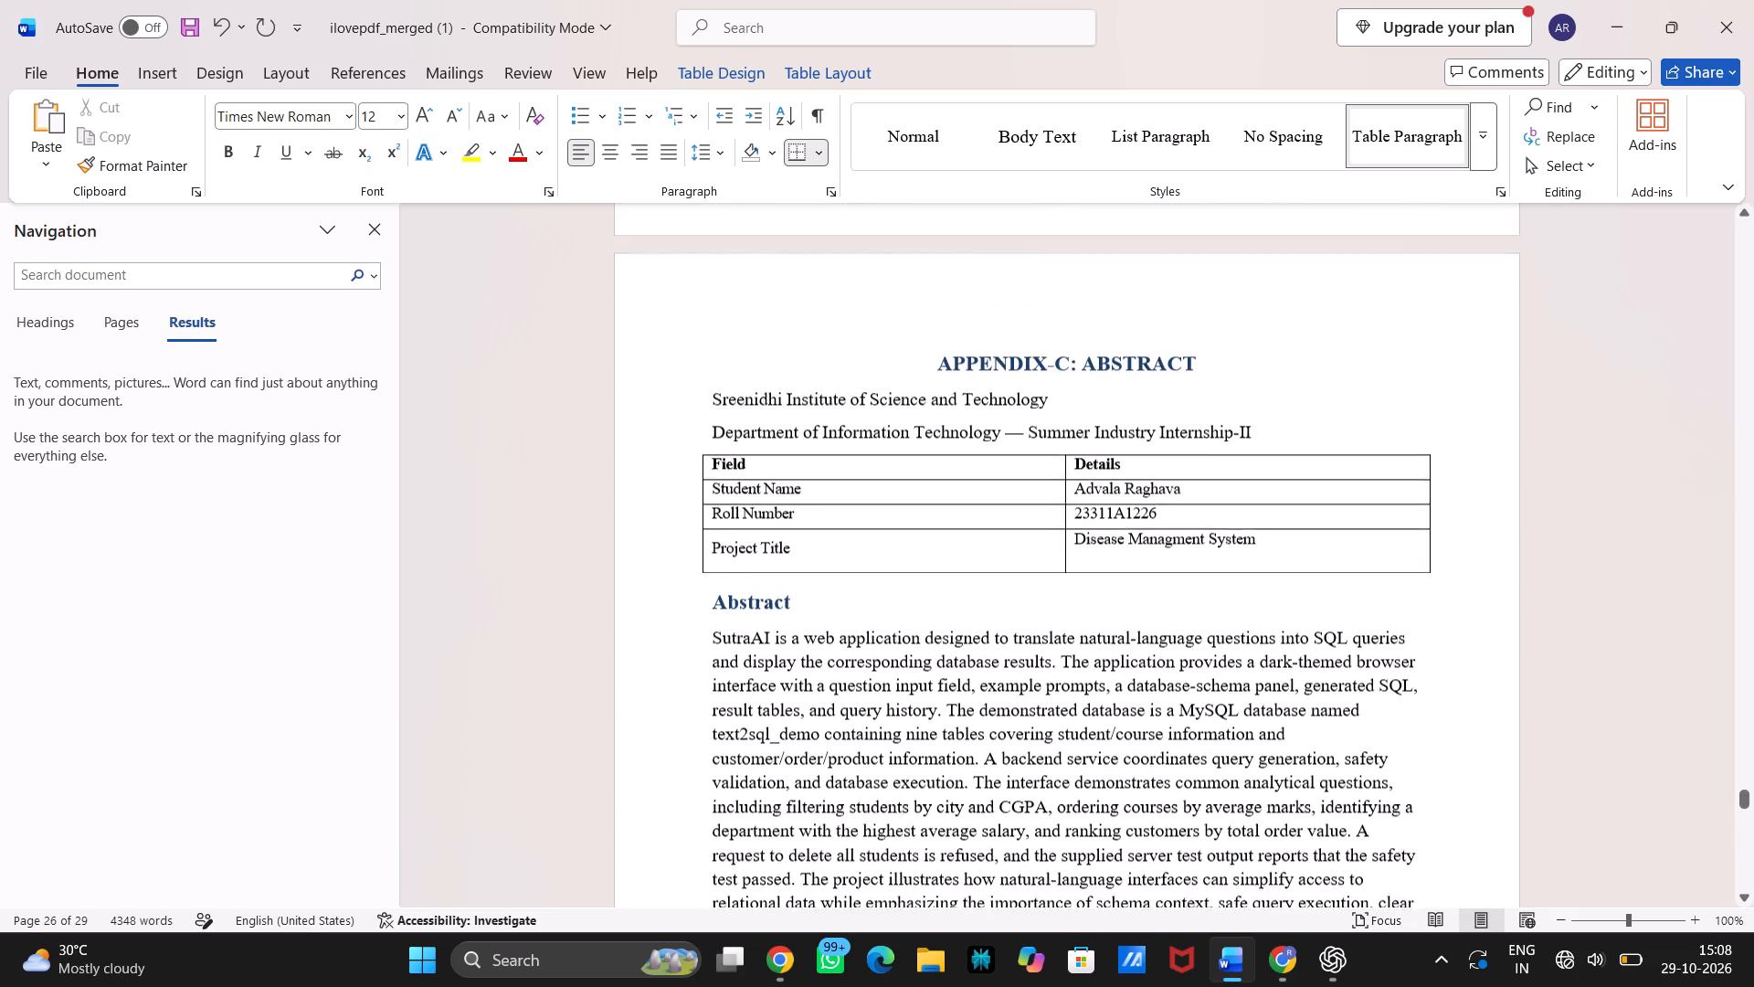
{"action": "scroll", "coordinate": [1338, 547], "scroll_direction": "up", "scroll_amount": 4}
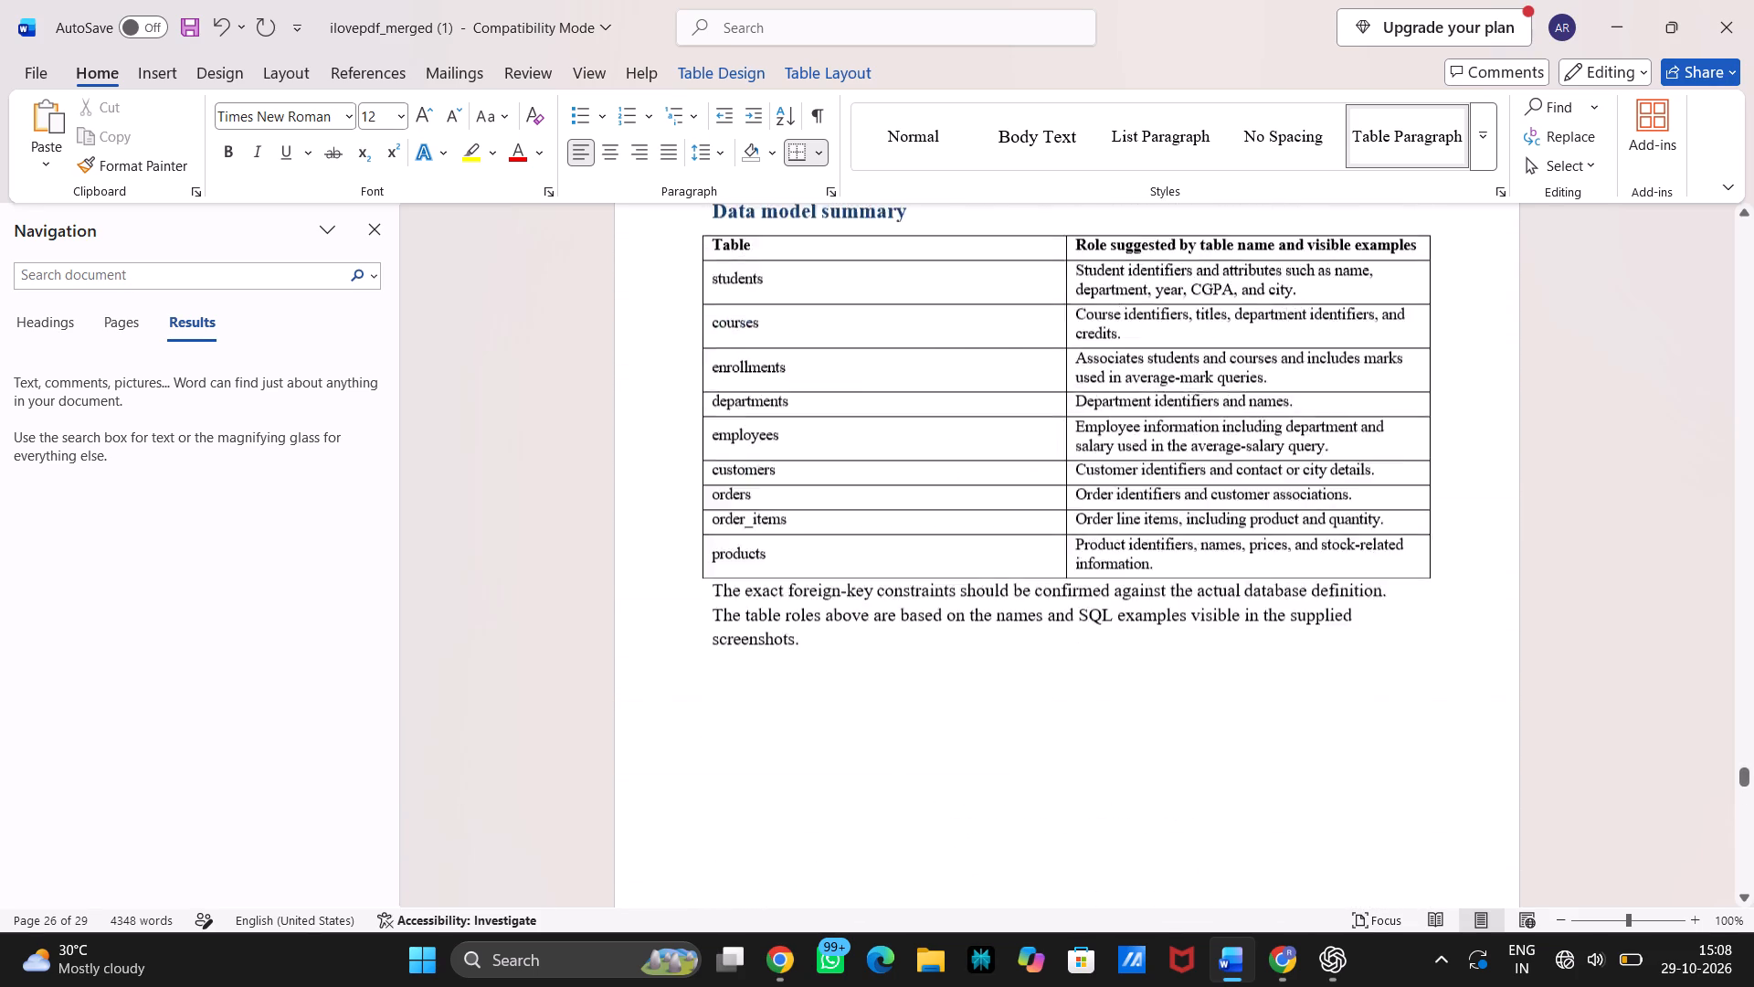
{"action": "scroll", "coordinate": [1338, 547], "scroll_direction": "up", "scroll_amount": 8}
{"action": "scroll", "coordinate": [1338, 547], "scroll_direction": "down", "scroll_amount": 1}
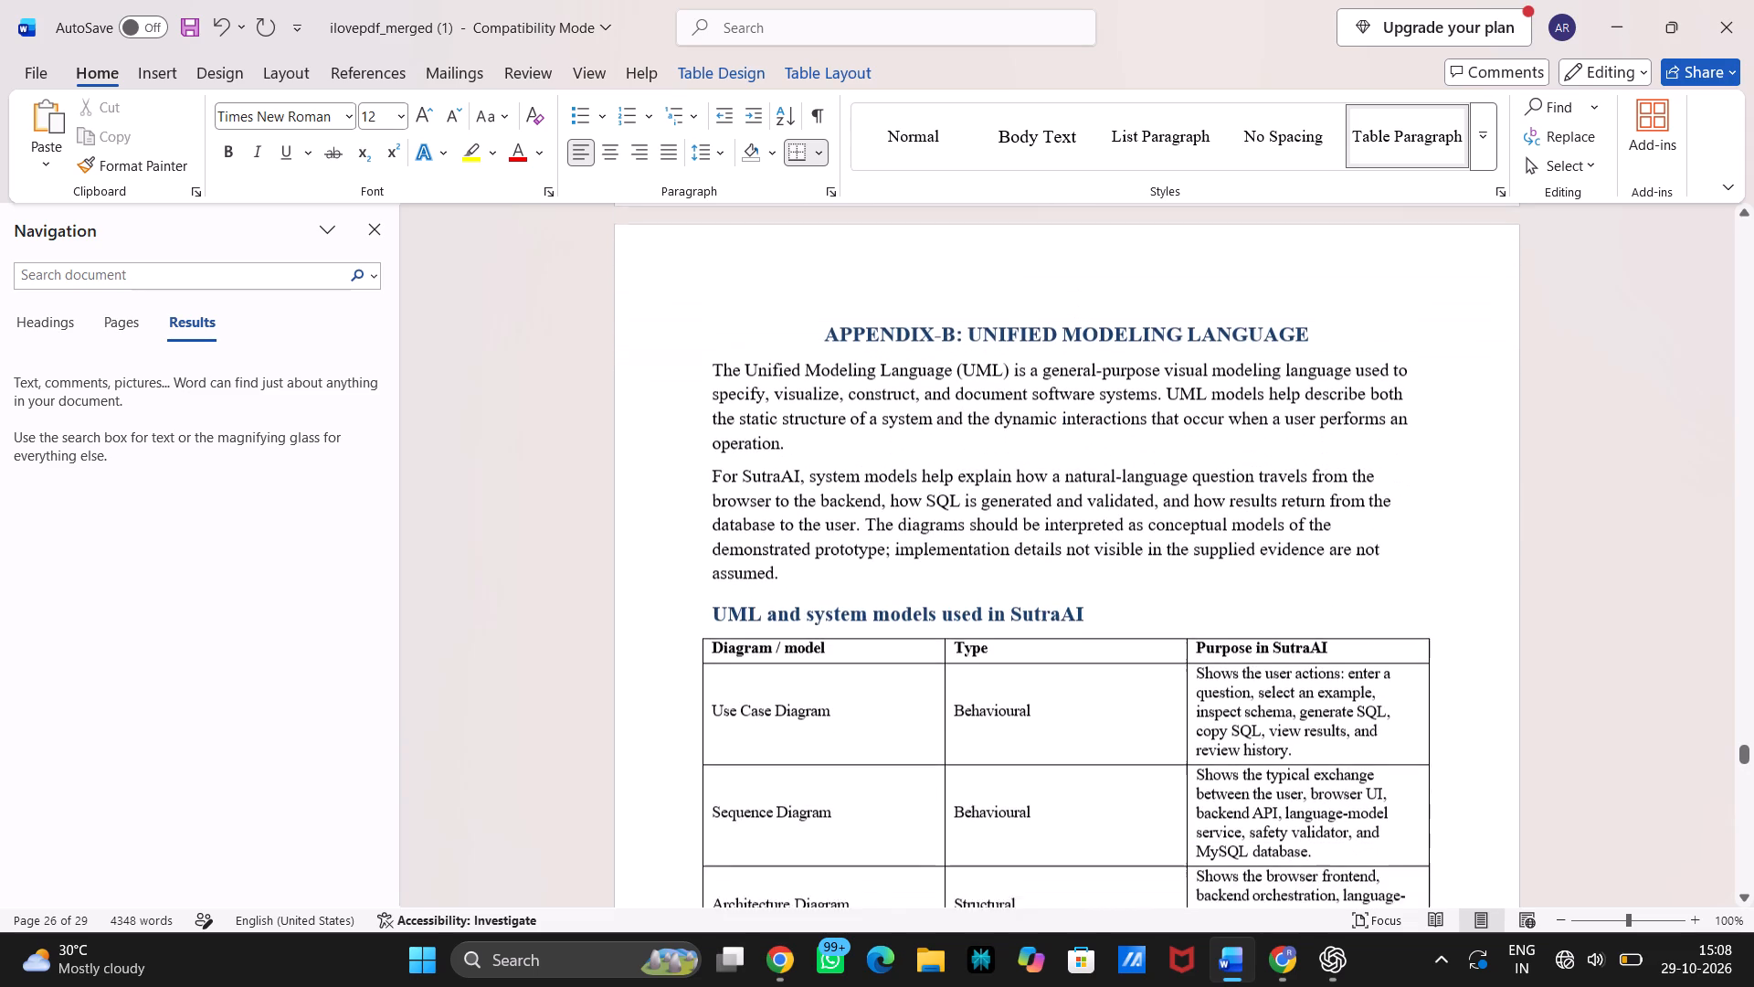
{"action": "scroll", "coordinate": [1338, 547], "scroll_direction": "down", "scroll_amount": 1}
{"action": "scroll", "coordinate": [1182, 647], "scroll_direction": "up", "scroll_amount": 2}
{"action": "scroll", "coordinate": [1182, 647], "scroll_direction": "down", "scroll_amount": 1}
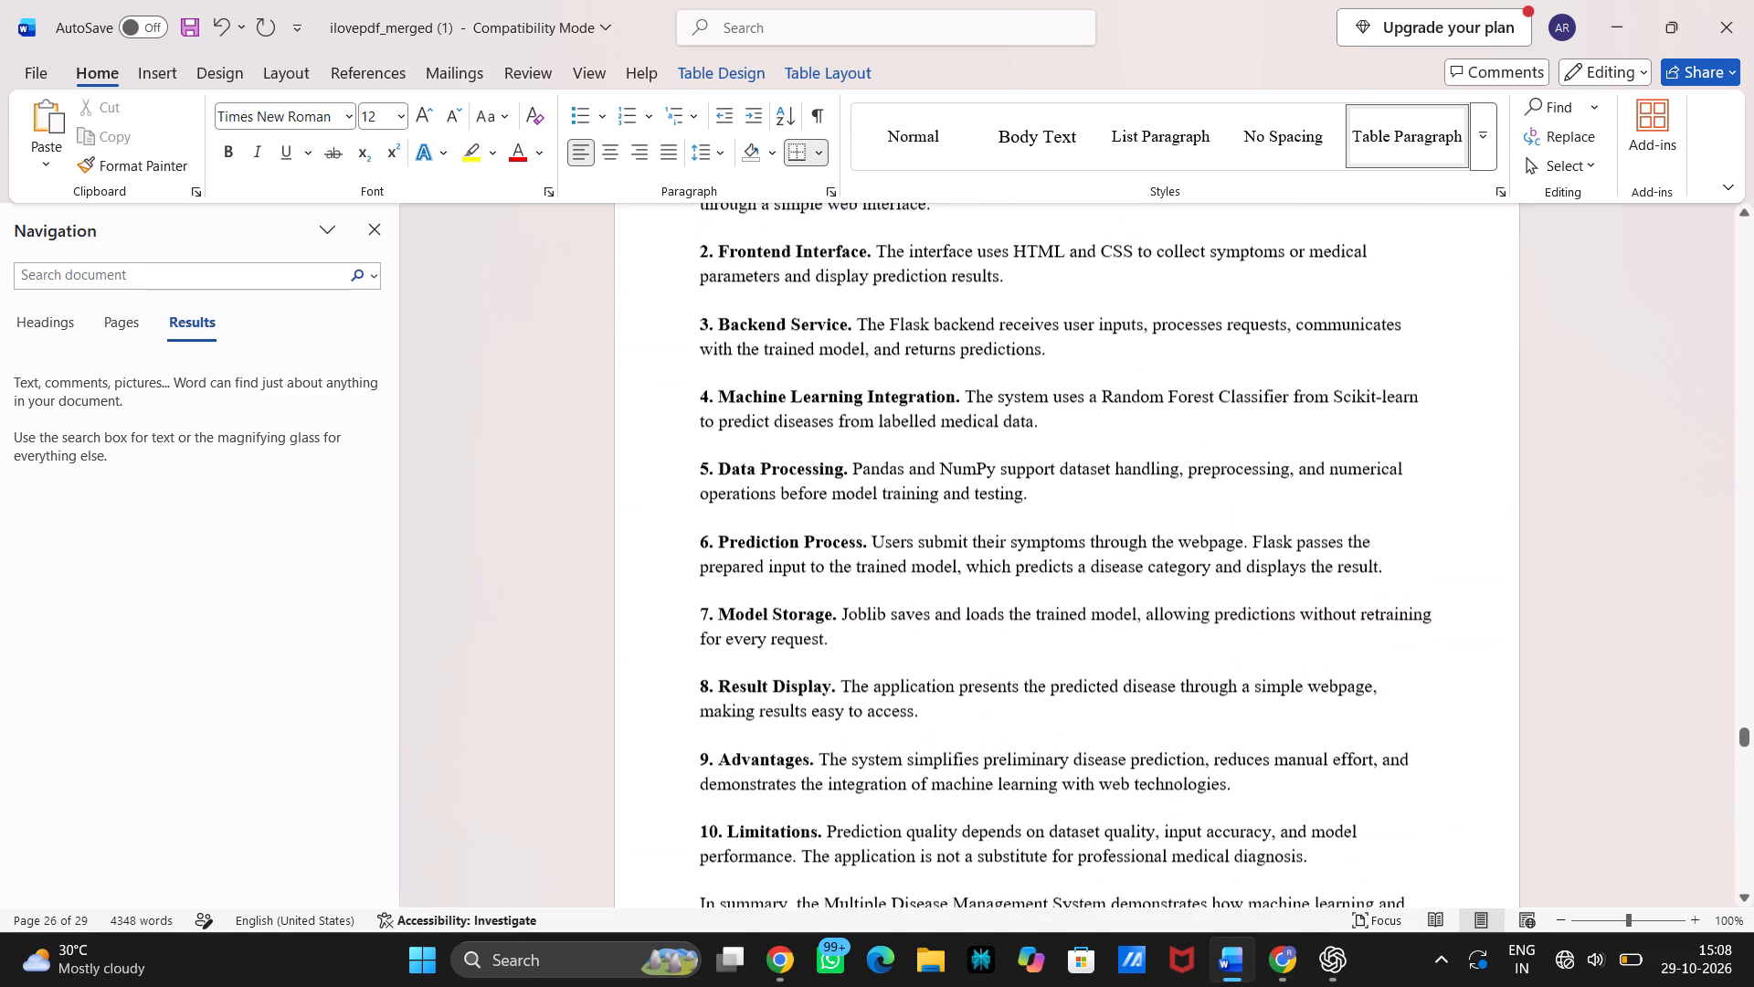
{"action": "scroll", "coordinate": [1182, 647], "scroll_direction": "down", "scroll_amount": 2}
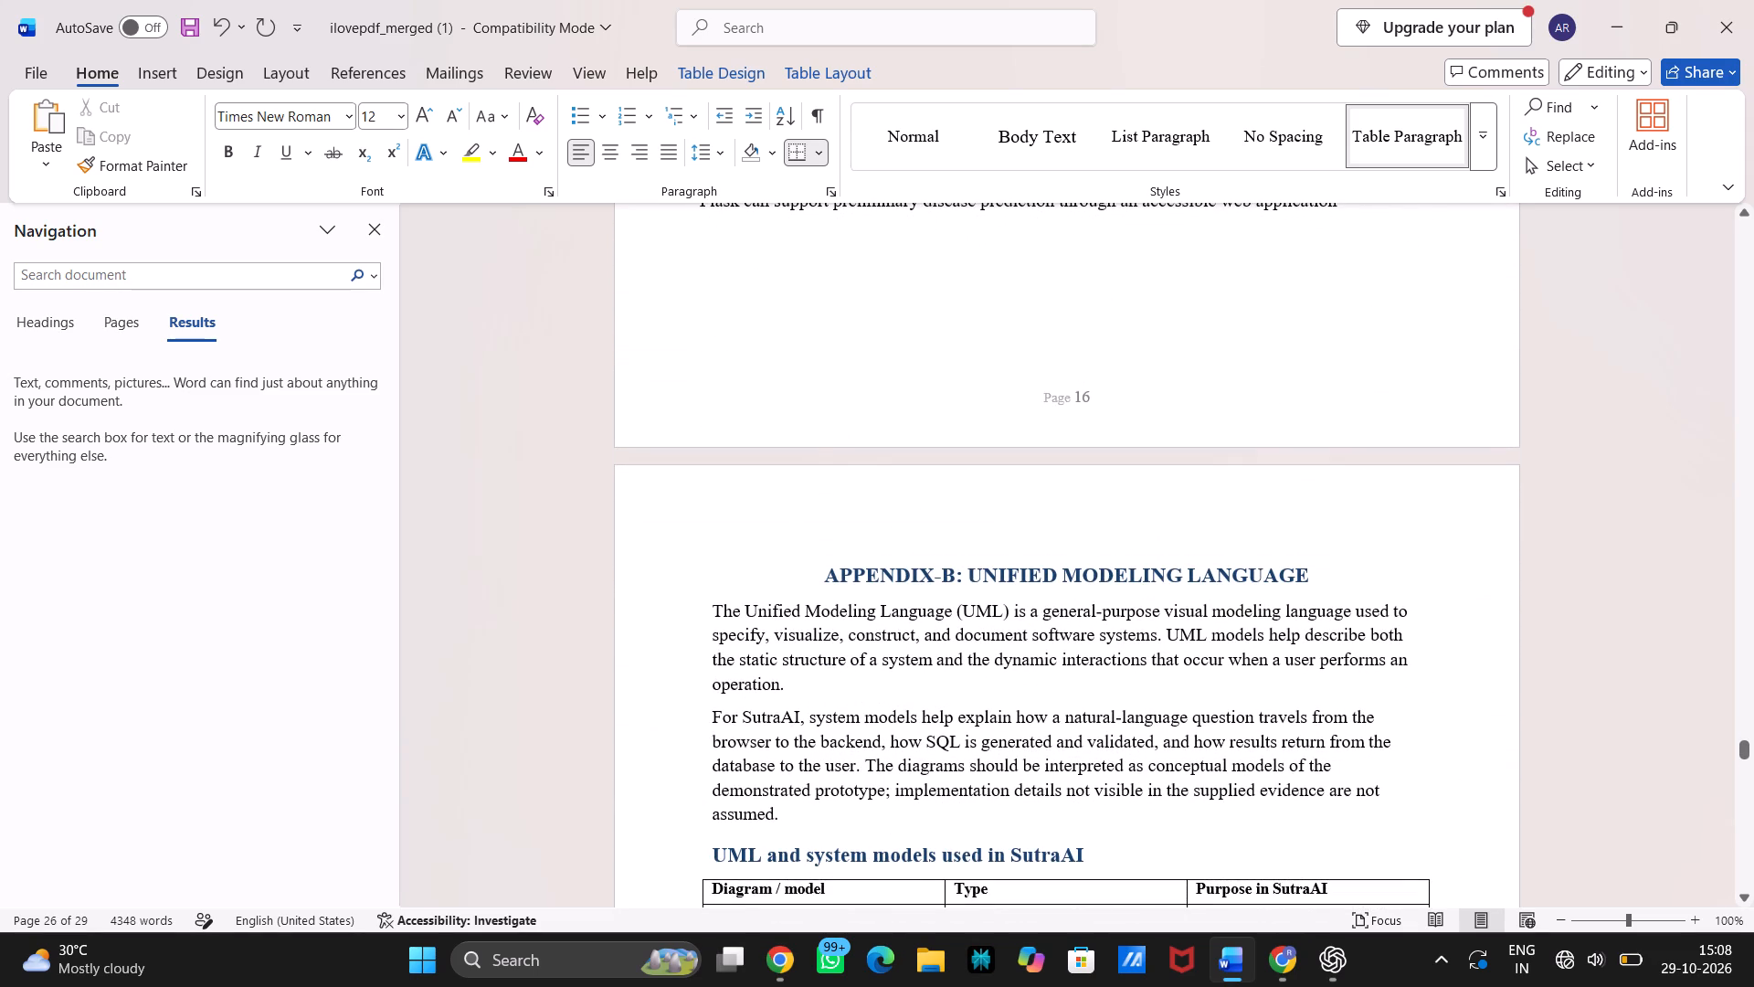
Replace SutraAI with "Disease Management" before "system models" in the second paragraph of Appendix-B.
{"action": "left_click", "coordinate": [805, 719]}
{"action": "key", "text": "BackSpace"}
{"action": "key", "text": "BackSpace"}
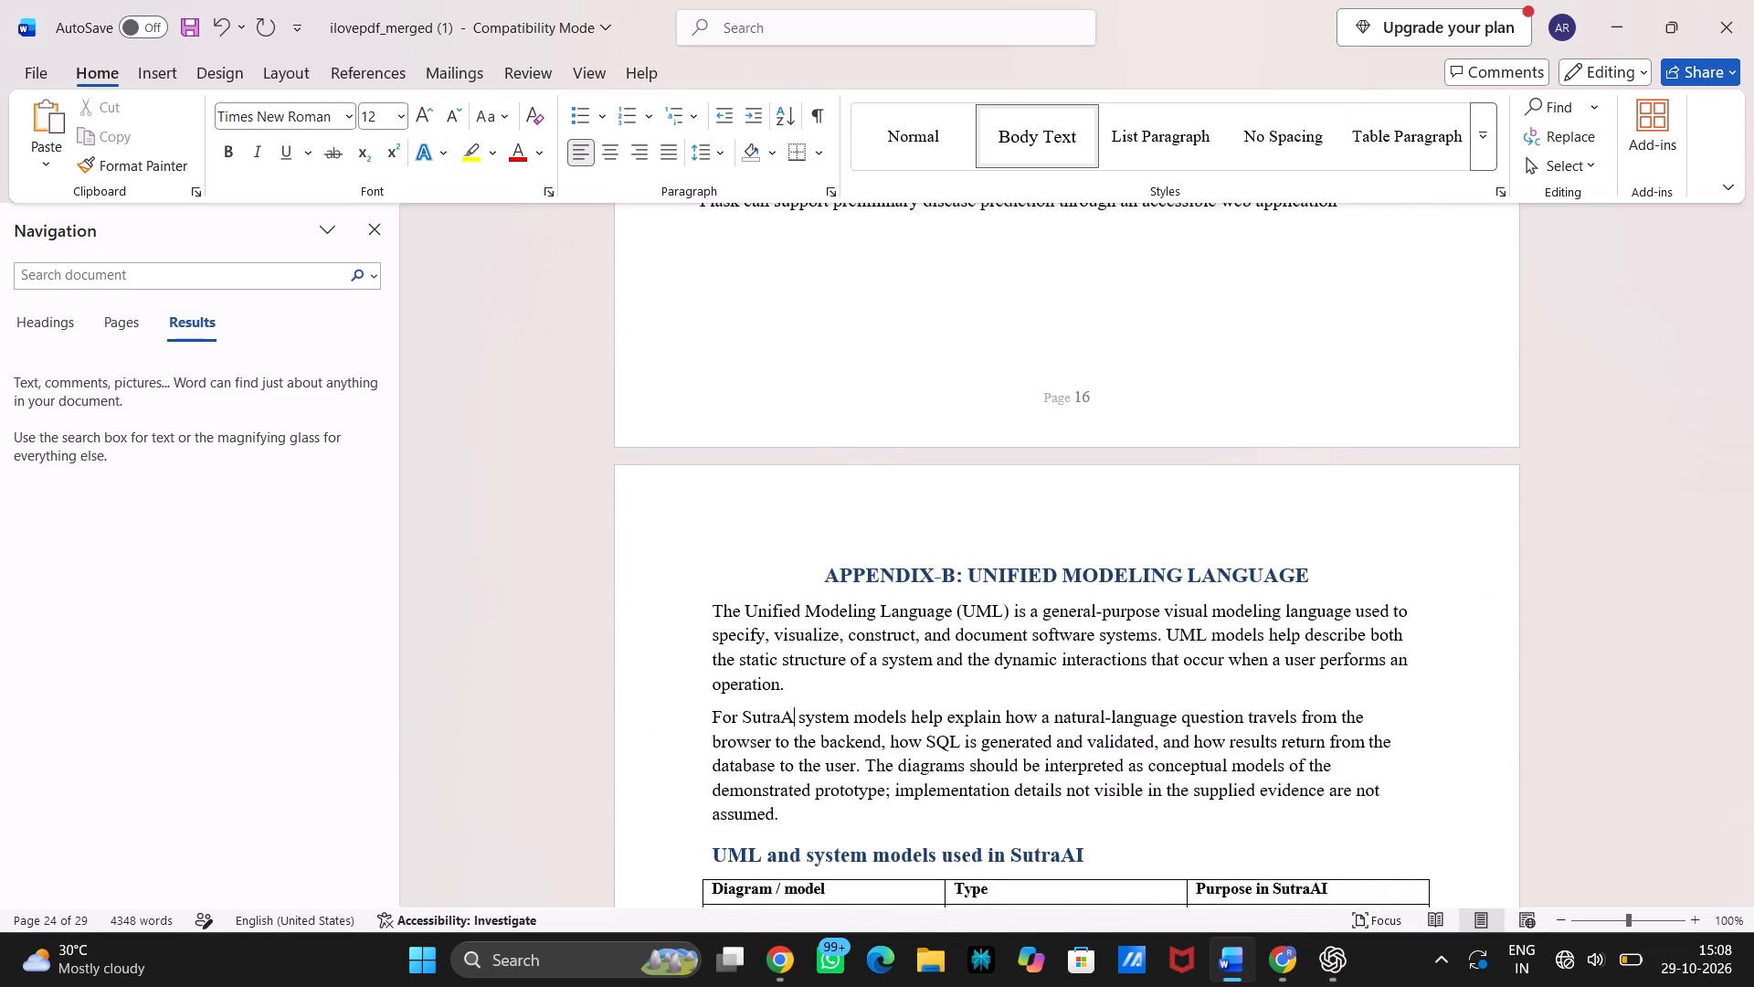
{"action": "key", "text": "BackSpace"}
{"action": "key", "text": "BackSpace"}
{"action": "key", "text": "BackSpace"}
{"action": "key", "text": "BackSpace"}
{"action": "key", "text": "BackSpace"}
{"action": "key", "text": "BackSpace"}
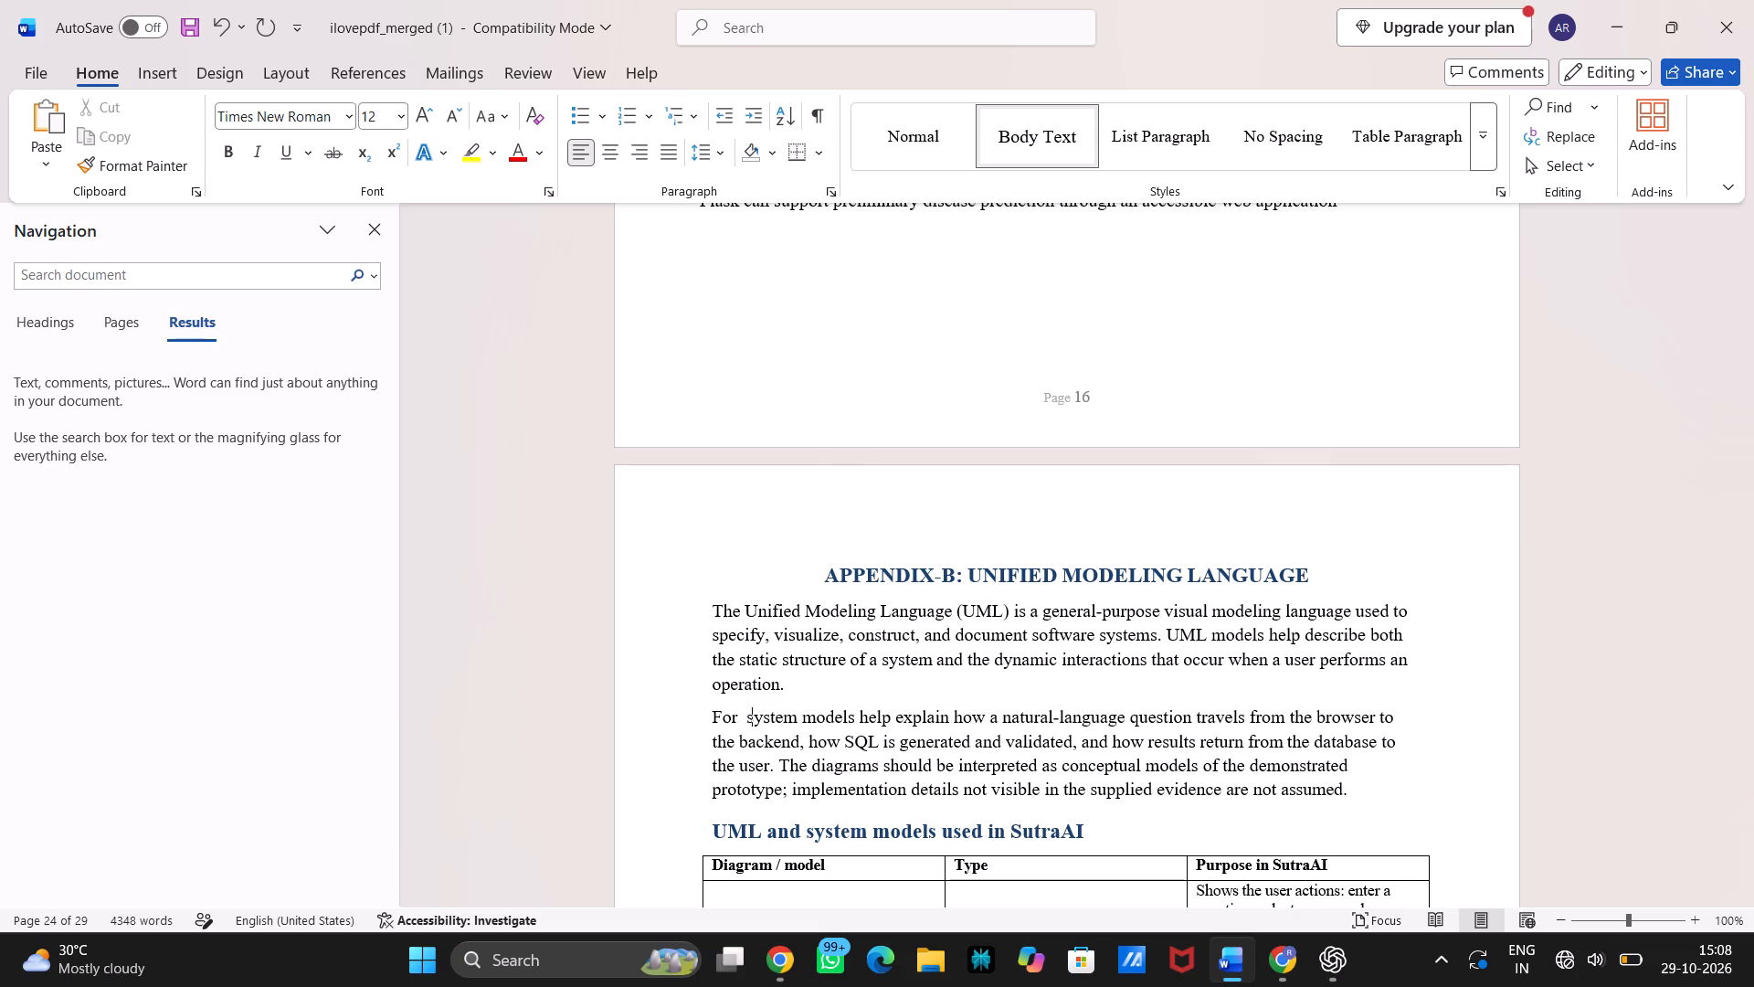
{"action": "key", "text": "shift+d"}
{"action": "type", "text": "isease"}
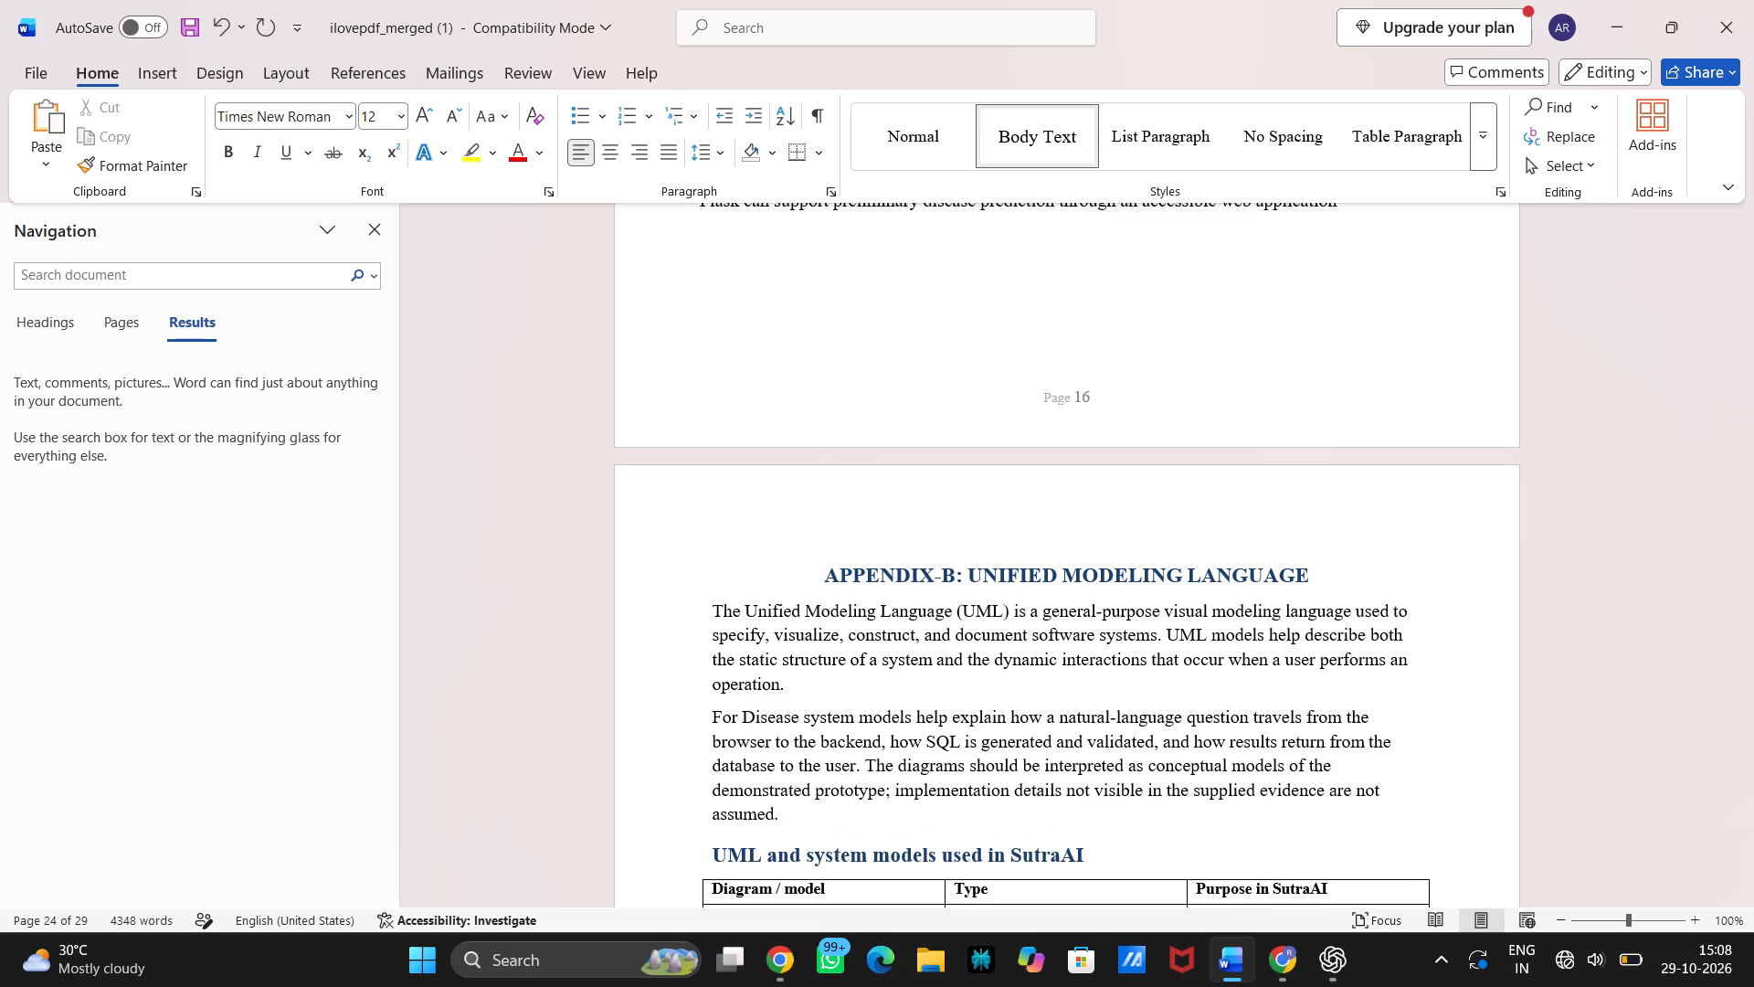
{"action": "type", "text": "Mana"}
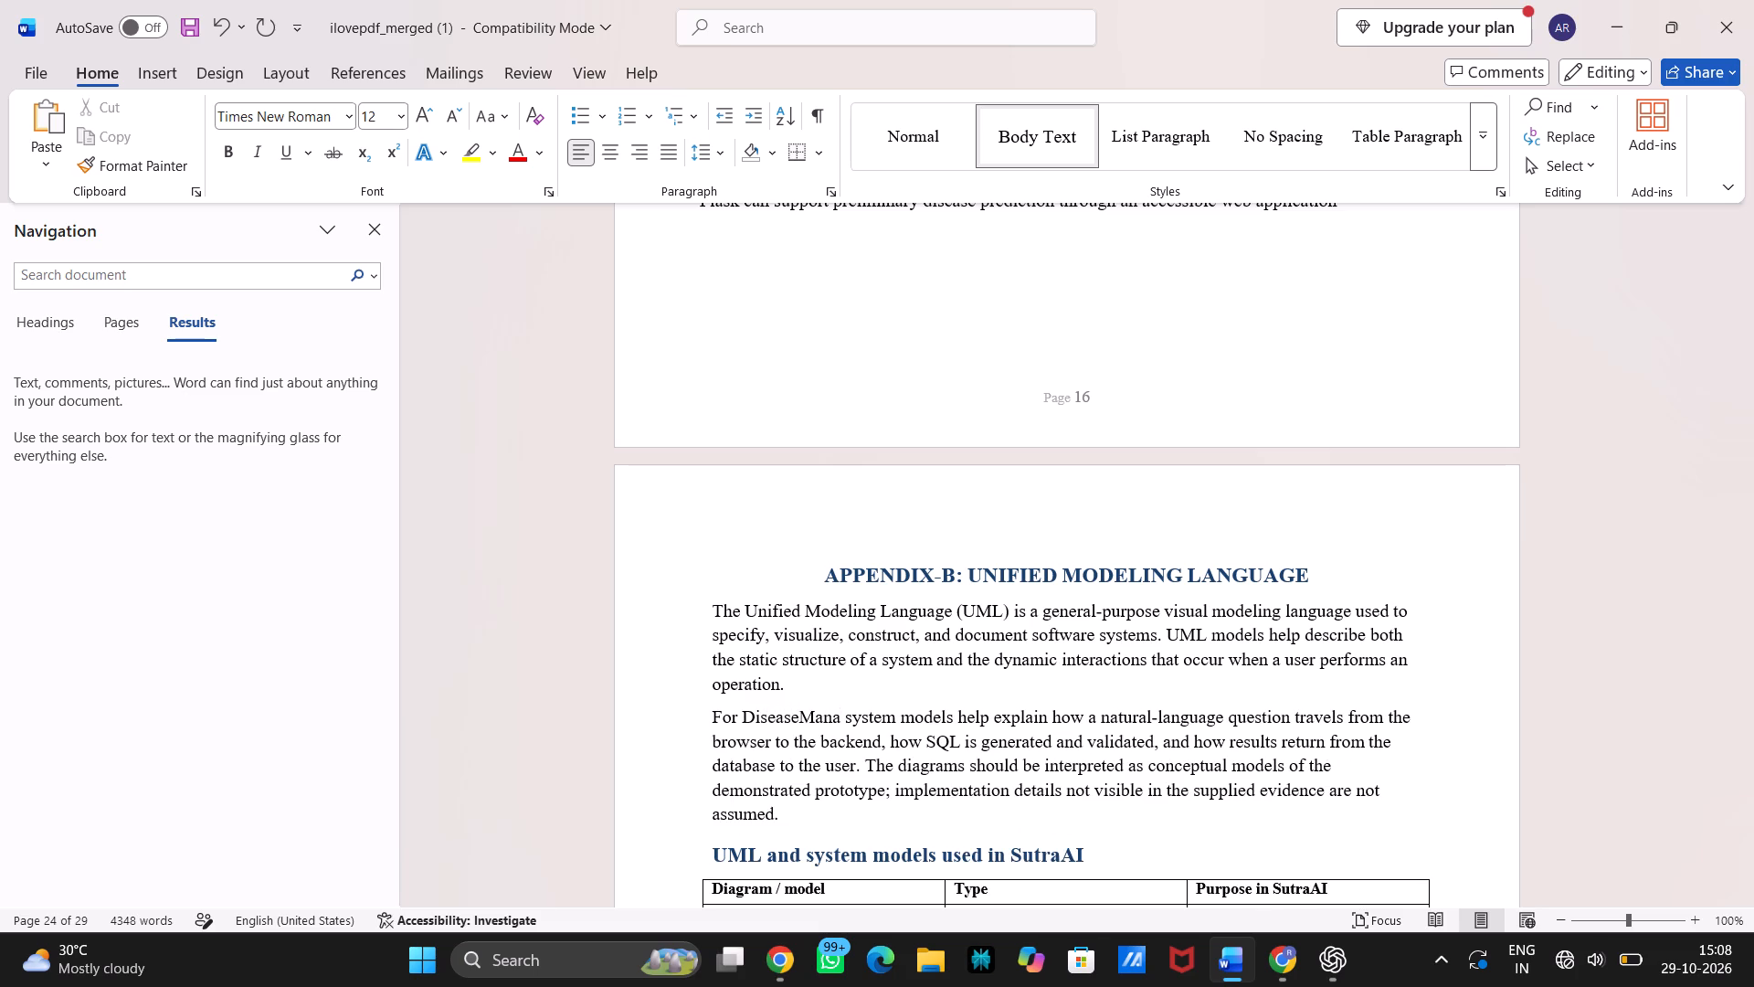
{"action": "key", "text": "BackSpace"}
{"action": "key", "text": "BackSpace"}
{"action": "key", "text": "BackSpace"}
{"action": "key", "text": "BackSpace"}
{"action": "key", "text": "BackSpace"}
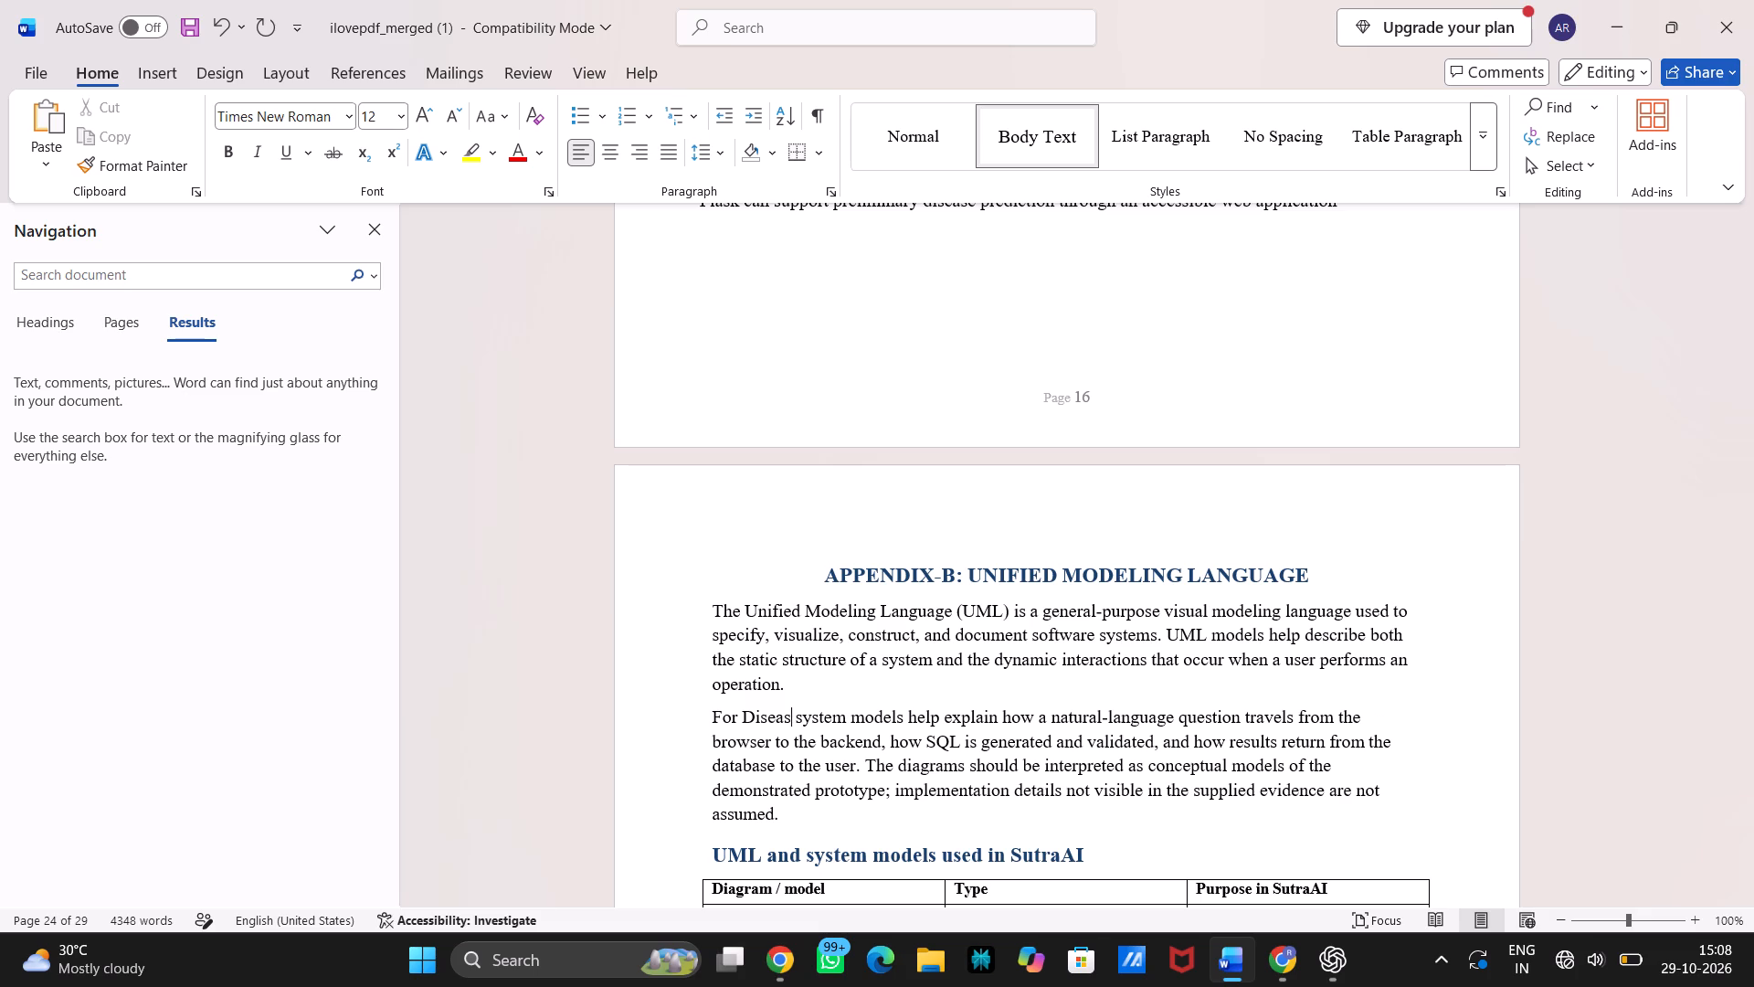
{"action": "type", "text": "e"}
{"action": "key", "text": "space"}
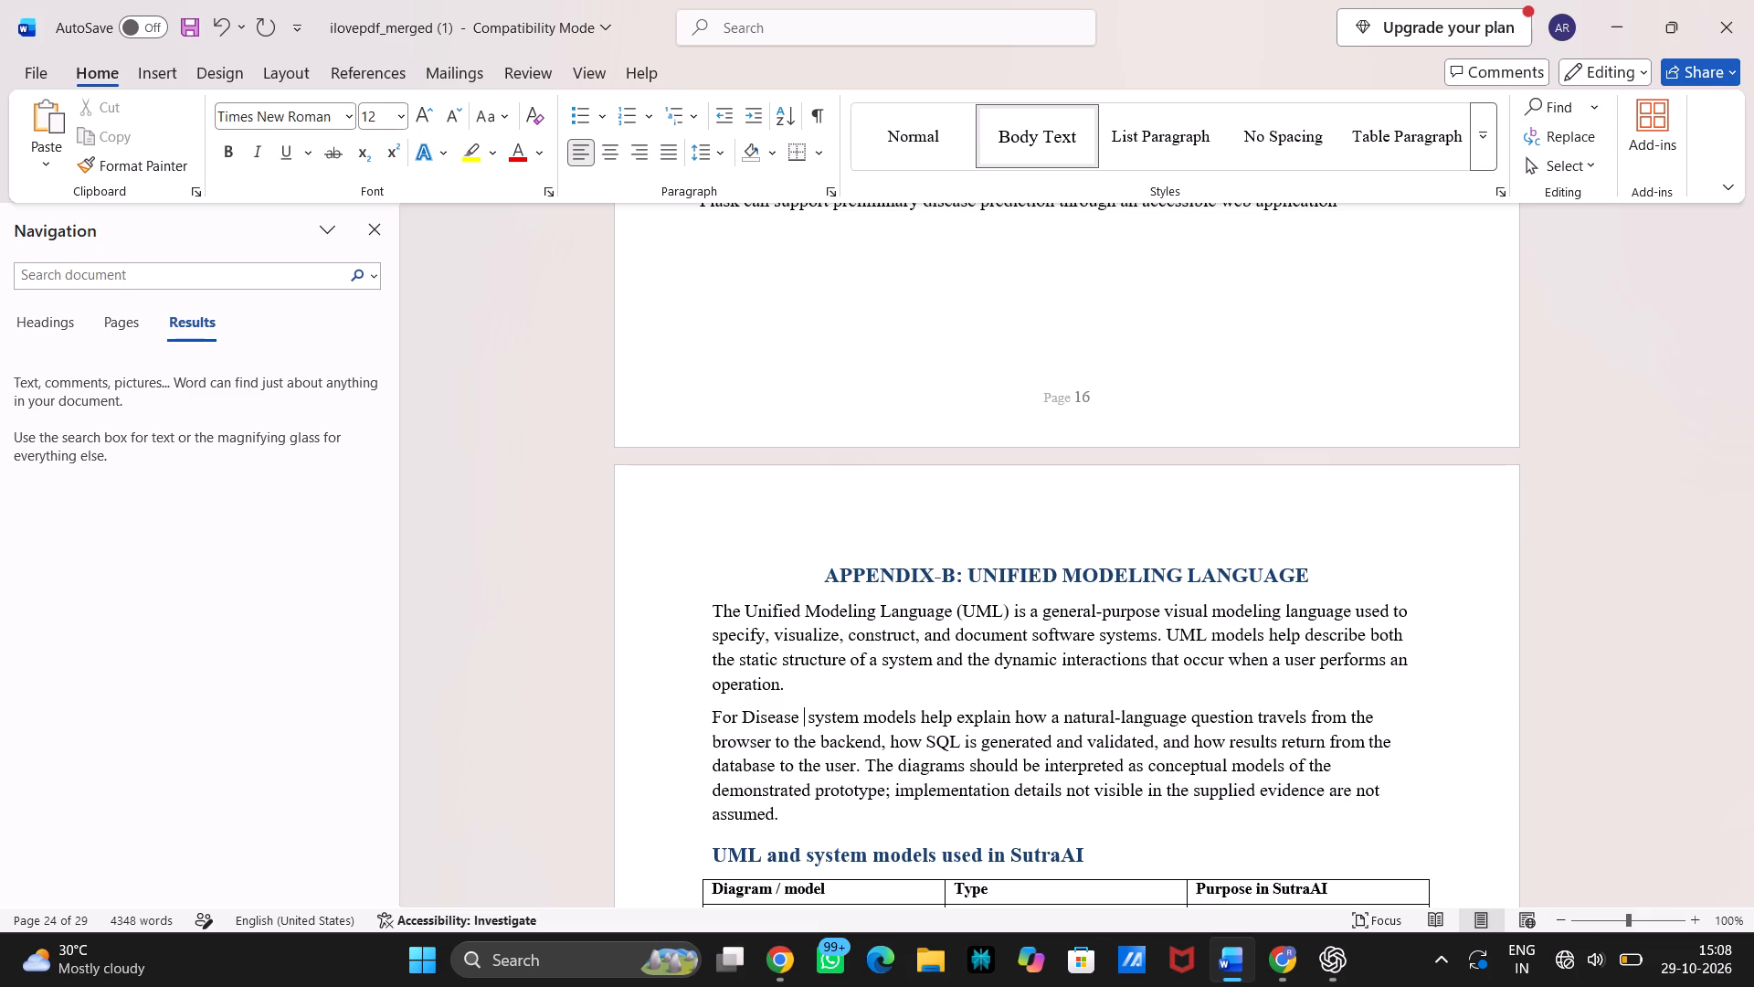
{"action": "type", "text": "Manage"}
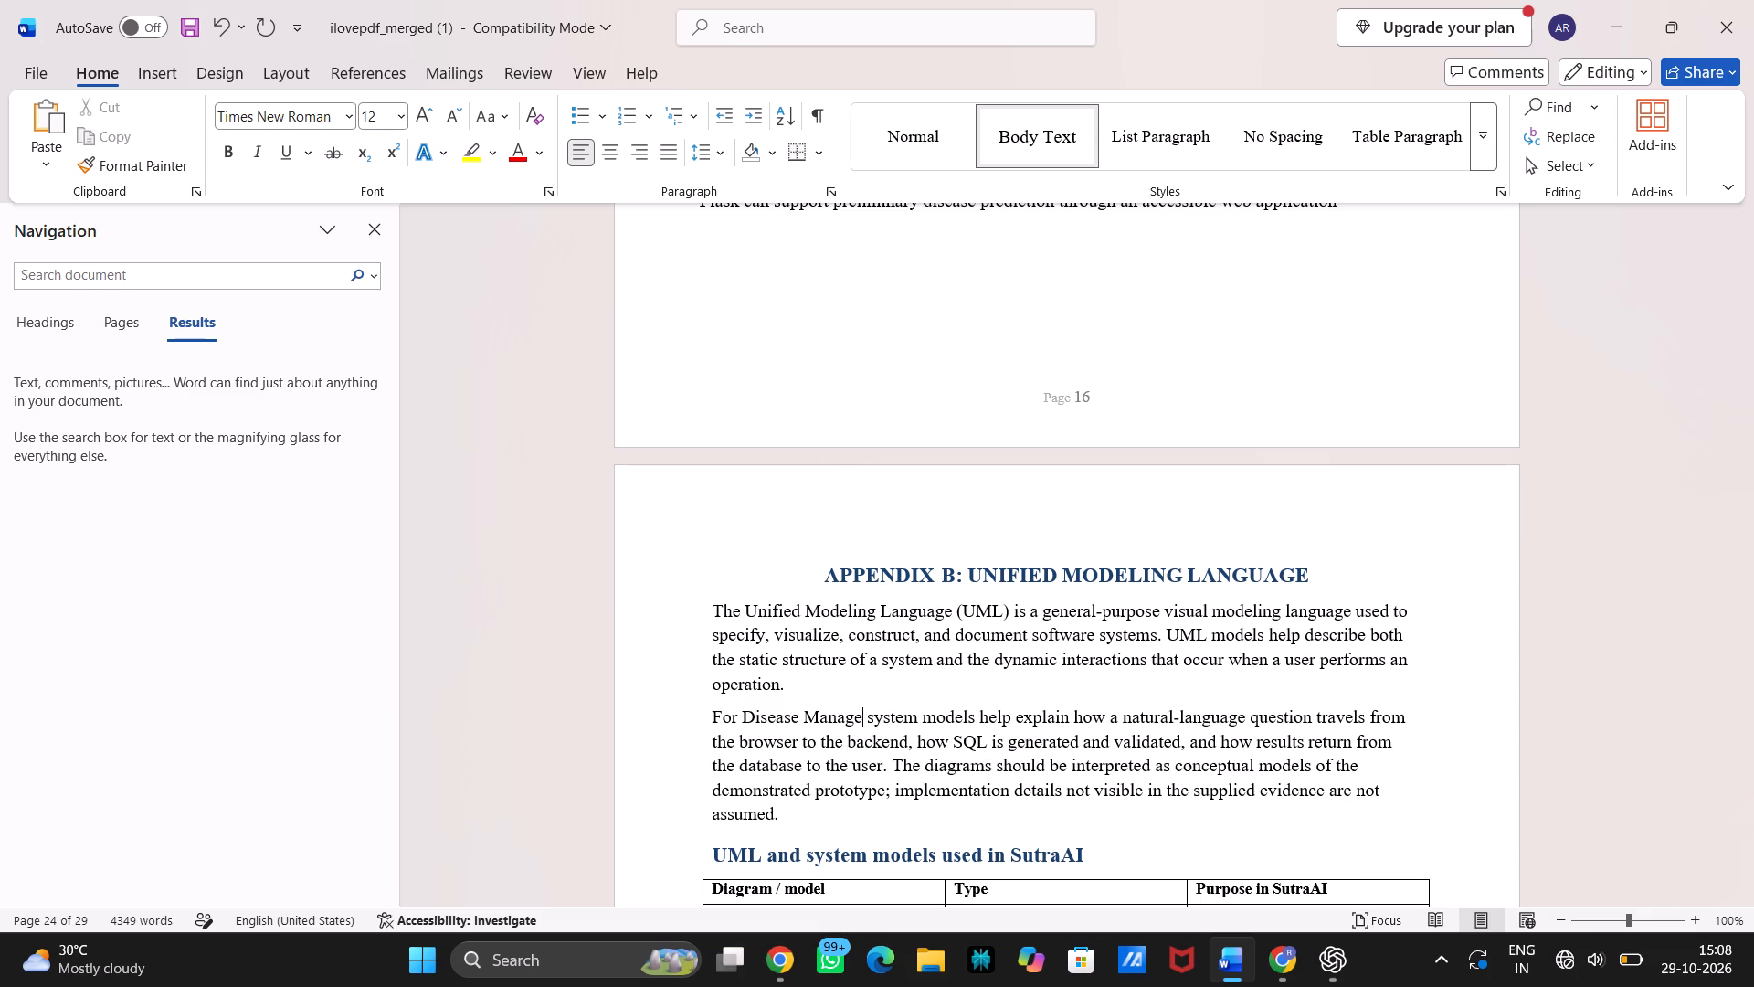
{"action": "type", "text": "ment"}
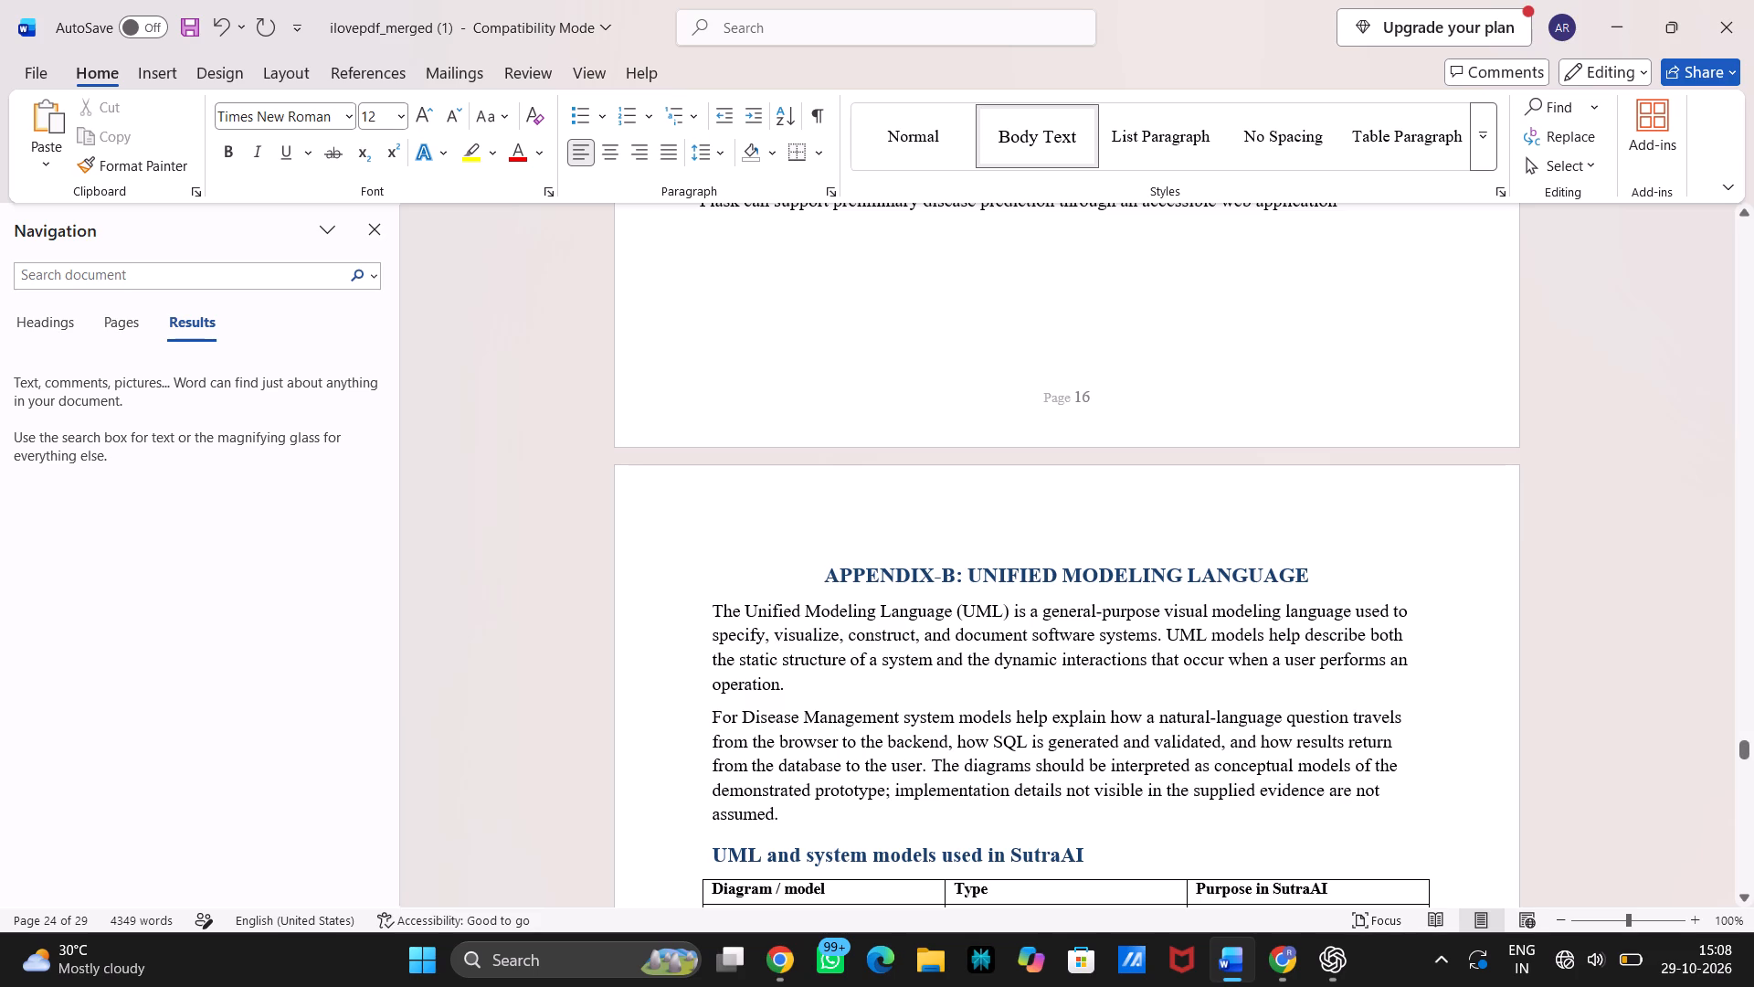
Change the third column heading of the Appendix-B diagram table to "Purpose in Disease Management System".
{"action": "scroll", "coordinate": [1301, 751], "scroll_direction": "down", "scroll_amount": 1}
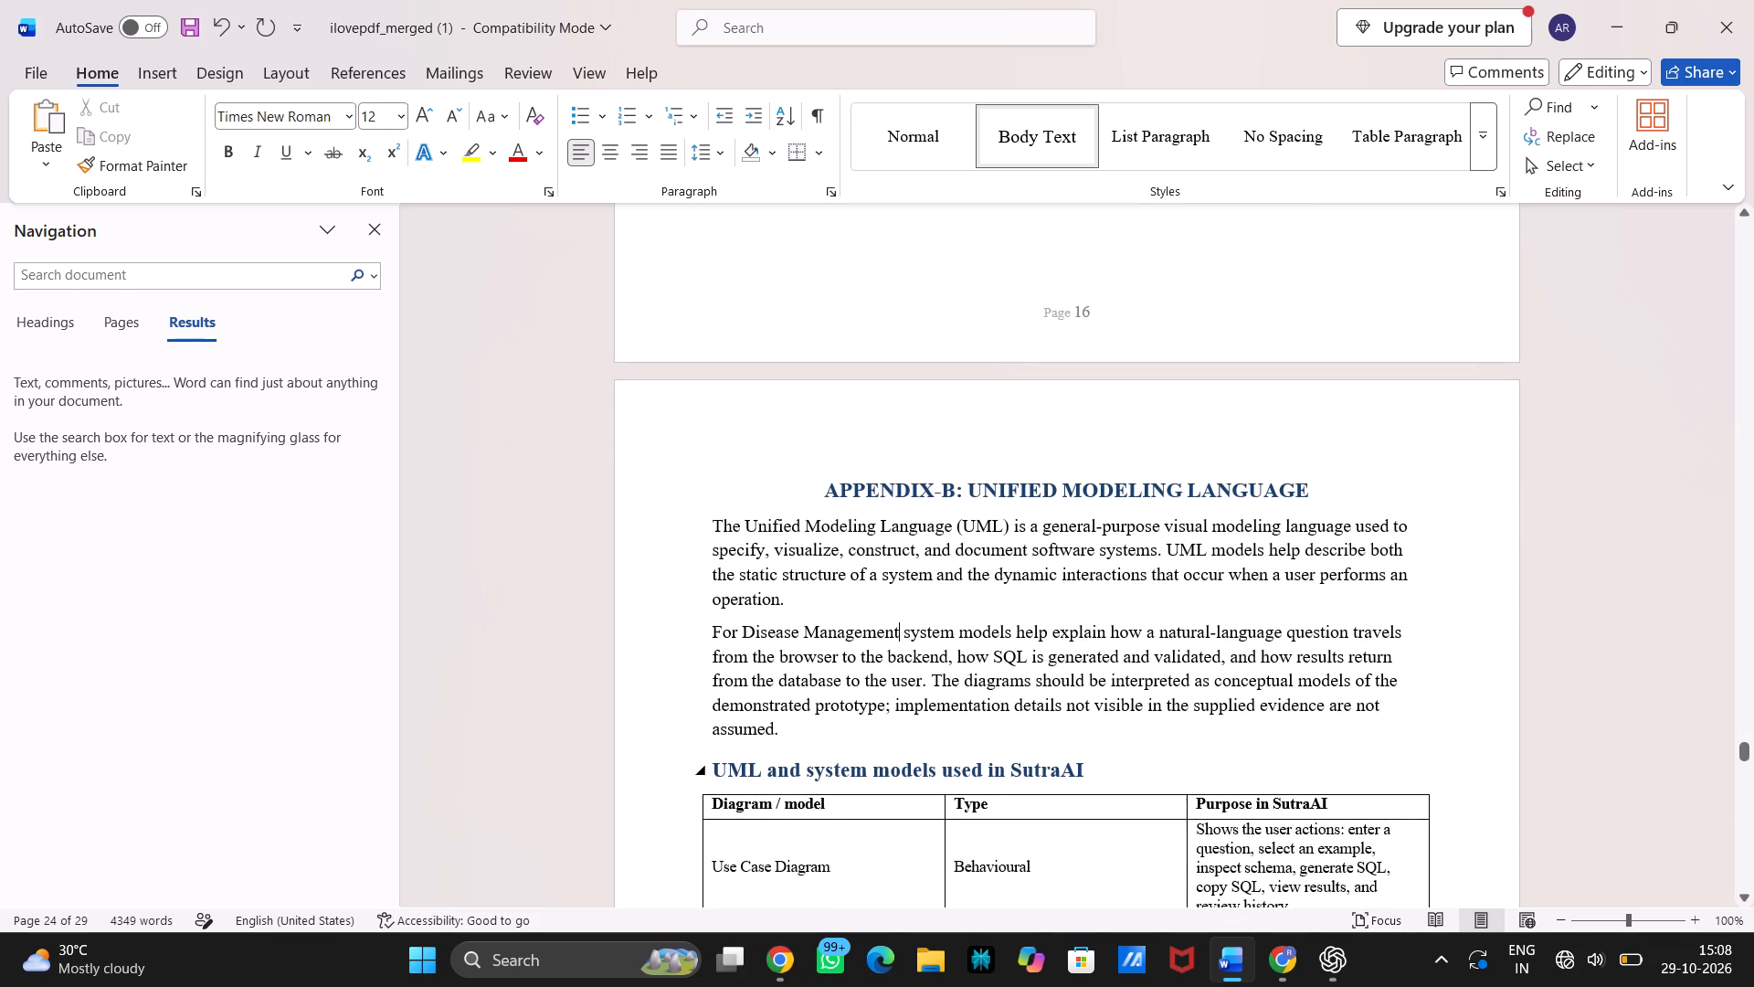
{"action": "left_click", "coordinate": [1307, 805]}
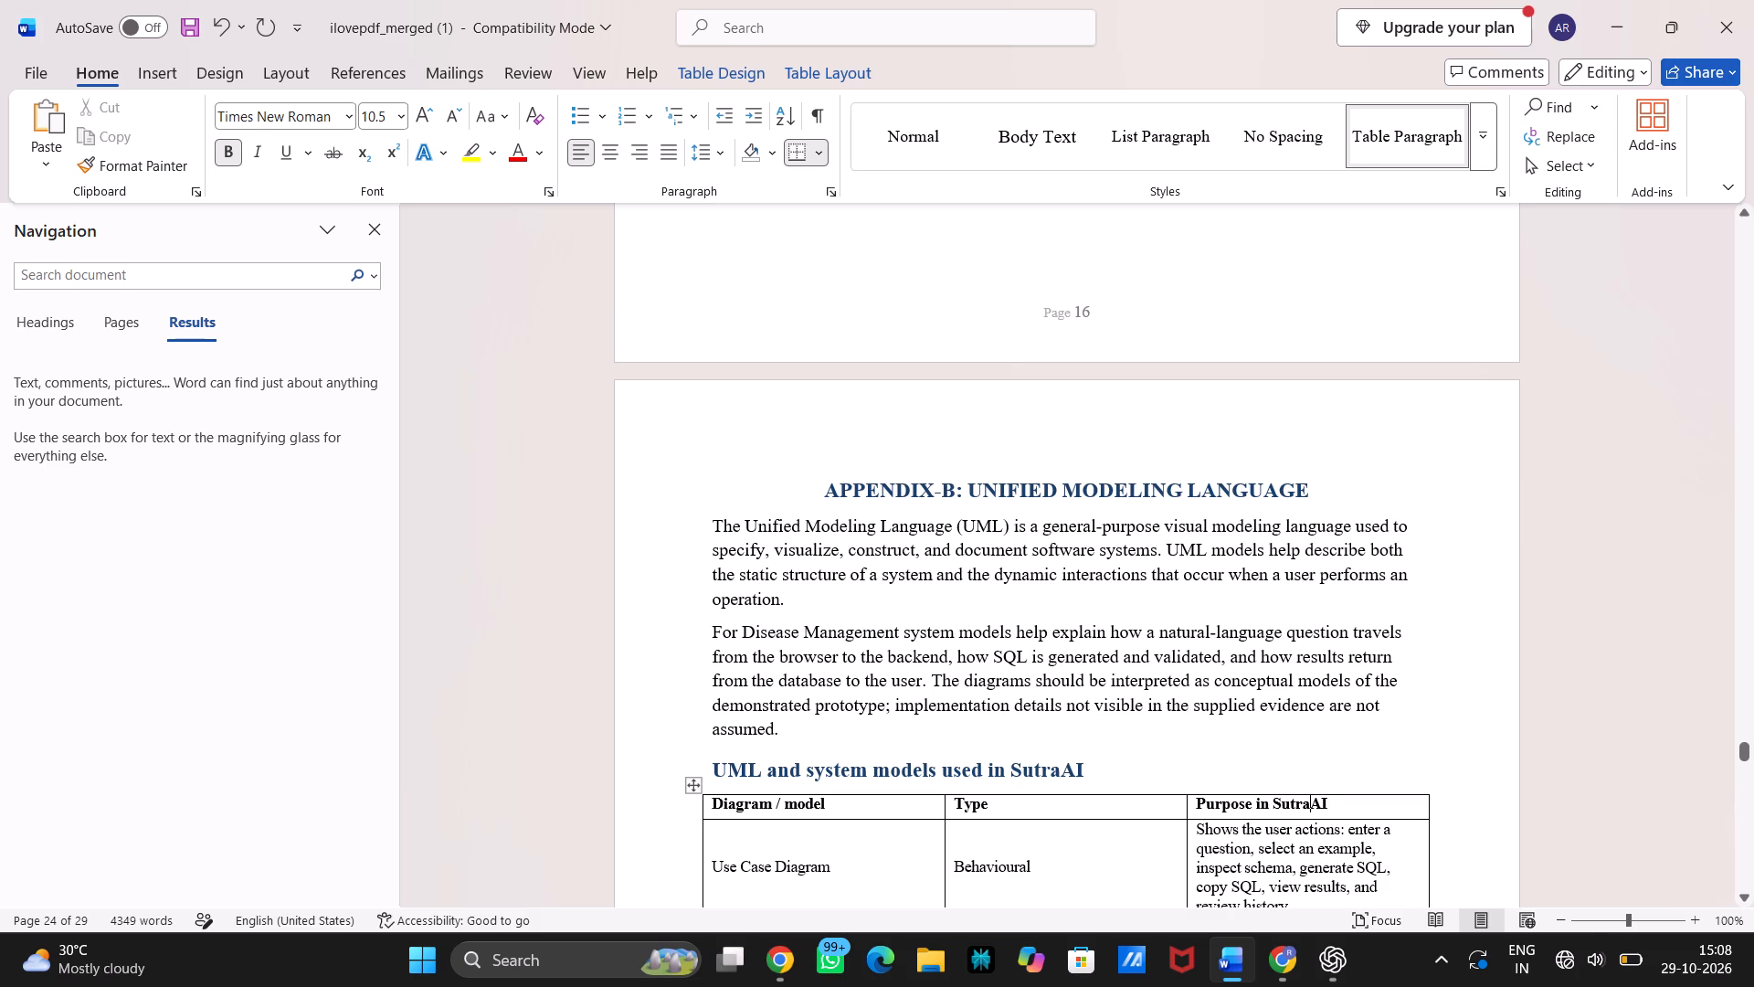
{"action": "key", "text": "BackSpace"}
{"action": "key", "text": "BackSpace"}
{"action": "key", "text": "BackSpace"}
{"action": "key", "text": "BackSpace"}
{"action": "key", "text": "BackSpace"}
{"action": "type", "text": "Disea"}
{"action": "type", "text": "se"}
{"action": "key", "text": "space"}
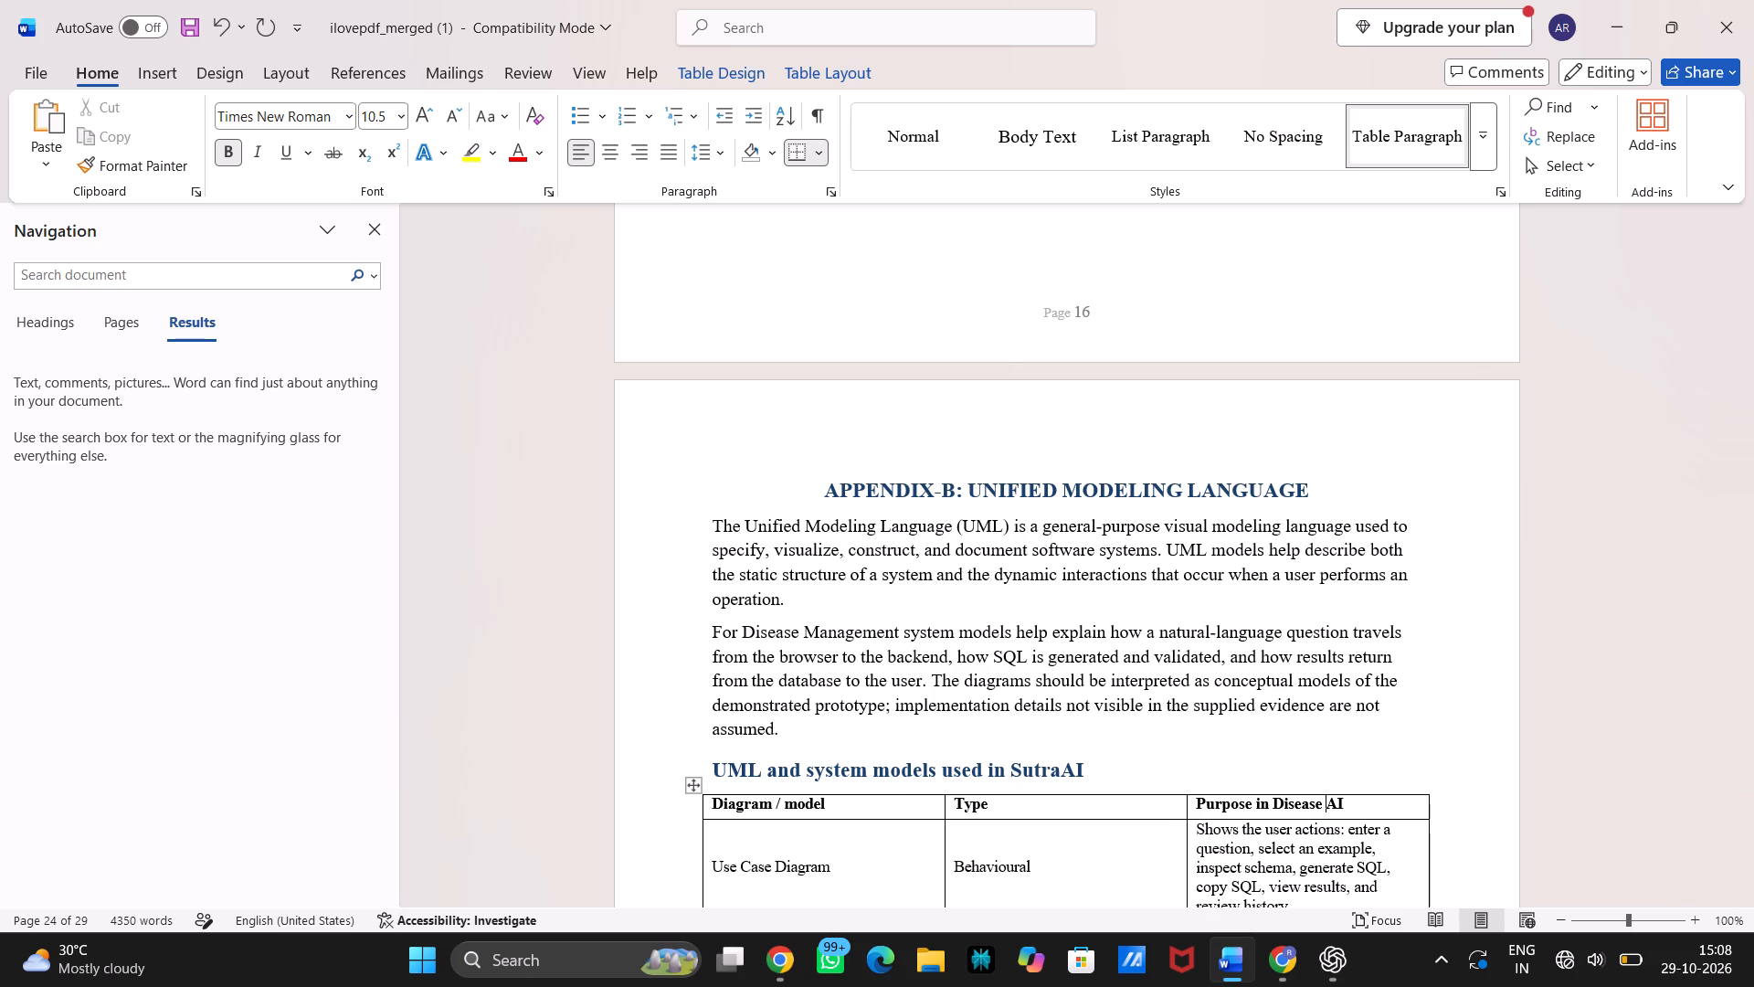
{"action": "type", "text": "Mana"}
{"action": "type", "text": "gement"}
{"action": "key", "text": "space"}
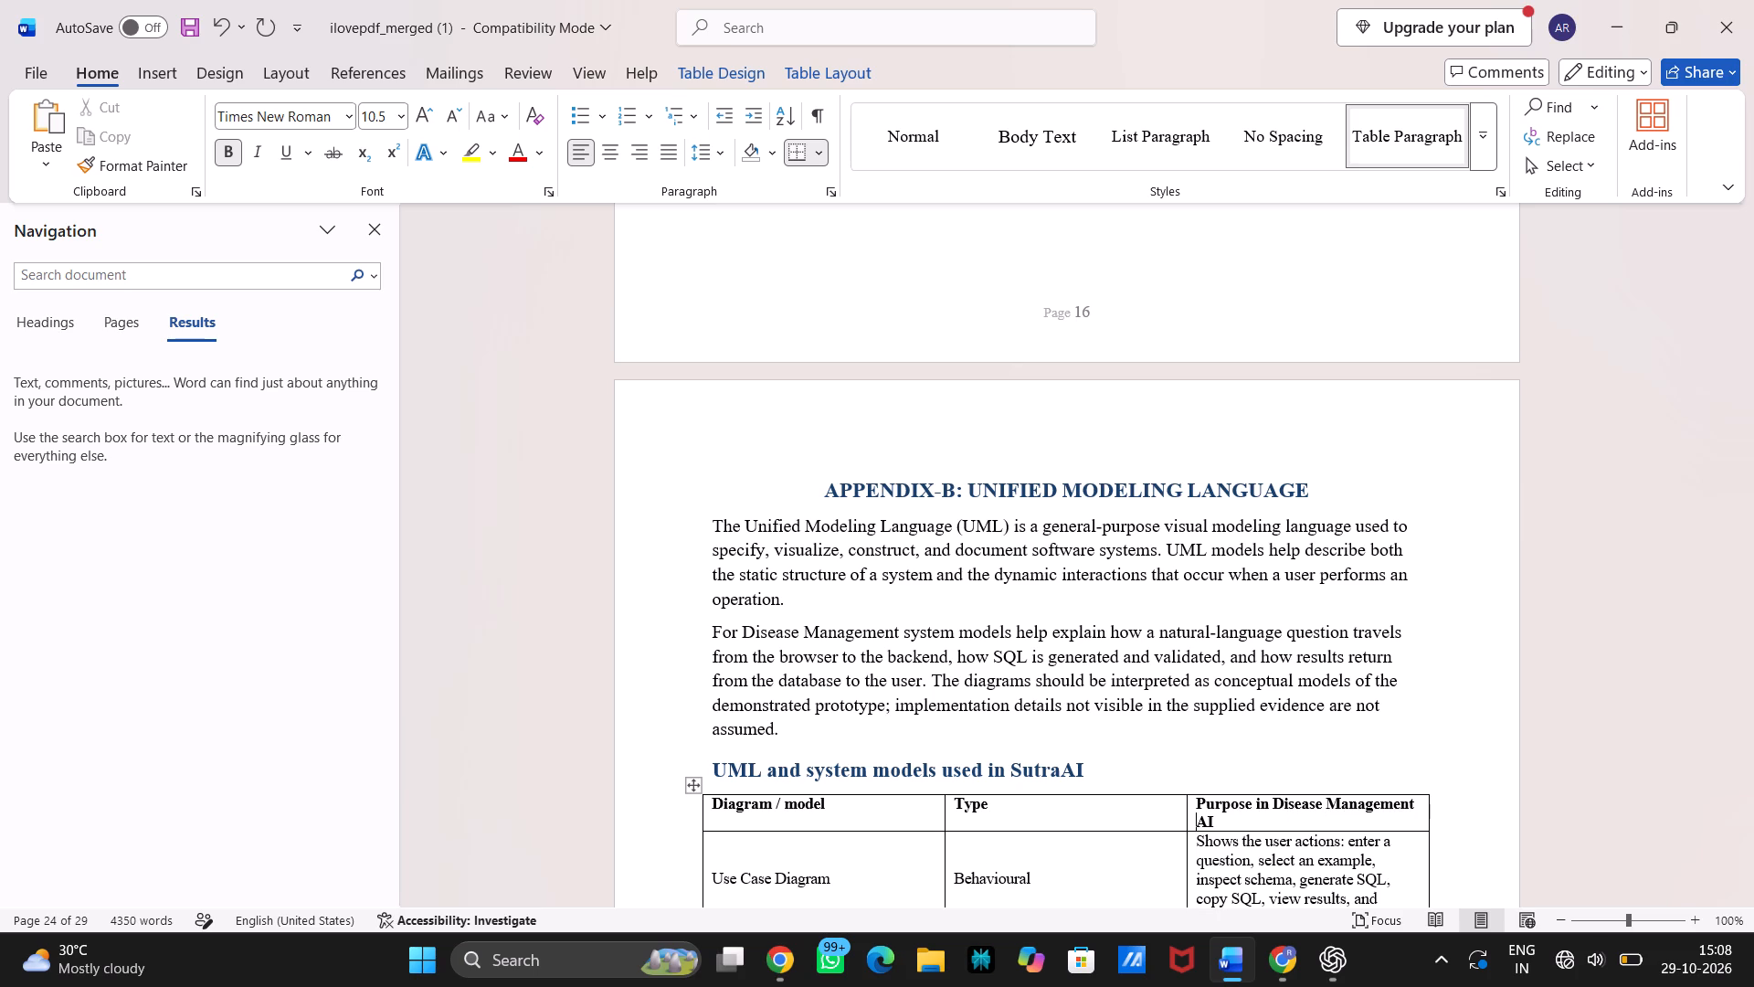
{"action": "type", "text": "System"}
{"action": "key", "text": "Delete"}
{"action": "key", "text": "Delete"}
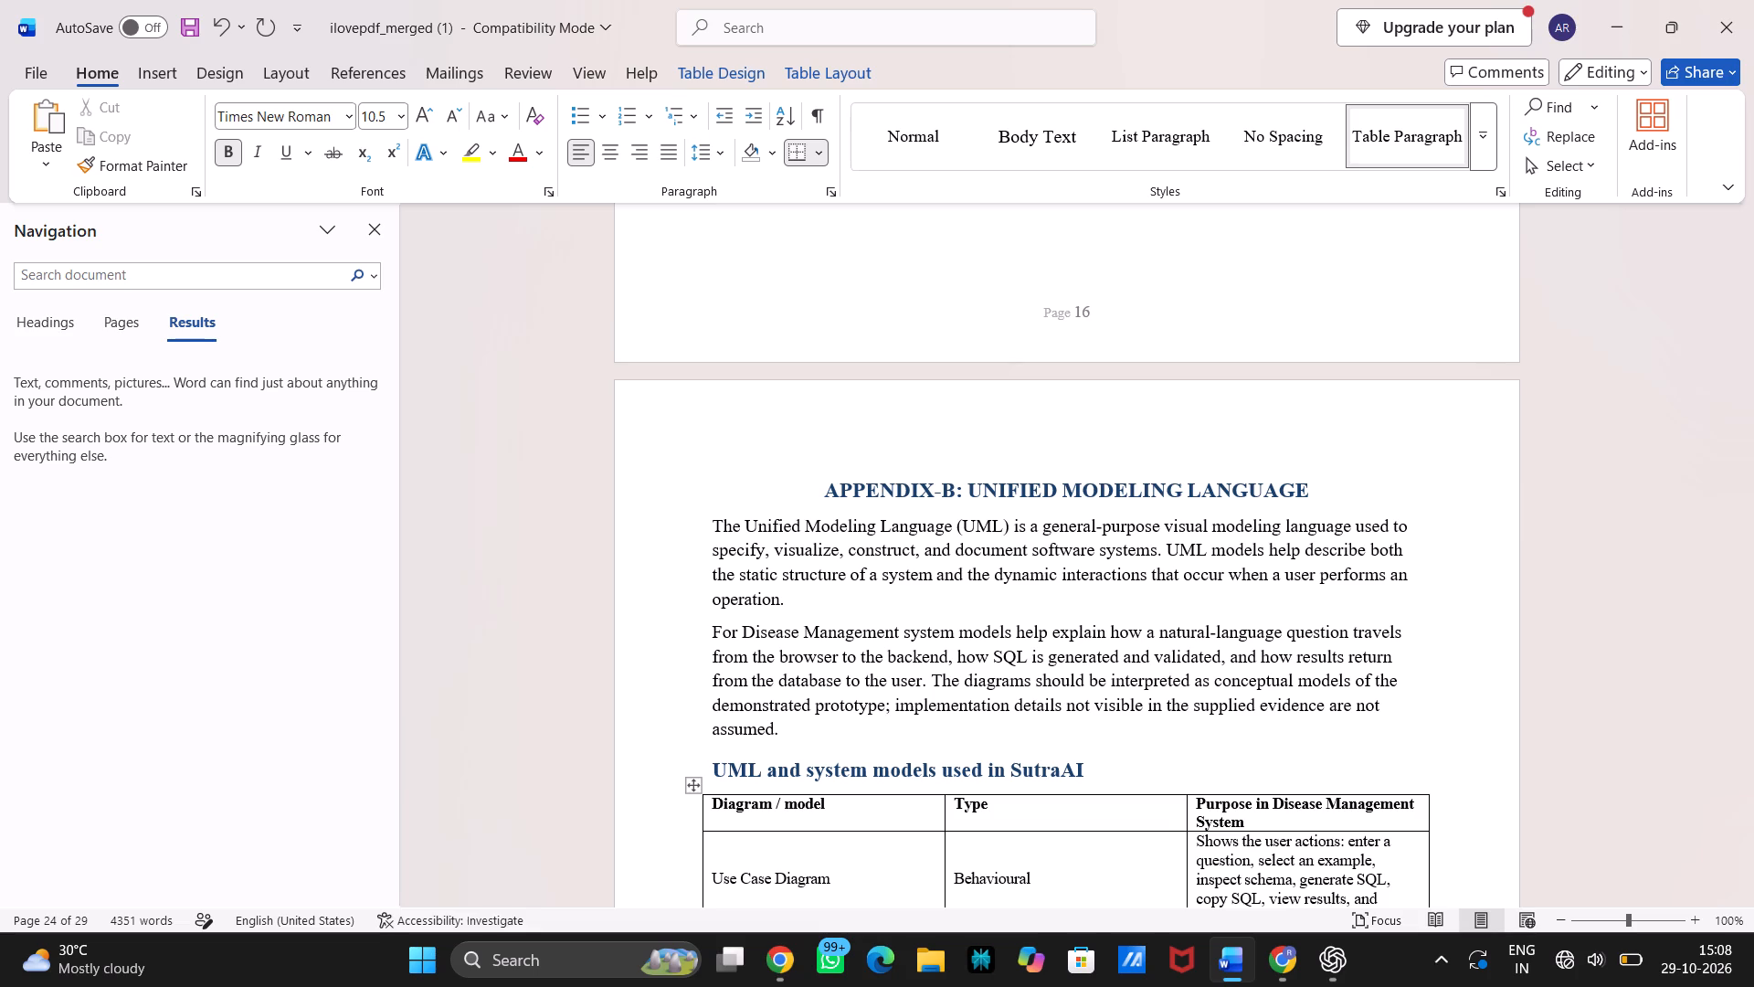
Search the document for "sutra" and go to the occurrence in the Appendix-D program outcomes table.
{"action": "scroll", "coordinate": [1307, 805], "scroll_direction": "down", "scroll_amount": 2}
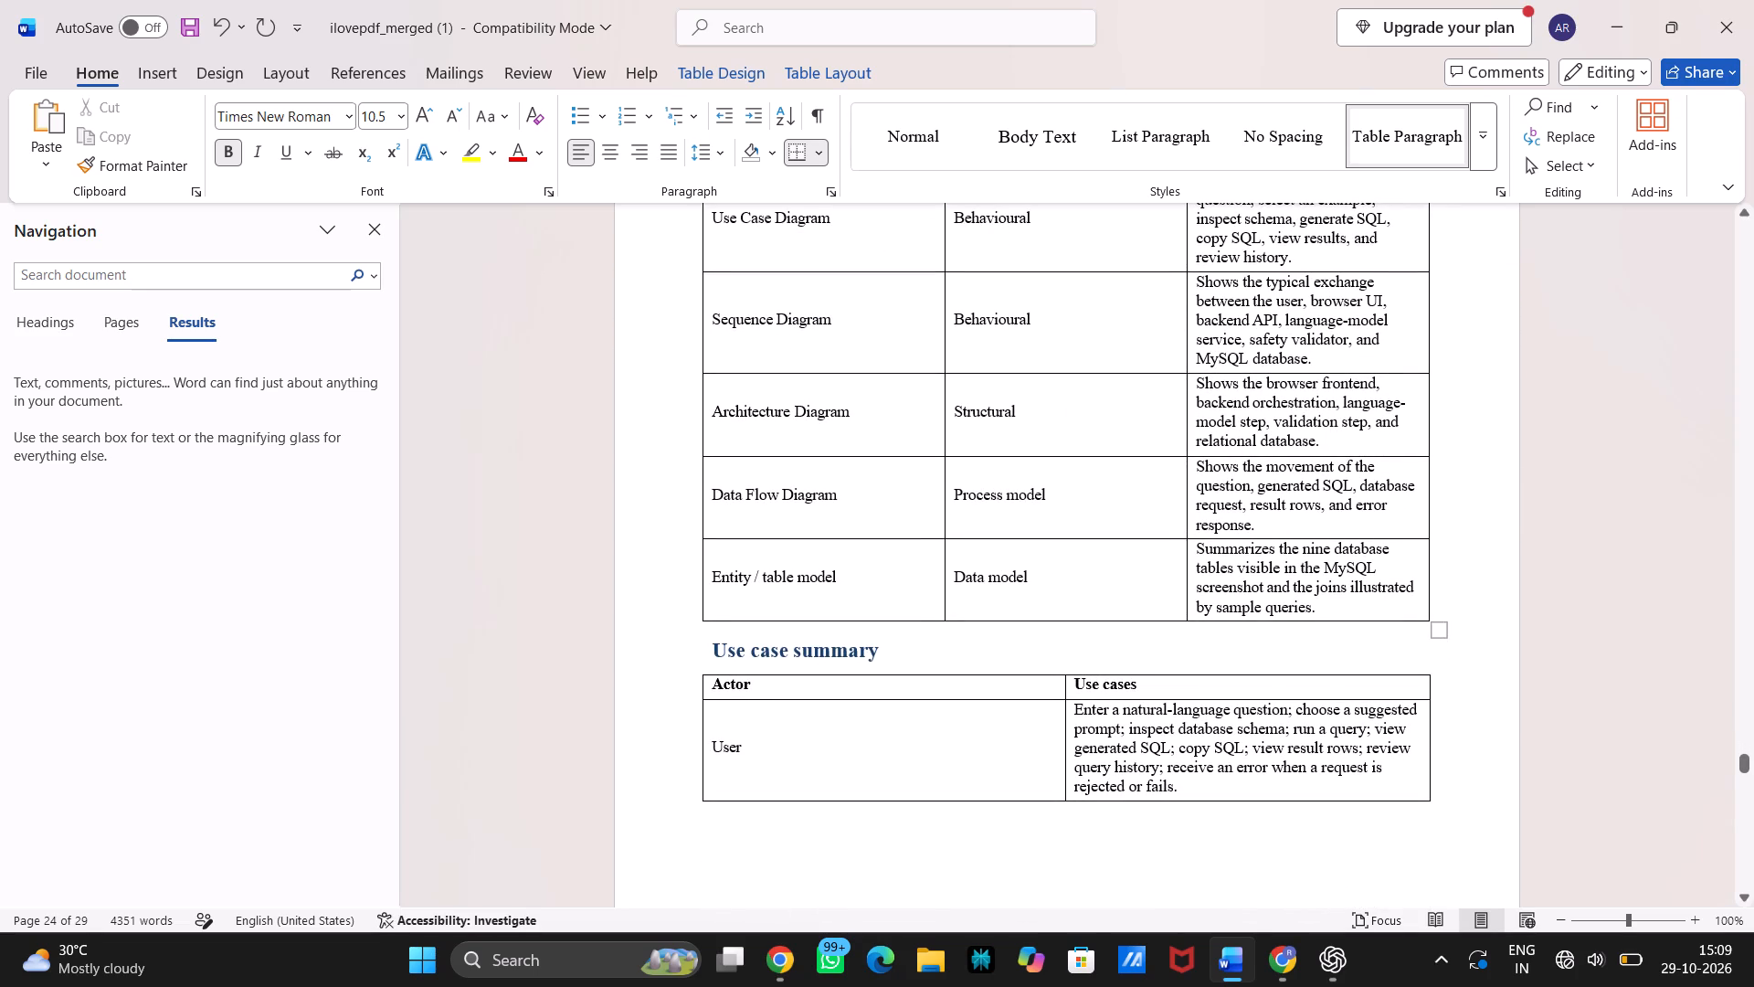
{"action": "scroll", "coordinate": [1356, 525], "scroll_direction": "down", "scroll_amount": 1}
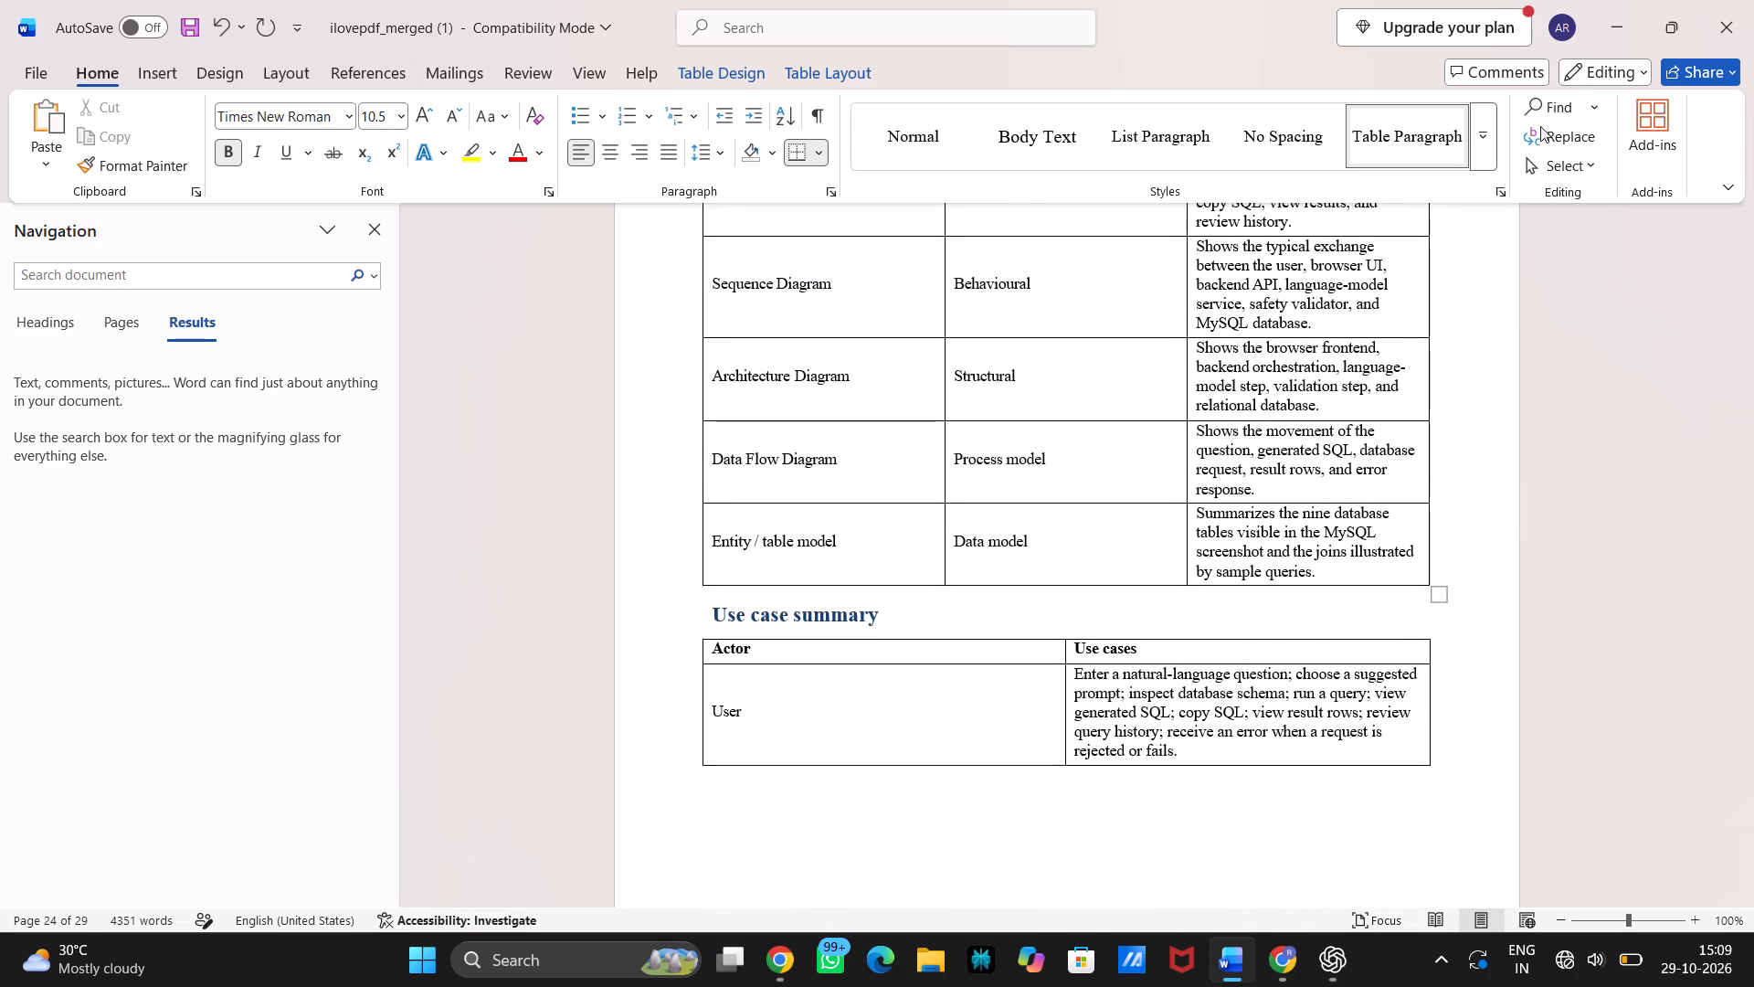
{"action": "left_click", "coordinate": [1538, 110]}
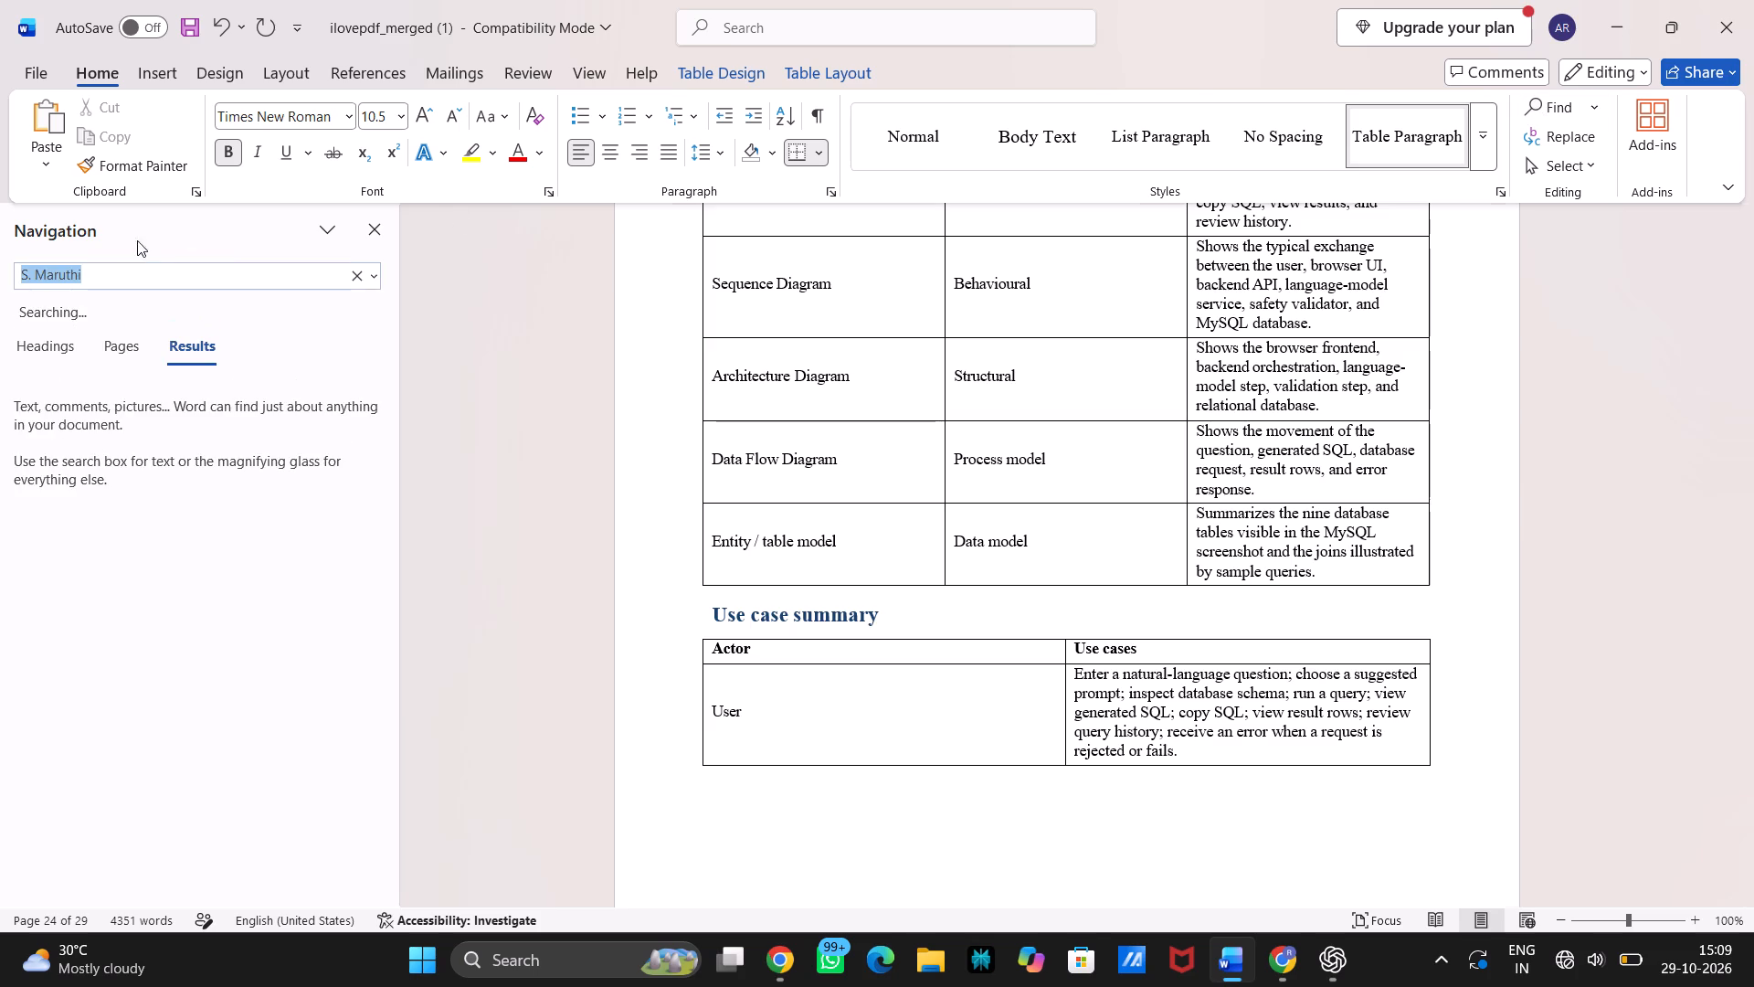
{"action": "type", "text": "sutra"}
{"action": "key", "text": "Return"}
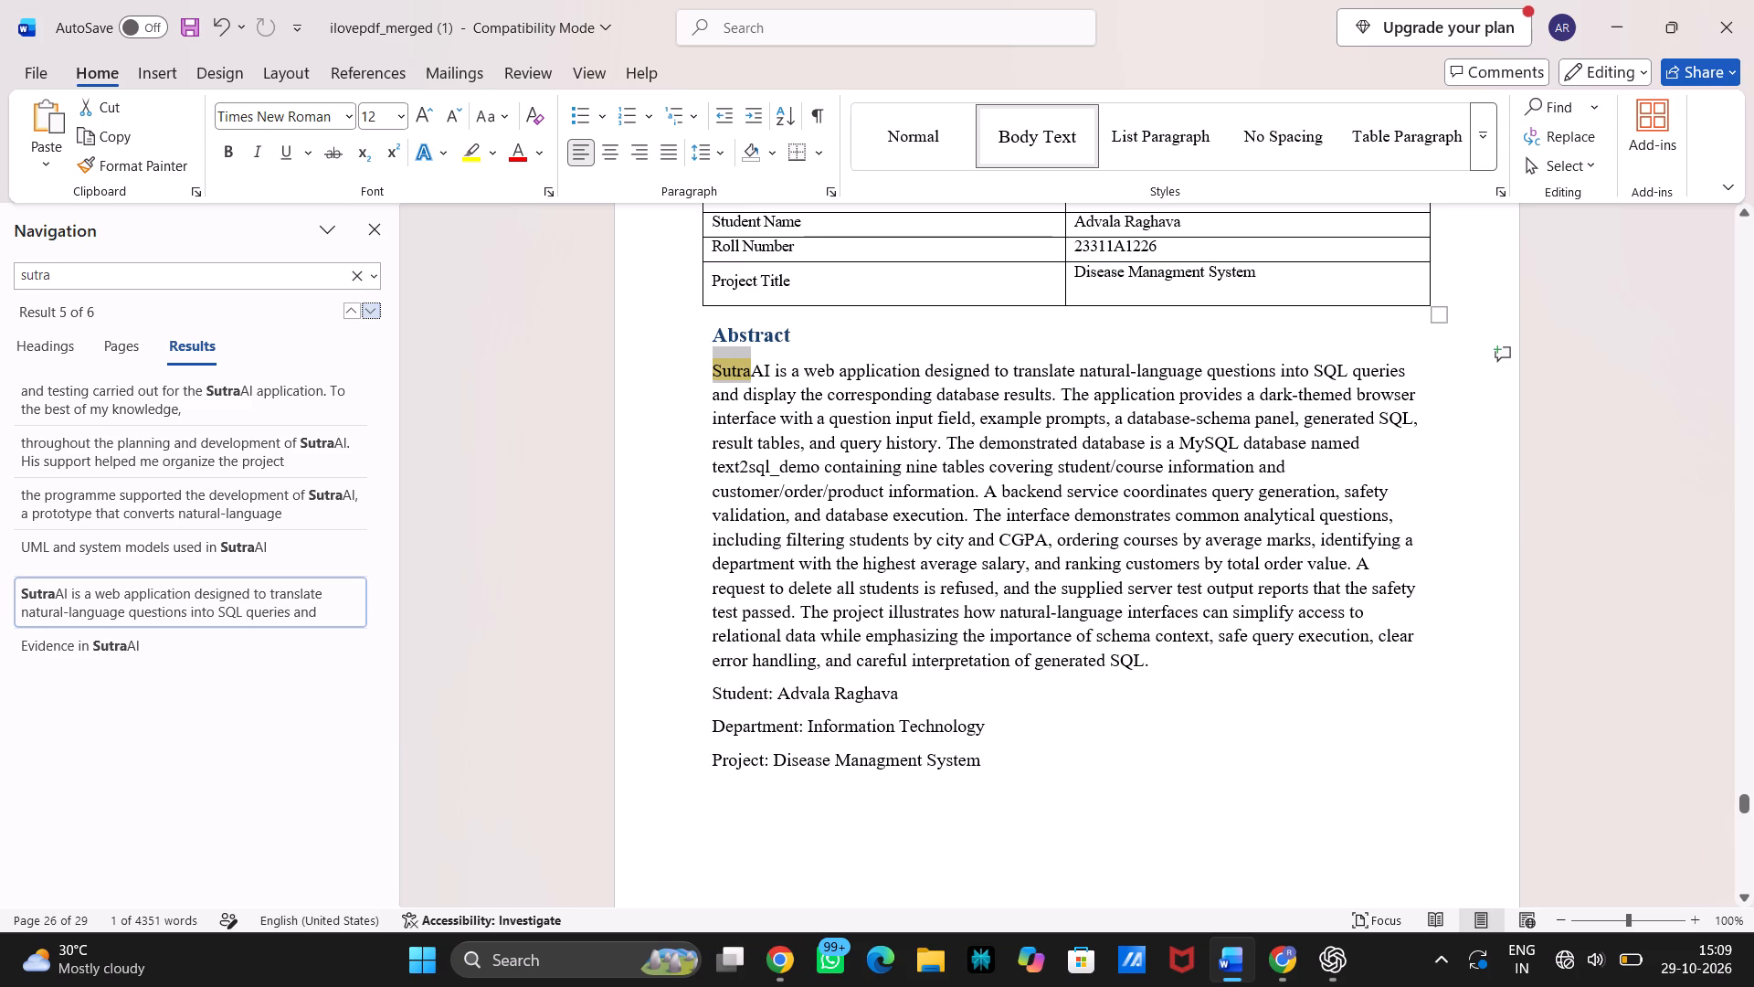
{"action": "left_click", "coordinate": [172, 275]}
{"action": "left_click", "coordinate": [372, 310]}
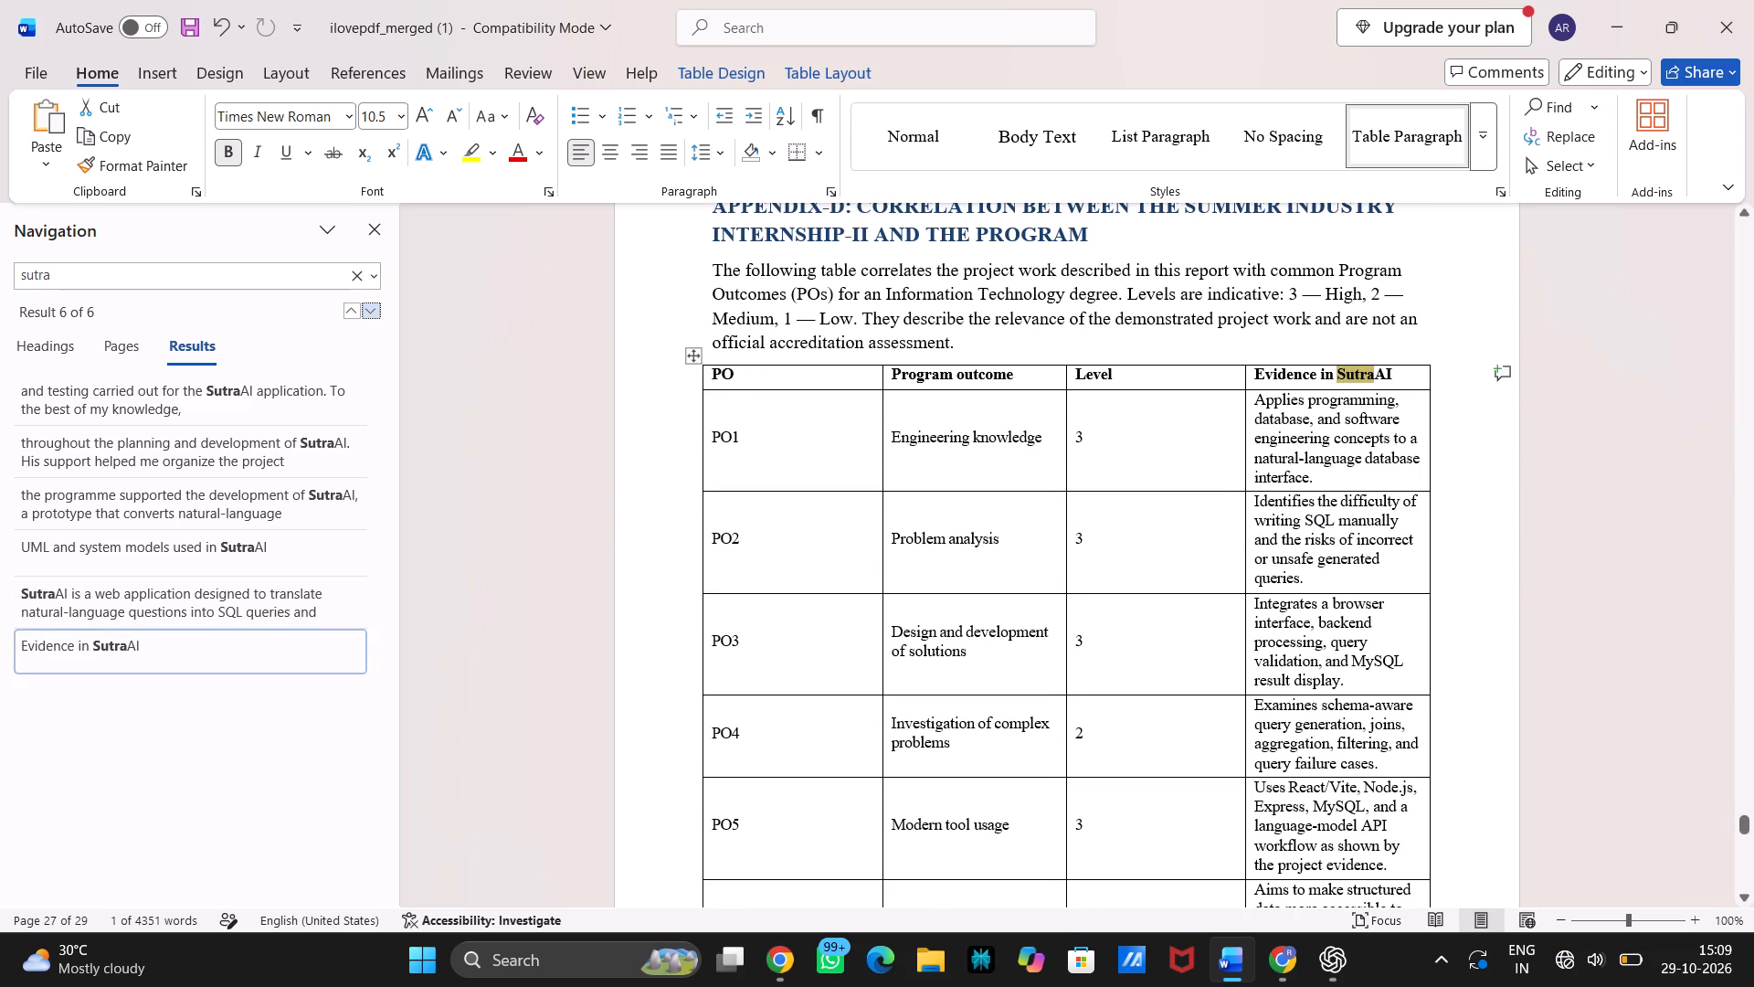
Change the last column heading of the Appendix-D program outcomes table to "Evidence in Disease Management System".
{"action": "left_click_drag", "start_coordinate": [1399, 379], "coordinate": [1339, 376]}
{"action": "left_click", "coordinate": [1339, 376]}
{"action": "left_click_drag", "start_coordinate": [1376, 376], "coordinate": [1364, 378]}
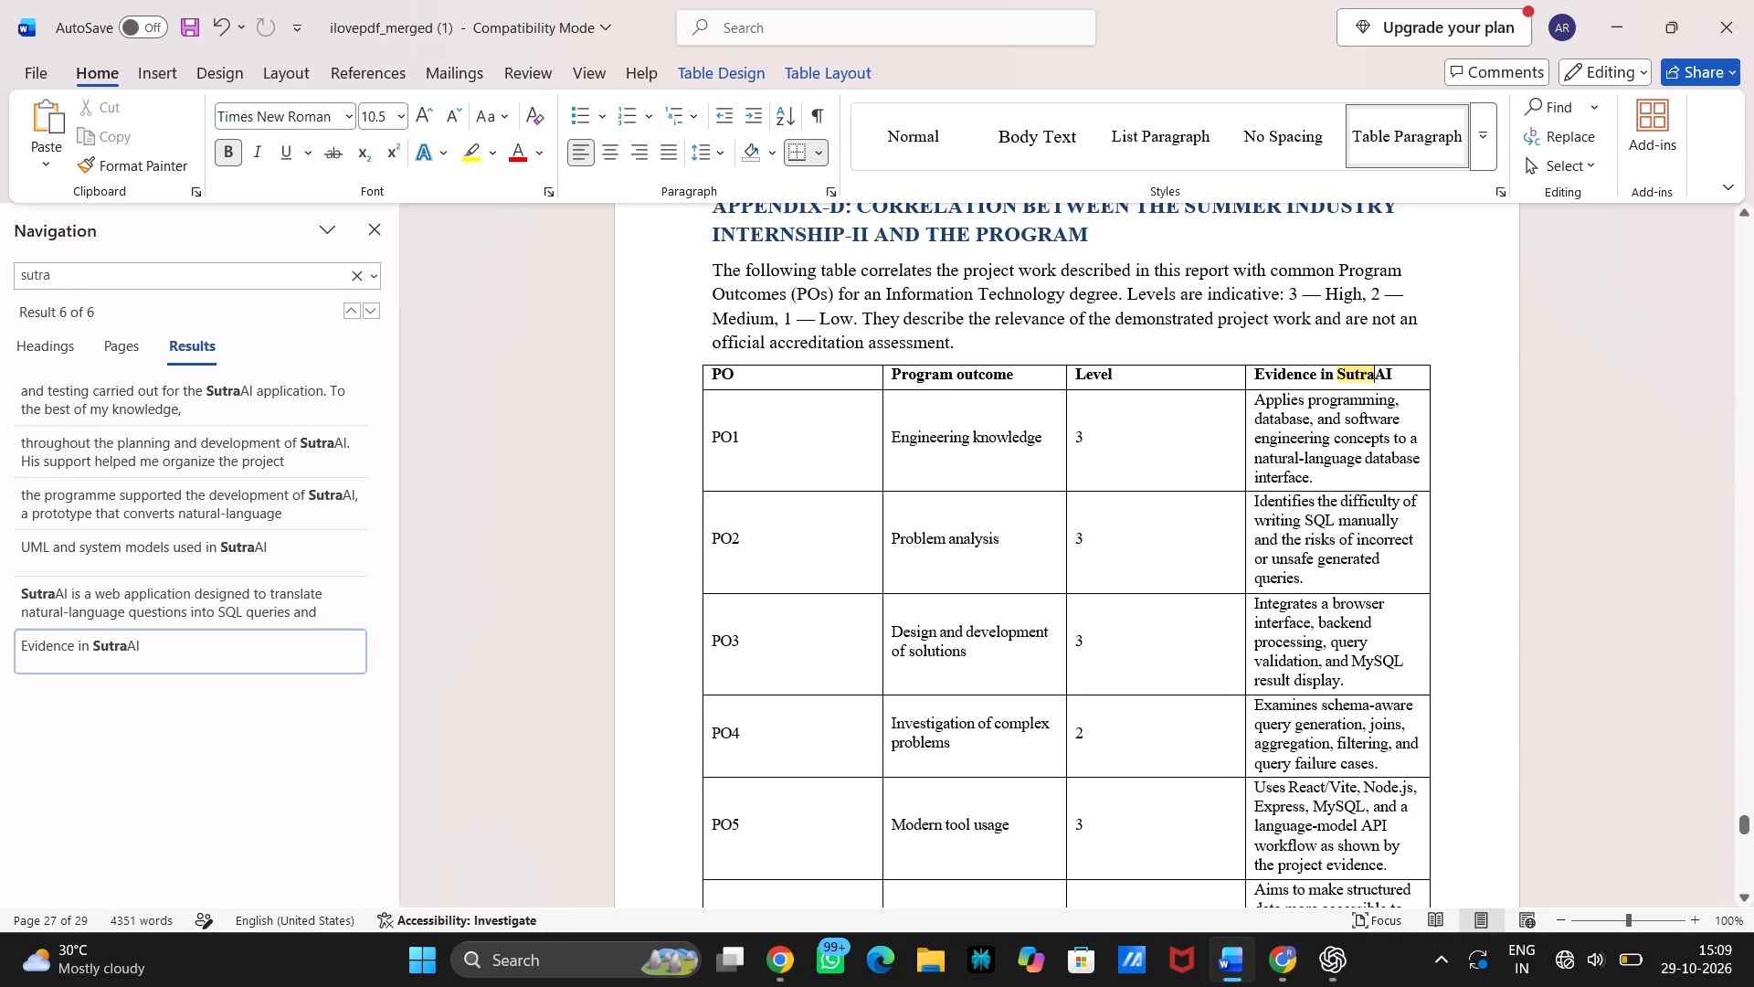
{"action": "left_click_drag", "start_coordinate": [1364, 378], "coordinate": [1340, 384]}
{"action": "left_click_drag", "start_coordinate": [1340, 384], "coordinate": [1337, 383]}
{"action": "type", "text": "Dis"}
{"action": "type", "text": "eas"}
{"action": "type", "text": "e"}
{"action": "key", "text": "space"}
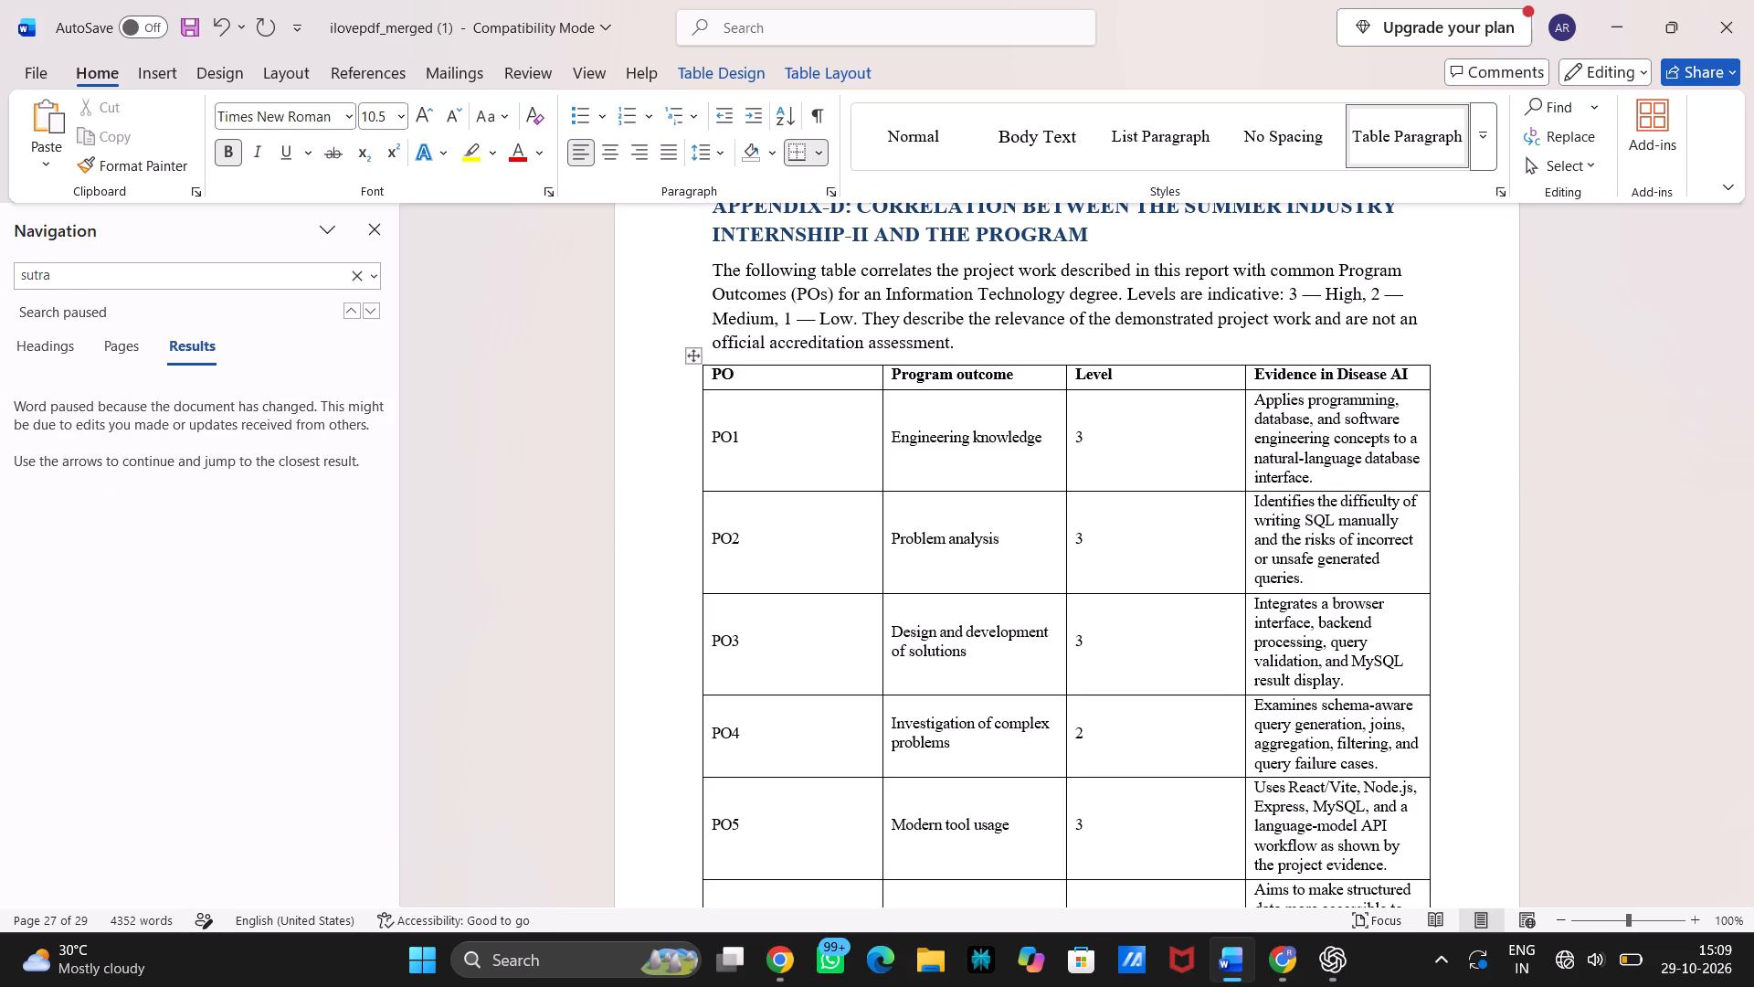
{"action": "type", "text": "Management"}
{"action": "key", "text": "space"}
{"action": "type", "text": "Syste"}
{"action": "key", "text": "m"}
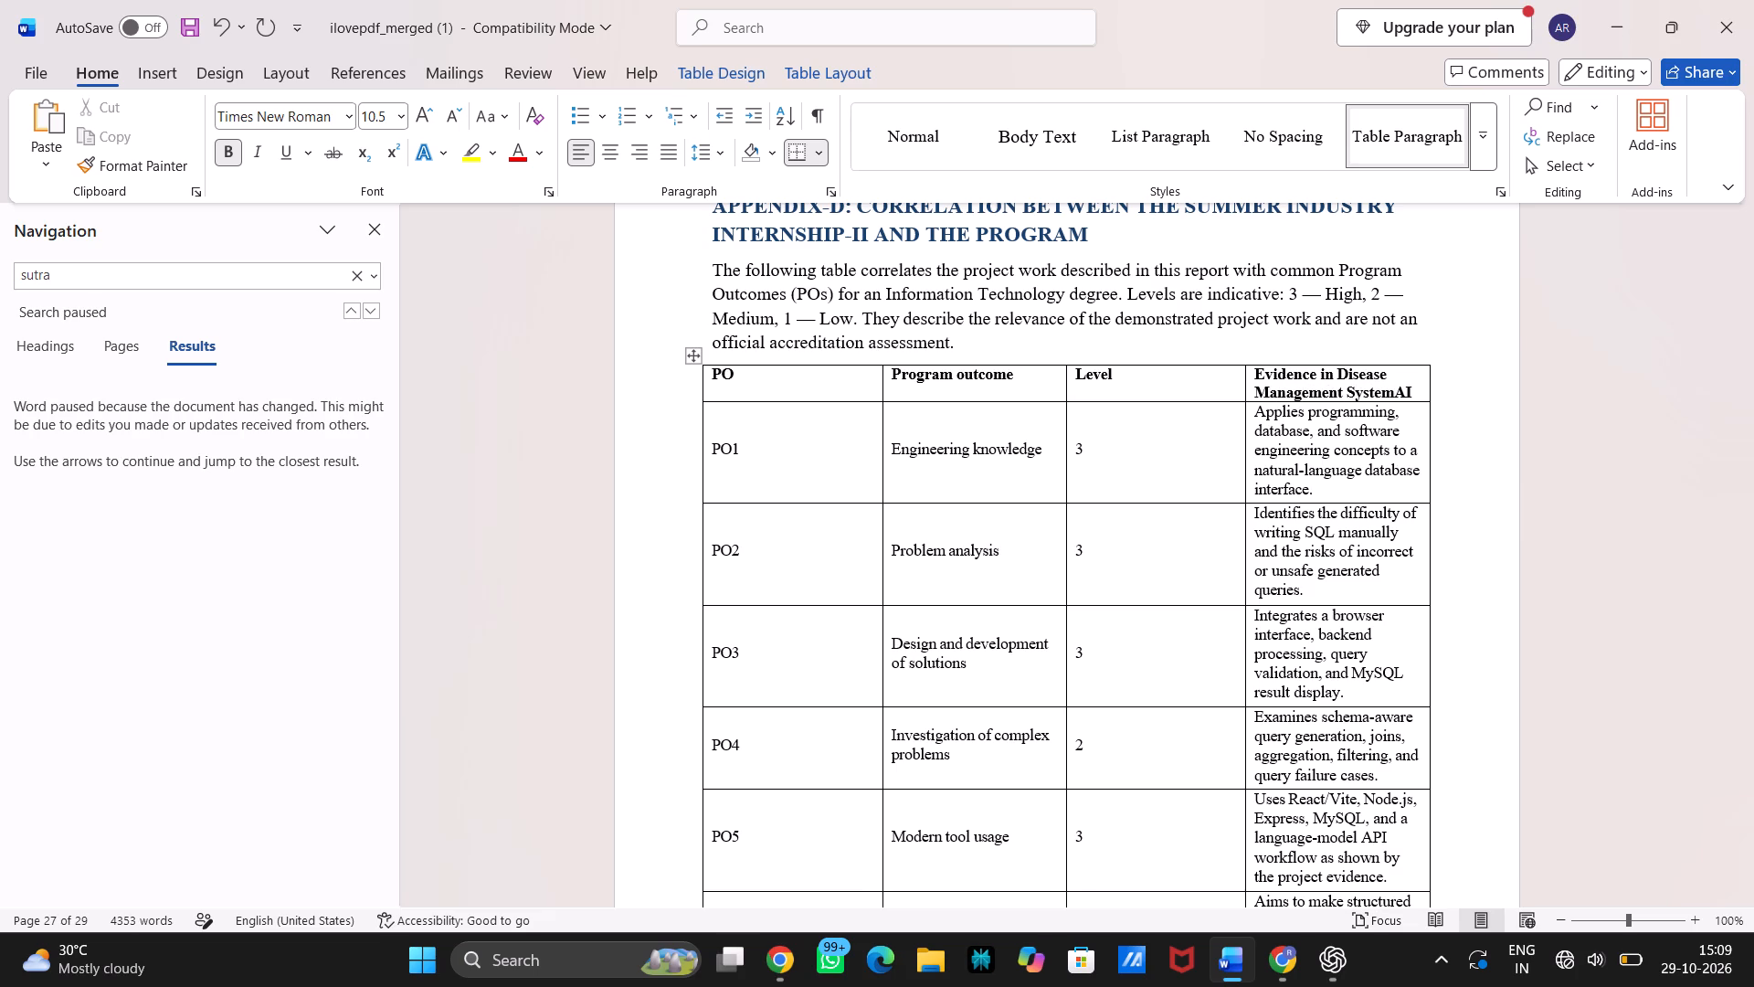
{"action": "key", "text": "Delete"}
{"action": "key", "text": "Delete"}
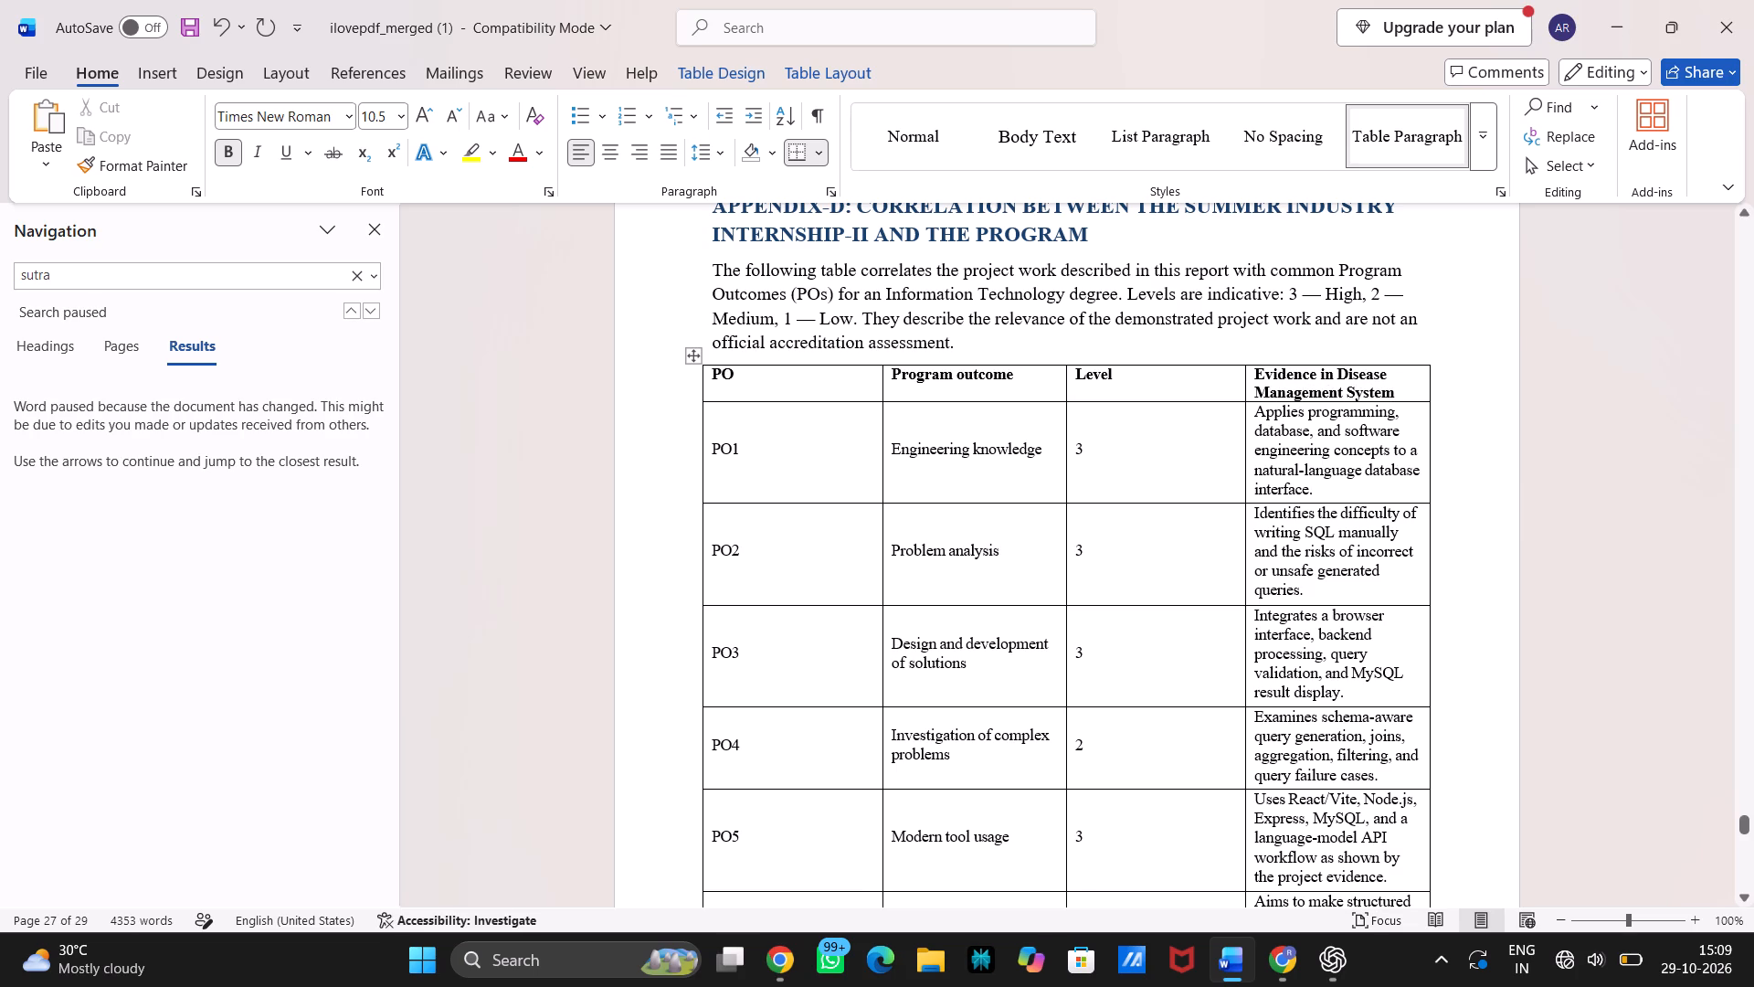
Find the next "sutra" occurrence and replace SutraAI with "Disease Management system" before "application" in the Declaration's second paragraph.
{"action": "left_click", "coordinate": [378, 304]}
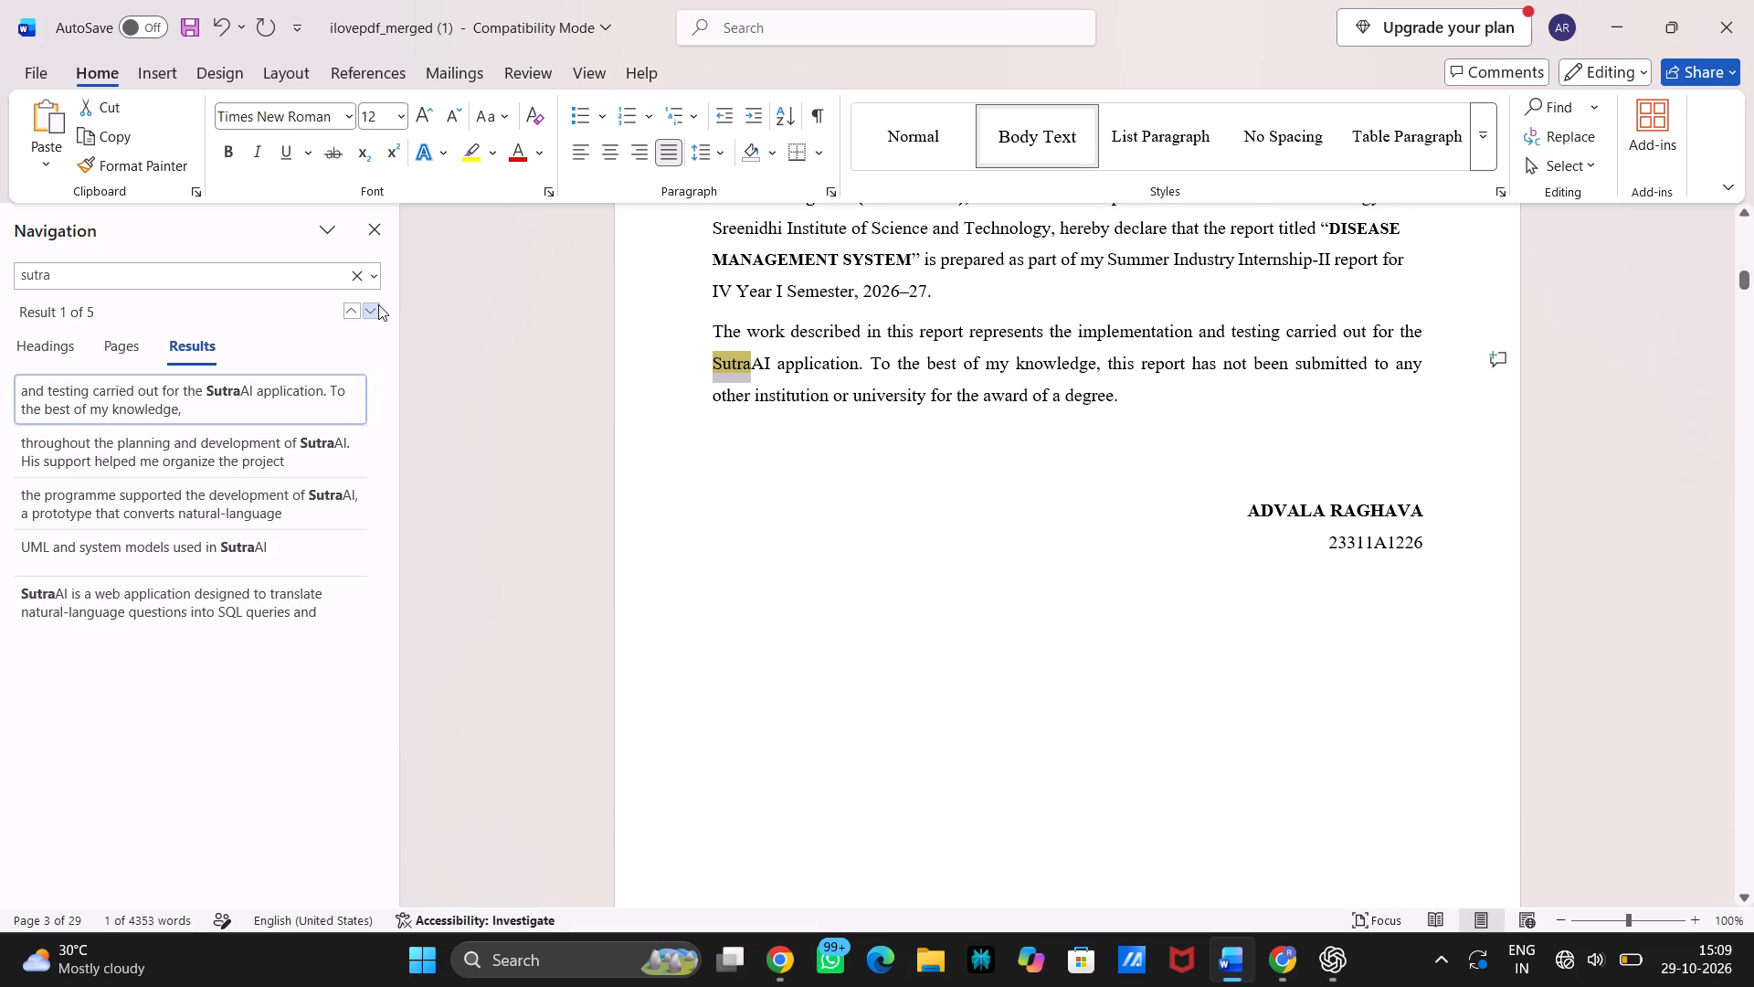
{"action": "scroll", "coordinate": [833, 475], "scroll_direction": "up", "scroll_amount": 2}
{"action": "scroll", "coordinate": [833, 475], "scroll_direction": "down", "scroll_amount": 1}
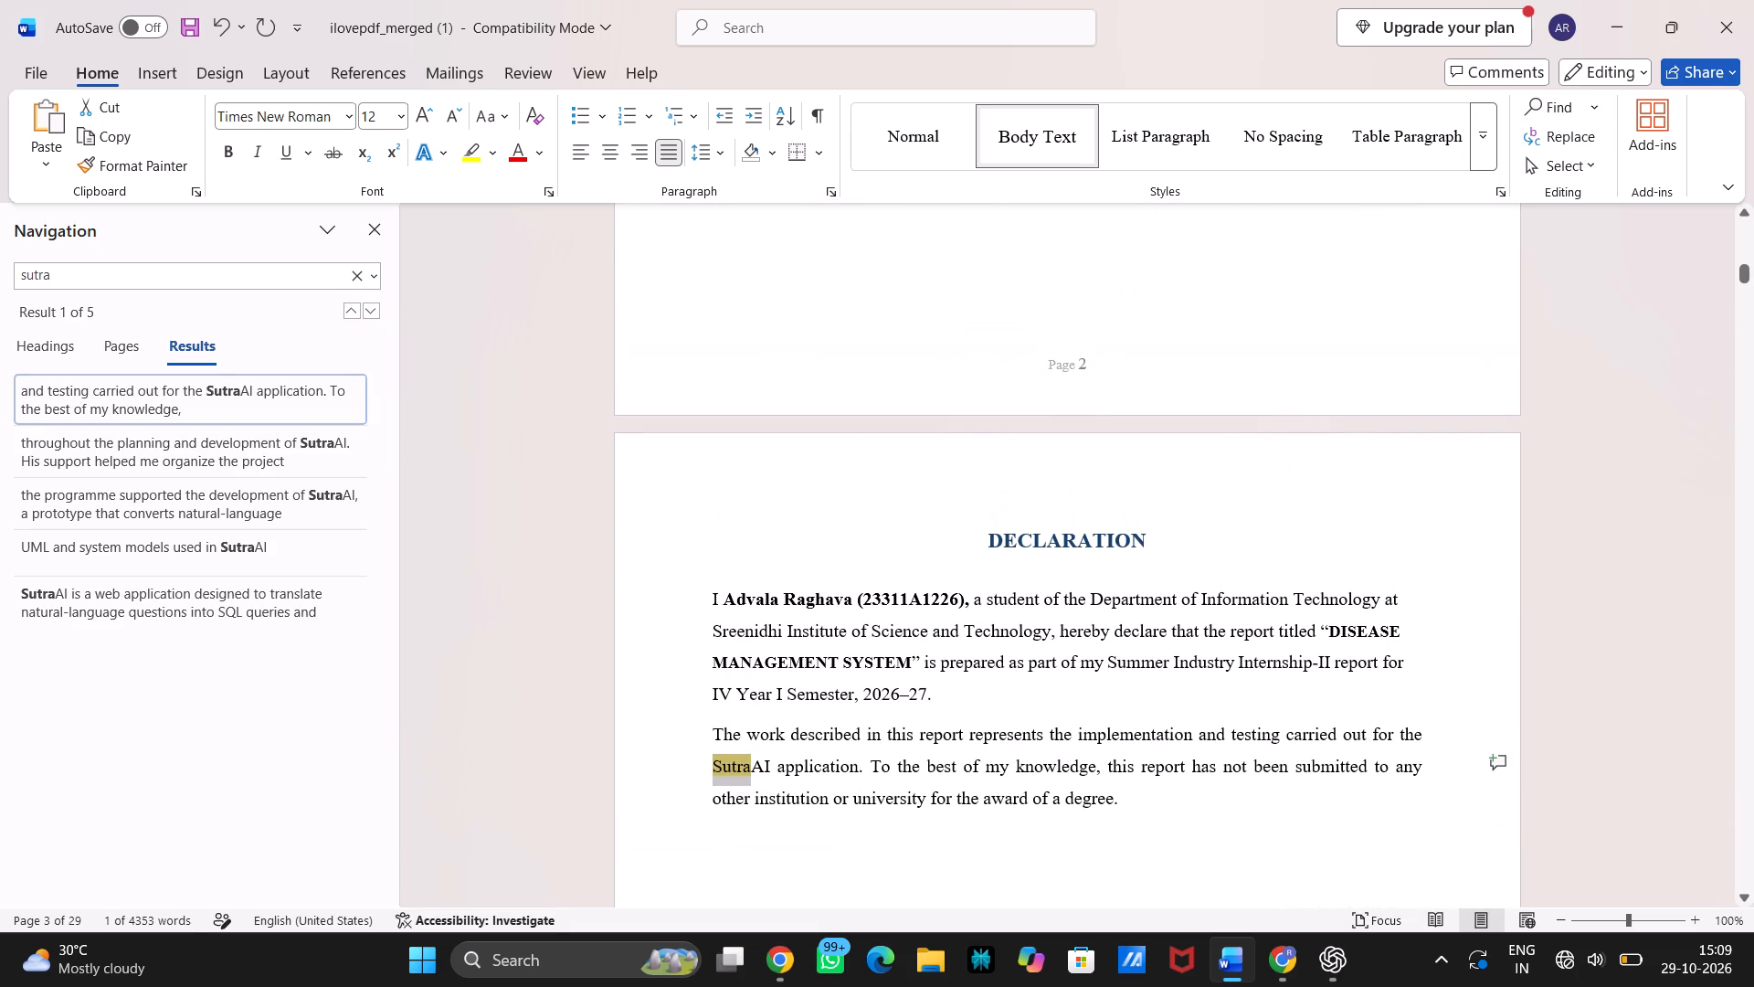
{"action": "scroll", "coordinate": [833, 475], "scroll_direction": "down", "scroll_amount": 1}
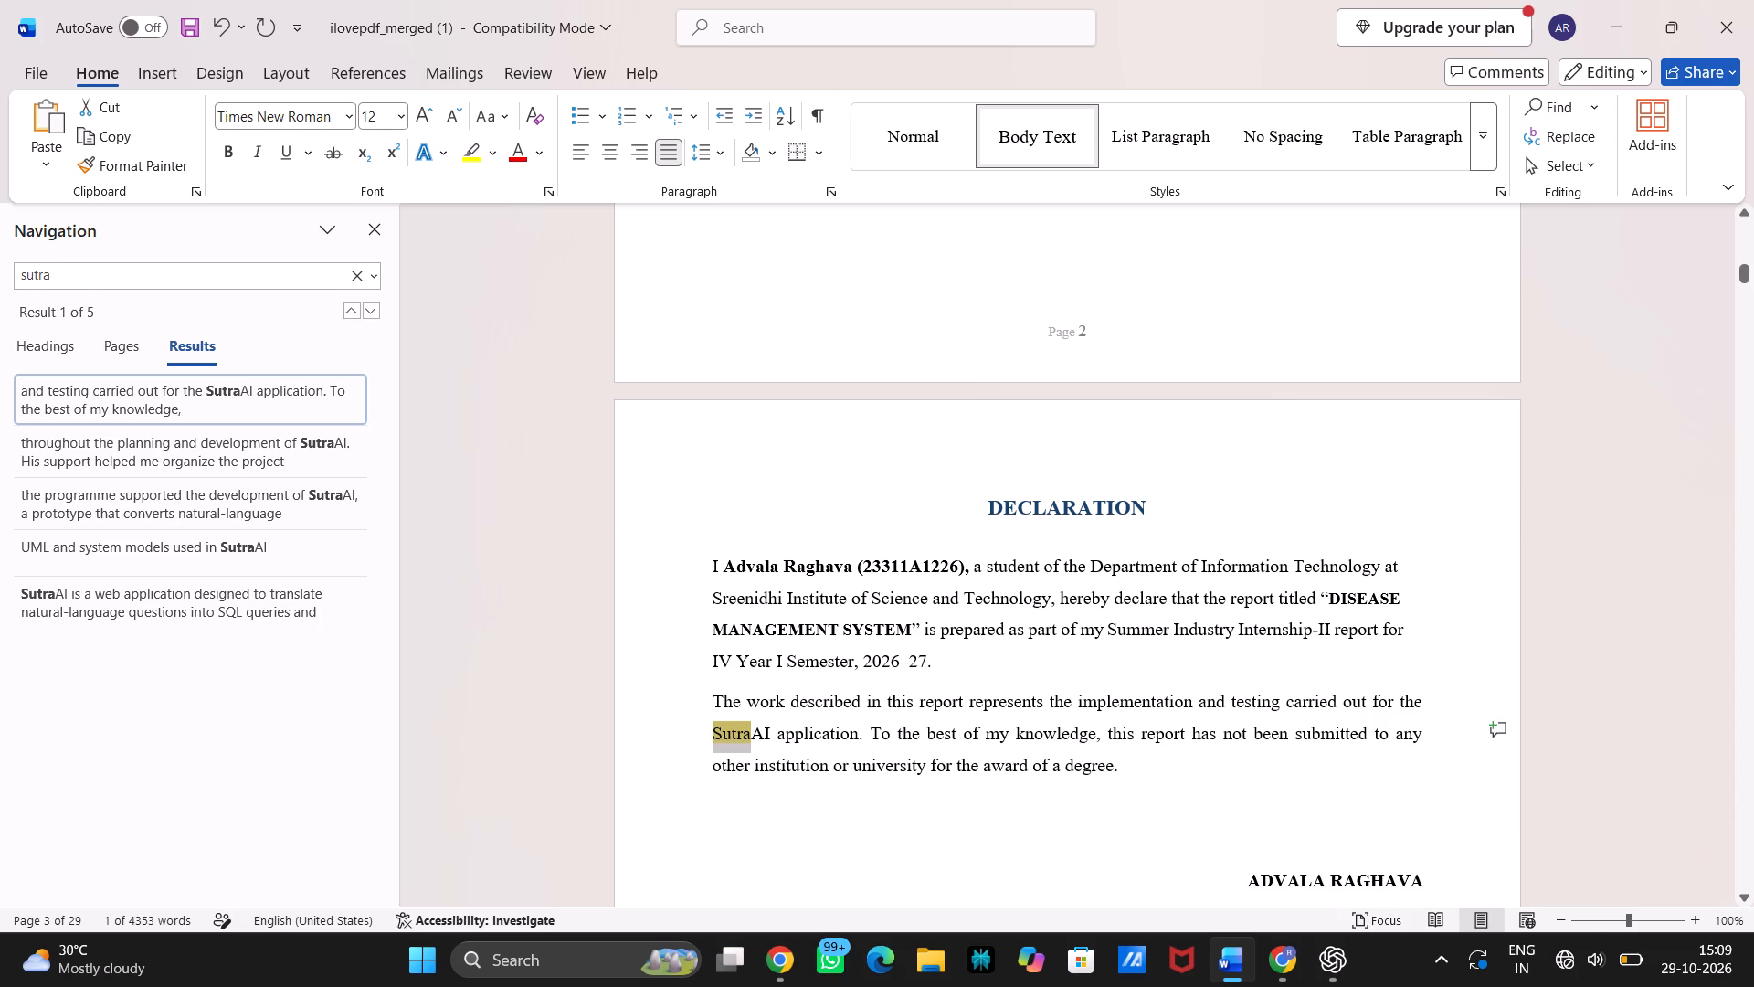
{"action": "left_click", "coordinate": [740, 738]}
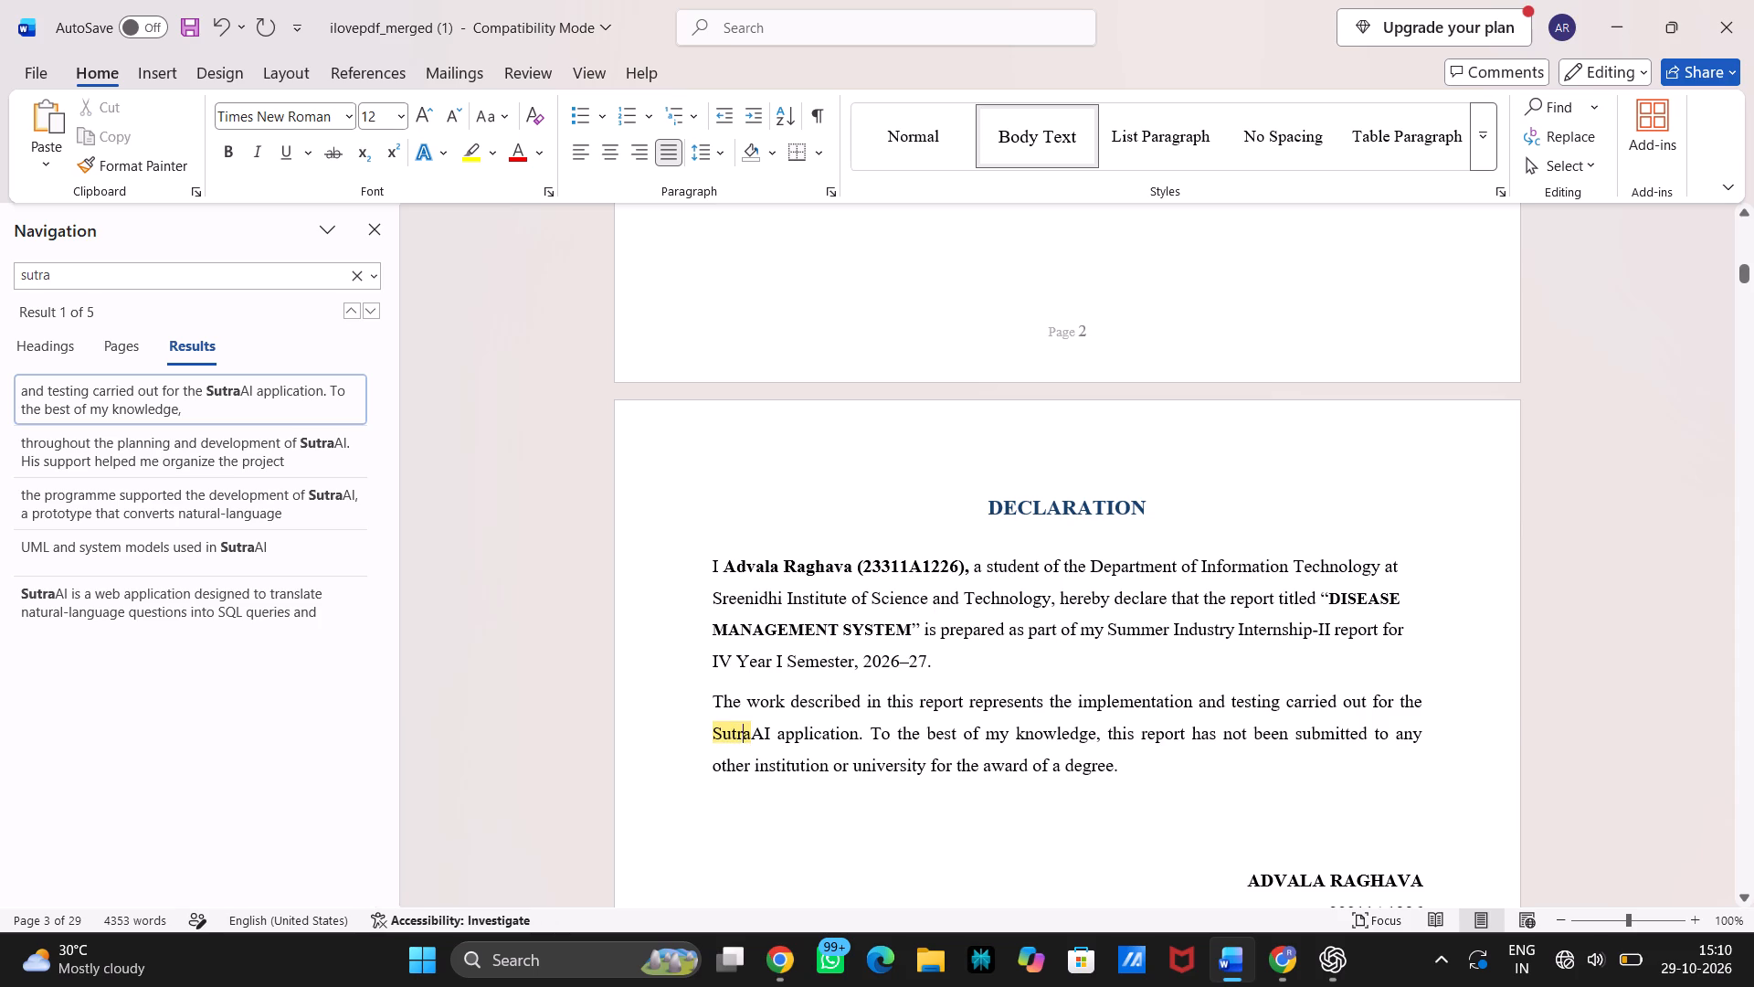
{"action": "key", "text": "BackSpace"}
{"action": "key", "text": "BackSpace"}
{"action": "key", "text": "BackSpace"}
{"action": "key", "text": "BackSpace"}
{"action": "key", "text": "BackSpace"}
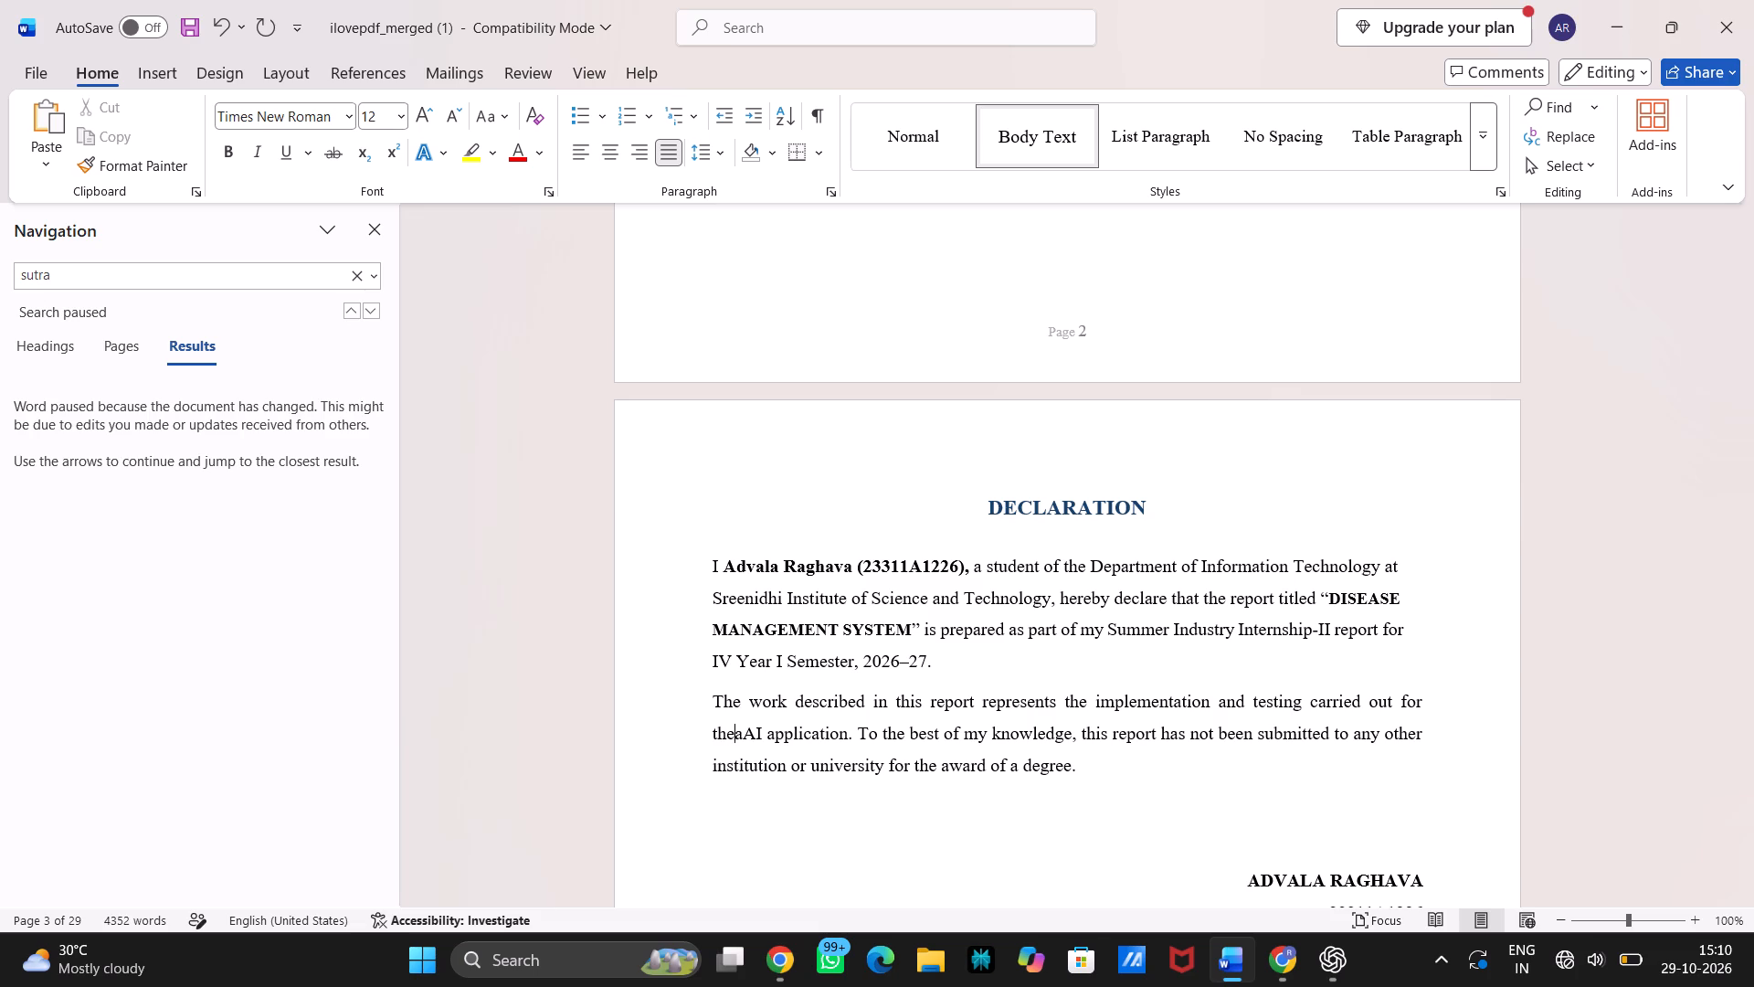
{"action": "key", "text": "ctrl+z"}
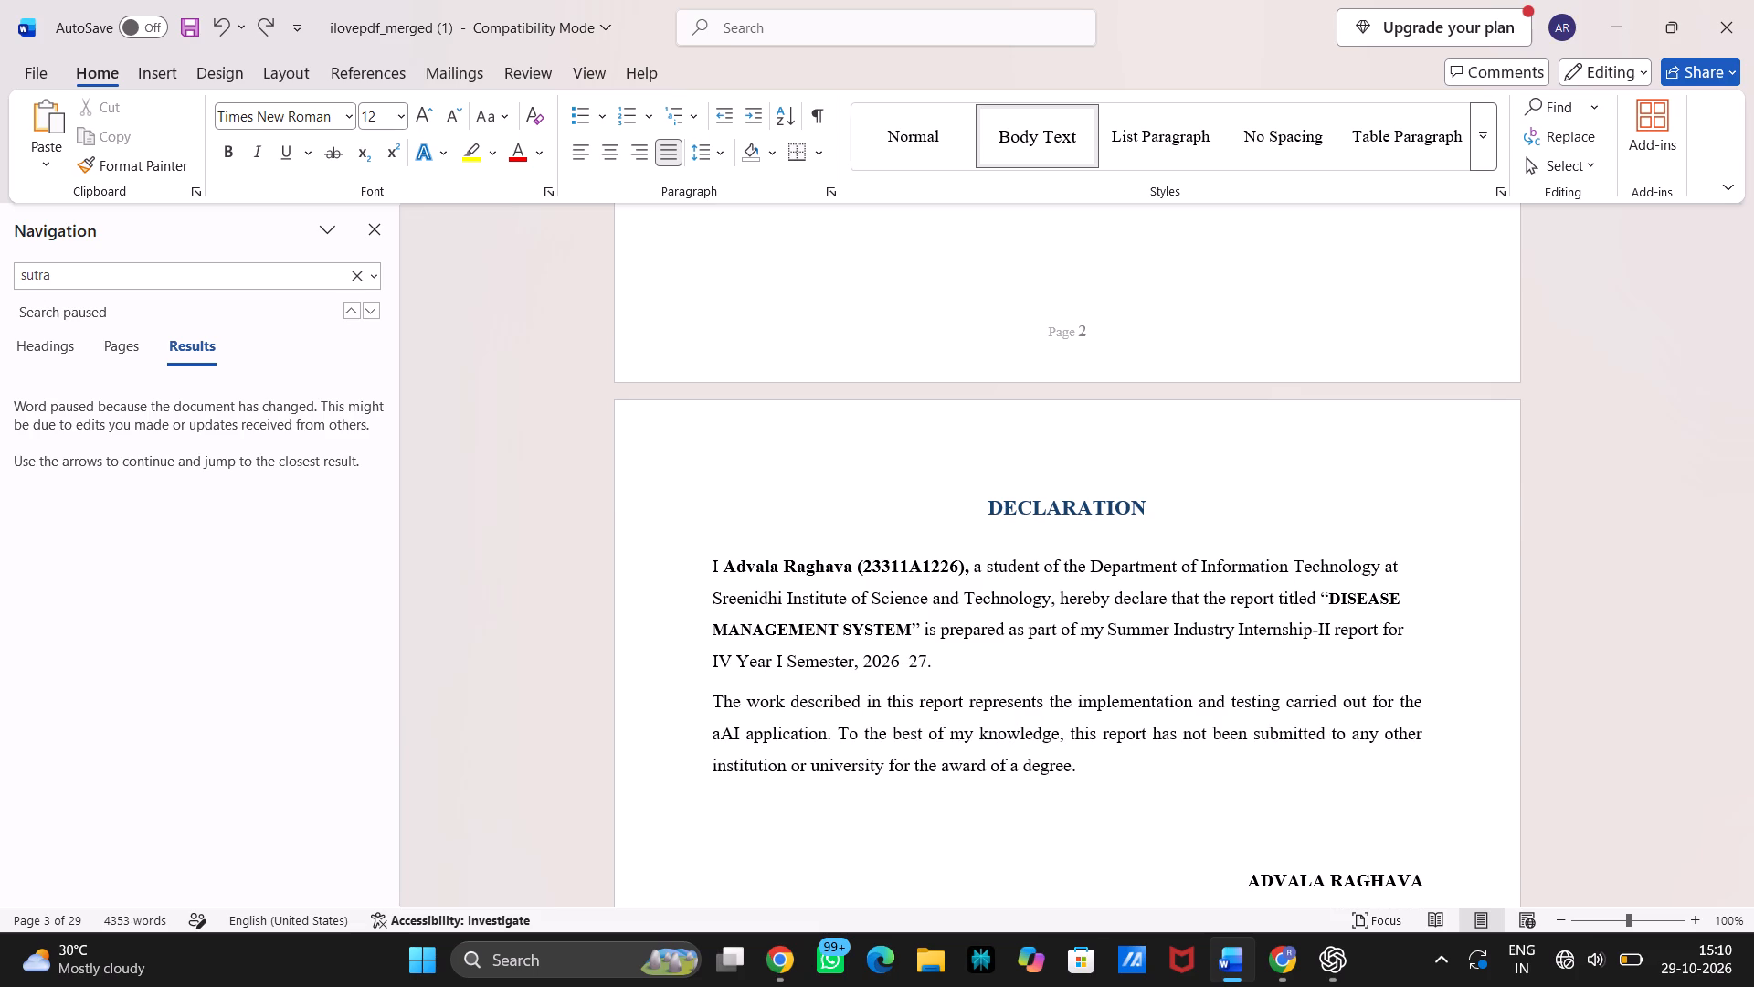
{"action": "key", "text": "ctrl+z"}
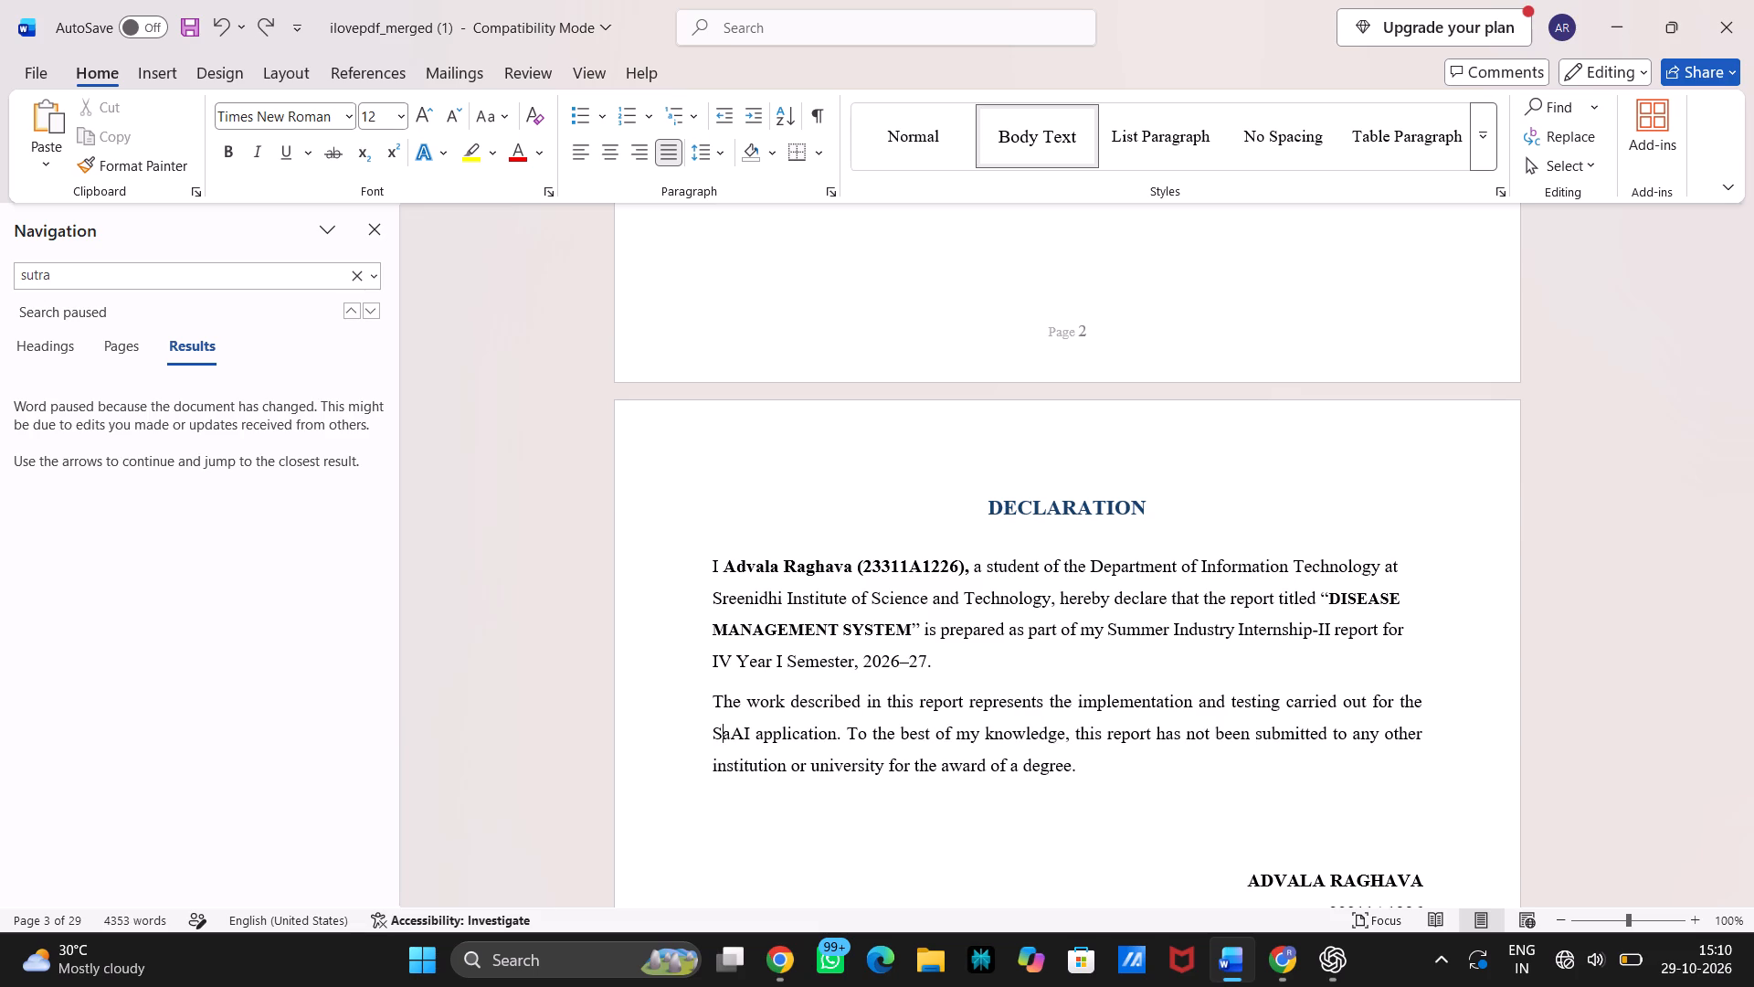
{"action": "key", "text": "BackSpace"}
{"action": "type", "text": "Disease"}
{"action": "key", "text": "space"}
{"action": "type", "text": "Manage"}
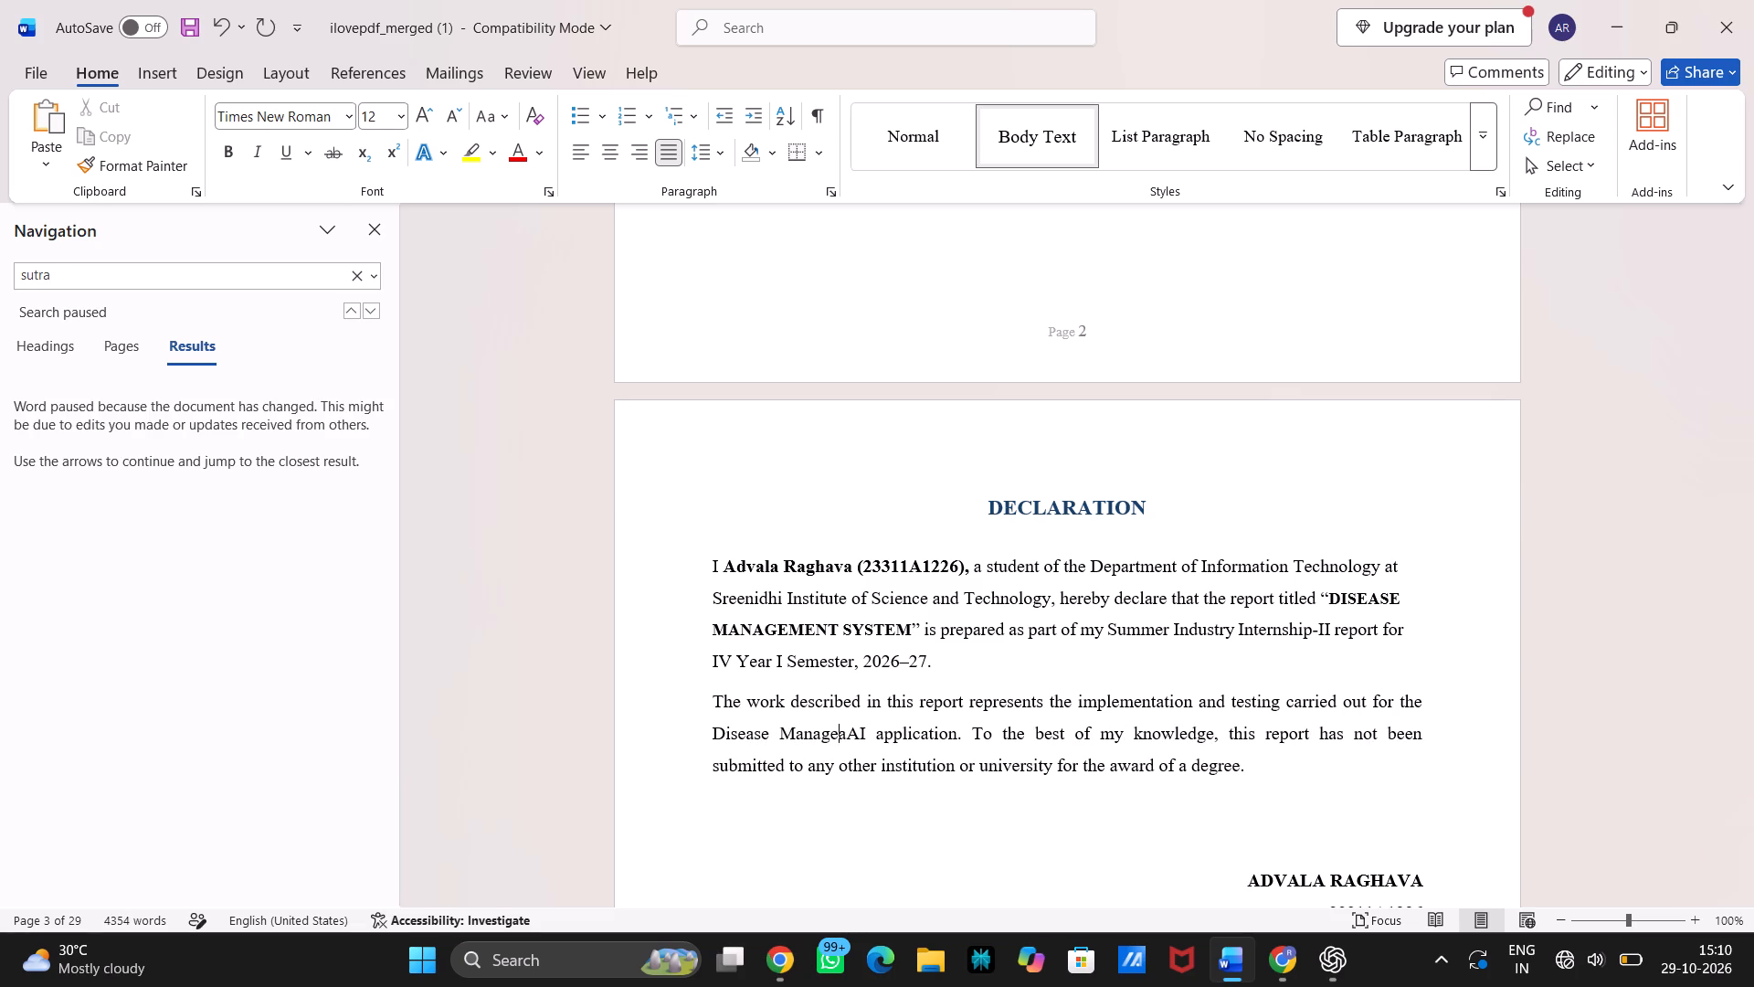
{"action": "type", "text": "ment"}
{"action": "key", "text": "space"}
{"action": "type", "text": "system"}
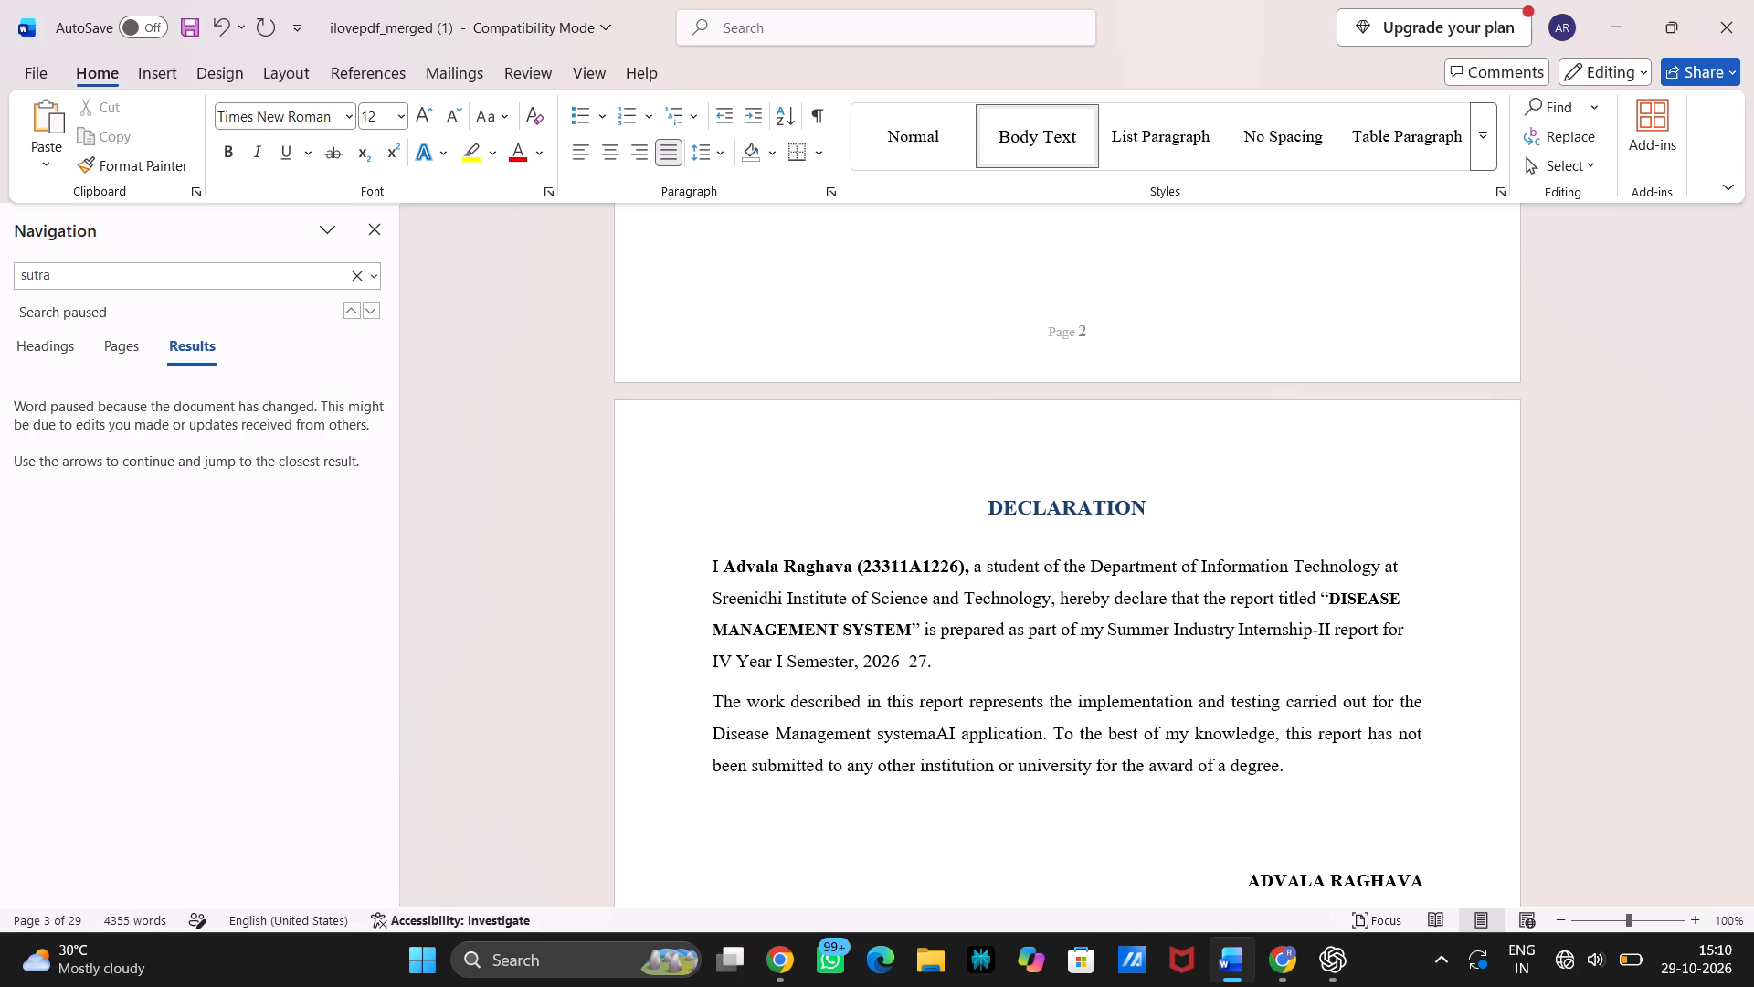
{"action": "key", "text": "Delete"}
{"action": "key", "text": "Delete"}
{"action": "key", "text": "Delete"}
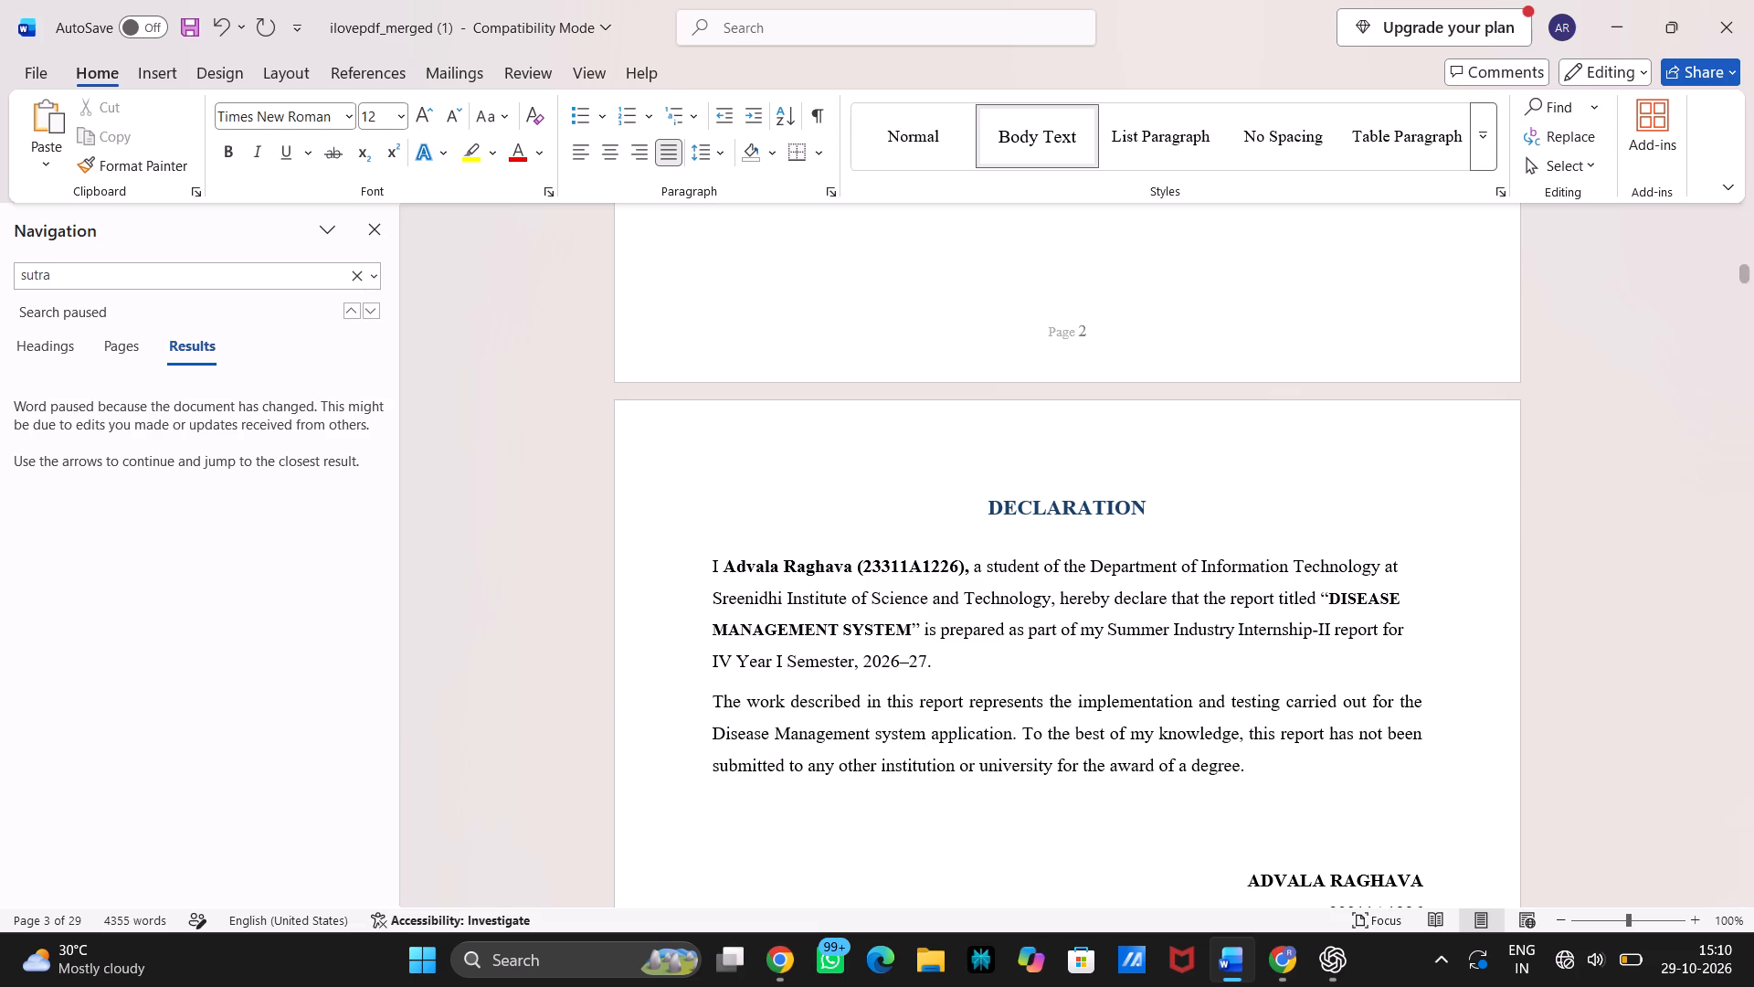
Replace SutraAI with "Disease Management System" in the acknowledgement paragraph thanking the Internal Guide.
{"action": "left_click", "coordinate": [377, 310]}
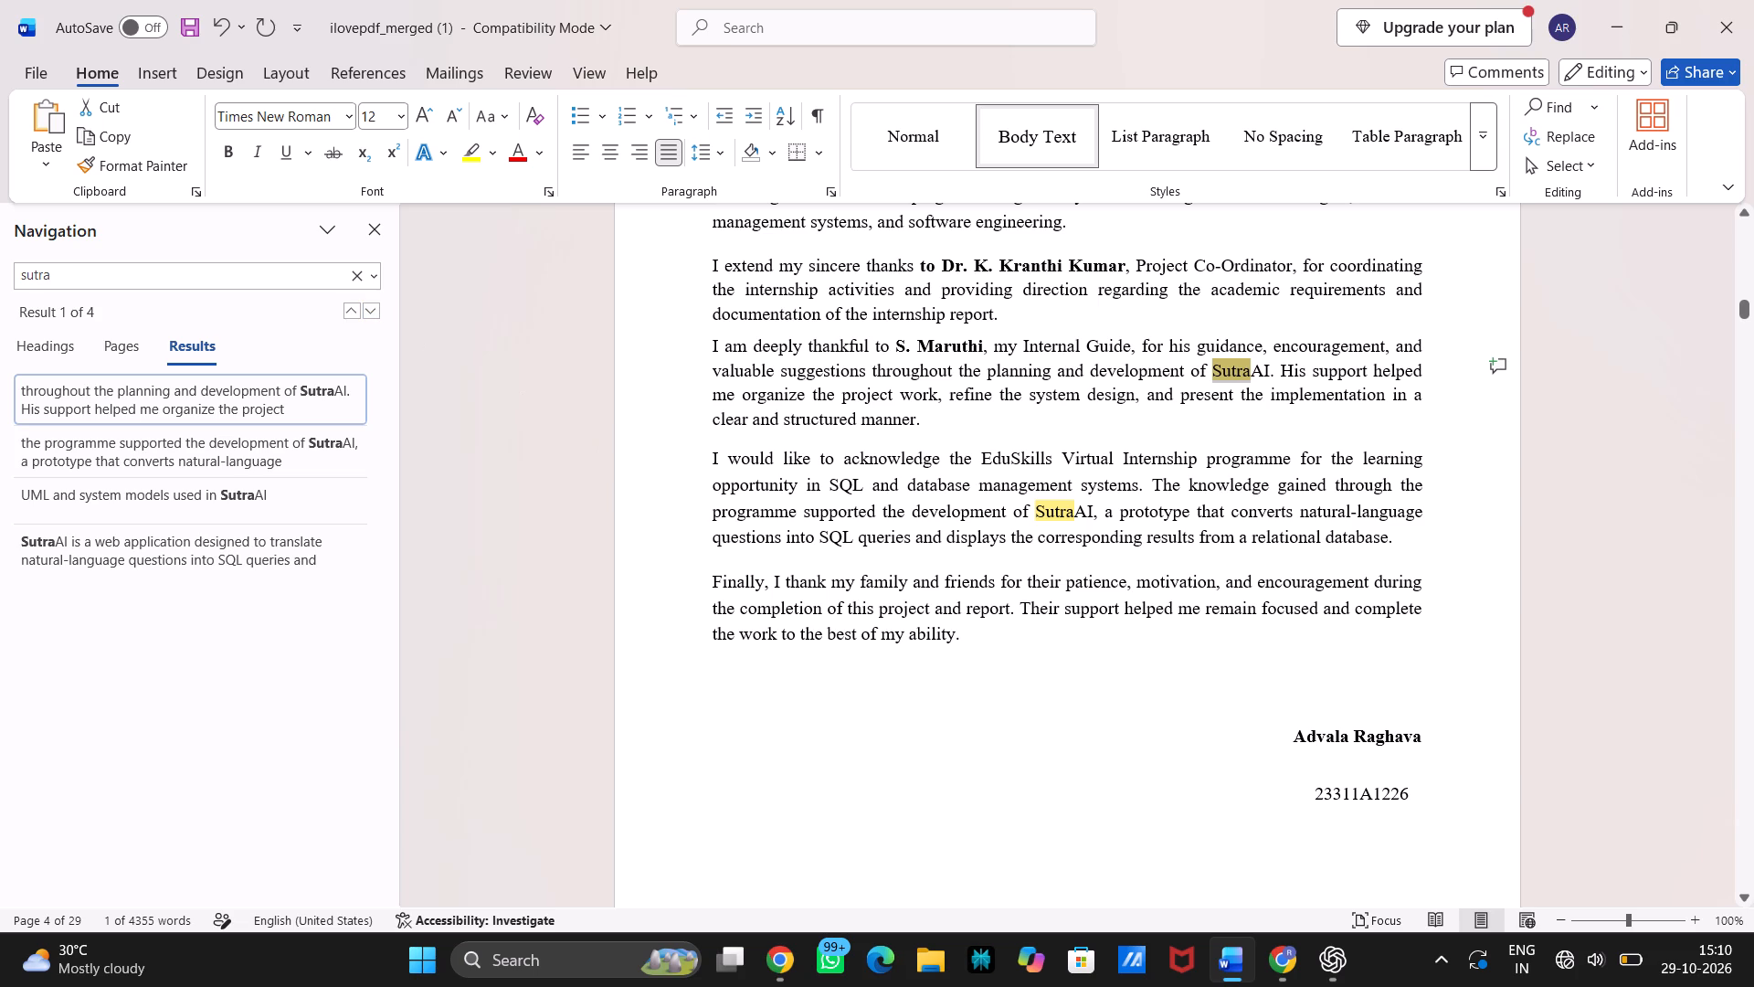
{"action": "left_click", "coordinate": [355, 311]}
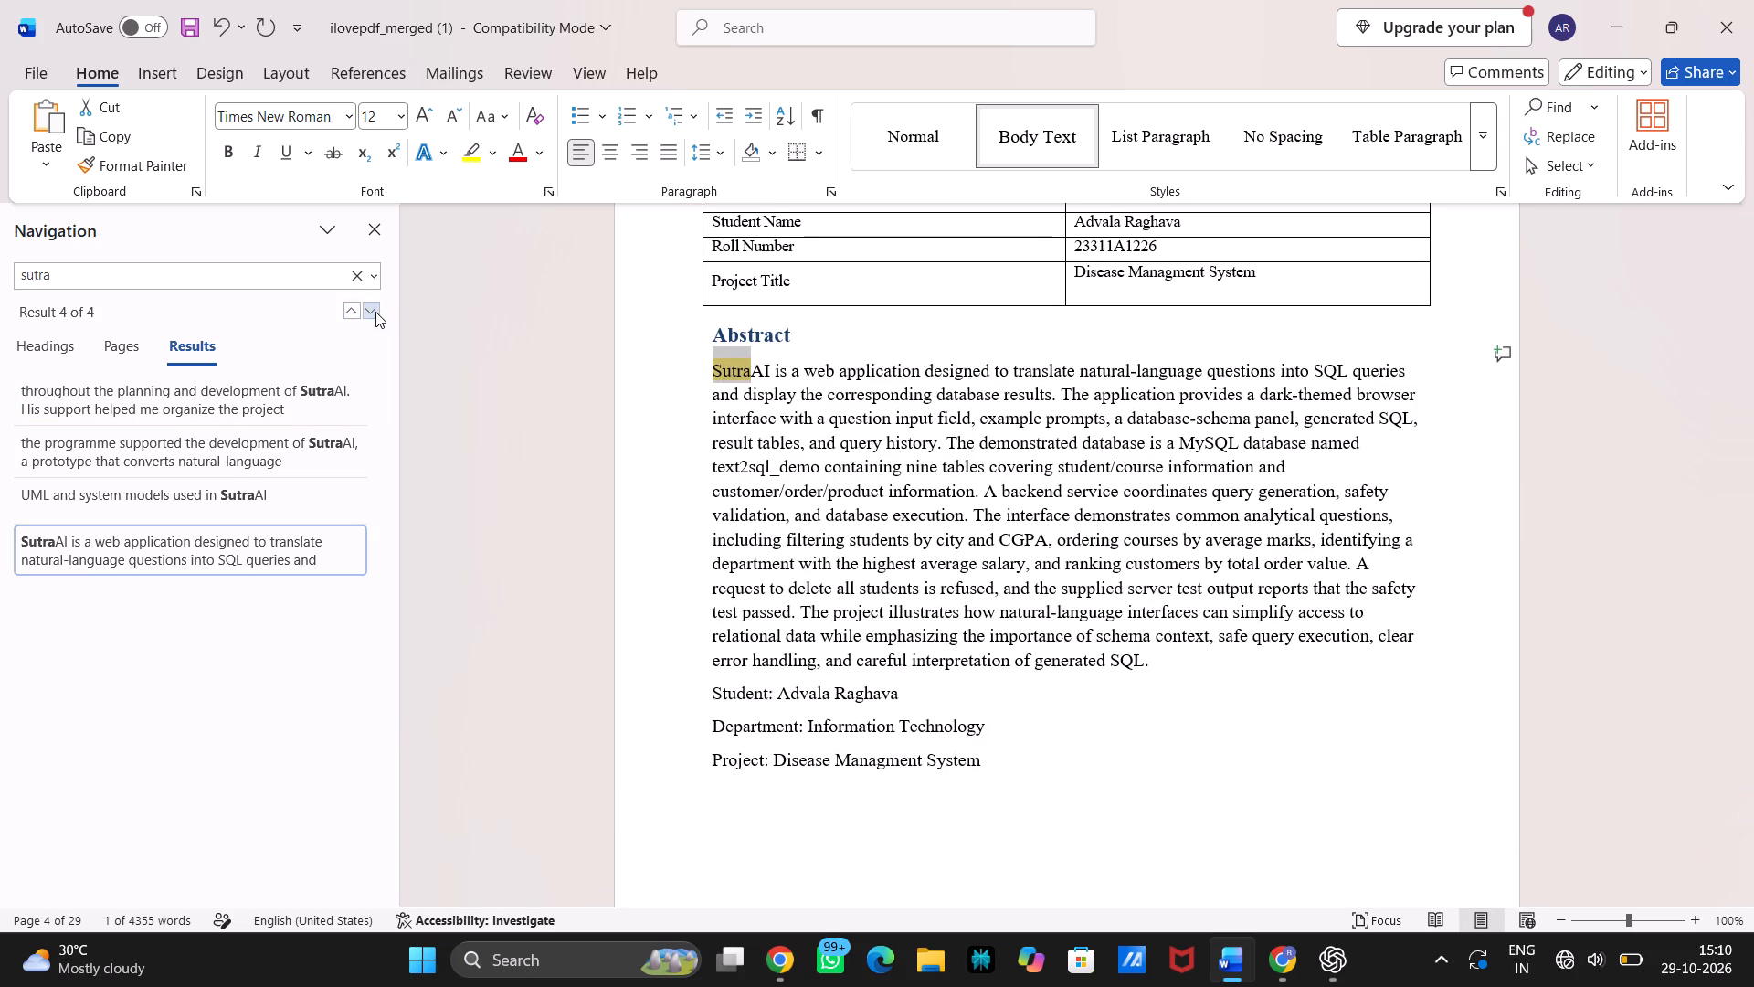
{"action": "left_click", "coordinate": [375, 312]}
{"action": "left_click", "coordinate": [375, 312]}
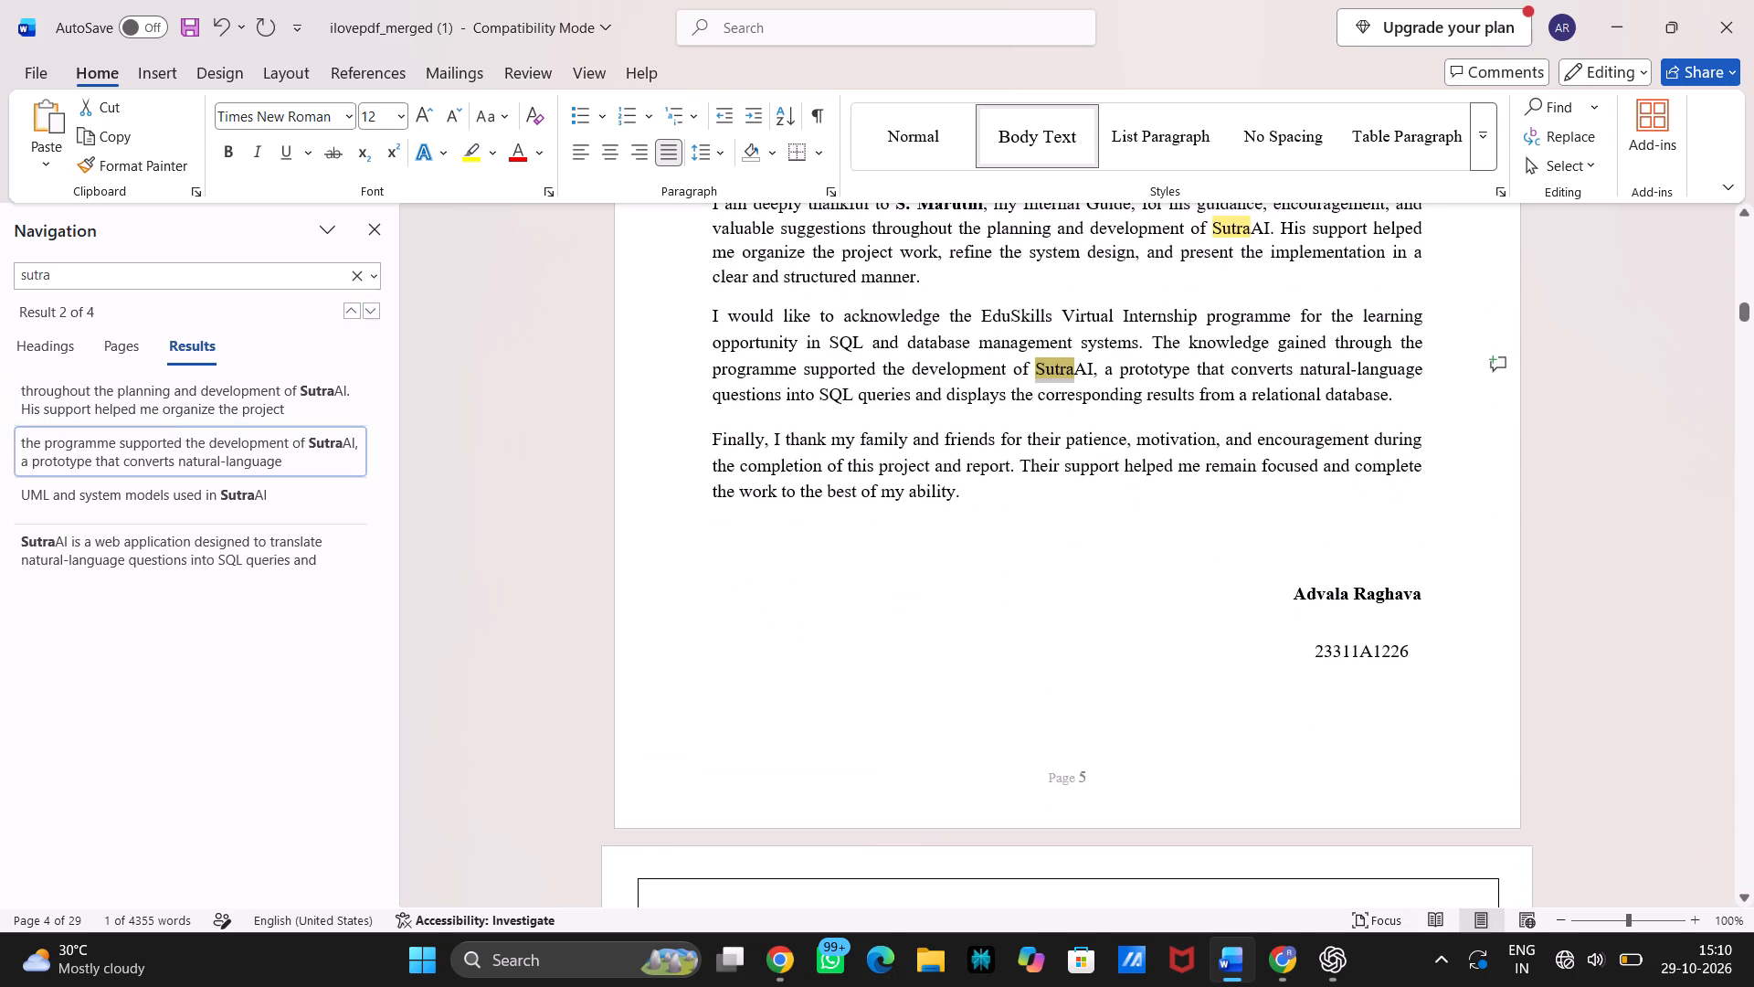
{"action": "scroll", "coordinate": [1118, 345], "scroll_direction": "up", "scroll_amount": 1}
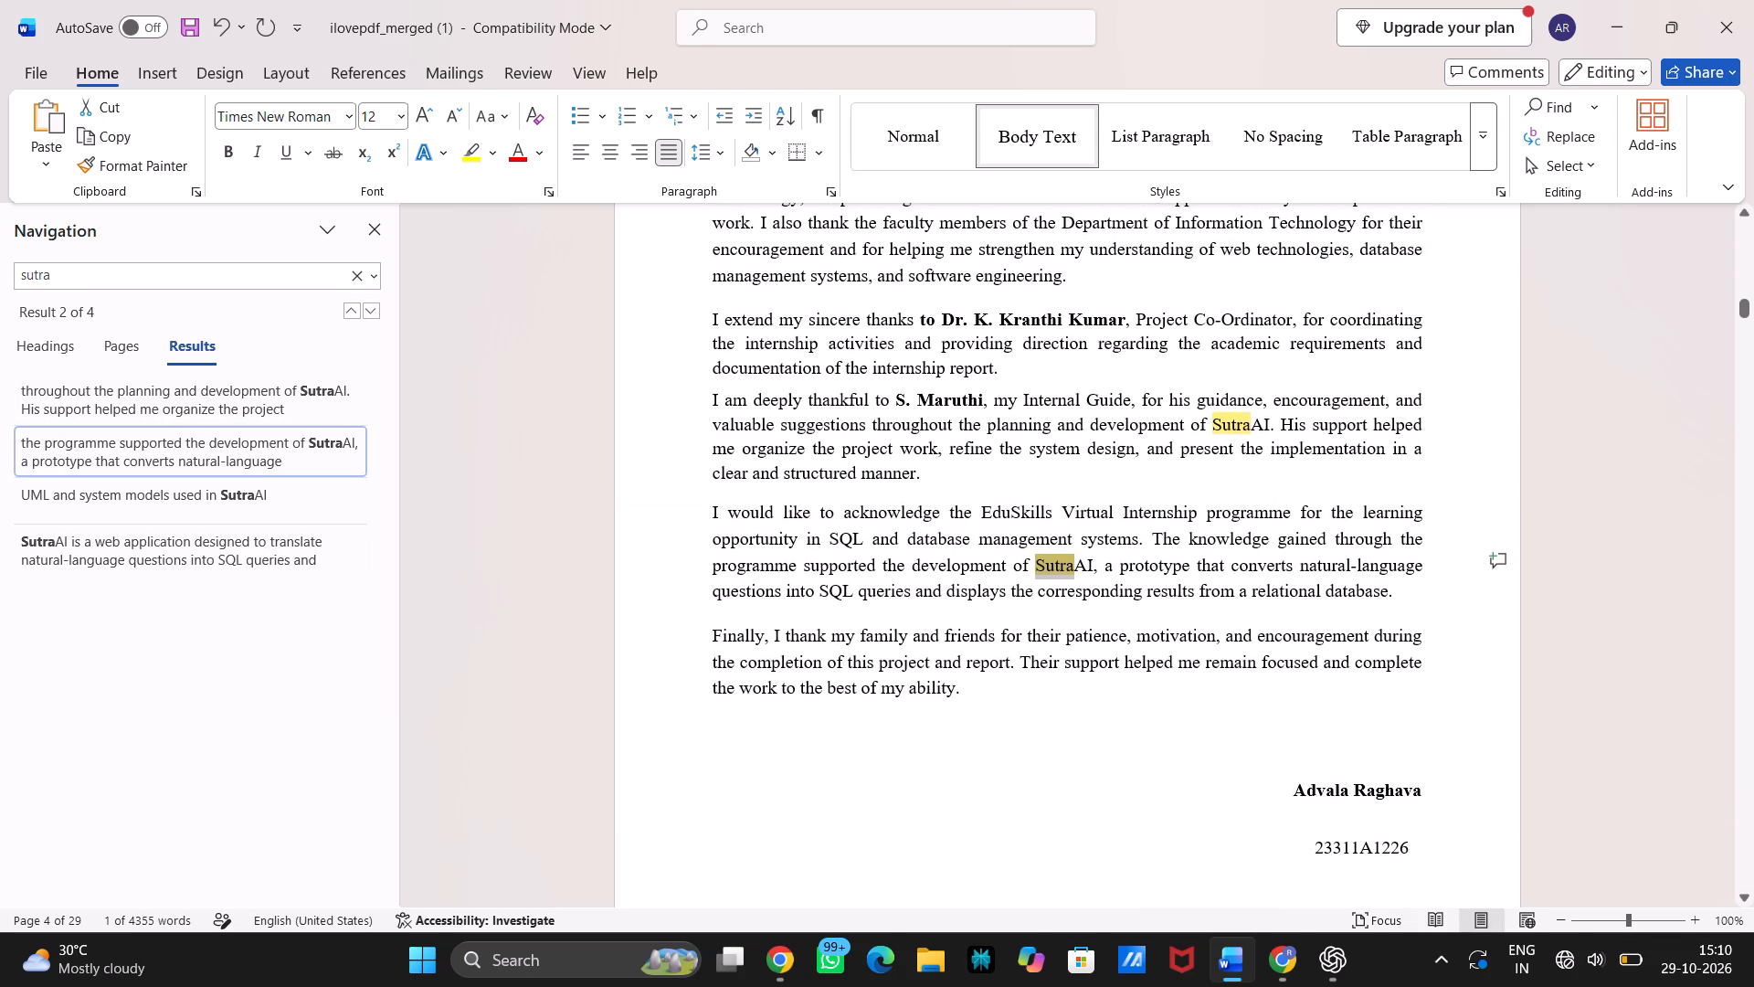
{"action": "left_click", "coordinate": [1273, 430]}
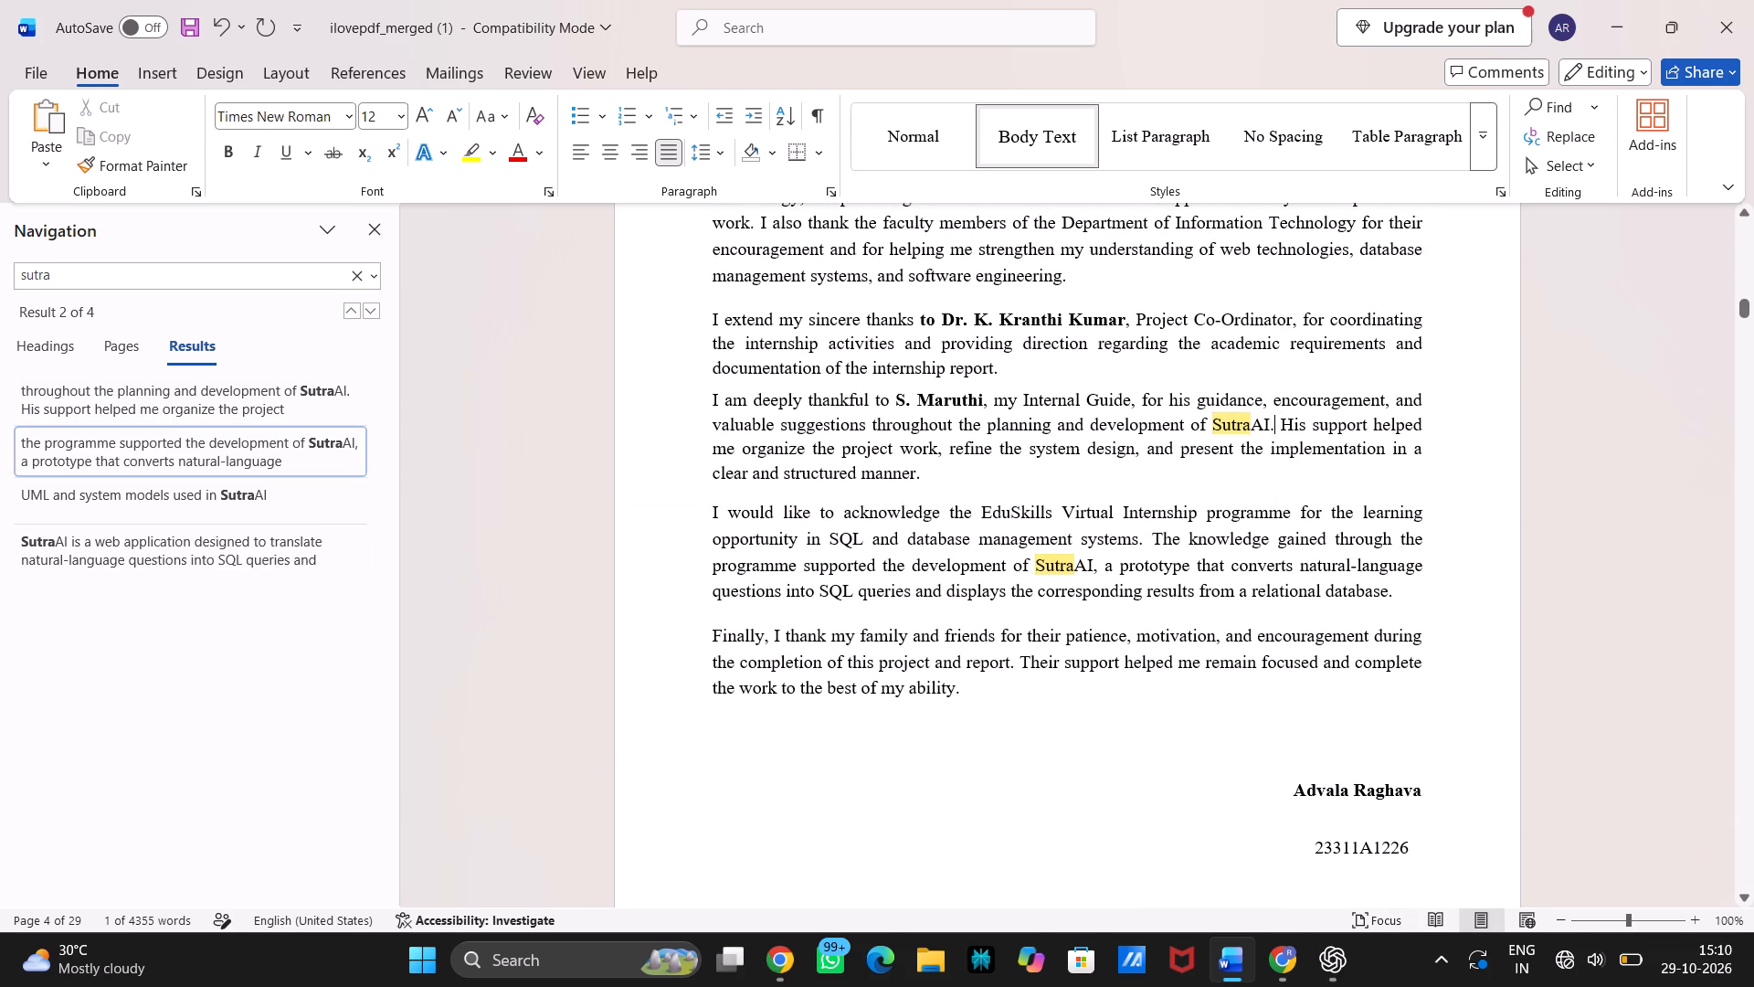
{"action": "left_click", "coordinate": [1273, 427]}
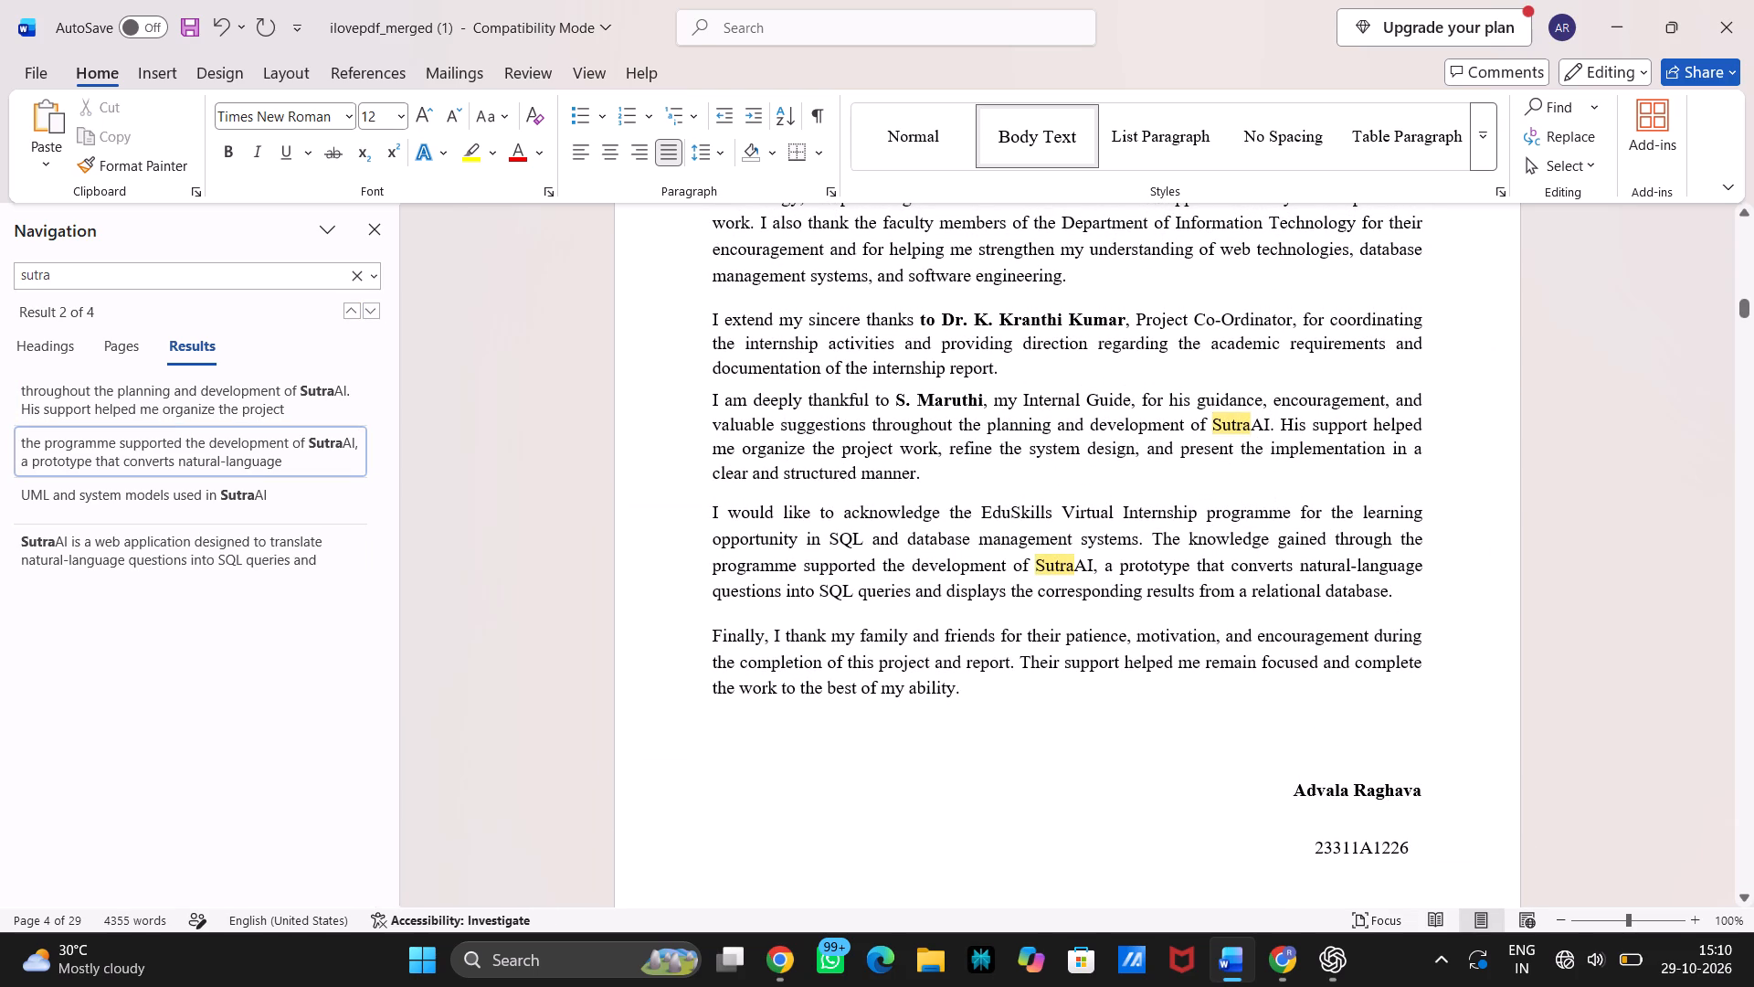
{"action": "left_click_drag", "start_coordinate": [1271, 427], "coordinate": [1215, 430]}
{"action": "left_click_drag", "start_coordinate": [1215, 430], "coordinate": [1214, 430]}
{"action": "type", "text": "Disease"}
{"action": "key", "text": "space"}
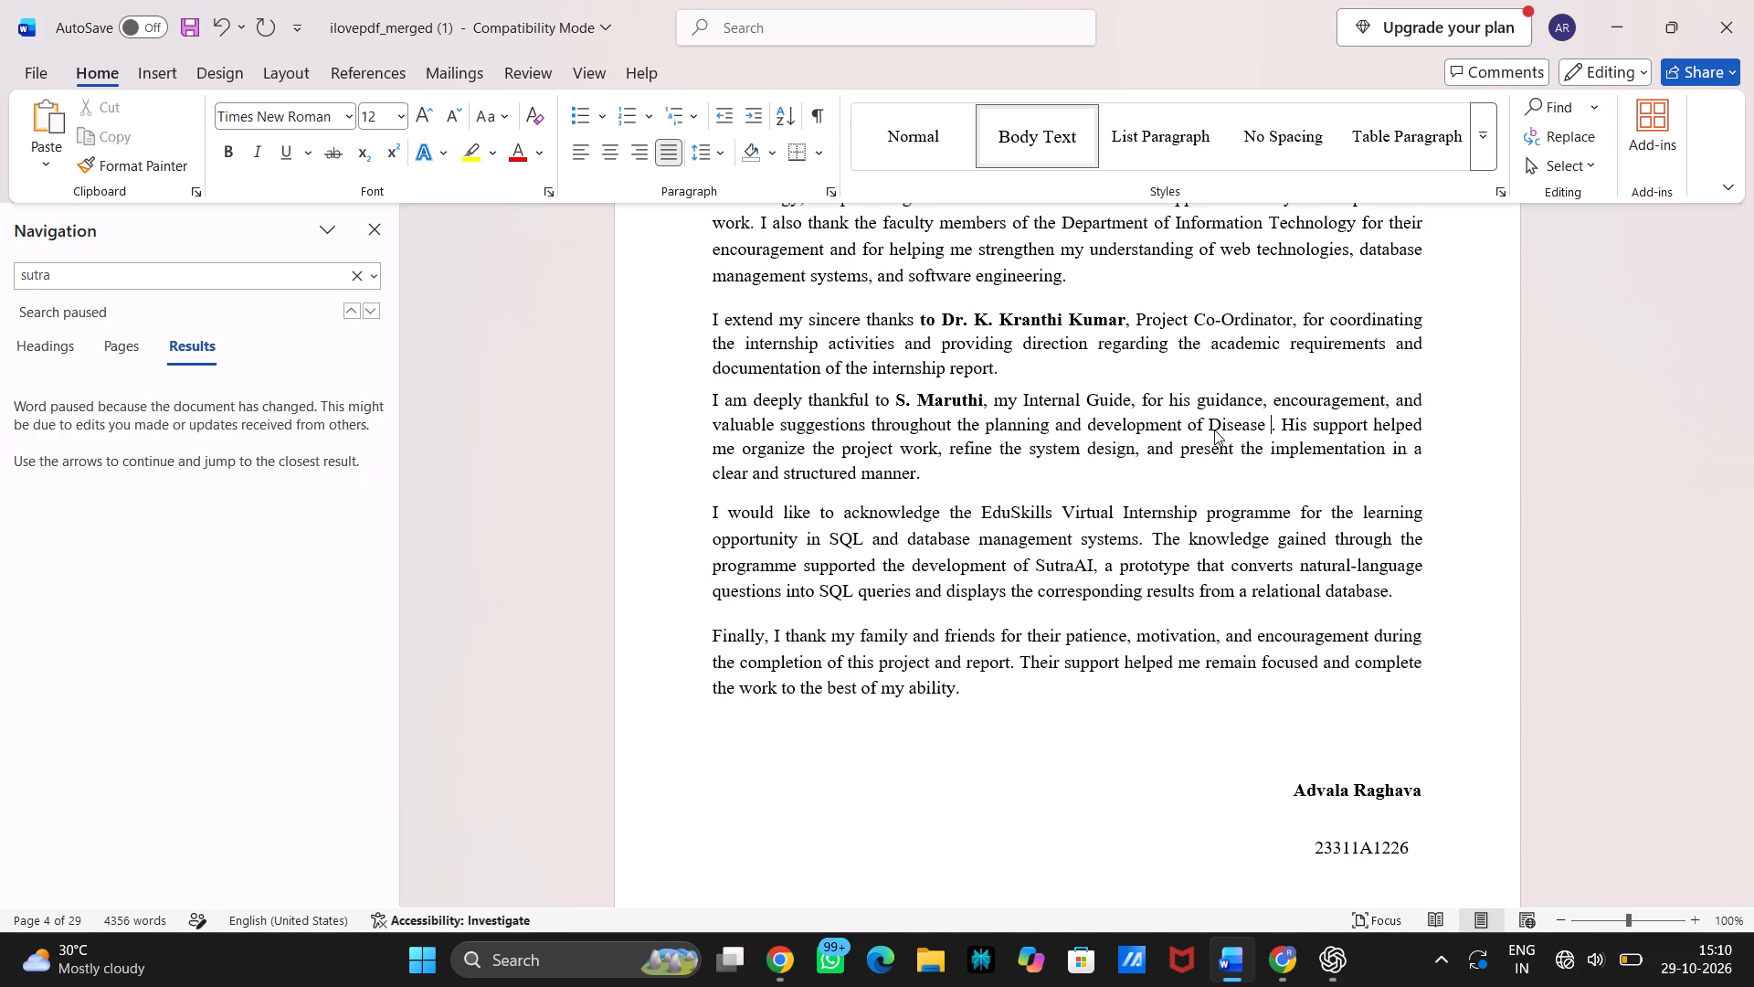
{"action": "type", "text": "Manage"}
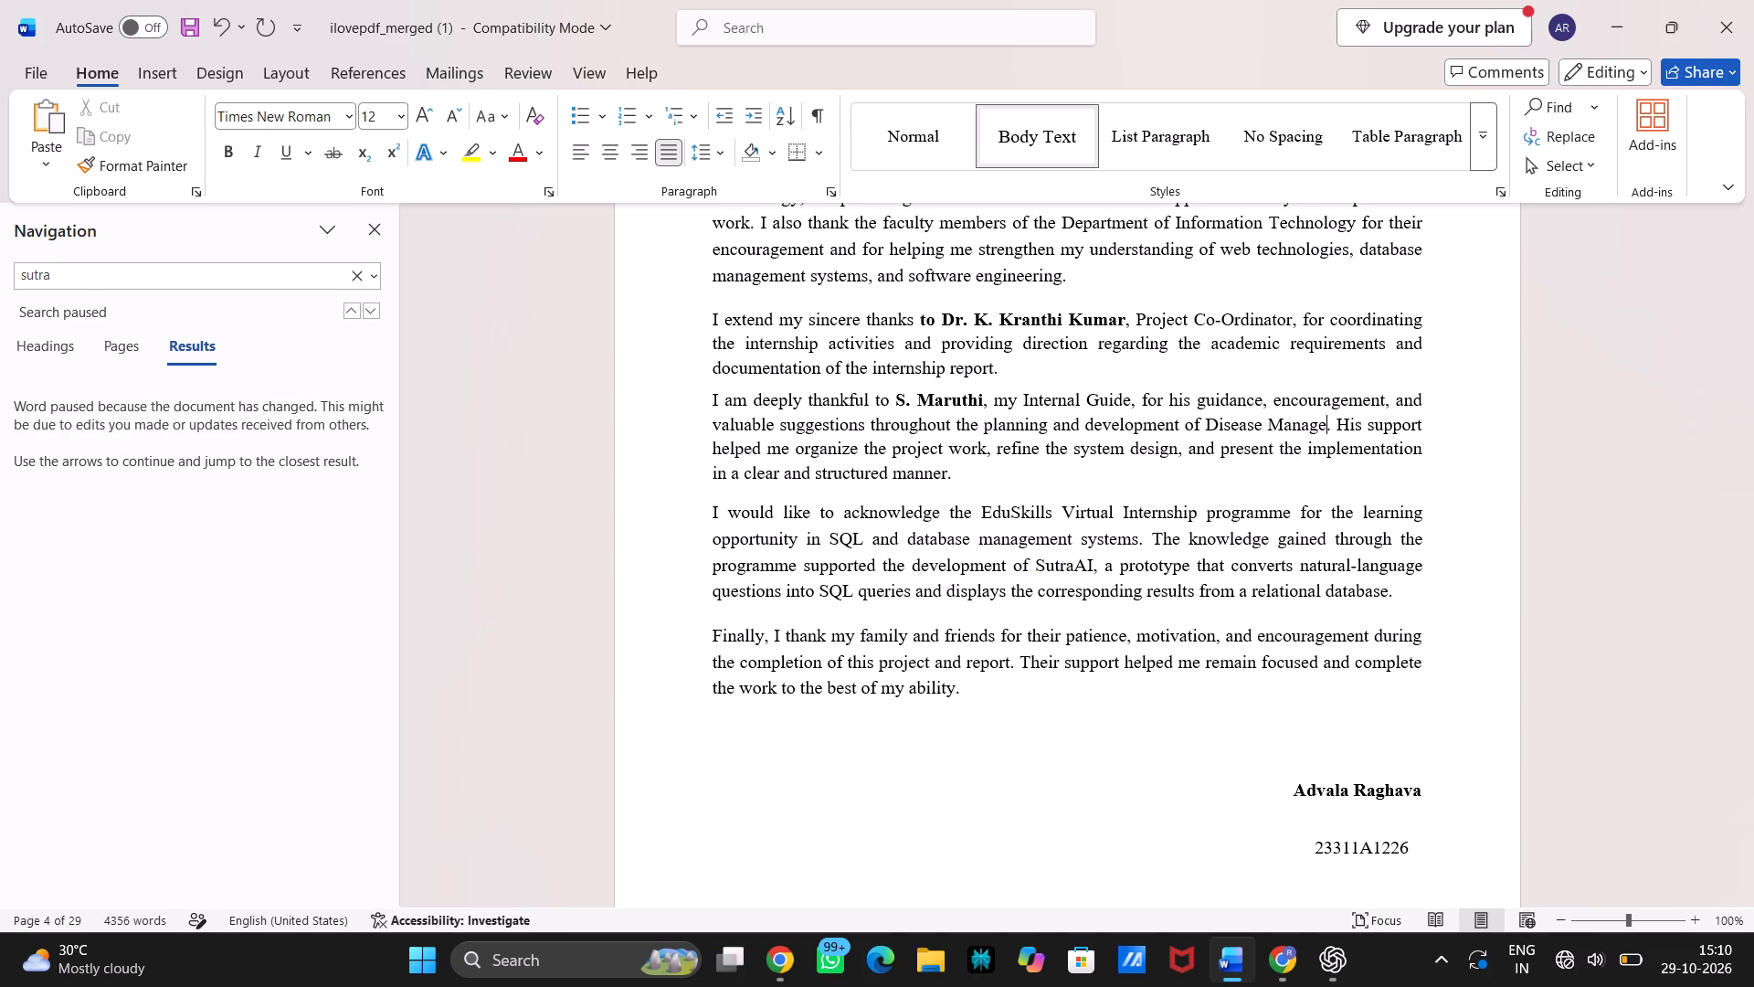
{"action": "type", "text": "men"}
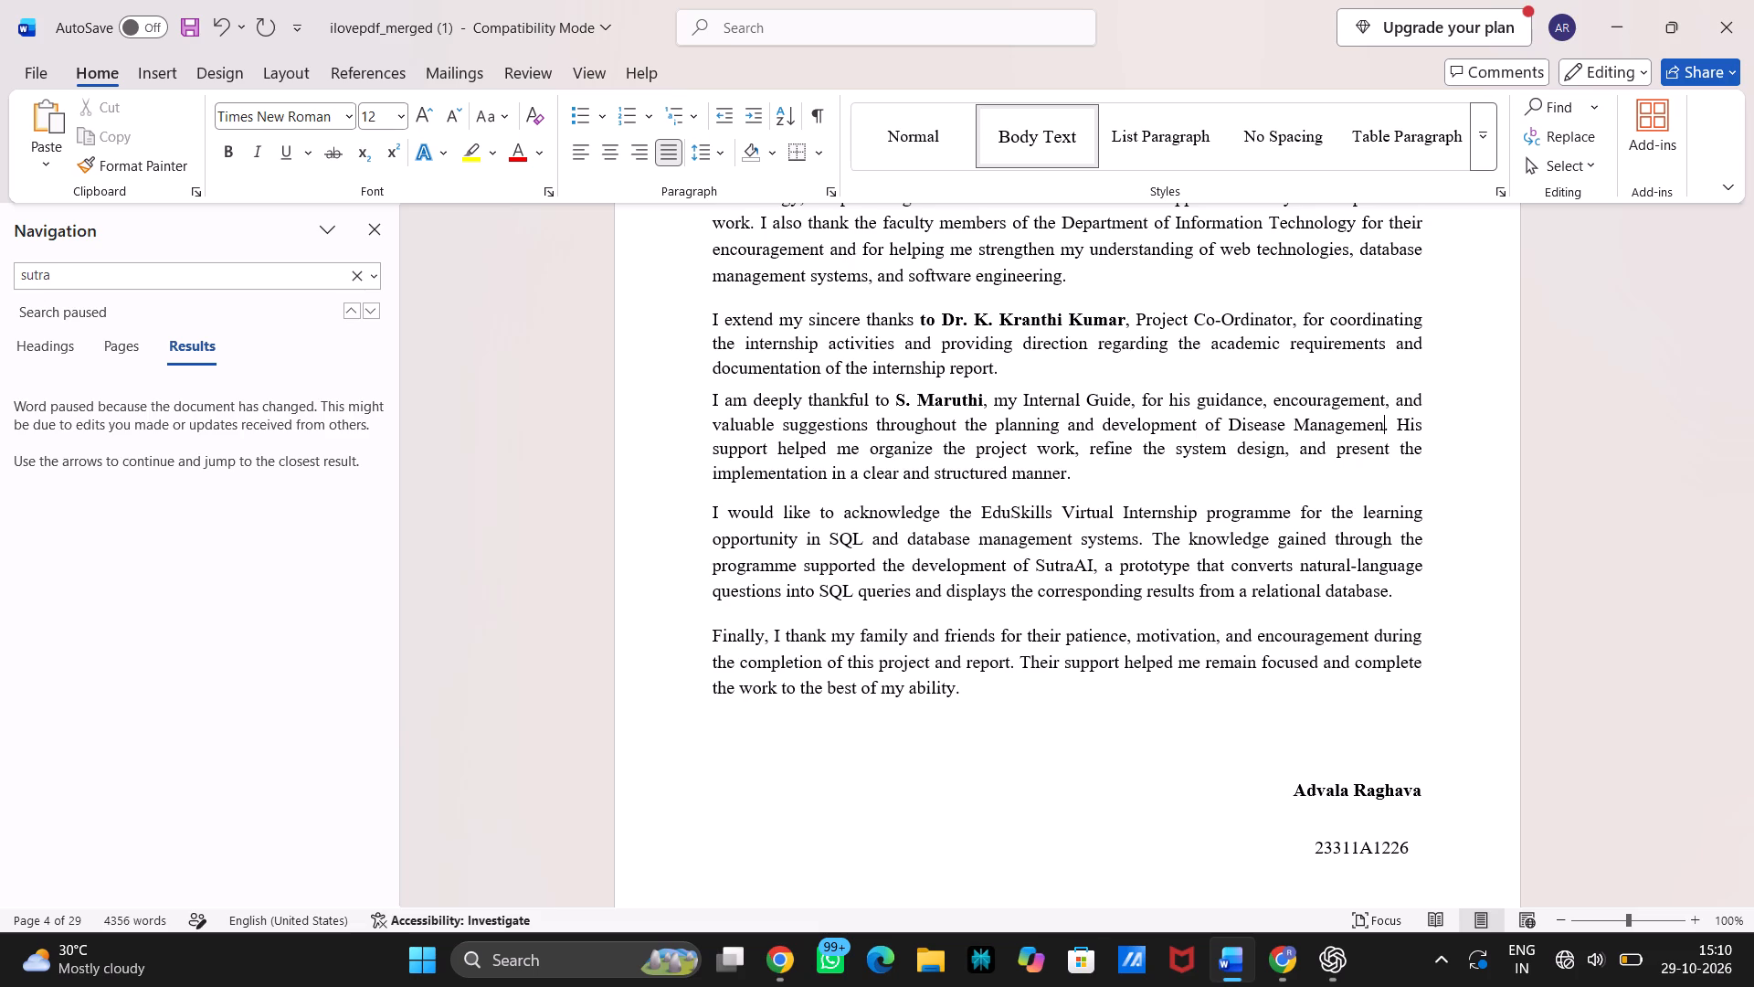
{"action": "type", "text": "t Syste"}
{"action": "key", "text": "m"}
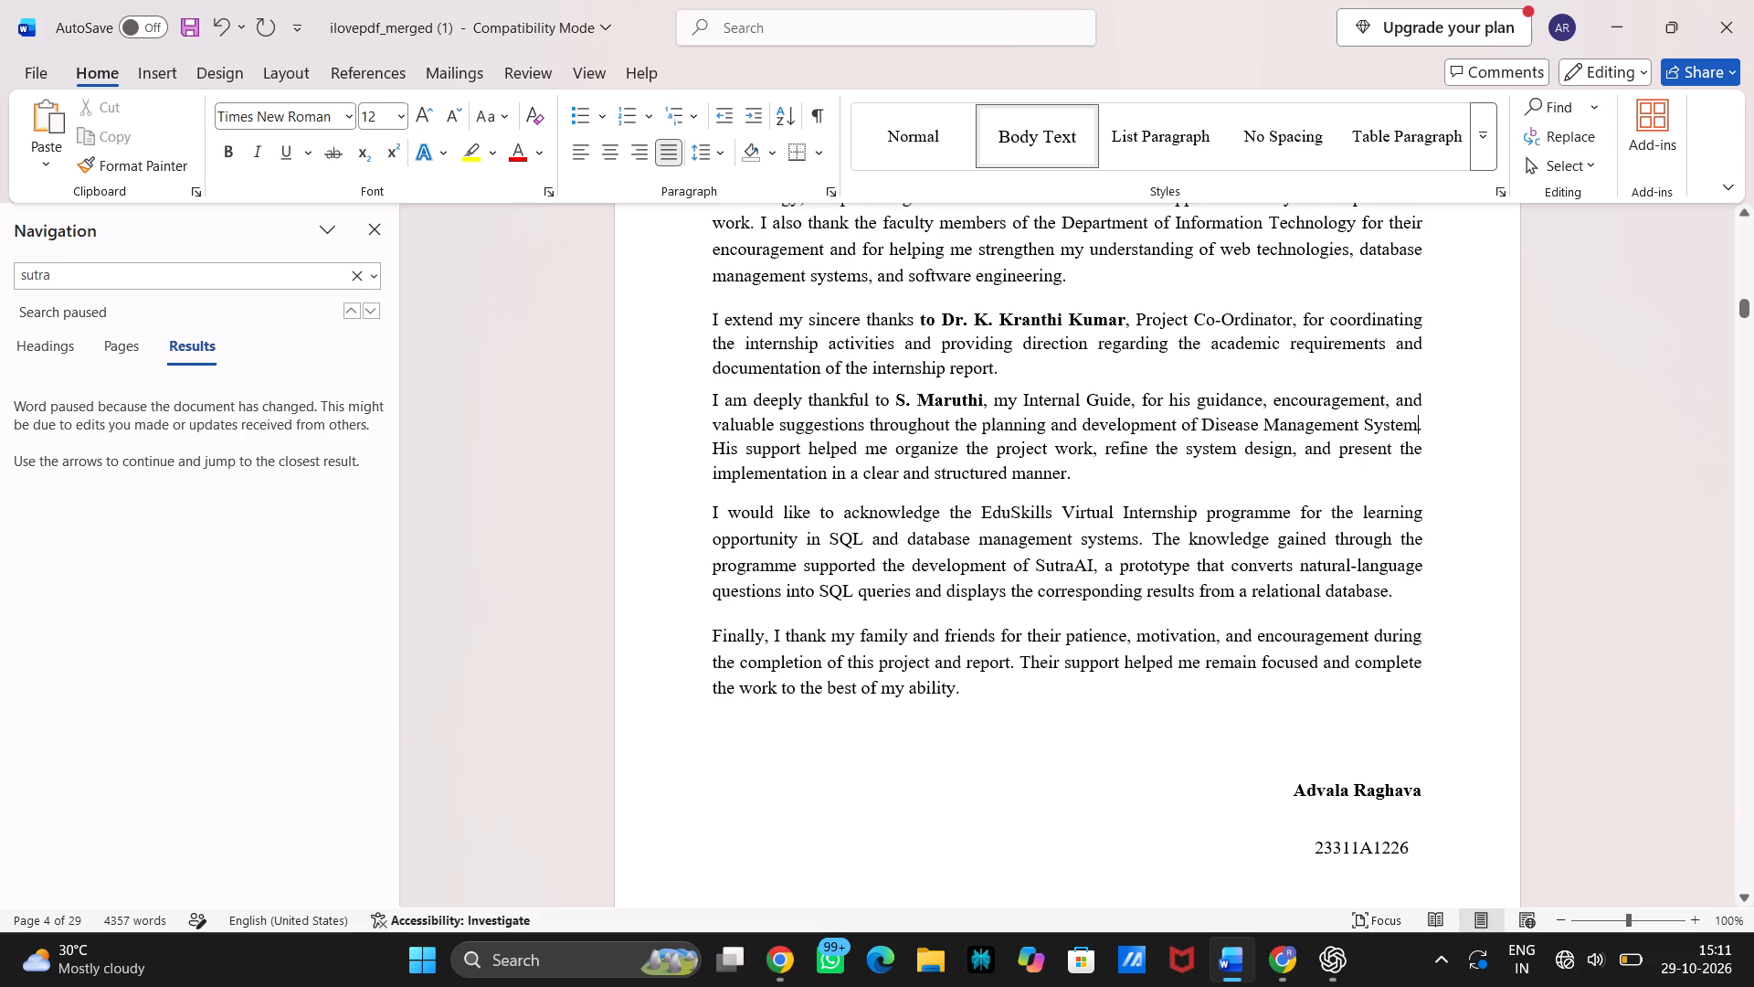
Replace SutraAI with "Disease Management System" in the acknowledgement paragraph about the EduSkills Virtual Internship programme.
{"action": "left_click", "coordinate": [716, 534]}
{"action": "scroll", "coordinate": [1020, 560], "scroll_direction": "down", "scroll_amount": 1}
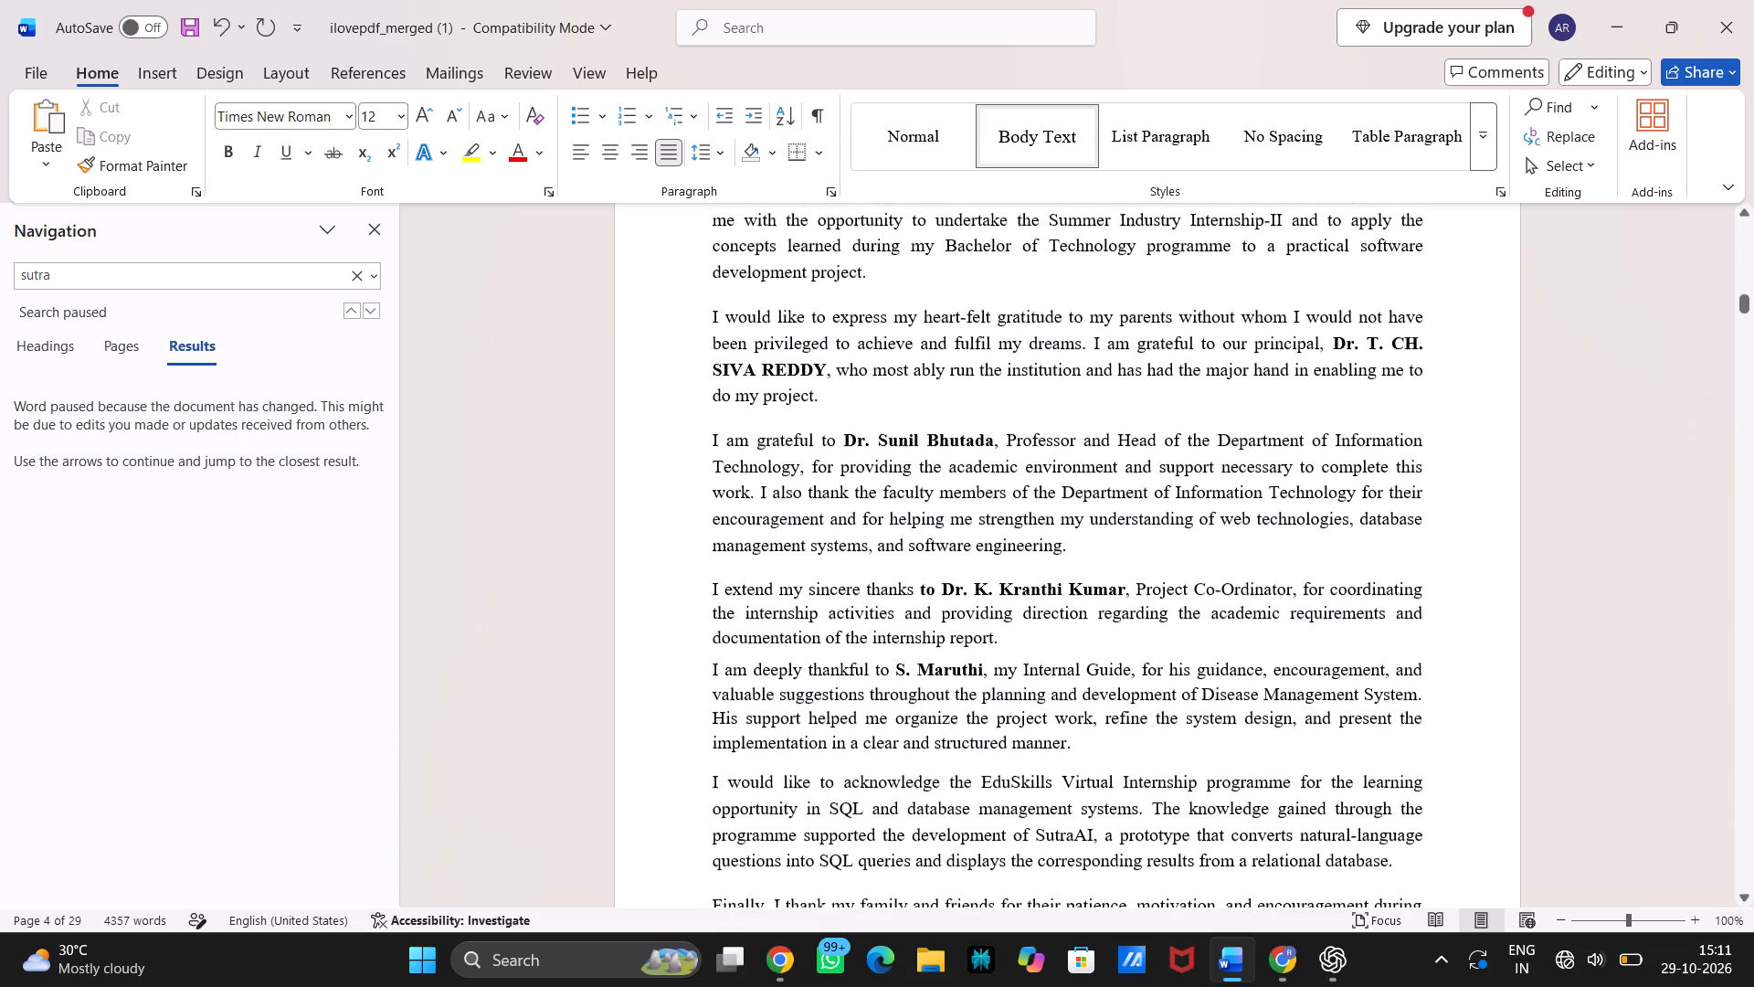
{"action": "scroll", "coordinate": [1020, 560], "scroll_direction": "down", "scroll_amount": 1}
{"action": "scroll", "coordinate": [1054, 467], "scroll_direction": "up", "scroll_amount": 1}
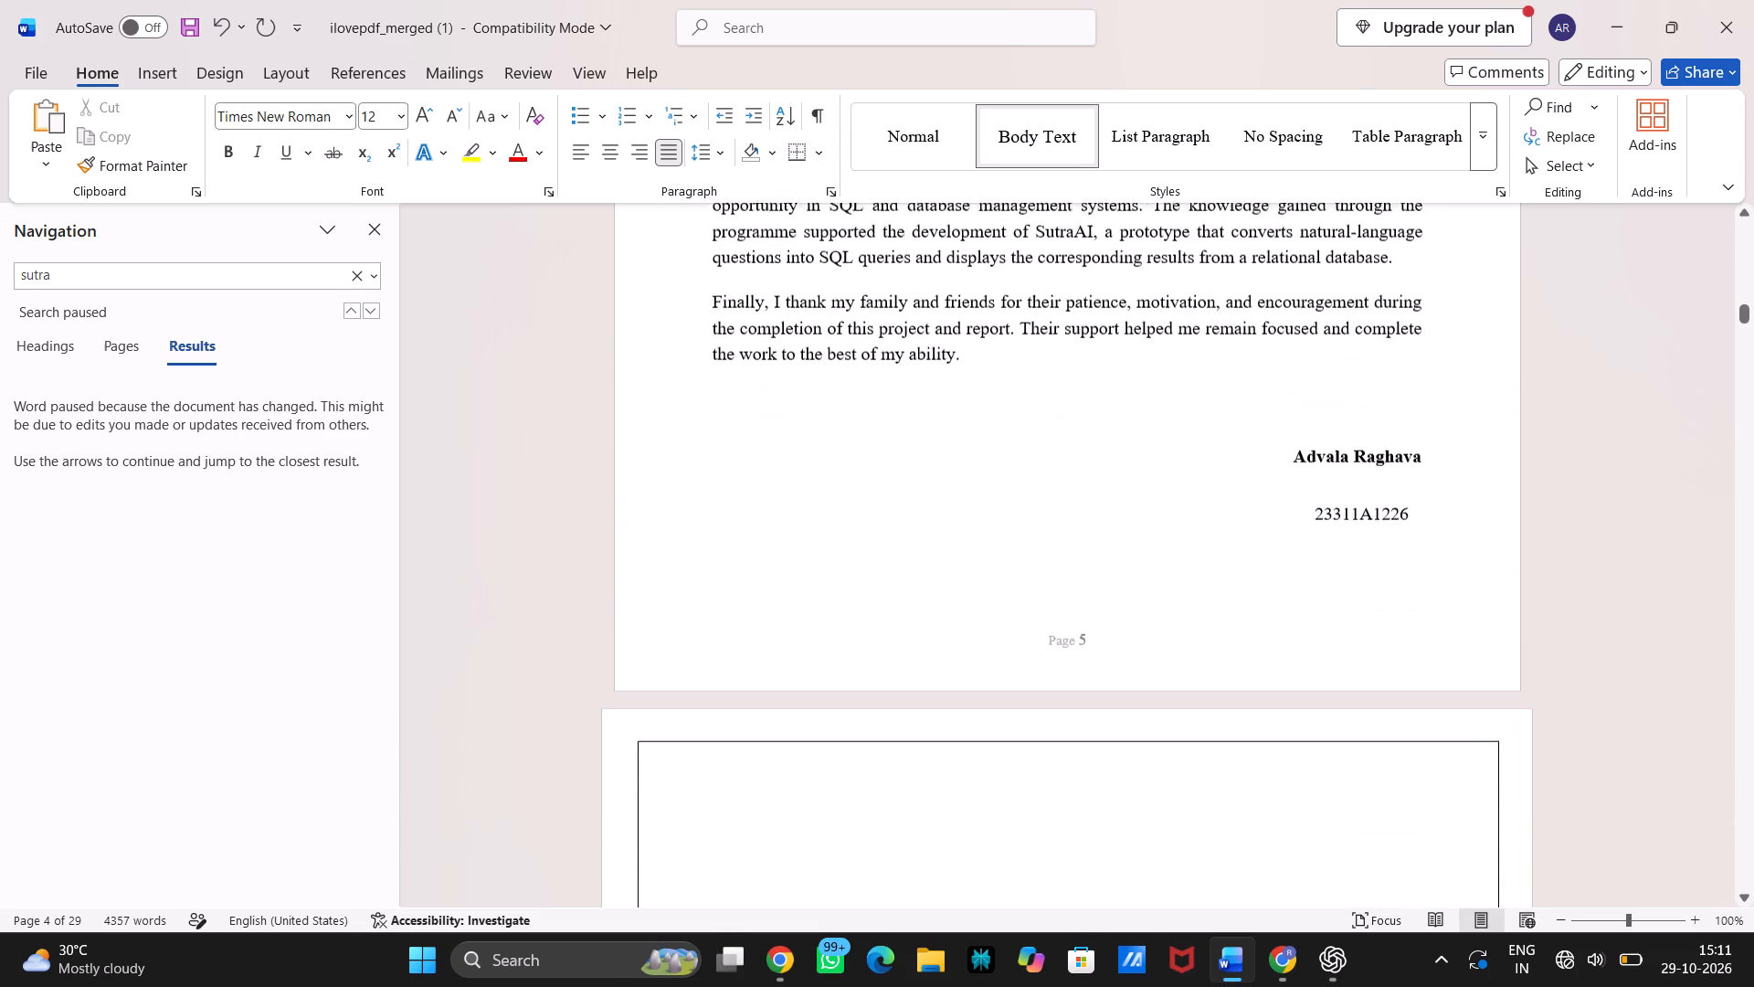
{"action": "scroll", "coordinate": [1054, 467], "scroll_direction": "up", "scroll_amount": 1}
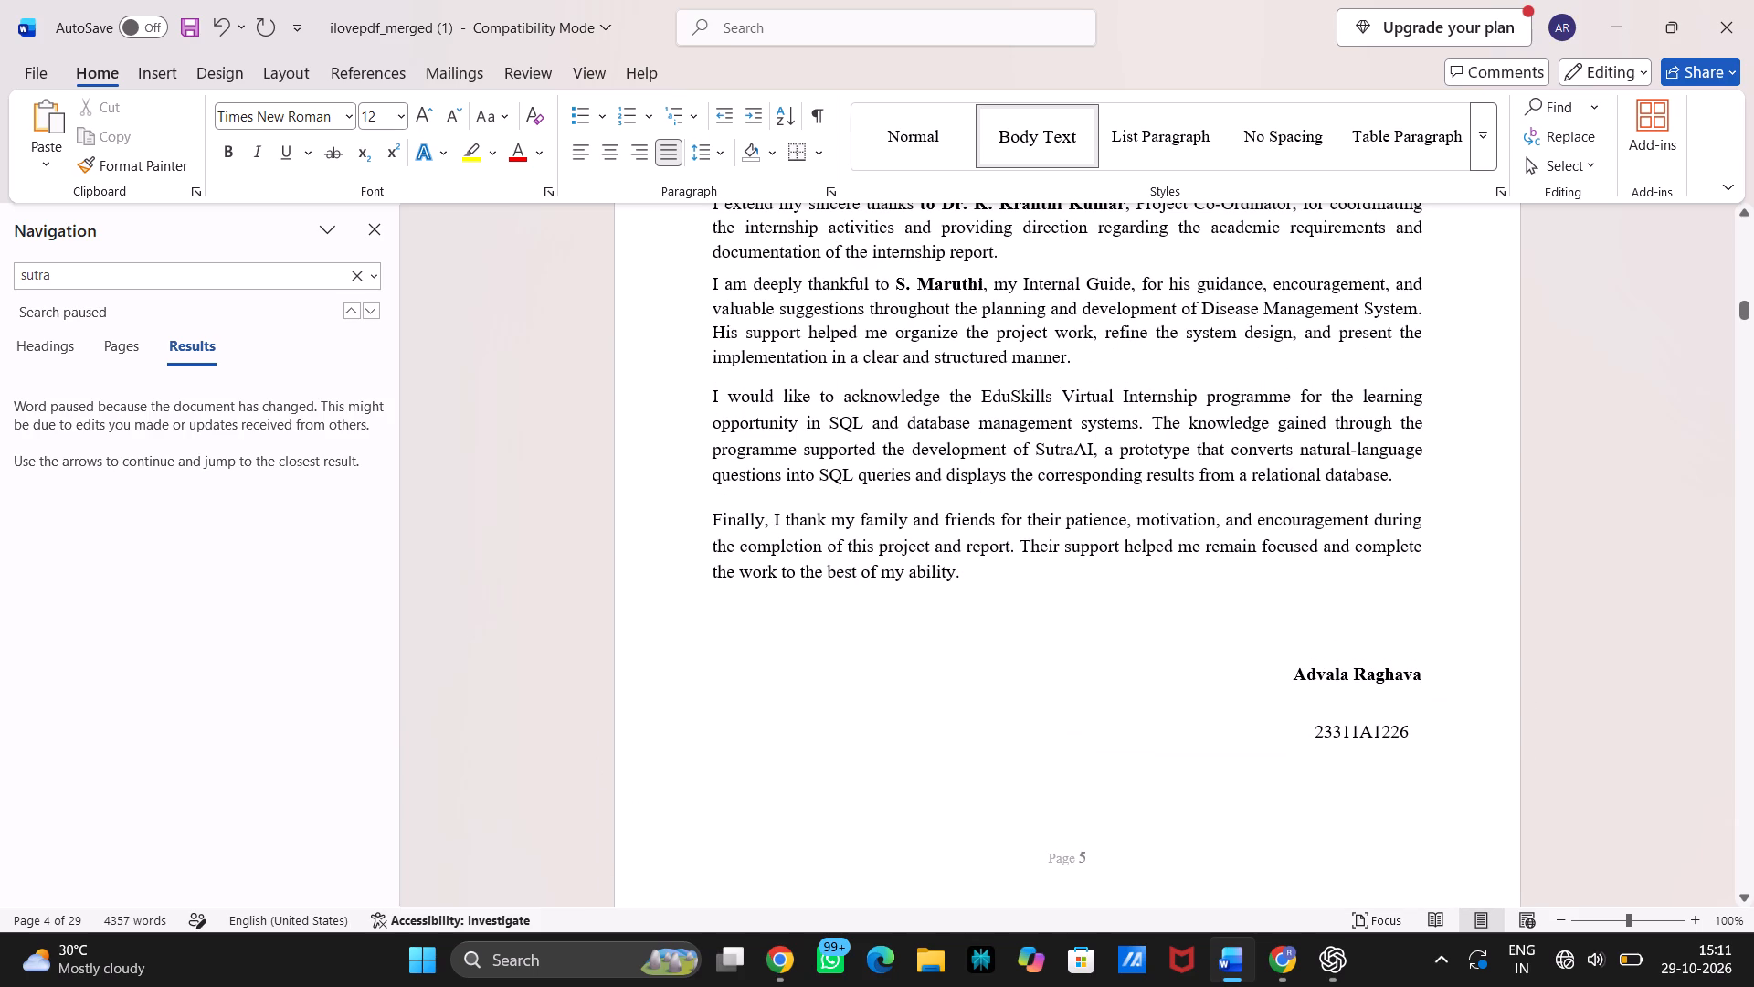
{"action": "left_click_drag", "start_coordinate": [1097, 449], "coordinate": [1076, 451]}
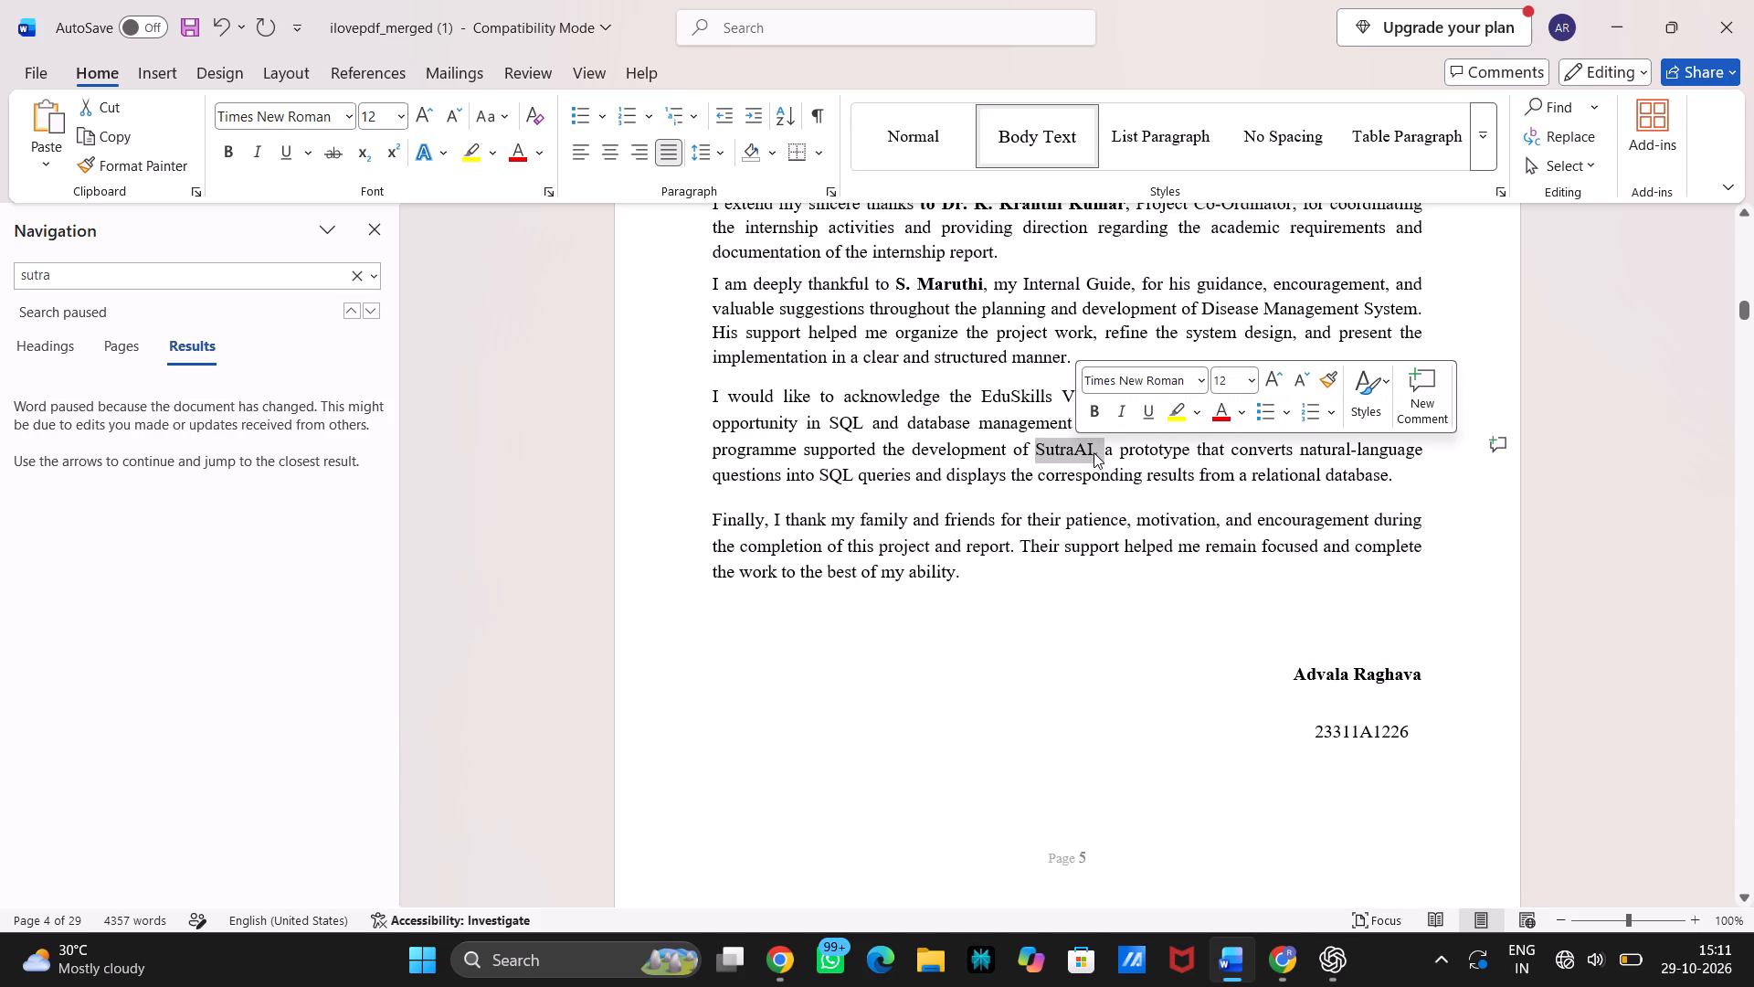
{"action": "left_click", "coordinate": [1093, 452]}
{"action": "left_click_drag", "start_coordinate": [1093, 452], "coordinate": [1031, 451]}
{"action": "left_click", "coordinate": [1042, 451]}
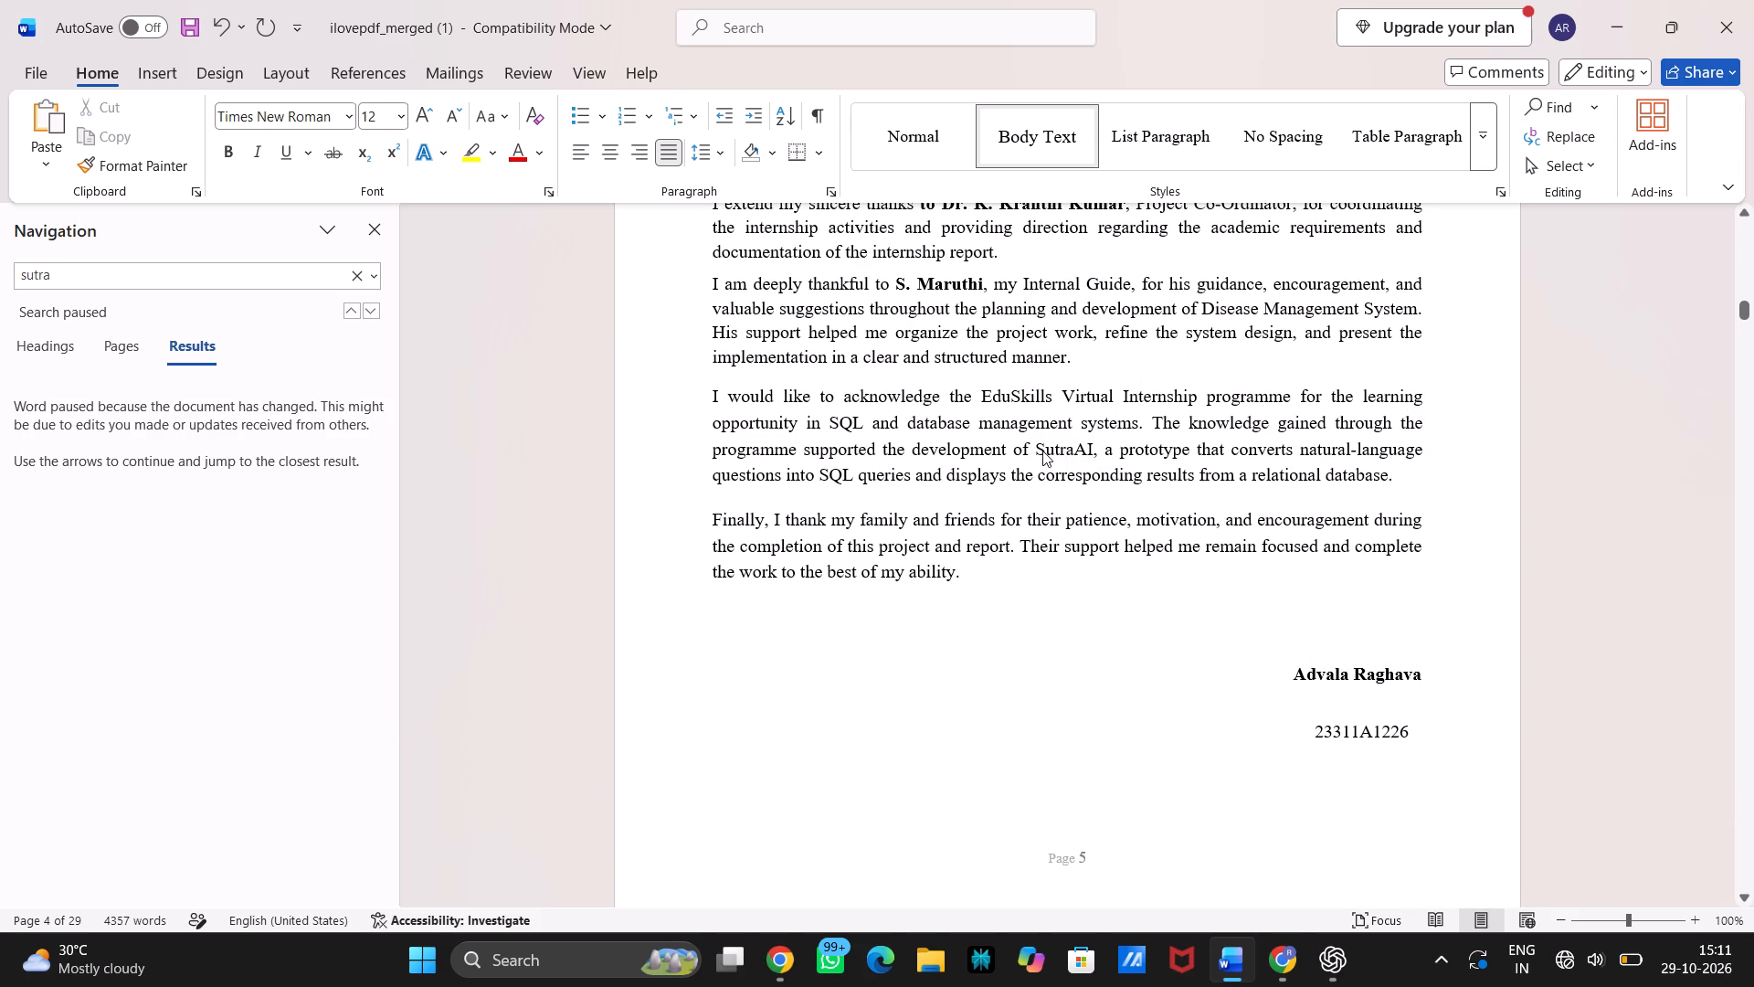
{"action": "left_click", "coordinate": [1041, 449]}
{"action": "left_click_drag", "start_coordinate": [1040, 448], "coordinate": [1091, 451]}
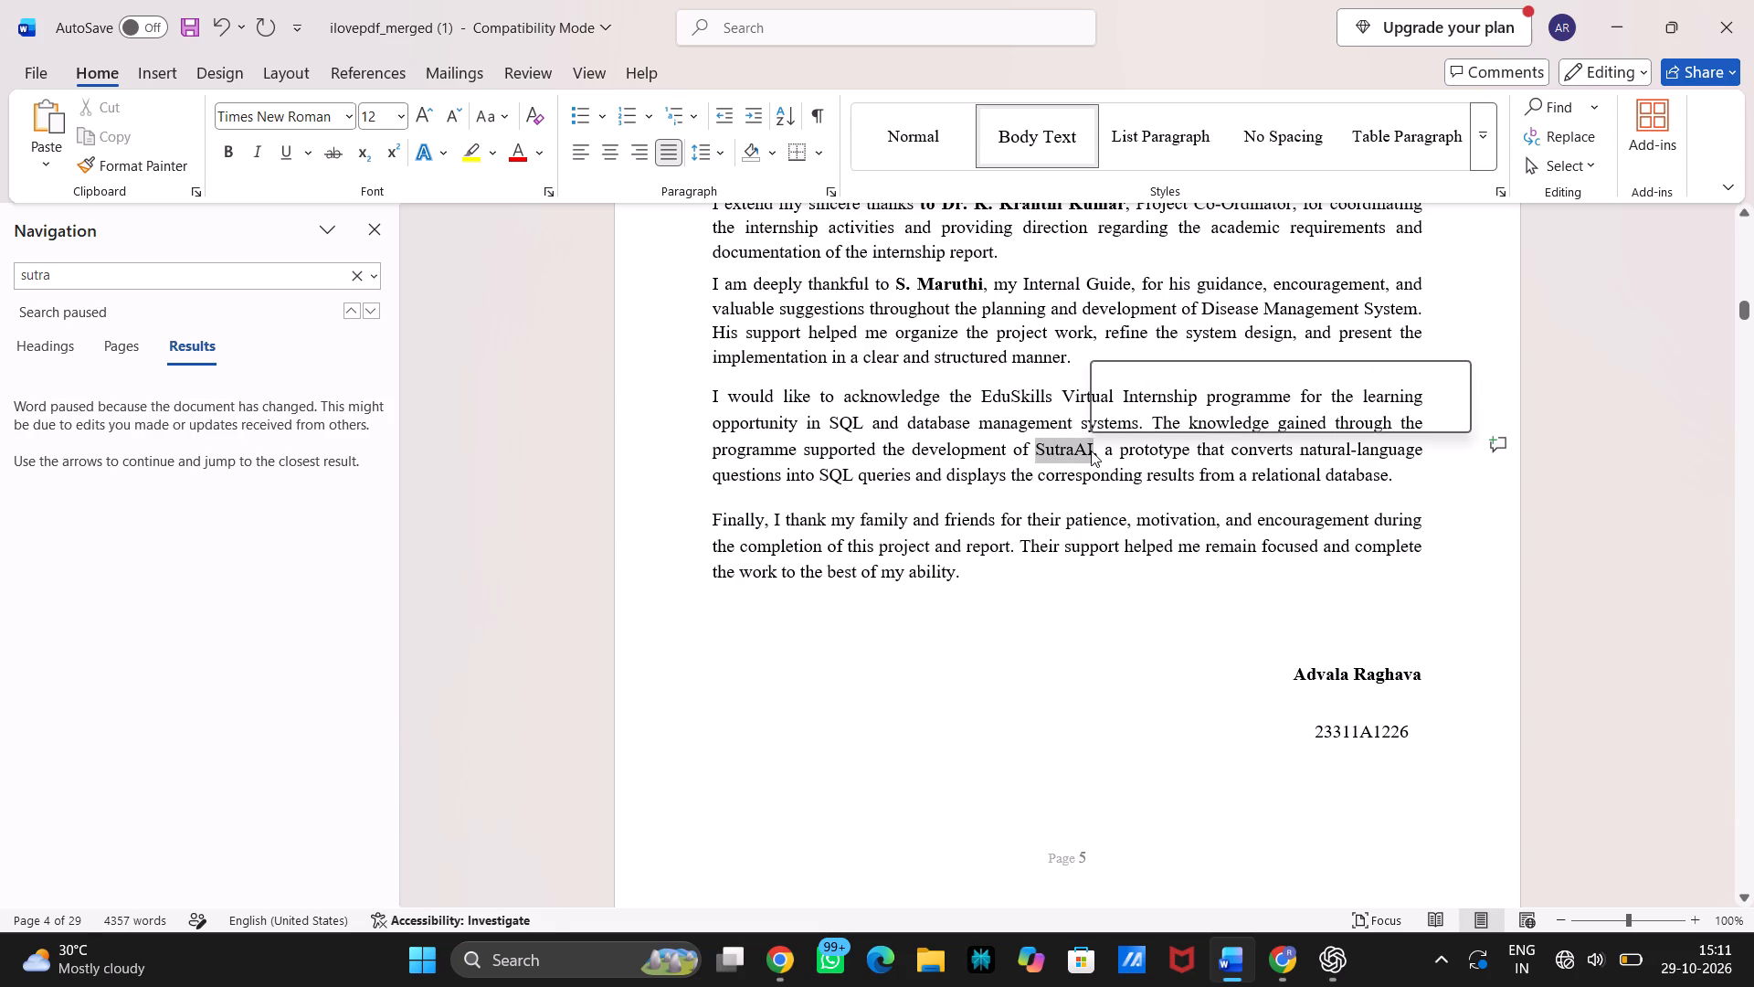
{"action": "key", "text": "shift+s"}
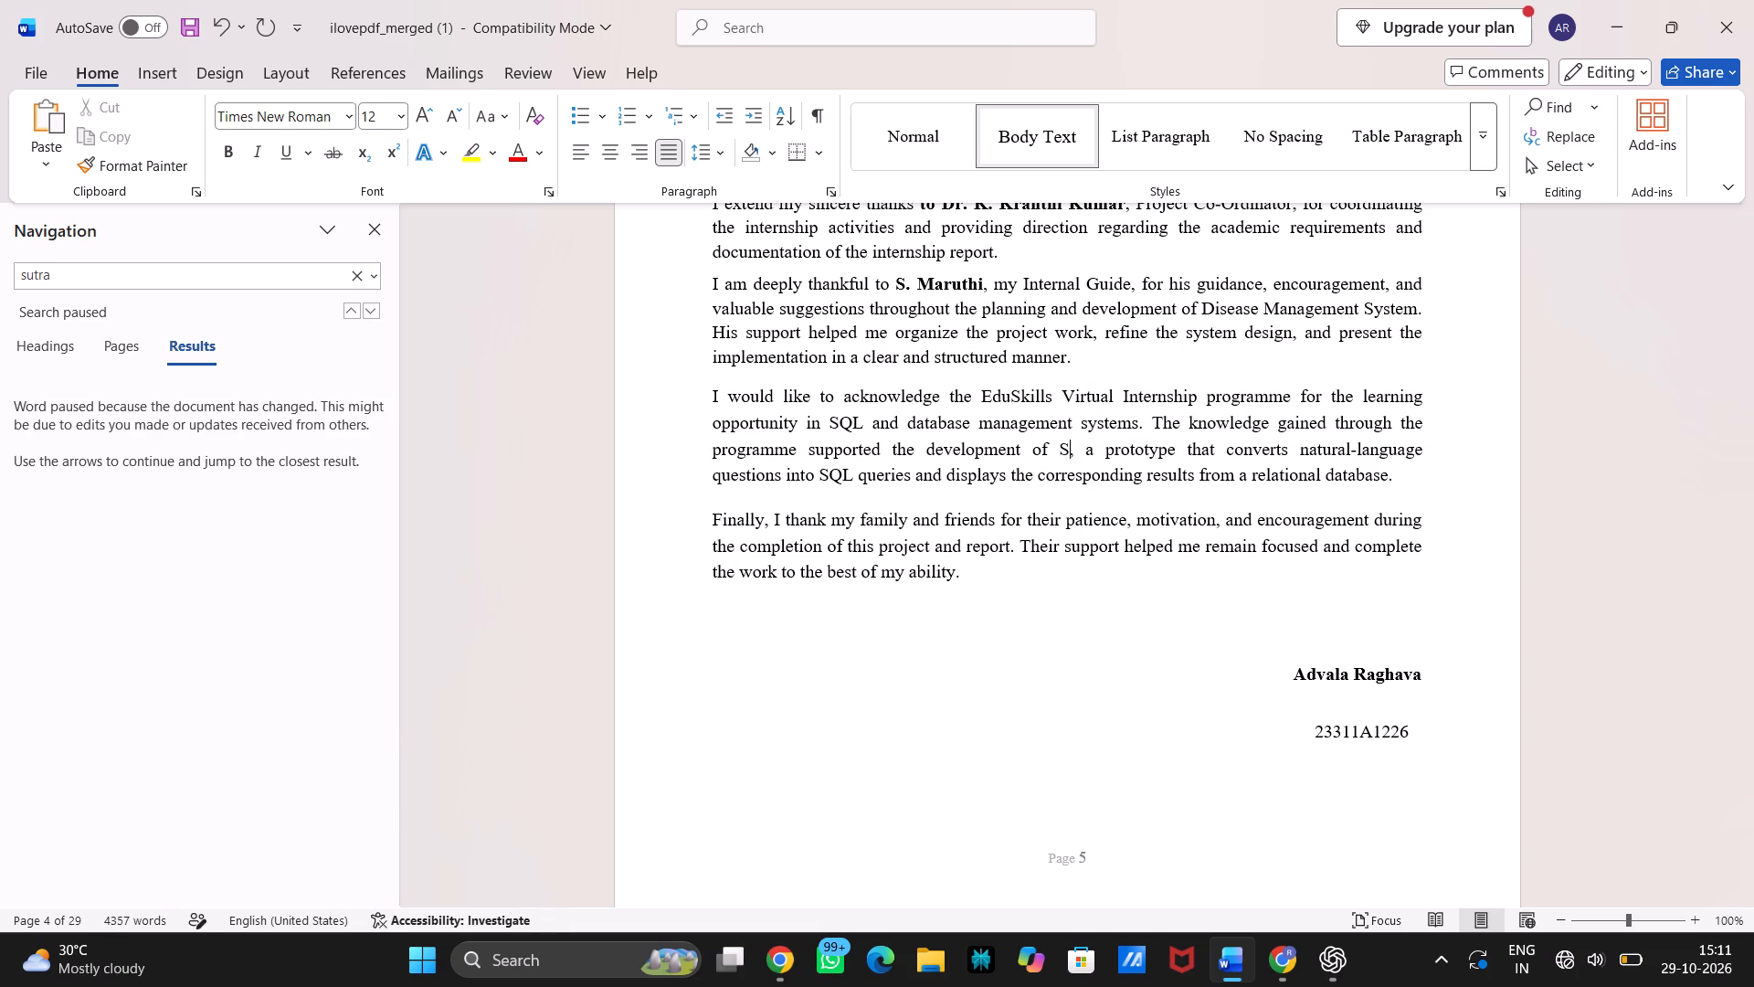
{"action": "key", "text": "BackSpace"}
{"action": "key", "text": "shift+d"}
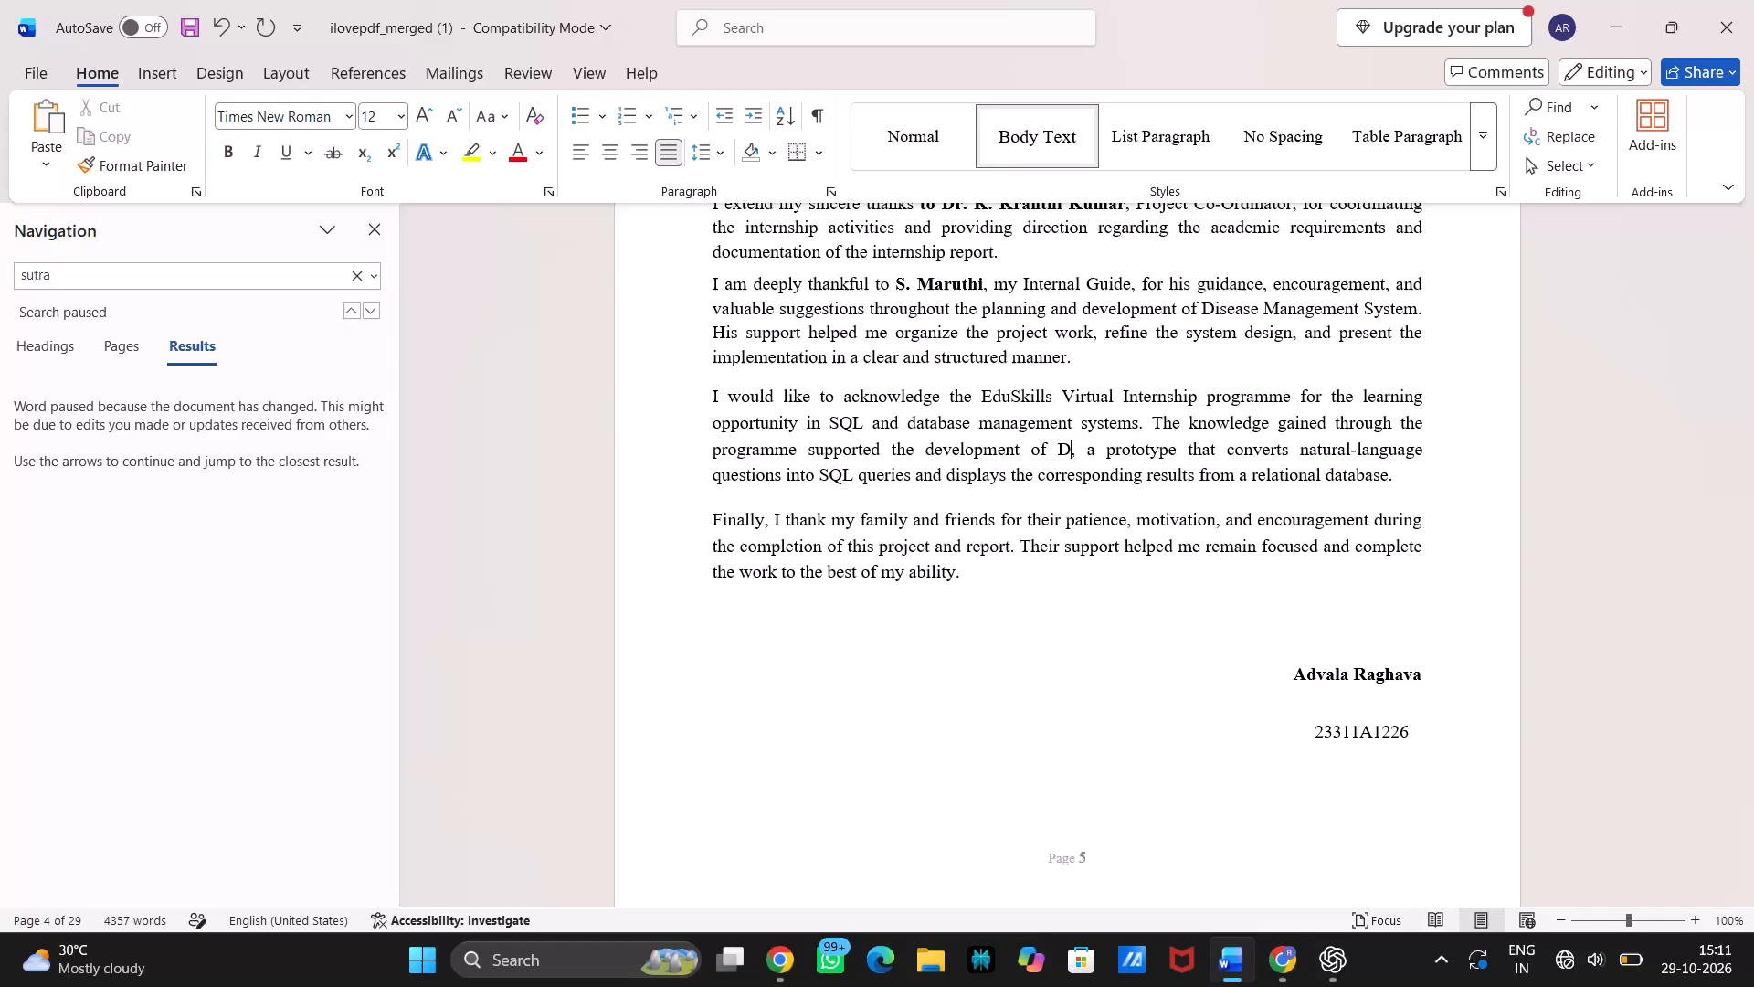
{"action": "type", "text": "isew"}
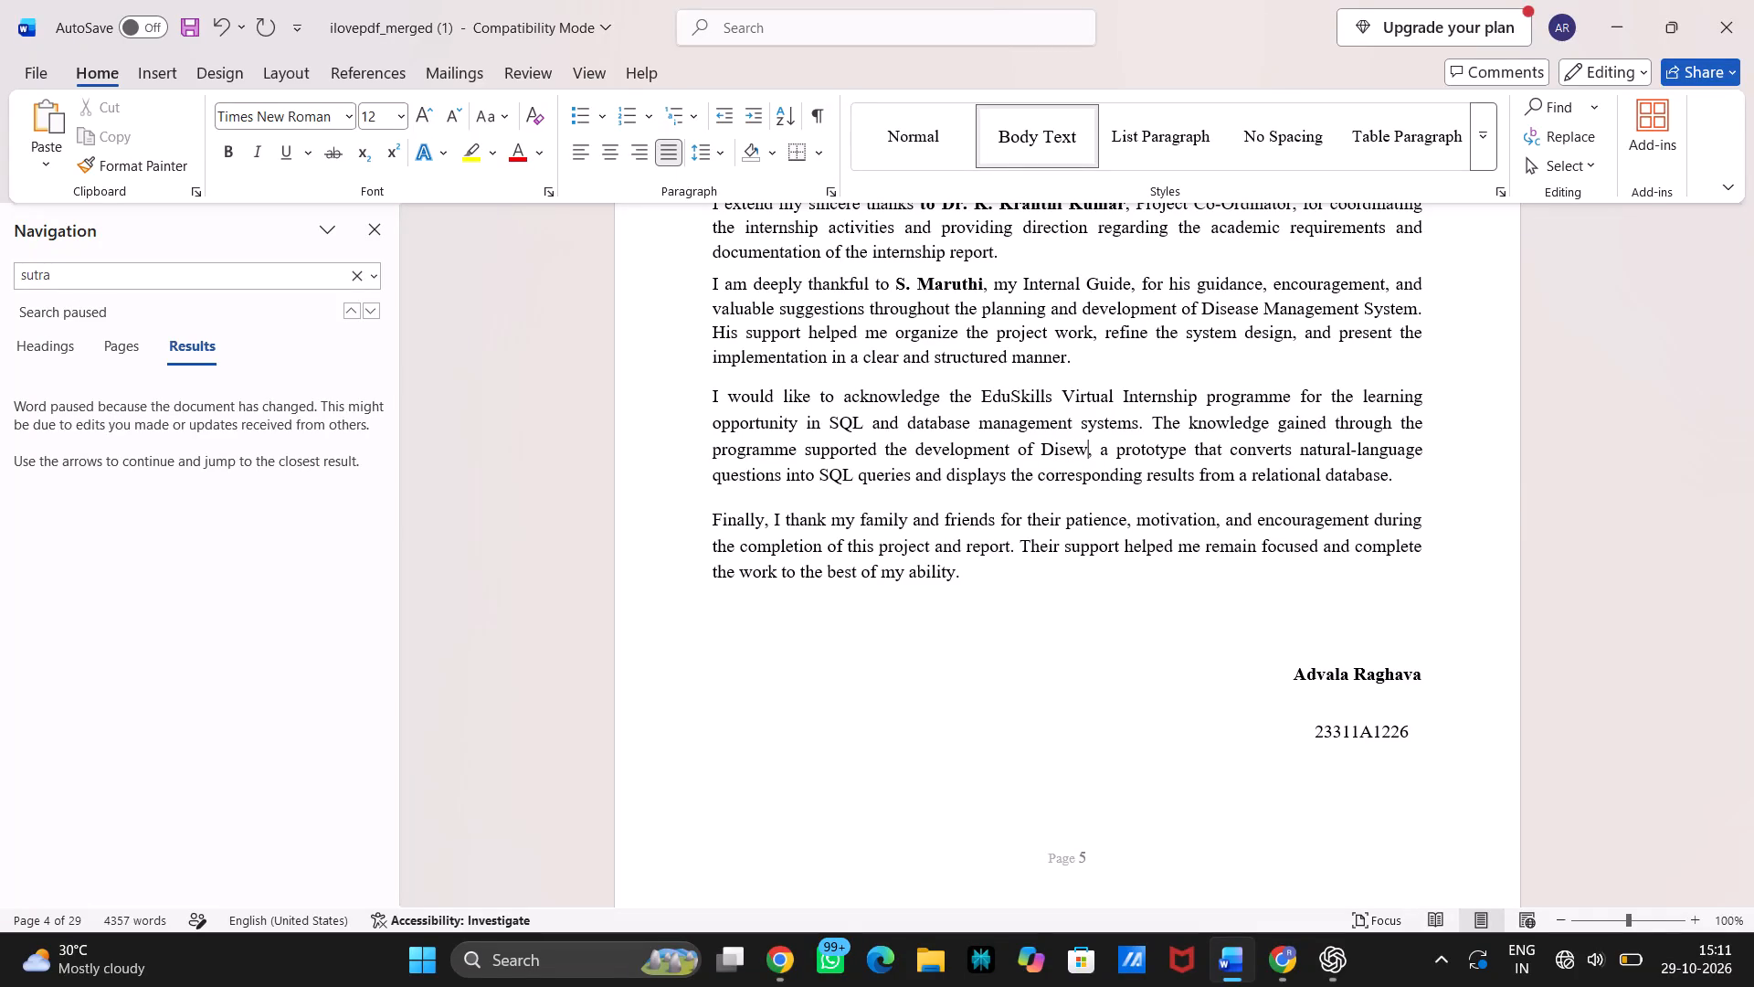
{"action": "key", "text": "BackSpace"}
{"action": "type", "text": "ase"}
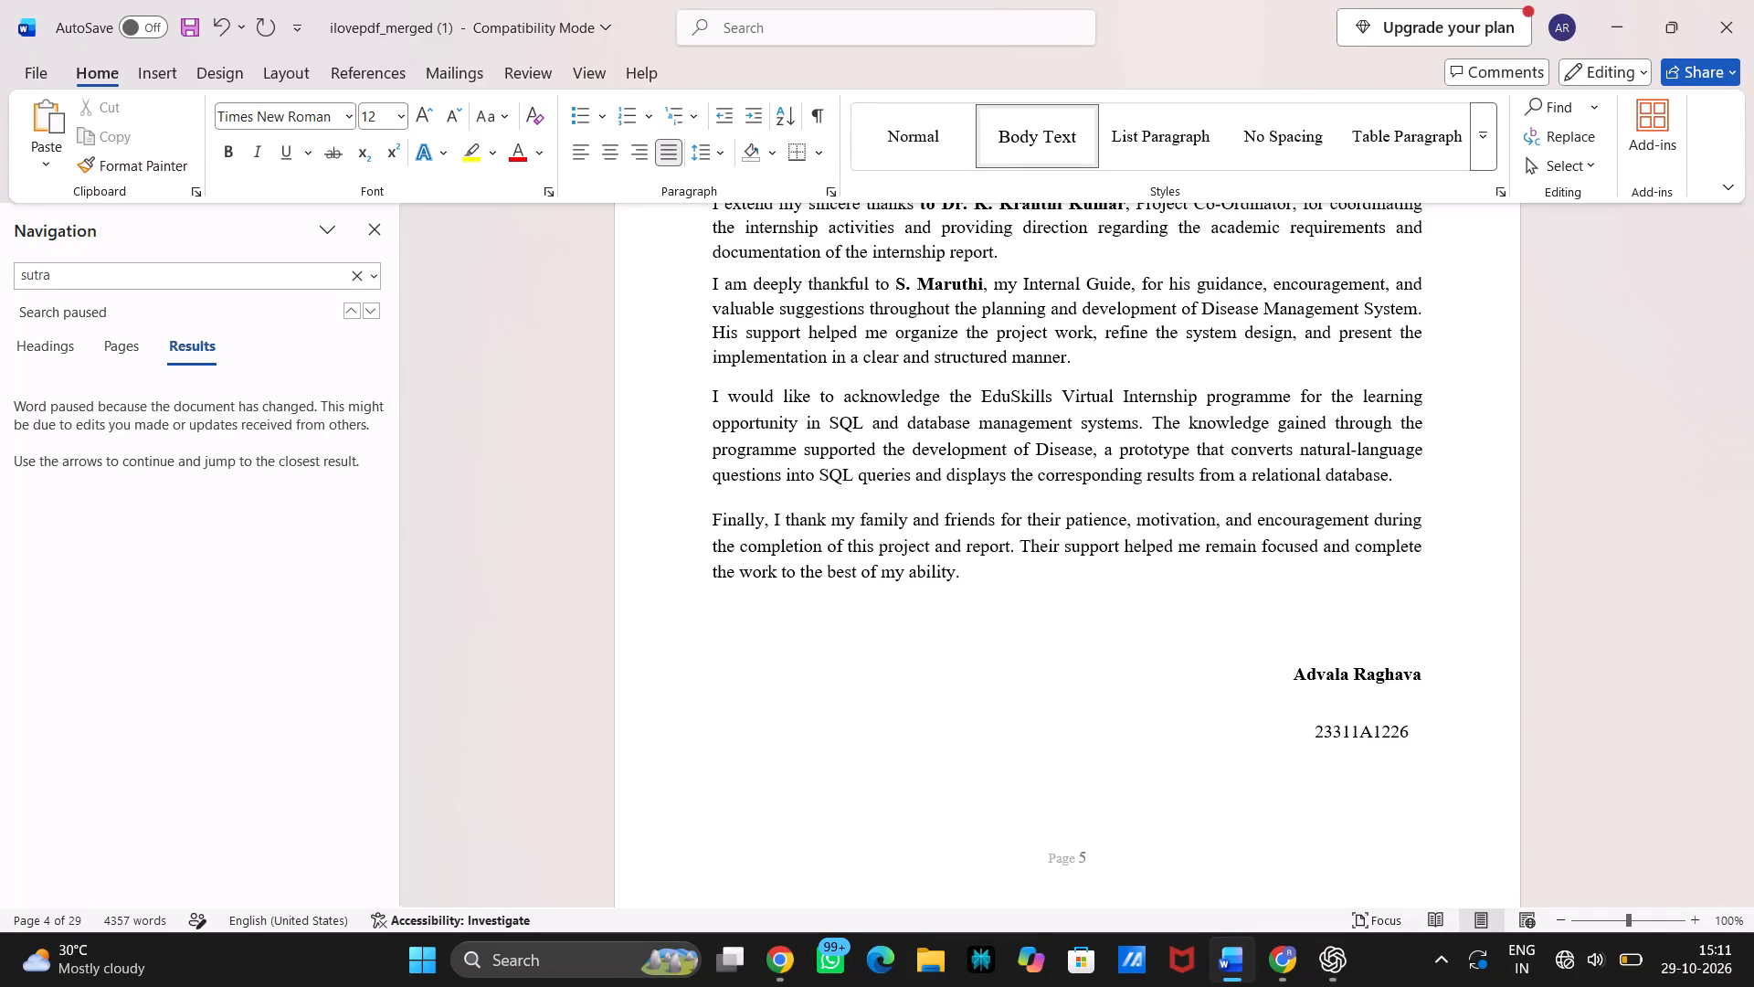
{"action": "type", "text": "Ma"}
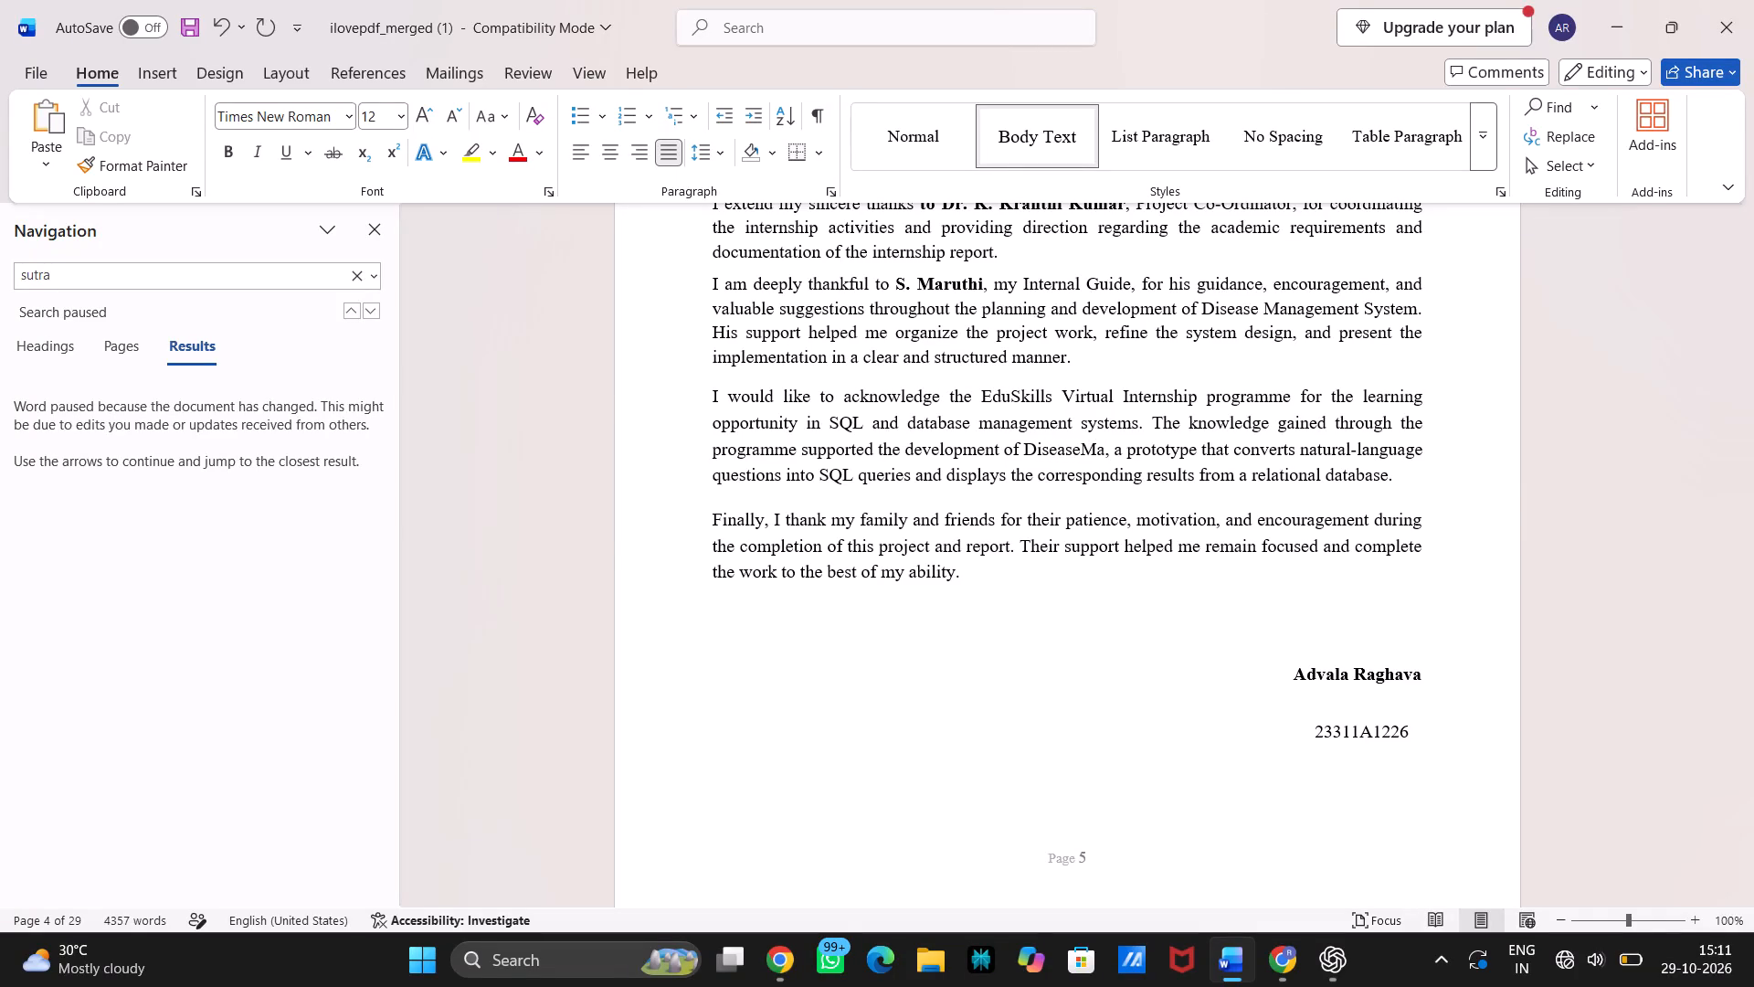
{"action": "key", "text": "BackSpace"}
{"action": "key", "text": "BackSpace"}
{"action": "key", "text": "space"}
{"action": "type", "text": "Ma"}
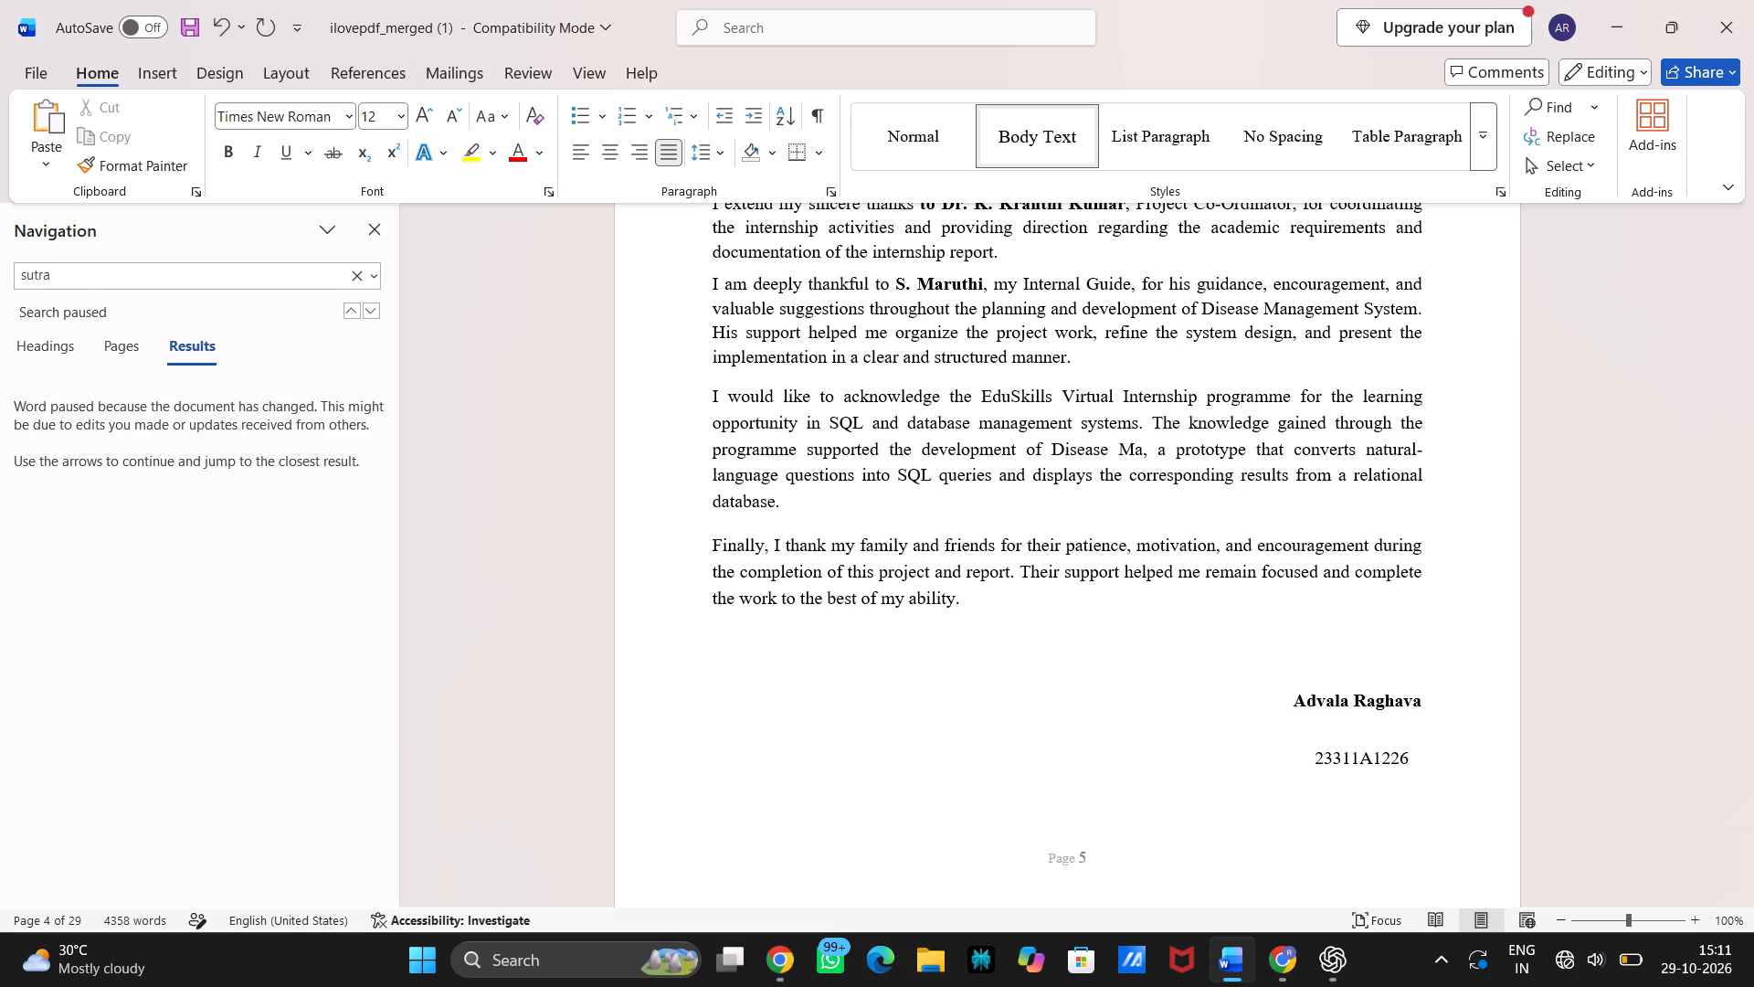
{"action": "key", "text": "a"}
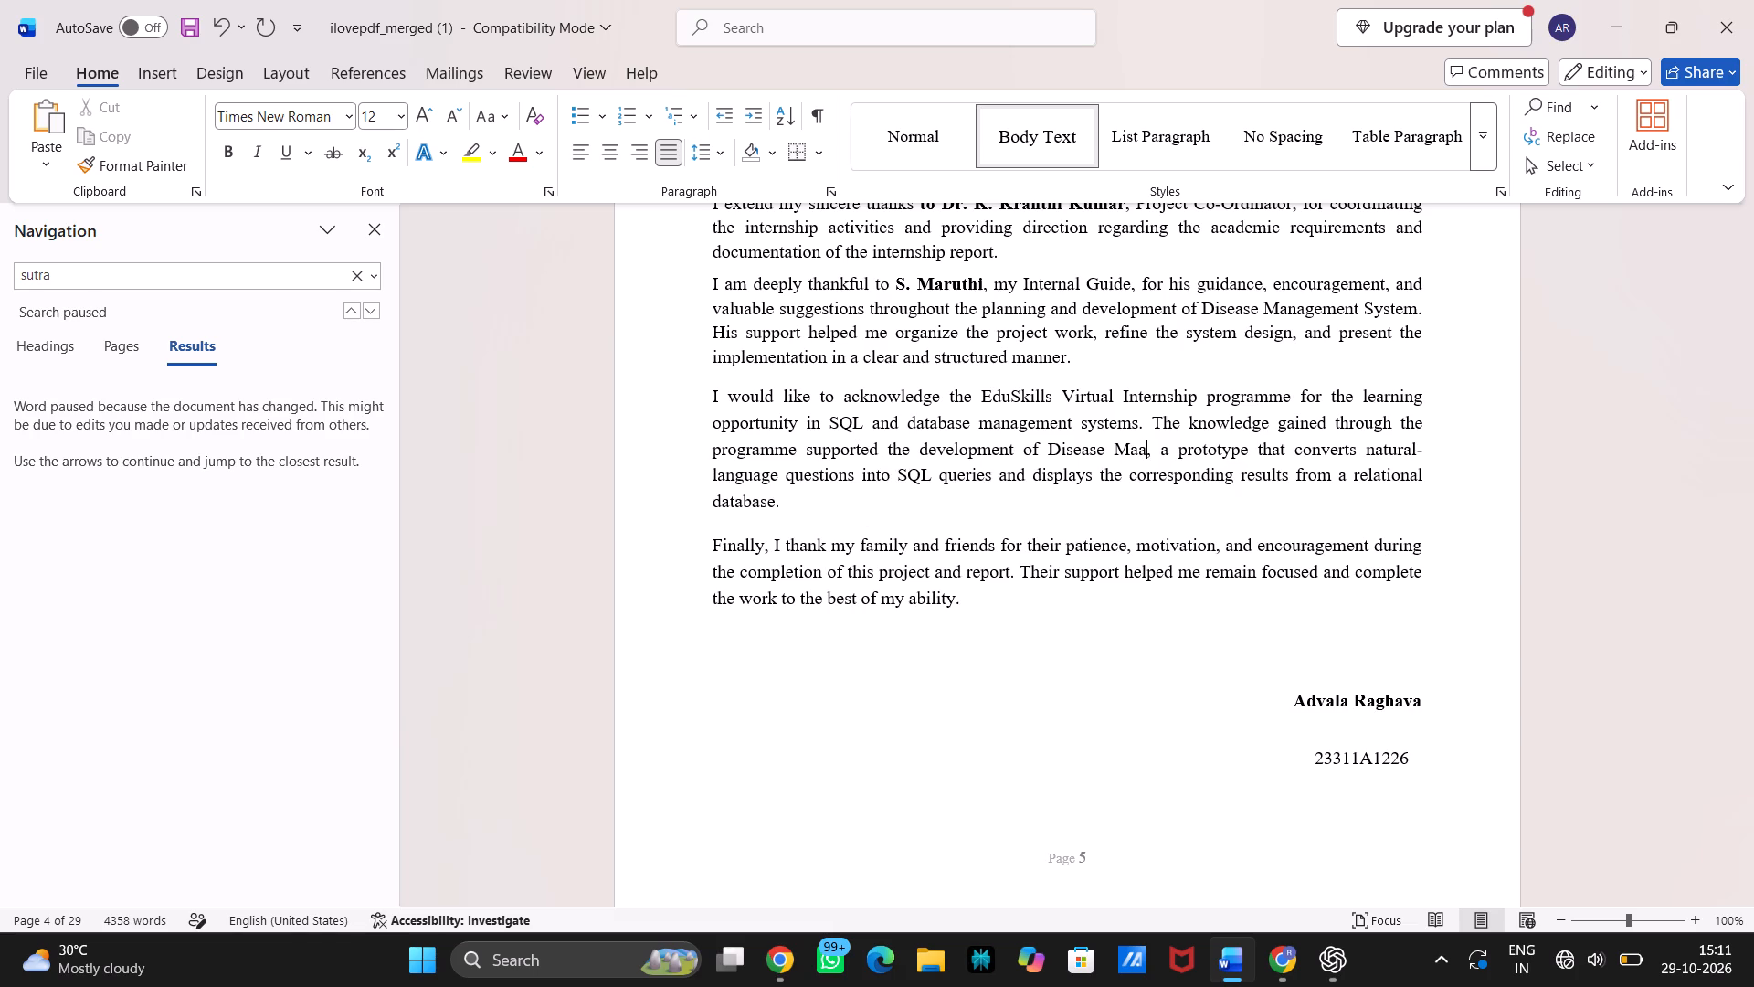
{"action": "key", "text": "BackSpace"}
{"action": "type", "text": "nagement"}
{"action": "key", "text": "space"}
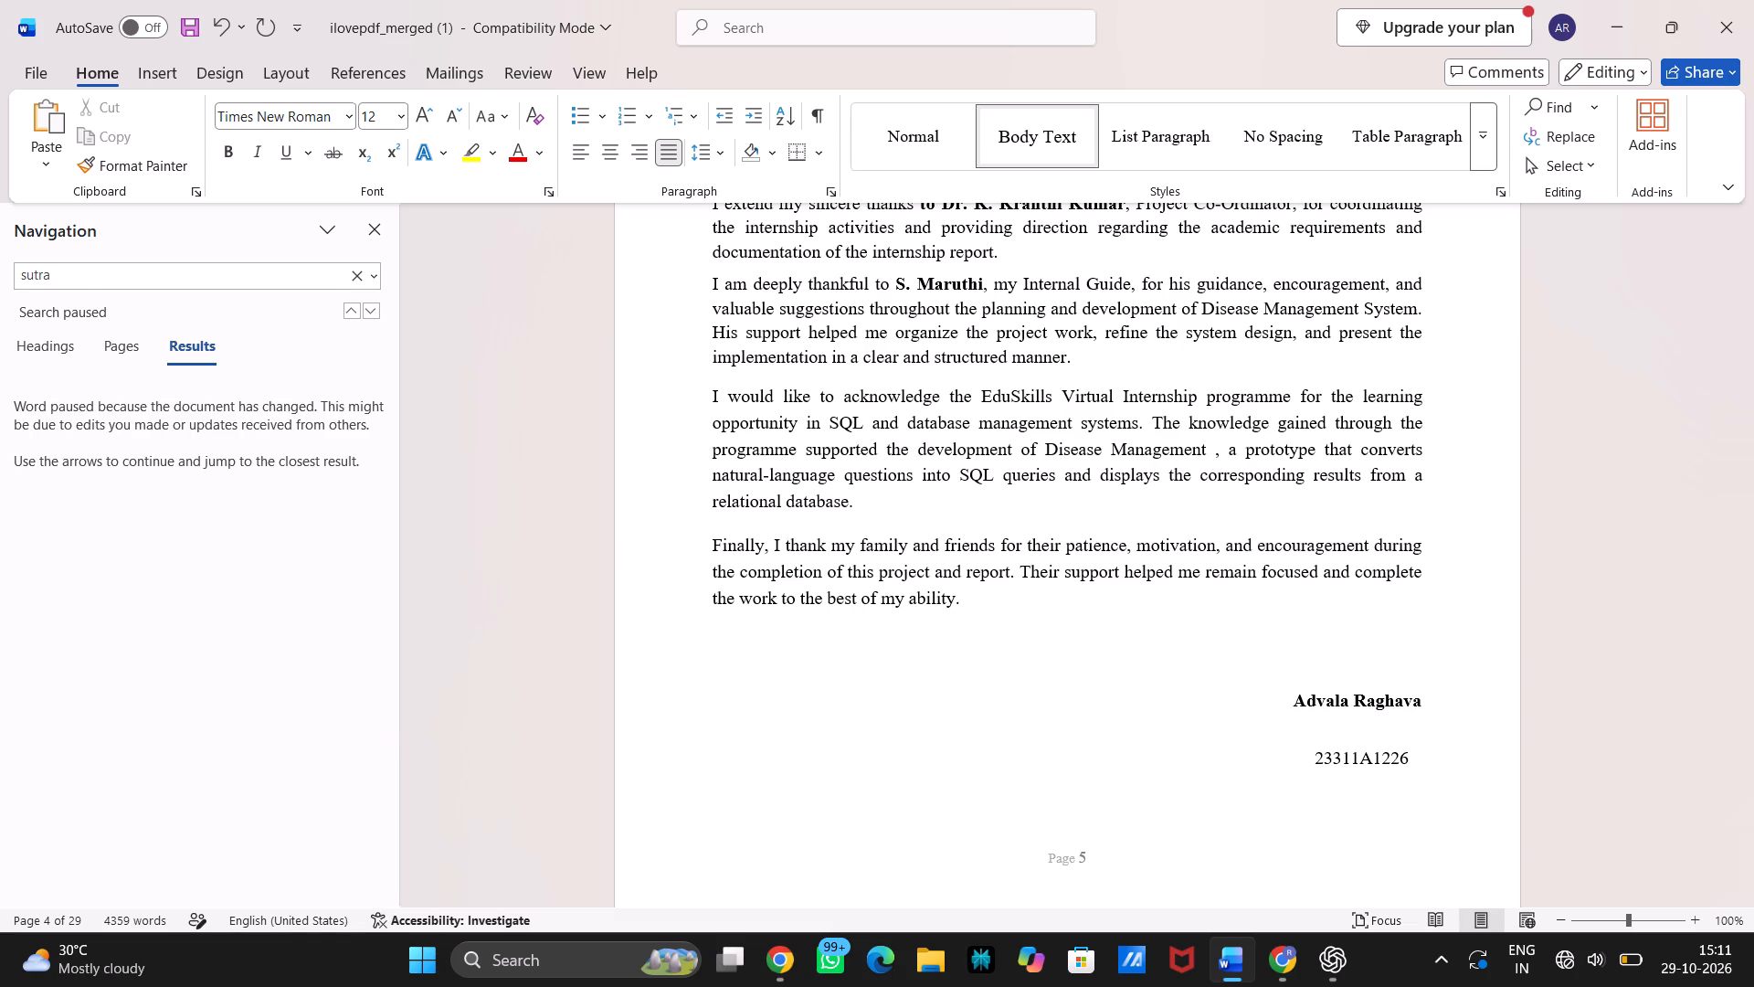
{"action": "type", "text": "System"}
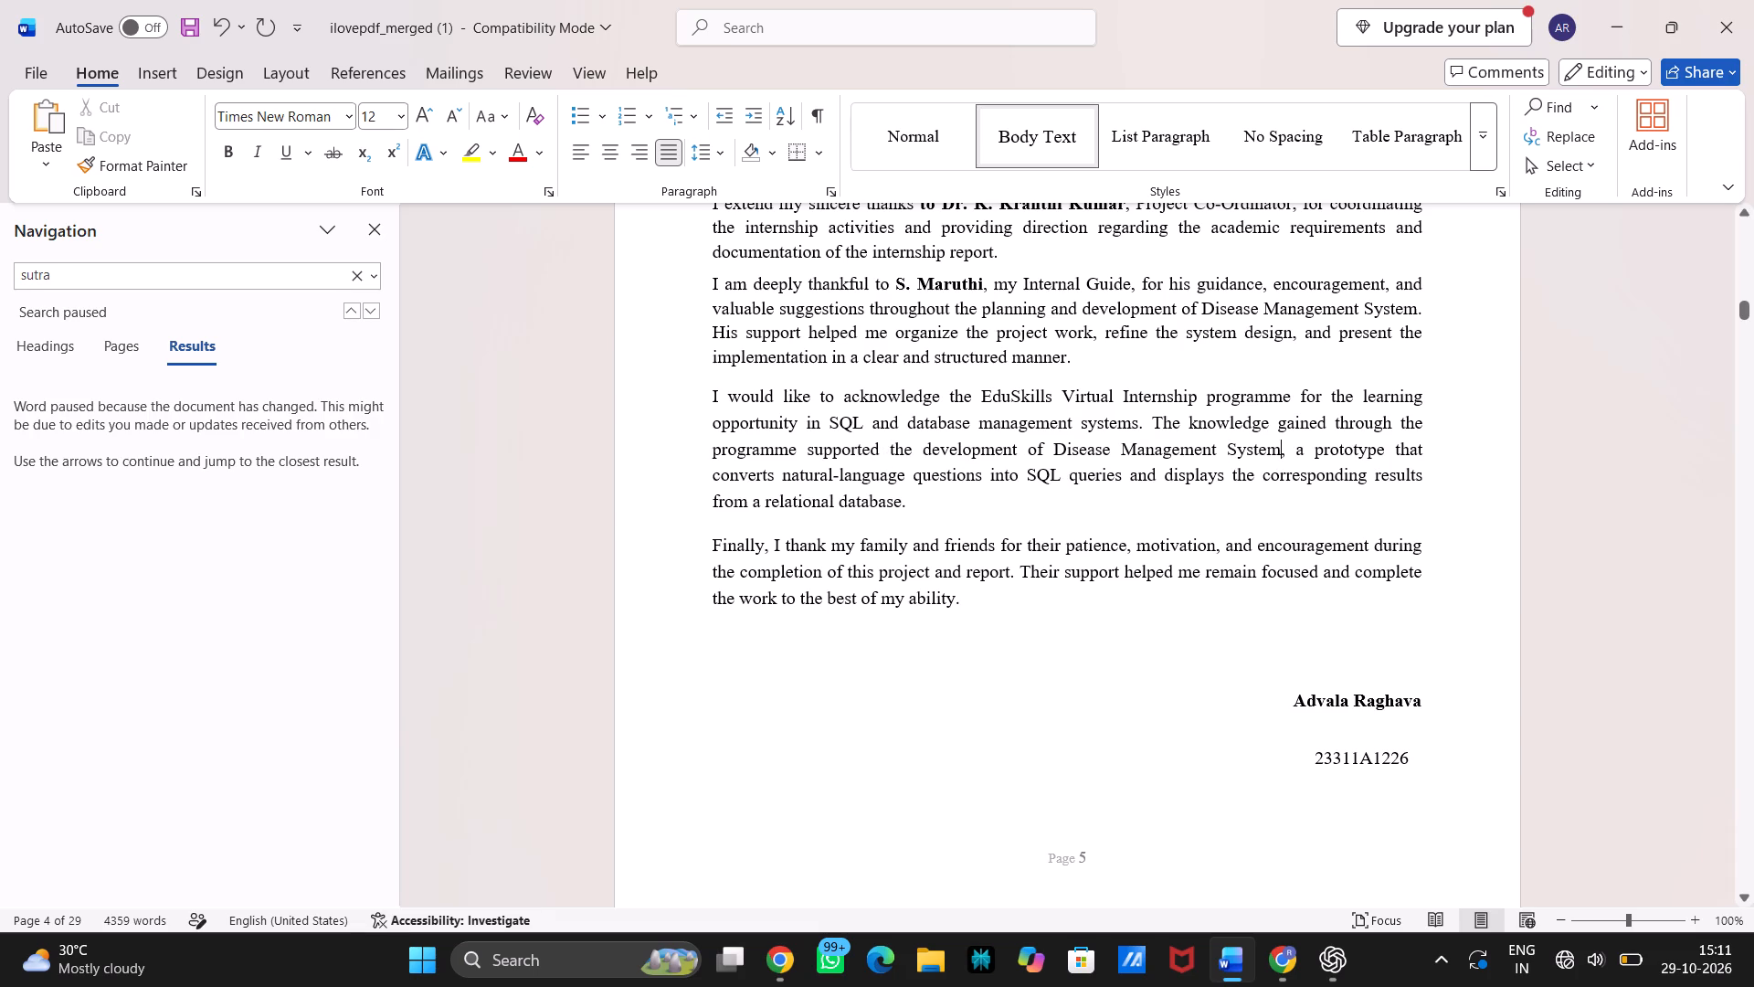
Find the next "sutra" occurrence and change the heading to "UML and system models used in Disease Management System".
{"action": "left_click", "coordinate": [371, 311]}
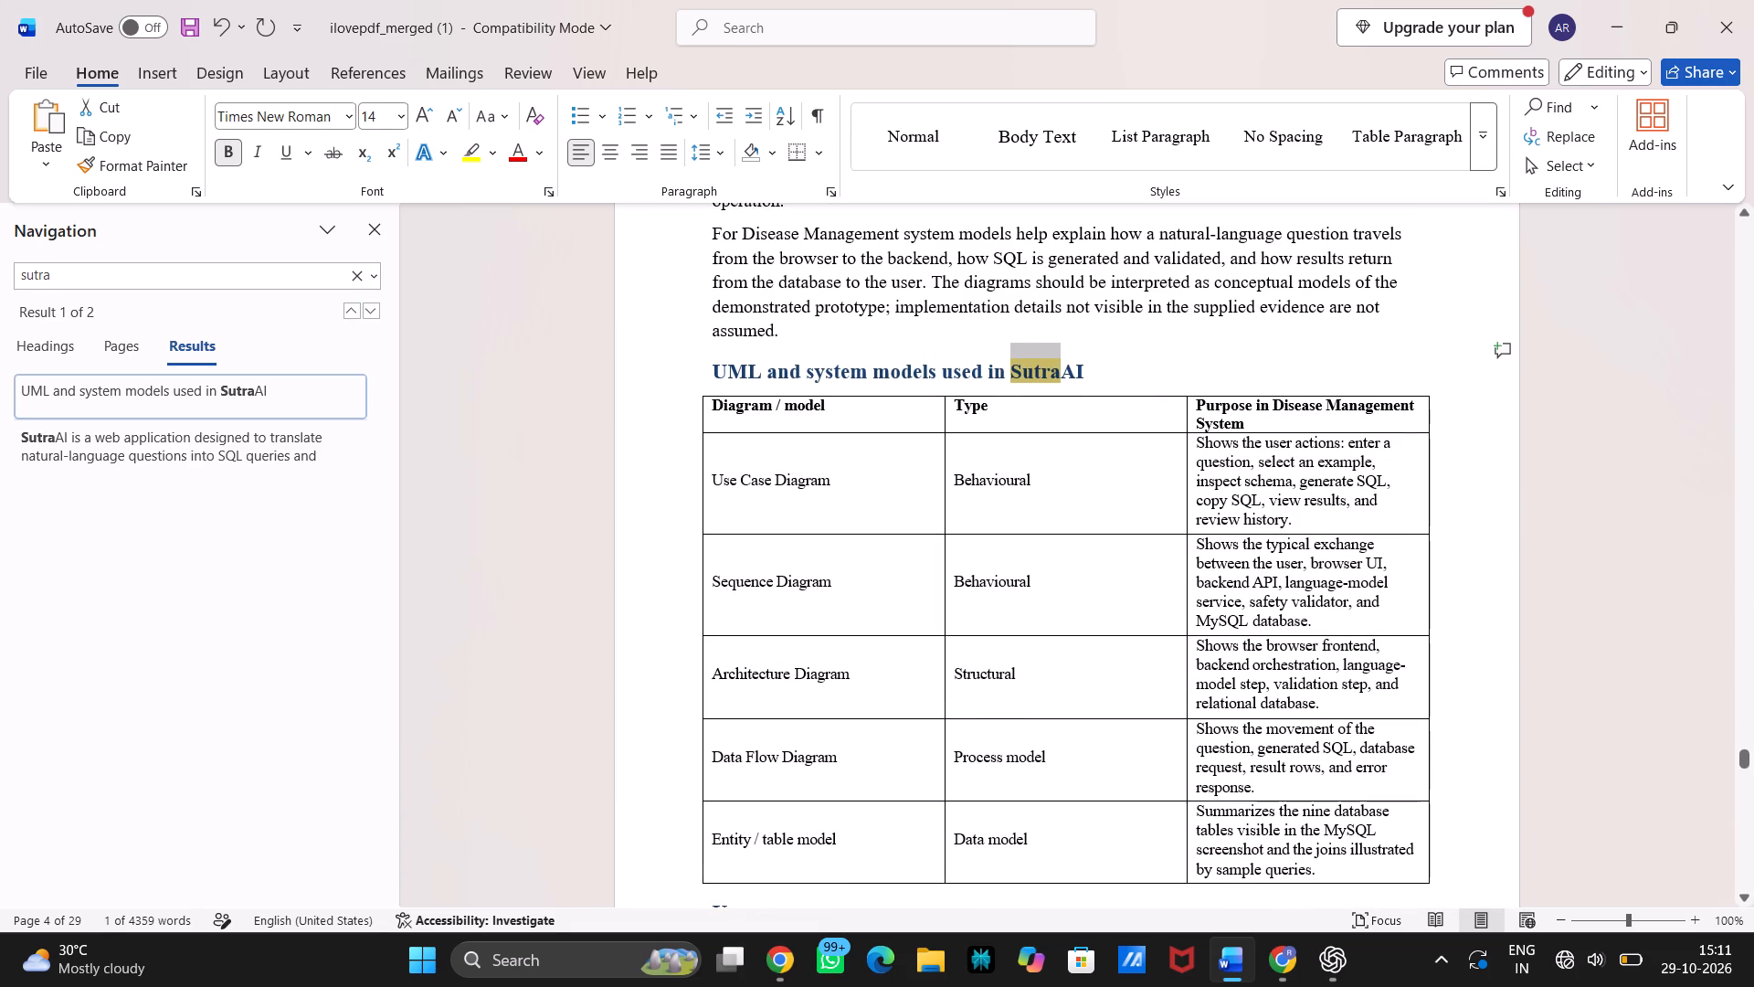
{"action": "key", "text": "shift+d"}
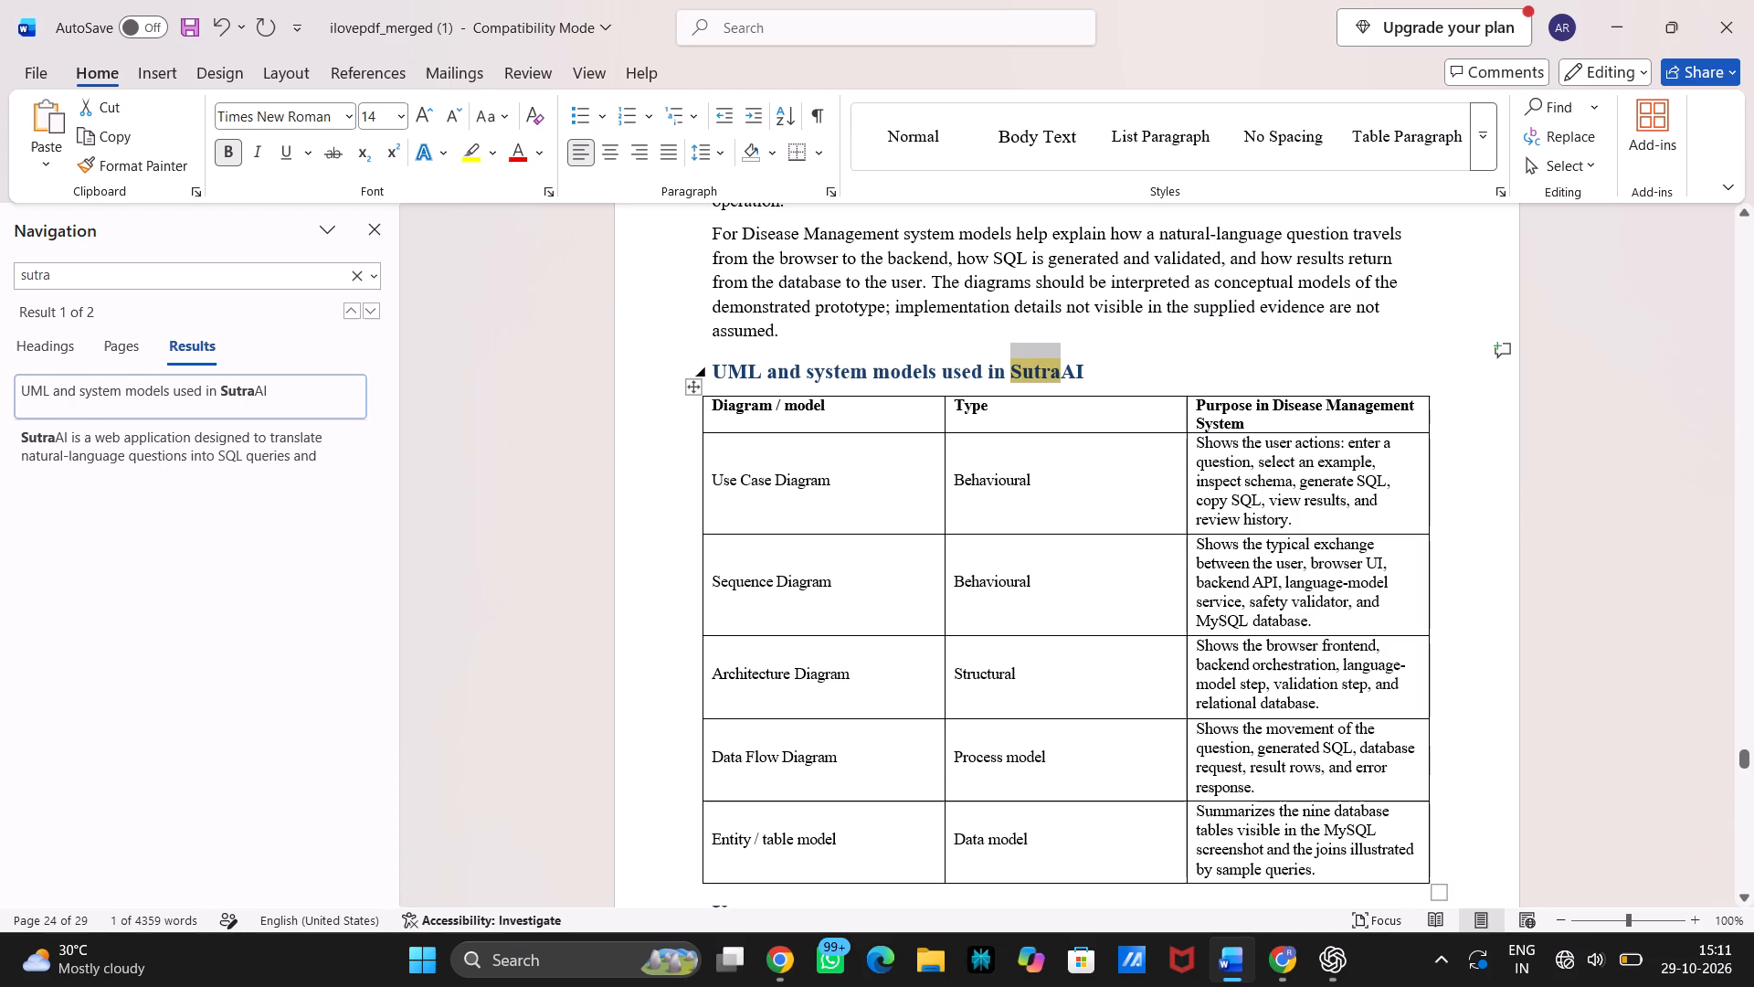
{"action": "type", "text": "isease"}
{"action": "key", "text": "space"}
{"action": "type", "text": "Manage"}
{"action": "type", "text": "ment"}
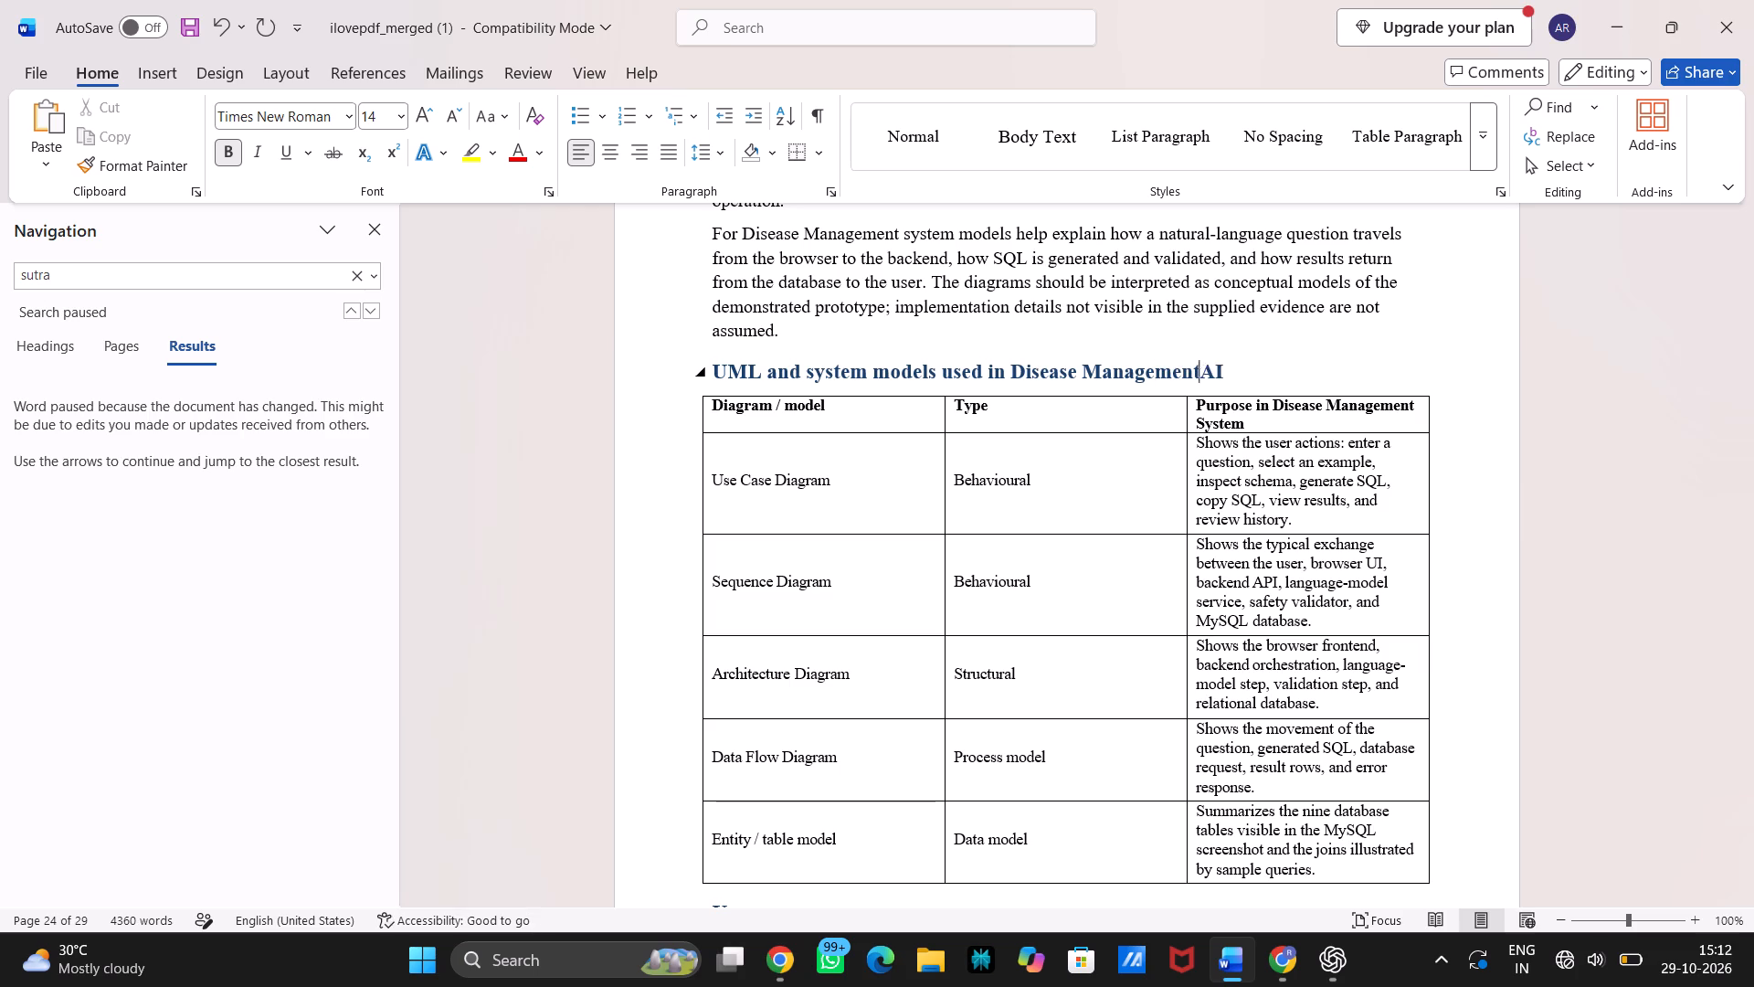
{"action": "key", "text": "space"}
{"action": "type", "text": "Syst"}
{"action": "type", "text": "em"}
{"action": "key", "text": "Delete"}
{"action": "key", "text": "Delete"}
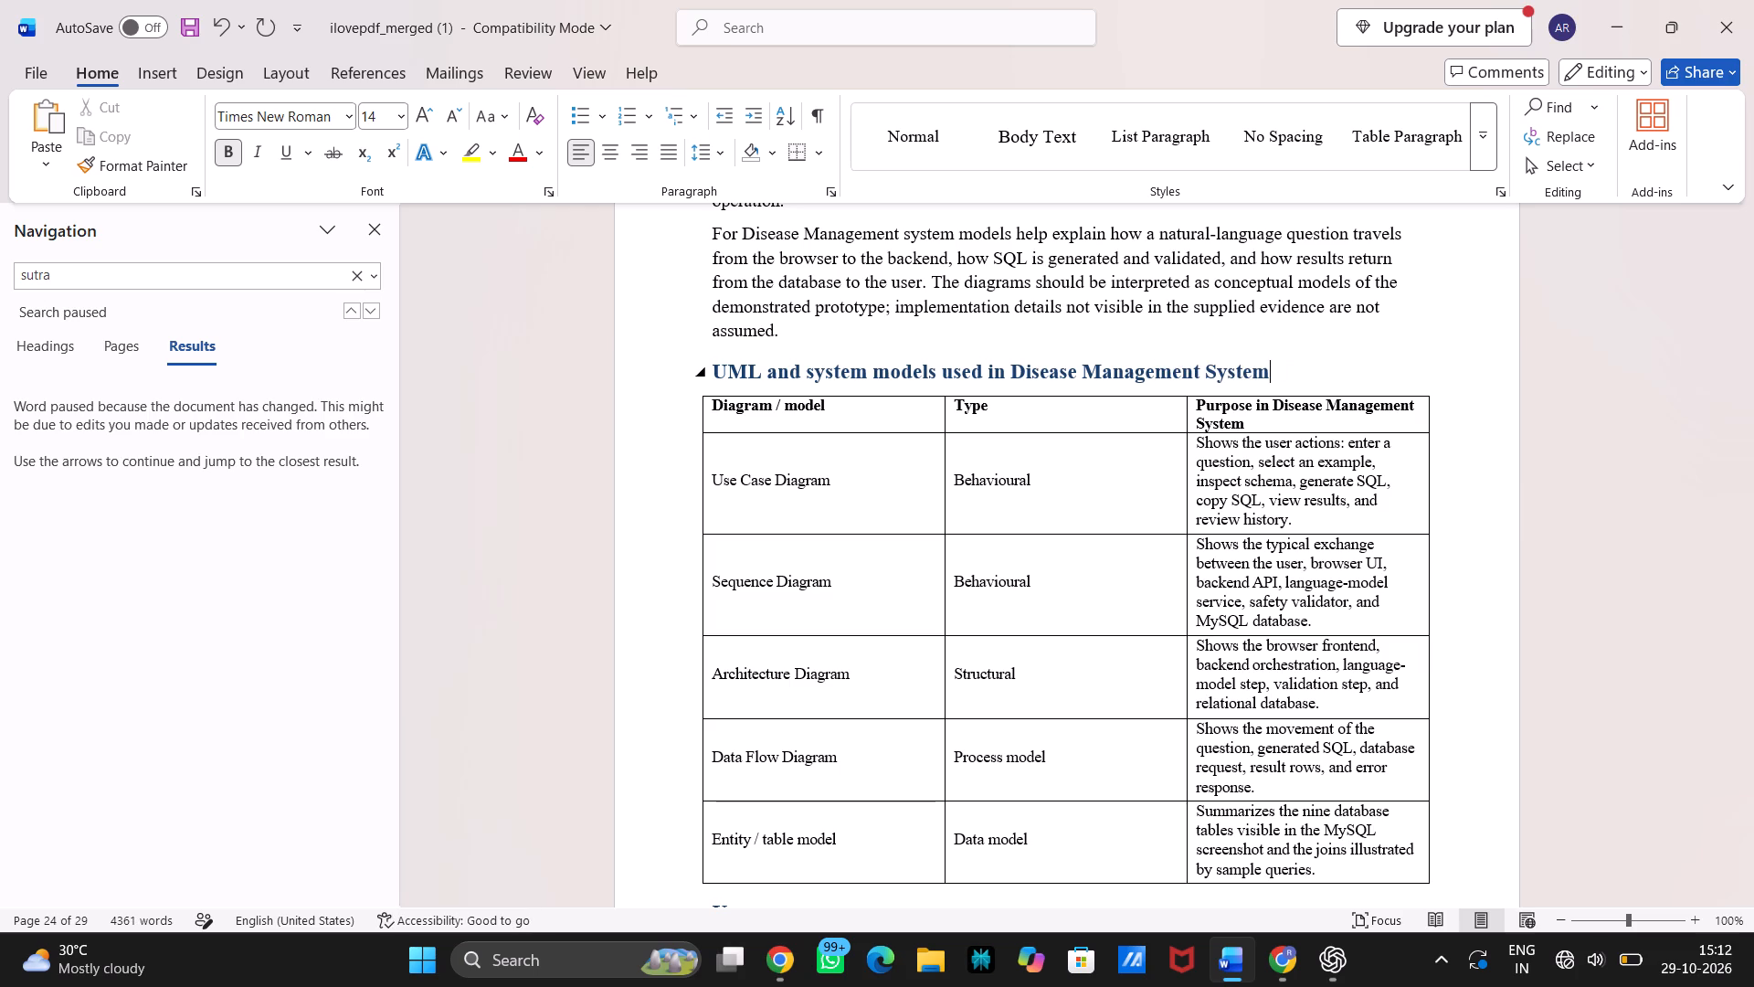
Go to the next "sutra" occurrence in the Appendix-C Abstract section and copy the whole abstract paragraph.
{"action": "left_click", "coordinate": [367, 313]}
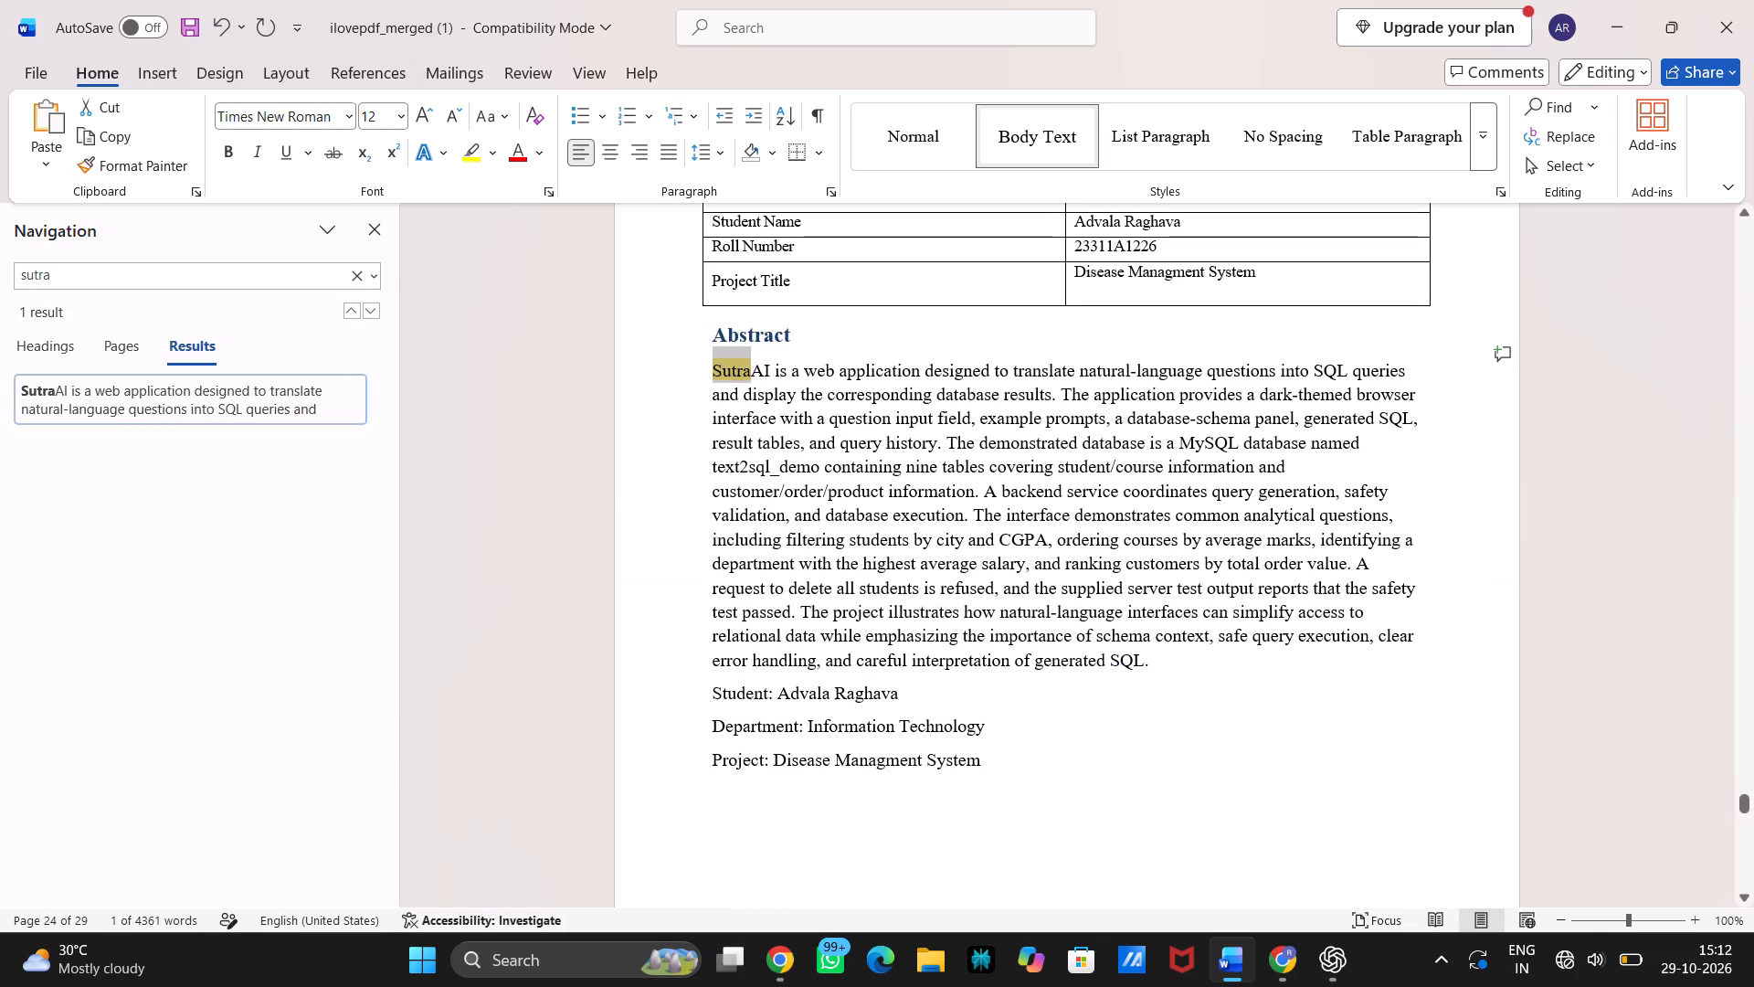
{"action": "left_click", "coordinate": [374, 313]}
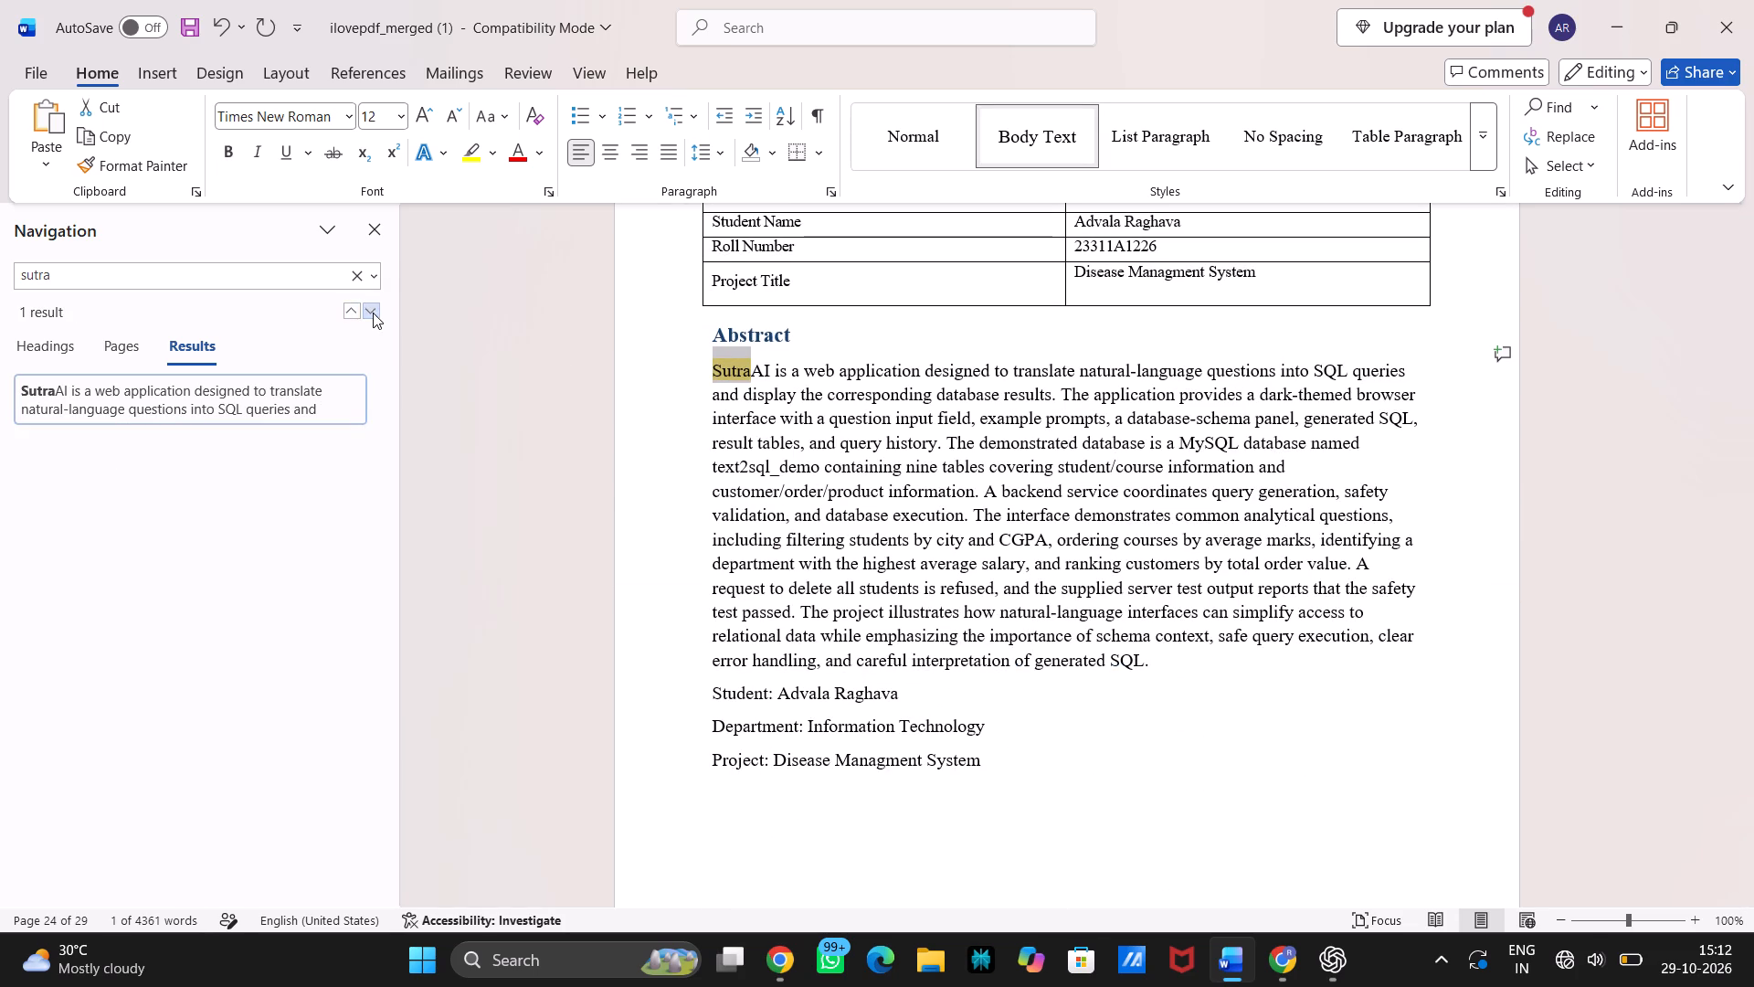
{"action": "left_click", "coordinate": [354, 313]}
{"action": "left_click", "coordinate": [354, 313]}
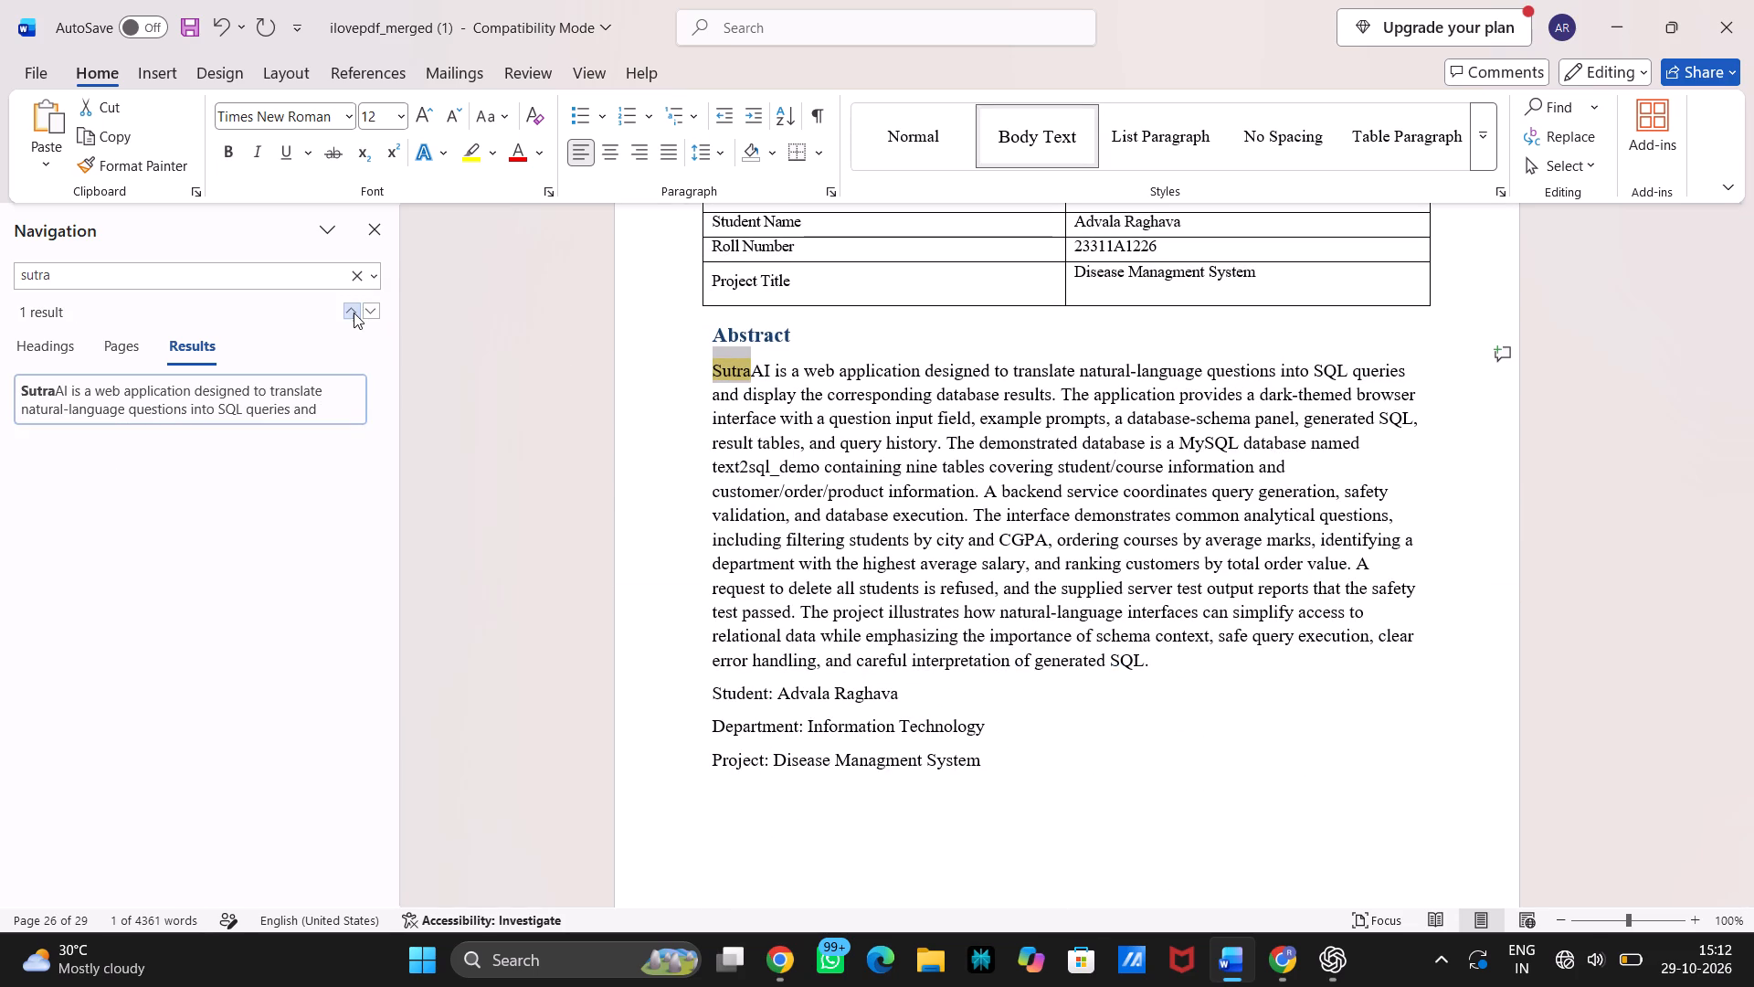
{"action": "triple_click", "coordinate": [370, 315]}
{"action": "left_click", "coordinate": [370, 315]}
{"action": "left_click", "coordinate": [716, 387]}
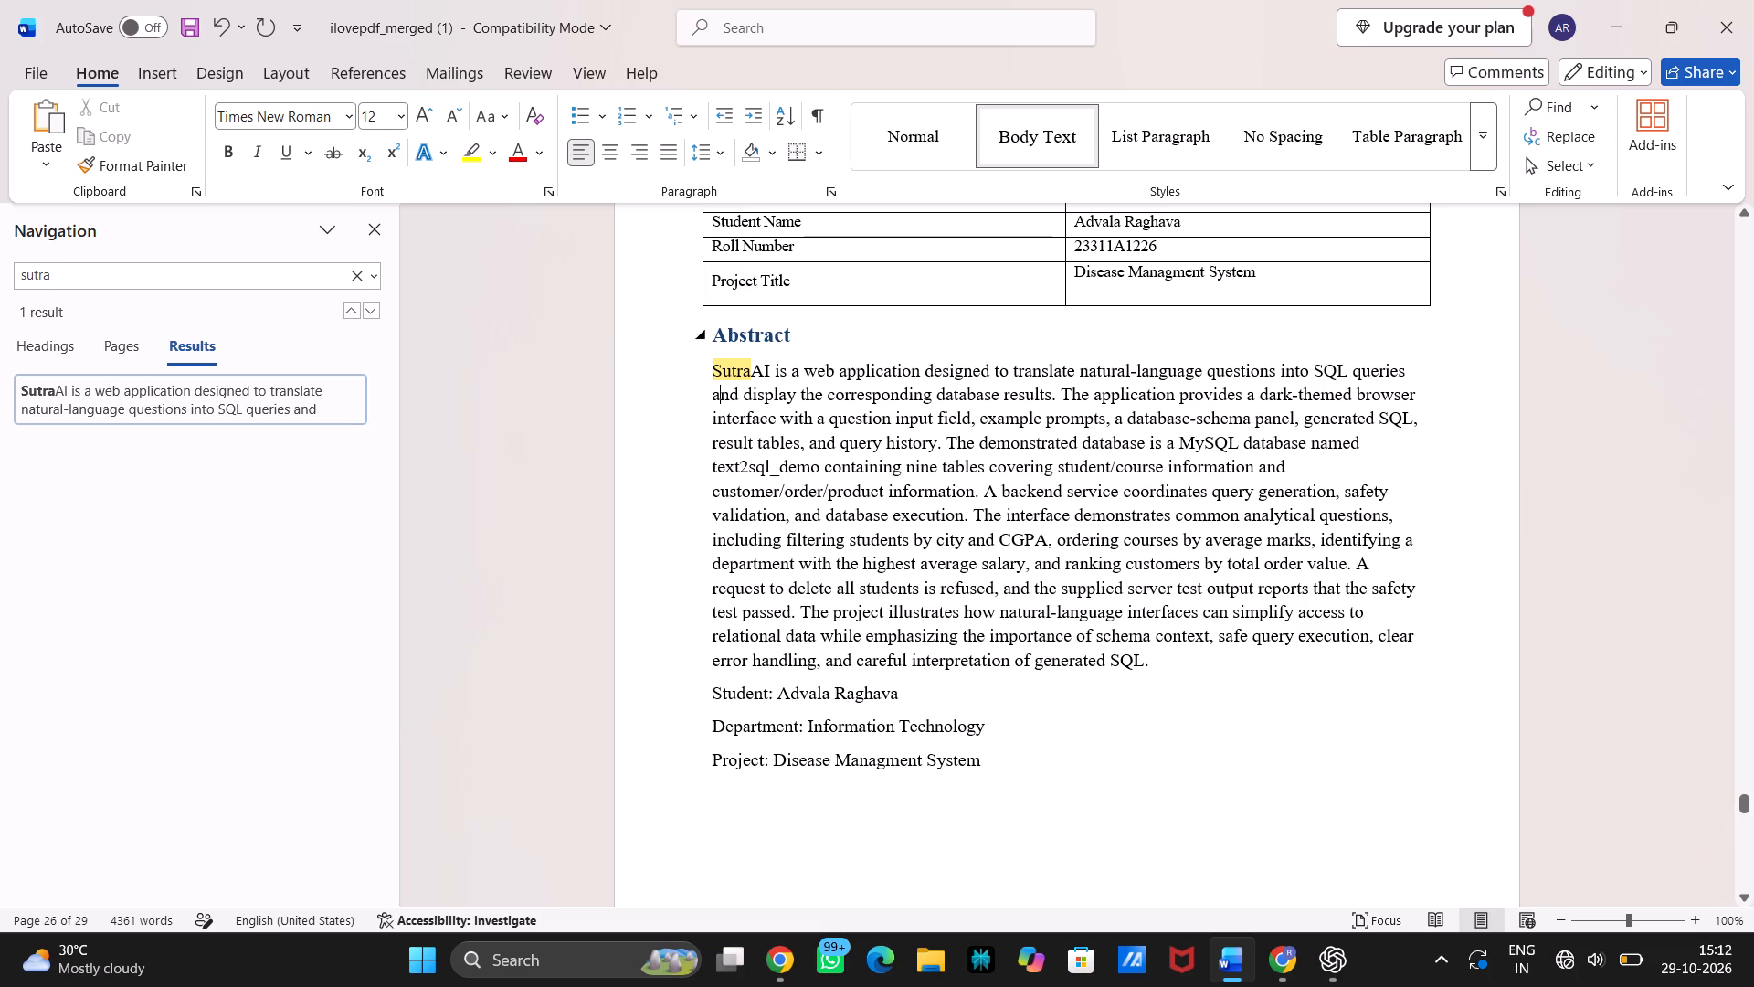
{"action": "left_click", "coordinate": [713, 372]}
{"action": "left_click_drag", "start_coordinate": [713, 372], "coordinate": [1036, 641]}
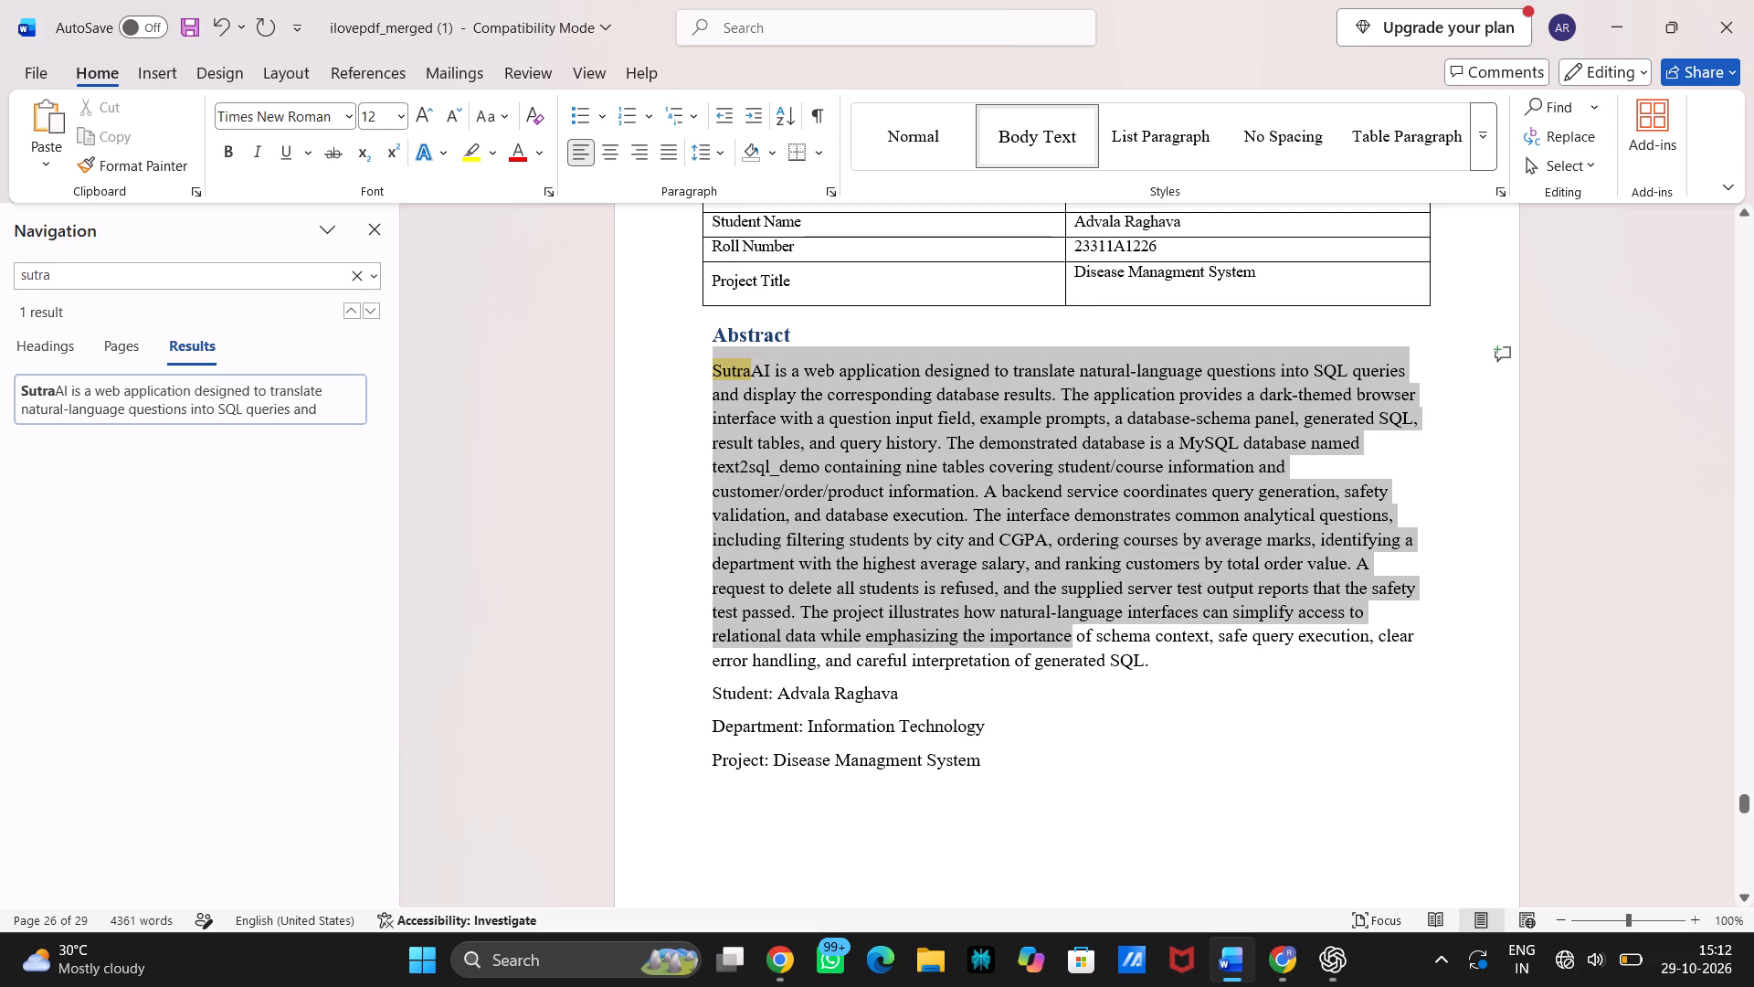
{"action": "left_click_drag", "start_coordinate": [1036, 641], "coordinate": [1169, 651]}
{"action": "key", "text": "ctrl+c"}
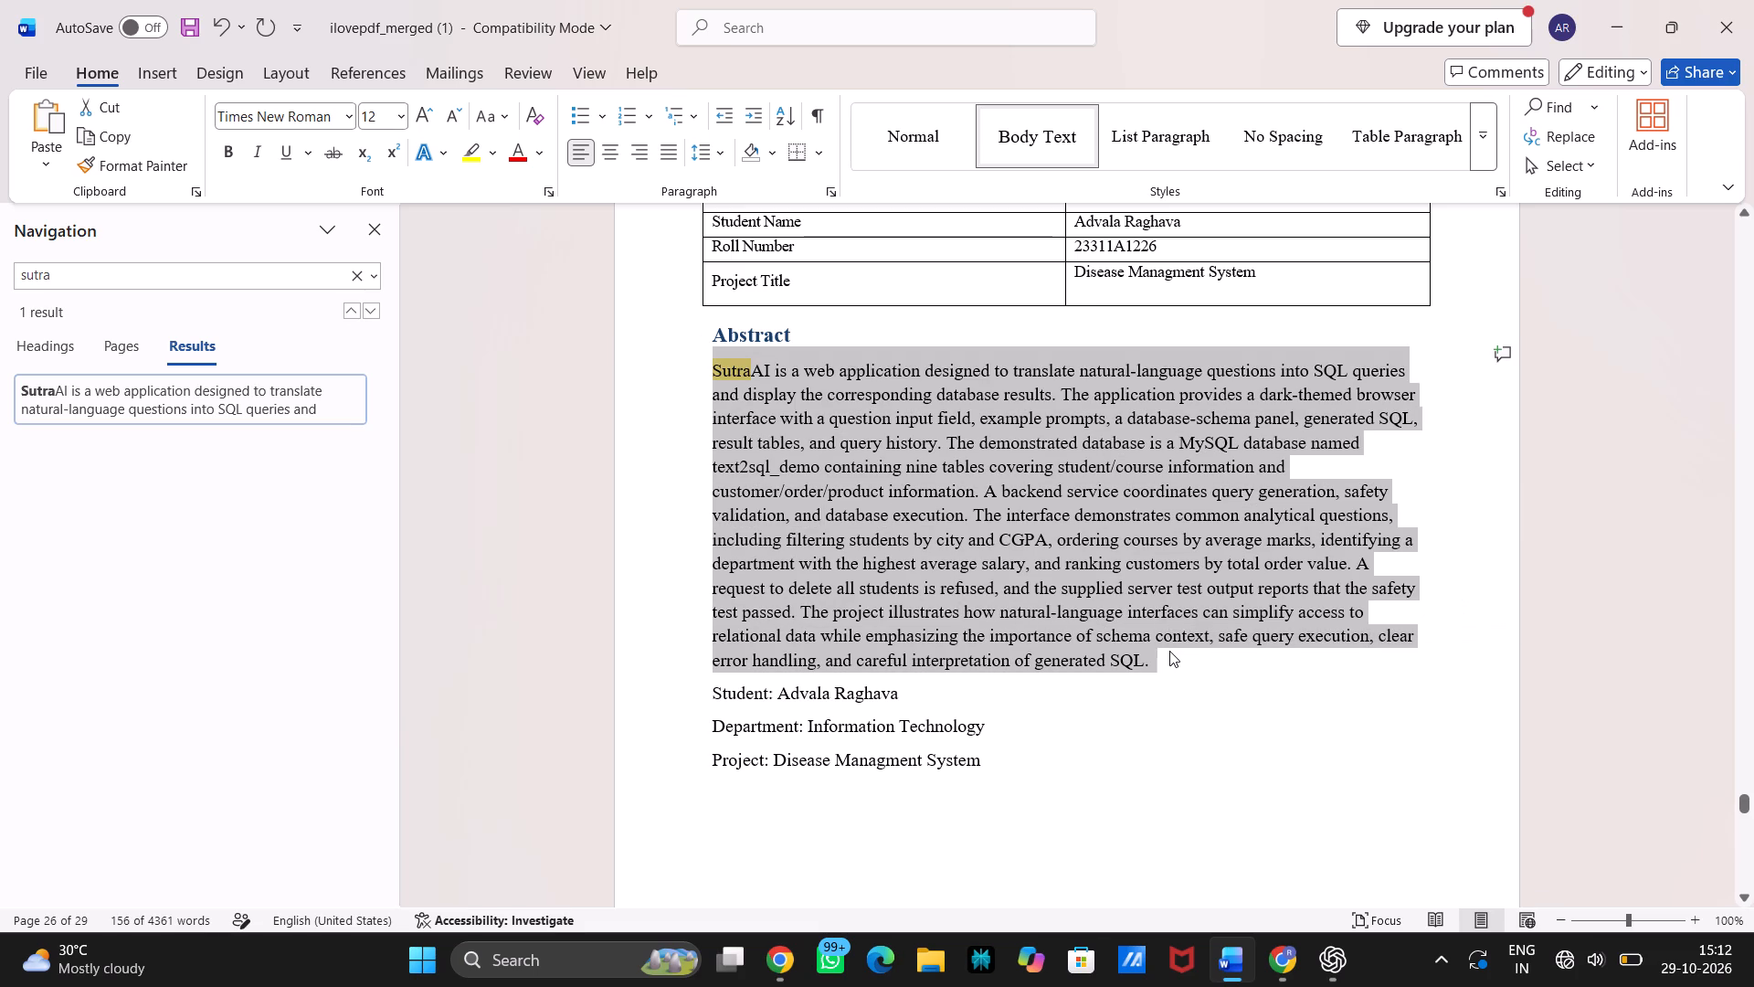
Look over the pages from the UML and system models table through the data model summary to the Appendix-C abstract.
{"action": "left_click", "coordinate": [1285, 835]}
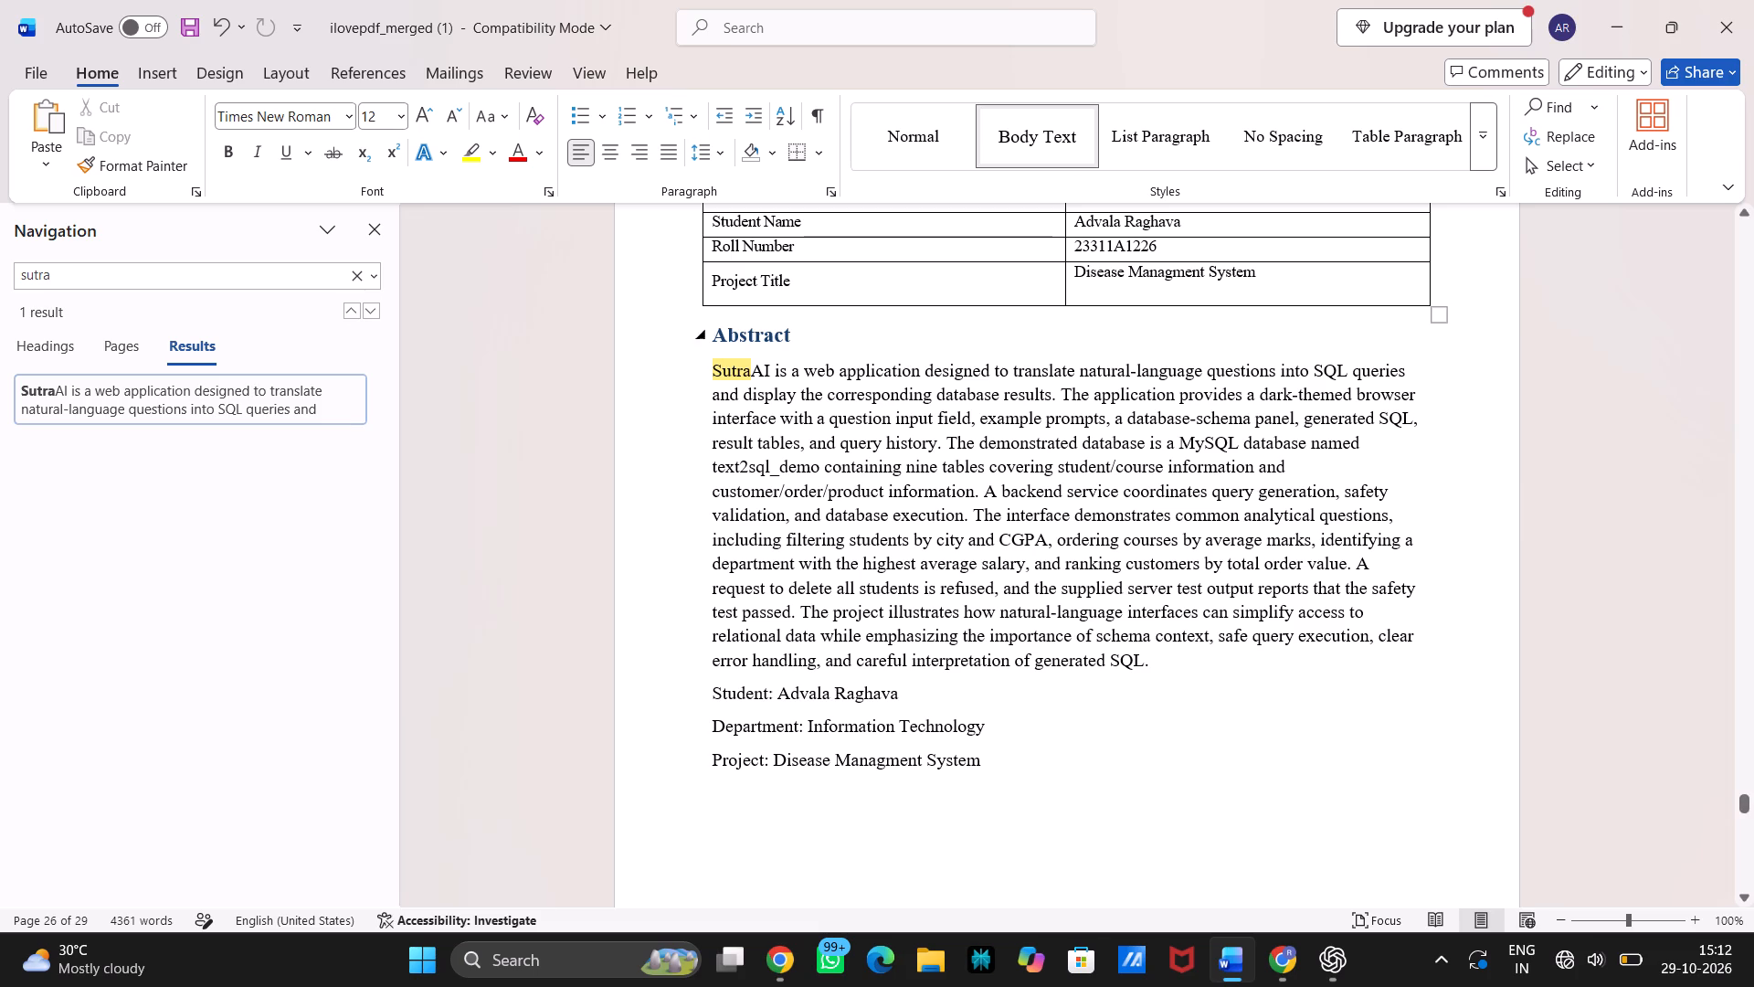
{"action": "scroll", "coordinate": [1027, 519], "scroll_direction": "up", "scroll_amount": 7}
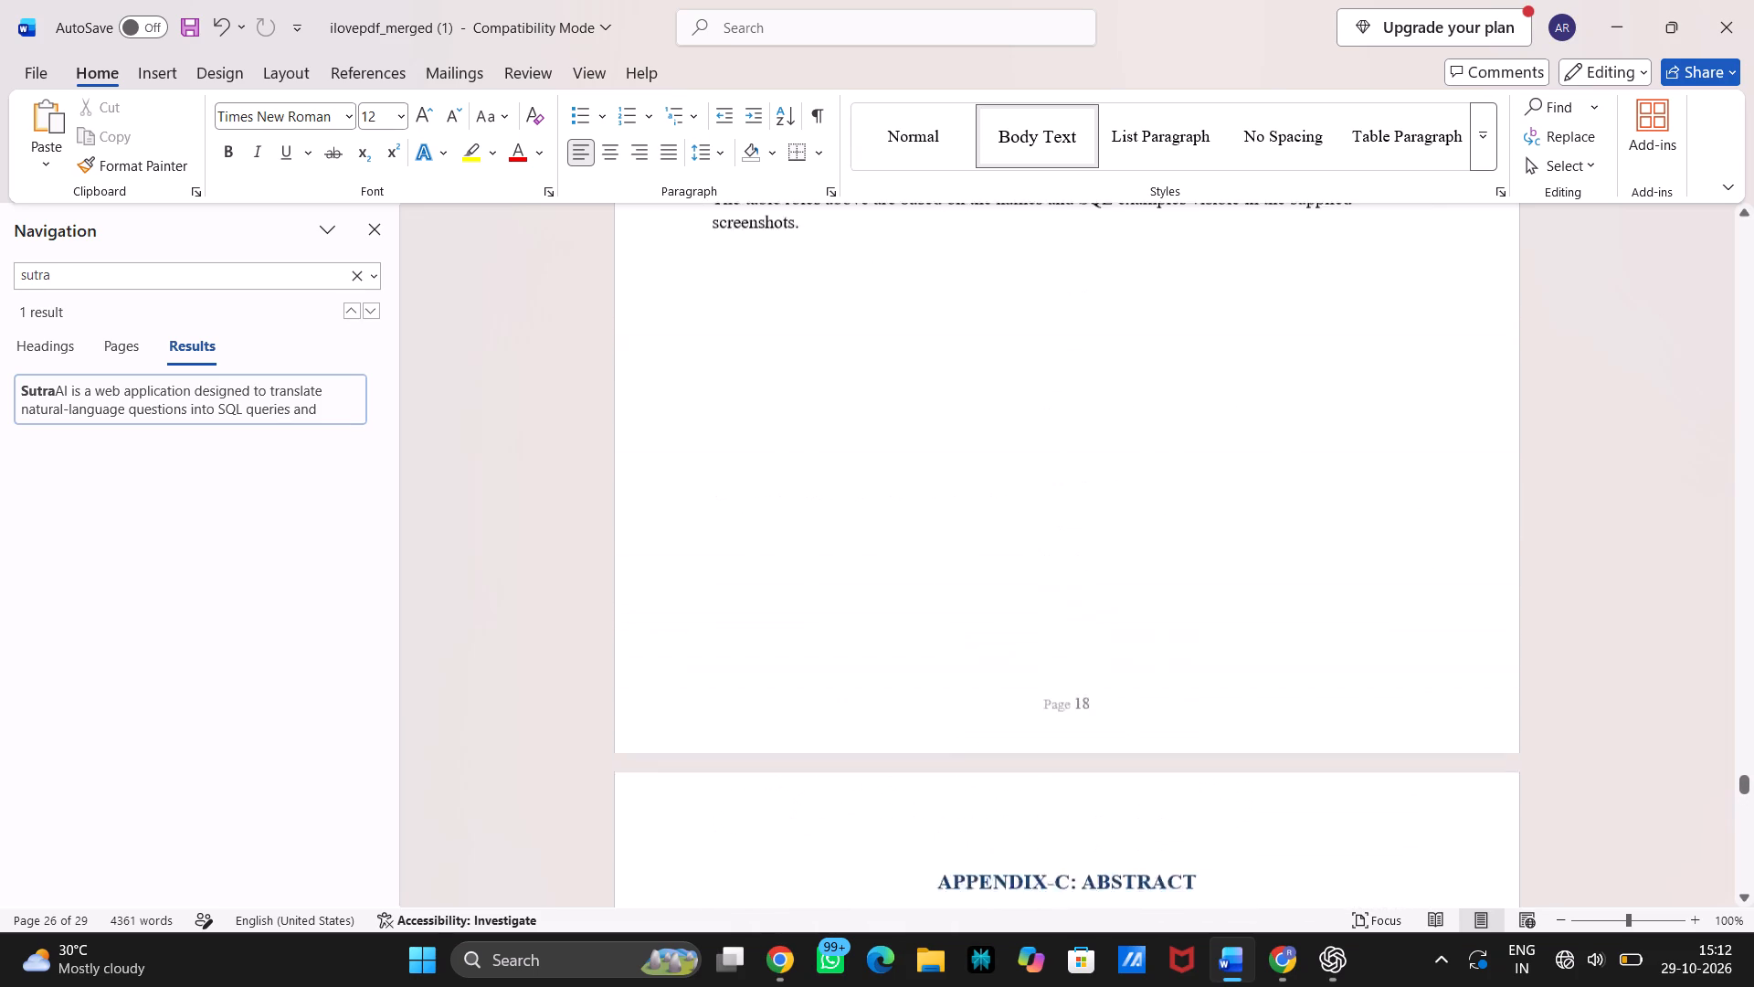
{"action": "scroll", "coordinate": [1027, 519], "scroll_direction": "up", "scroll_amount": 4}
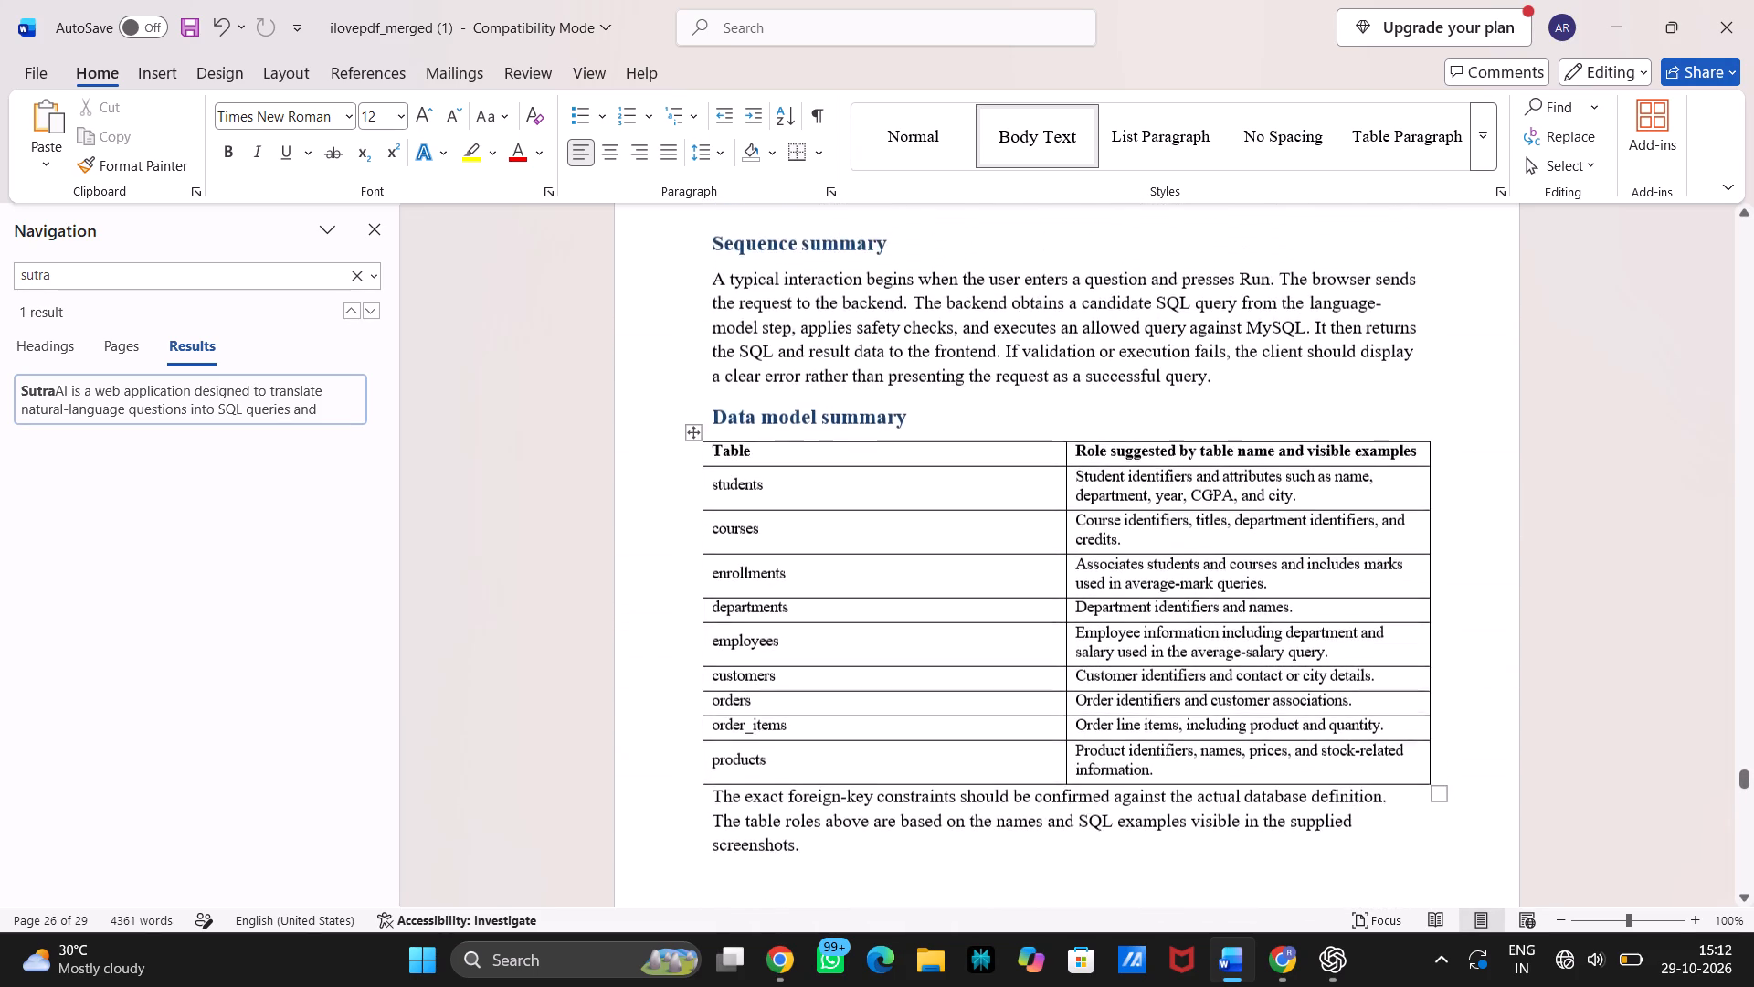
{"action": "scroll", "coordinate": [1027, 519], "scroll_direction": "up", "scroll_amount": 2}
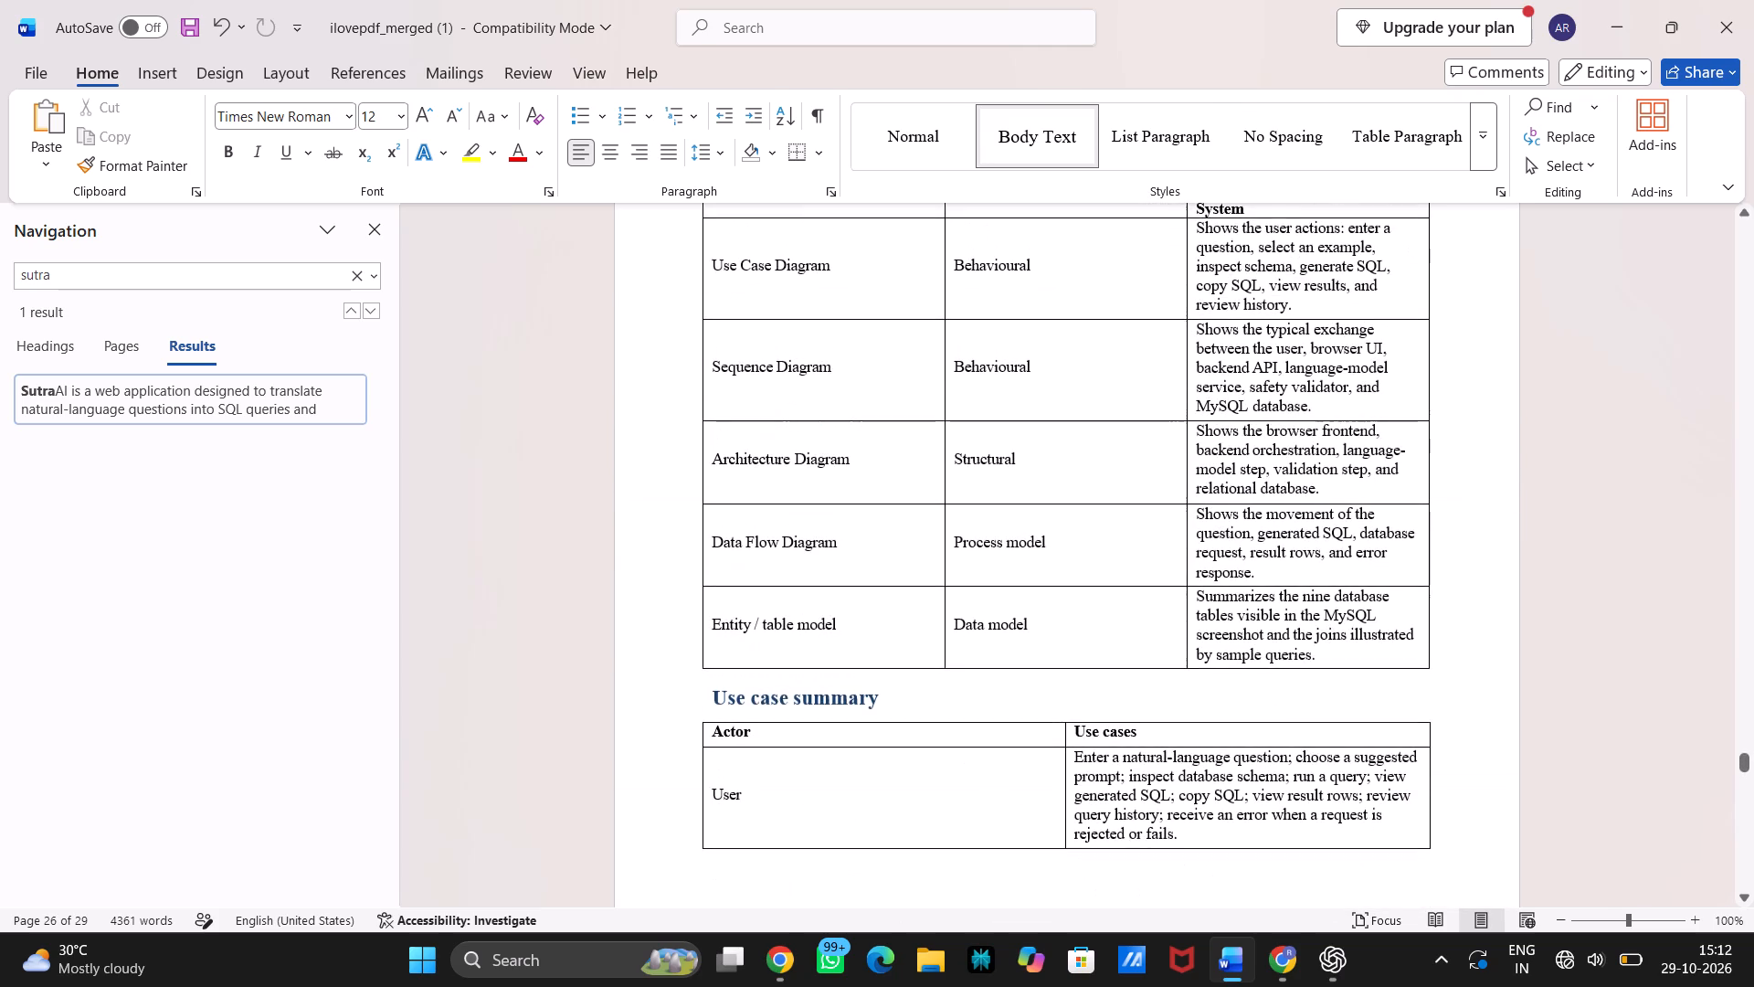
{"action": "scroll", "coordinate": [1027, 519], "scroll_direction": "down", "scroll_amount": 2, "text": "ctrl"}
{"action": "scroll", "coordinate": [1027, 519], "scroll_direction": "down", "scroll_amount": 10}
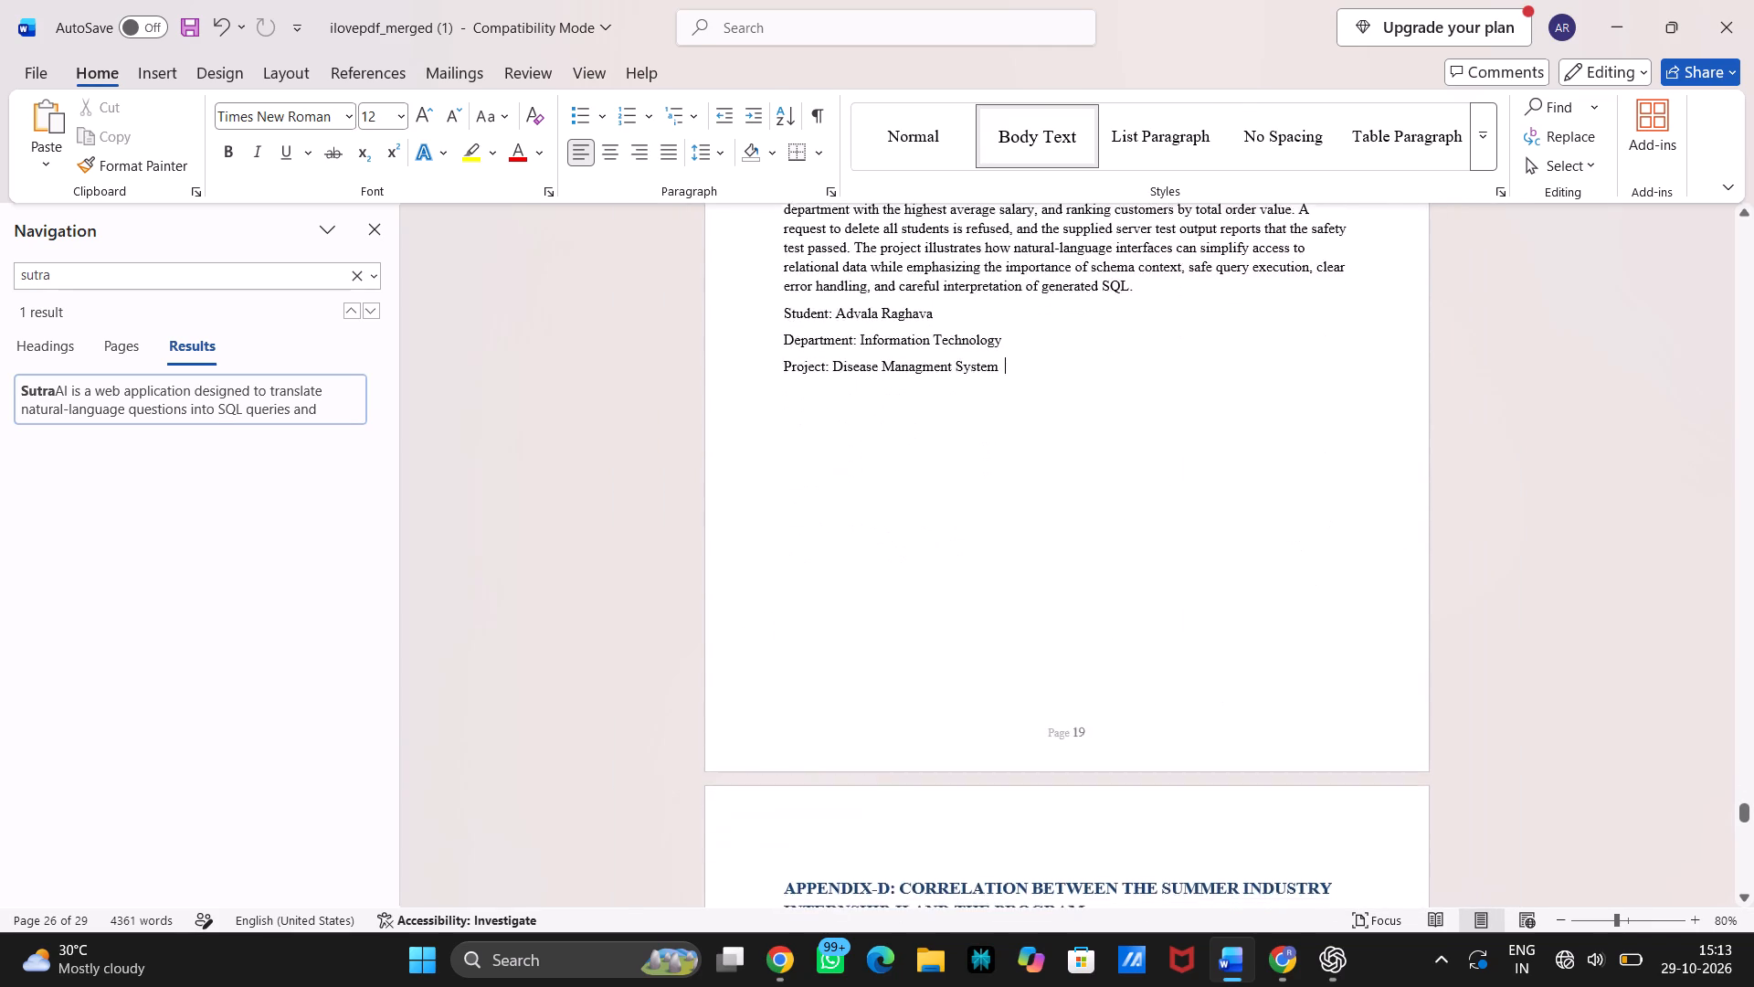
Look over the remaining pages from the Appendix-C abstract through the Appendix-D outcomes to the Appendix-E internship domain and nature tables.
{"action": "scroll", "coordinate": [1027, 519], "scroll_direction": "down", "scroll_amount": 3}
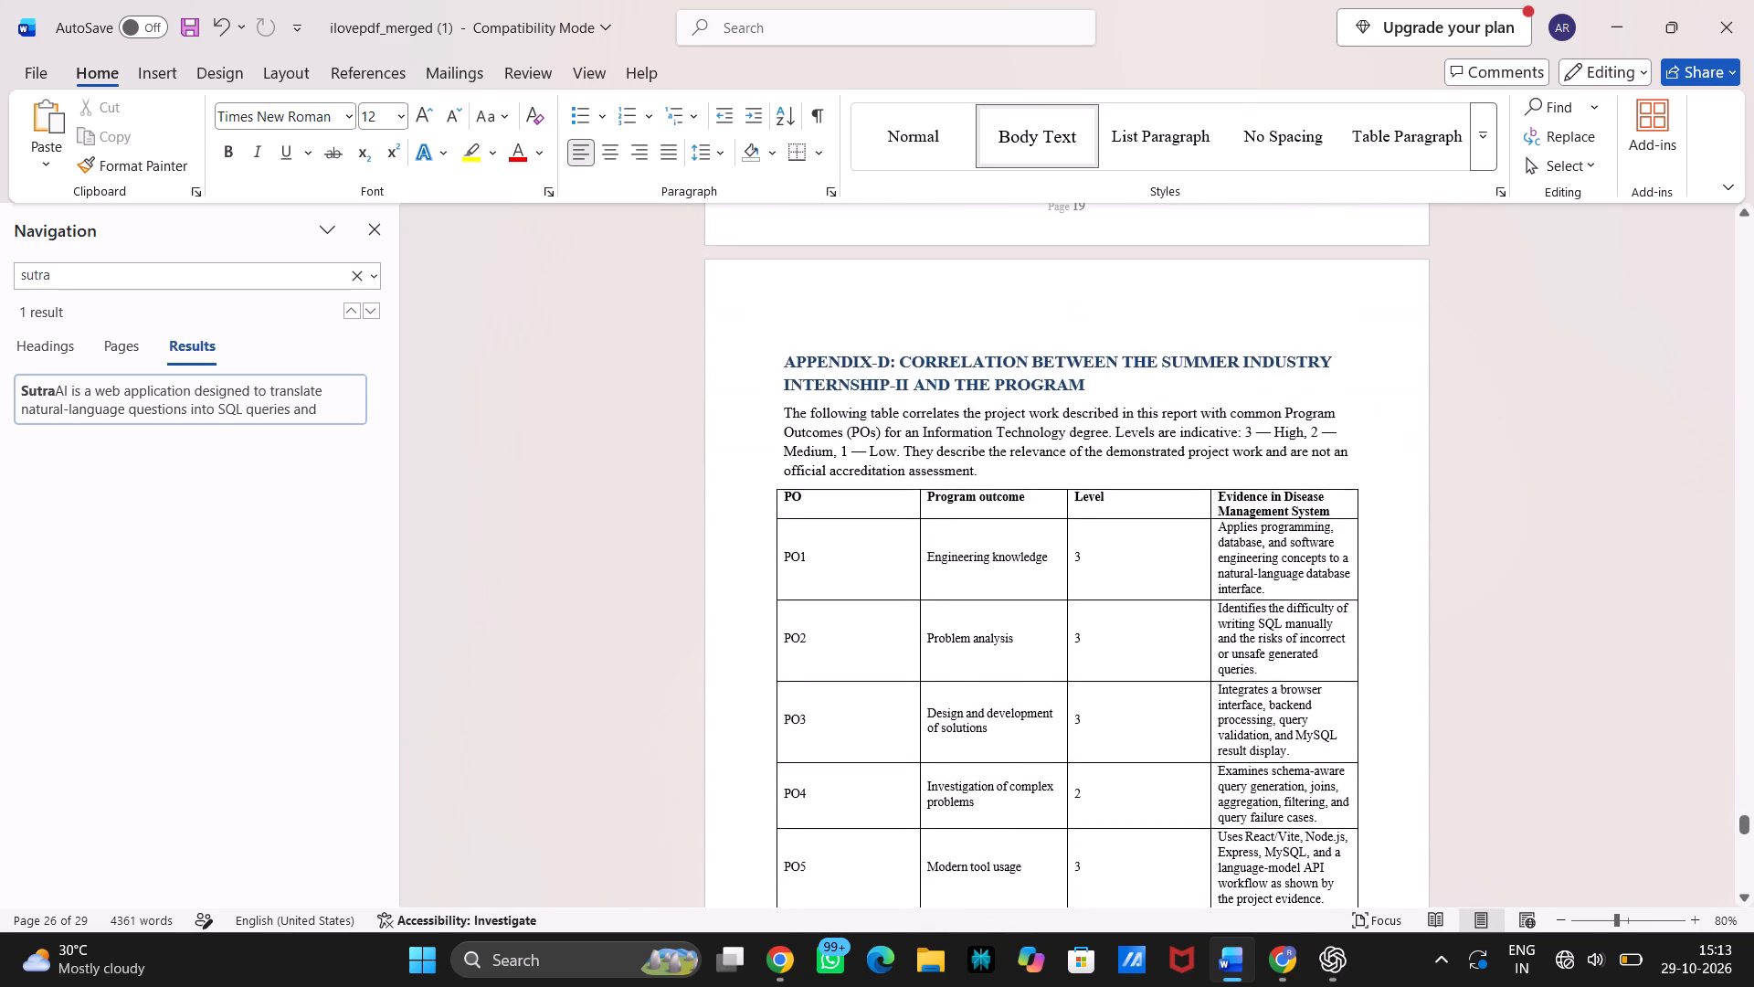
{"action": "scroll", "coordinate": [1027, 519], "scroll_direction": "down", "scroll_amount": 7}
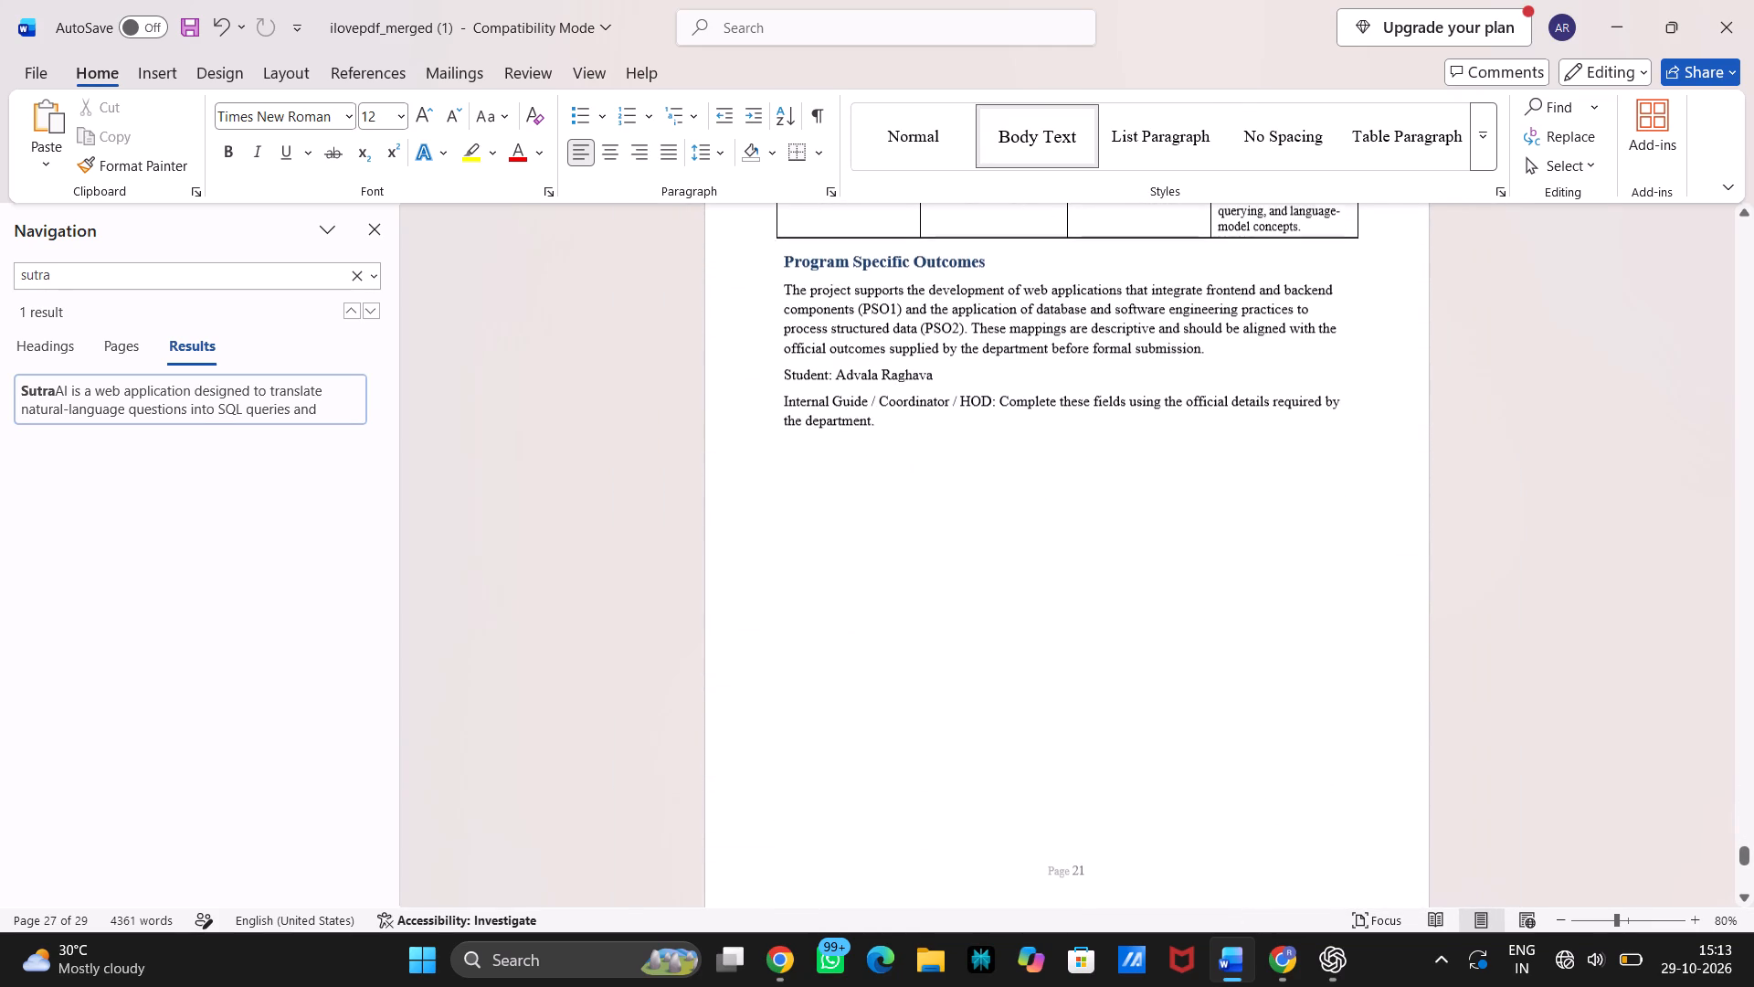
{"action": "scroll", "coordinate": [1027, 519], "scroll_direction": "down", "scroll_amount": 3}
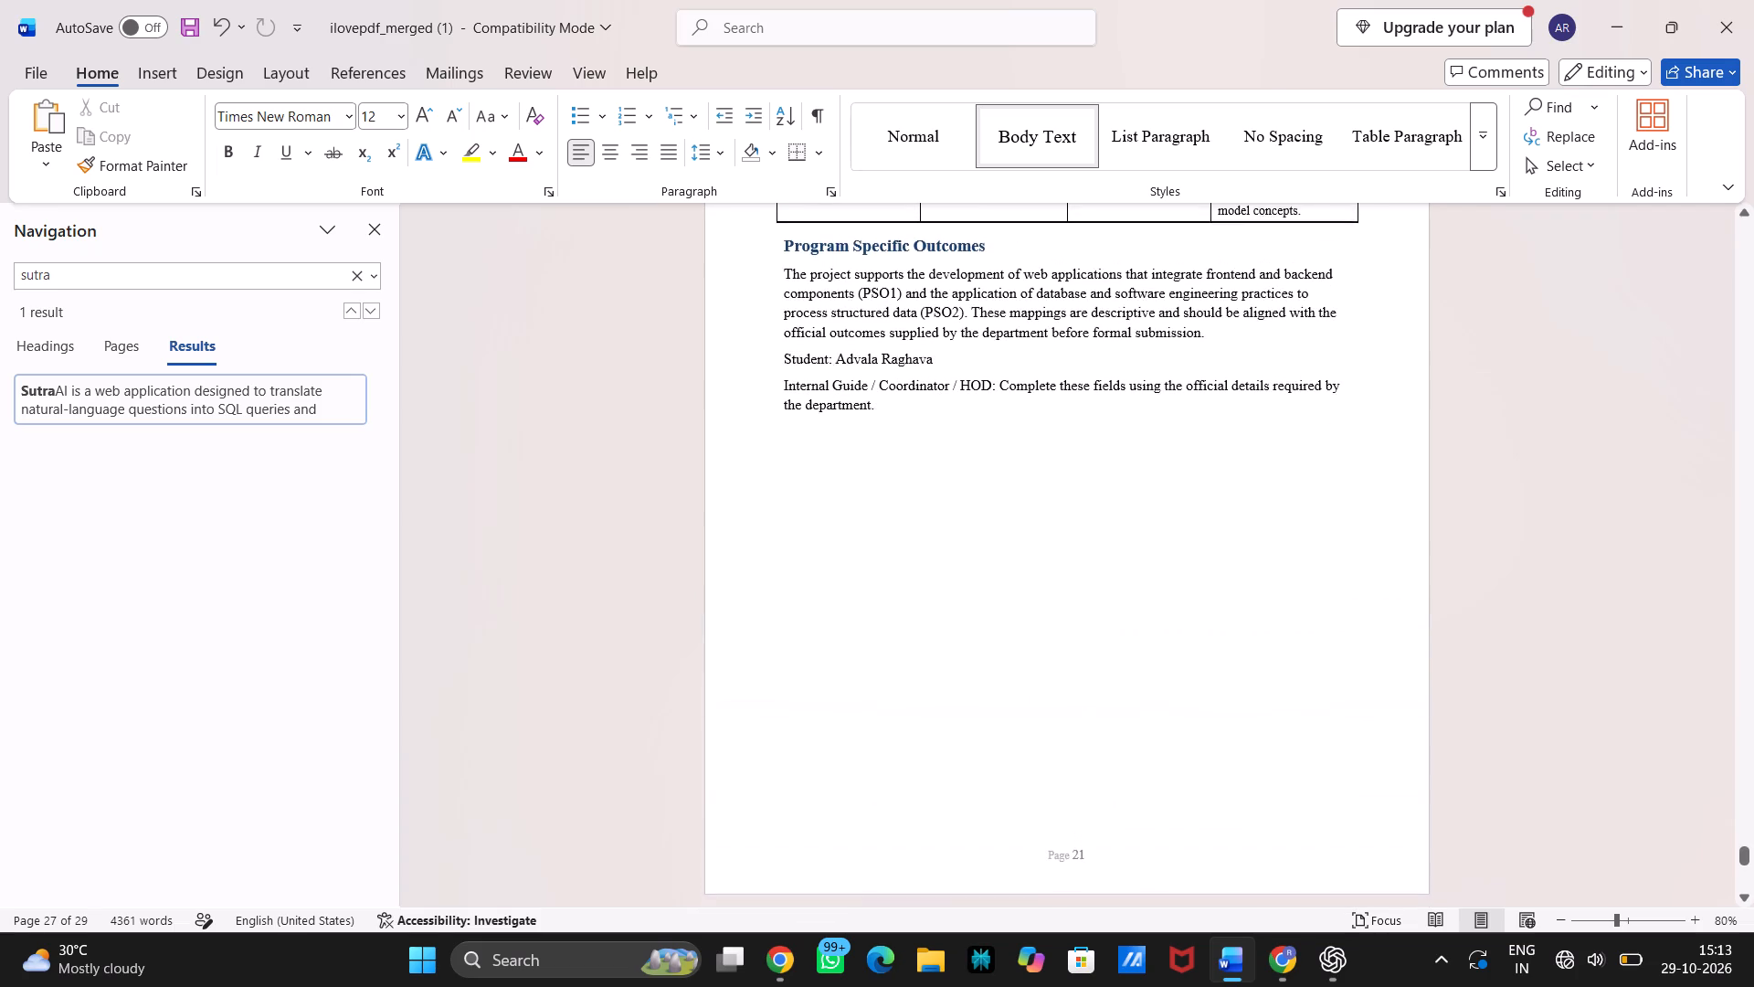
{"action": "scroll", "coordinate": [1027, 519], "scroll_direction": "down", "scroll_amount": 4}
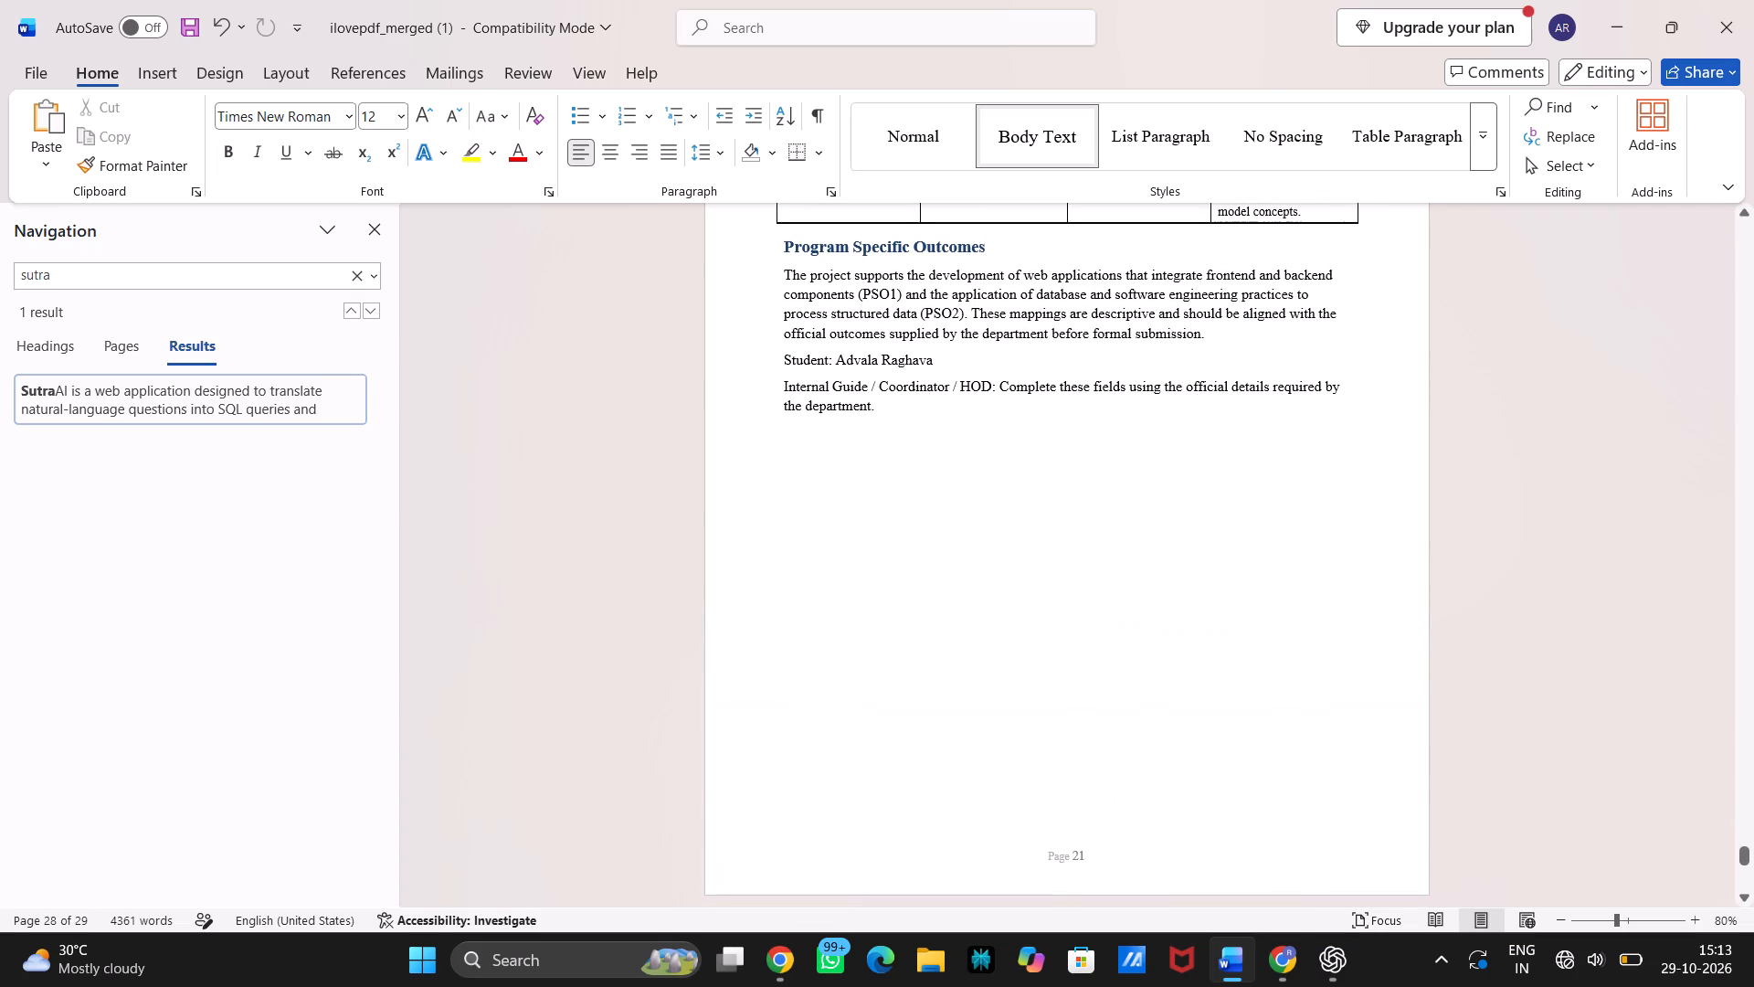
{"action": "scroll", "coordinate": [1027, 519], "scroll_direction": "down", "scroll_amount": 1}
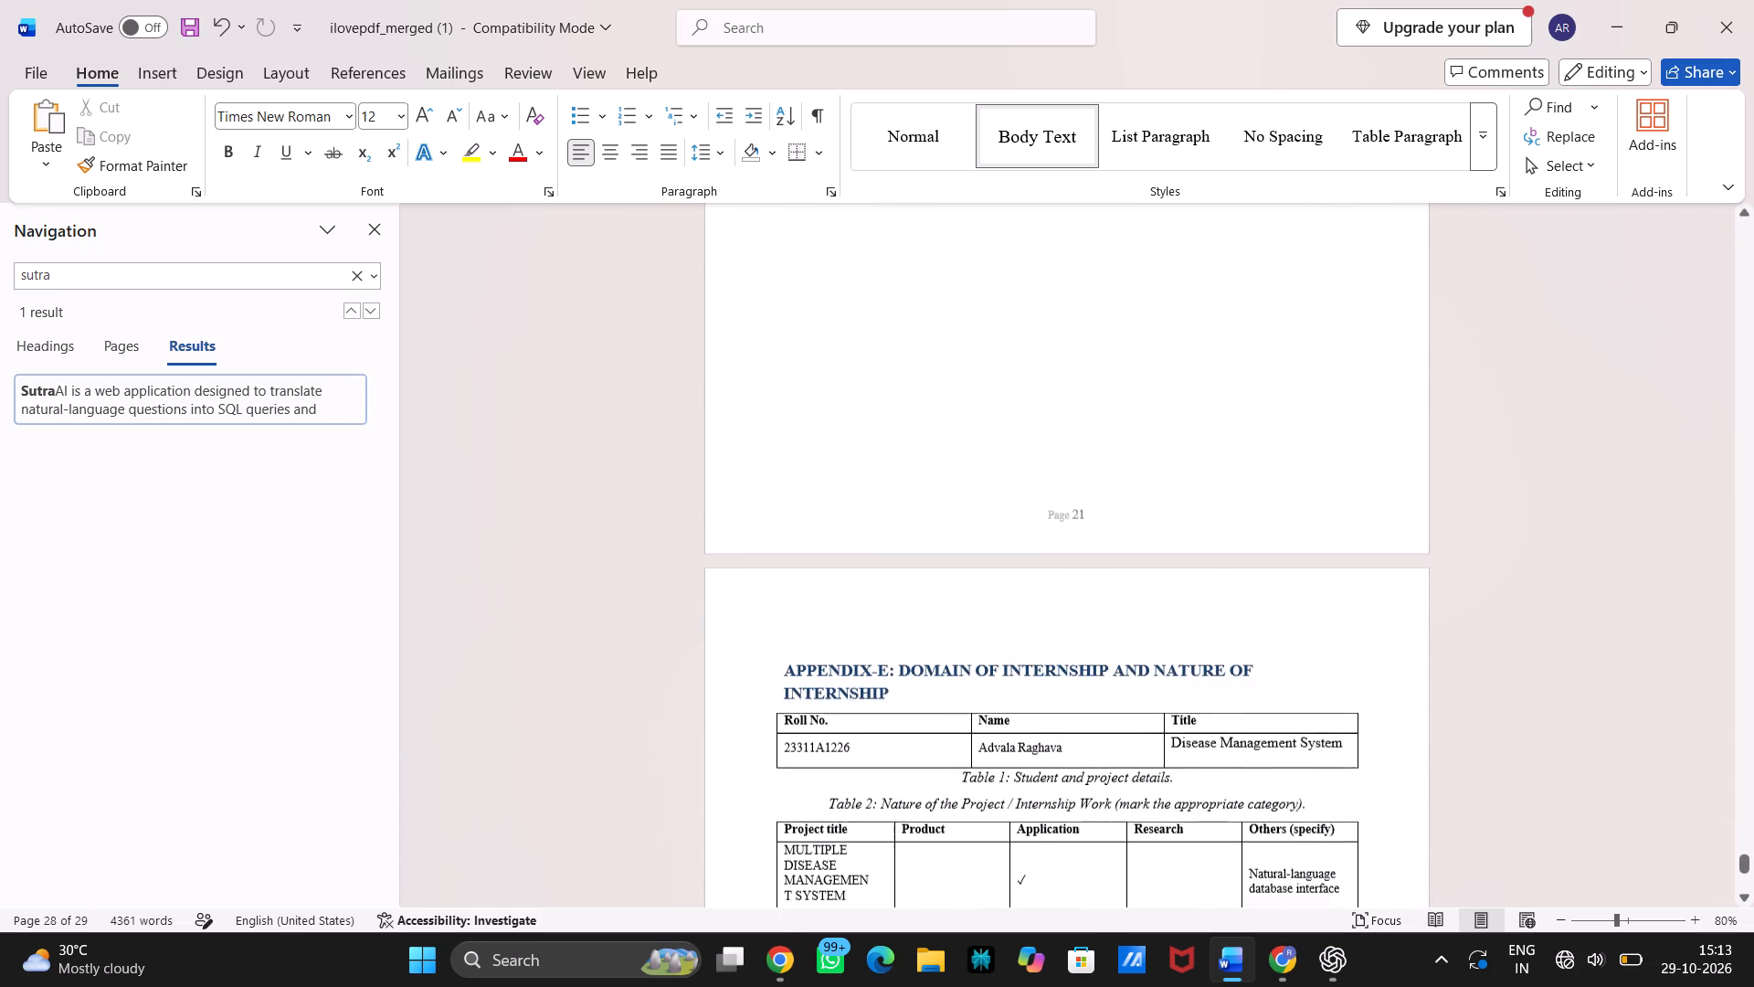
{"action": "scroll", "coordinate": [1027, 519], "scroll_direction": "down", "scroll_amount": 4}
{"action": "scroll", "coordinate": [1027, 519], "scroll_direction": "up", "scroll_amount": 1}
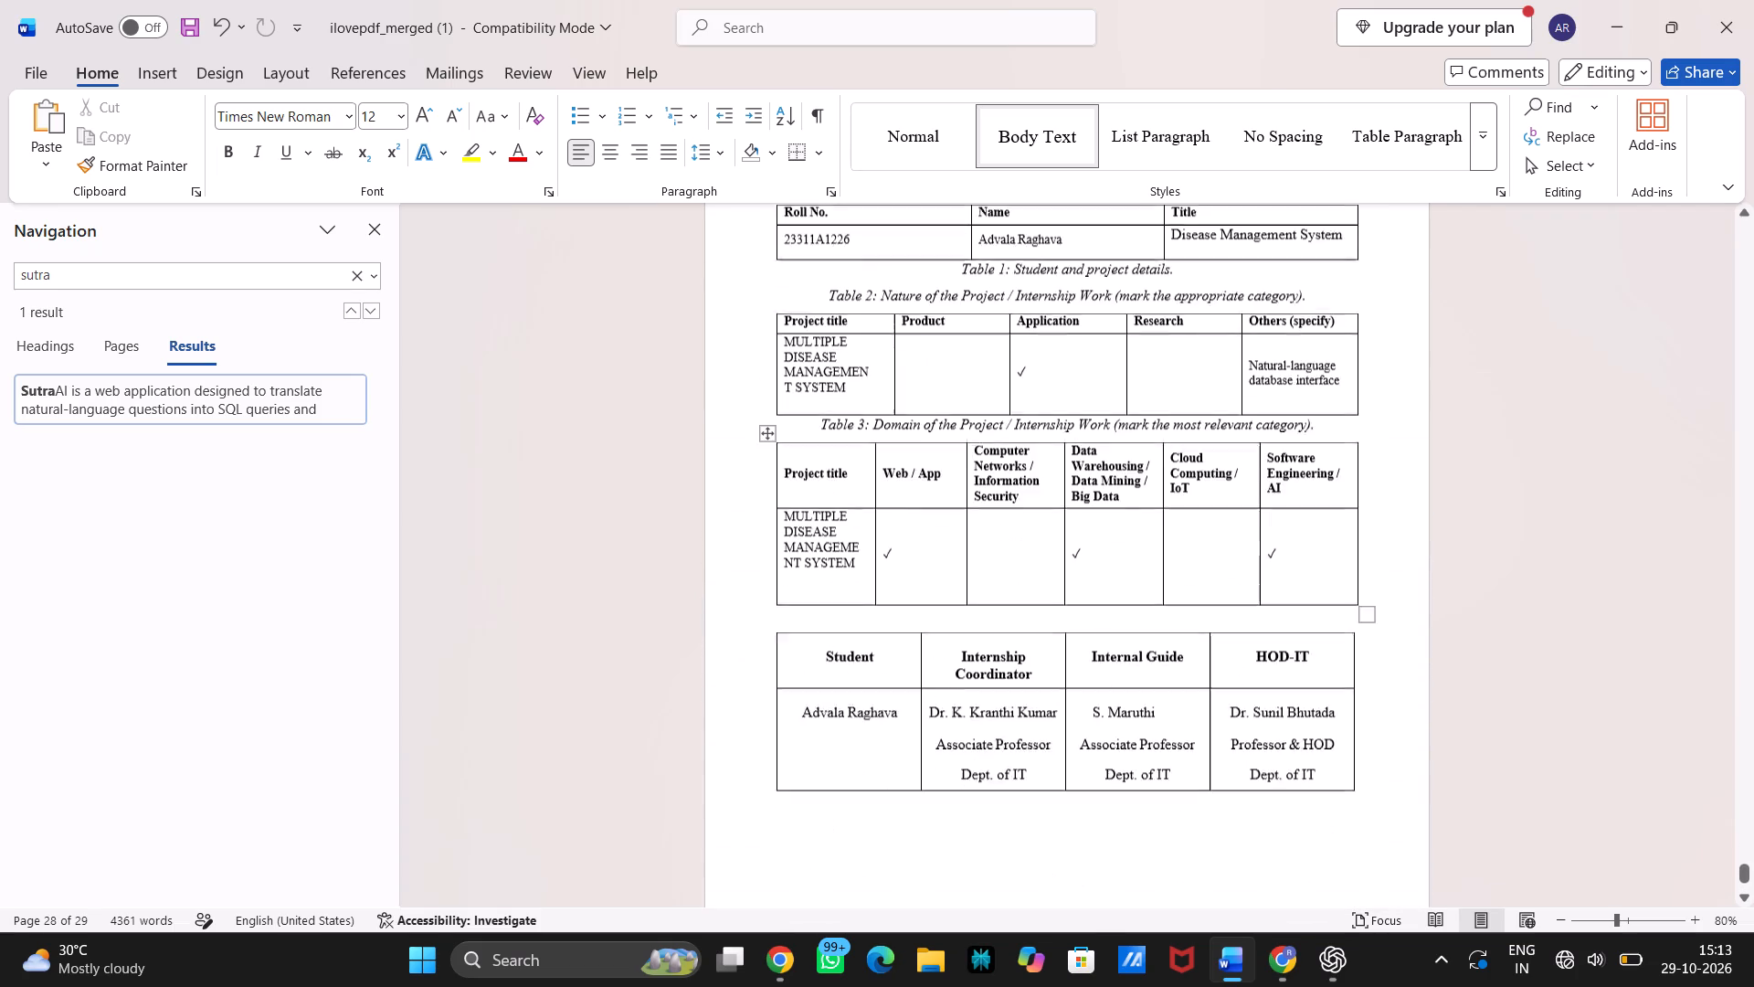
{"action": "scroll", "coordinate": [1027, 519], "scroll_direction": "up", "scroll_amount": 1}
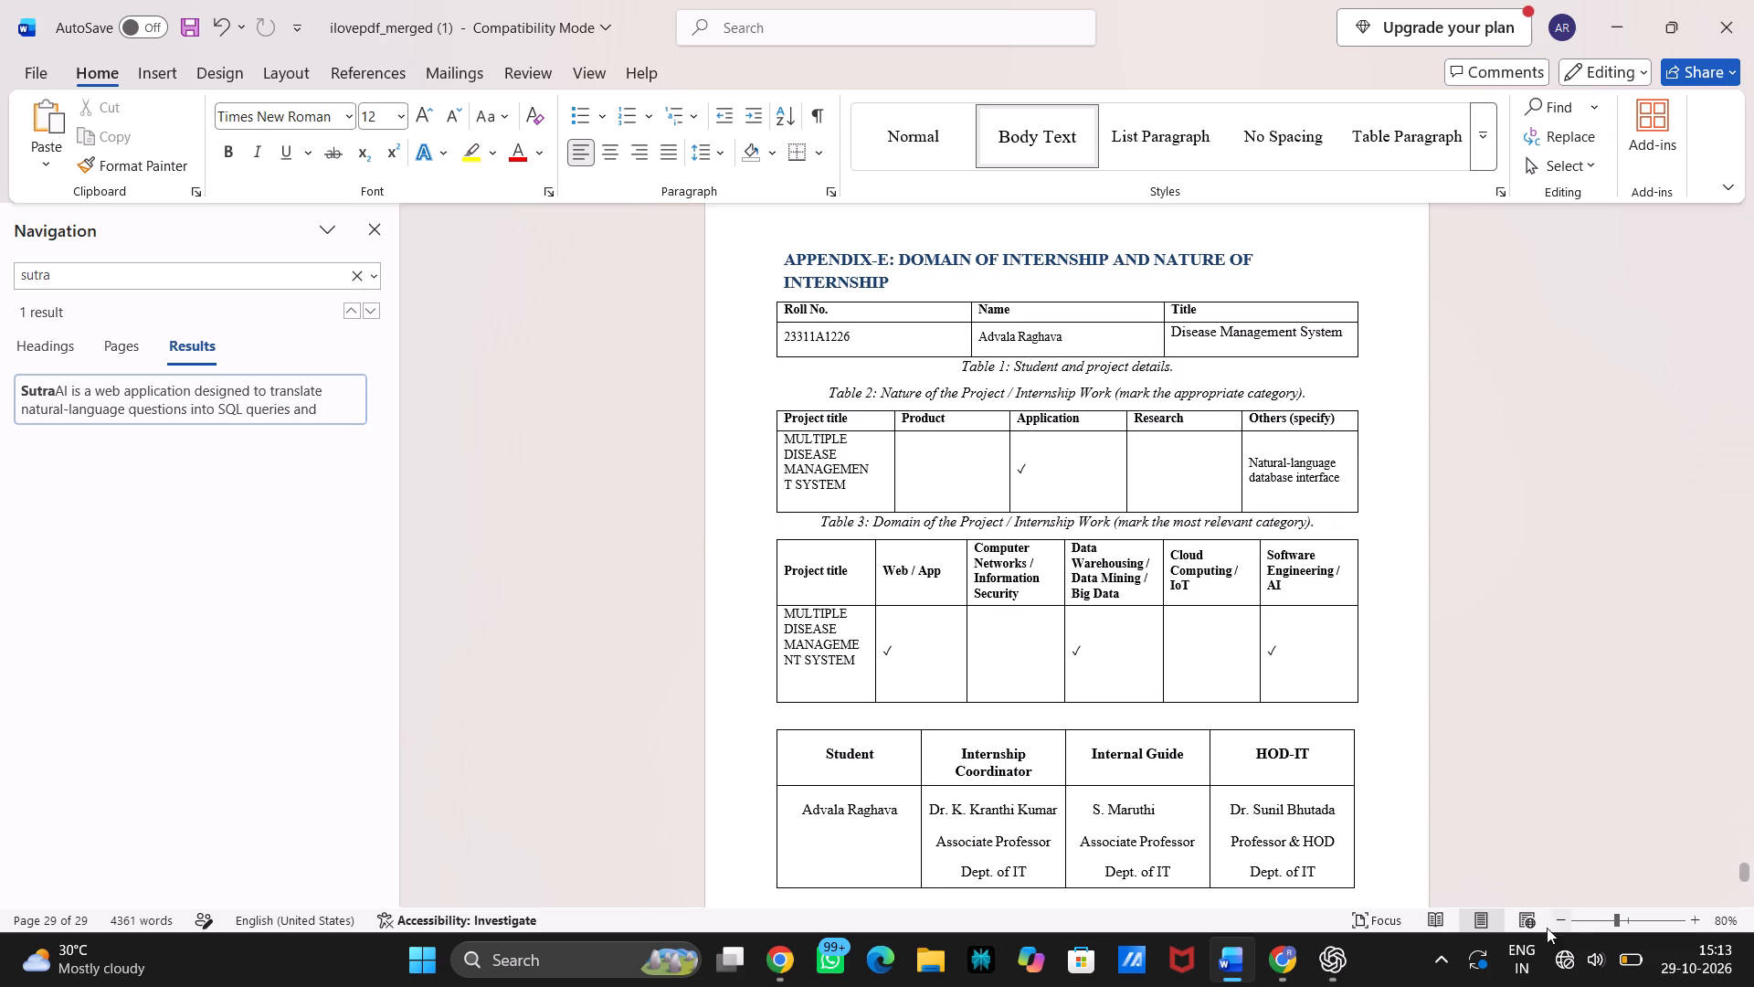
Open the Windows list of available Wi-Fi networks.
{"action": "left_click", "coordinate": [1569, 970]}
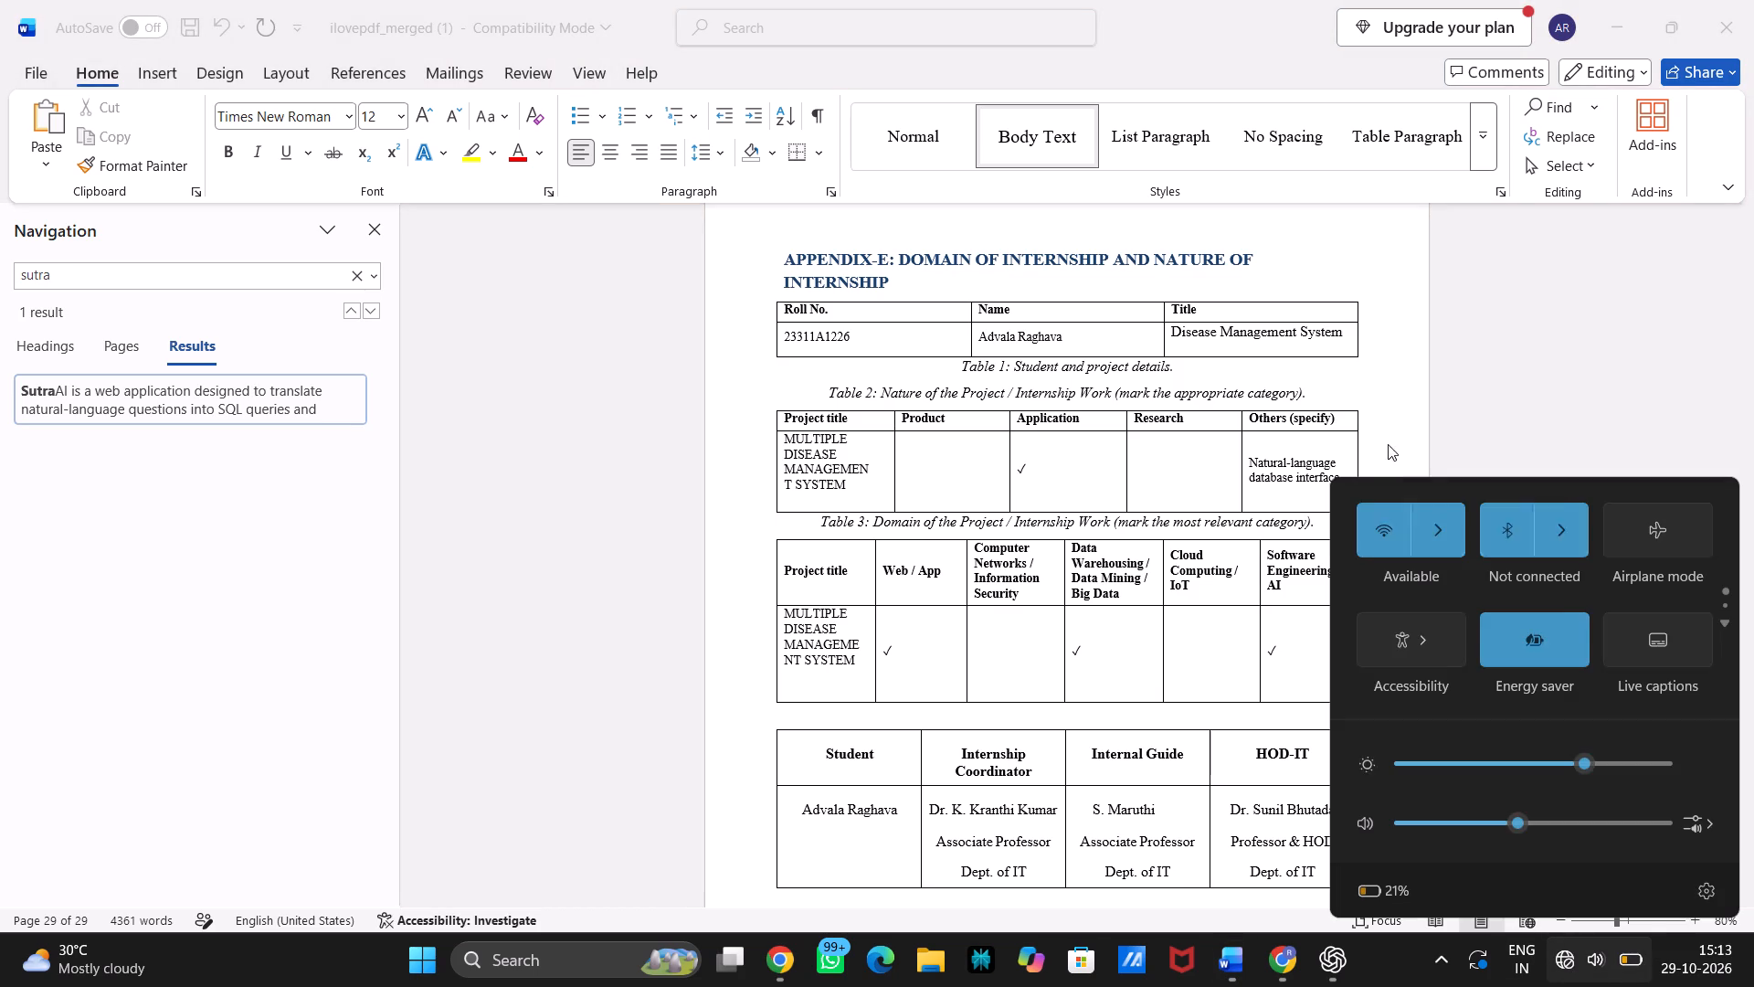
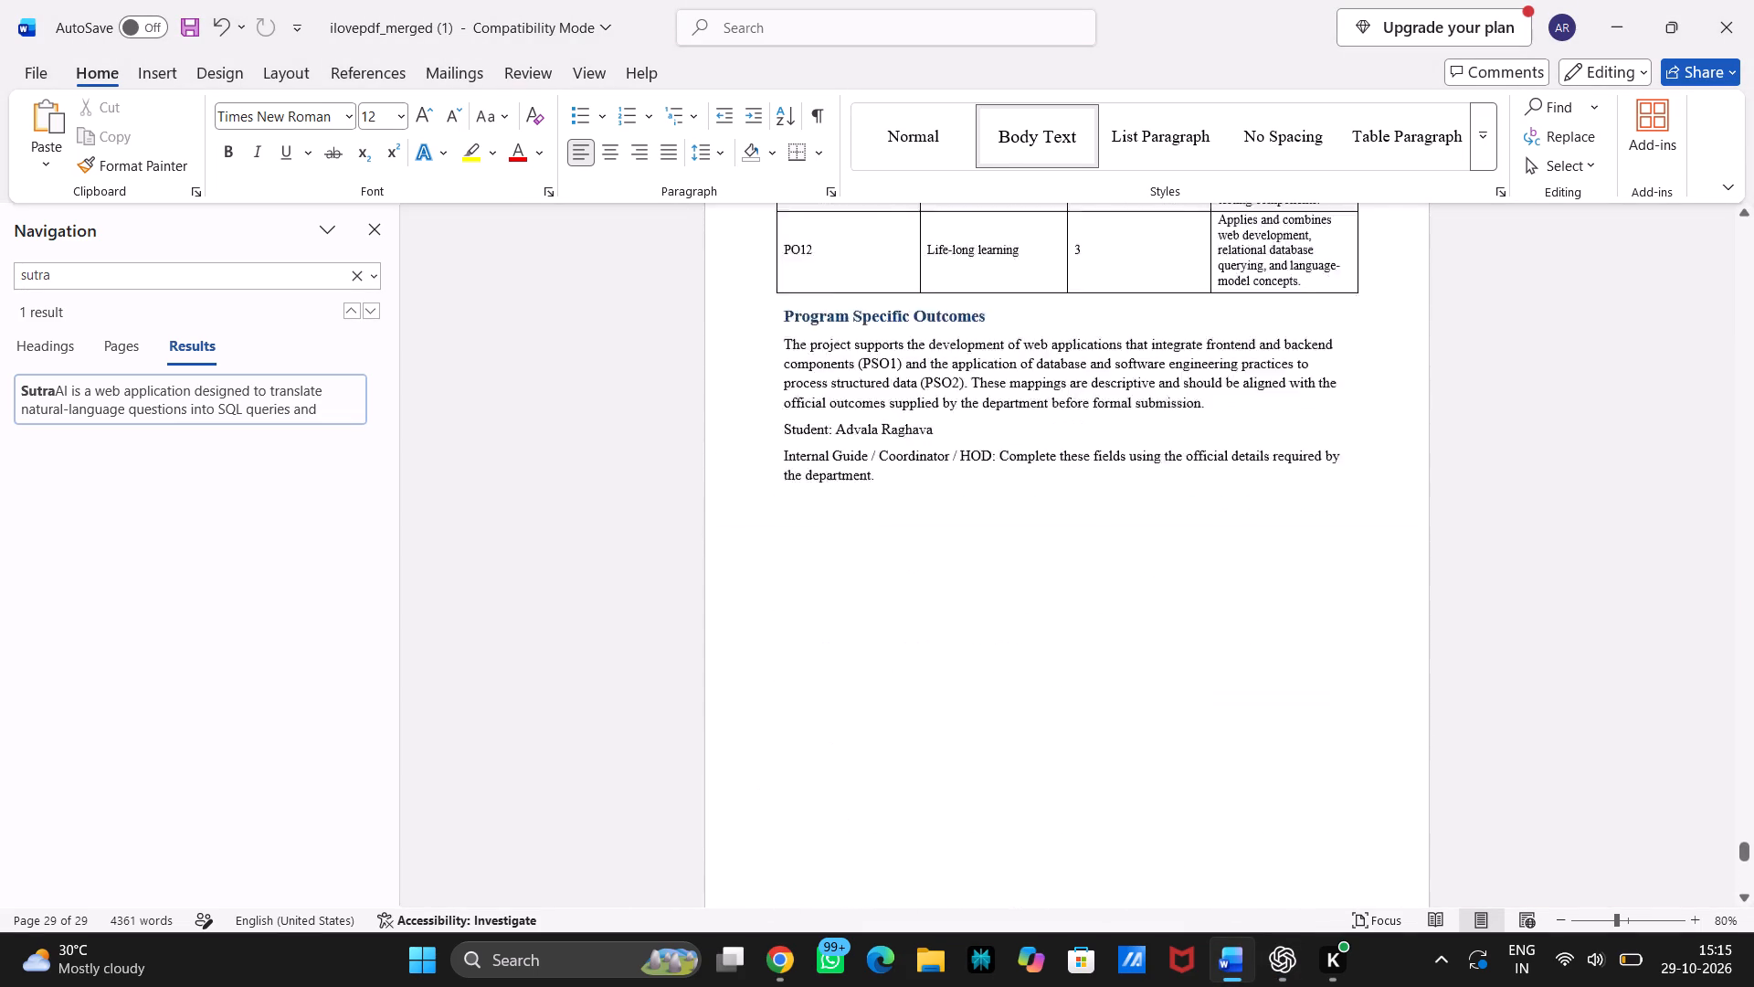
{"action": "scroll", "coordinate": [932, 547], "scroll_direction": "up", "scroll_amount": 9}
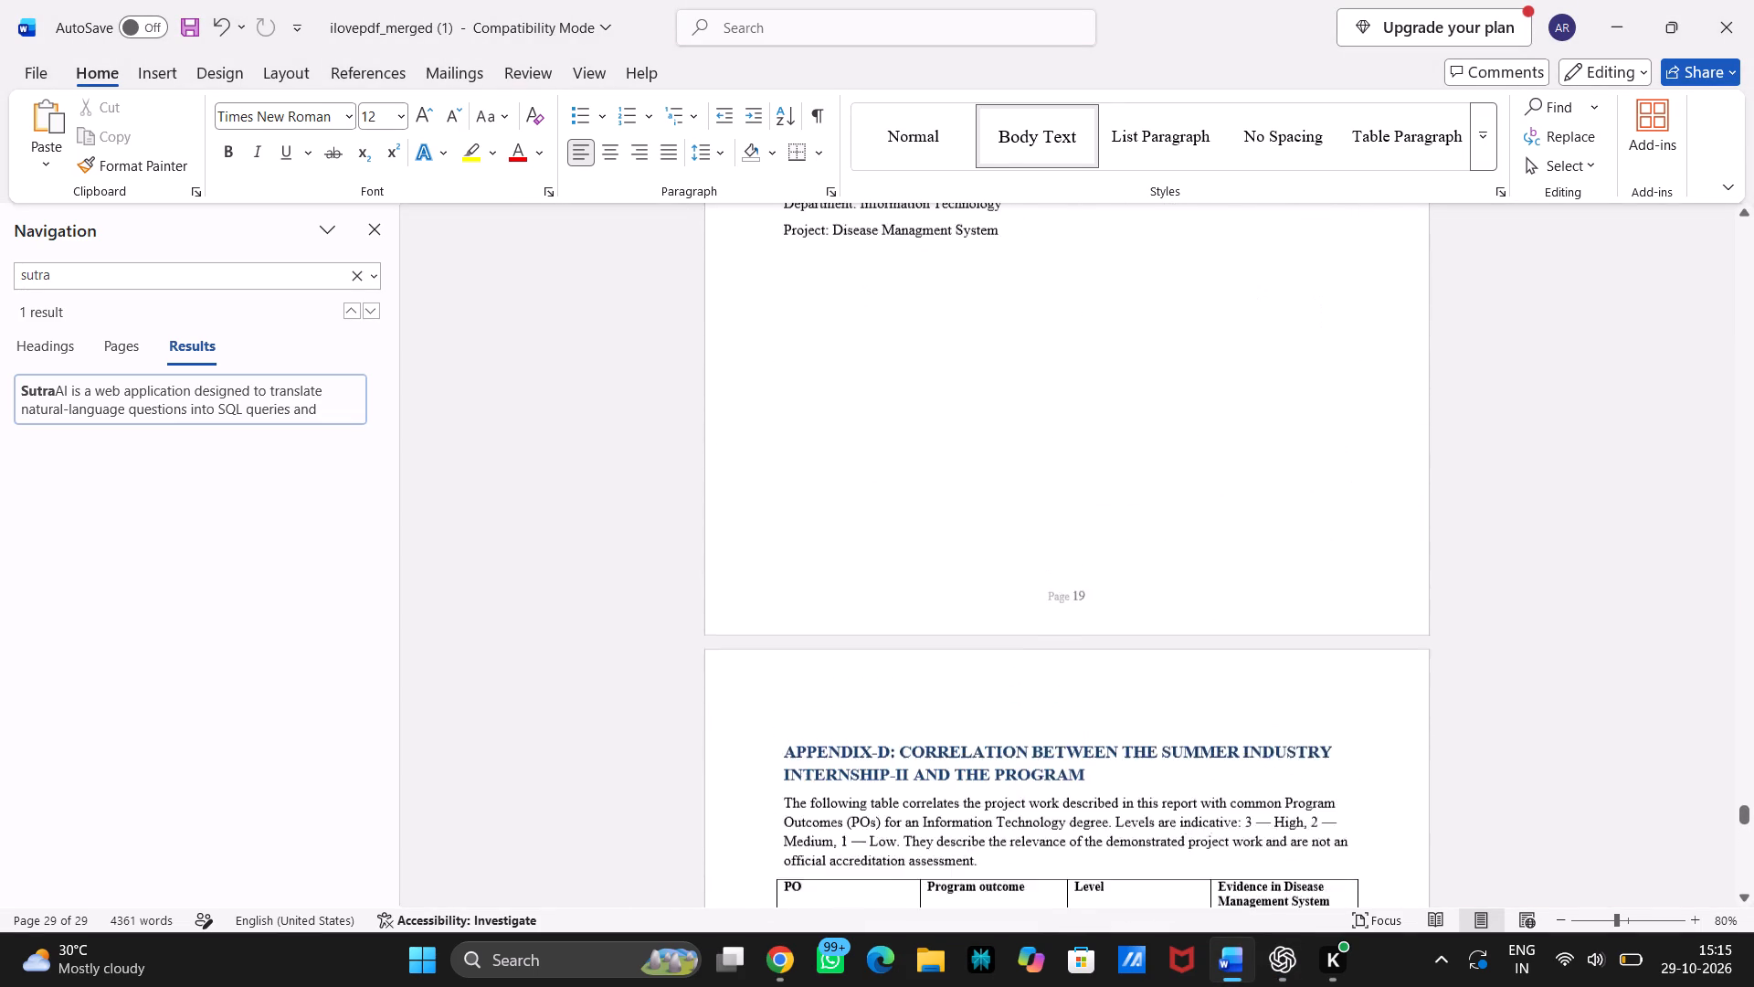
{"action": "scroll", "coordinate": [932, 547], "scroll_direction": "up", "scroll_amount": 3}
{"action": "scroll", "coordinate": [932, 547], "scroll_direction": "down", "scroll_amount": 2}
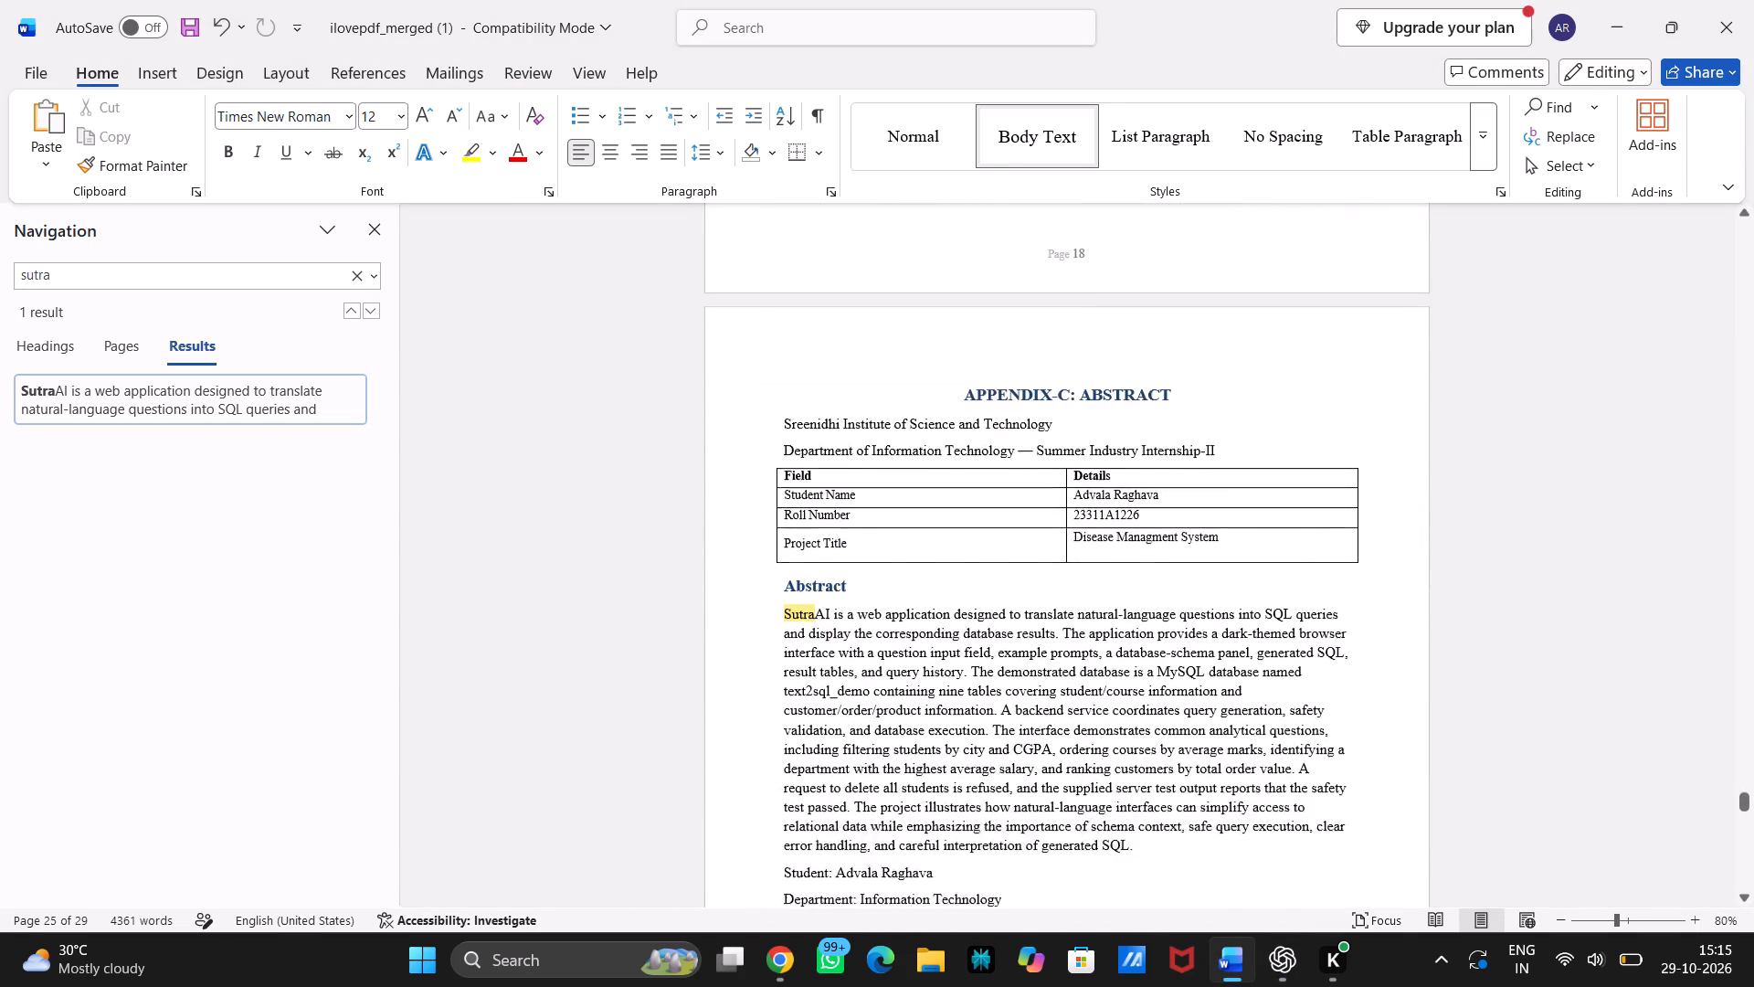
{"action": "scroll", "coordinate": [932, 547], "scroll_direction": "down", "scroll_amount": 3}
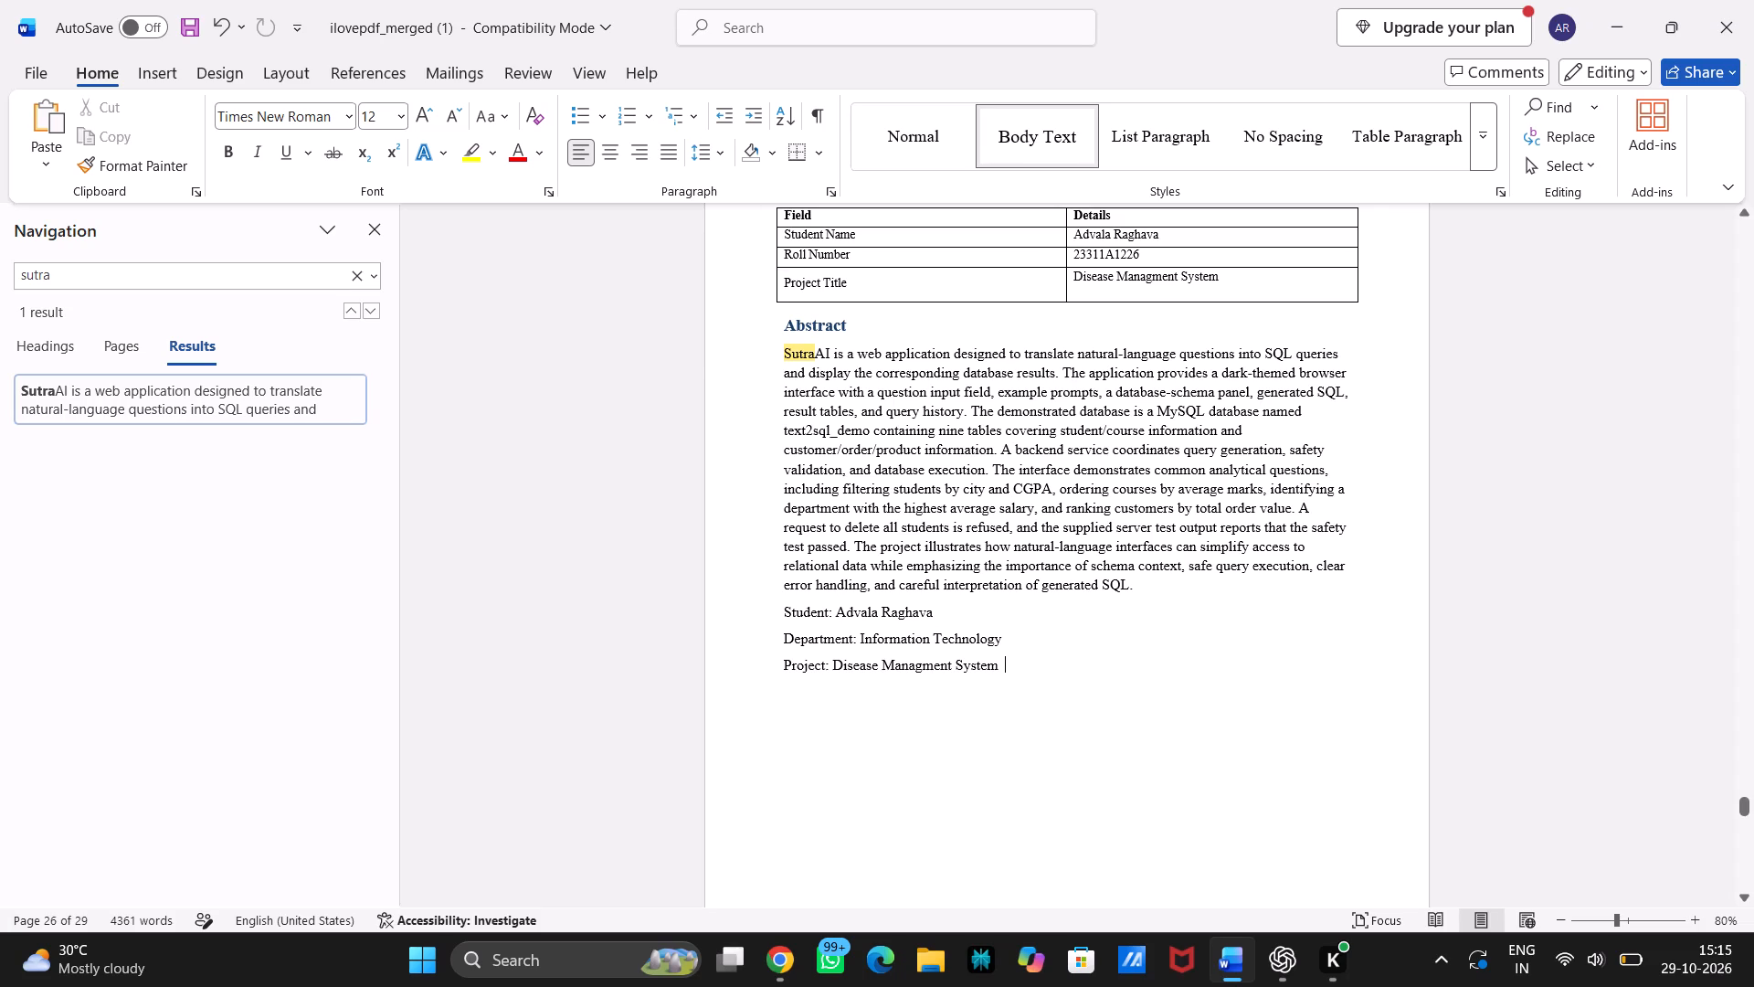
{"action": "left_click_drag", "start_coordinate": [1148, 591], "coordinate": [811, 377]}
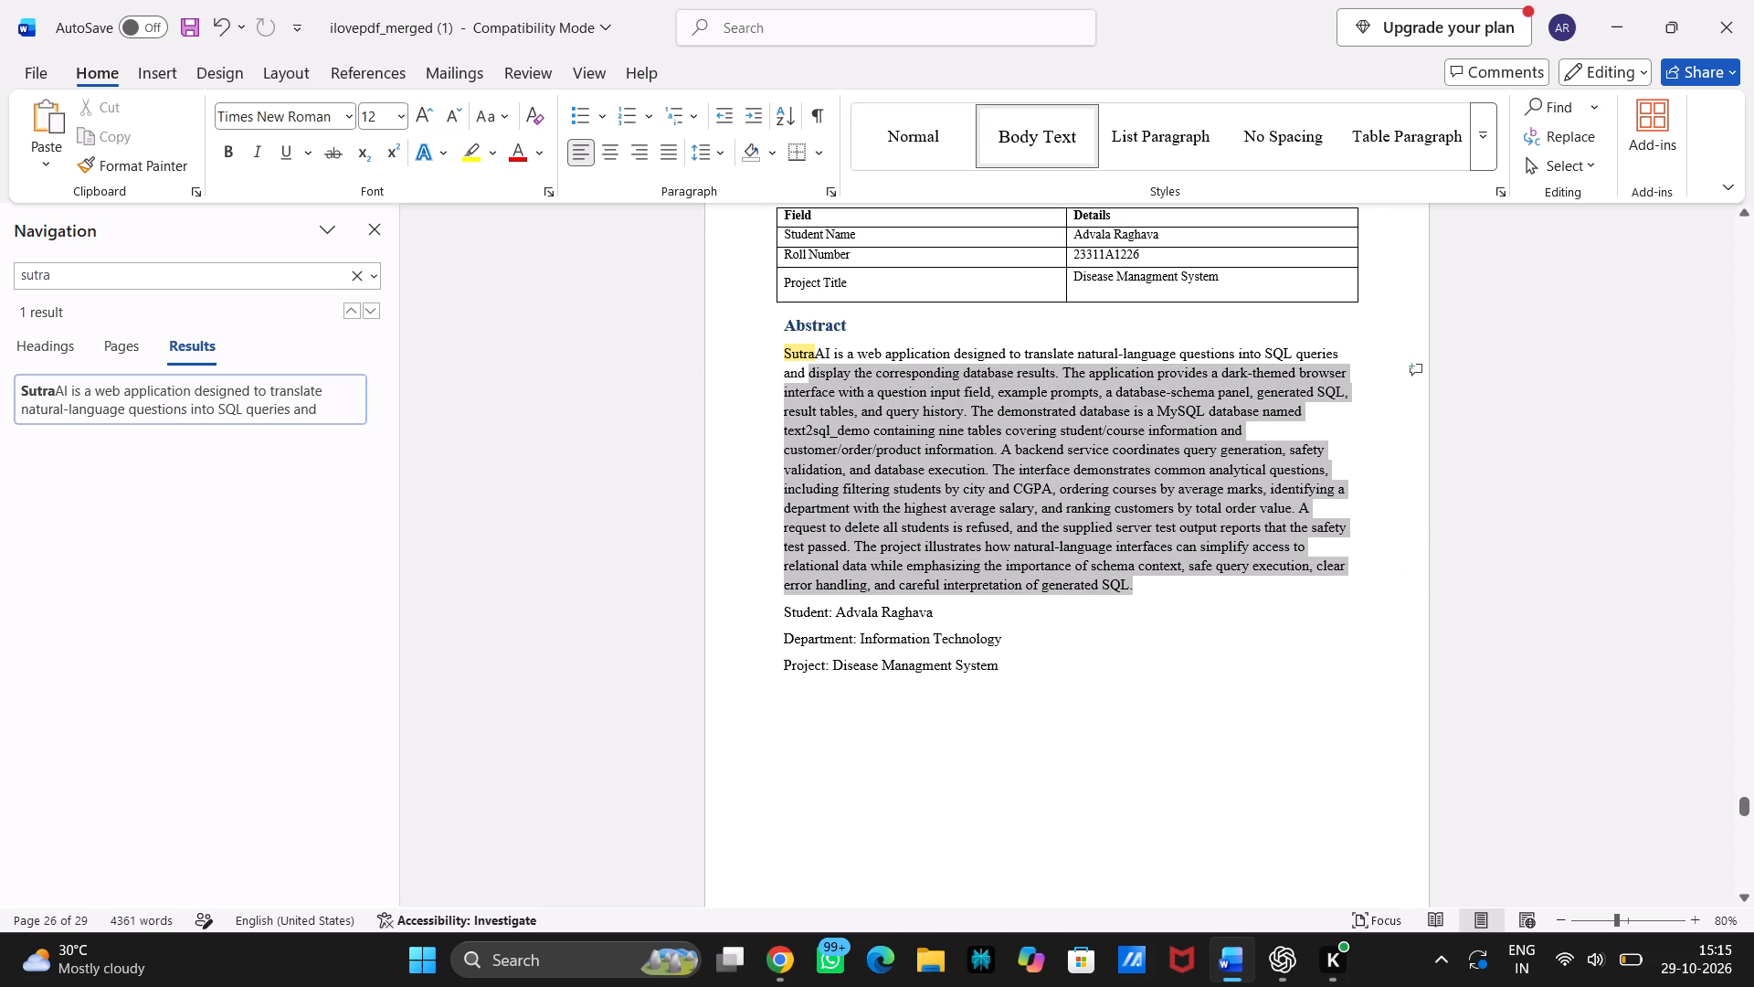
{"action": "left_click_drag", "start_coordinate": [811, 377], "coordinate": [777, 365]}
{"action": "left_click_drag", "start_coordinate": [777, 365], "coordinate": [785, 362]}
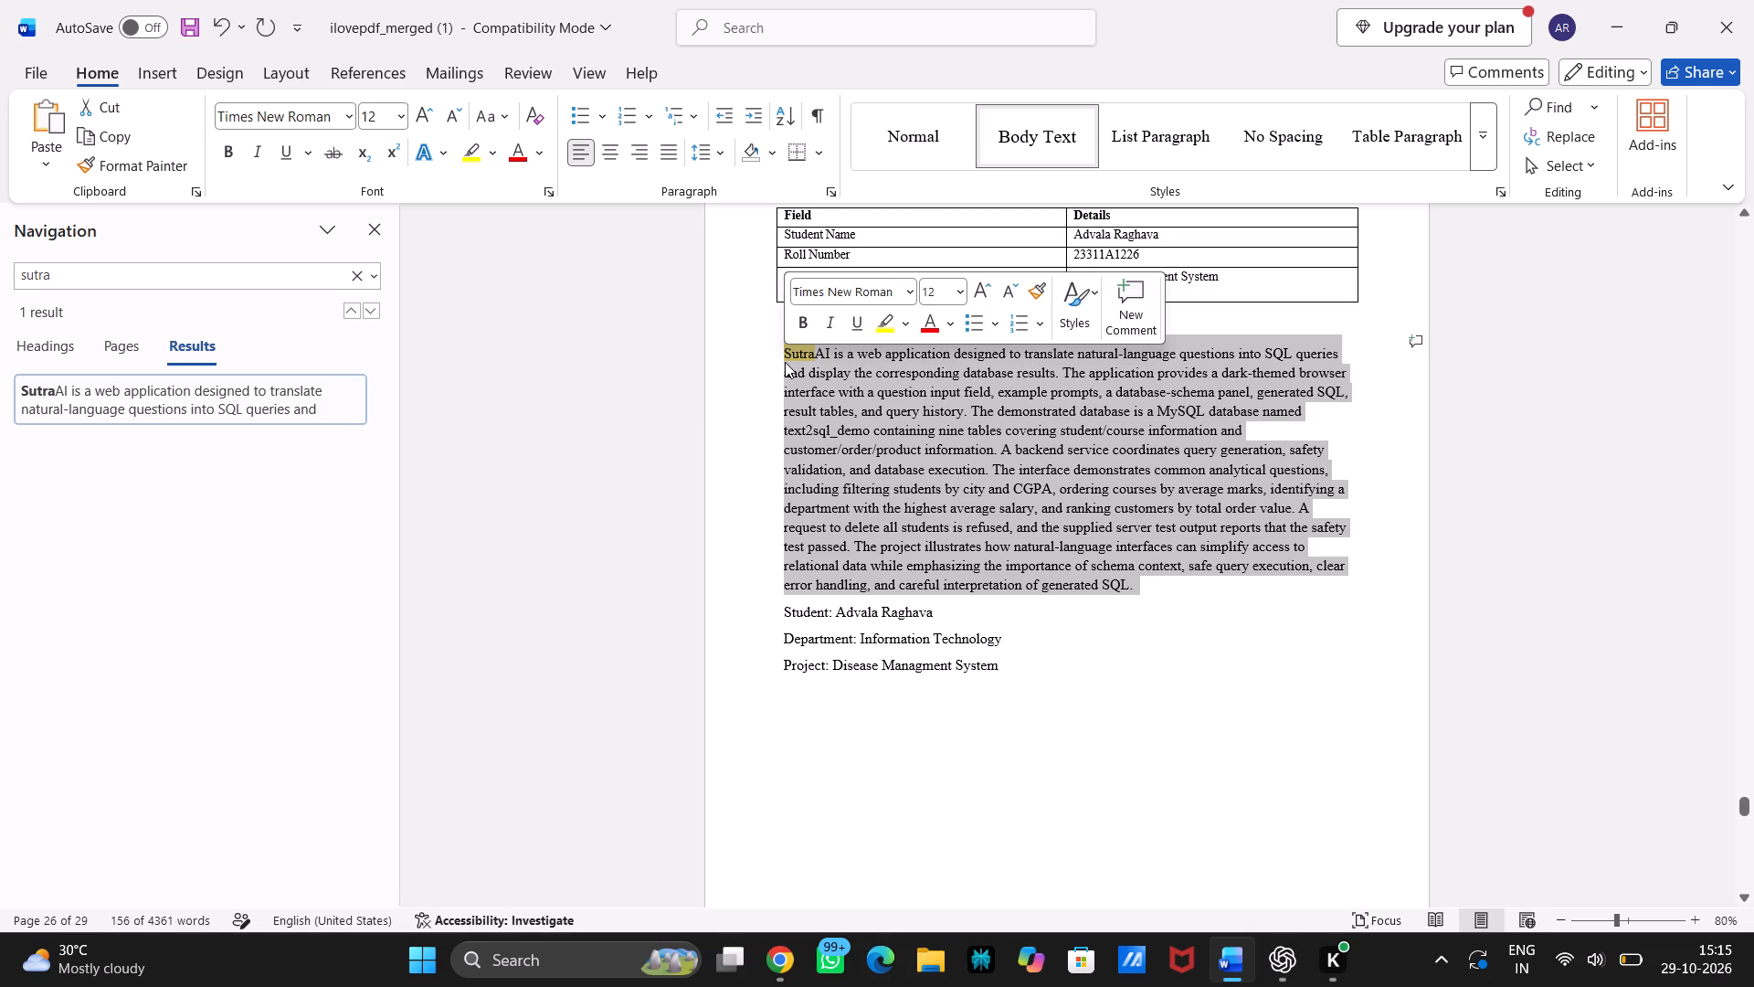
{"action": "key", "text": "ctrl+v"}
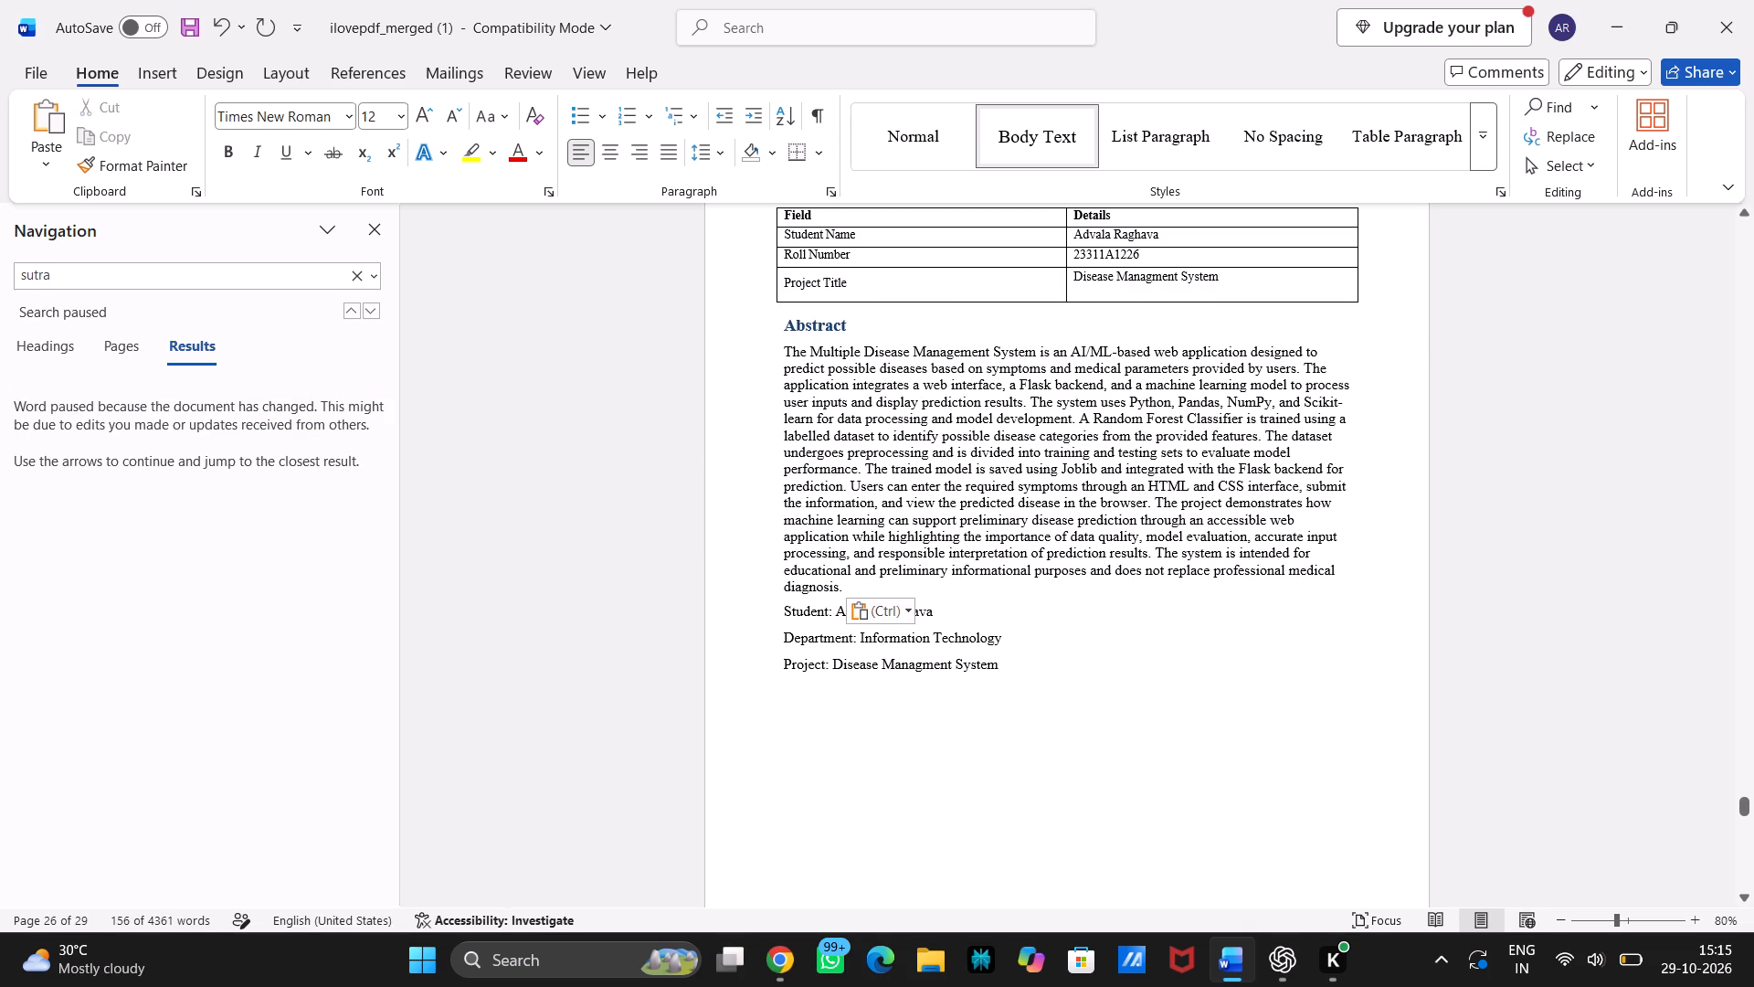
Look over the Appendix-C details table, the new abstract and closing student lines, and the start of the Appendix-D outcomes table.
{"action": "left_click", "coordinate": [925, 519]}
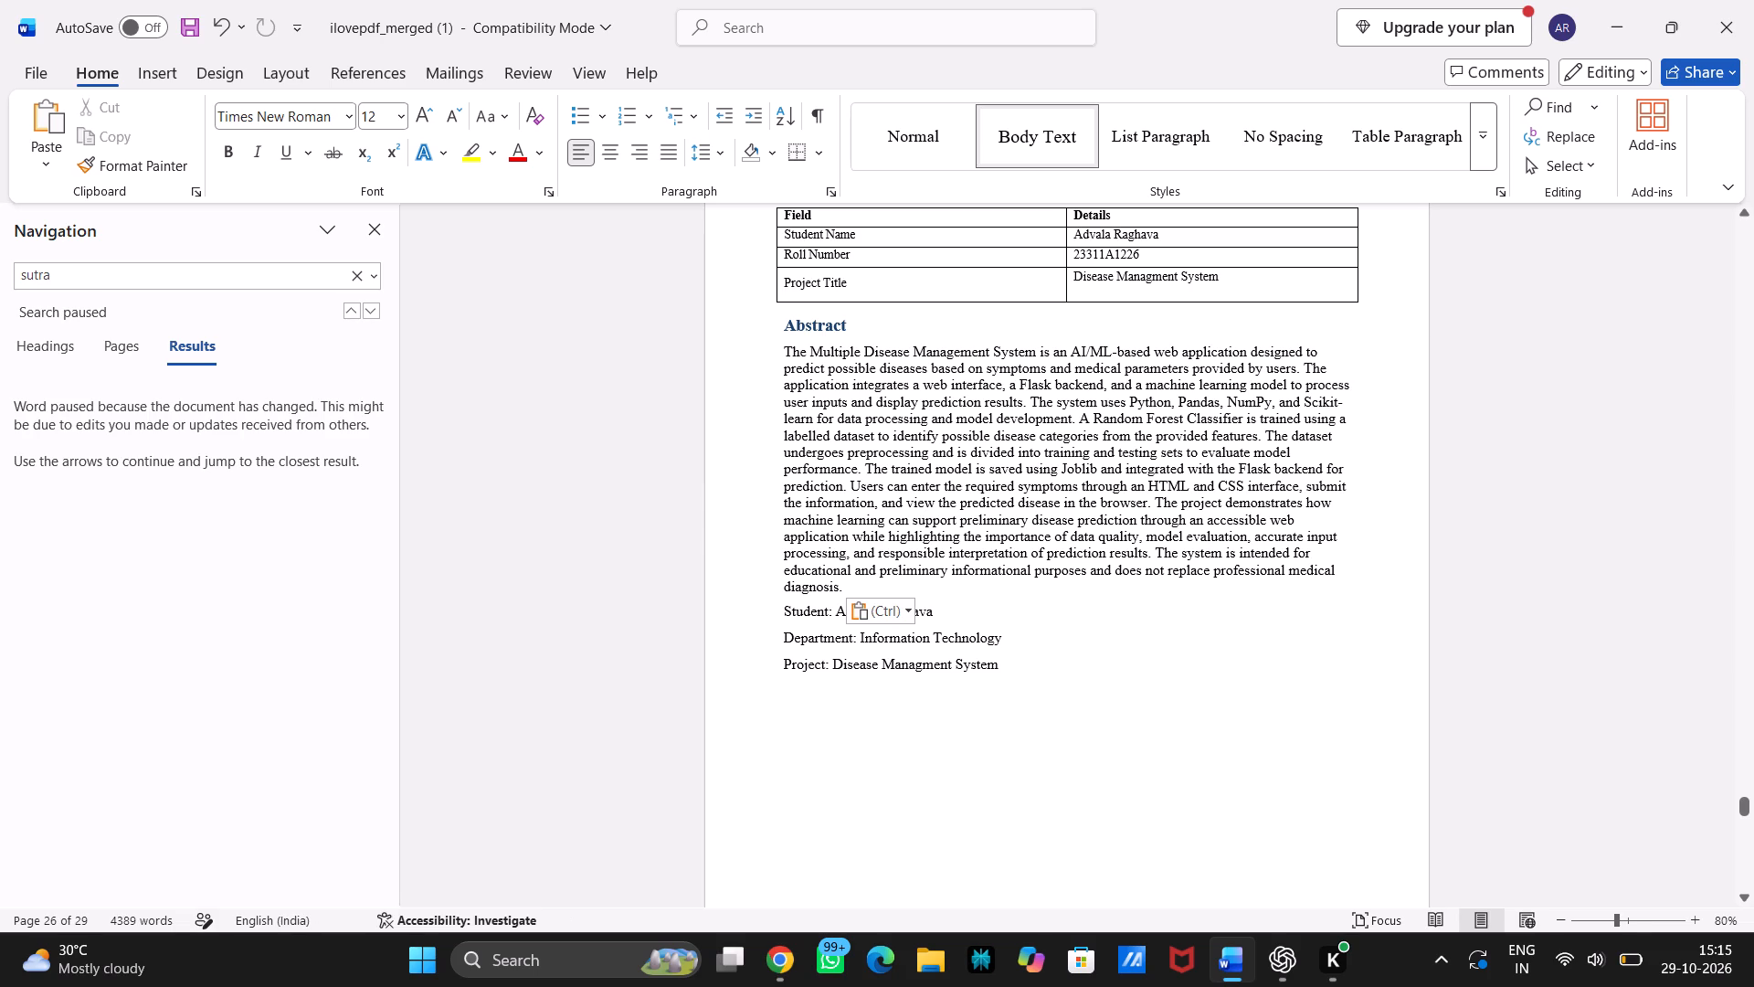
{"action": "left_click", "coordinate": [797, 349]}
{"action": "scroll", "coordinate": [1011, 417], "scroll_direction": "up", "scroll_amount": 1}
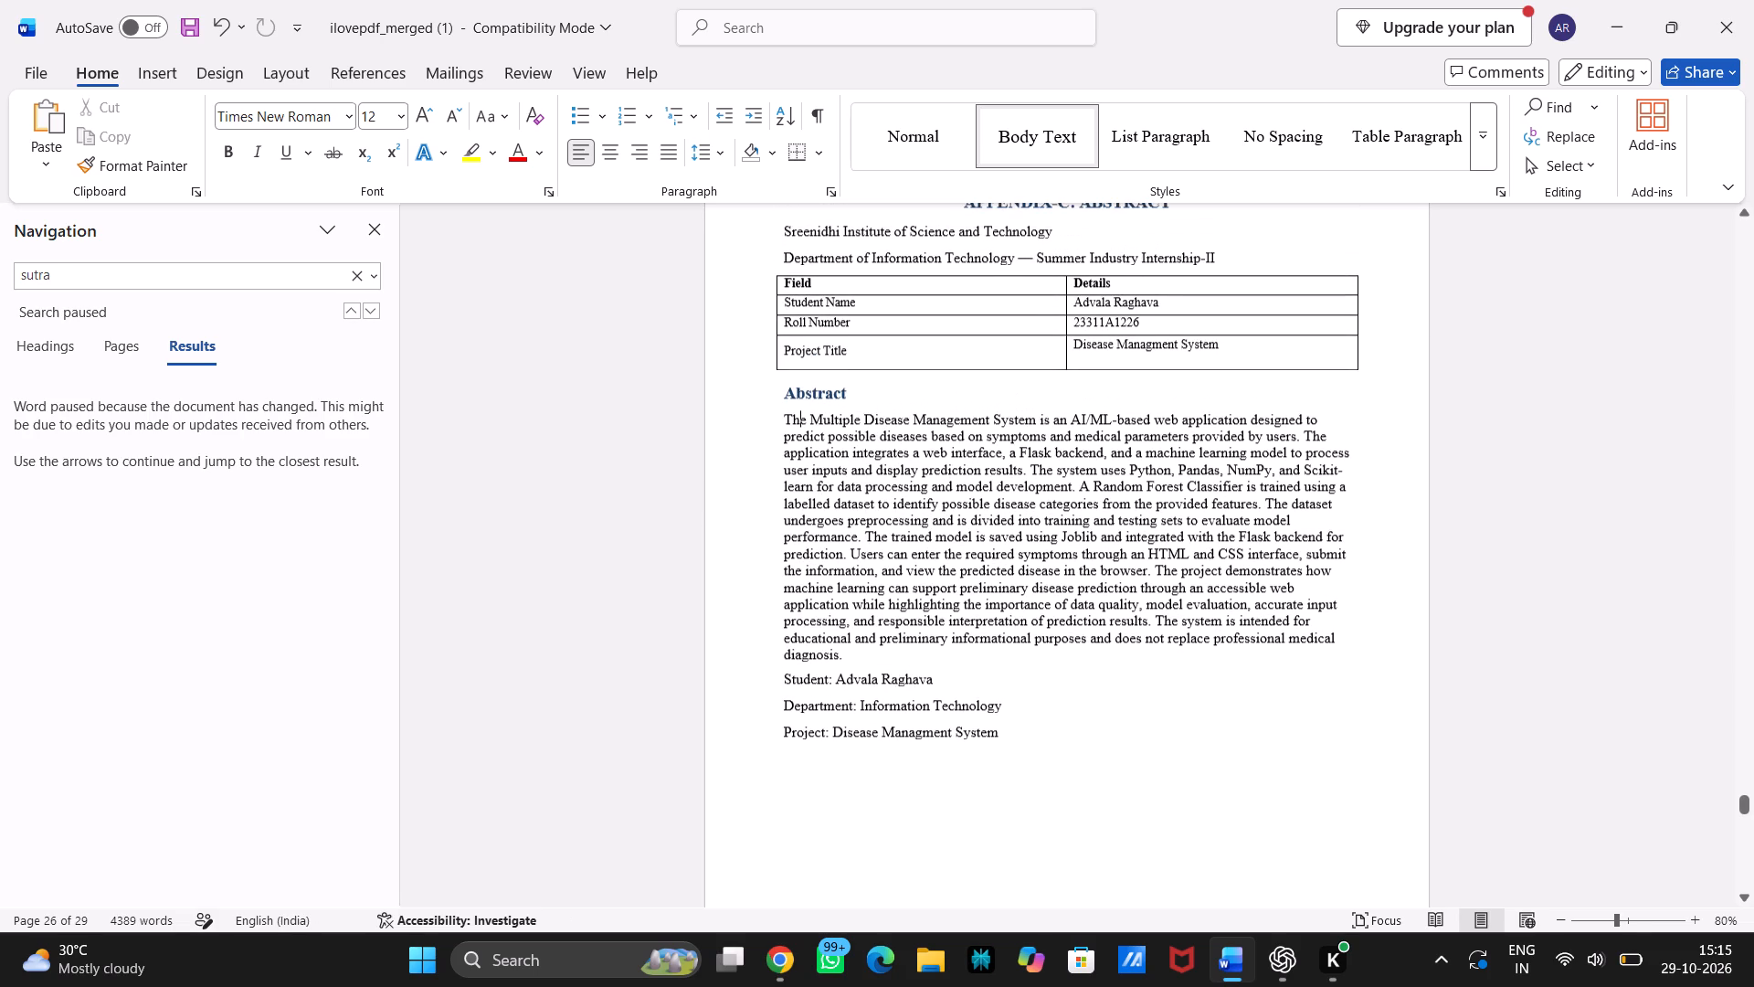
{"action": "left_click", "coordinate": [1151, 353]}
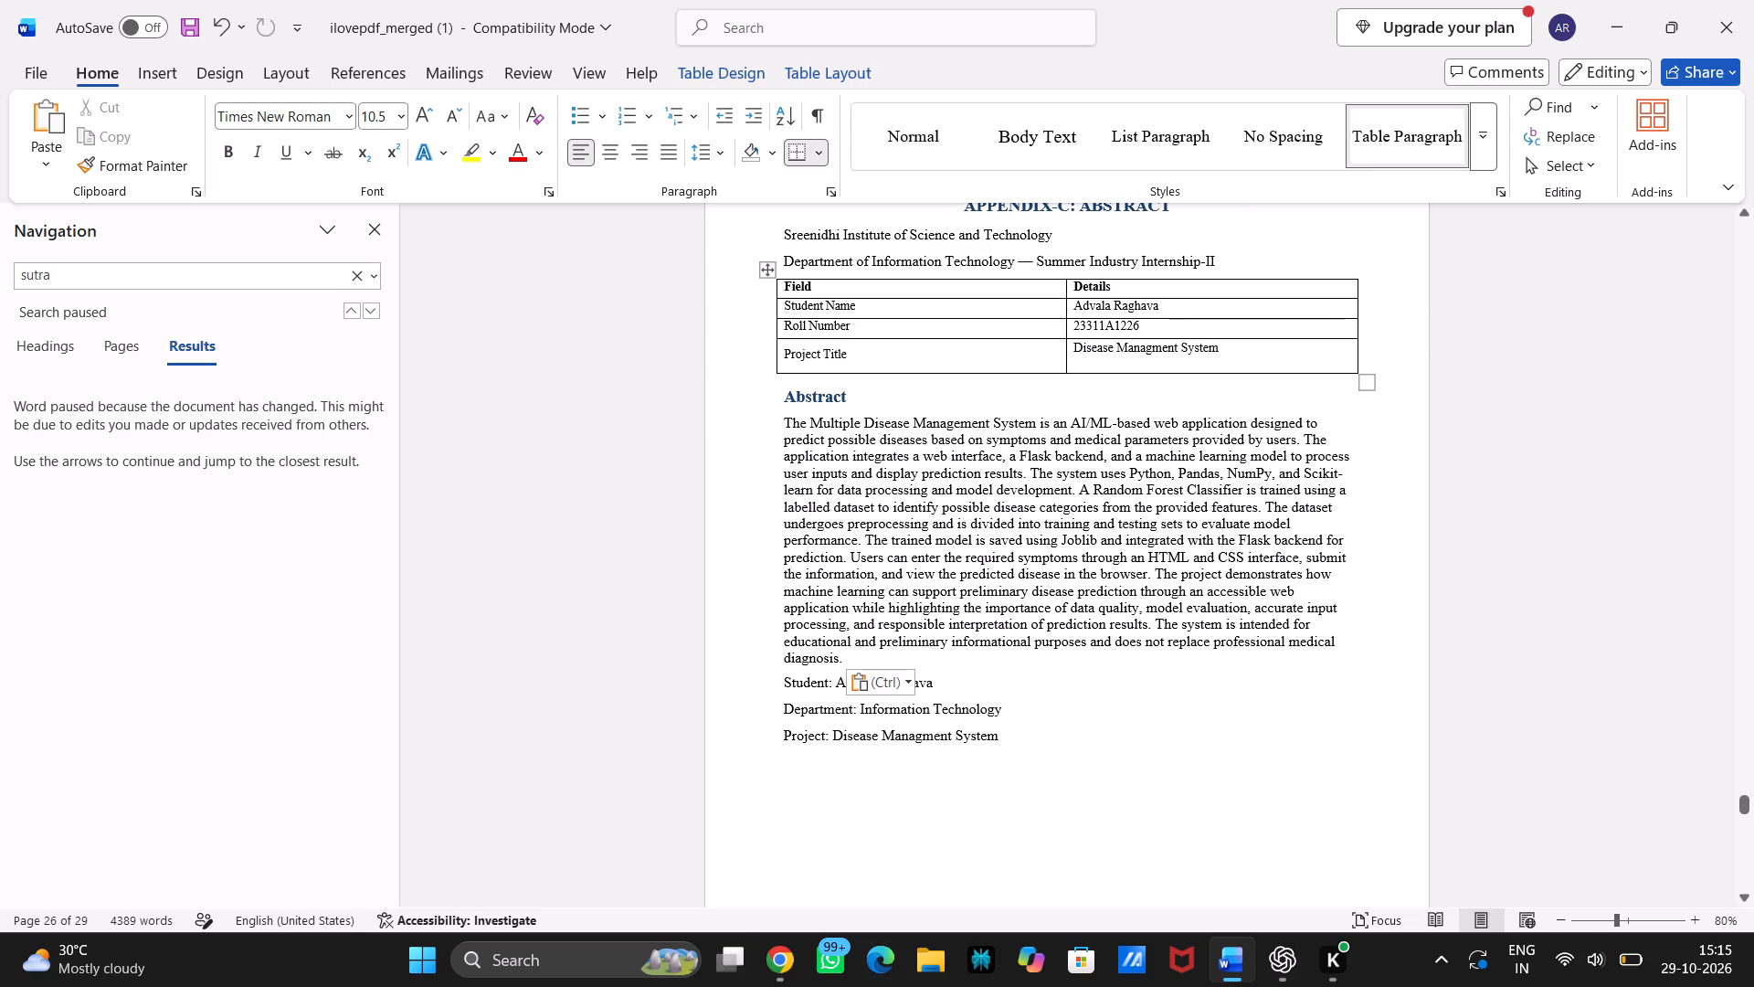
{"action": "left_click", "coordinate": [981, 463]}
{"action": "scroll", "coordinate": [981, 463], "scroll_direction": "up", "scroll_amount": 1}
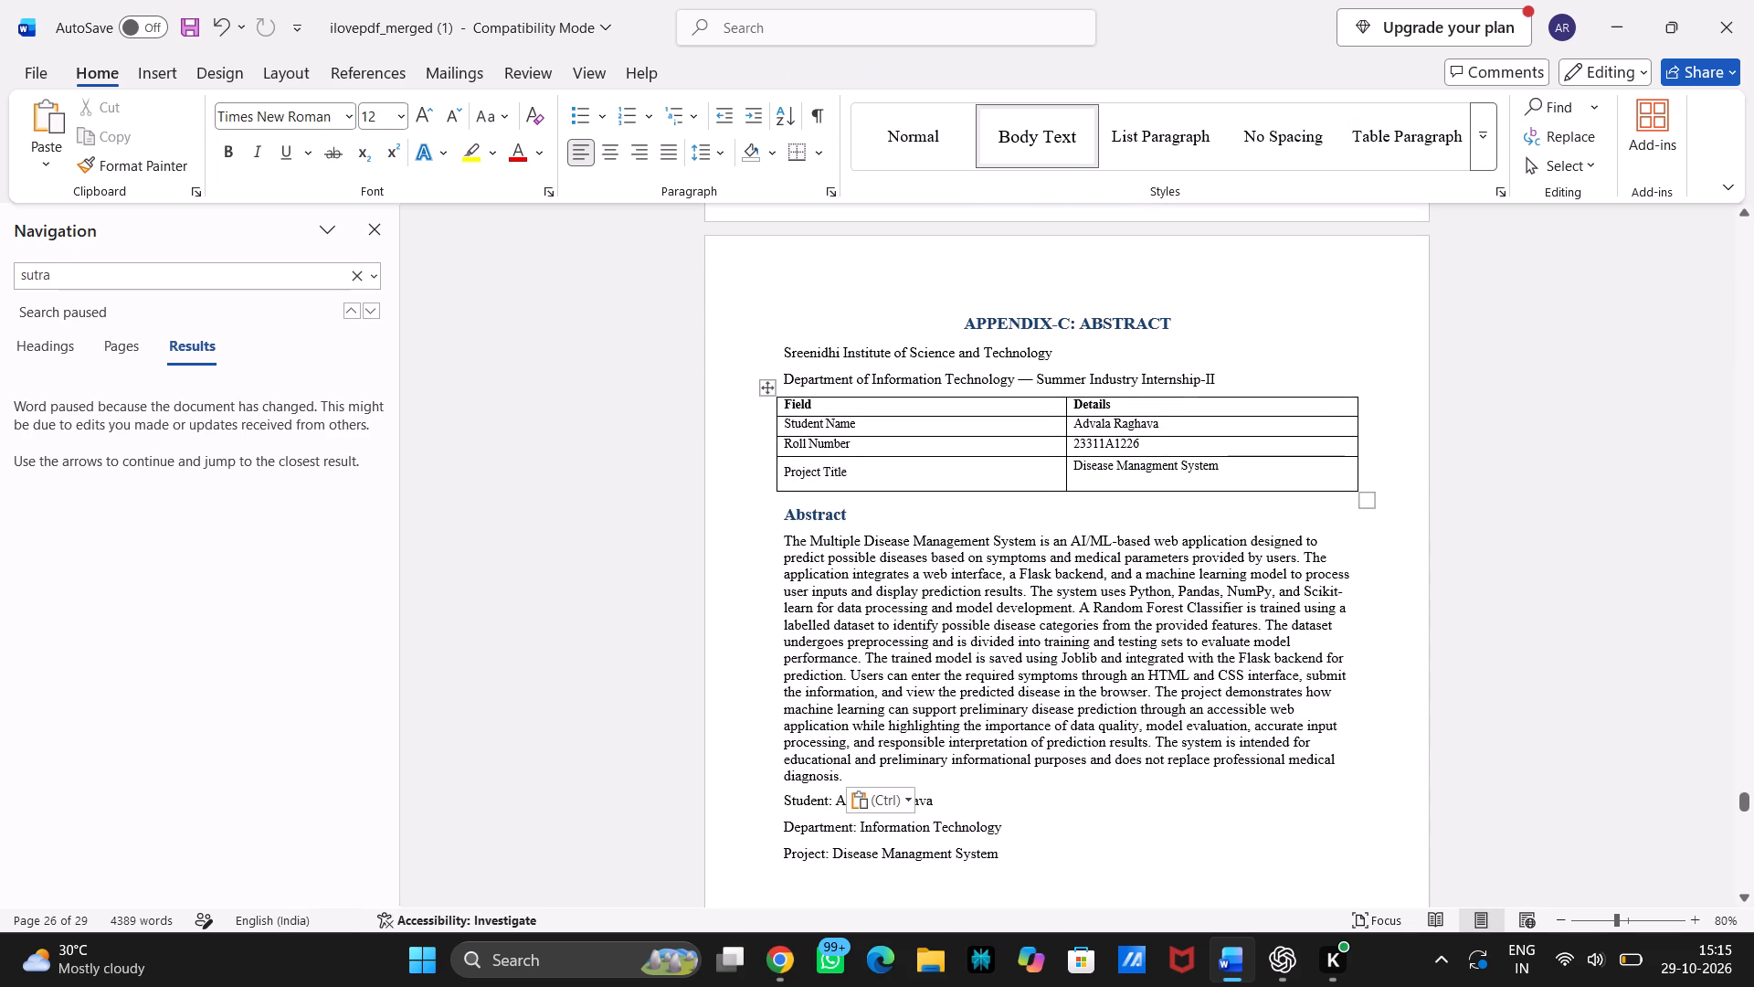
{"action": "left_click", "coordinate": [912, 377]}
{"action": "left_click", "coordinate": [851, 603]}
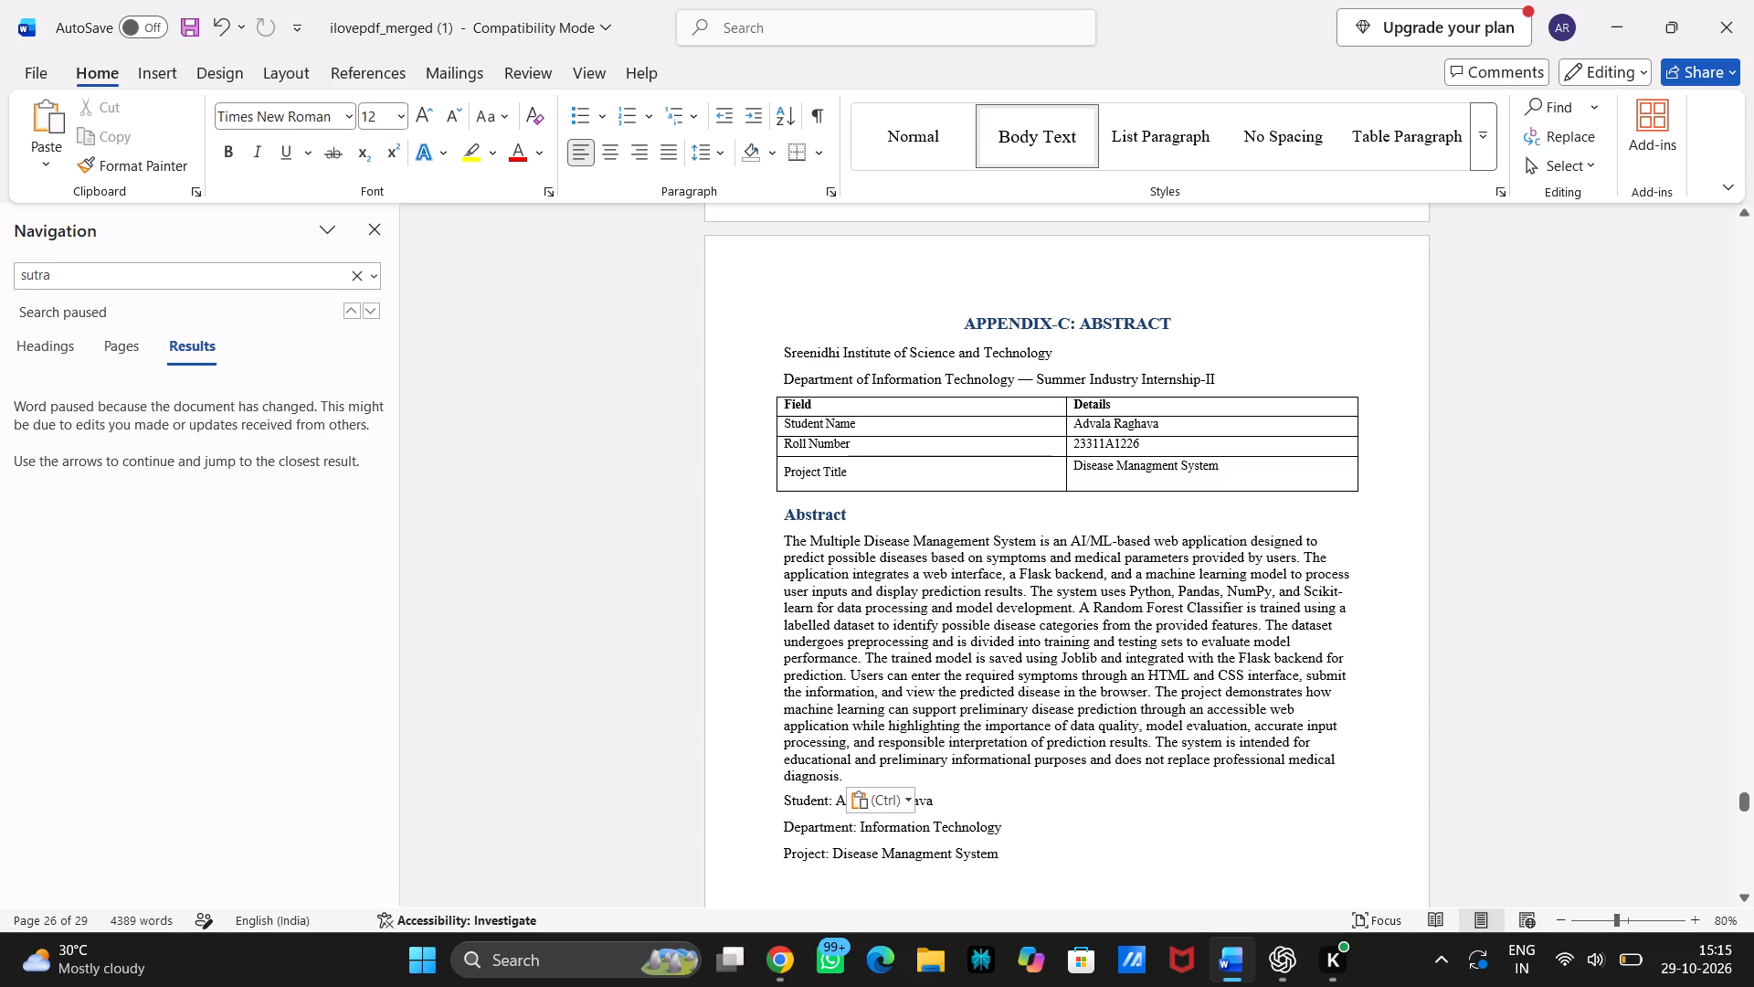
{"action": "scroll", "coordinate": [946, 684], "scroll_direction": "down", "scroll_amount": 1}
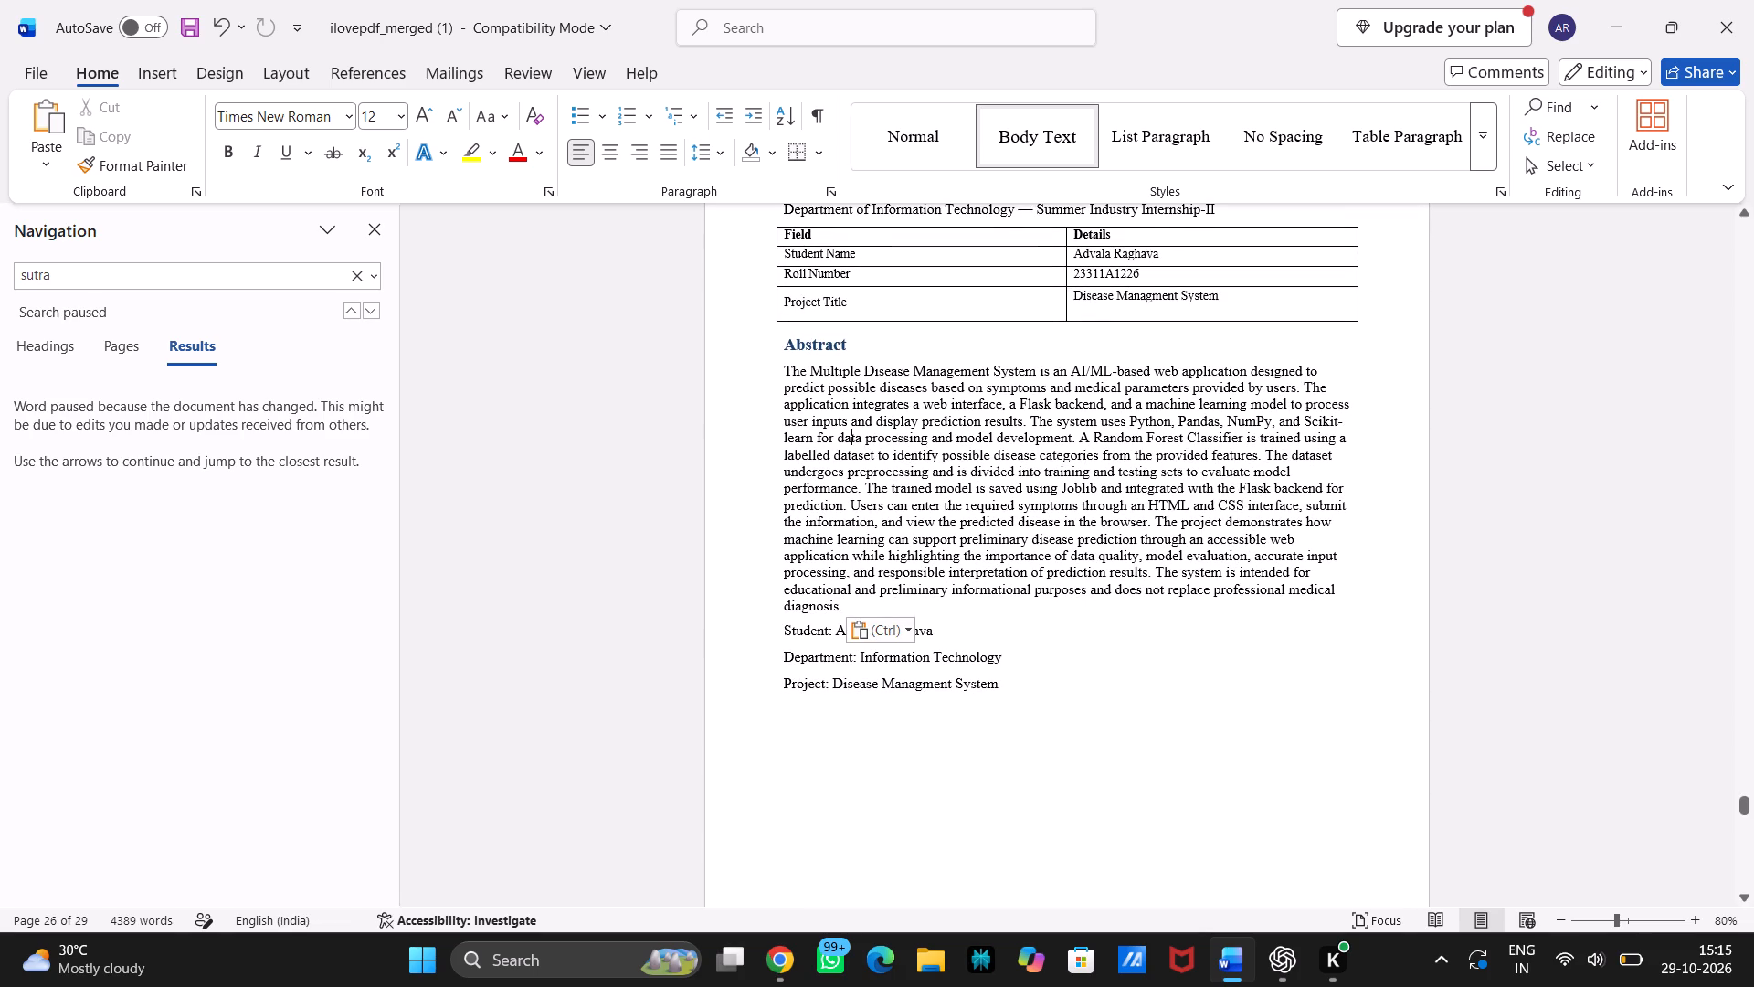
{"action": "left_click", "coordinate": [889, 762]}
{"action": "scroll", "coordinate": [889, 762], "scroll_direction": "down", "scroll_amount": 1}
{"action": "scroll", "coordinate": [1127, 669], "scroll_direction": "down", "scroll_amount": 1}
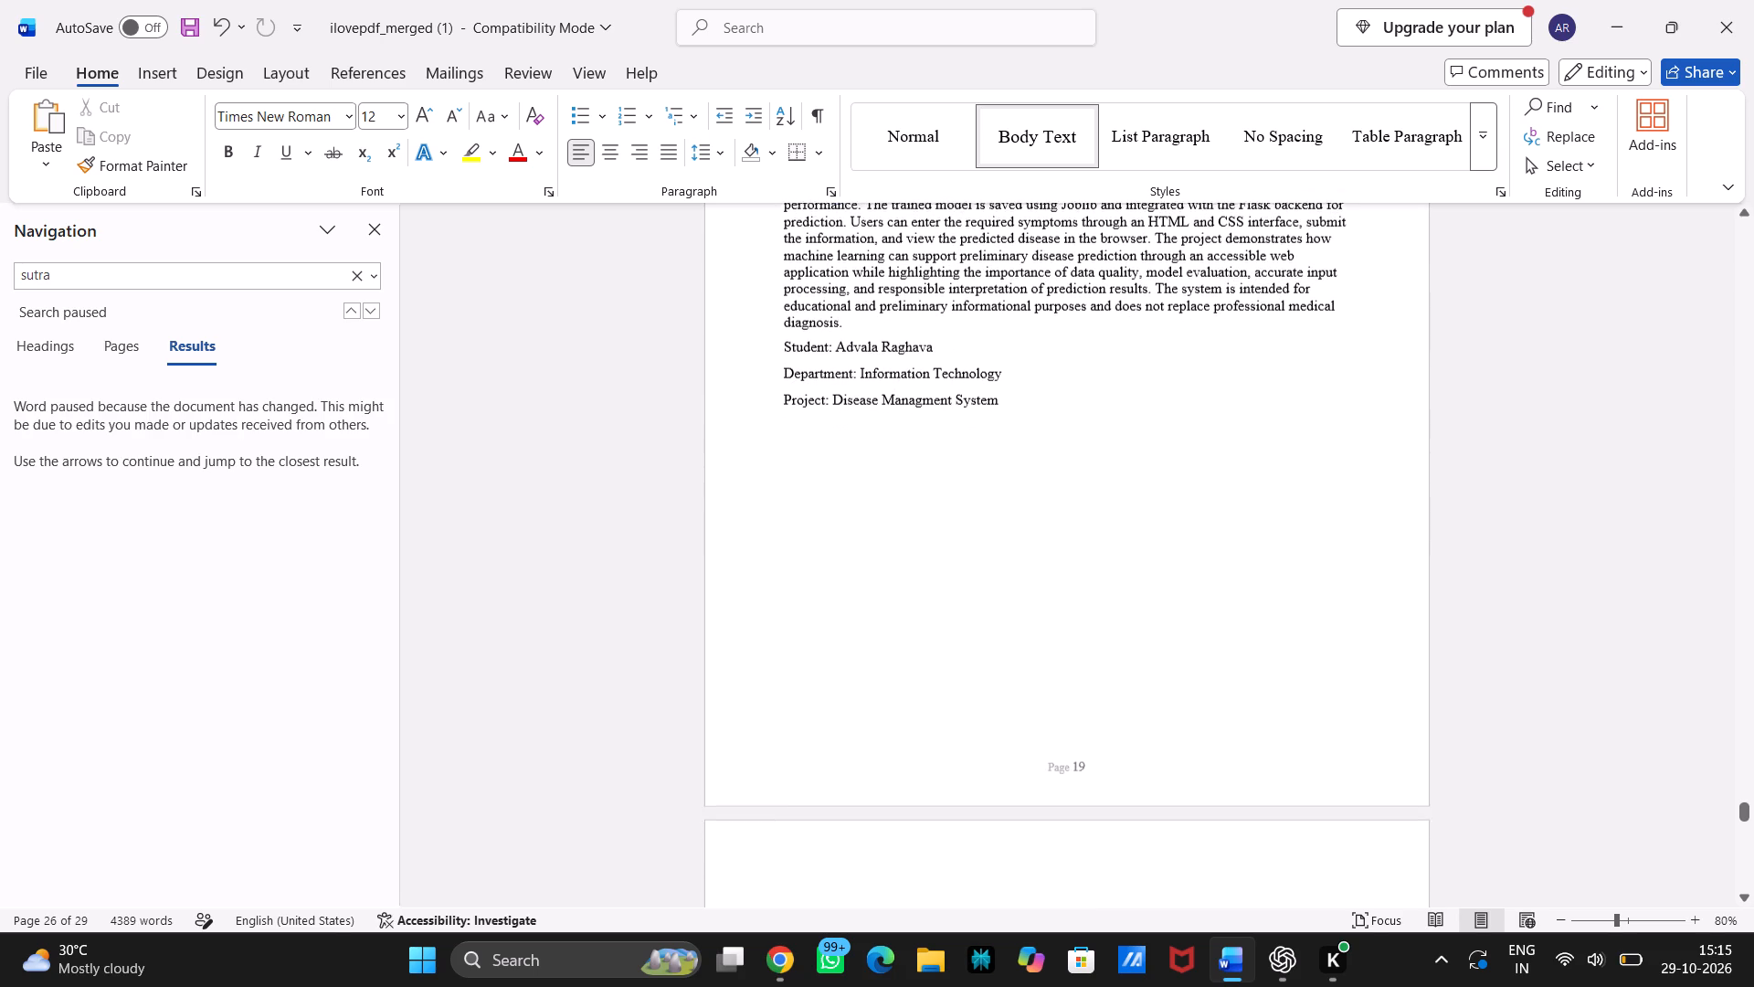
{"action": "scroll", "coordinate": [1127, 669], "scroll_direction": "down", "scroll_amount": 4}
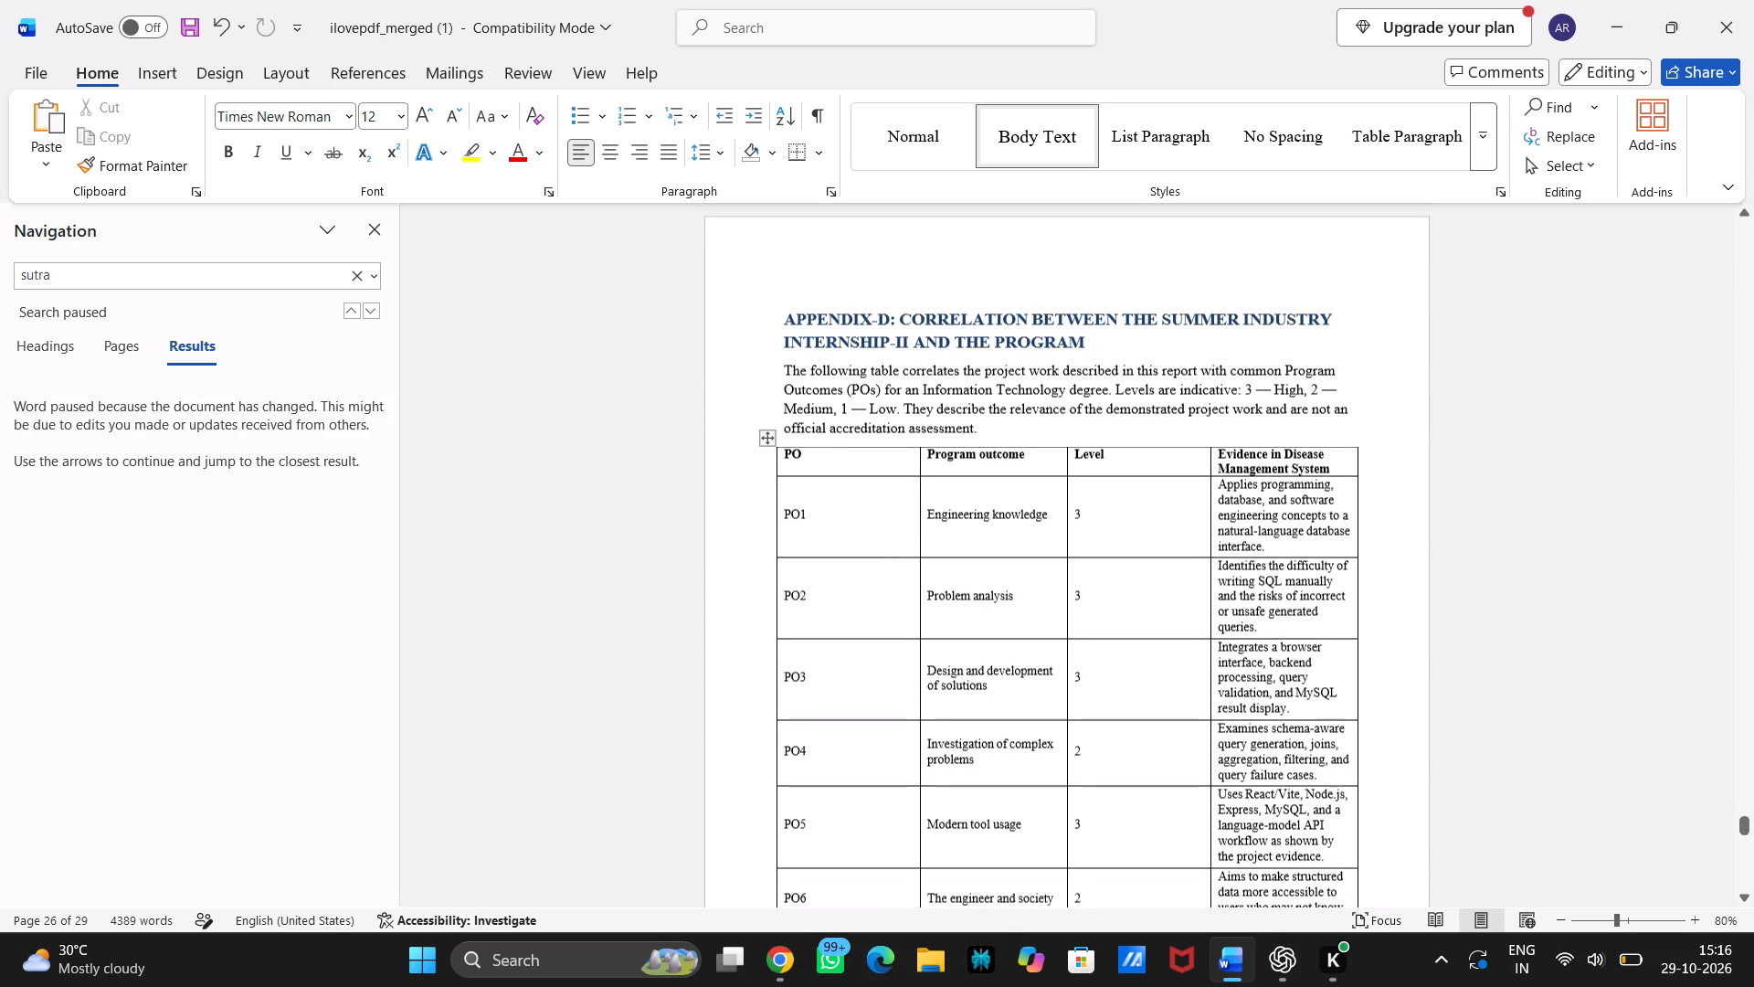
Review the start of the Appendix-D program outcomes table and the Appendix-C page with its details table, abstract and closing student lines.
{"action": "scroll", "coordinate": [1127, 669], "scroll_direction": "down", "scroll_amount": 1}
{"action": "scroll", "coordinate": [1127, 669], "scroll_direction": "up", "scroll_amount": 1}
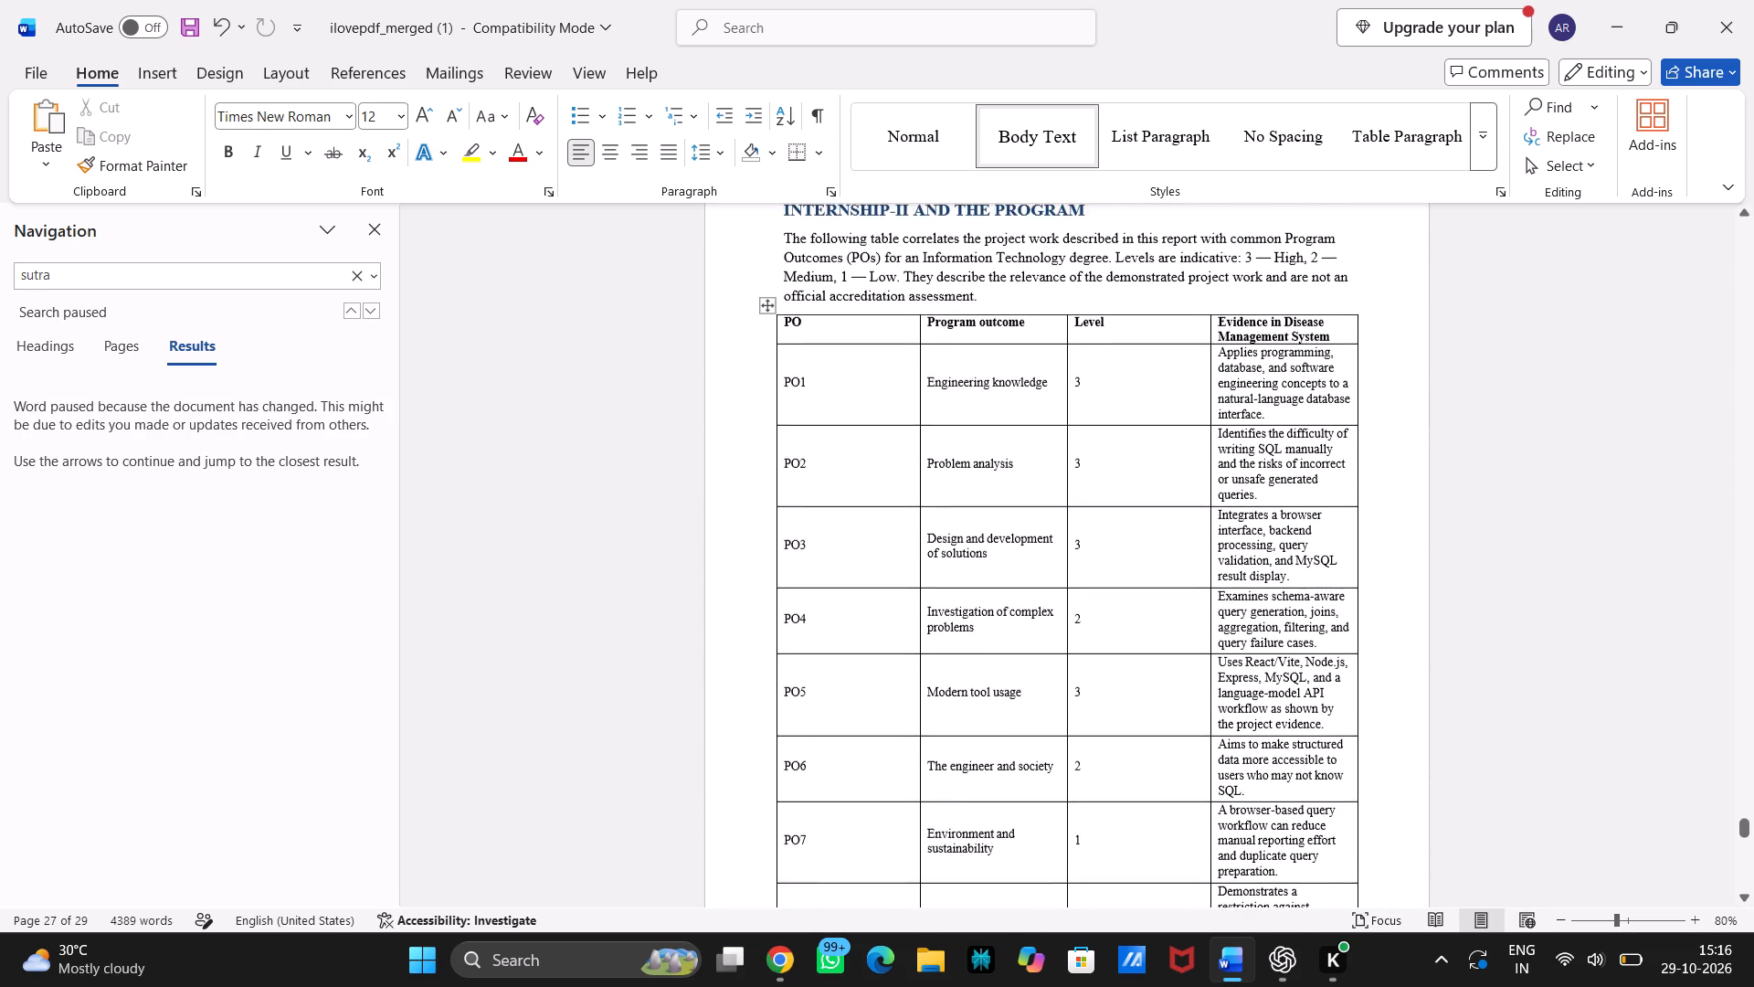
{"action": "scroll", "coordinate": [1127, 669], "scroll_direction": "up", "scroll_amount": 5}
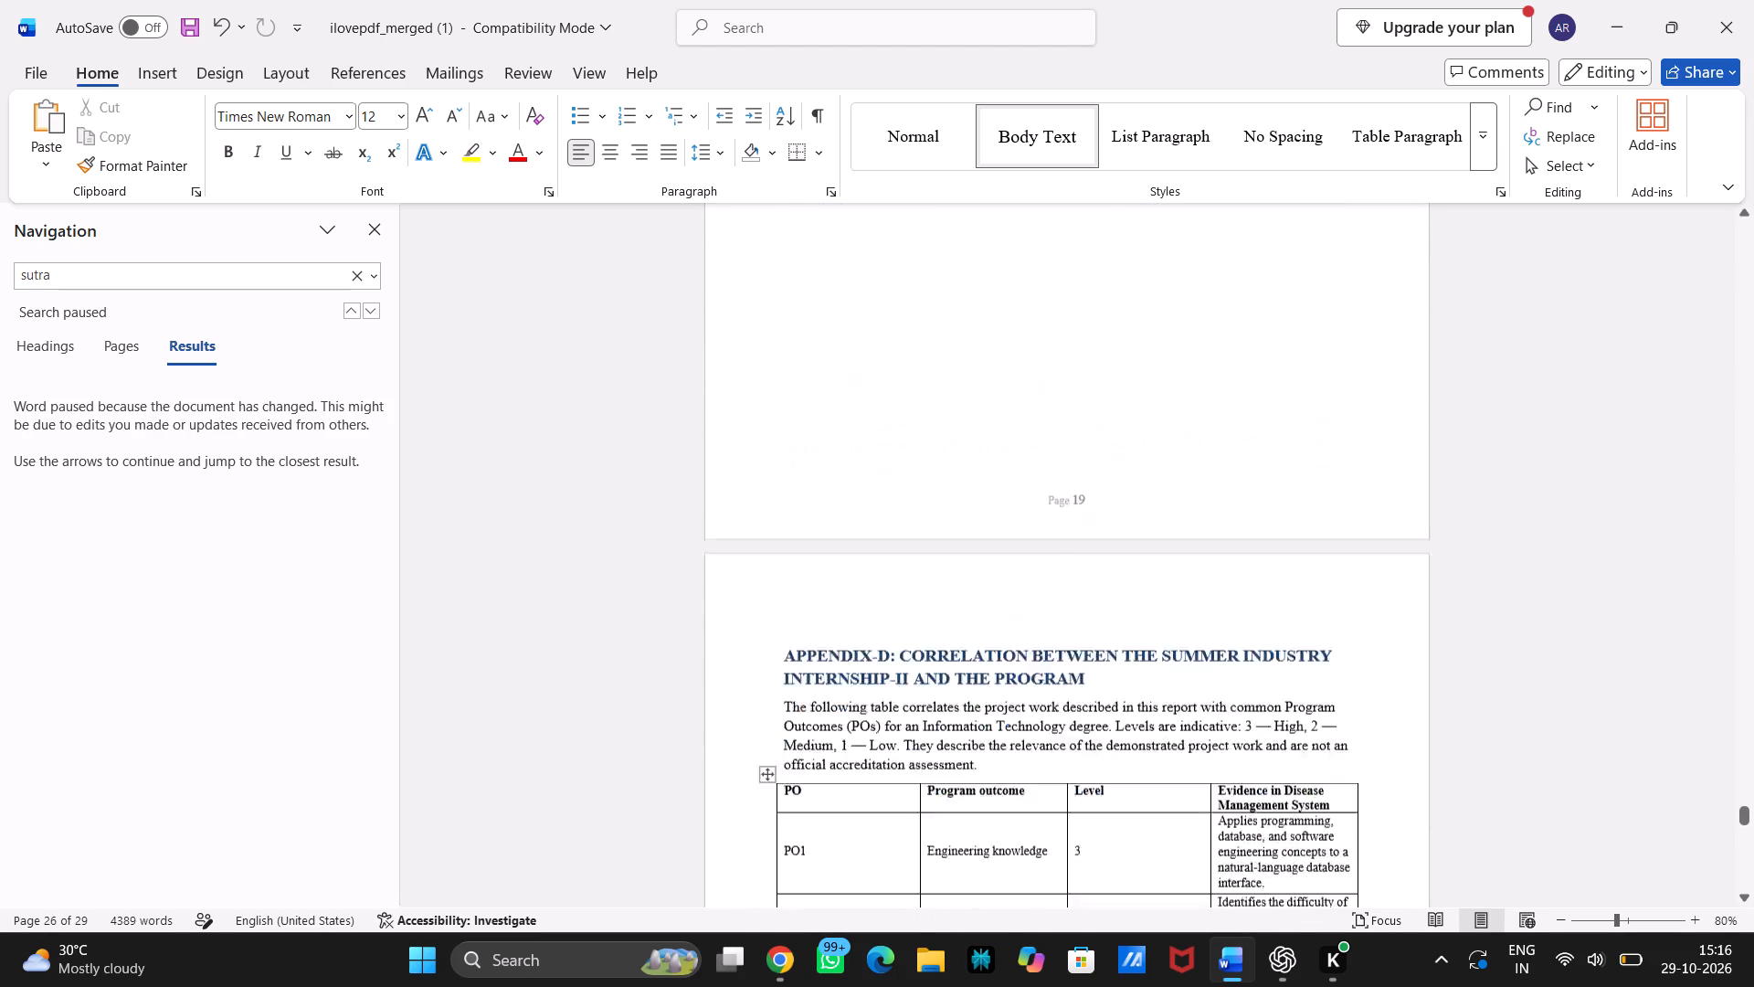
{"action": "scroll", "coordinate": [1127, 669], "scroll_direction": "up", "scroll_amount": 4}
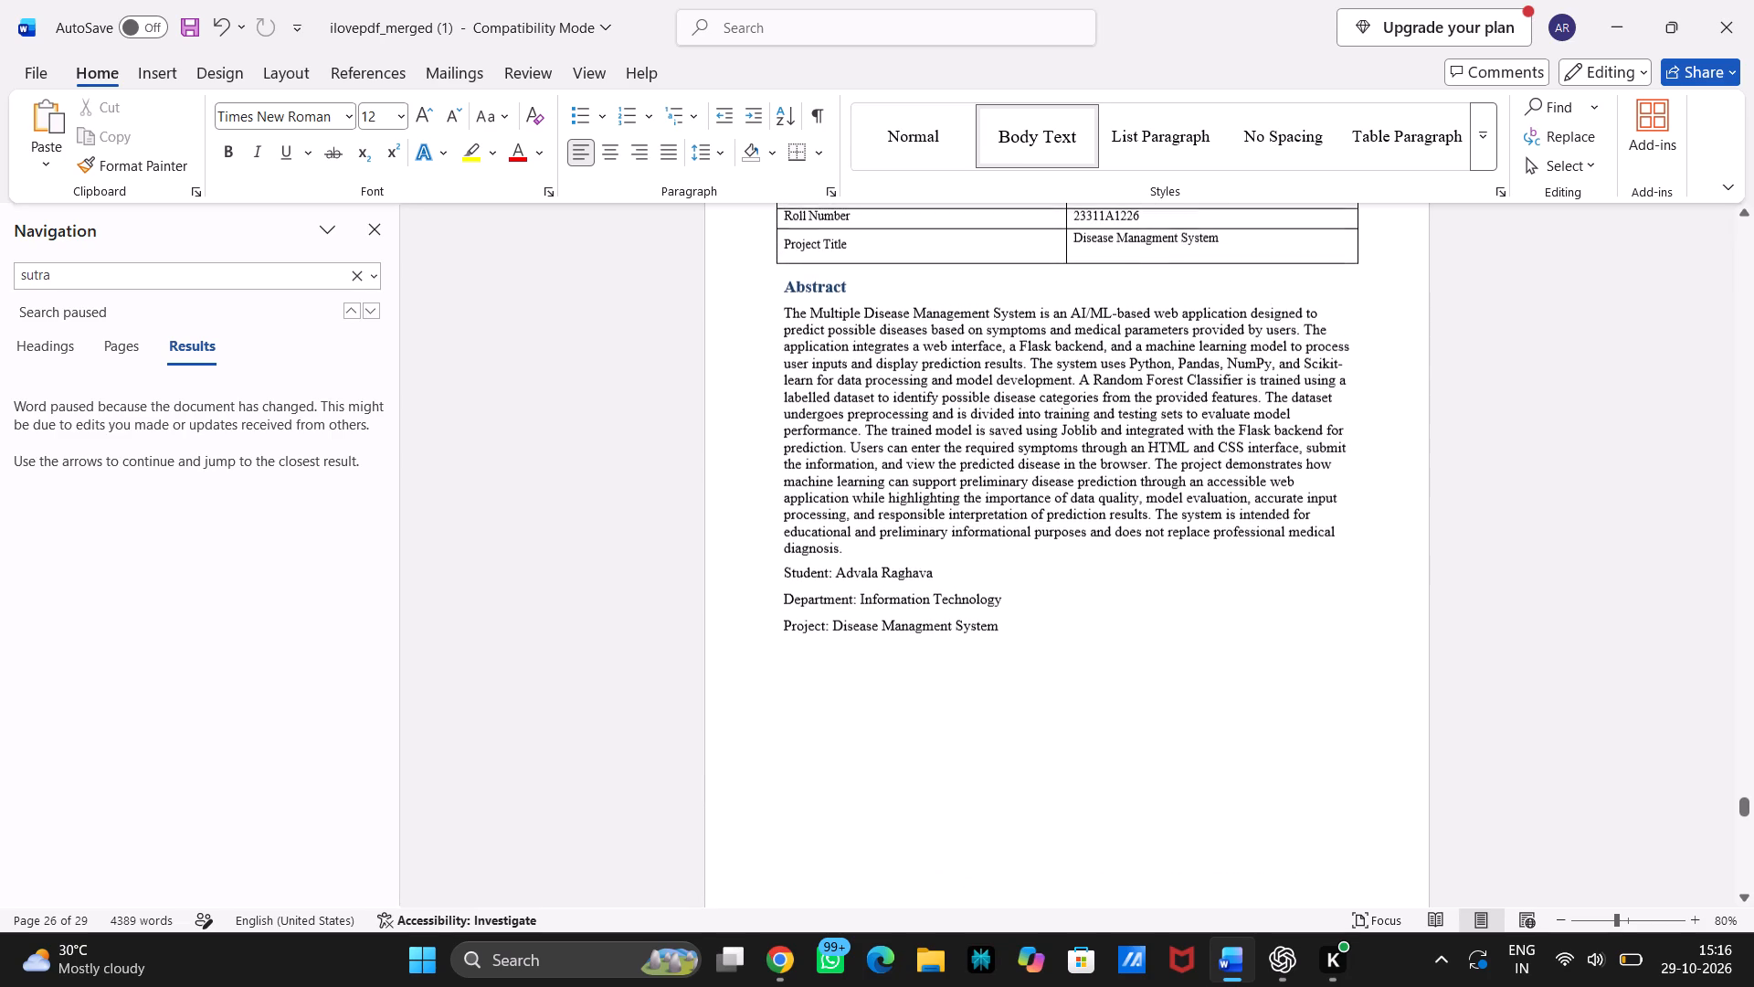
{"action": "scroll", "coordinate": [1127, 669], "scroll_direction": "up", "scroll_amount": 1}
{"action": "scroll", "coordinate": [1127, 669], "scroll_direction": "down", "scroll_amount": 1}
{"action": "scroll", "coordinate": [1127, 669], "scroll_direction": "up", "scroll_amount": 3}
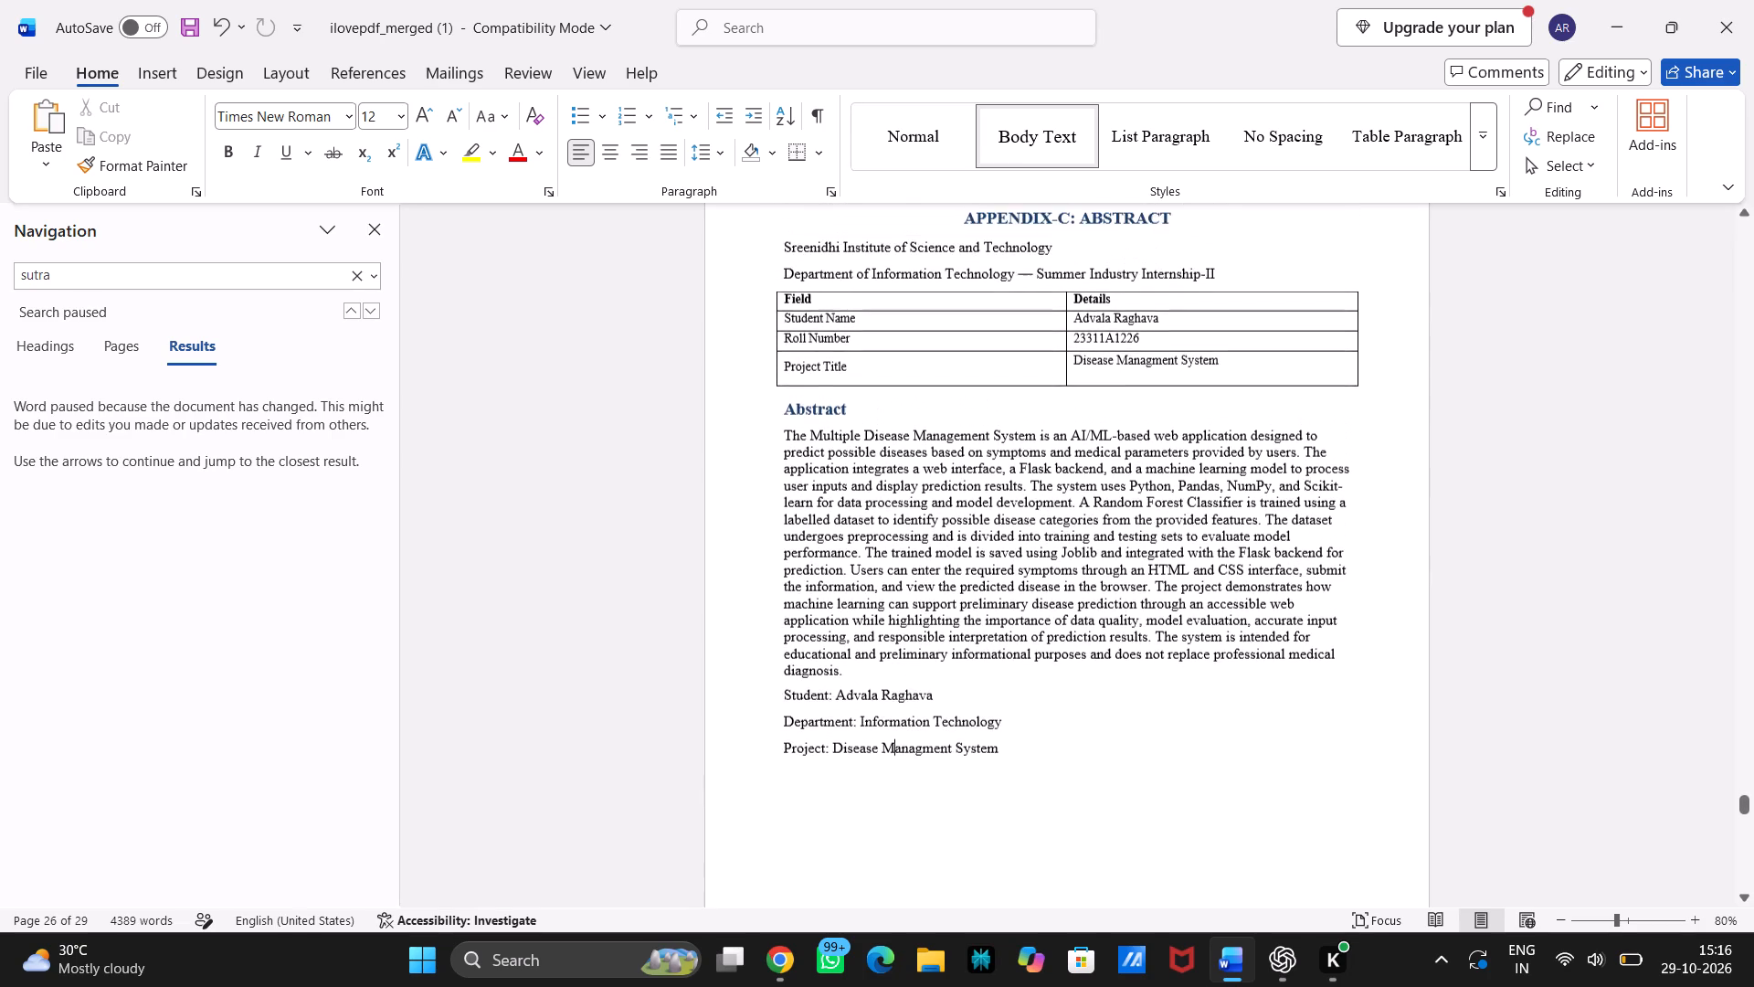